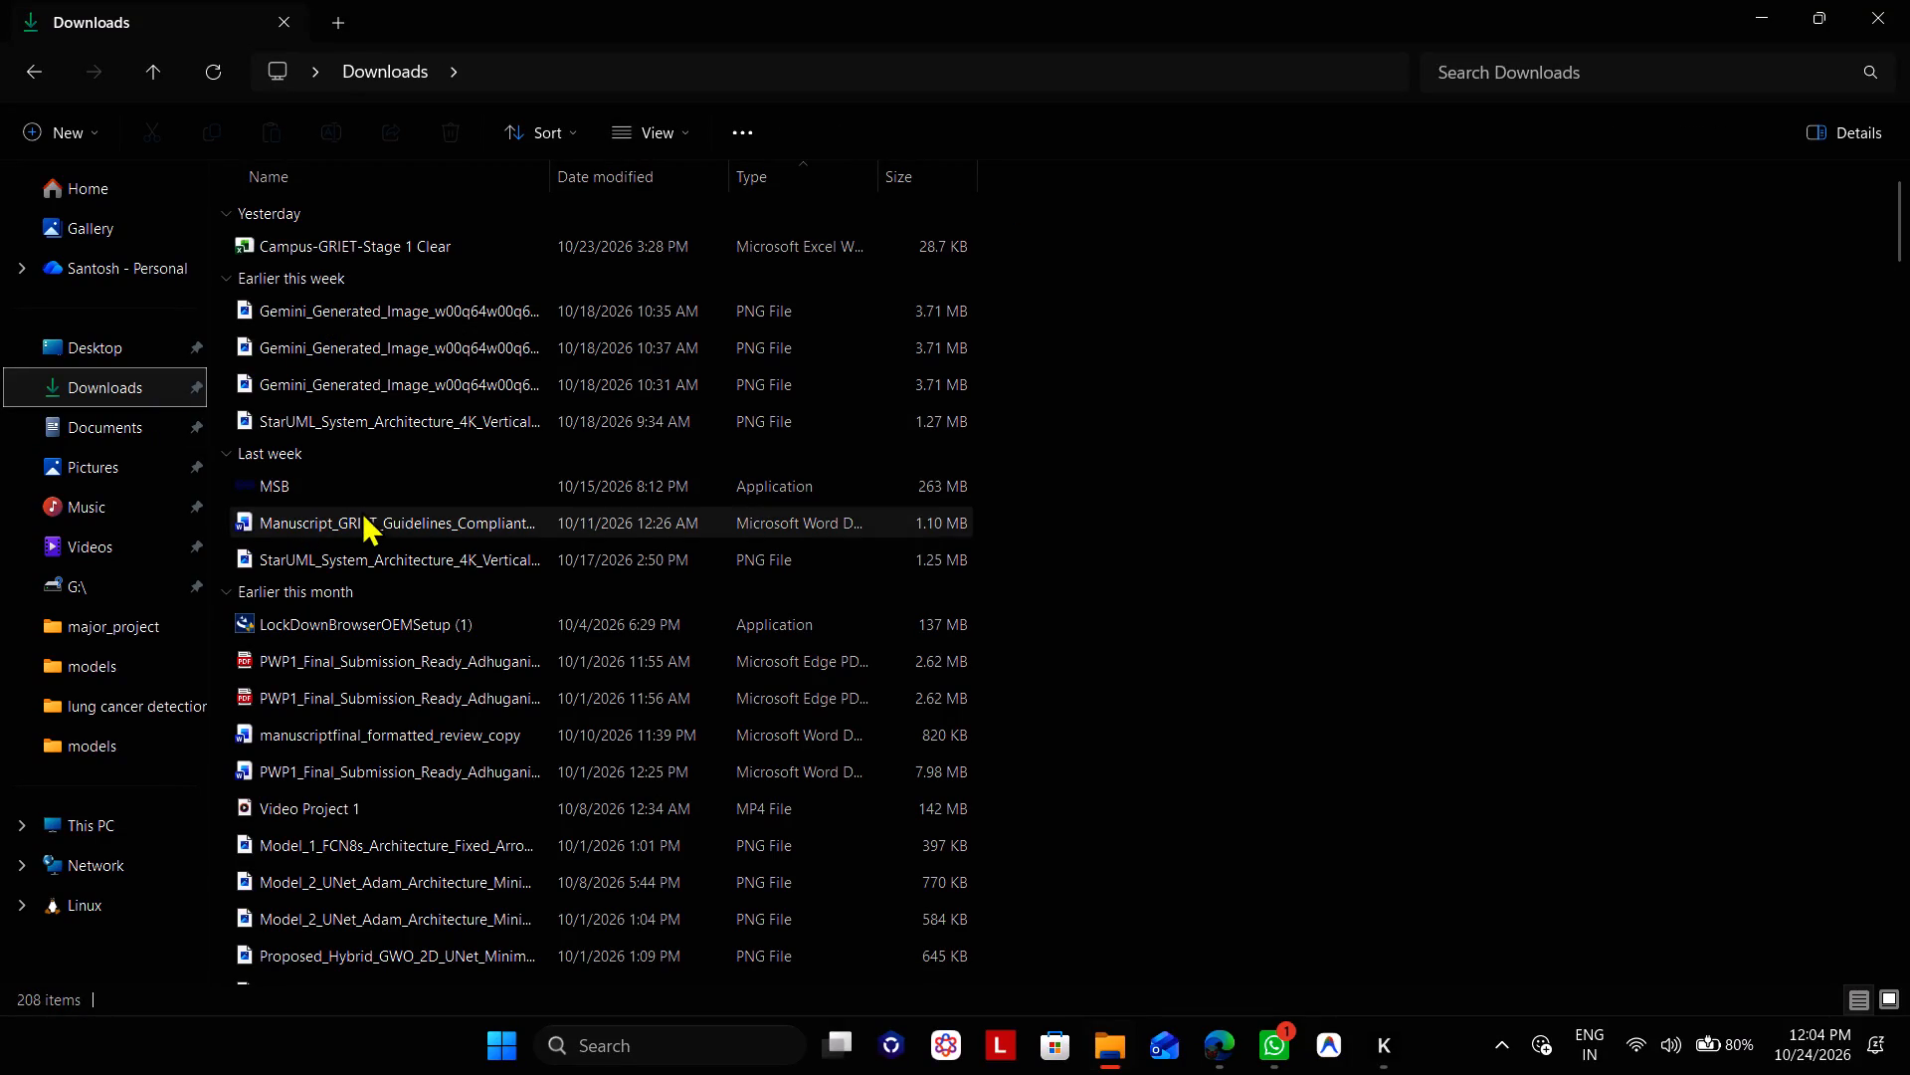
Open the PWP1_Final_Submission_Ready Word document from Downloads, look through its front pages up to the chapter list, and close it.
scroll(361, 511, down, 2)
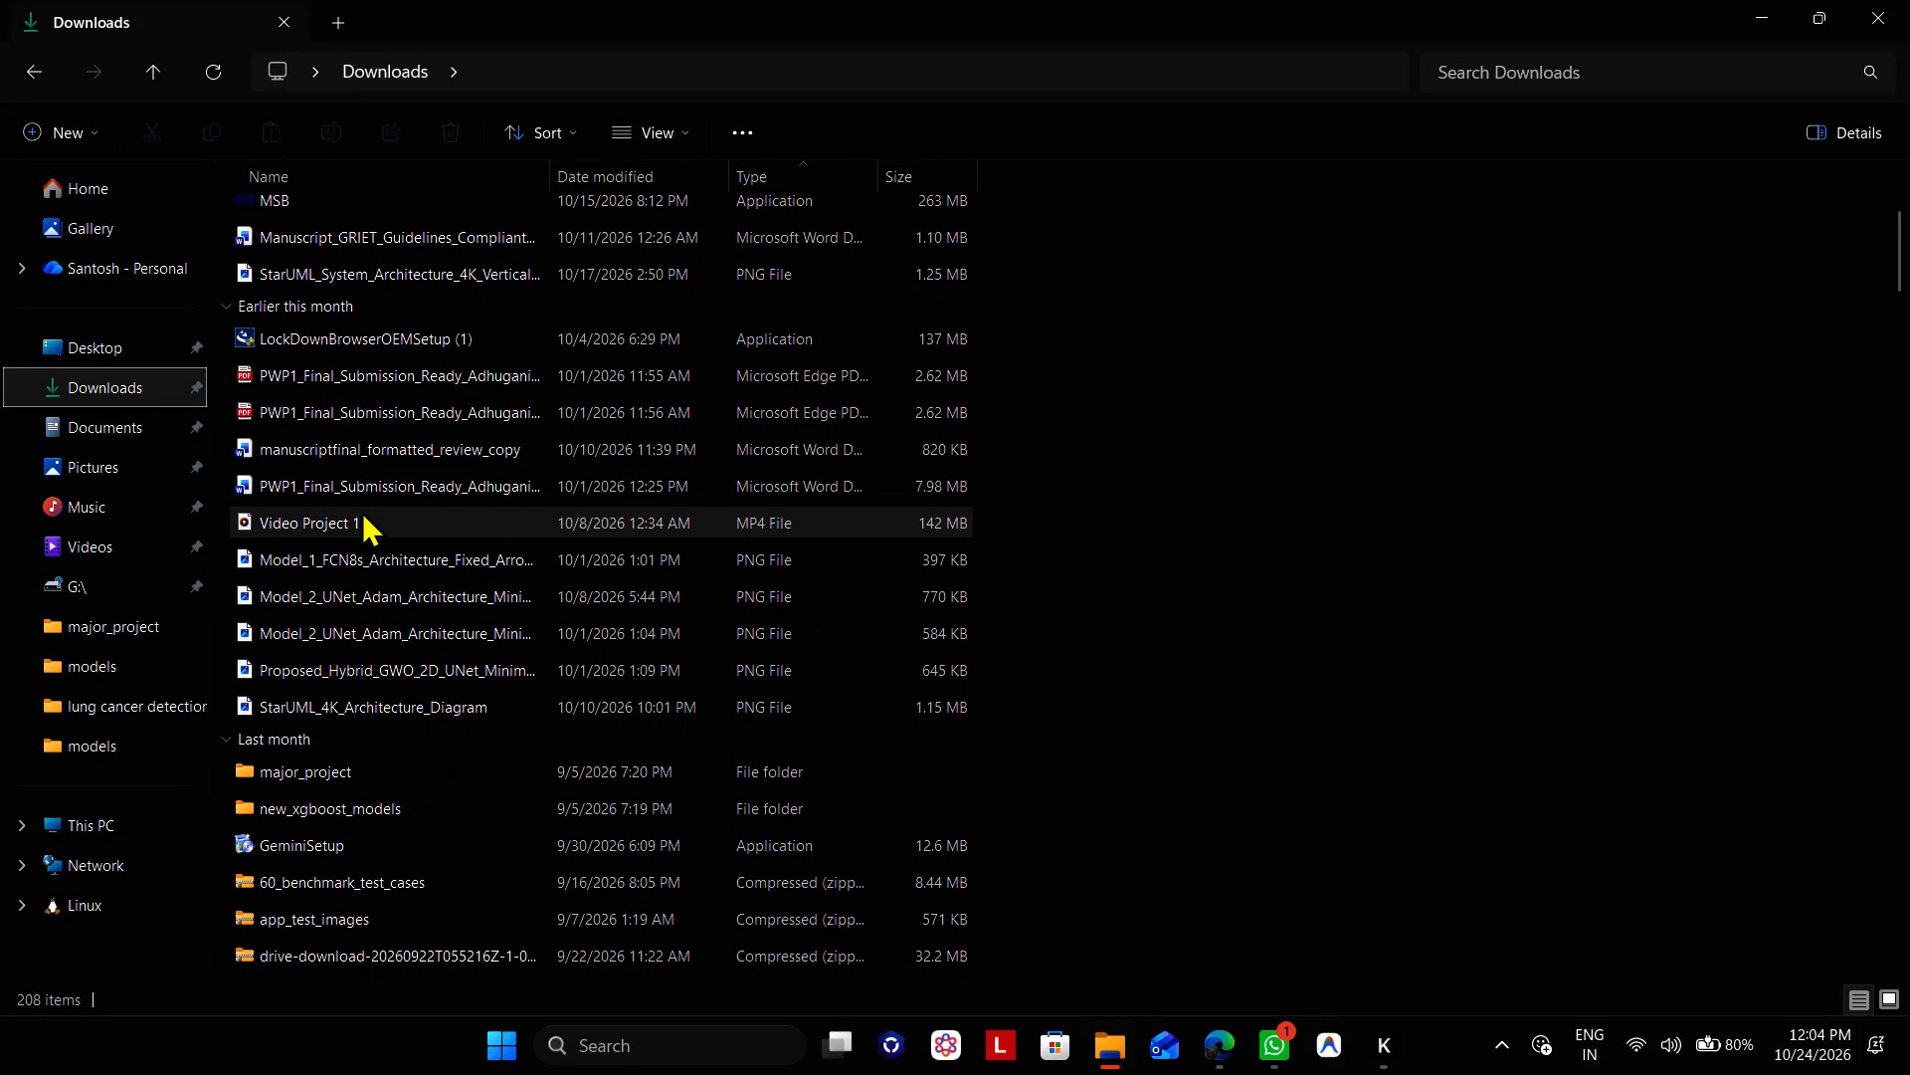
double_click(388, 487)
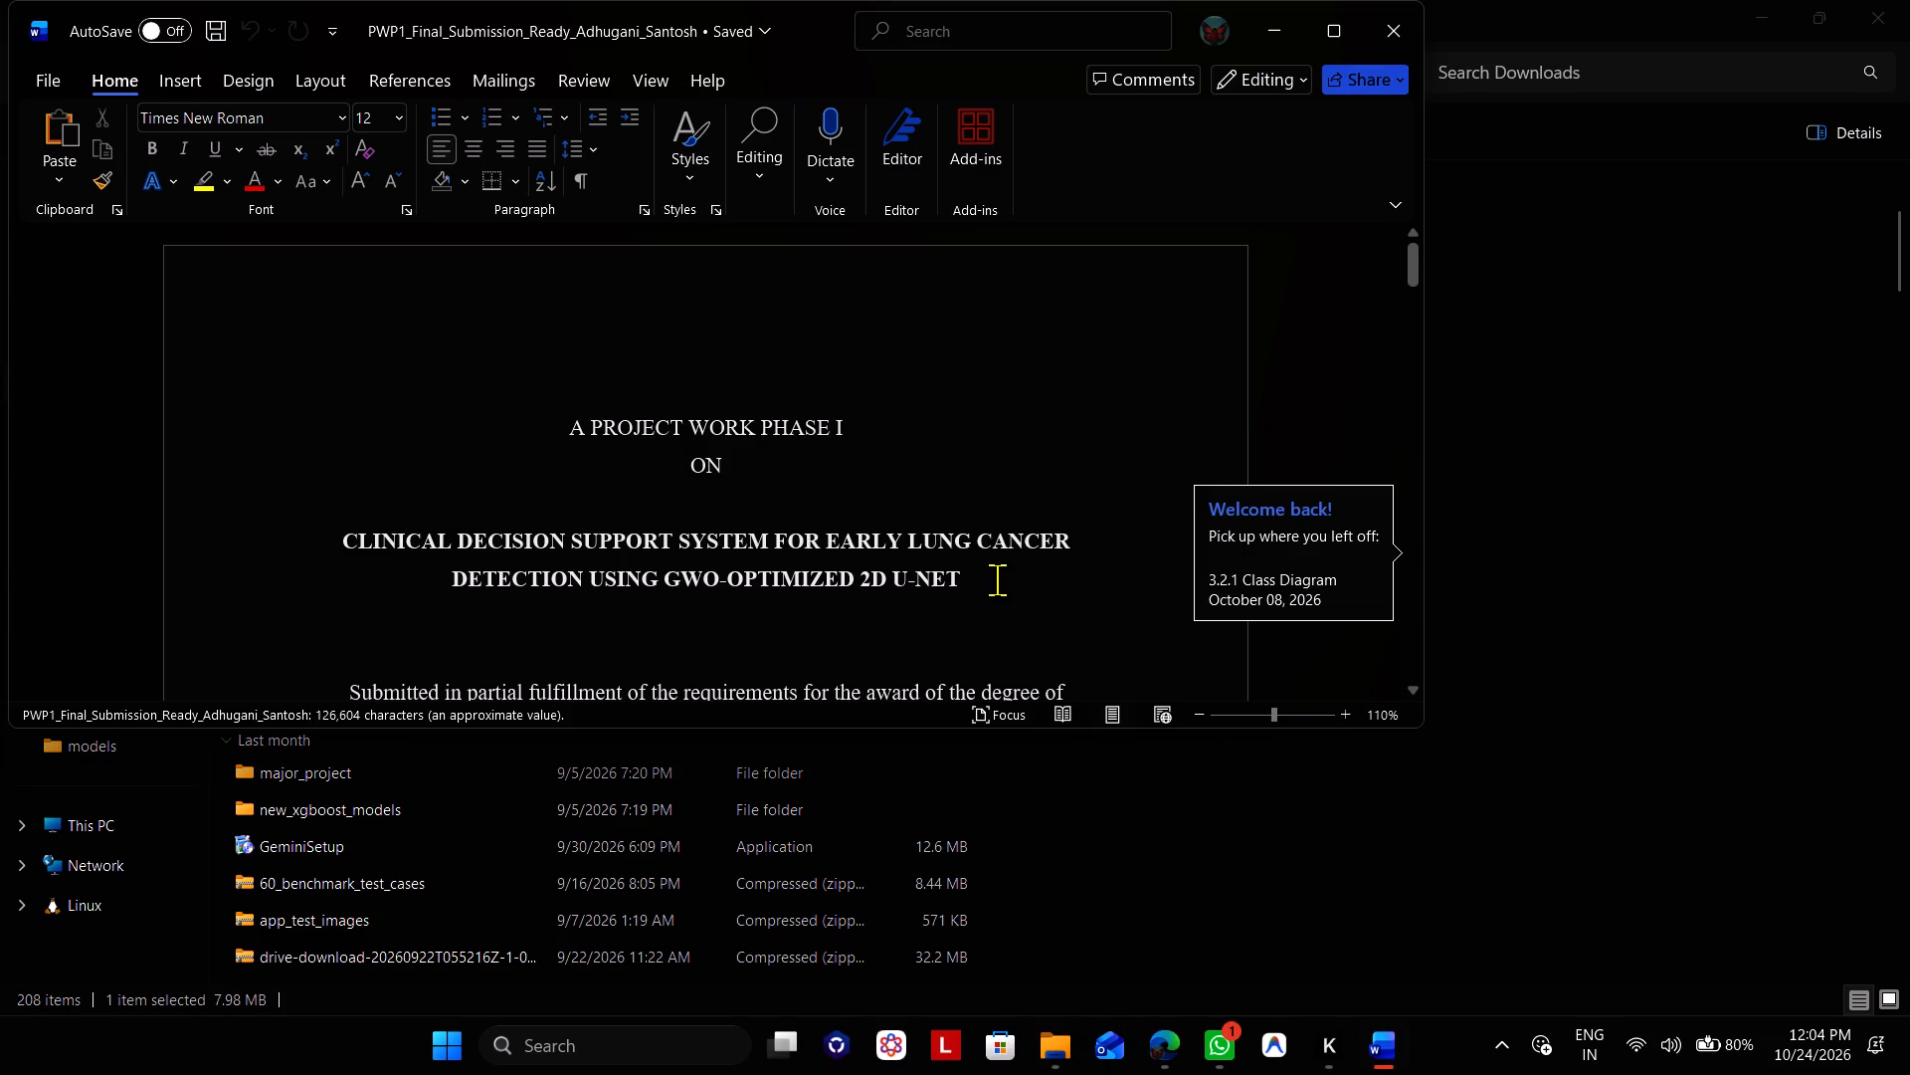
click(1335, 44)
scroll(1232, 441, down, 5)
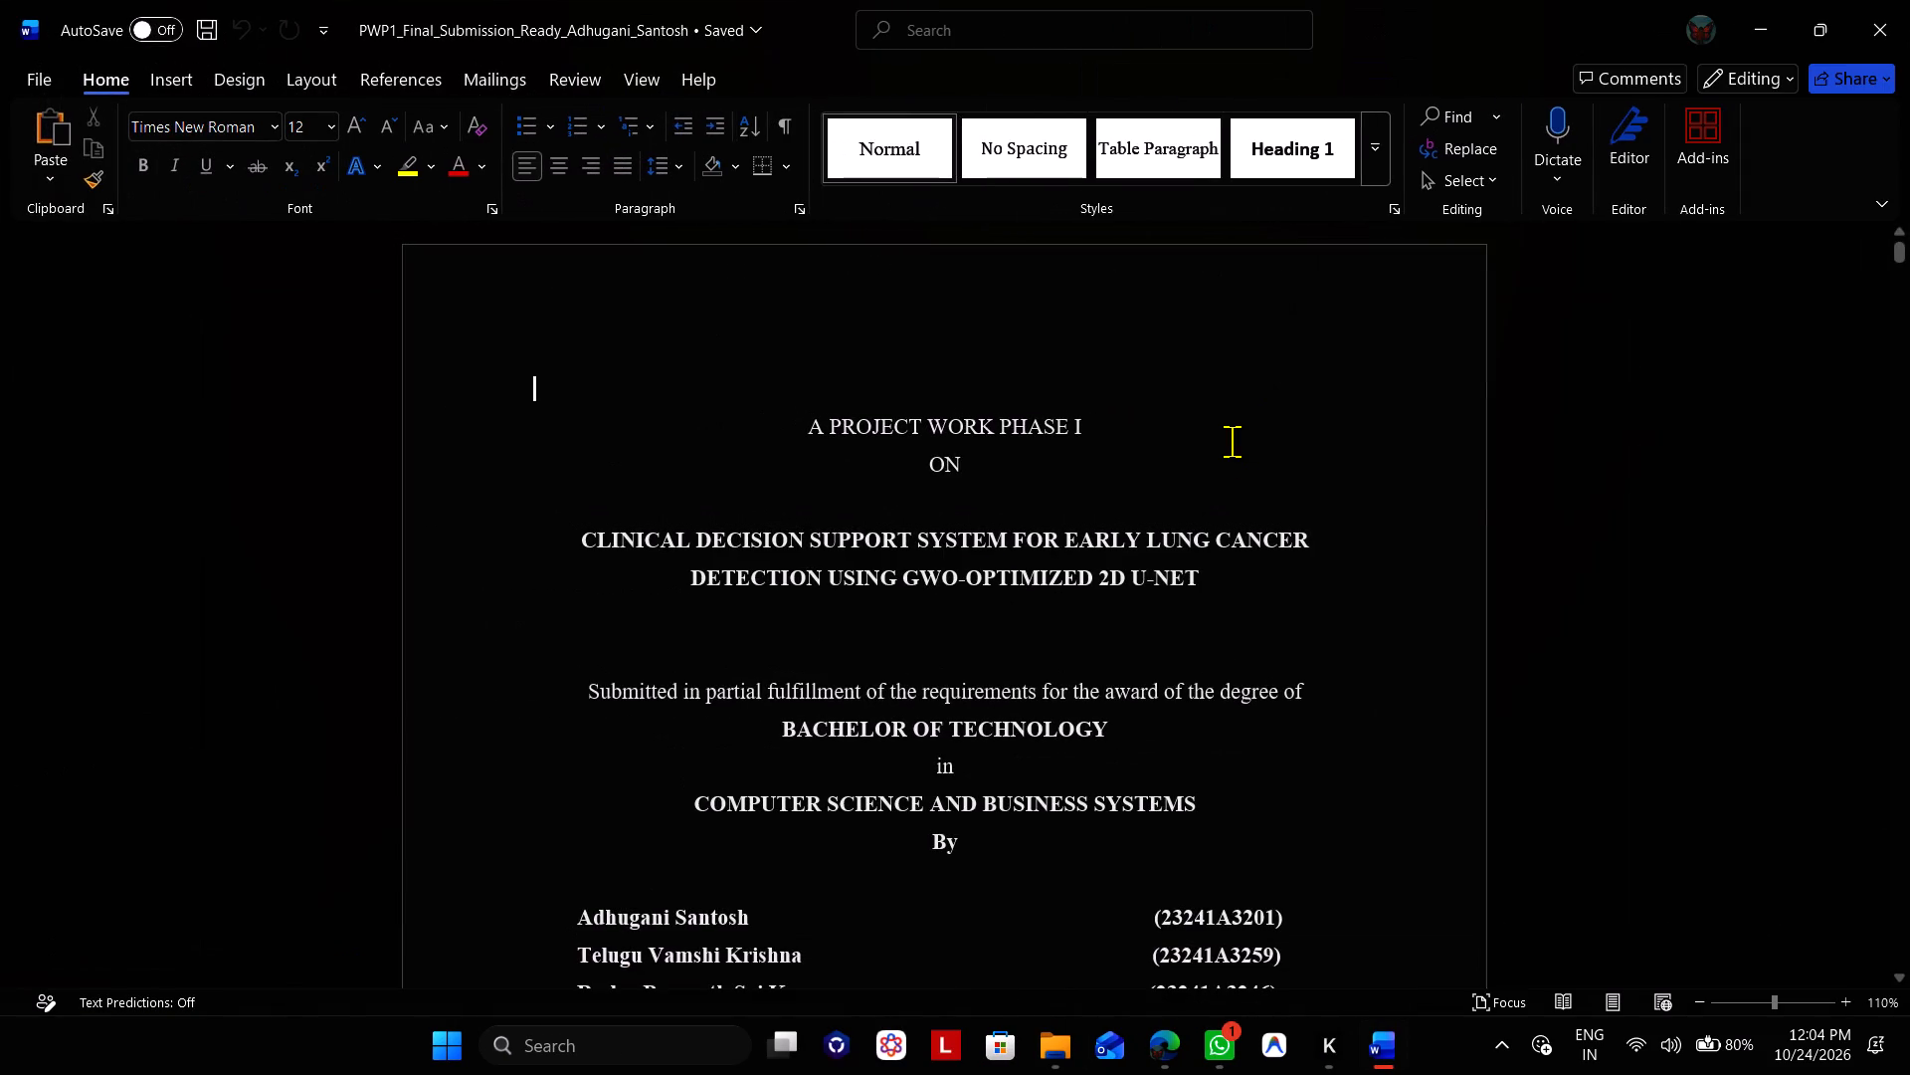
scroll(1232, 441, down, 16)
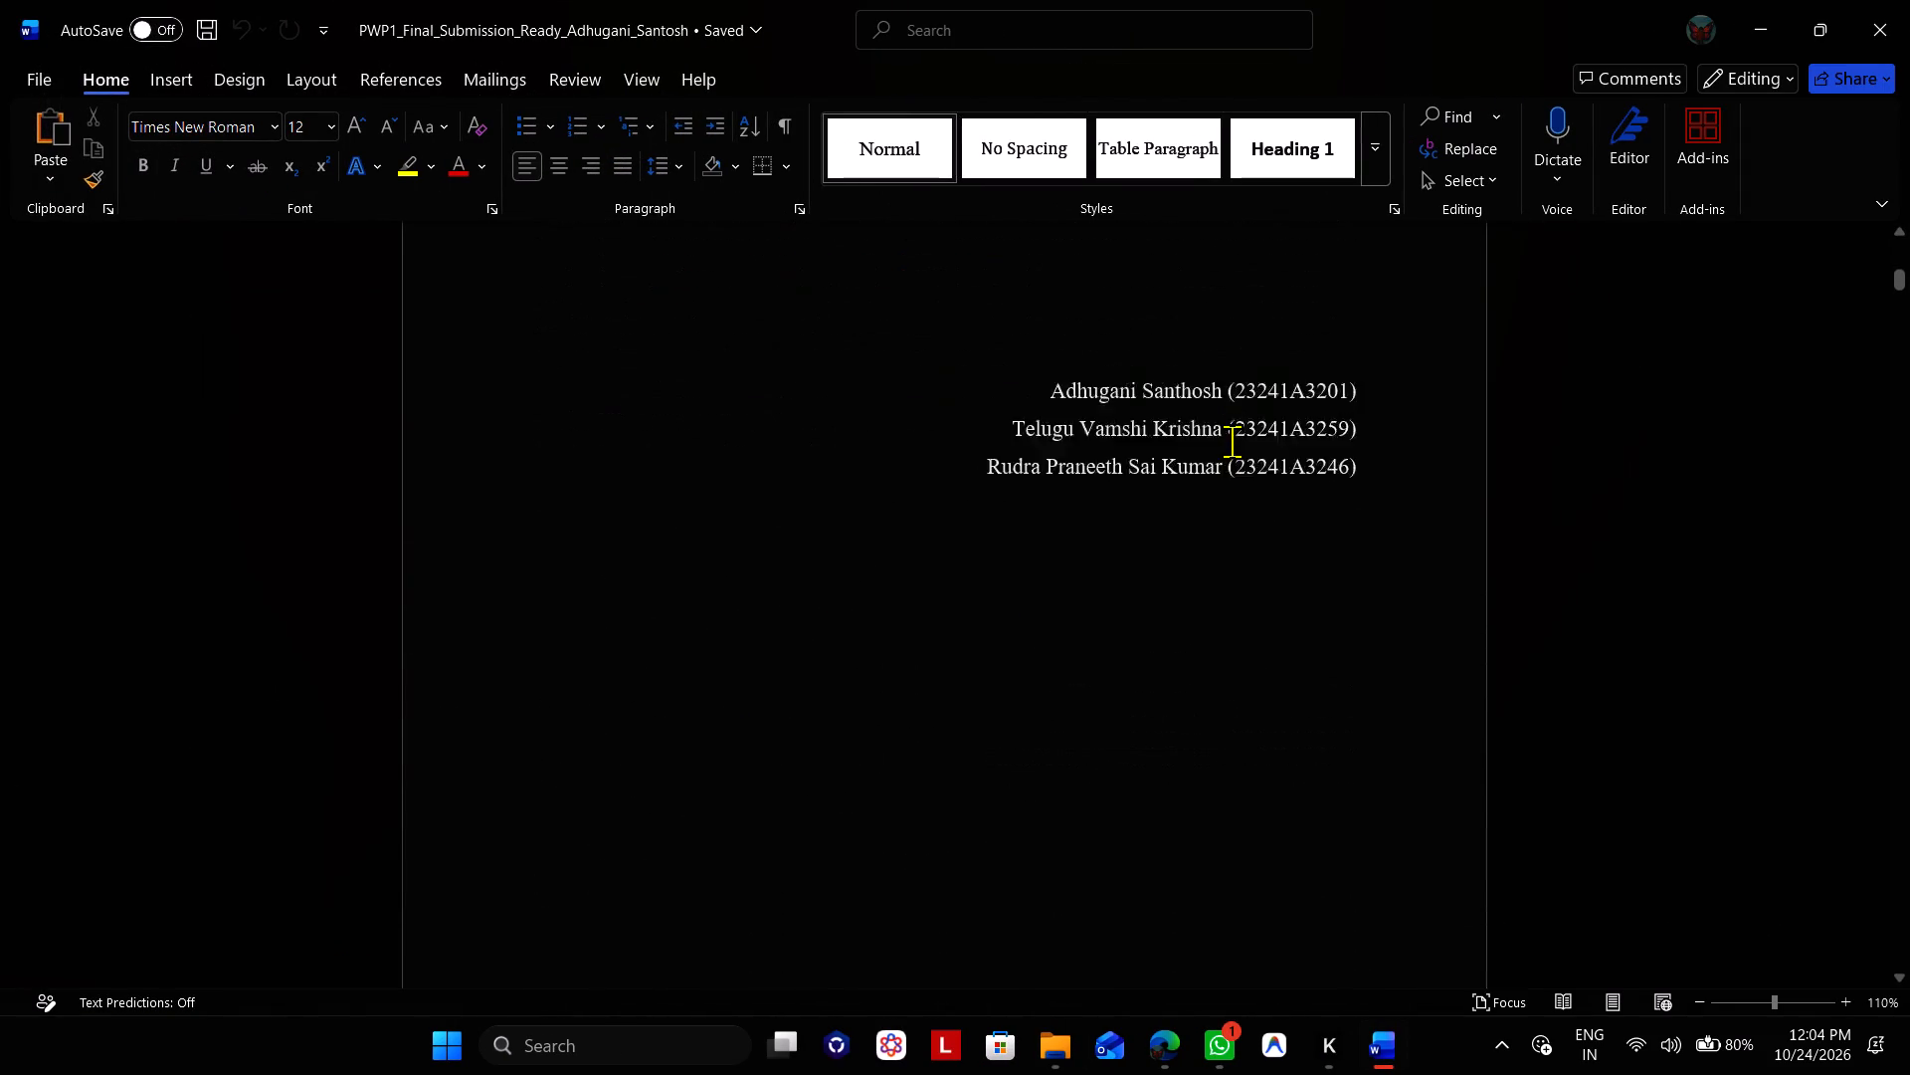
scroll(1232, 441, down, 6)
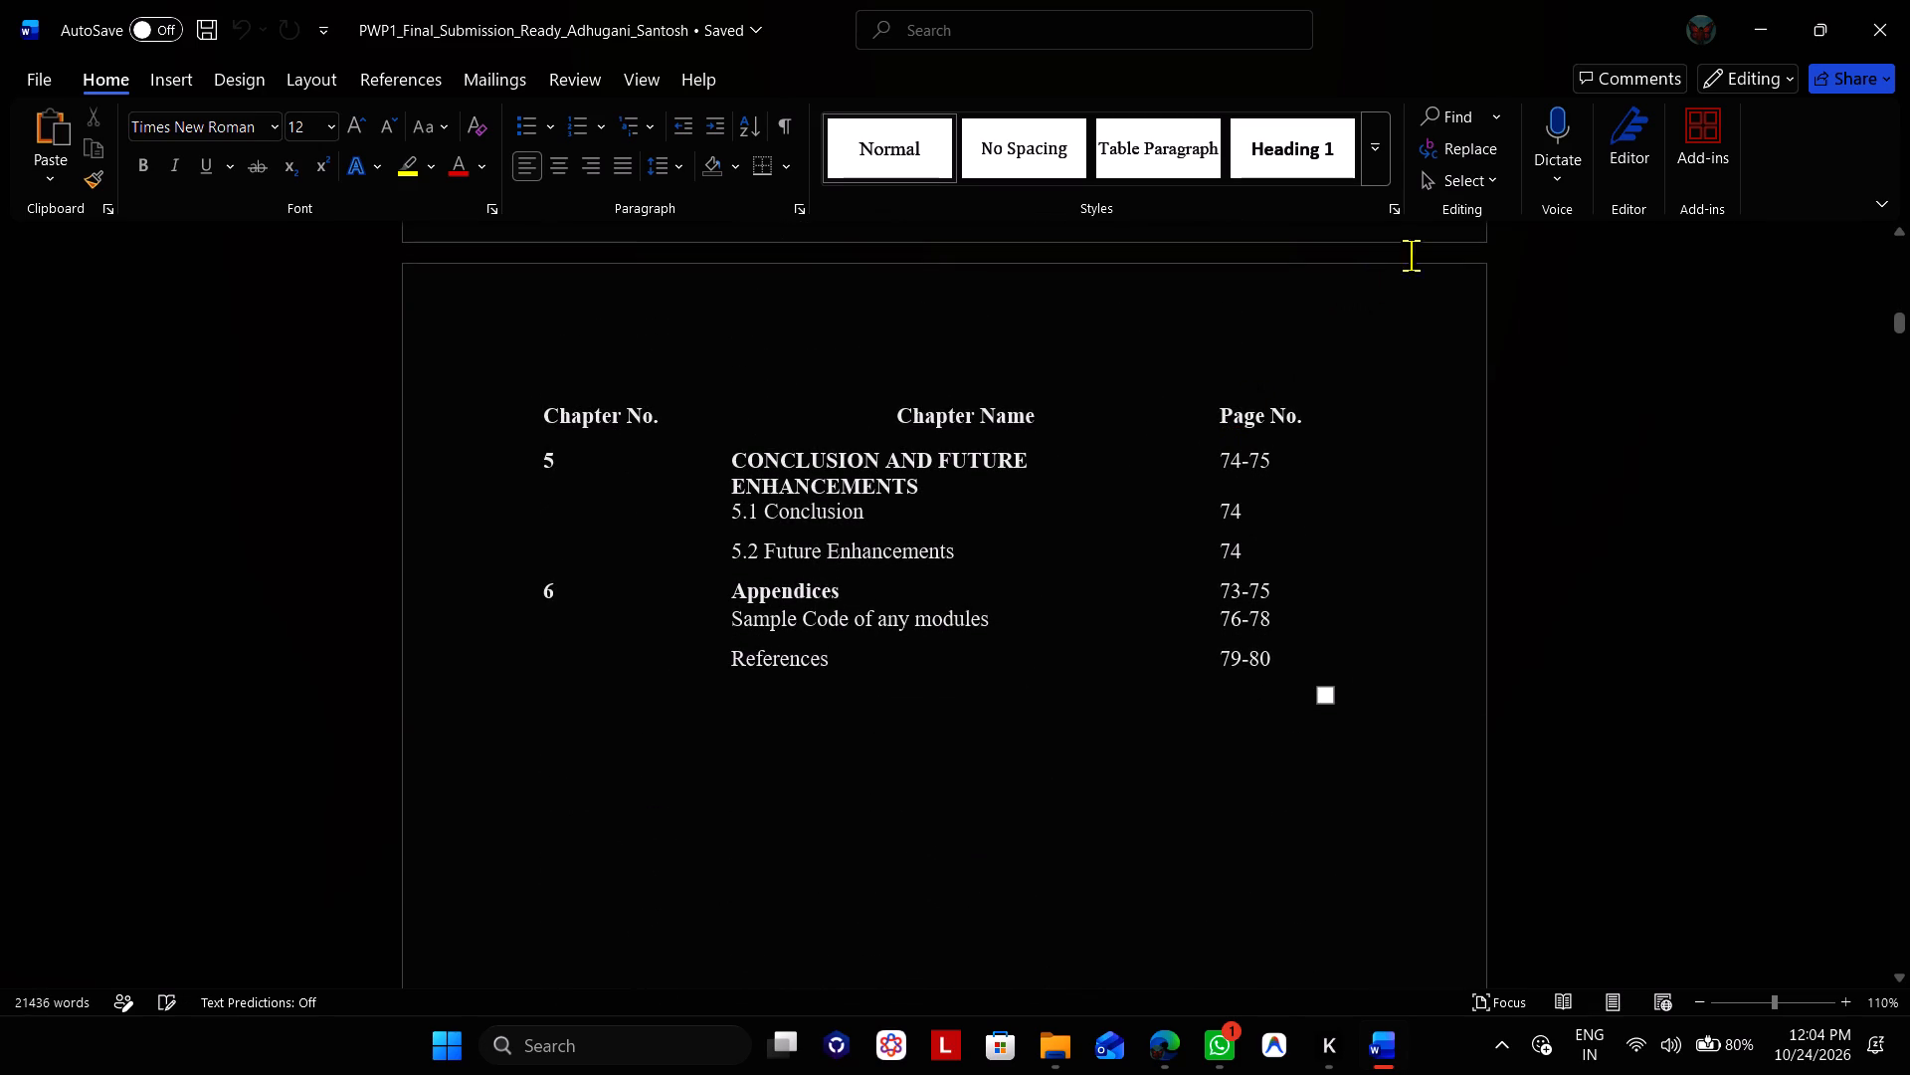
click(1866, 39)
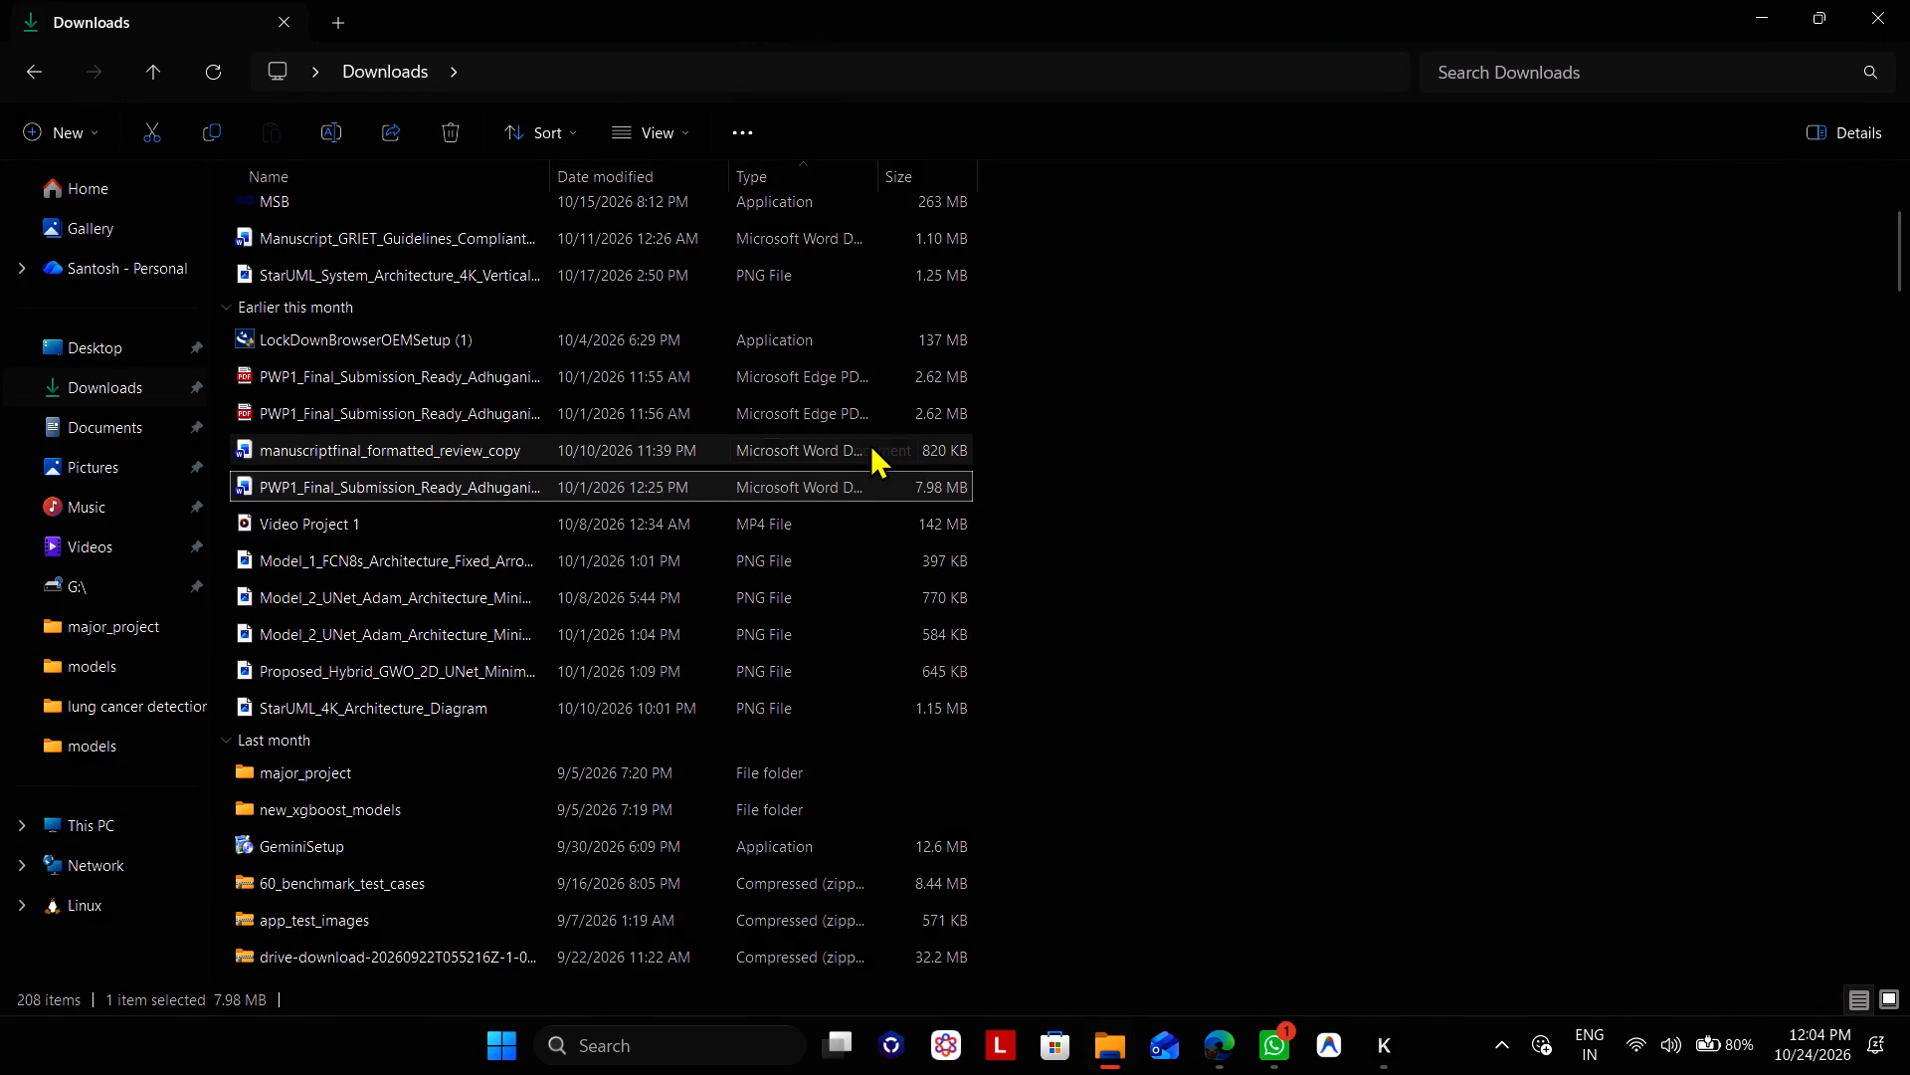
Delete the PWP1_Final_Submission_Ready Word document from the Downloads folder.
scroll(869, 443, up, 3)
drag(1050, 761, 916, 774)
key(Delete)
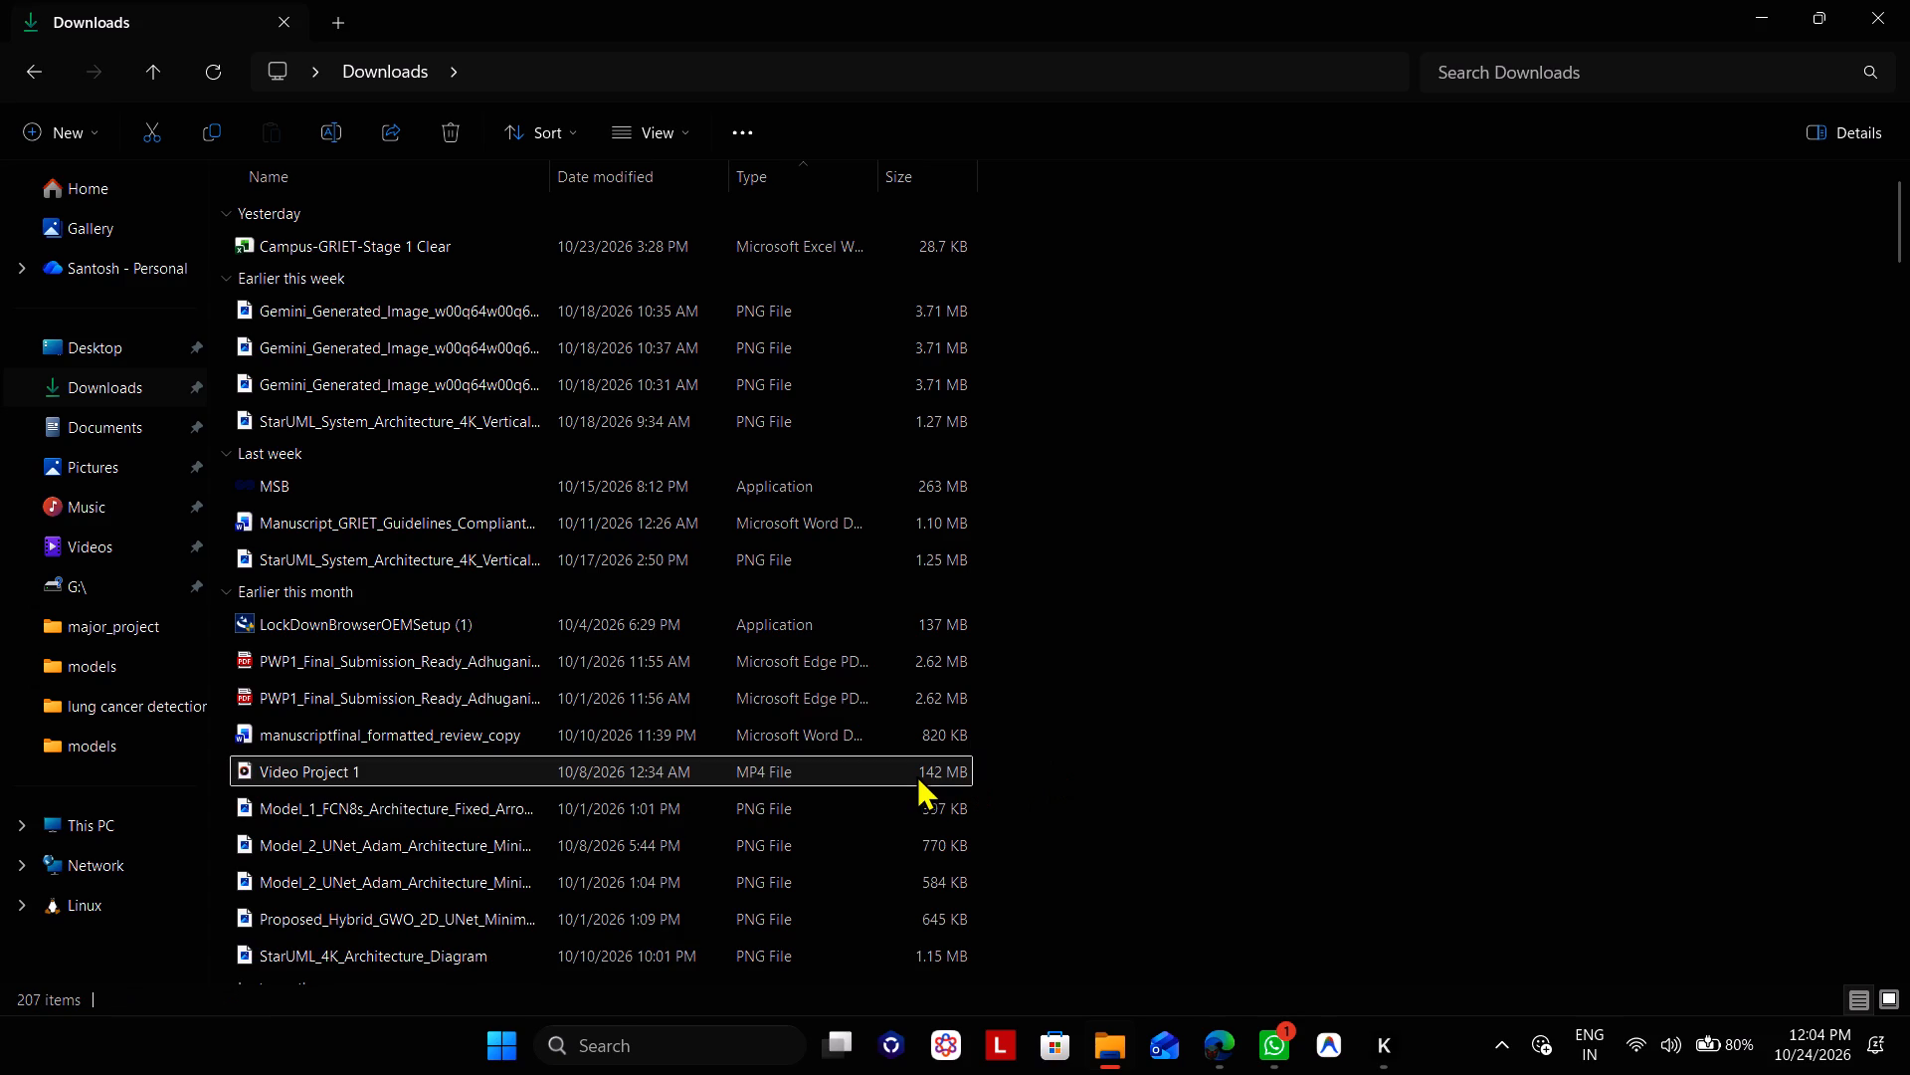
Open the manuscript-6 Word document from the Desktop folder to check its first page, and close it.
scroll(595, 702, down, 1)
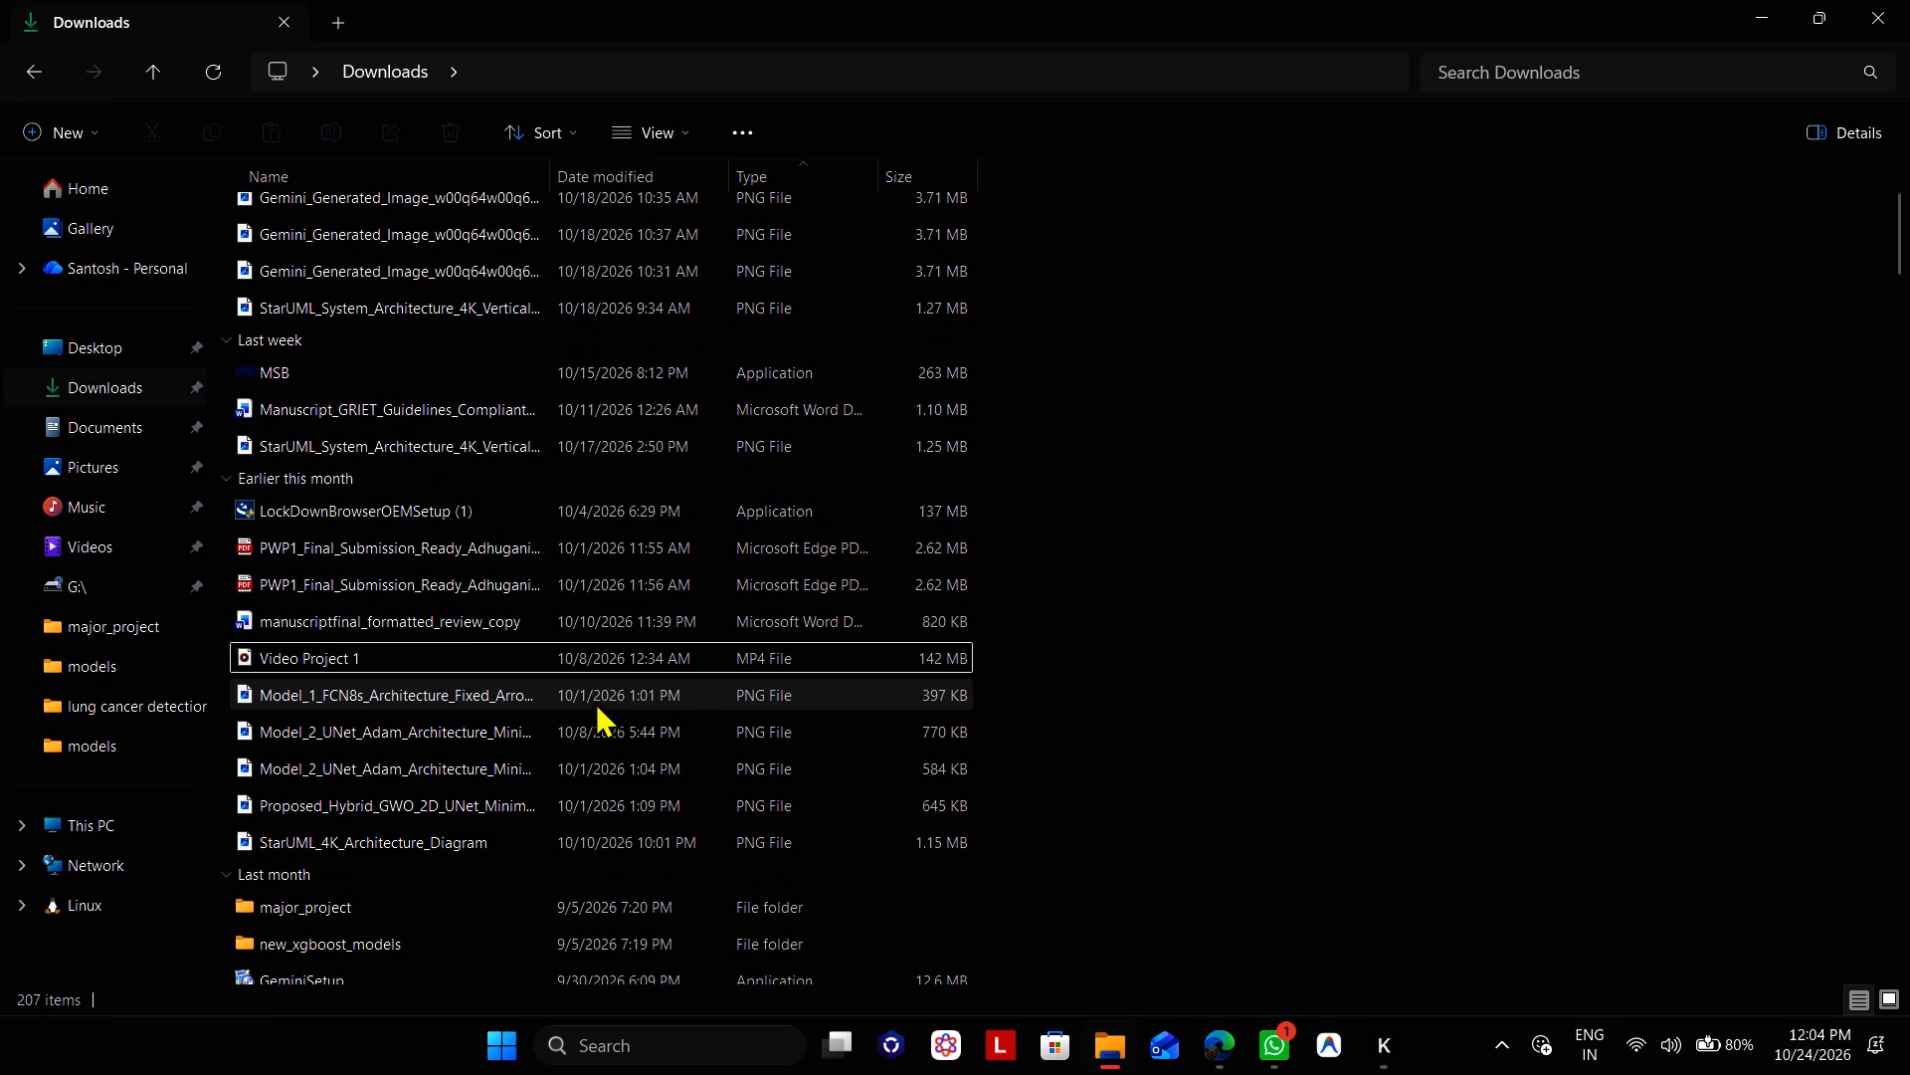
click(99, 416)
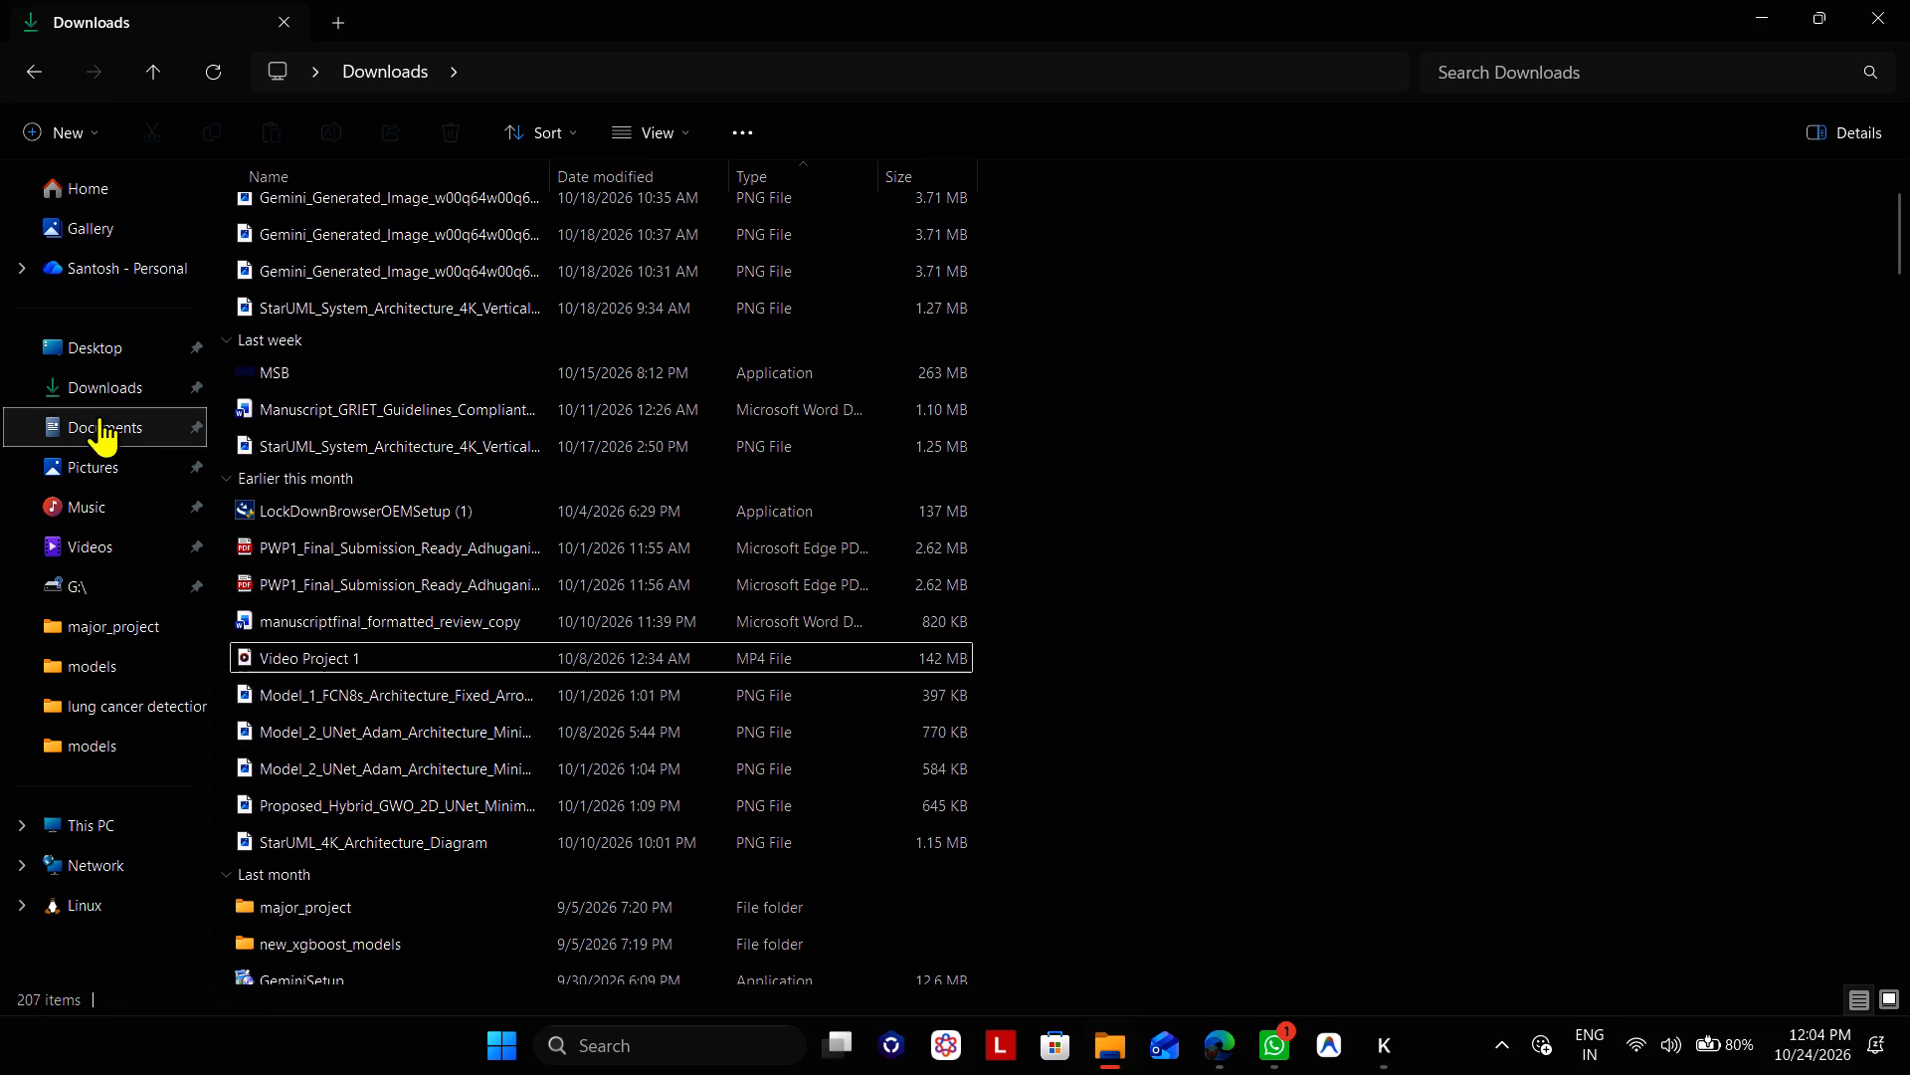
click(85, 351)
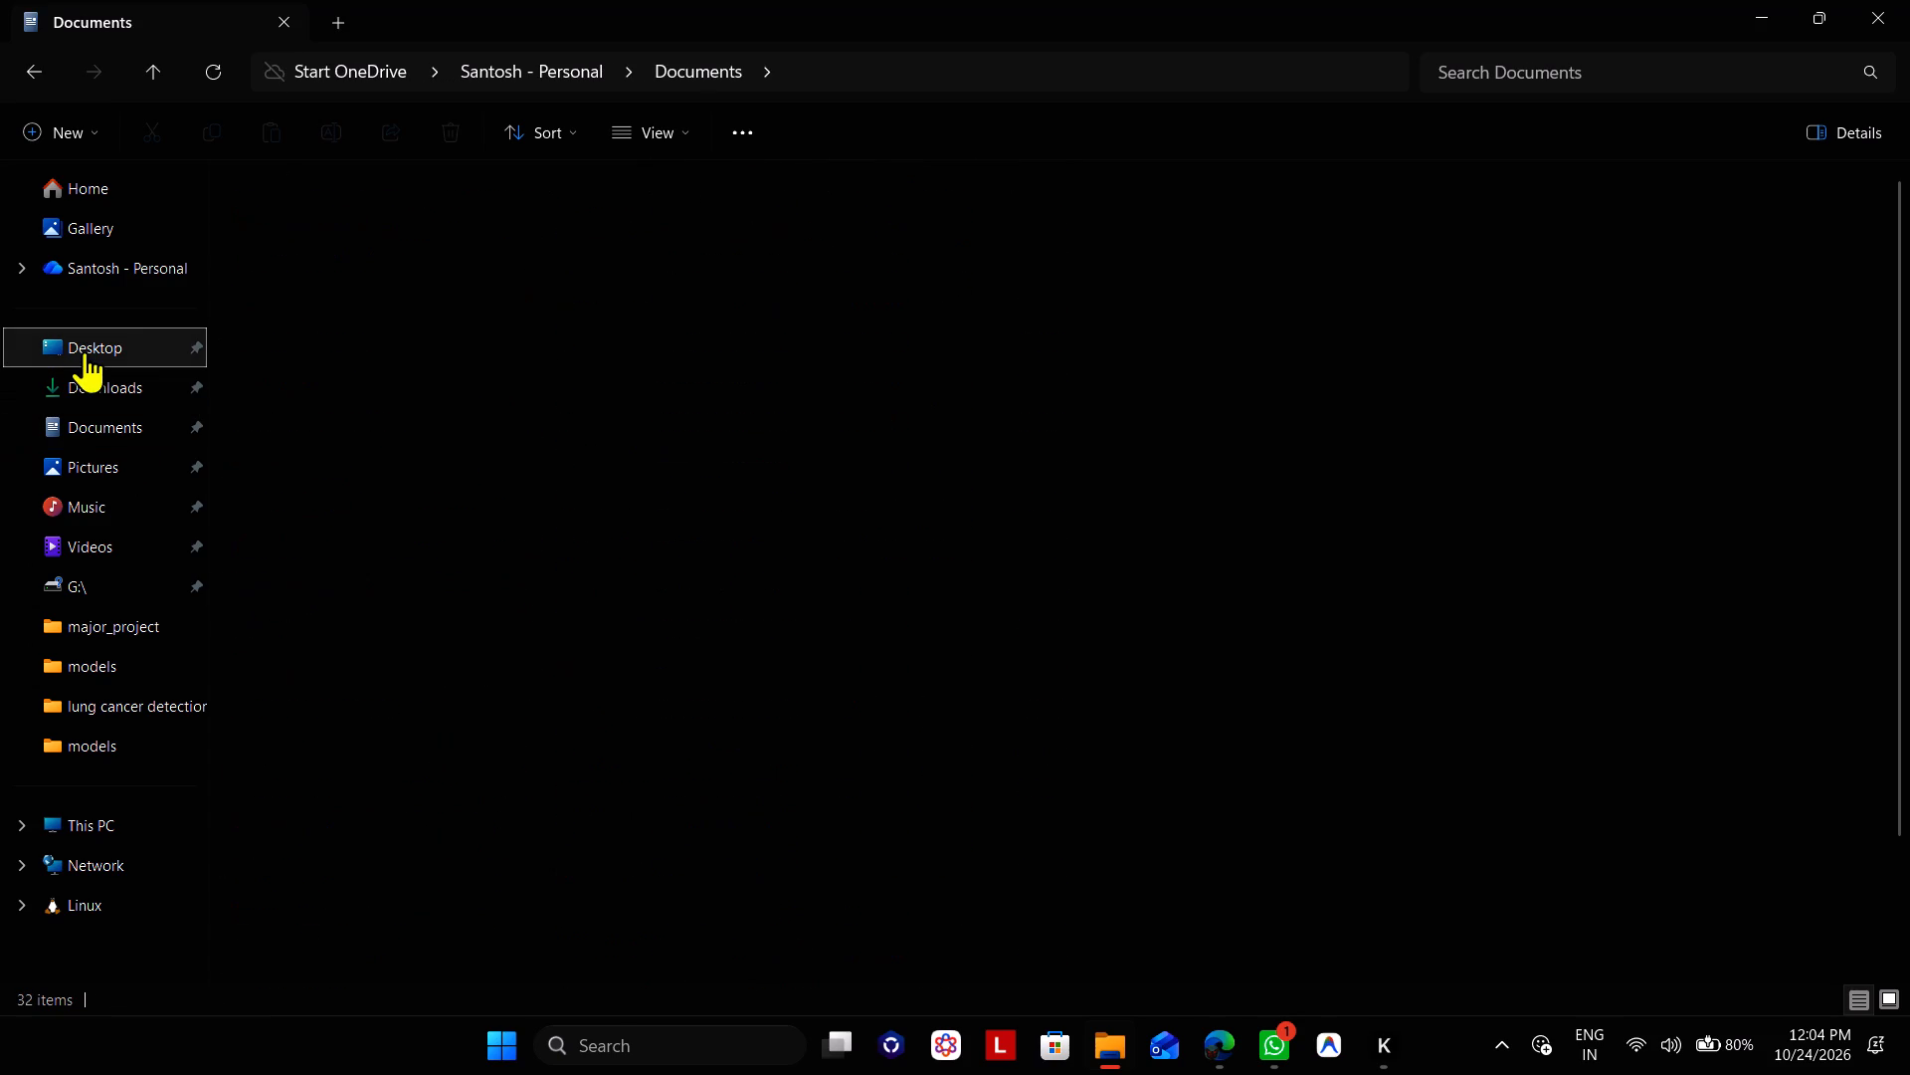
scroll(331, 329, down, 1)
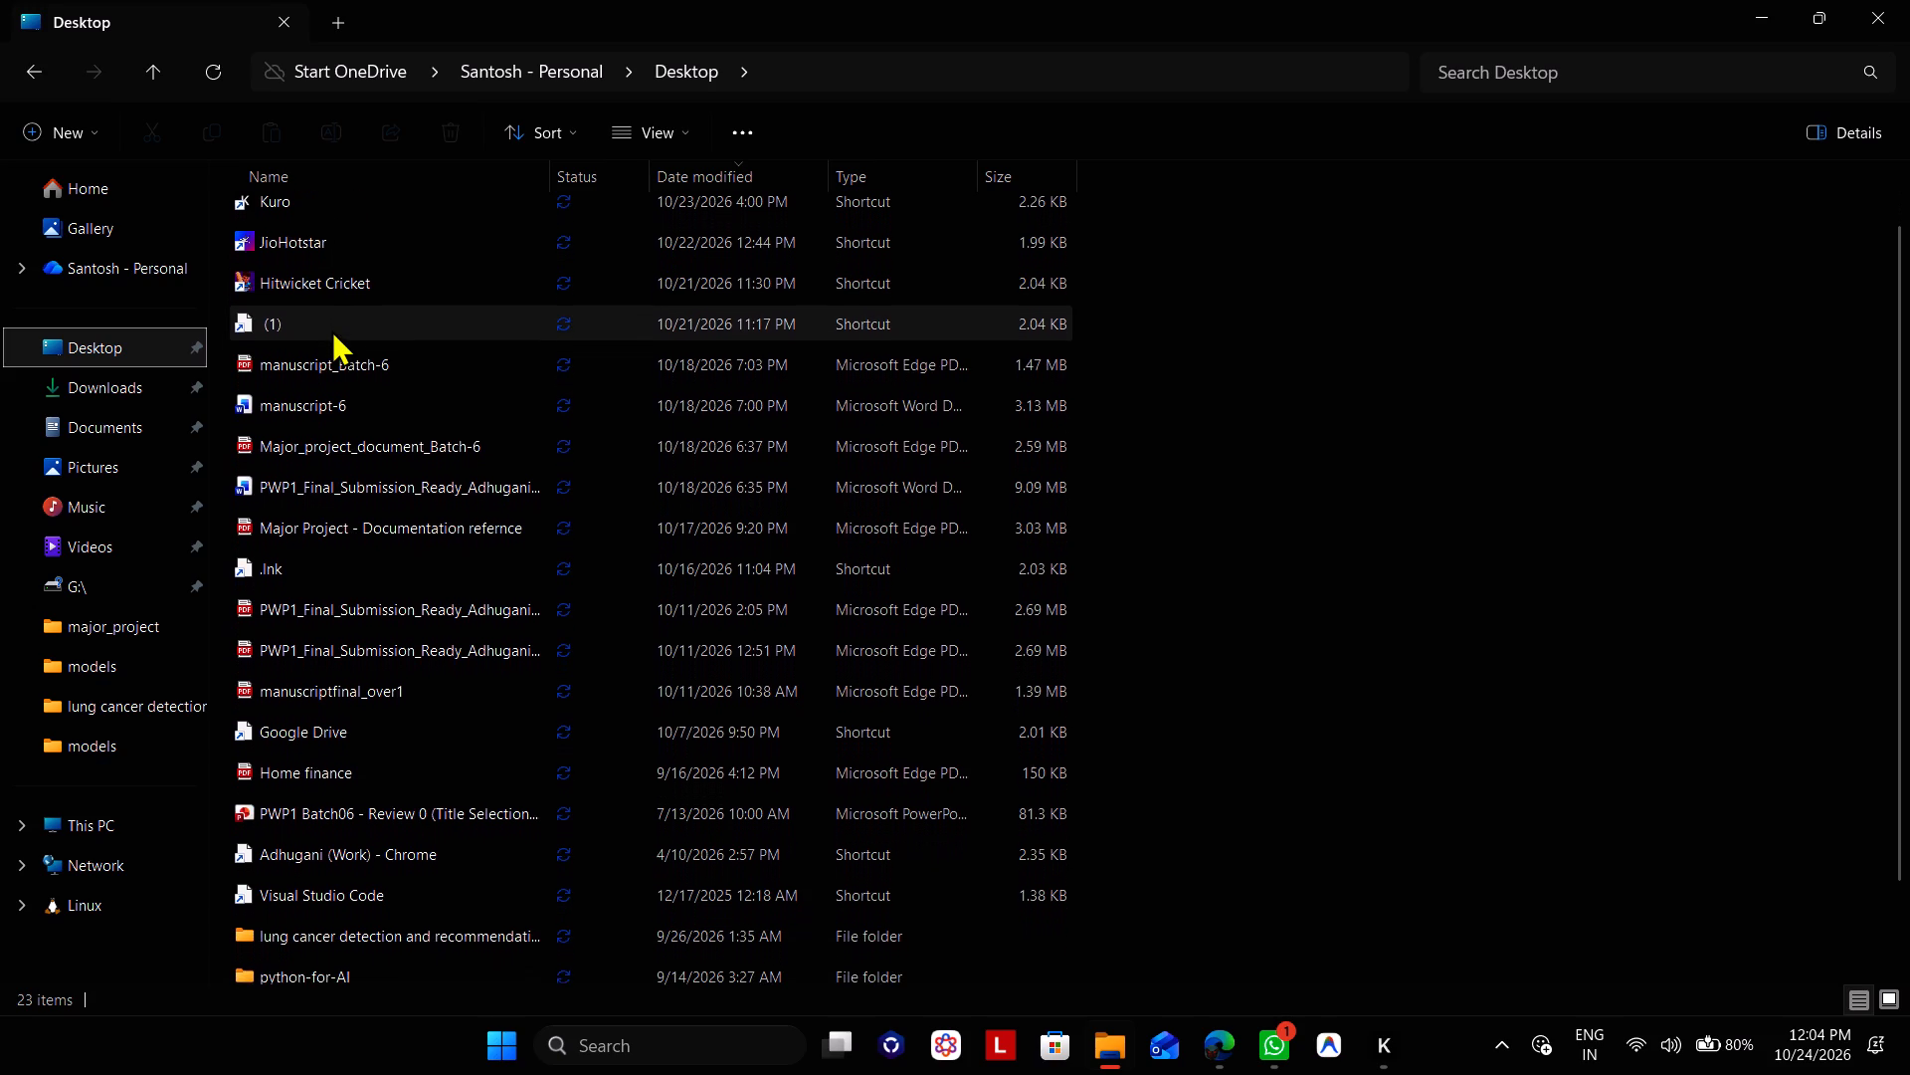
scroll(331, 329, down, 1)
double_click(360, 407)
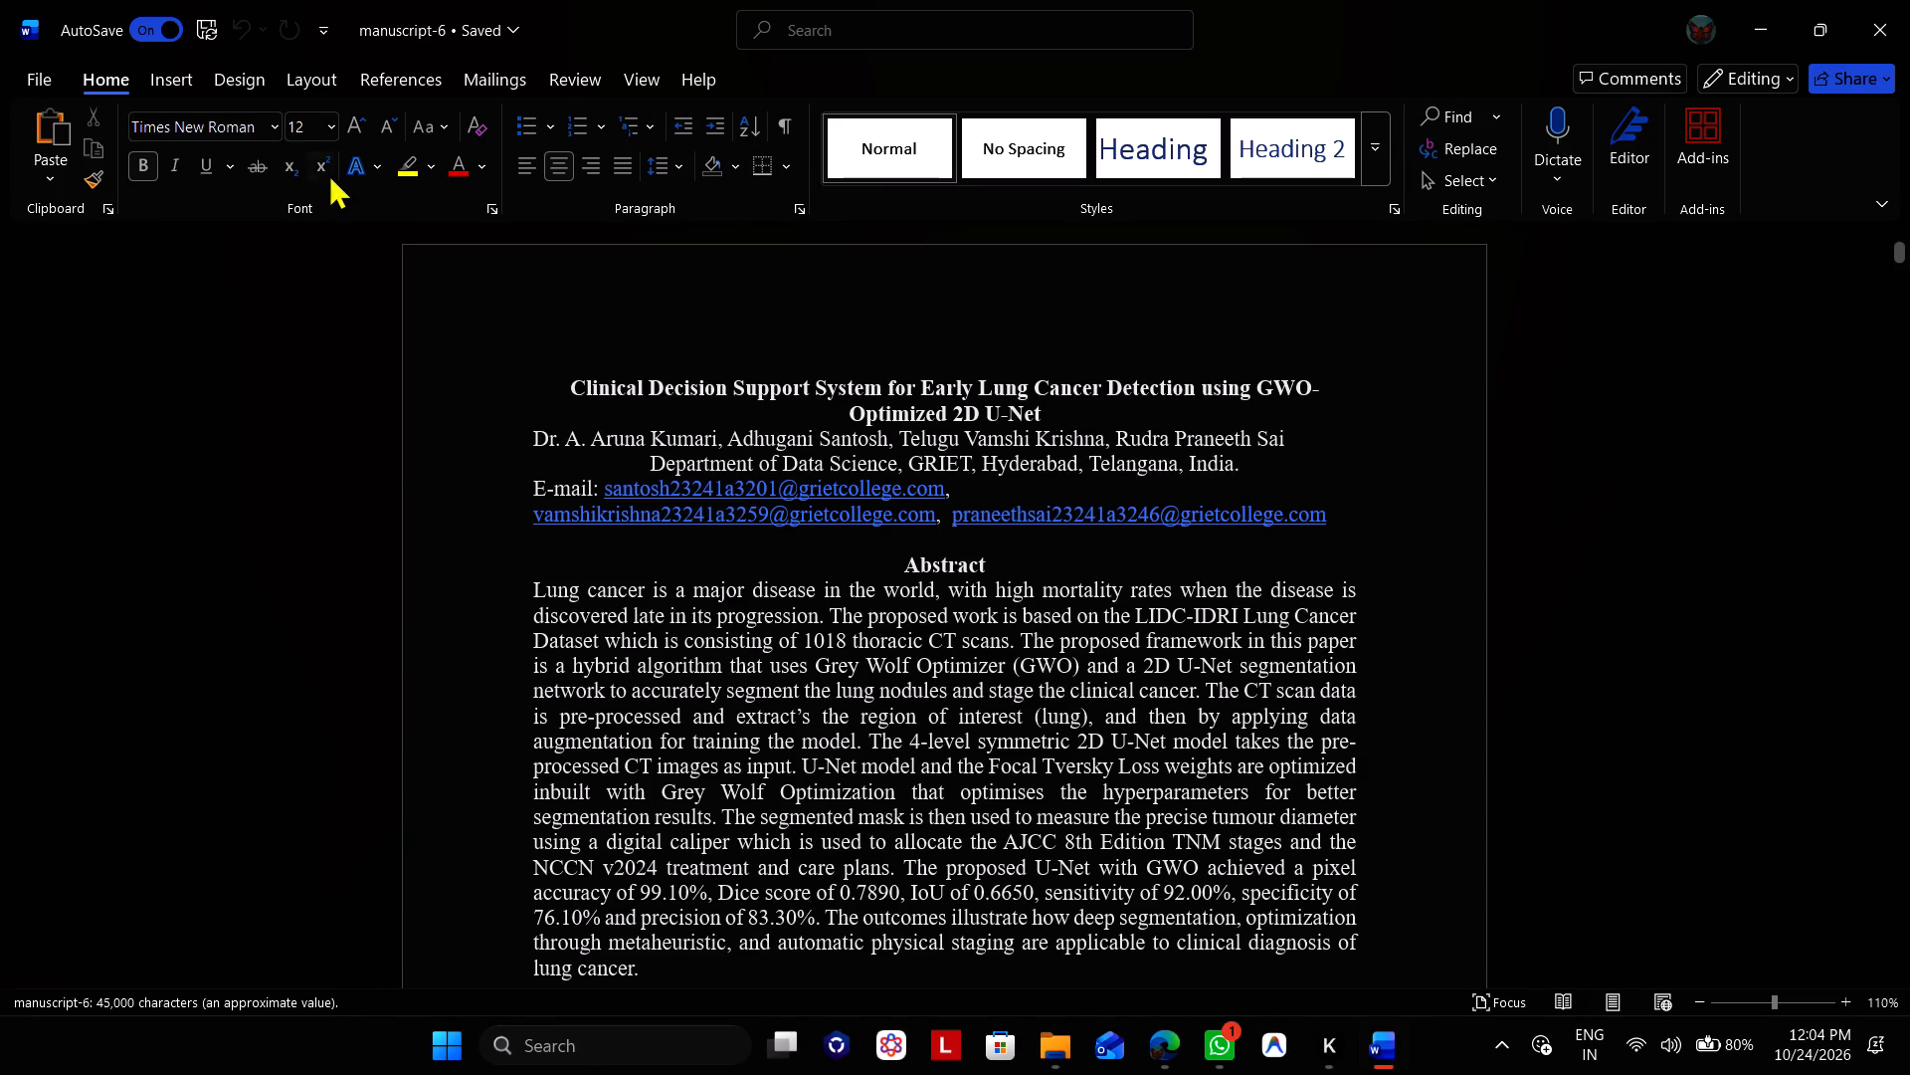
click(1888, 24)
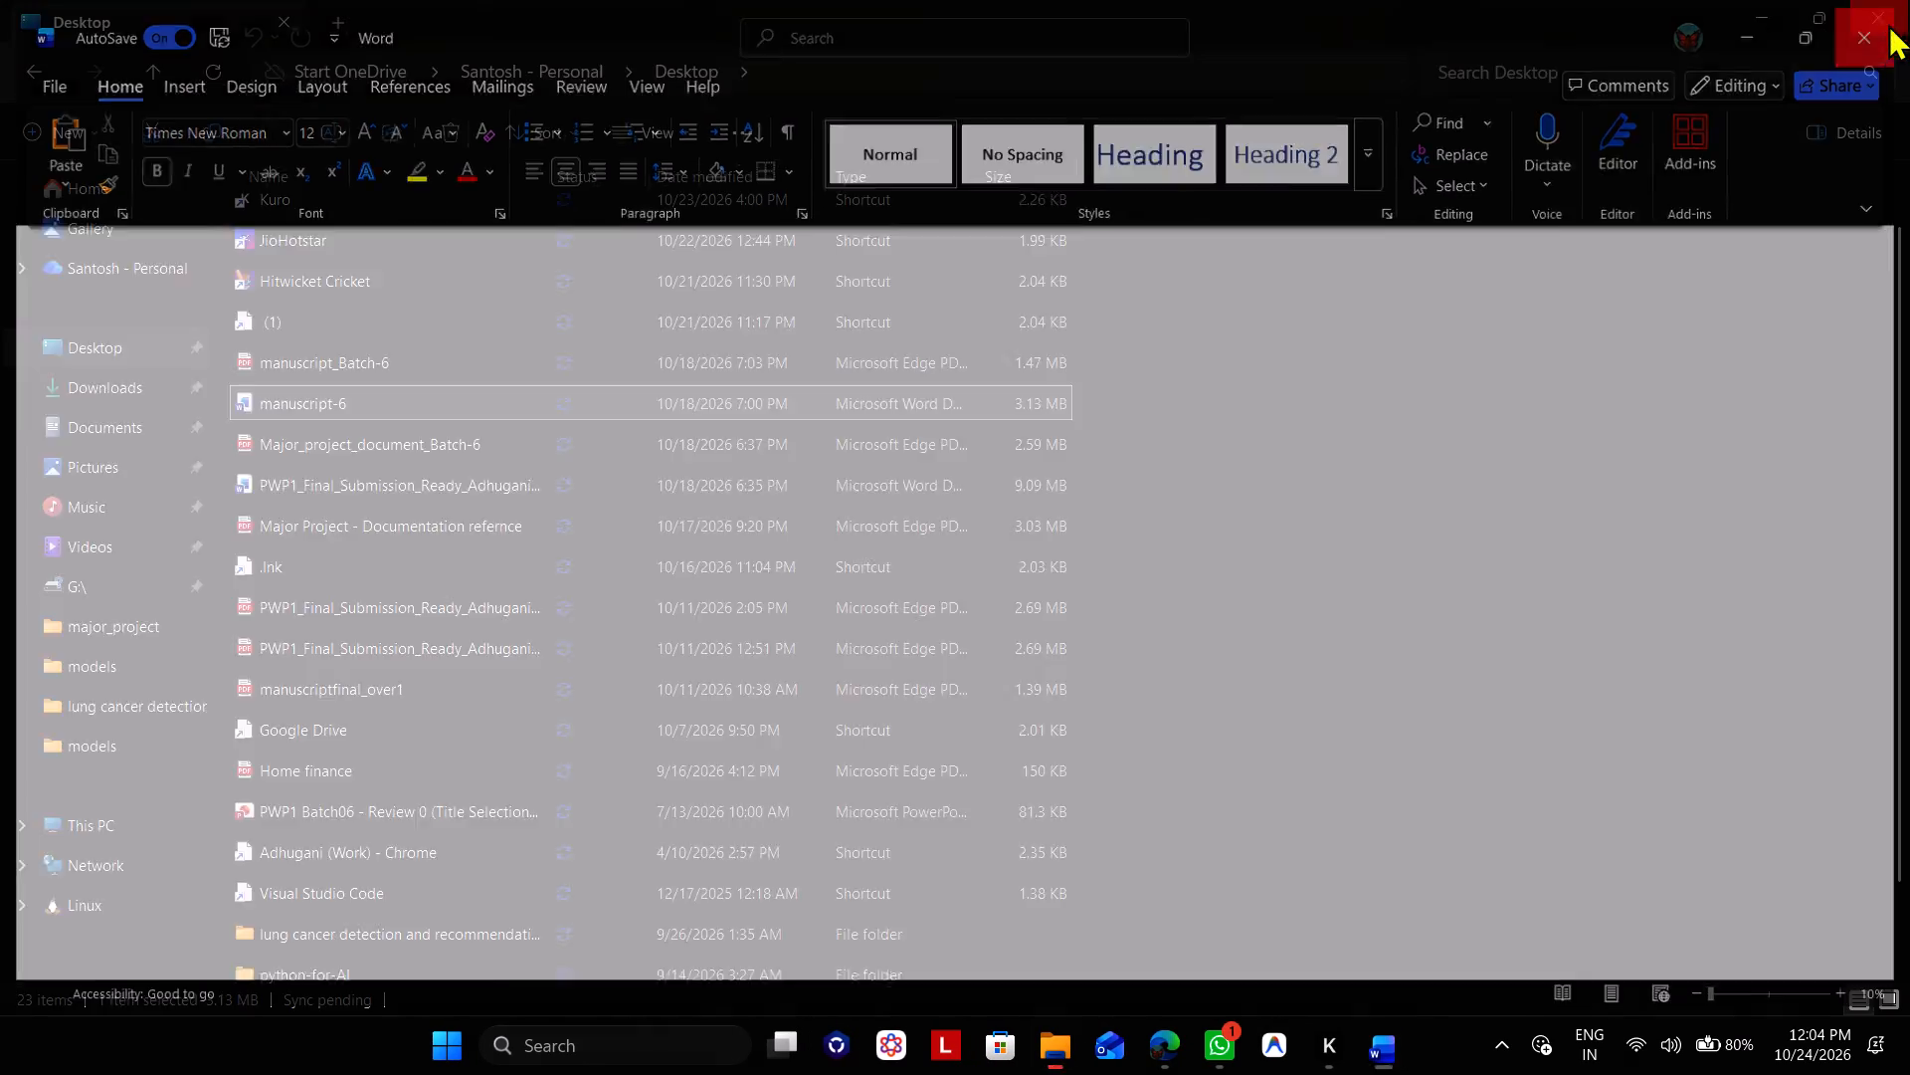
Open the PWP1_Final_Submission_Ready Word document from the Desktop folder and examine its front matter through the end of the chapter list.
double_click(507, 498)
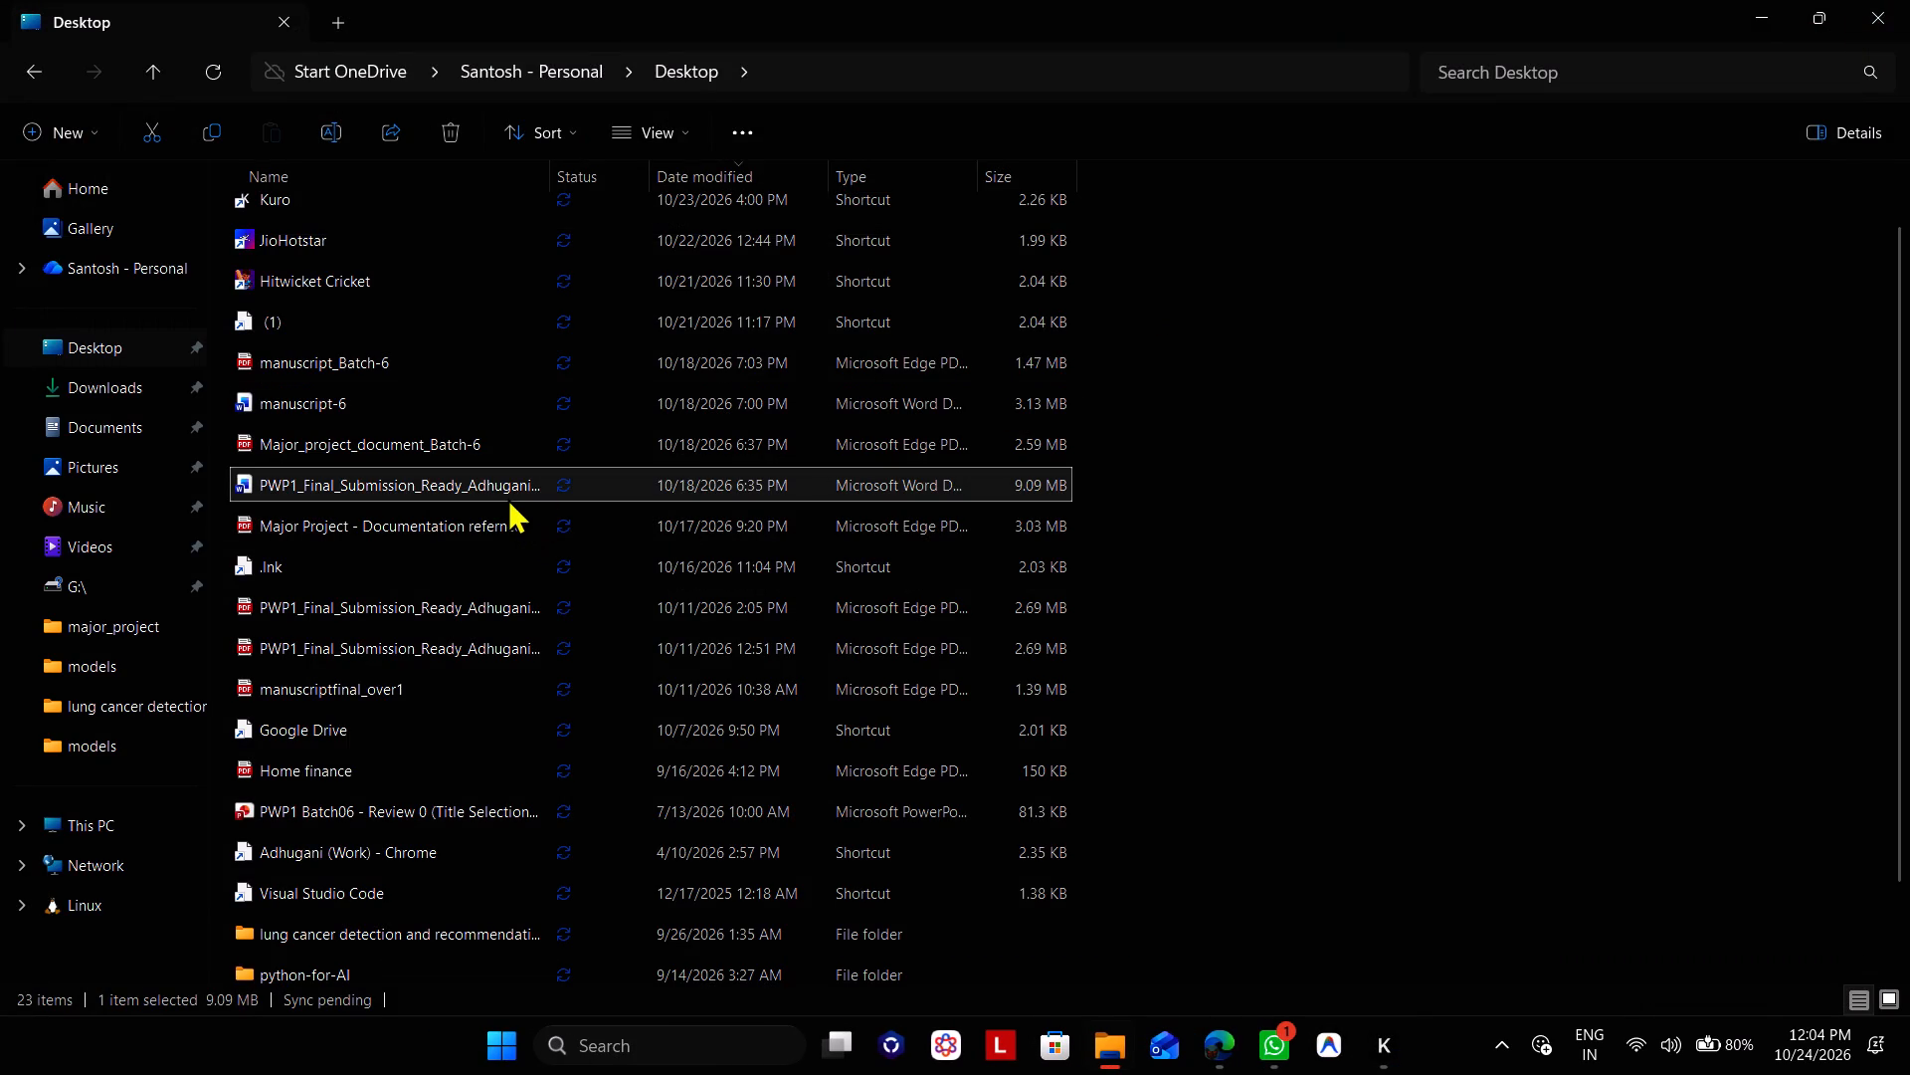
scroll(773, 675, down, 1)
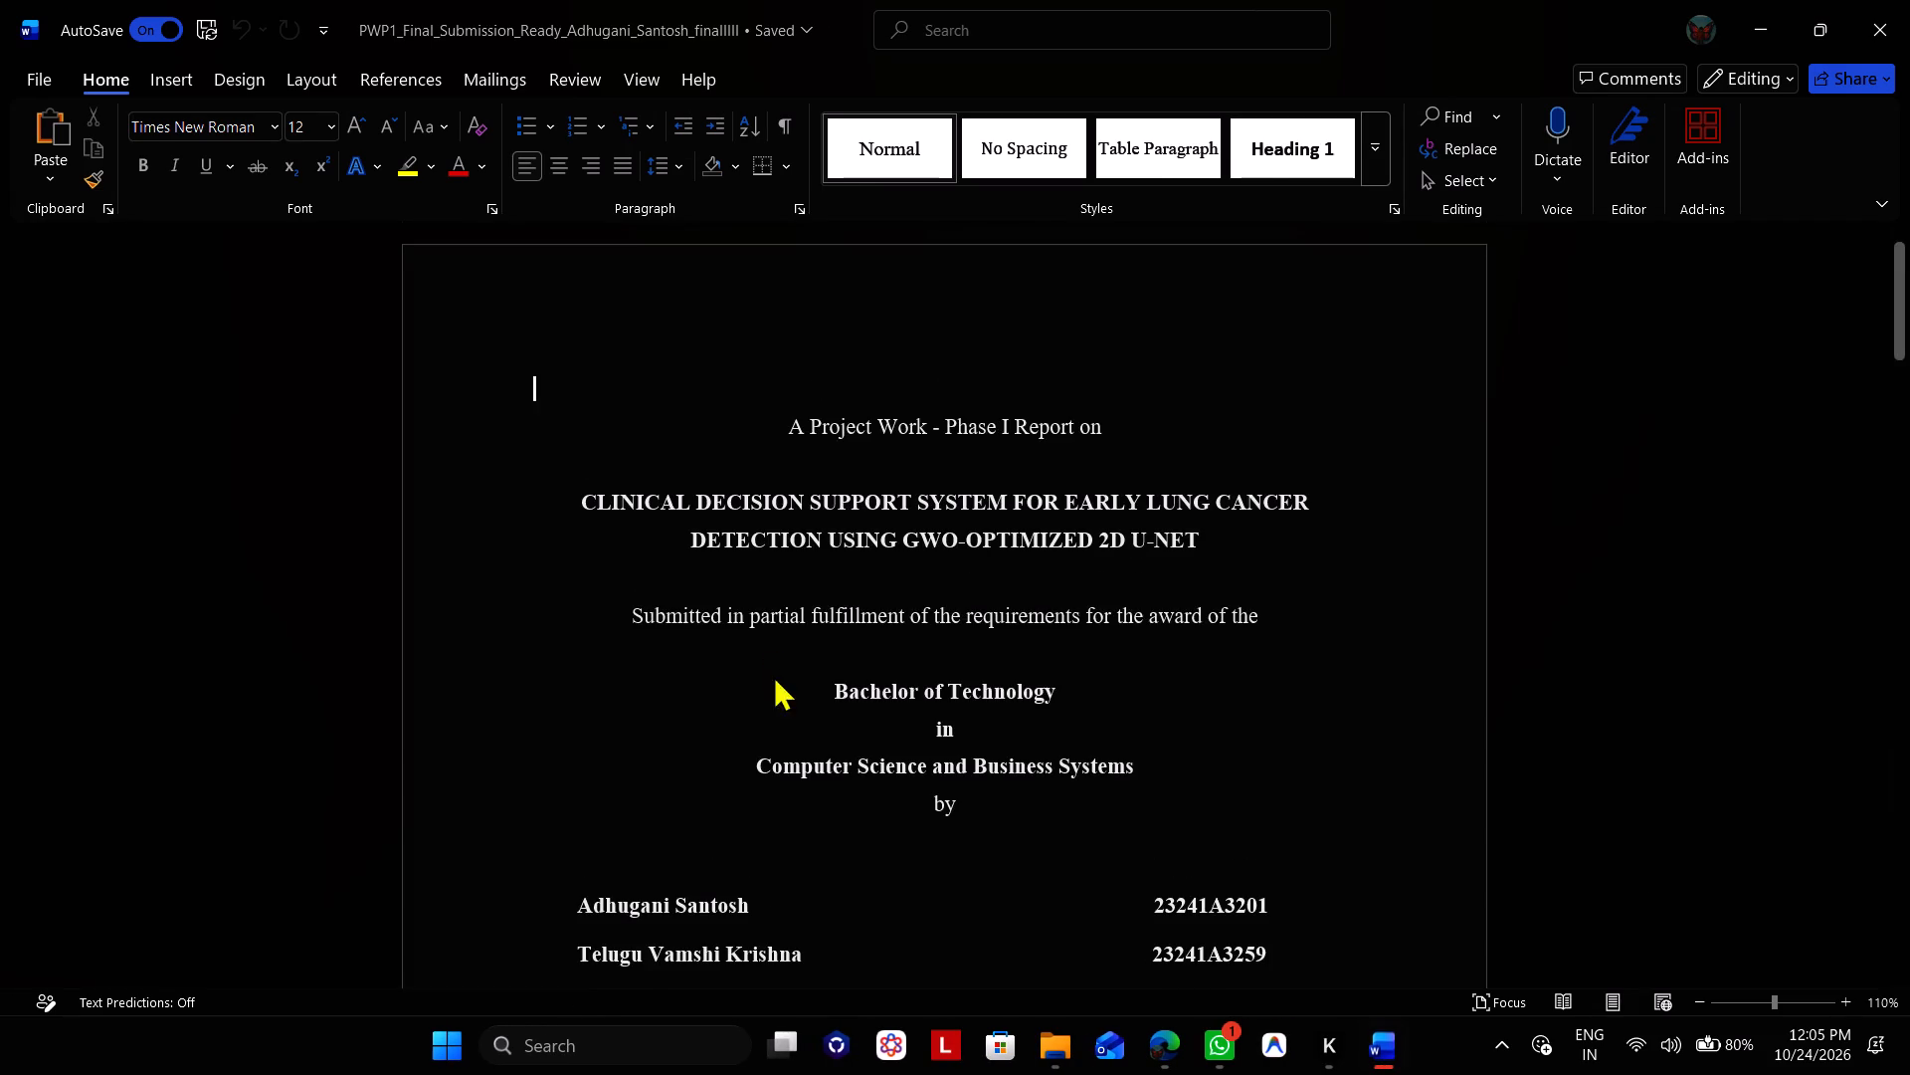
scroll(773, 675, down, 8)
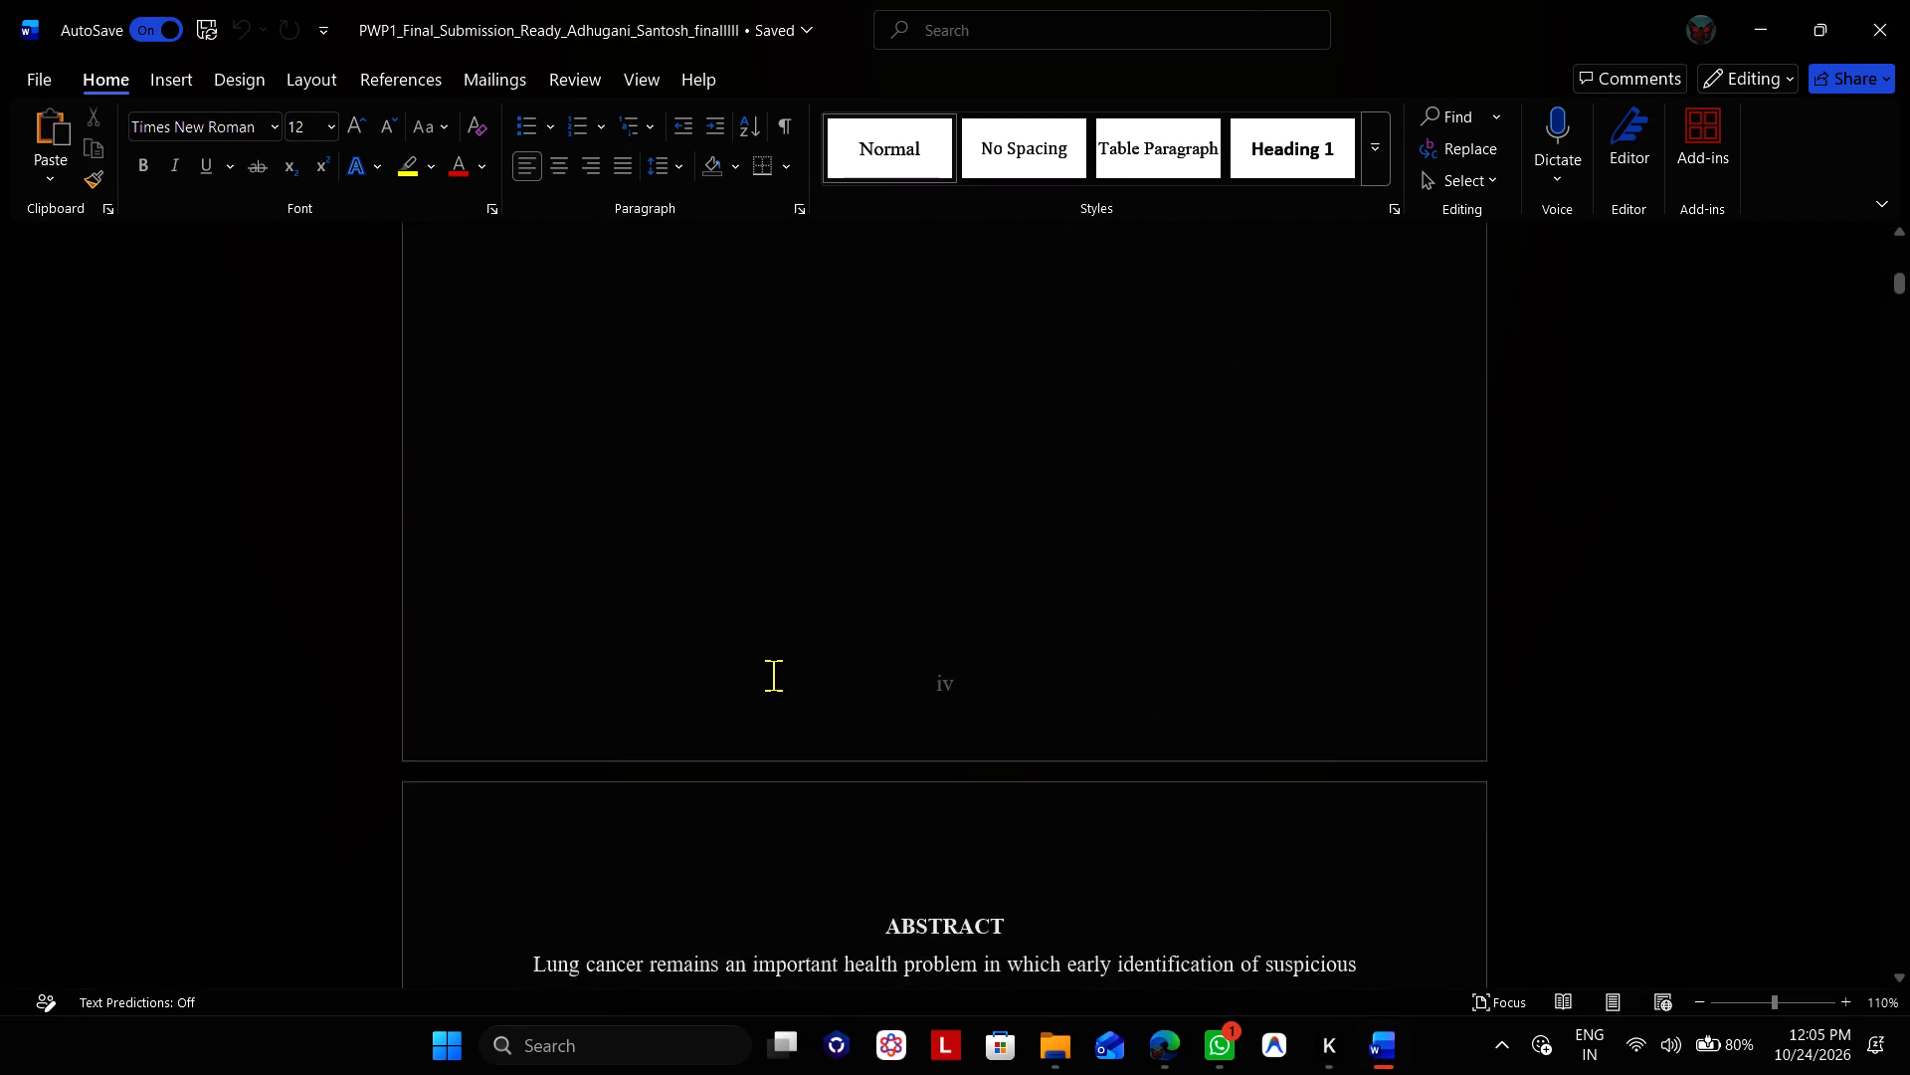
scroll(773, 675, down, 6)
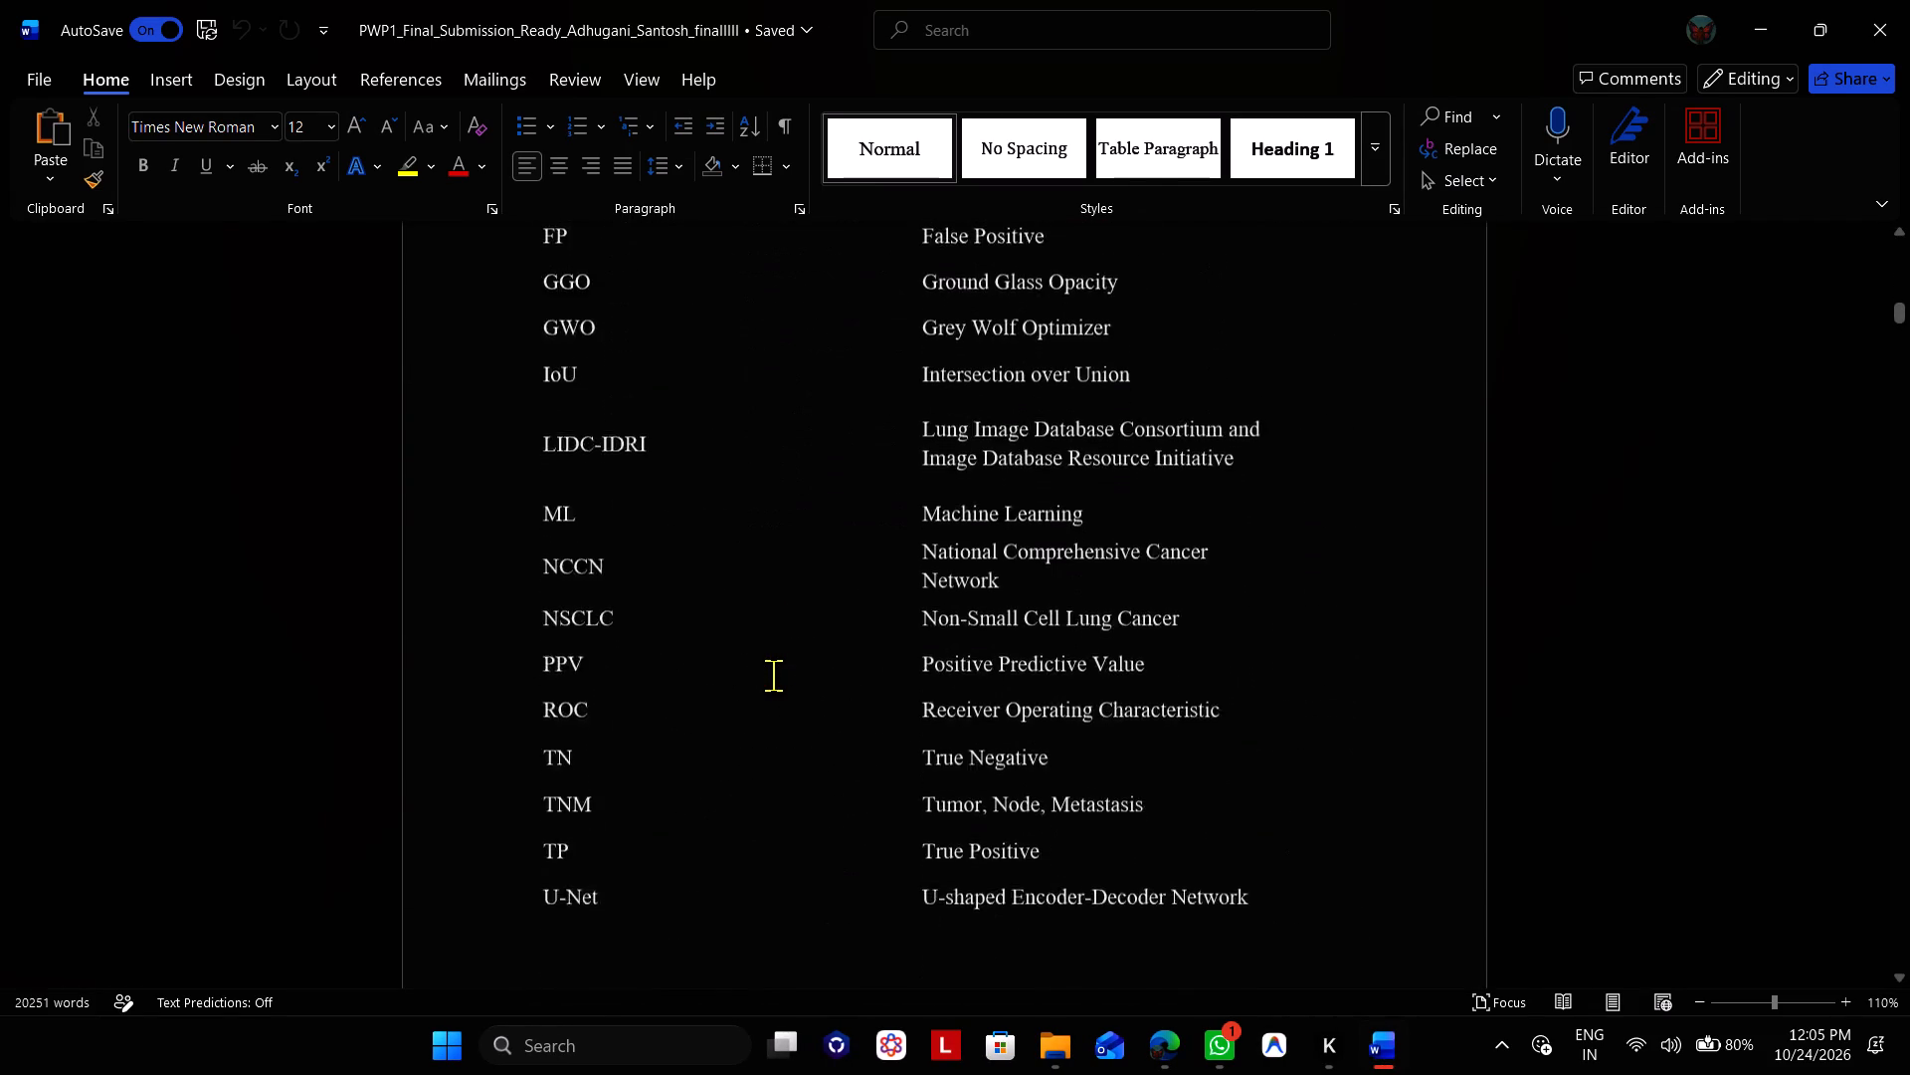
scroll(773, 675, down, 5)
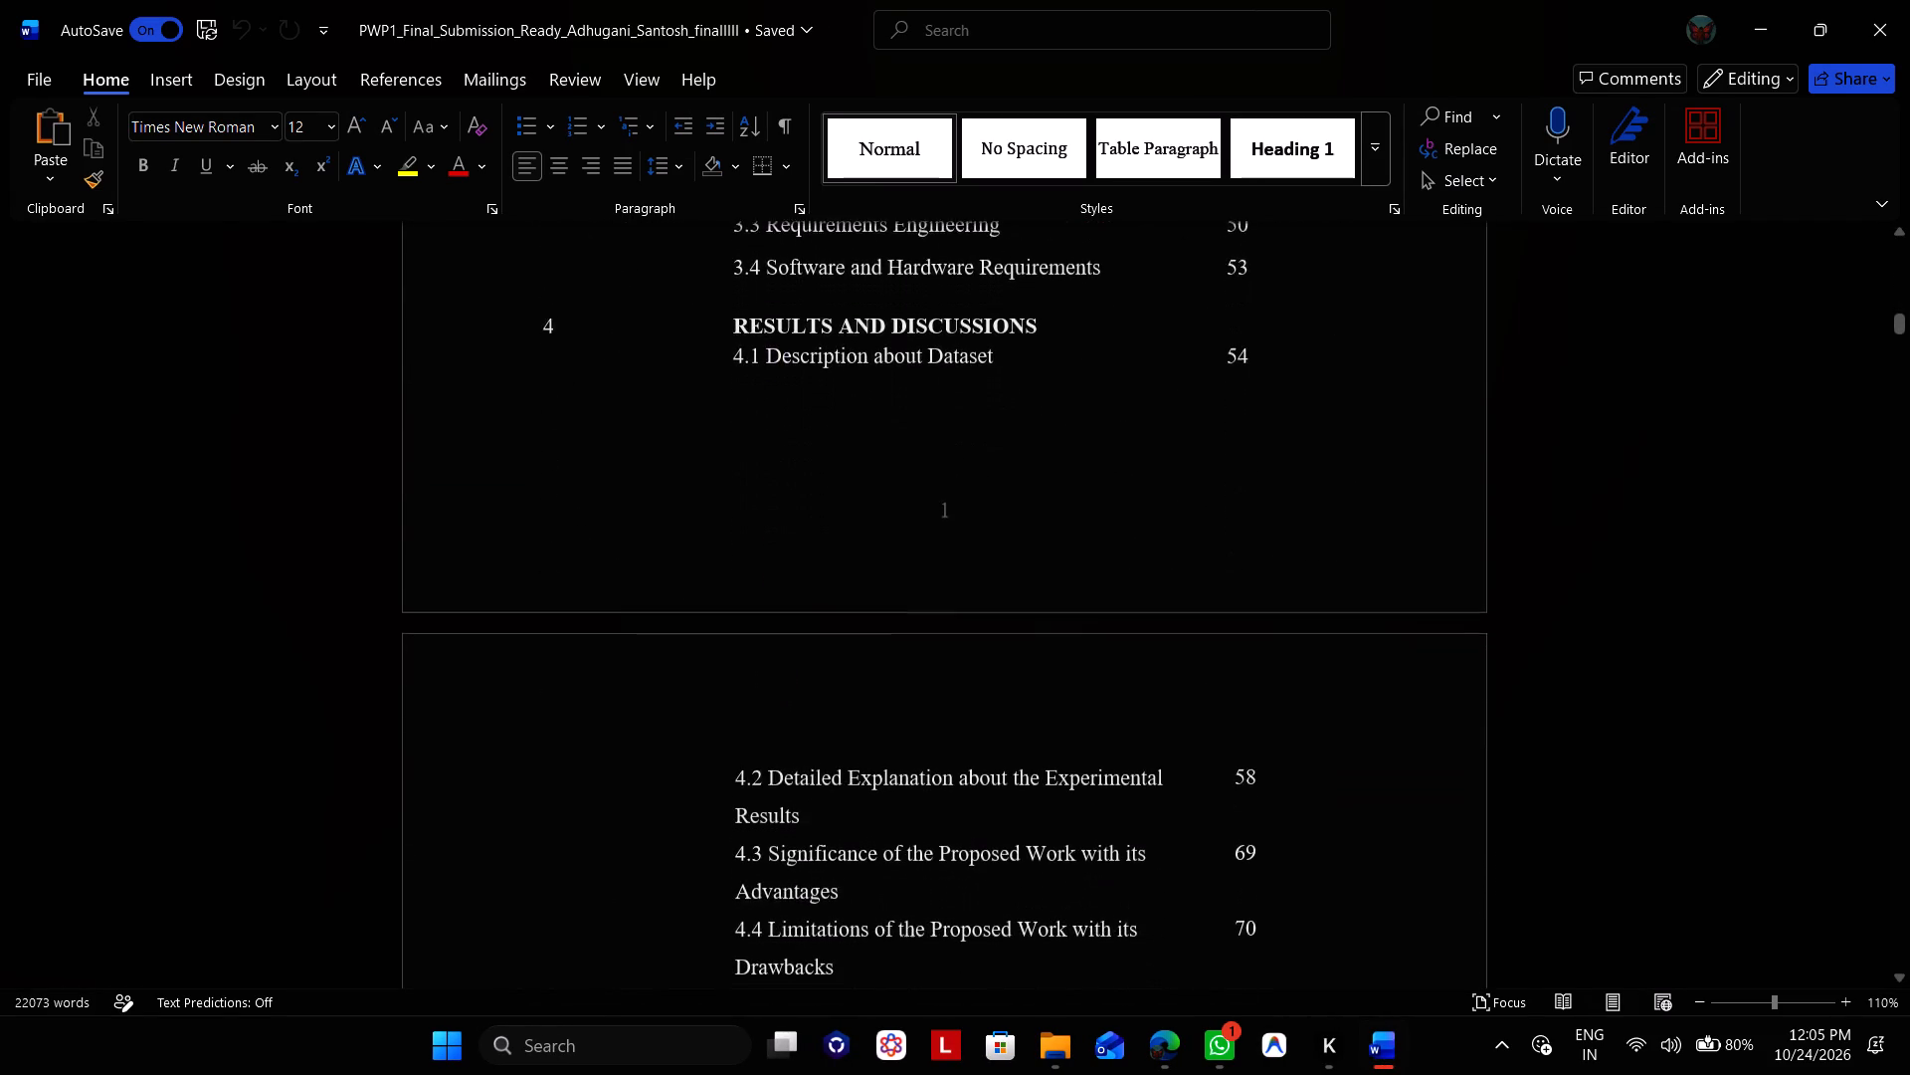
scroll(773, 675, down, 4)
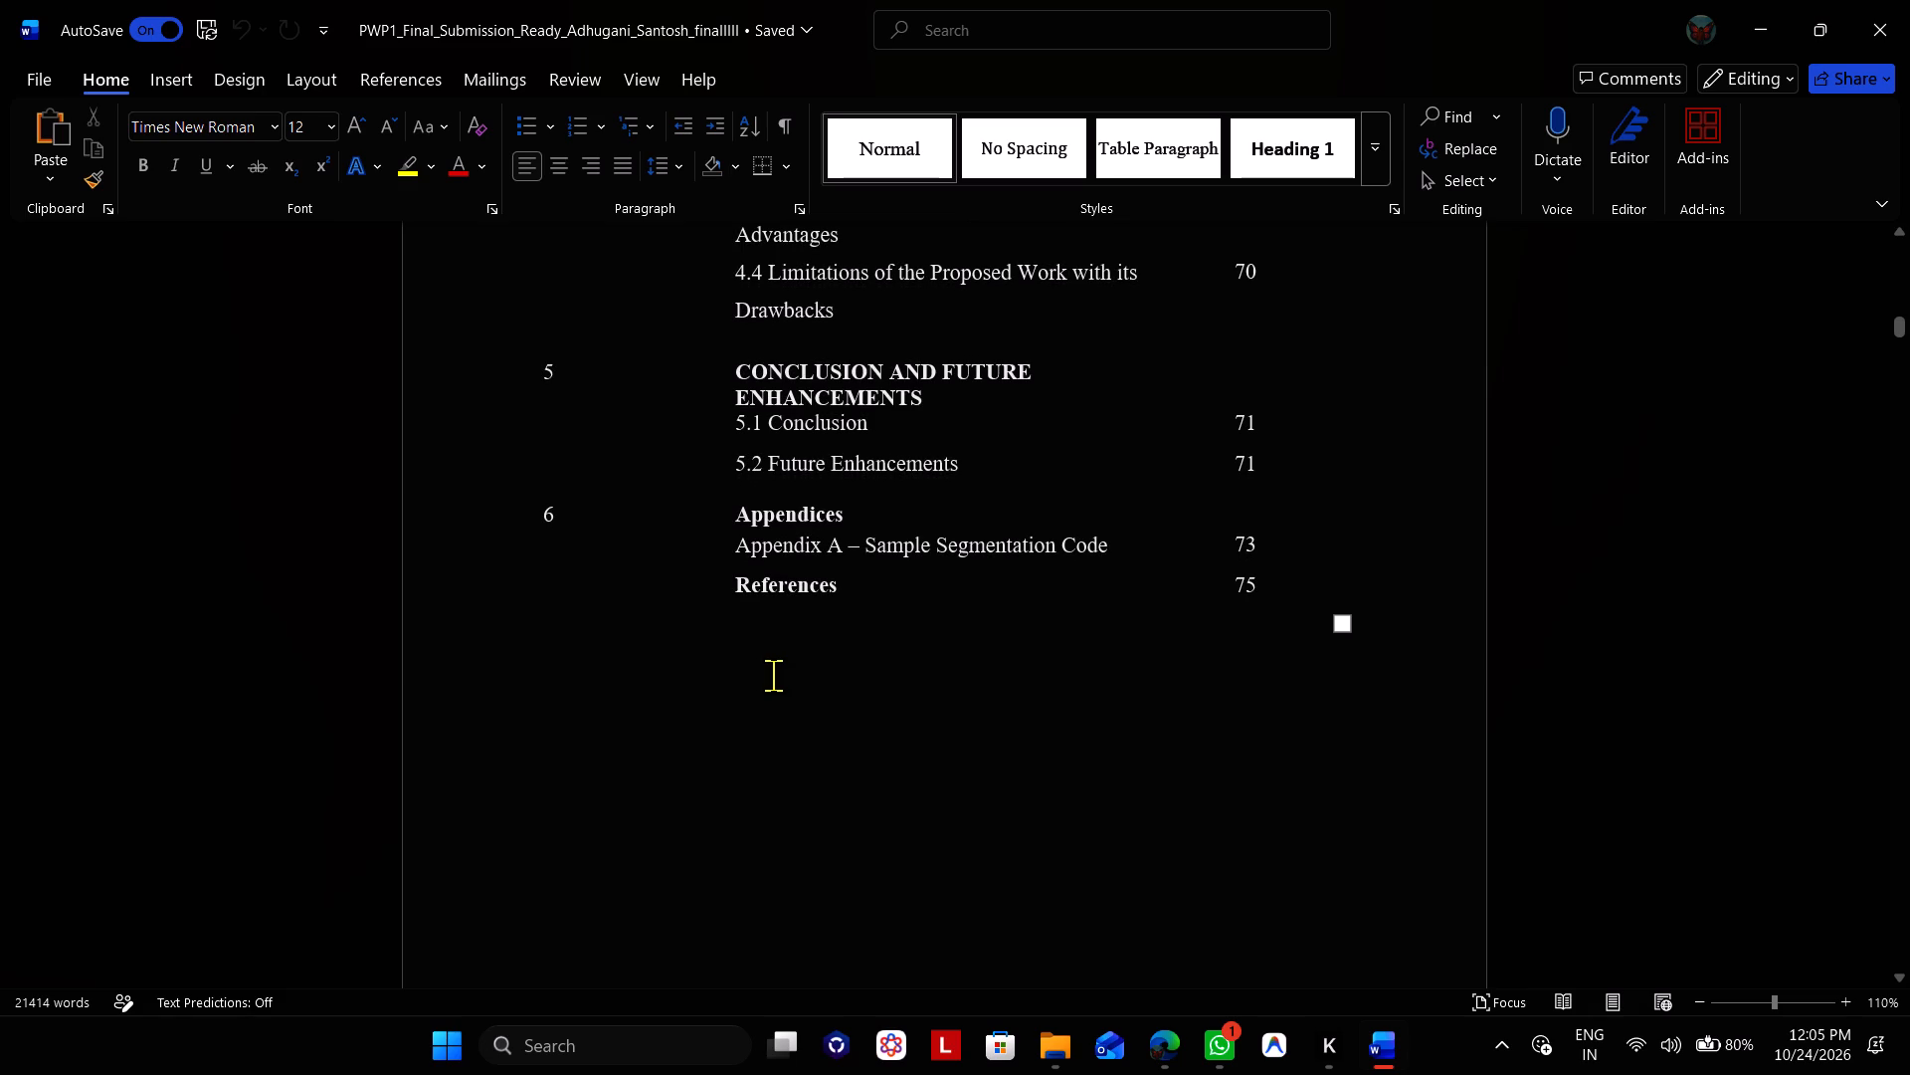
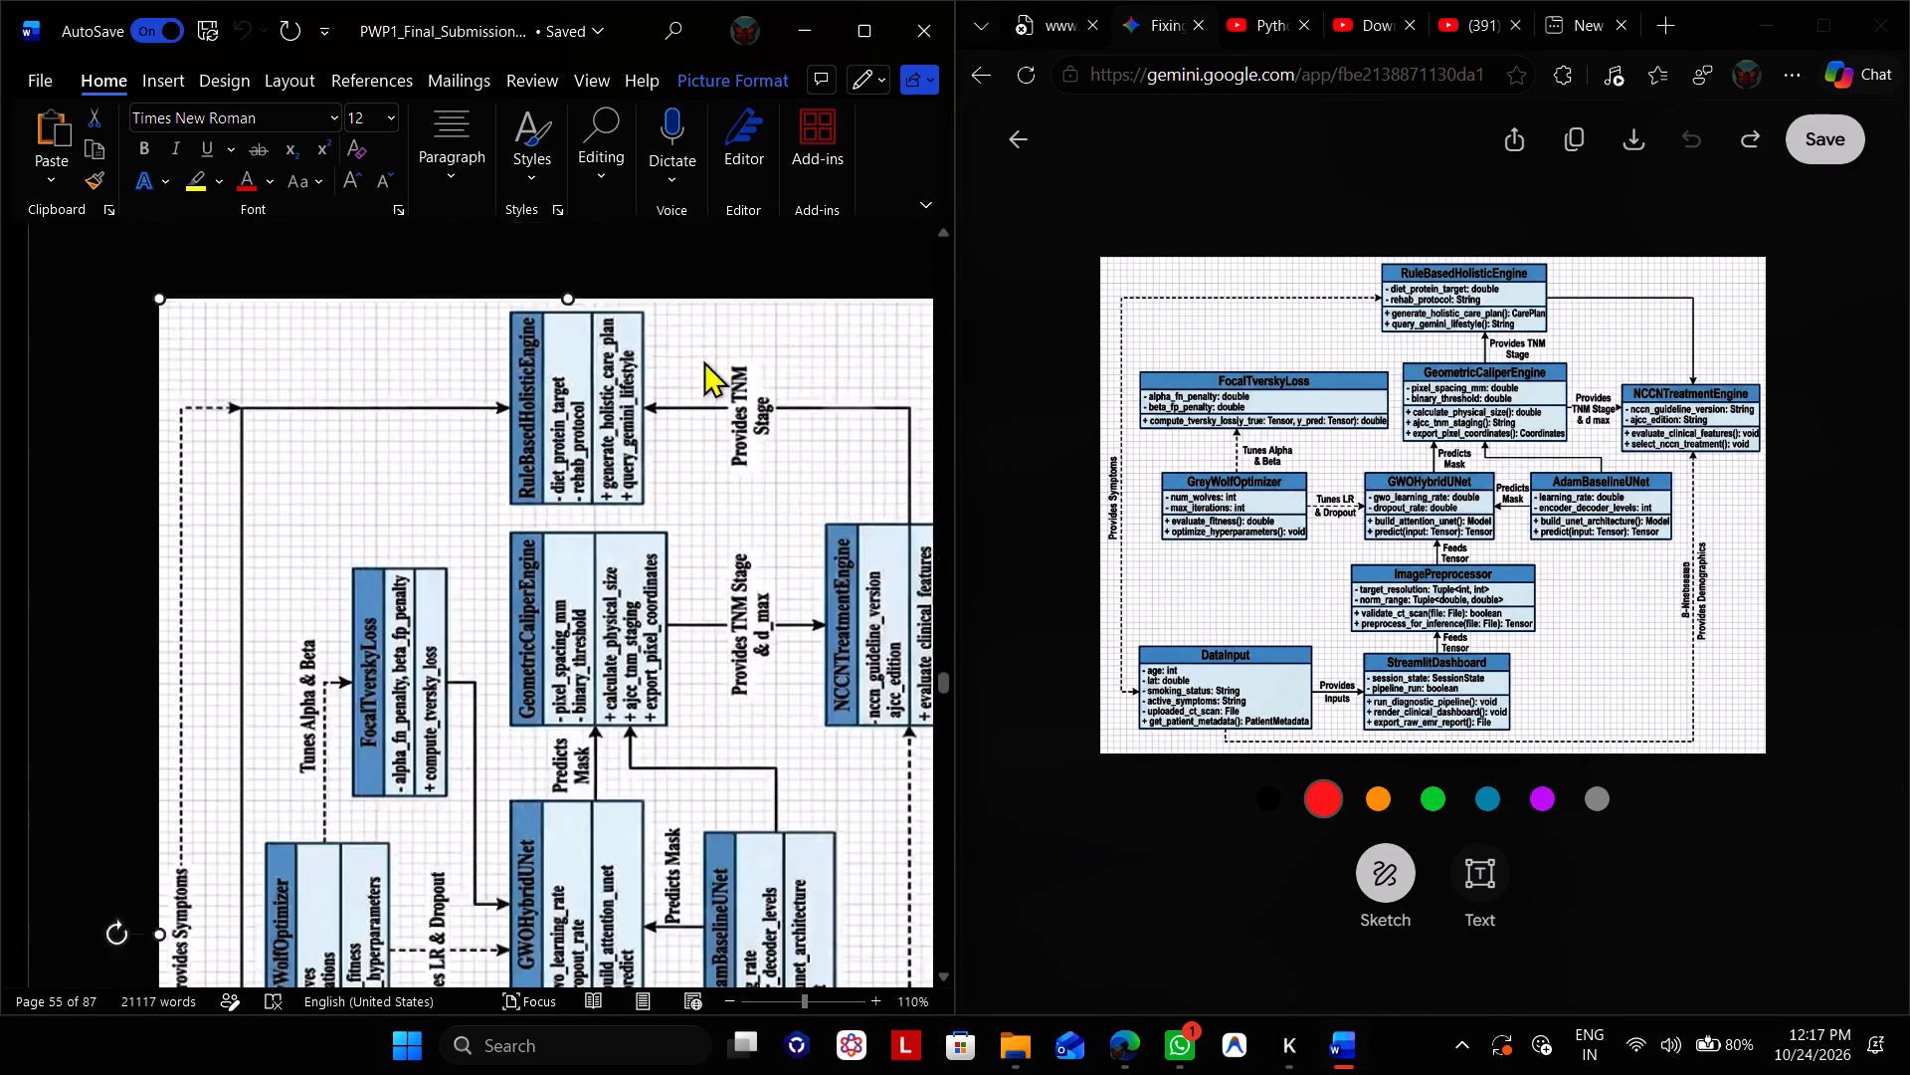
scroll(703, 360, up, 1)
click(873, 12)
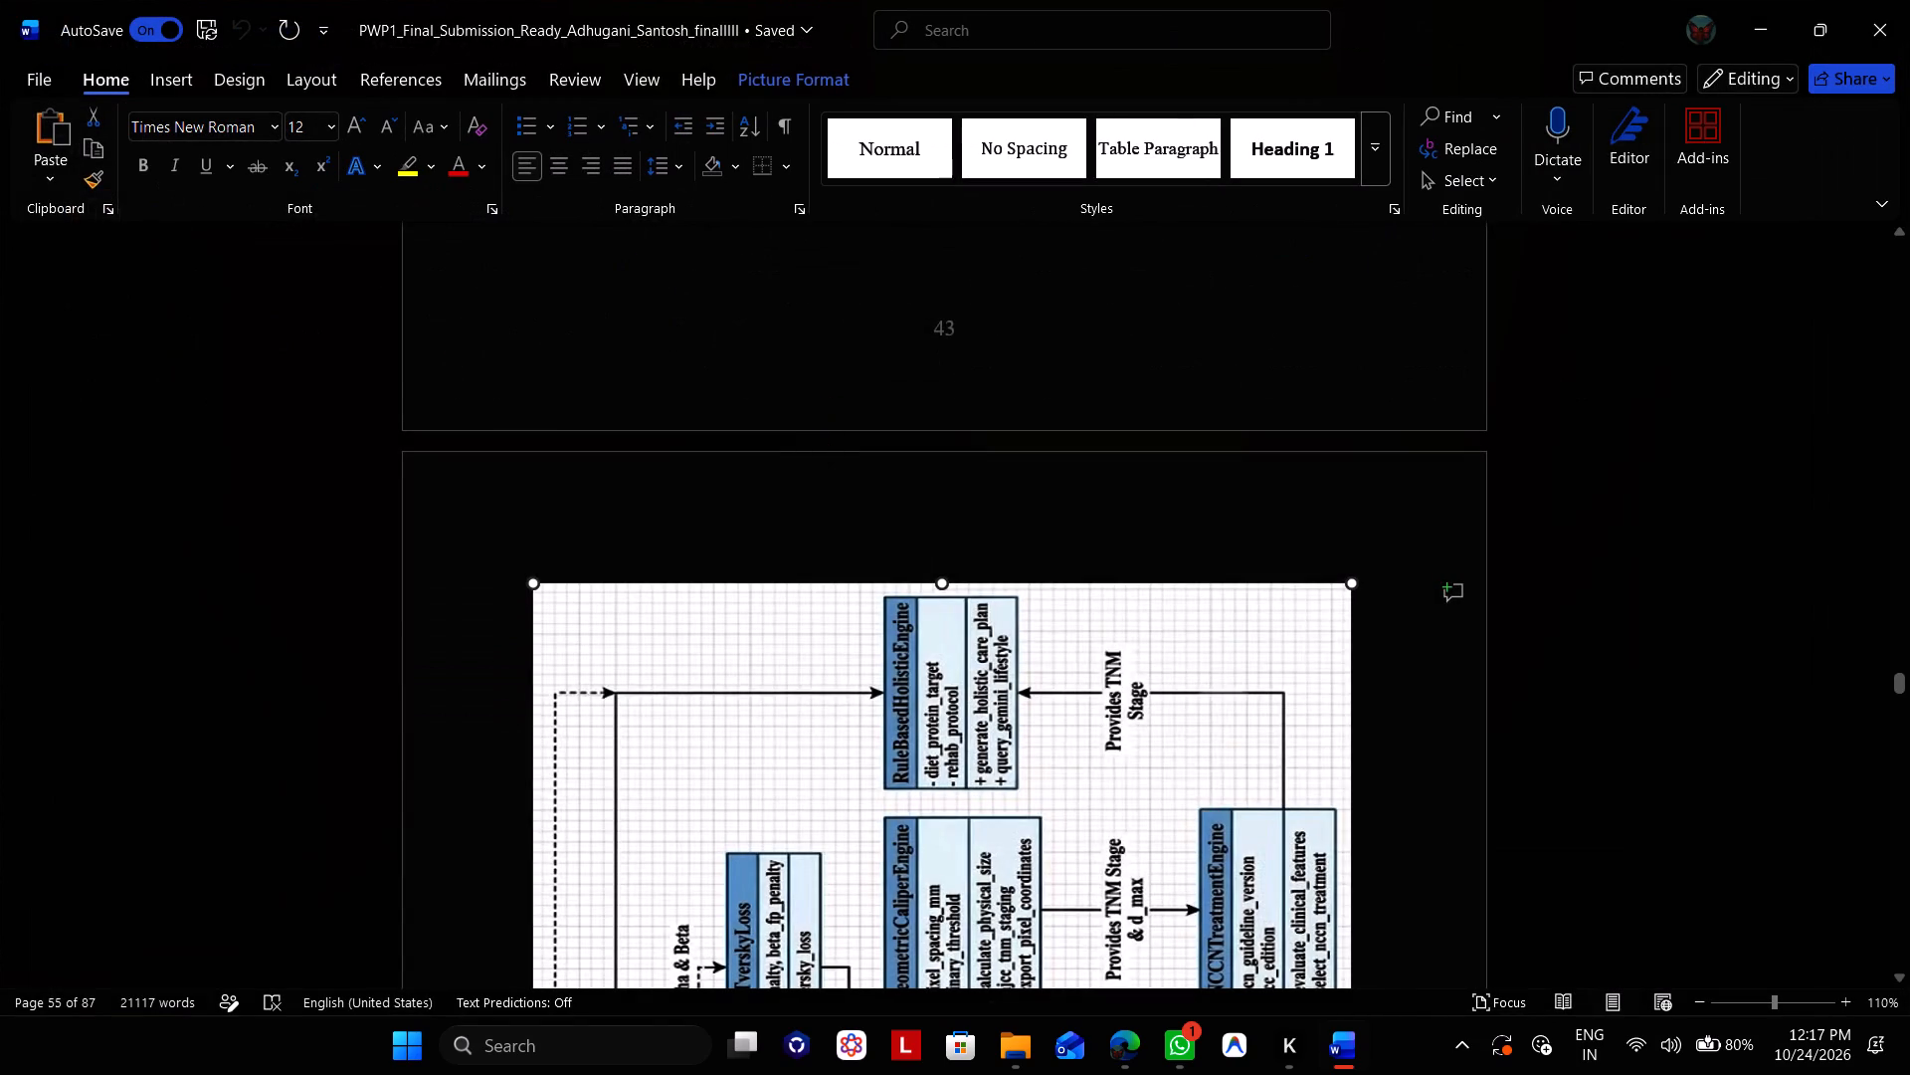
scroll(877, 630, down, 1)
click(877, 630)
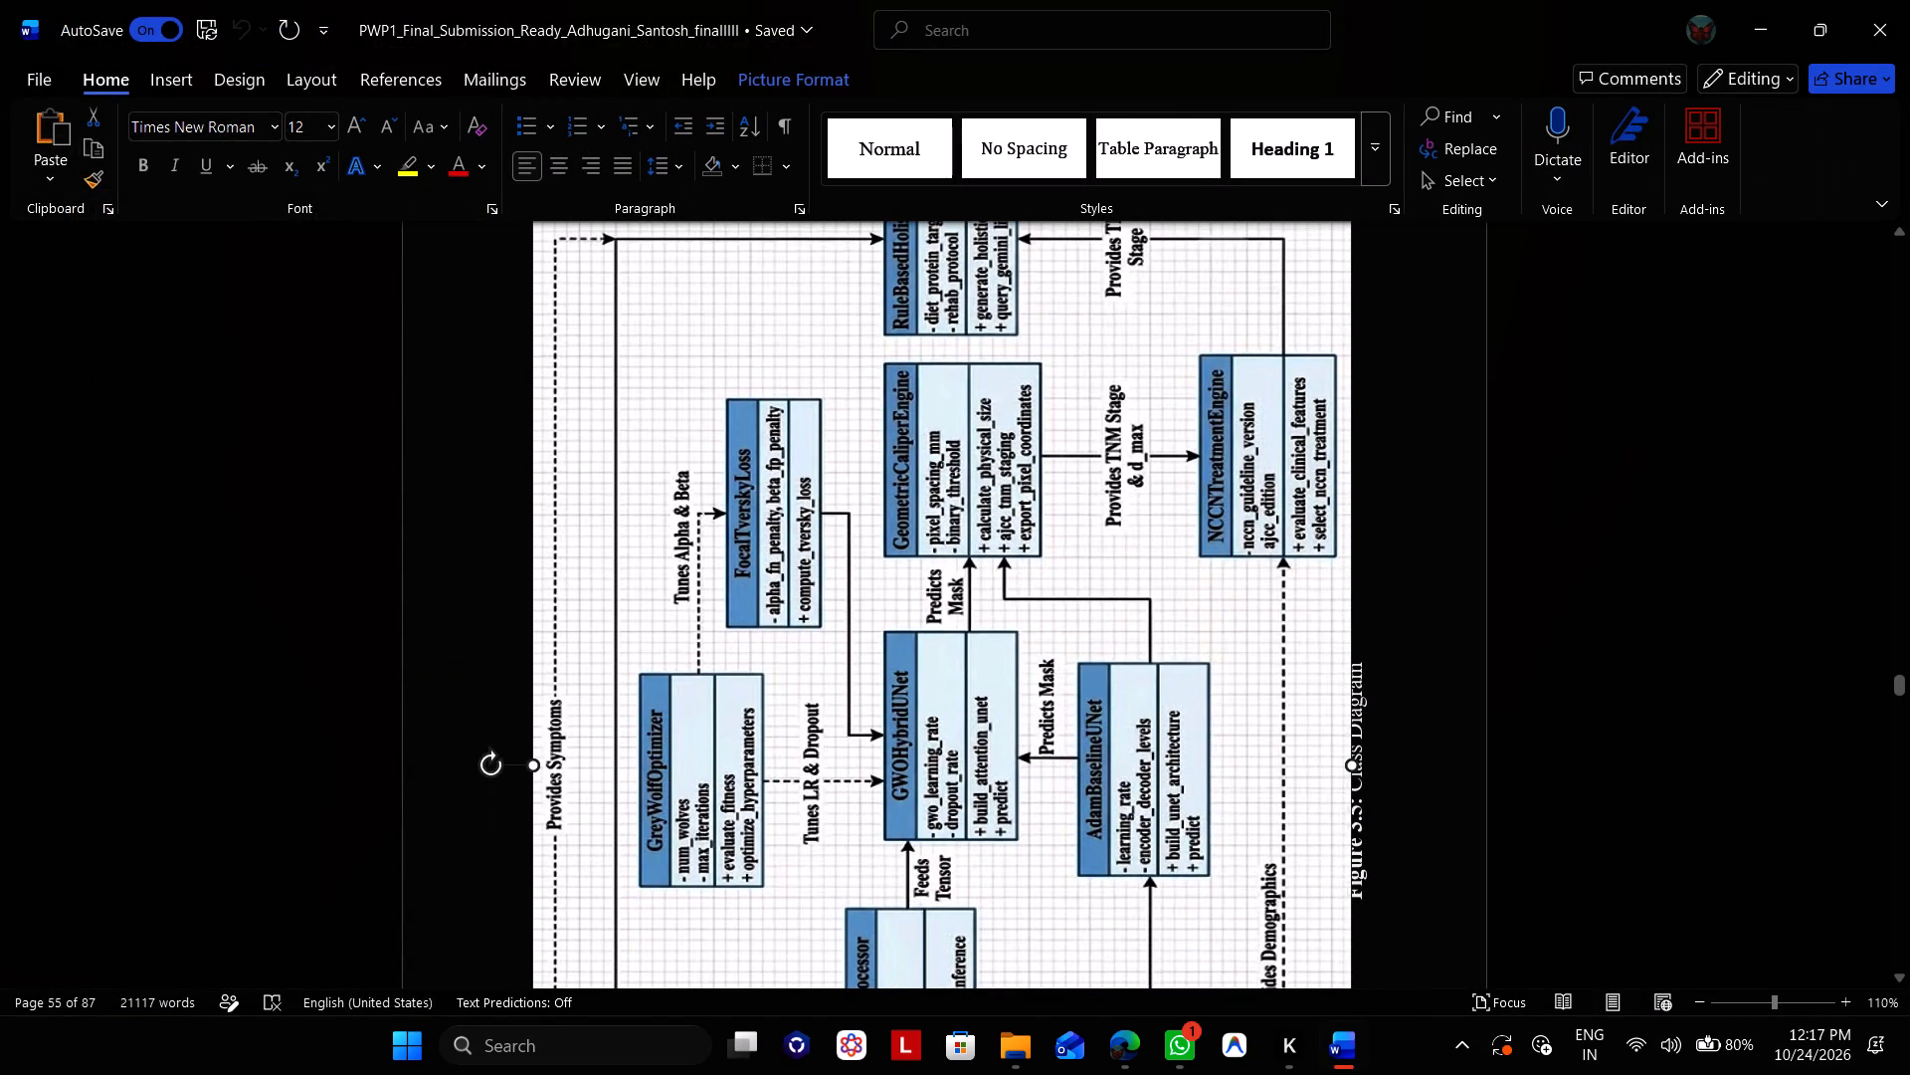
scroll(877, 630, down, 3)
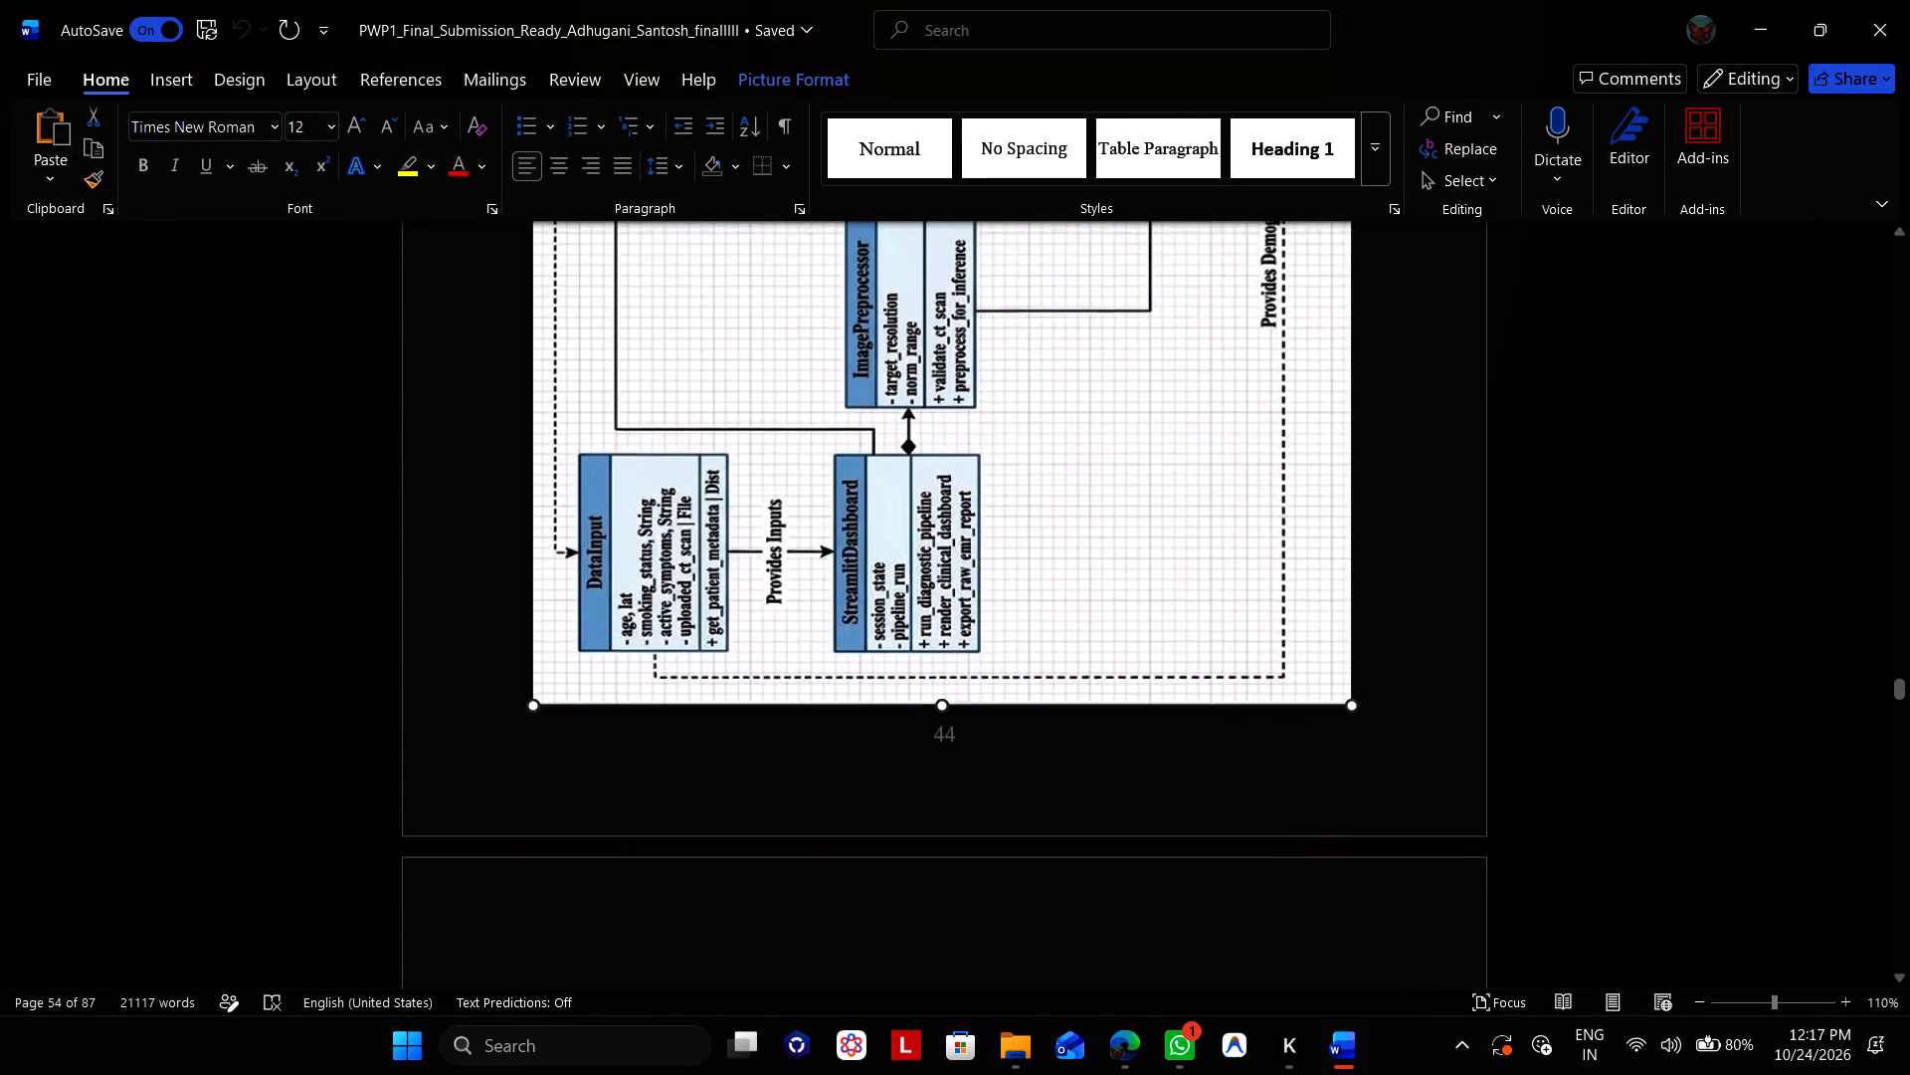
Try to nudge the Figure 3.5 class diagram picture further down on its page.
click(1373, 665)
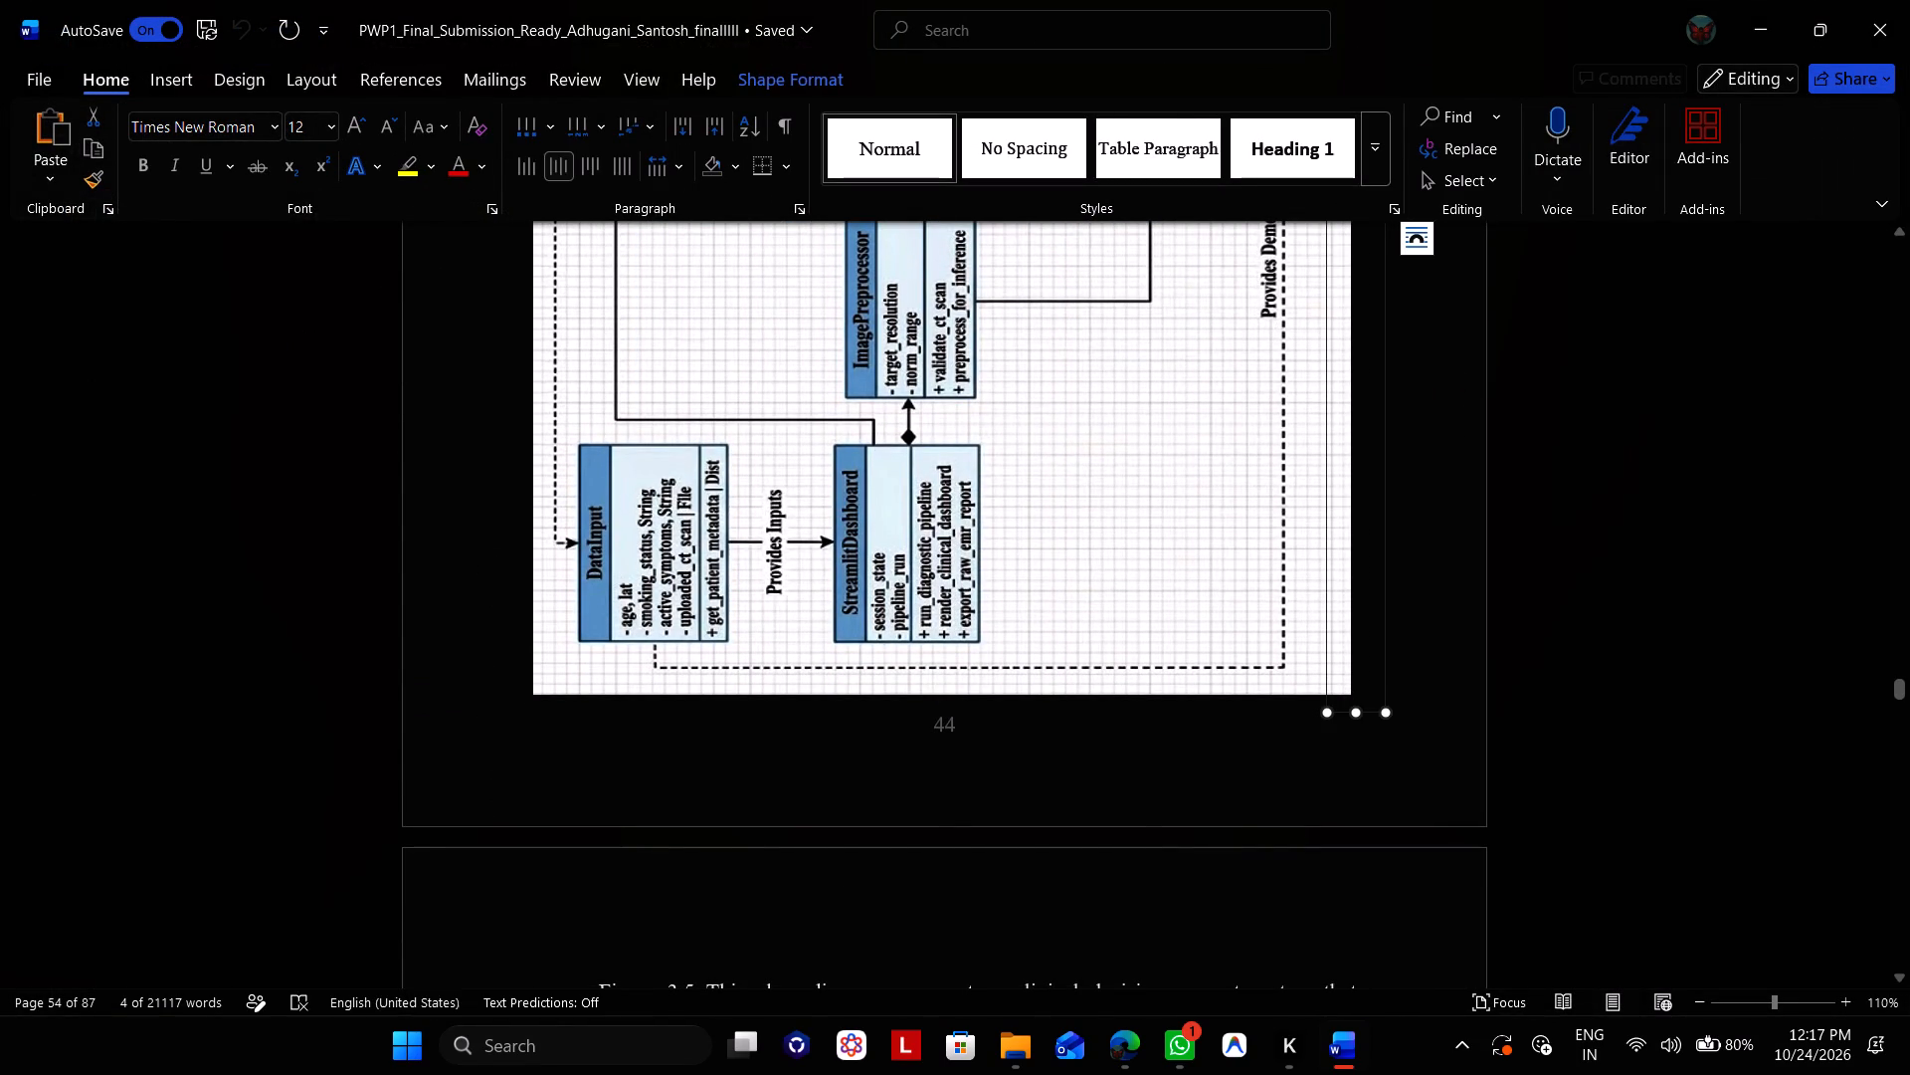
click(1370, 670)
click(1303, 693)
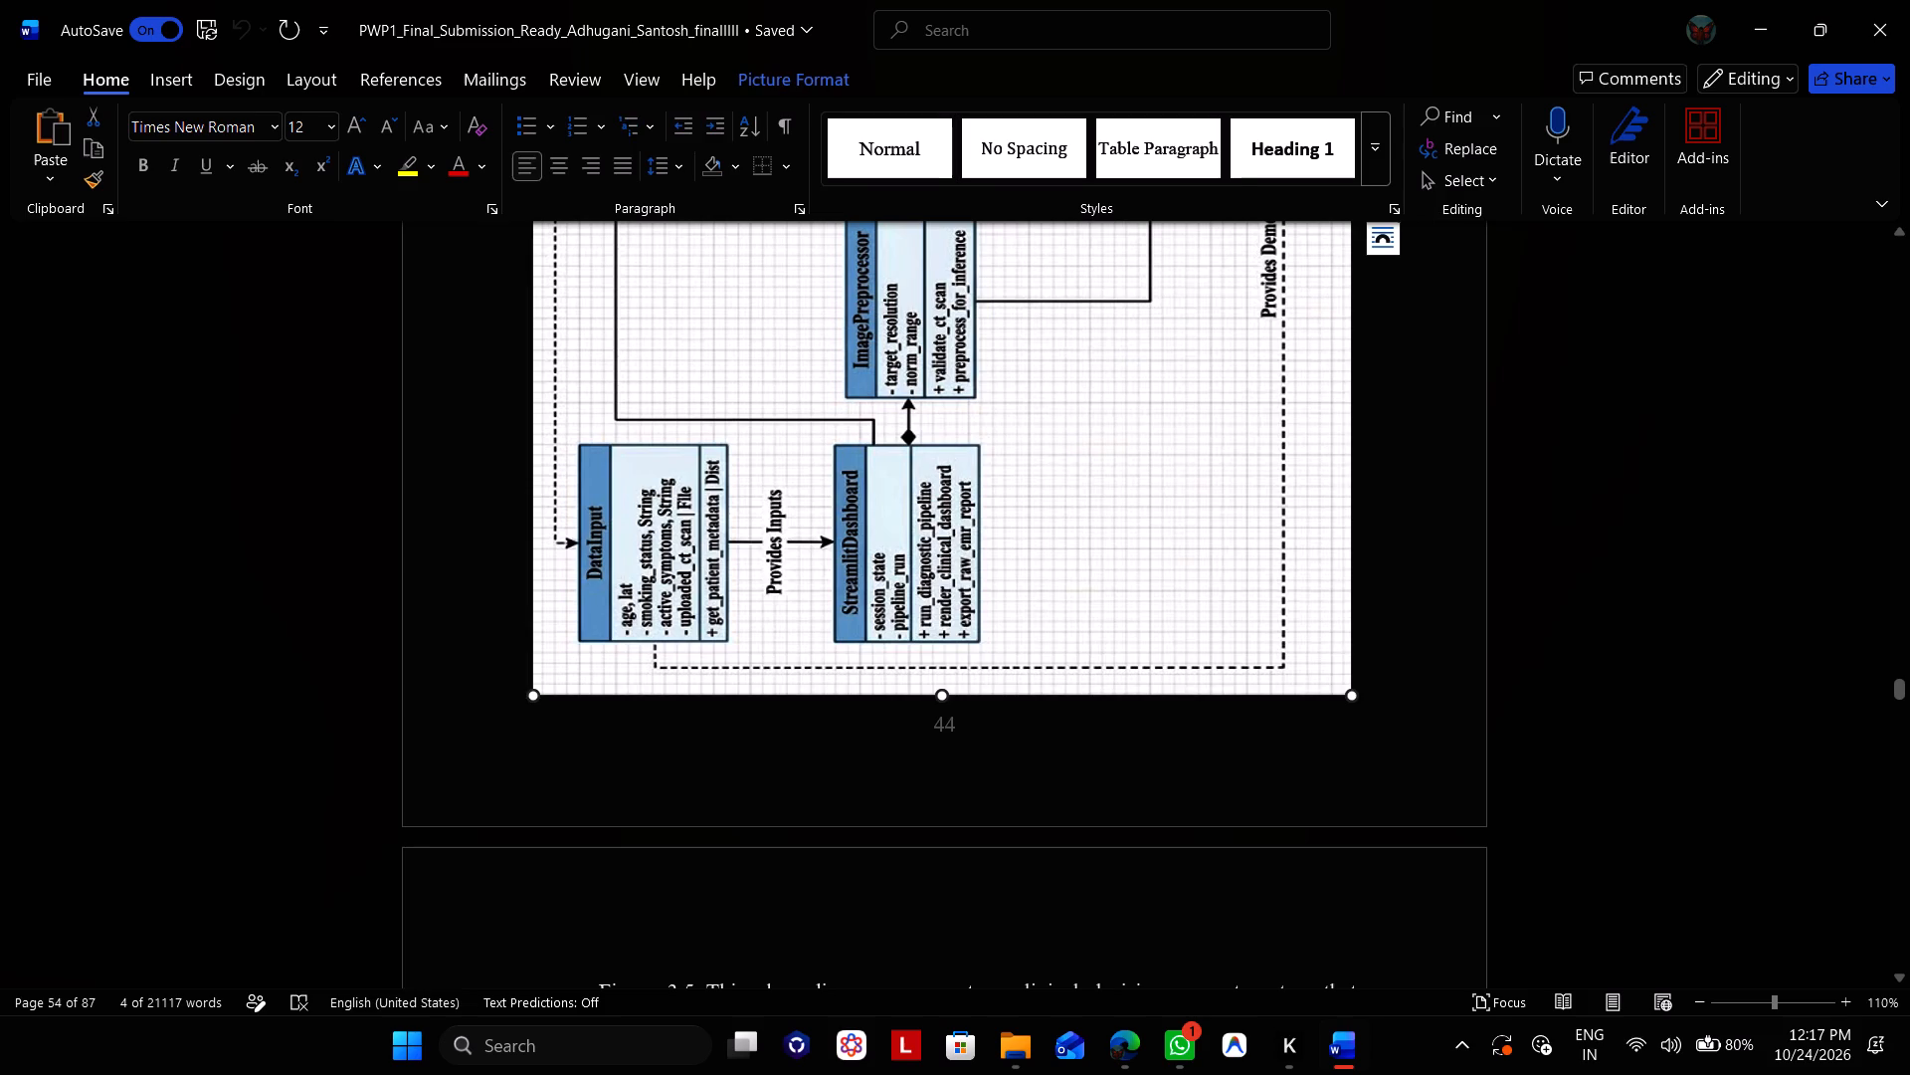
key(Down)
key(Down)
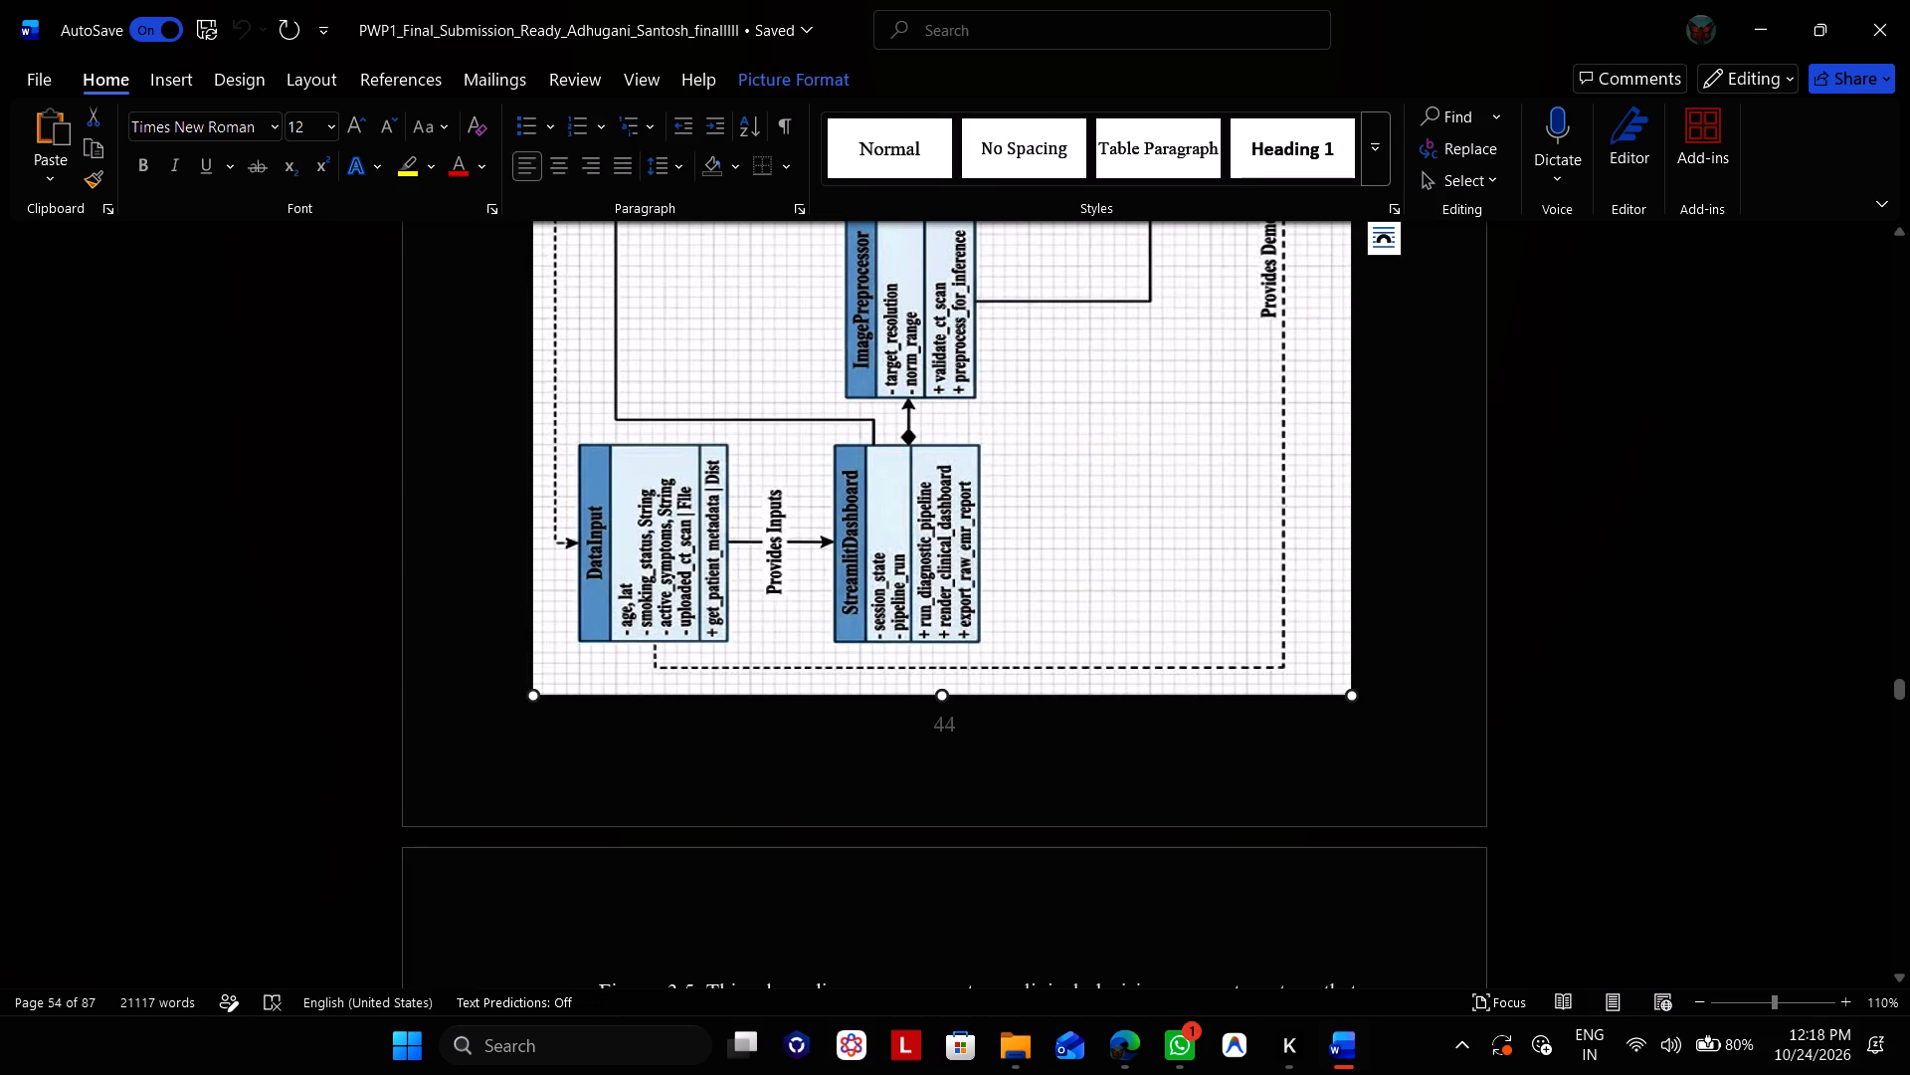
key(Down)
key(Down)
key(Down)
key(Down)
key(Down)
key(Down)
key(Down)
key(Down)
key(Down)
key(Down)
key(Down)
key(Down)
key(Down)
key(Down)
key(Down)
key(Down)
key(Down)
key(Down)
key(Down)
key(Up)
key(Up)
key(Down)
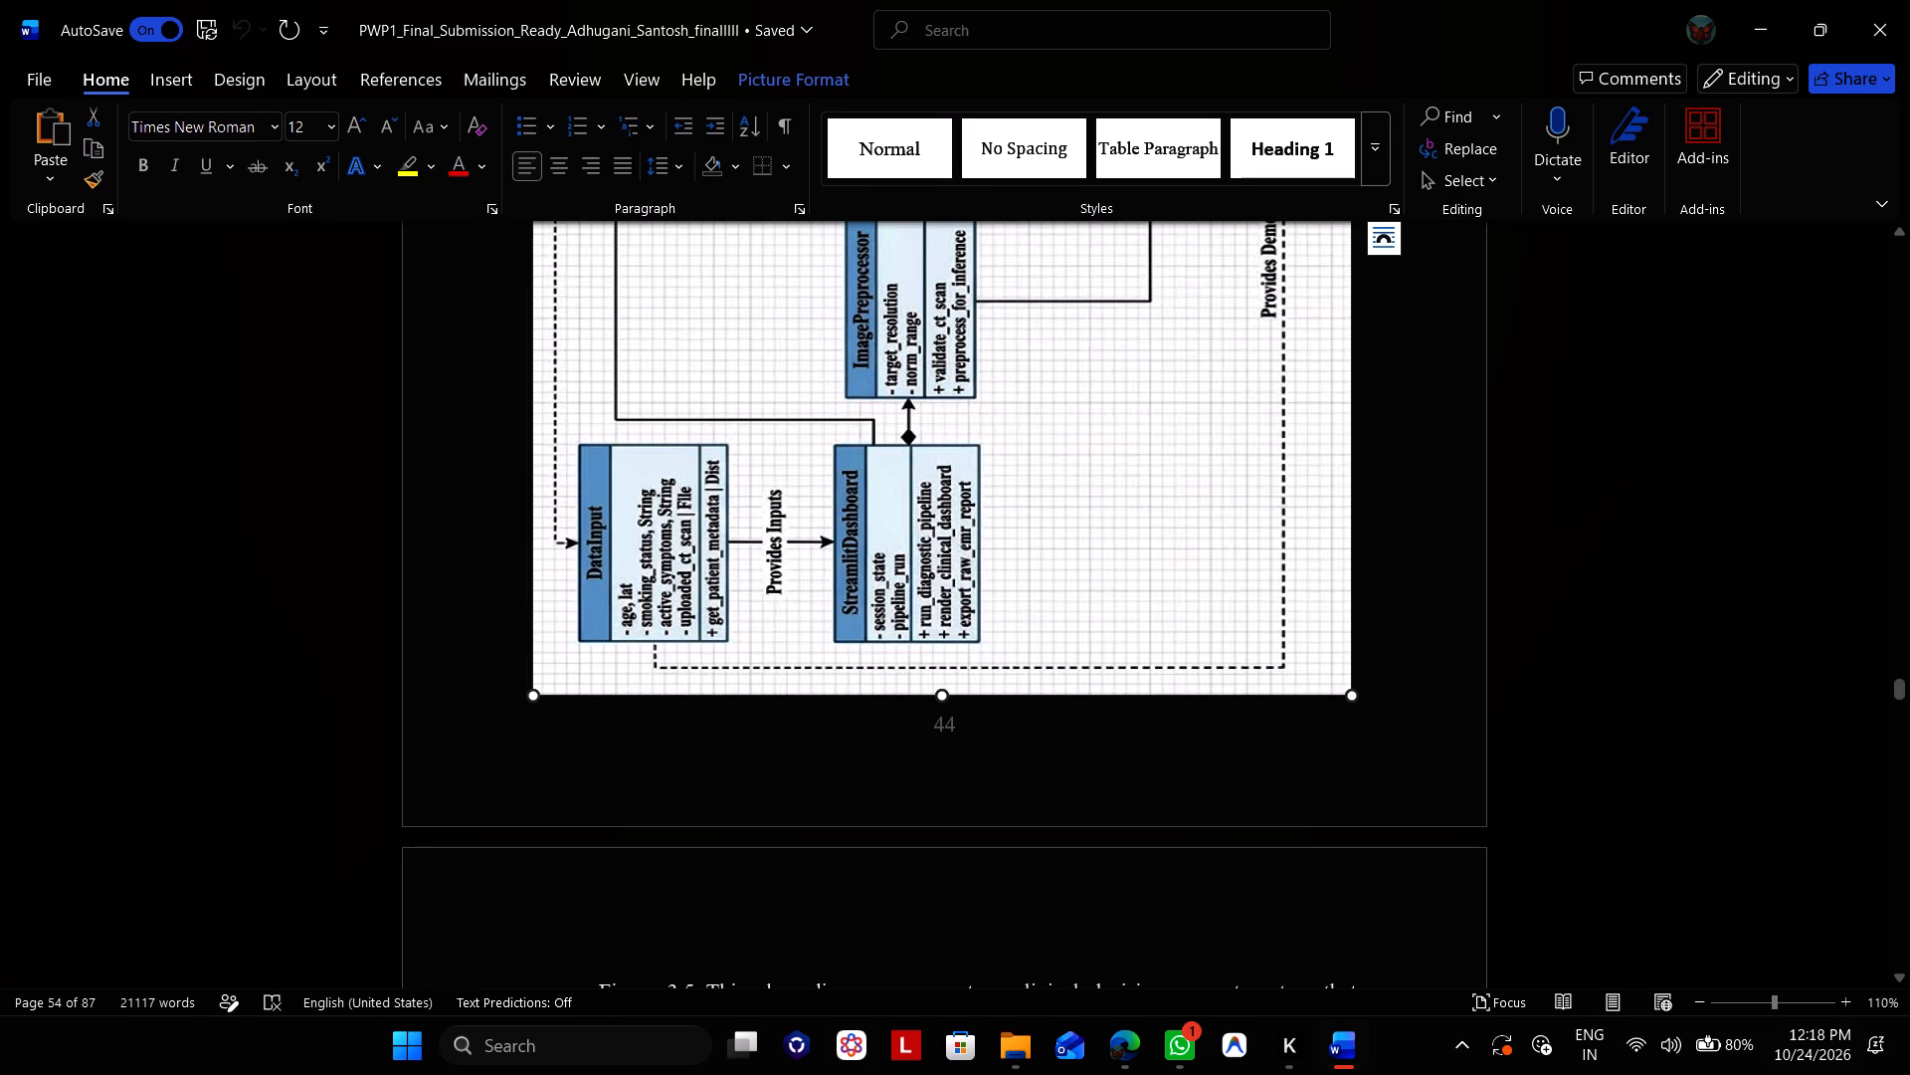
Remove the background of the Figure 3.5 class diagram picture in the report.
click(1257, 613)
scroll(1037, 463, up, 1)
triple_click(1037, 463)
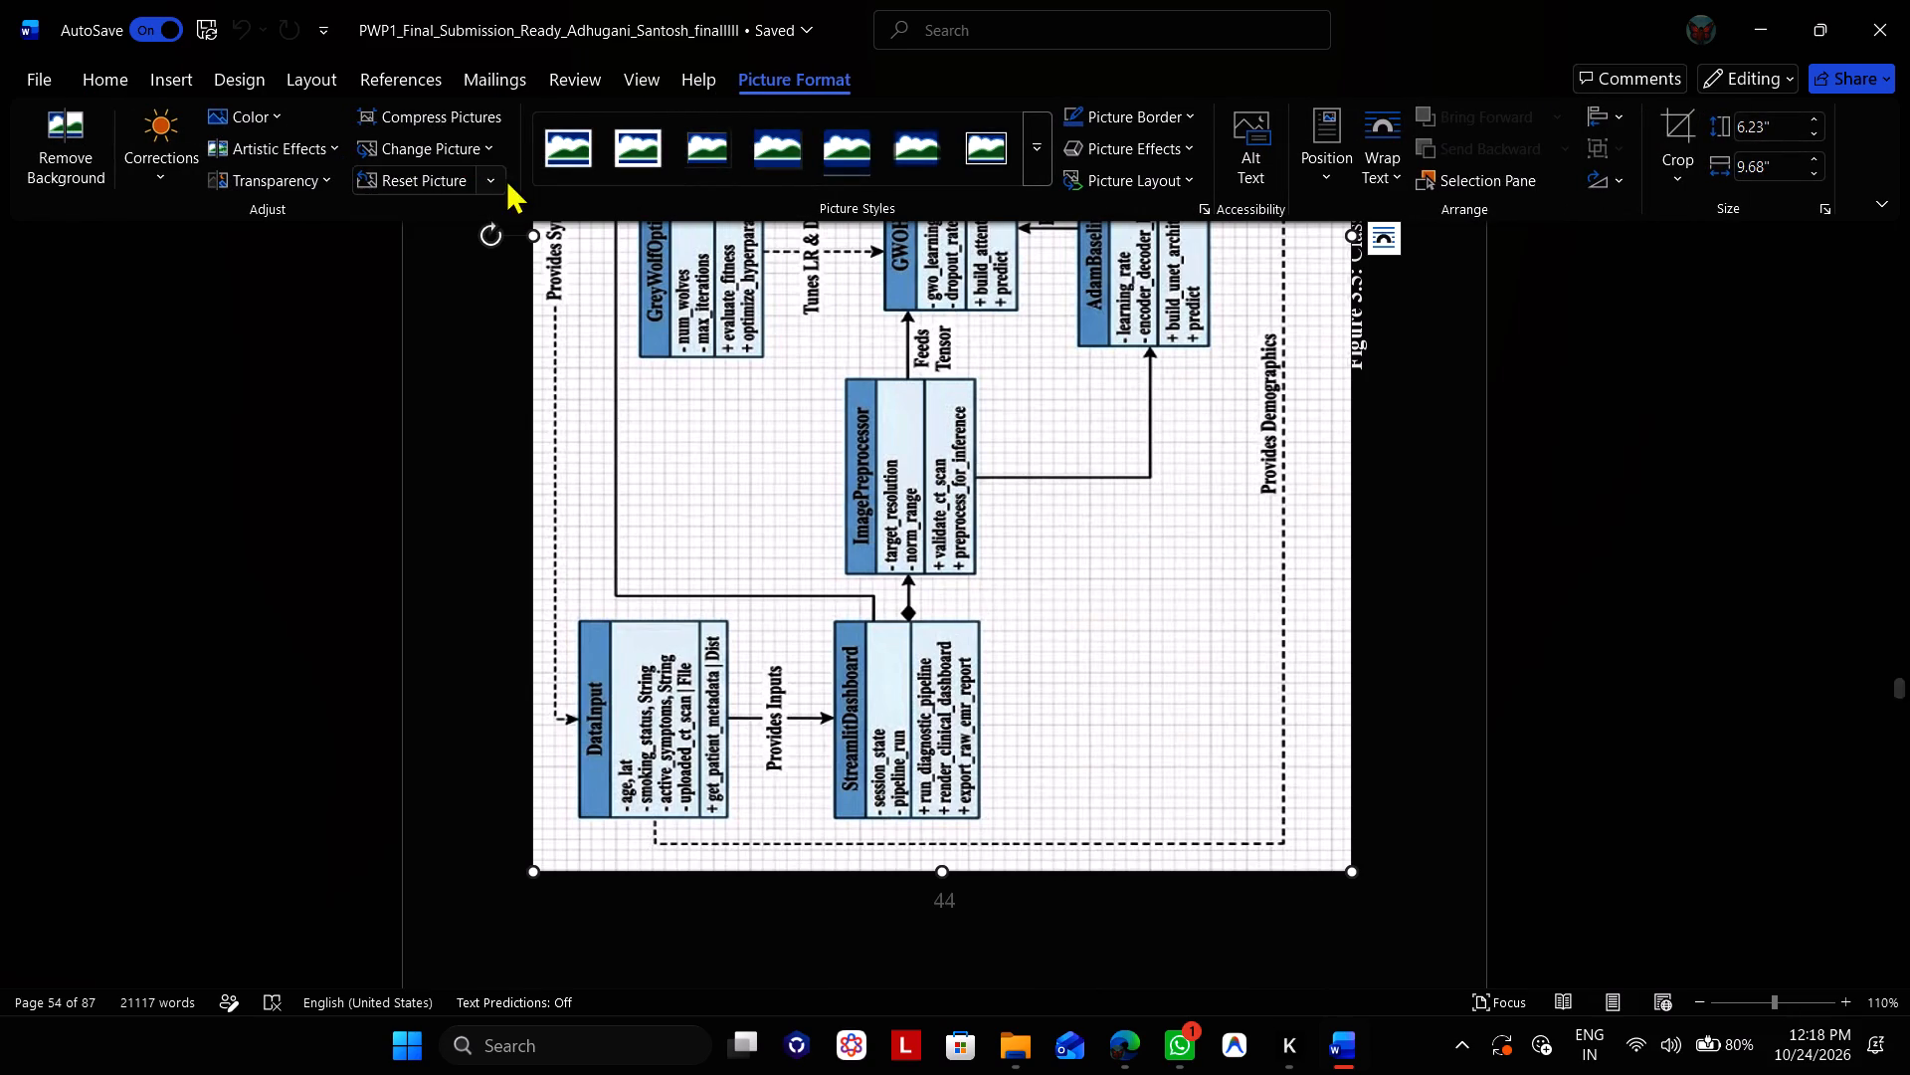
click(84, 169)
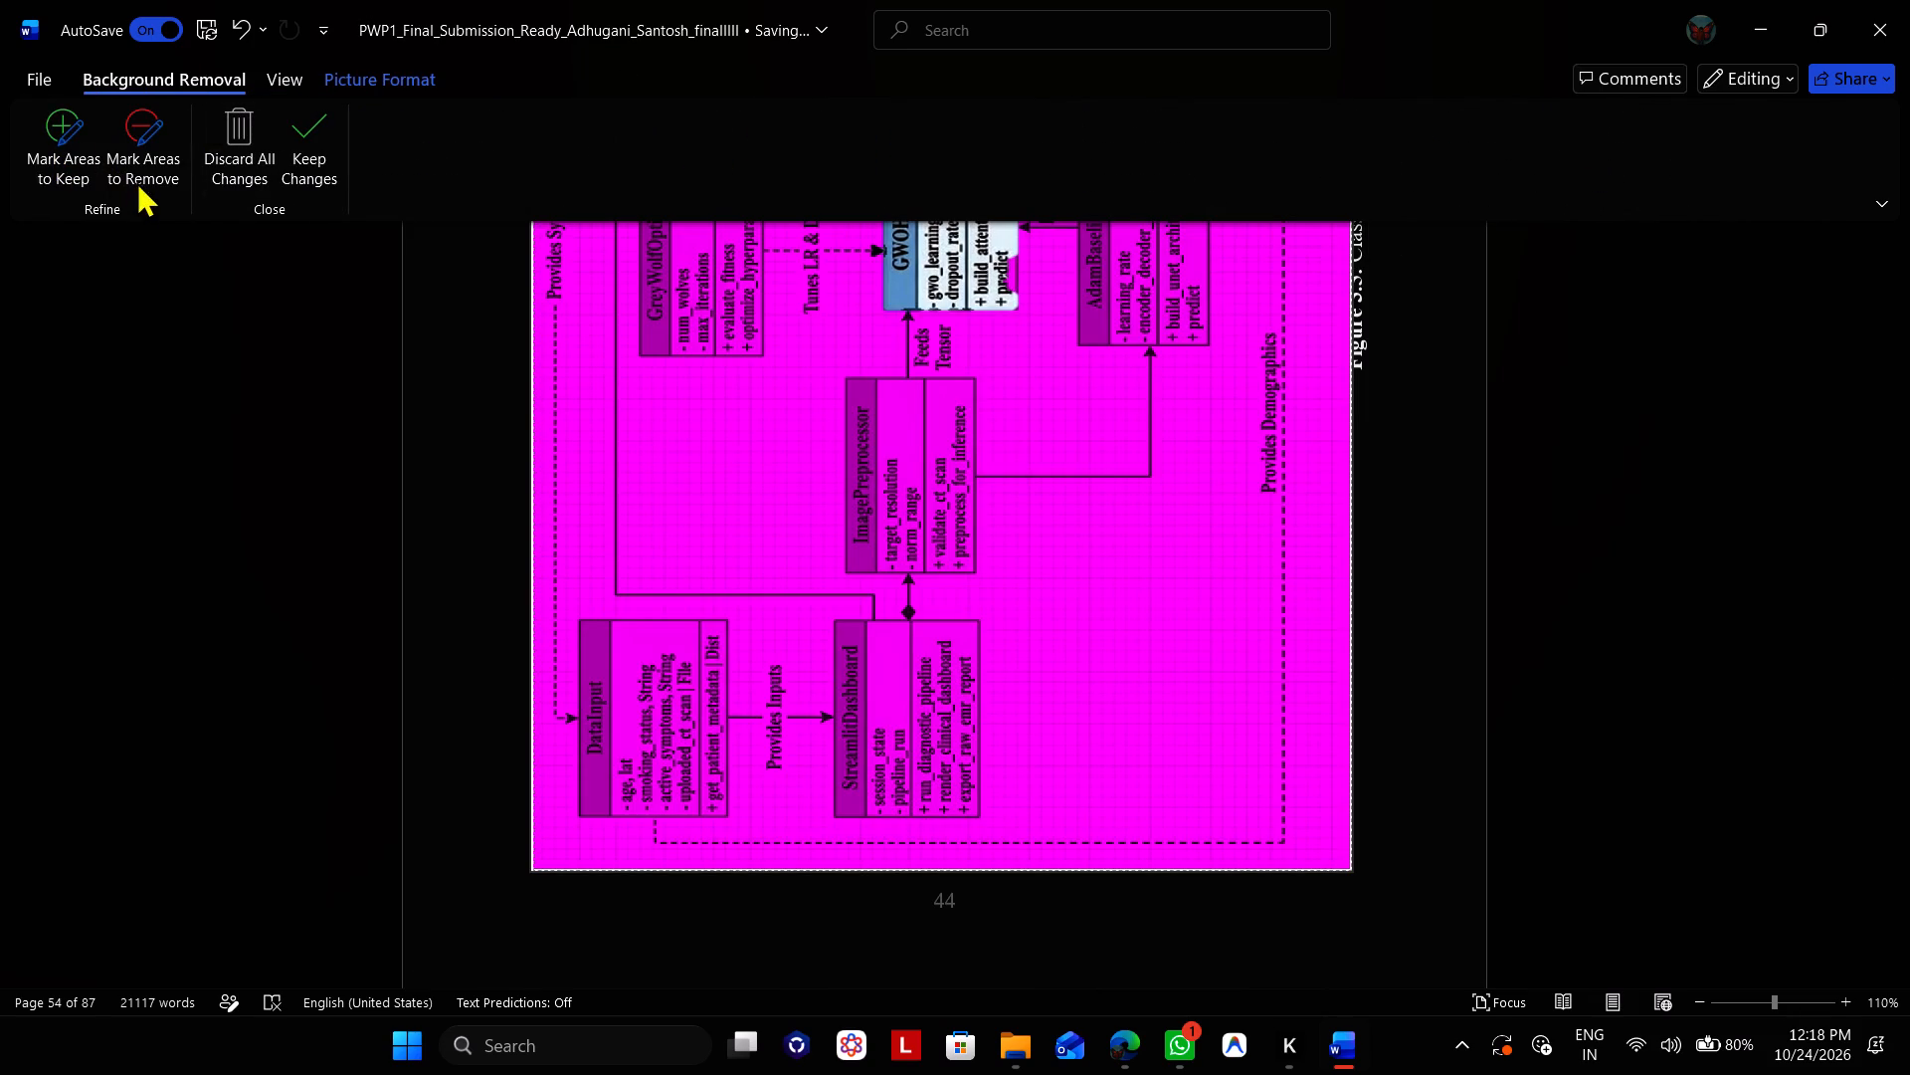
click(402, 298)
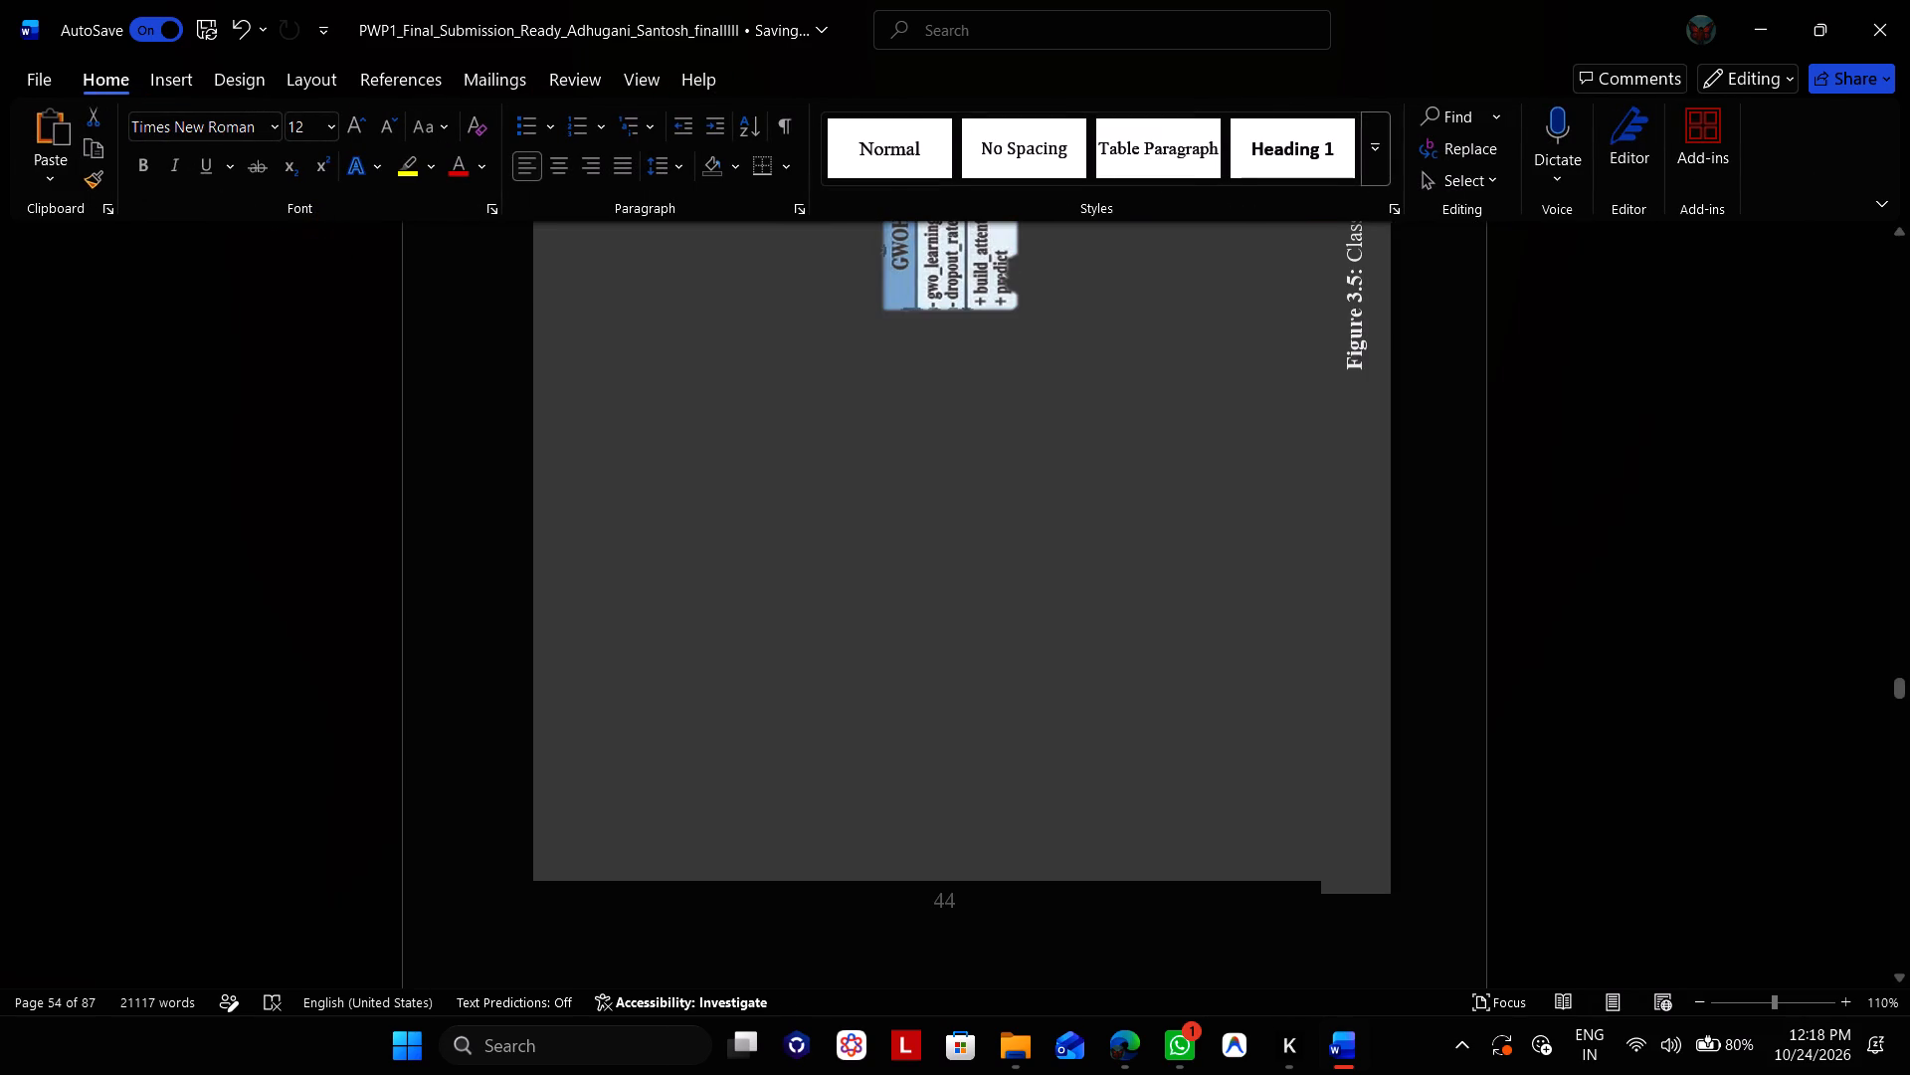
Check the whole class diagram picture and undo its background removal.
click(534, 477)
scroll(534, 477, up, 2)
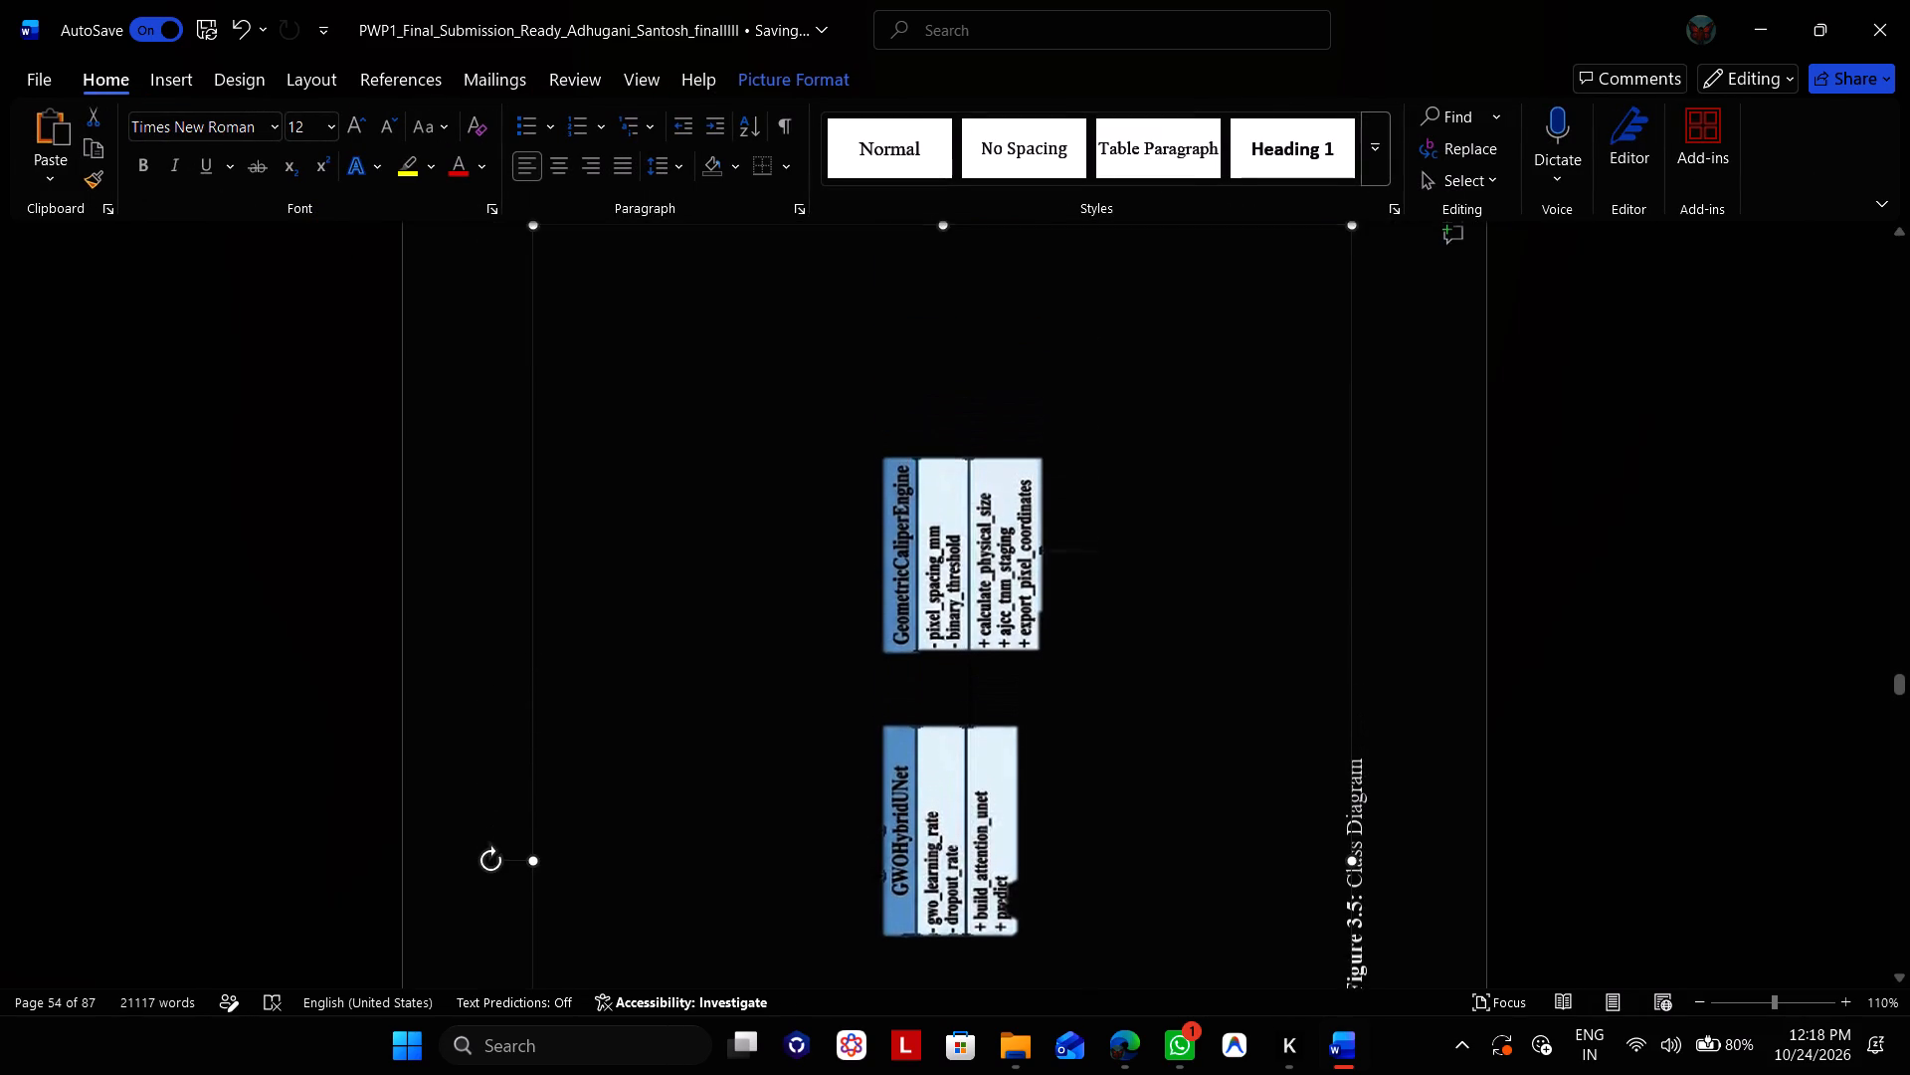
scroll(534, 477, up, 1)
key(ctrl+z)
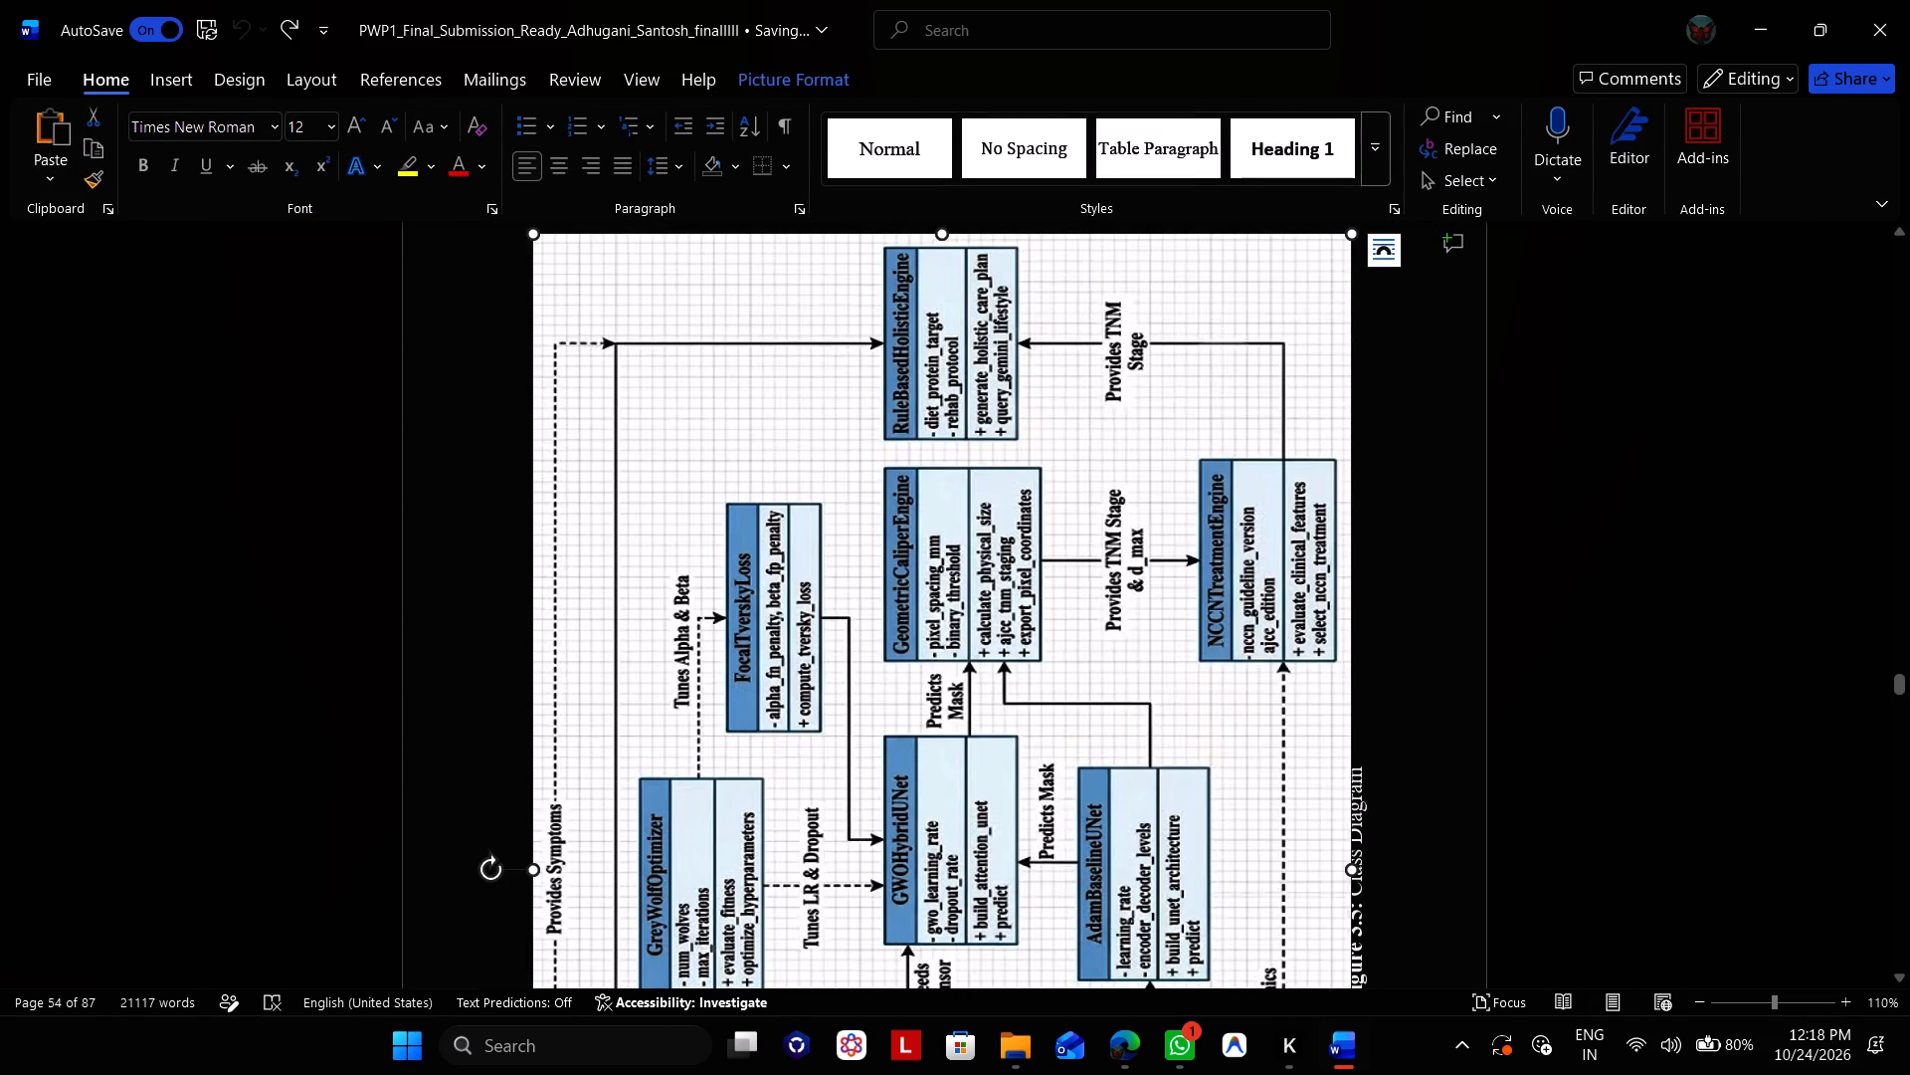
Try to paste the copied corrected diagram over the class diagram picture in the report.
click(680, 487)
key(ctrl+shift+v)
Look over the report pages around the class diagram, including section 3.2.1 and the text before the sequence diagram.
scroll(777, 501, up, 1)
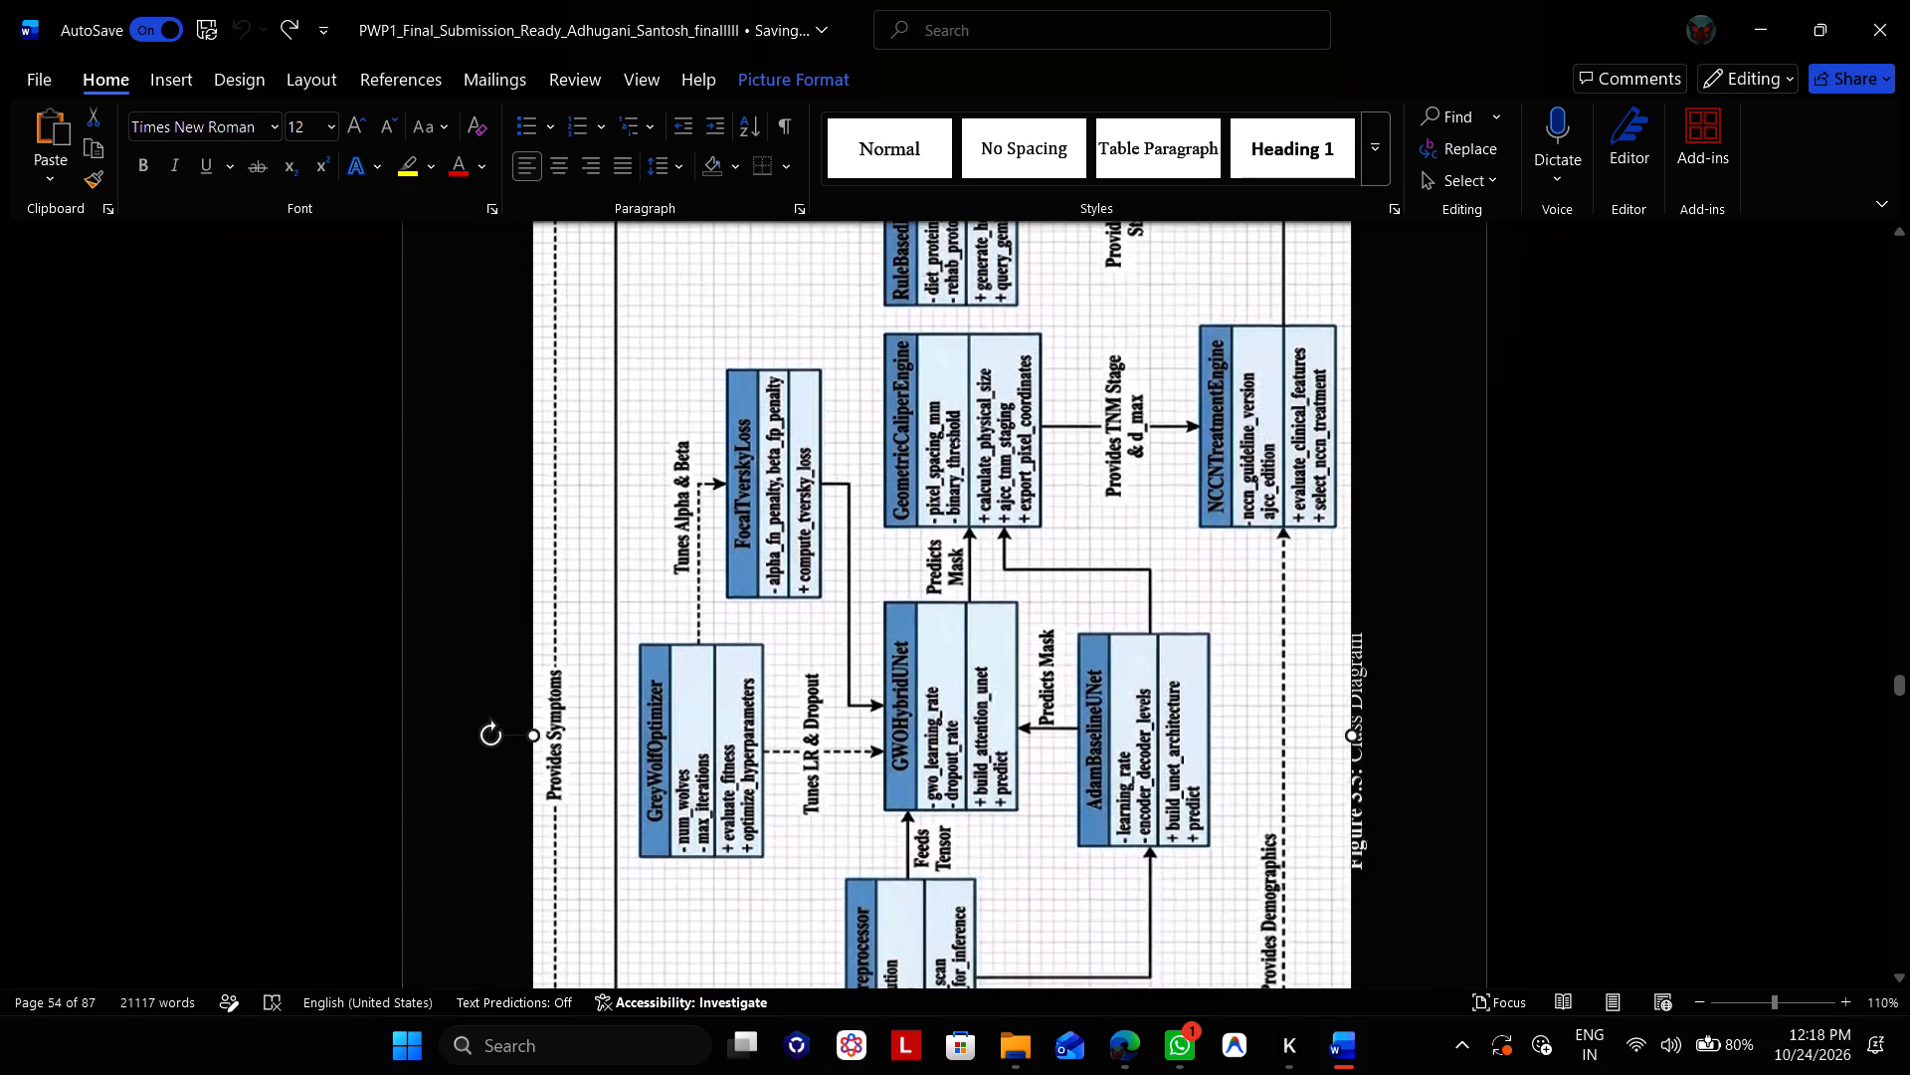
scroll(777, 501, down, 4)
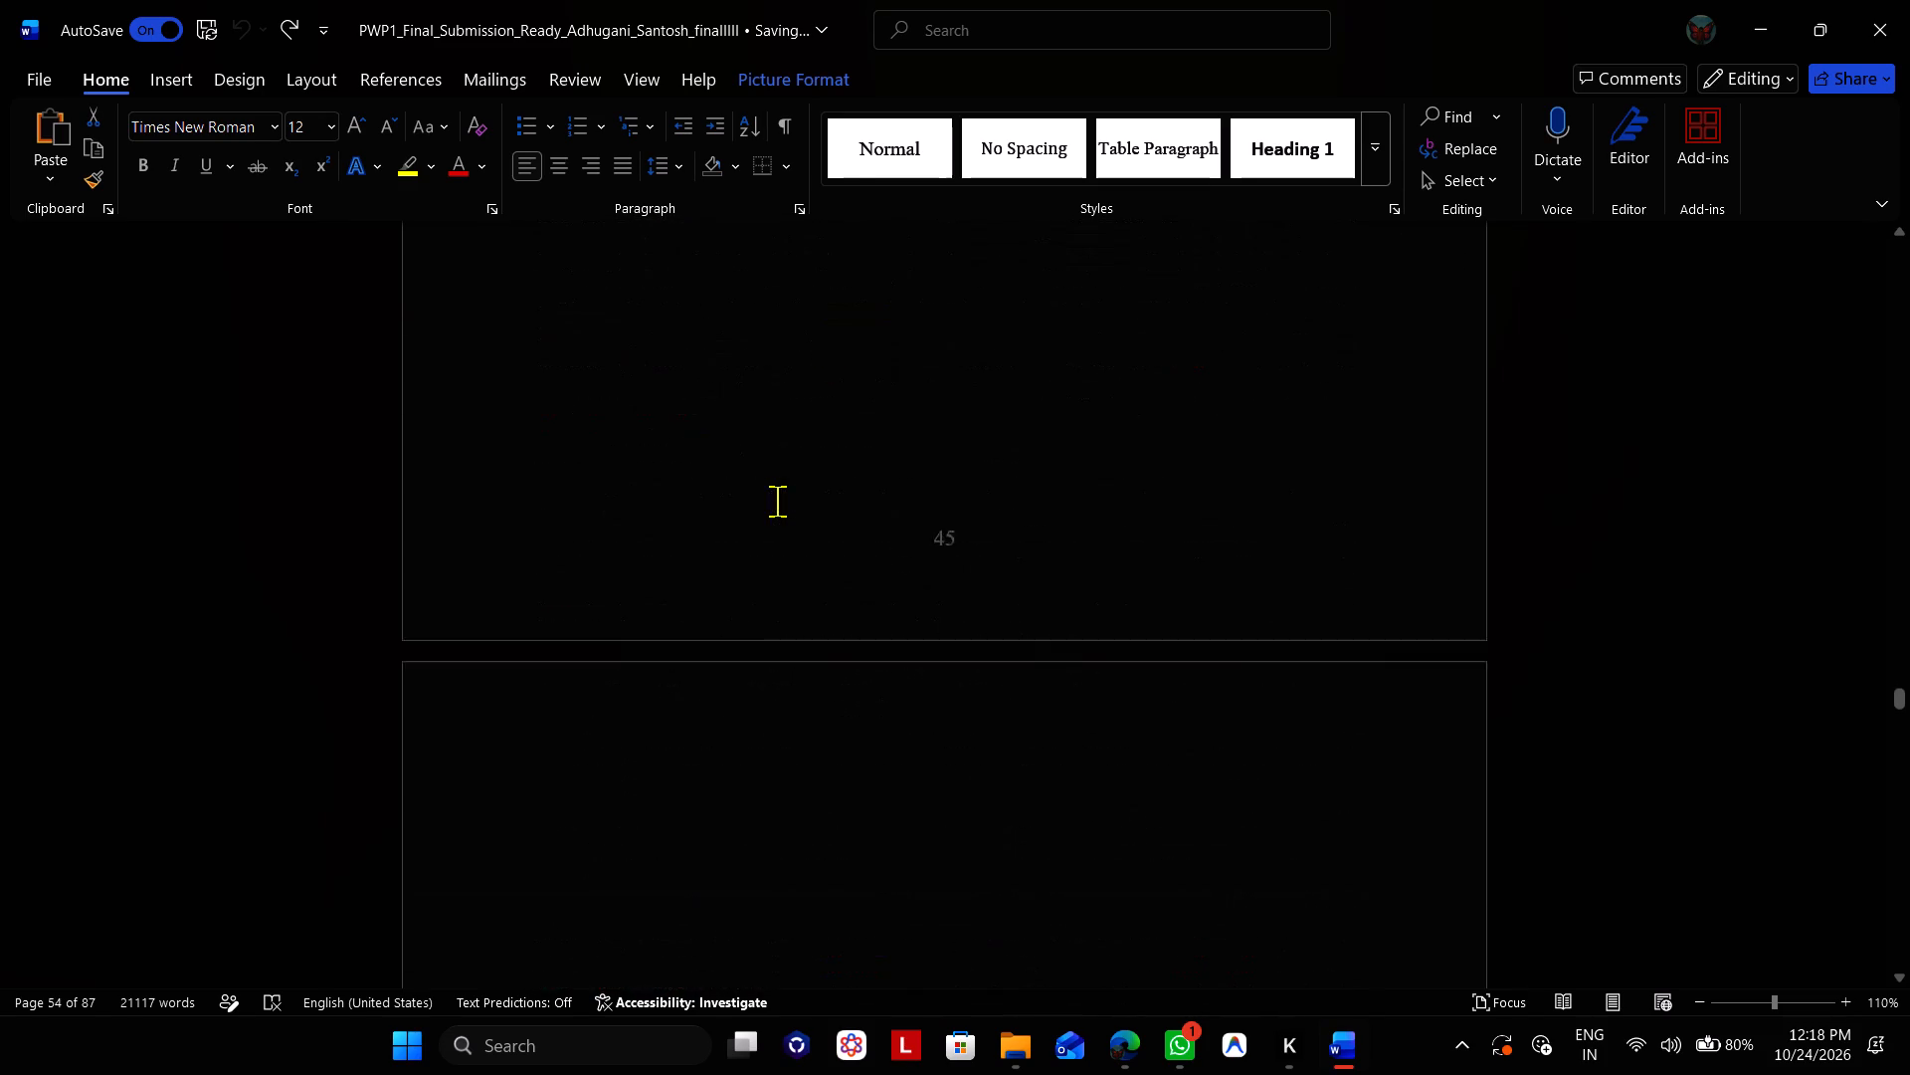
scroll(777, 501, down, 2)
scroll(777, 501, up, 4)
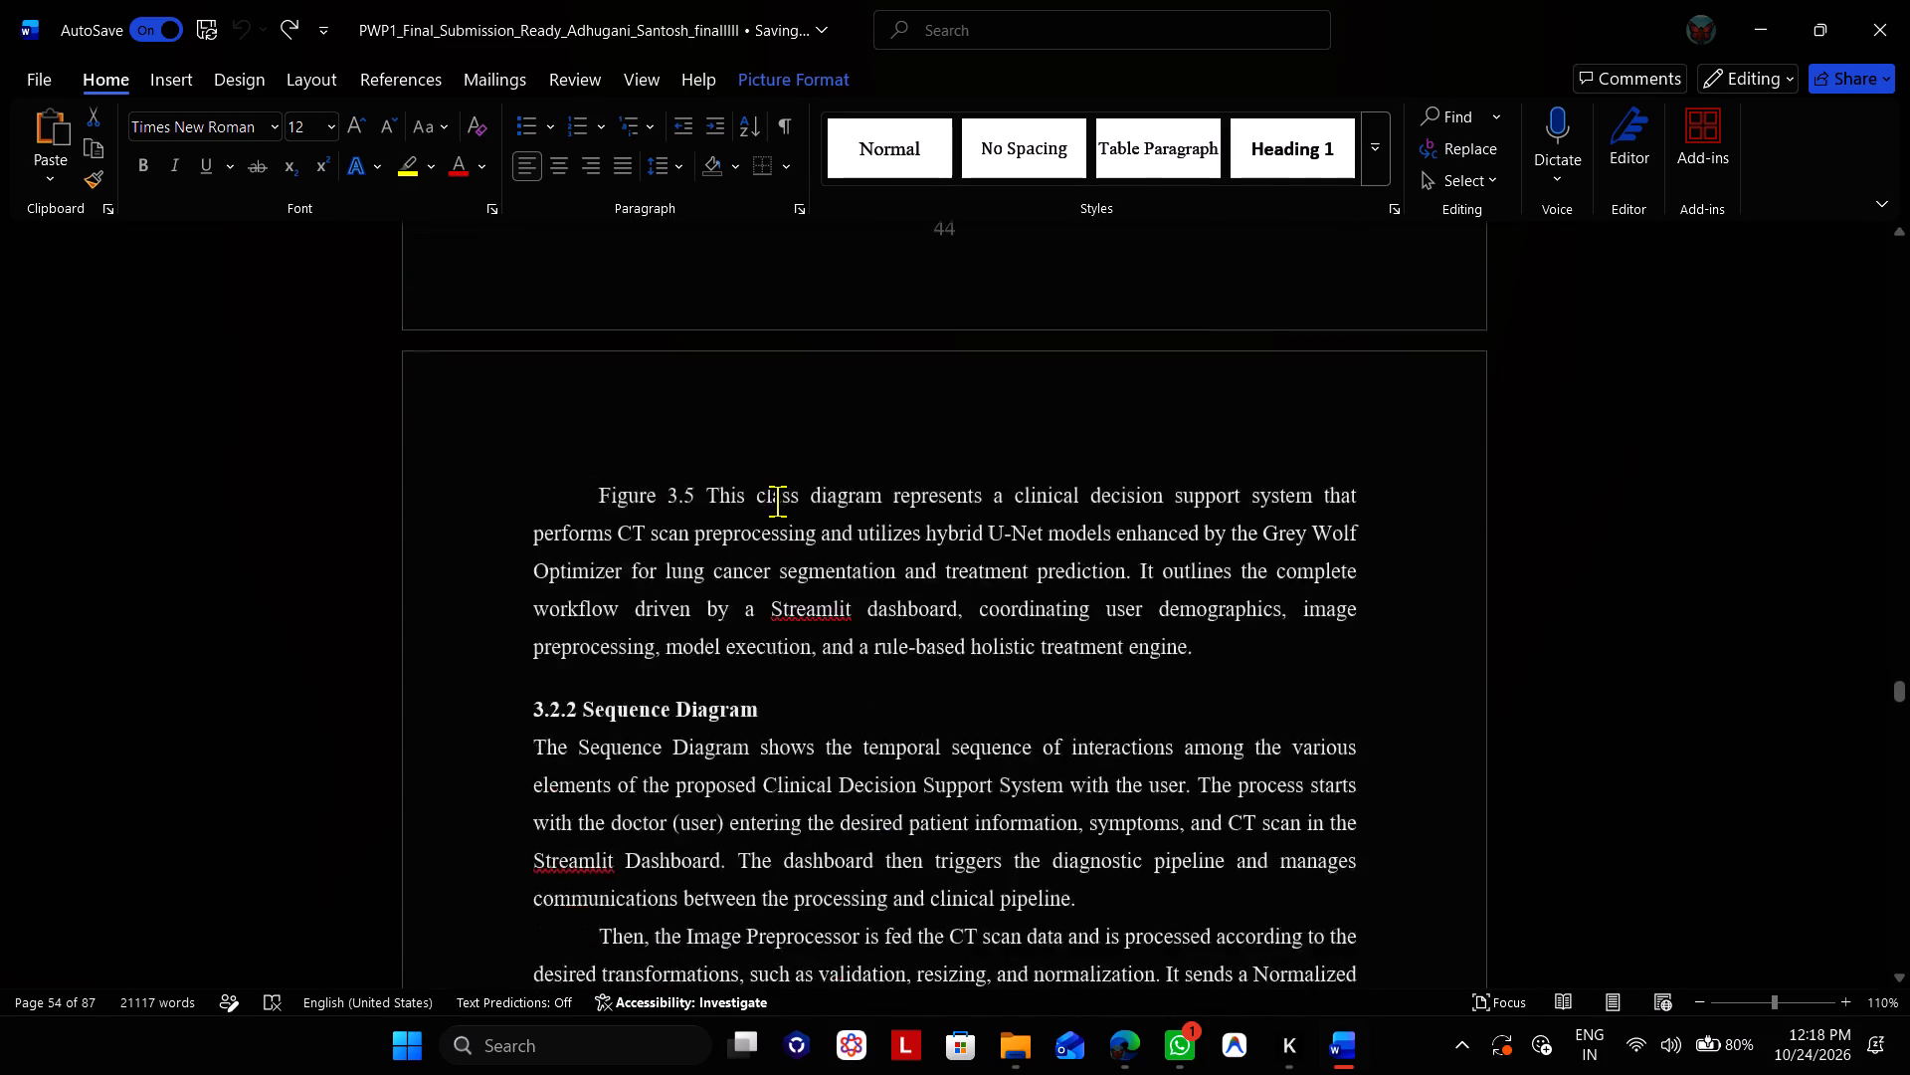
scroll(777, 501, up, 1)
ctrl+scroll(777, 501, down, 2)
scroll(777, 501, down, 3)
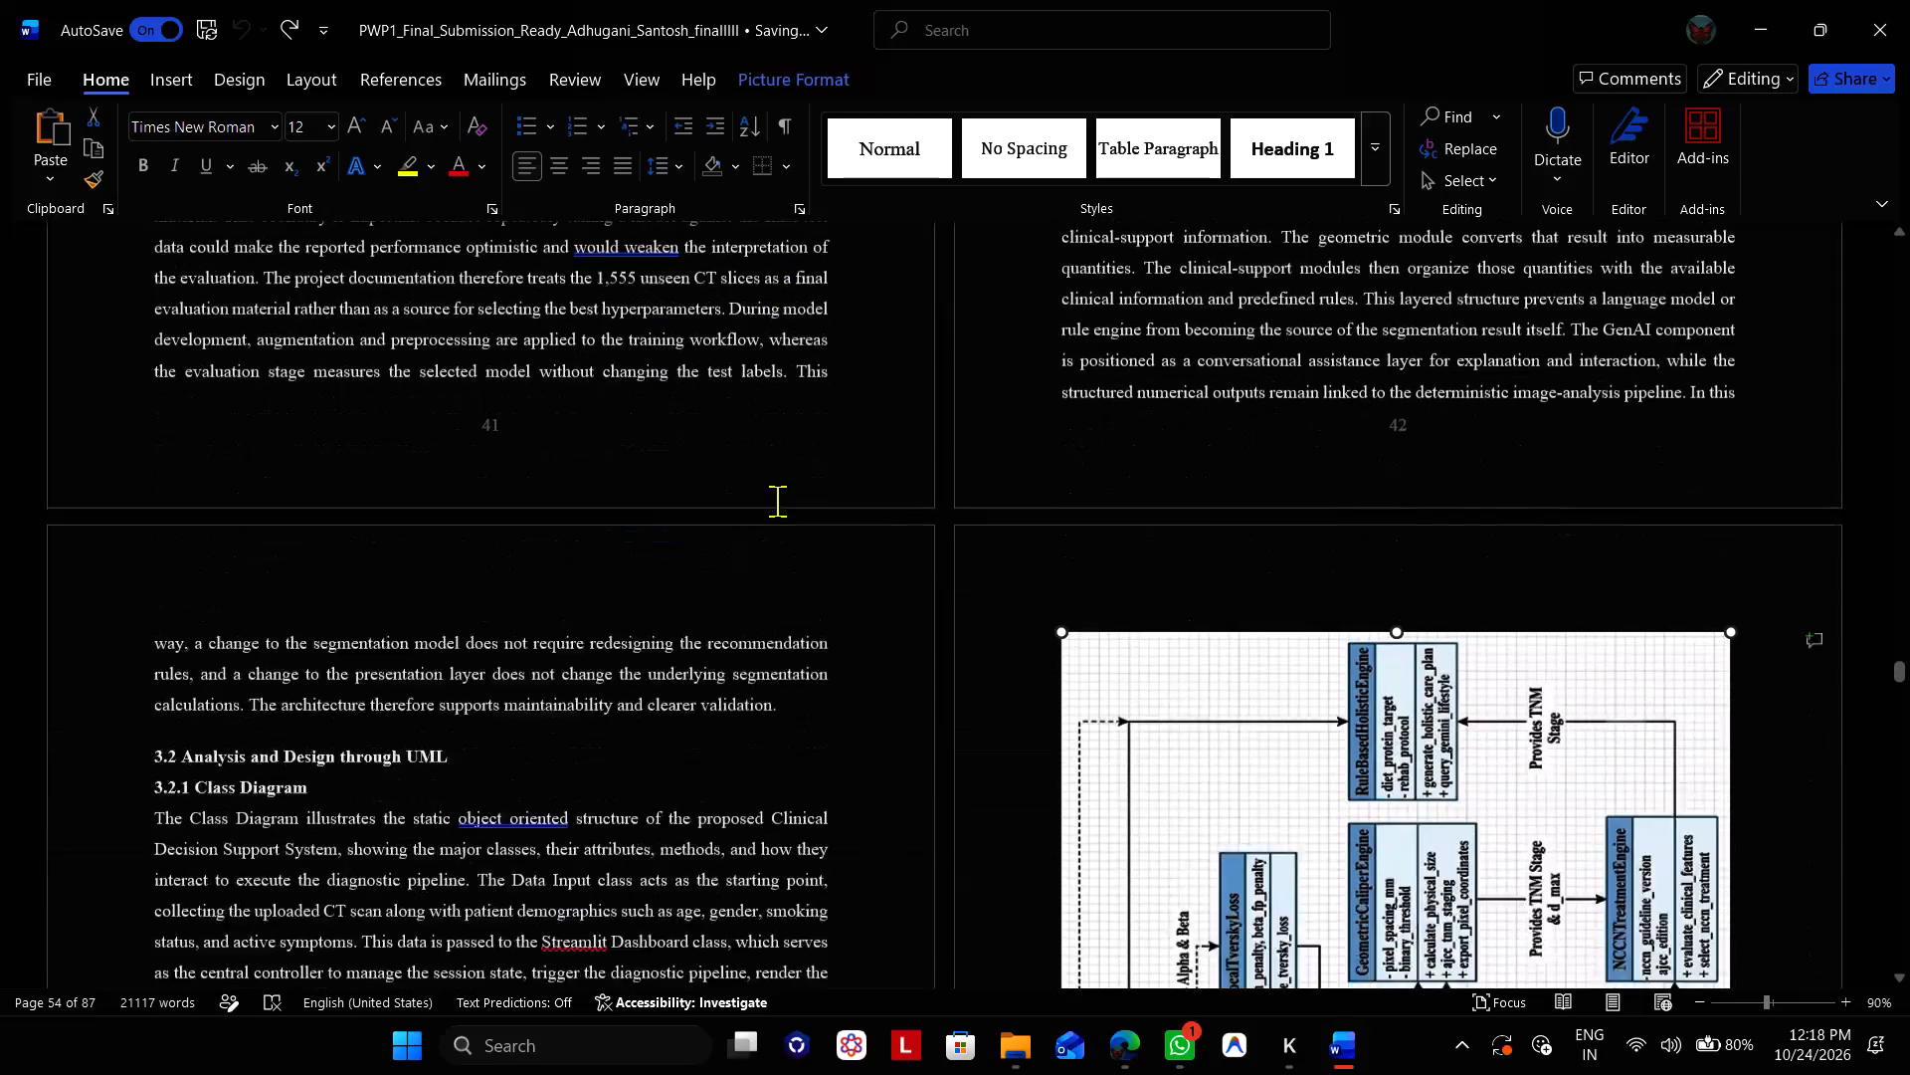
scroll(777, 501, down, 1)
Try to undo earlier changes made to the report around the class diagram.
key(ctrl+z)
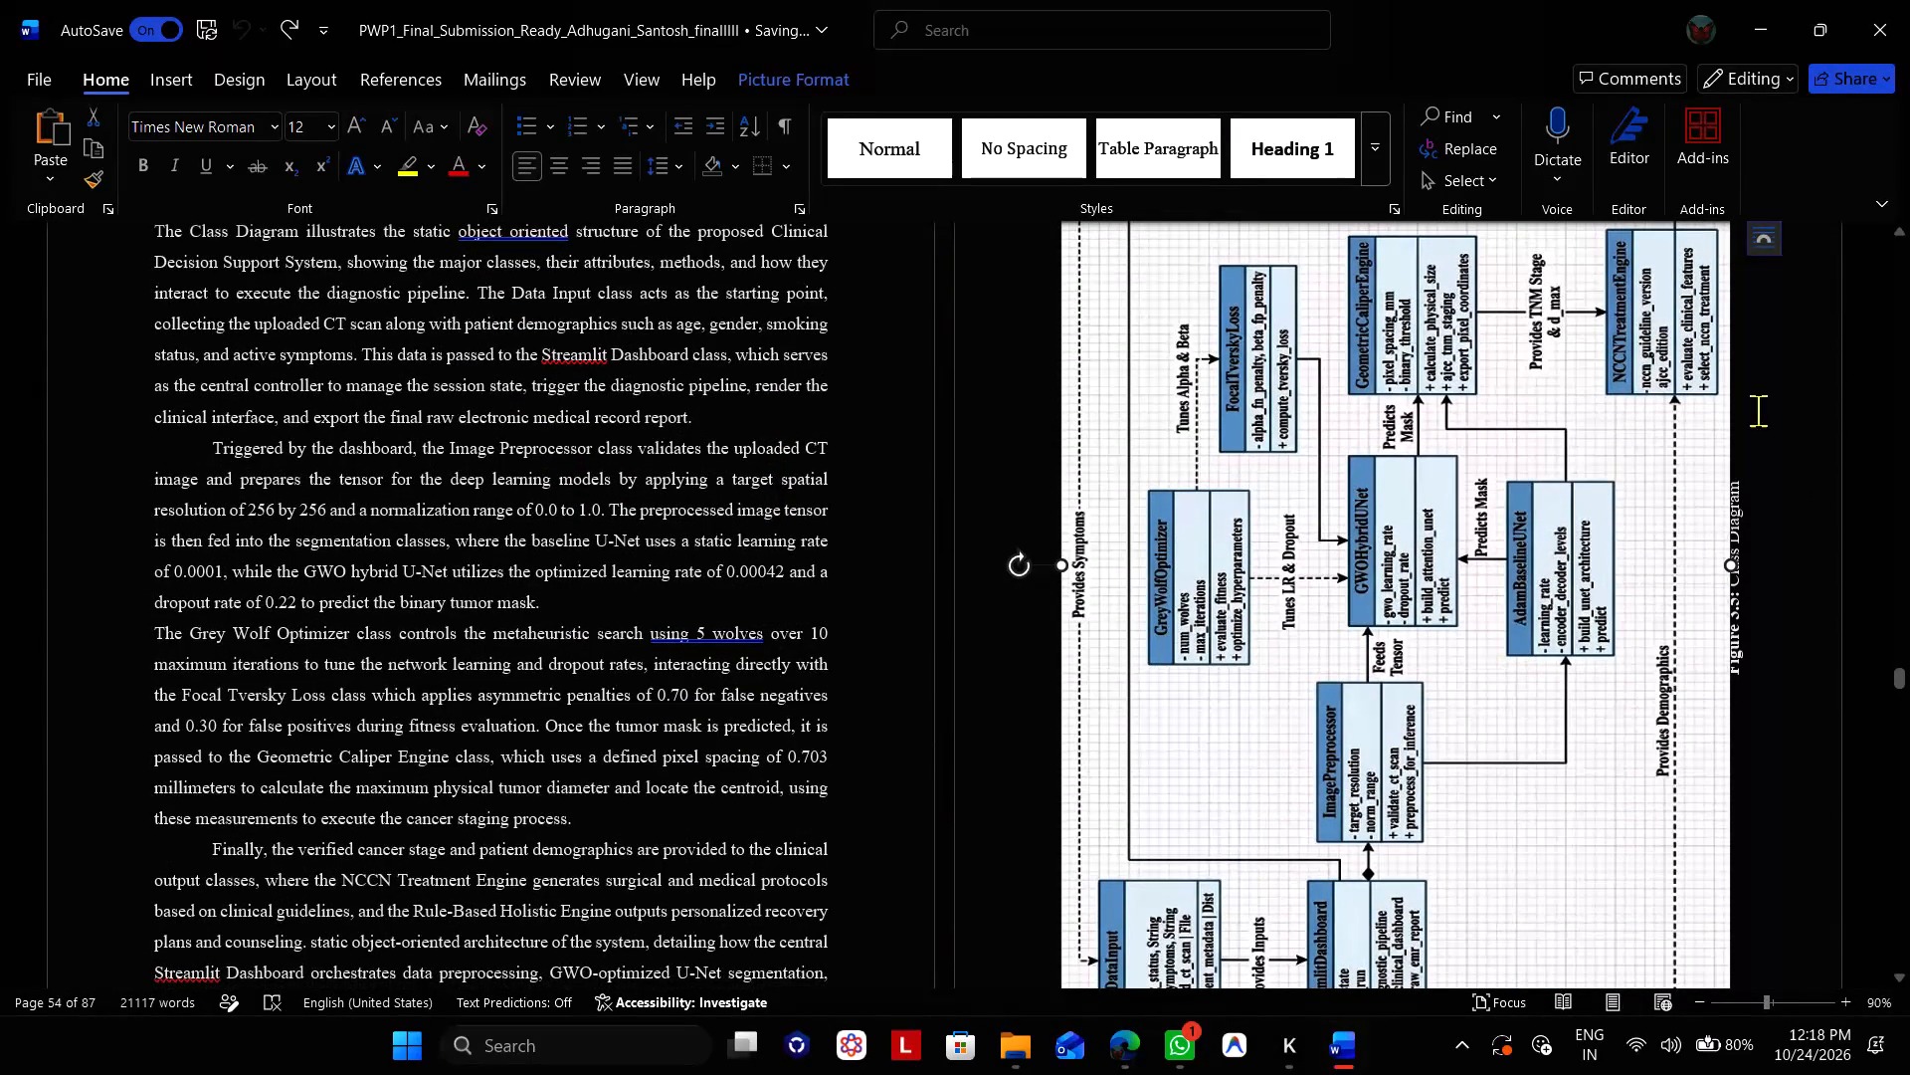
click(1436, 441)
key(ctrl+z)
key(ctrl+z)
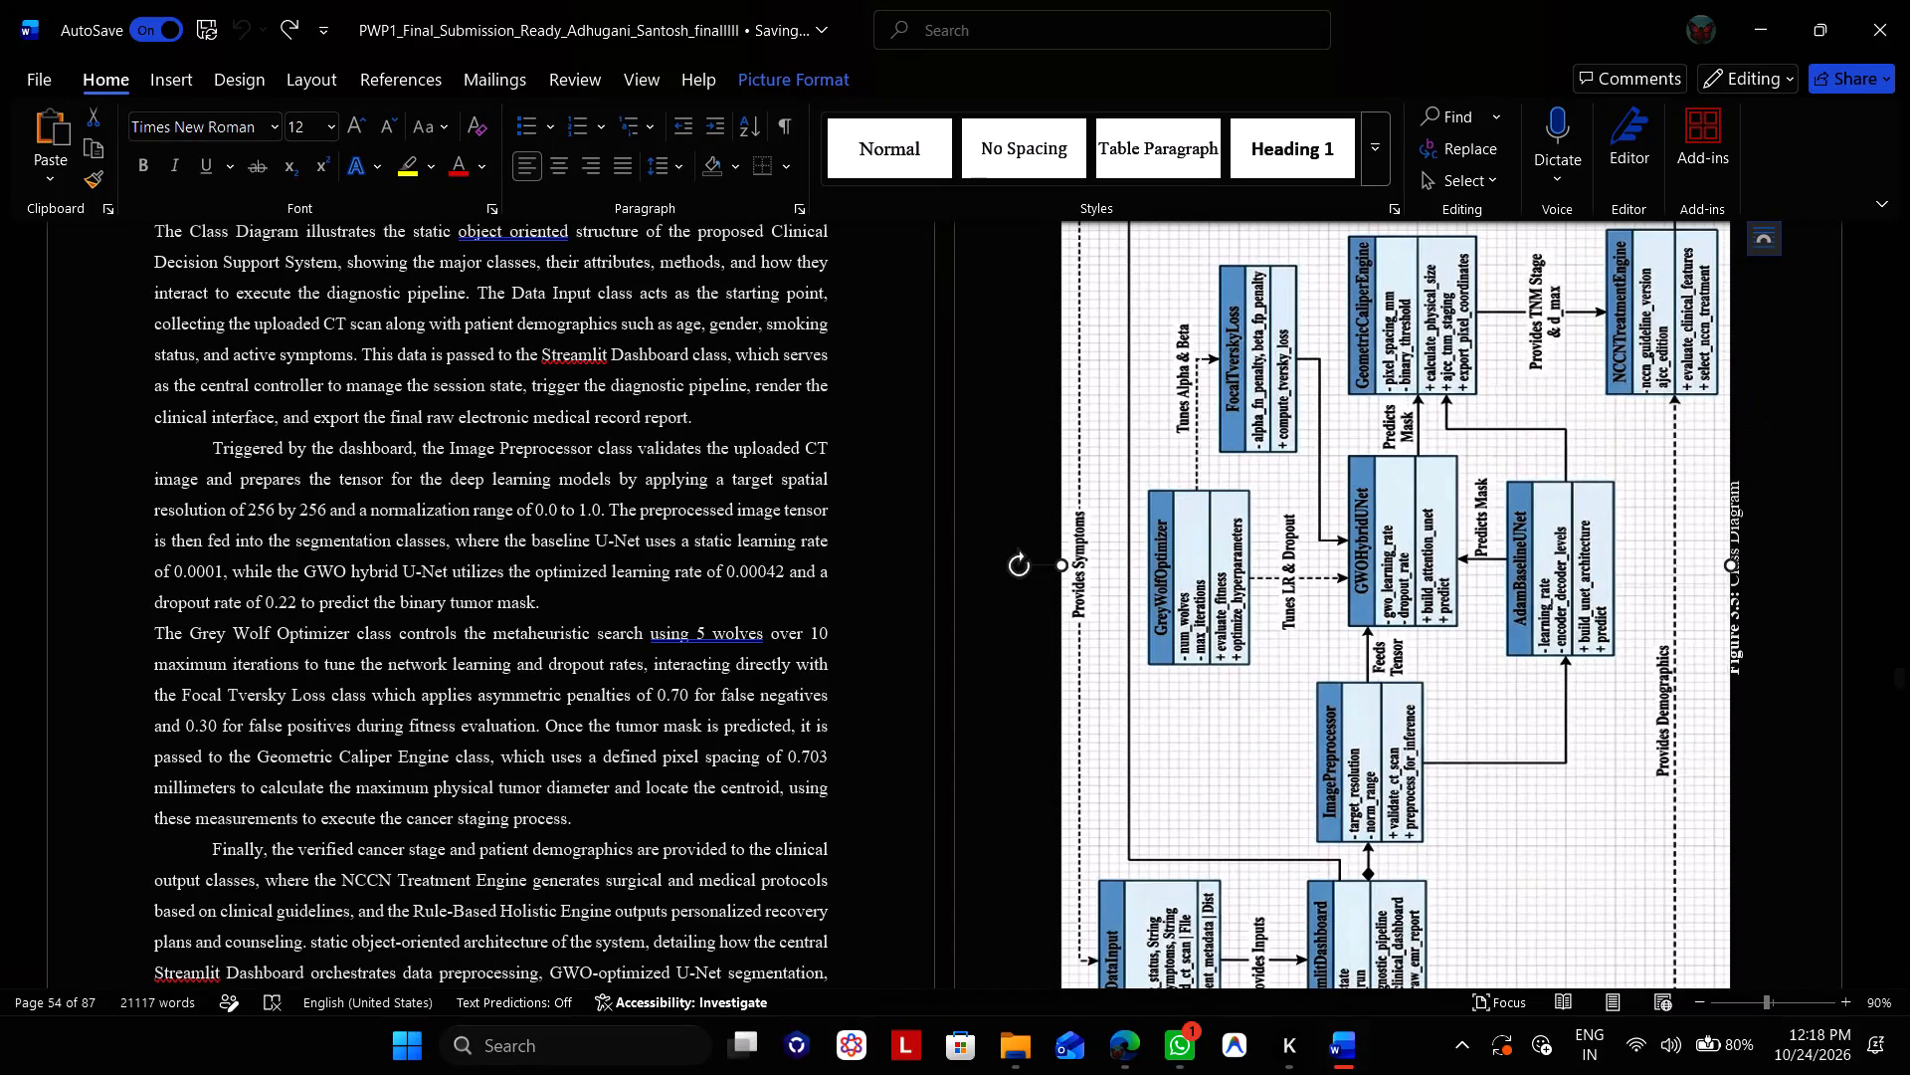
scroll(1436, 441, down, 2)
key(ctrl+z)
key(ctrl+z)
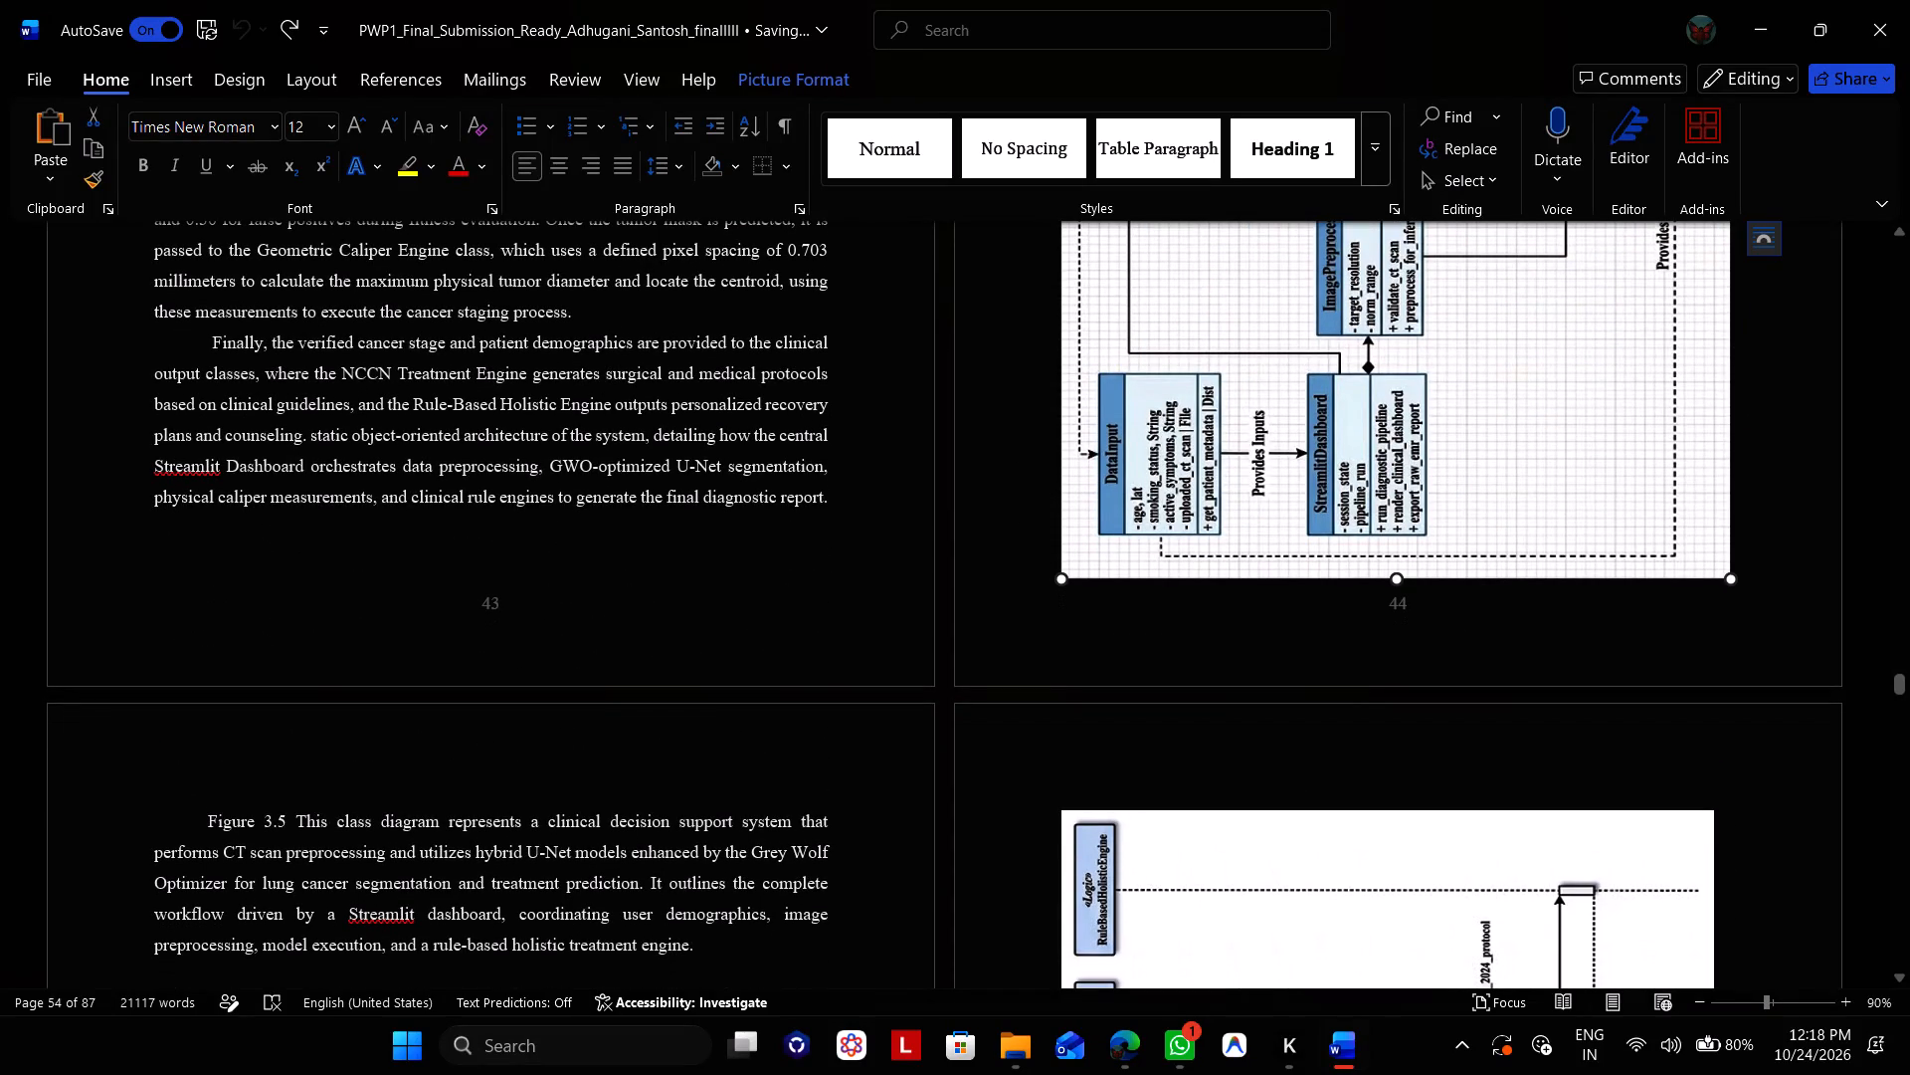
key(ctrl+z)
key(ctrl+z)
Examine the Figure 3.6 sequence diagram page and compare its layout with the class diagram page.
scroll(1436, 441, up, 2)
scroll(1436, 441, down, 2)
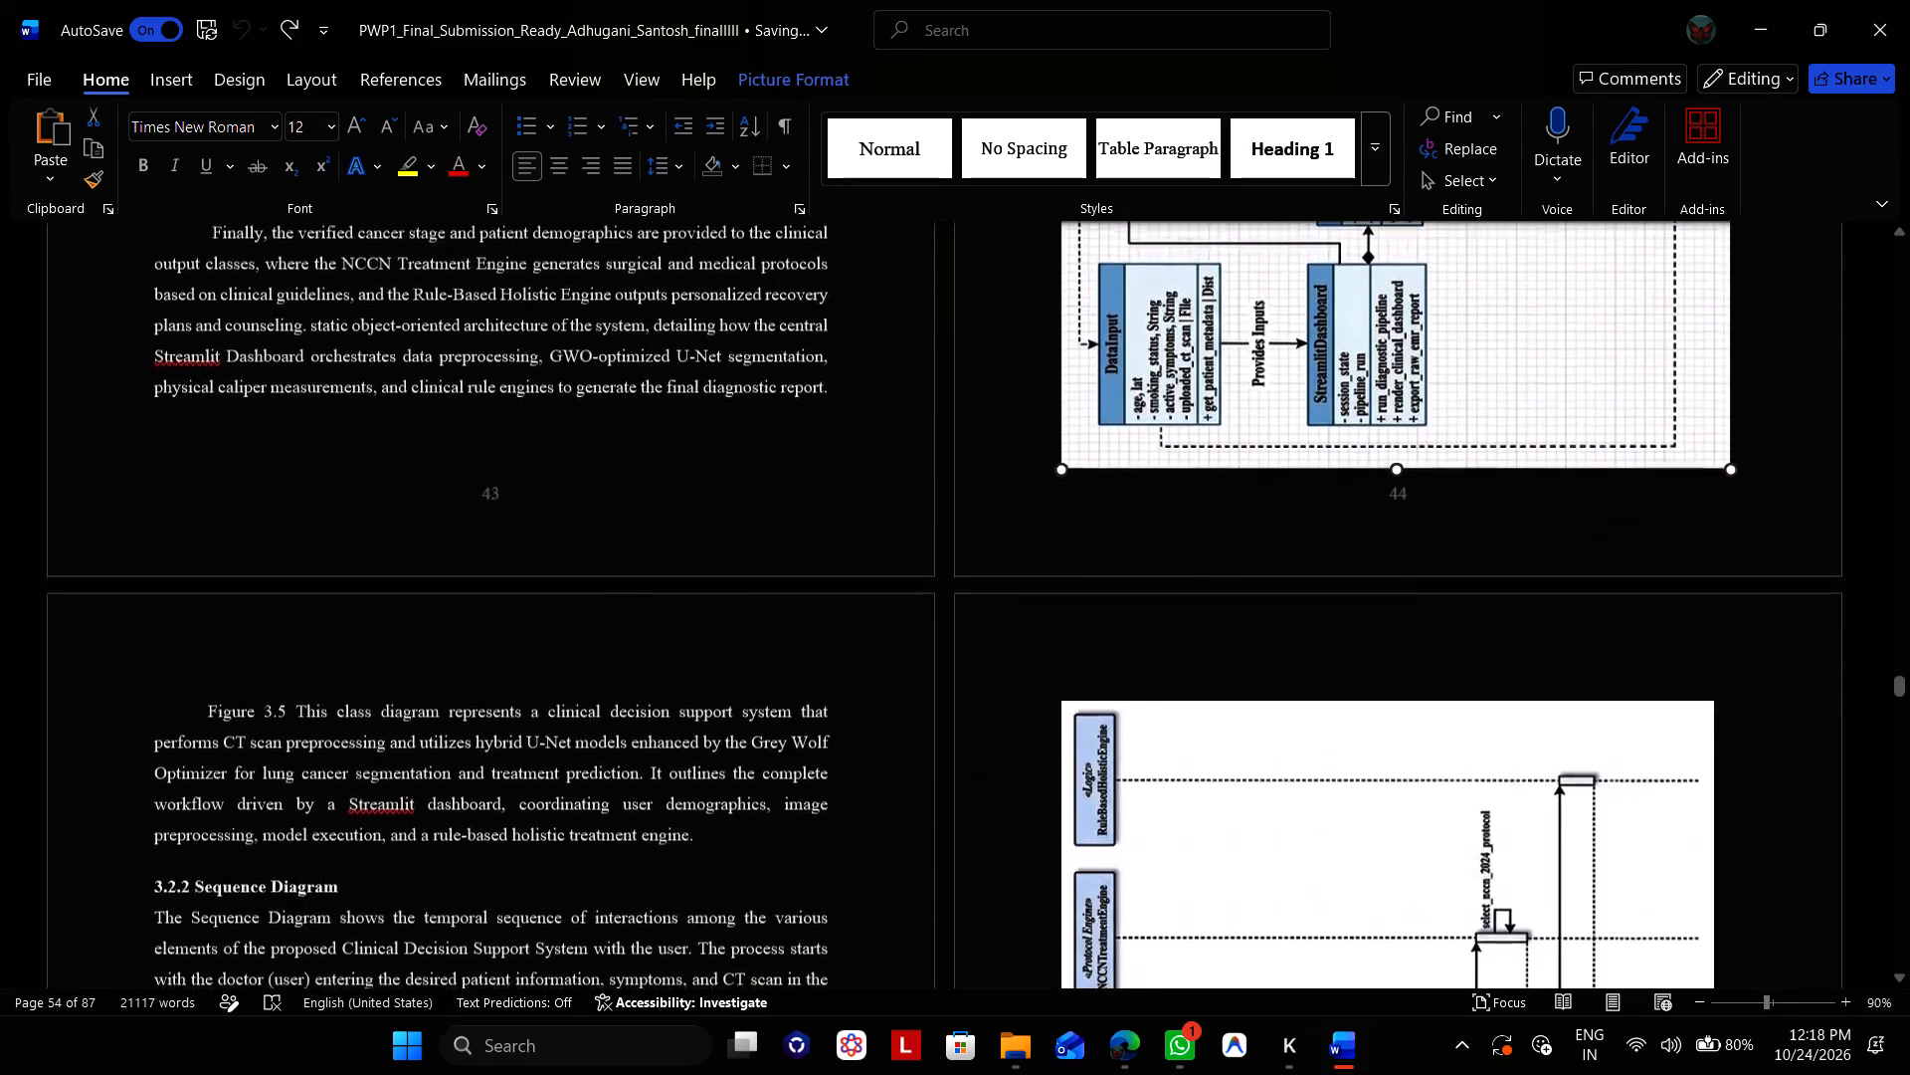
scroll(1436, 441, down, 1)
ctrl+scroll(1436, 441, down, 1)
ctrl+scroll(1436, 441, up, 2)
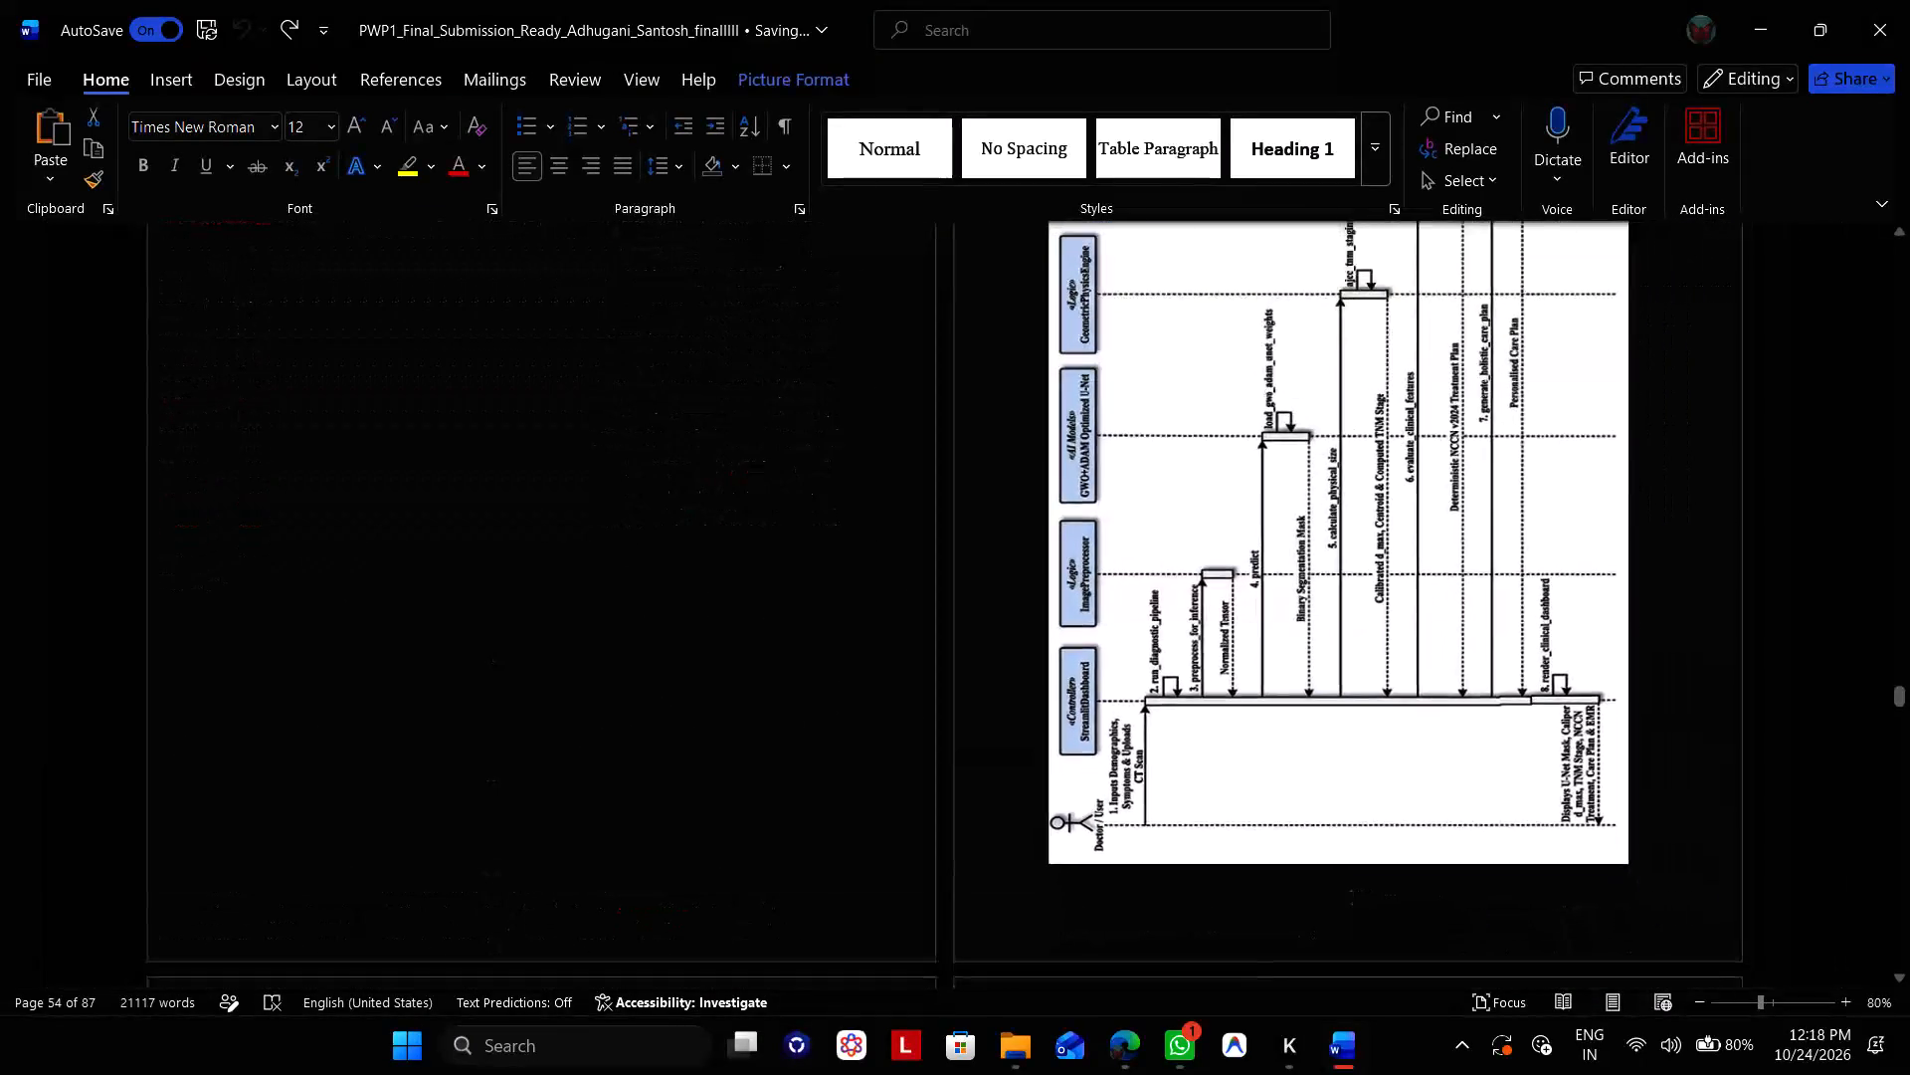
ctrl+scroll(1436, 441, up, 3)
scroll(1436, 441, down, 3)
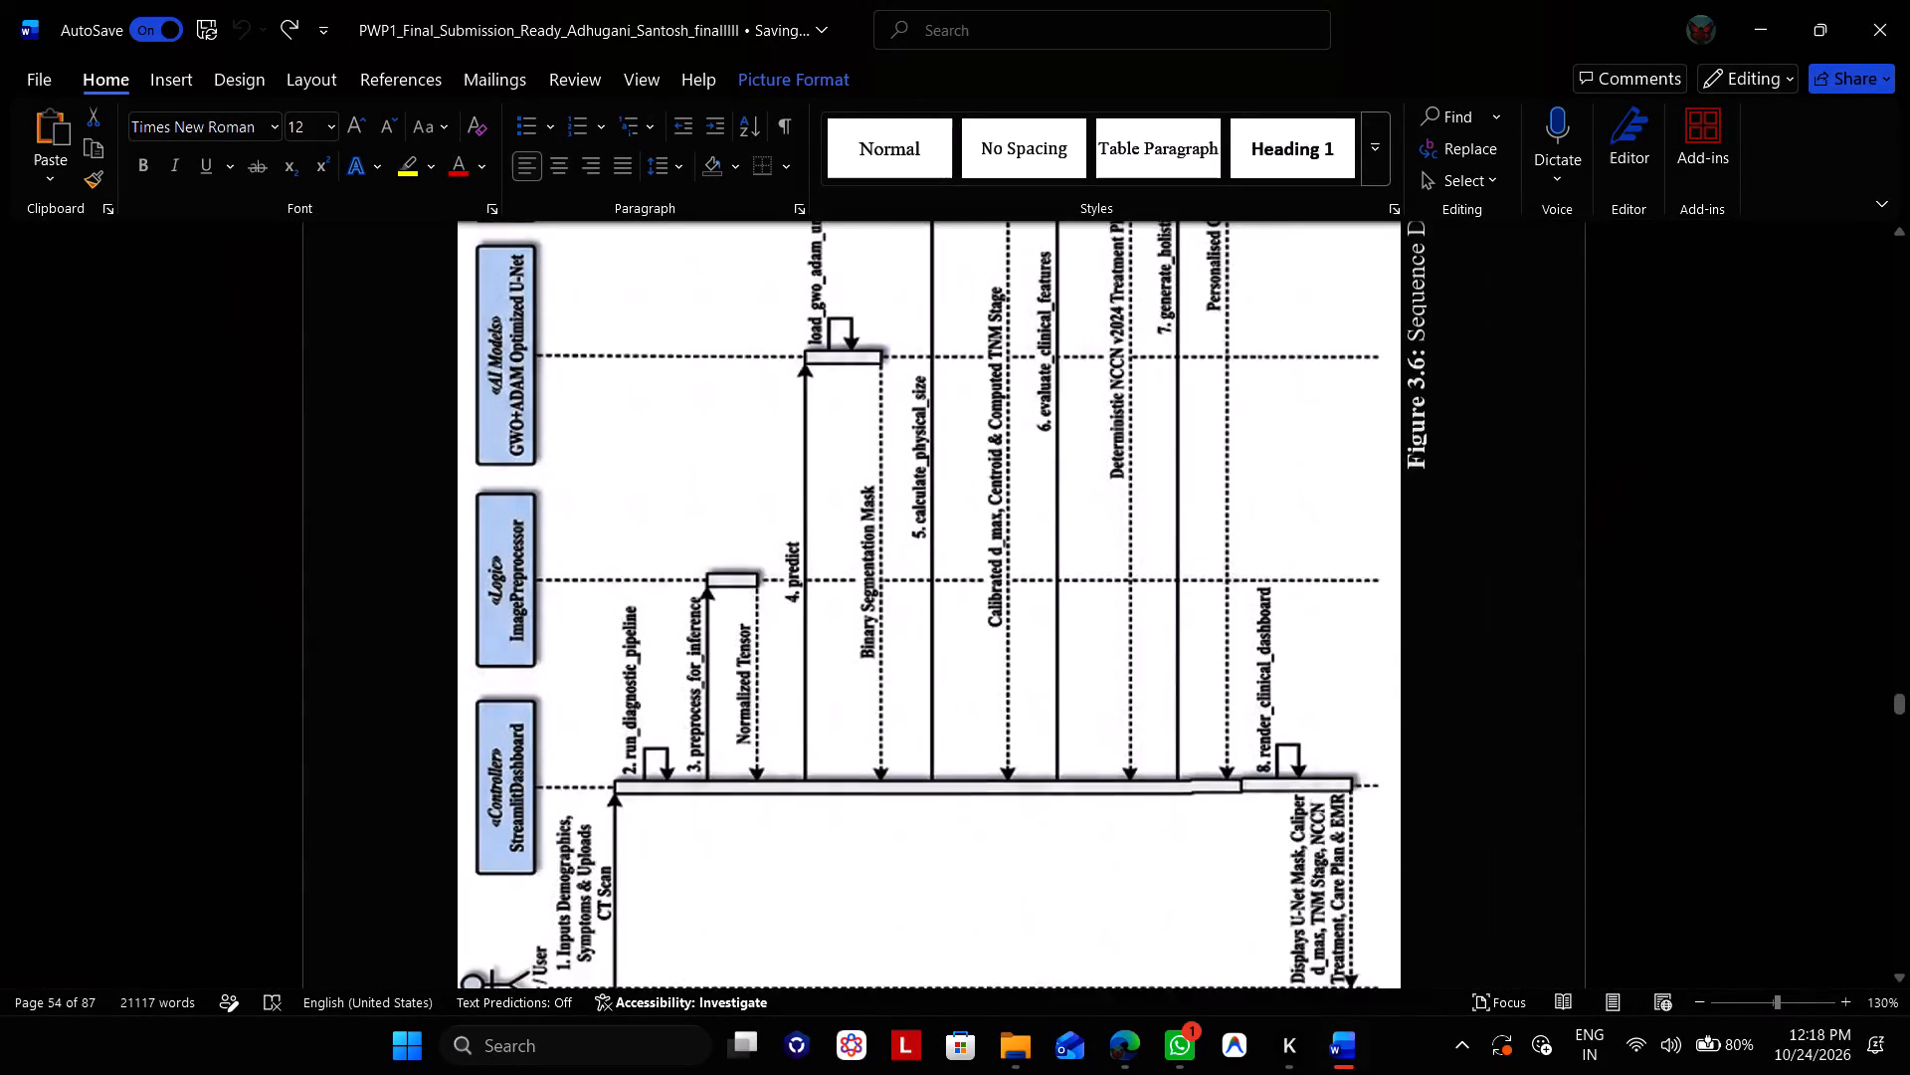
scroll(1436, 441, down, 2)
scroll(1436, 441, up, 4)
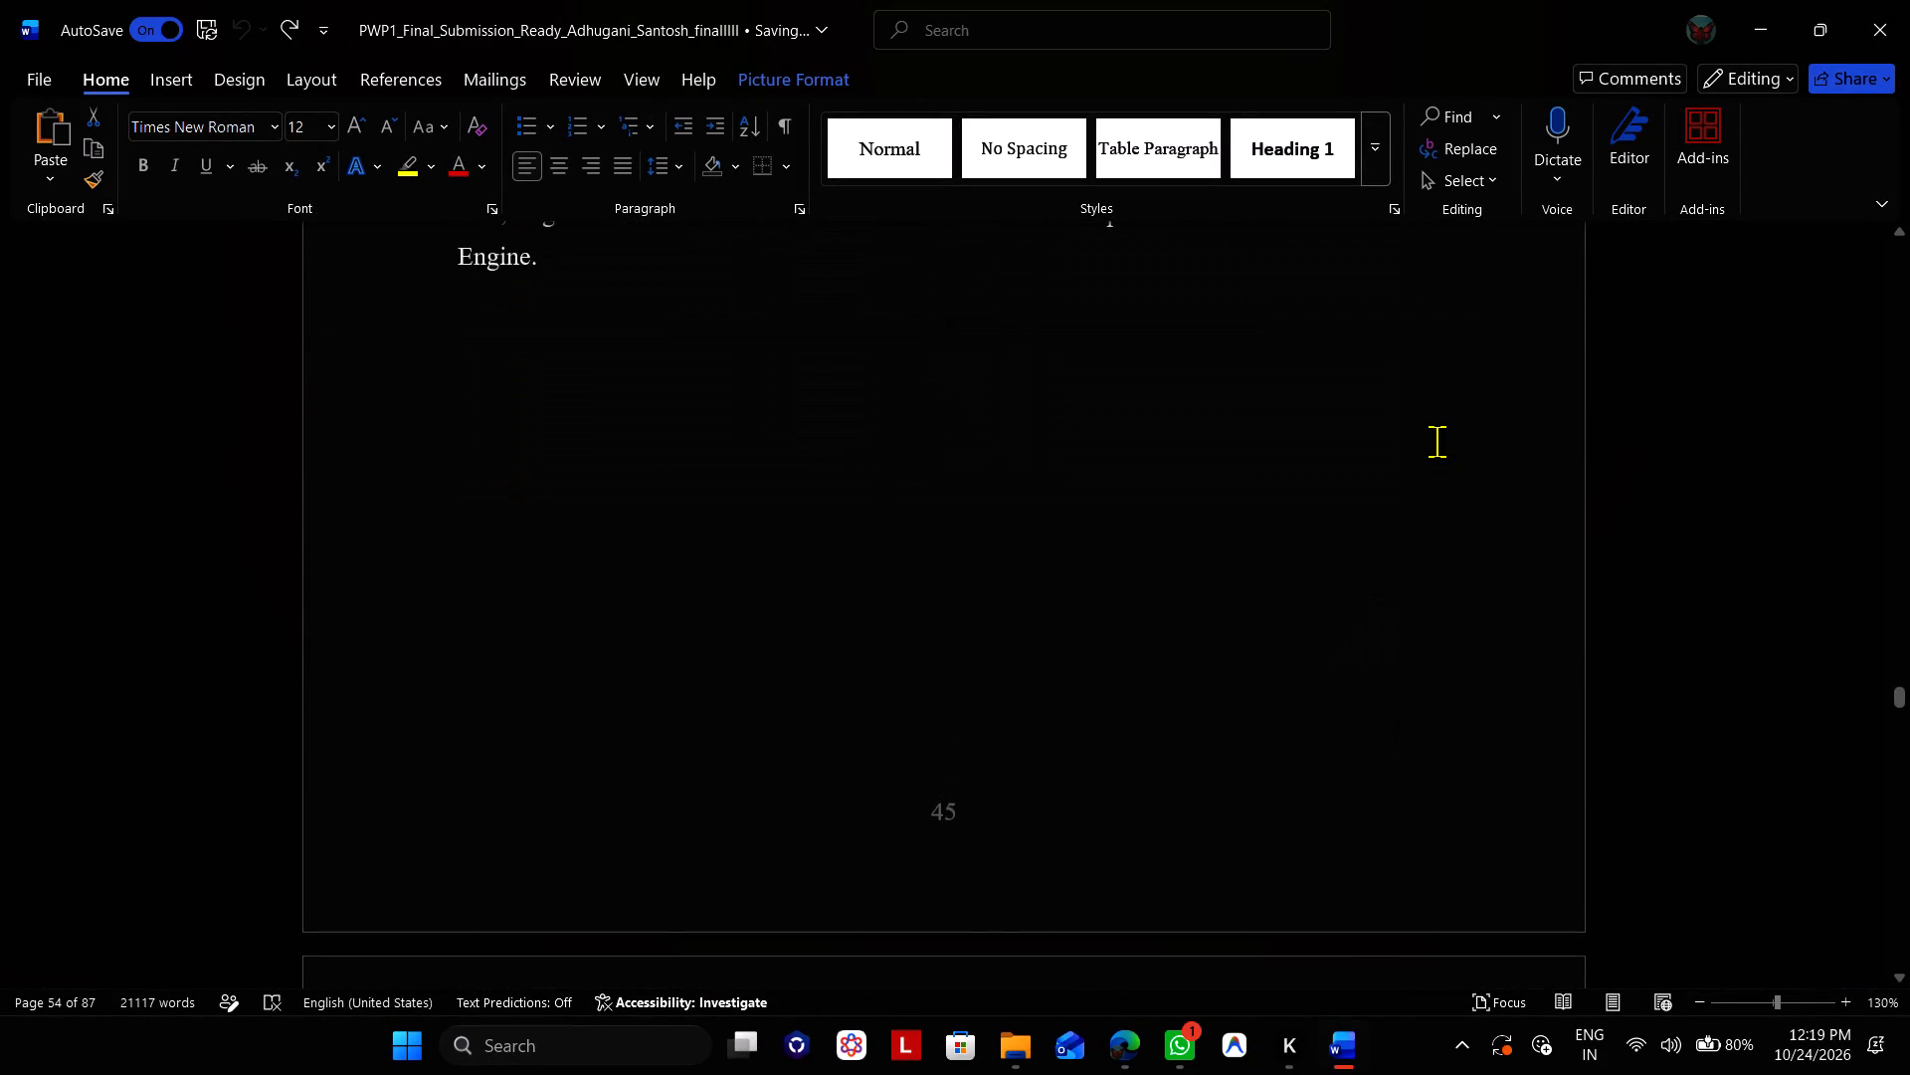
scroll(1436, 441, up, 2)
scroll(1436, 441, down, 1)
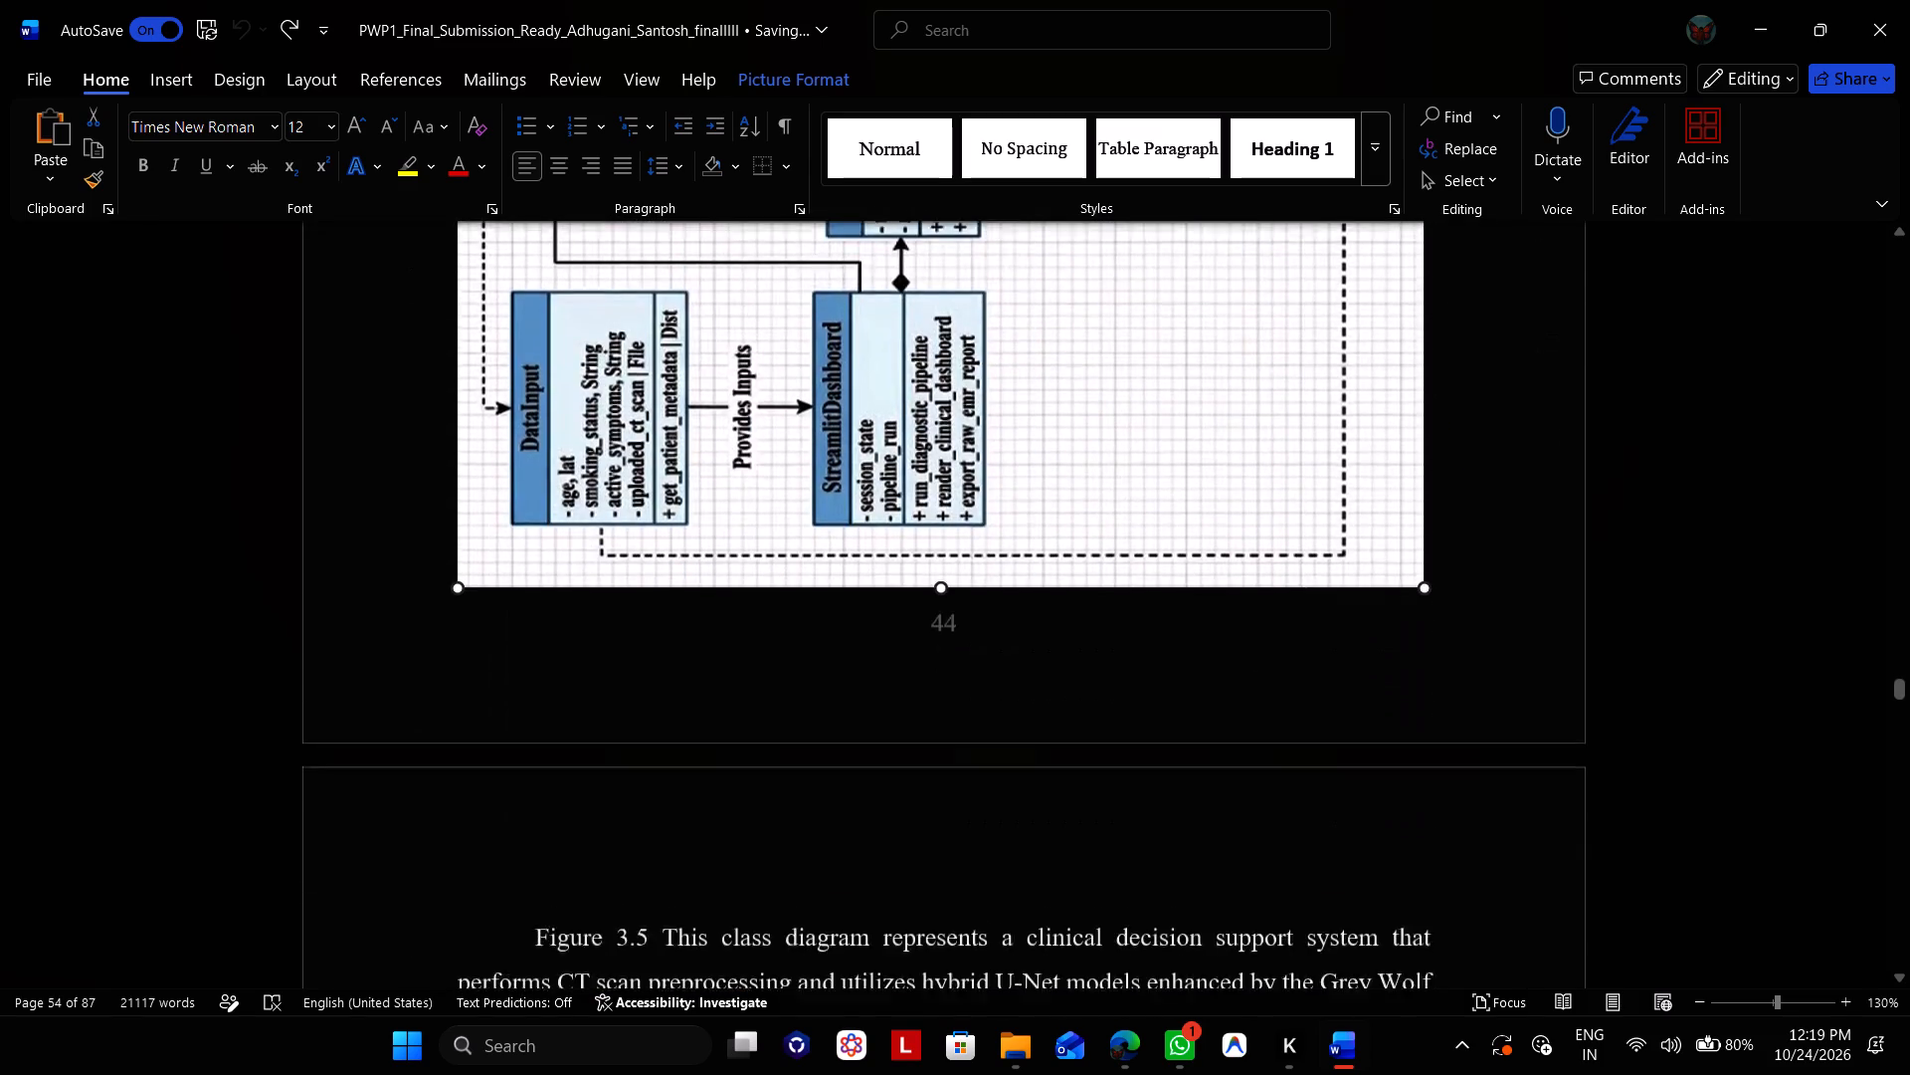
Select the Figure 3.5 class diagram picture and redo its background removal.
click(1226, 499)
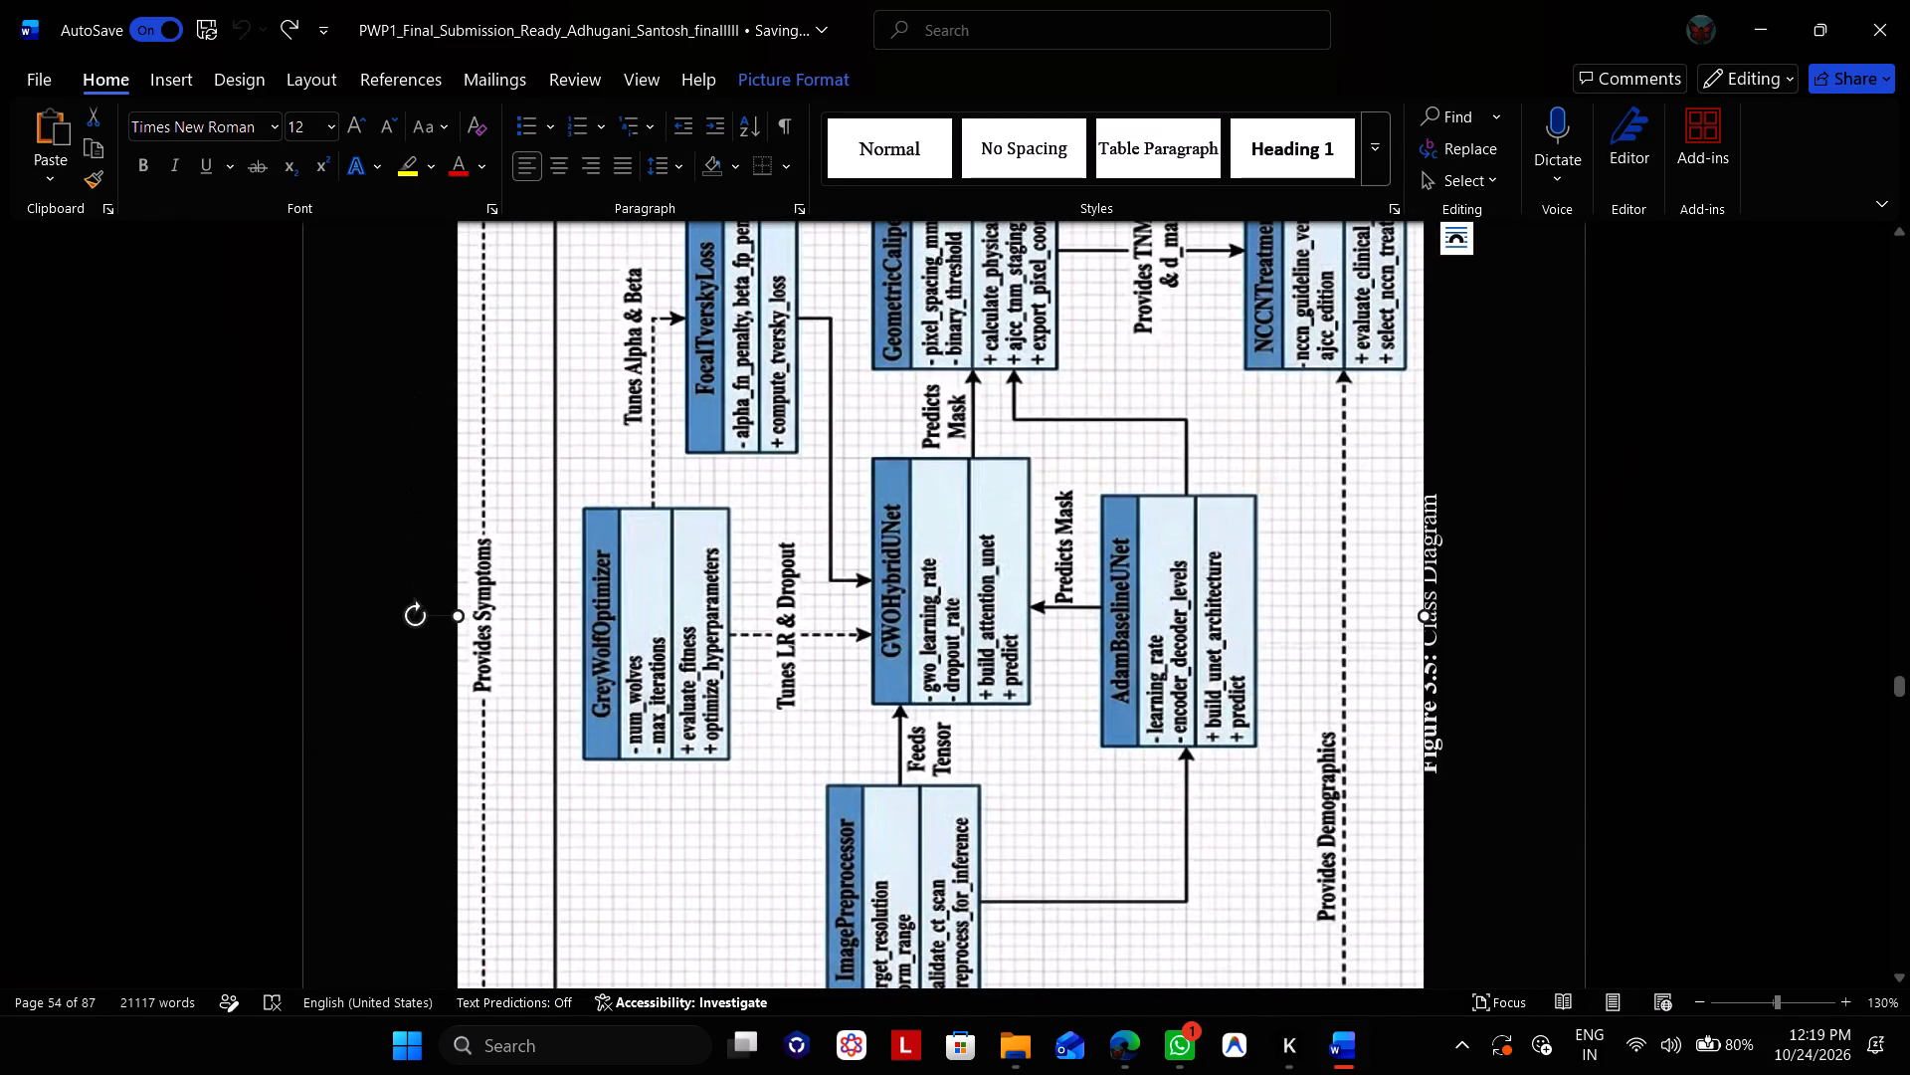
key(ctrl+y)
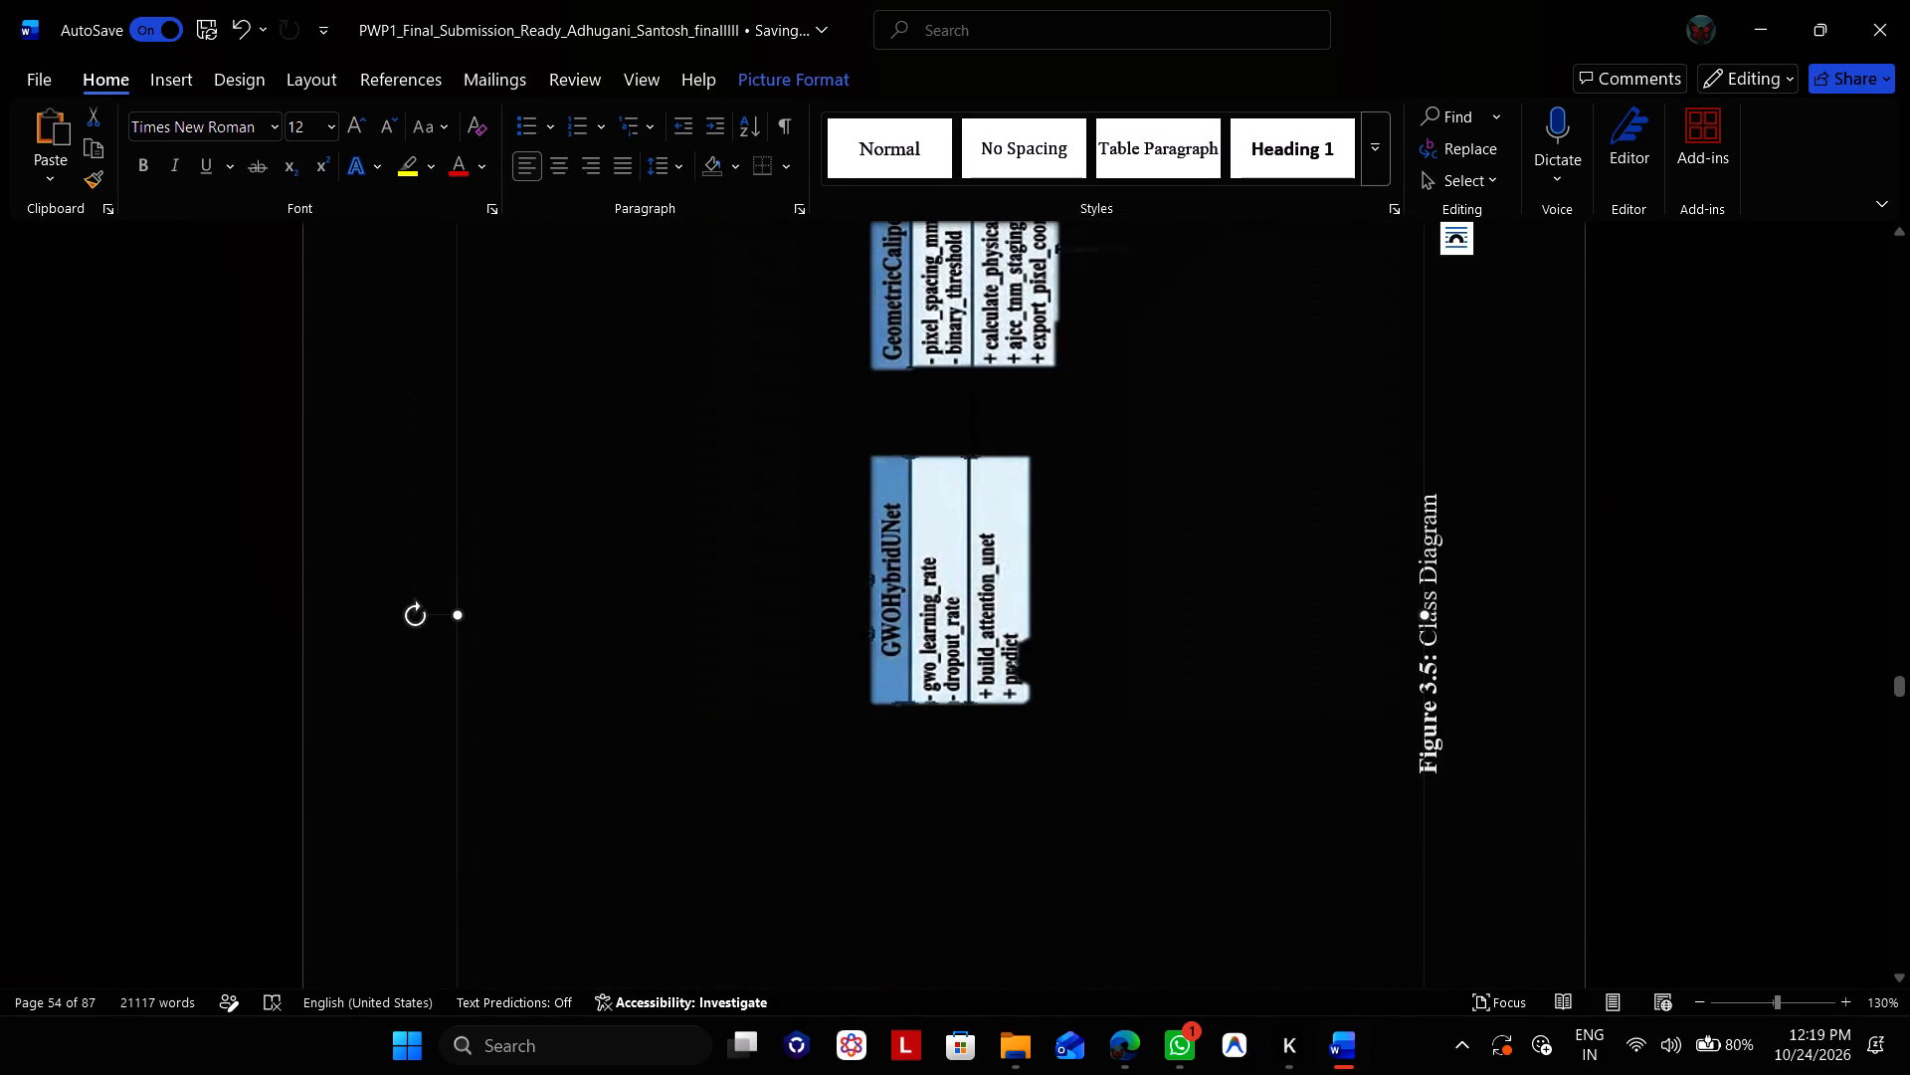
key(ctrl+y)
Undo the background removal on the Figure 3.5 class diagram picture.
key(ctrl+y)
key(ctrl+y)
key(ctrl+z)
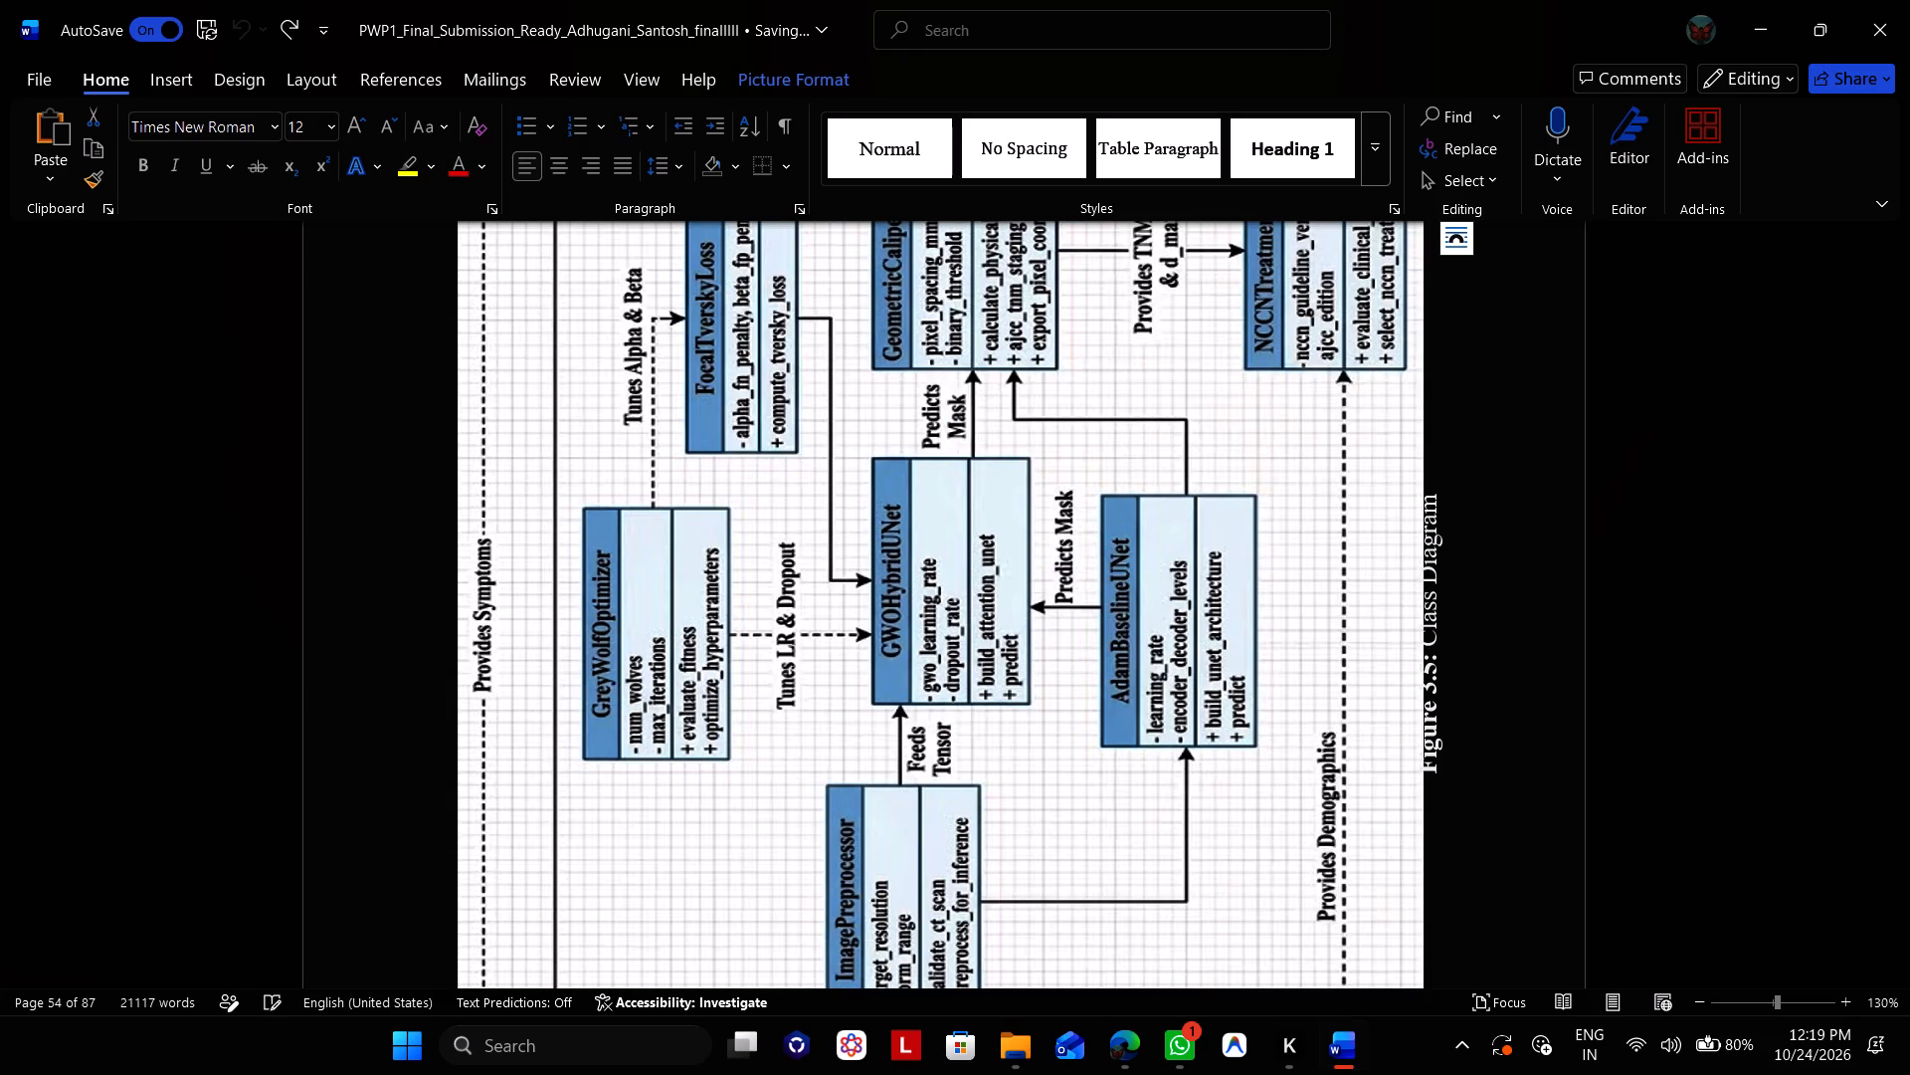
Replace the old Figure 3.5 class diagram picture with the copied corrected class diagram above its description paragraph.
scroll(1226, 499, up, 1)
click(1226, 499)
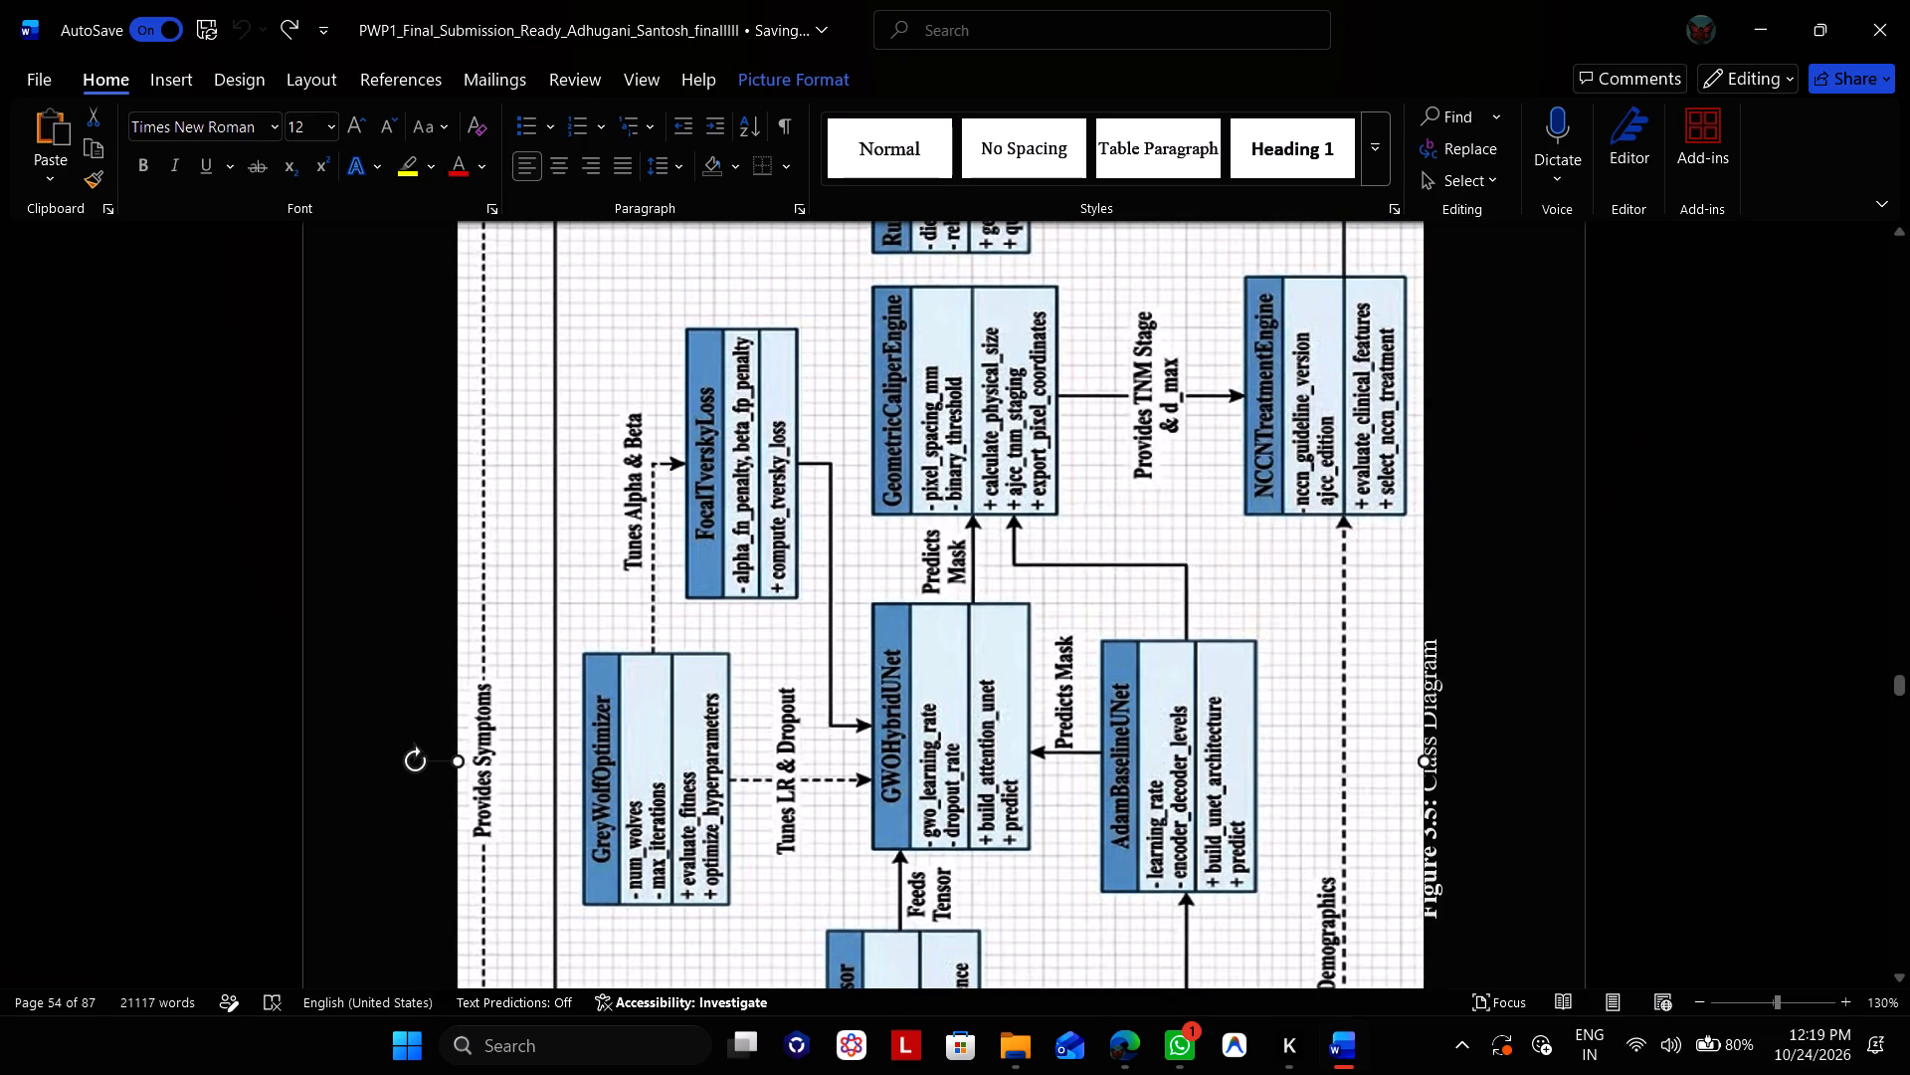
key(Delete)
scroll(1226, 499, up, 2)
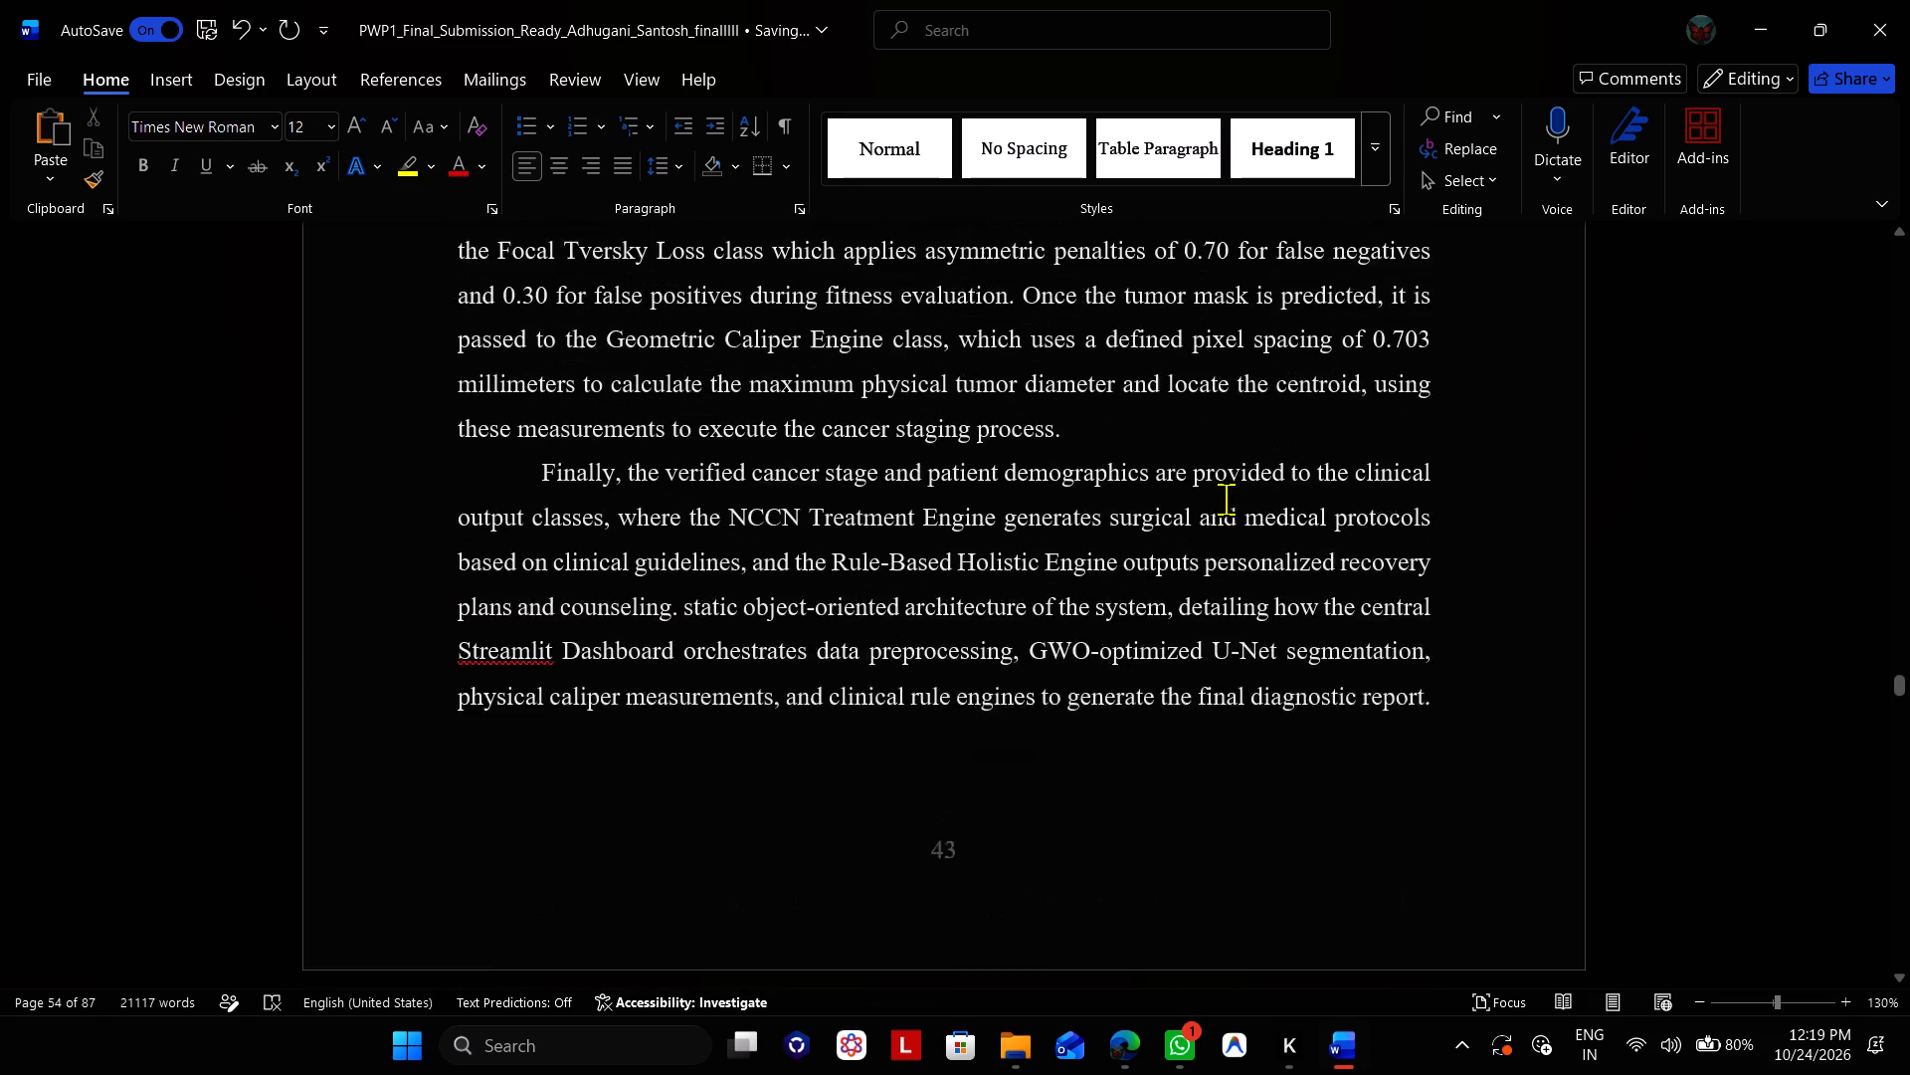
scroll(1226, 499, down, 2)
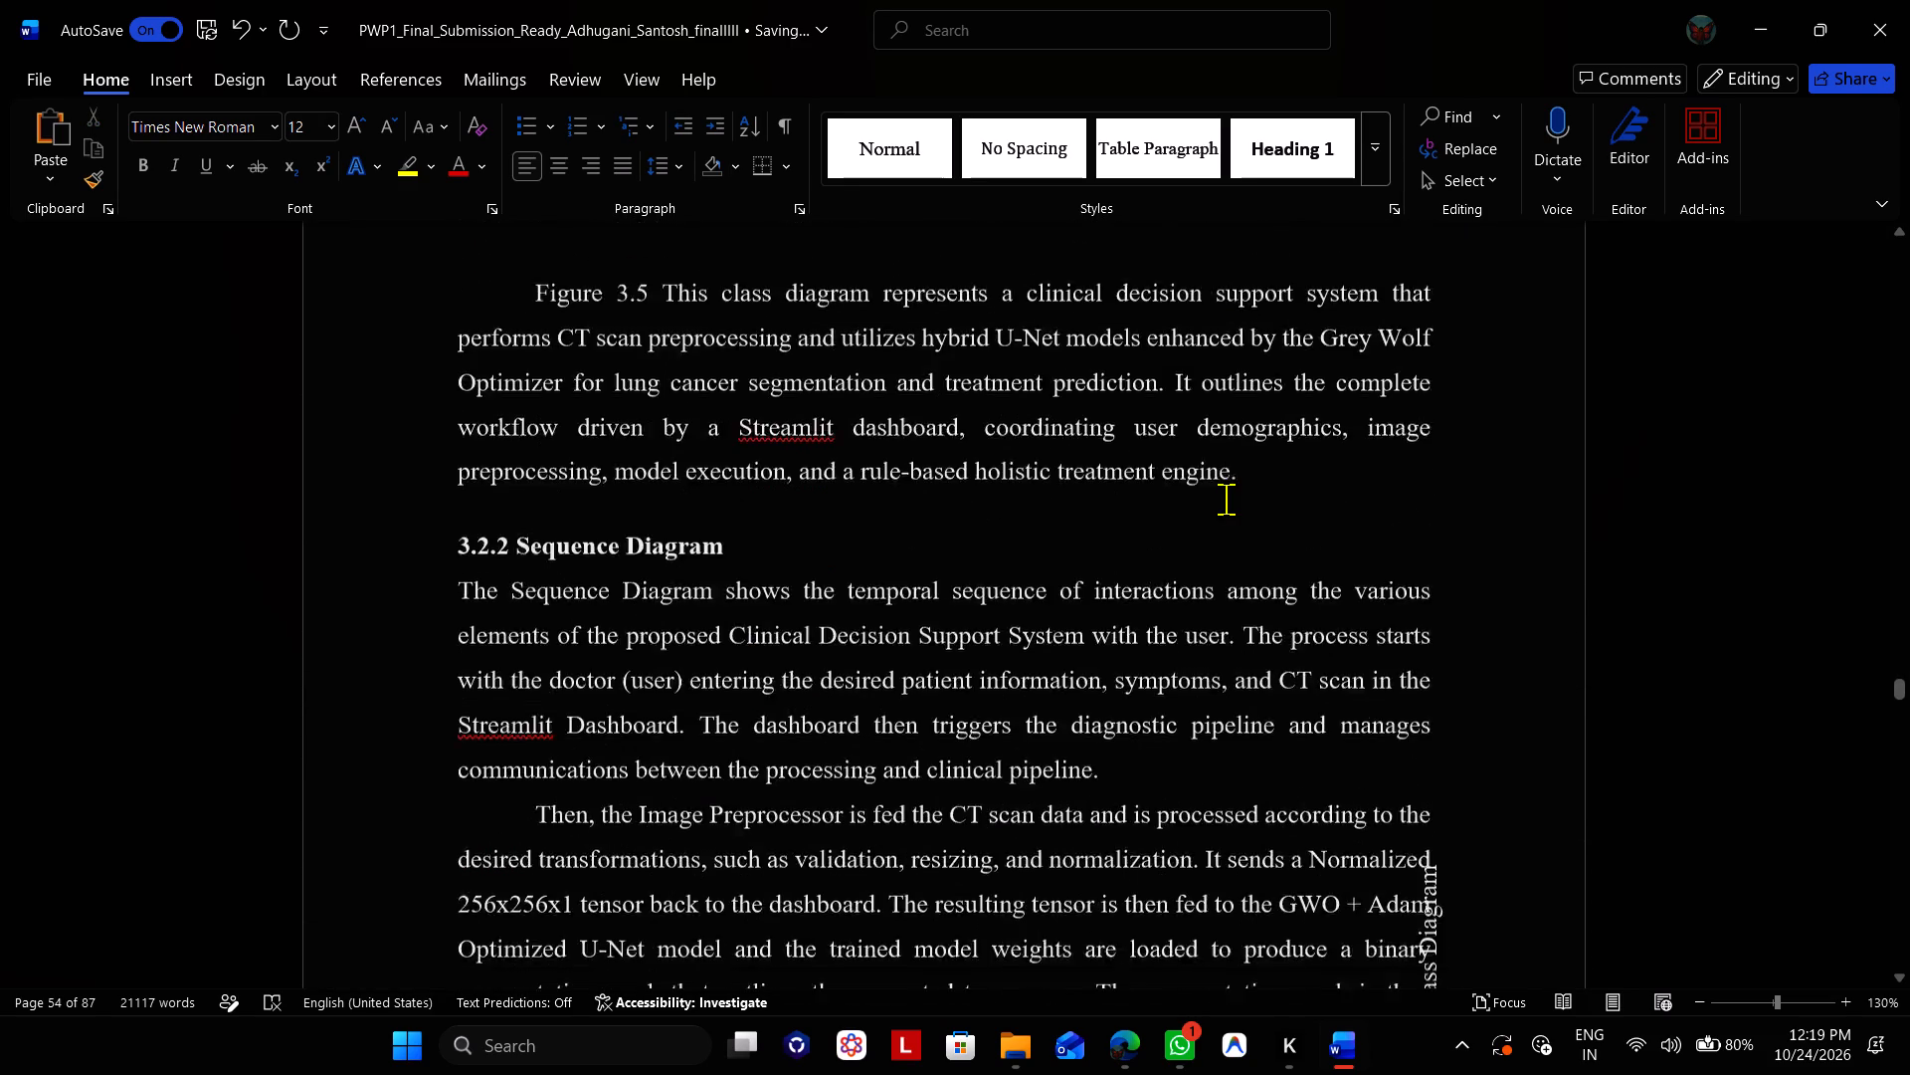
scroll(1226, 499, down, 1)
key(ctrl+v)
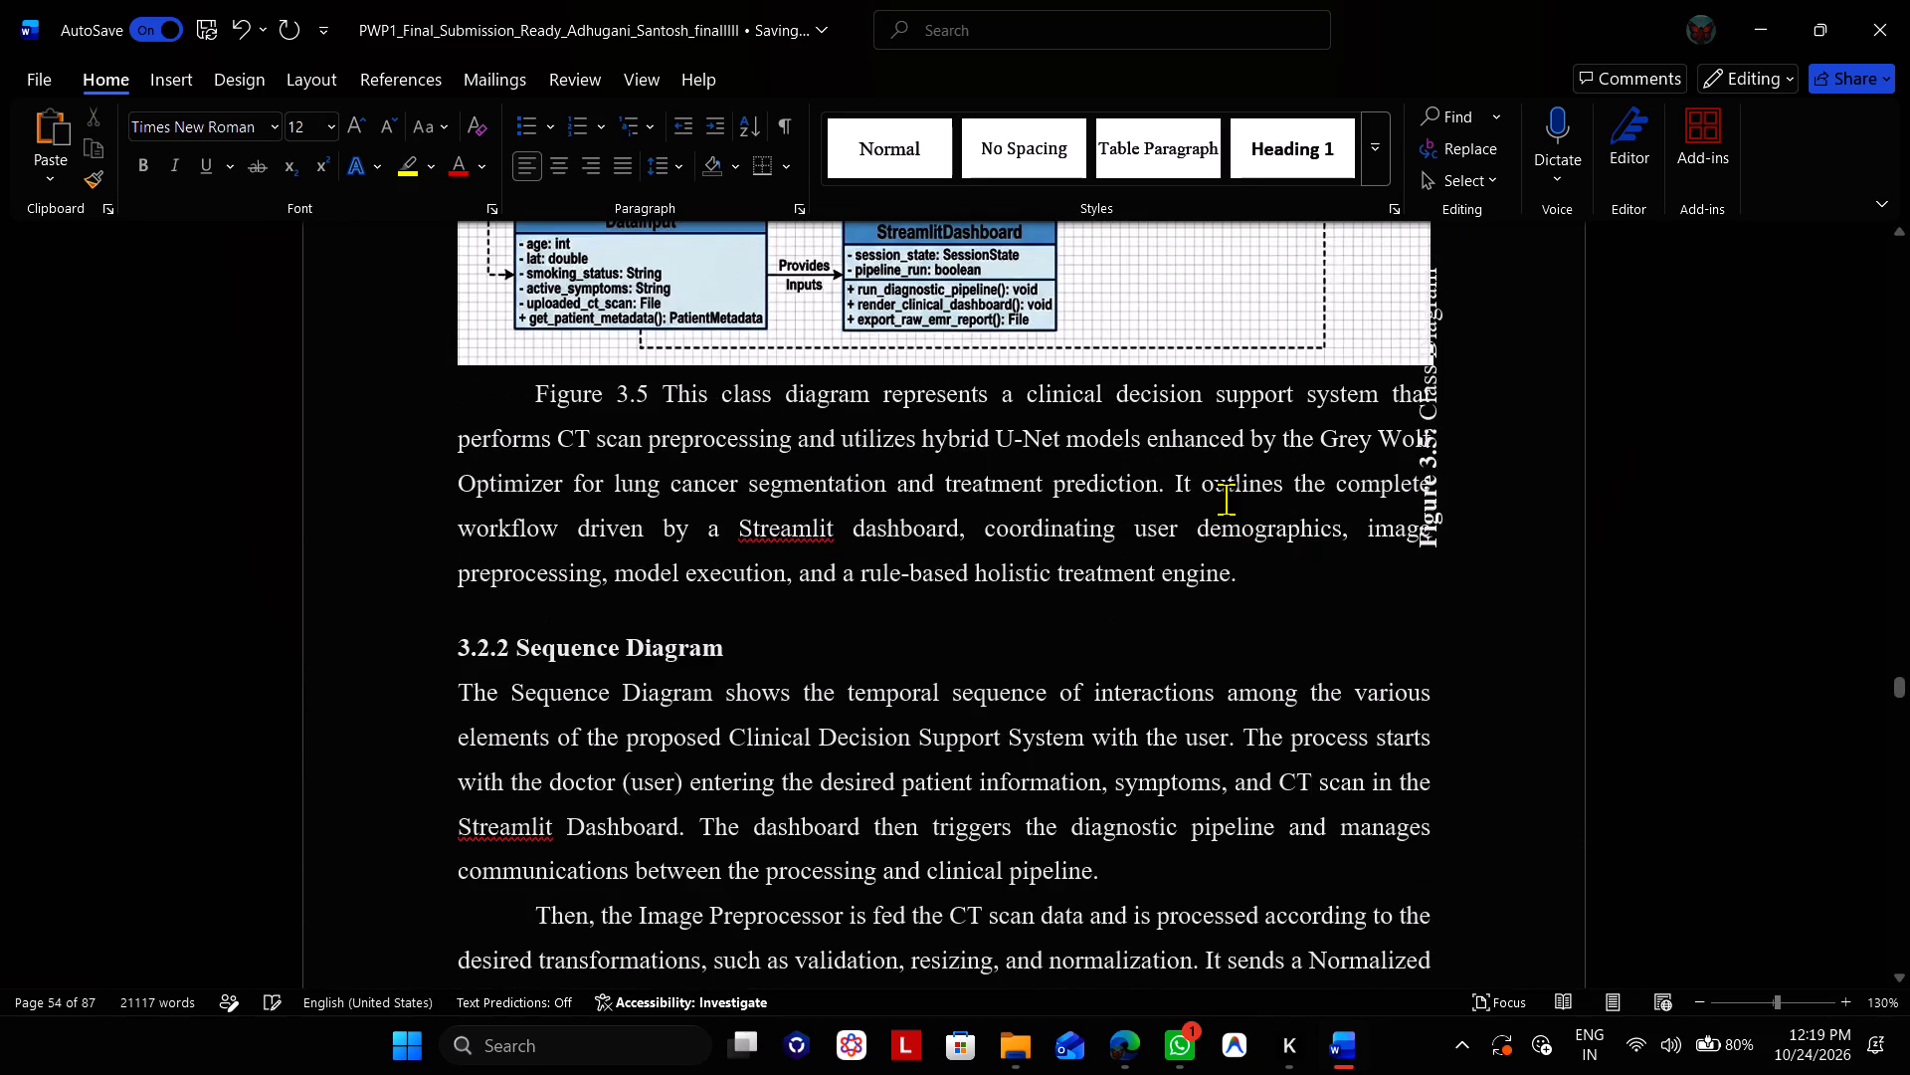
Rotate the pasted class diagram 90 degrees counterclockwise, leaving no stray text beside it.
scroll(1226, 499, up, 1)
click(934, 269)
scroll(933, 309, up, 2)
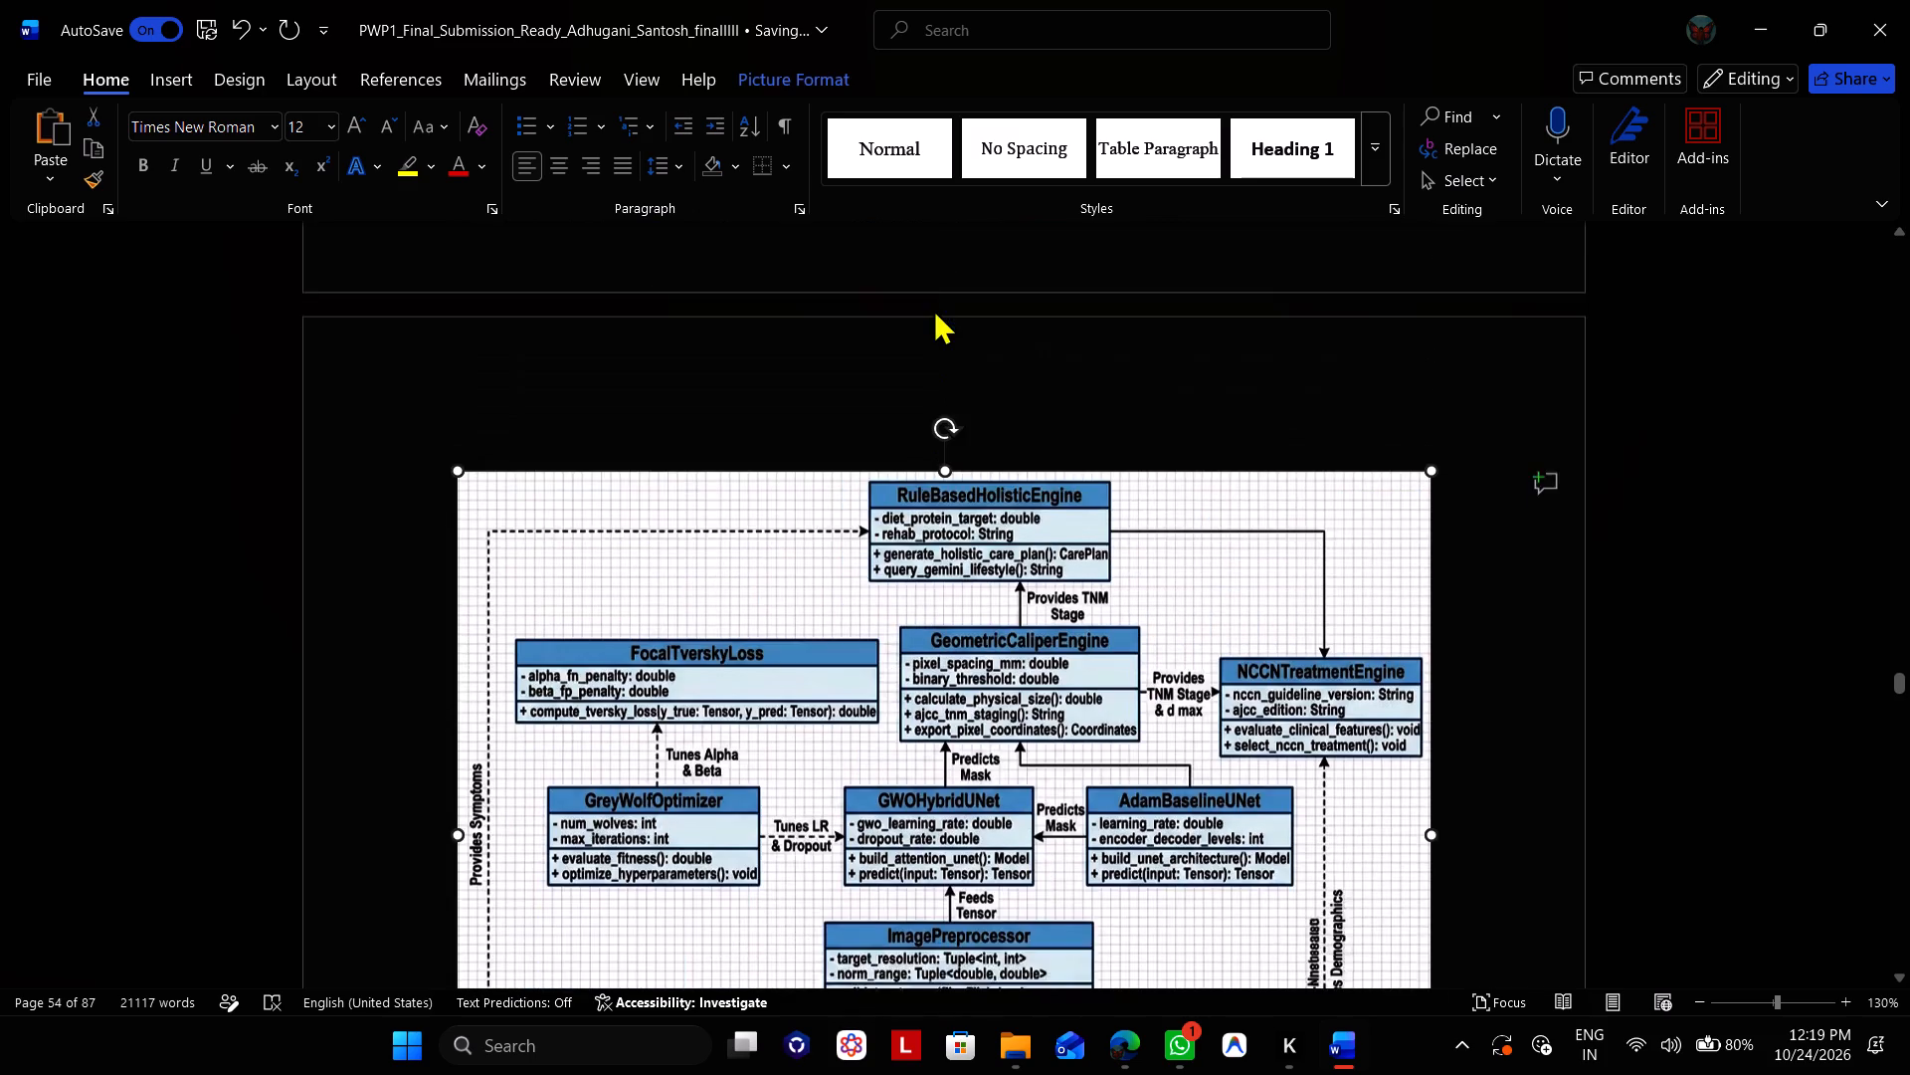
click(942, 449)
drag(942, 449, 263, 738)
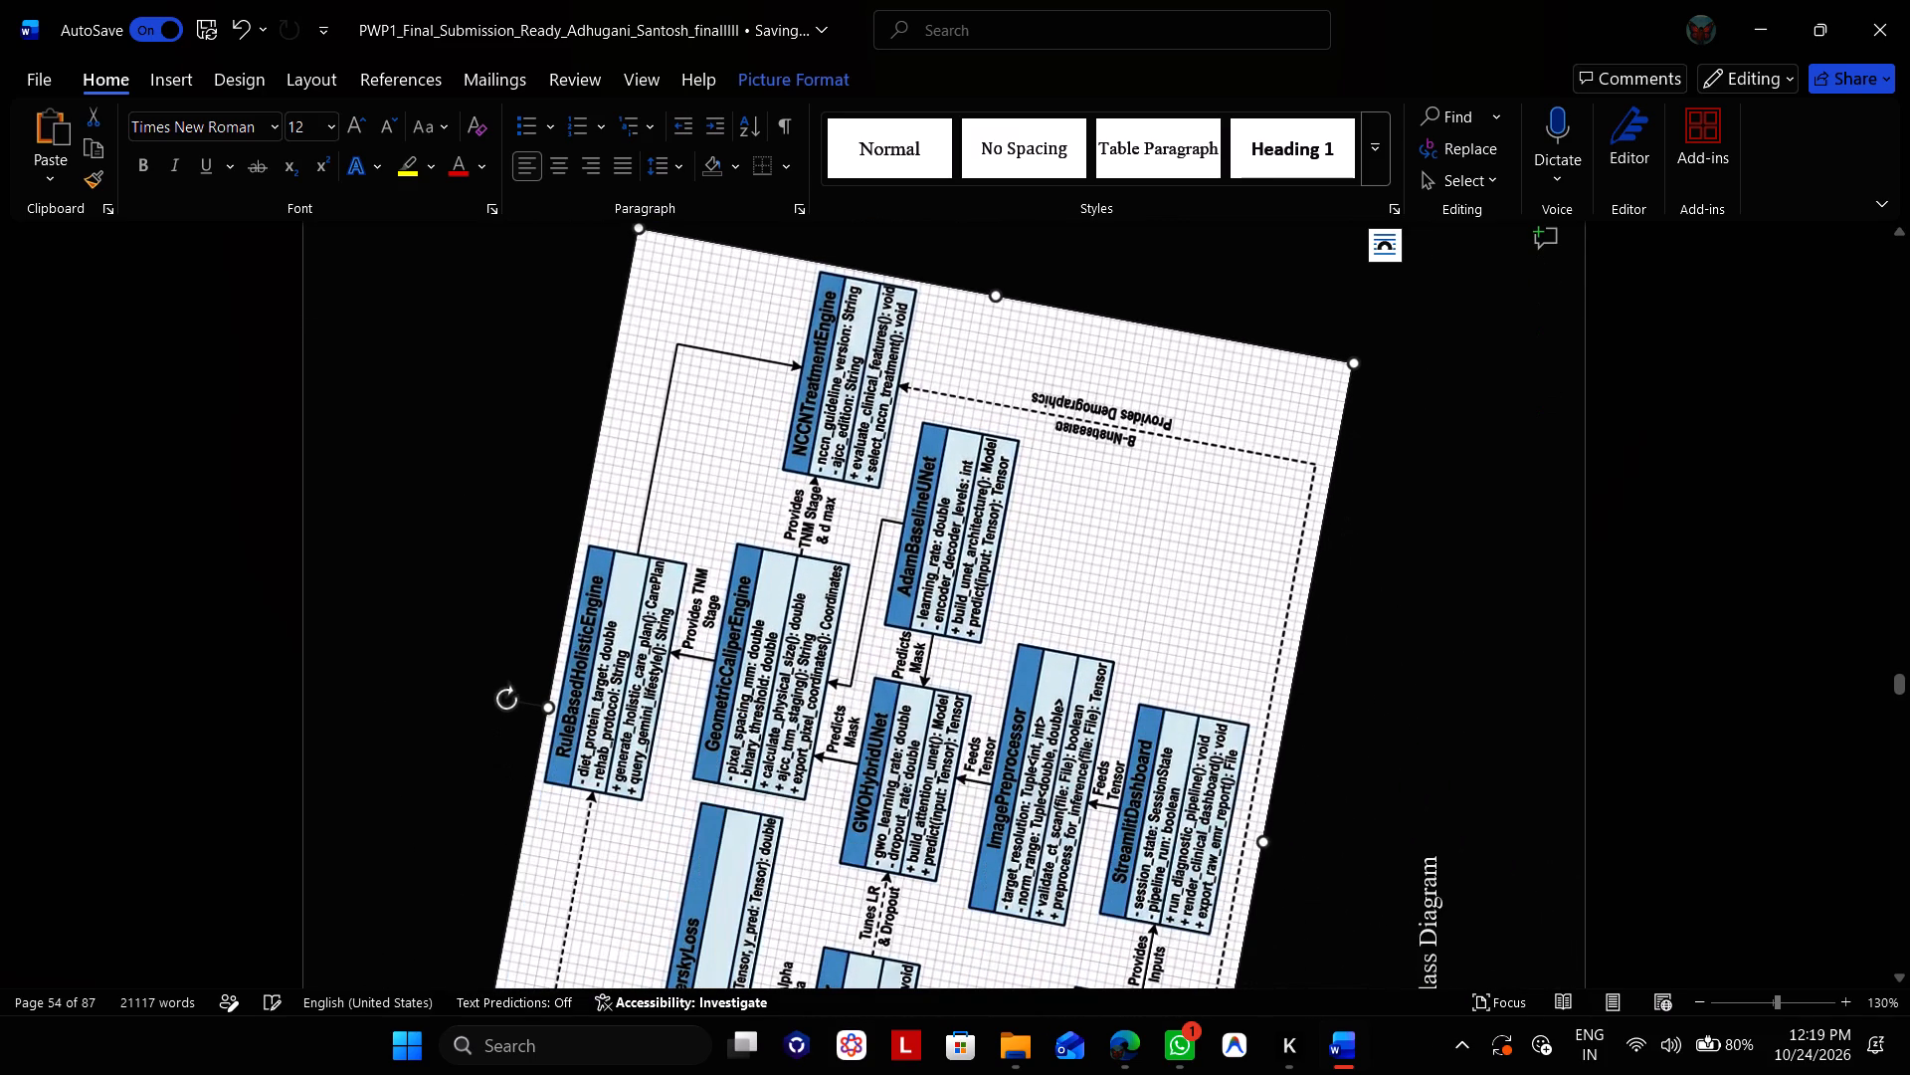
drag(502, 696, 297, 780)
key(1)
scroll(585, 753, down, 1)
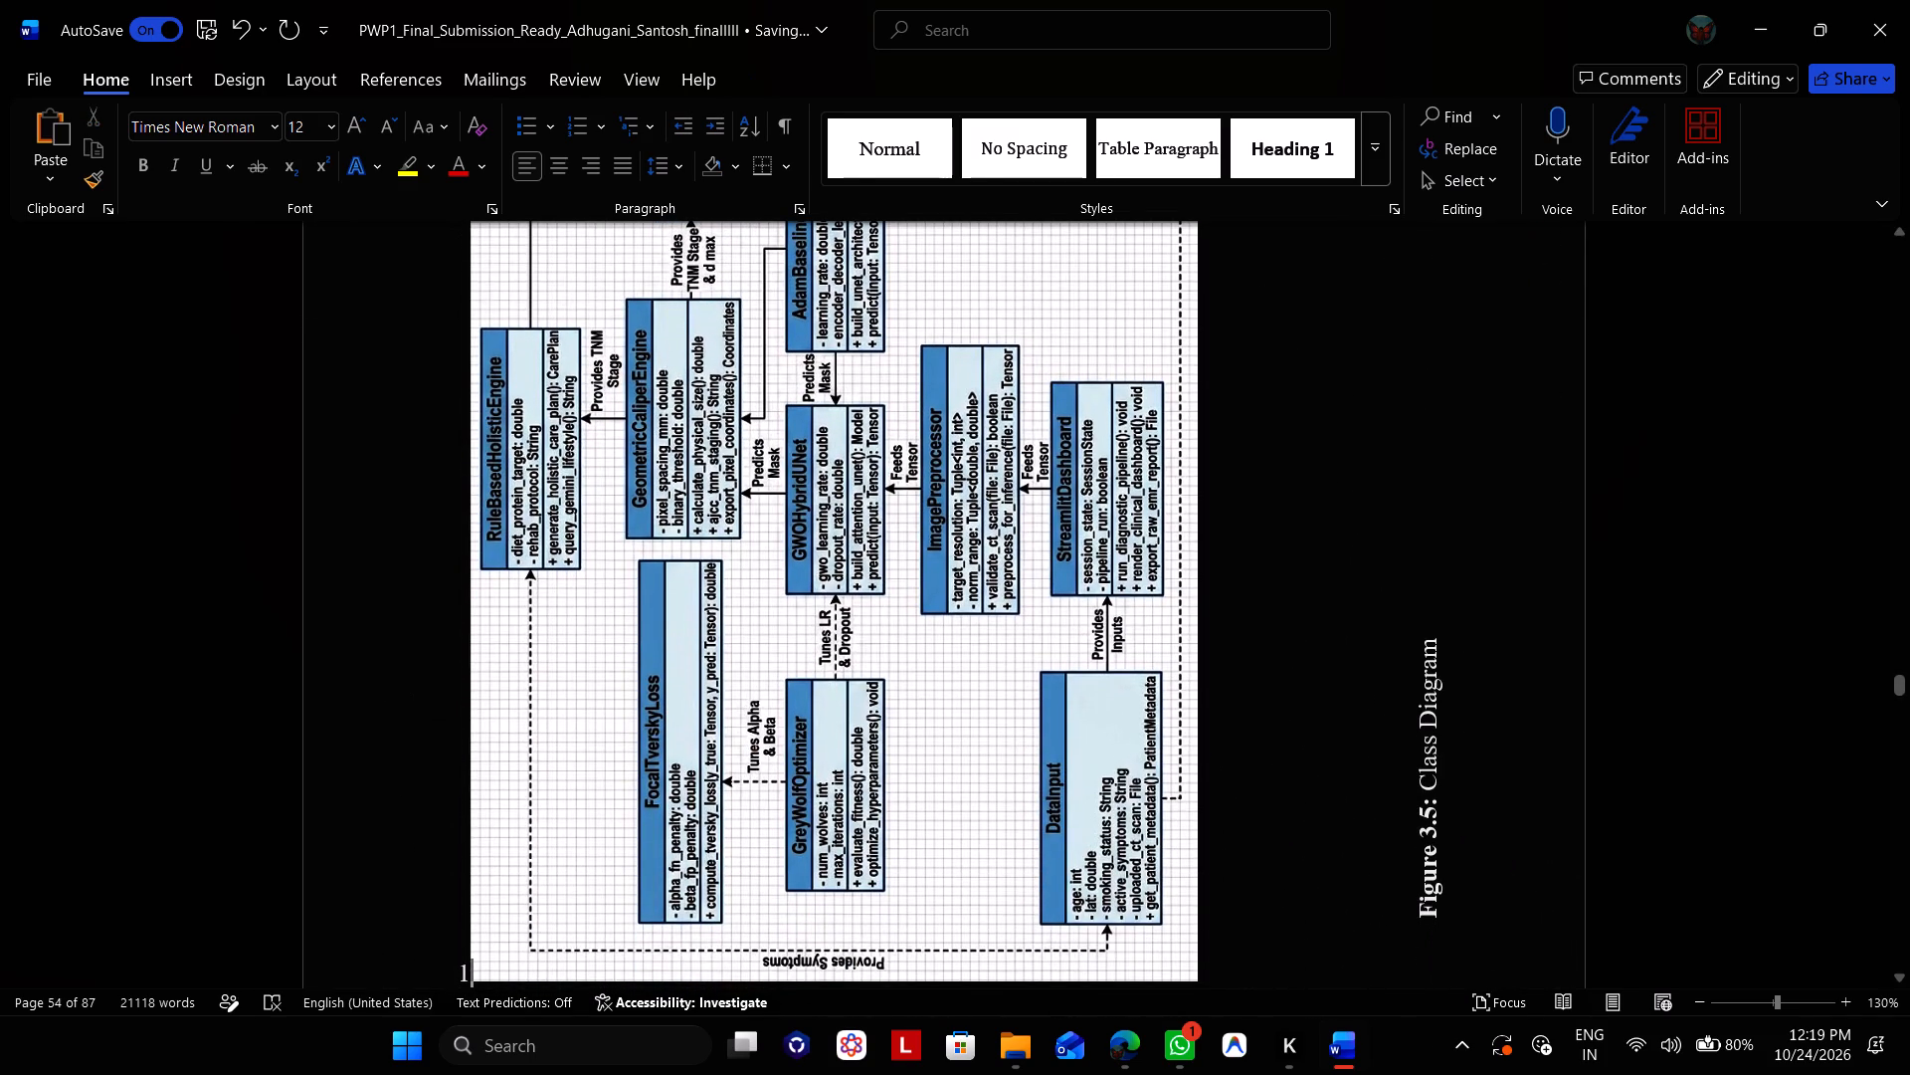
key(BackSpace)
scroll(711, 862, up, 1)
Widen the rotated class diagram to the full width of the text column.
click(1009, 845)
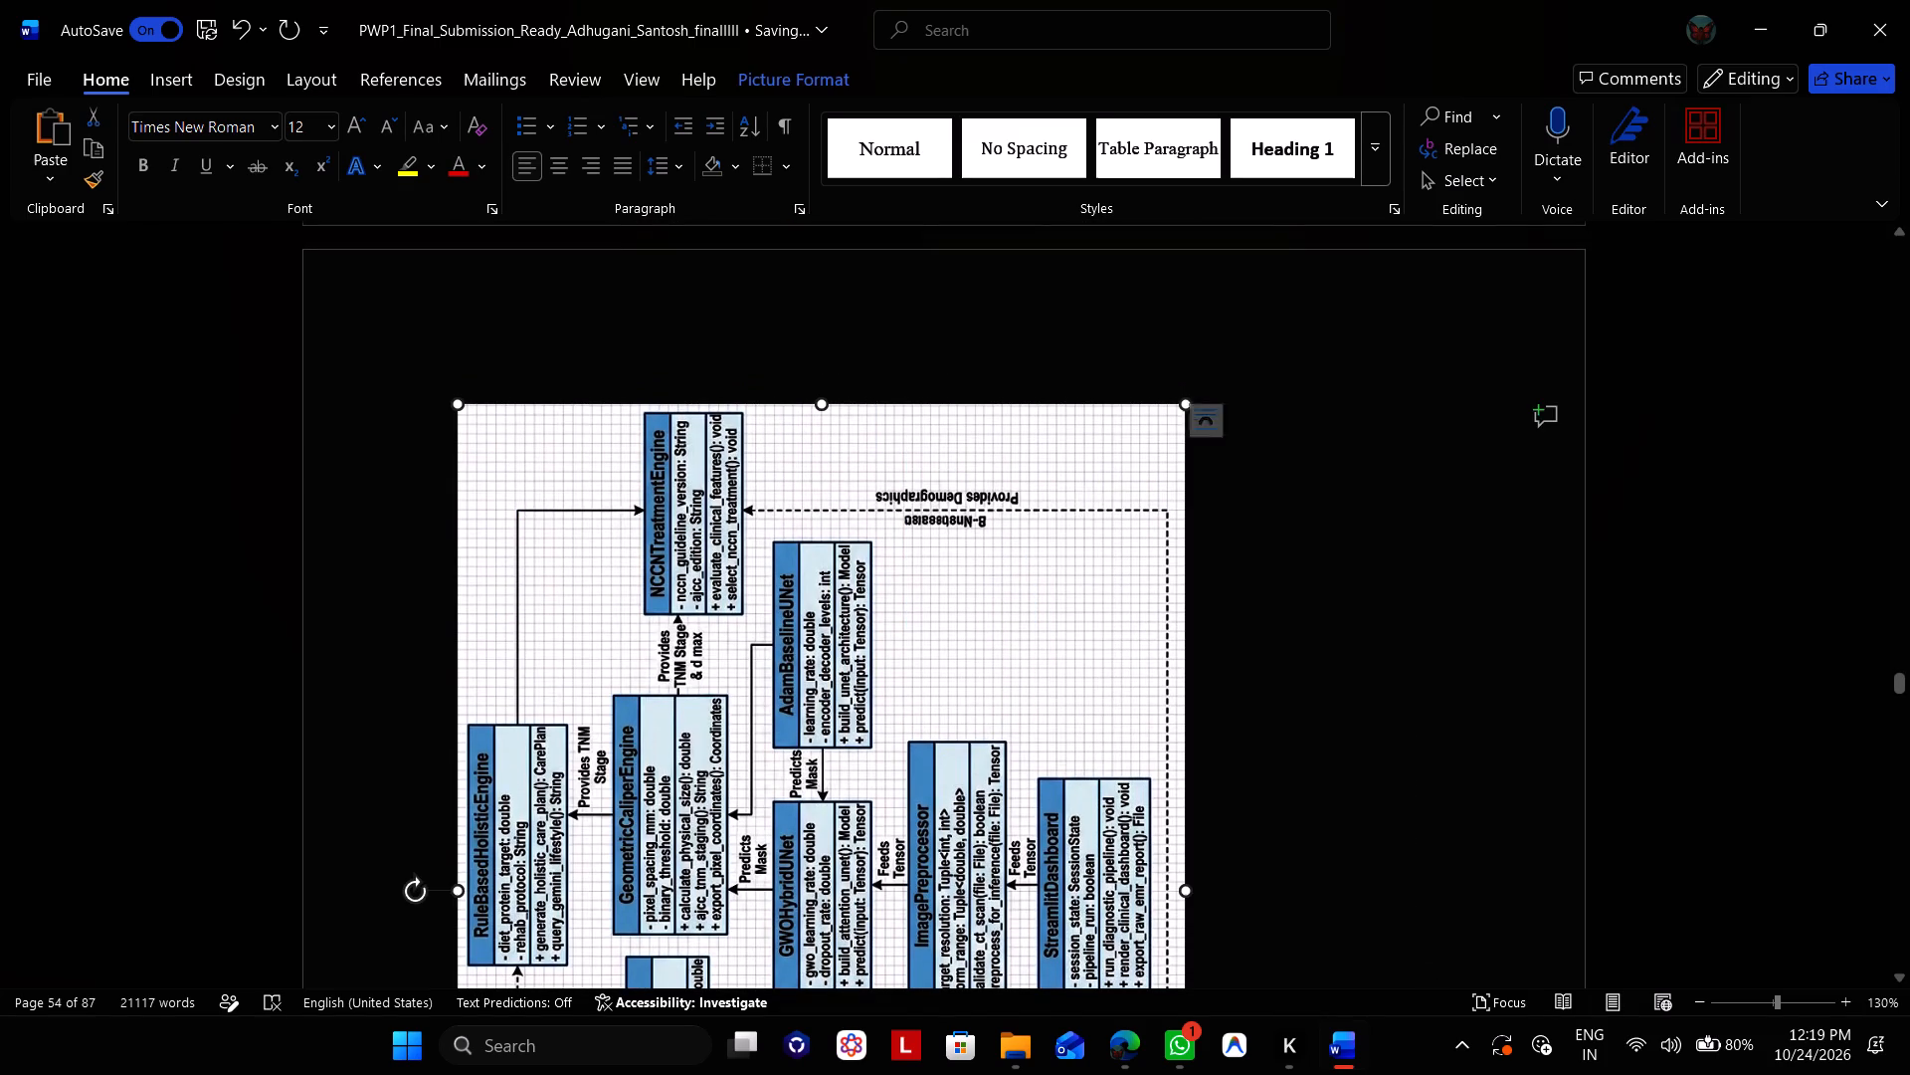
drag(1187, 893, 1389, 862)
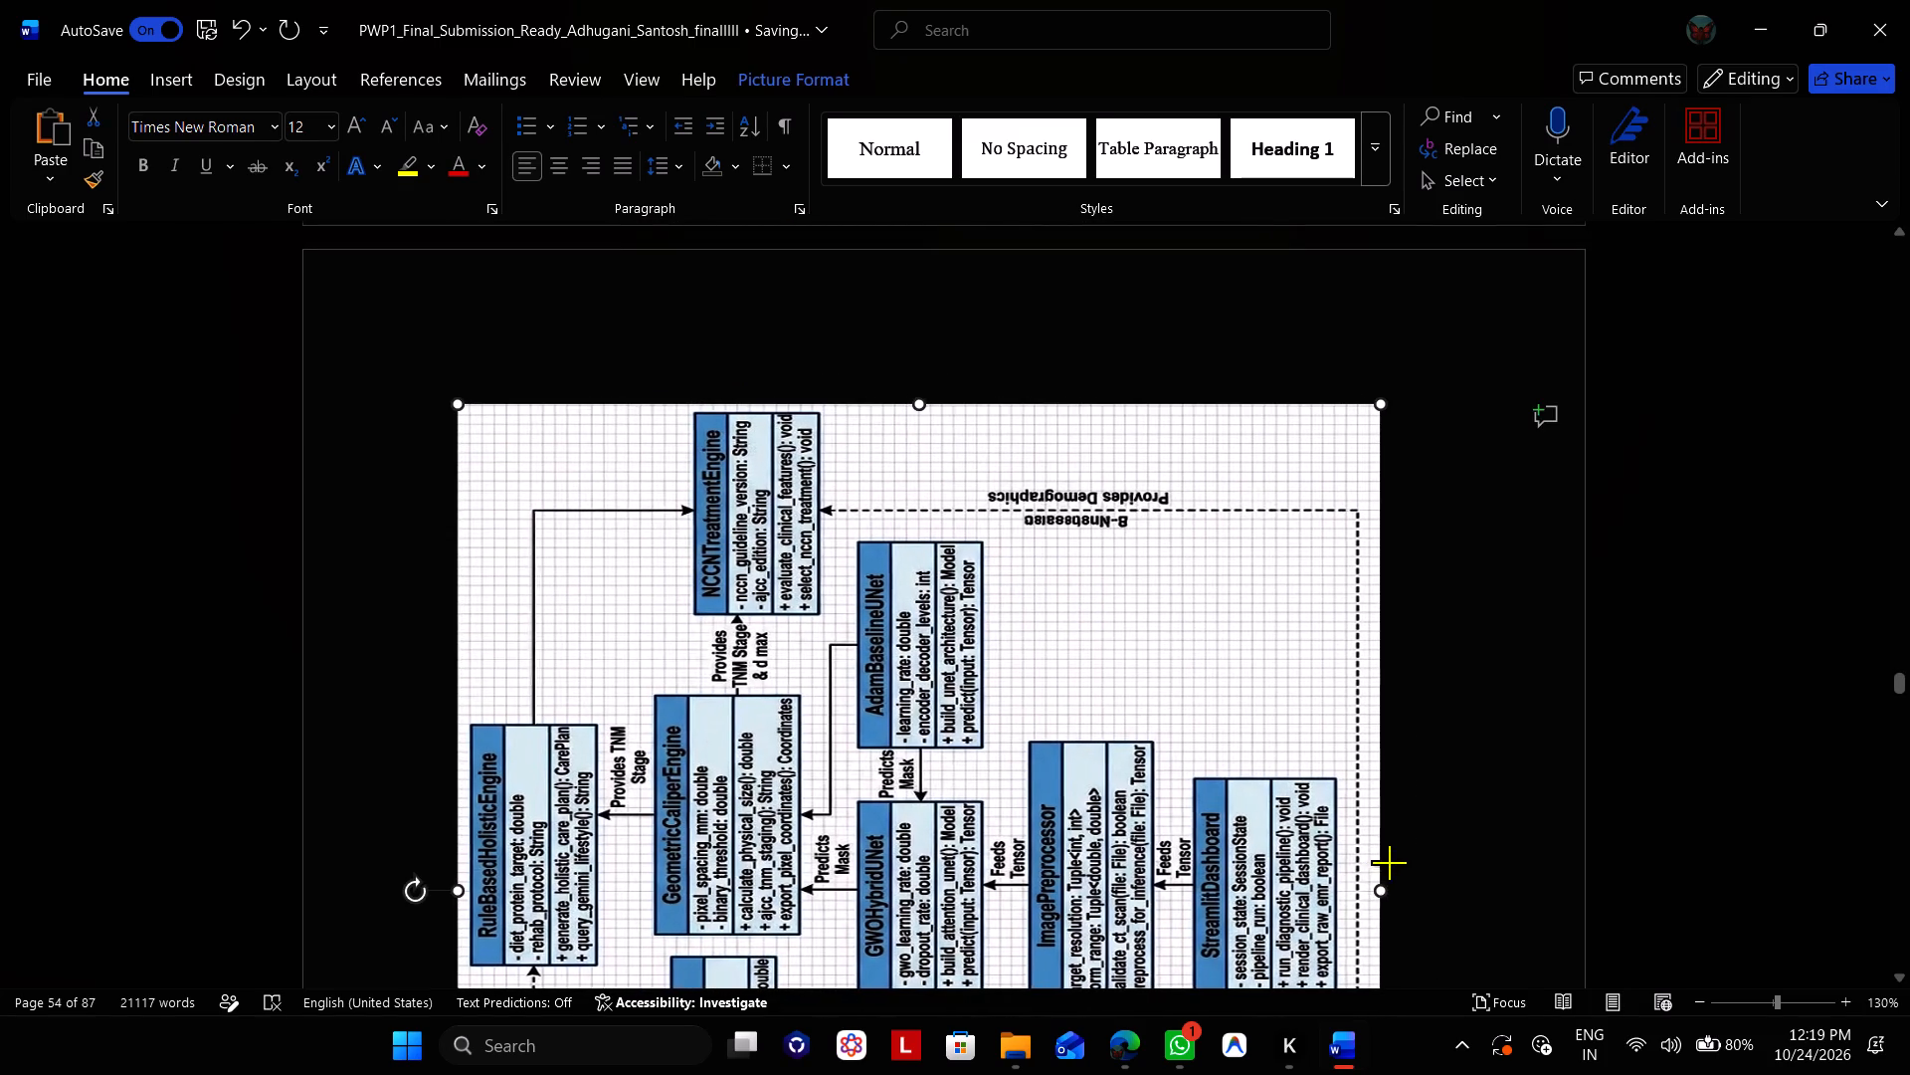
drag(1389, 862, 1391, 859)
scroll(1391, 859, down, 2)
scroll(1391, 859, up, 1)
scroll(1371, 421, up, 1)
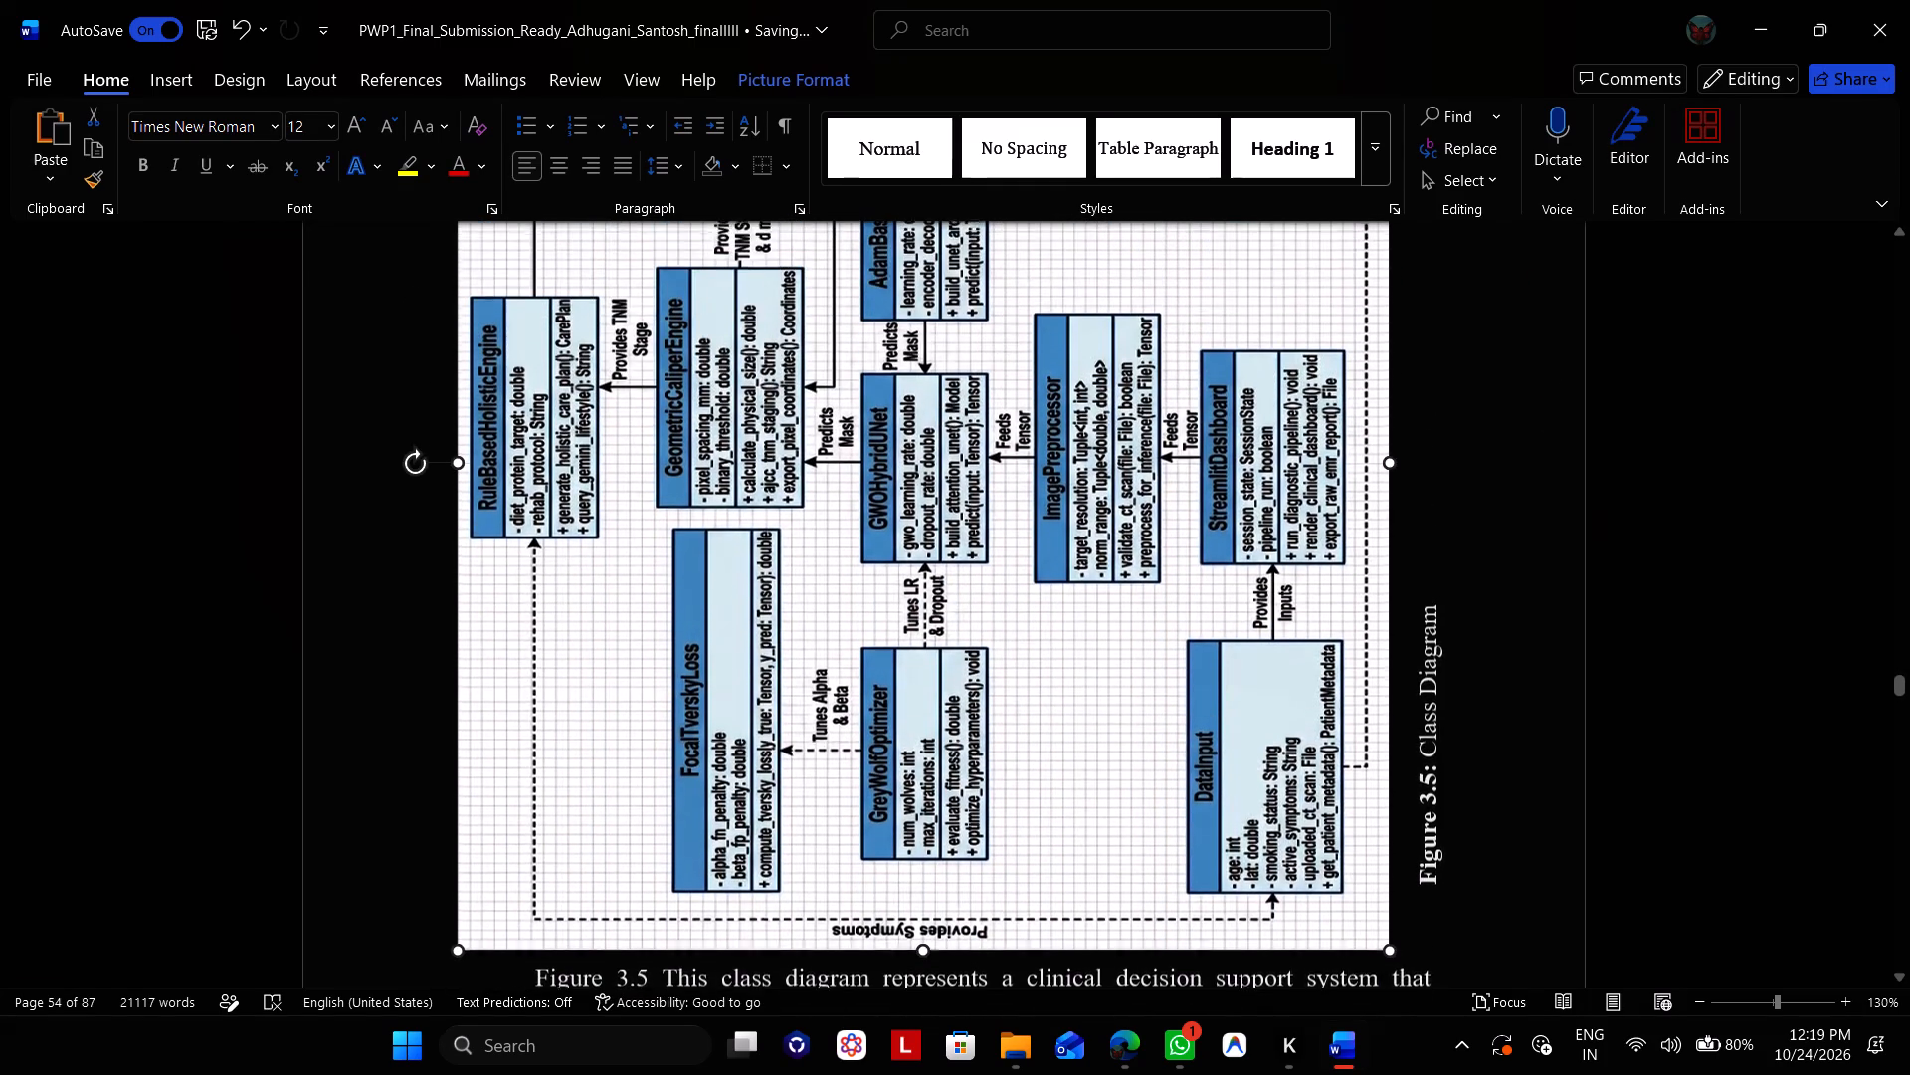
drag(1390, 467, 1410, 460)
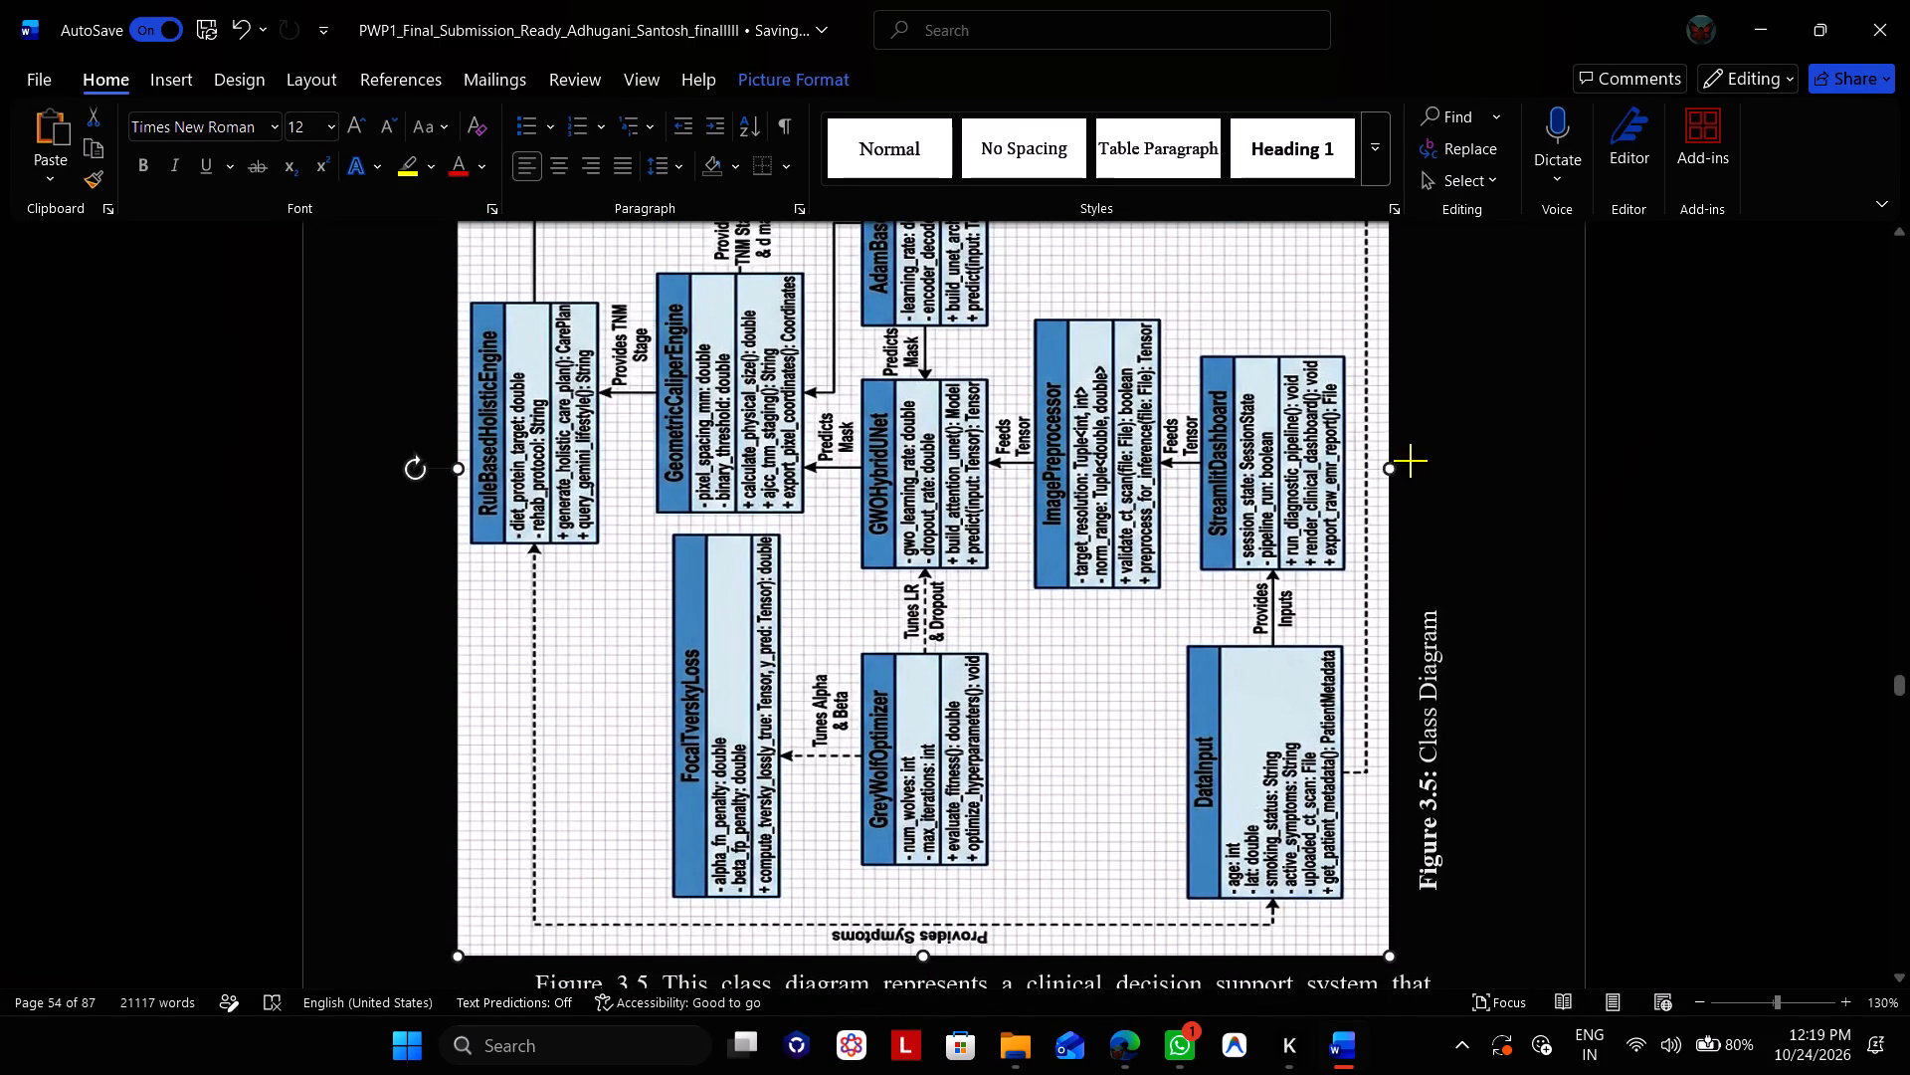
drag(1410, 460, 1433, 466)
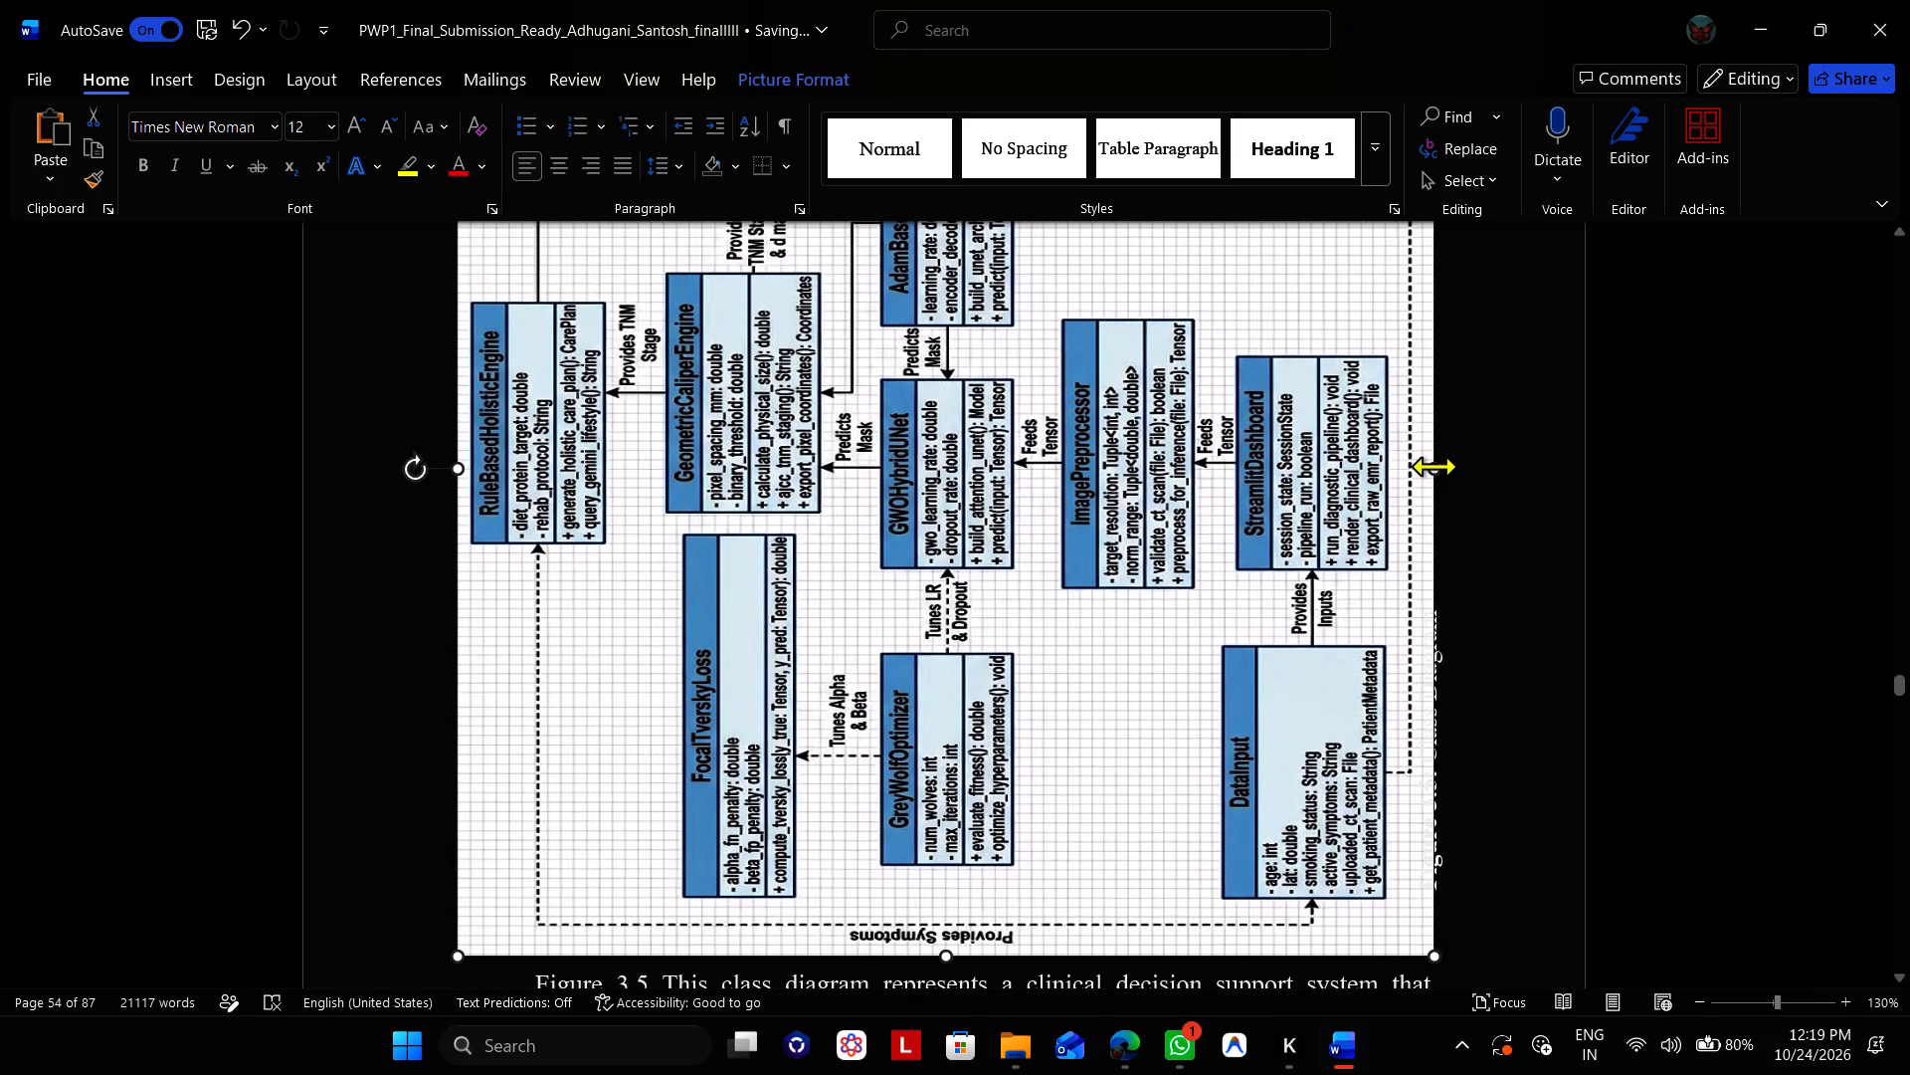
Stretch the class diagram's height to fill page 44, pushing the Figure 3.5 description onto the following page.
scroll(1175, 579, down, 1)
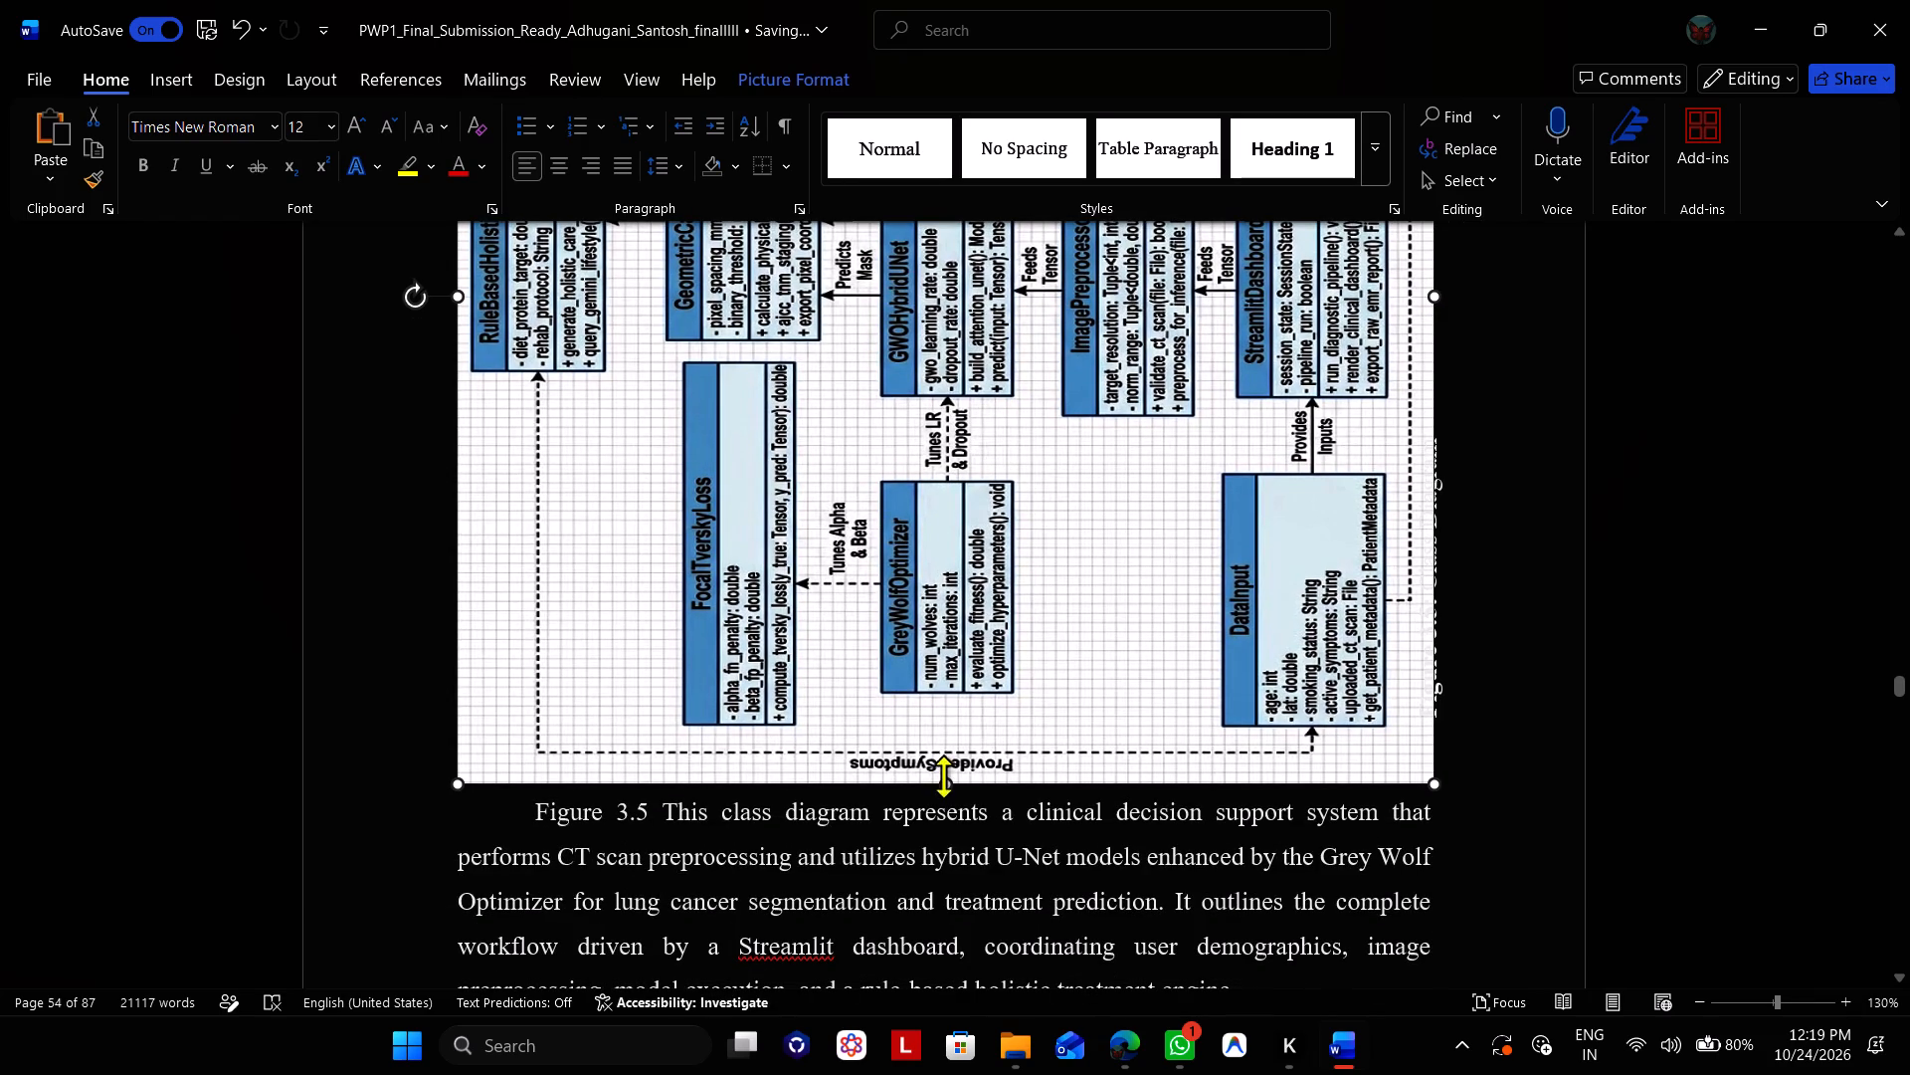
drag(944, 779, 940, 1012)
scroll(974, 851, down, 1)
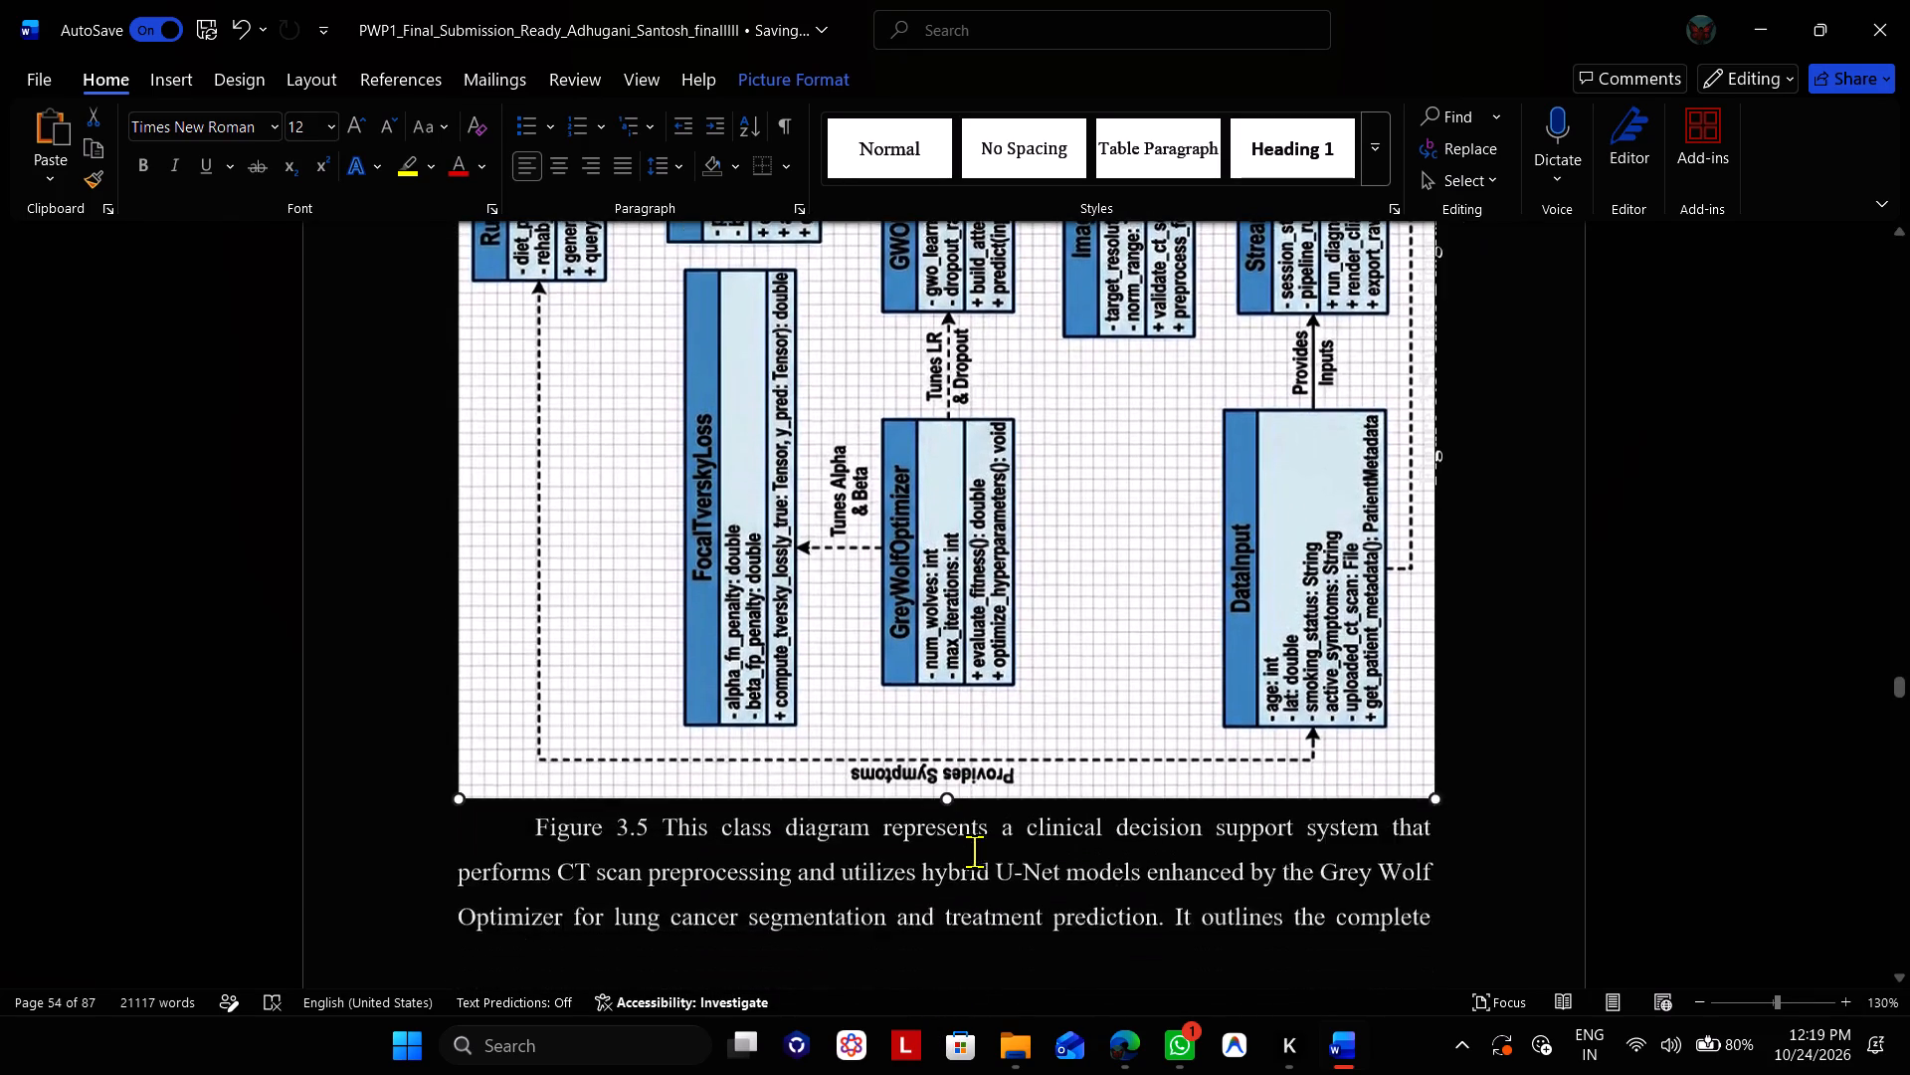
scroll(974, 851, down, 1)
drag(946, 695, 942, 848)
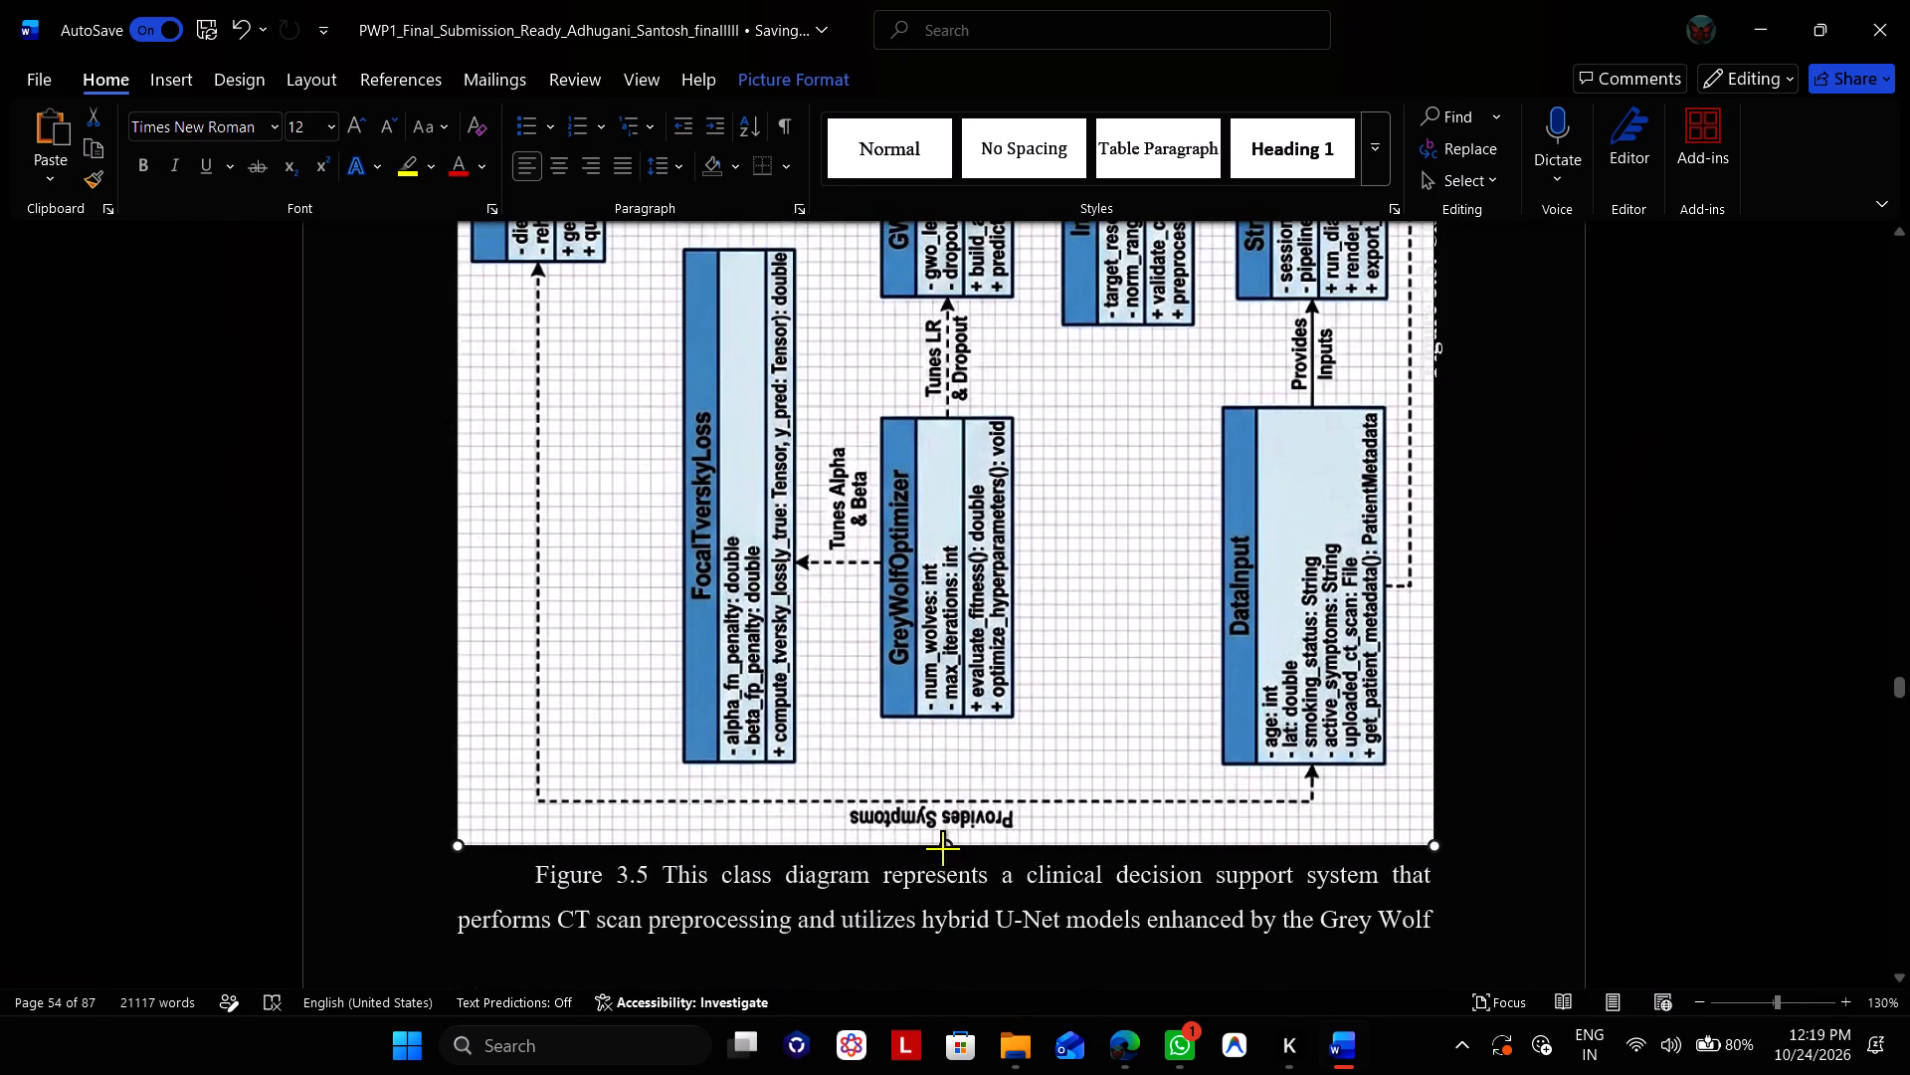
drag(942, 848, 942, 896)
scroll(942, 896, down, 1)
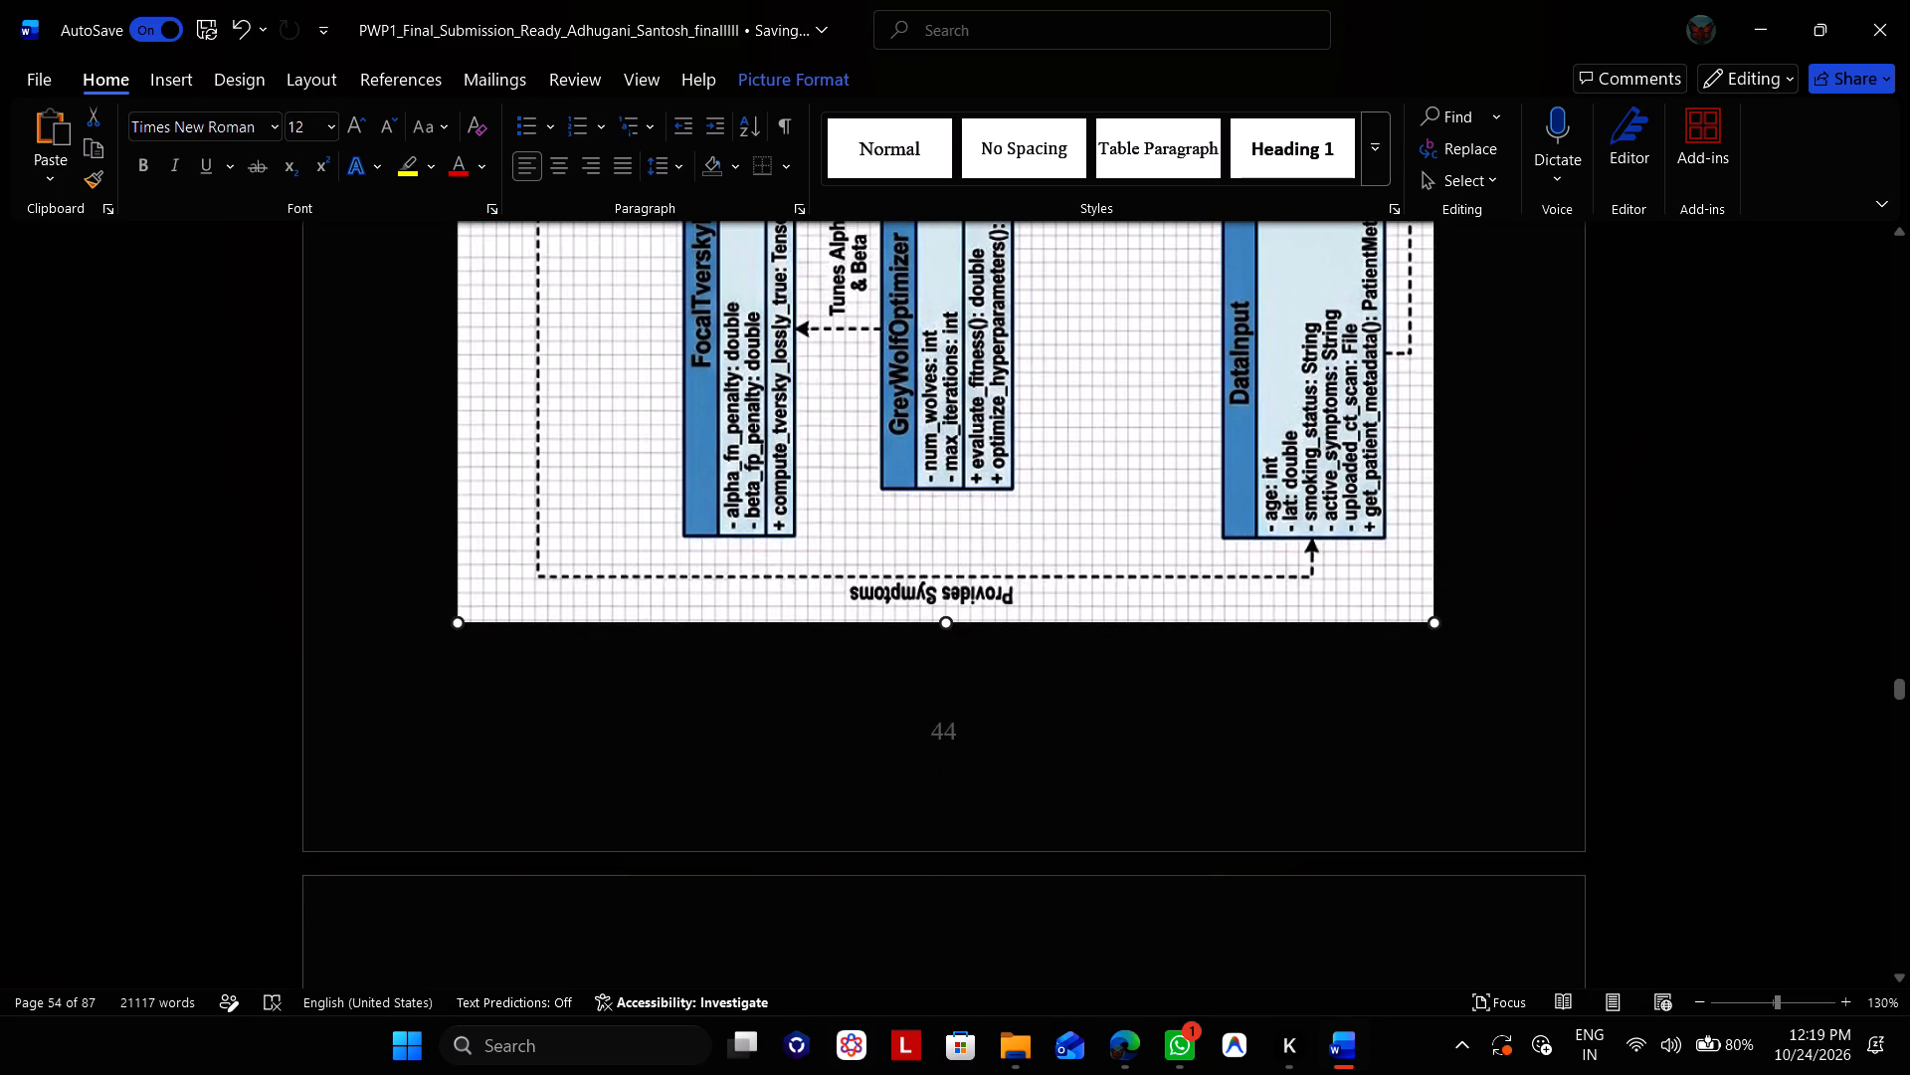
drag(943, 622, 941, 703)
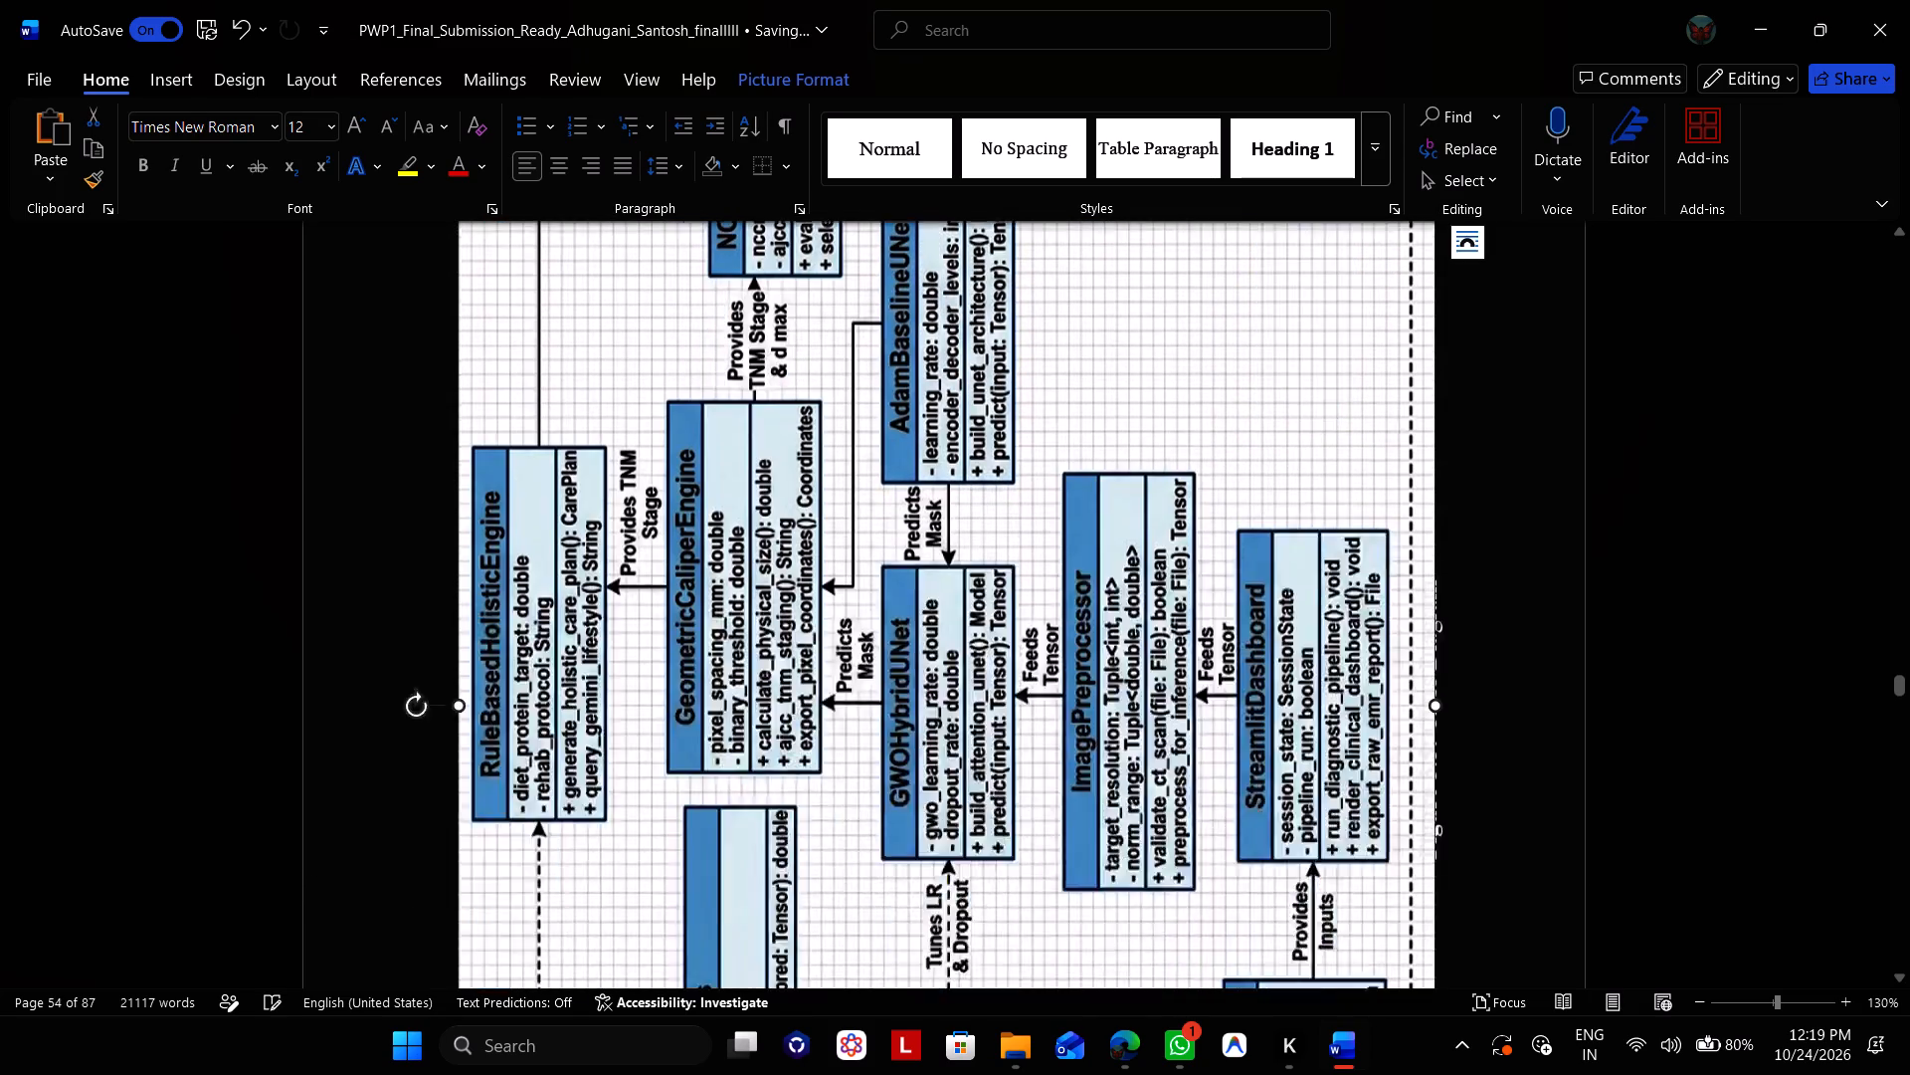
Check the layout of the enlarged class diagram against the preceding page and the Figure 3.5 description paragraph.
scroll(1133, 582, up, 1)
scroll(1133, 582, down, 1)
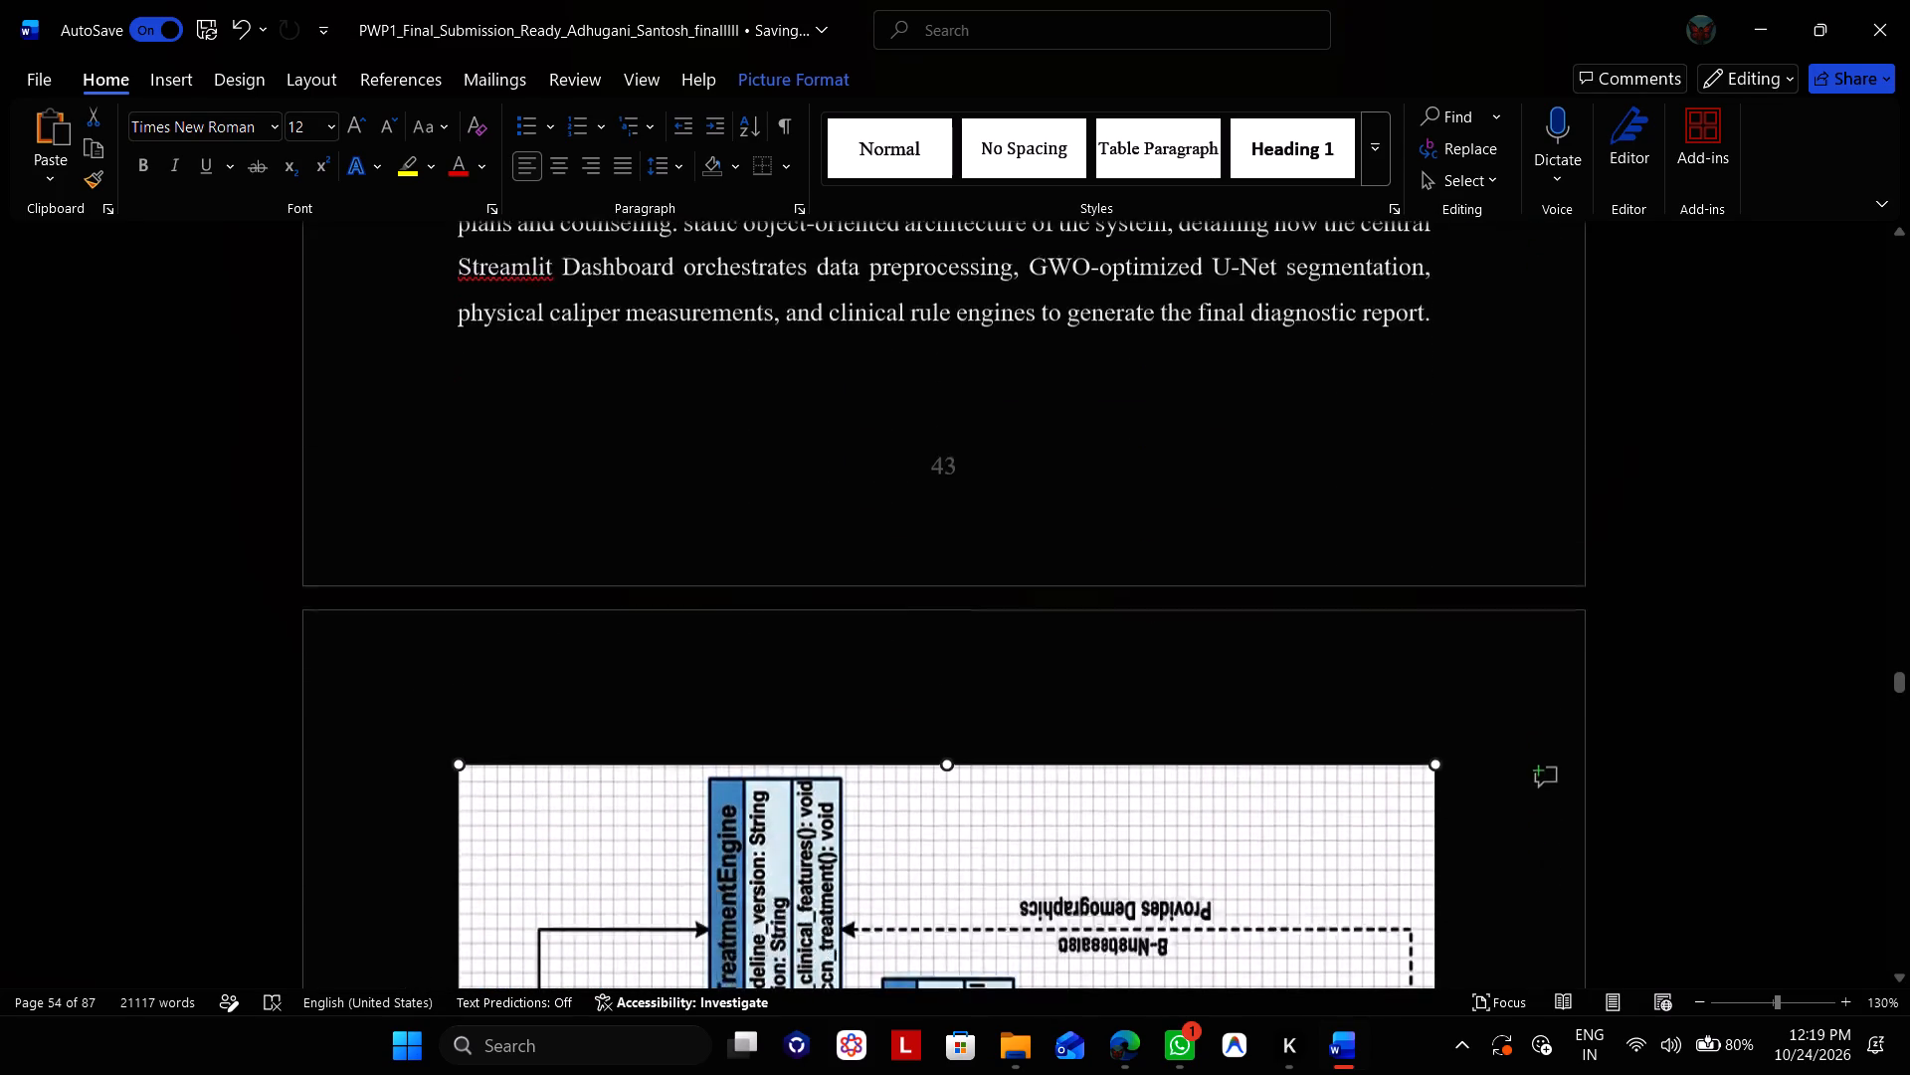
scroll(1133, 582, down, 5)
scroll(1133, 582, up, 1)
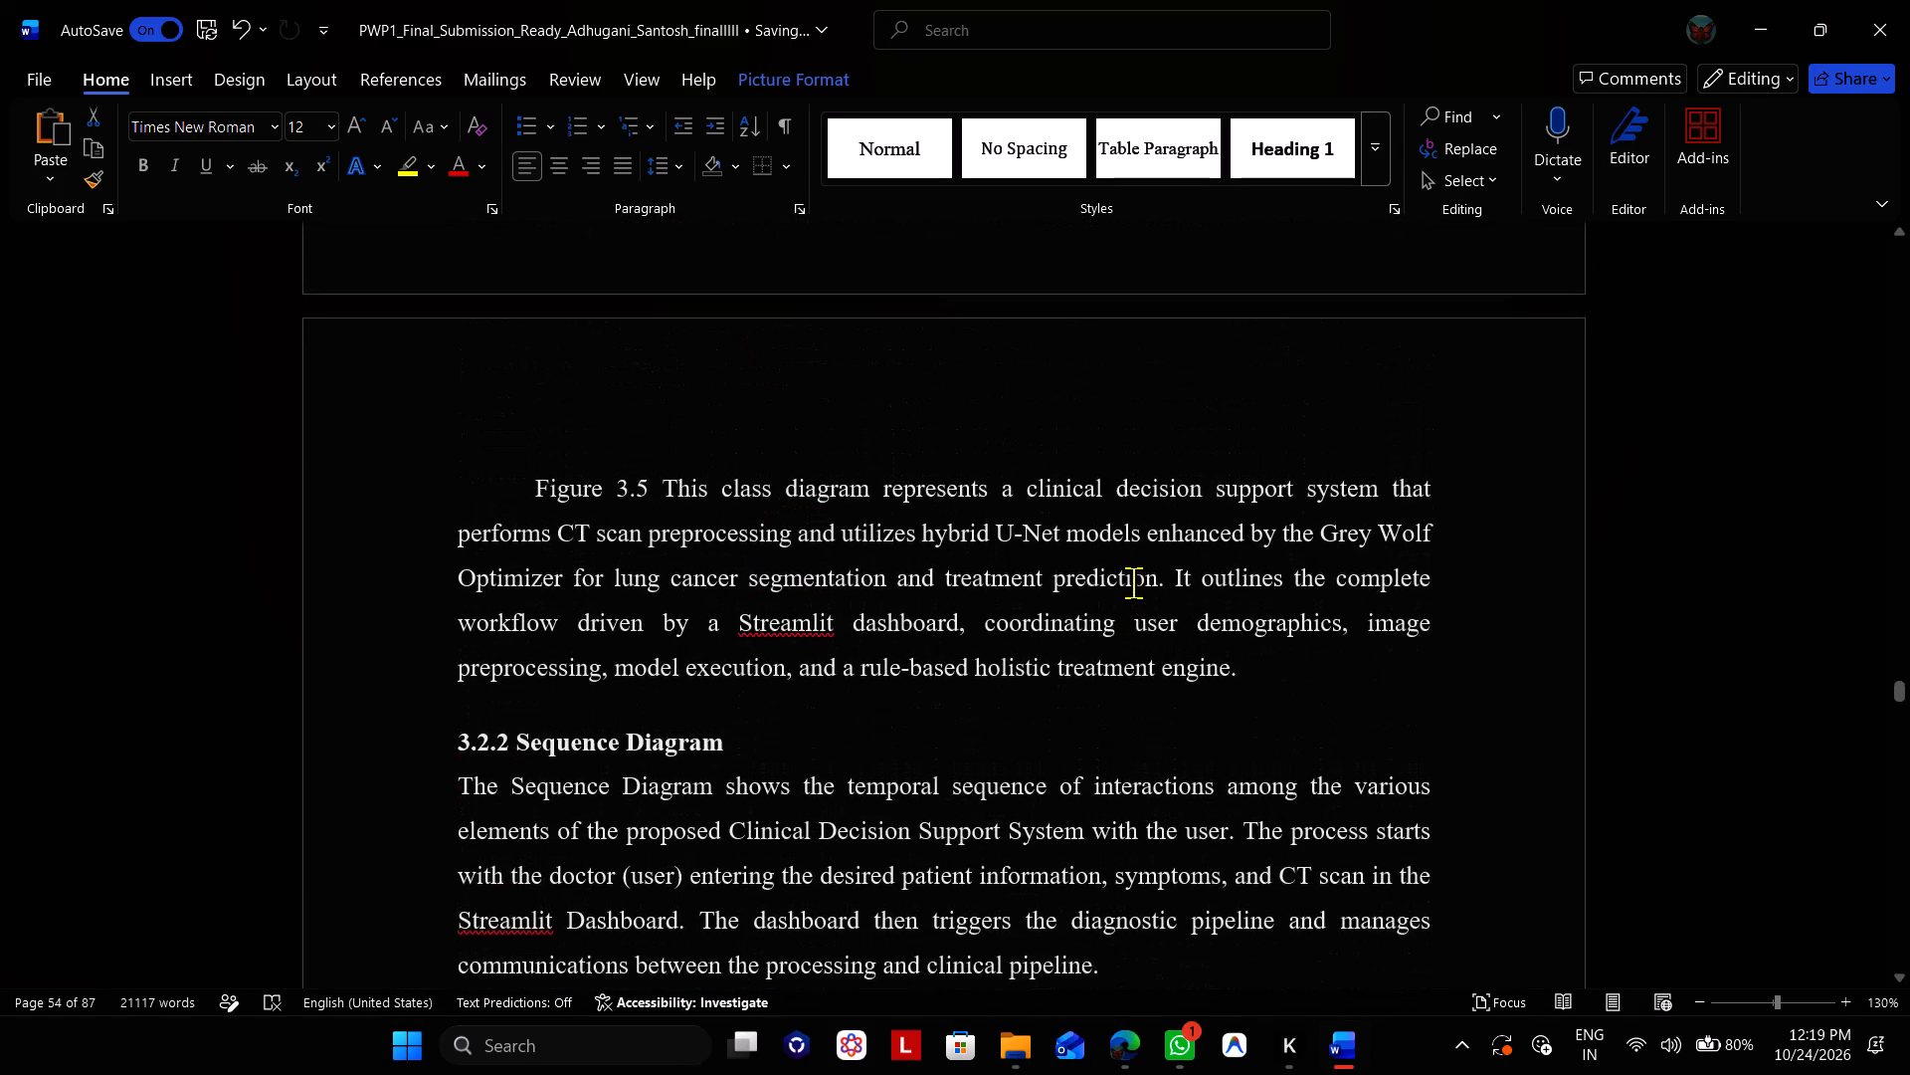
click(519, 410)
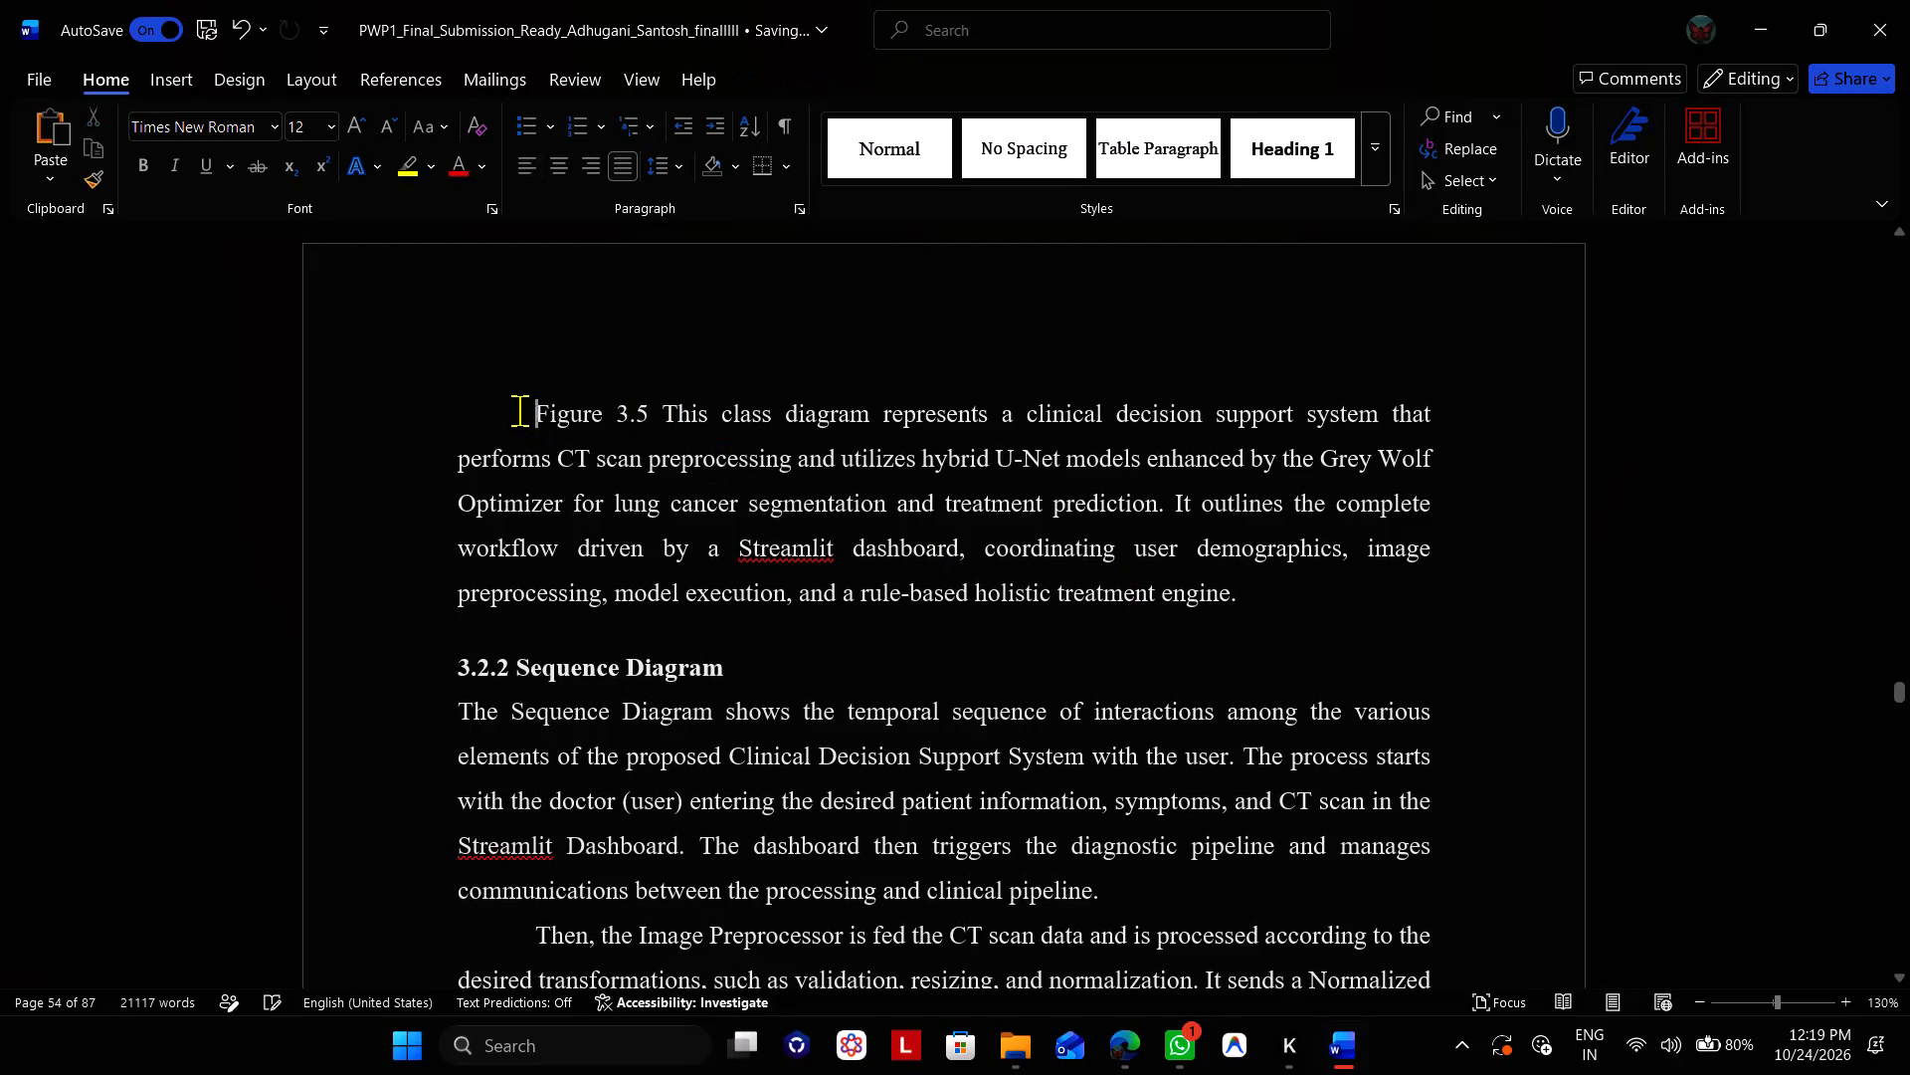
key(Up)
scroll(519, 410, up, 2)
scroll(519, 410, down, 1)
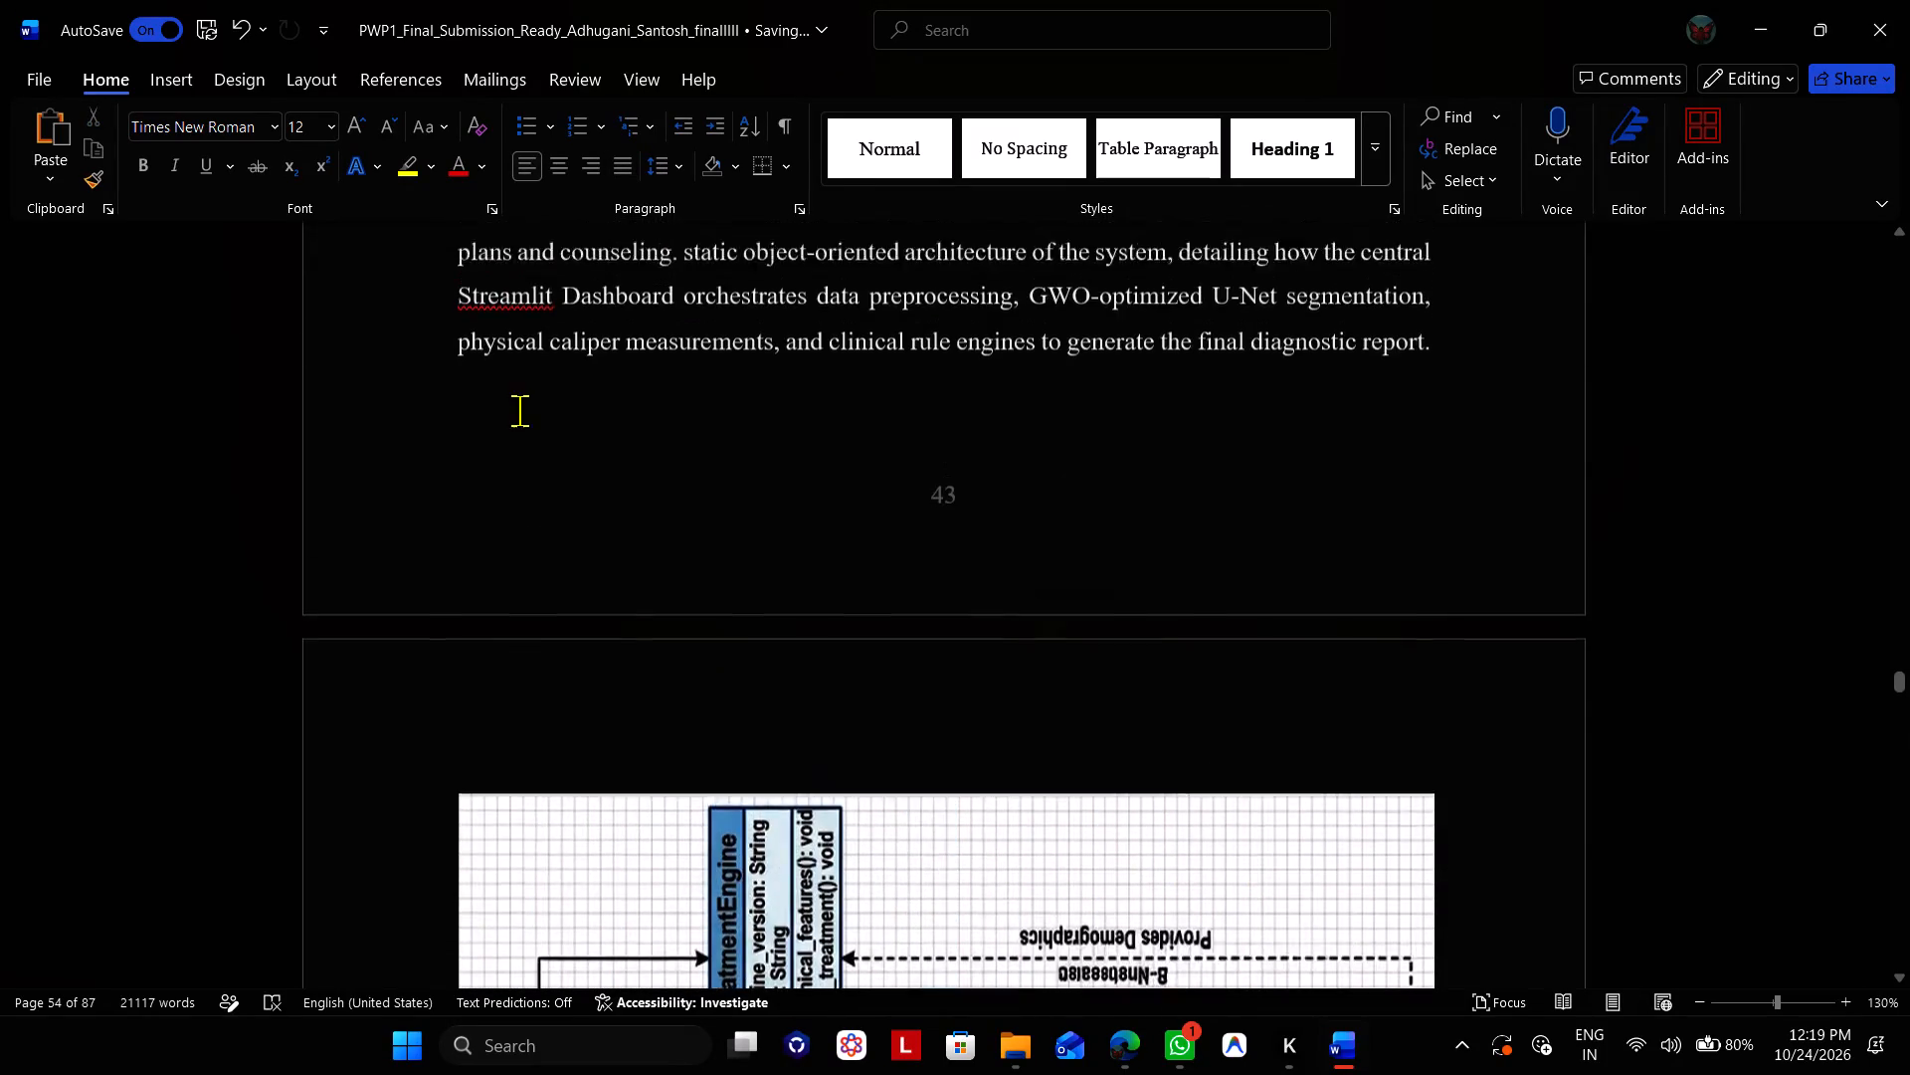
scroll(519, 410, down, 1)
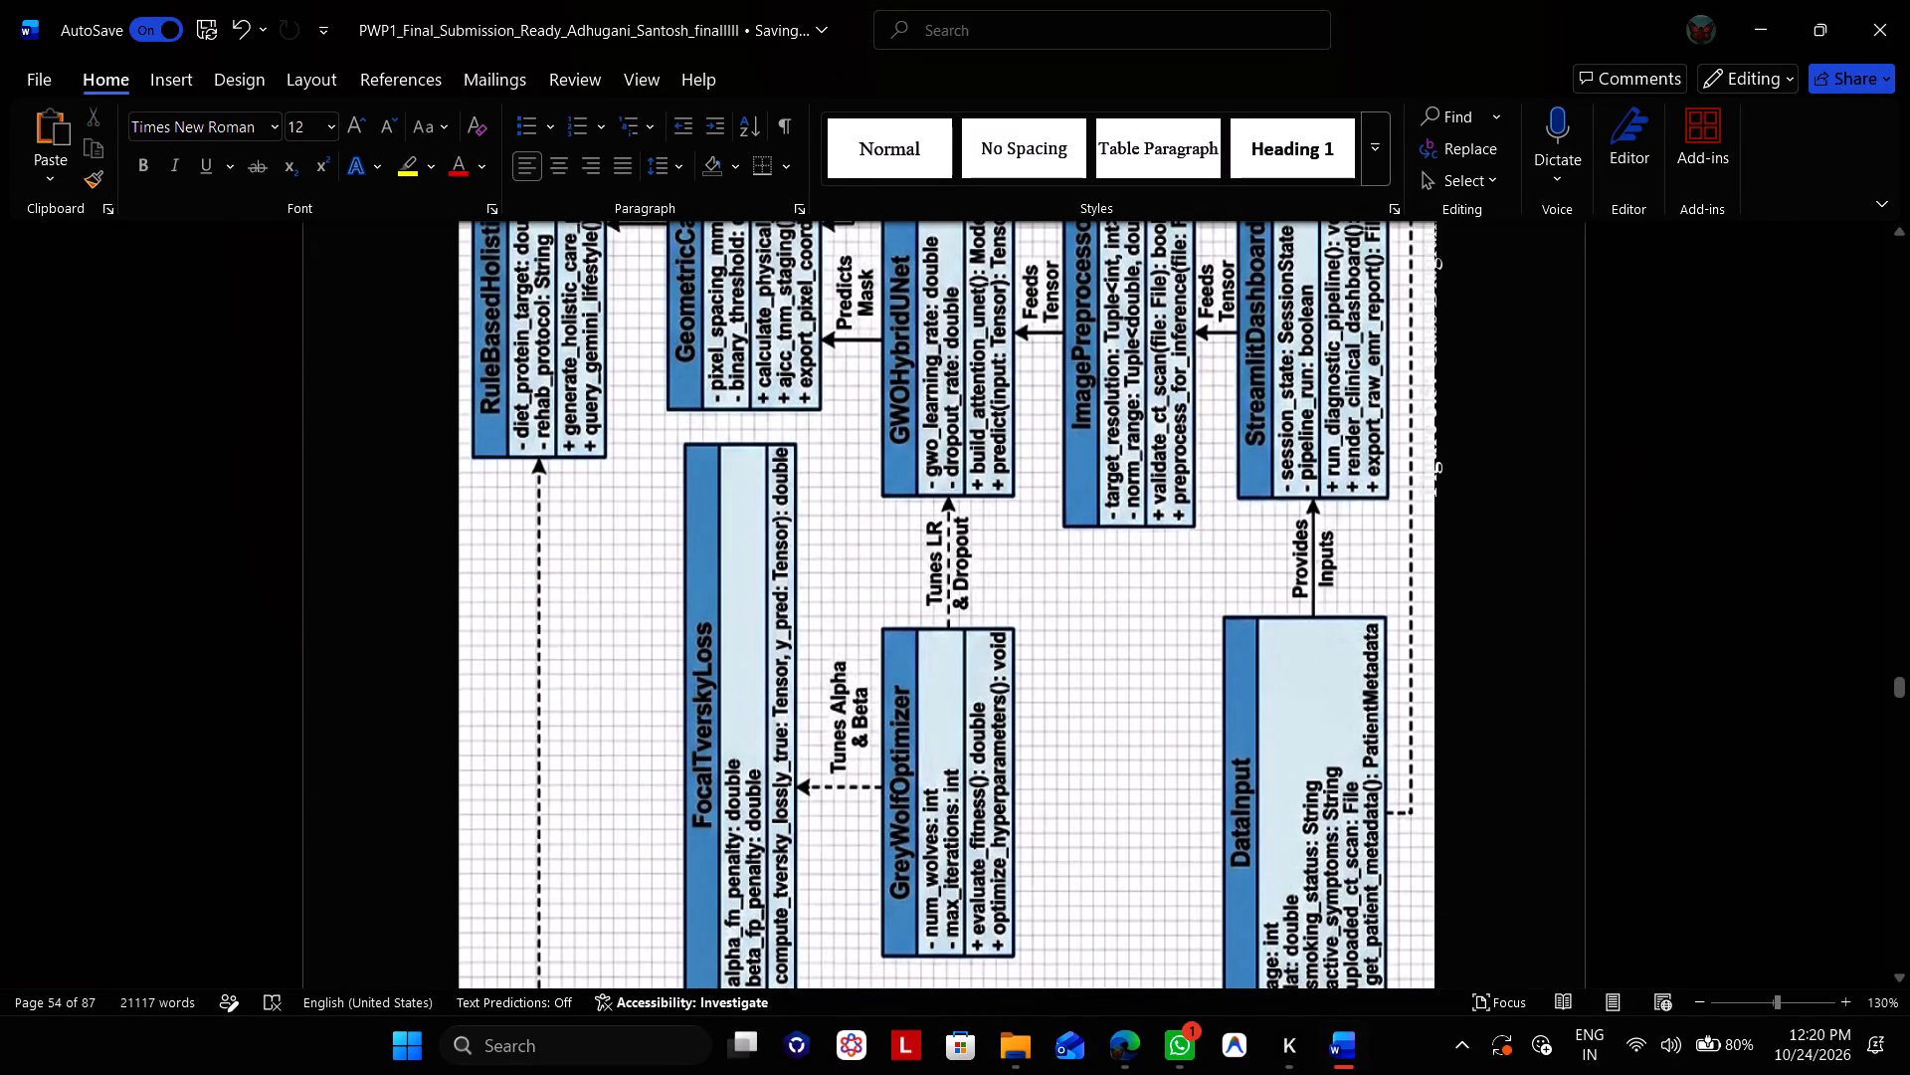
Narrow the class diagram slightly so it no longer covers the vertical Figure 3.5 caption.
click(1431, 343)
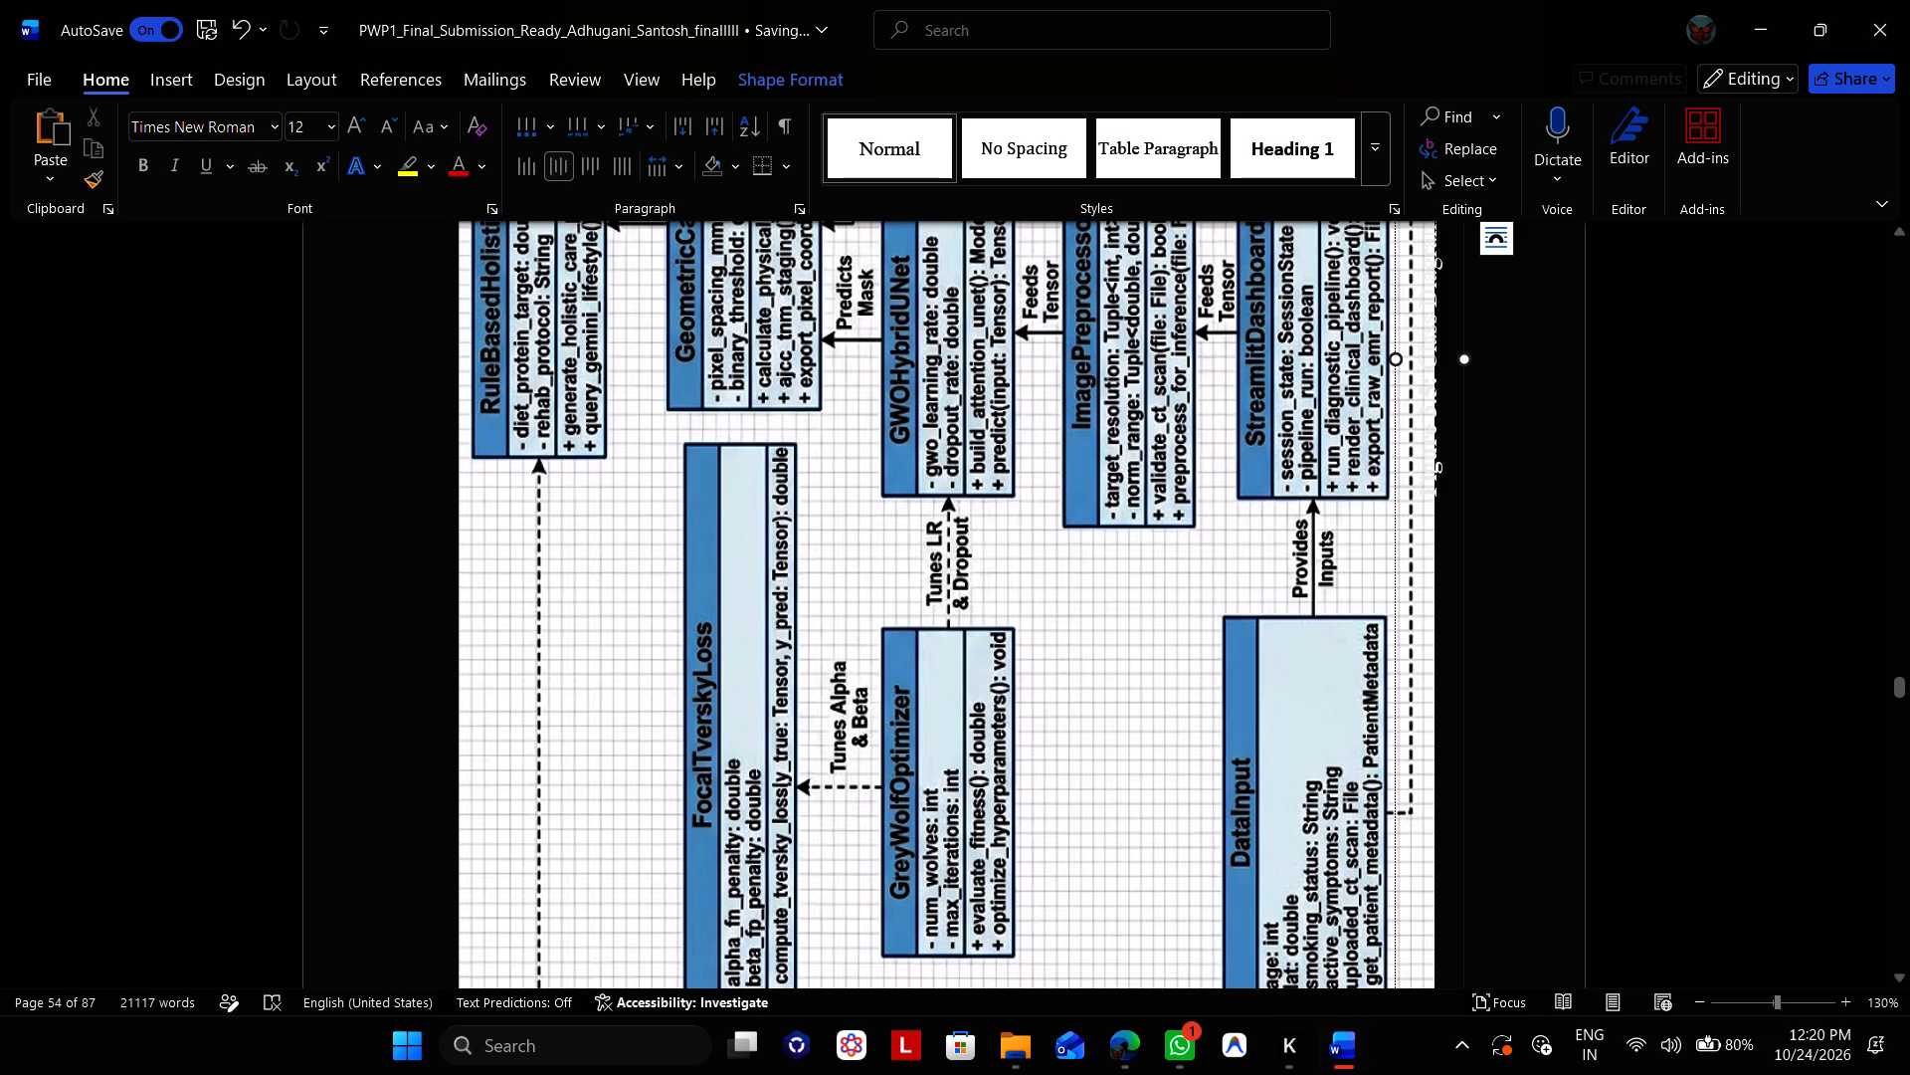
click(1372, 389)
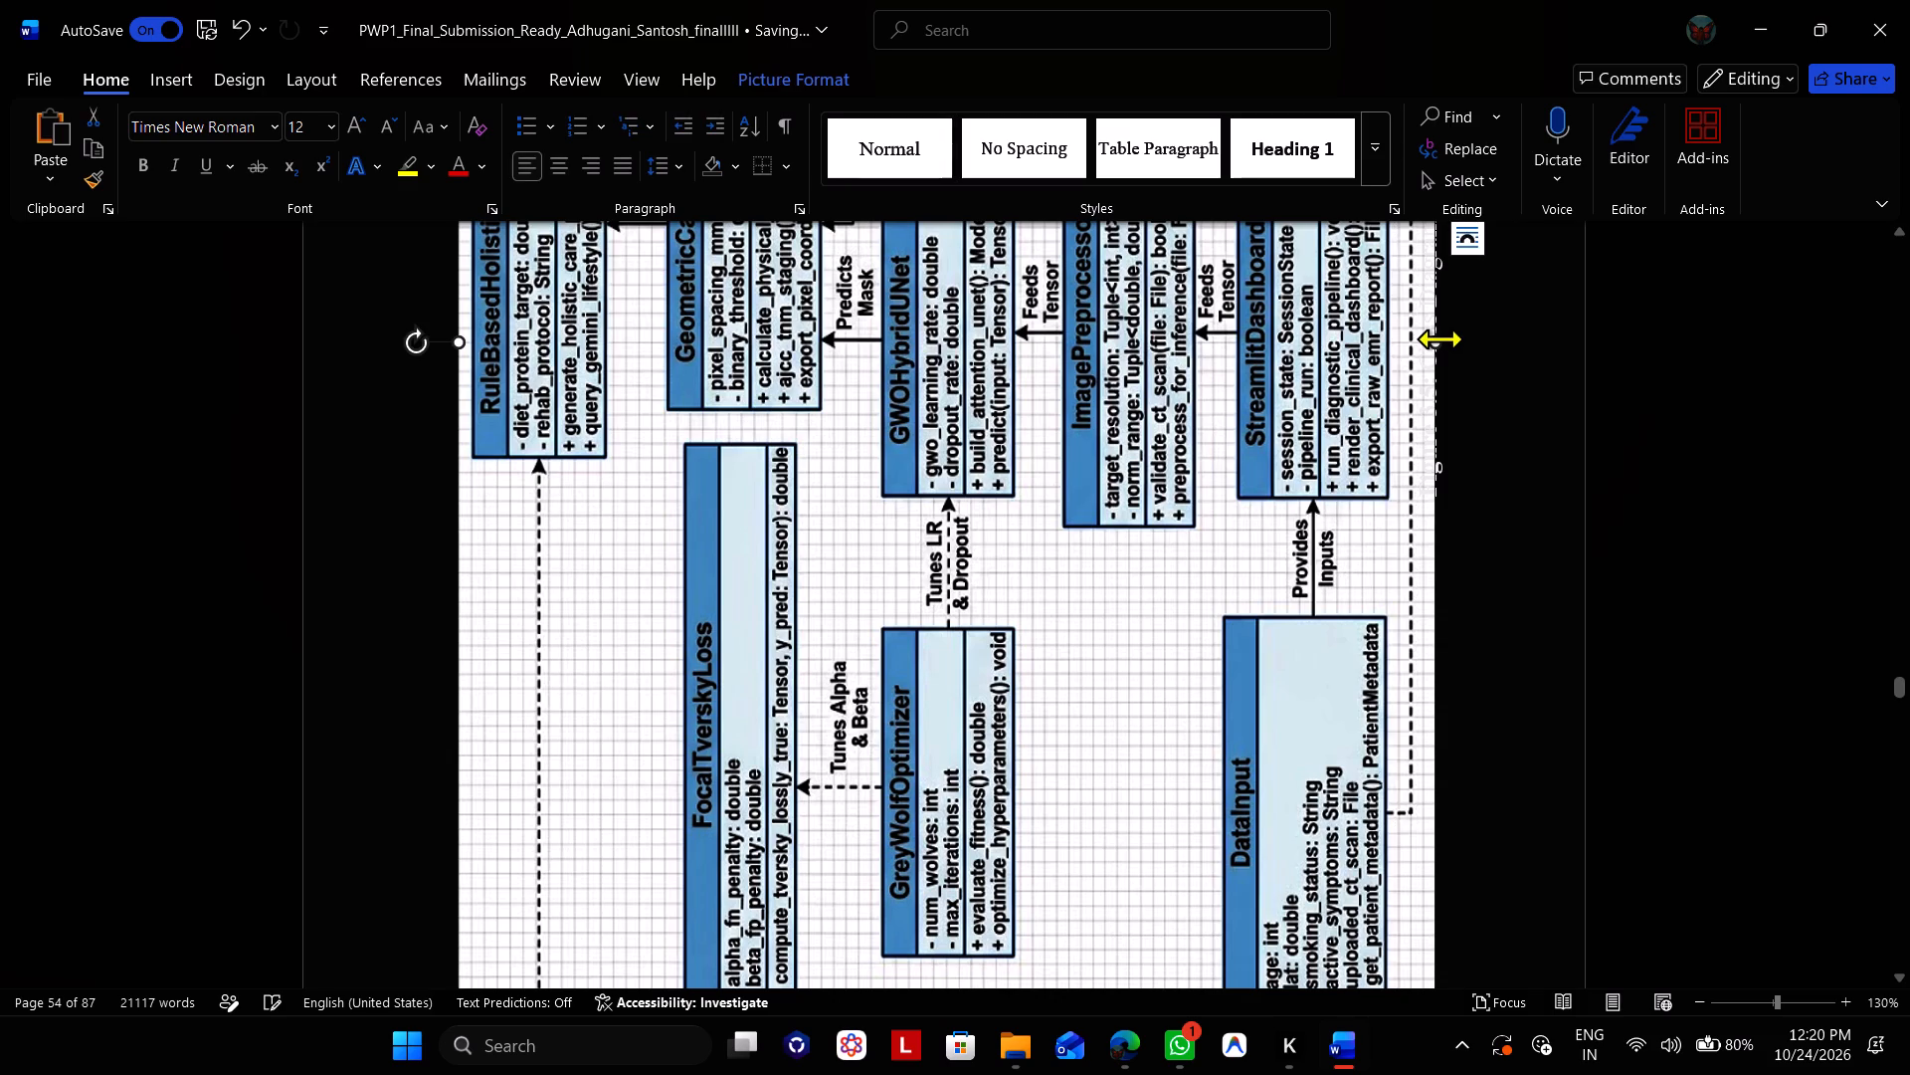
drag(1439, 338, 1417, 344)
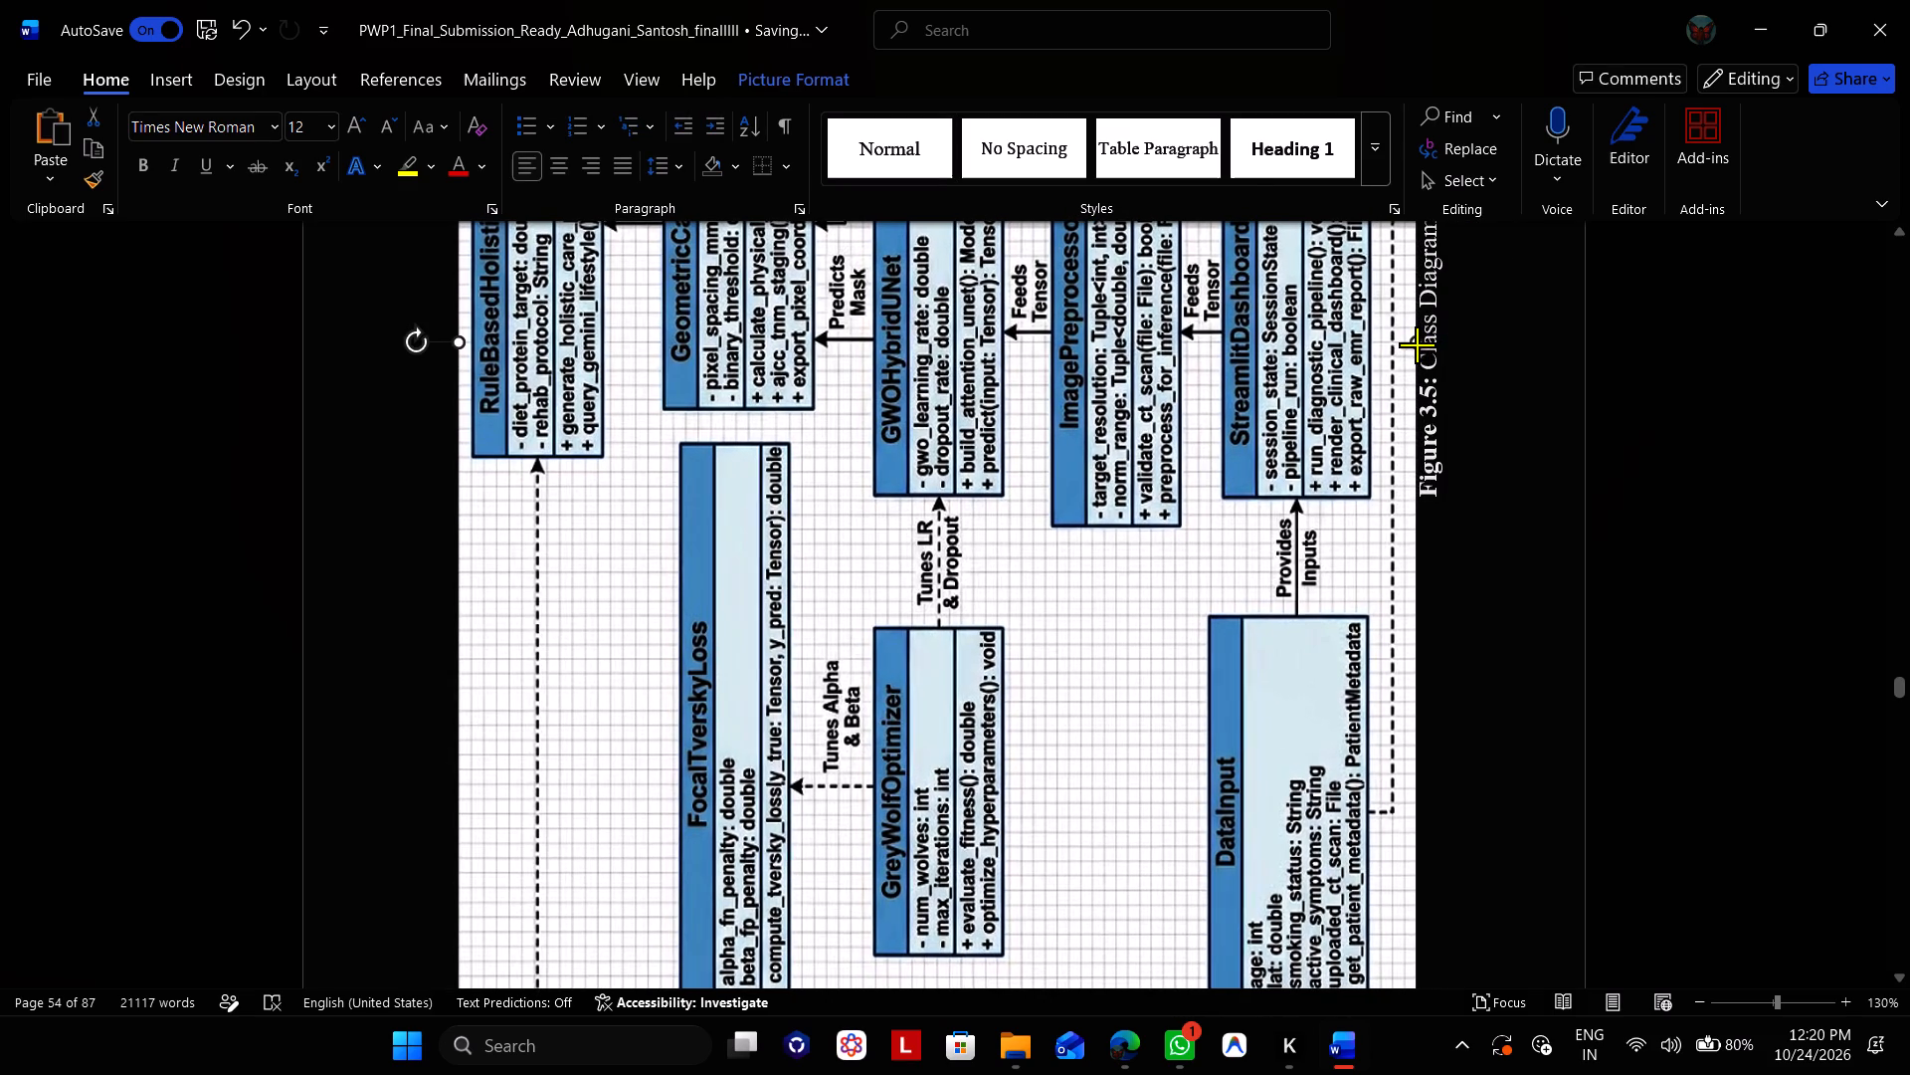
drag(1417, 344, 1418, 344)
click(1511, 423)
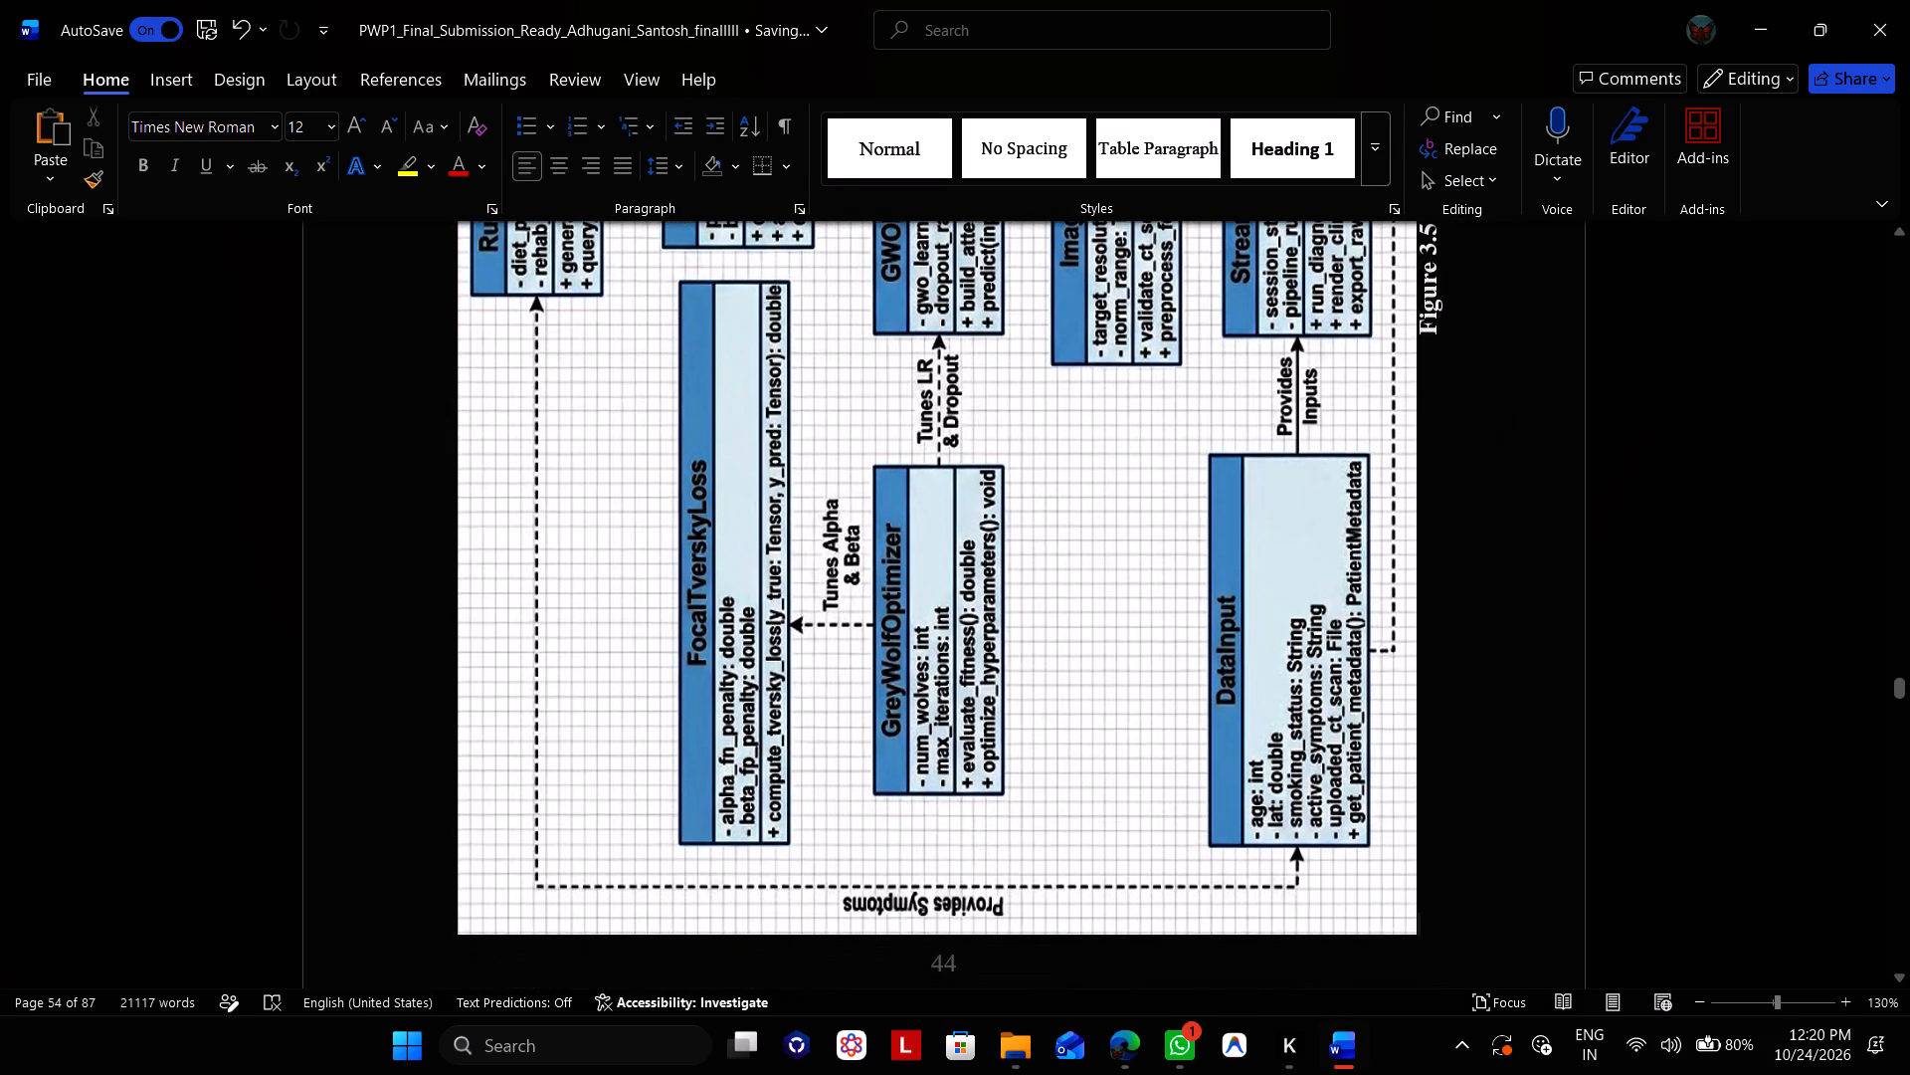
Look through the report's table of contents and List of Figures to check the chapter and figure page numbers.
scroll(1217, 511, down, 3)
scroll(1217, 511, up, 20)
scroll(1217, 511, up, 20)
scroll(1217, 511, up, 3)
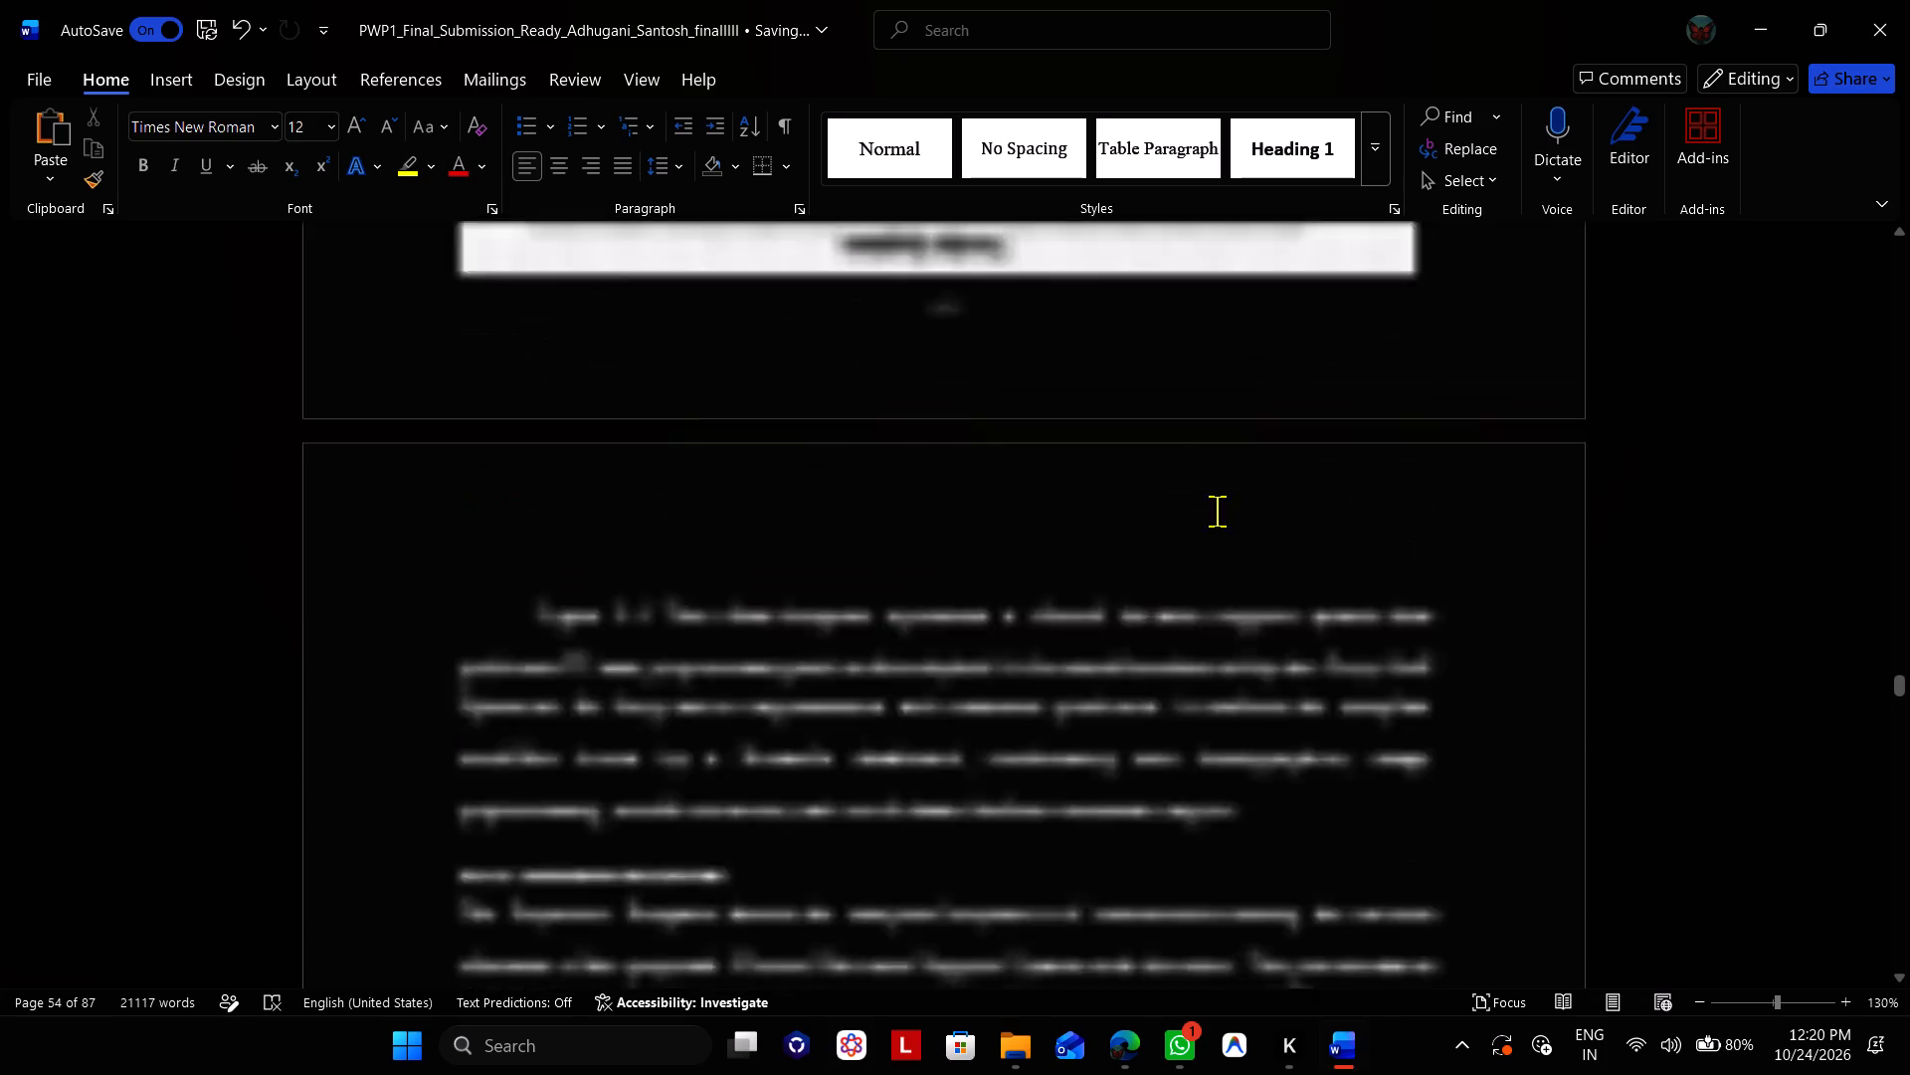
scroll(1217, 511, up, 20)
scroll(1217, 511, up, 20)
scroll(1217, 511, up, 20)
scroll(1217, 511, down, 6)
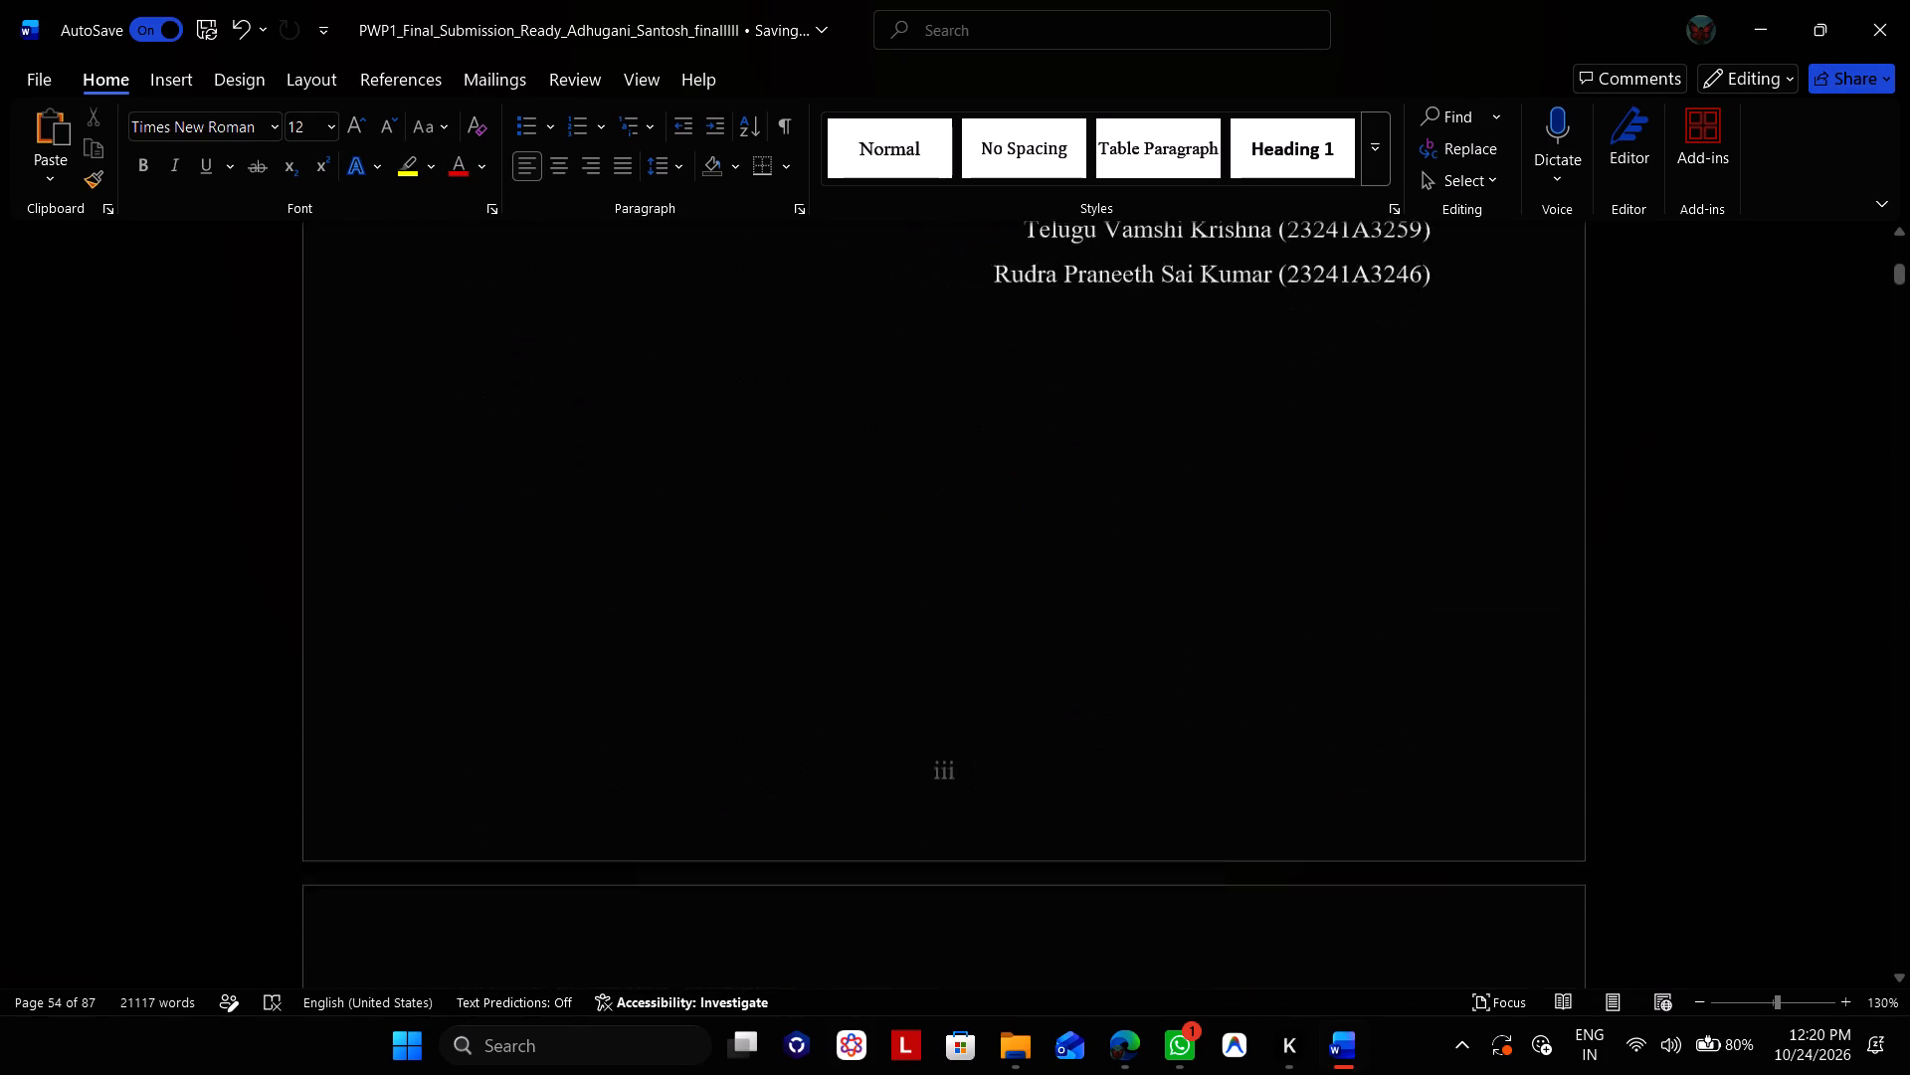
scroll(1217, 511, down, 4)
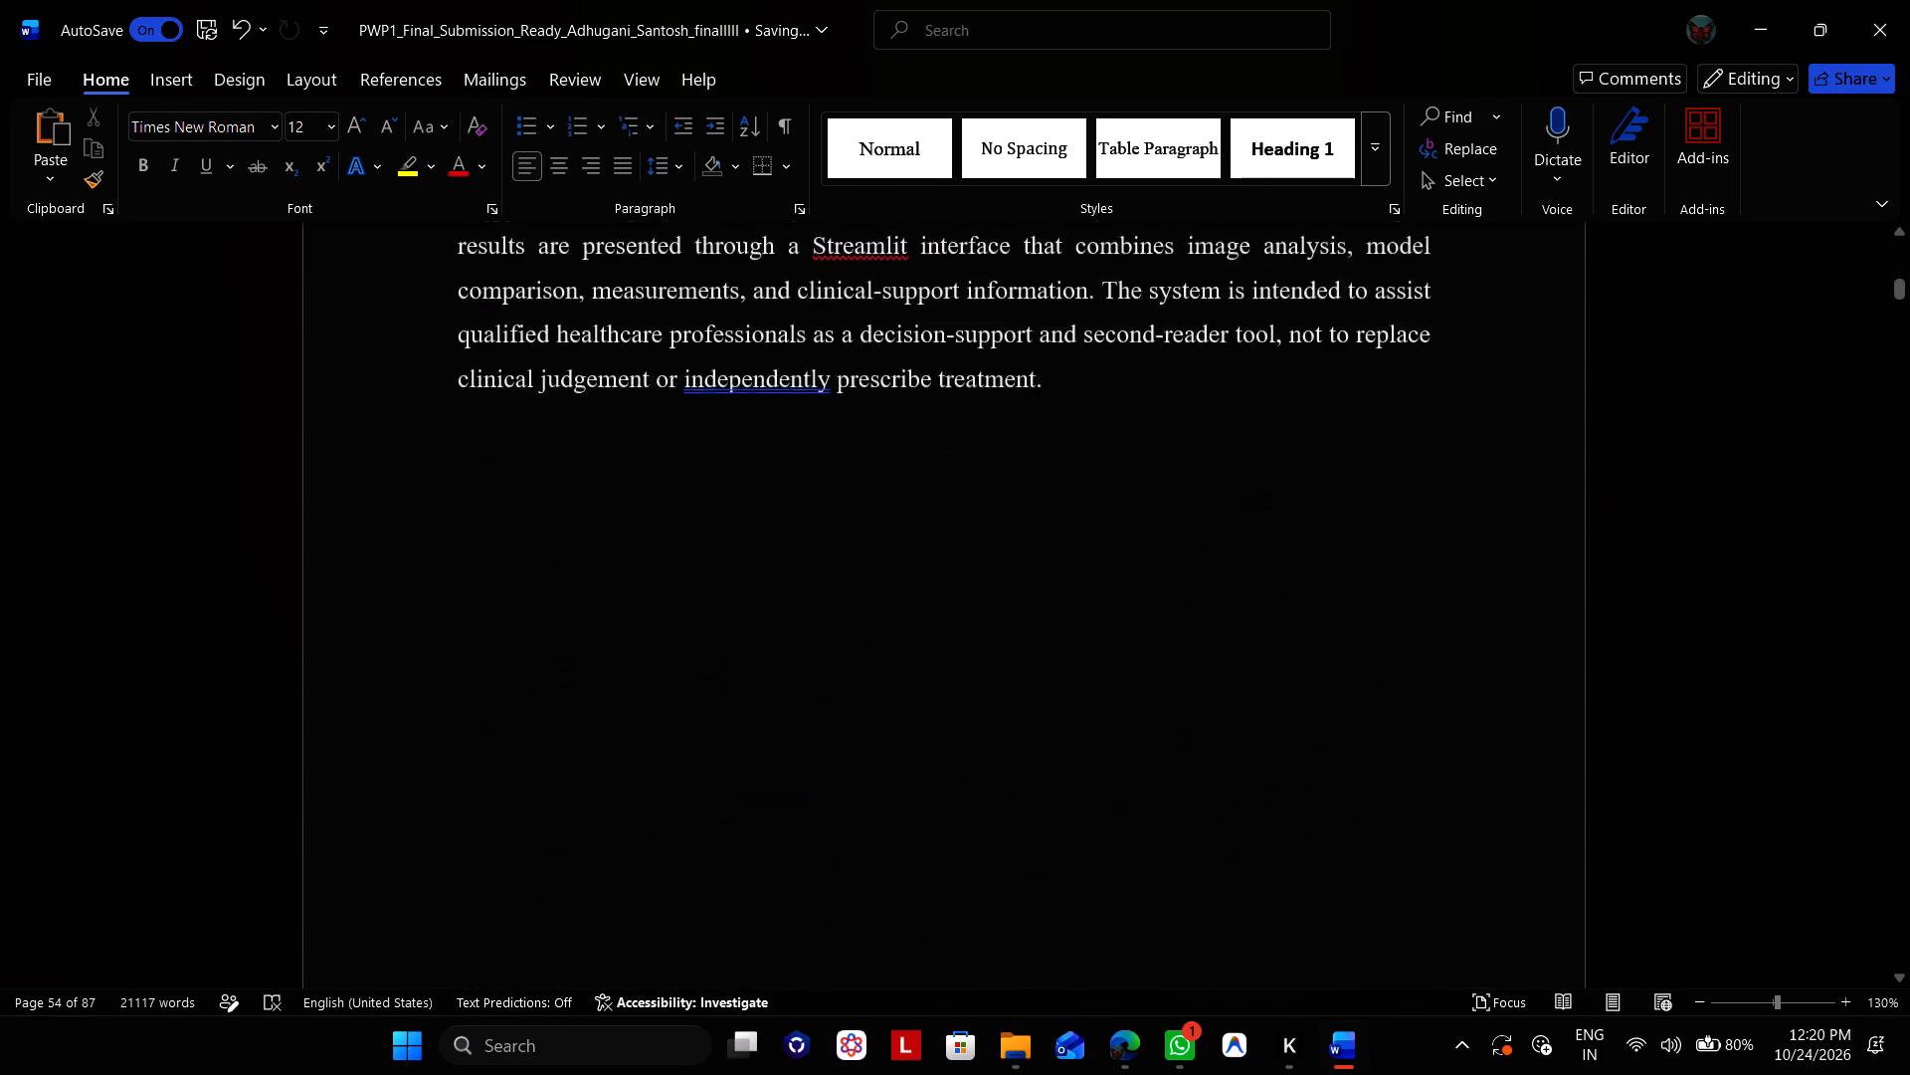
scroll(1217, 511, down, 4)
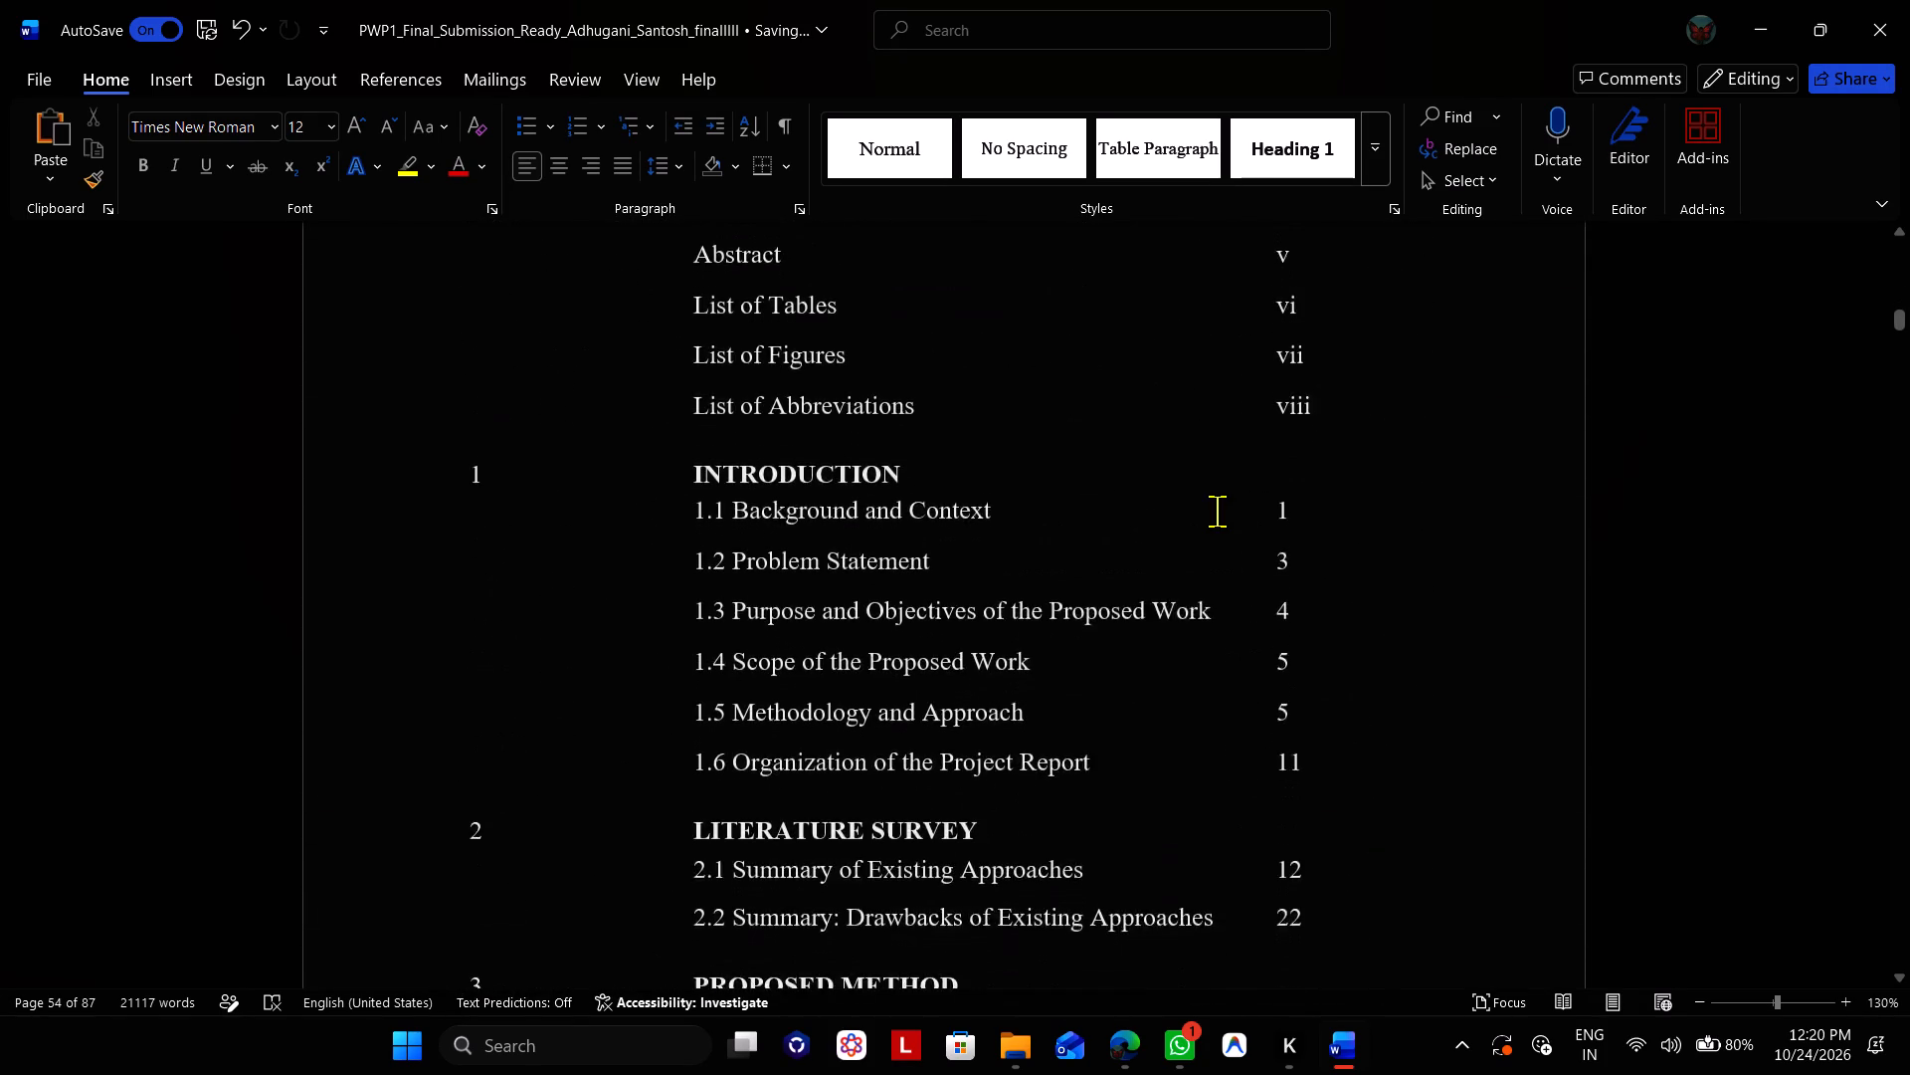
scroll(1217, 511, down, 4)
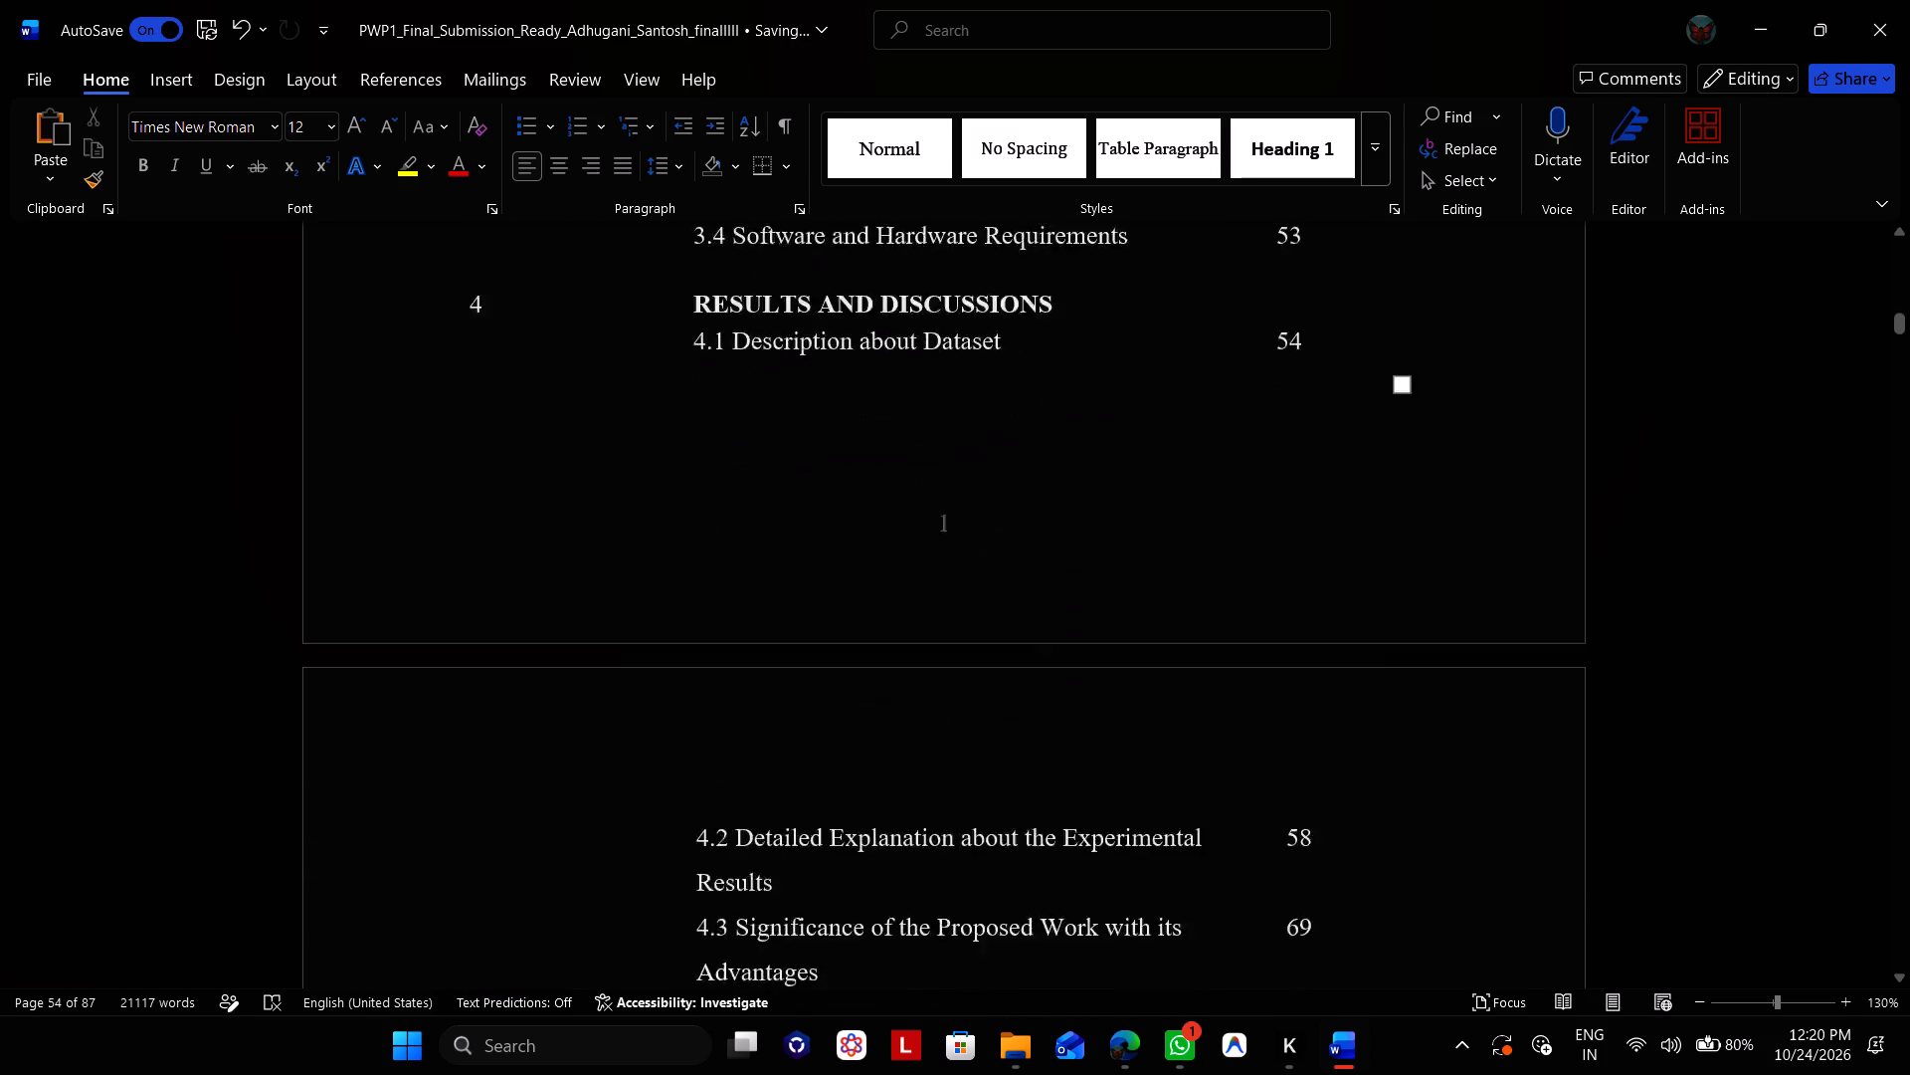
scroll(1217, 511, down, 2)
scroll(1217, 511, up, 2)
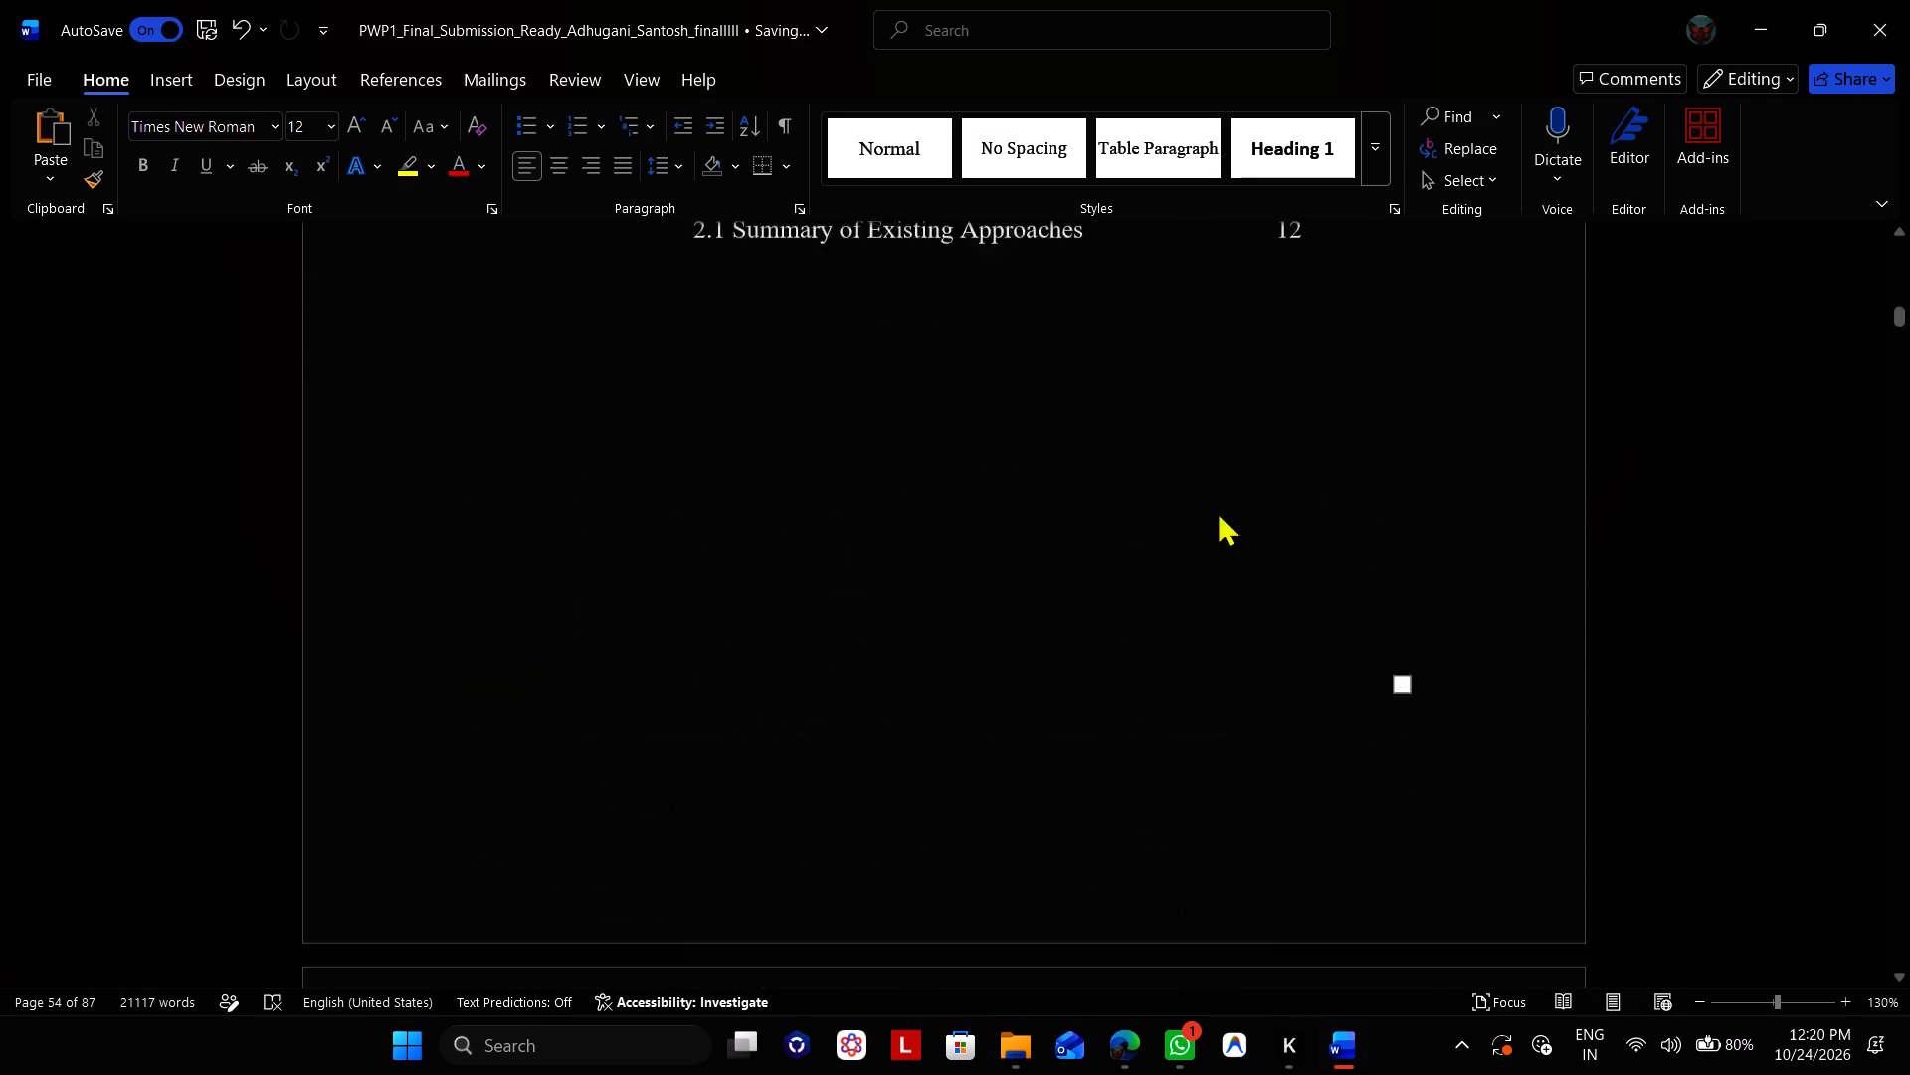
scroll(1217, 511, up, 1)
scroll(1217, 511, down, 1)
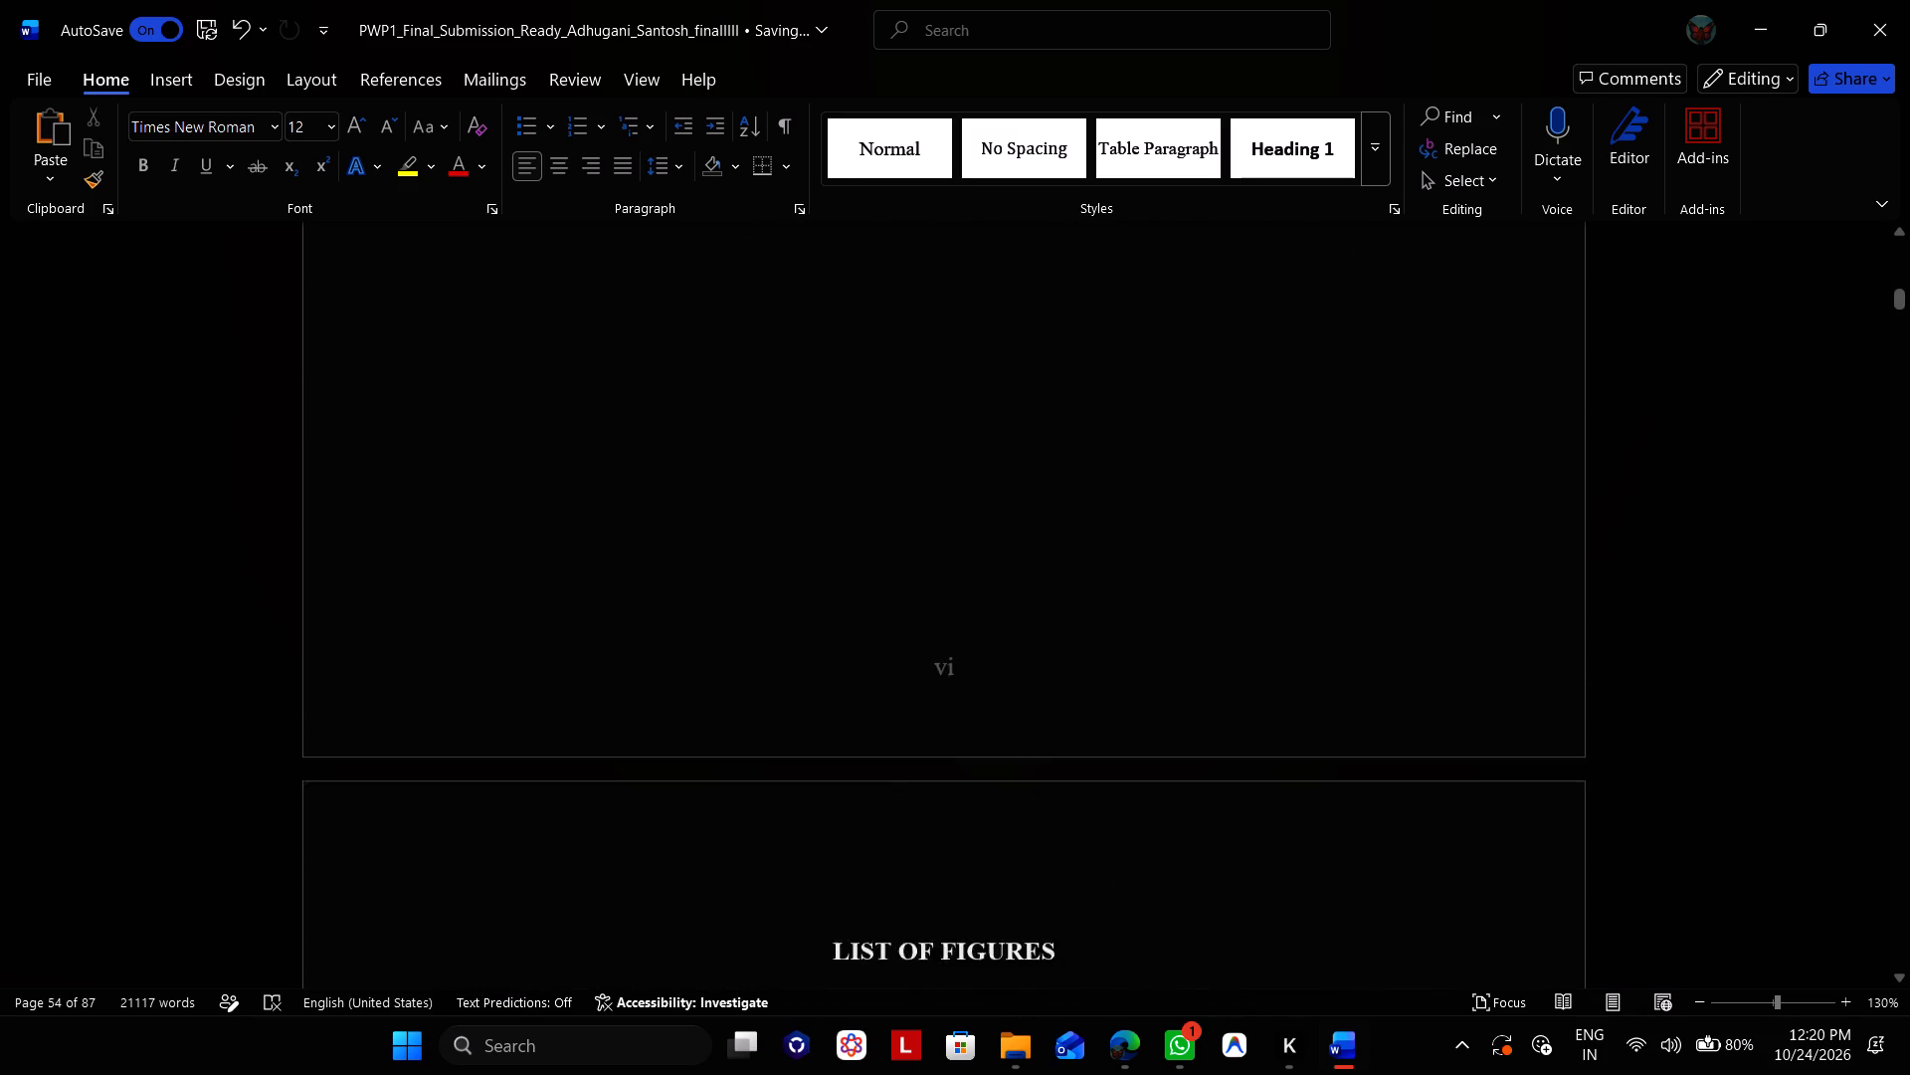
scroll(1217, 511, down, 1)
scroll(1217, 511, up, 2)
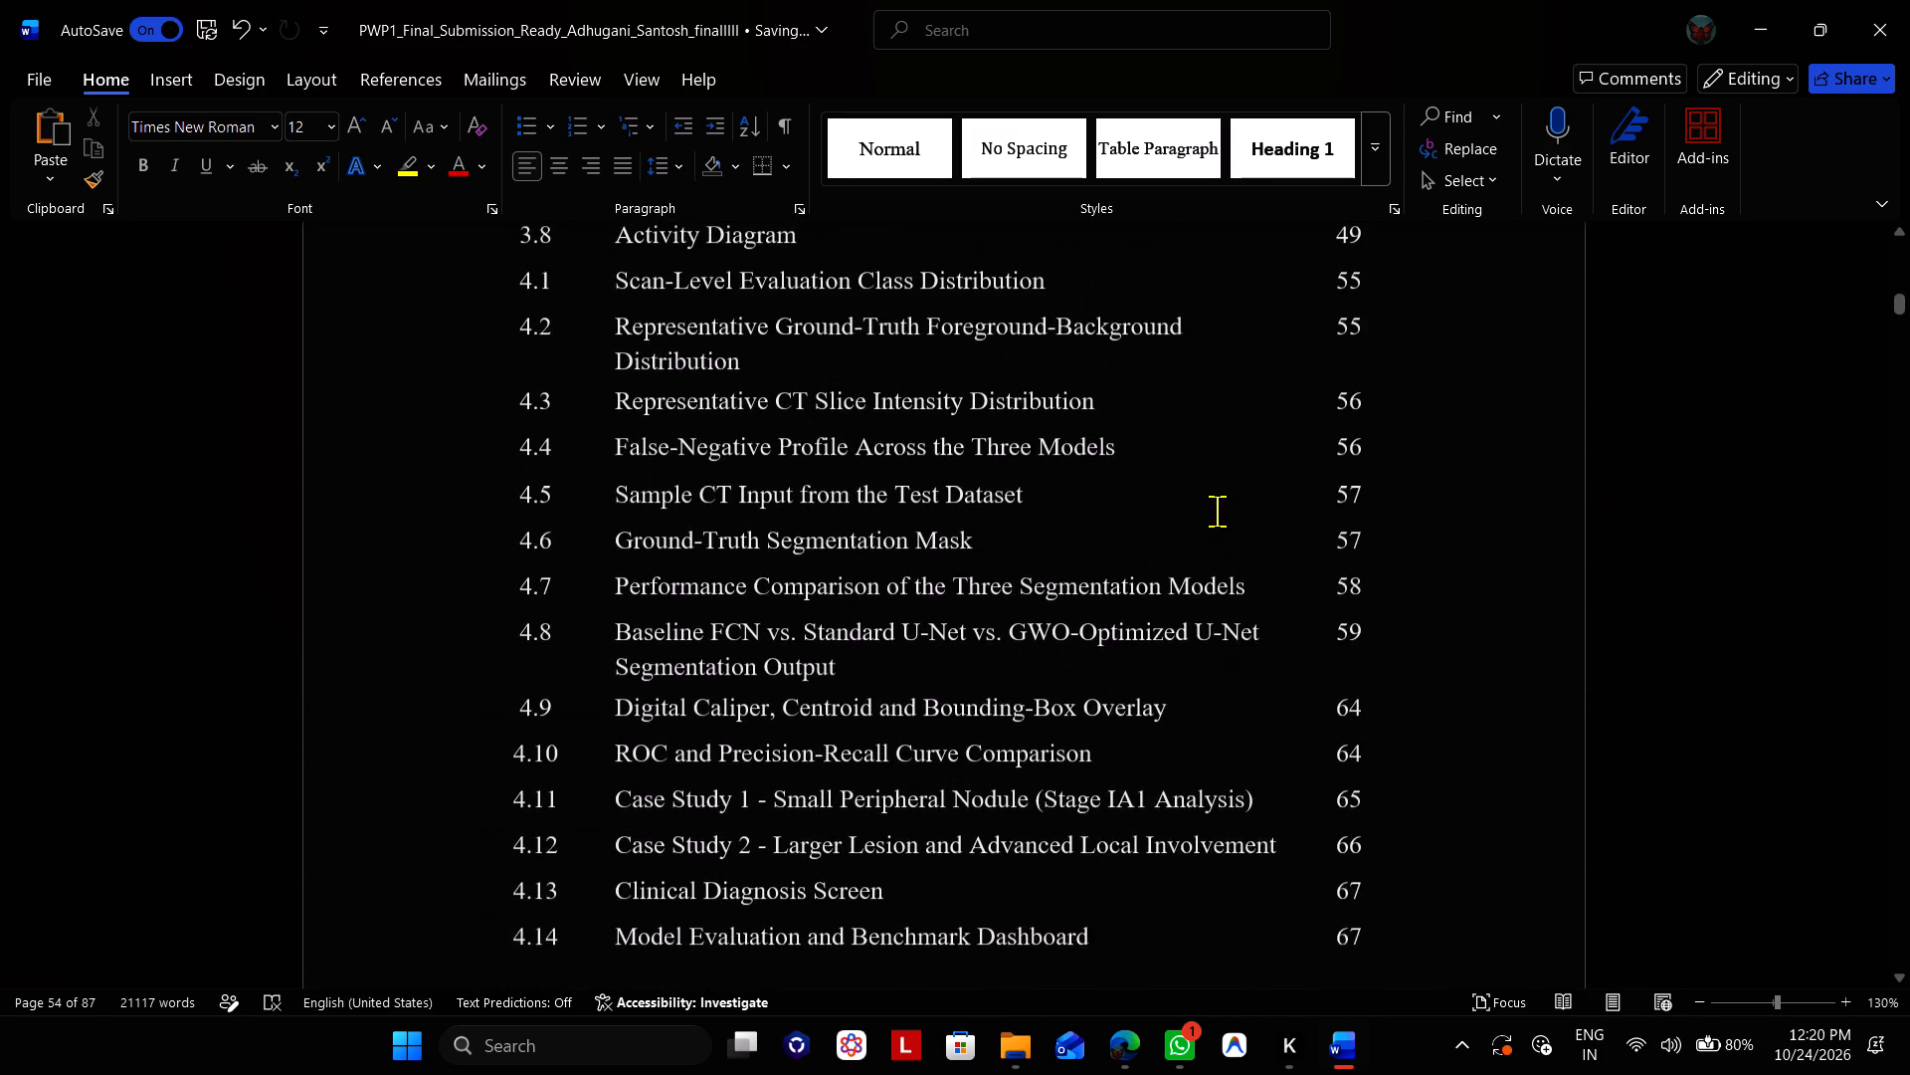
scroll(715, 378, up, 1)
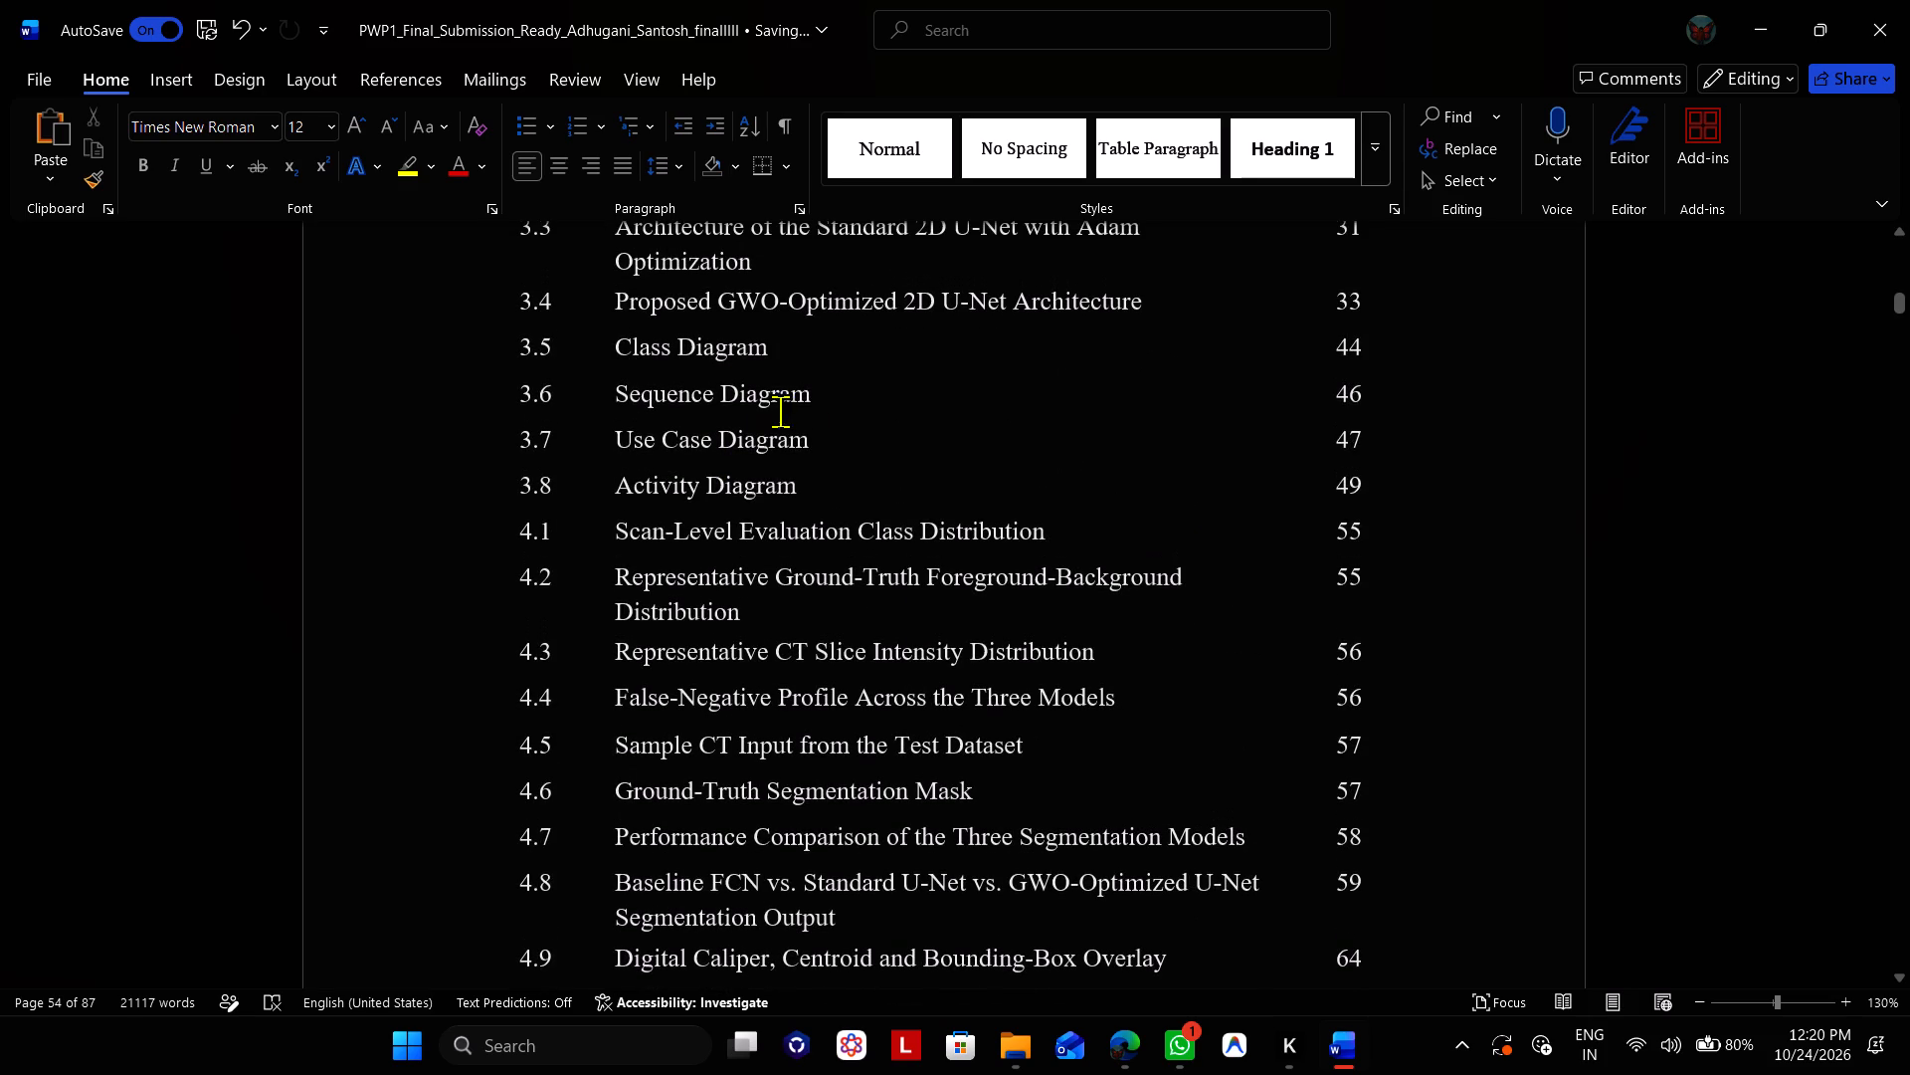
Search the report for "Sequence Diagram" and compare the Figure 3.6 page in section 3.2.2 with its List of Figures entry.
drag(811, 392, 634, 401)
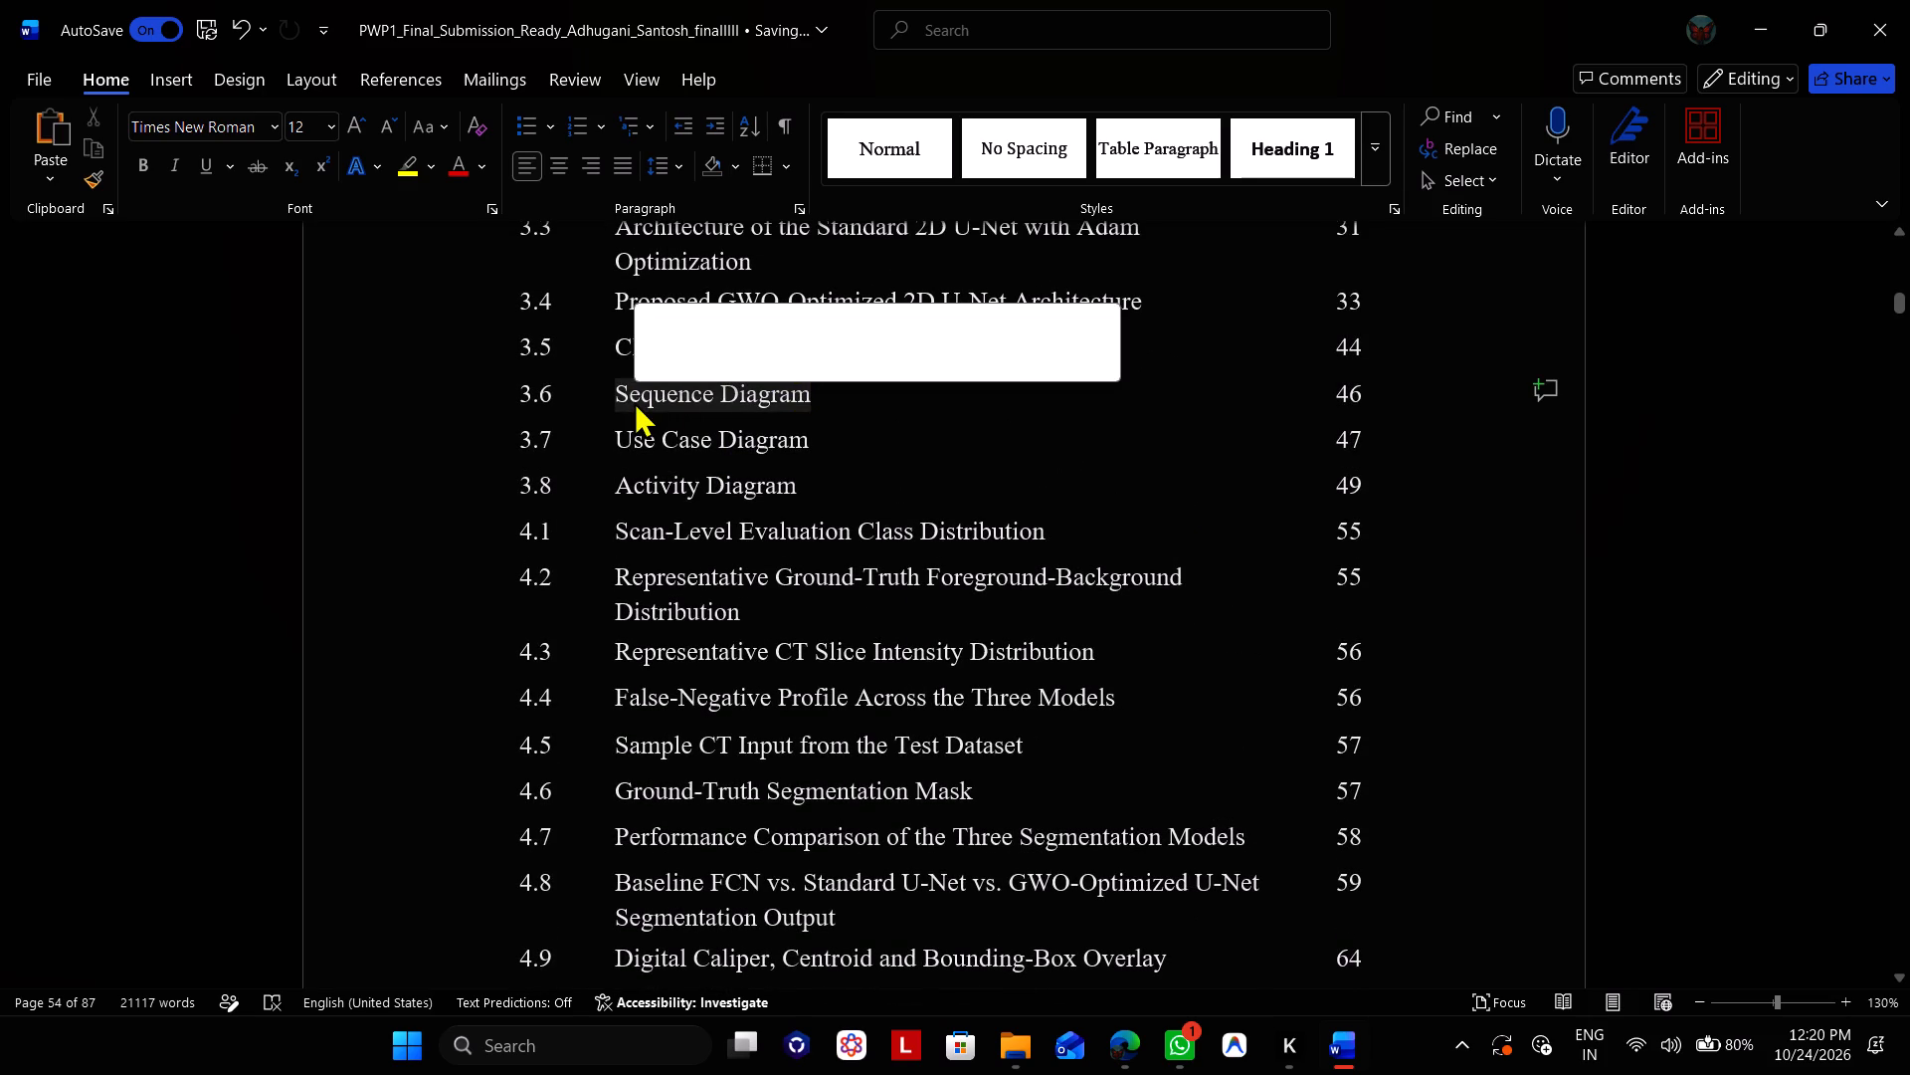
key(ctrl+f)
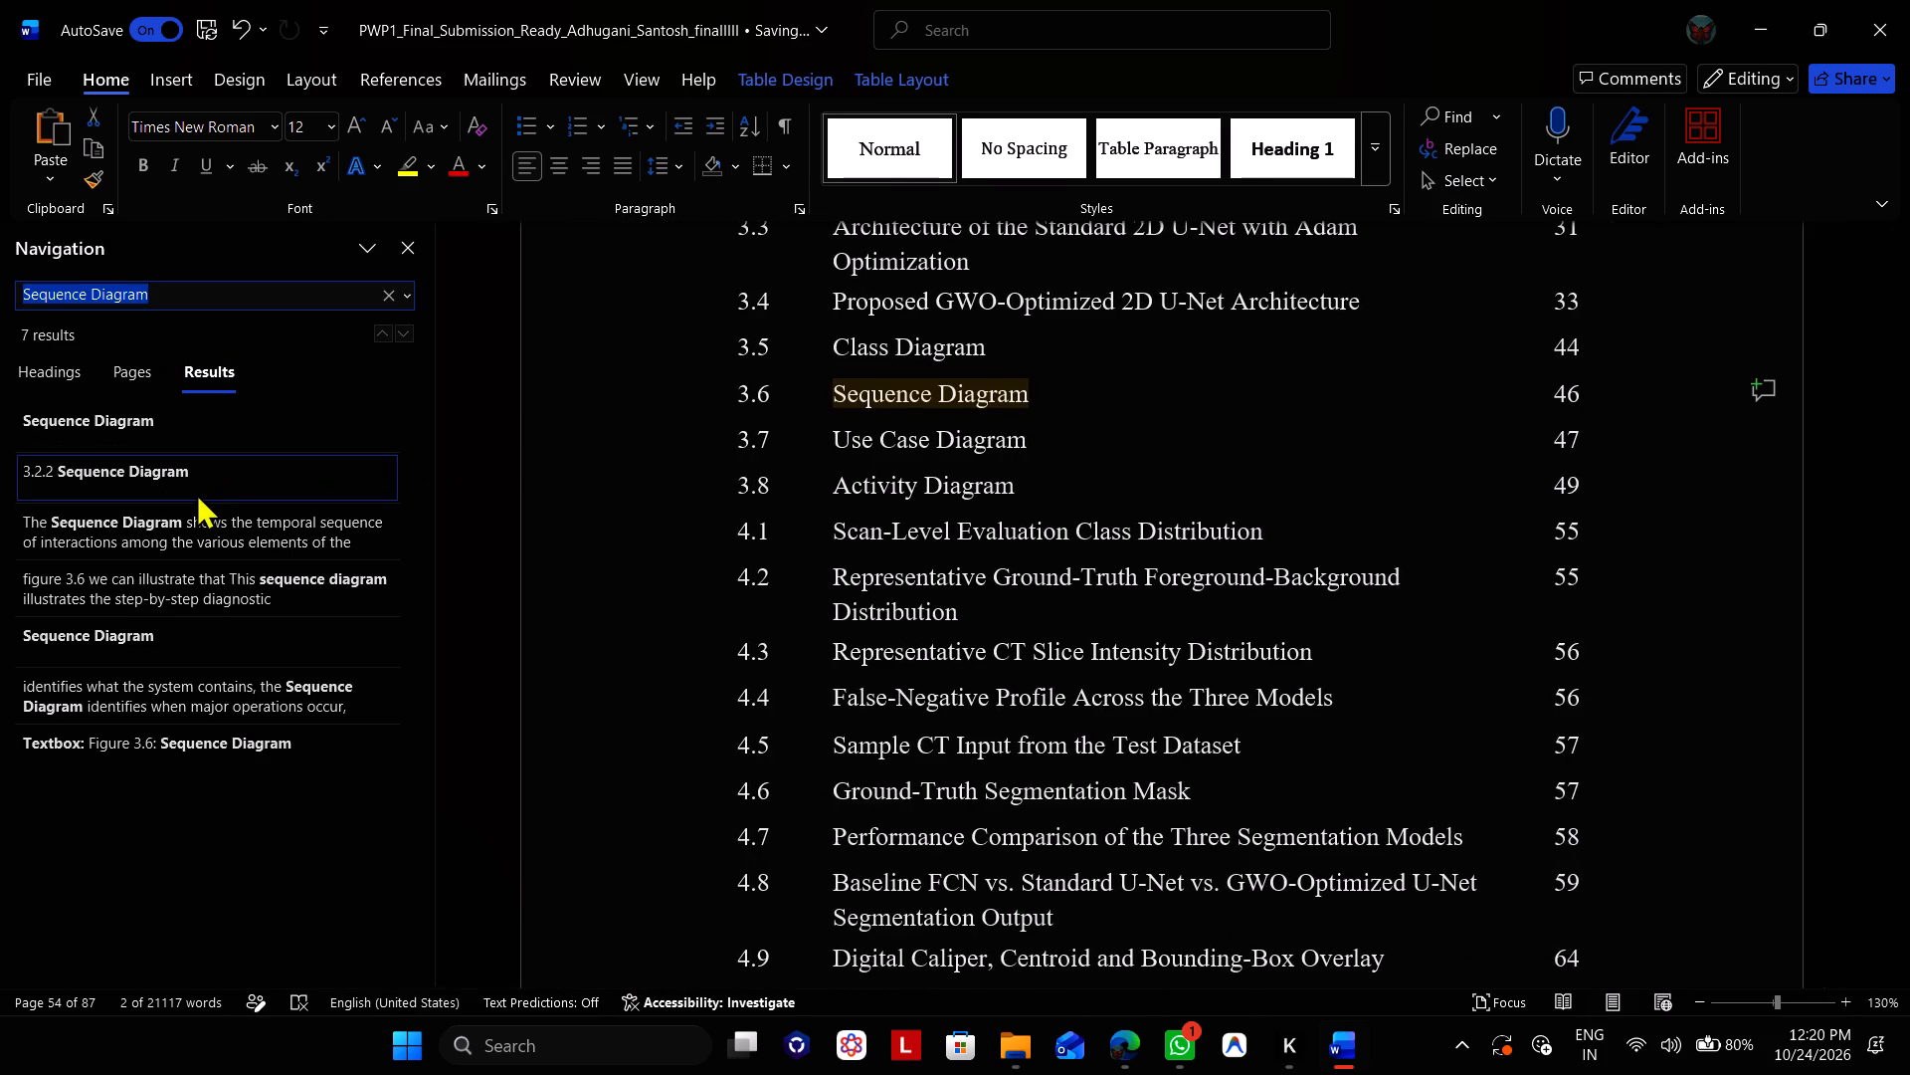
click(196, 488)
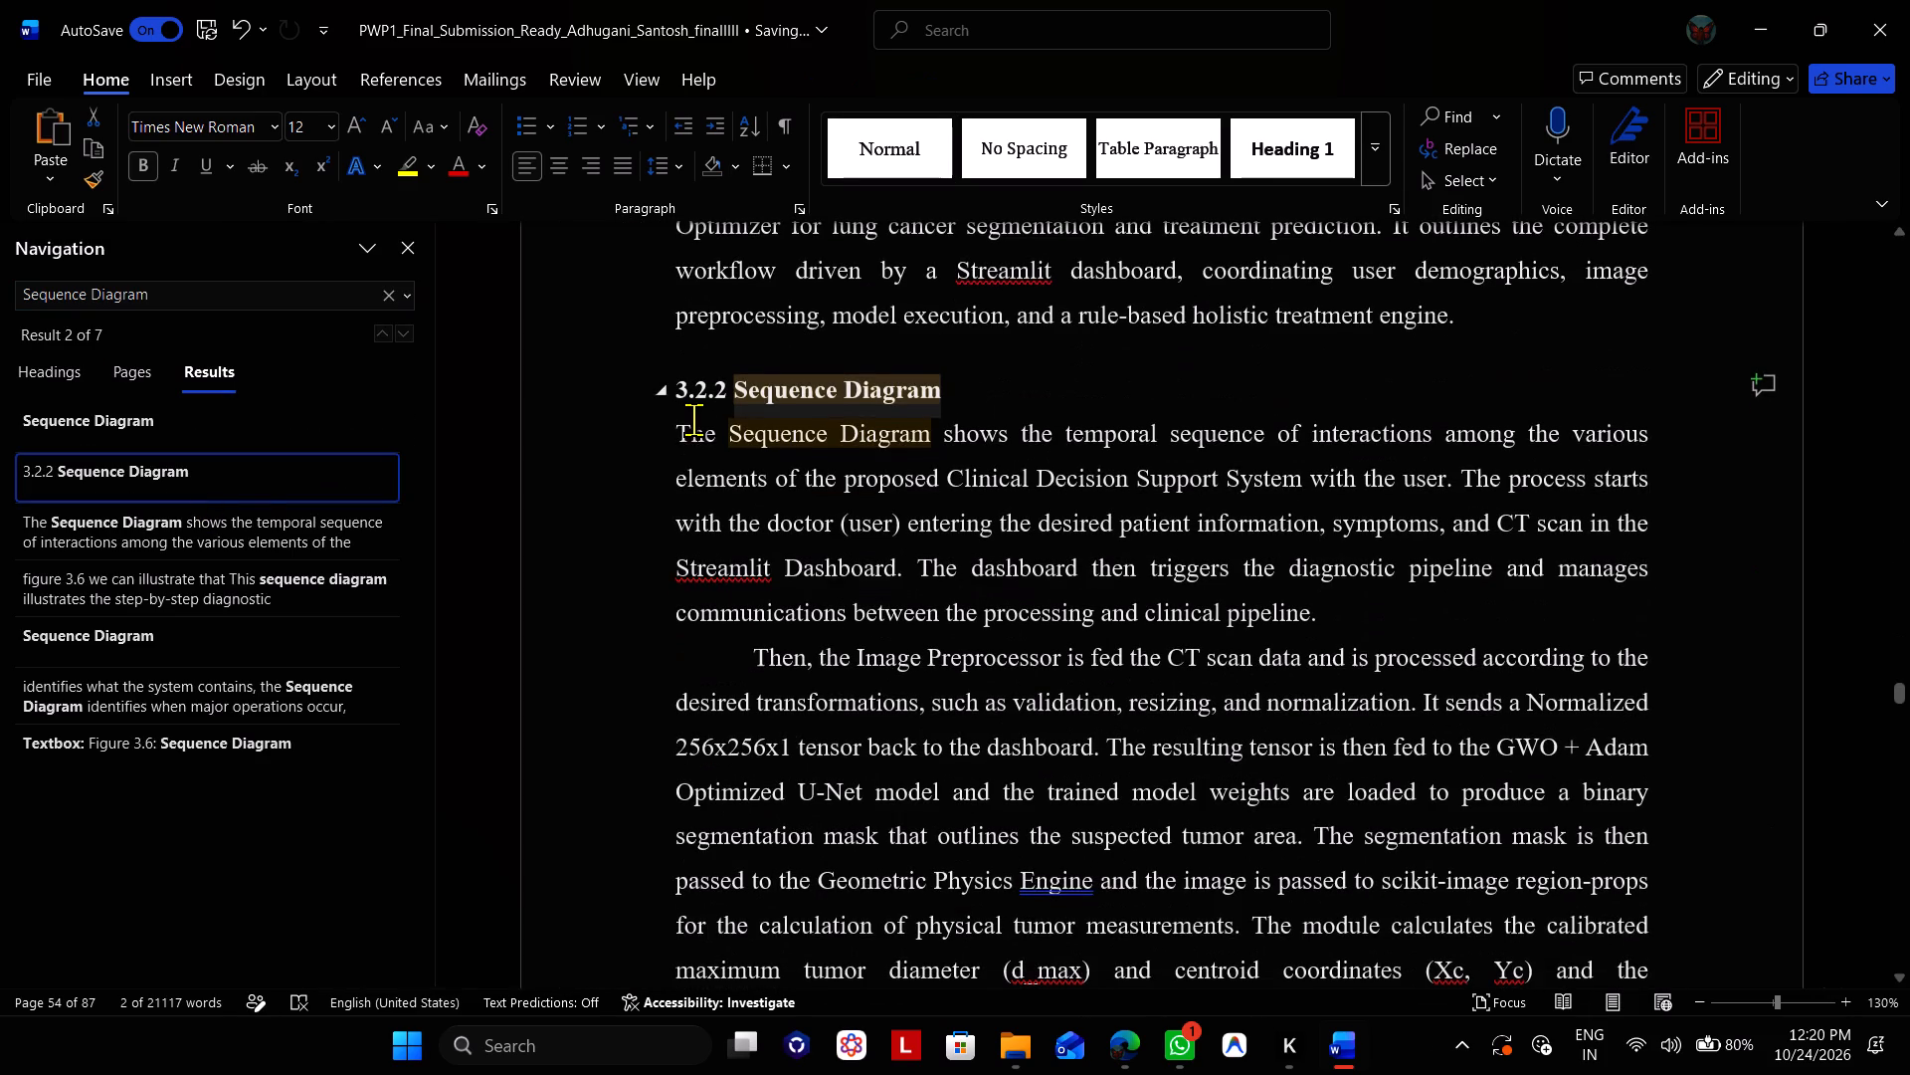
click(234, 636)
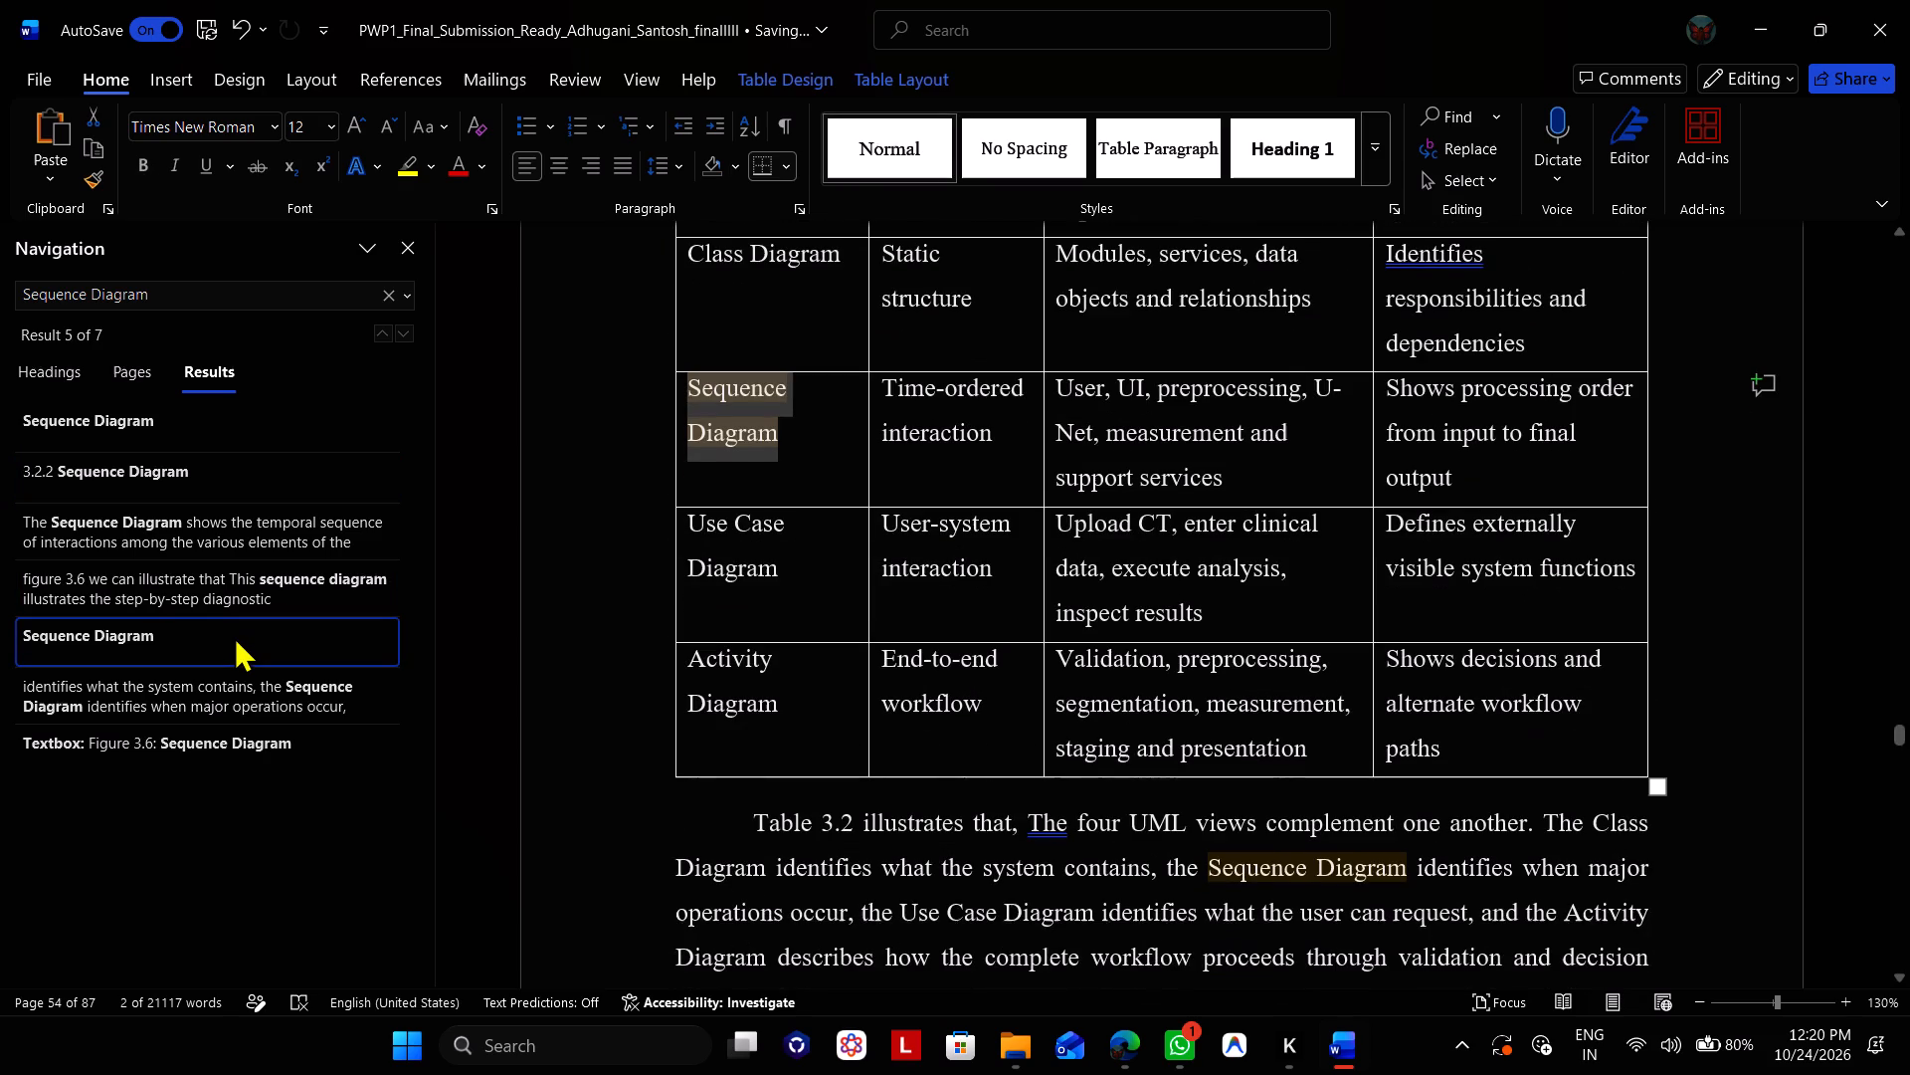
click(240, 486)
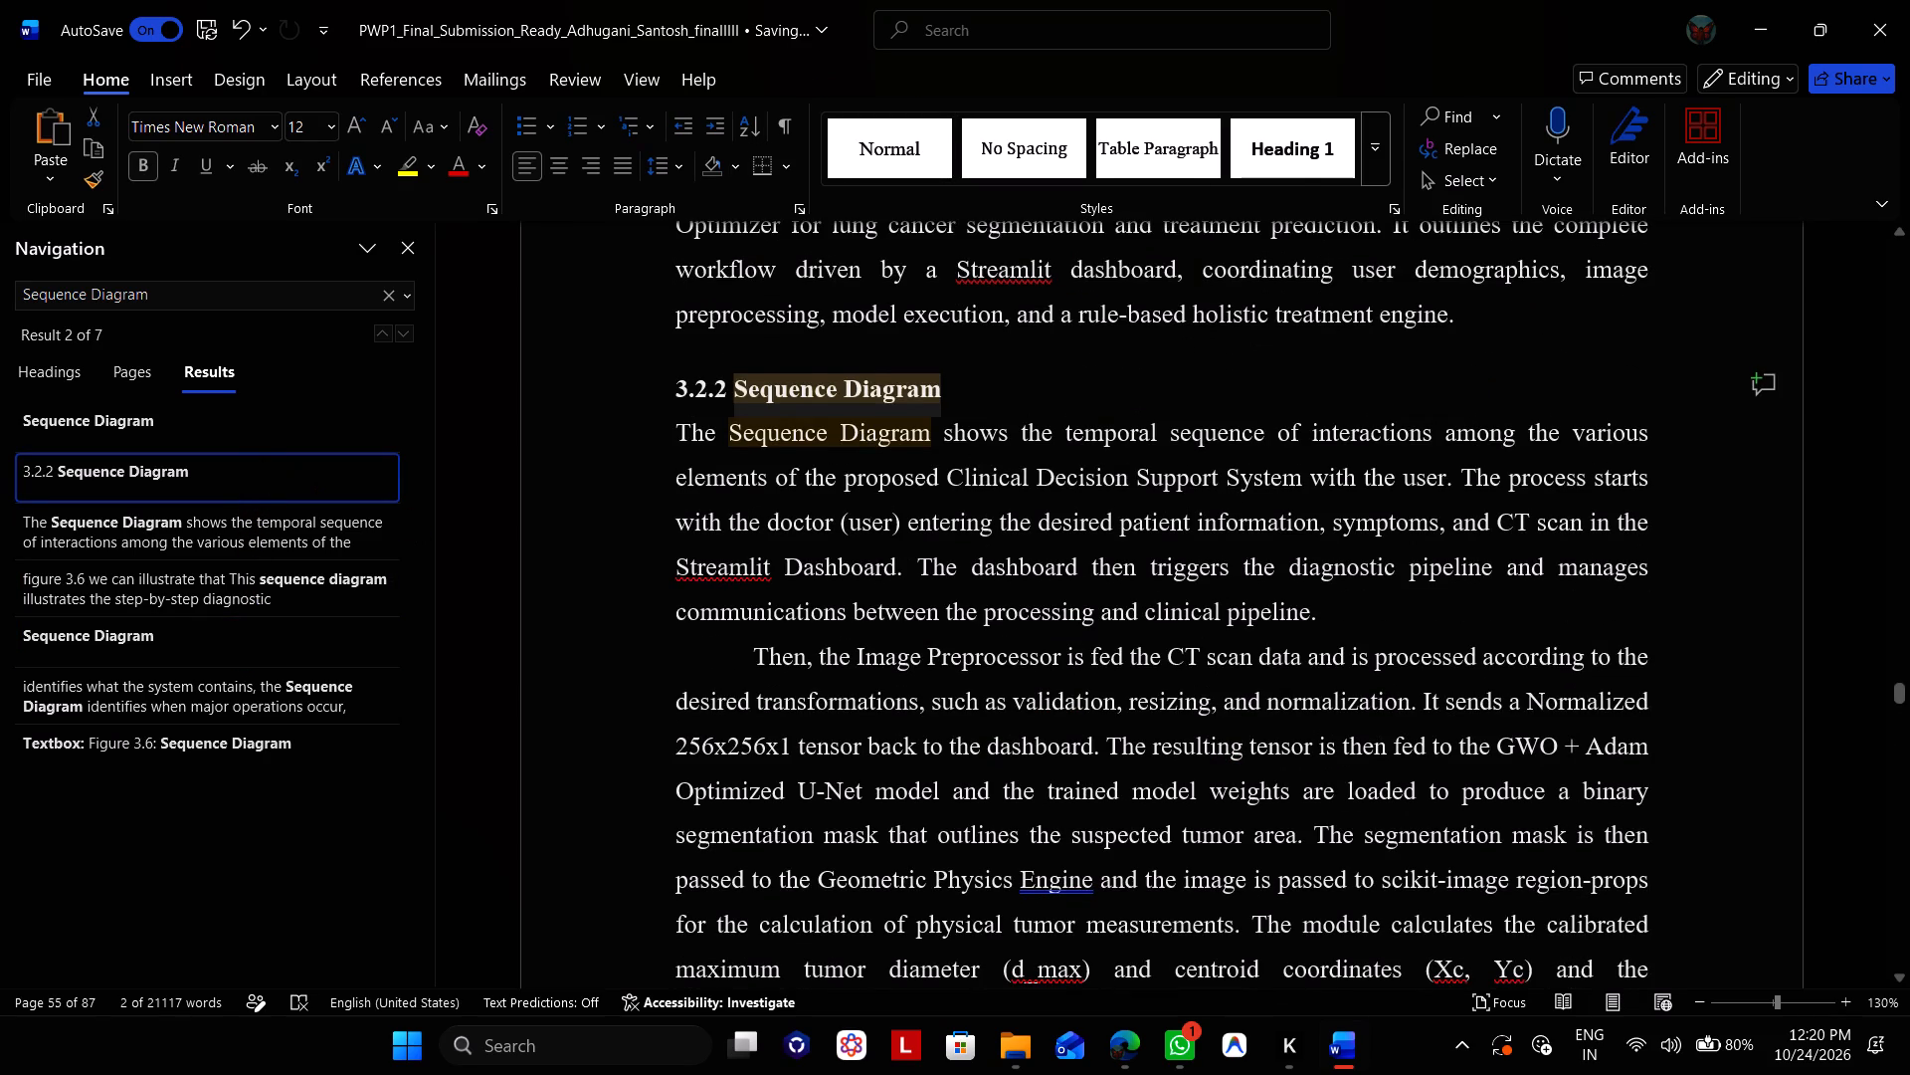
scroll(657, 575, down, 5)
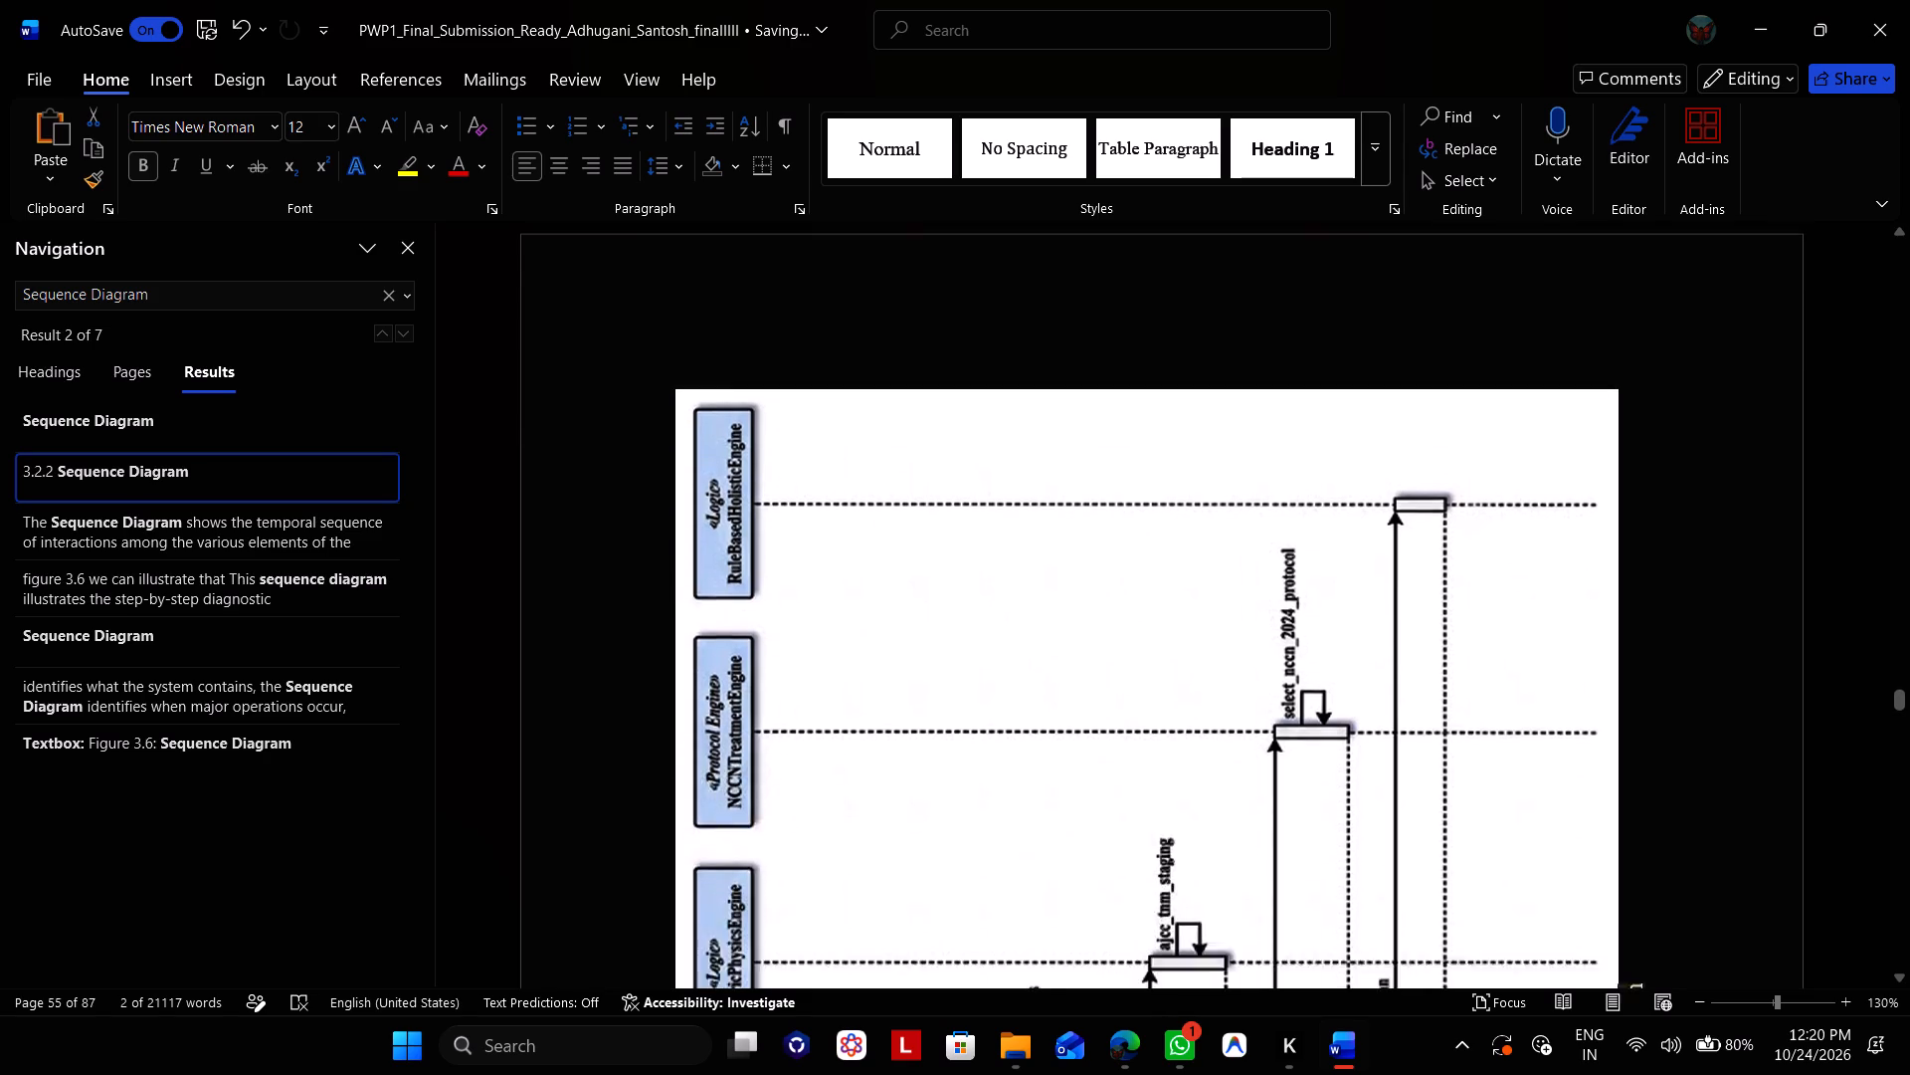
scroll(657, 575, down, 2)
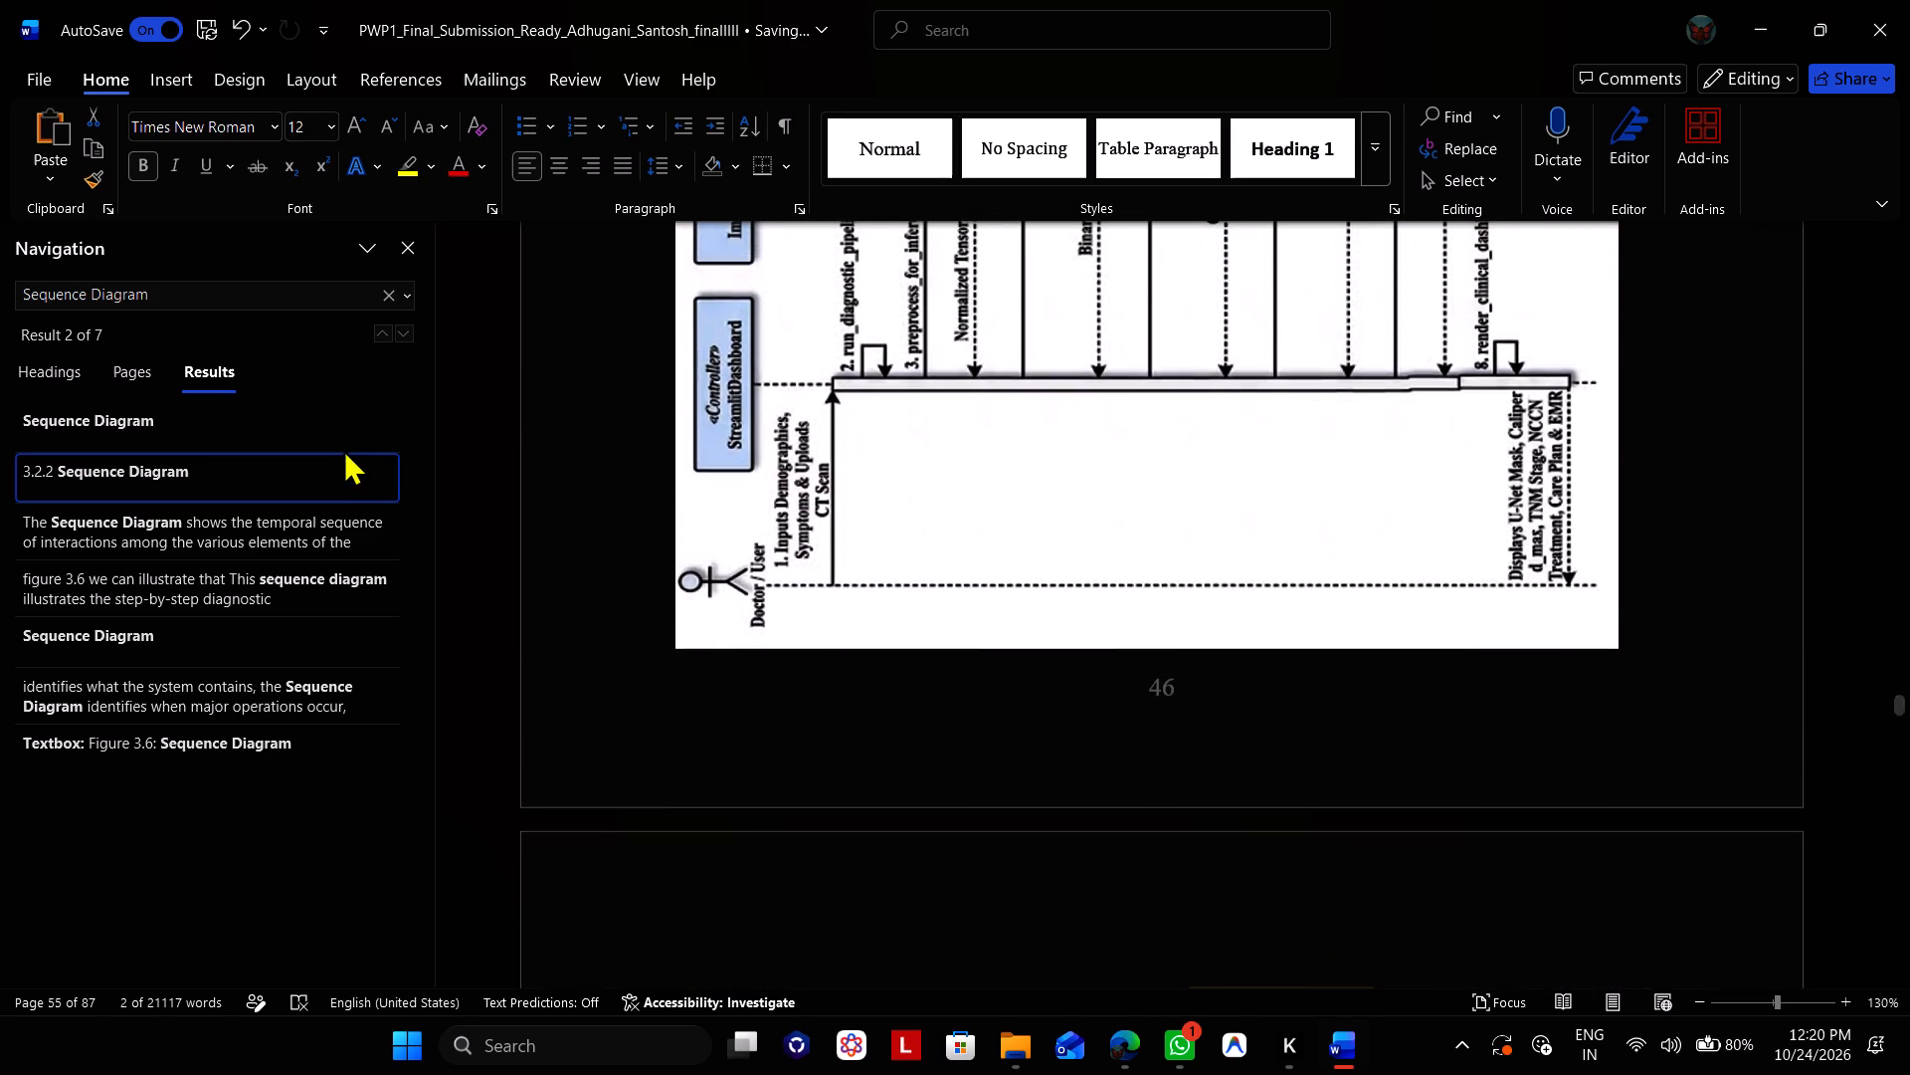
click(332, 433)
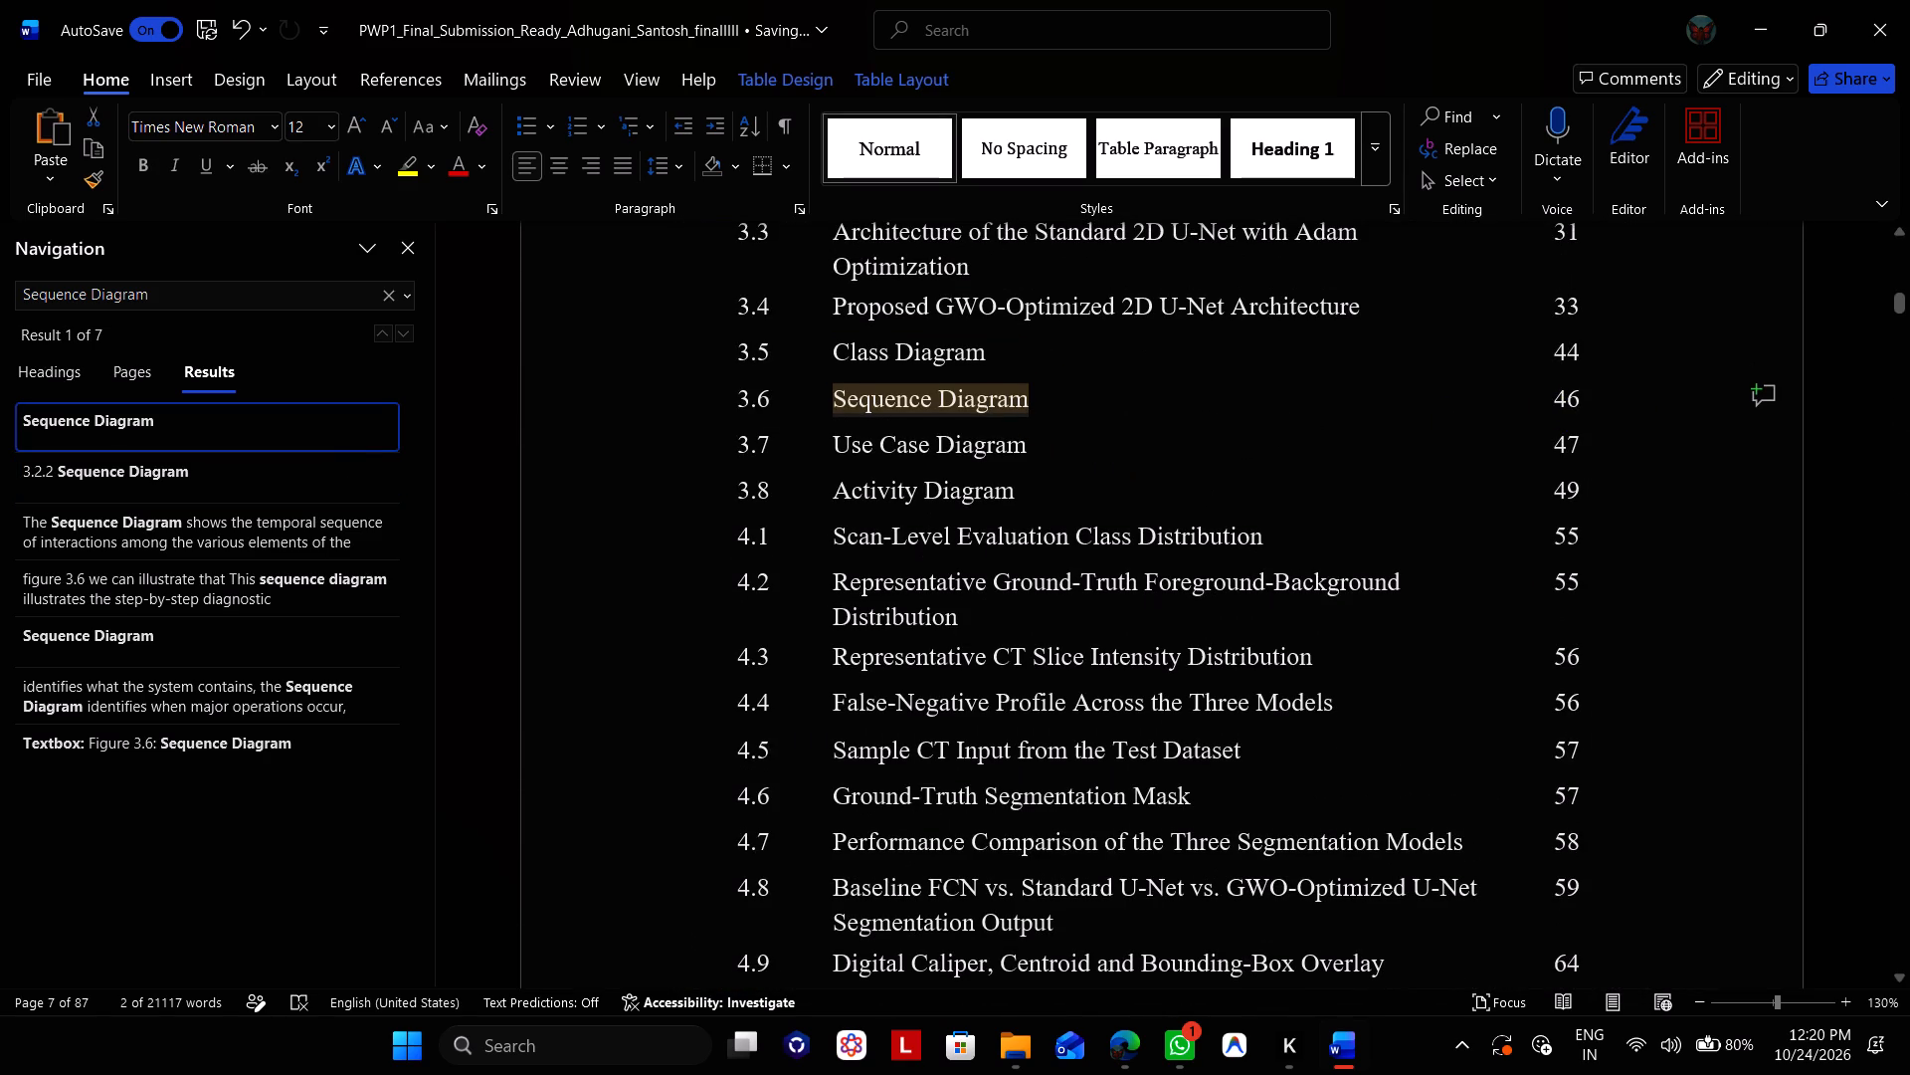
scroll(1532, 605, down, 1)
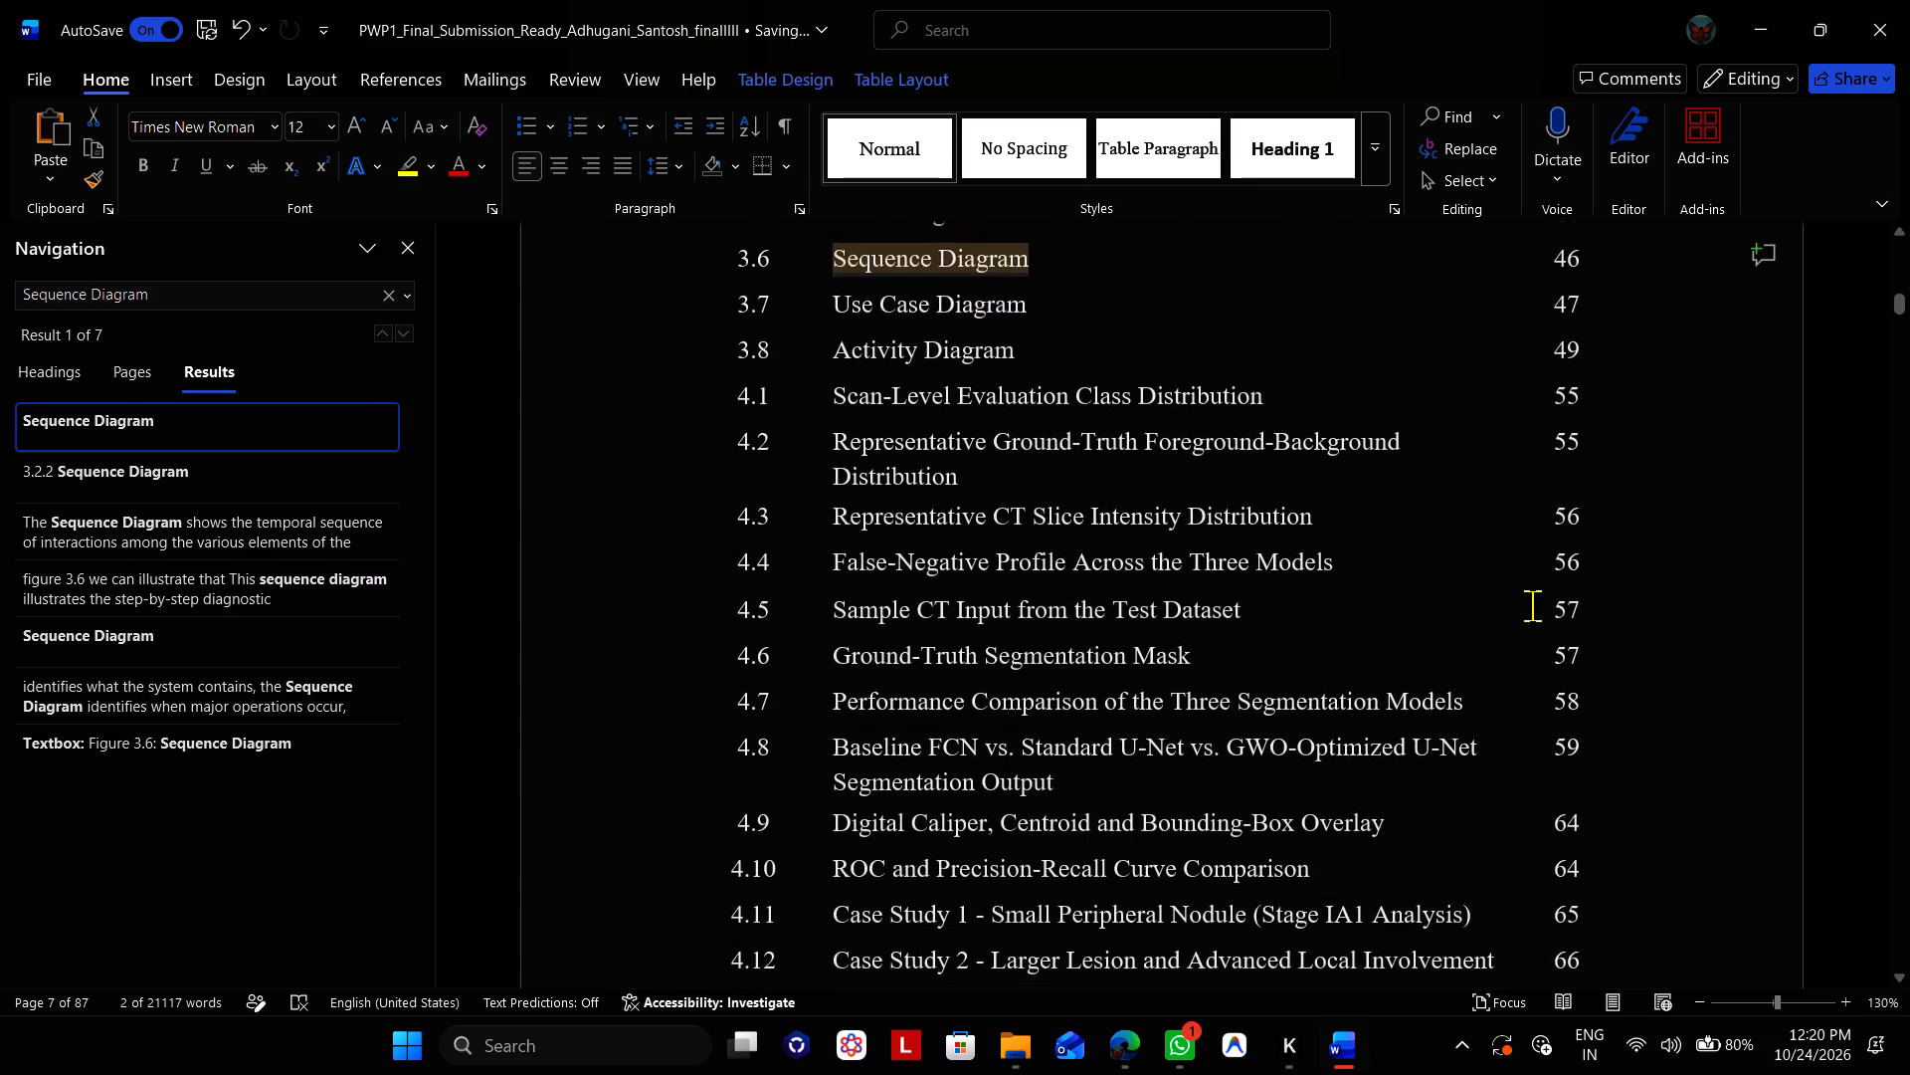
scroll(1532, 605, down, 1)
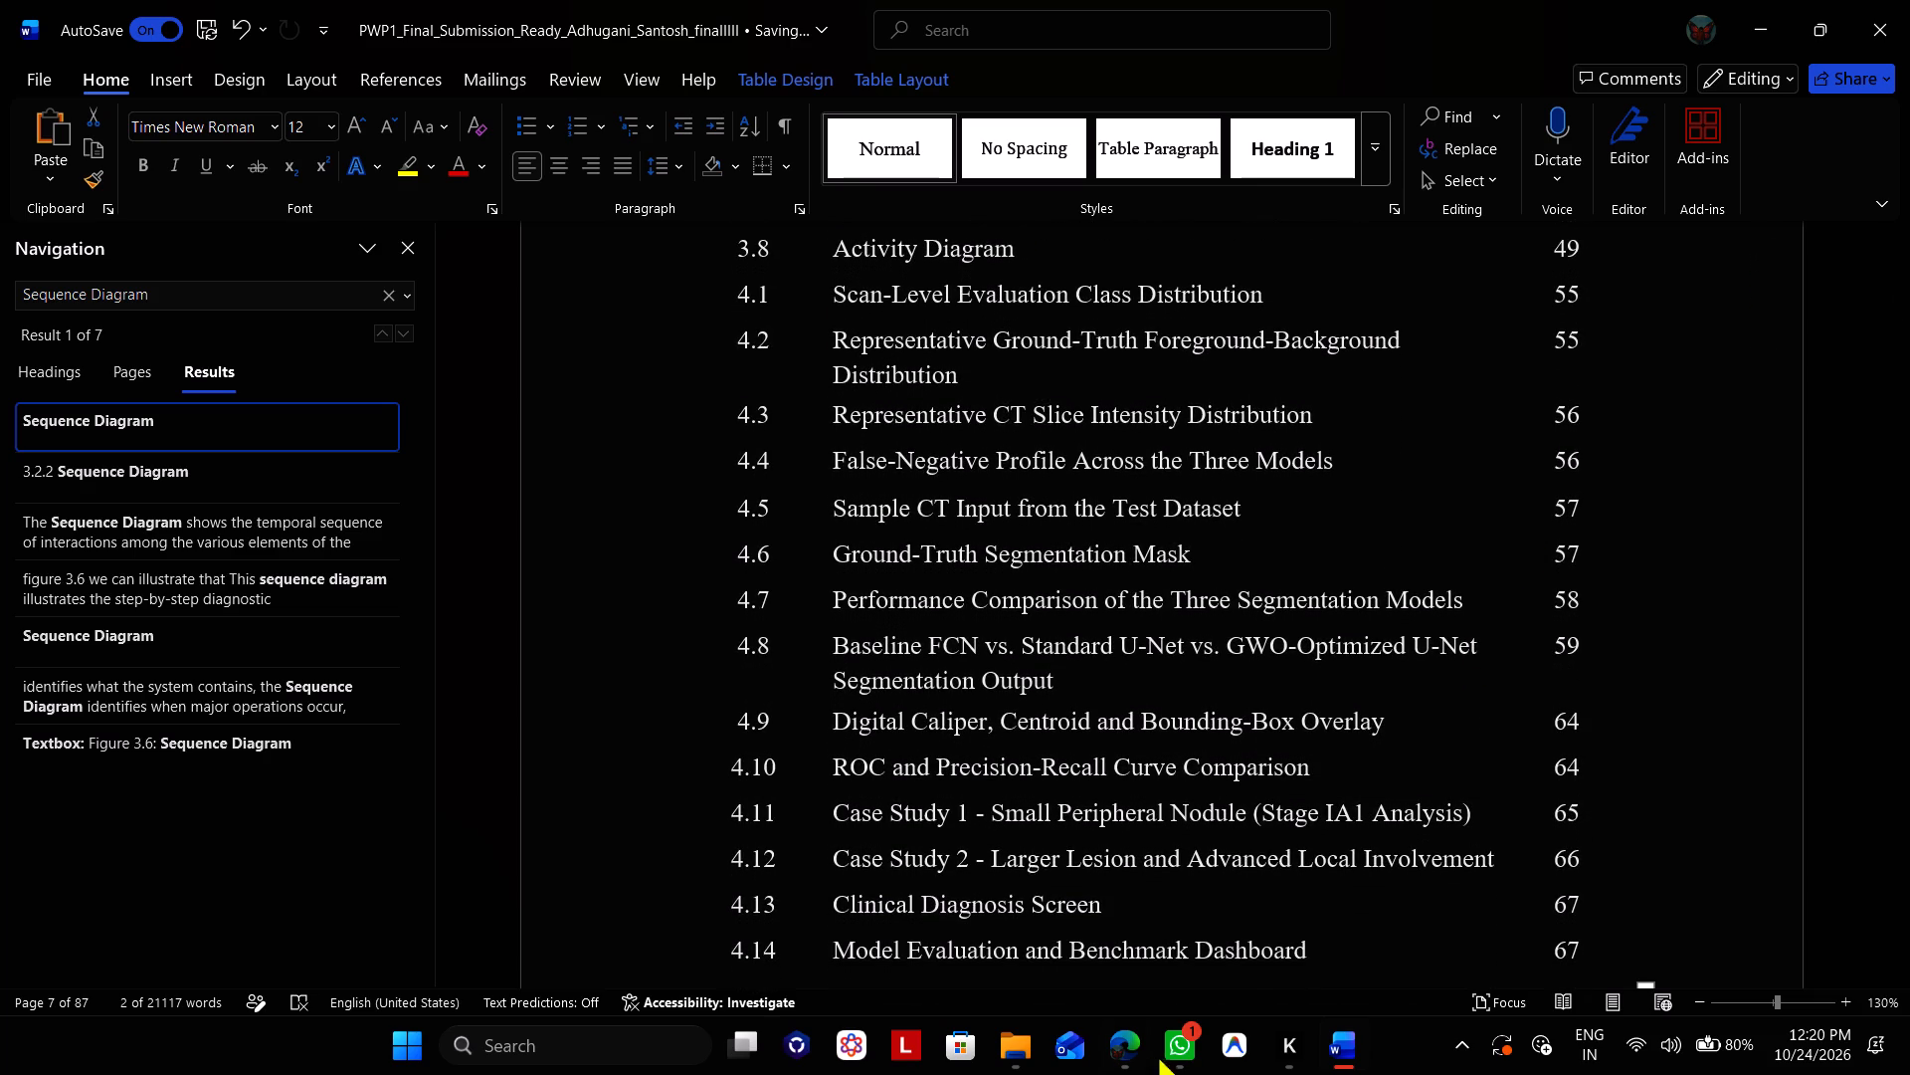
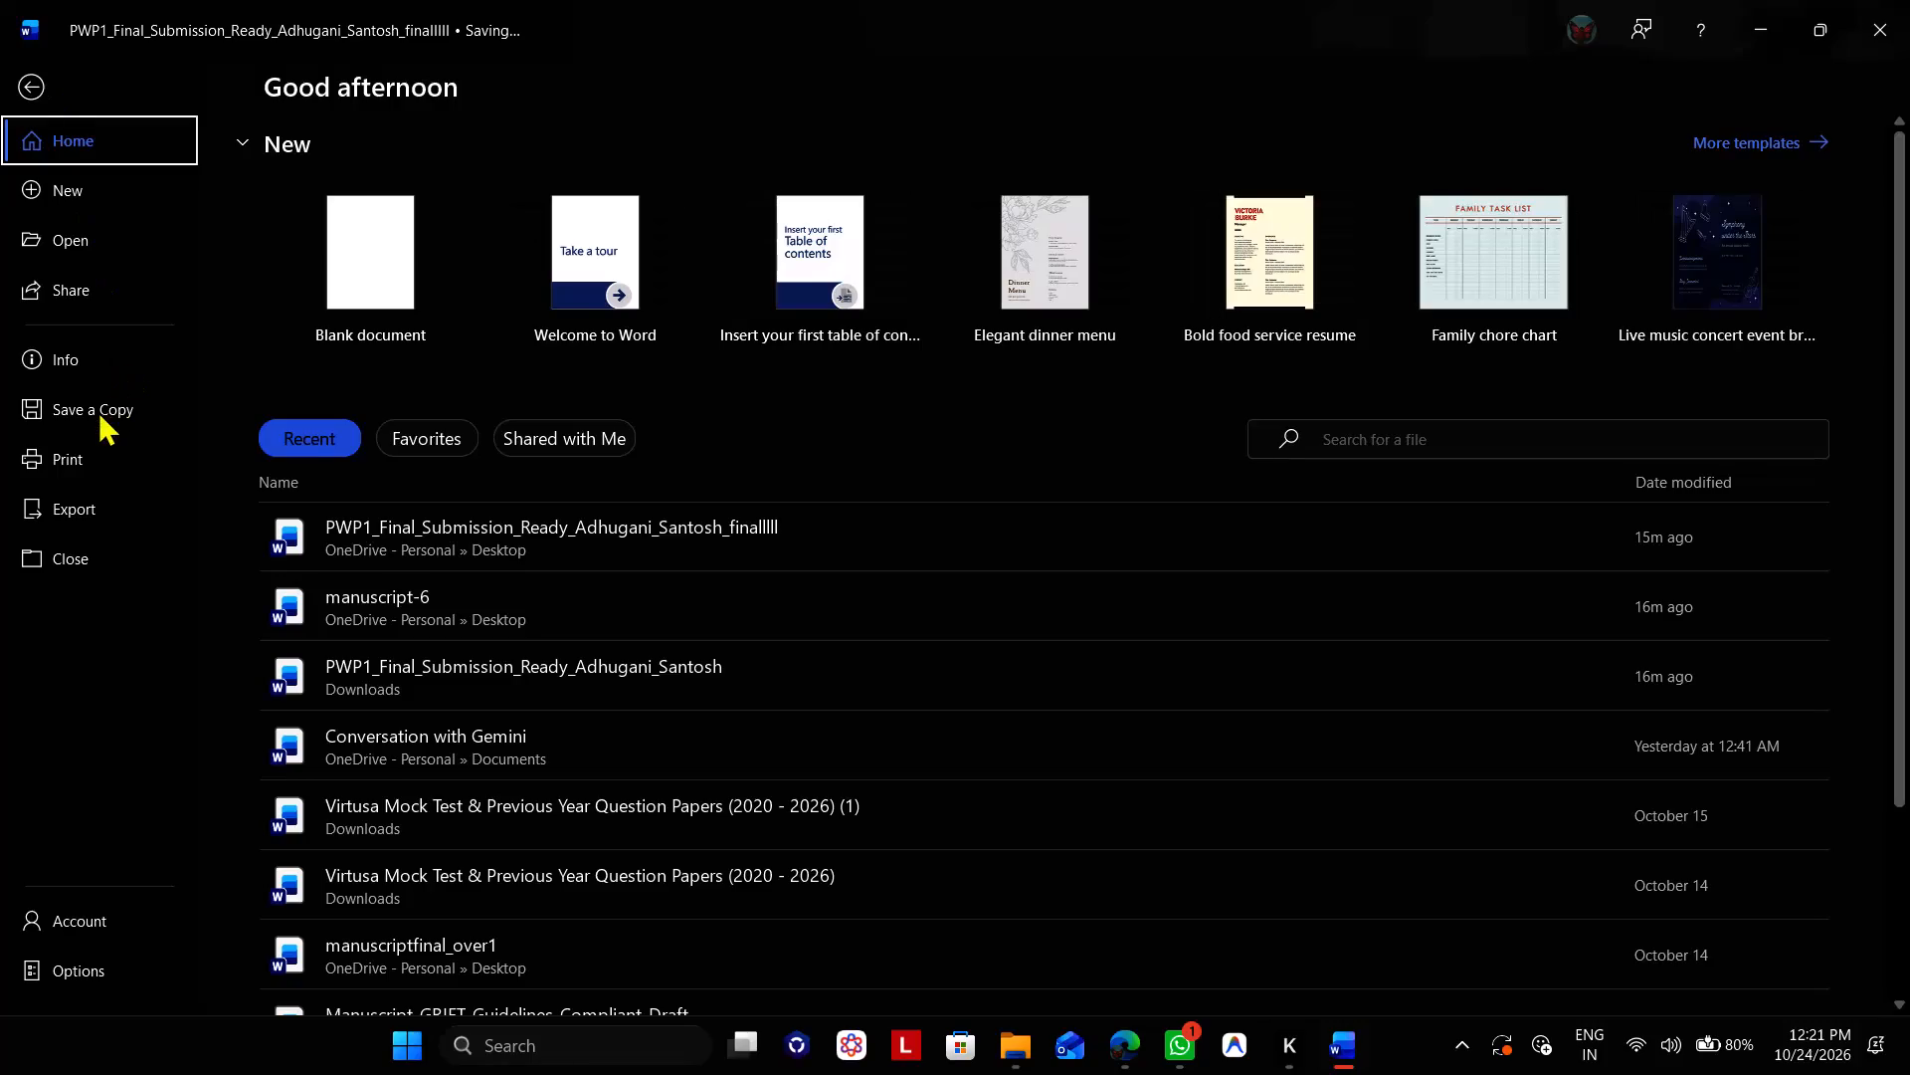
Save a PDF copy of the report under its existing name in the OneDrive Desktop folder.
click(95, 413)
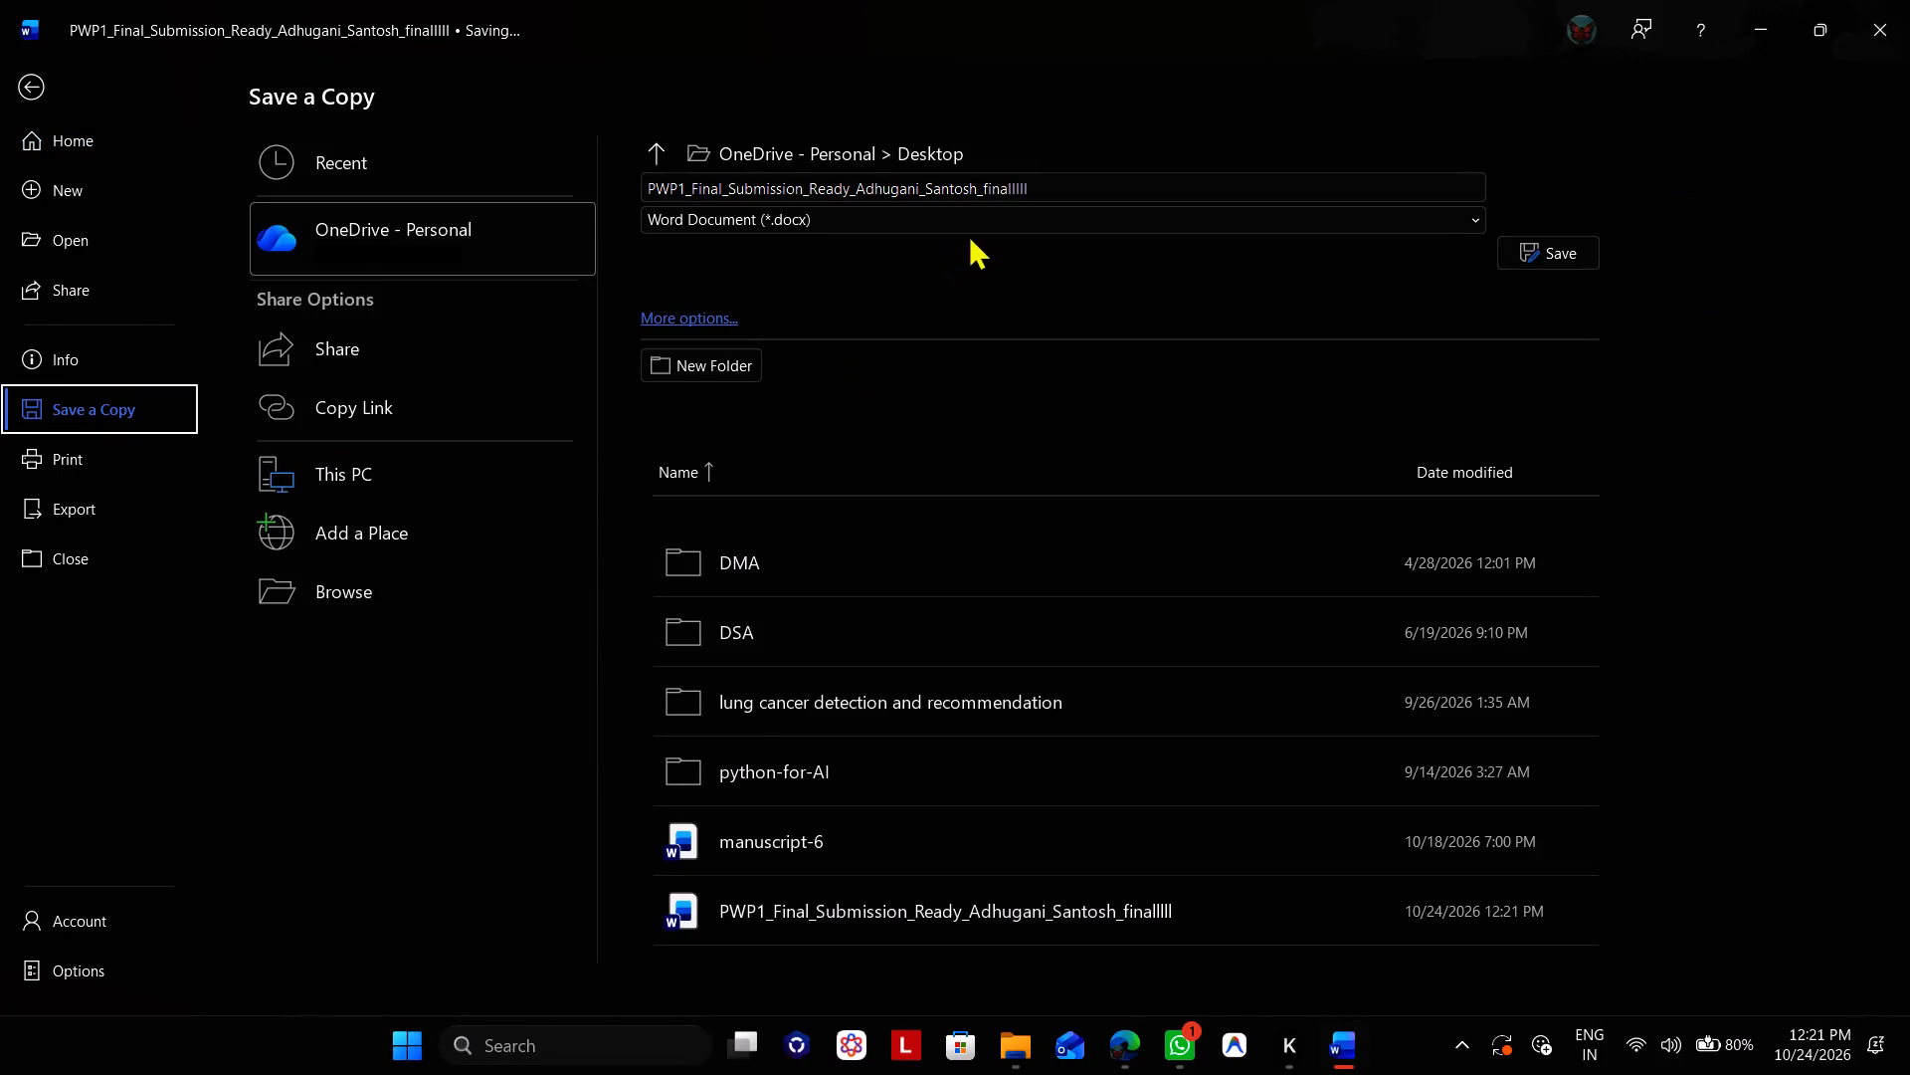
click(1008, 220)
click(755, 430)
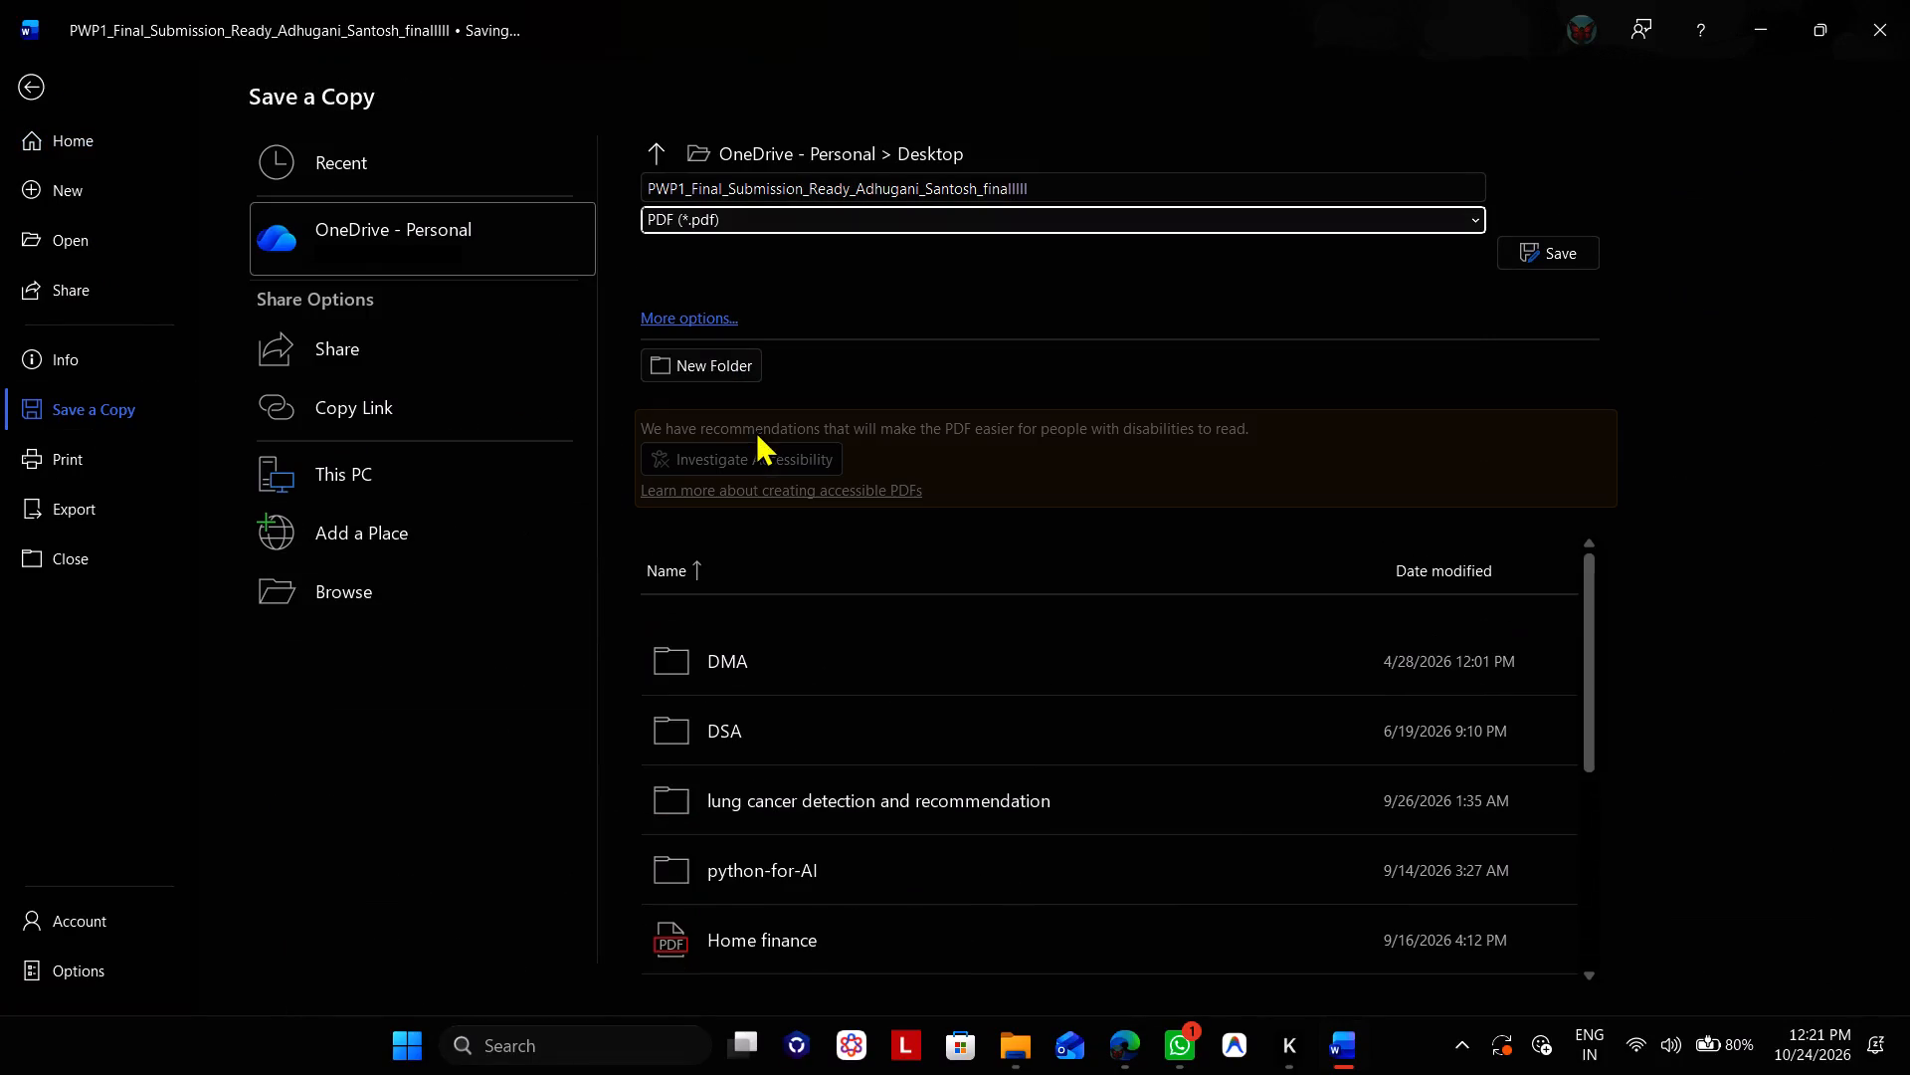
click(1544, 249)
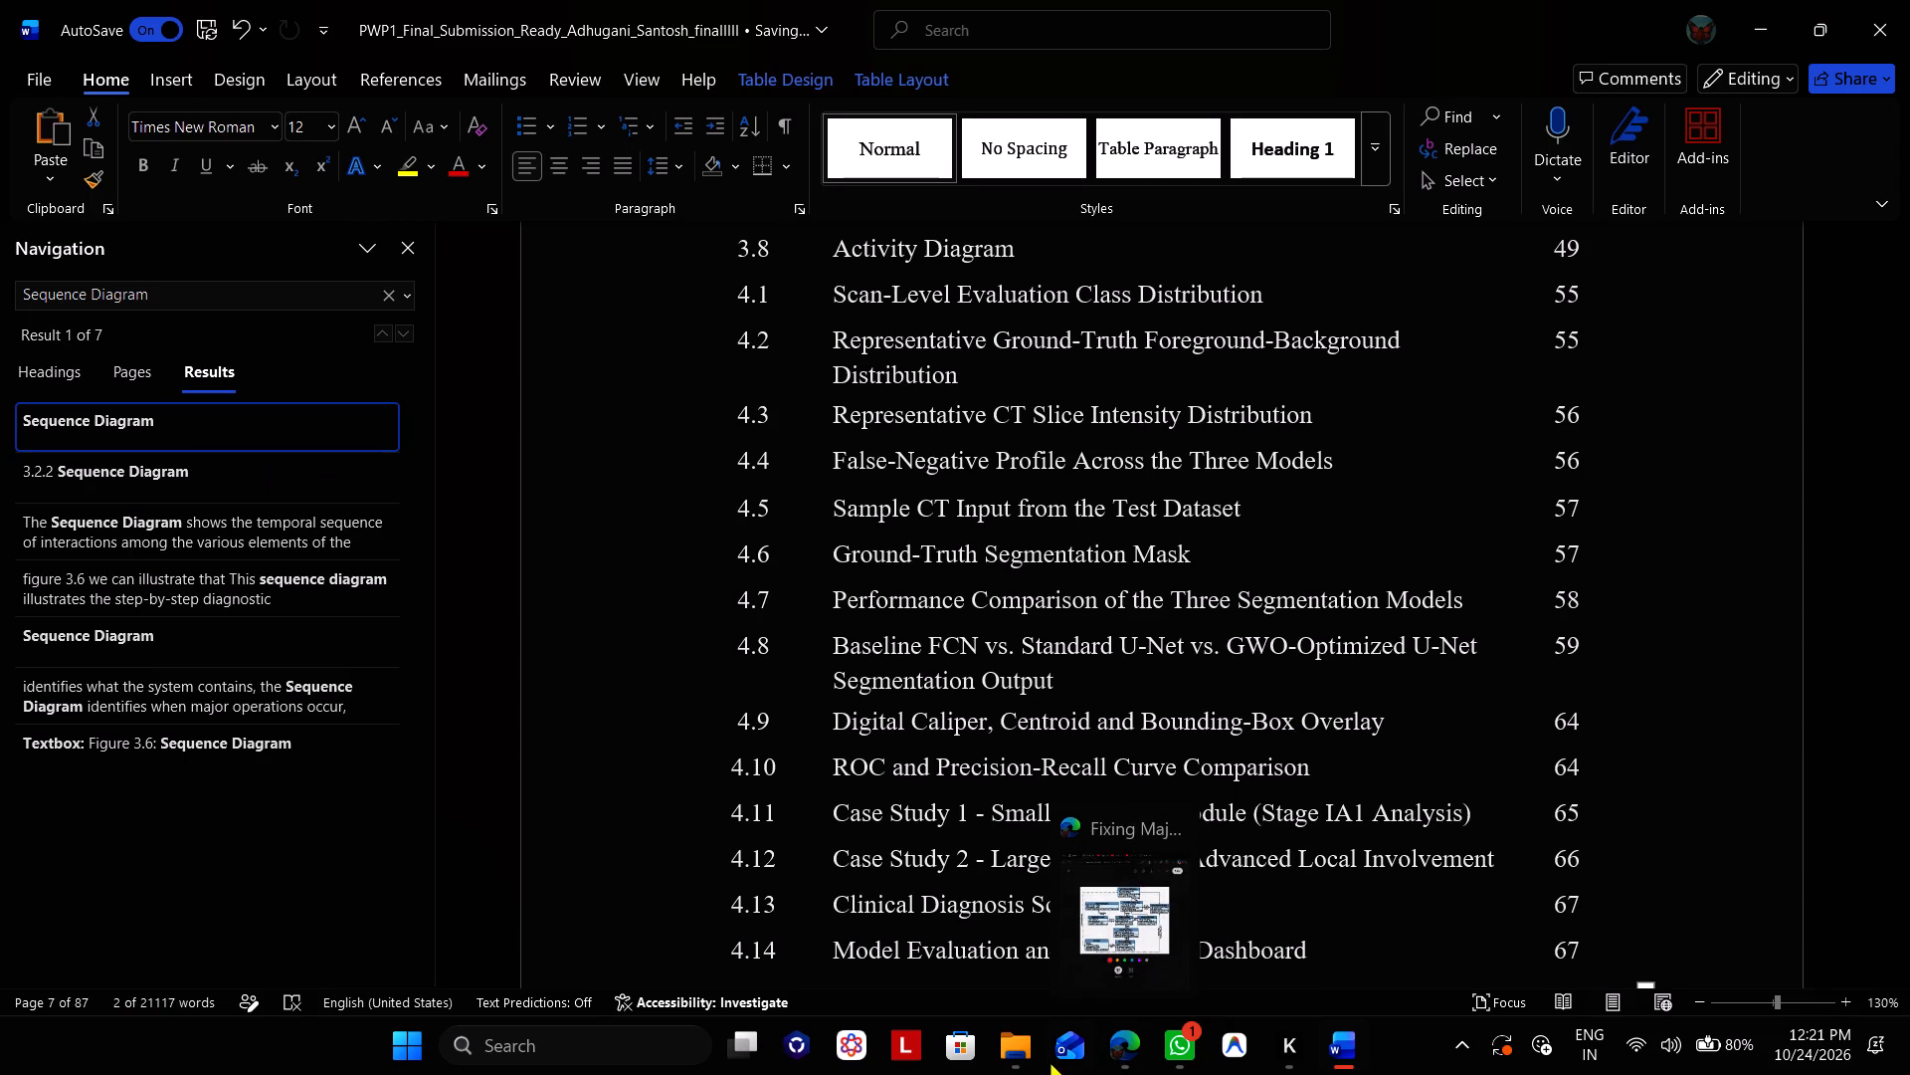
Switch to File Explorer, open the newly exported report PDF from the Desktop folder and look over its references pages.
click(1018, 1056)
scroll(913, 426, up, 7)
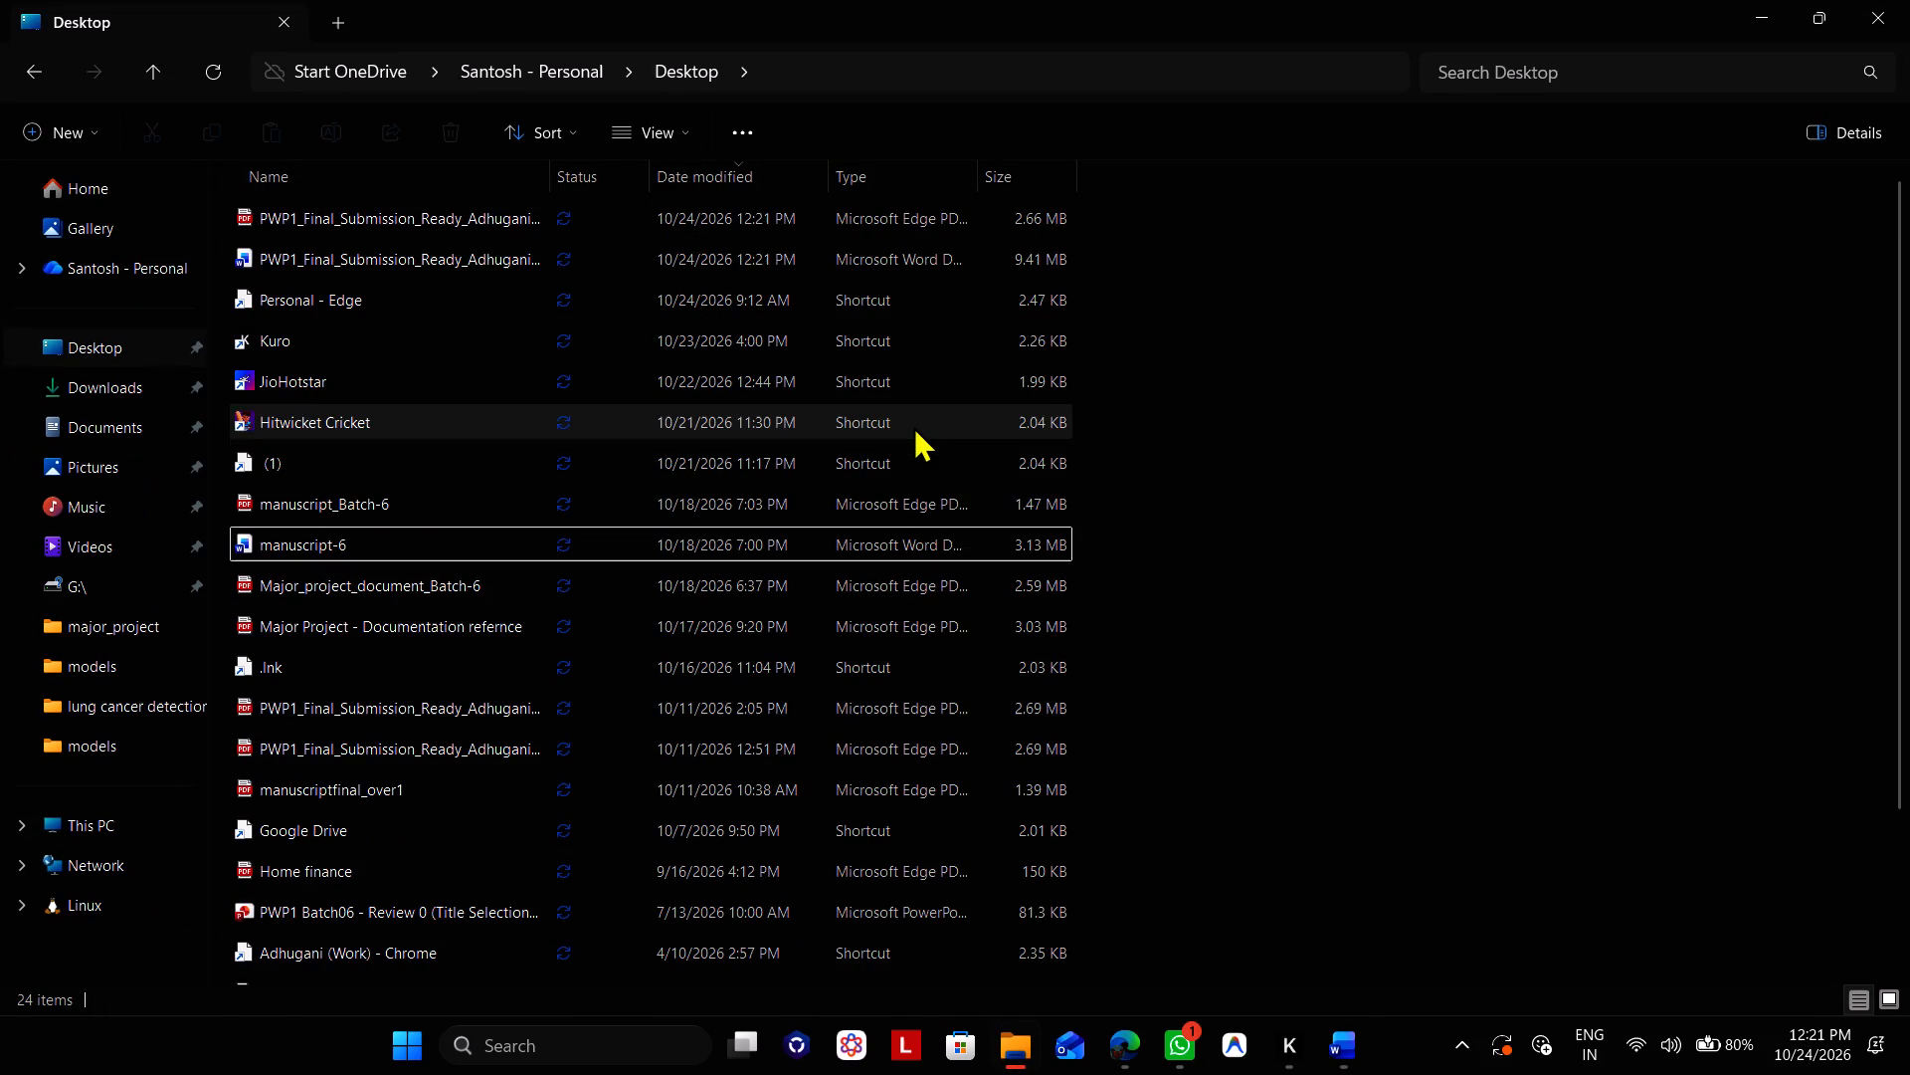
double_click(463, 217)
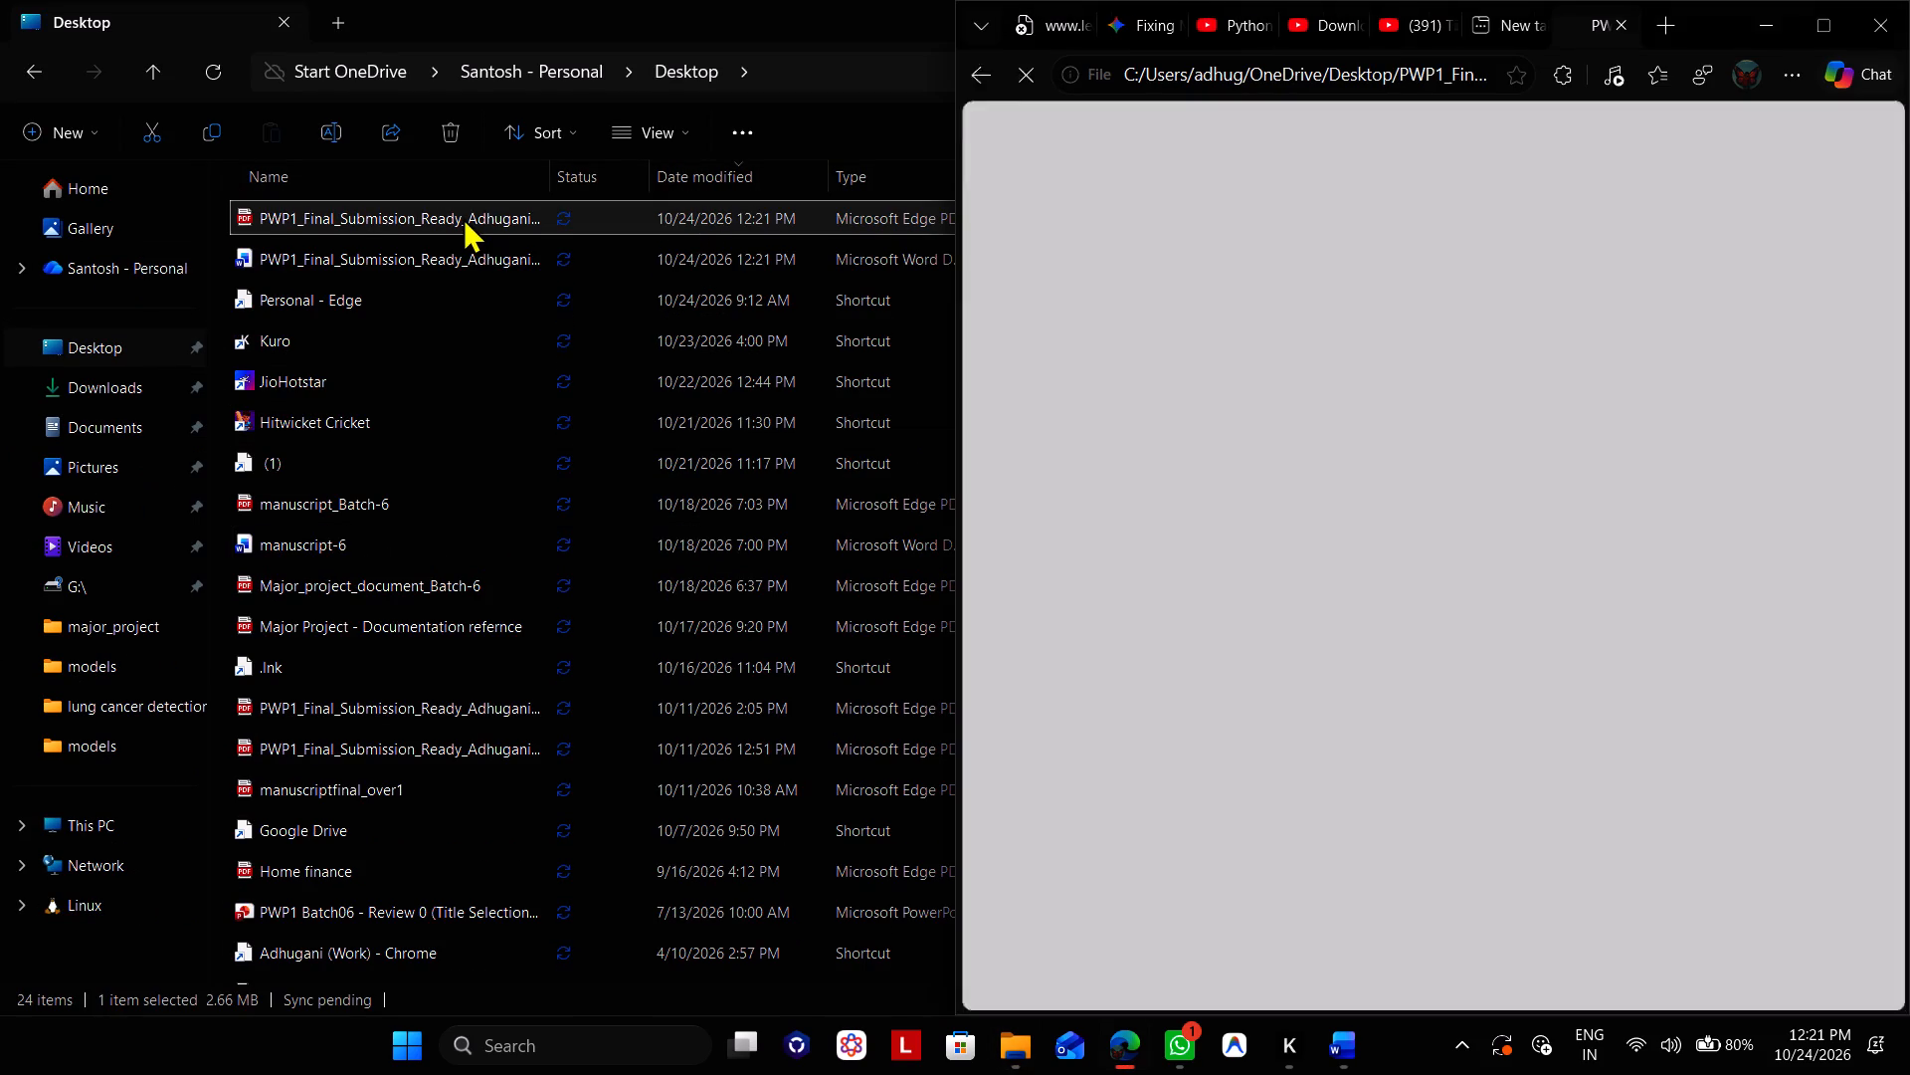
scroll(1492, 310, down, 5)
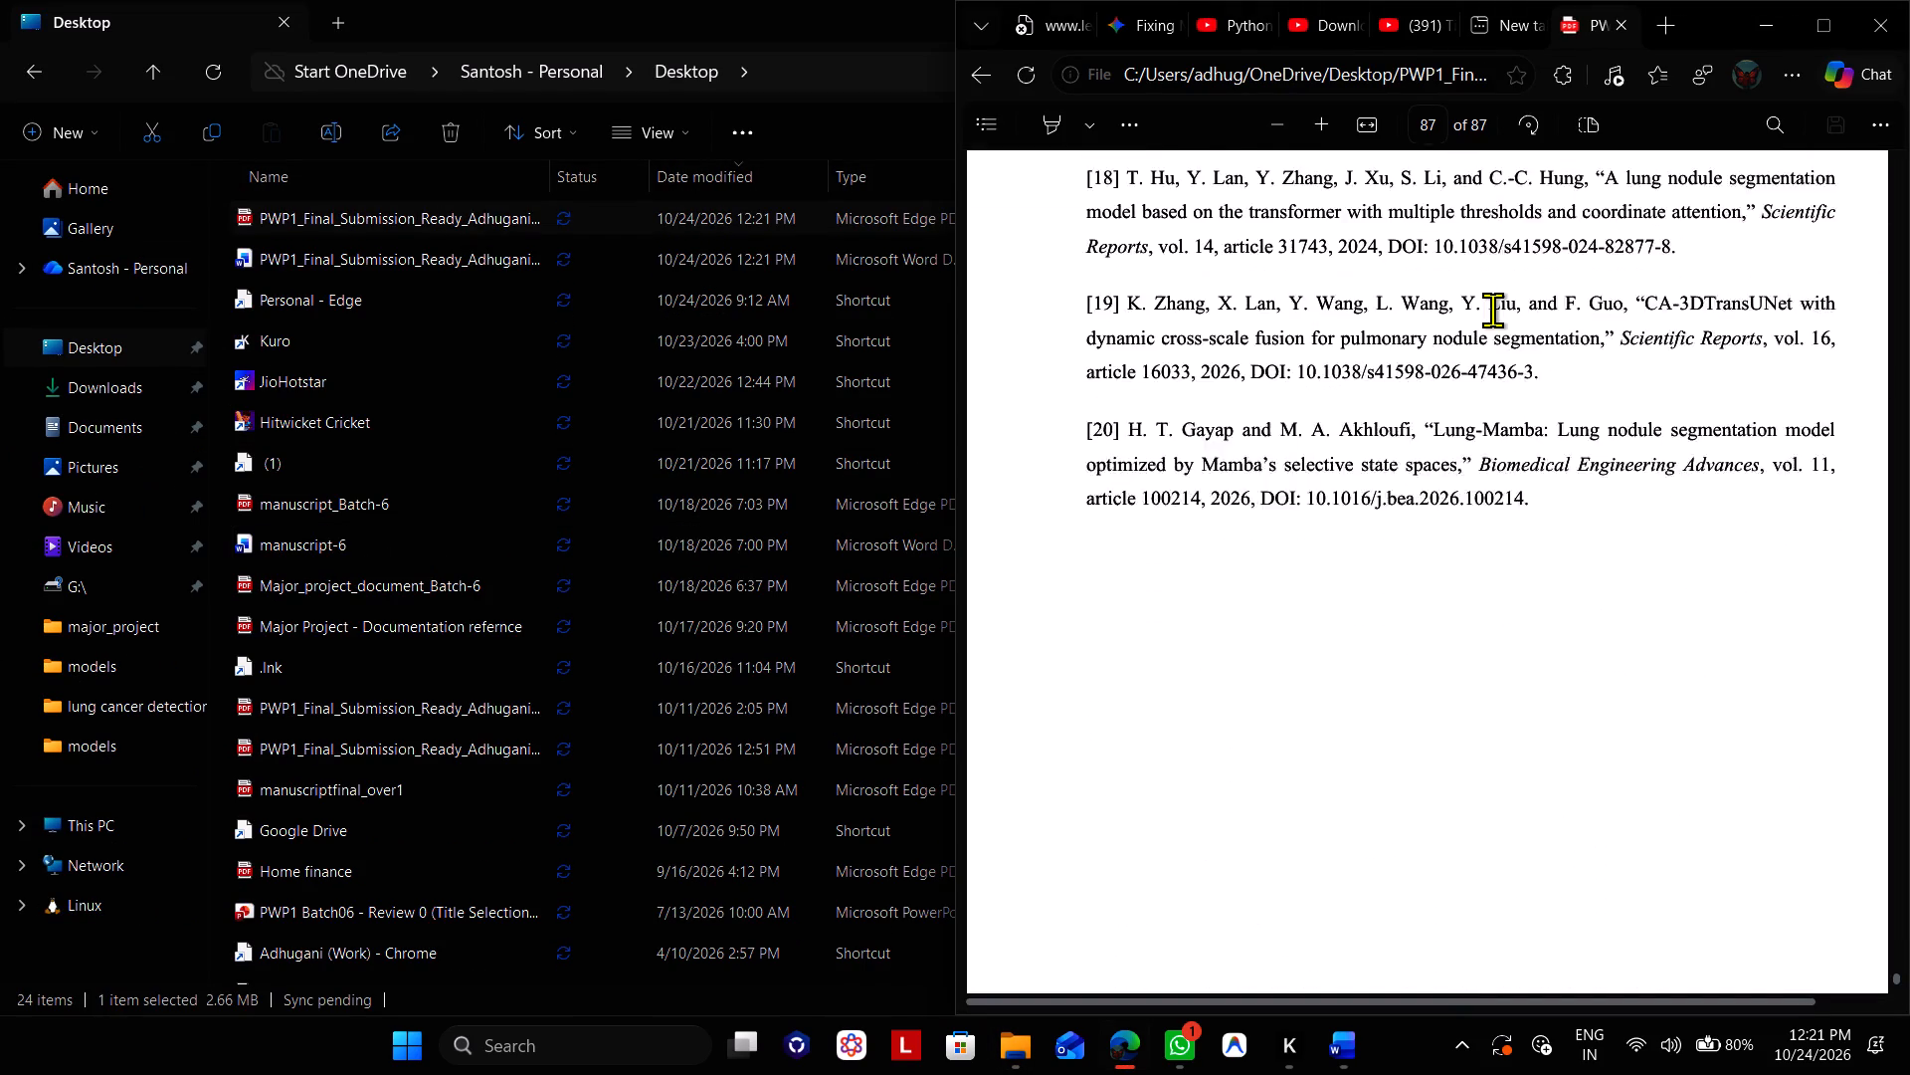
scroll(1492, 310, down, 4)
scroll(1492, 310, up, 7)
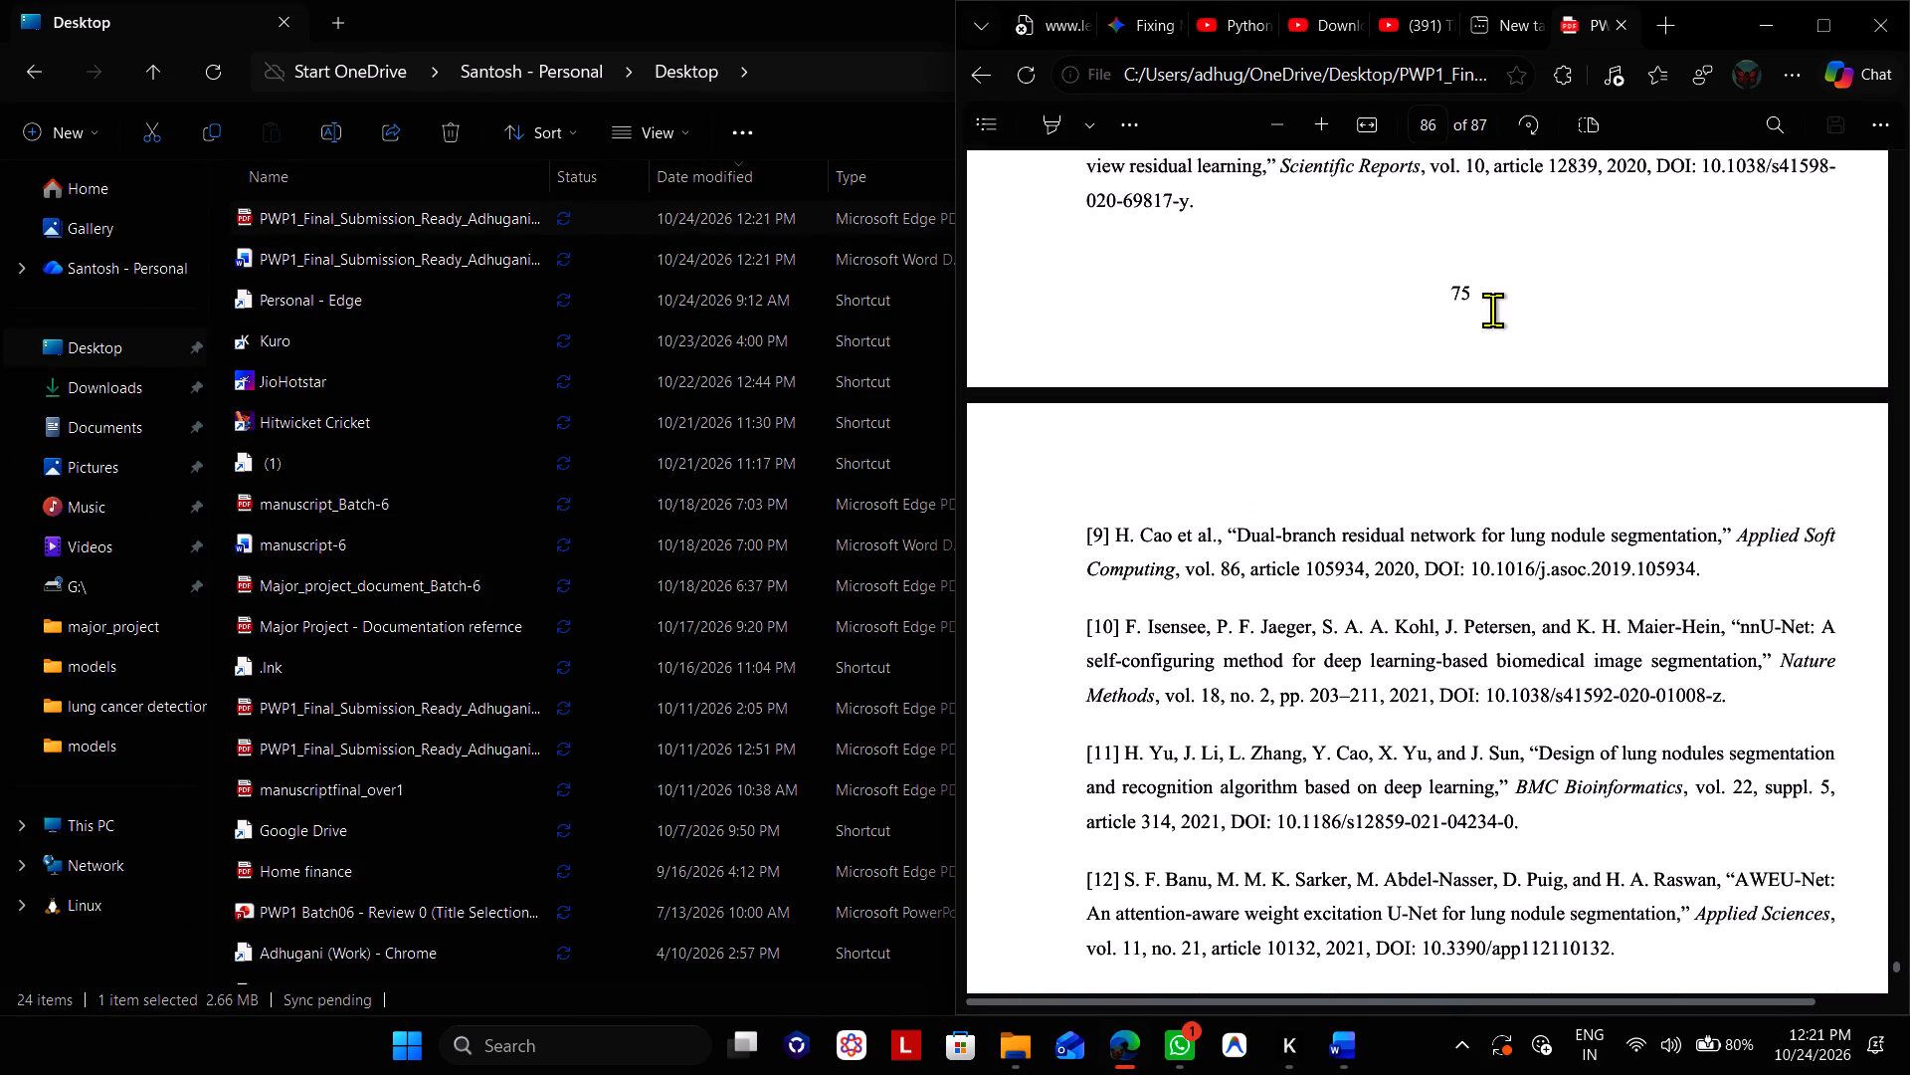
scroll(1492, 310, up, 1)
scroll(1492, 310, down, 3)
scroll(1492, 310, up, 3)
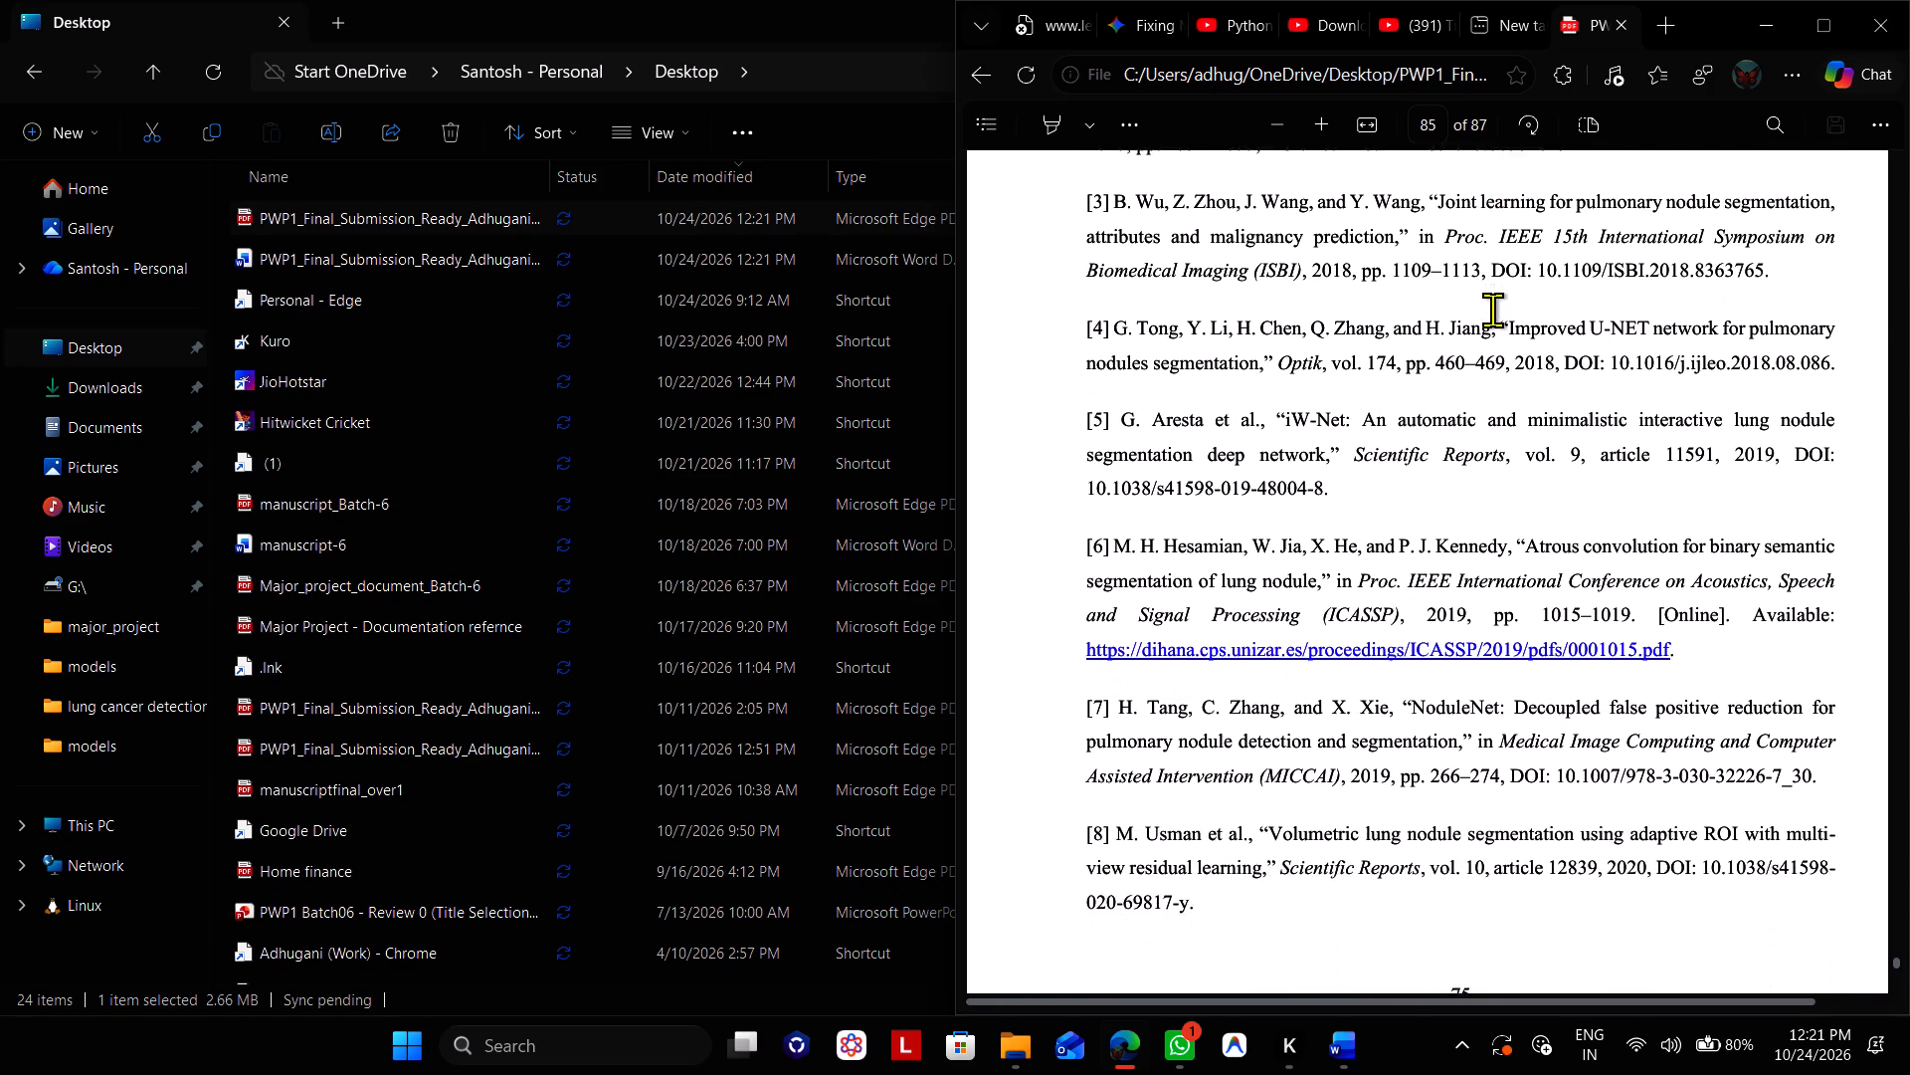
Examine the Figure 3.5 class diagram page in the PDF together with the description page before it.
scroll(1492, 310, up, 20)
scroll(1492, 310, up, 19)
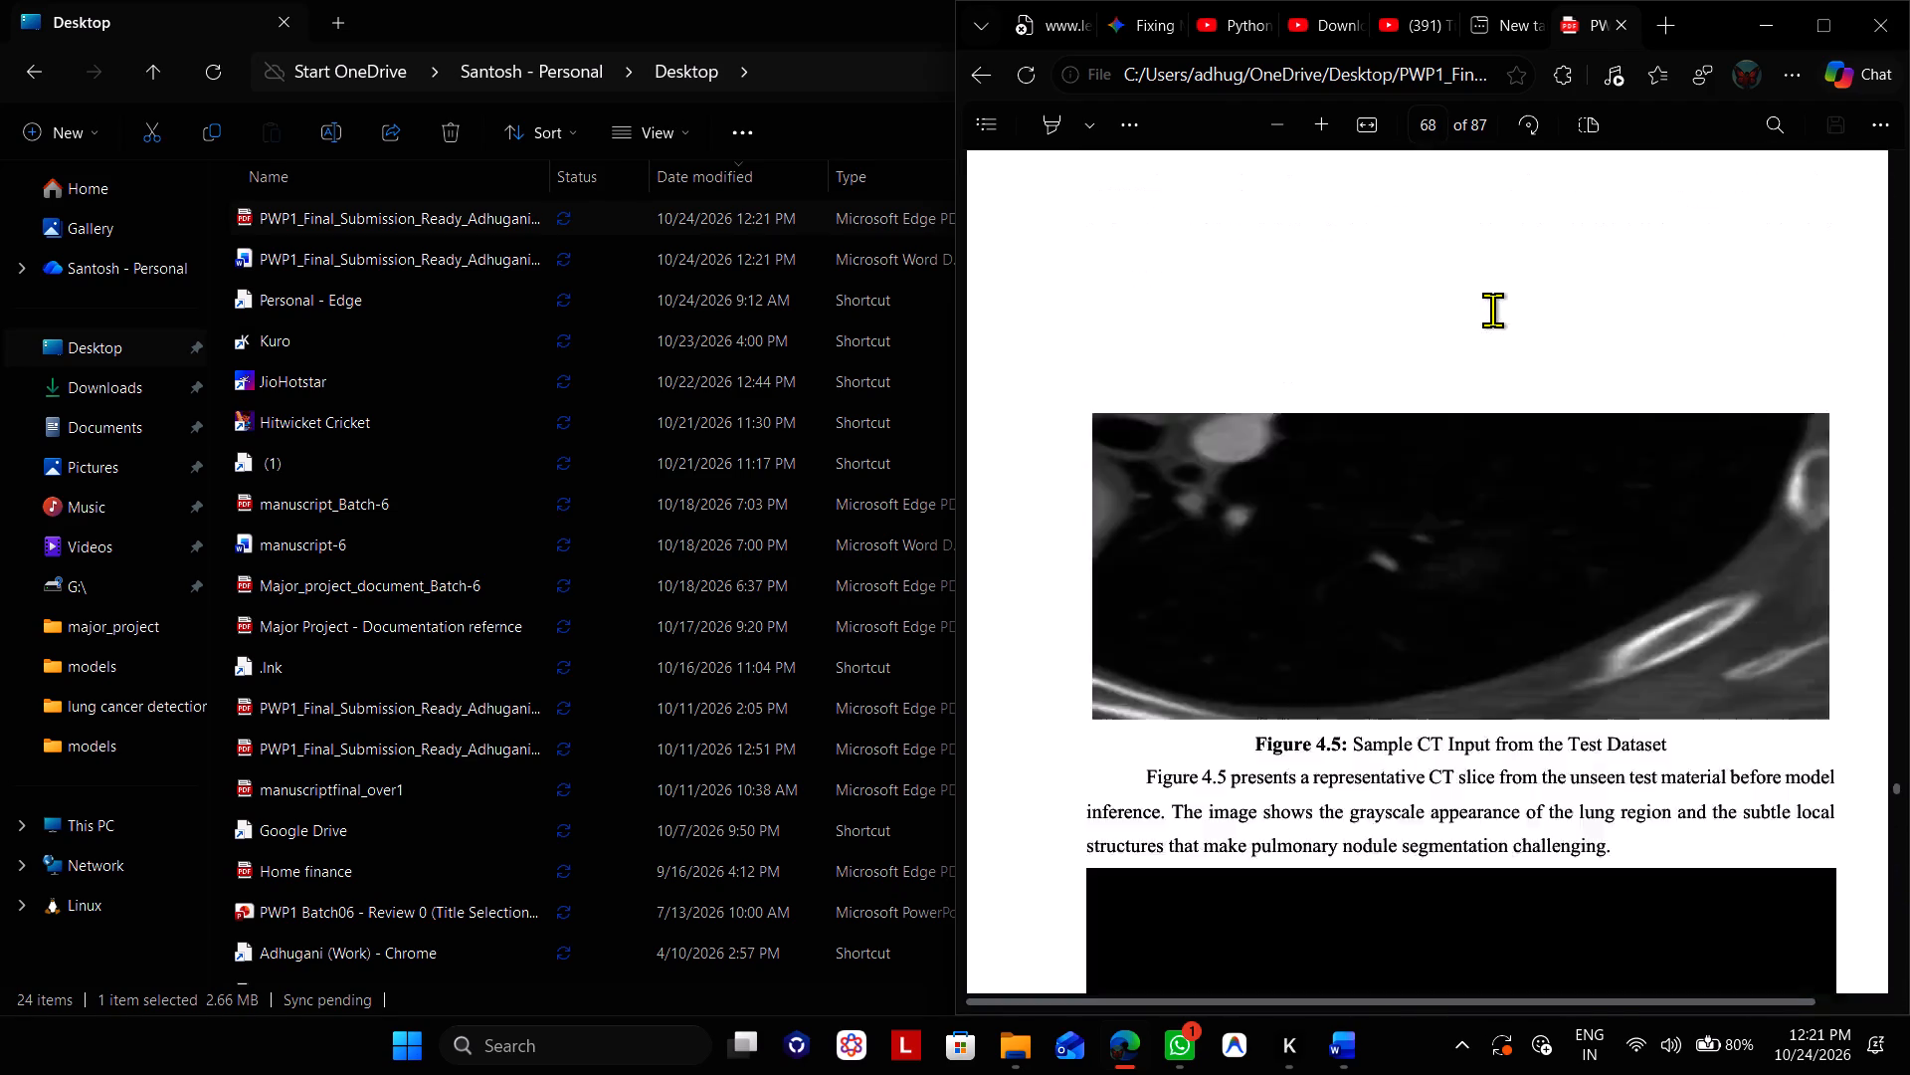
scroll(1492, 310, up, 20)
scroll(1492, 310, up, 6)
scroll(1492, 310, down, 4)
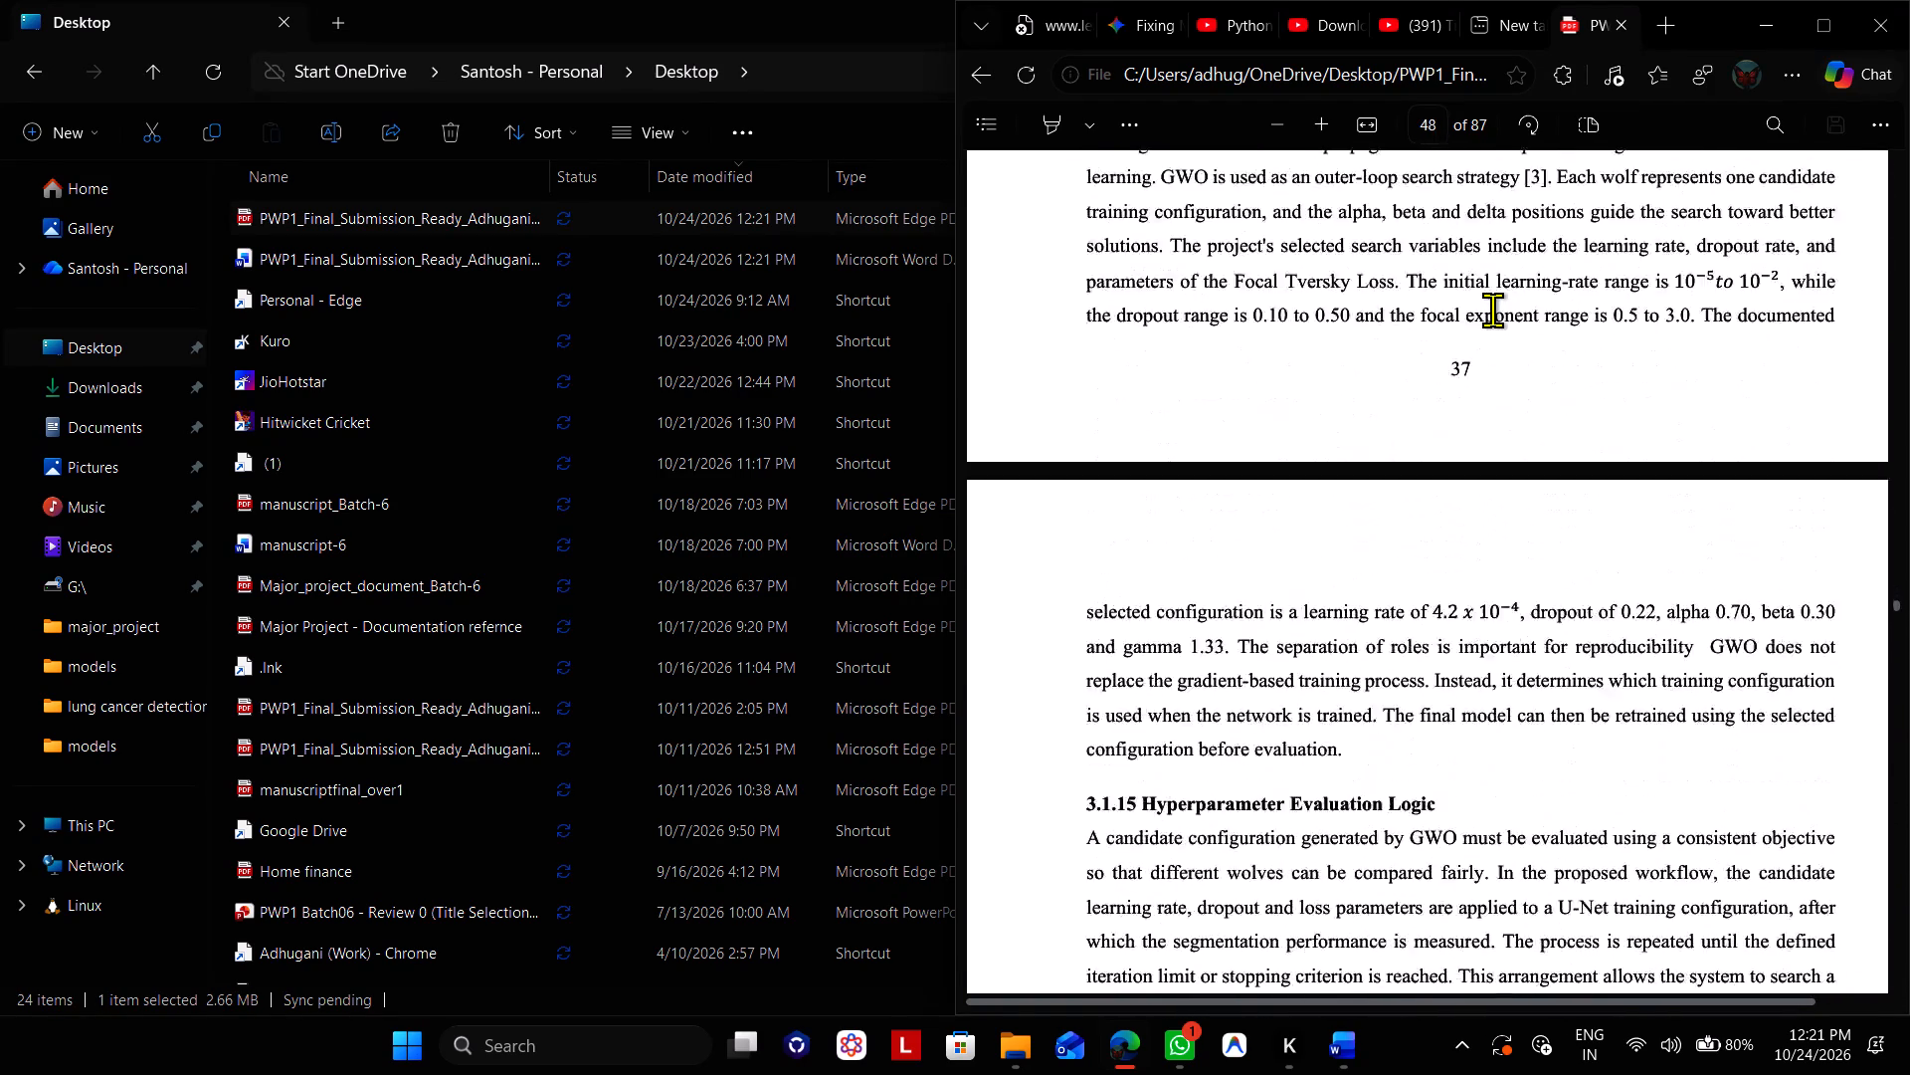
scroll(1492, 310, down, 13)
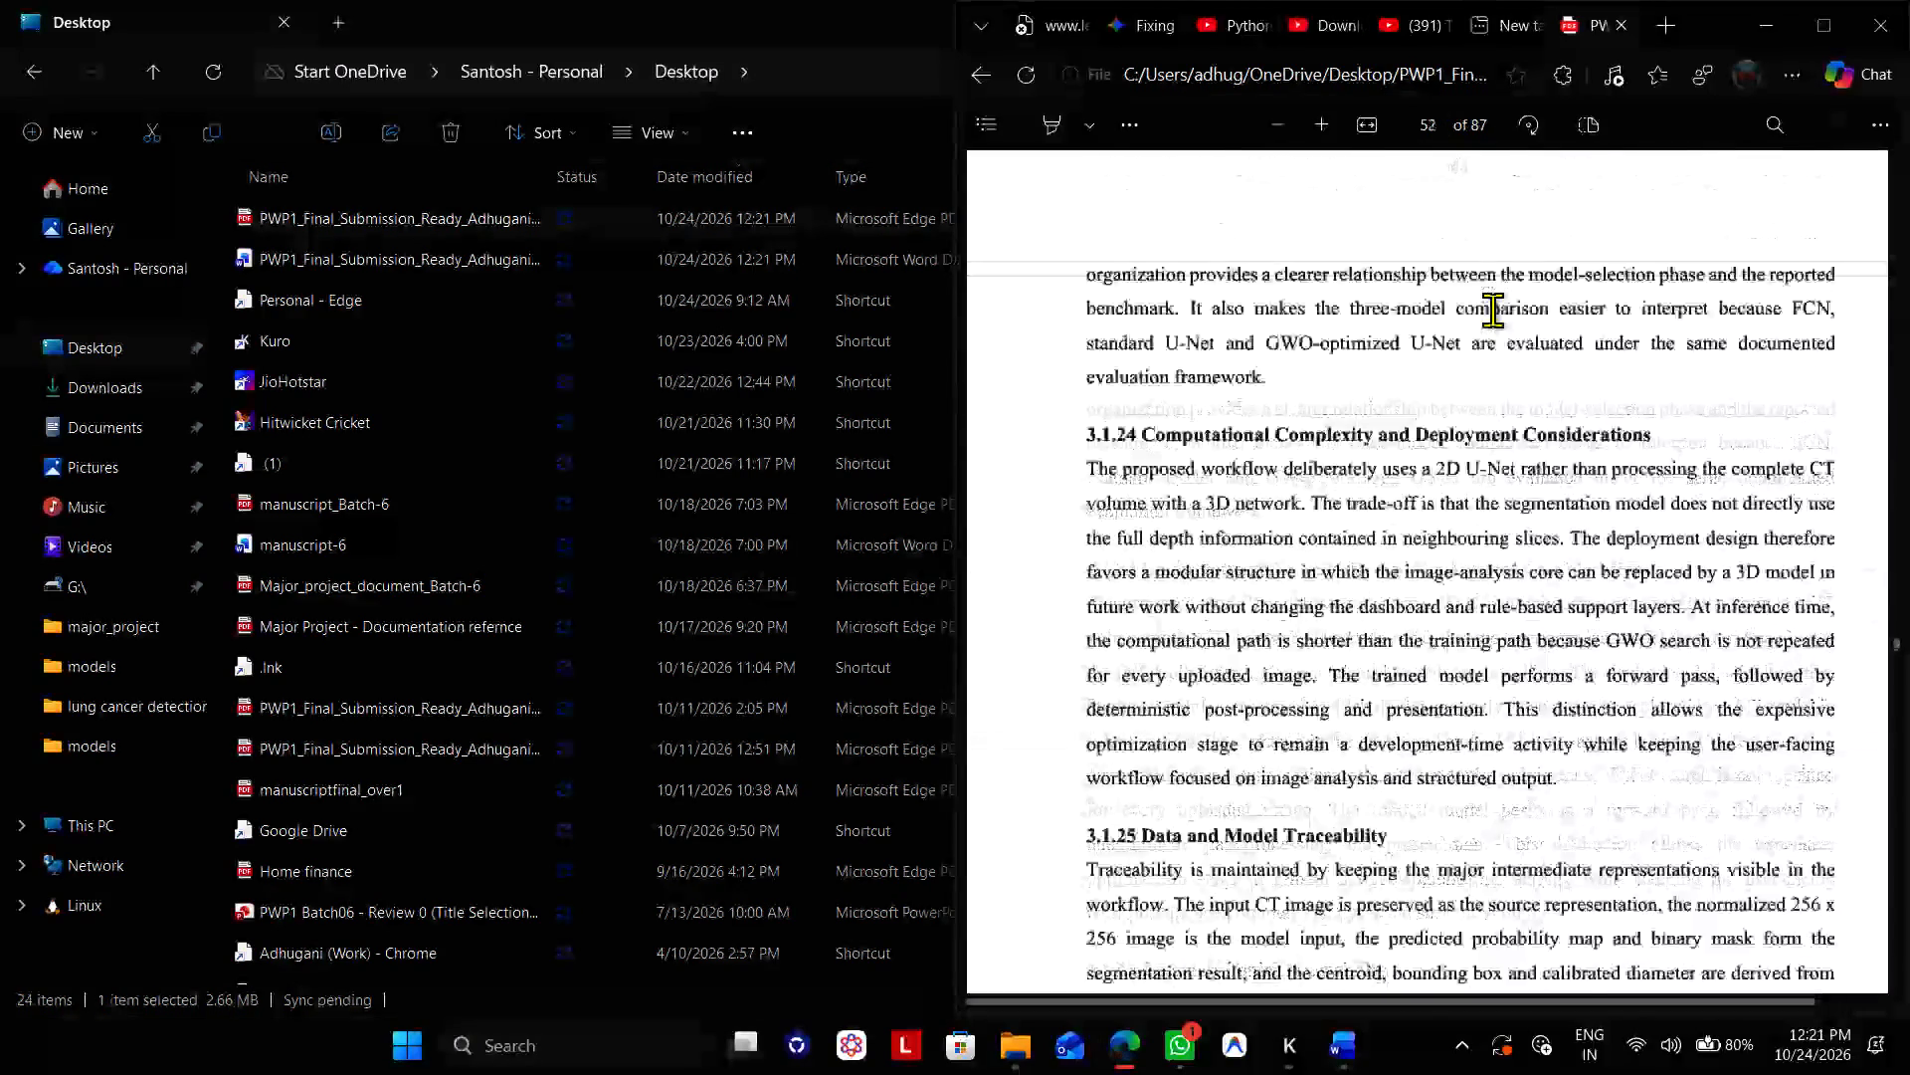
scroll(1492, 310, down, 5)
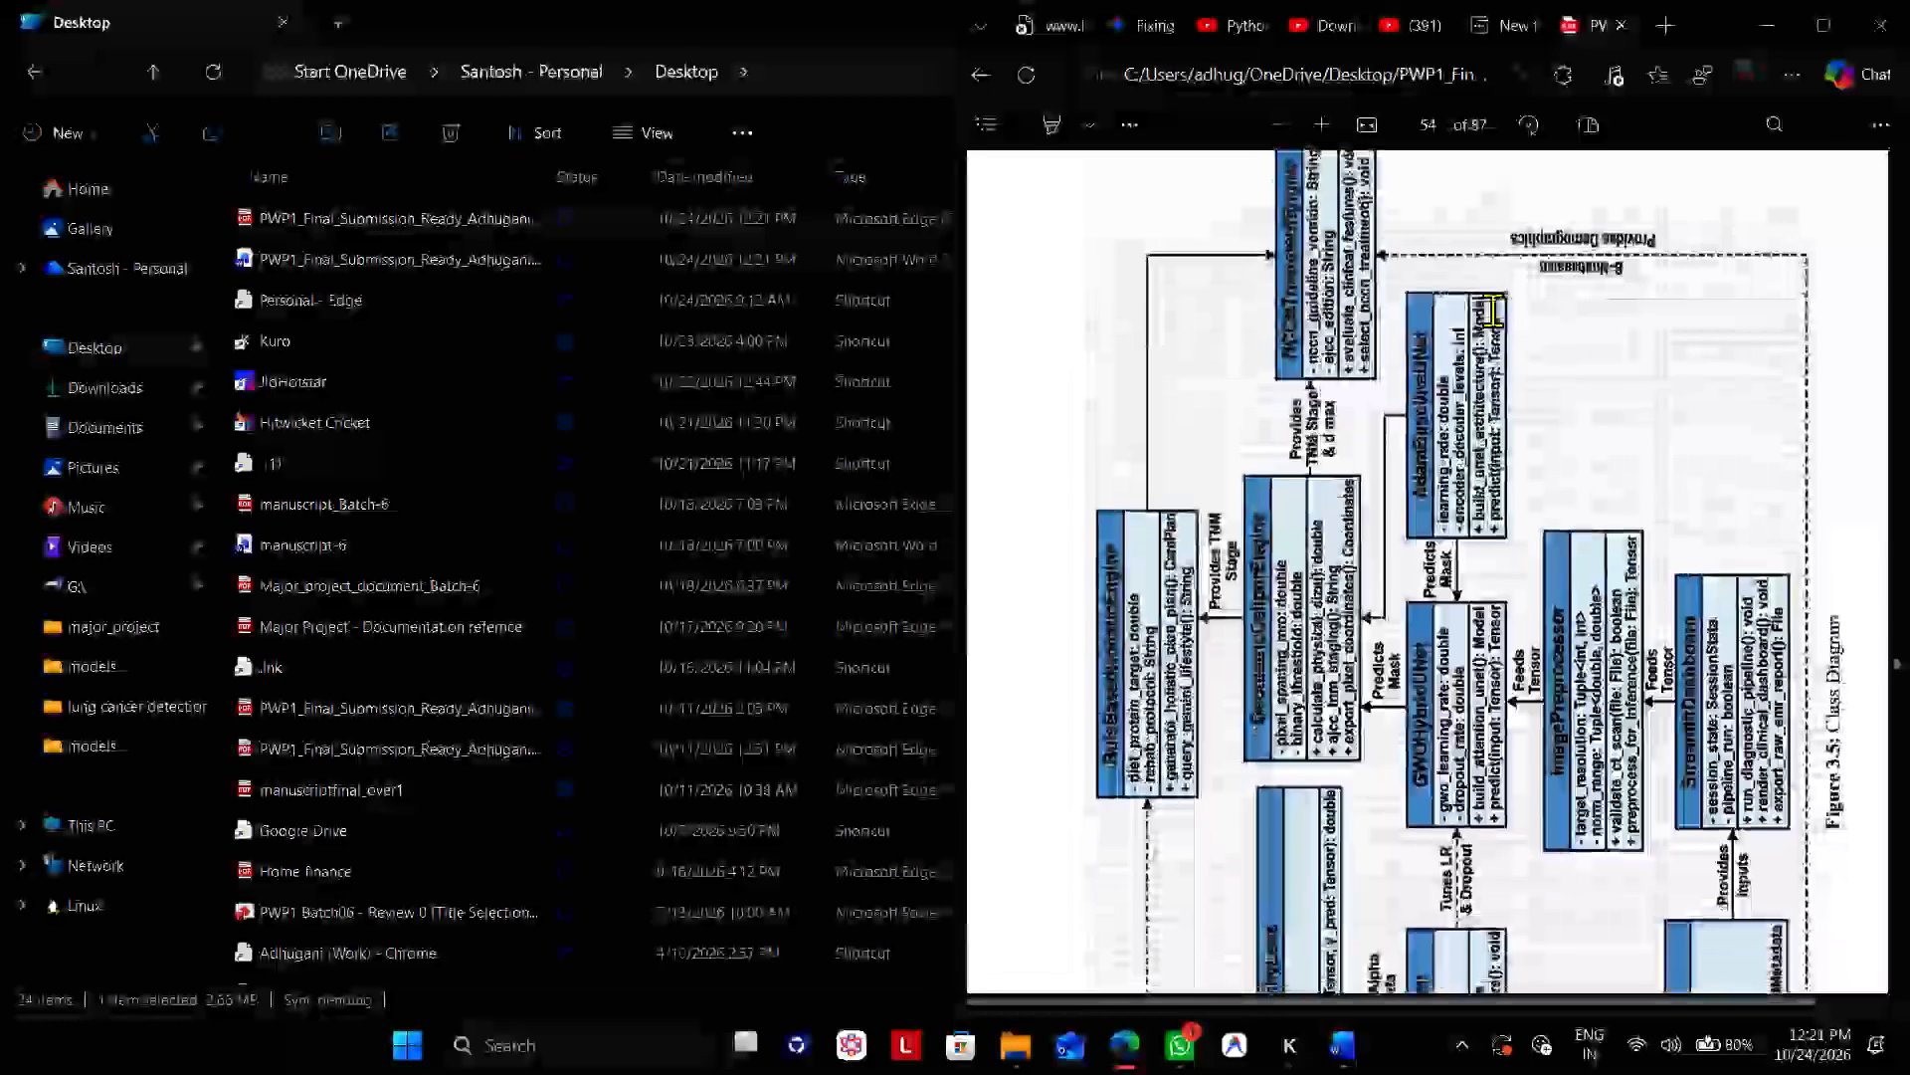
scroll(1492, 310, down, 2)
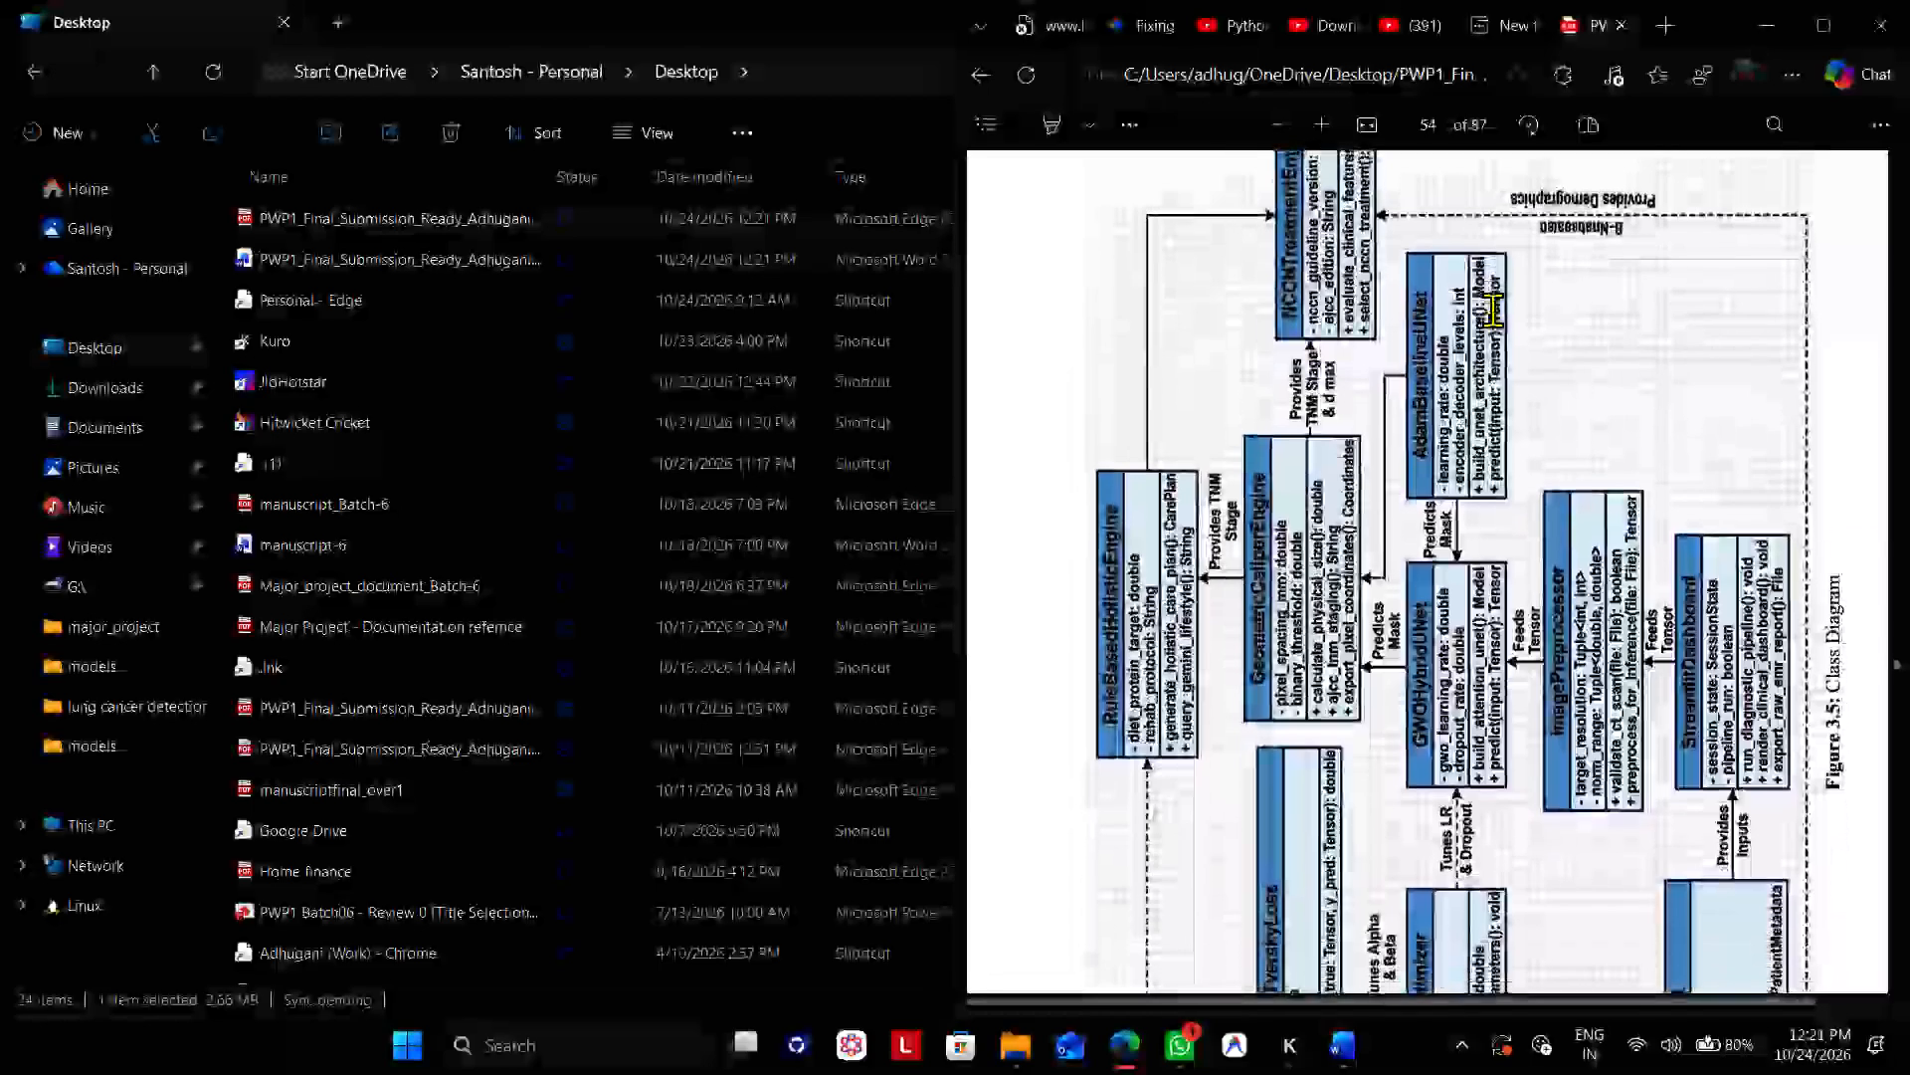
scroll(1492, 310, down, 1)
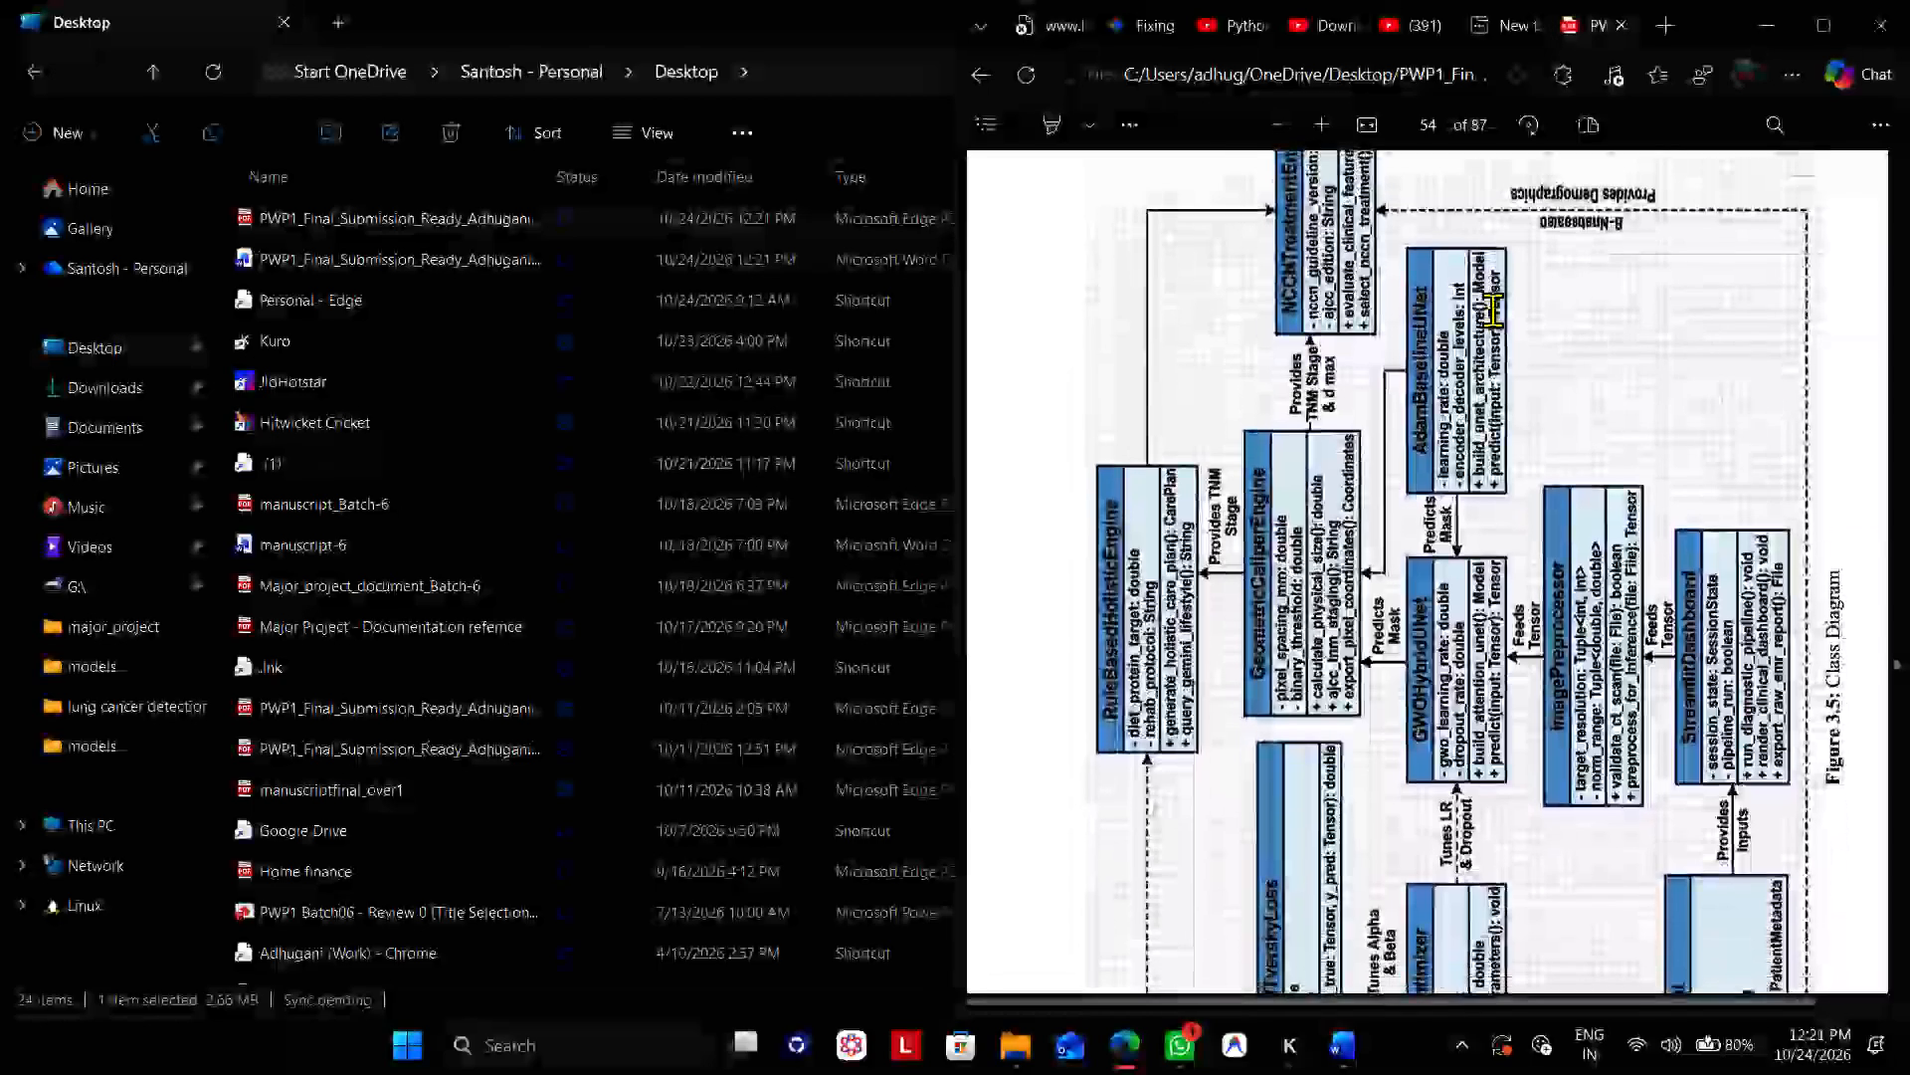
scroll(1492, 310, down, 2)
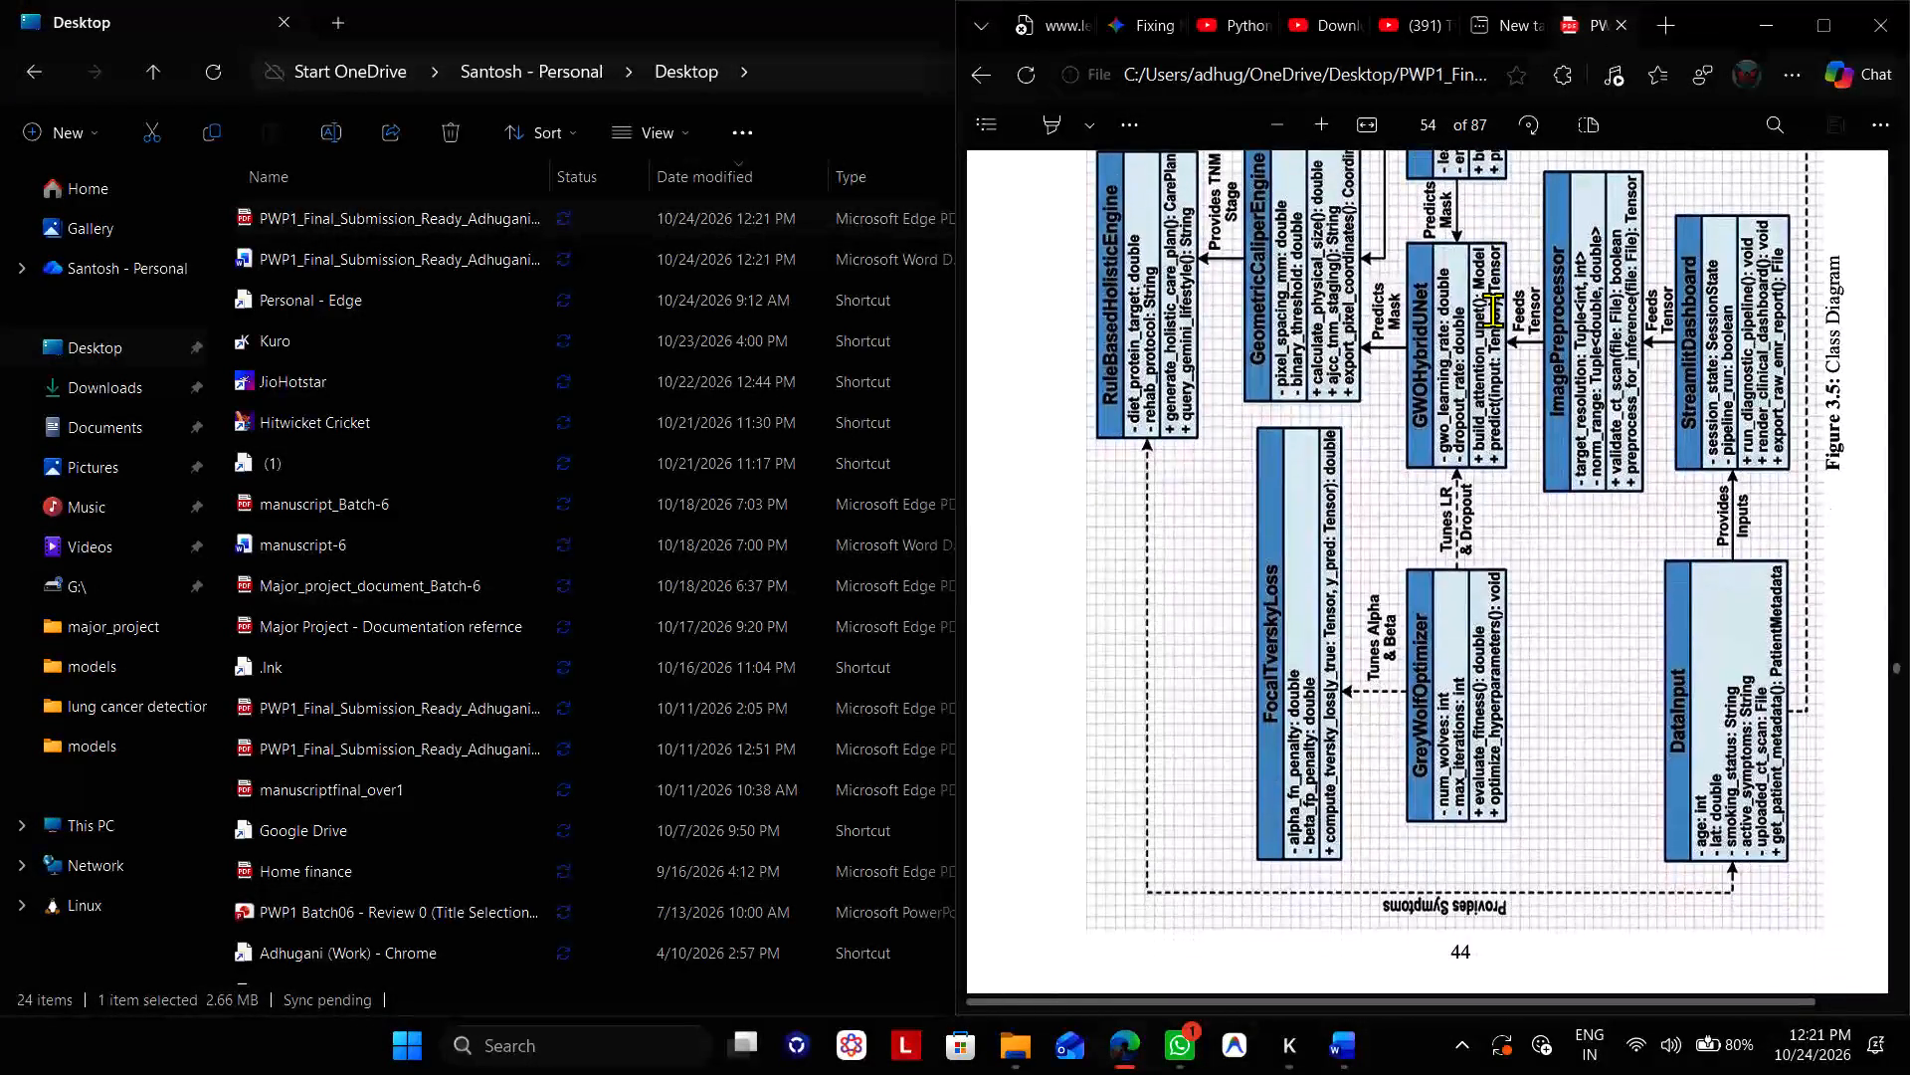
scroll(1492, 310, up, 2)
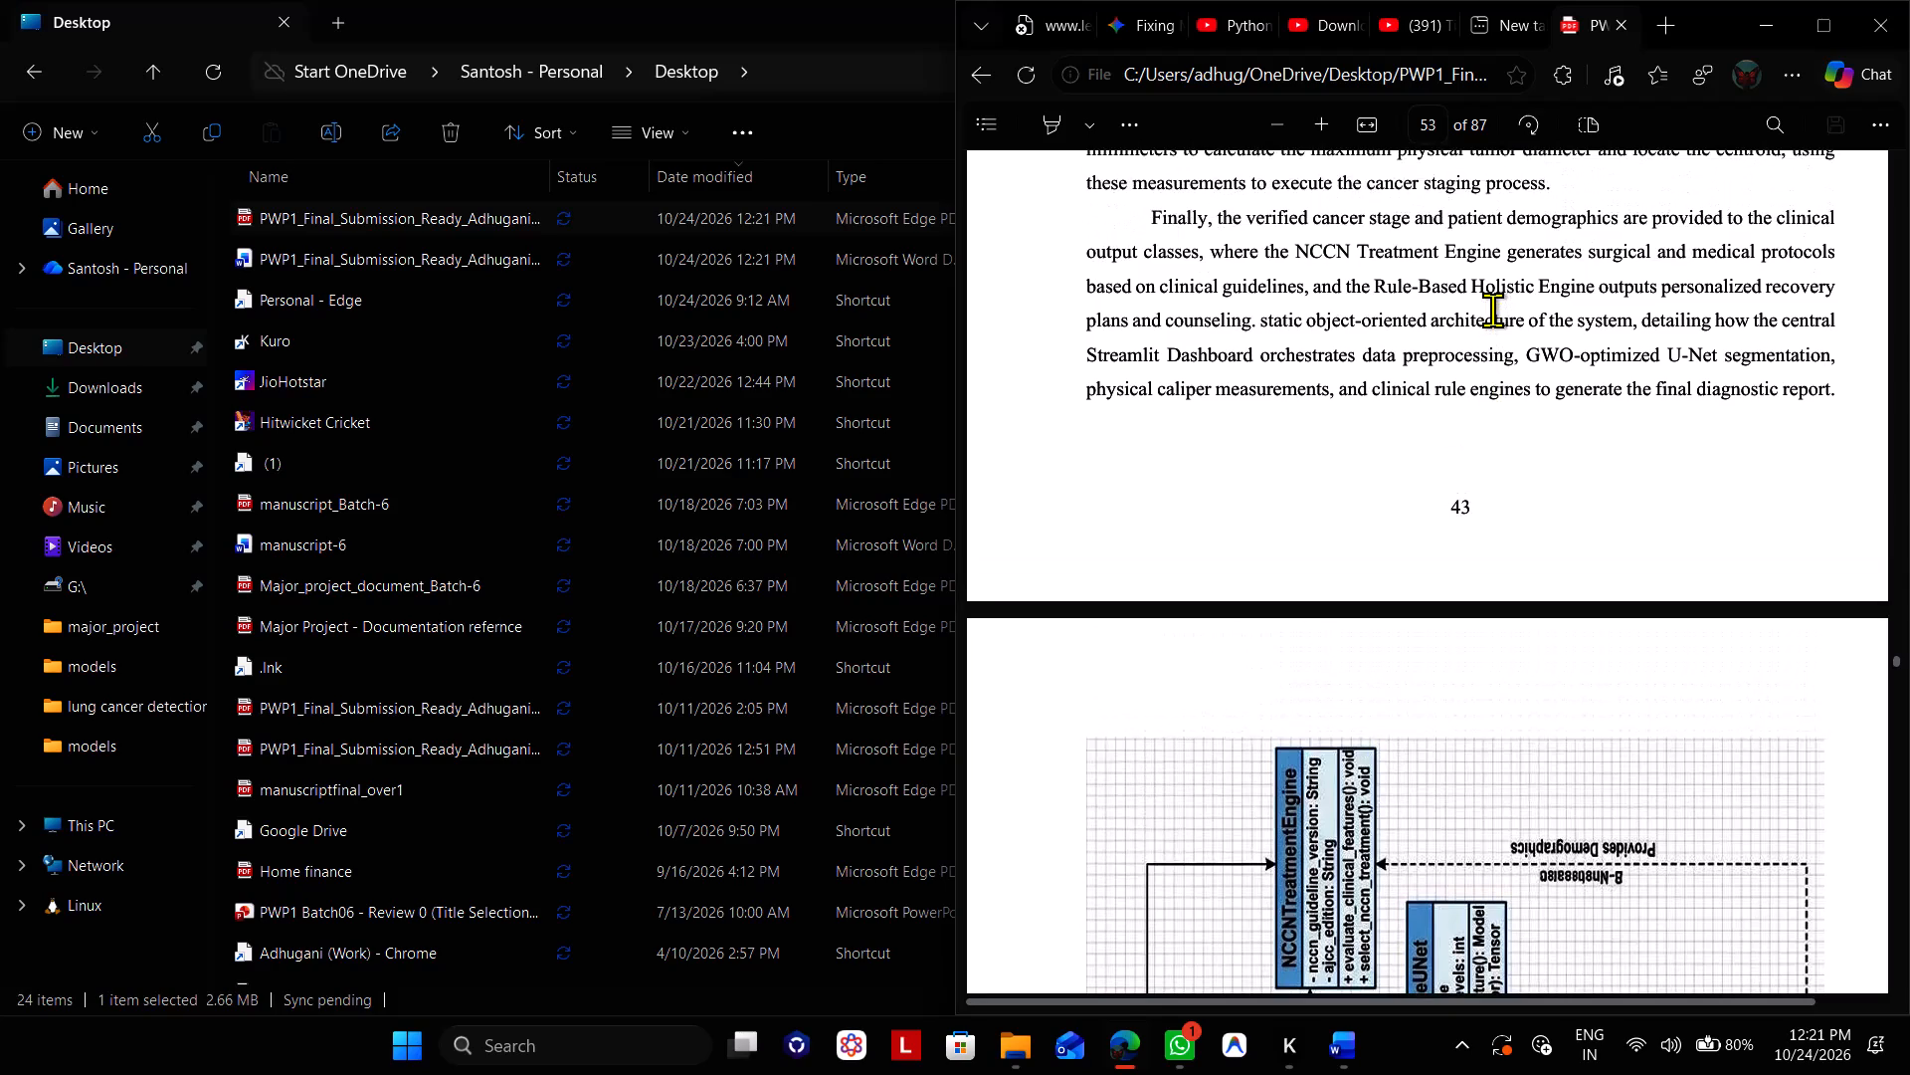
scroll(1492, 310, down, 1)
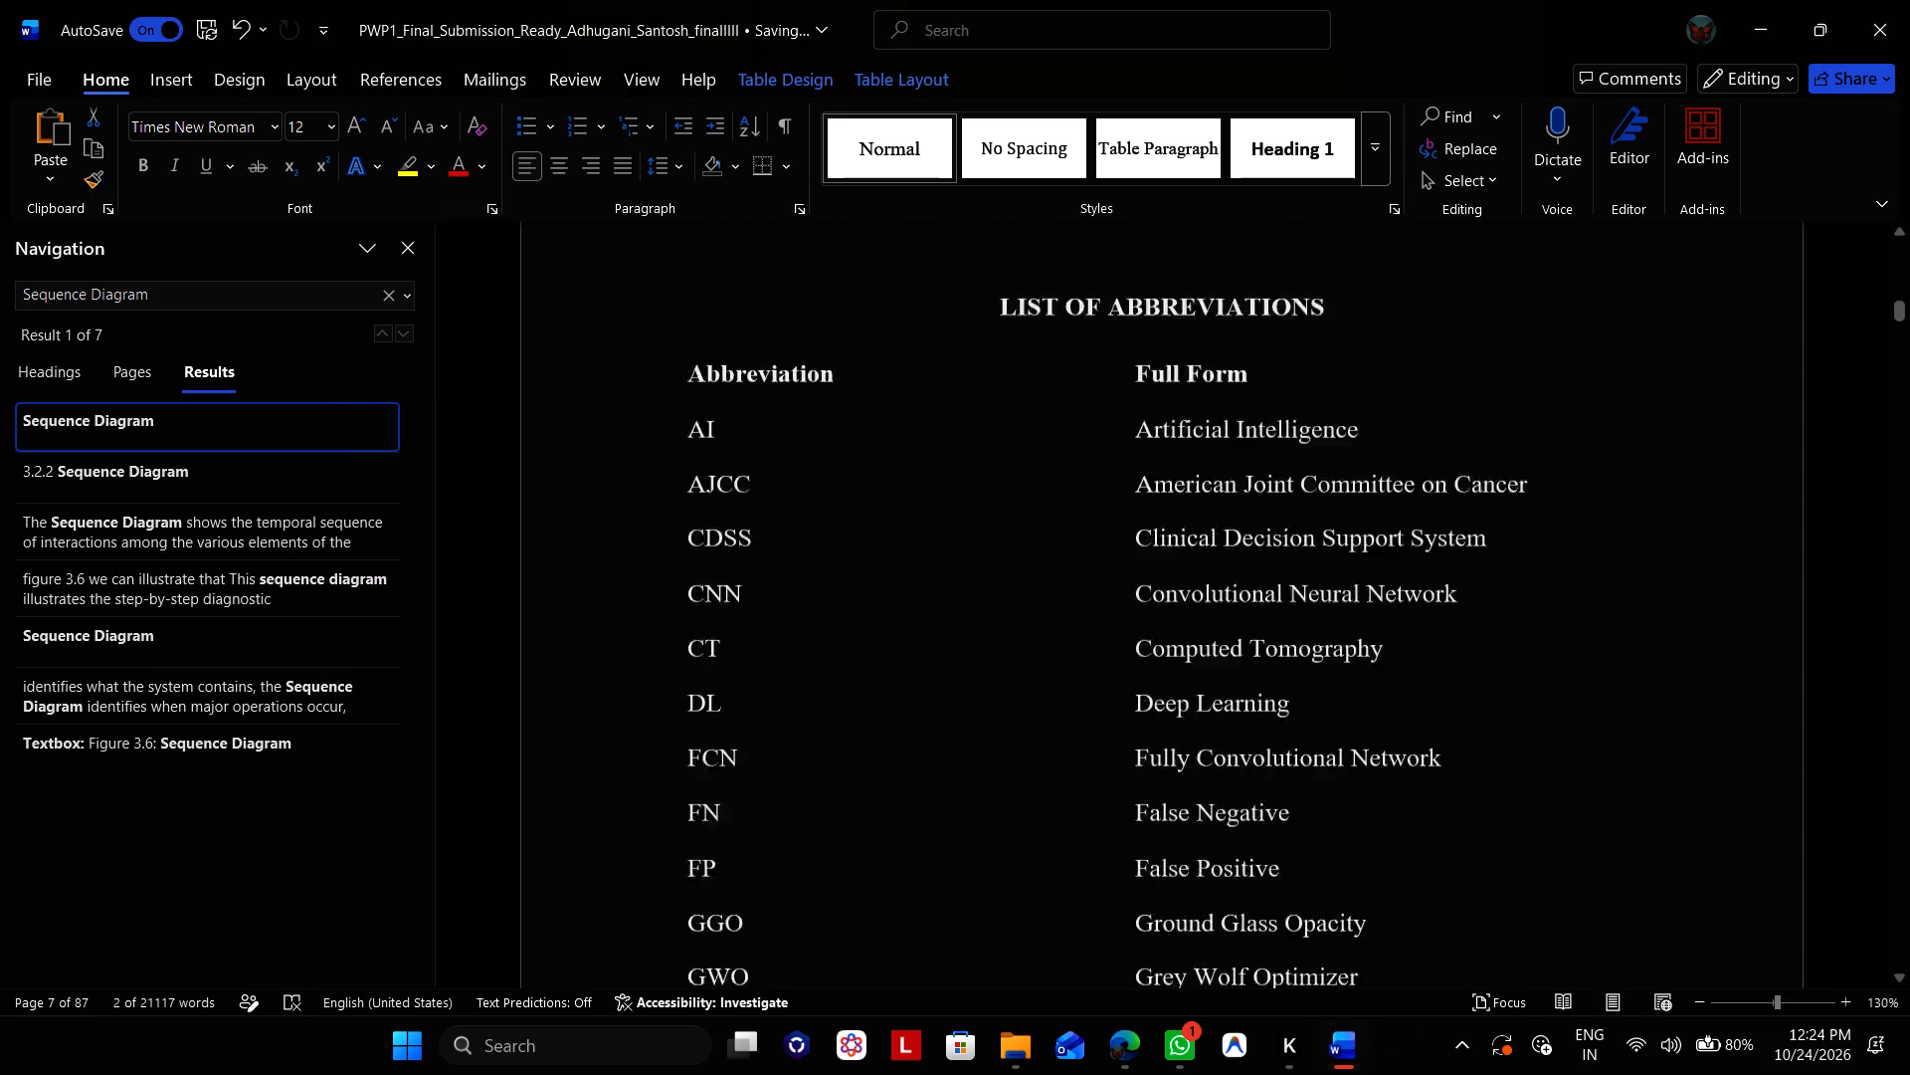
scroll(775, 727, down, 20)
scroll(775, 727, down, 20)
scroll(775, 727, down, 20)
scroll(775, 727, down, 2)
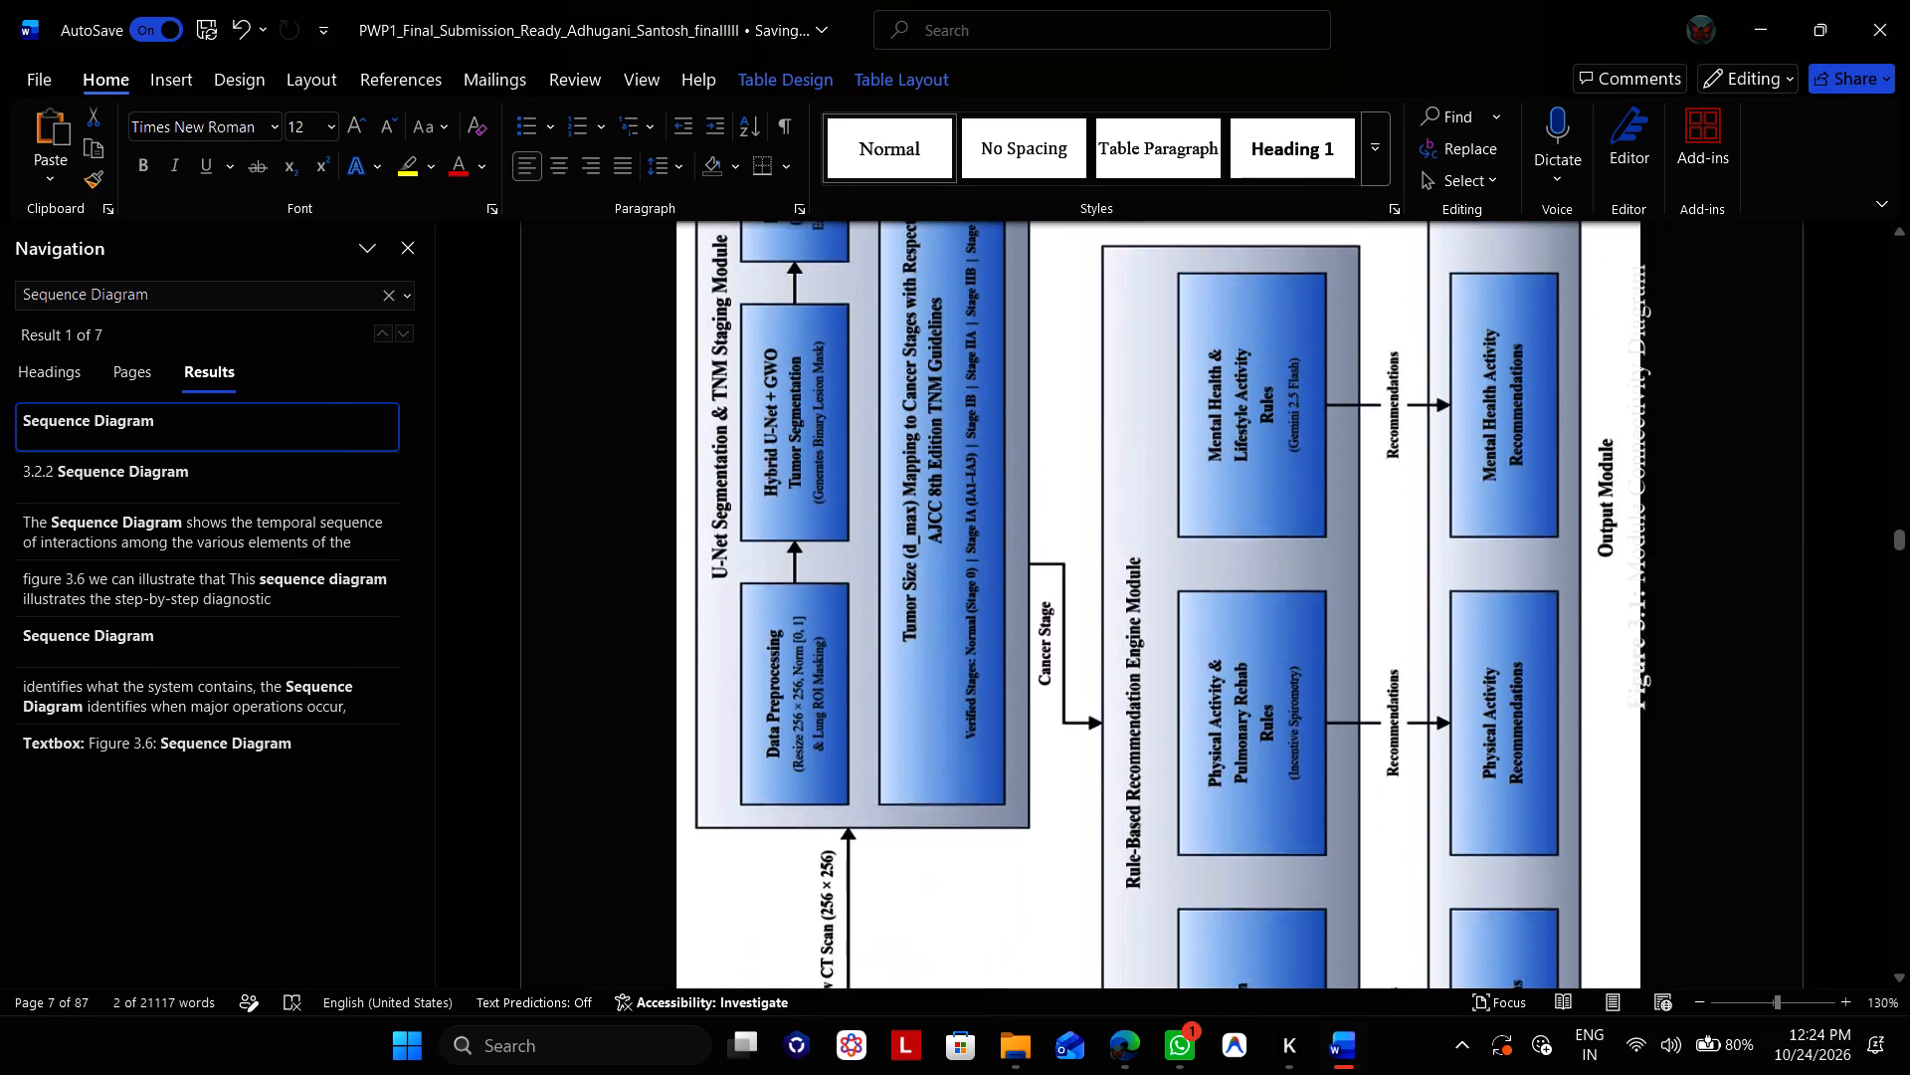
scroll(775, 727, down, 3)
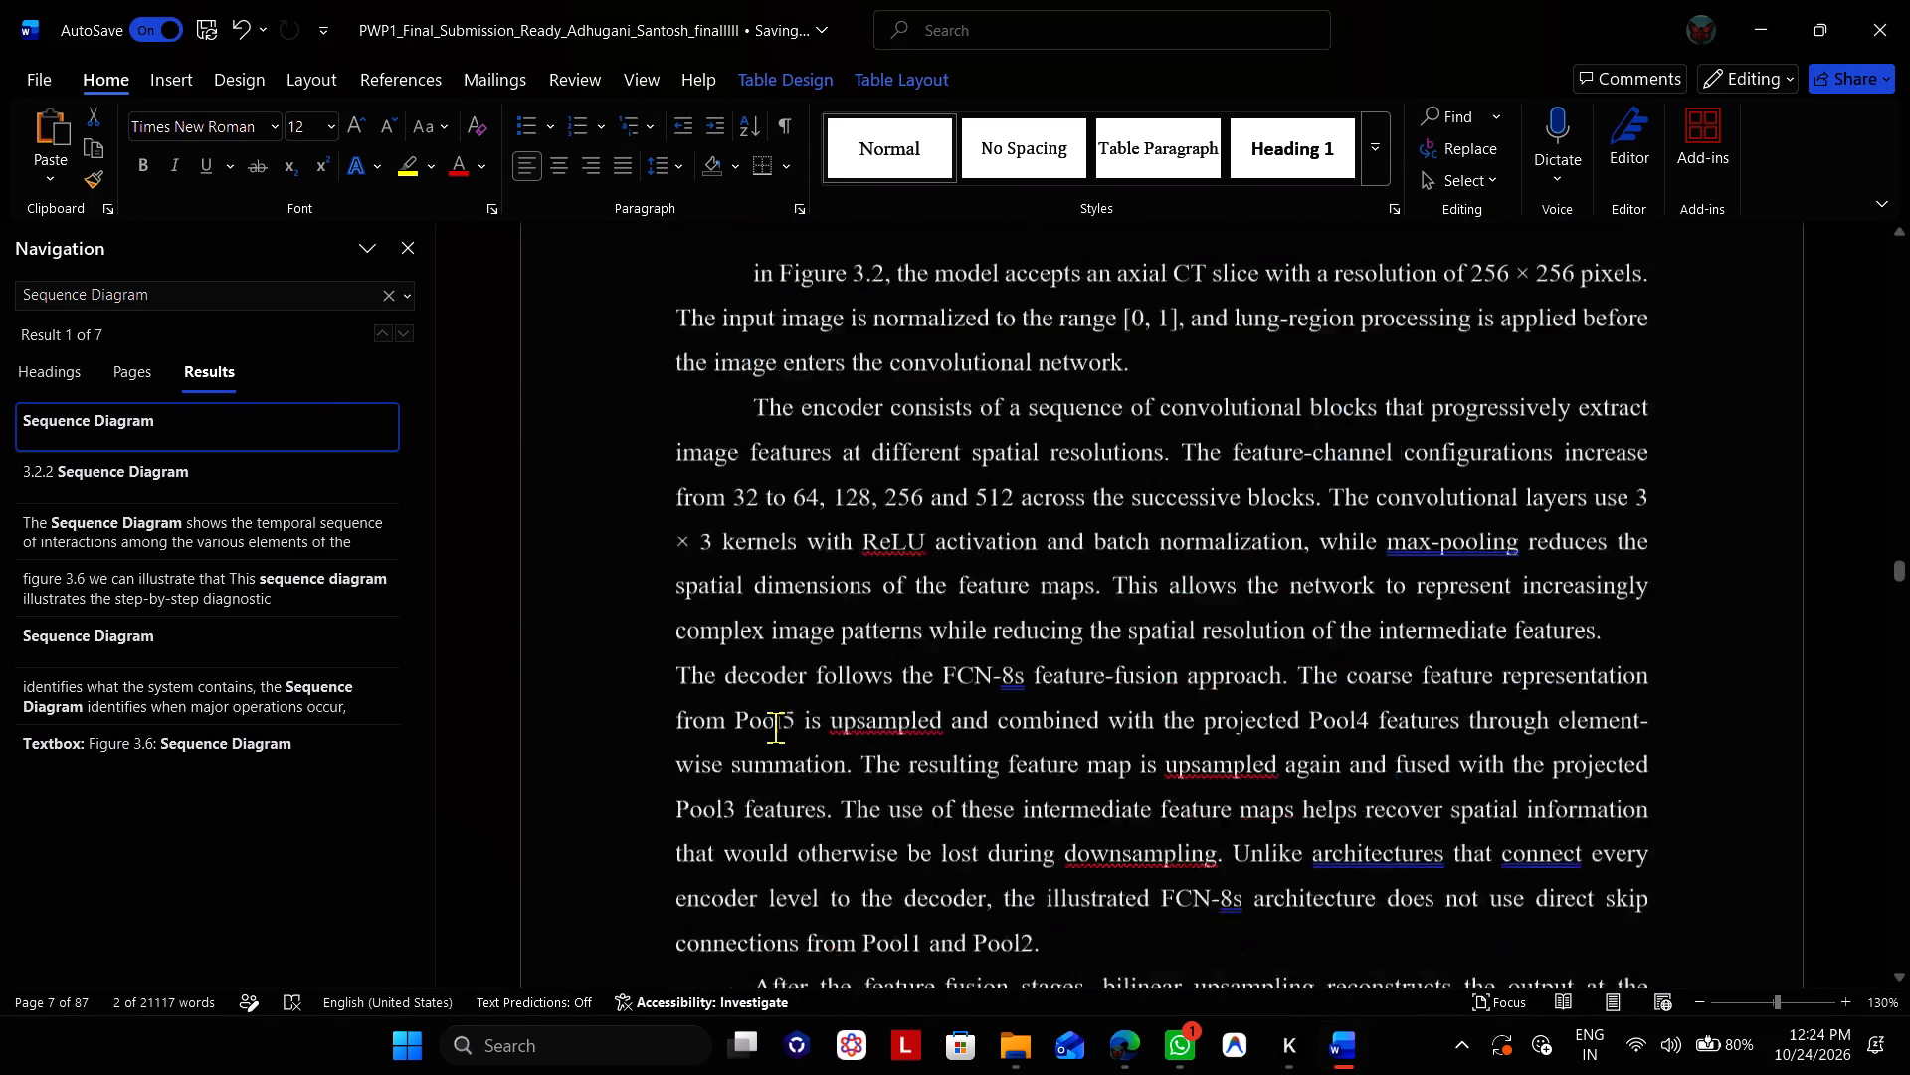
scroll(775, 727, down, 3)
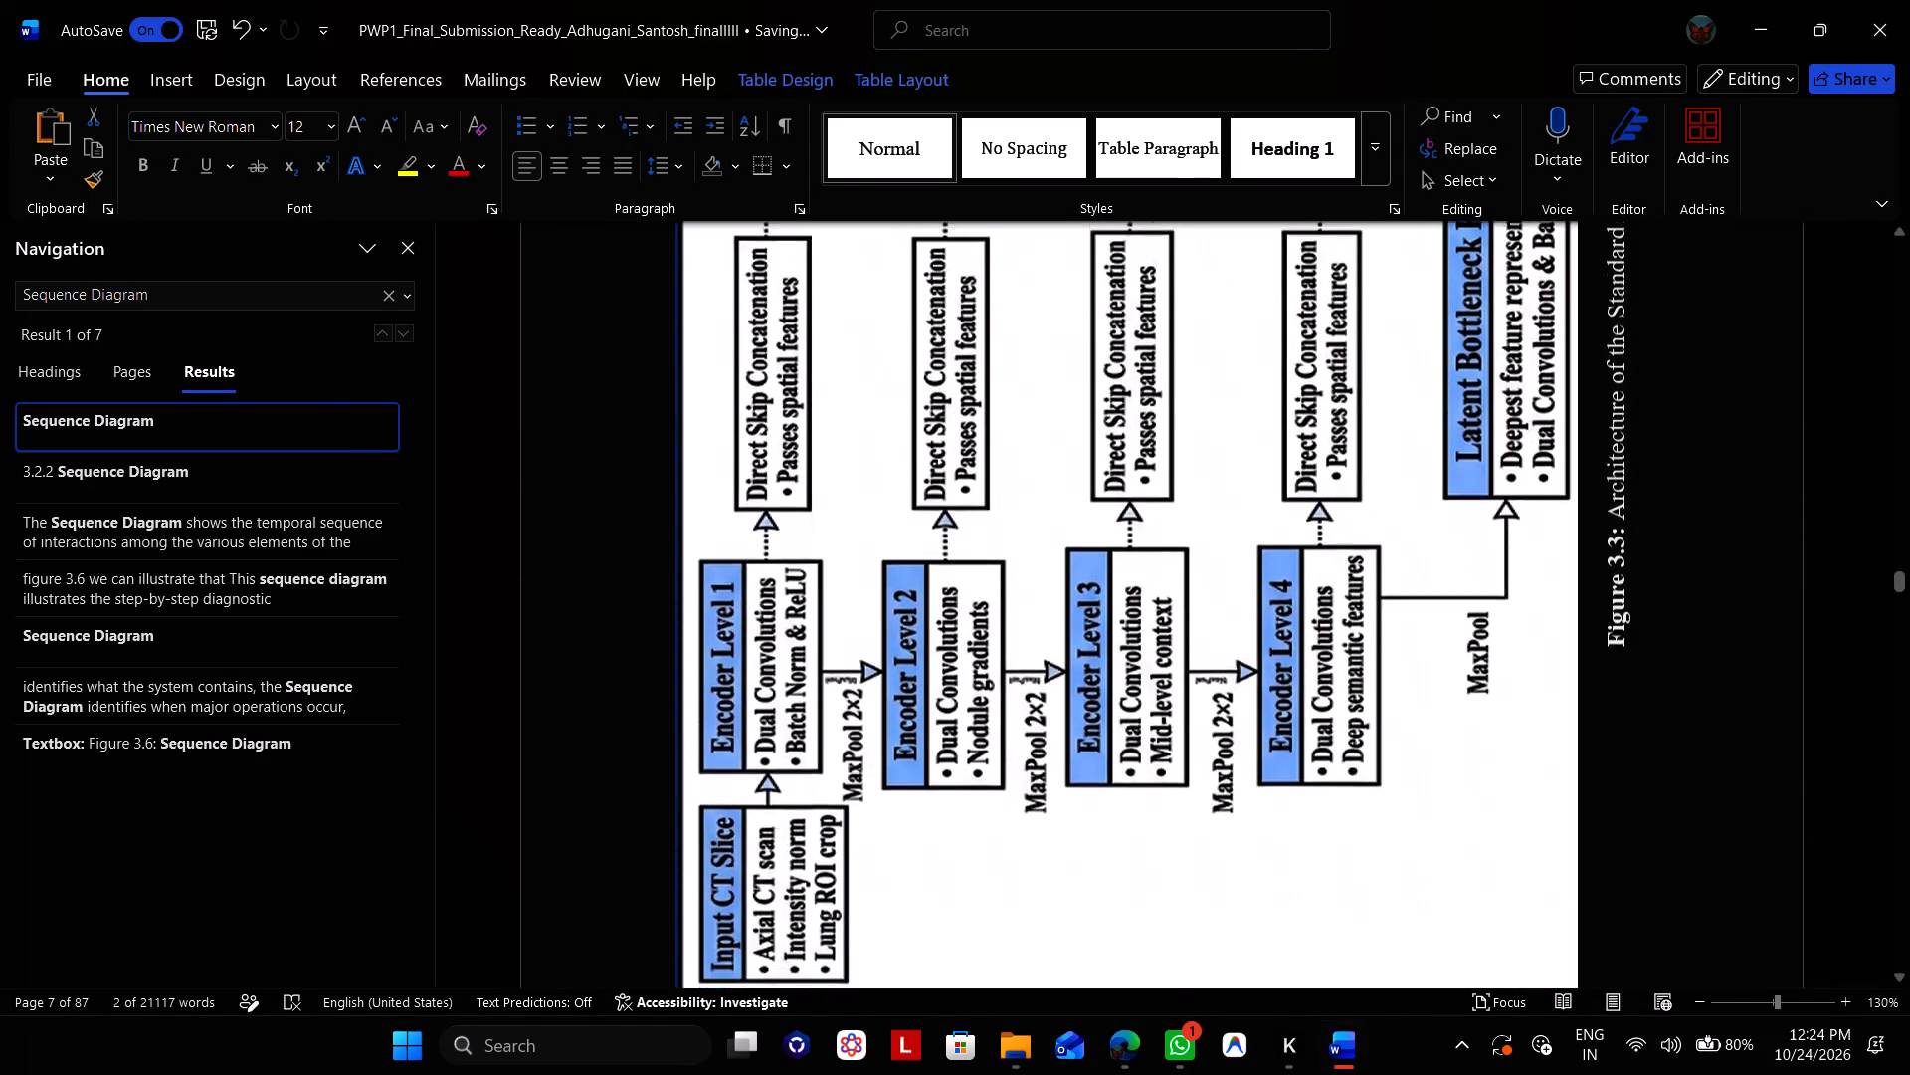
scroll(775, 727, down, 6)
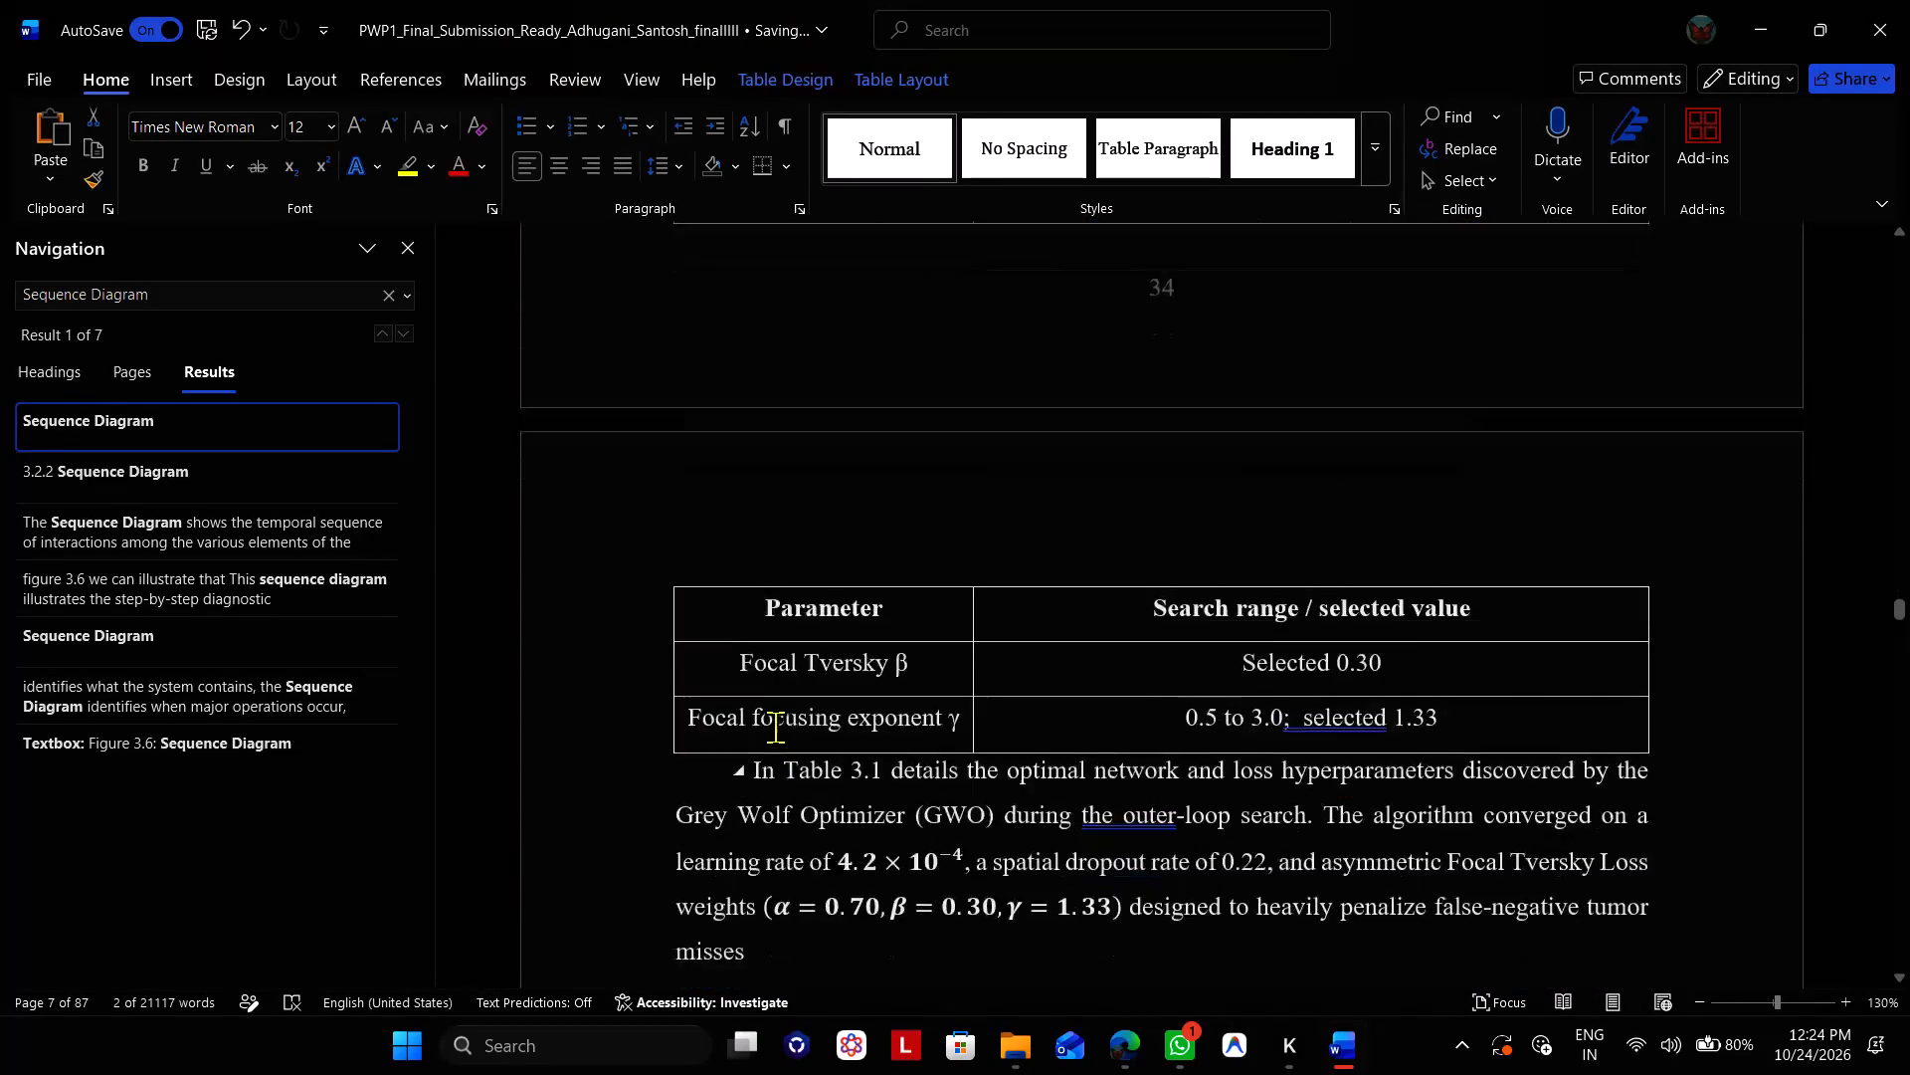
scroll(775, 727, down, 7)
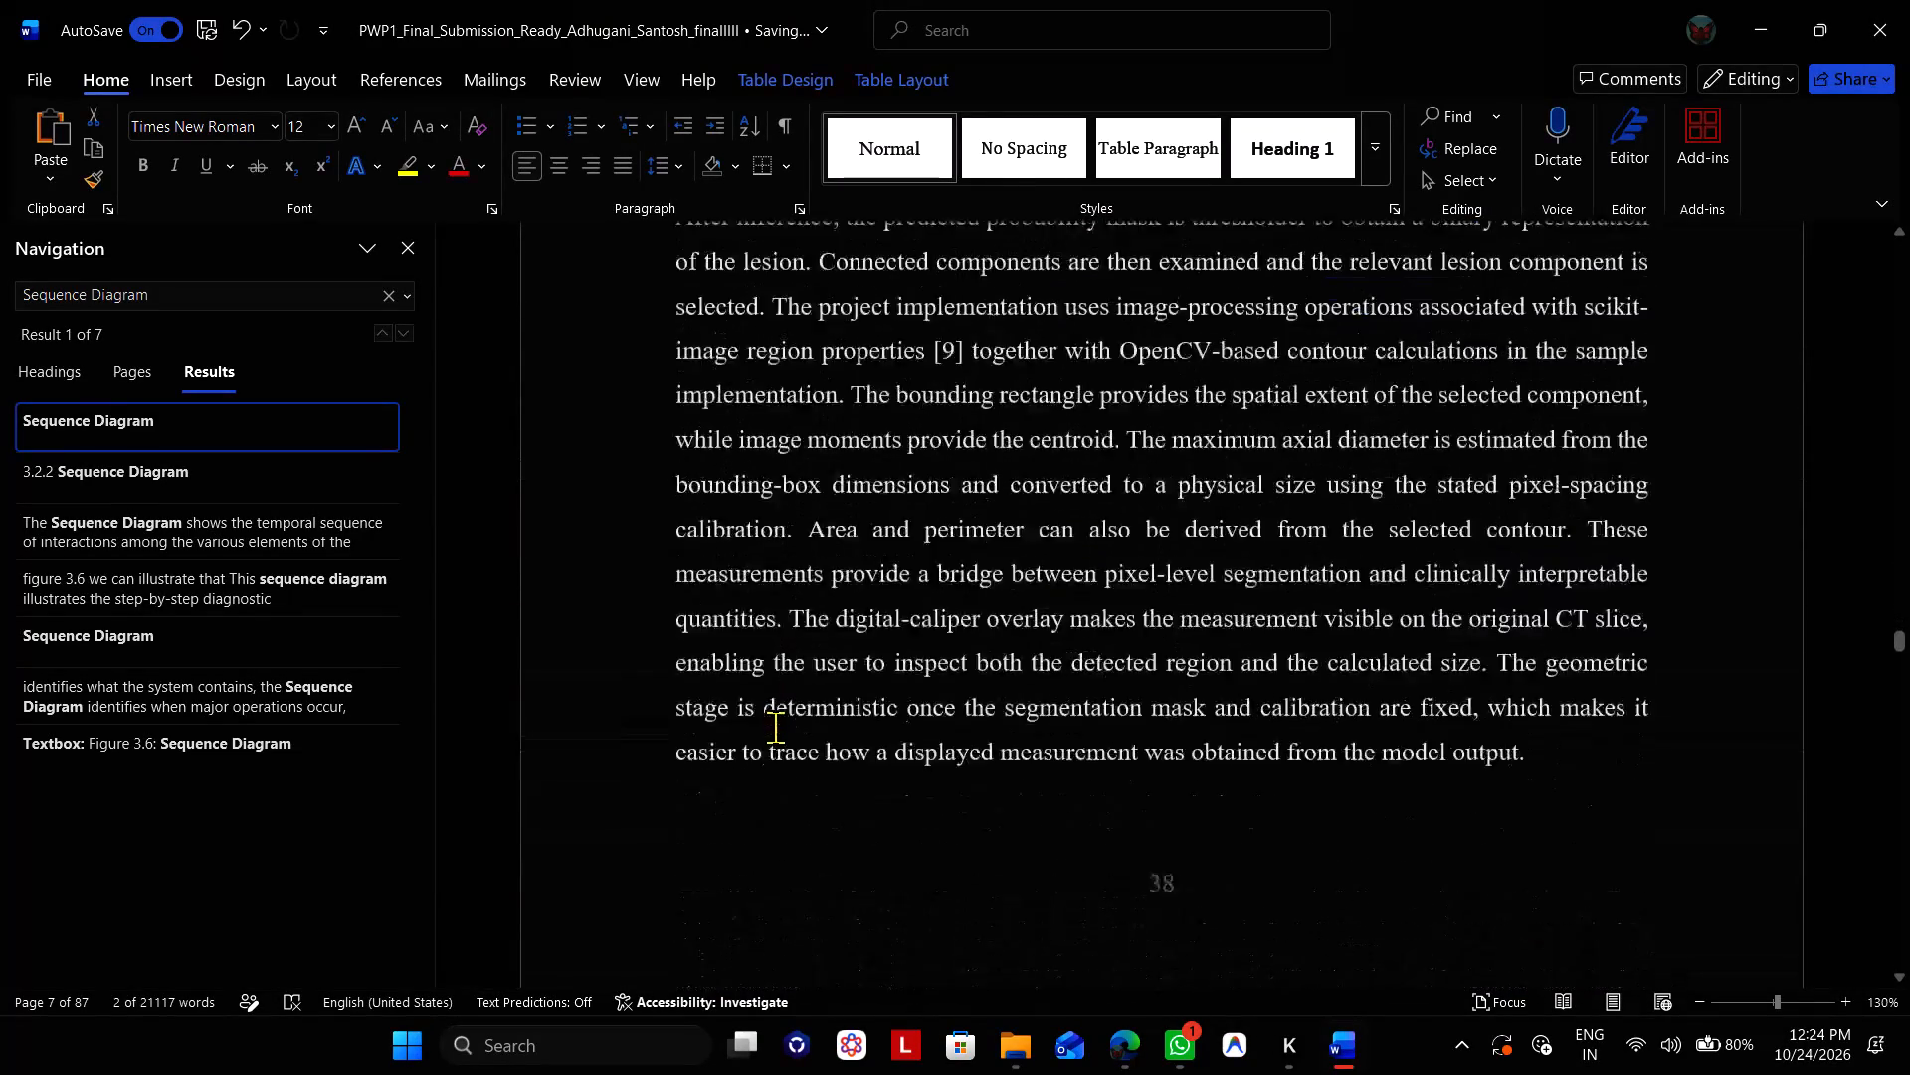
scroll(775, 727, down, 5)
scroll(775, 727, up, 1)
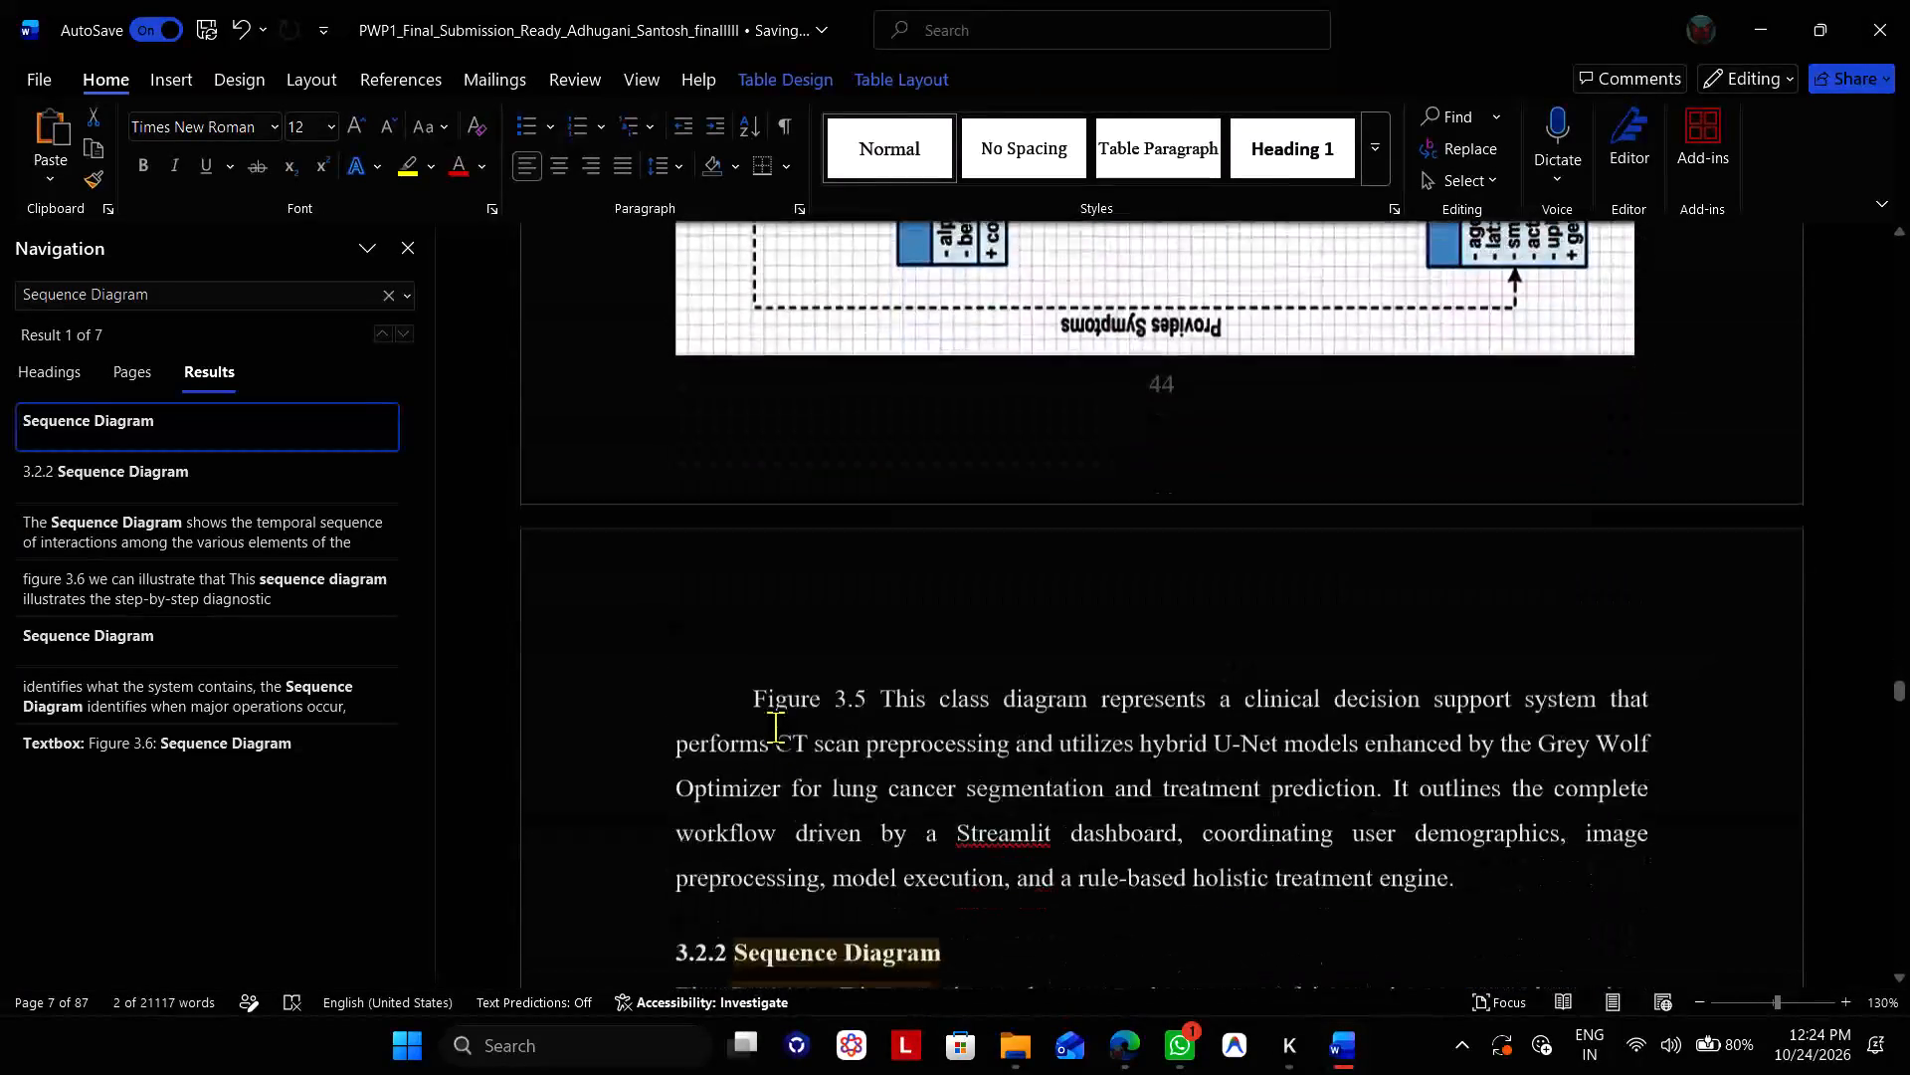
scroll(775, 727, up, 1)
scroll(778, 727, down, 1)
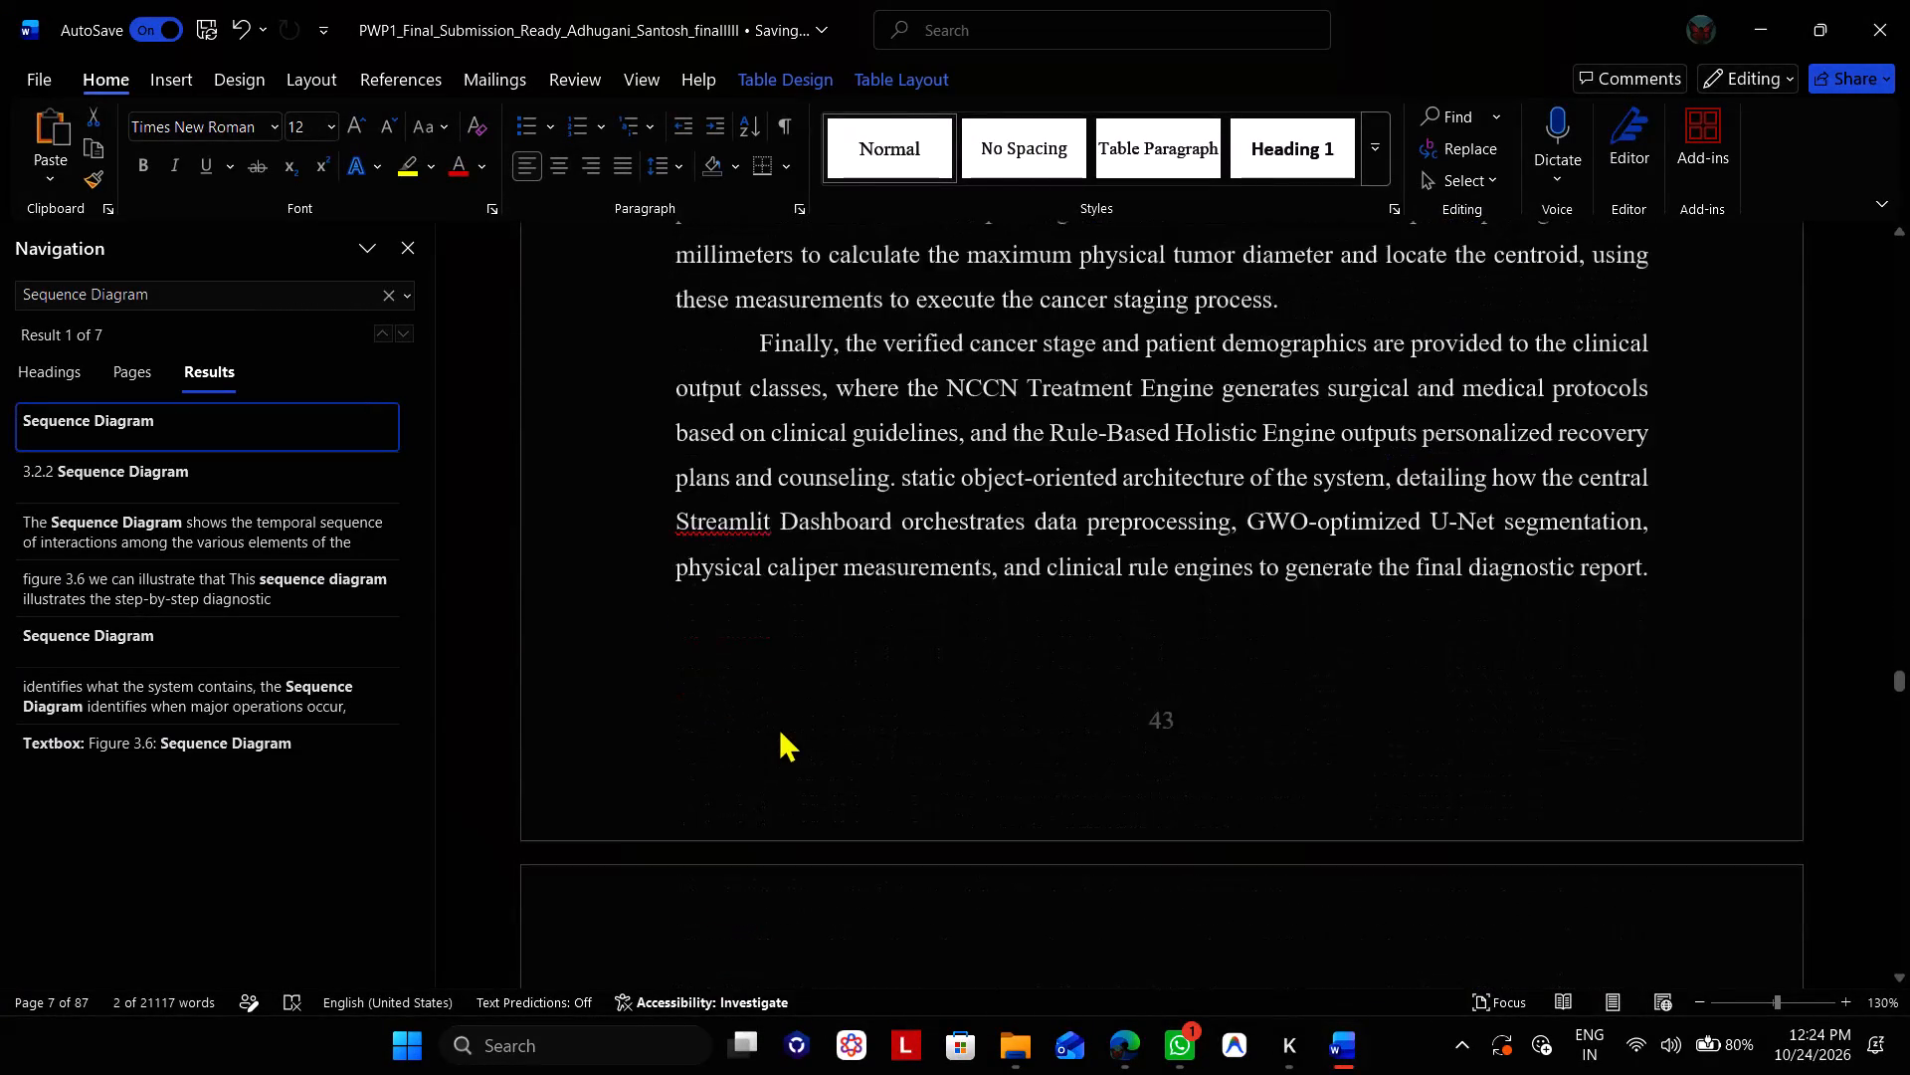
scroll(778, 727, down, 2)
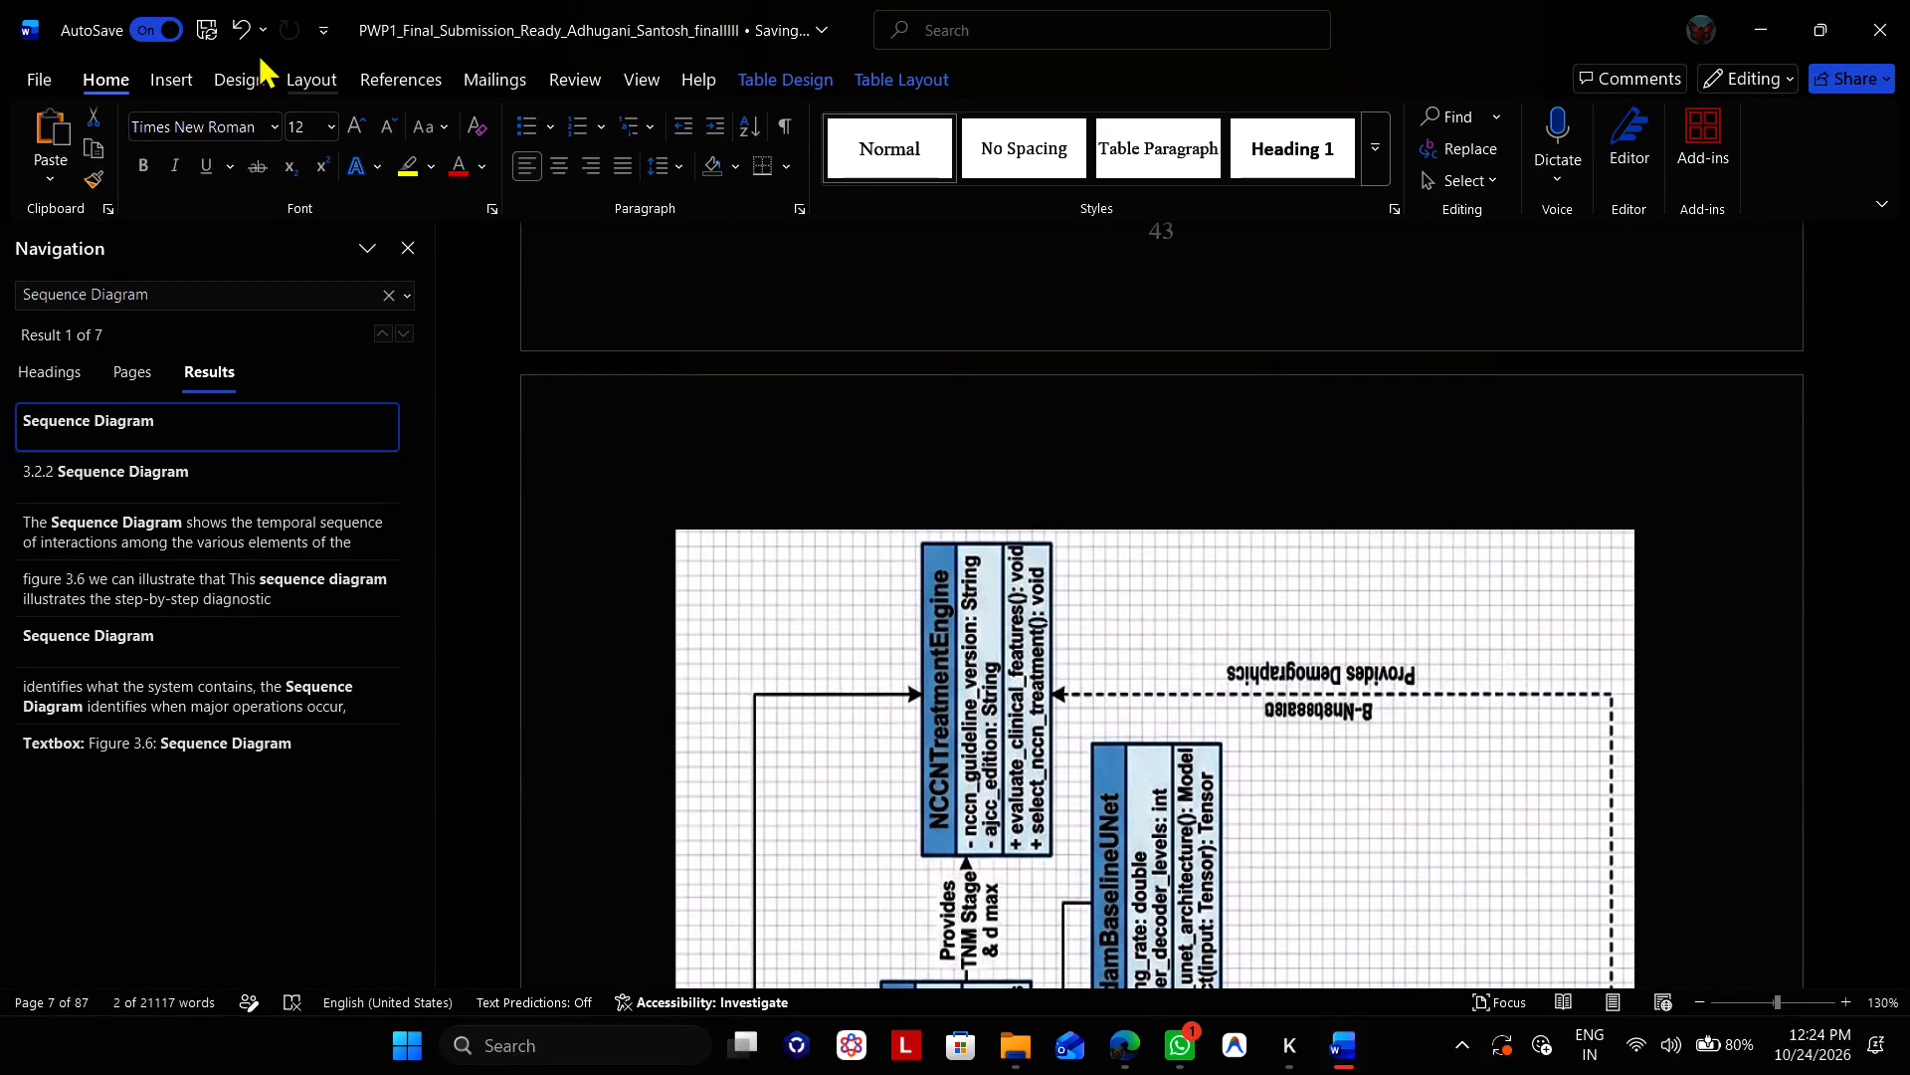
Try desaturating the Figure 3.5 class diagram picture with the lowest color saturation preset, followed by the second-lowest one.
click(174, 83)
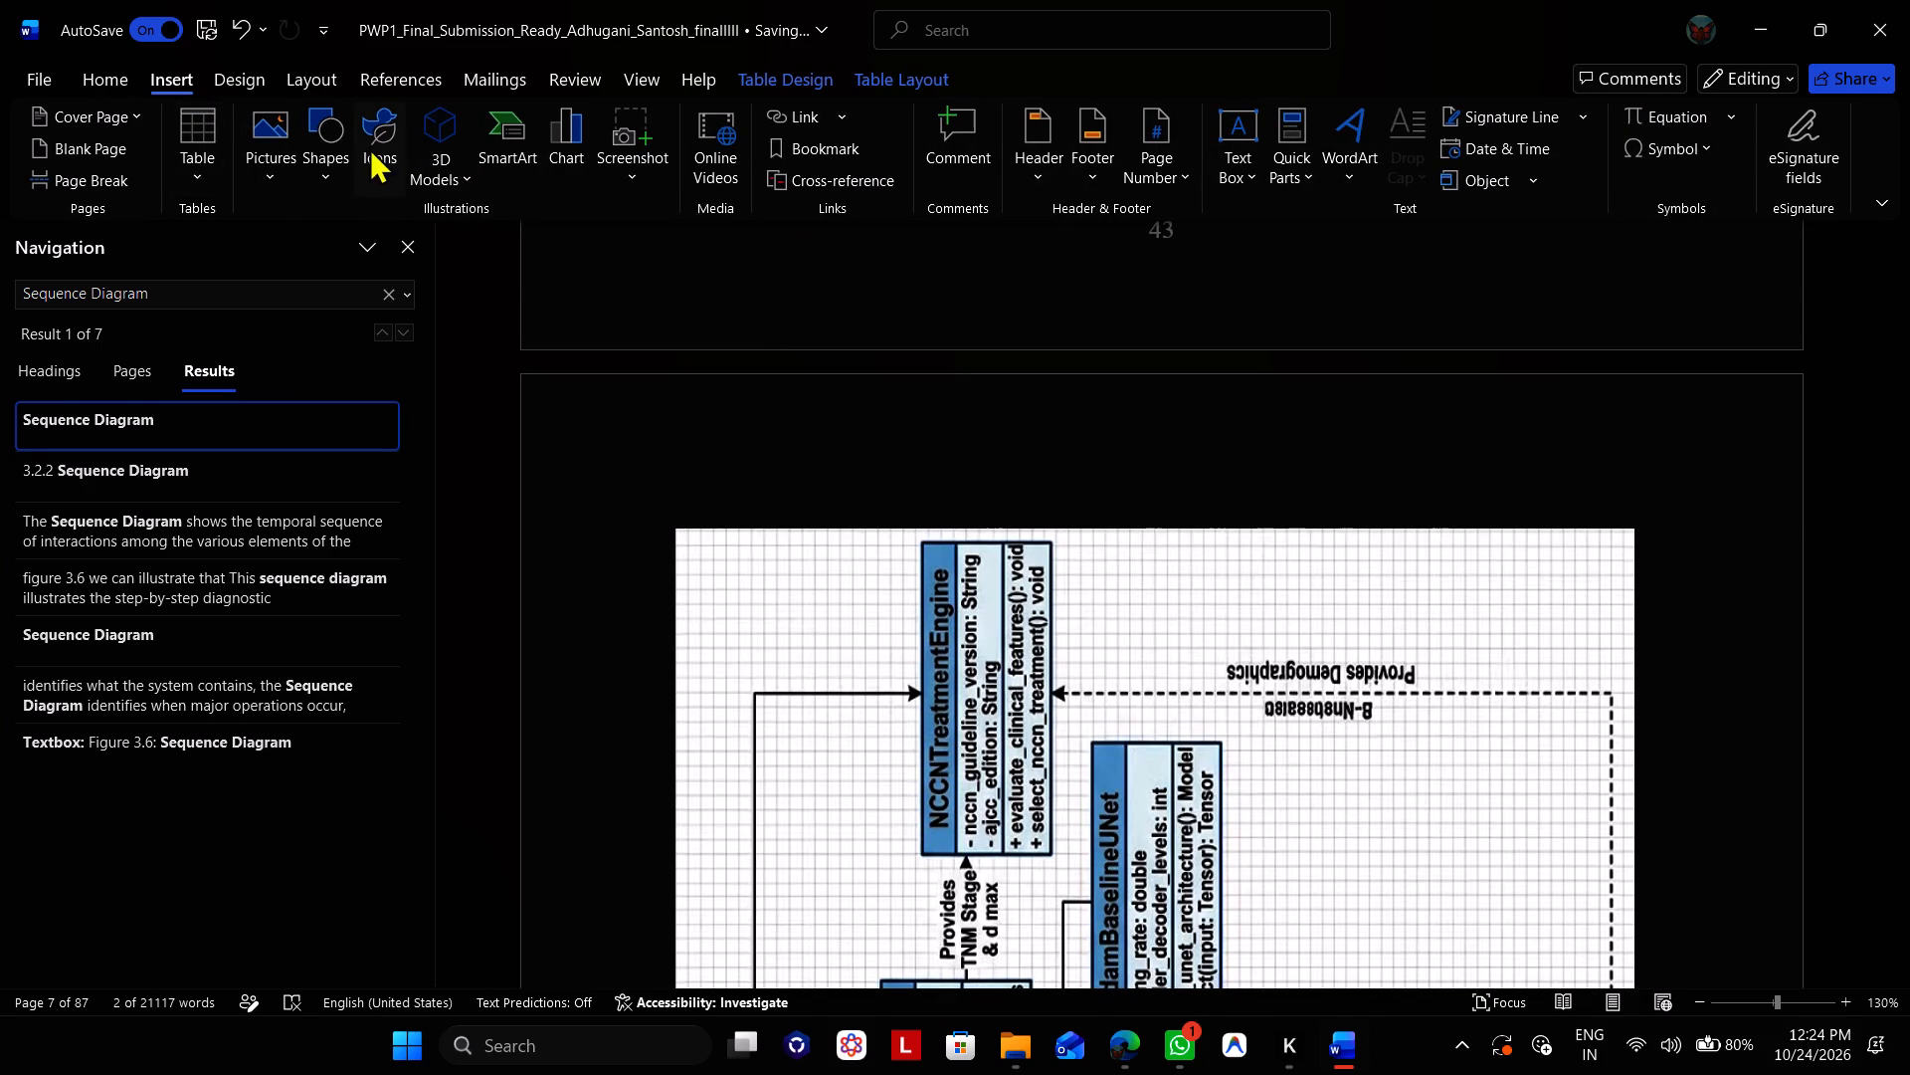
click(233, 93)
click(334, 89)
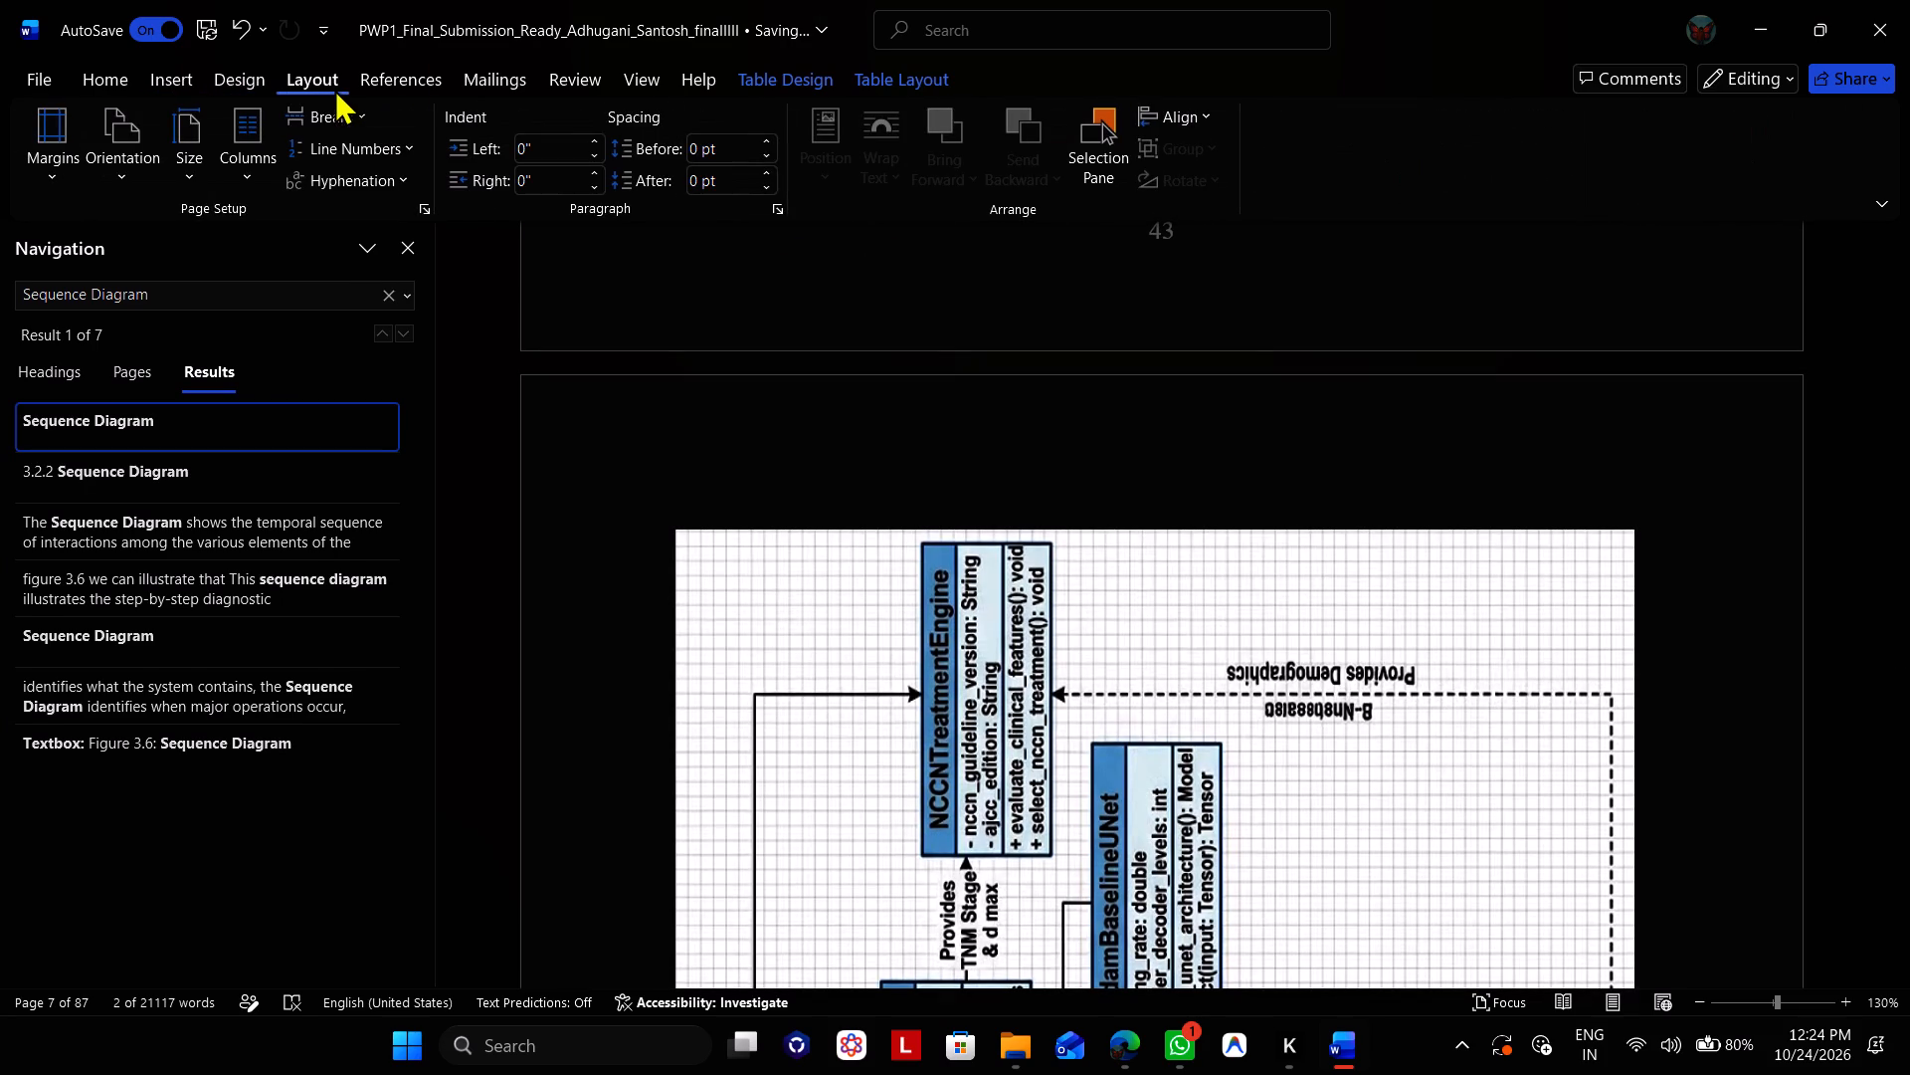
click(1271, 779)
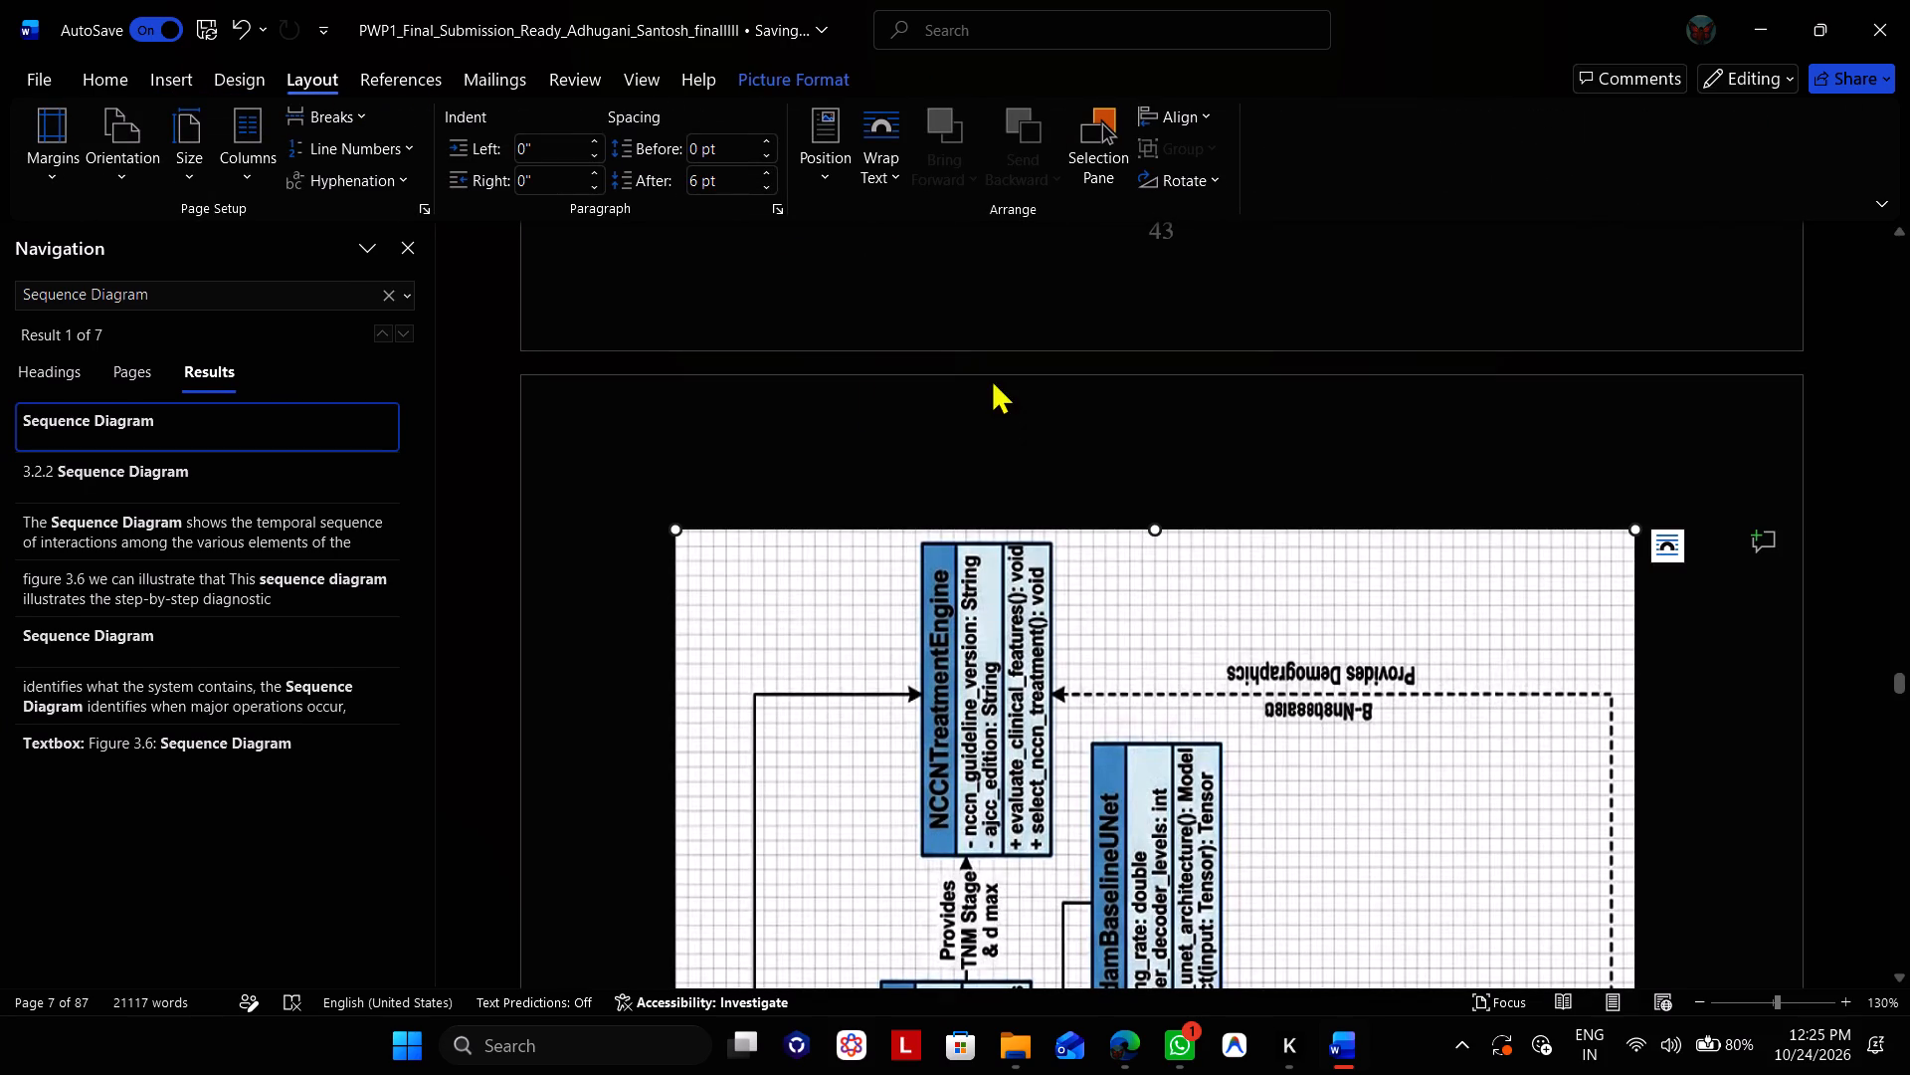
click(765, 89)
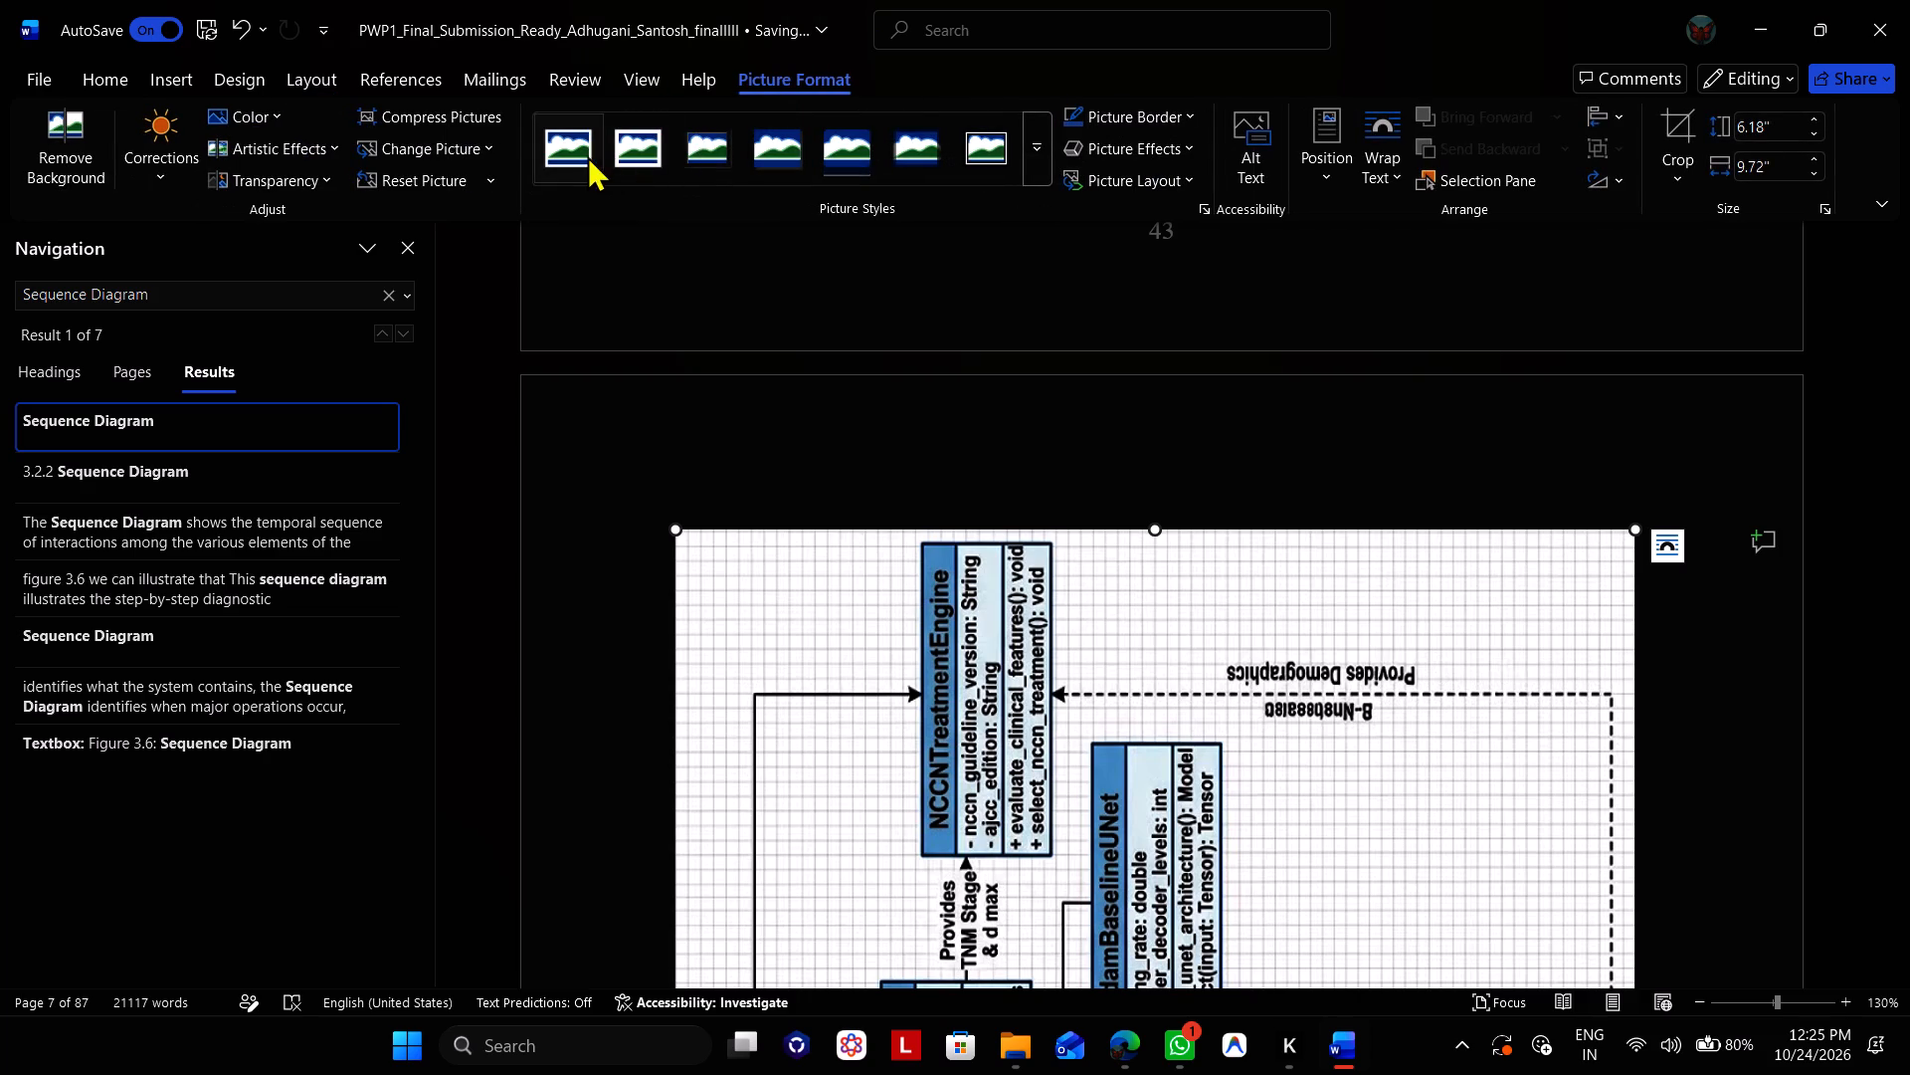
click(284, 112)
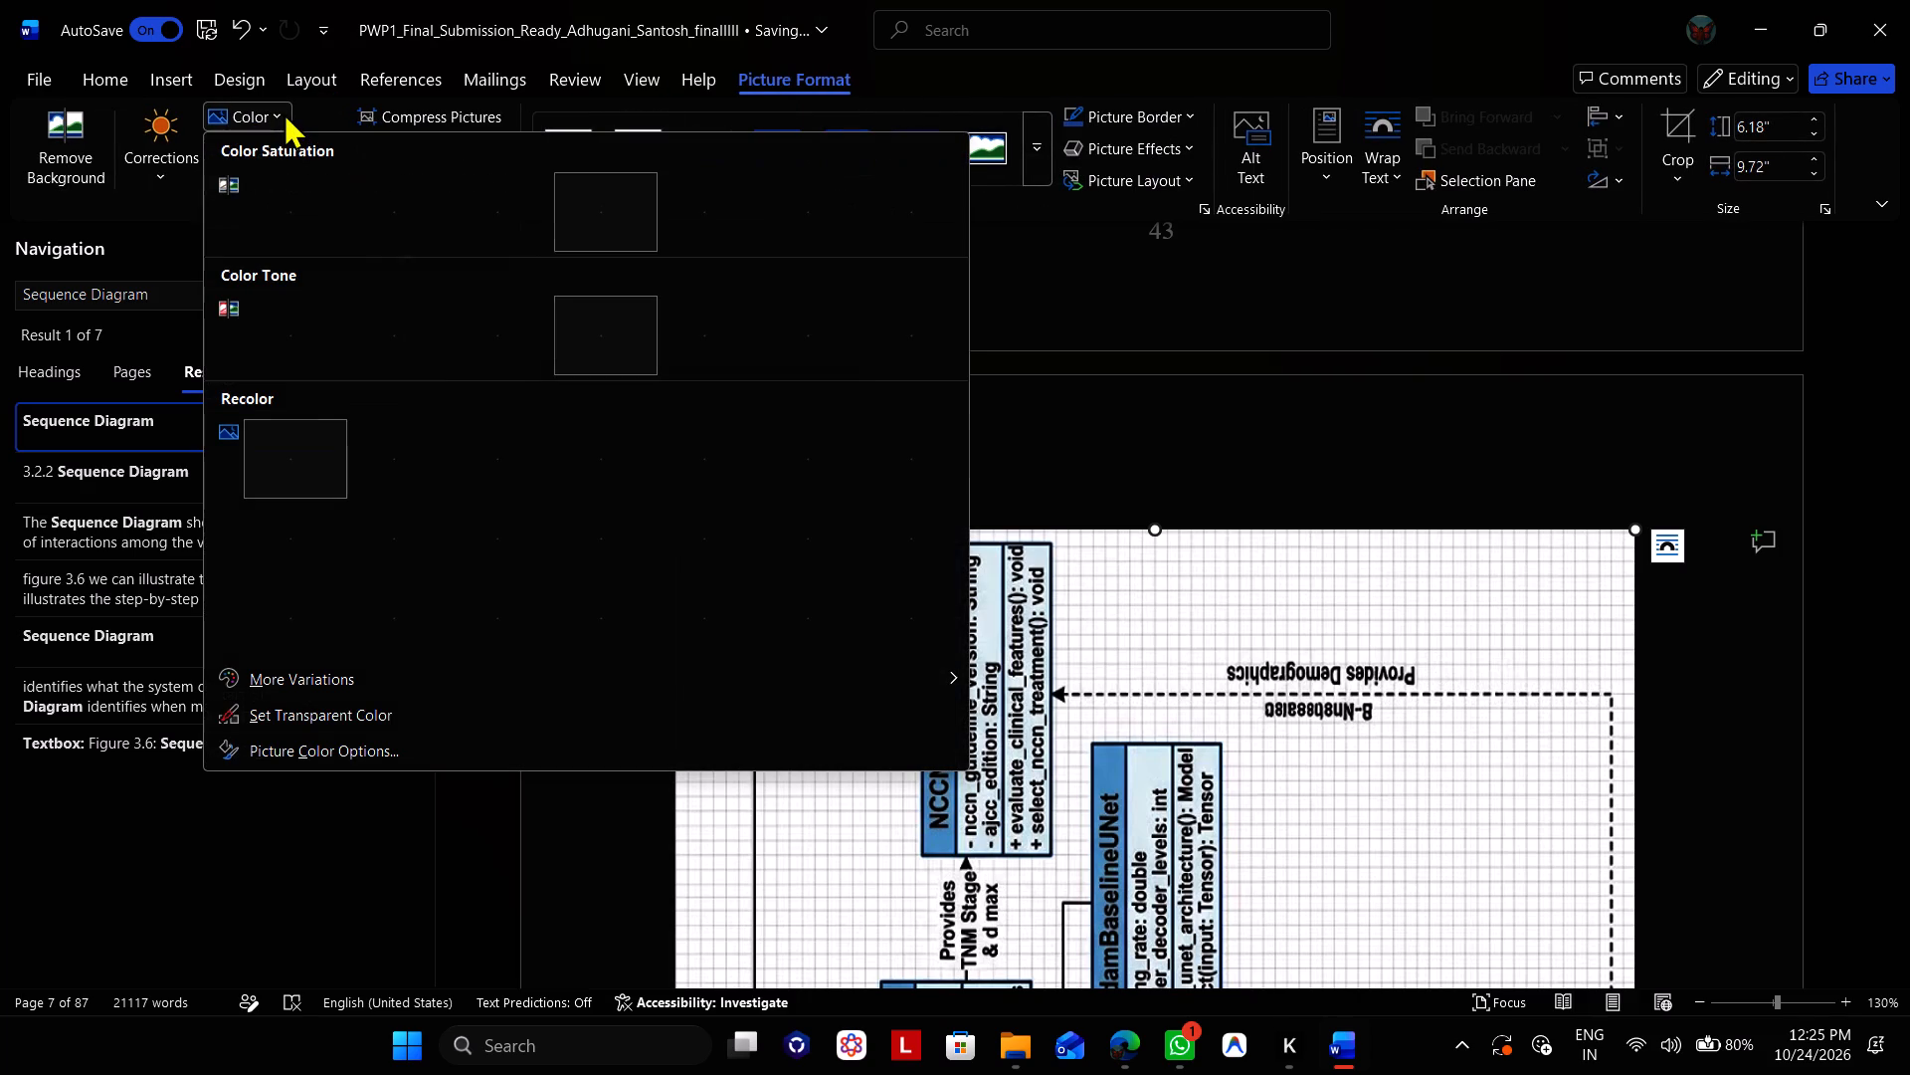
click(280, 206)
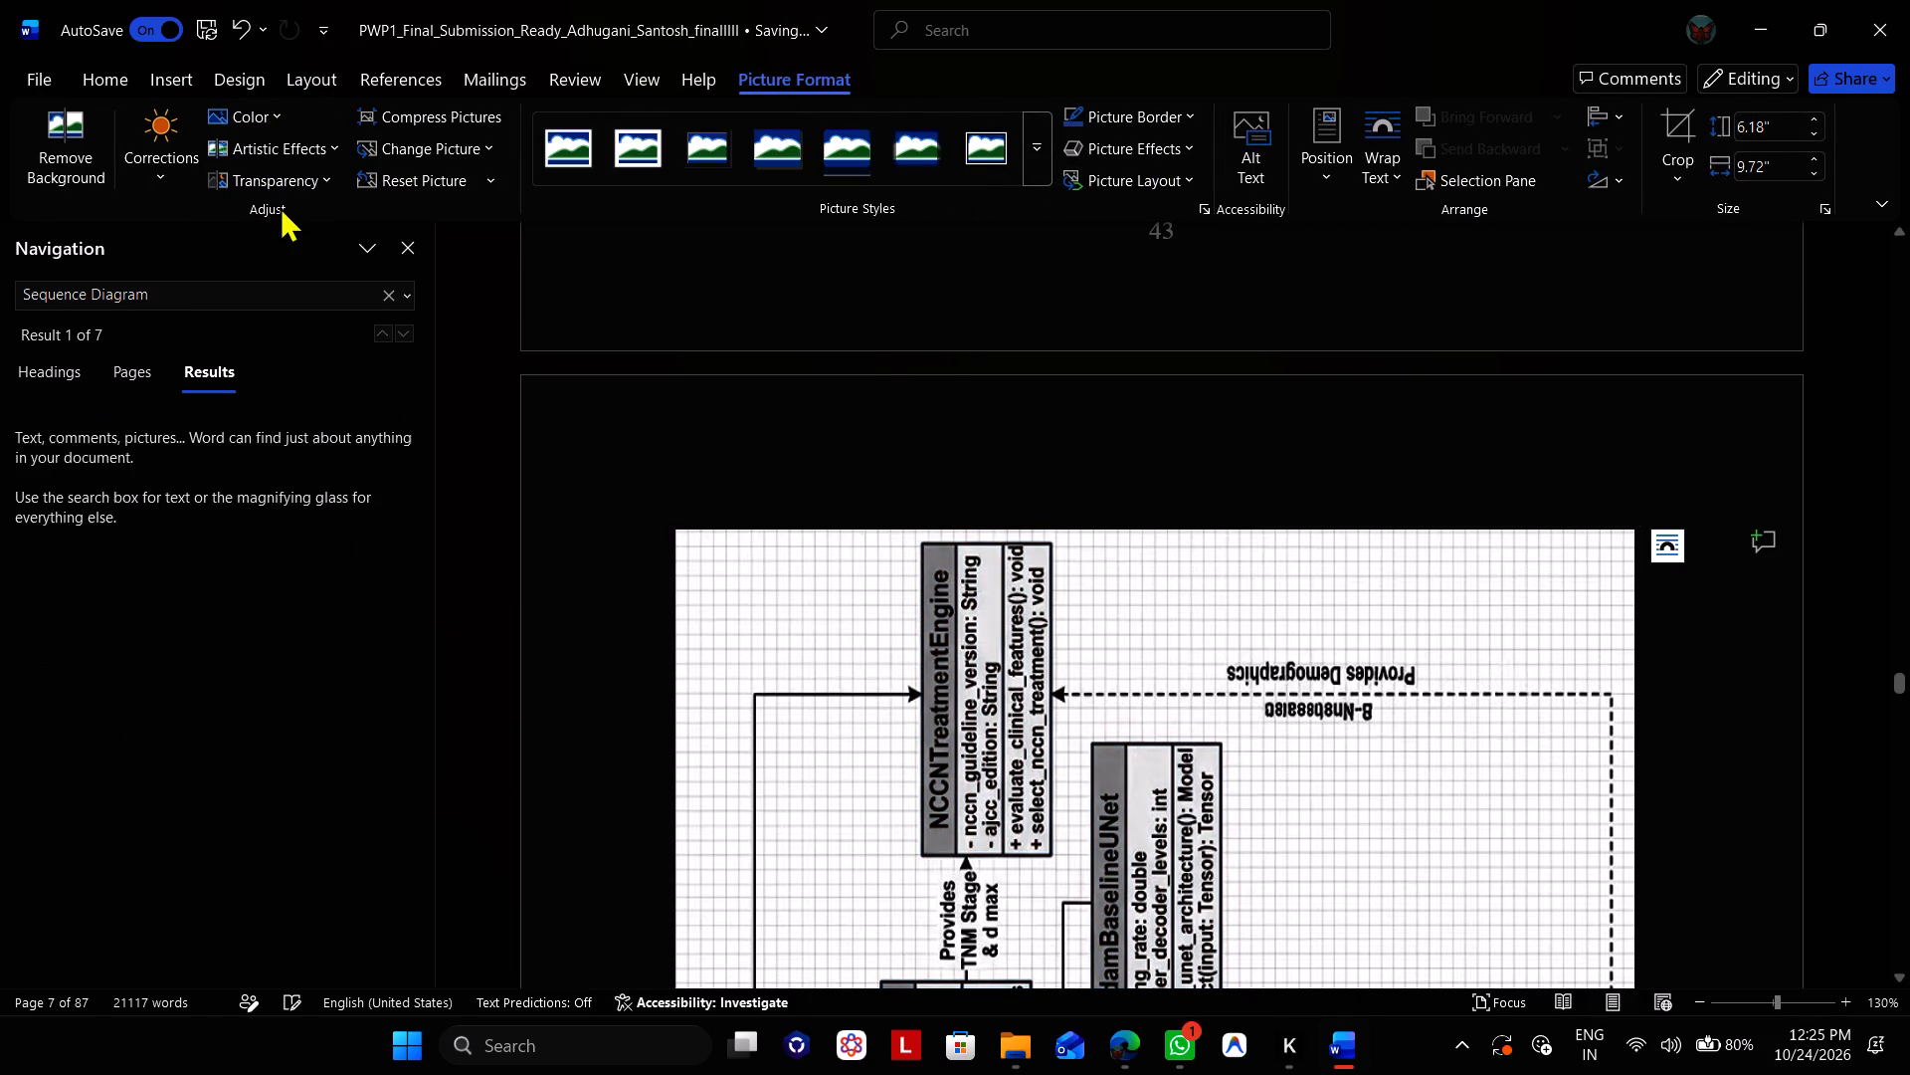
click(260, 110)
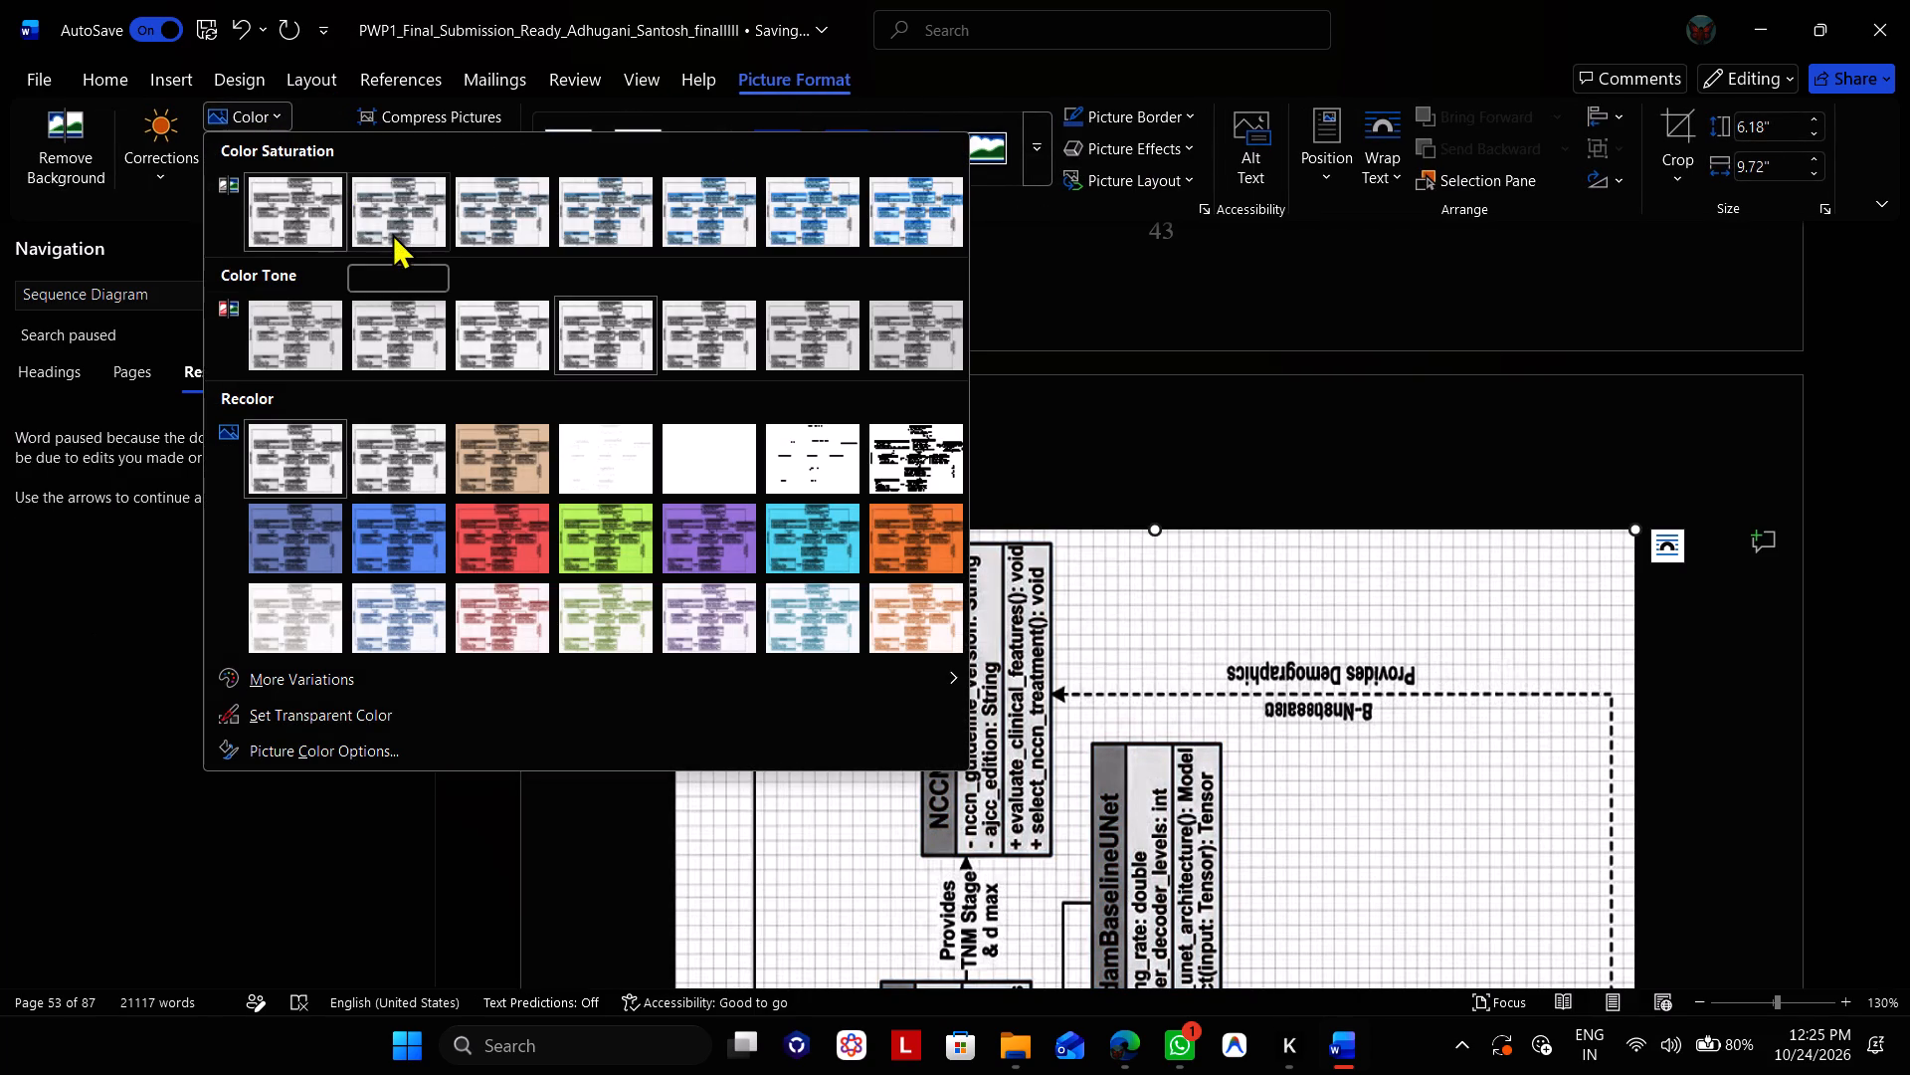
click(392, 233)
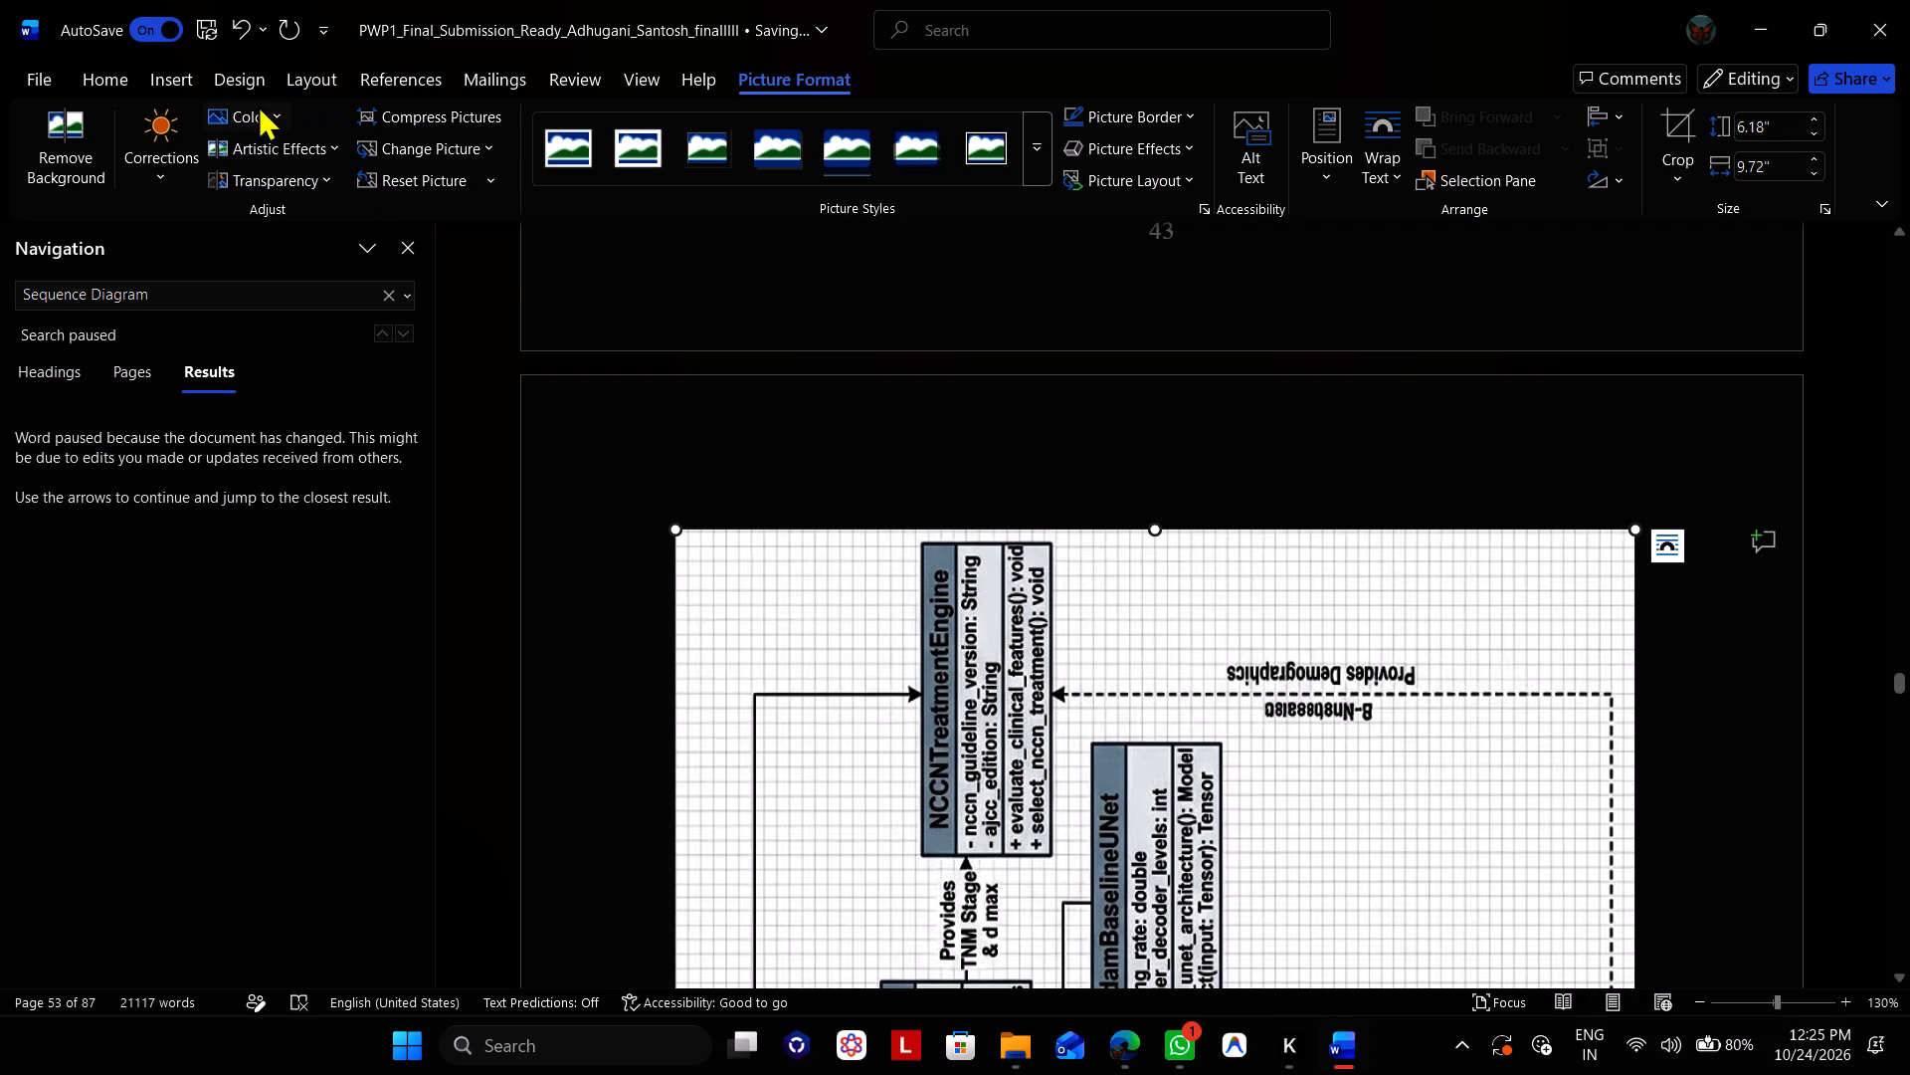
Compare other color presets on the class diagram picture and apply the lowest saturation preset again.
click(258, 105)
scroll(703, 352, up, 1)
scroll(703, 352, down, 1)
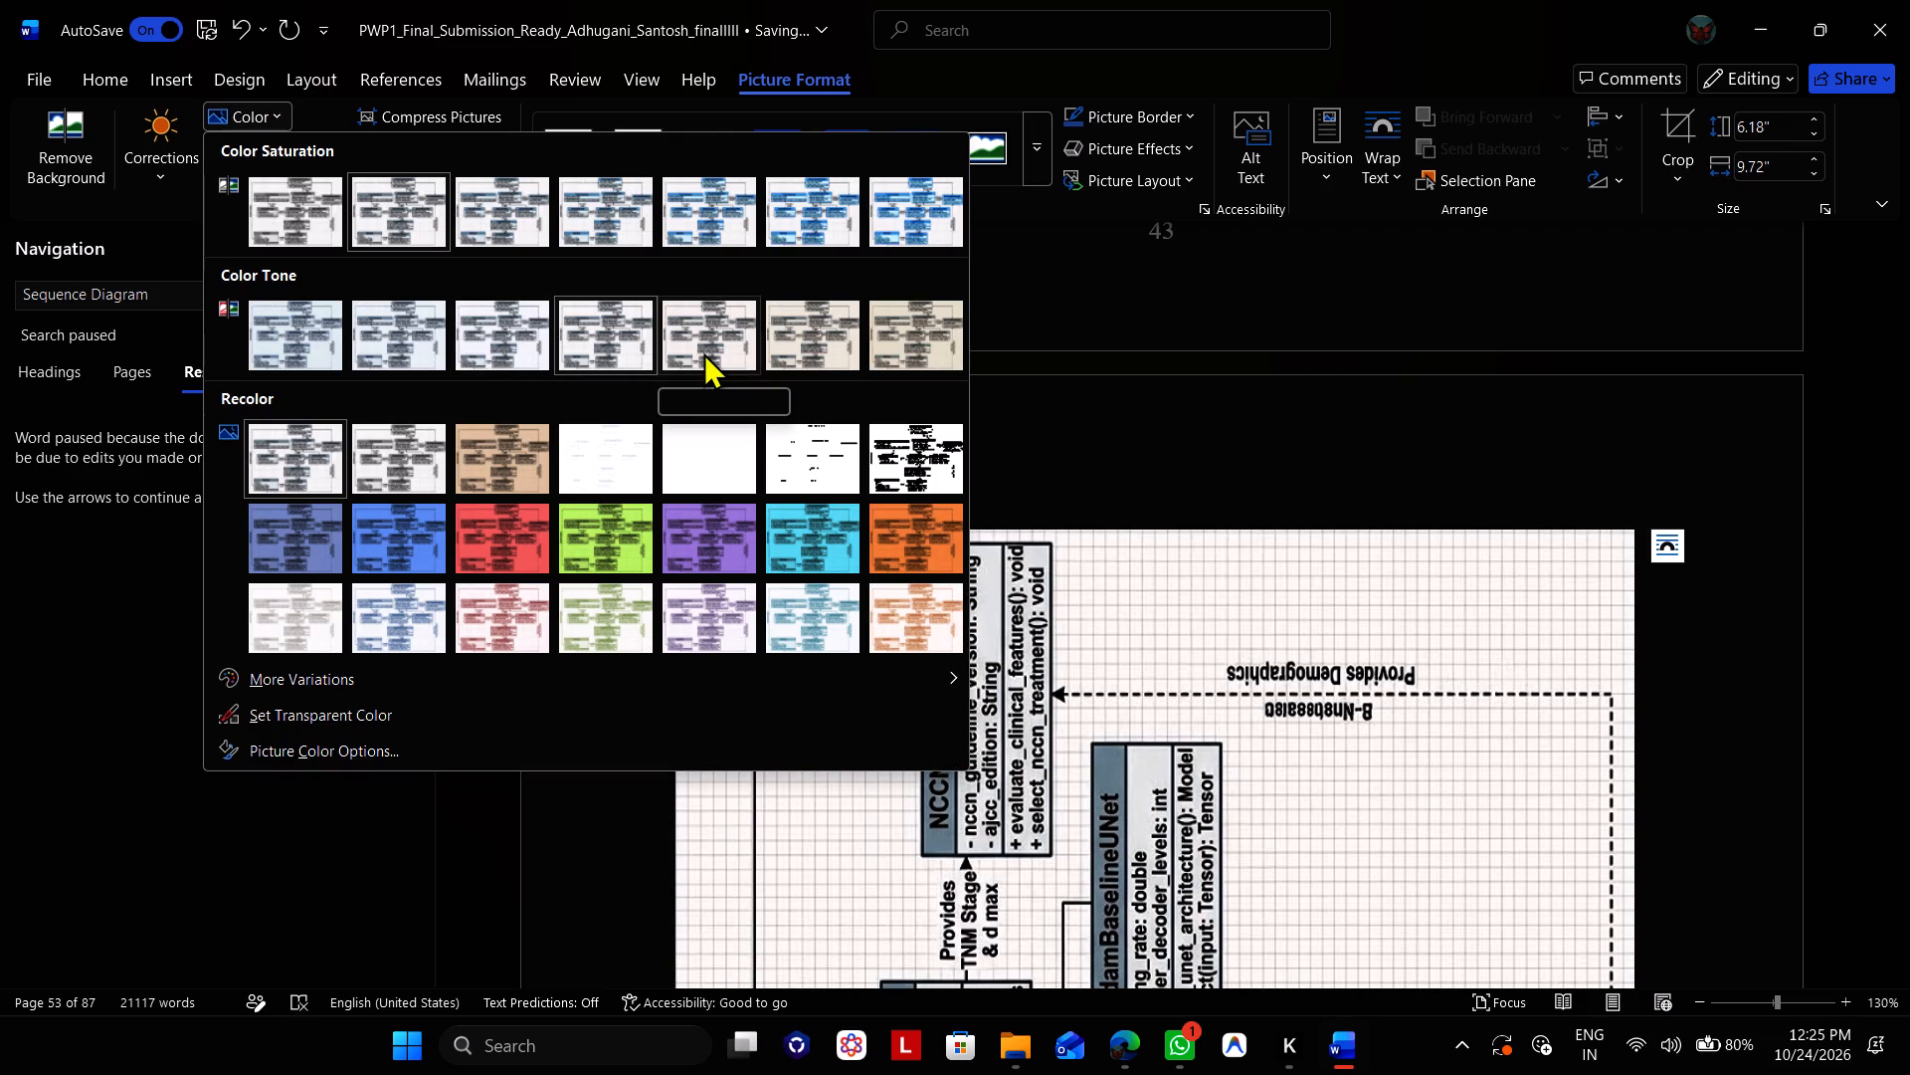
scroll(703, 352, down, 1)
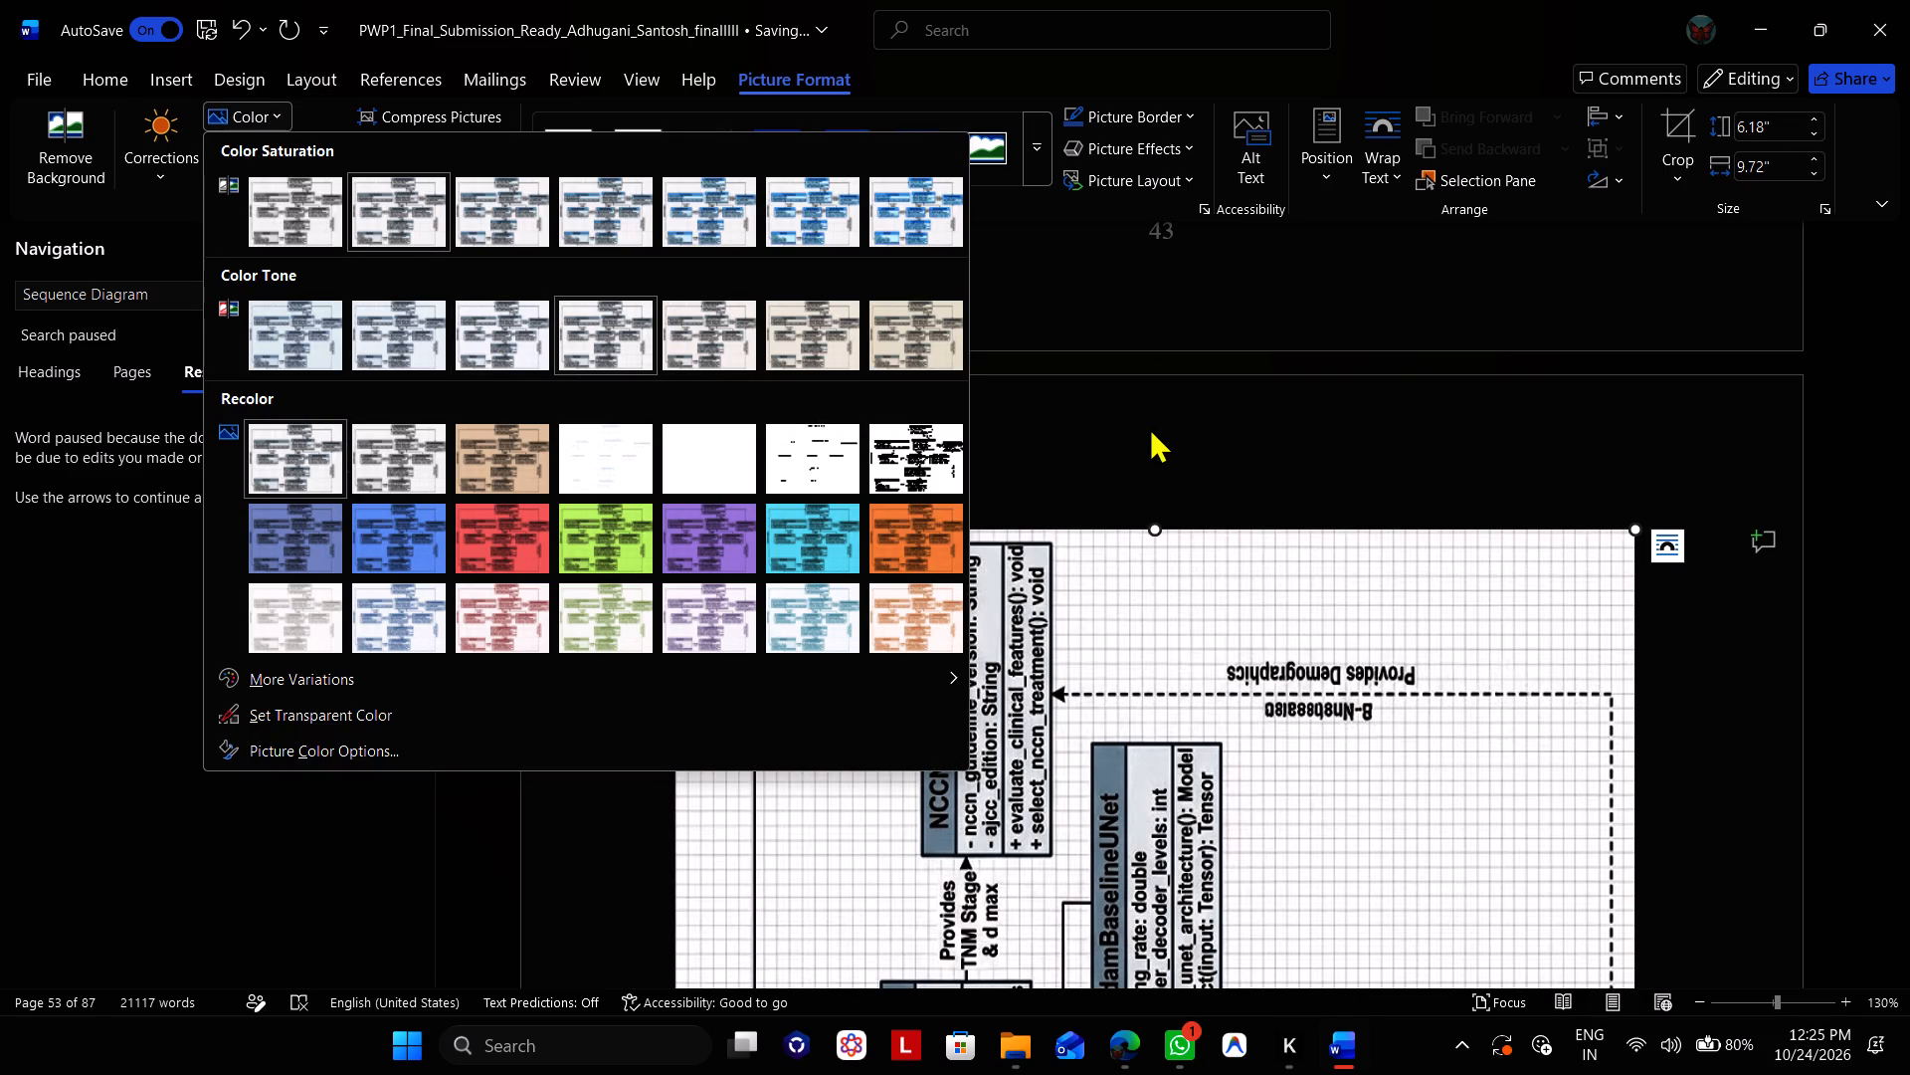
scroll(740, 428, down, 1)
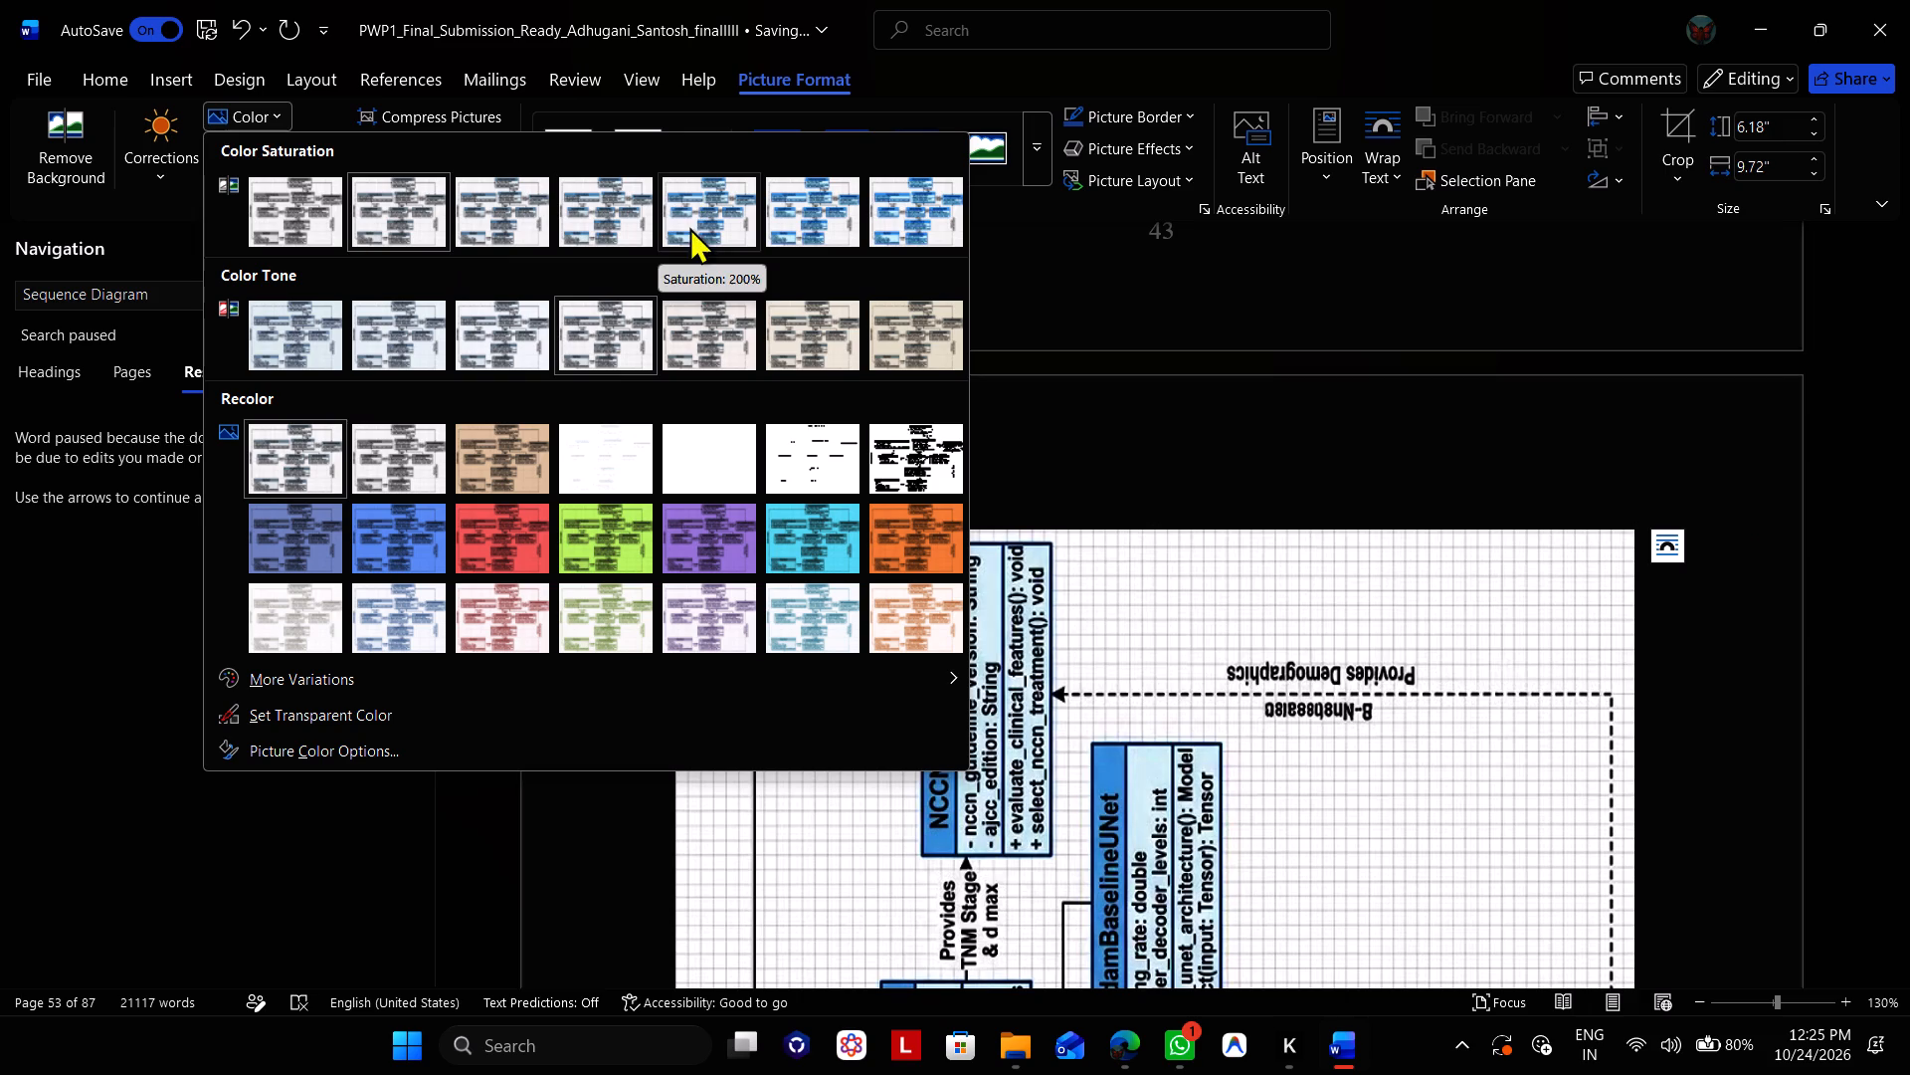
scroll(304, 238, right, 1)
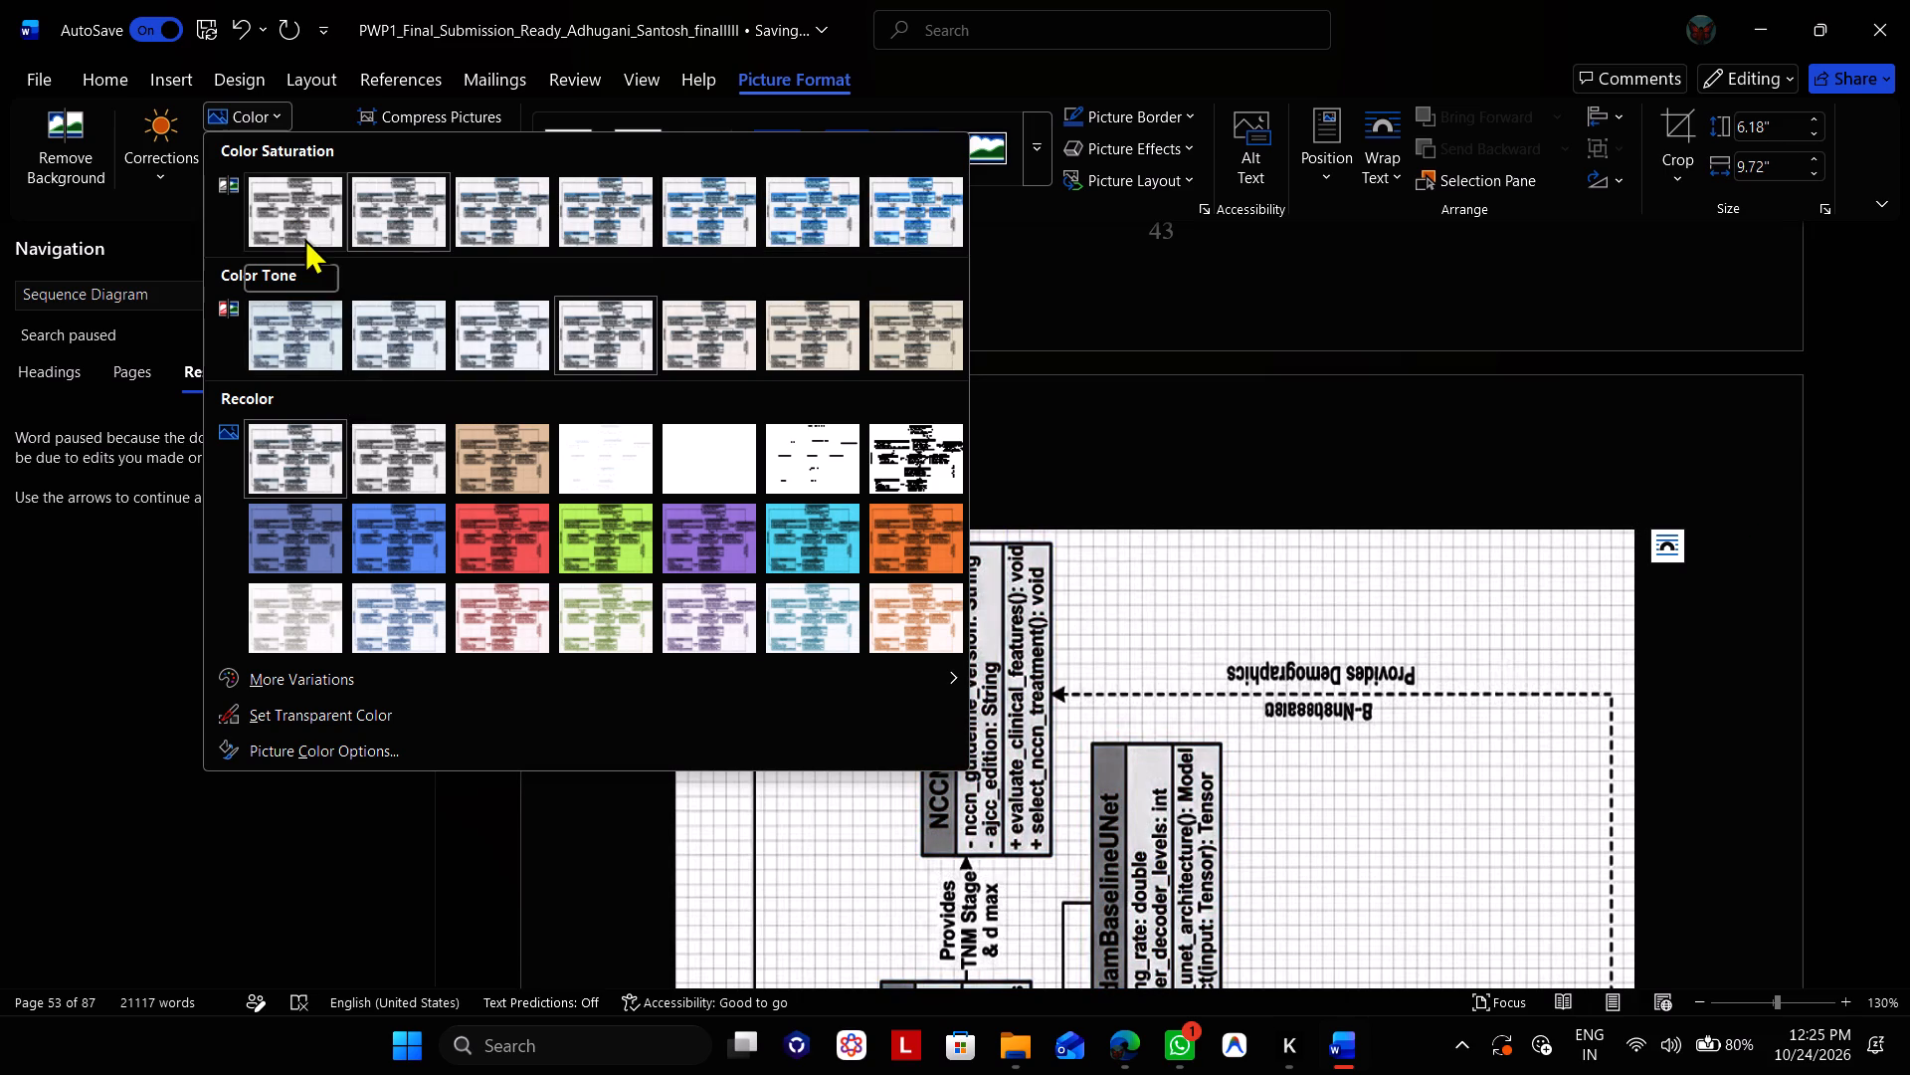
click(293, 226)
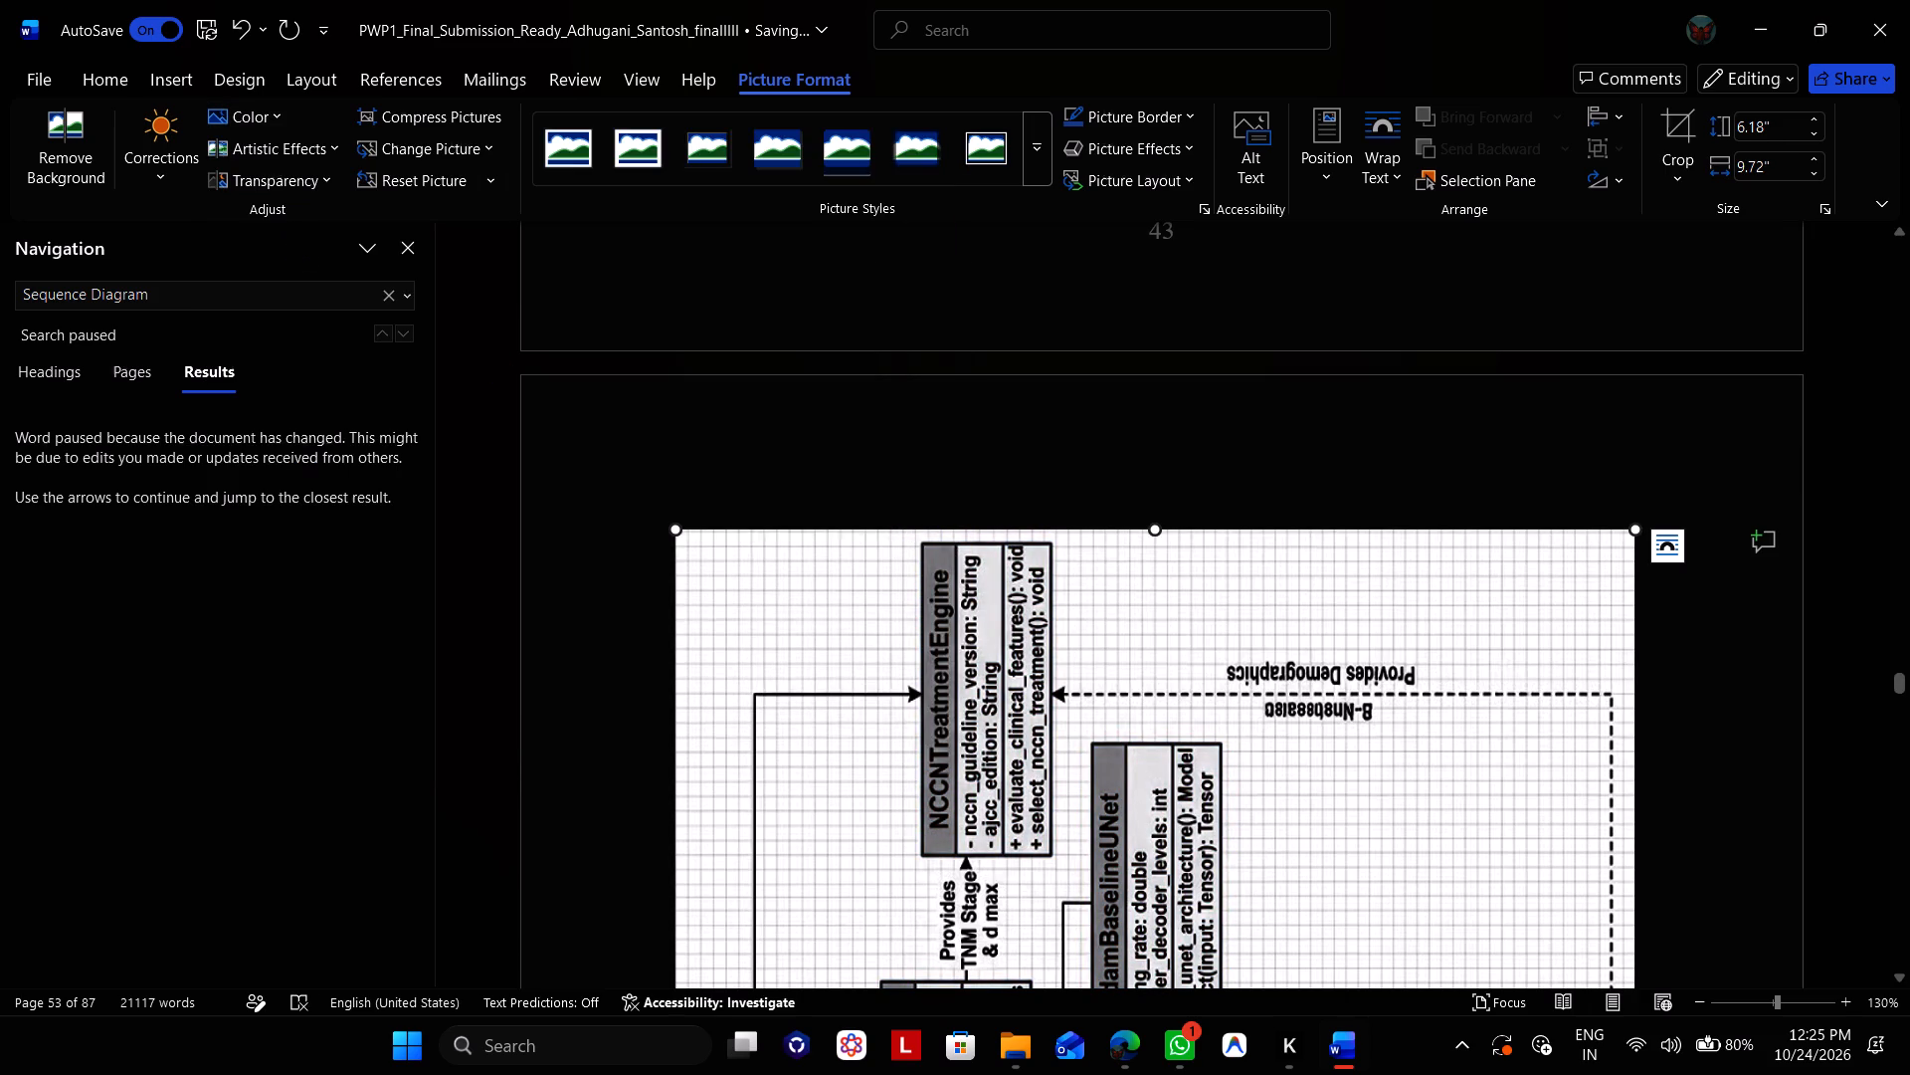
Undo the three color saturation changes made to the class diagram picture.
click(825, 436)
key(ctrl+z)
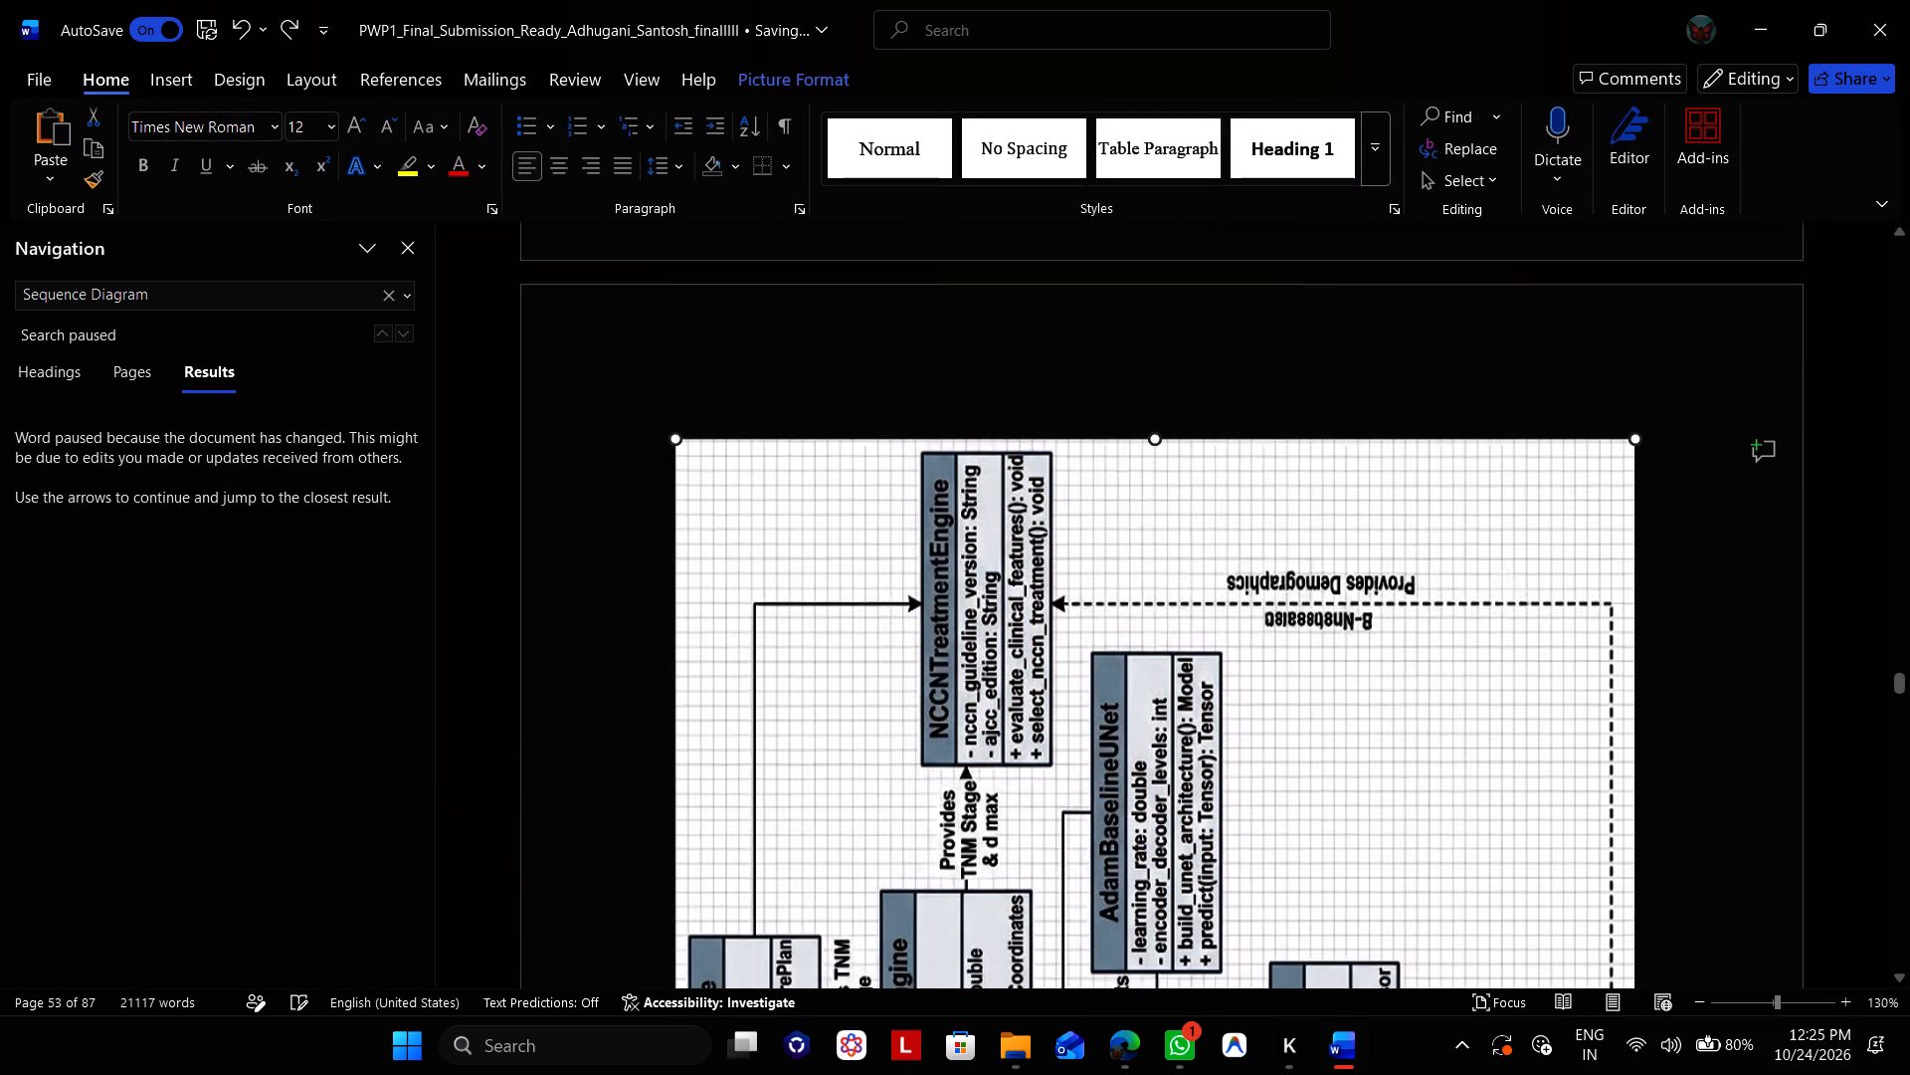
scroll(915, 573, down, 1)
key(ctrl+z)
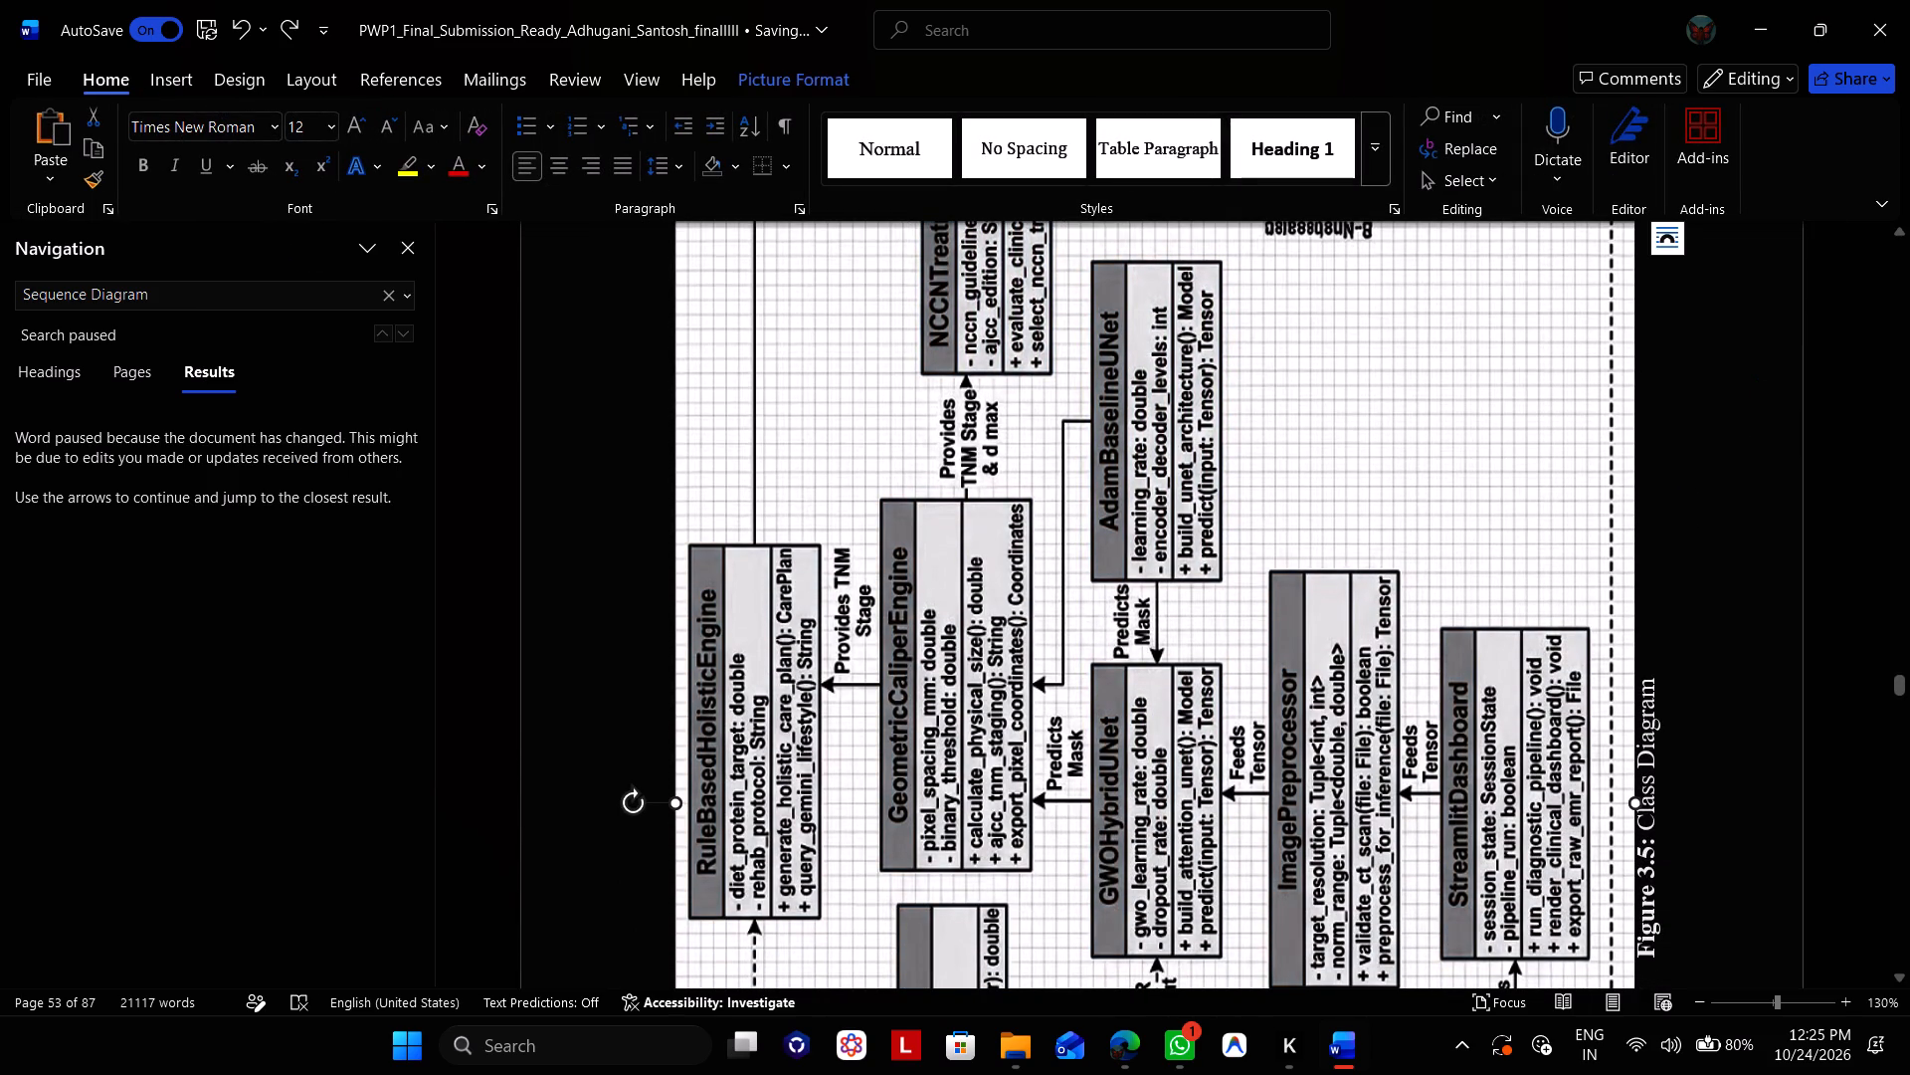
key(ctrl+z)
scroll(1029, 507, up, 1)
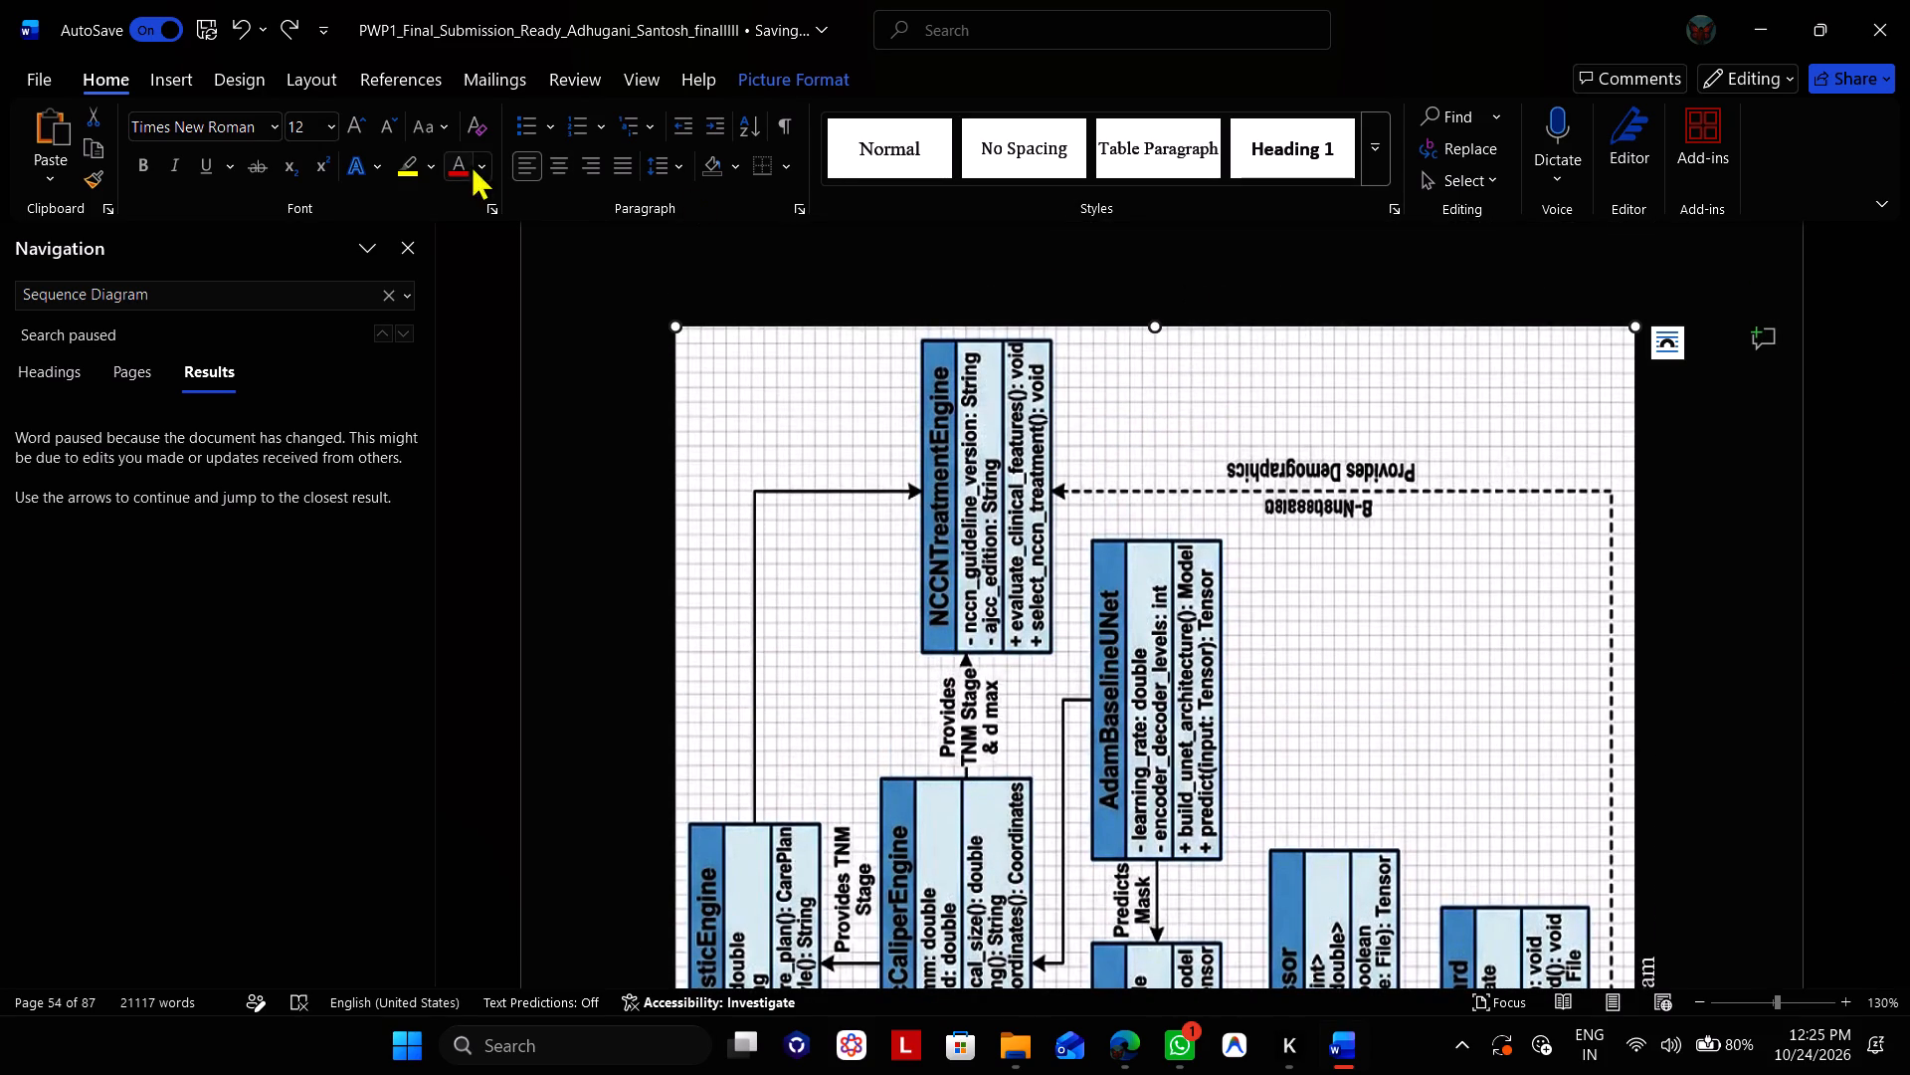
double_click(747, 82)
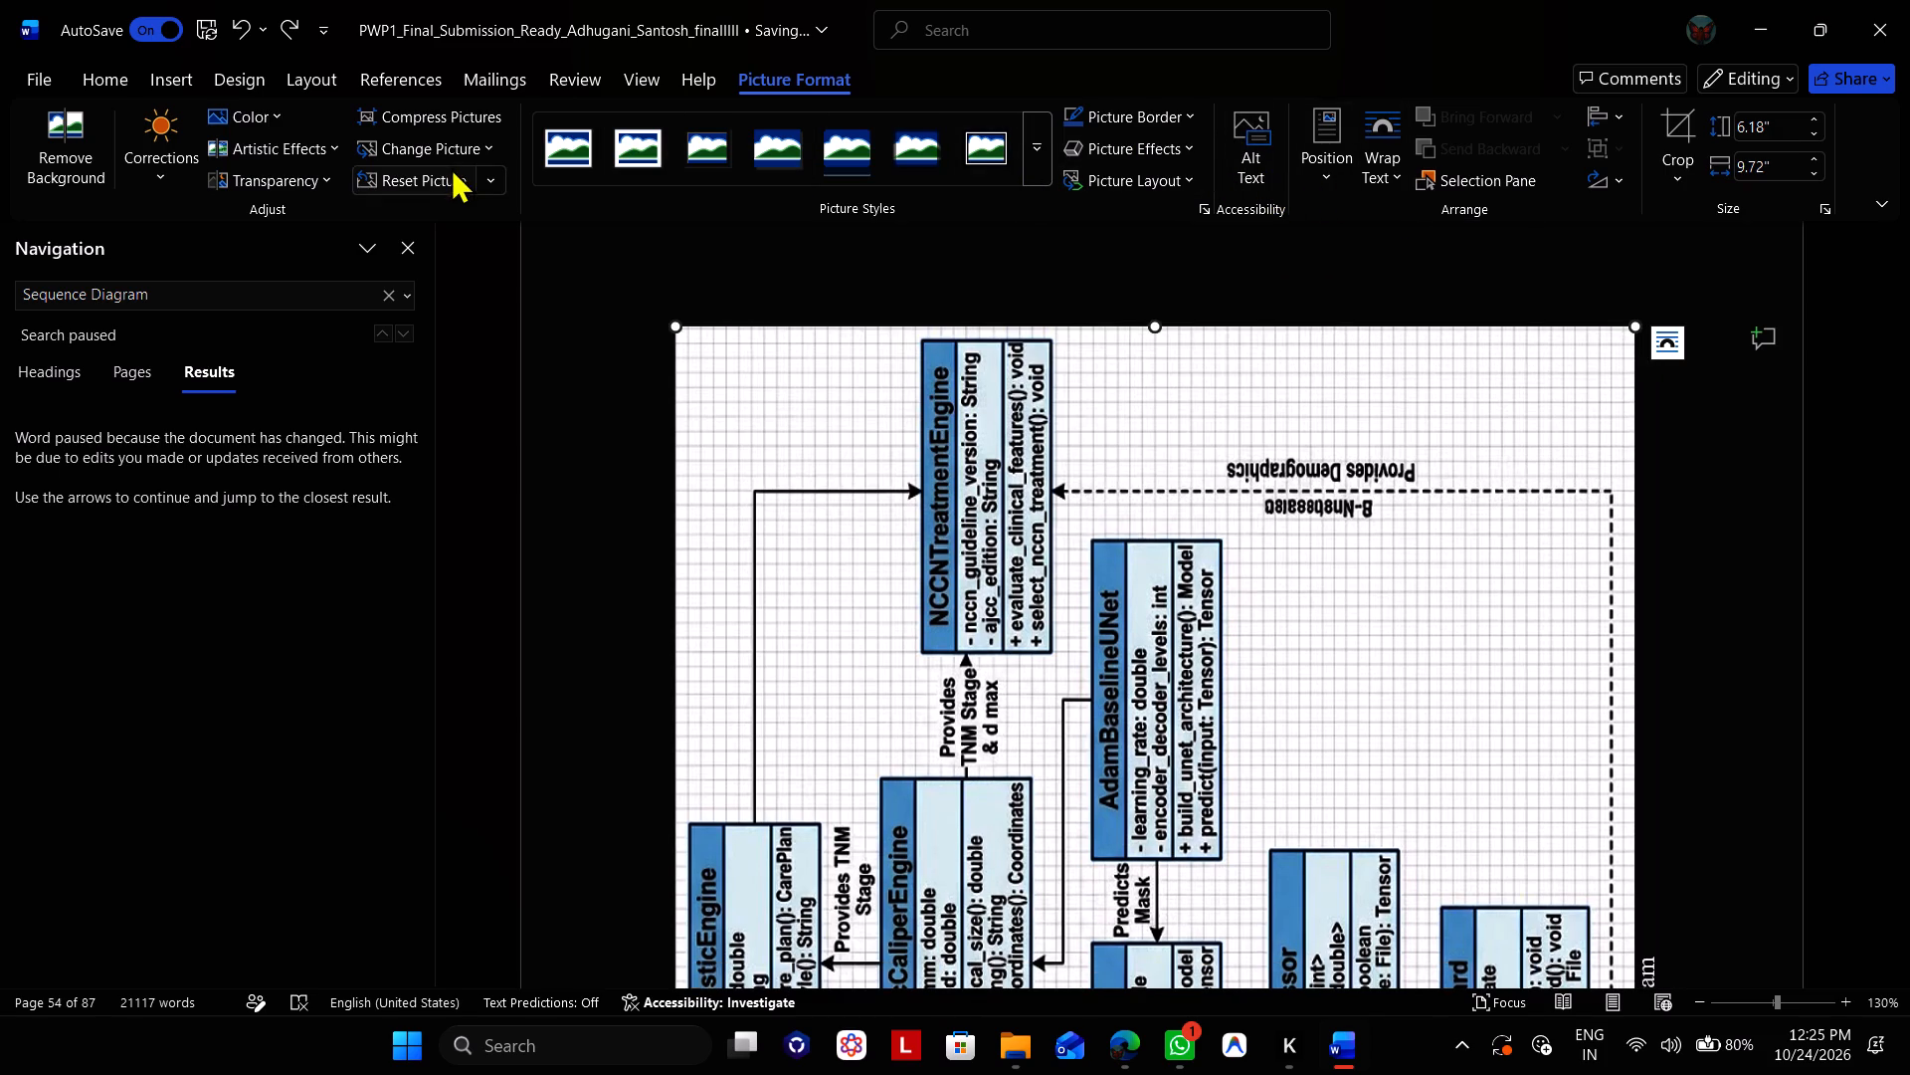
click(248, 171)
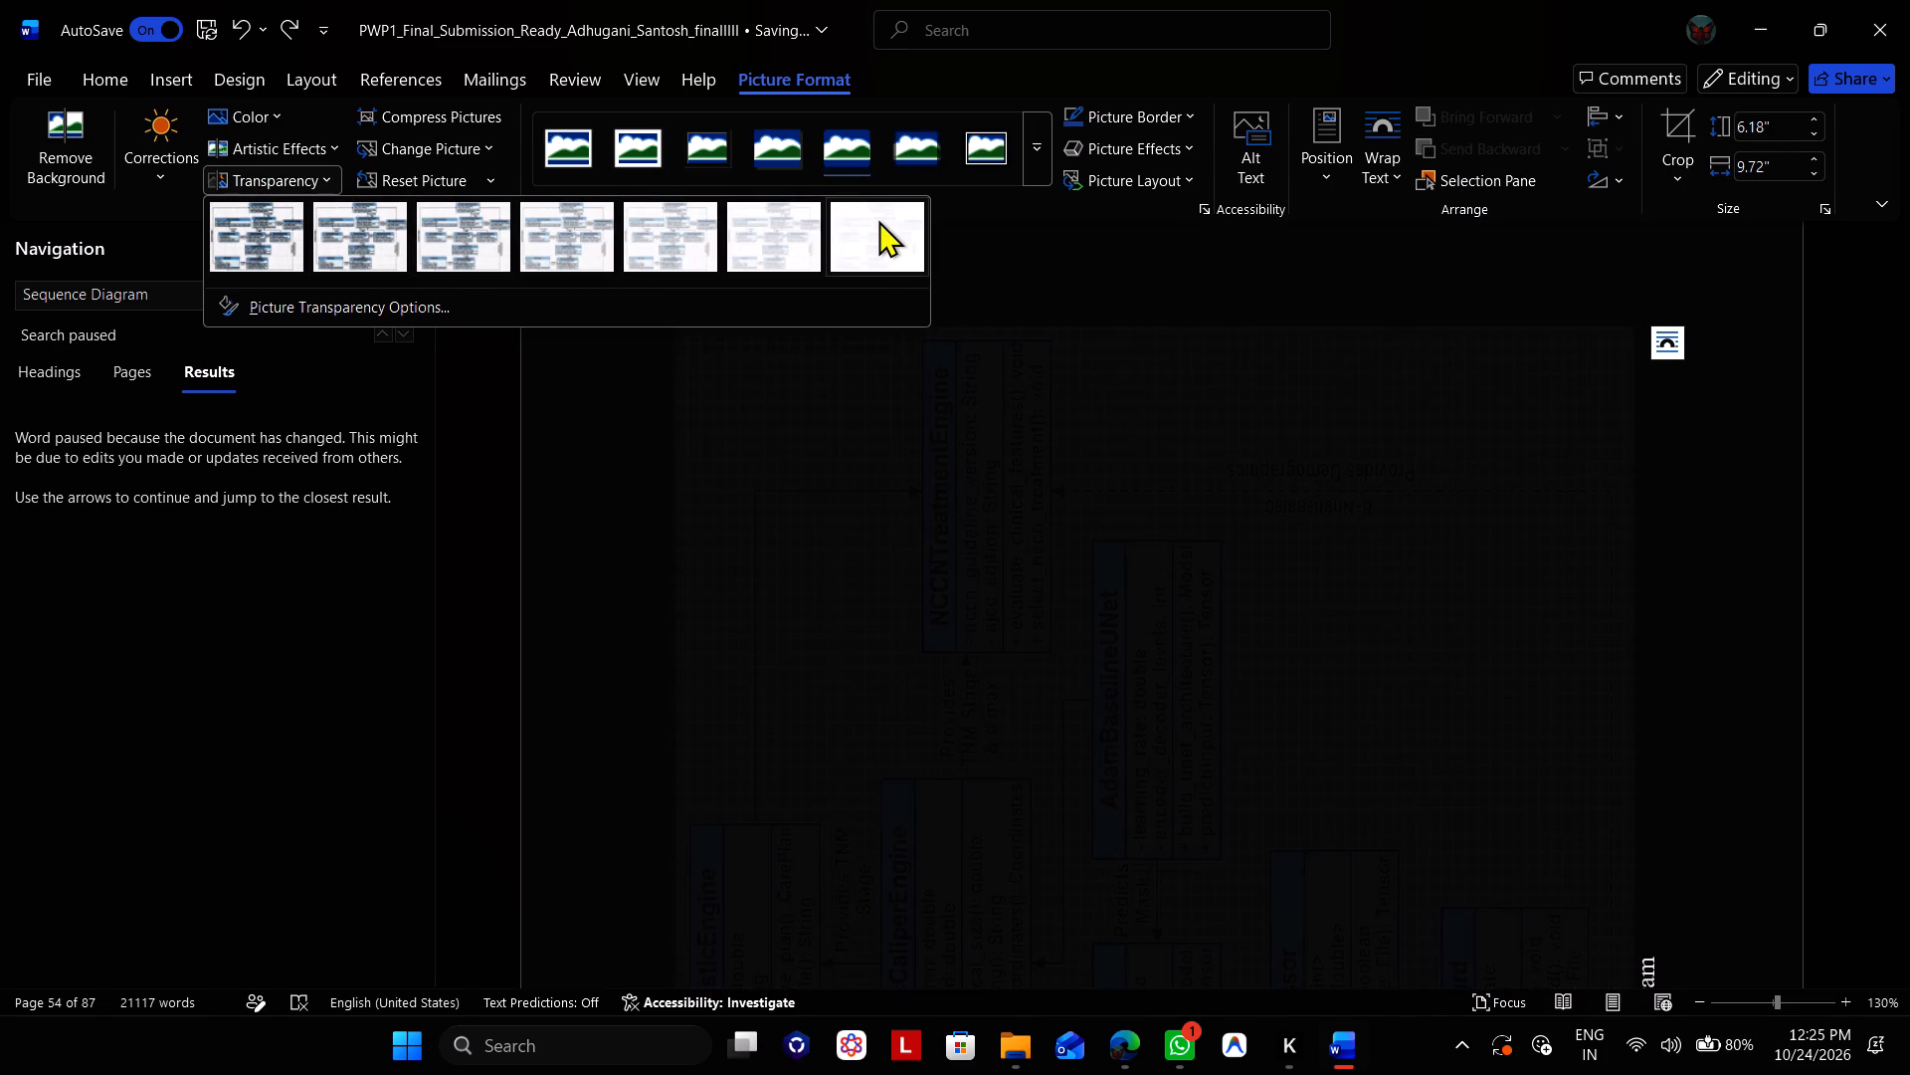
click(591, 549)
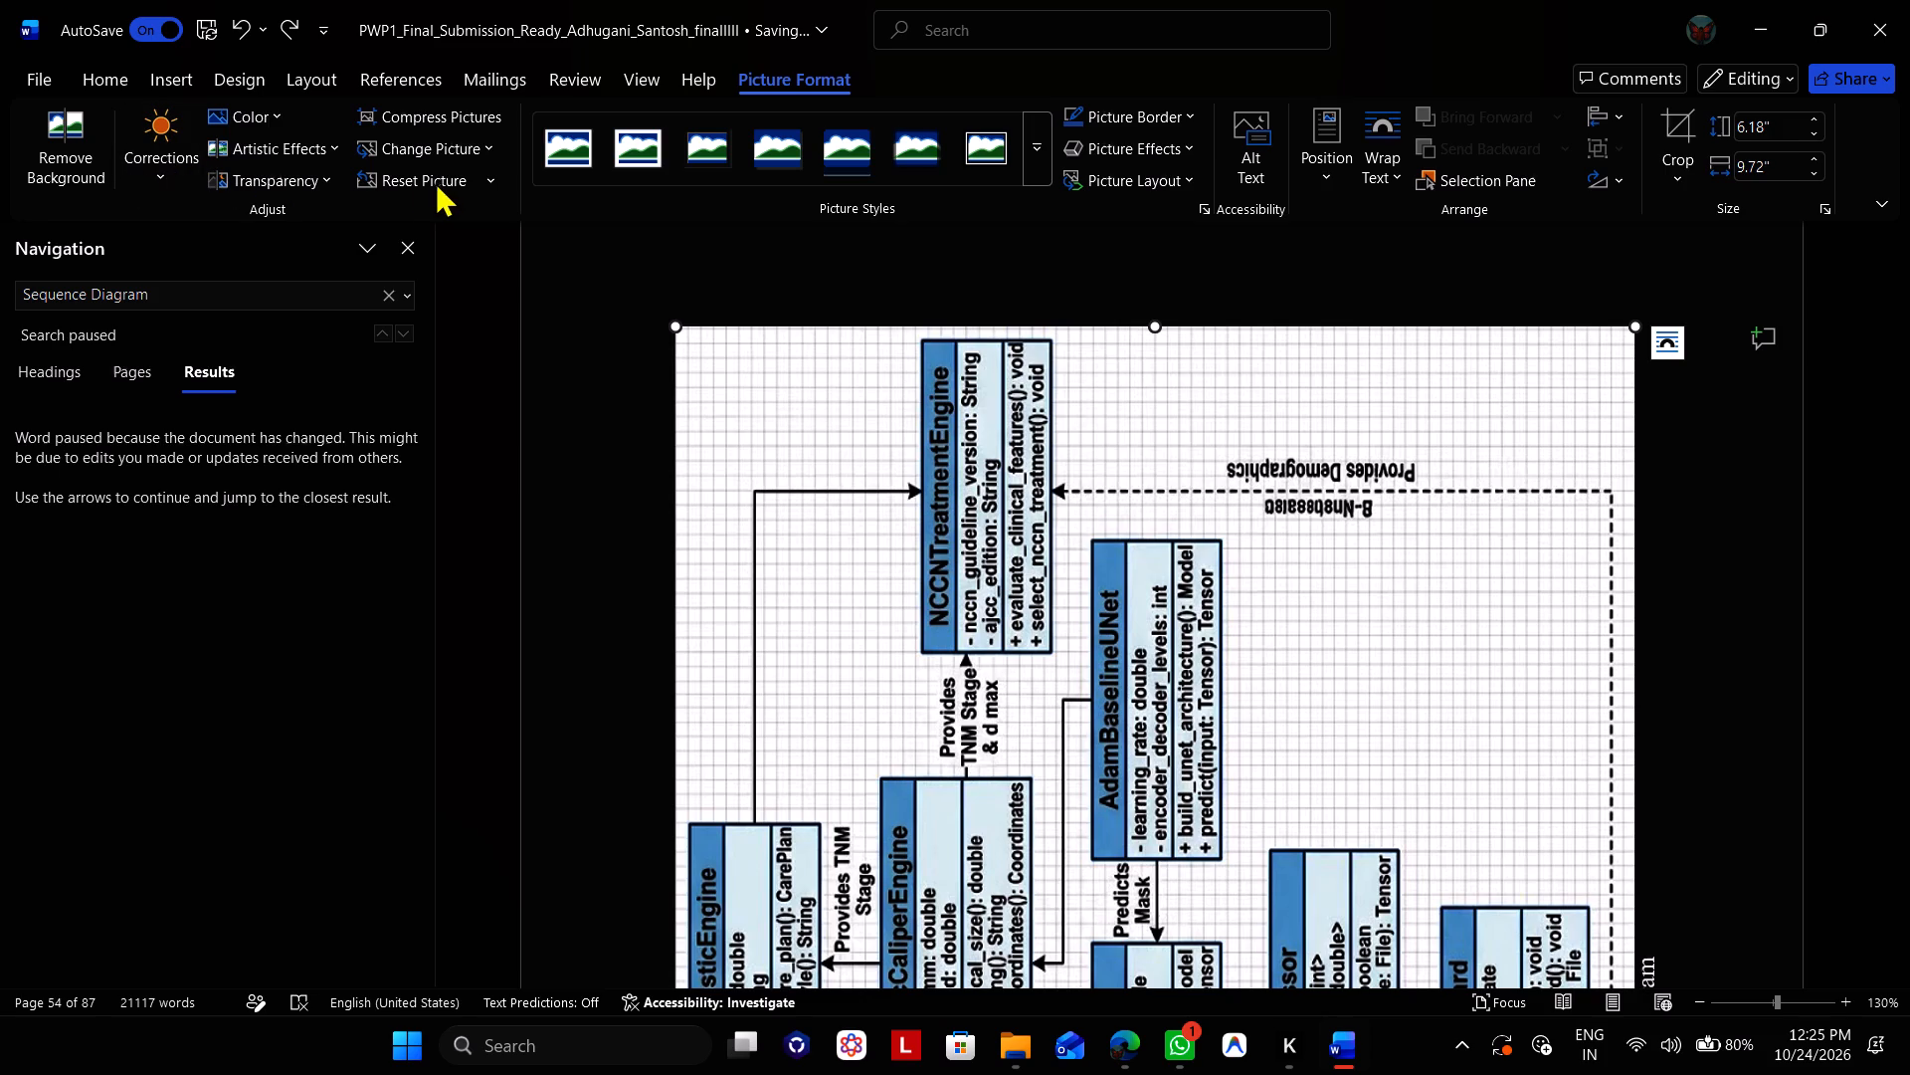
click(1115, 1073)
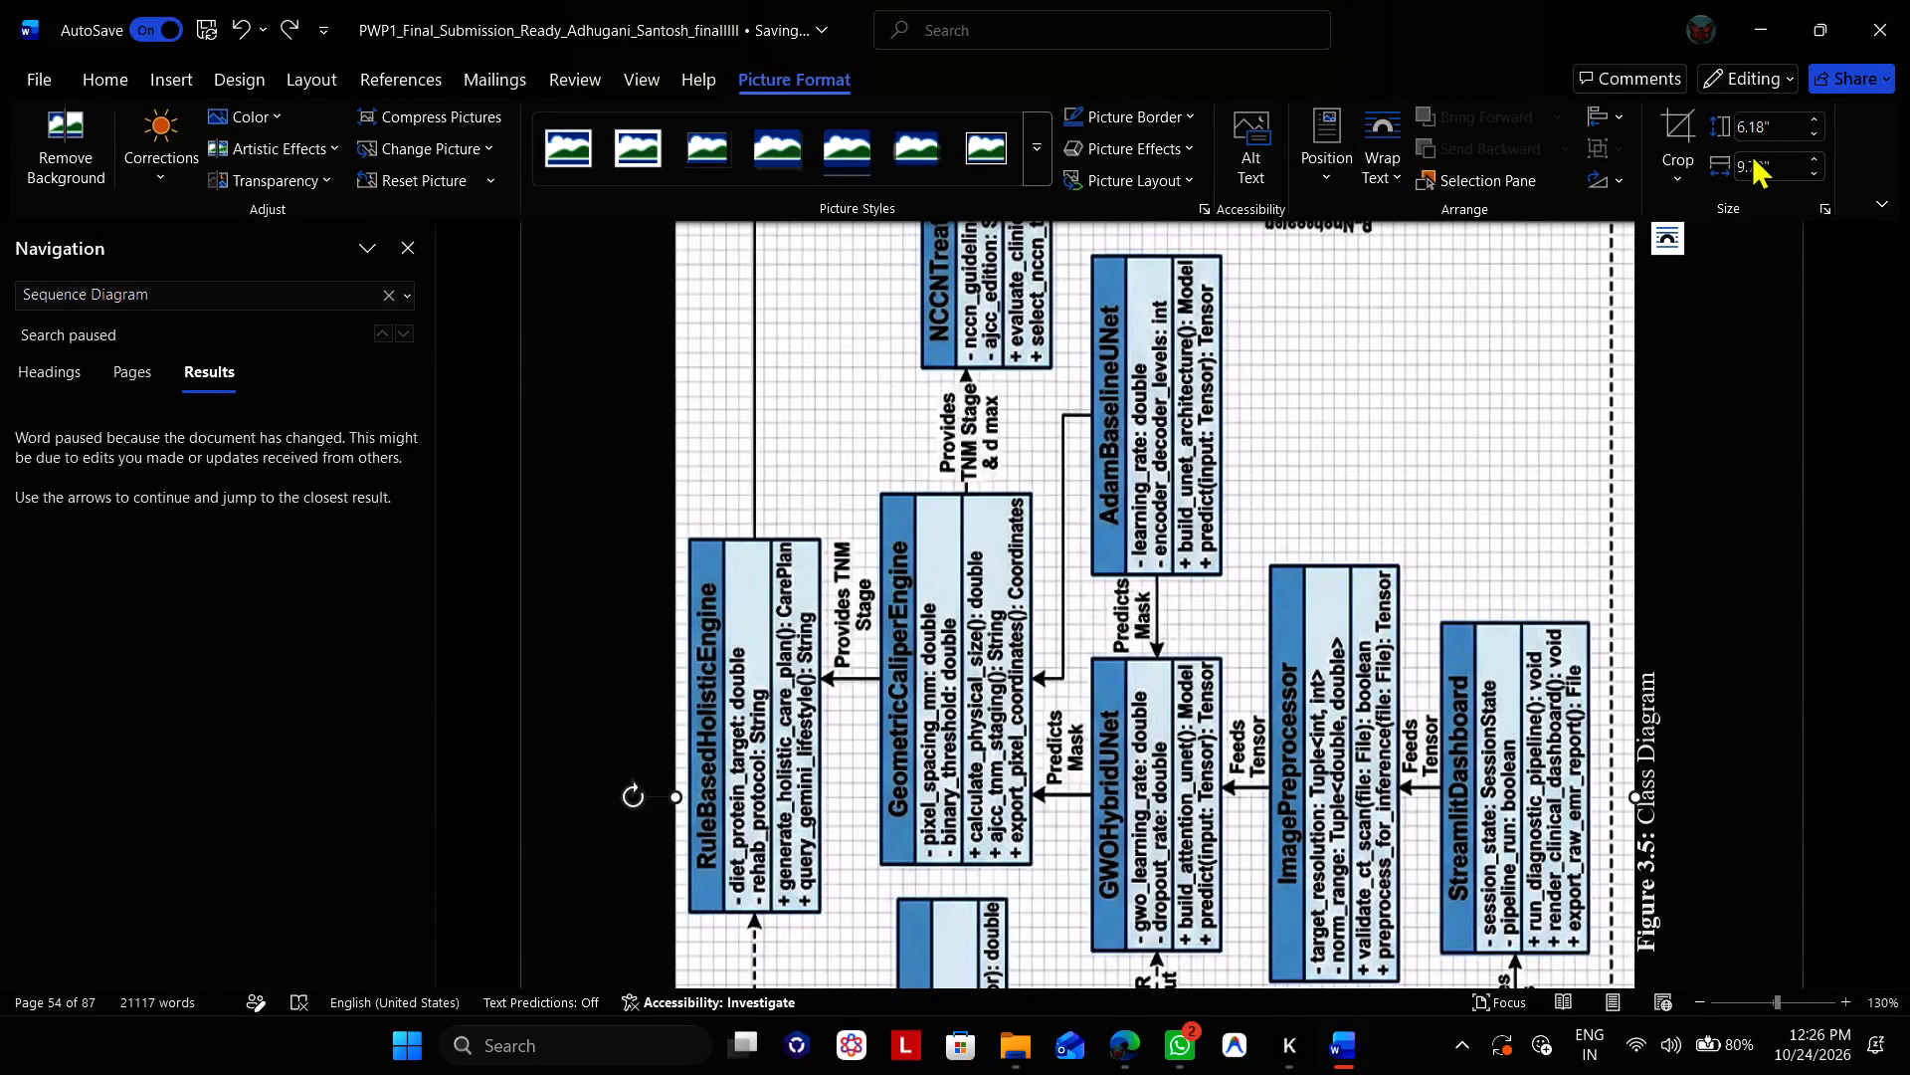
scroll(1706, 187, up, 1)
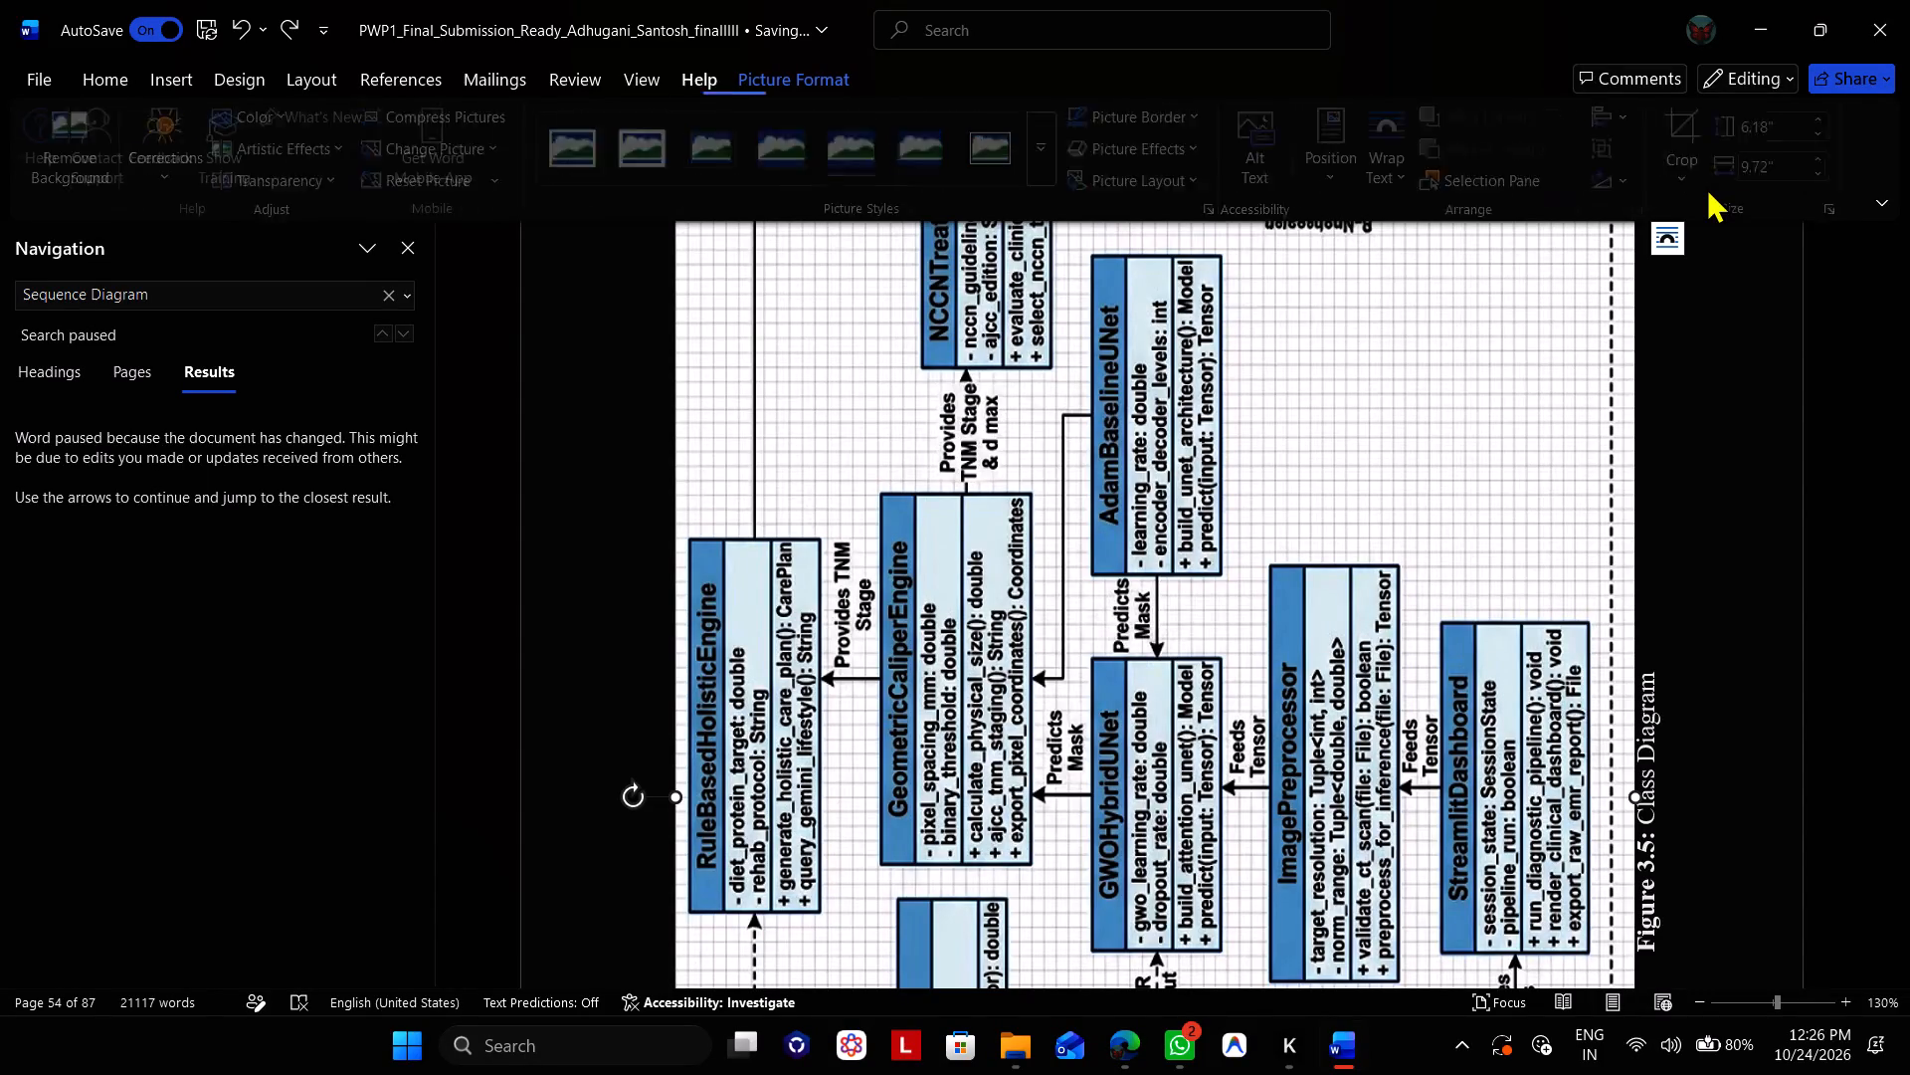
scroll(1706, 187, up, 1)
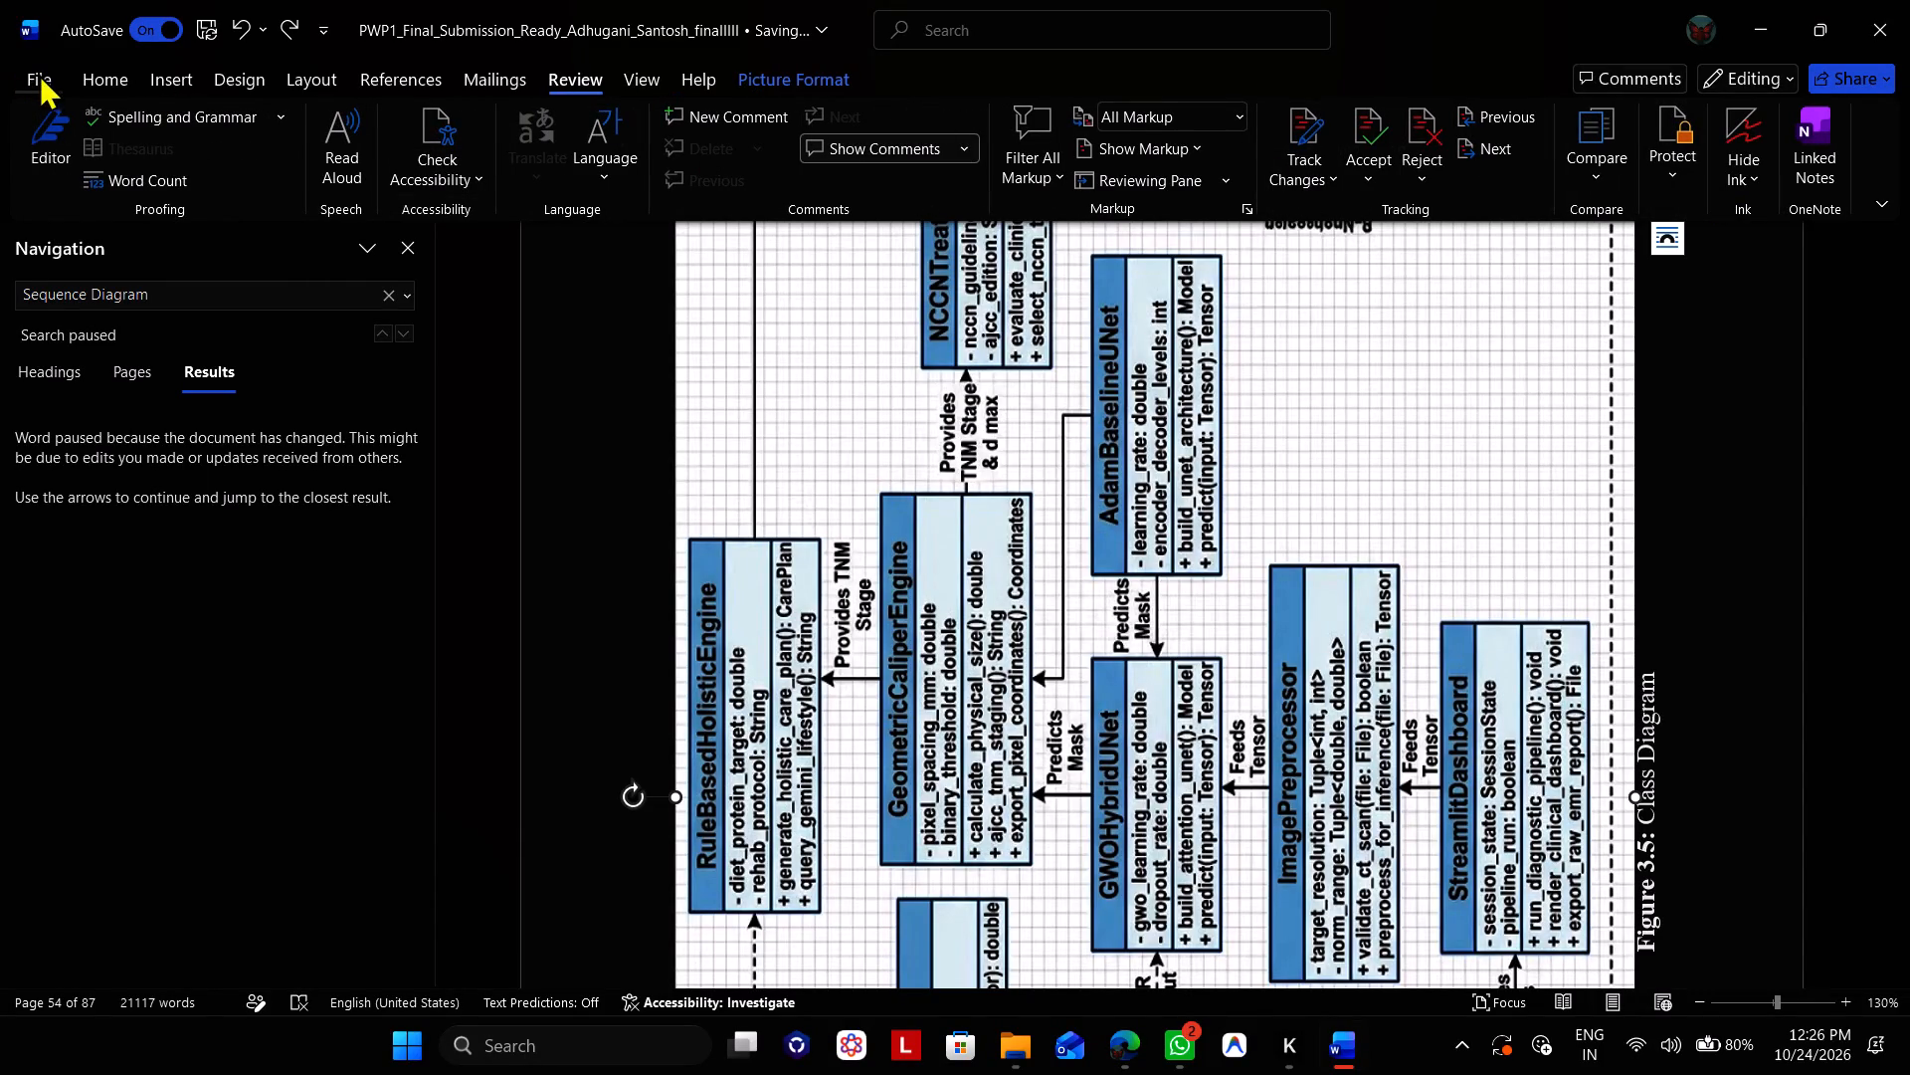
click(48, 137)
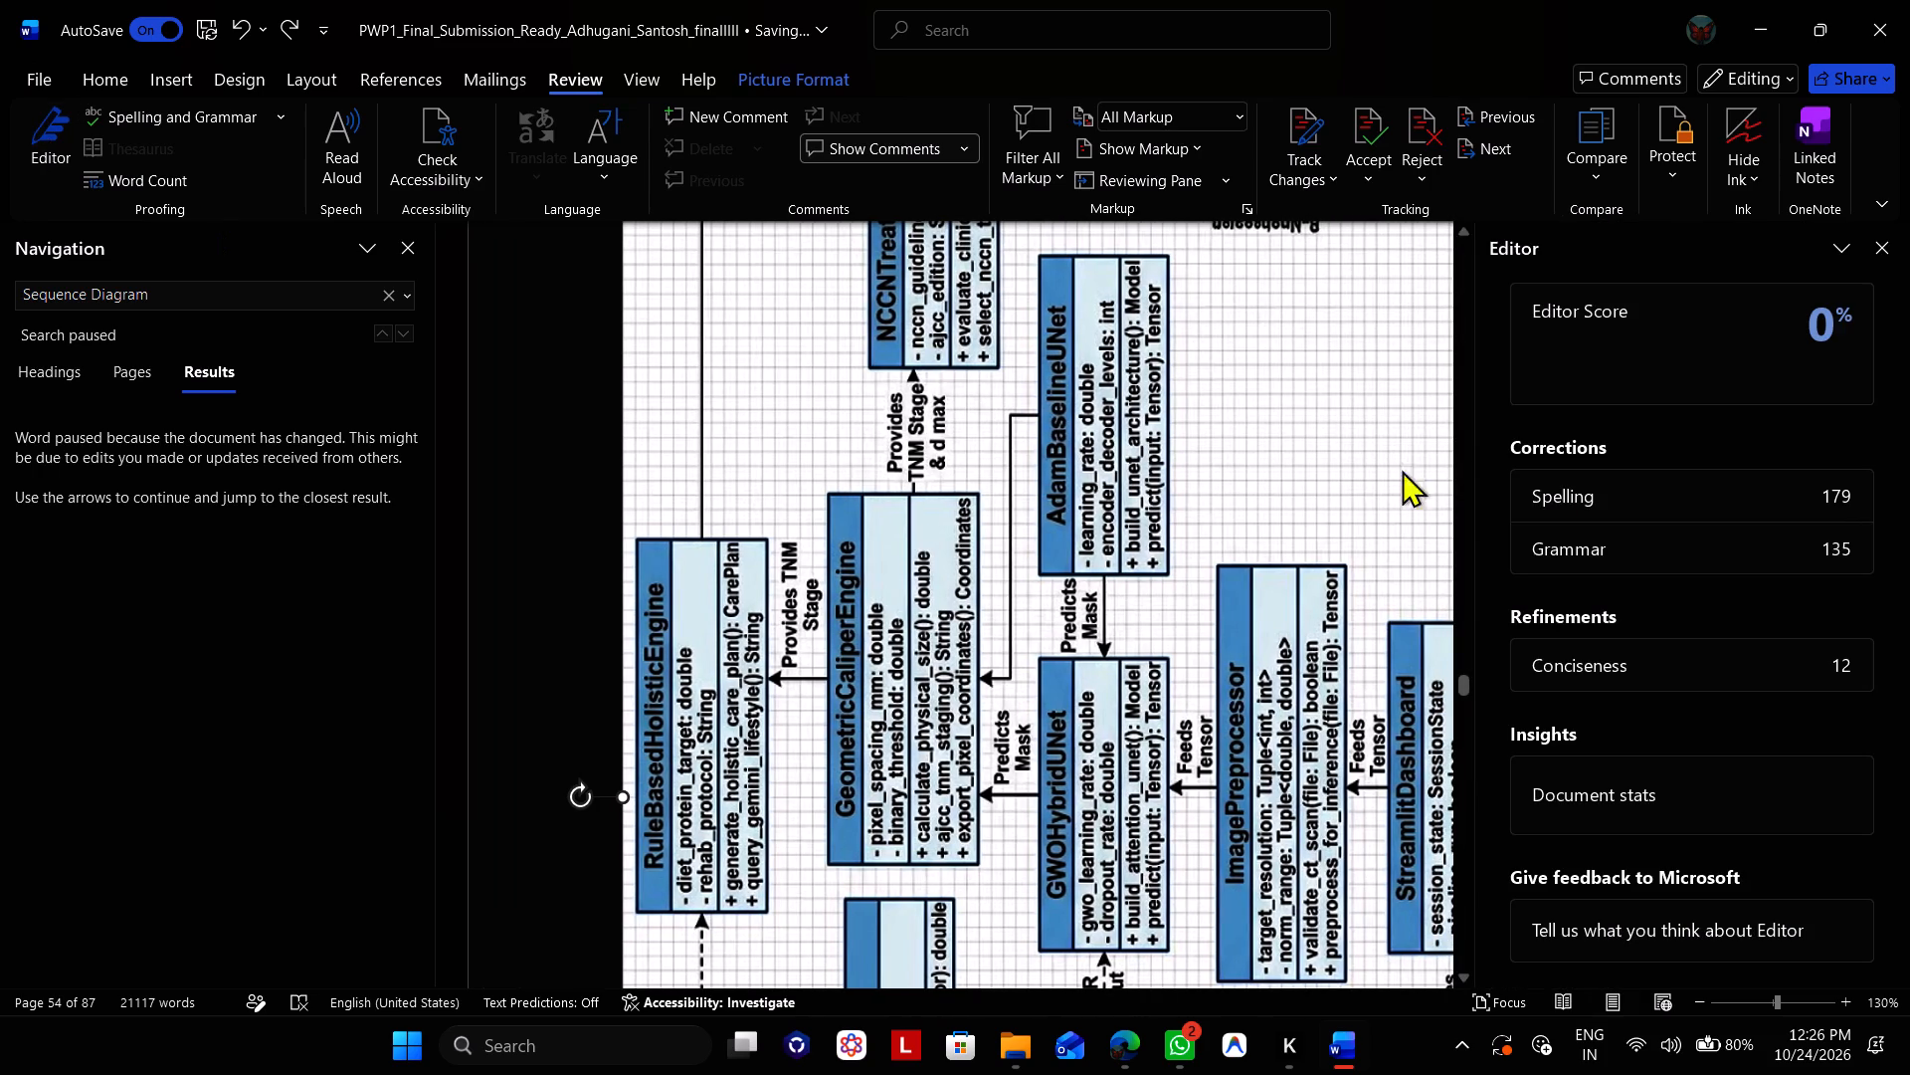
Review the Editor score and open its first flagged correction in the report.
scroll(1335, 444, up, 1)
drag(1246, 515, 1320, 515)
drag(1320, 515, 1213, 518)
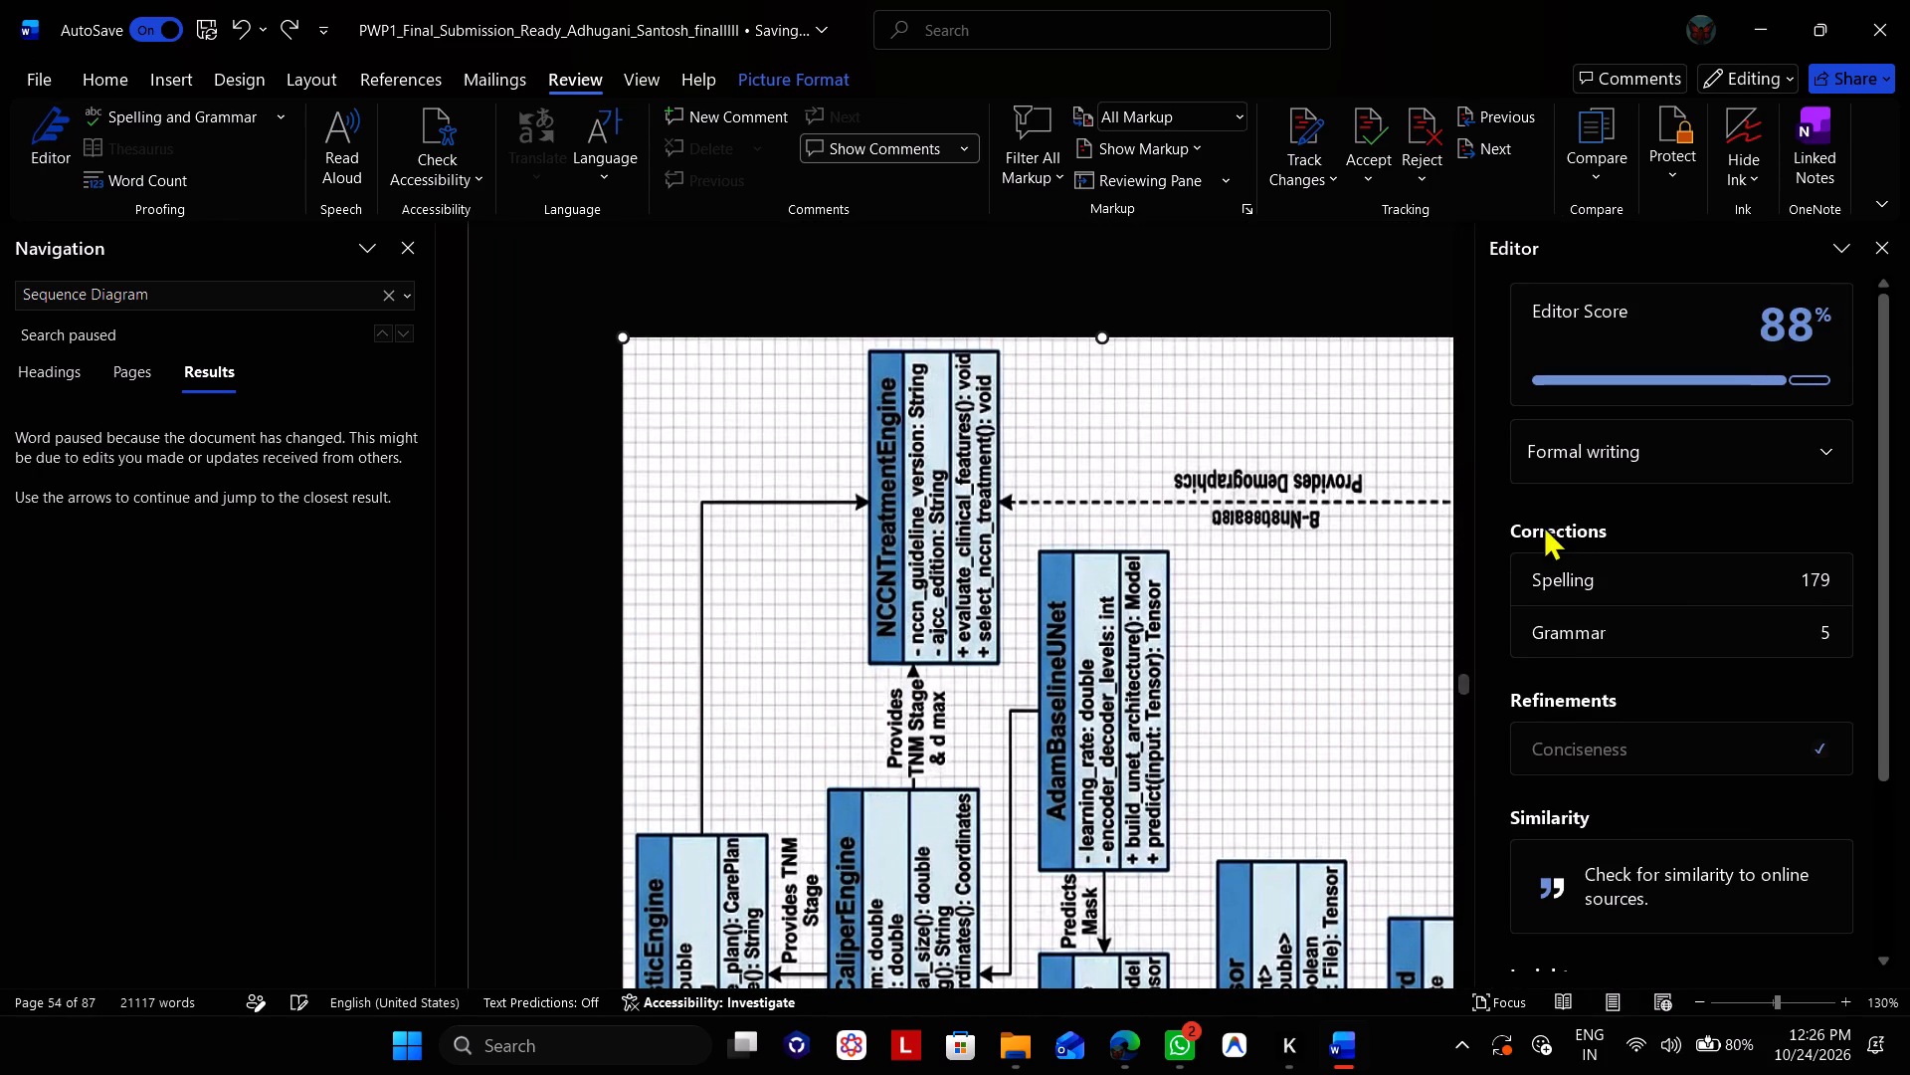
click(1802, 372)
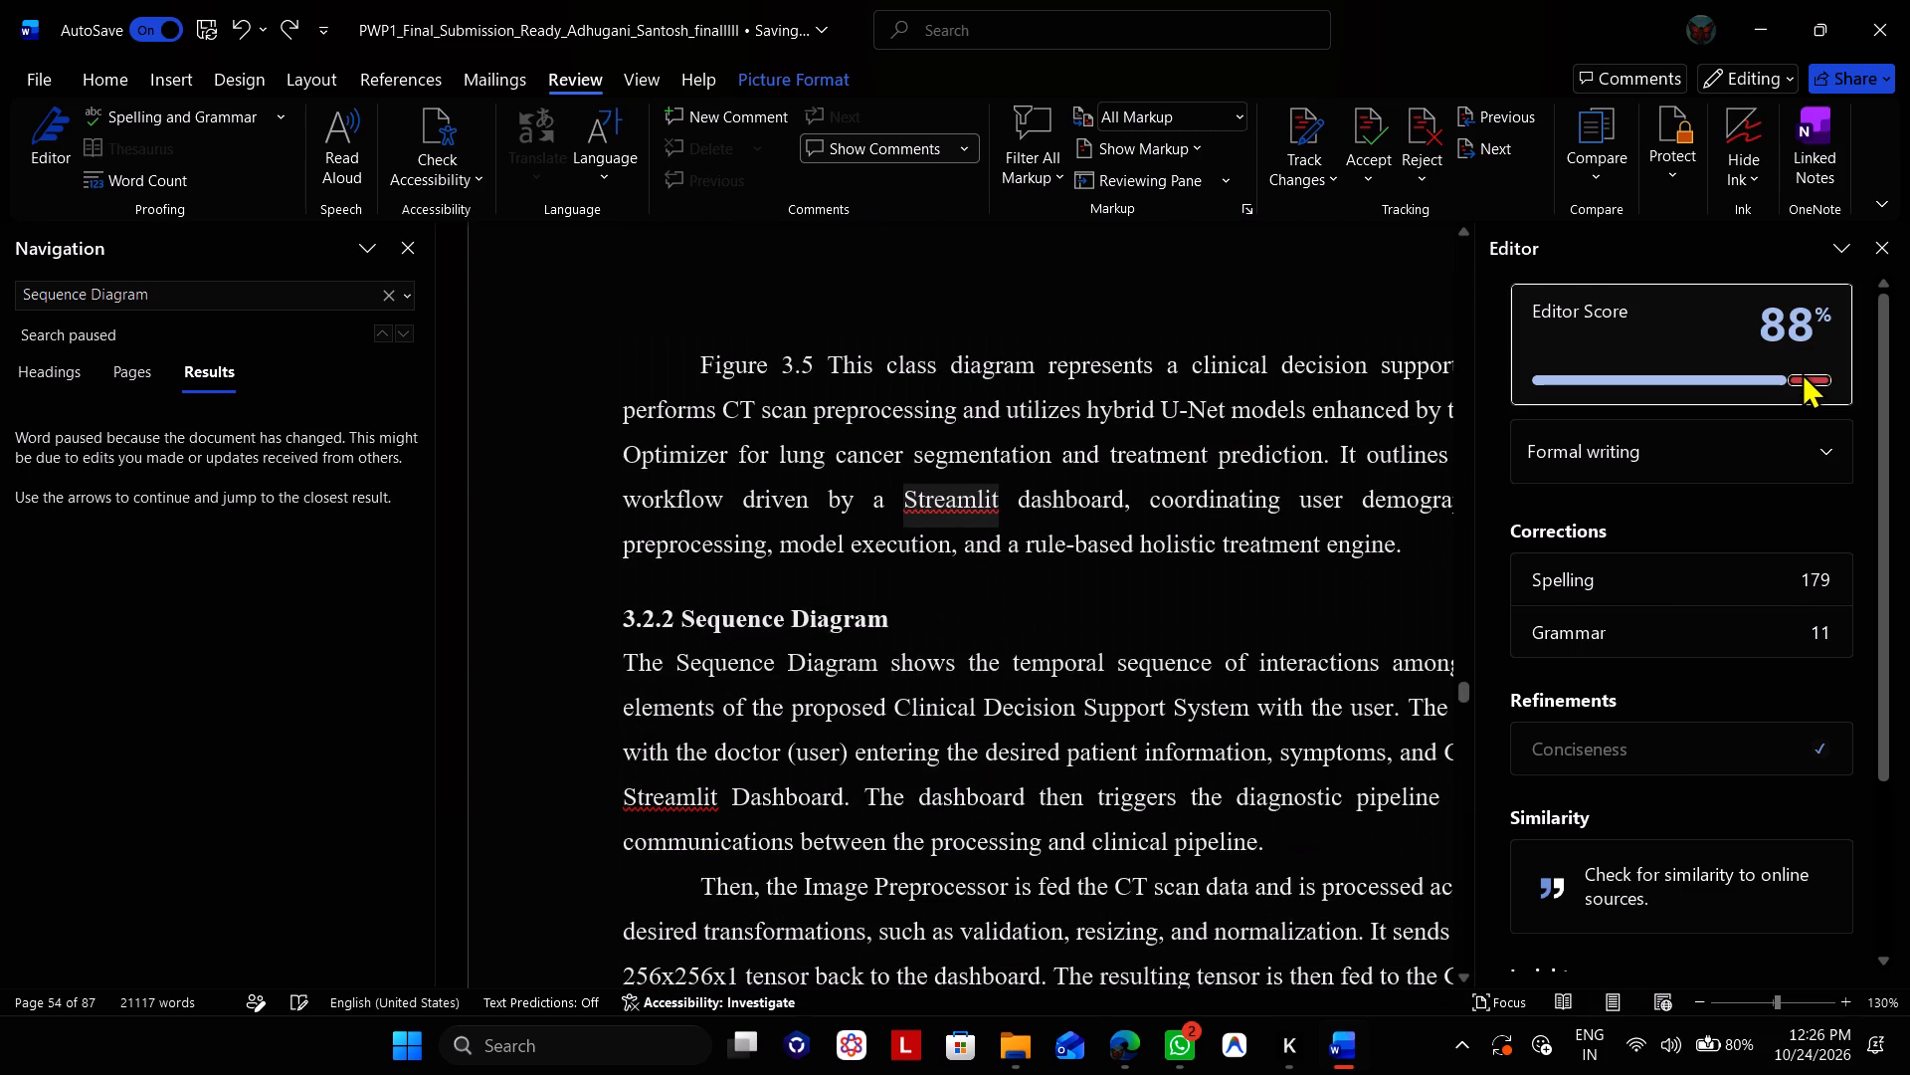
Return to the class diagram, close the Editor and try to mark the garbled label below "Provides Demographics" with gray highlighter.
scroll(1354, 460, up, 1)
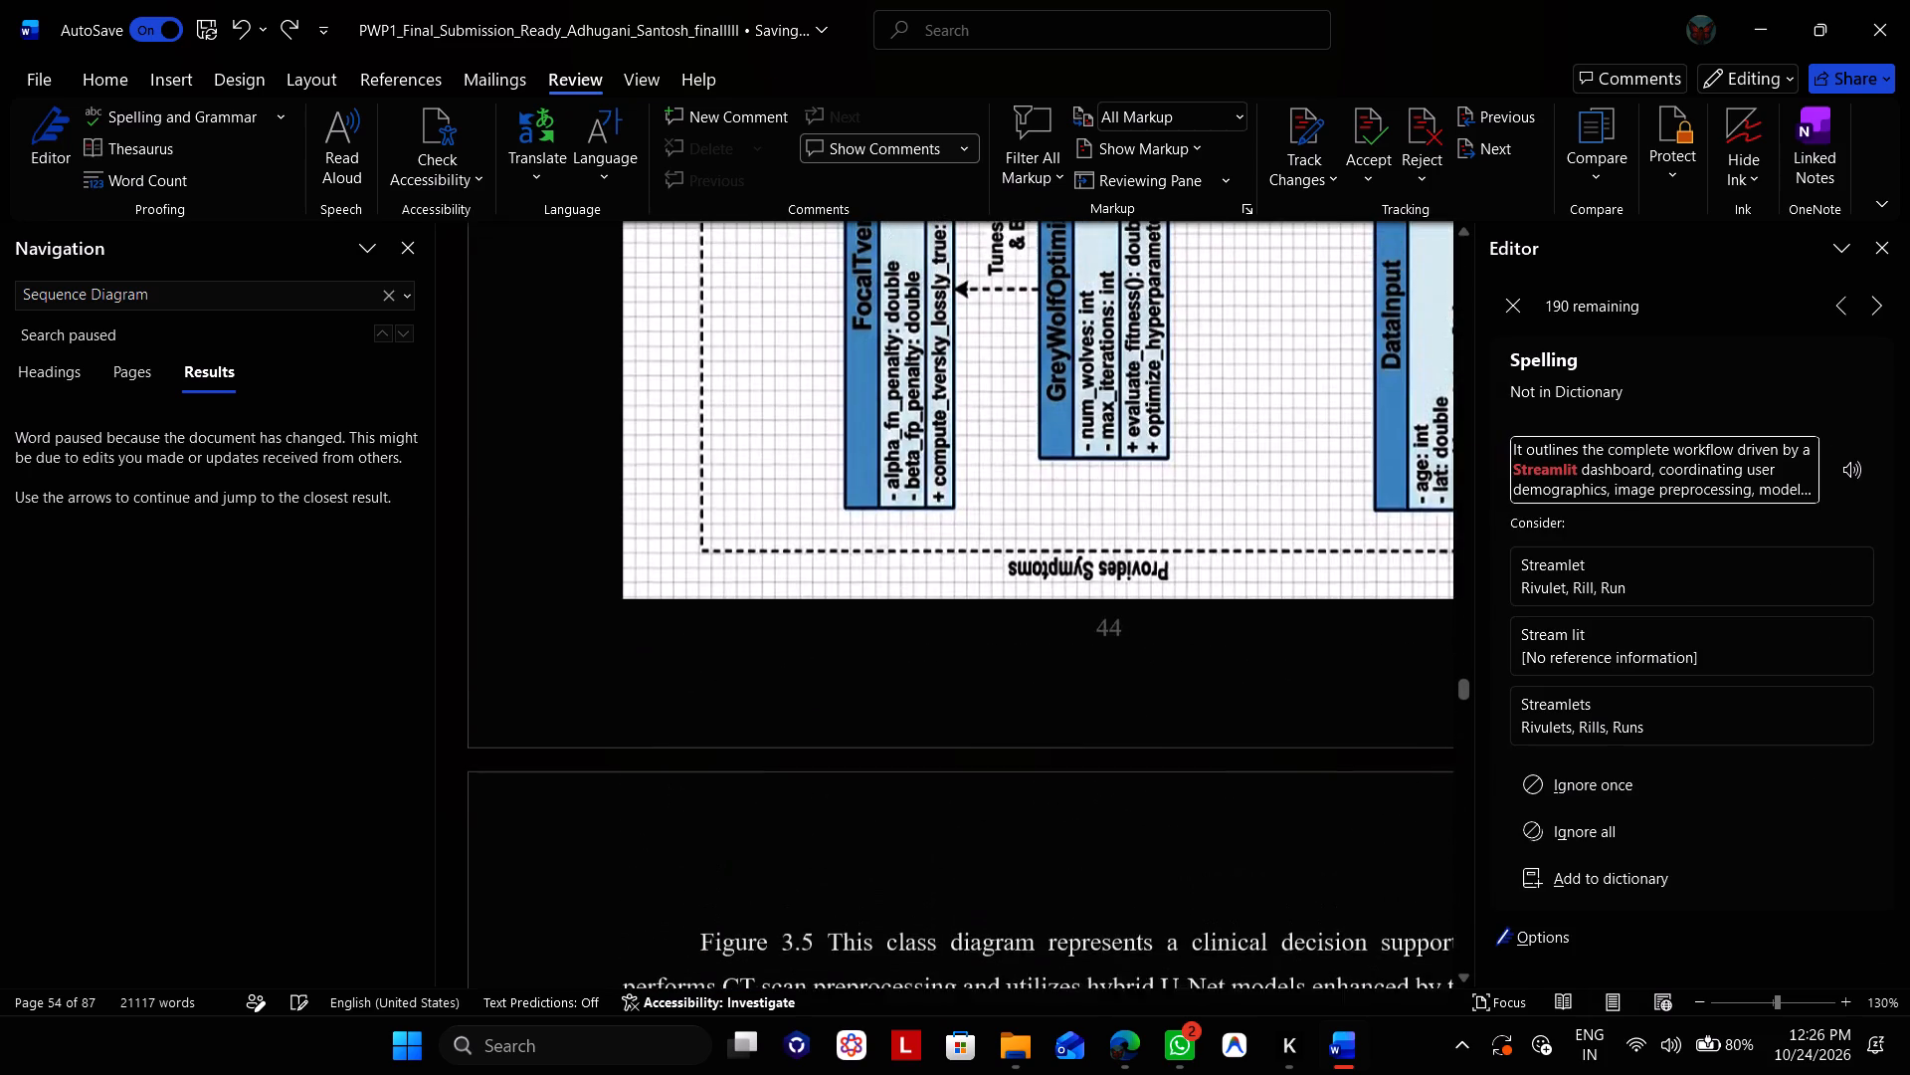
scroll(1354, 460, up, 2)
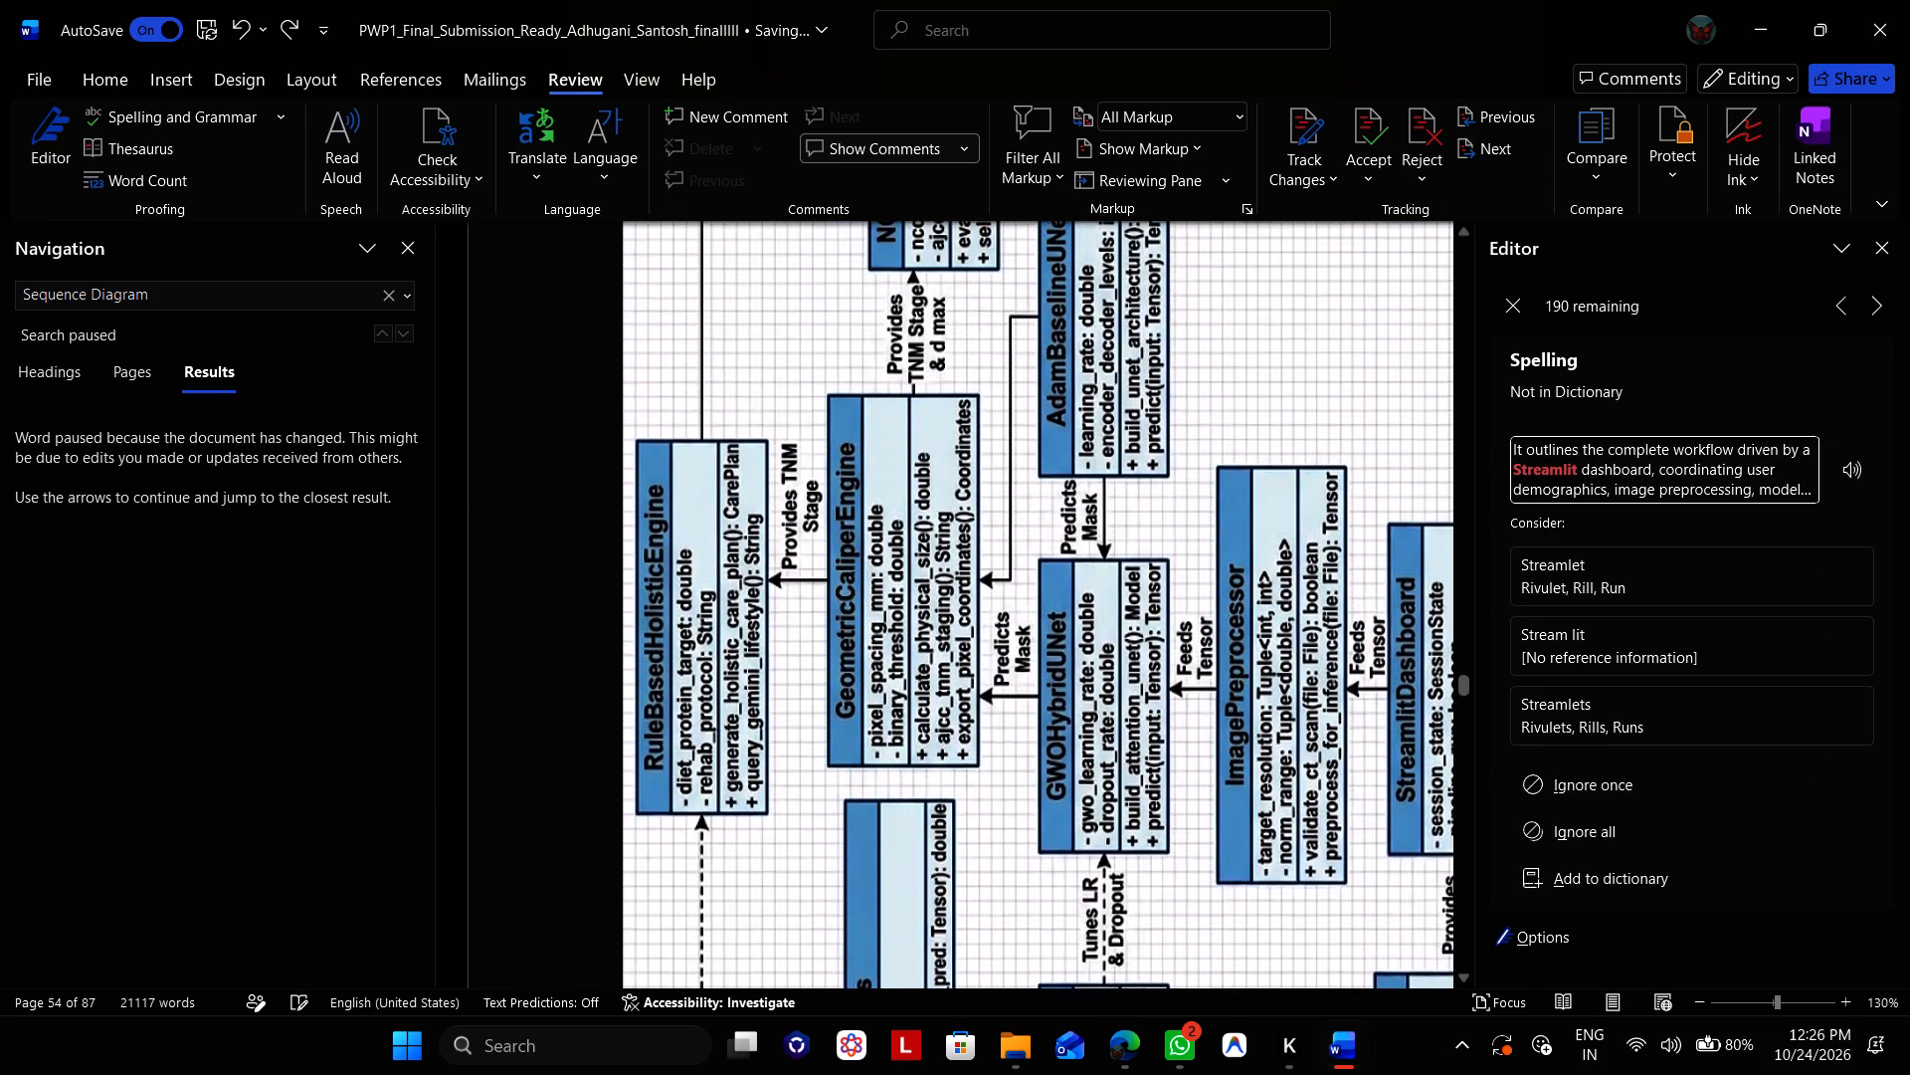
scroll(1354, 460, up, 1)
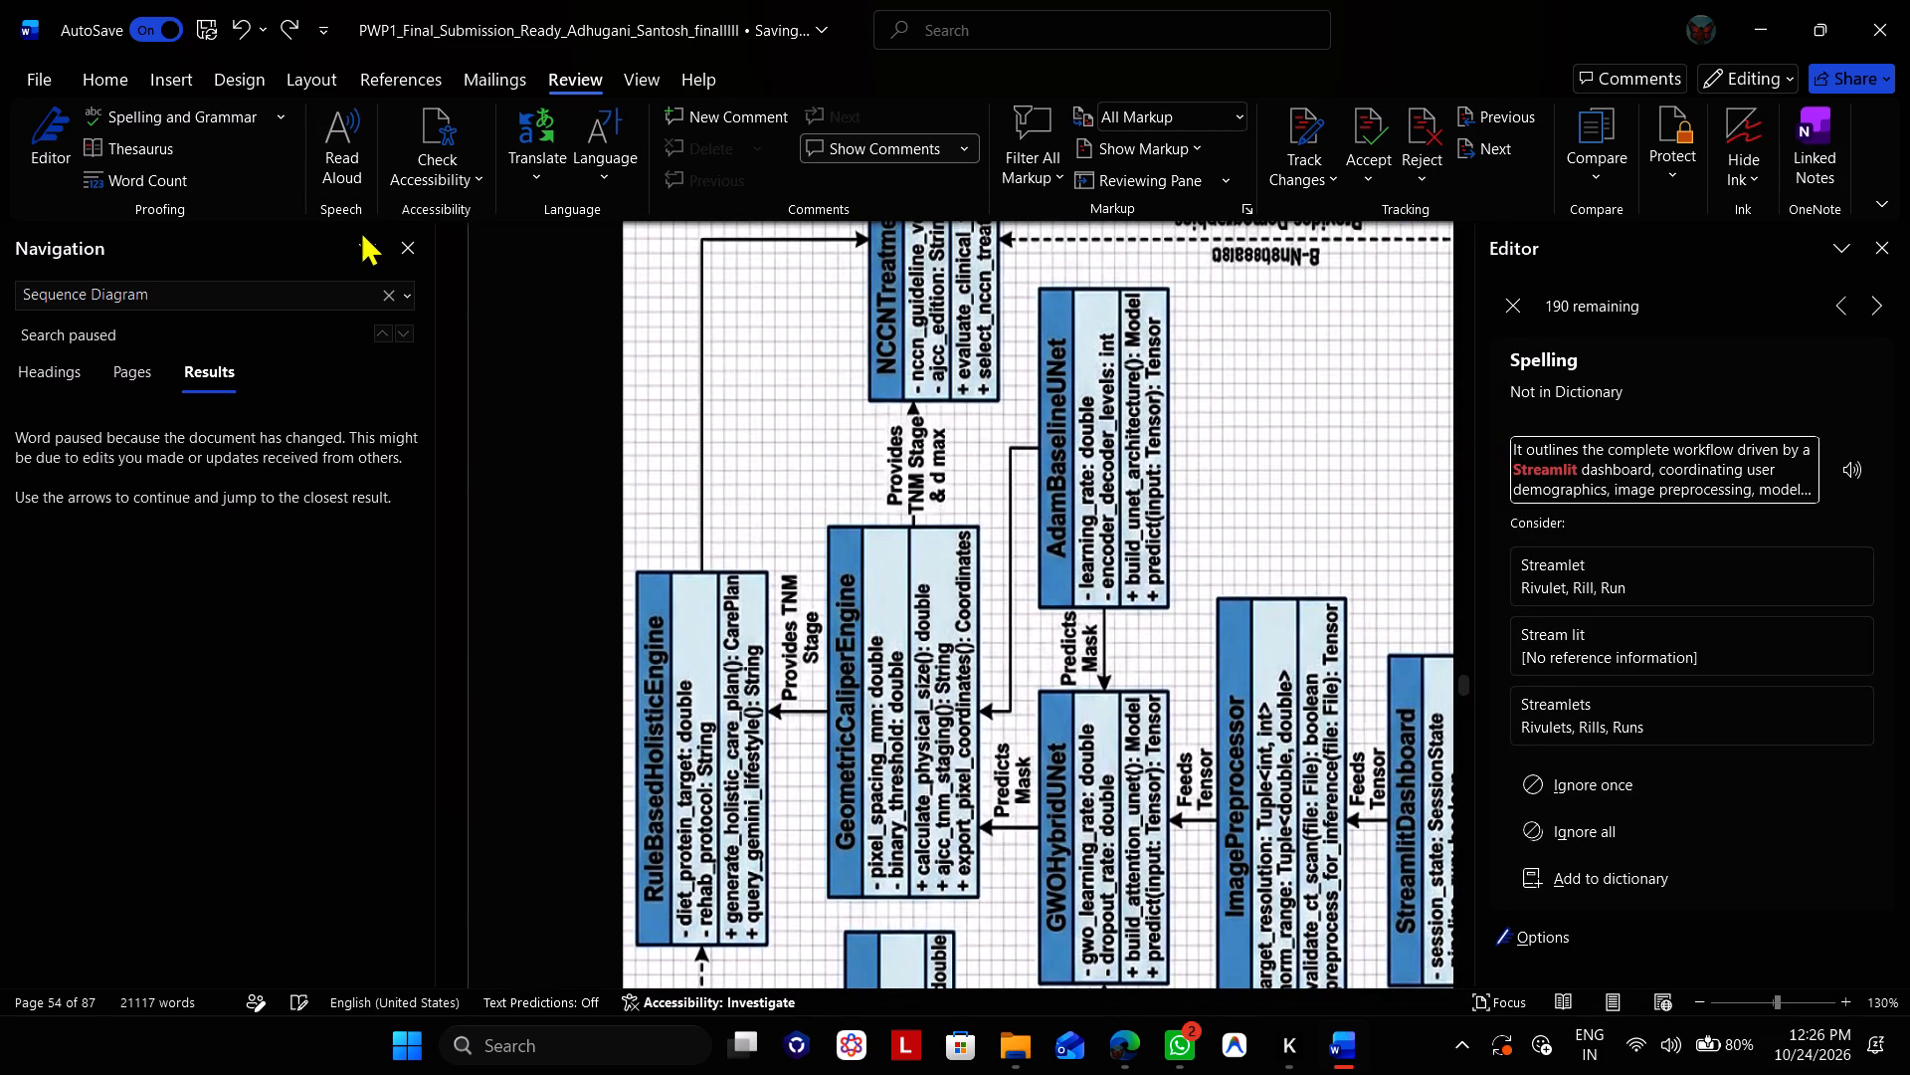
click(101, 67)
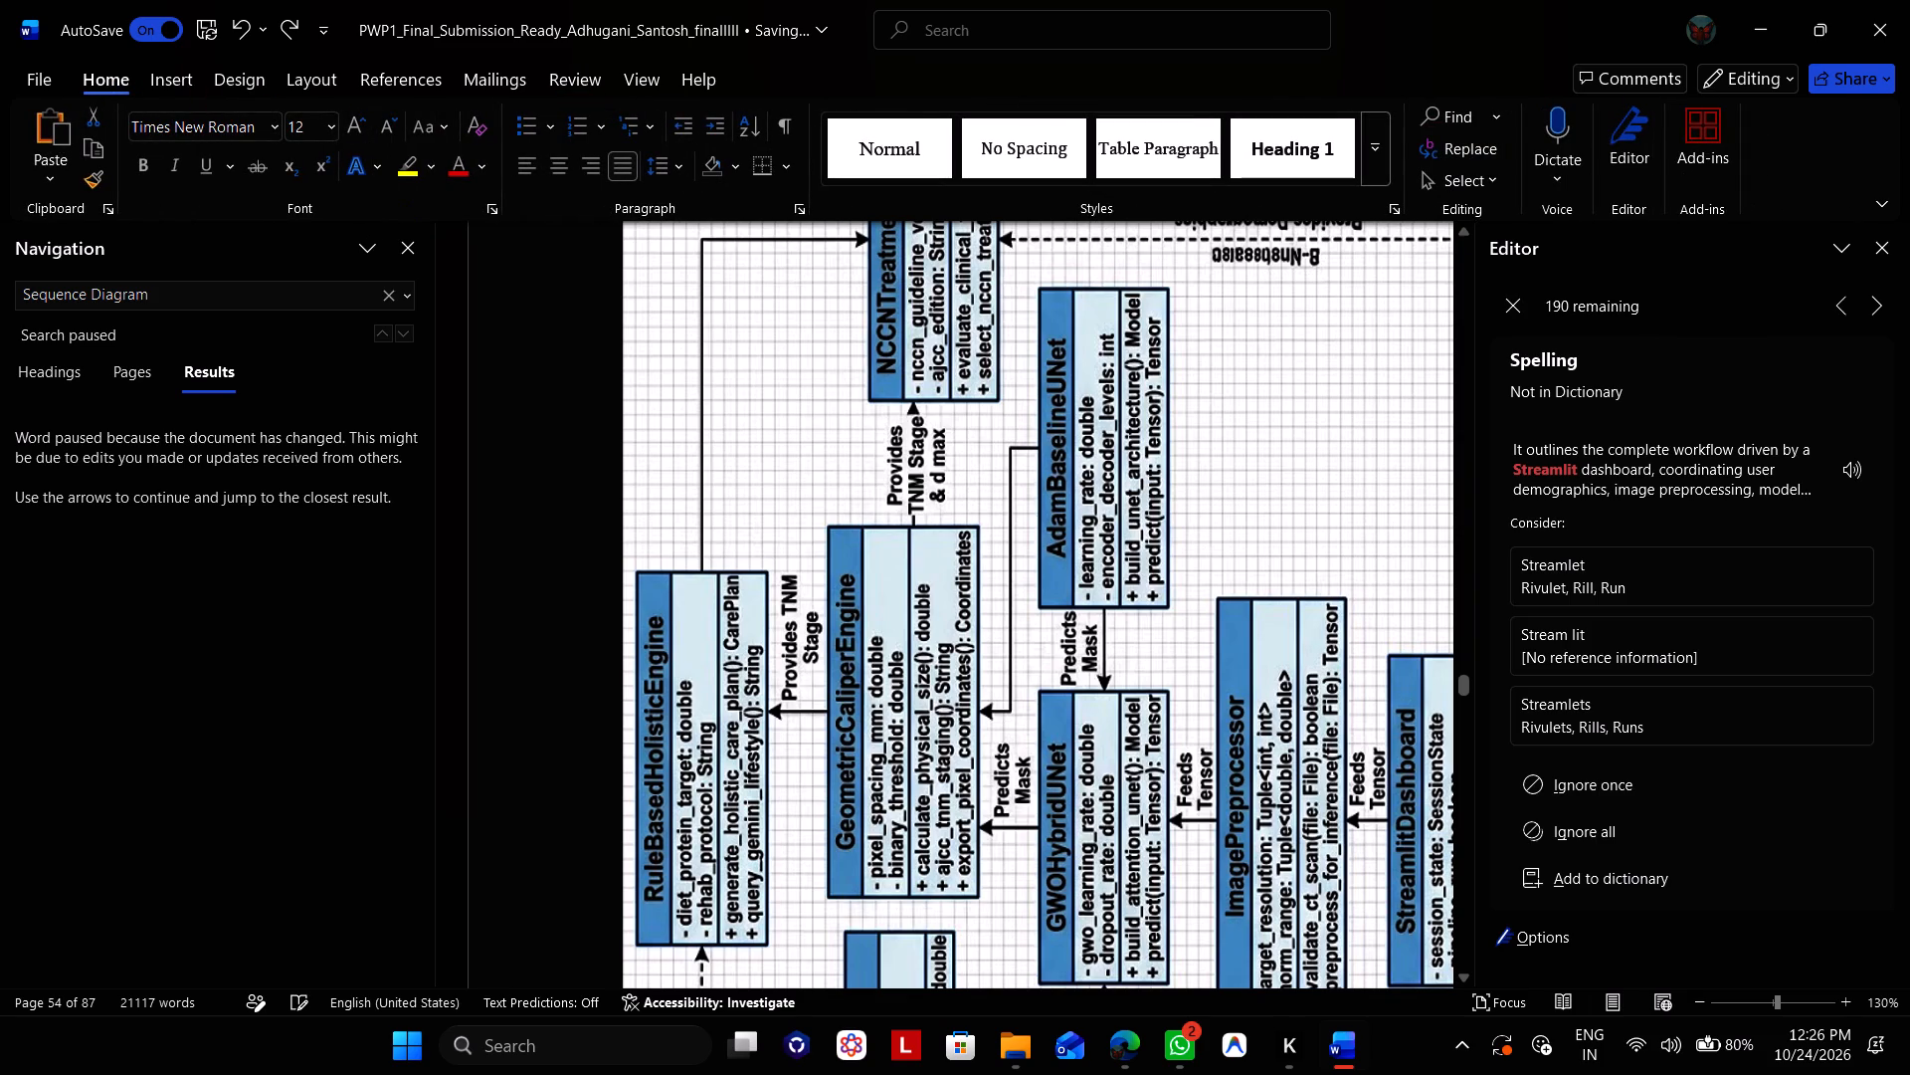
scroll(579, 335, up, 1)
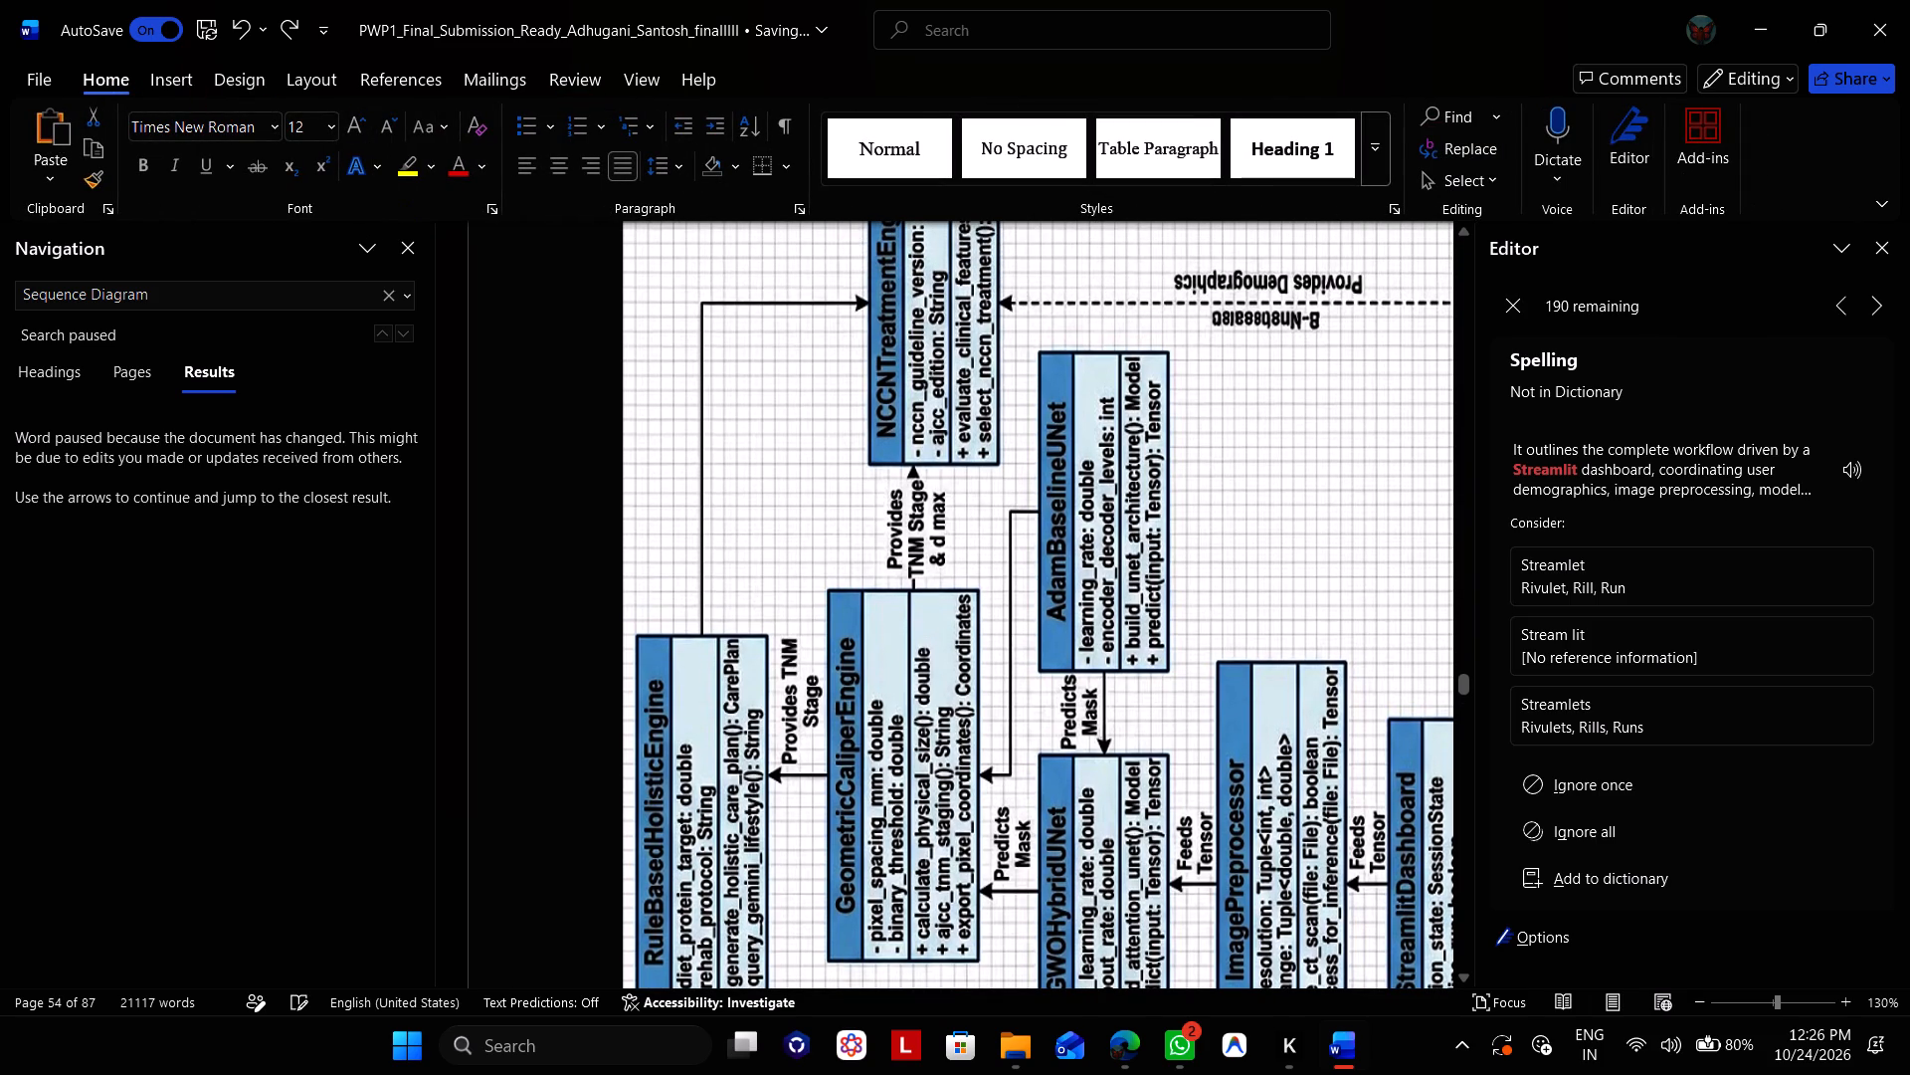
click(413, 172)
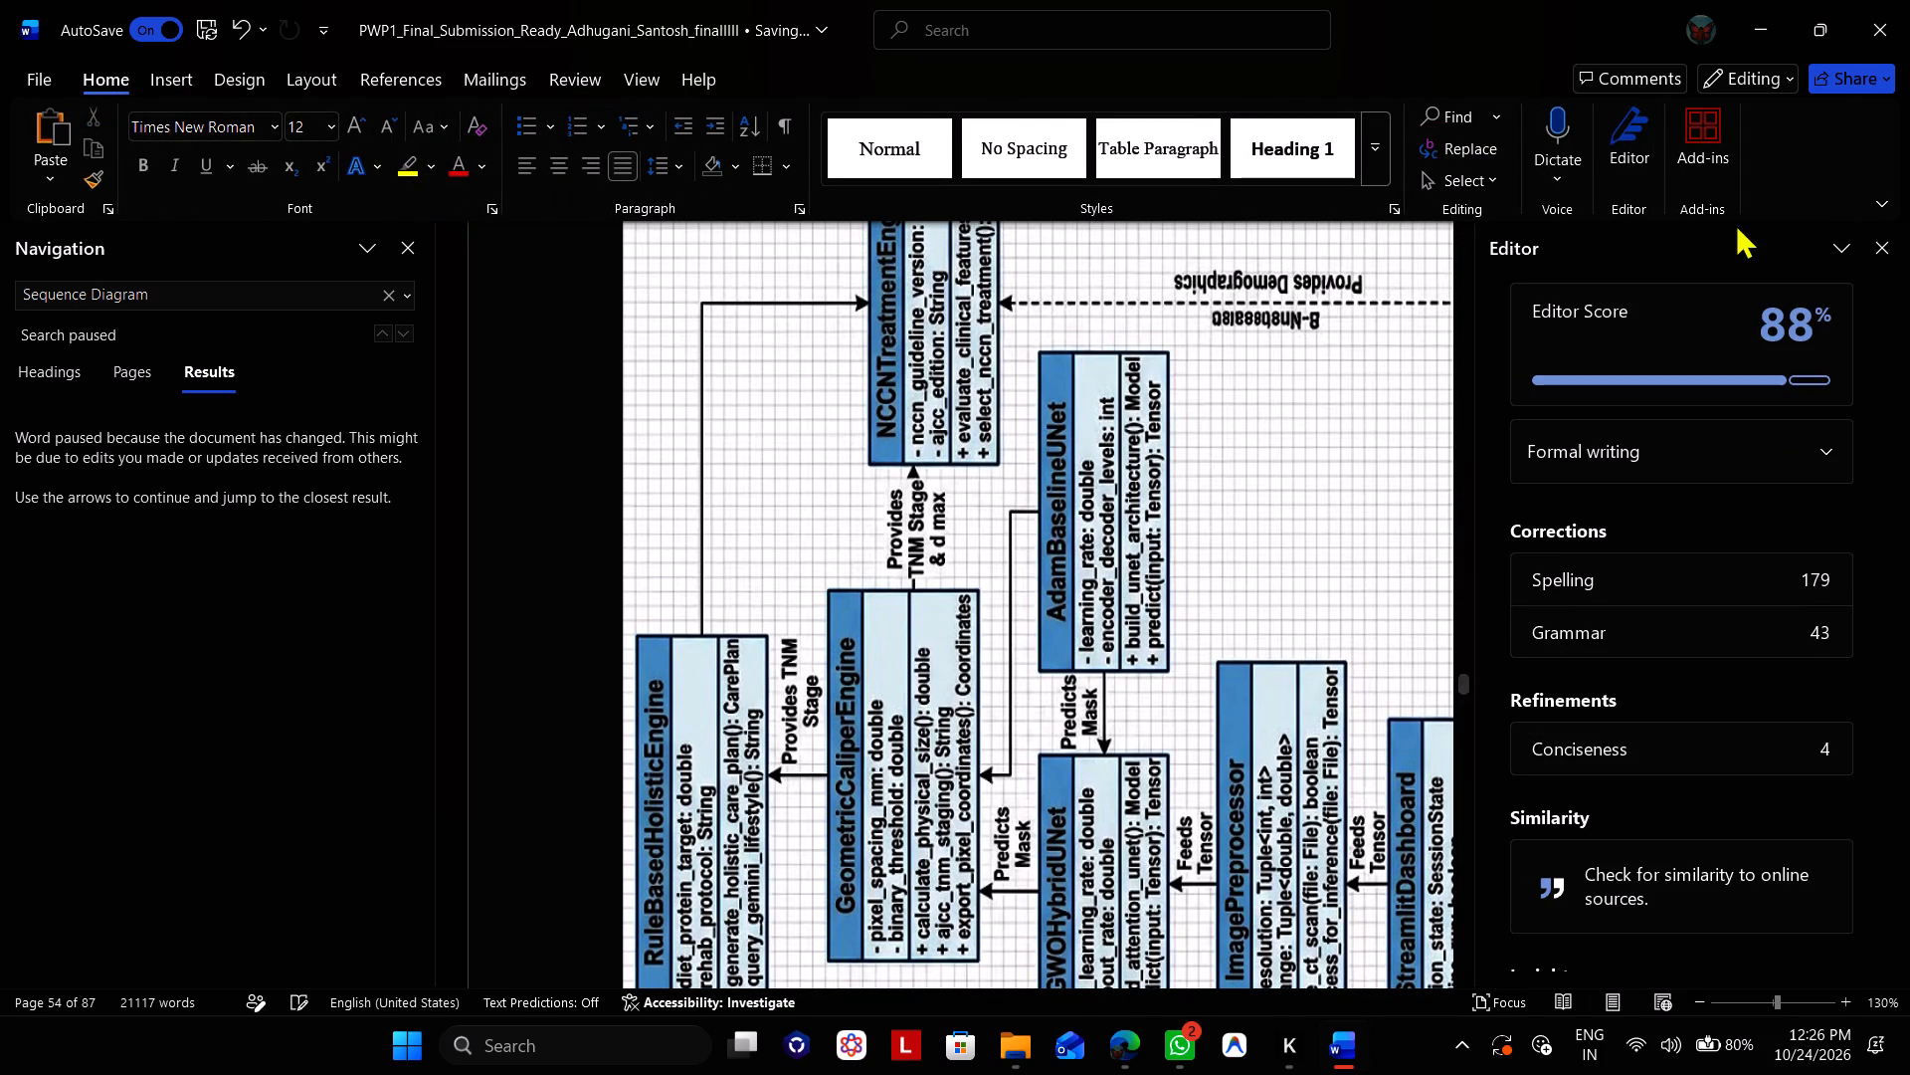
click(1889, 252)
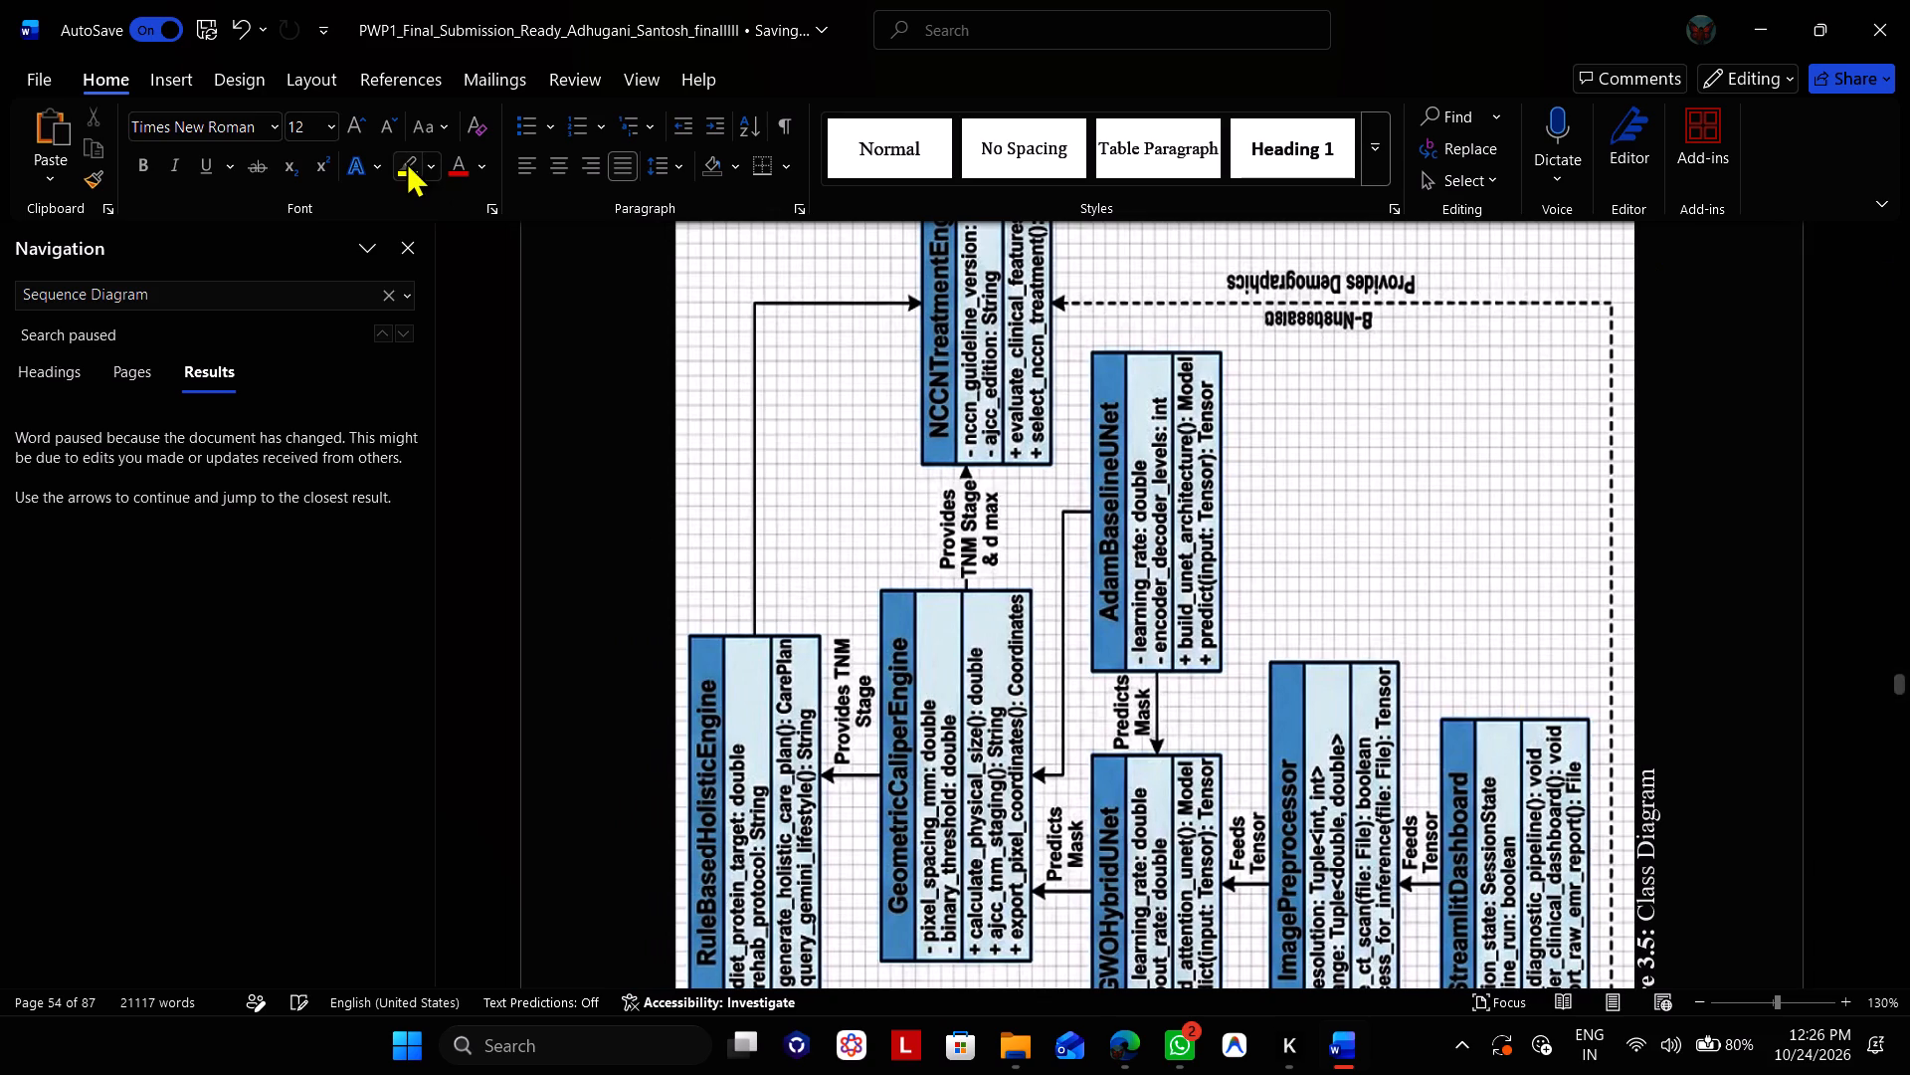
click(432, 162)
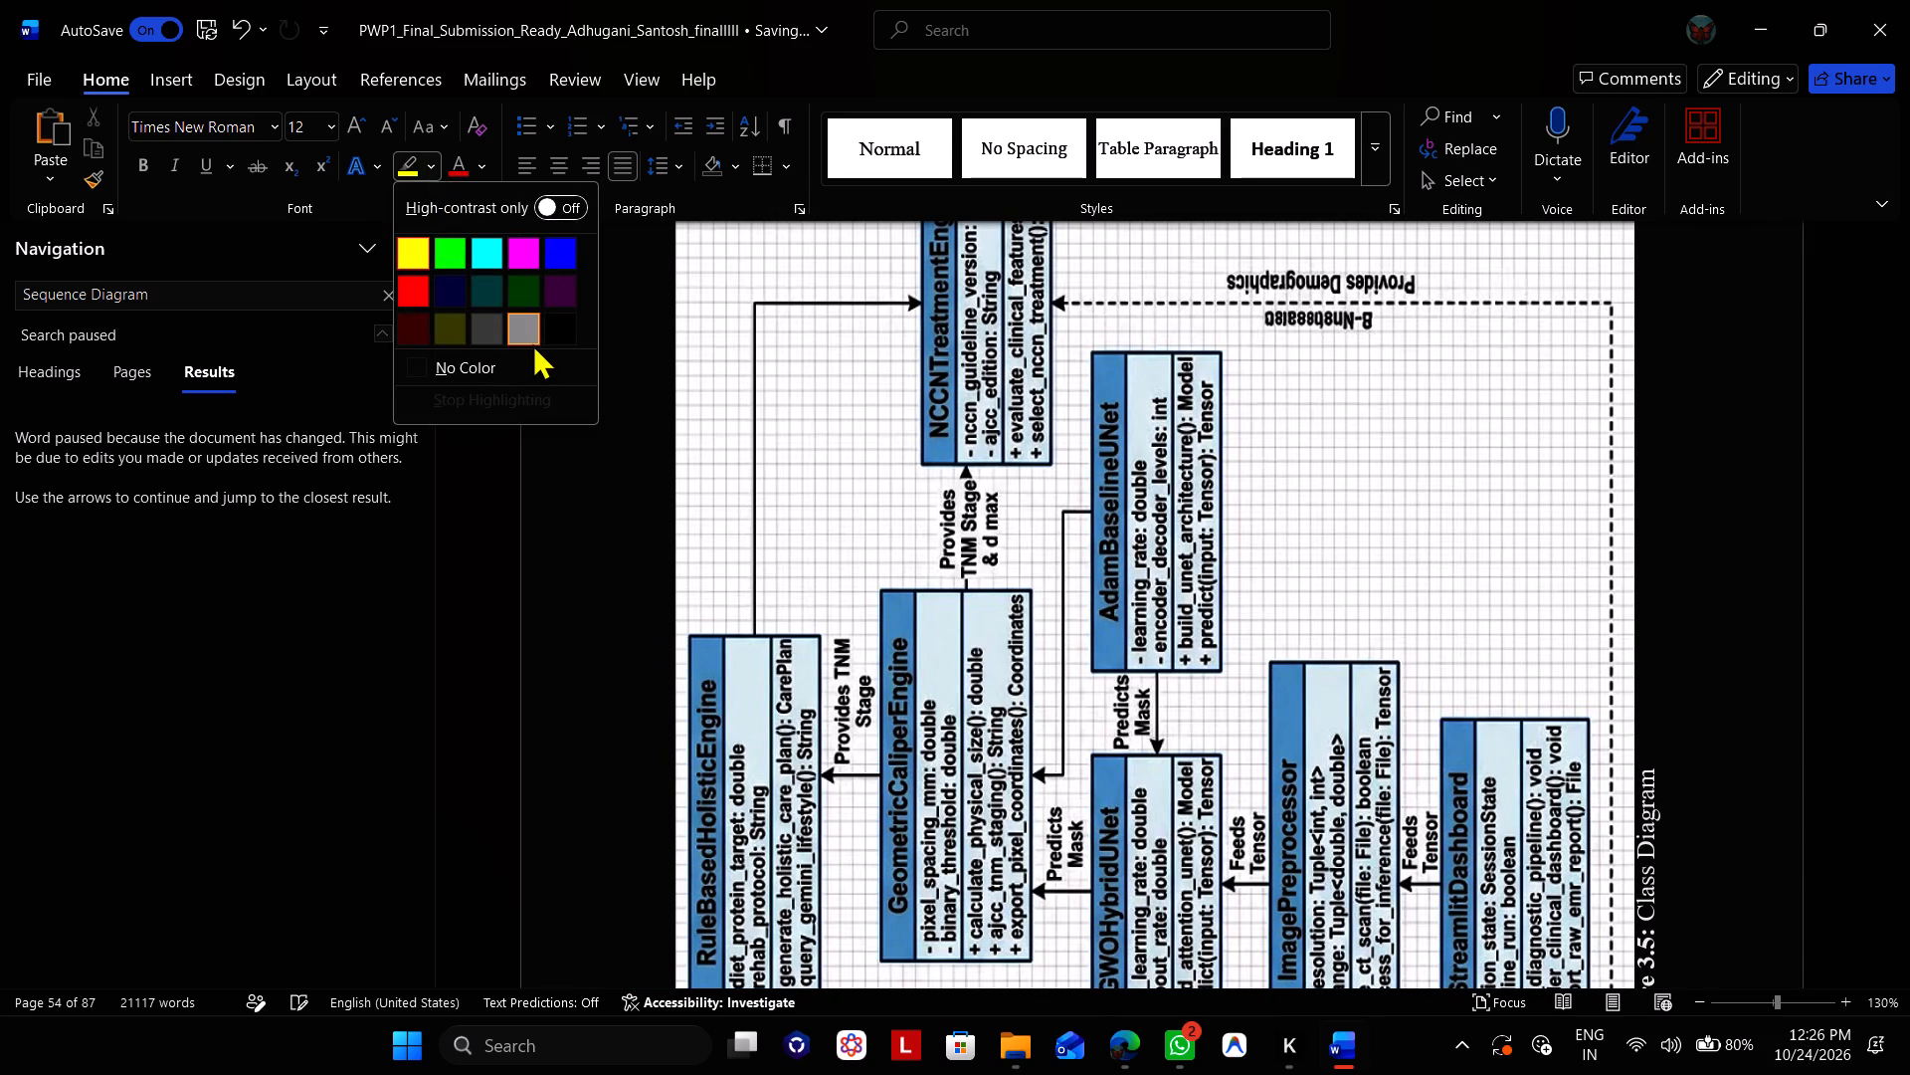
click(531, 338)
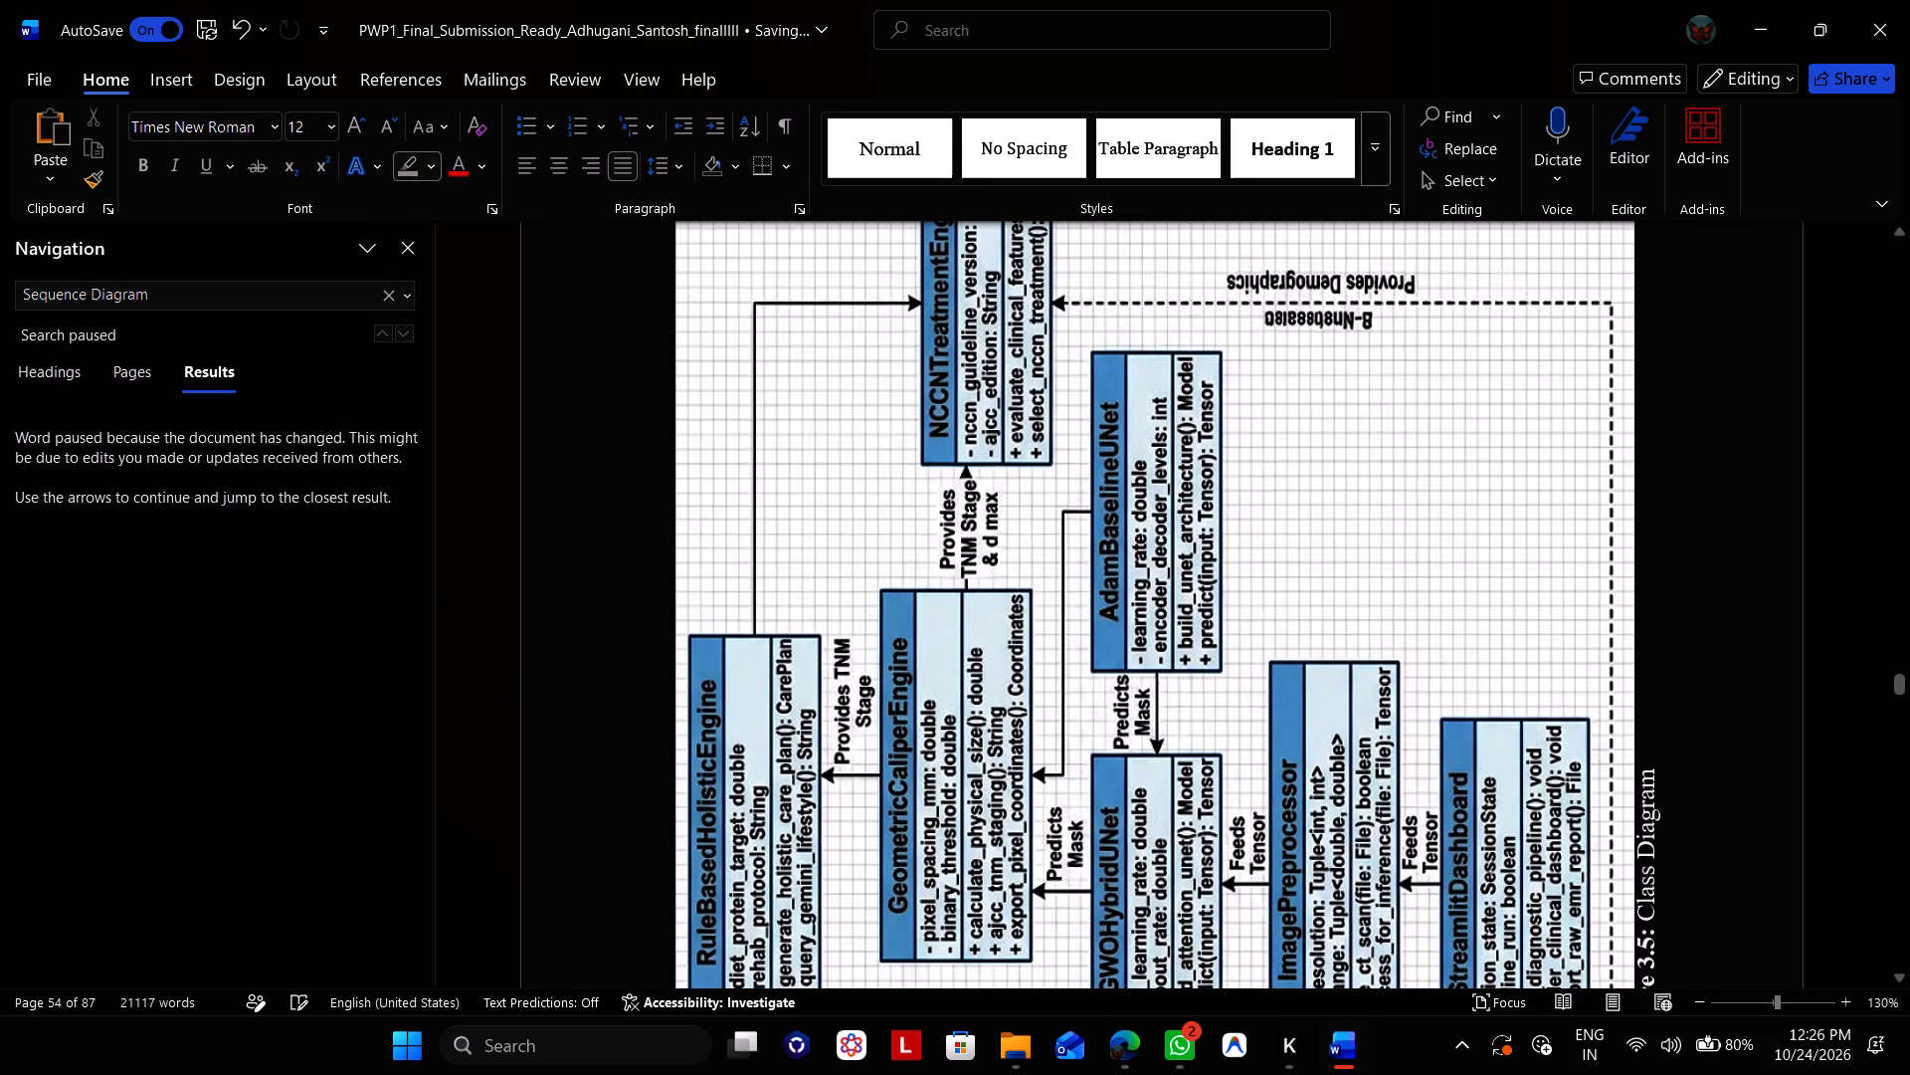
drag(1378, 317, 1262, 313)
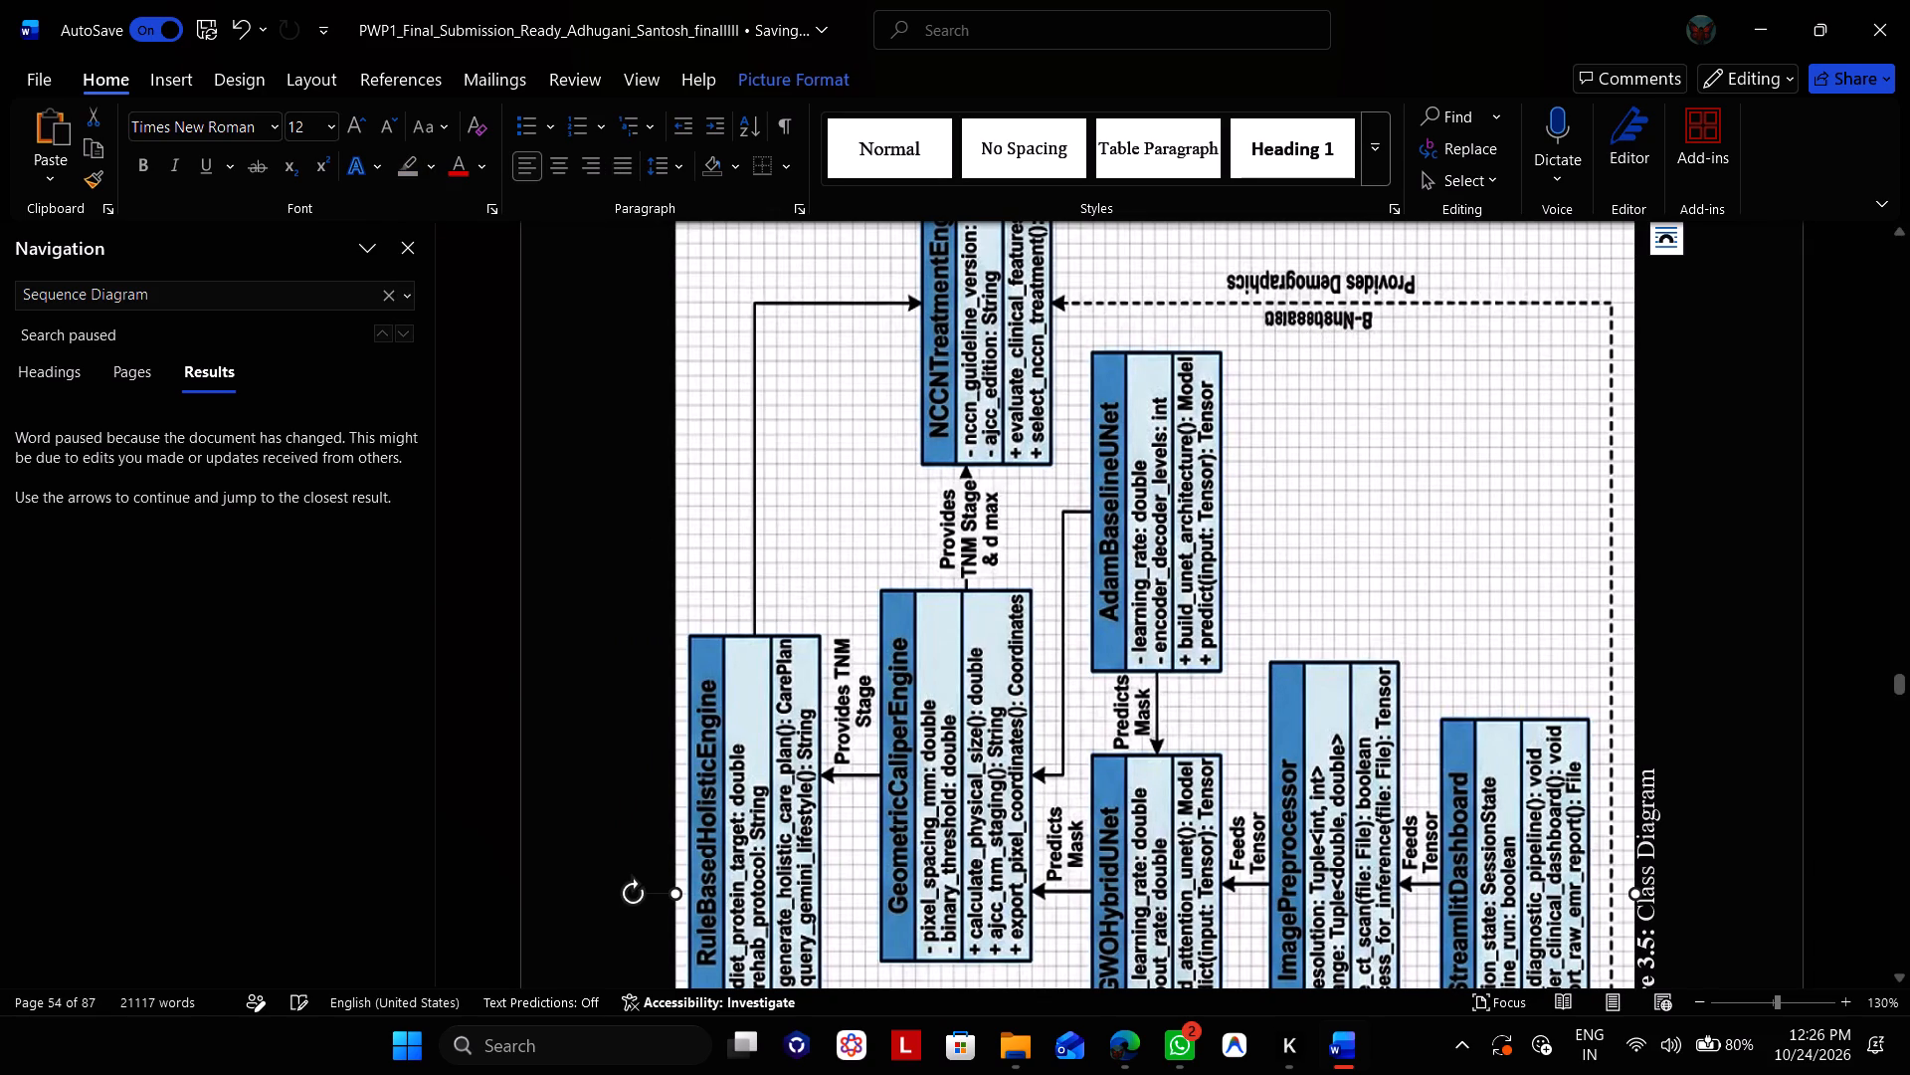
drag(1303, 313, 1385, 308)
Draw a text box about 0.72" wide and 0.12" high over the garbled label below "Provides Demographics" in the class diagram.
click(188, 75)
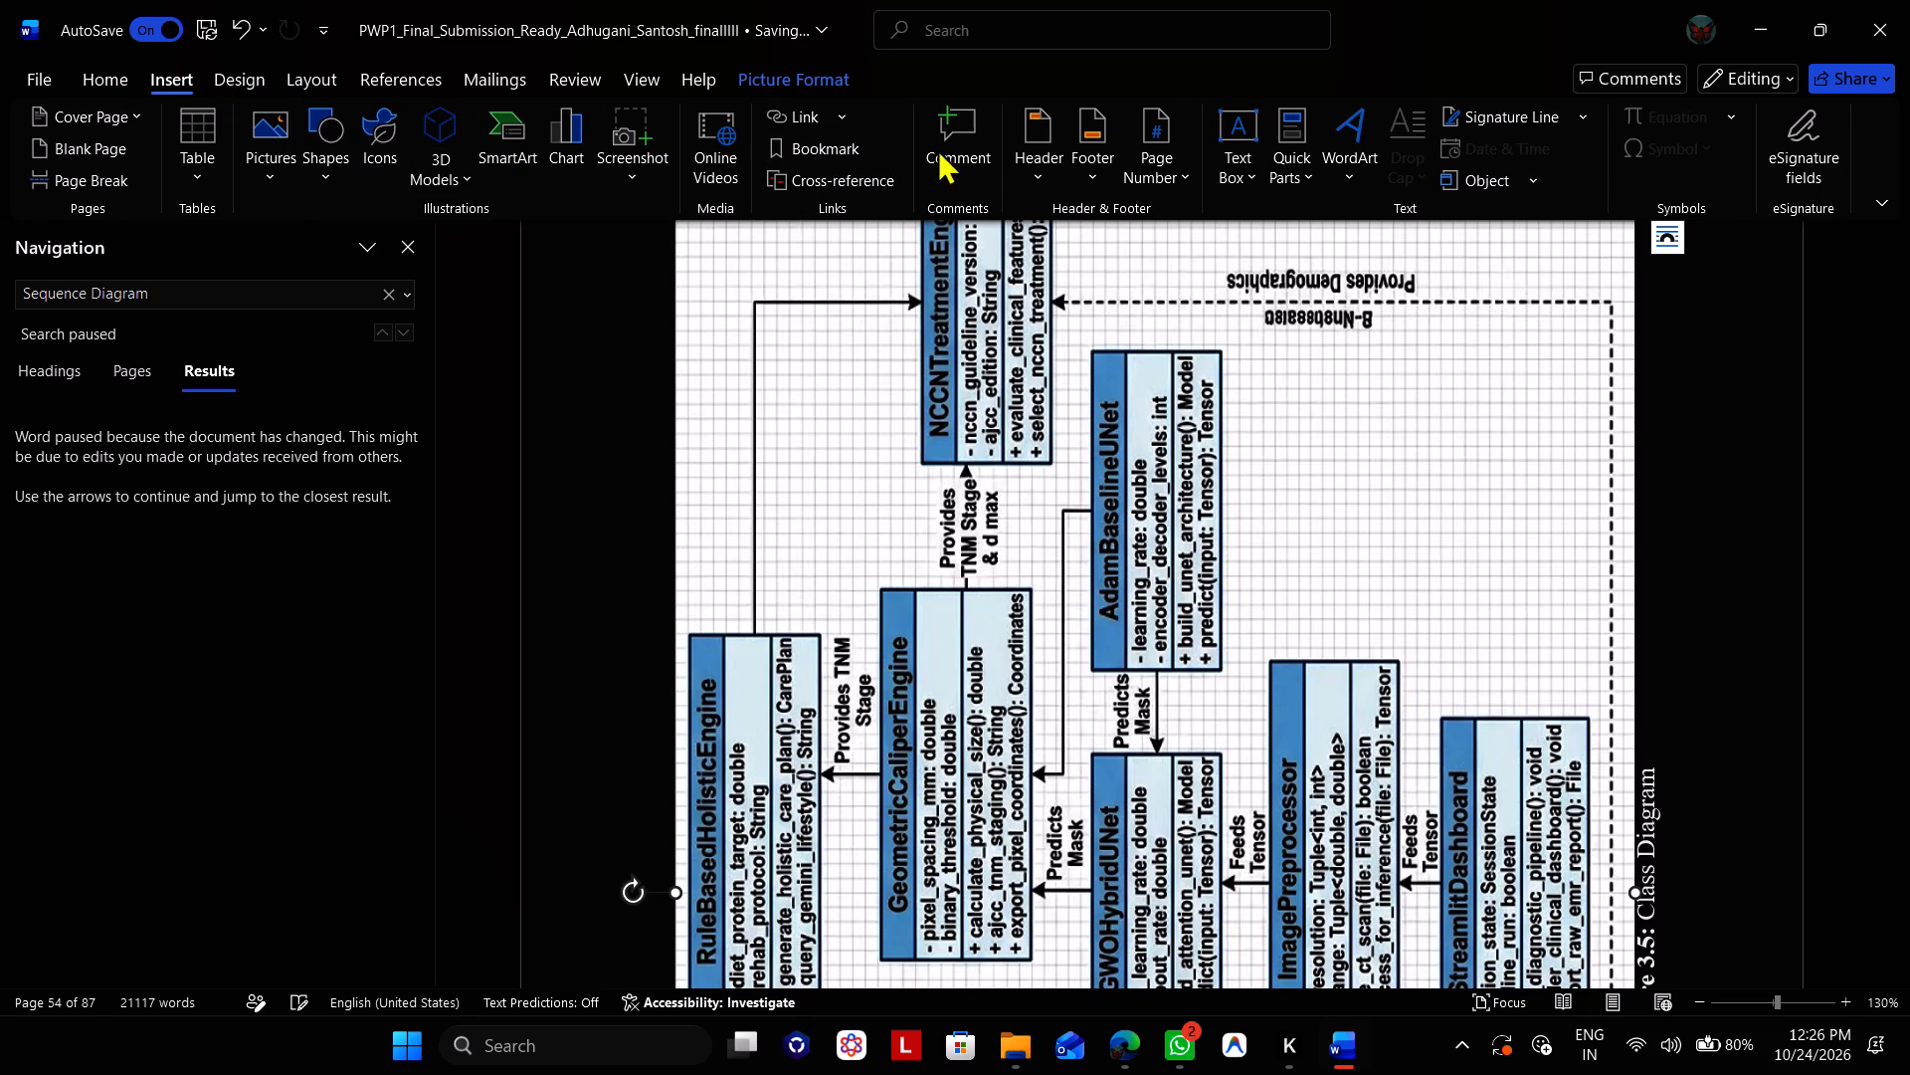
click(1233, 169)
click(1355, 730)
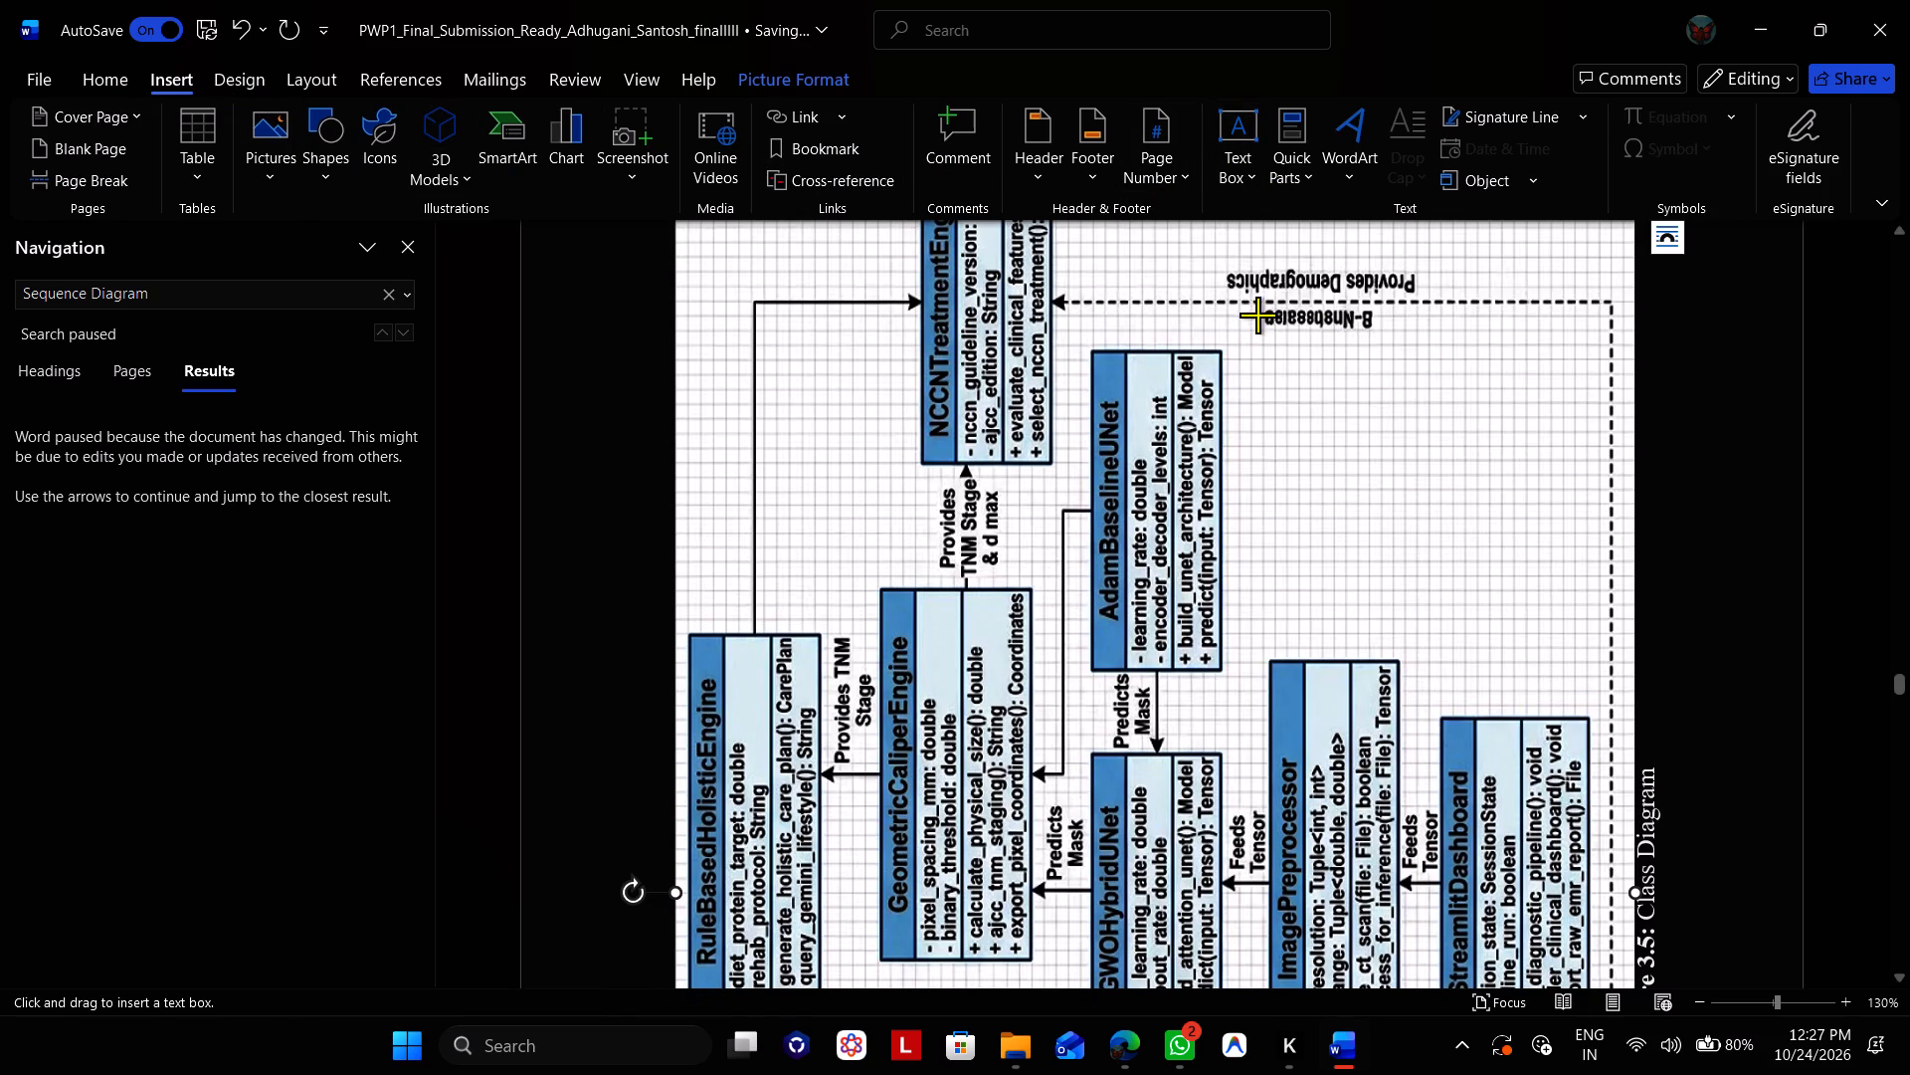
drag(1262, 310, 1326, 319)
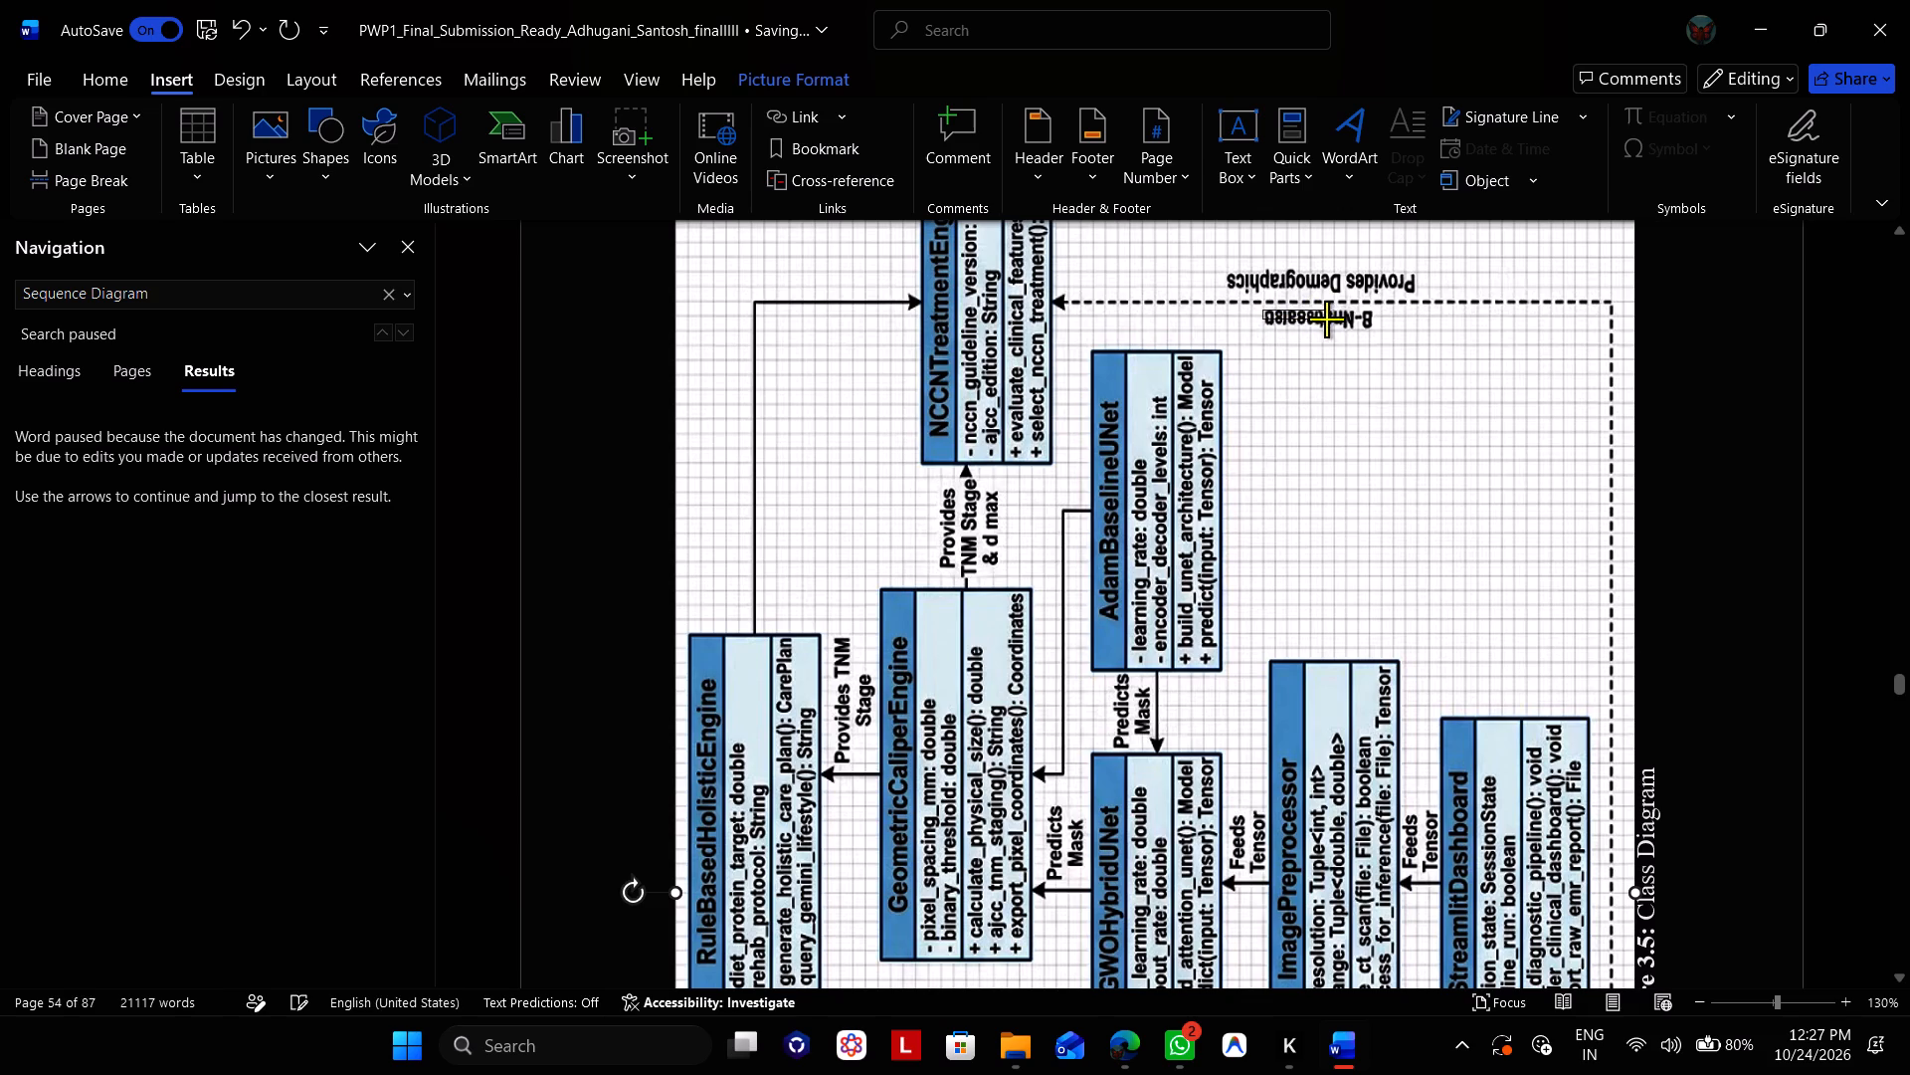
drag(1326, 319, 1375, 326)
drag(1375, 326, 1375, 328)
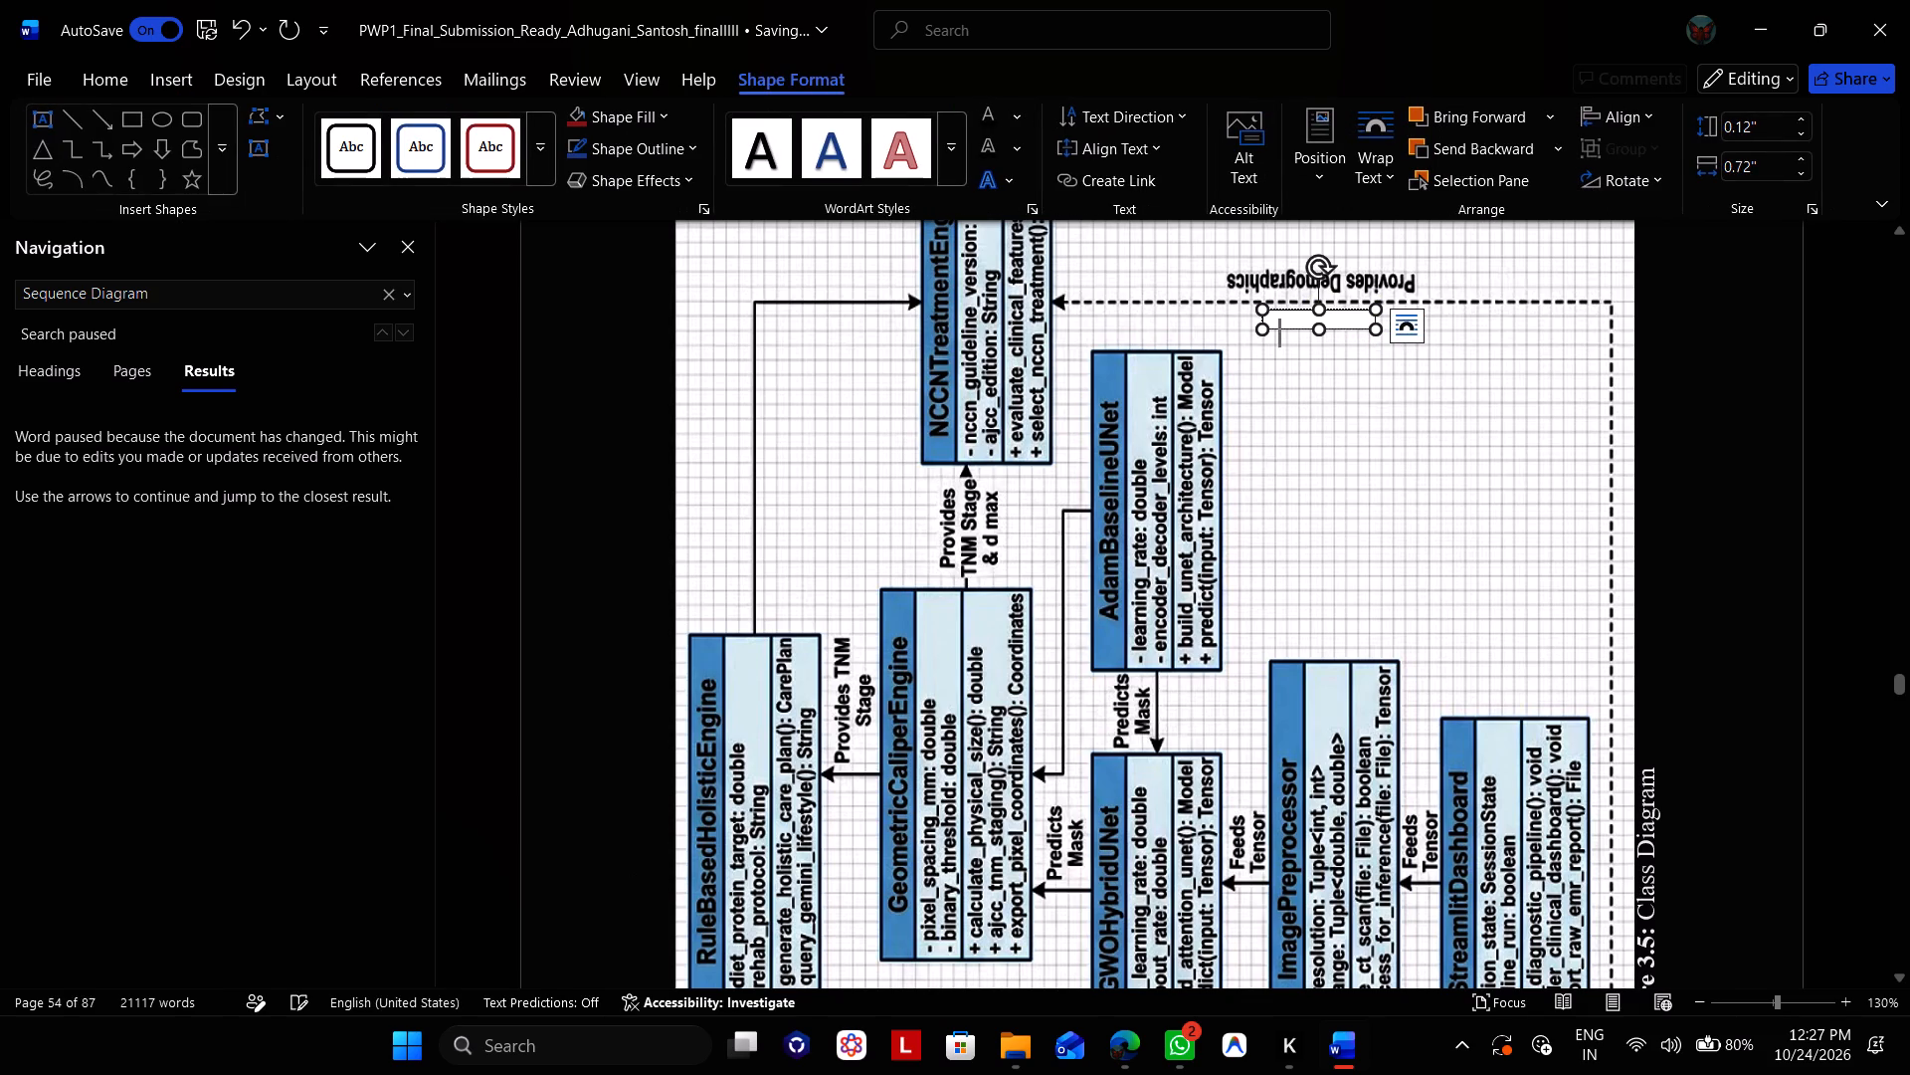
click(1407, 383)
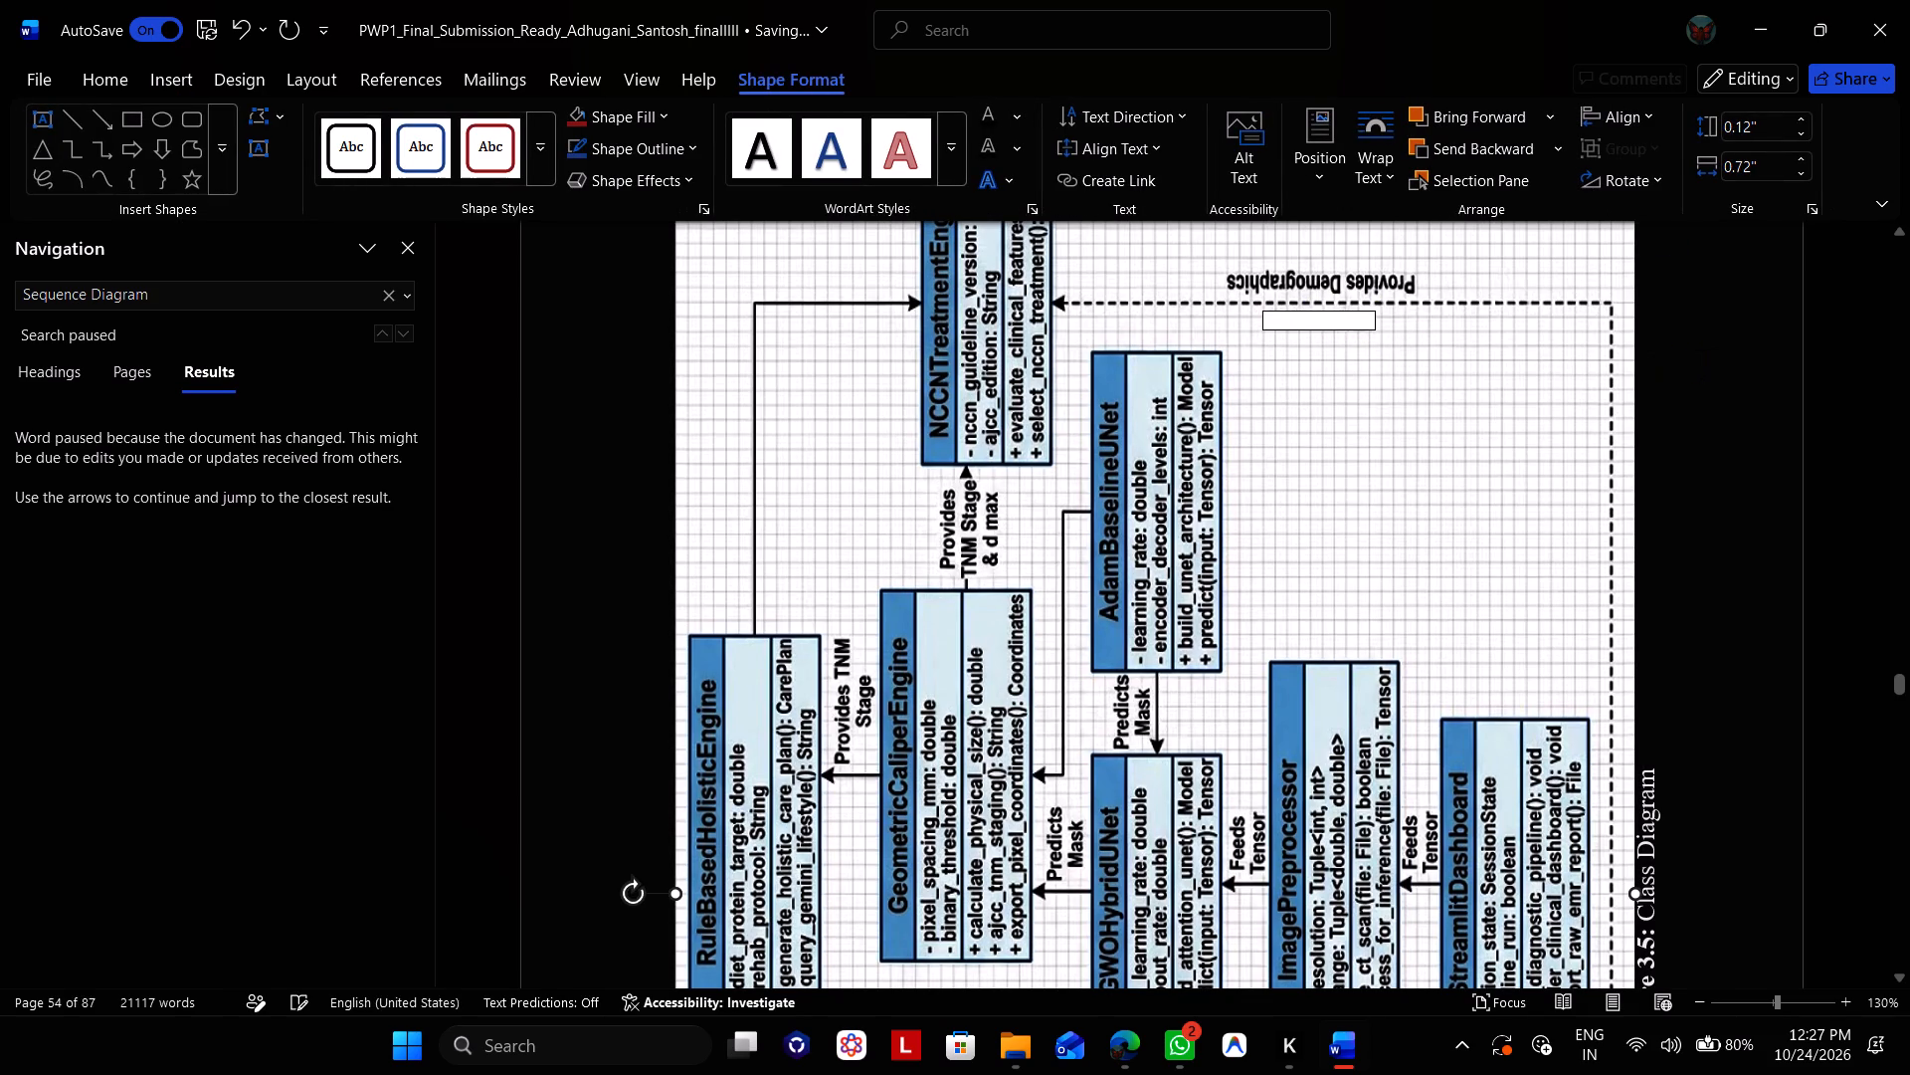
Set the text box covering the garbled label to No Outline.
click(1338, 316)
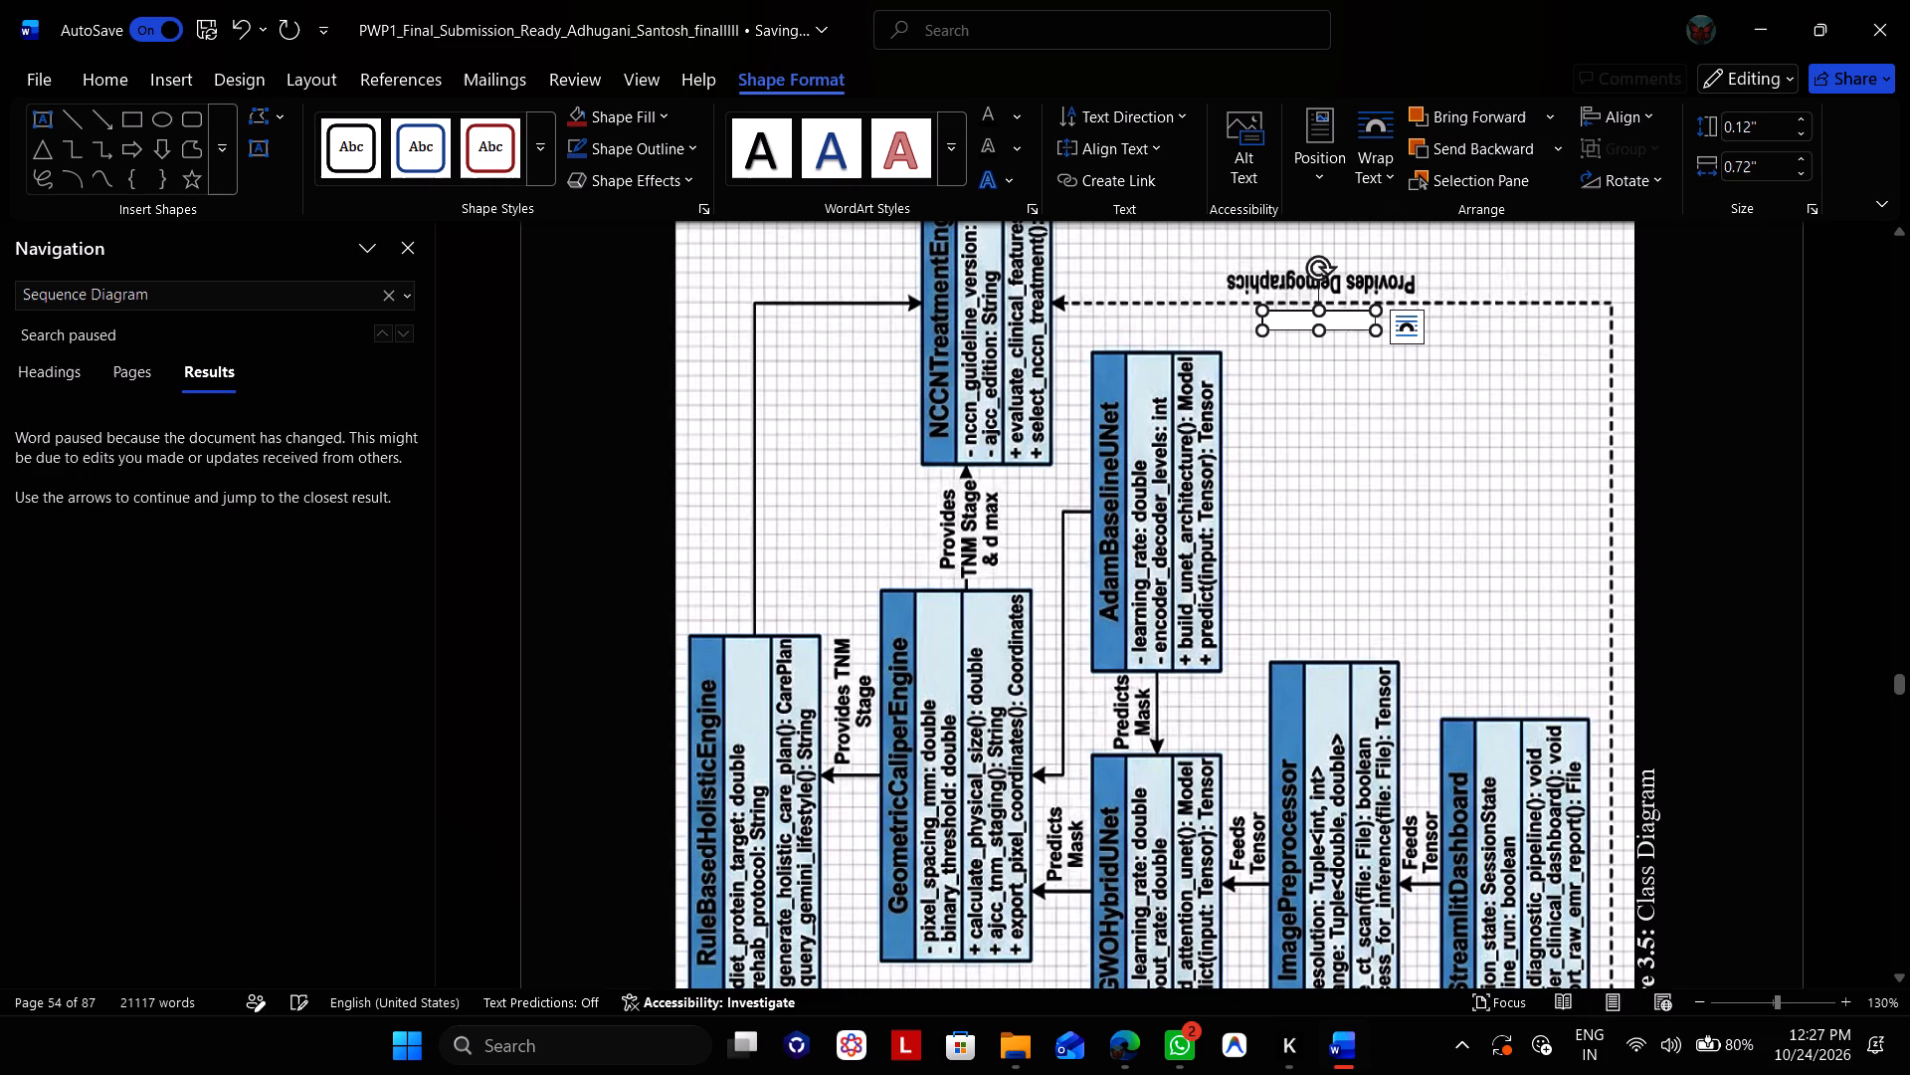
click(124, 89)
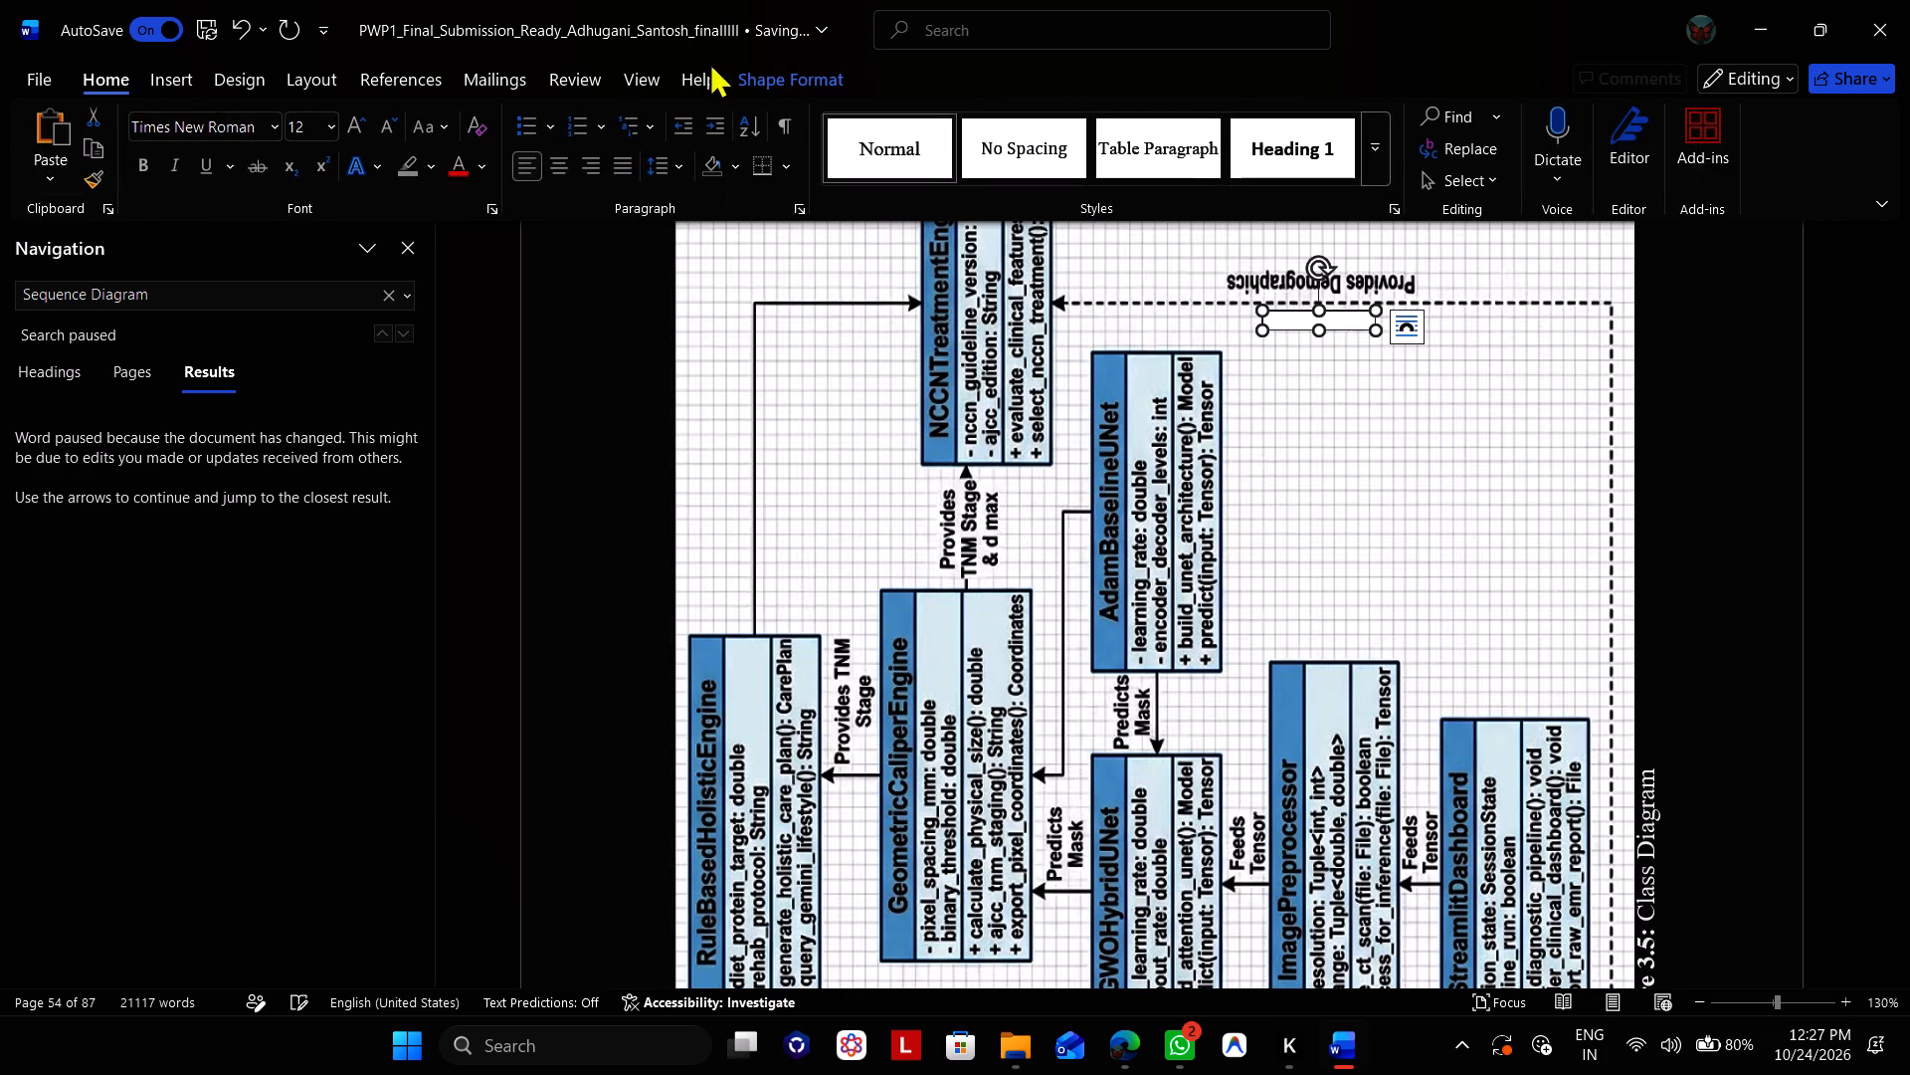
click(756, 71)
click(629, 144)
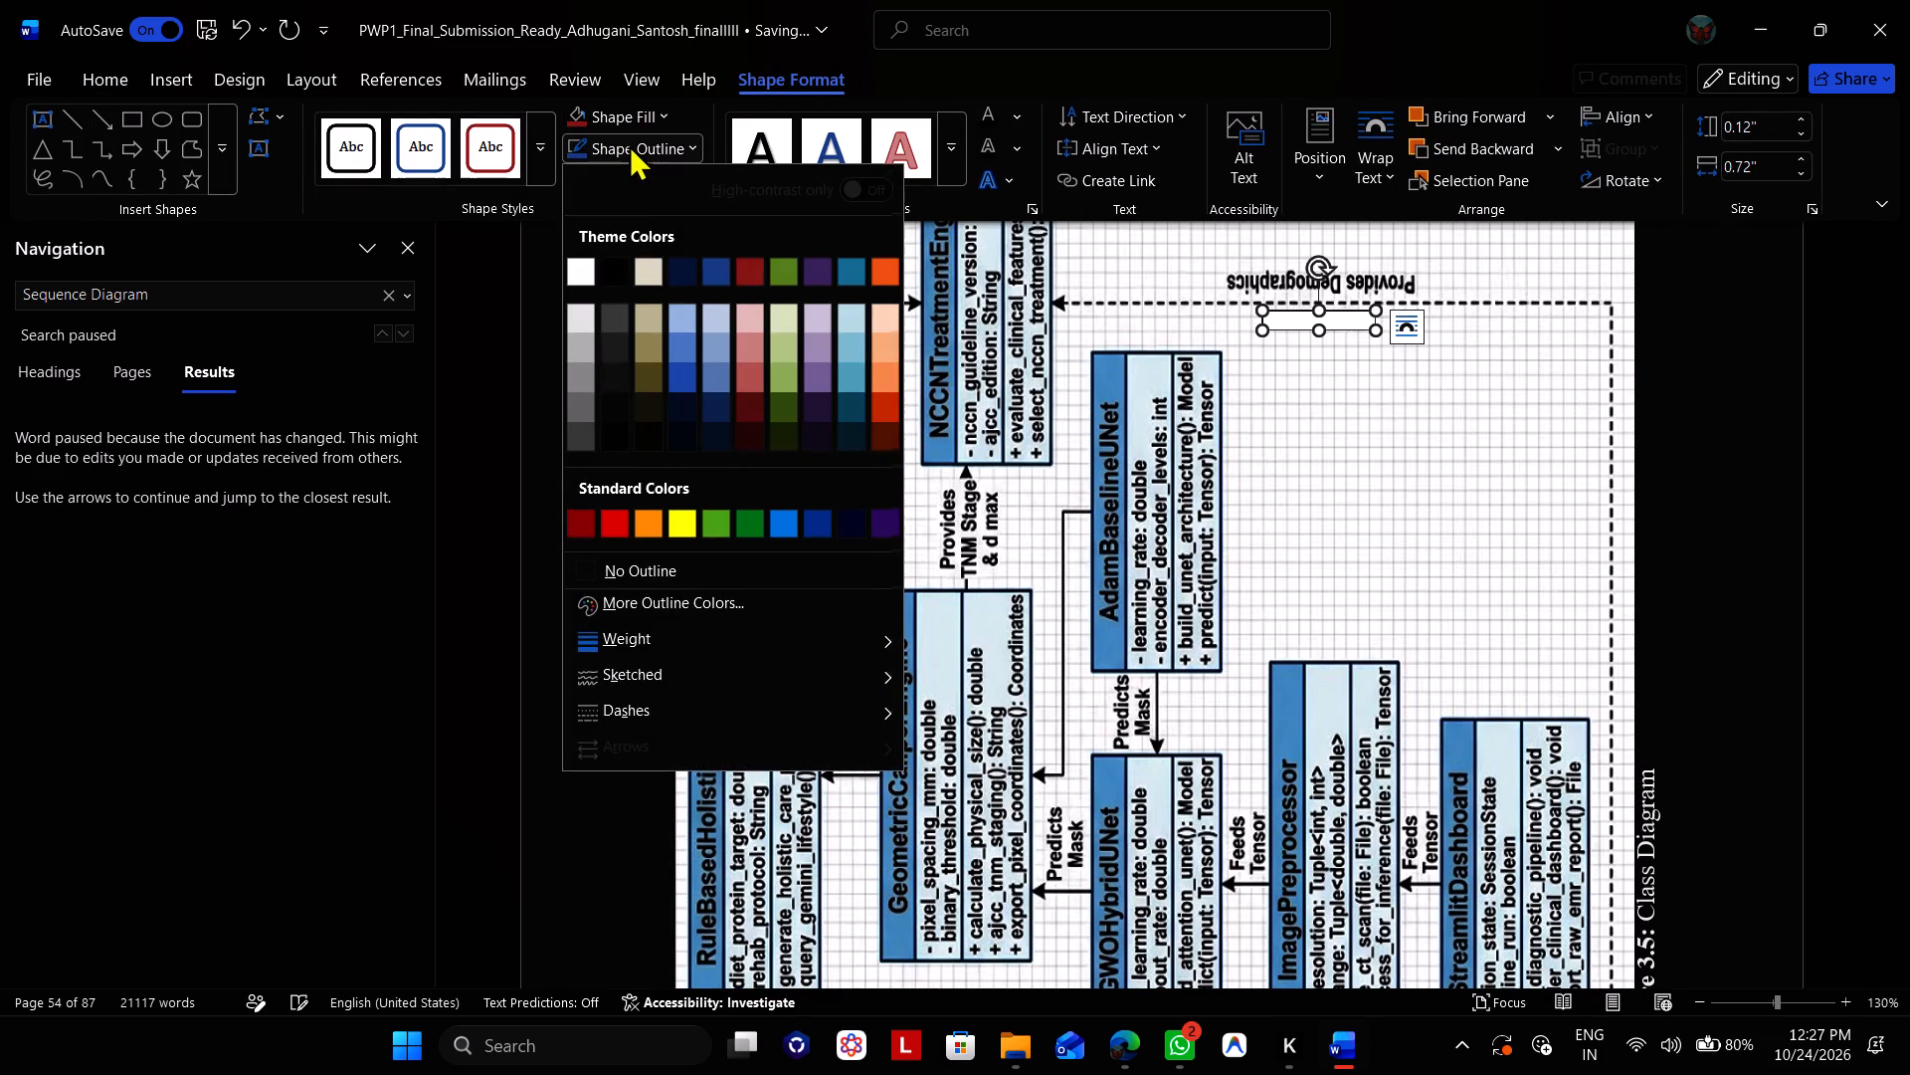
click(586, 563)
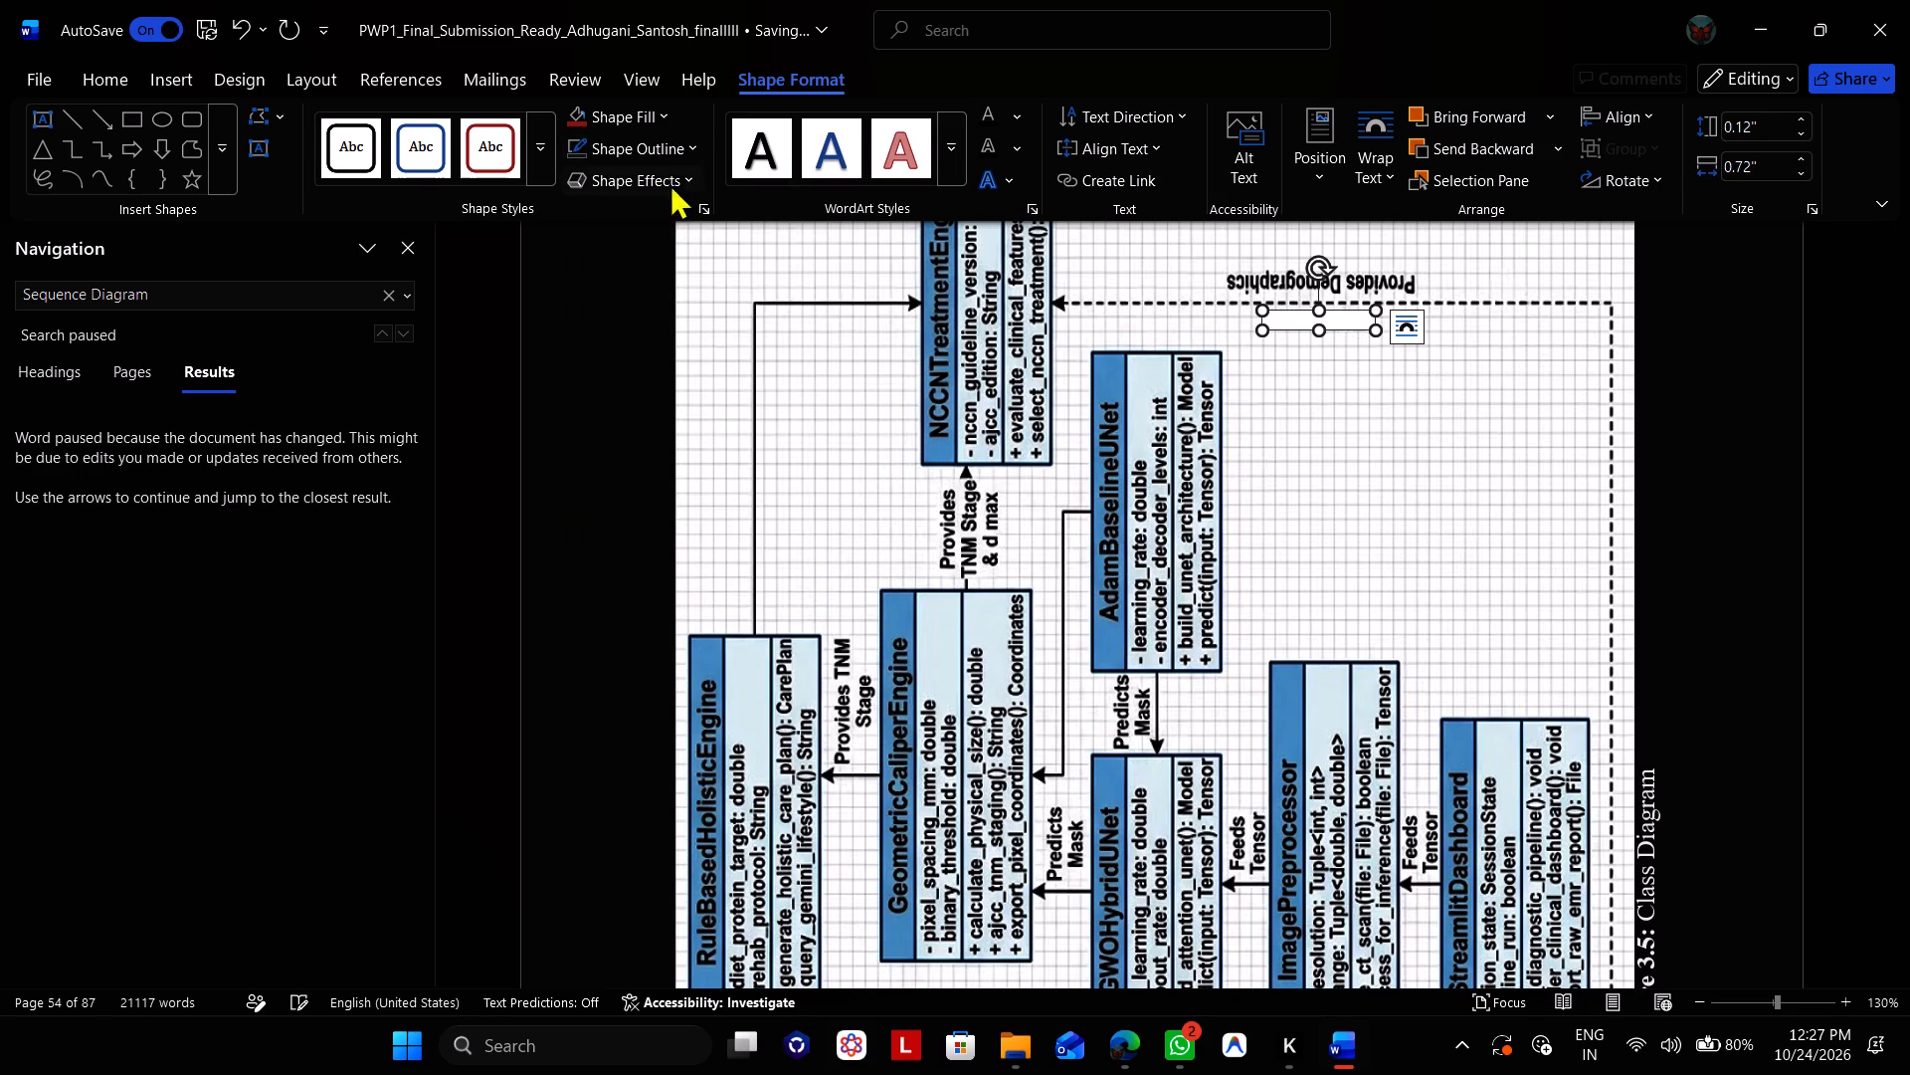
click(695, 147)
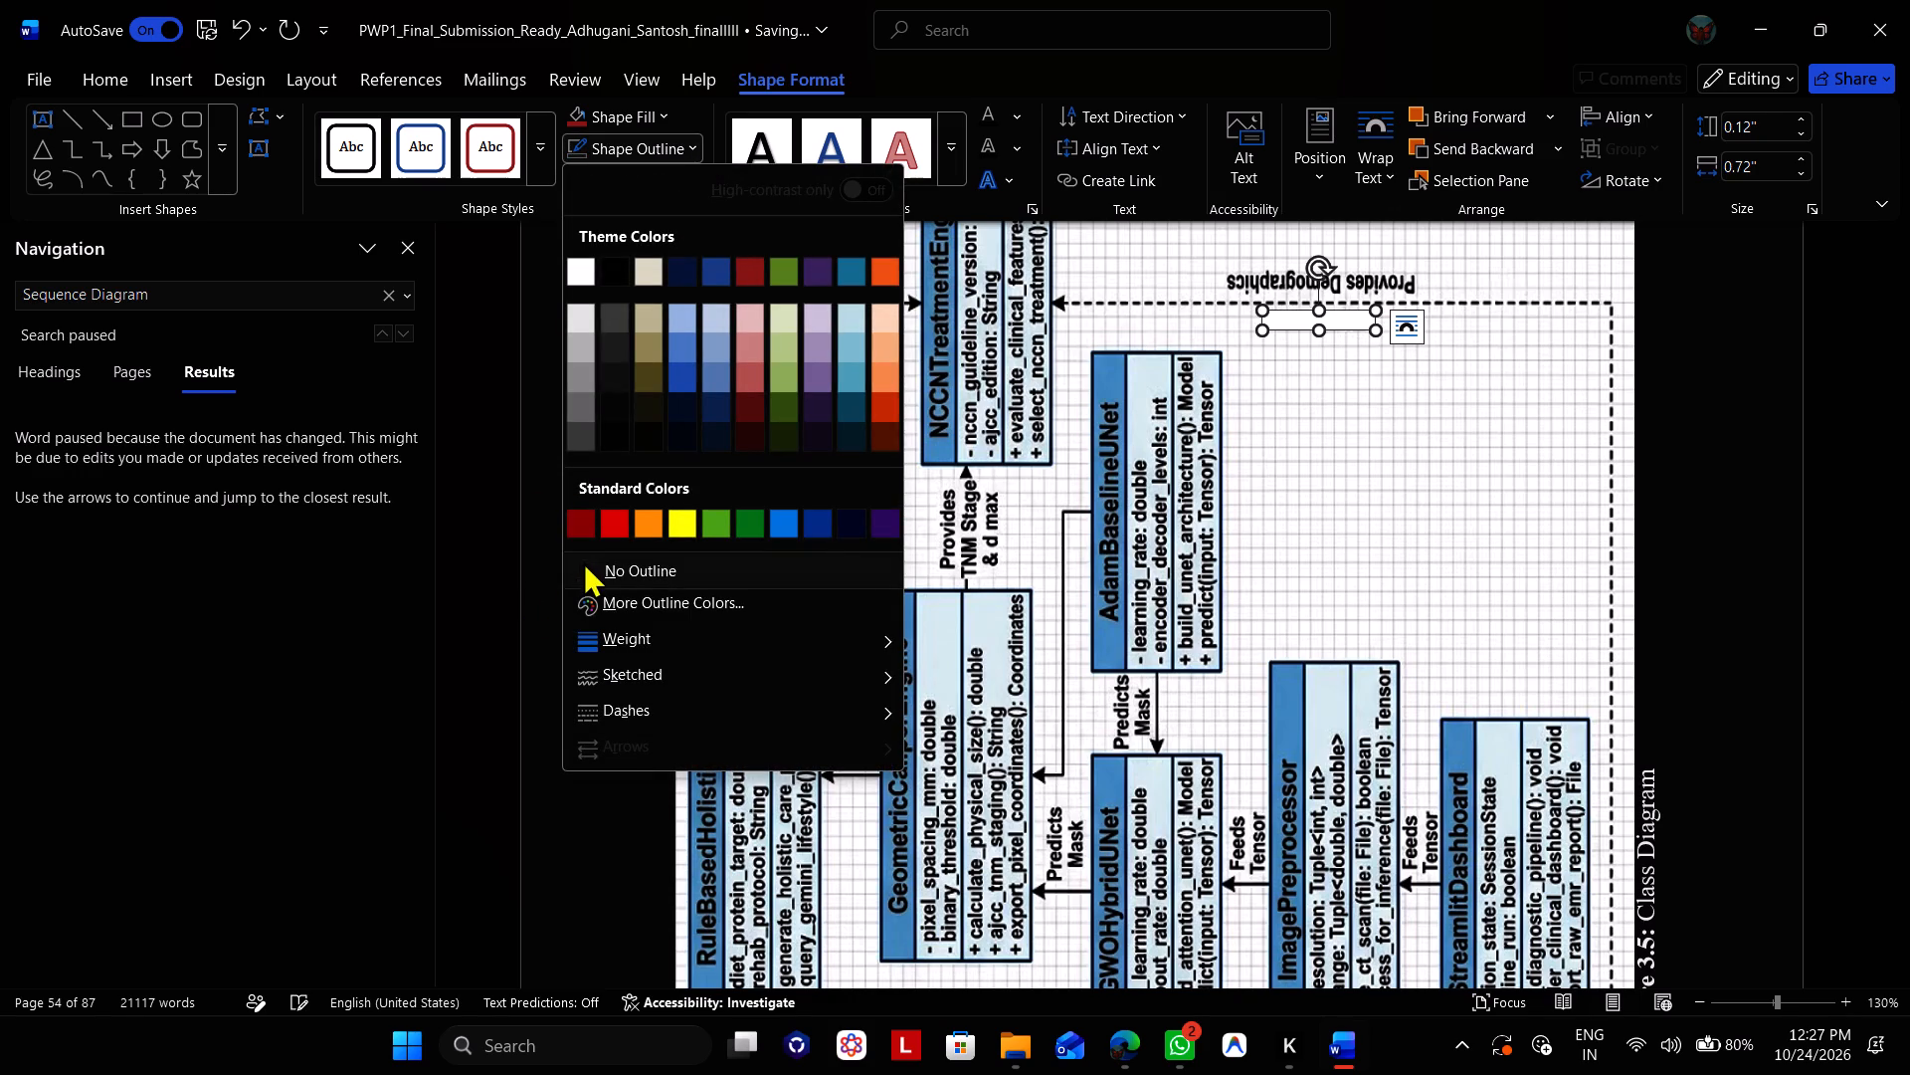
click(583, 561)
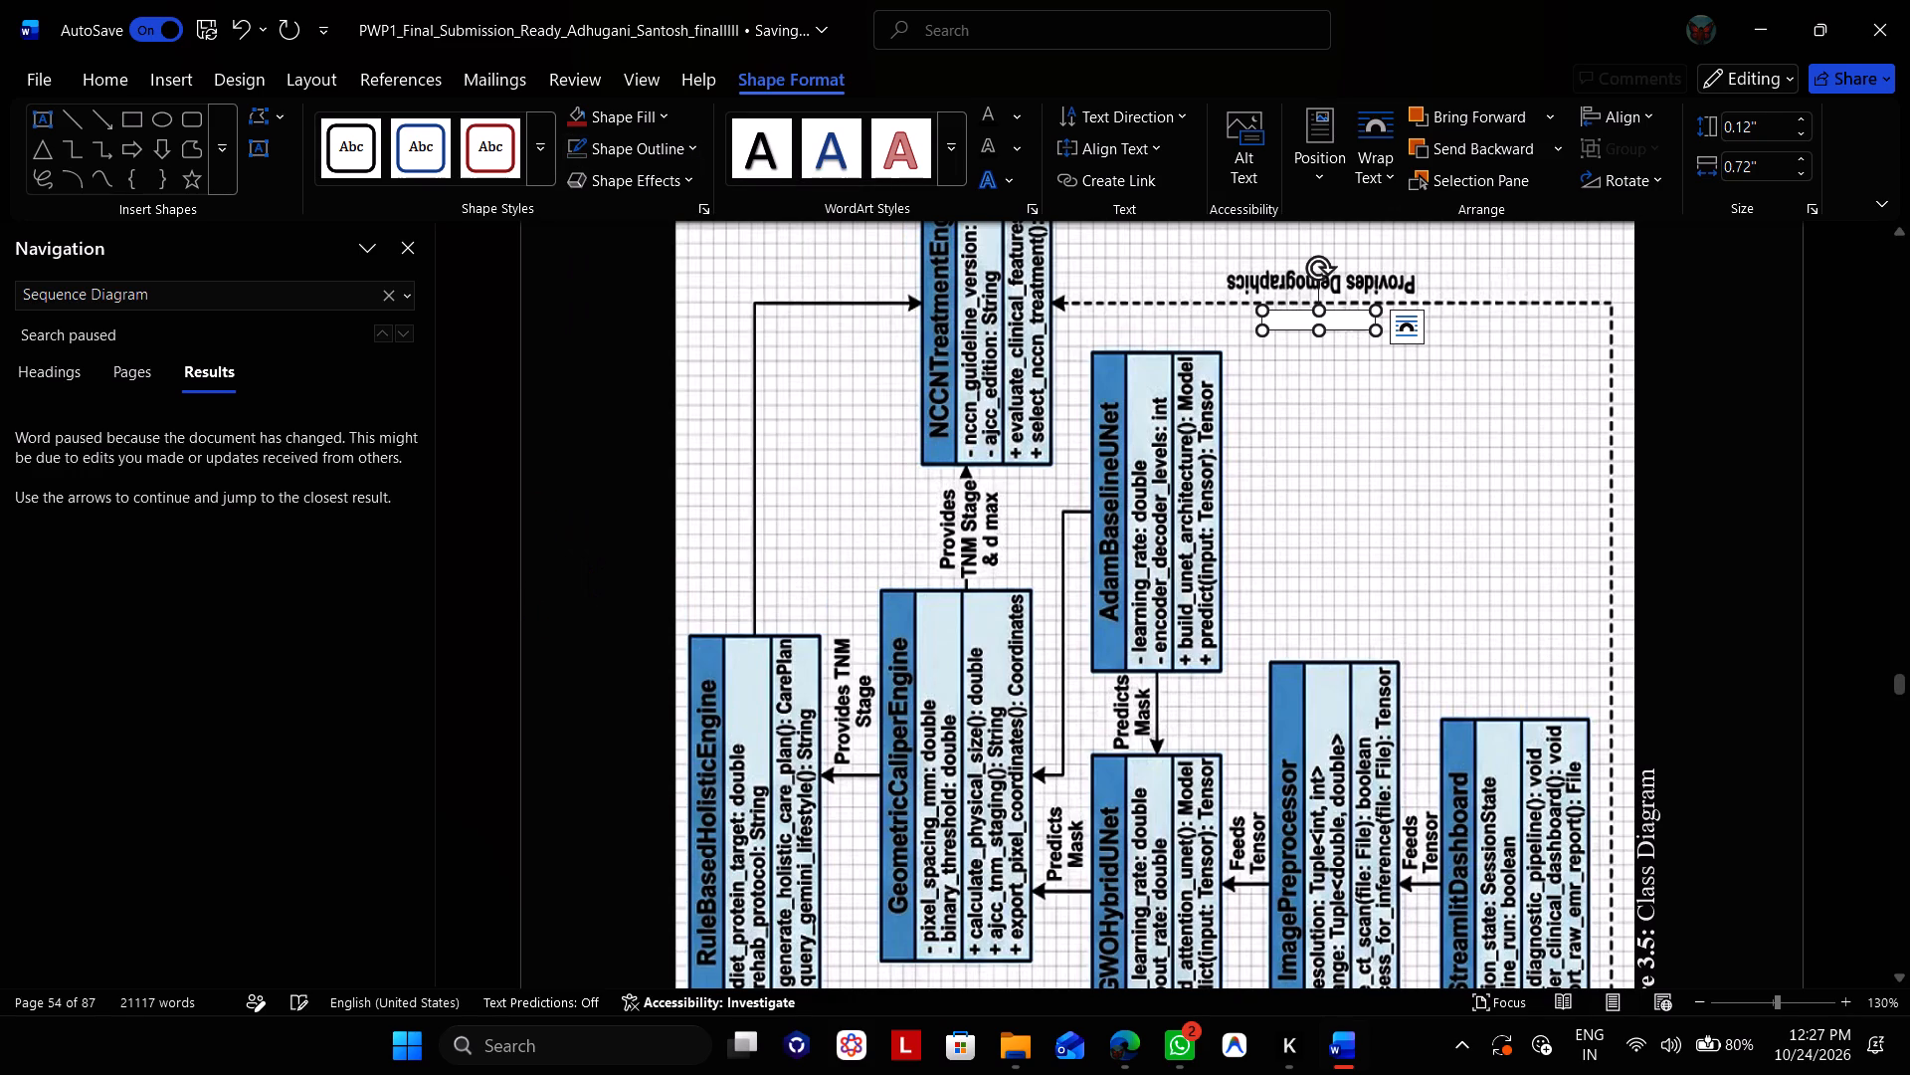
click(615, 399)
click(1144, 518)
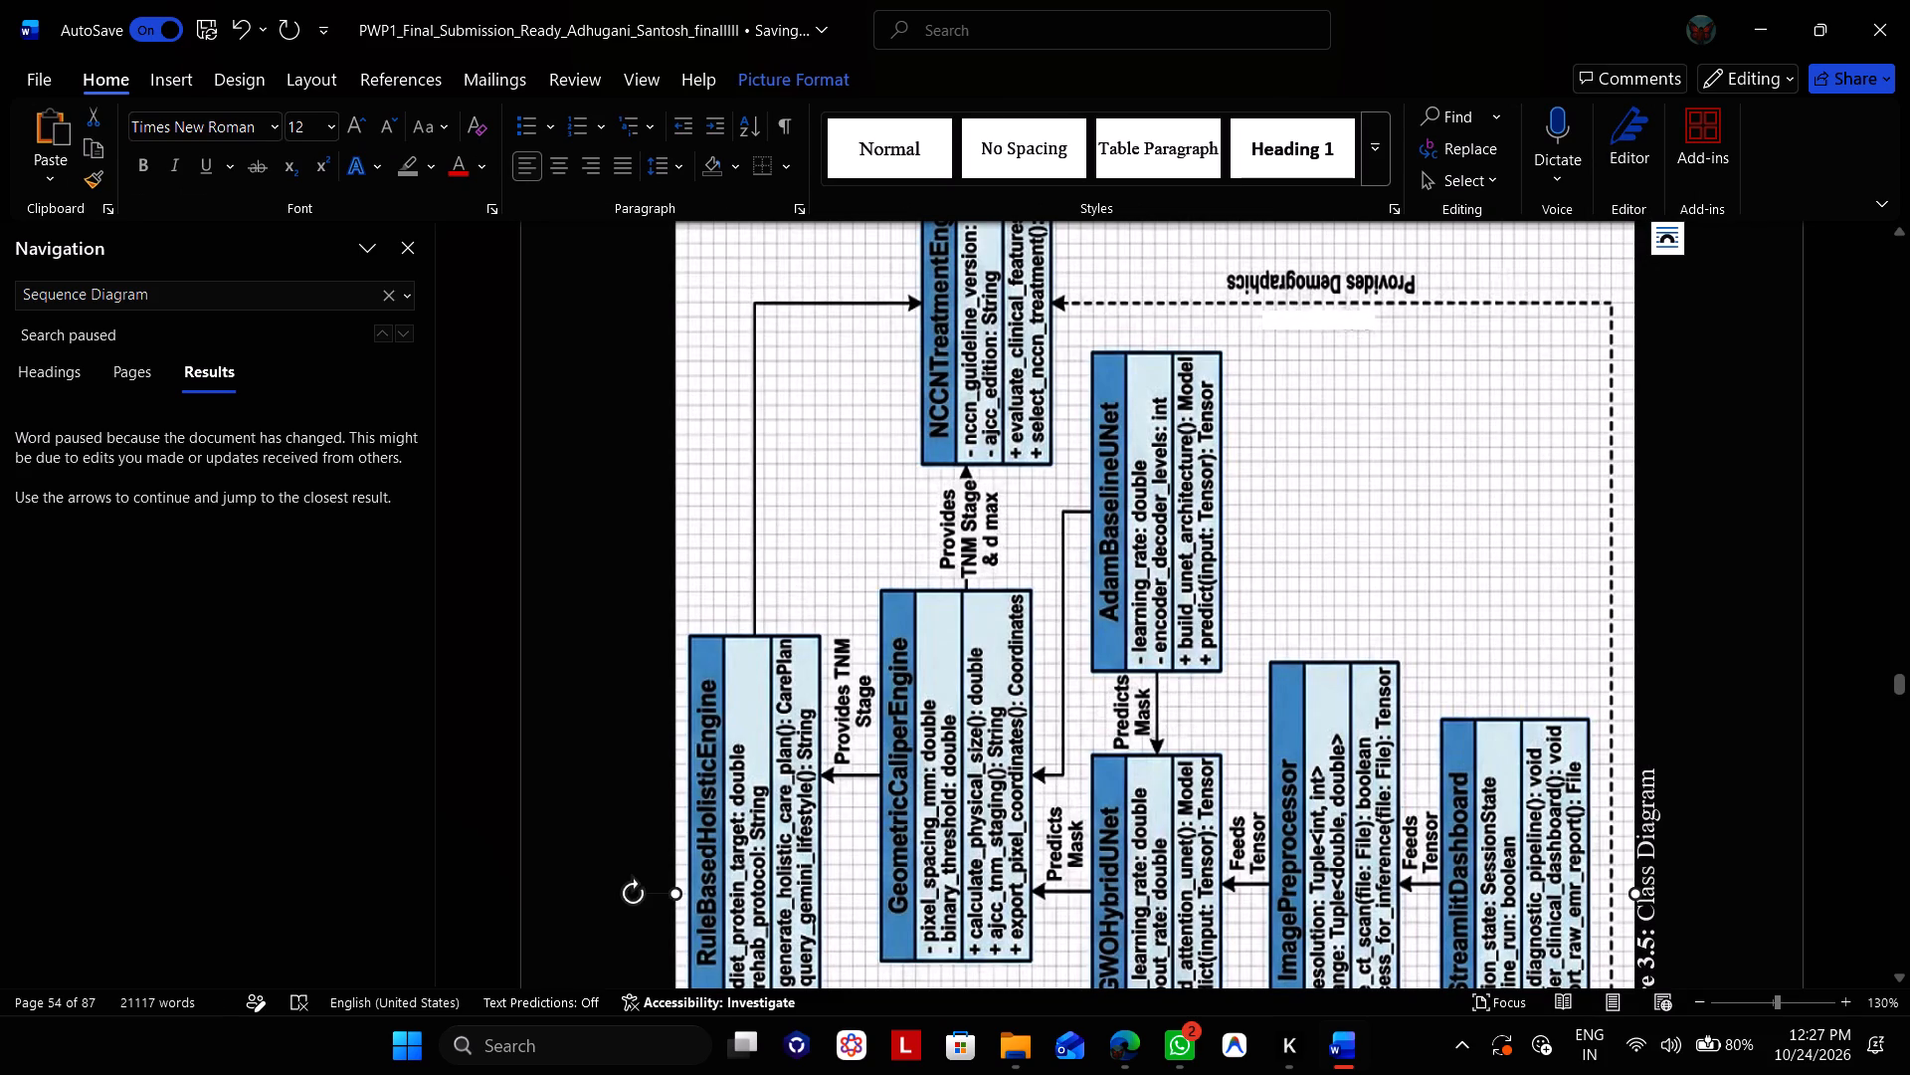
click(1307, 318)
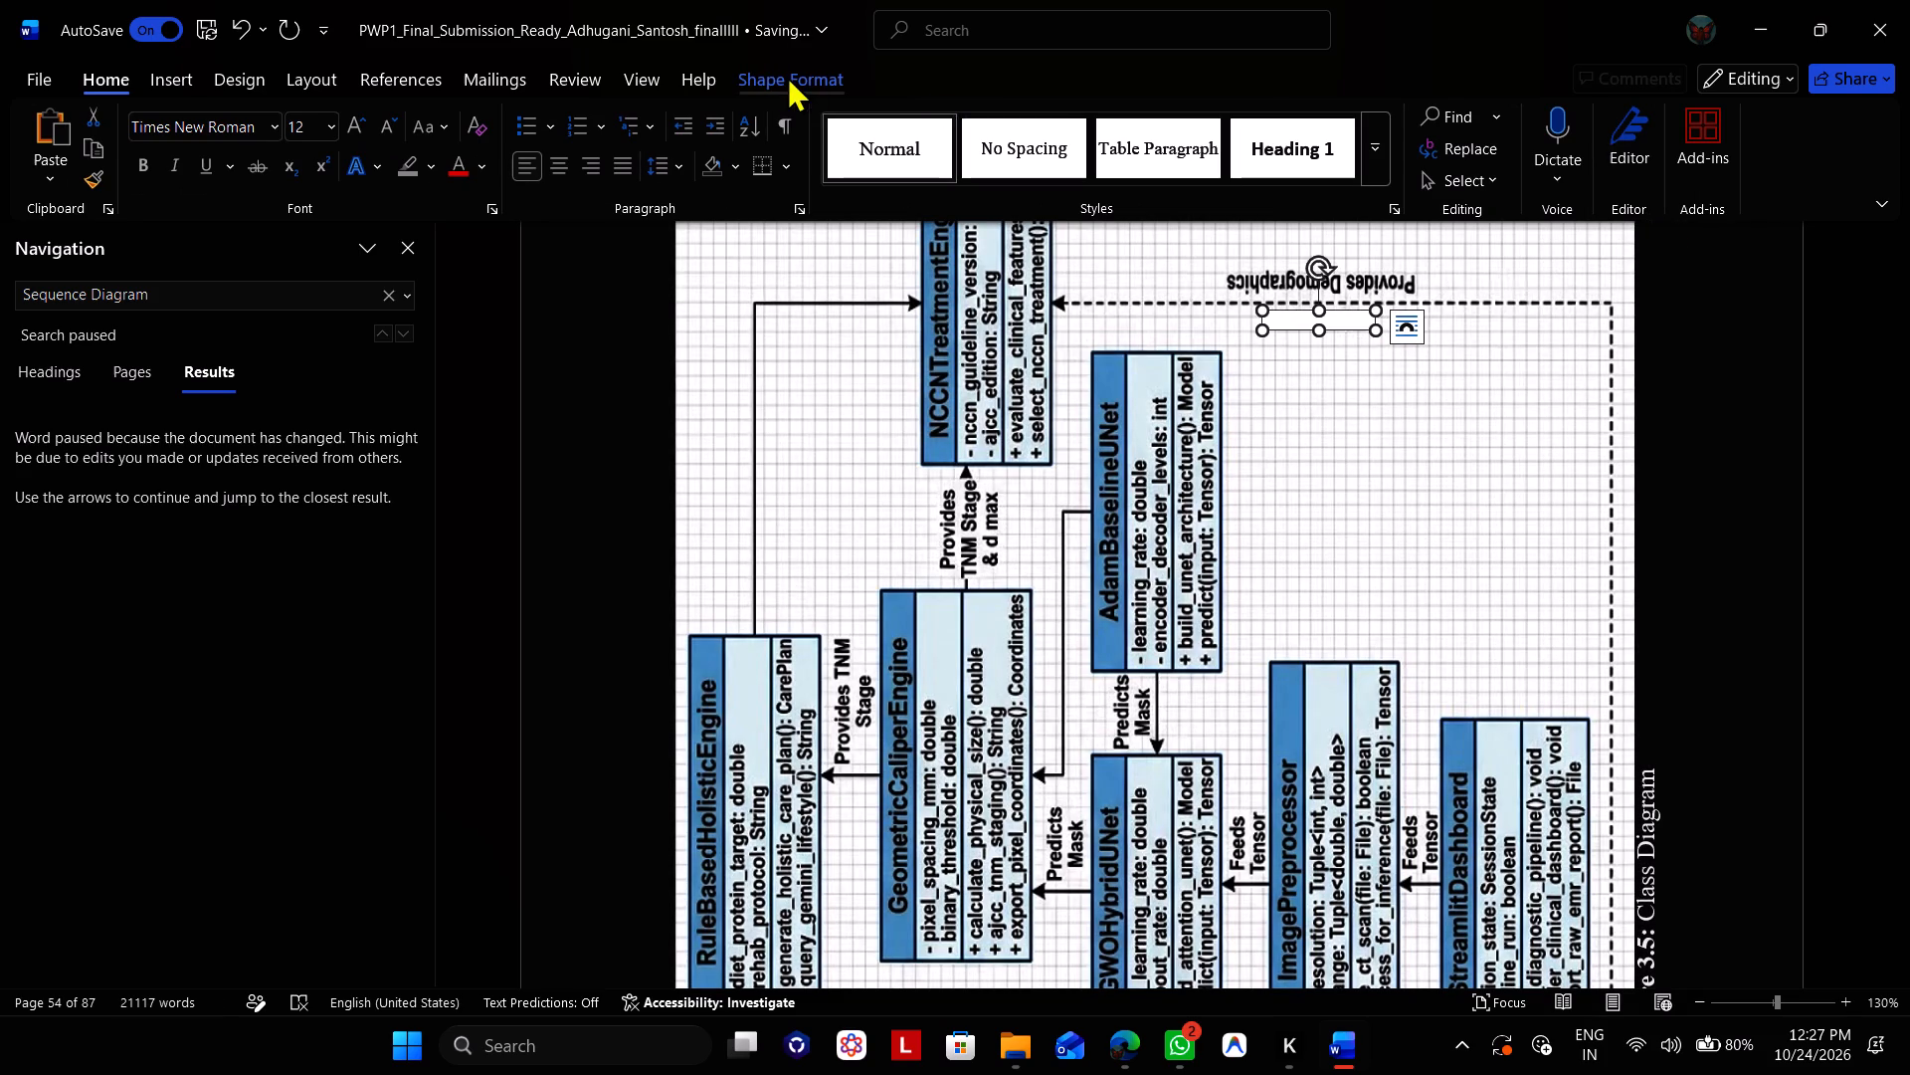
click(787, 76)
click(663, 144)
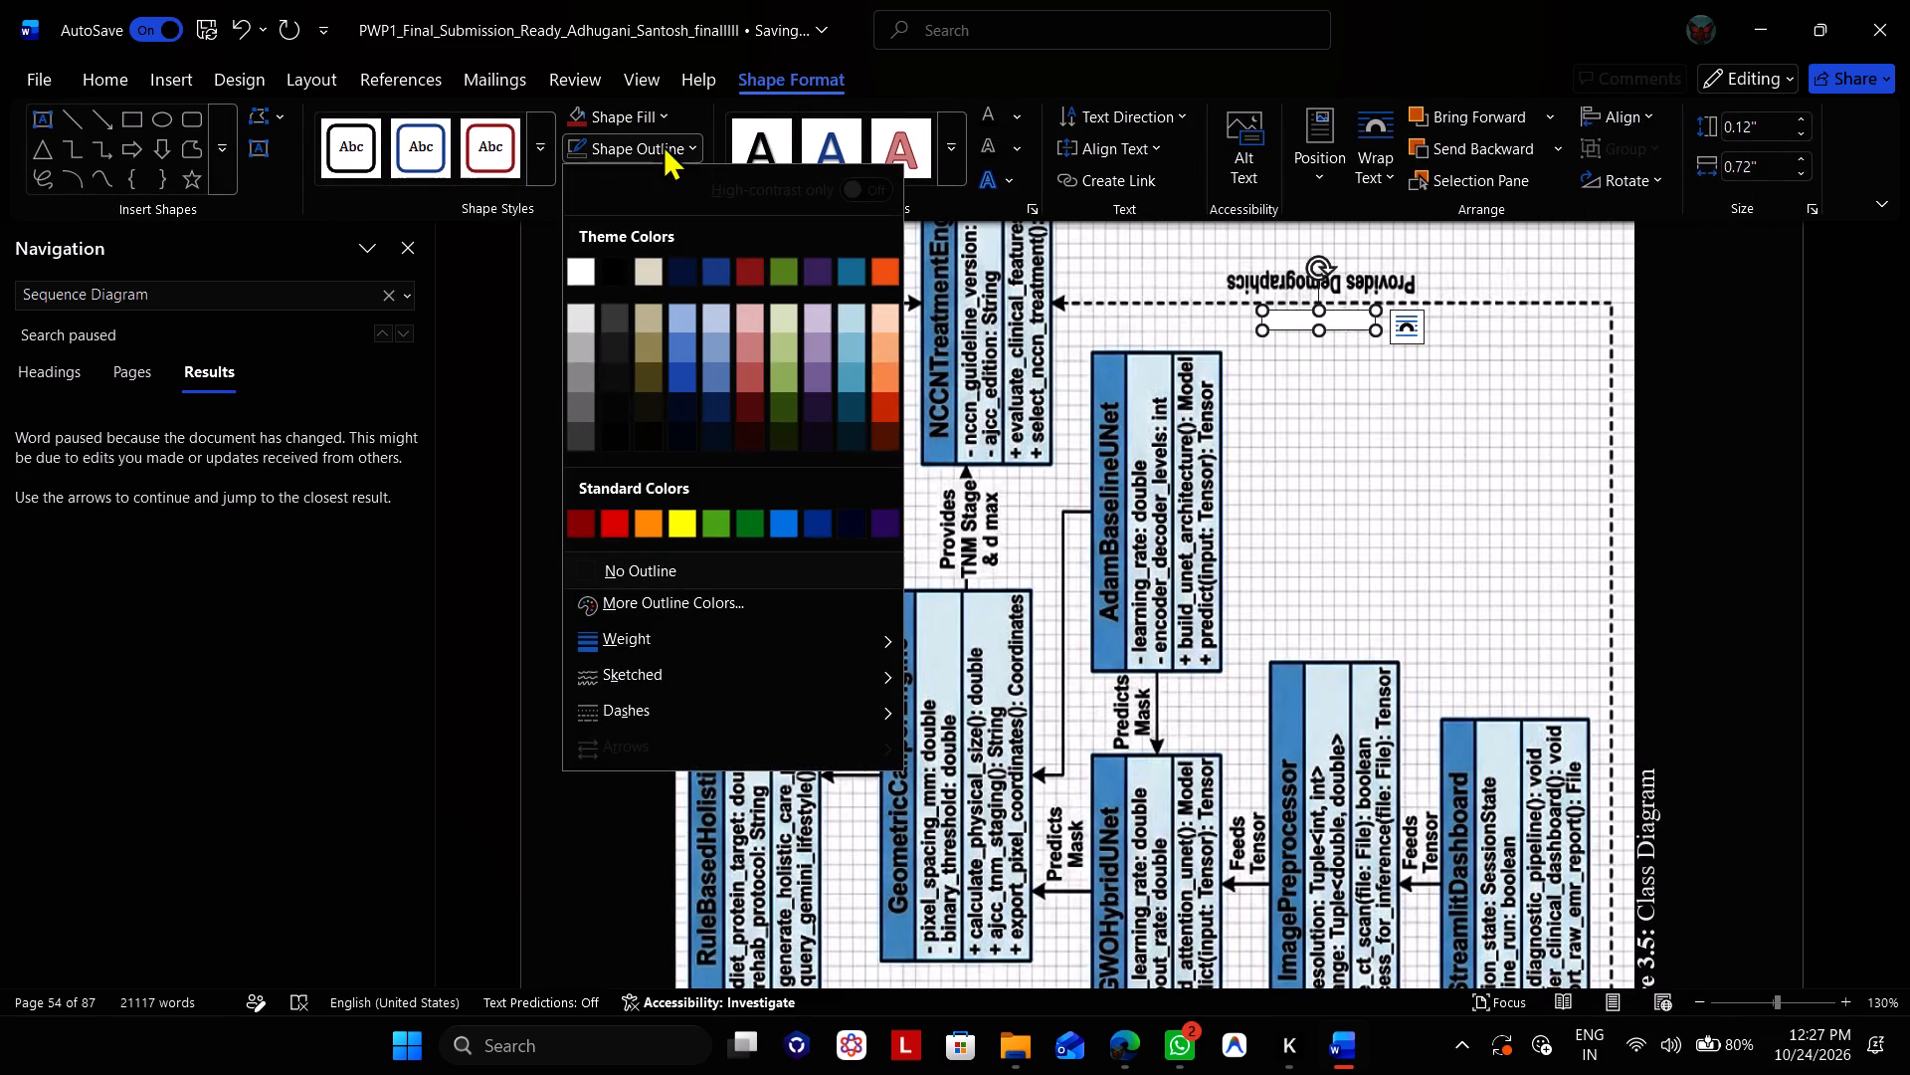
click(586, 565)
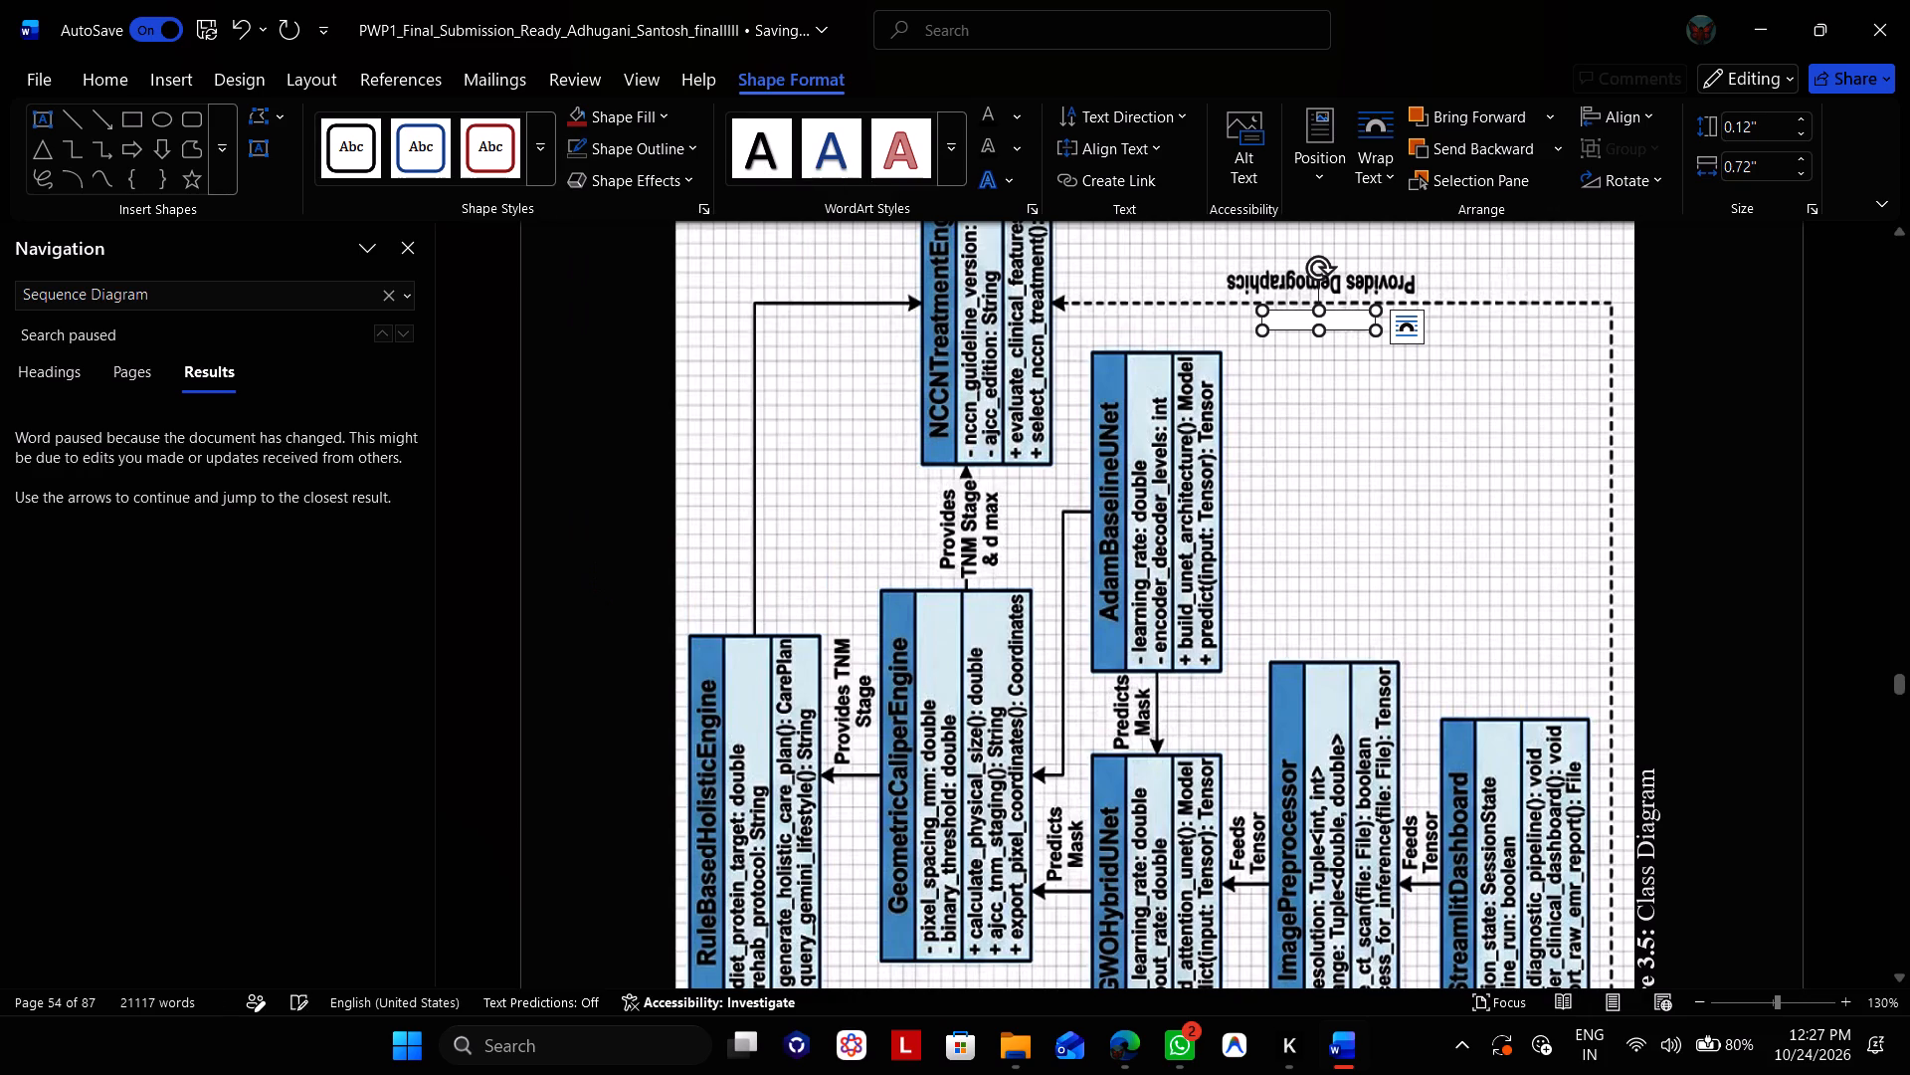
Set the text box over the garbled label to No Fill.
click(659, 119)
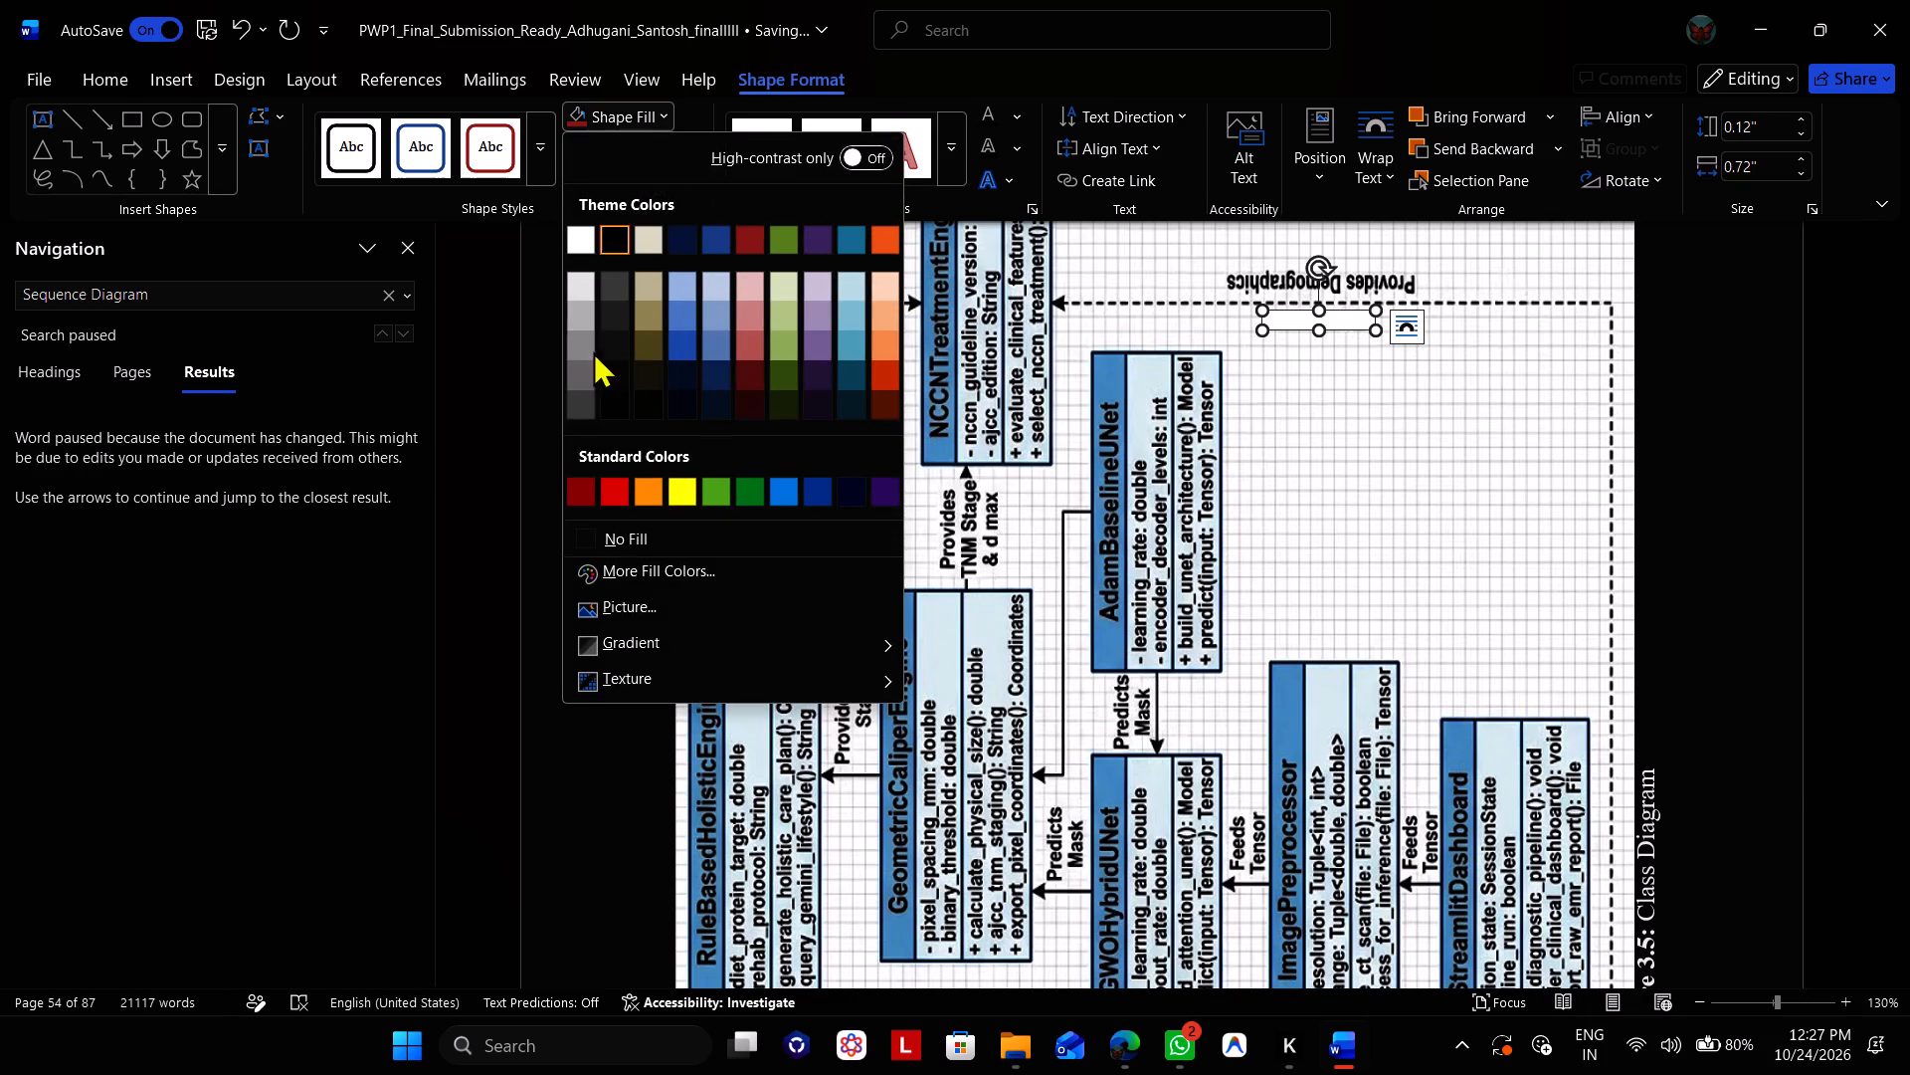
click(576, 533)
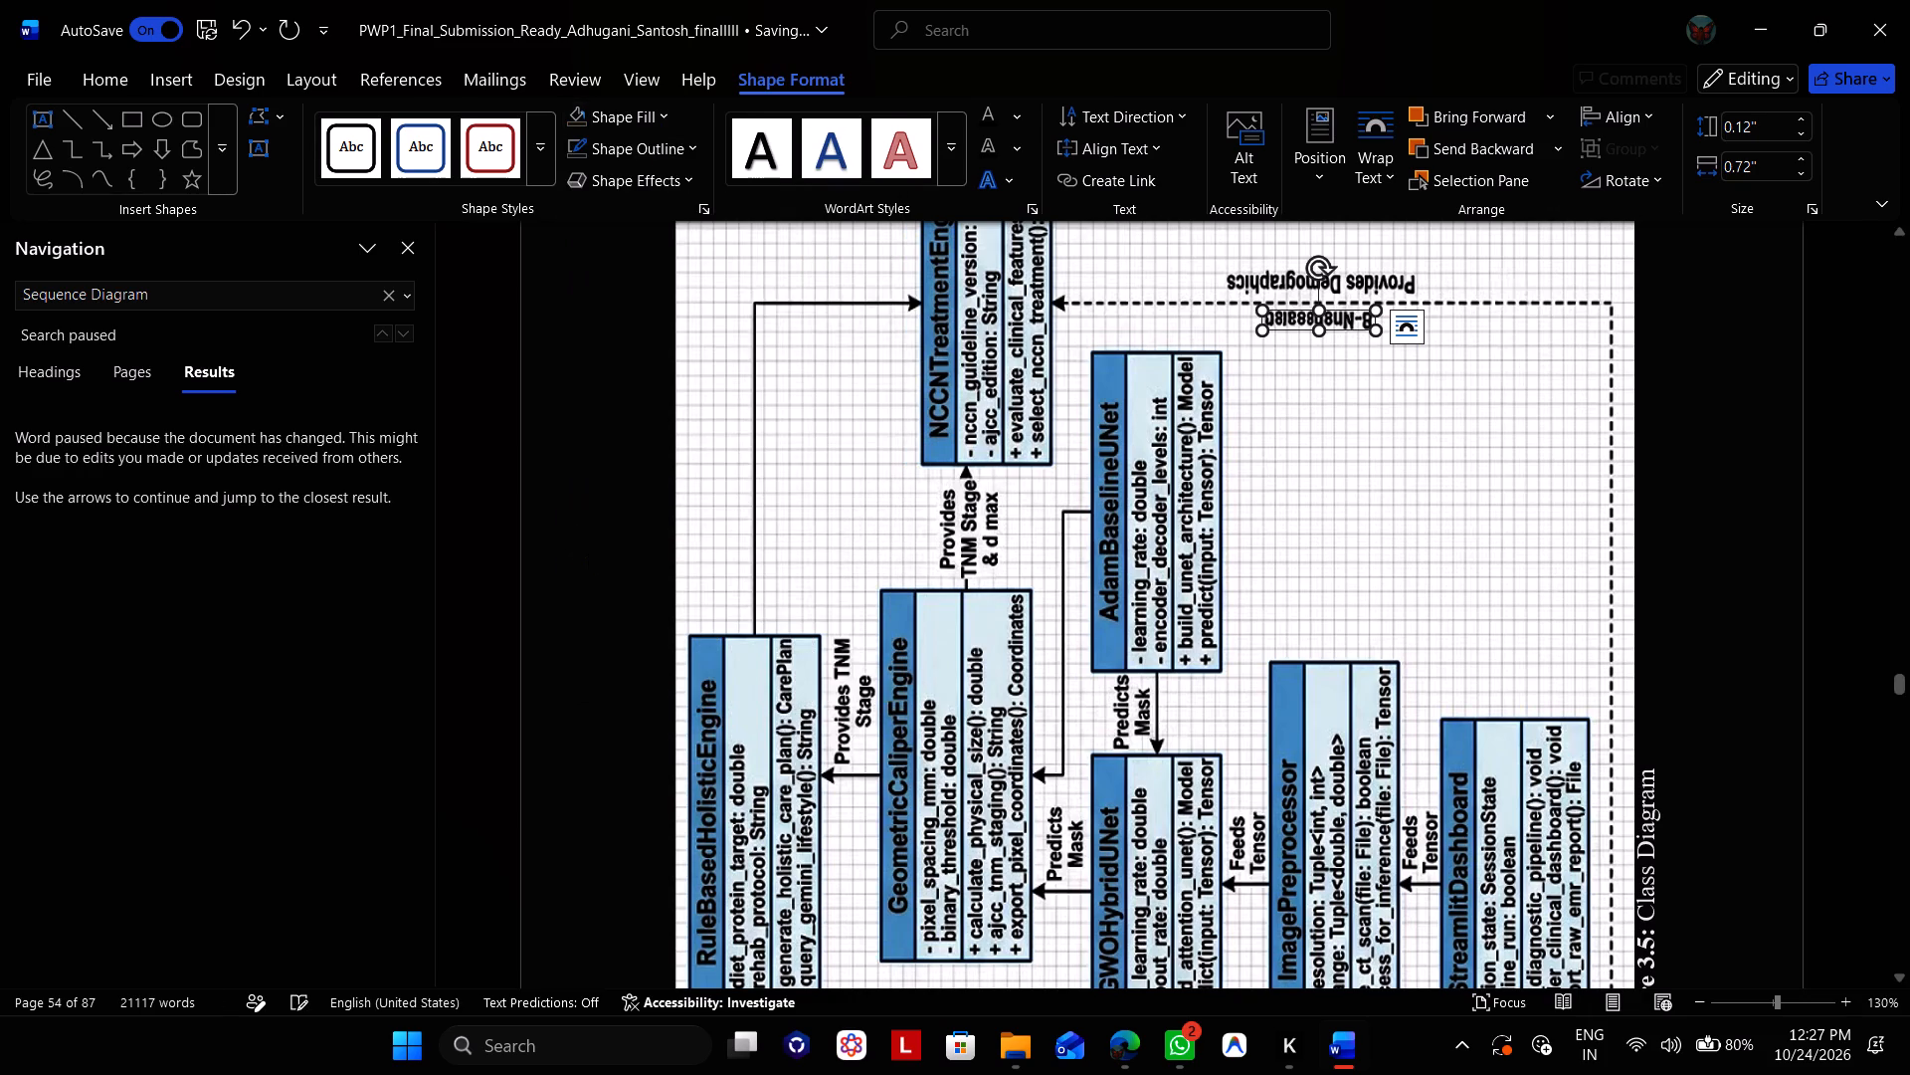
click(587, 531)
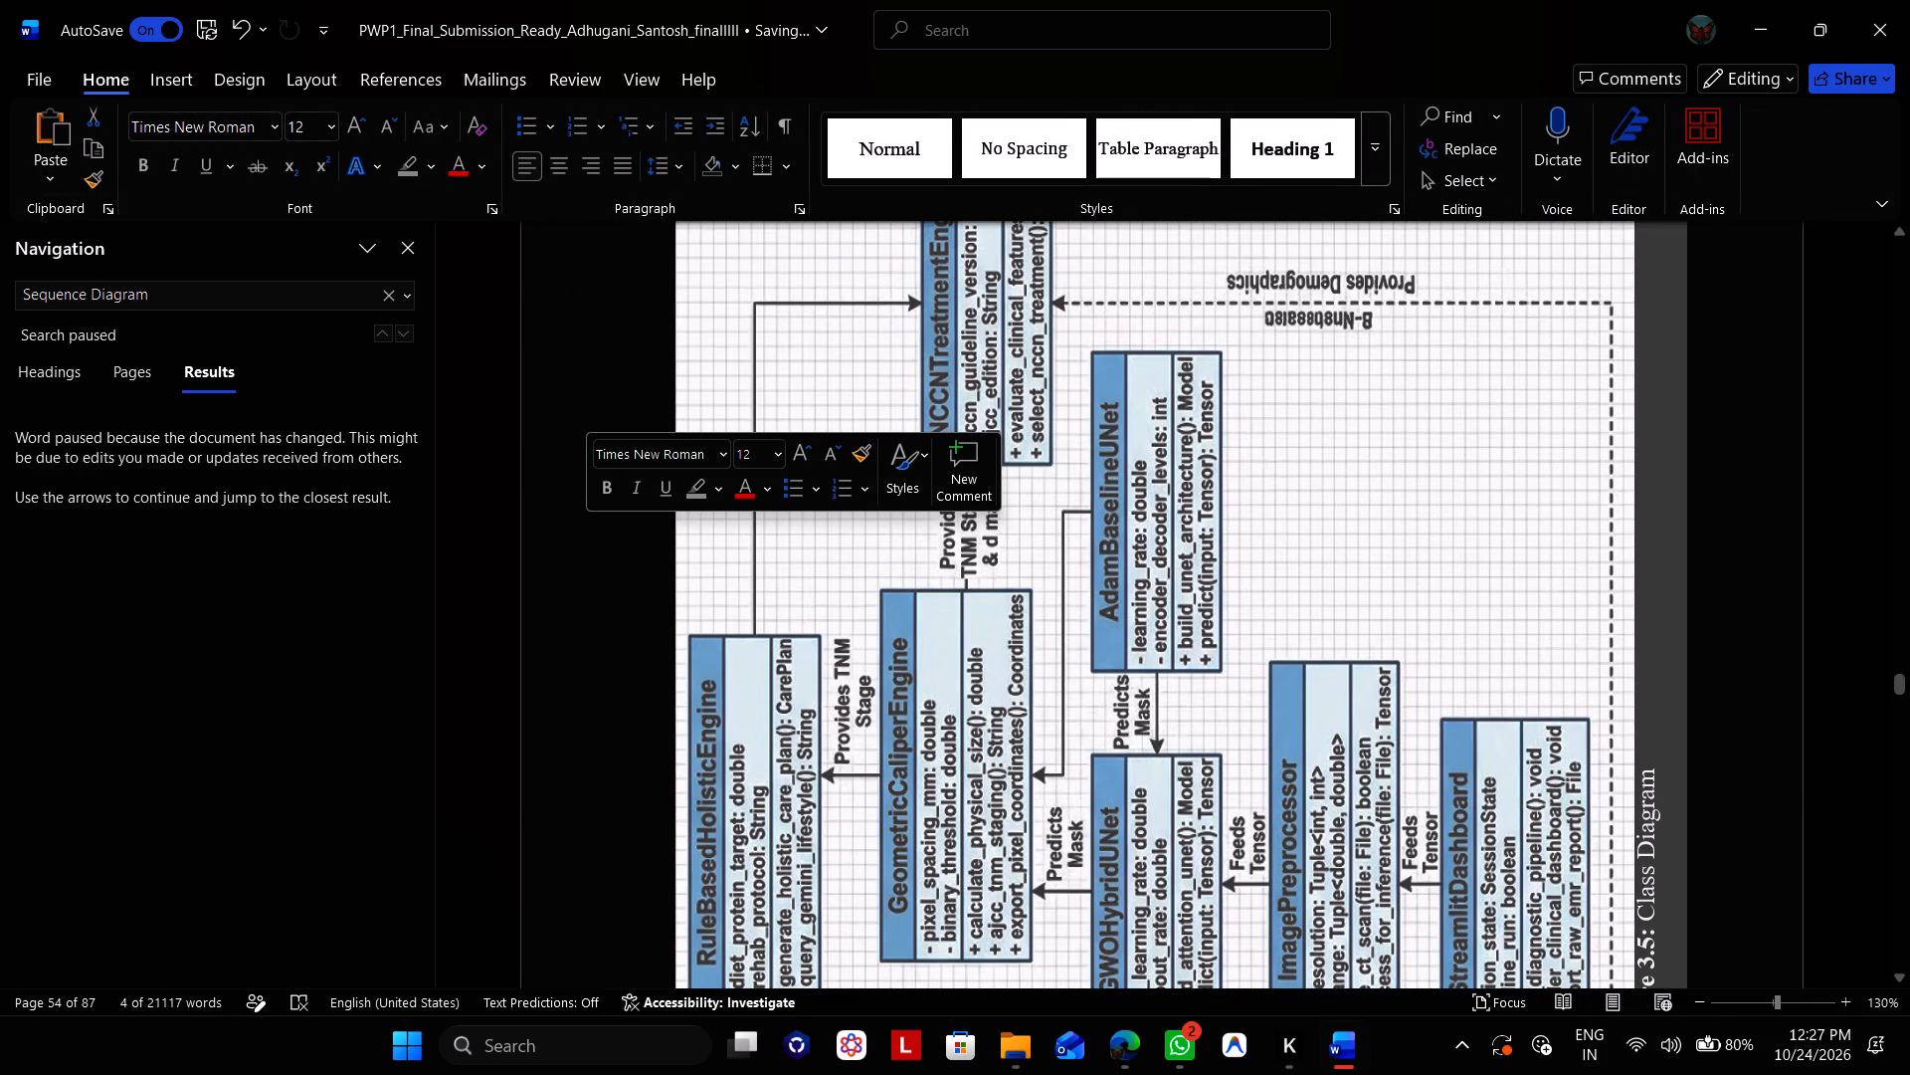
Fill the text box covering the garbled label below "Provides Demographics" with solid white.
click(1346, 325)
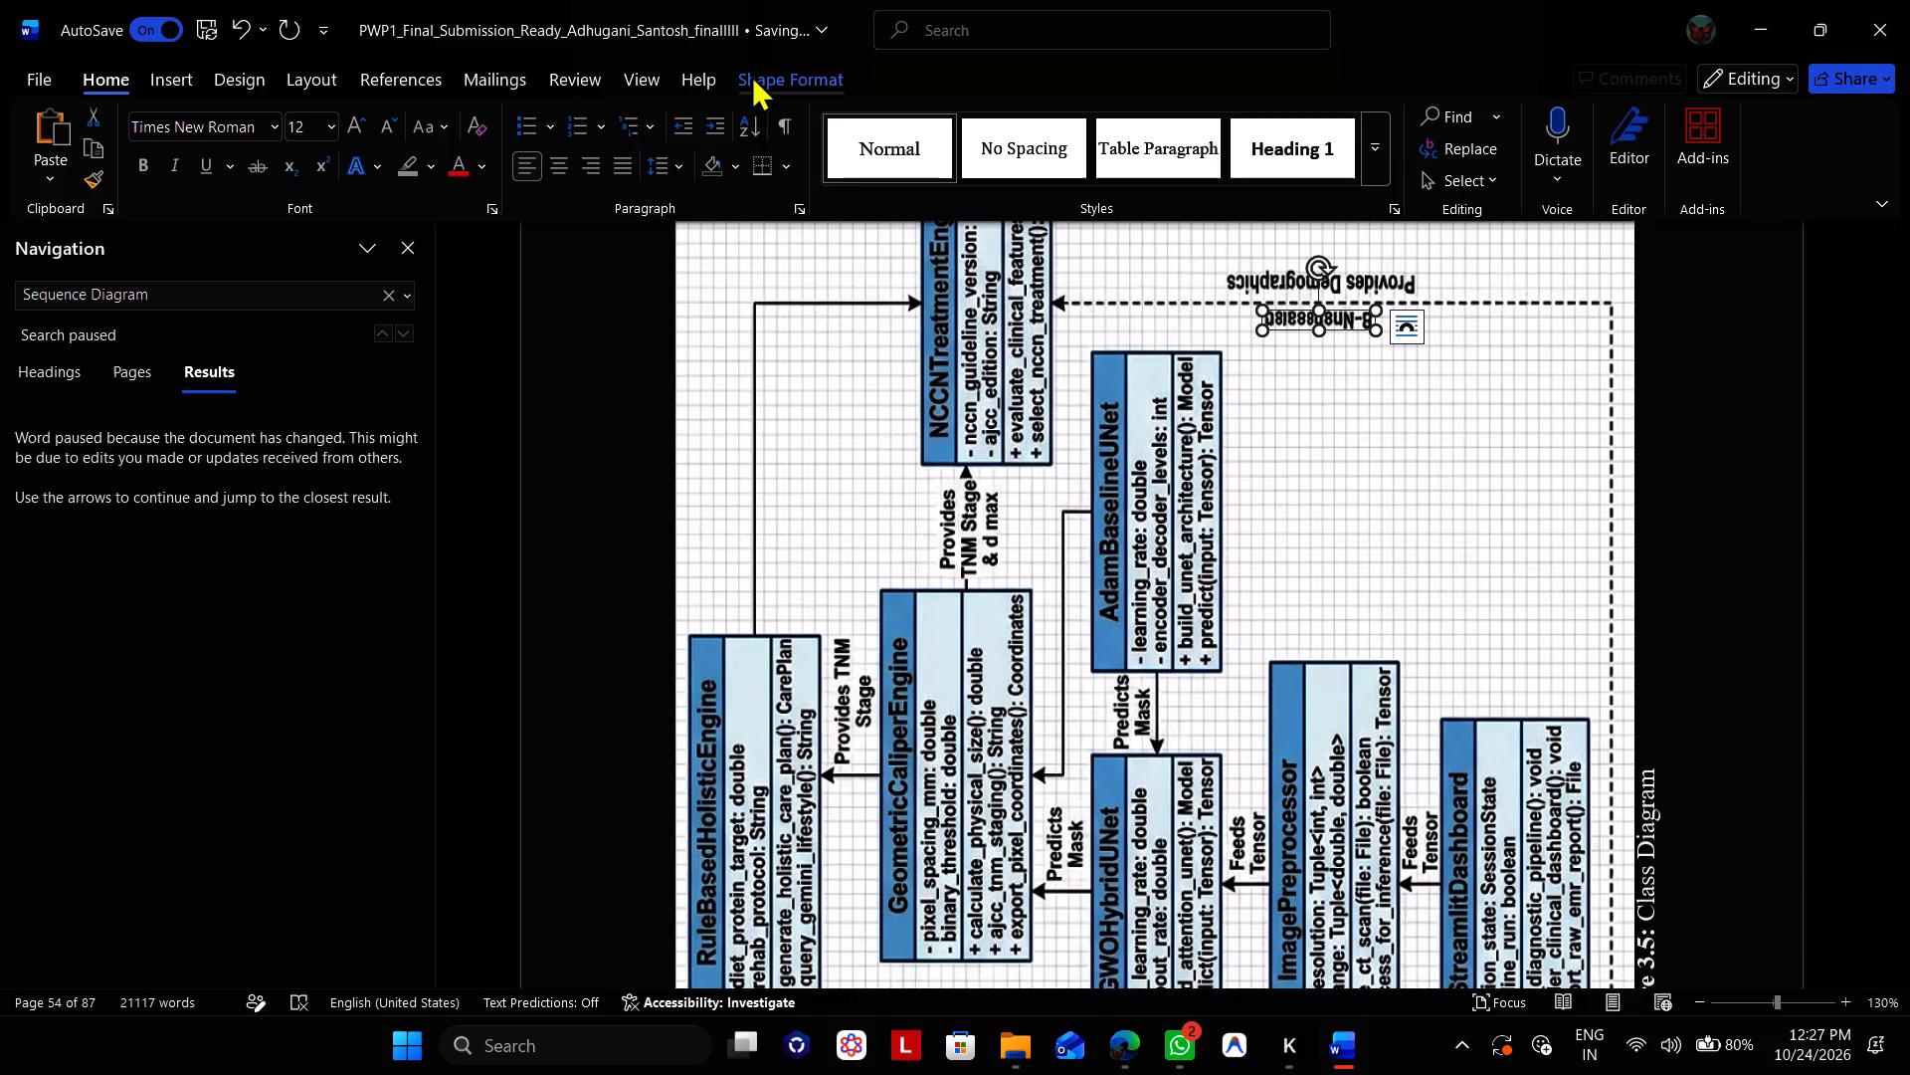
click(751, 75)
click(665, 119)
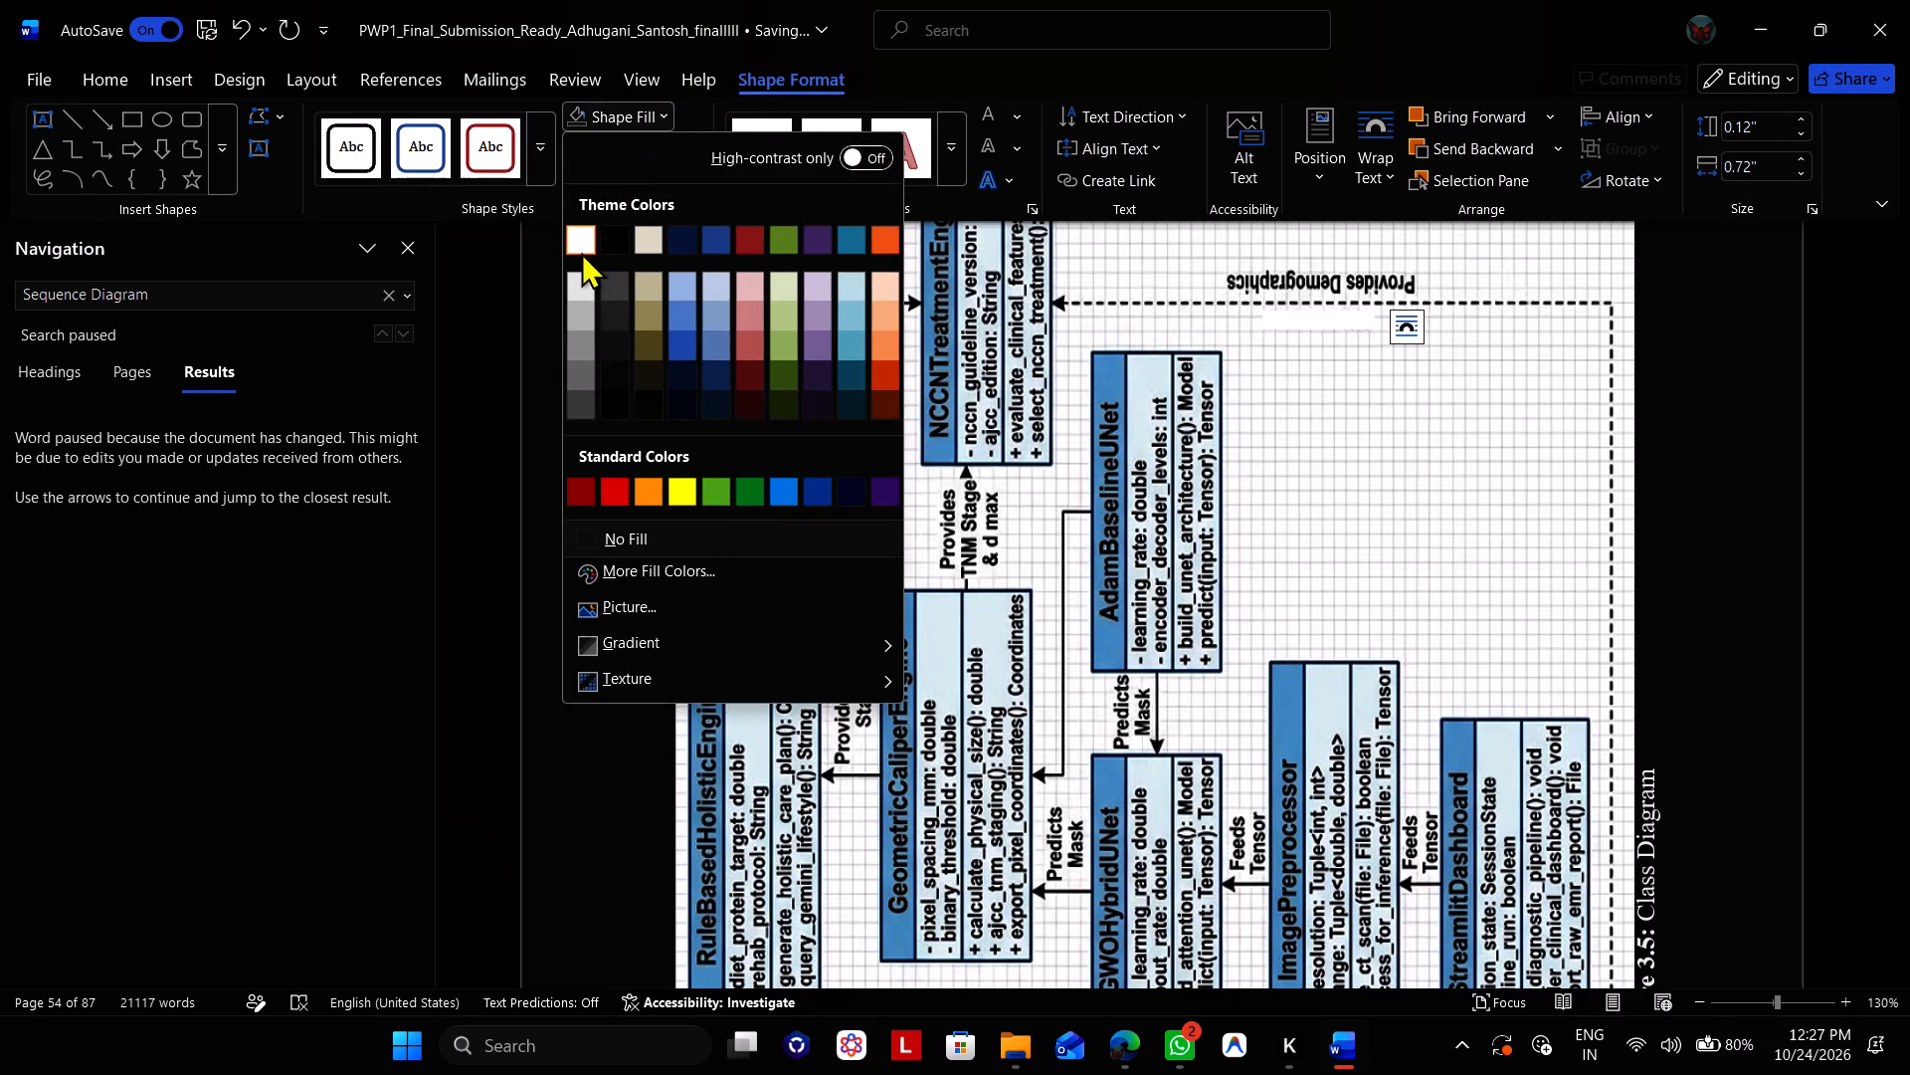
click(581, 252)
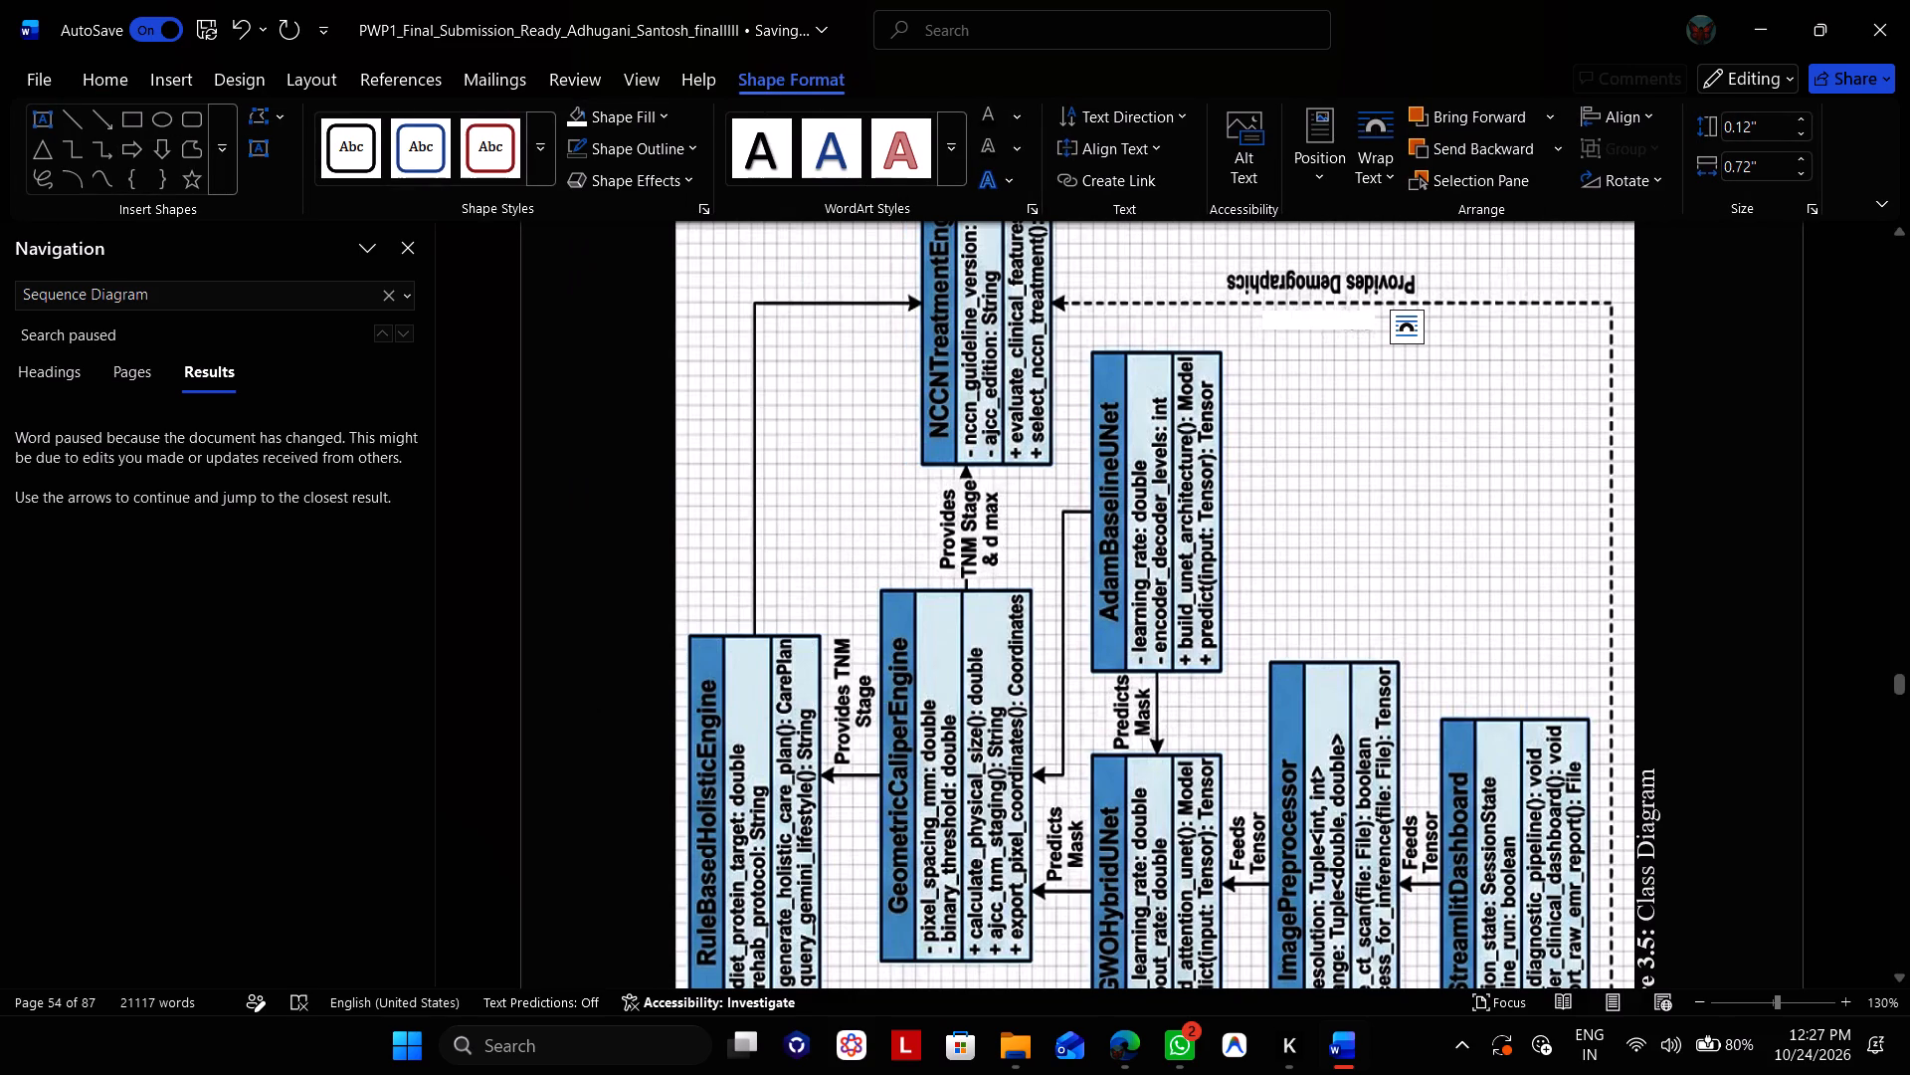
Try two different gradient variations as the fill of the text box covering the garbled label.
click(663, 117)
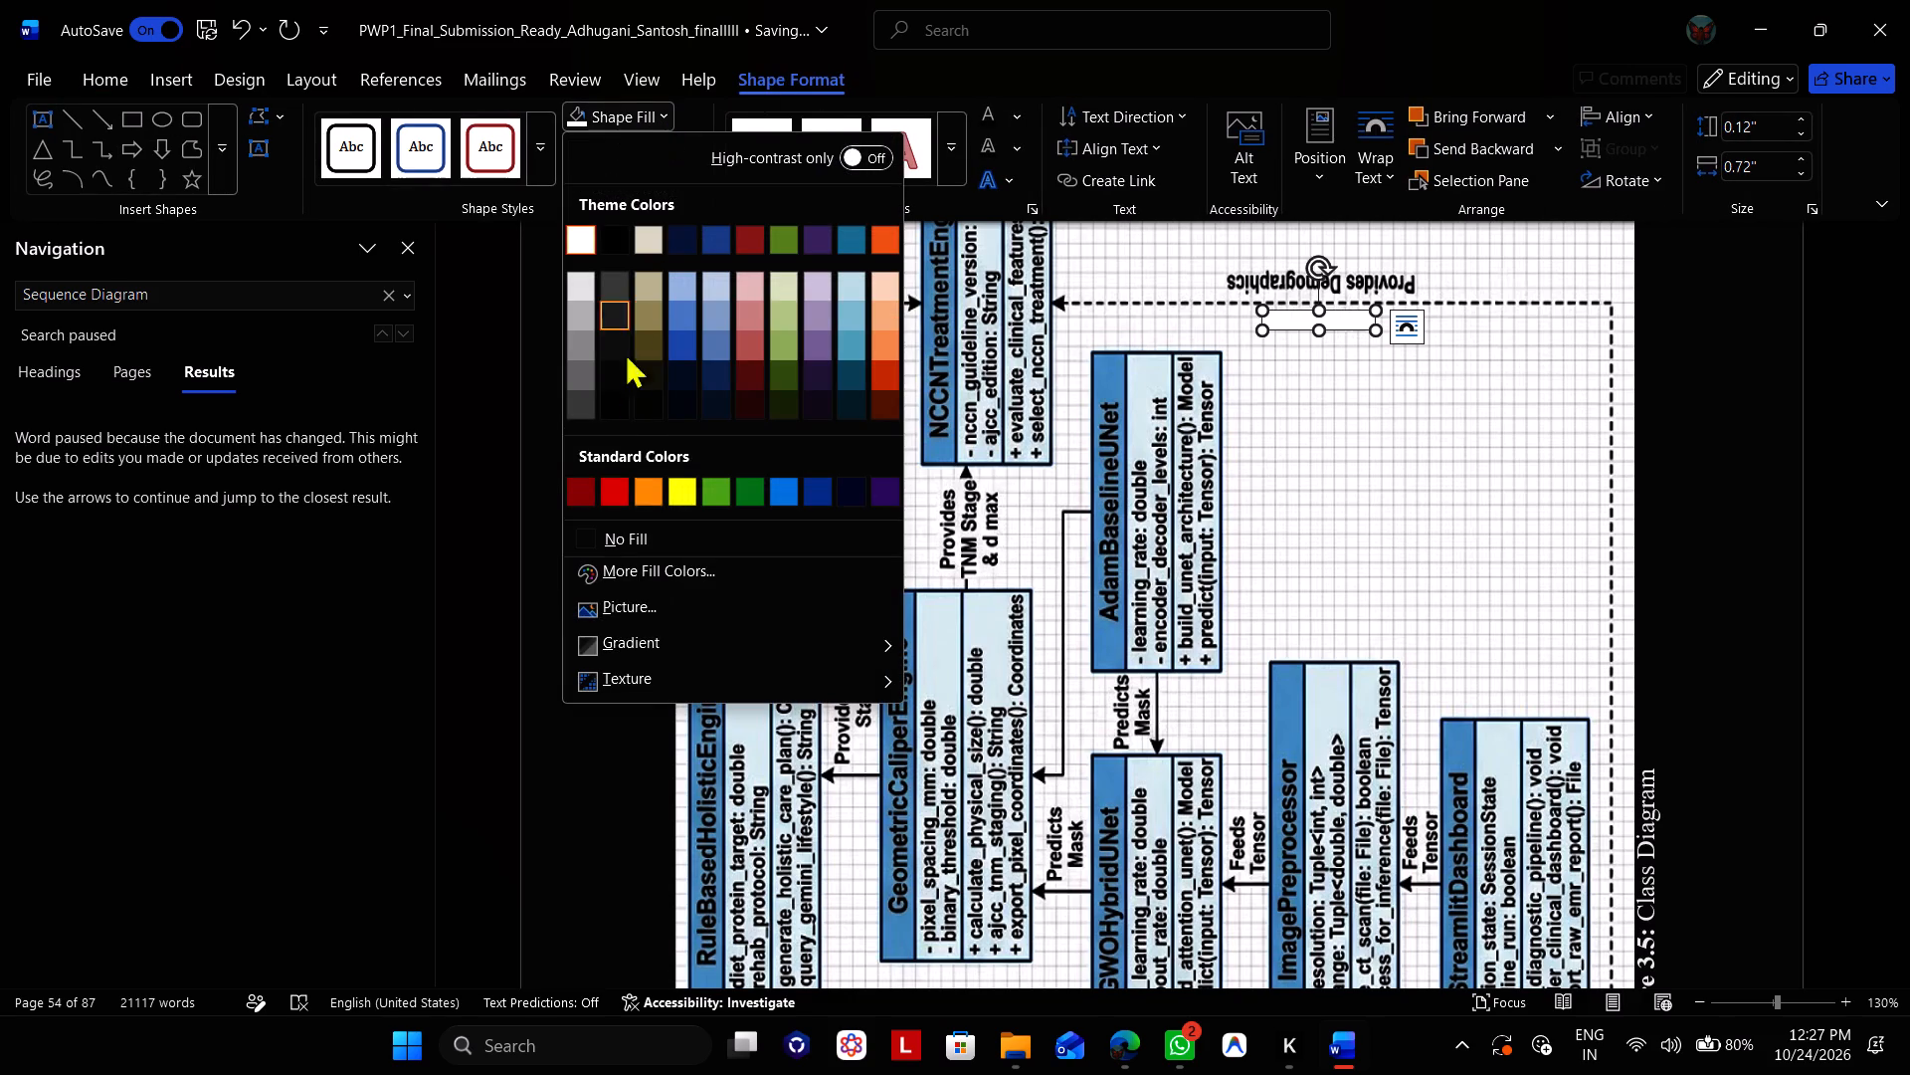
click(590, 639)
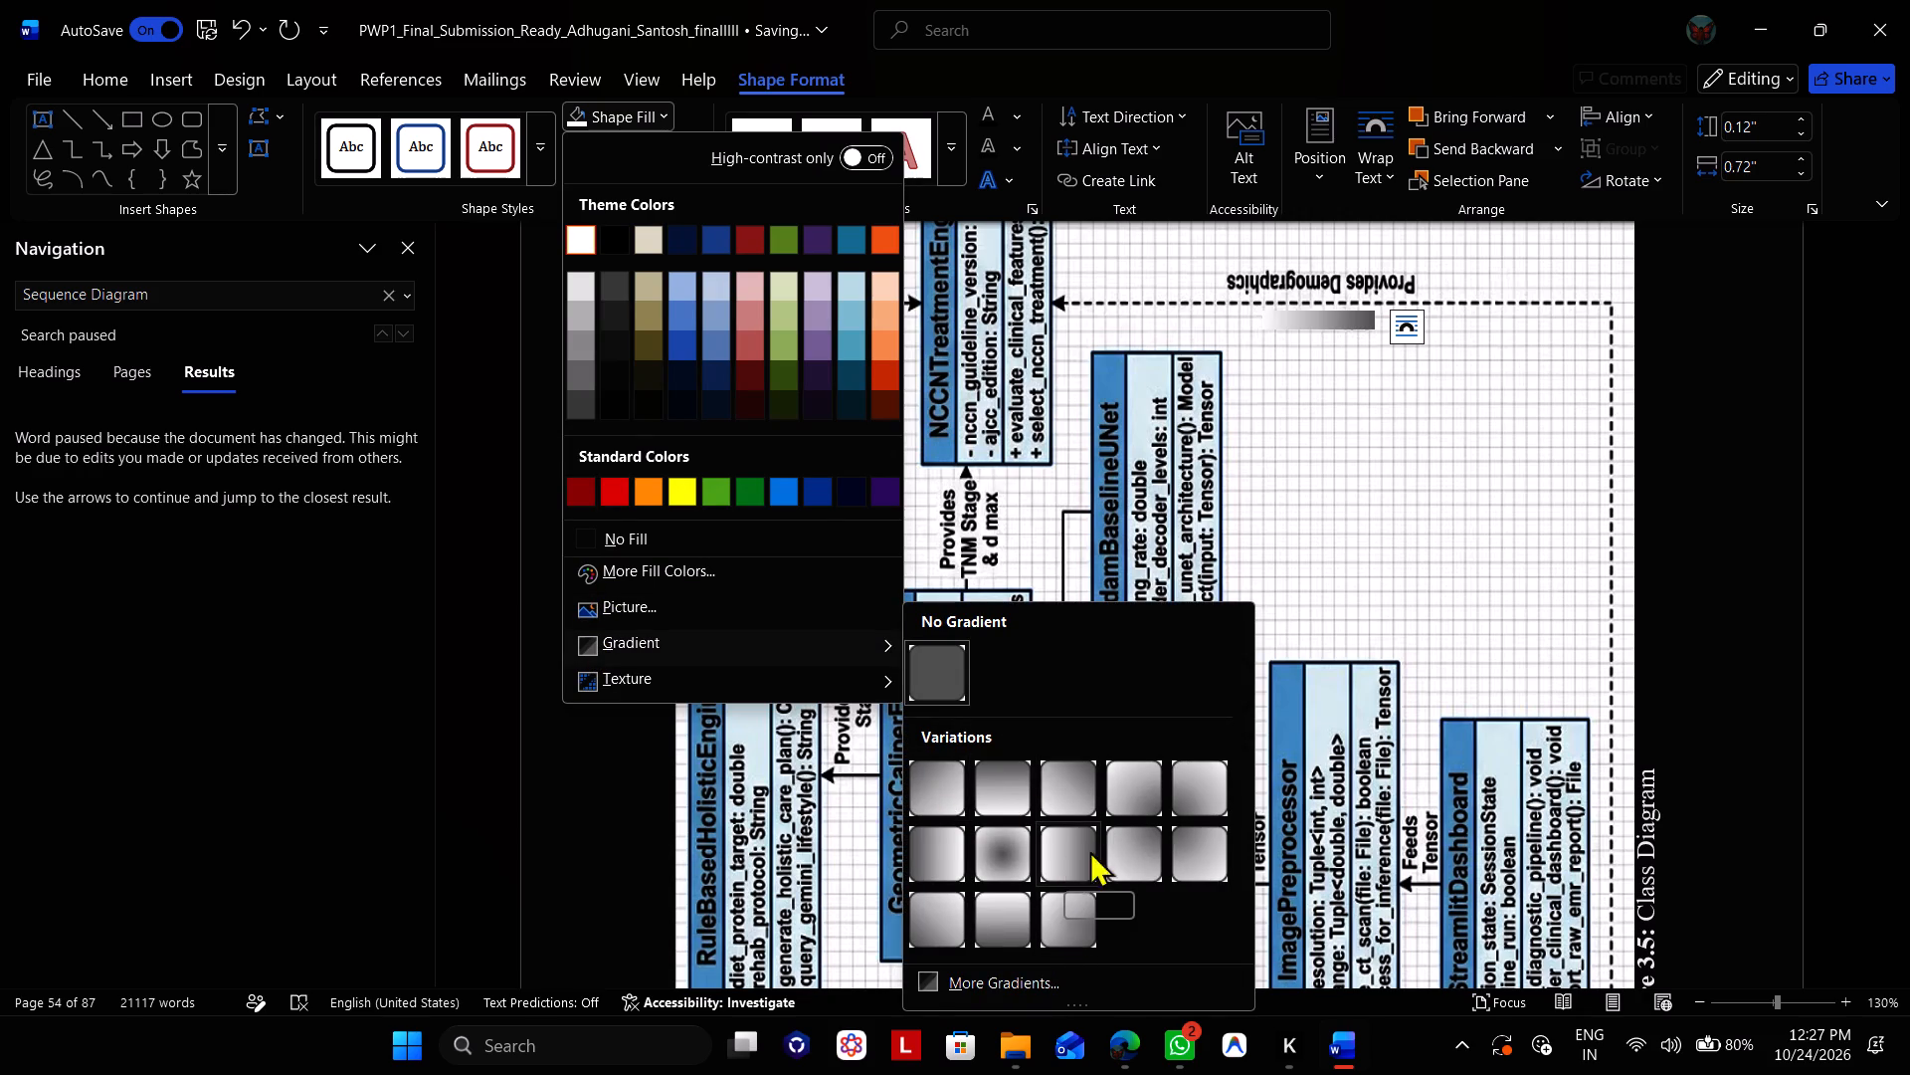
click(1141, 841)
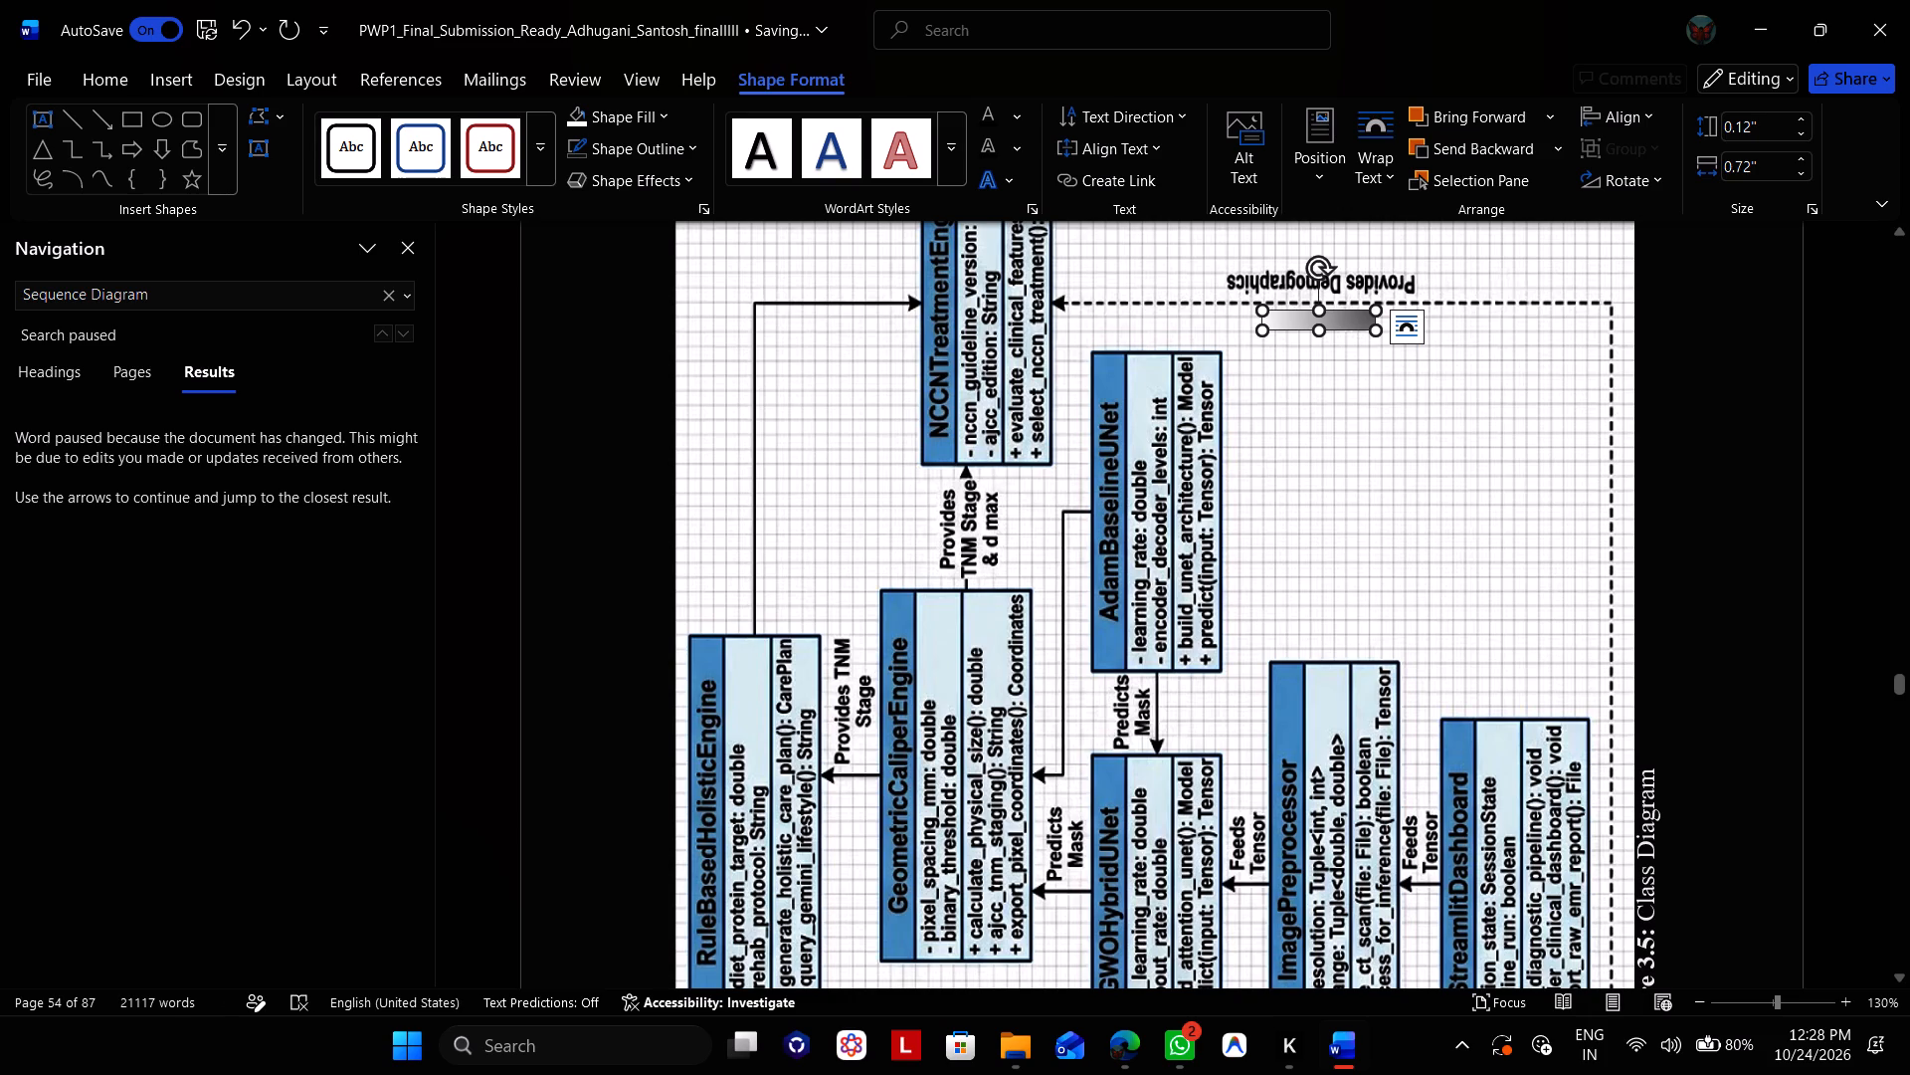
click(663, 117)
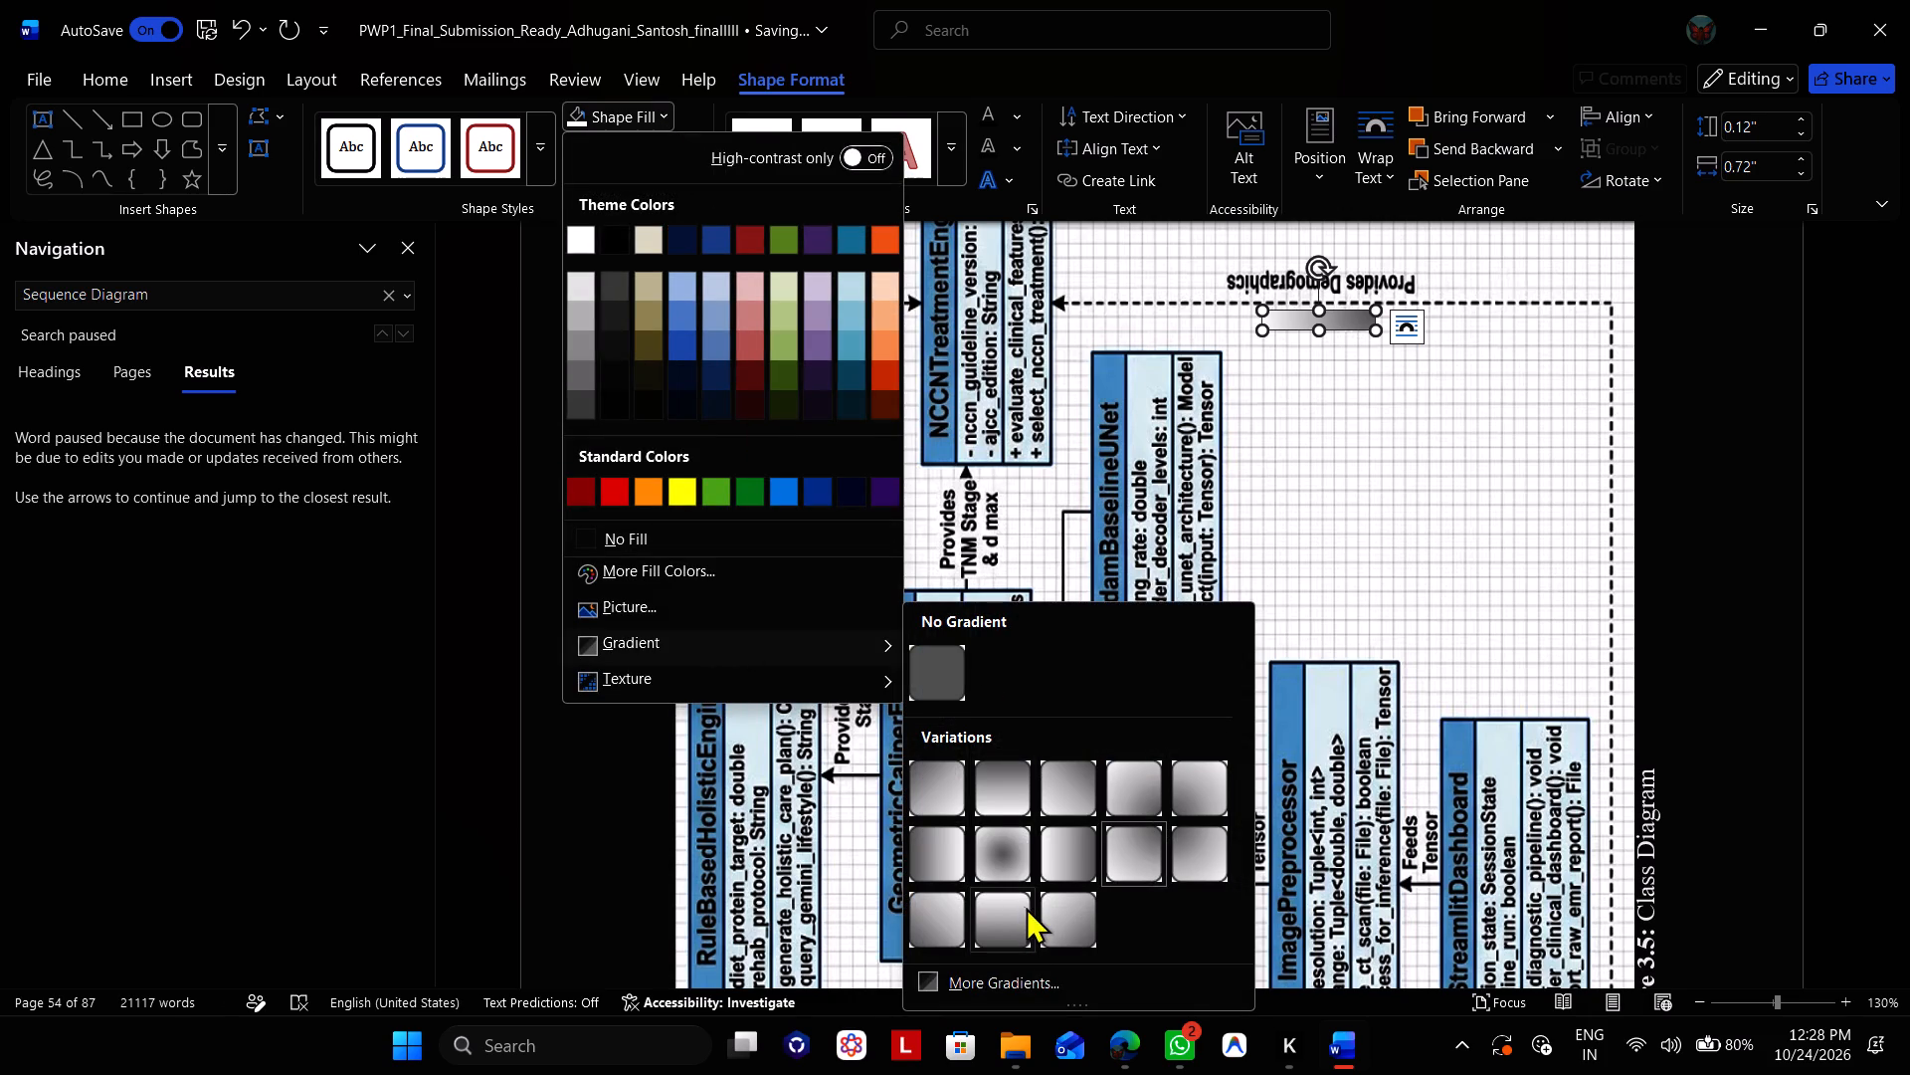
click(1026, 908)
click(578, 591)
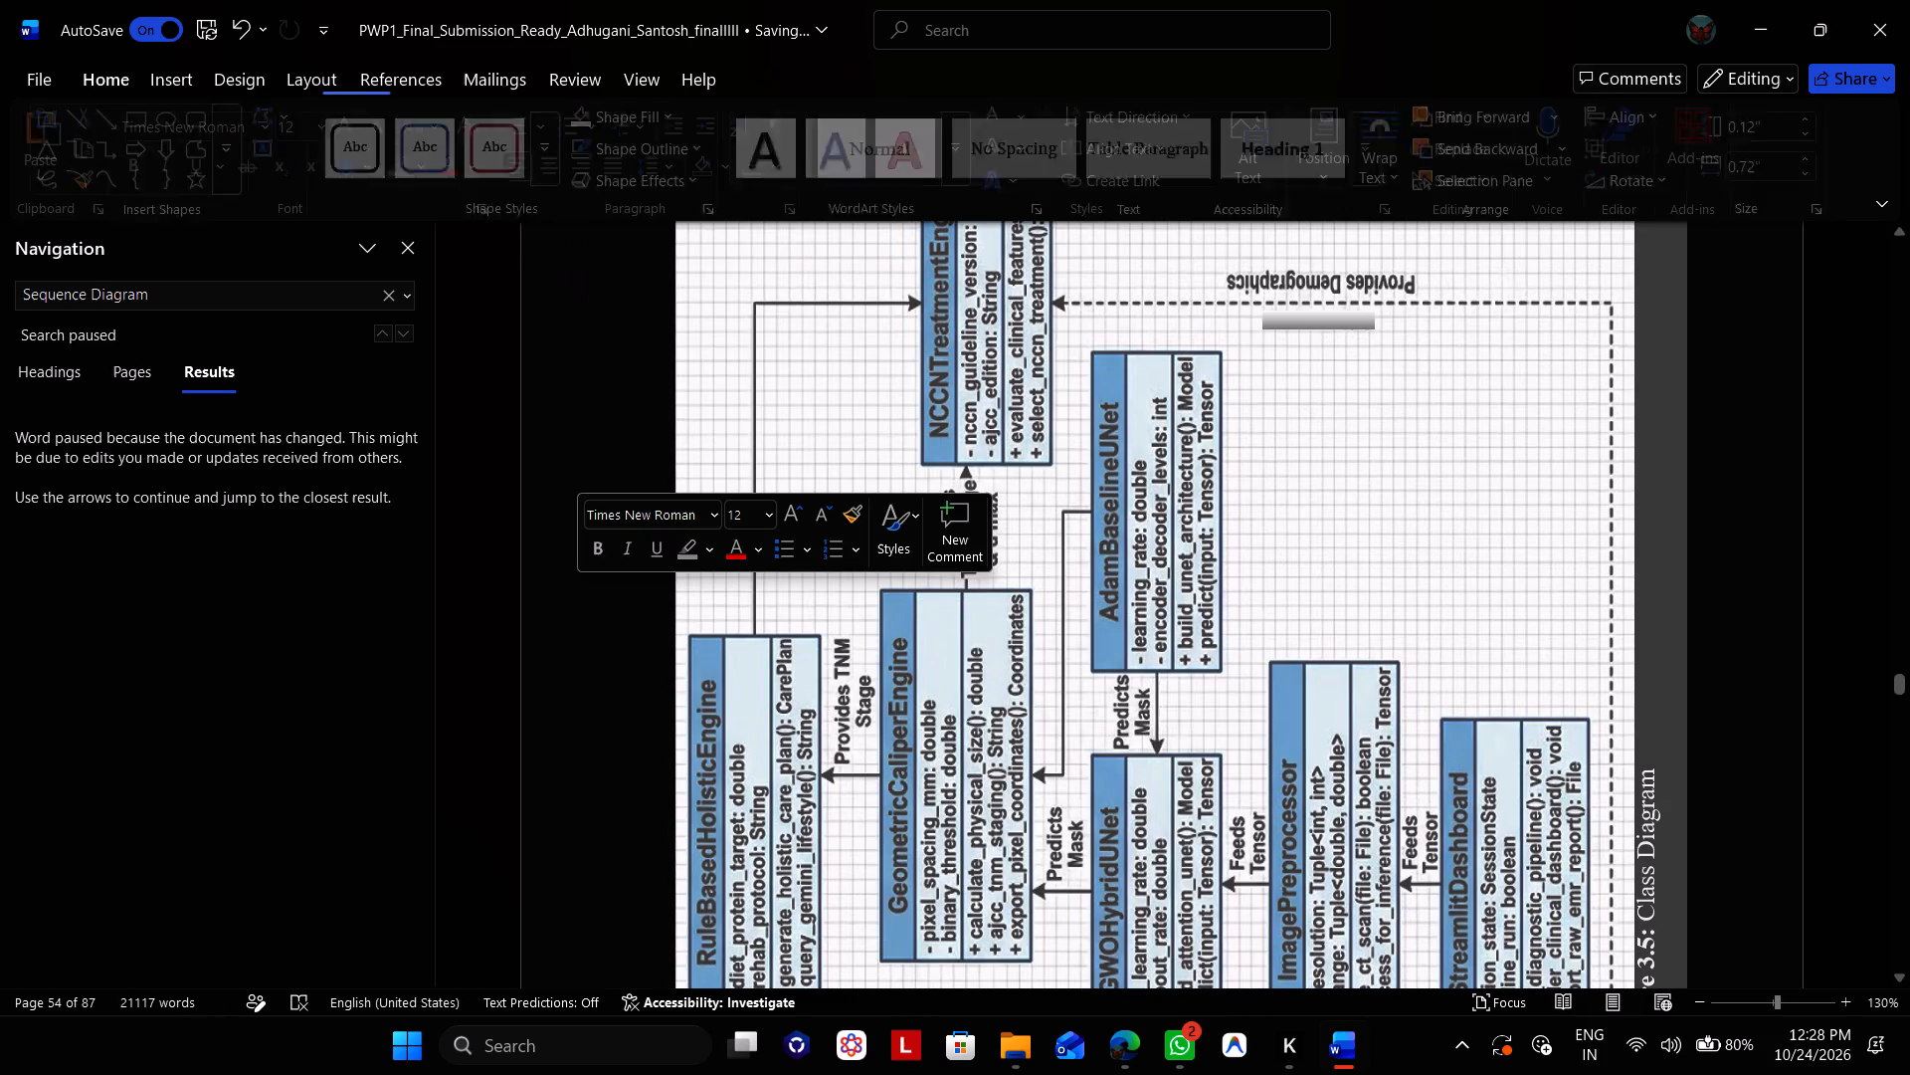
Give the text box over the garbled label a pattern fill with the dotted grid pattern, matching the diagram's grid background.
click(1338, 315)
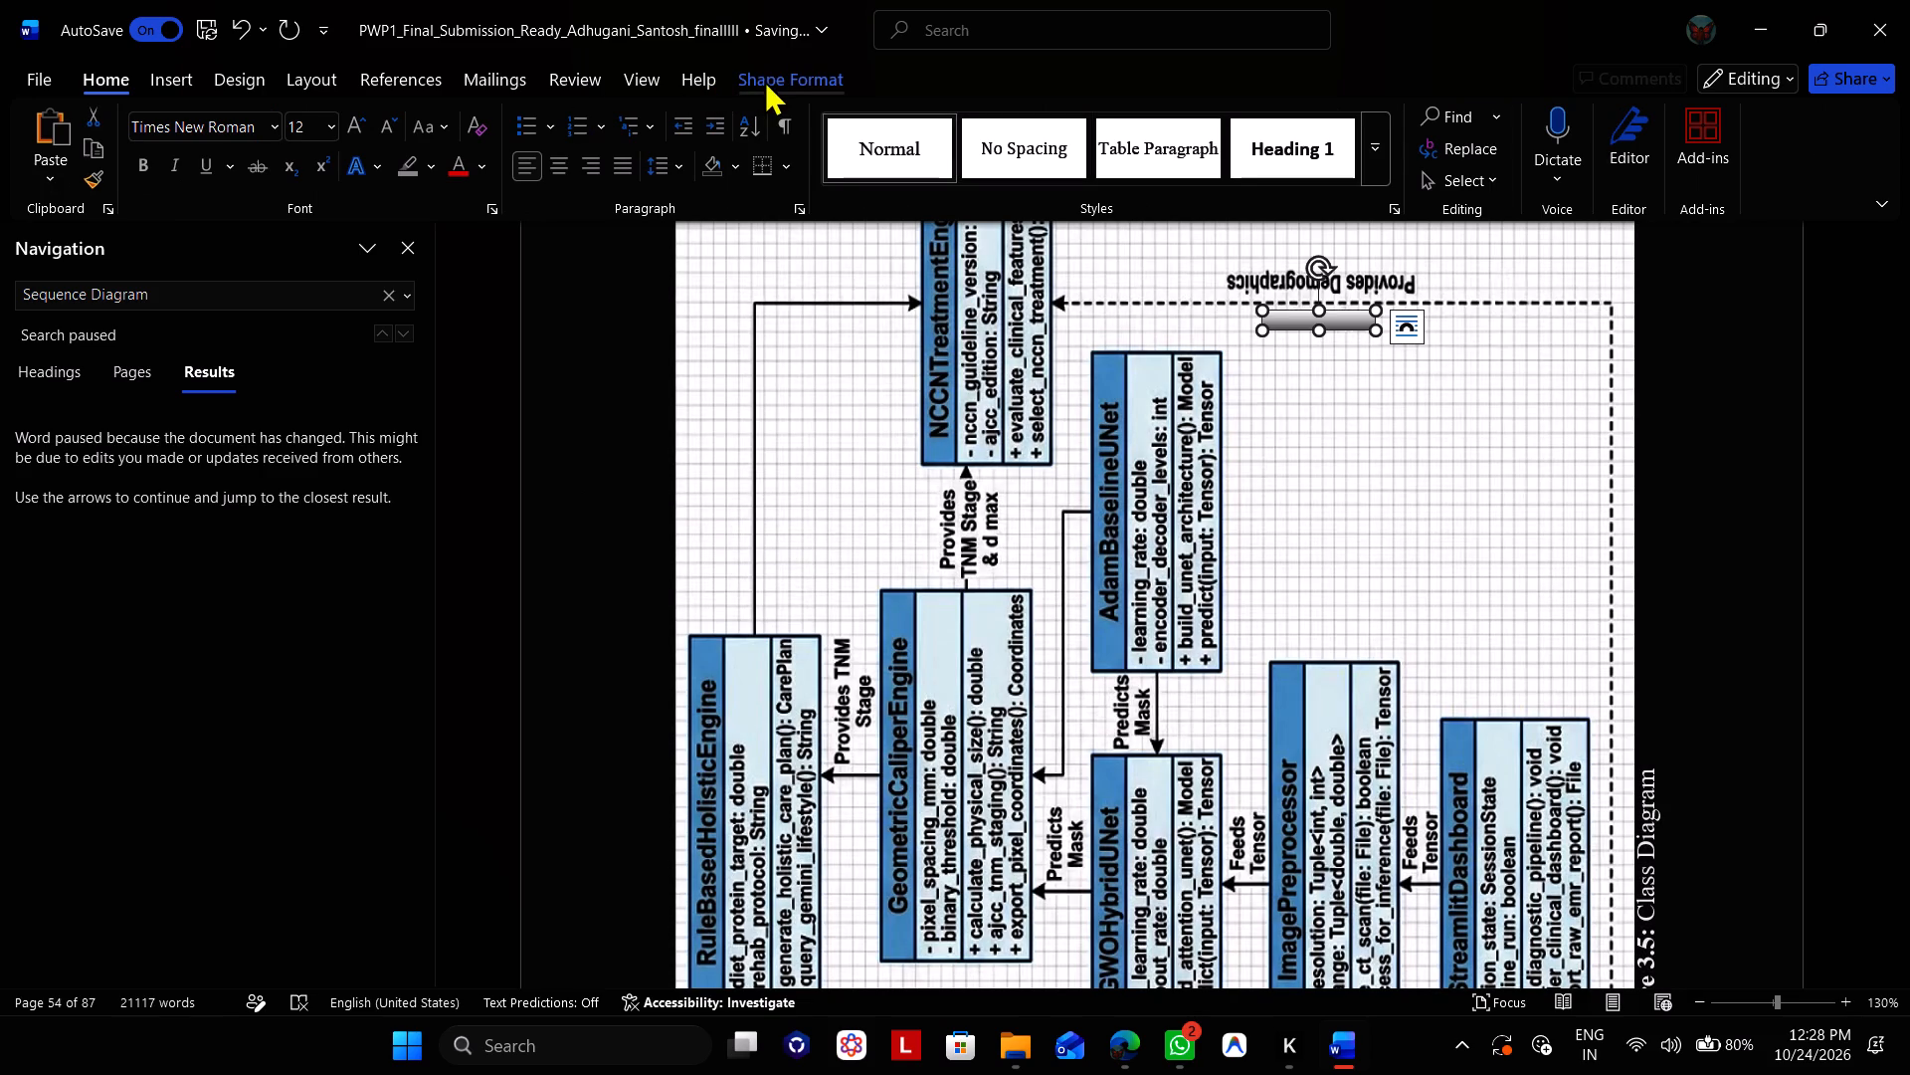
click(764, 80)
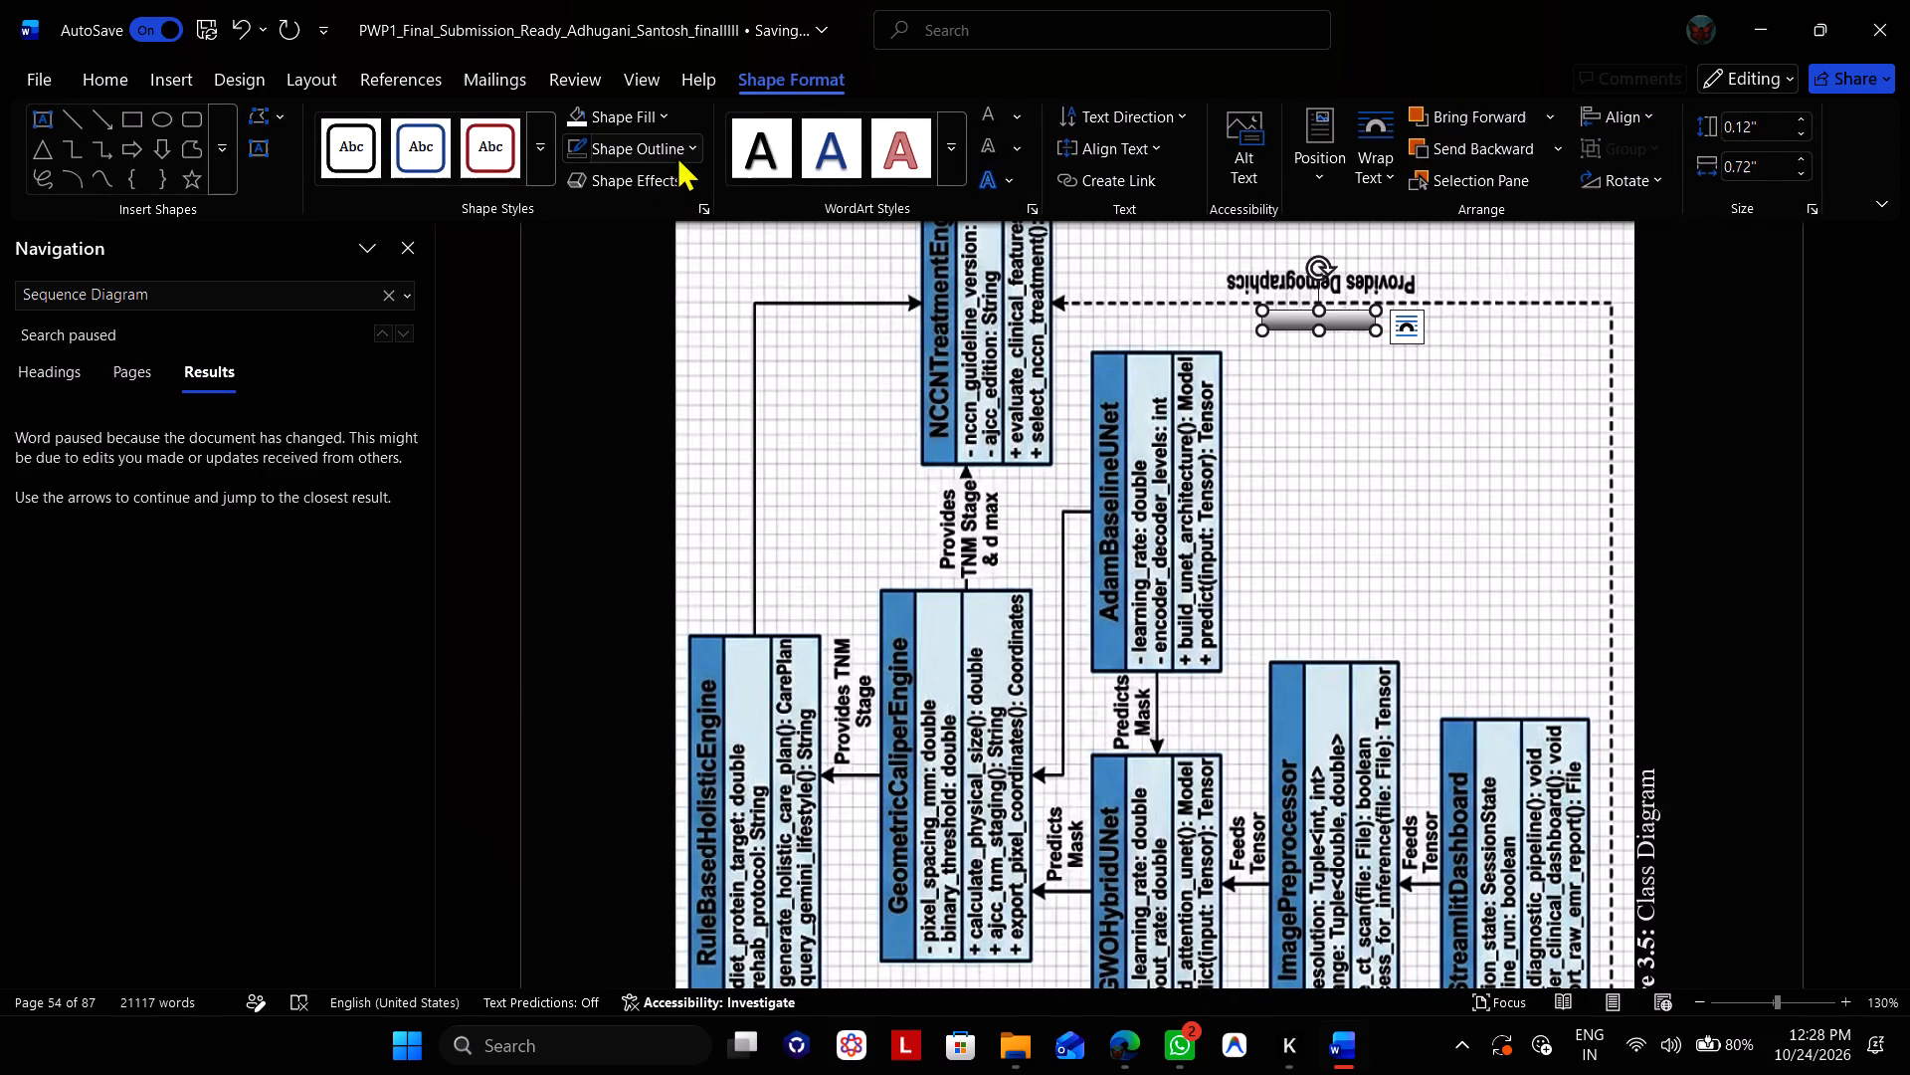
click(677, 155)
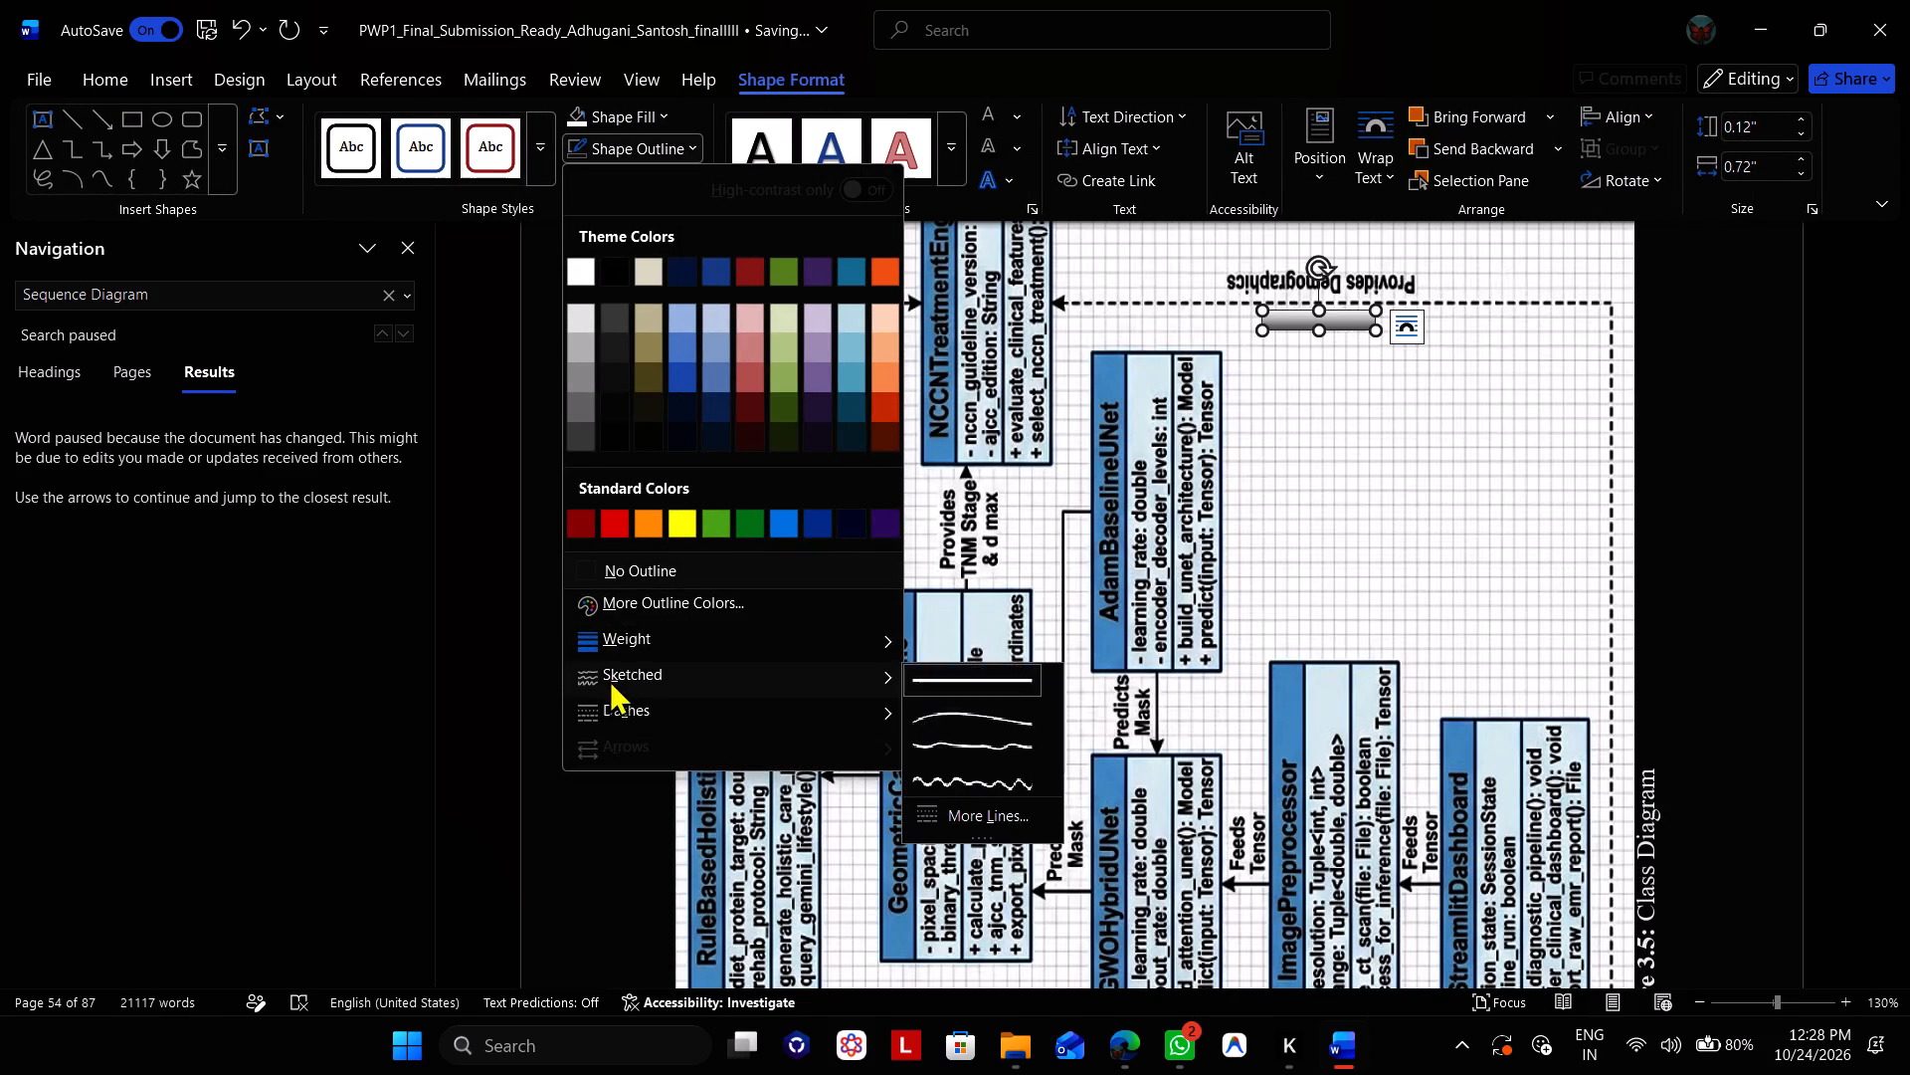
click(635, 109)
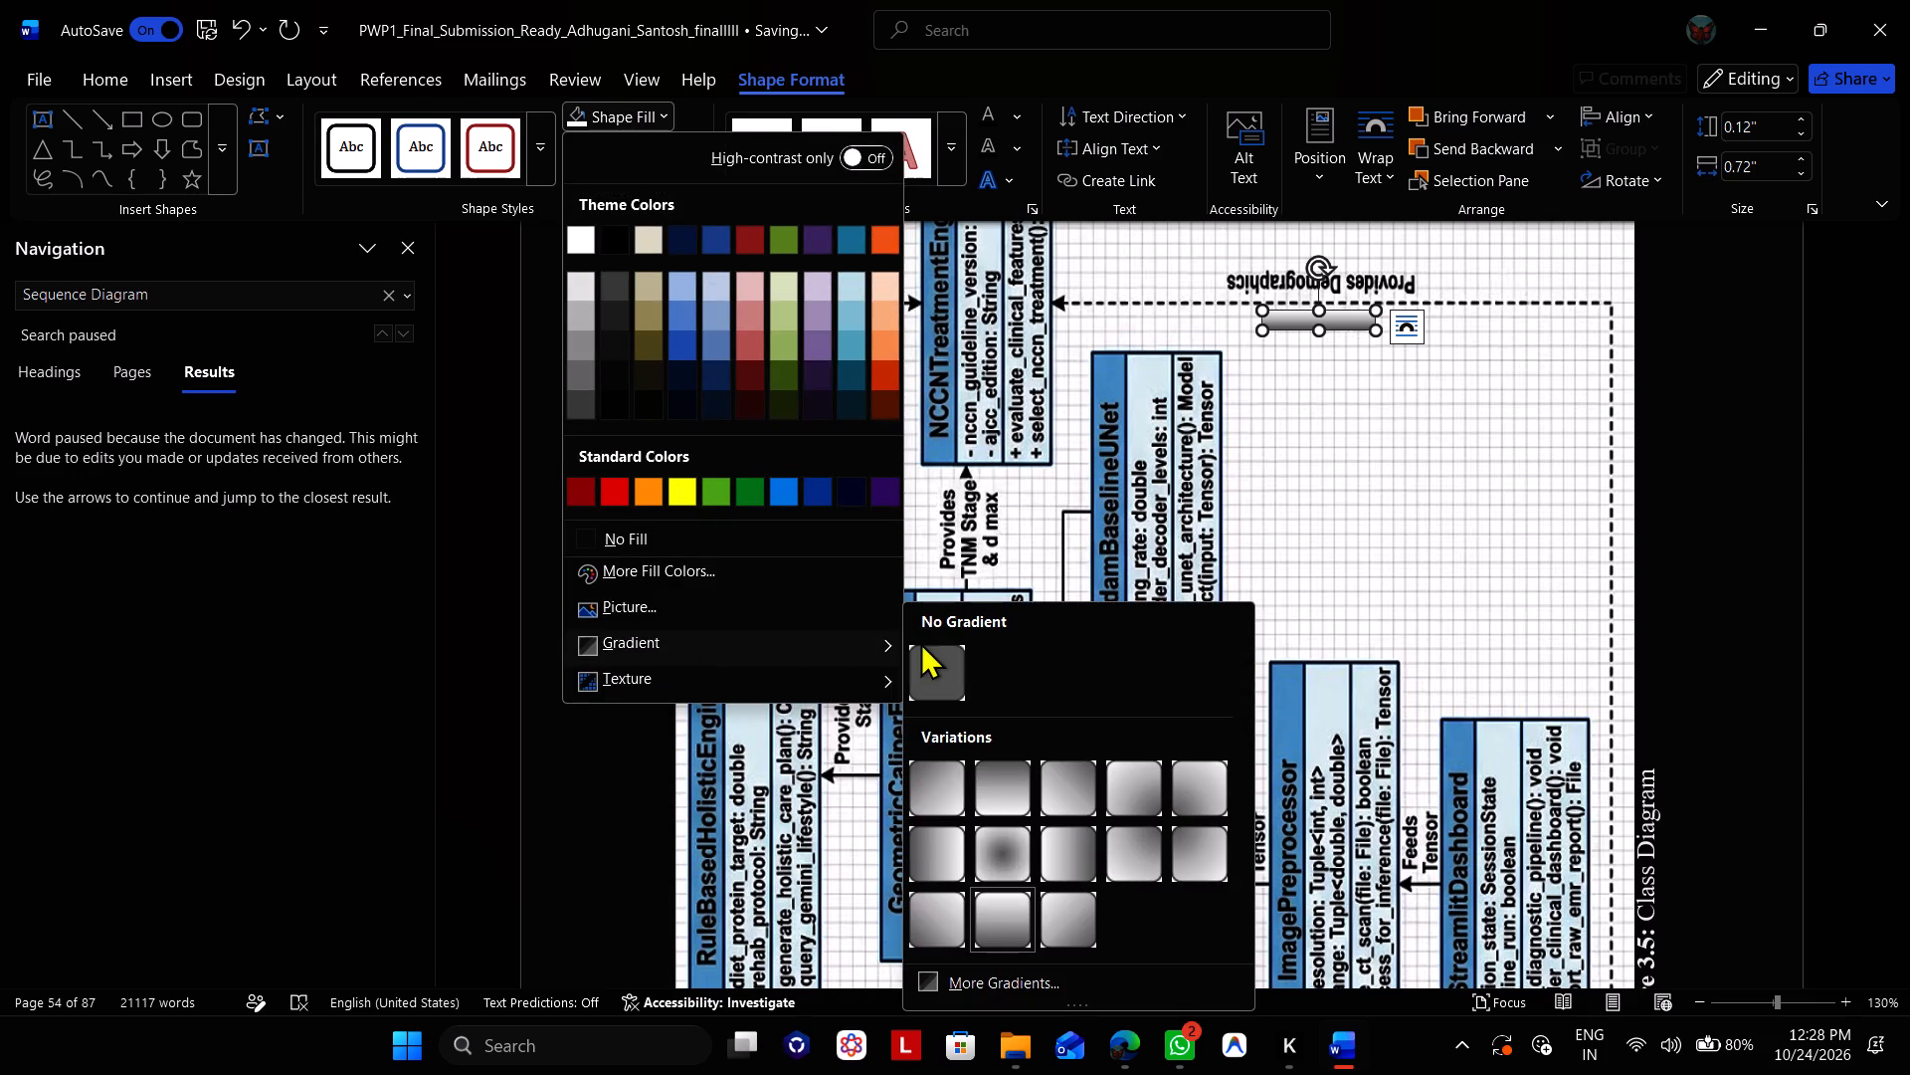
scroll(972, 744, down, 1)
click(1012, 986)
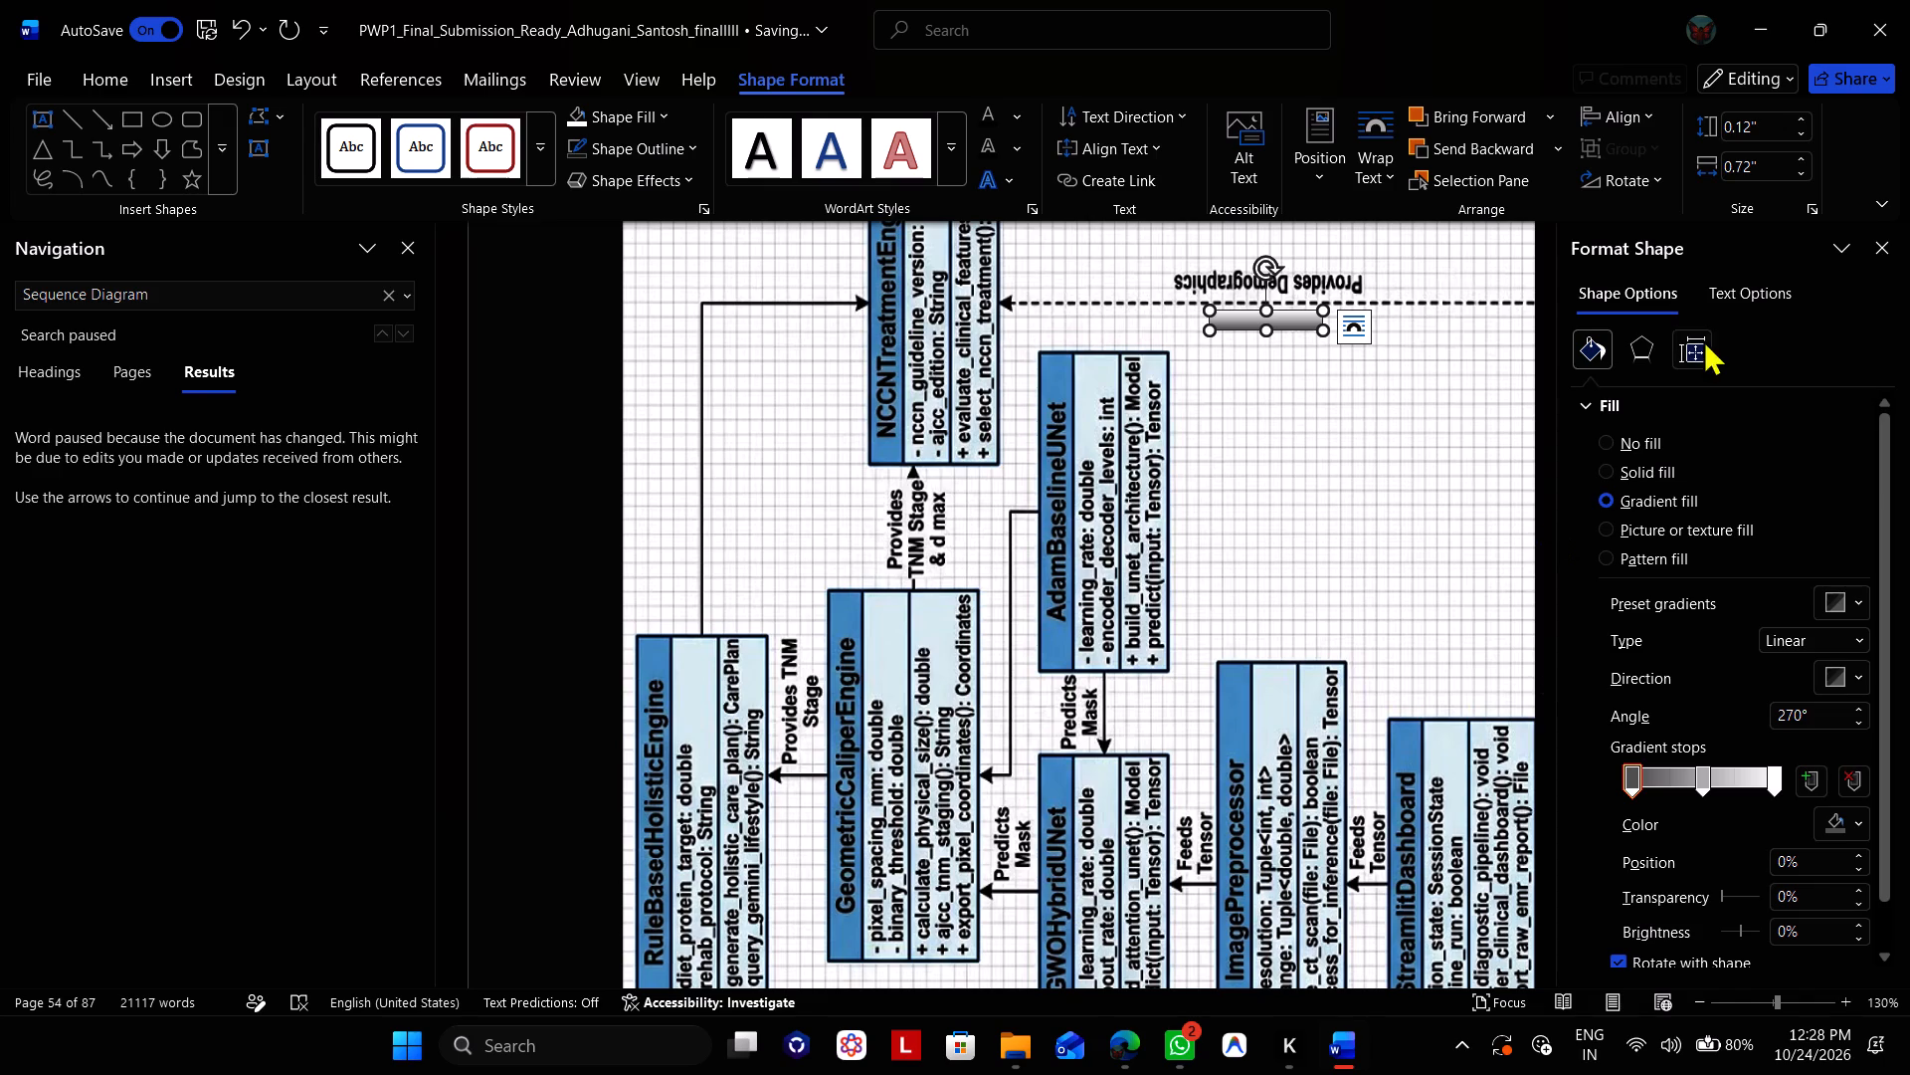
click(1629, 472)
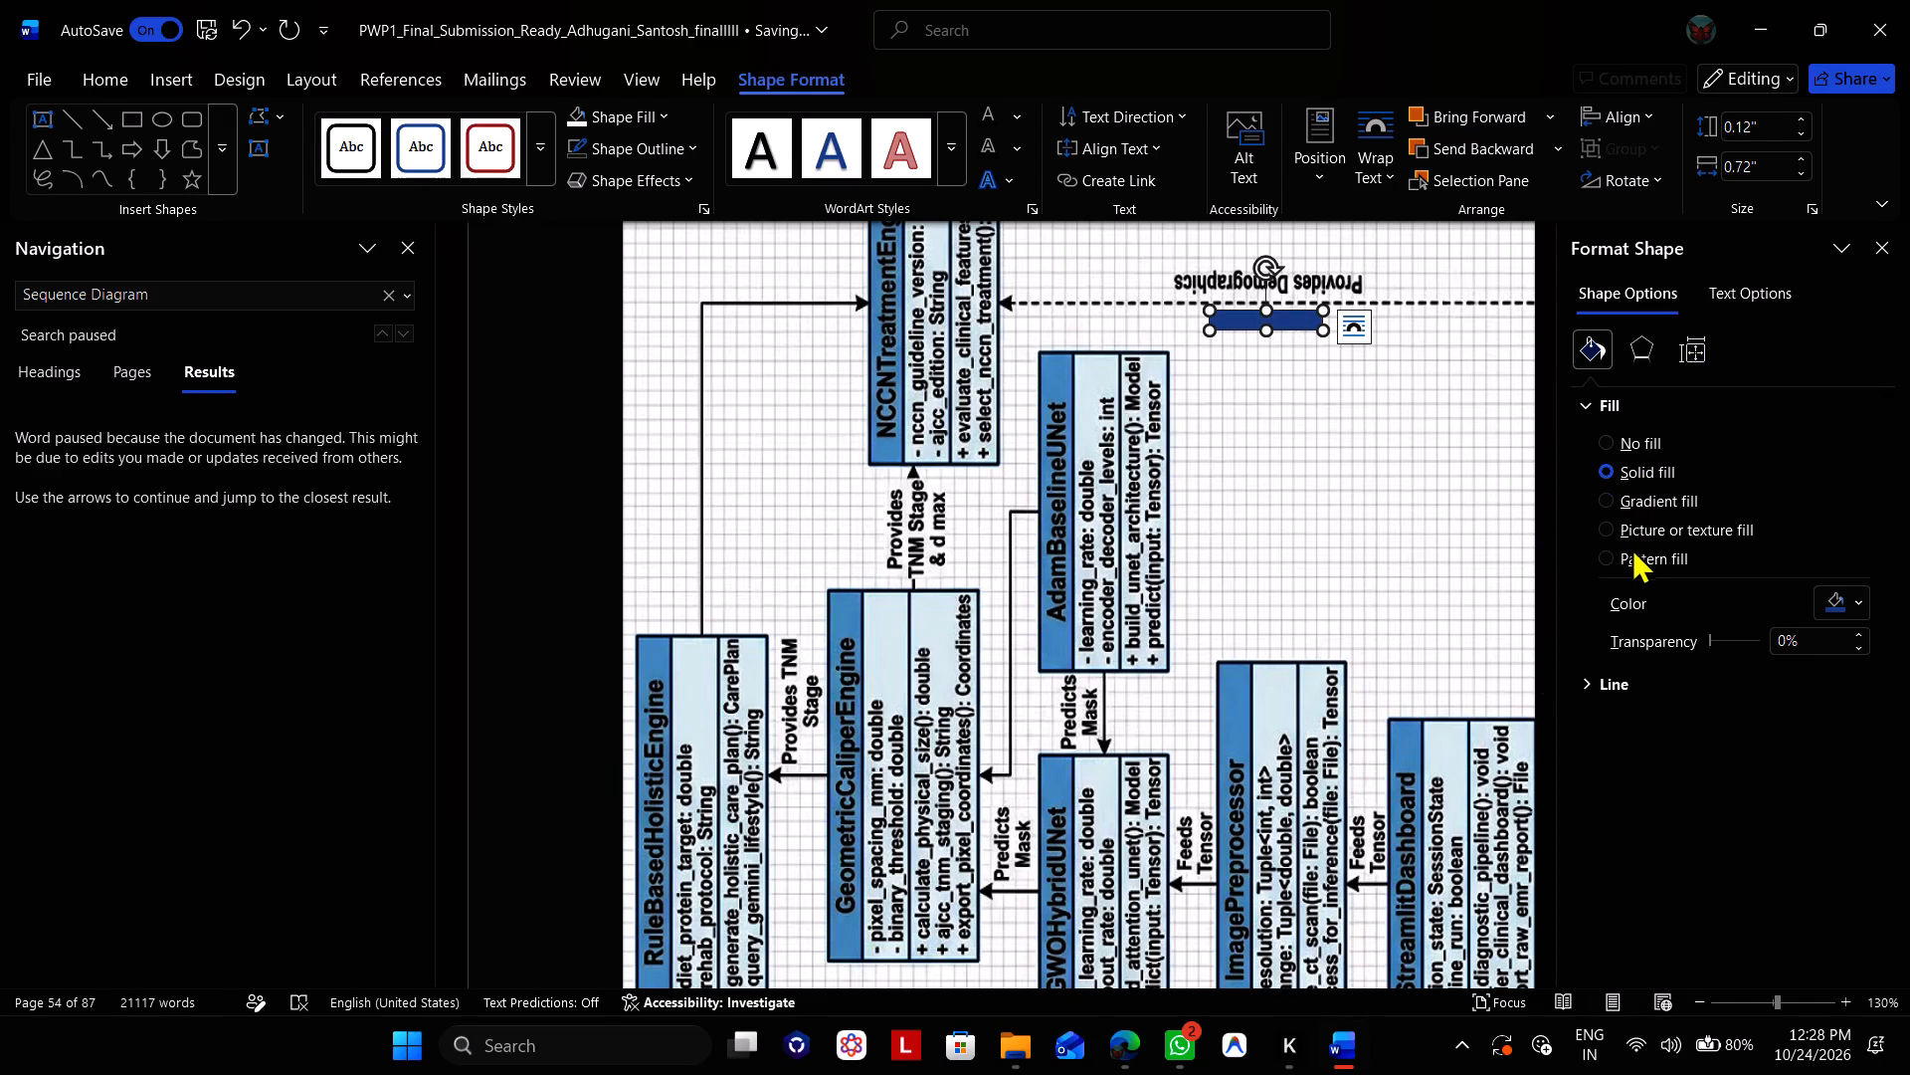
click(1631, 553)
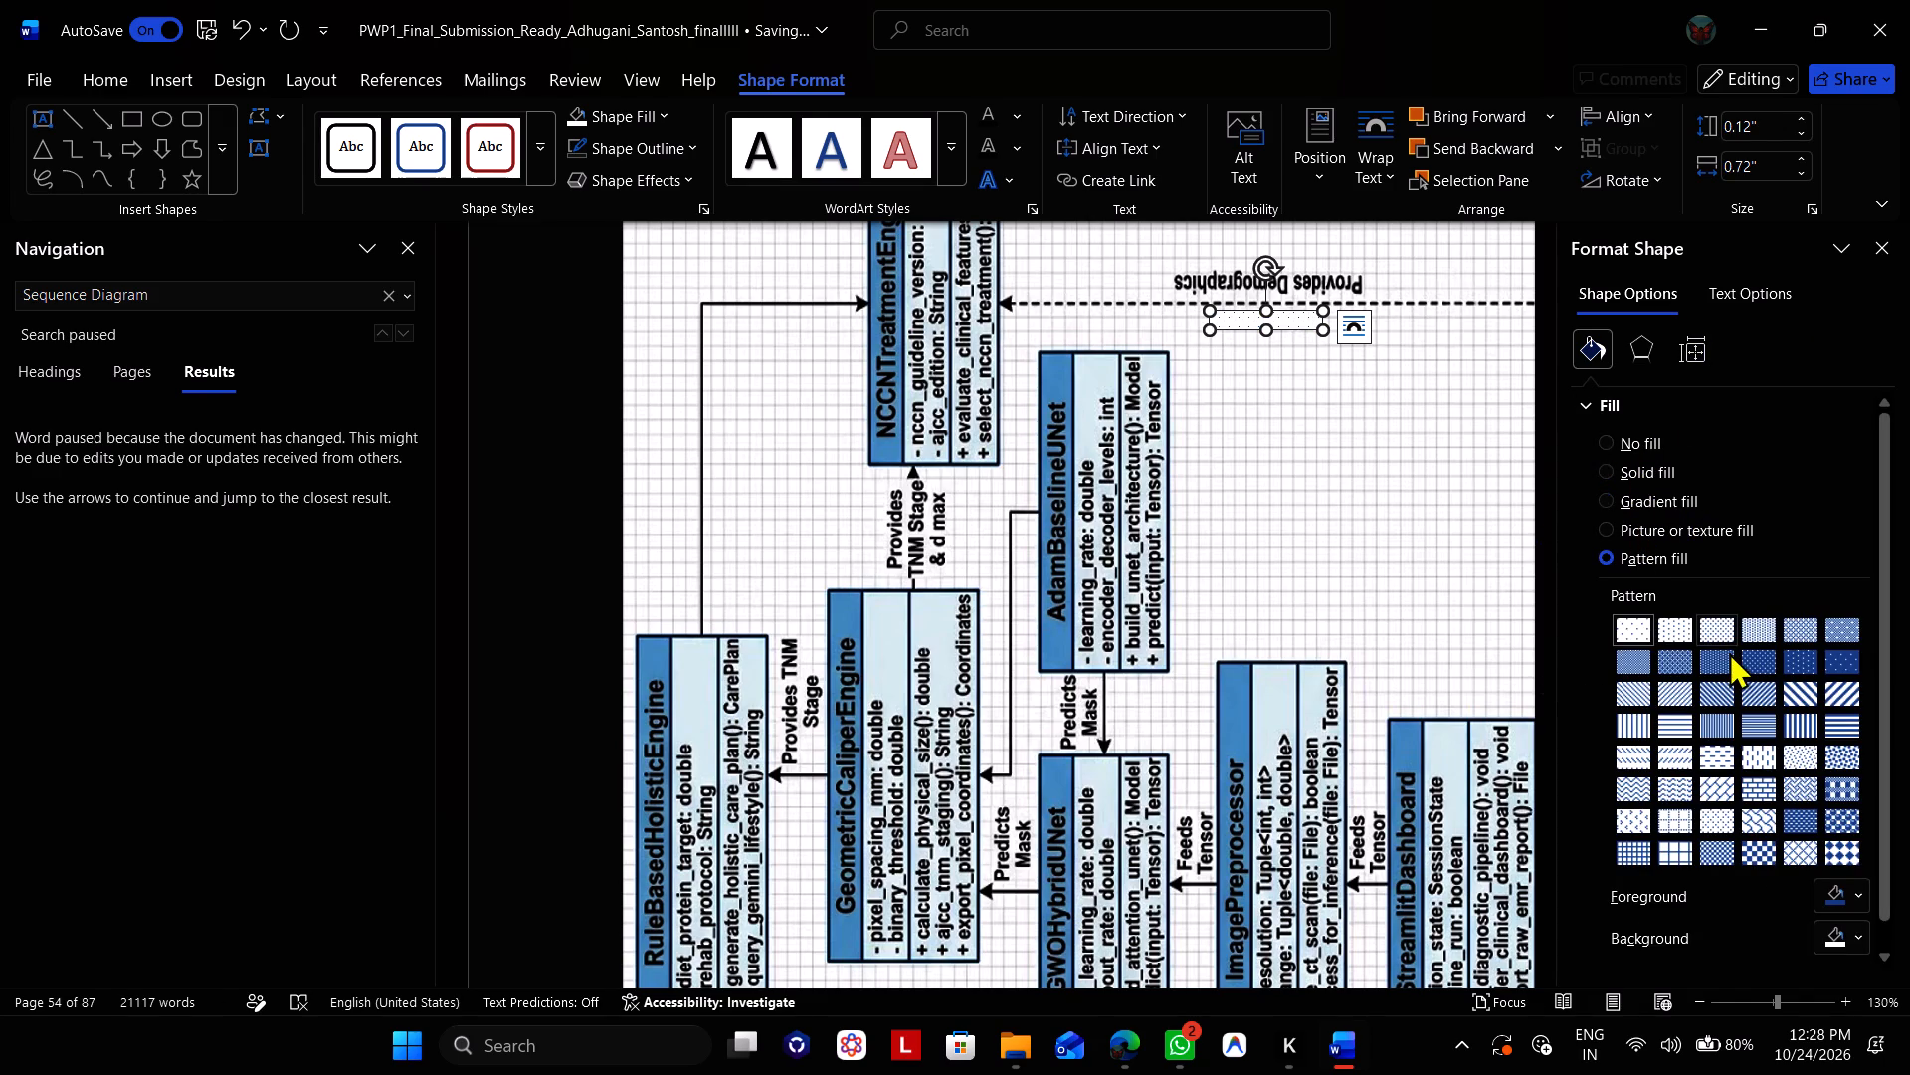
scroll(1795, 789, down, 1)
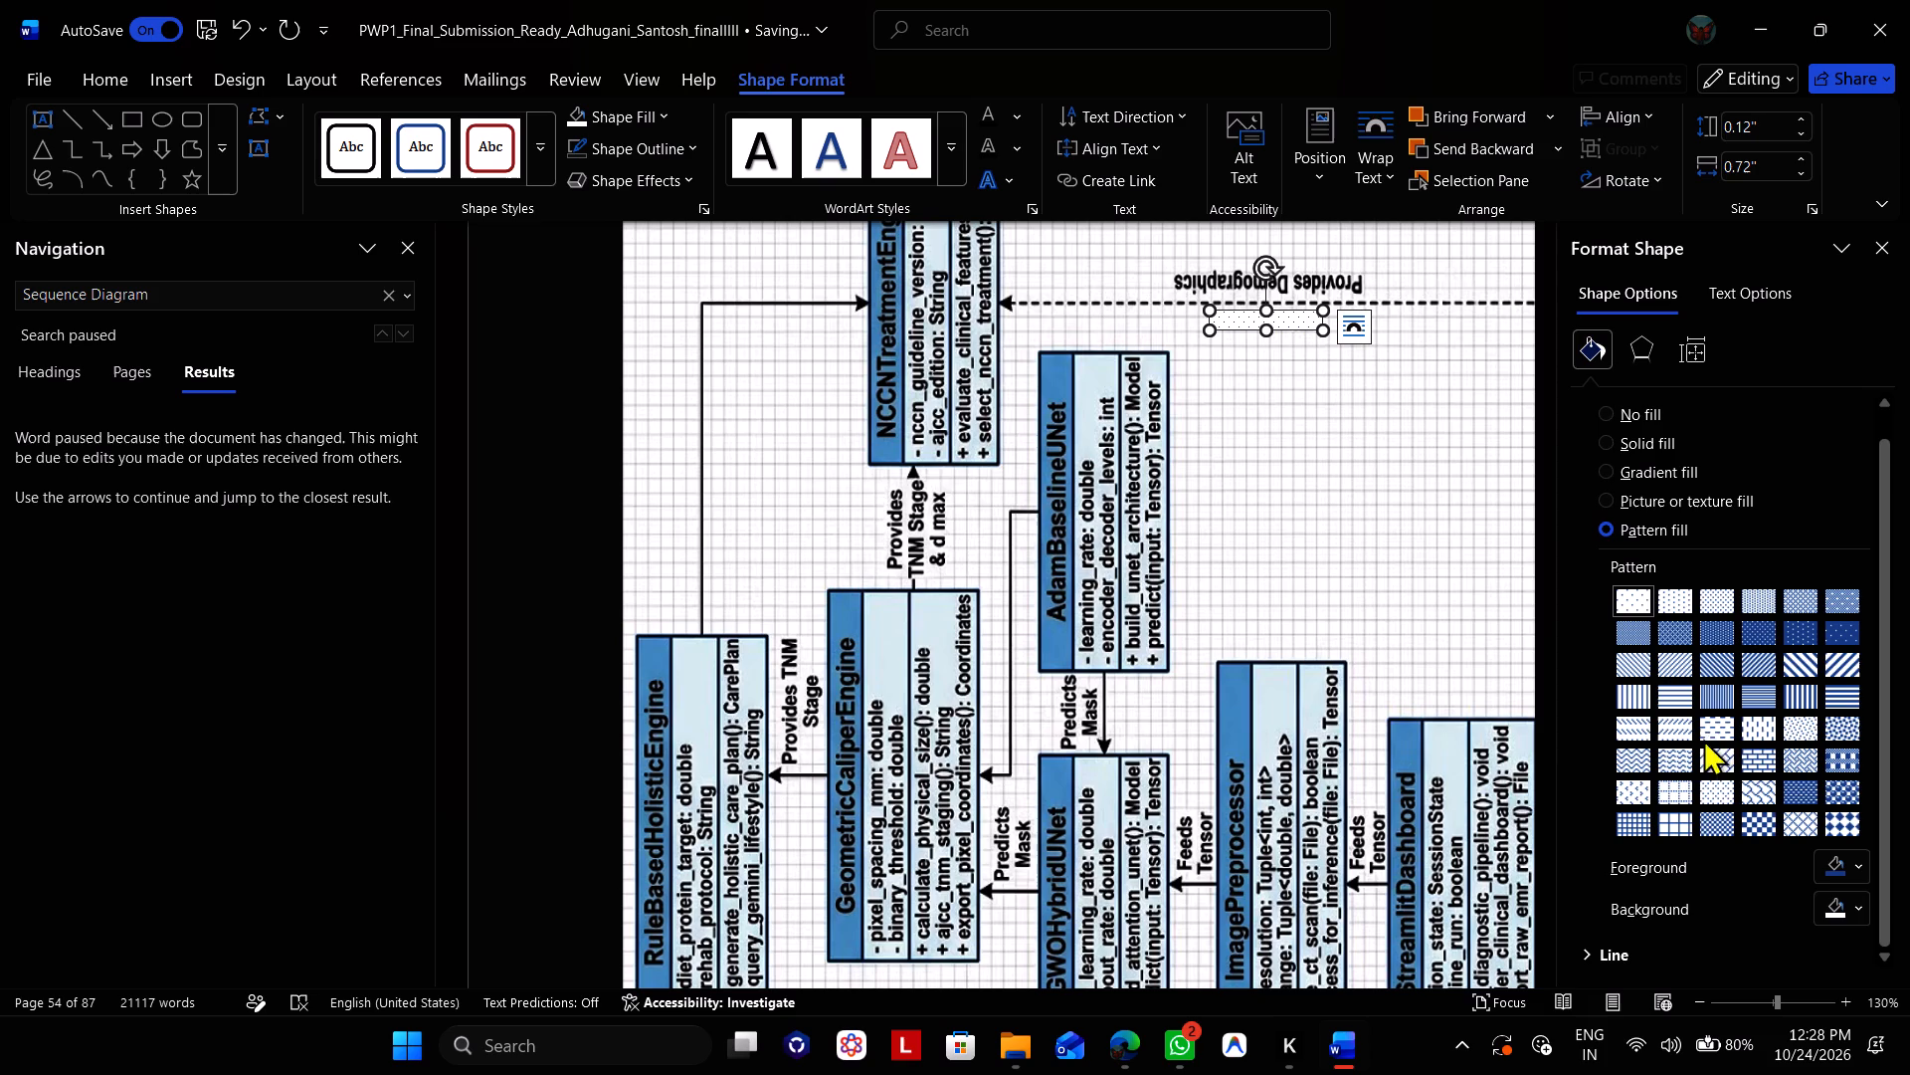
click(1668, 794)
click(1876, 243)
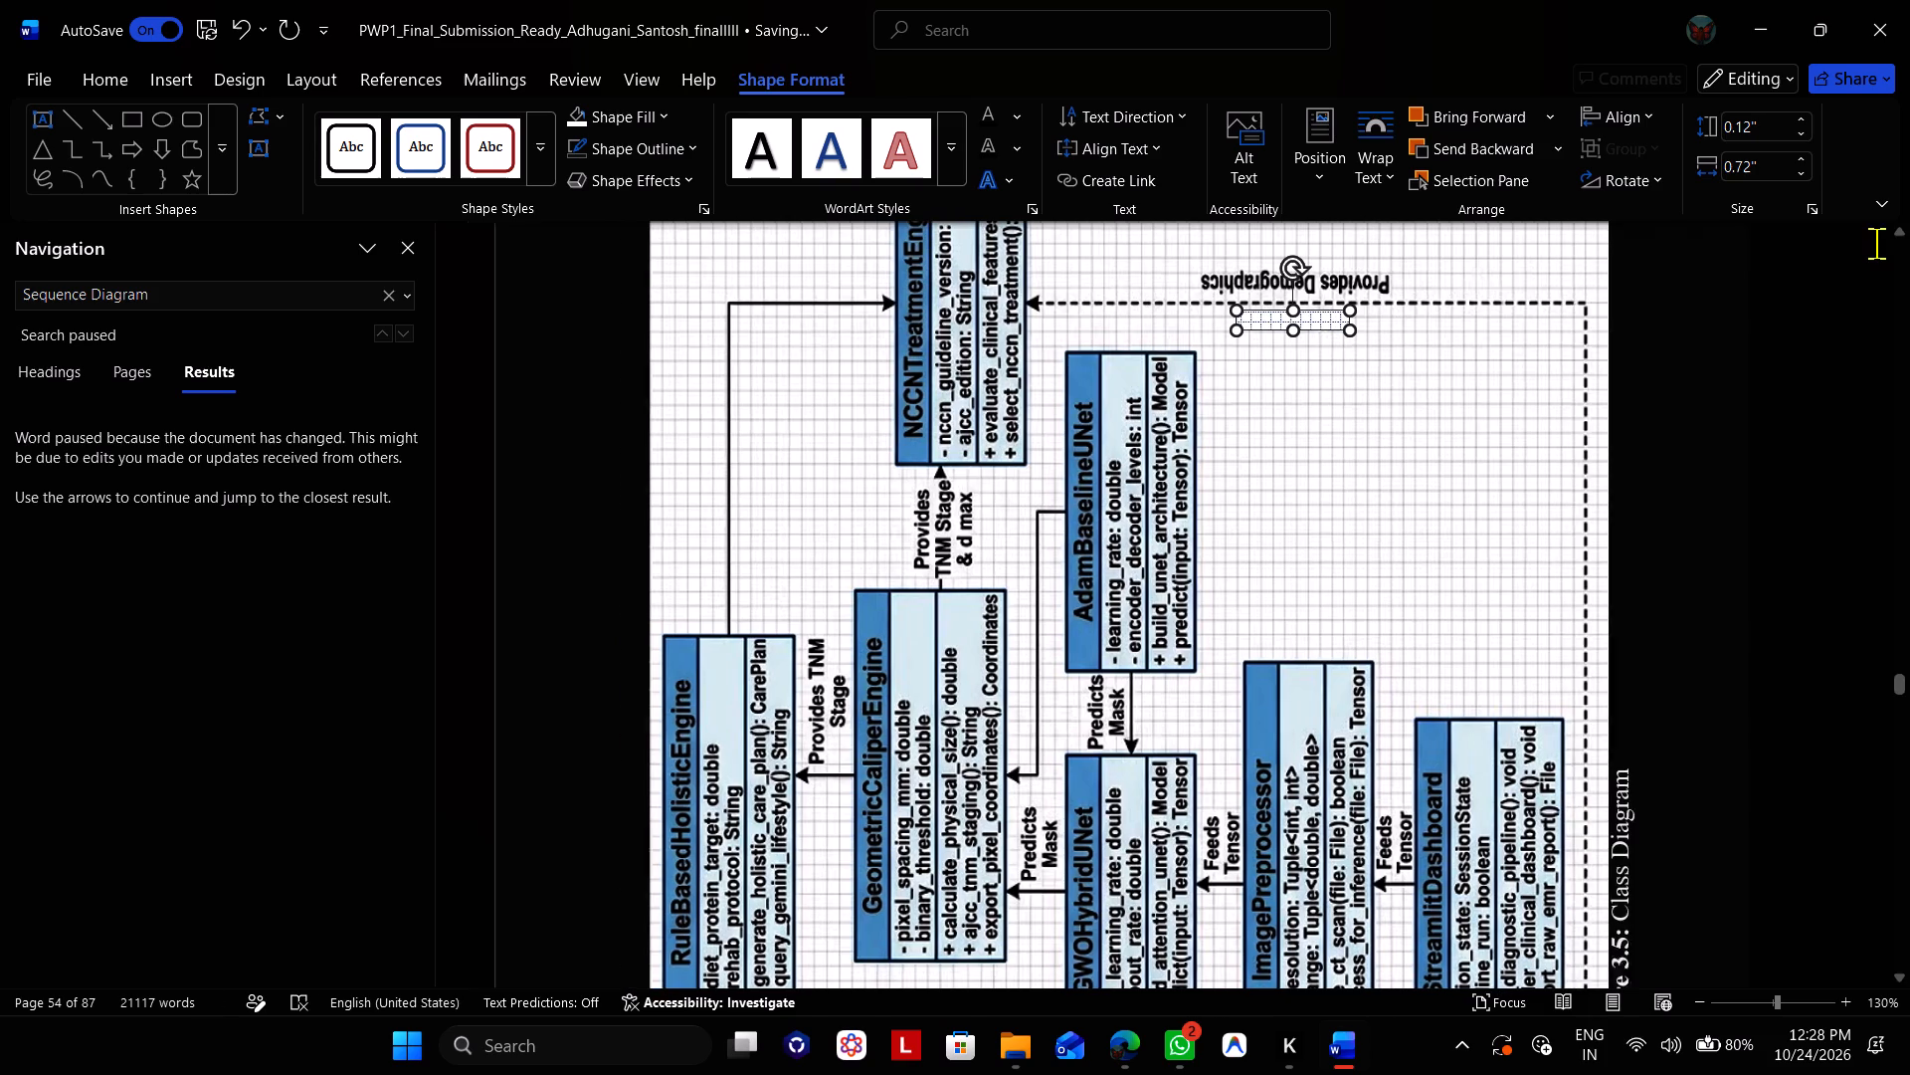
click(638, 505)
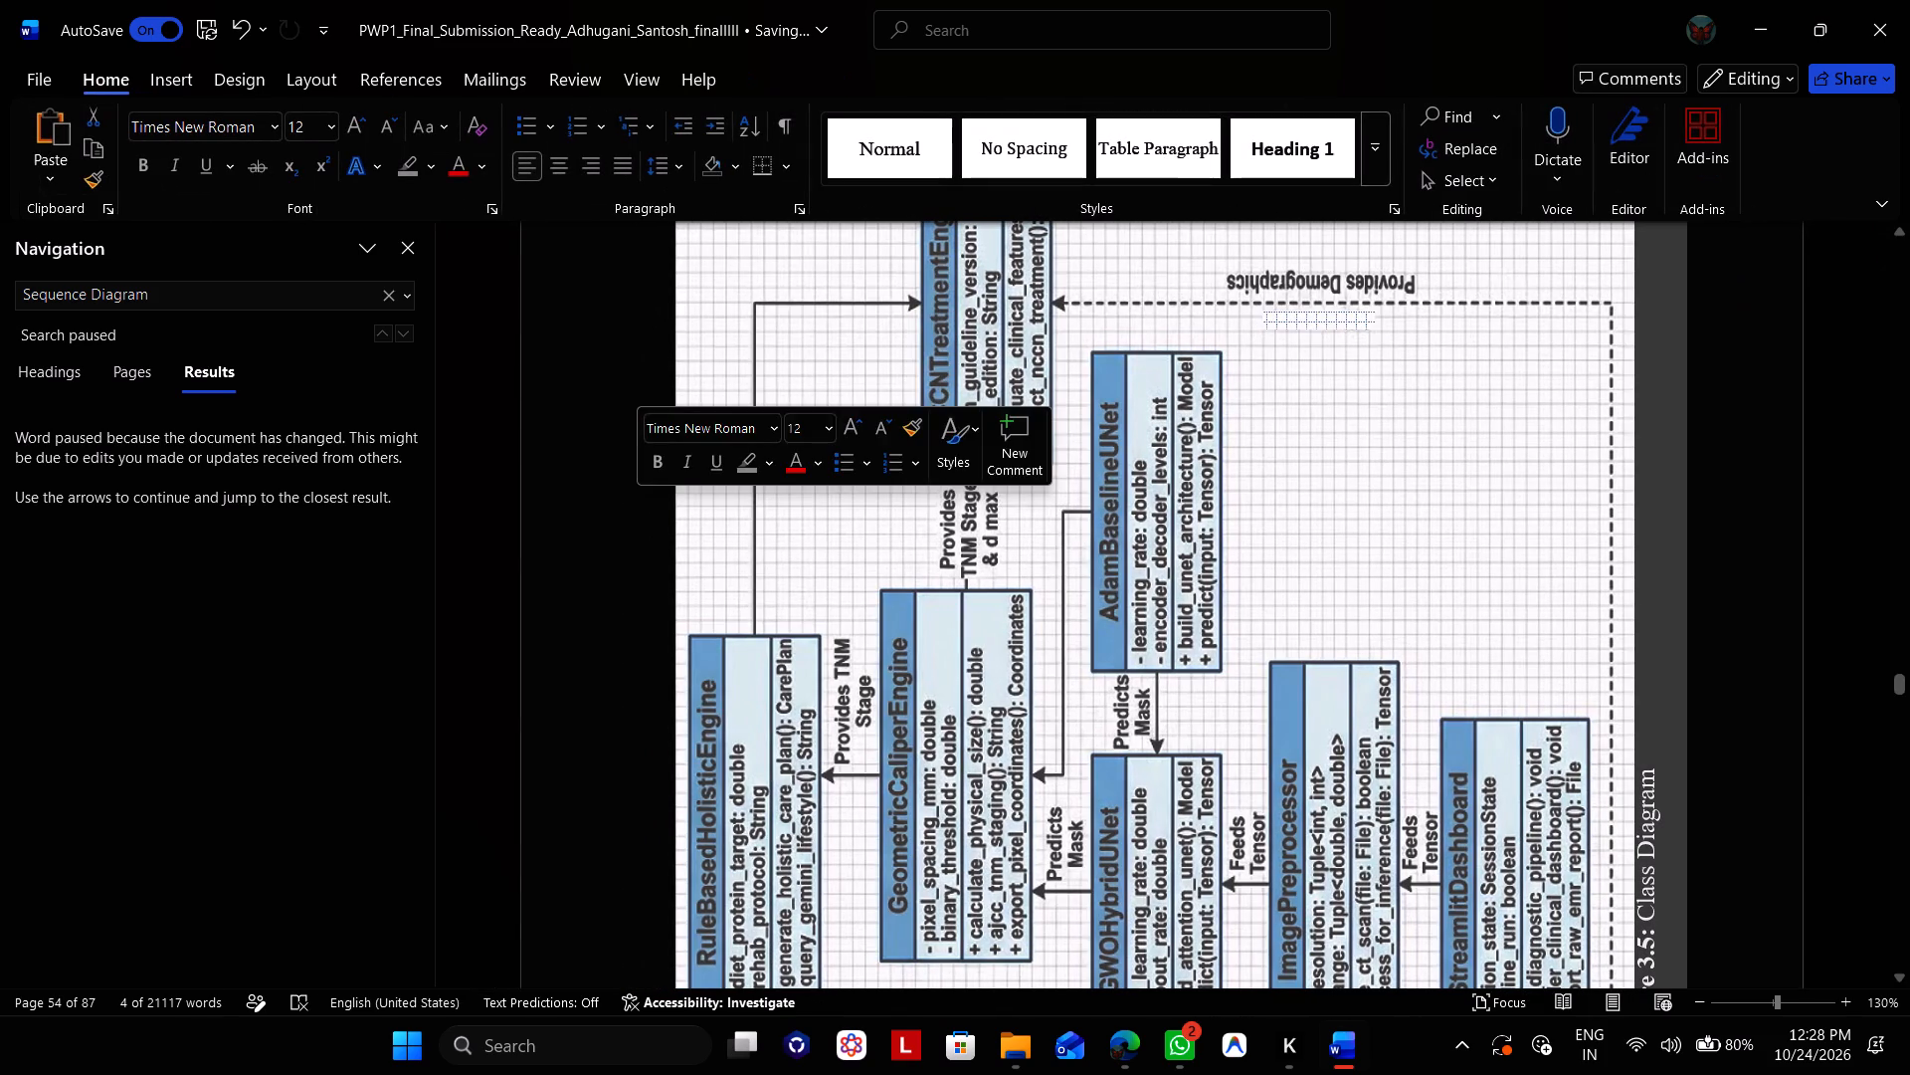
Examine the patched Figure 3.5 class diagram page and the explanatory paragraph that follows it.
click(1810, 546)
scroll(1658, 541, up, 1)
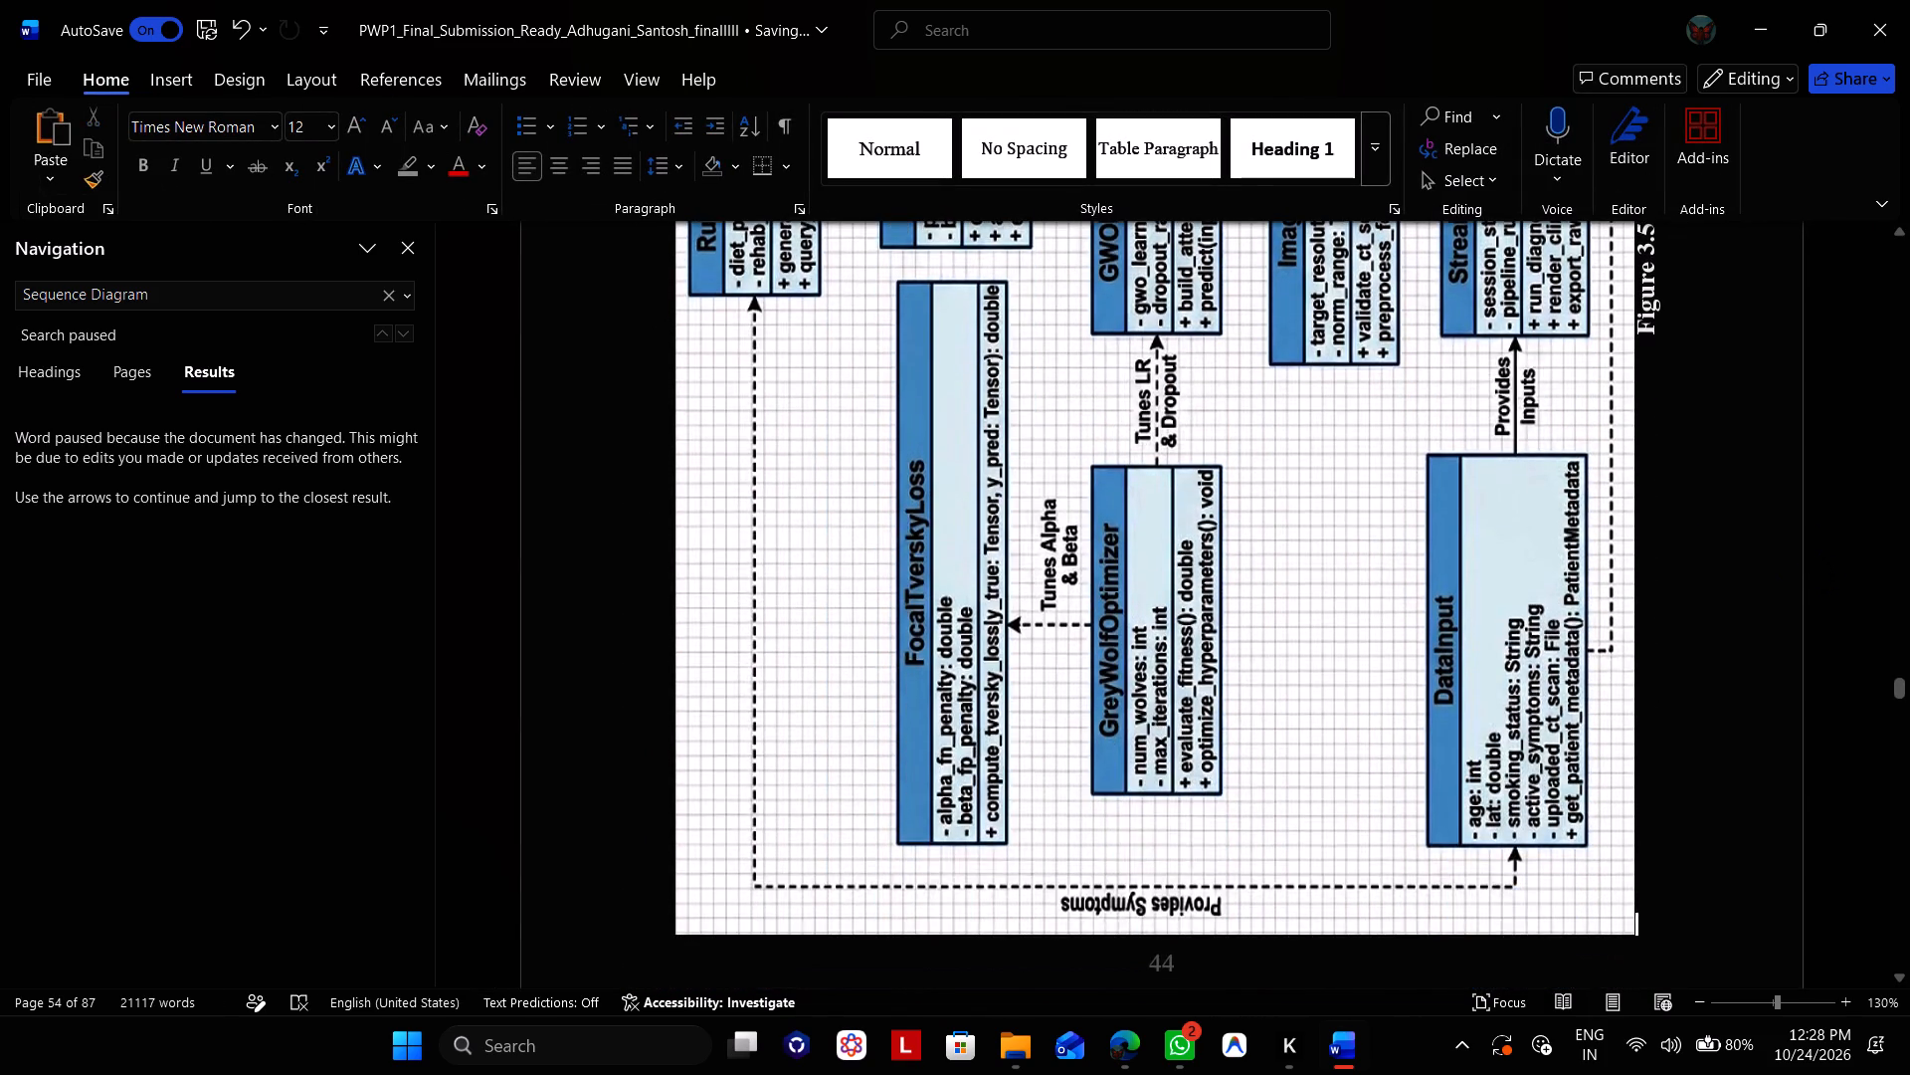
scroll(1658, 541, up, 1)
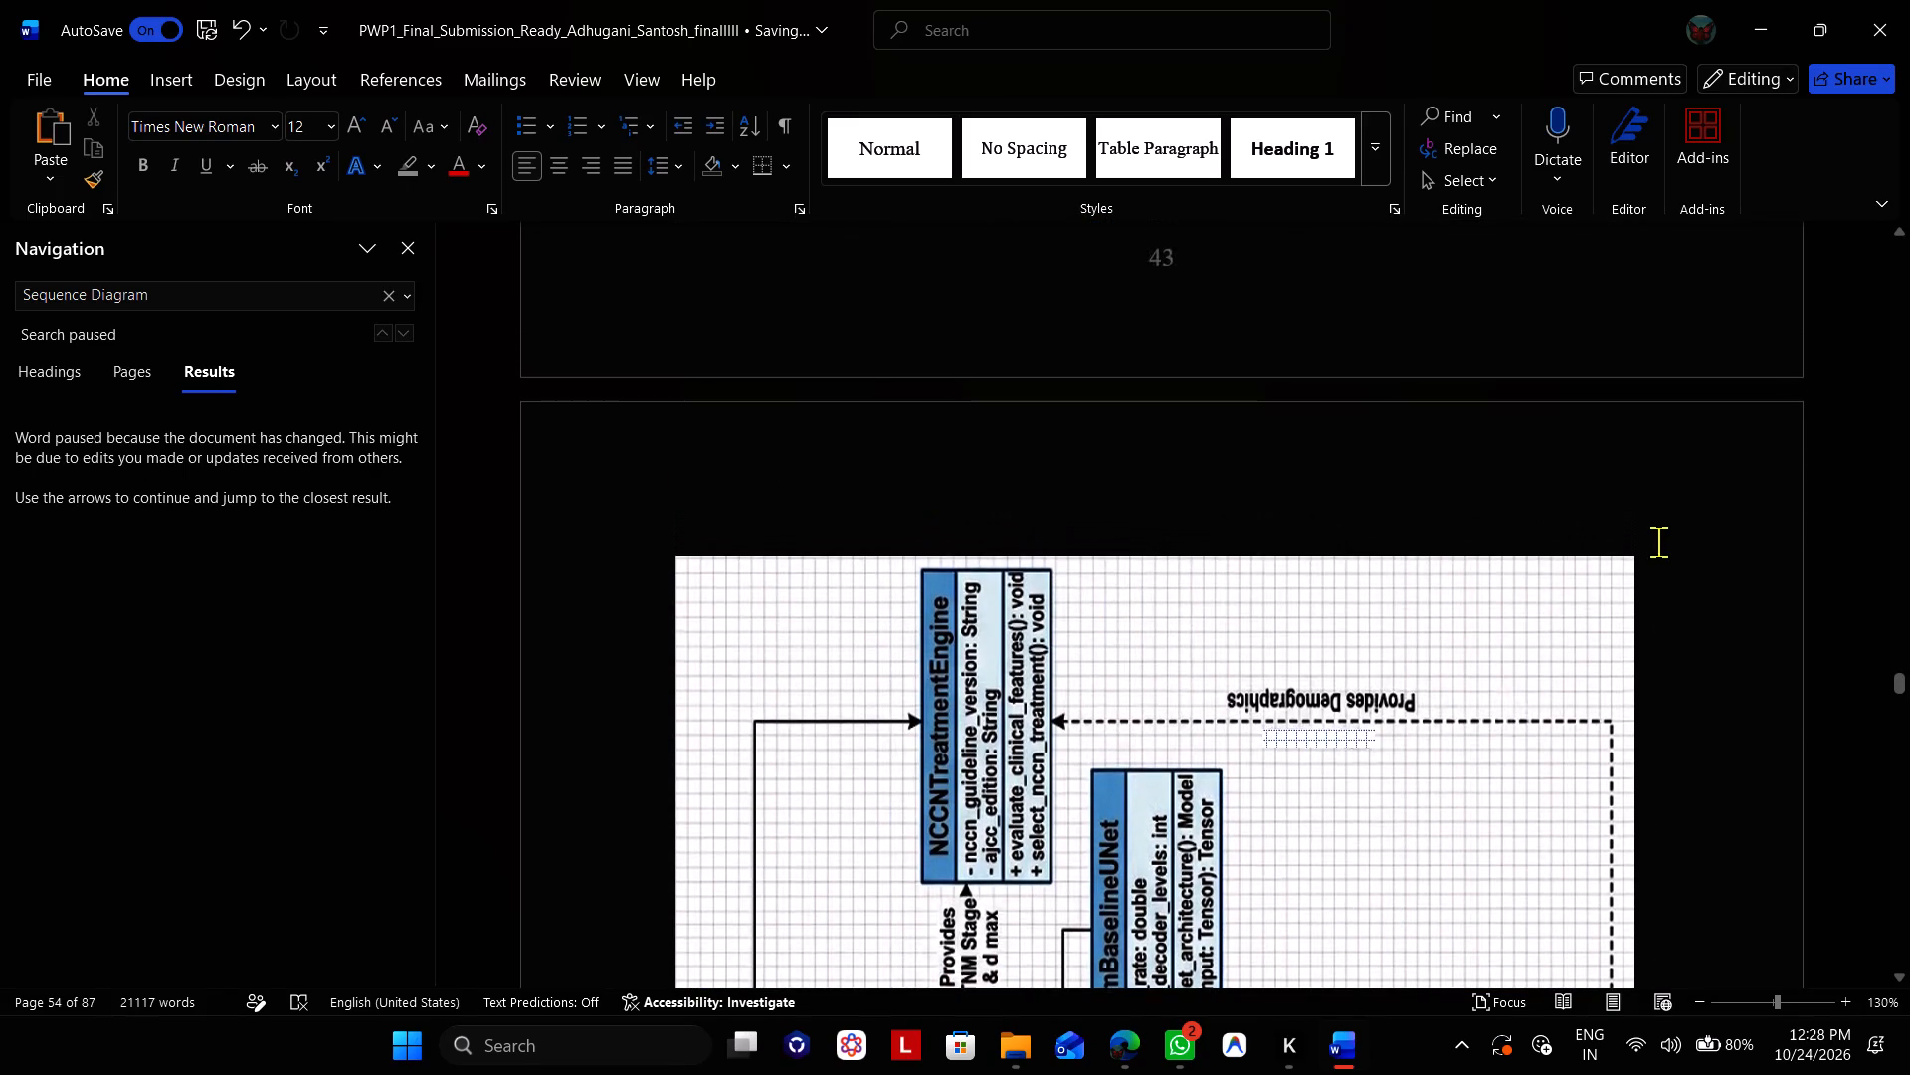
scroll(1658, 541, down, 2)
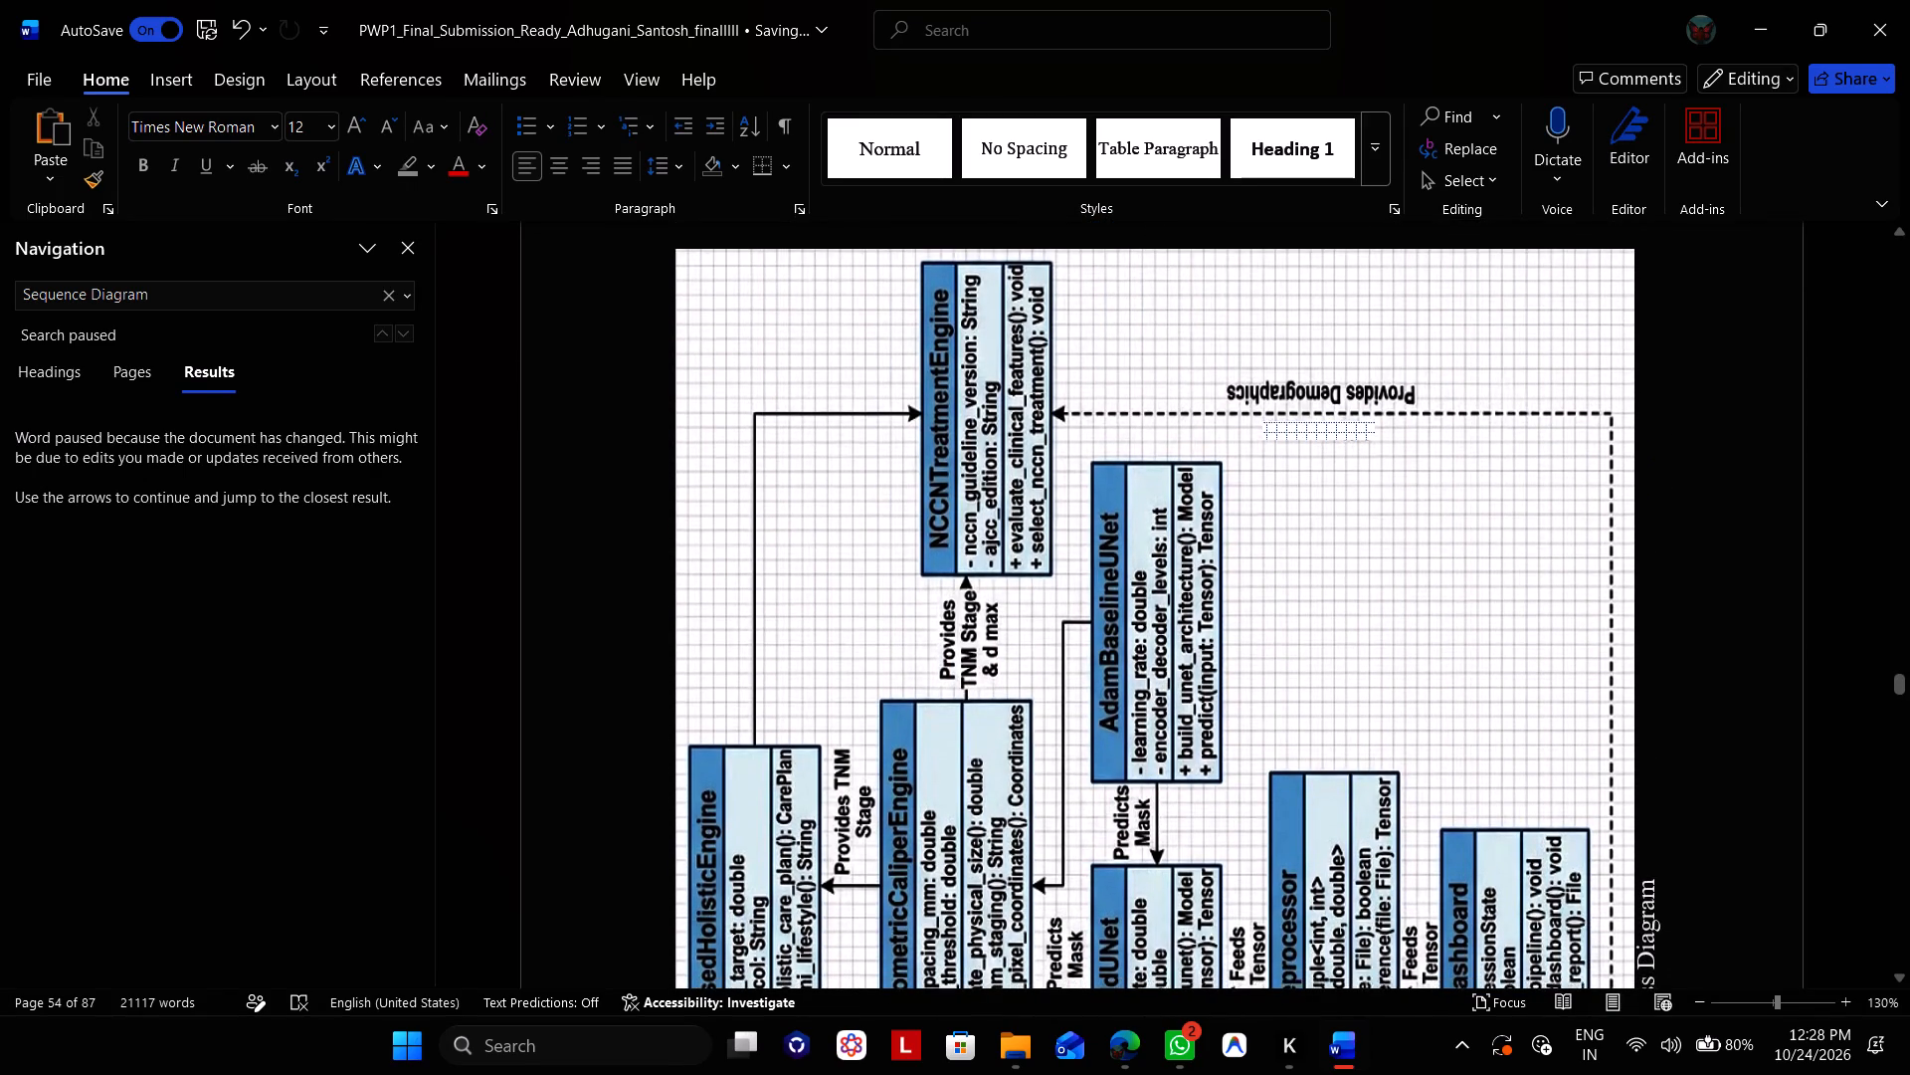
scroll(1658, 541, down, 1)
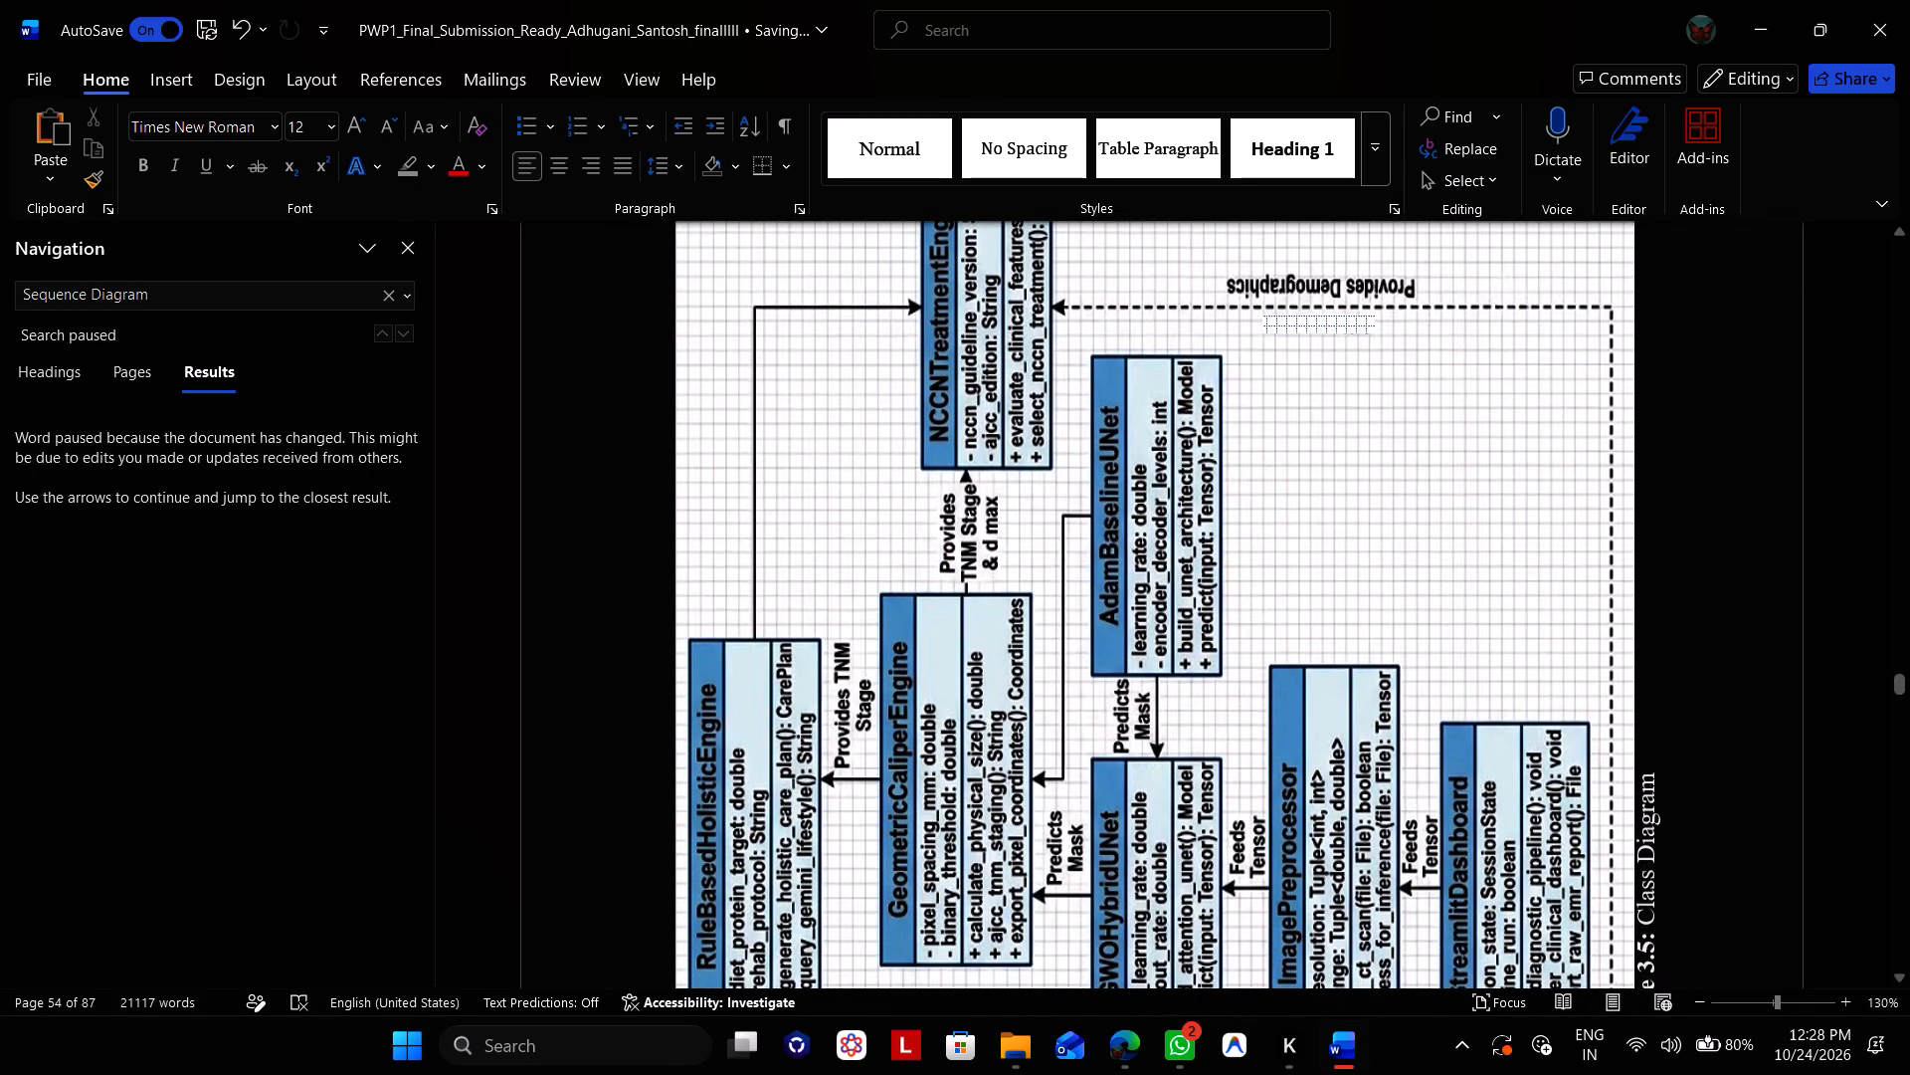
scroll(1658, 541, down, 2)
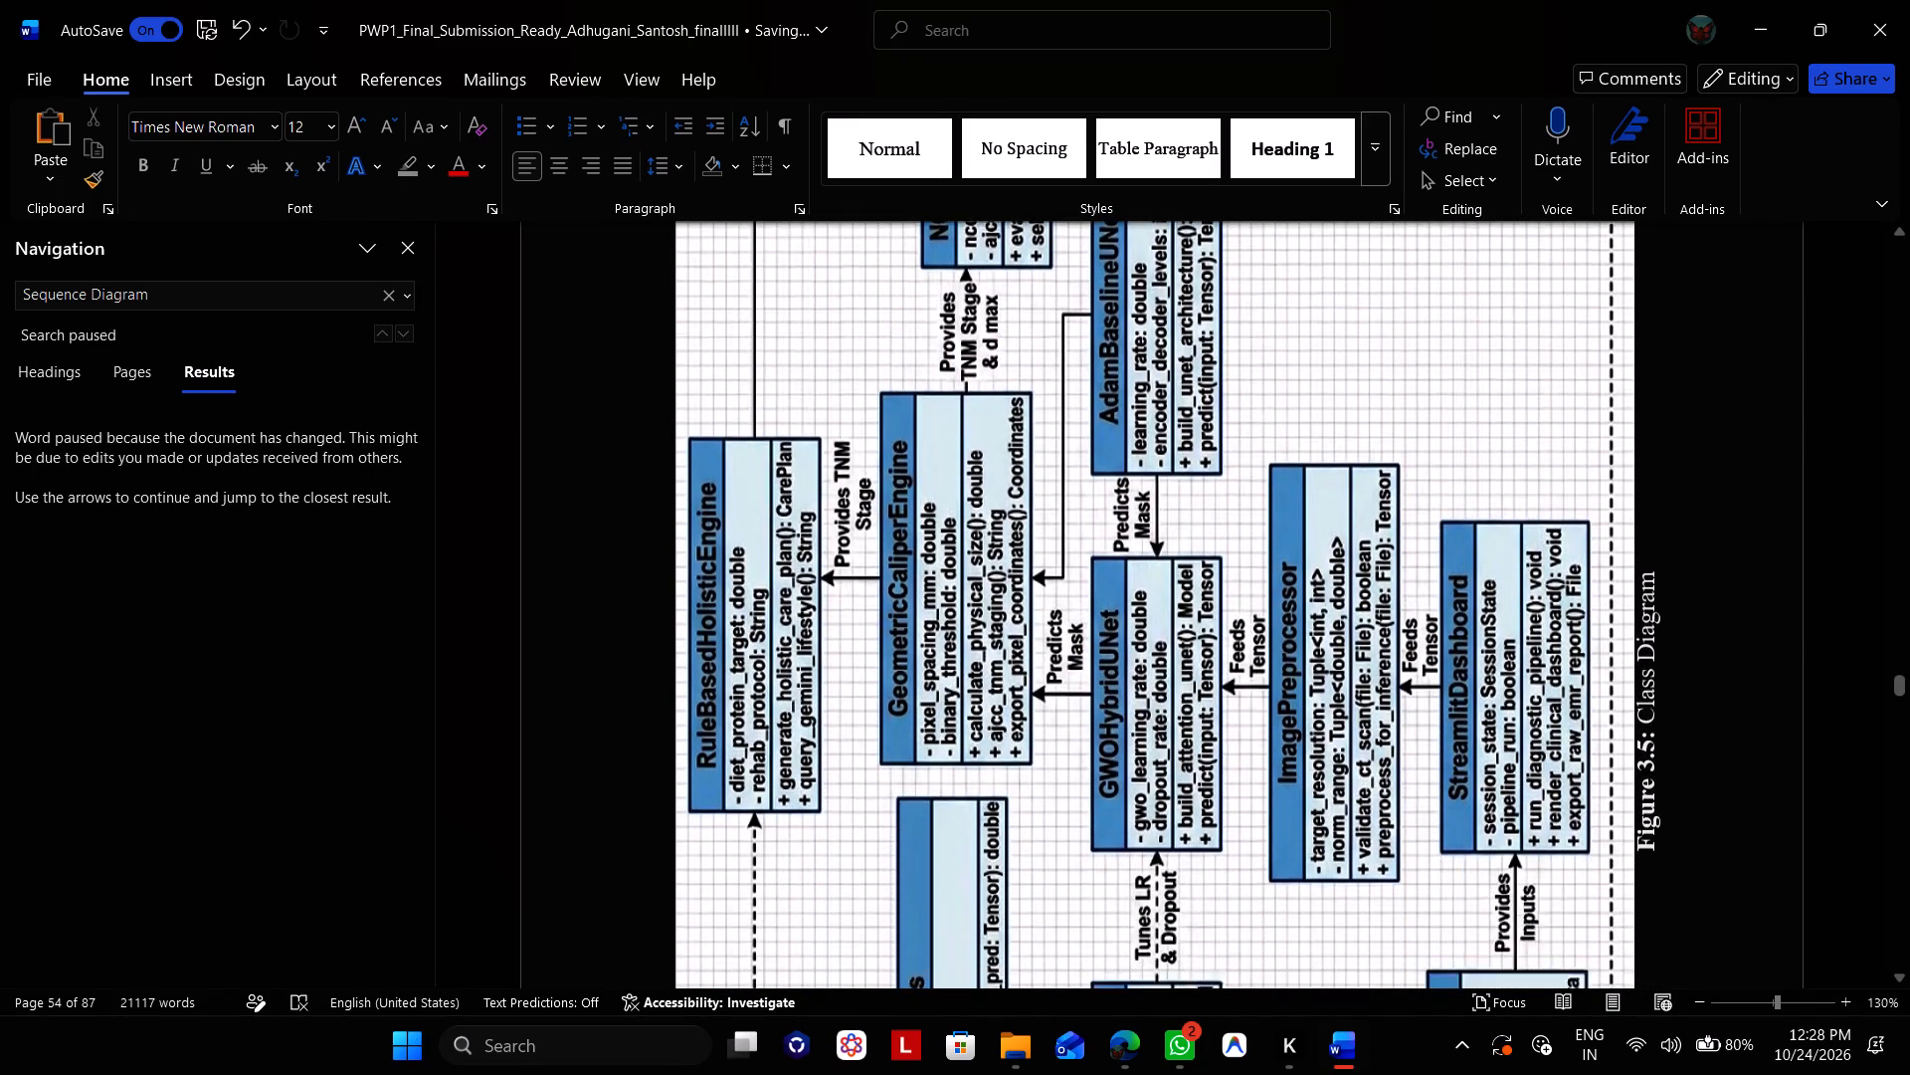
scroll(1658, 541, down, 3)
scroll(1658, 541, up, 1)
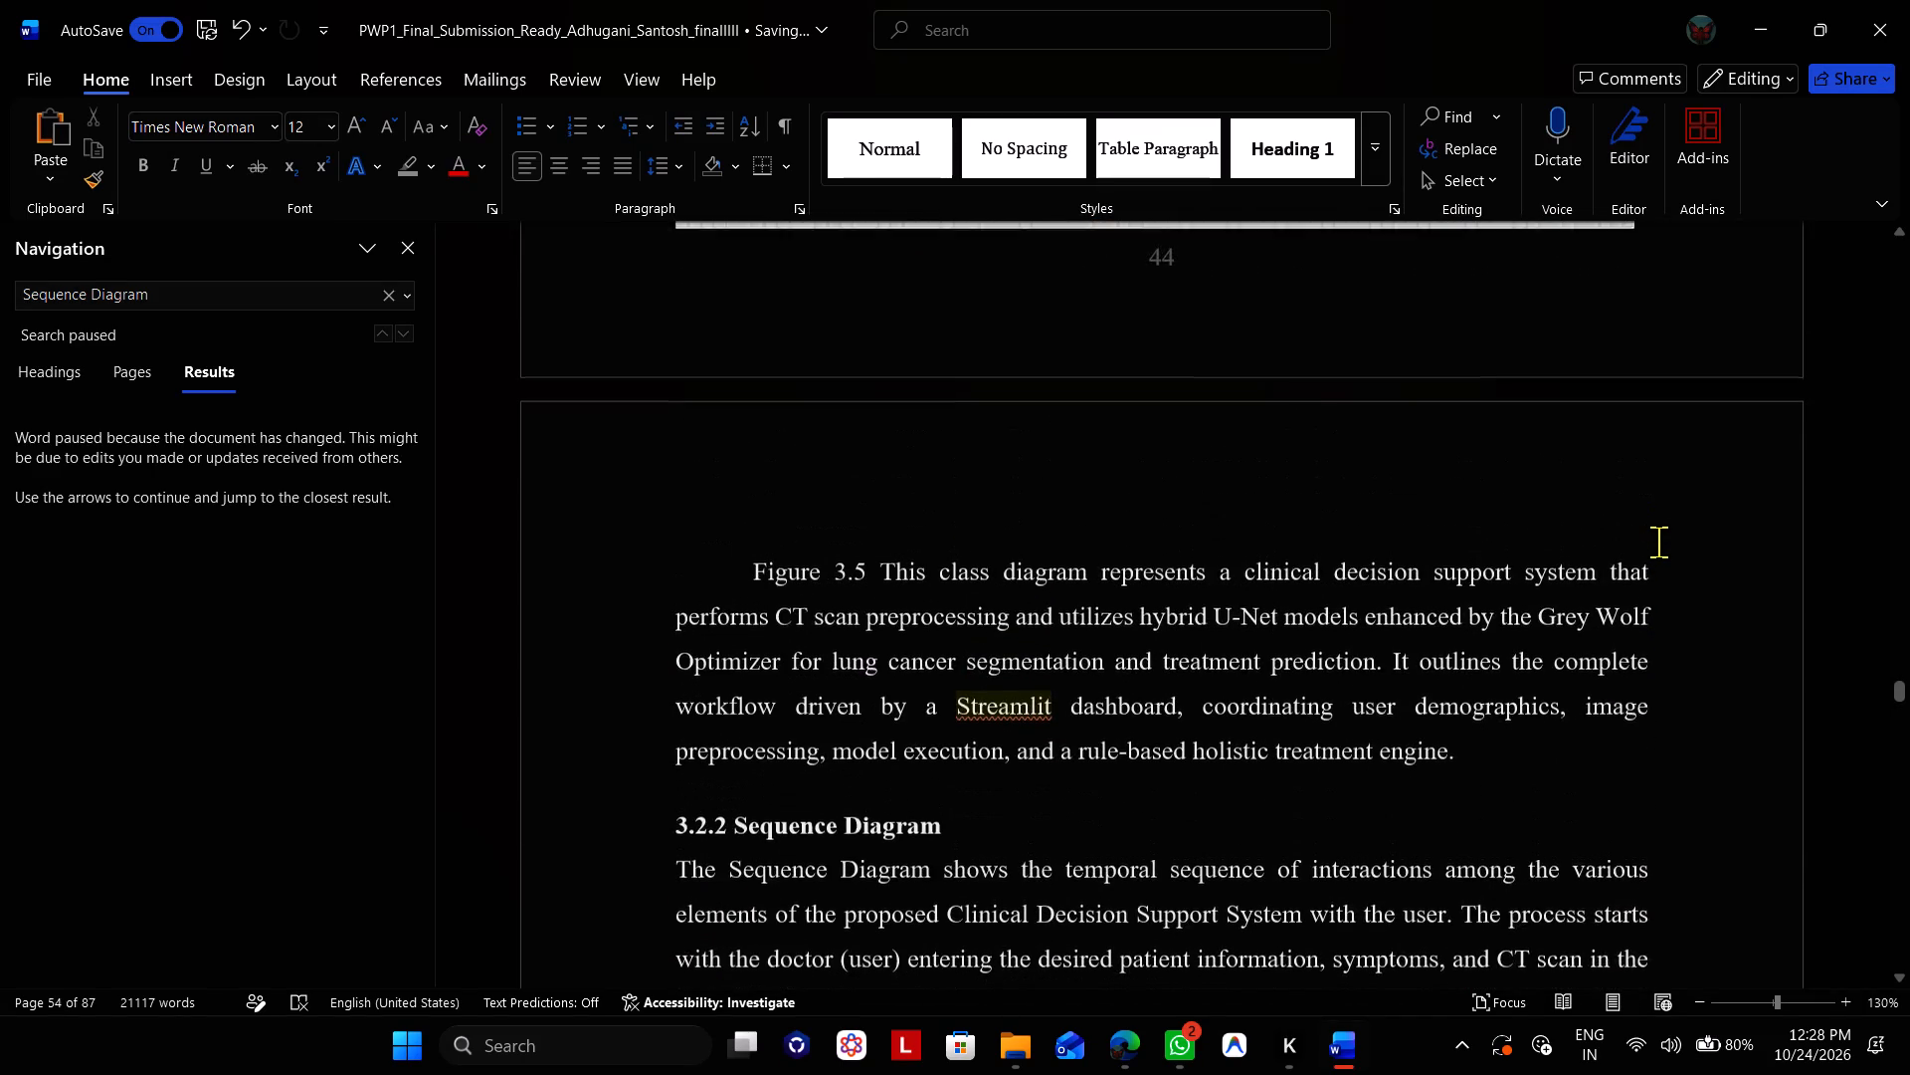
scroll(1658, 541, up, 1)
click(749, 566)
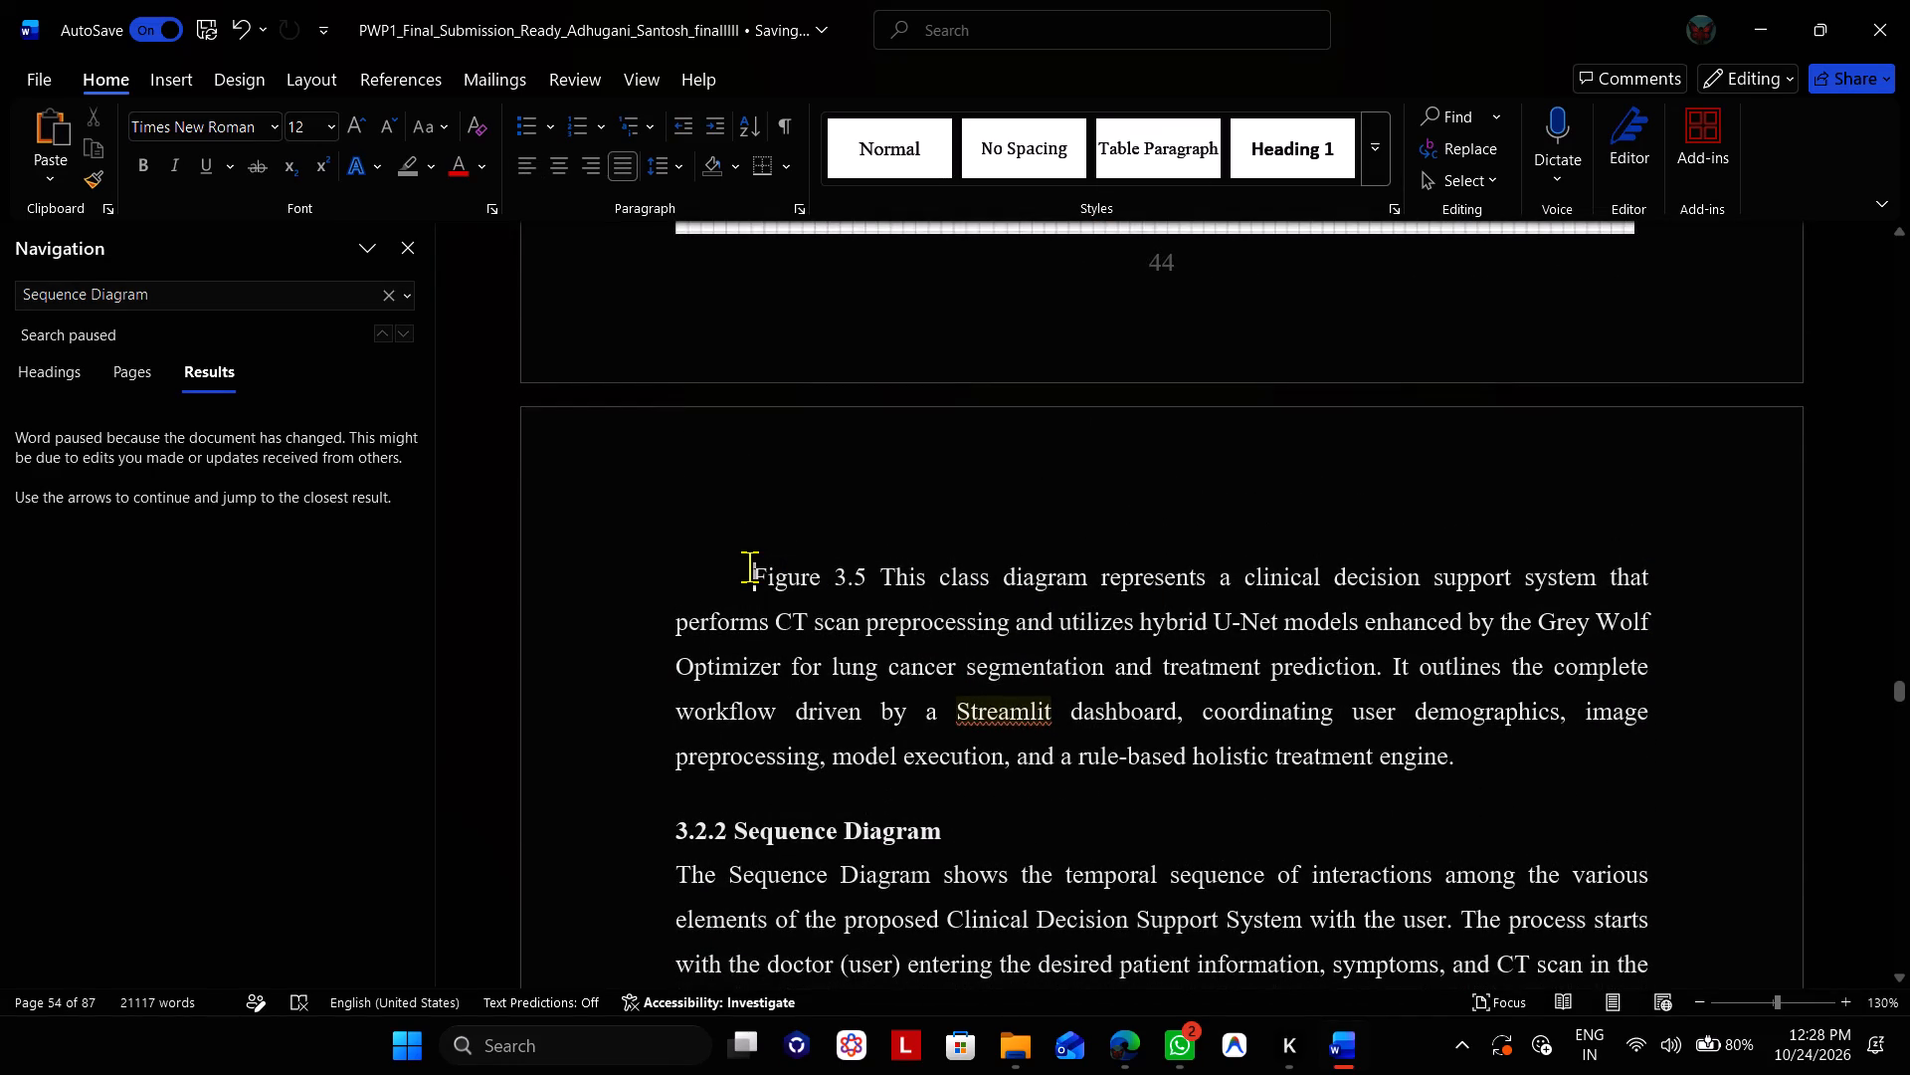
key(Up)
key(Down)
key(Down)
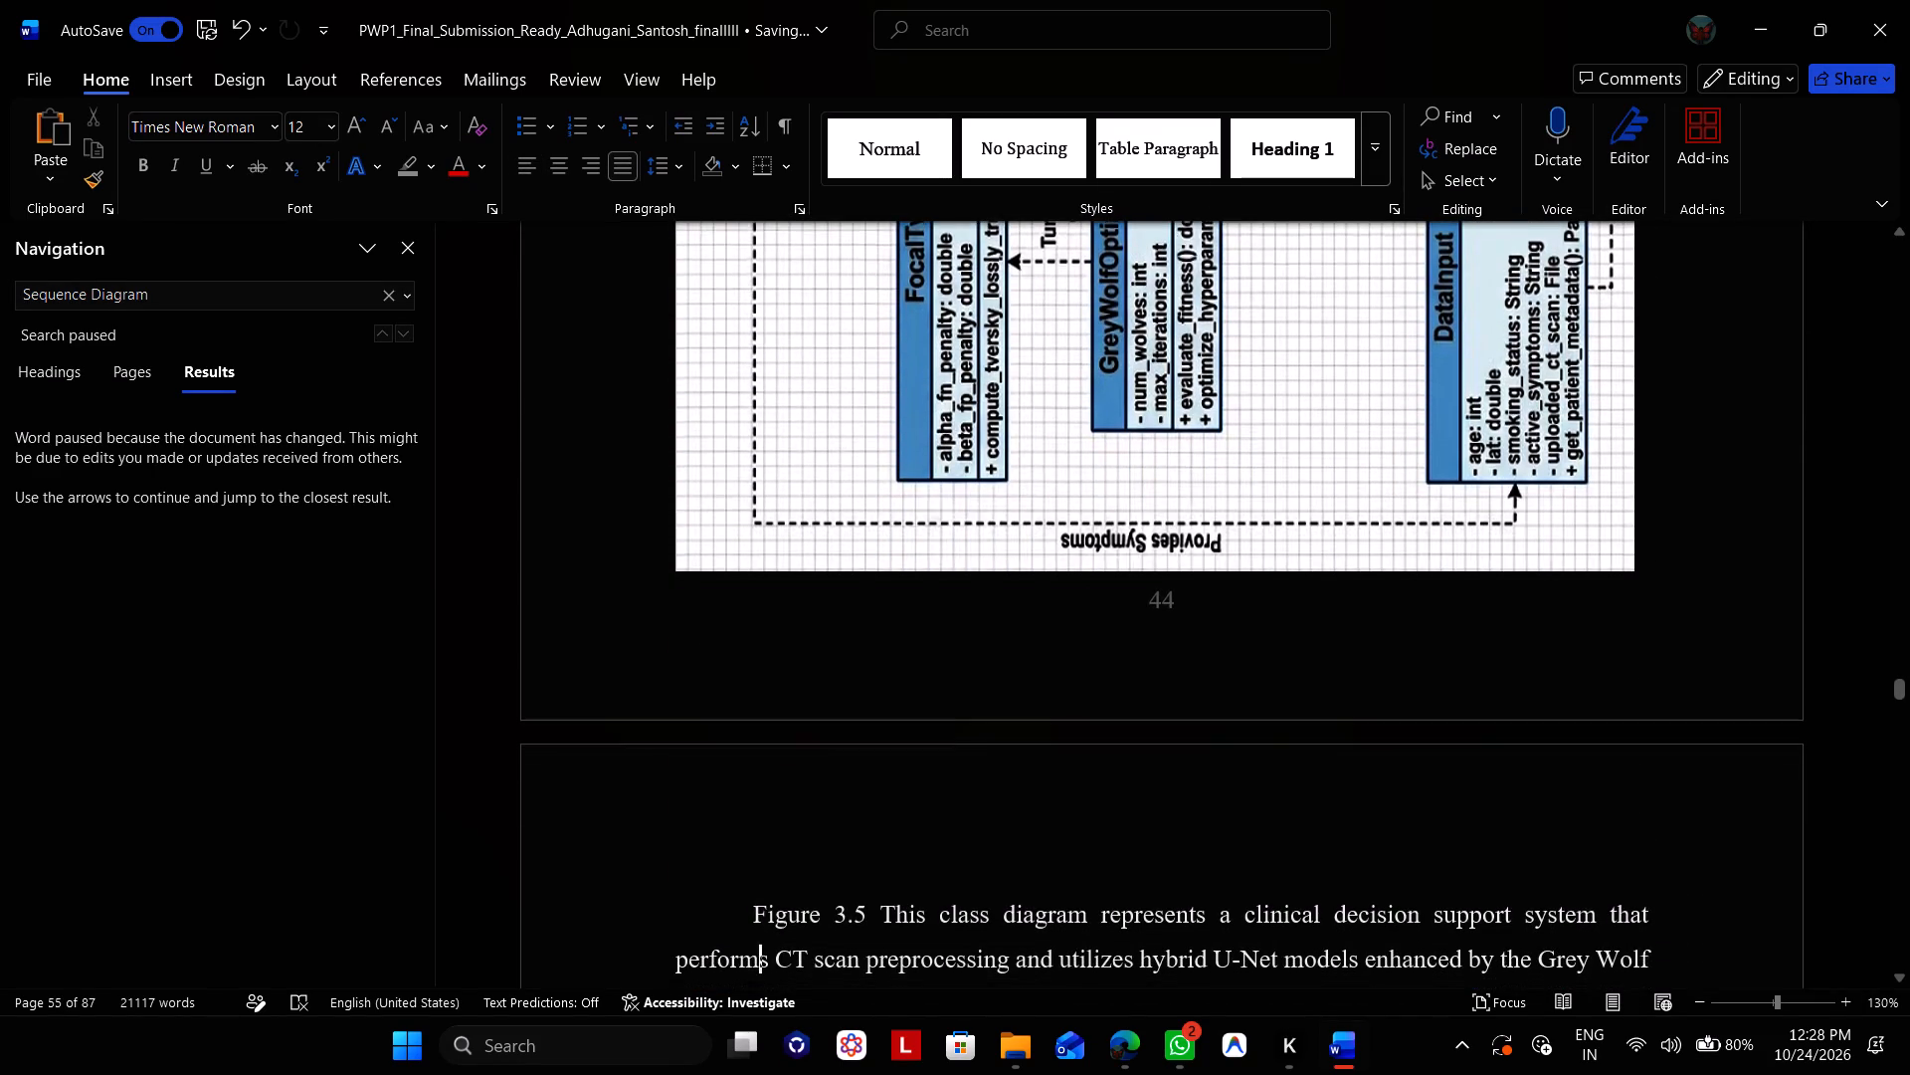
key(Down)
Review the sequence diagram page, then the front matter from the title page to the List of Tables and List of Figures.
scroll(749, 566, down, 4)
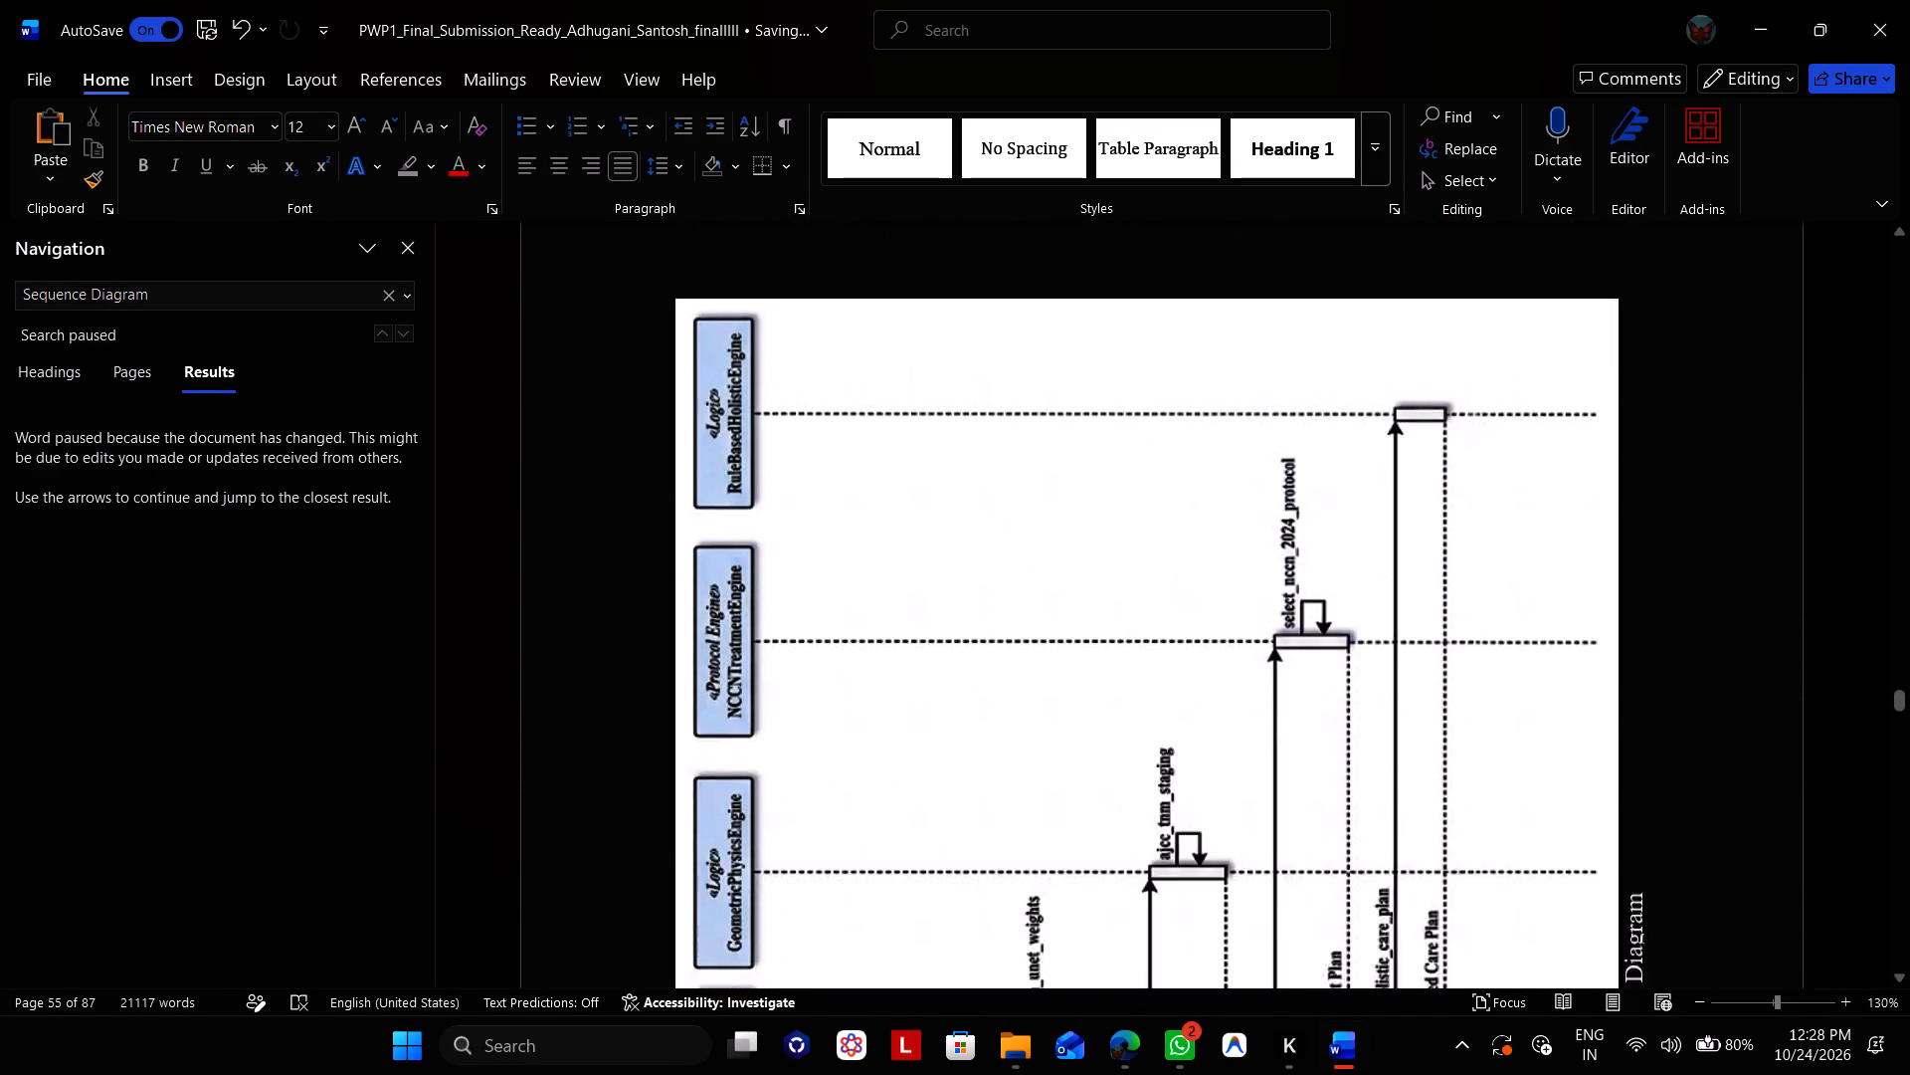
scroll(749, 566, down, 2)
scroll(749, 566, up, 1)
scroll(749, 566, up, 20)
scroll(749, 566, up, 20)
scroll(749, 566, up, 17)
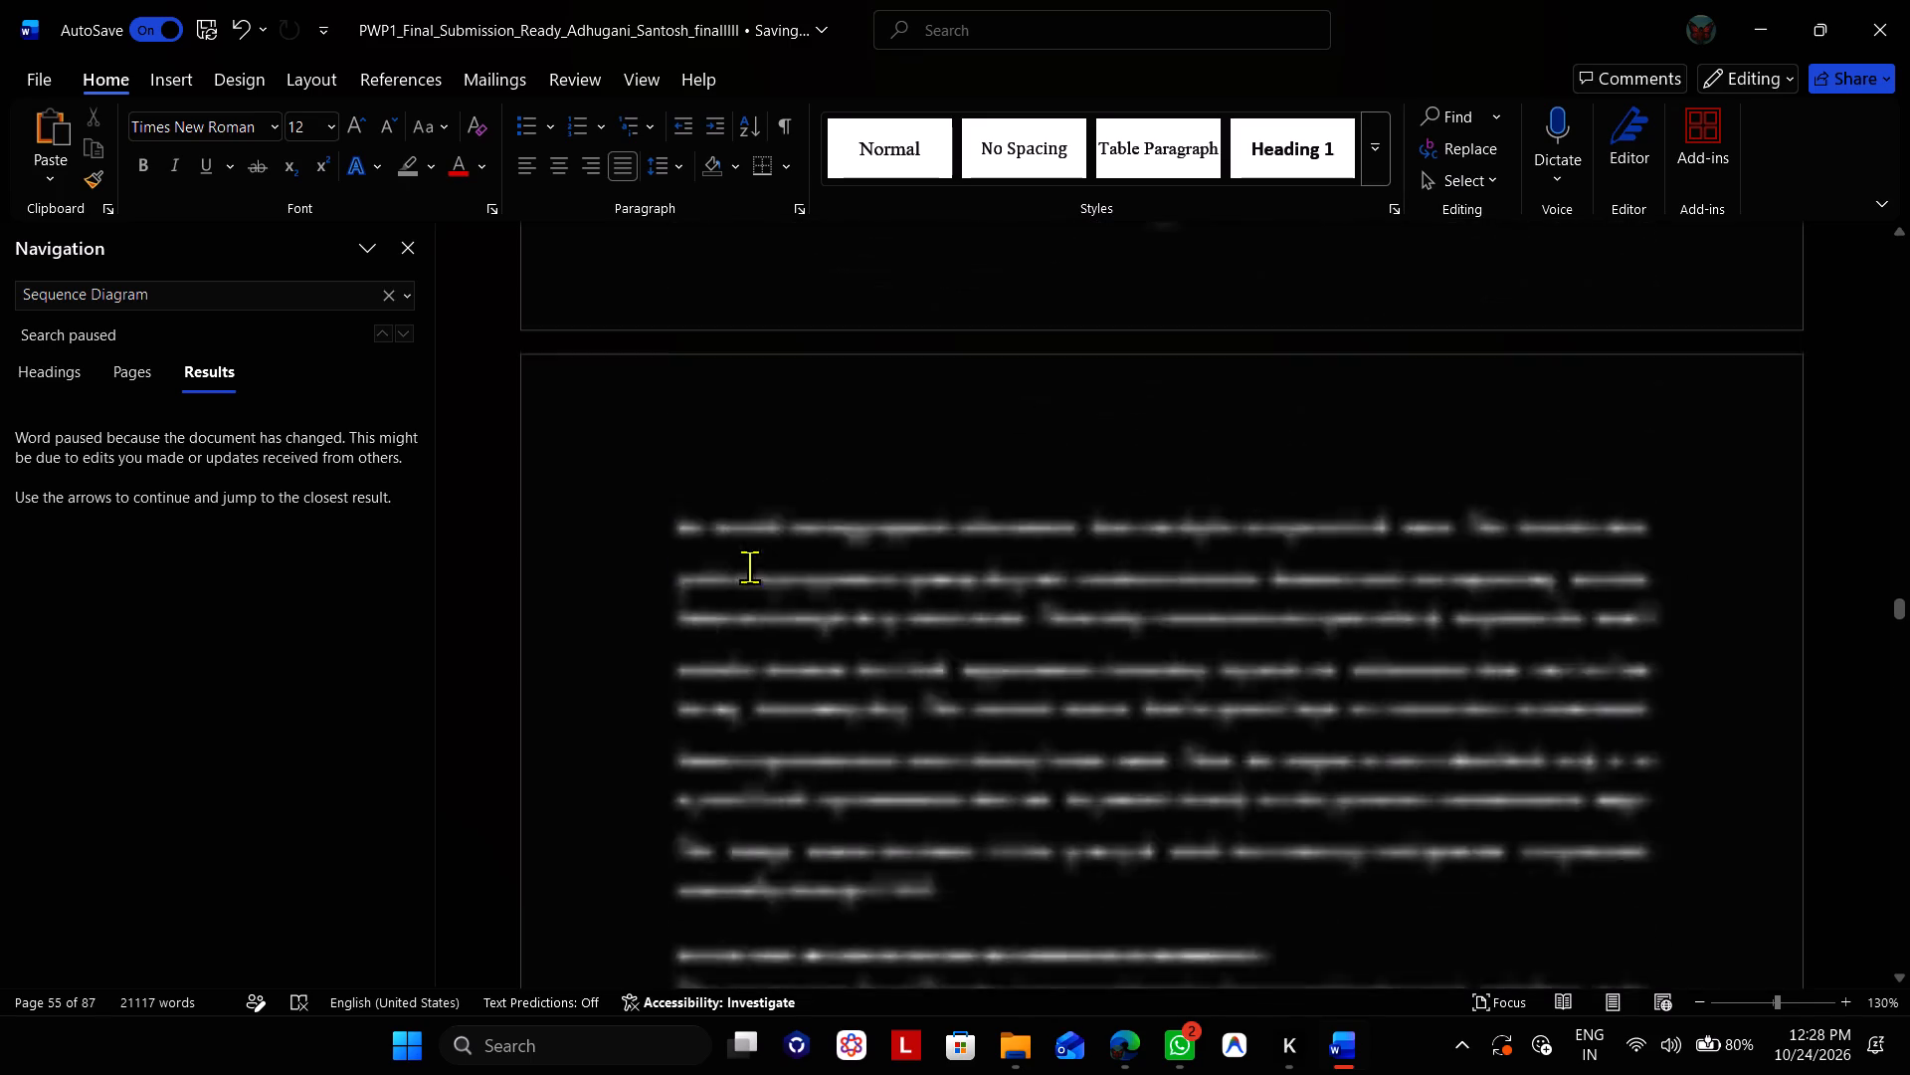
scroll(749, 566, up, 20)
scroll(749, 566, up, 20)
scroll(749, 566, up, 20)
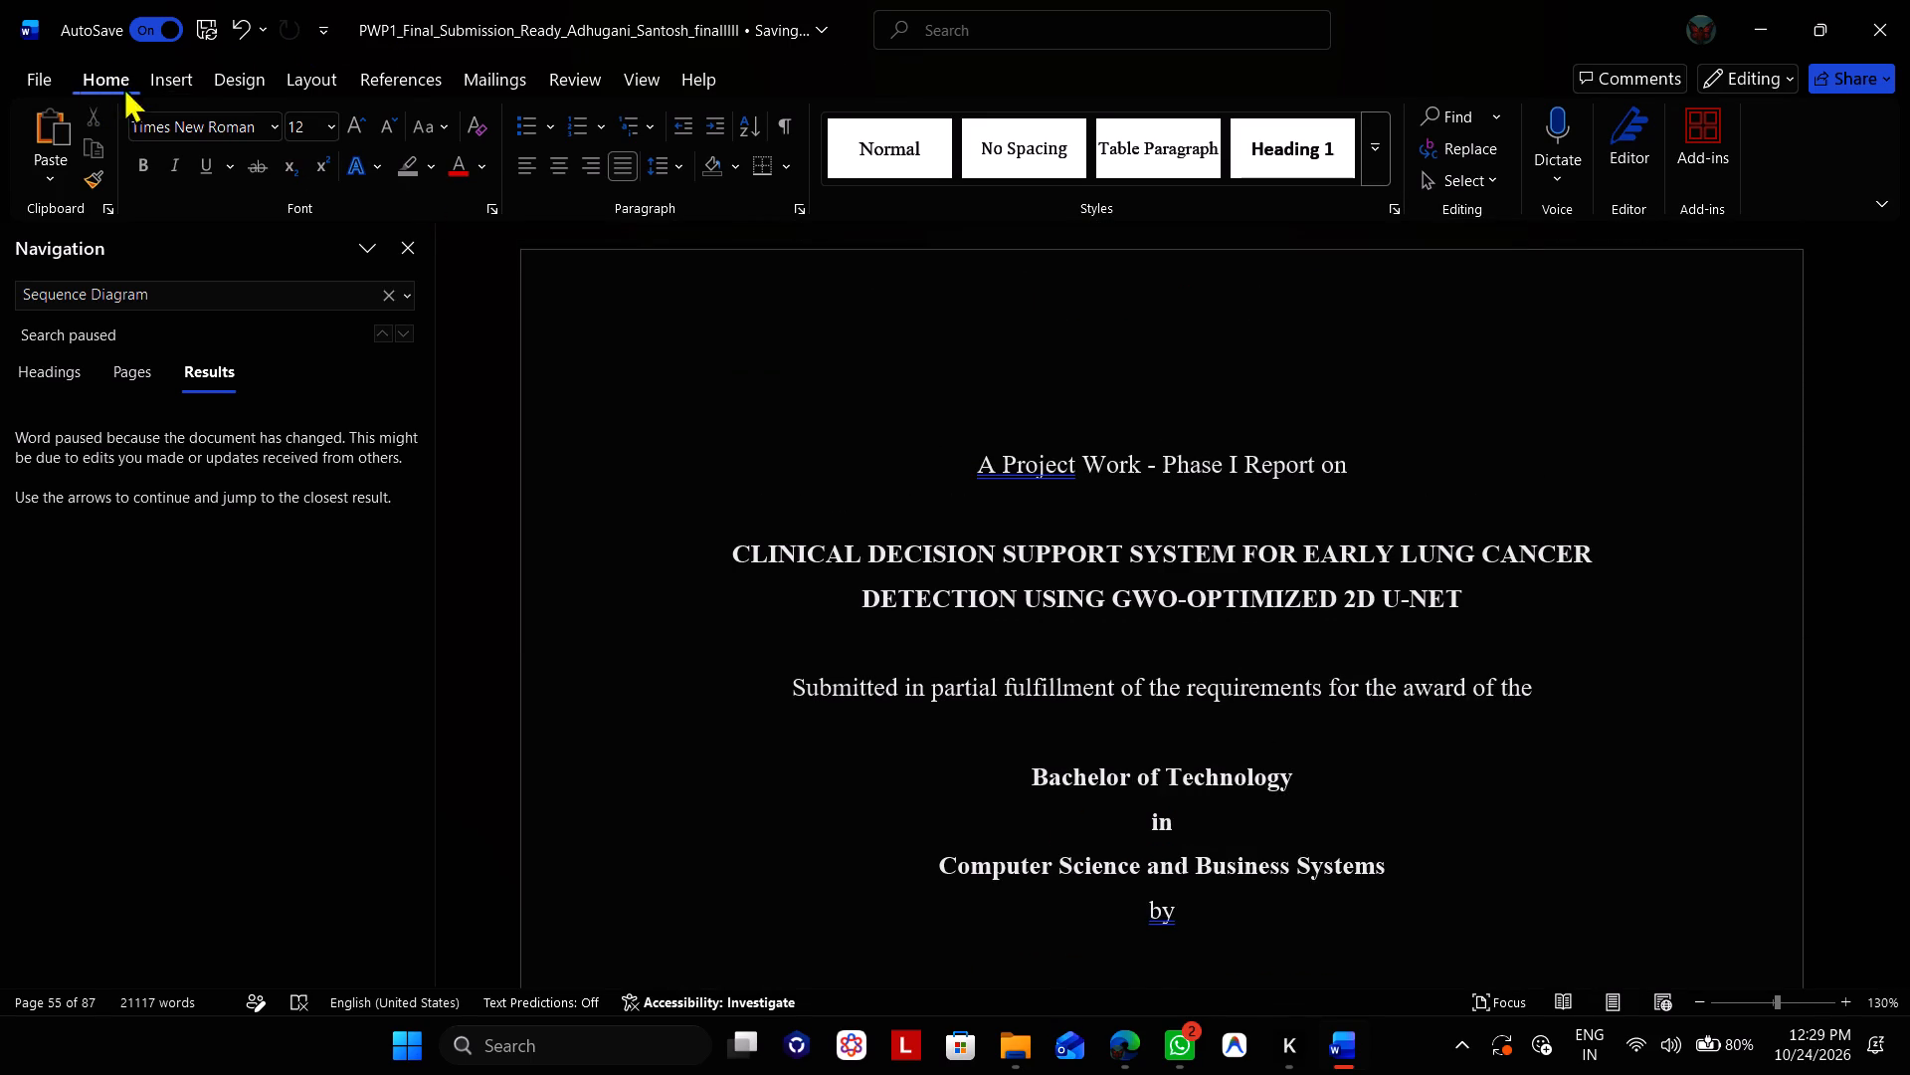
scroll(820, 639, down, 7)
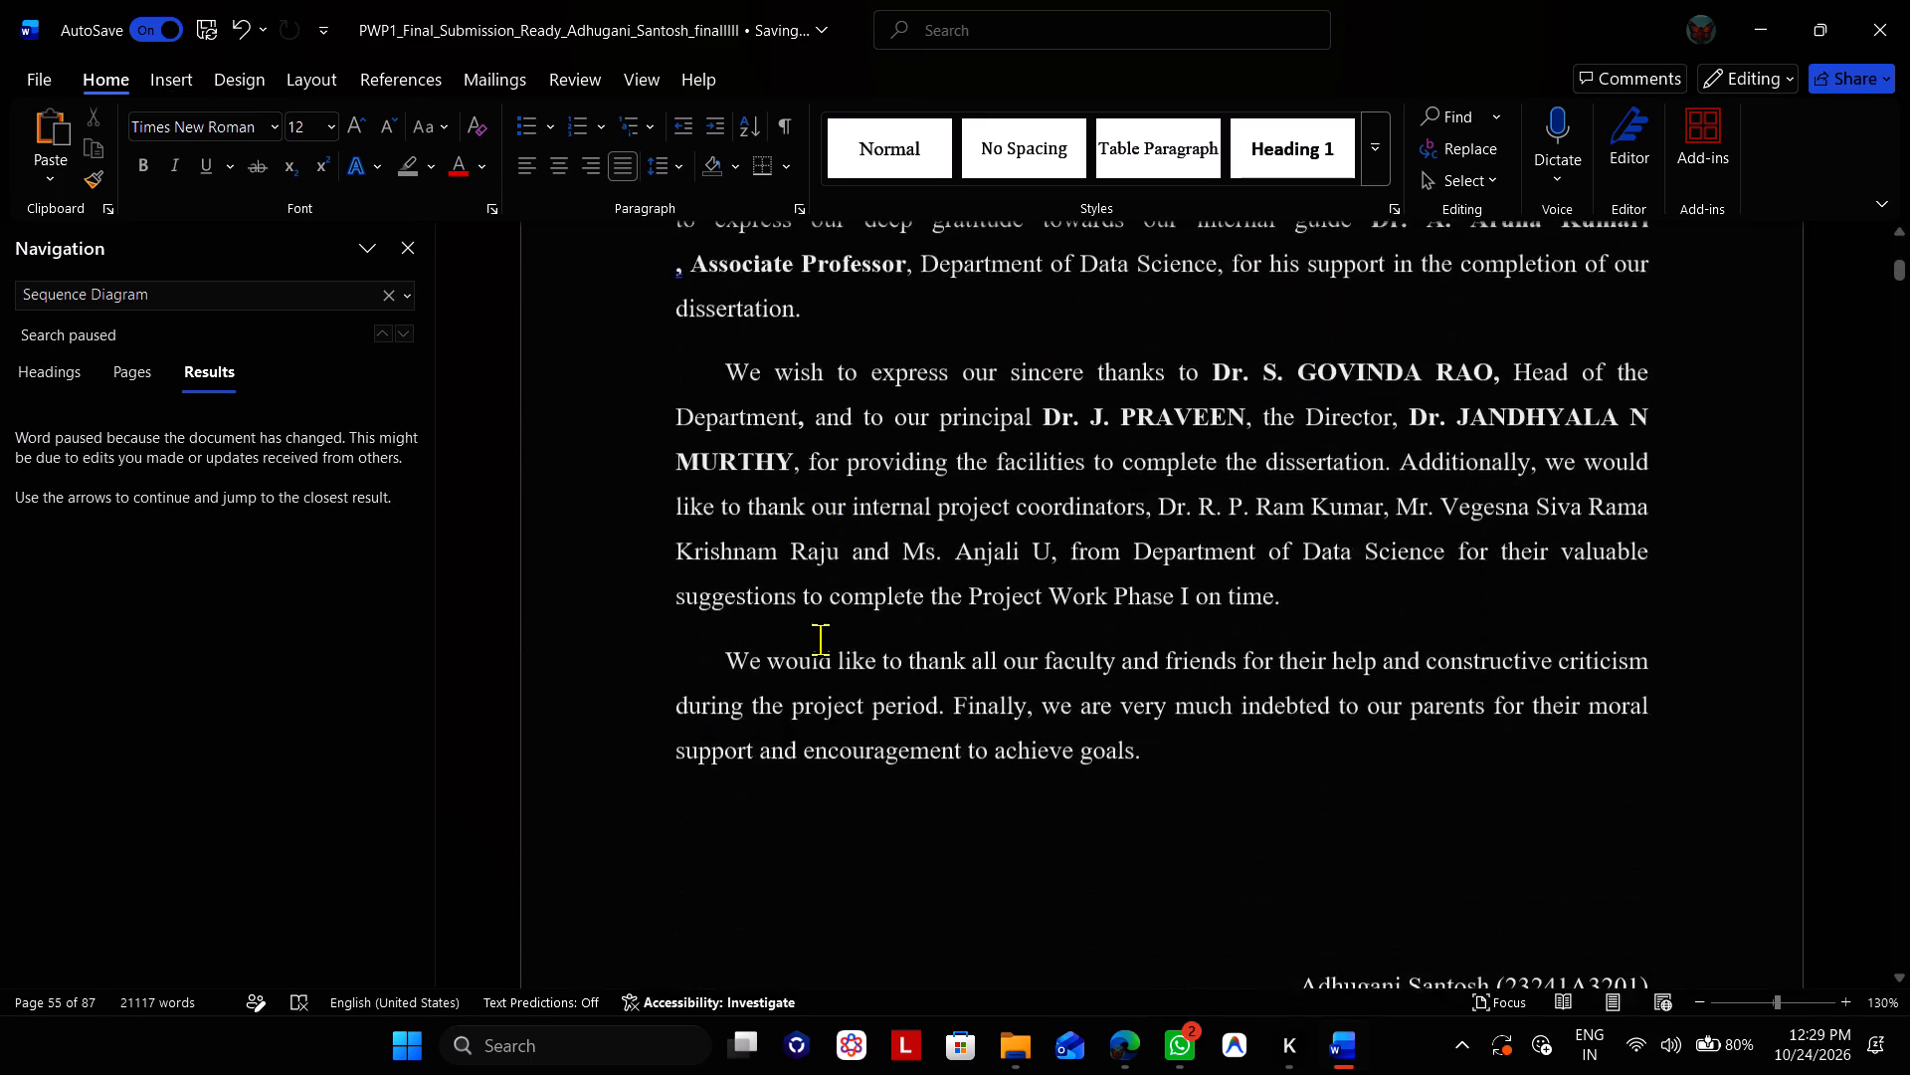
scroll(820, 639, down, 5)
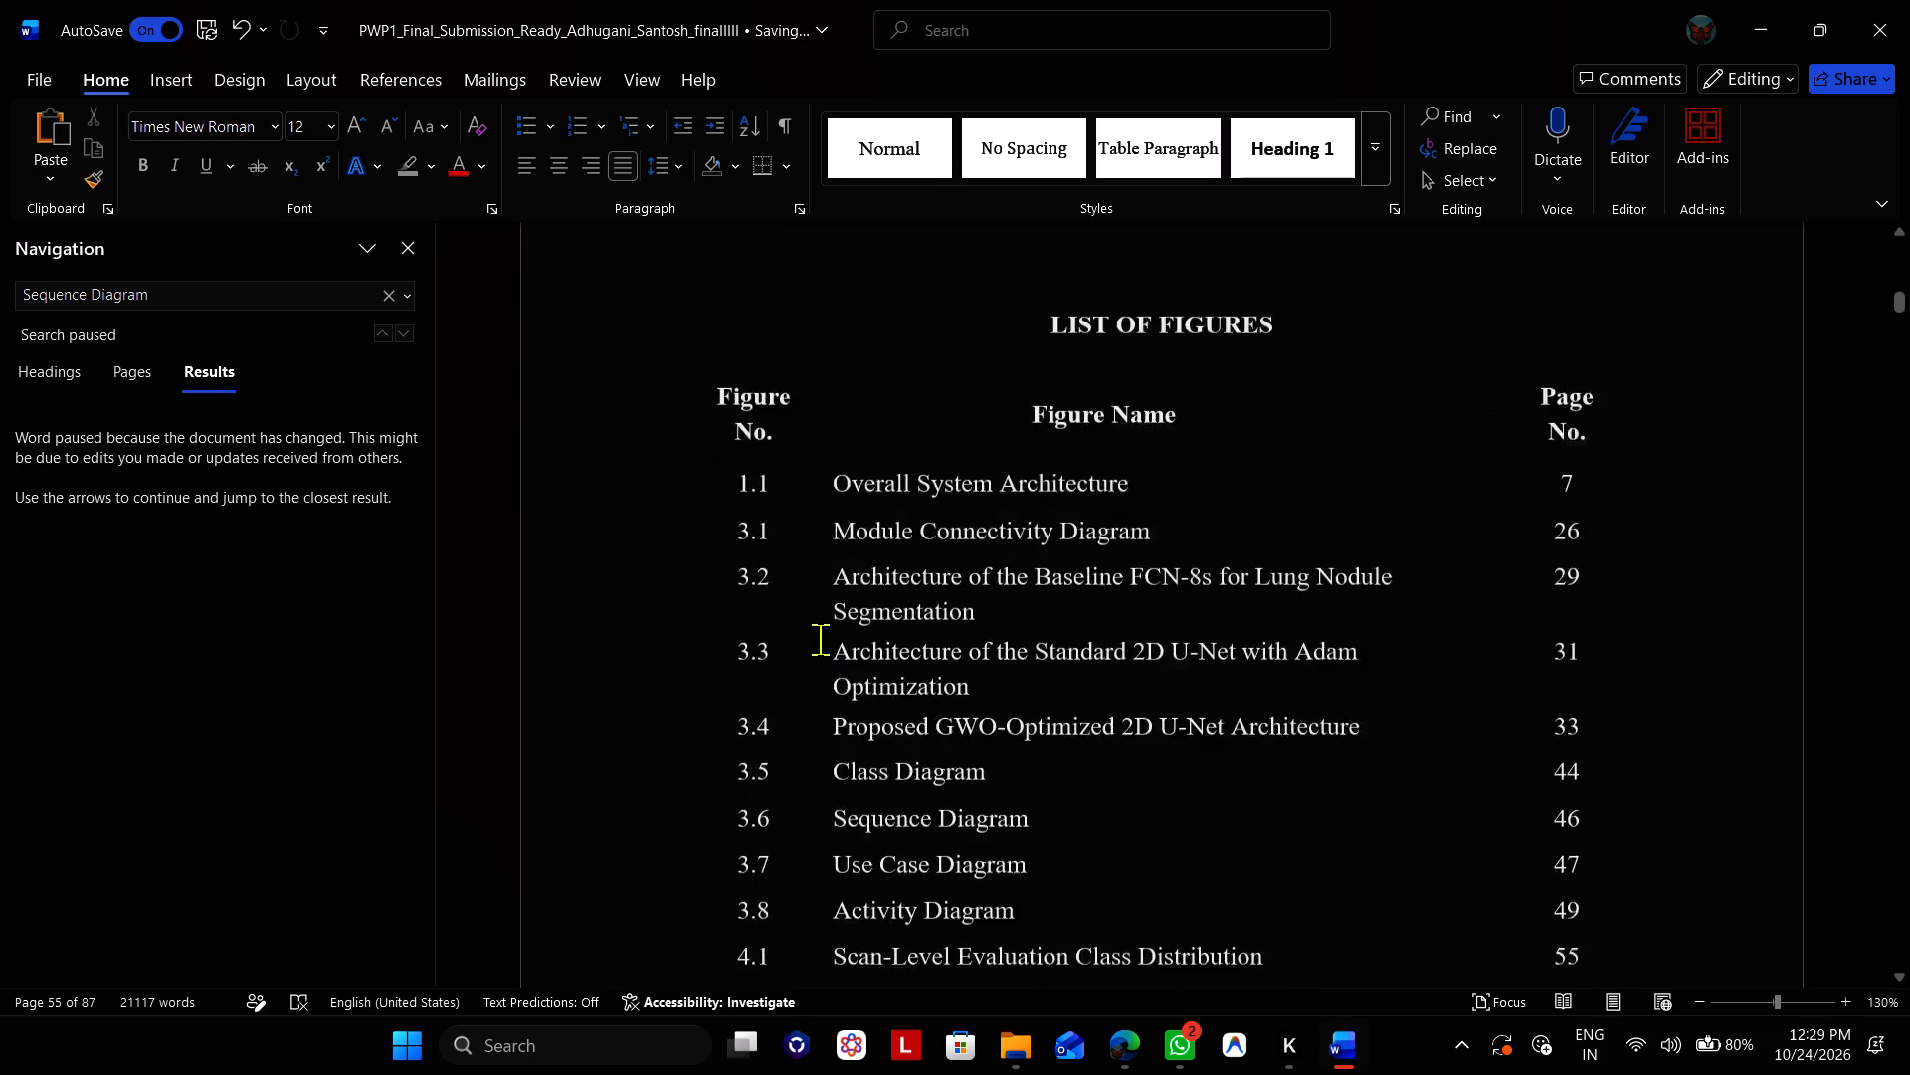
scroll(820, 639, up, 1)
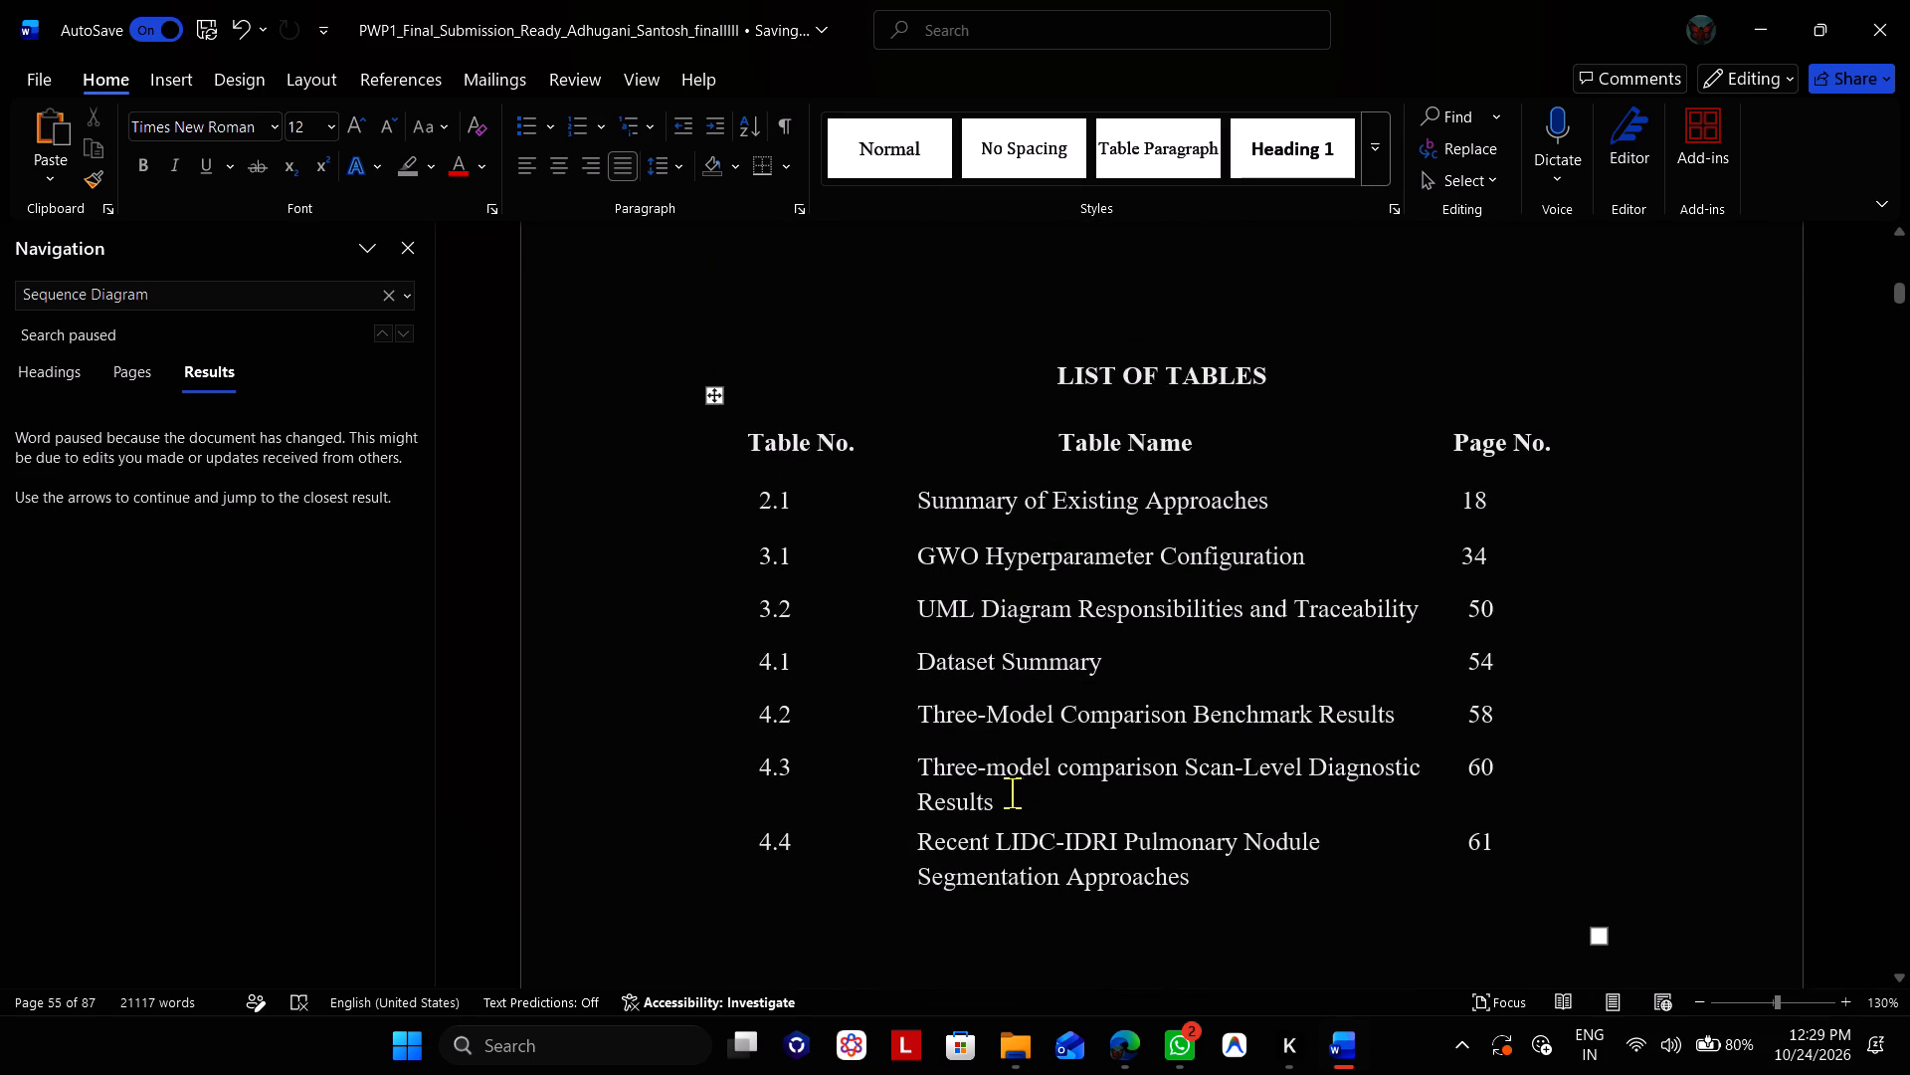
Search for the Table 4.2 title "Three-Model Comparison Benchmark Results" and check the captioned table's page against the List of Tables.
drag(1401, 714, 1051, 719)
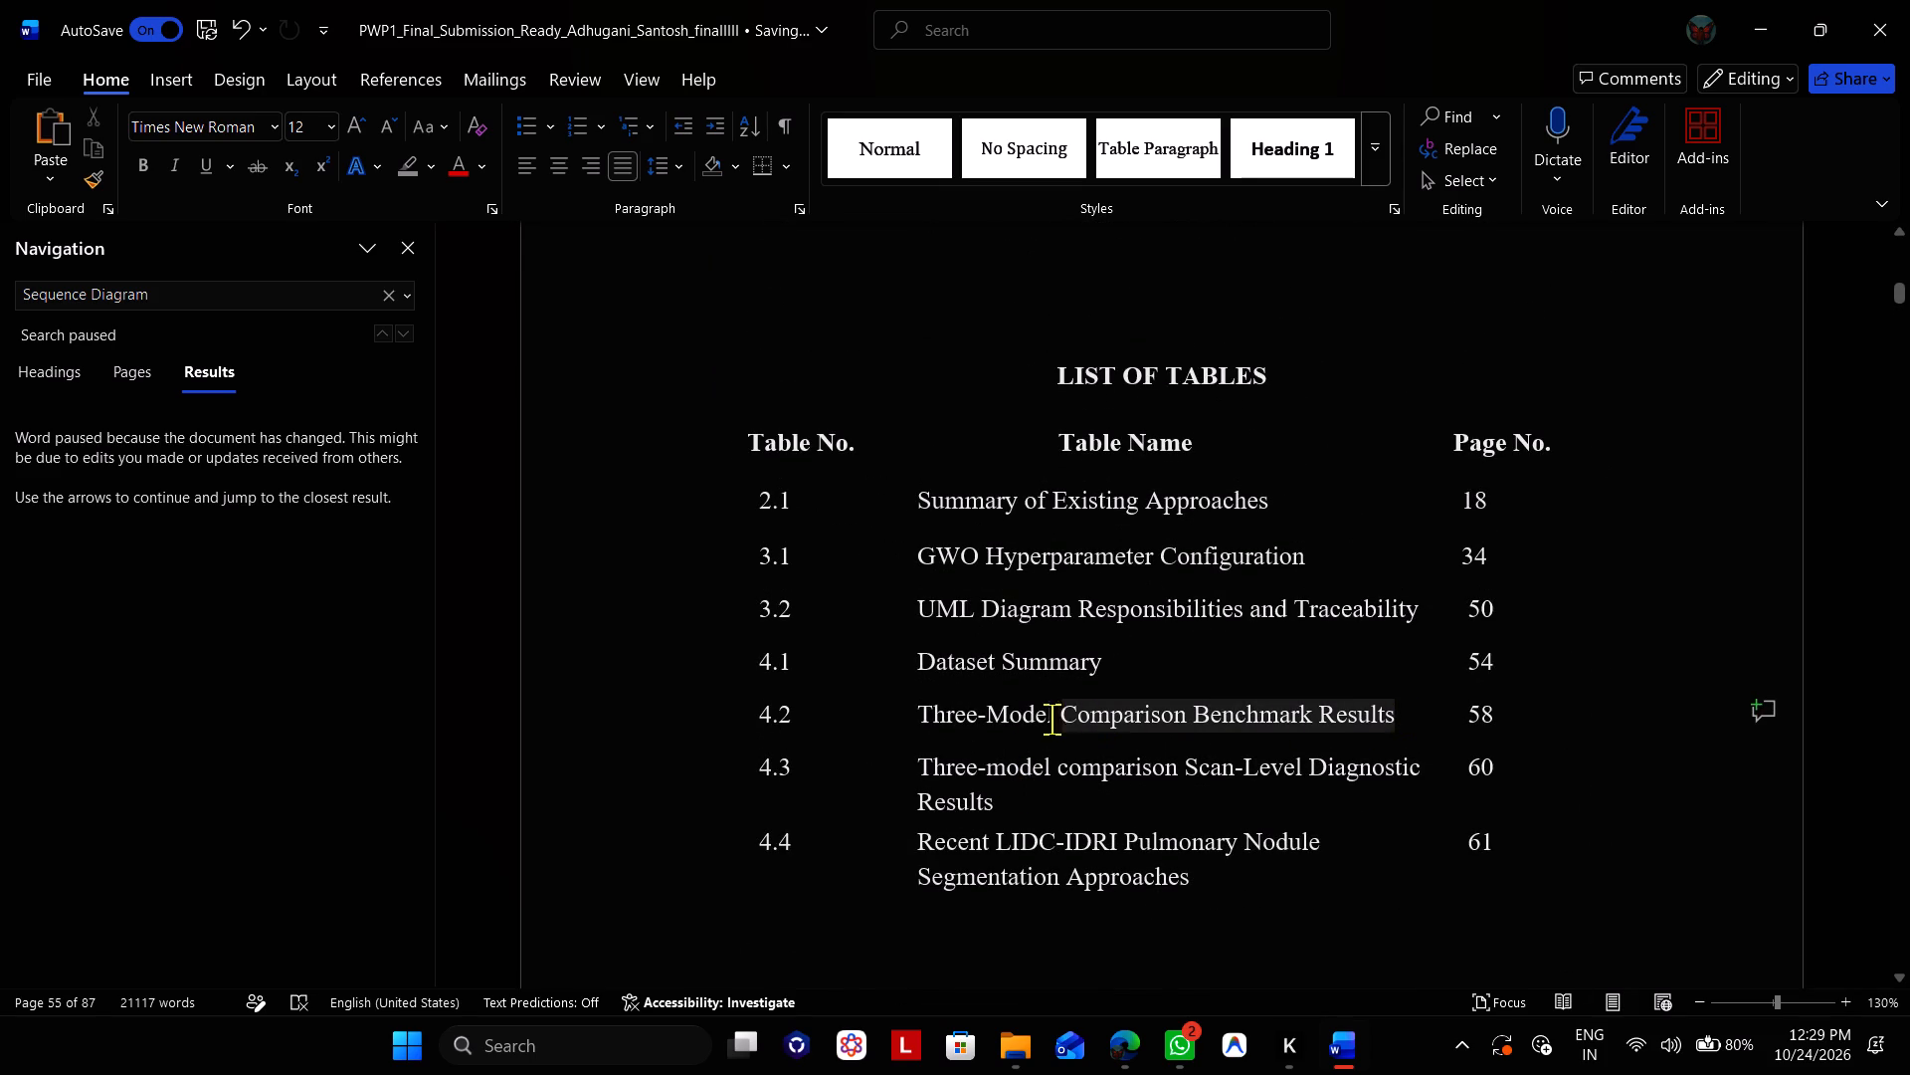
drag(1051, 719, 934, 718)
key(ctrl+f)
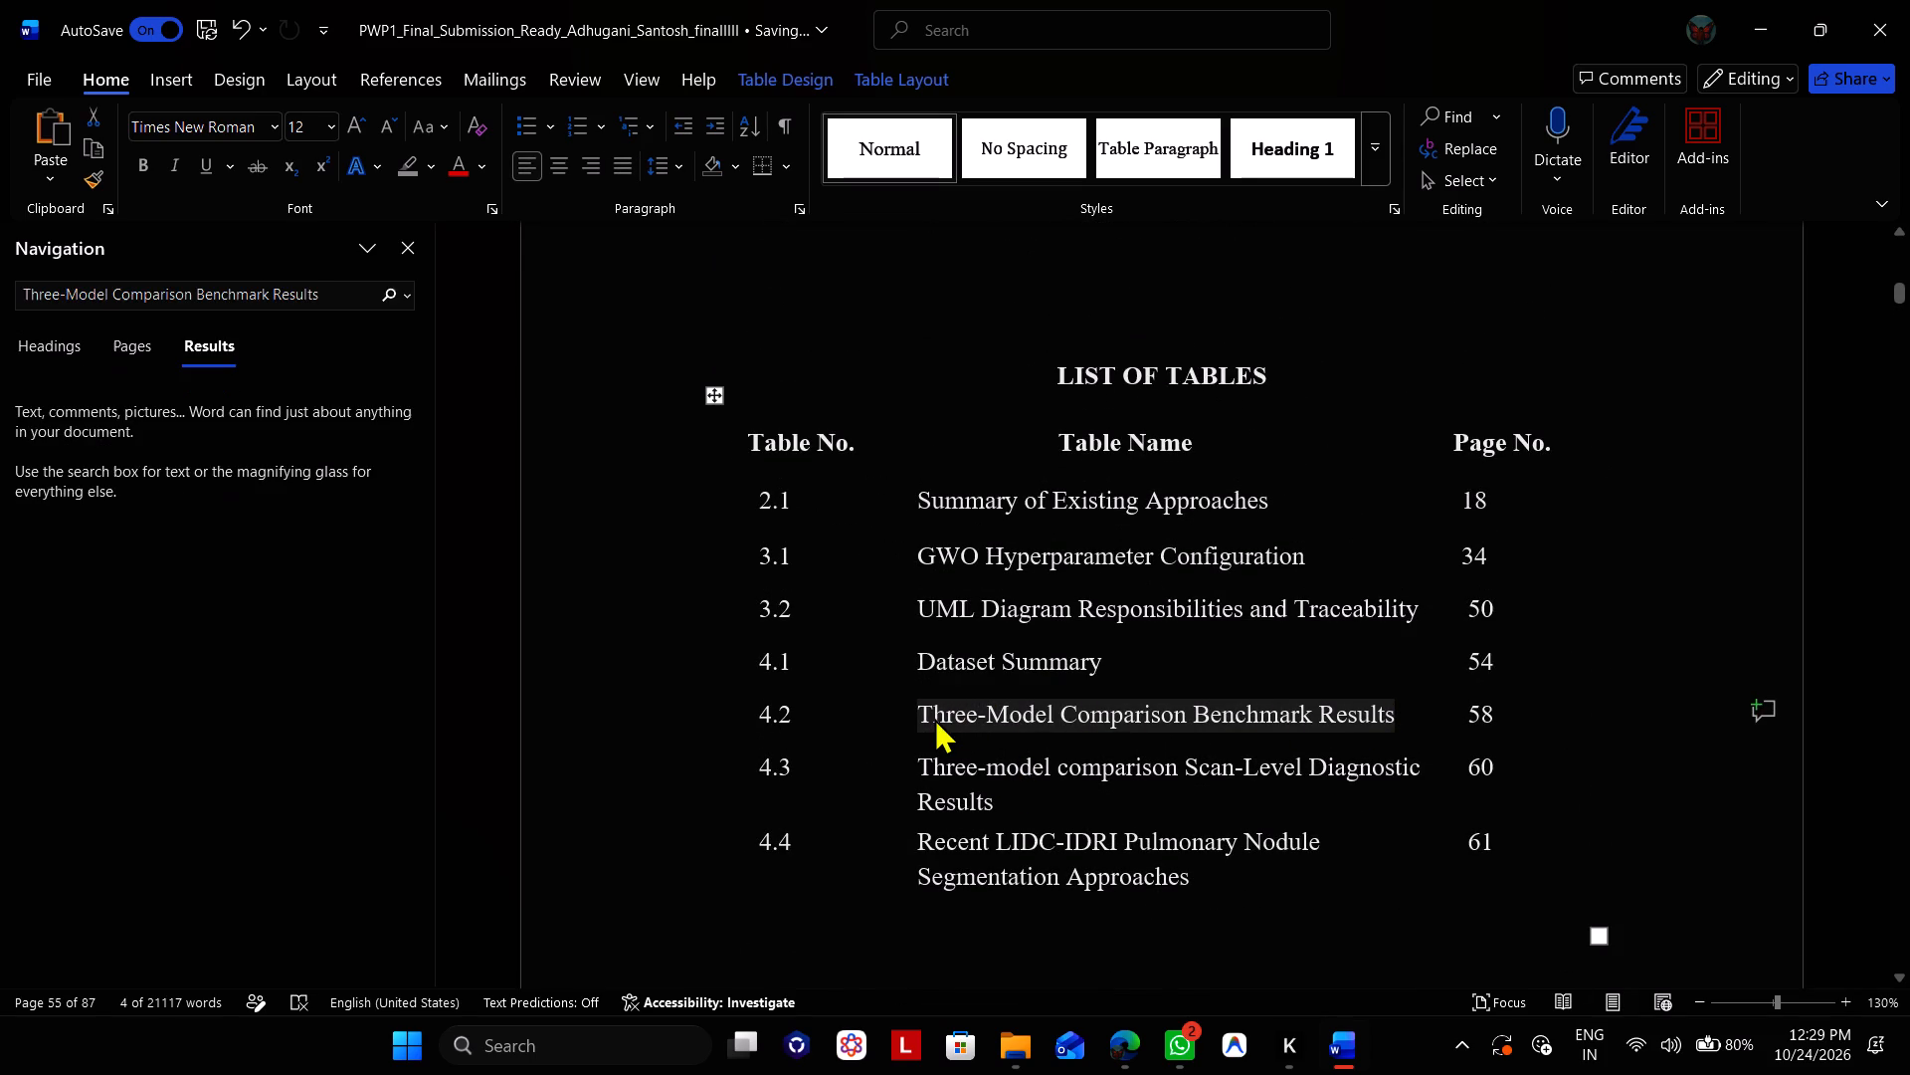
click(165, 471)
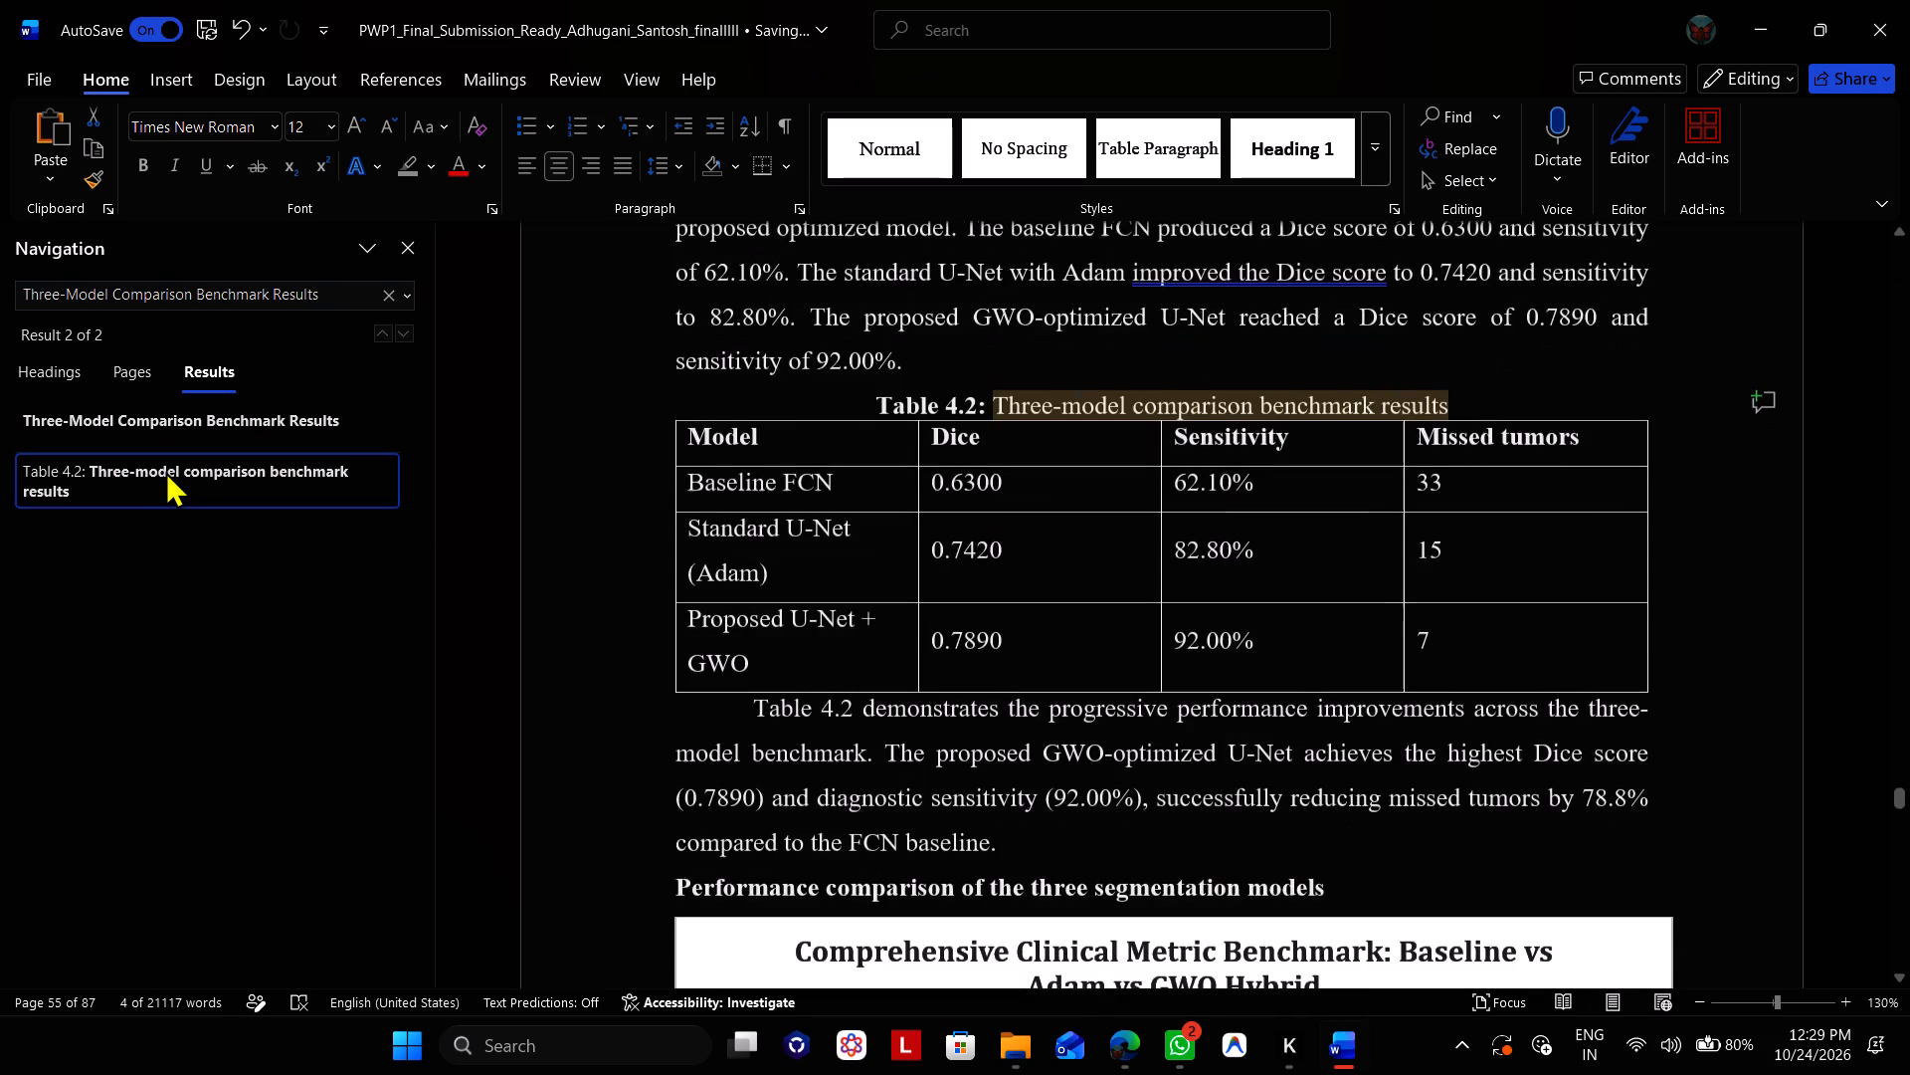
scroll(800, 627, down, 2)
click(333, 427)
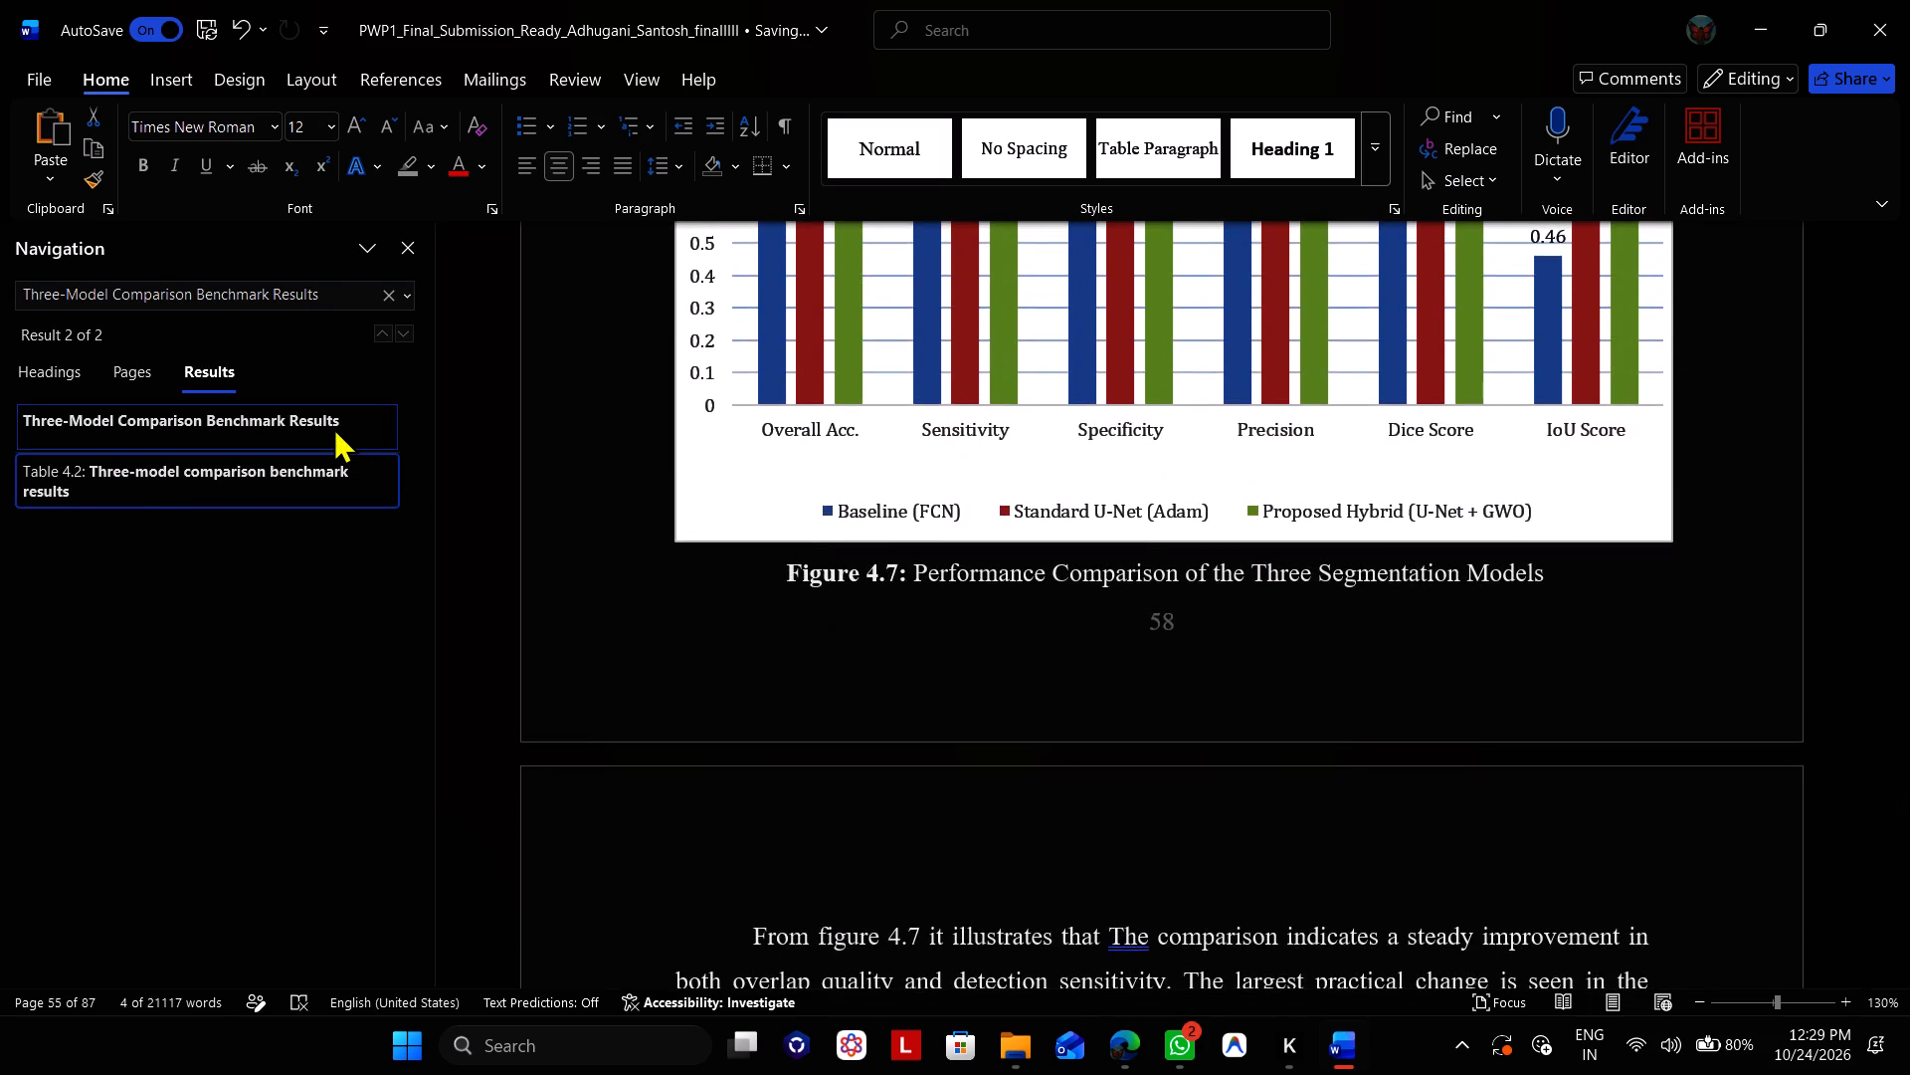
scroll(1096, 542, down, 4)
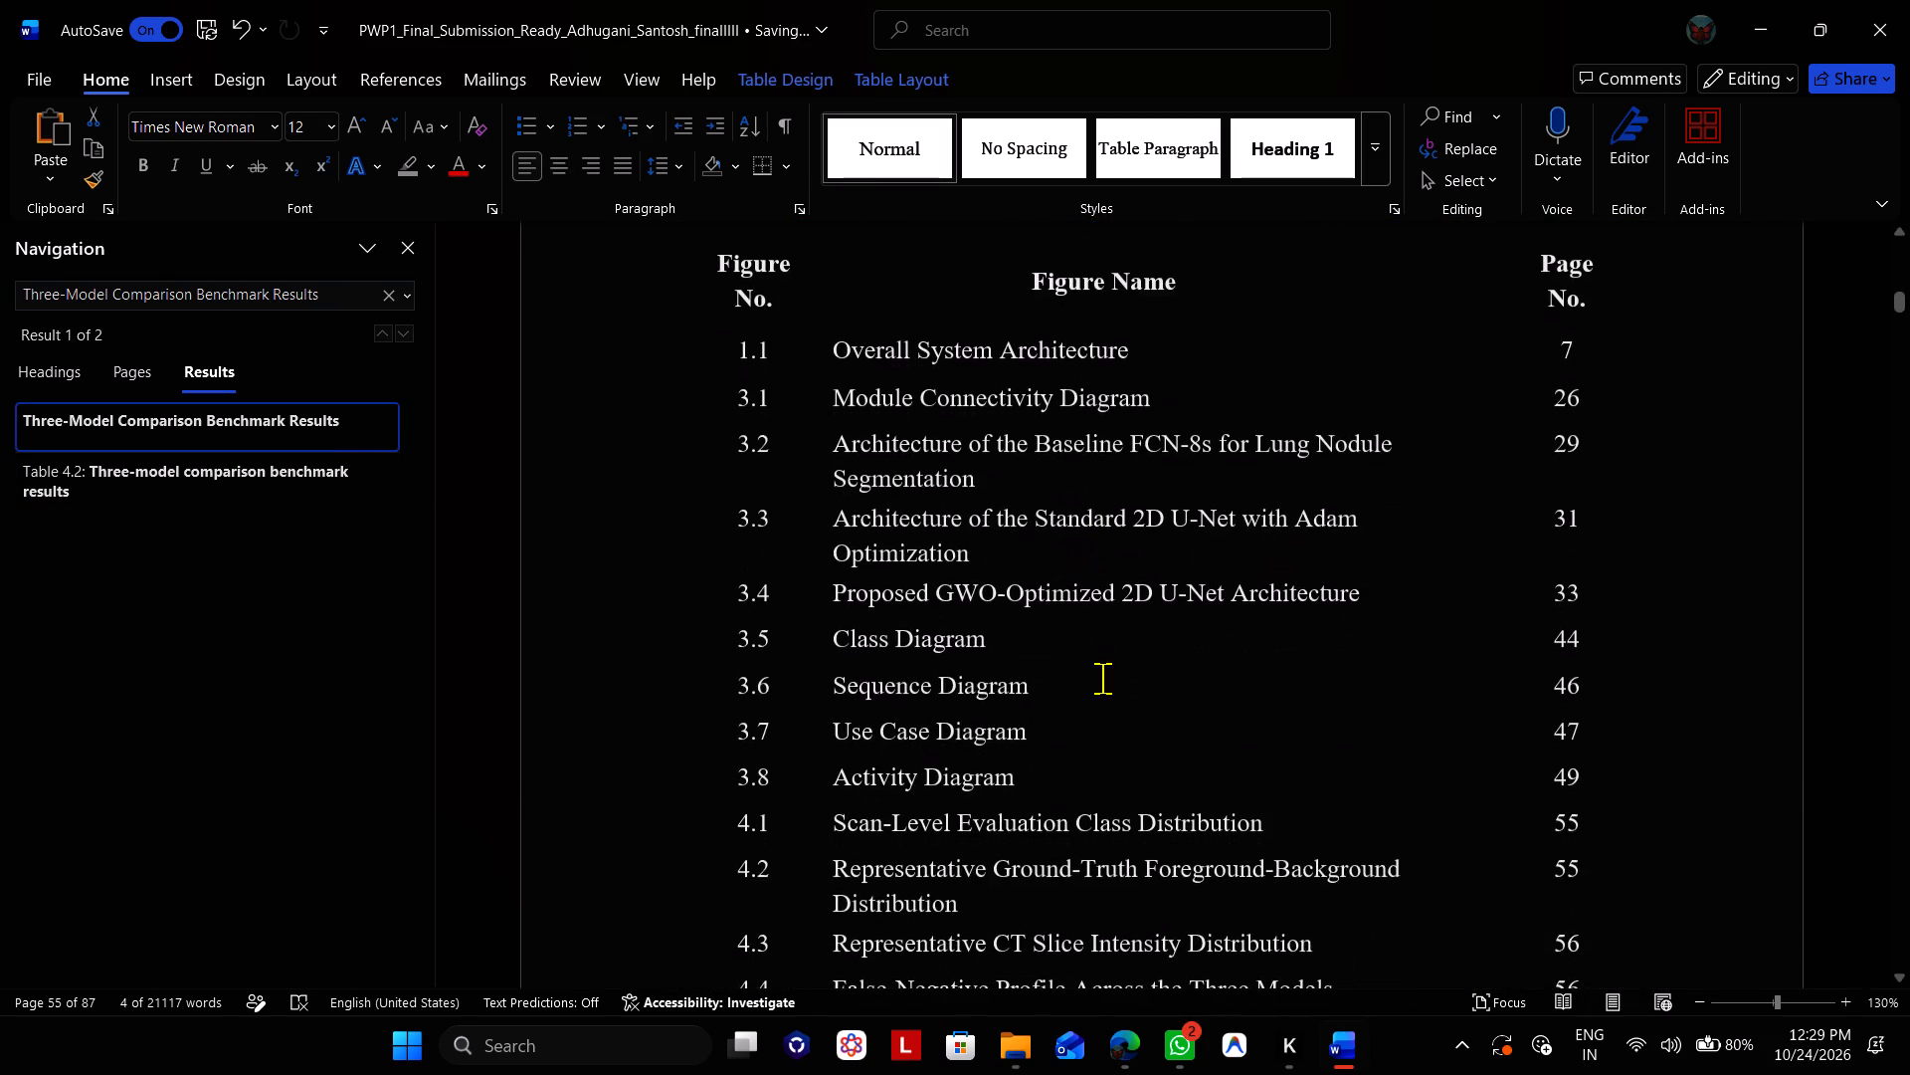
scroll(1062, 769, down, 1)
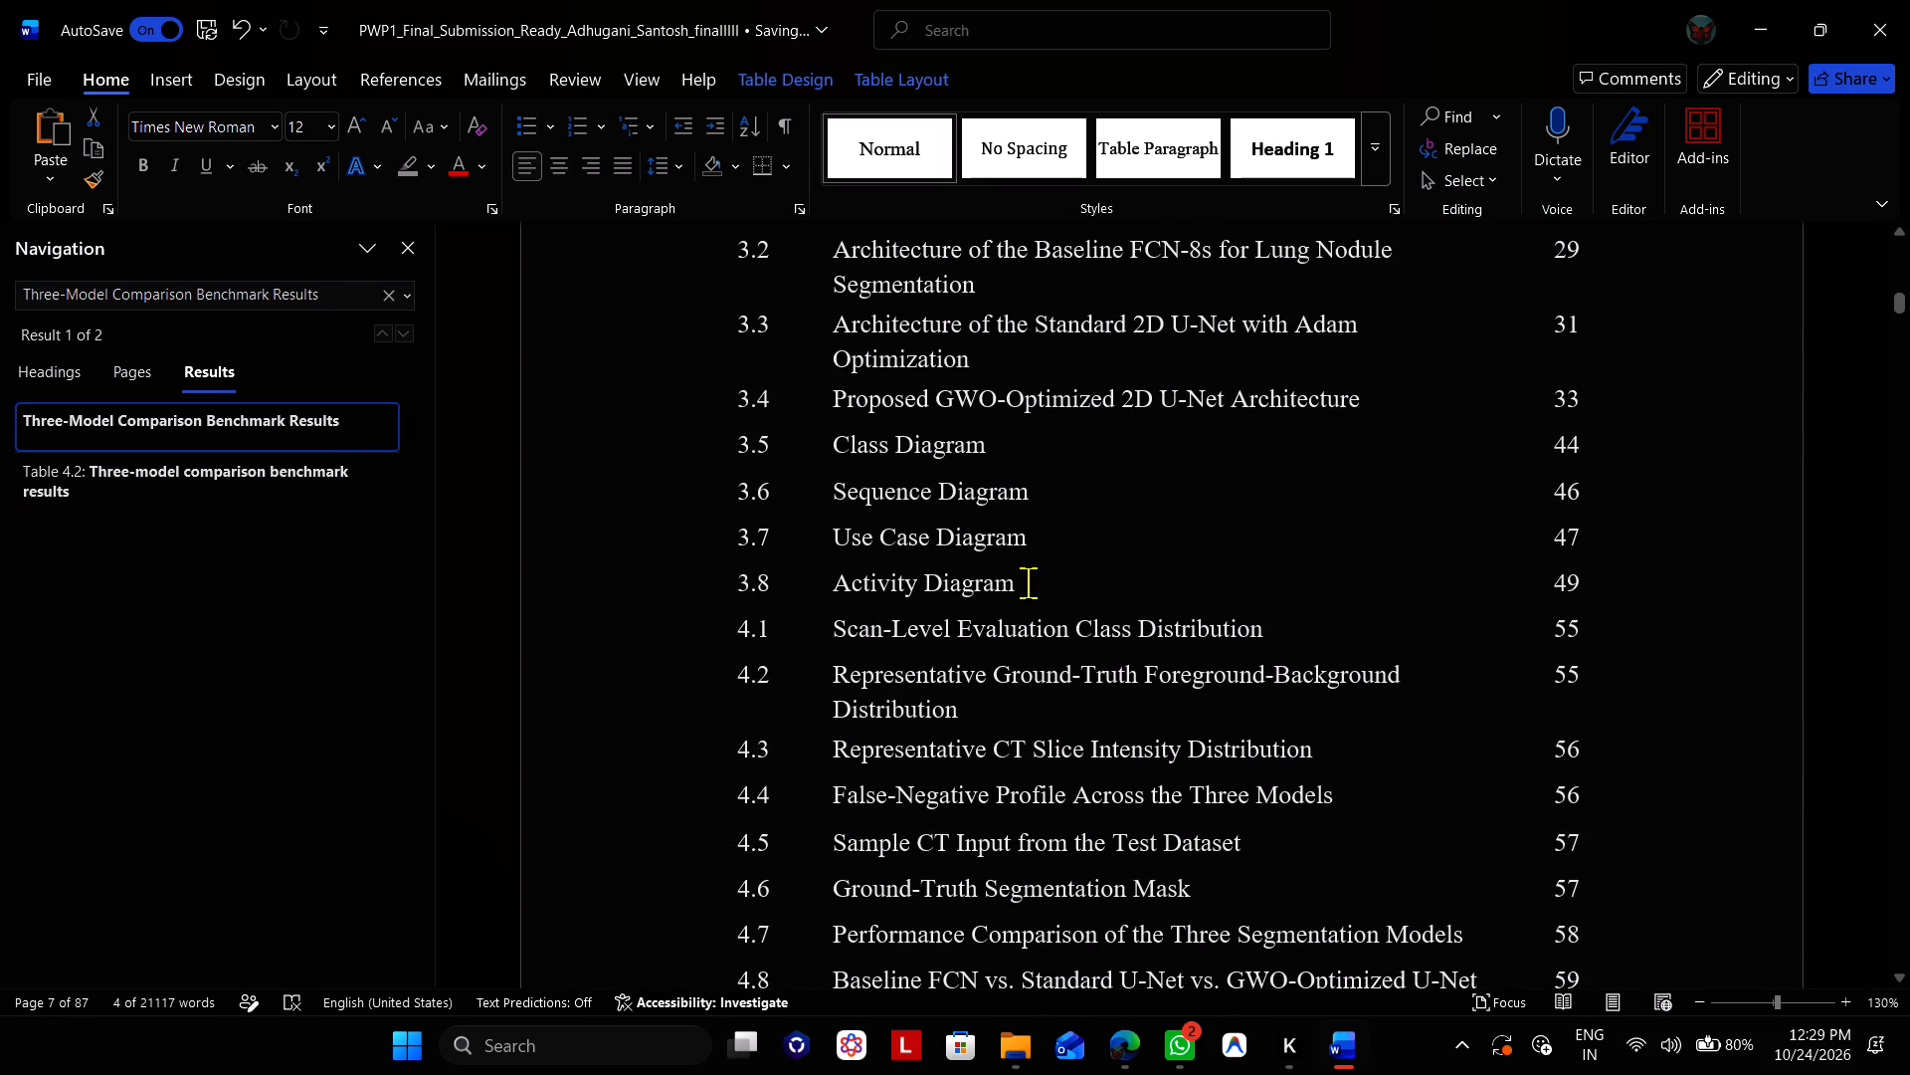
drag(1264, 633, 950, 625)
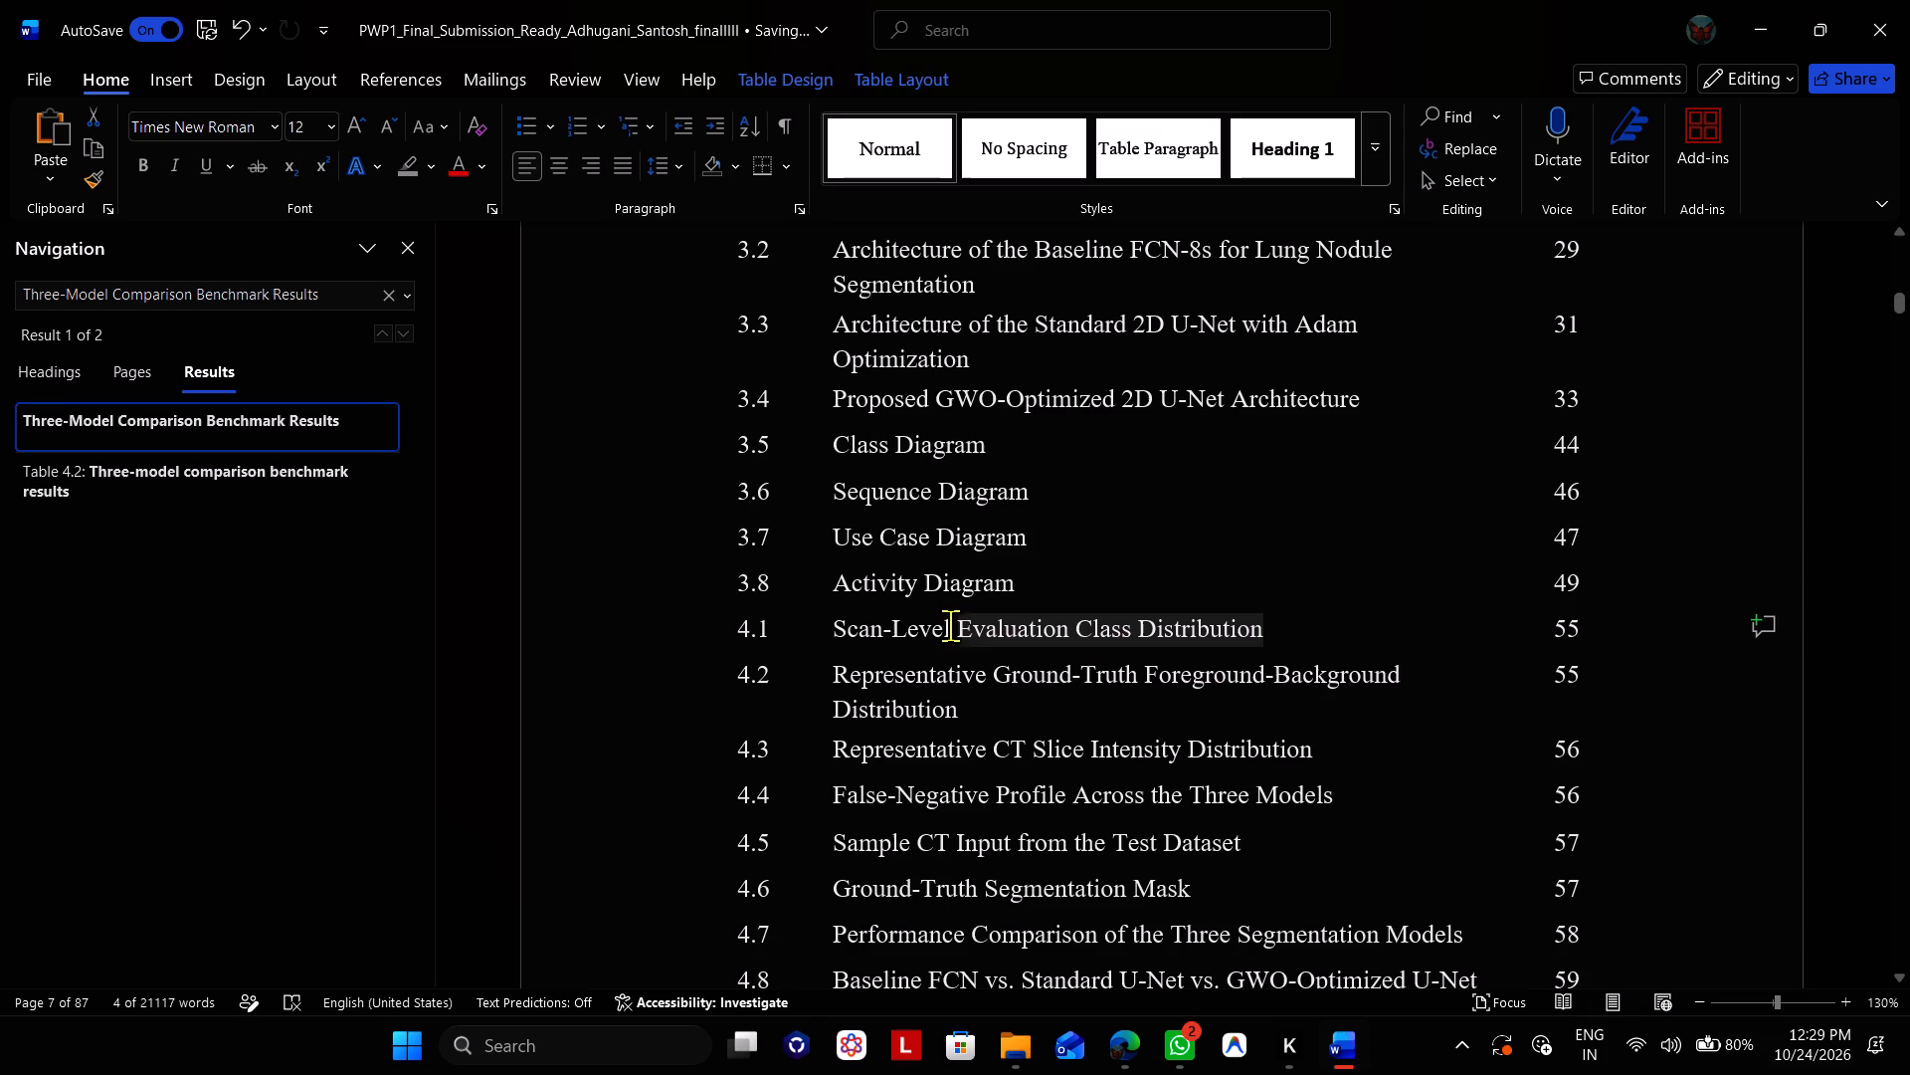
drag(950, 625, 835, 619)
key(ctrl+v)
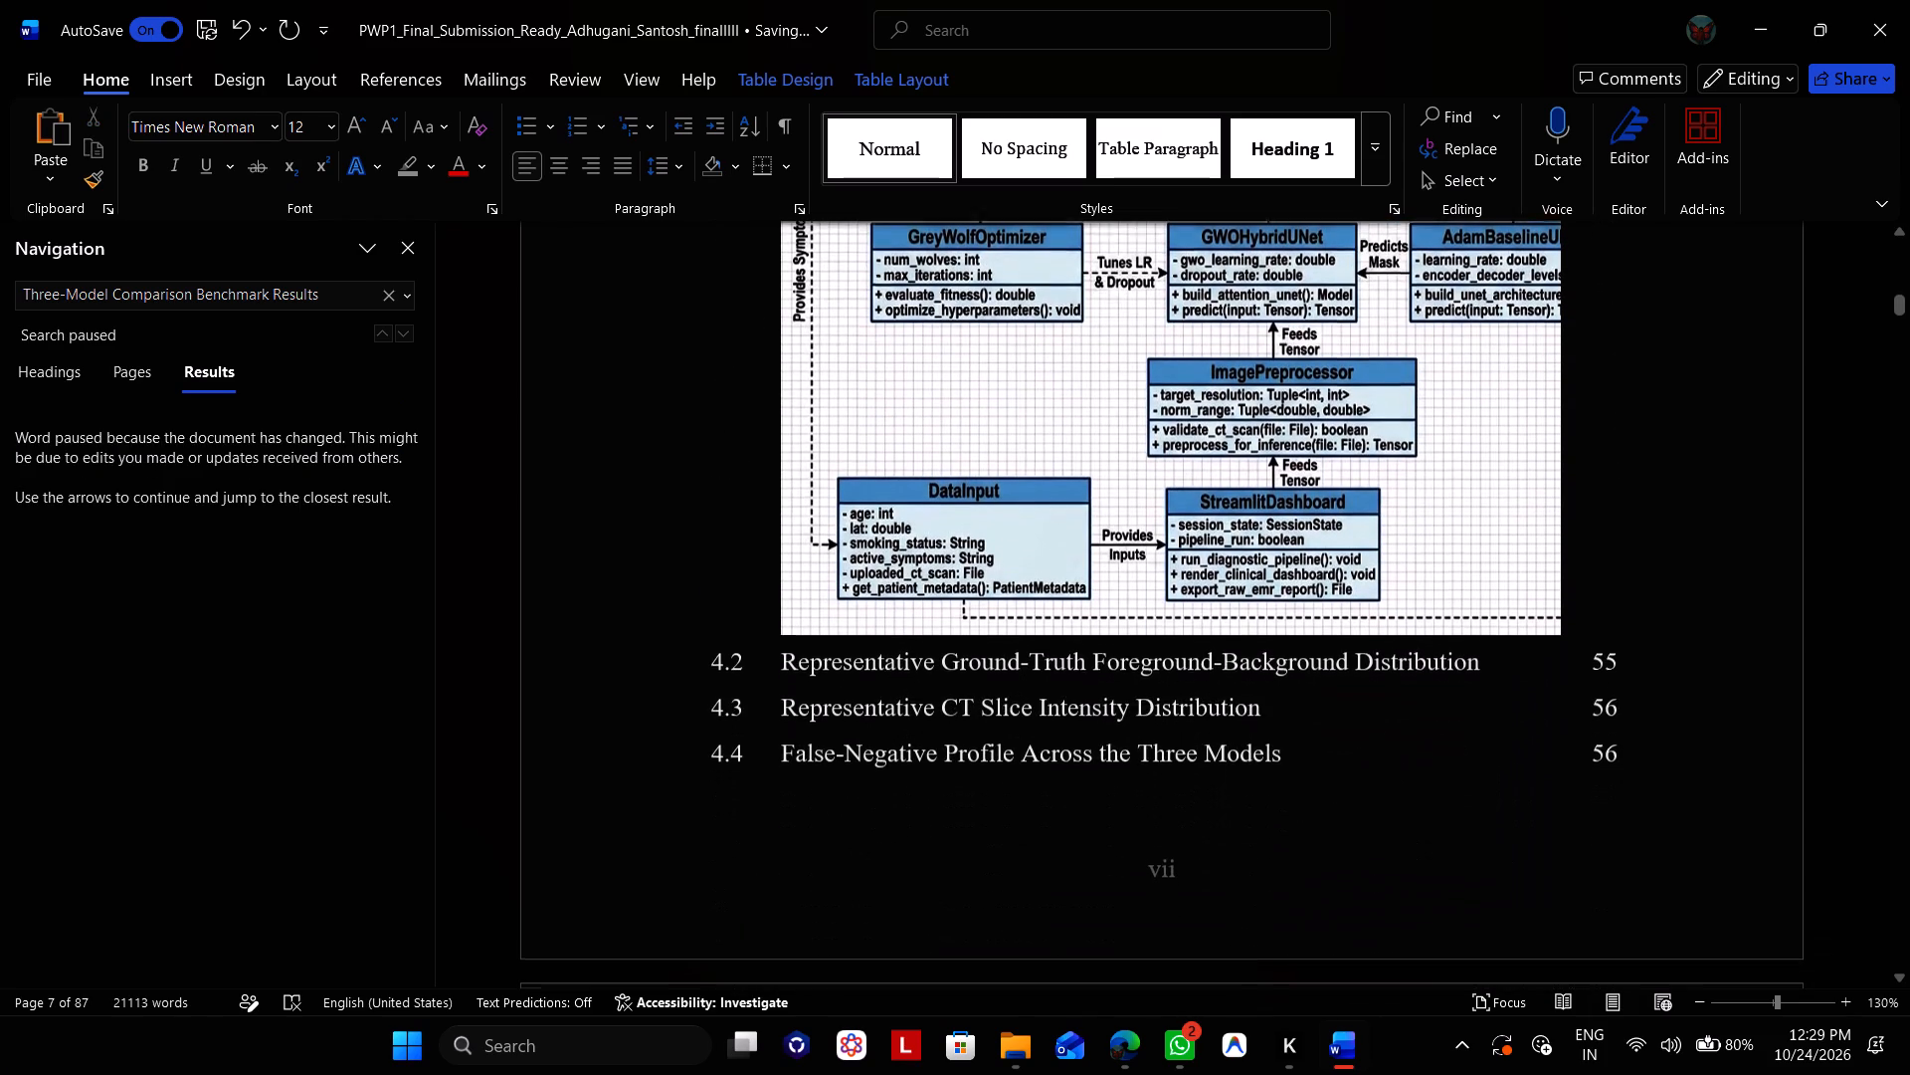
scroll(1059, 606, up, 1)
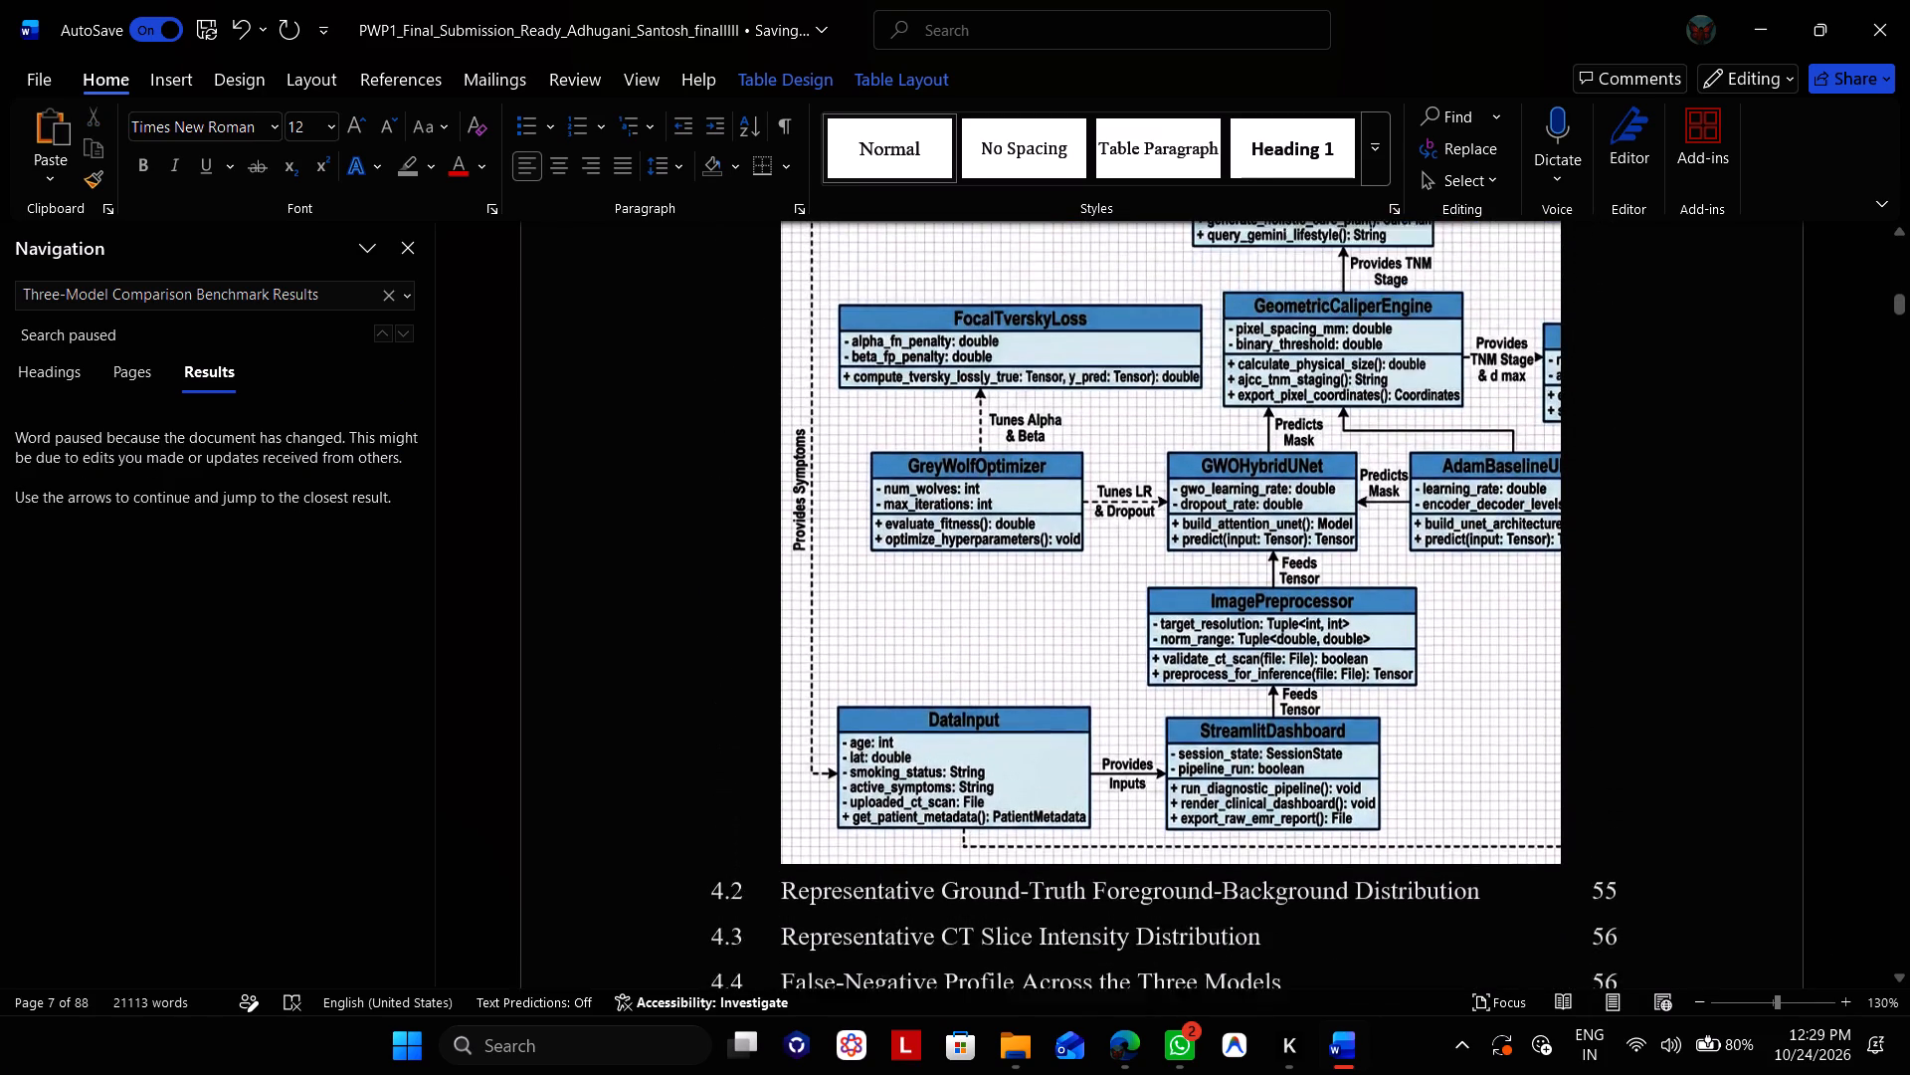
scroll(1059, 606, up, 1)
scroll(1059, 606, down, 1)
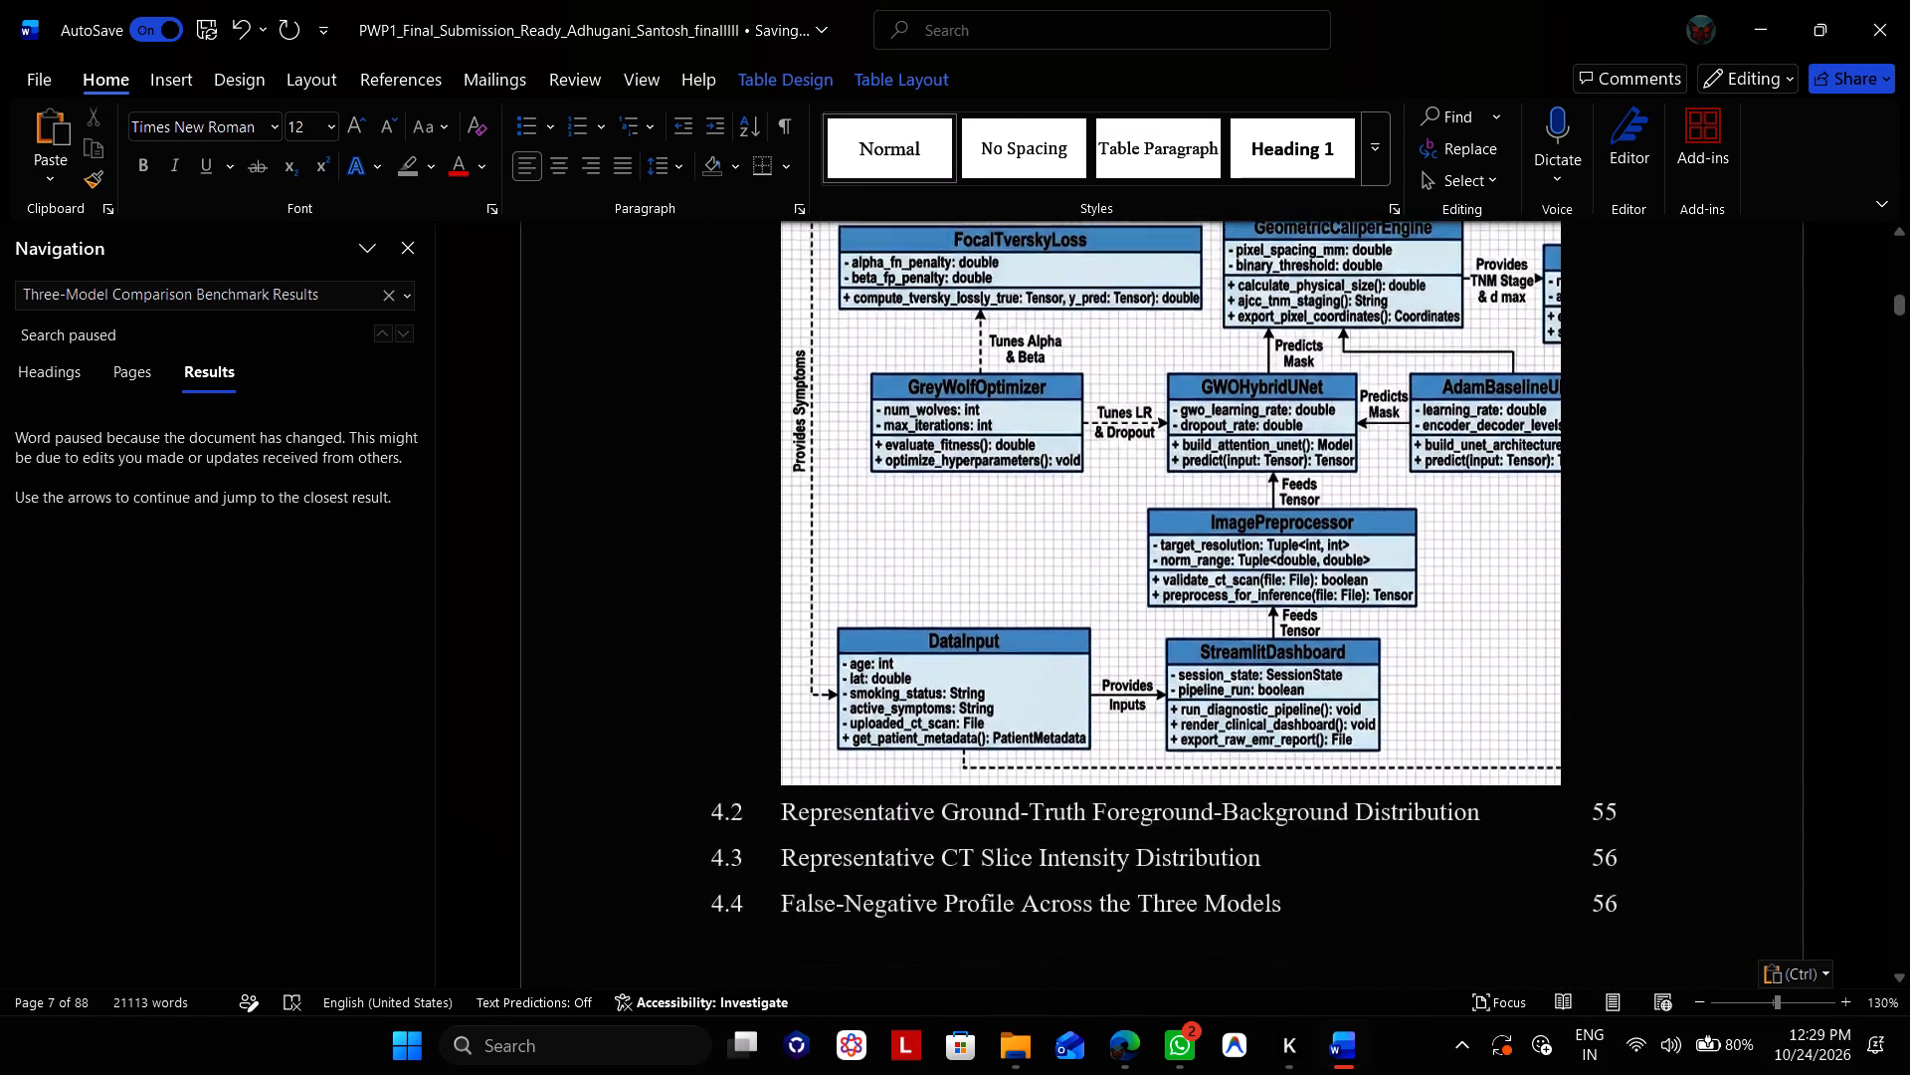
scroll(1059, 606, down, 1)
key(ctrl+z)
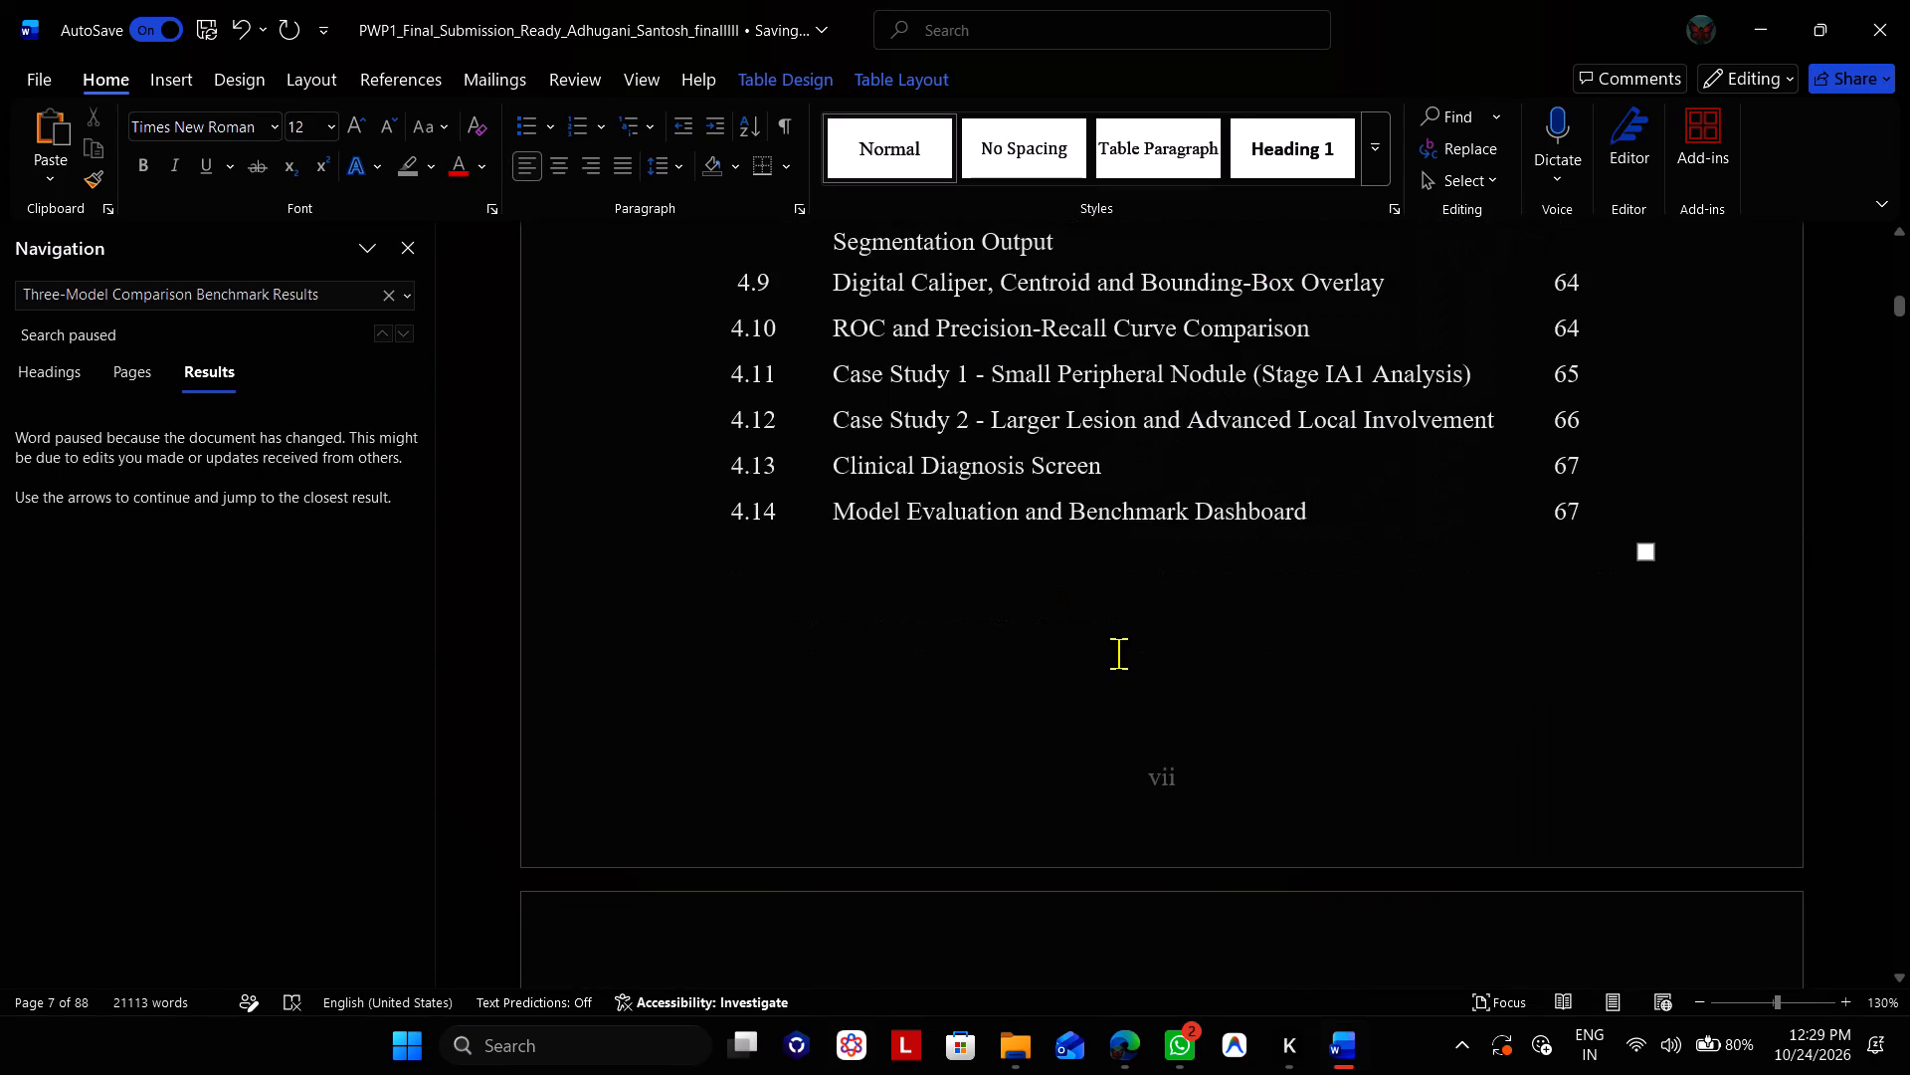
Search for the Figure 4.1 title "Scan-Level Evaluation Class Distribution" and check the figure's page against the List of Figures.
scroll(1118, 653, up, 1)
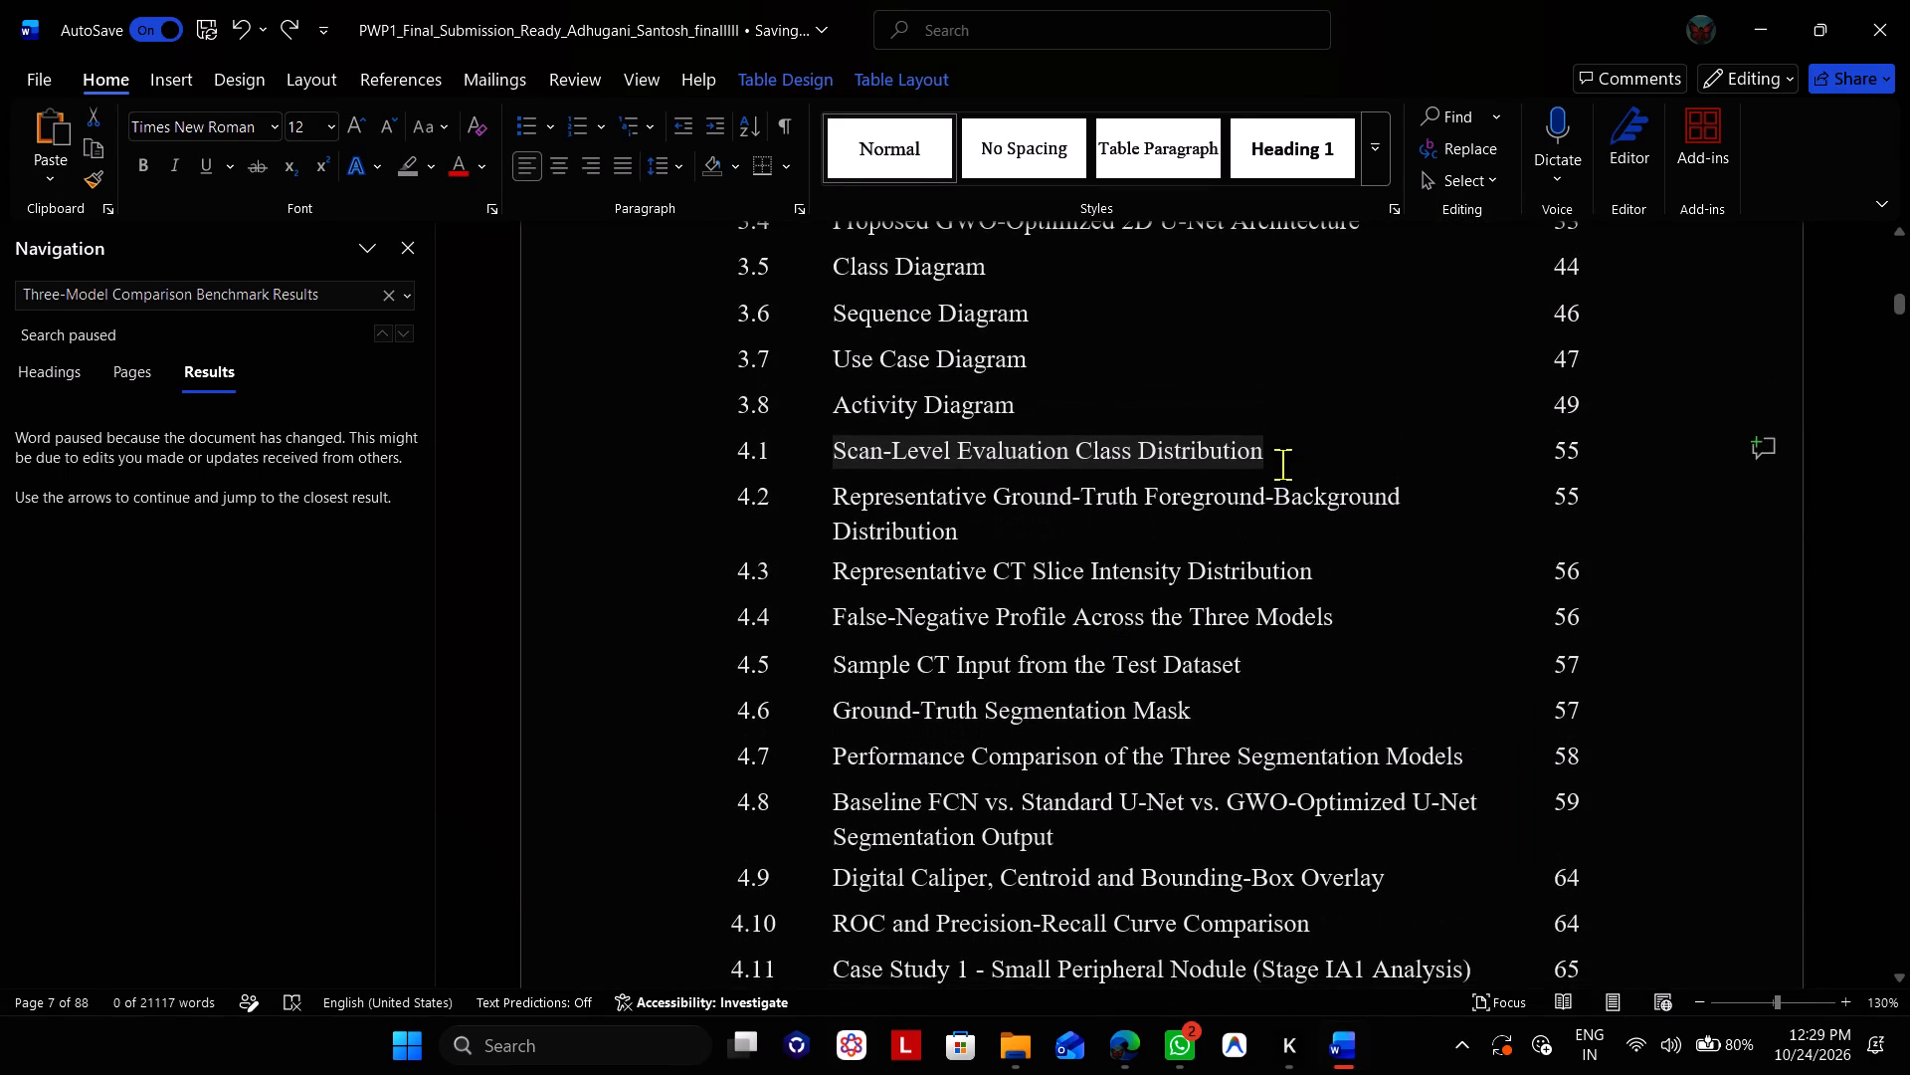
click(1263, 468)
drag(1265, 444, 1002, 449)
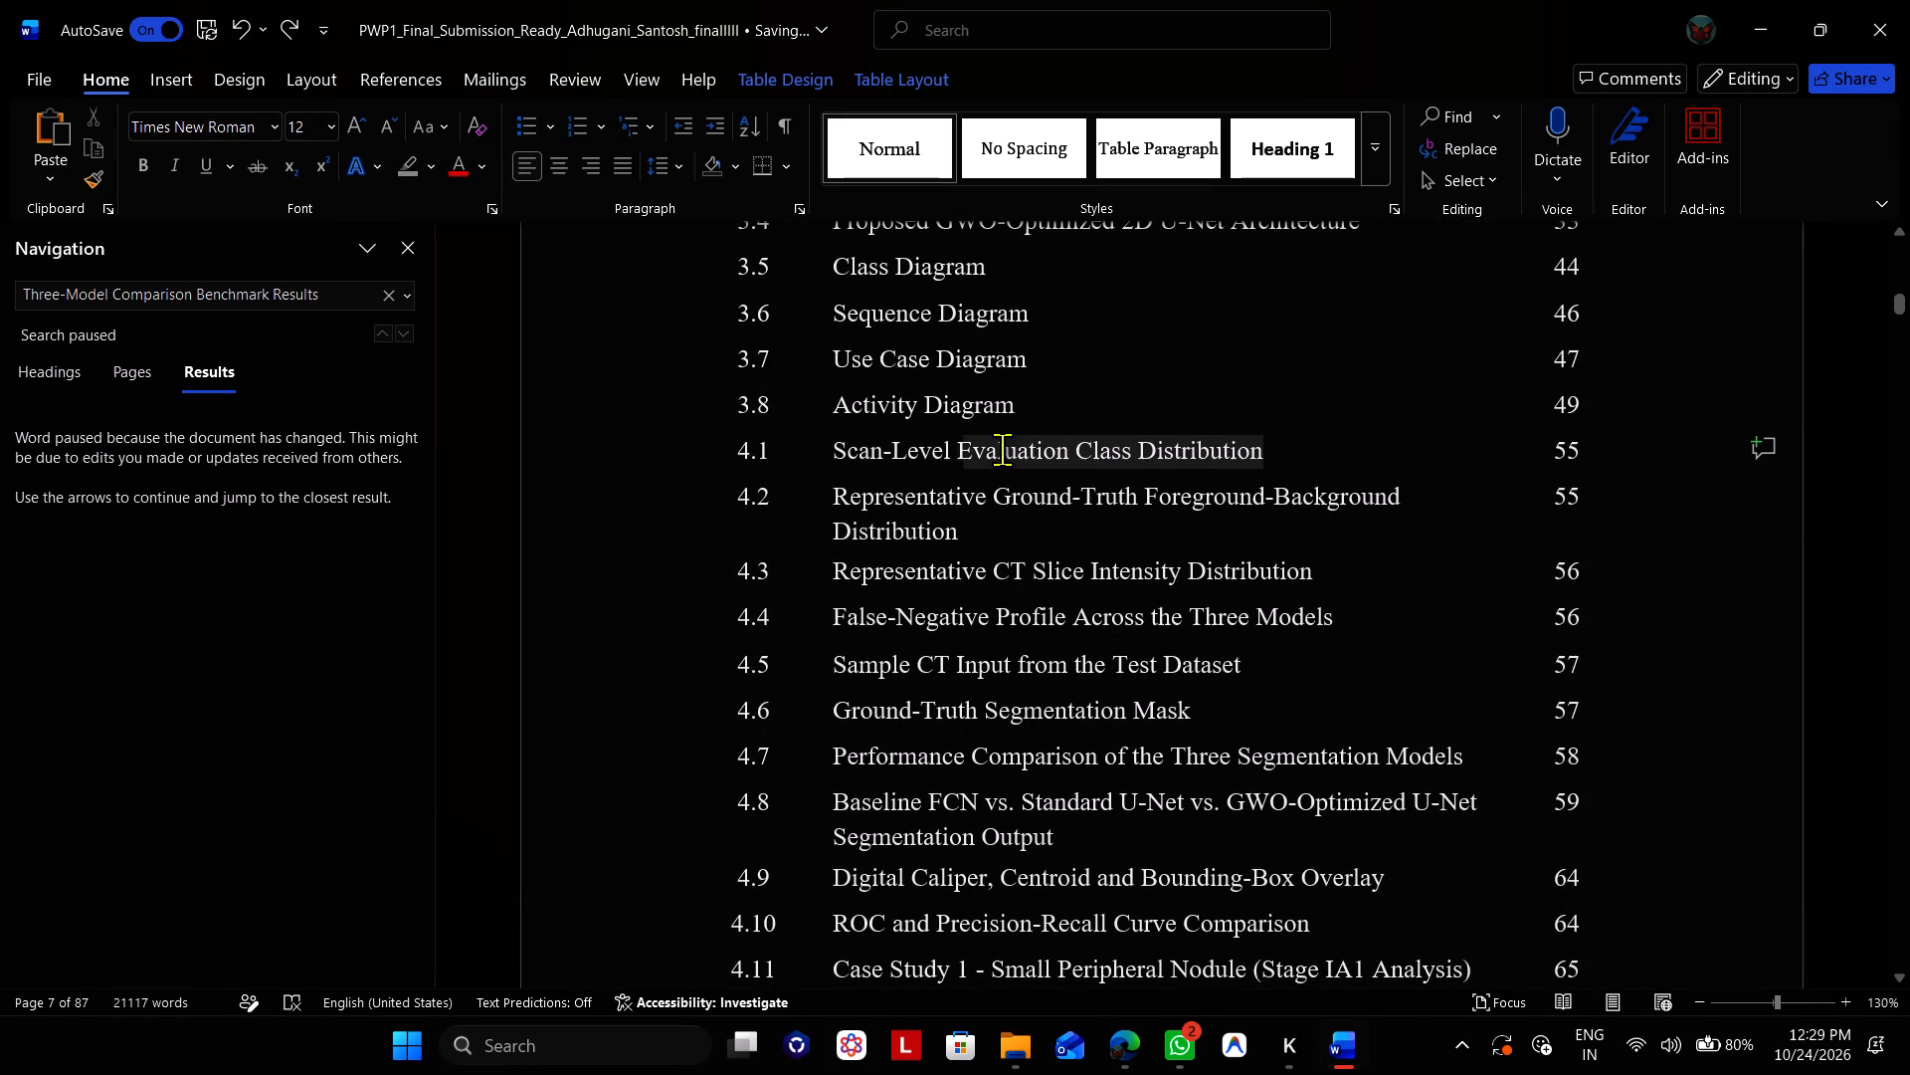
drag(1002, 449, 852, 457)
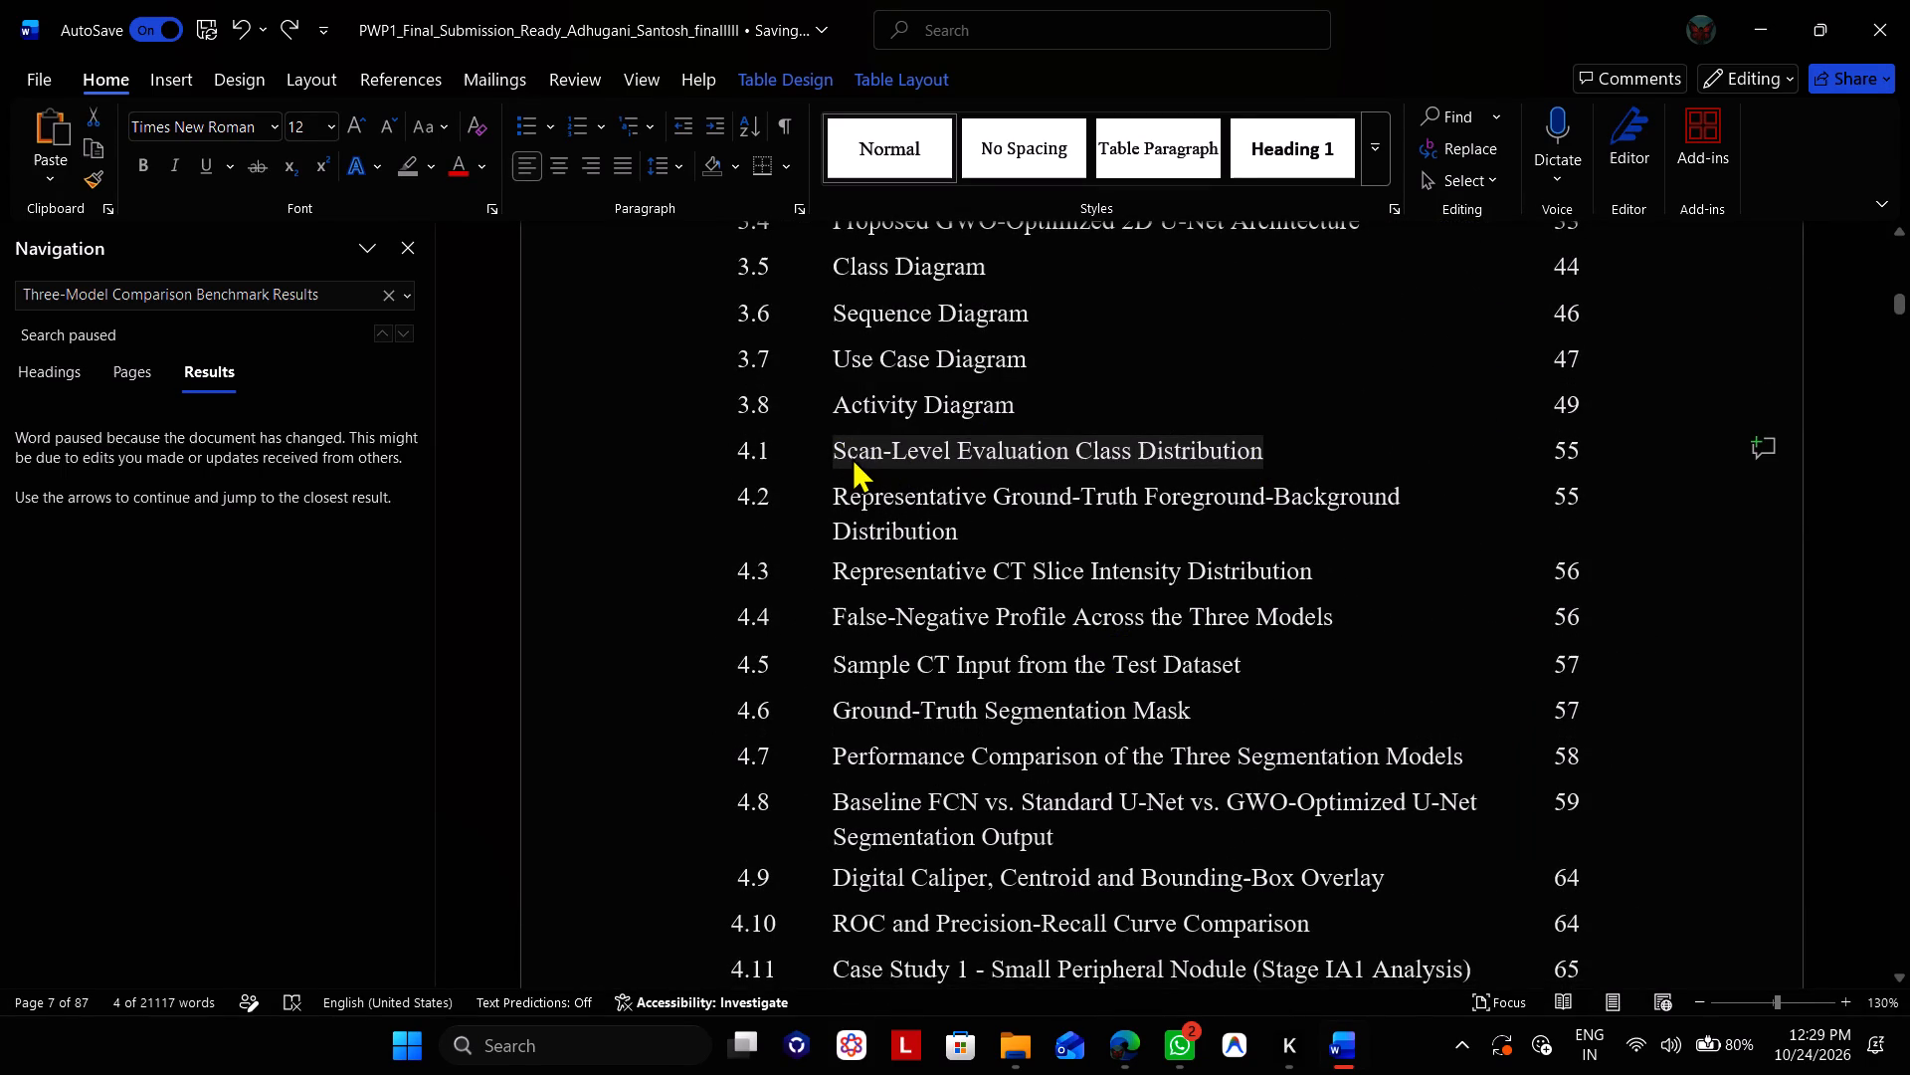
key(ctrl+f)
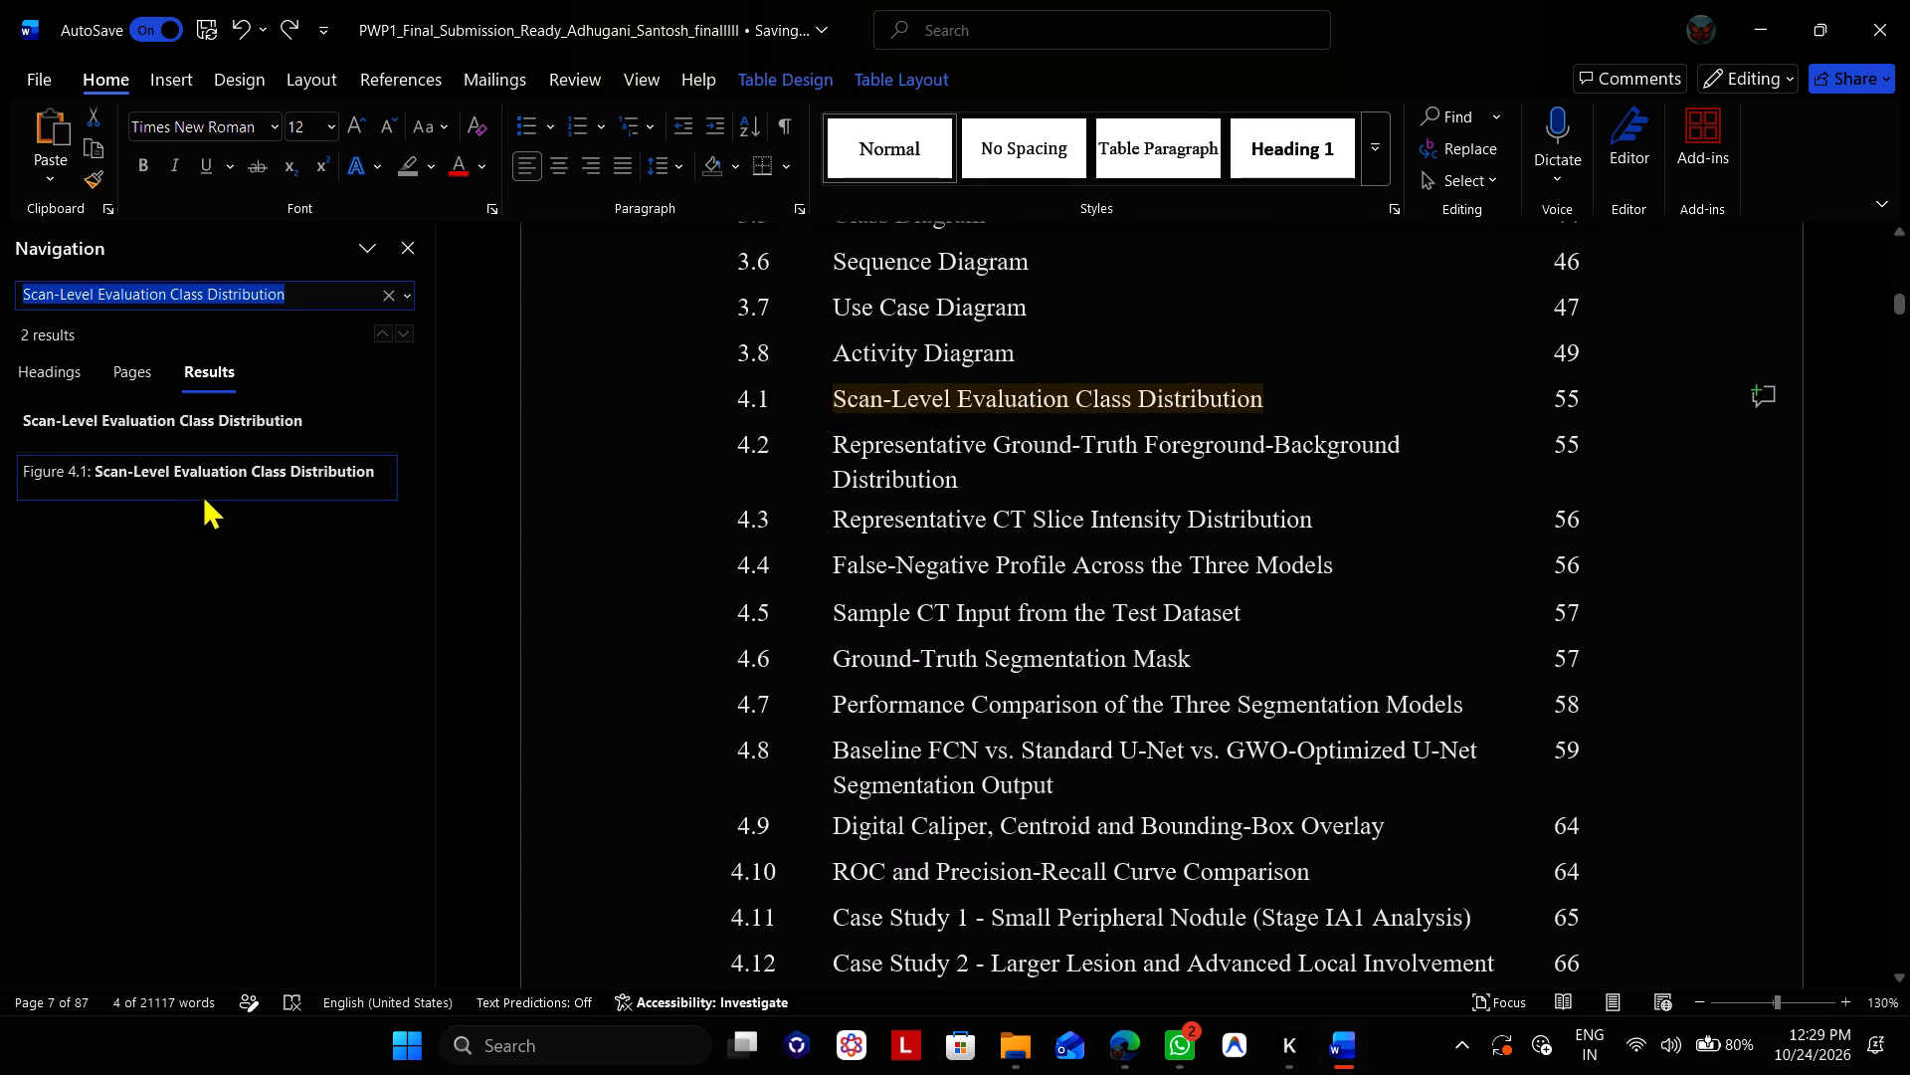
click(203, 487)
scroll(713, 583, down, 1)
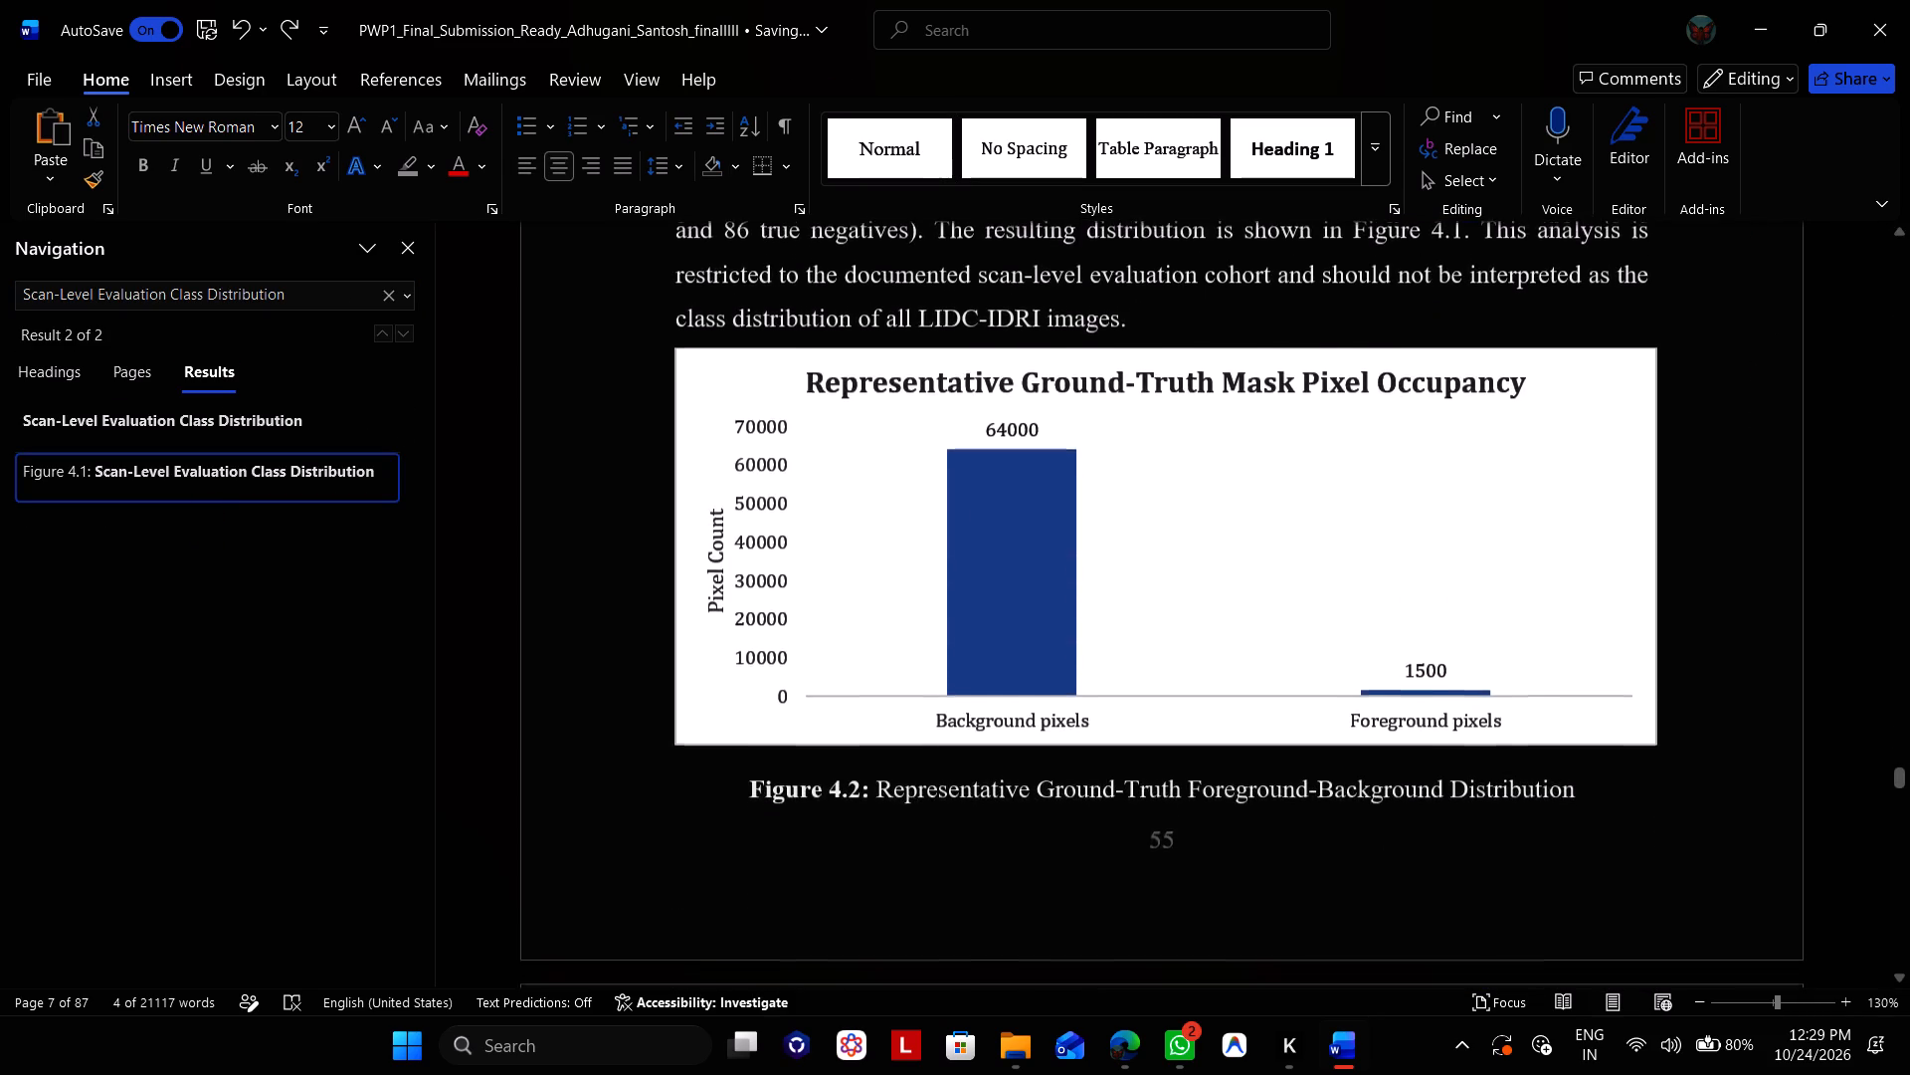
scroll(713, 583, down, 1)
click(227, 414)
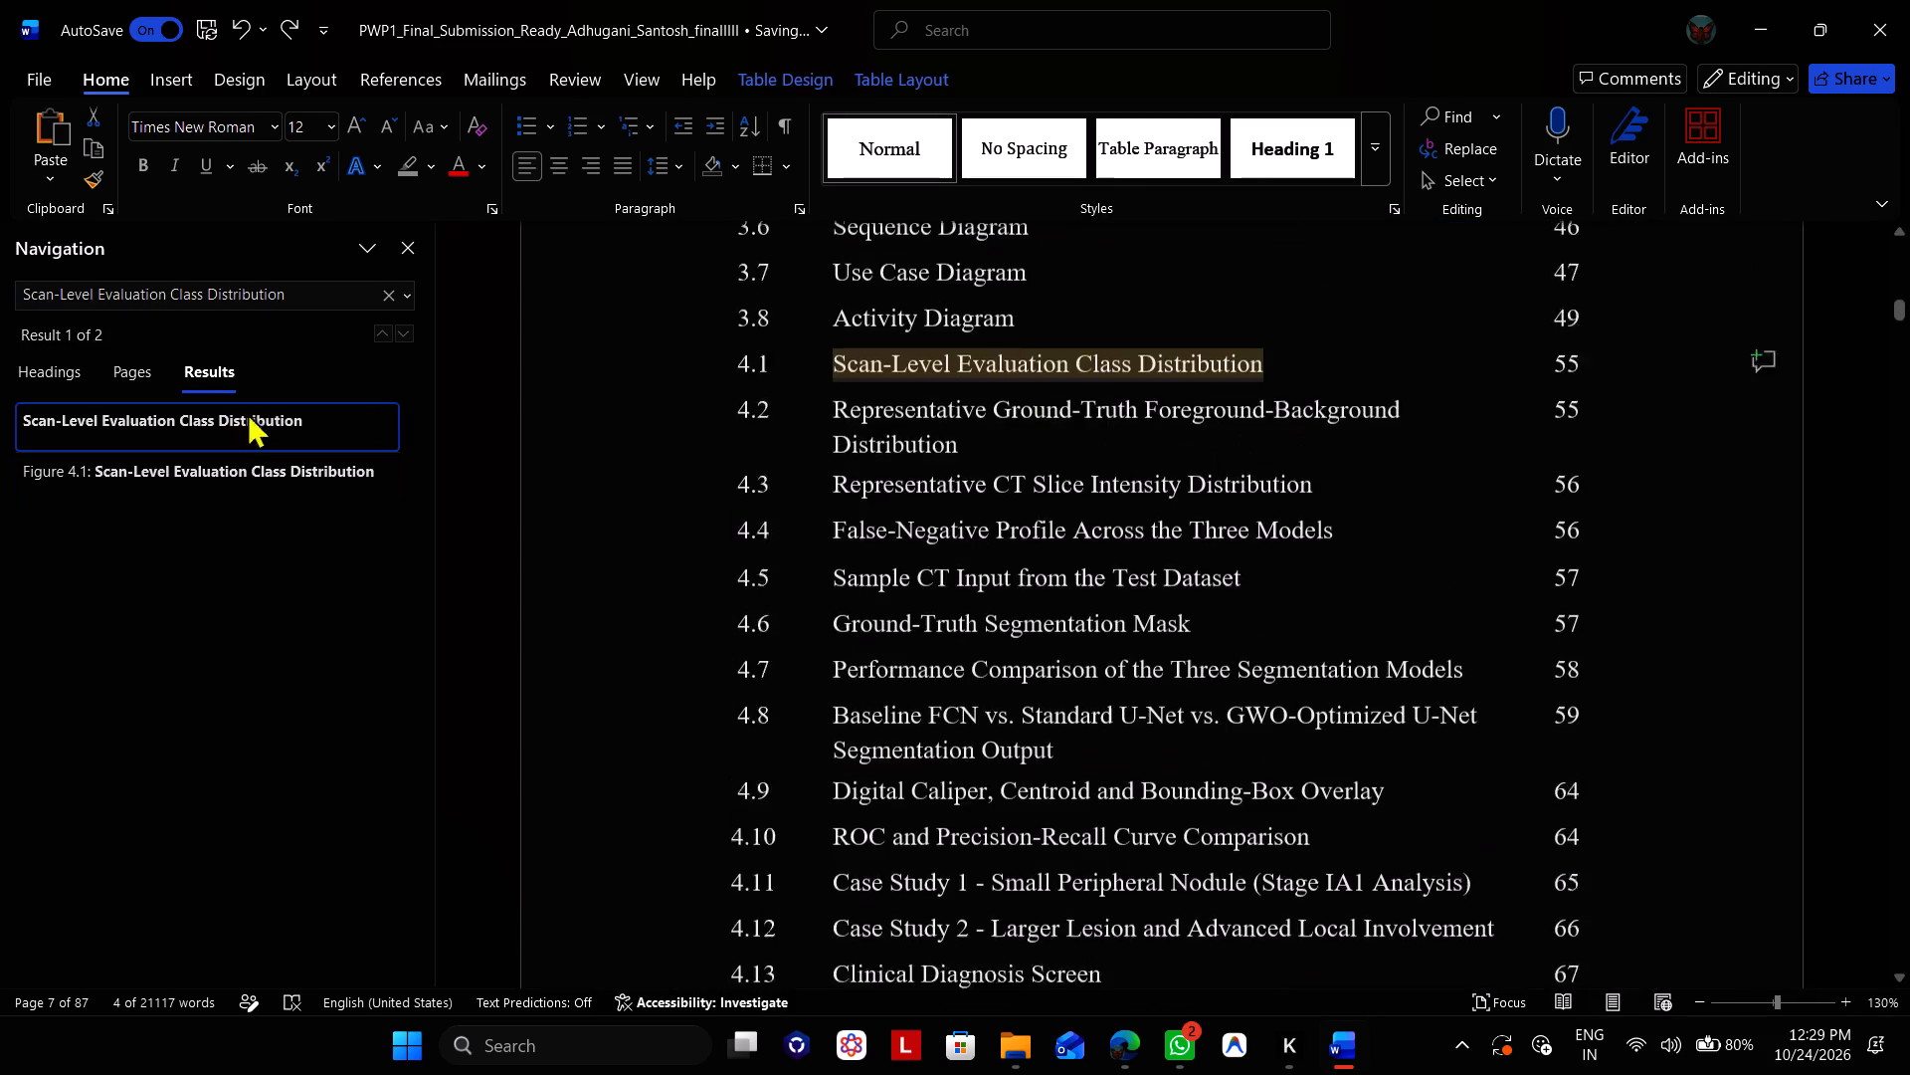
Search for the section 3.3 title "Requirements Engineering" and check the heading's page against the table of contents.
scroll(808, 523, down, 3)
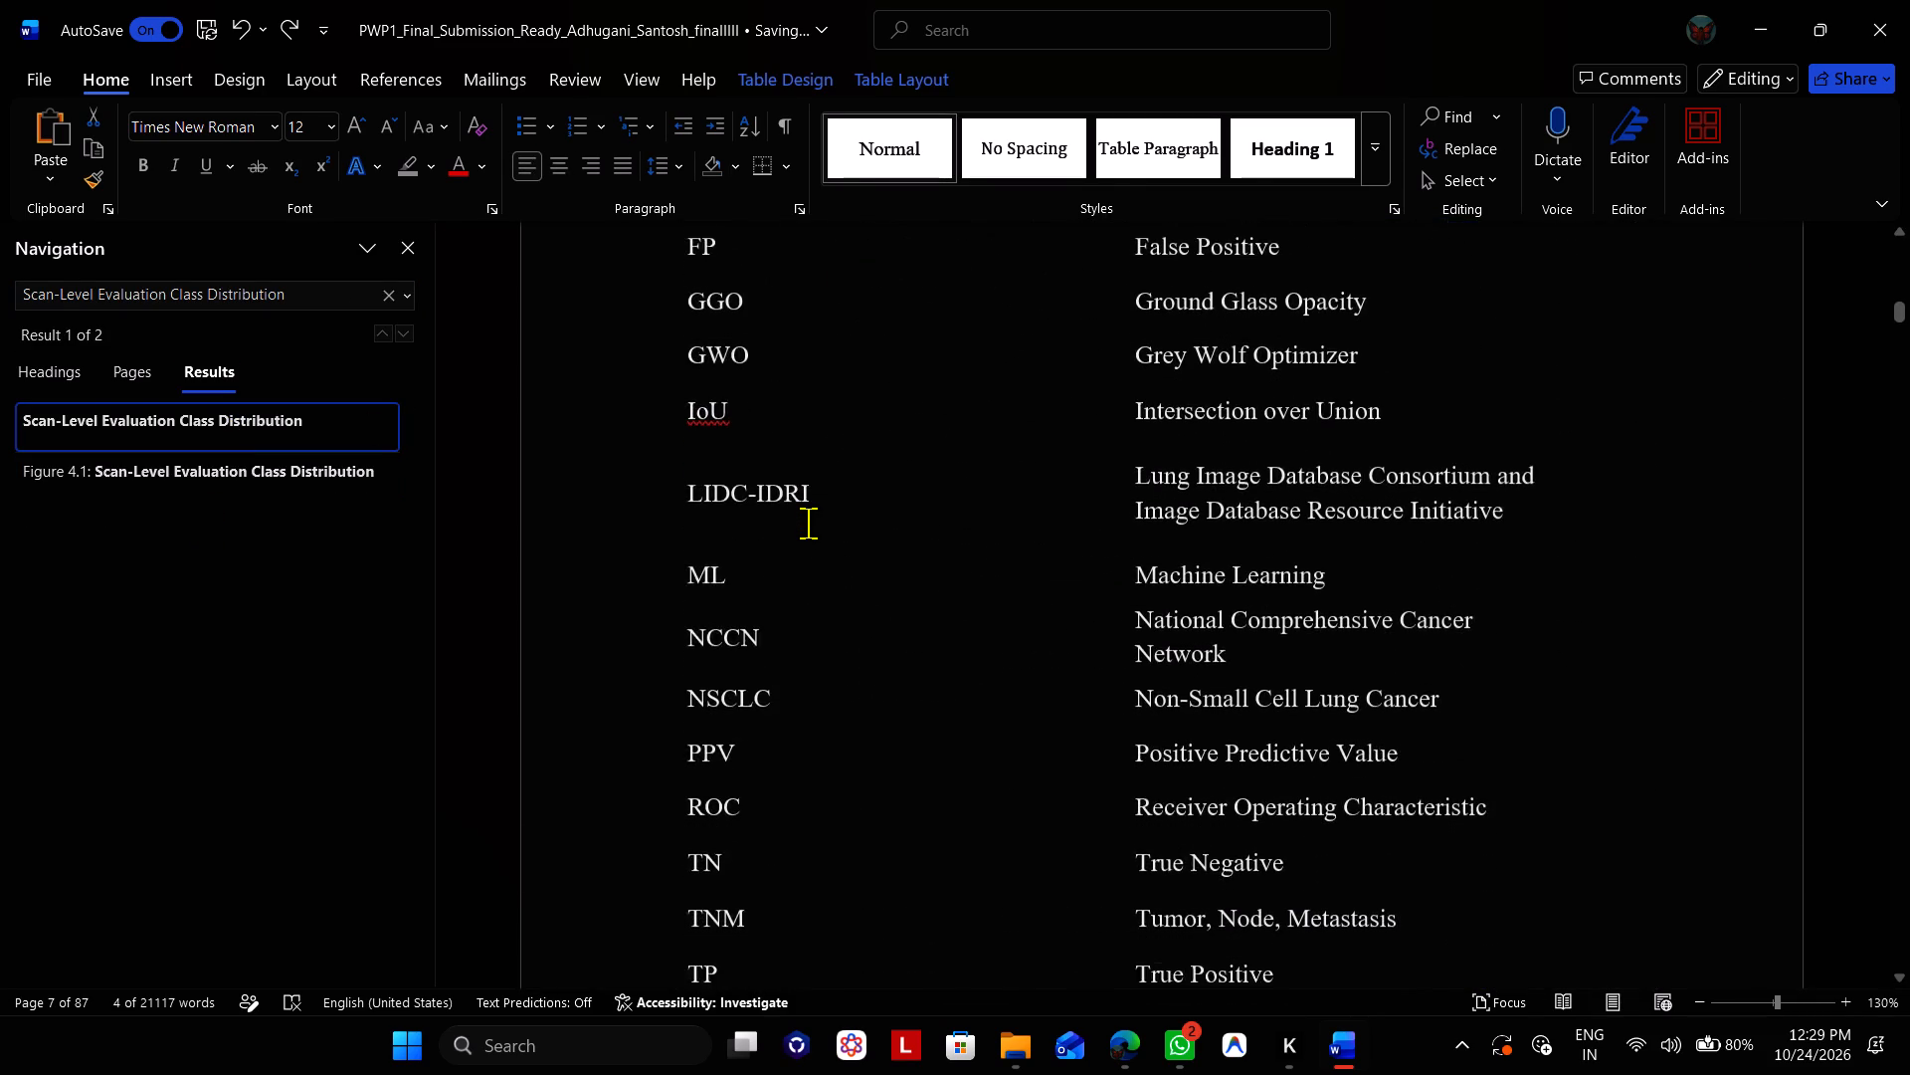
scroll(808, 523, down, 5)
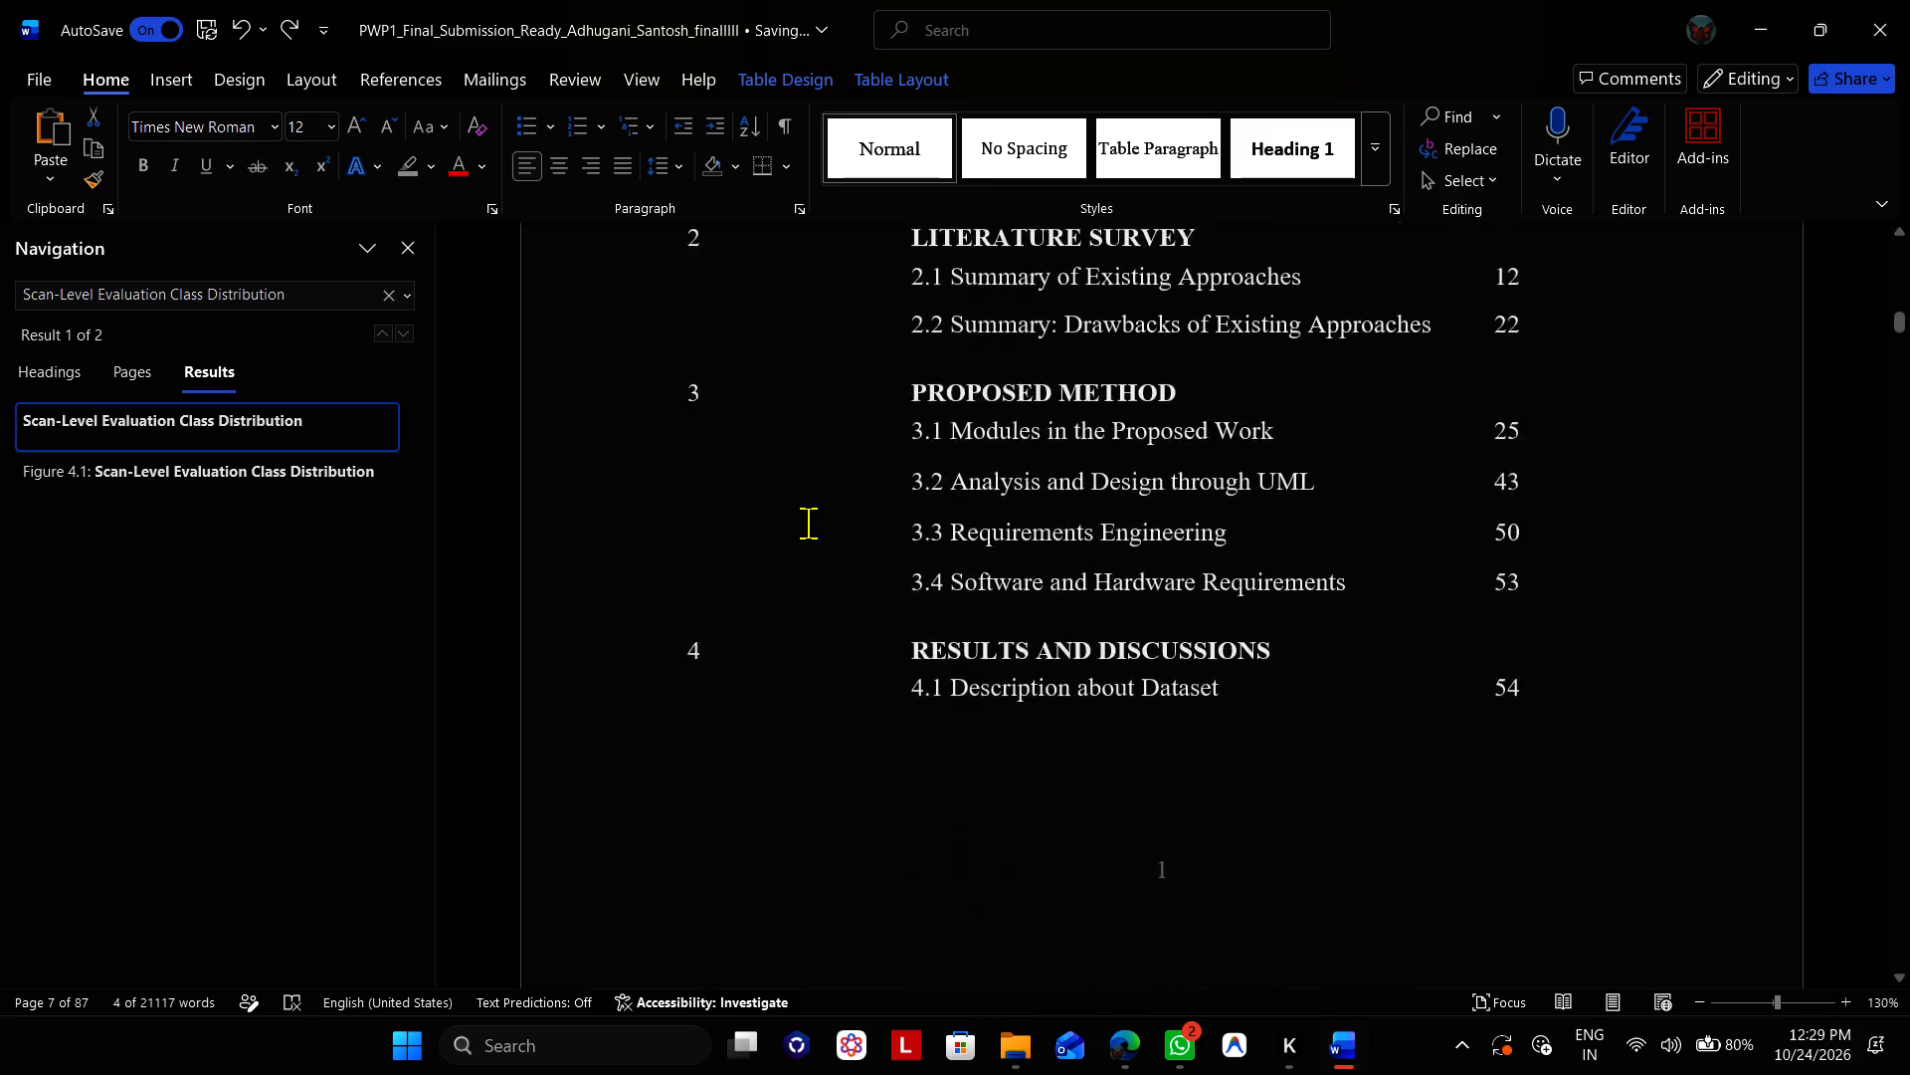
drag(1231, 388, 950, 395)
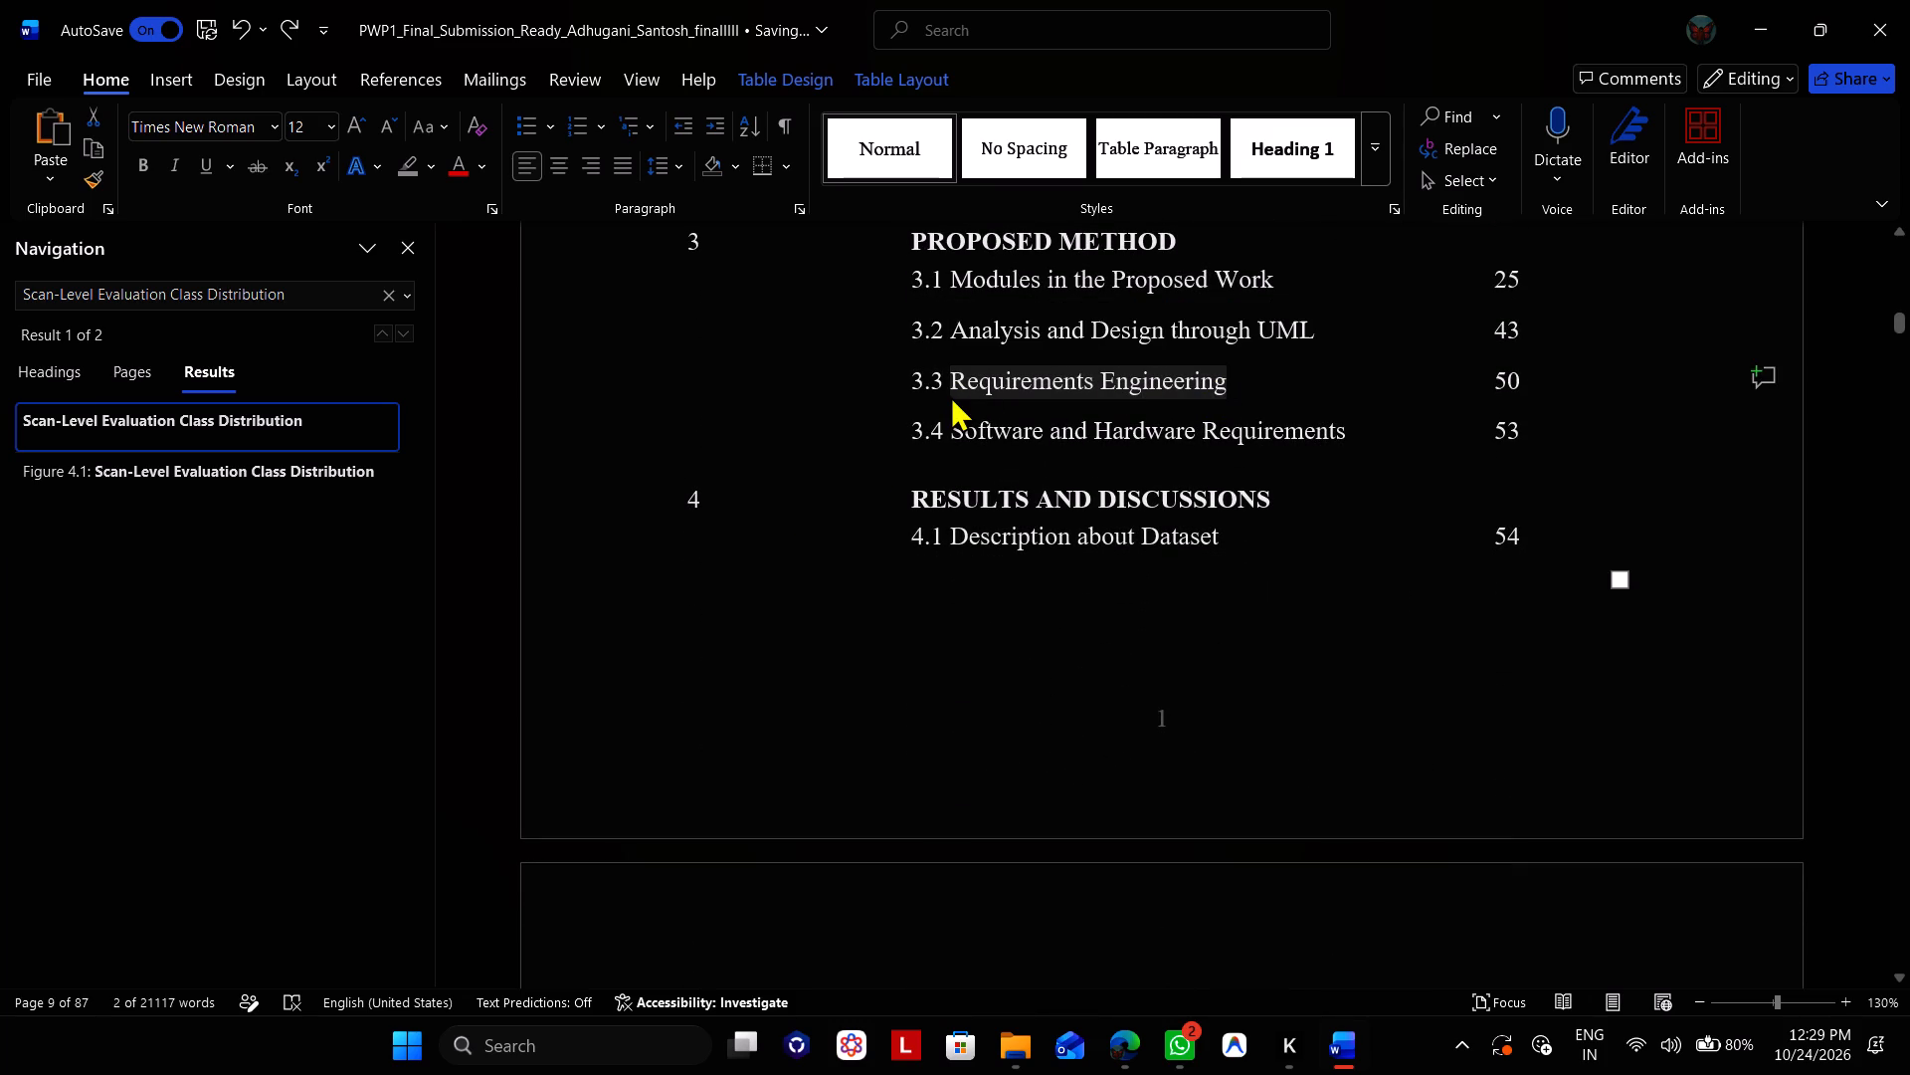
key(ctrl+f)
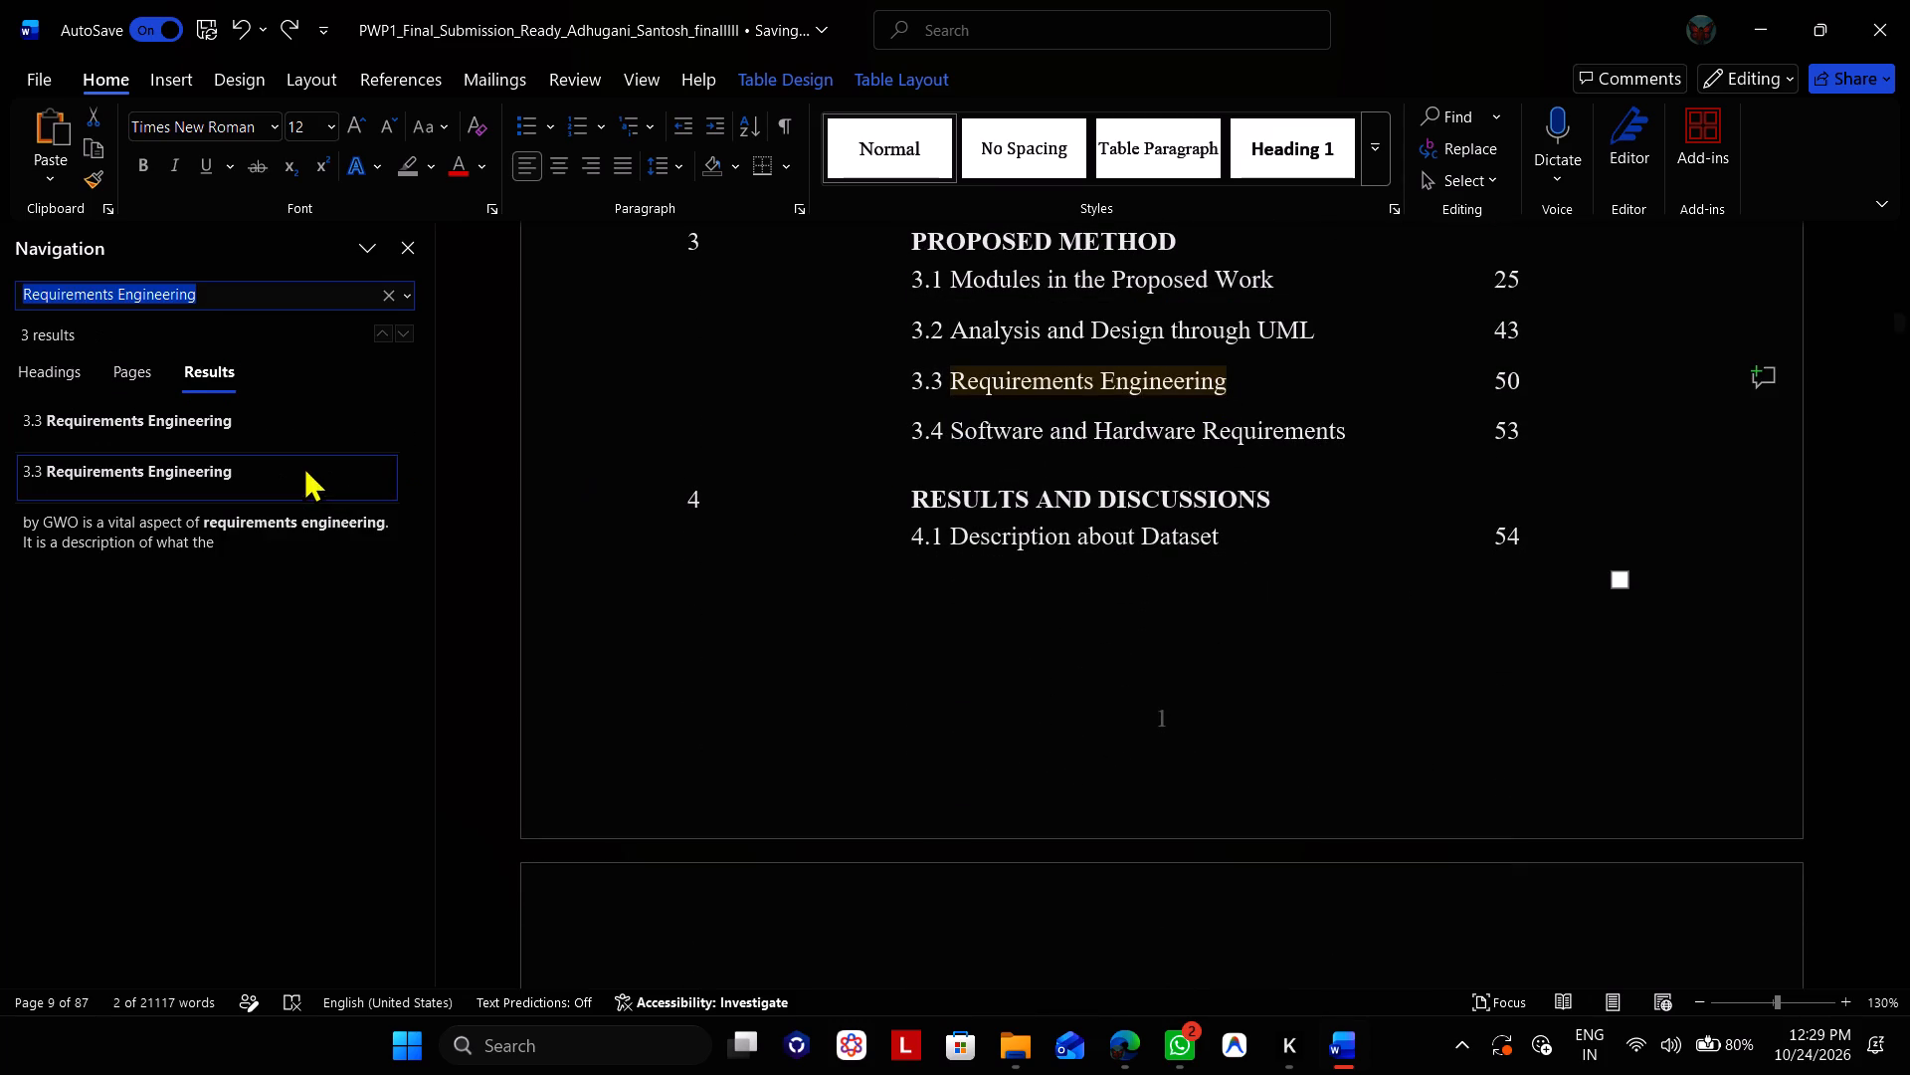
click(208, 524)
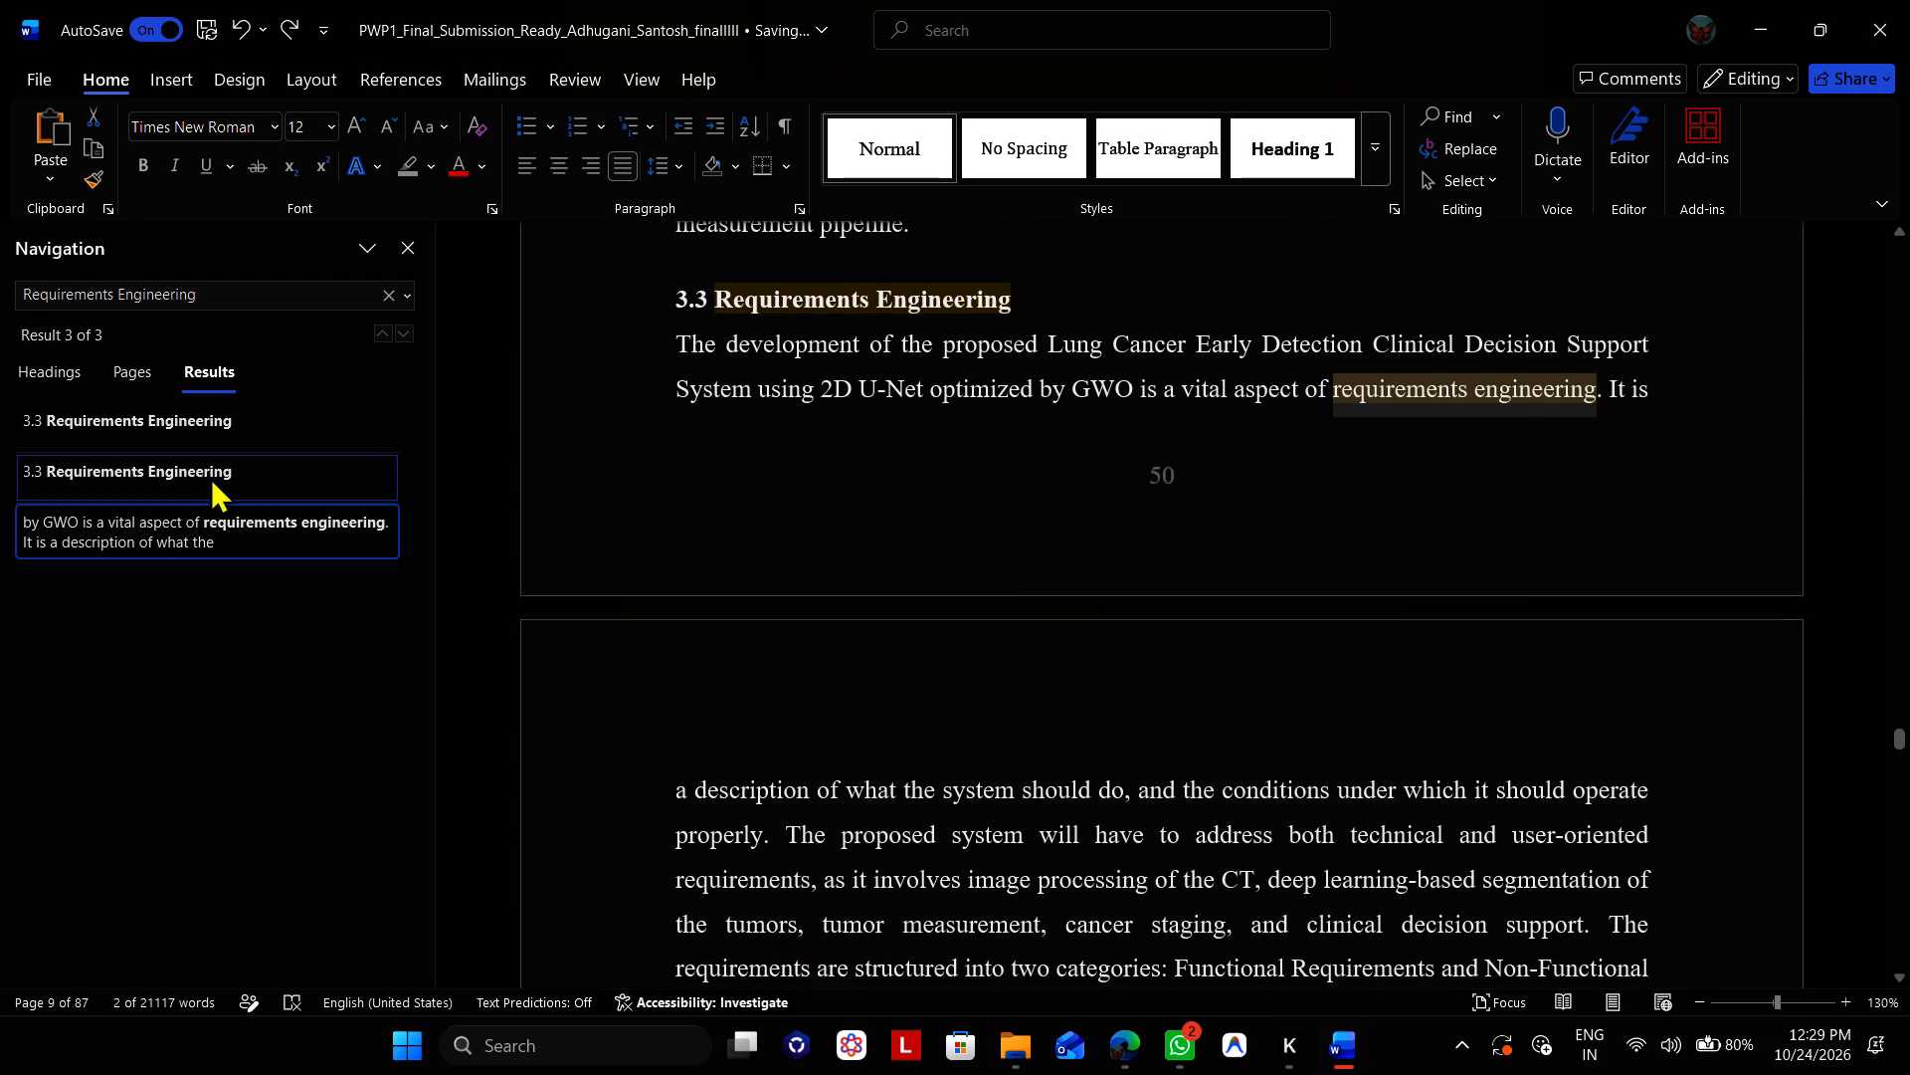
click(210, 477)
click(222, 438)
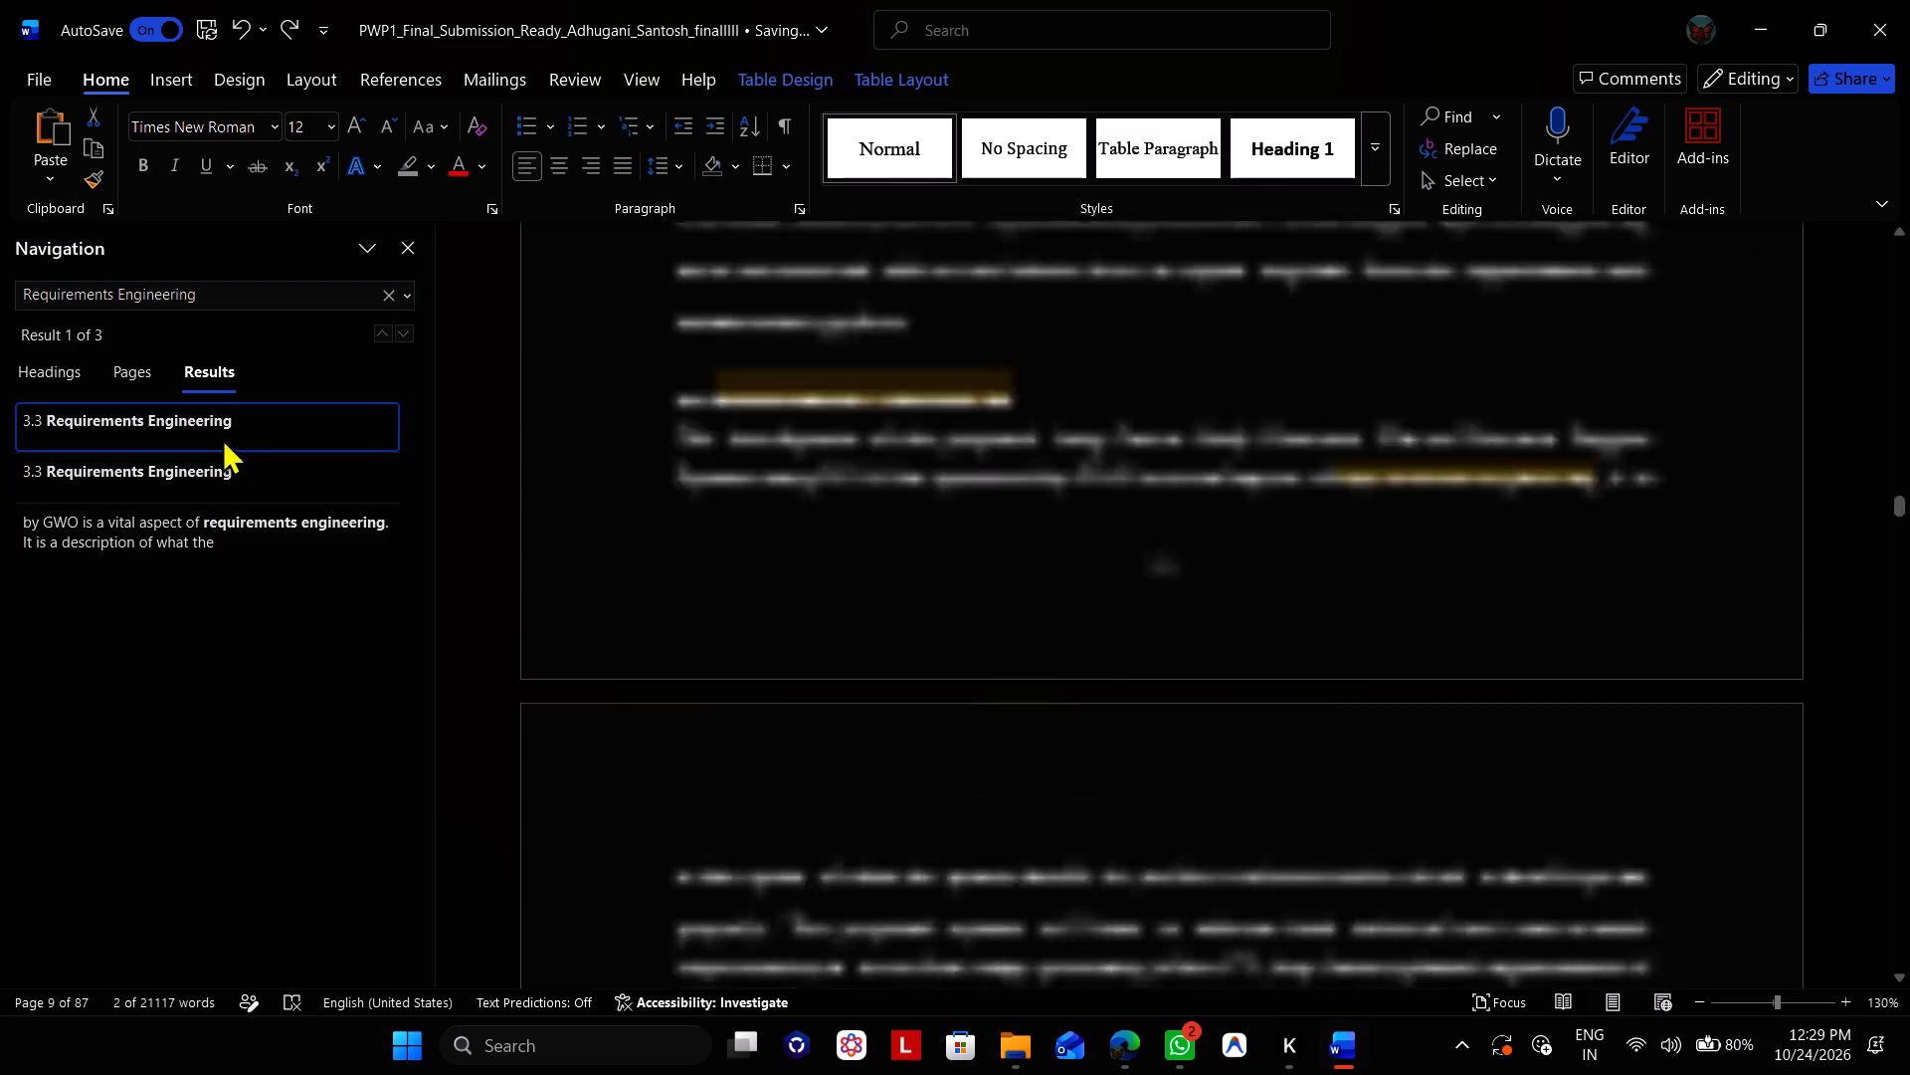
click(1308, 542)
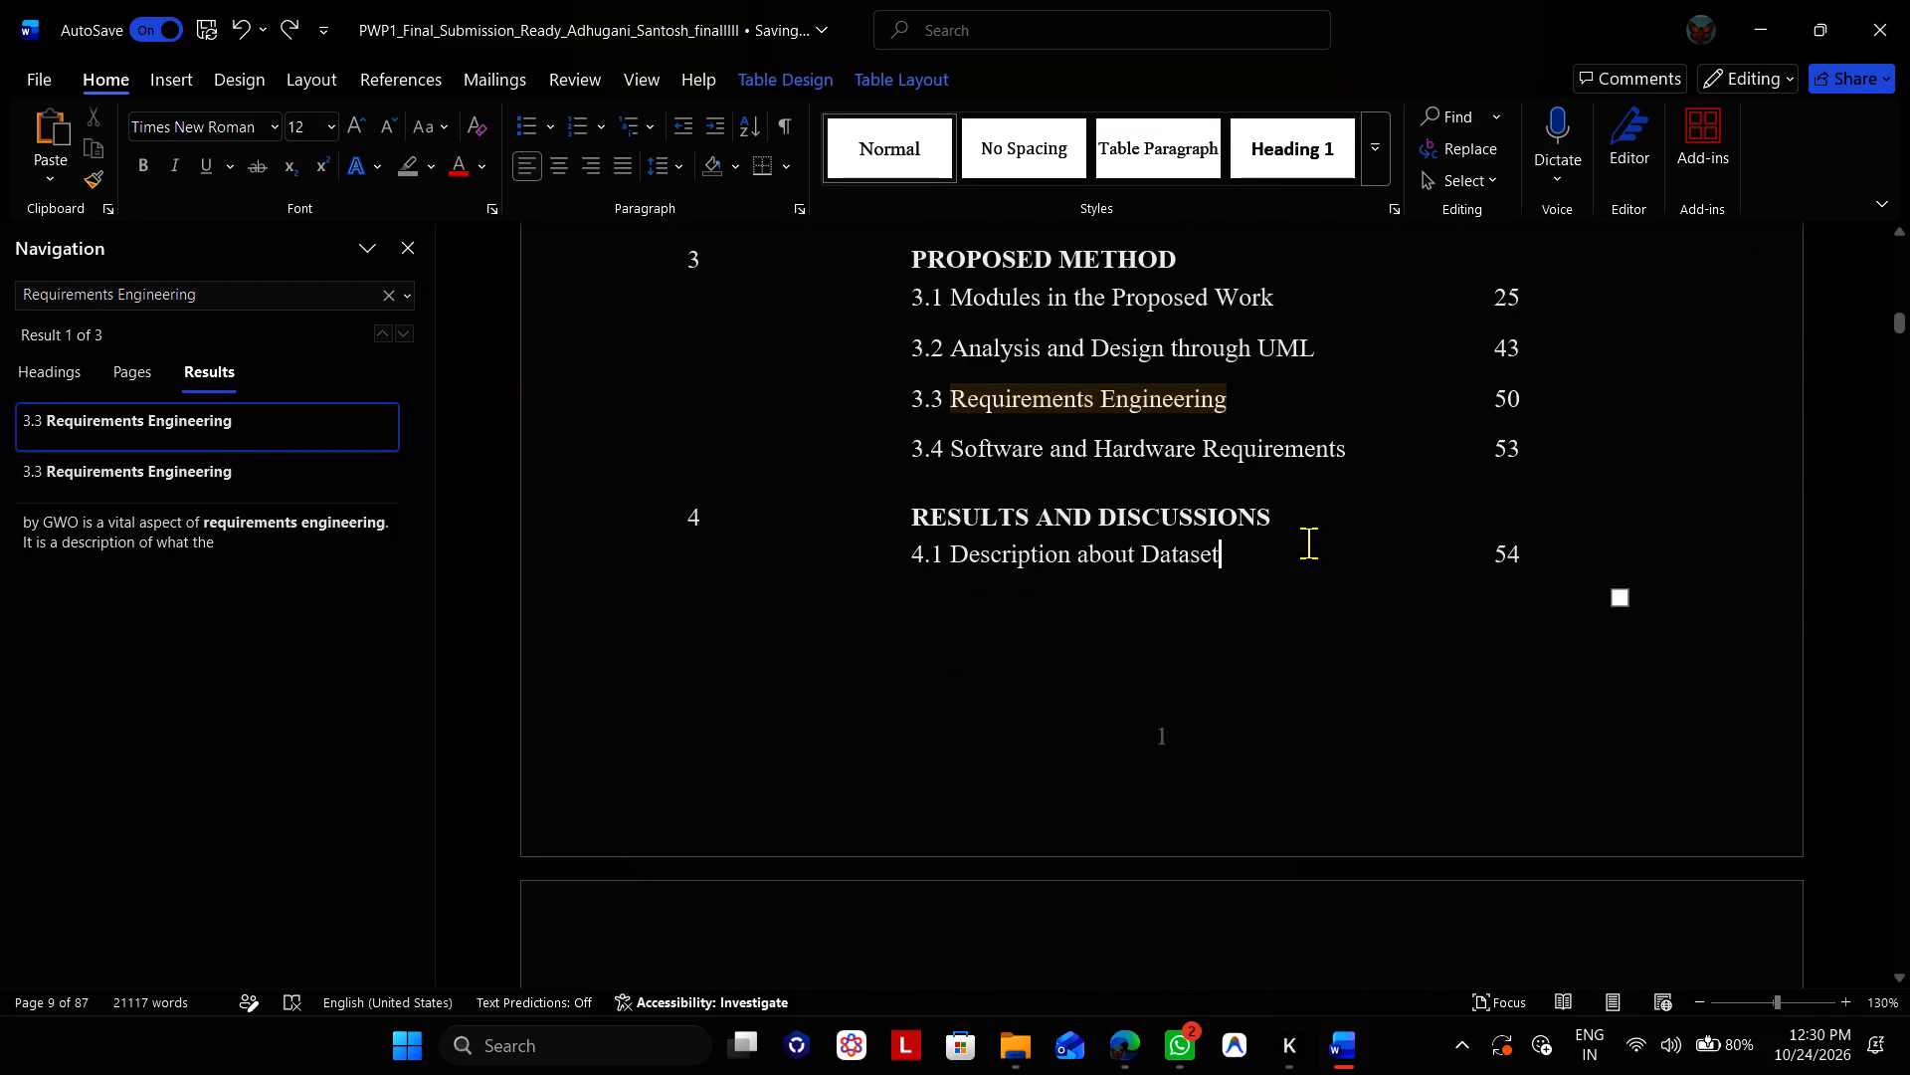
Search for "Conclusion" from the contents entry 5.1 and check the pages of sections 5.1 and 5.2 against the table of contents.
scroll(1239, 570, down, 2)
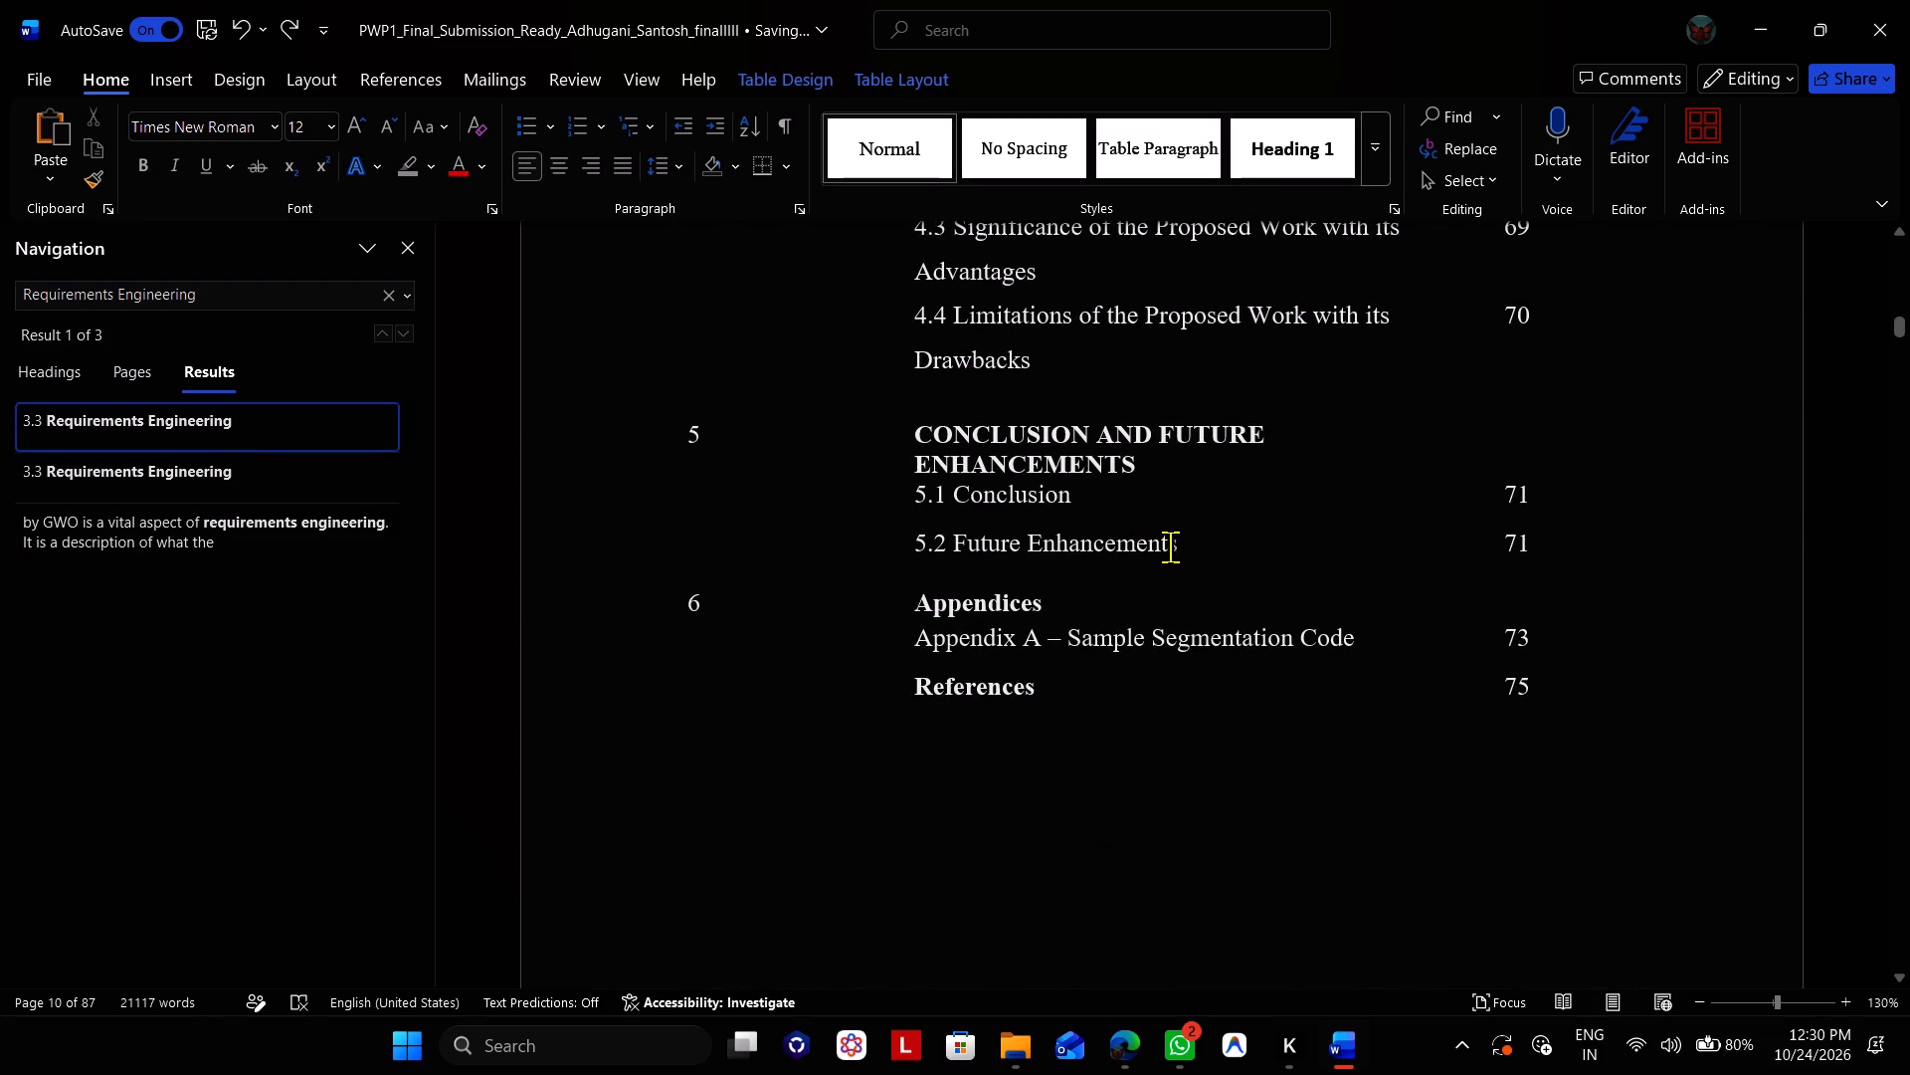
triple_click(1185, 546)
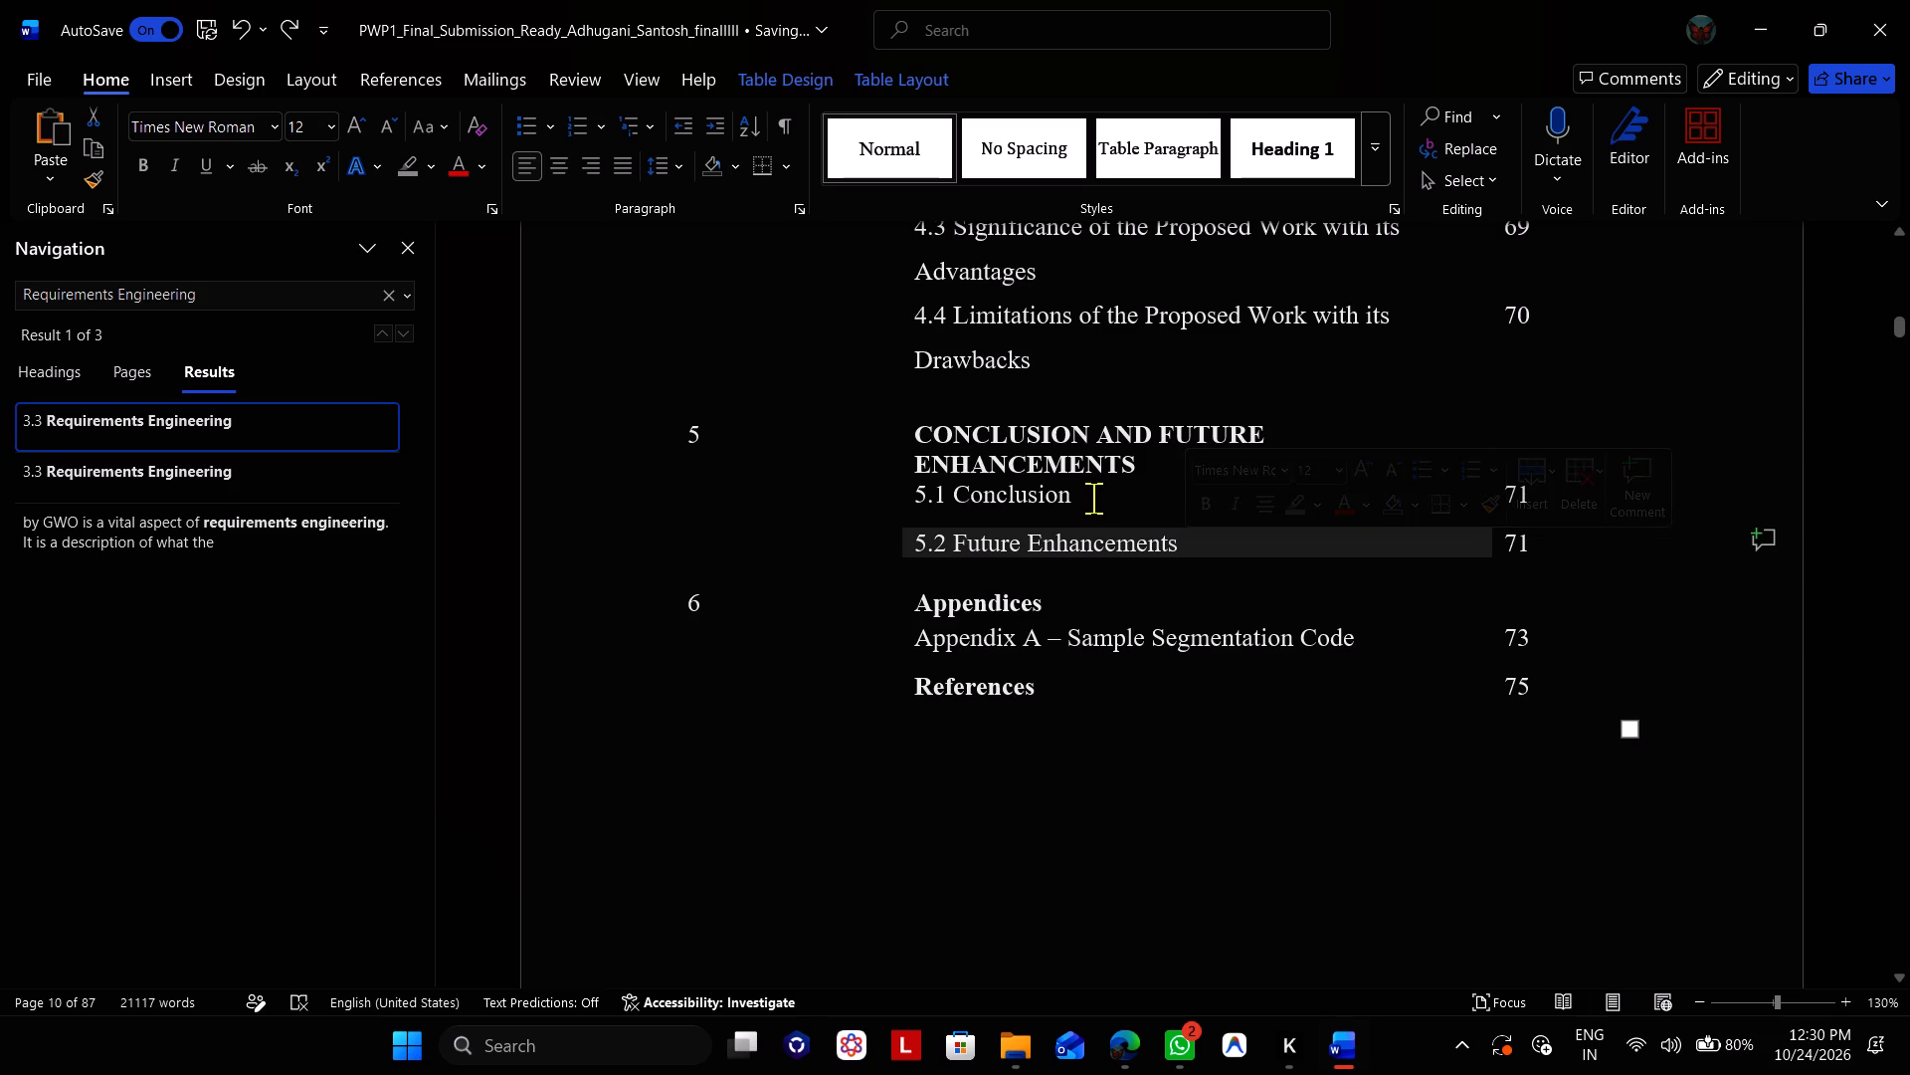
click(1093, 498)
drag(1083, 497, 952, 495)
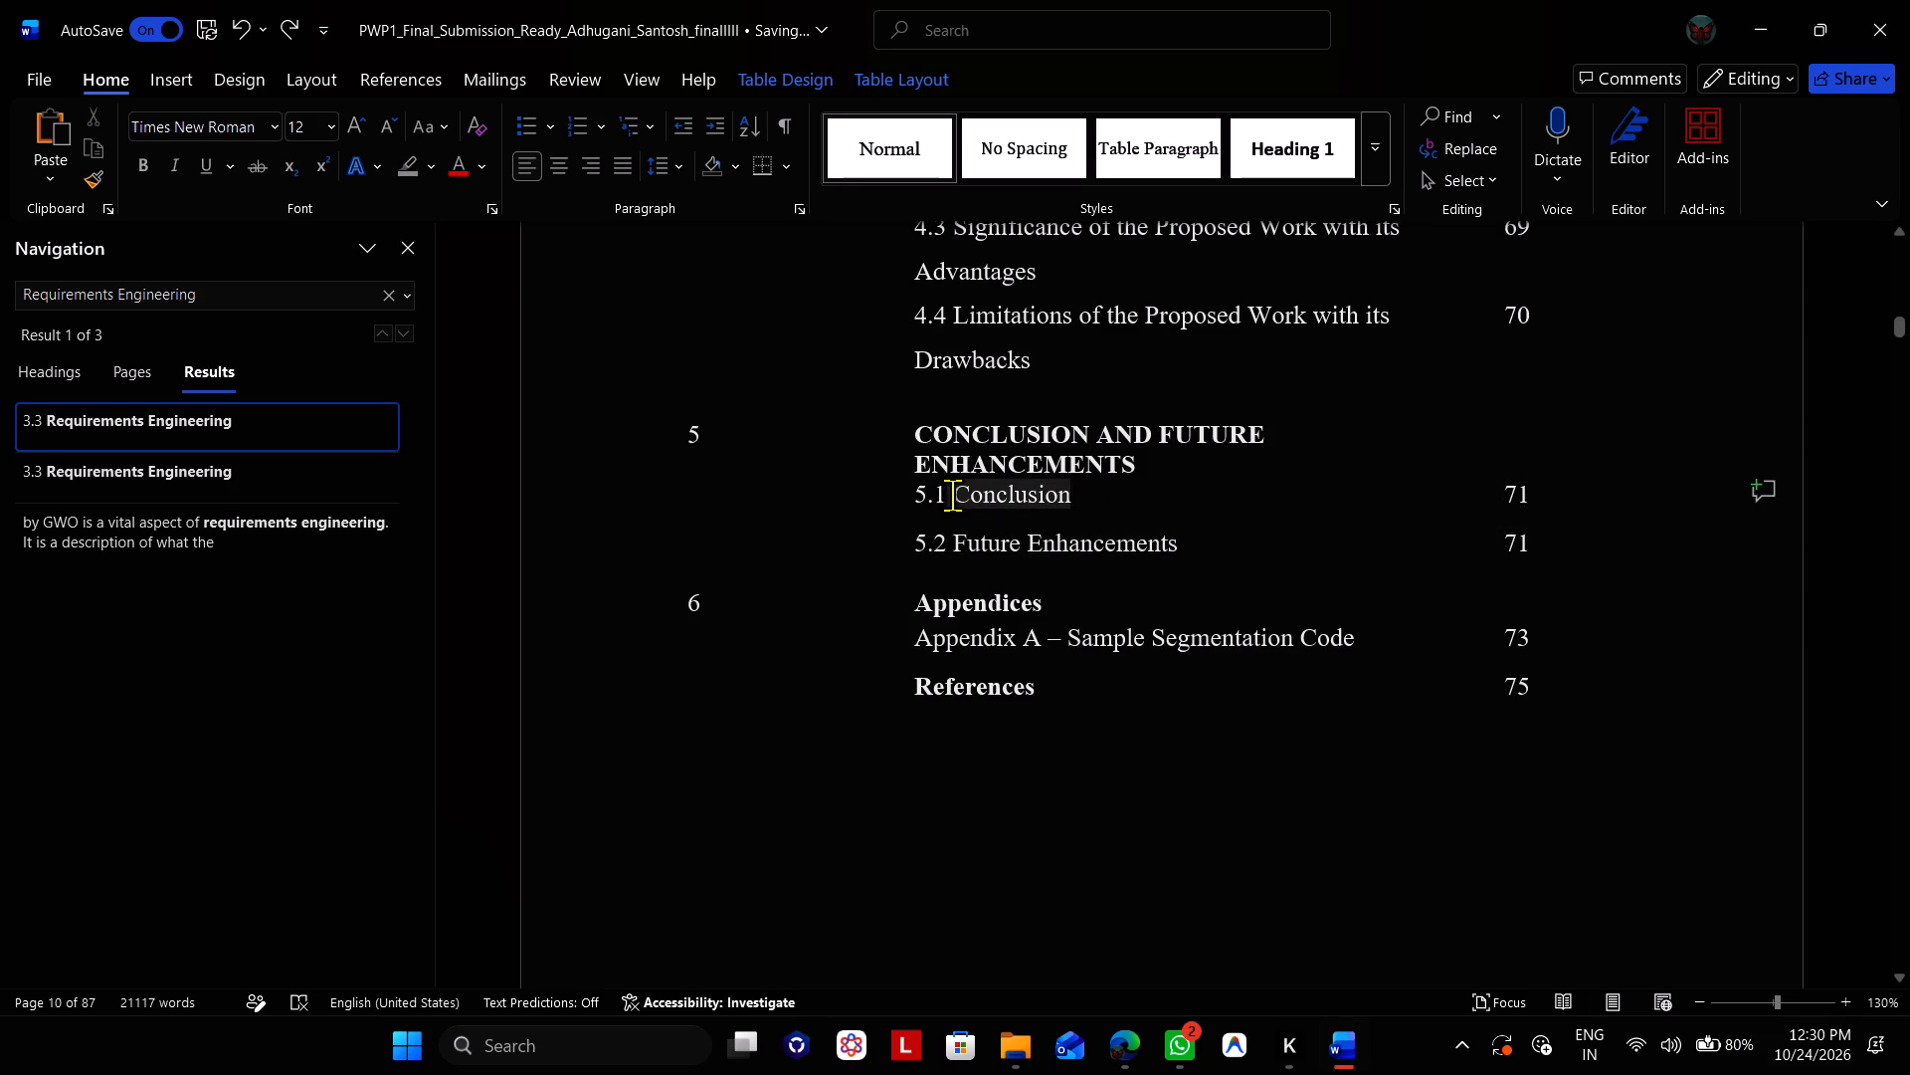
drag(952, 495, 953, 495)
key(ctrl+f)
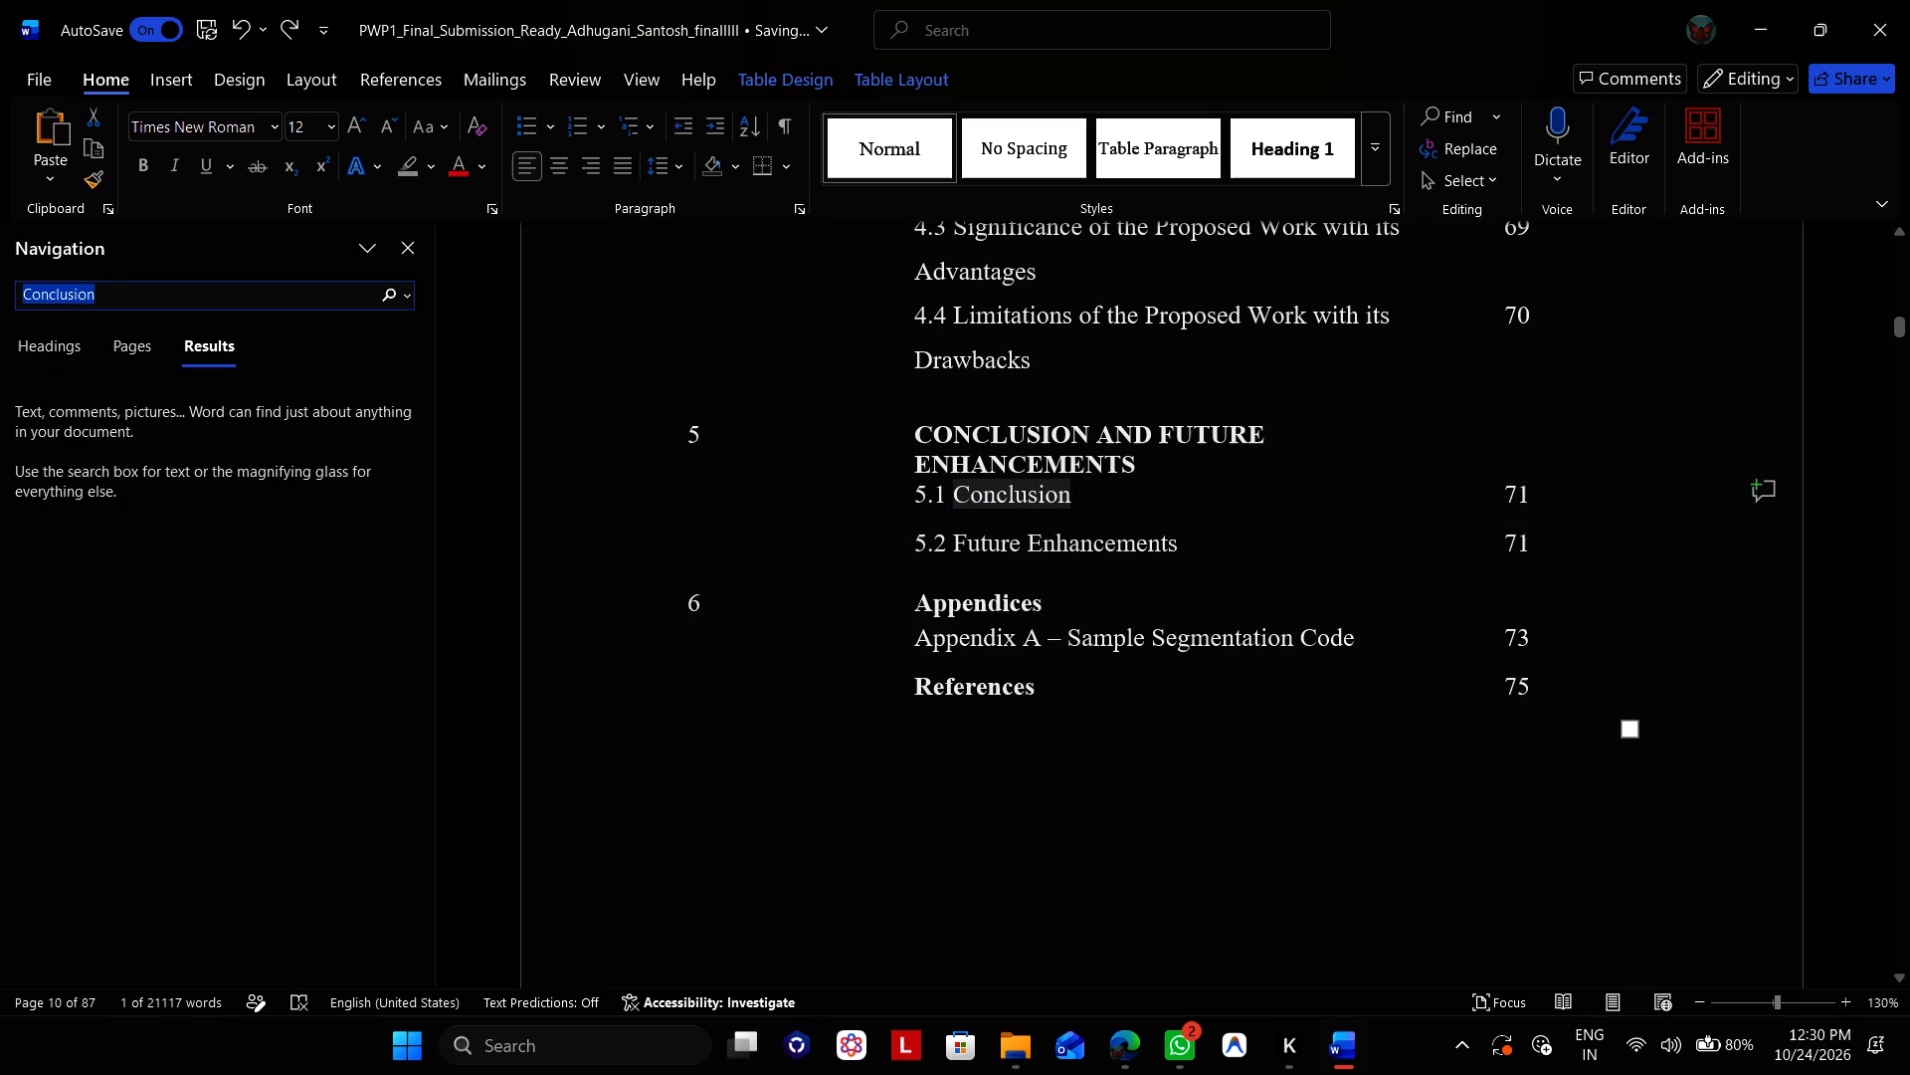
click(231, 484)
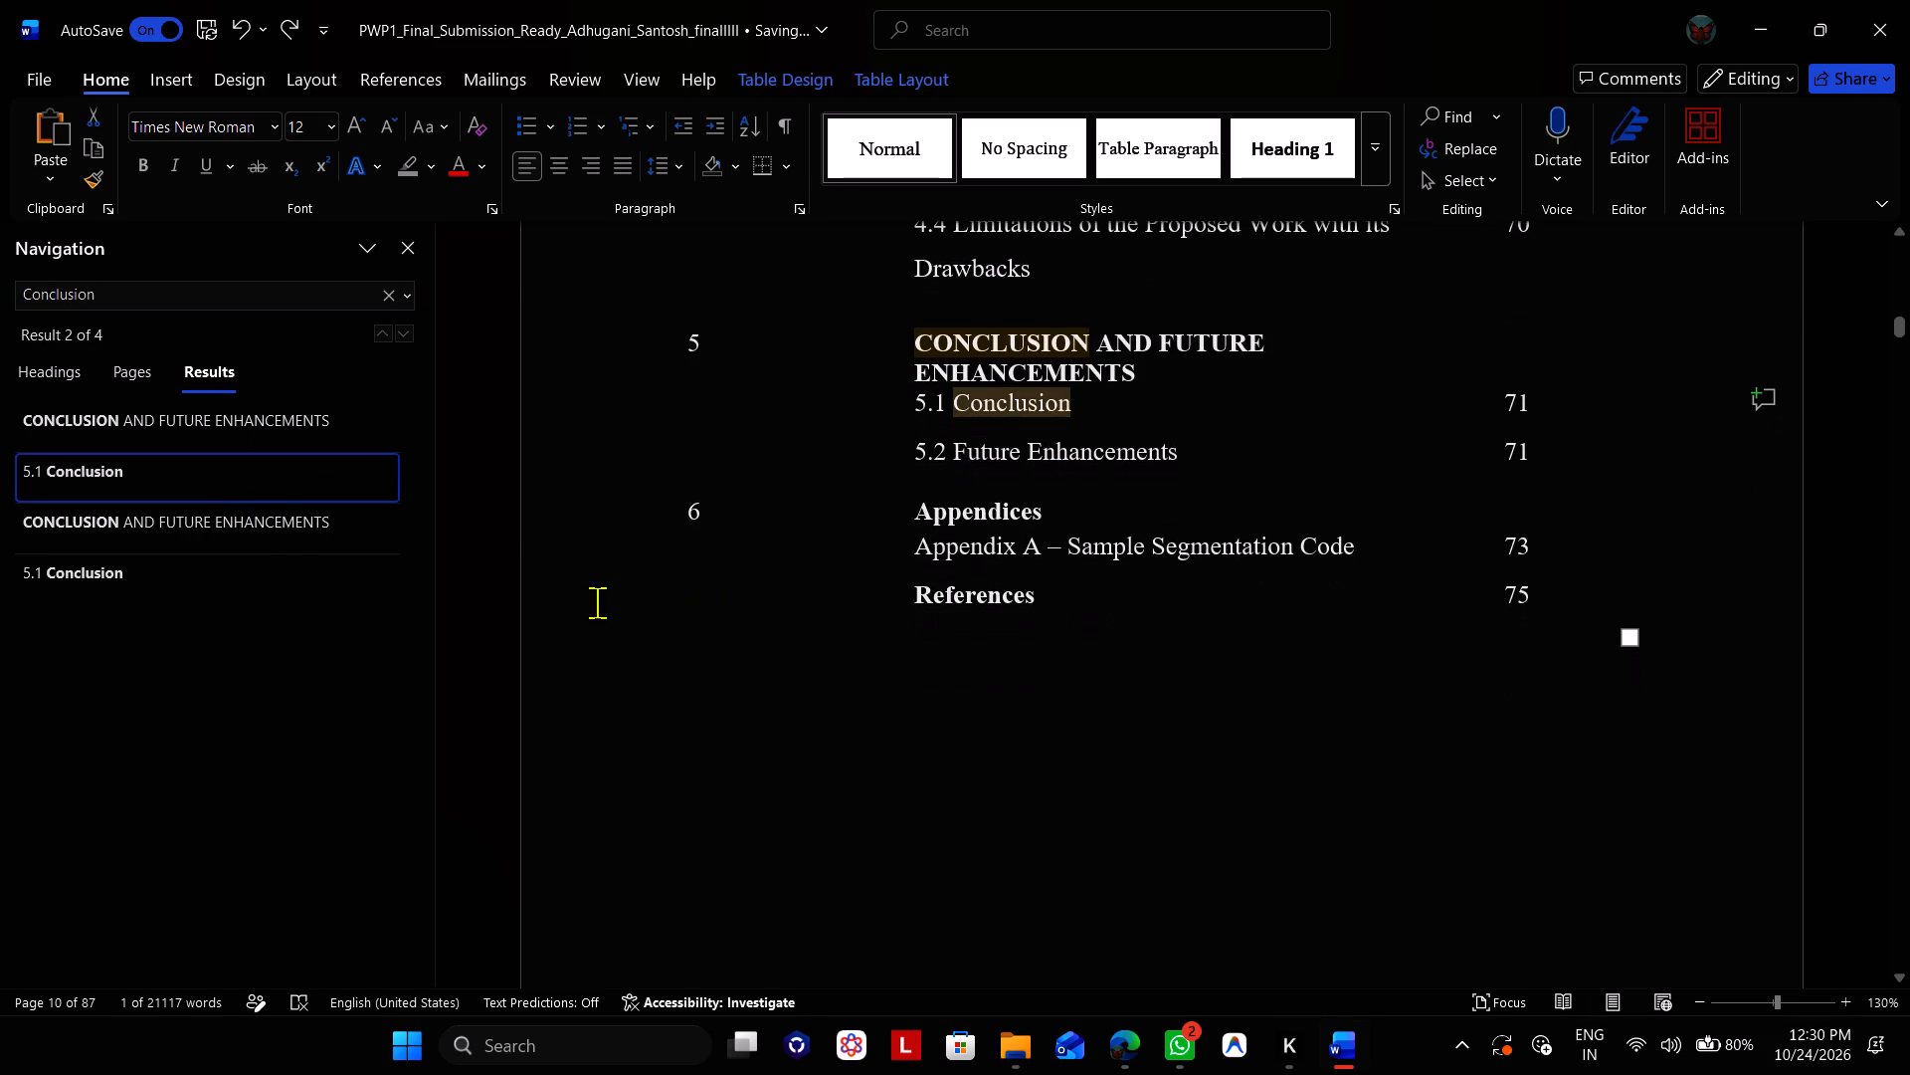
click(256, 563)
scroll(901, 670, down, 3)
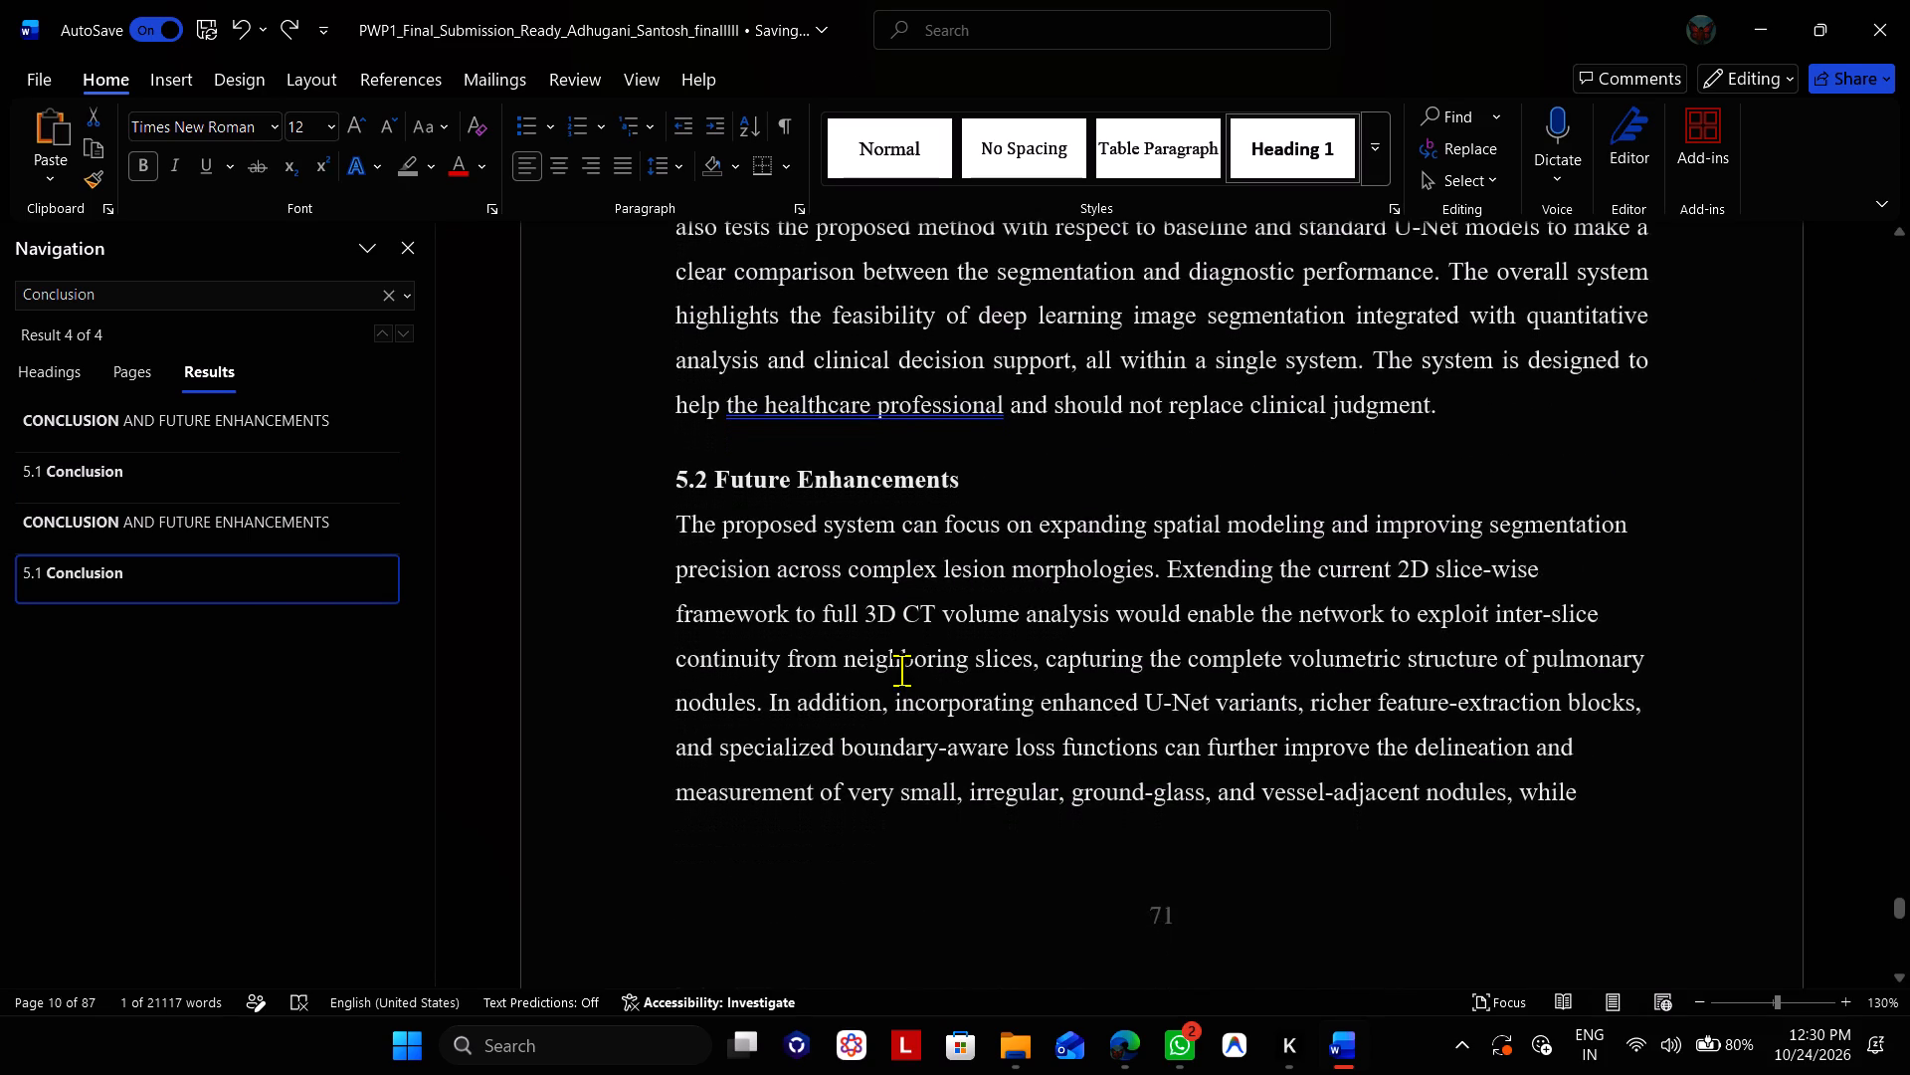
click(337, 434)
Review the opening Chapter 1 pages, the table of contents, the title page and the certificate page.
scroll(852, 608, down, 1)
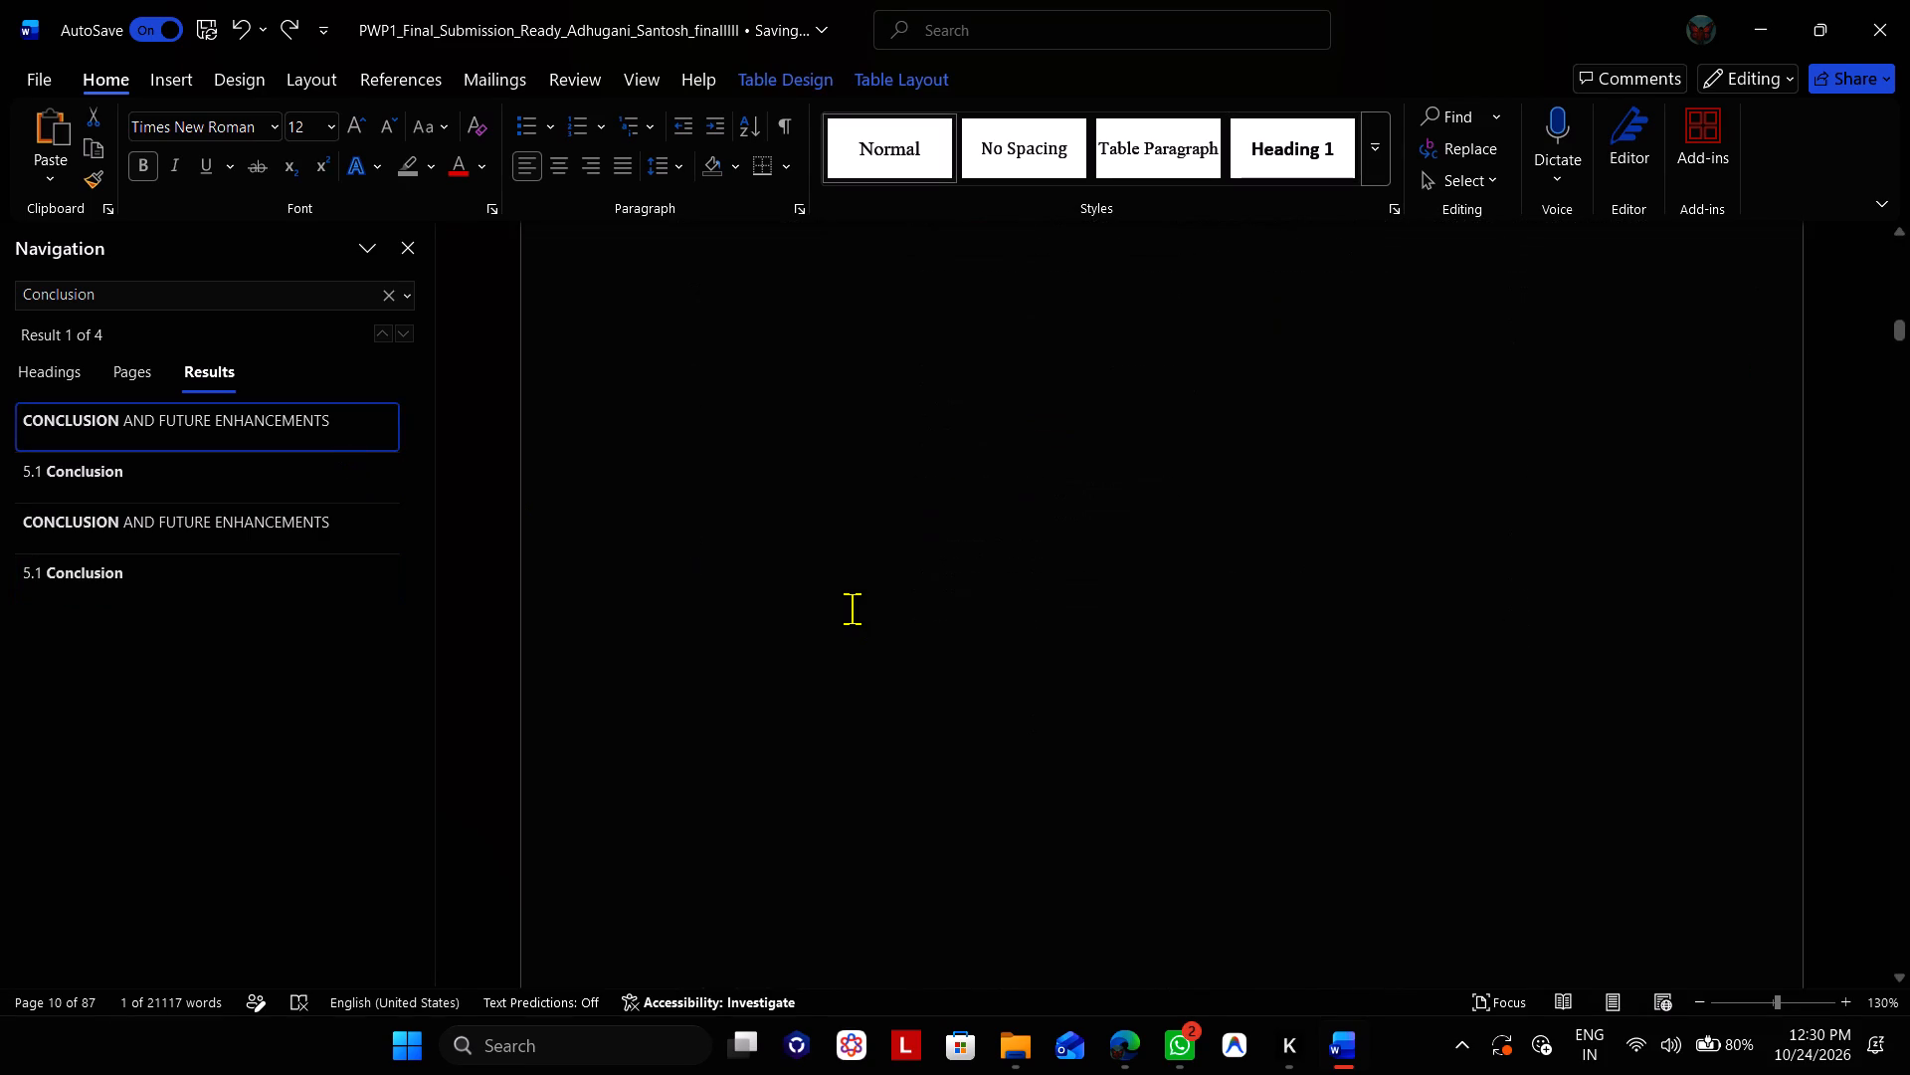
scroll(852, 608, down, 4)
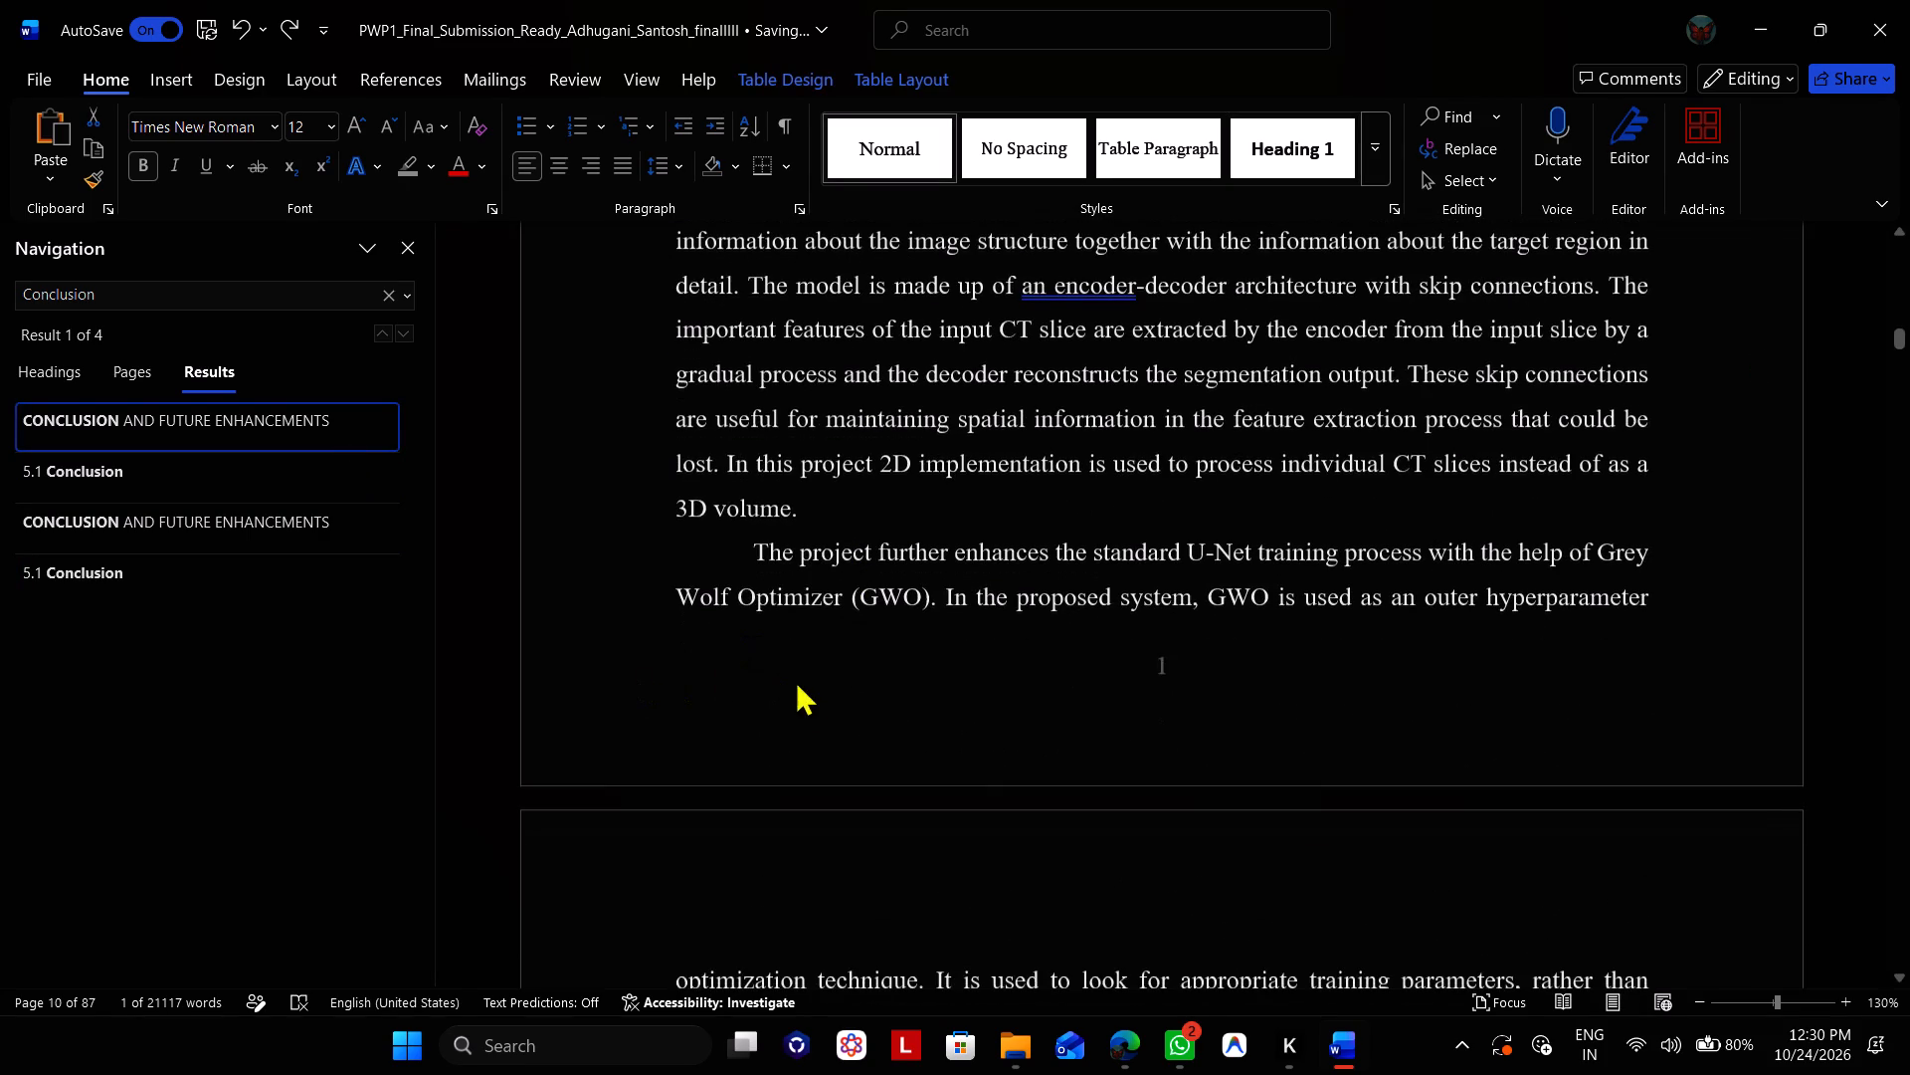
scroll(776, 691, down, 1)
scroll(776, 691, up, 3)
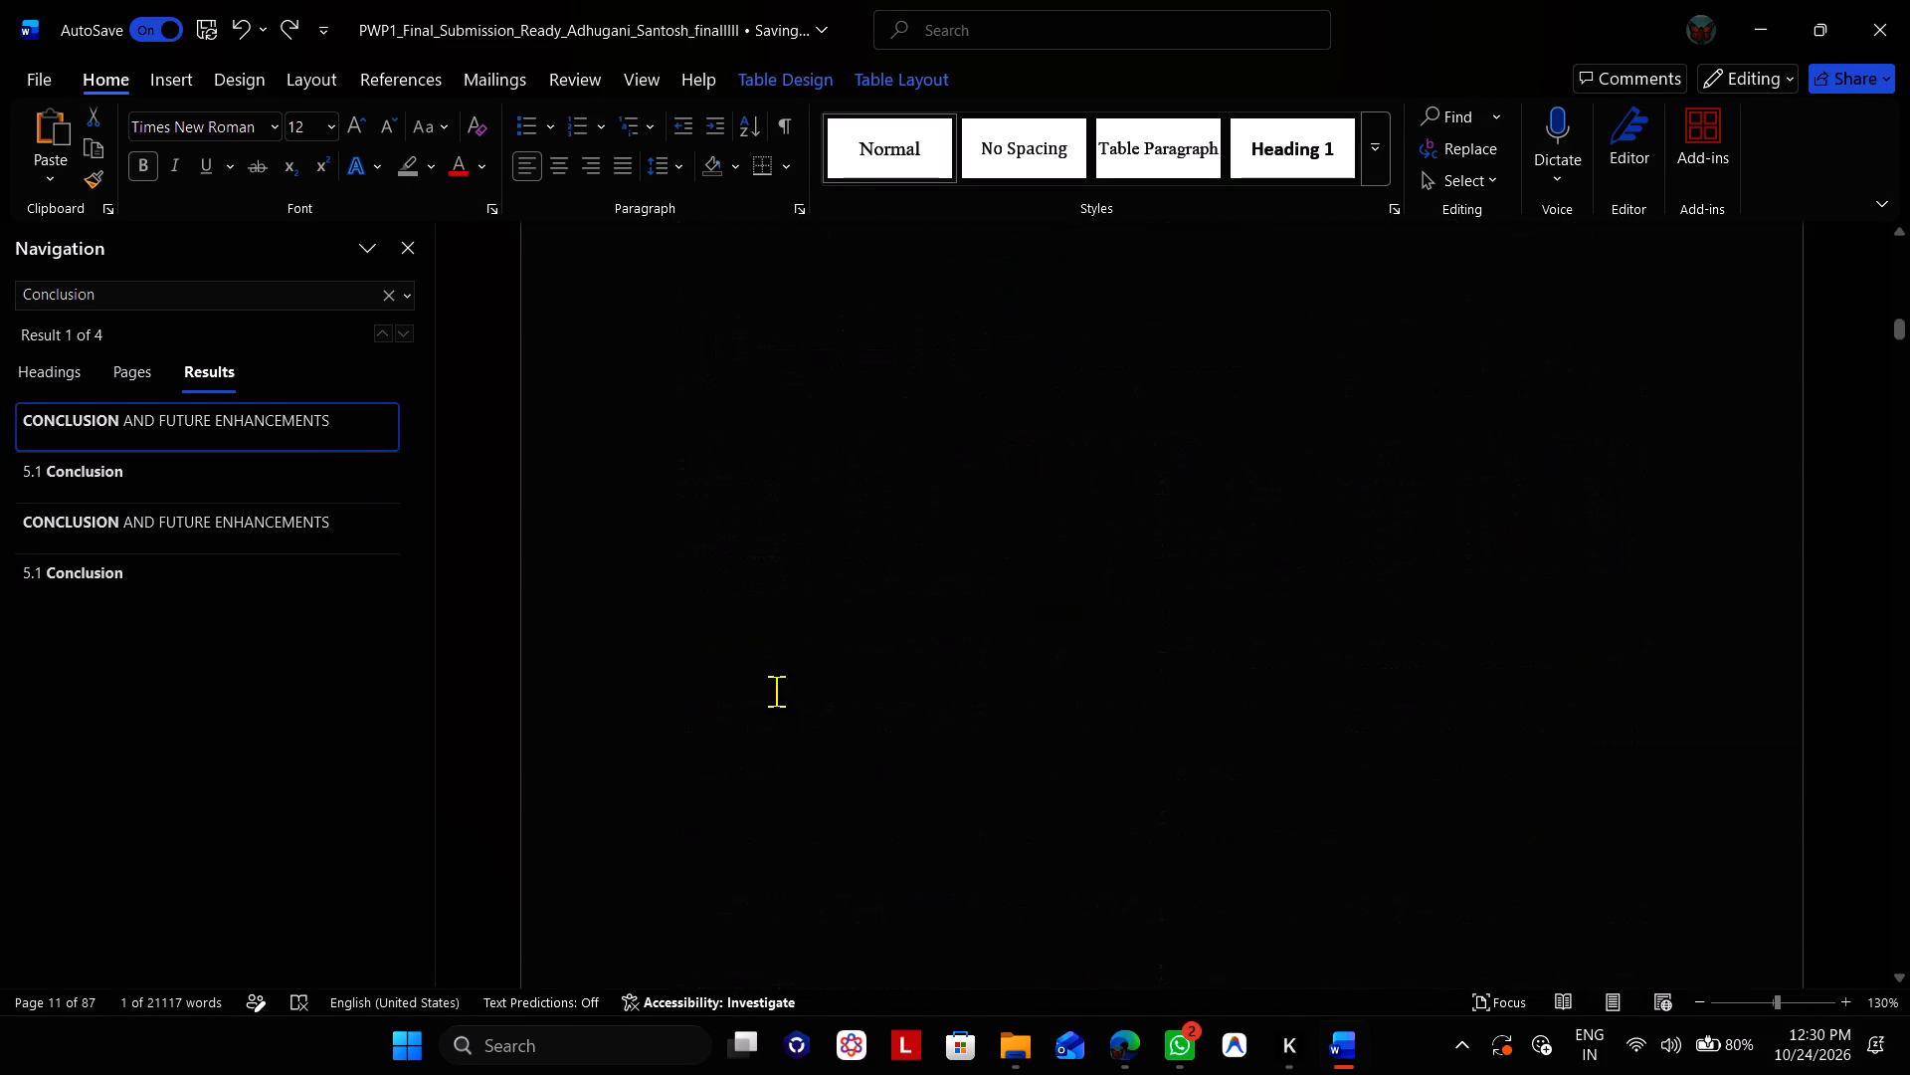
scroll(776, 691, up, 4)
scroll(776, 691, down, 2)
scroll(776, 691, up, 2)
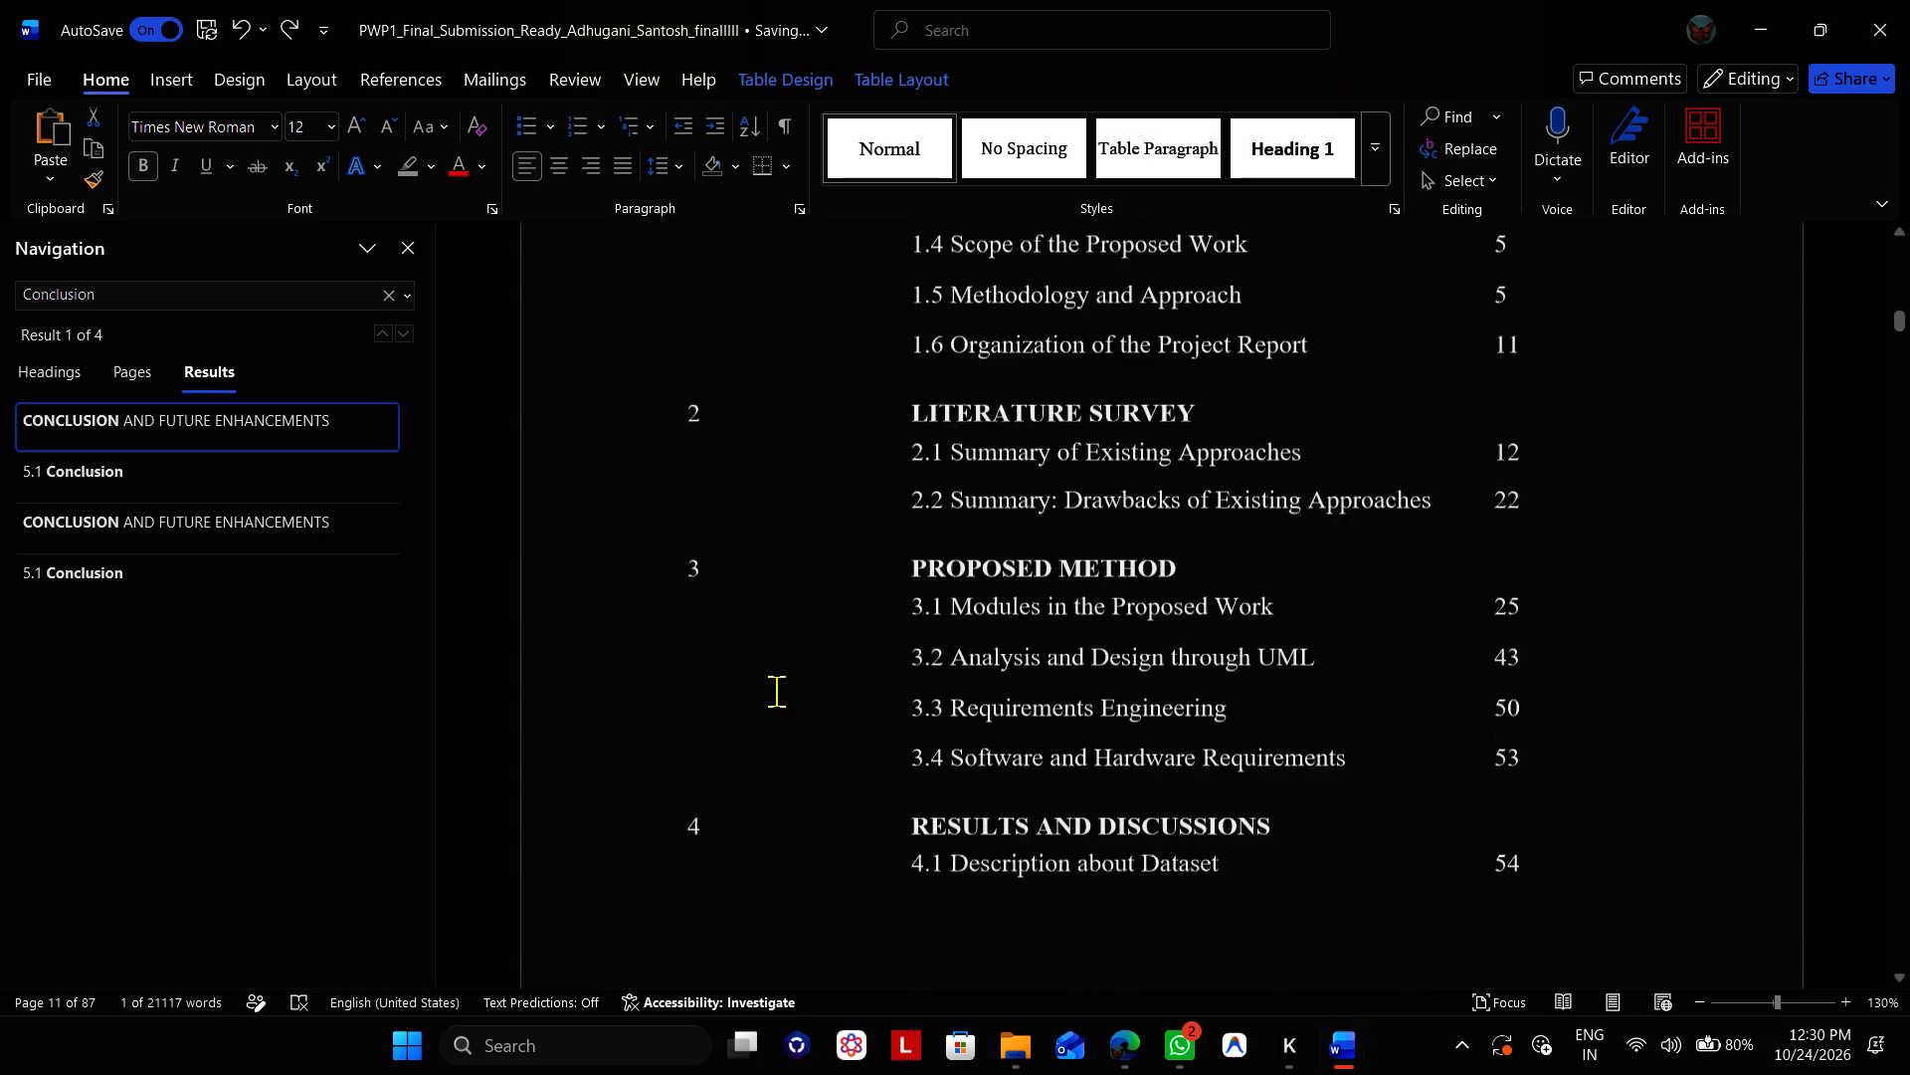
scroll(776, 691, up, 20)
scroll(776, 691, up, 5)
scroll(776, 691, down, 1)
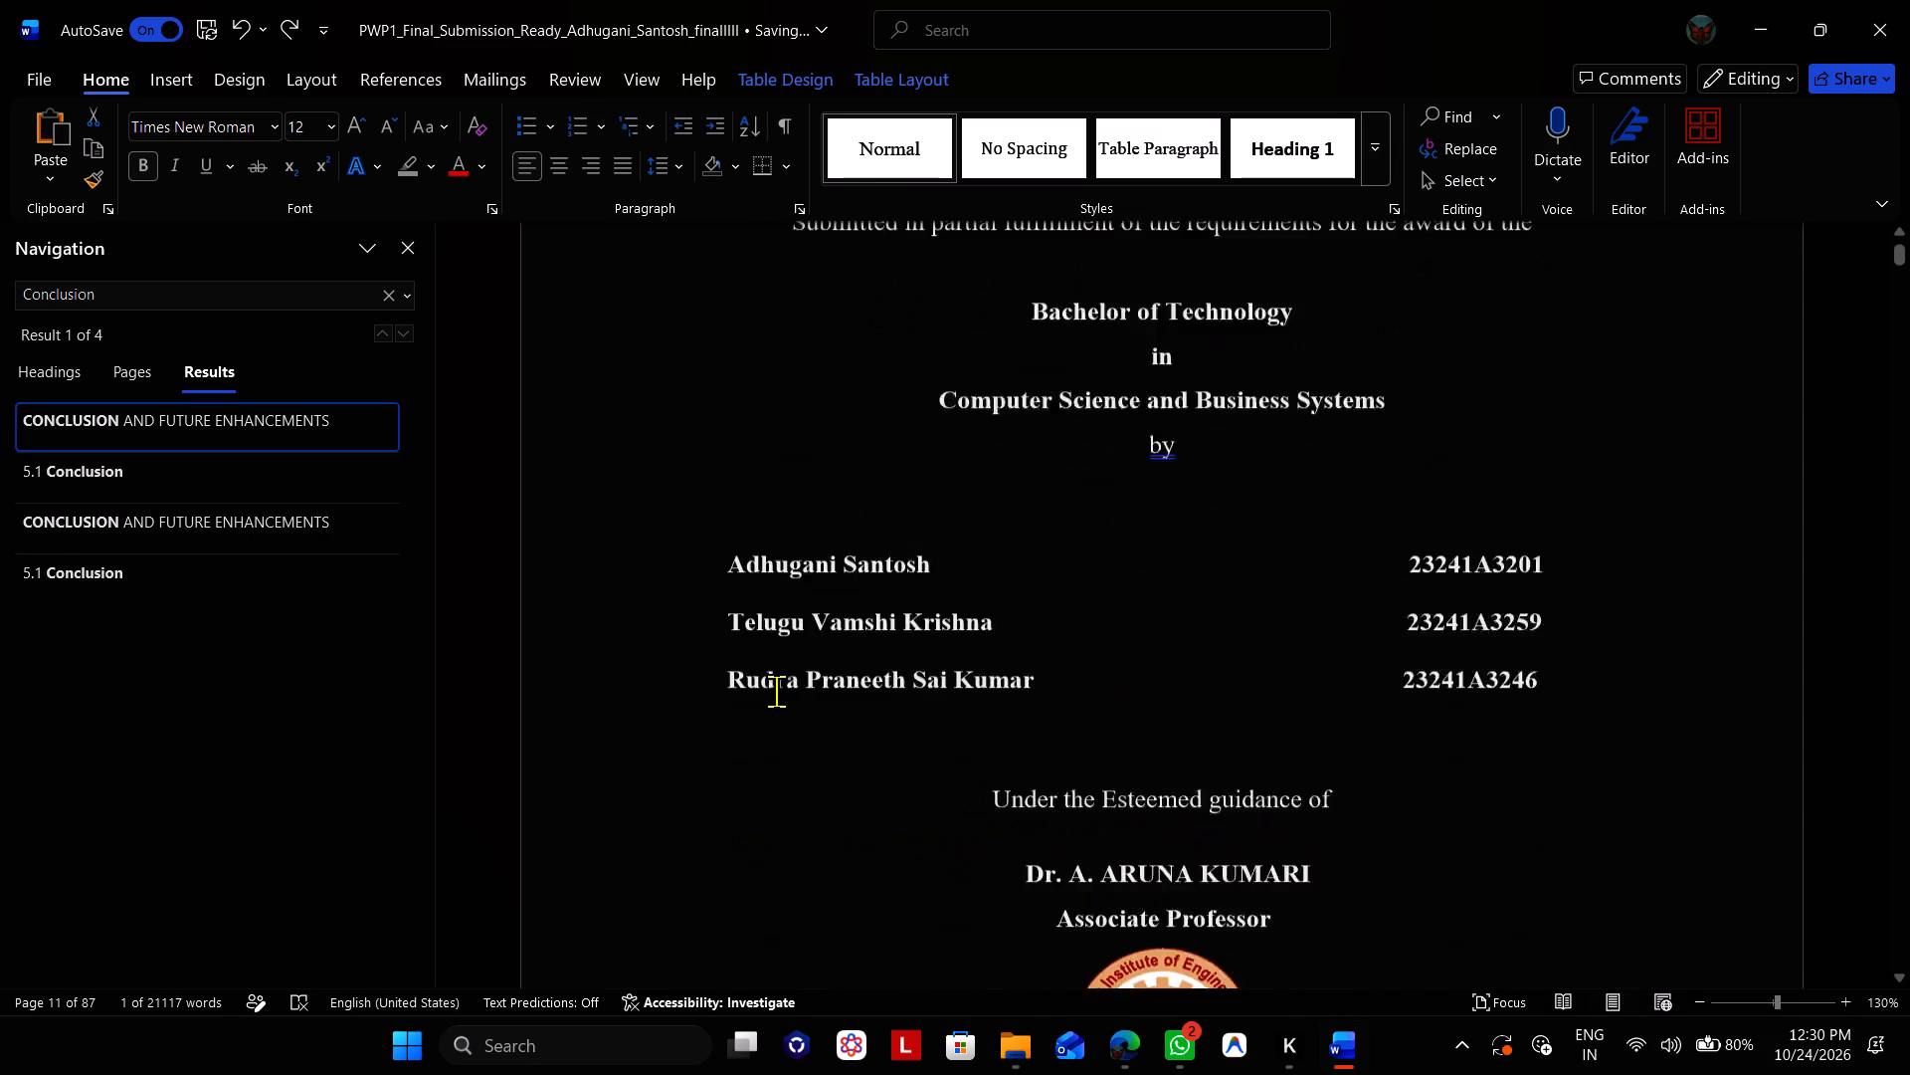
scroll(776, 691, down, 5)
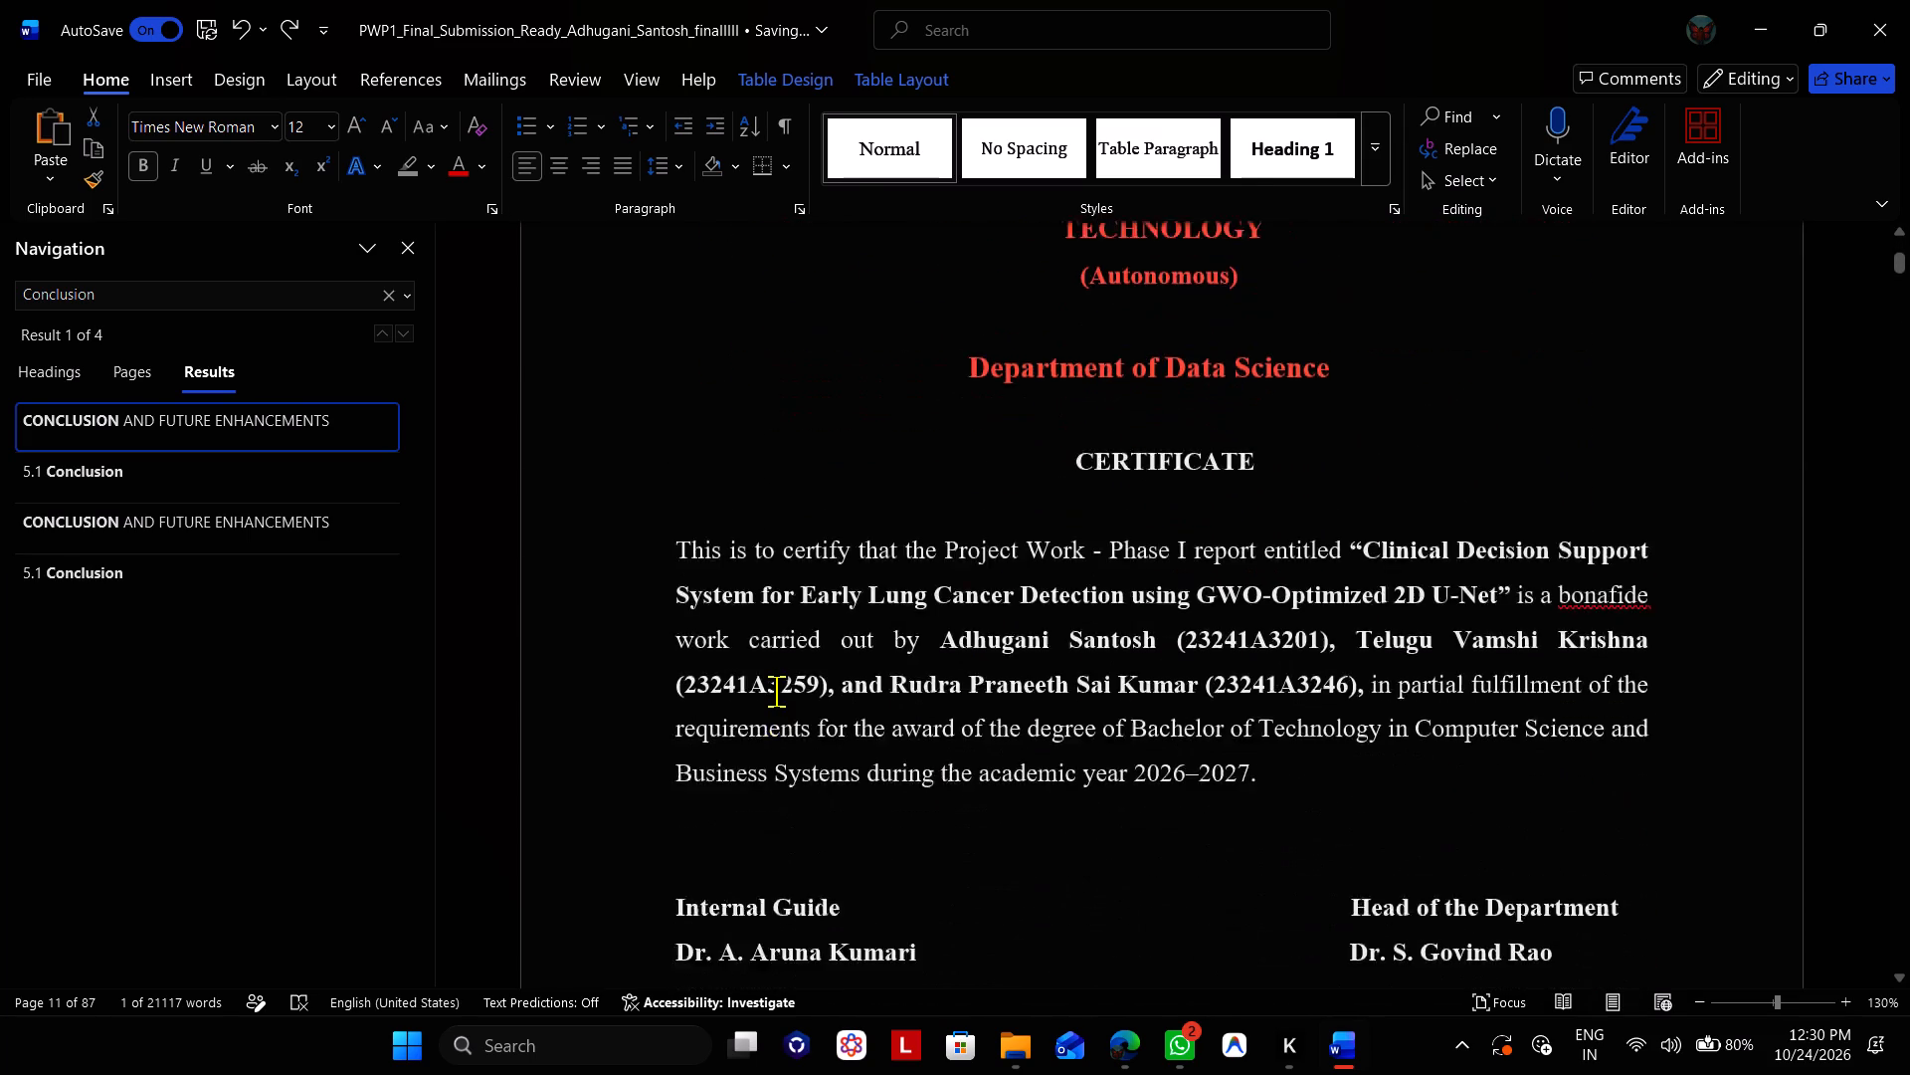
scroll(776, 691, down, 2)
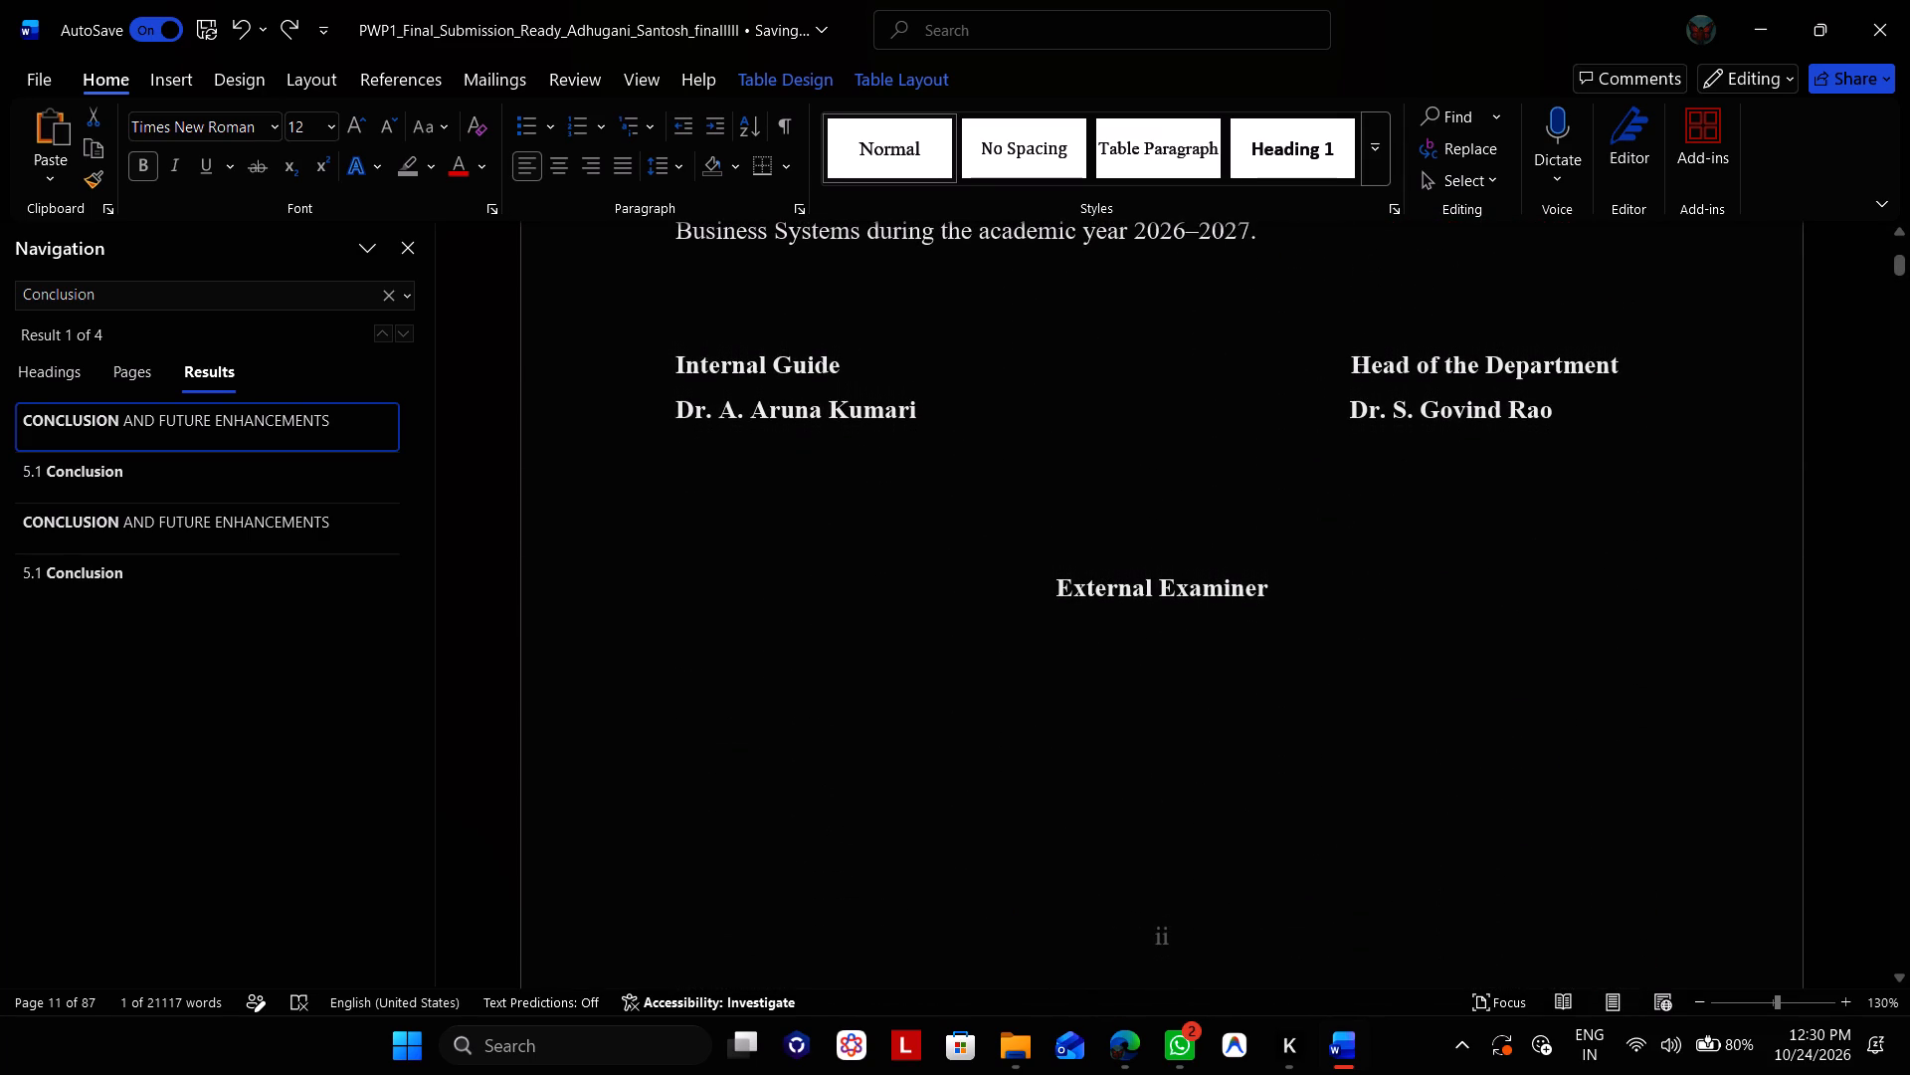
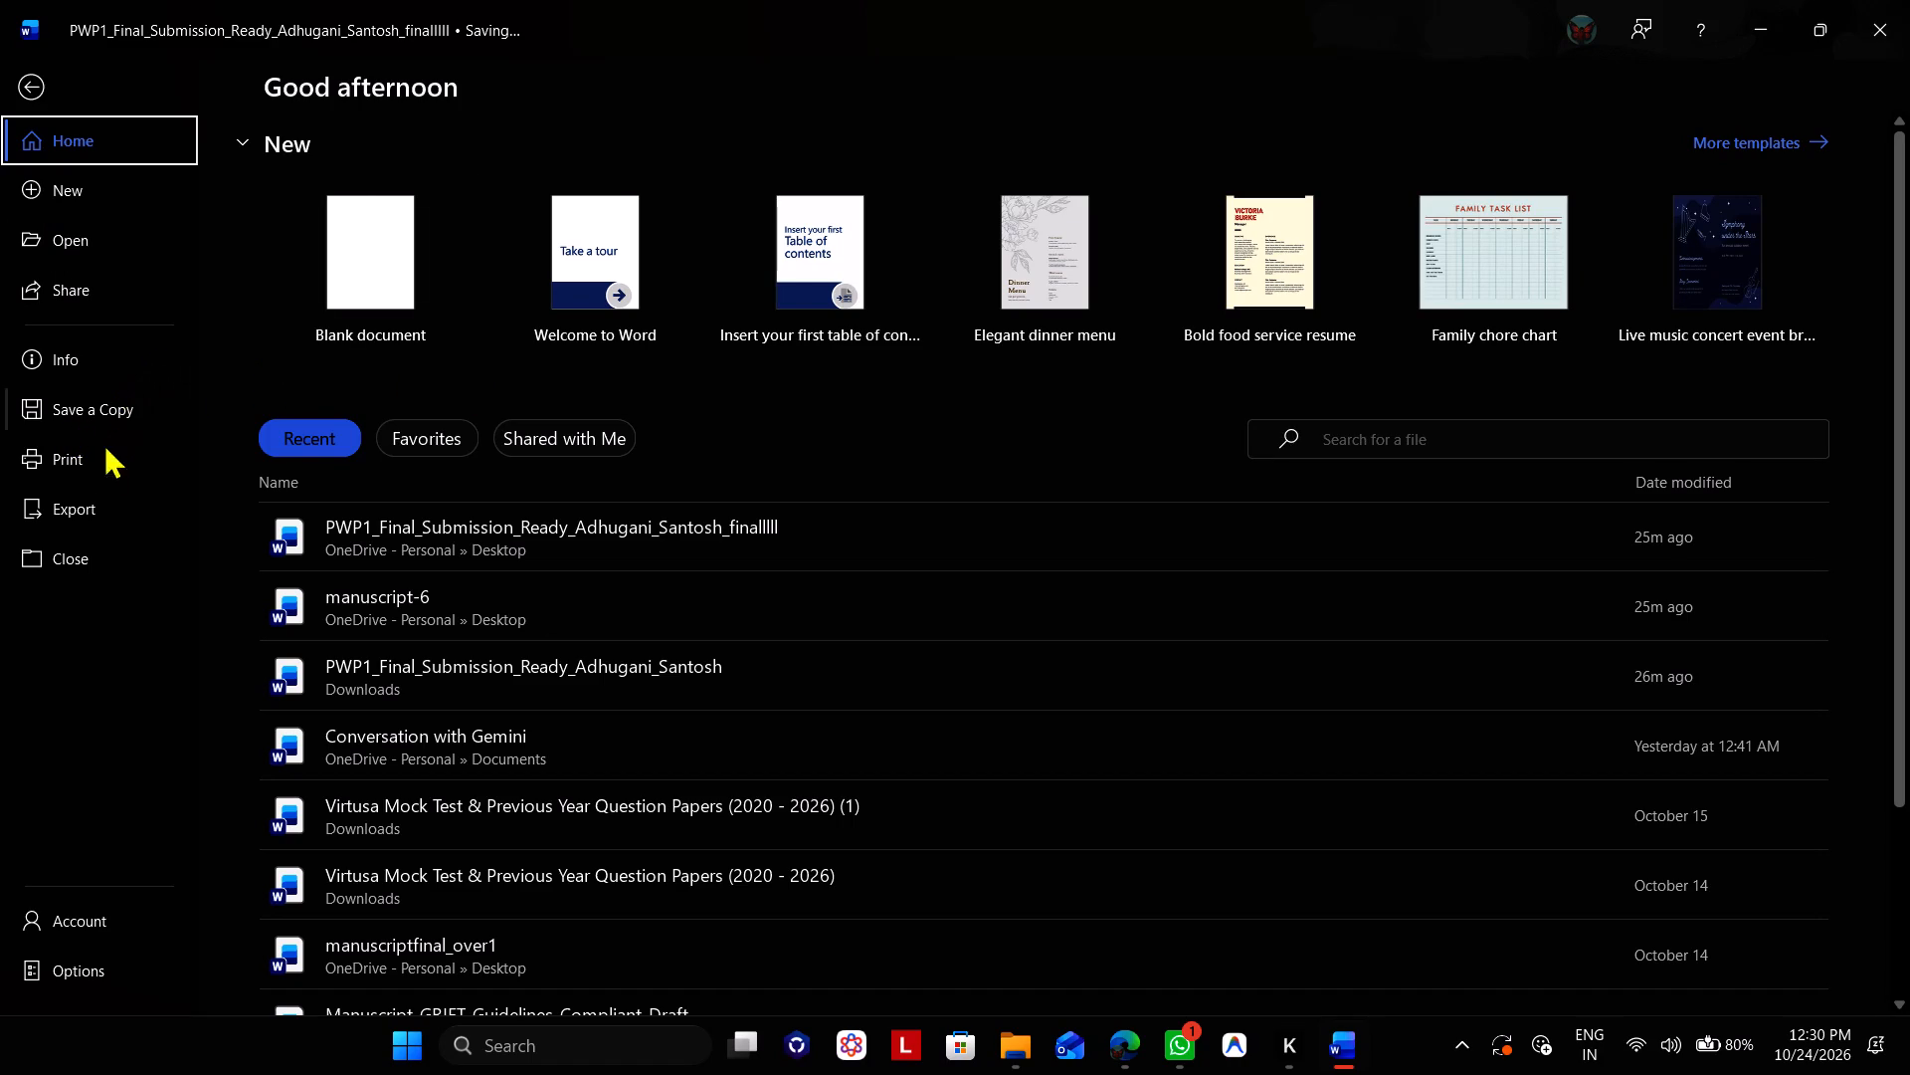
Start saving a copy of the report in the OneDrive Desktop folder and clear the suggested file name.
click(91, 405)
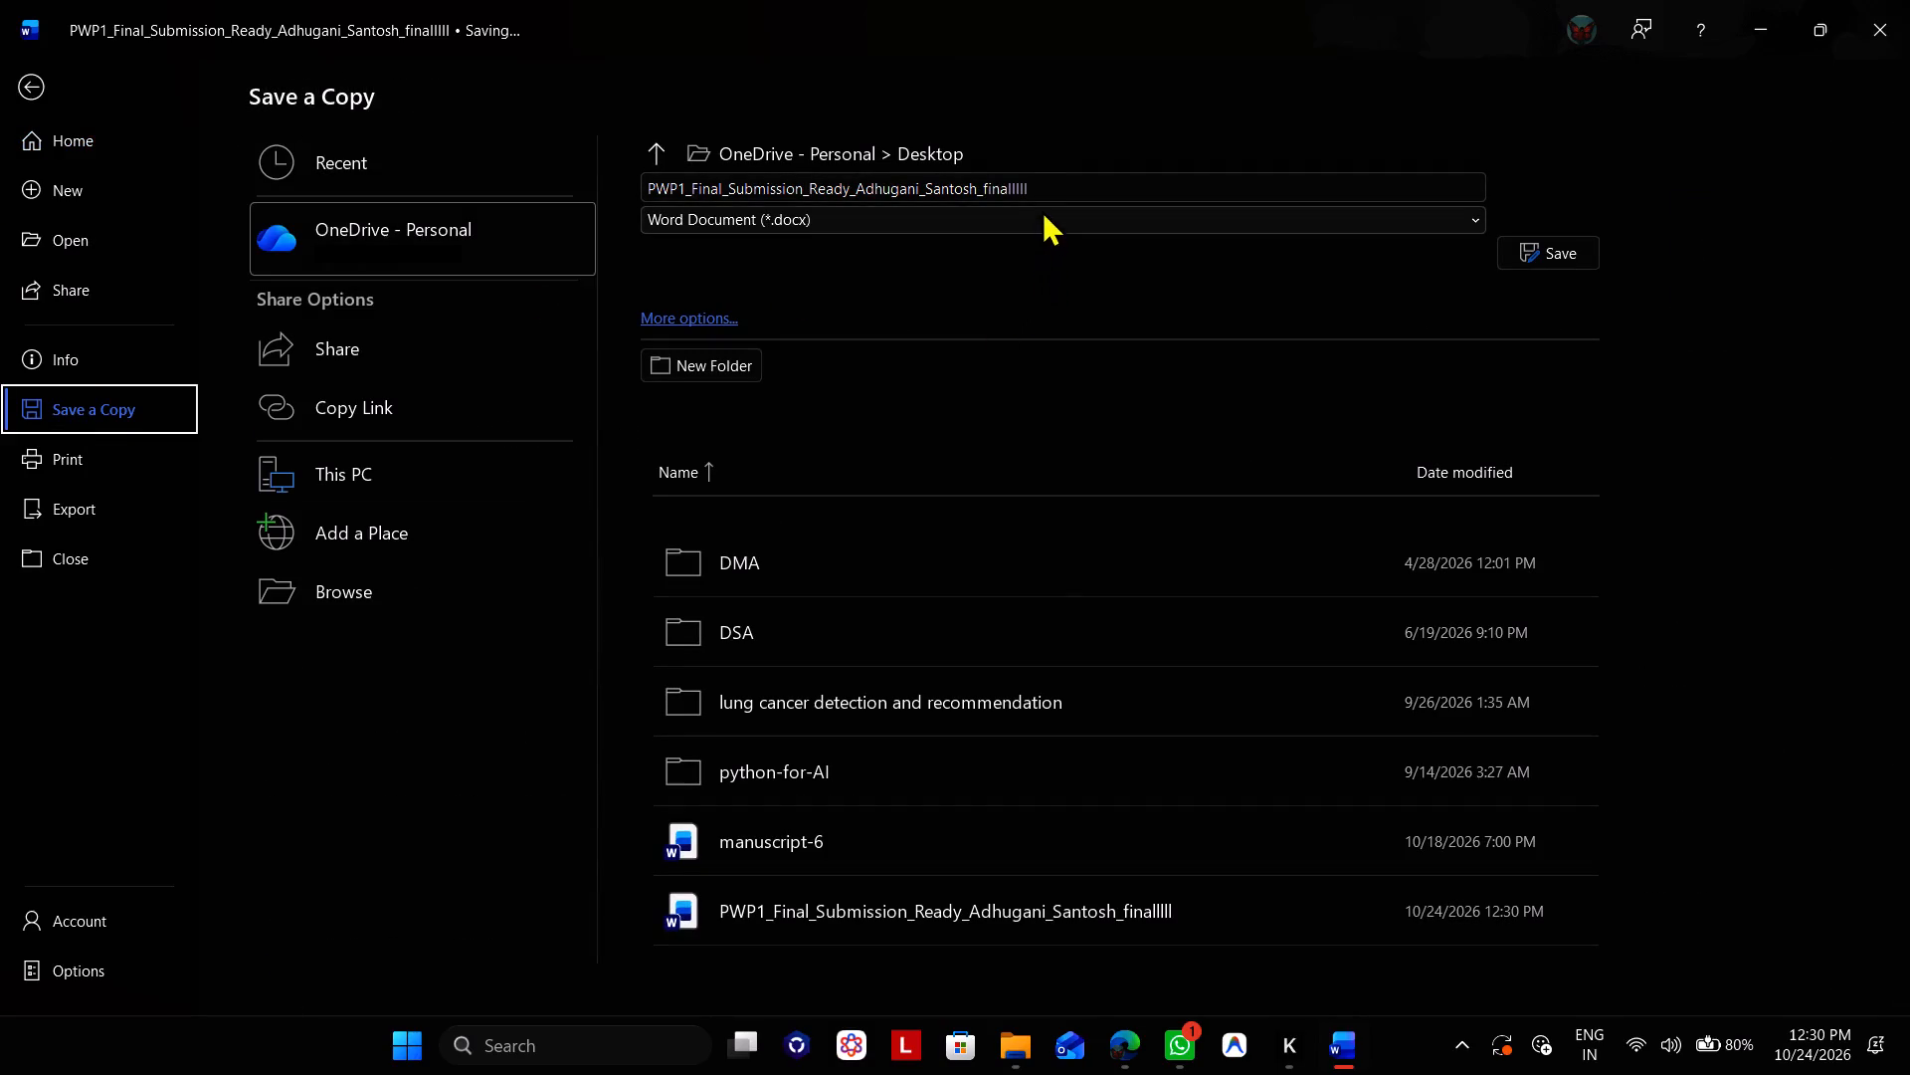
click(1039, 191)
key(BackSpace)
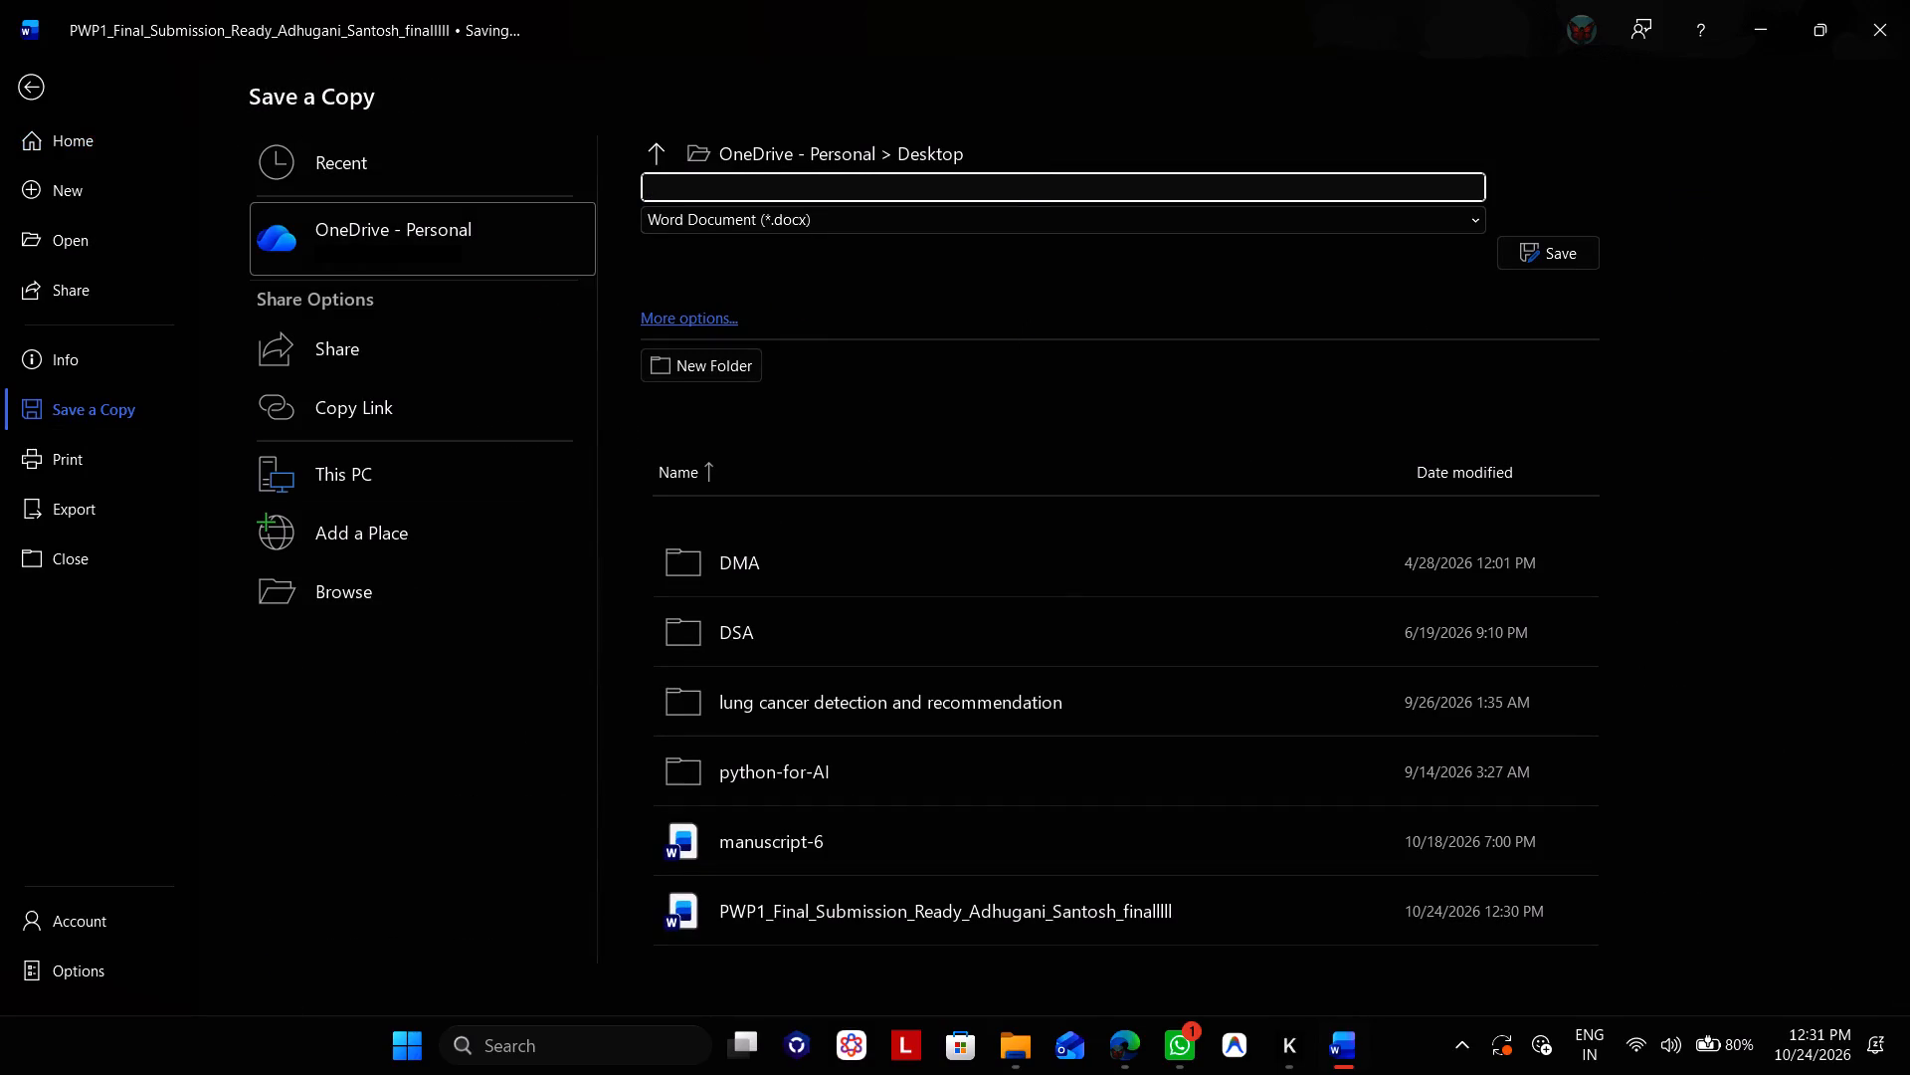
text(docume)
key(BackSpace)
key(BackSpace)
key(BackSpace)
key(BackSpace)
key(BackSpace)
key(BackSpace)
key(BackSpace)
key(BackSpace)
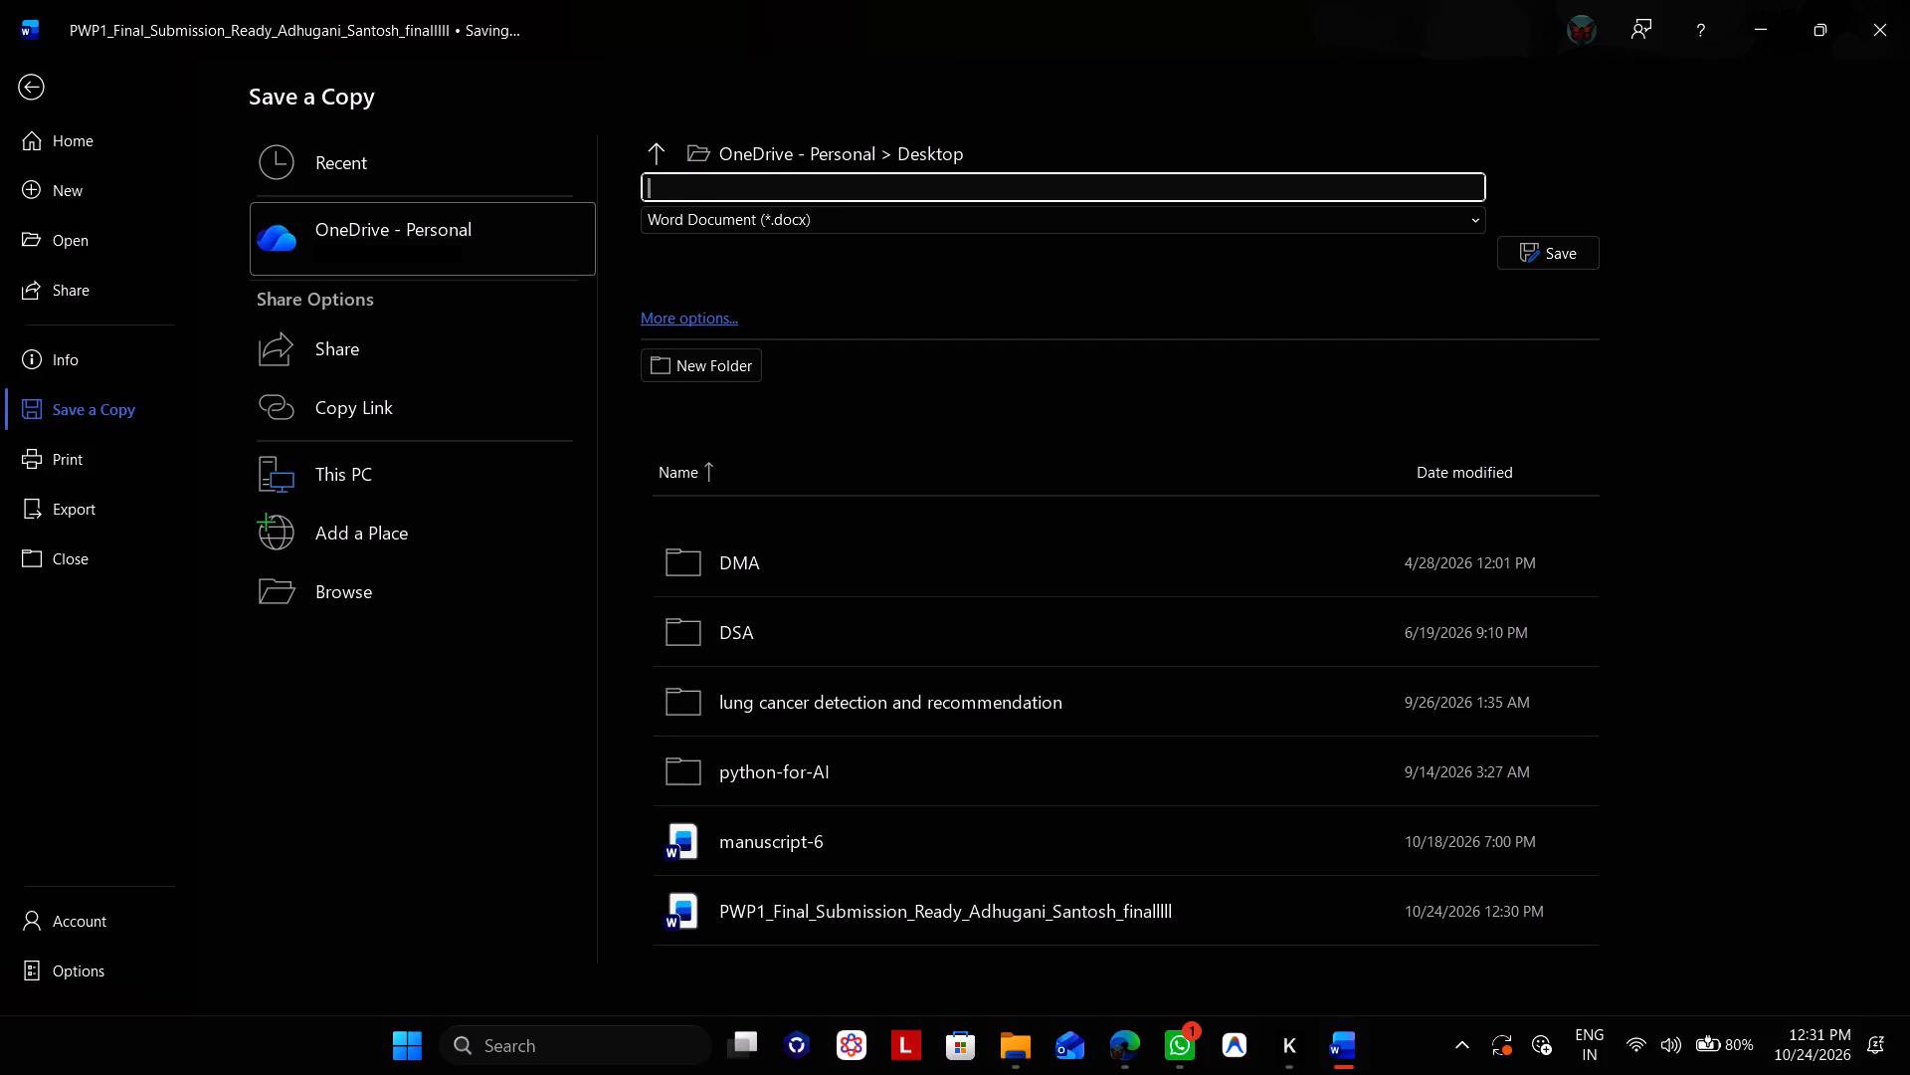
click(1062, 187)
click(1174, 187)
Name the copy Batch-6_Document, set its format to PDF and save it in the OneDrive Desktop folder.
text(Batch)
key(minus)
key(6)
key(space)
key(BackSpace)
key(shift+underscore)
text(Document)
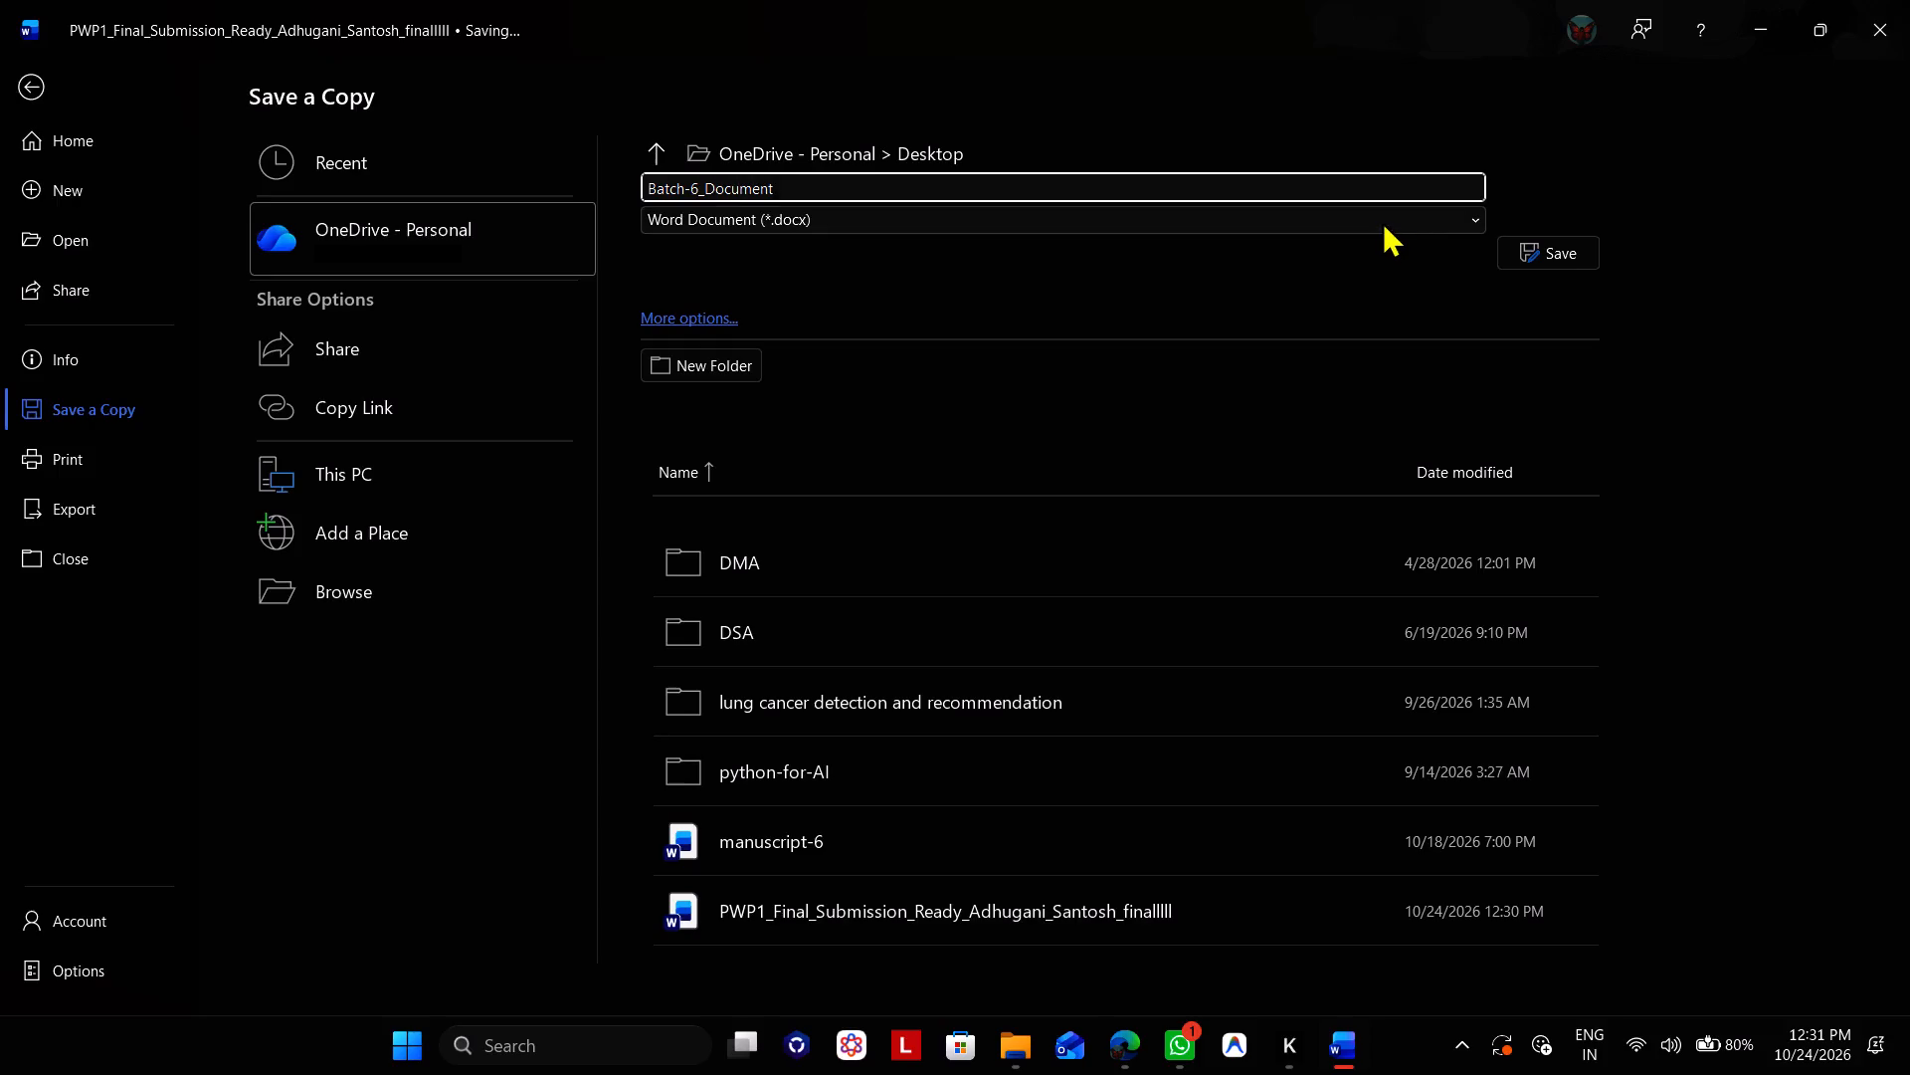
click(1382, 221)
click(891, 434)
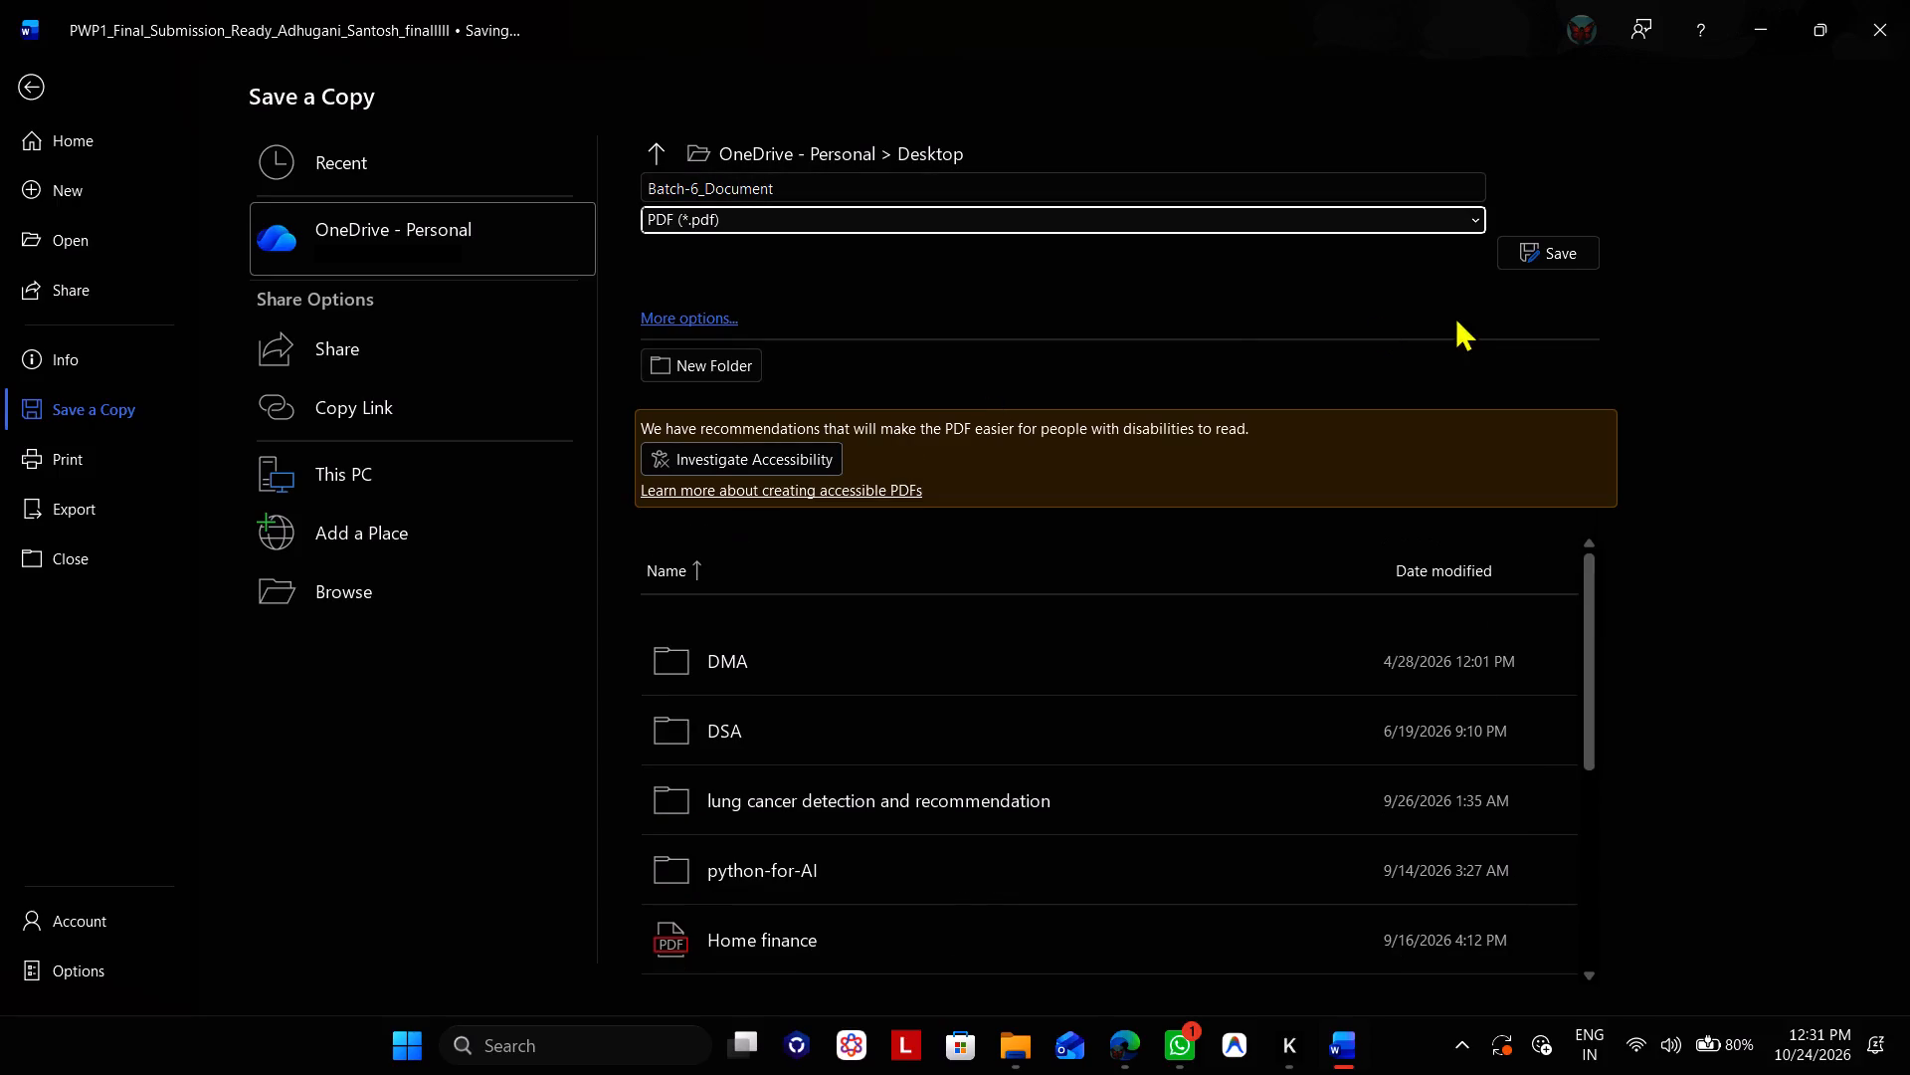
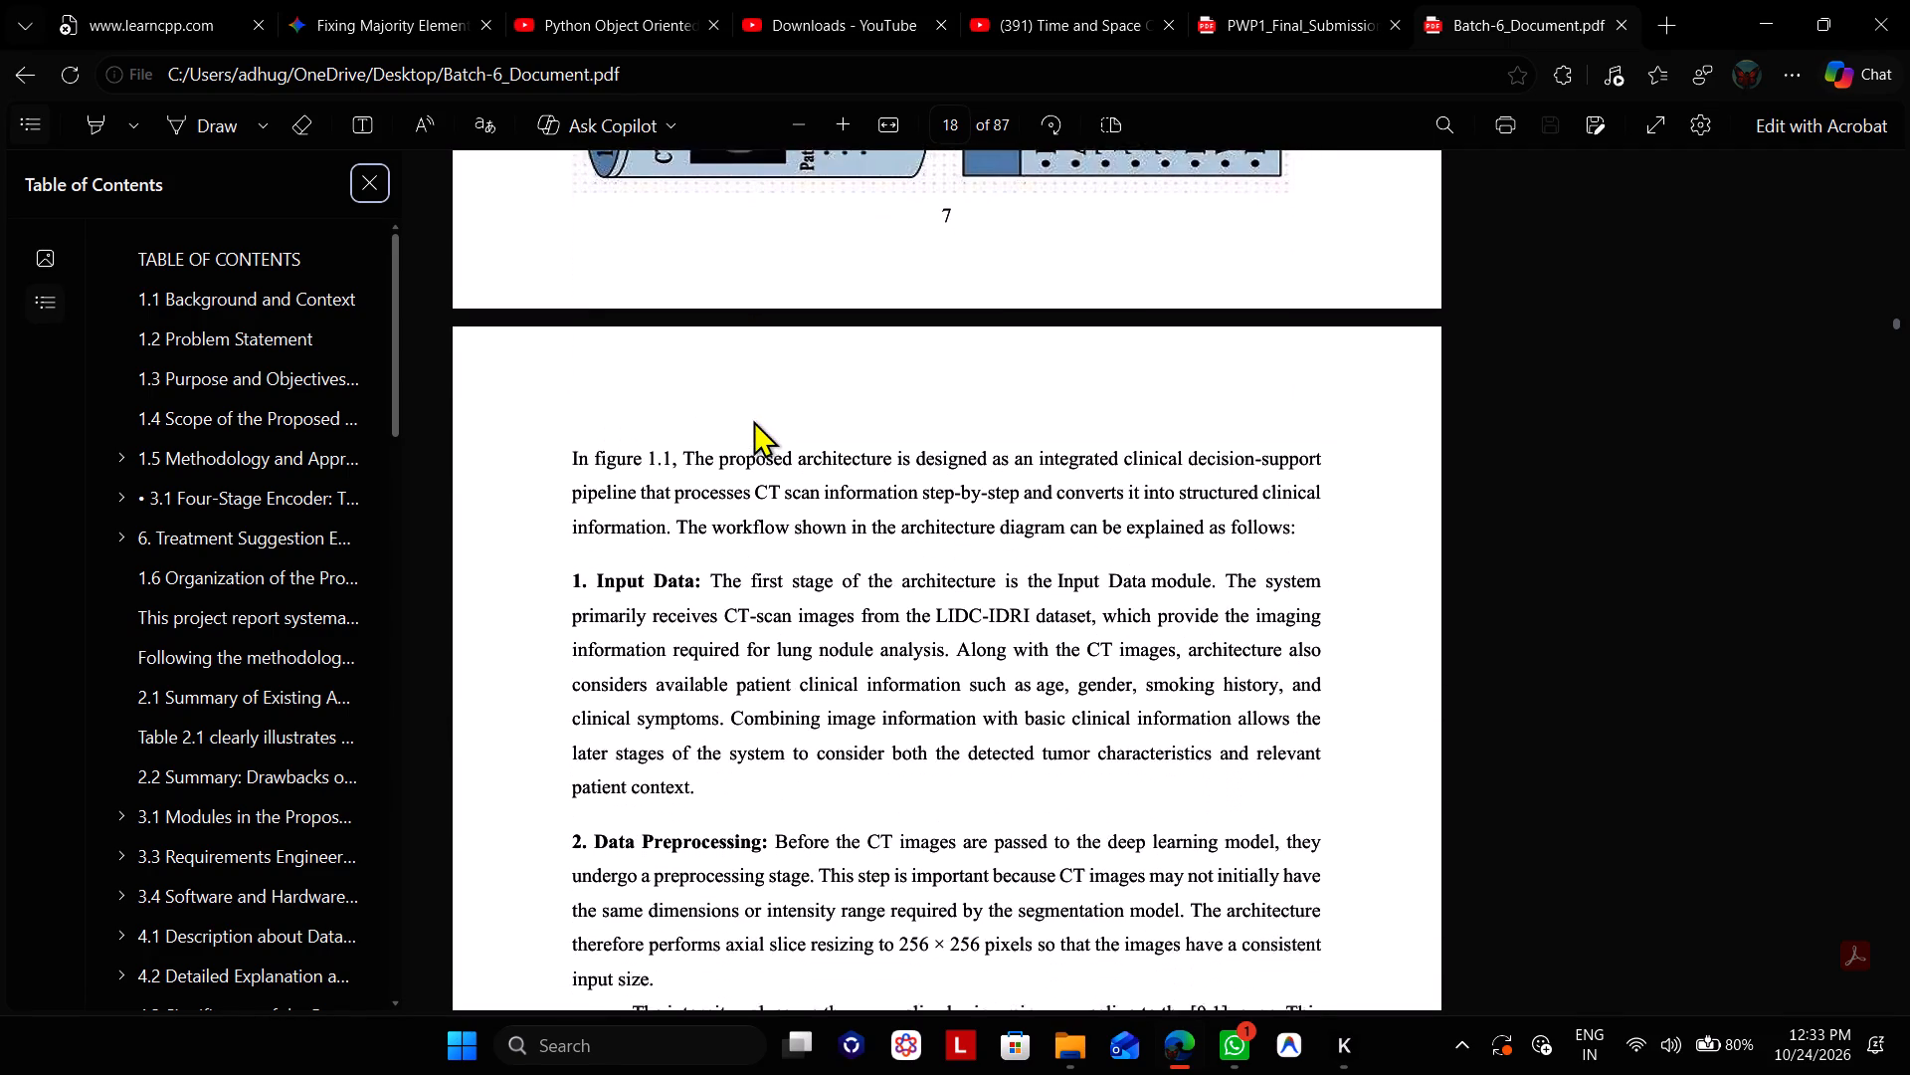
scroll(753, 420, down, 2)
scroll(753, 420, up, 1)
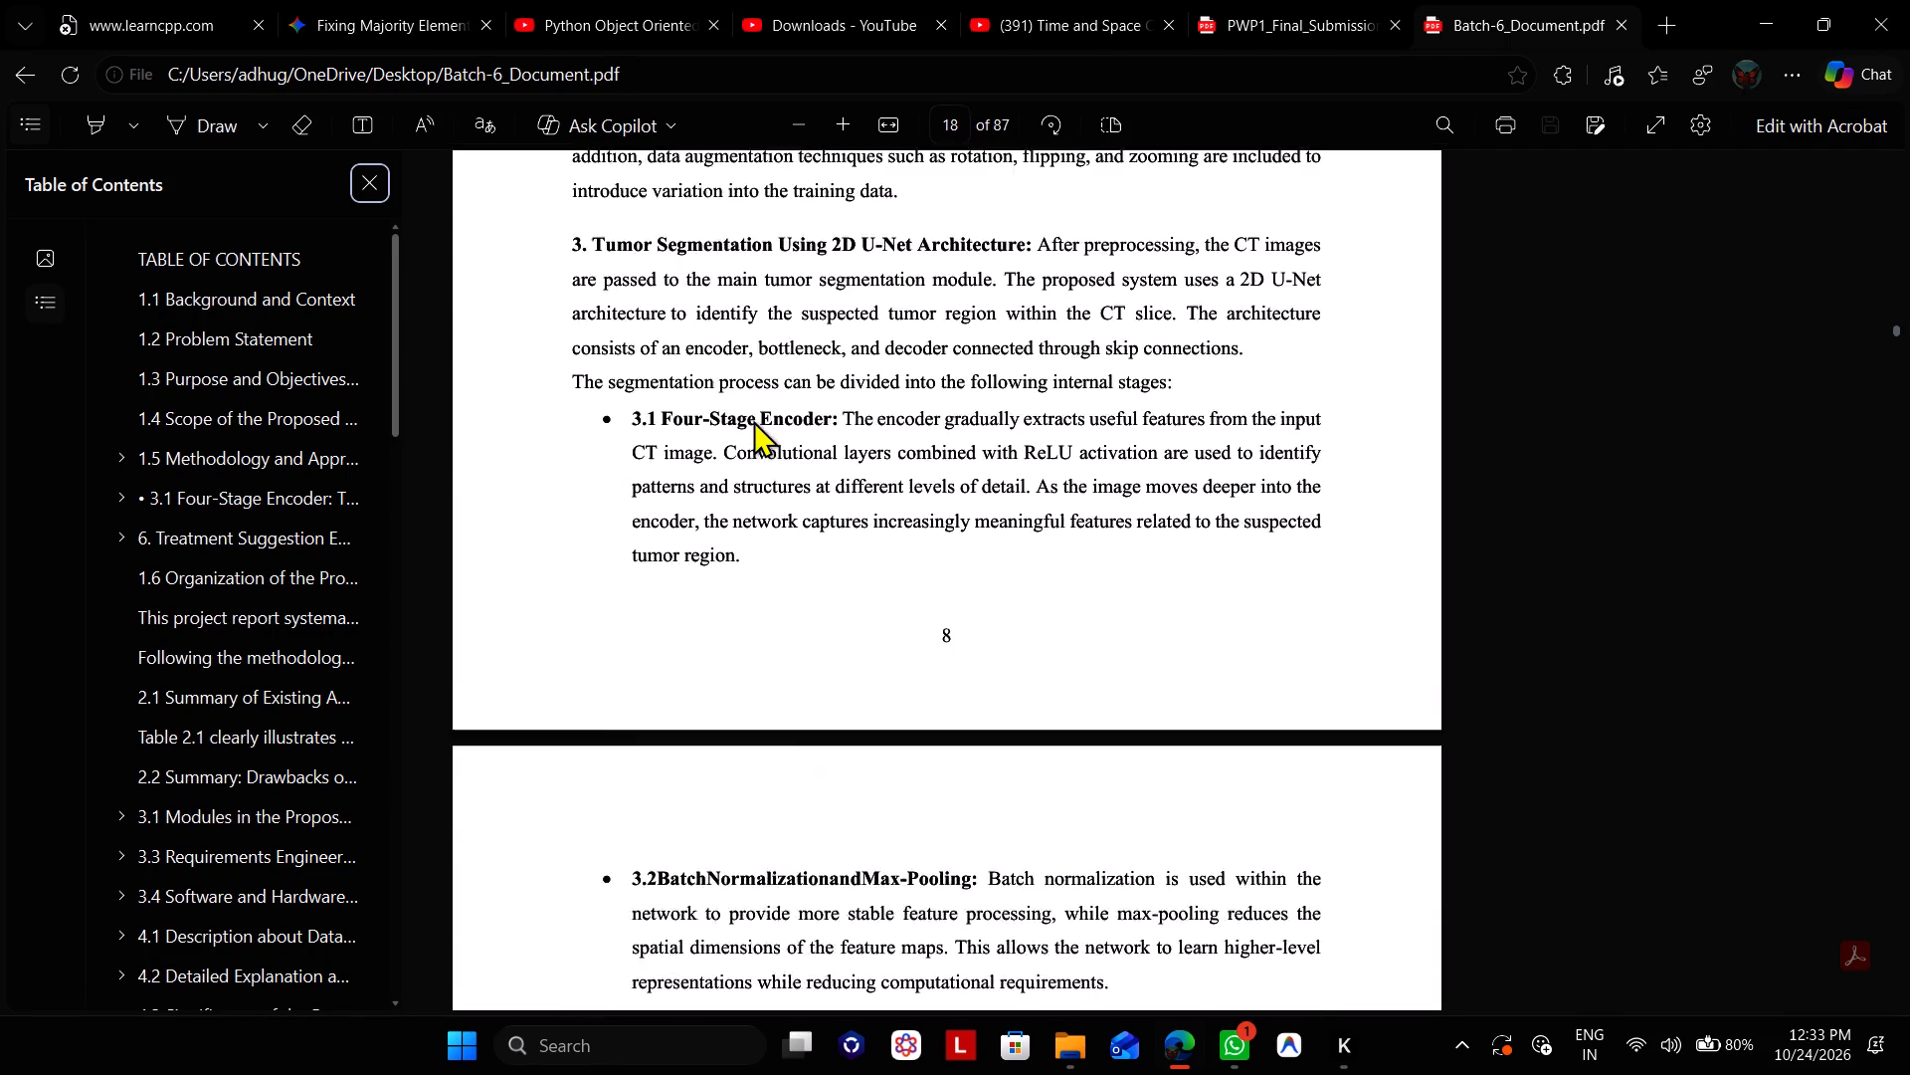
scroll(753, 420, up, 1)
scroll(753, 420, down, 2)
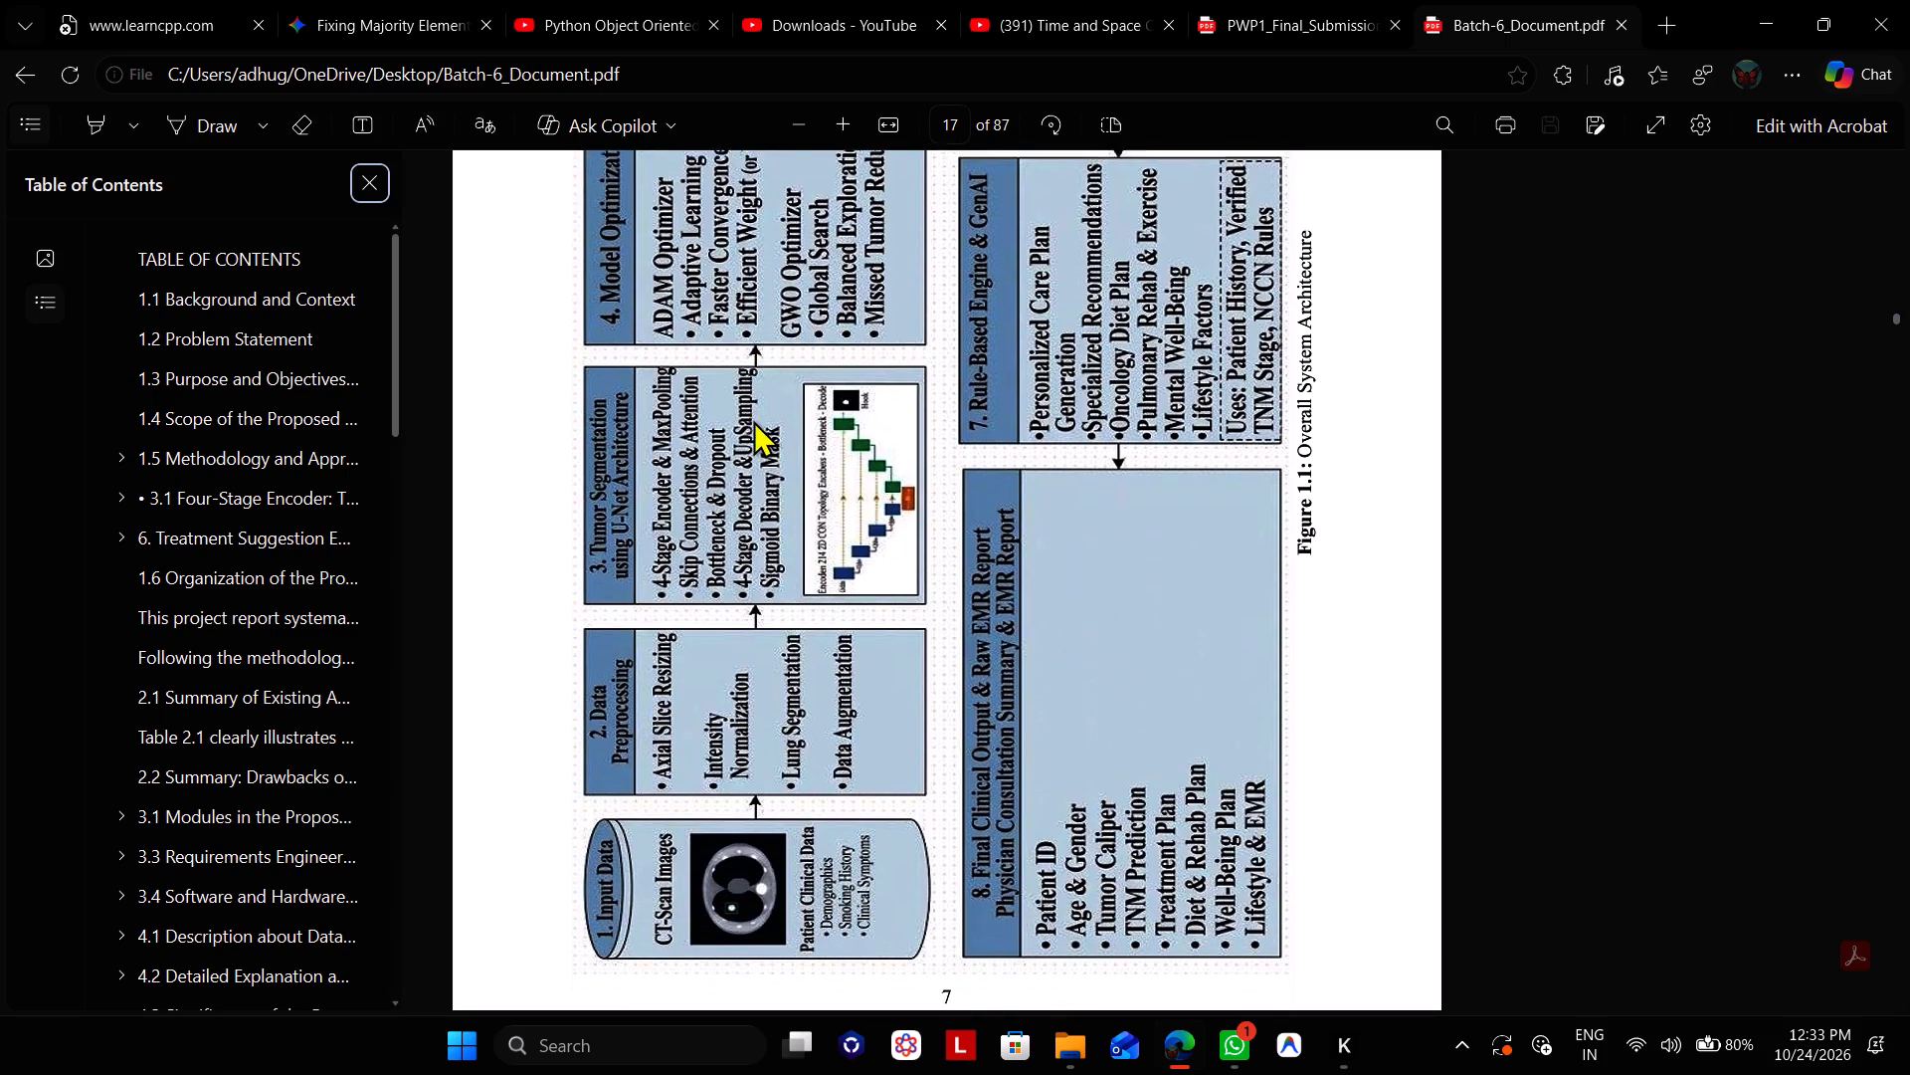
scroll(753, 420, down, 1)
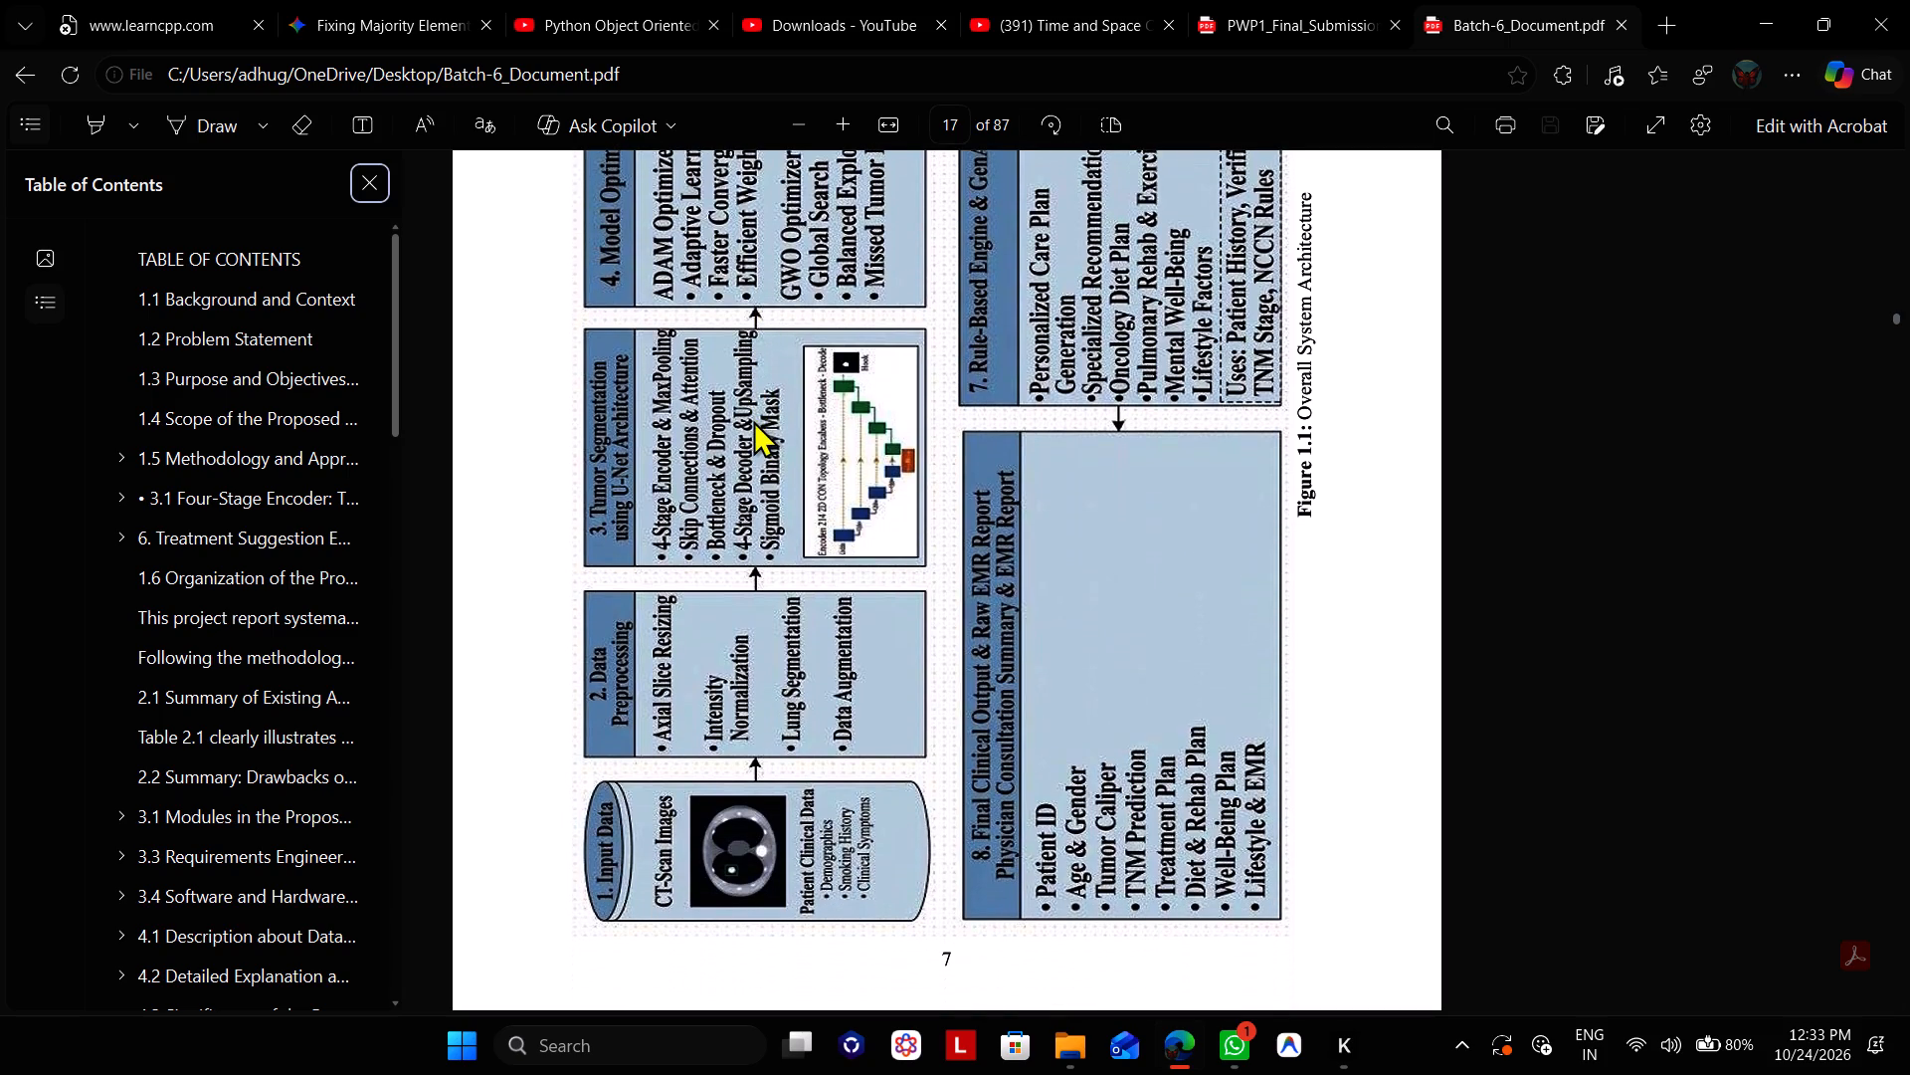
scroll(753, 420, down, 1)
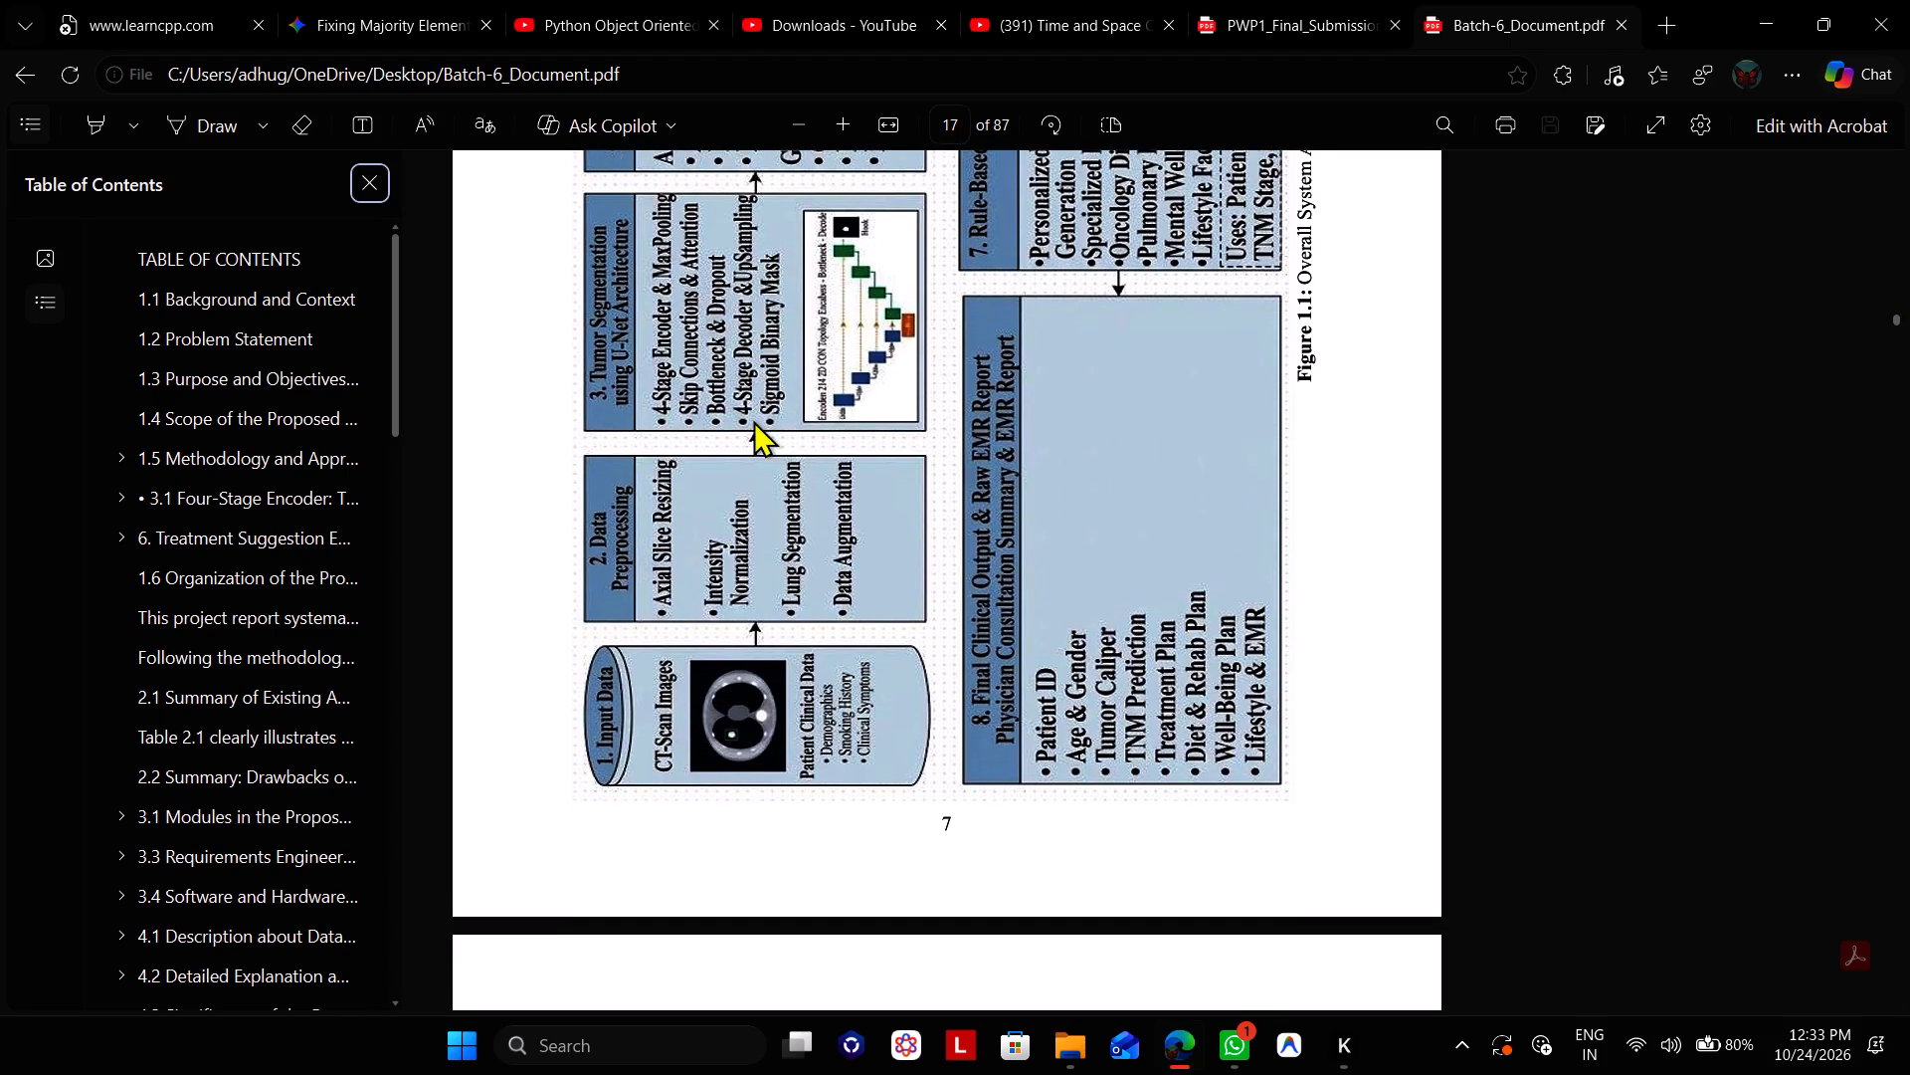
scroll(753, 420, down, 3)
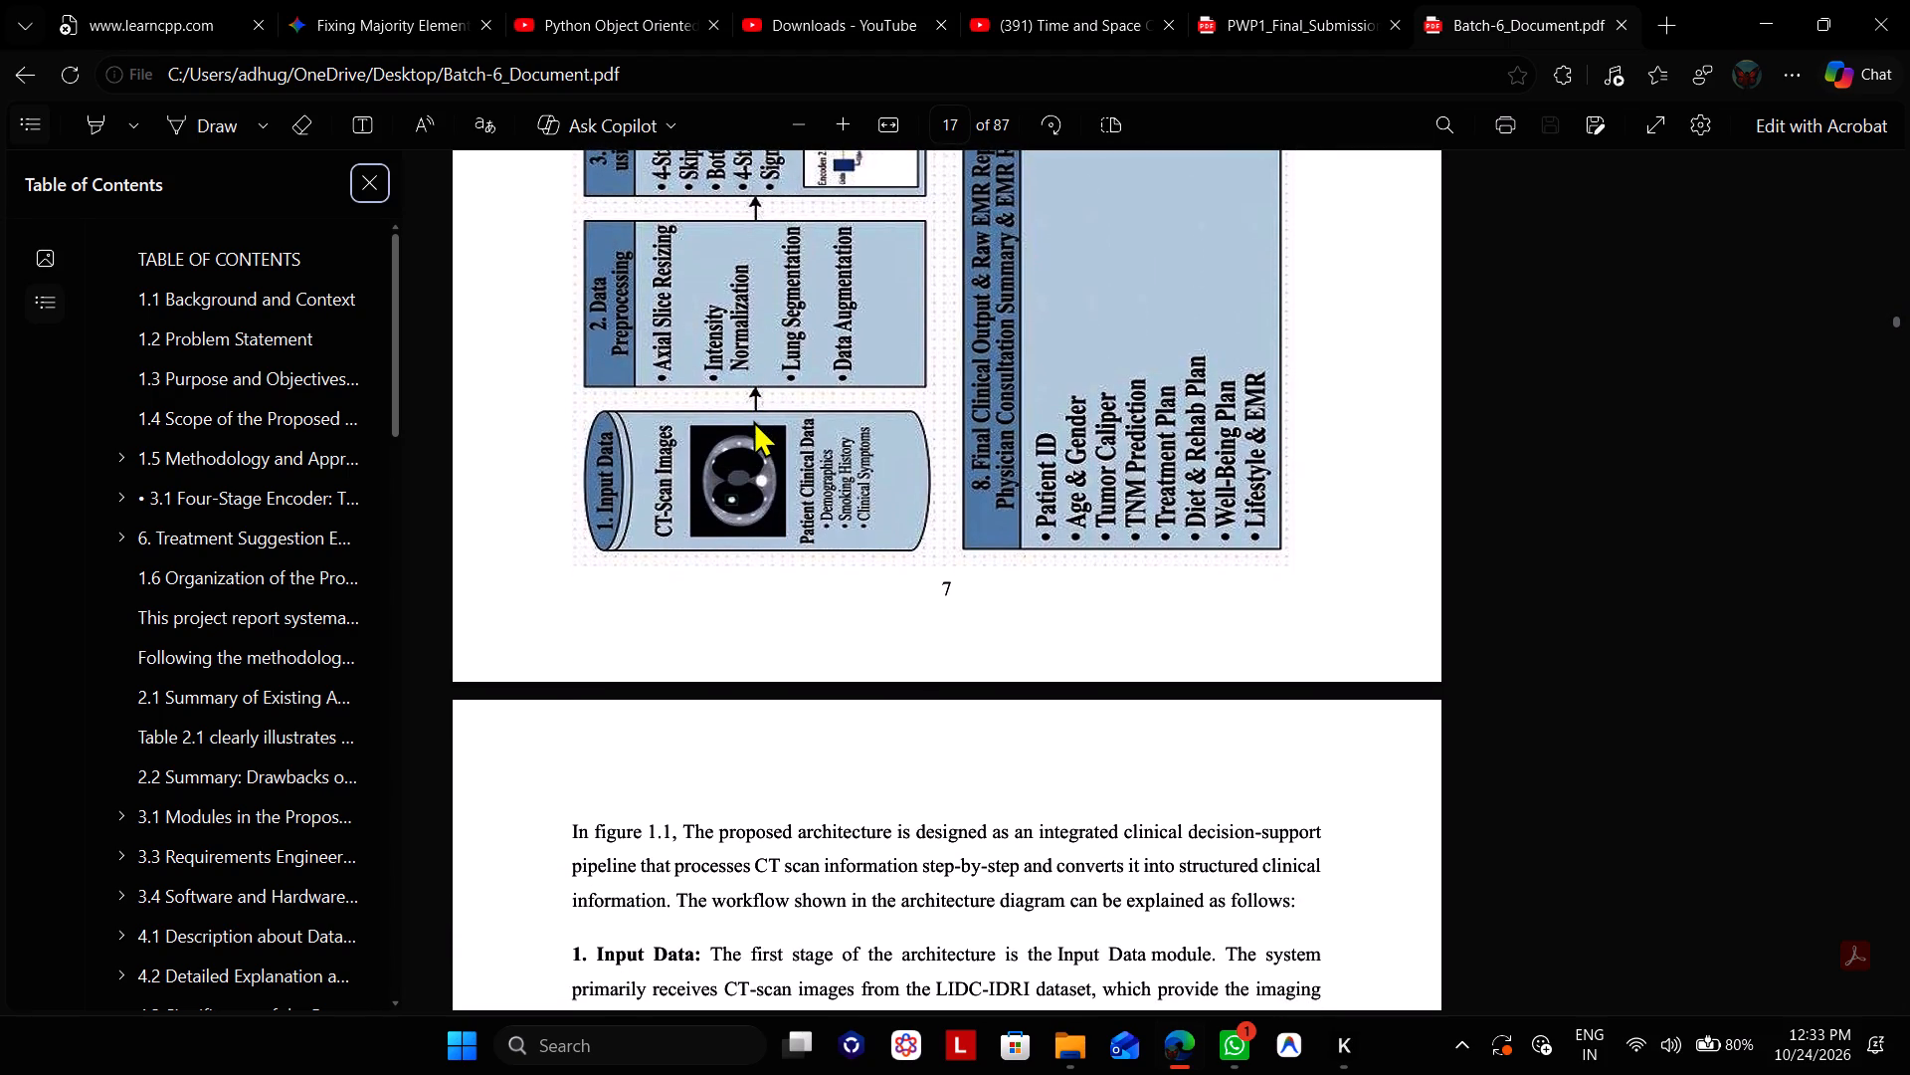
Look through the stage-by-stage explanation of Figure 1.1, from Input Data to Final Clinical Output and Raw EMR Report.
scroll(753, 420, down, 3)
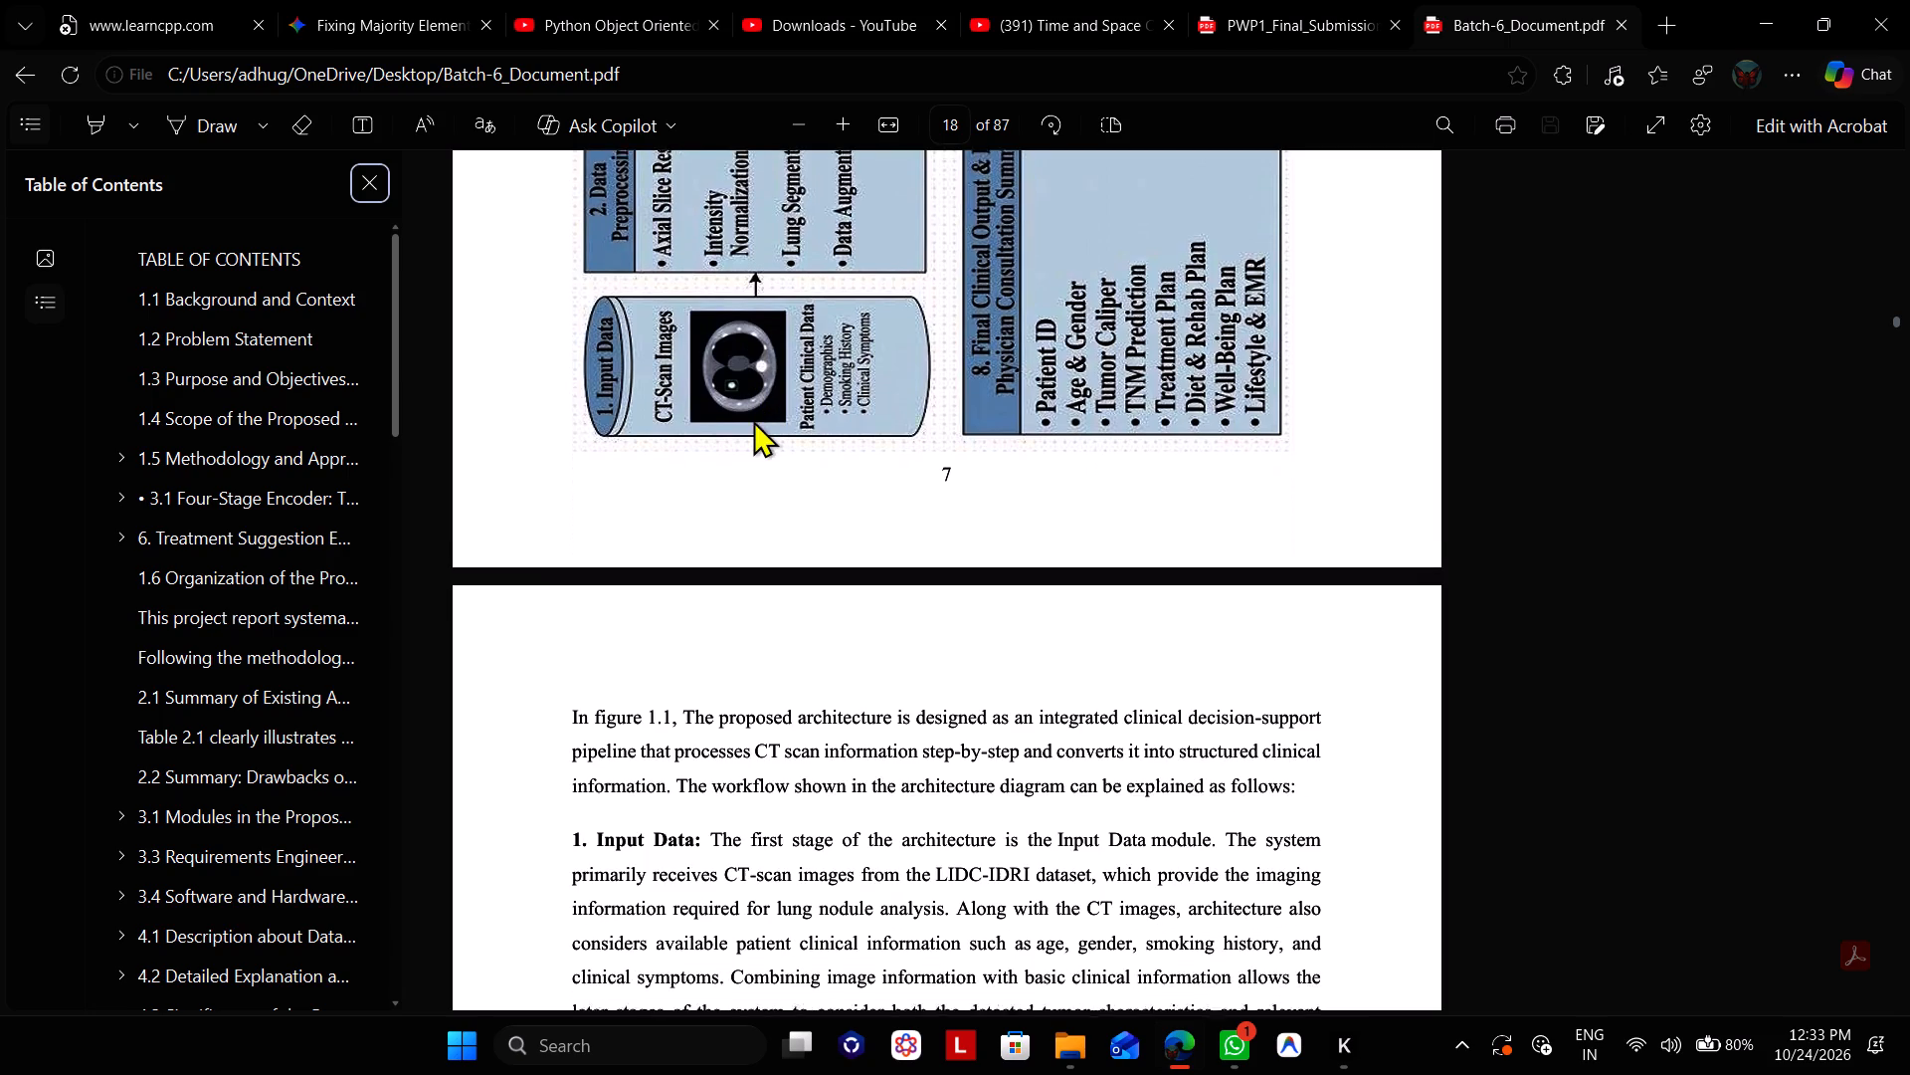
scroll(753, 420, down, 4)
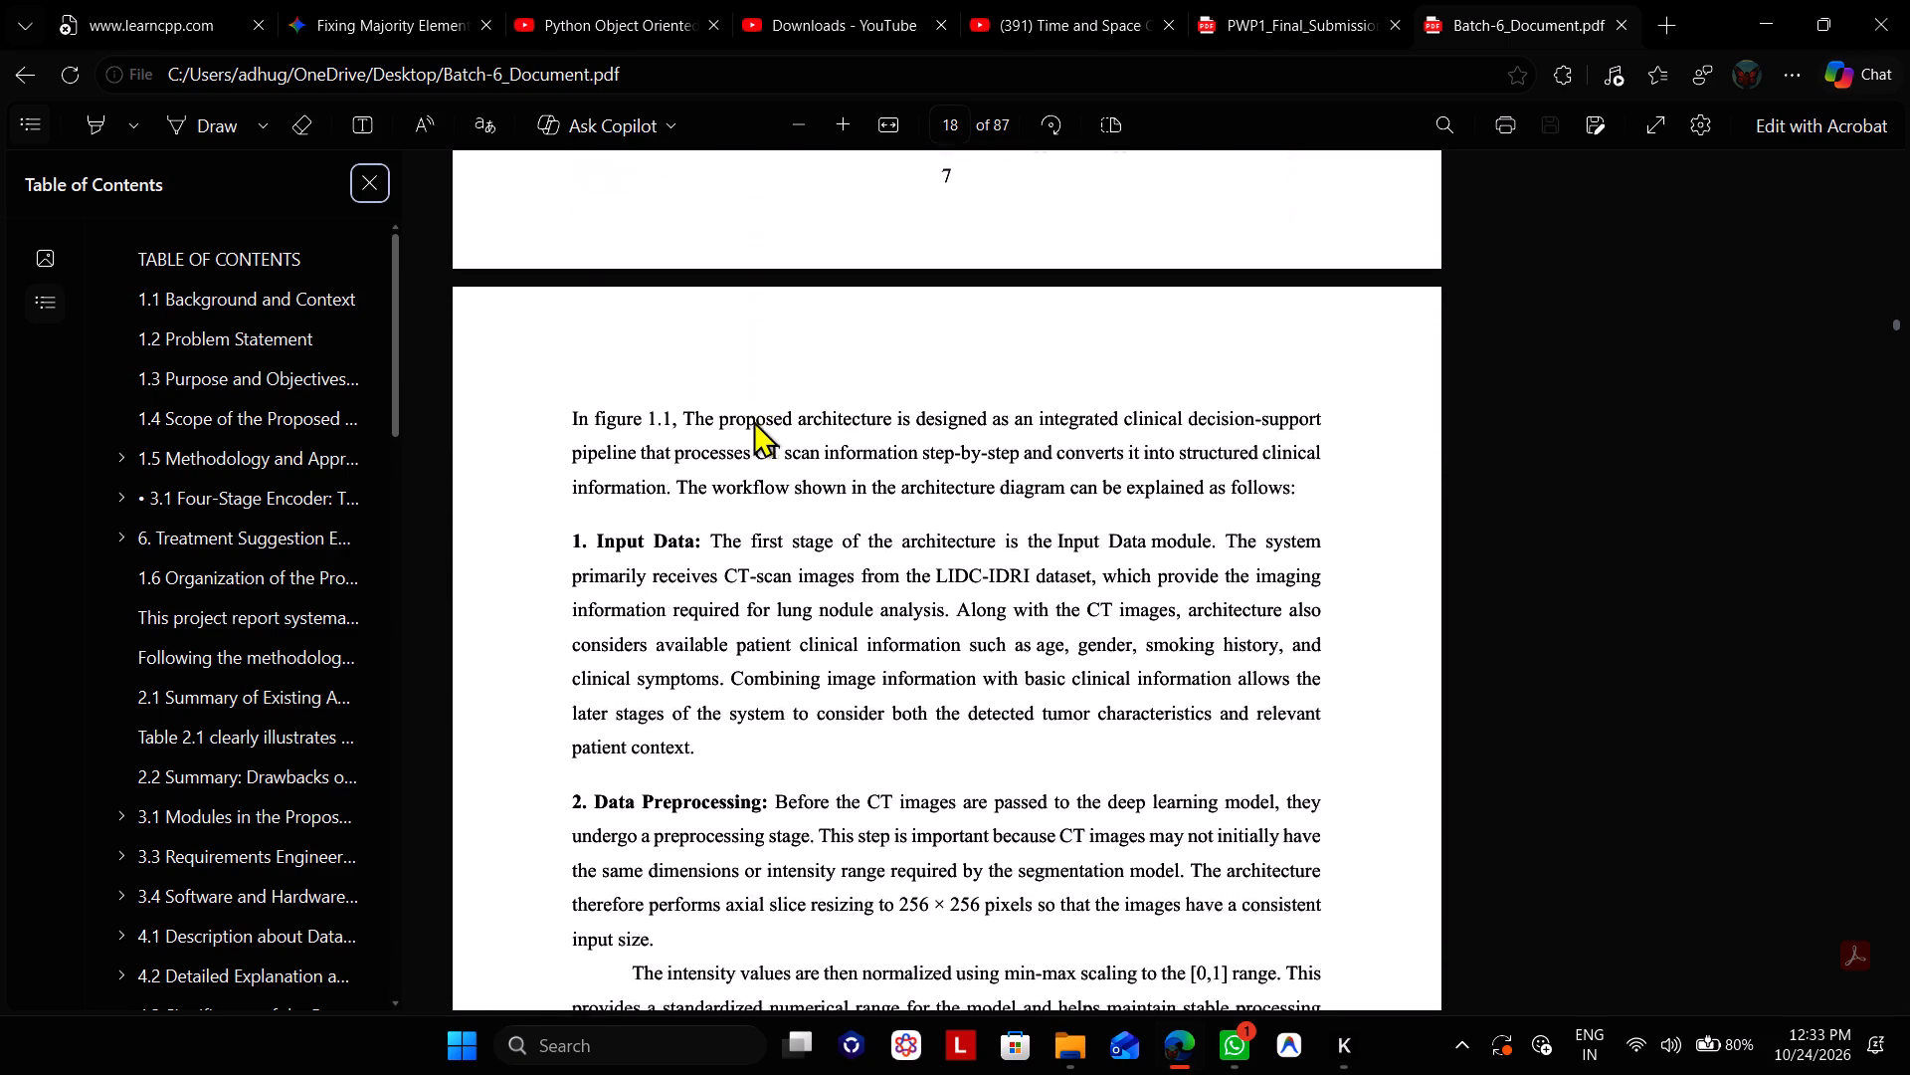
scroll(753, 420, down, 4)
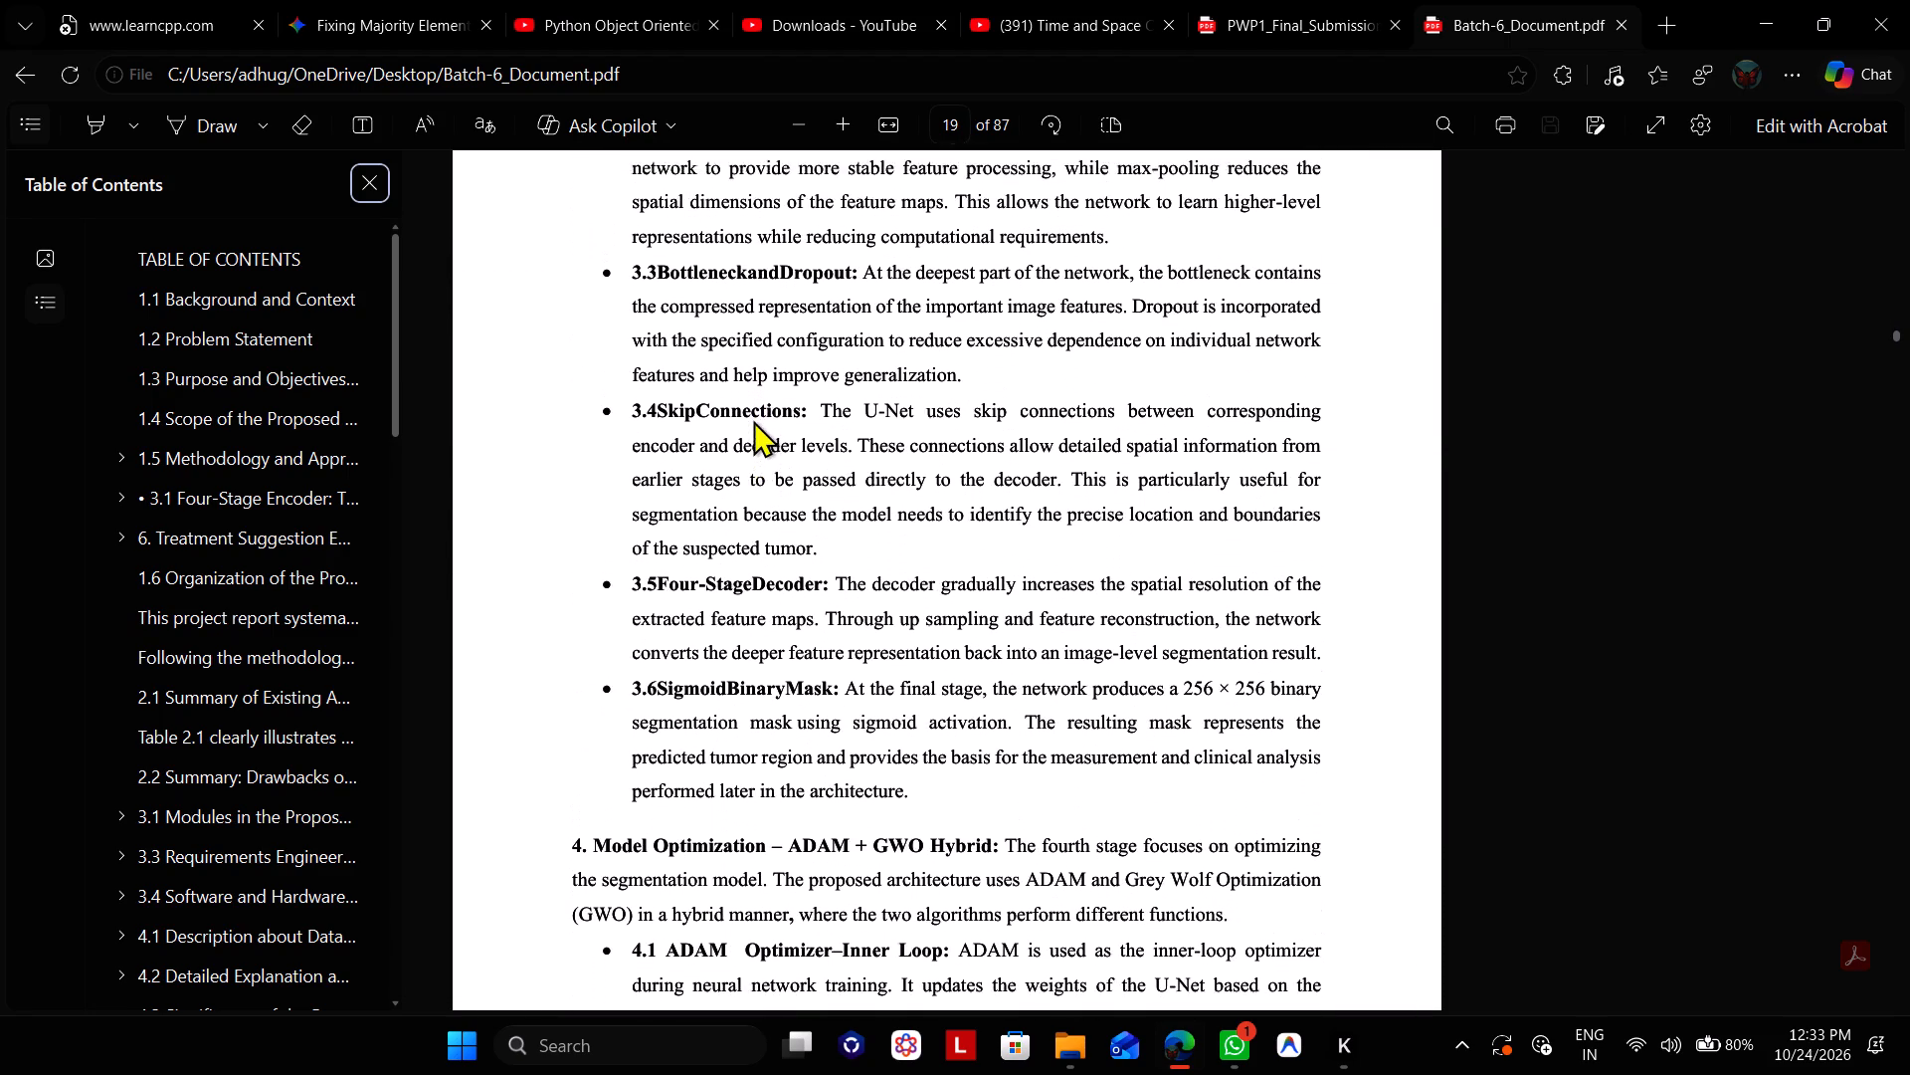
scroll(753, 420, down, 3)
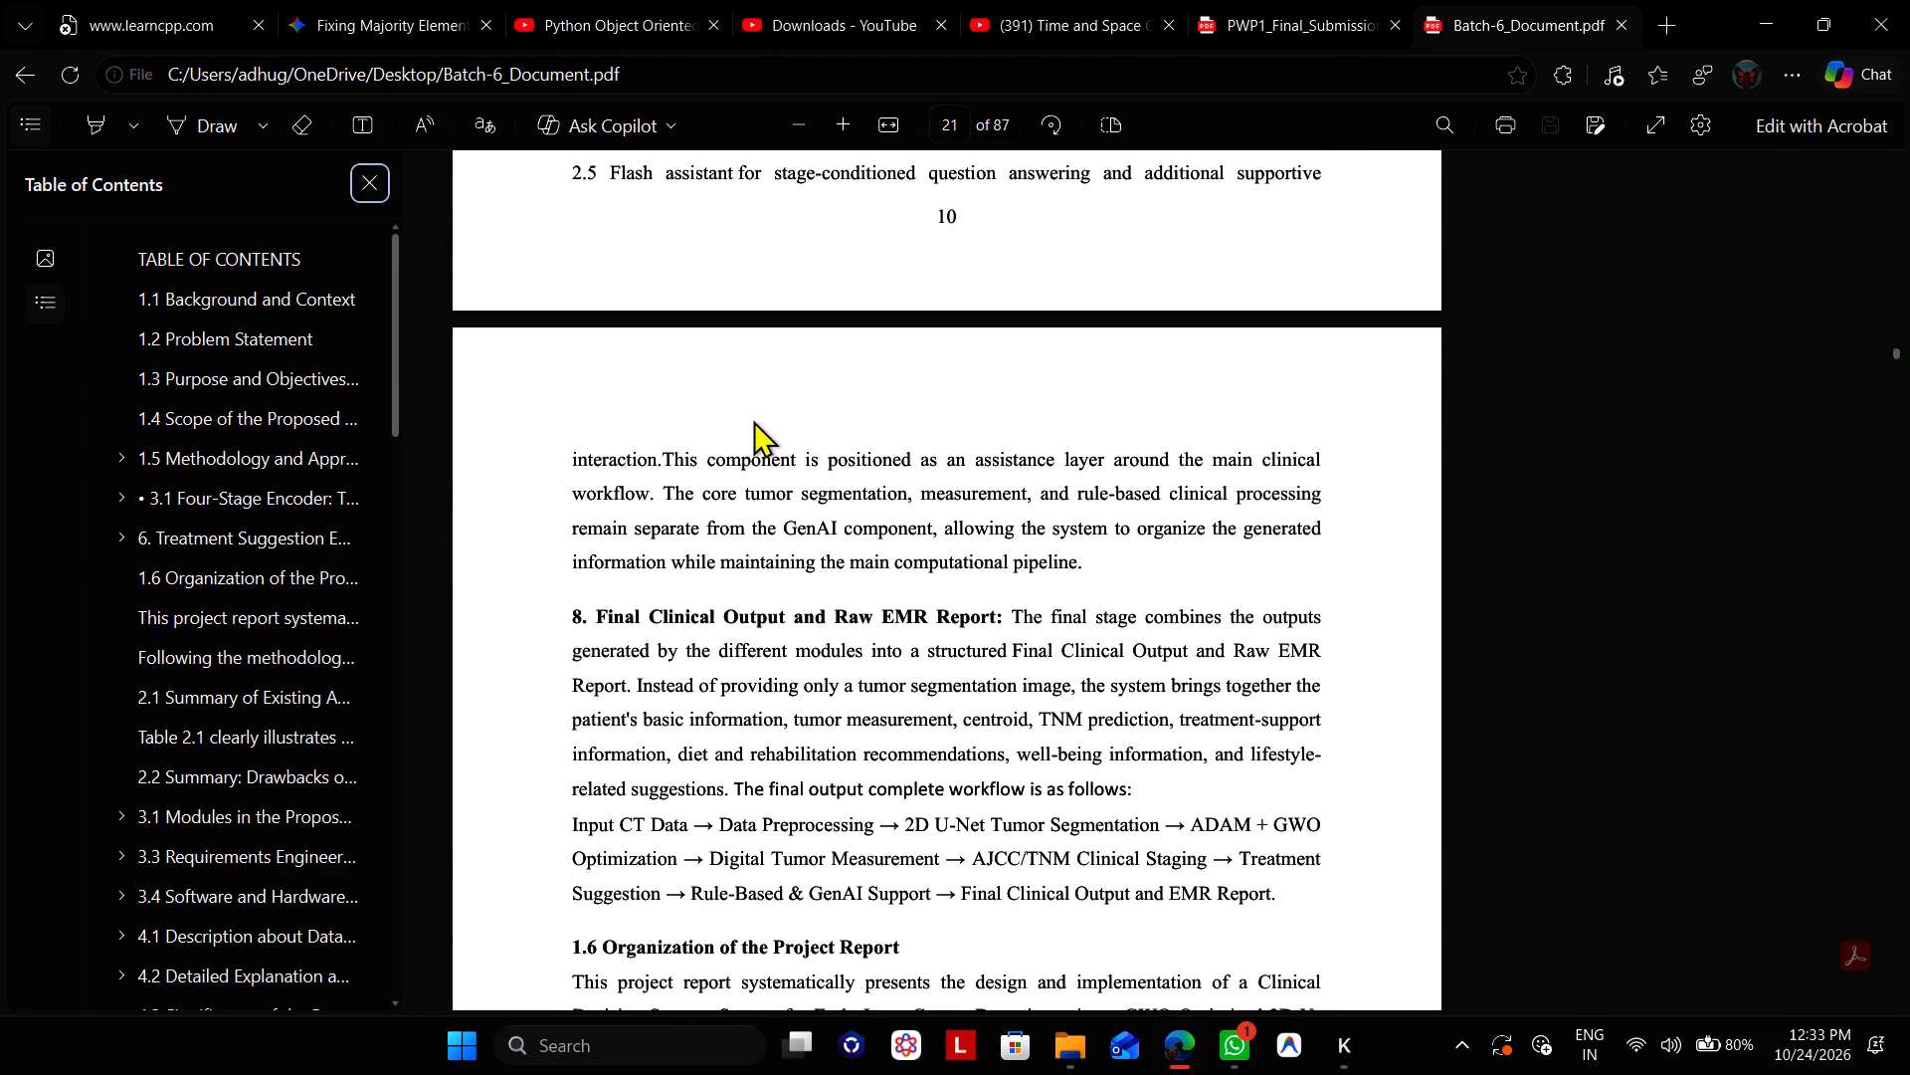
Skim the exported report from Section 1.6 through the literature survey and Table 2.1 to the drawbacks of existing approaches.
scroll(753, 420, down, 4)
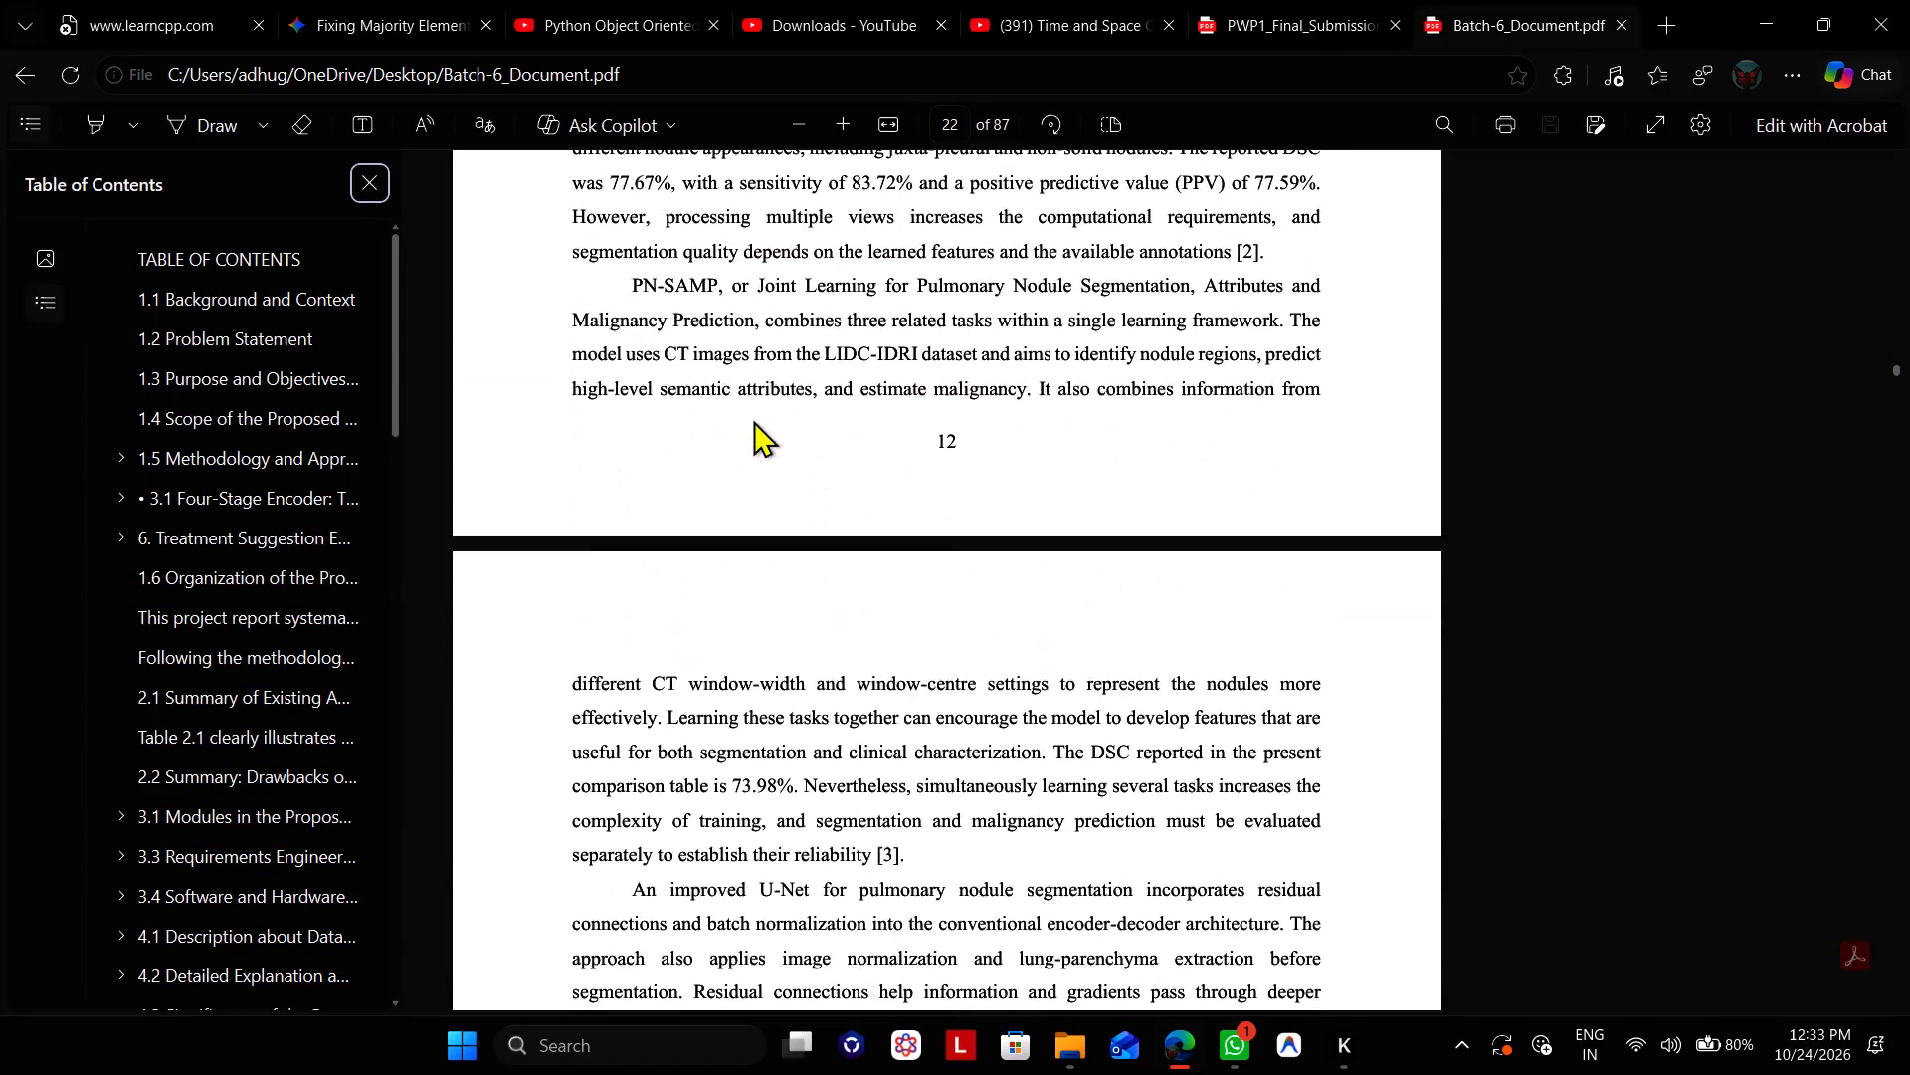
scroll(753, 420, down, 4)
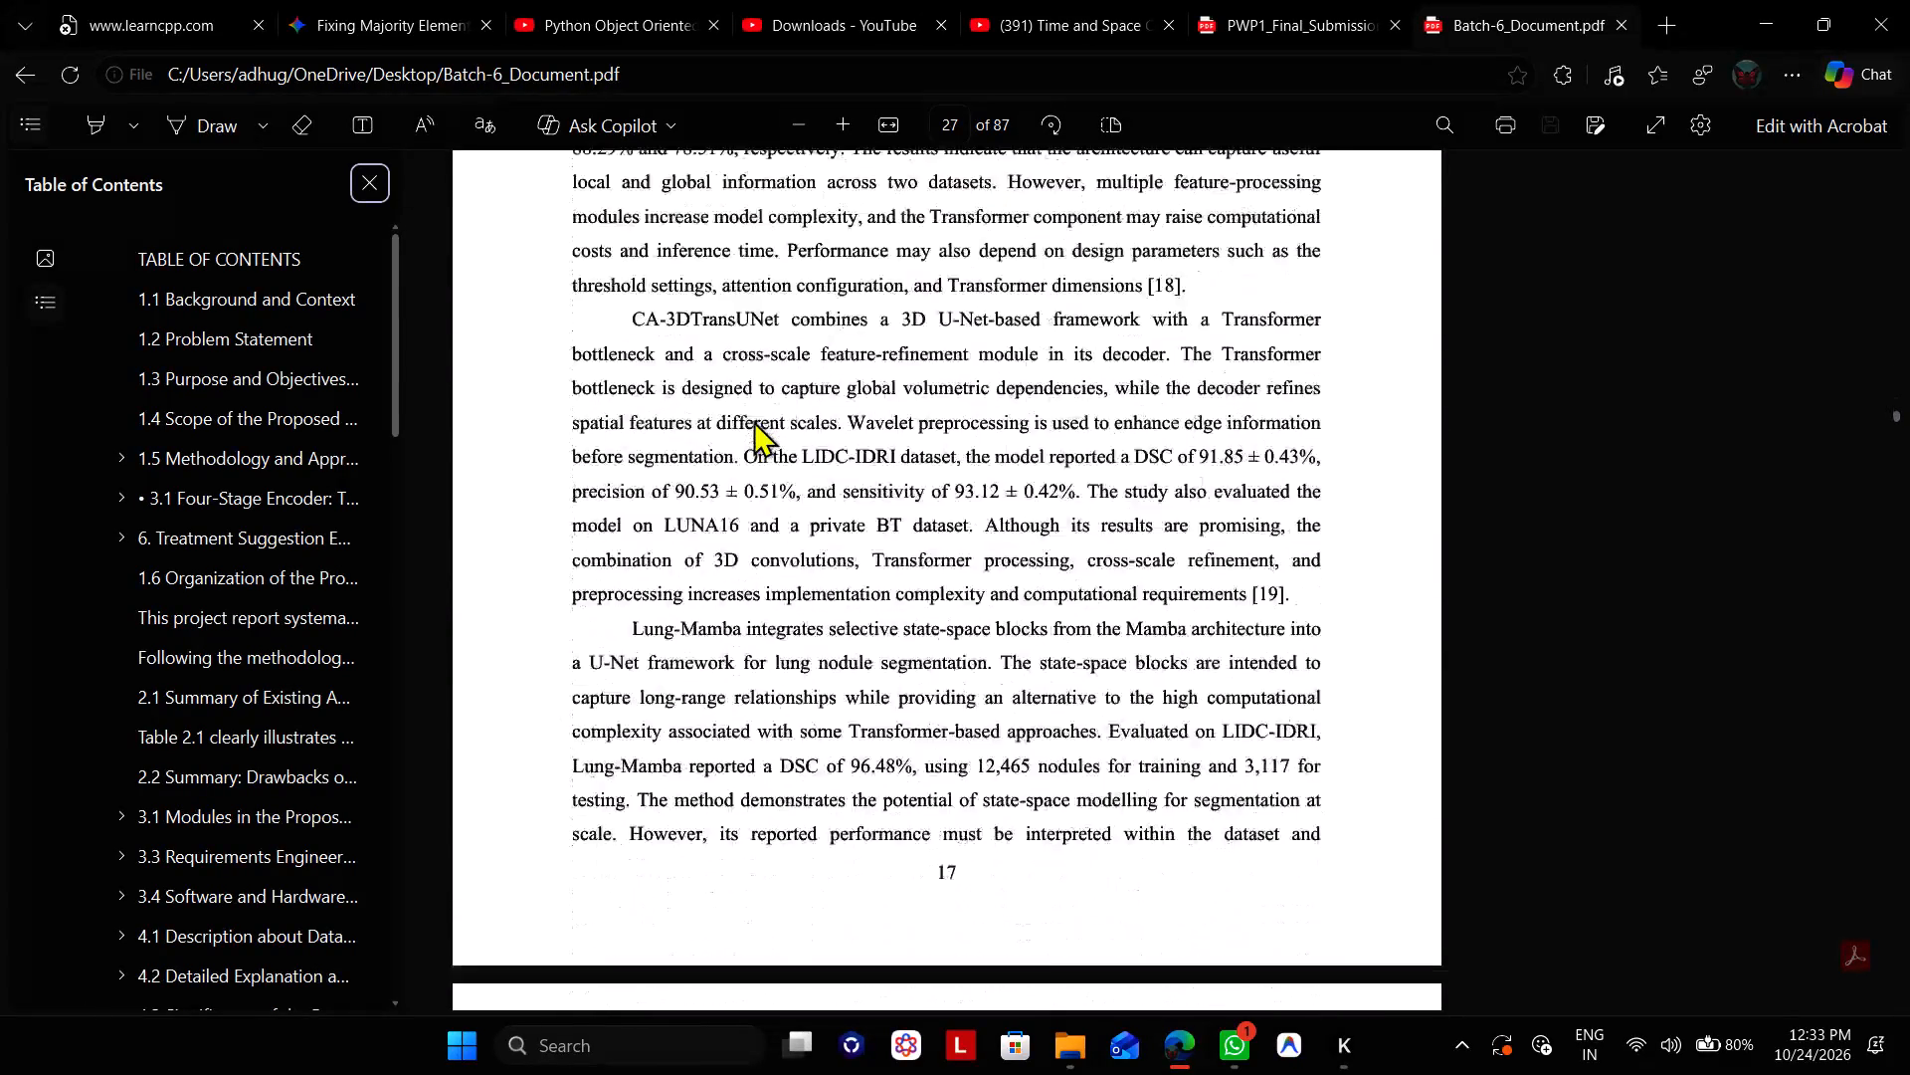
scroll(753, 420, down, 2)
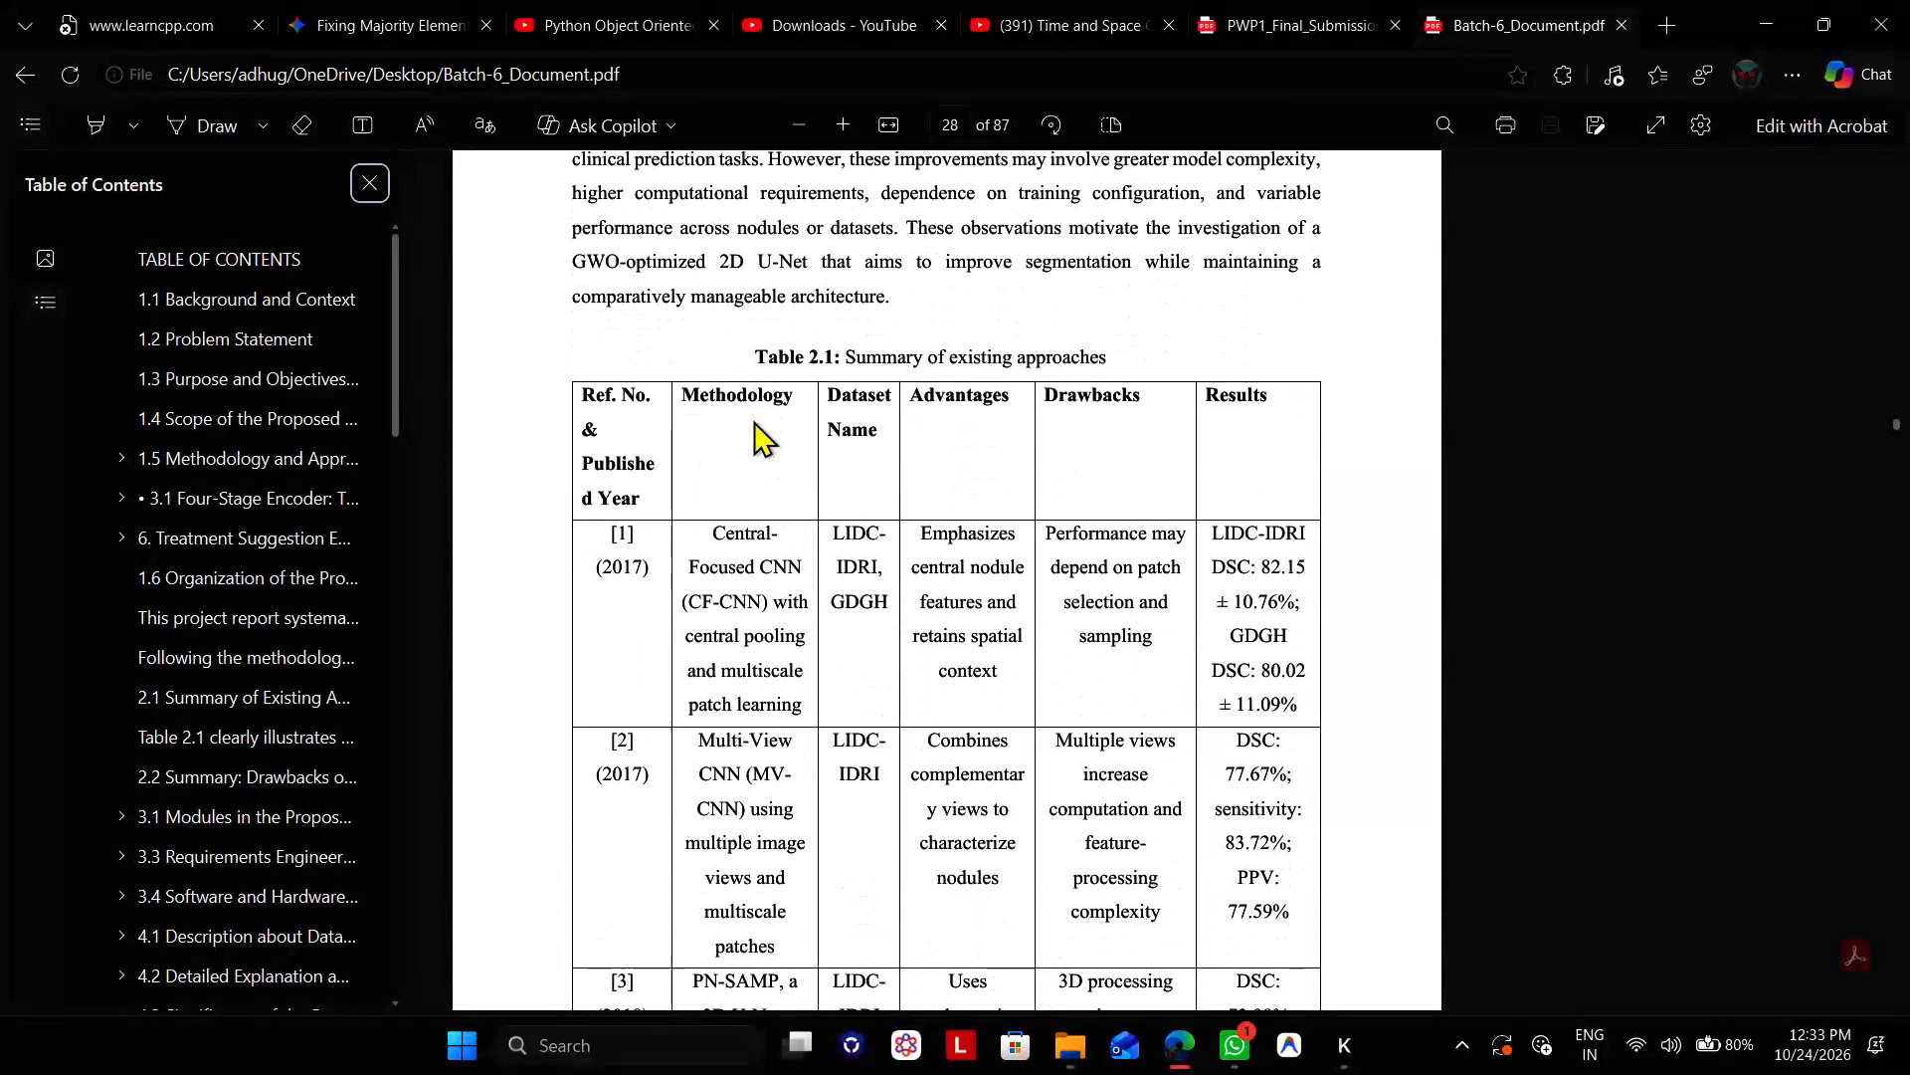
scroll(753, 420, down, 1)
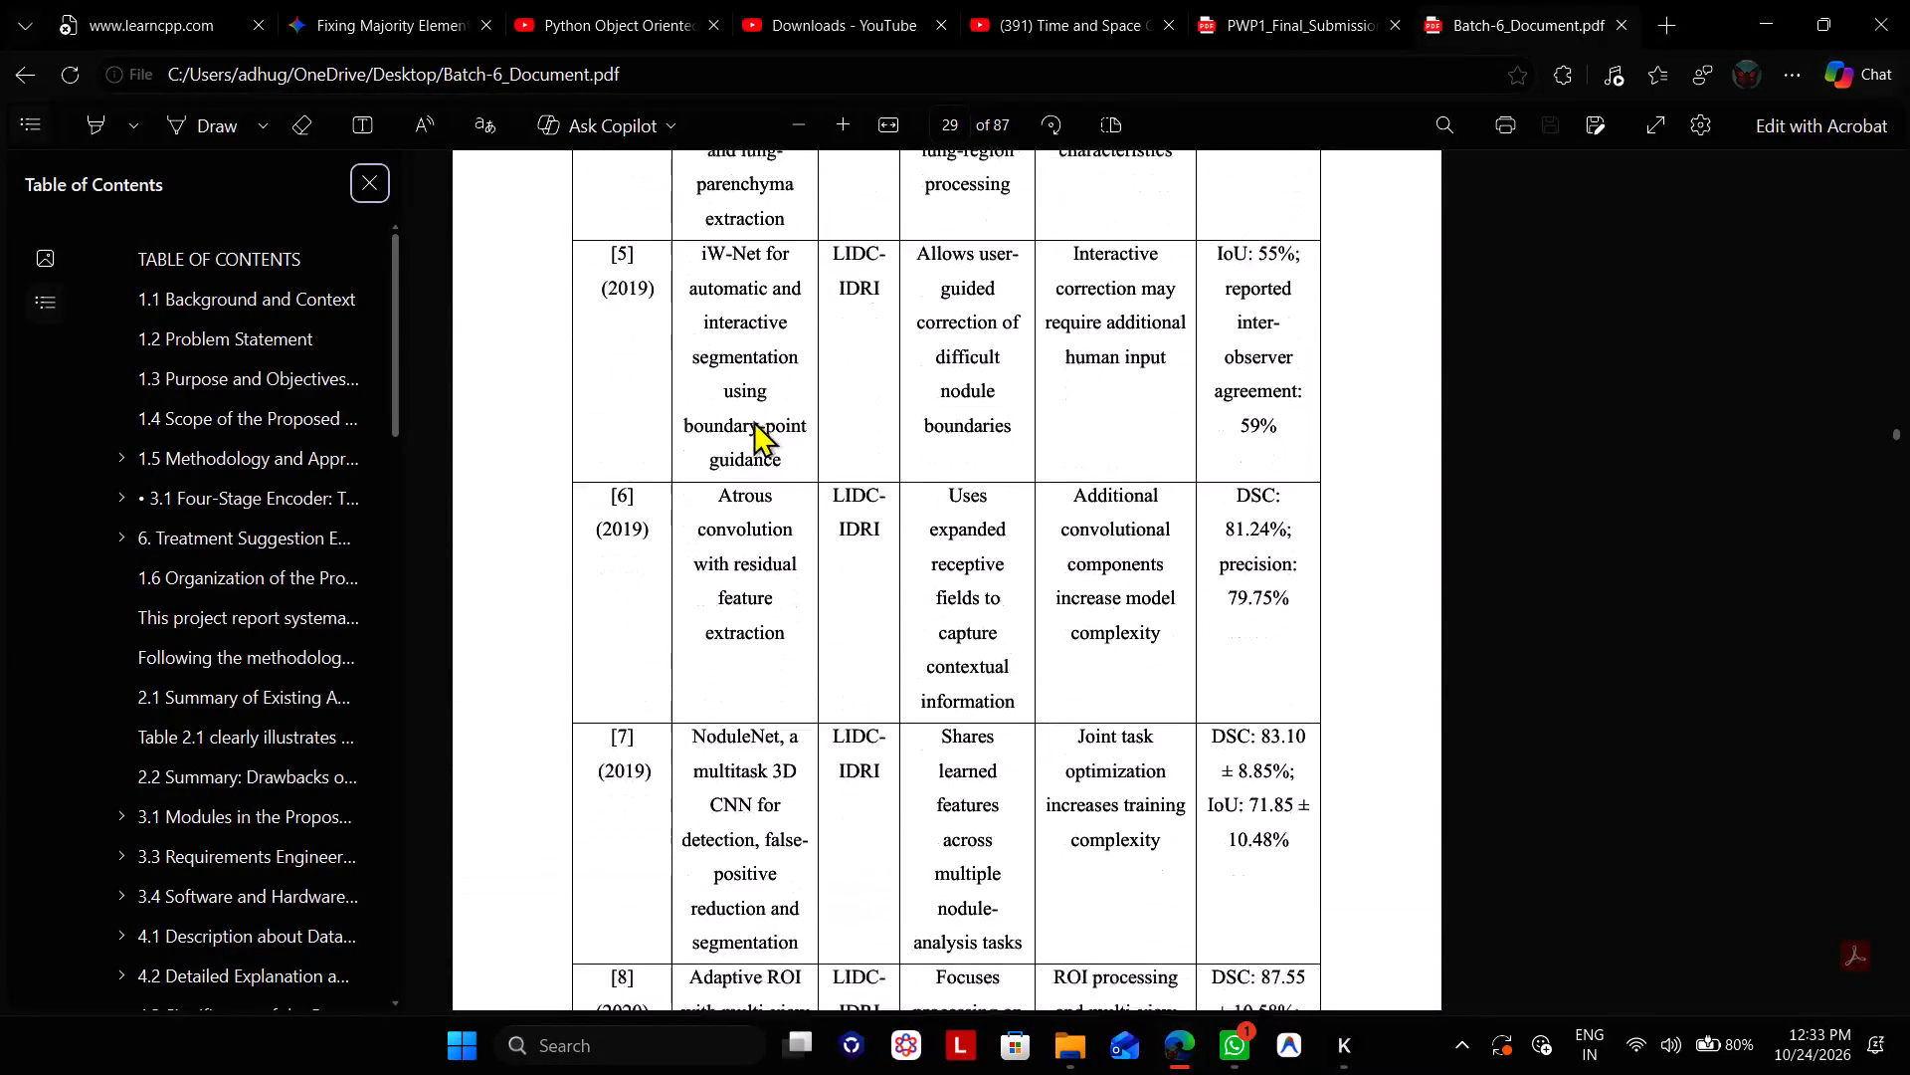
scroll(753, 420, down, 4)
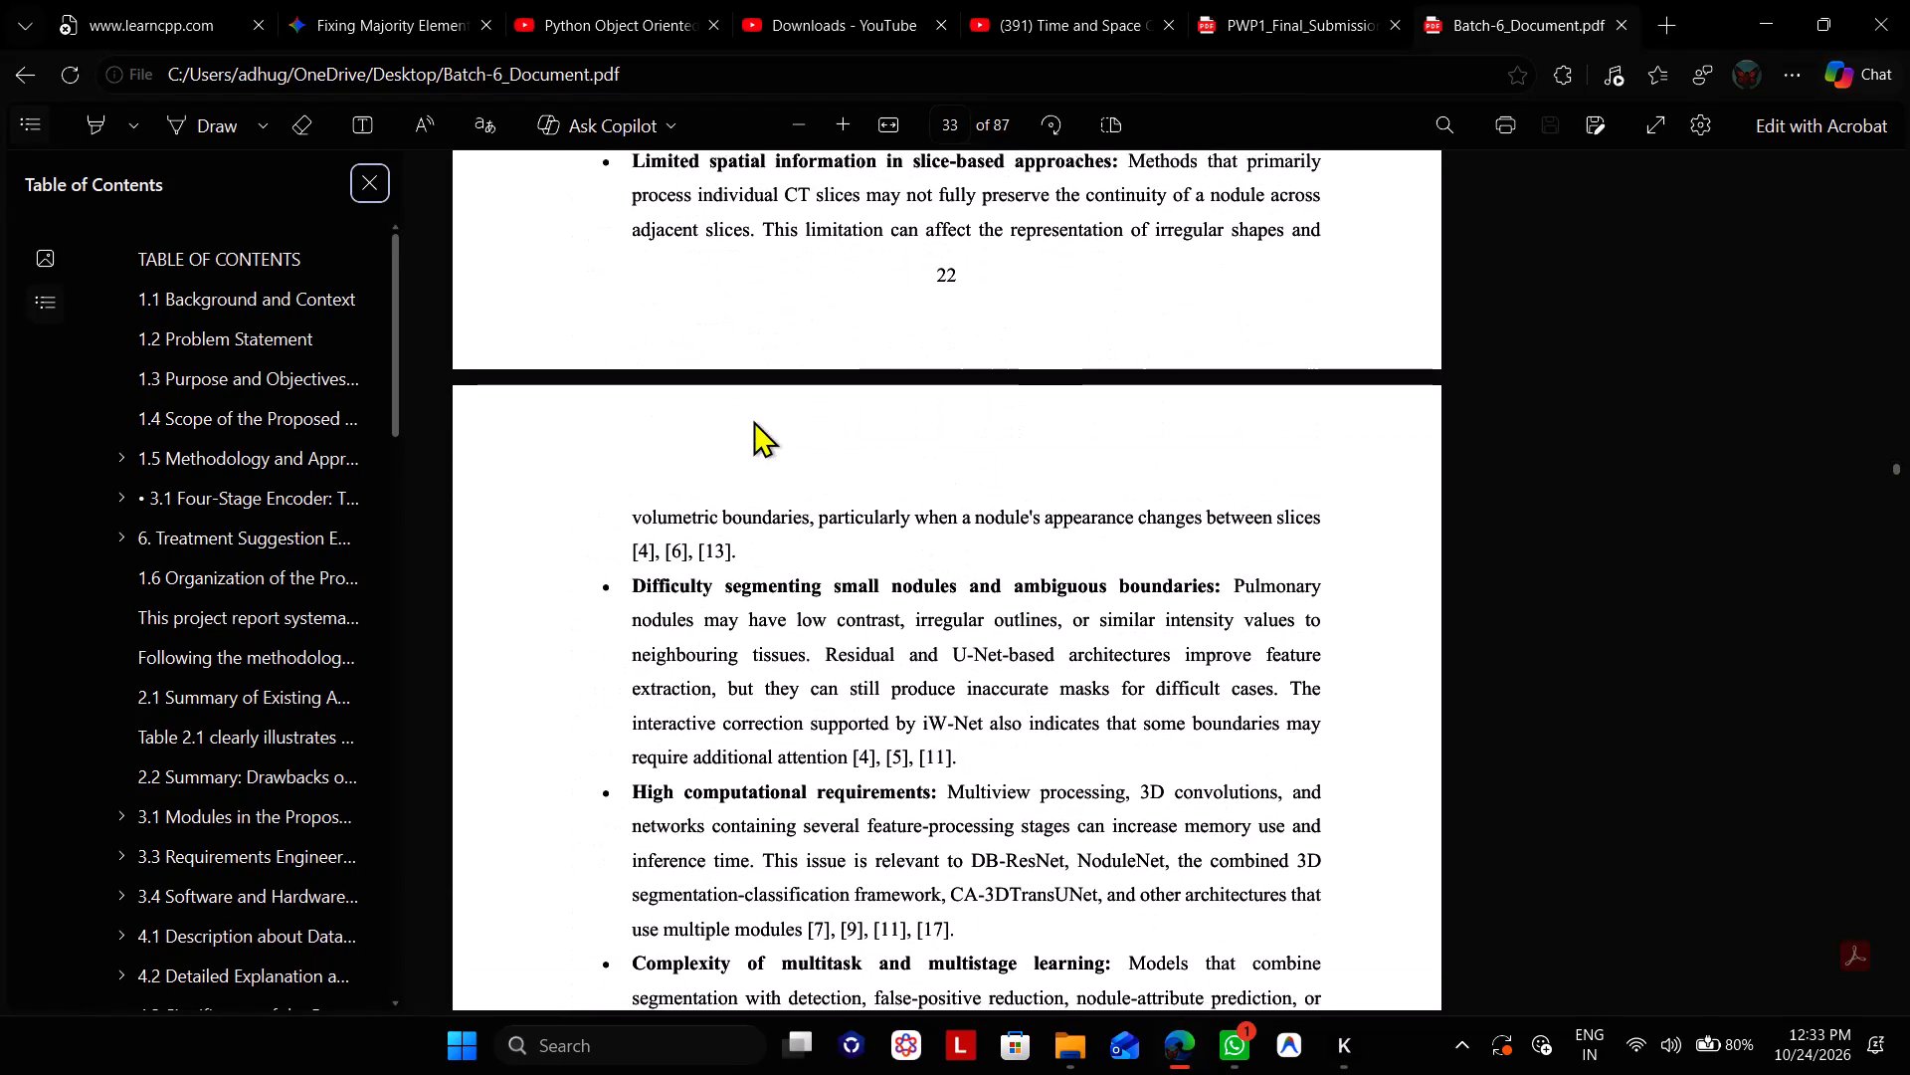
Recheck the Section 2.2 drawbacks list across pages 22 and 23 and the preceding rows of Table 2.1.
scroll(753, 420, up, 1)
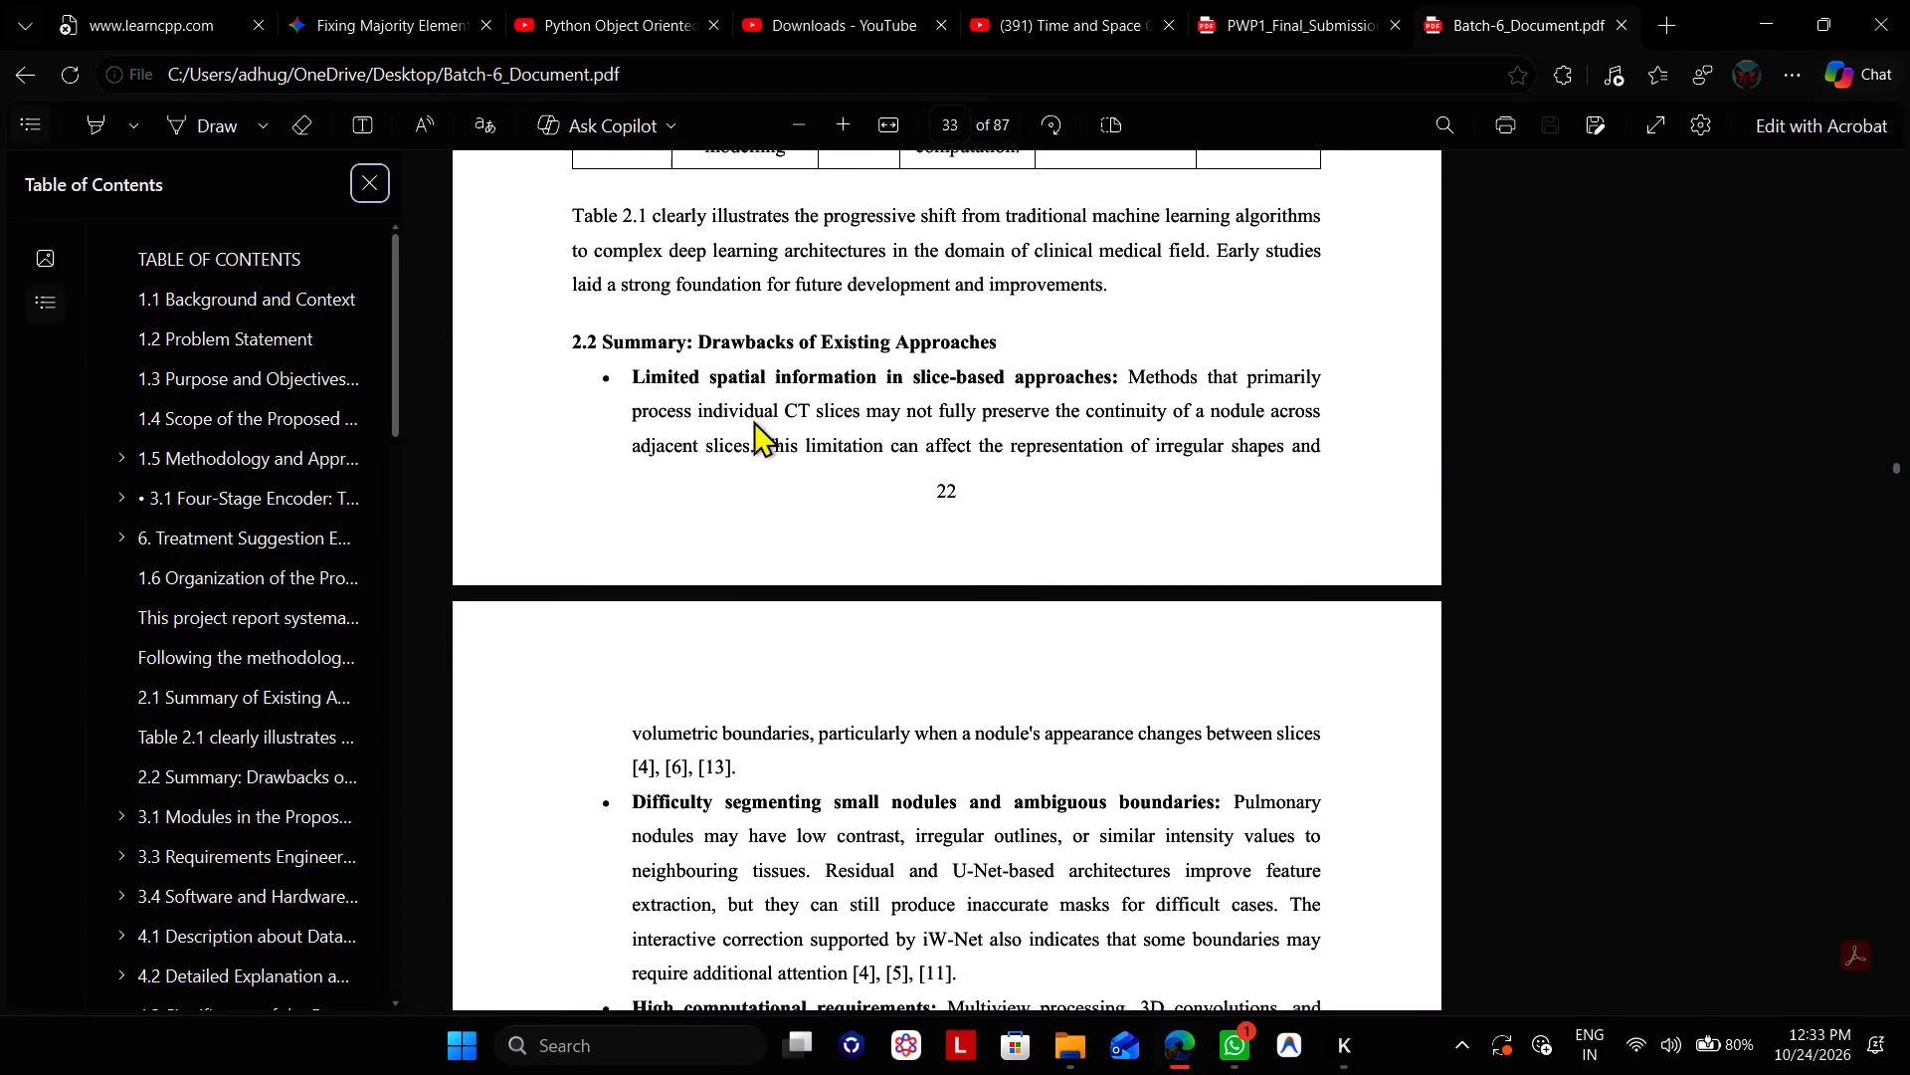
scroll(753, 420, up, 2)
scroll(753, 420, down, 1)
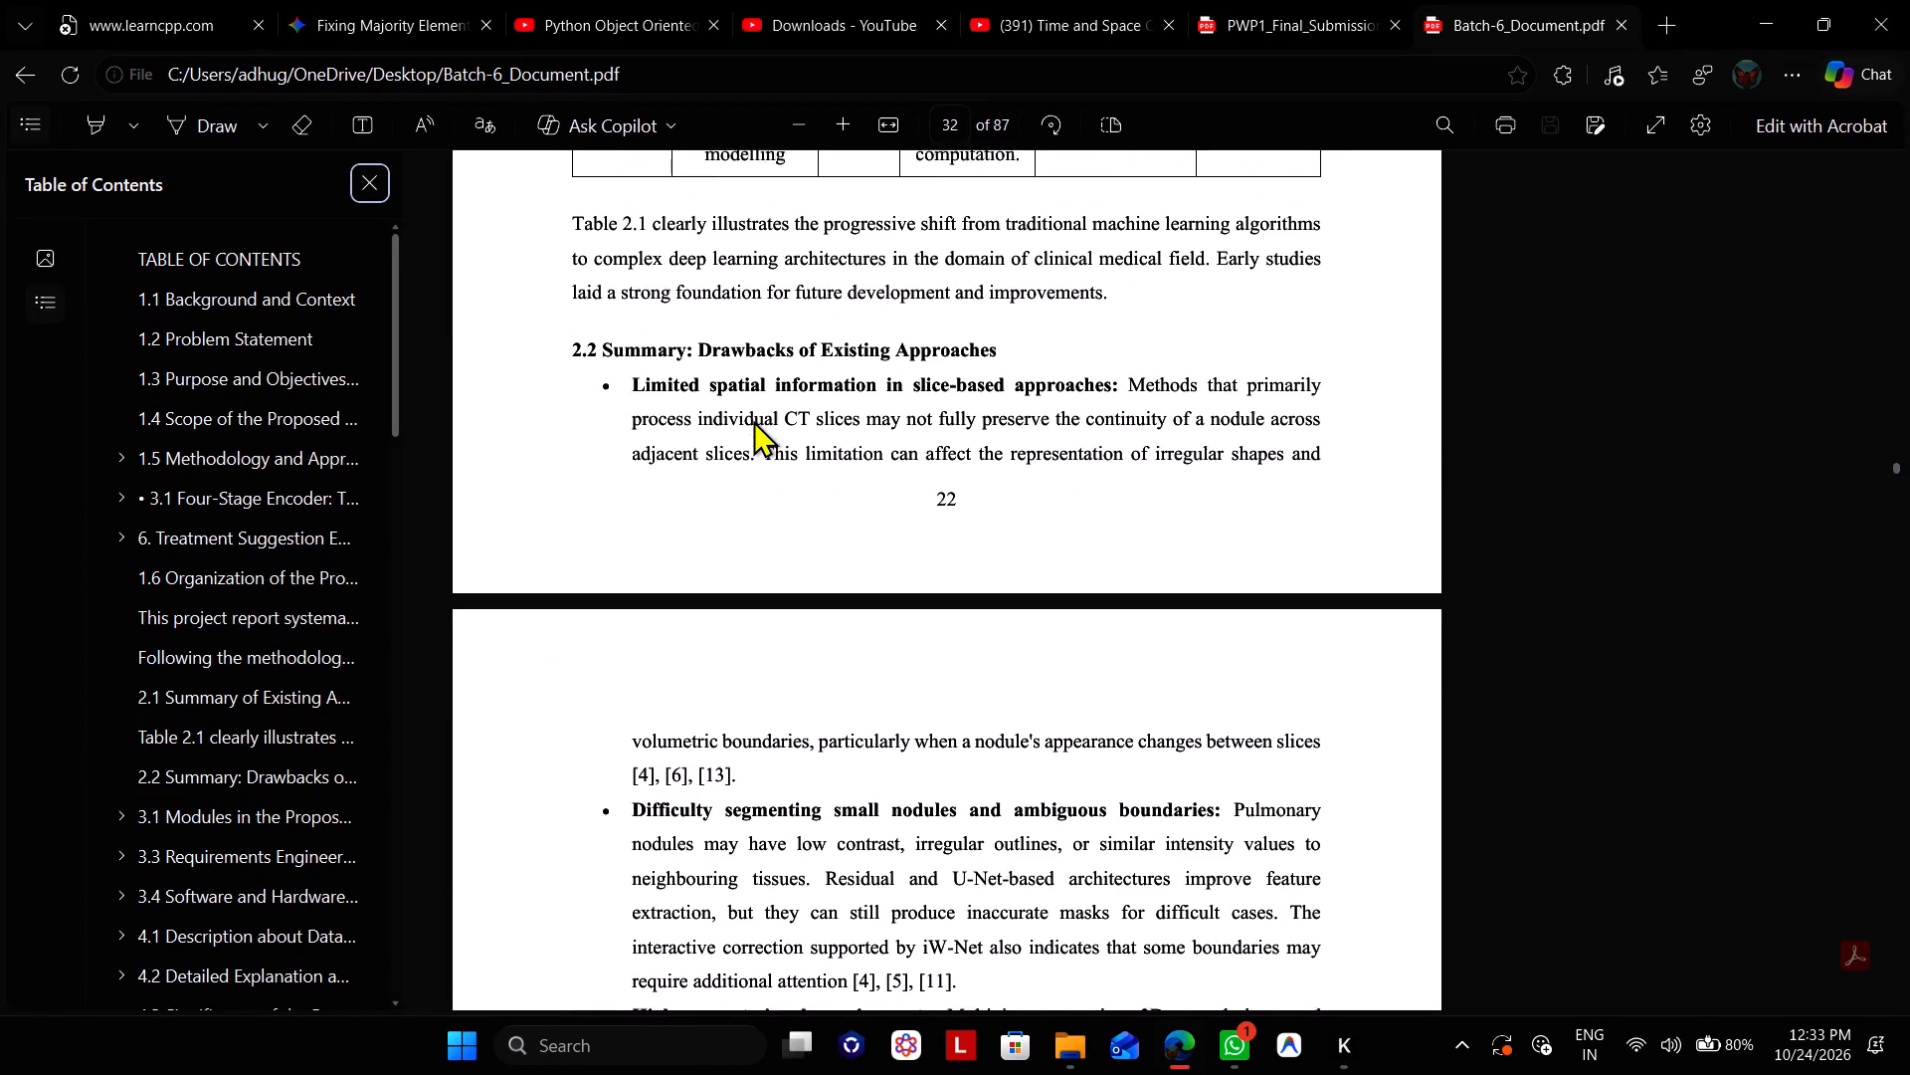
scroll(753, 420, down, 4)
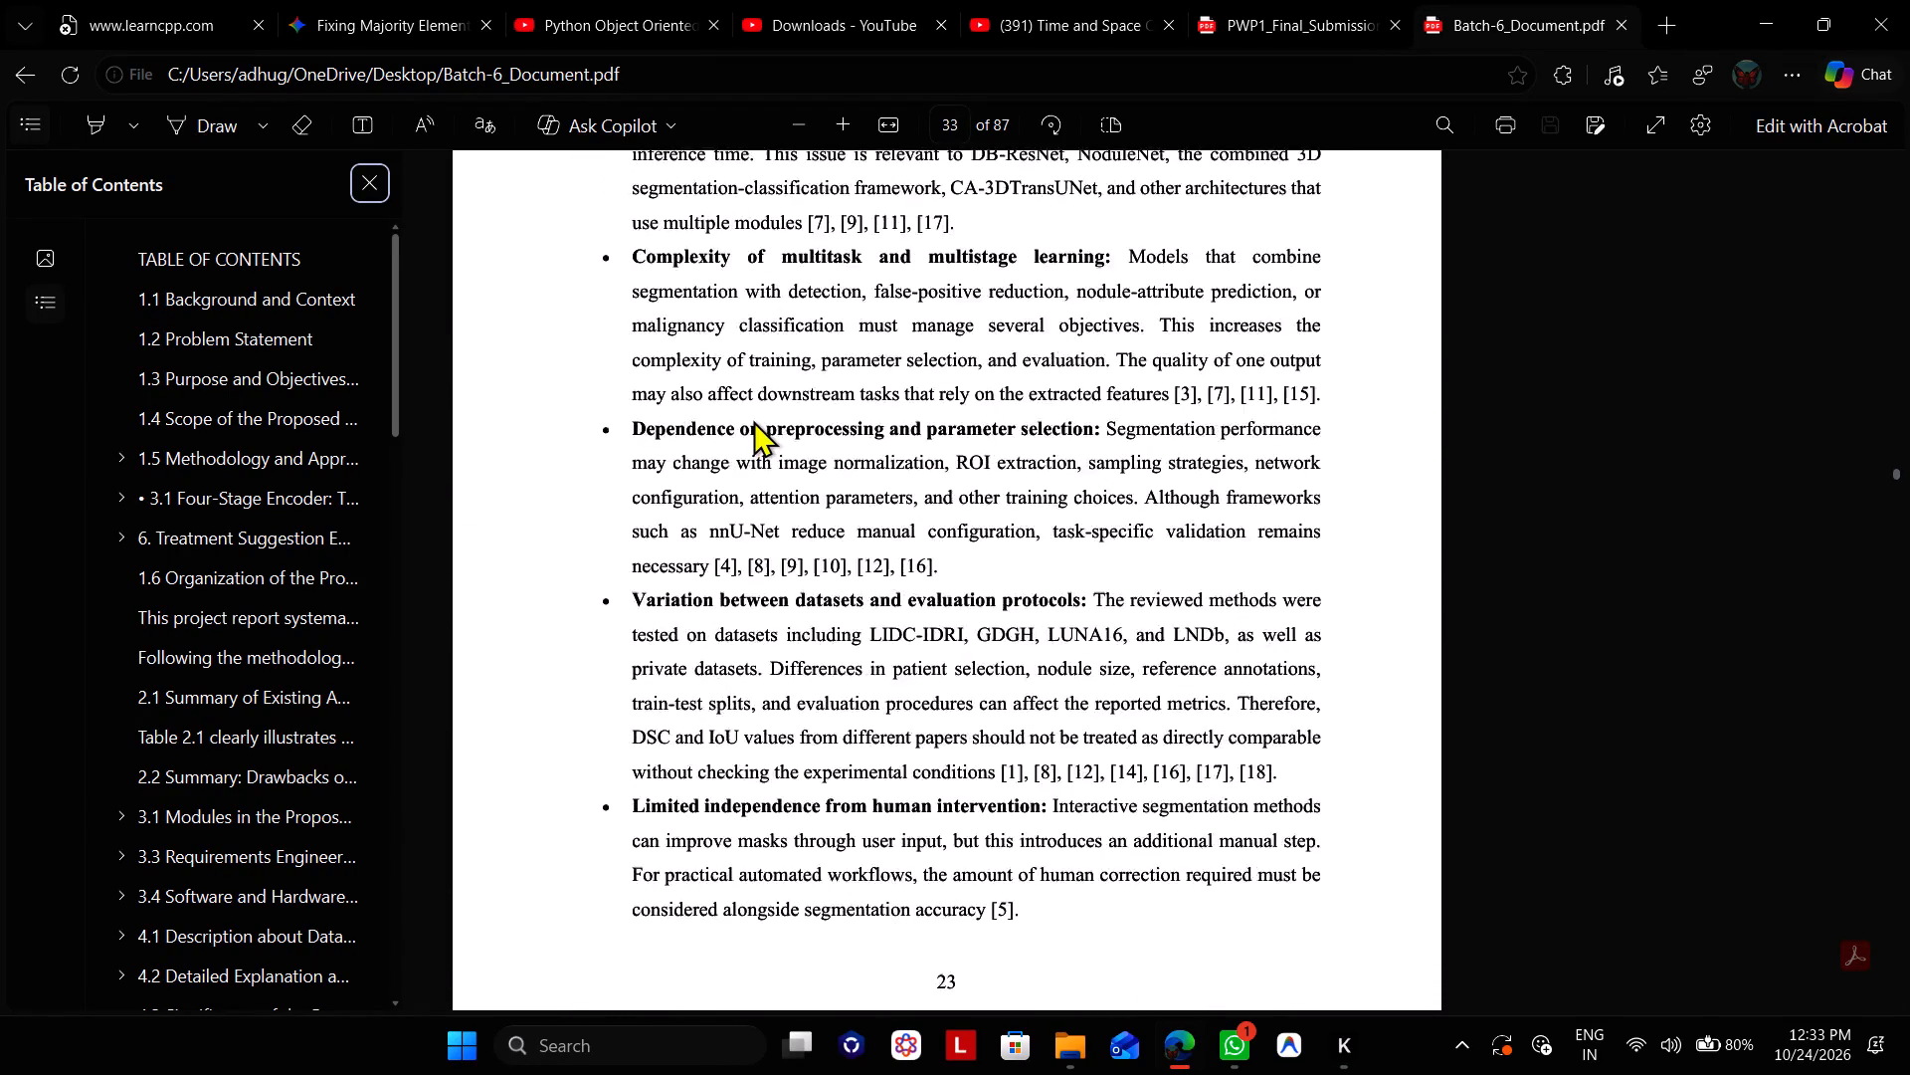
scroll(753, 420, up, 1)
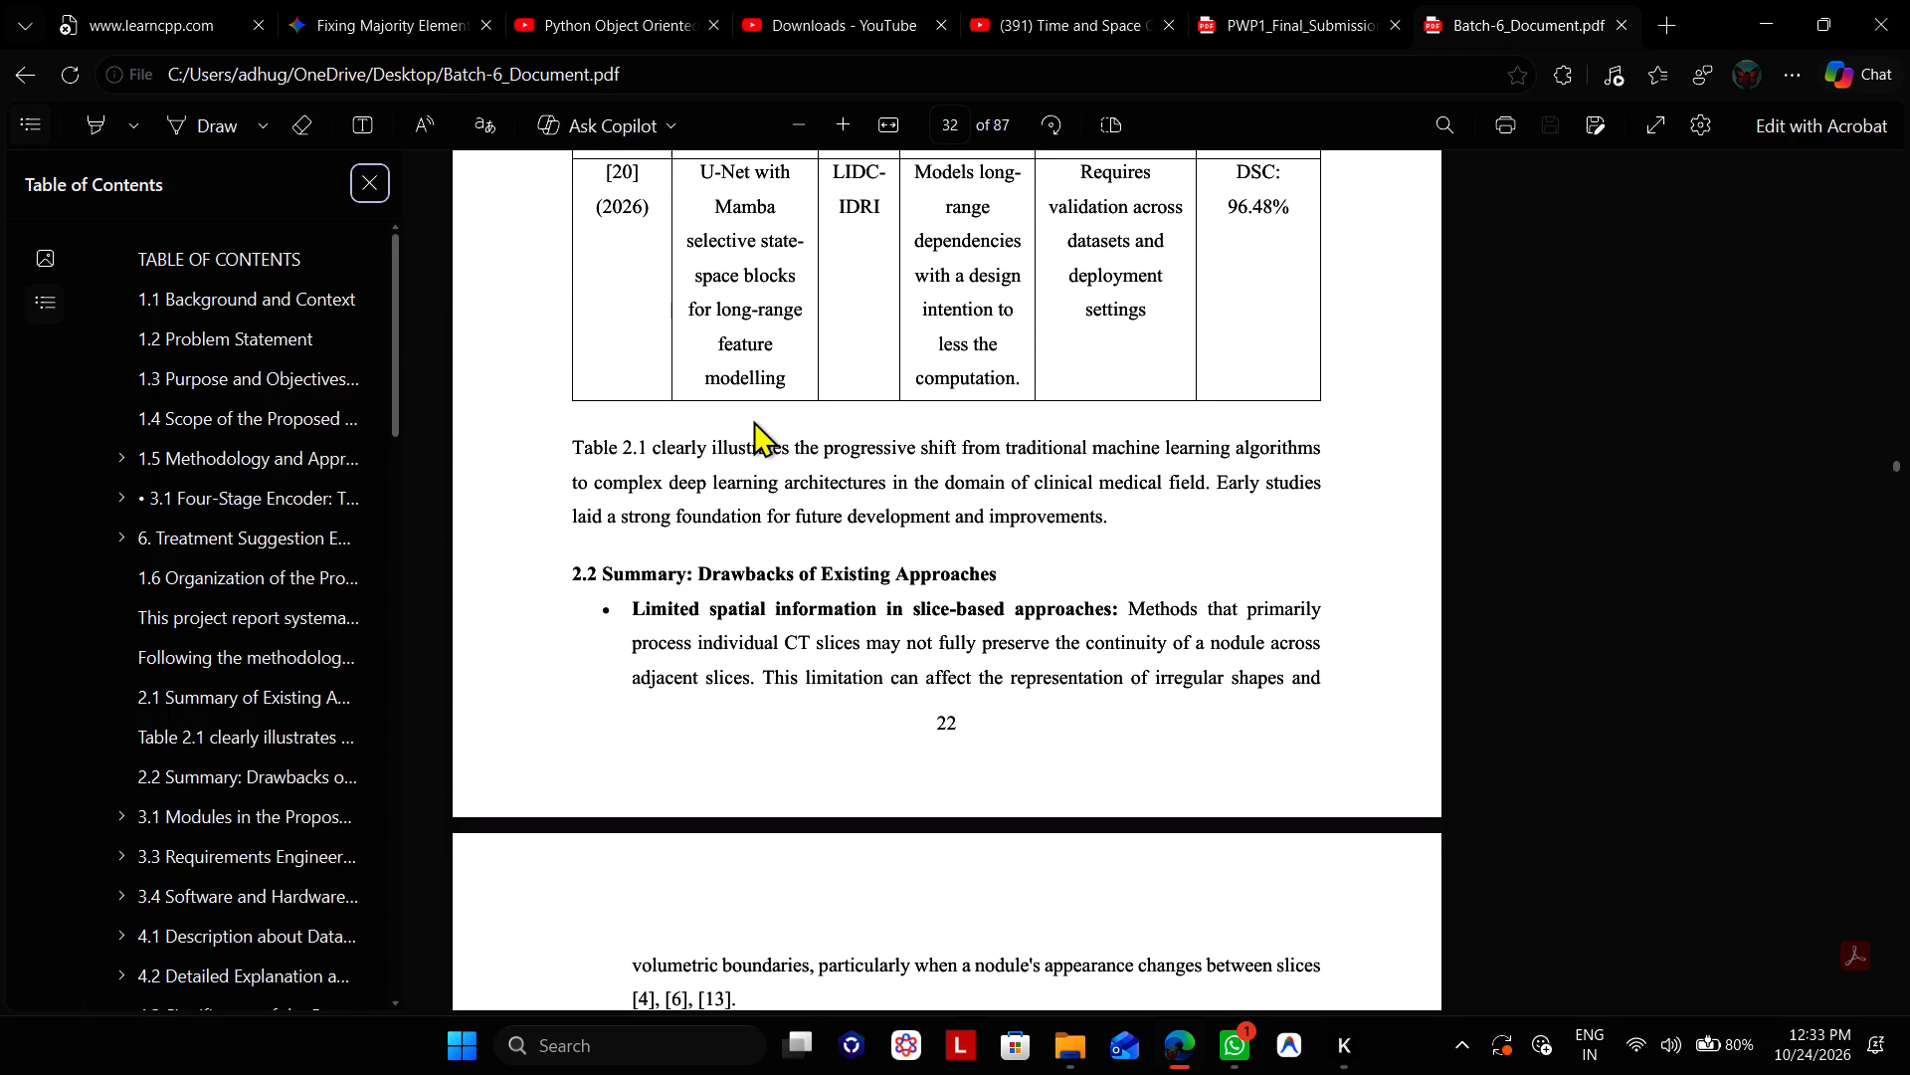
scroll(753, 420, down, 4)
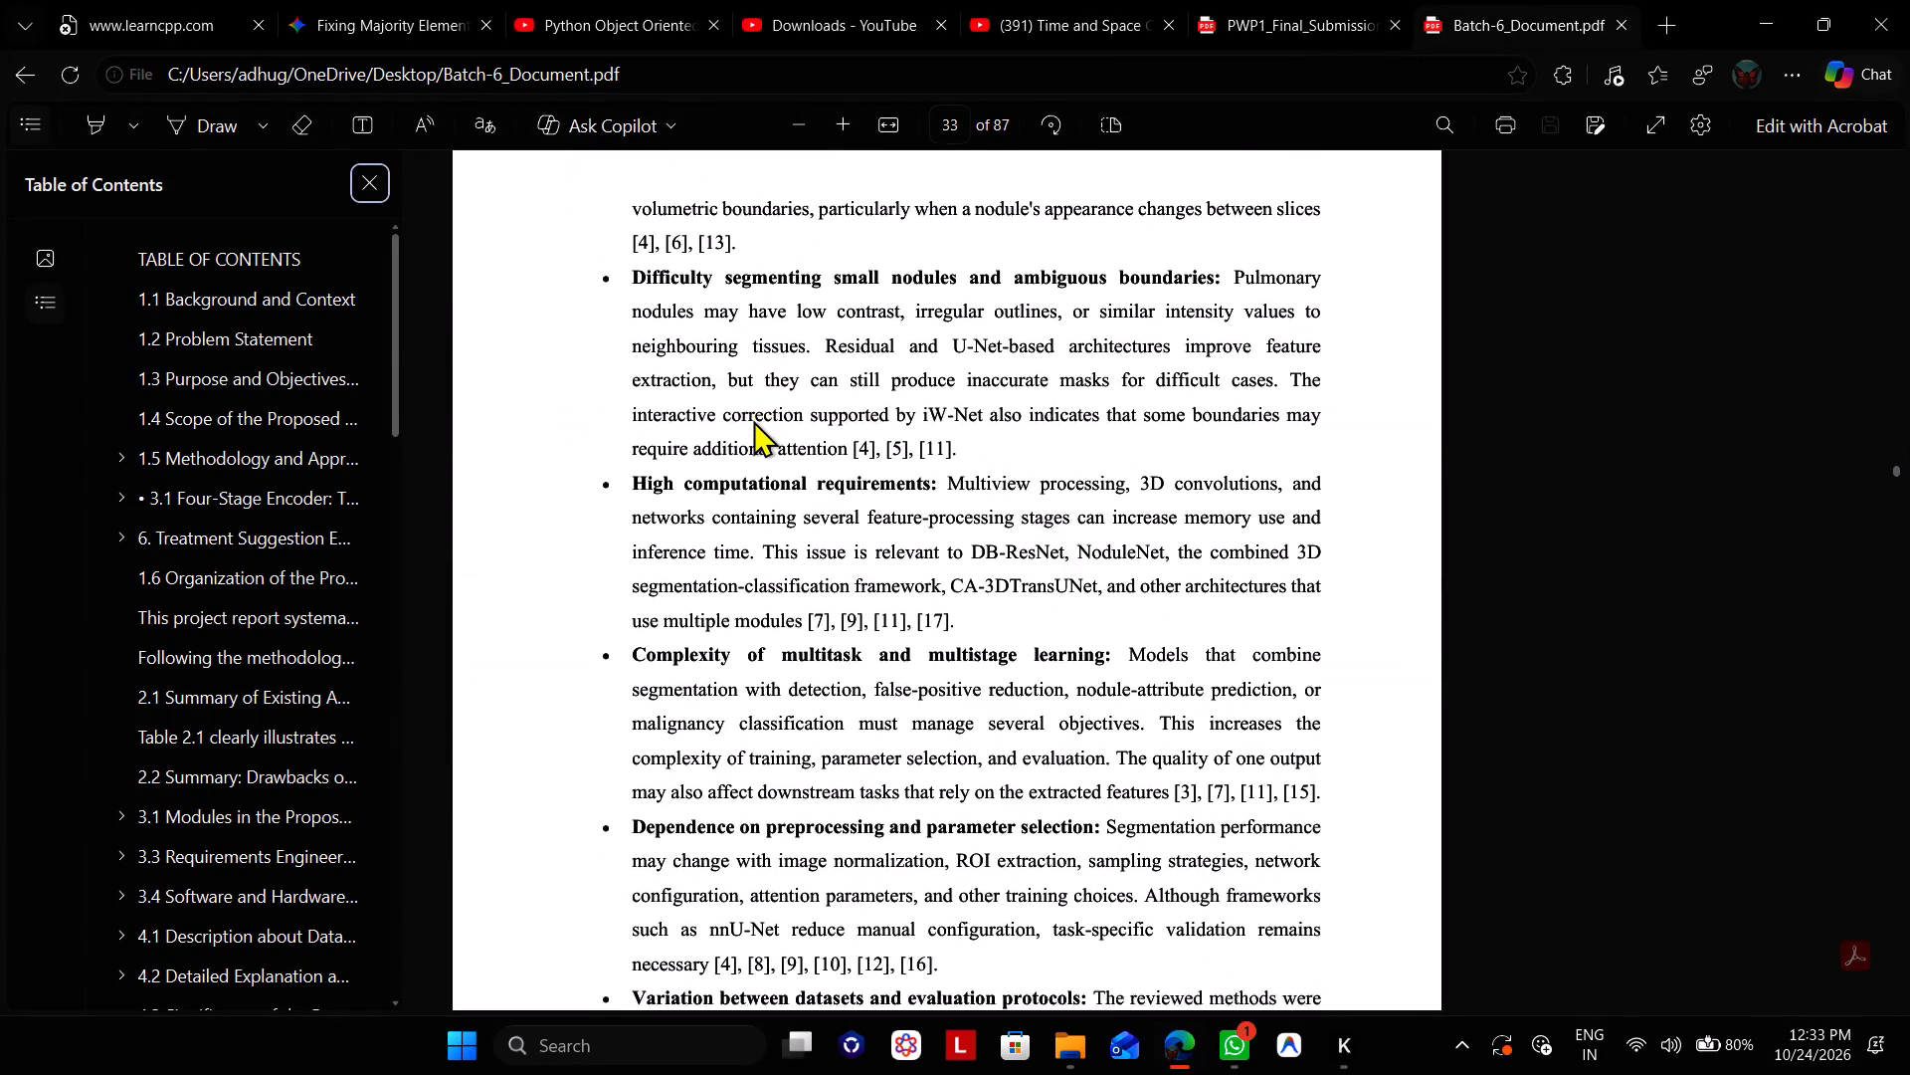
scroll(753, 420, up, 7)
scroll(753, 420, right, 1)
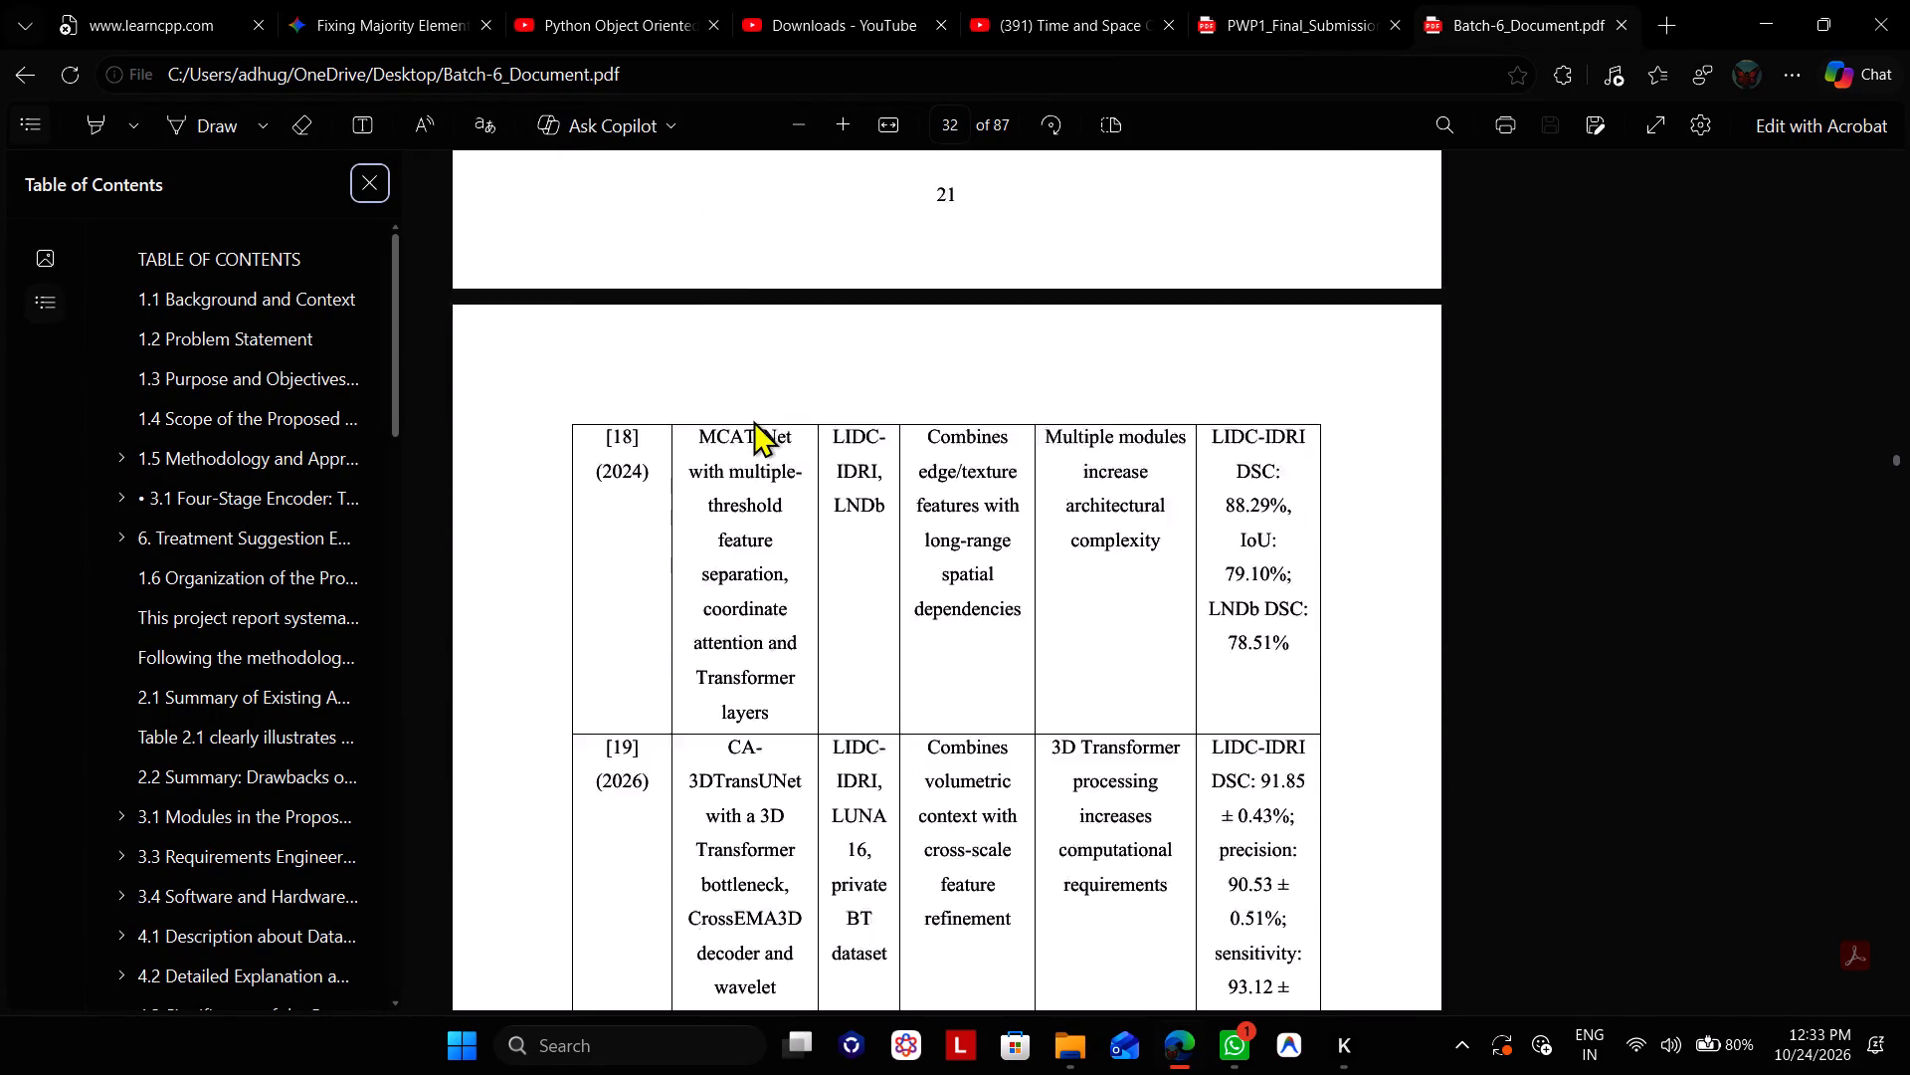
scroll(753, 420, right, 1)
scroll(753, 420, up, 2)
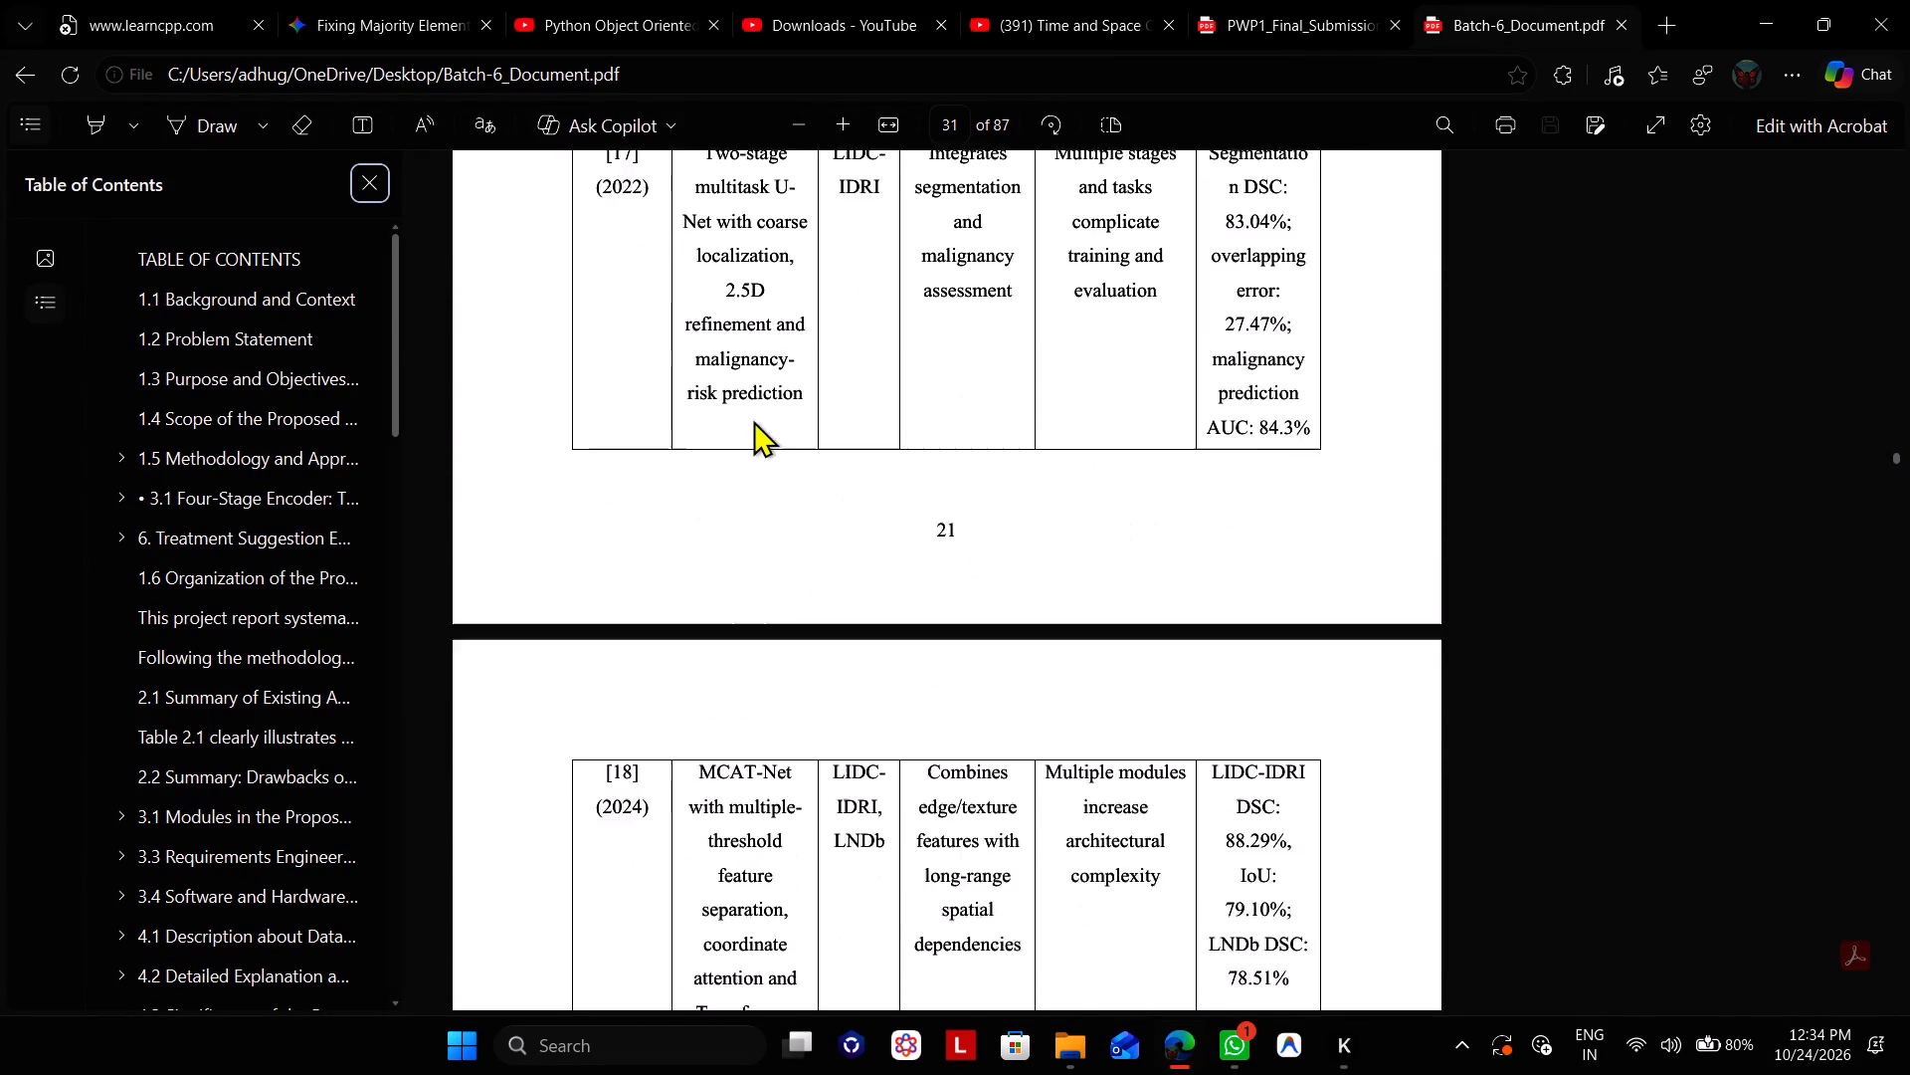
scroll(753, 420, up, 8)
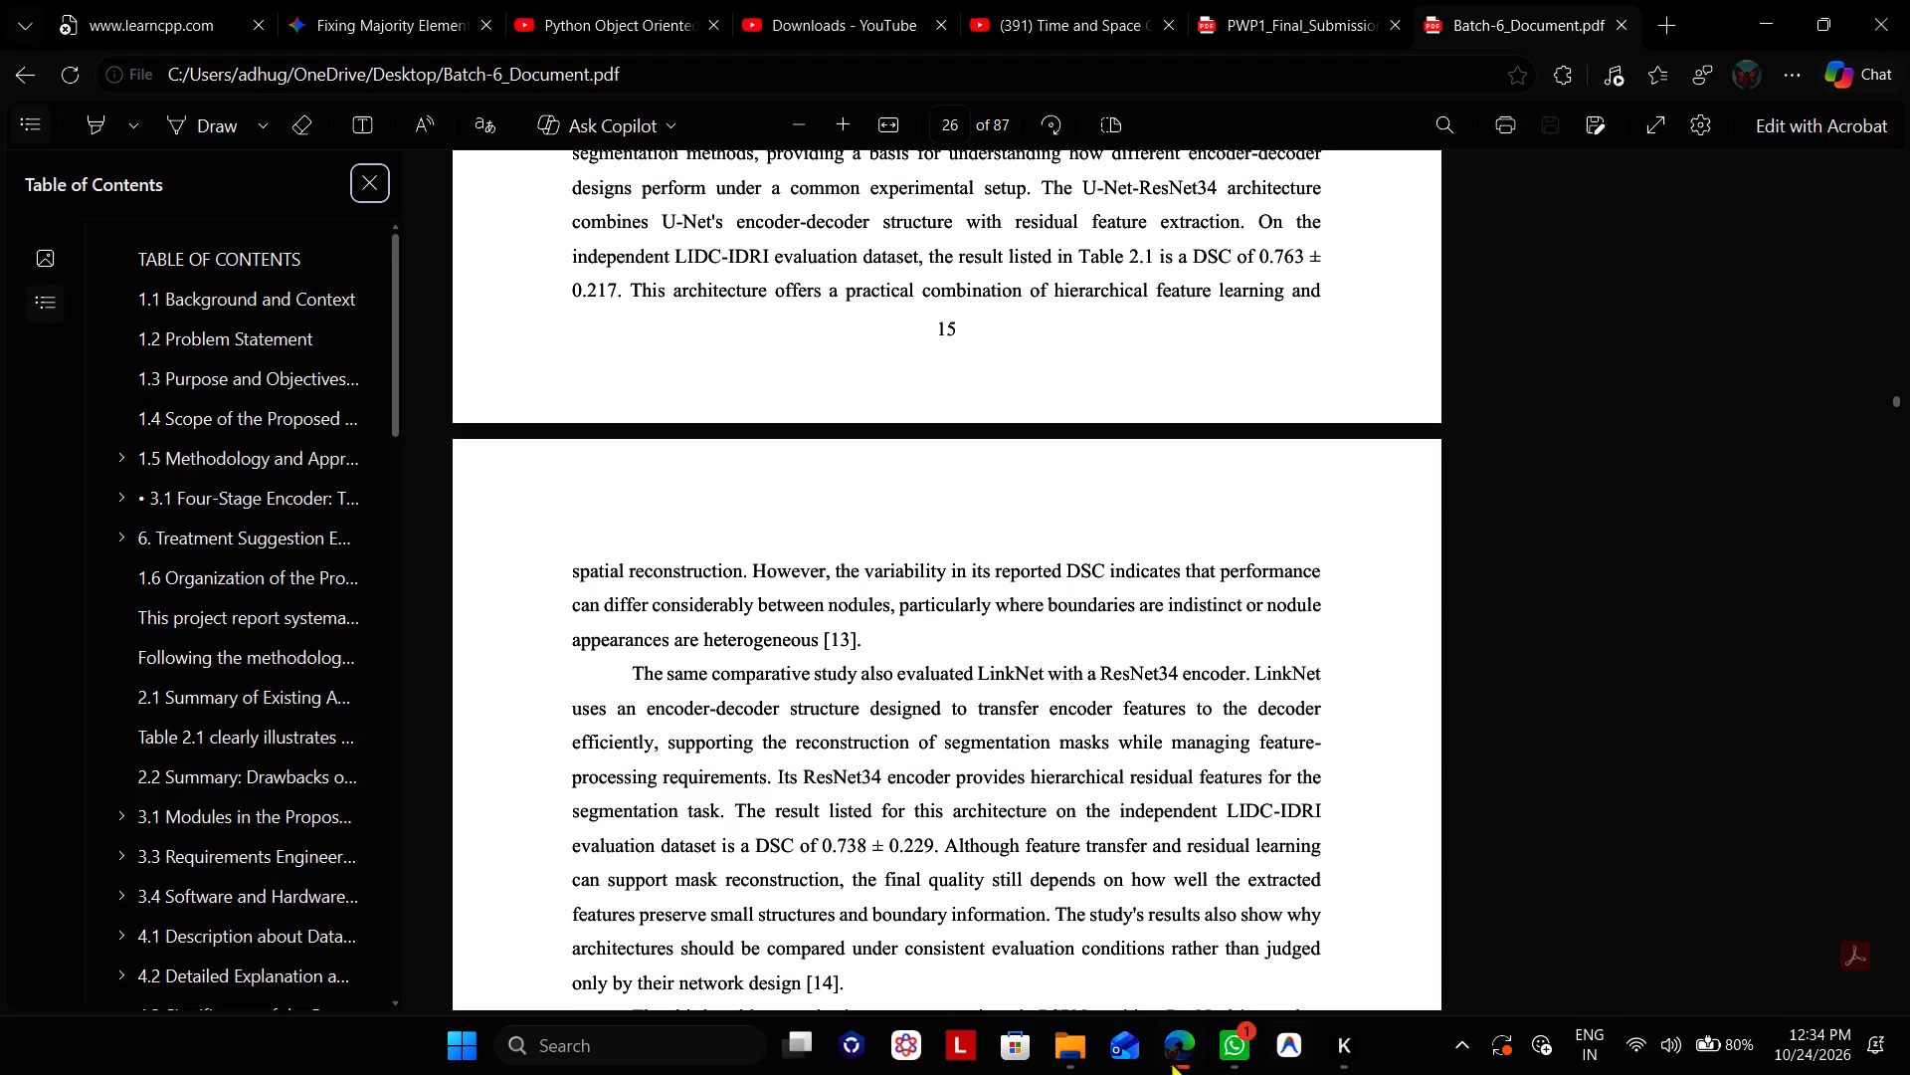
Open the PWP1 final submission report from the Desktop folder in Word and close its Navigation pane.
click(1070, 1047)
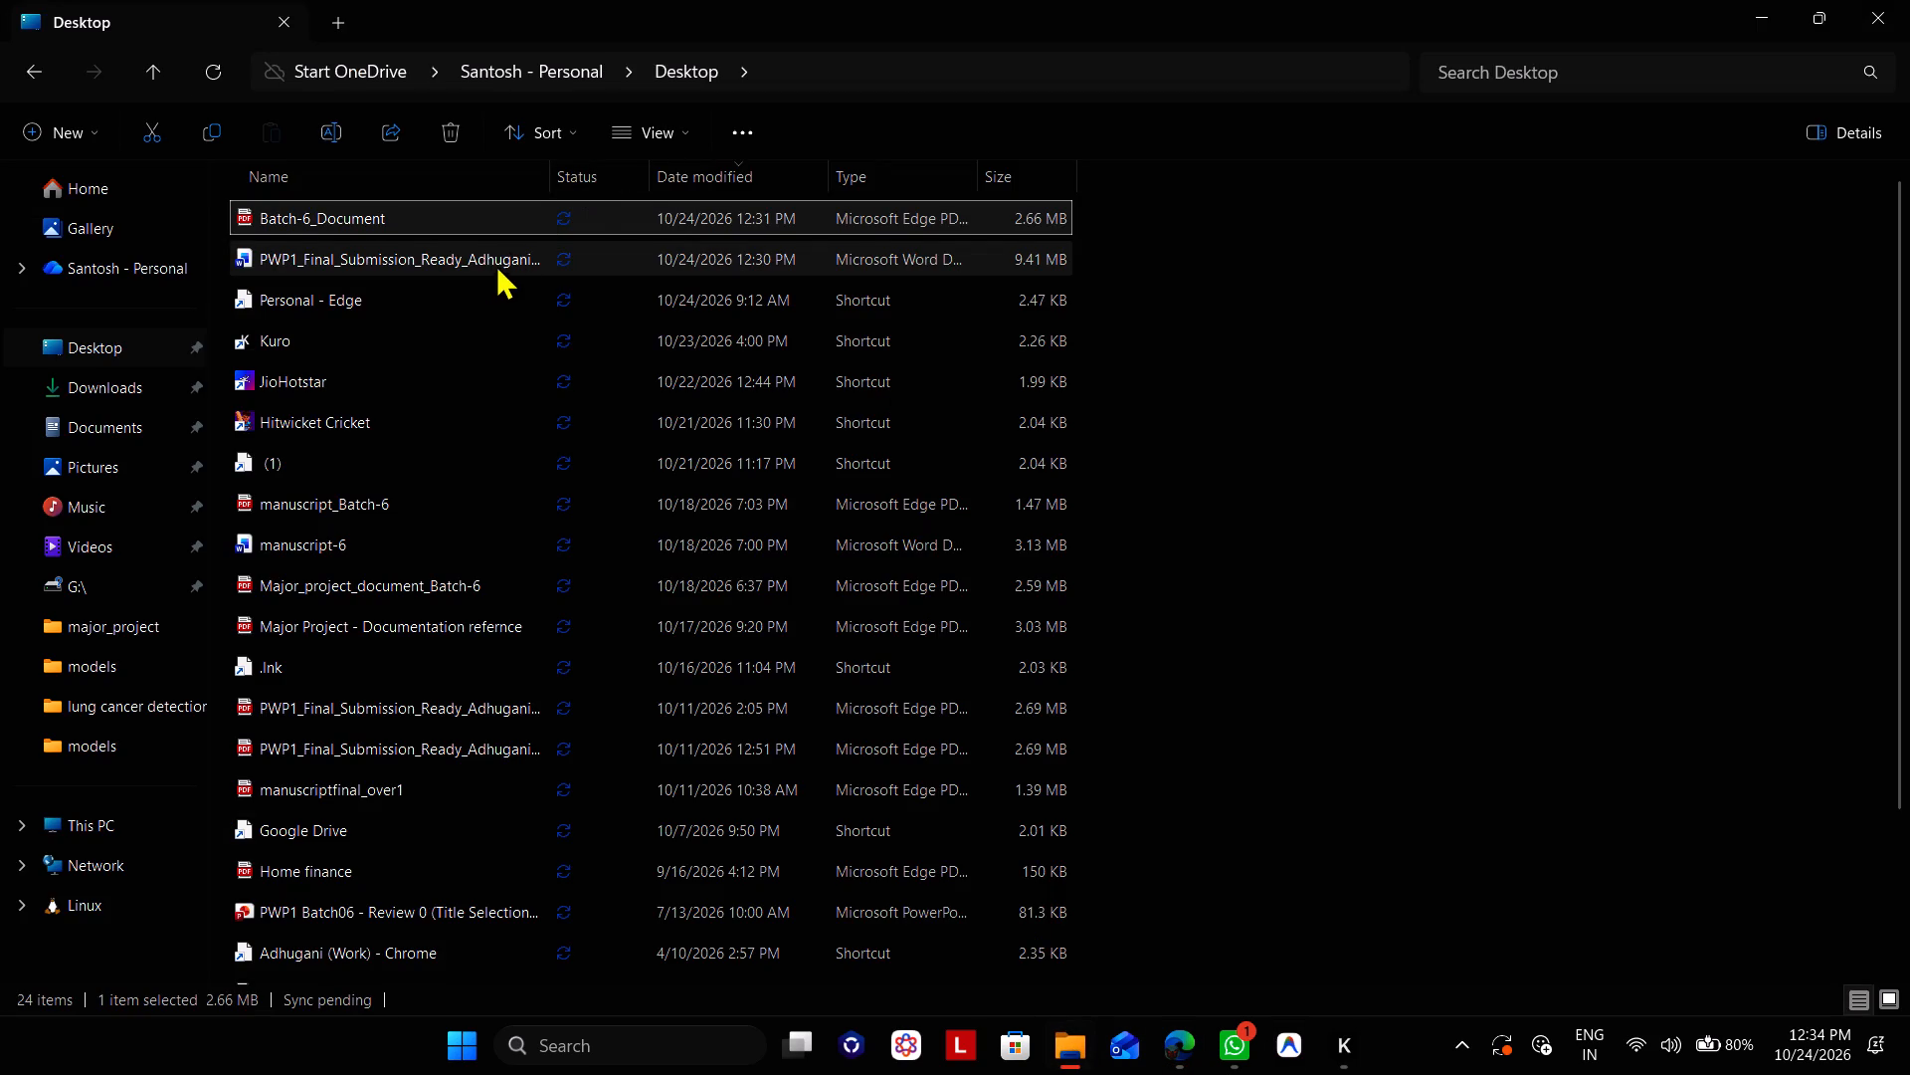
double_click(489, 267)
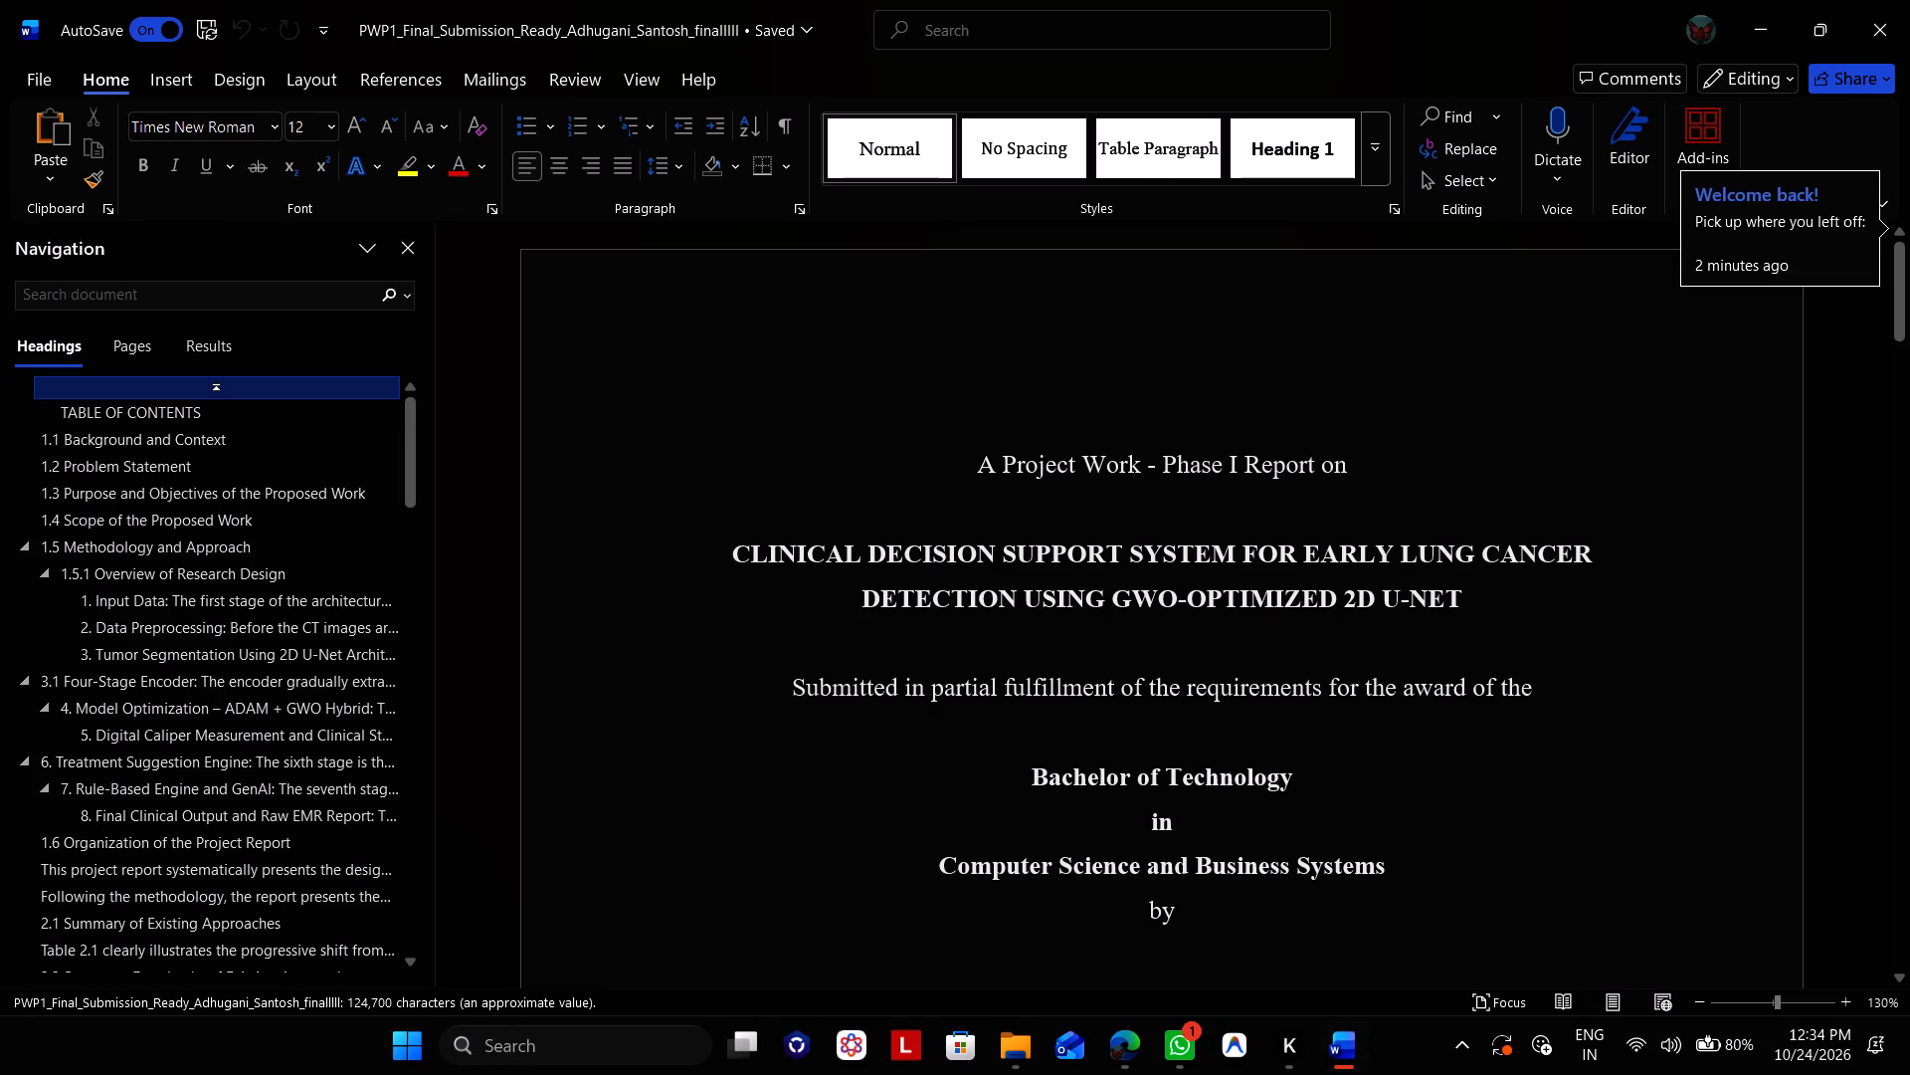
click(408, 261)
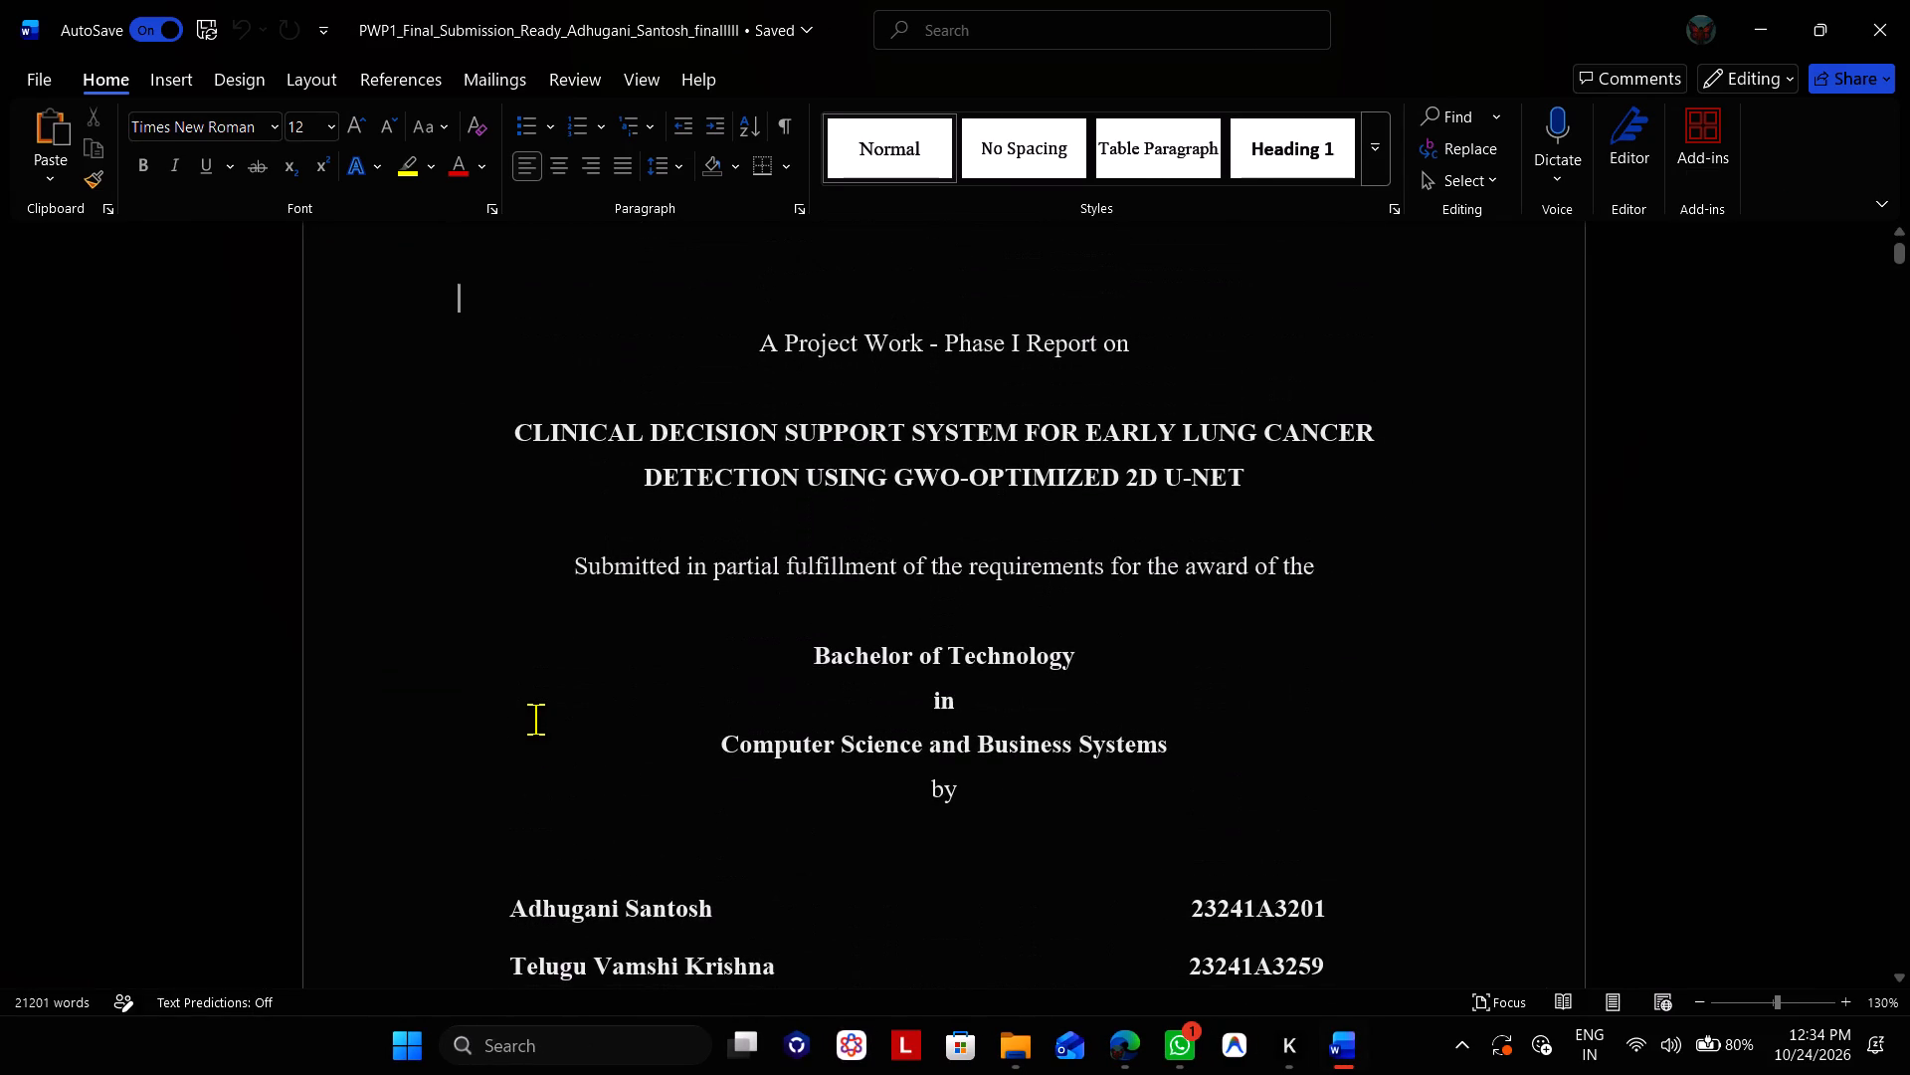
key(BackSpace)
key(BackSpace)
Look through the Word report's front pages from the title page and certificate to the acknowledgement and abstract.
scroll(564, 836, down, 3)
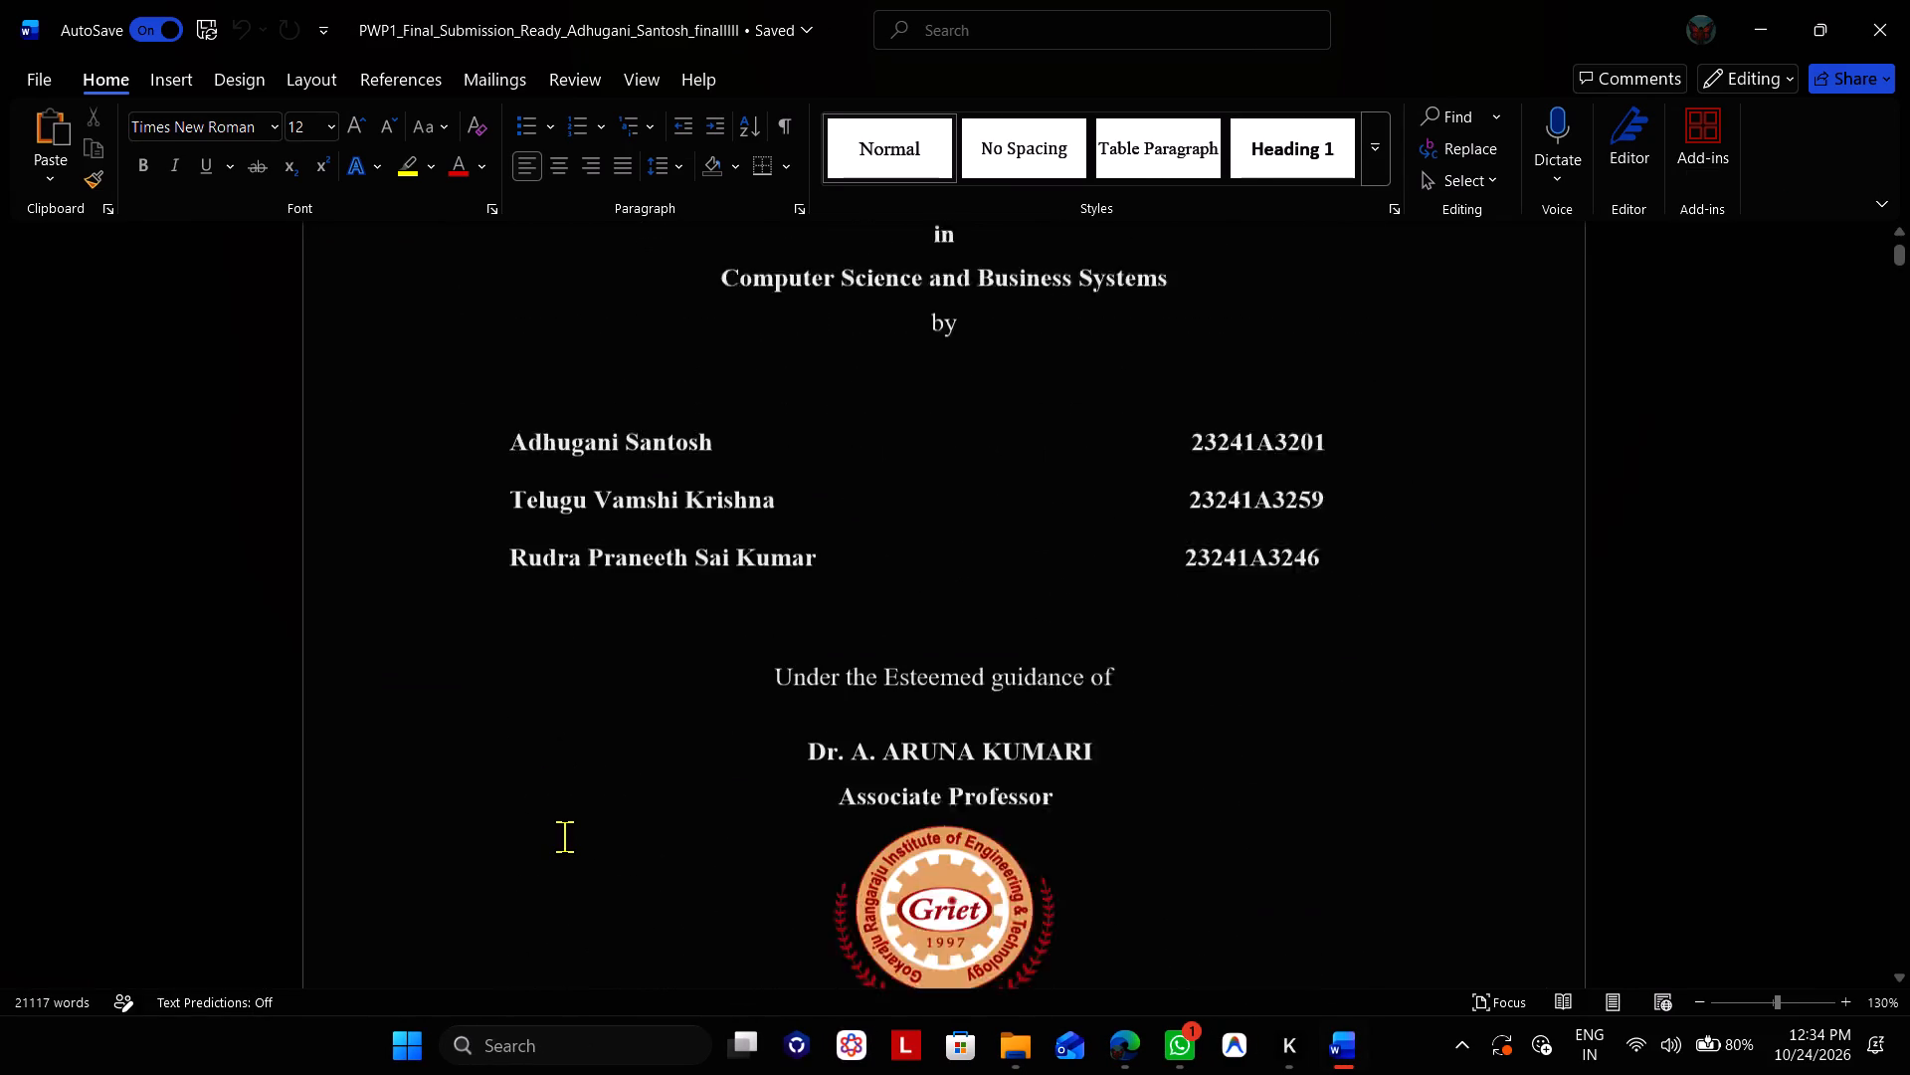
scroll(564, 836, down, 5)
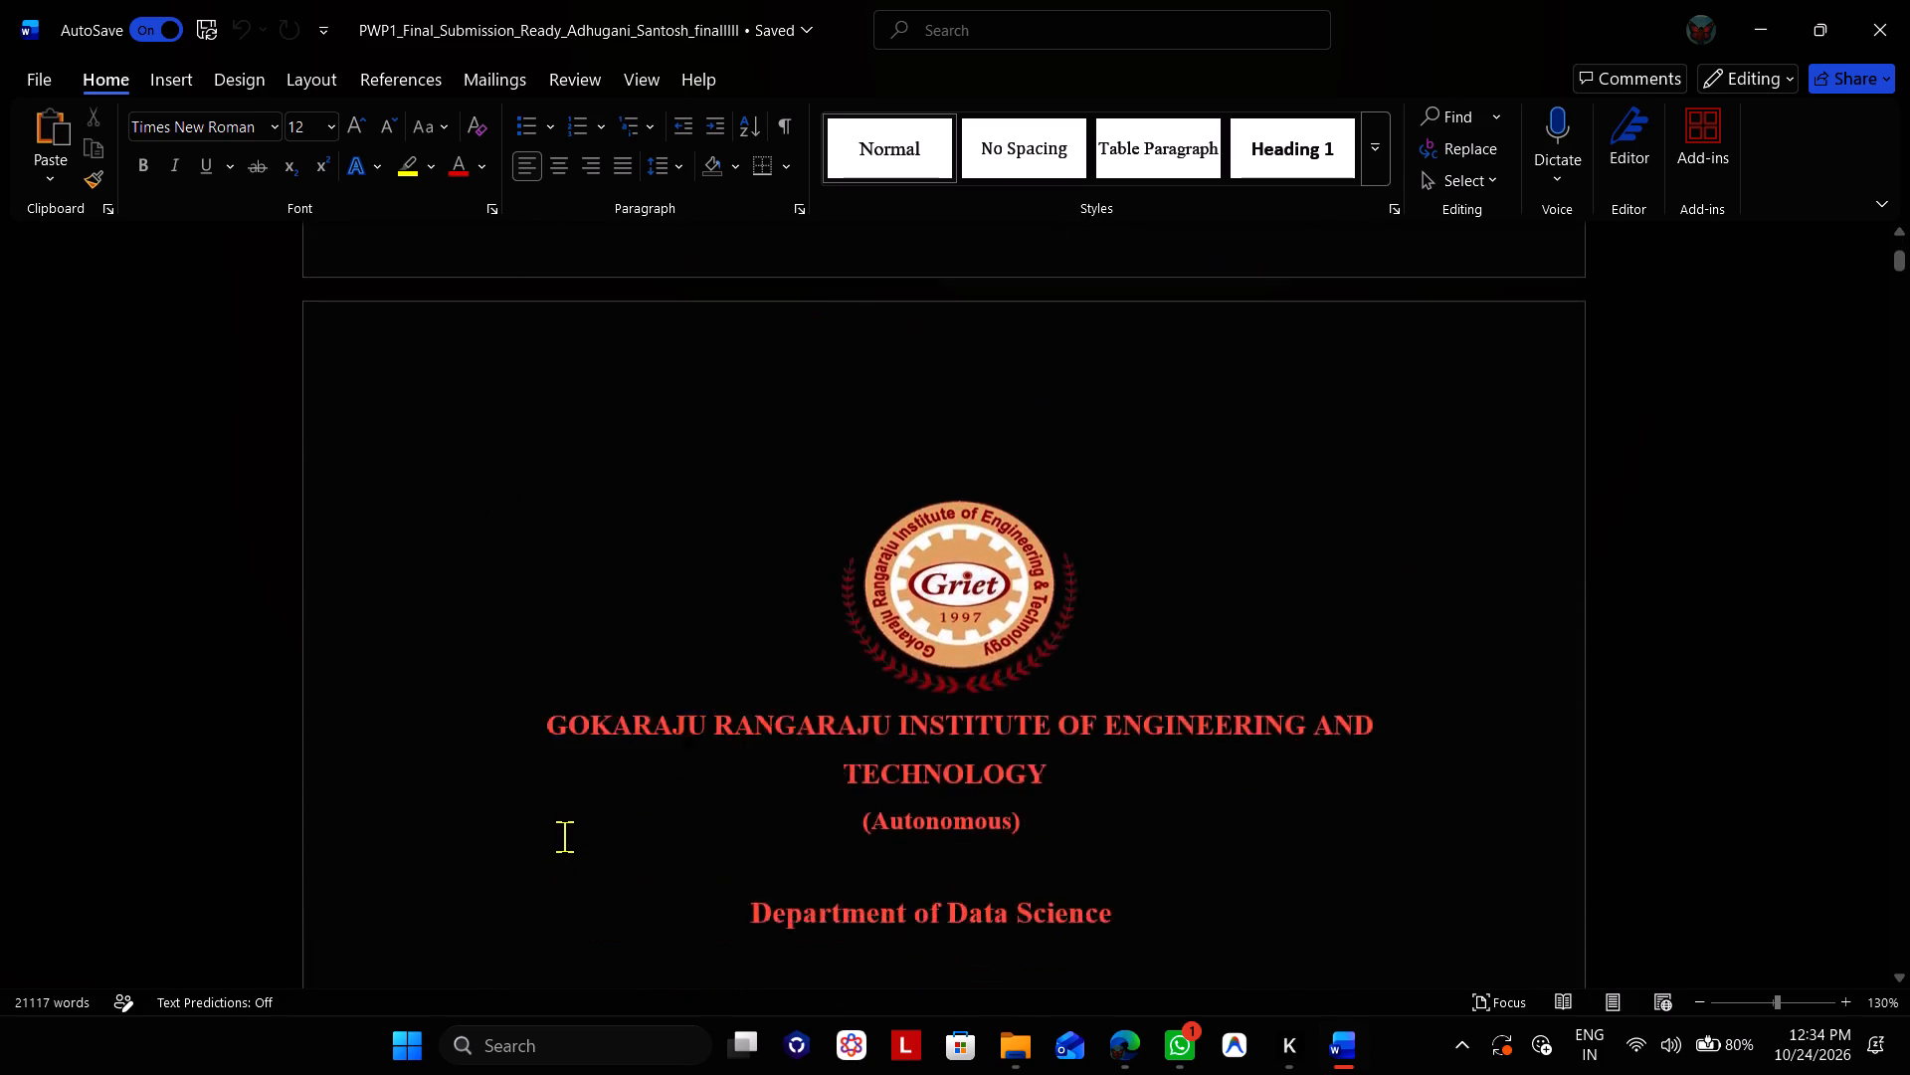
scroll(564, 836, down, 4)
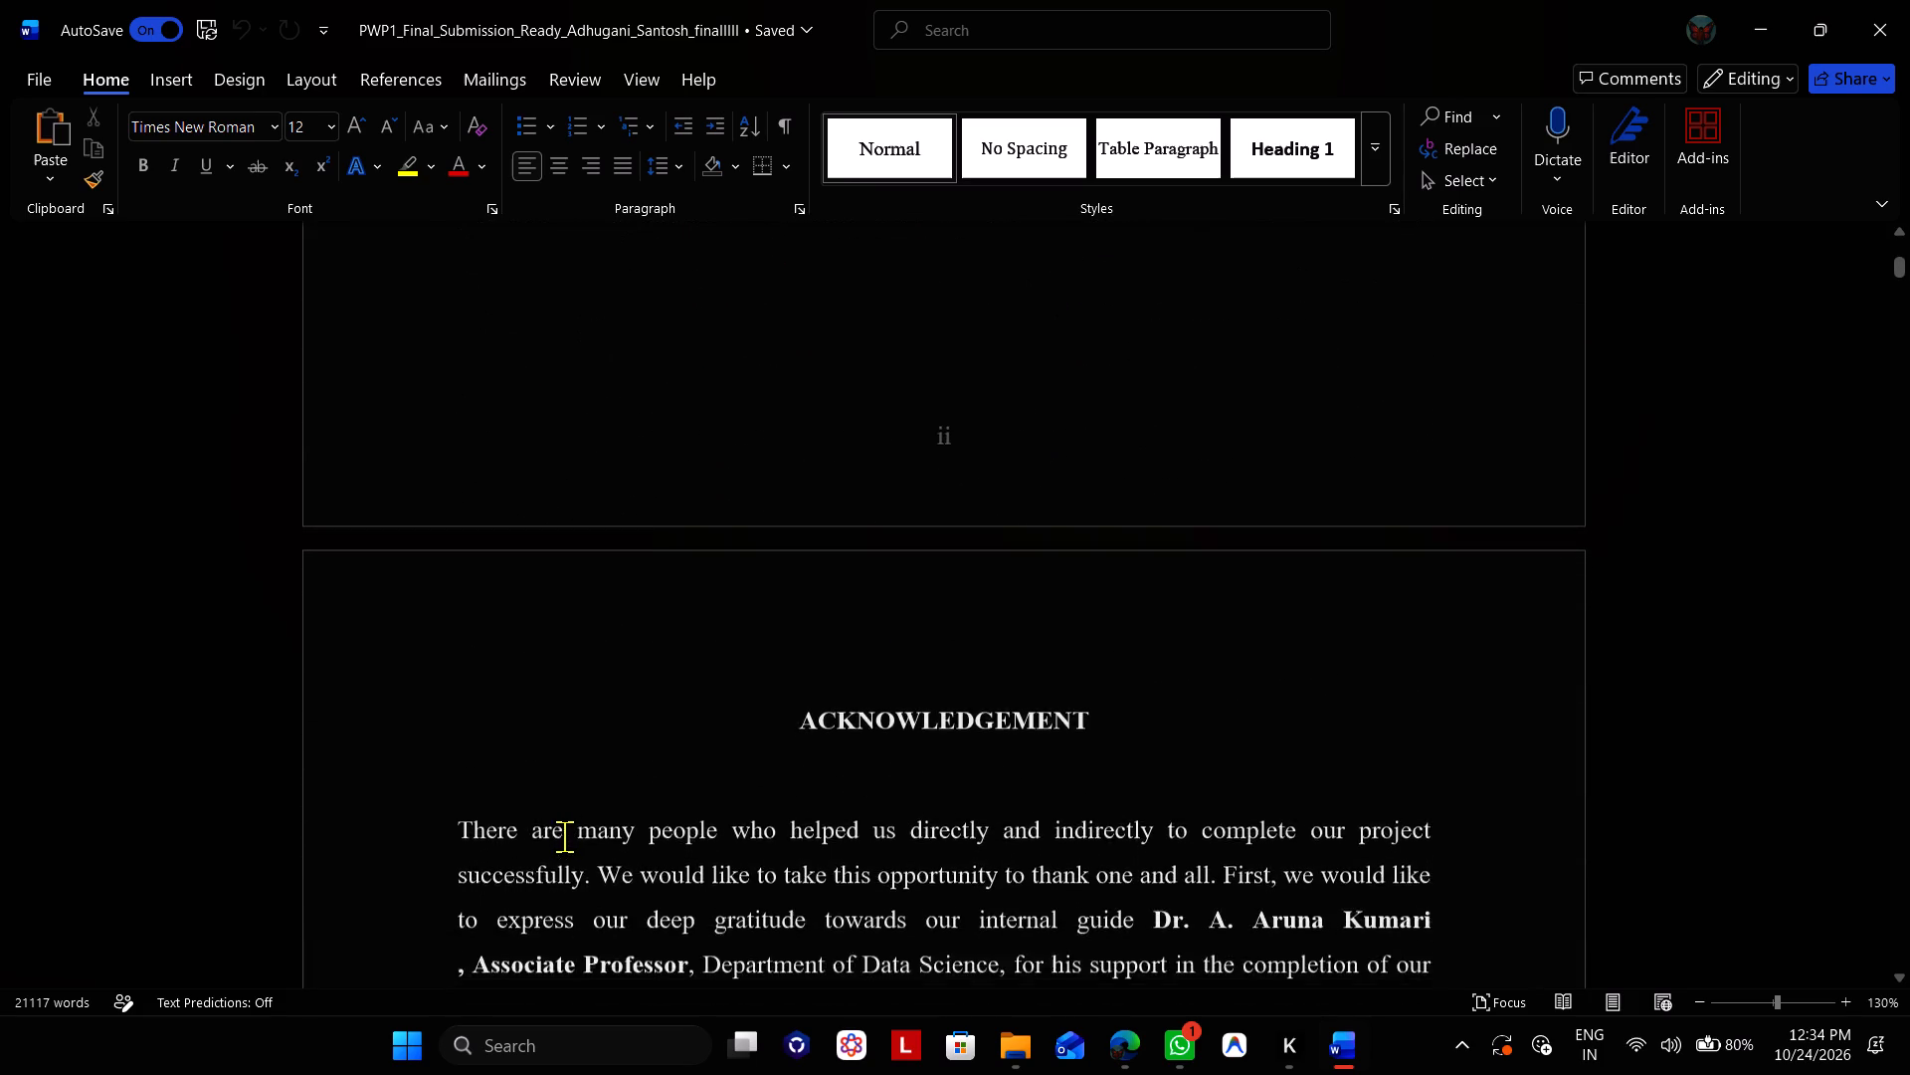
scroll(564, 836, down, 6)
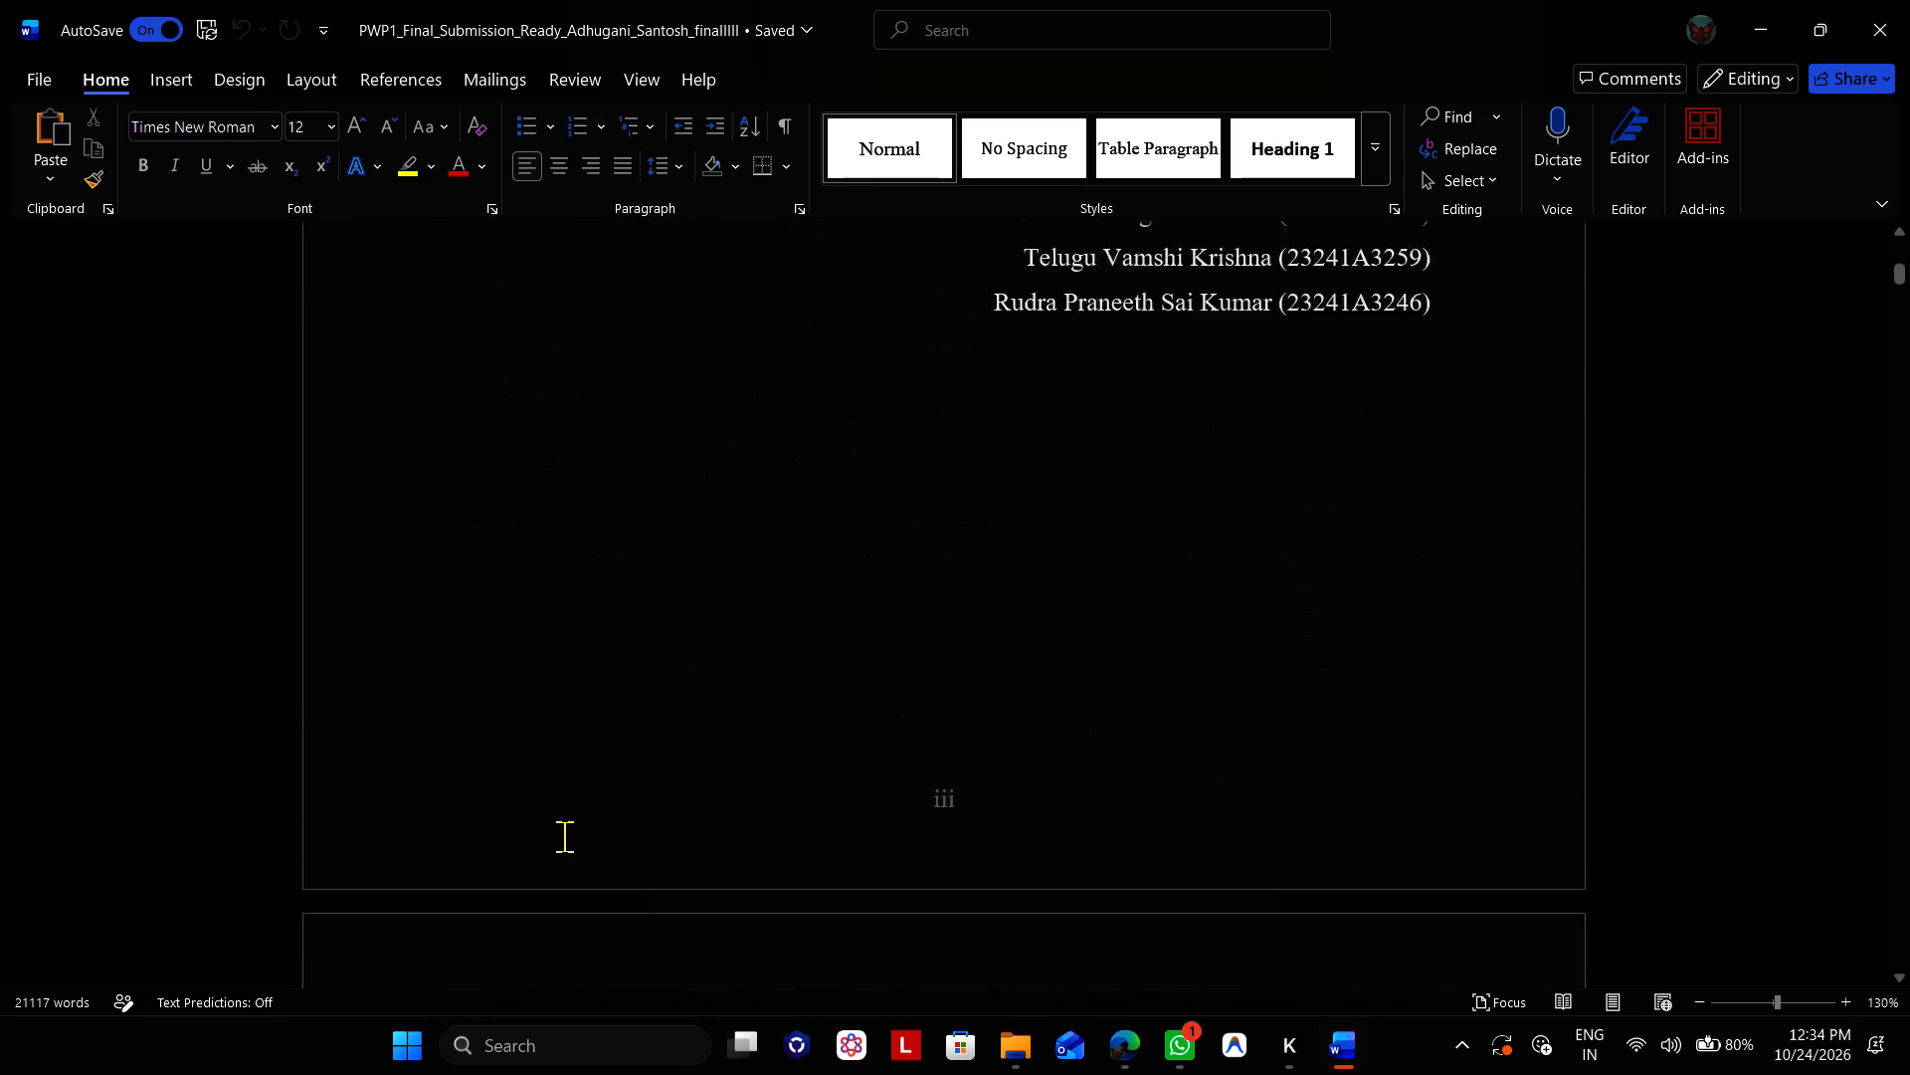
scroll(564, 836, down, 5)
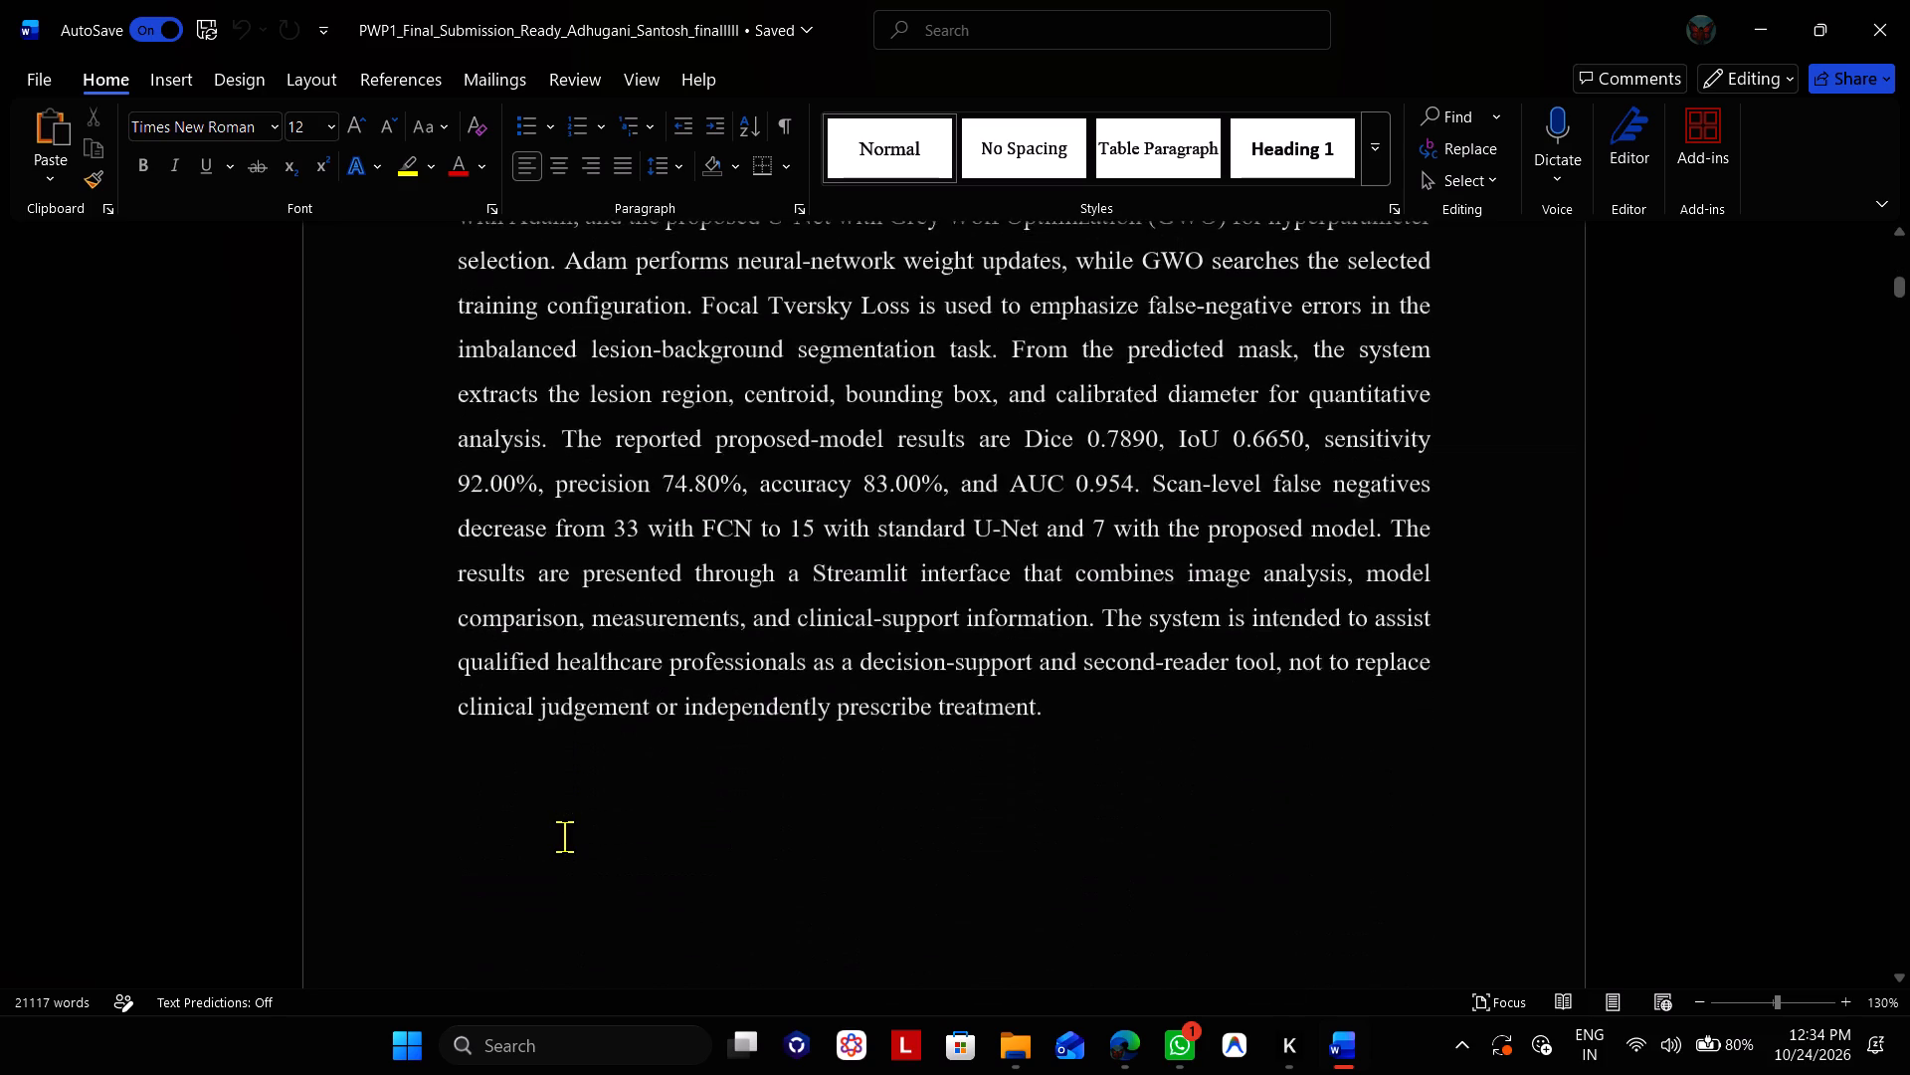
scroll(564, 836, up, 2)
scroll(564, 836, down, 3)
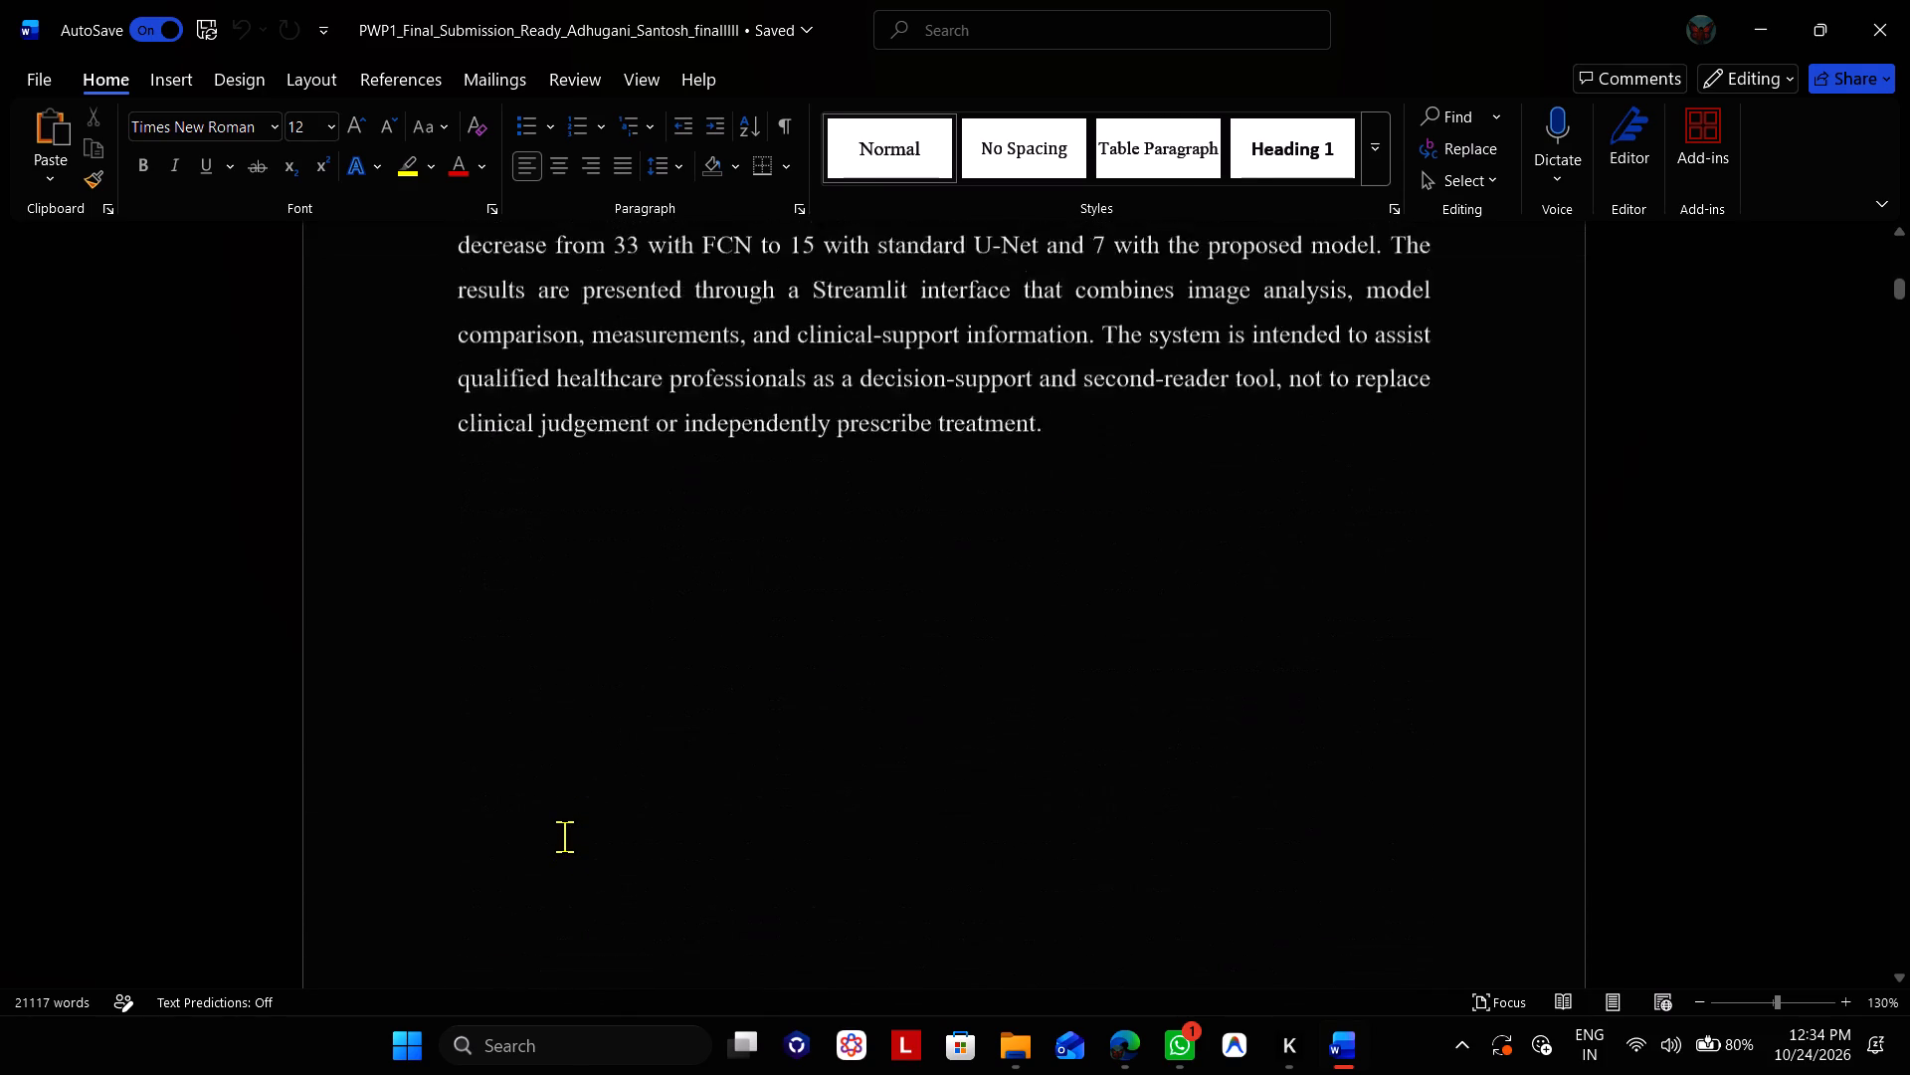
Skim the Word report from the list of tables and list of abbreviations to the start of the introduction.
scroll(564, 836, down, 3)
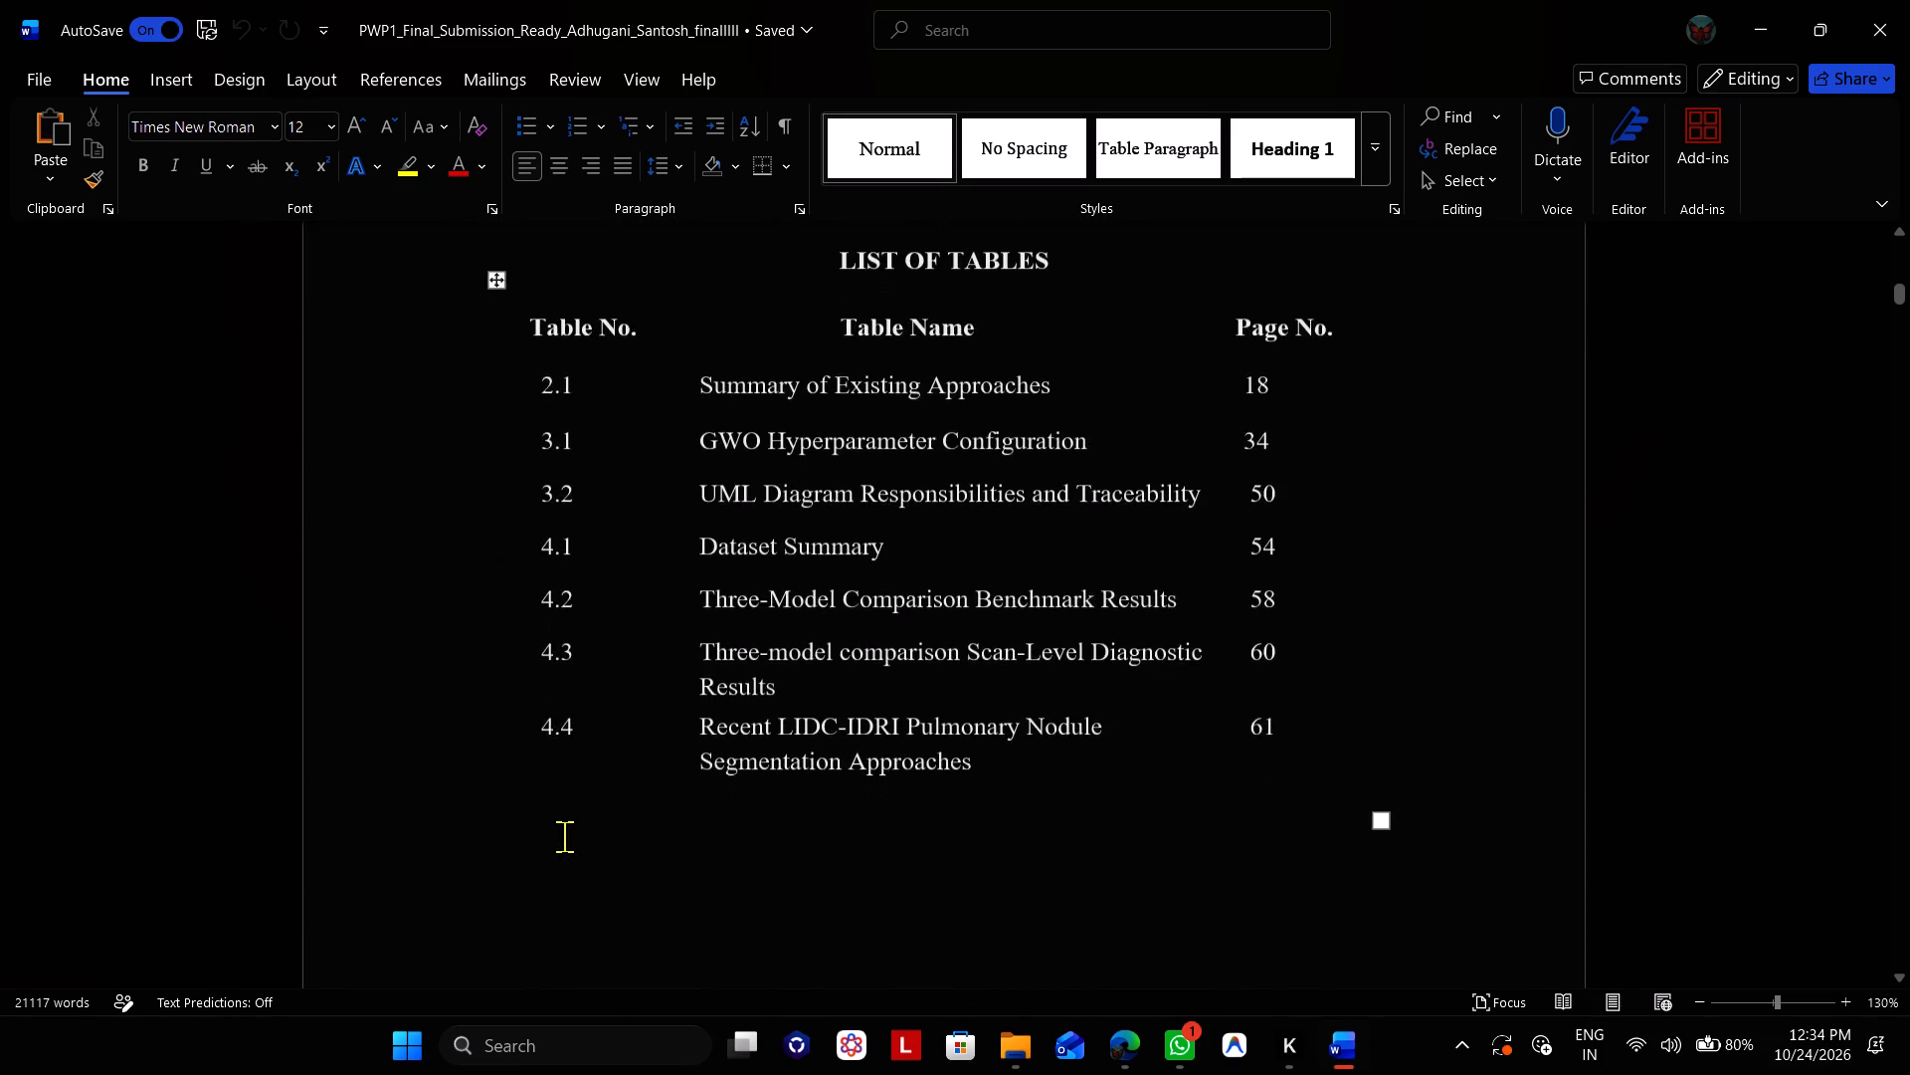
scroll(564, 836, down, 4)
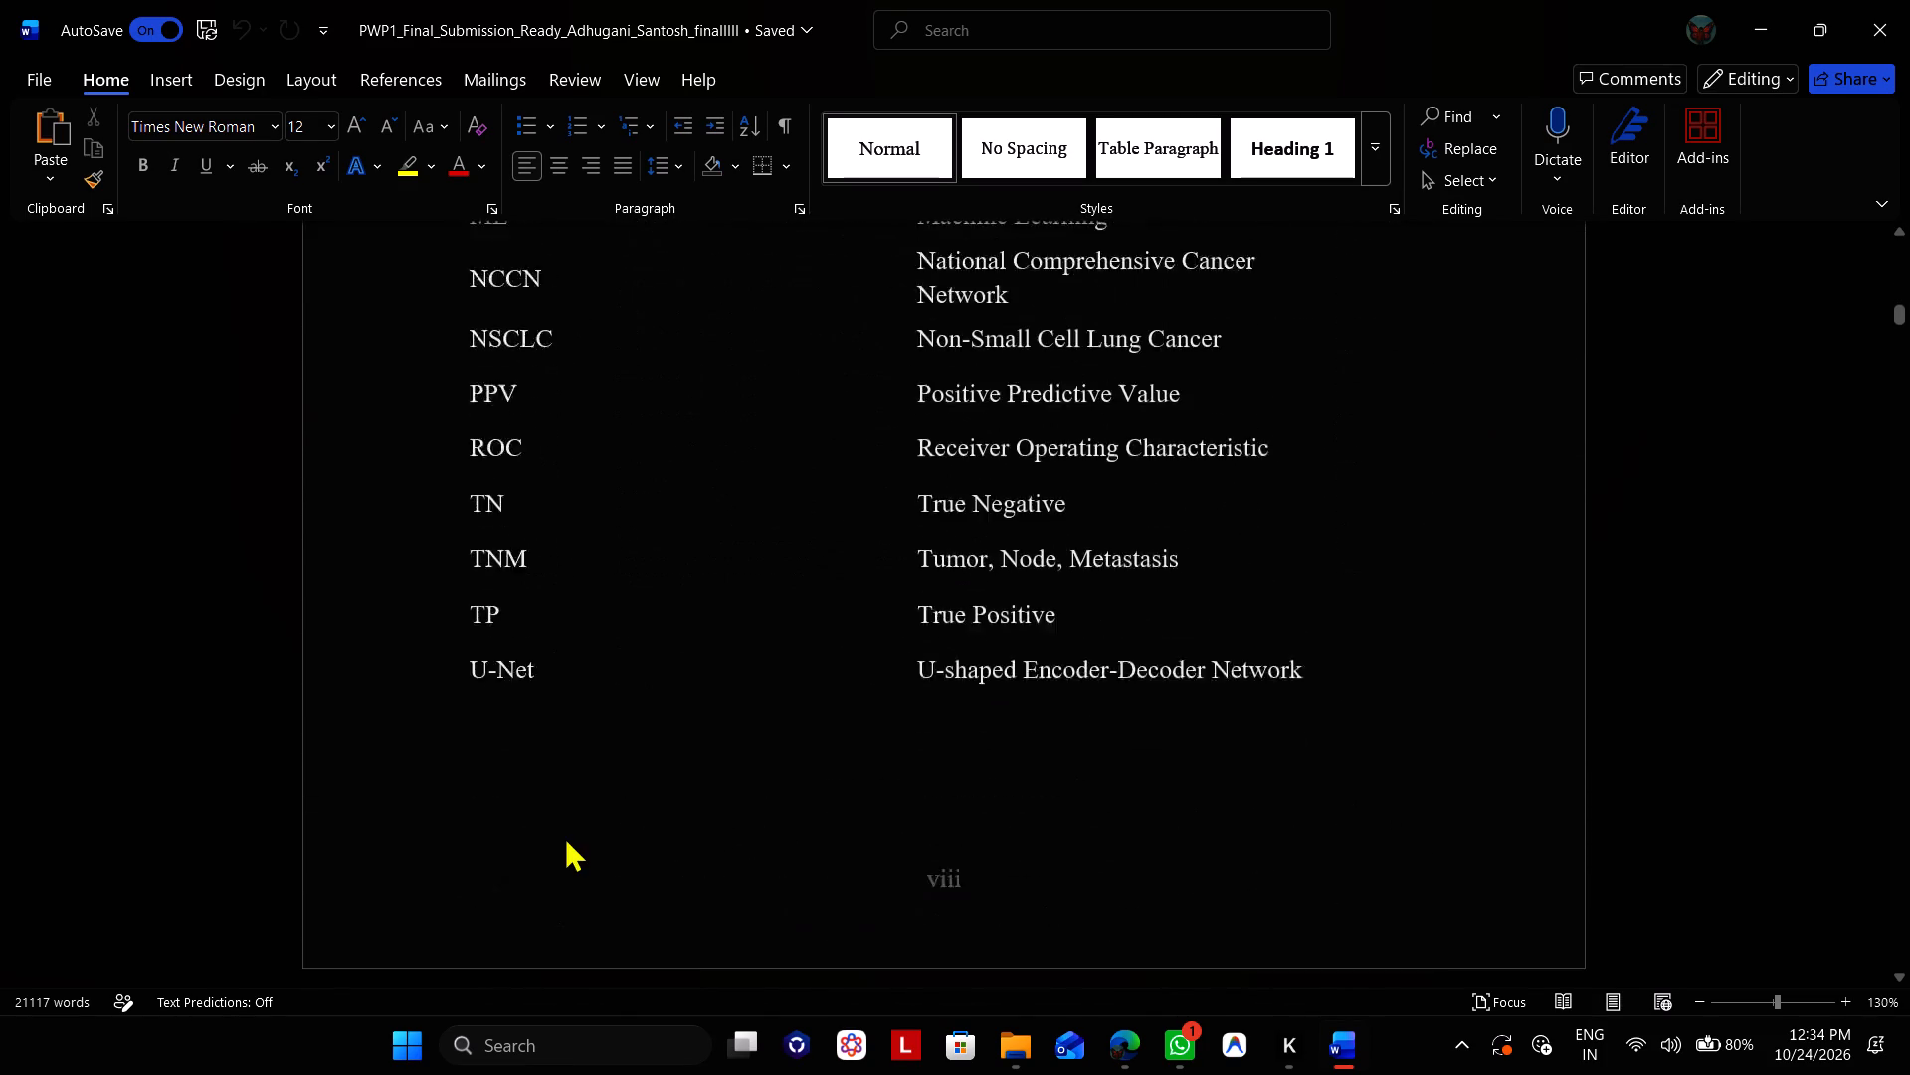
scroll(564, 836, down, 3)
Go back to the list of figures and review its entries, followed by the table of contents.
scroll(564, 836, up, 2)
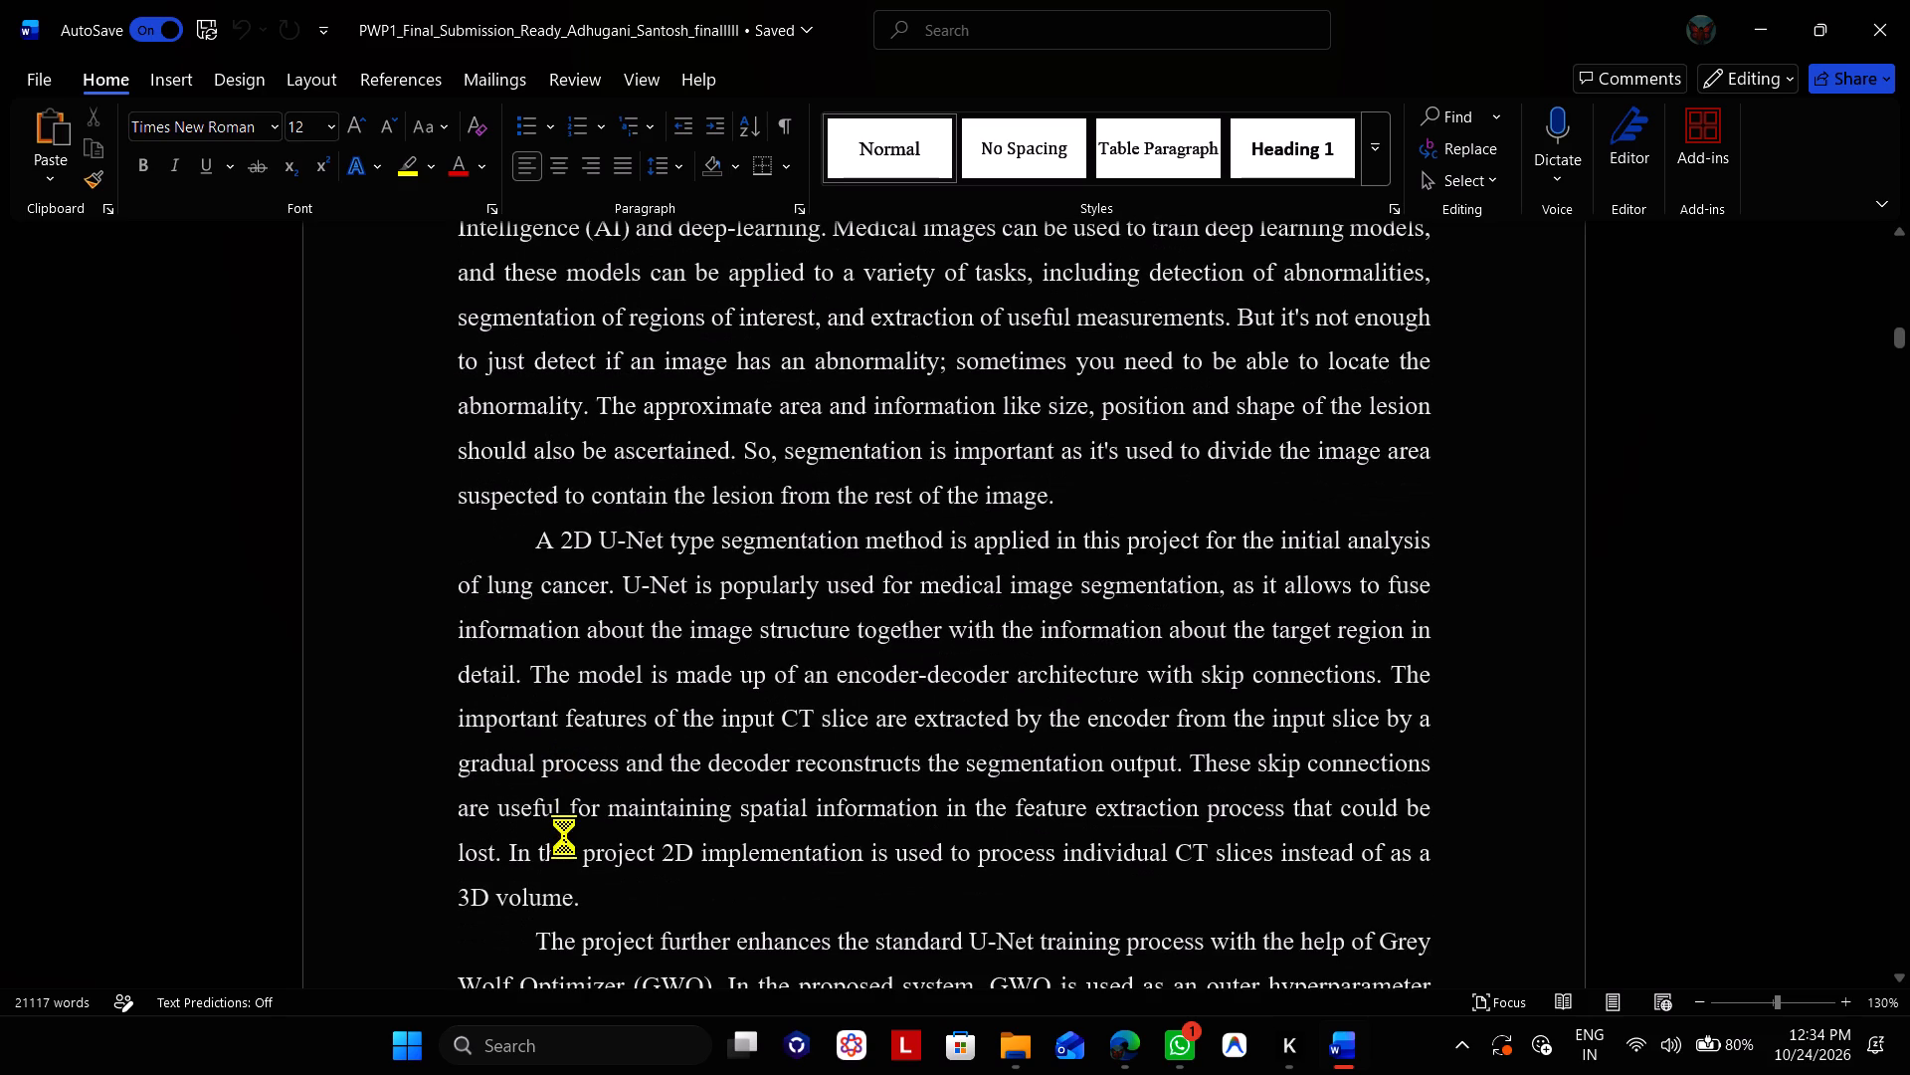
scroll(564, 836, up, 18)
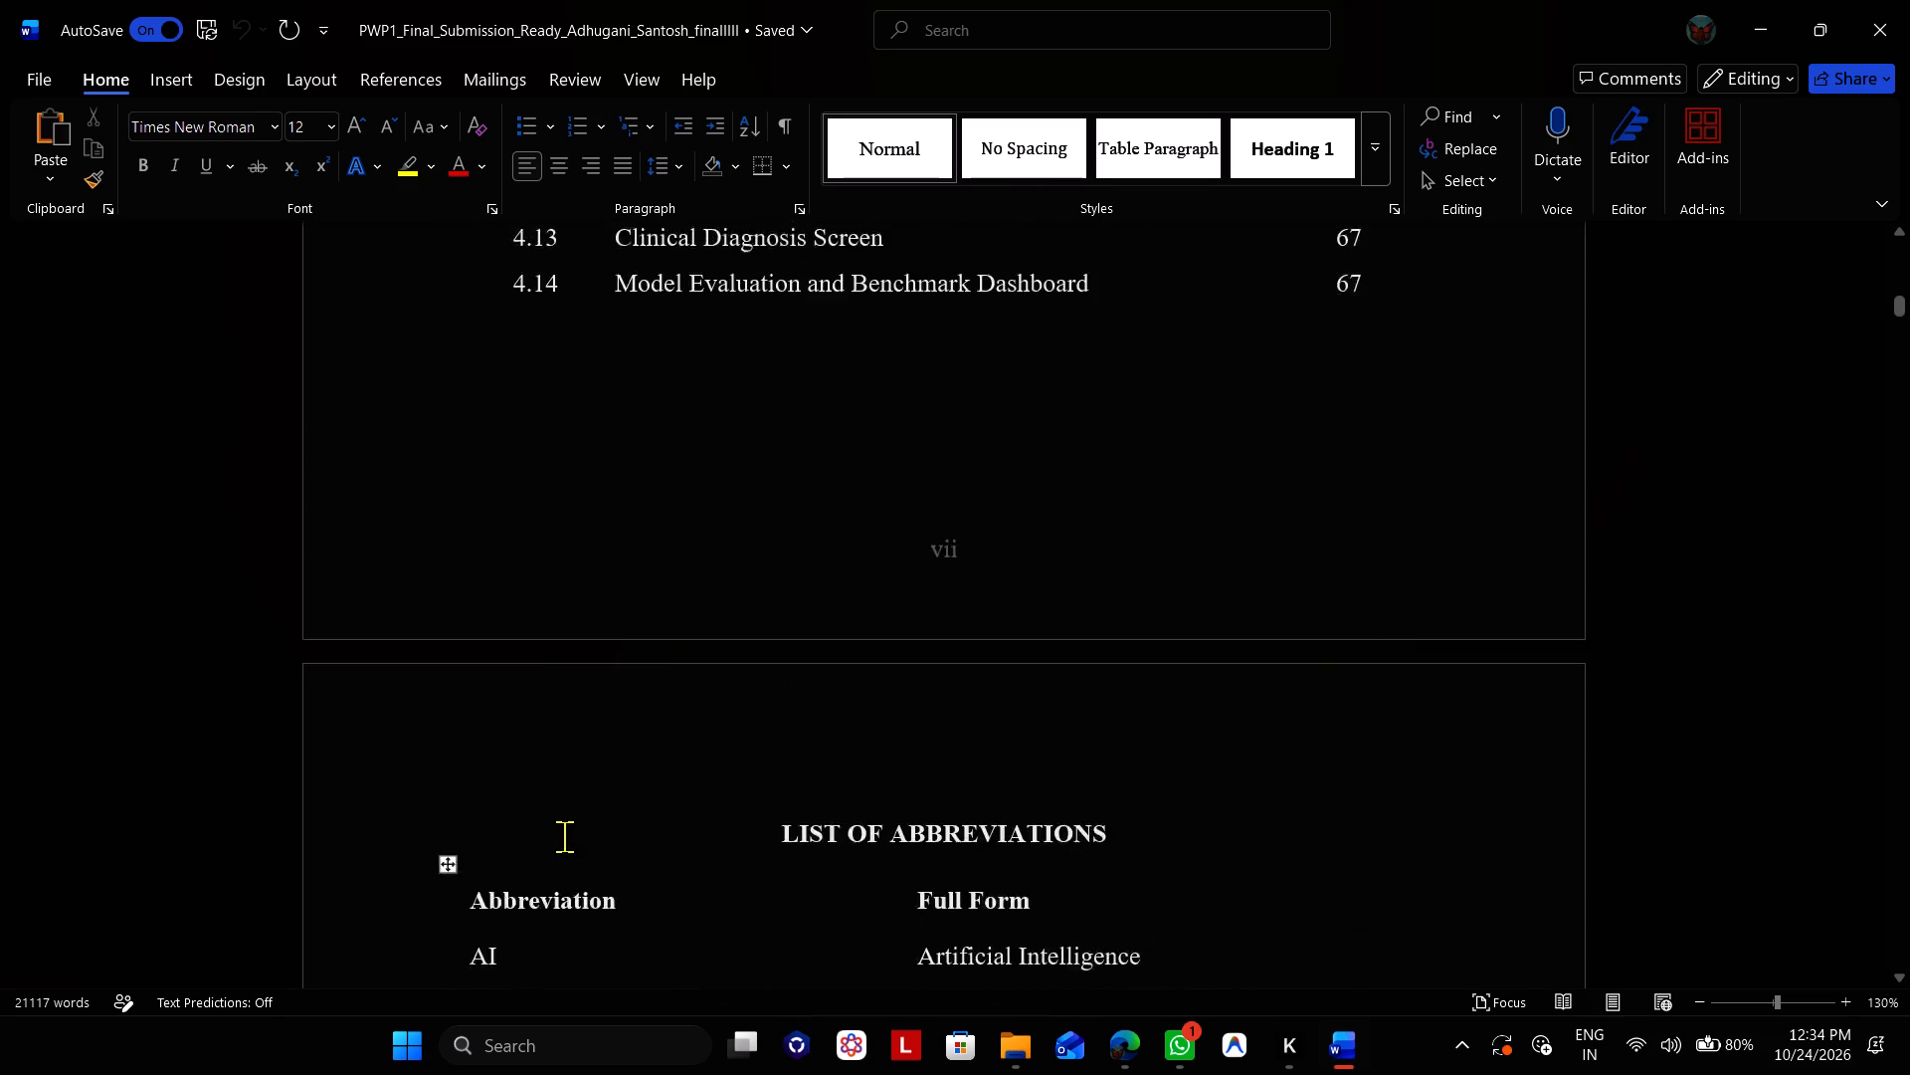
scroll(564, 836, up, 14)
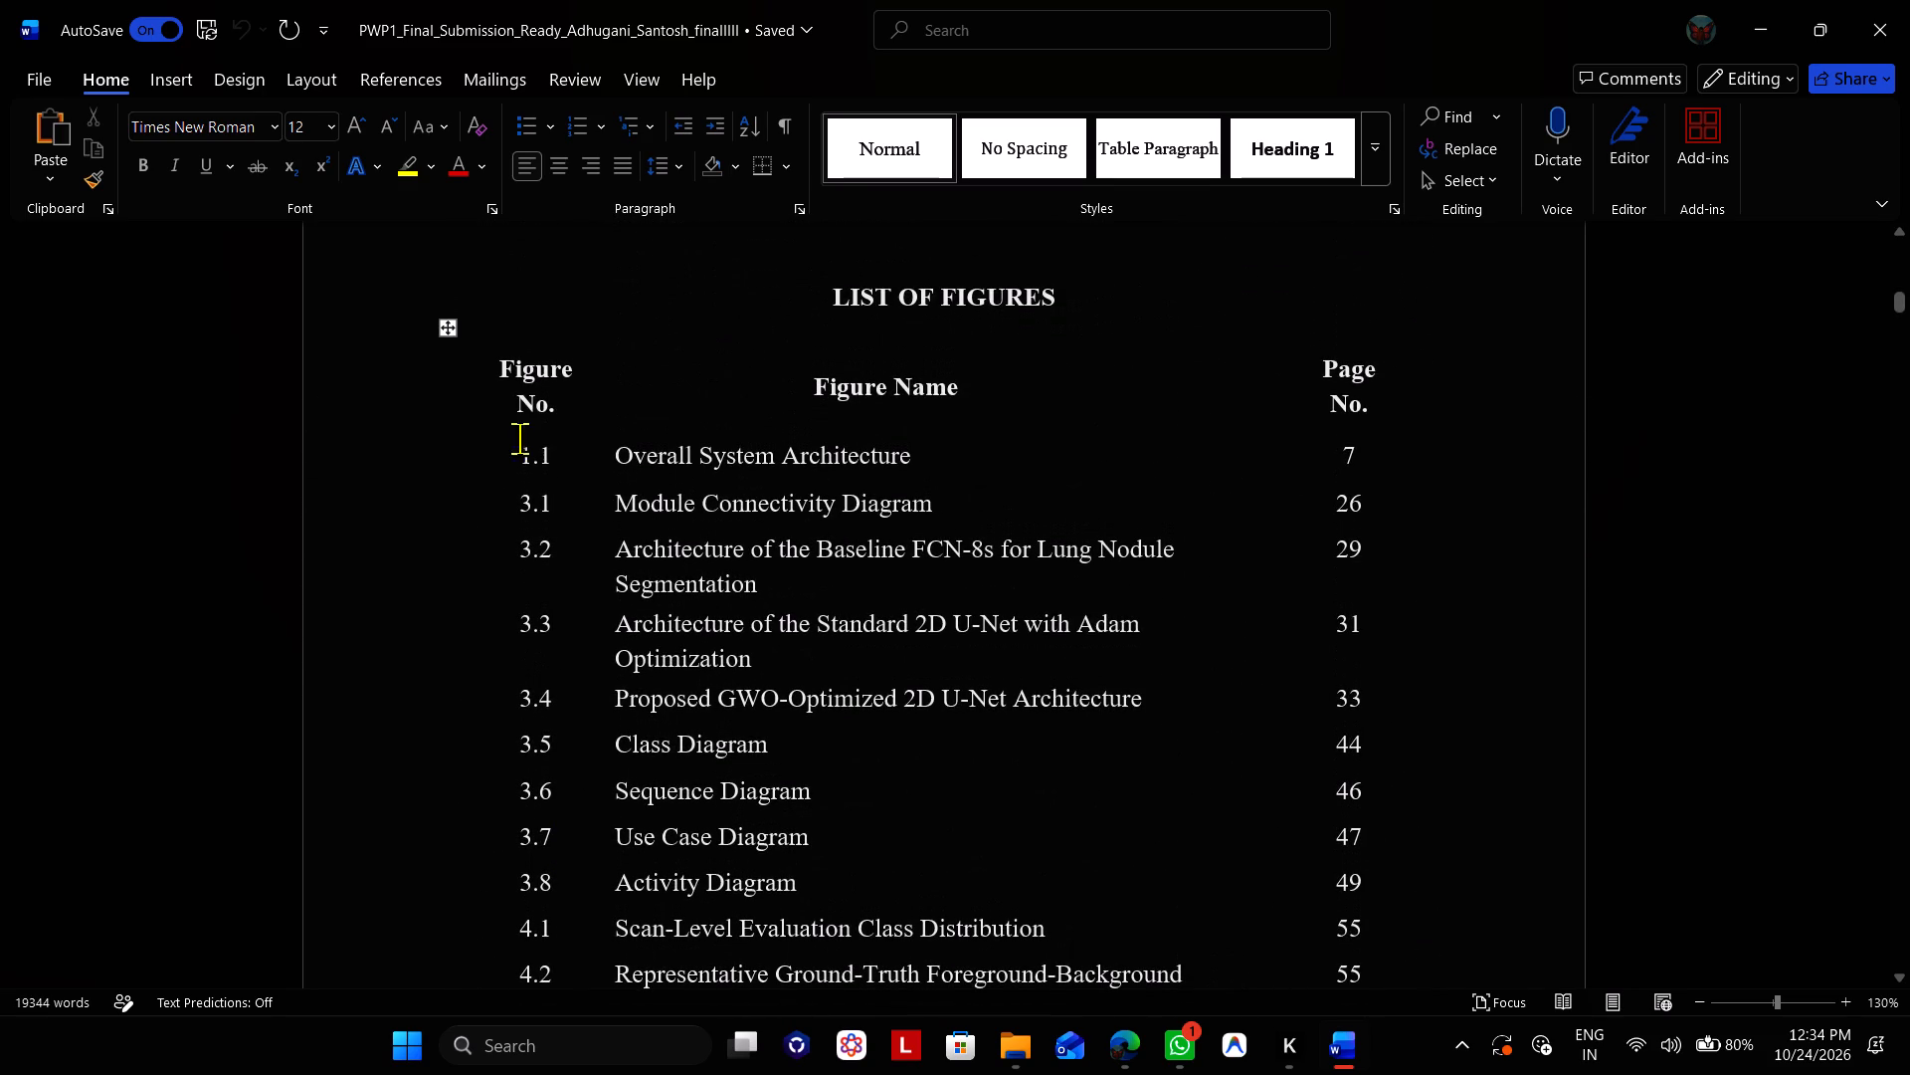
scroll(531, 615, down, 3)
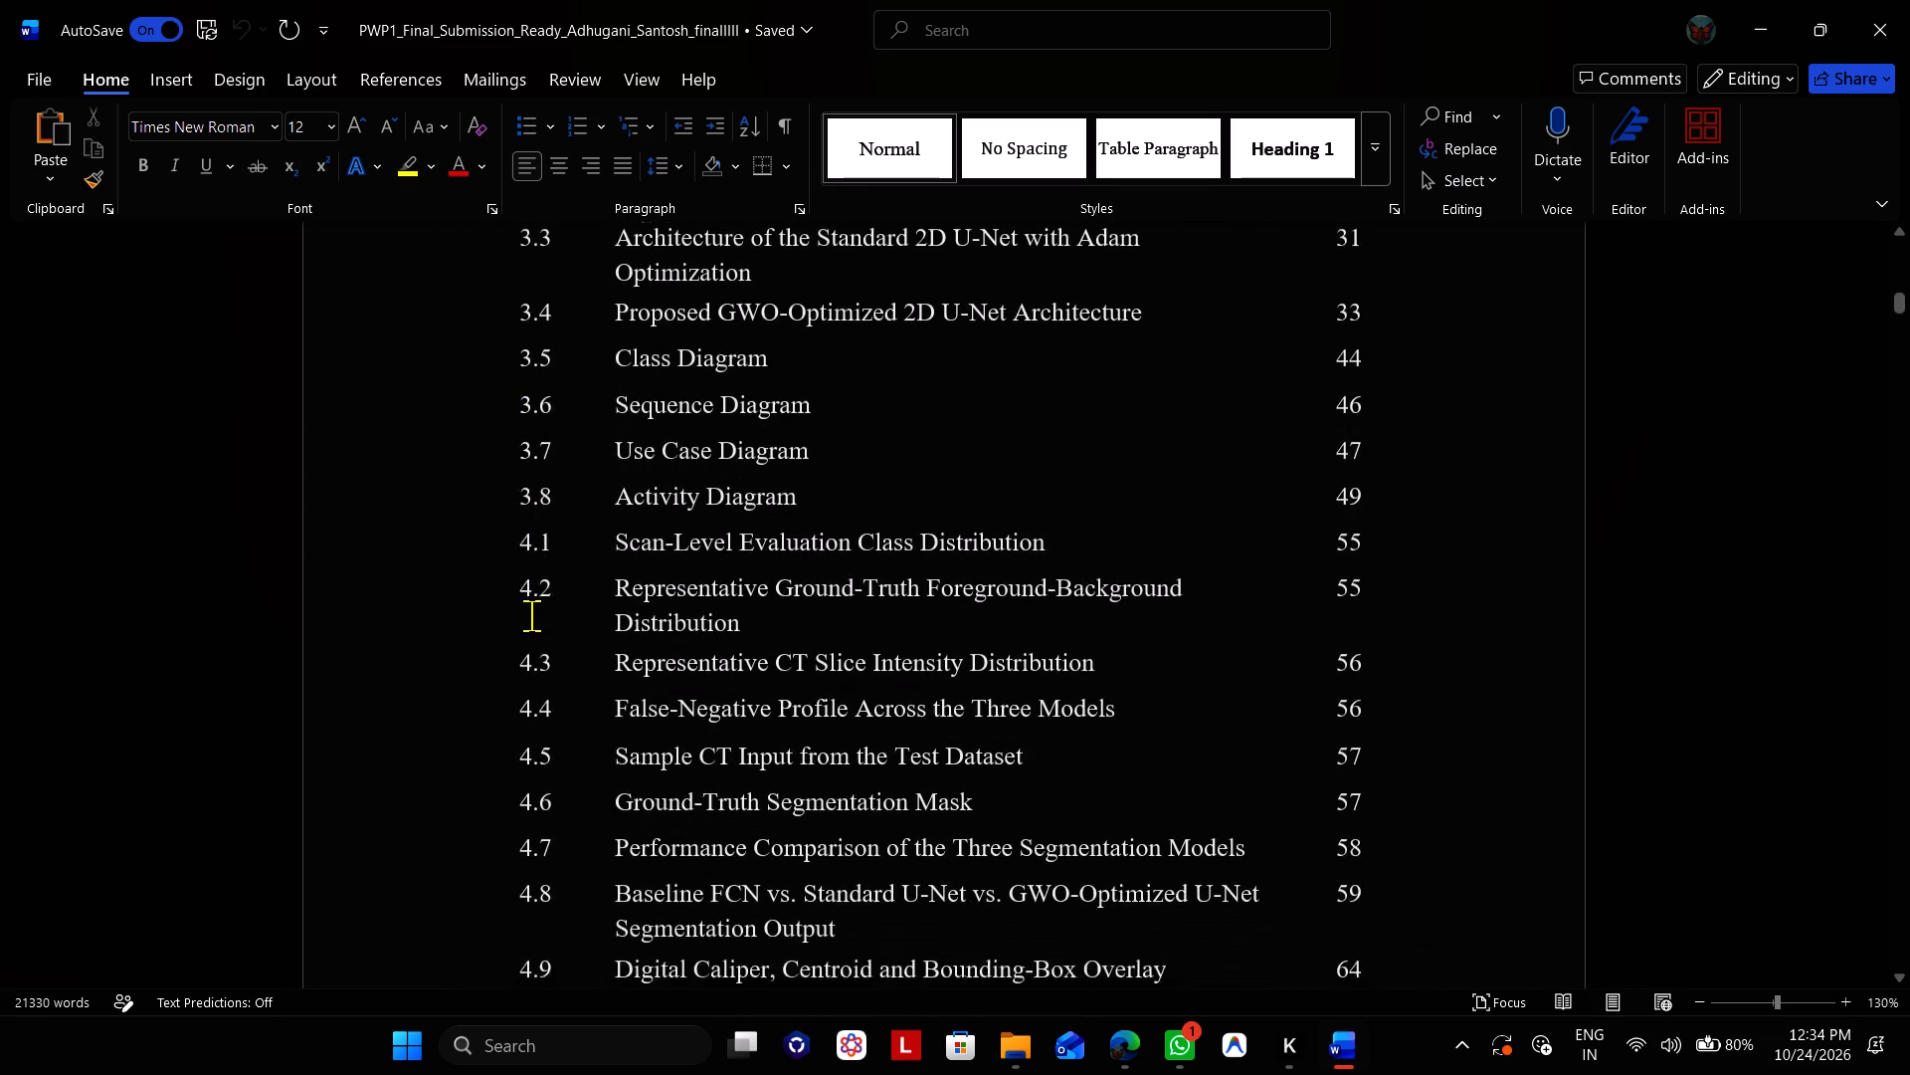
scroll(531, 615, down, 5)
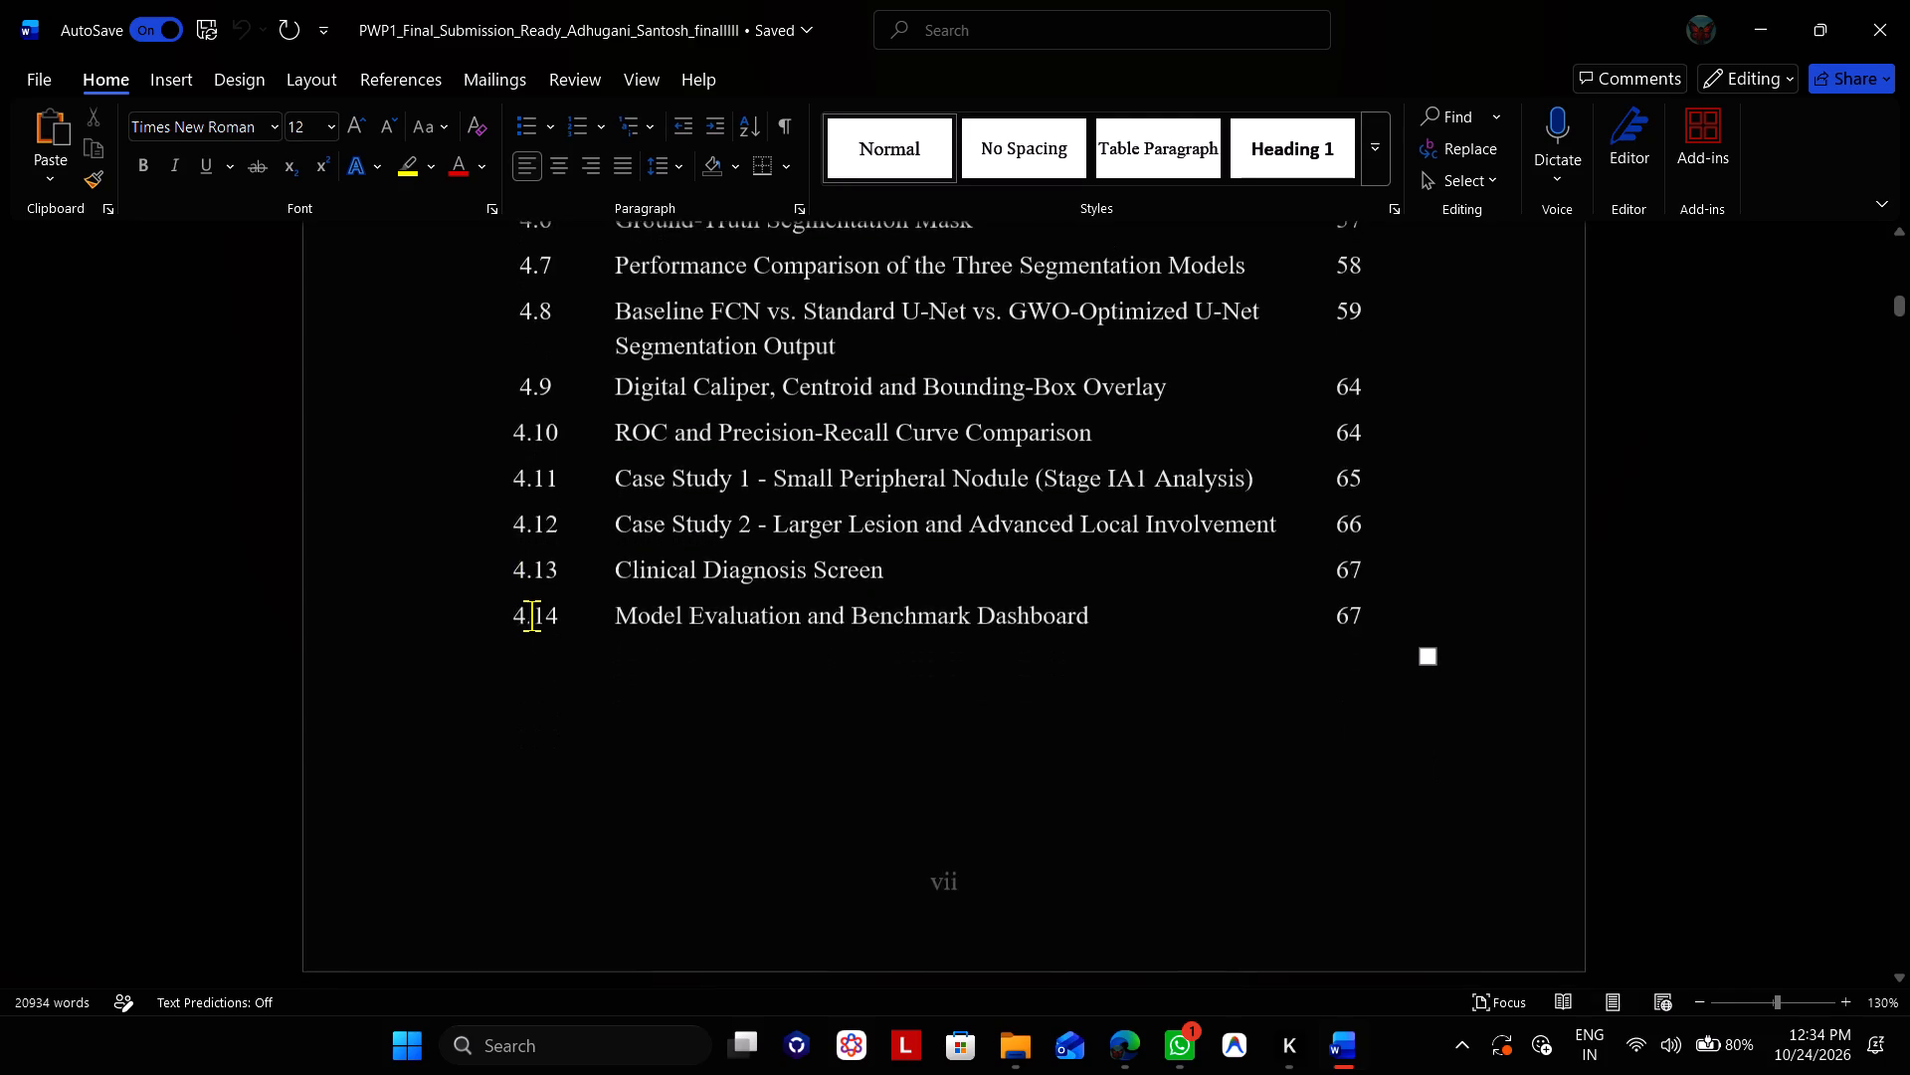
scroll(531, 615, down, 4)
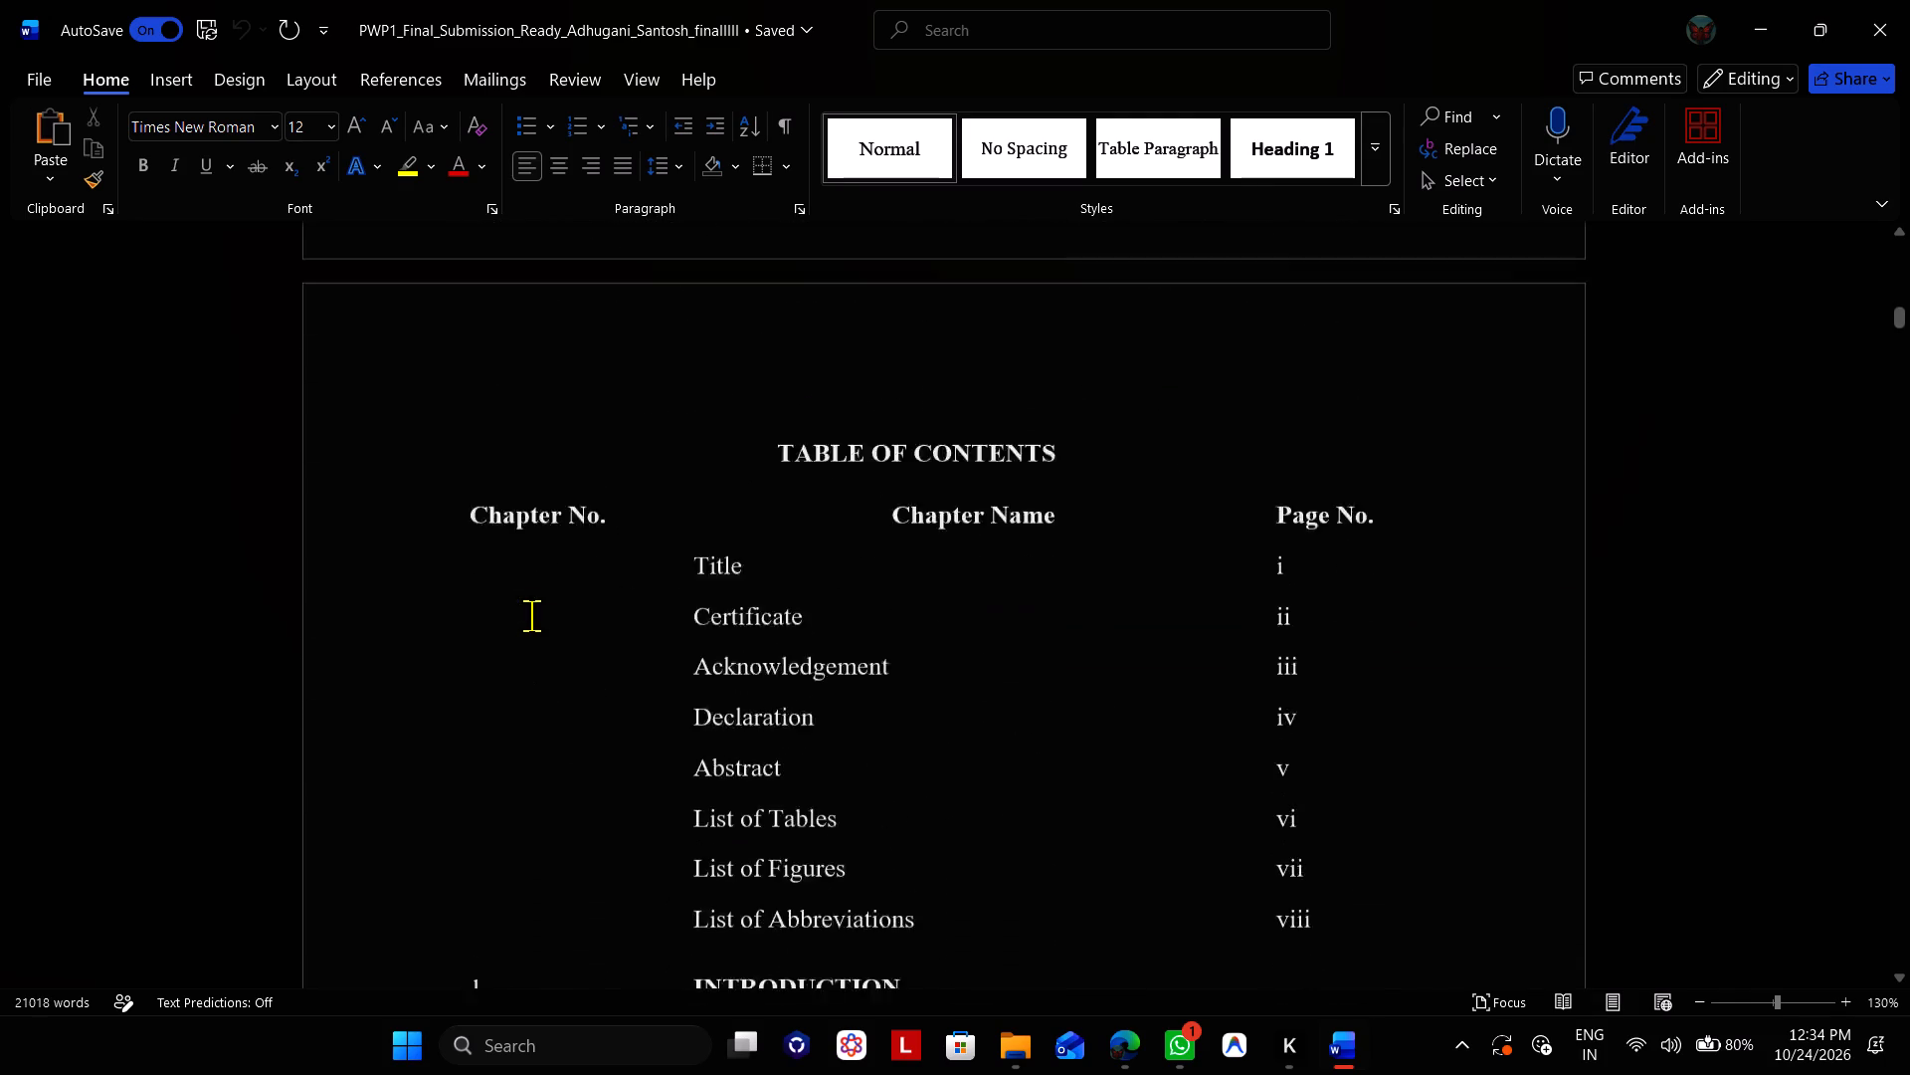
scroll(531, 615, down, 5)
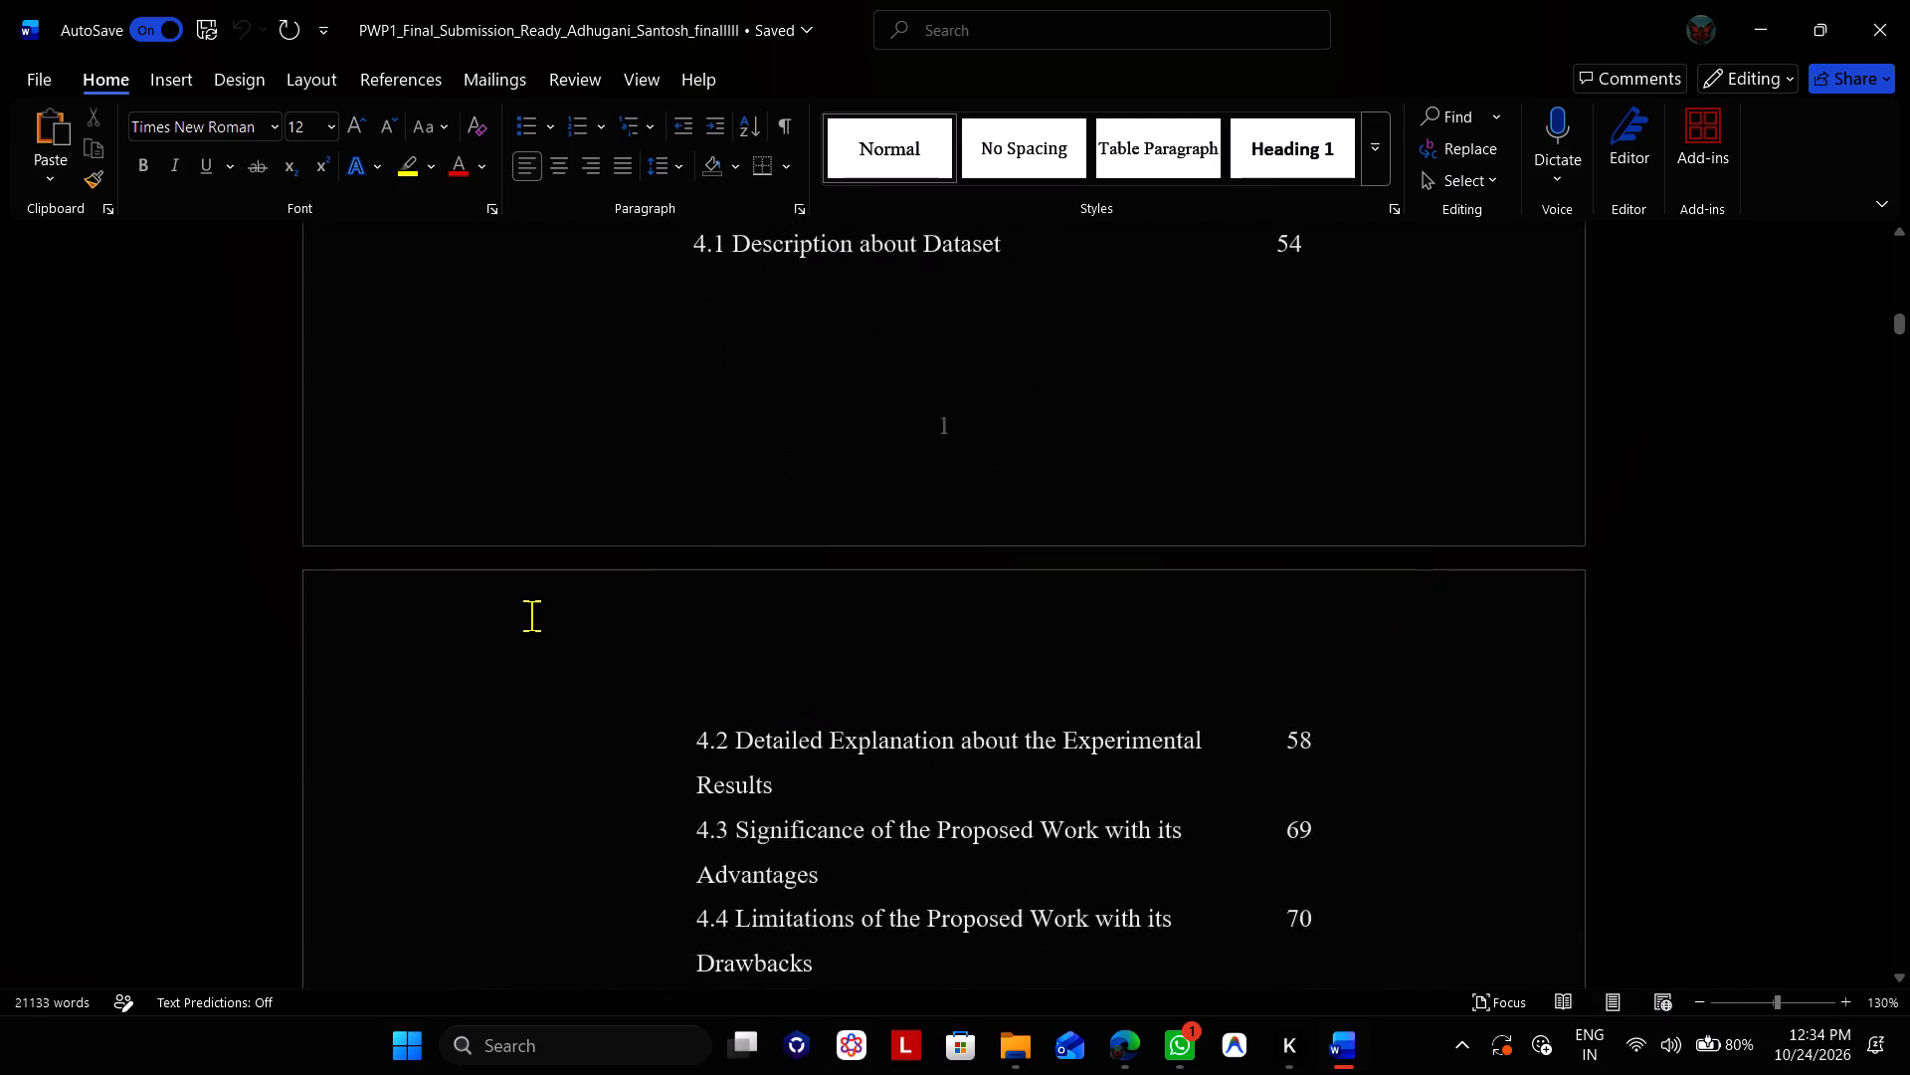
Read through Chapter 1 of the Word report, from the introduction to the explanation of the Figure 1.1 architecture.
scroll(531, 615, down, 7)
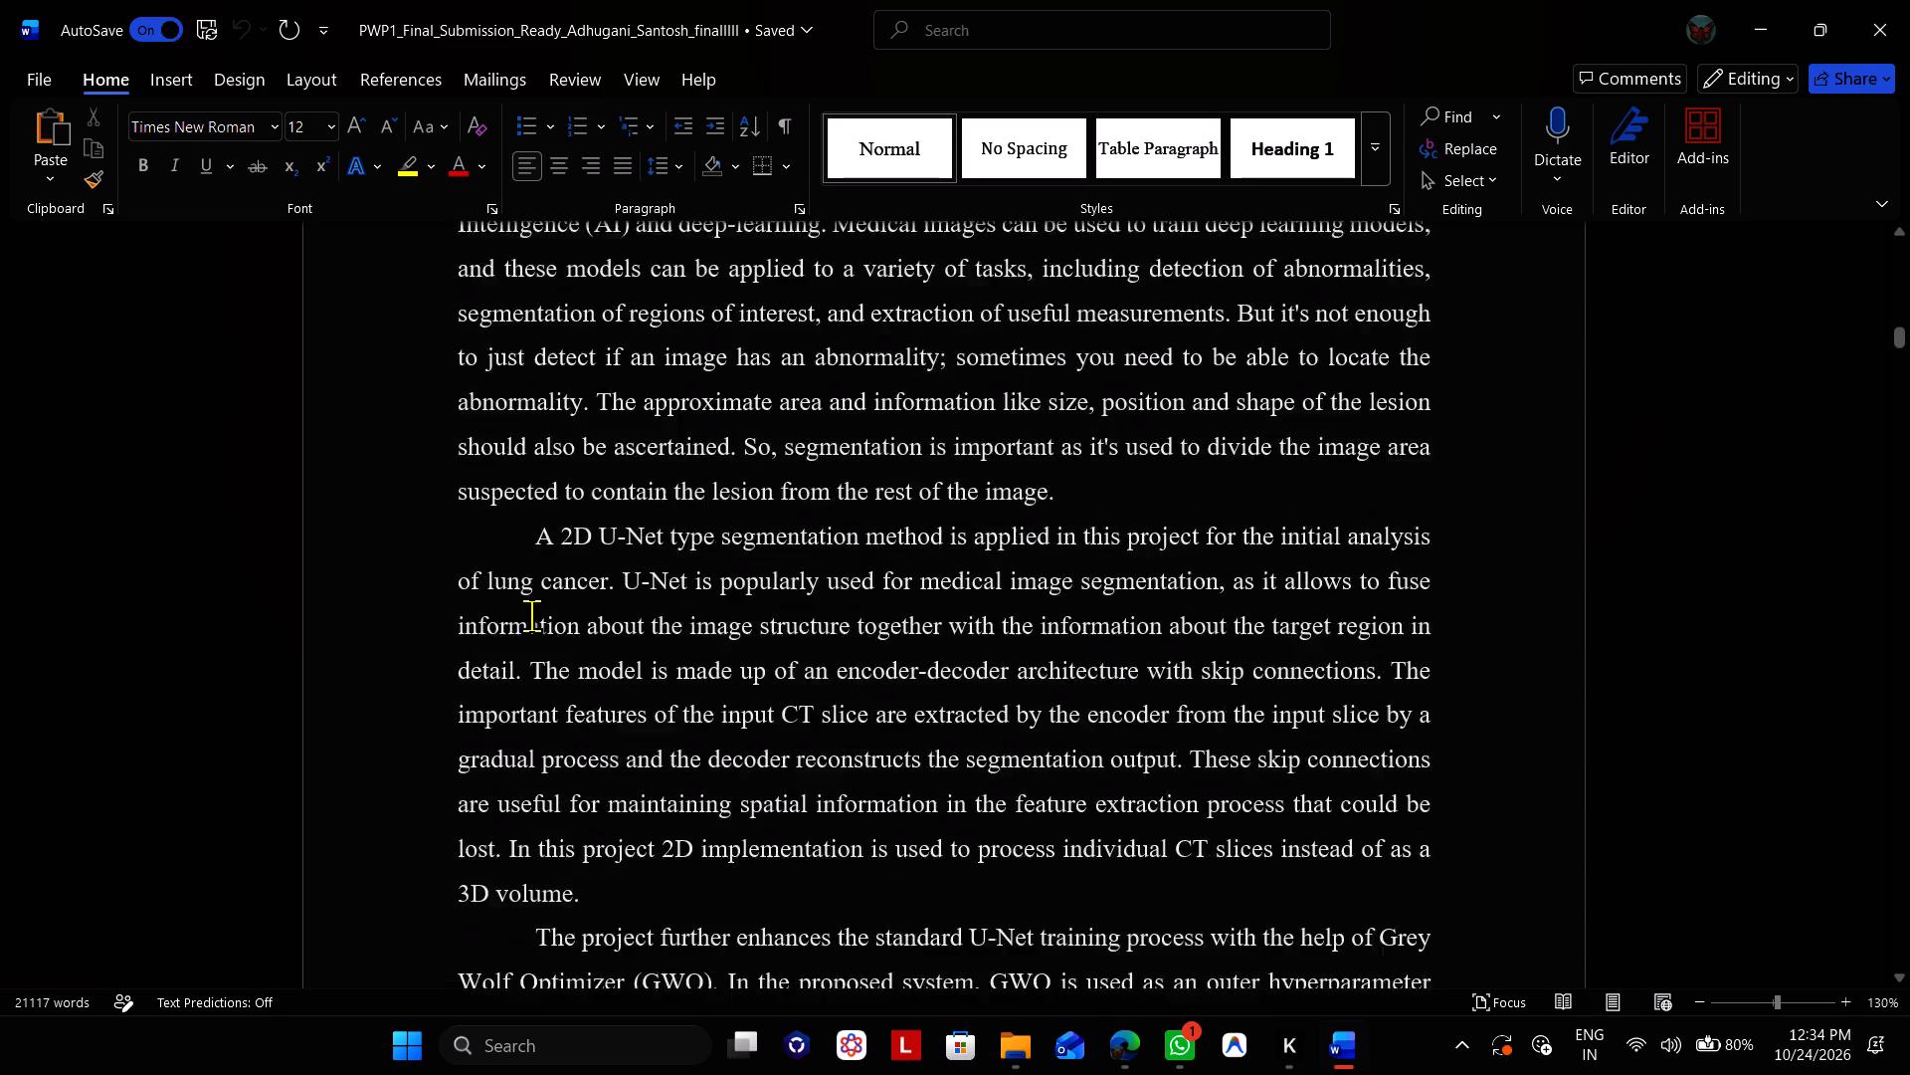
scroll(531, 615, down, 7)
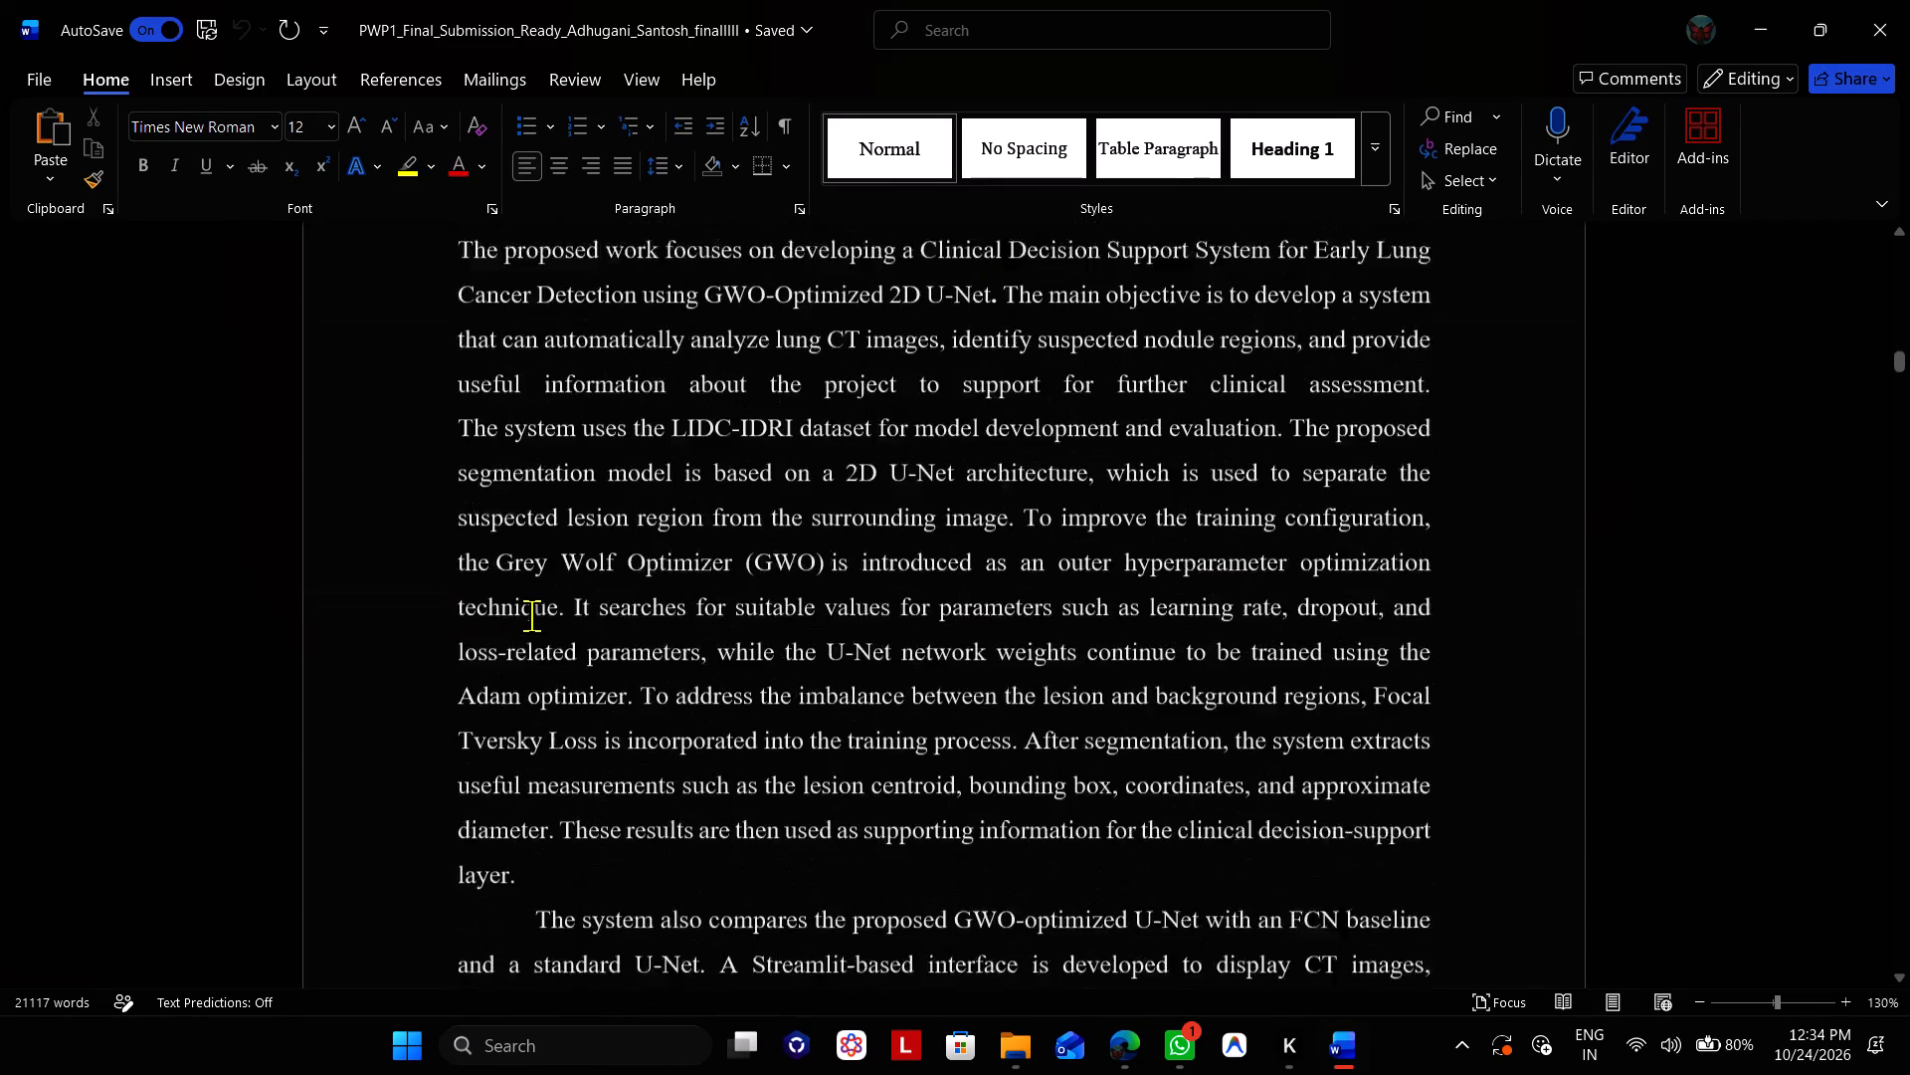
scroll(531, 615, down, 3)
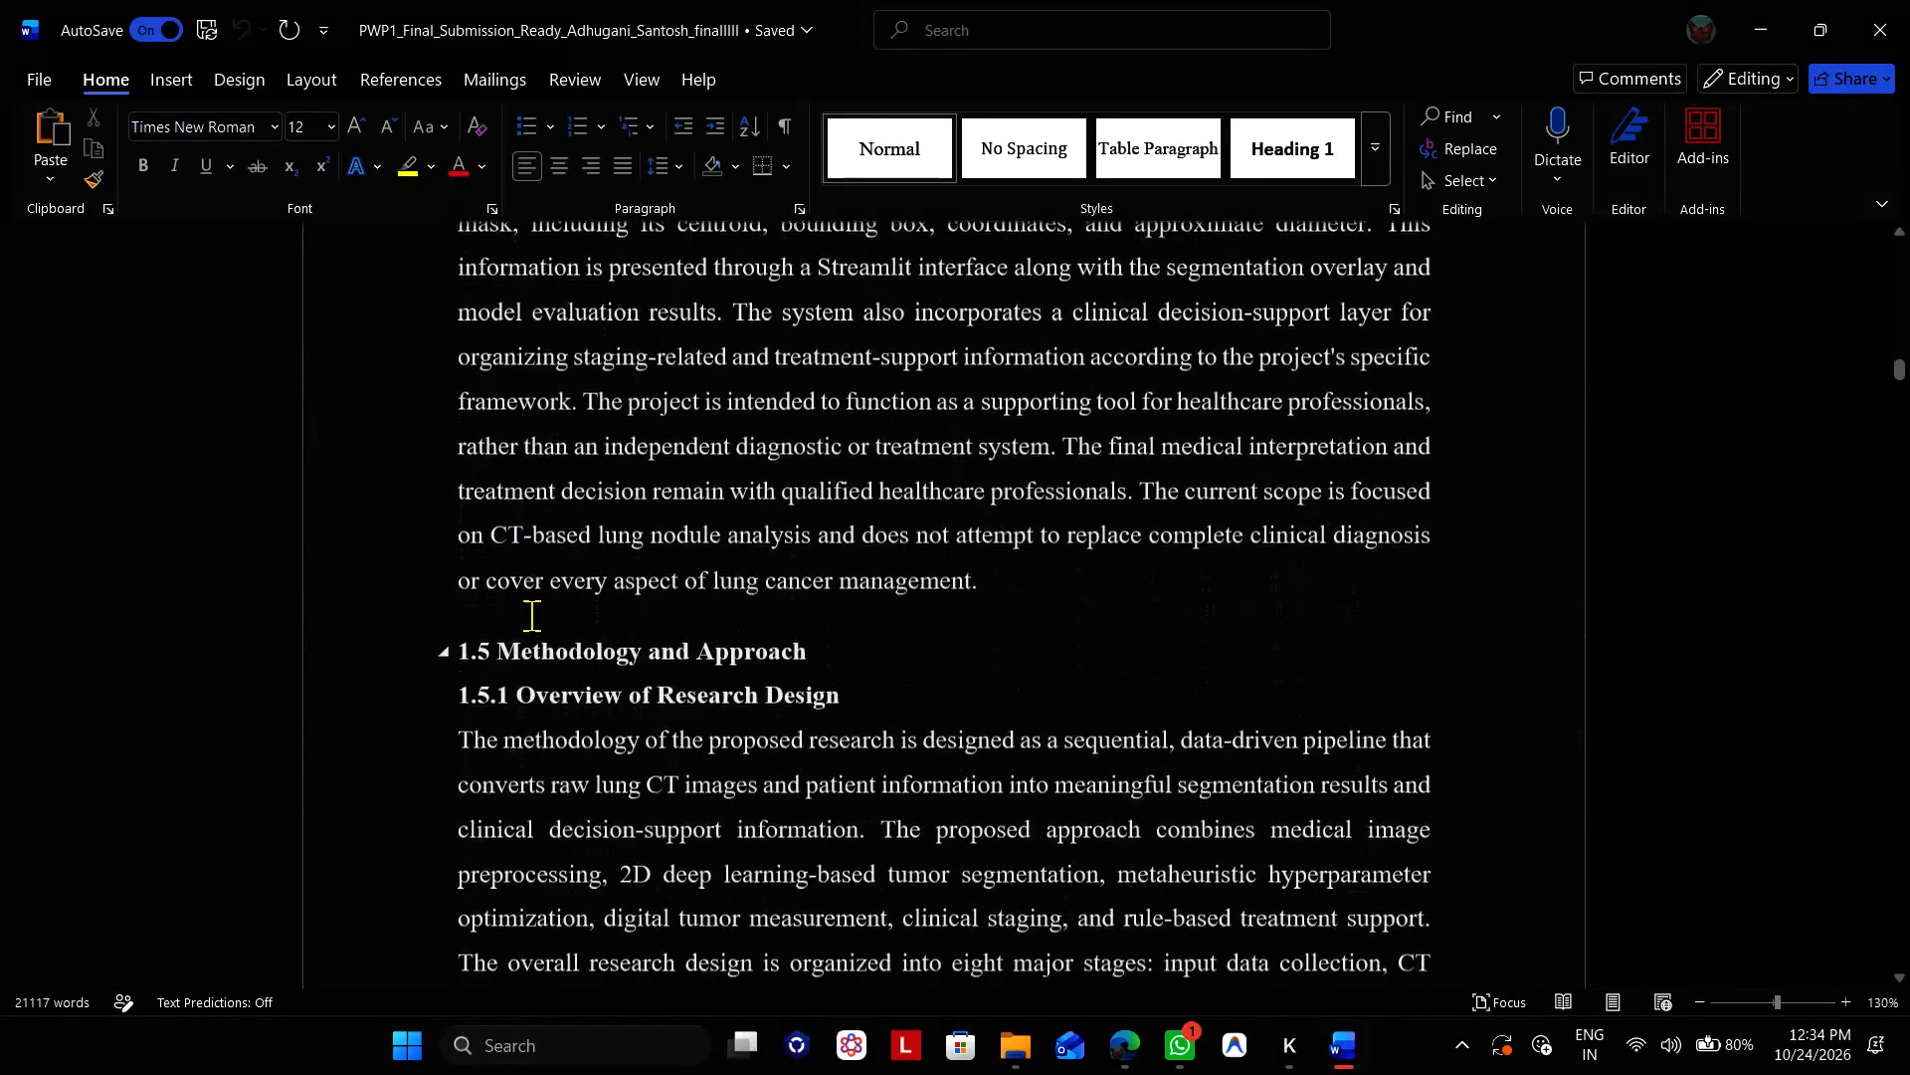
scroll(531, 615, down, 4)
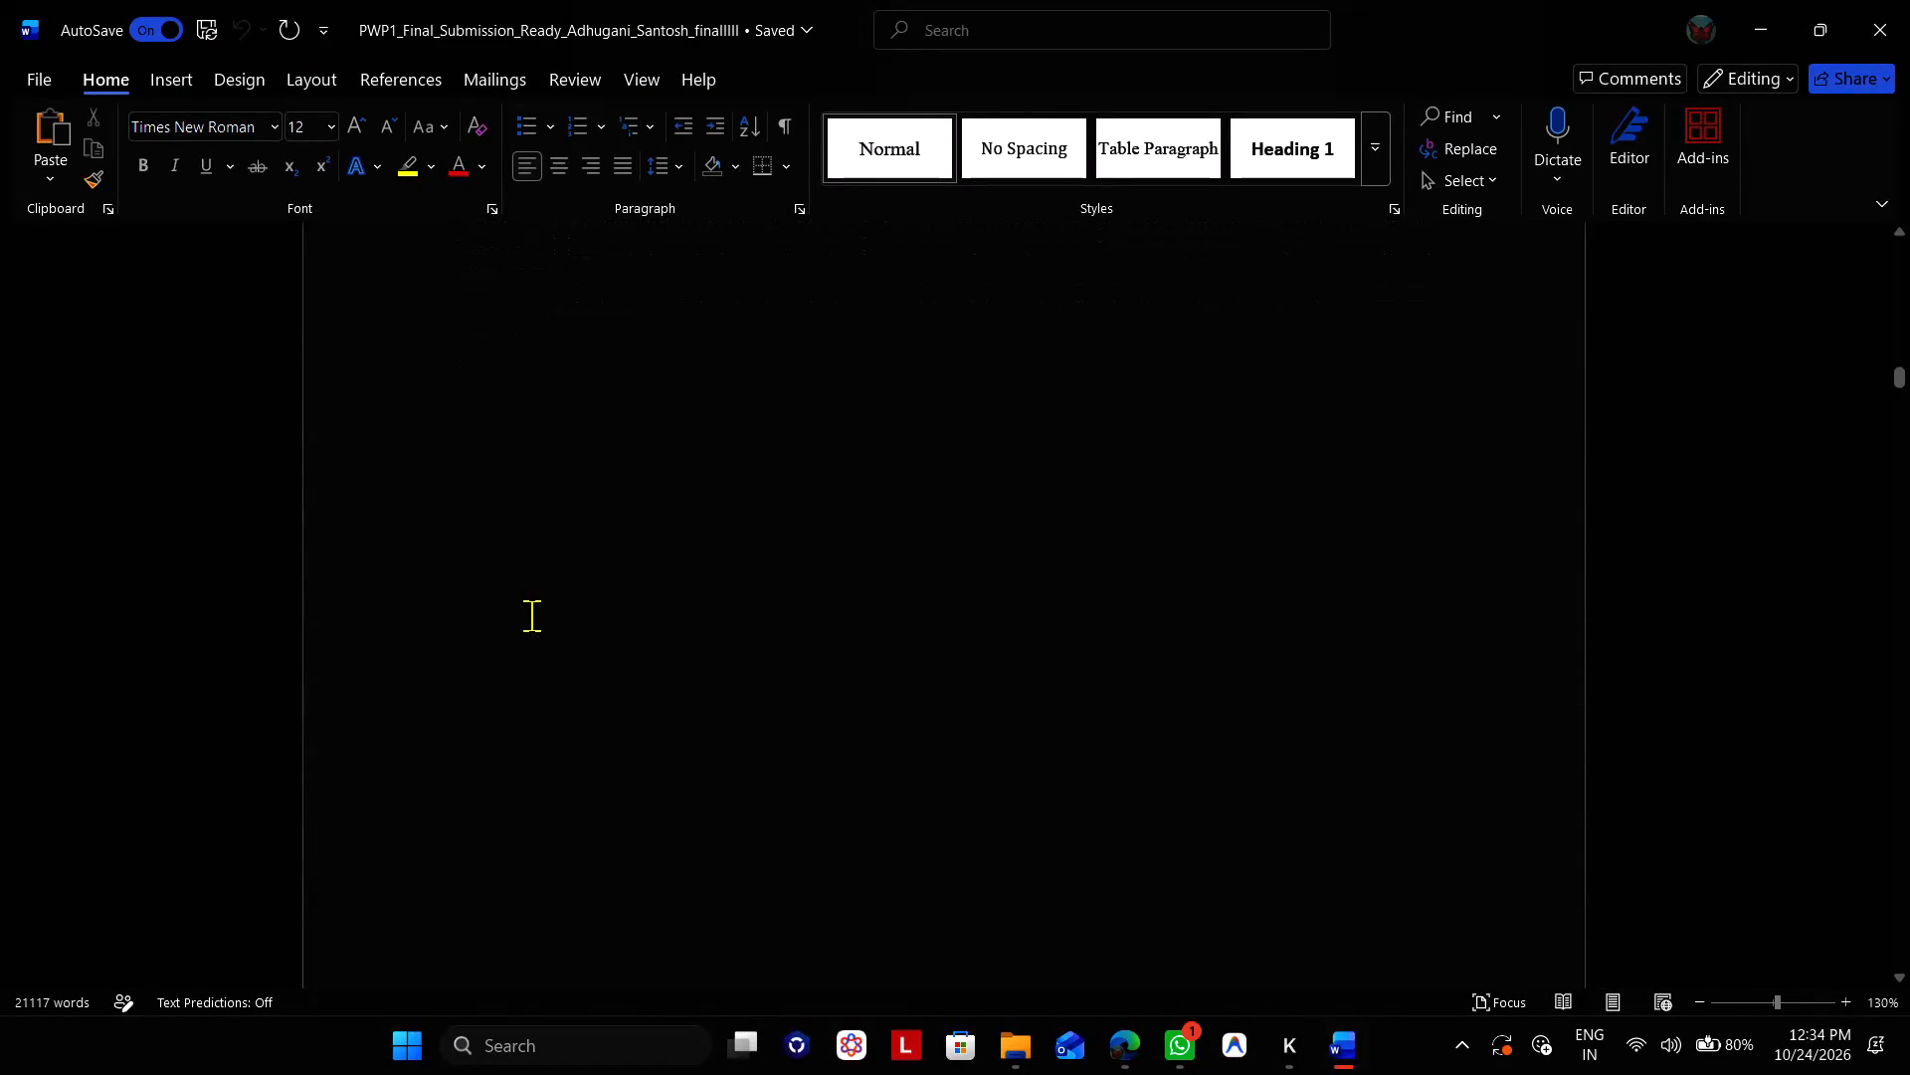
scroll(531, 615, down, 4)
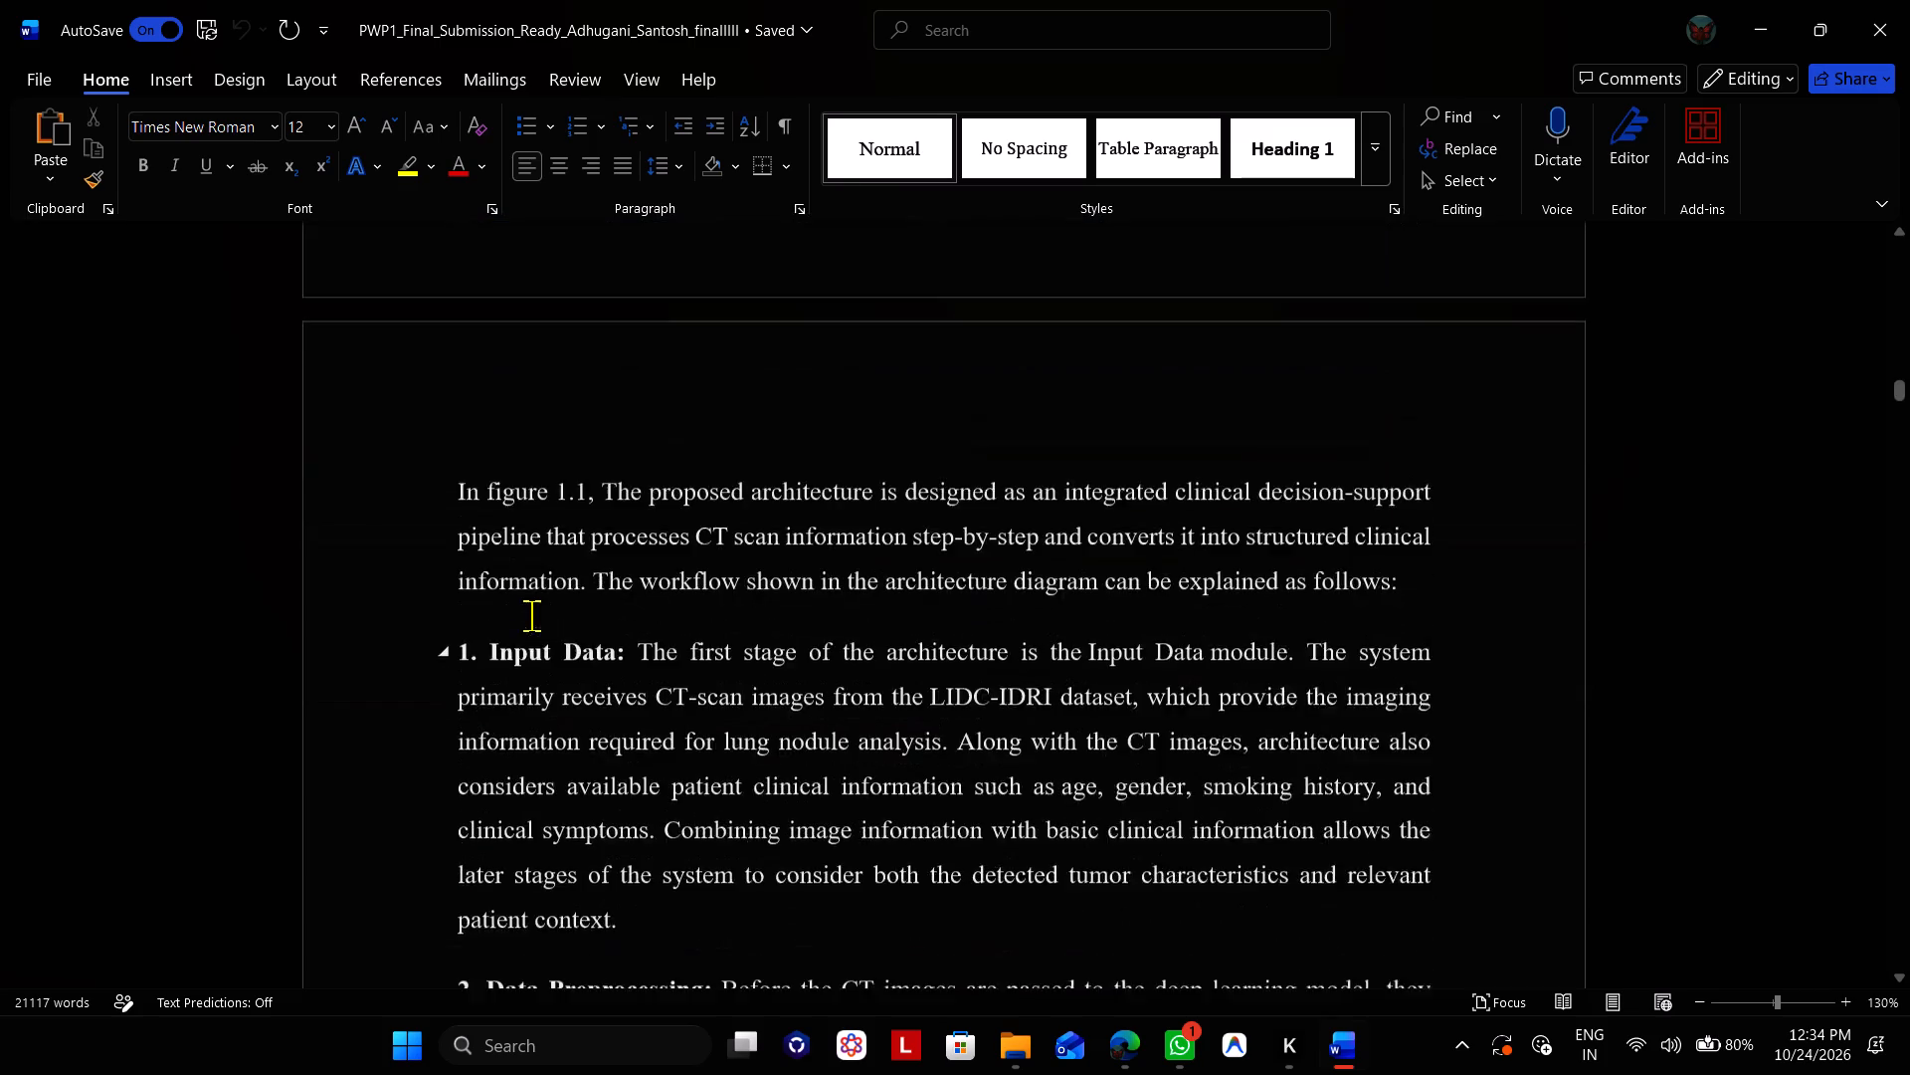
scroll(531, 615, down, 1)
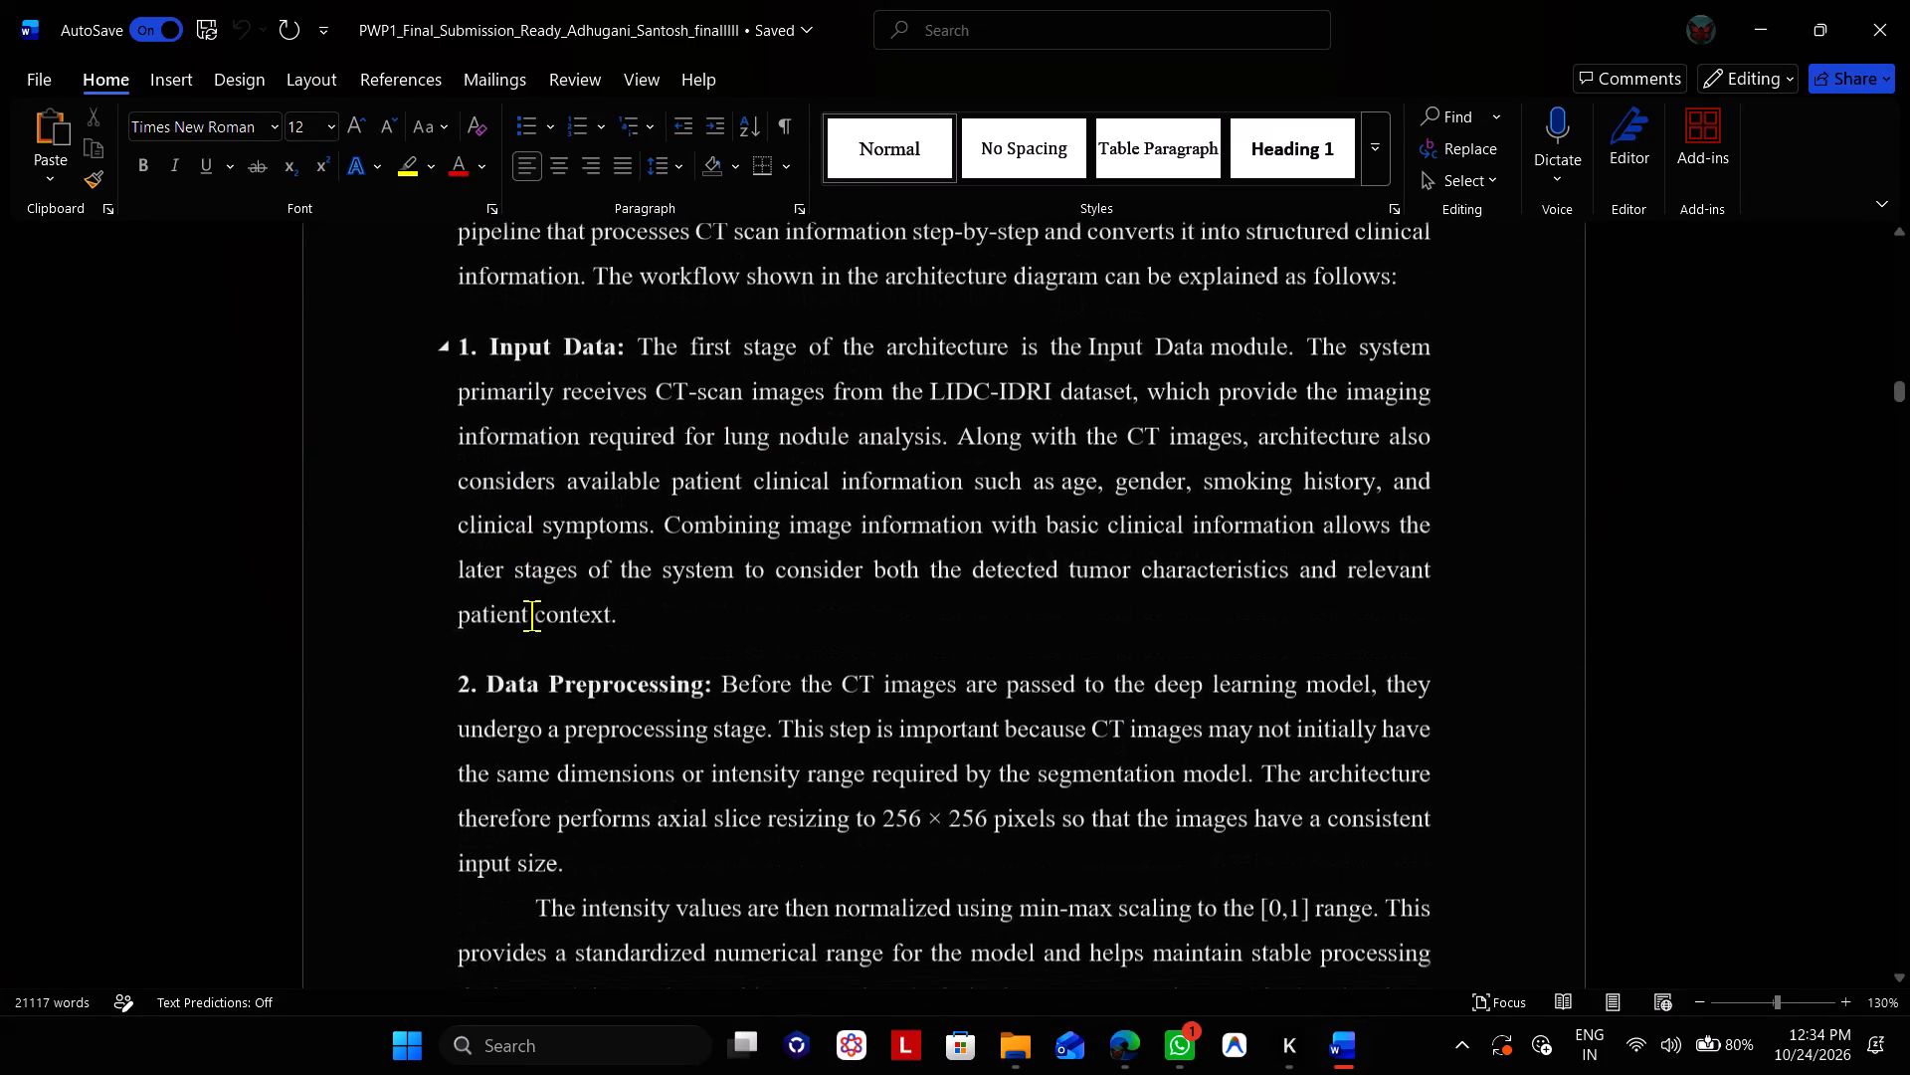
Indent the first line of the paragraph beginning "In figure 1.1" by one tab stop.
click(455, 278)
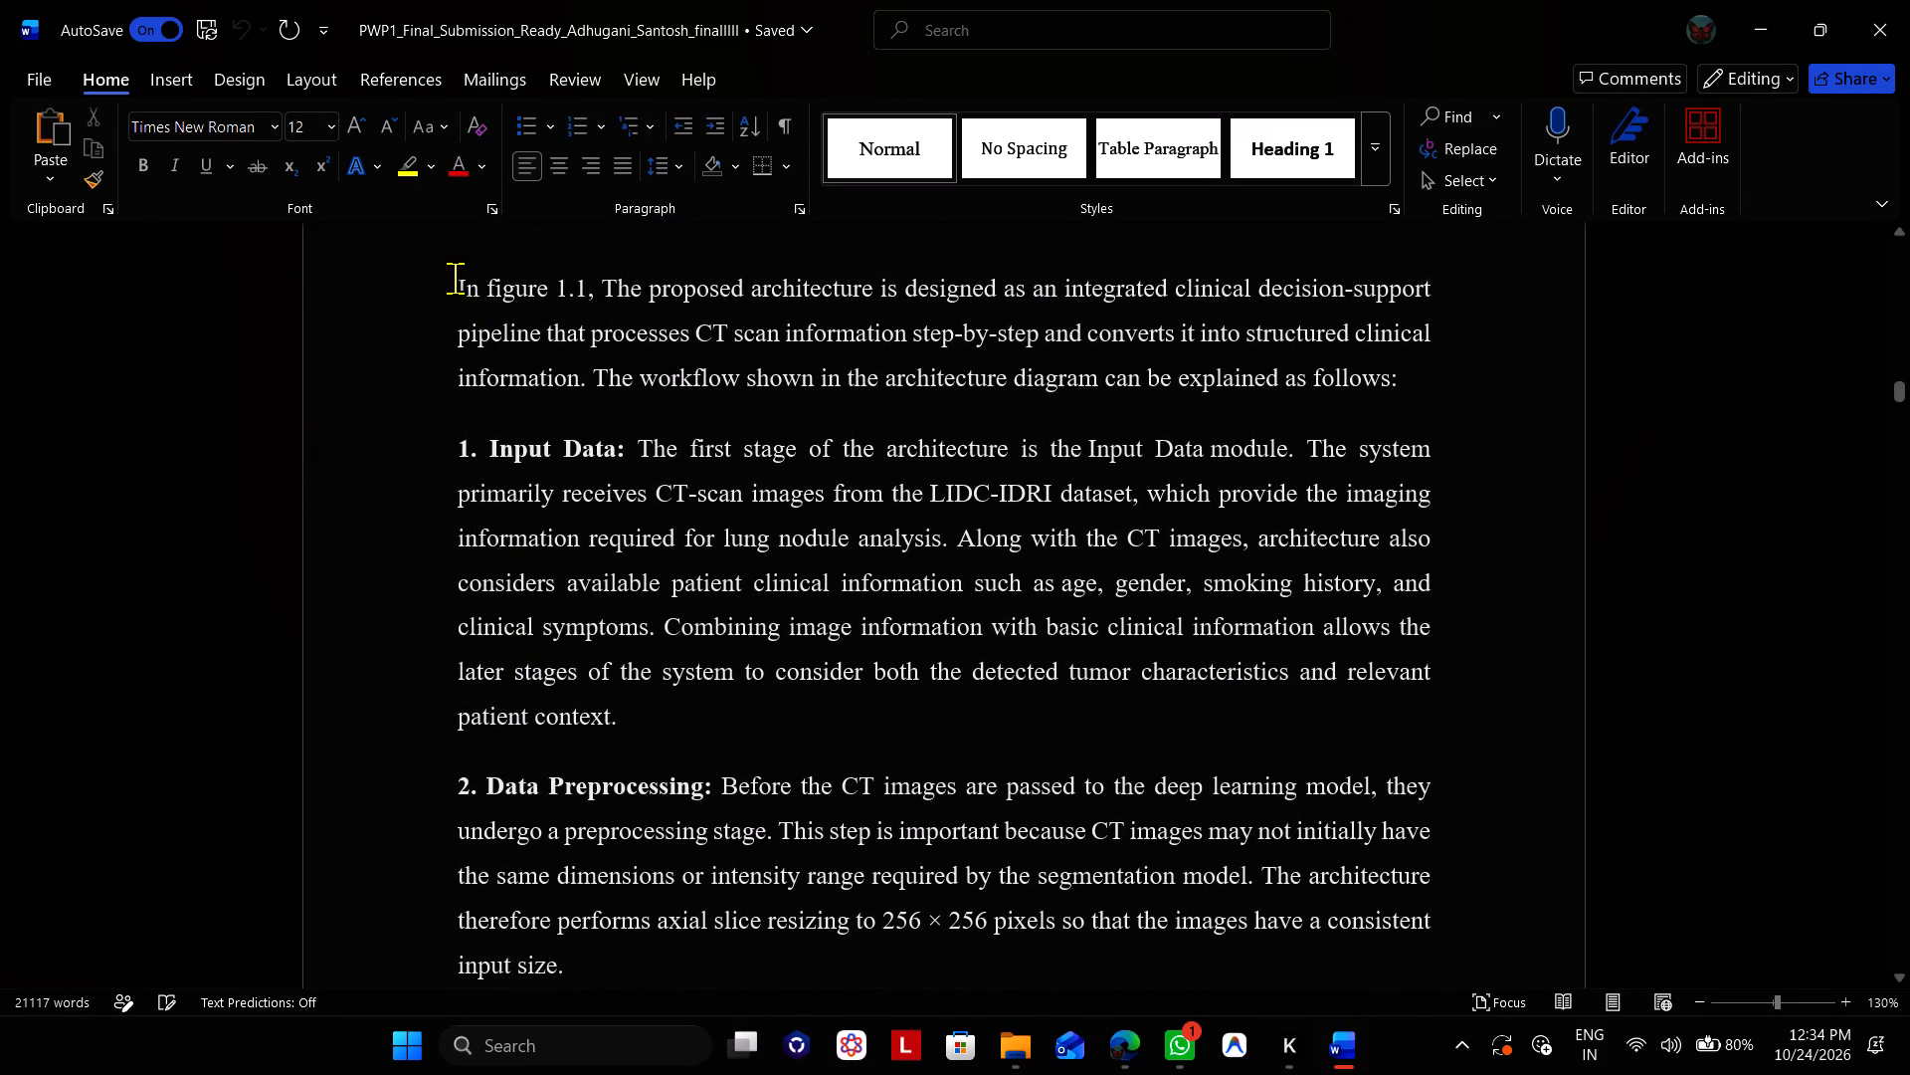
key(v)
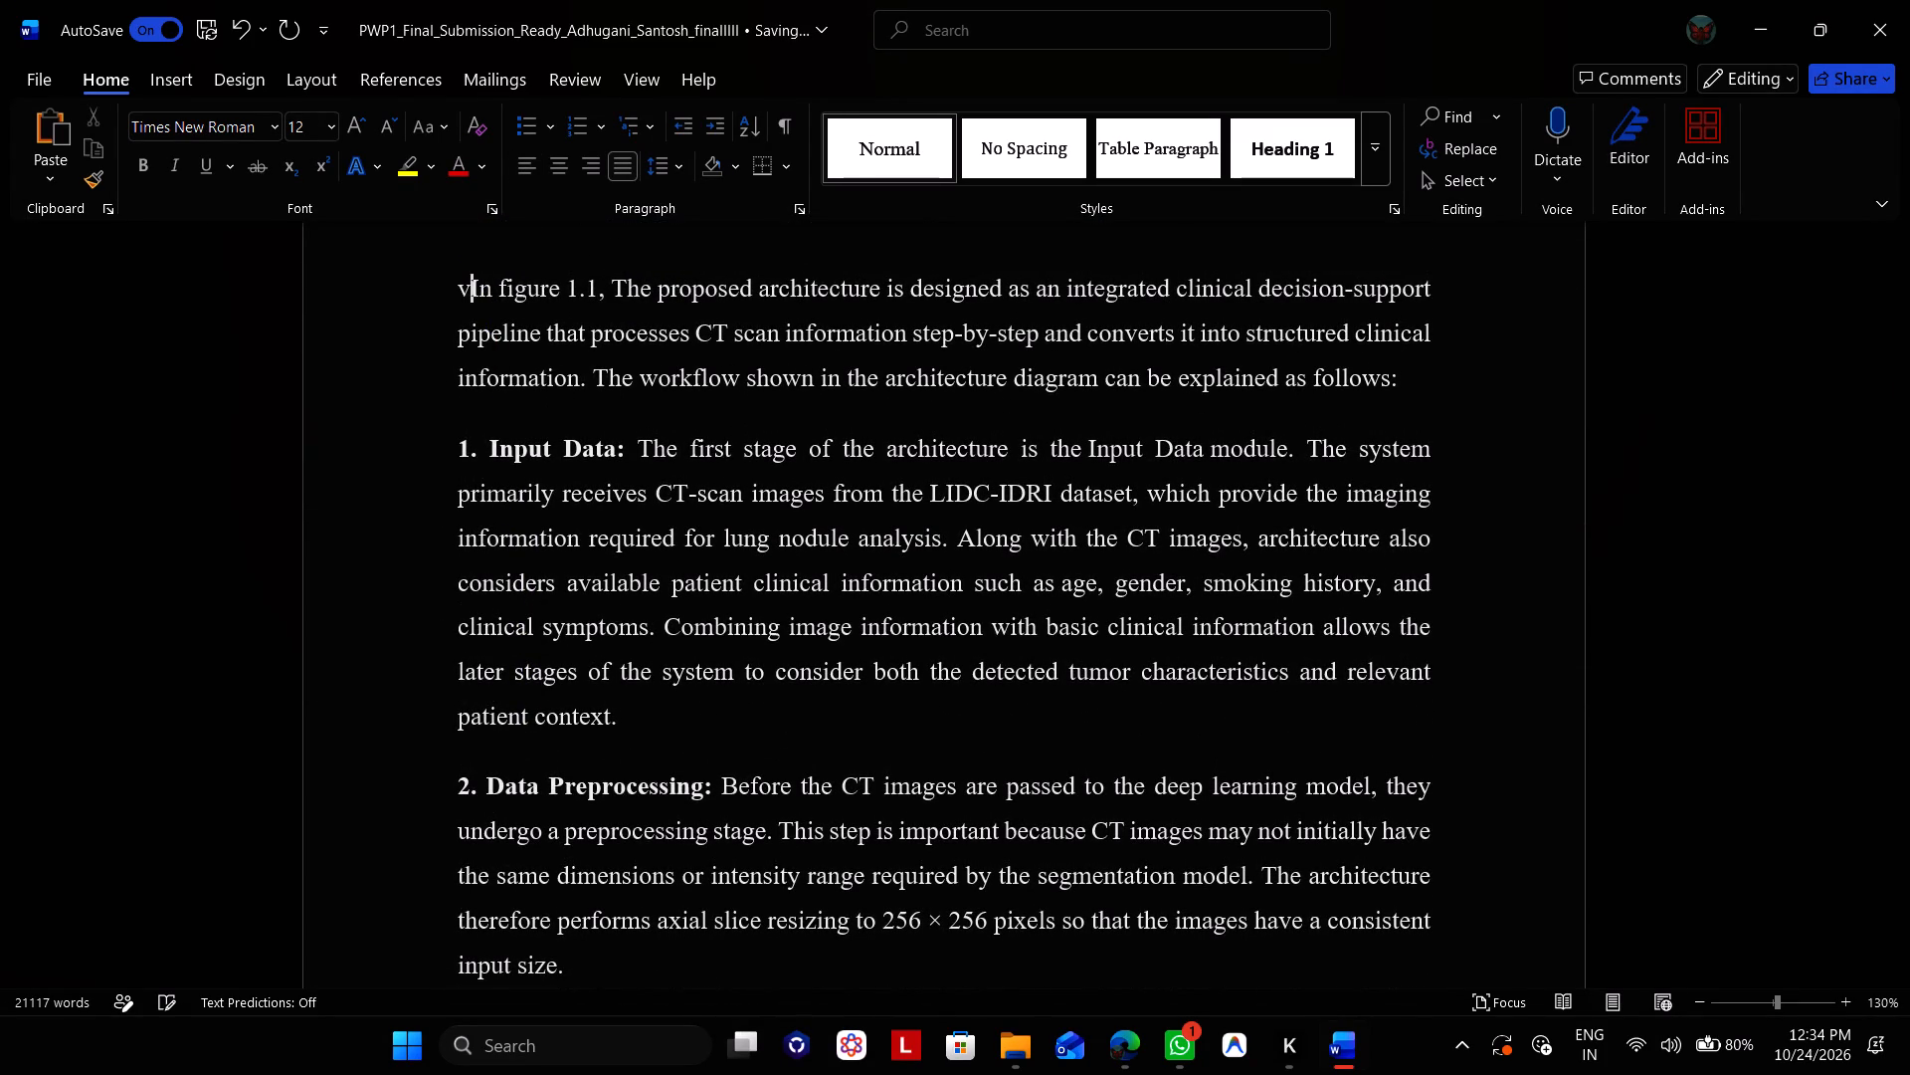
key(BackSpace)
key(Tab)
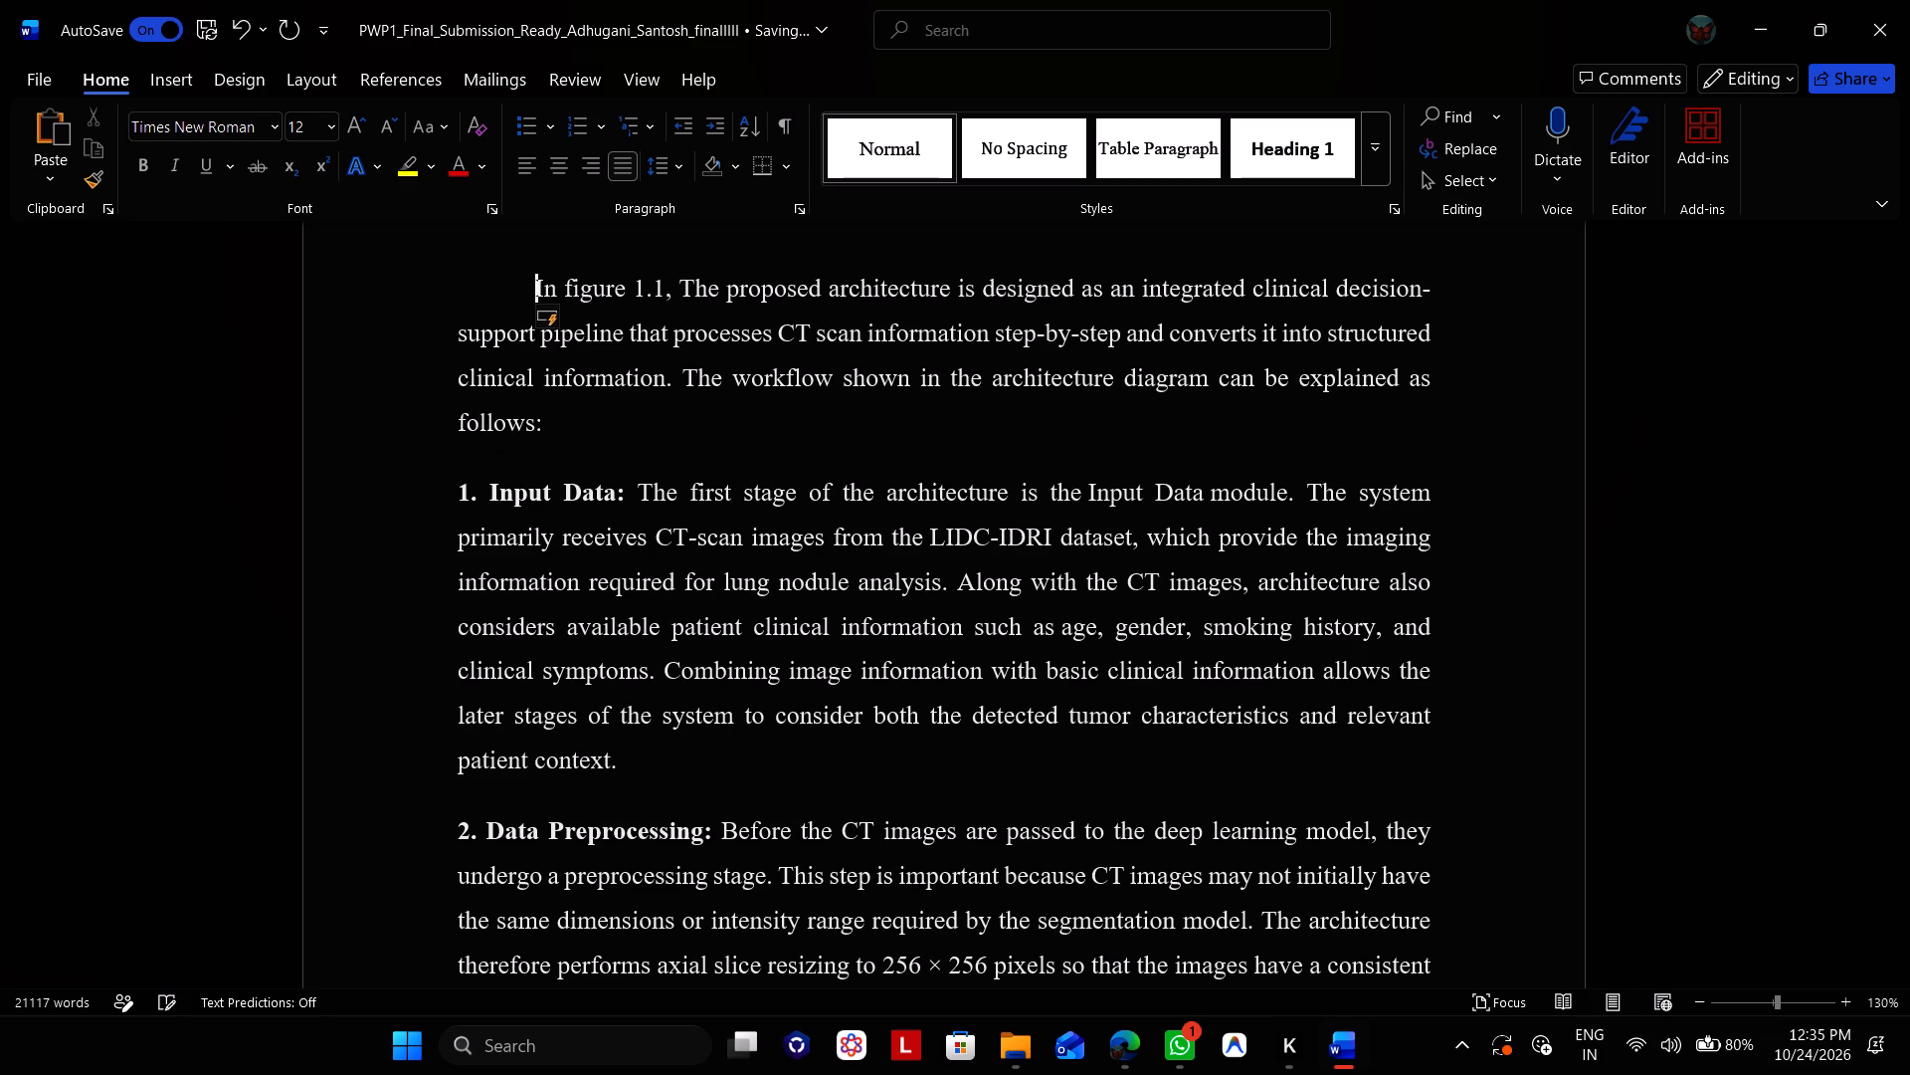
Proofread the numbered architecture stages from Input Data to the Final Clinical Output, and section 1.6 on the report's organization.
scroll(513, 433, down, 3)
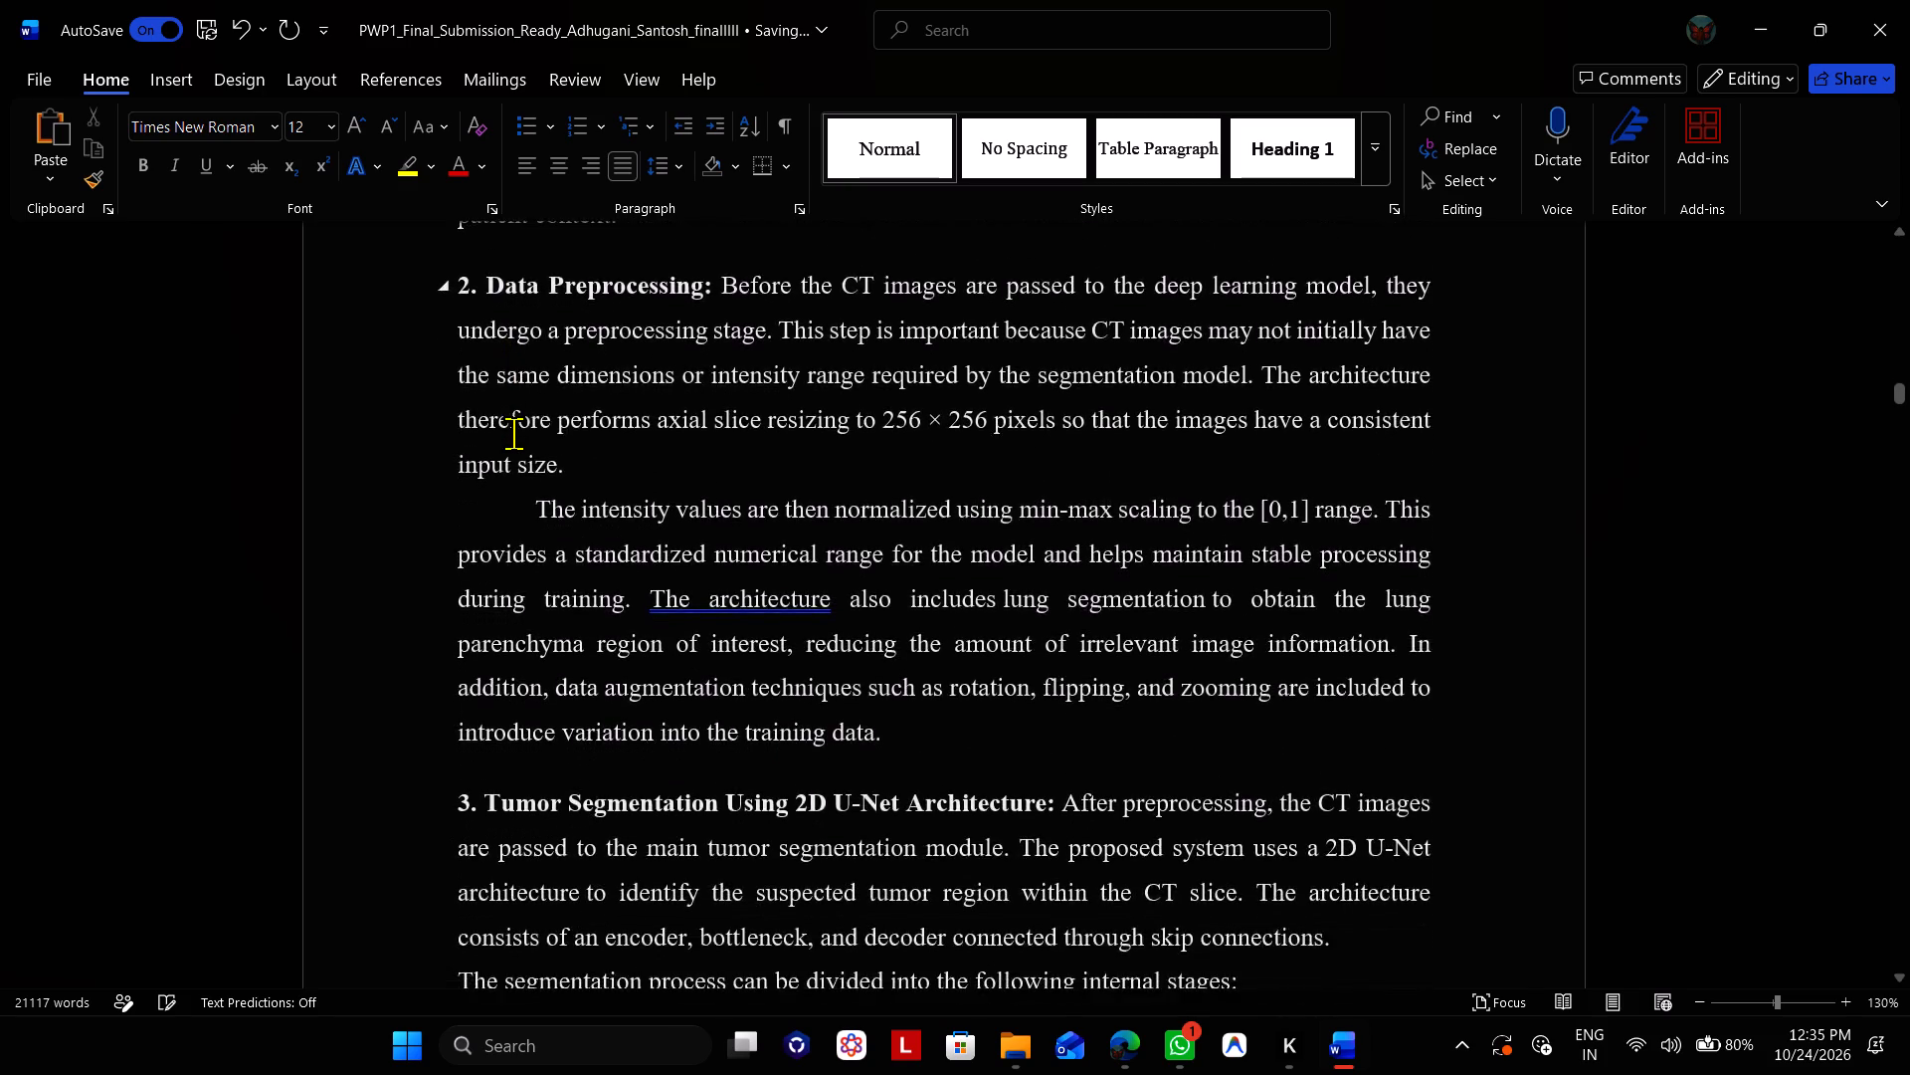
scroll(513, 433, down, 3)
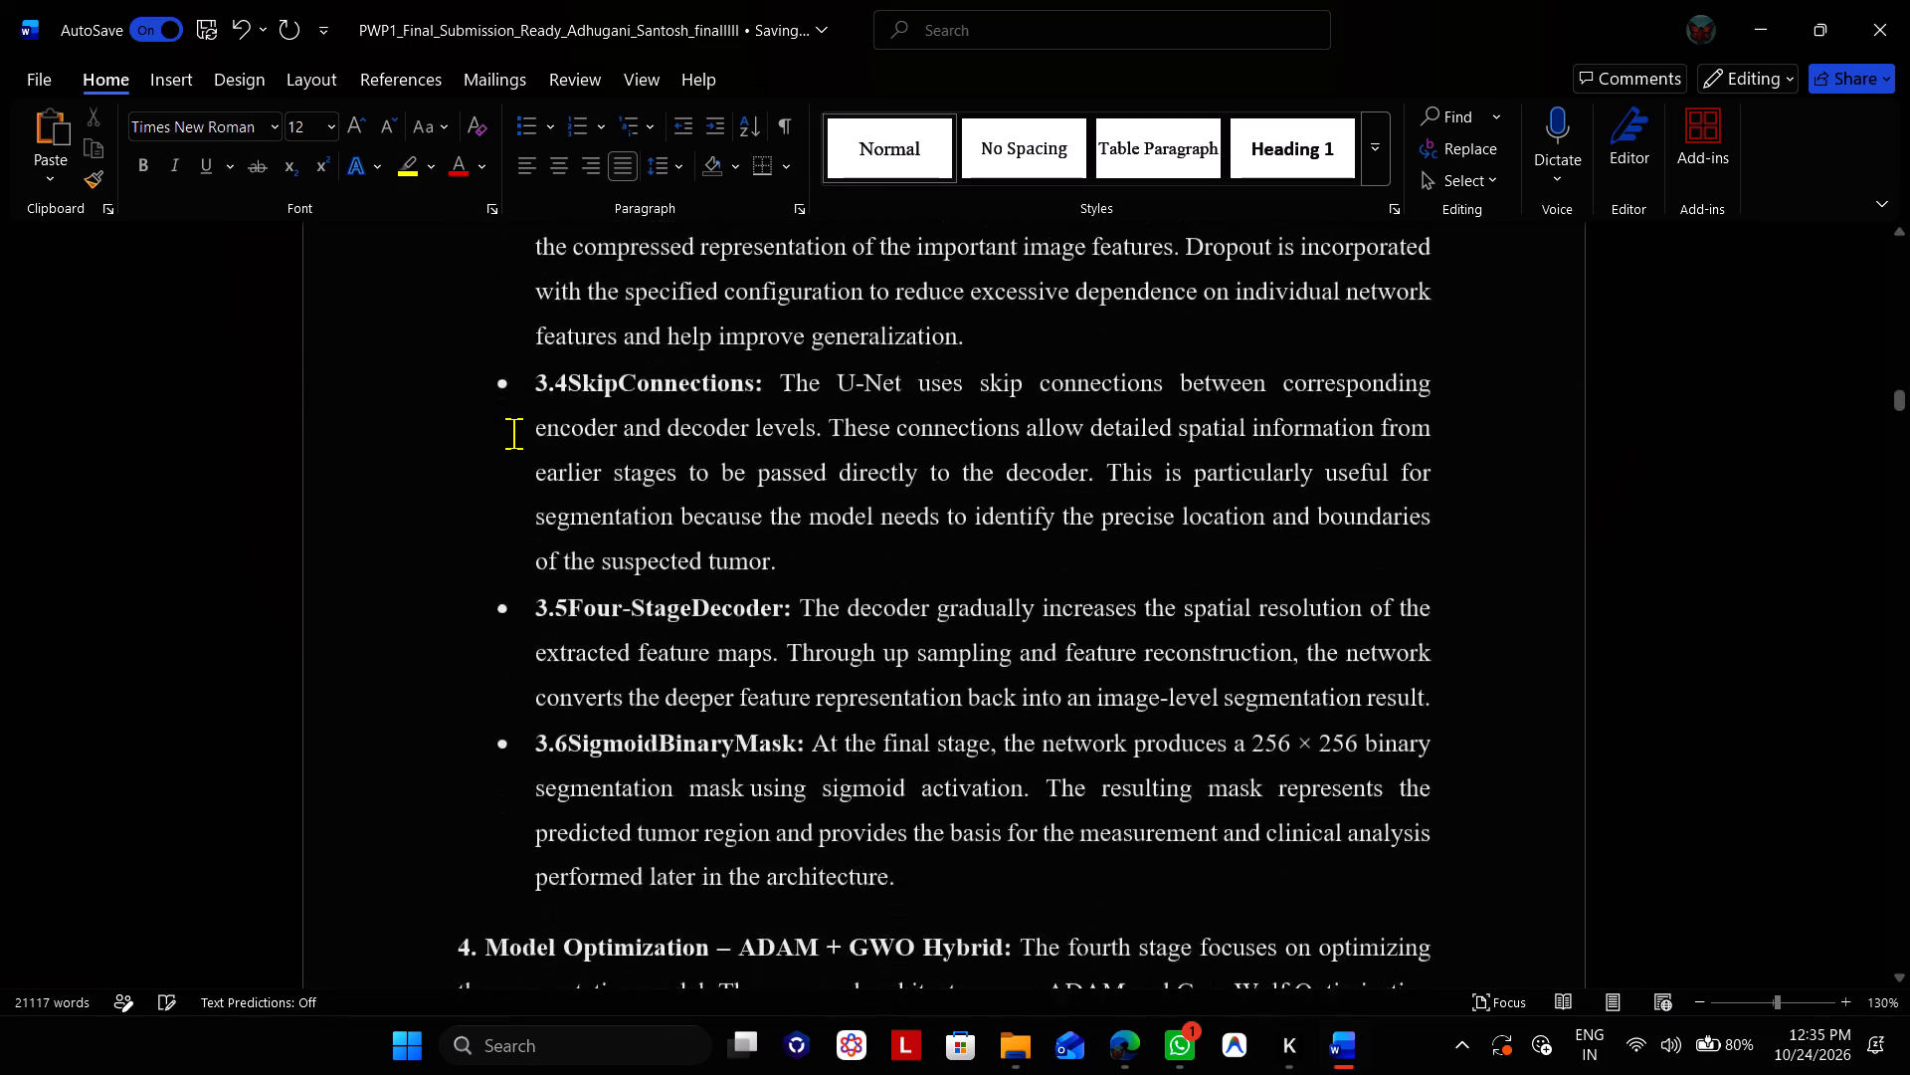
scroll(513, 433, down, 3)
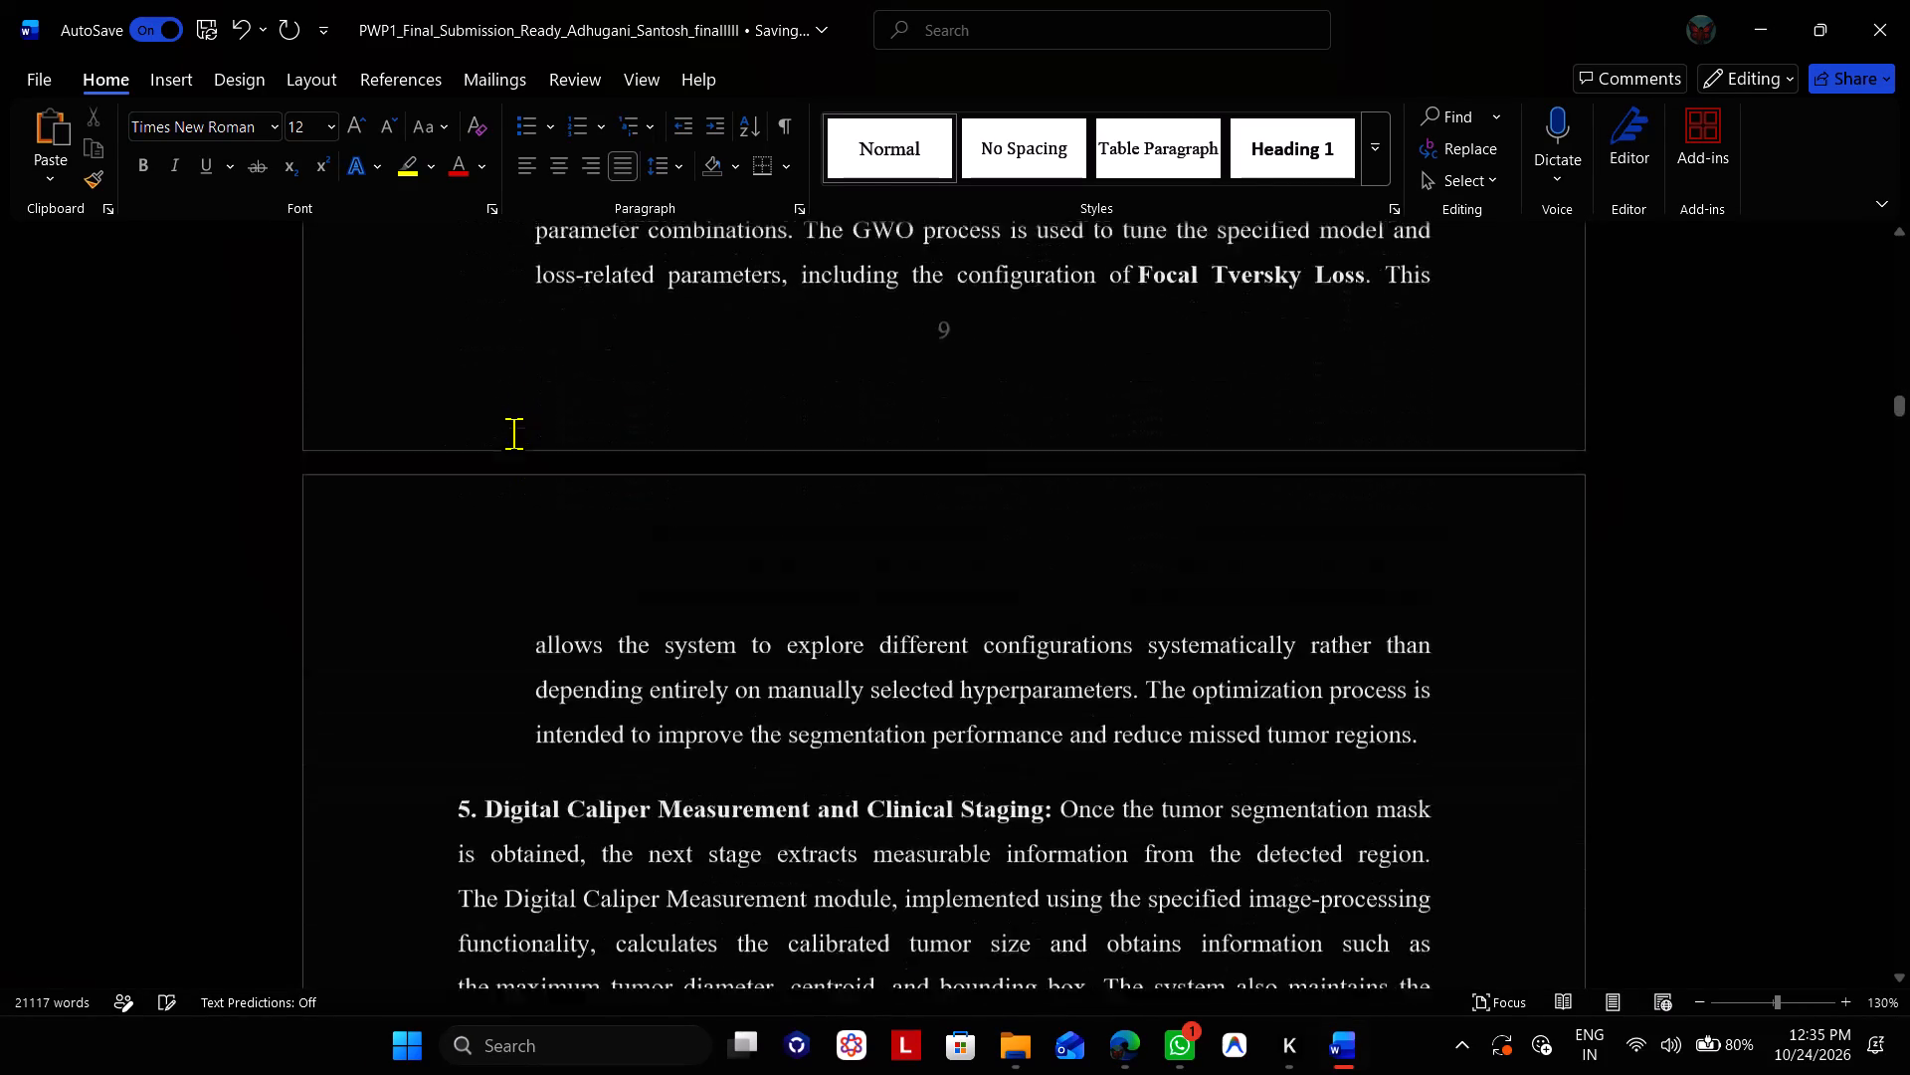
scroll(513, 433, down, 2)
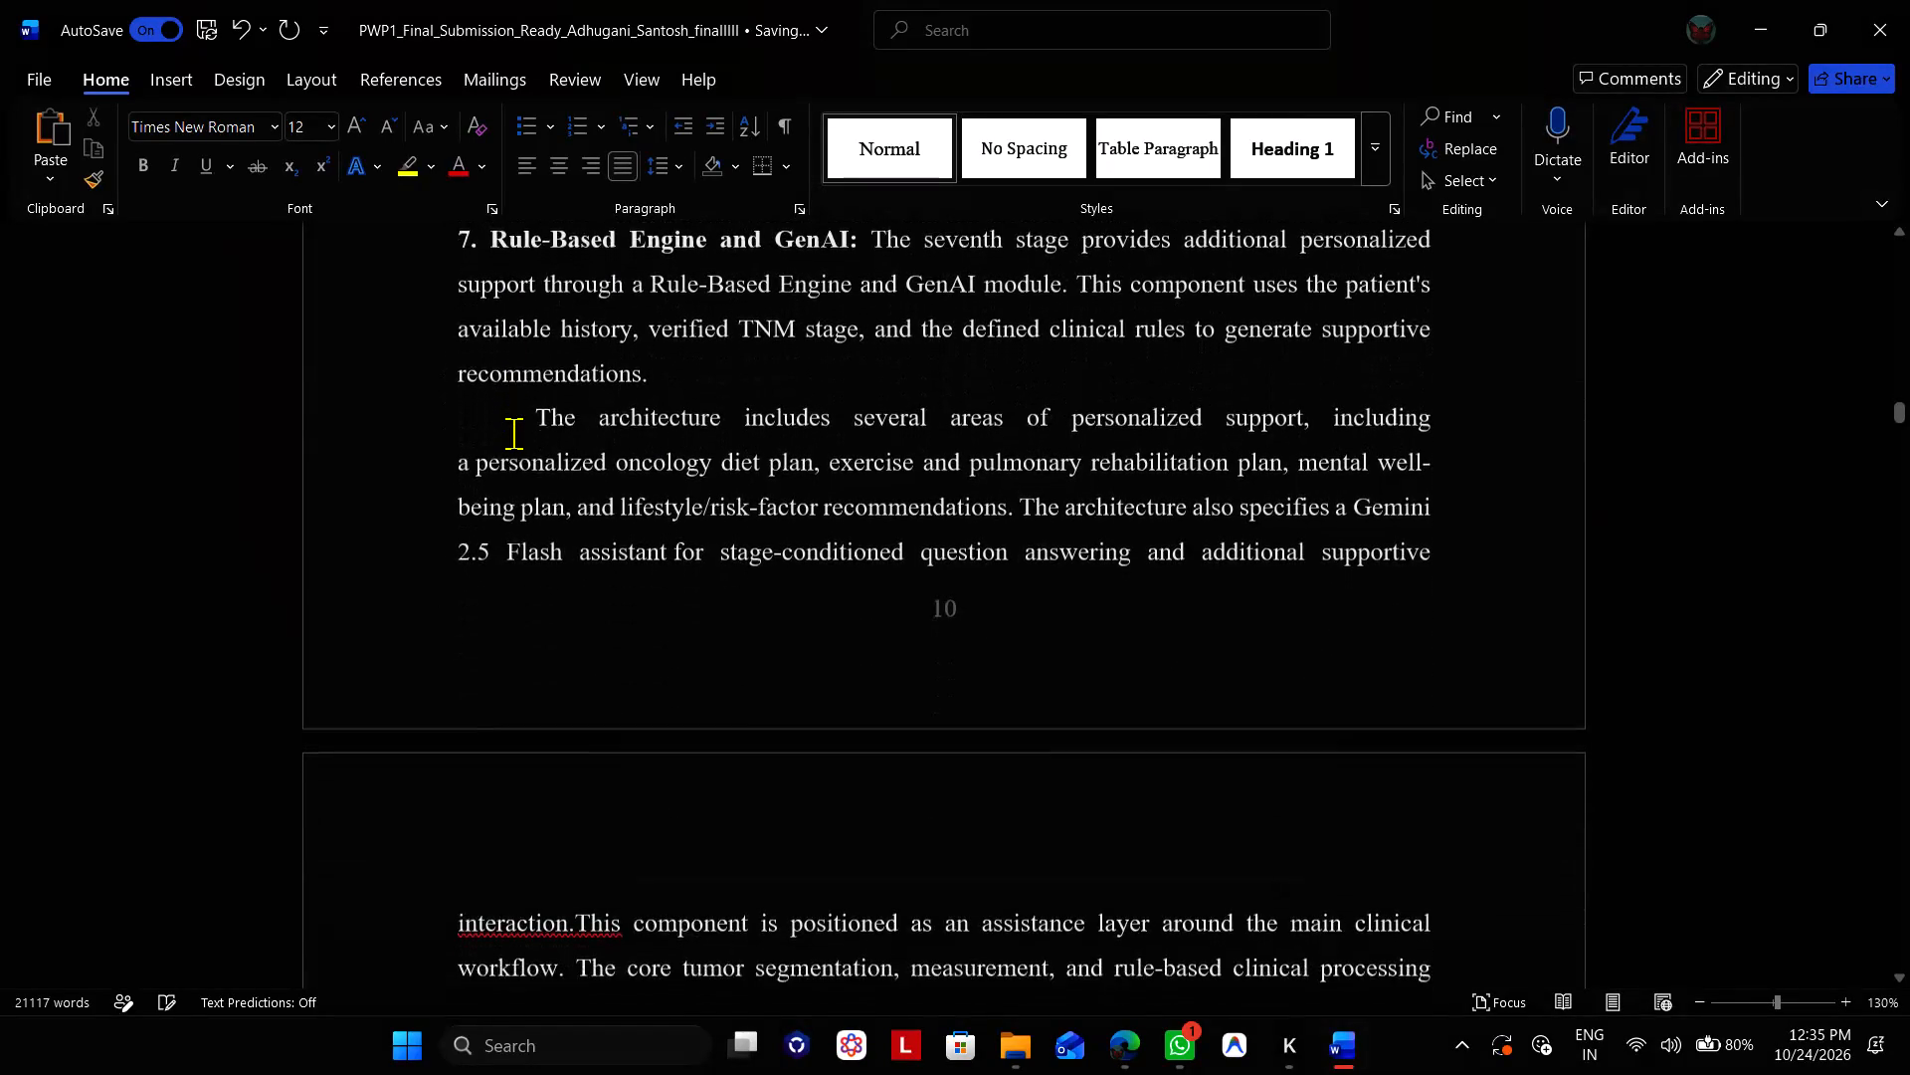
scroll(513, 433, down, 3)
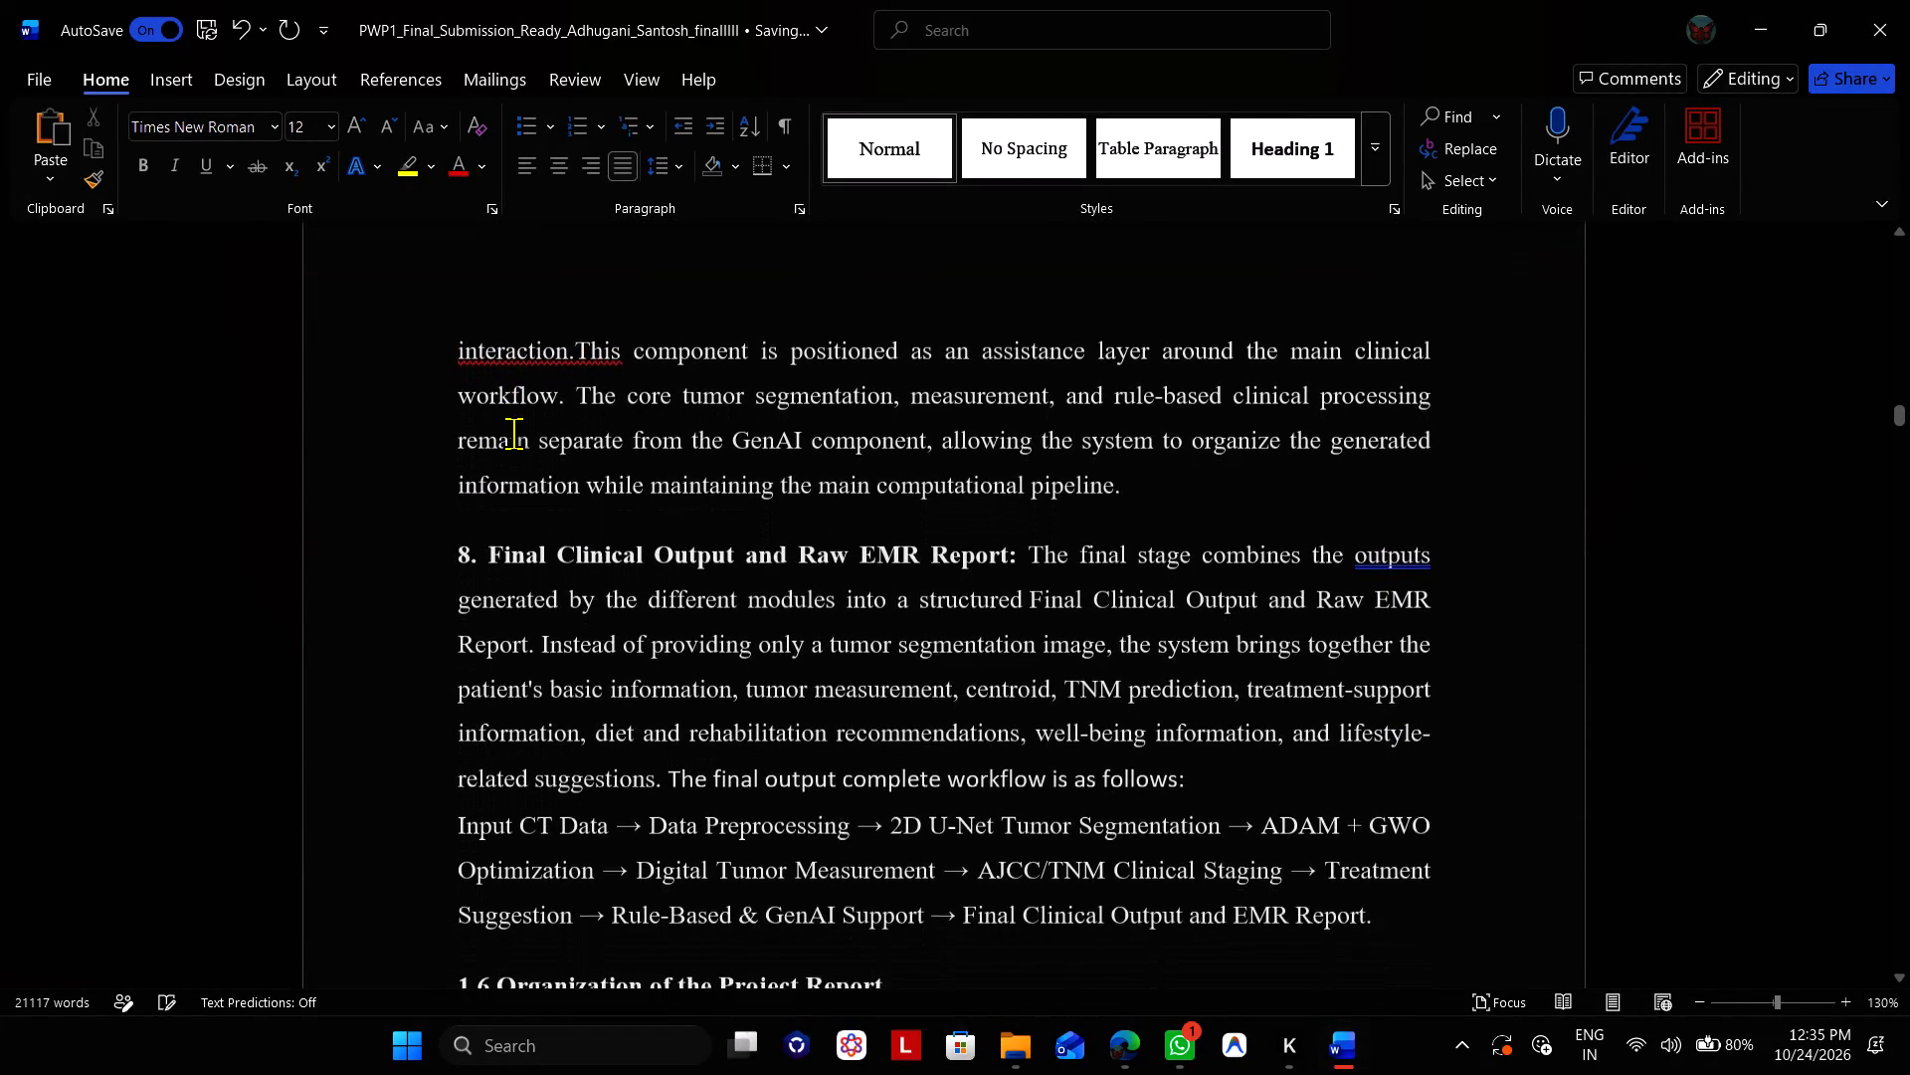
scroll(513, 433, down, 2)
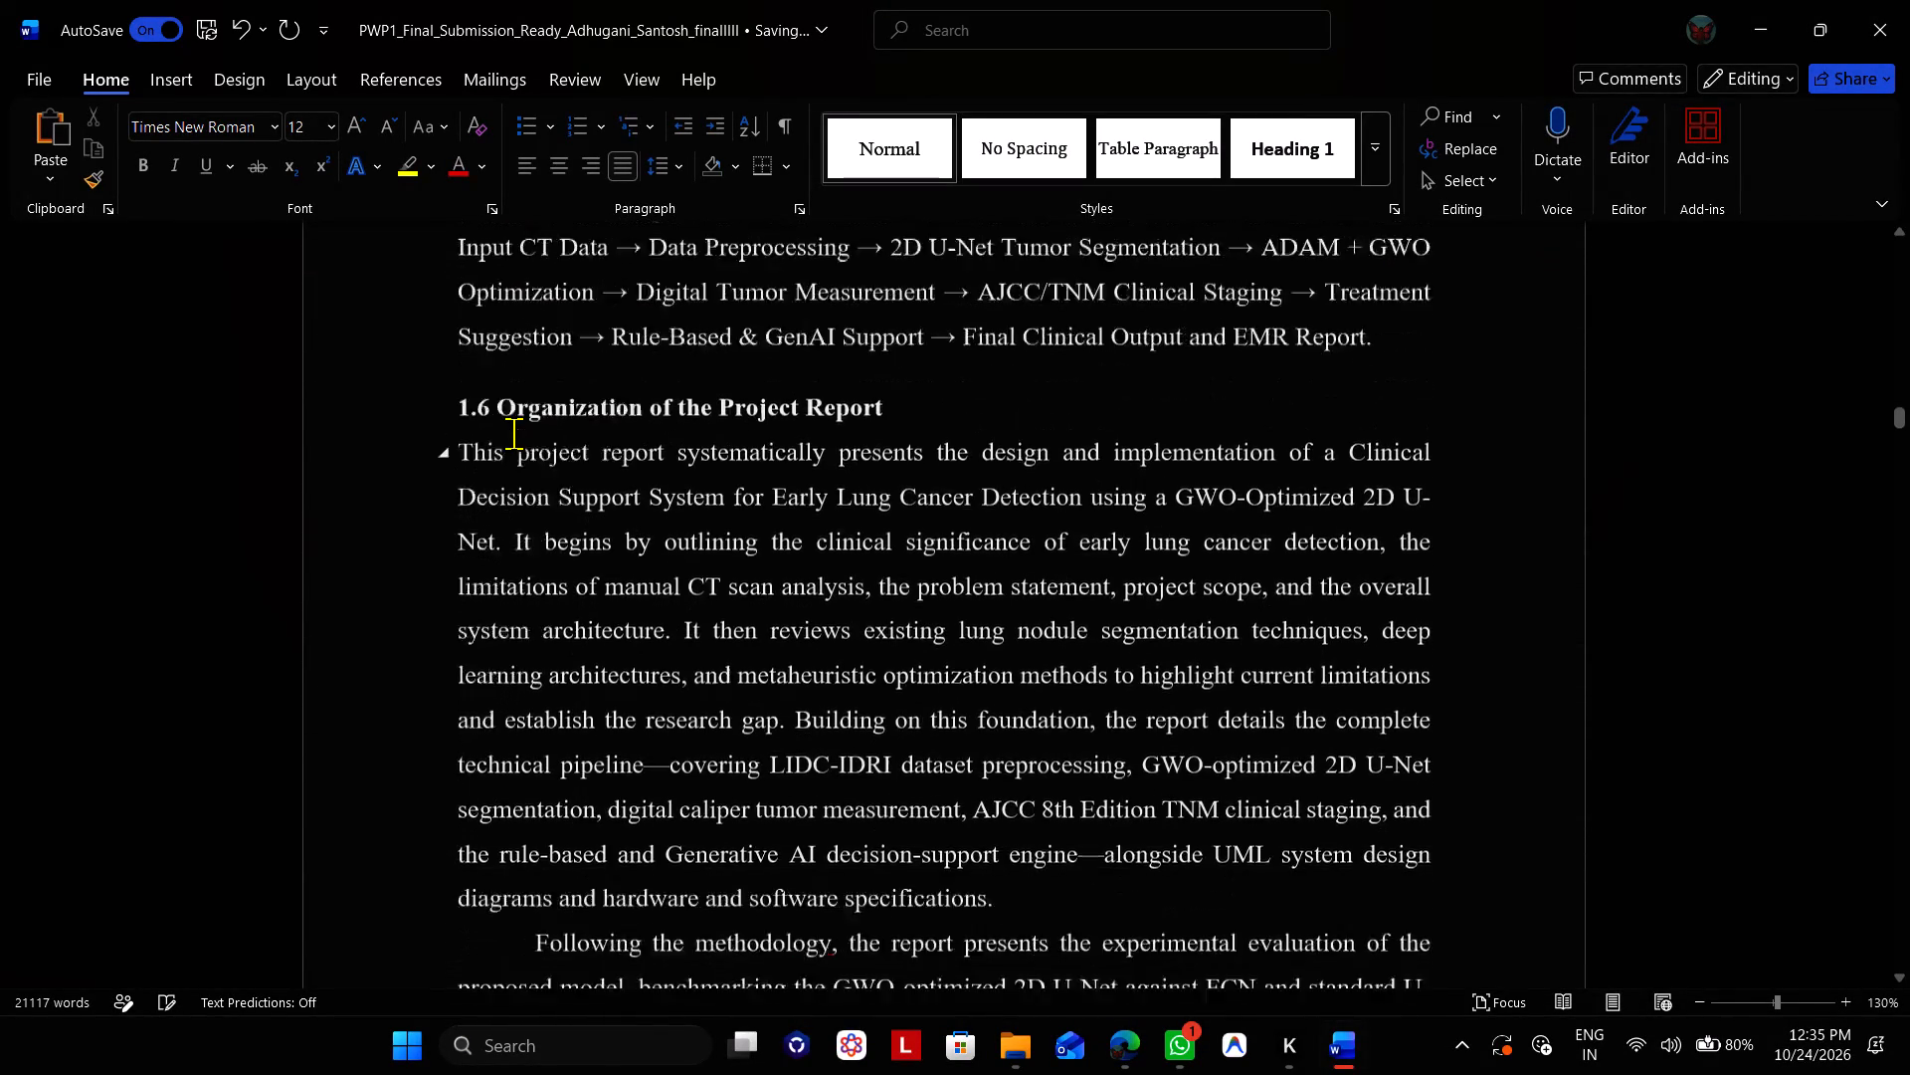
Skim Chapter 2's literature survey, from the summary of existing approaches to the start of Table 2.1.
scroll(513, 433, down, 1)
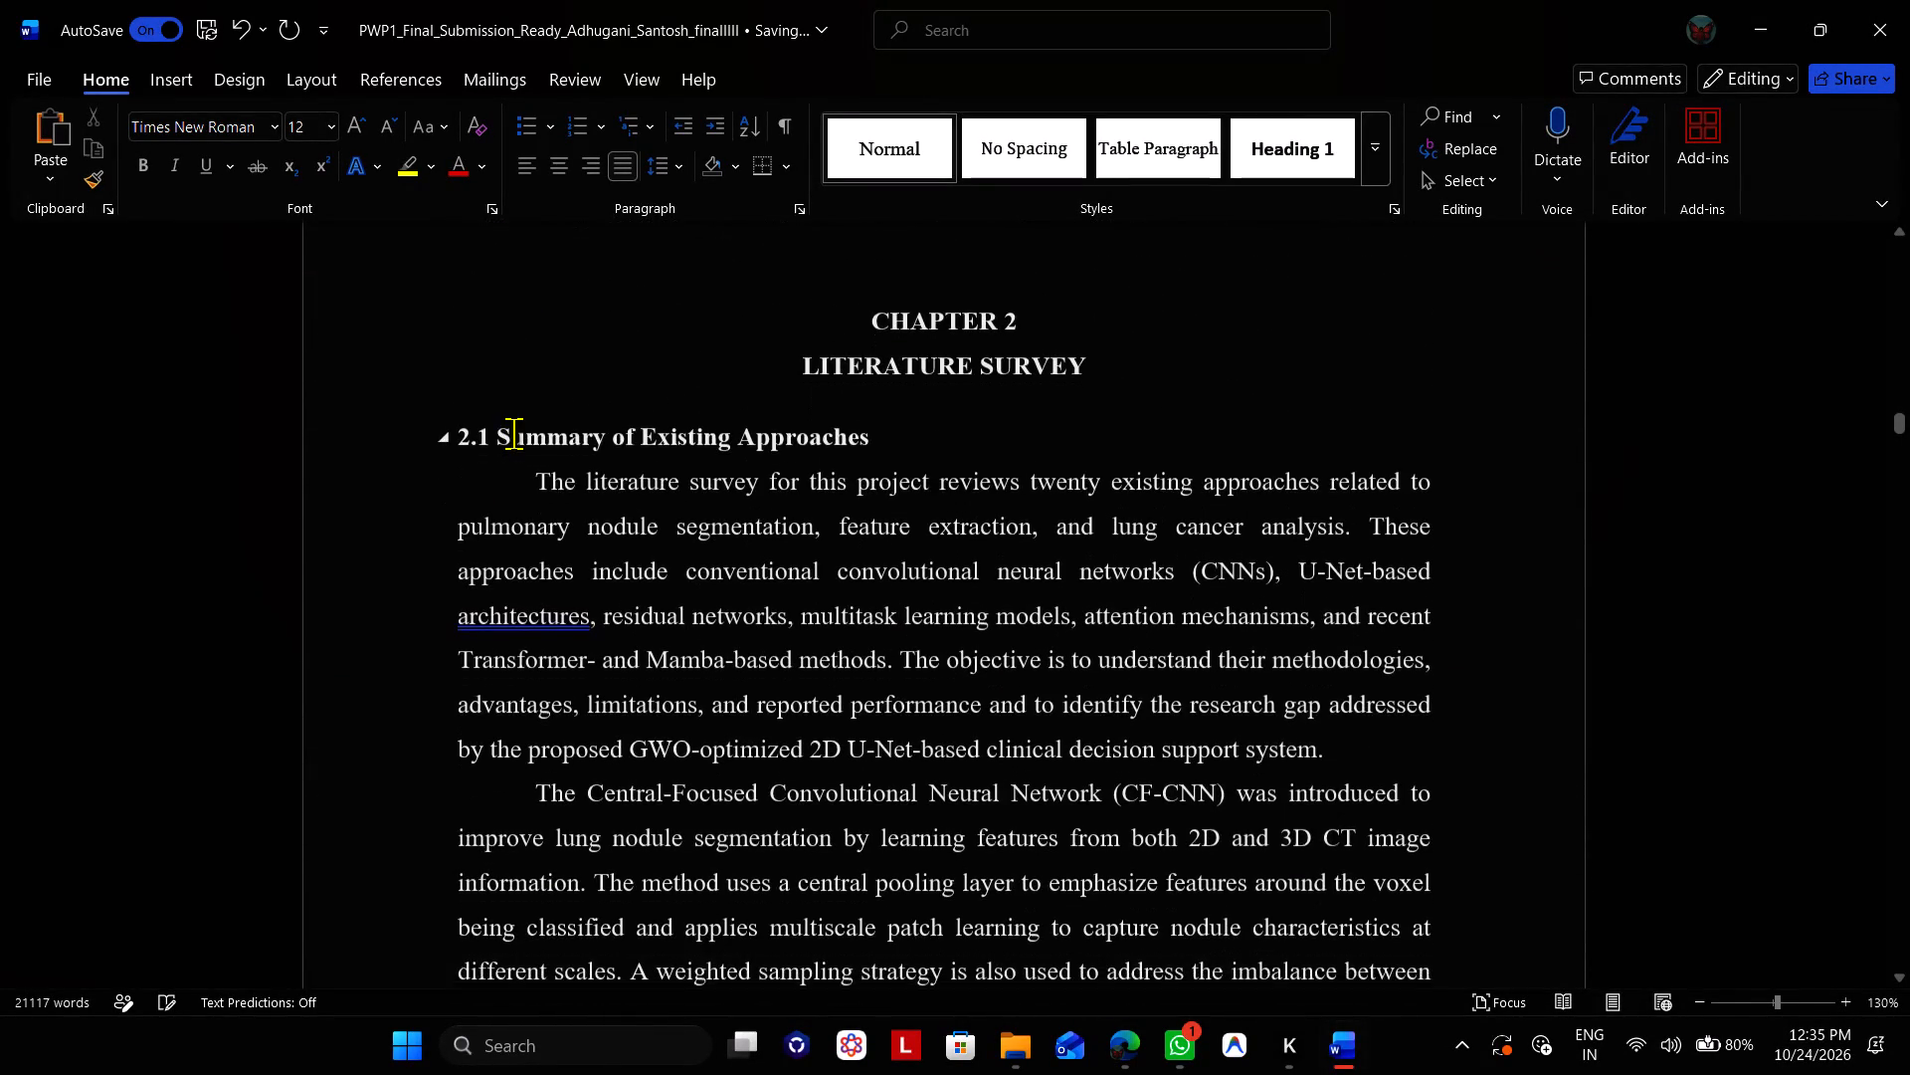
scroll(513, 433, down, 2)
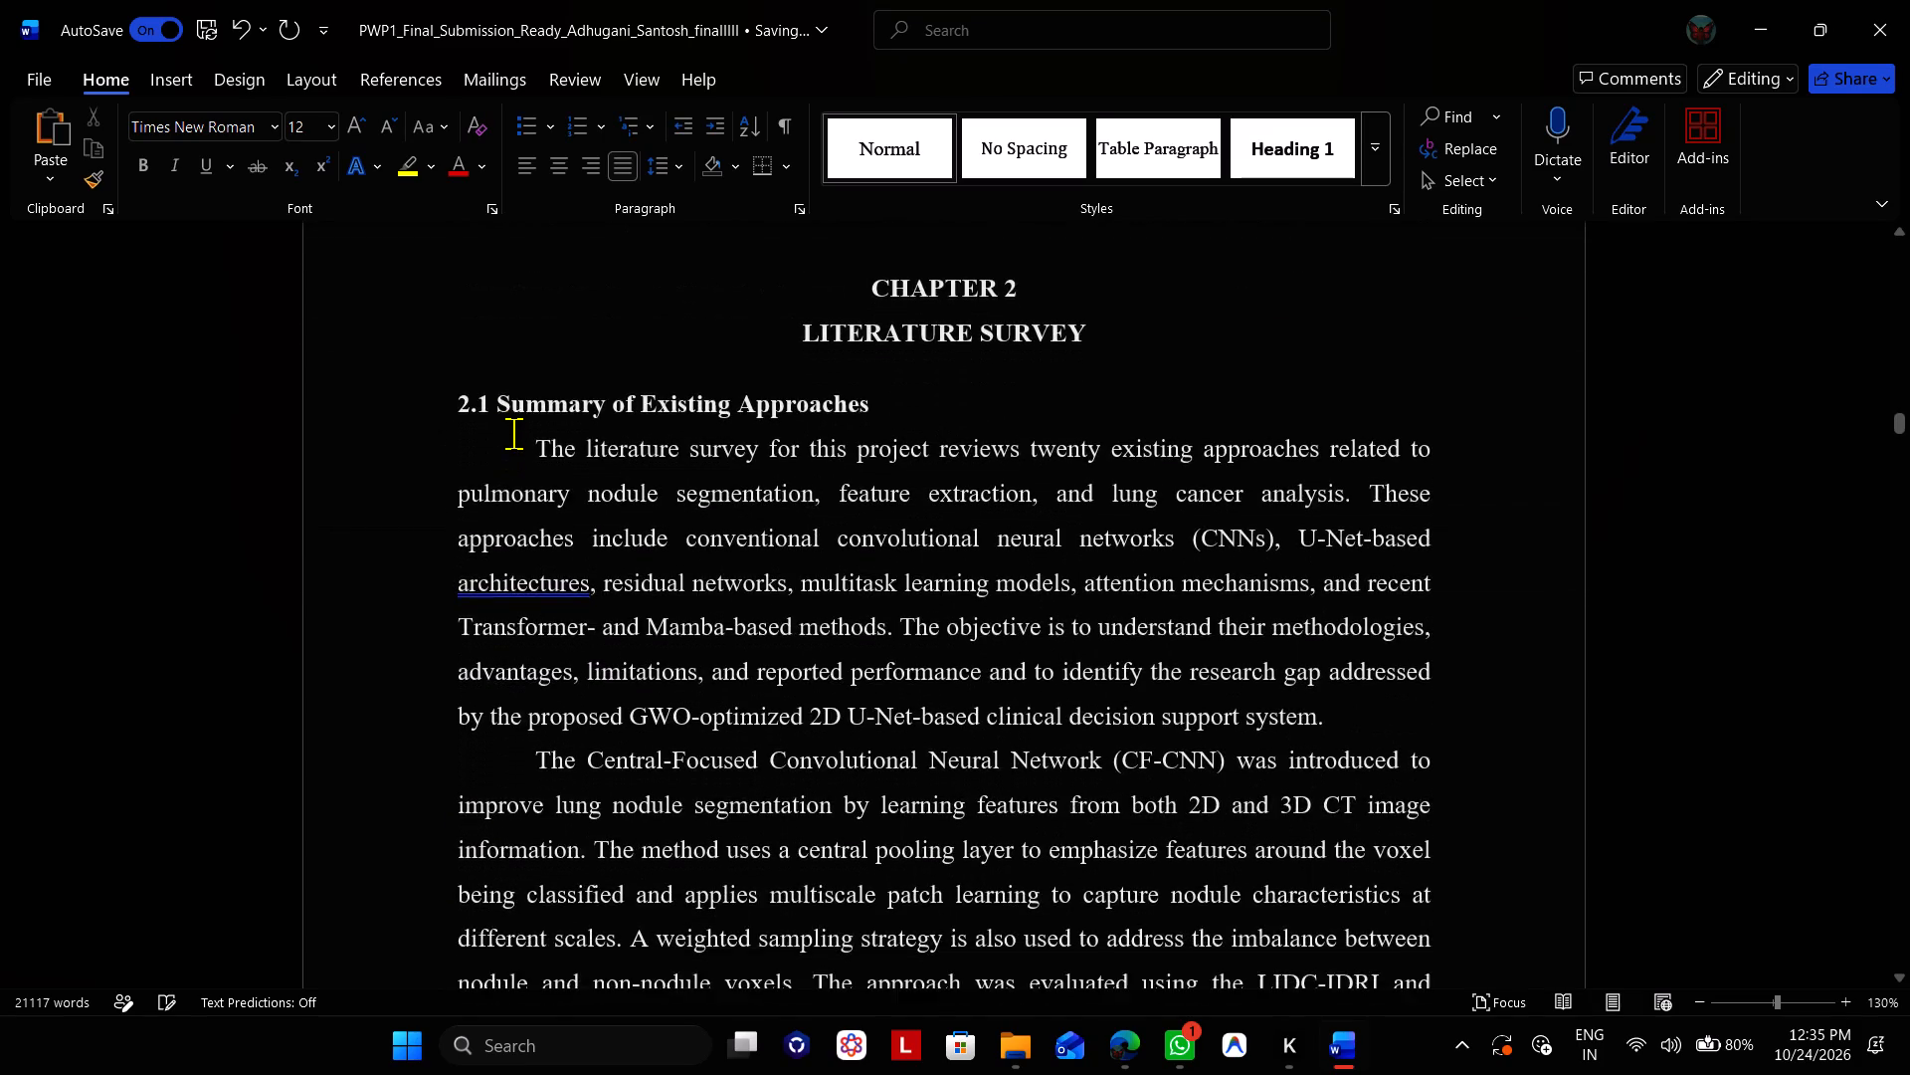
scroll(513, 433, down, 2)
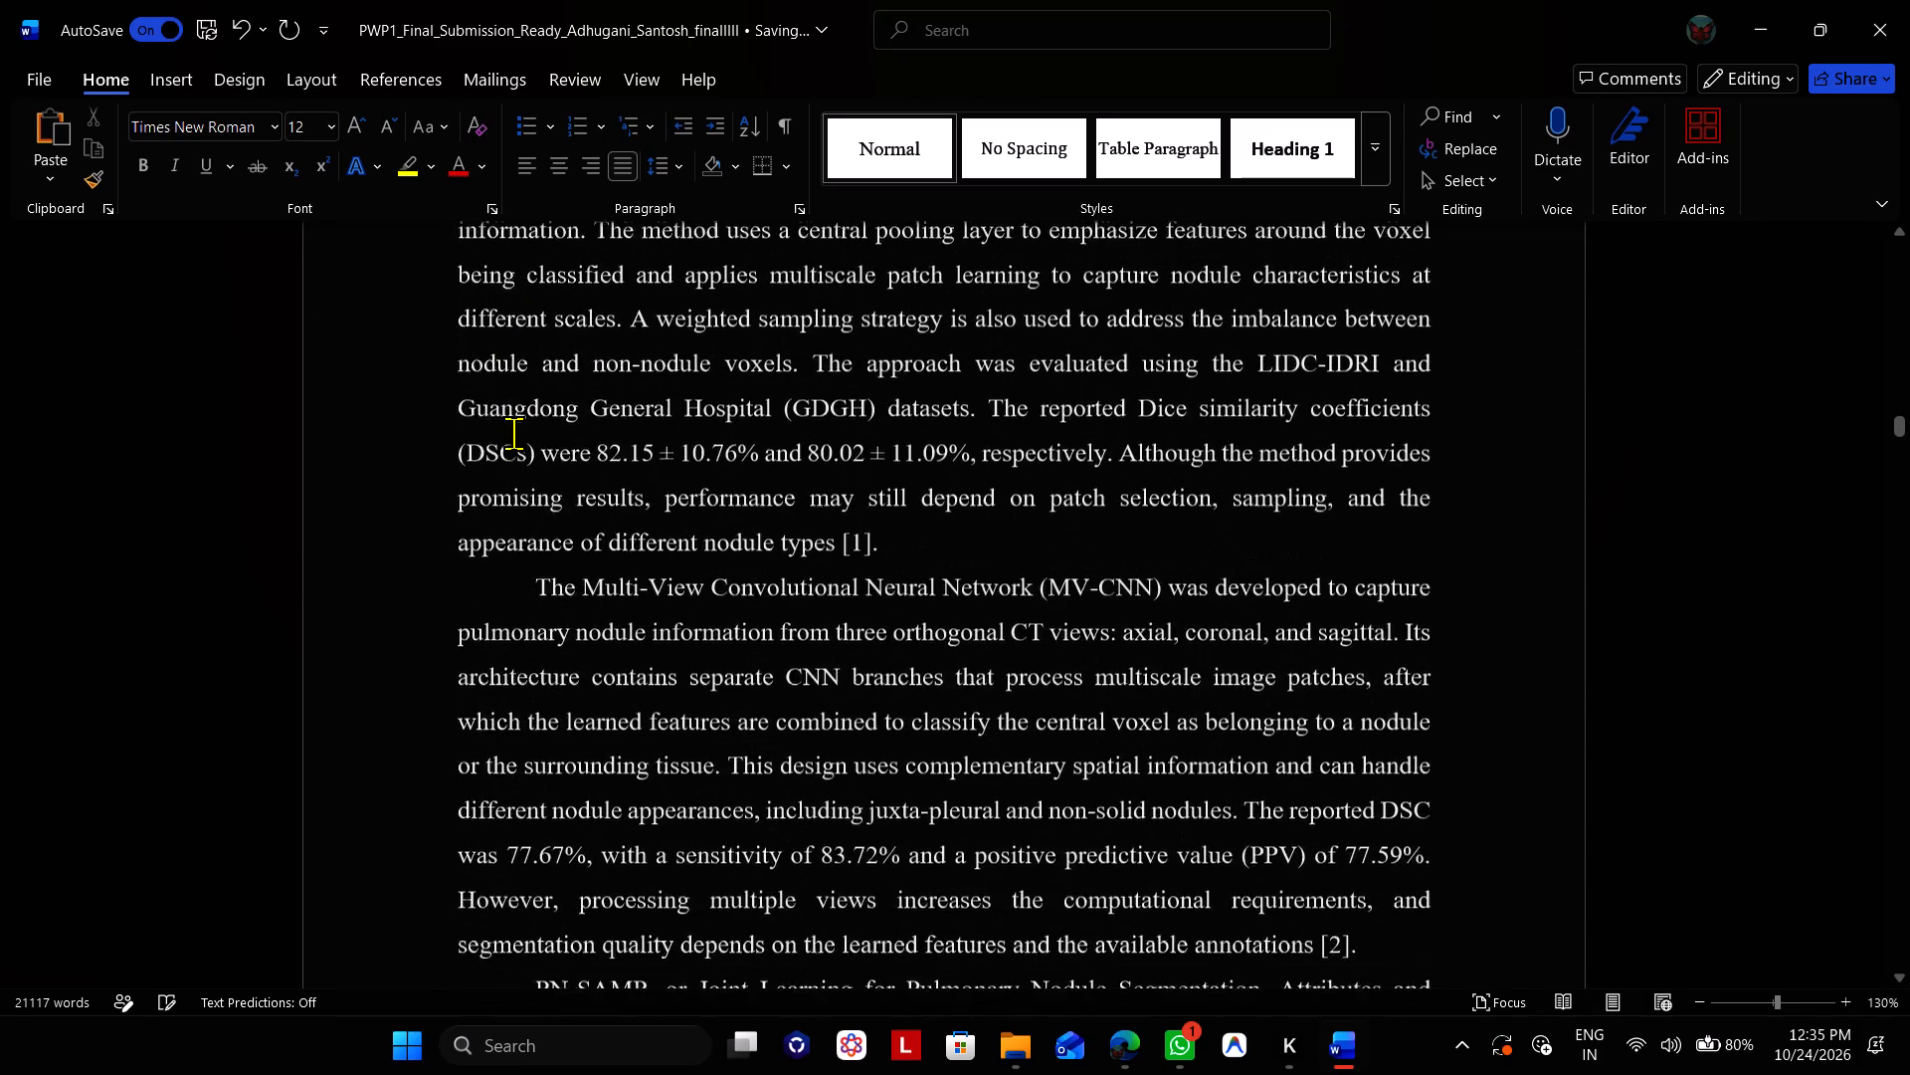
scroll(513, 433, down, 3)
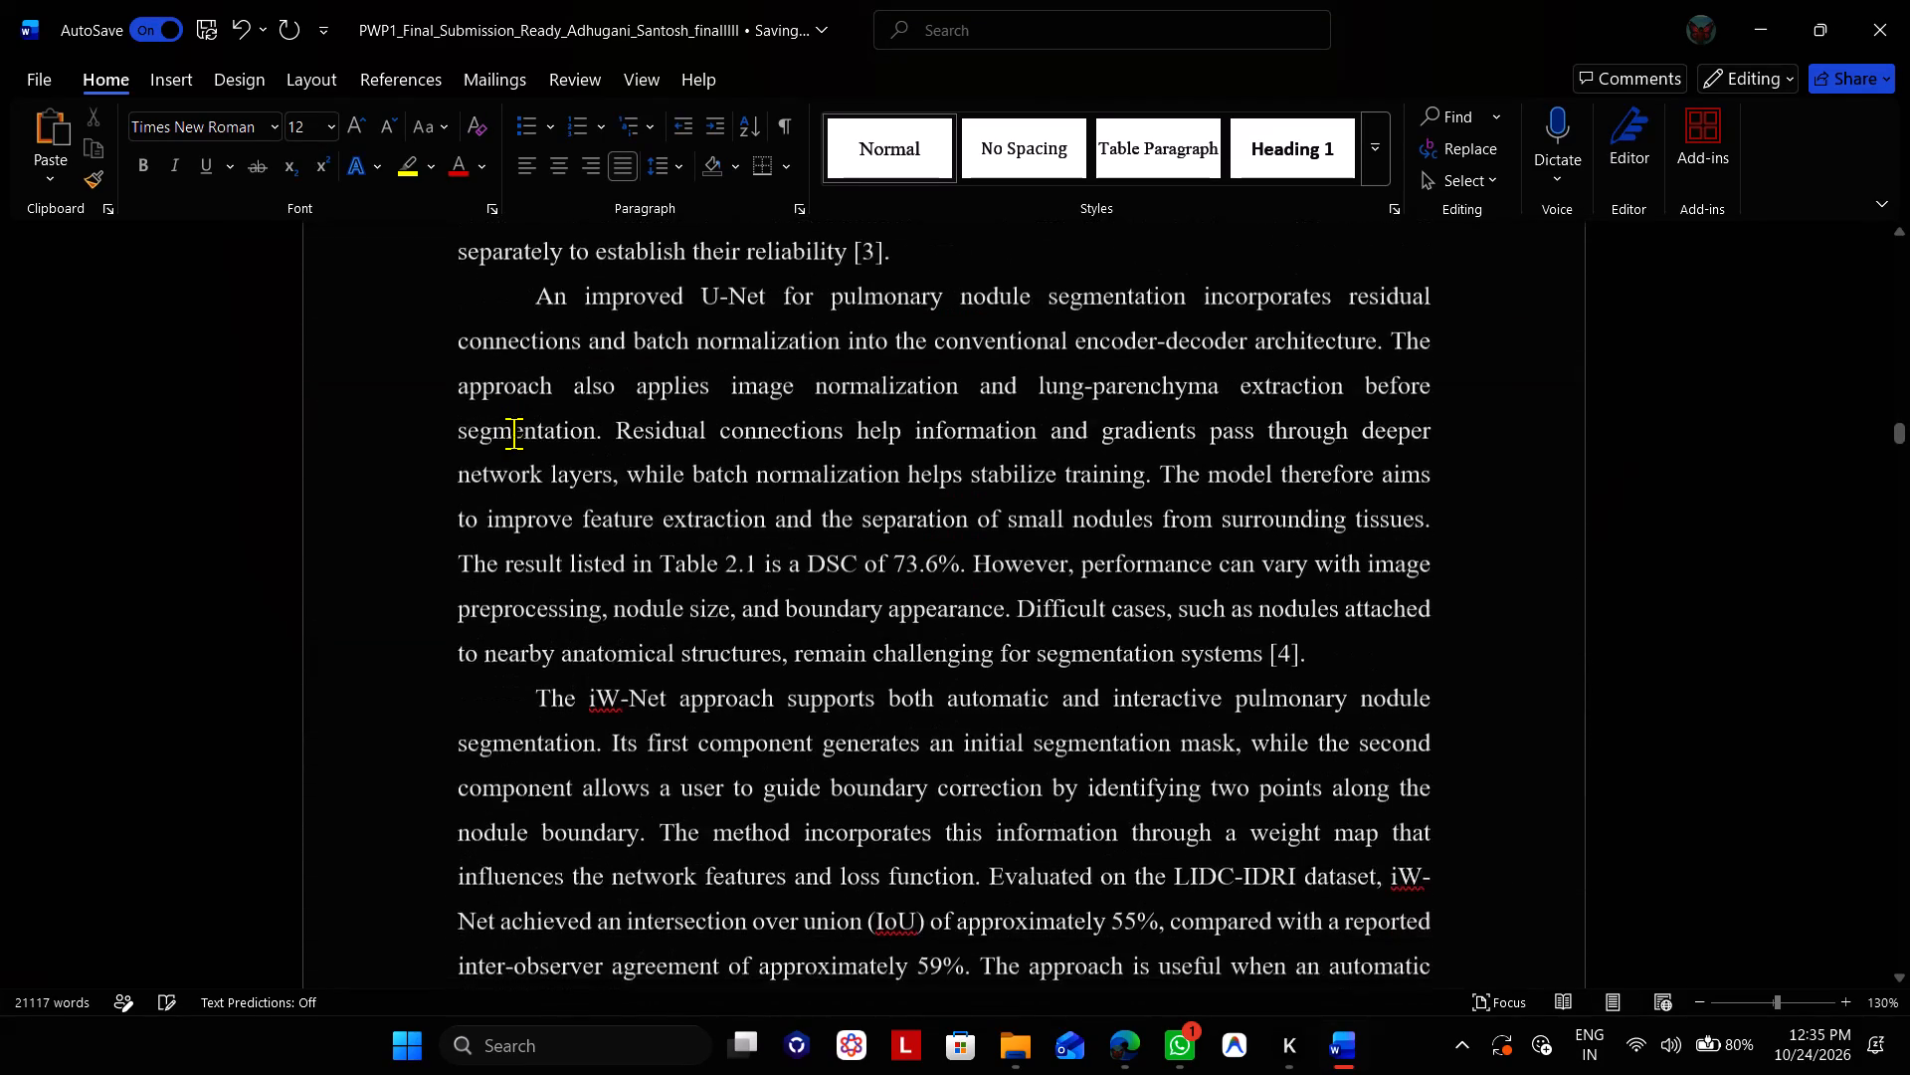
scroll(513, 433, down, 2)
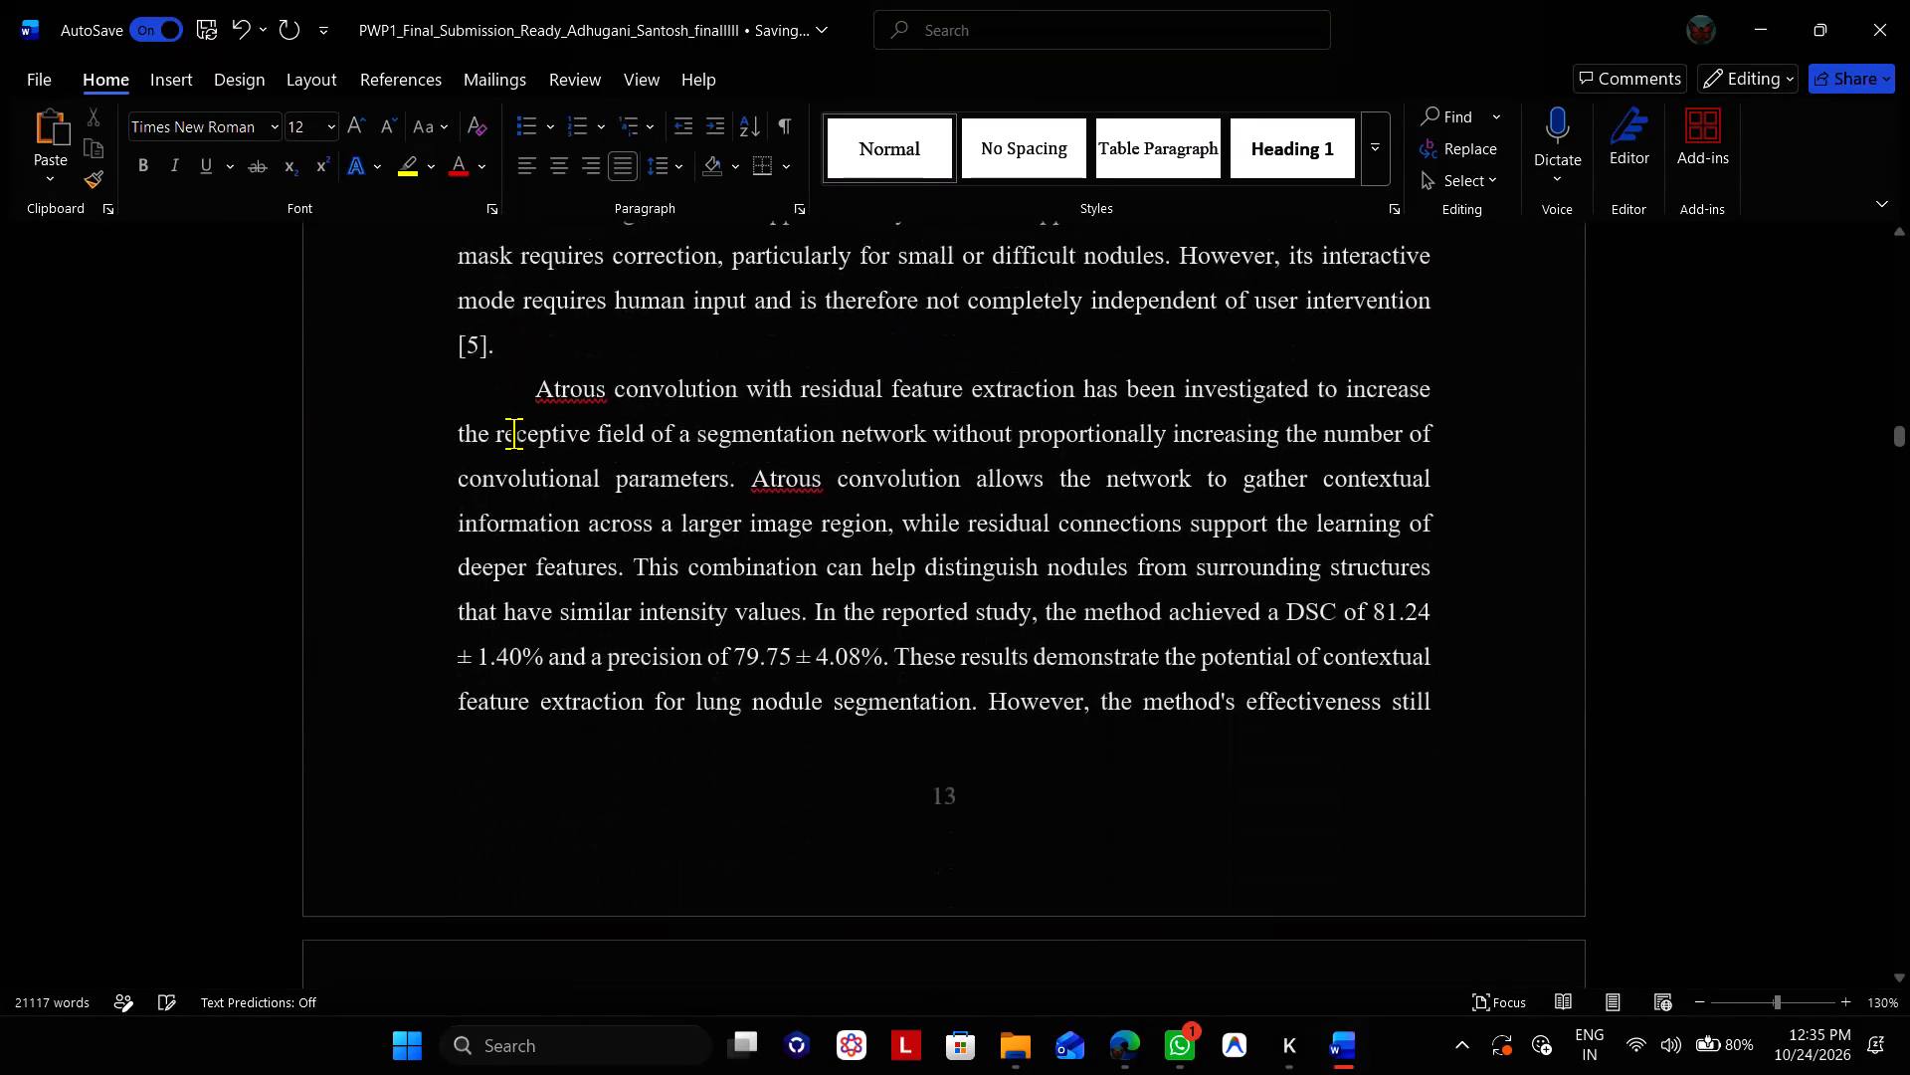
scroll(513, 433, down, 4)
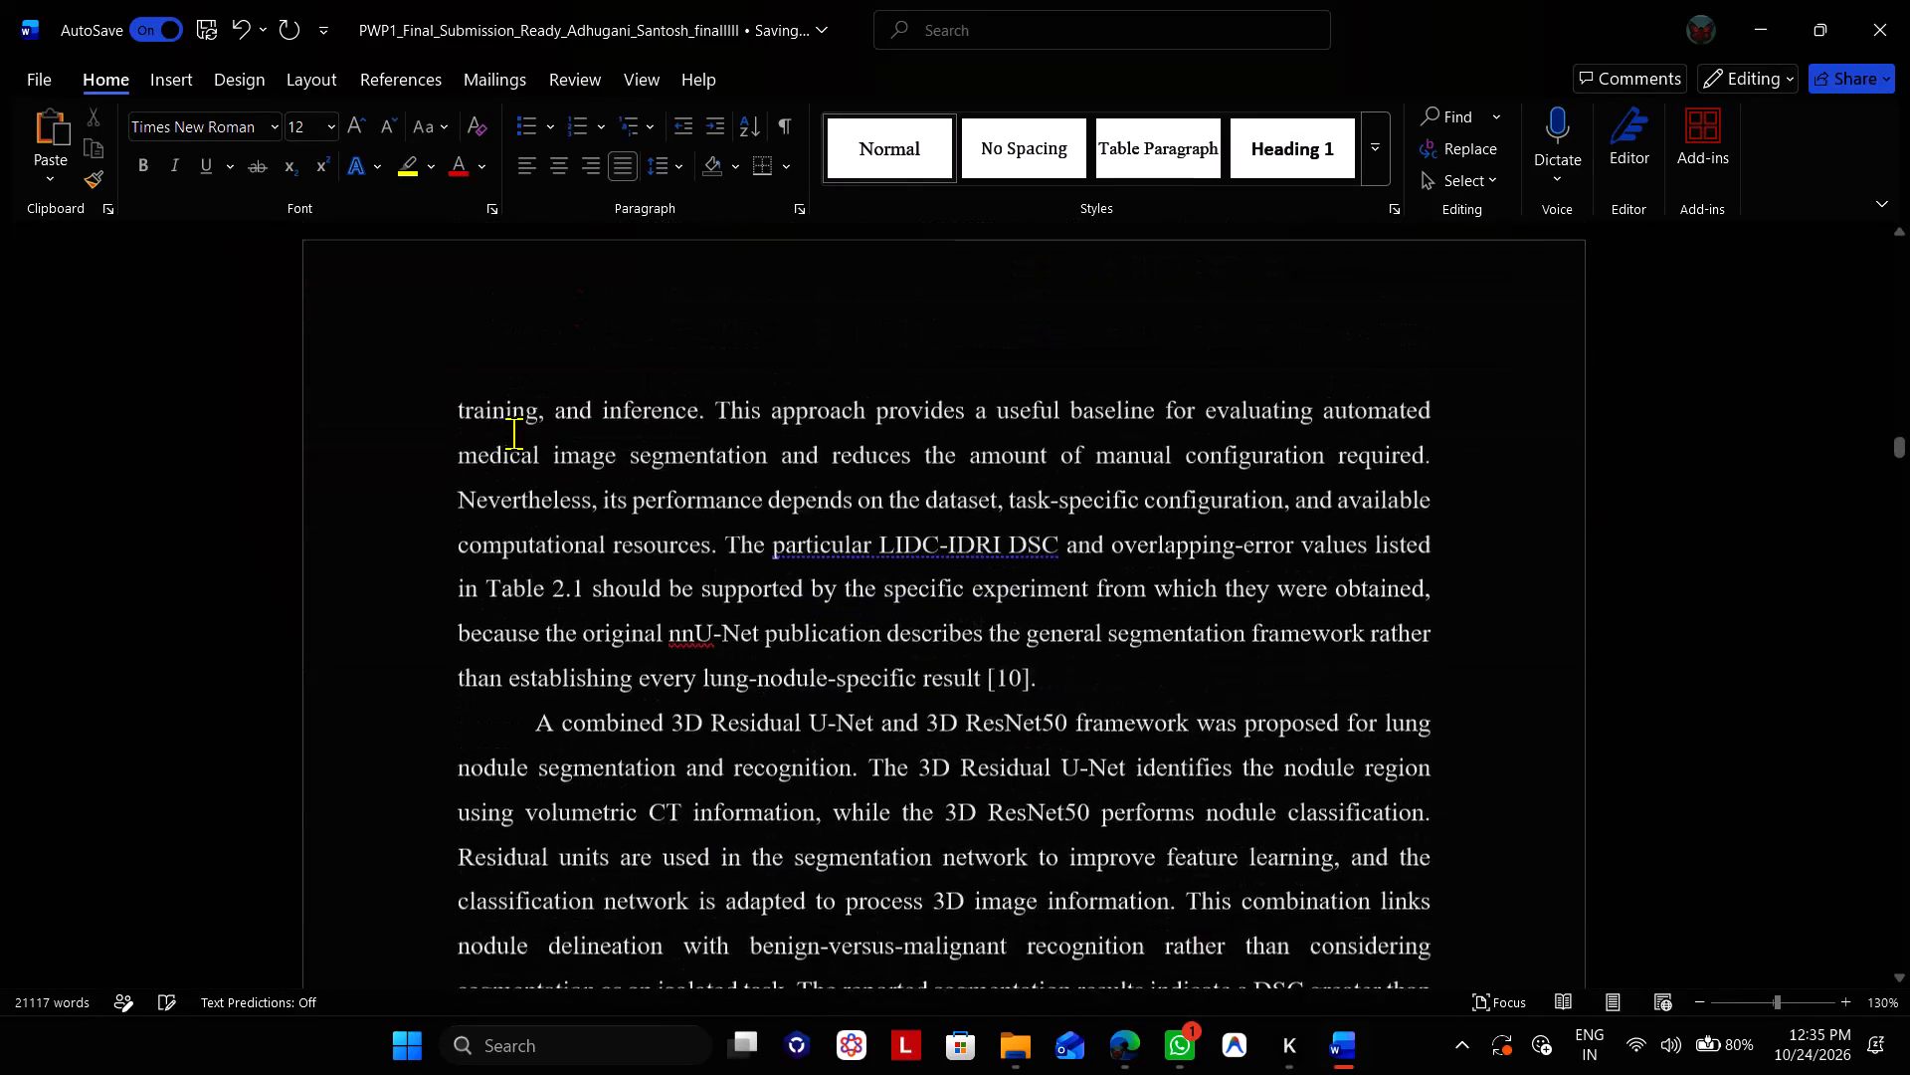
scroll(513, 433, down, 3)
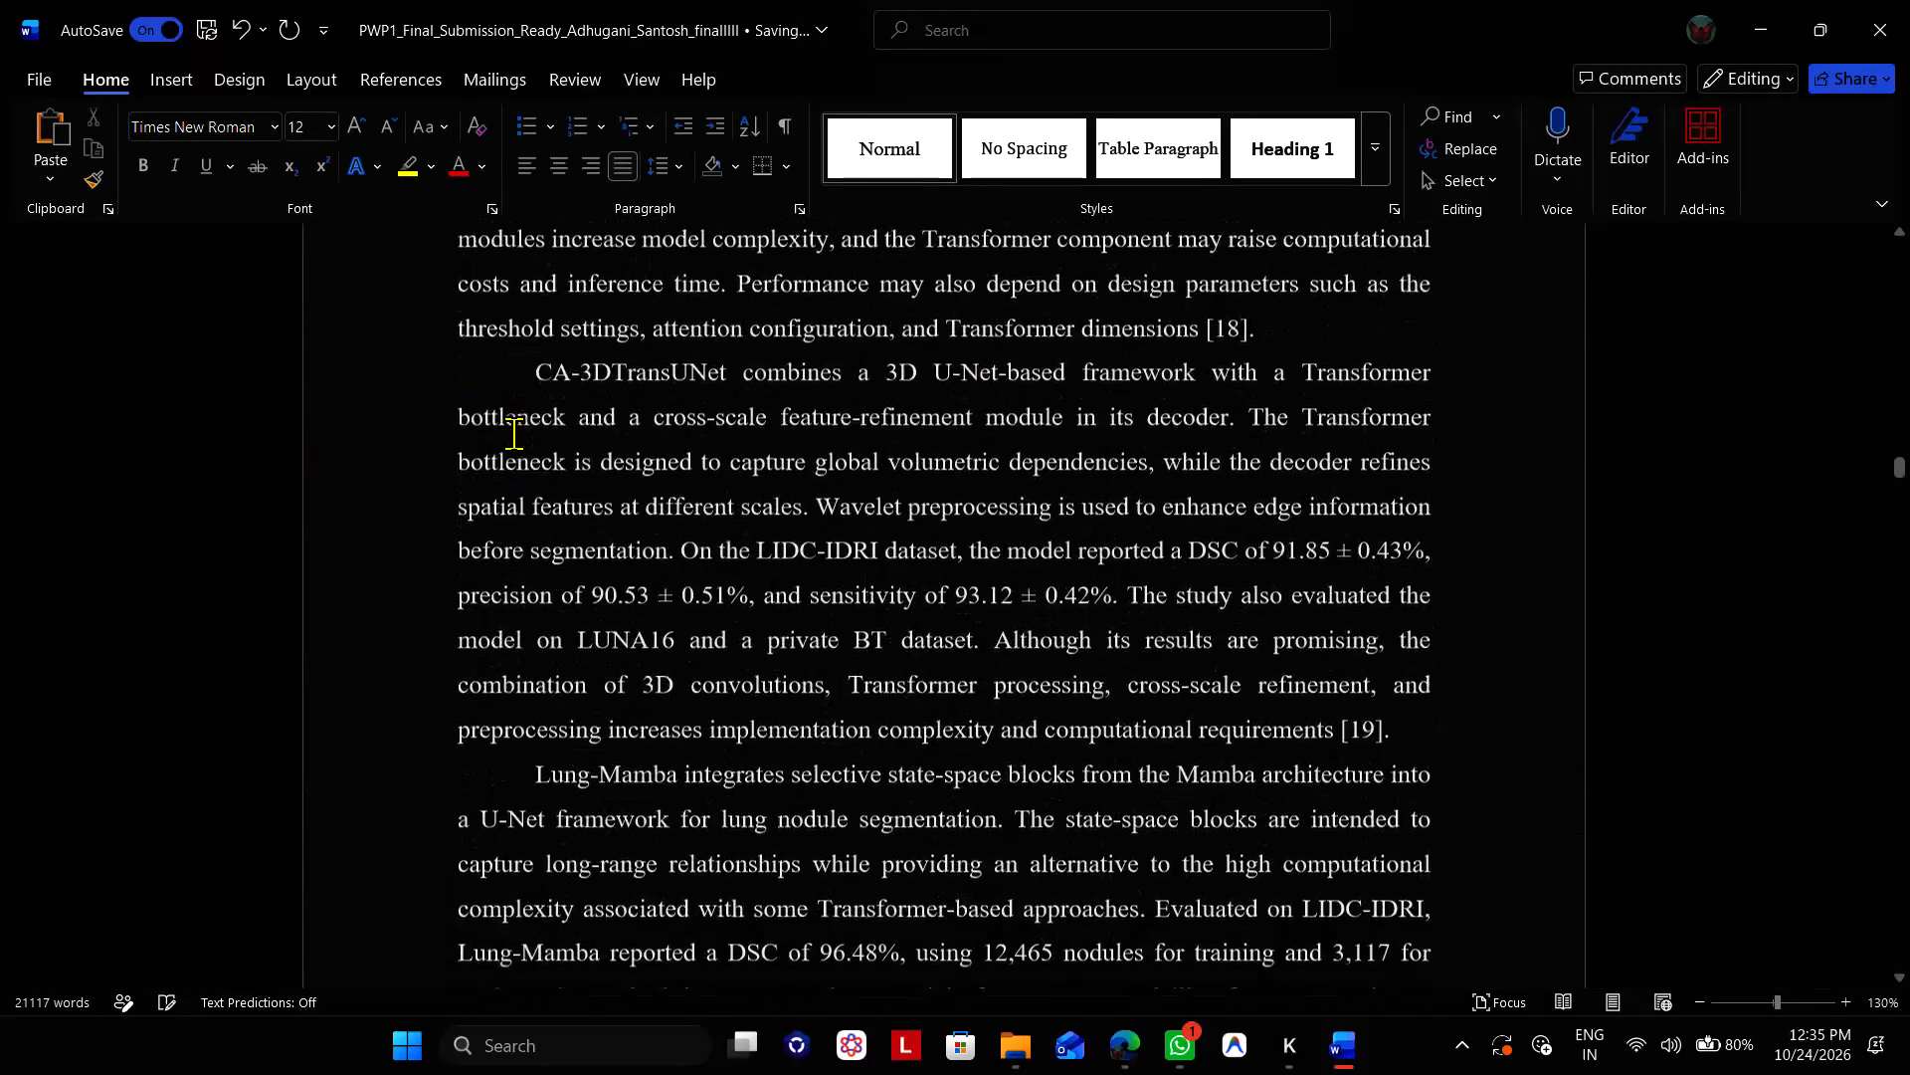
scroll(513, 433, down, 2)
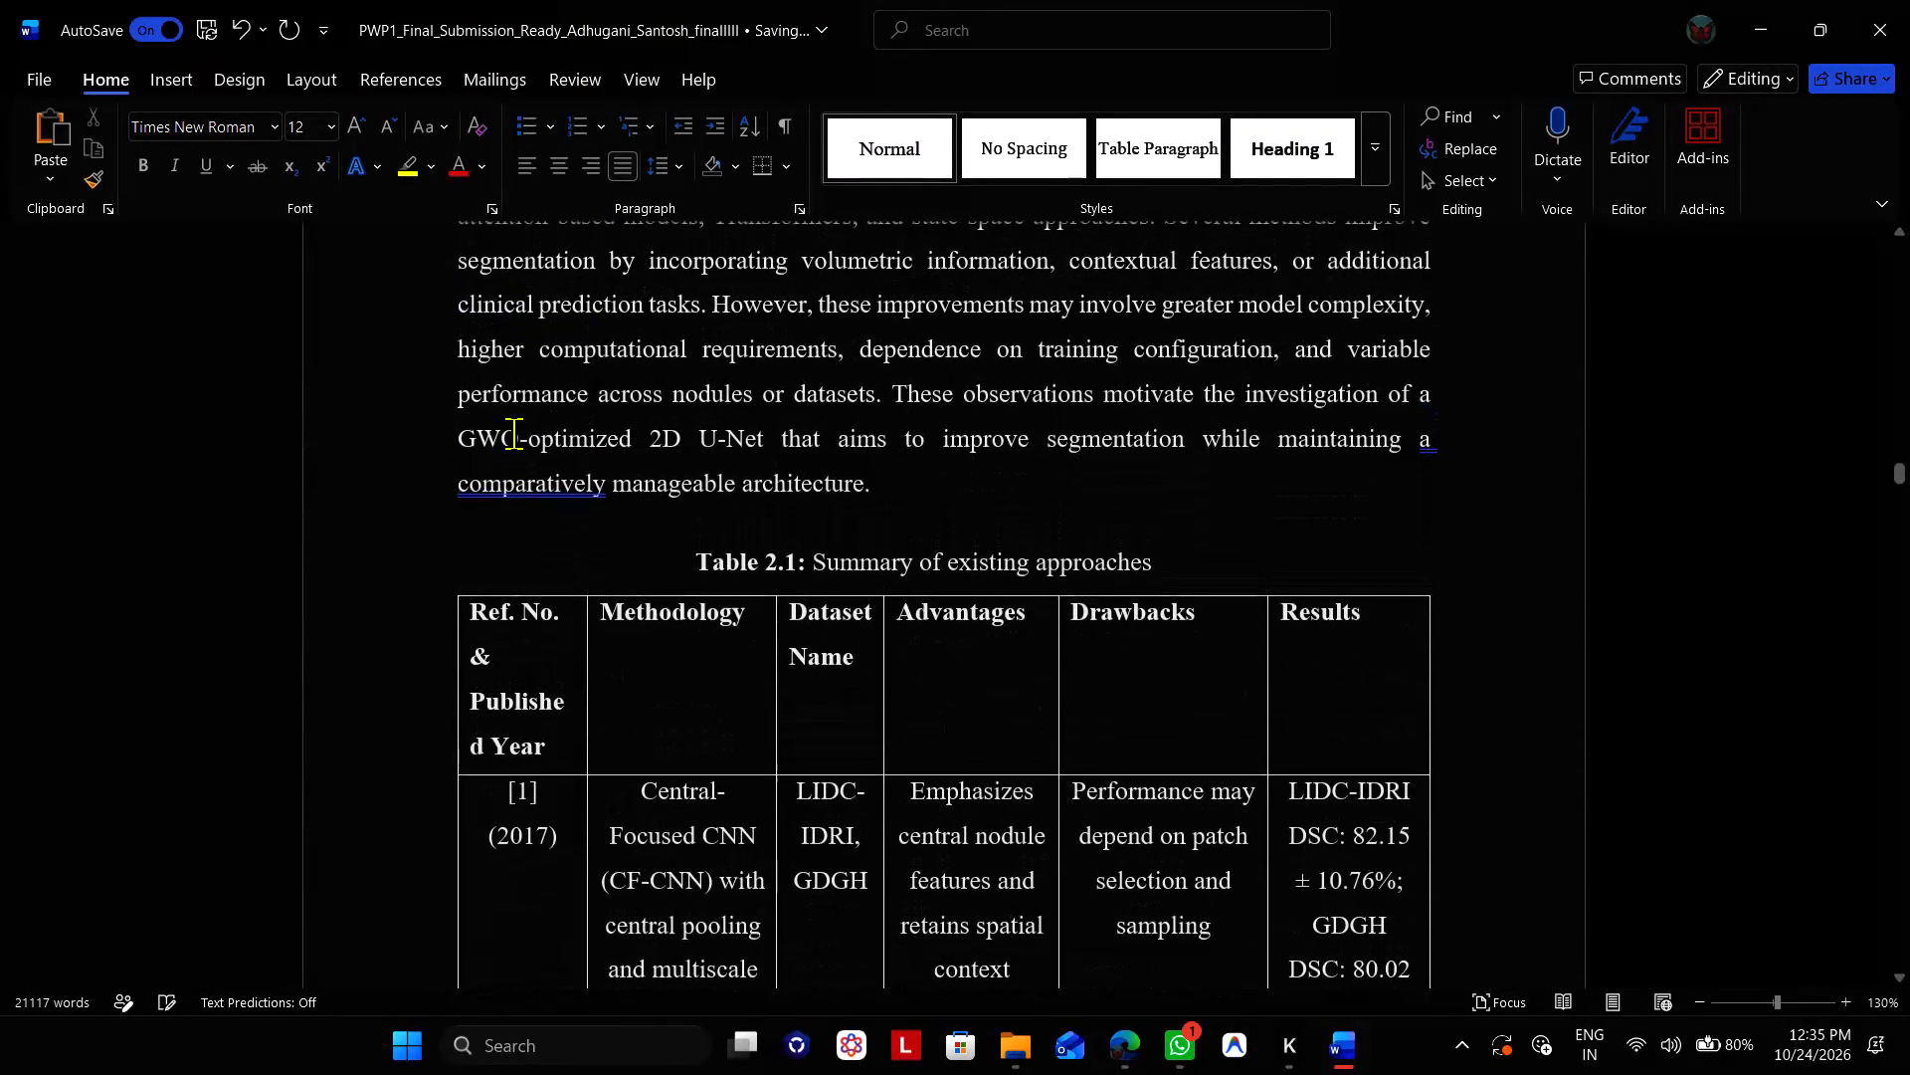
Examine the placement of Table 2.1 below the closing paragraph, along with the table's first rows.
click(620, 524)
key(Down)
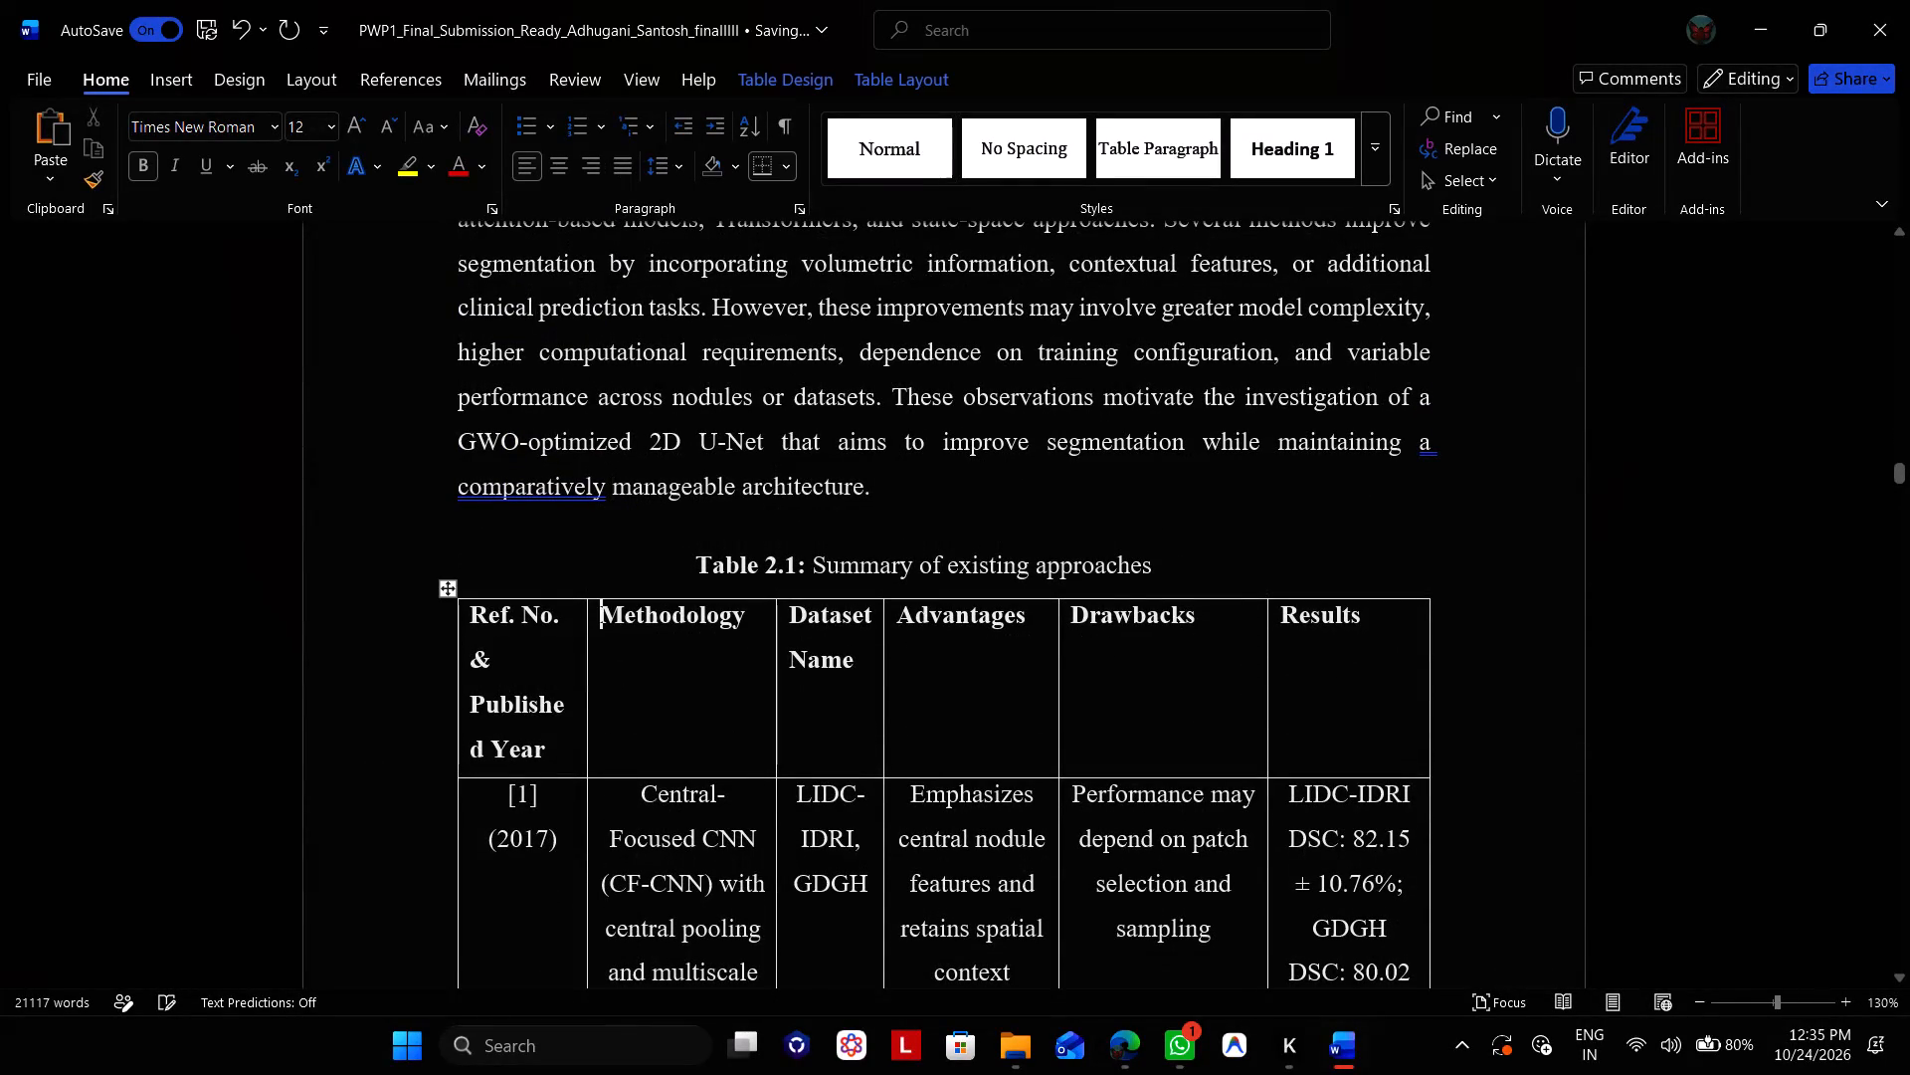
key(Up)
key(Down)
key(Up)
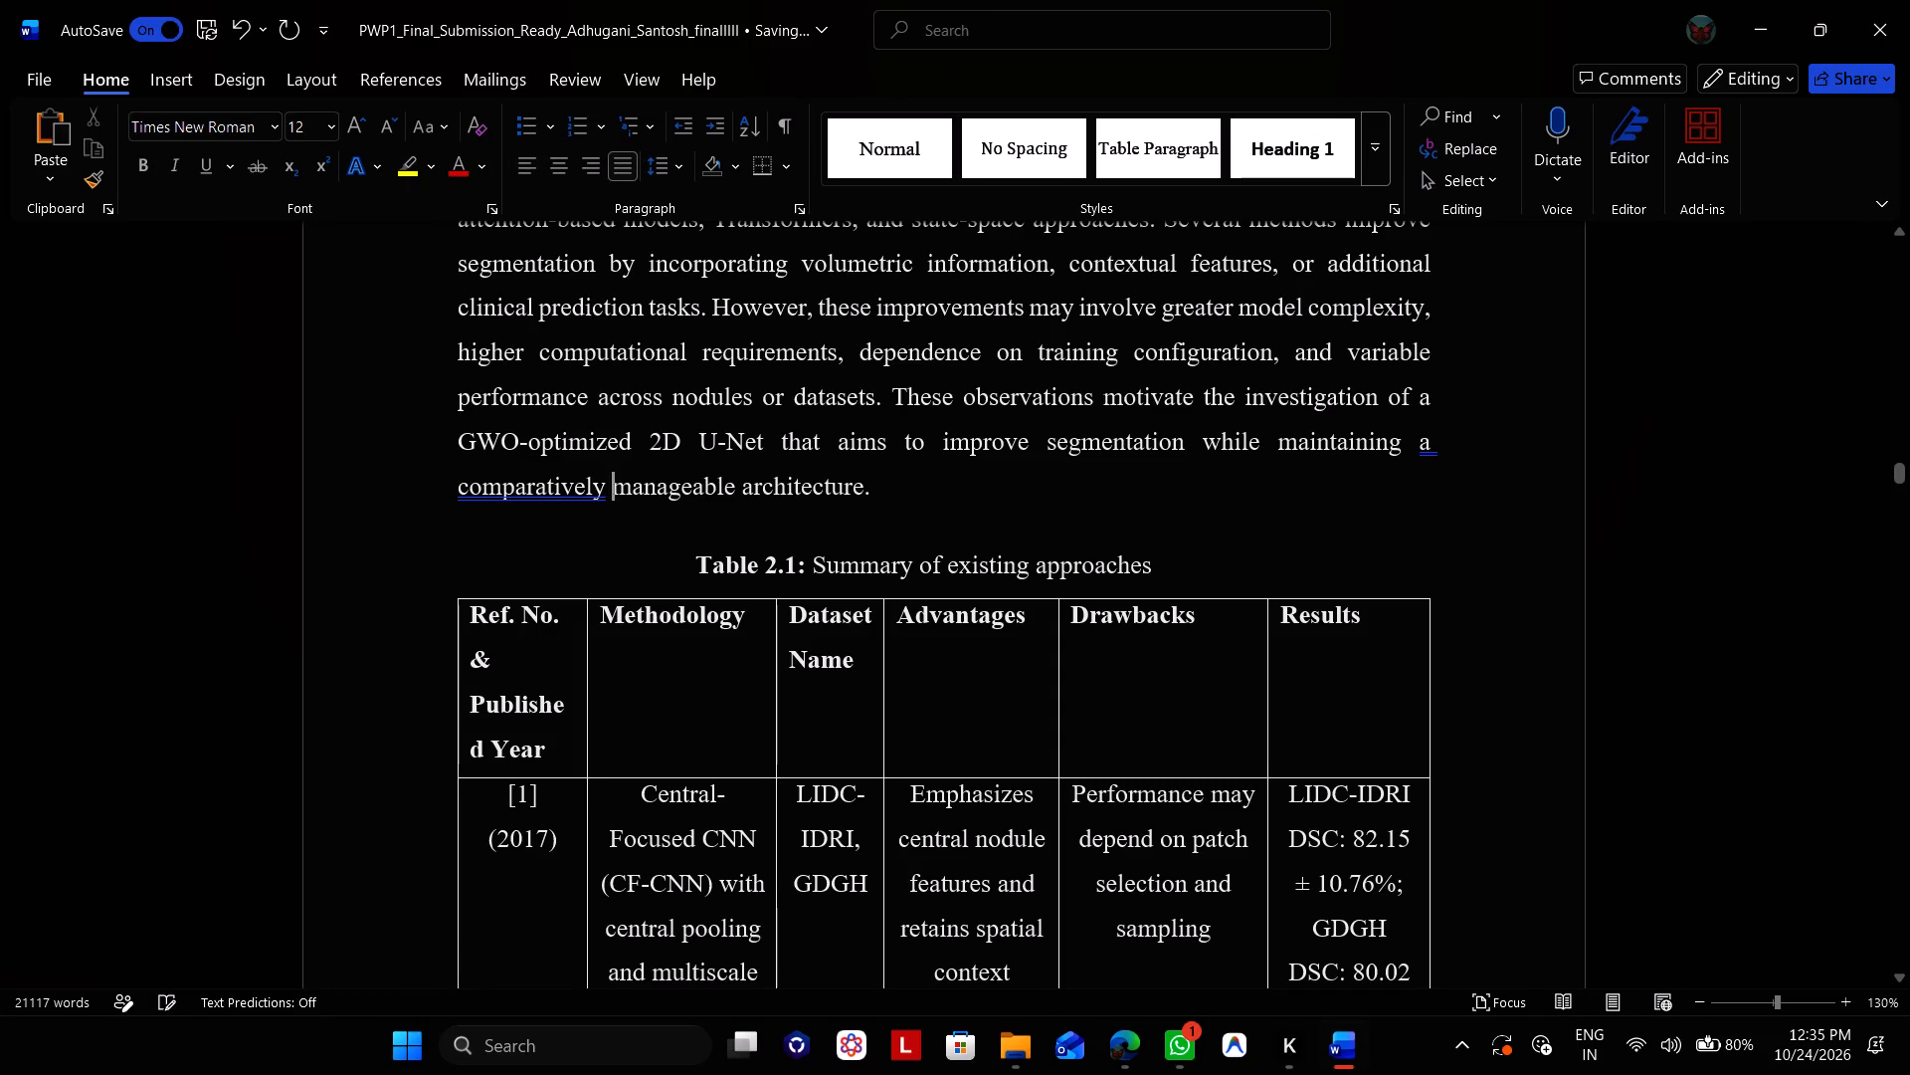
scroll(872, 525, down, 3)
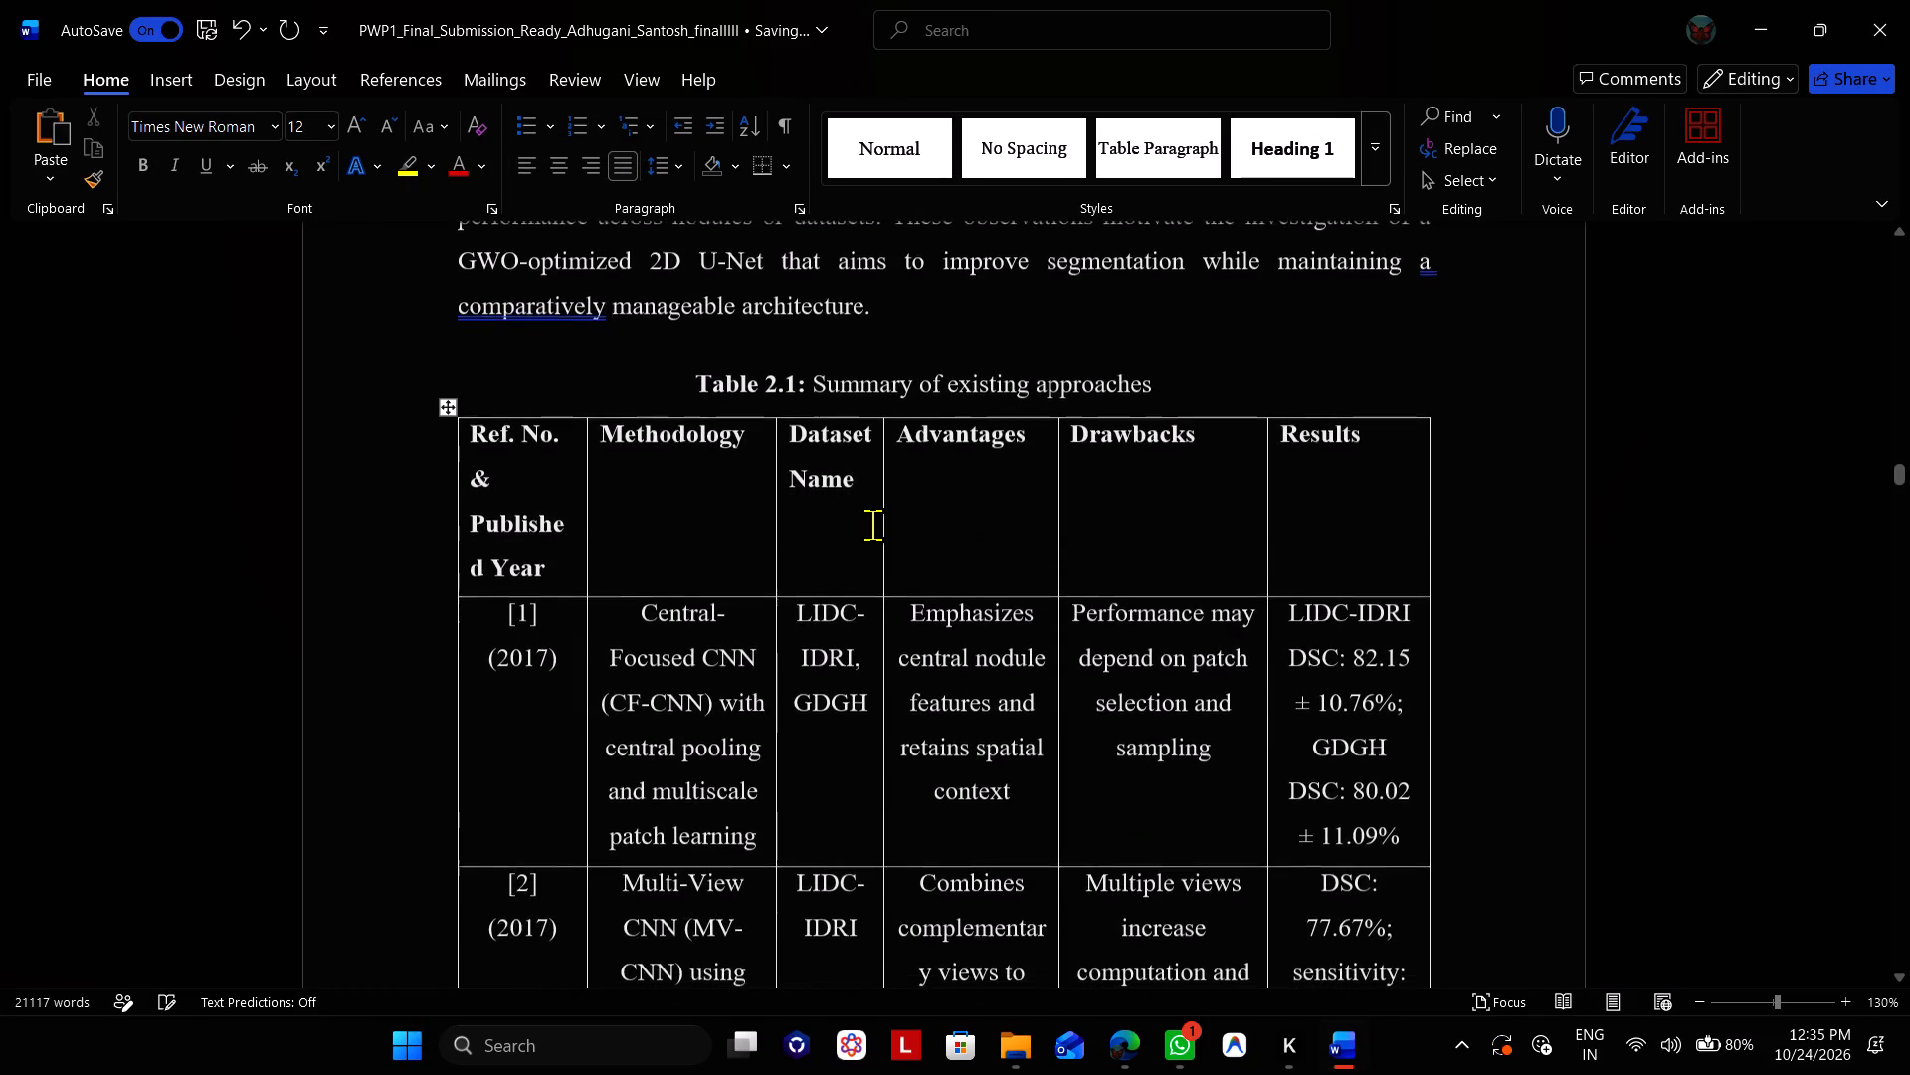
scroll(872, 525, down, 4)
scroll(872, 525, up, 1)
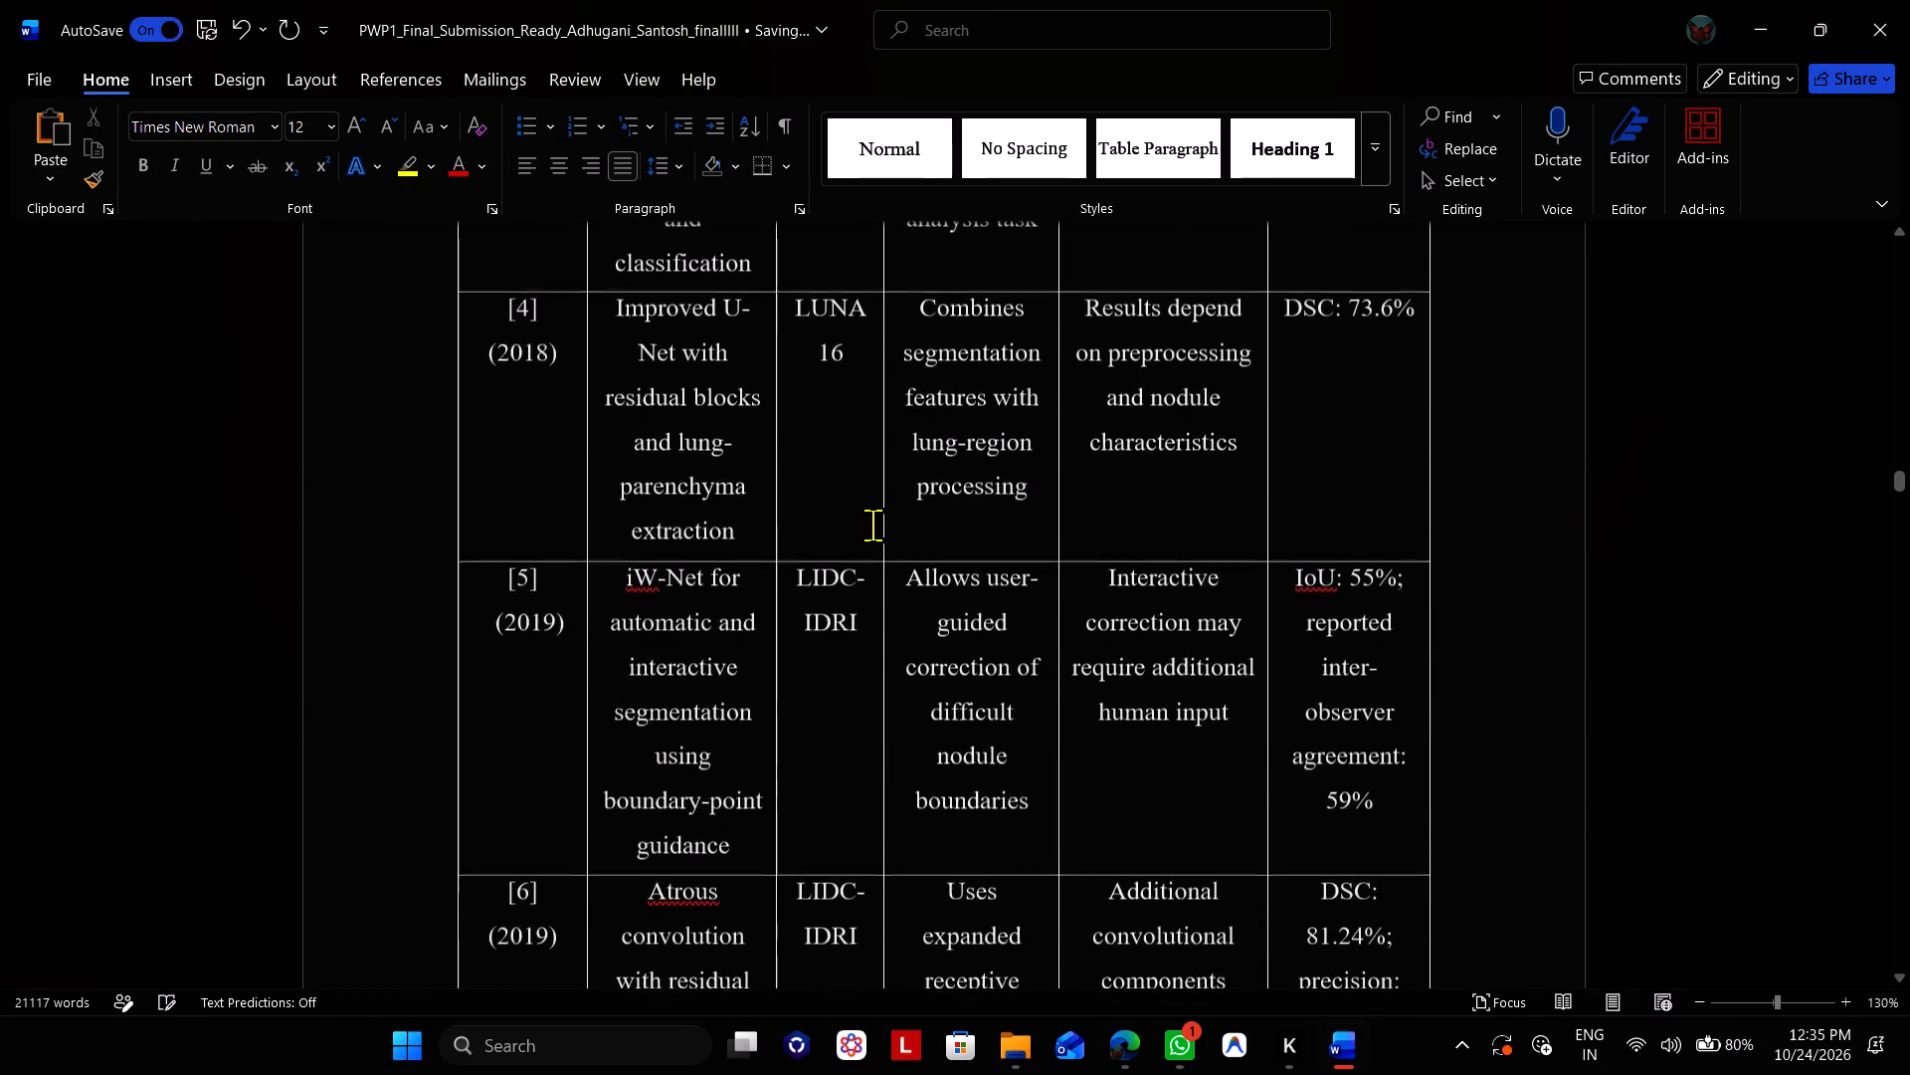
scroll(872, 525, up, 1)
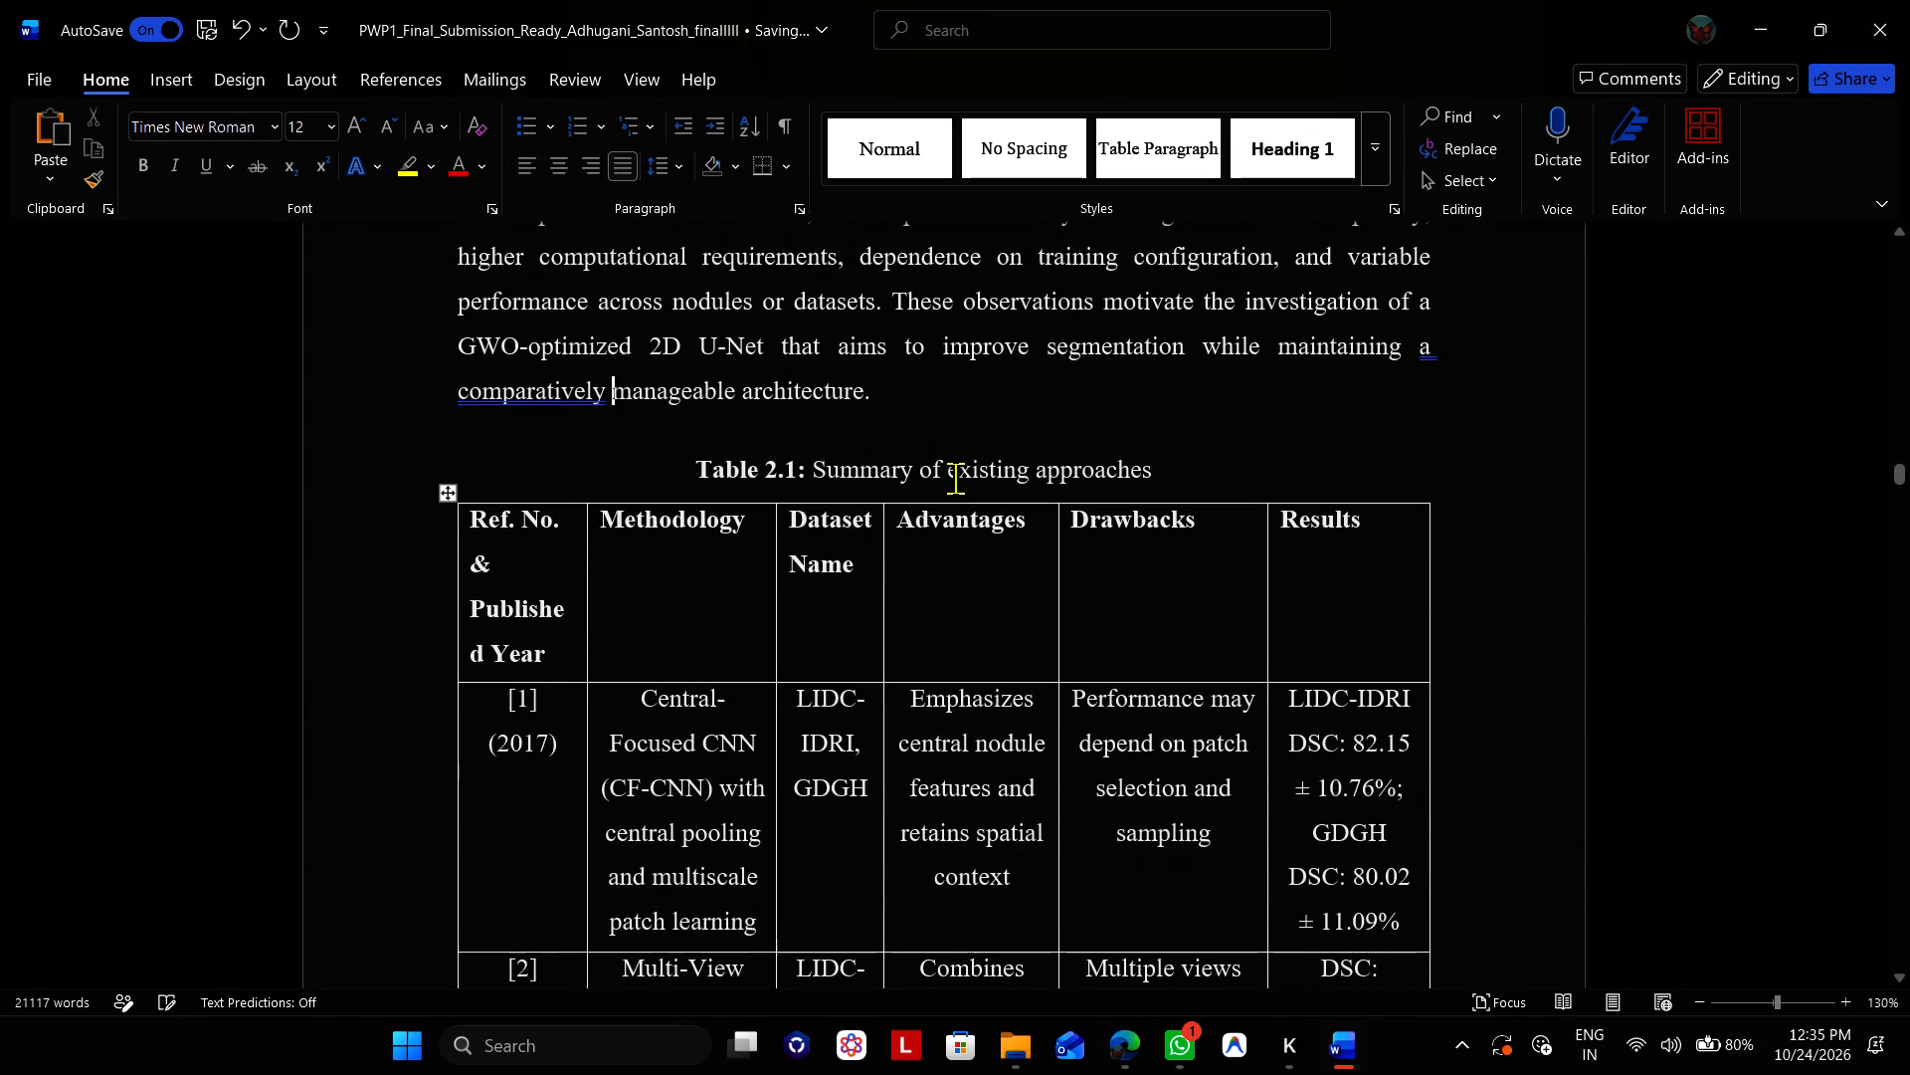
Review the indentation, spacing and pagination settings of the closing paragraph above Table 2.1.
drag(975, 466, 881, 458)
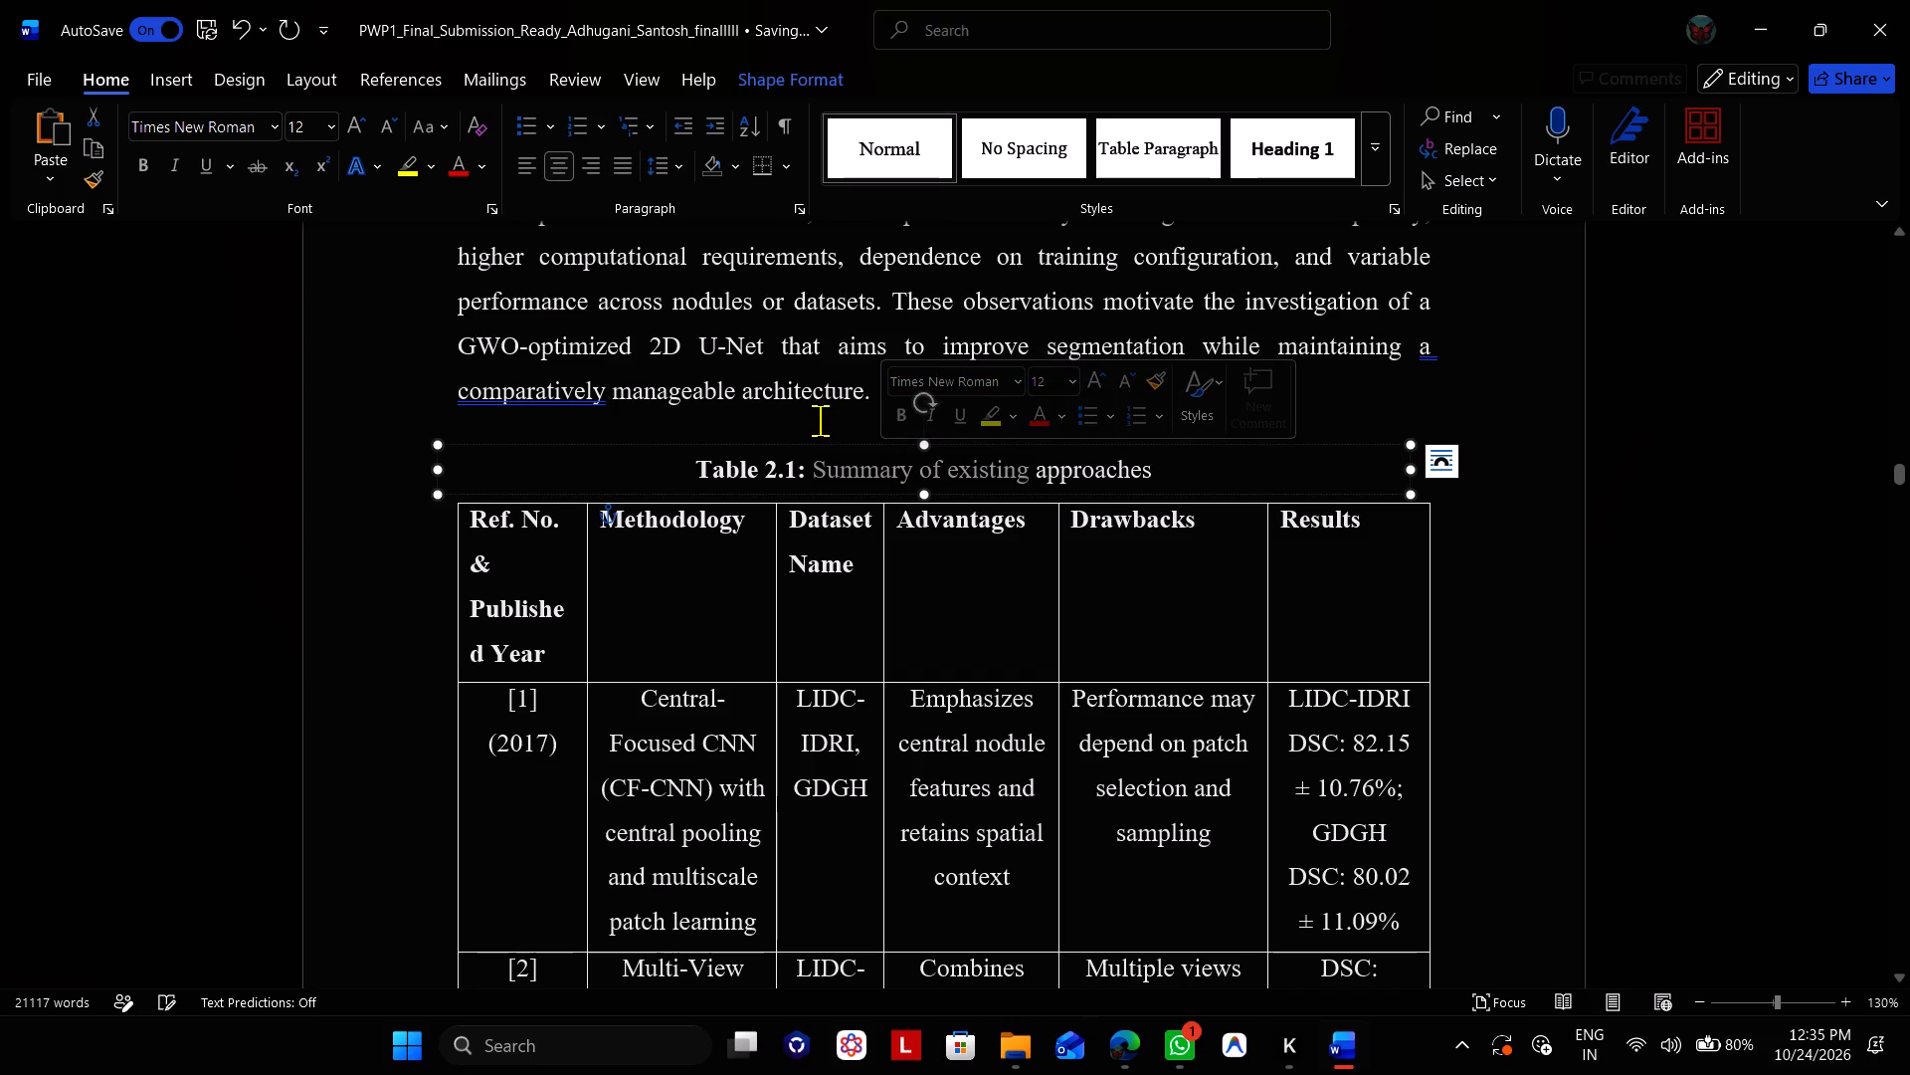
click(820, 418)
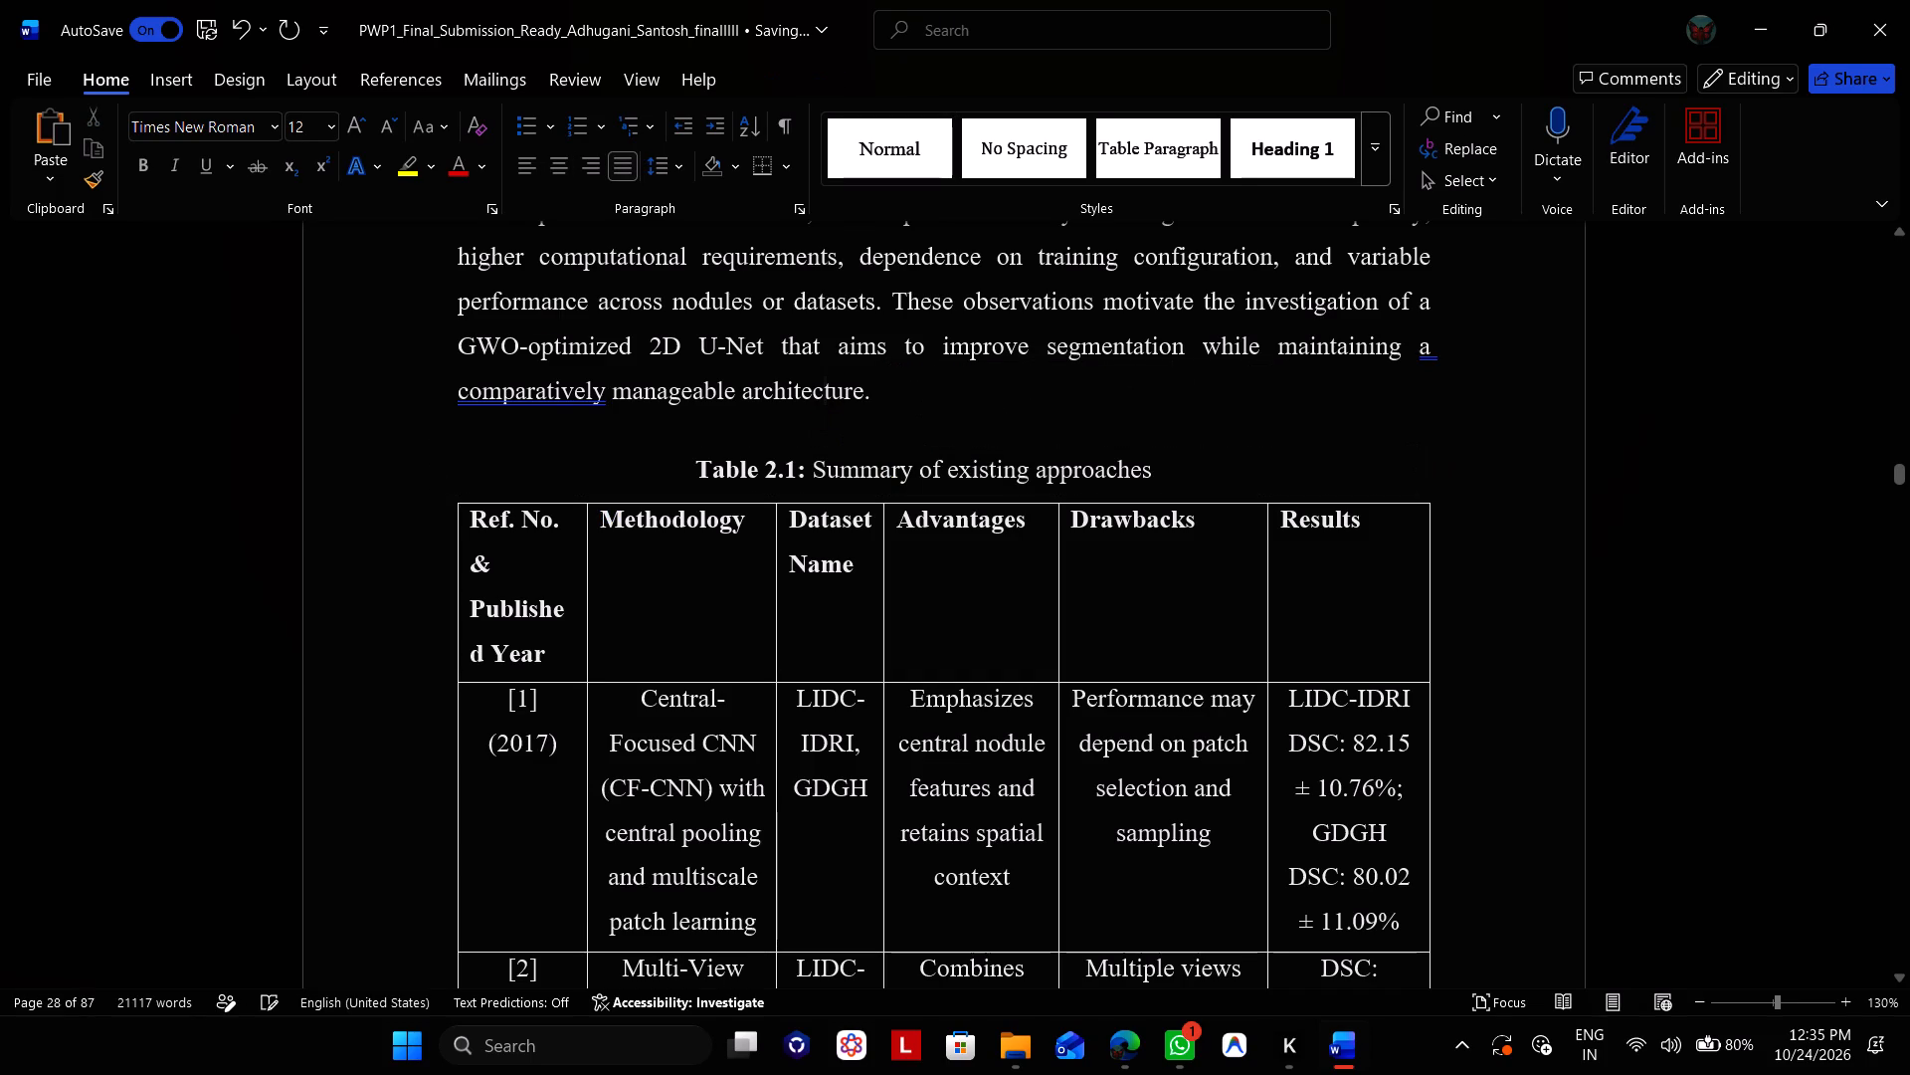
click(884, 431)
drag(894, 399, 675, 370)
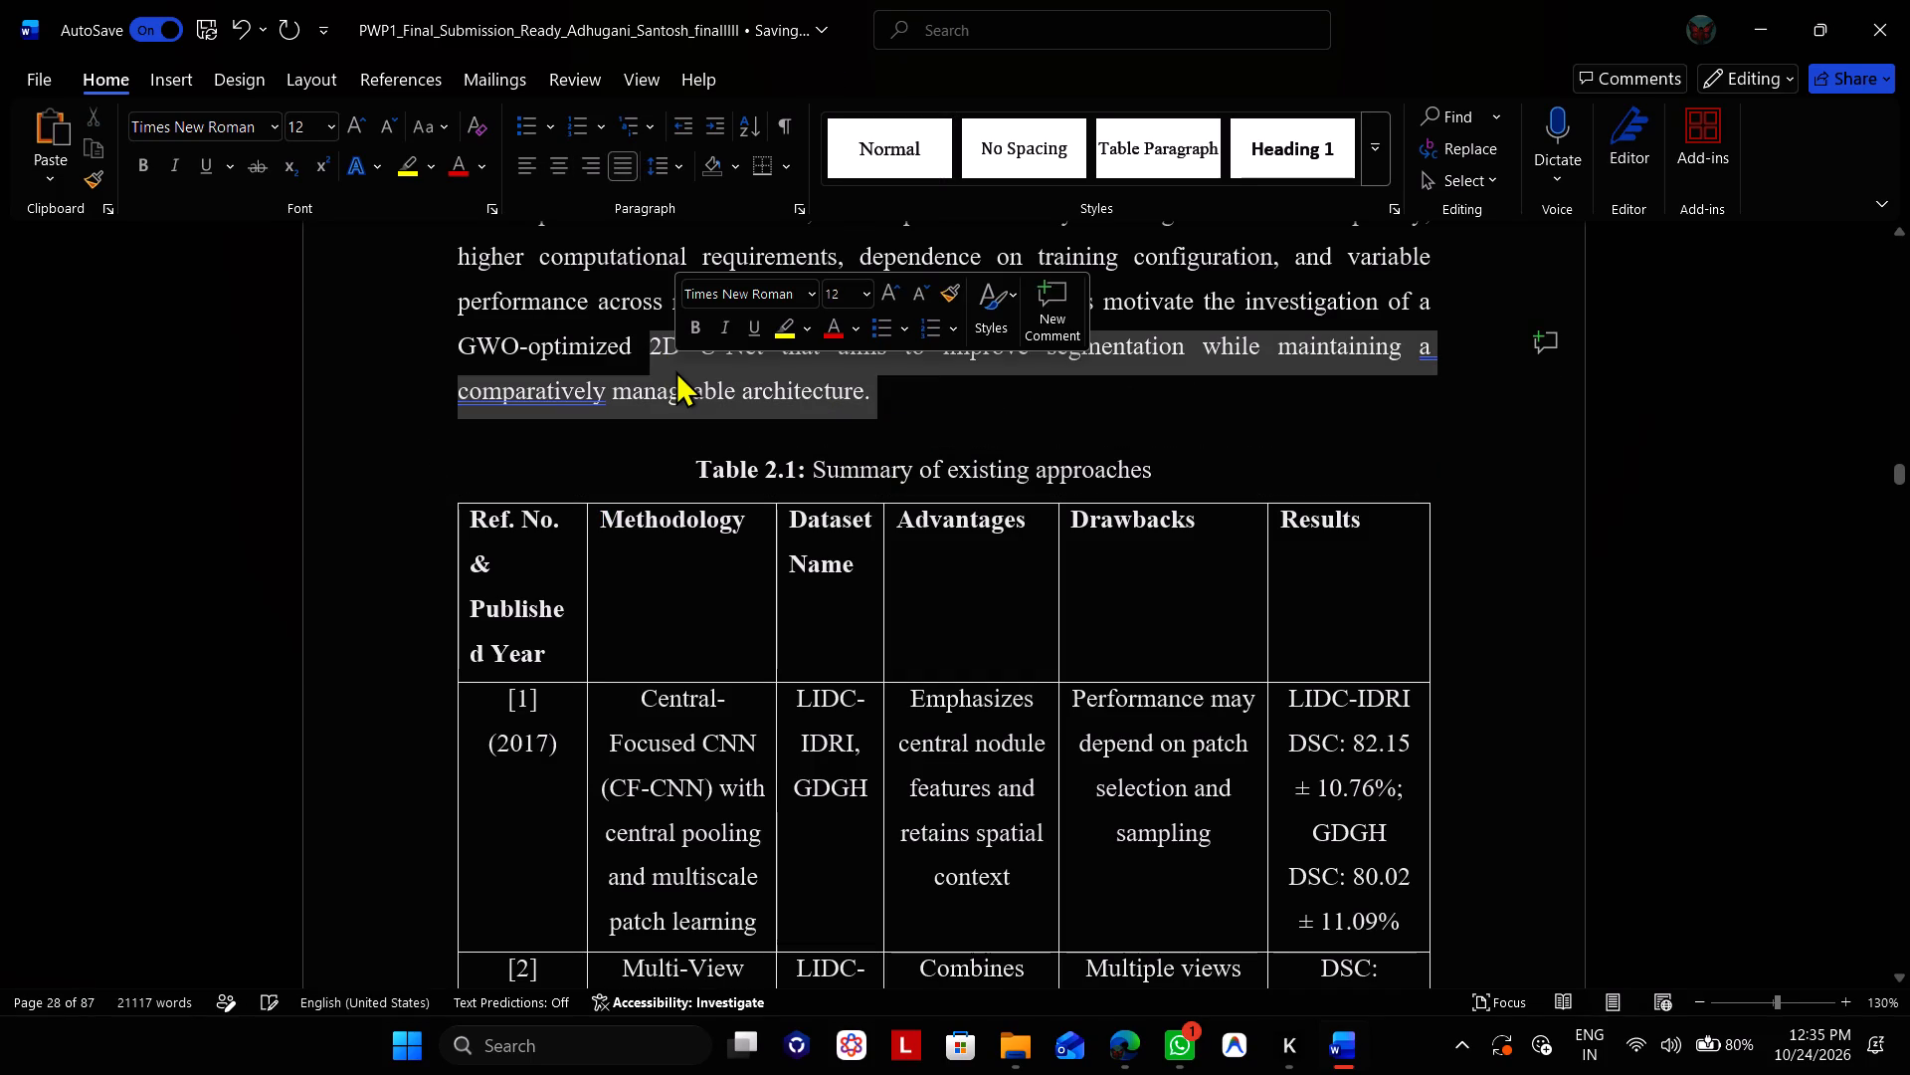
click(329, 77)
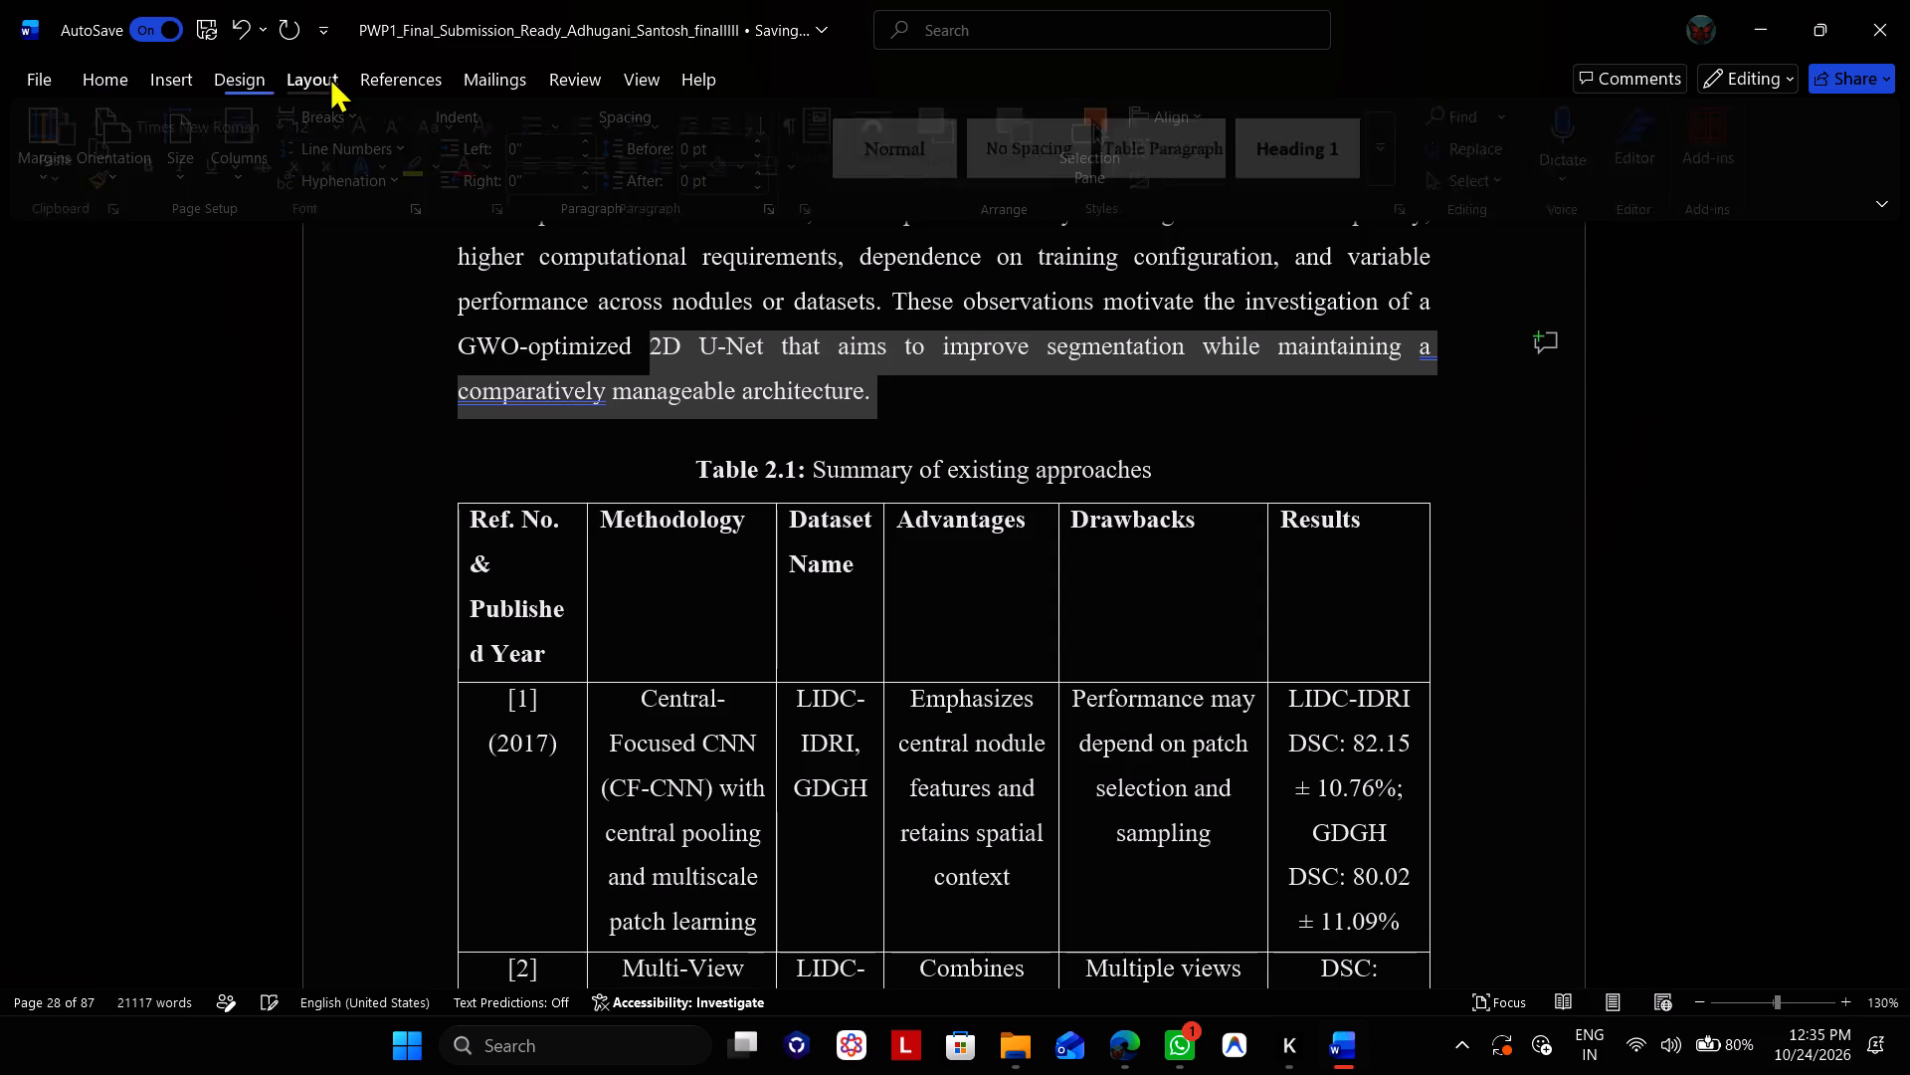
click(952, 414)
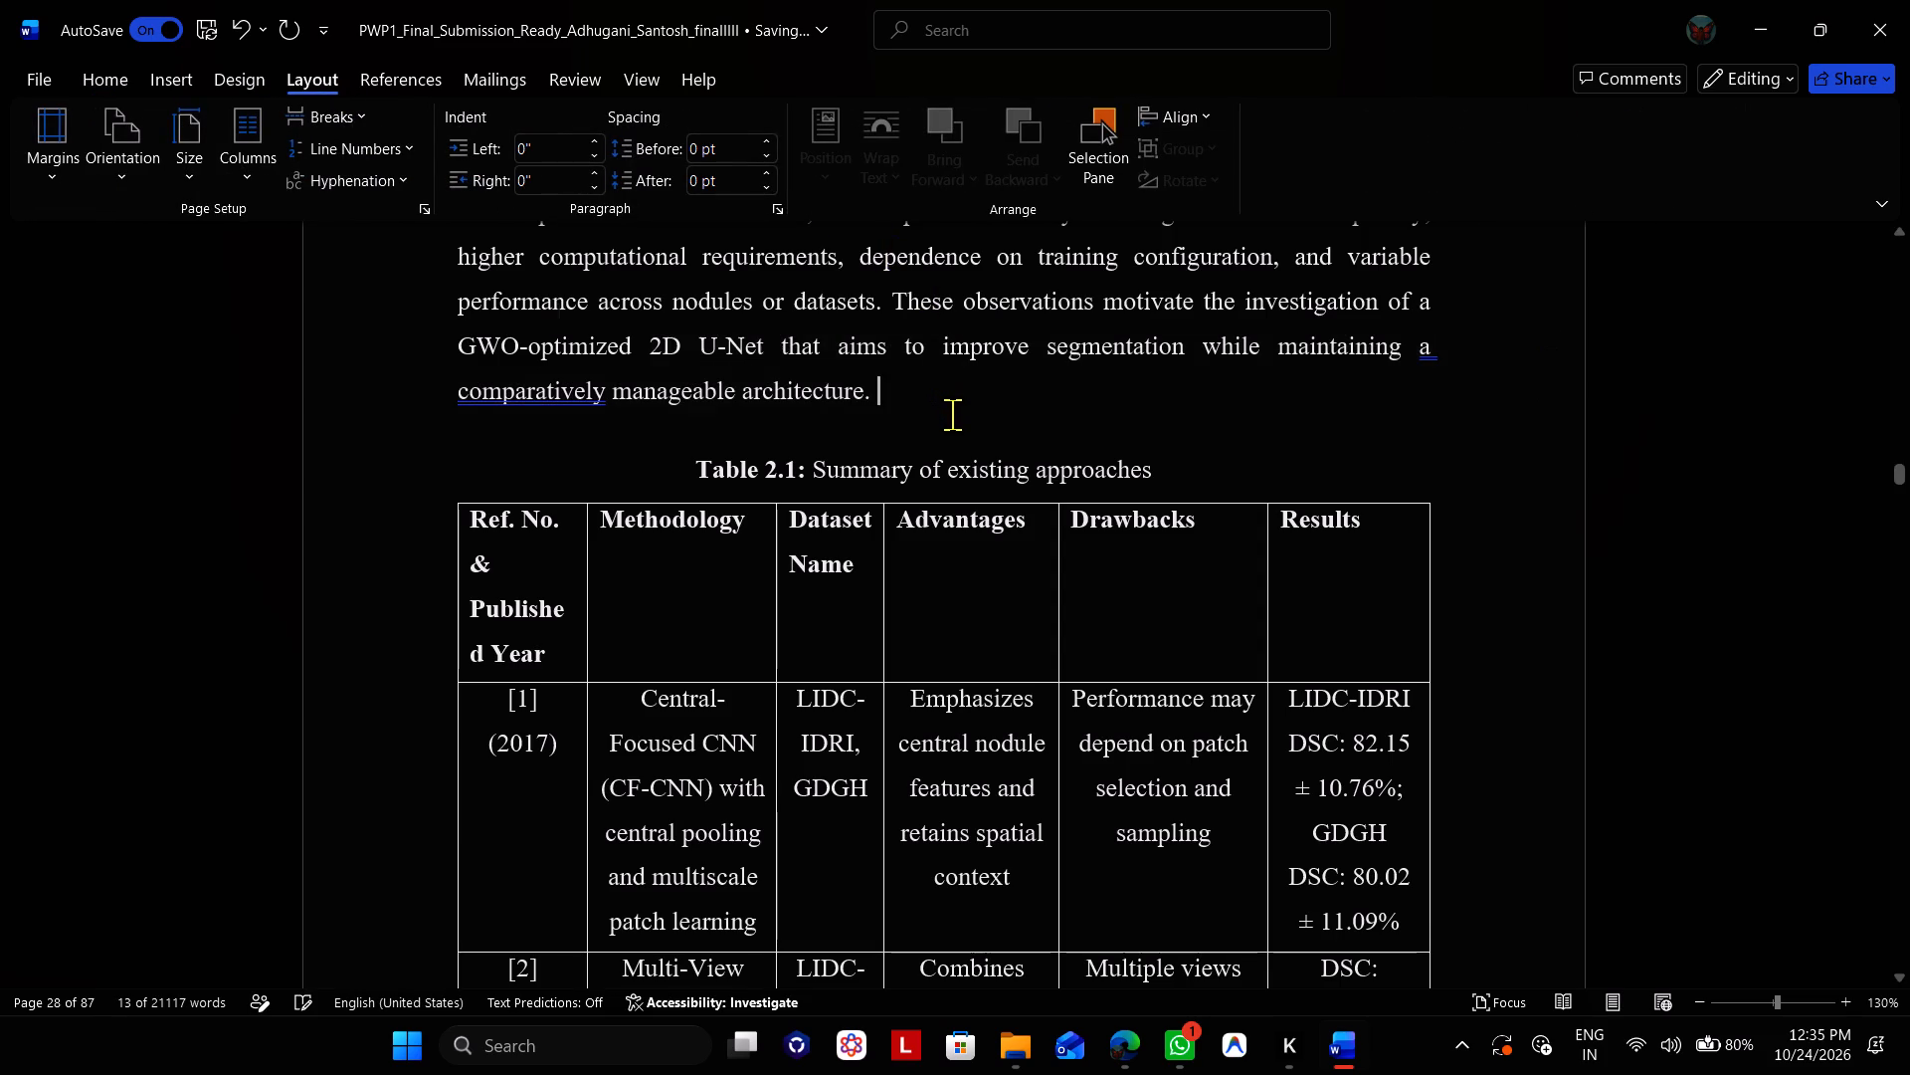
drag(874, 396, 674, 361)
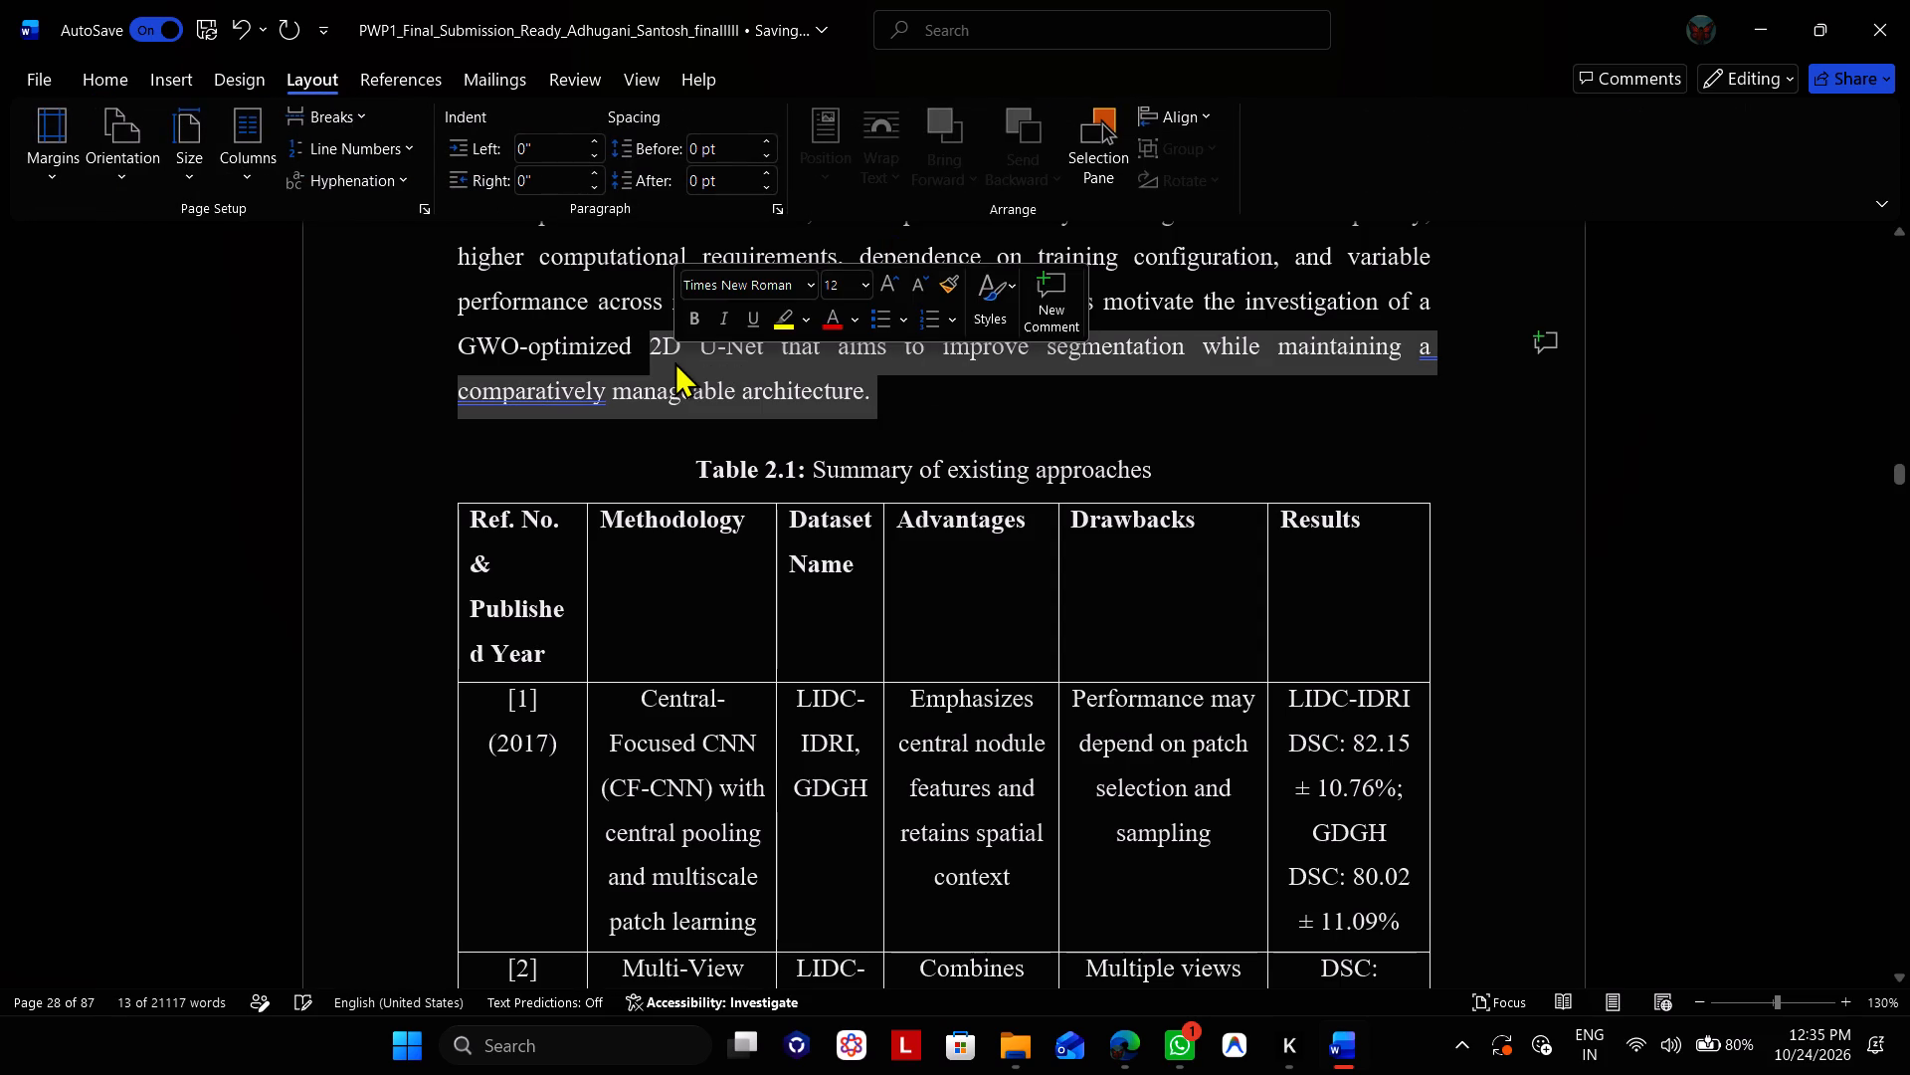
right_click(674, 361)
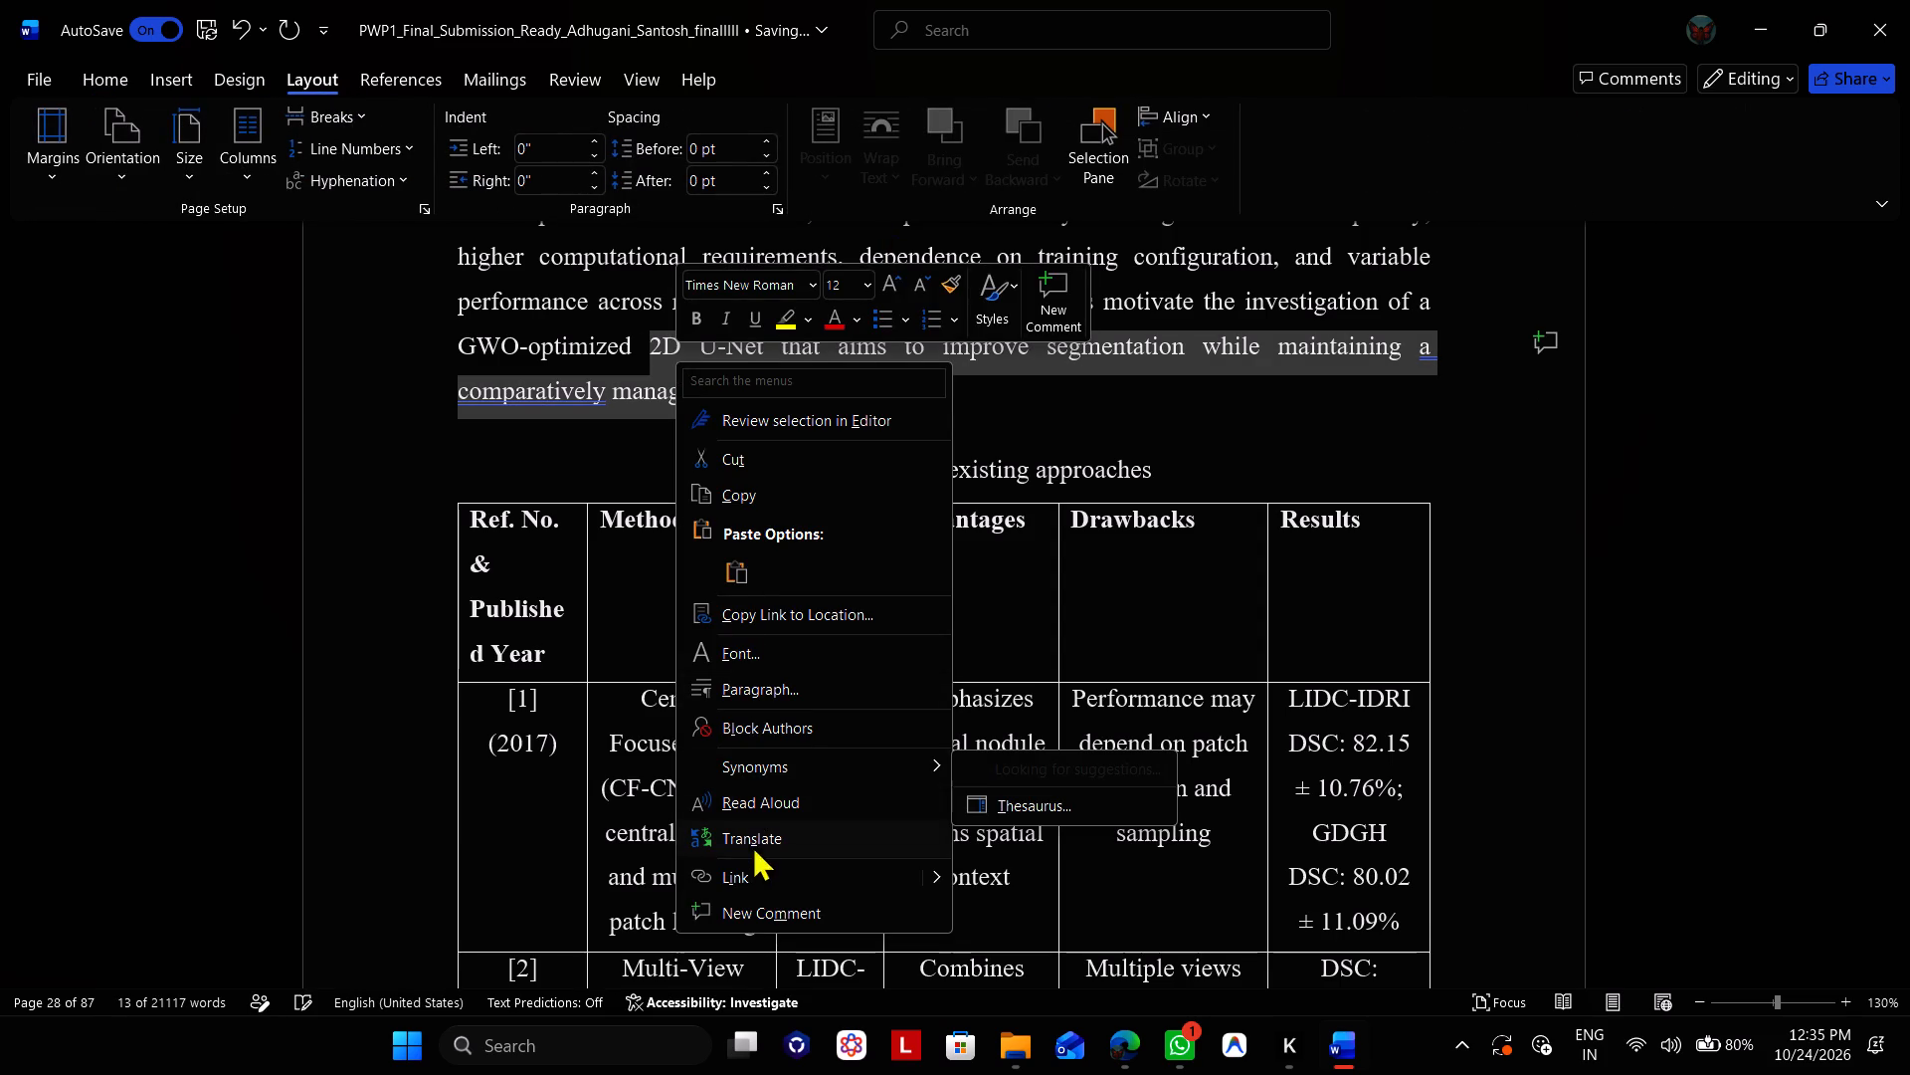
click(748, 686)
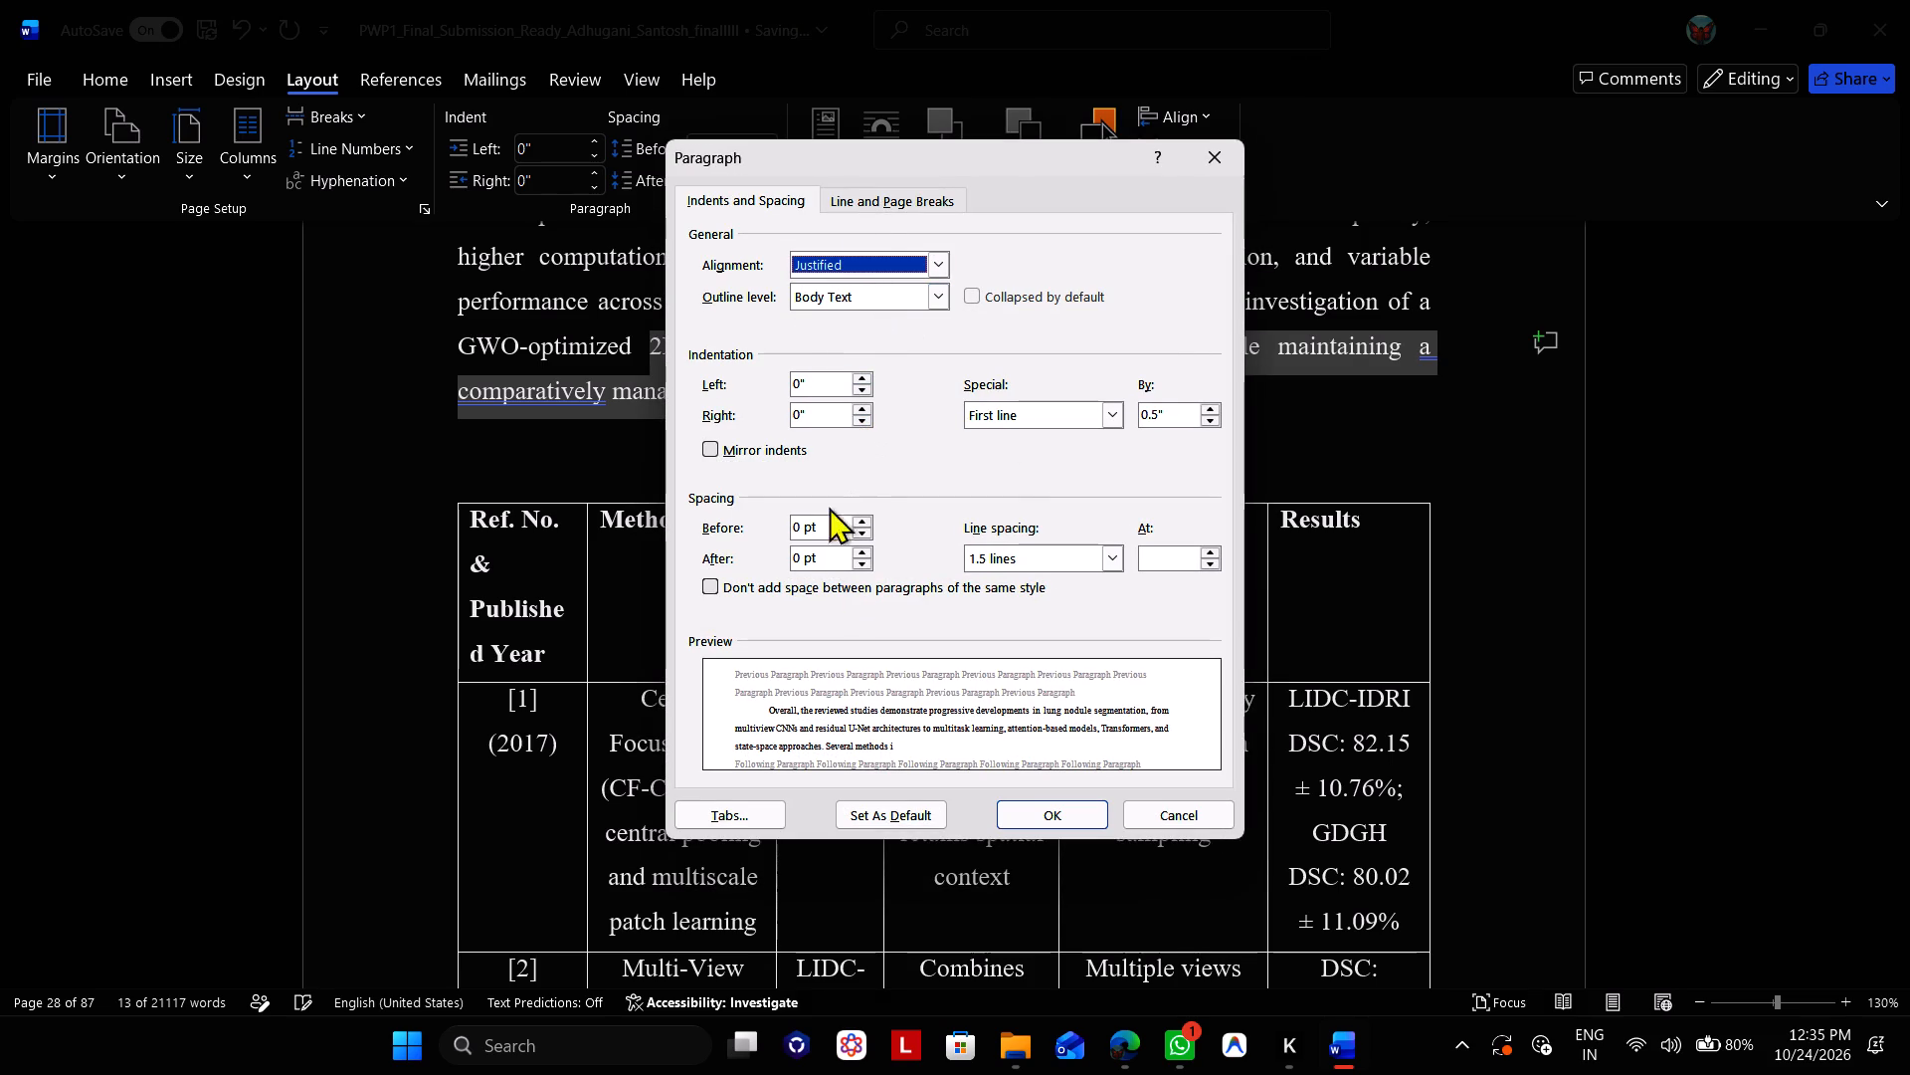
click(857, 204)
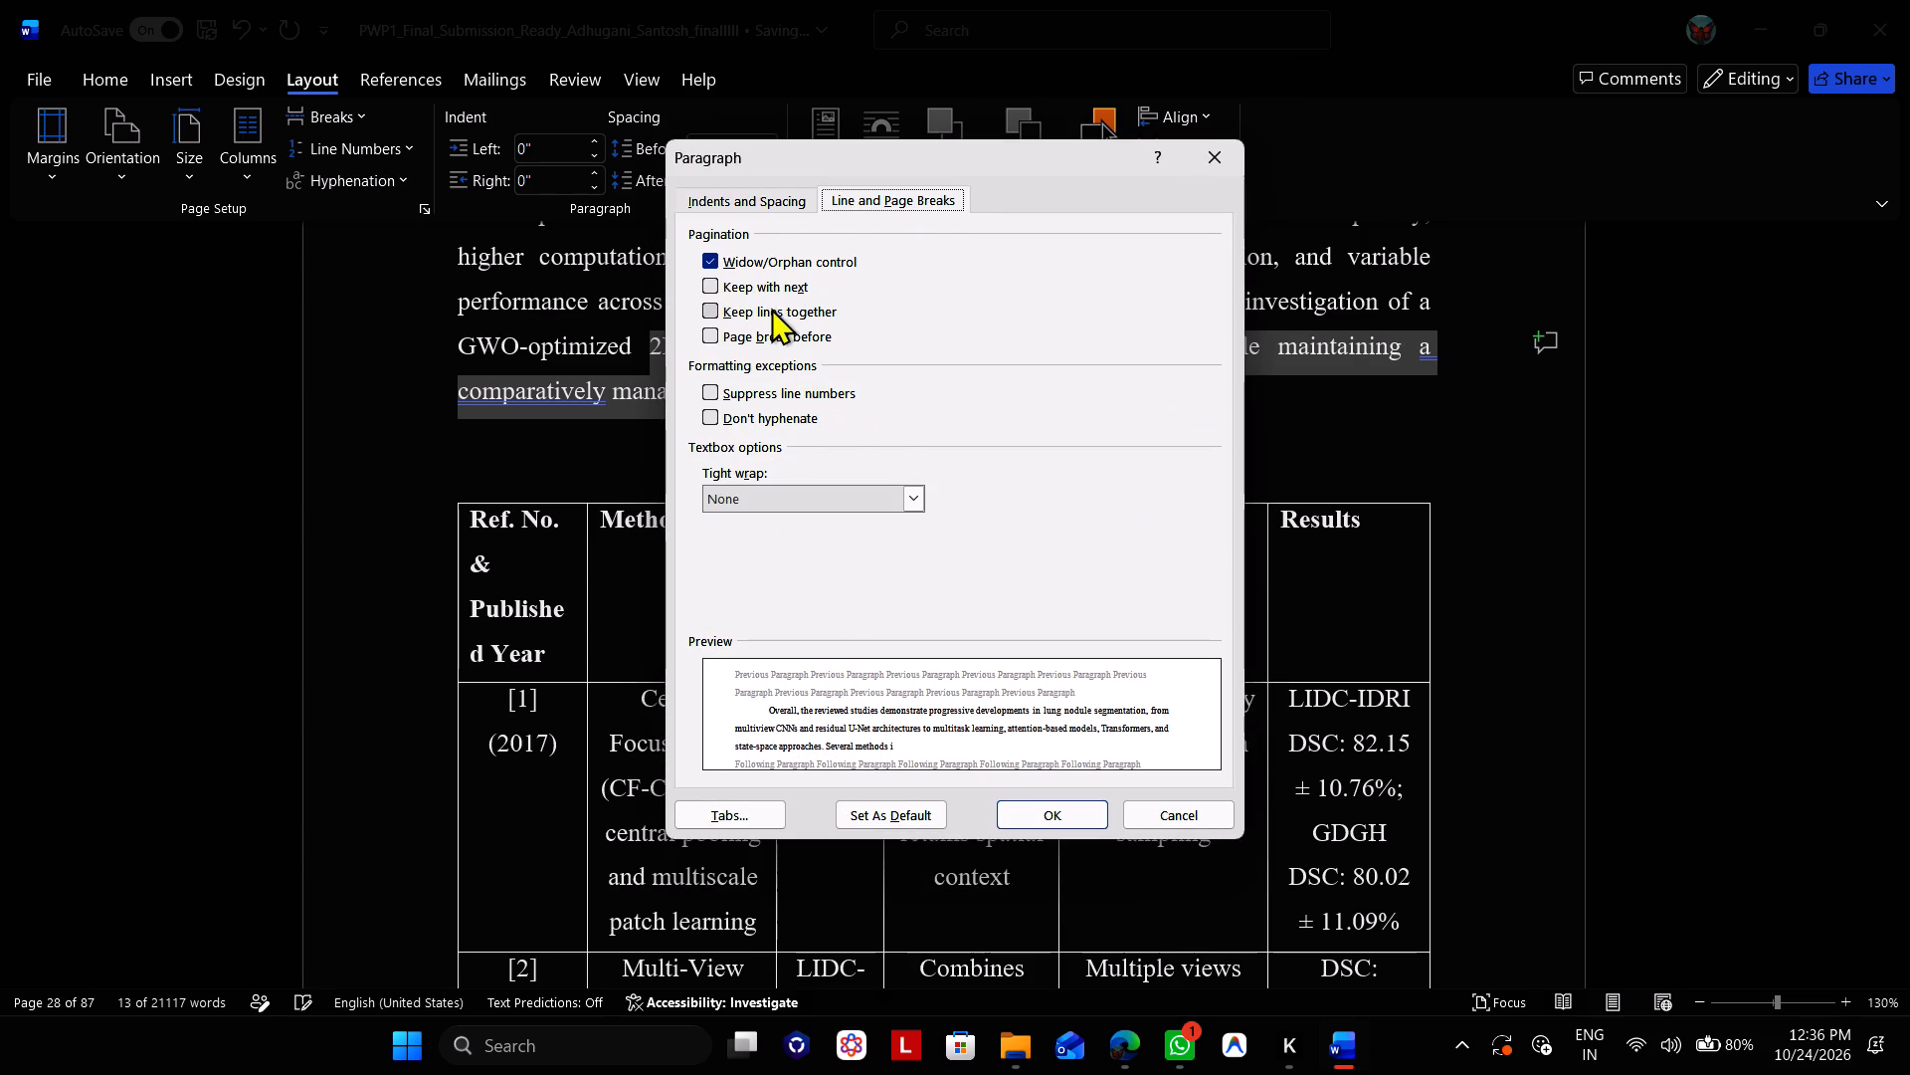
click(1208, 174)
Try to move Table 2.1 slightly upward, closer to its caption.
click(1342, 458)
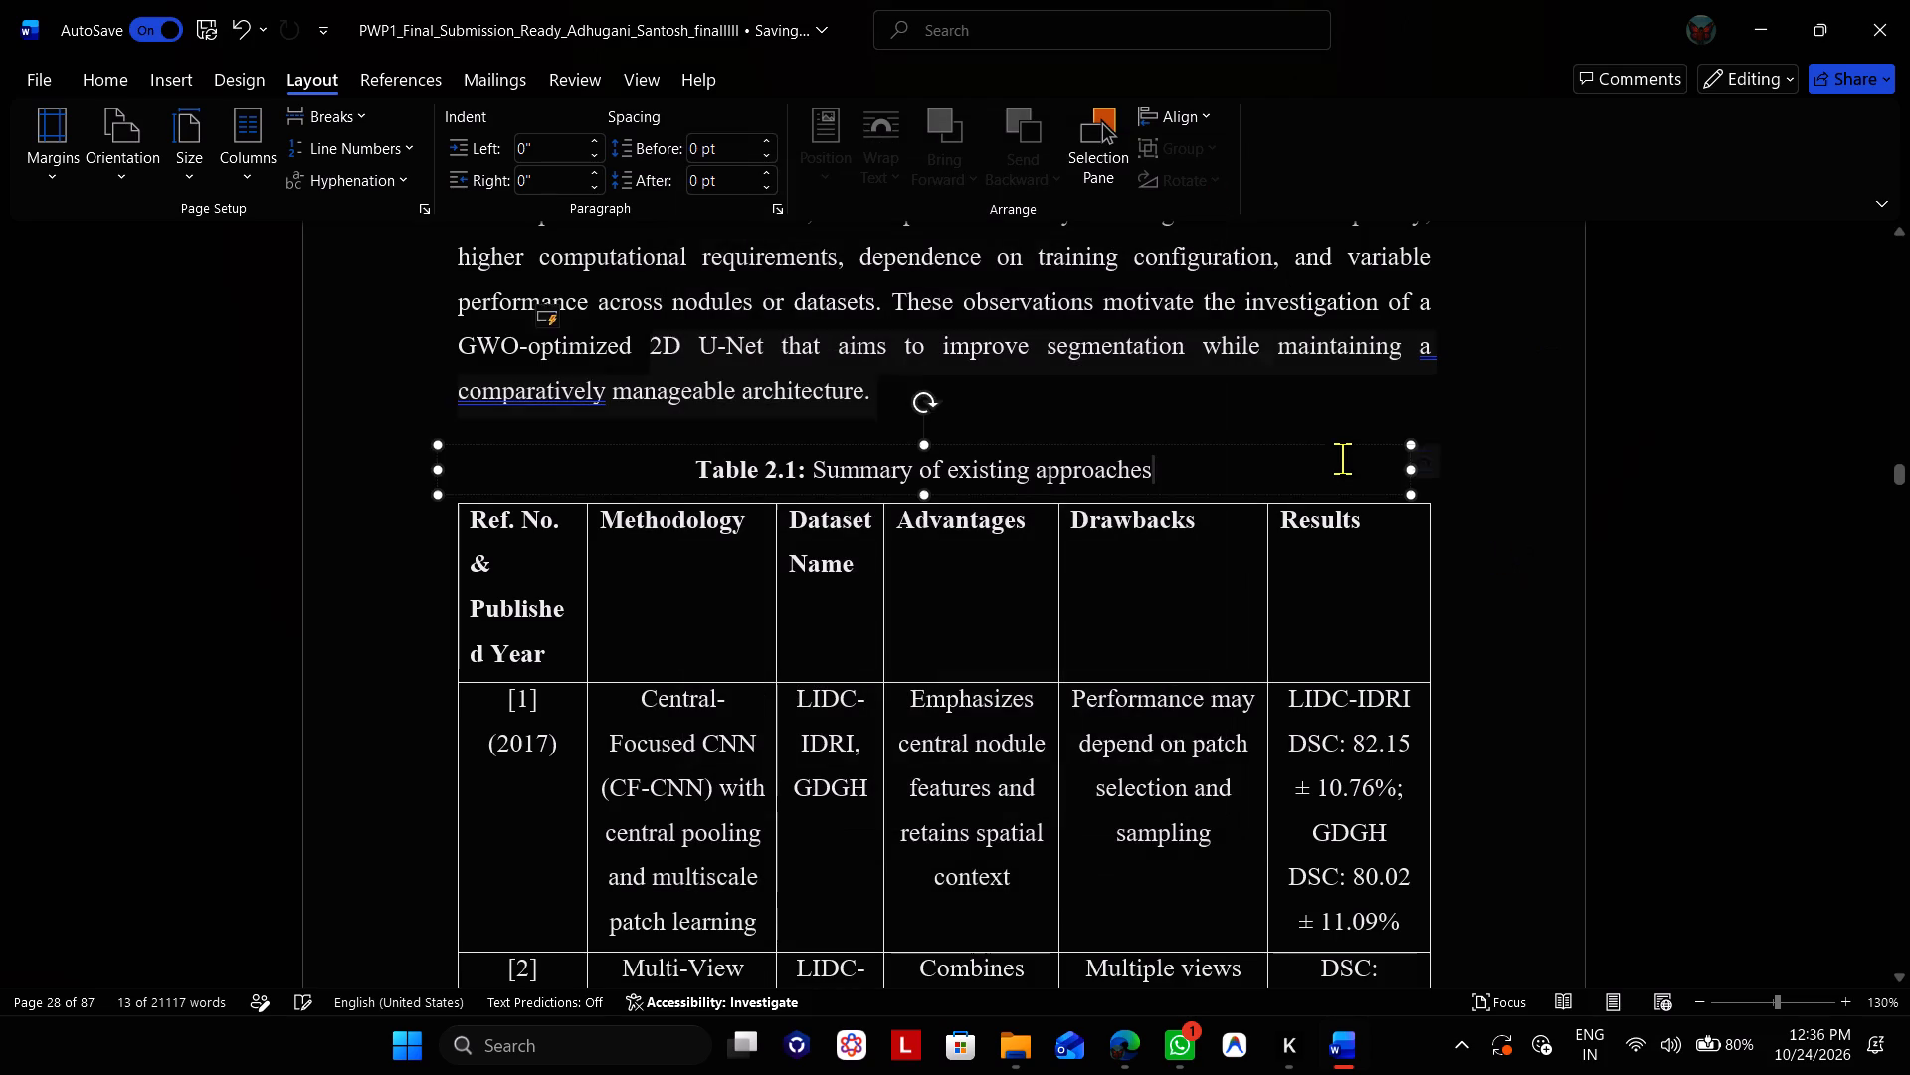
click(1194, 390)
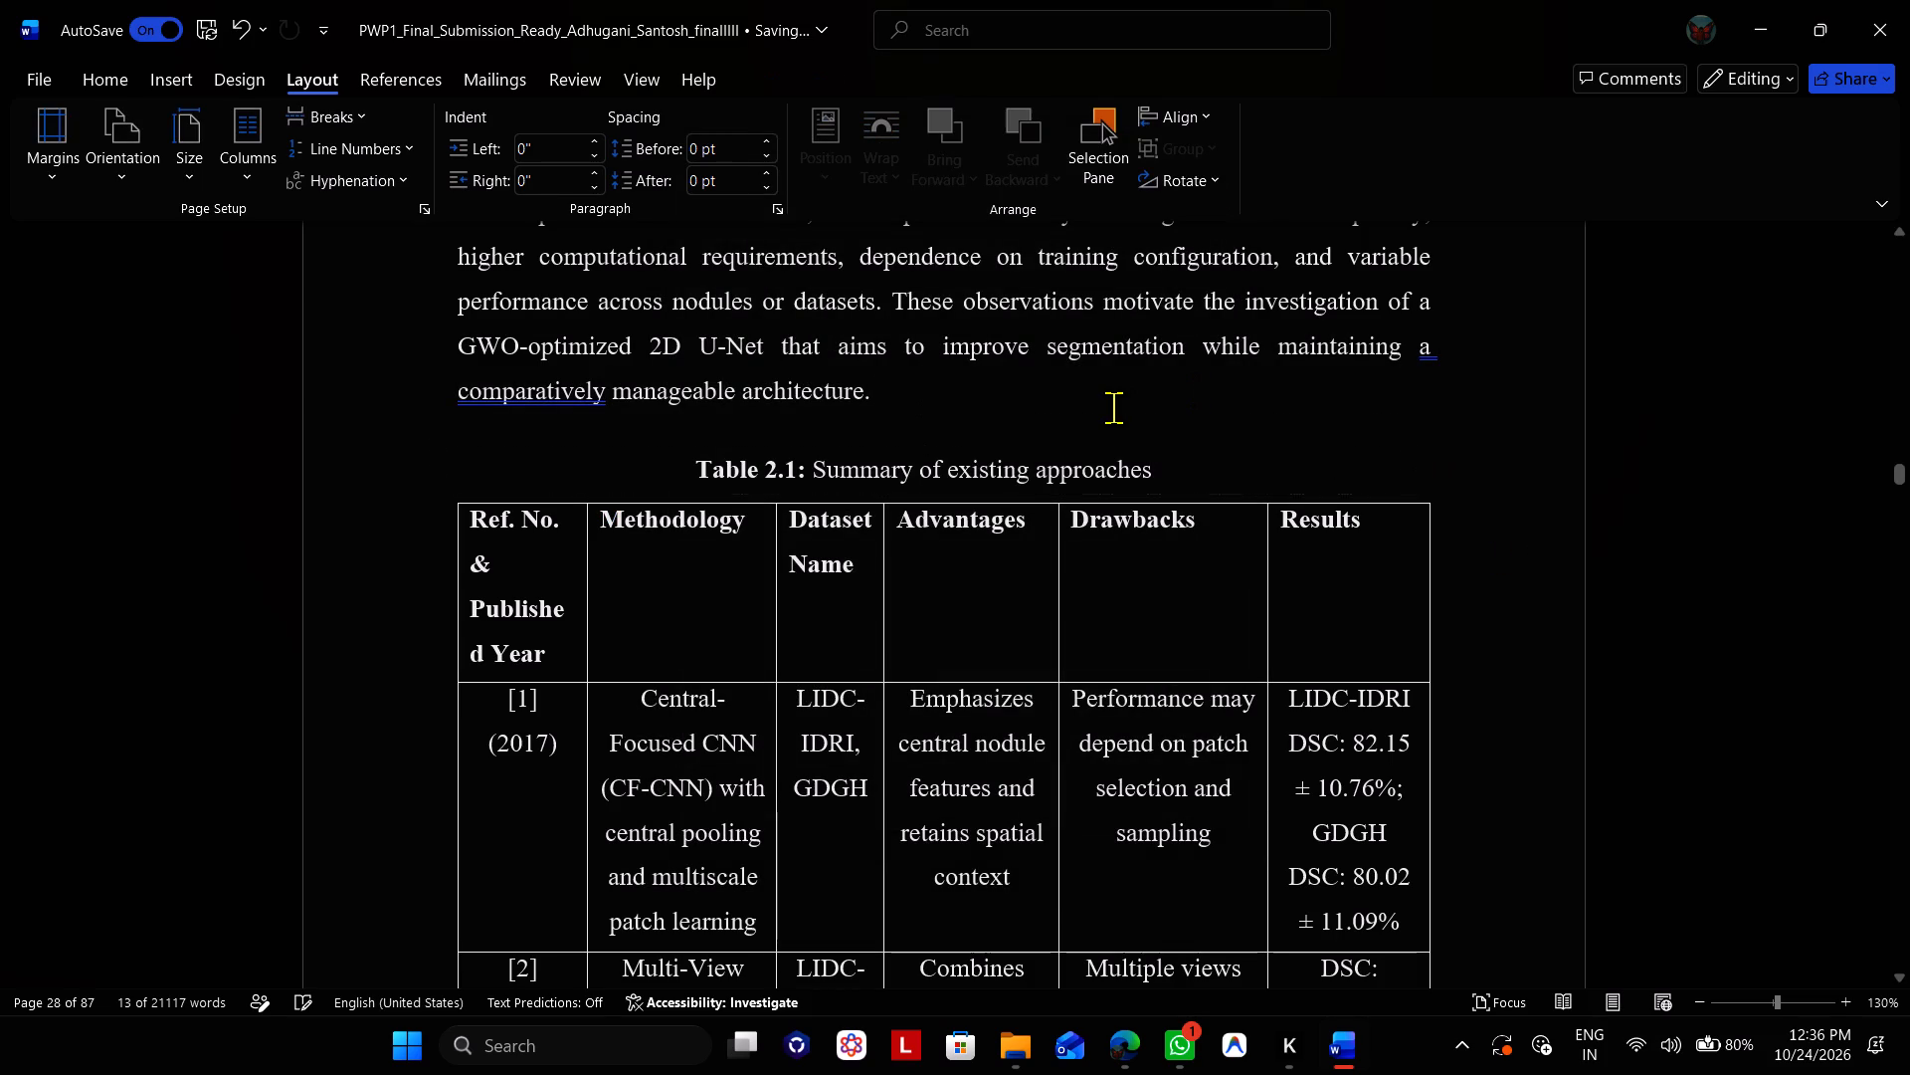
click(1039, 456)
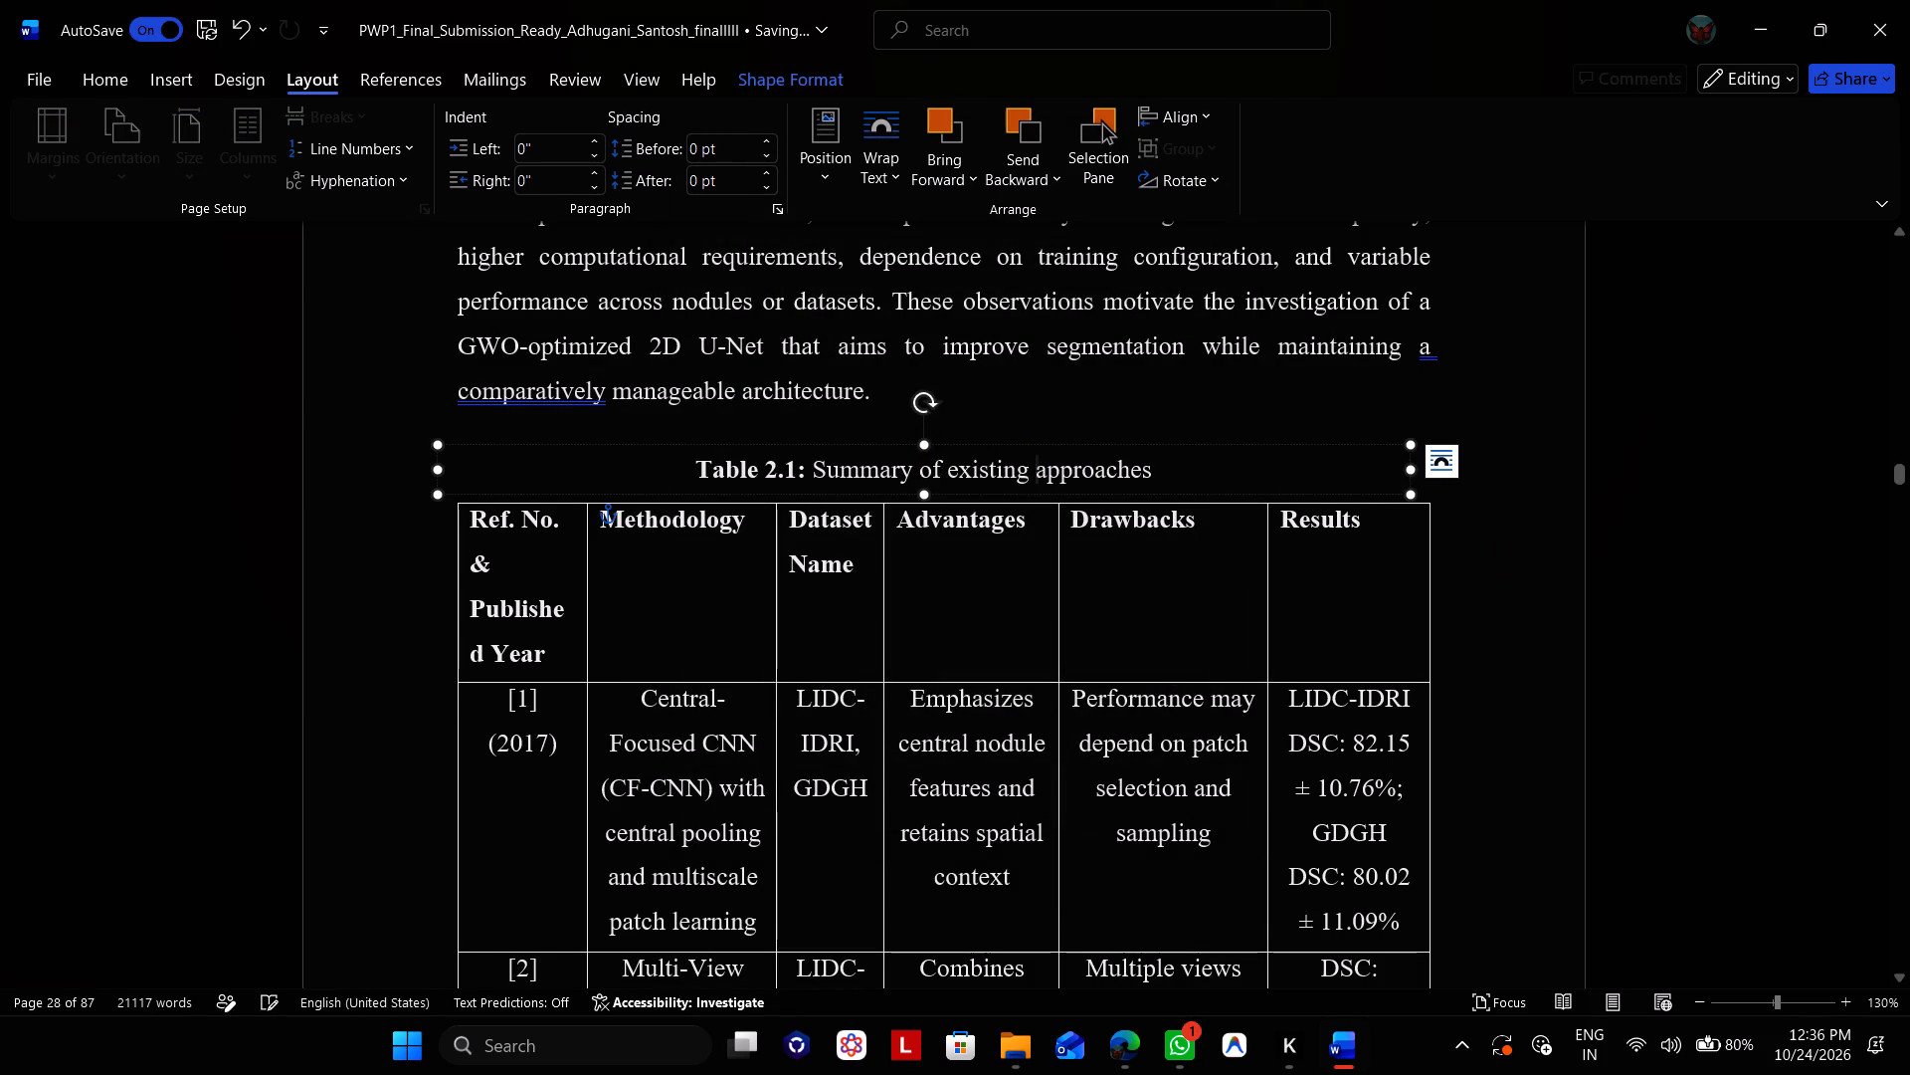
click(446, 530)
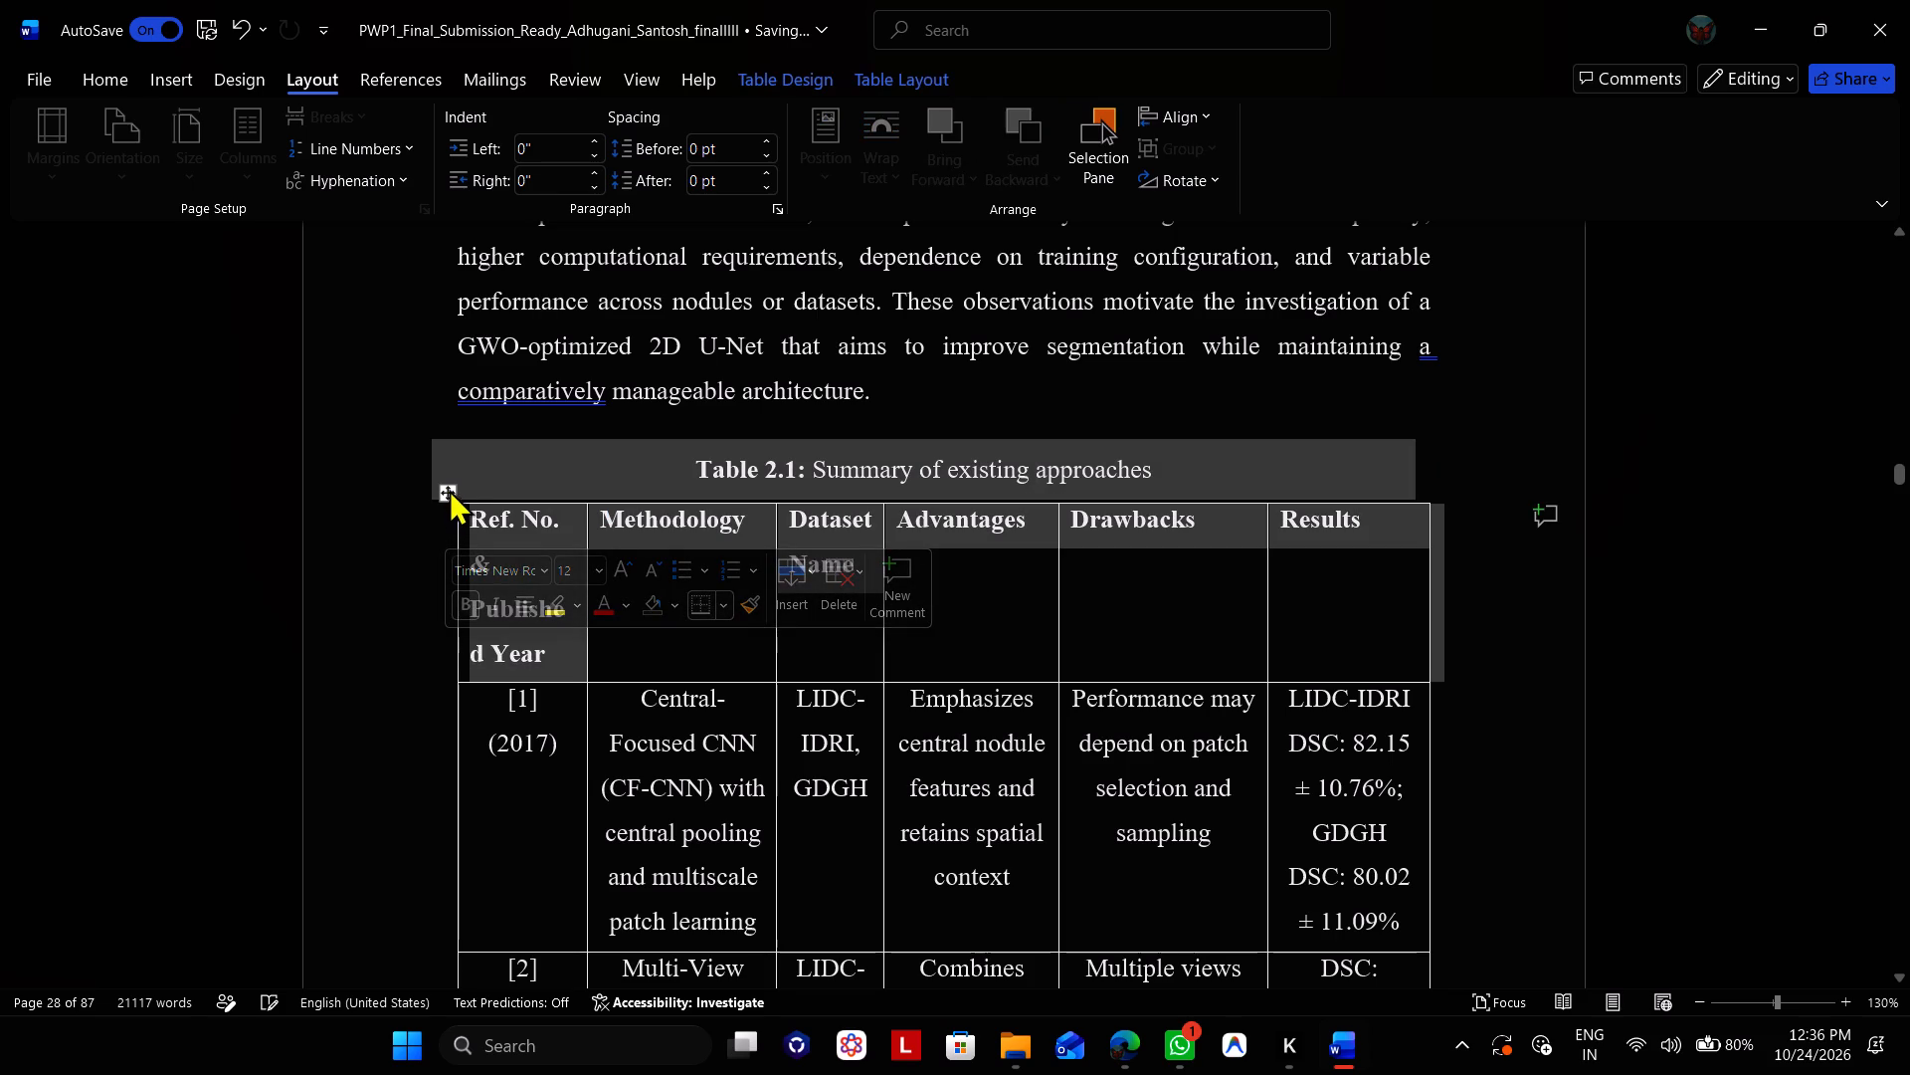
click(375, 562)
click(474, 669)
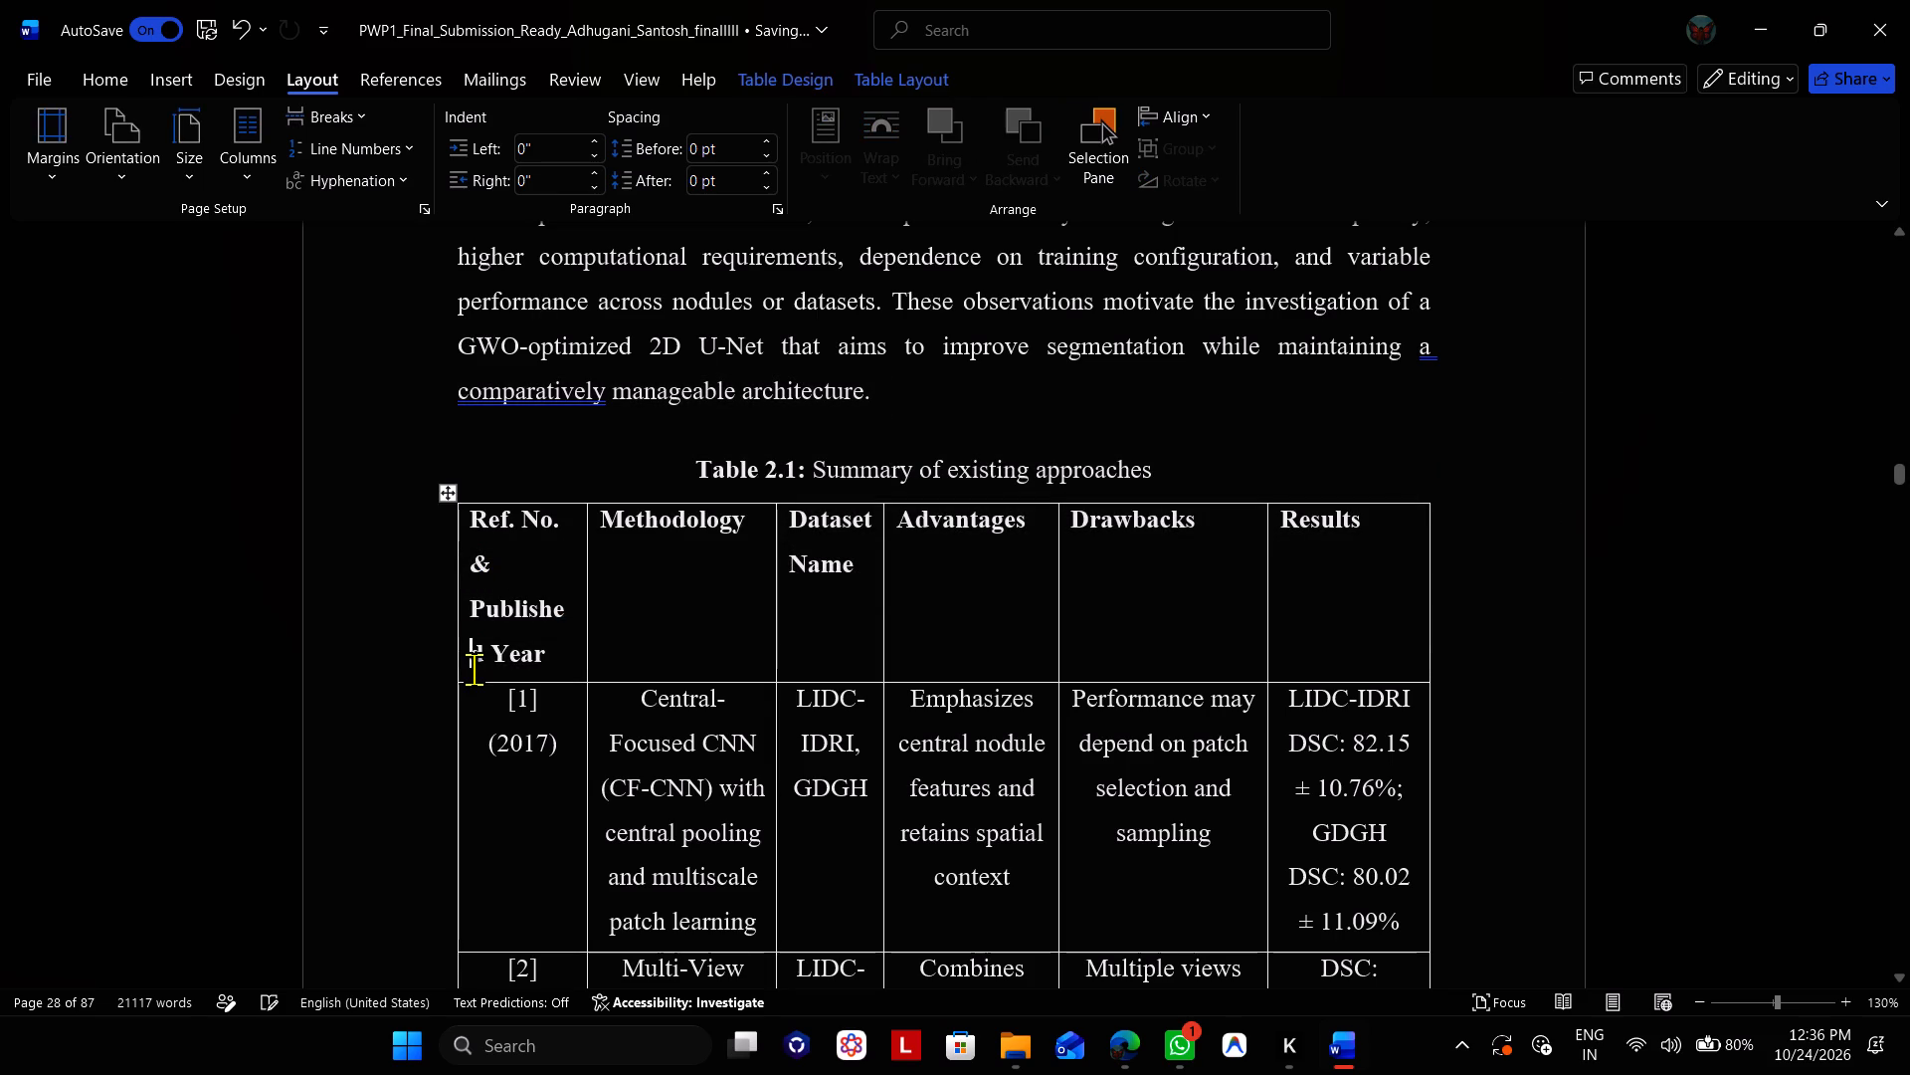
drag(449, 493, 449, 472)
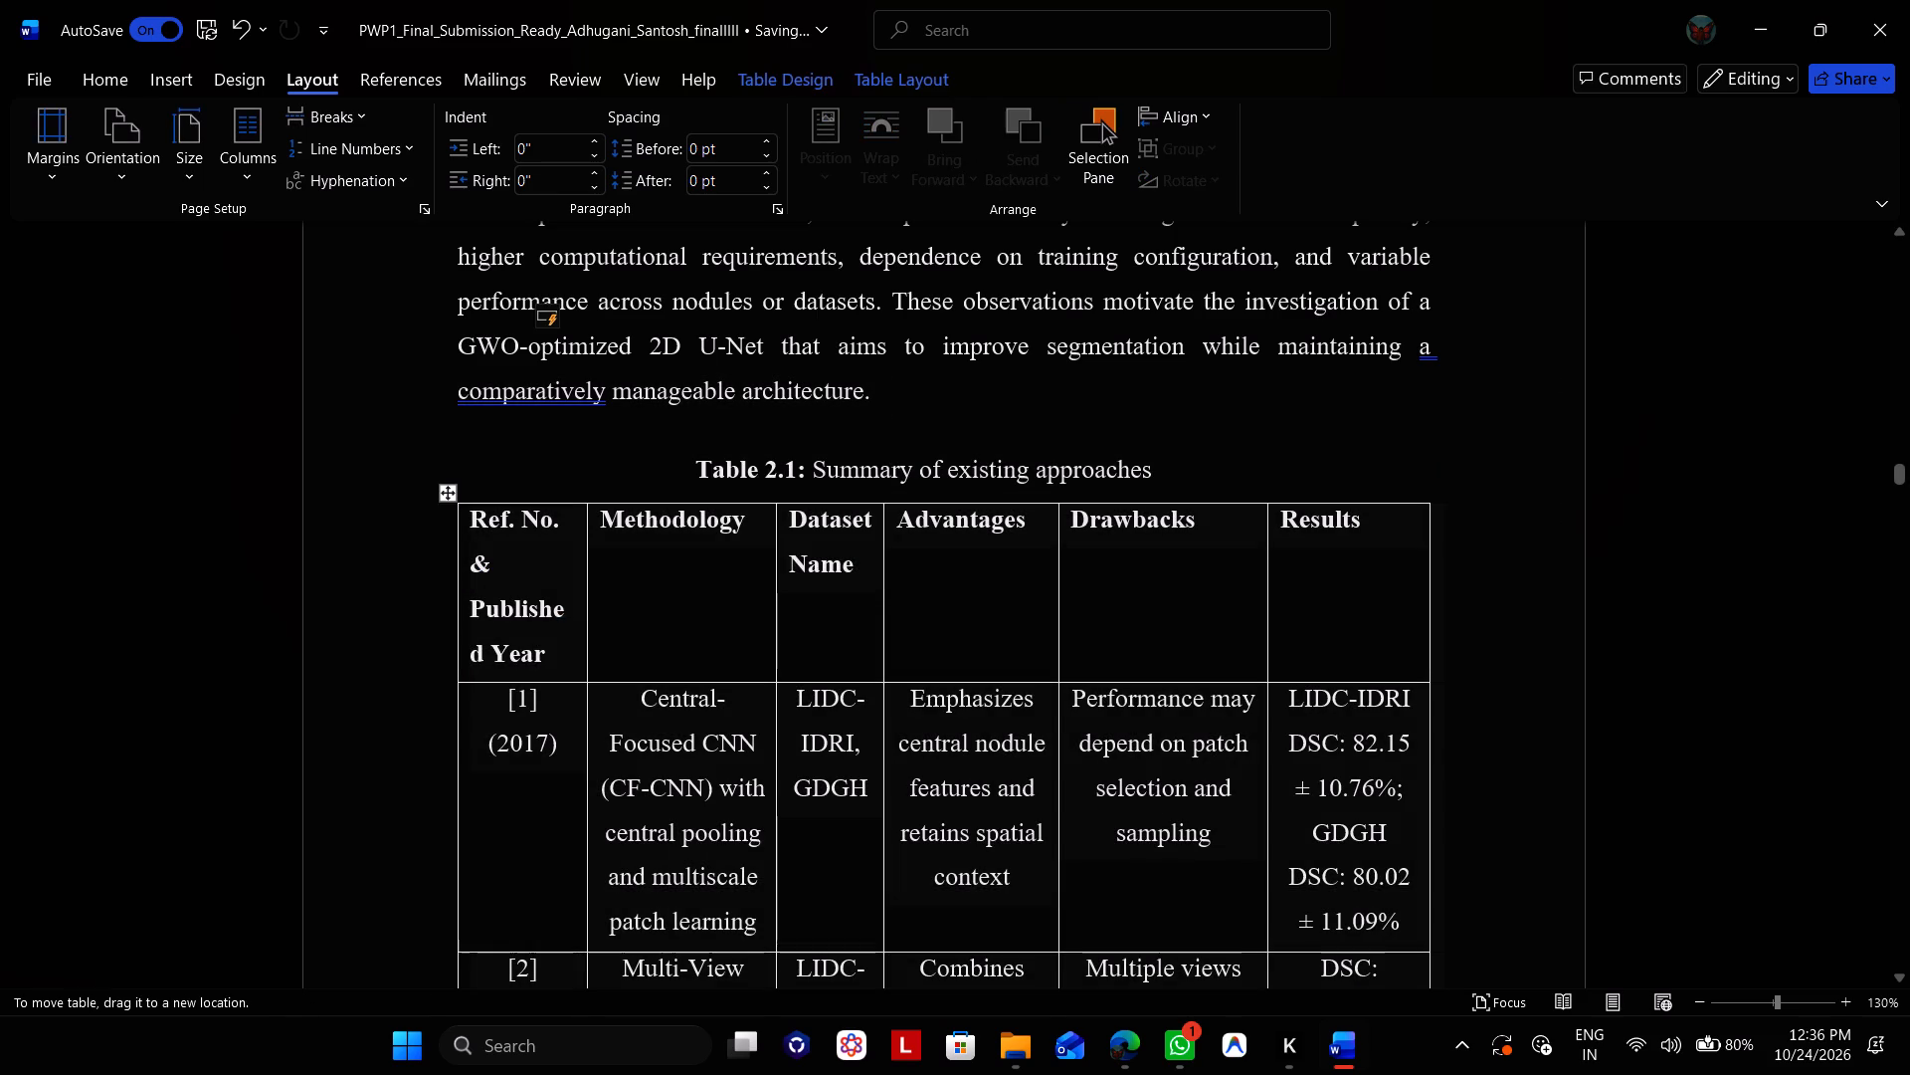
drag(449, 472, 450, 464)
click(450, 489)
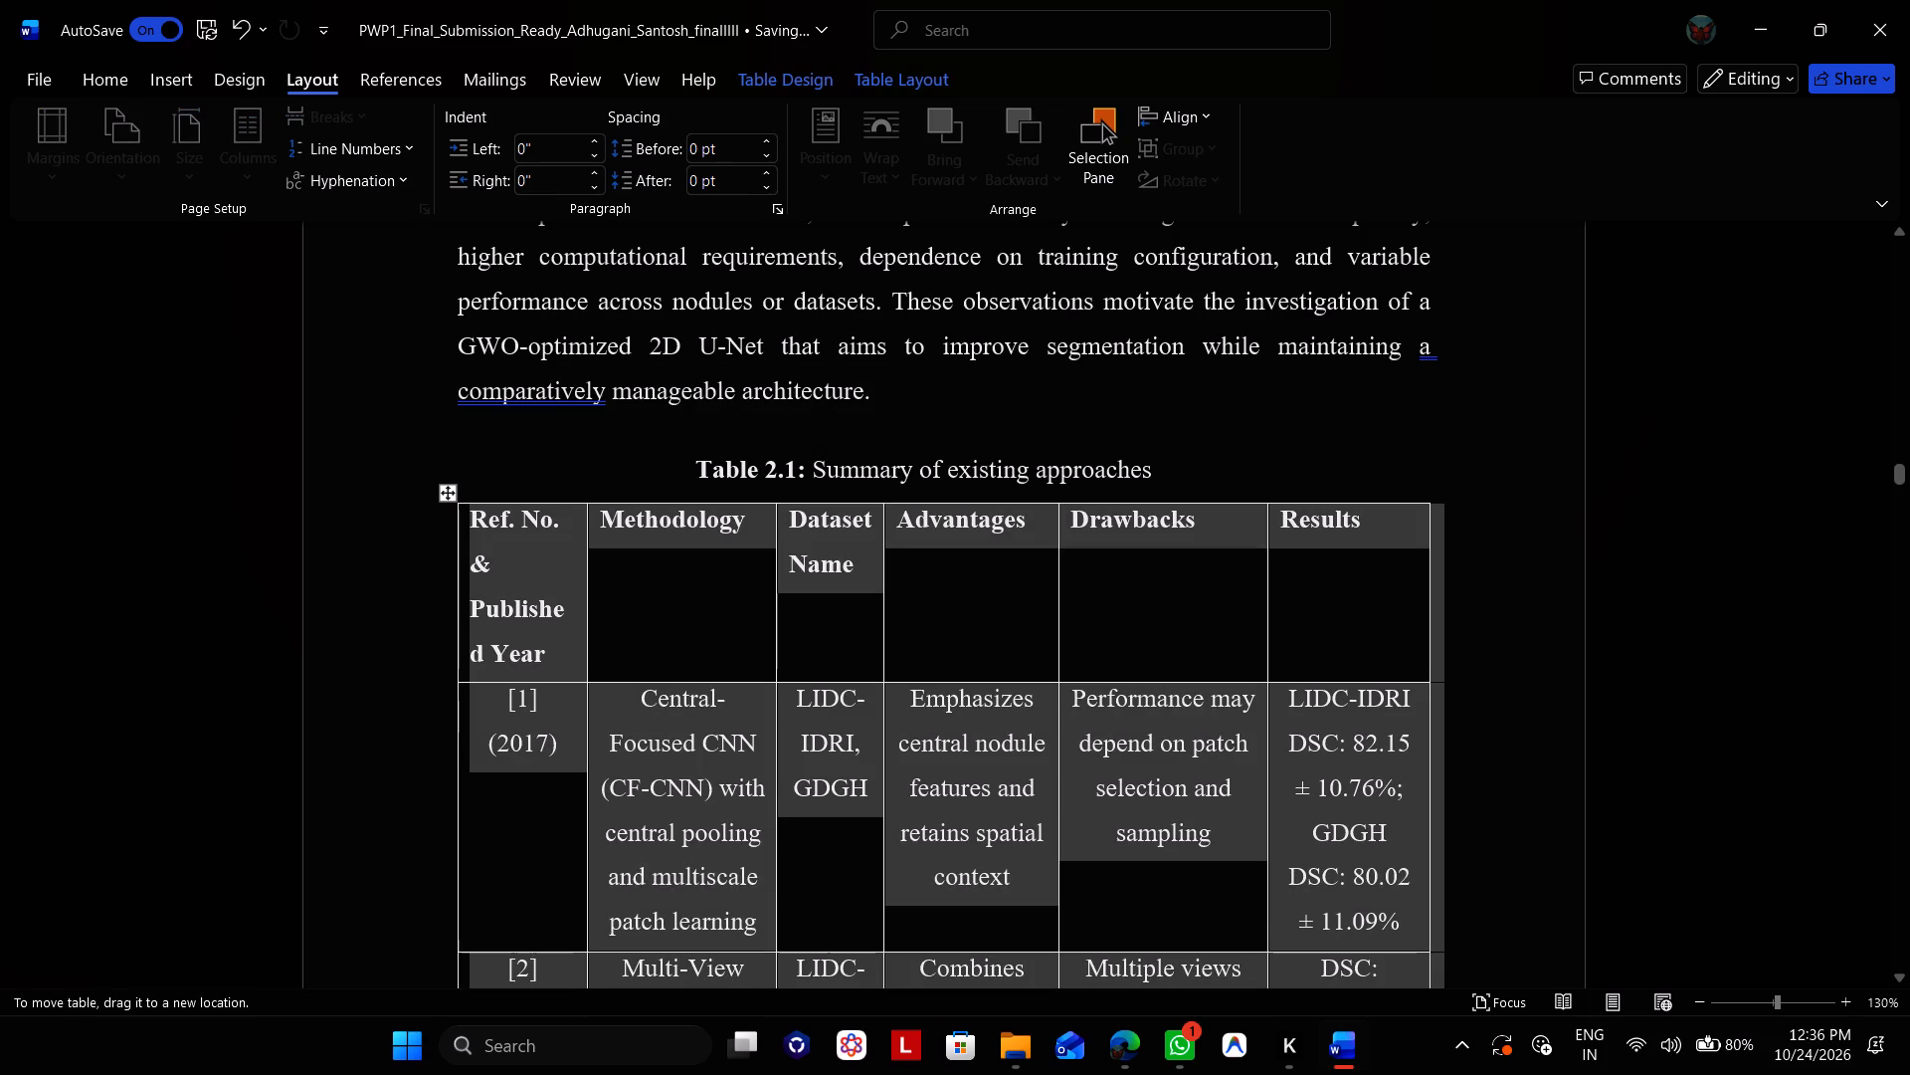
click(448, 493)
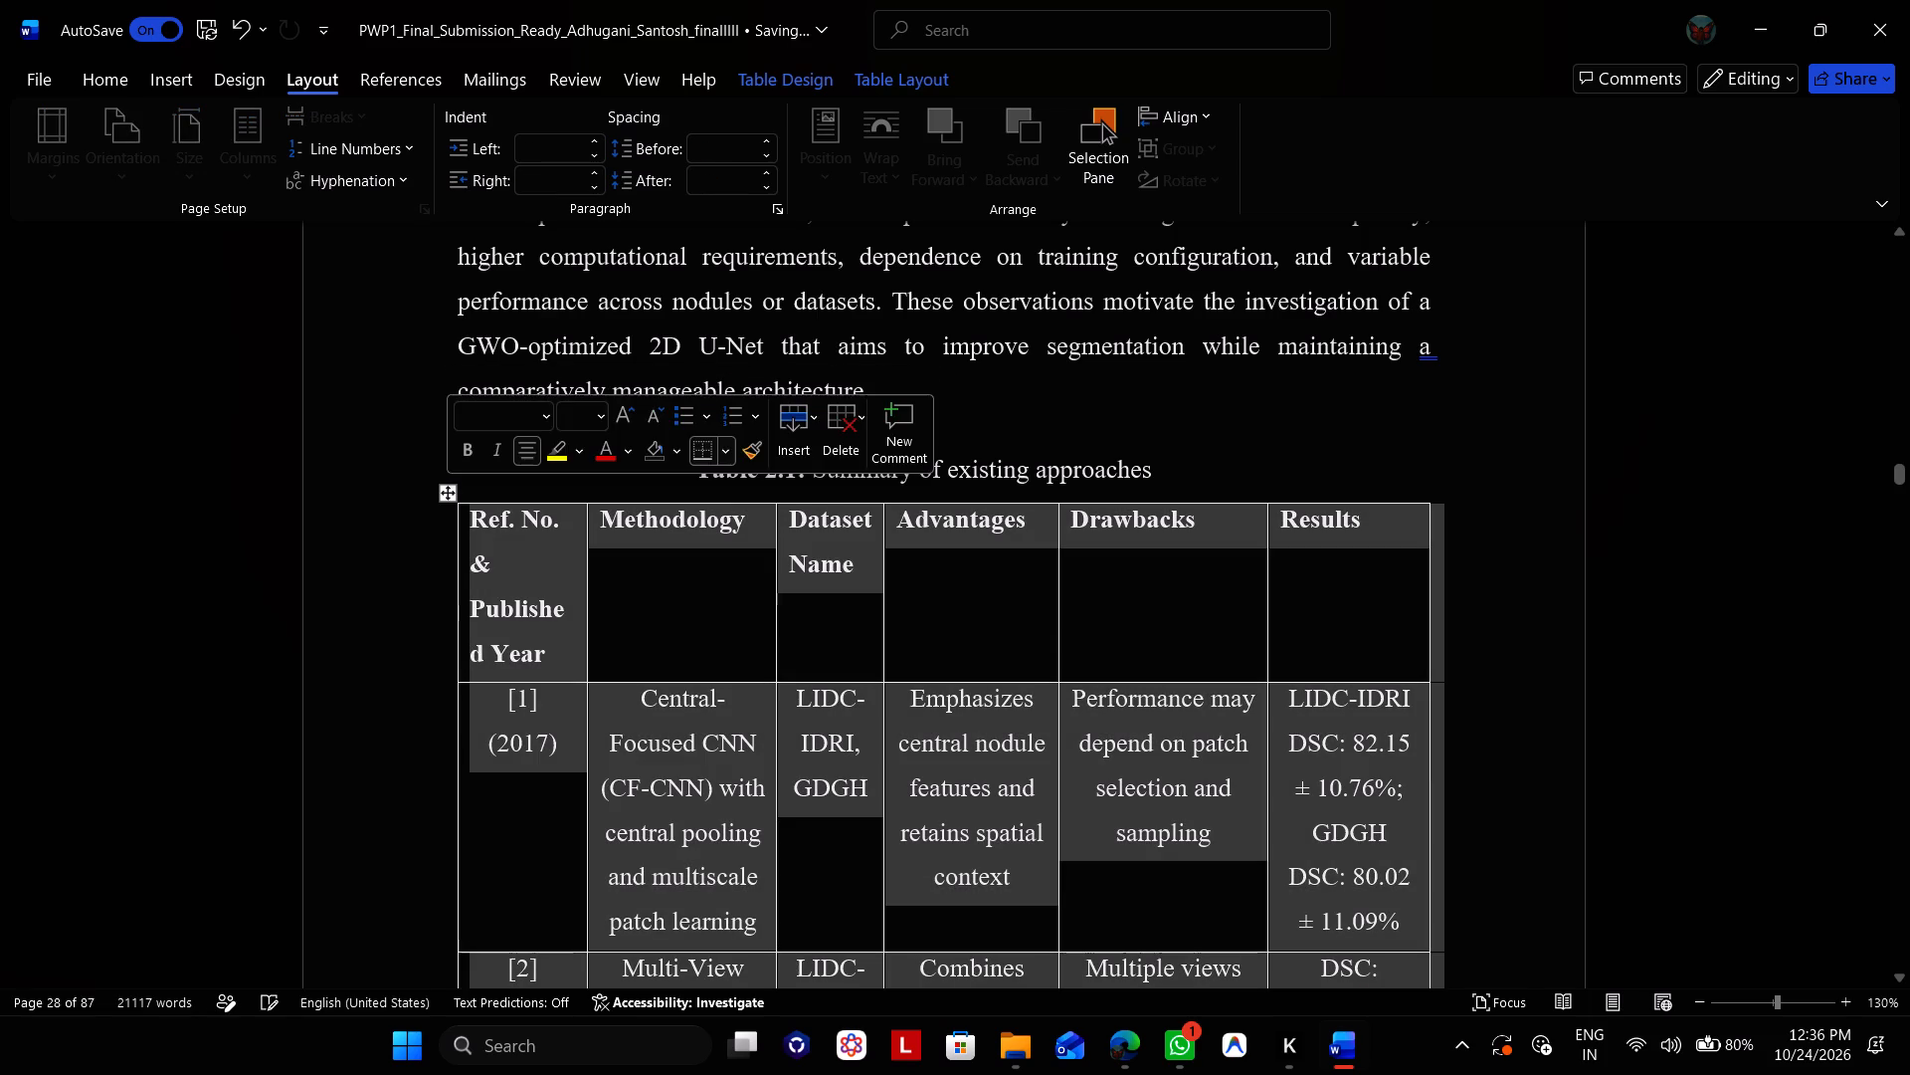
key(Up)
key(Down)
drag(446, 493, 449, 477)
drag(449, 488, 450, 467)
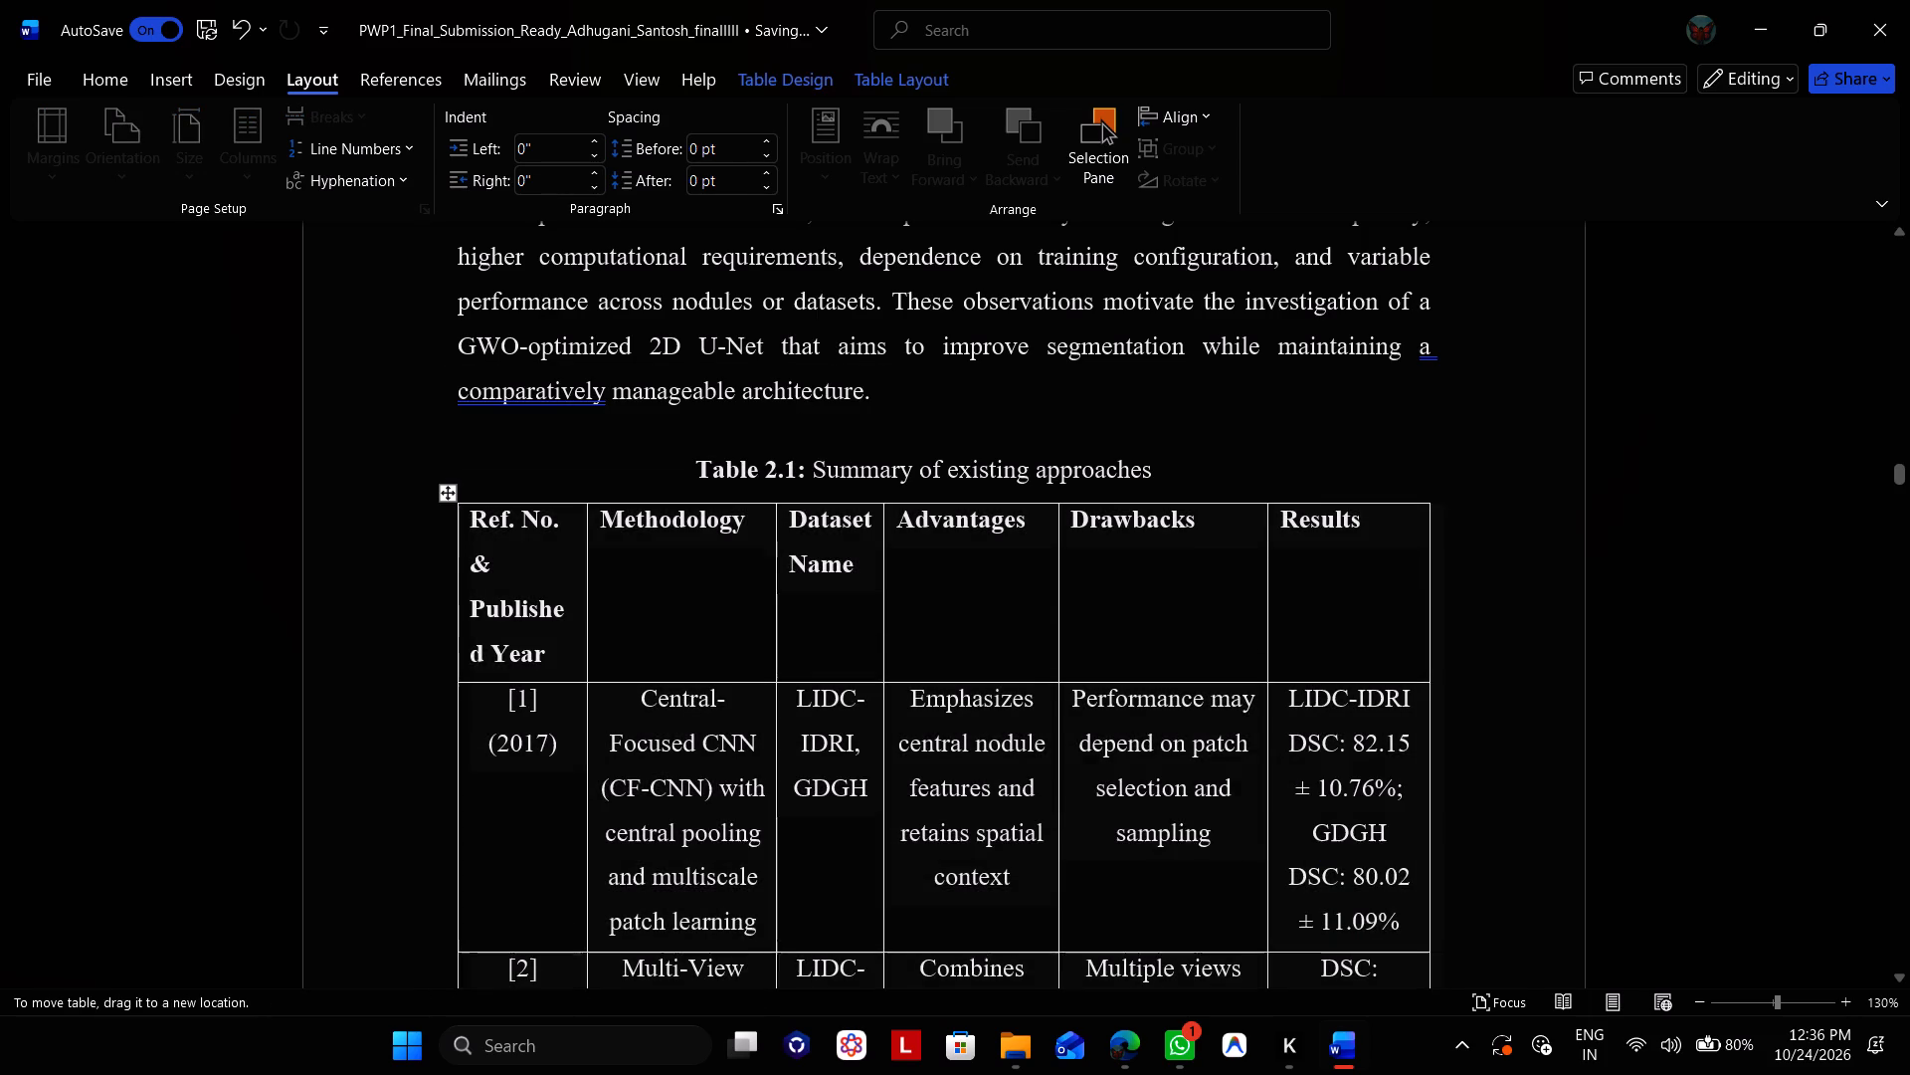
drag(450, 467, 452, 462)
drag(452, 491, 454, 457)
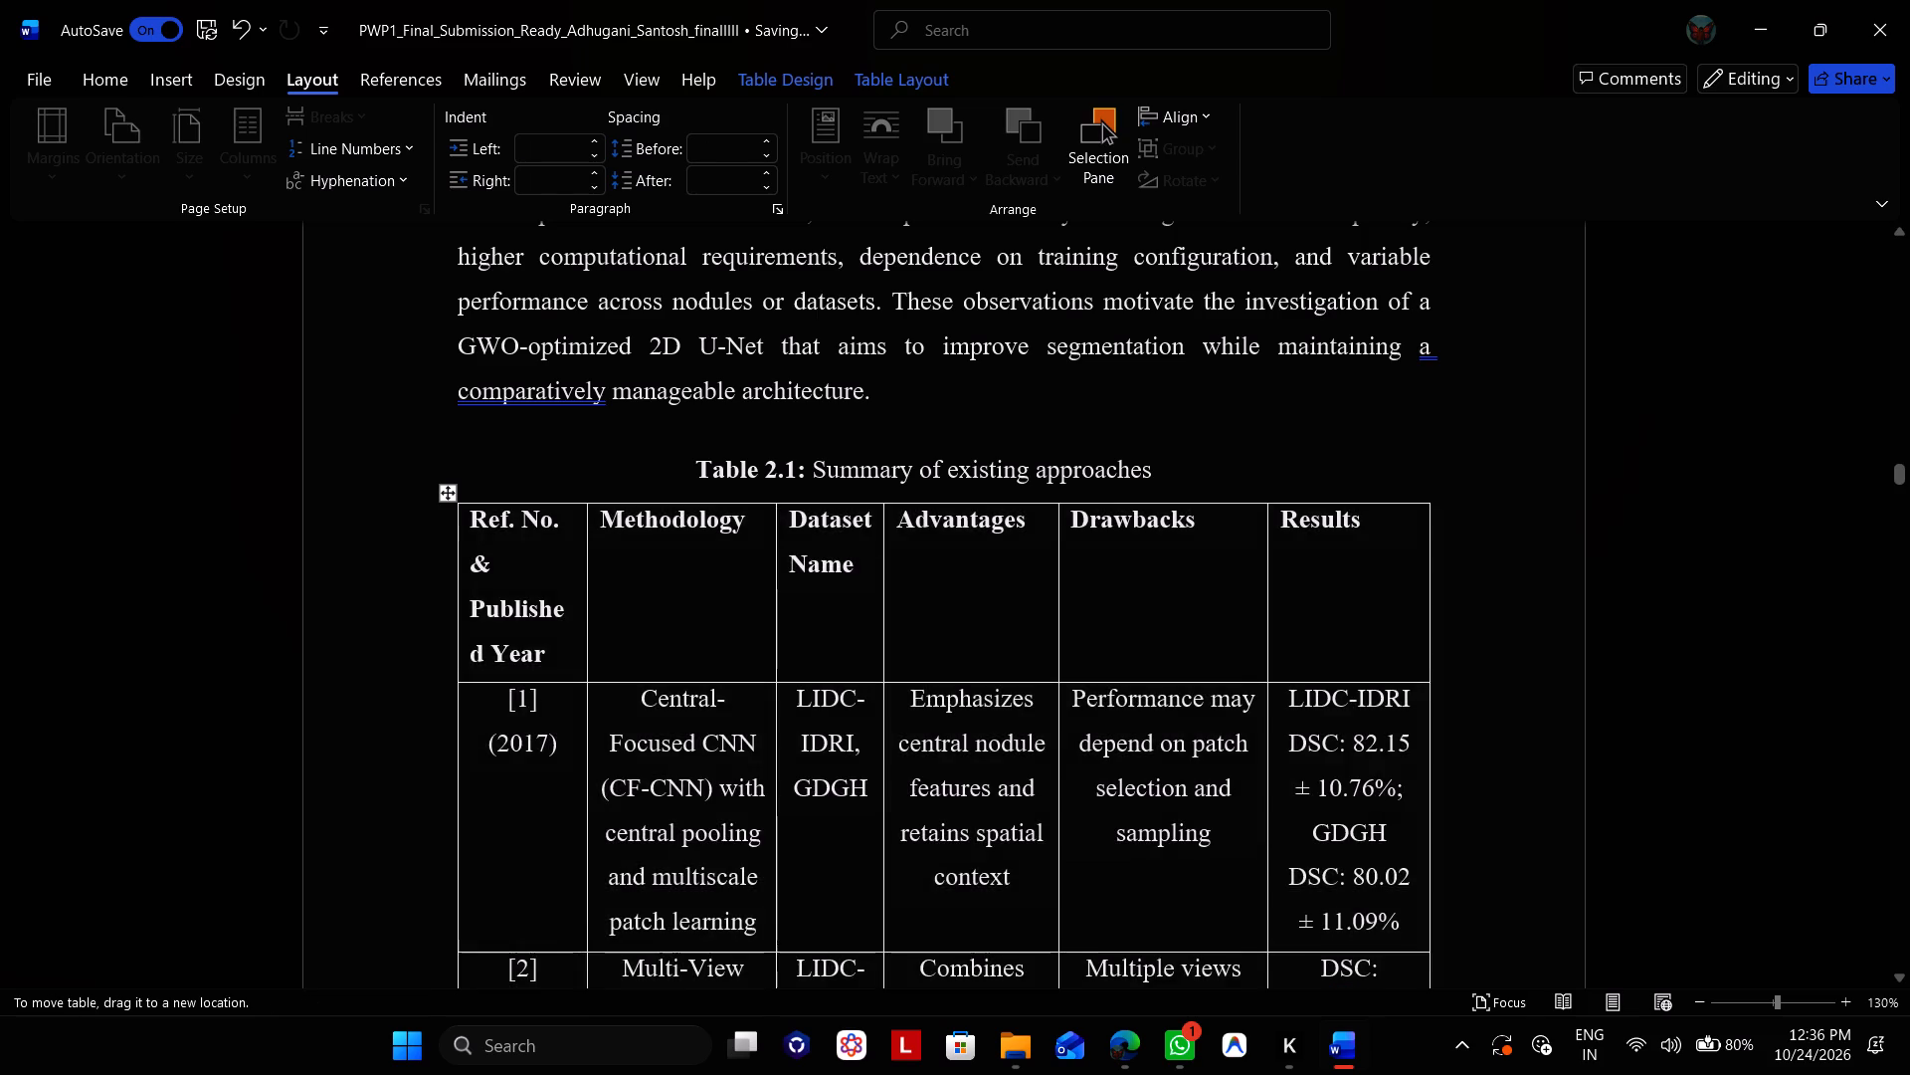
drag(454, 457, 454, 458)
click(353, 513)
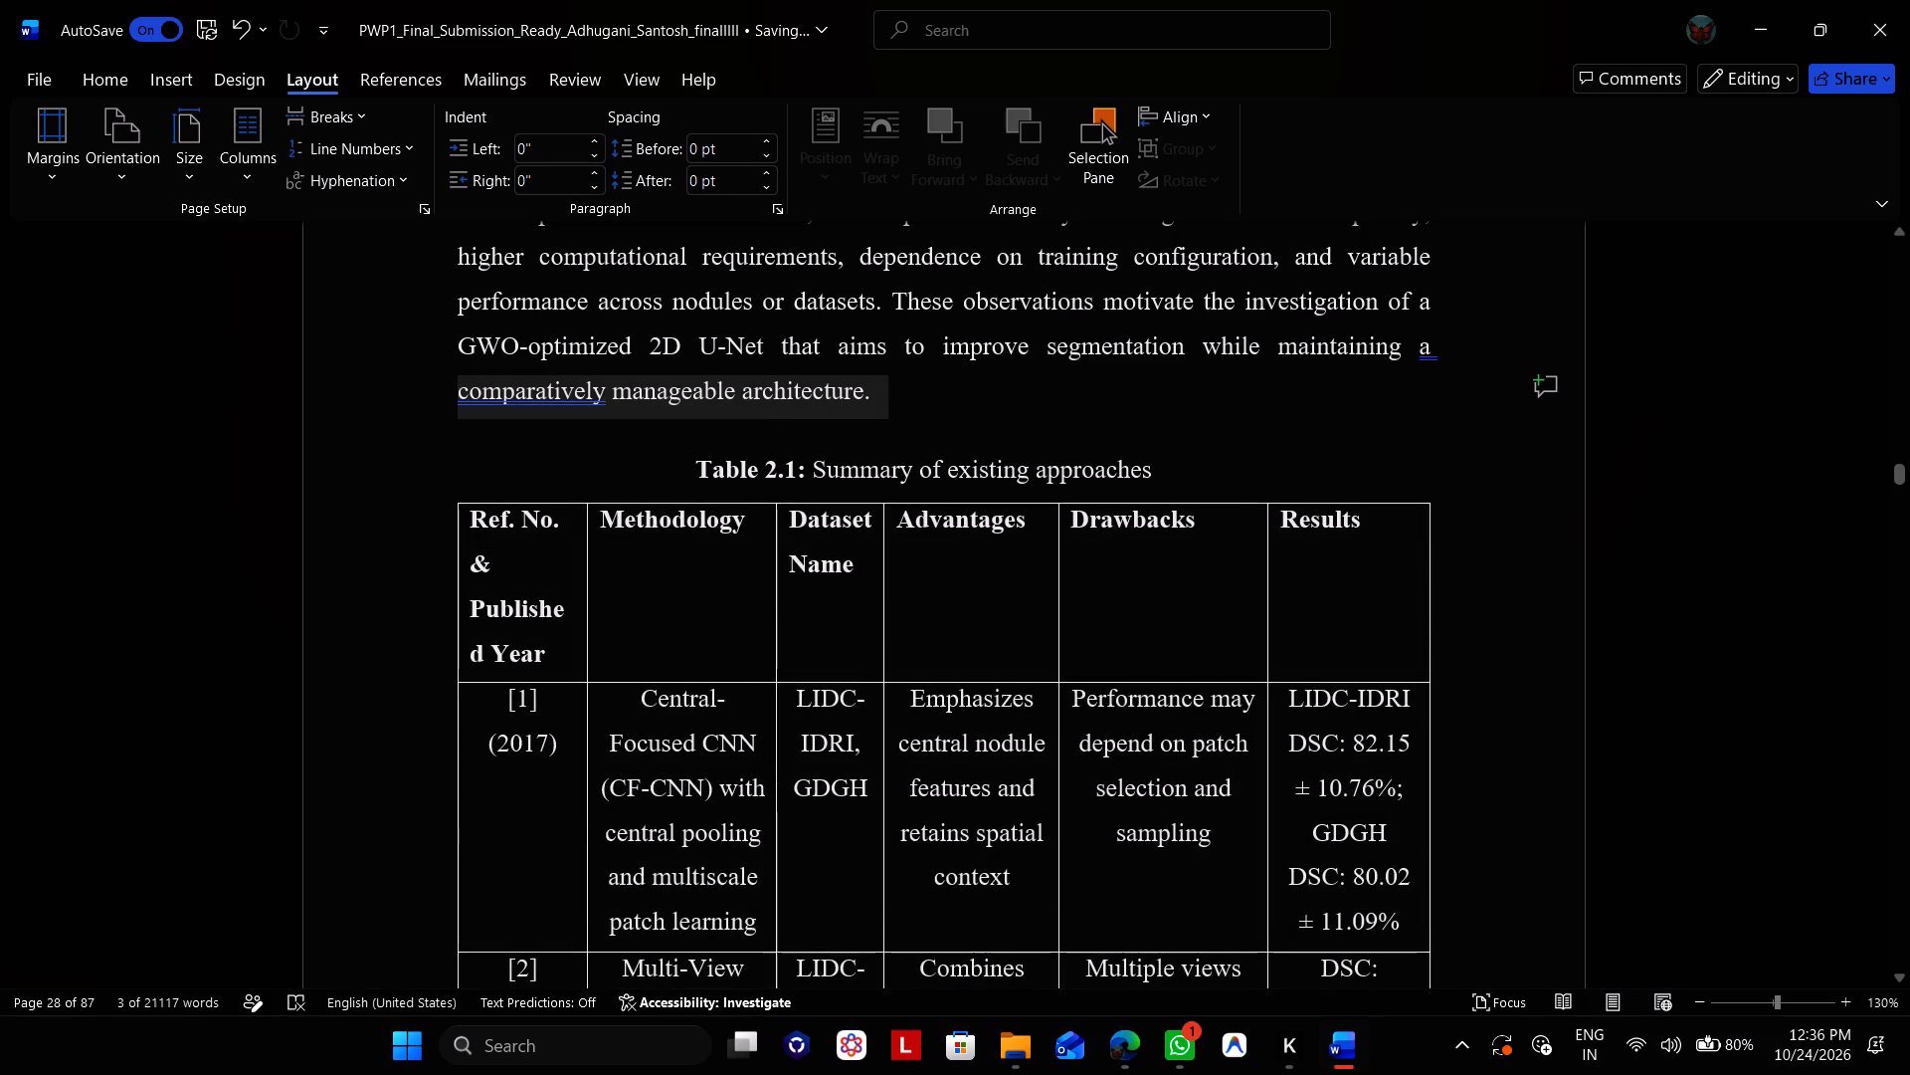
Shift the Table 2.1 caption box slightly up toward the closing paragraph and stretch its lower edge down toward the table.
click(920, 472)
click(859, 418)
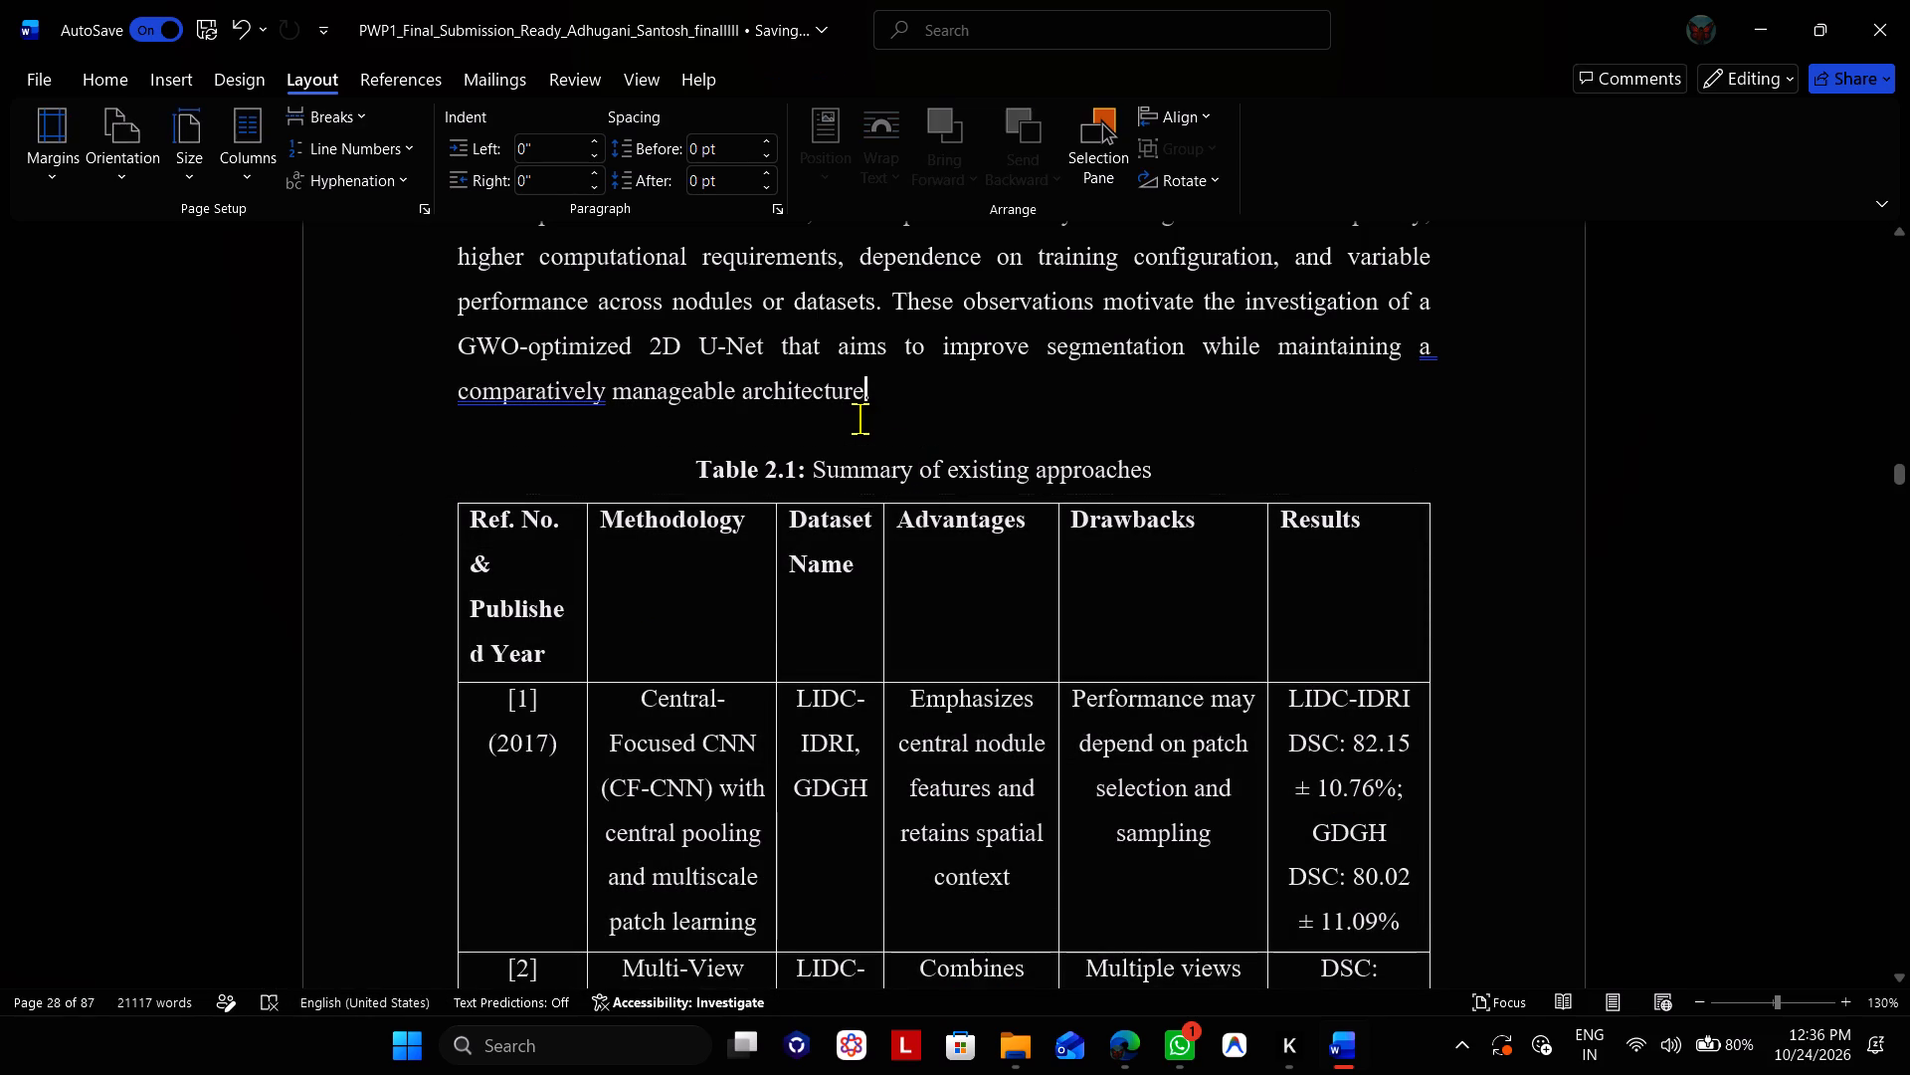
click(908, 457)
click(890, 444)
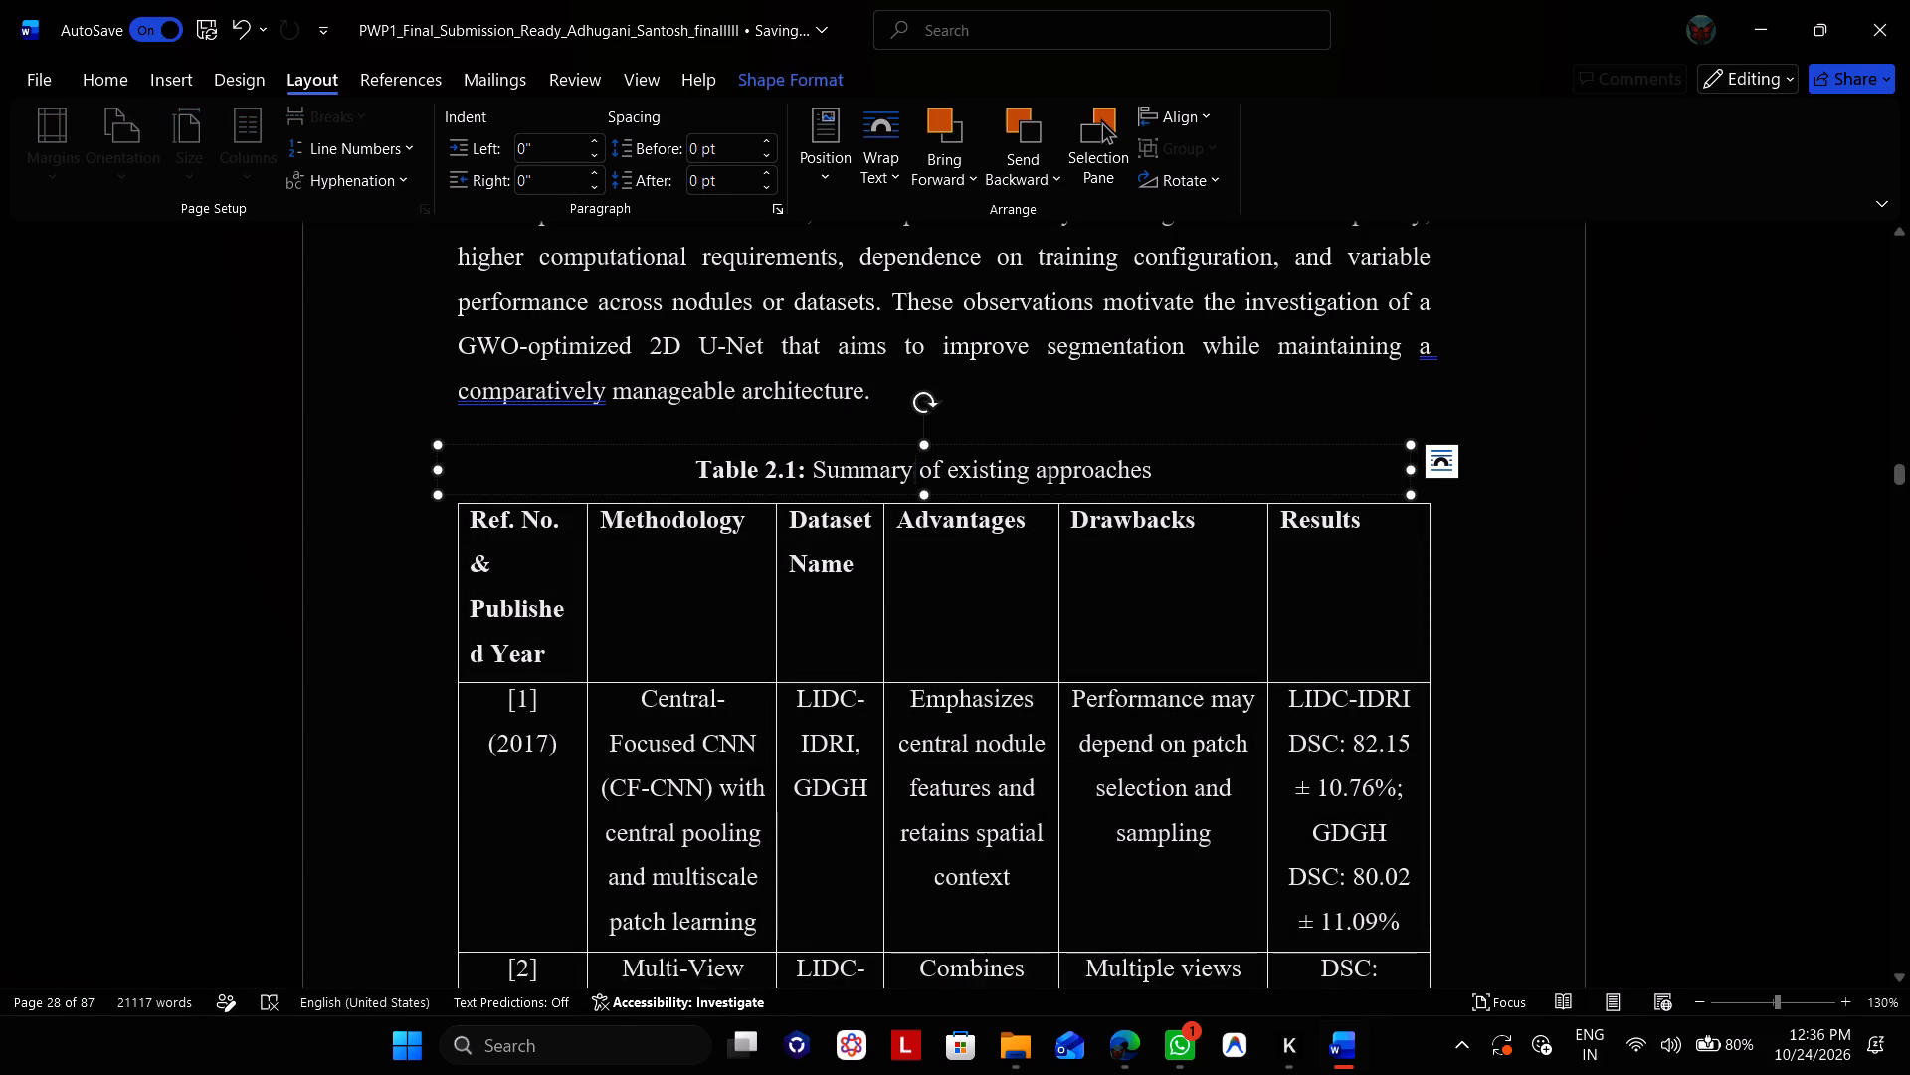
click(1005, 409)
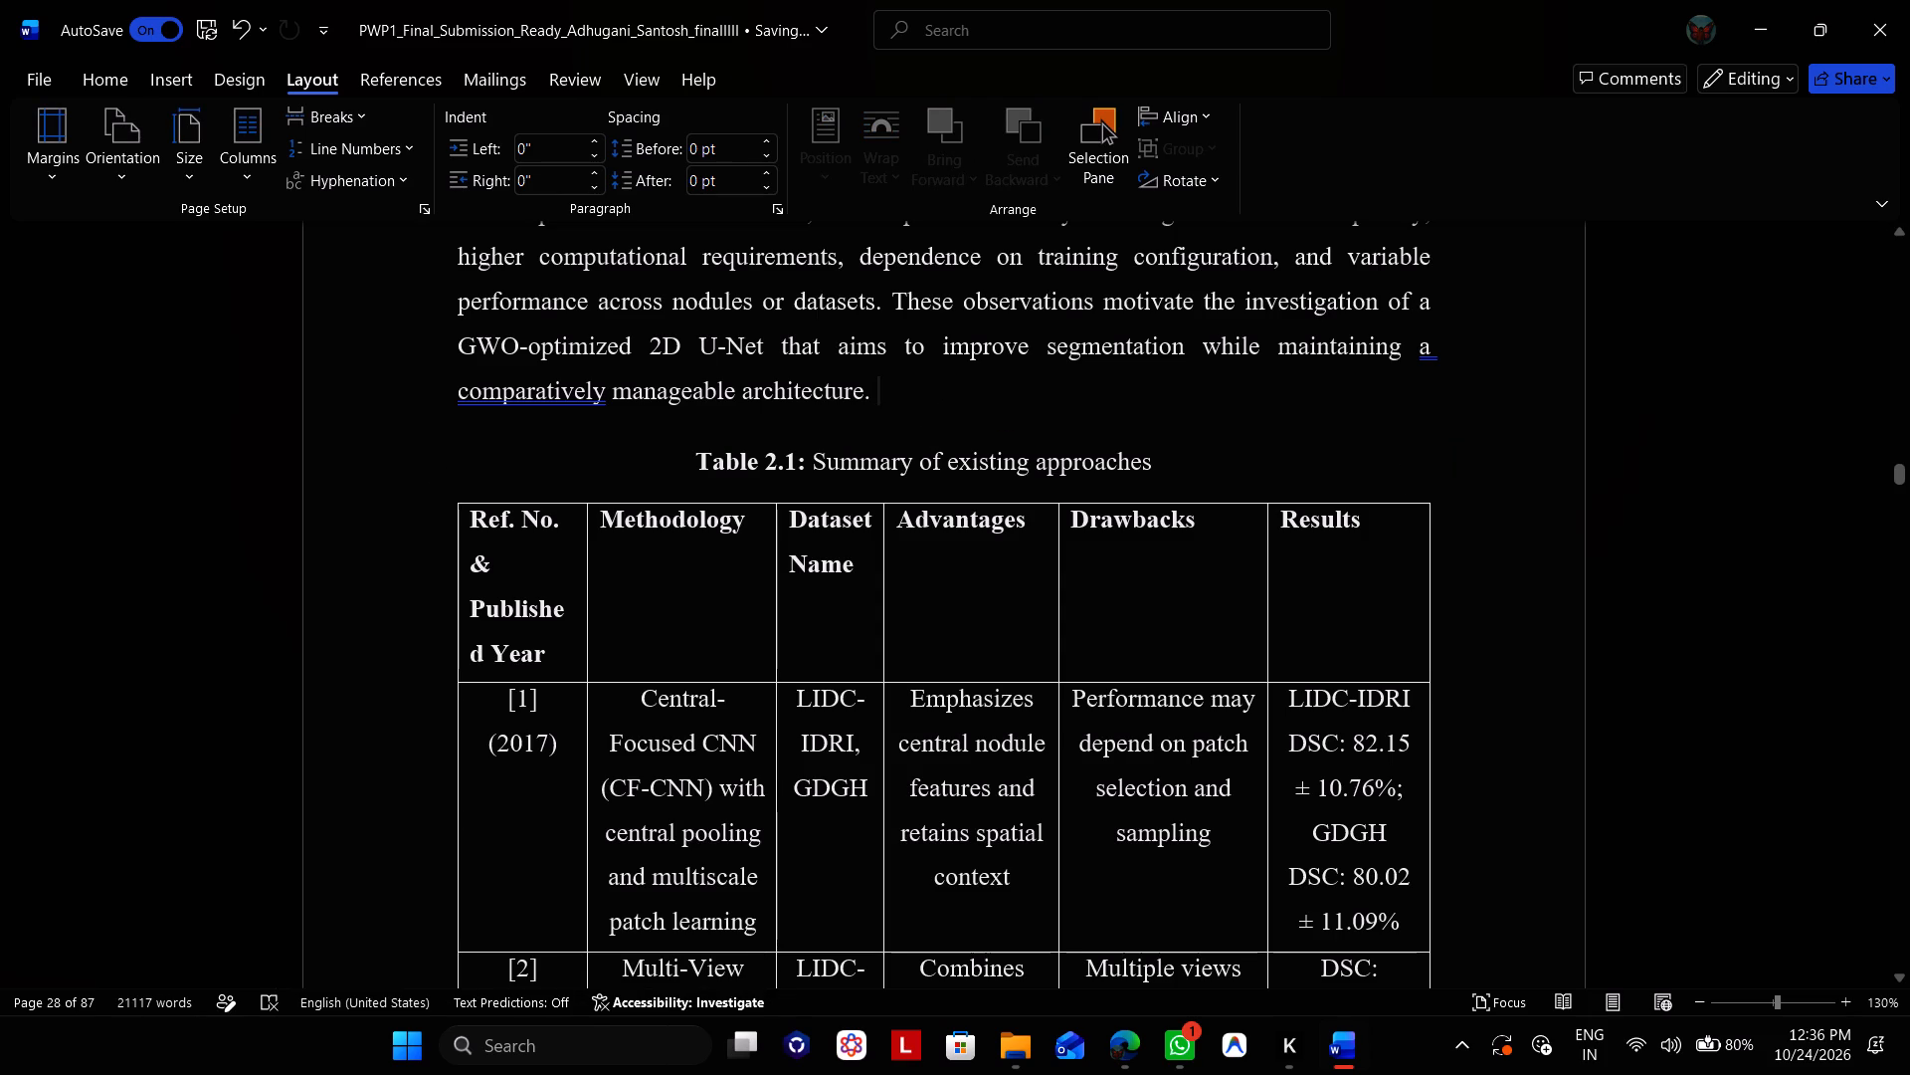
click(843, 444)
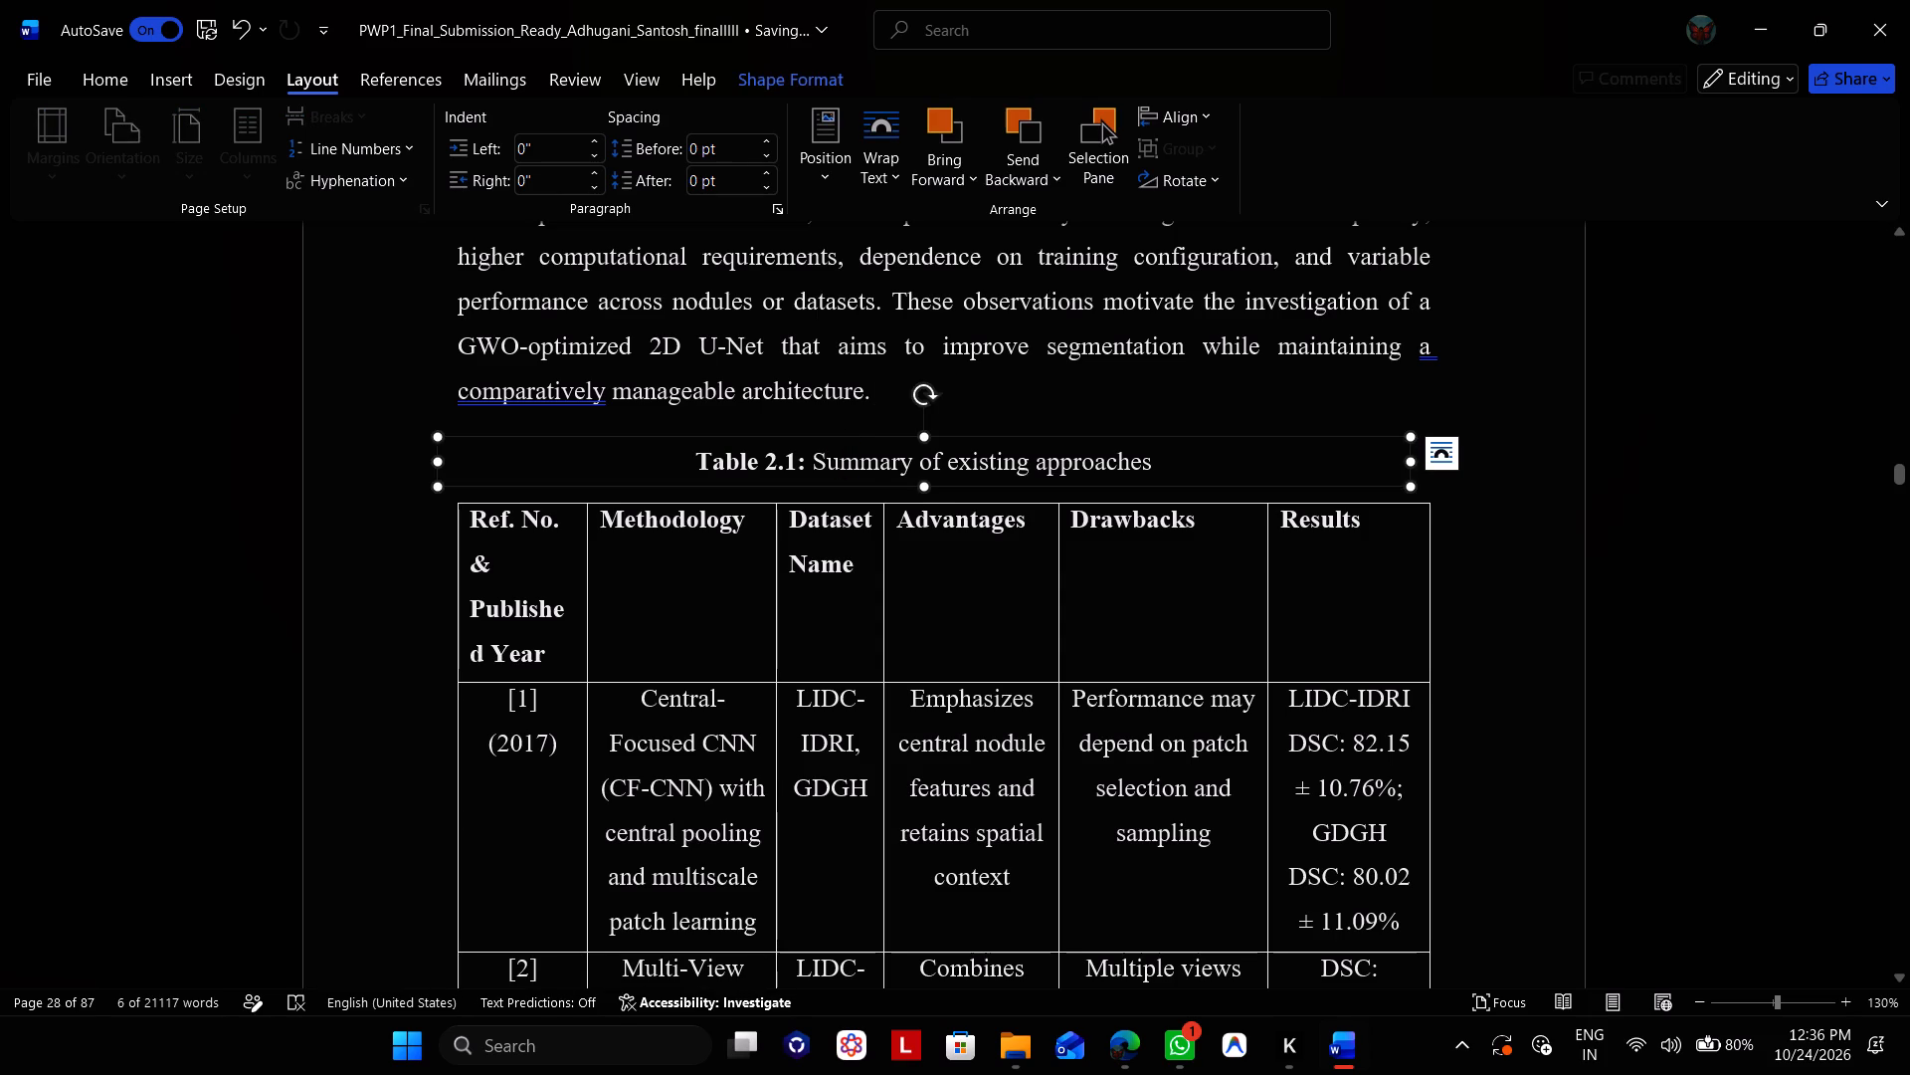
drag(920, 484, 918, 495)
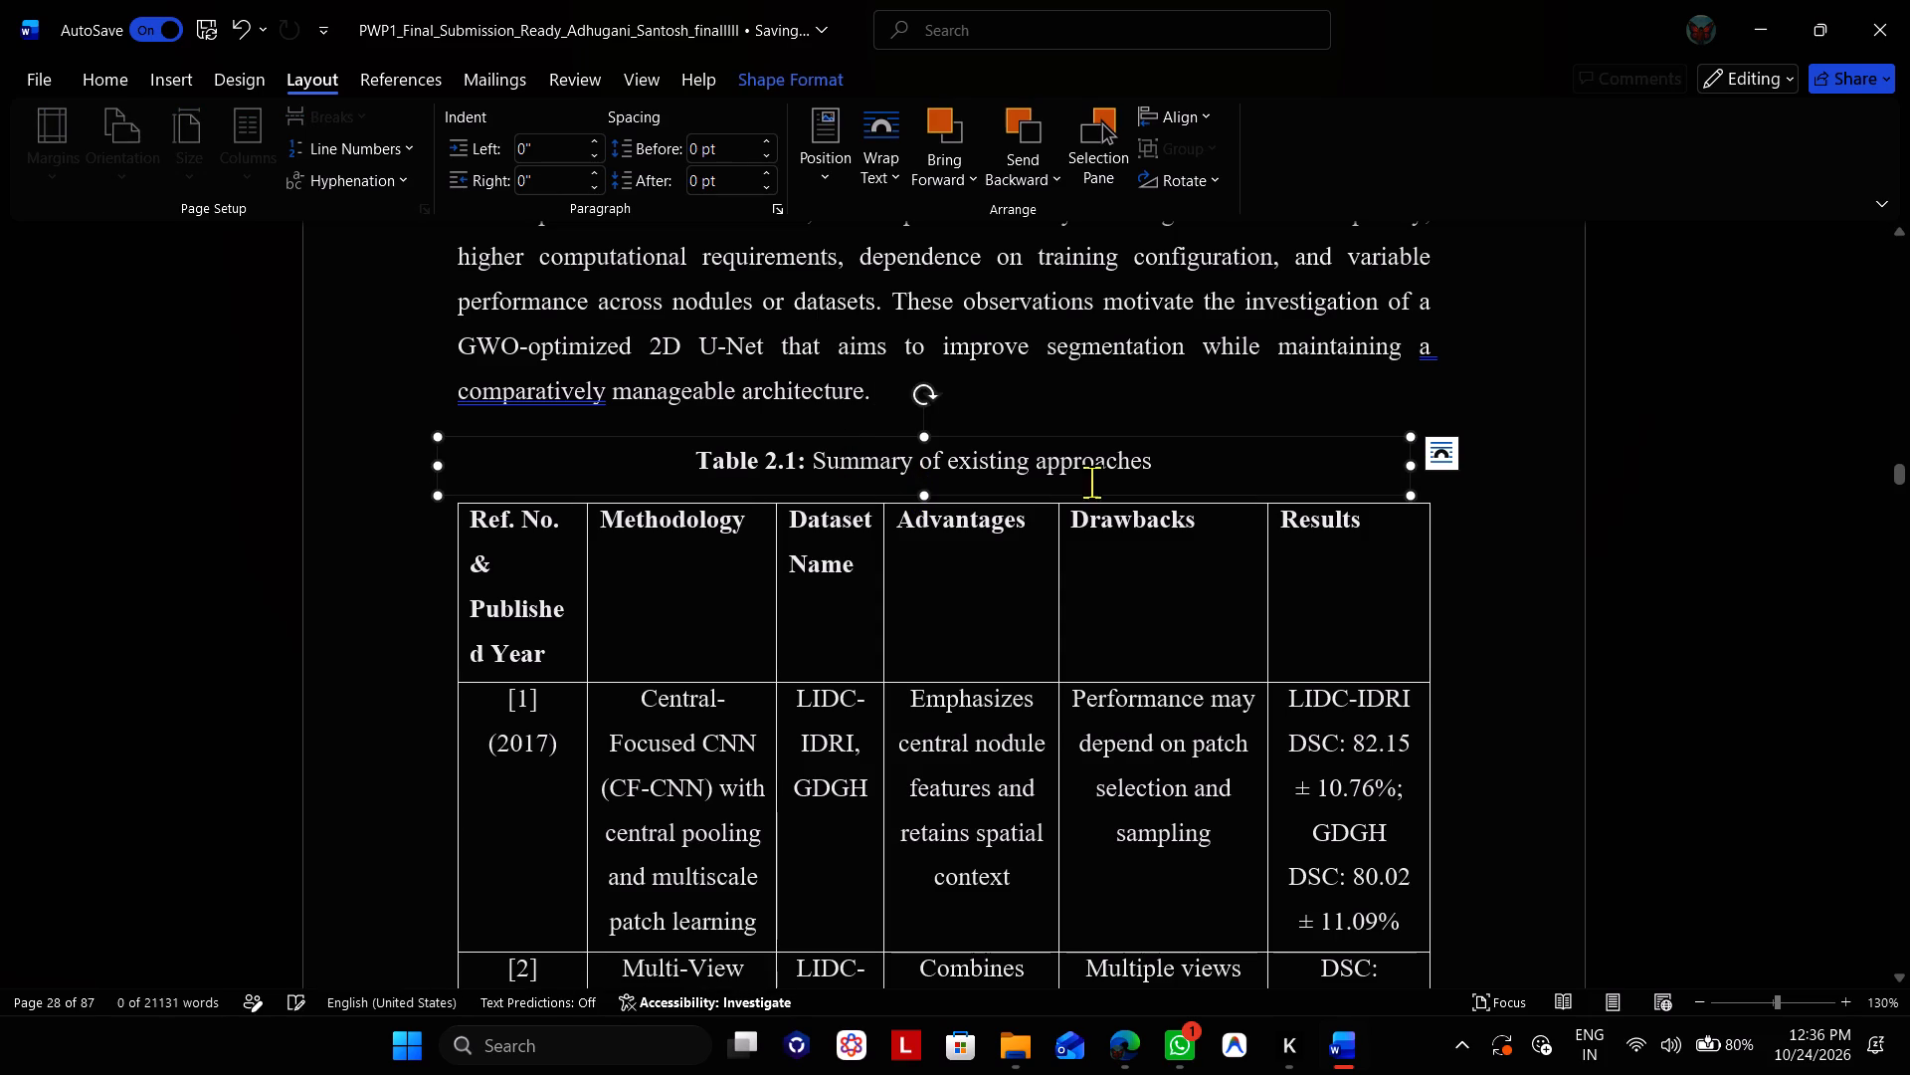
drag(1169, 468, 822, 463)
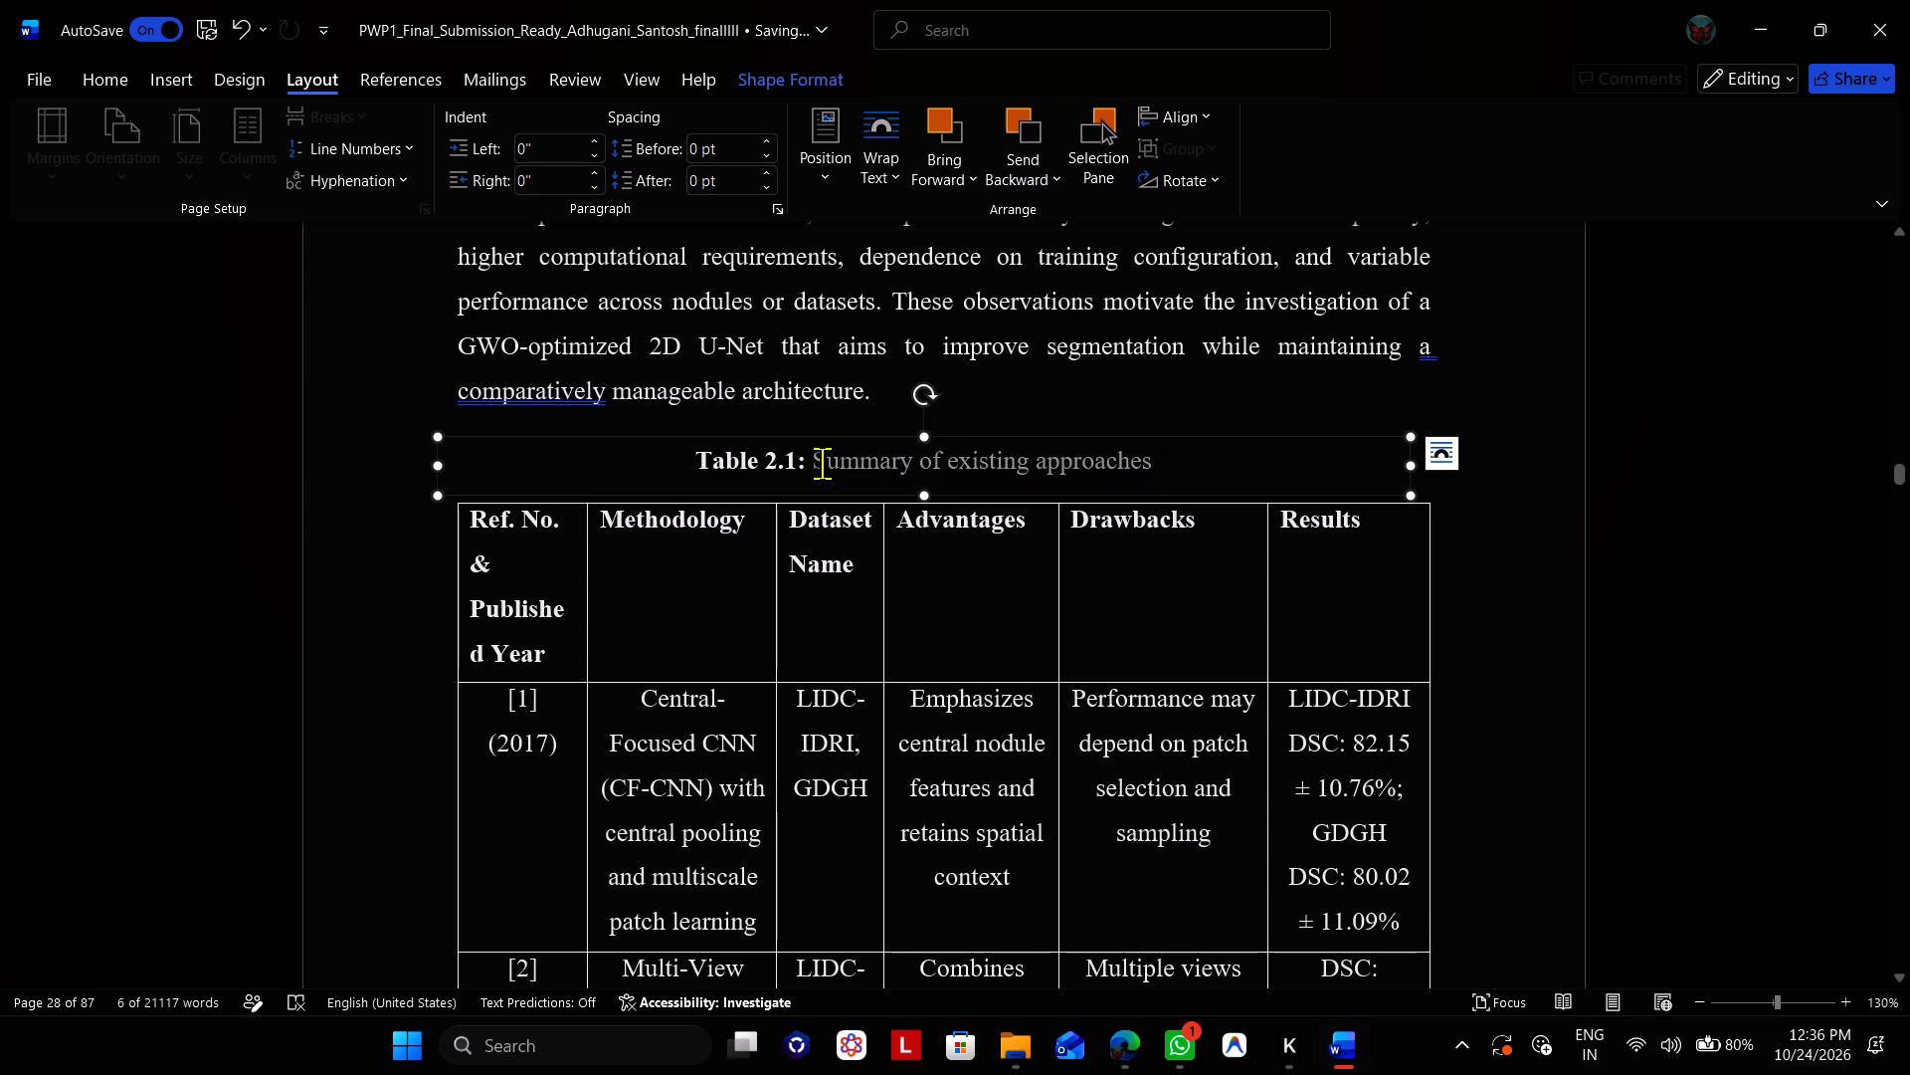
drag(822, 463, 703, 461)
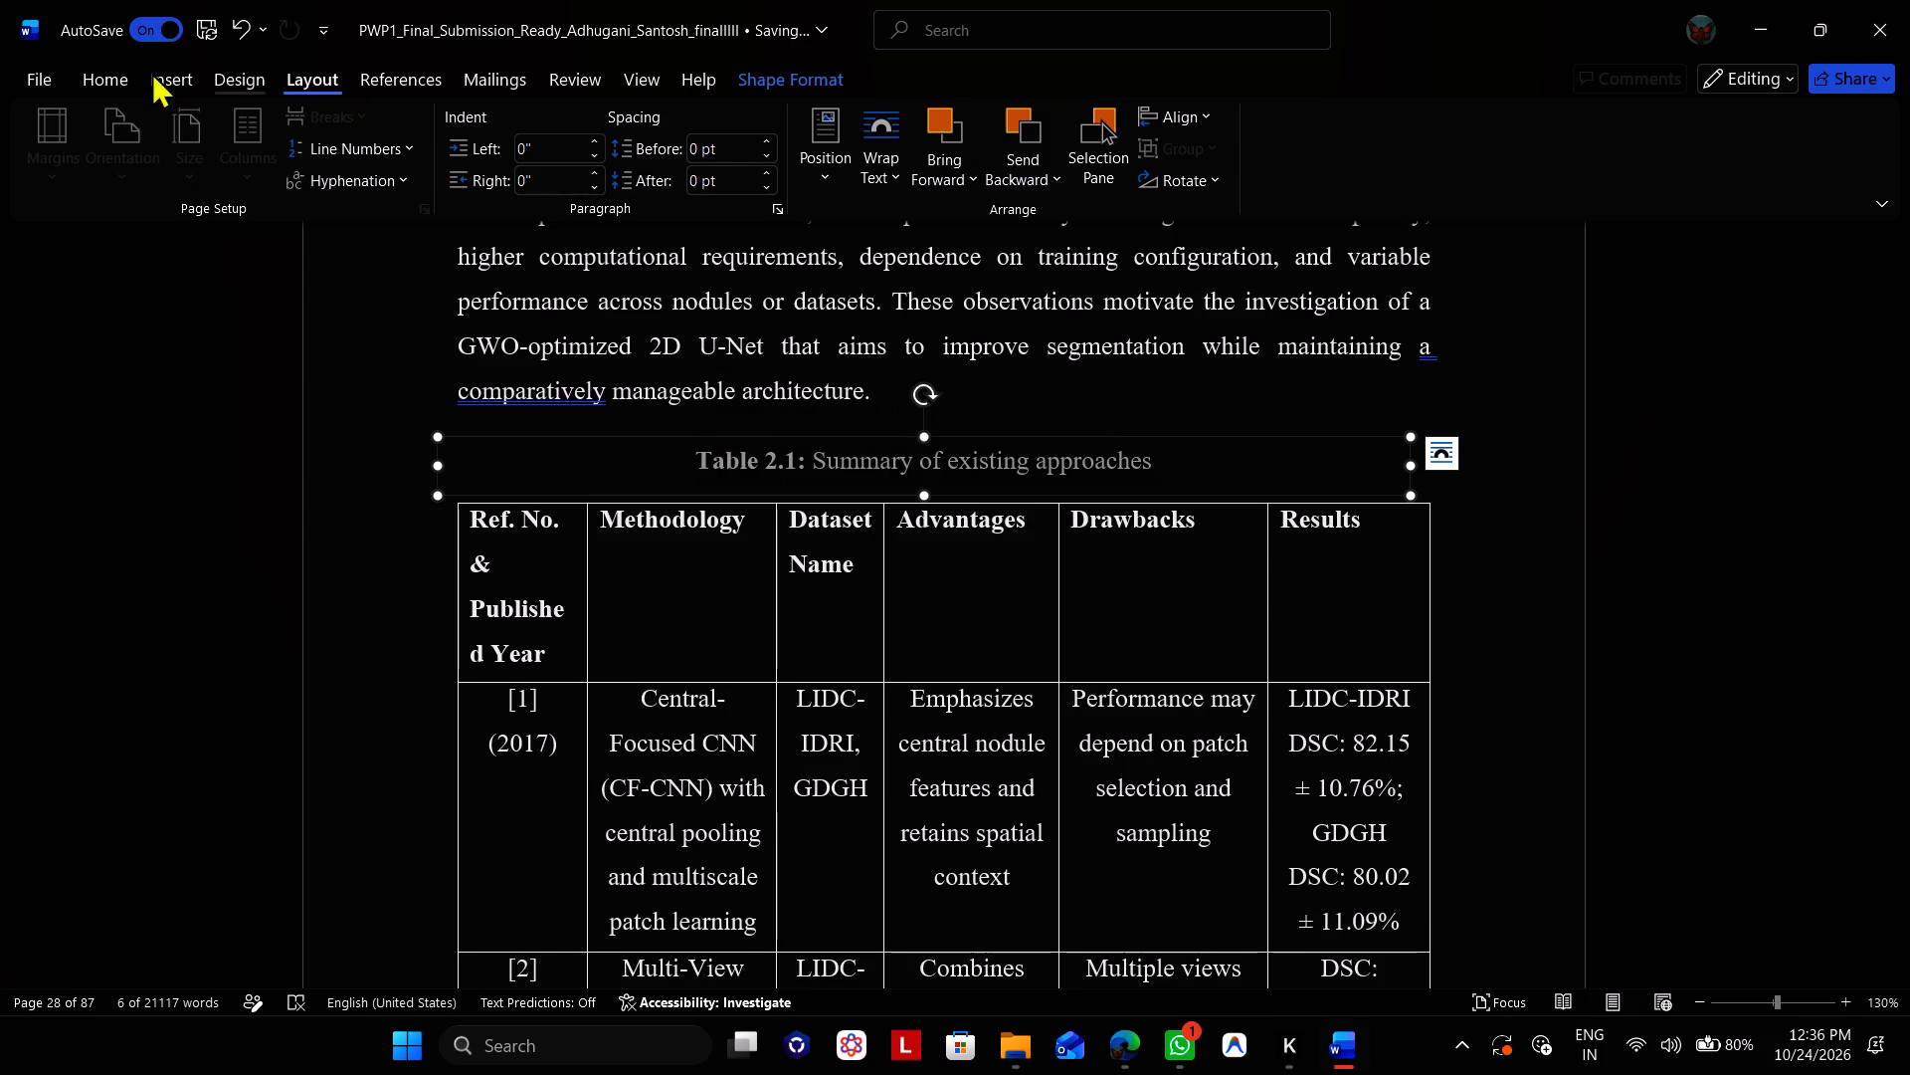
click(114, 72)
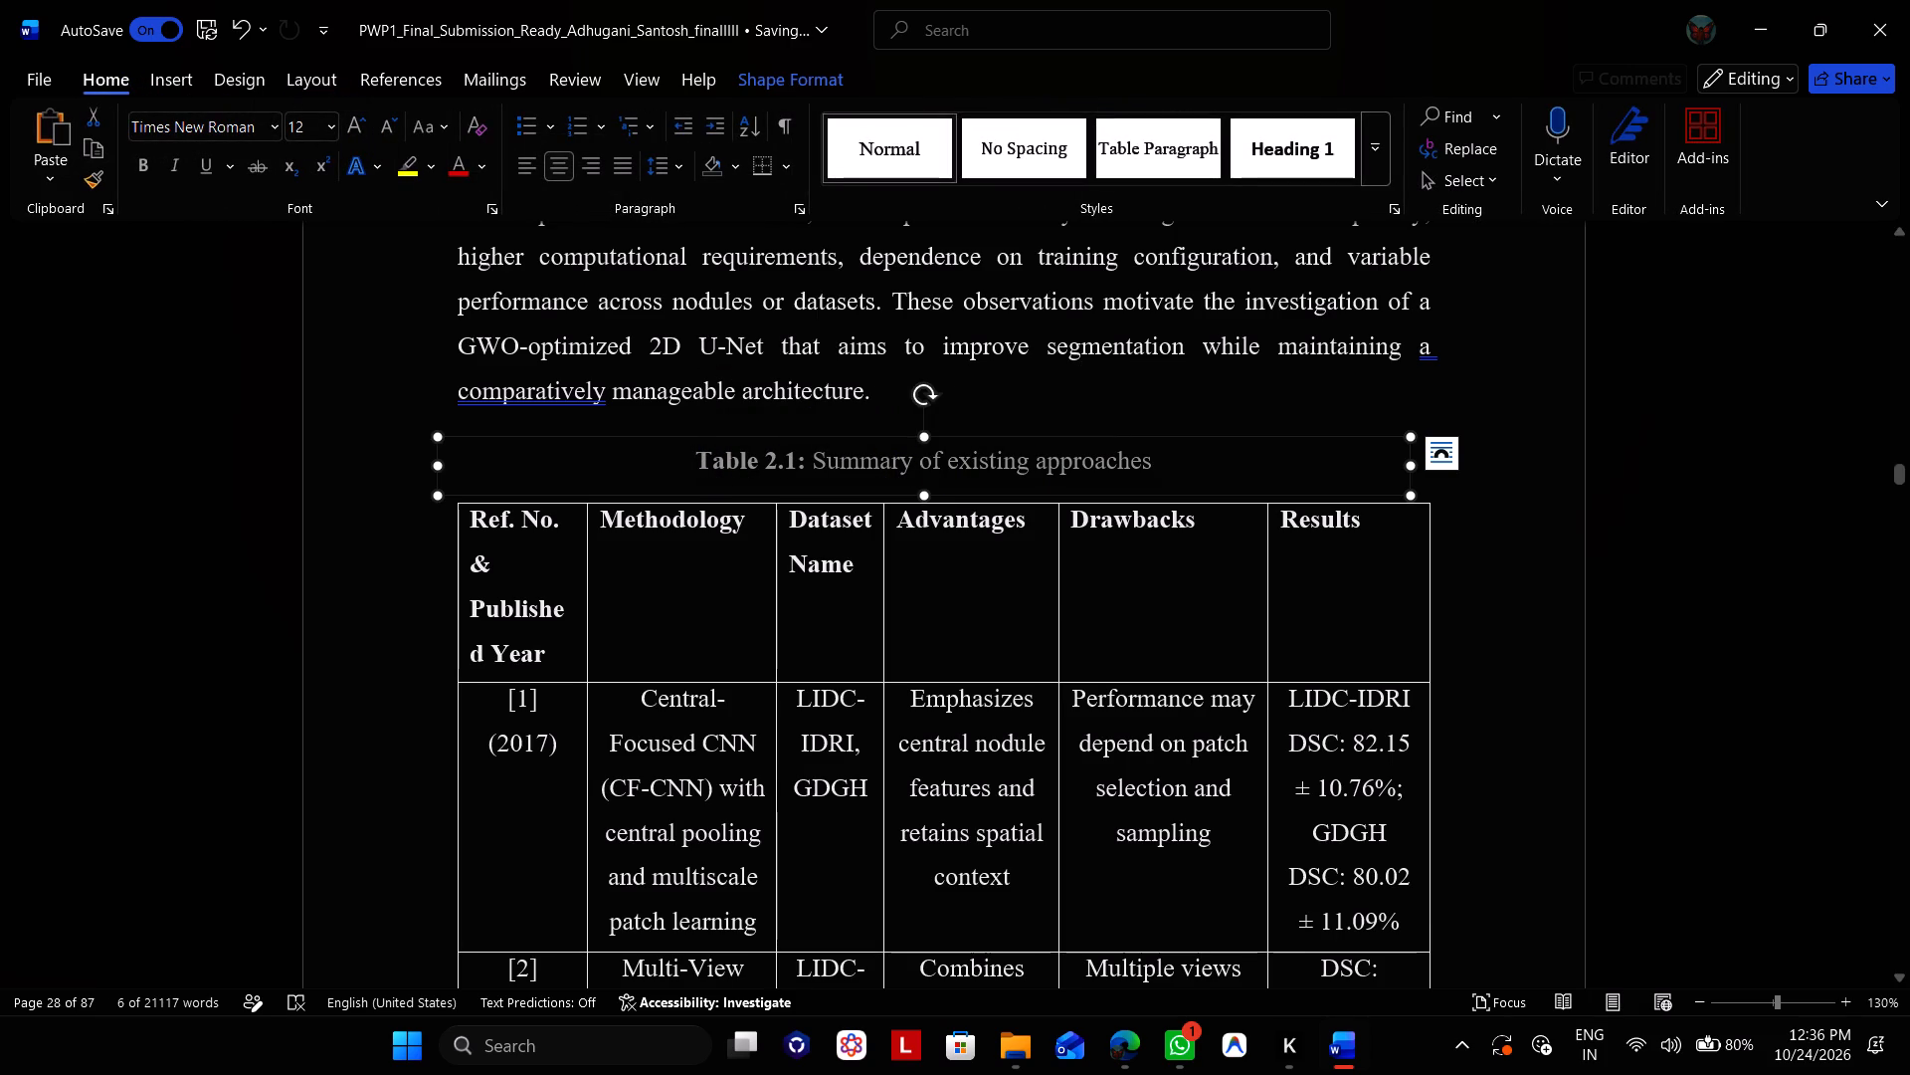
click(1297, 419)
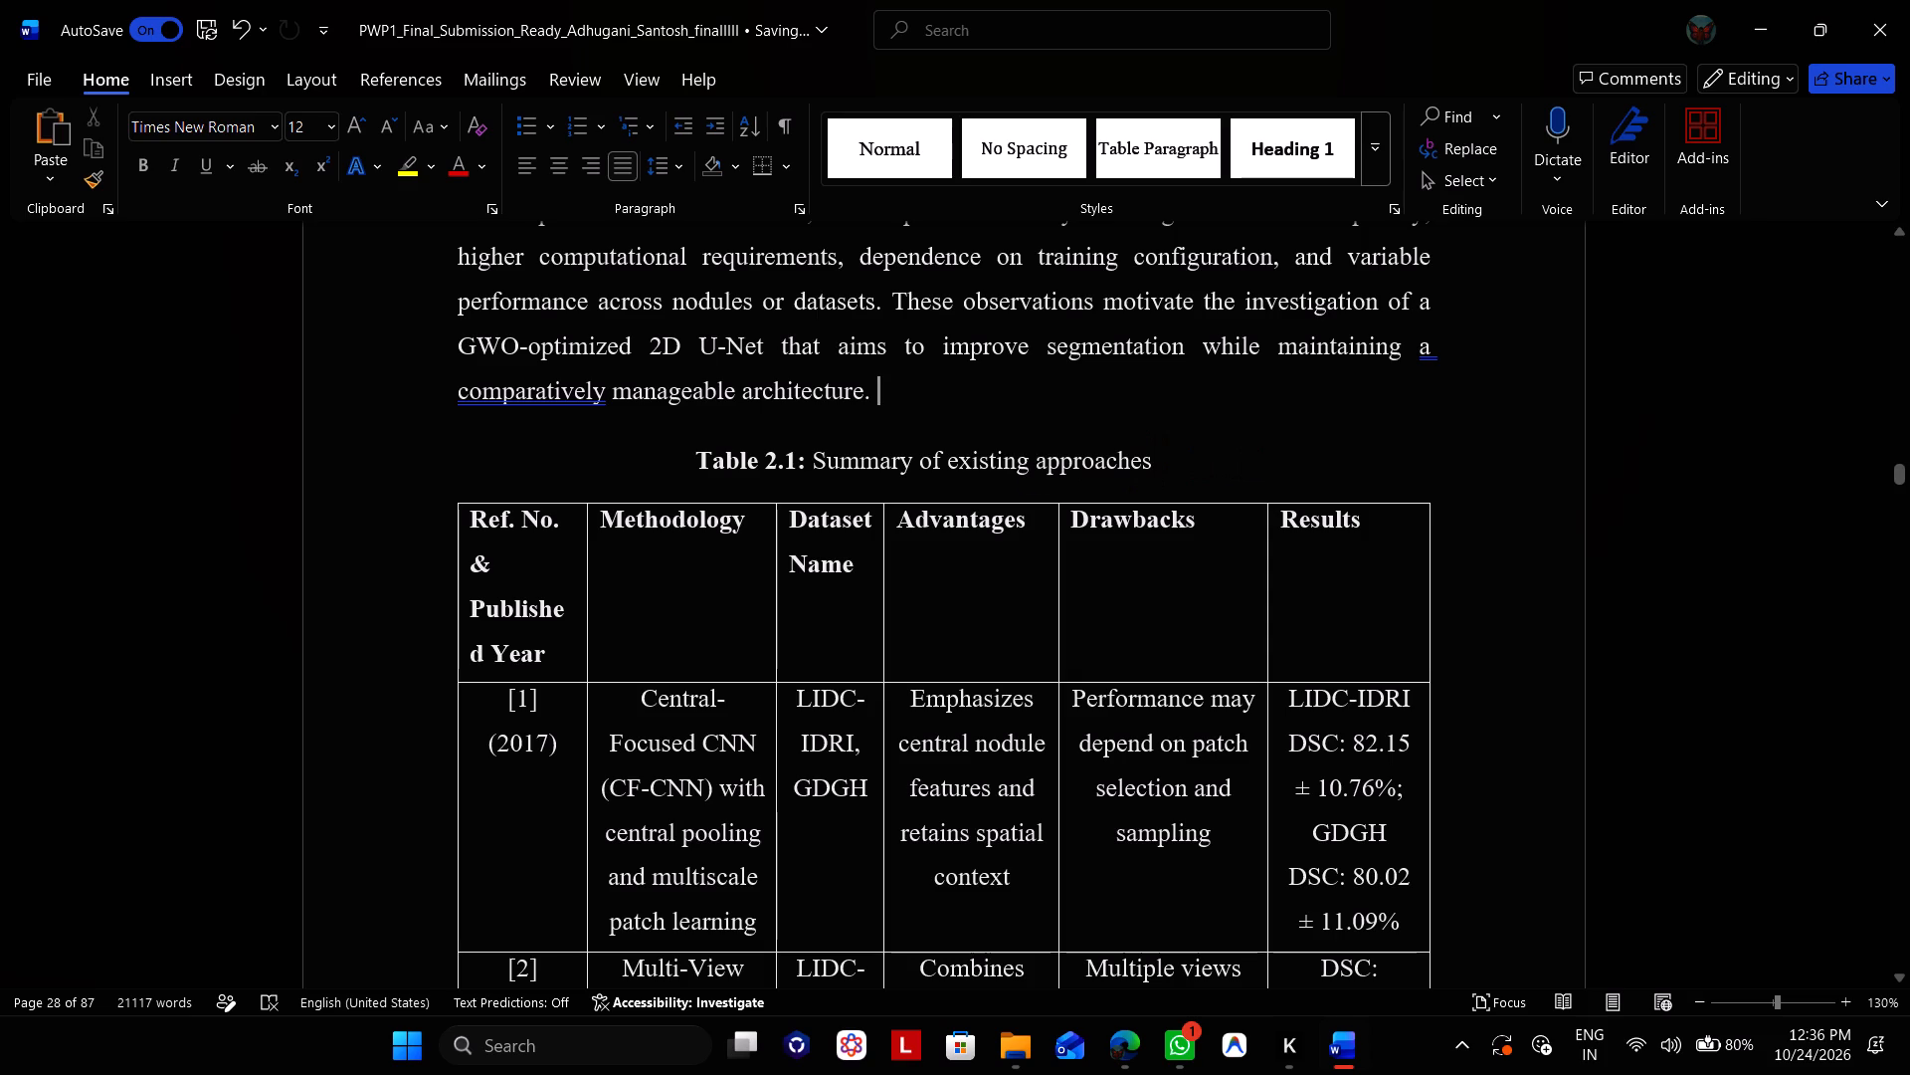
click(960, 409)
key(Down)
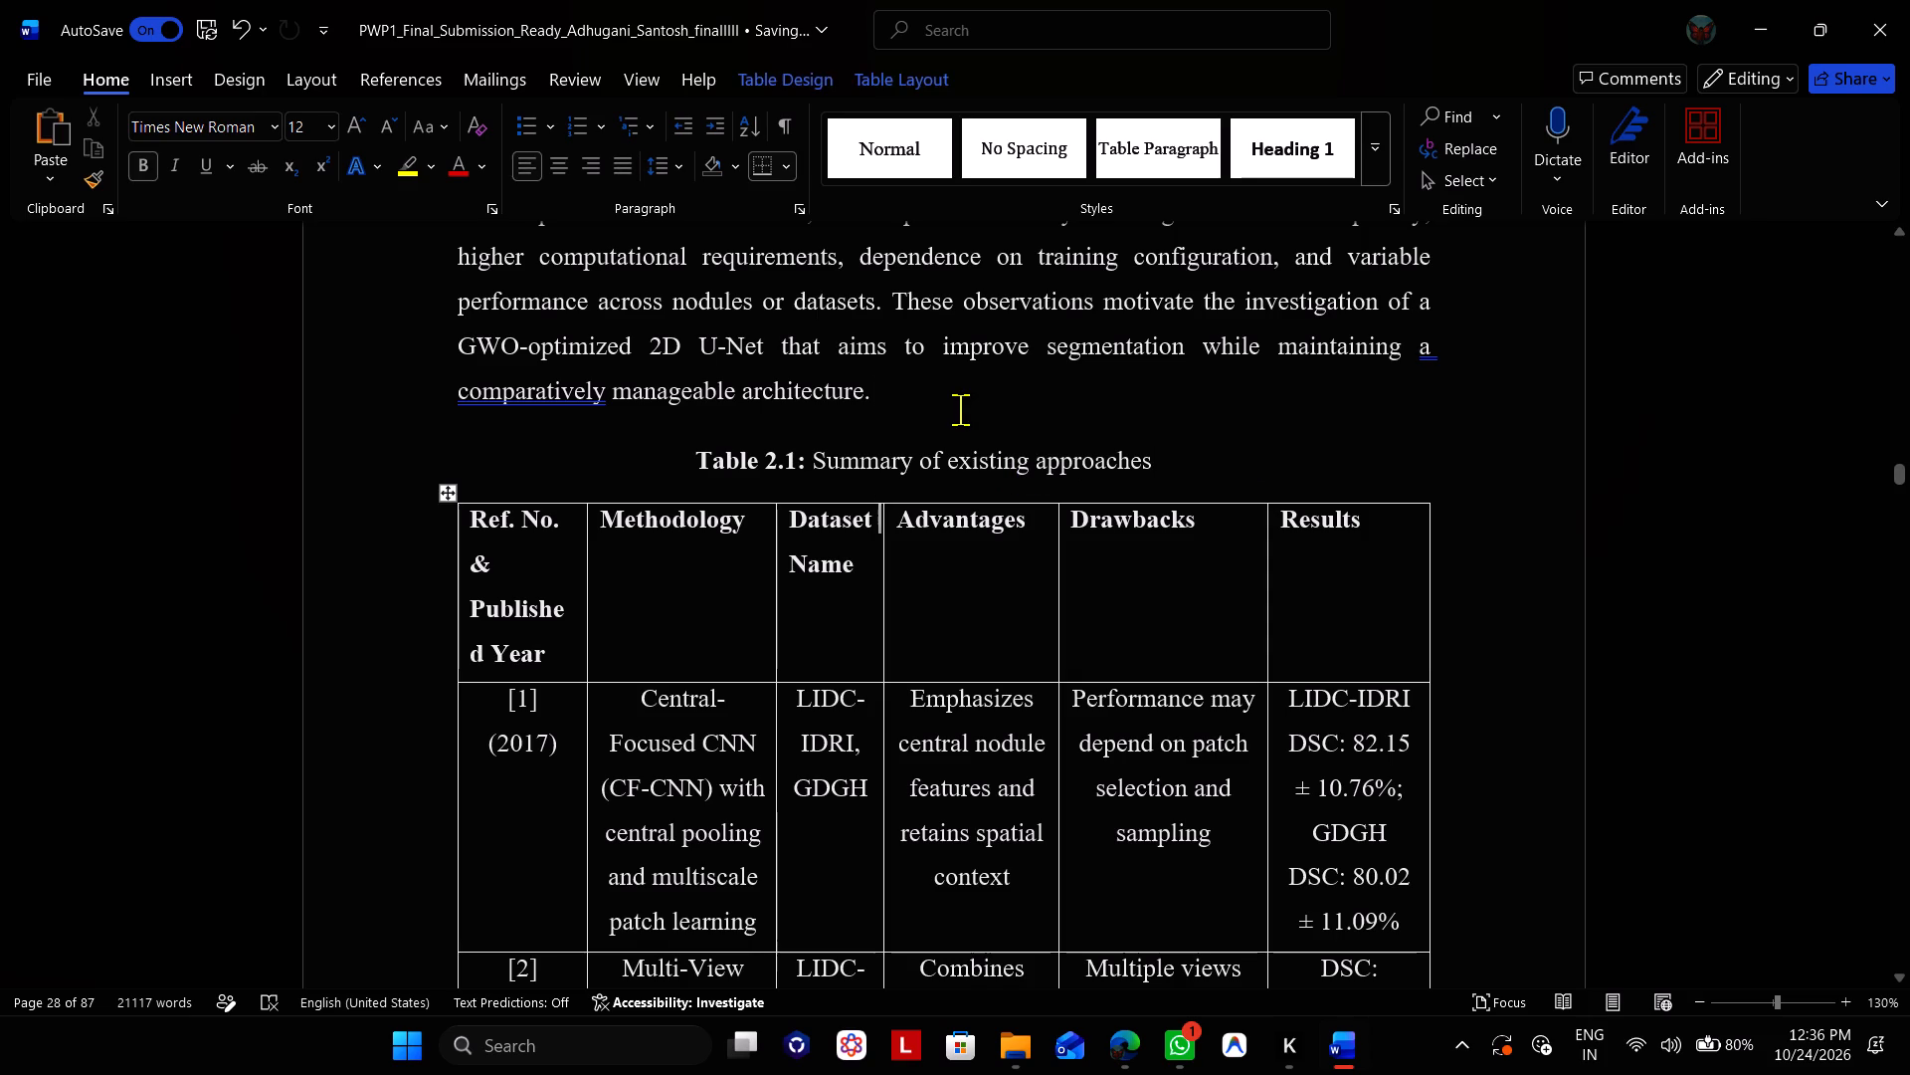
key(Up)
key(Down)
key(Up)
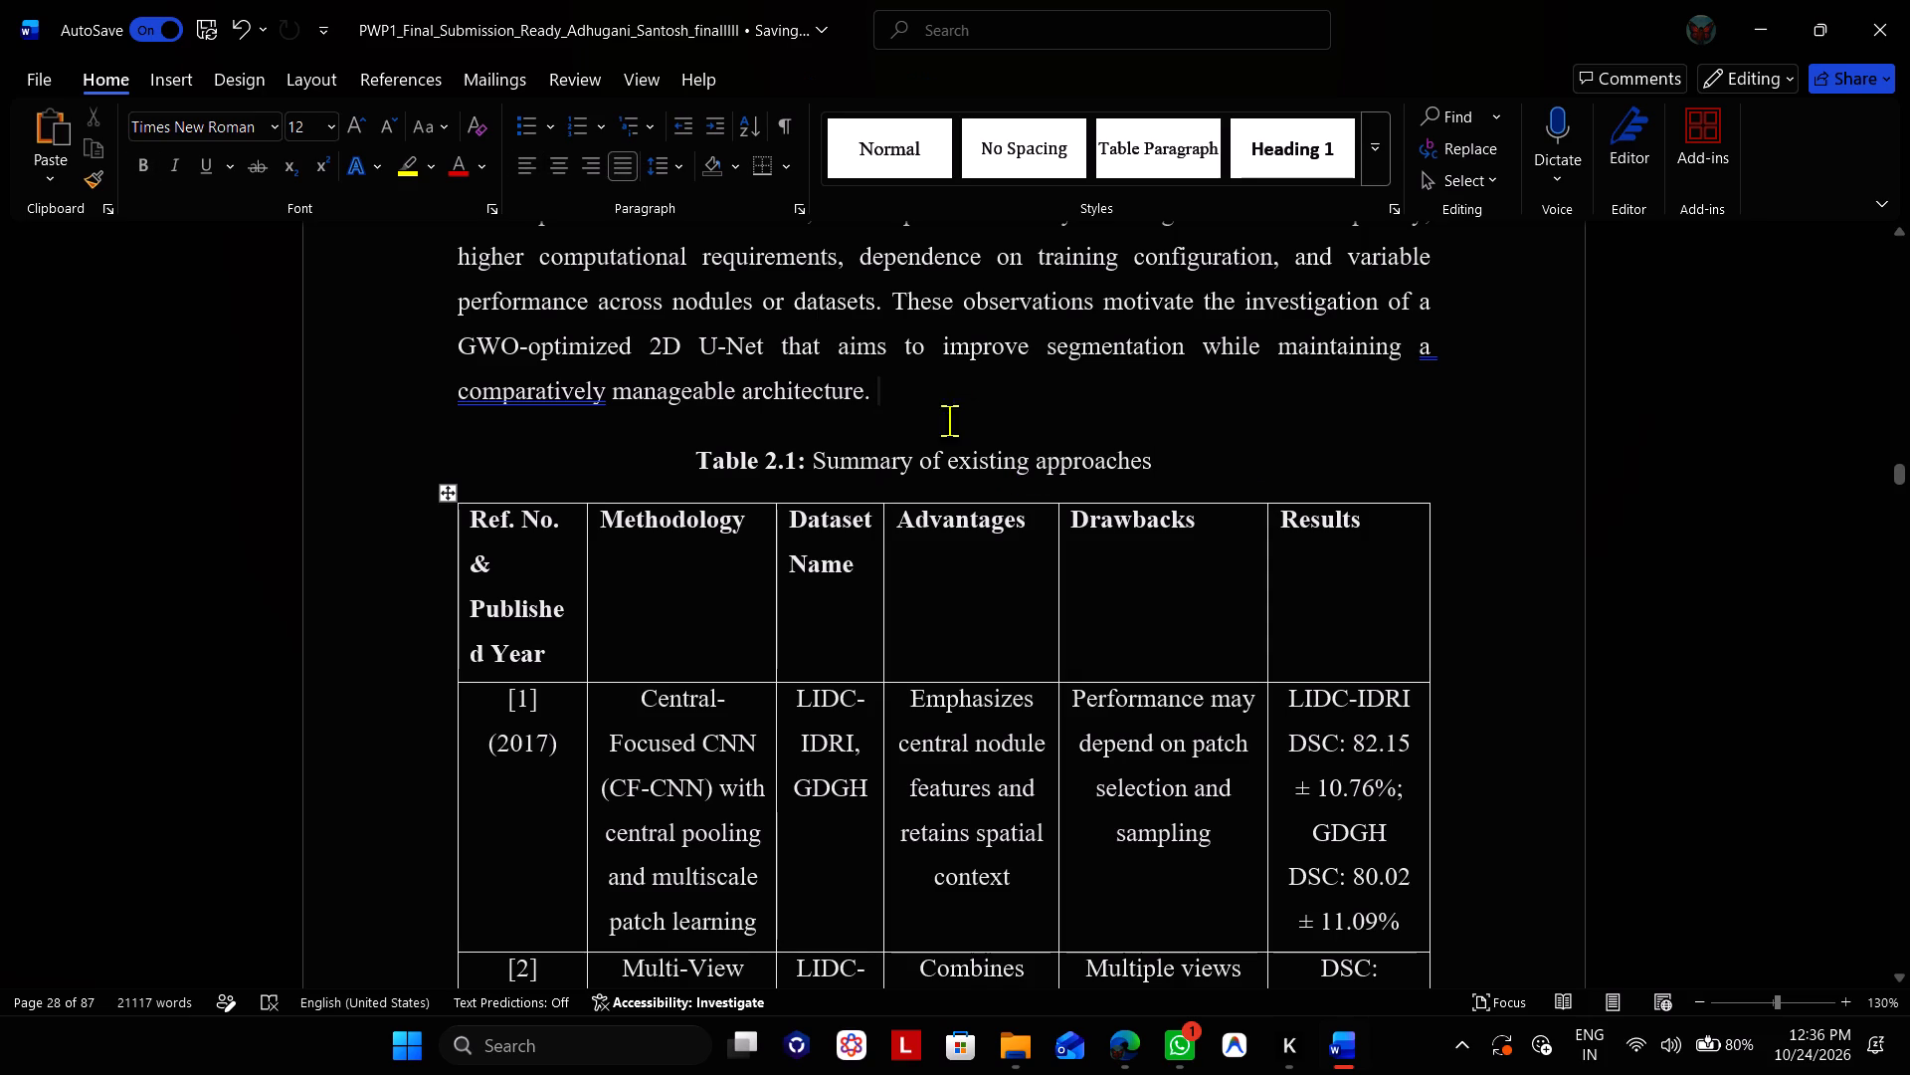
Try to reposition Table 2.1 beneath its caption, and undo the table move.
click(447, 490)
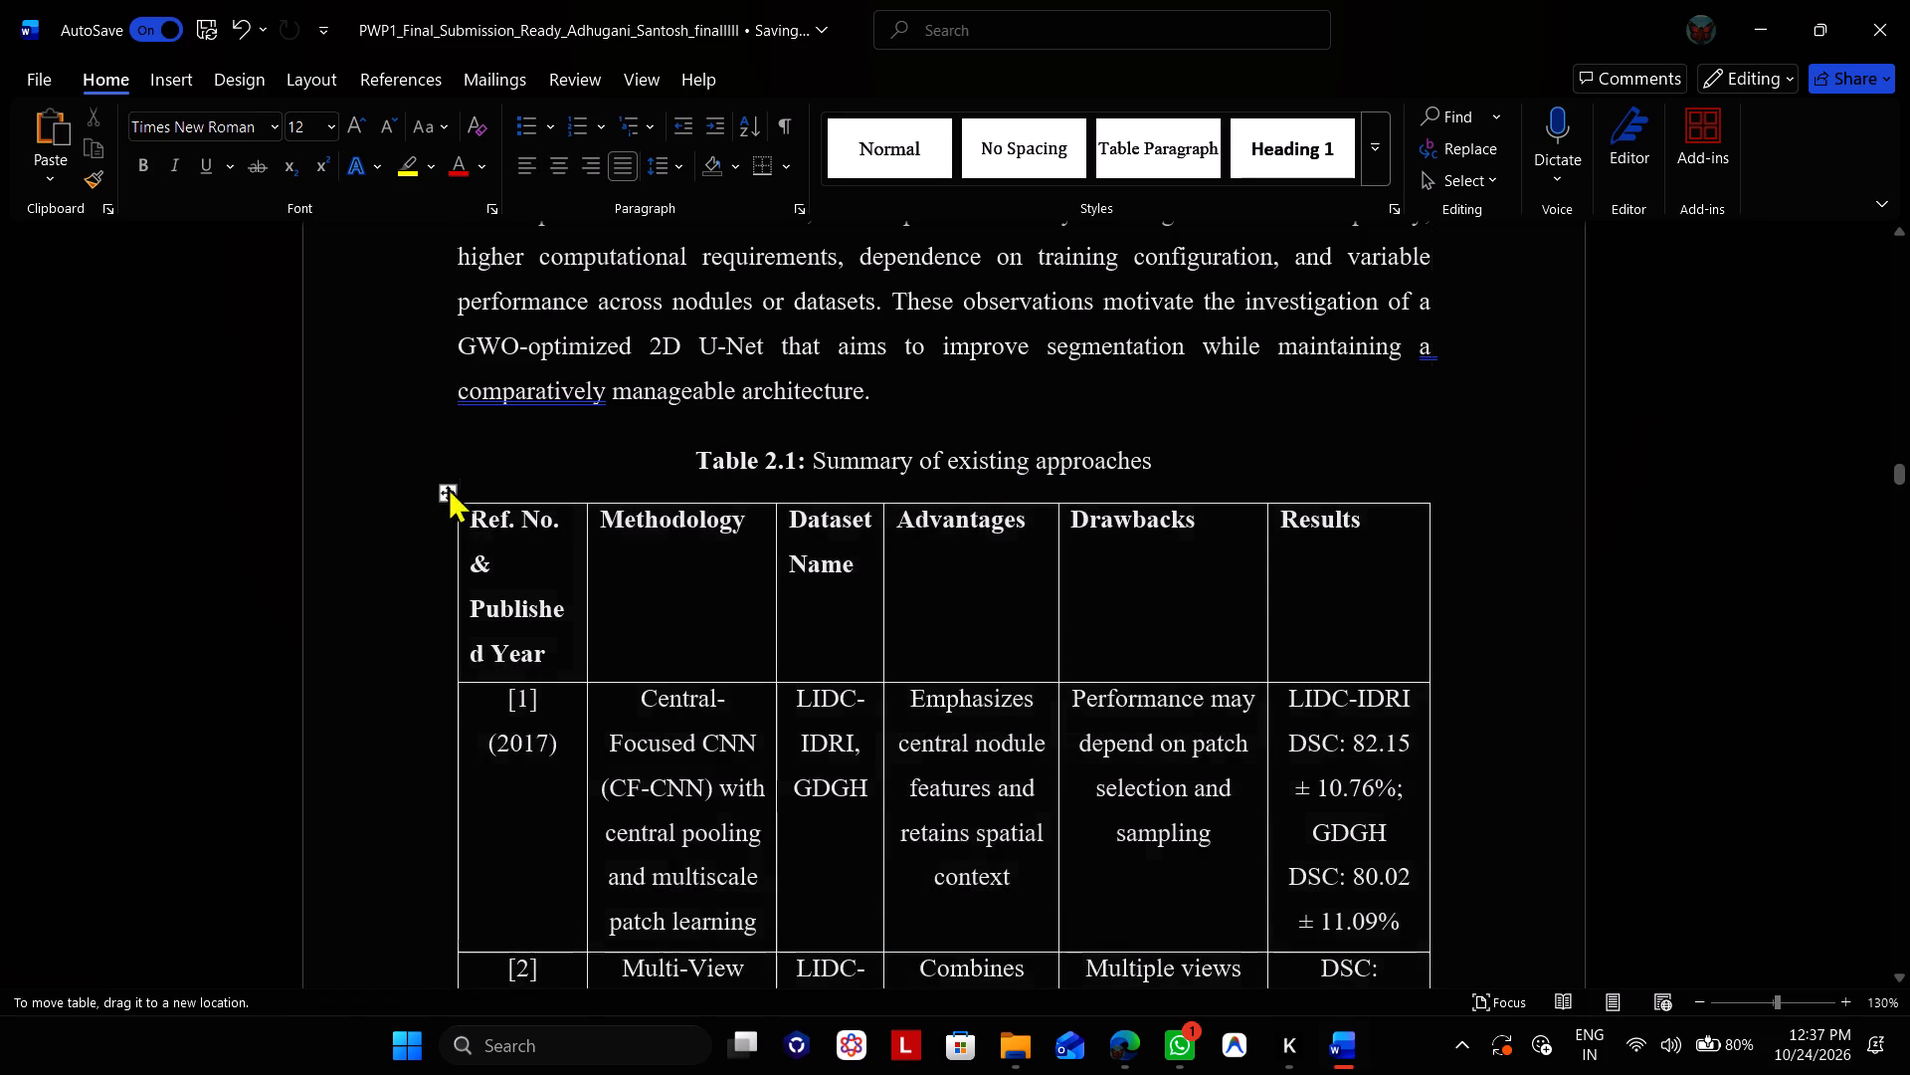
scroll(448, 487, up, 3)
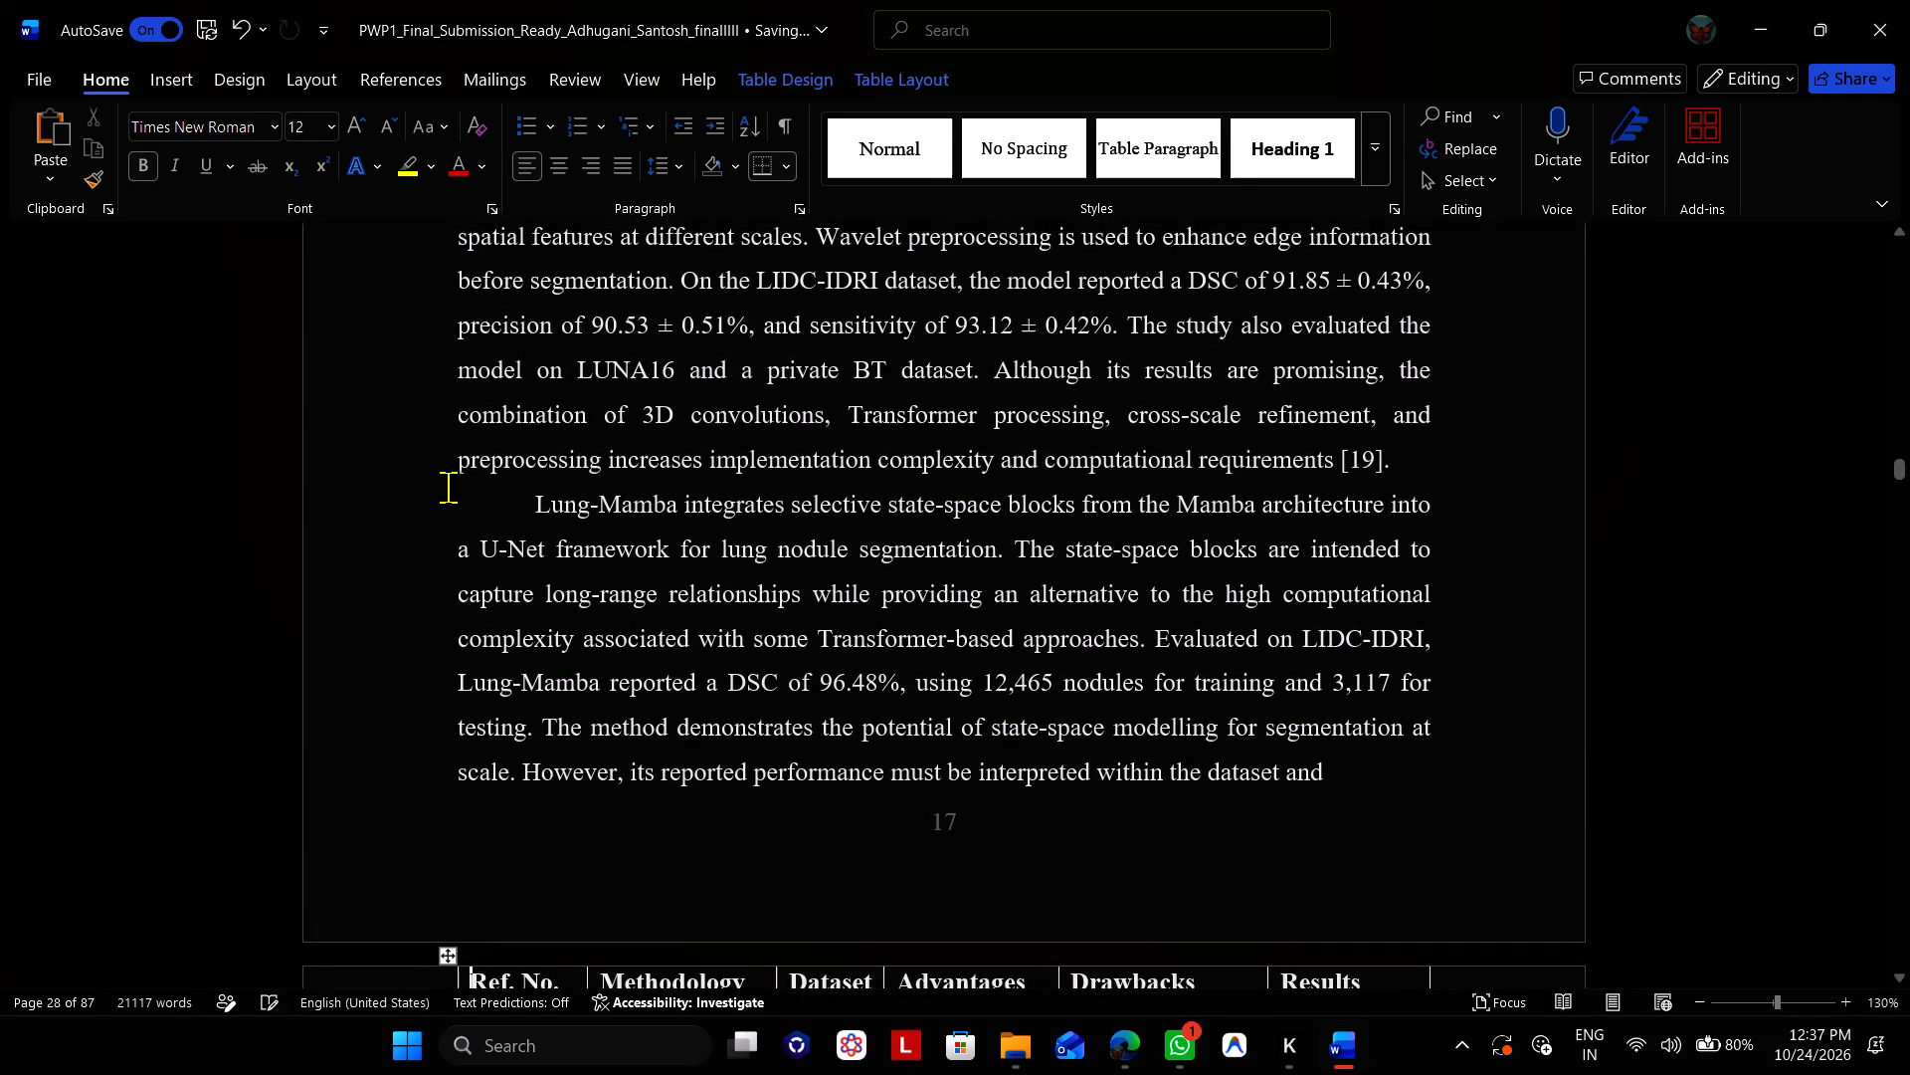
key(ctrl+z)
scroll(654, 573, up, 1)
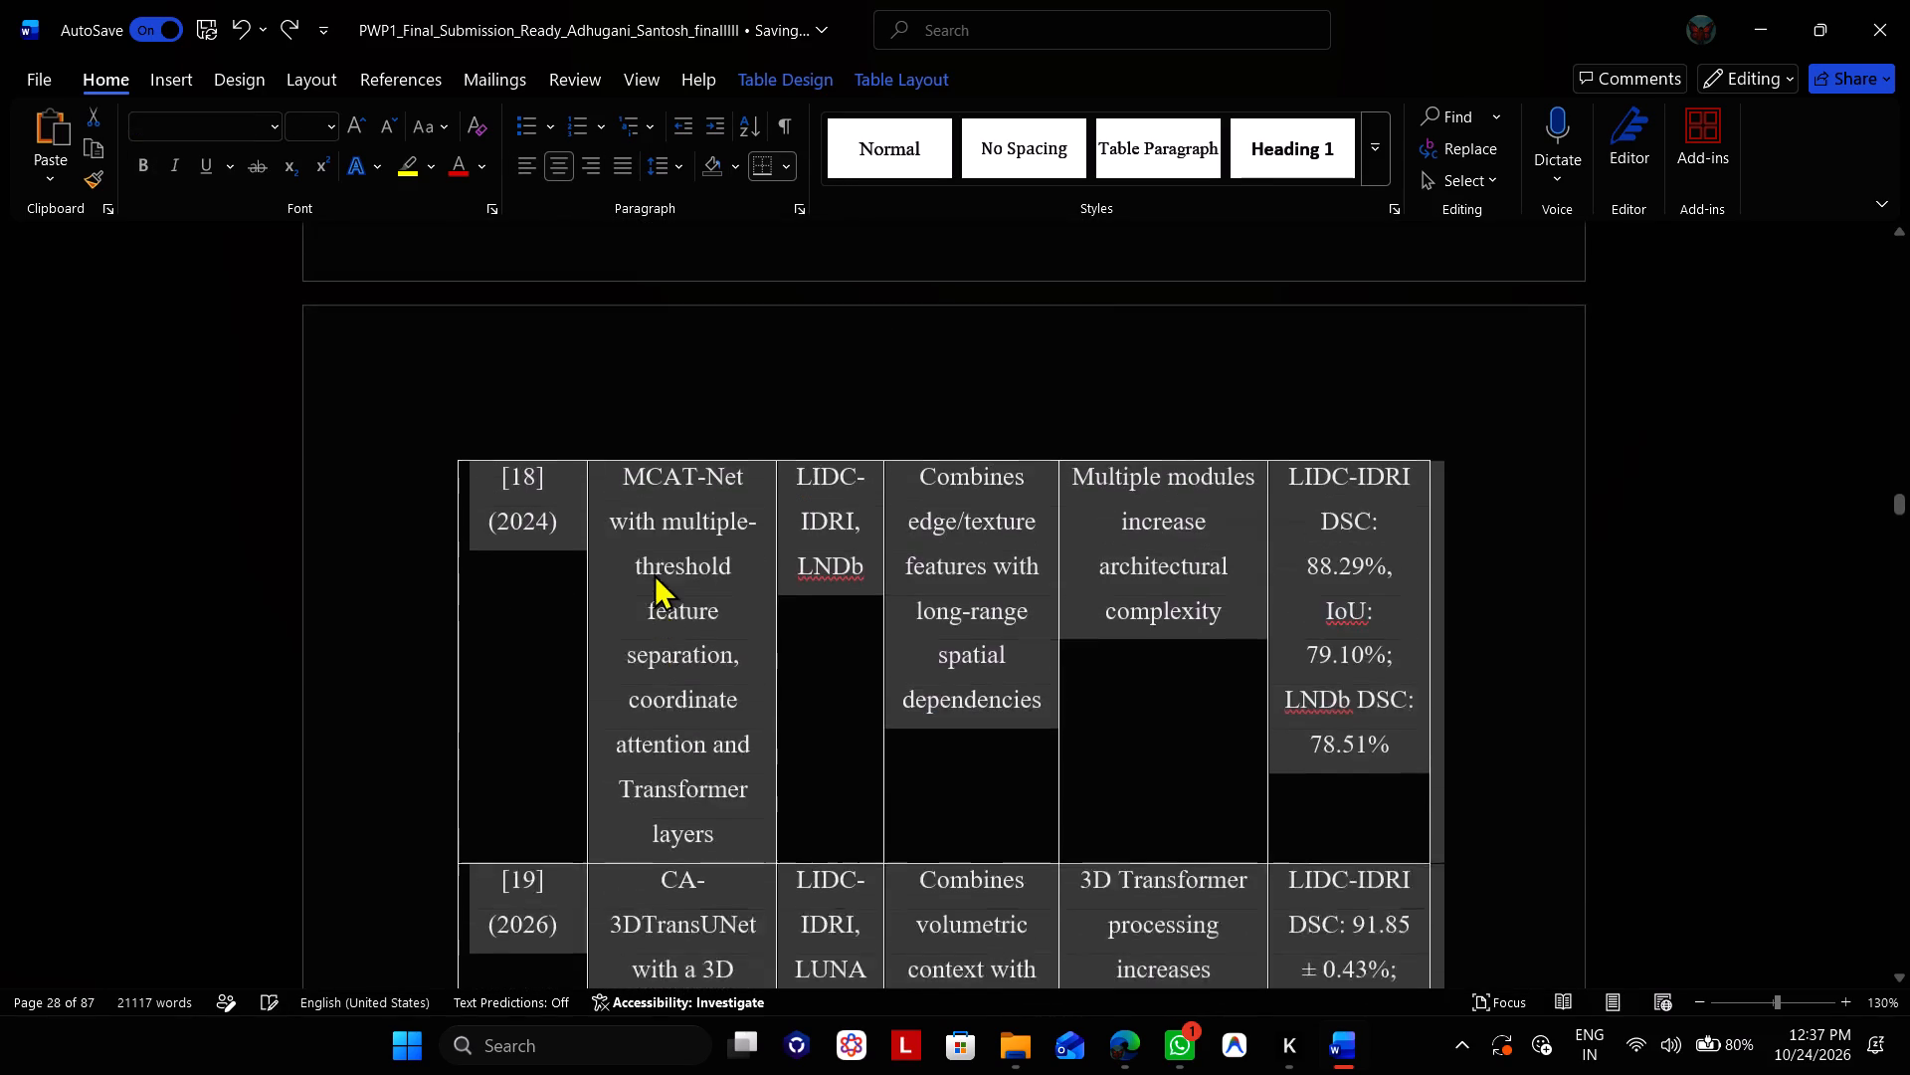
Nudge the Table 2.1 caption box slightly down, closer to the table's header row.
scroll(654, 573, up, 1)
scroll(637, 389, up, 13)
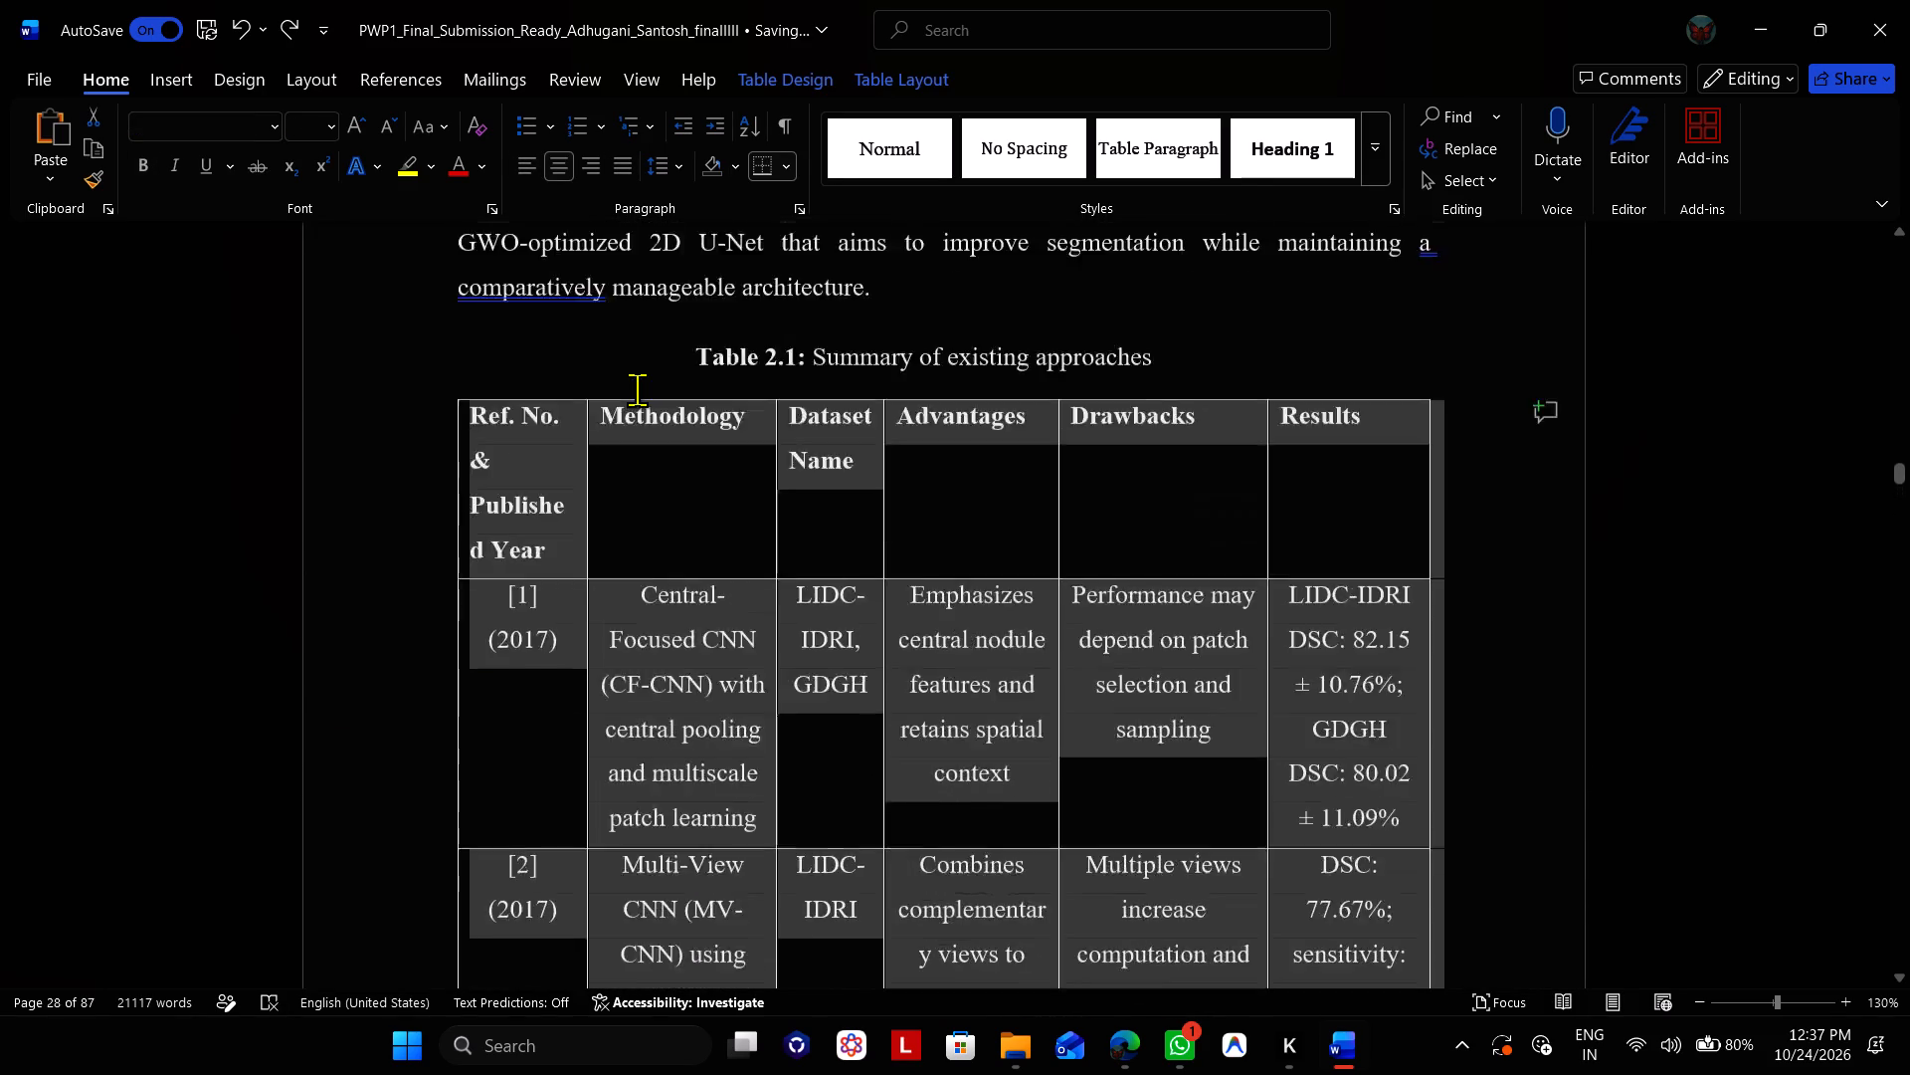
click(823, 435)
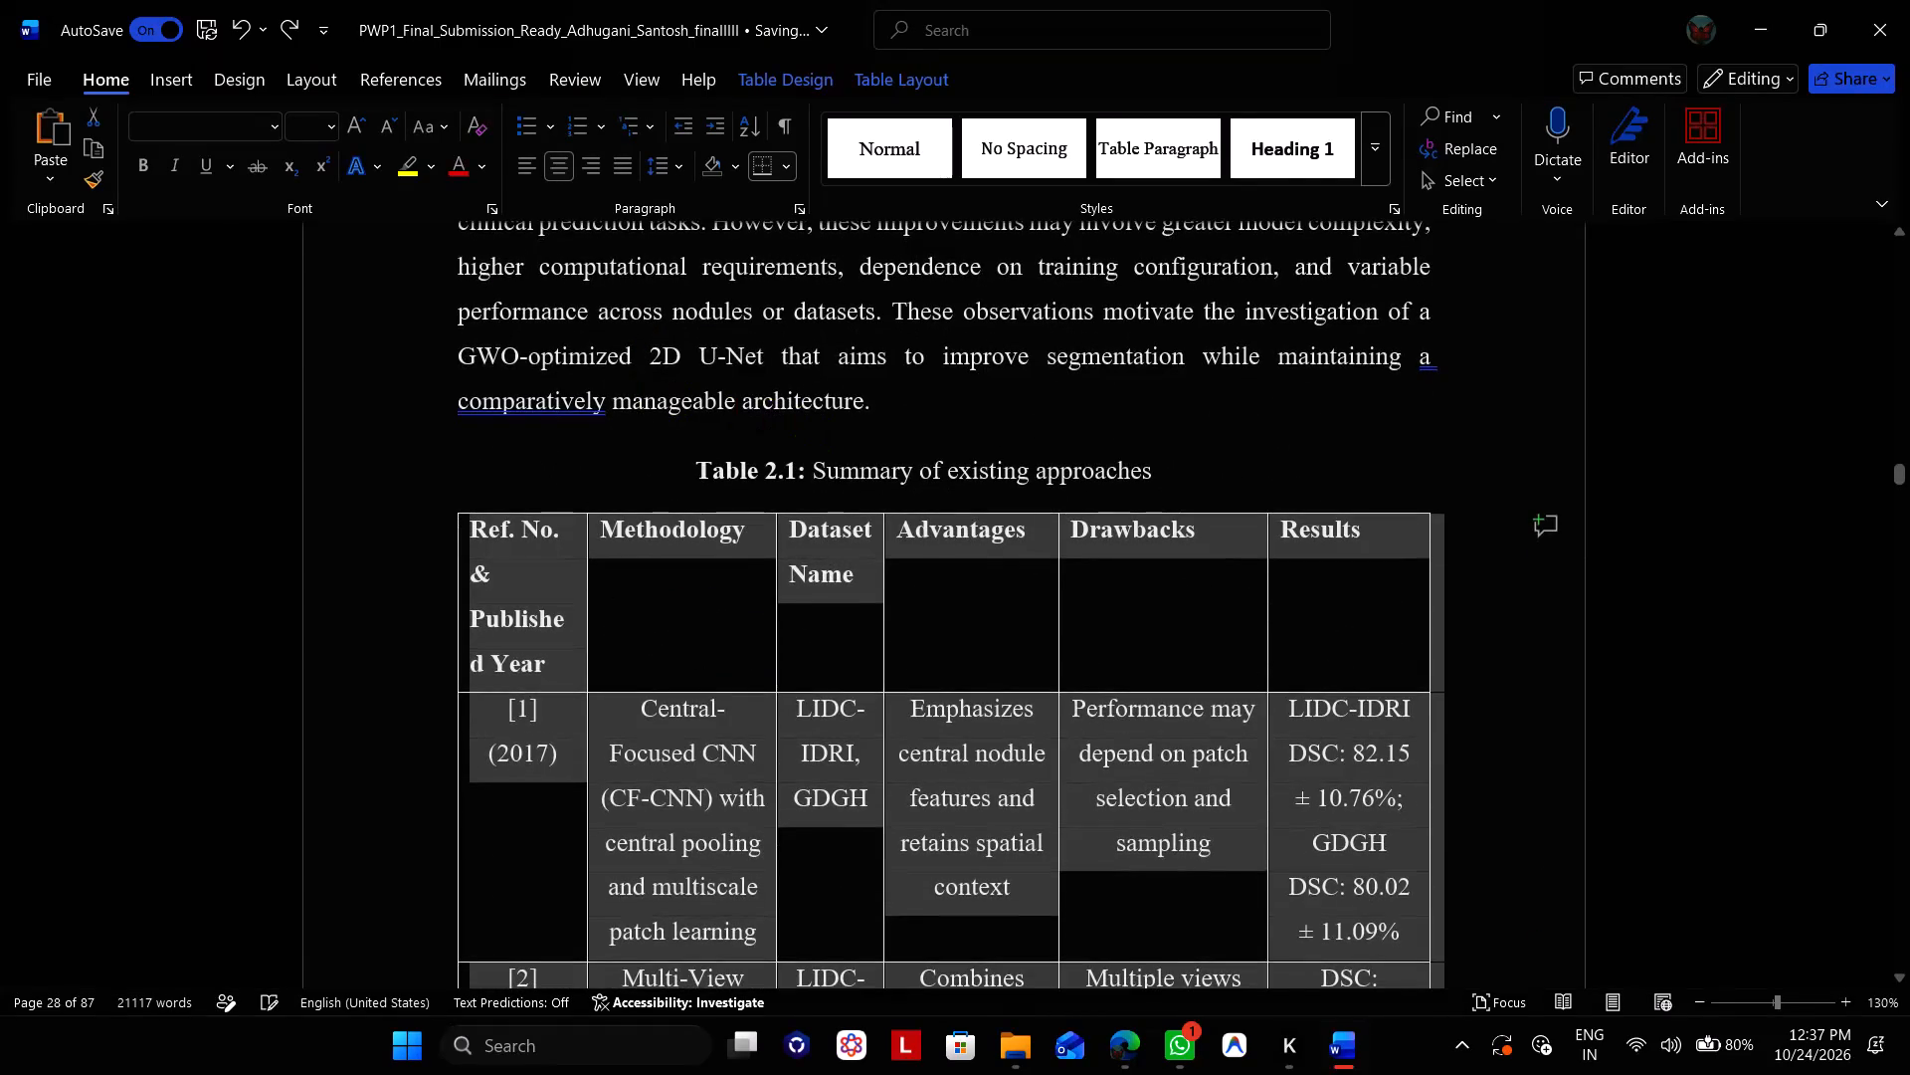
click(874, 469)
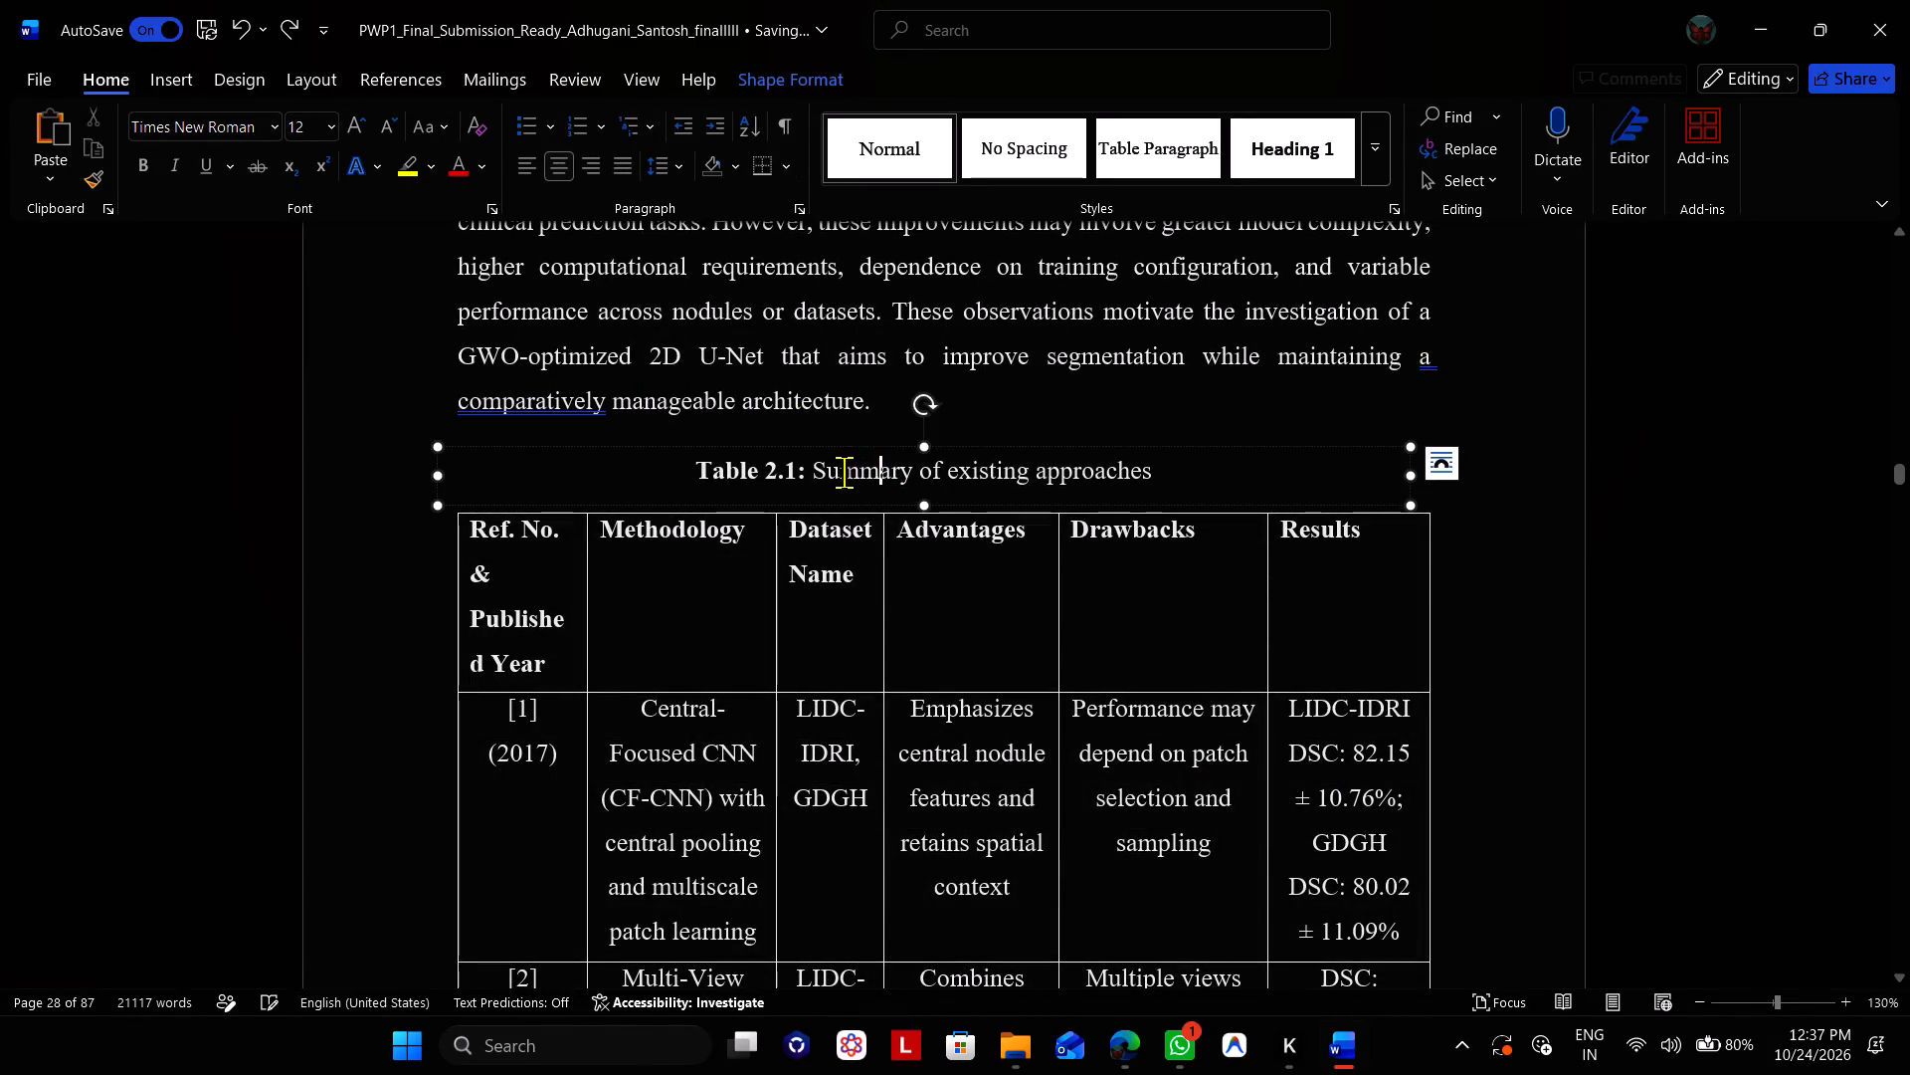
click(904, 501)
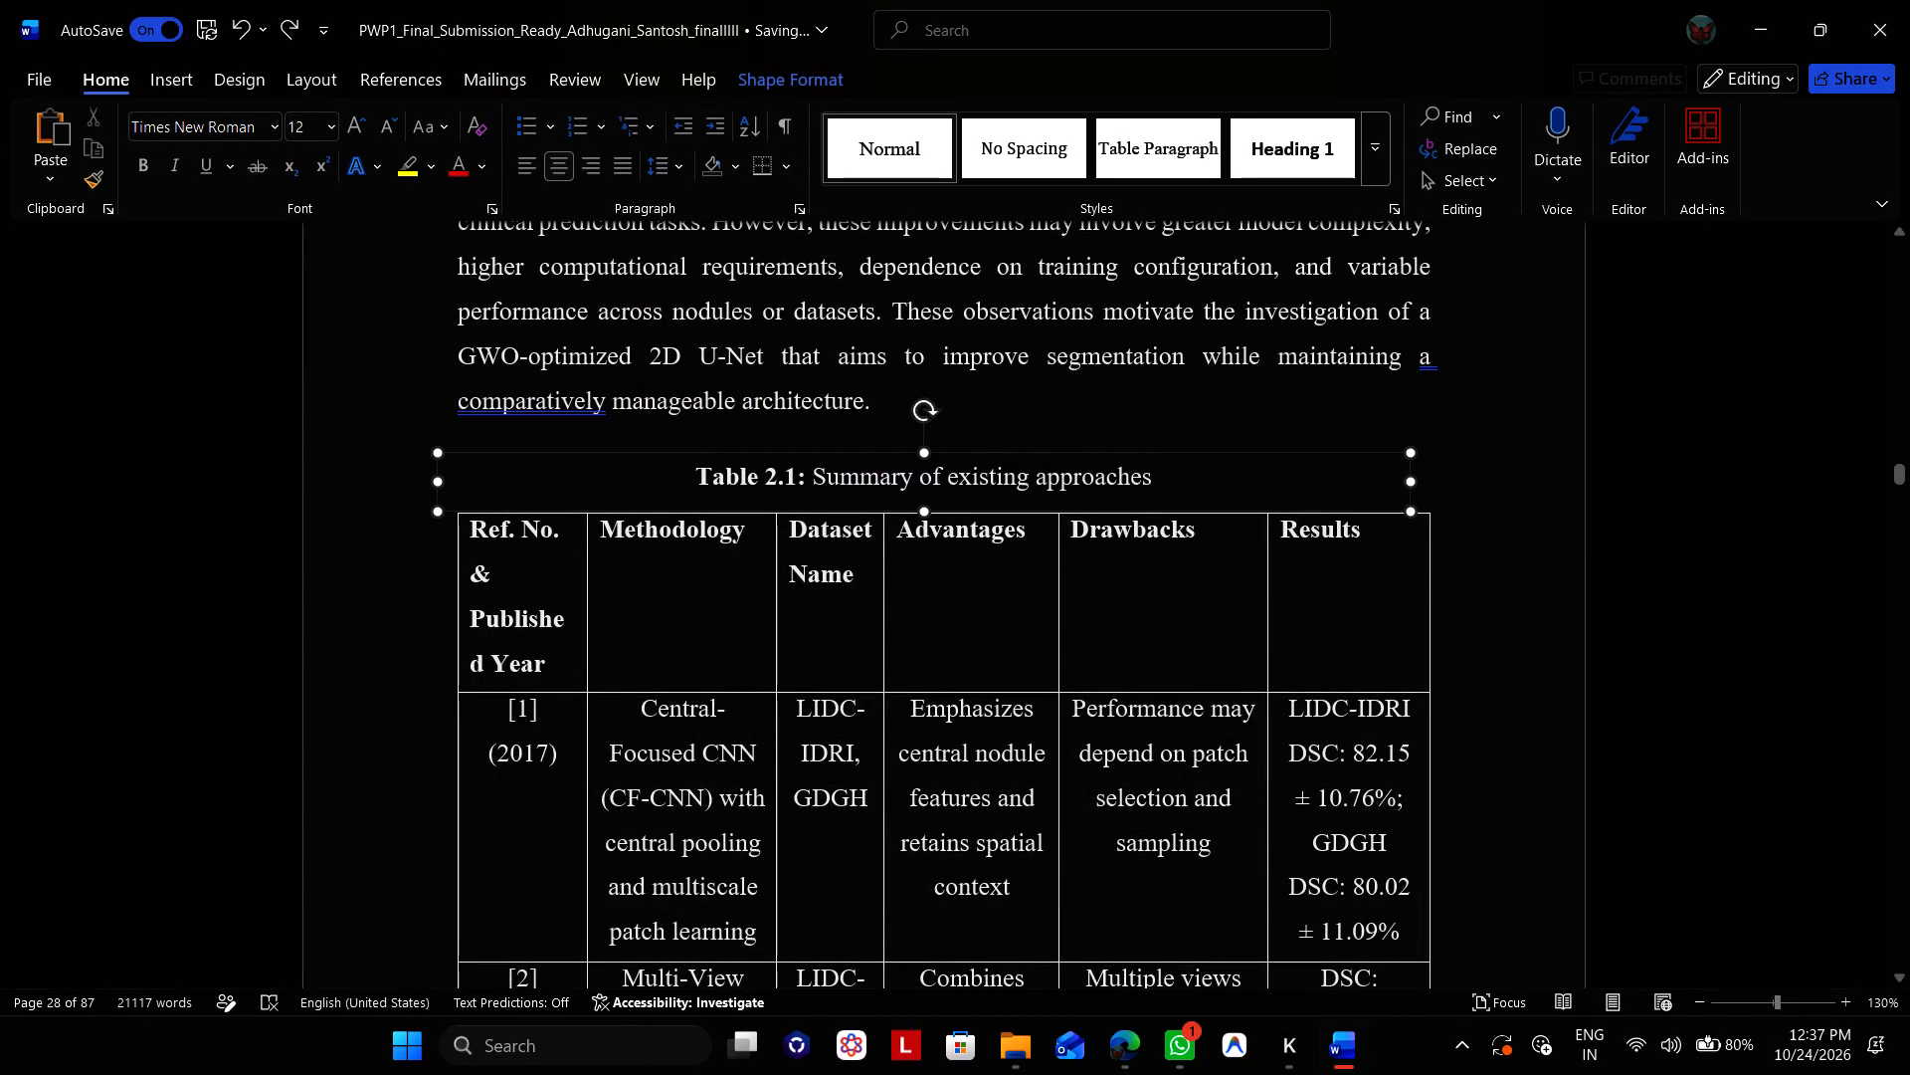
click(1066, 420)
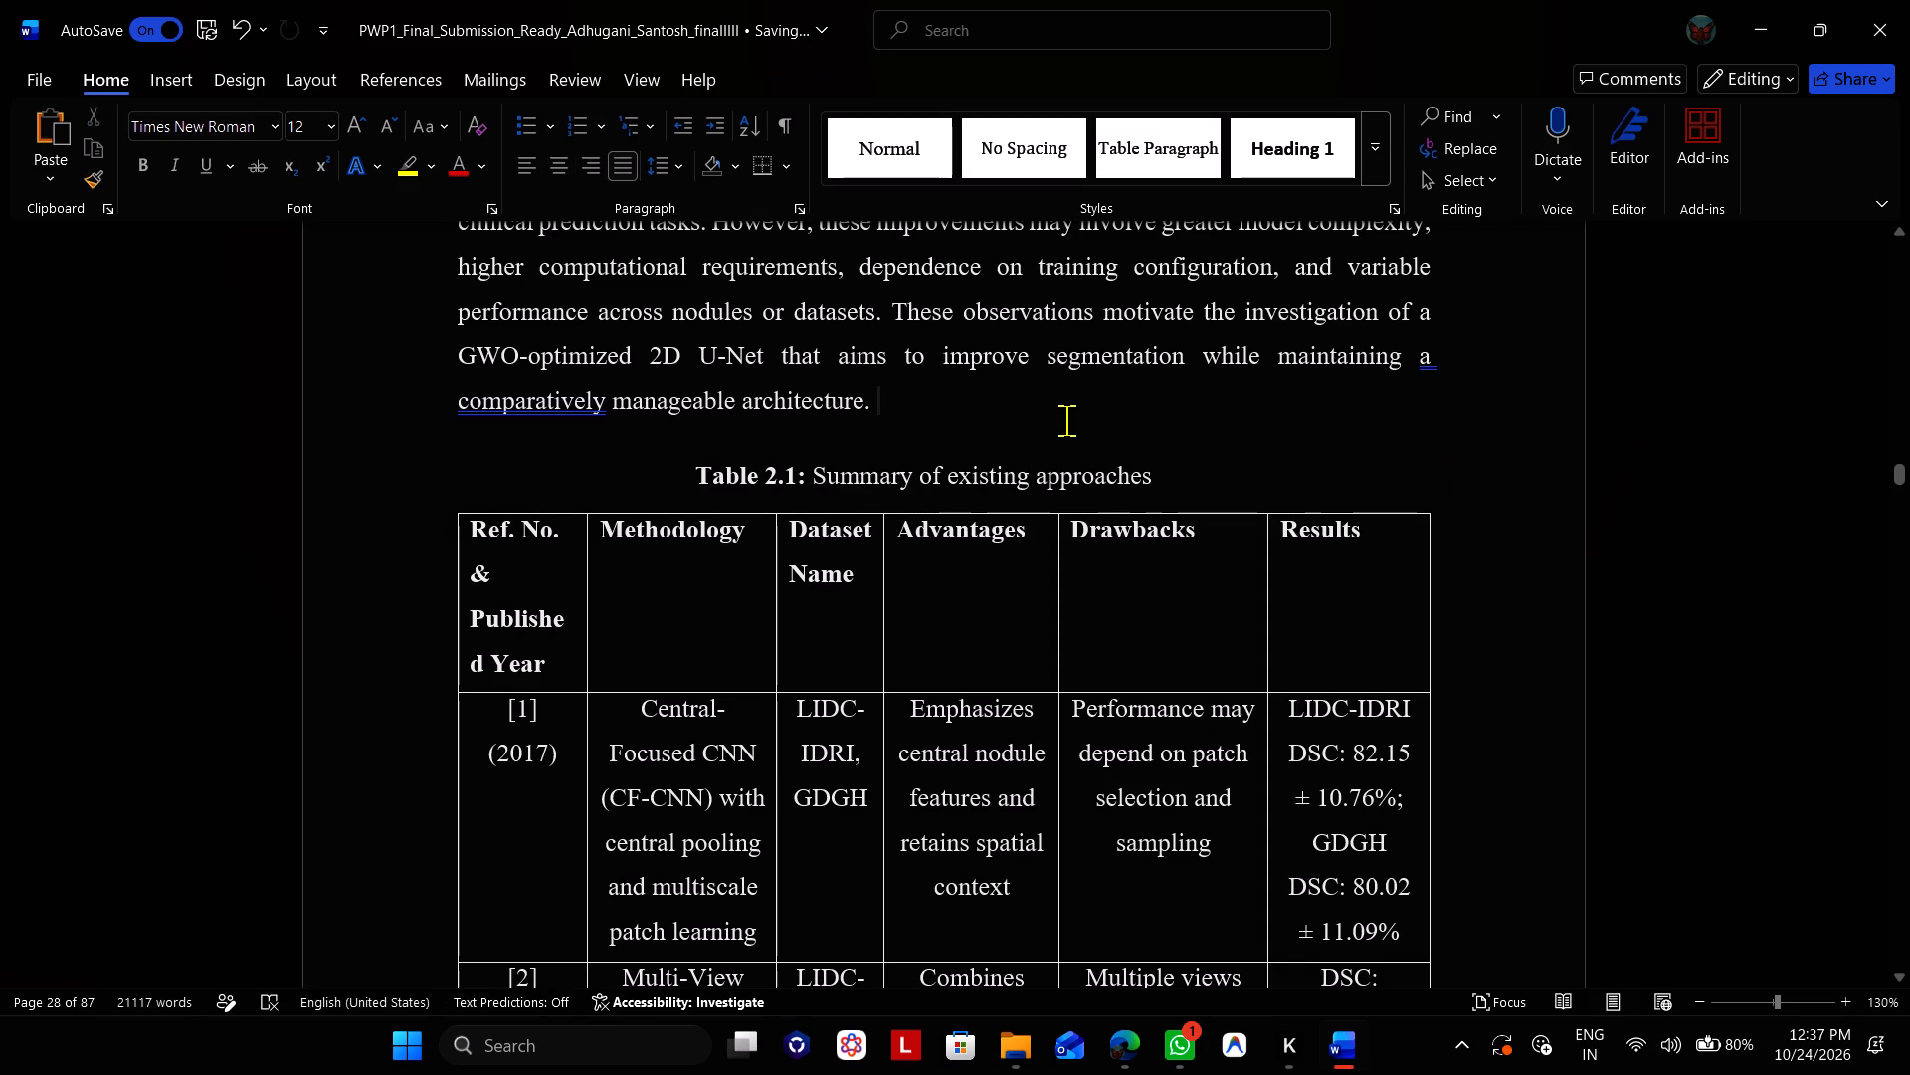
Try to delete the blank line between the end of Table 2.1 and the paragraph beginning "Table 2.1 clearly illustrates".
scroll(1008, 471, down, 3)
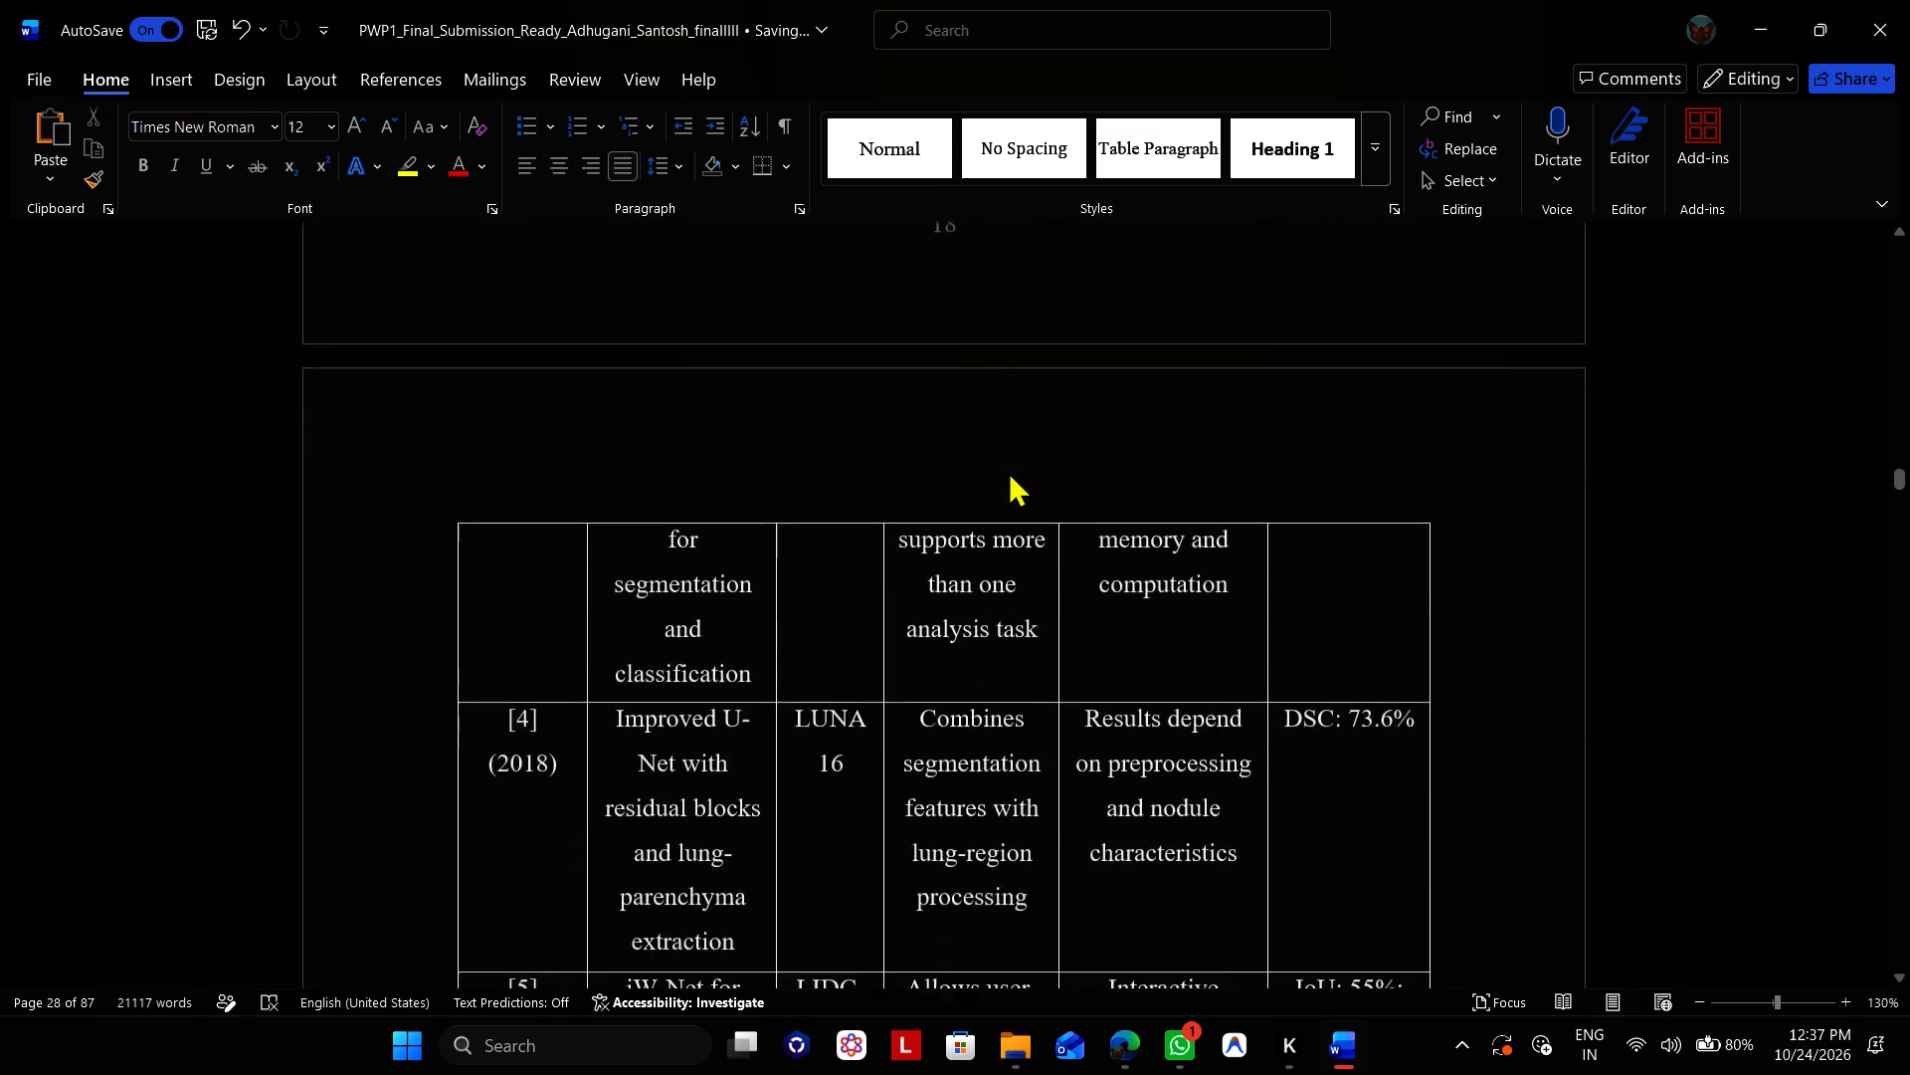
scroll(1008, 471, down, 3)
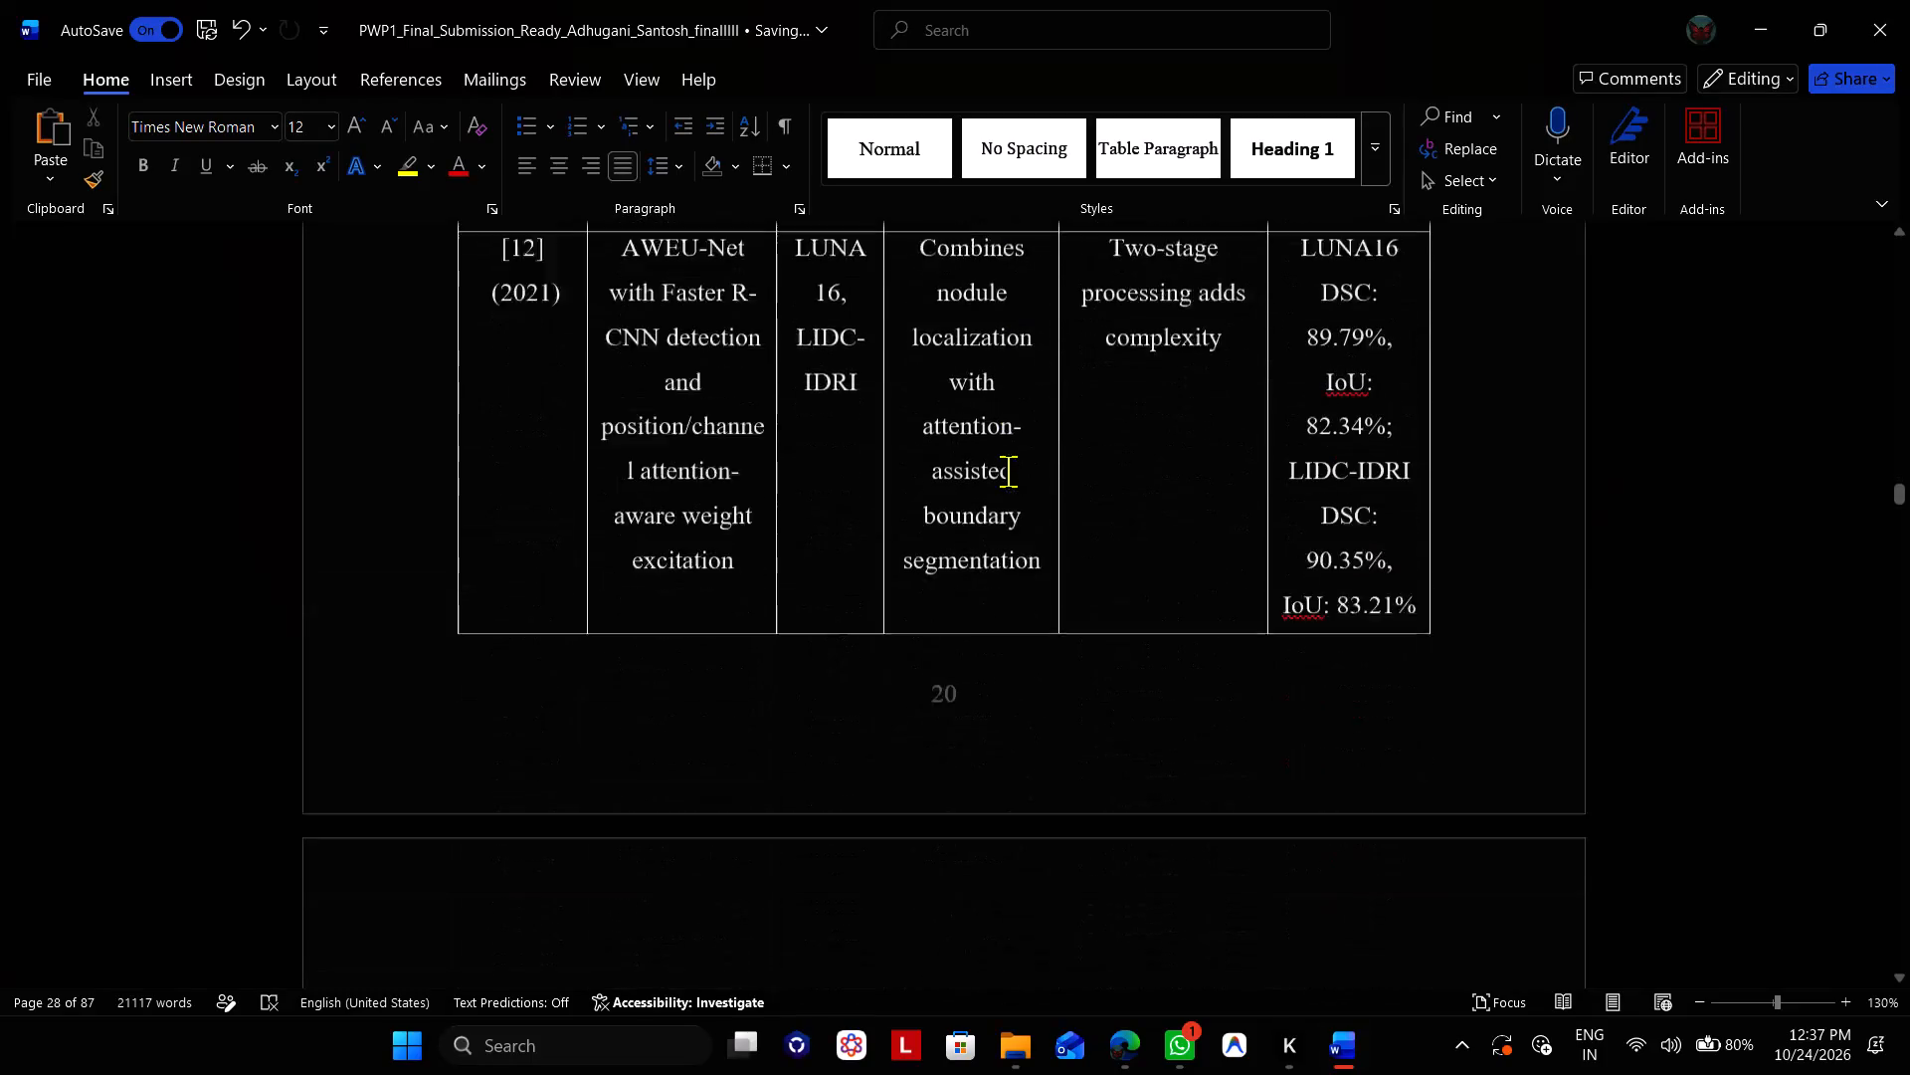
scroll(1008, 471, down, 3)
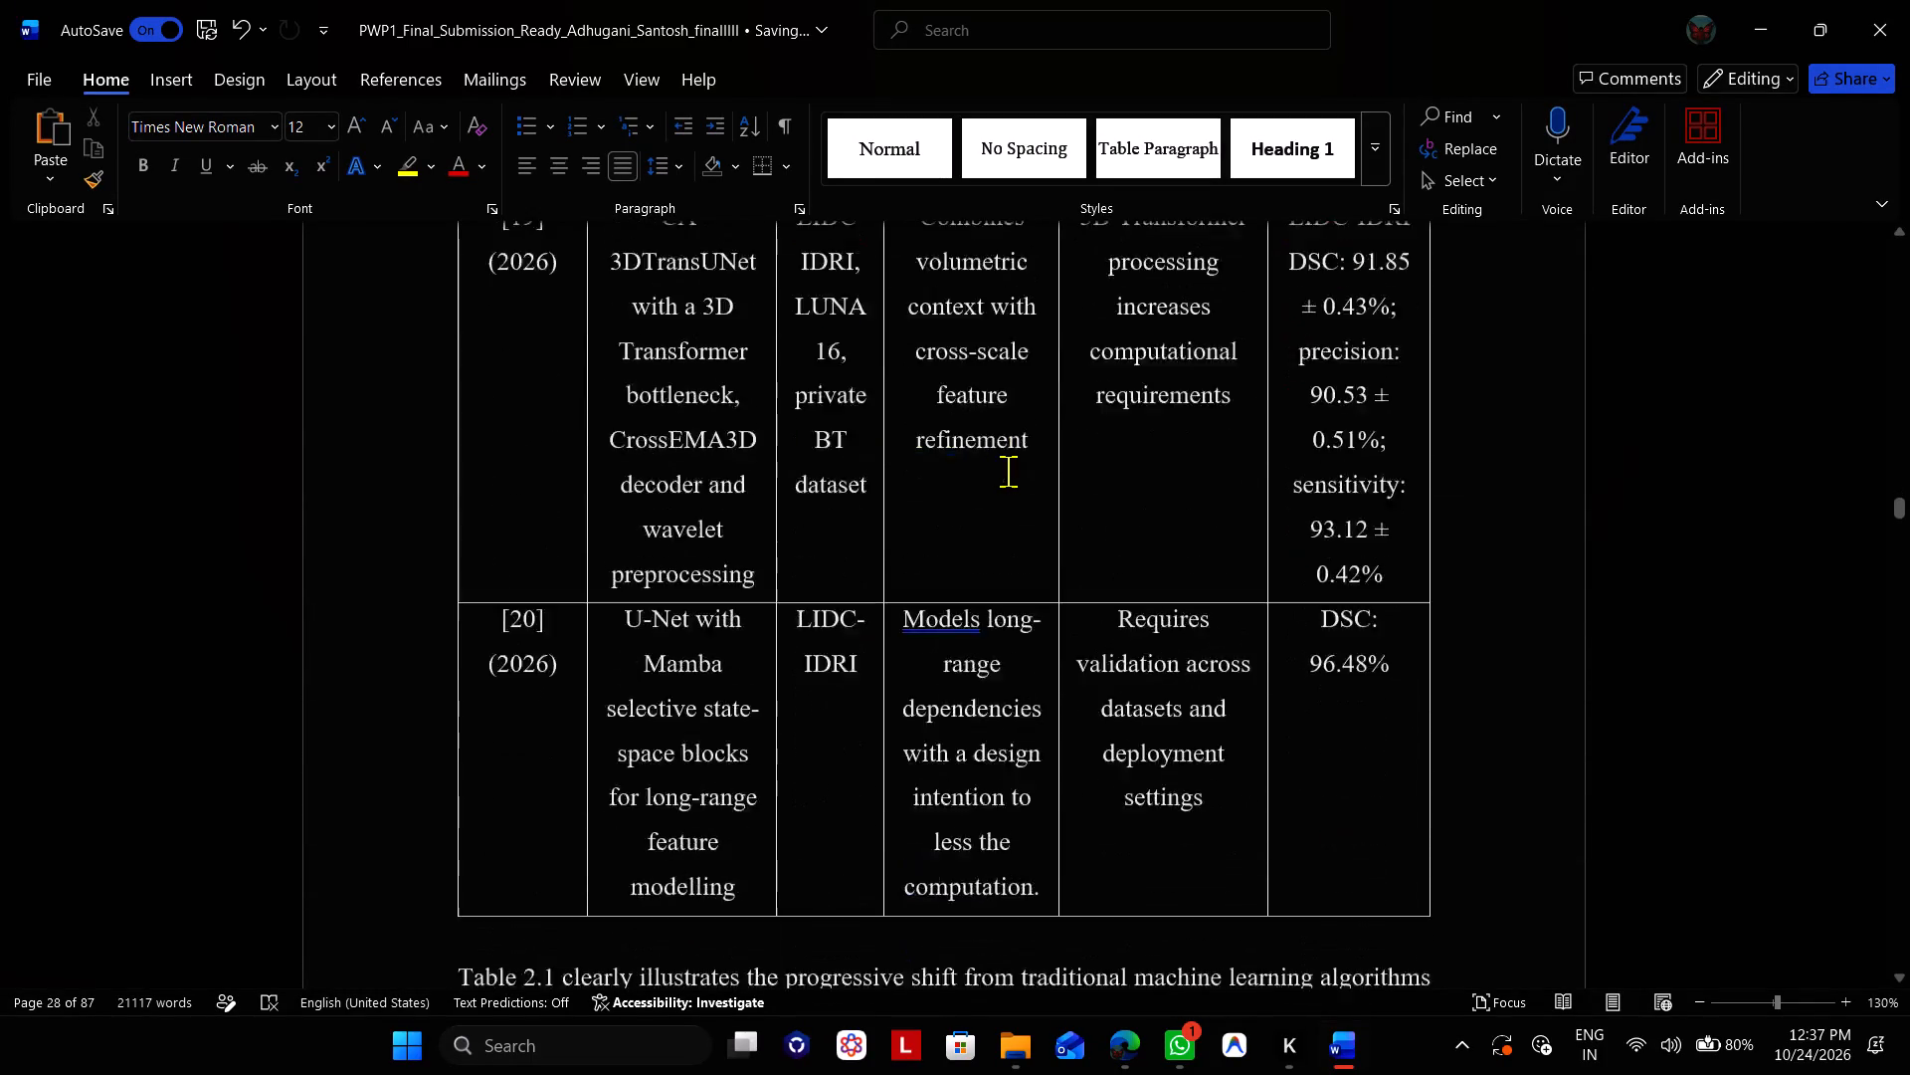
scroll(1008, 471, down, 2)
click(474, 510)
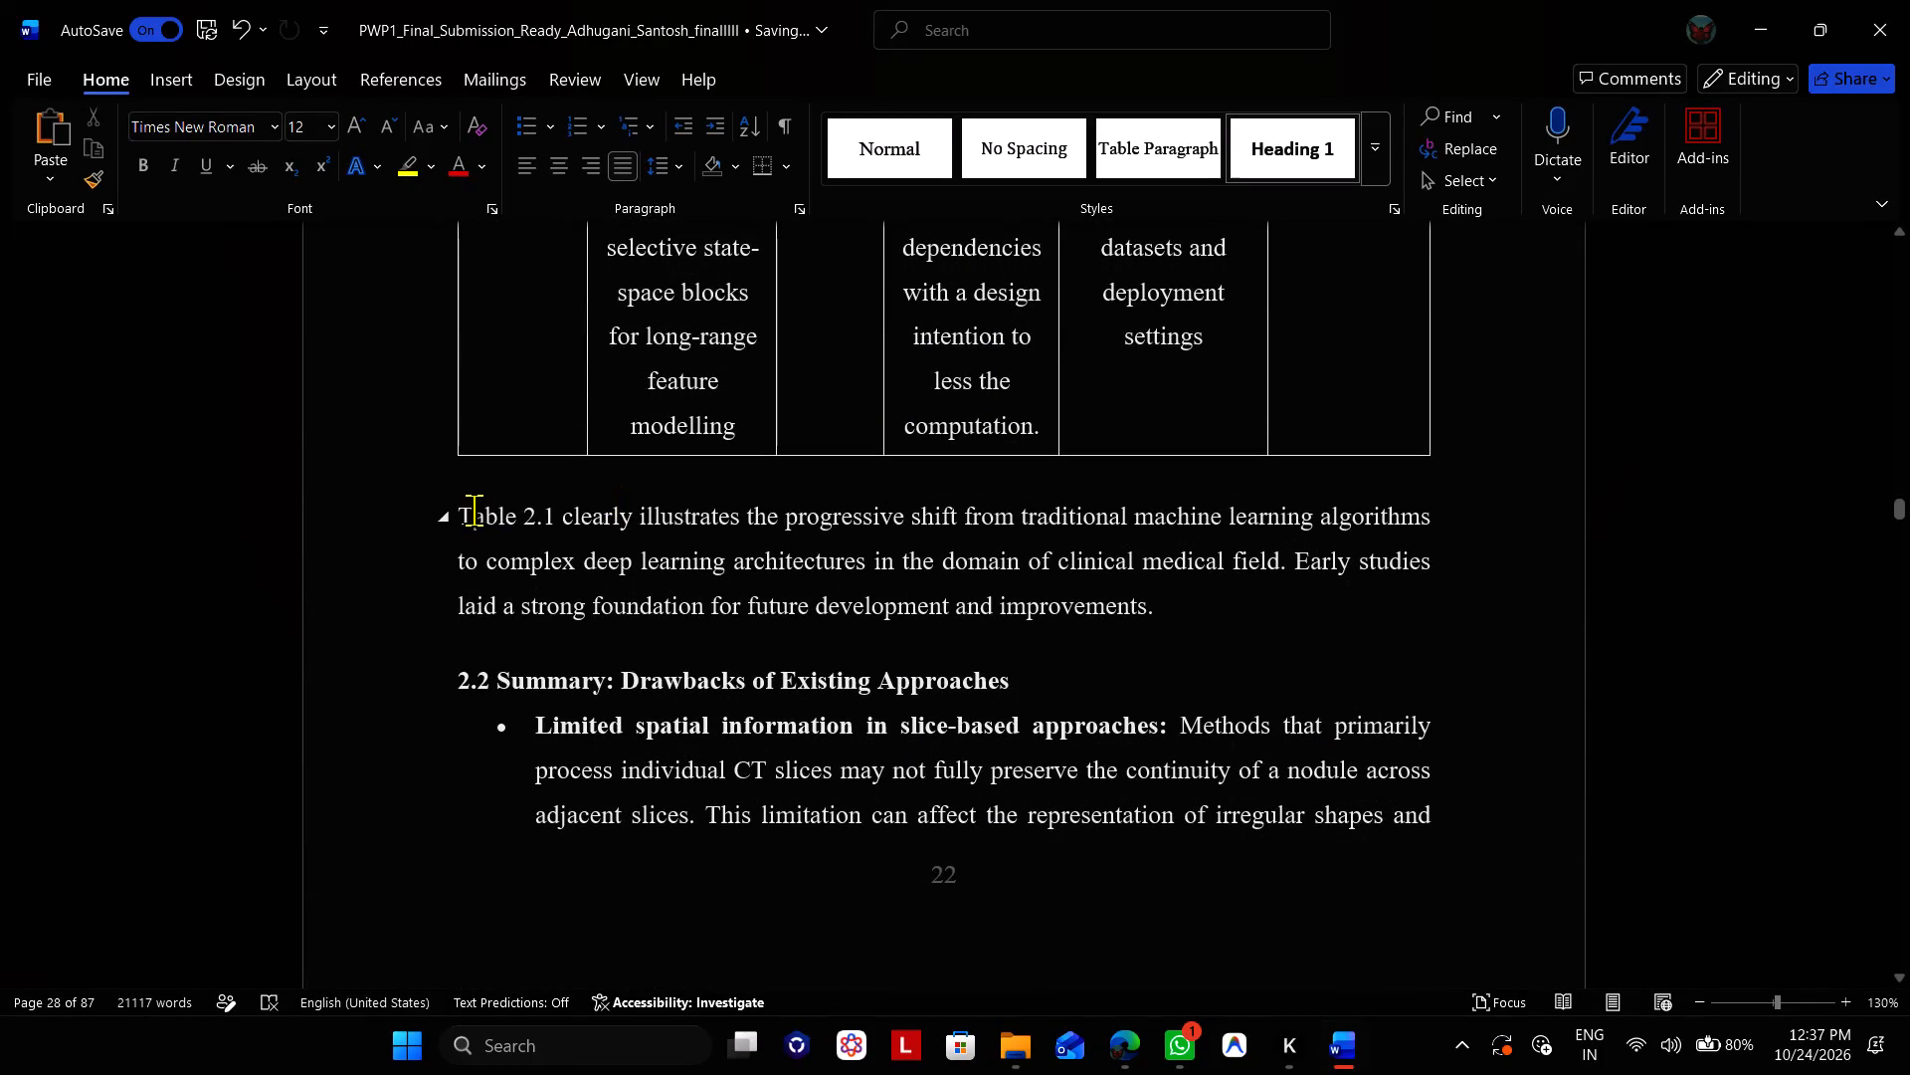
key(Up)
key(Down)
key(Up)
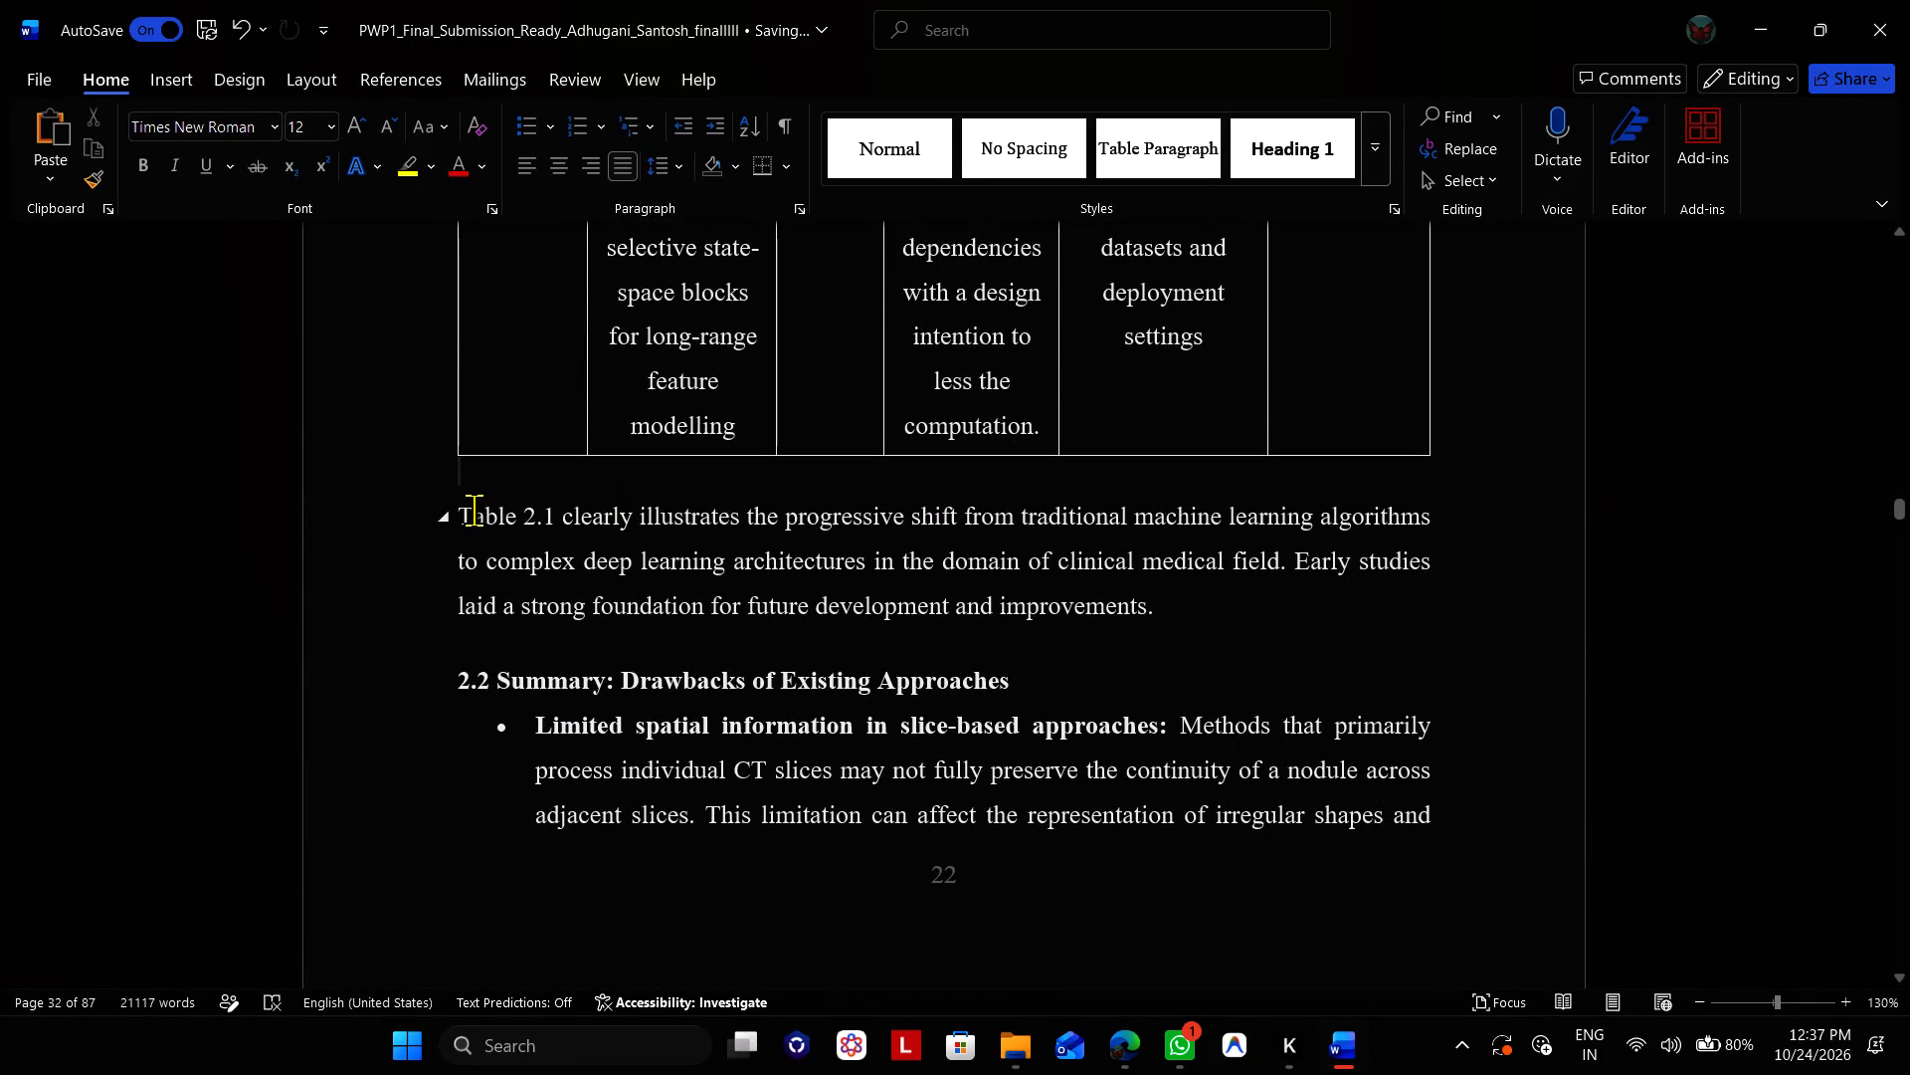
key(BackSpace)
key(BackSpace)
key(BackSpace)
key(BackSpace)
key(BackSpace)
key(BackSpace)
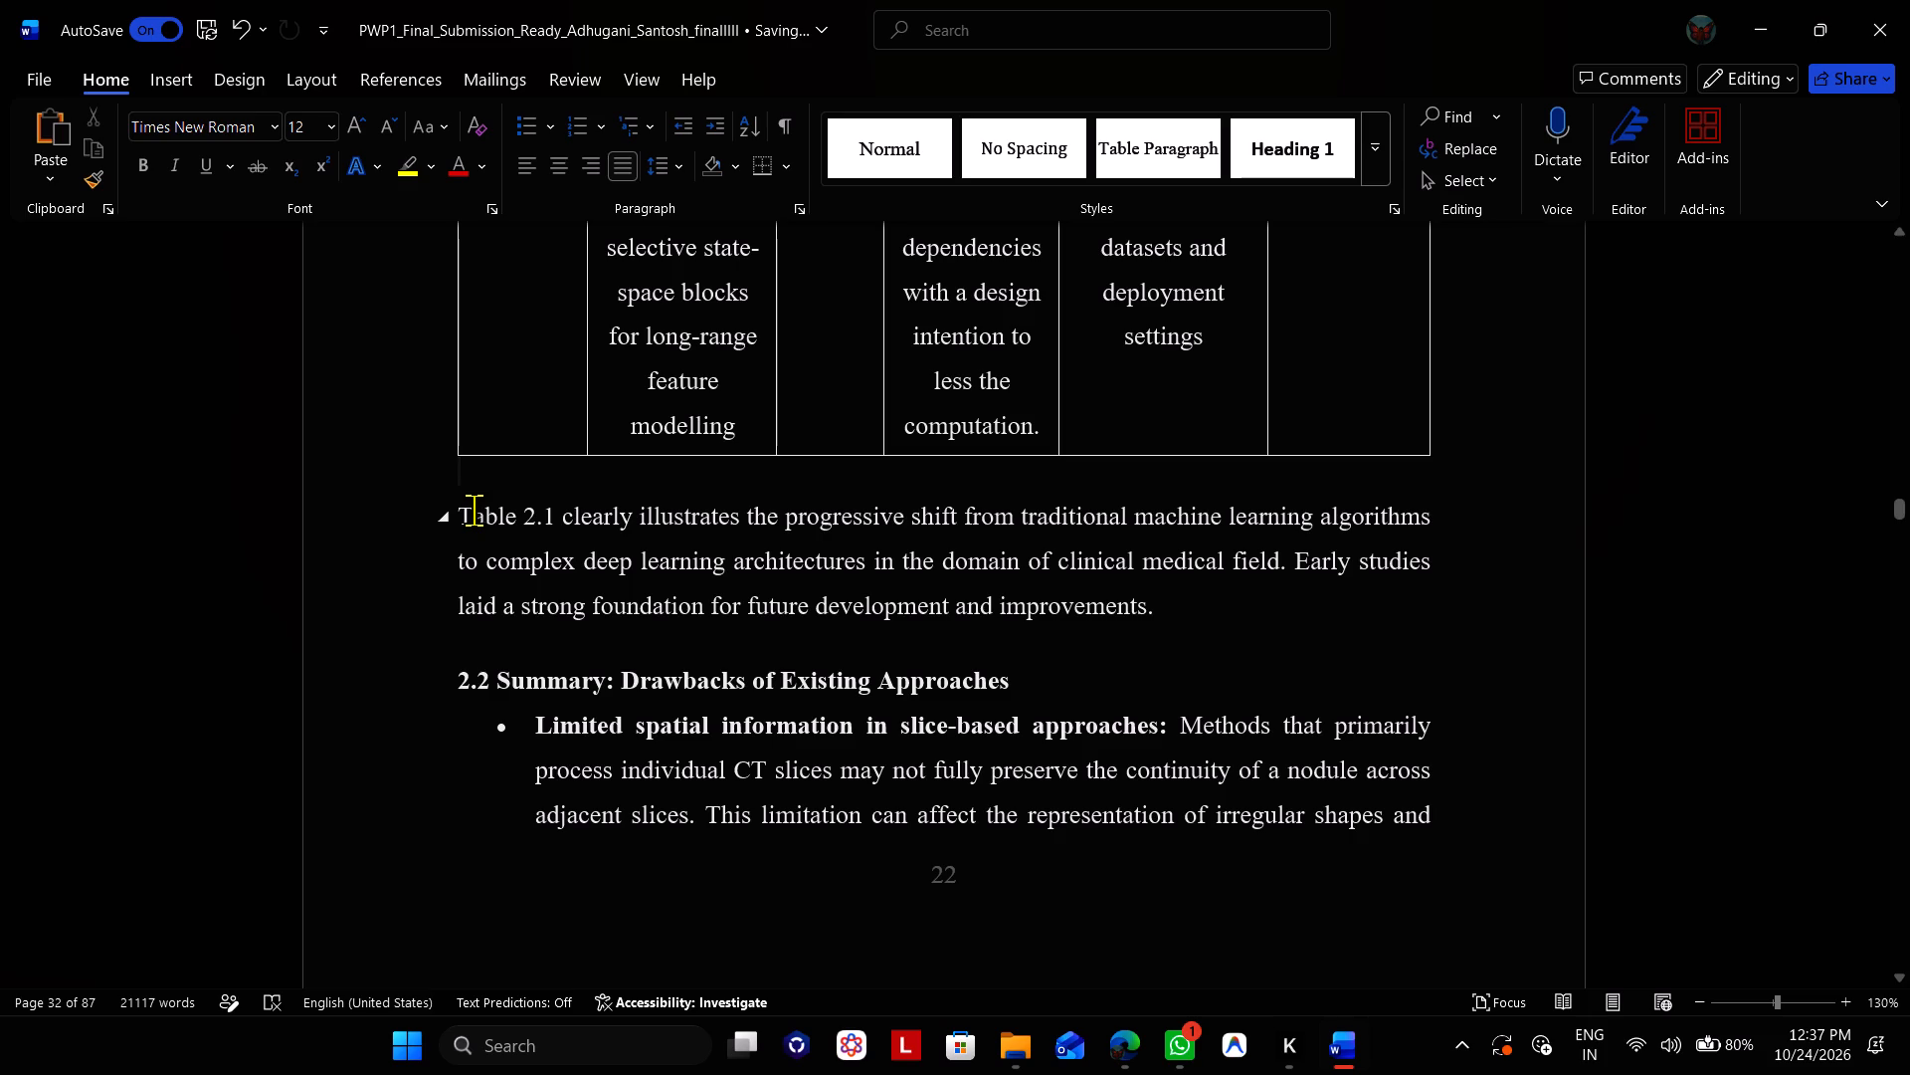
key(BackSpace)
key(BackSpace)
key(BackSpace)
Indent the first line of the paragraph beginning "Table 2.1 clearly illustrates" by one tab stop.
click(467, 514)
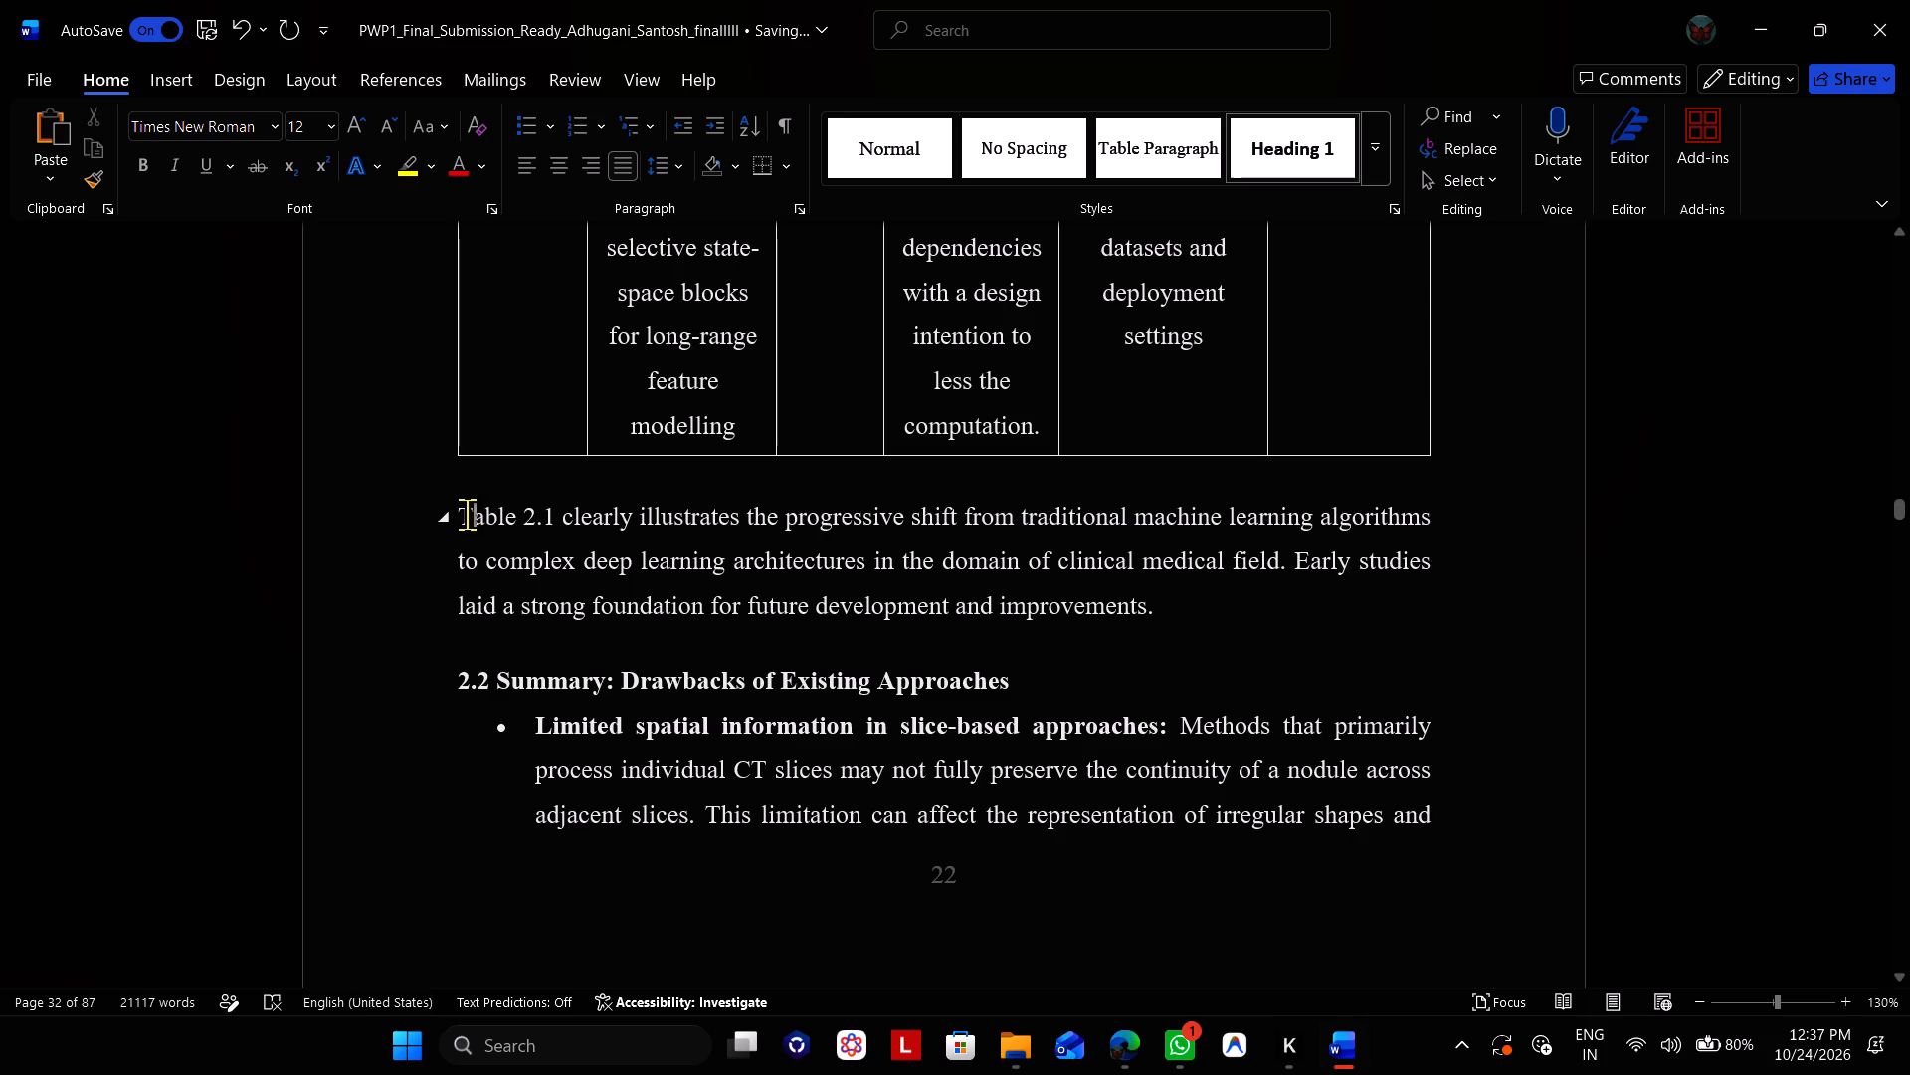
click(446, 515)
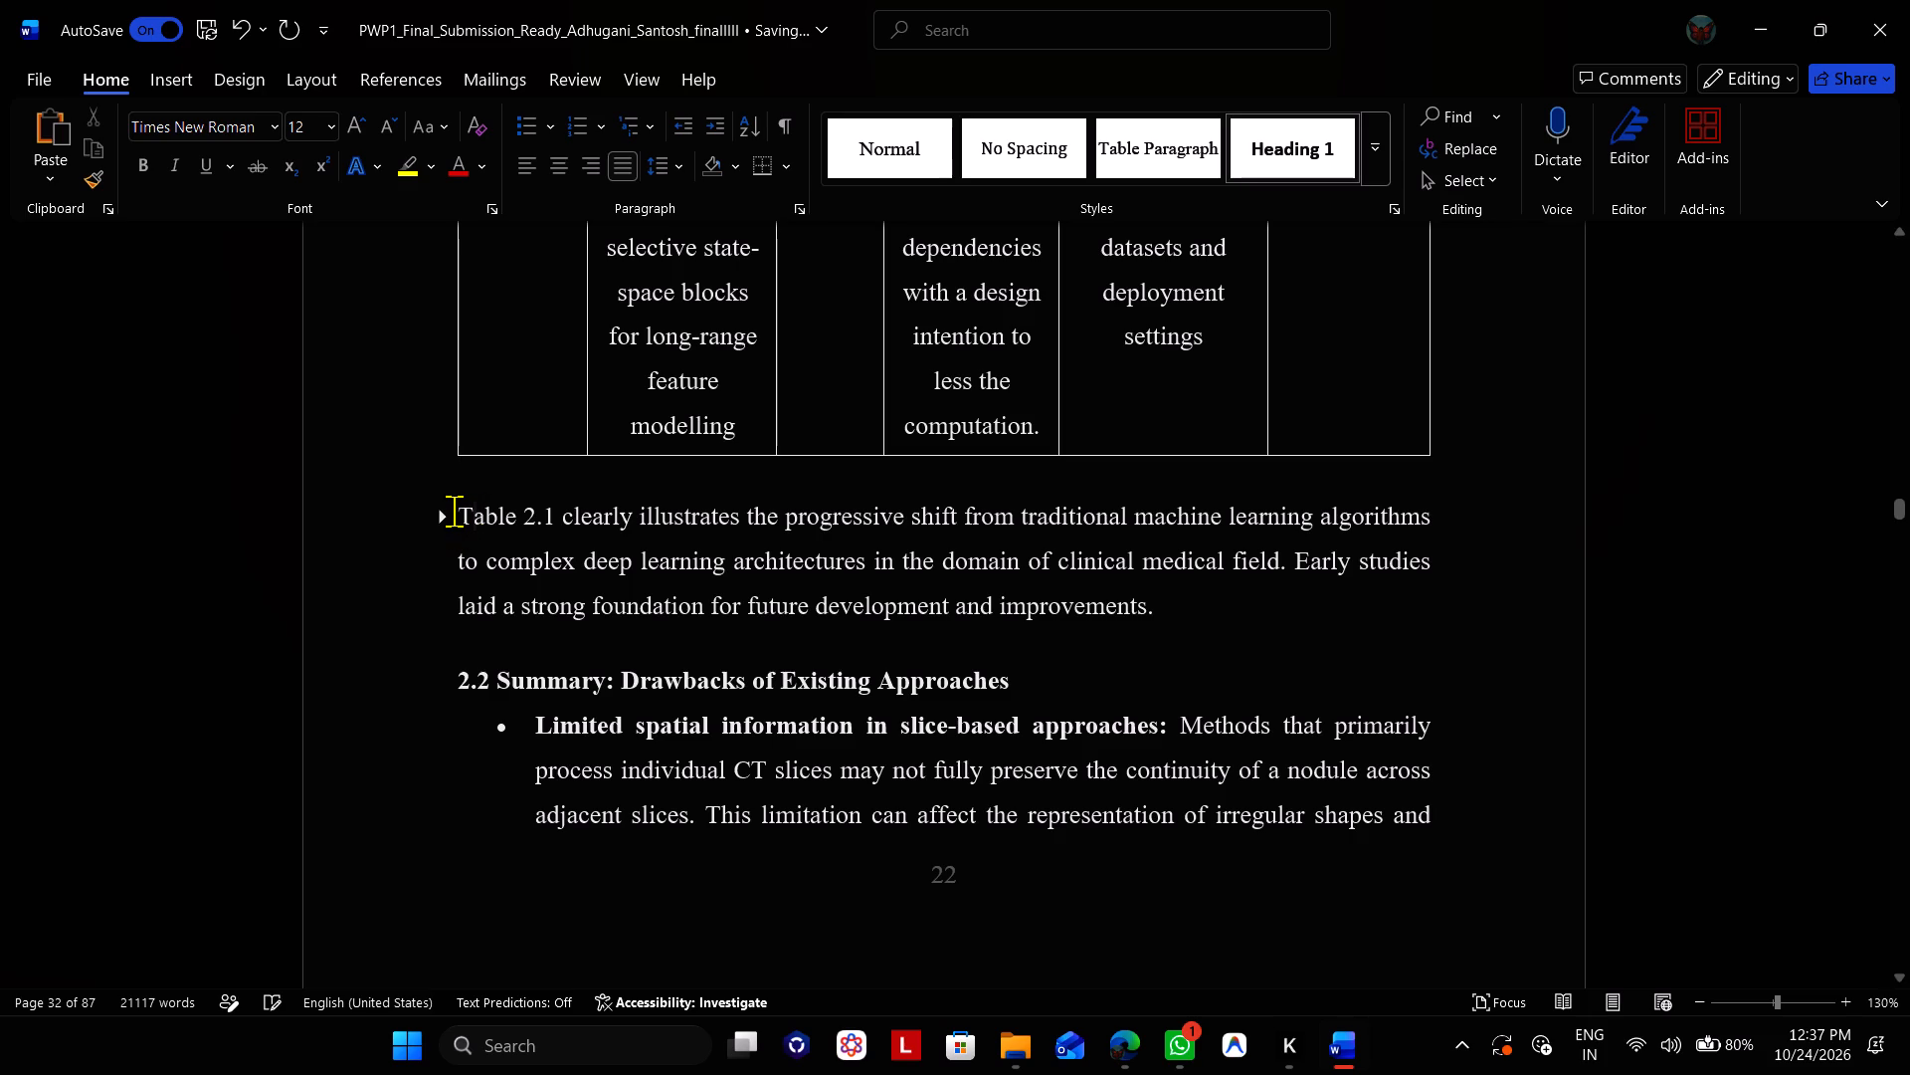
click(454, 511)
click(454, 511)
key(Tab)
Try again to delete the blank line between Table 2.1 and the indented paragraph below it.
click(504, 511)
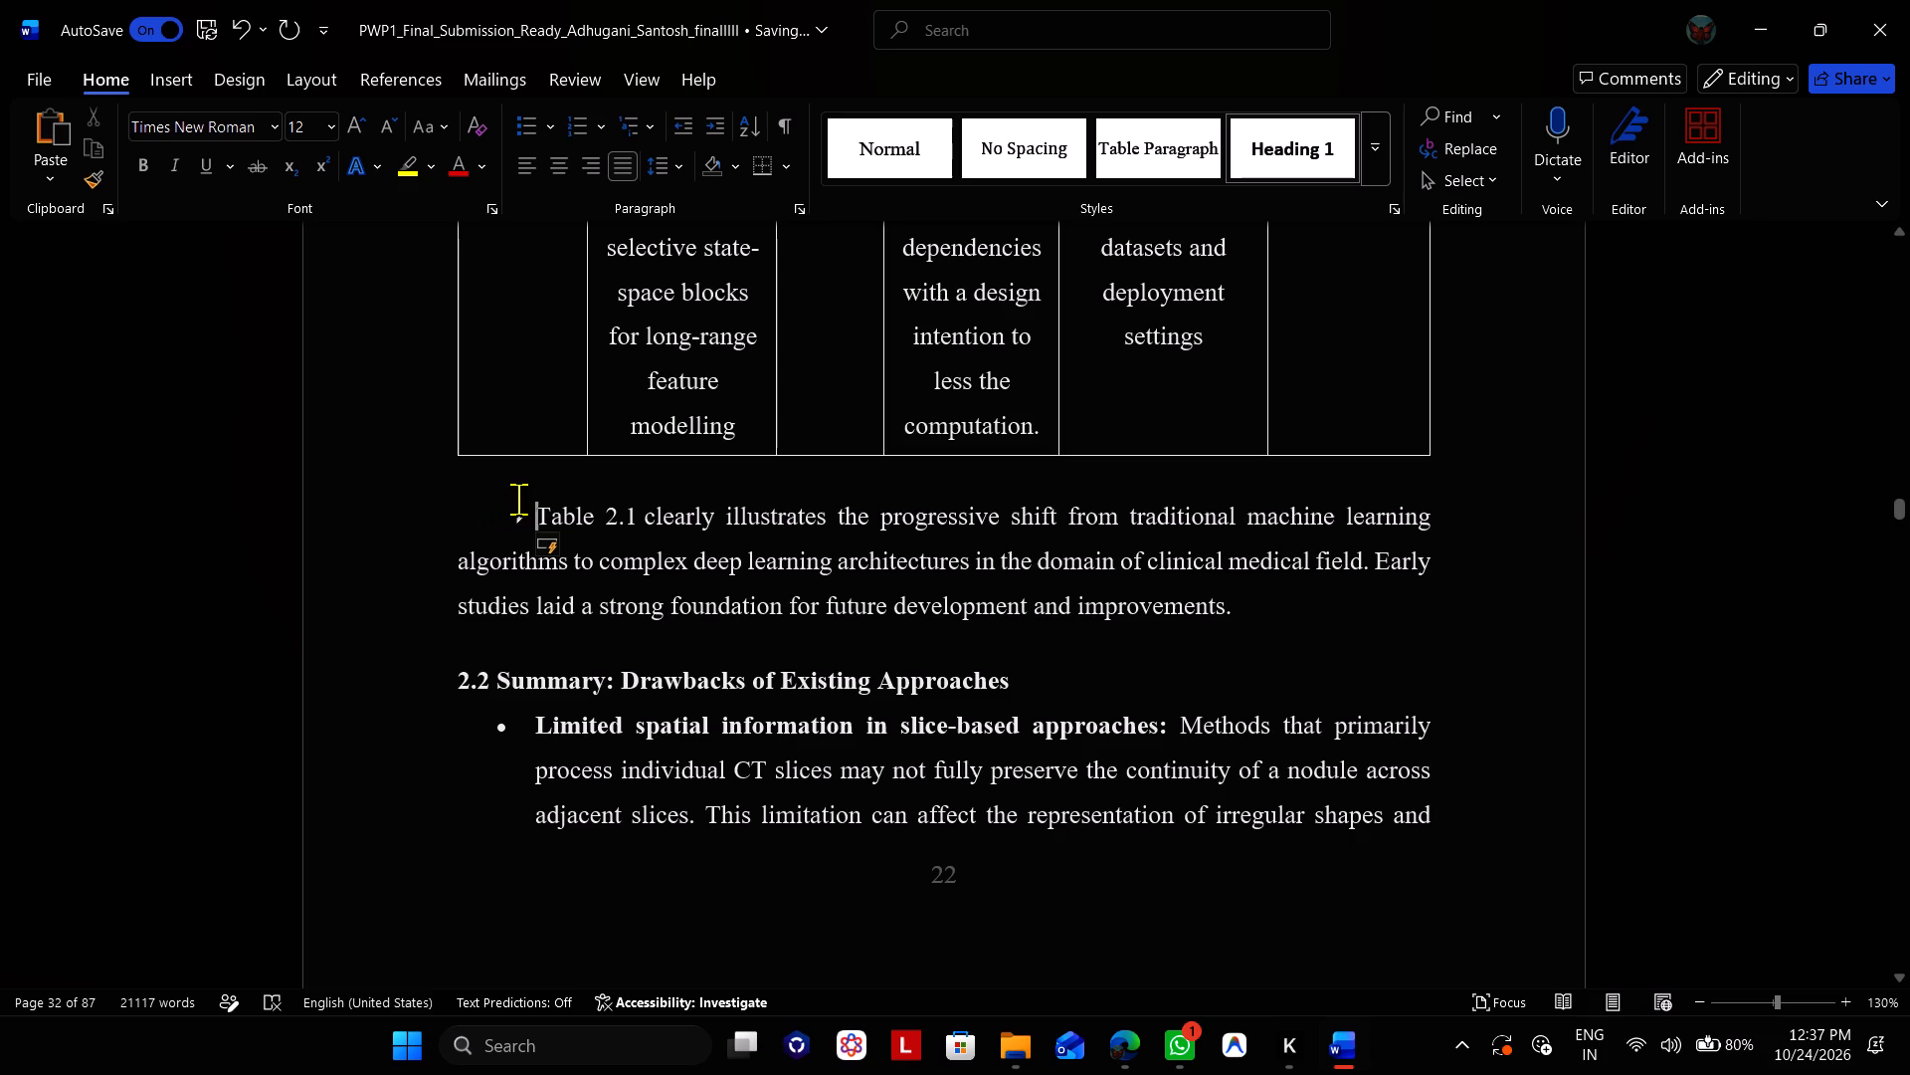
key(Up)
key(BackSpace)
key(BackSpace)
Check the indent and spacing settings of the paragraph below Table 2.1.
scroll(875, 390, up, 1)
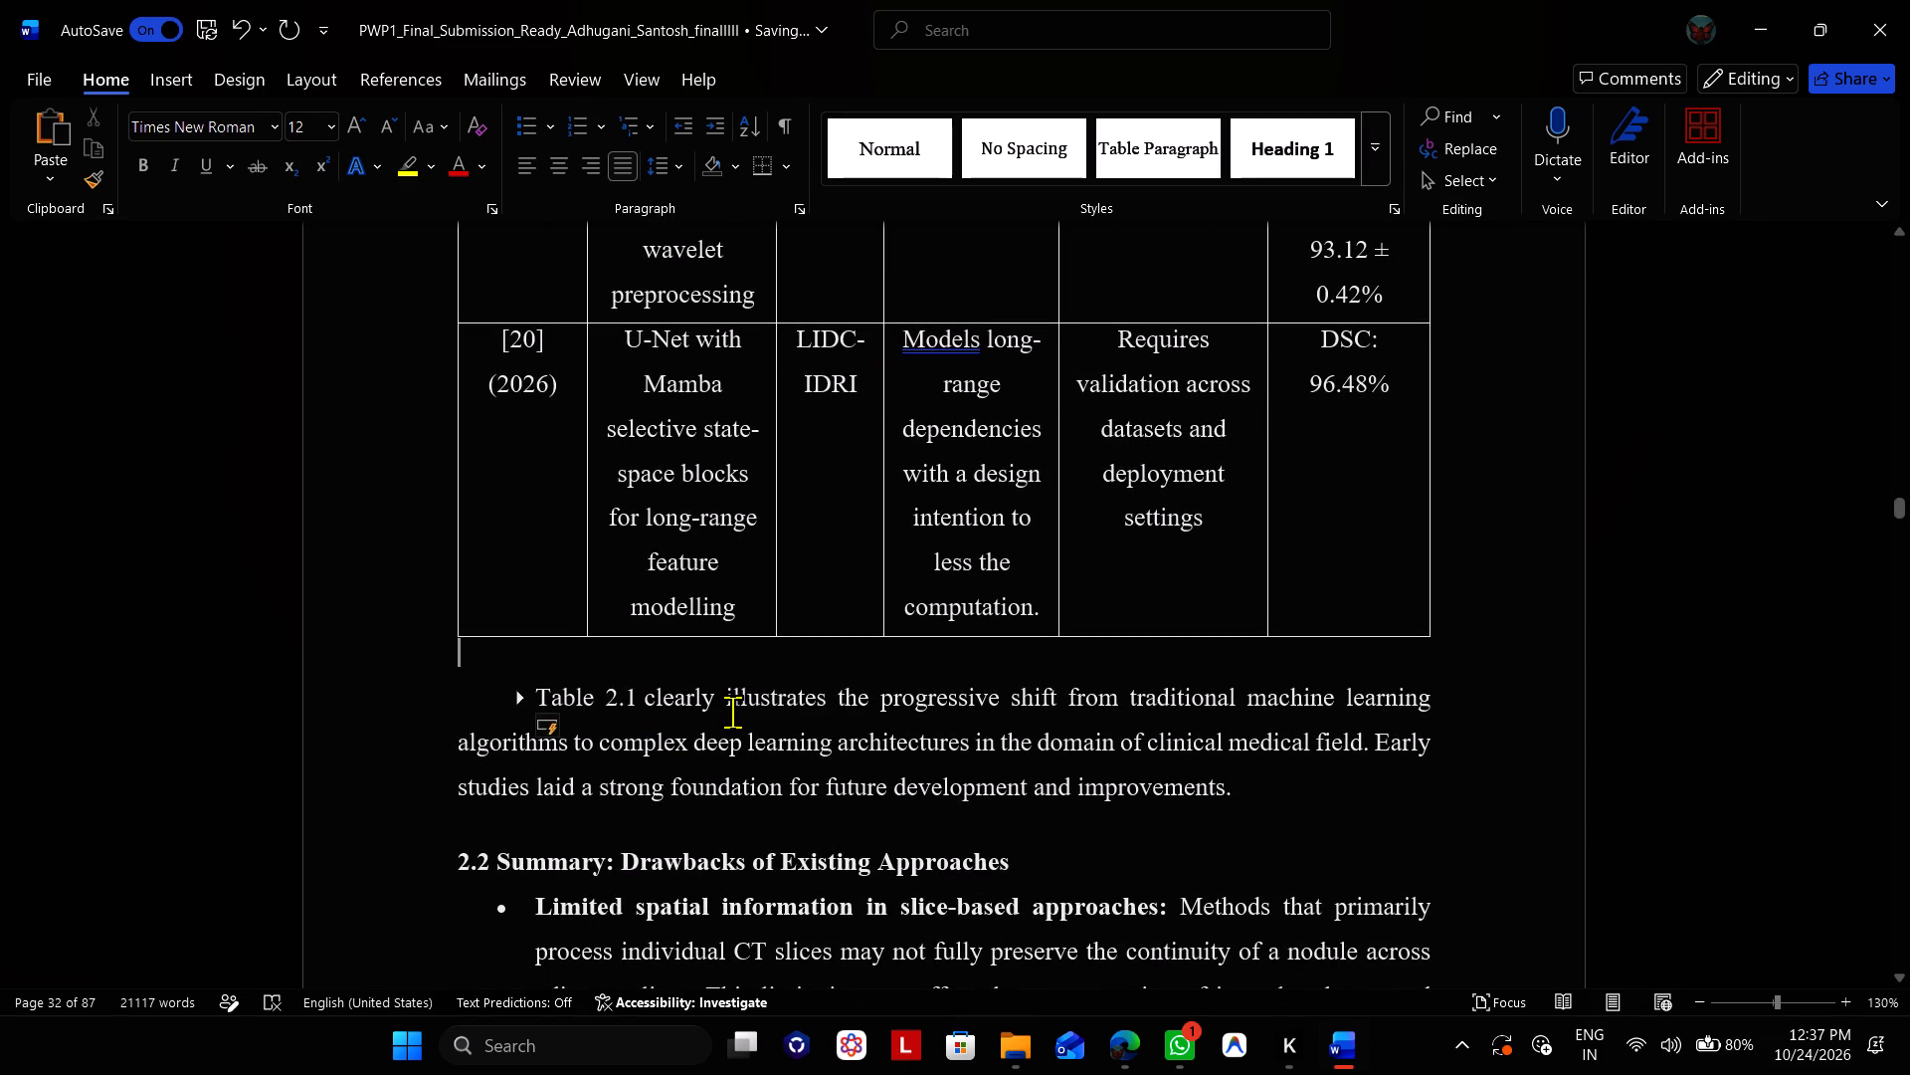
drag(500, 679, 1188, 763)
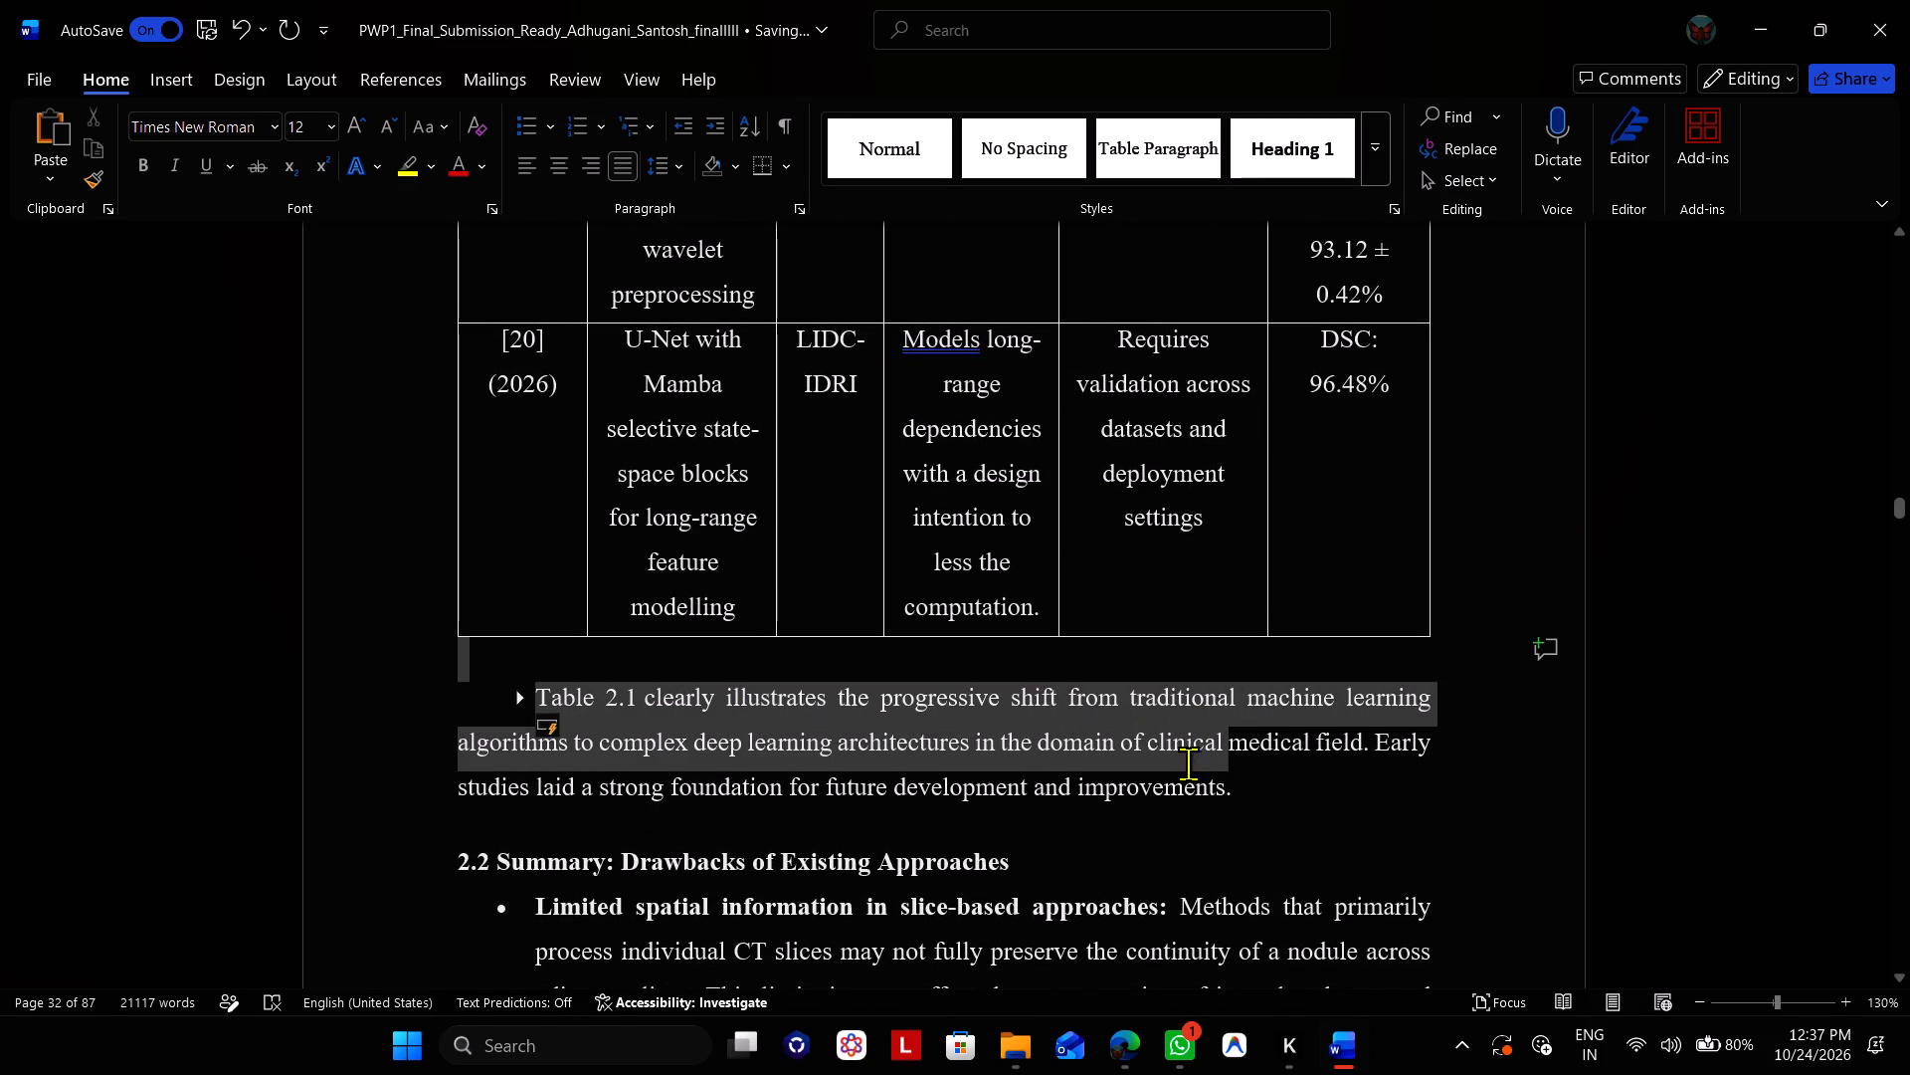
drag(1188, 763, 1224, 793)
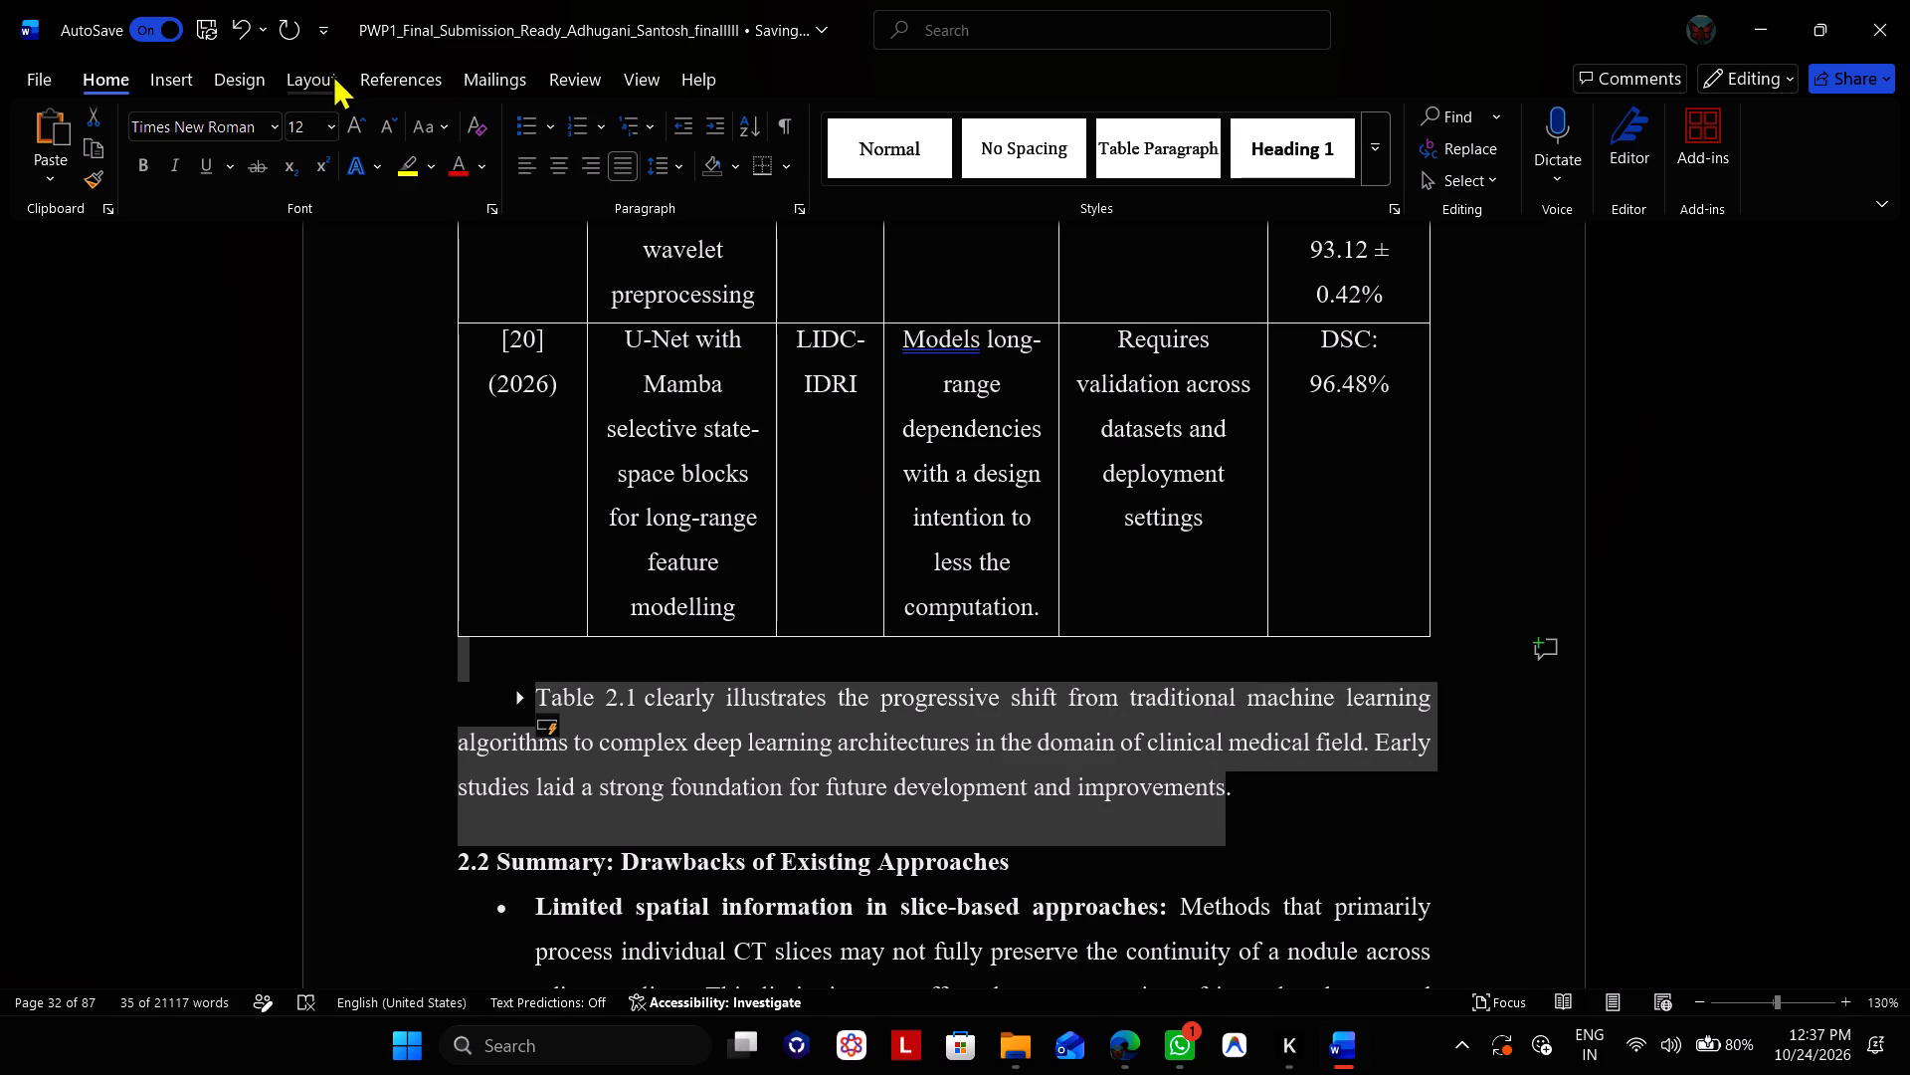
click(328, 72)
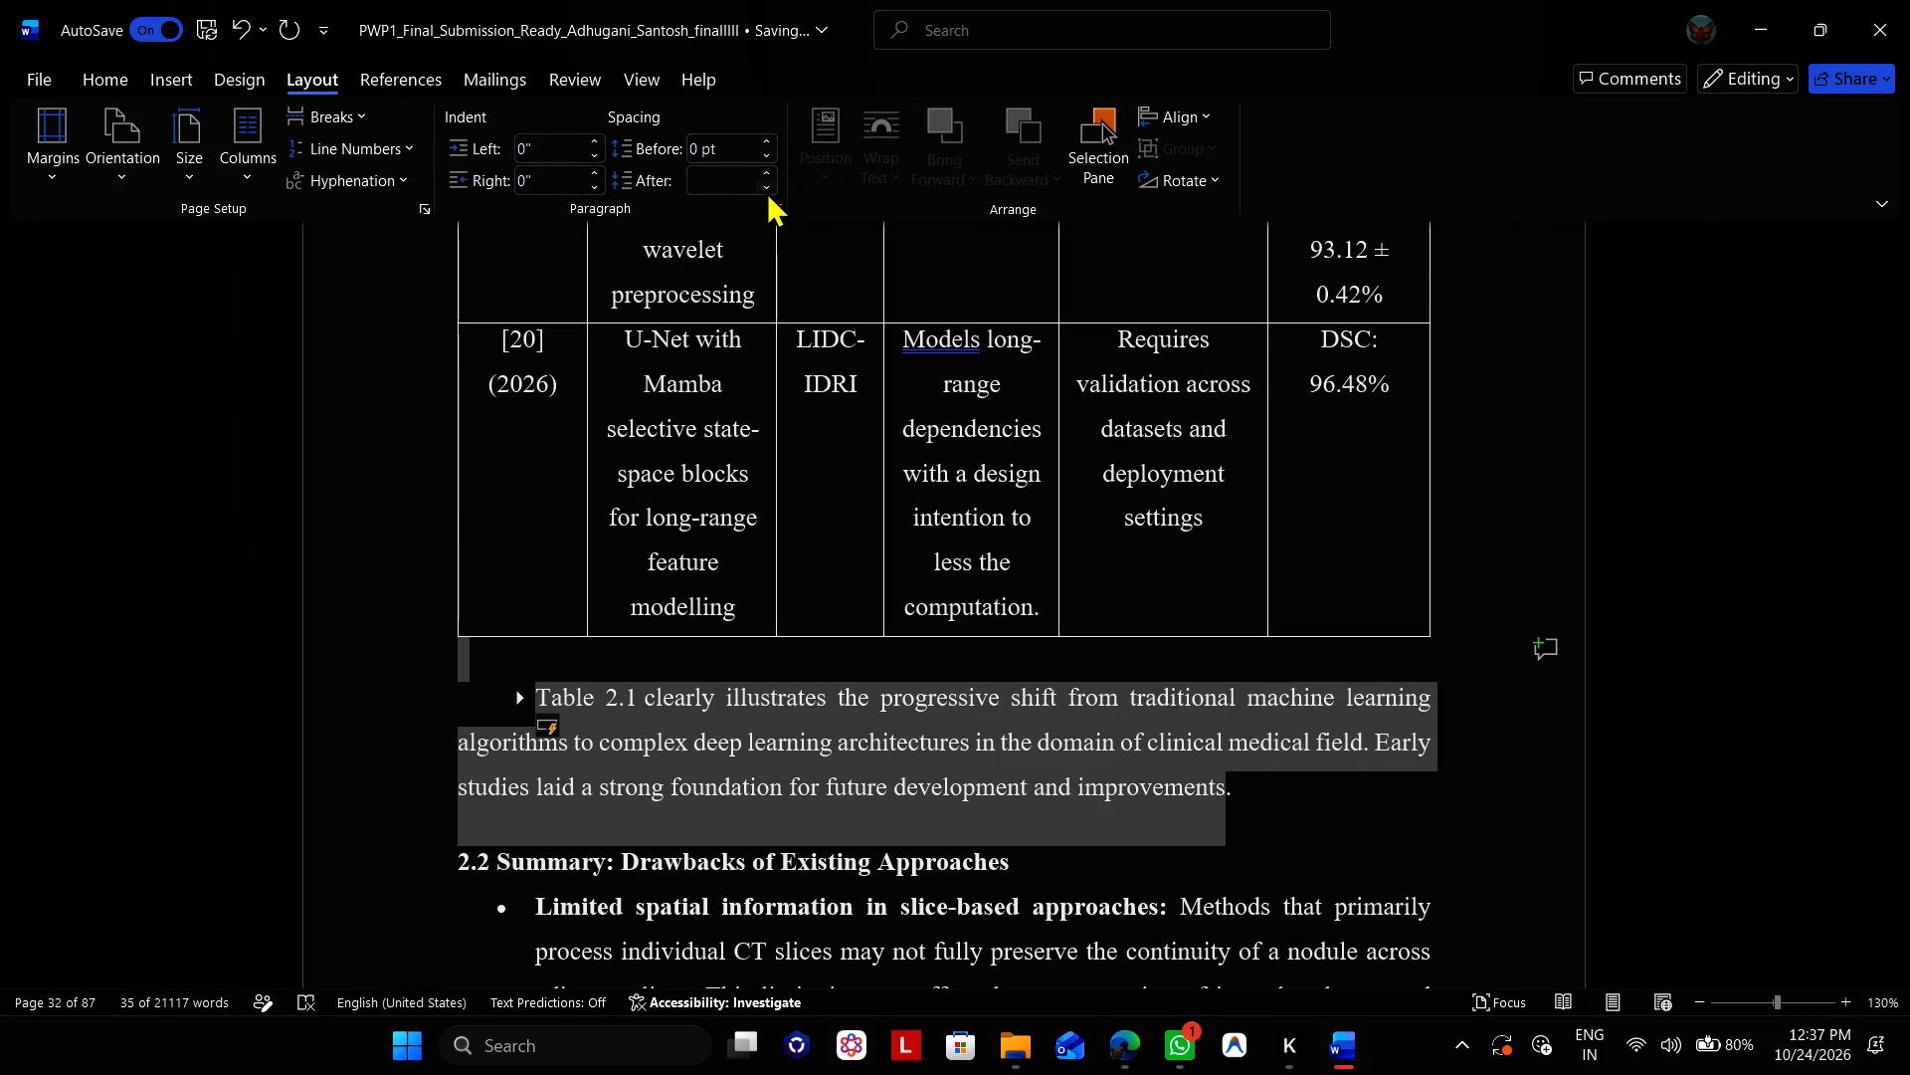
click(935, 789)
drag(698, 702, 520, 691)
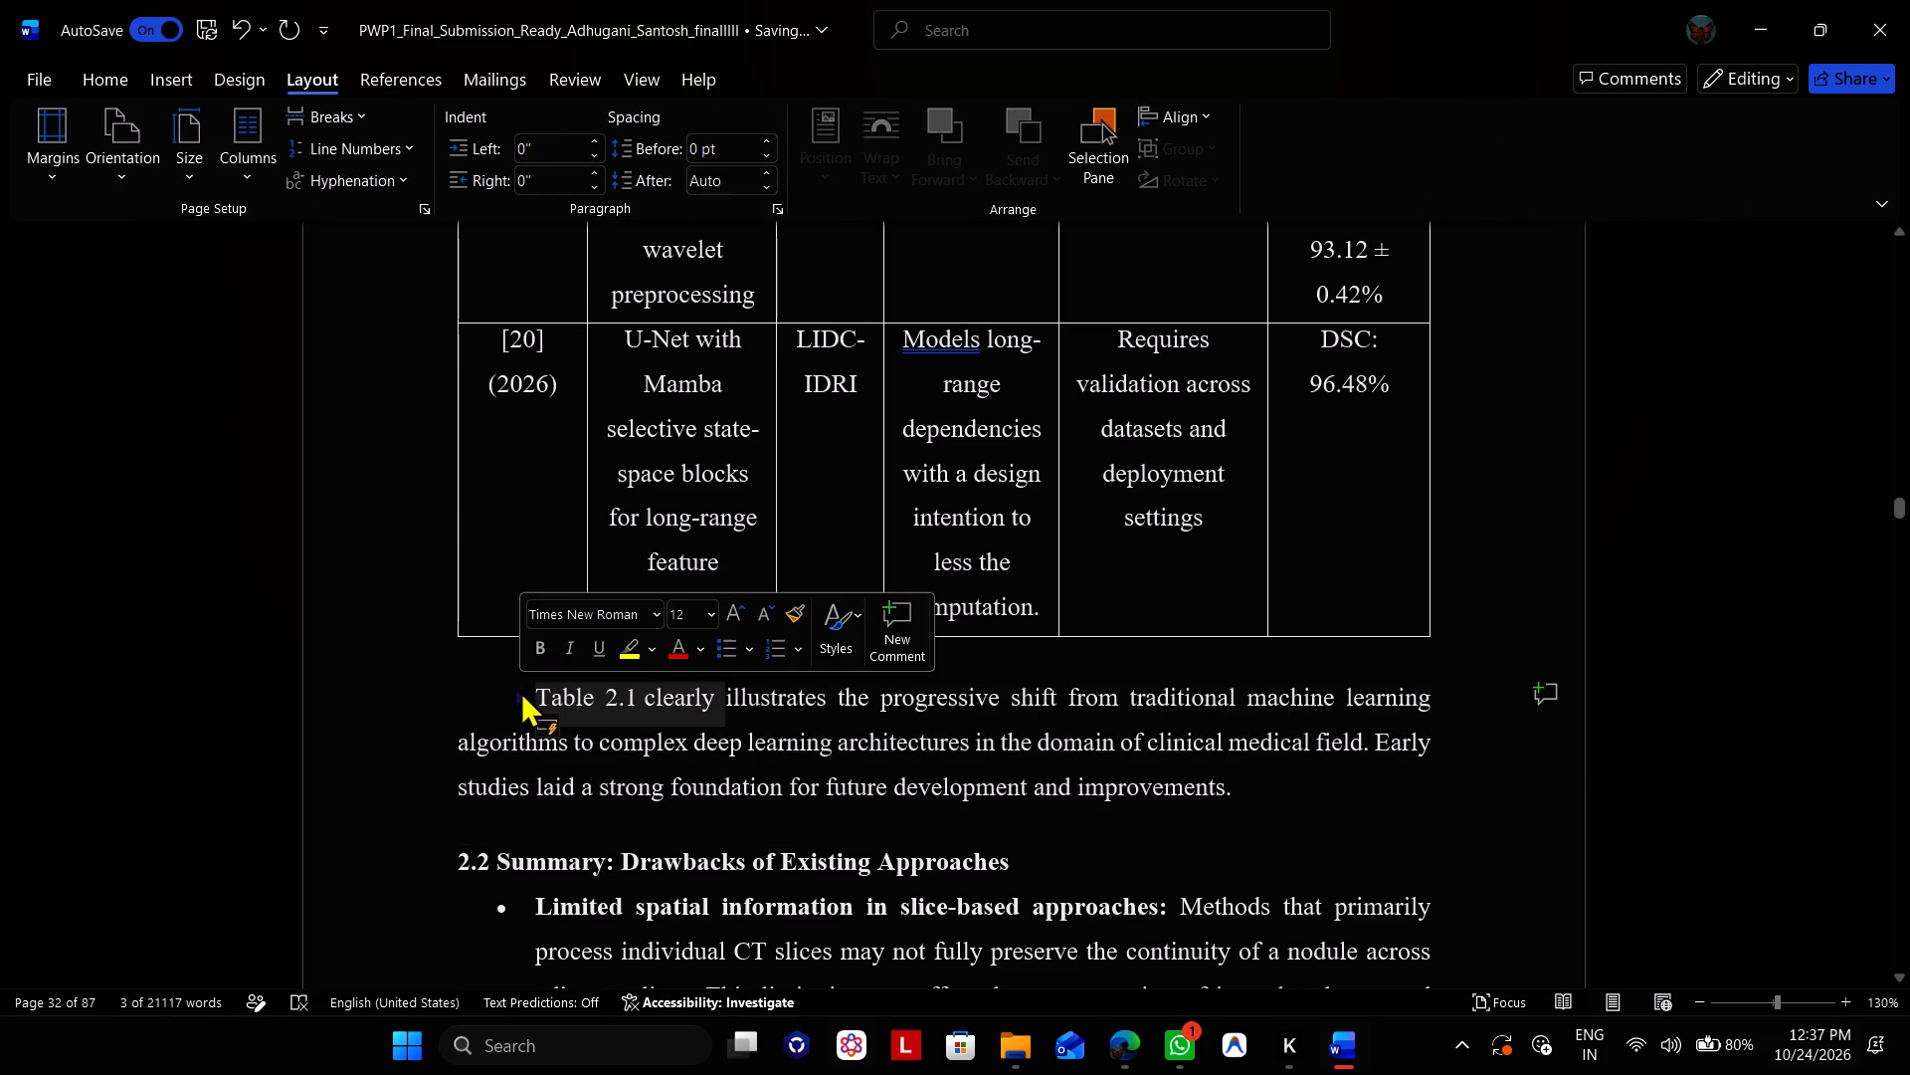
click(1111, 754)
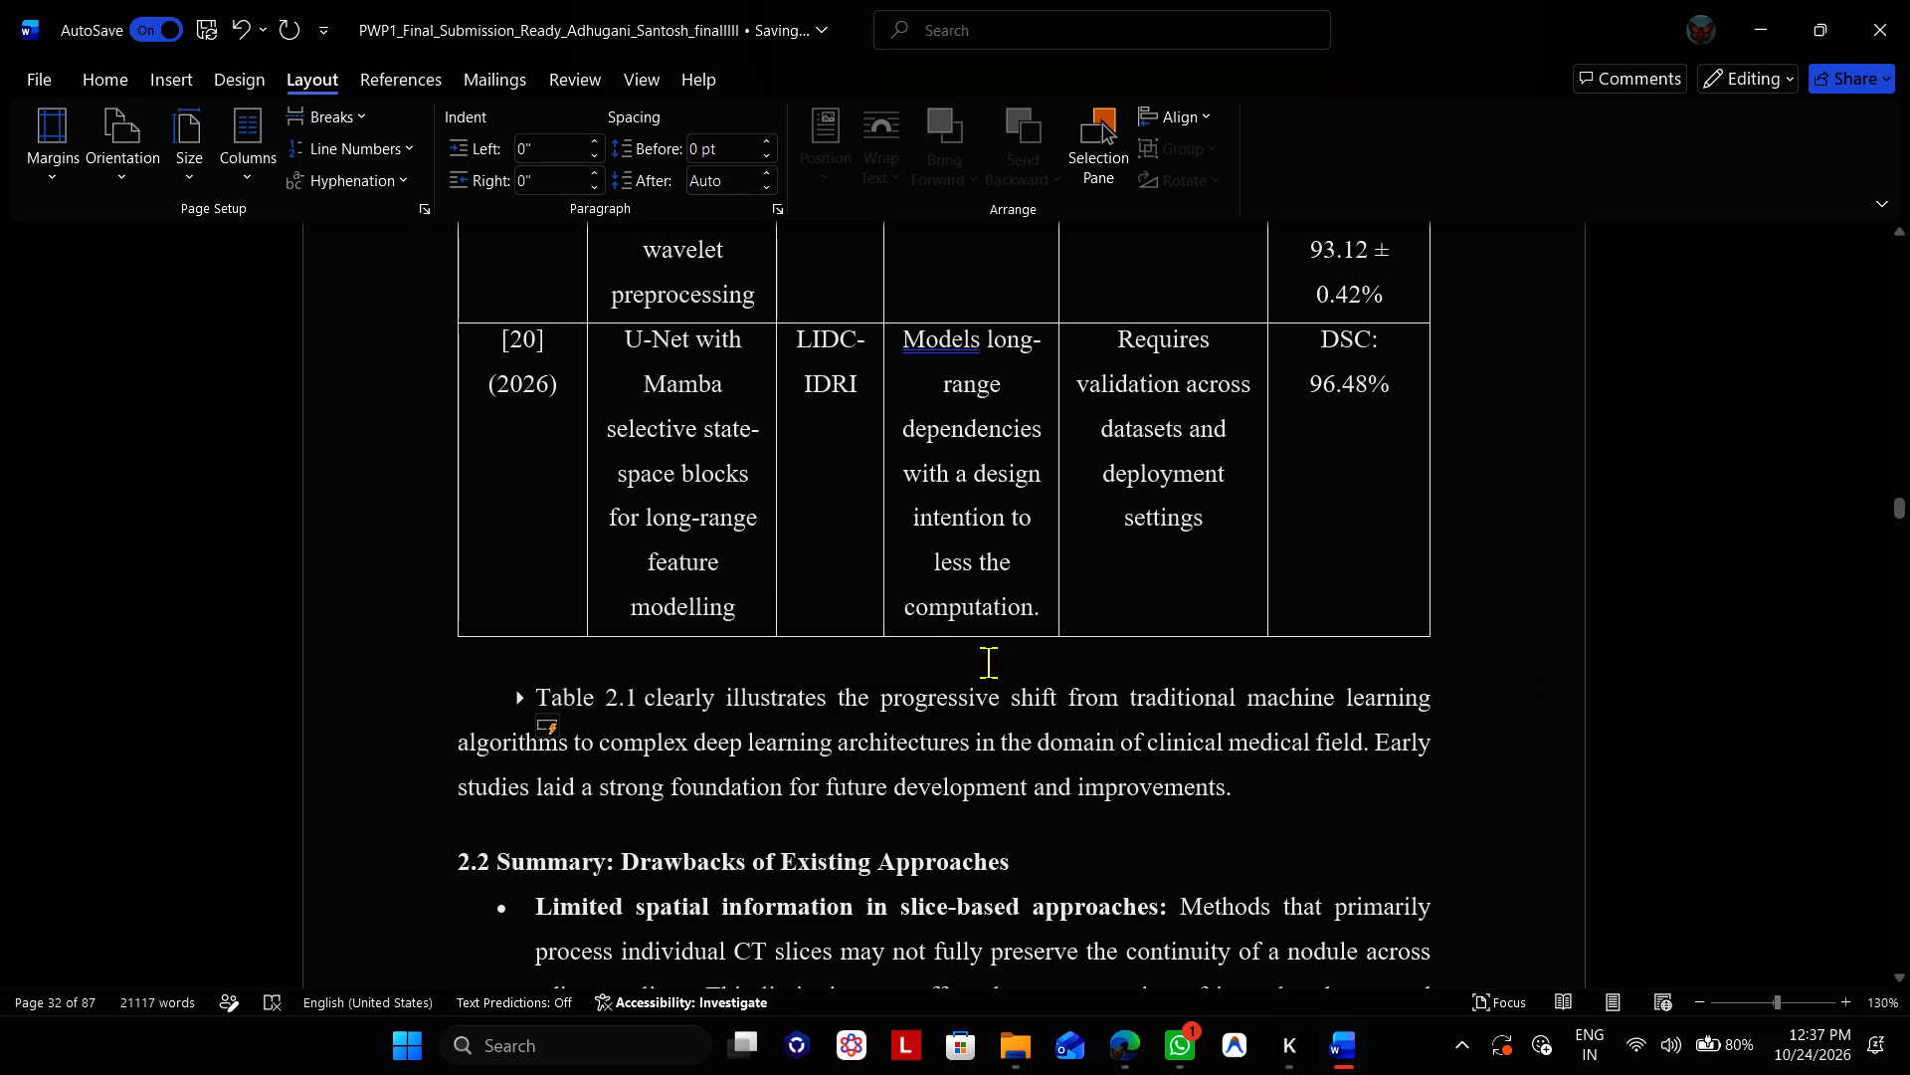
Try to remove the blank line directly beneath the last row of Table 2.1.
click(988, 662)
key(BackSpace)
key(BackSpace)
Adjust the bottom border of Table 2.1's row [20], leaving the row slightly taller.
click(1010, 616)
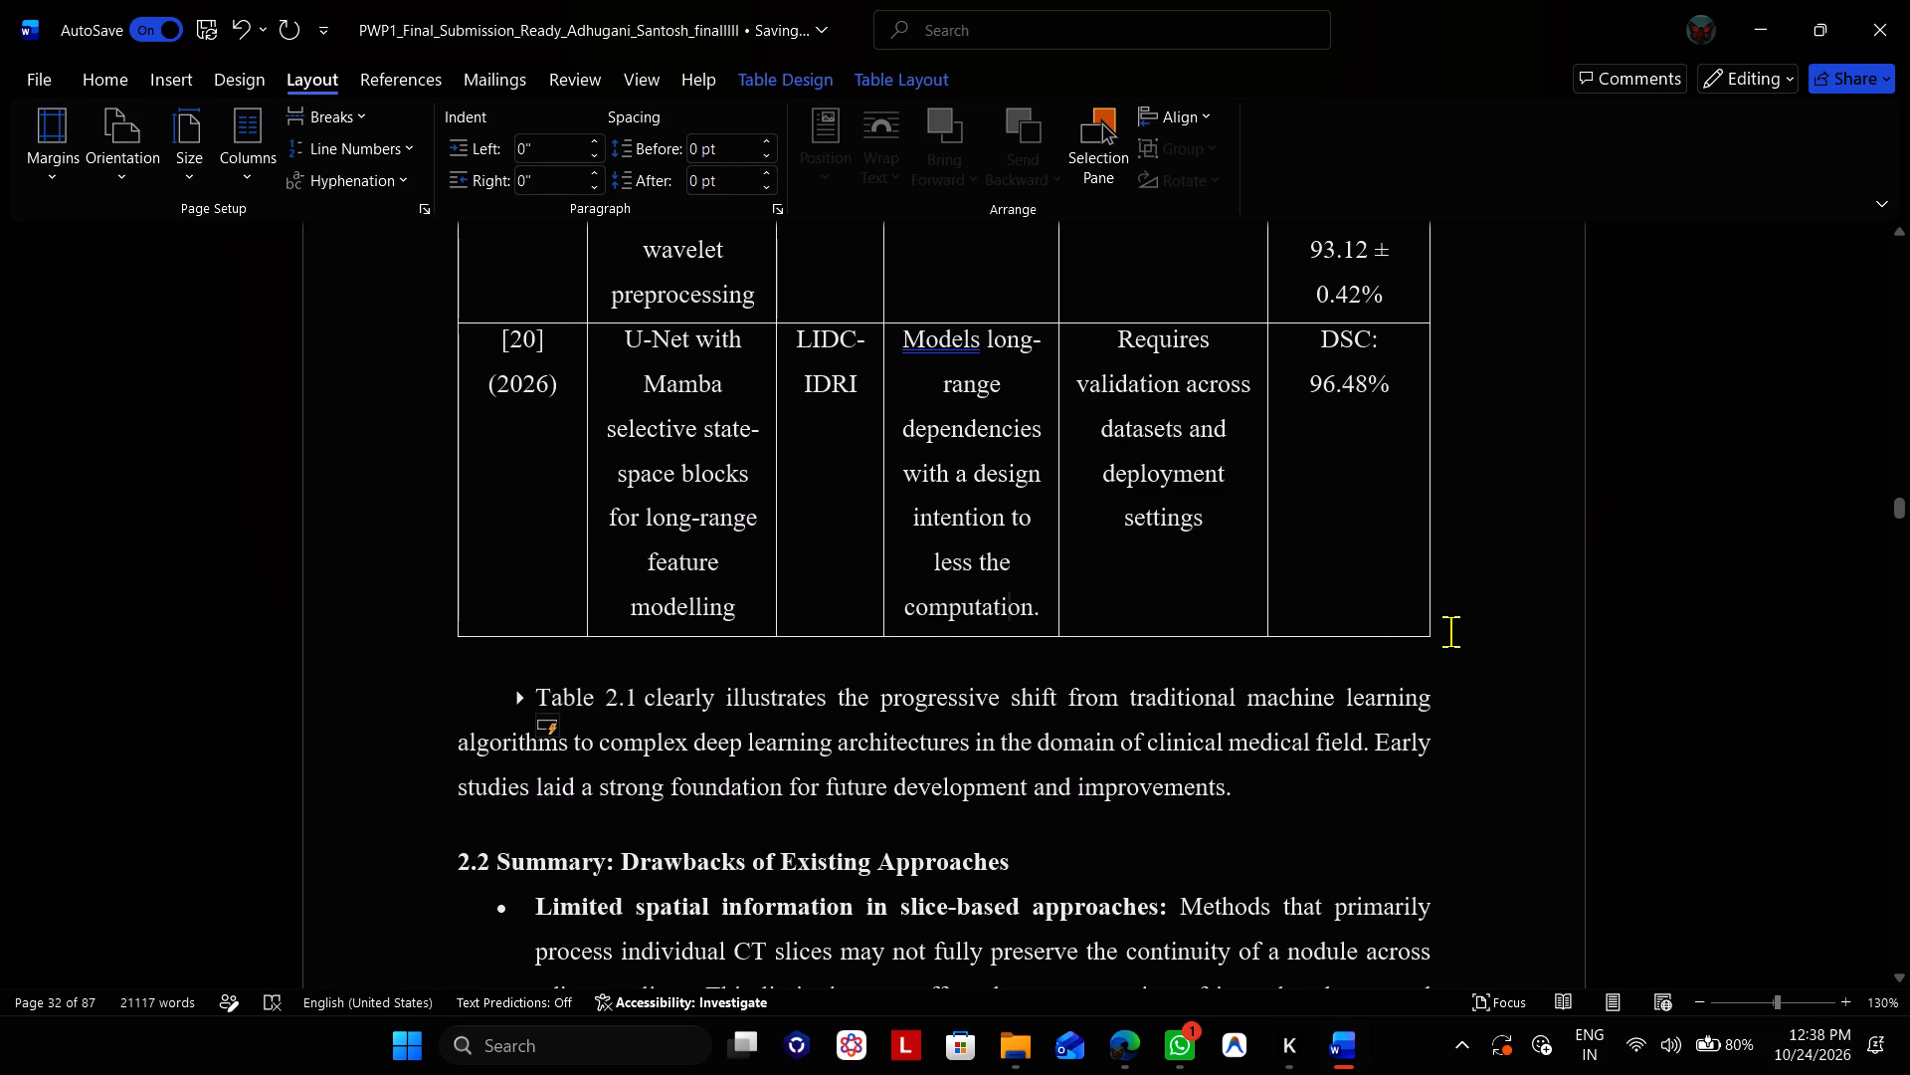
click(1408, 616)
click(1419, 613)
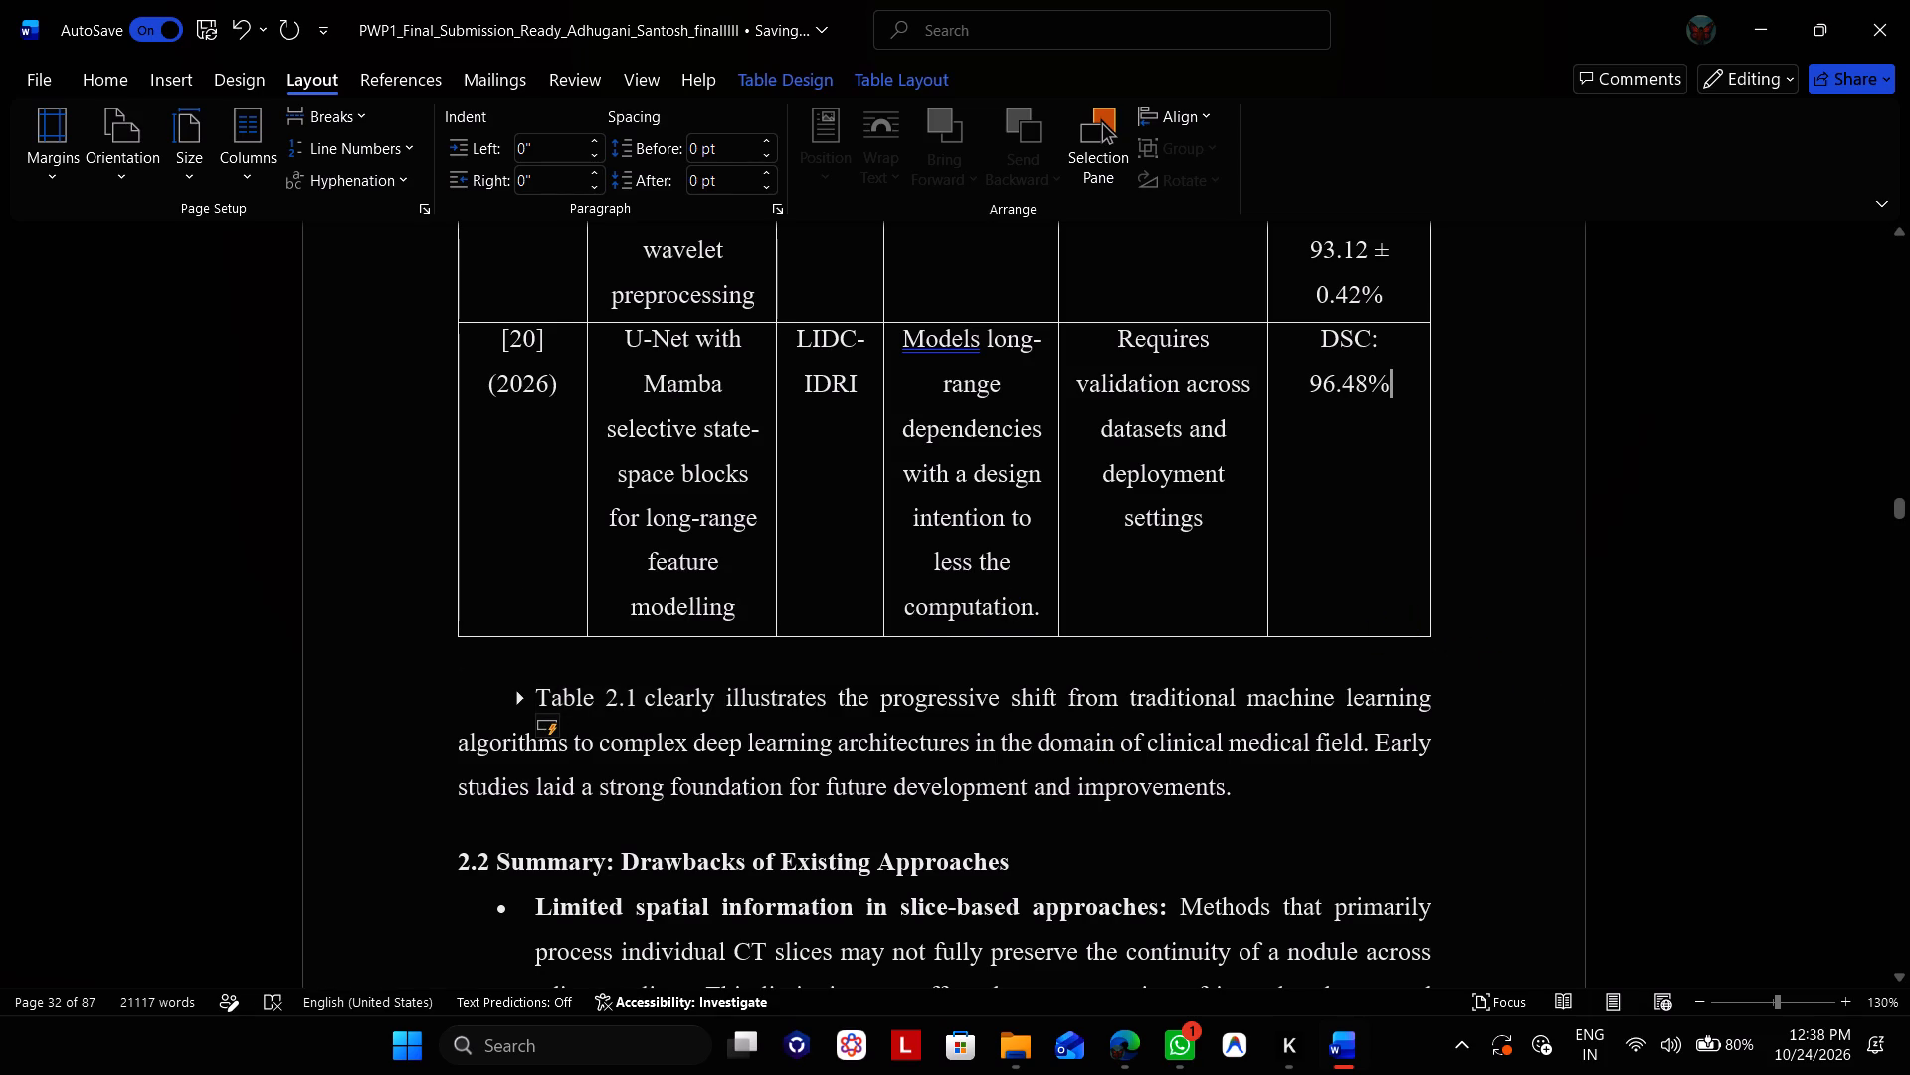
click(1429, 630)
drag(1171, 635, 1171, 640)
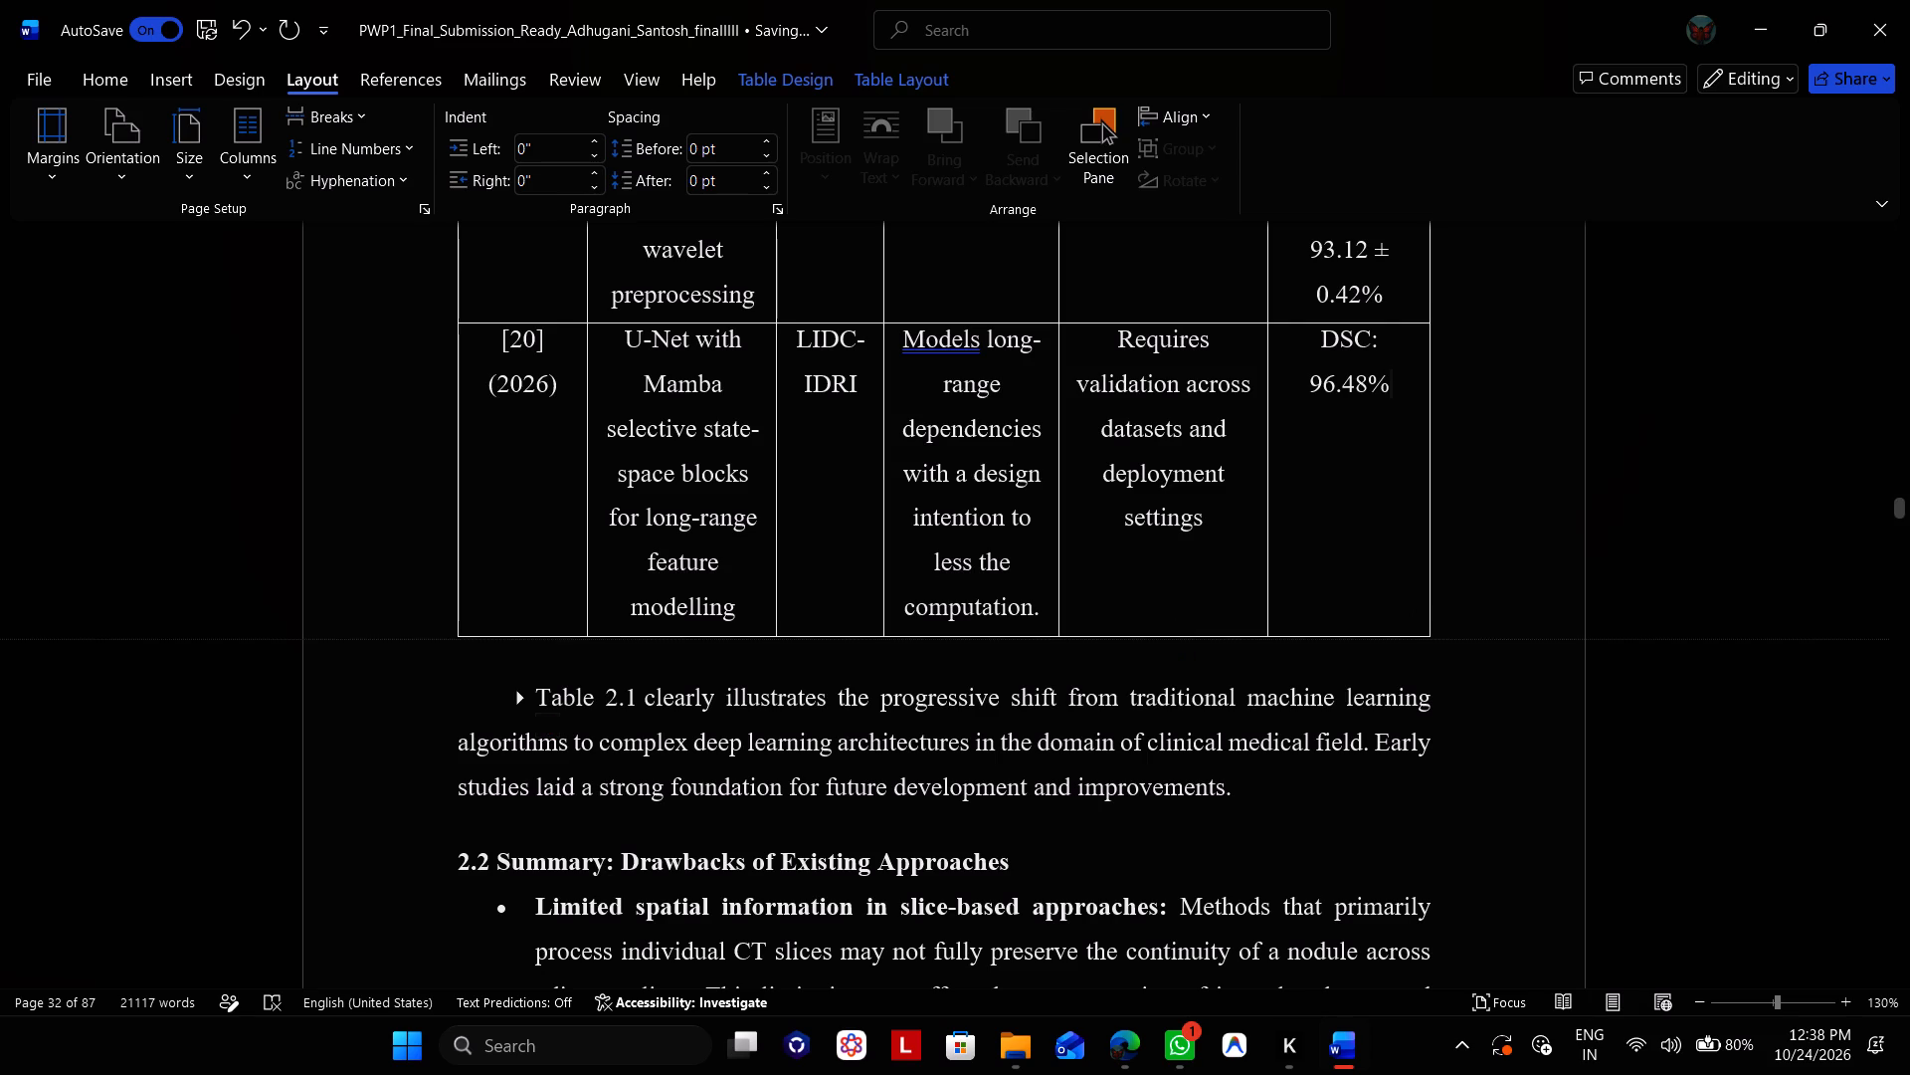
drag(1171, 640, 1171, 661)
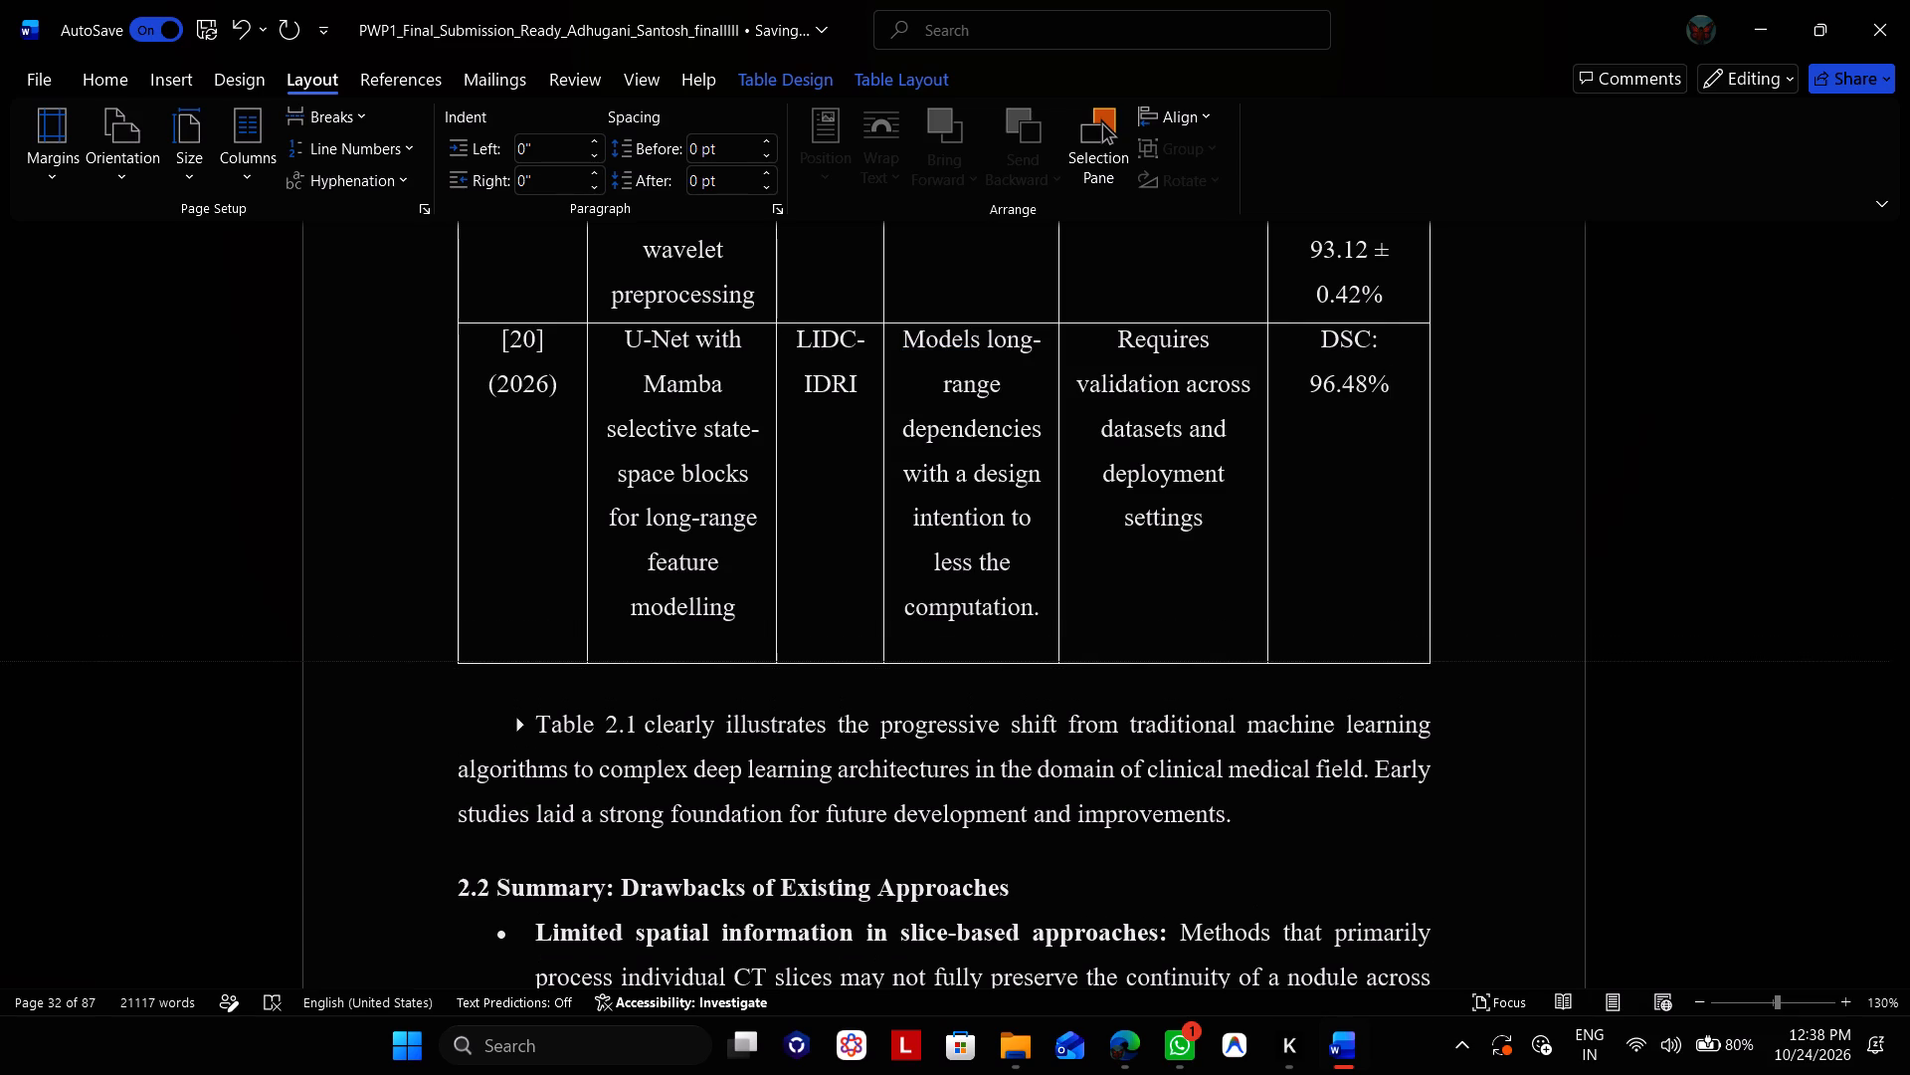
drag(1171, 661, 1169, 583)
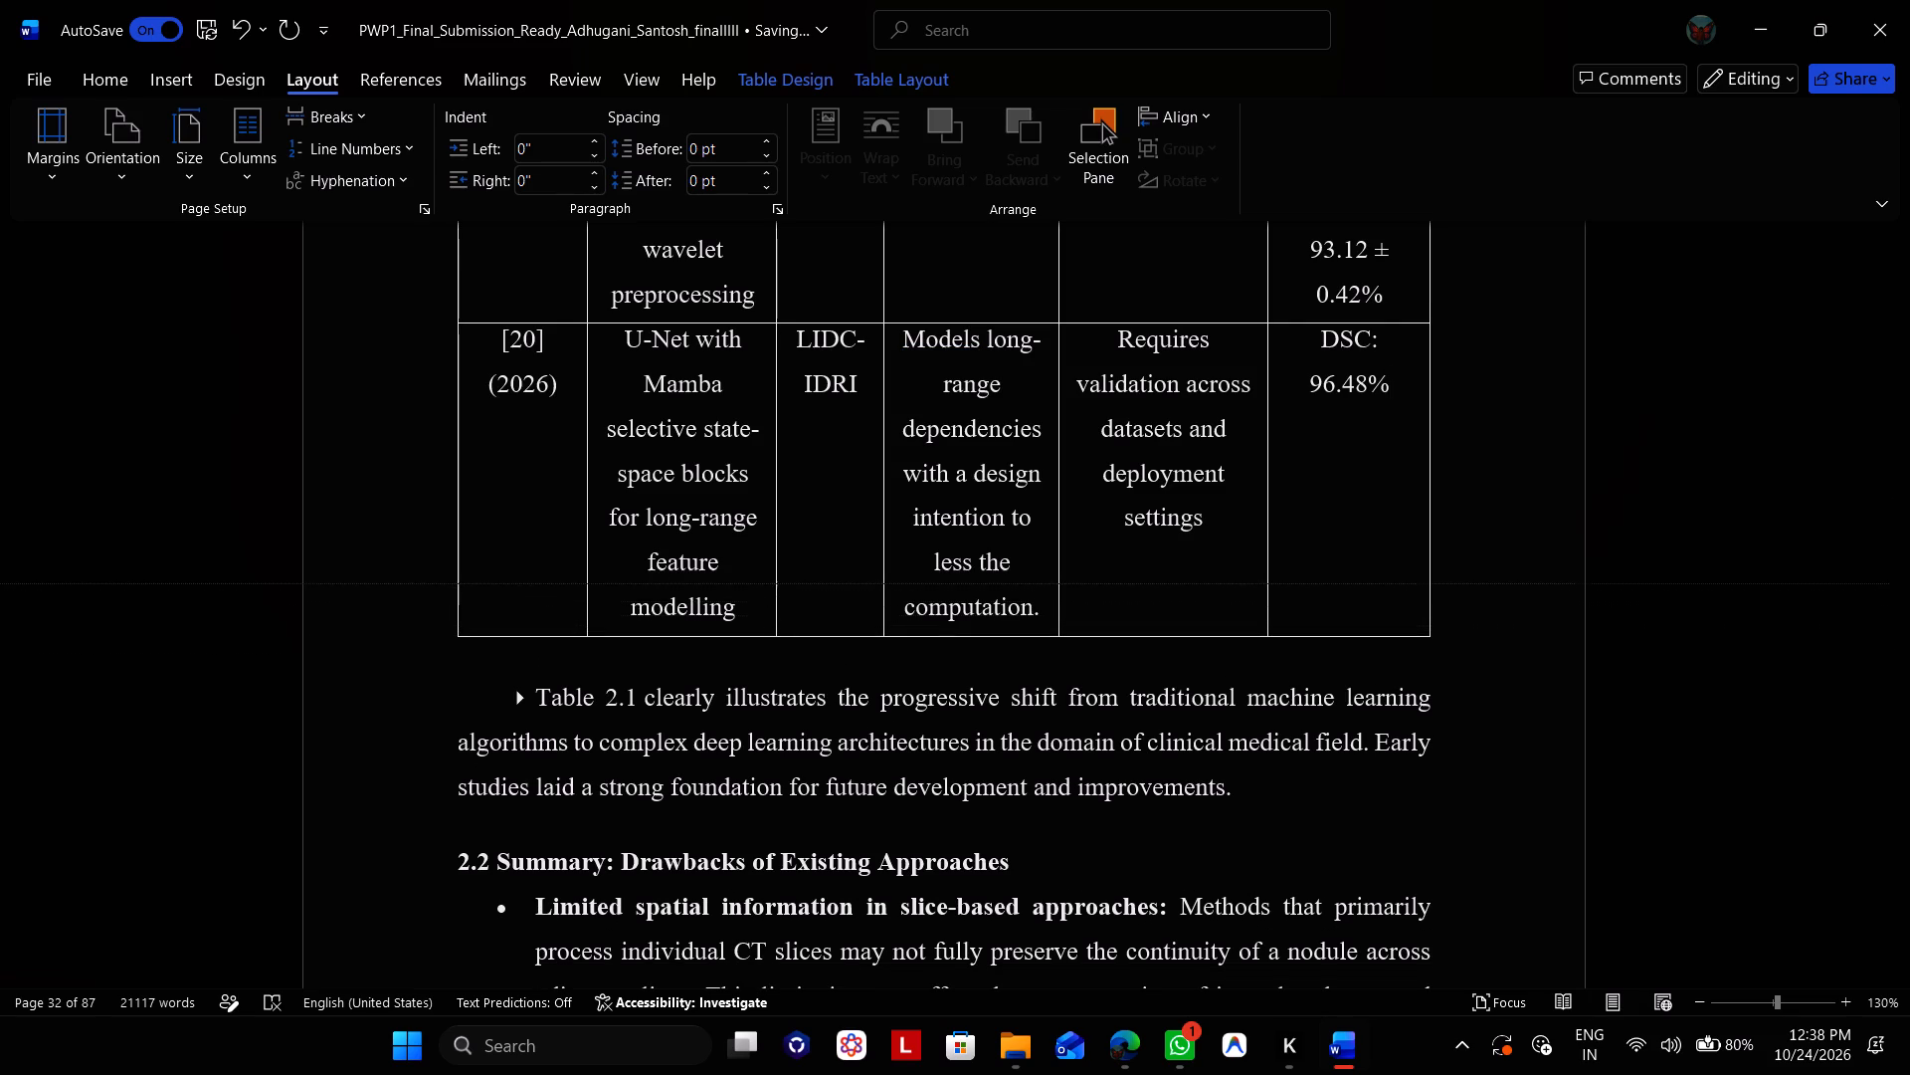
drag(1169, 583, 1164, 592)
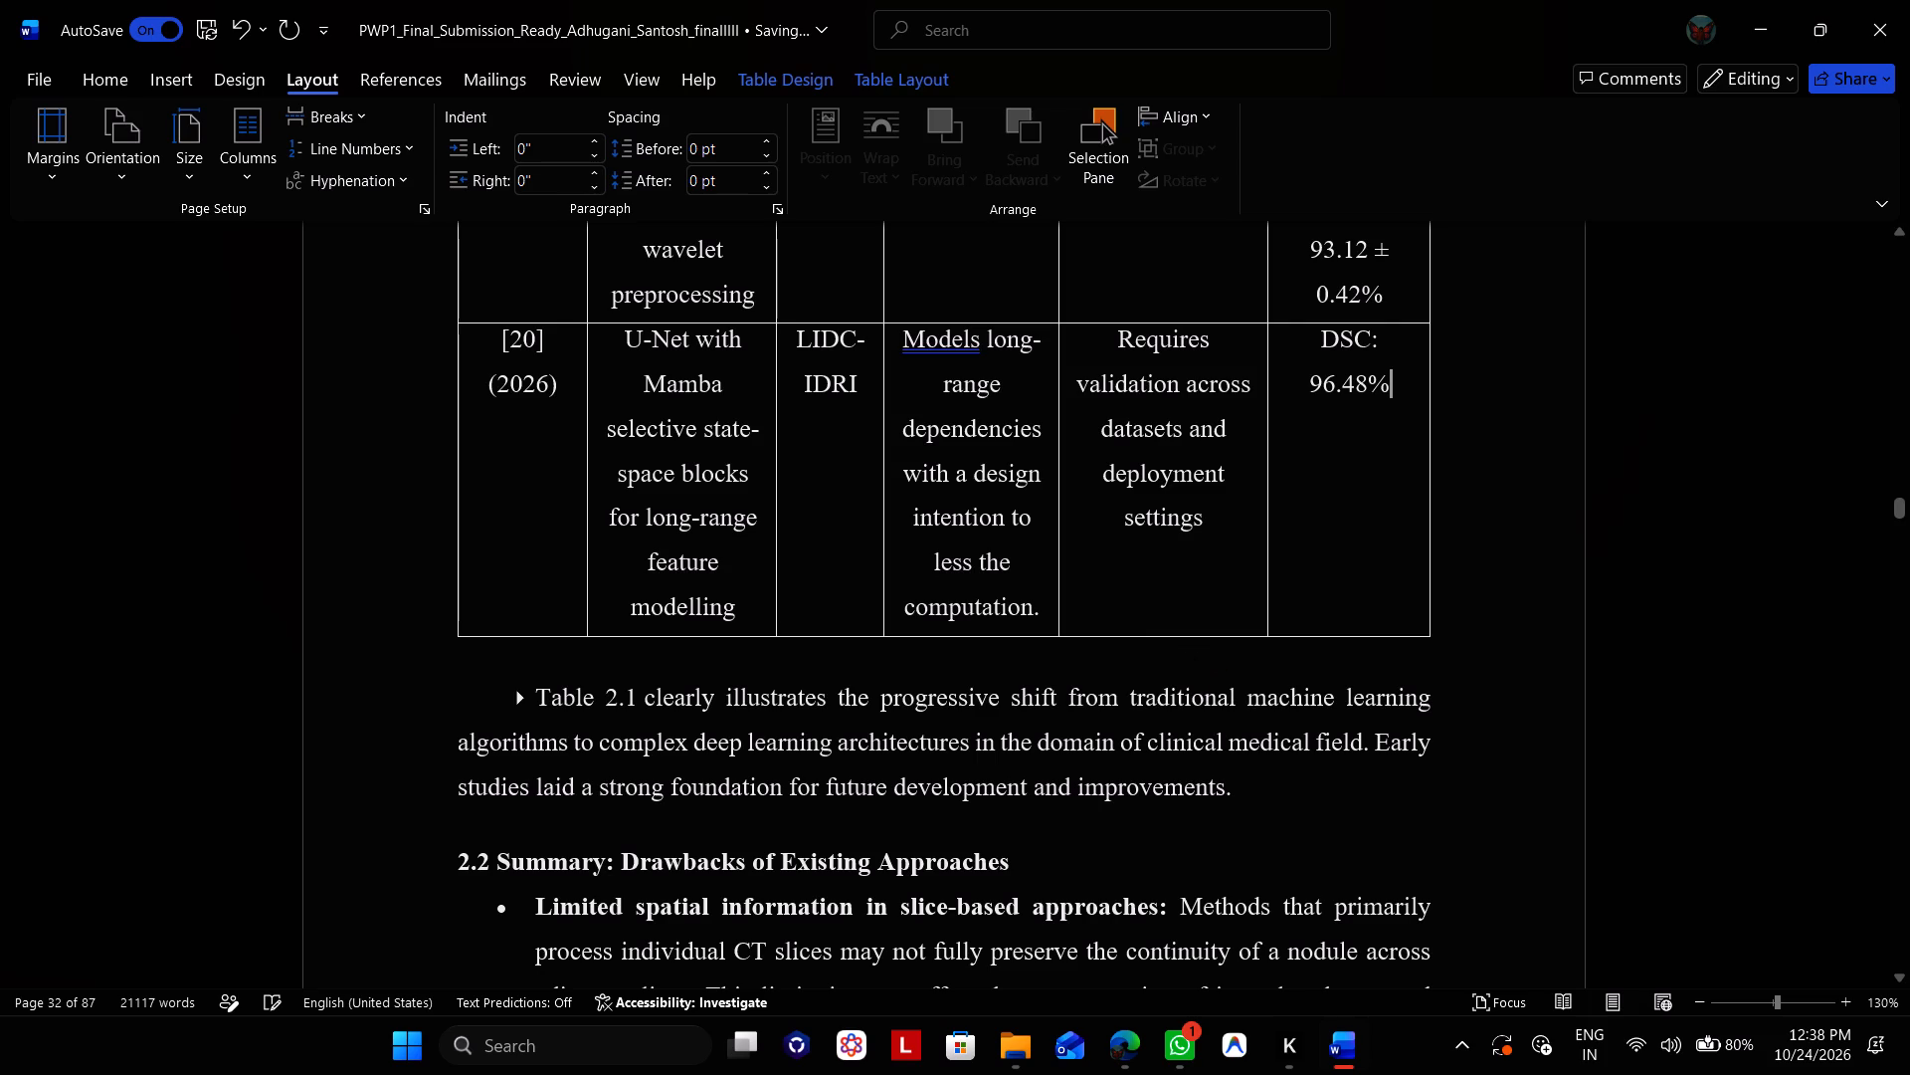
scroll(1158, 704, down, 1)
click(1132, 589)
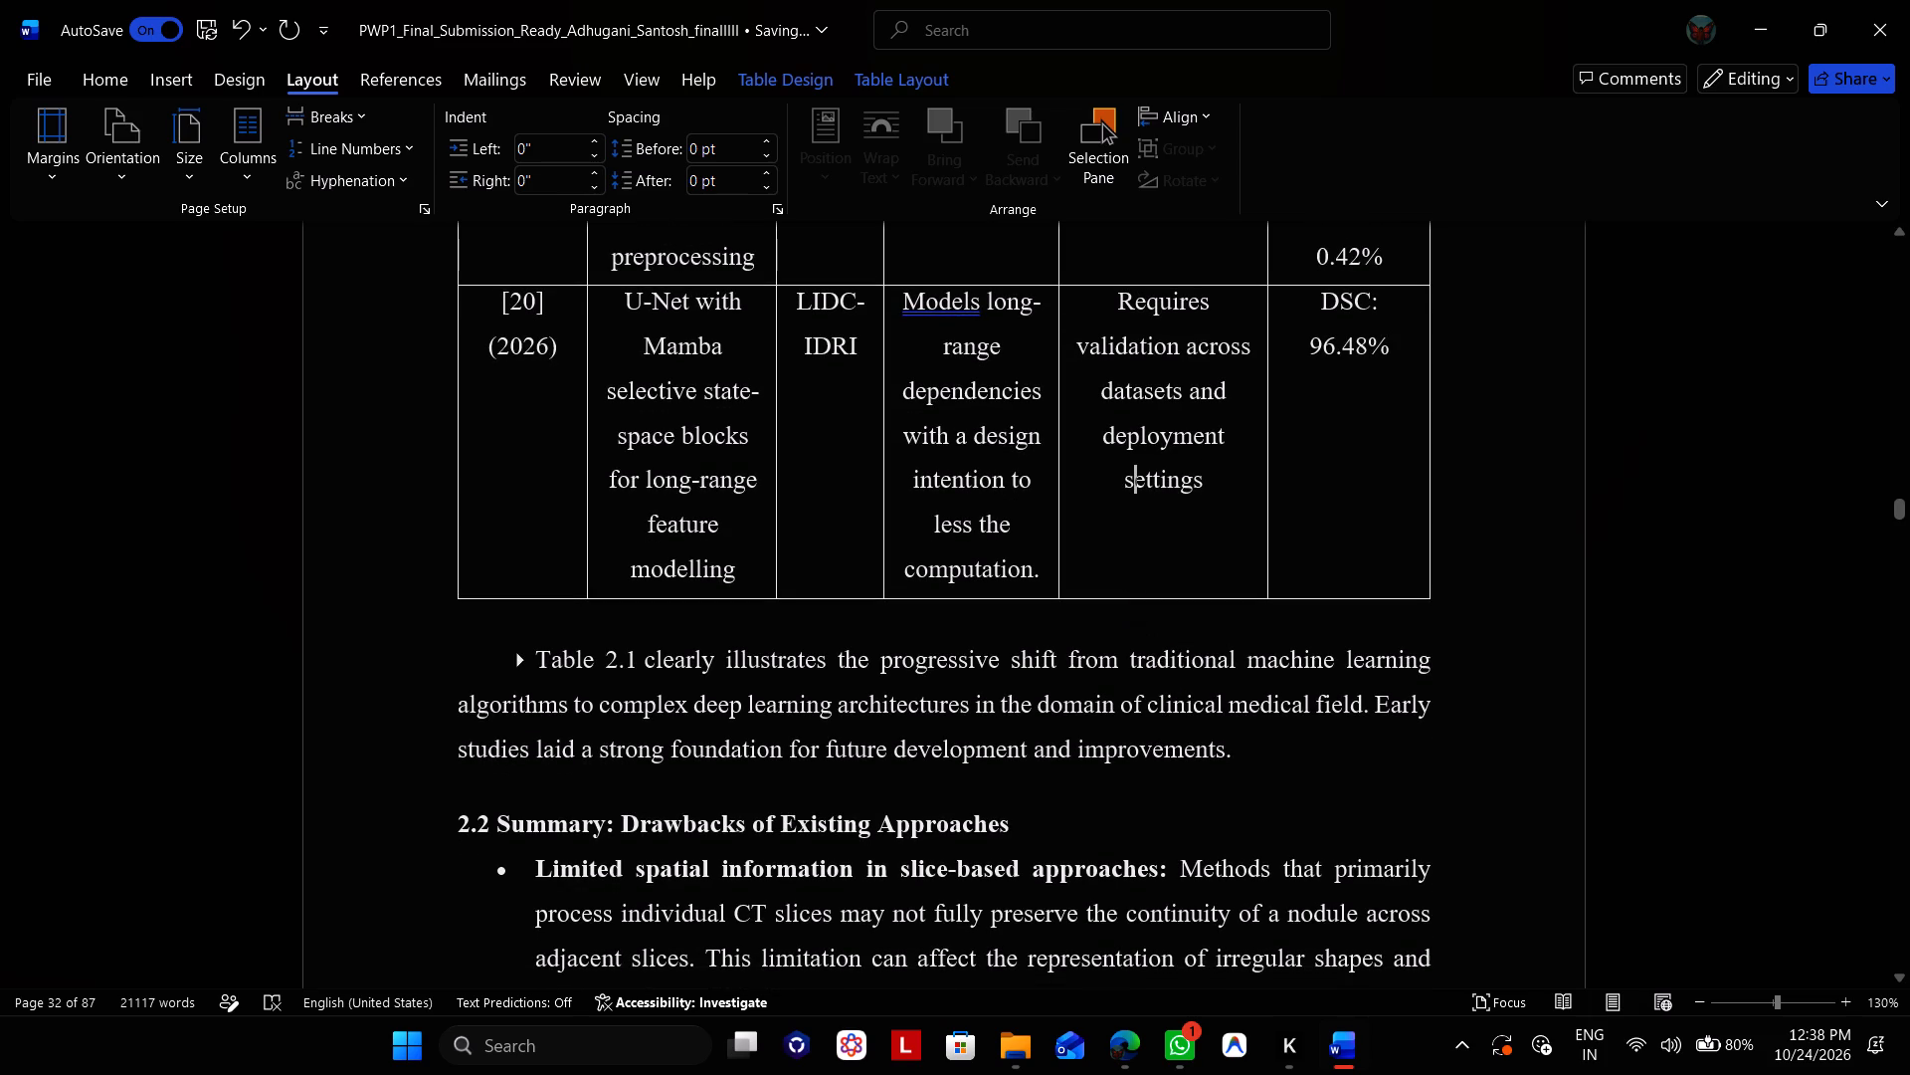
drag(1117, 595, 1117, 608)
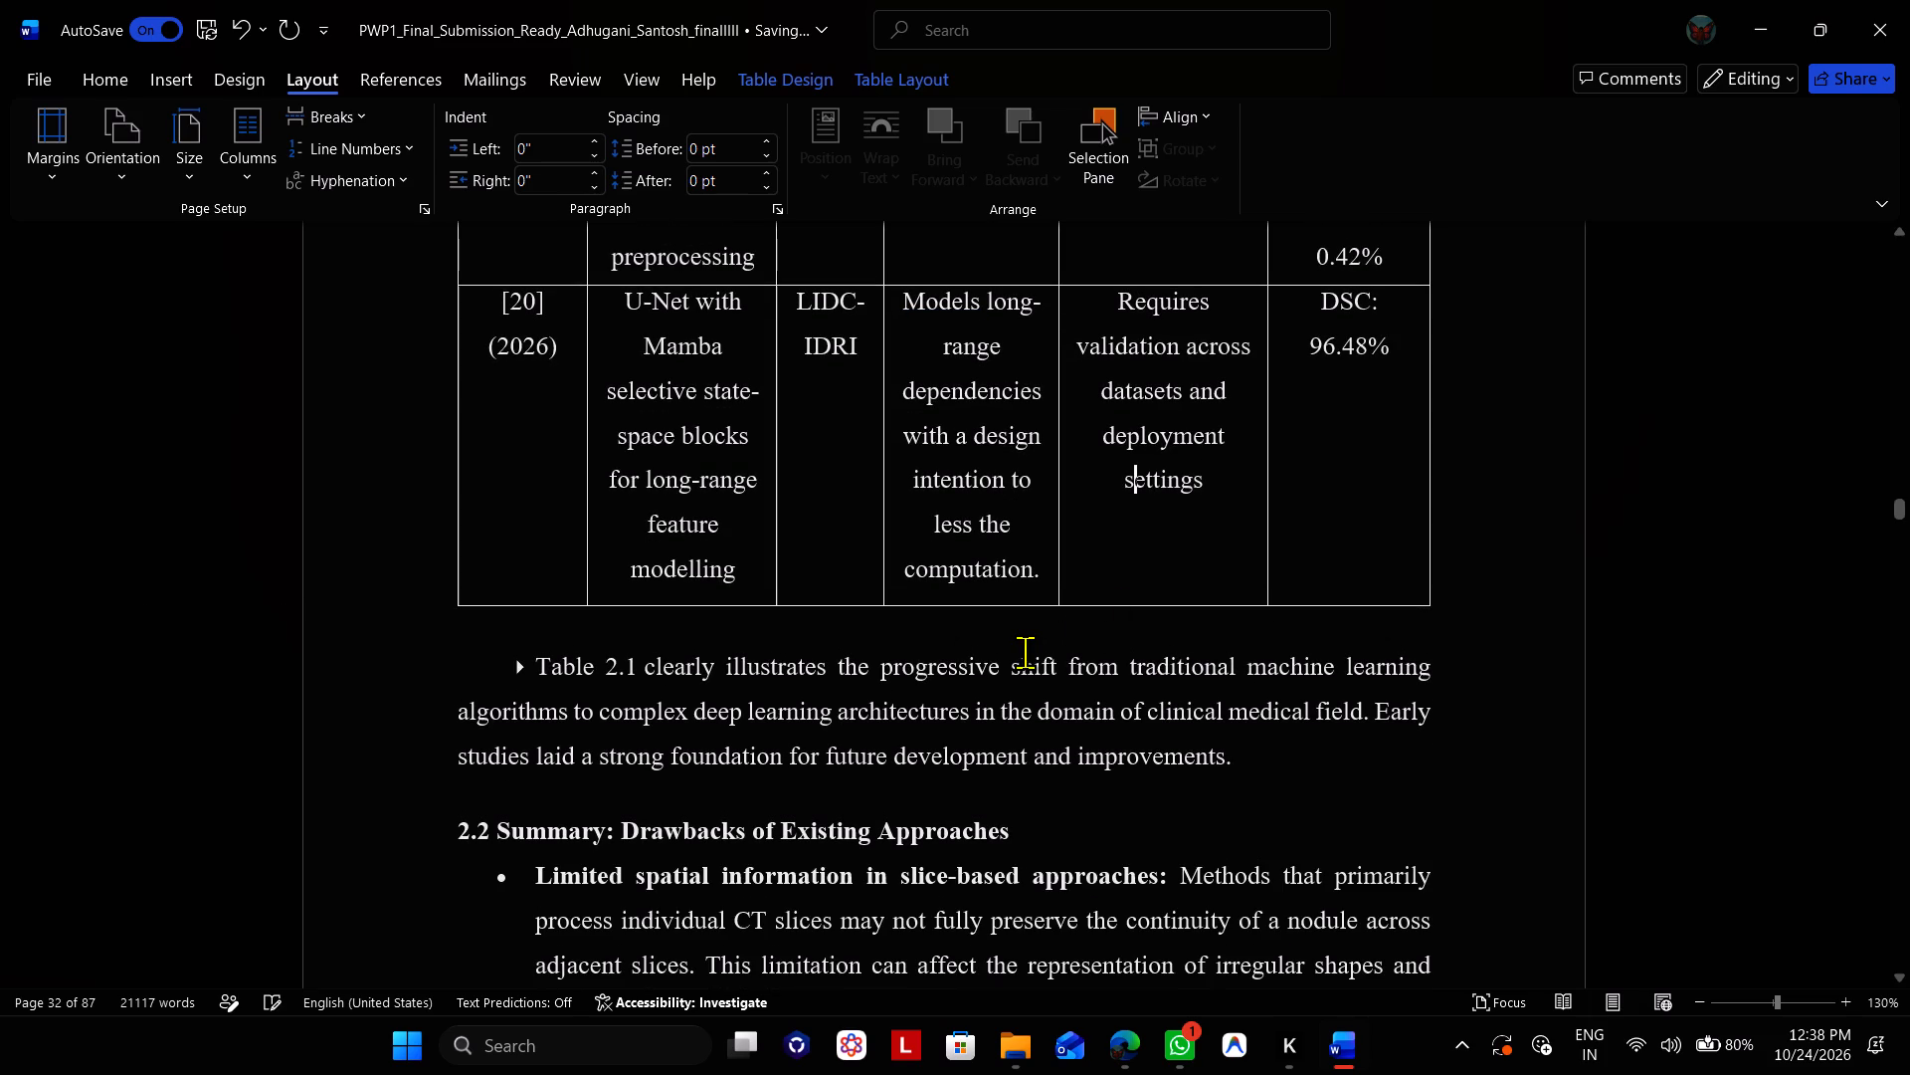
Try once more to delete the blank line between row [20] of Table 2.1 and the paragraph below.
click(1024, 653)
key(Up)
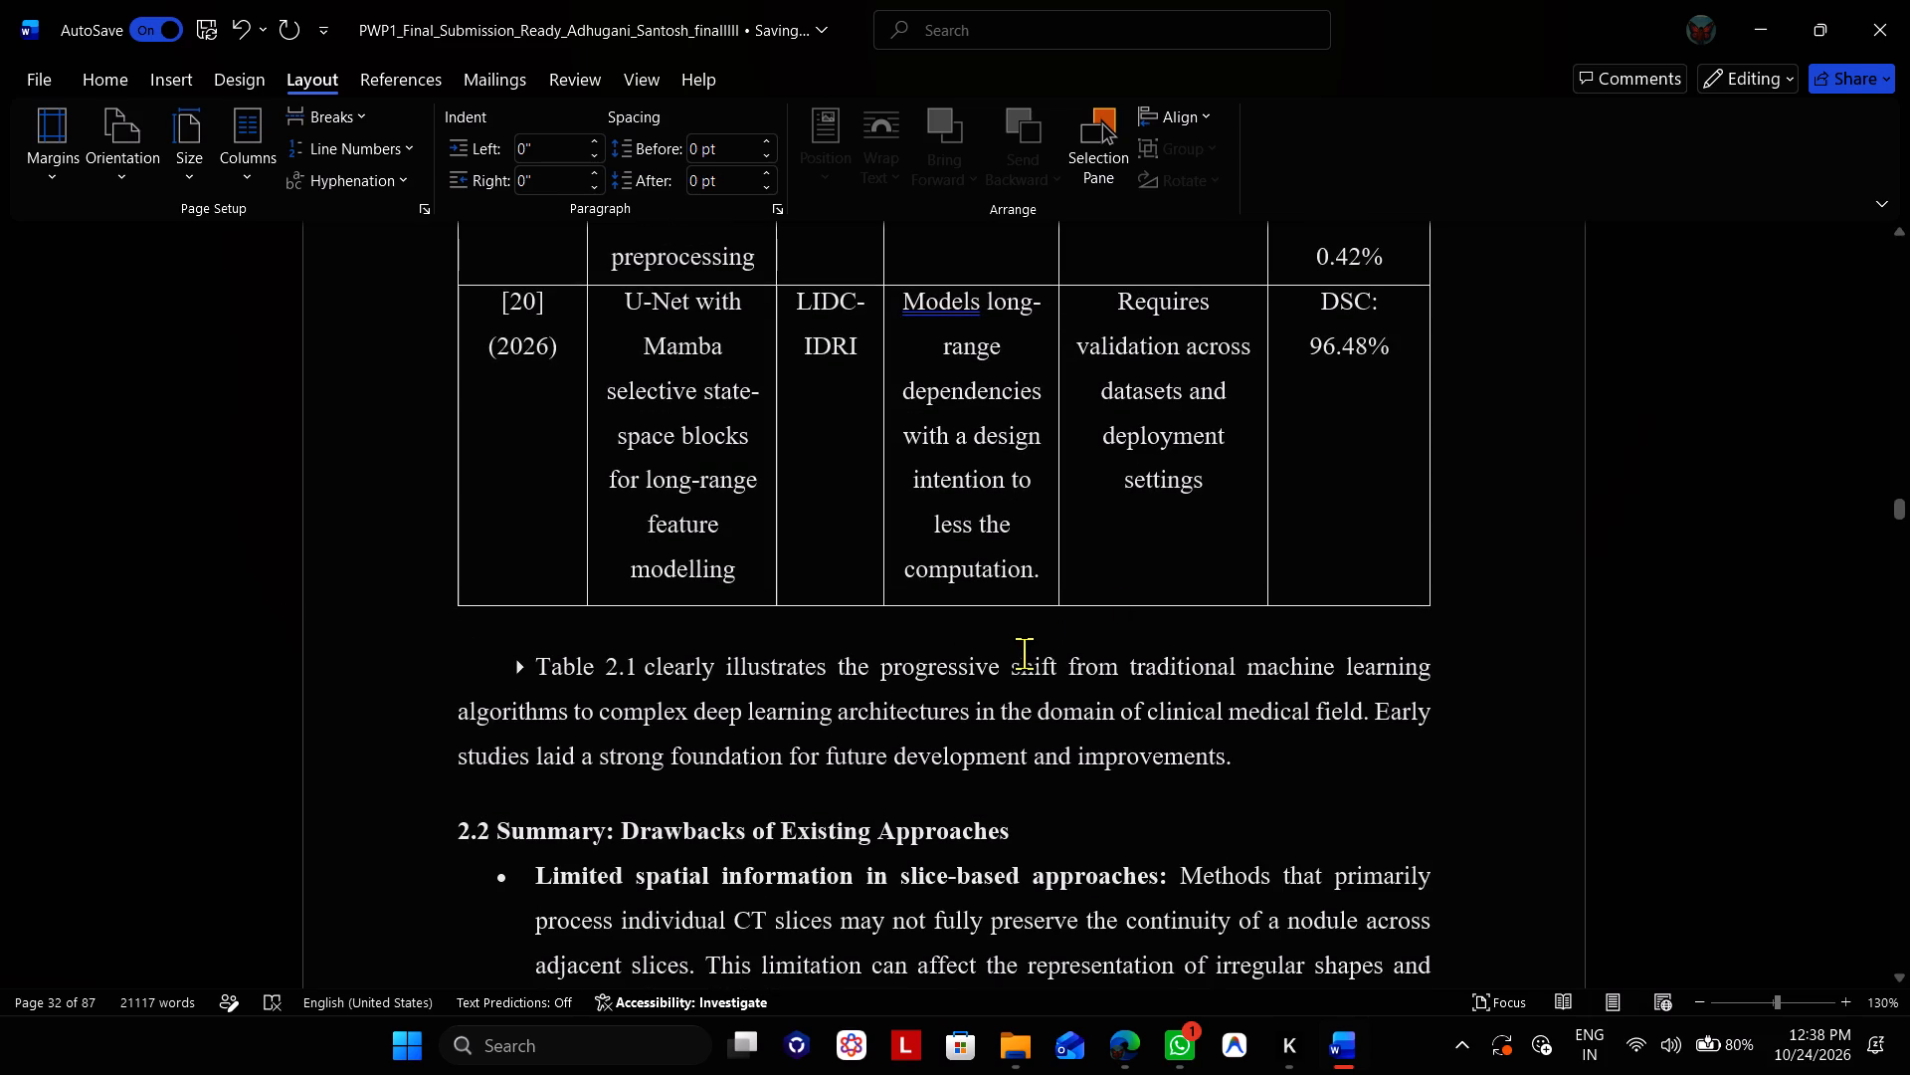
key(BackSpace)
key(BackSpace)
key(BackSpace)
Undo the last height change to row [20] of Table 2.1.
key(ctrl+z)
Review section 2.2's drawbacks list and its closing paragraph, up to the start of Chapter 3, checking layout and indents.
scroll(1147, 678, down, 1)
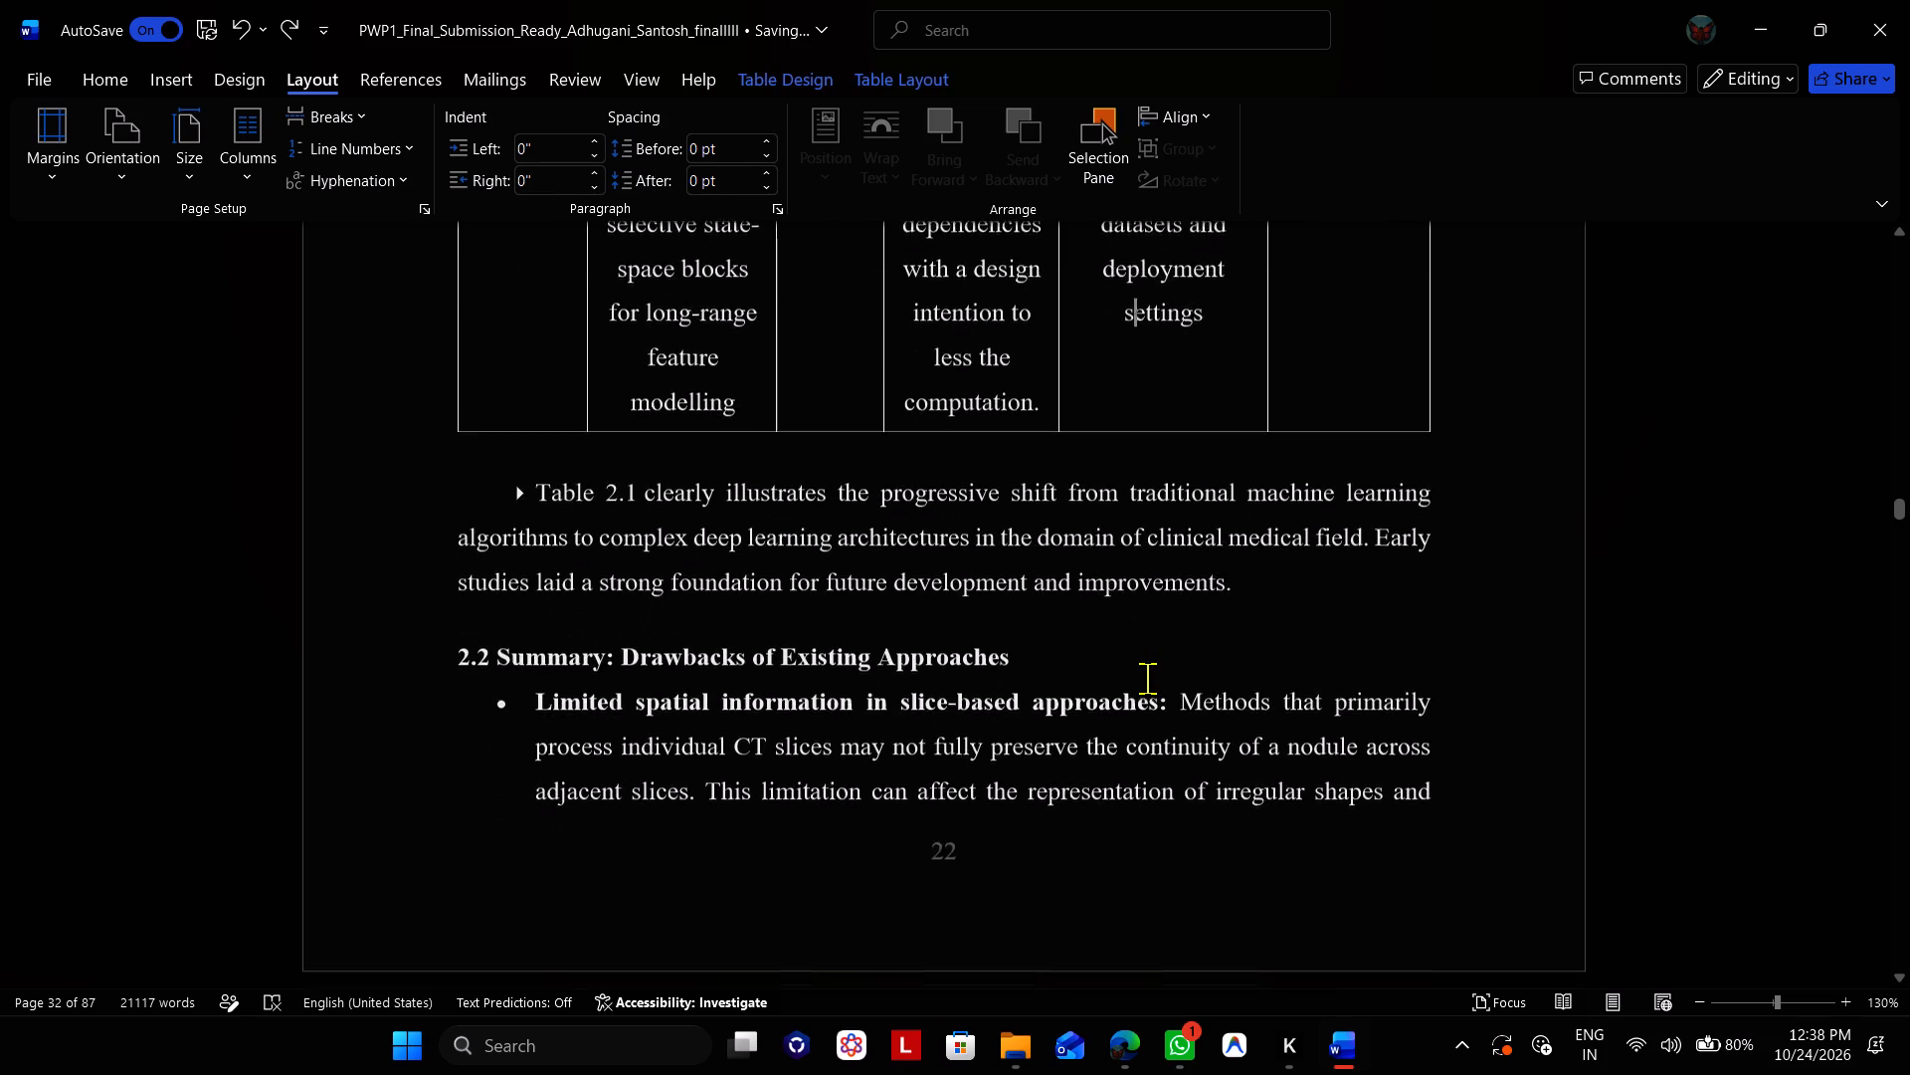
scroll(1147, 678, down, 3)
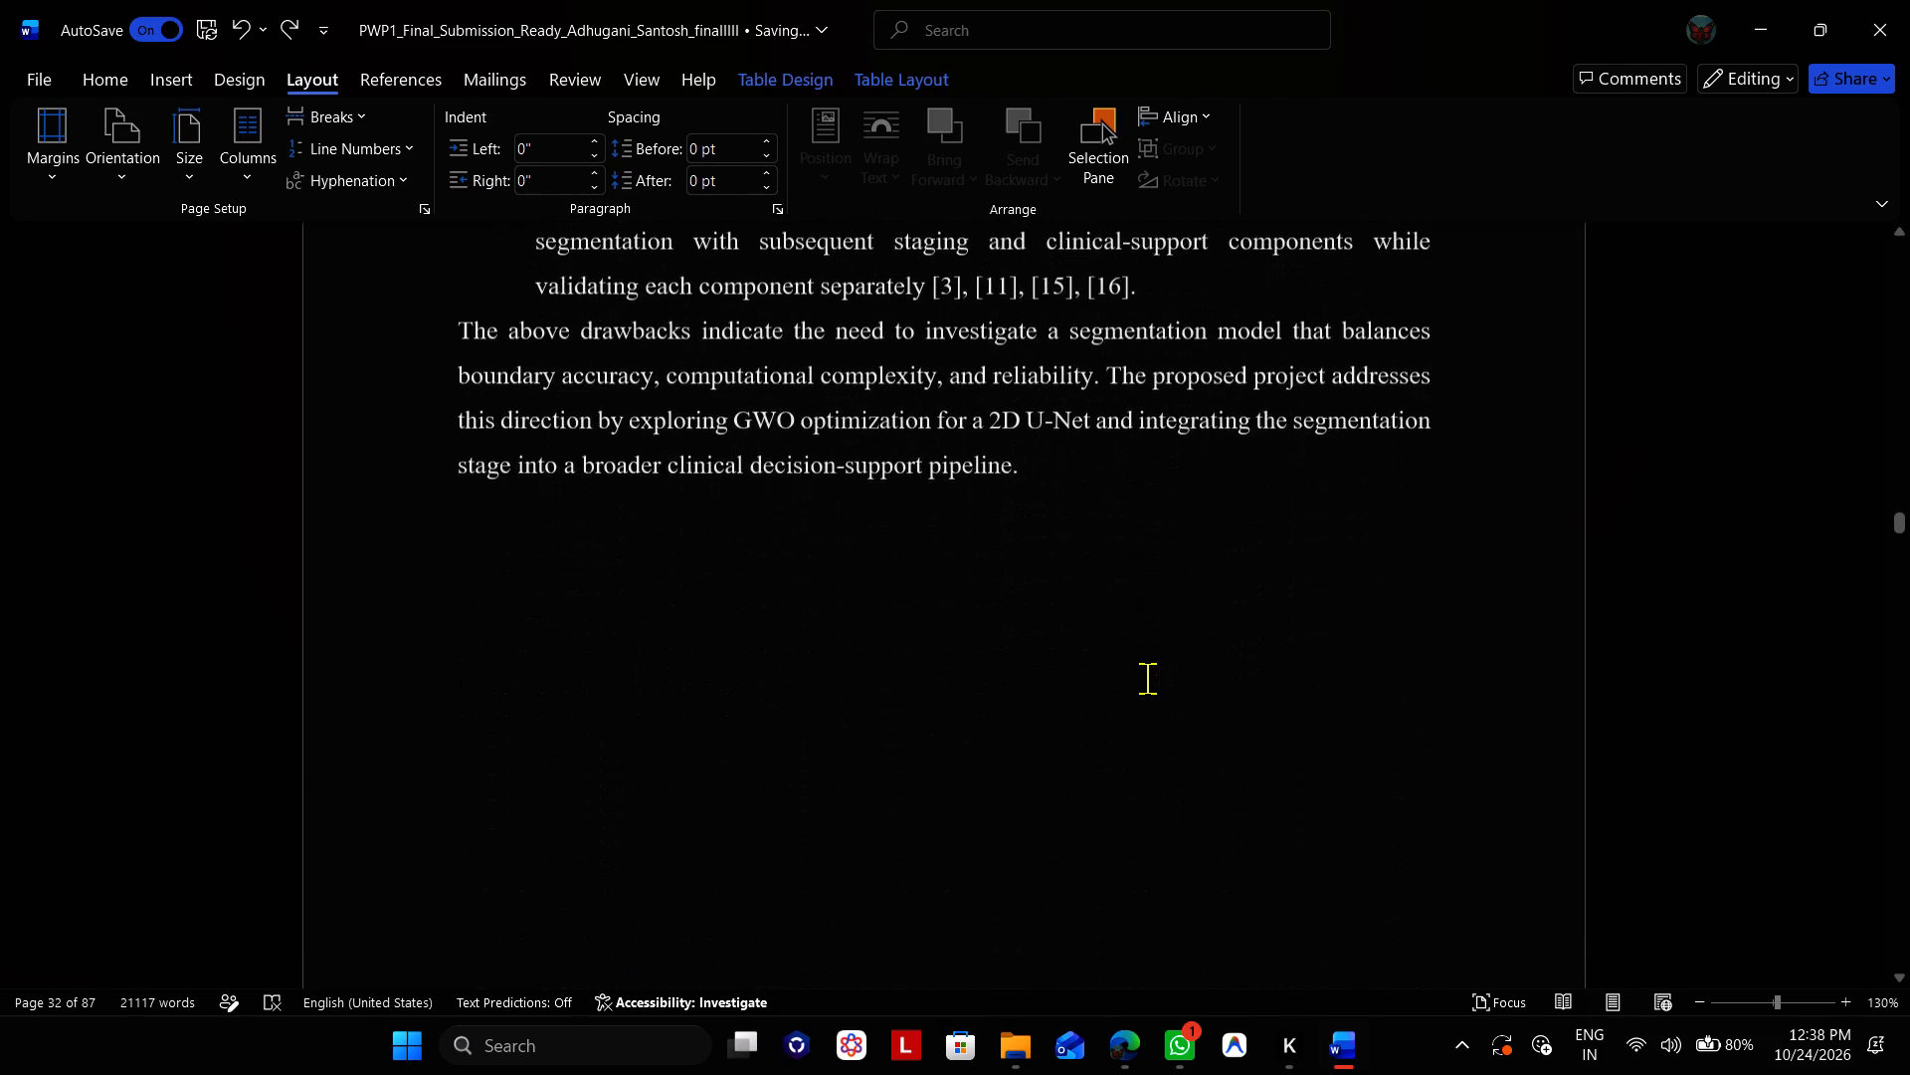
scroll(1147, 678, down, 4)
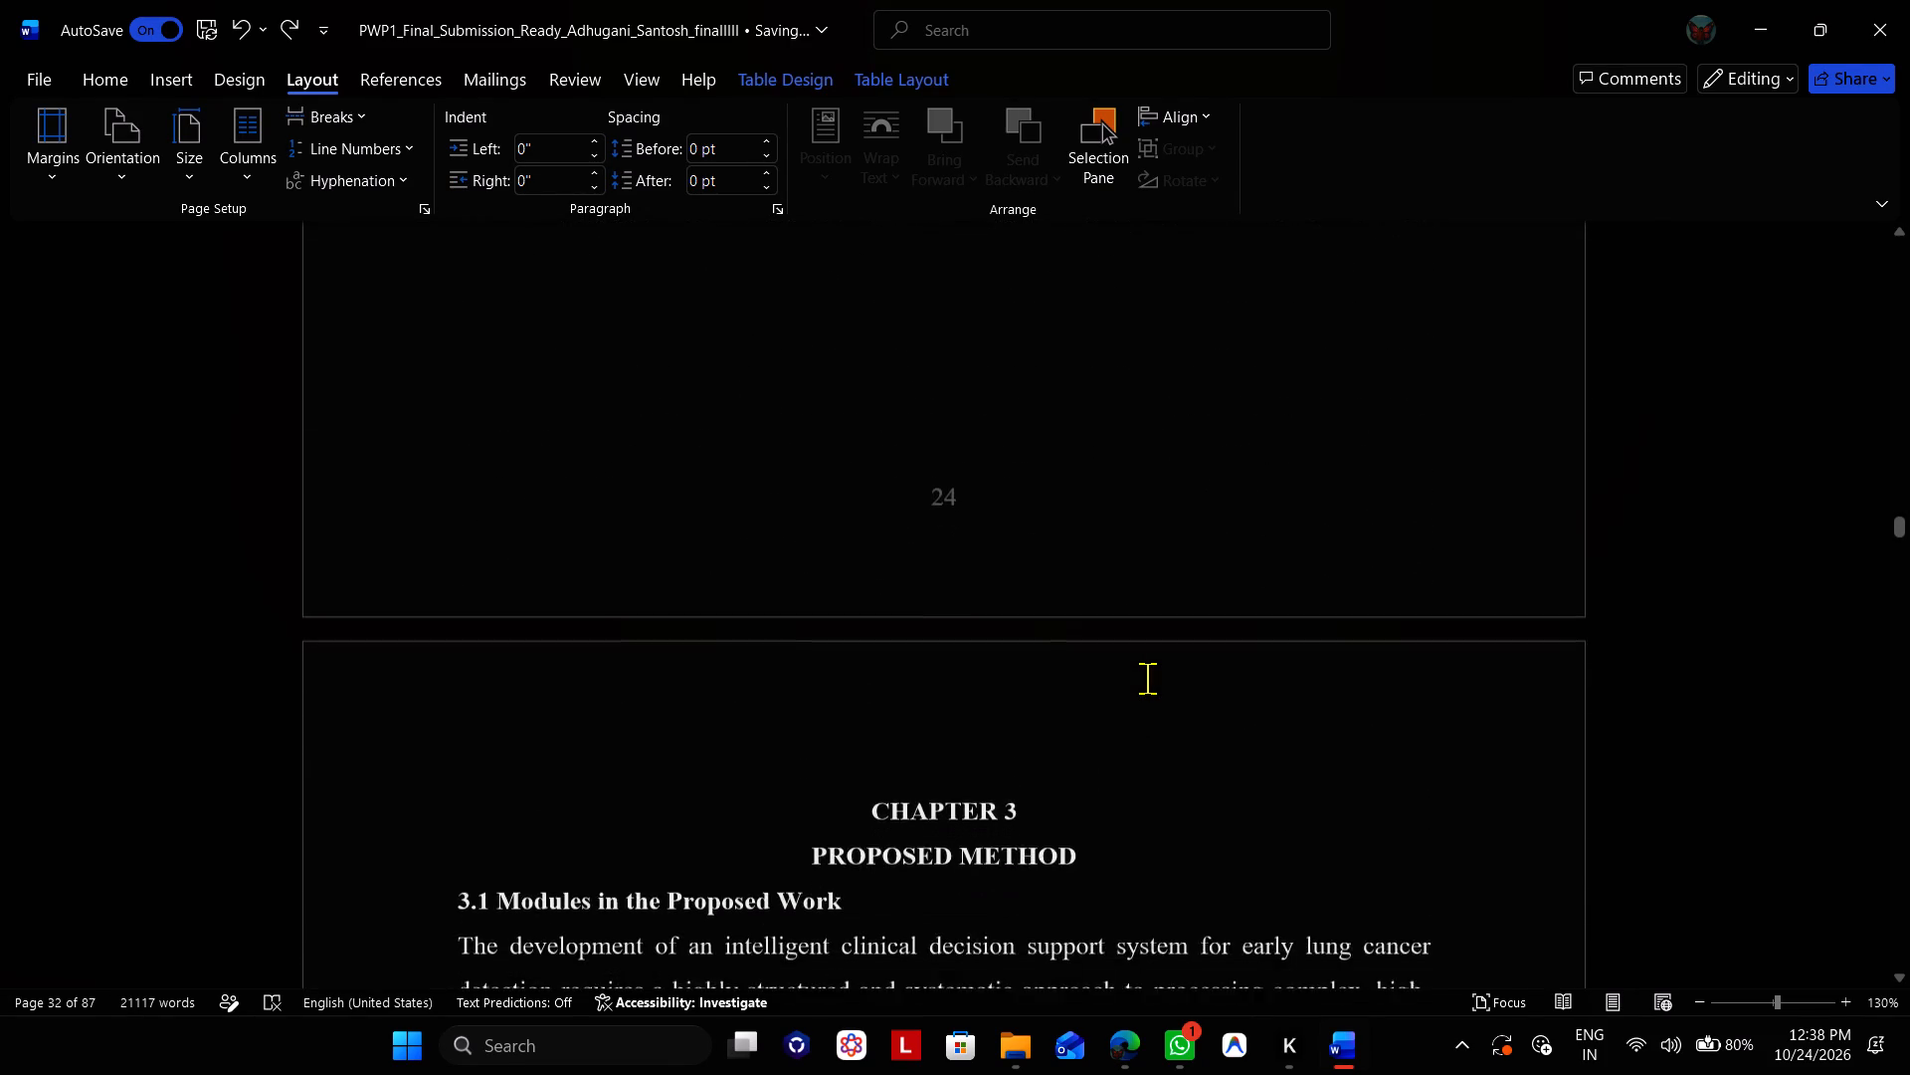
scroll(1147, 678, down, 1)
scroll(1147, 678, up, 6)
scroll(1147, 678, down, 1)
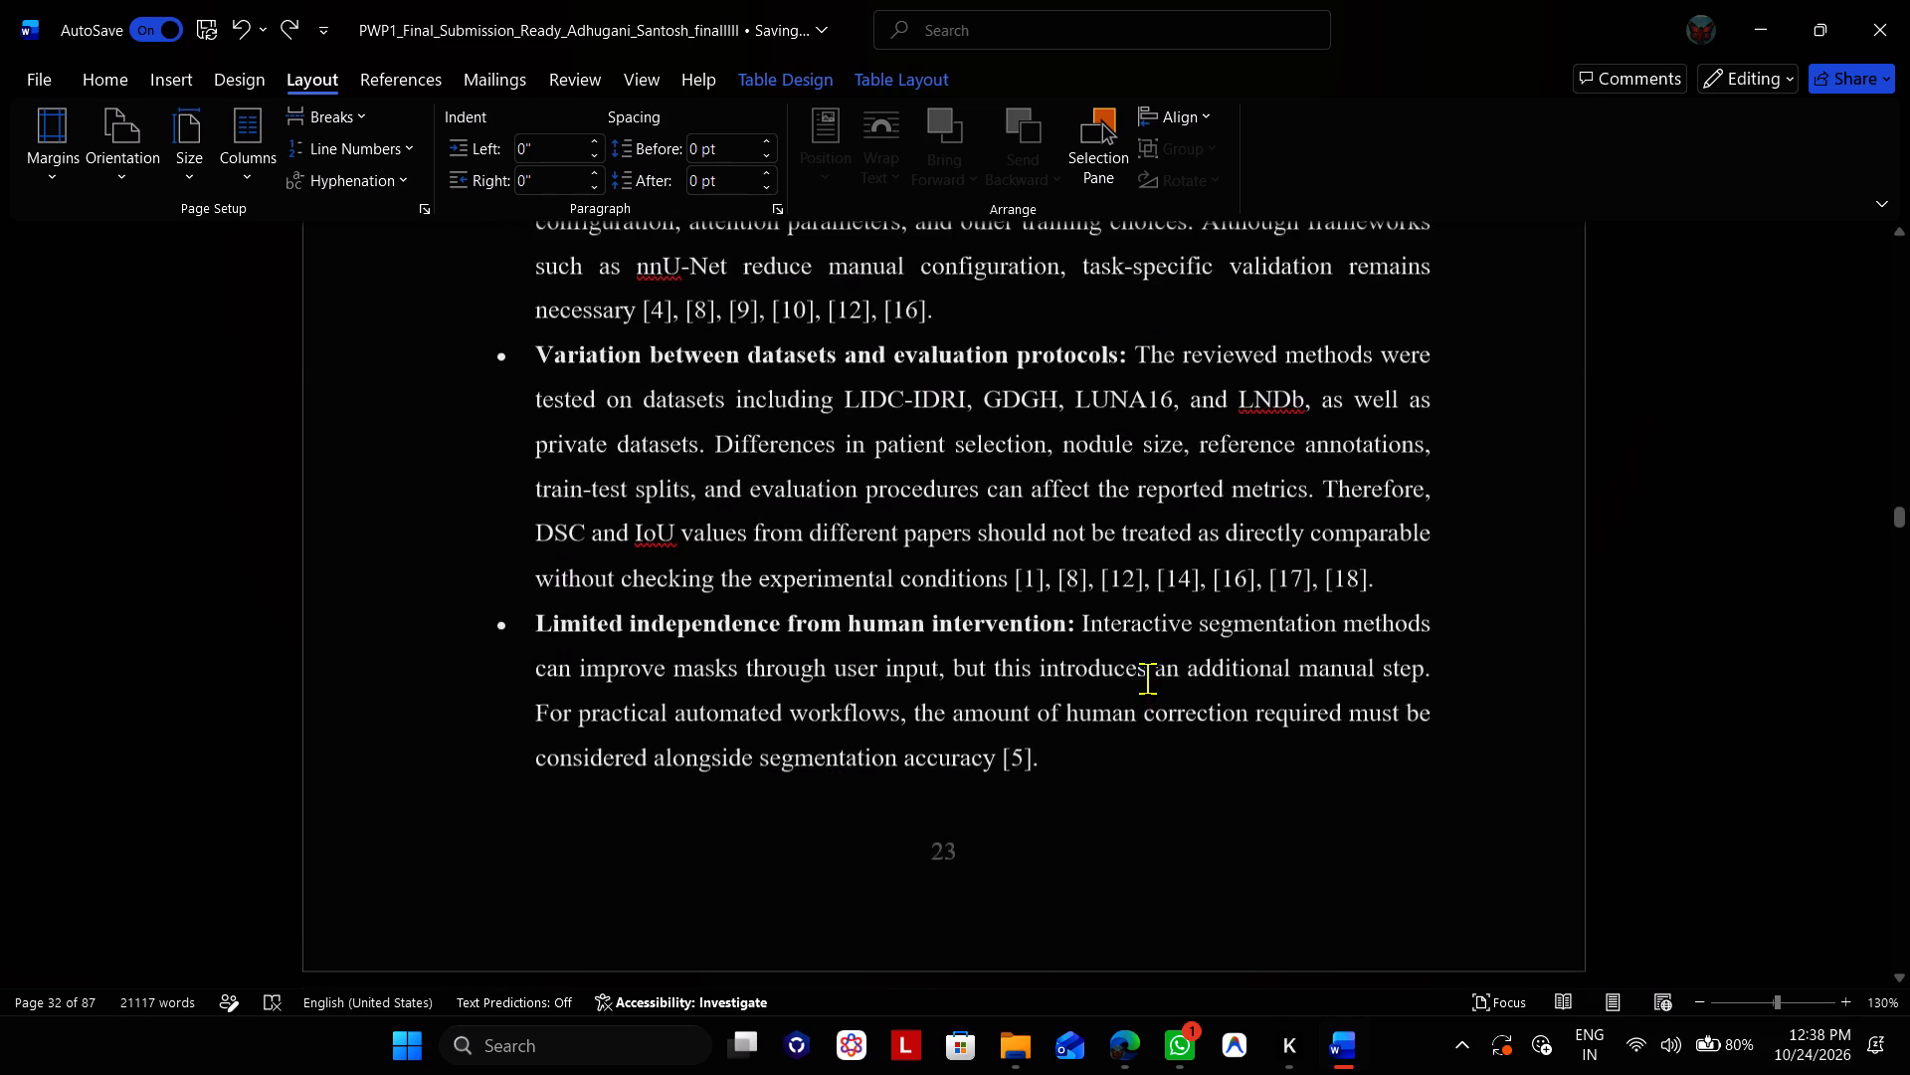
scroll(1147, 678, down, 1)
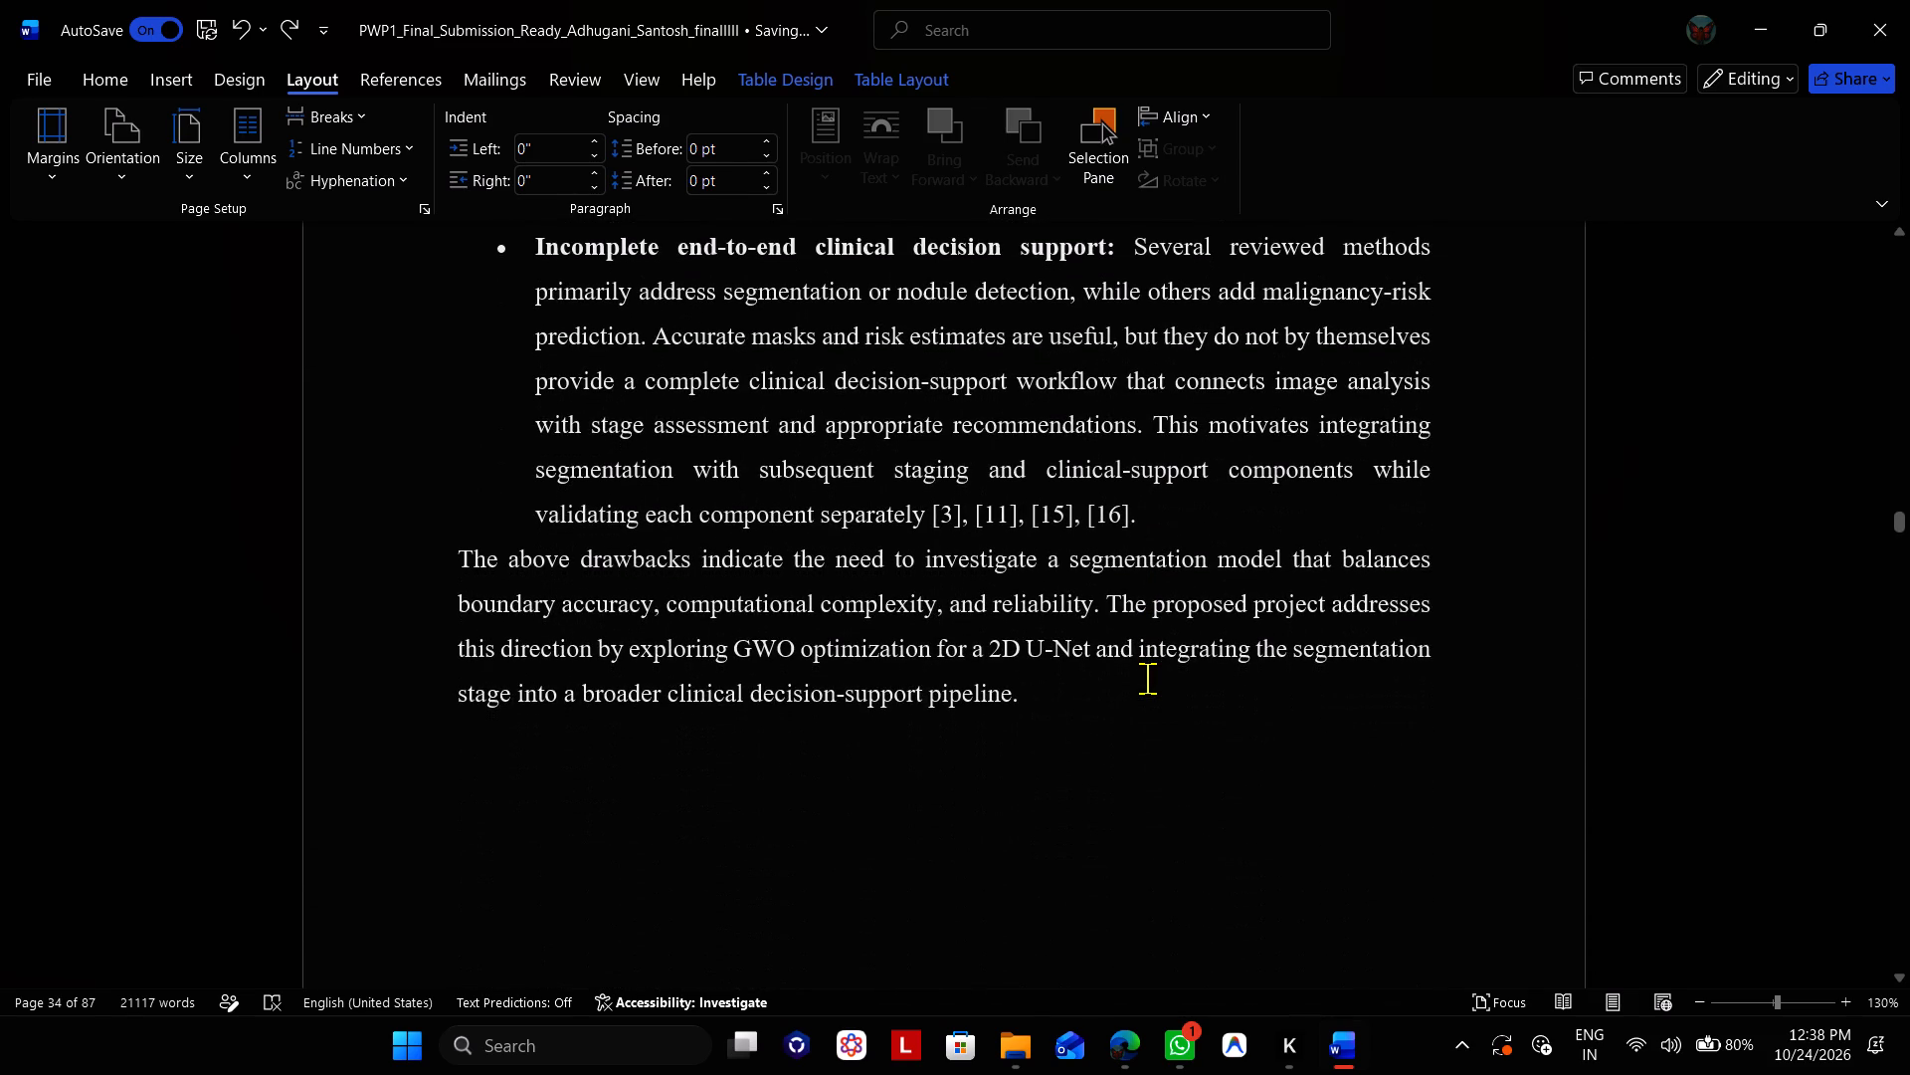
scroll(1147, 678, down, 1)
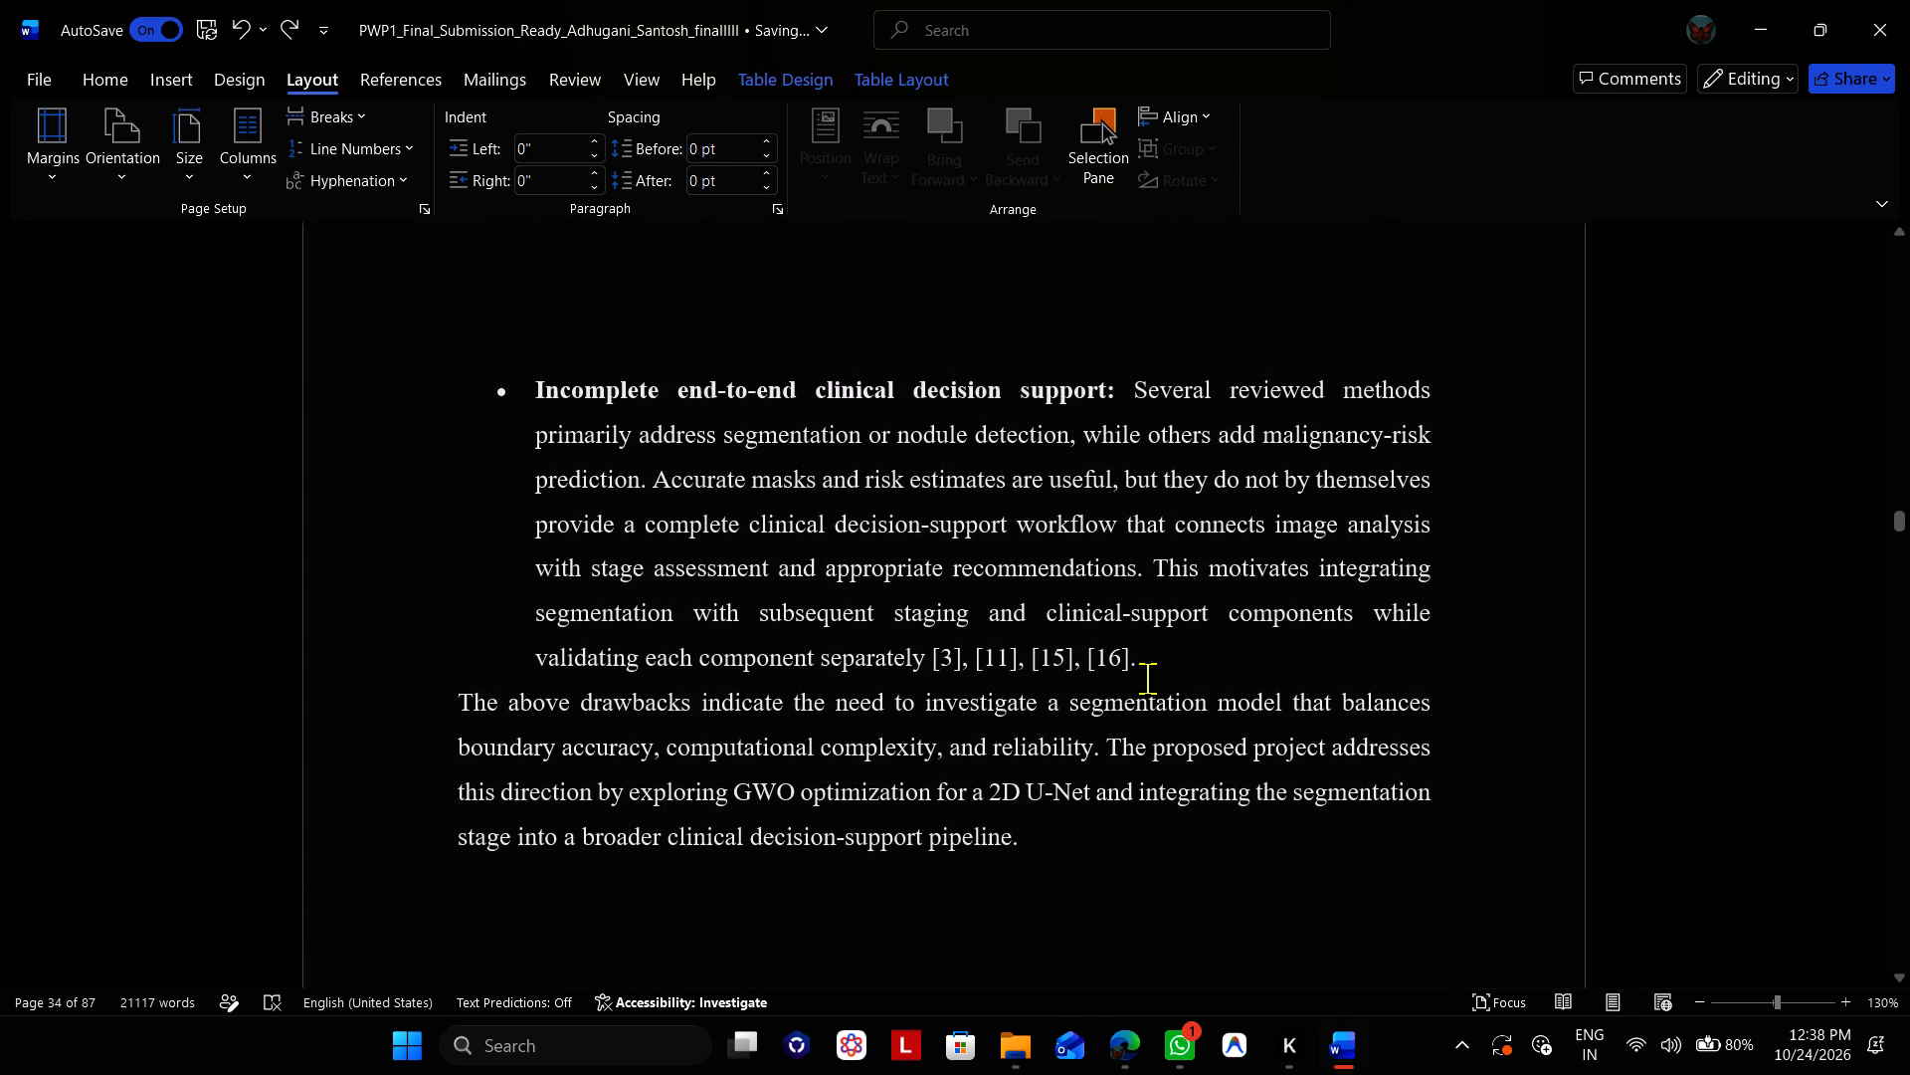
scroll(1147, 678, down, 1)
scroll(1147, 678, up, 2)
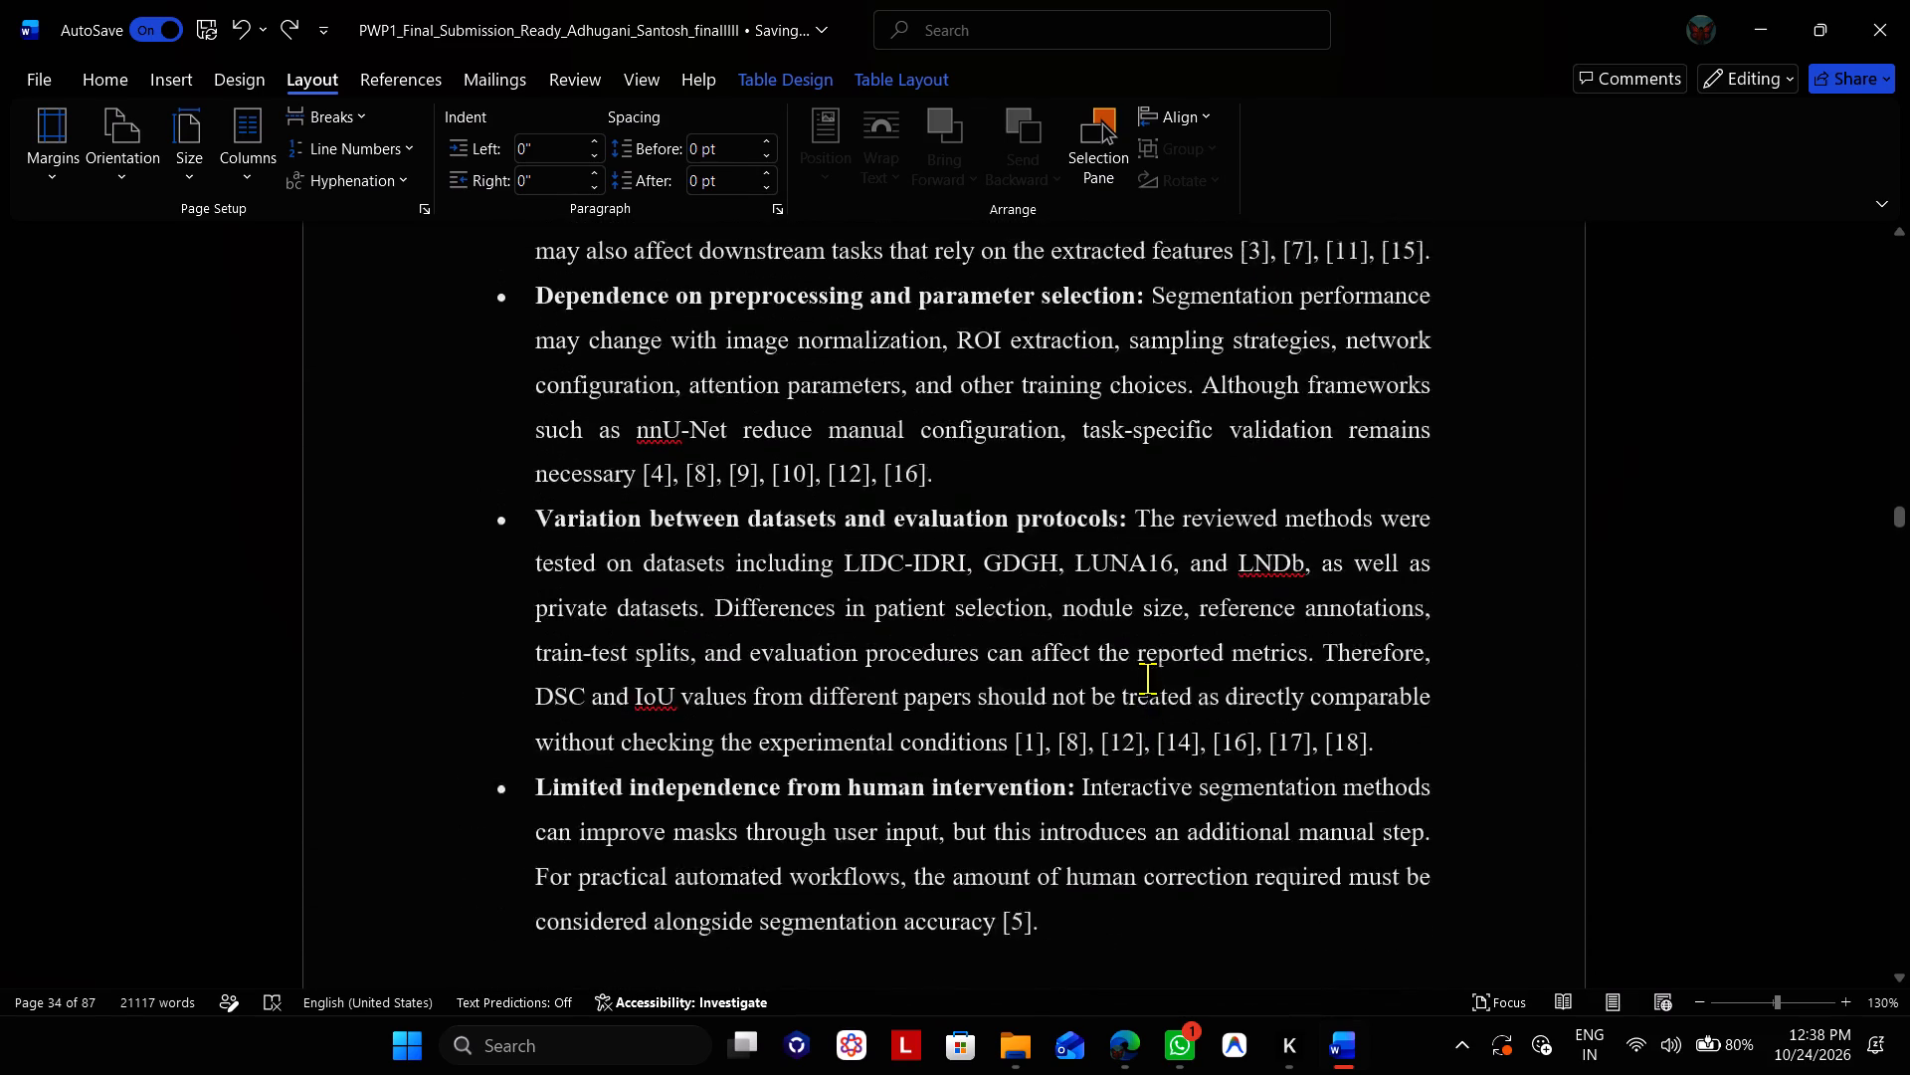
scroll(1147, 678, up, 3)
scroll(1147, 678, down, 1)
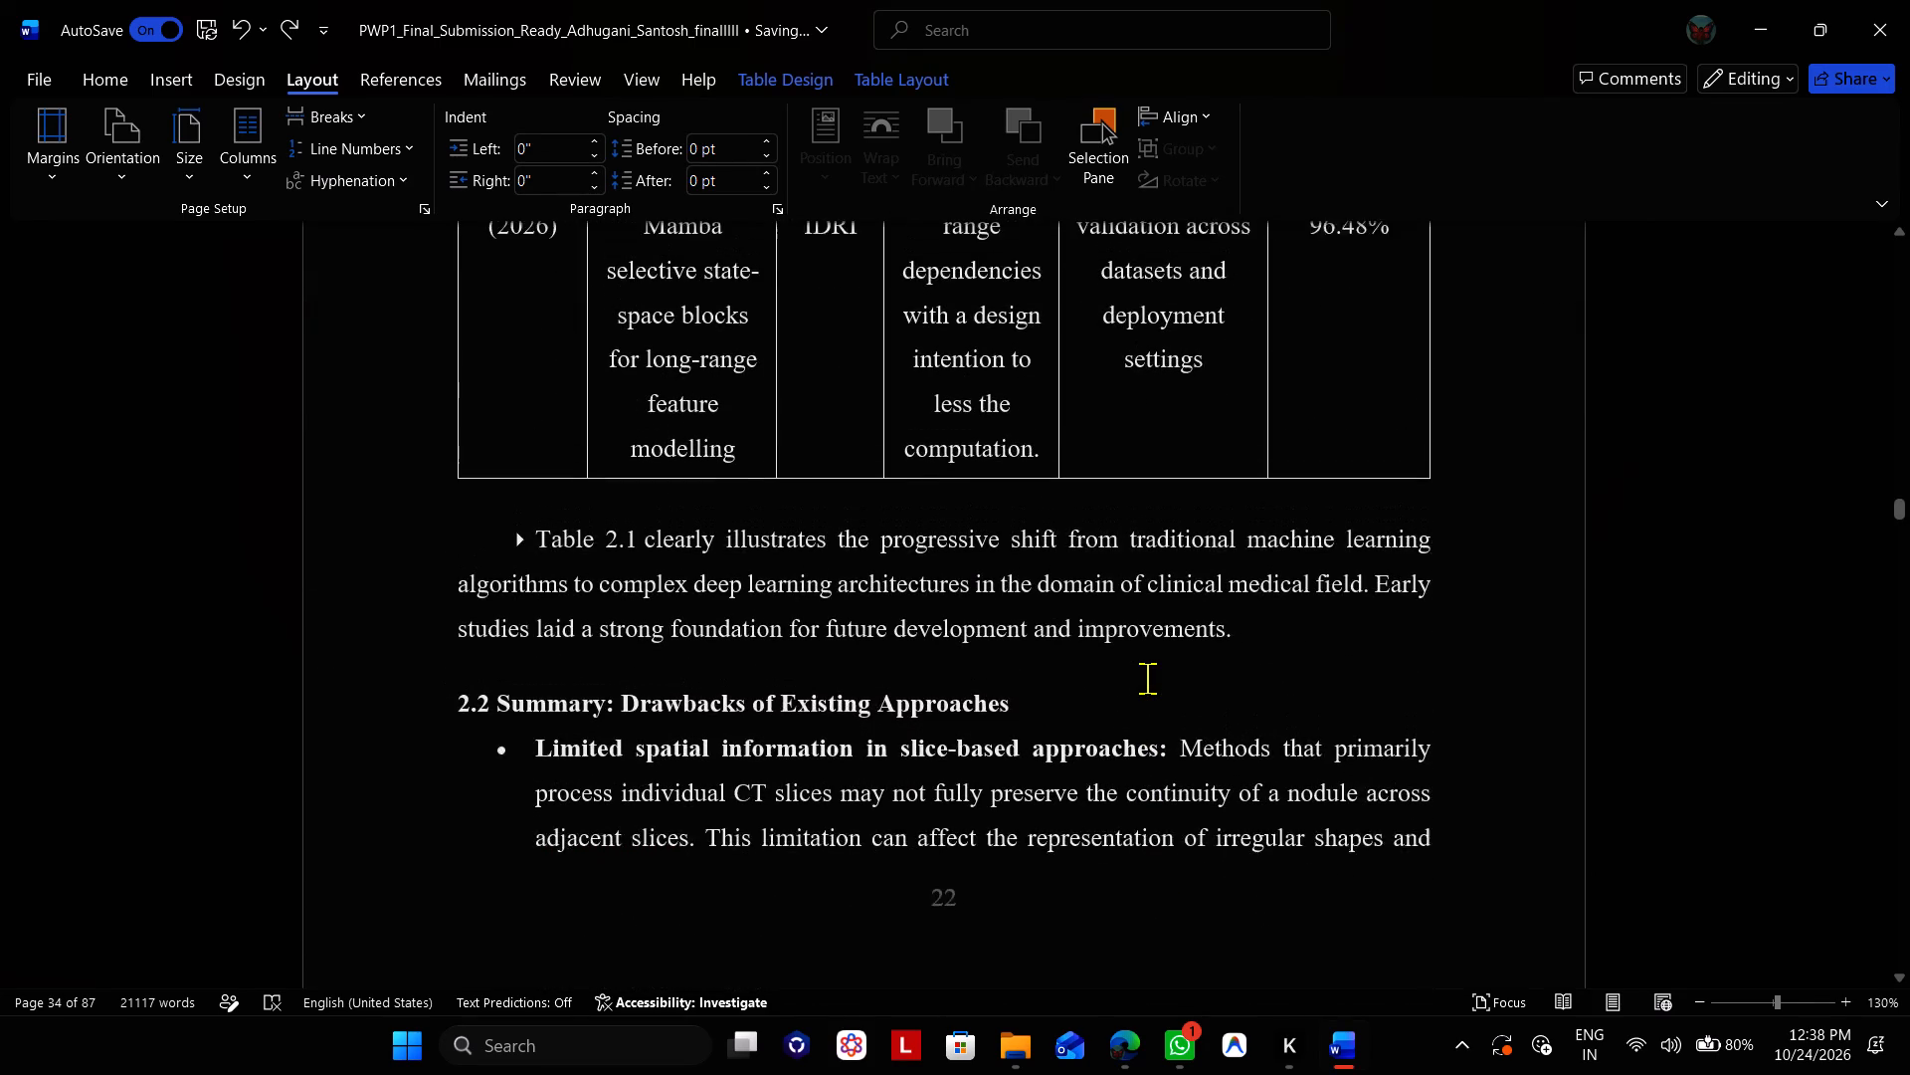
scroll(1147, 678, down, 3)
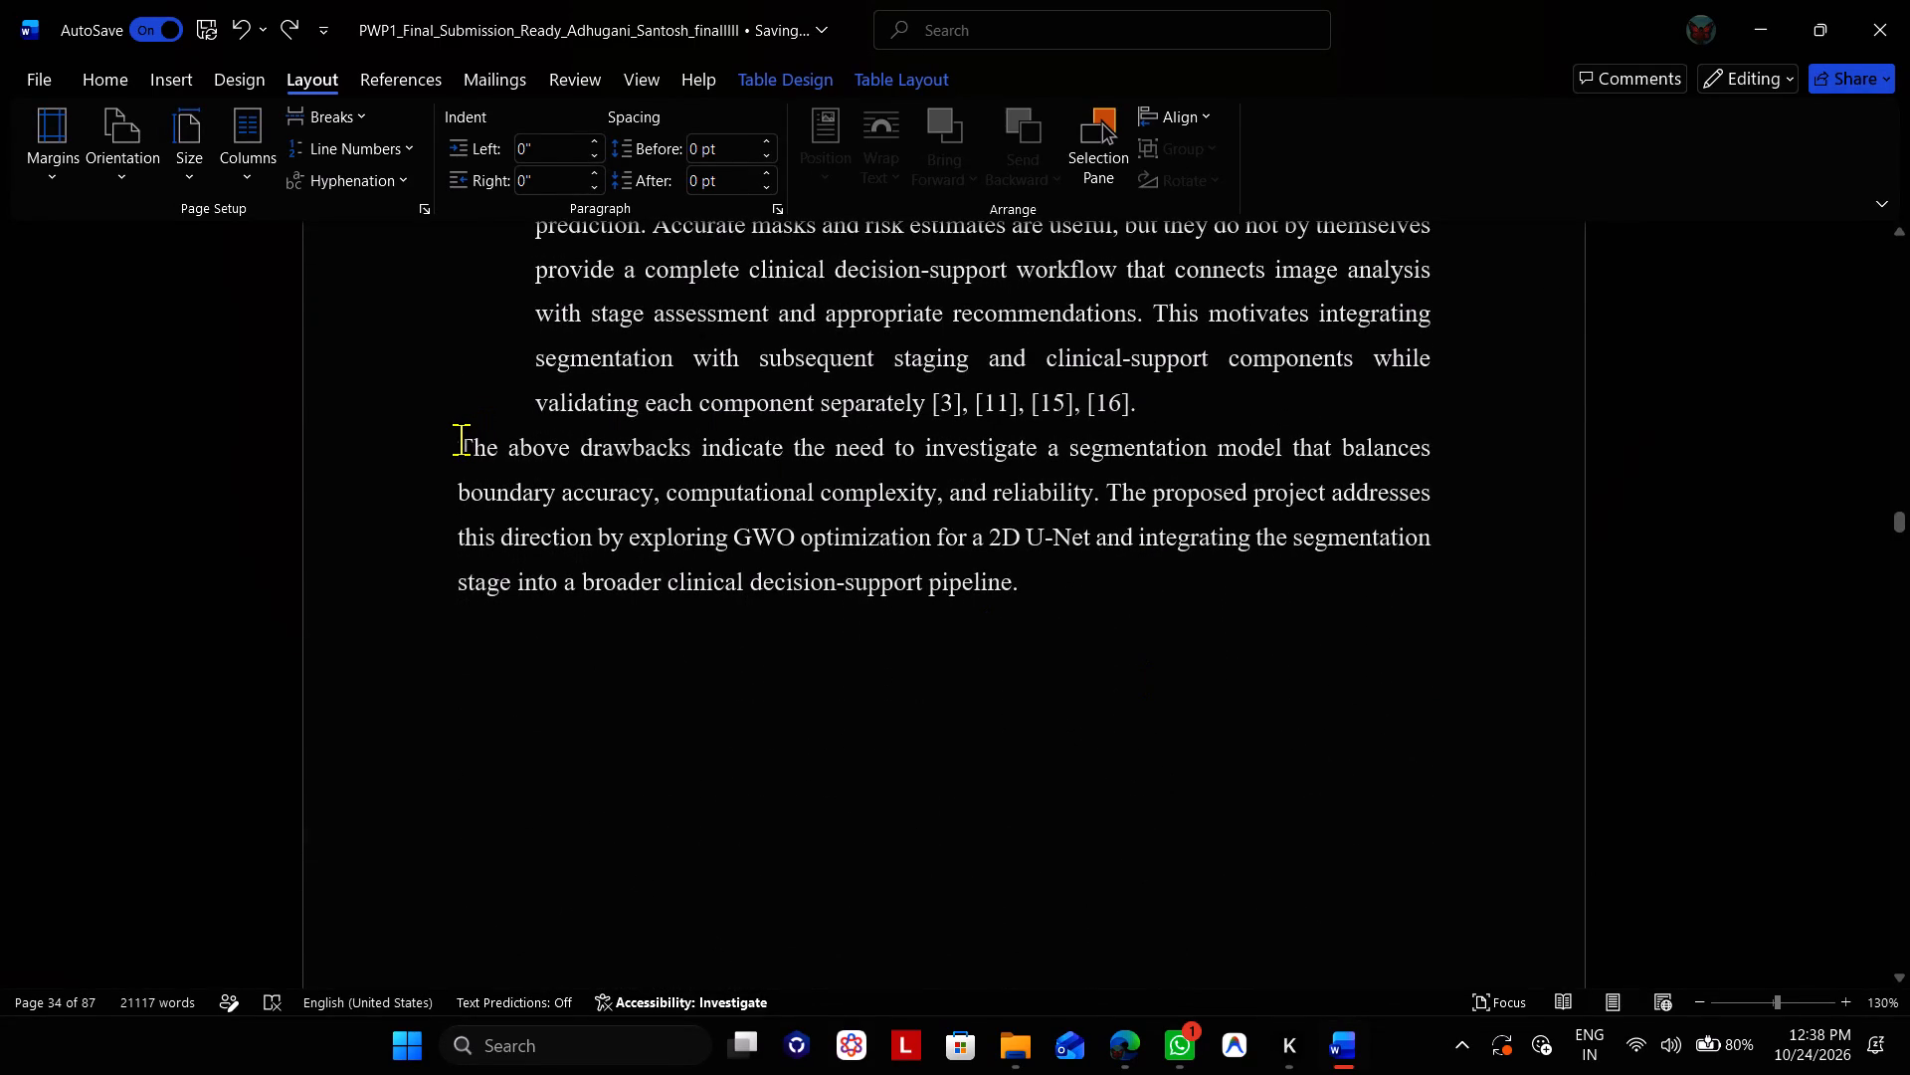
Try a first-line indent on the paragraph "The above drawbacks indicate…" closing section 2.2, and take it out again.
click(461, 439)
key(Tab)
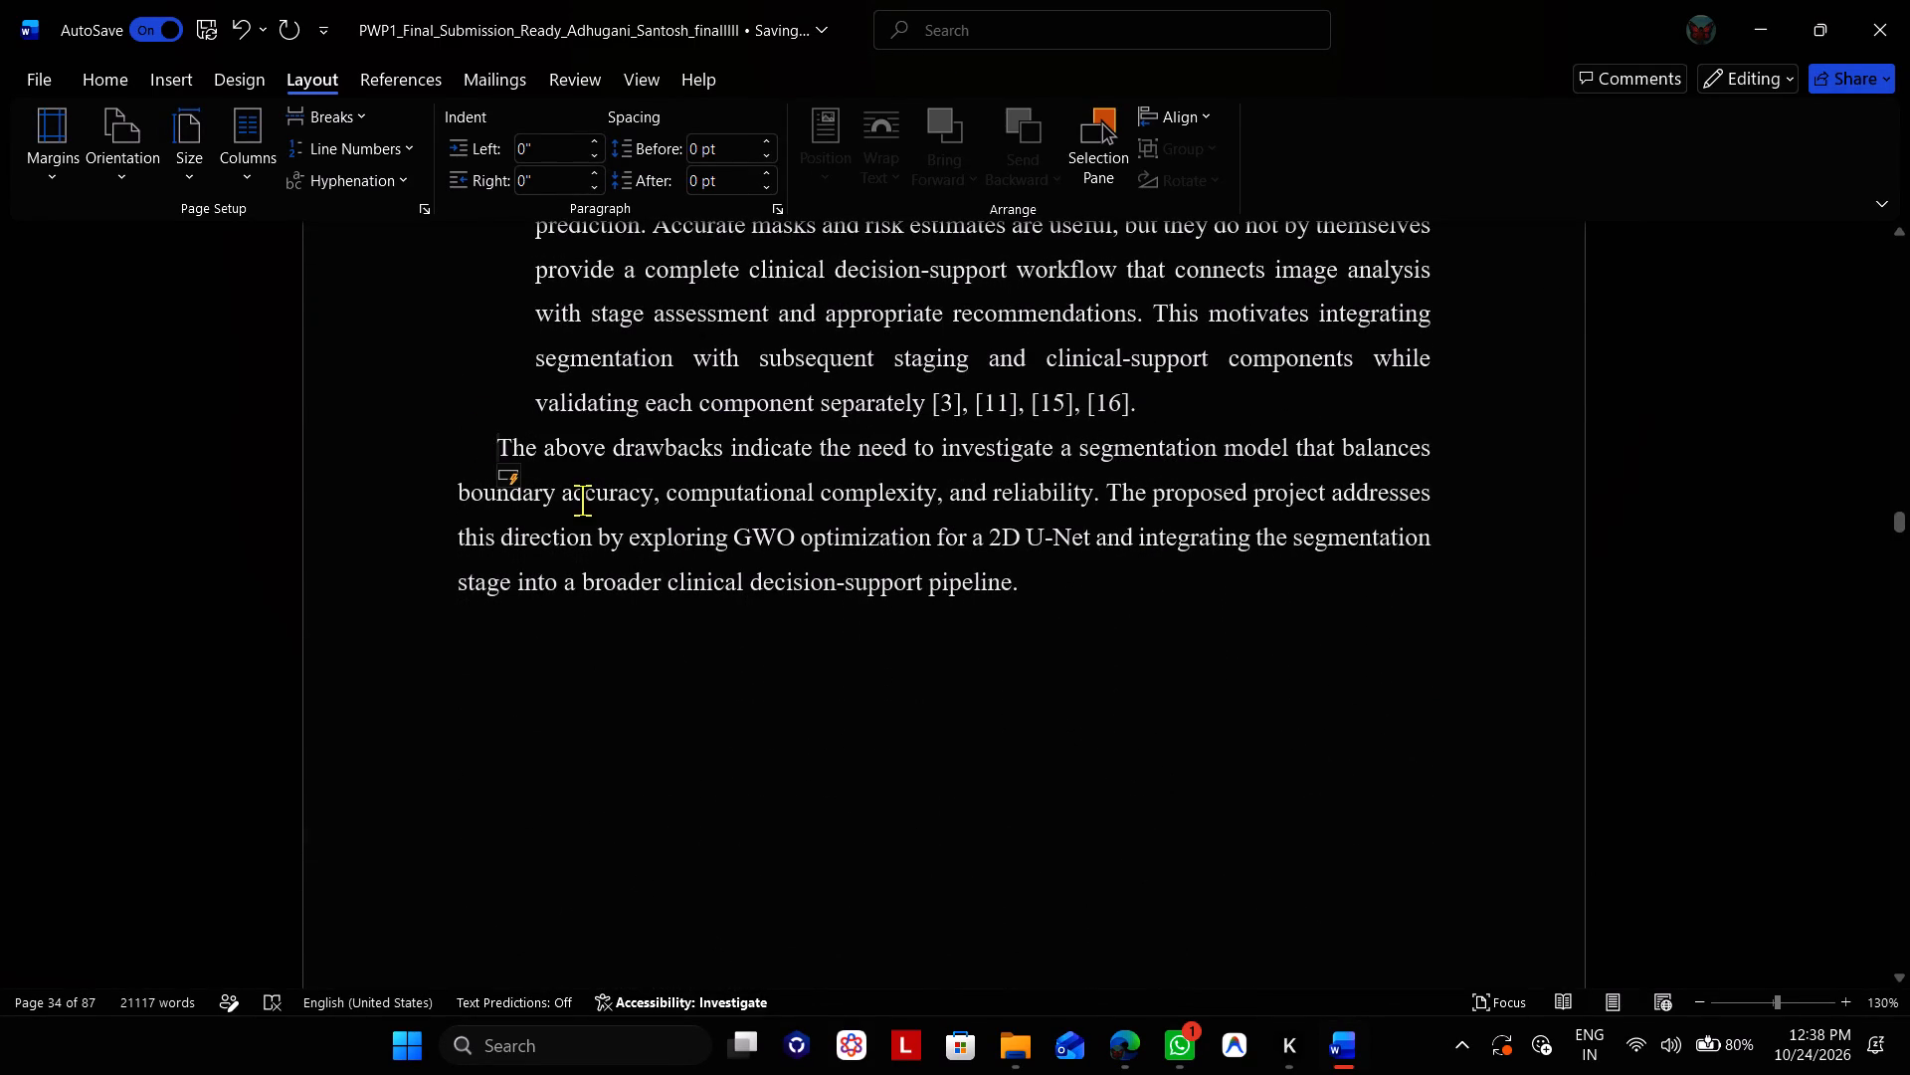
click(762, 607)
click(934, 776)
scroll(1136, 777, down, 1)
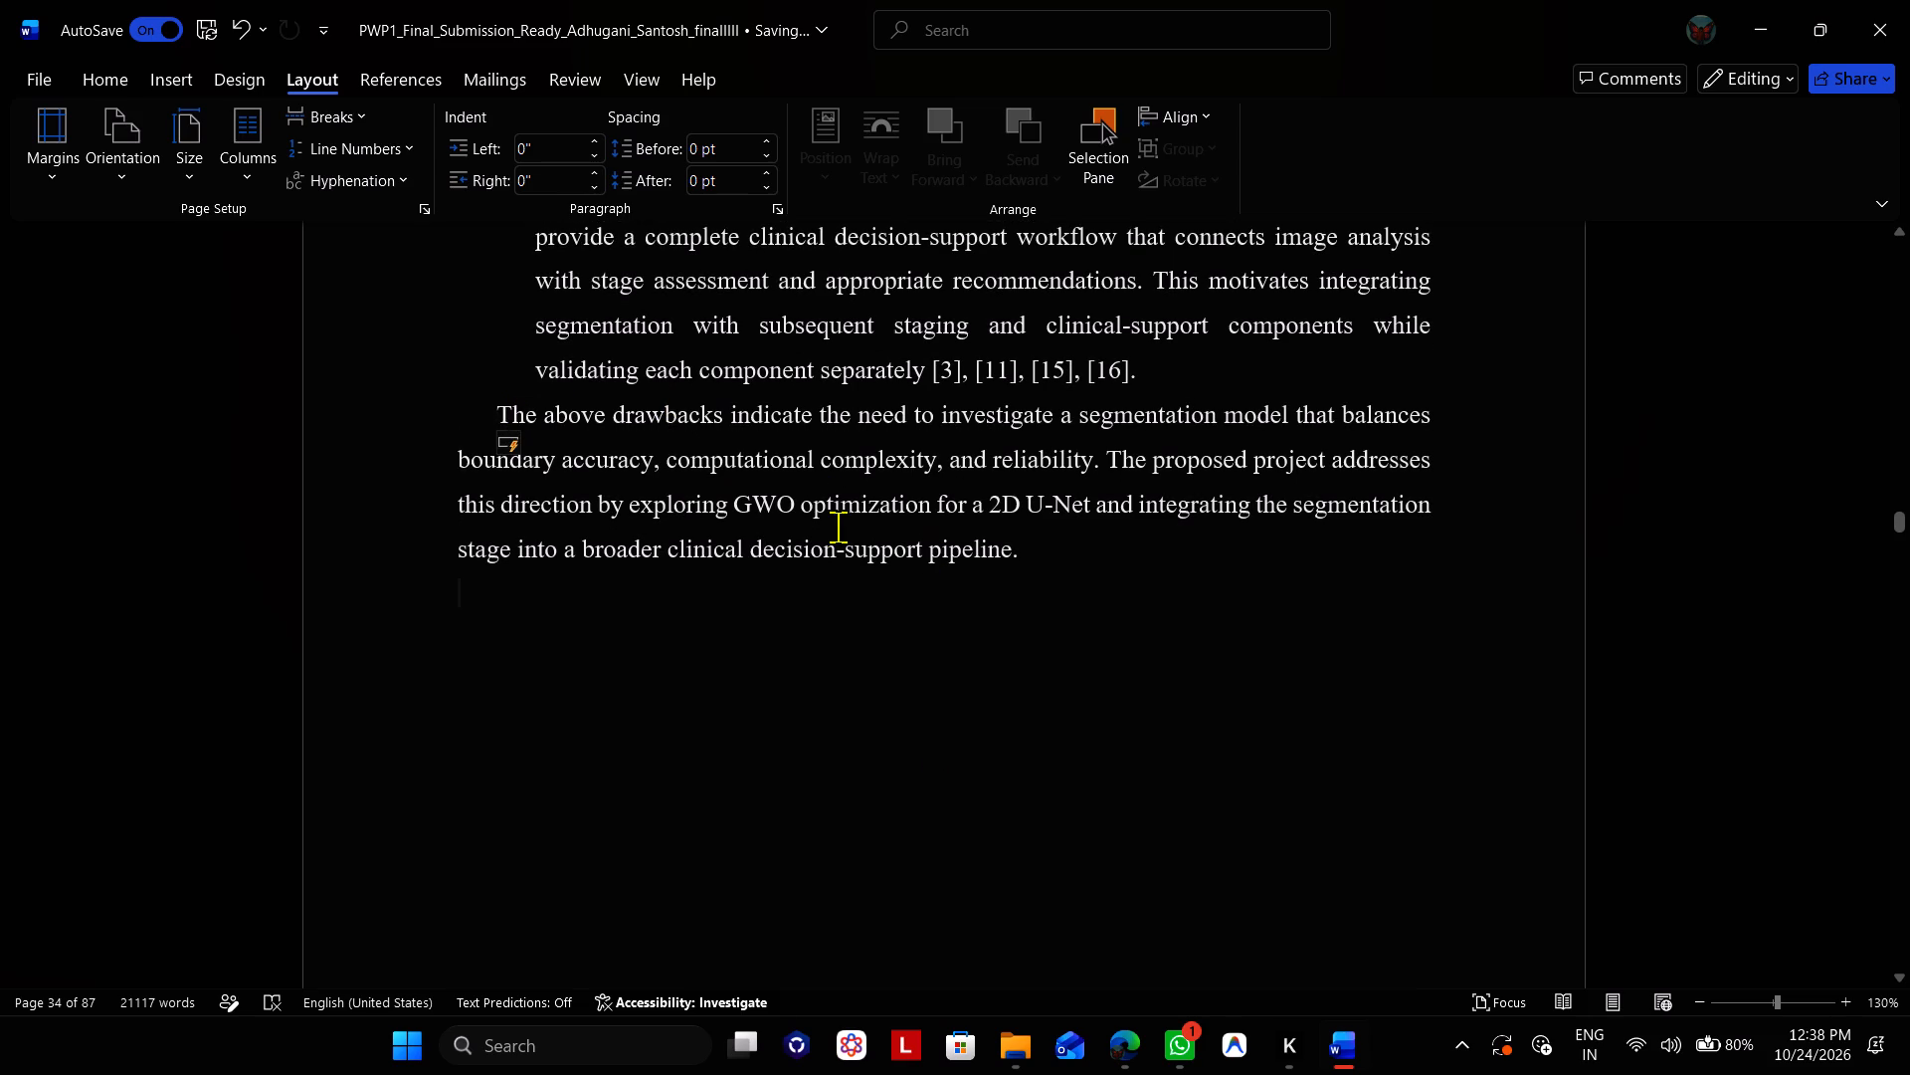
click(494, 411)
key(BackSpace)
Compare the indents of the surrounding paragraphs and indent the first line of "The above drawbacks indicate…" in section 2.2.
scroll(1193, 707, up, 2)
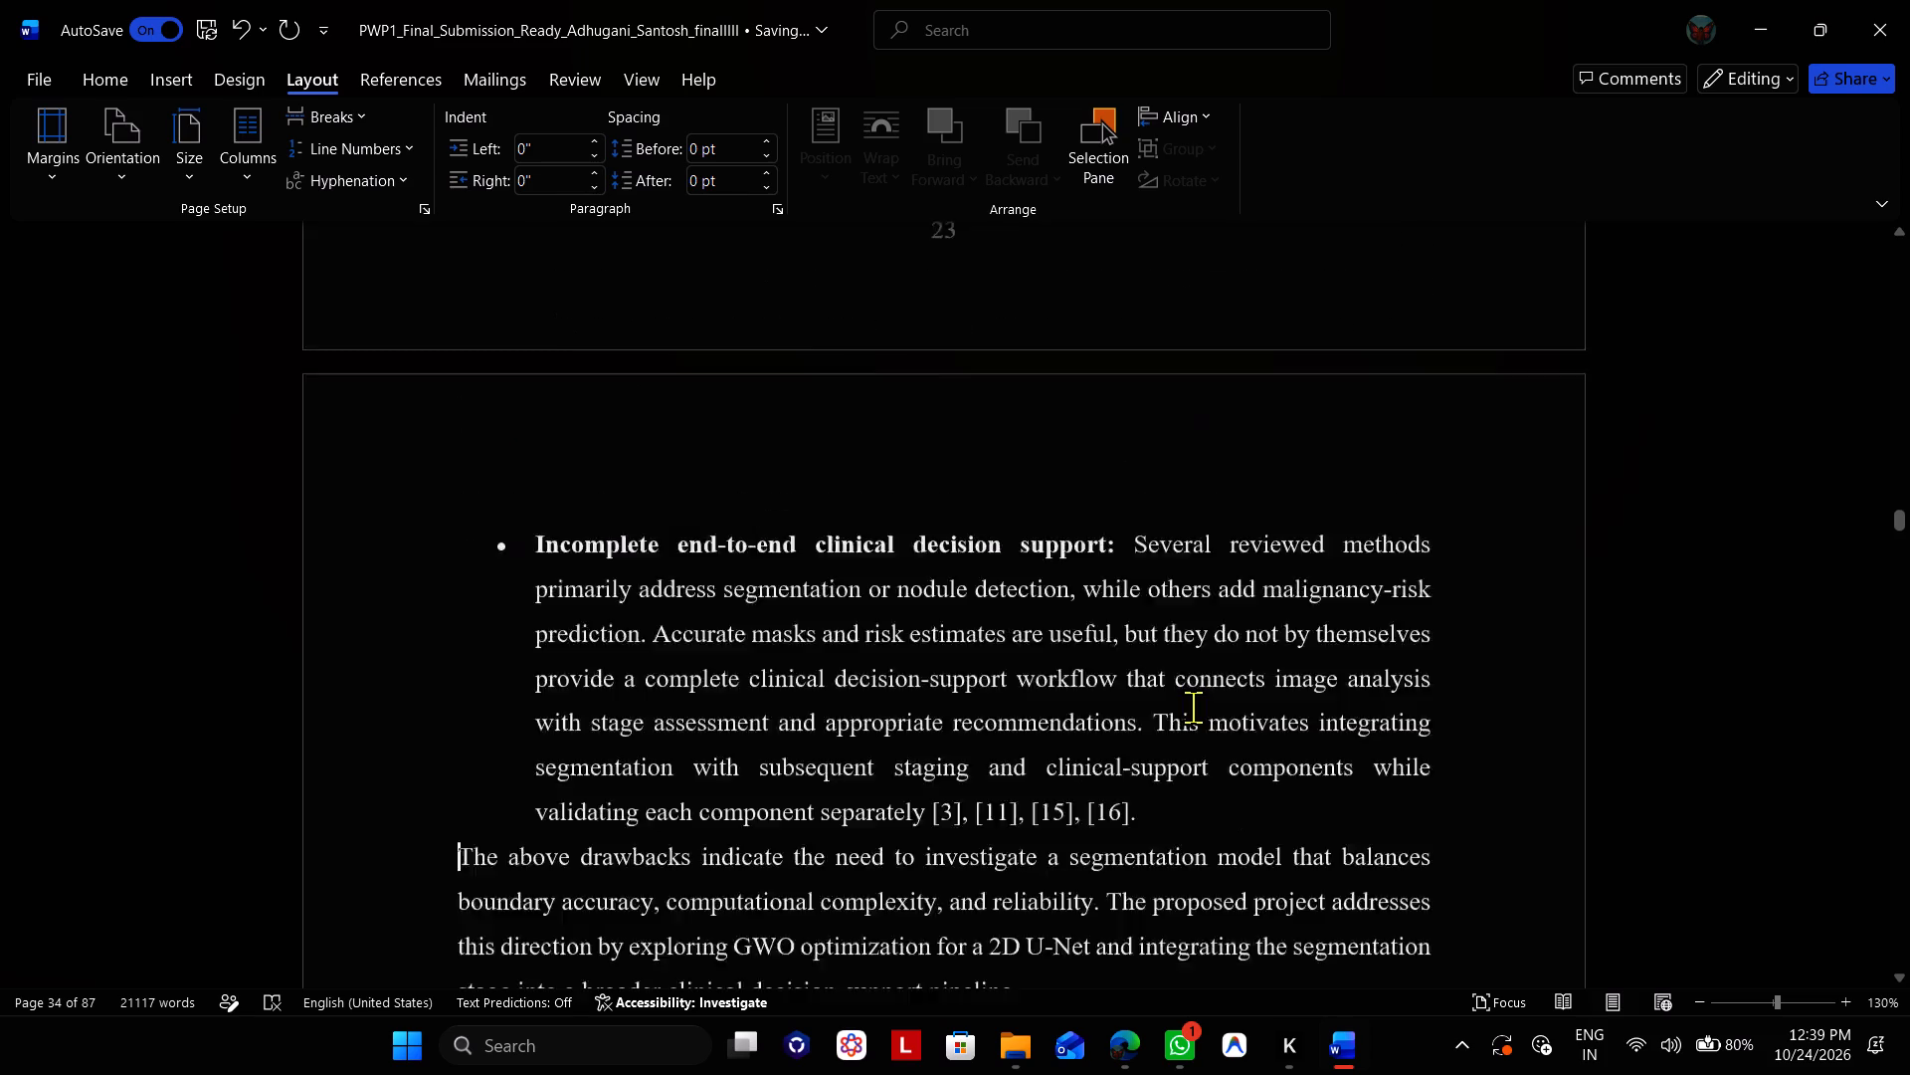
scroll(1193, 707, up, 4)
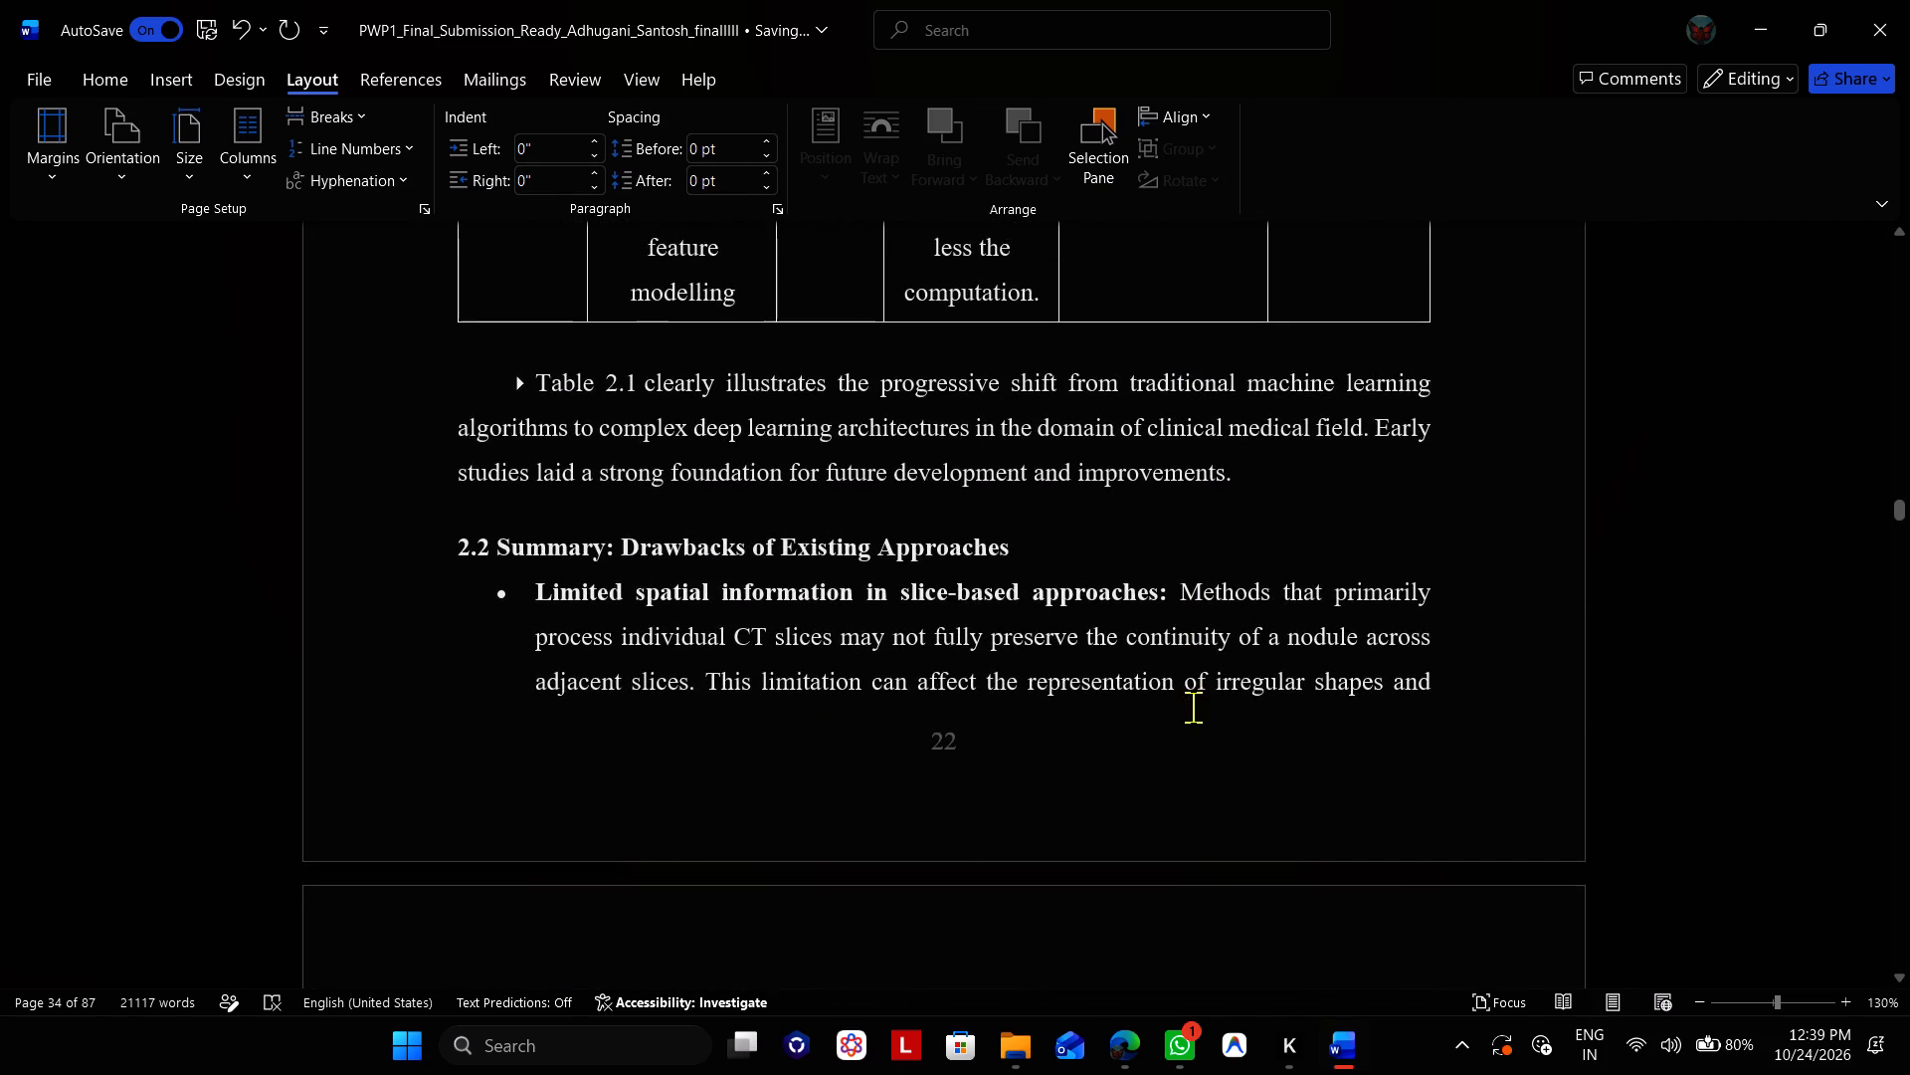
scroll(1193, 707, down, 7)
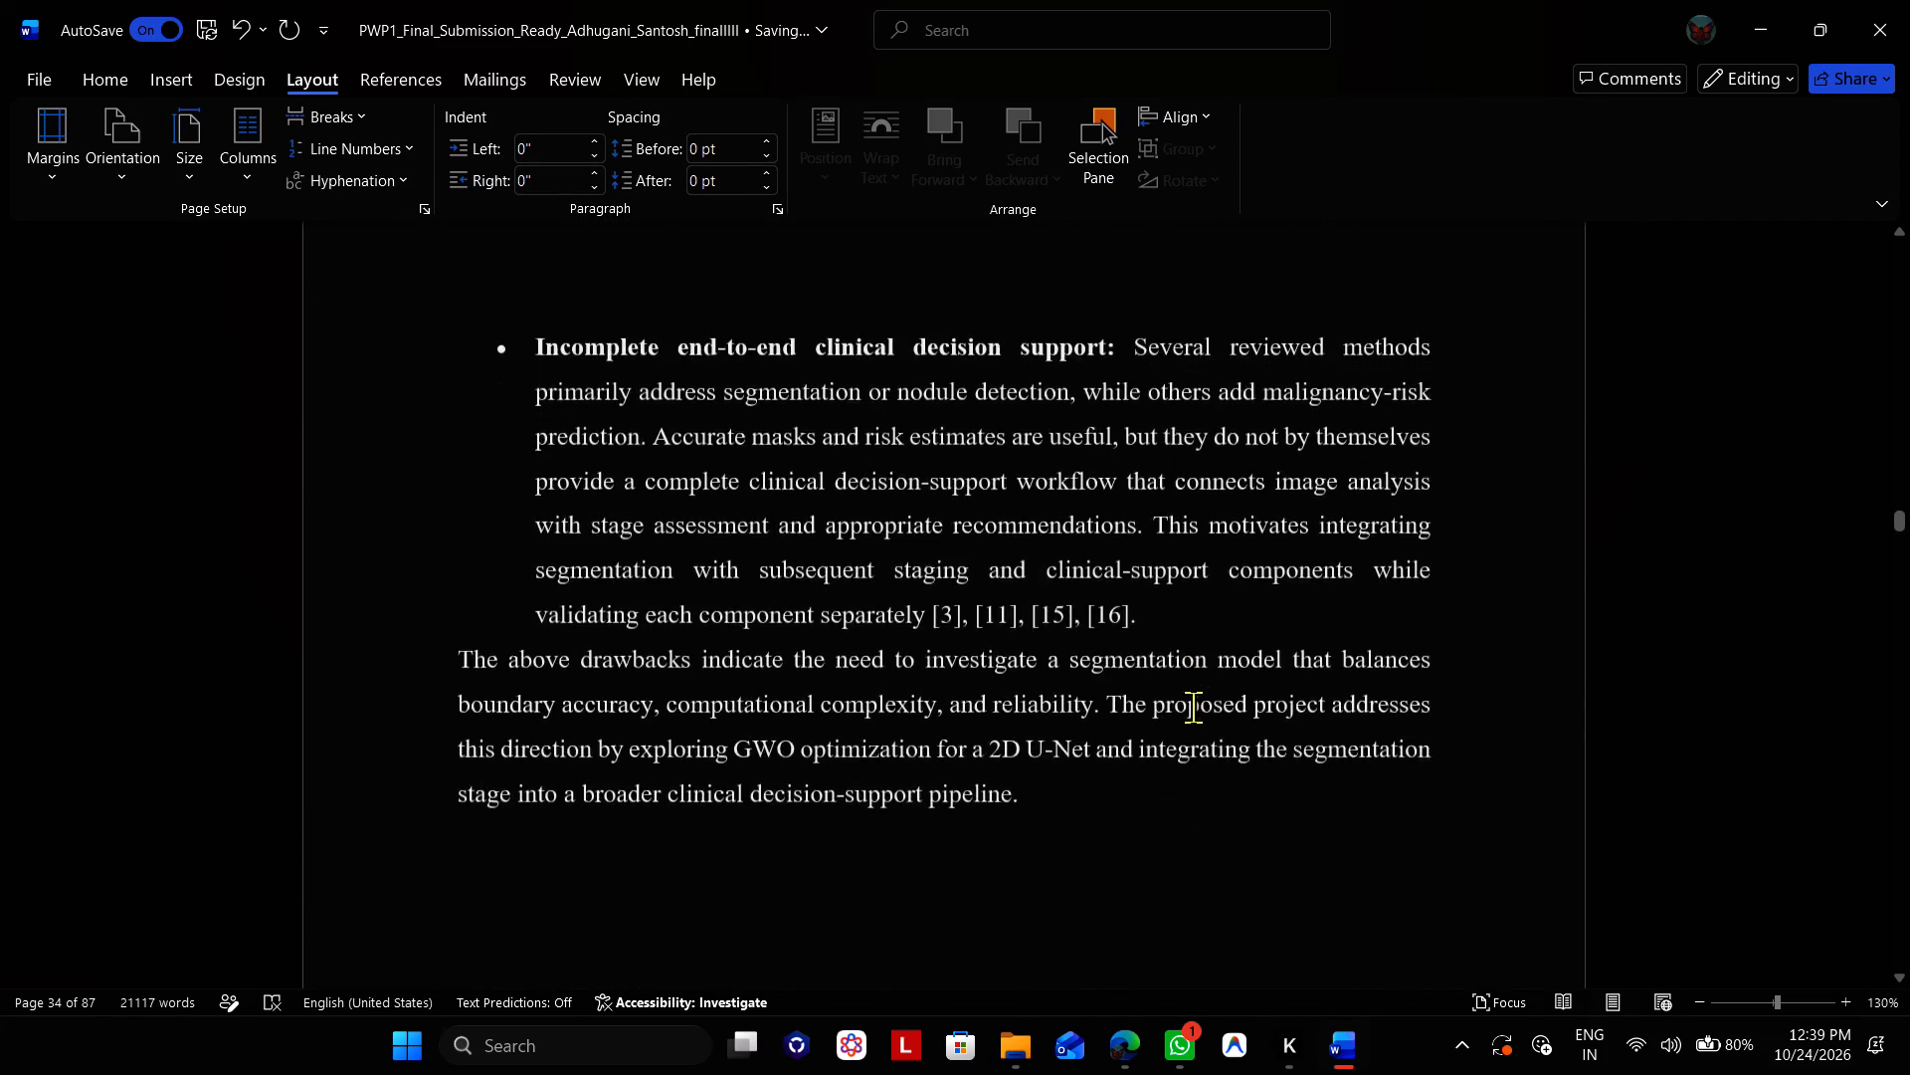
scroll(1193, 707, down, 7)
scroll(1193, 707, up, 1)
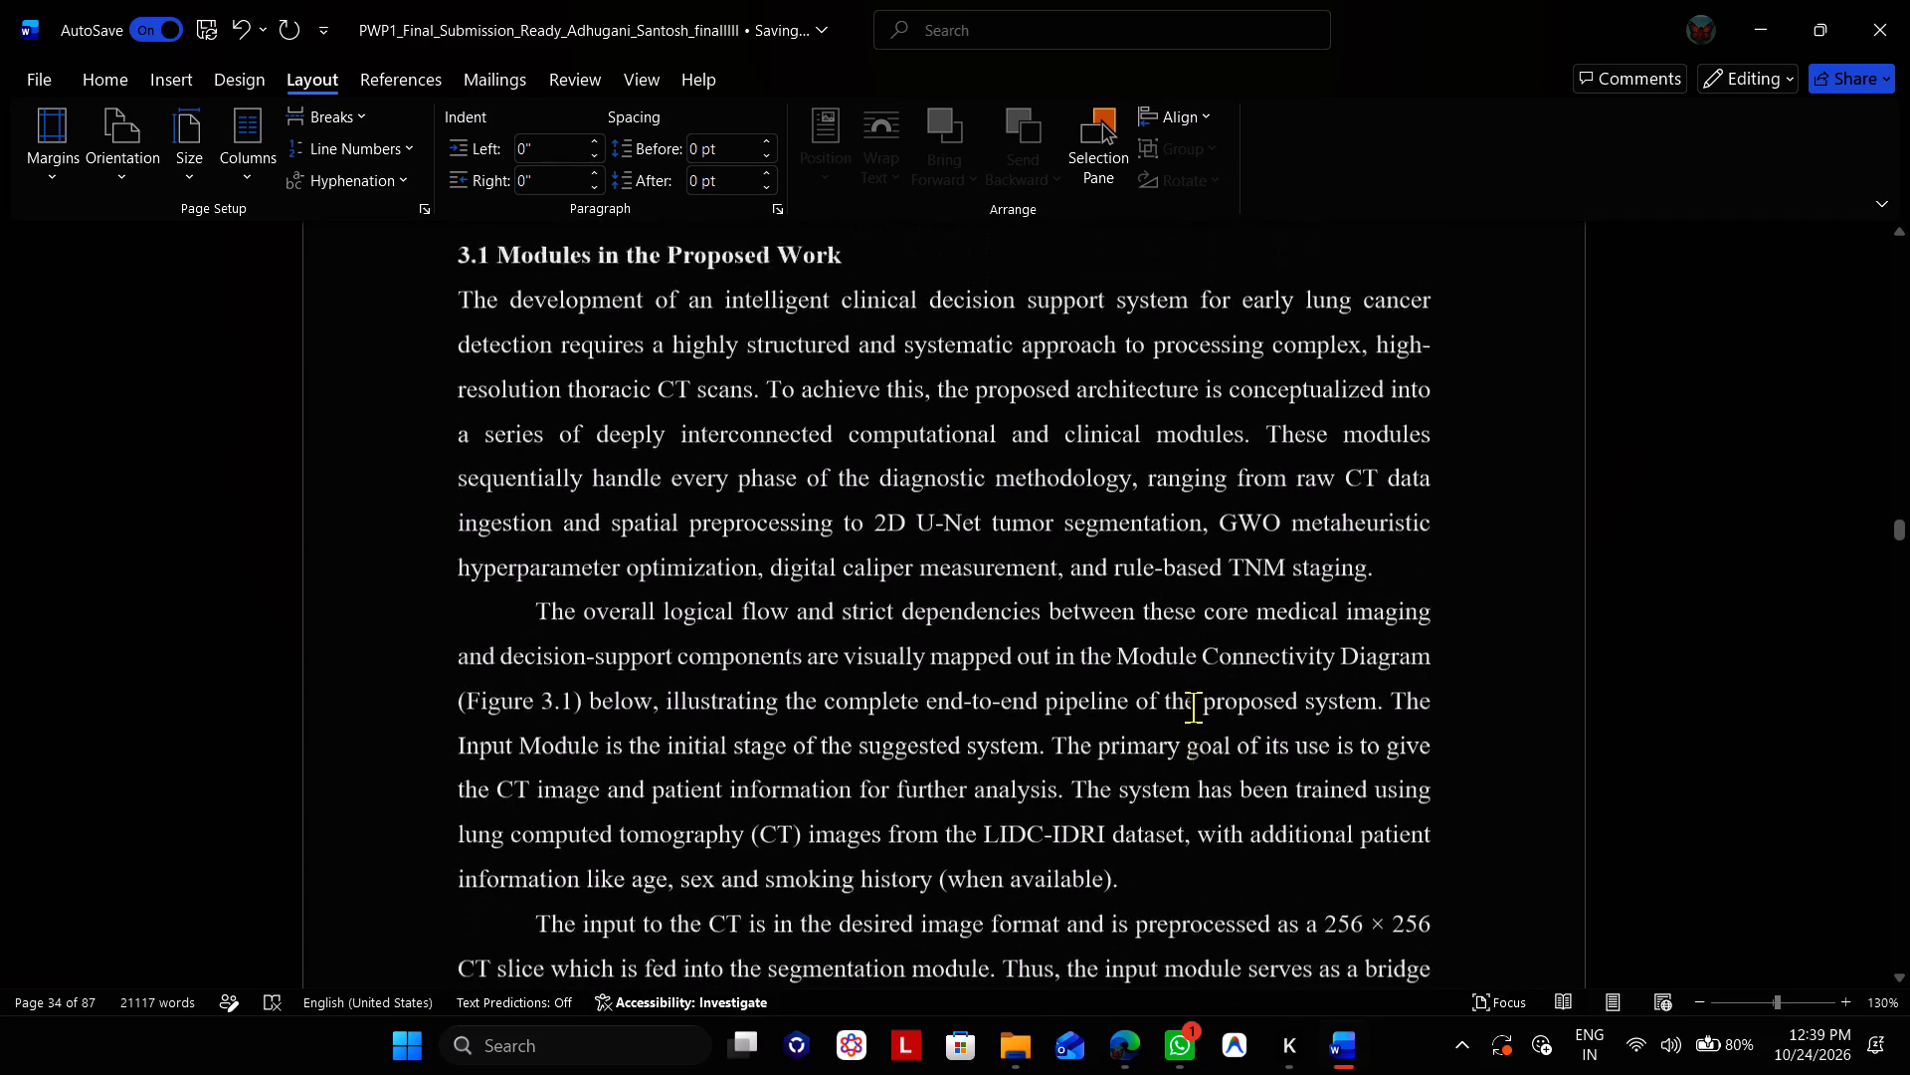
scroll(1193, 707, up, 1)
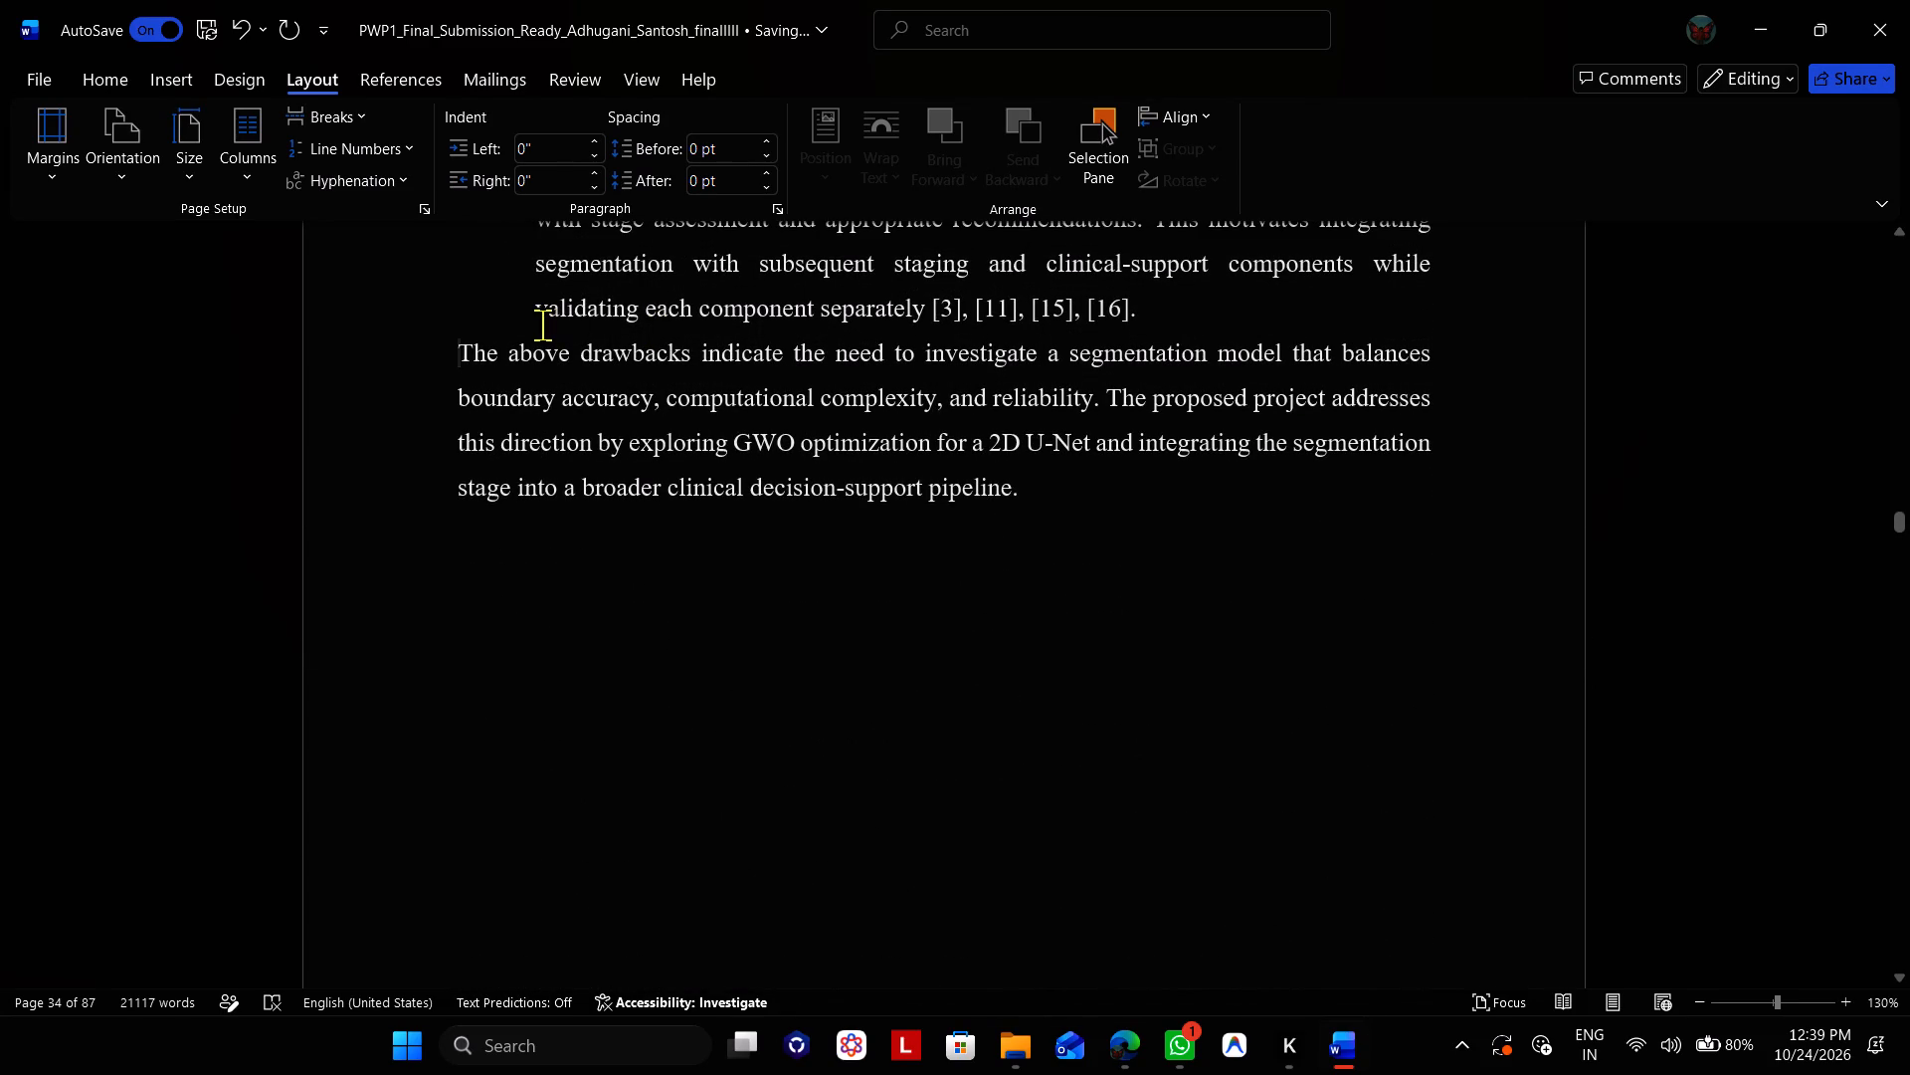
key(Tab)
click(821, 678)
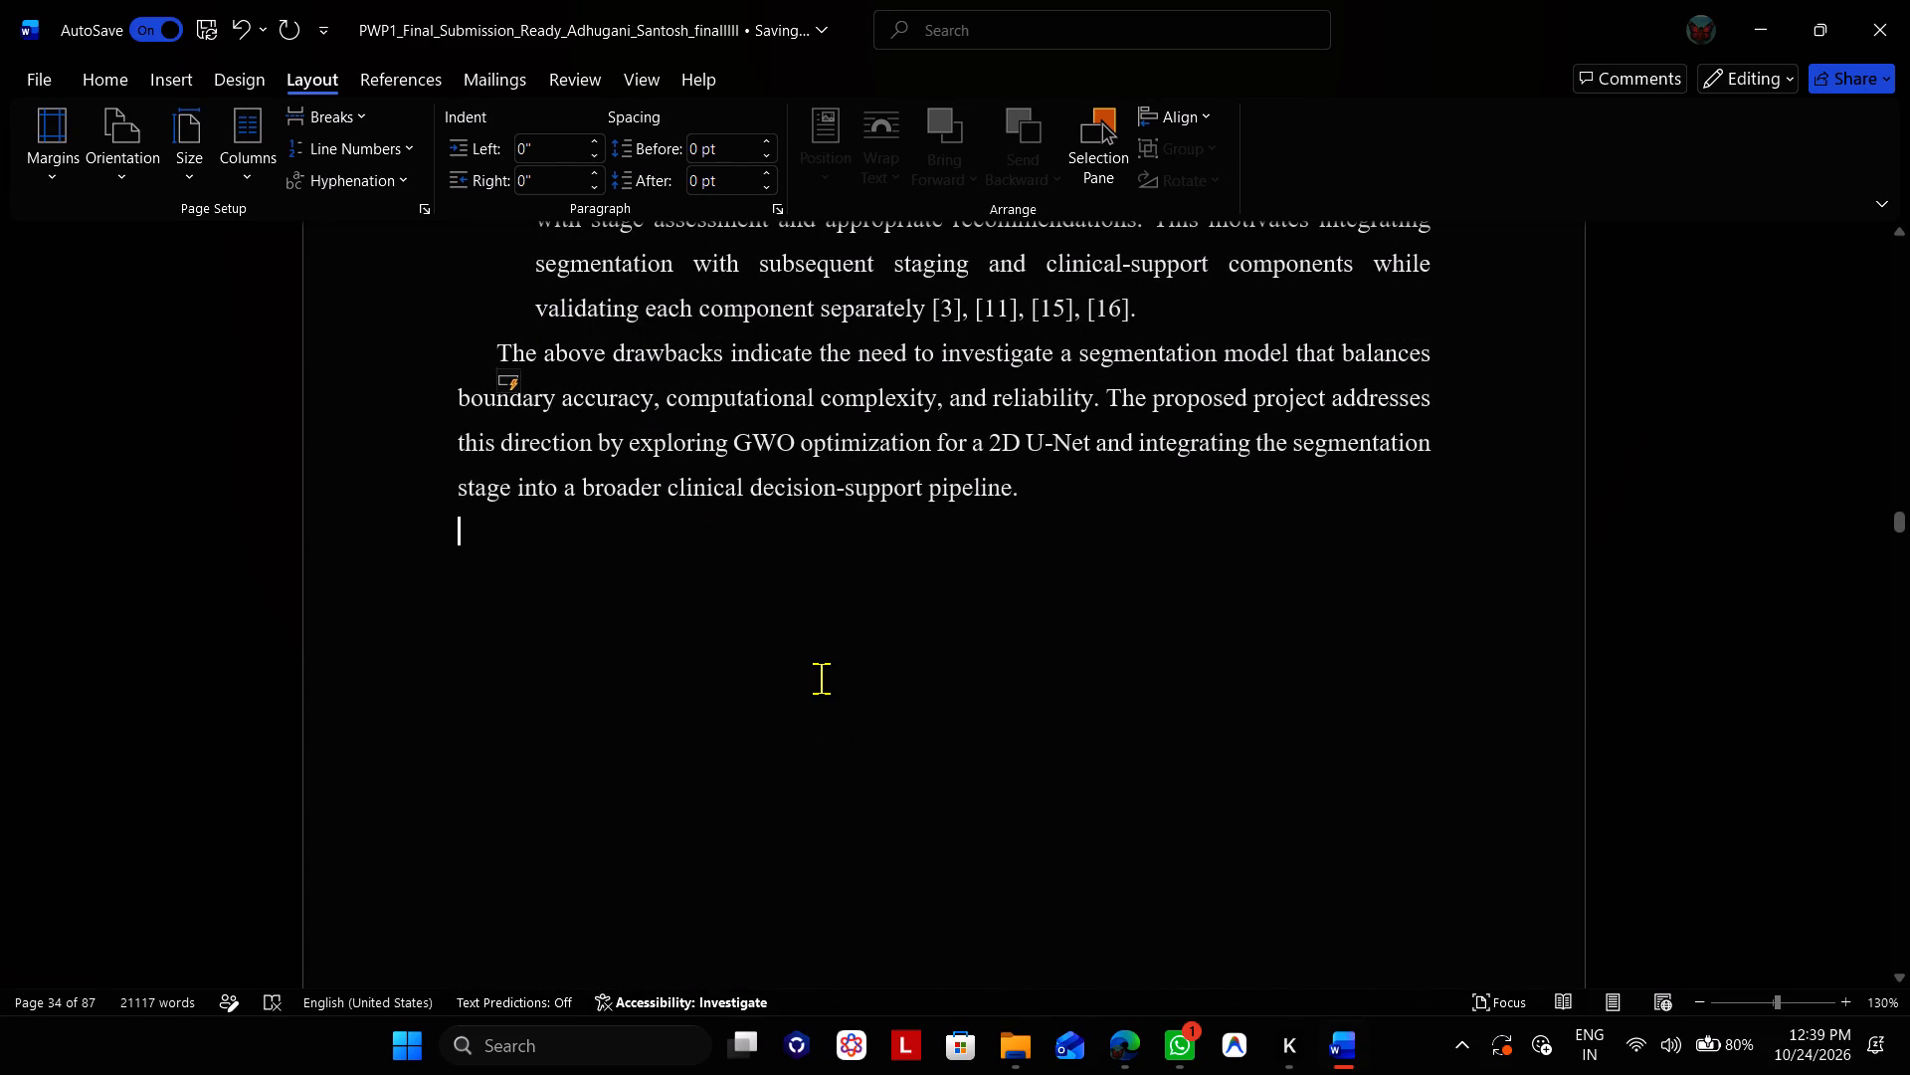
Proof Chapter 3 from section 3.1 to the heading of 3.1.2, checking headings, figures, indents and paragraph spacing.
scroll(821, 678, down, 5)
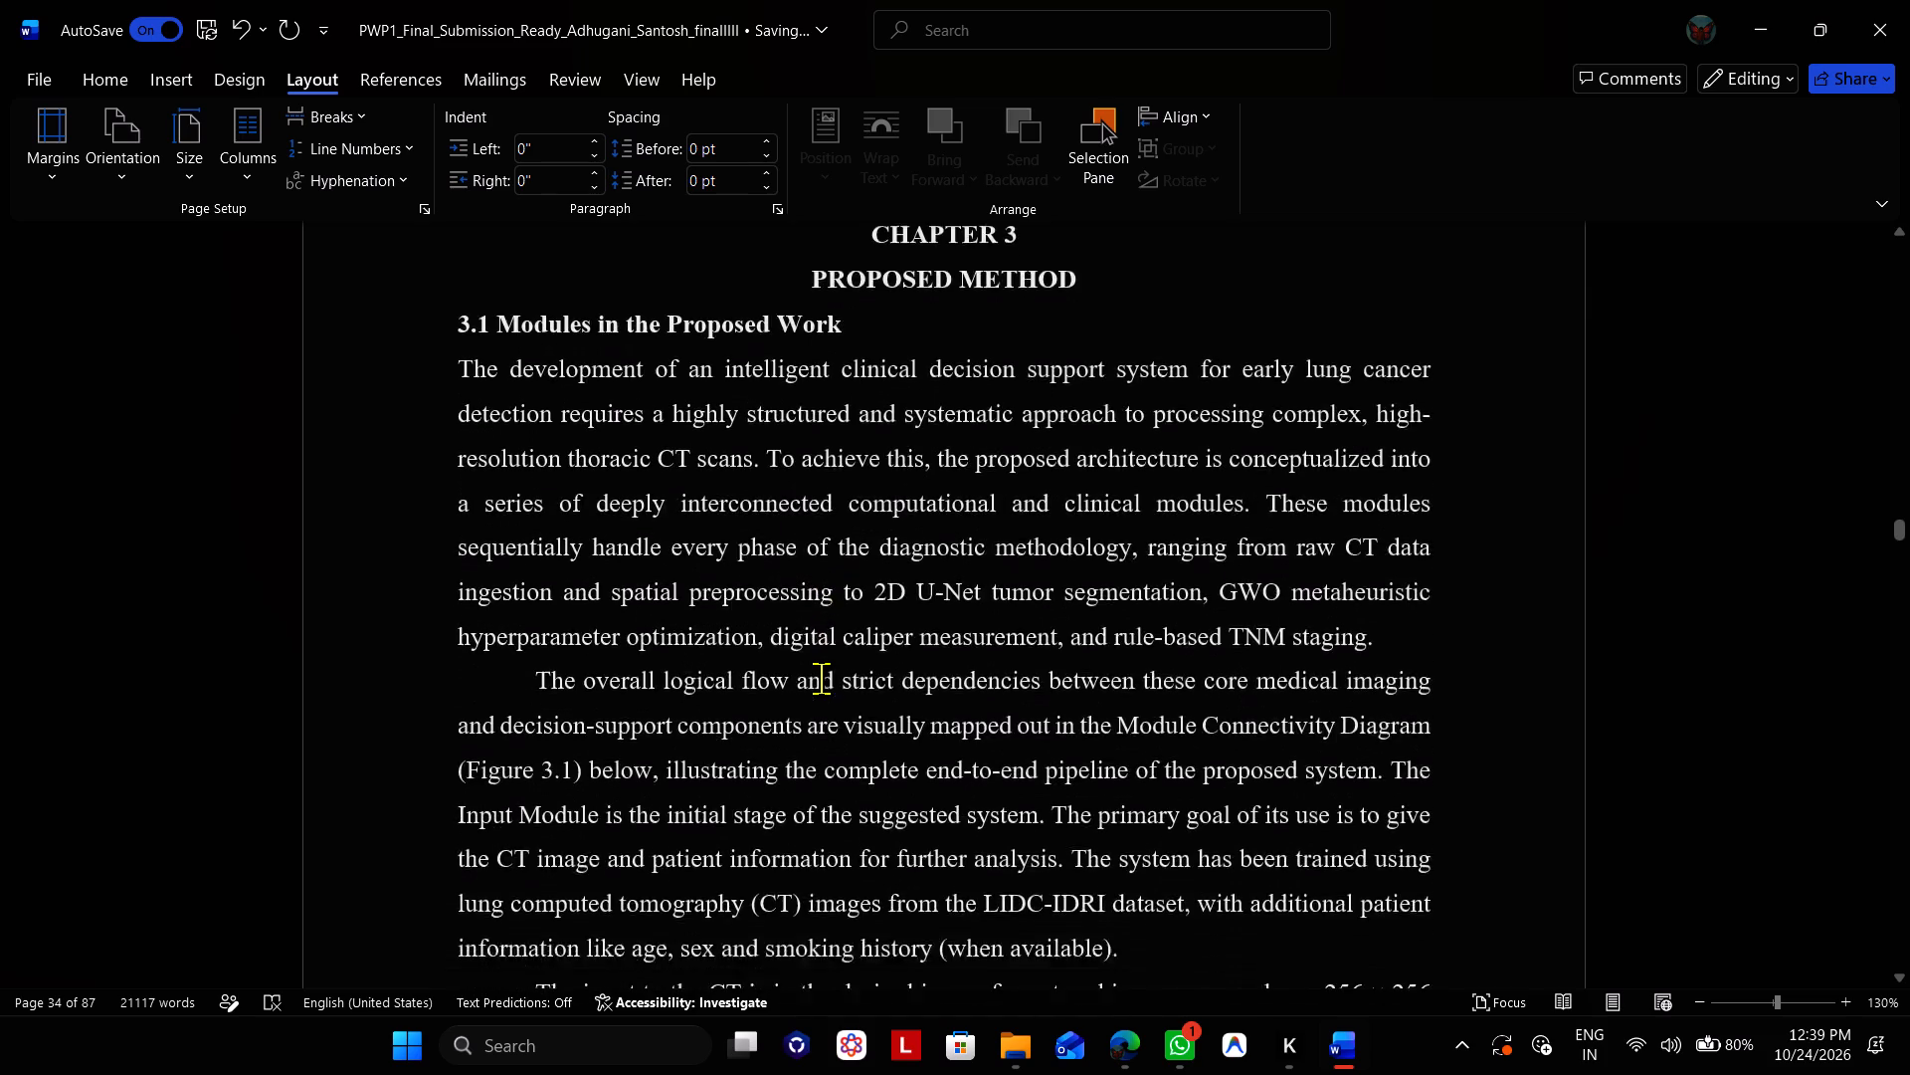
scroll(821, 678, down, 4)
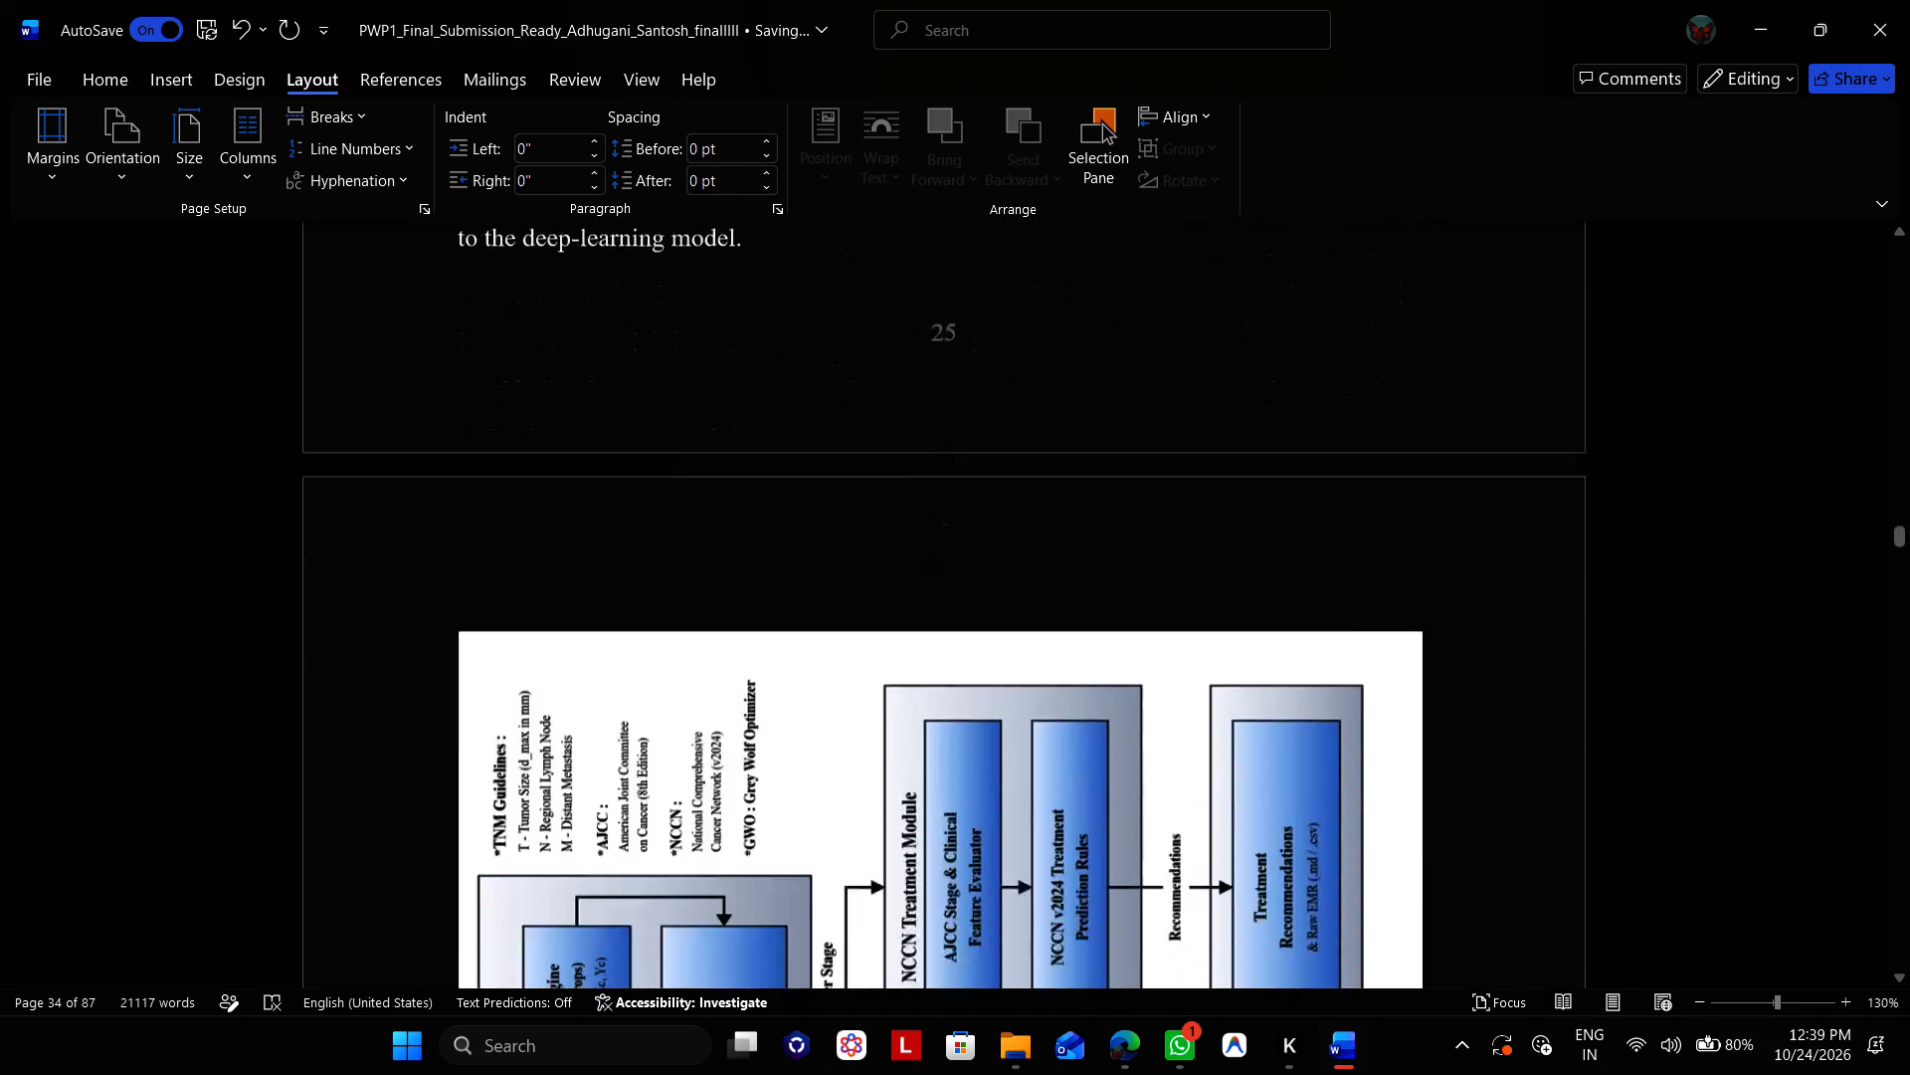
scroll(821, 678, down, 4)
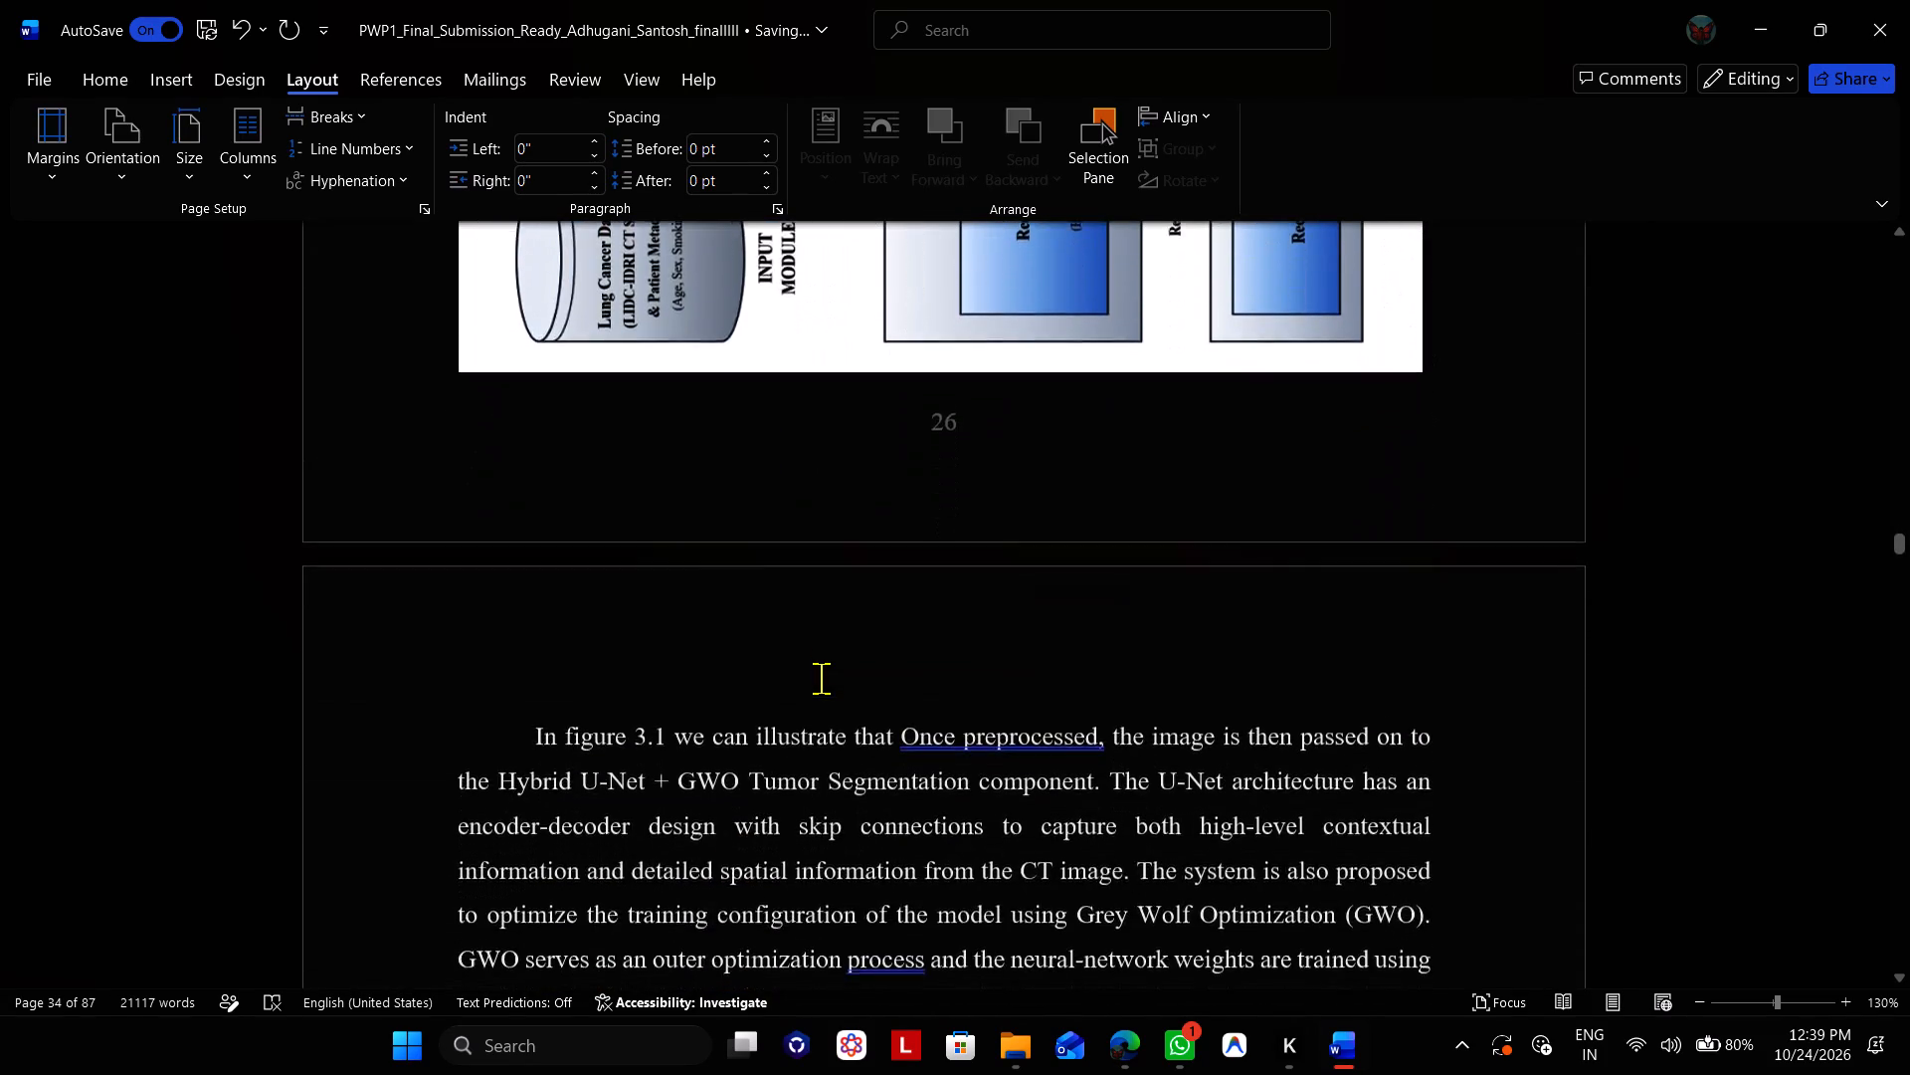
scroll(821, 678, down, 1)
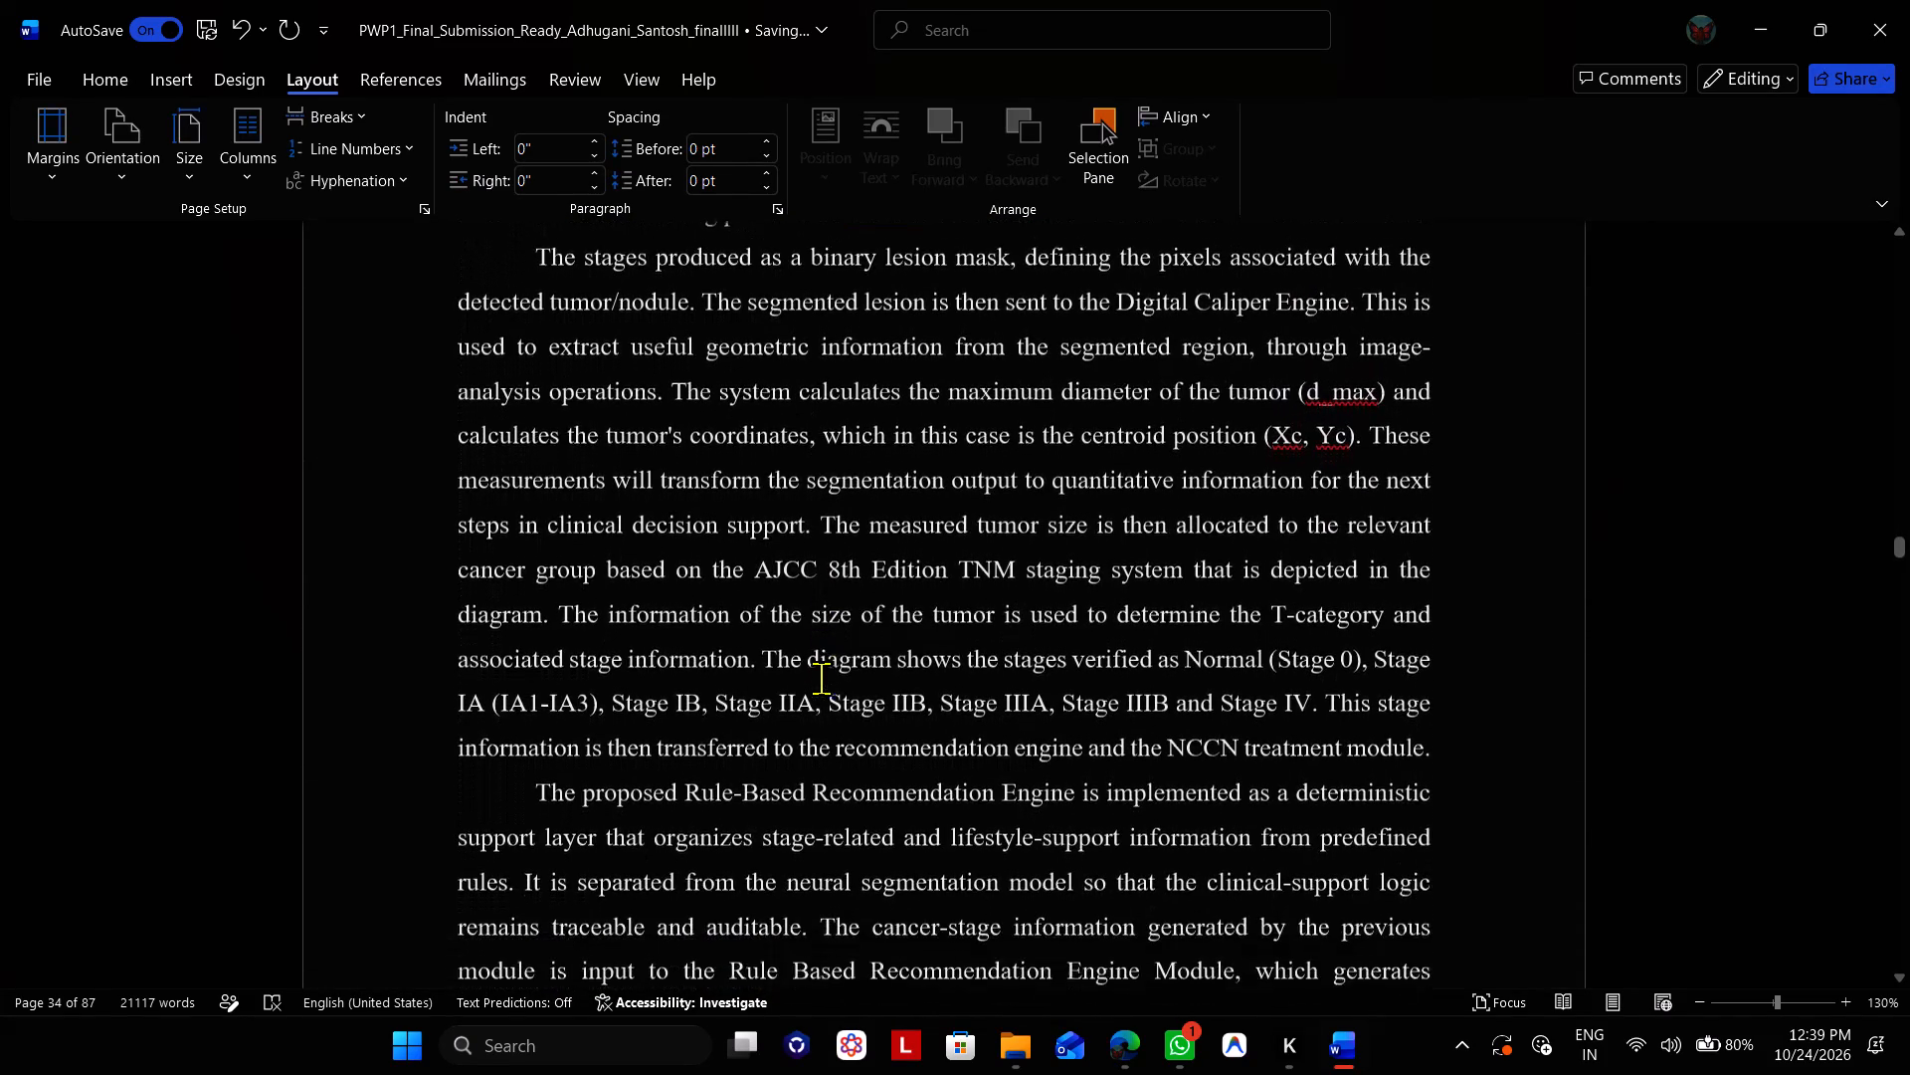
scroll(821, 678, down, 2)
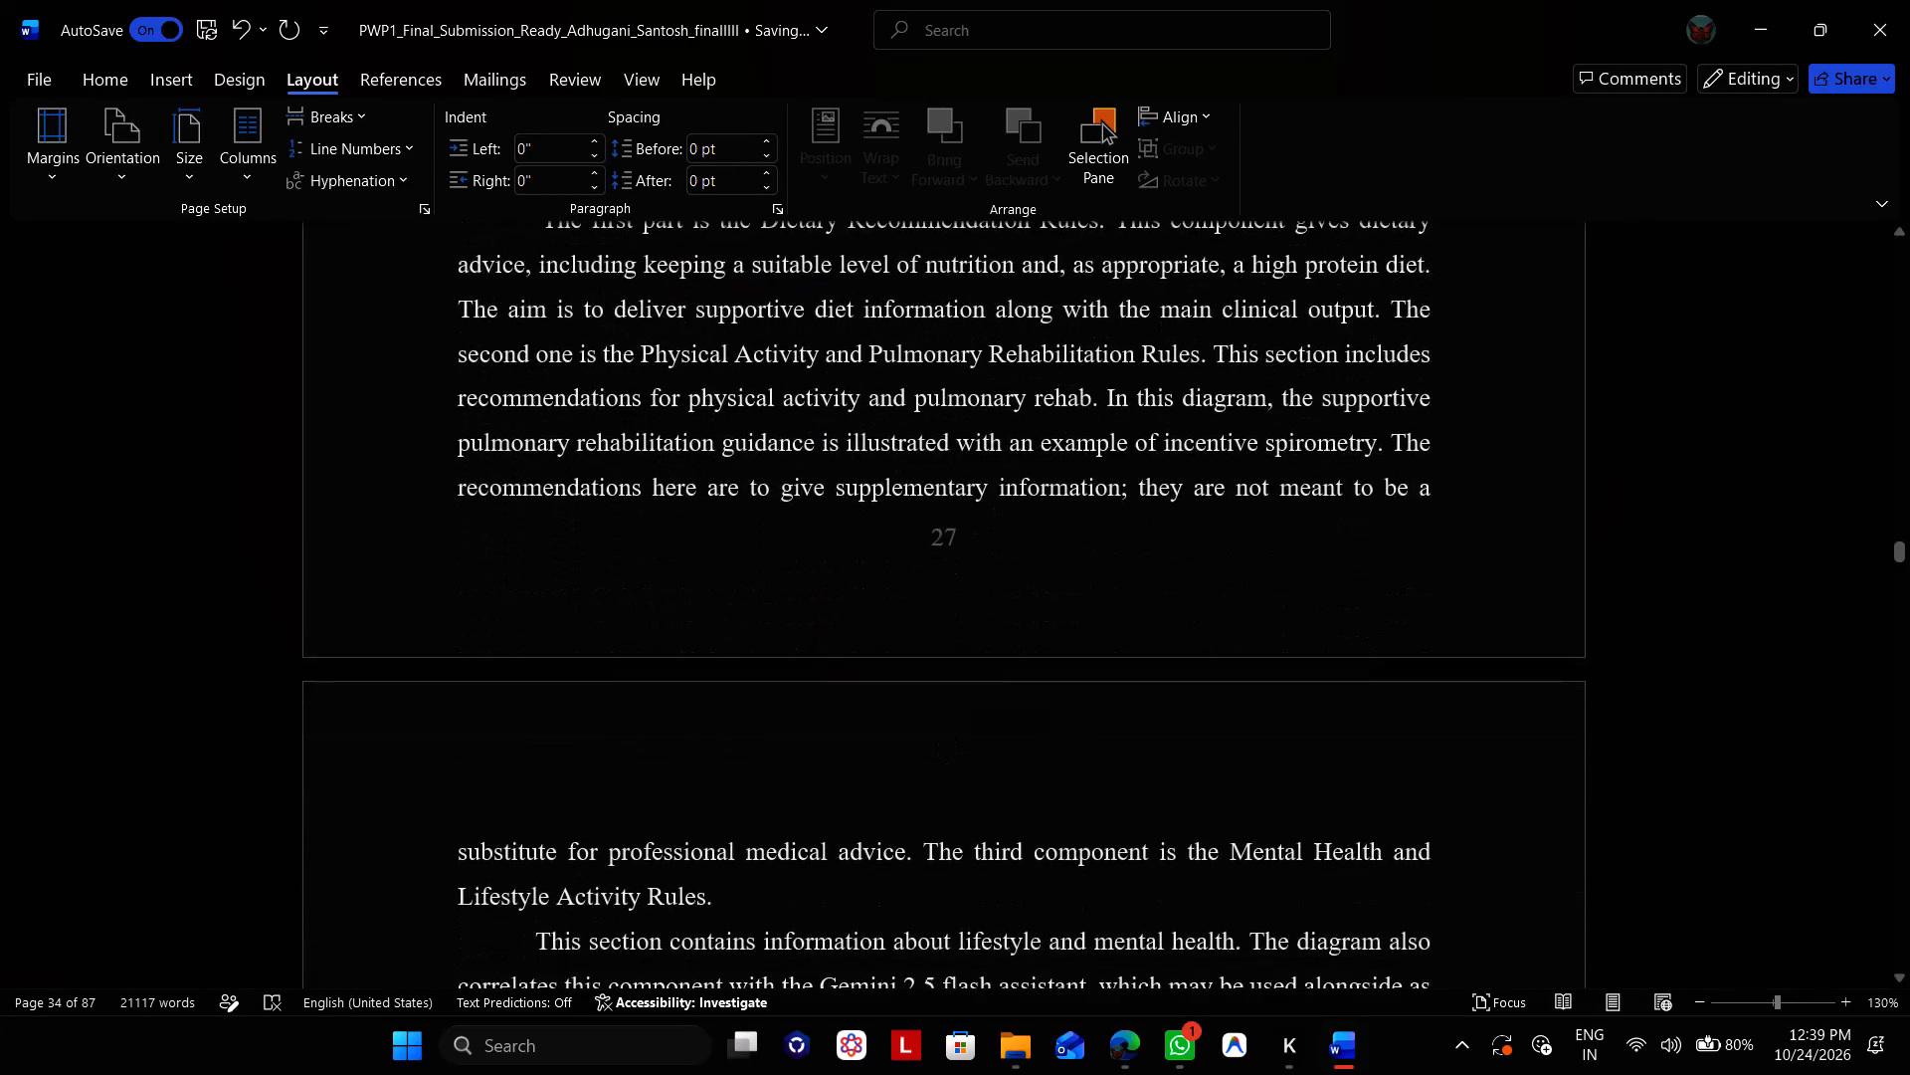
scroll(821, 678, down, 3)
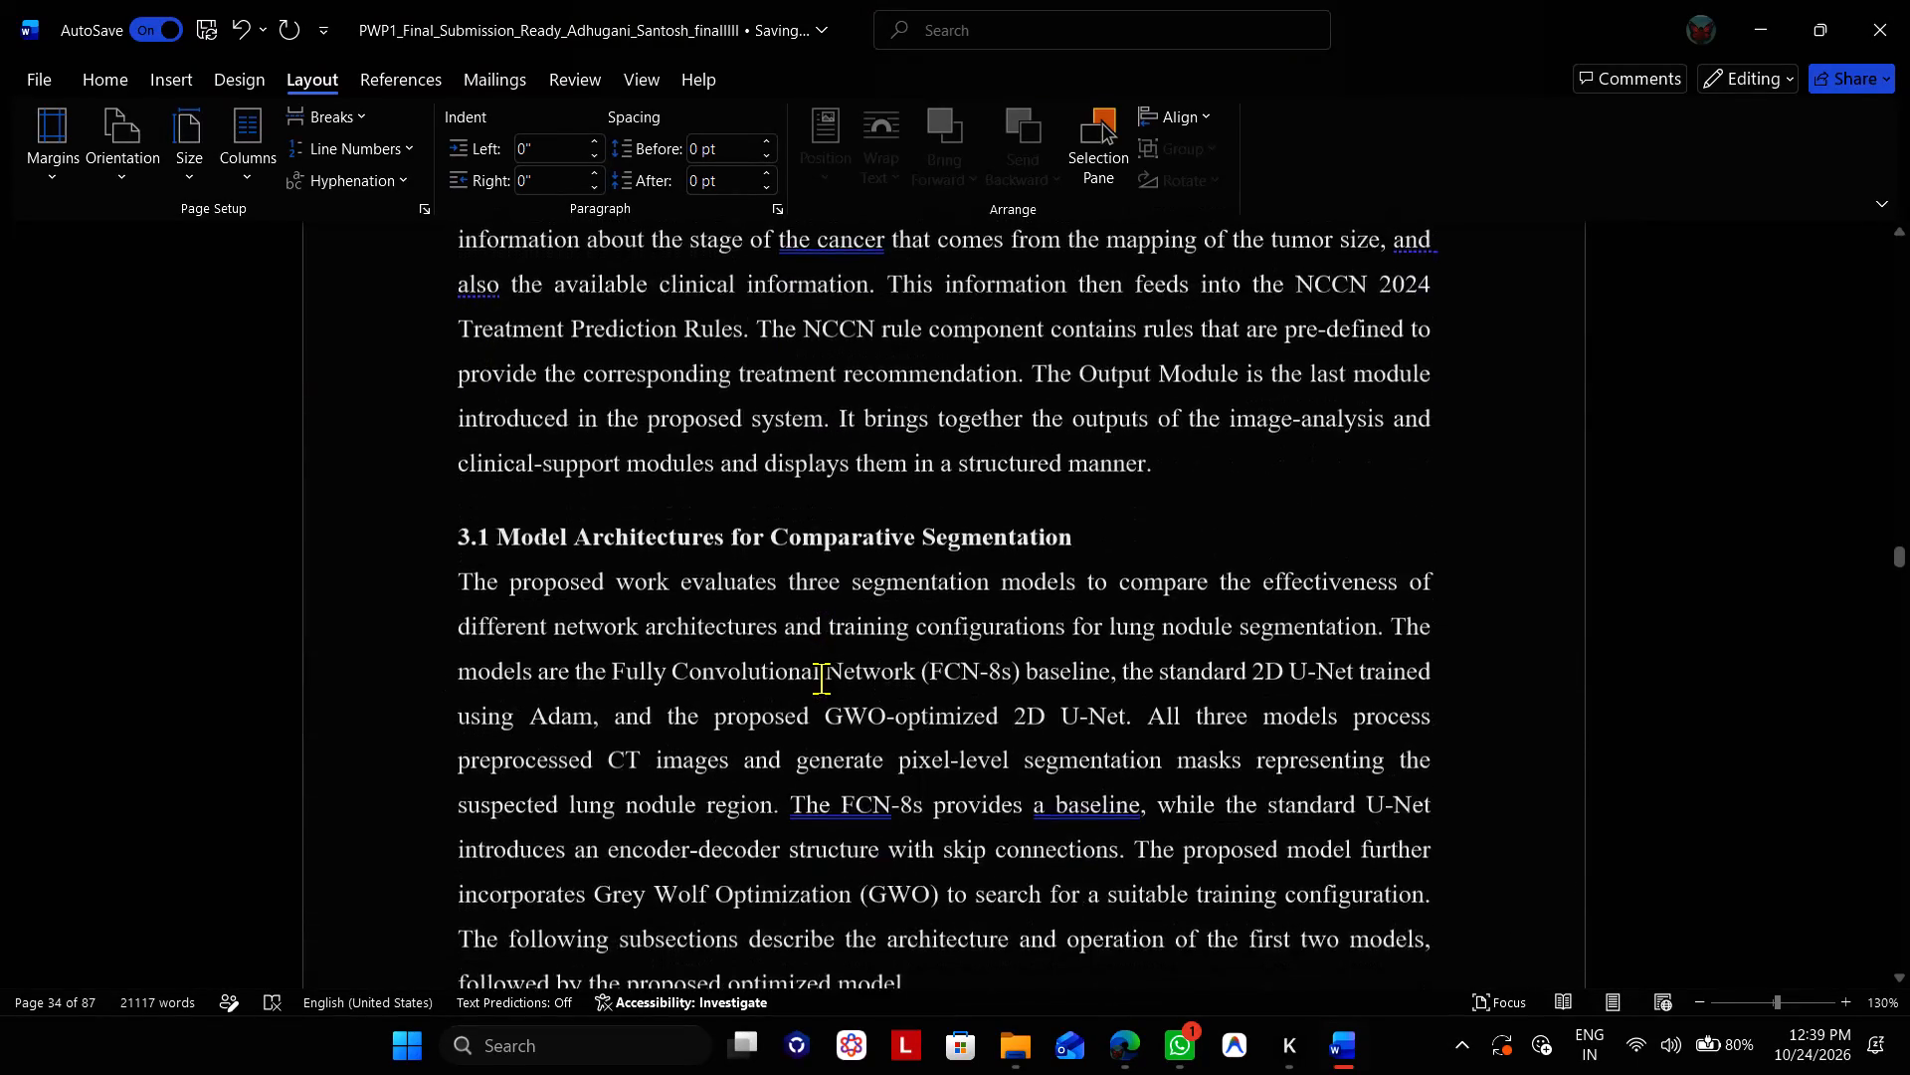
scroll(821, 678, down, 3)
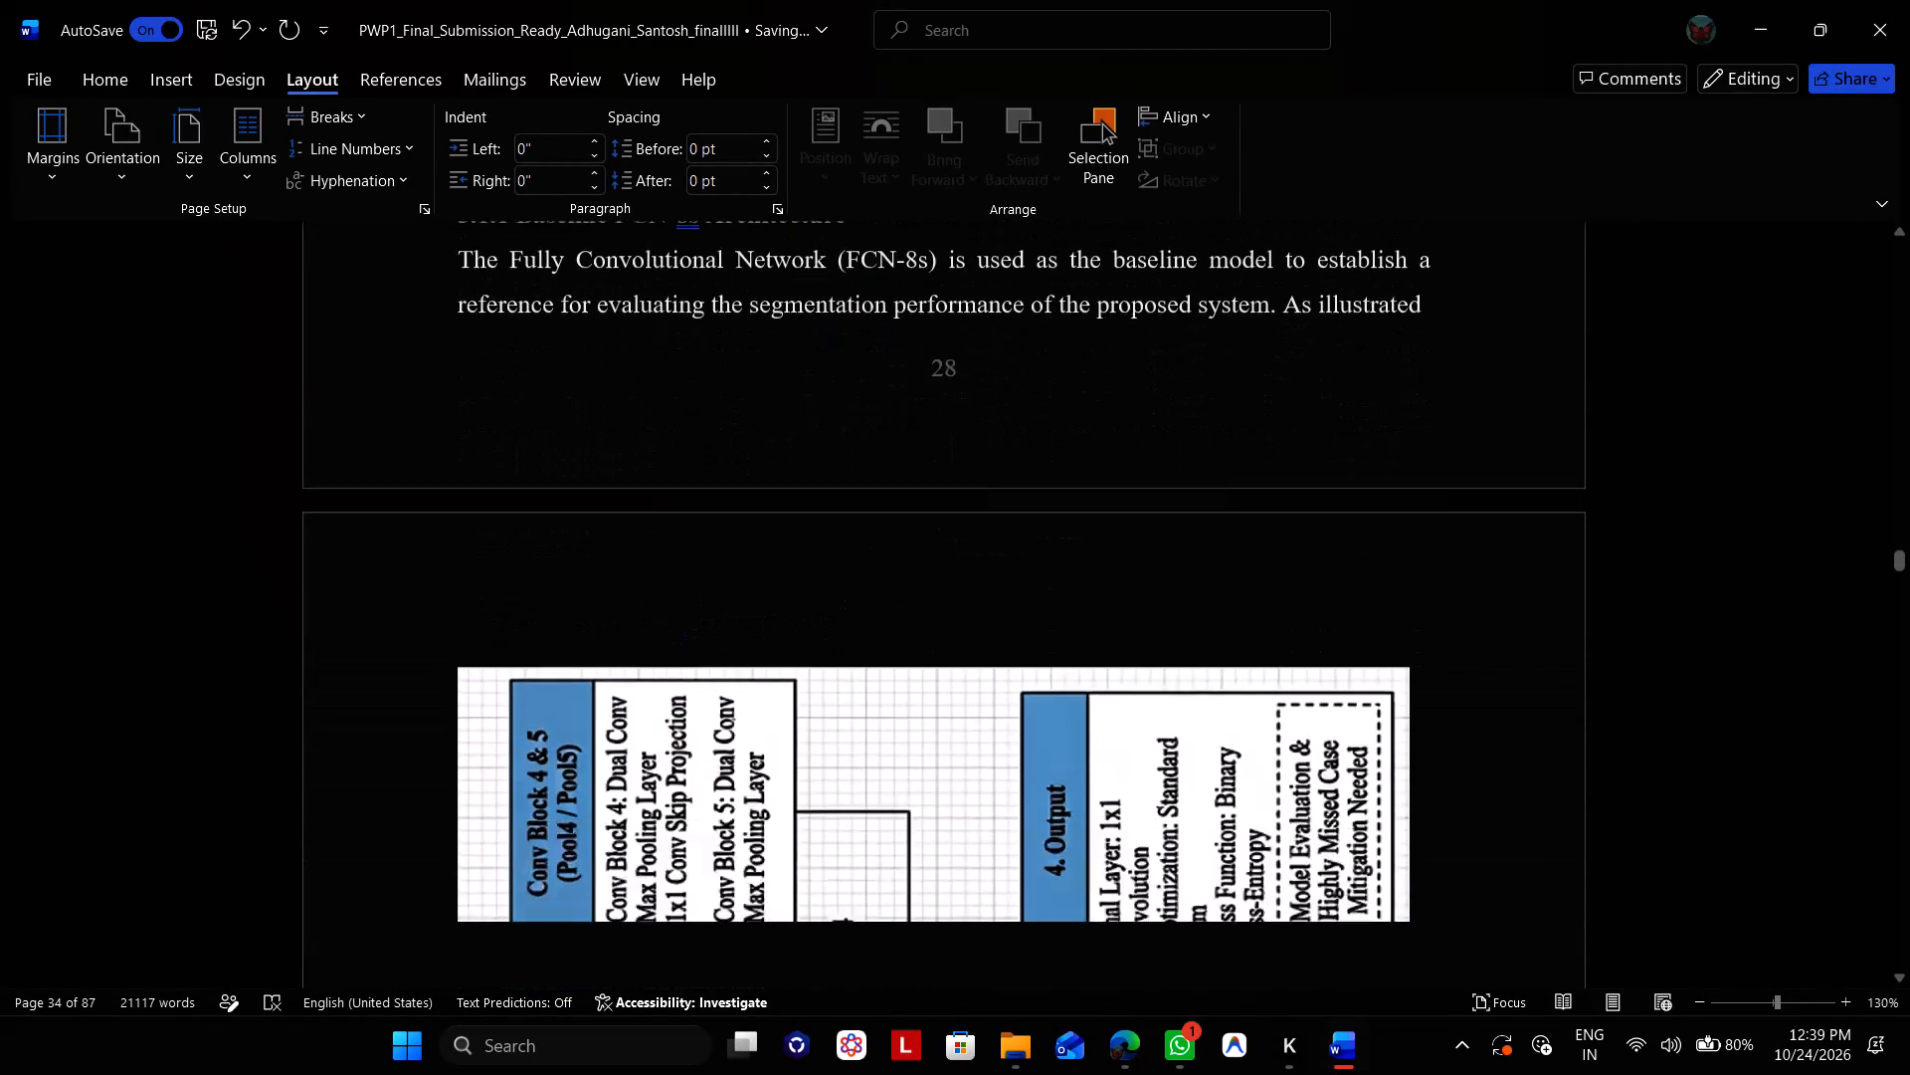
scroll(821, 678, down, 4)
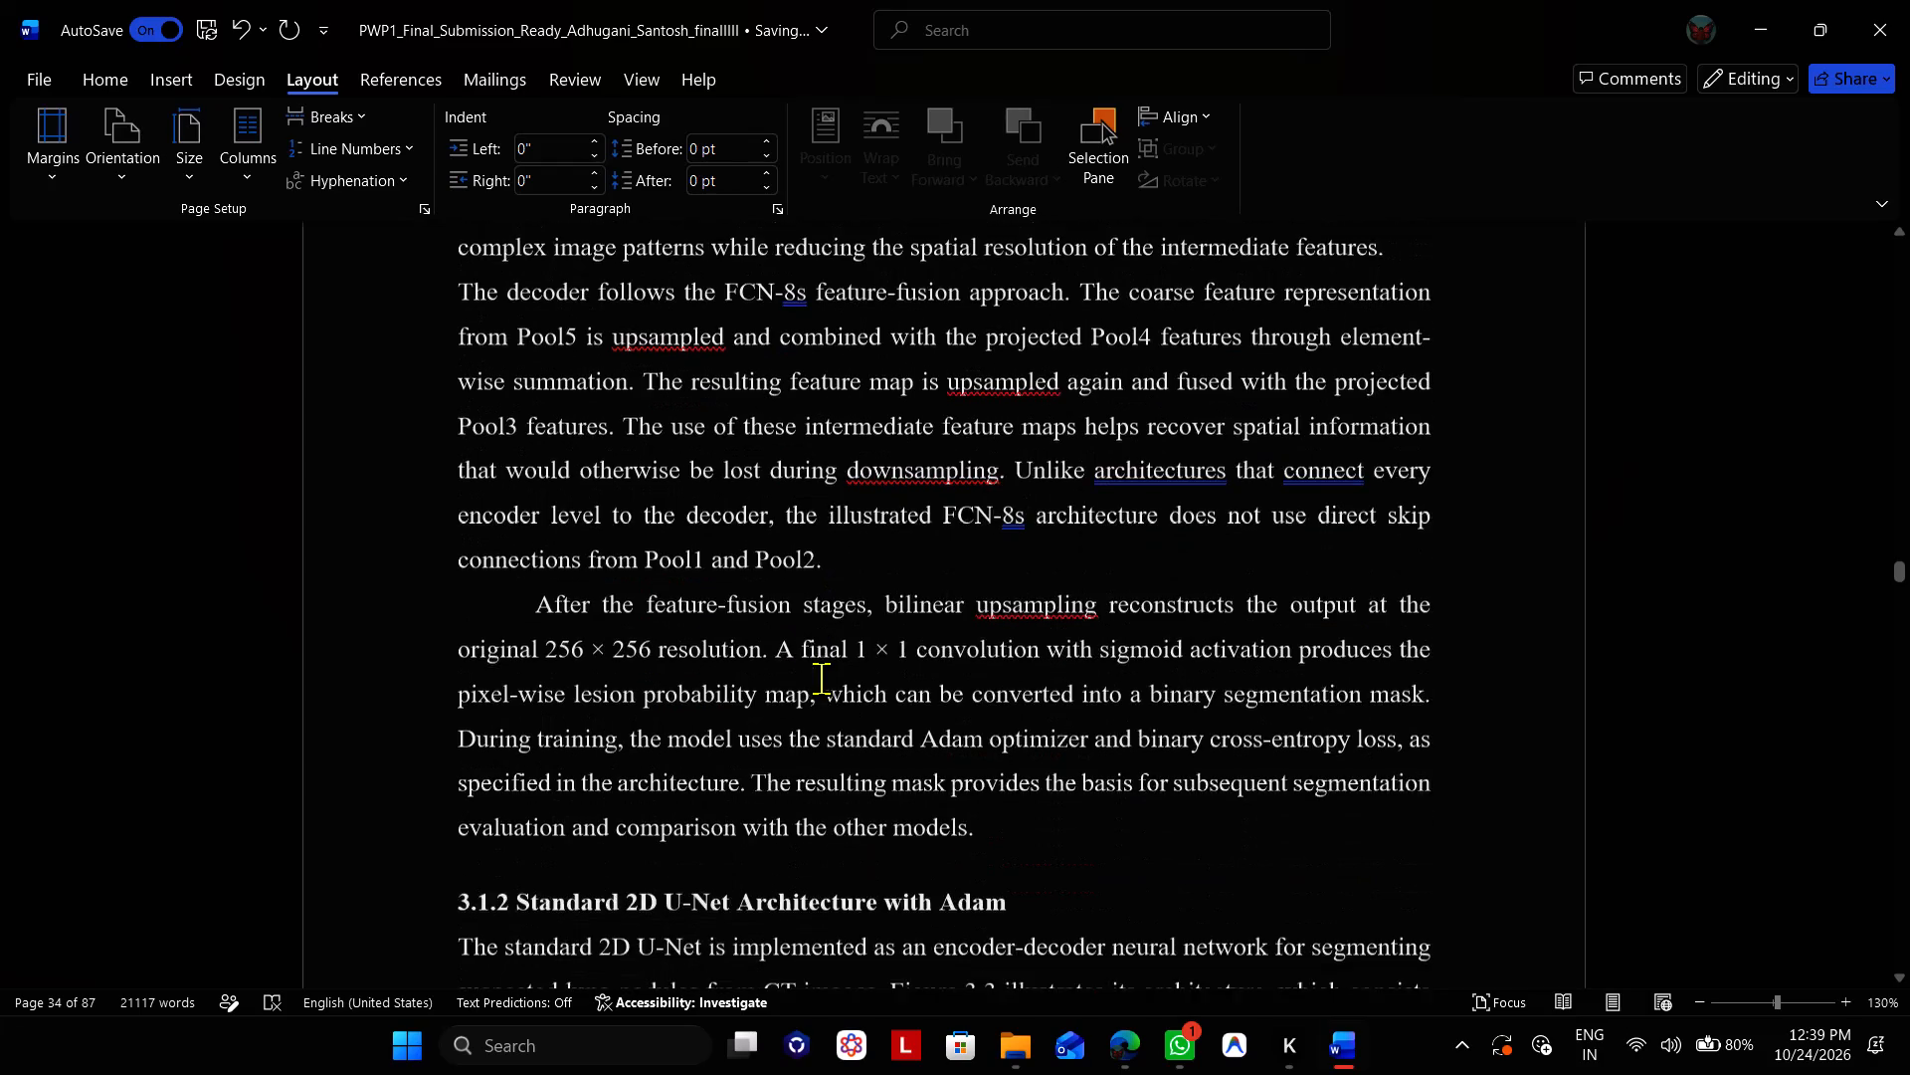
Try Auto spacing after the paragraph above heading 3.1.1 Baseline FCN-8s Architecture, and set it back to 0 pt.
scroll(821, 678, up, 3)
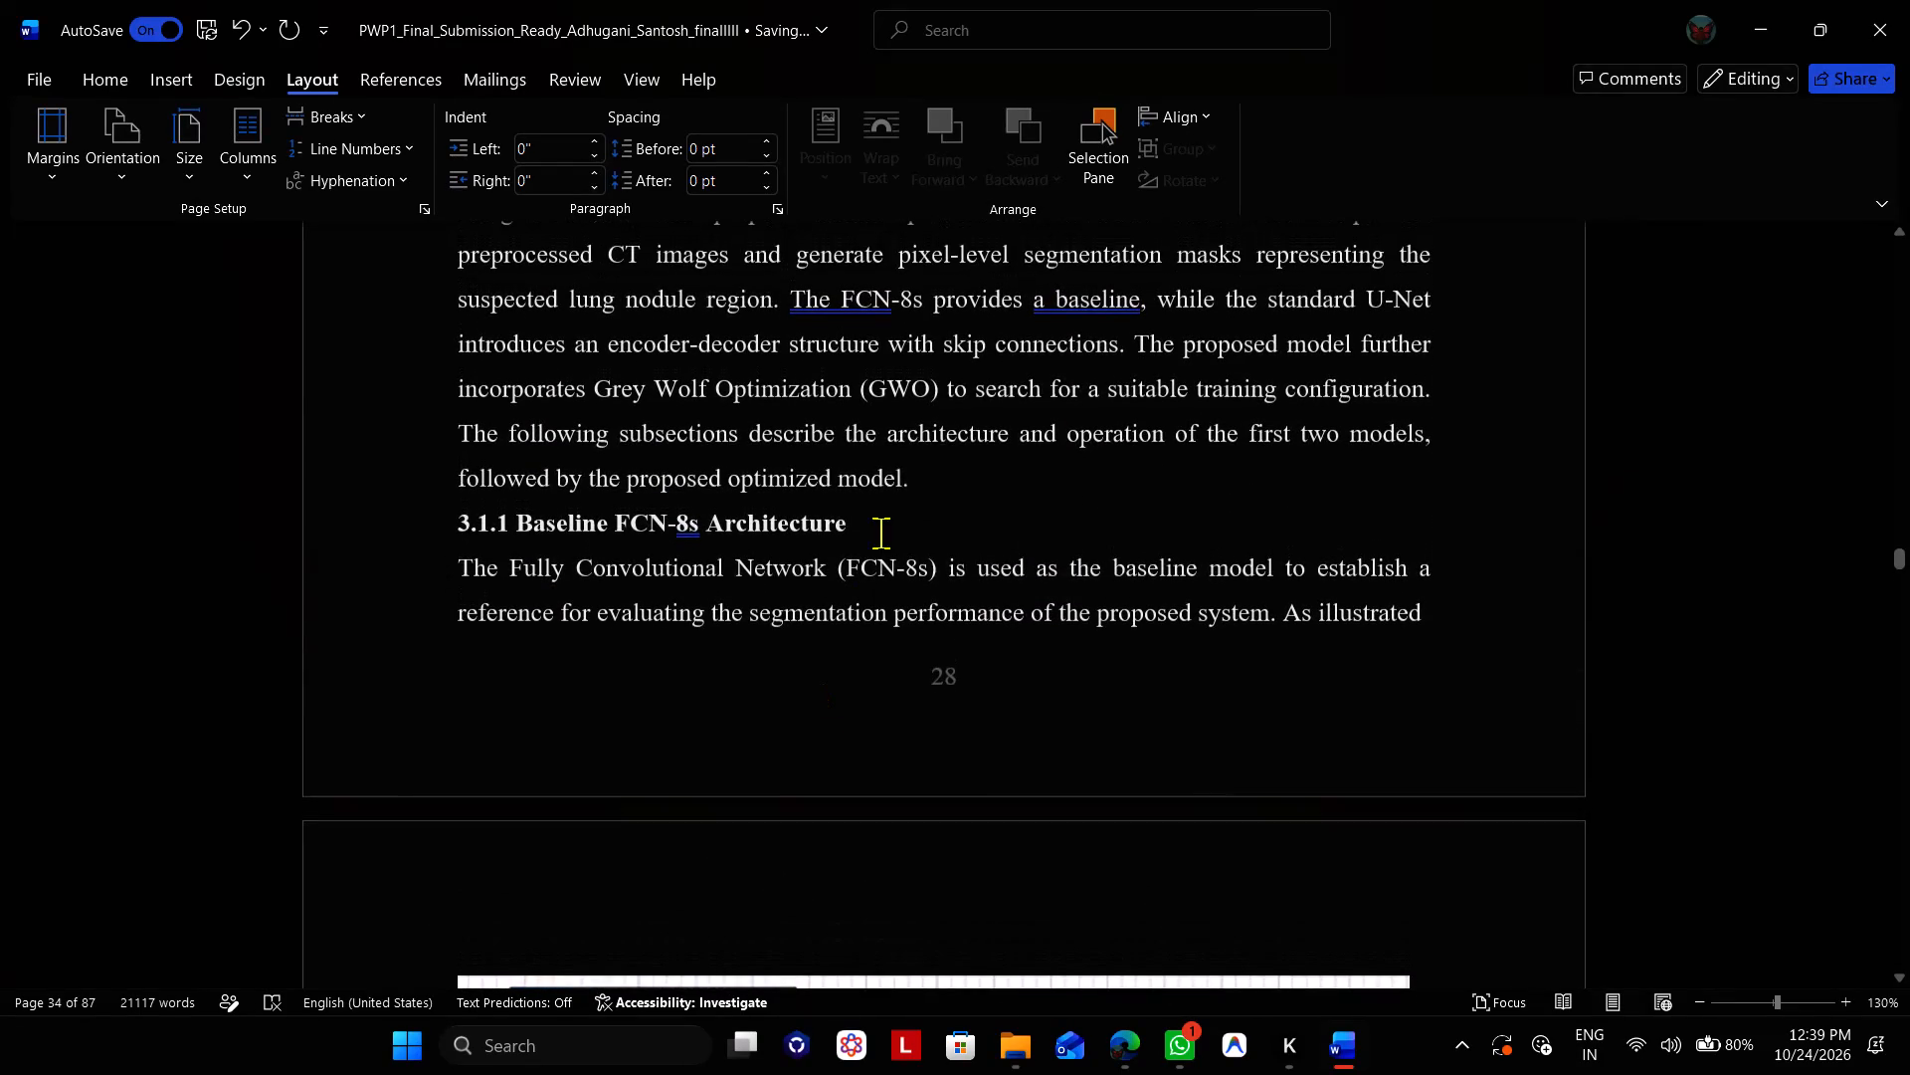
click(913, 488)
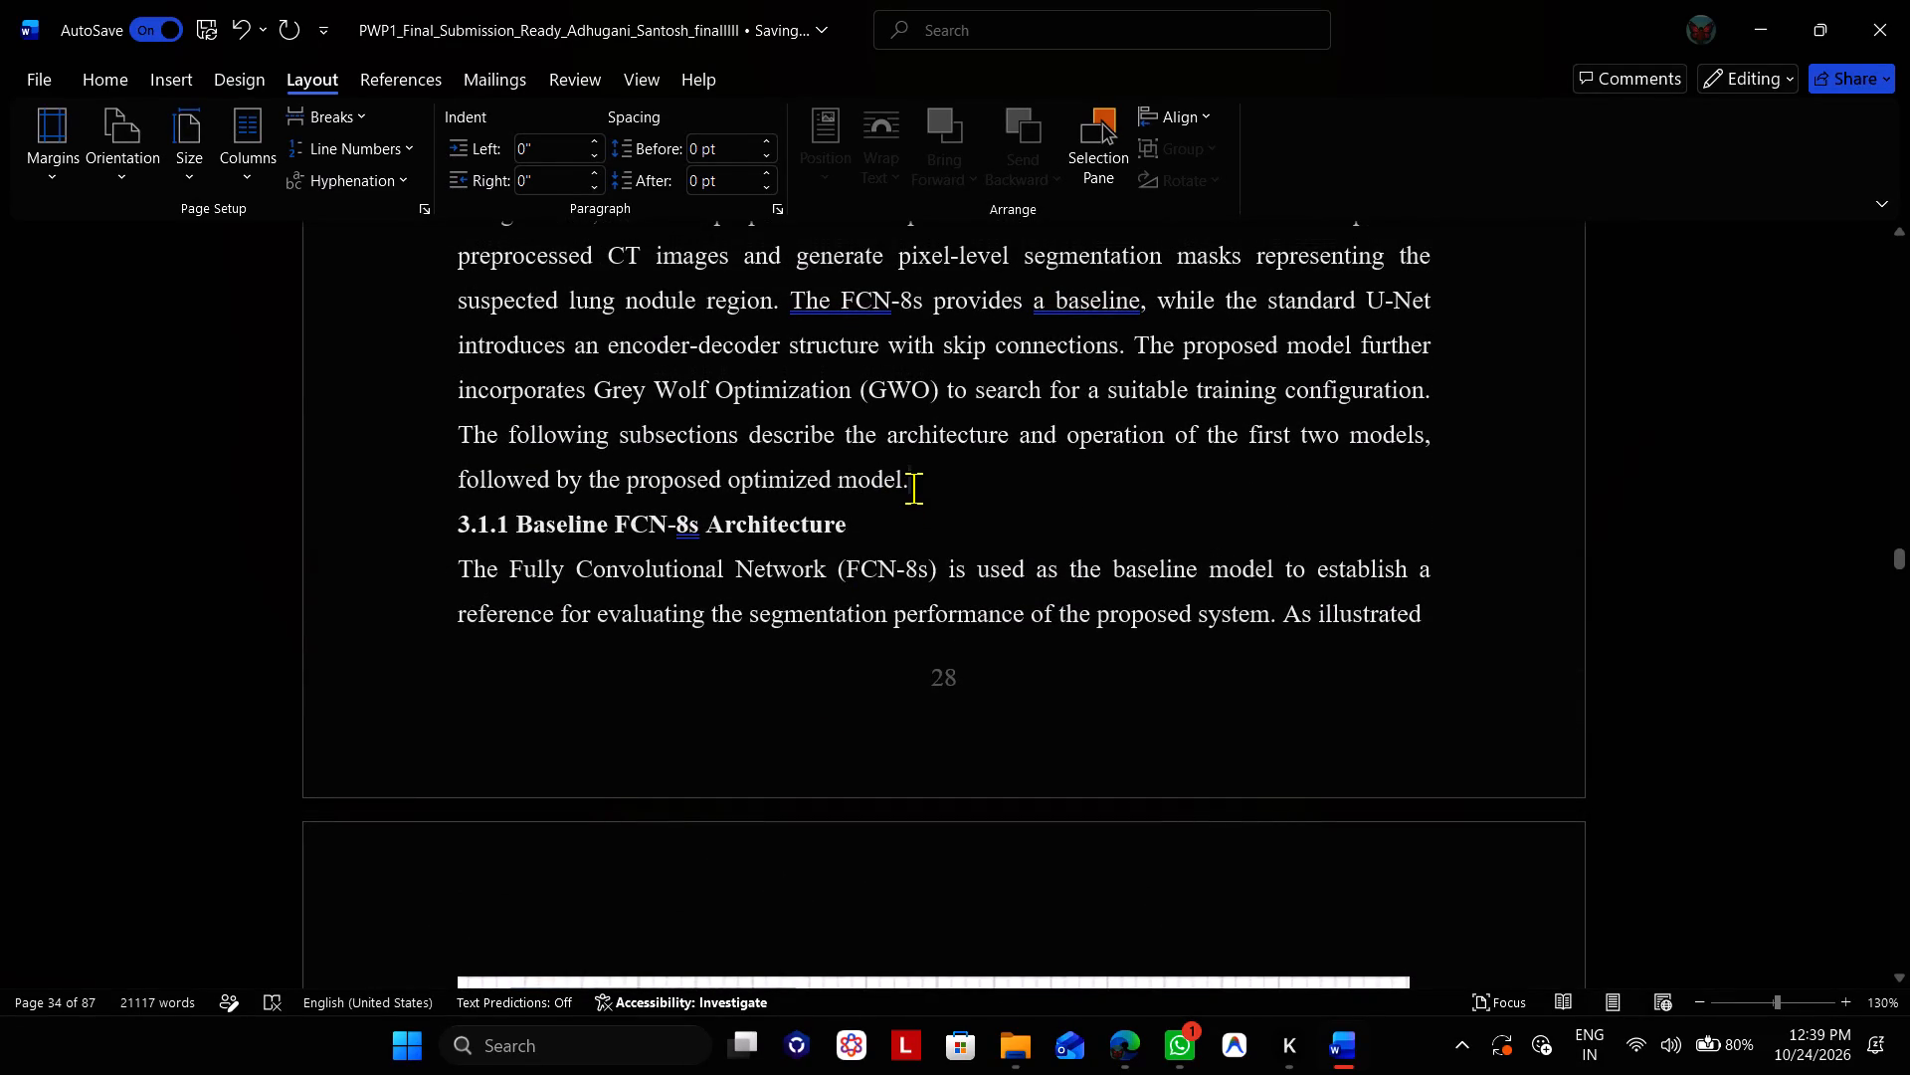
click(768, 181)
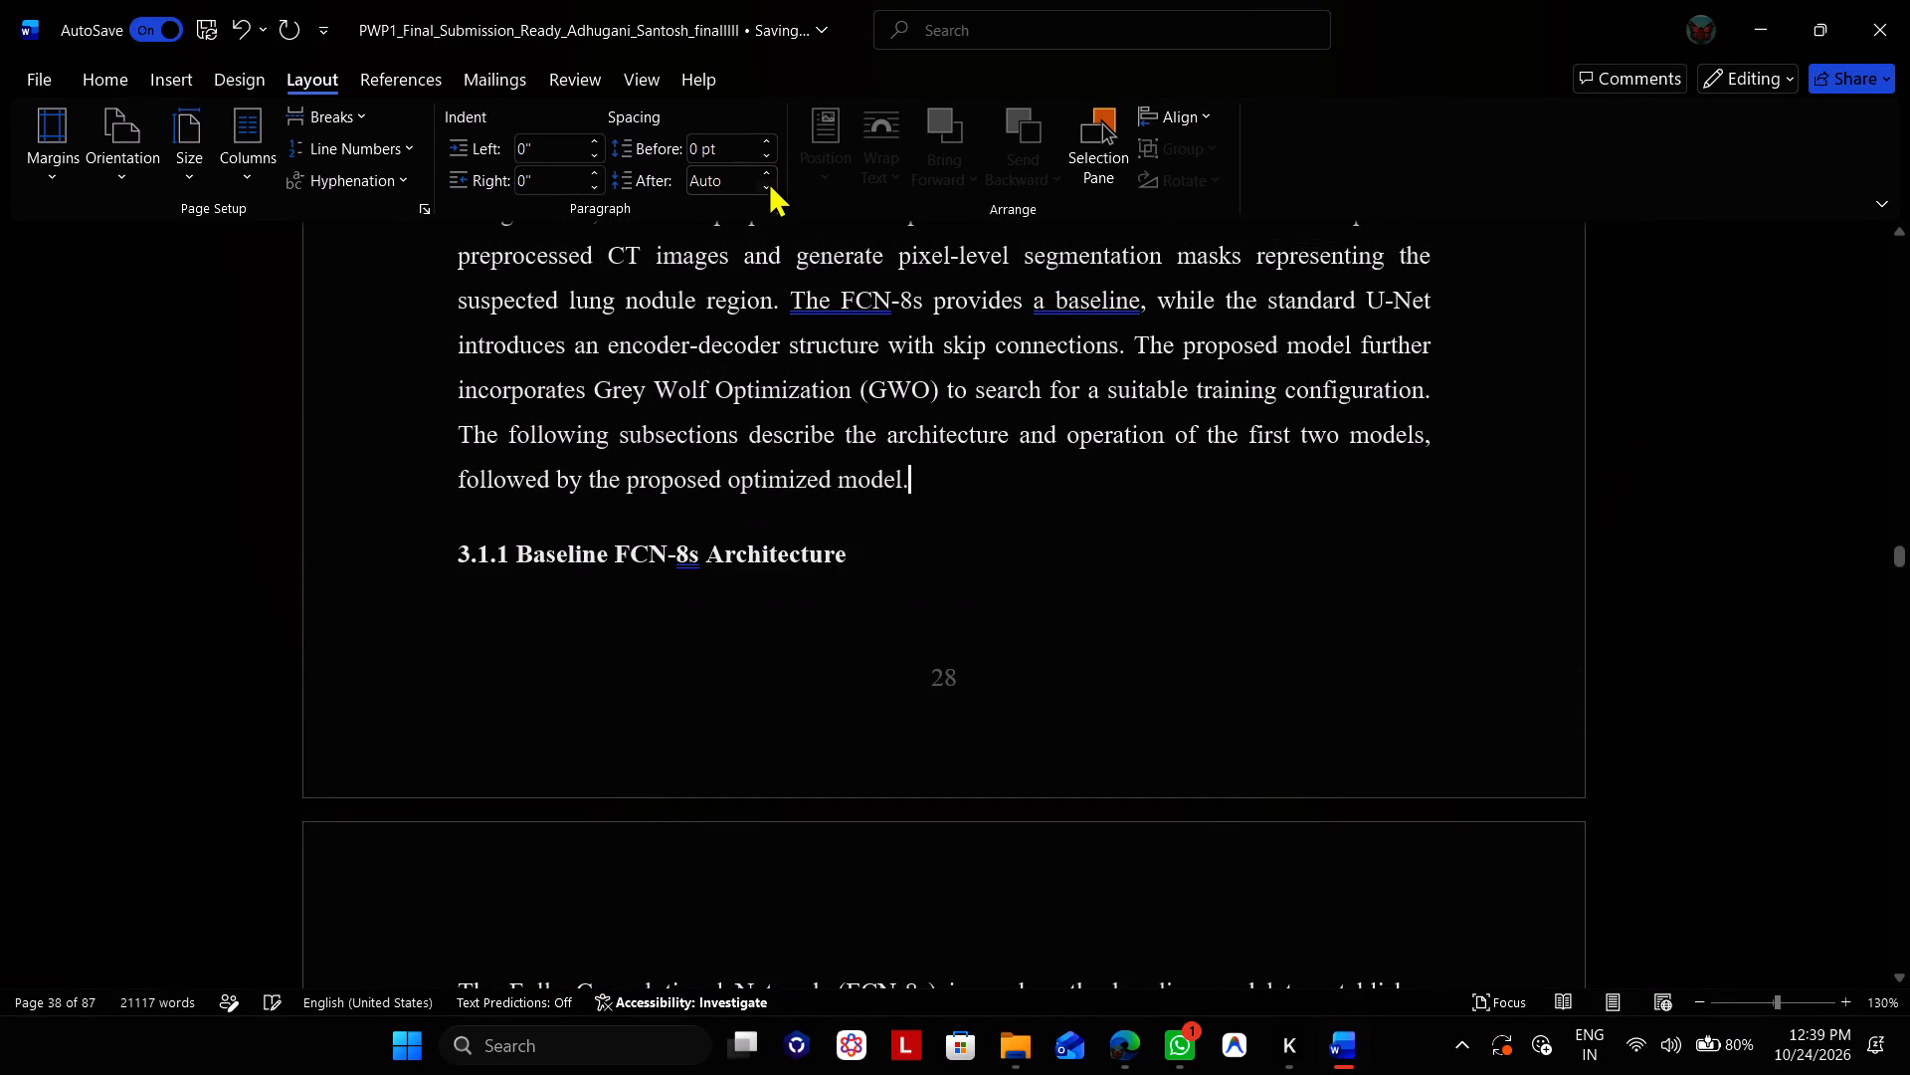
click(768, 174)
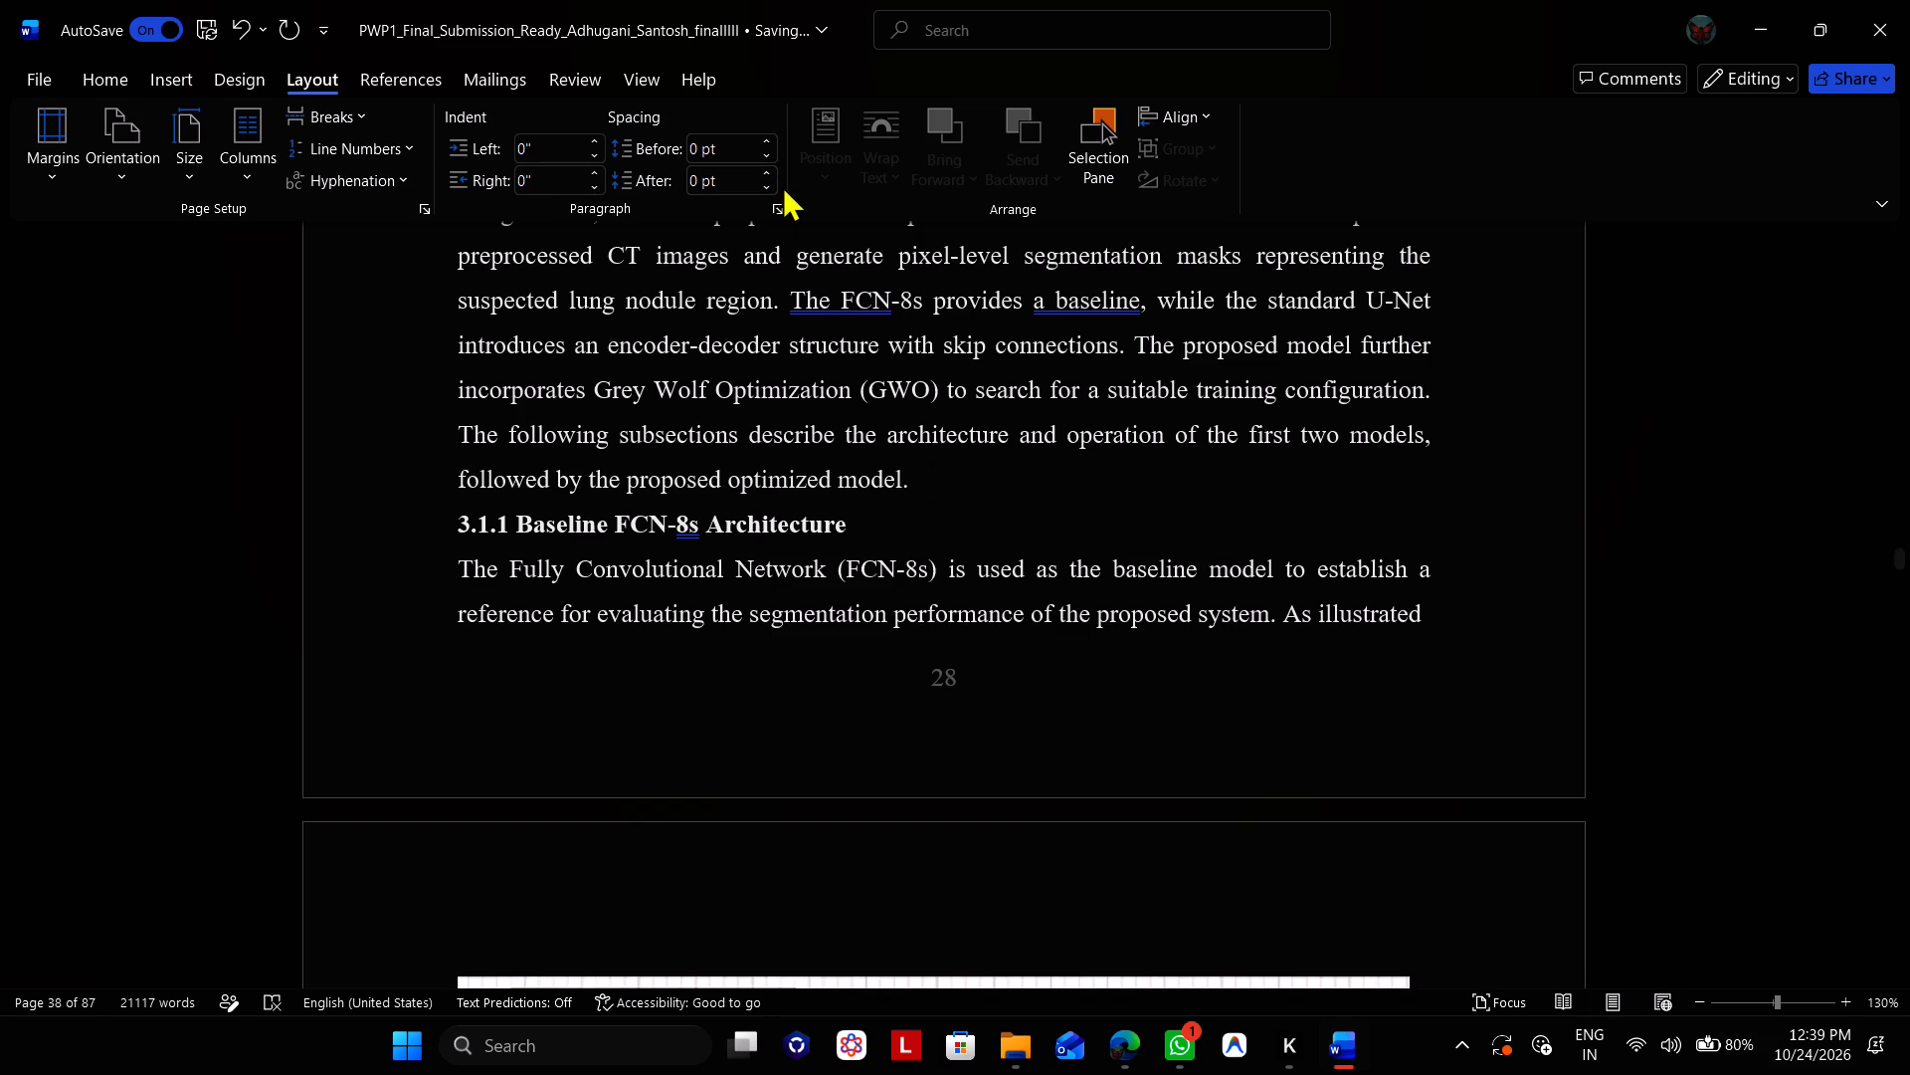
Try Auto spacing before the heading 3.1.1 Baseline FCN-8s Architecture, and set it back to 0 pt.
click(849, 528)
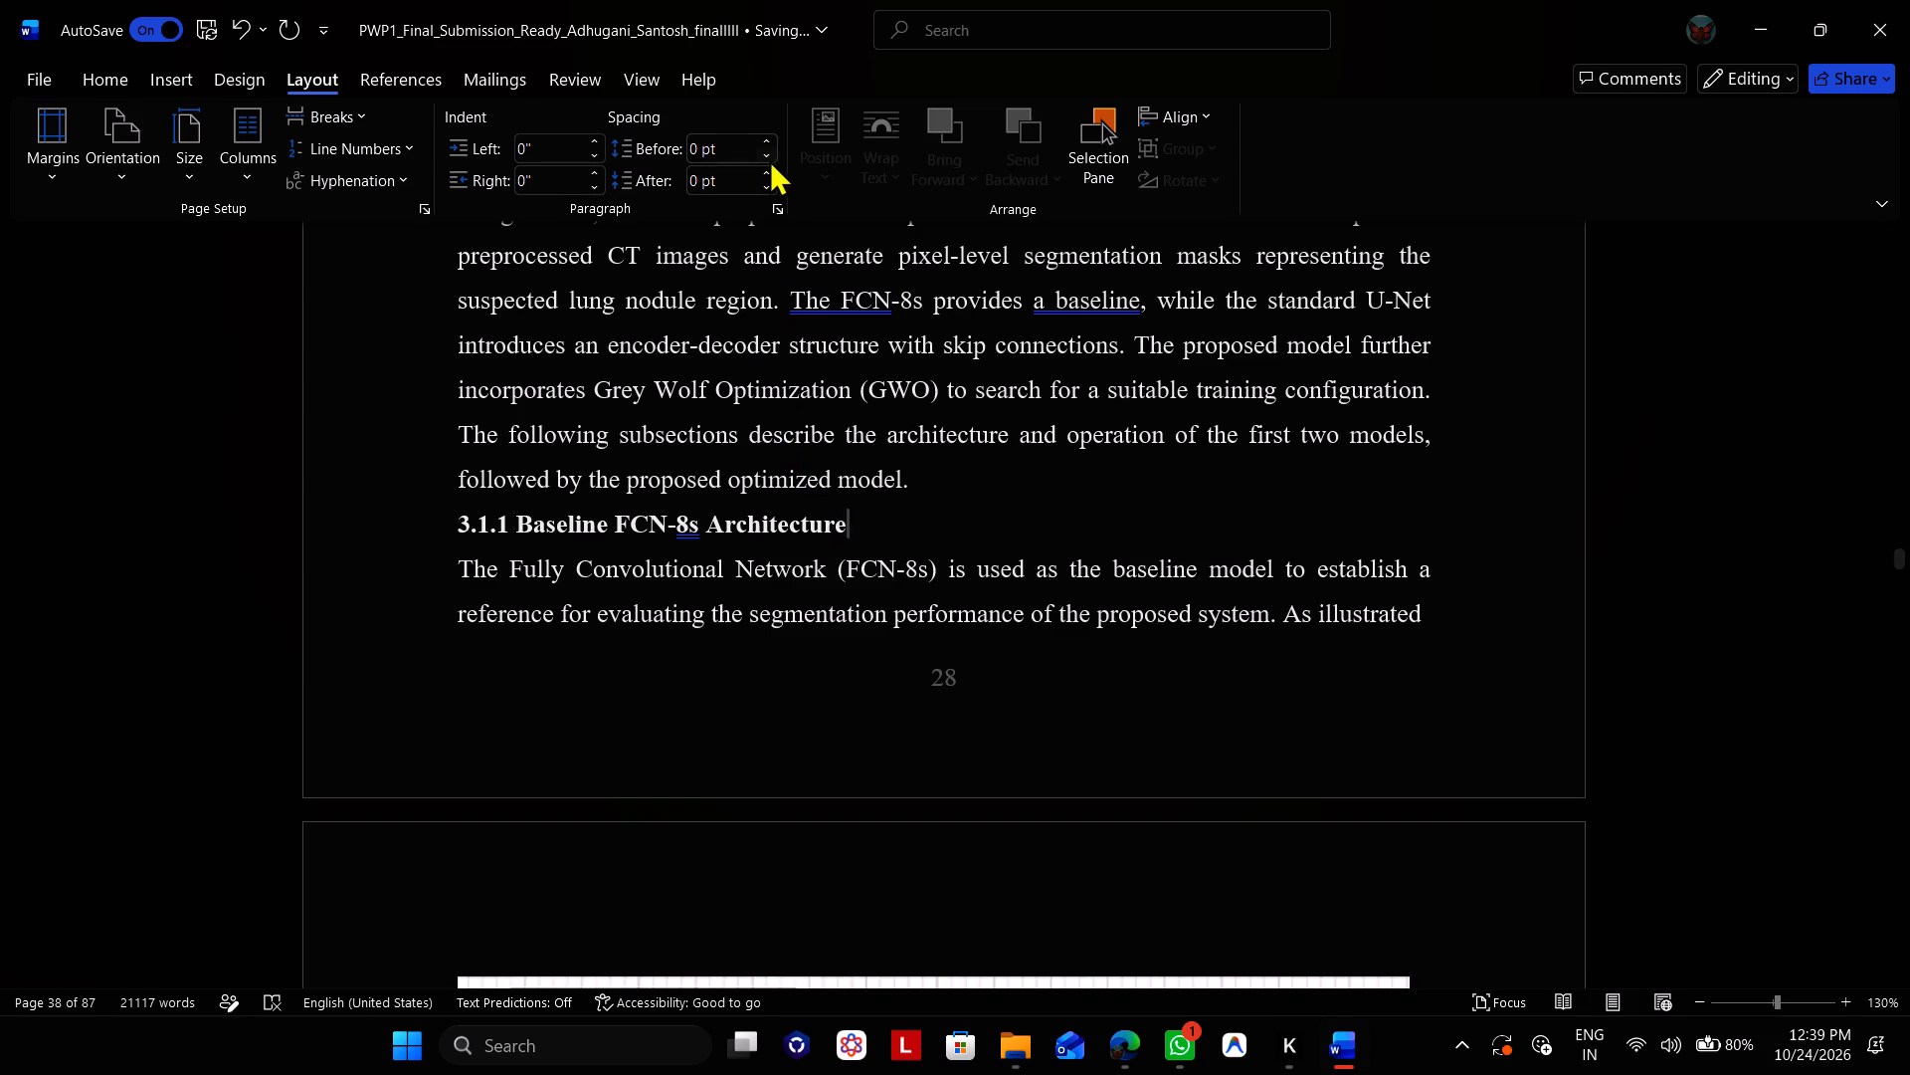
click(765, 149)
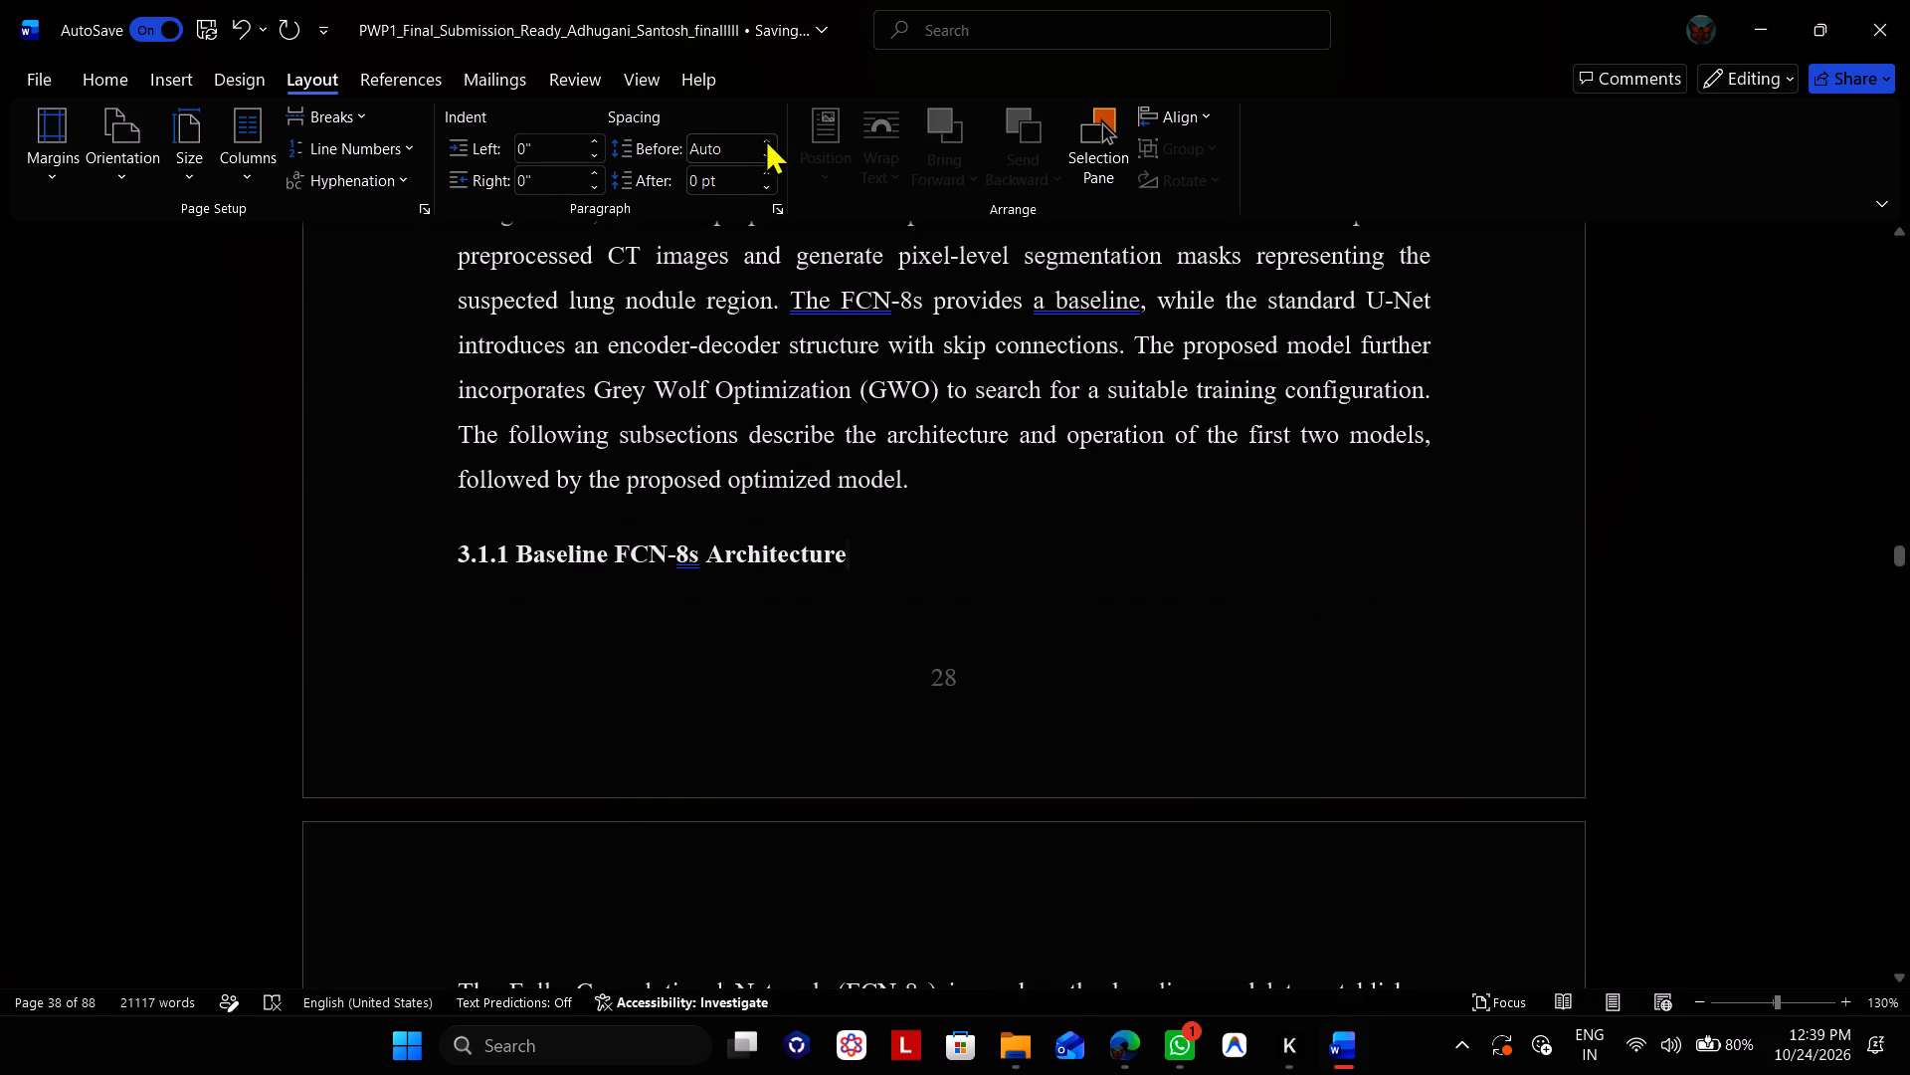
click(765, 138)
Proof section 3.1.1 from its heading to heading 3.1.2, checking the FCN-8s figure, paragraph openings and indents.
scroll(1022, 534, down, 2)
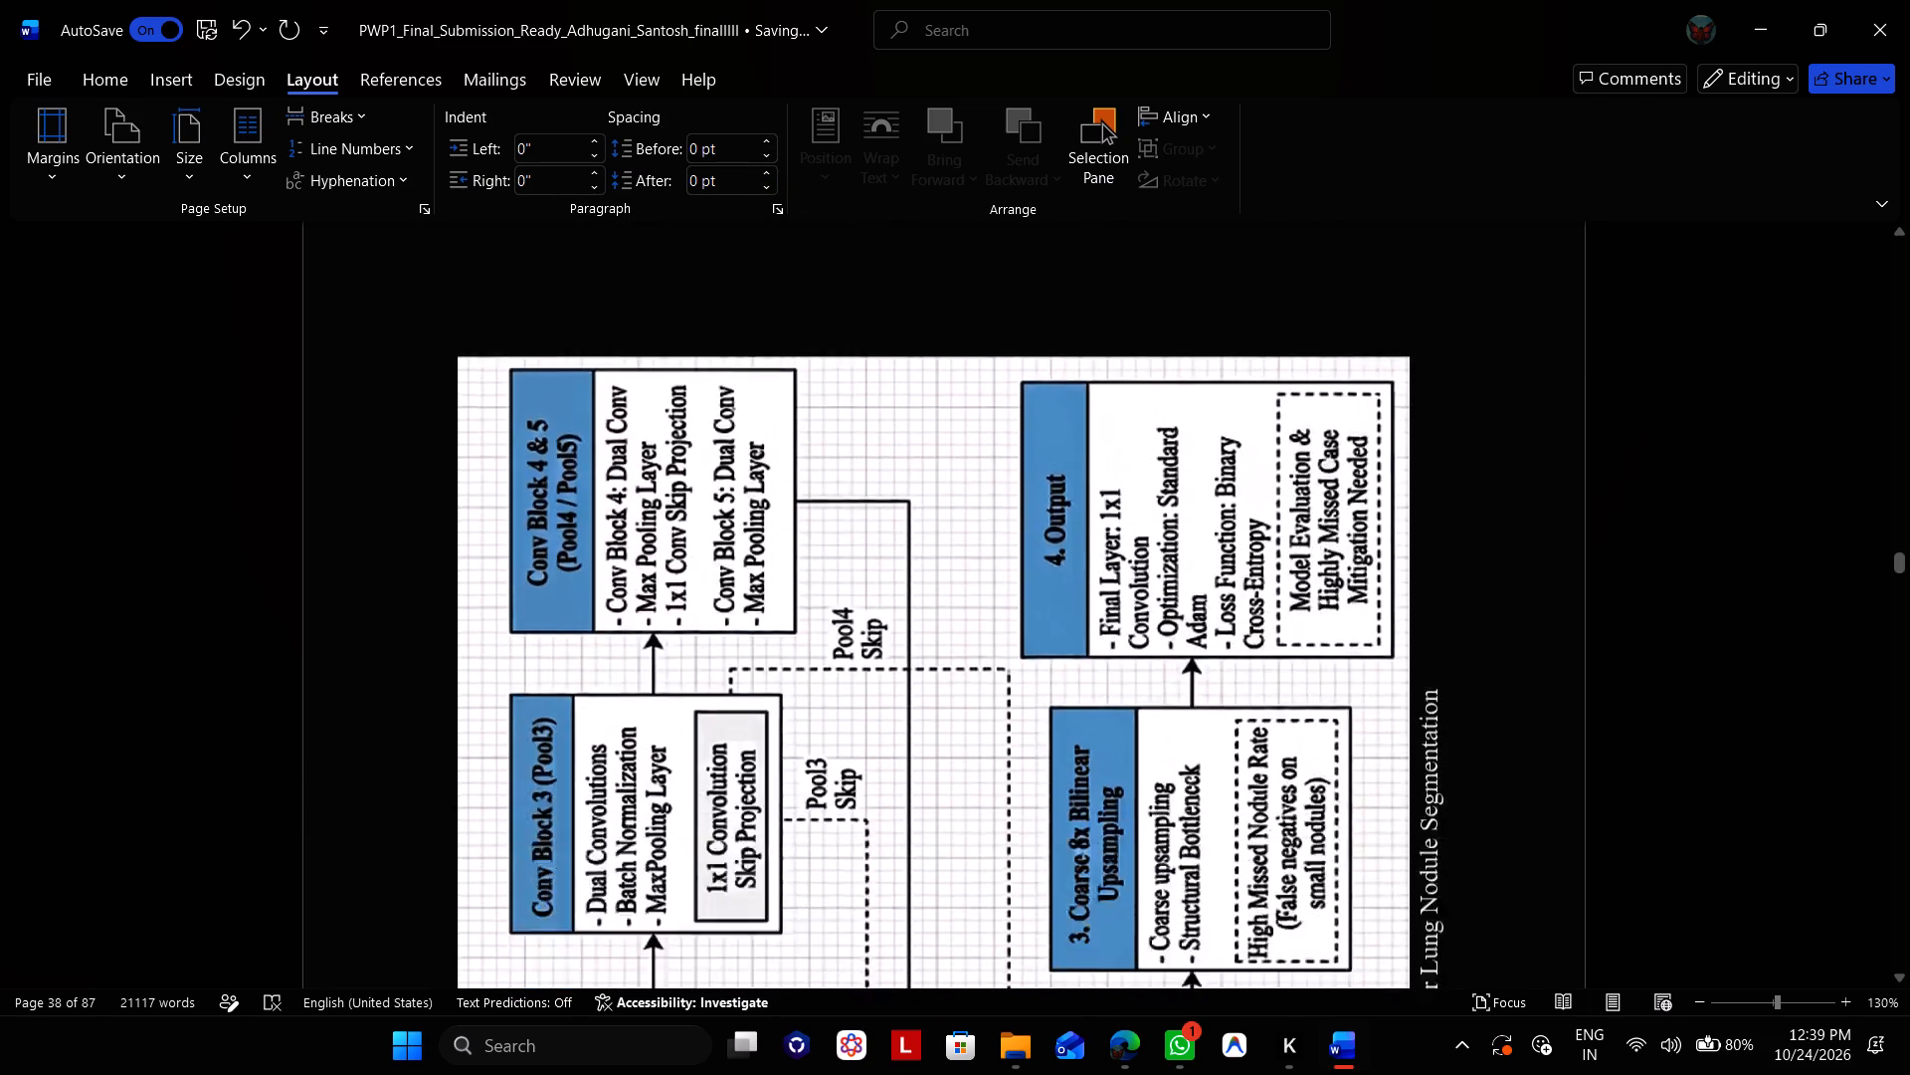
scroll(1022, 534, down, 2)
click(1072, 517)
scroll(1072, 517, down, 1)
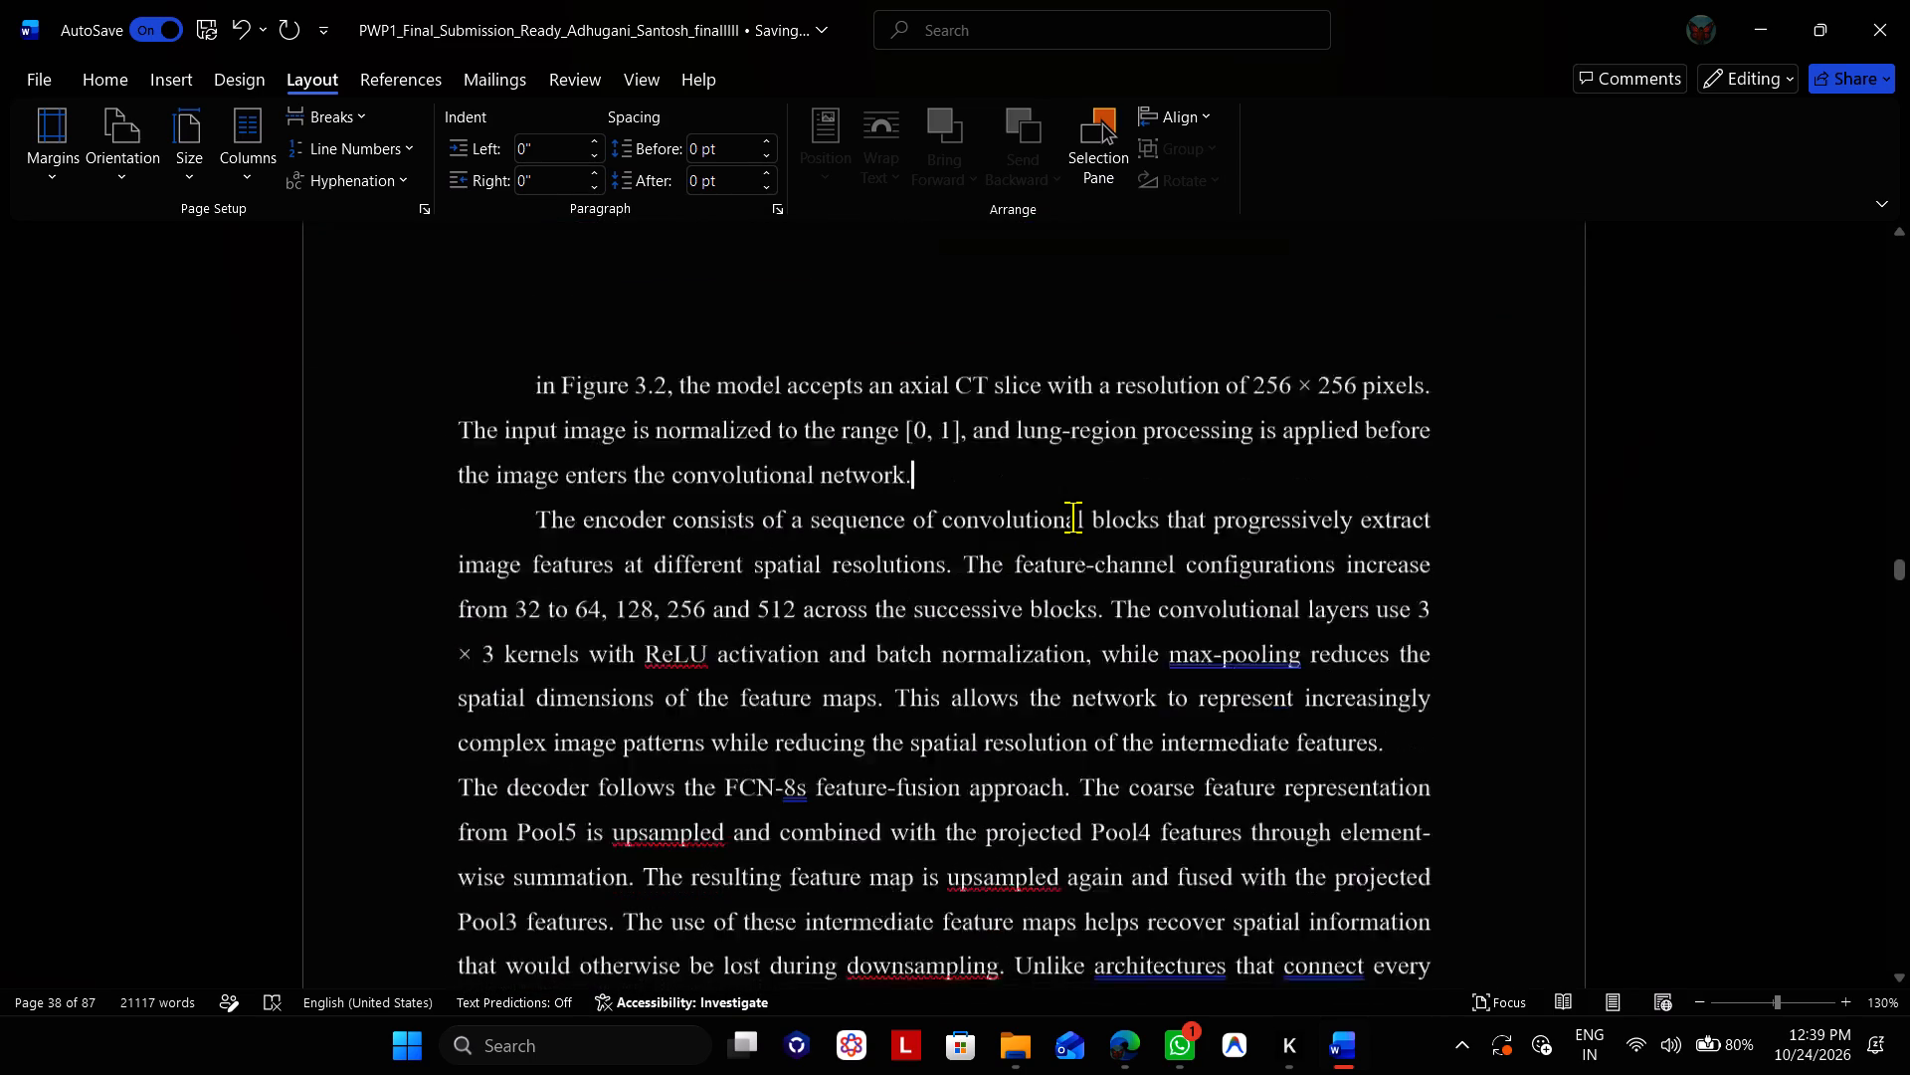
scroll(1072, 517, down, 1)
scroll(1072, 517, up, 1)
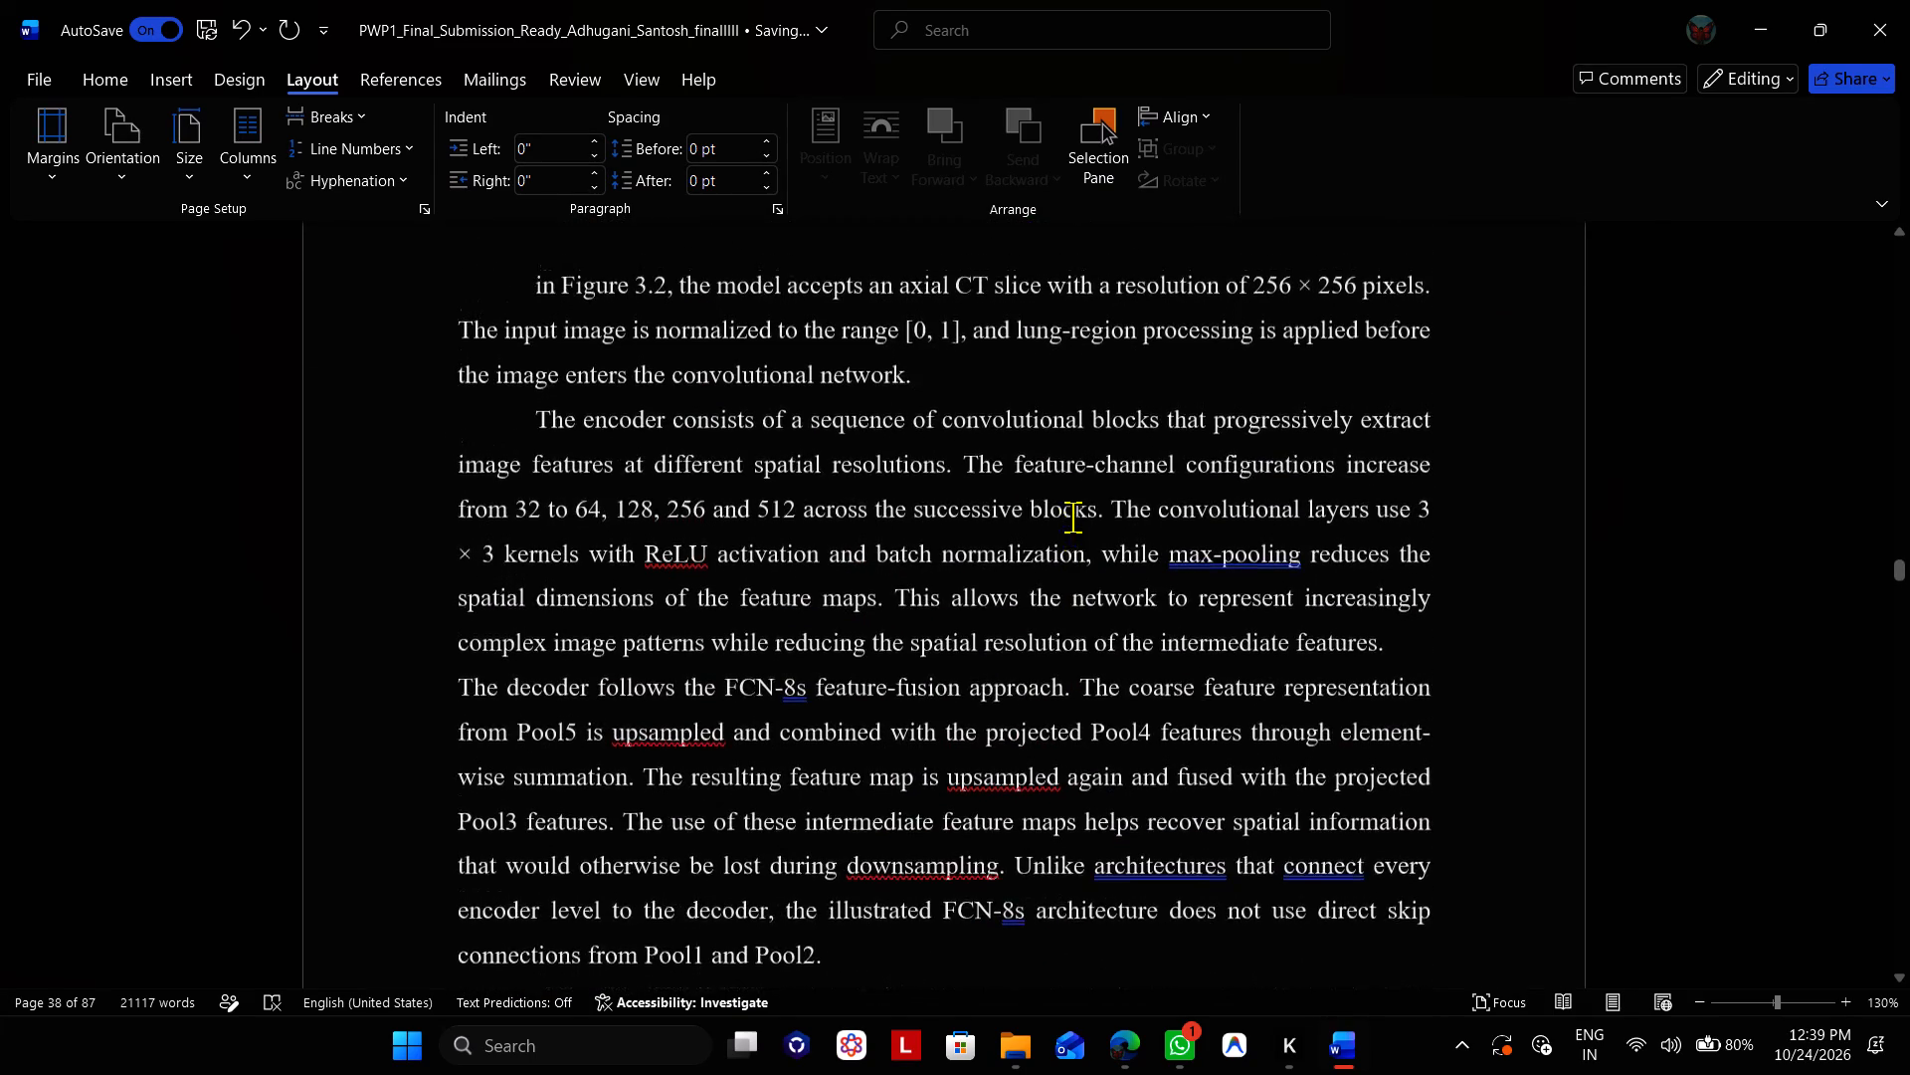
scroll(1072, 517, up, 1)
scroll(1072, 517, down, 2)
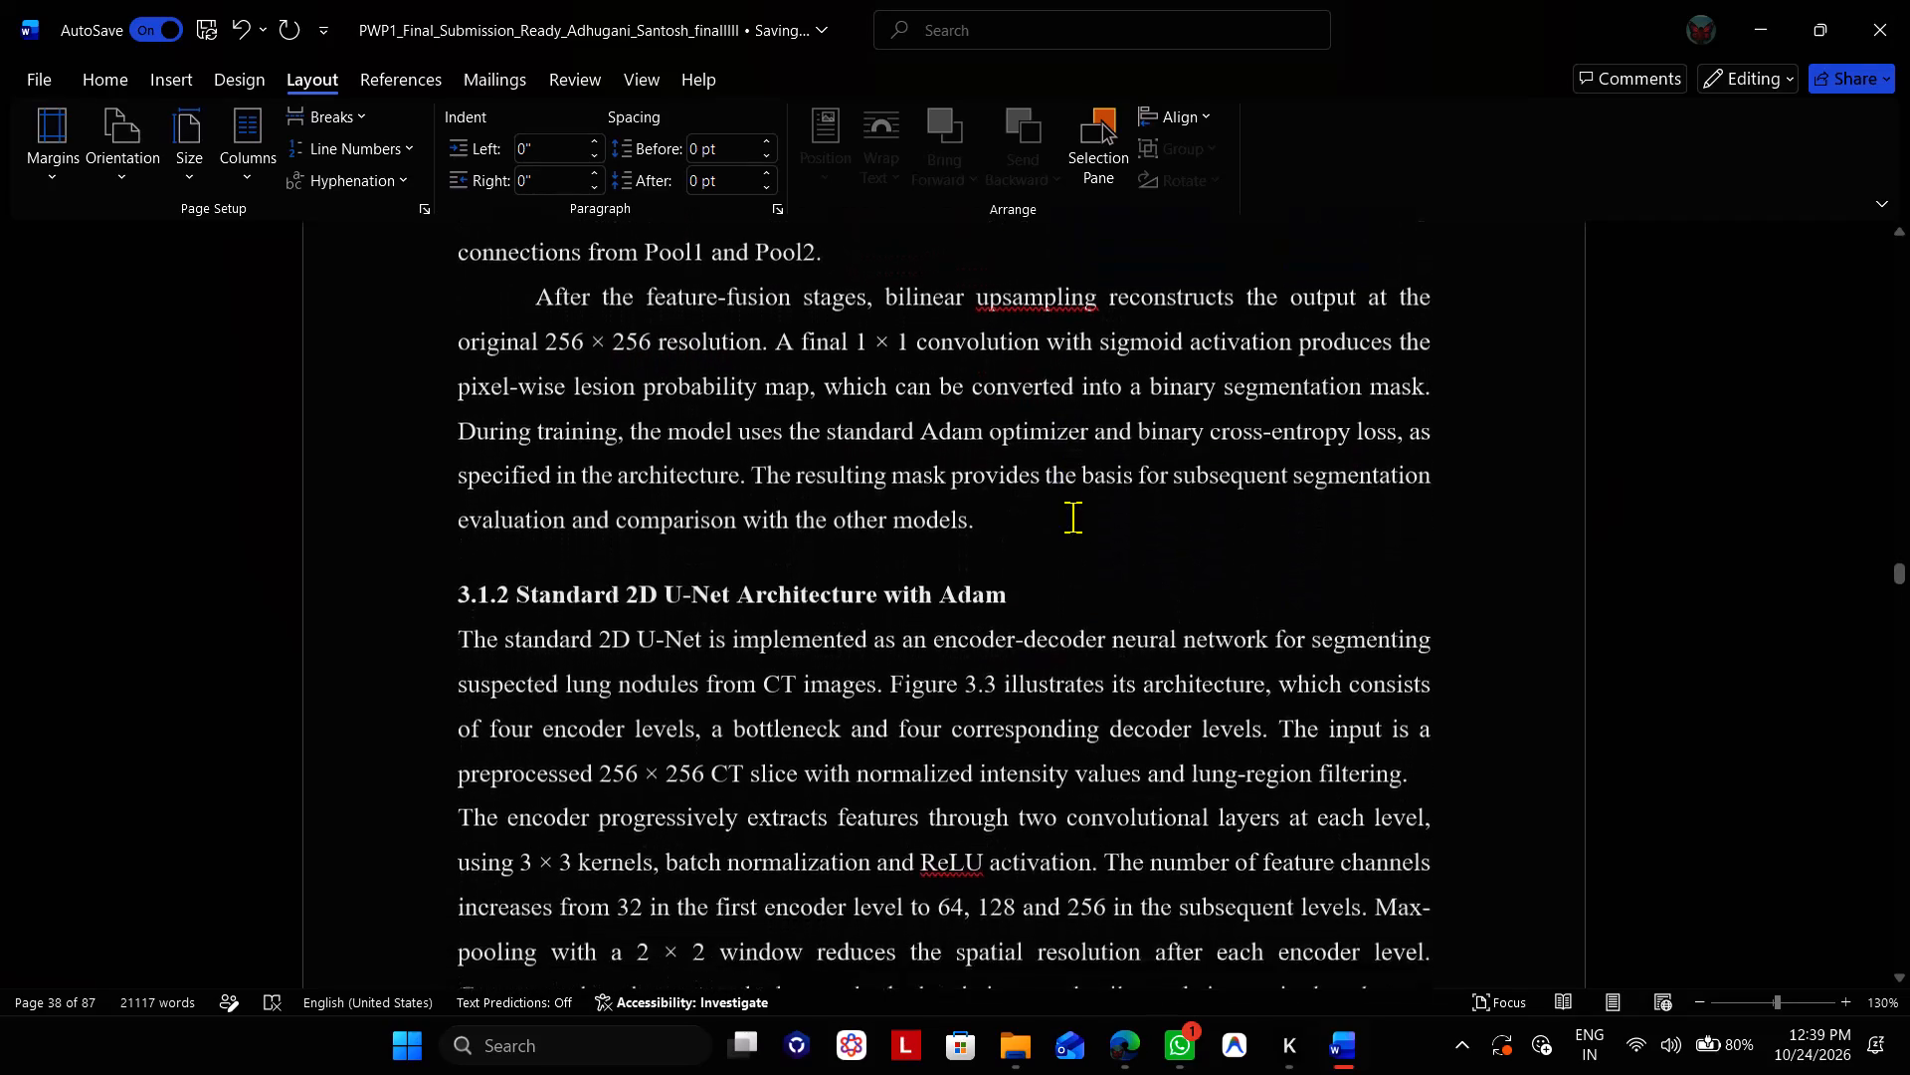
Capitalize the first letter of the paragraph "in Figure 3.2, the model accepts…" in section 3.1.1, keeping it non-italic.
scroll(697, 267, up, 1)
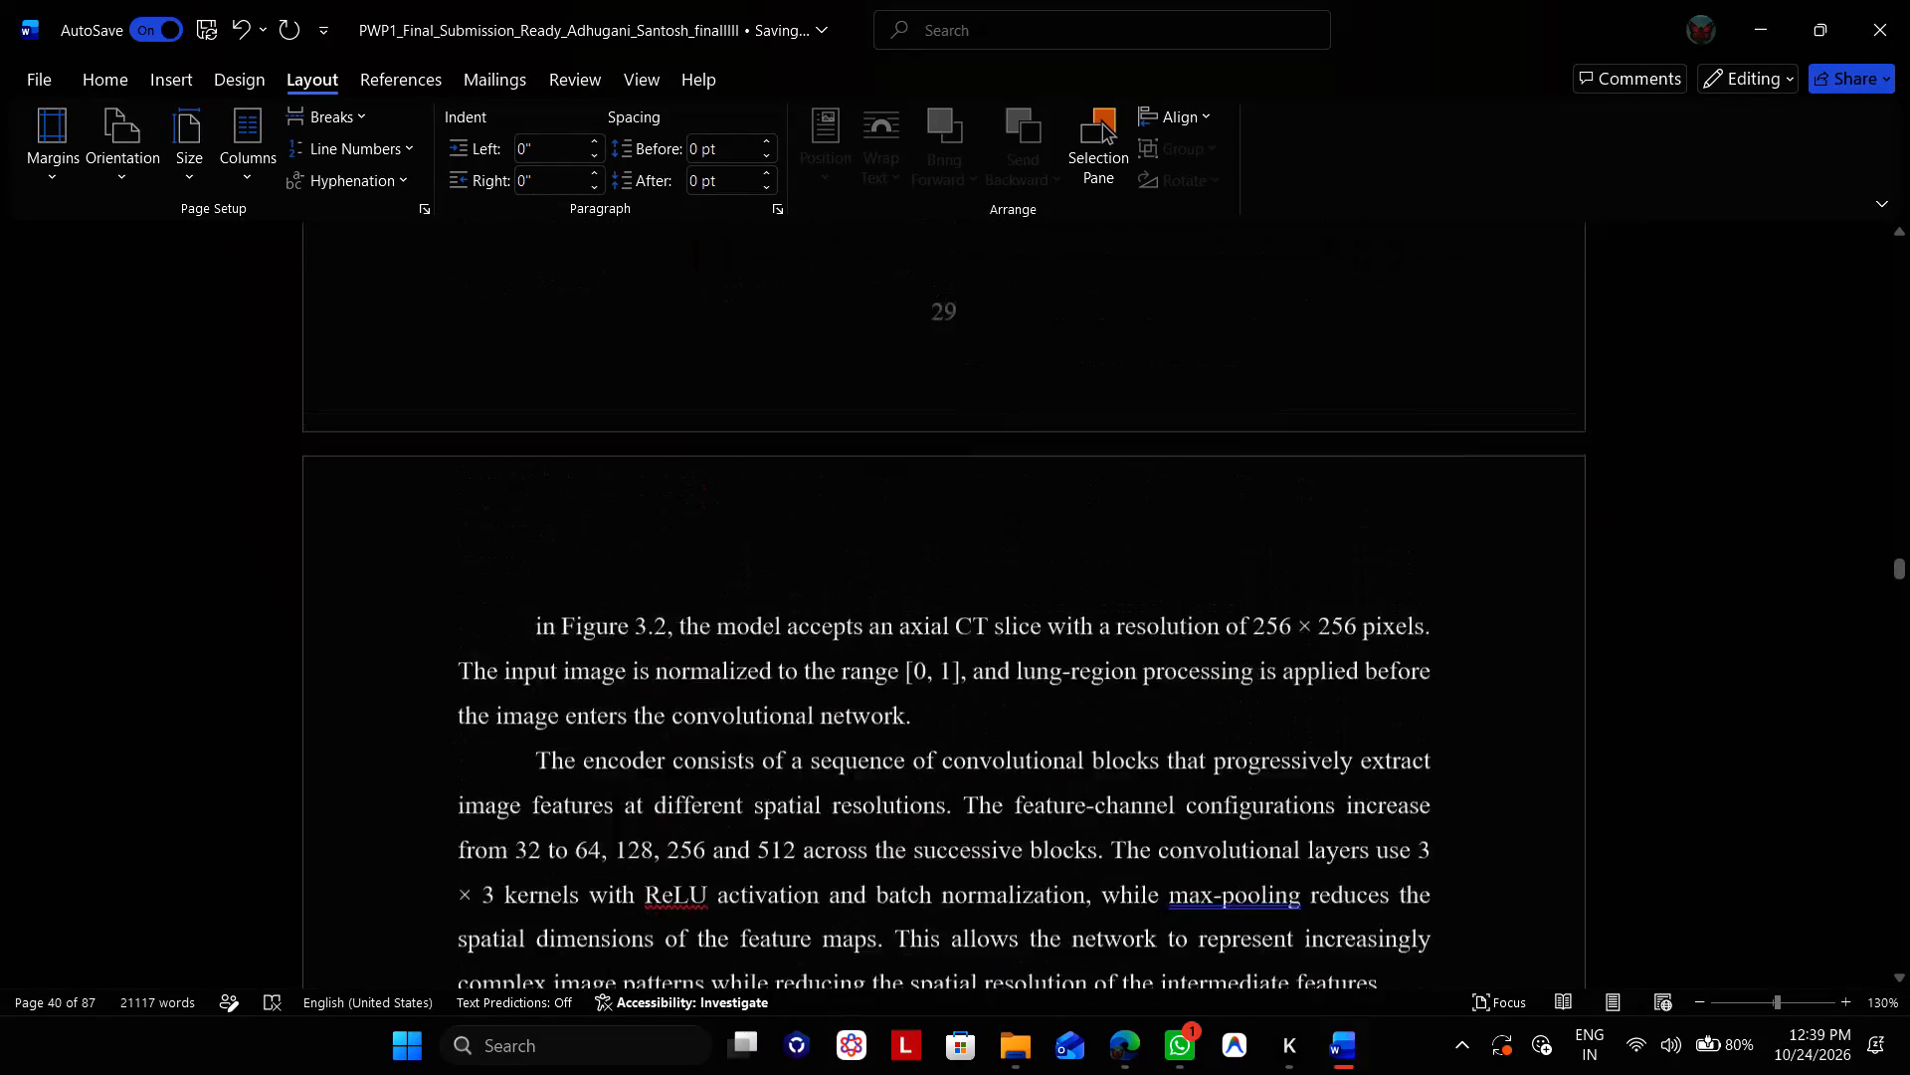
scroll(697, 267, up, 1)
scroll(697, 154, down, 1)
scroll(812, 492, down, 2)
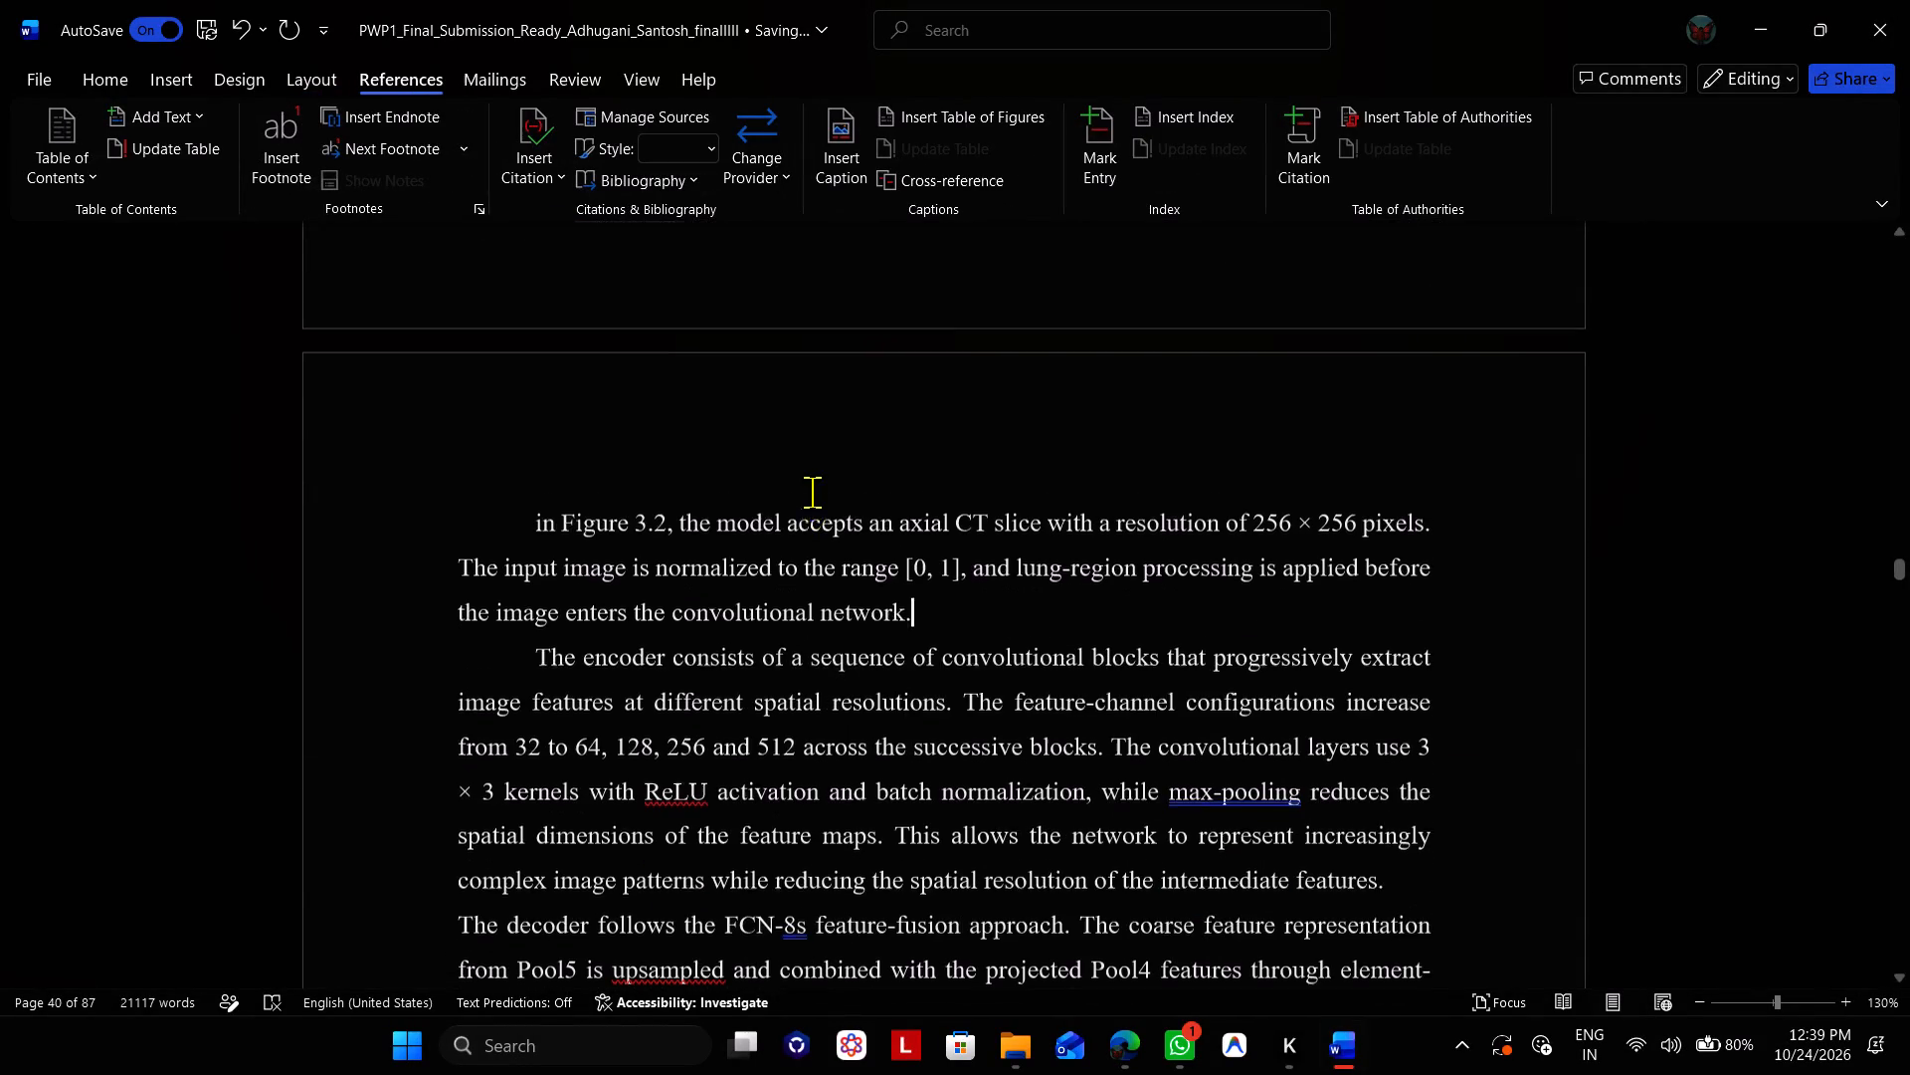
click(548, 492)
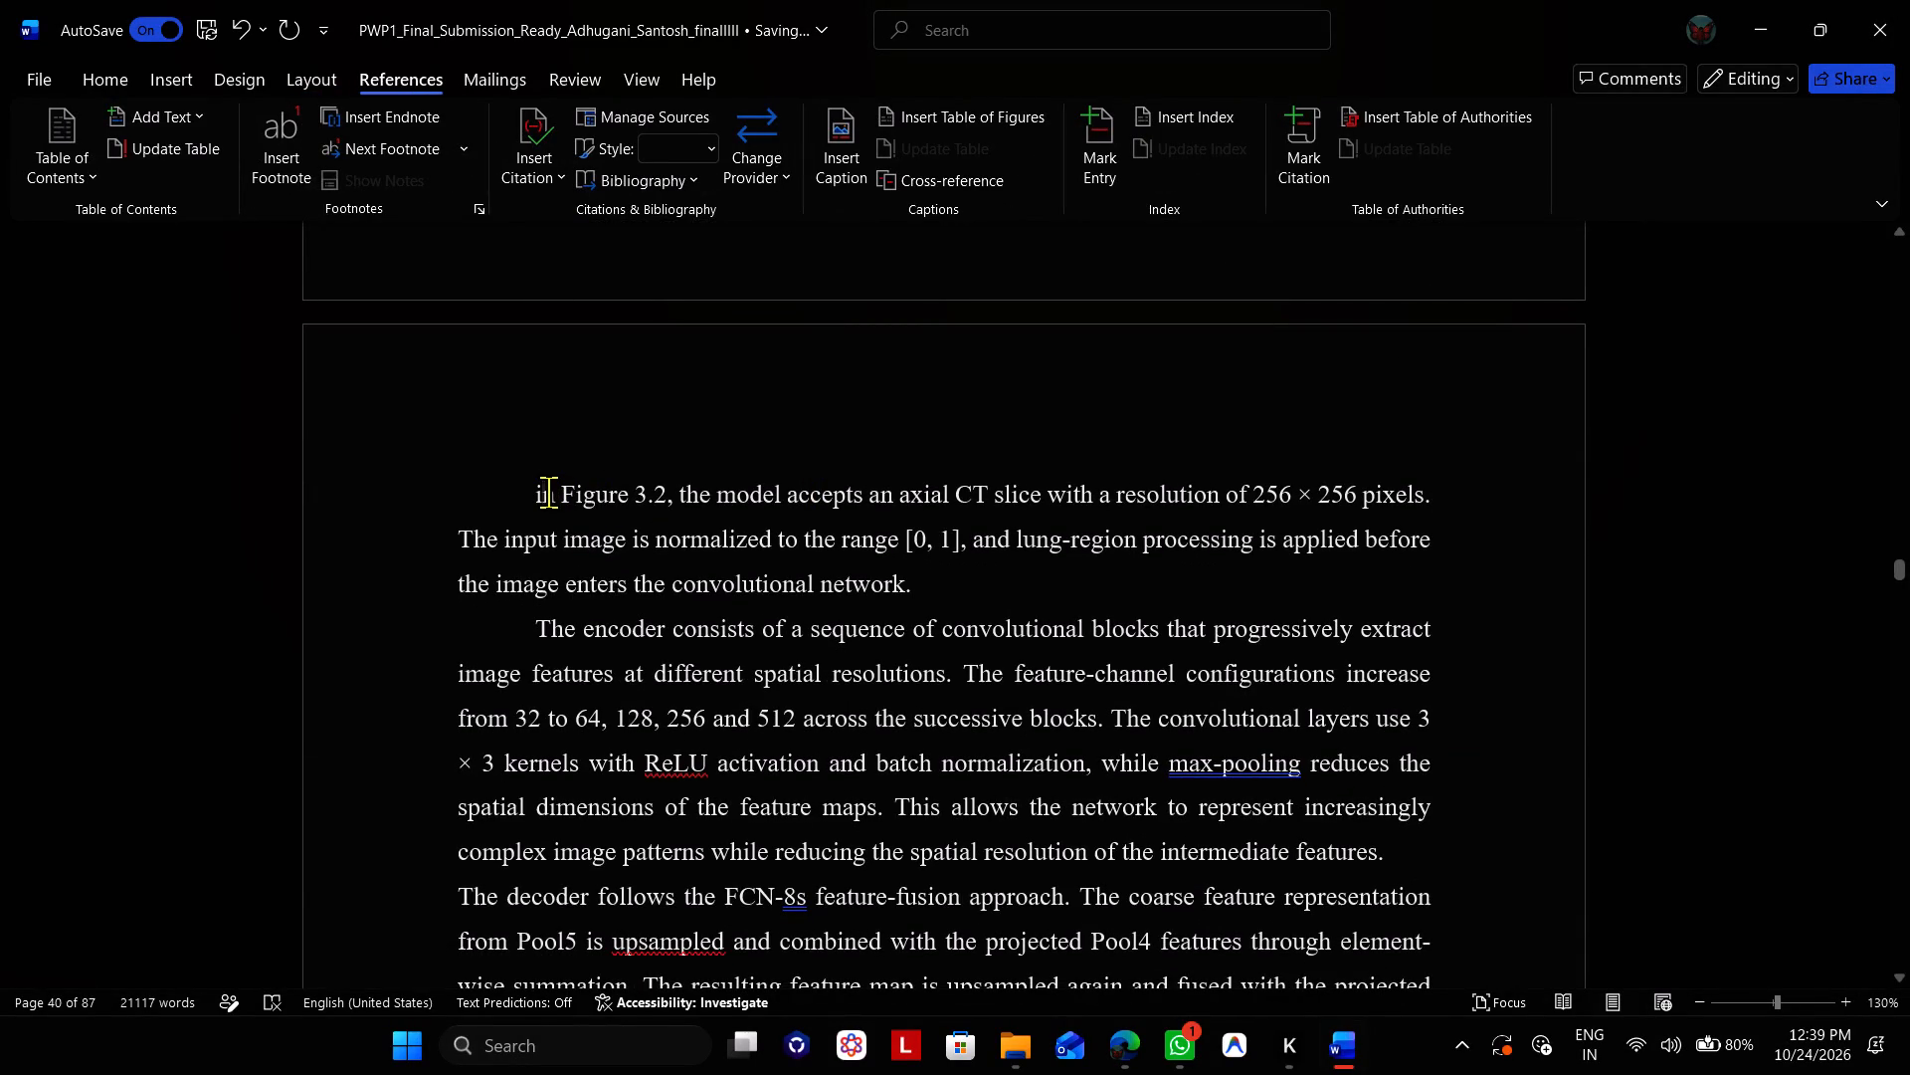
key(BackSpace)
key(ctrl+i)
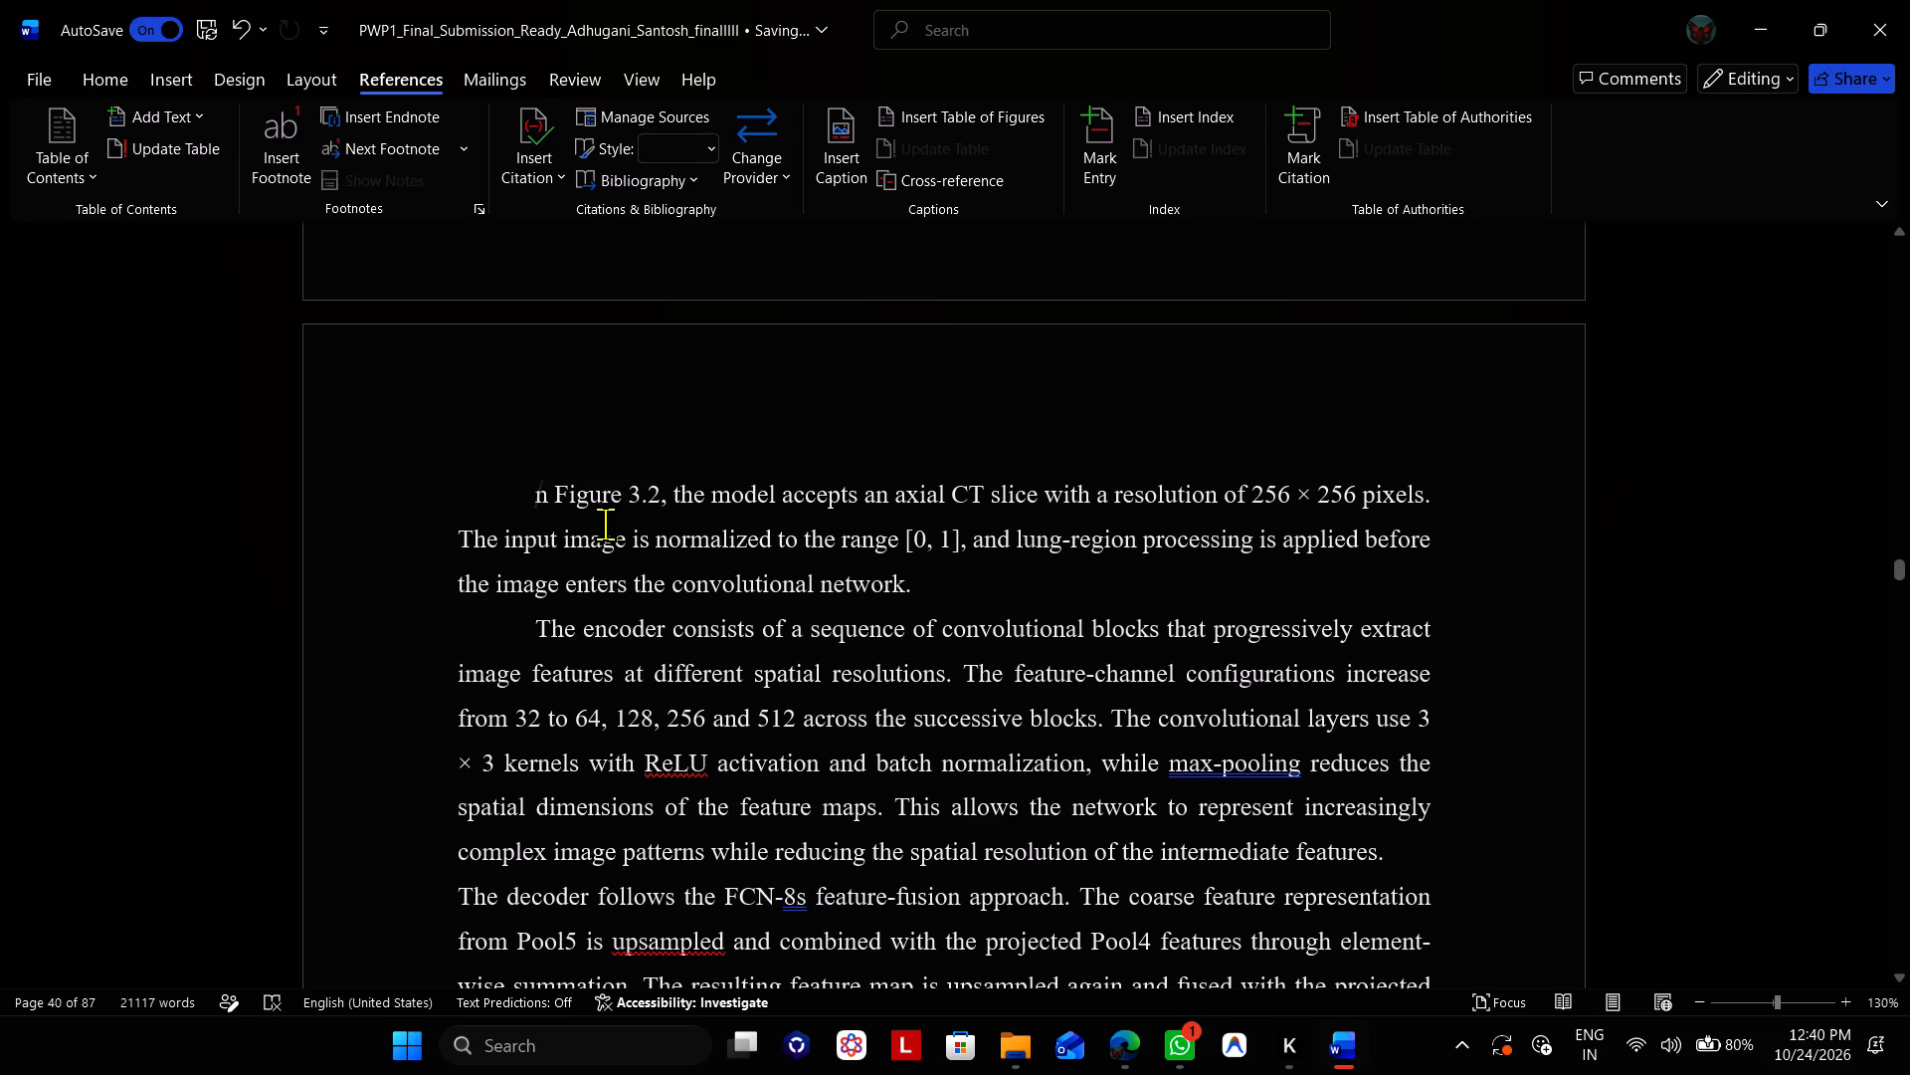
key(i)
key(BackSpace)
key(shift+i)
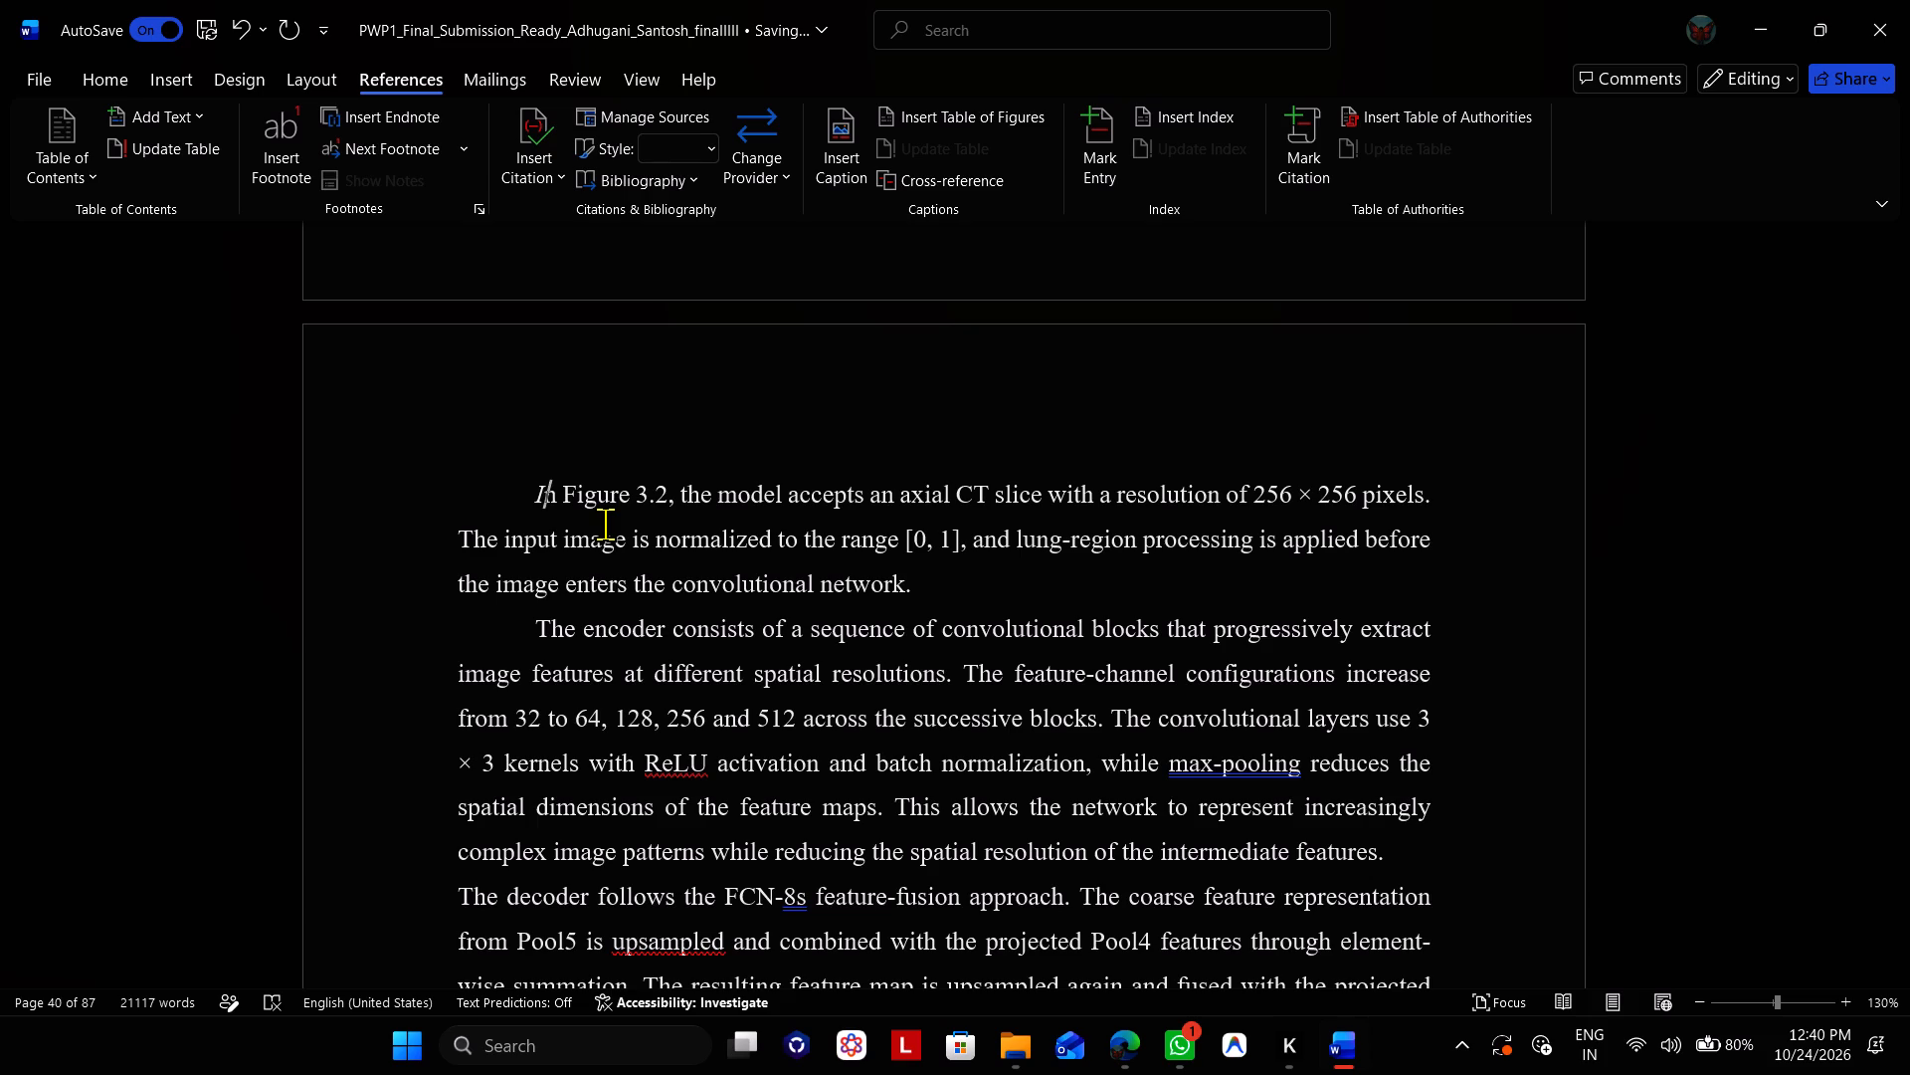
key(ctrl+i)
Proof Chapter 3 from the encoder and decoder paragraphs of 3.1.1 to Table 3.1 in section 3.1.6, checking text, figures and equations.
scroll(672, 613, down, 1)
click(762, 657)
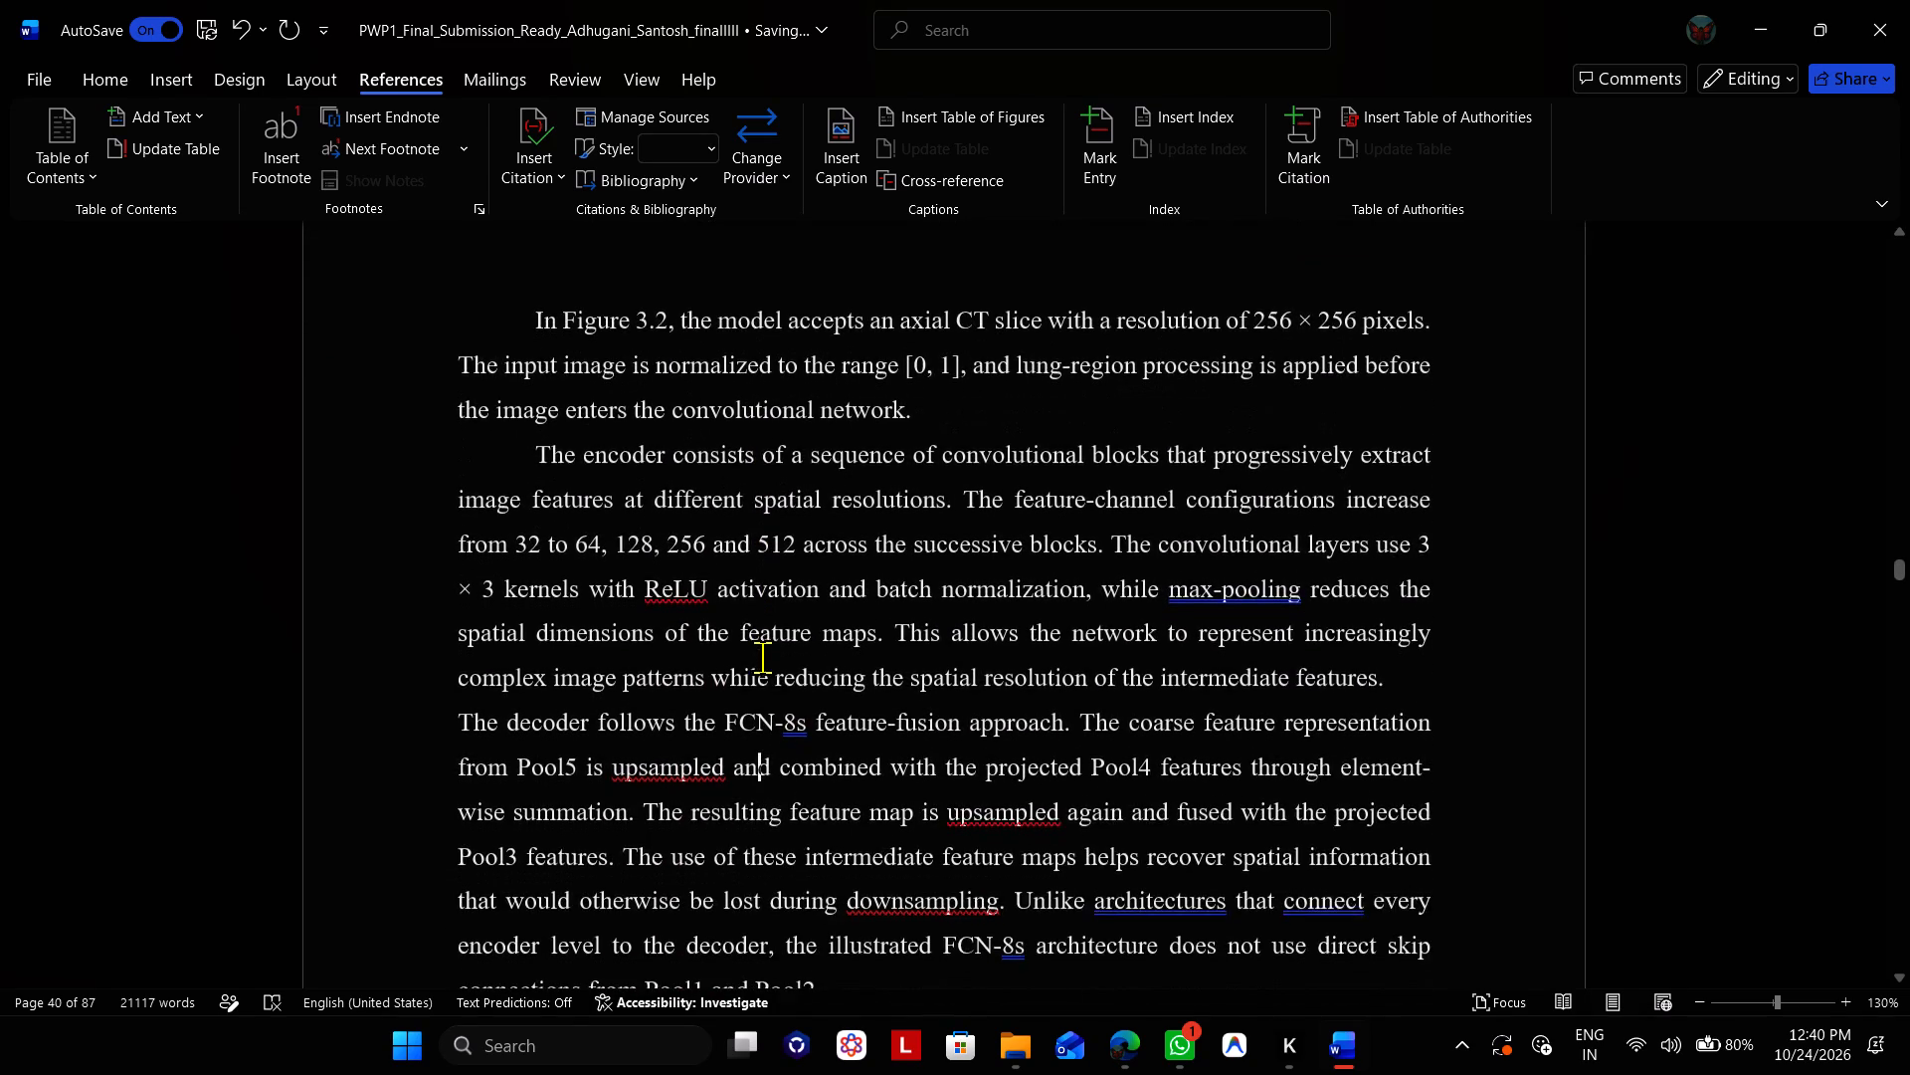
scroll(762, 657, down, 2)
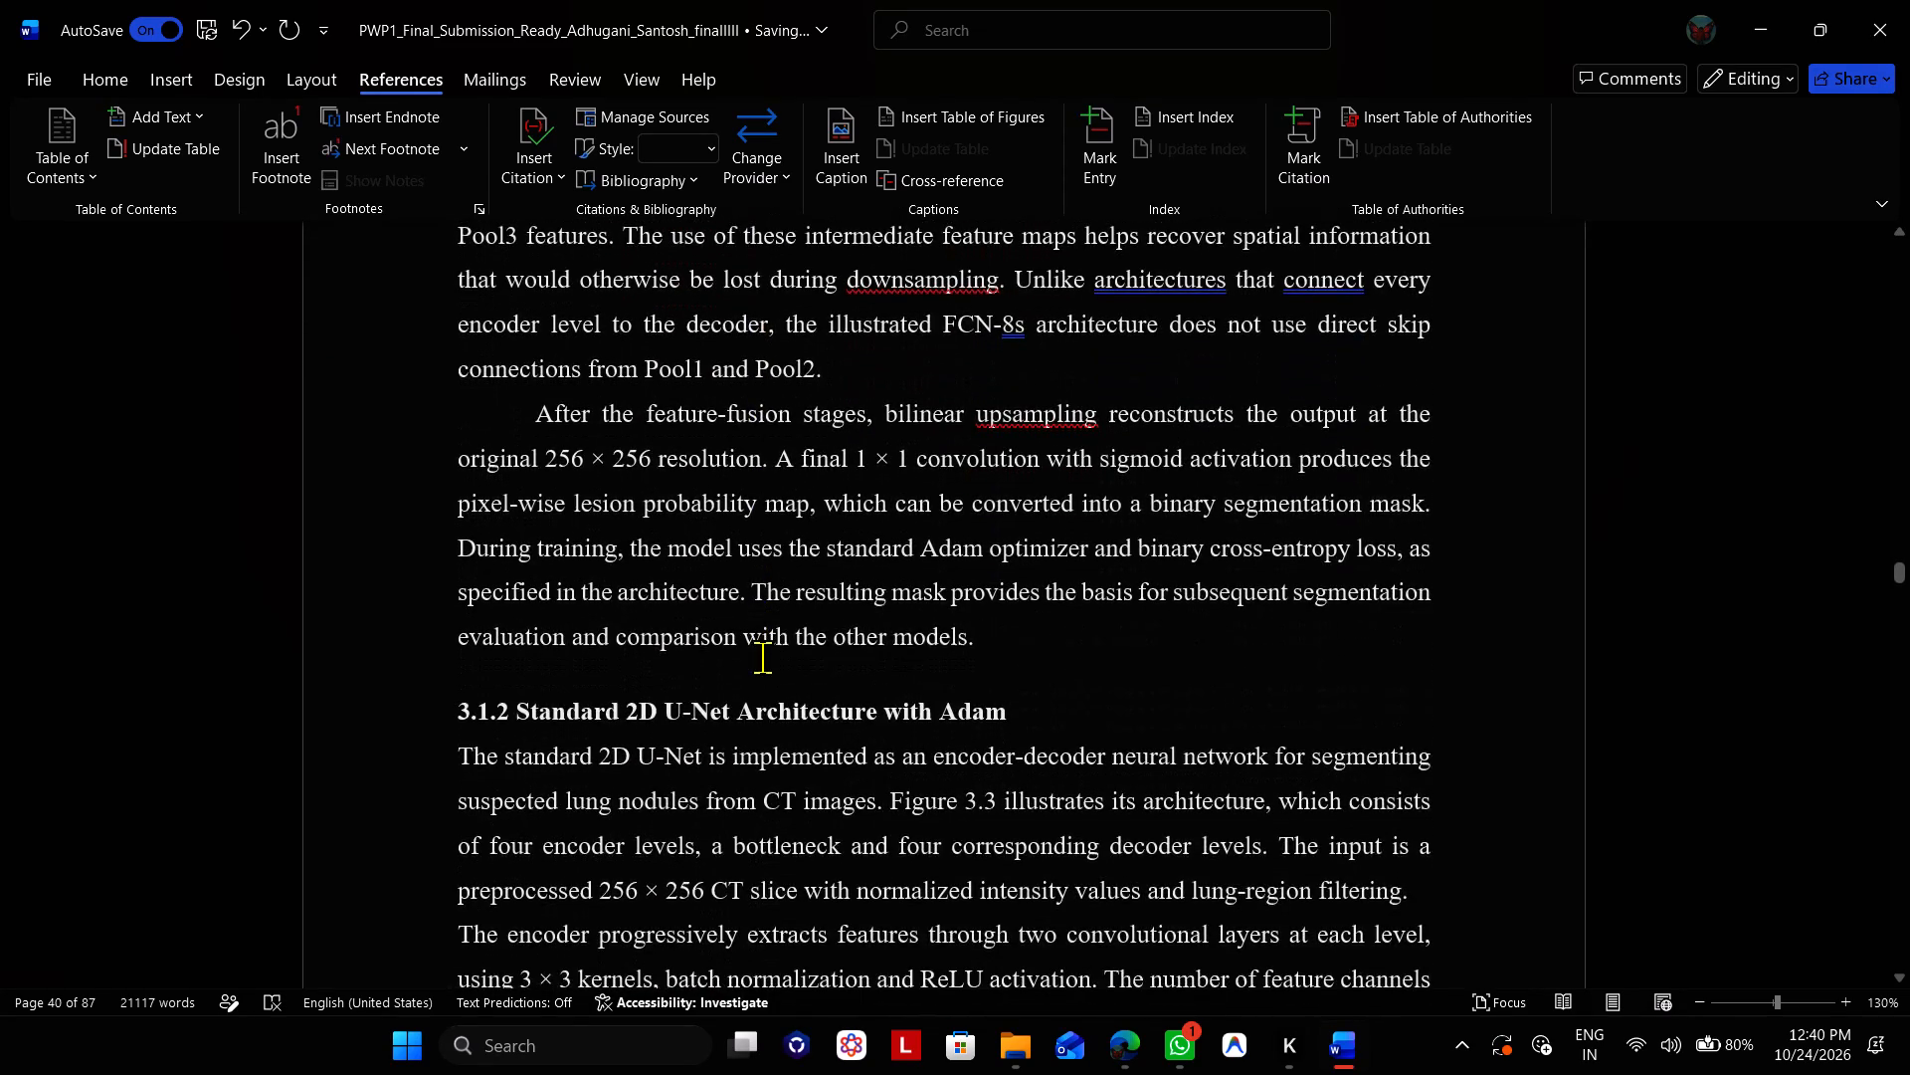
scroll(762, 657, down, 1)
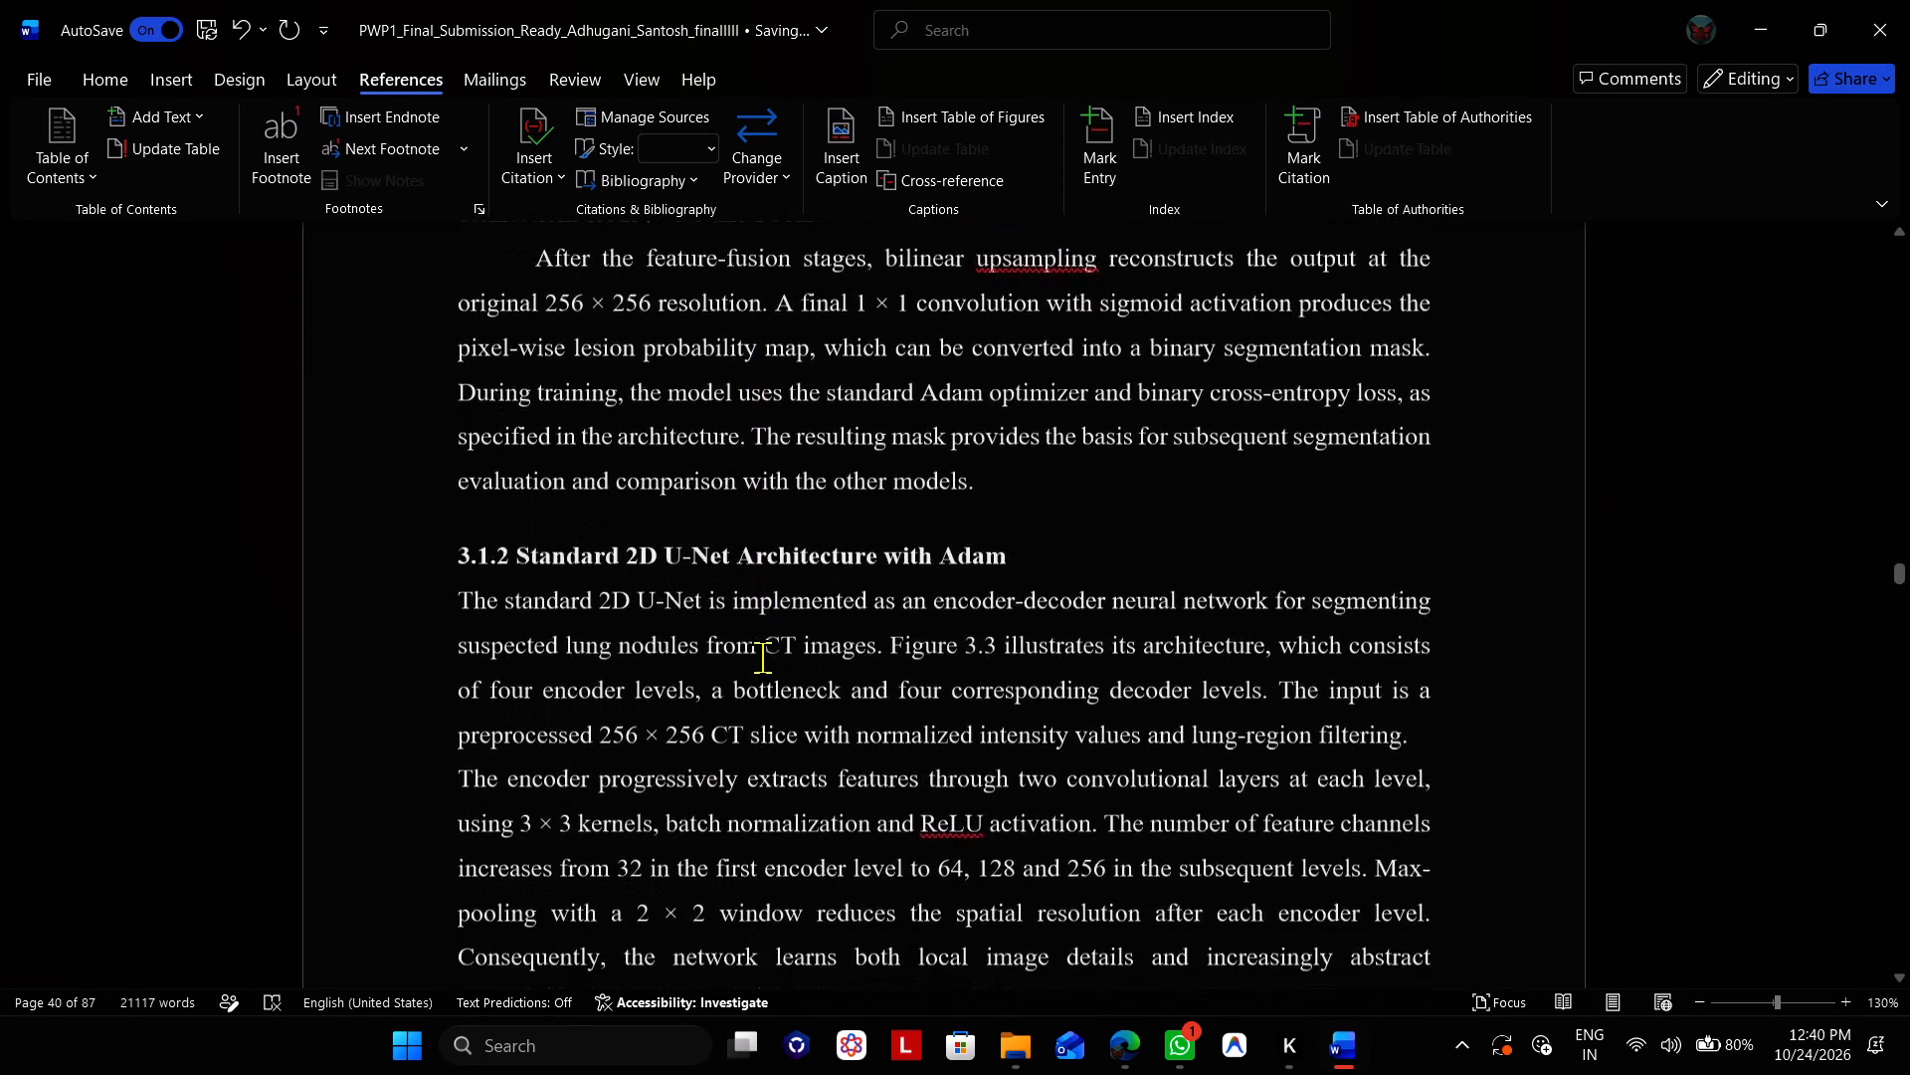
scroll(762, 657, down, 1)
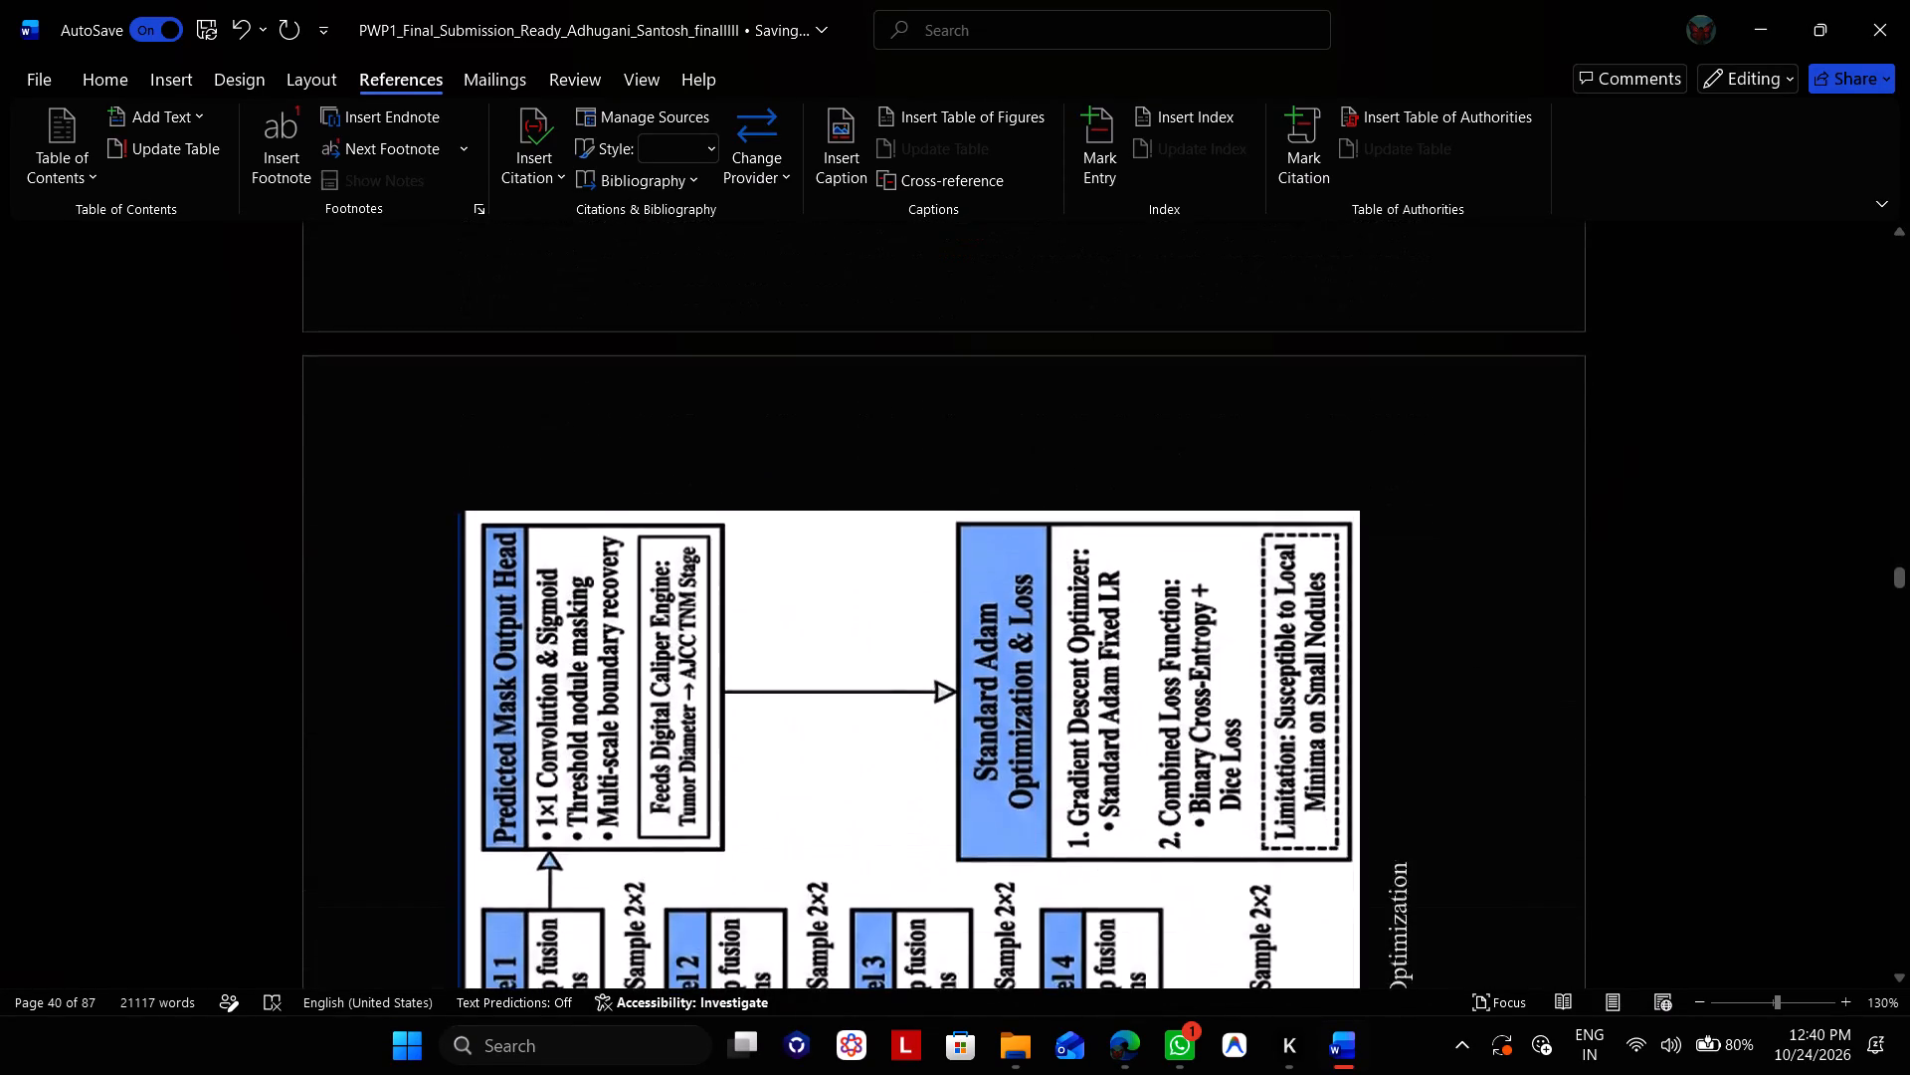
scroll(762, 657, down, 3)
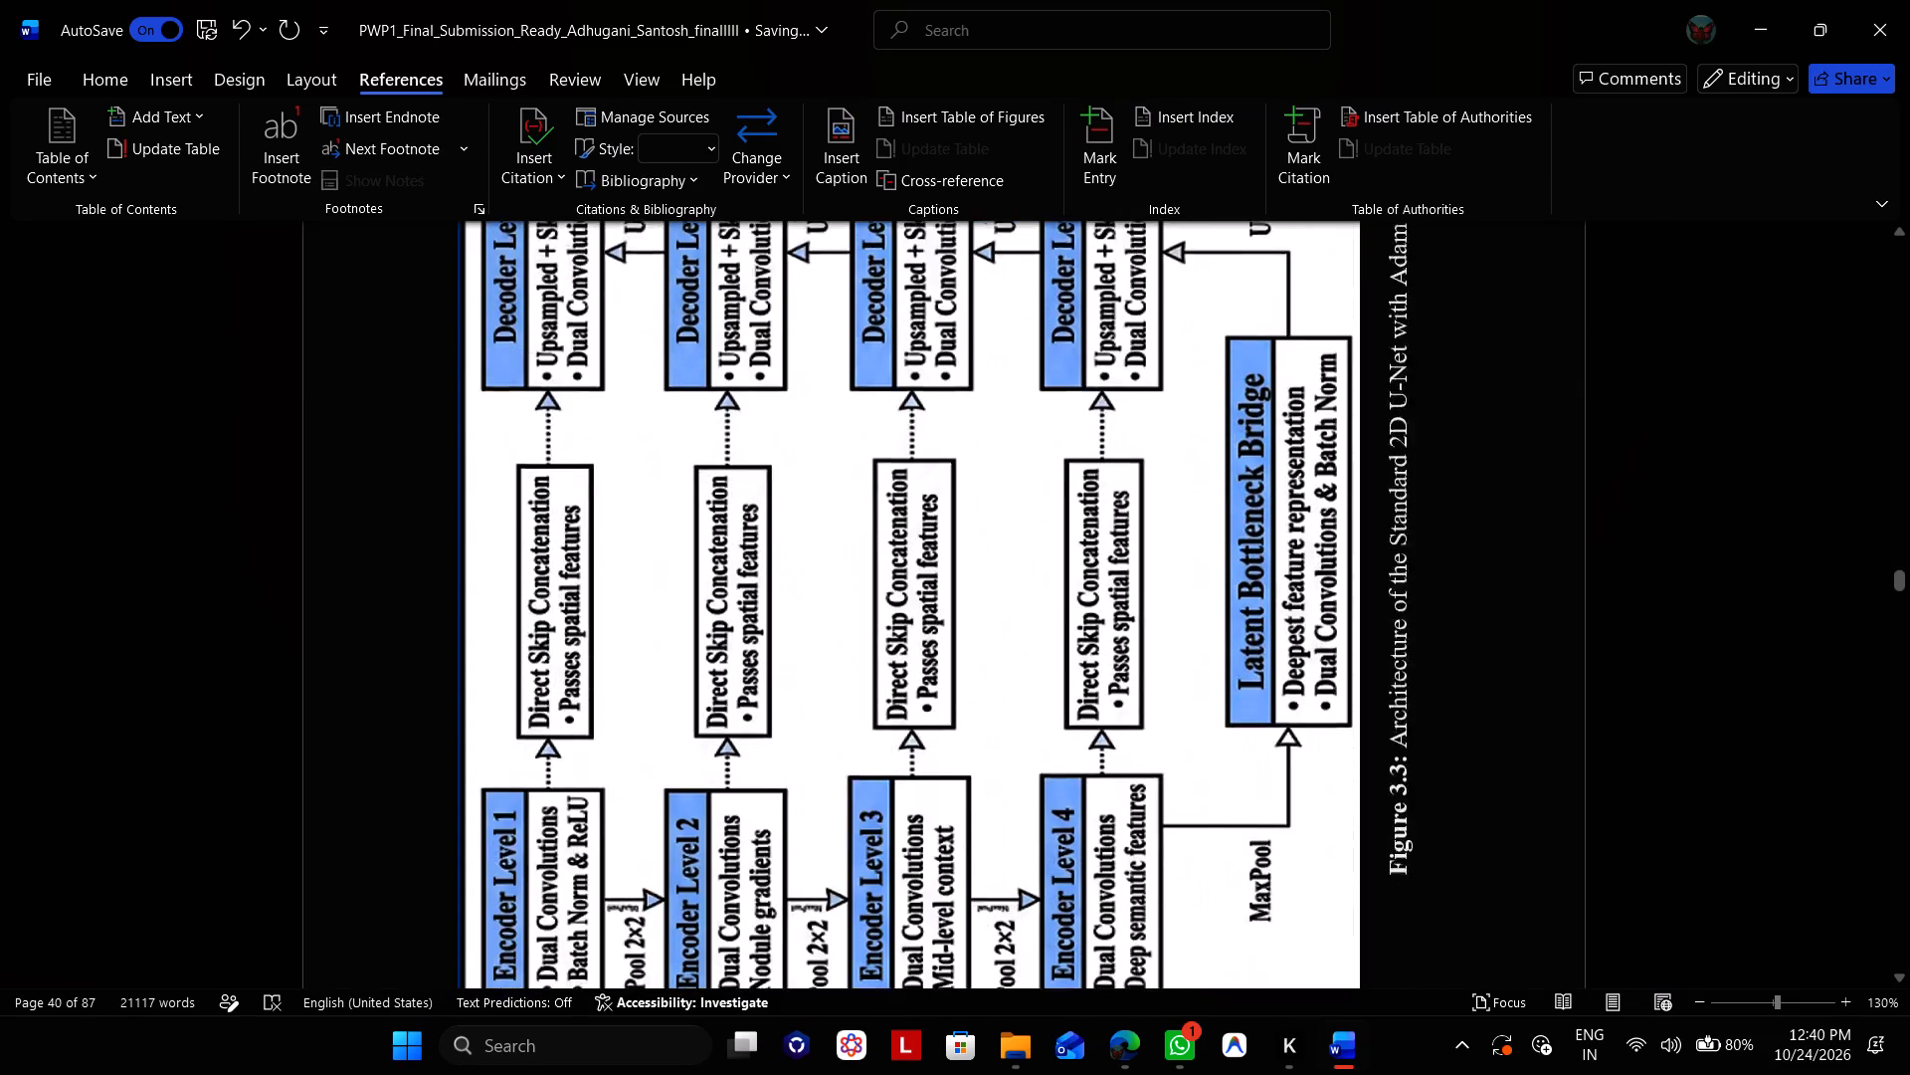
scroll(762, 657, down, 2)
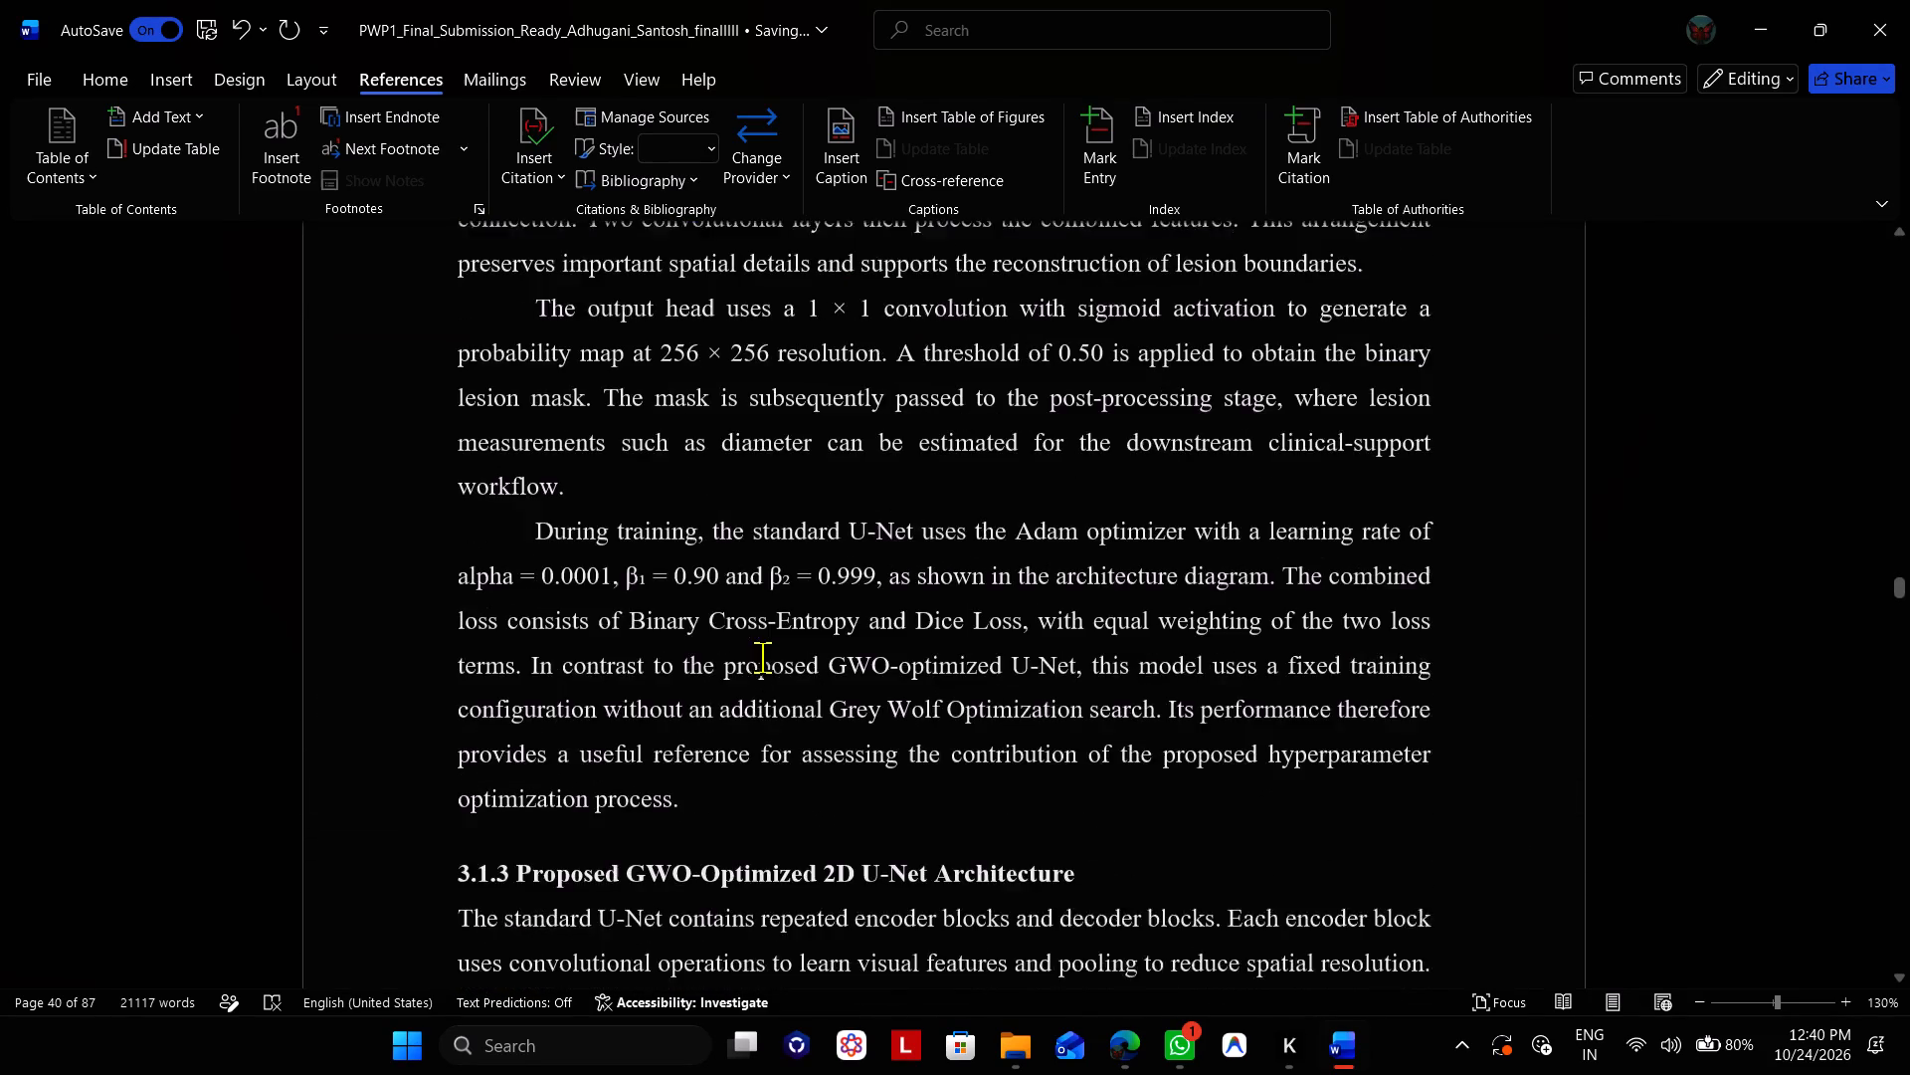
scroll(762, 657, down, 2)
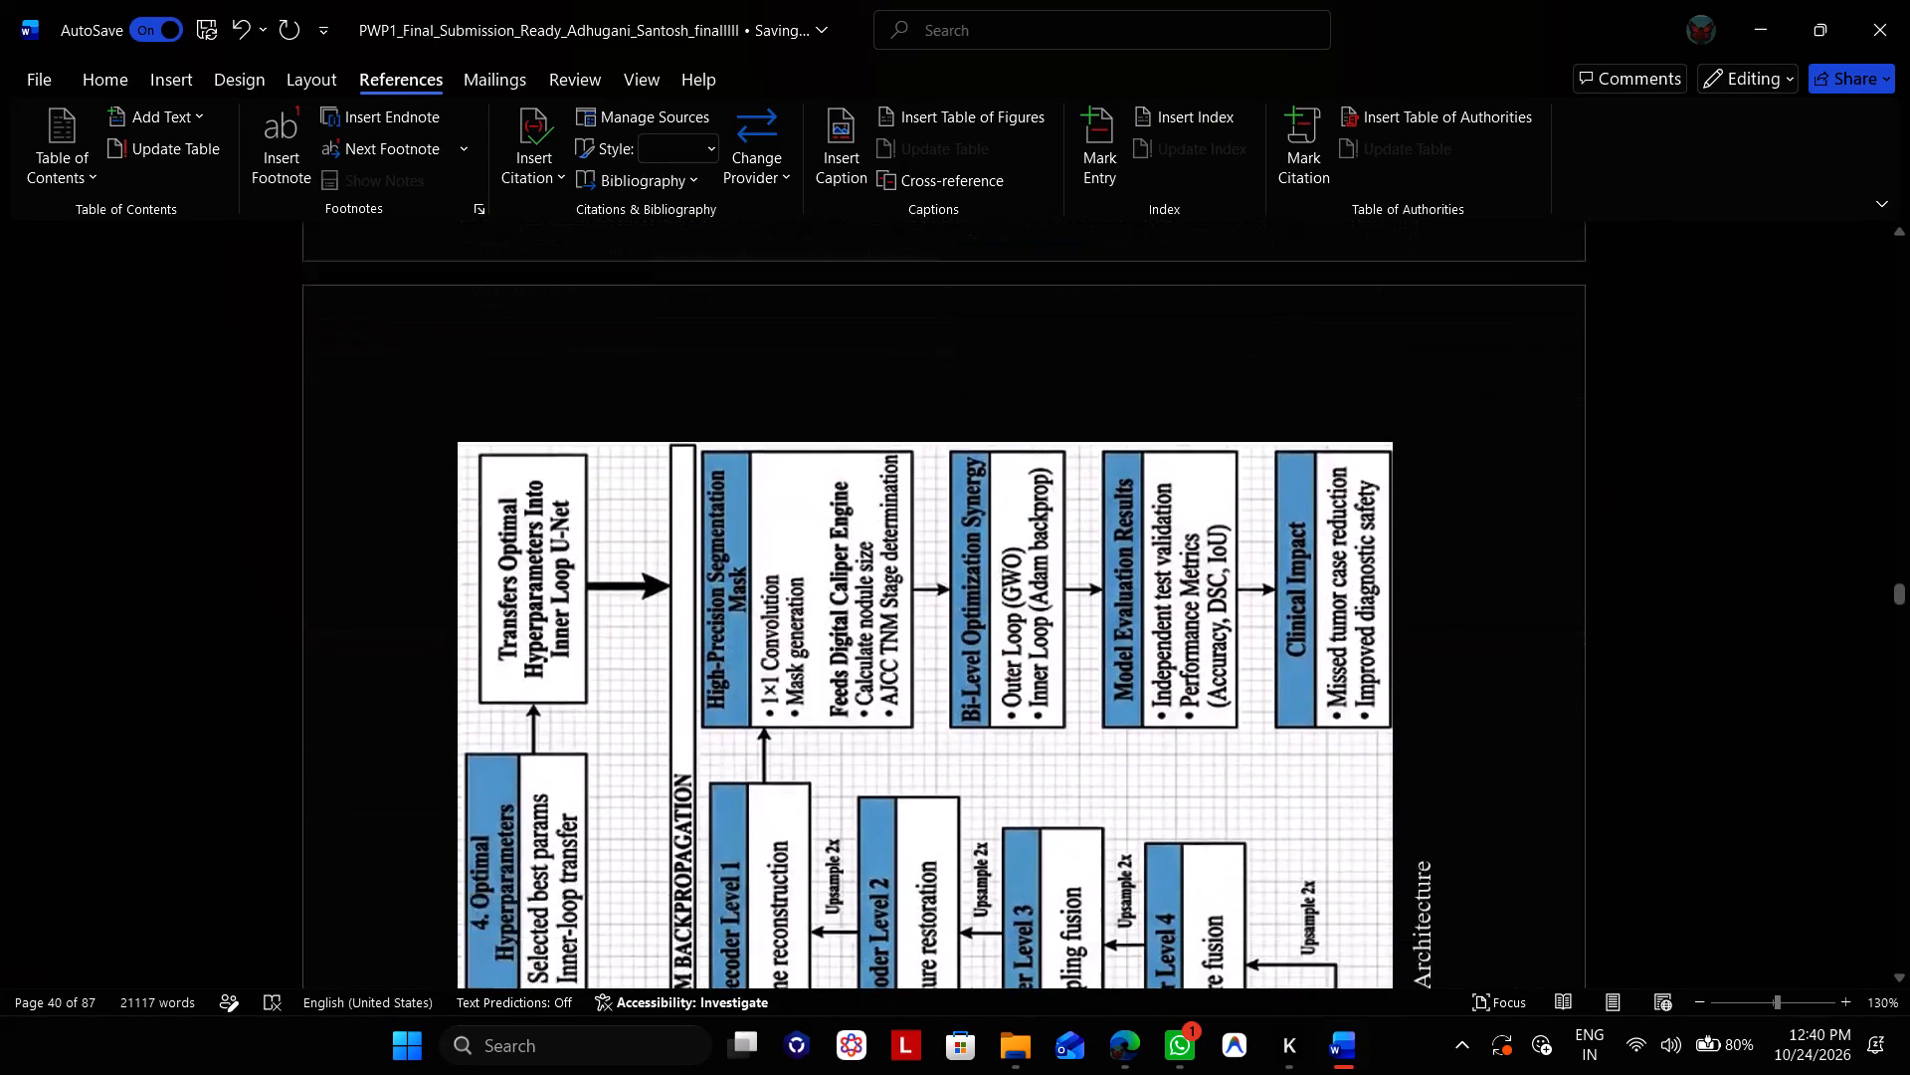
scroll(762, 657, down, 2)
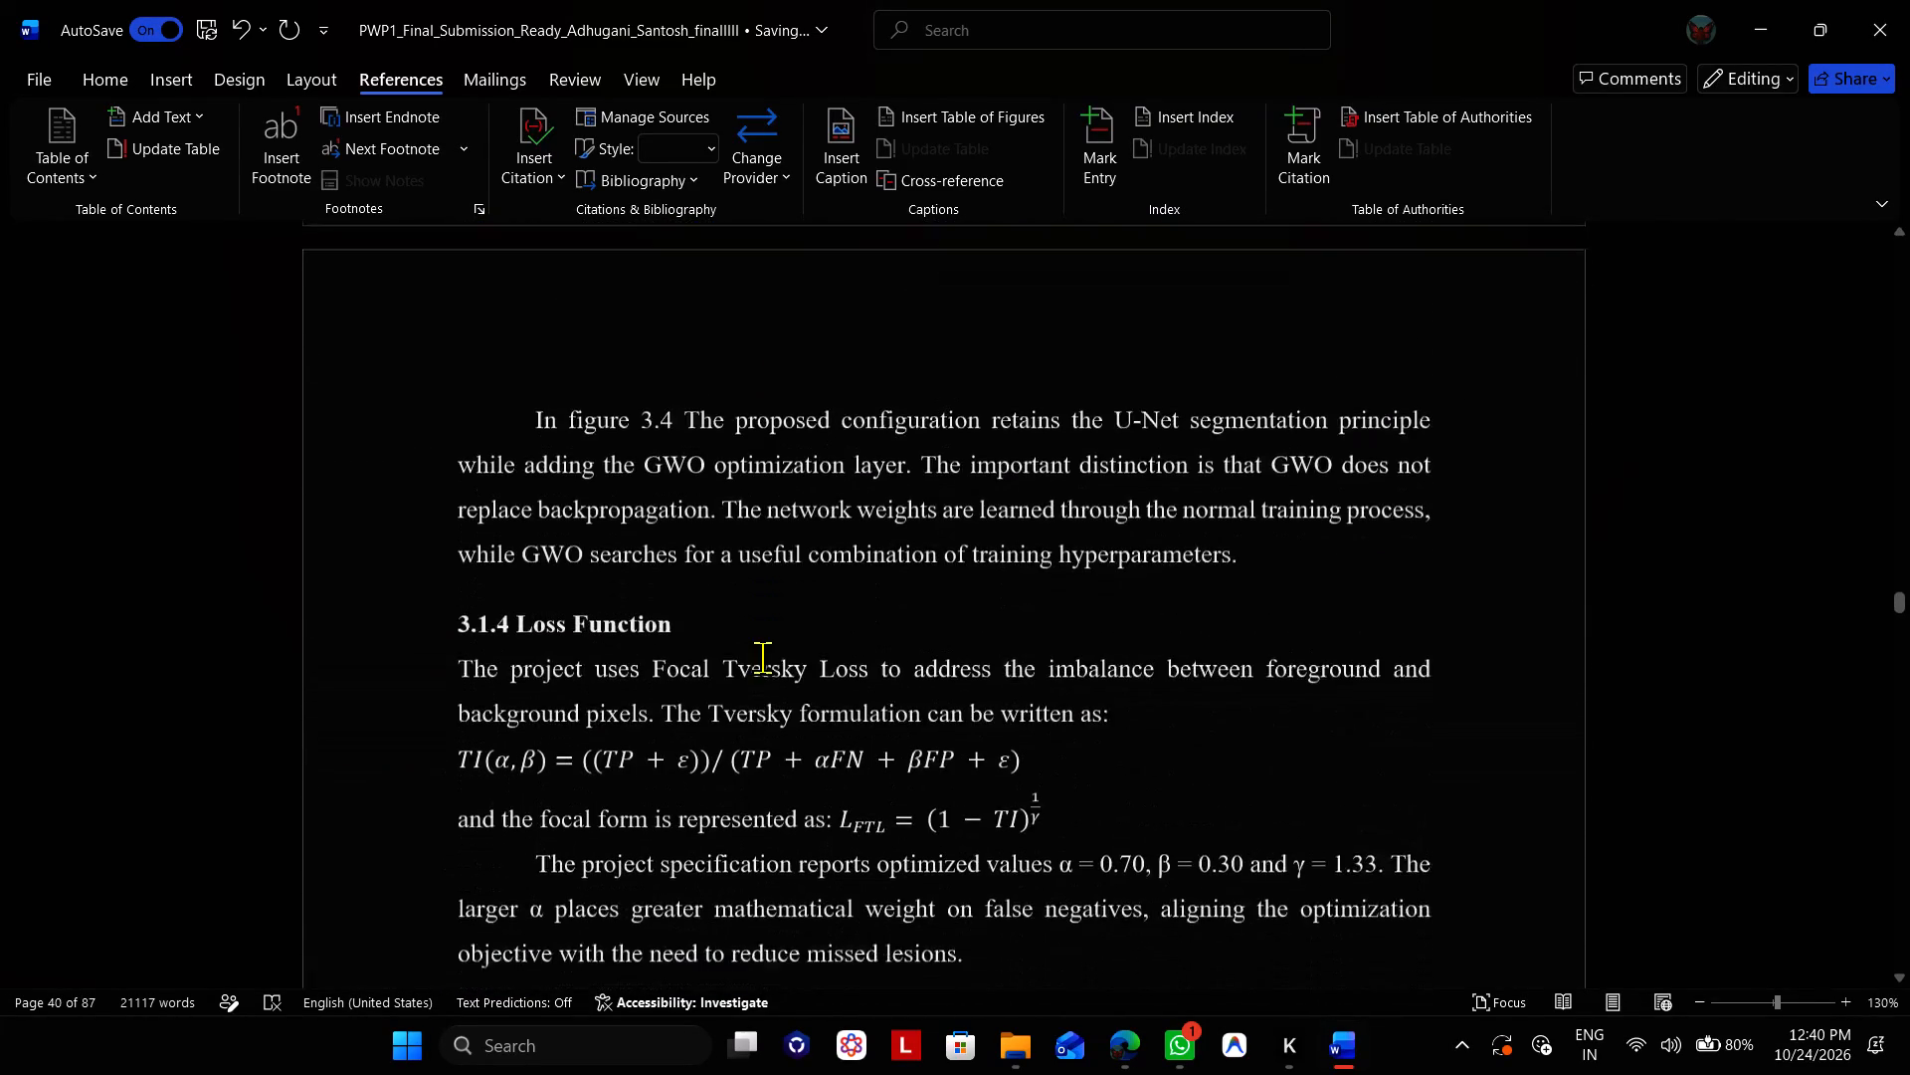
scroll(762, 657, down, 2)
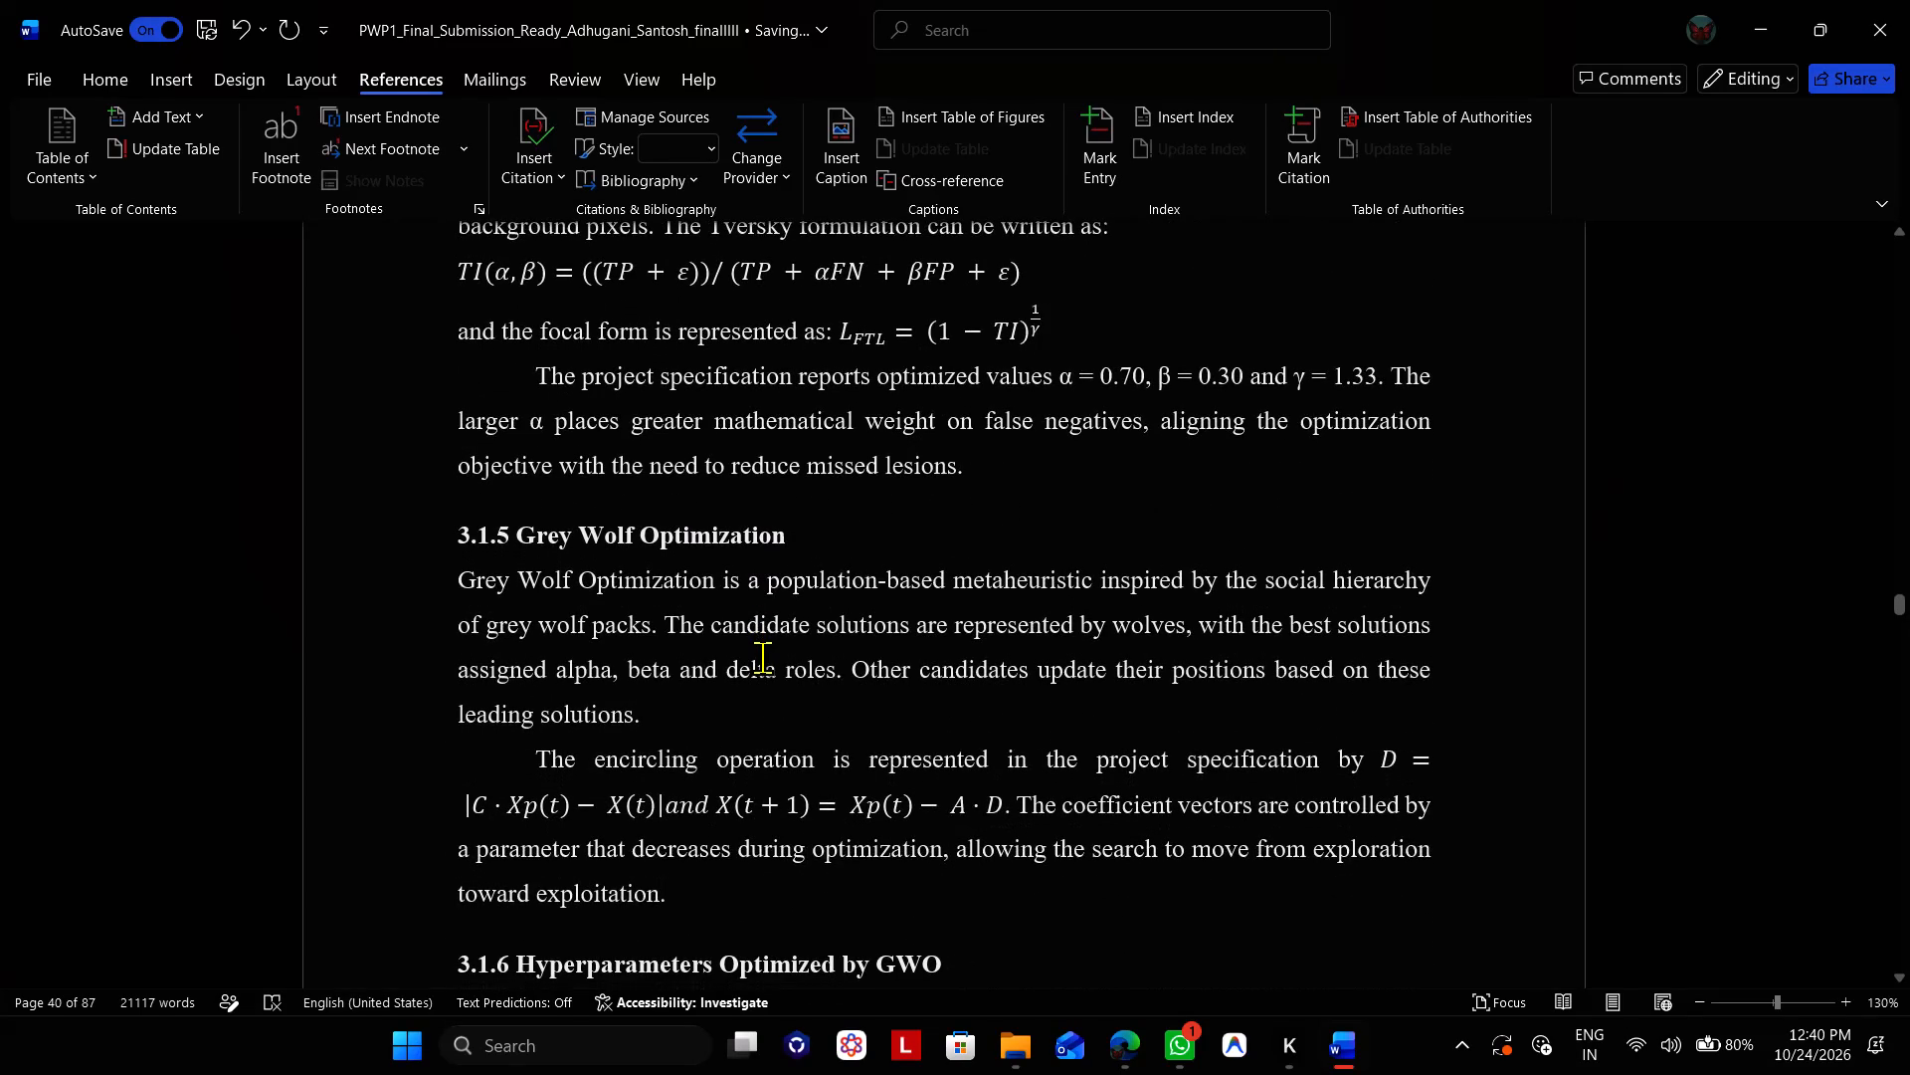
scroll(762, 657, down, 2)
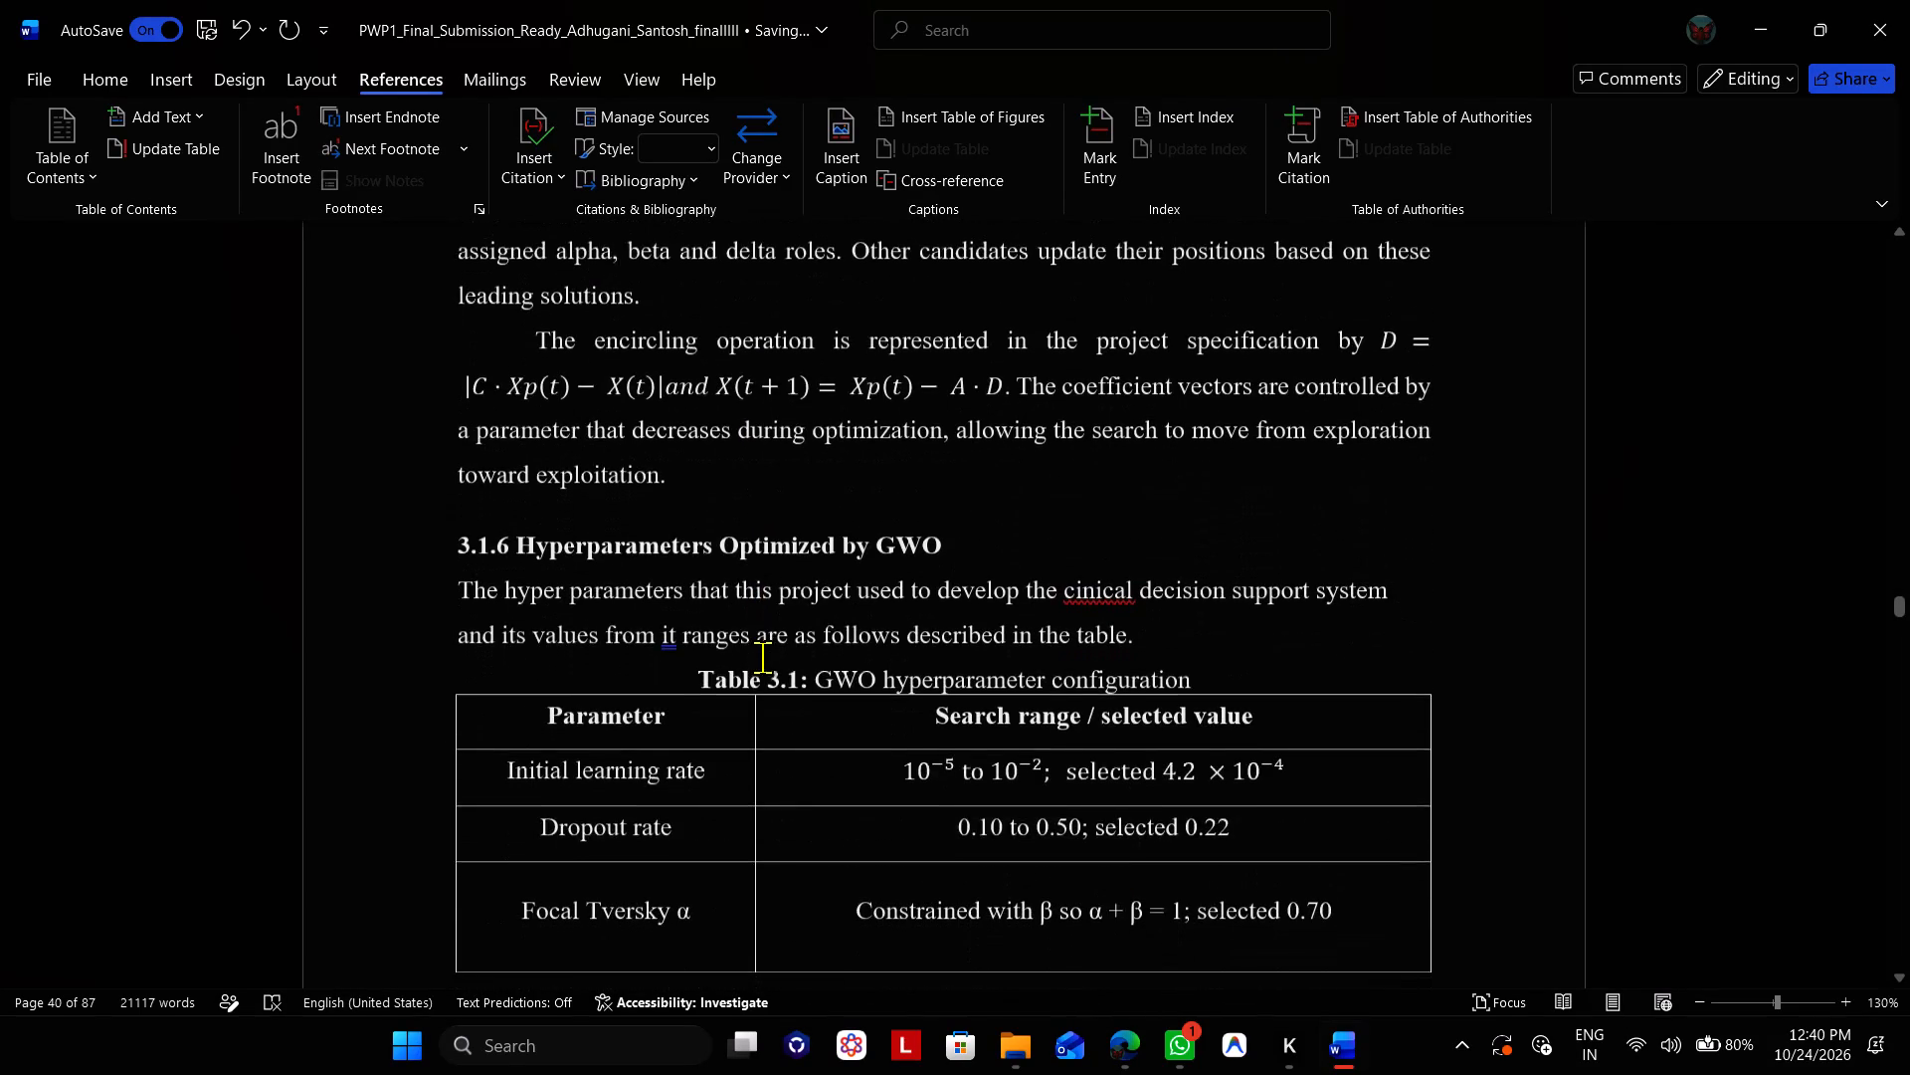
scroll(762, 657, down, 1)
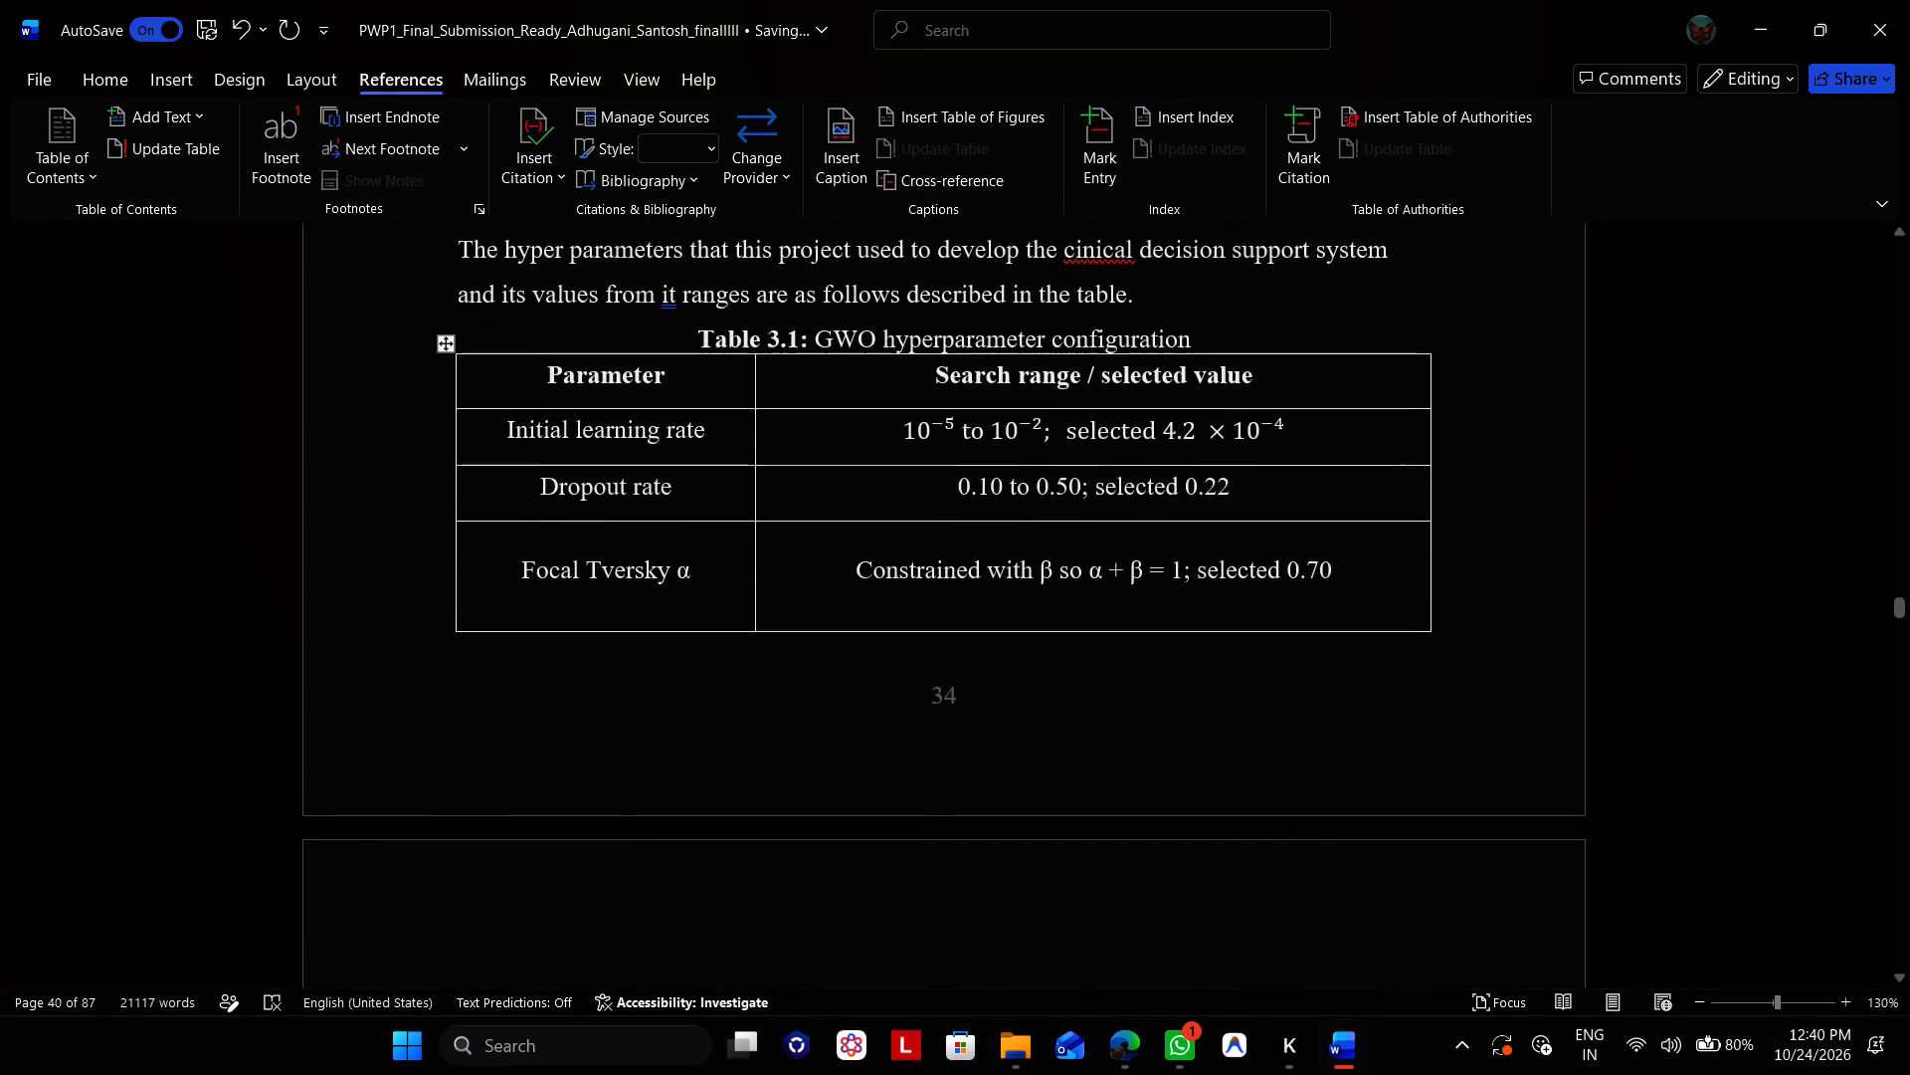
Check the layout of Table 3.1 across the page break and proof the following sections up to heading 3.1.13.
click(665, 374)
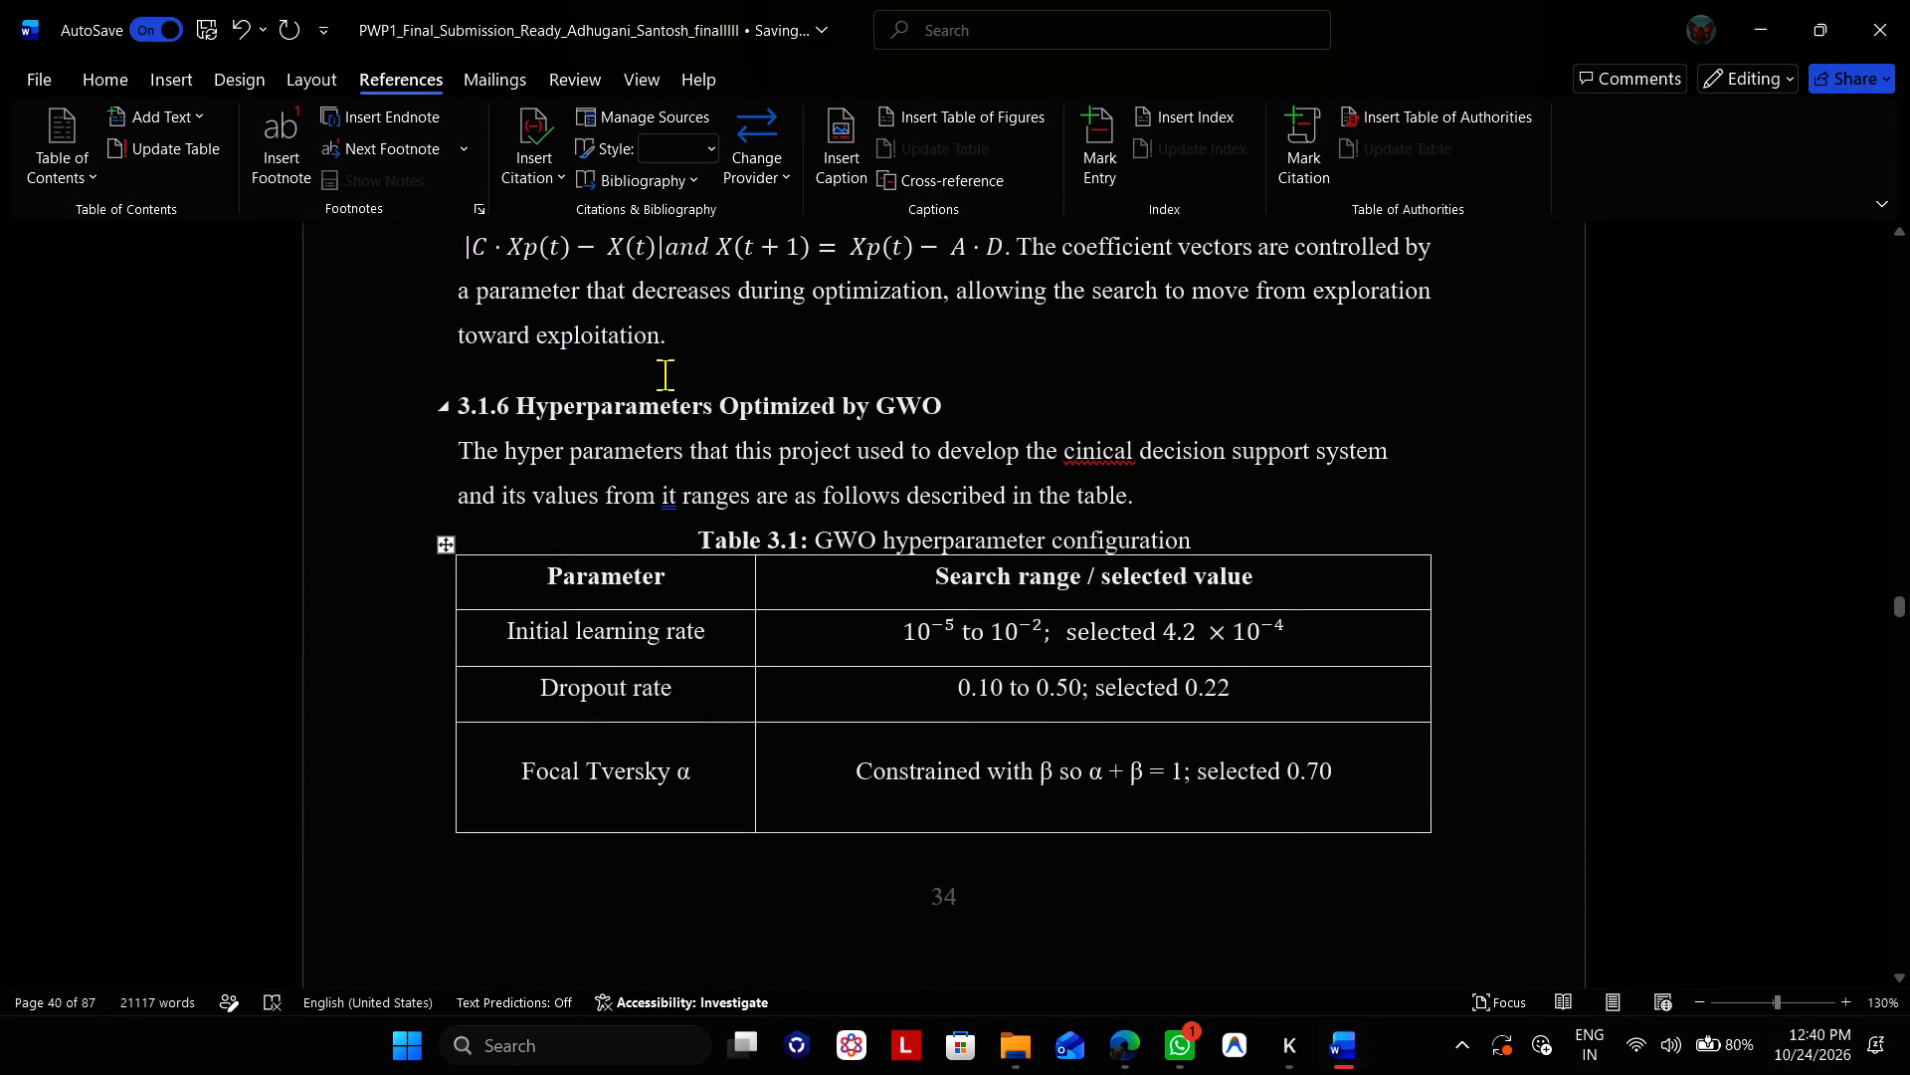
key(Up)
scroll(665, 374, down, 1)
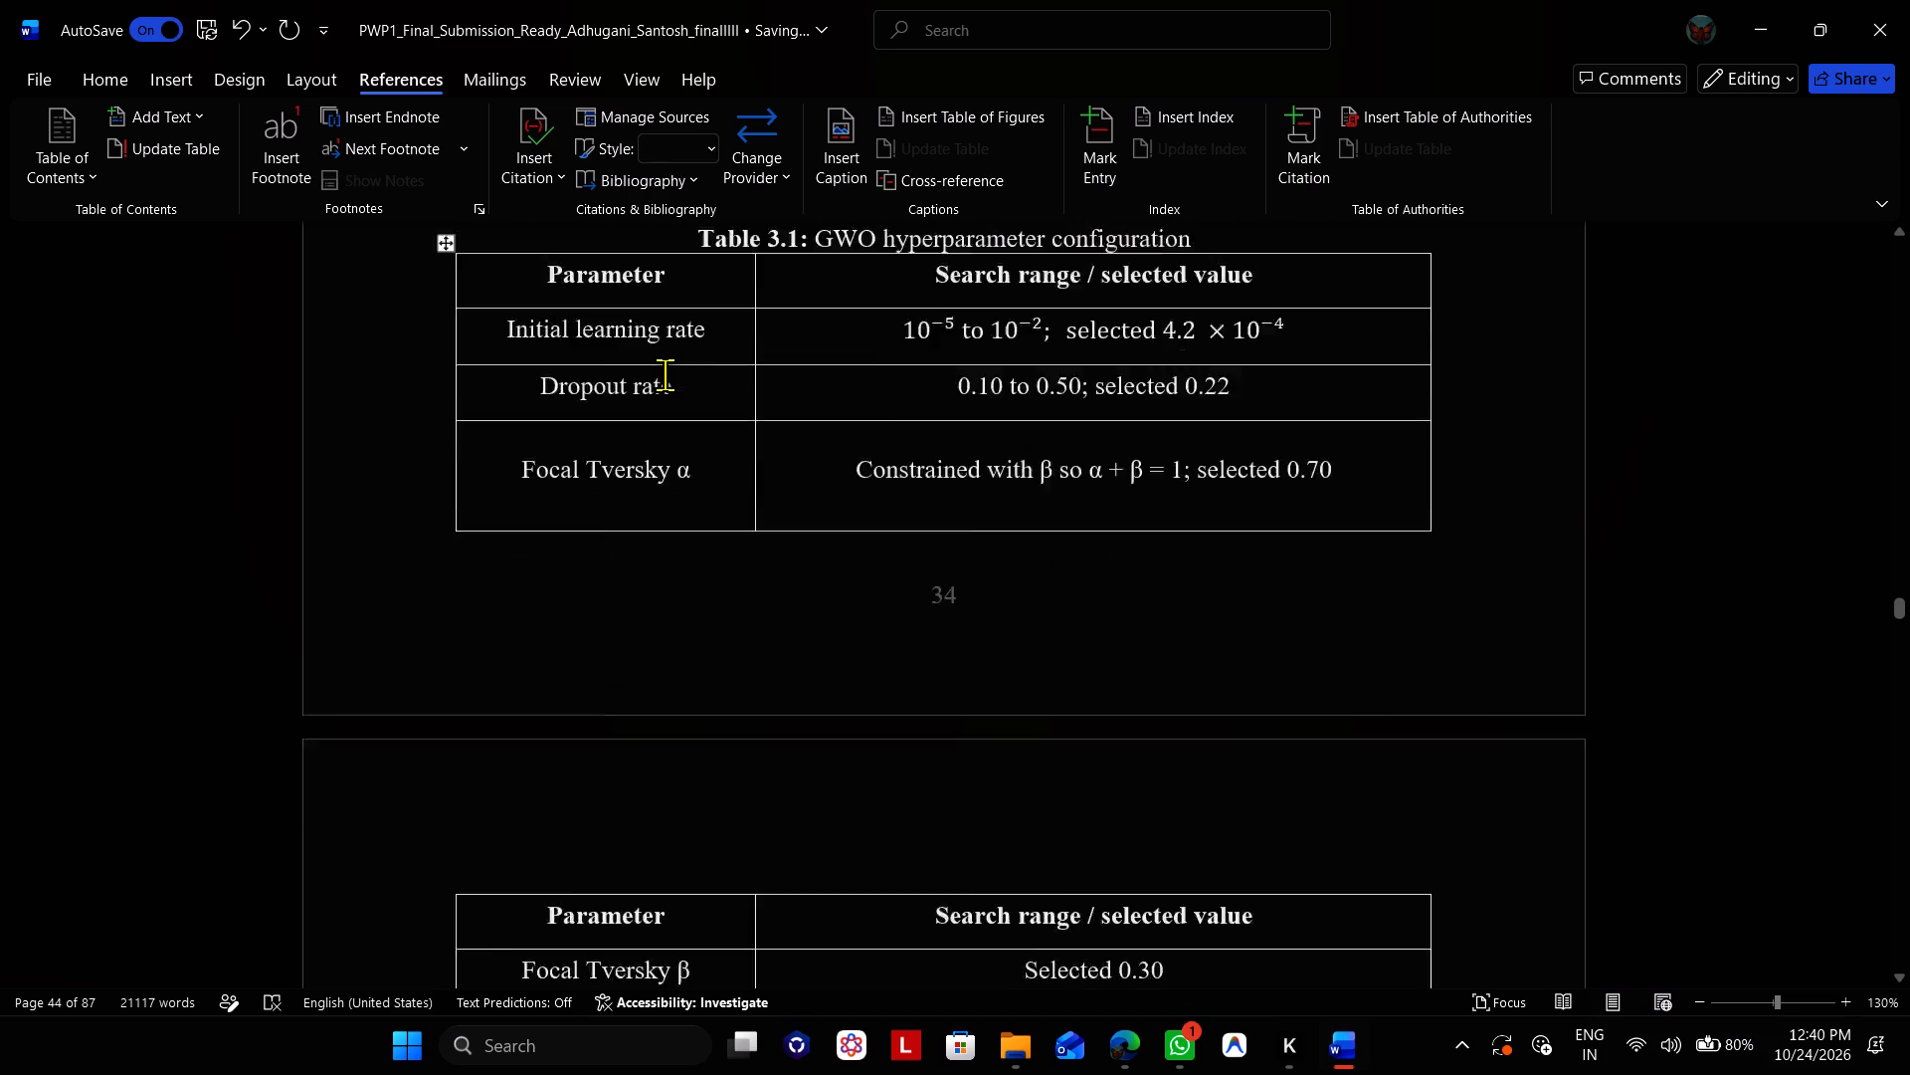
scroll(665, 374, down, 2)
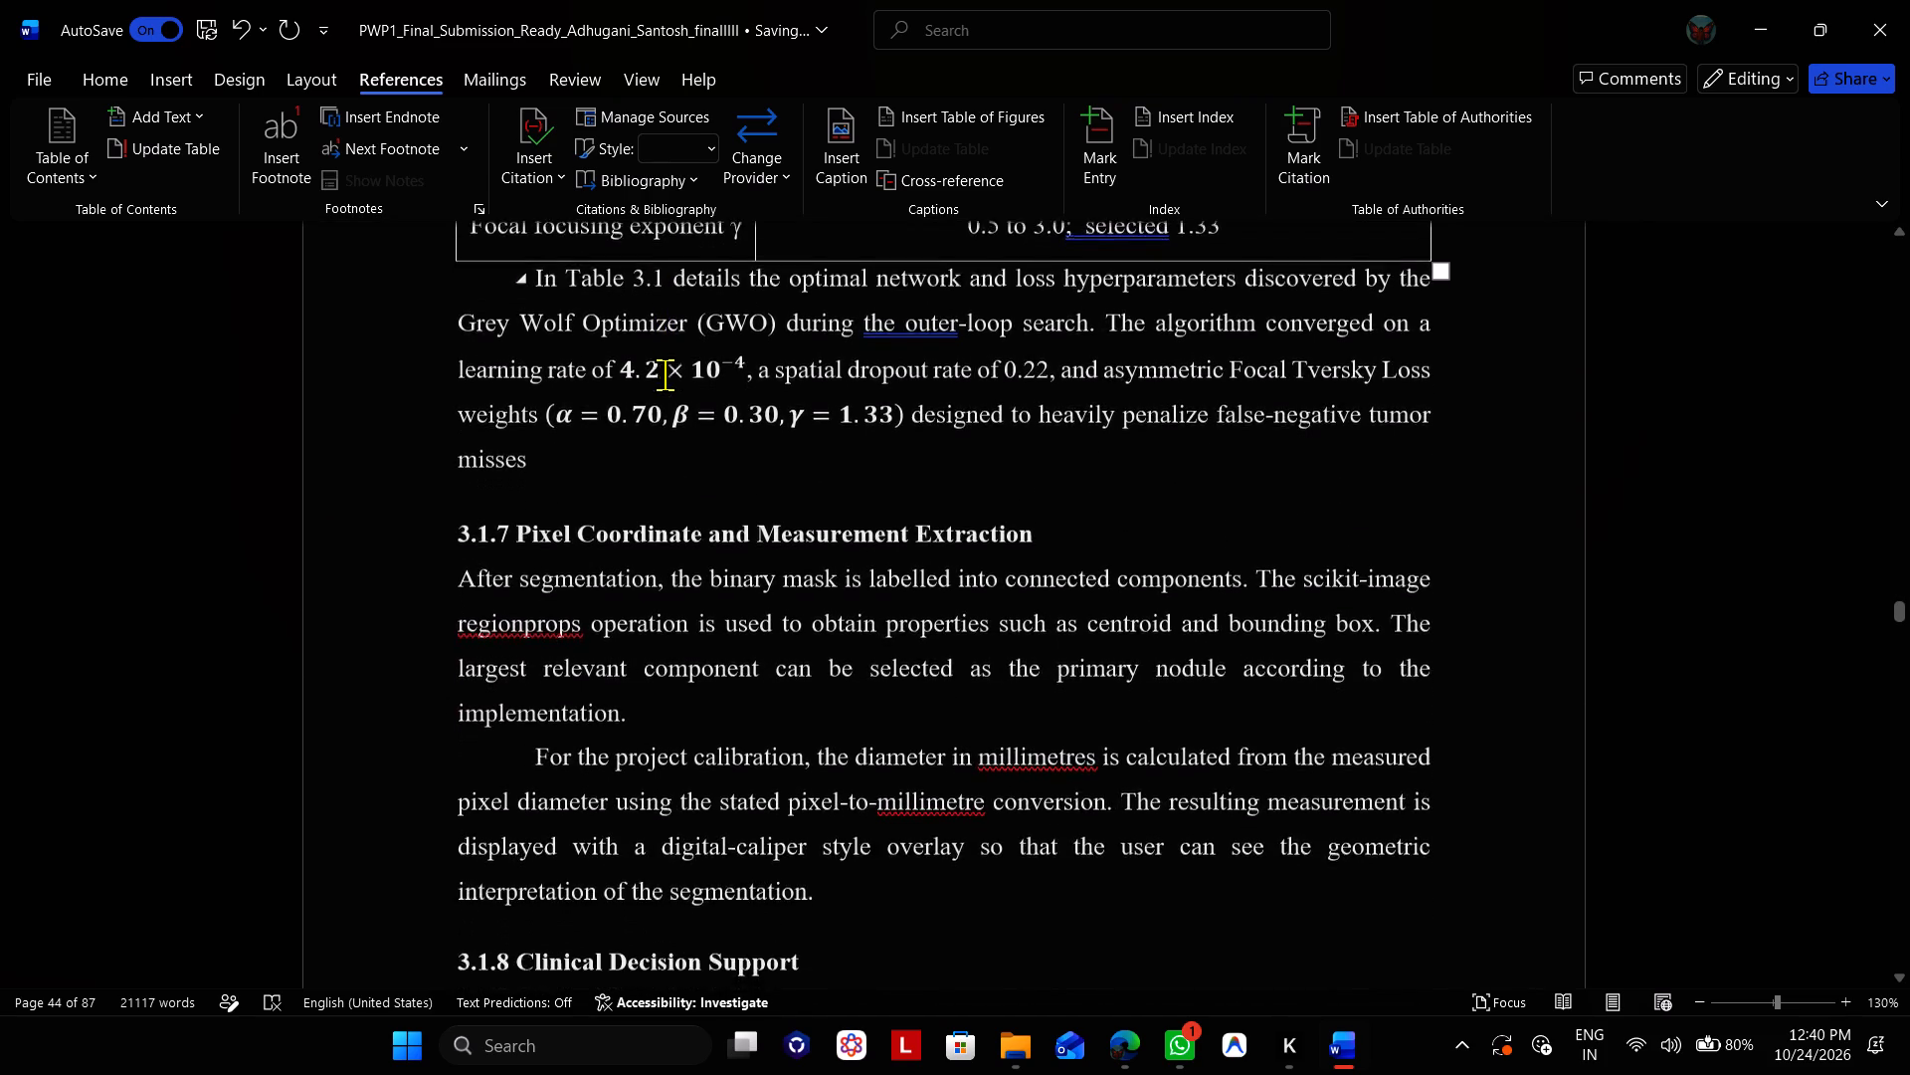
scroll(665, 374, down, 2)
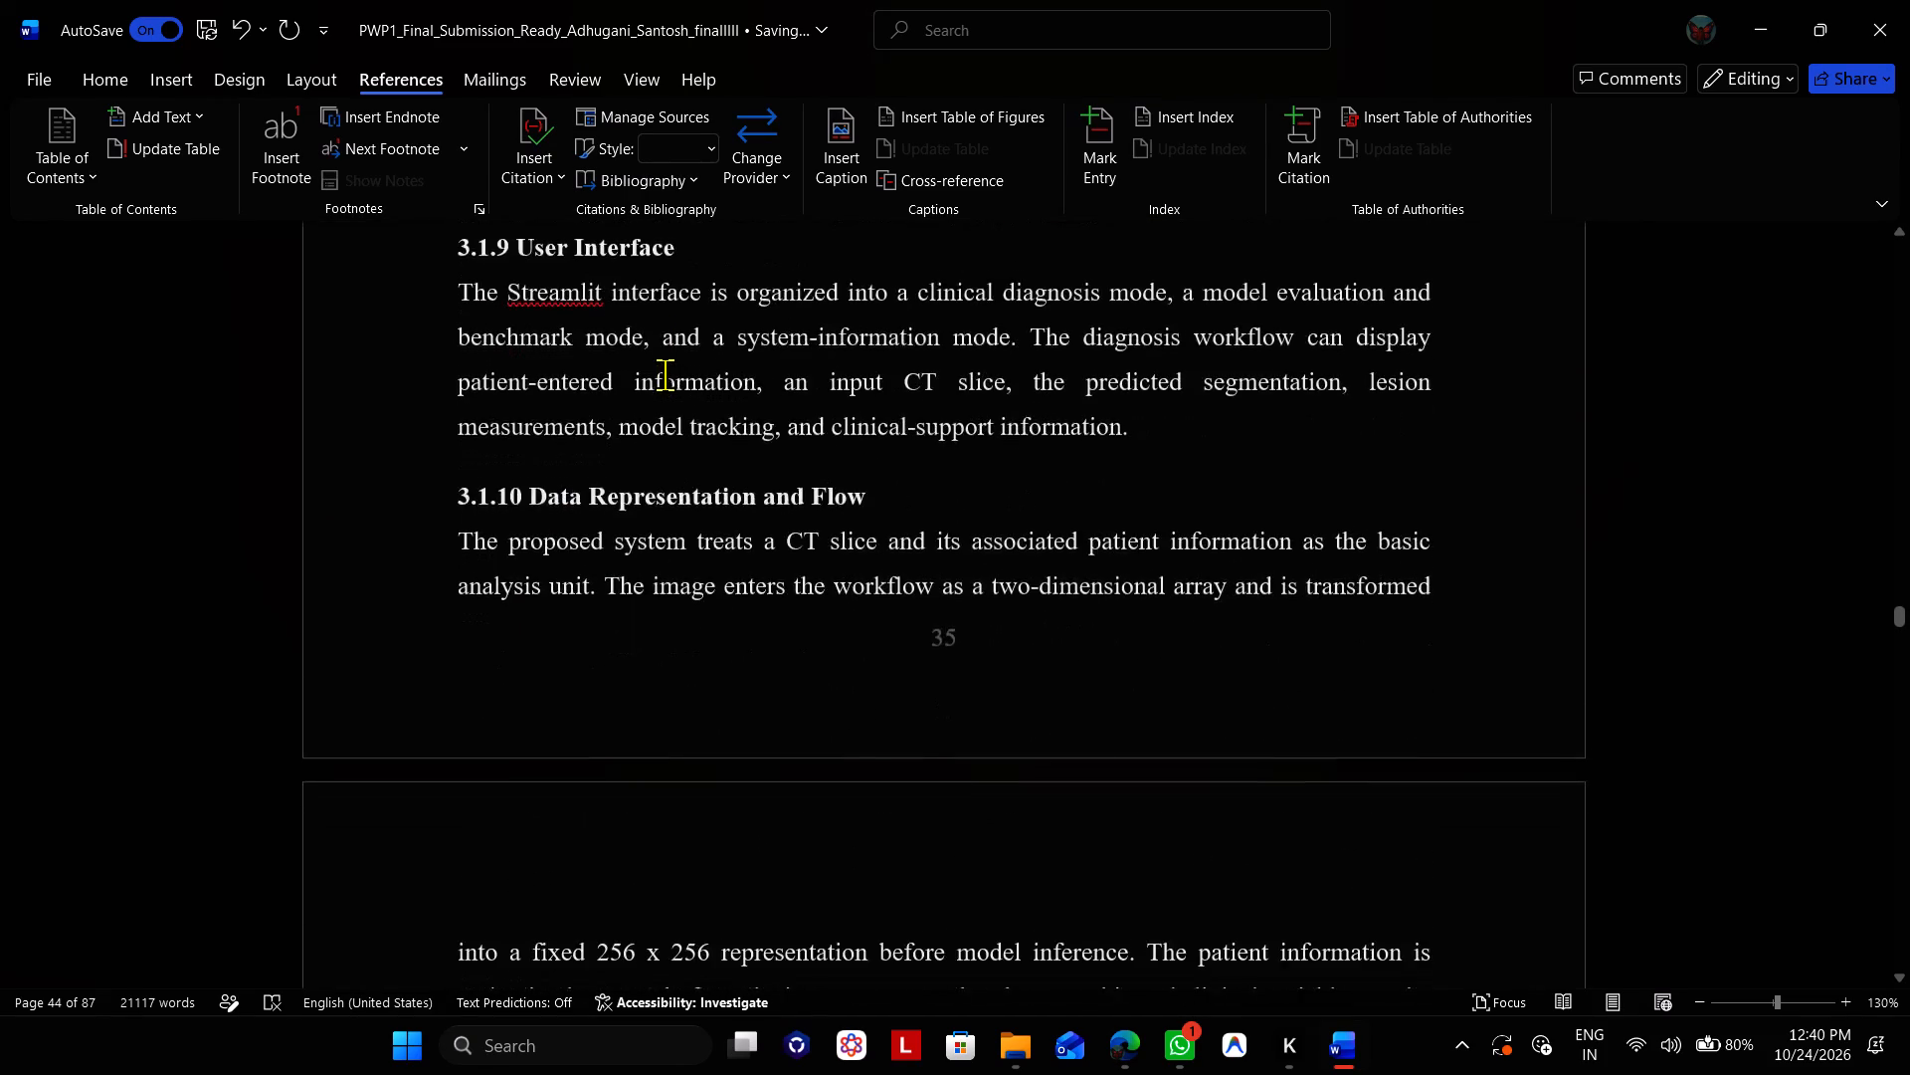
scroll(665, 374, down, 2)
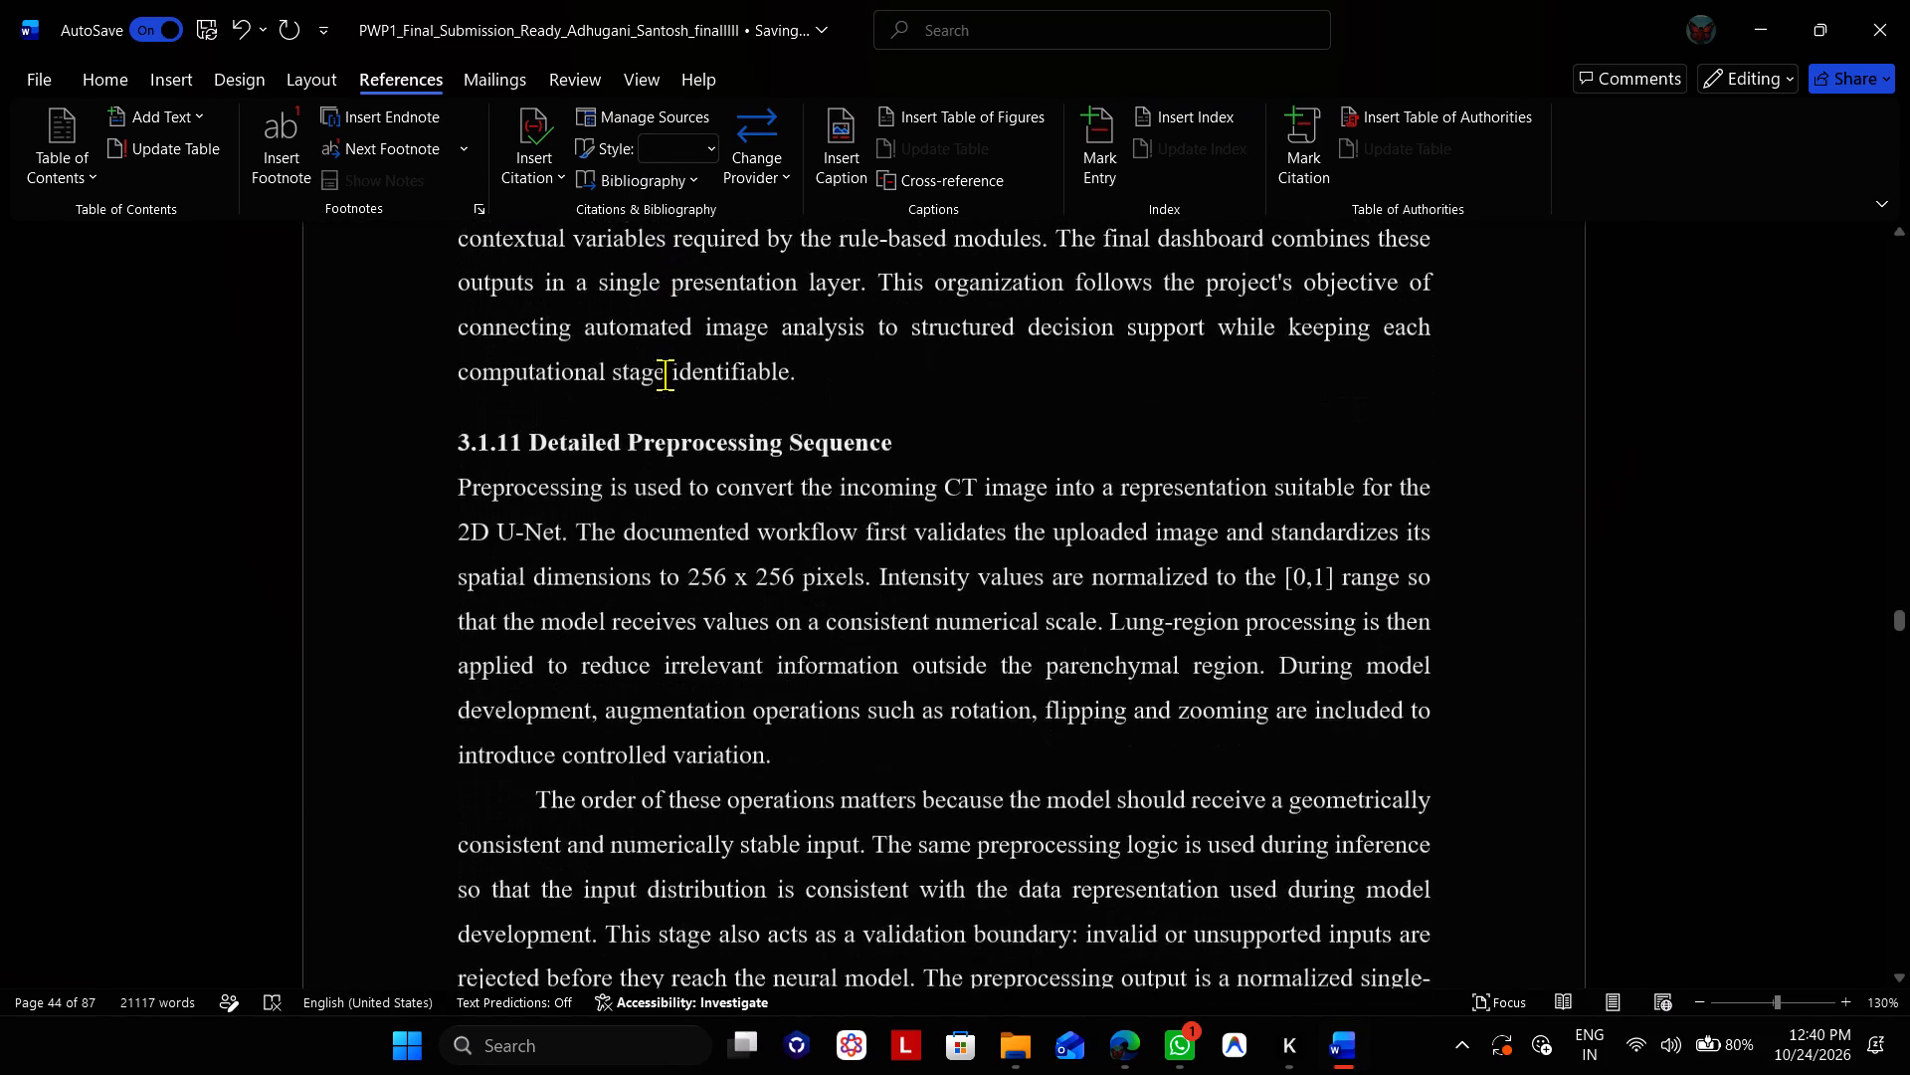
scroll(665, 374, down, 2)
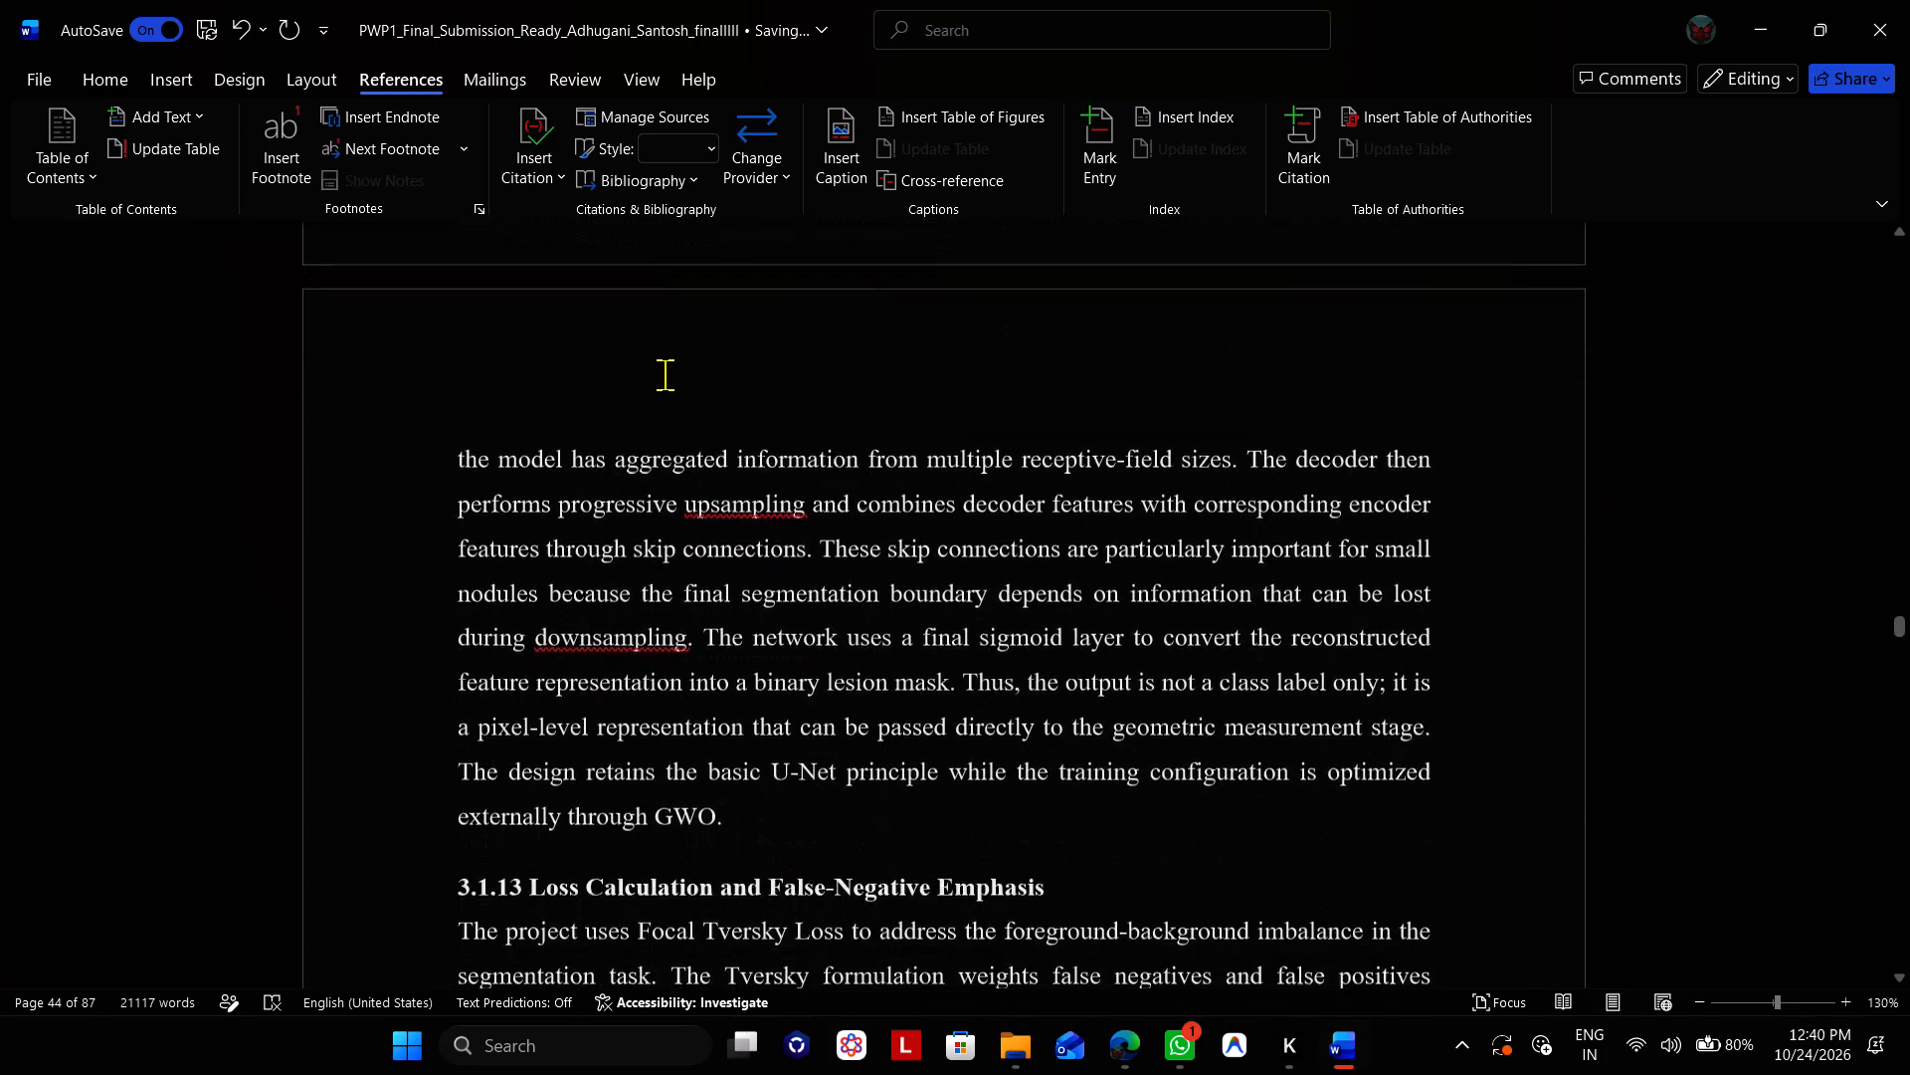
Start a new first-line-indented paragraph at "Thus, the output is not a class label only" in the section before 3.1.13.
scroll(665, 374, up, 1)
scroll(730, 459, down, 1)
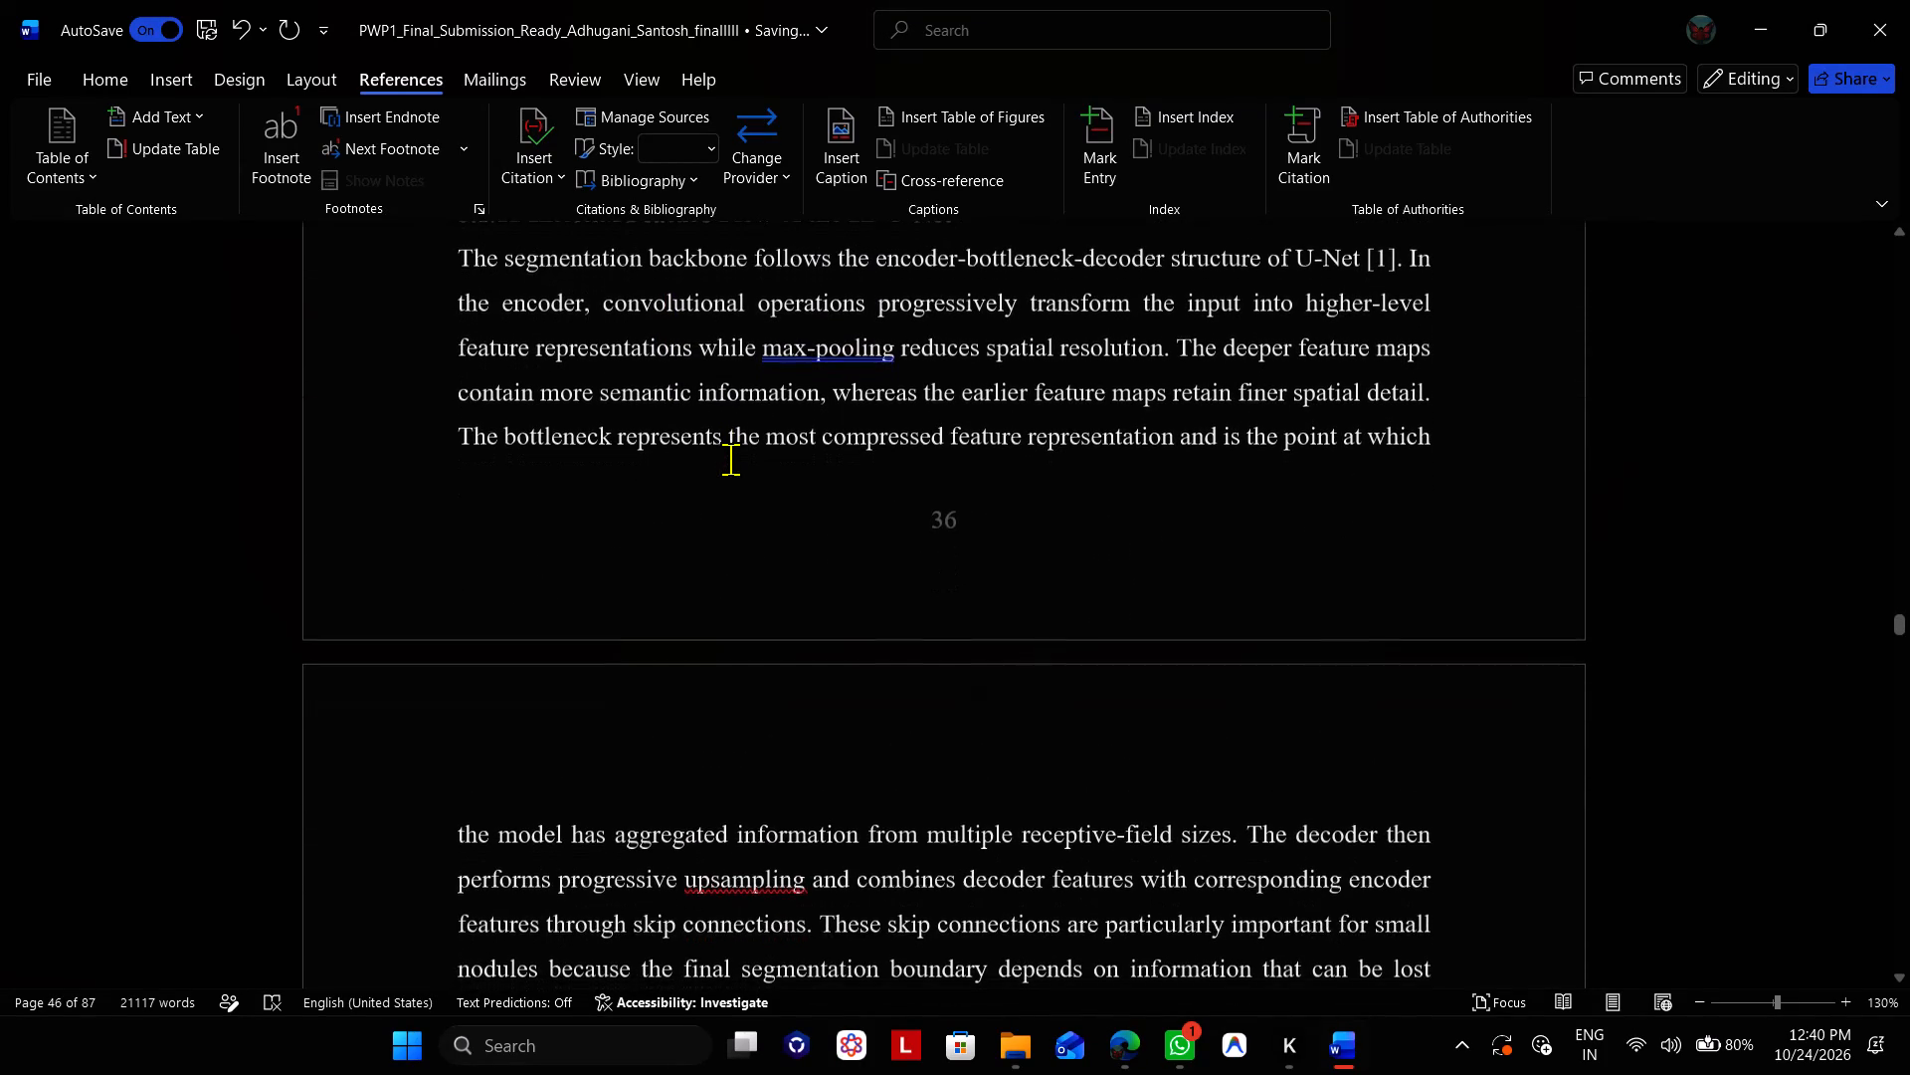
scroll(730, 459, down, 1)
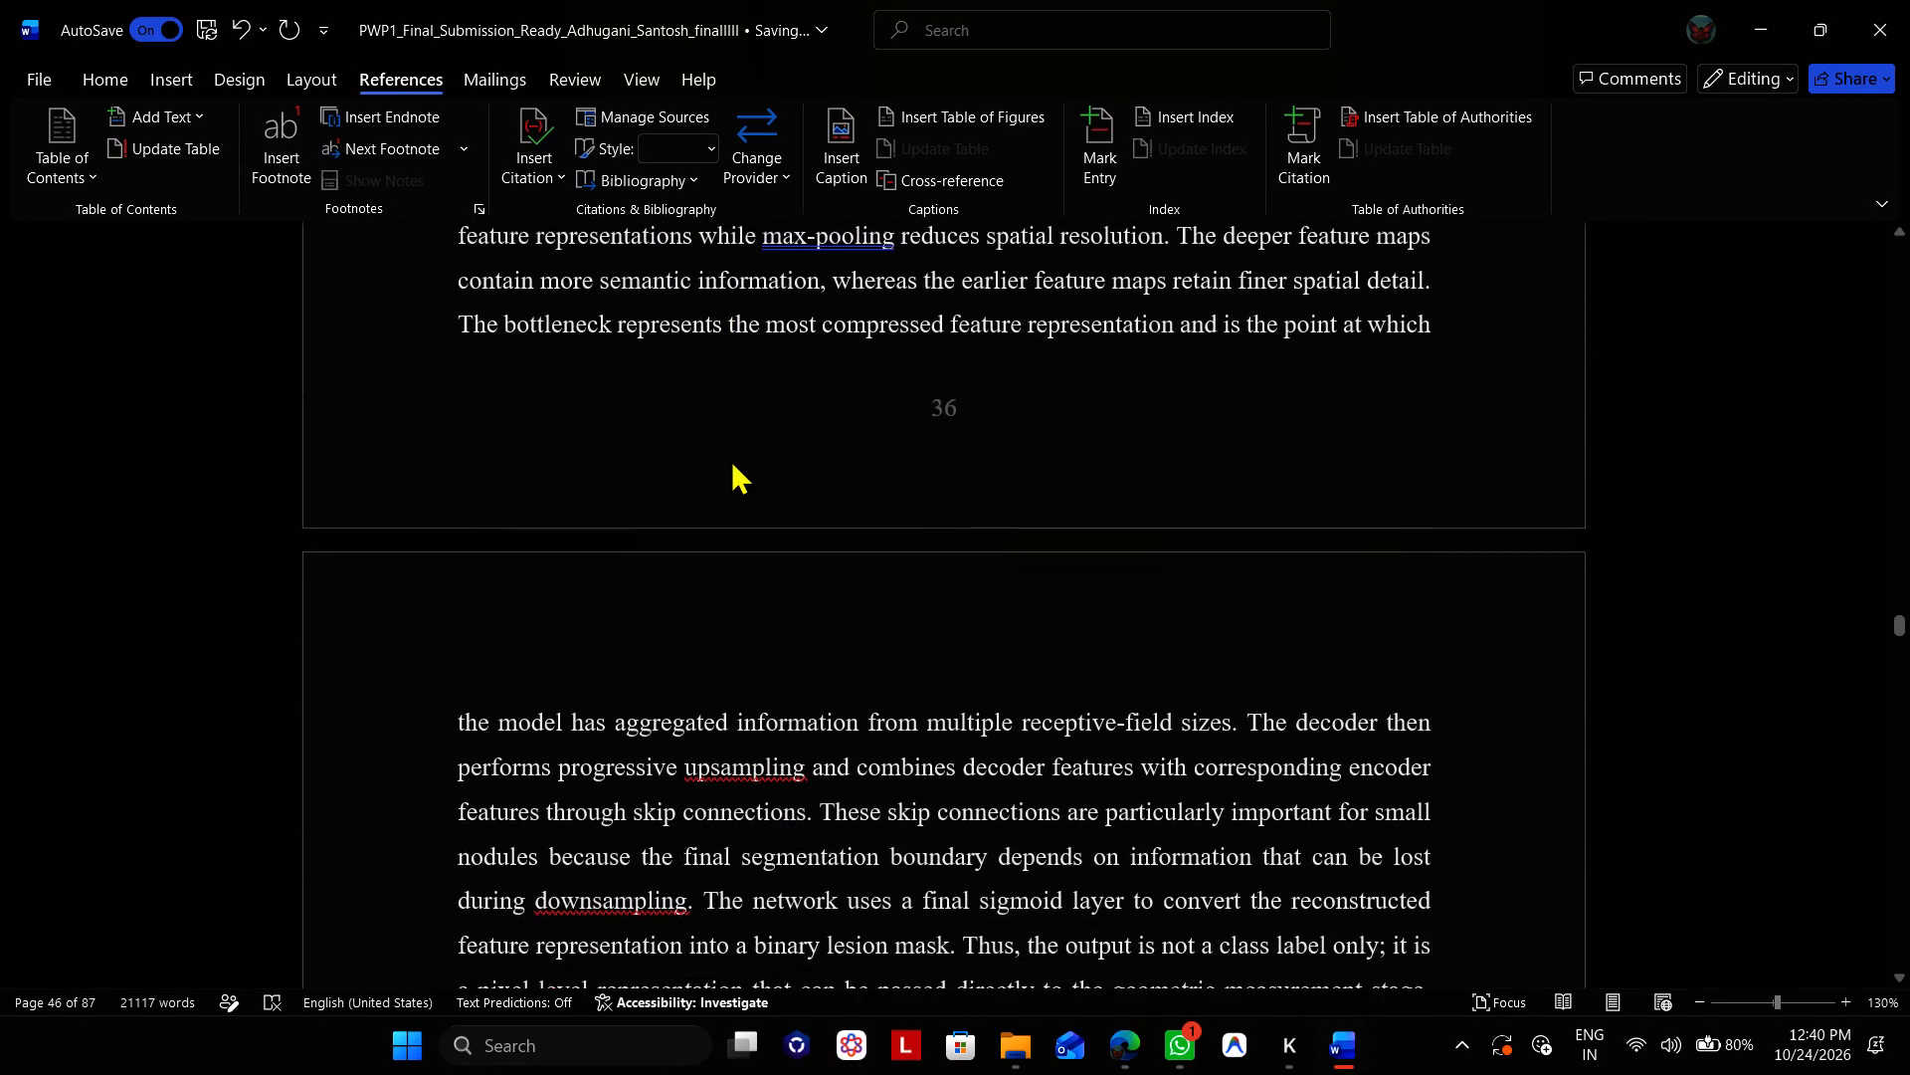
scroll(730, 459, down, 2)
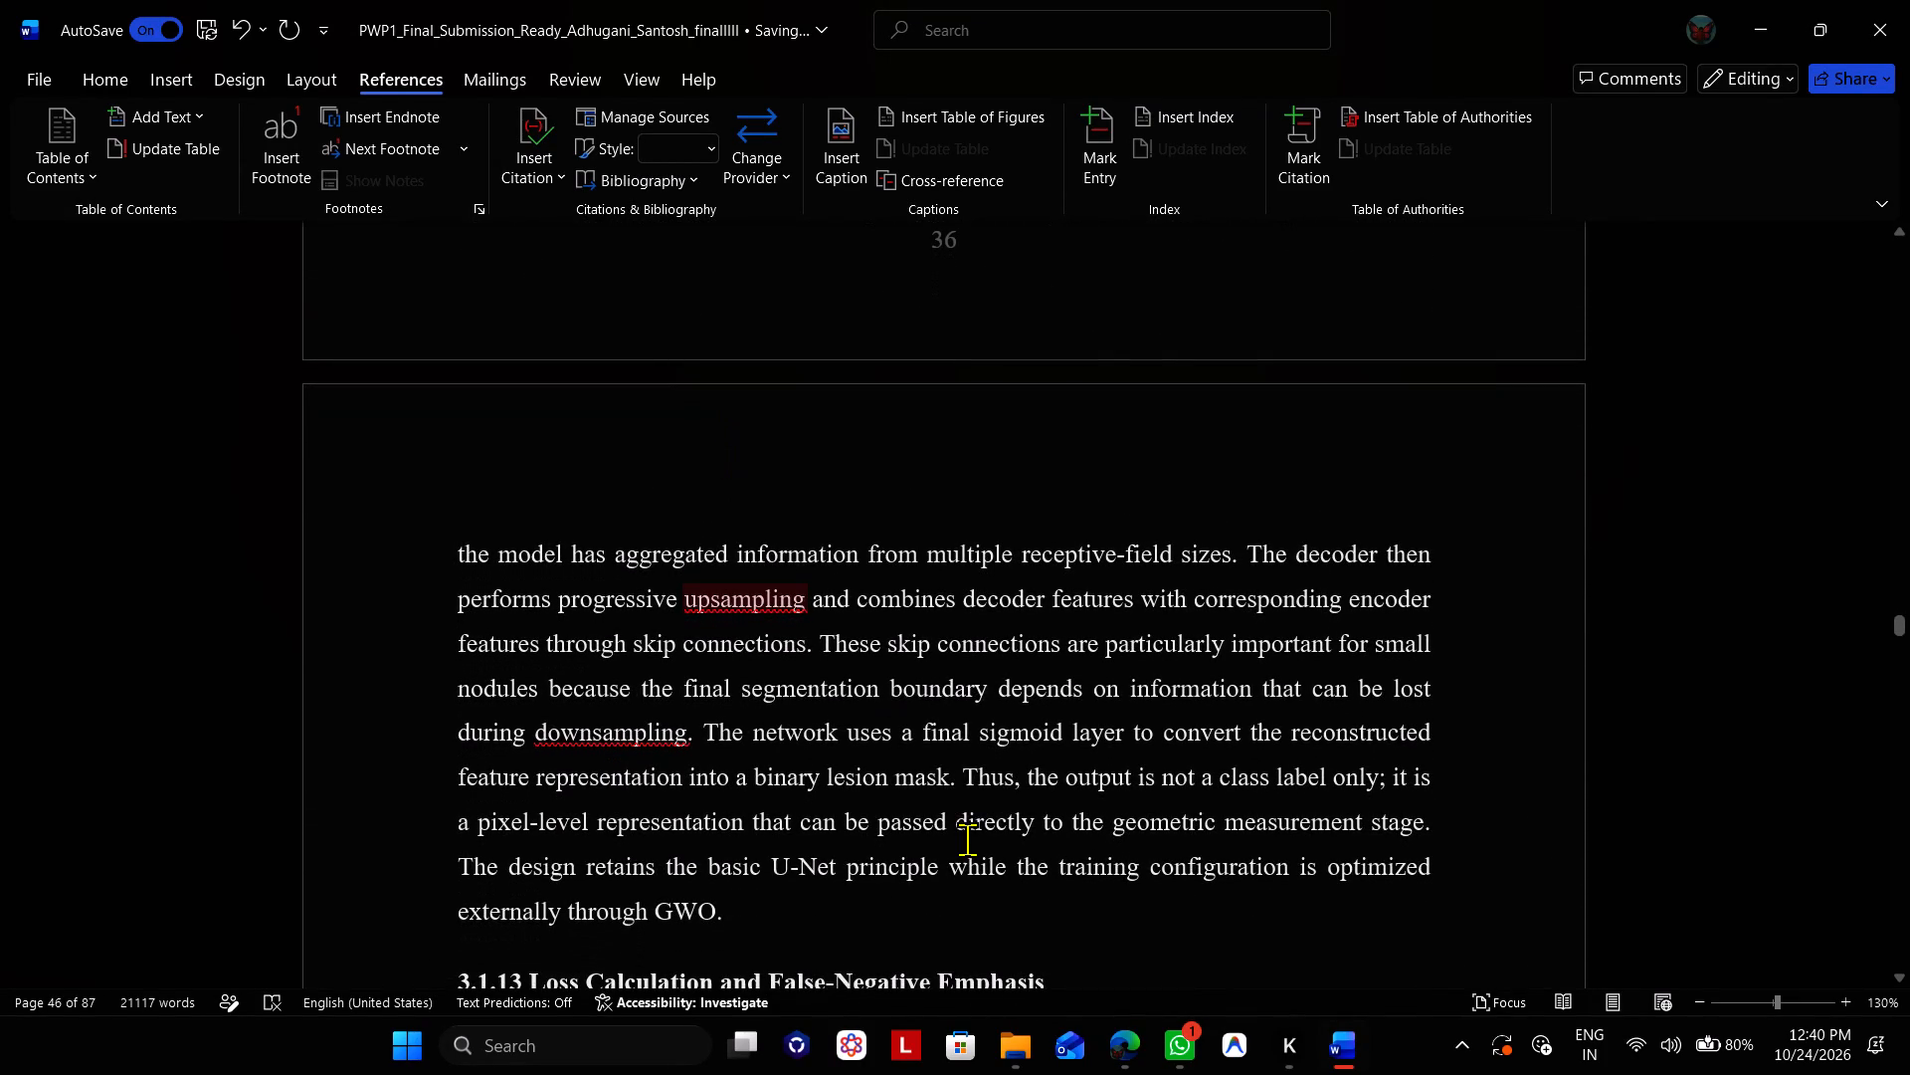
click(961, 773)
key(Return)
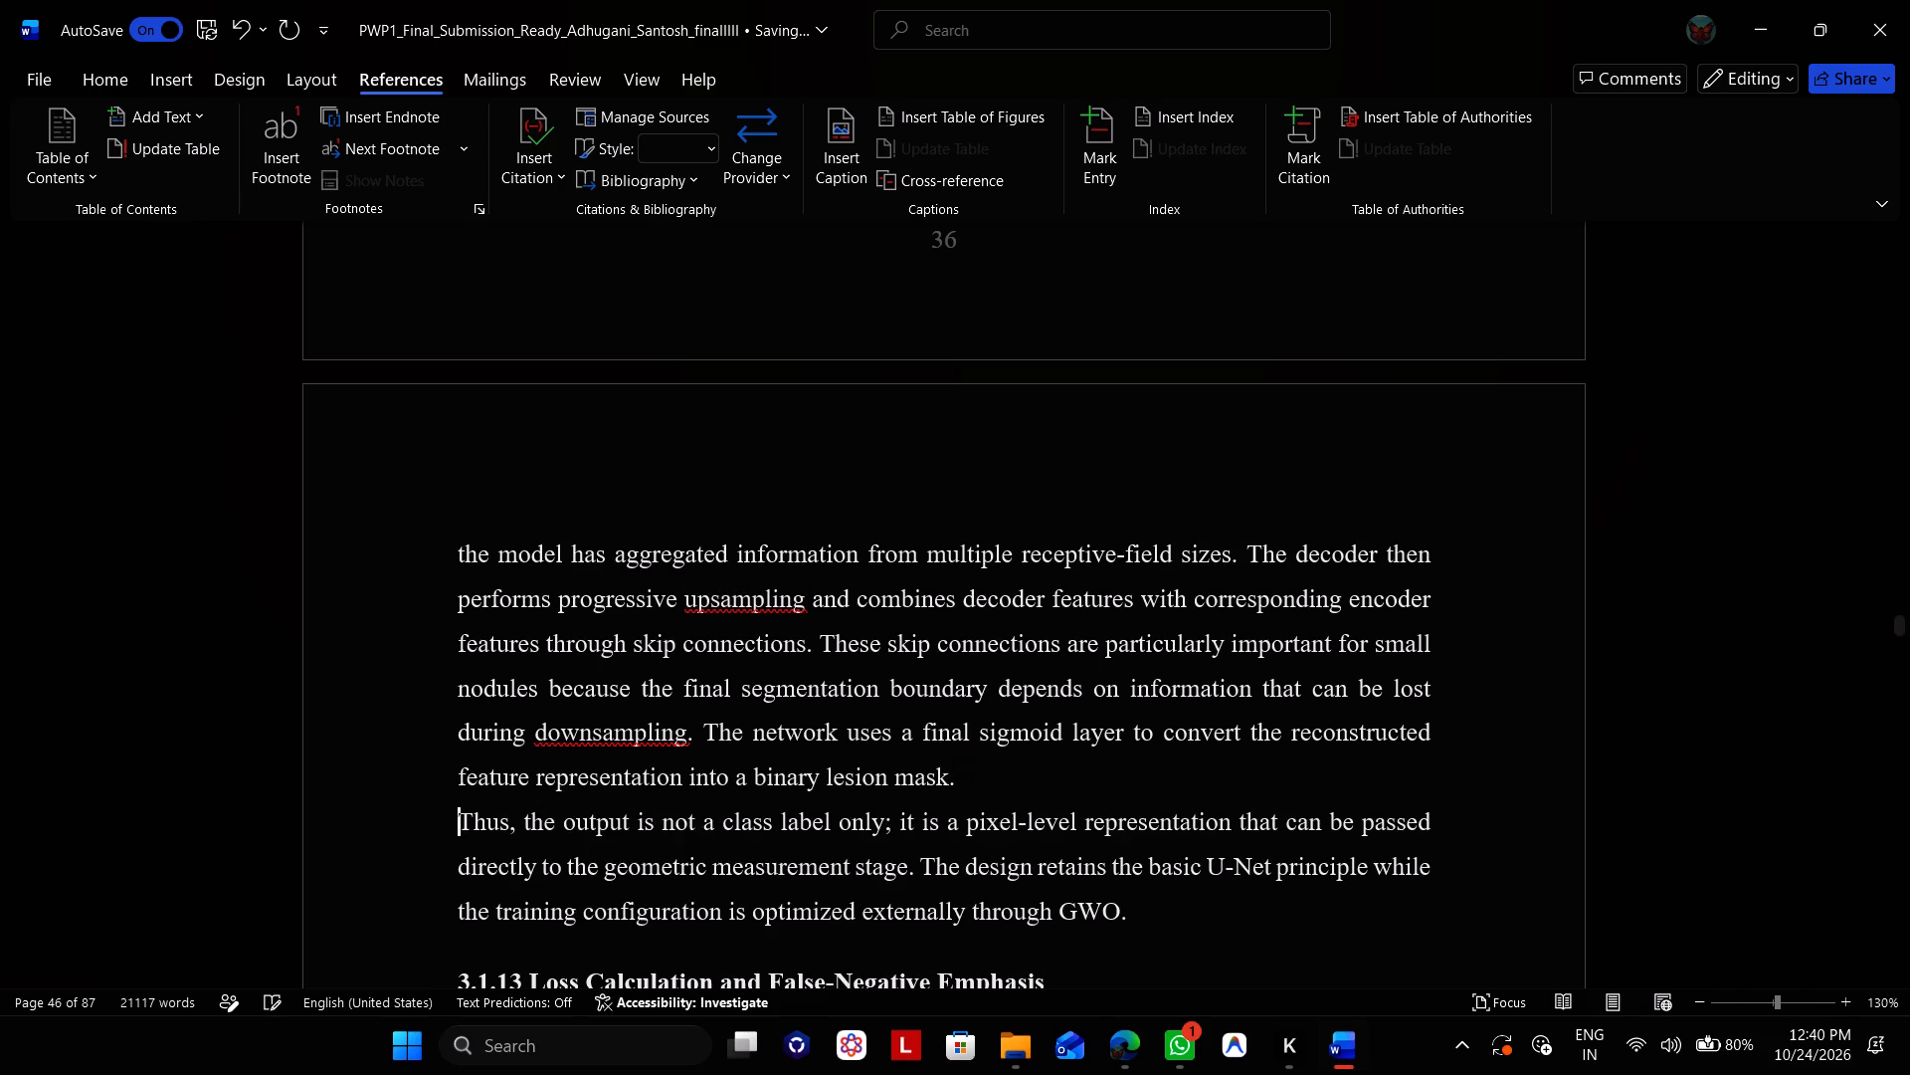
key(Tab)
Proof sections 3.1.13 to 3.1.25 and the class diagram description that follows, checking paragraph indents, spacing and flagged words.
scroll(1141, 731, down, 1)
scroll(1104, 487, down, 2)
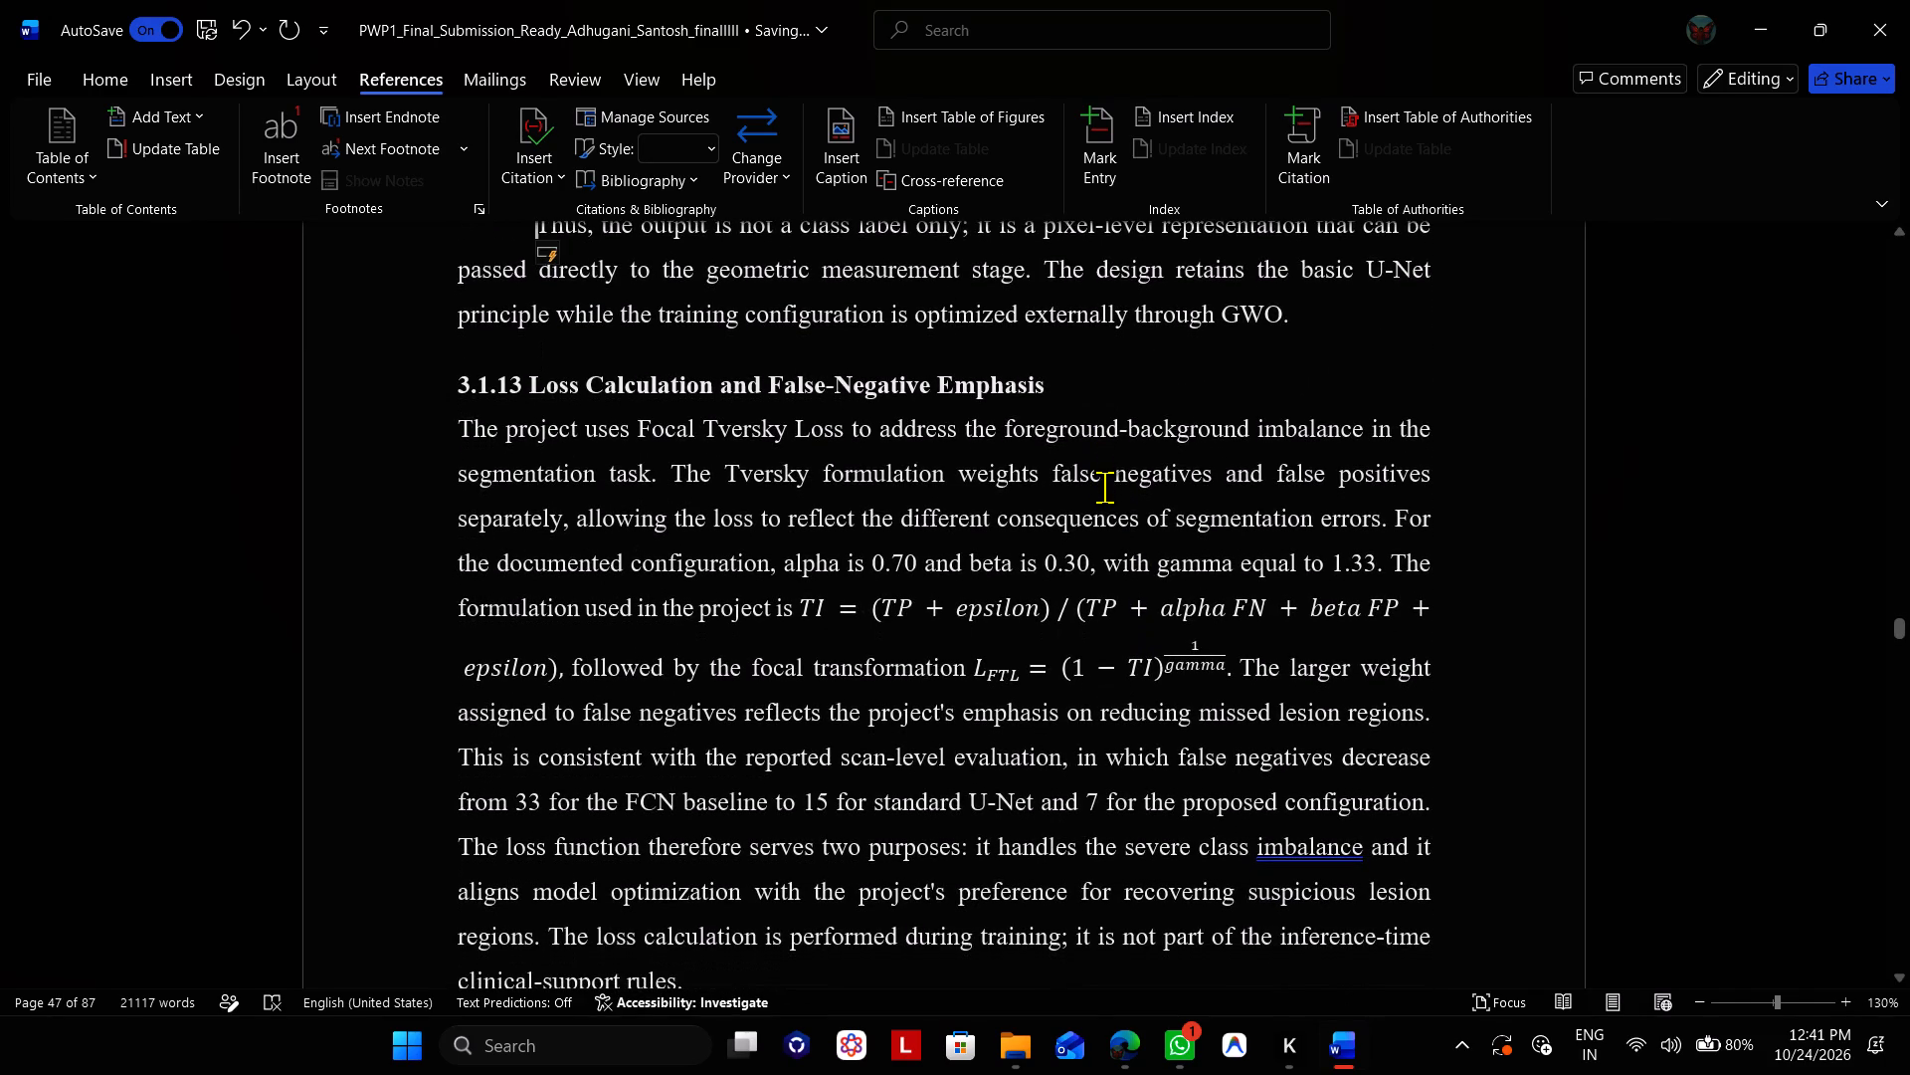
scroll(1104, 487, down, 3)
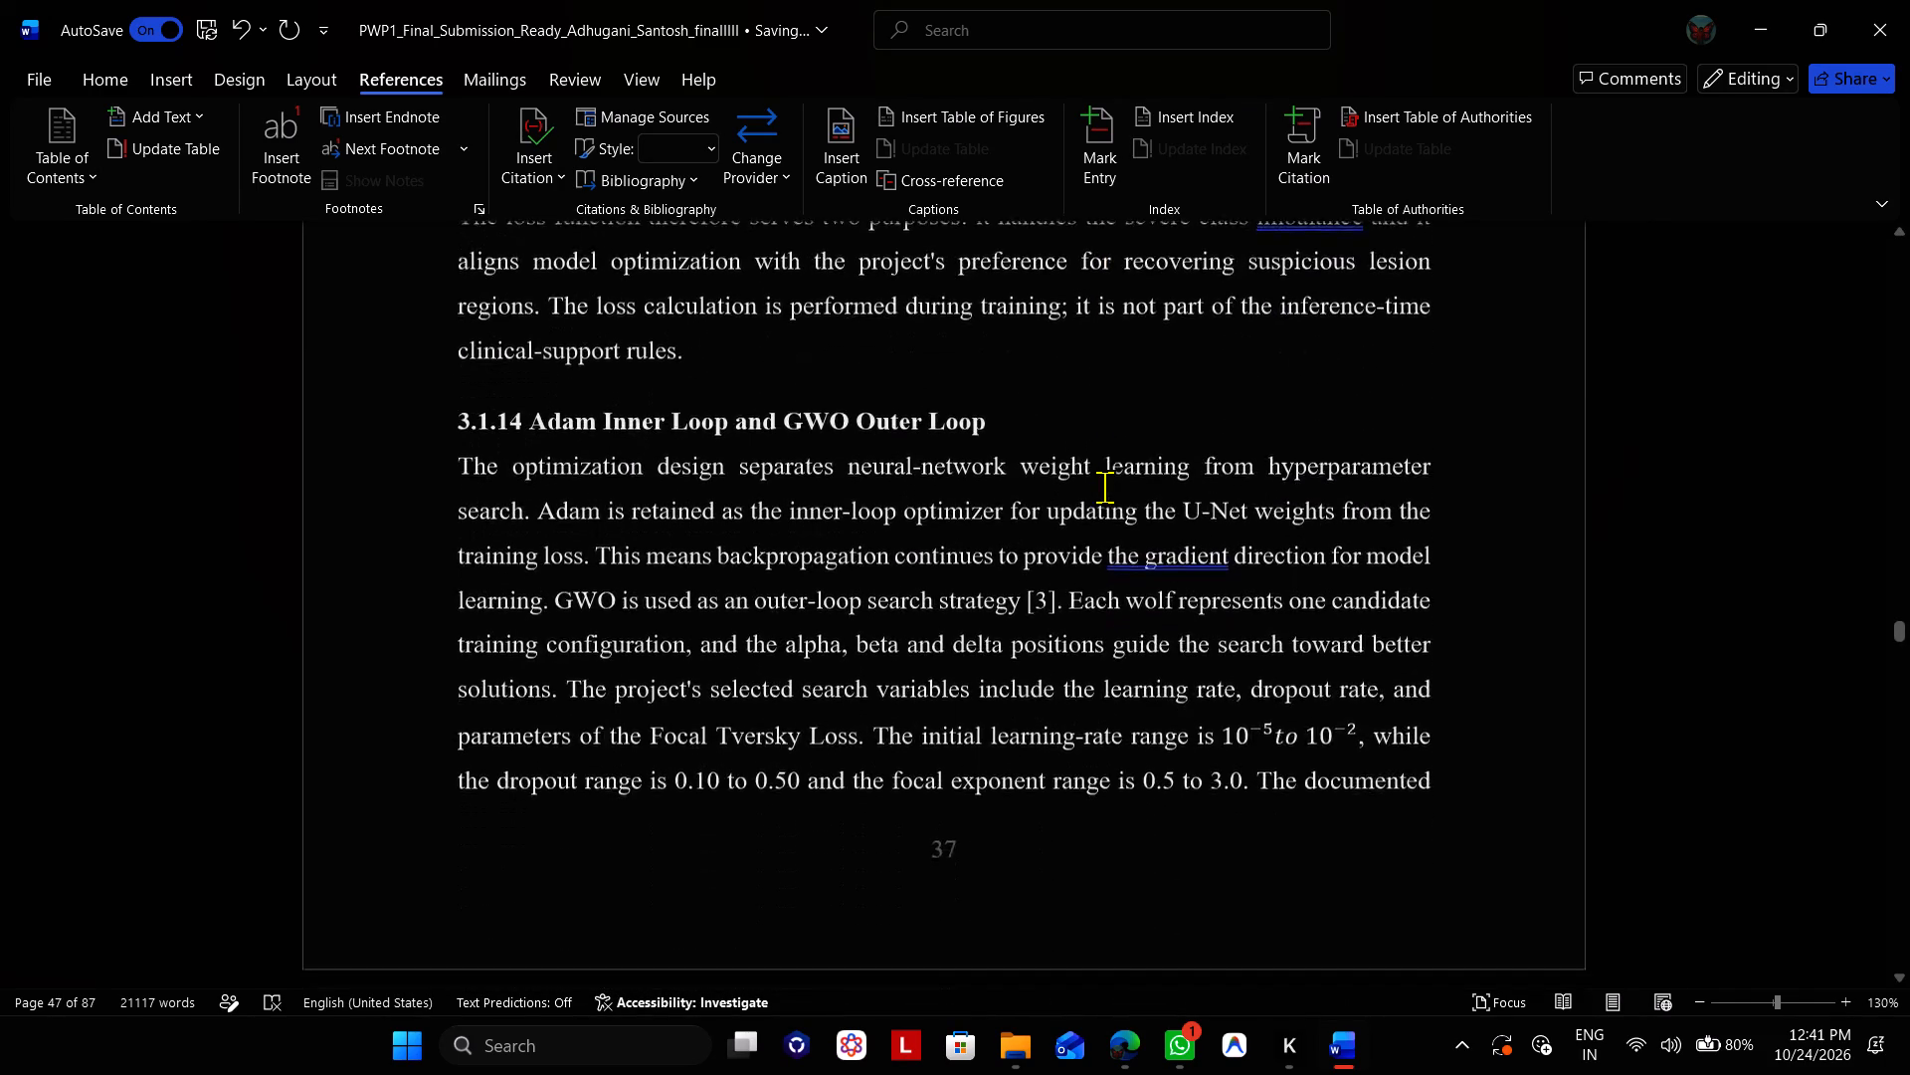
scroll(1104, 487, down, 3)
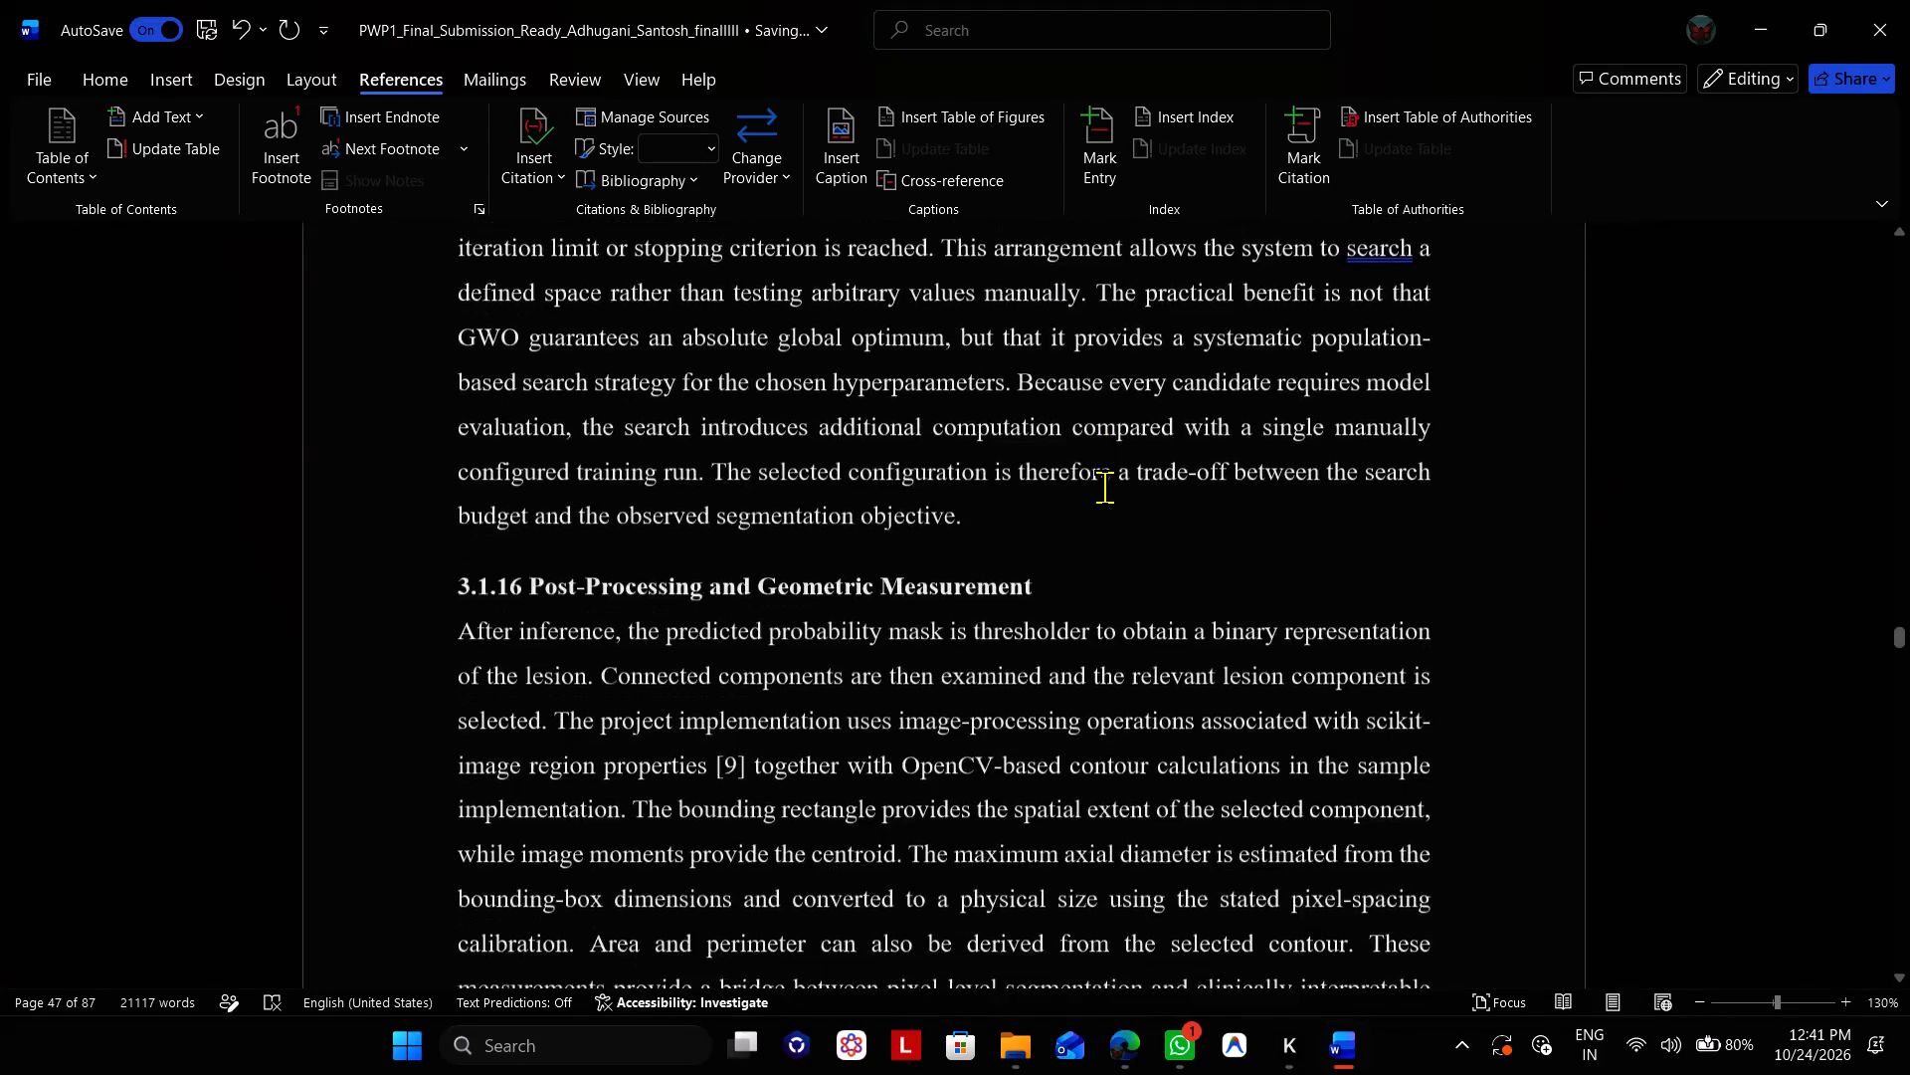
scroll(1104, 487, down, 3)
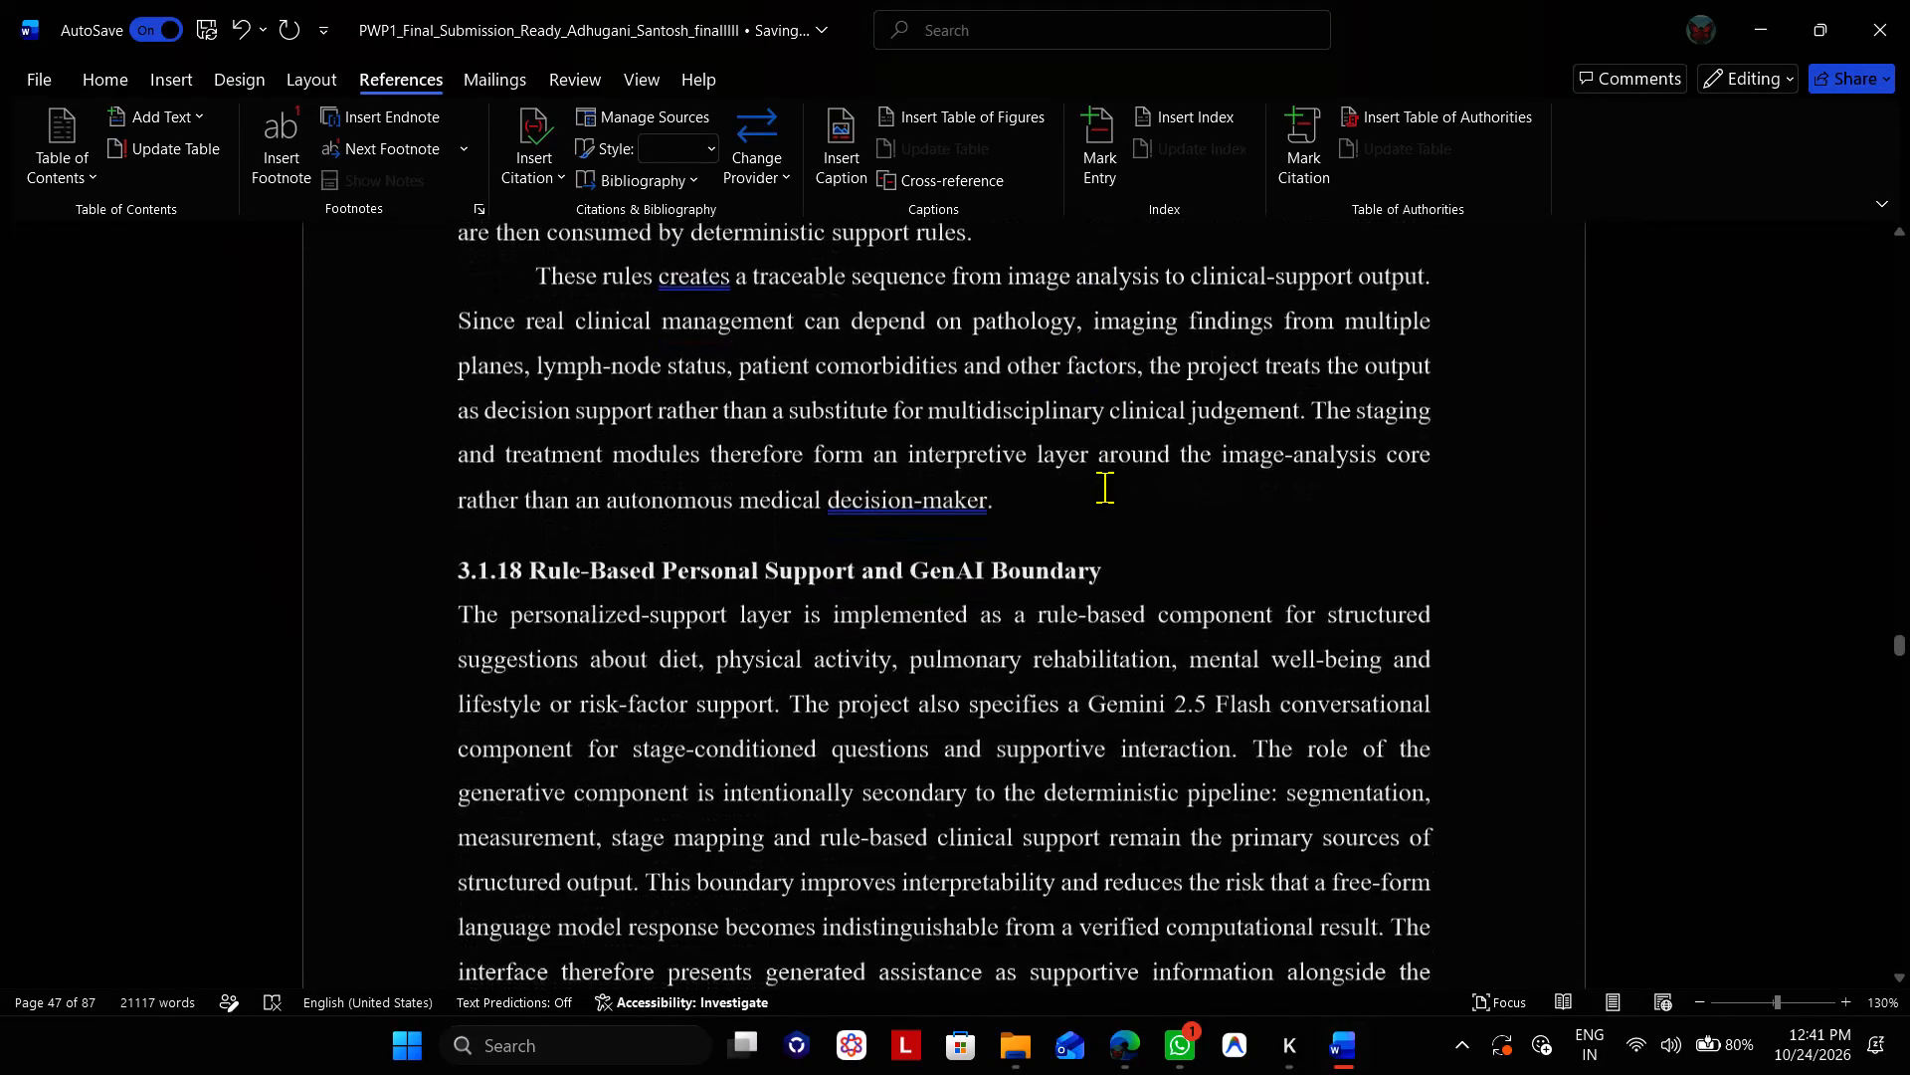
scroll(1104, 487, down, 3)
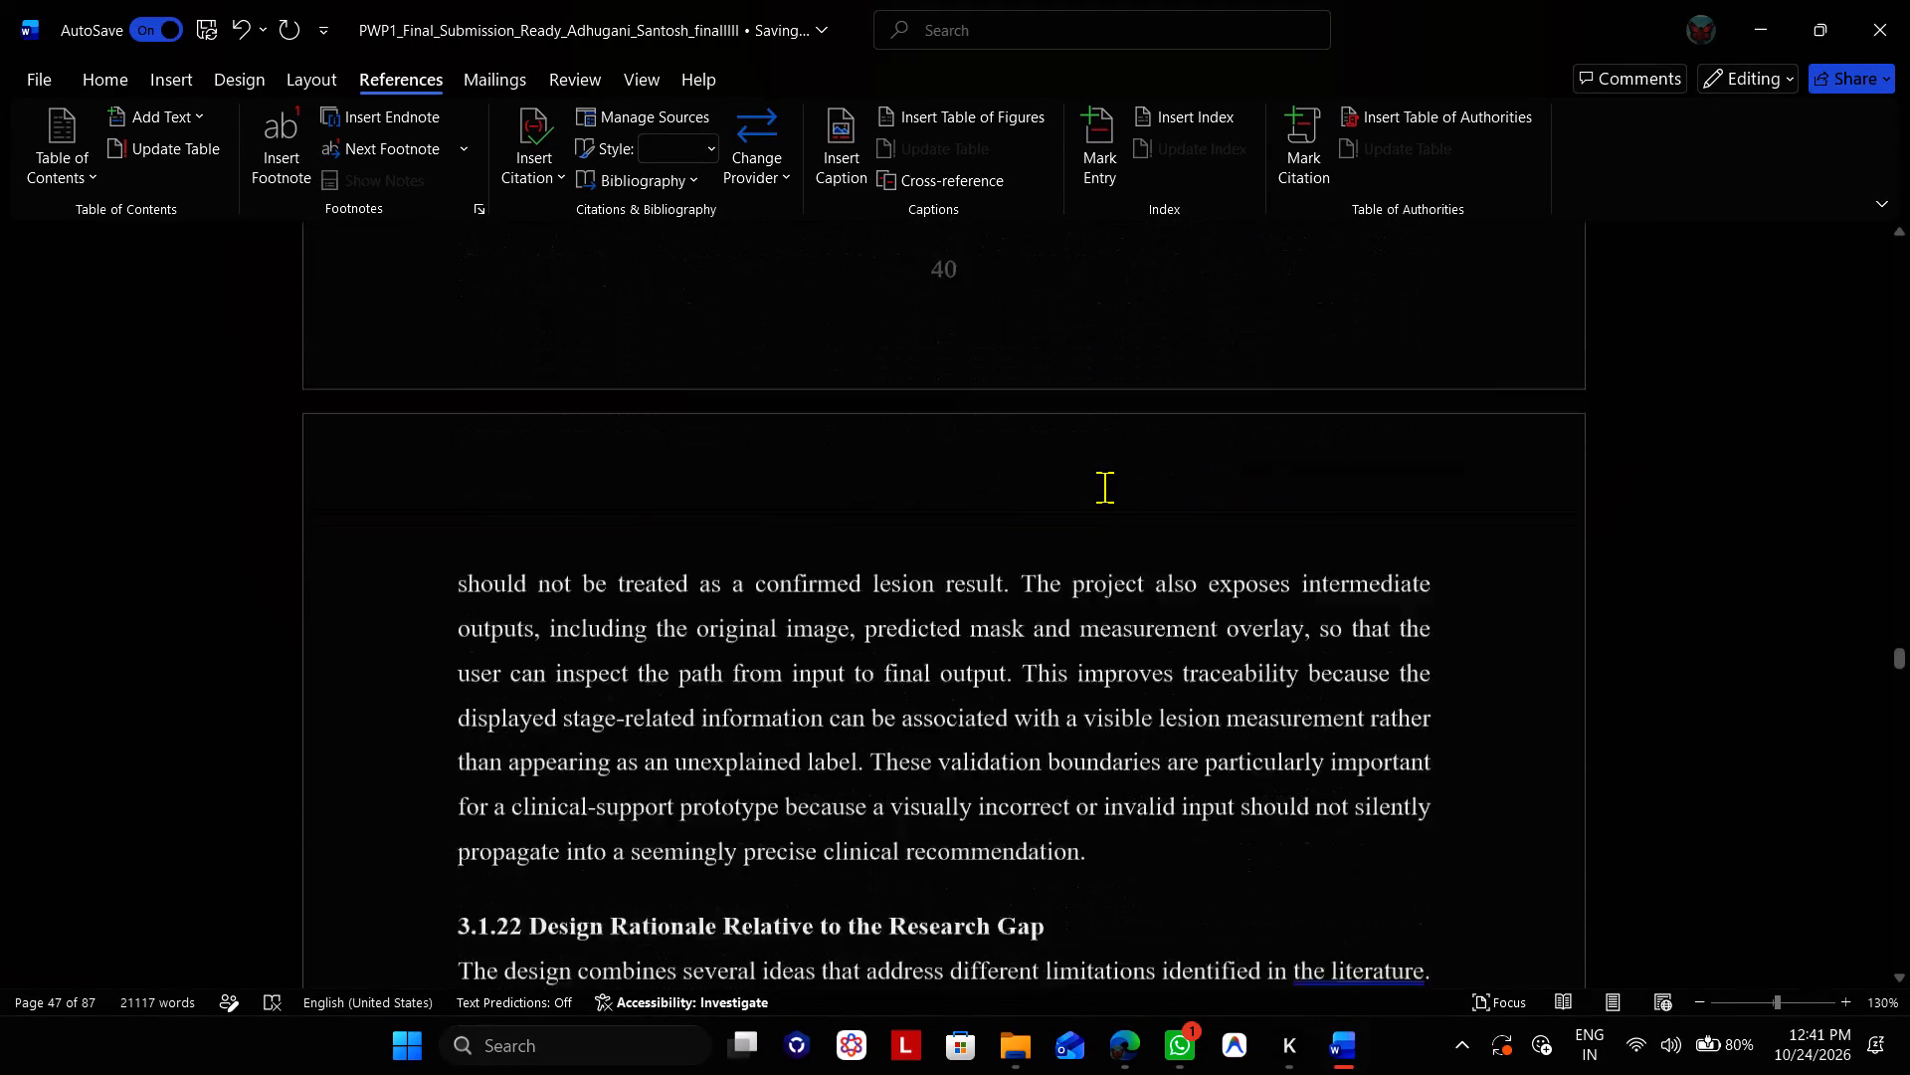
scroll(1104, 487, down, 3)
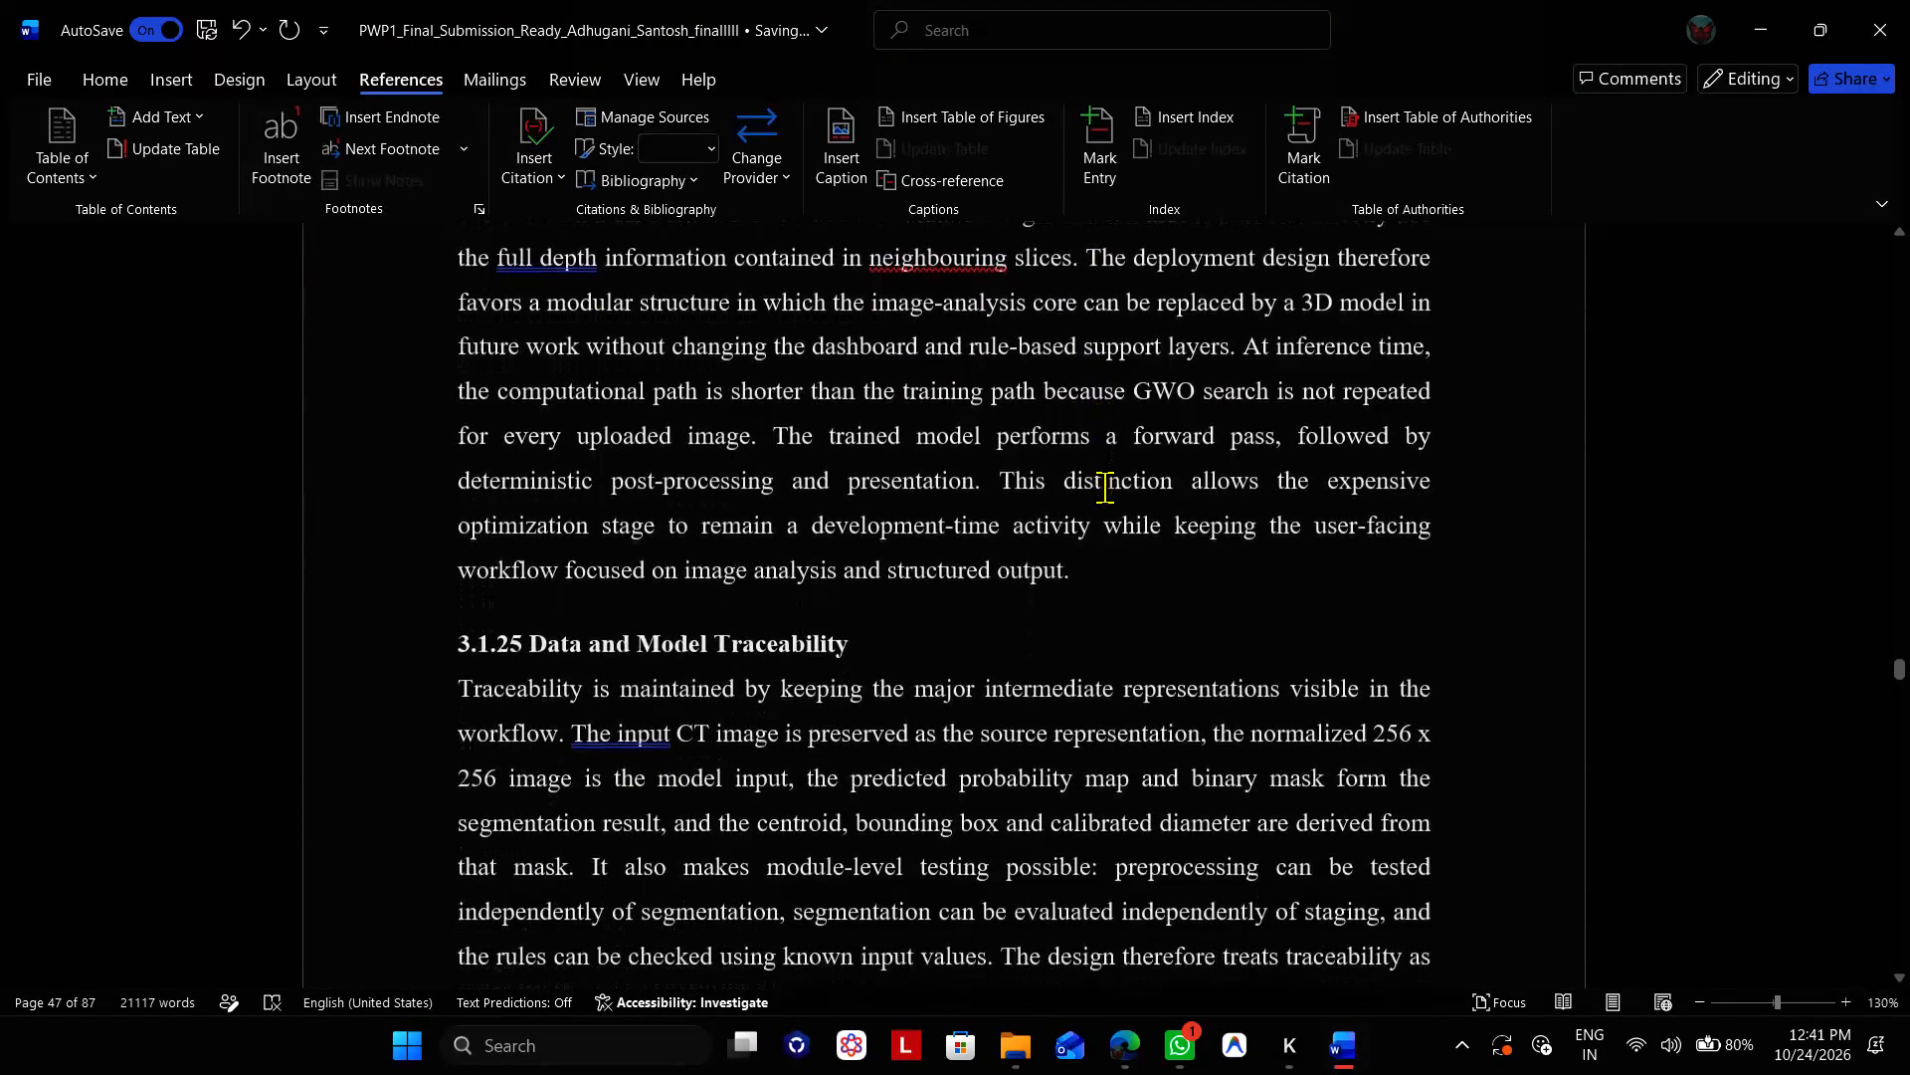
scroll(1104, 487, down, 3)
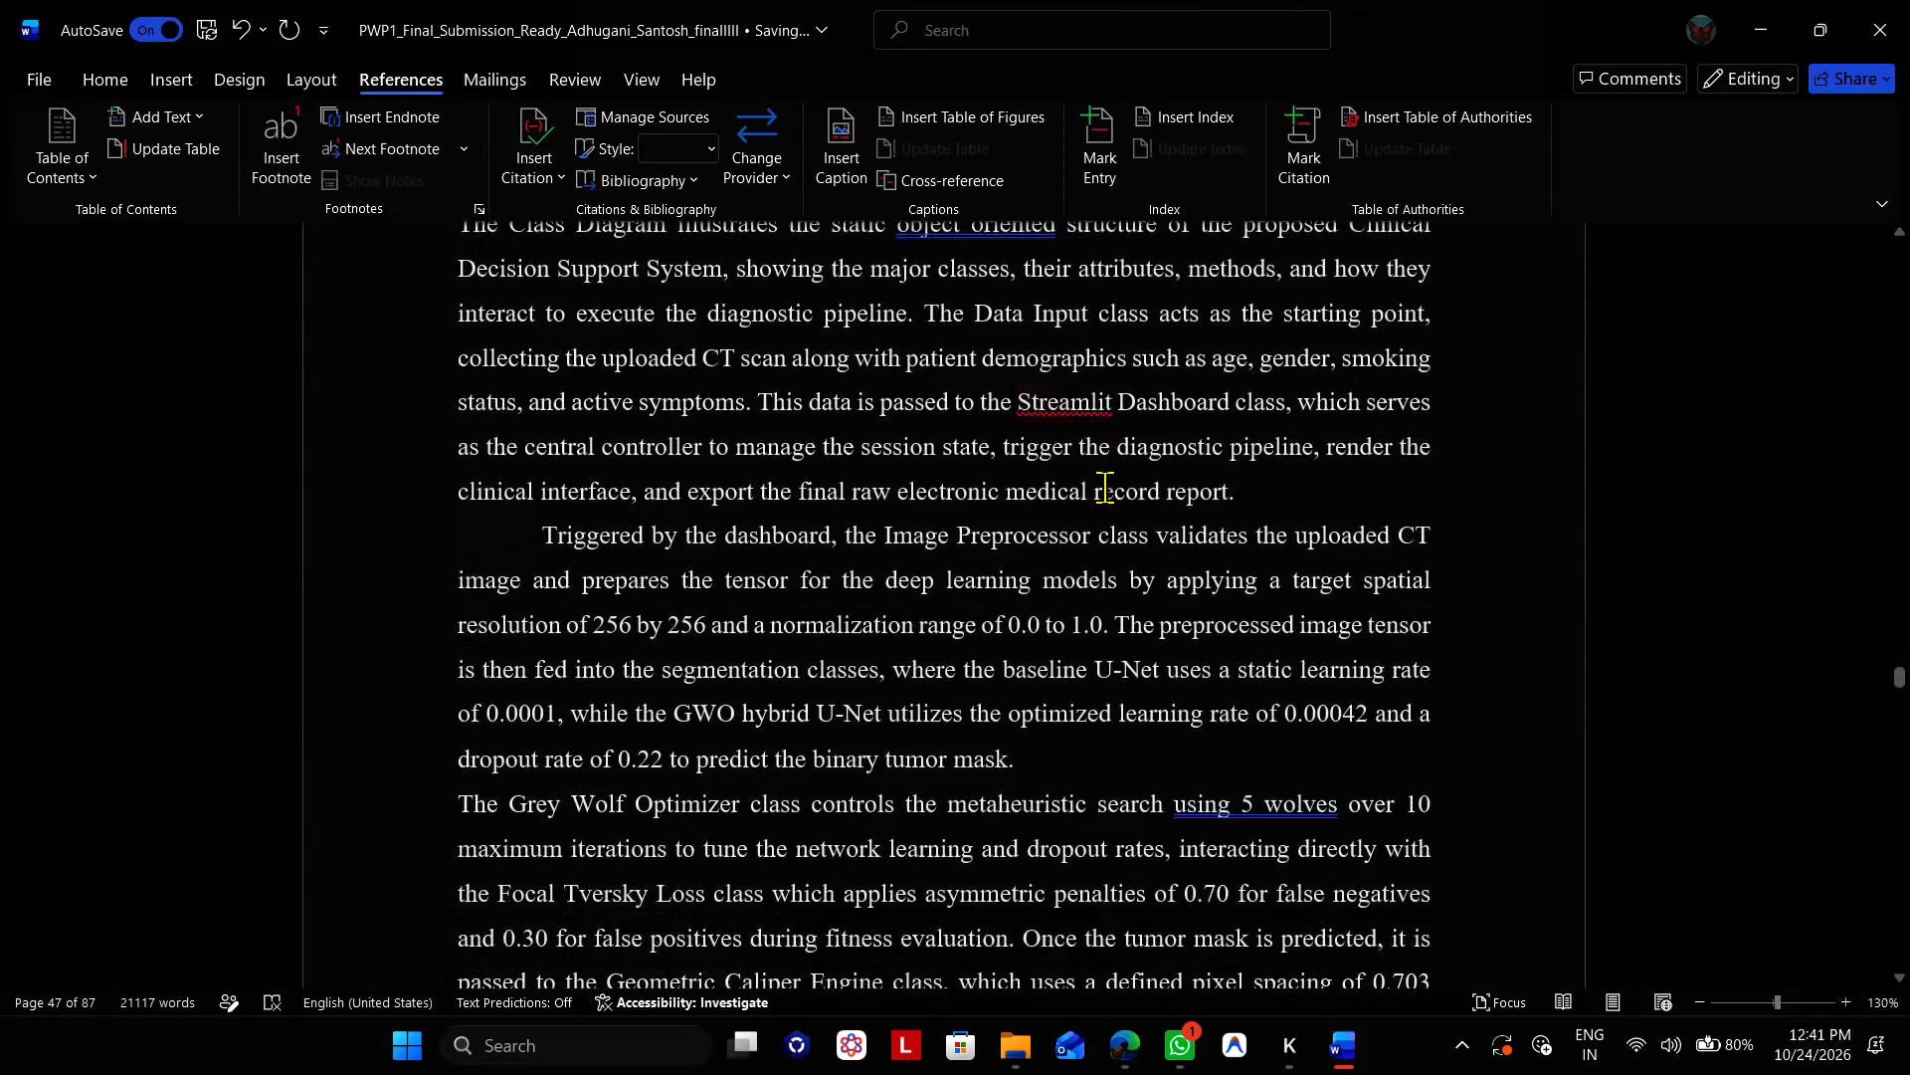
Check the class diagram page, the Figure 3.5 paragraph, and the text and figure of section 3.2.2 Sequence Diagram.
scroll(1104, 487, down, 2)
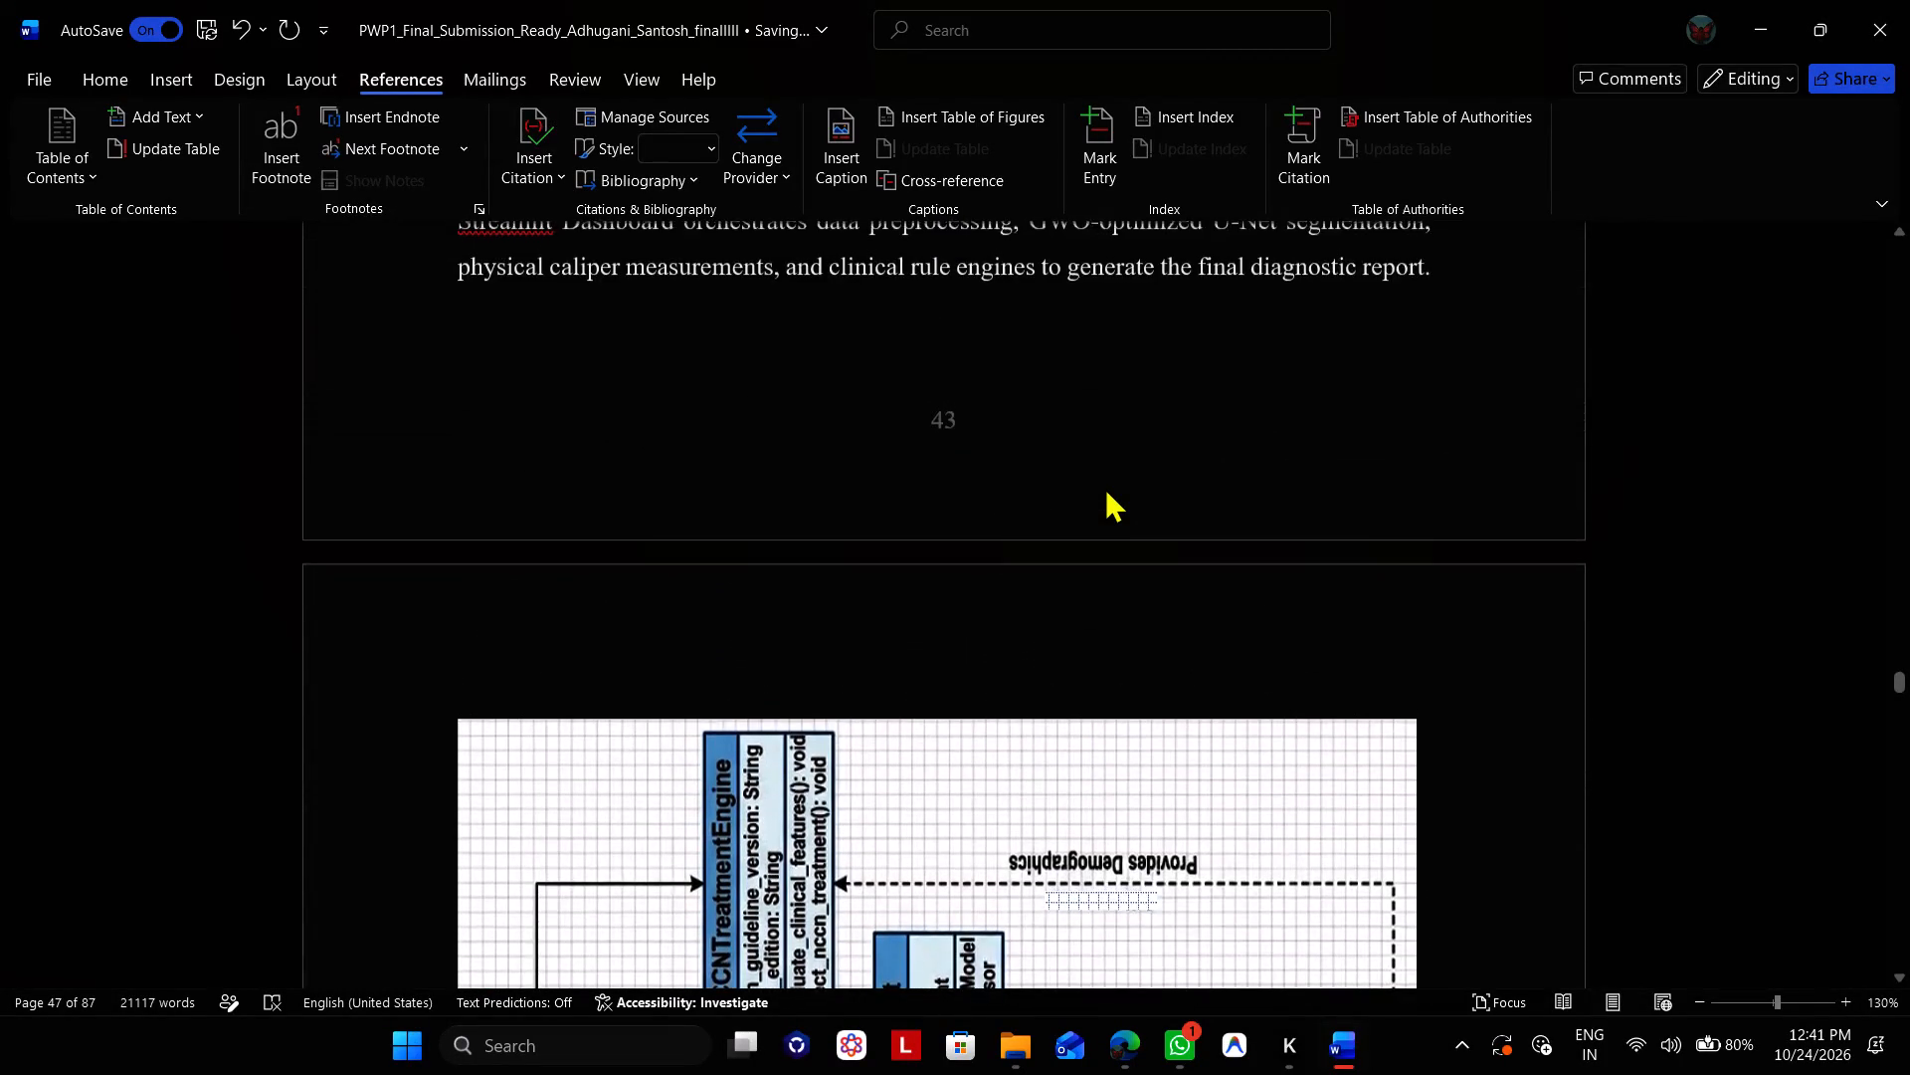
scroll(1104, 487, down, 2)
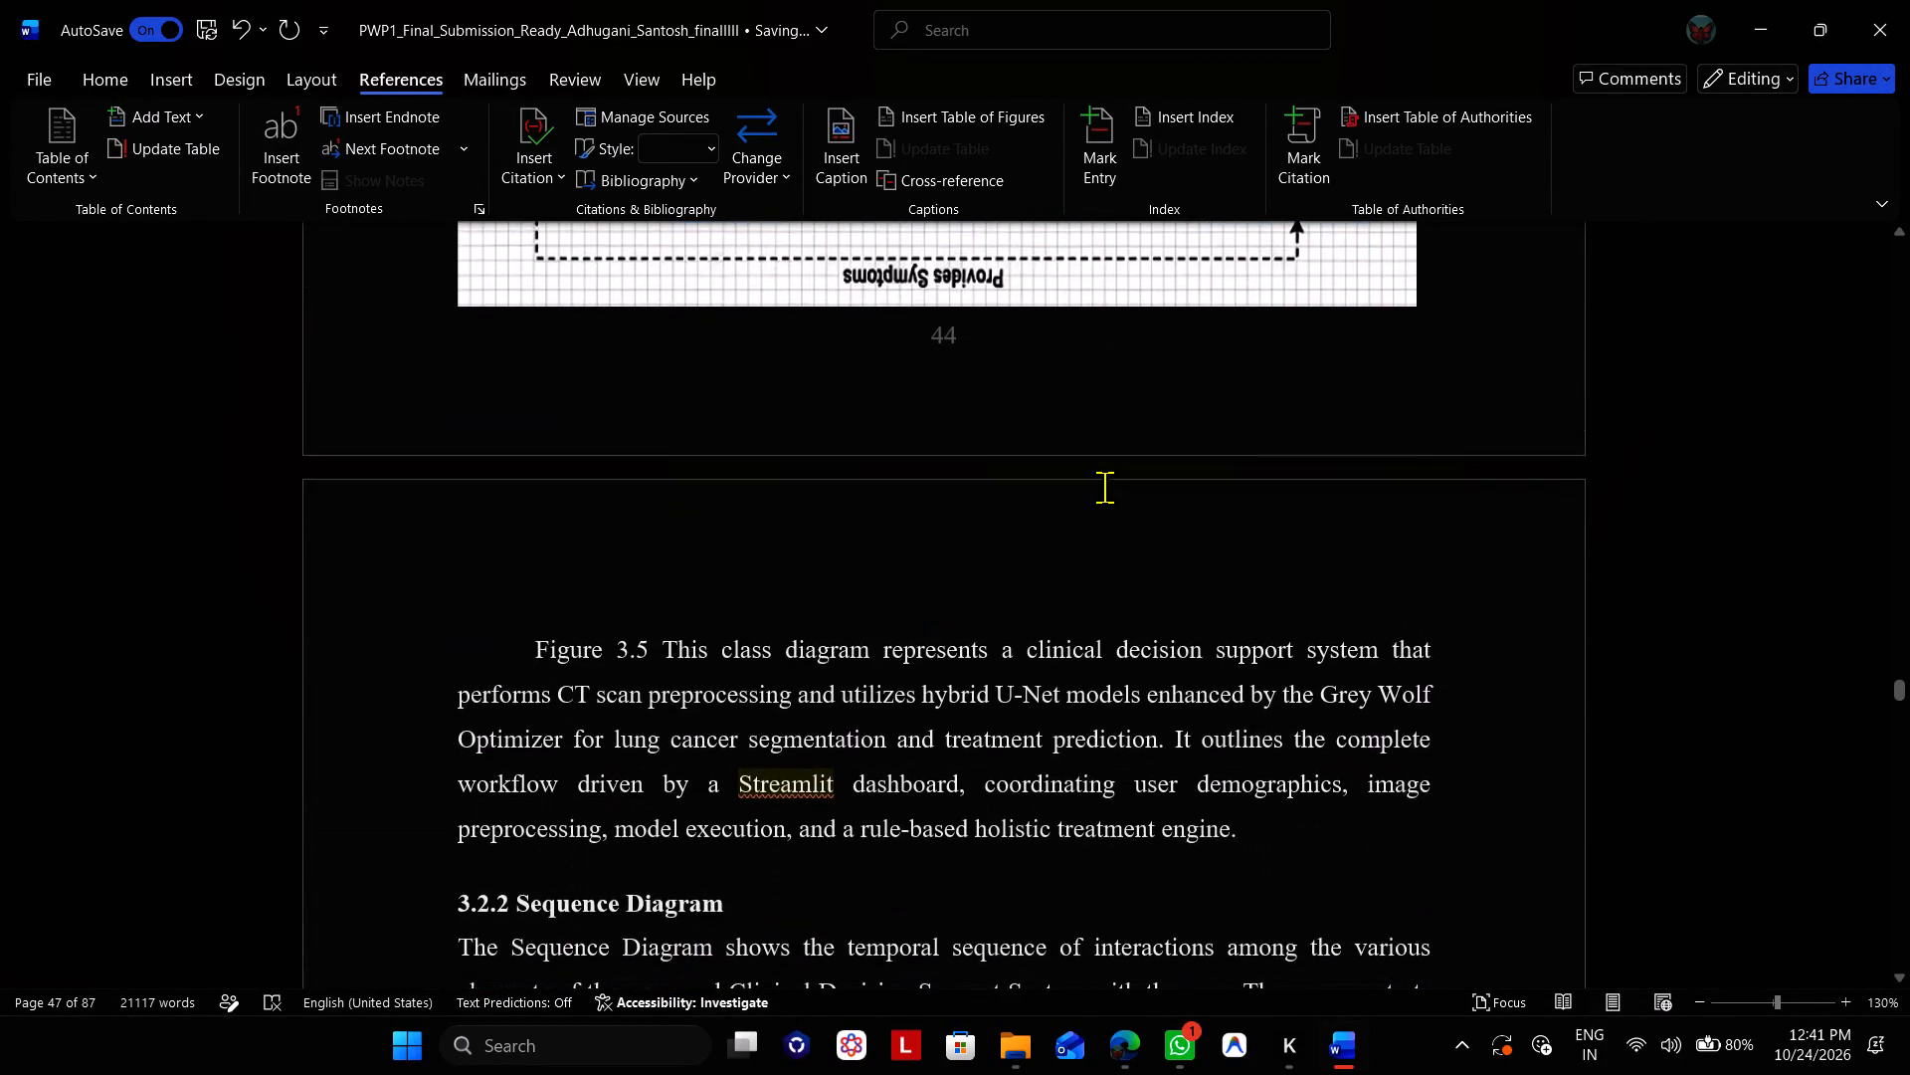
scroll(1104, 487, down, 1)
click(564, 532)
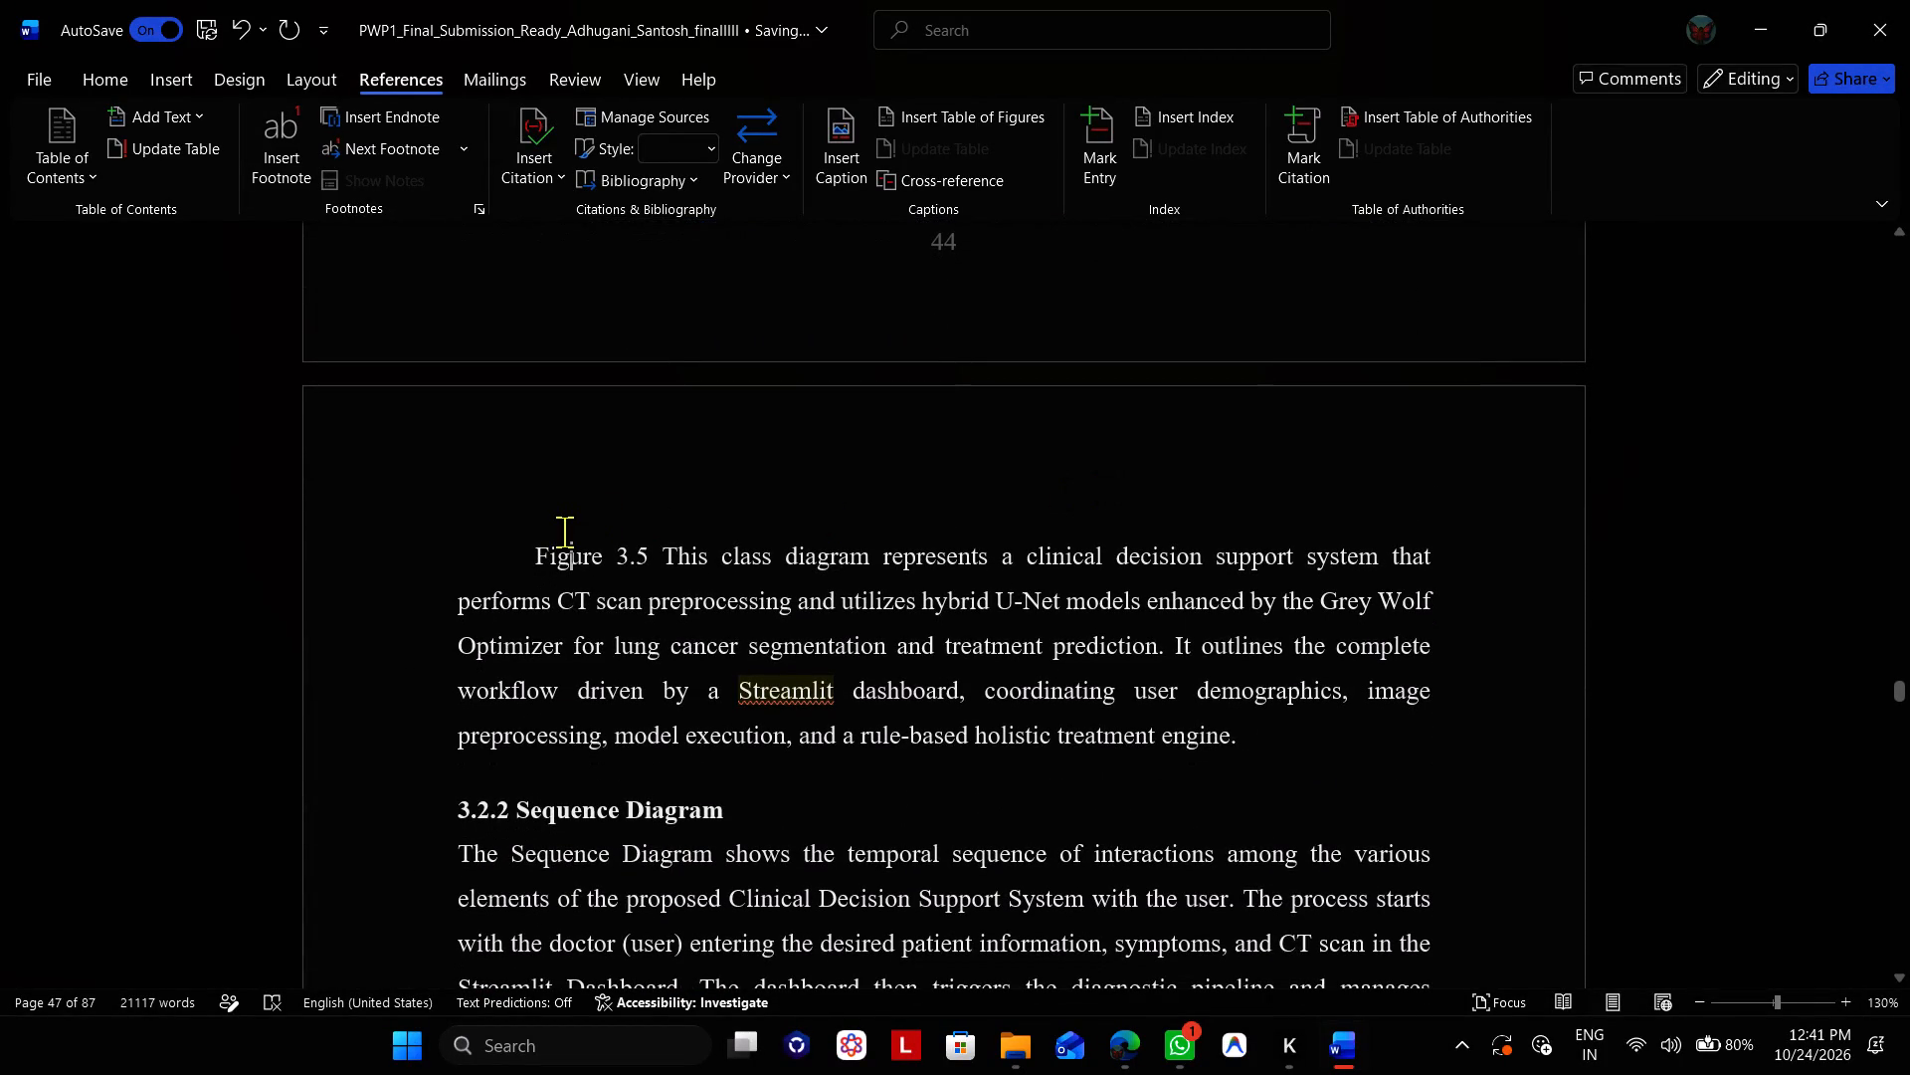
key(Up)
key(Down)
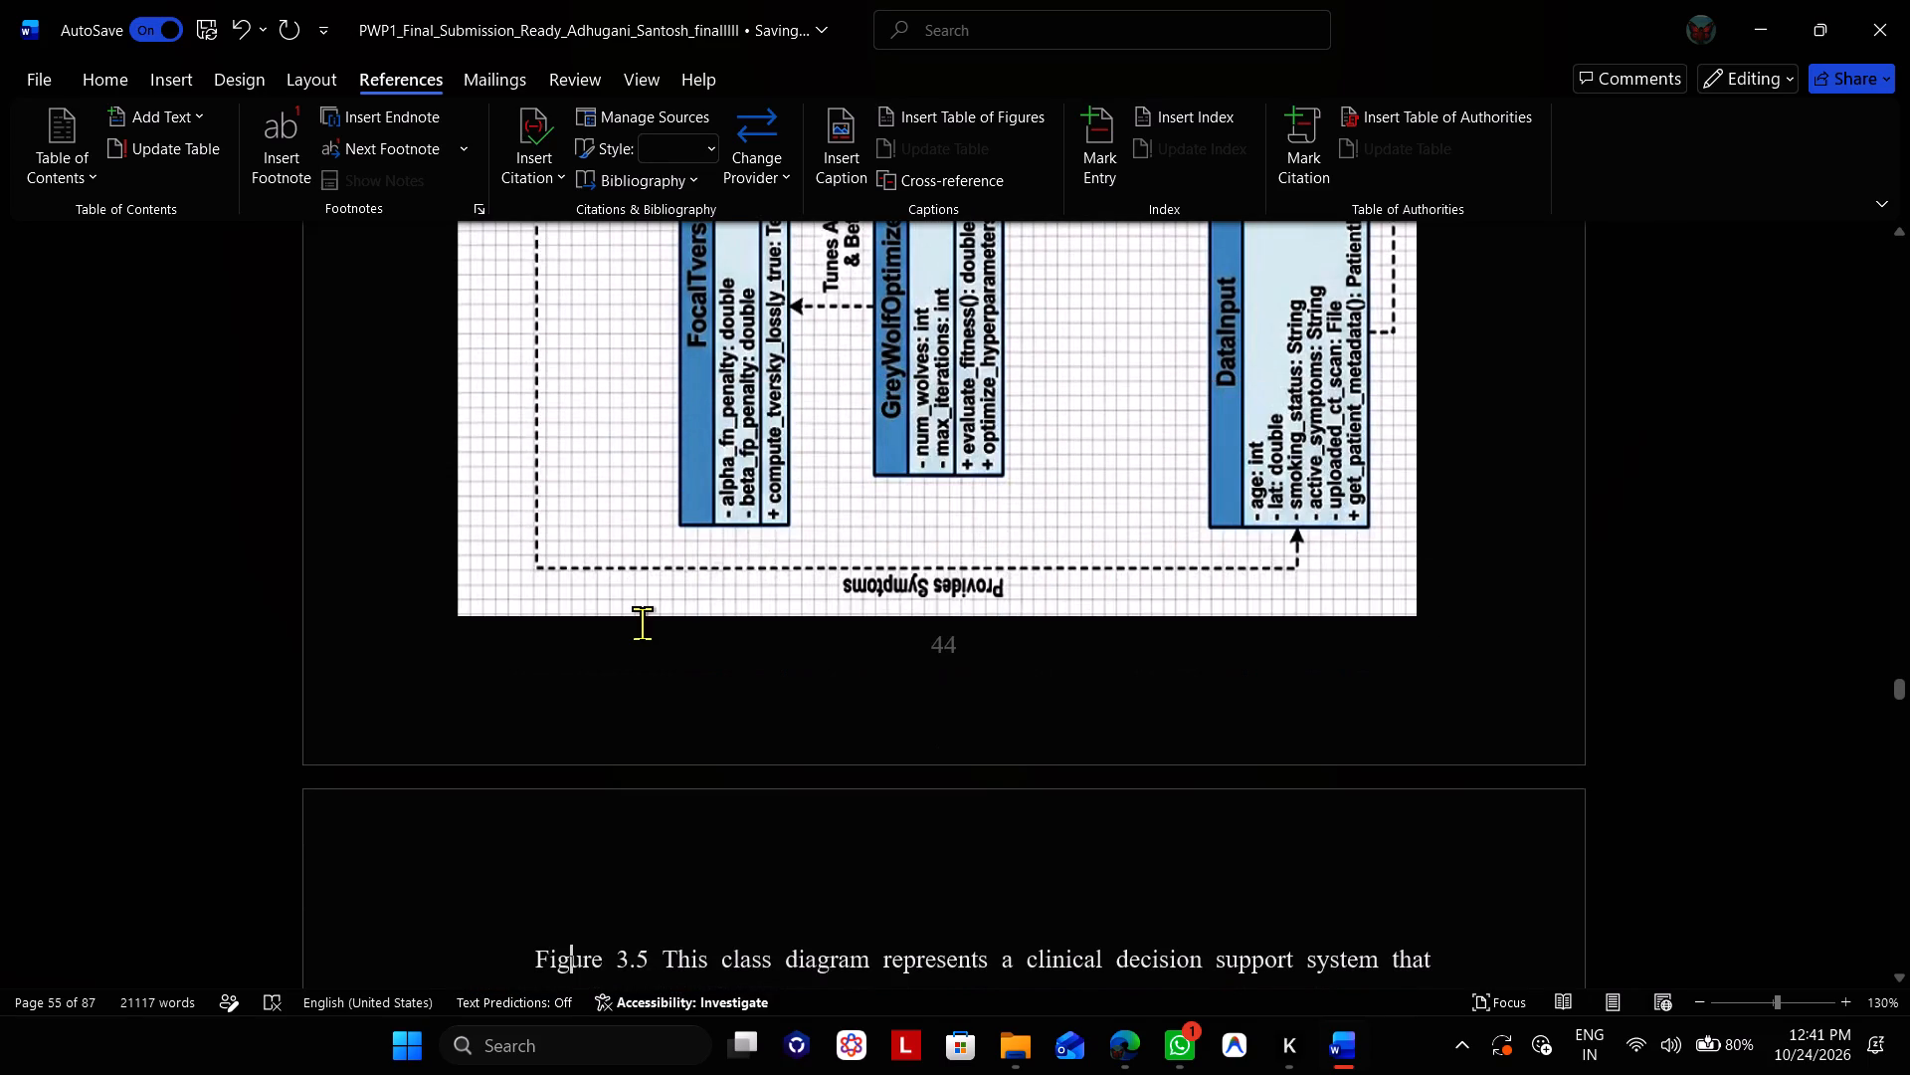
scroll(642, 623, down, 2)
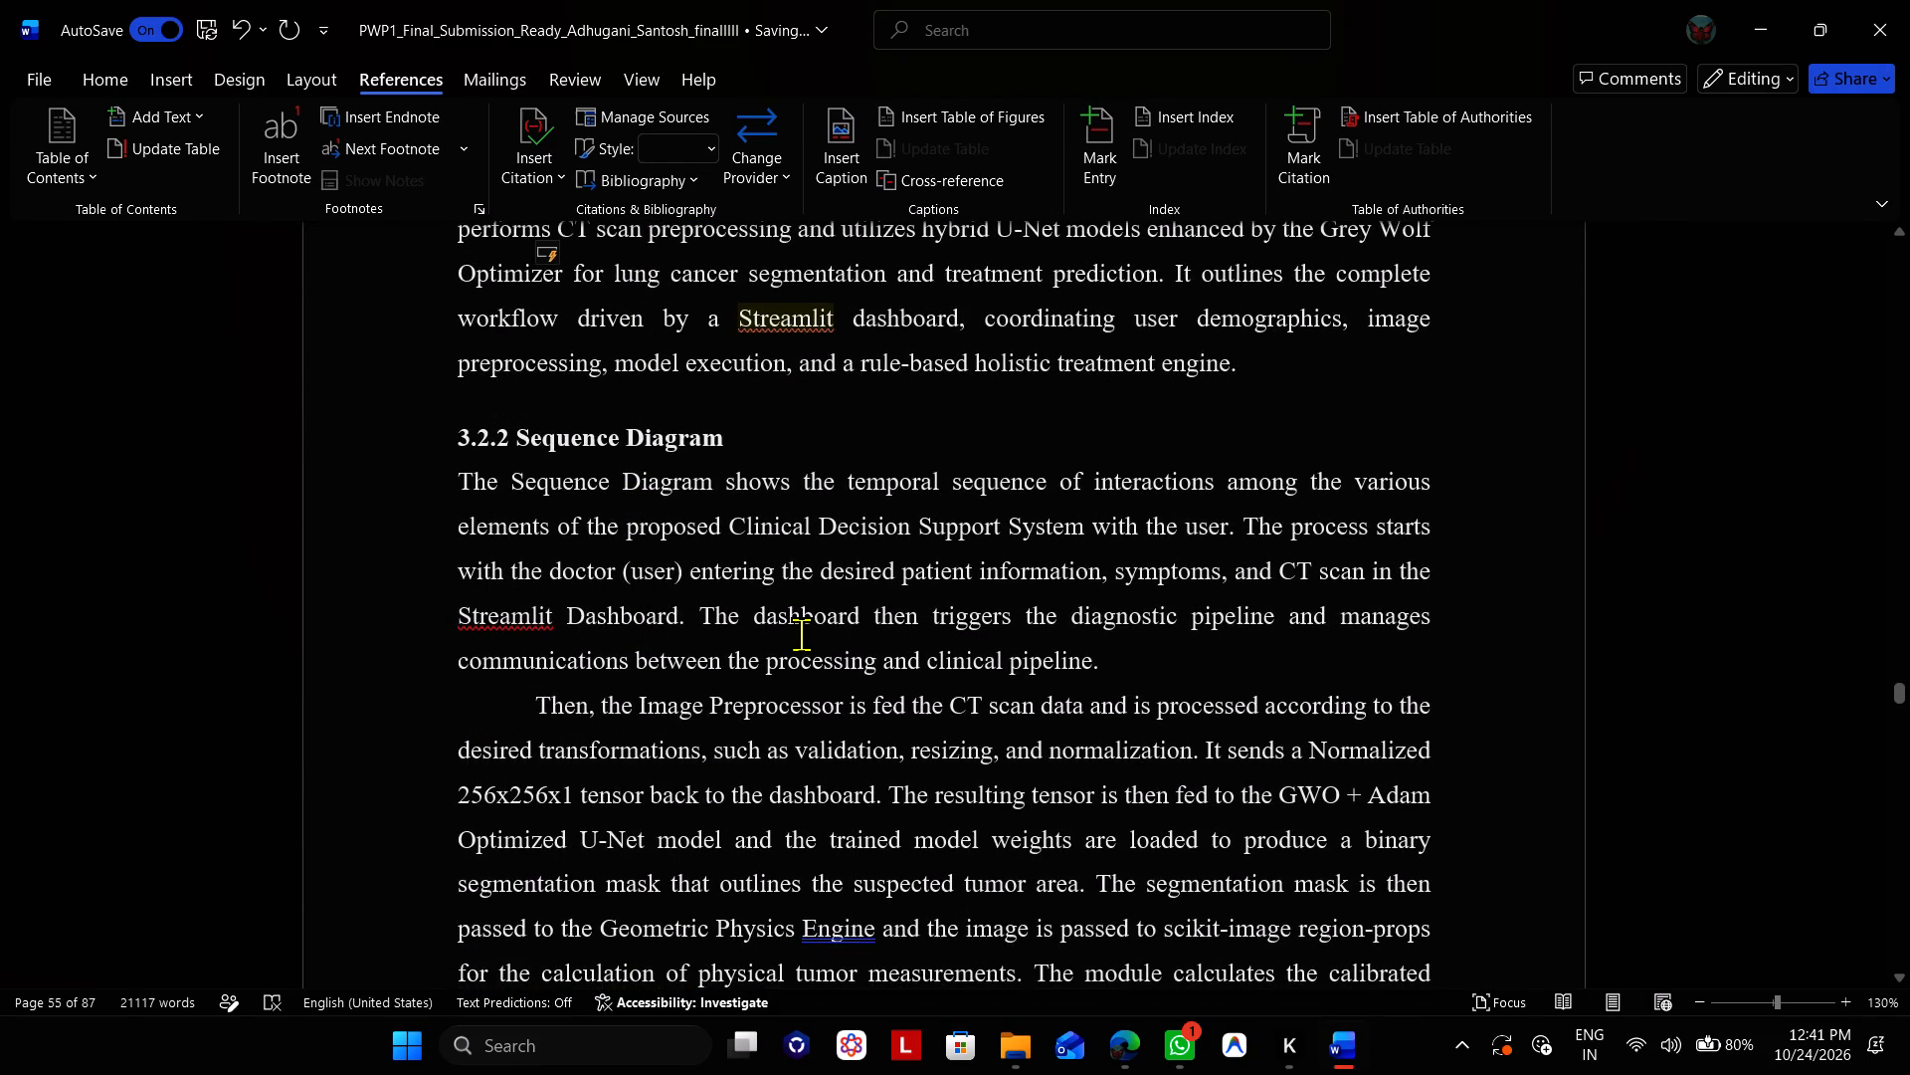
click(801, 634)
scroll(801, 634, down, 1)
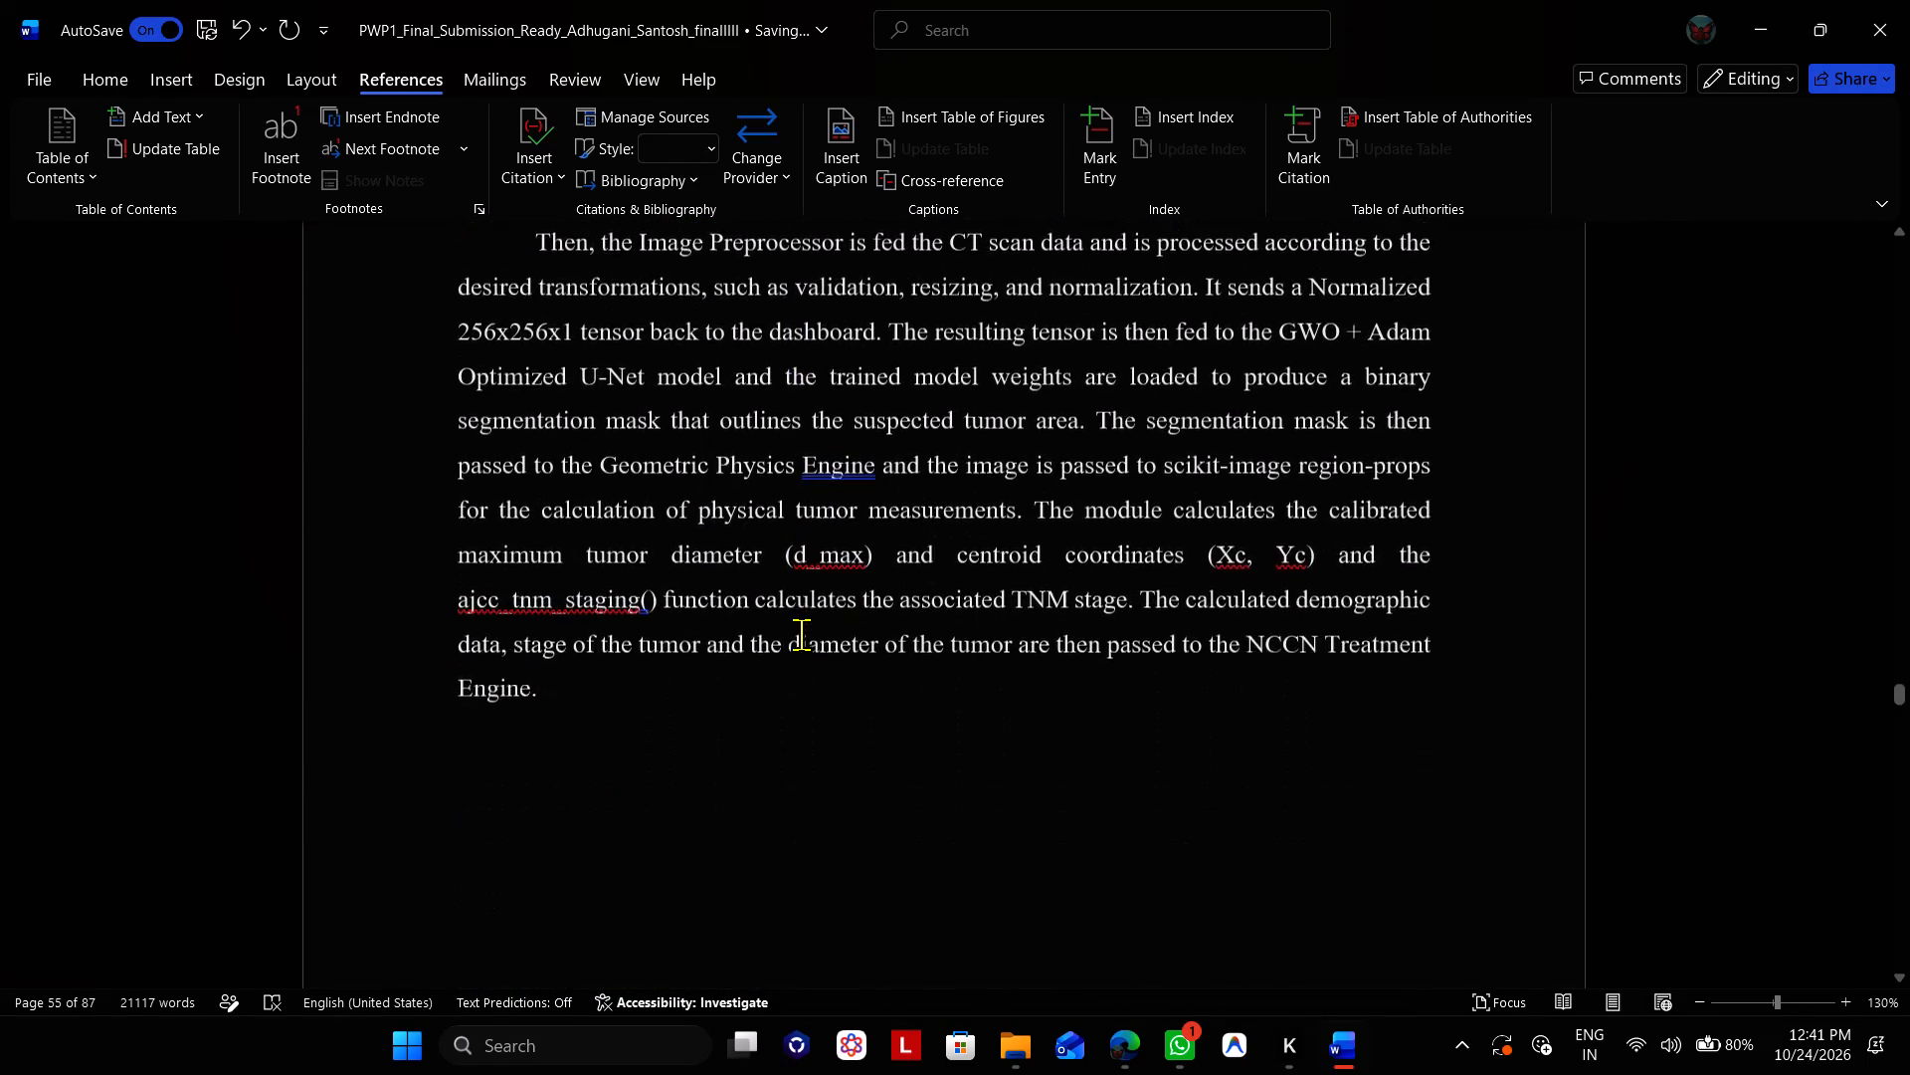
scroll(801, 634, down, 3)
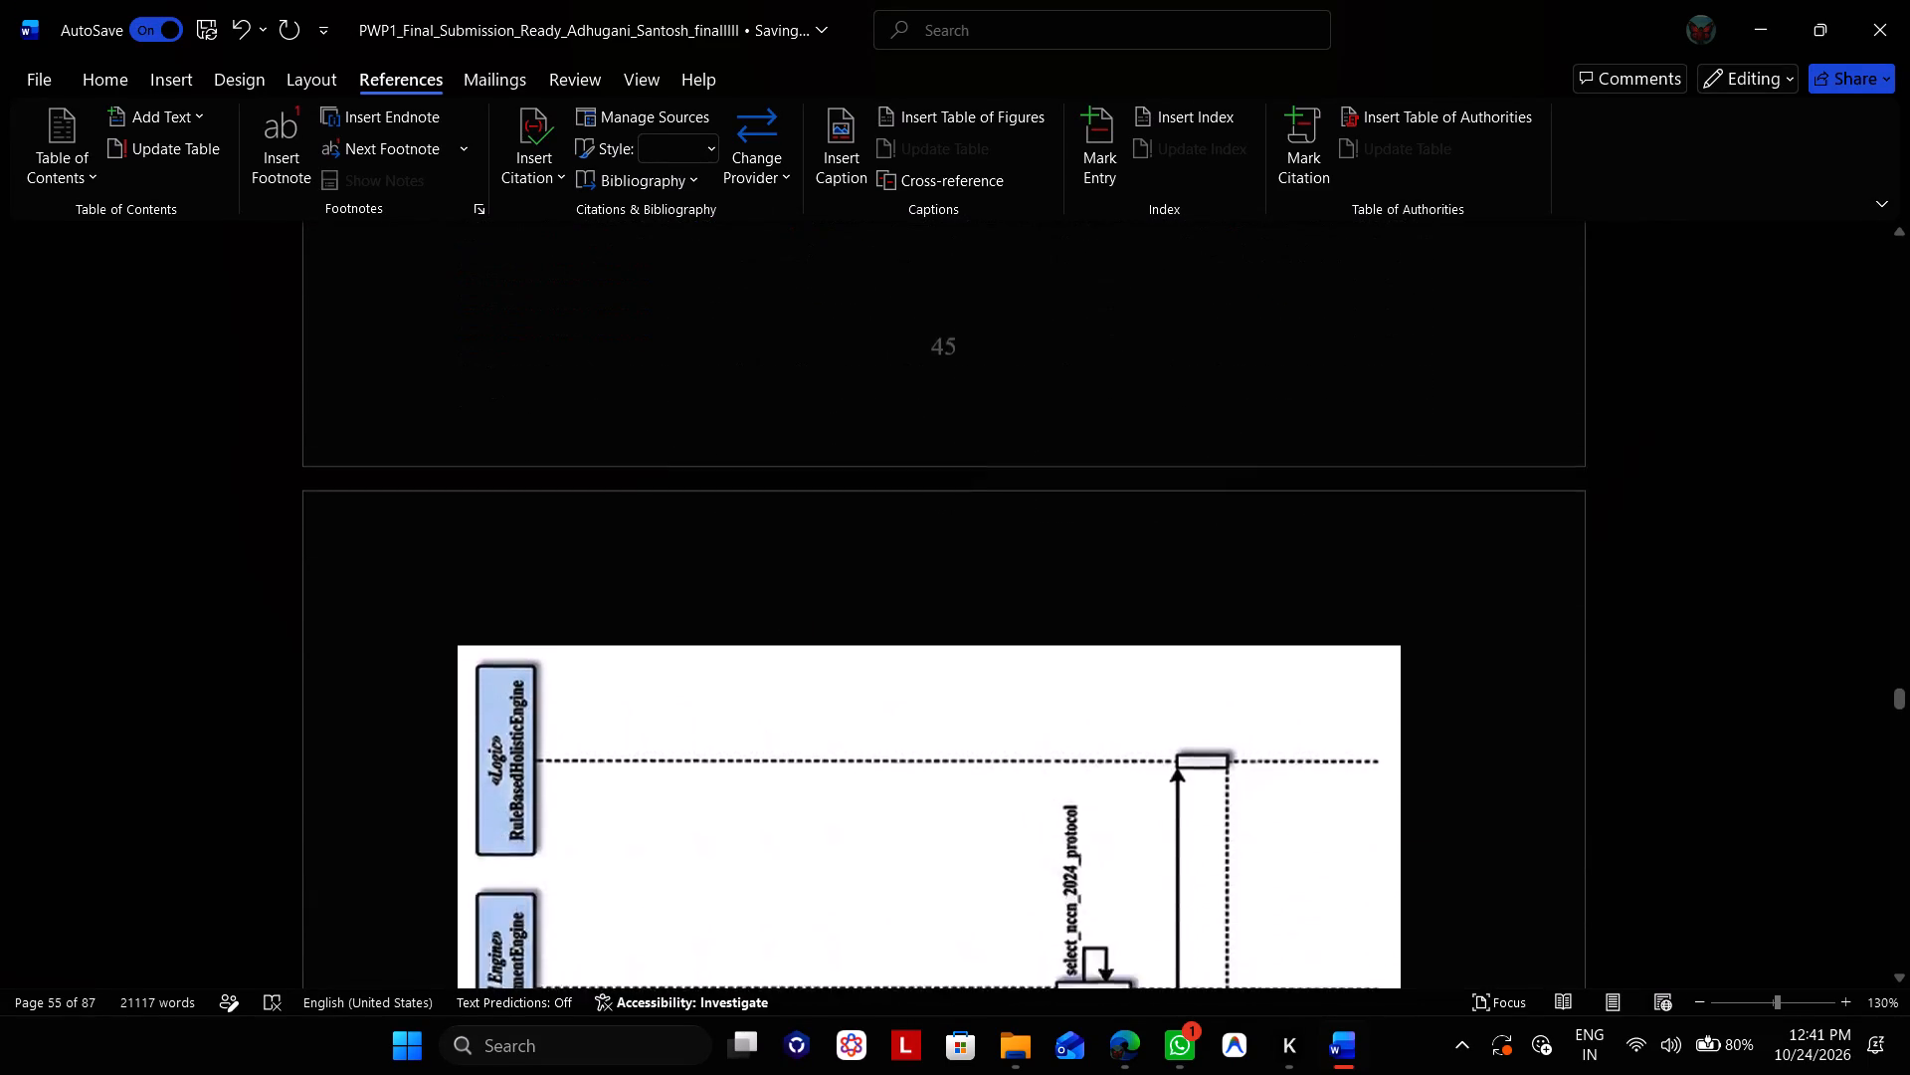
scroll(801, 634, down, 1)
scroll(801, 634, up, 2)
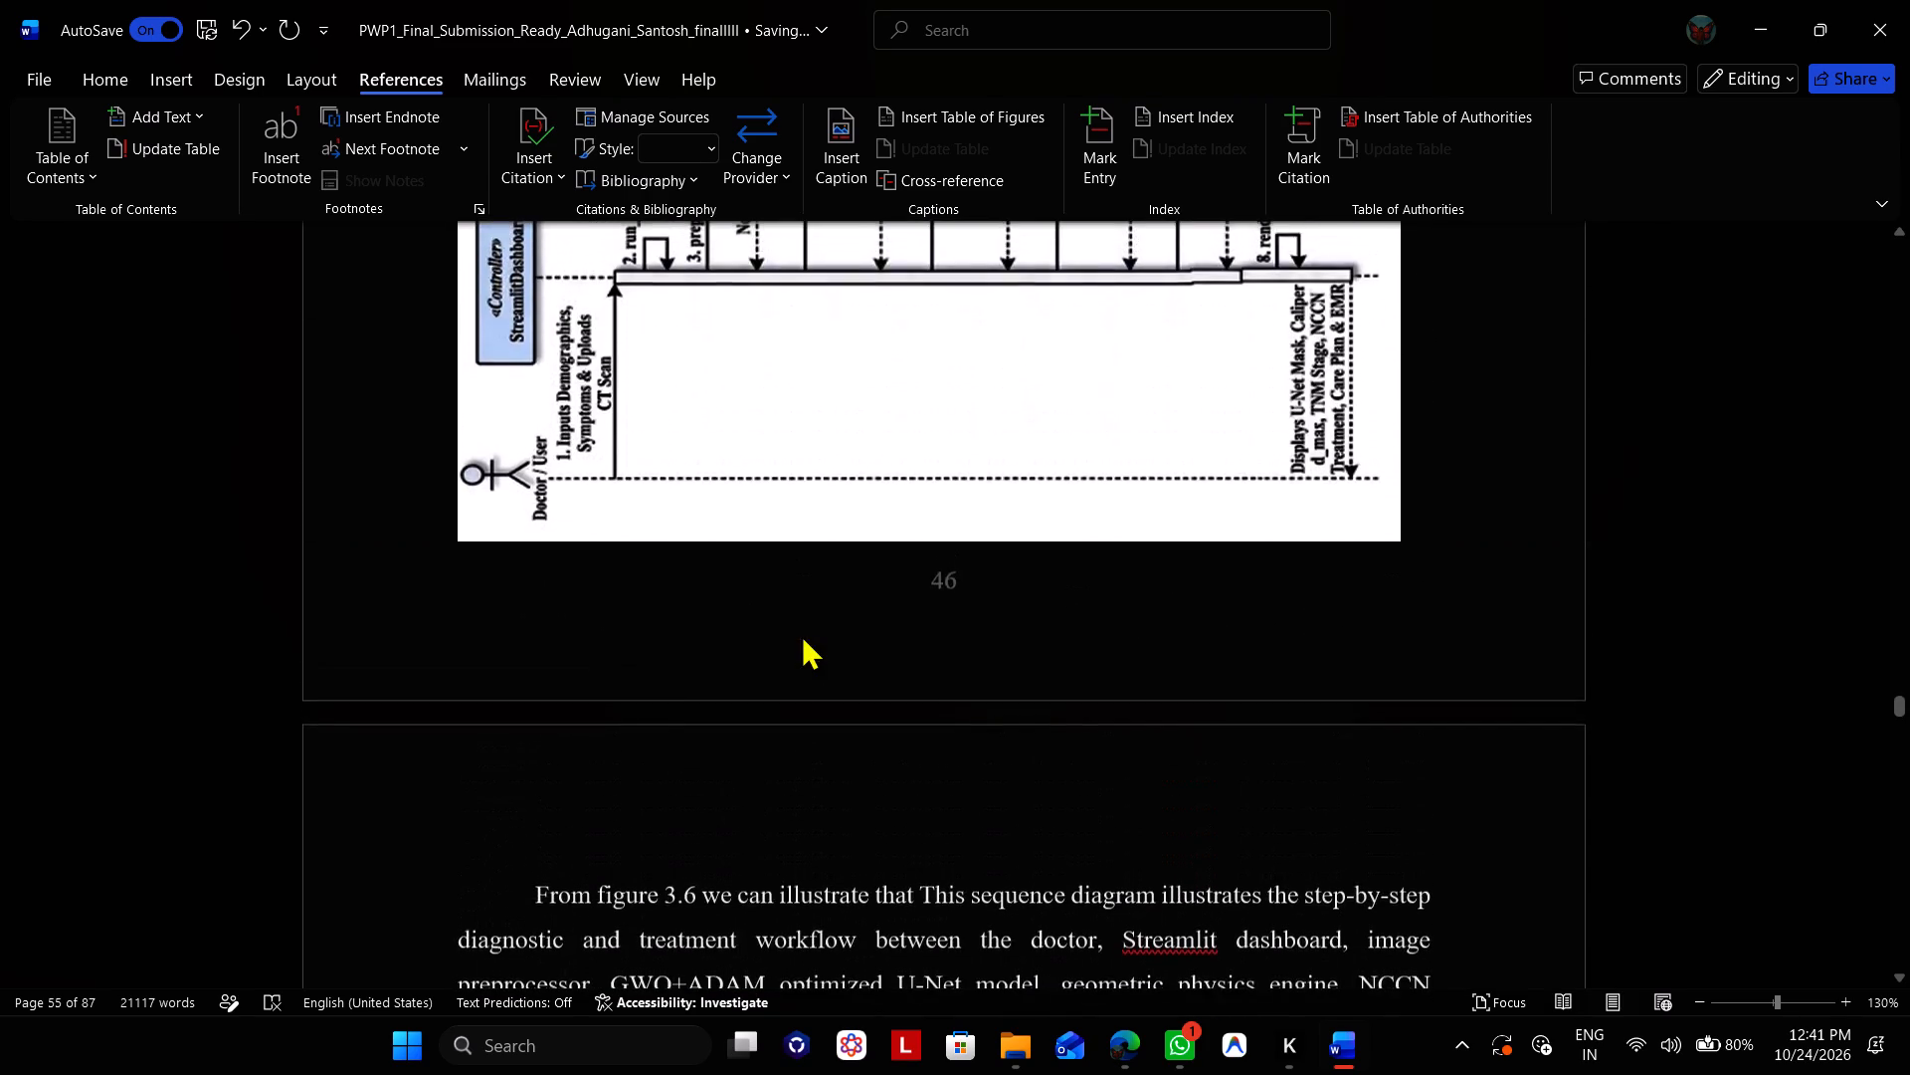
Proof sections 3.2.3 Use Case Diagram and 3.2.4 Activity Diagram with their figures, and Table 3.2 with its explanatory paragraph.
scroll(801, 634, down, 2)
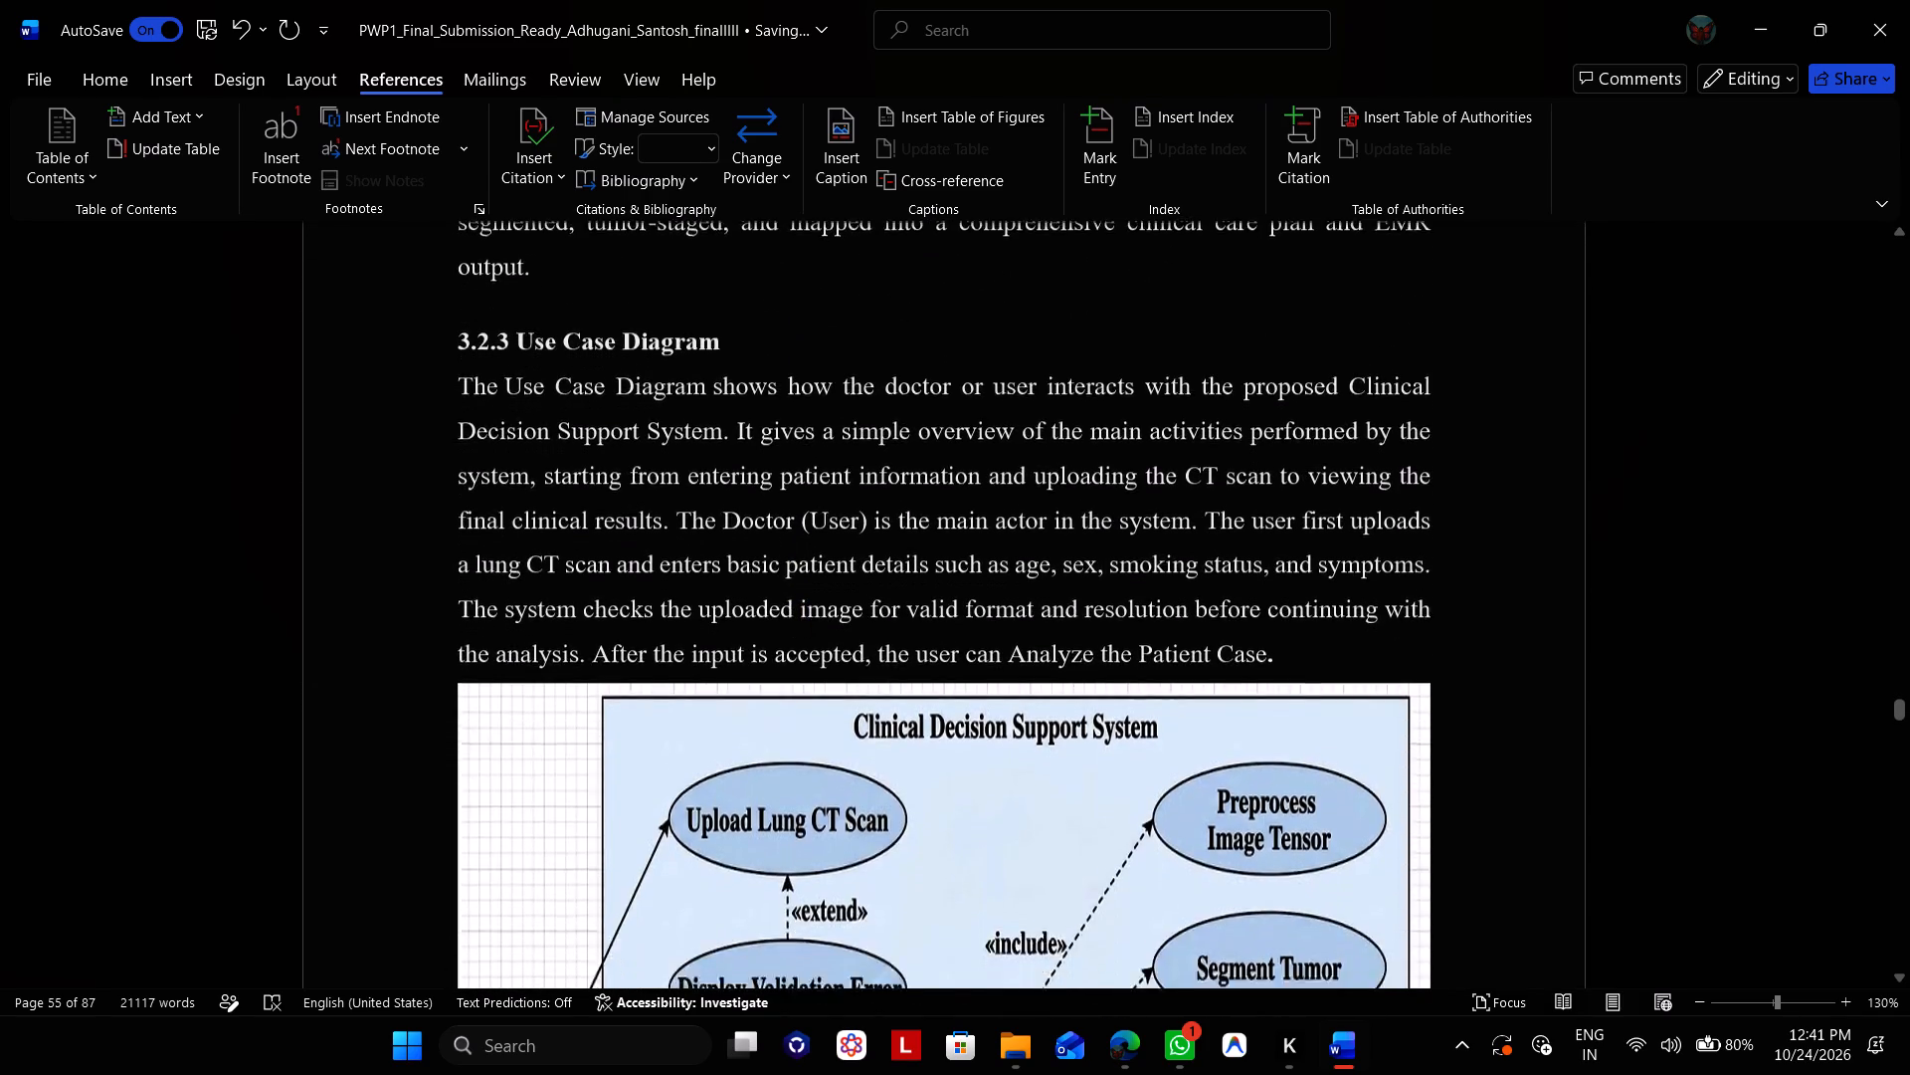
scroll(801, 634, down, 3)
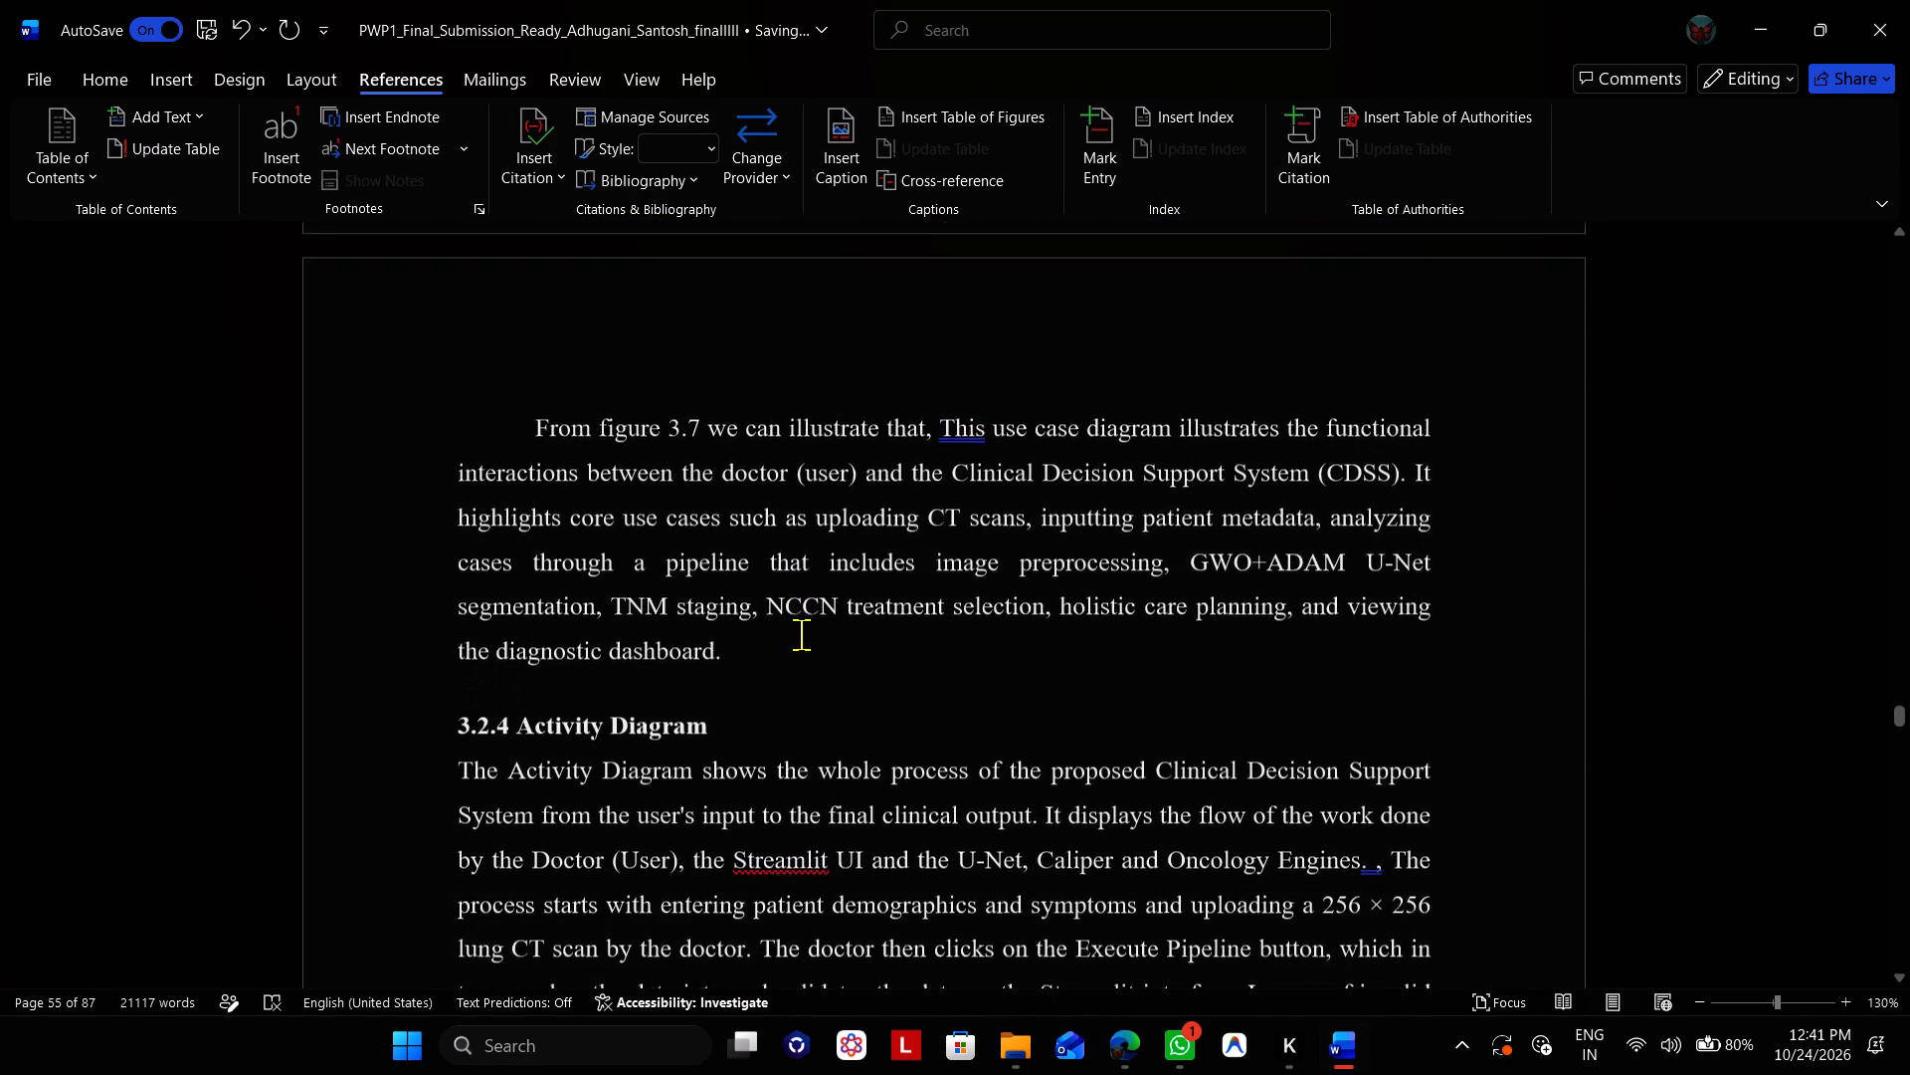
scroll(801, 634, down, 2)
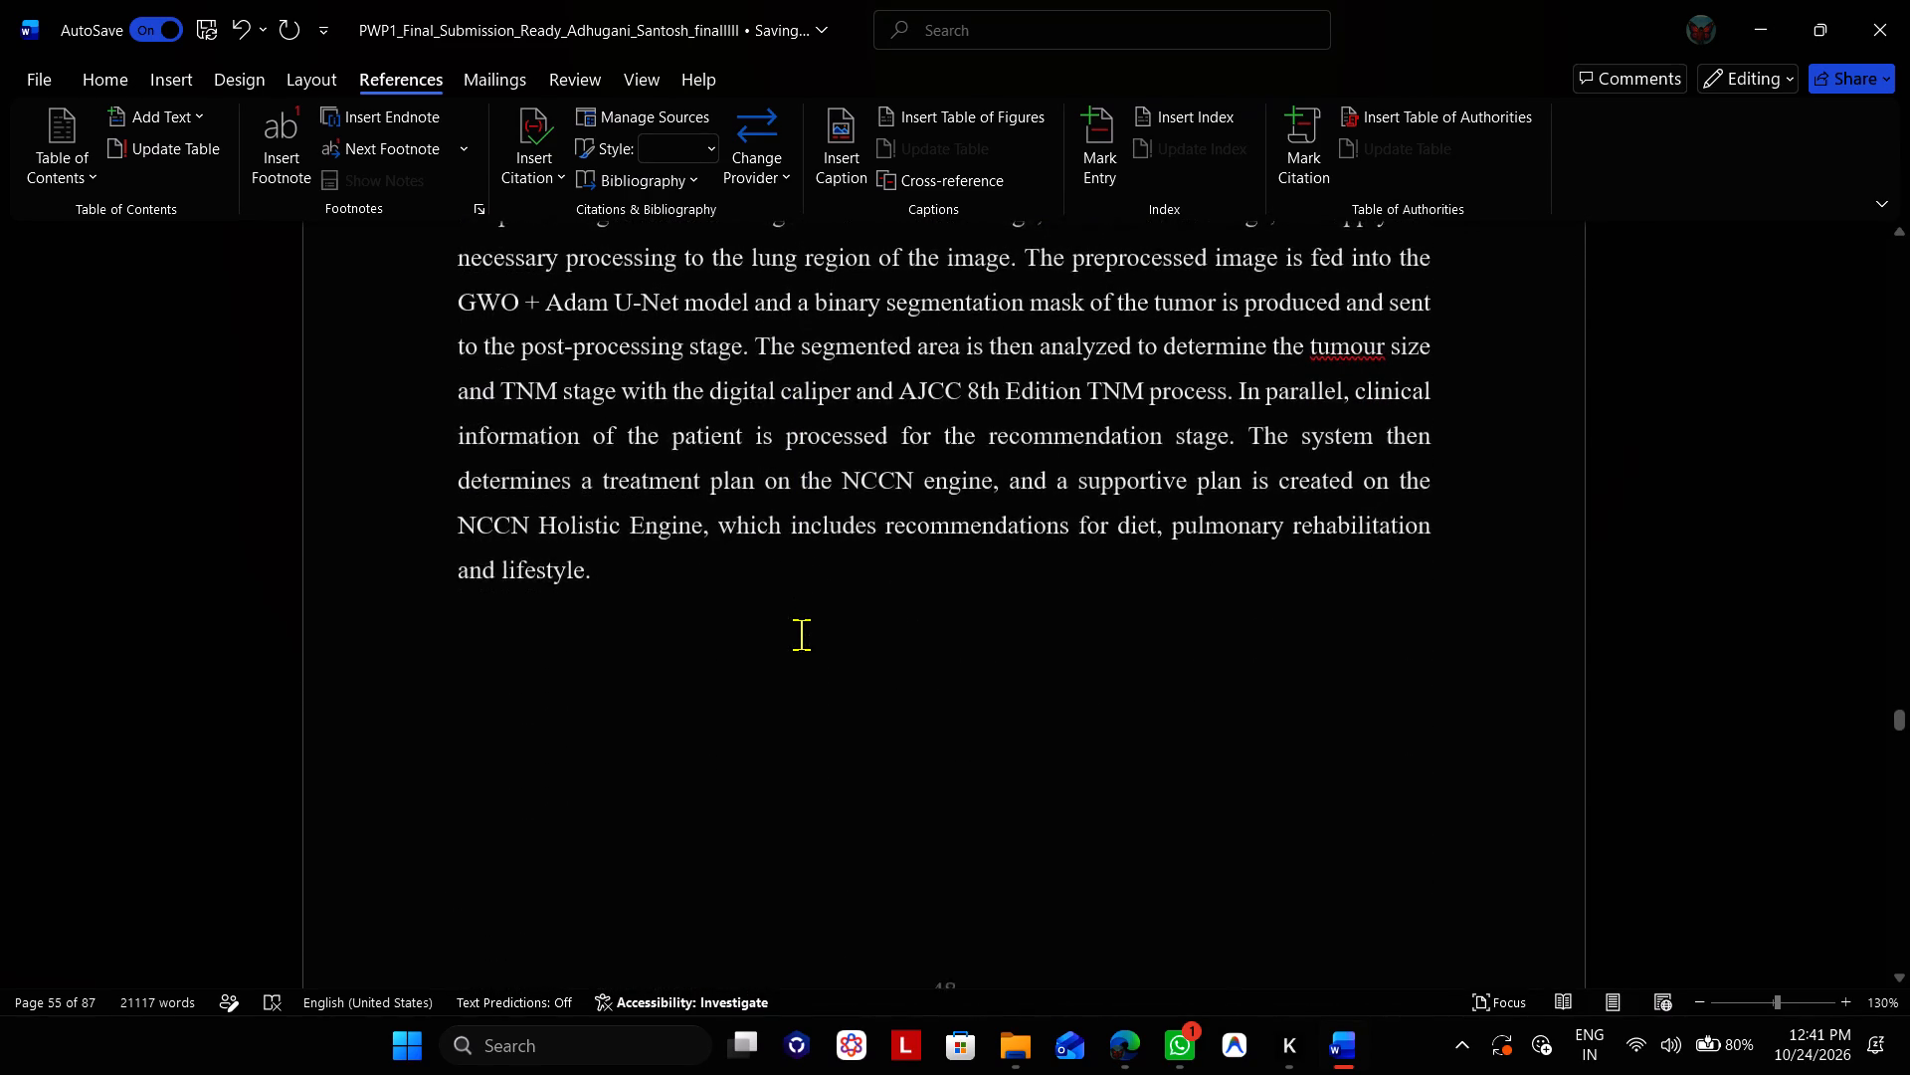
scroll(801, 634, down, 2)
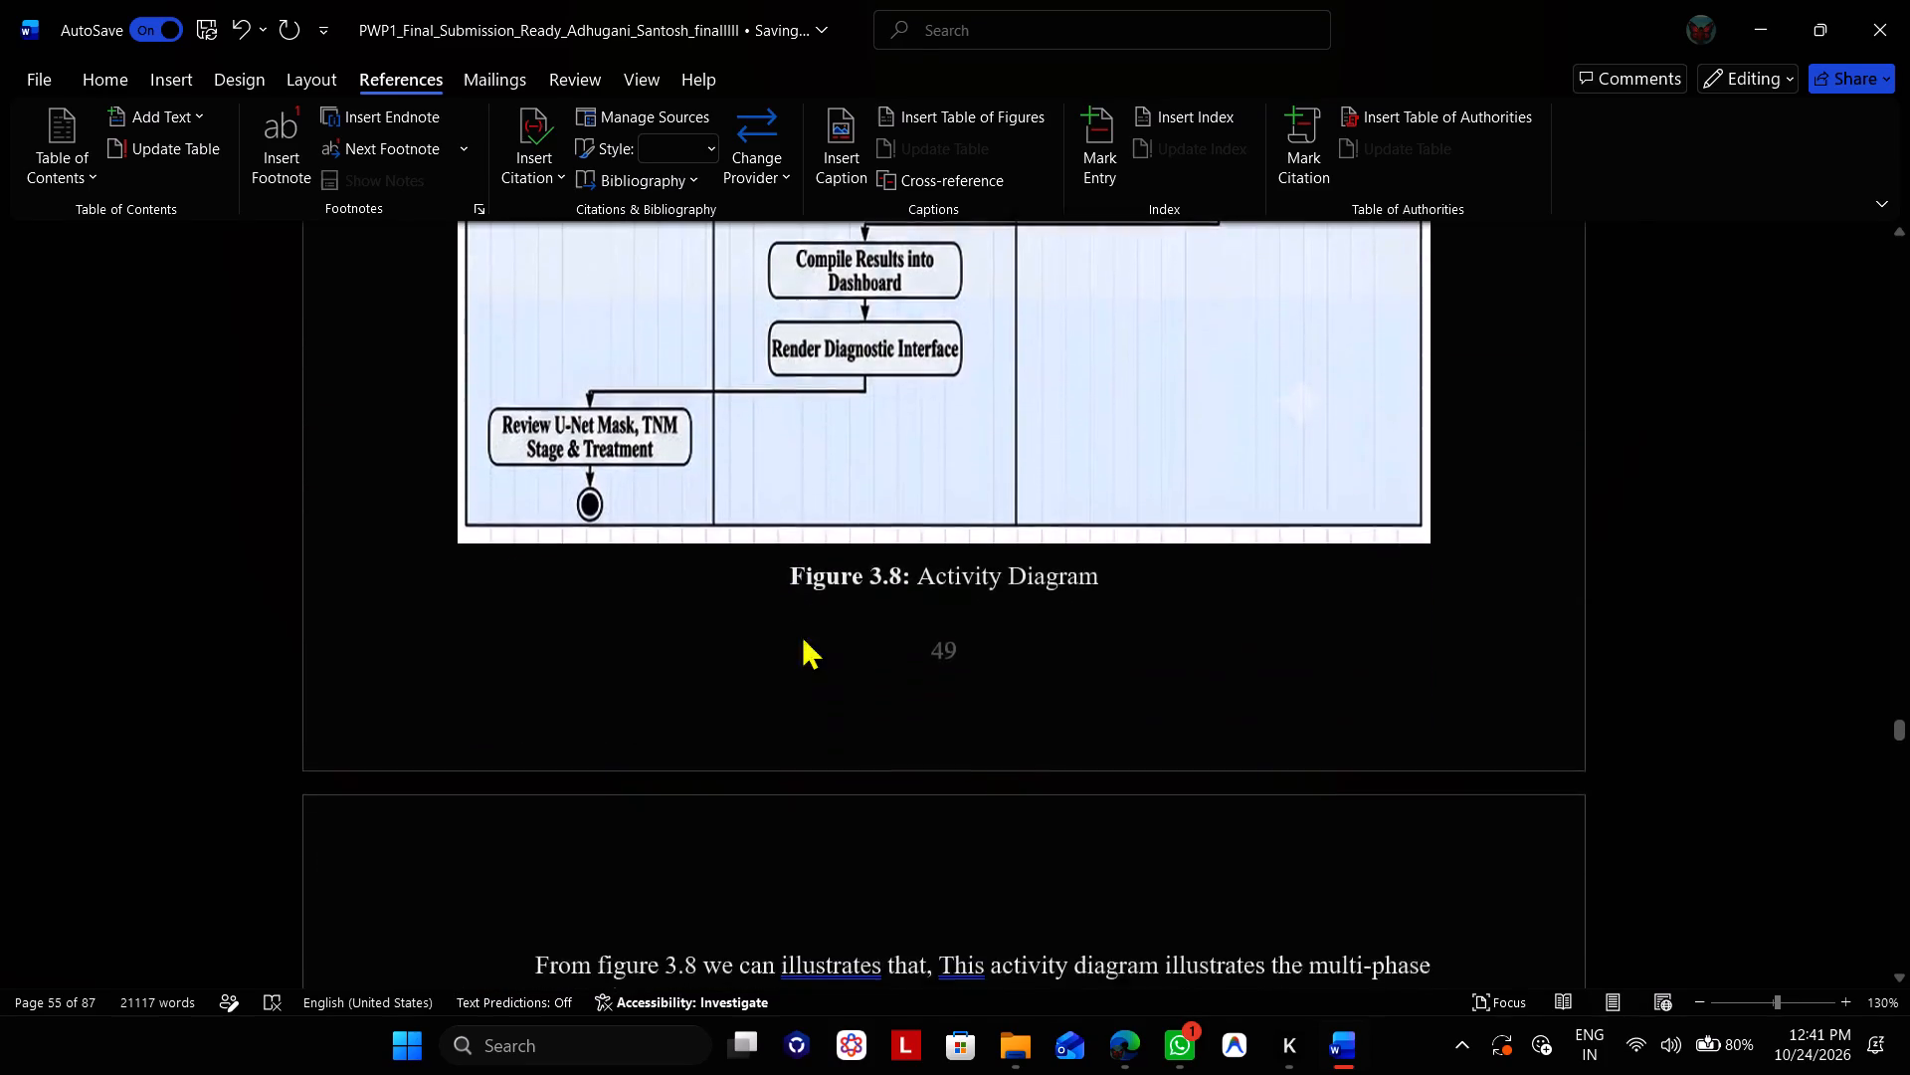
scroll(801, 634, down, 2)
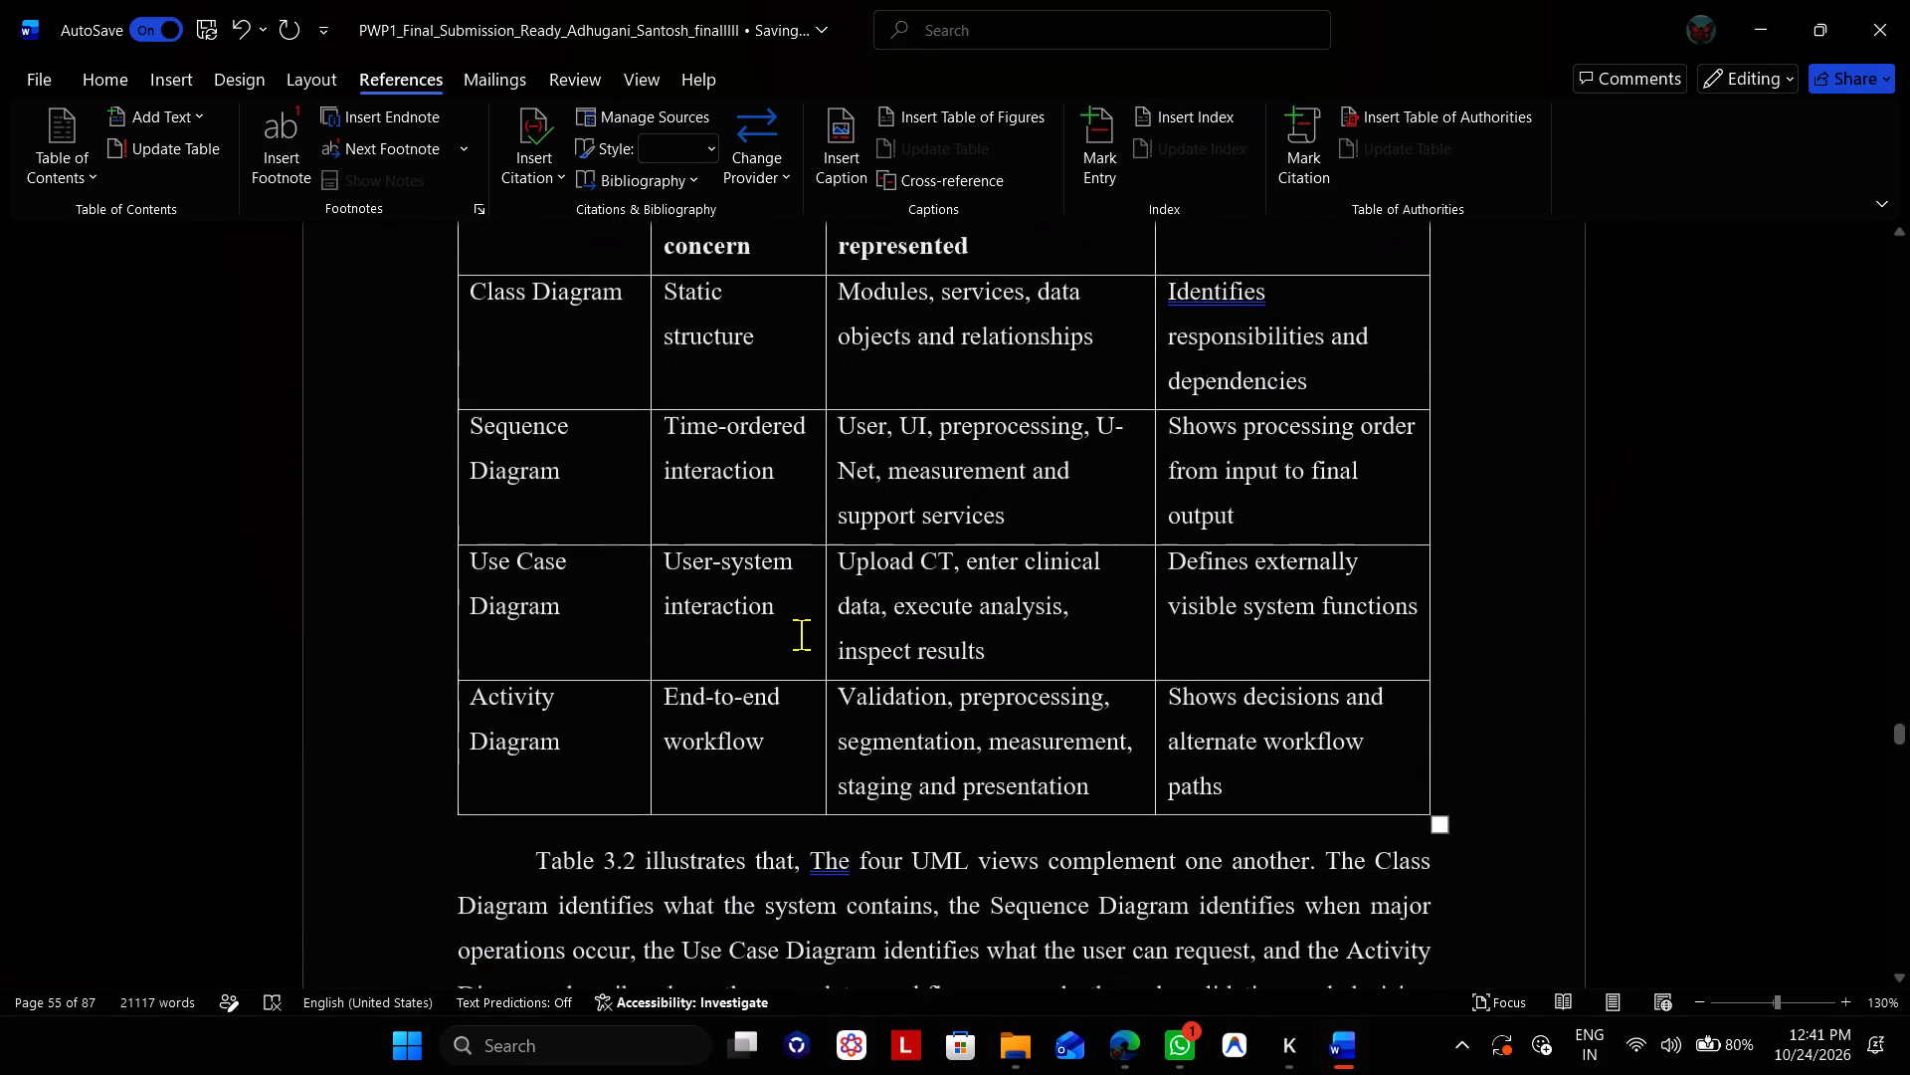
scroll(801, 634, down, 1)
scroll(801, 634, up, 2)
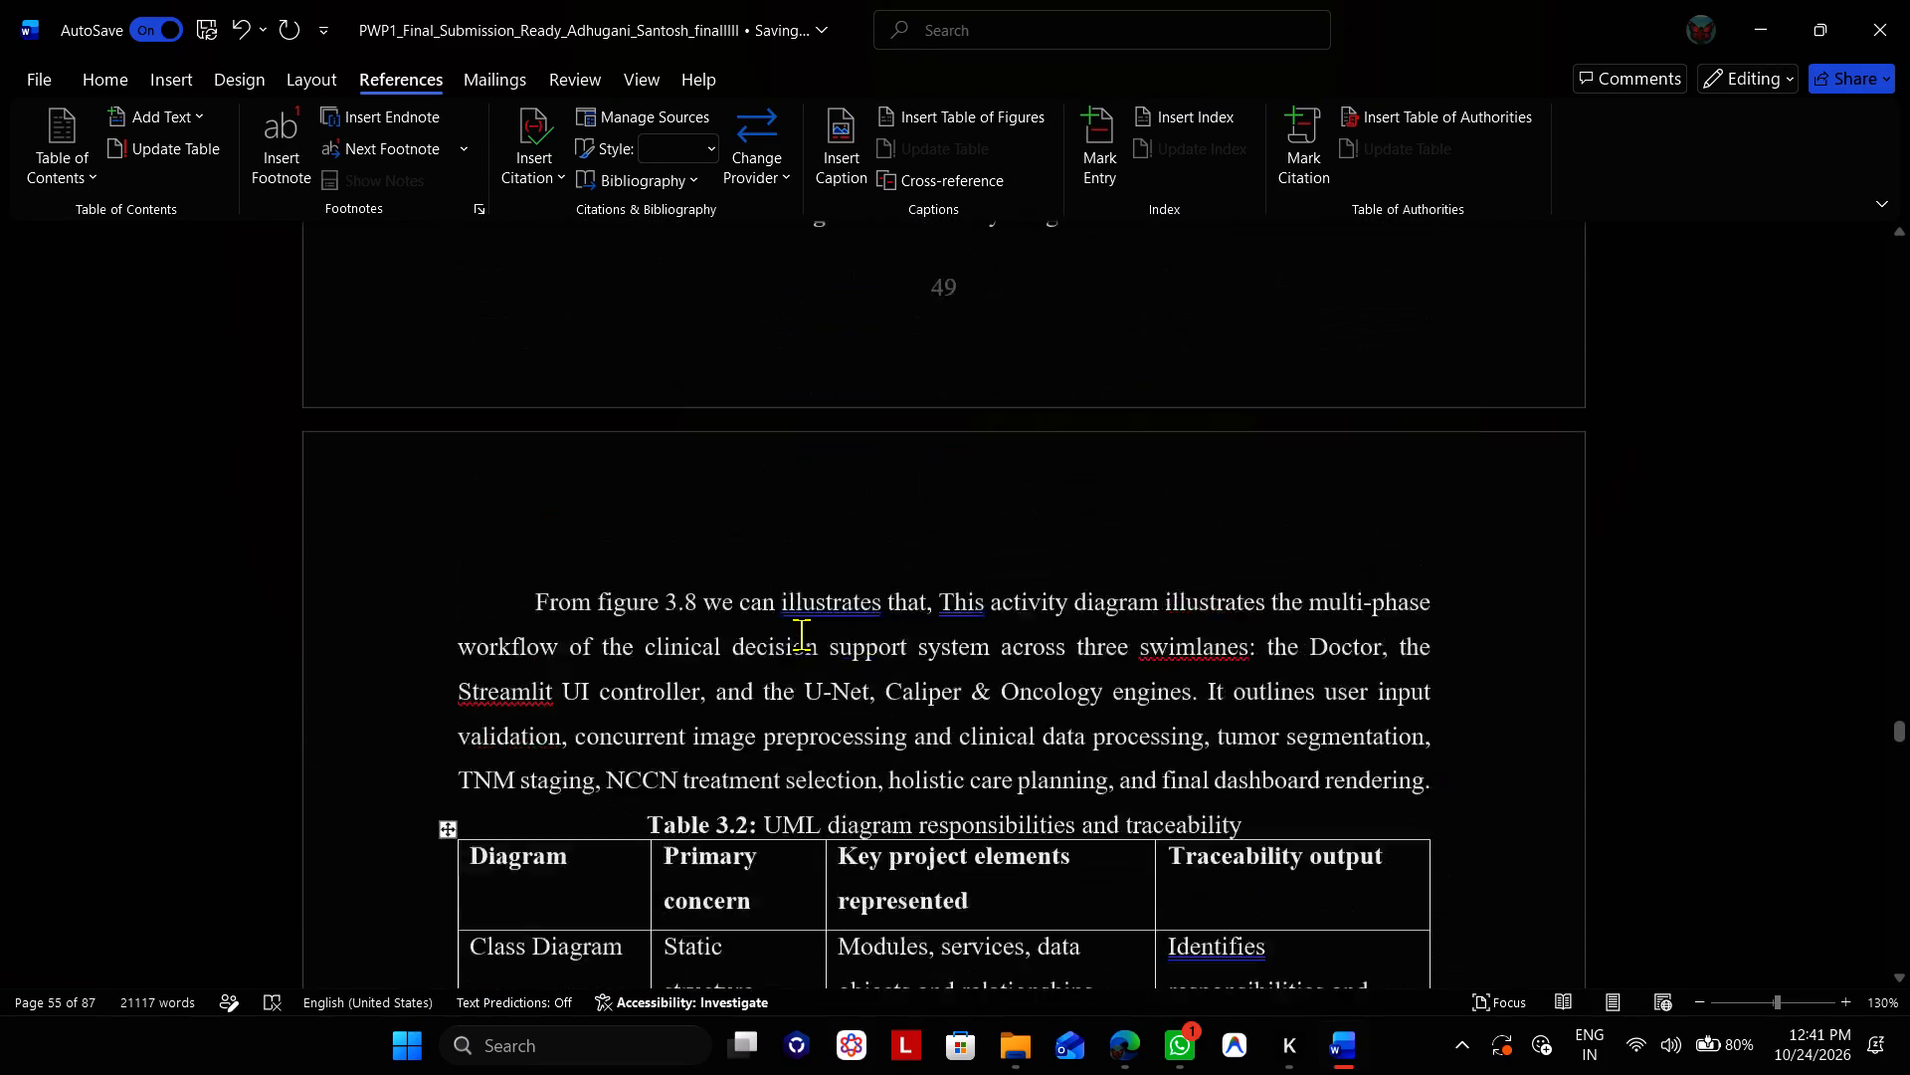
scroll(801, 634, down, 1)
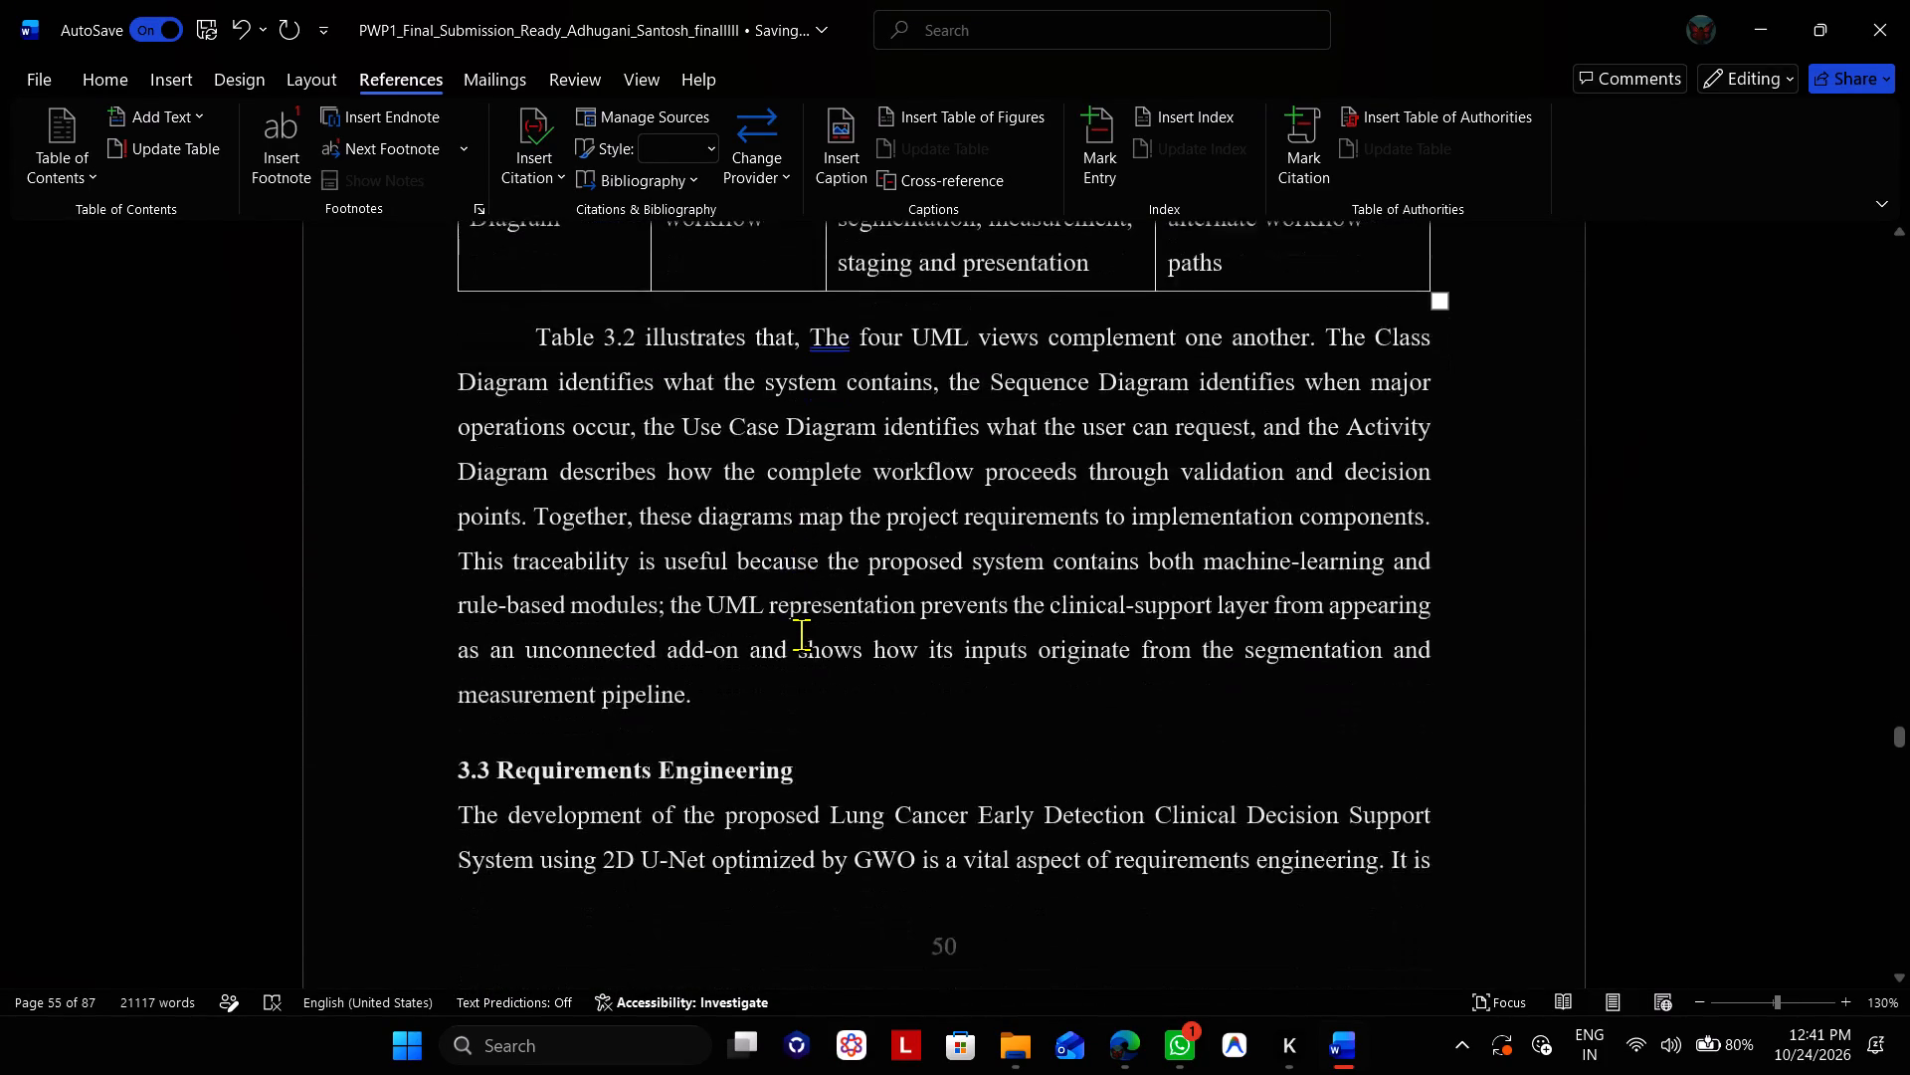
Proof sections 3.3 Requirements Engineering and 3.4 Software and Hardware Requirements to the end of Chapter 3.
scroll(801, 634, down, 2)
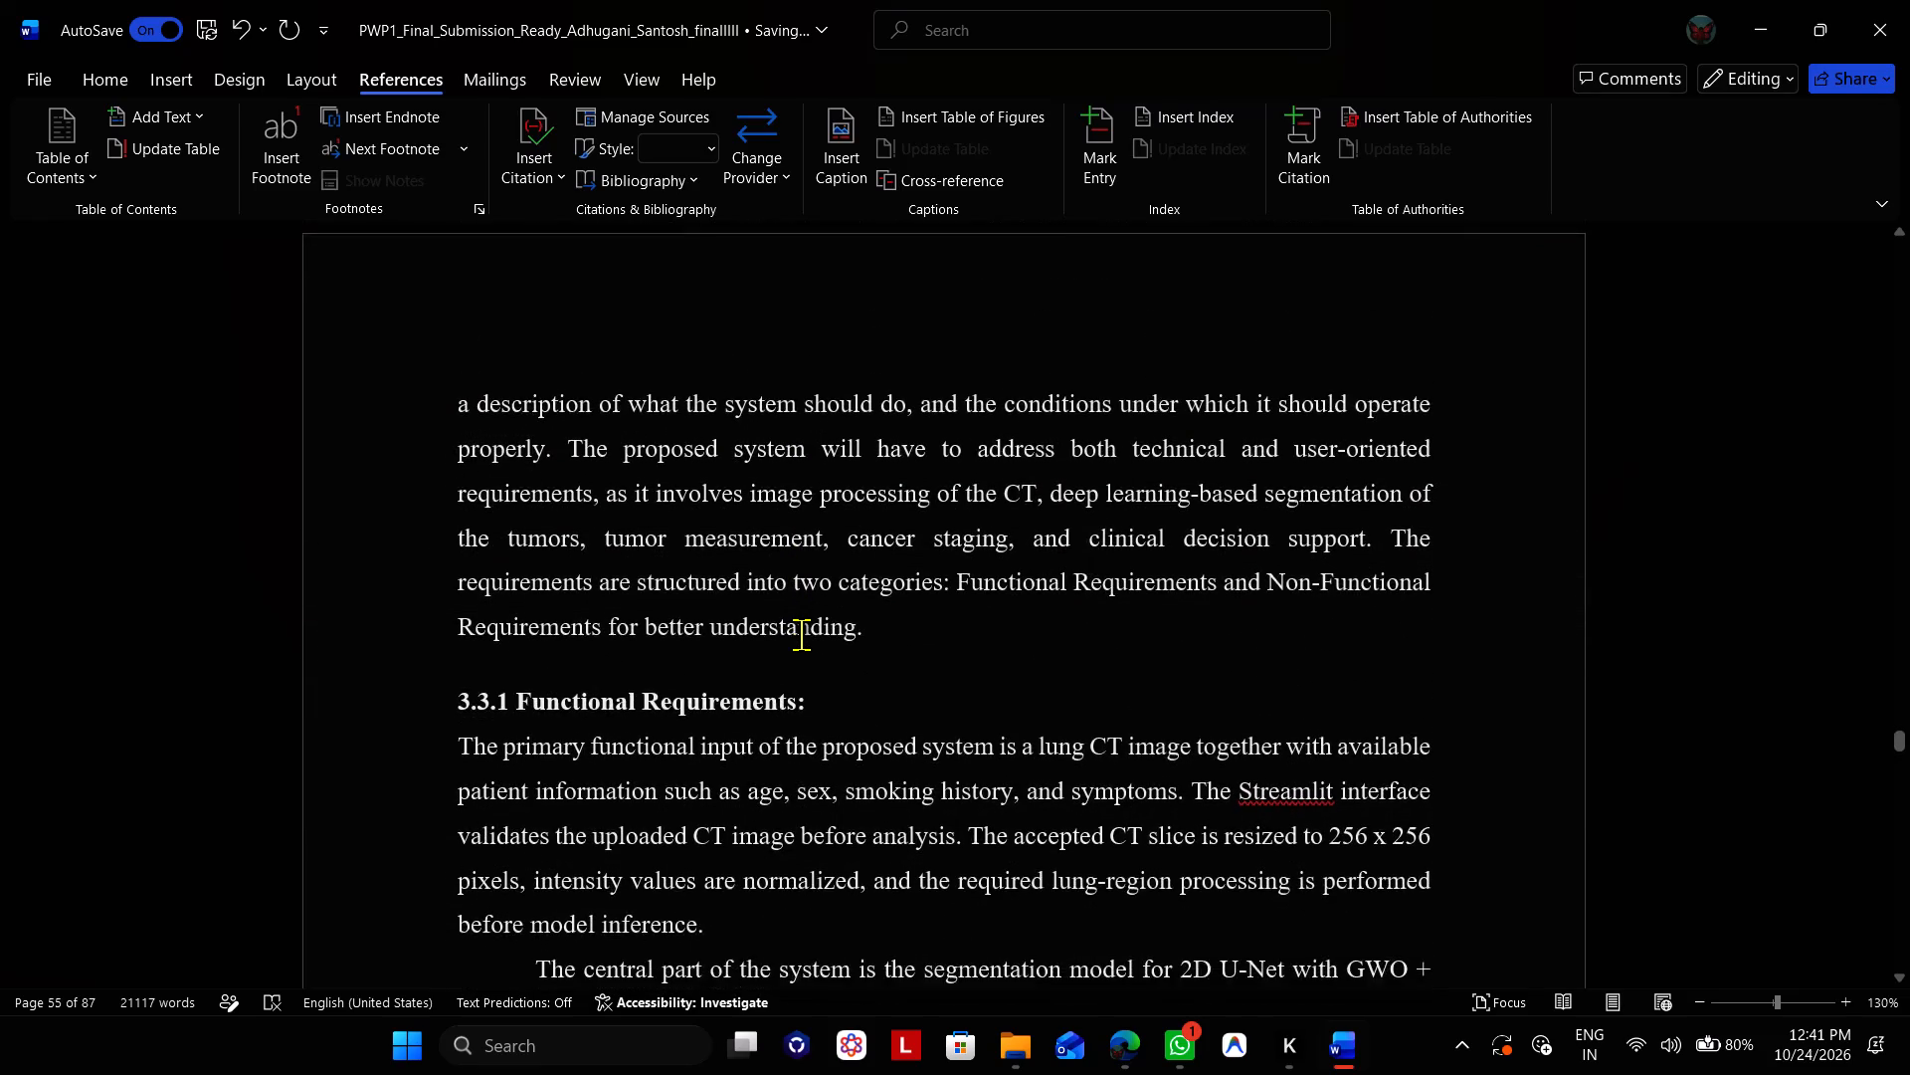
scroll(801, 634, down, 2)
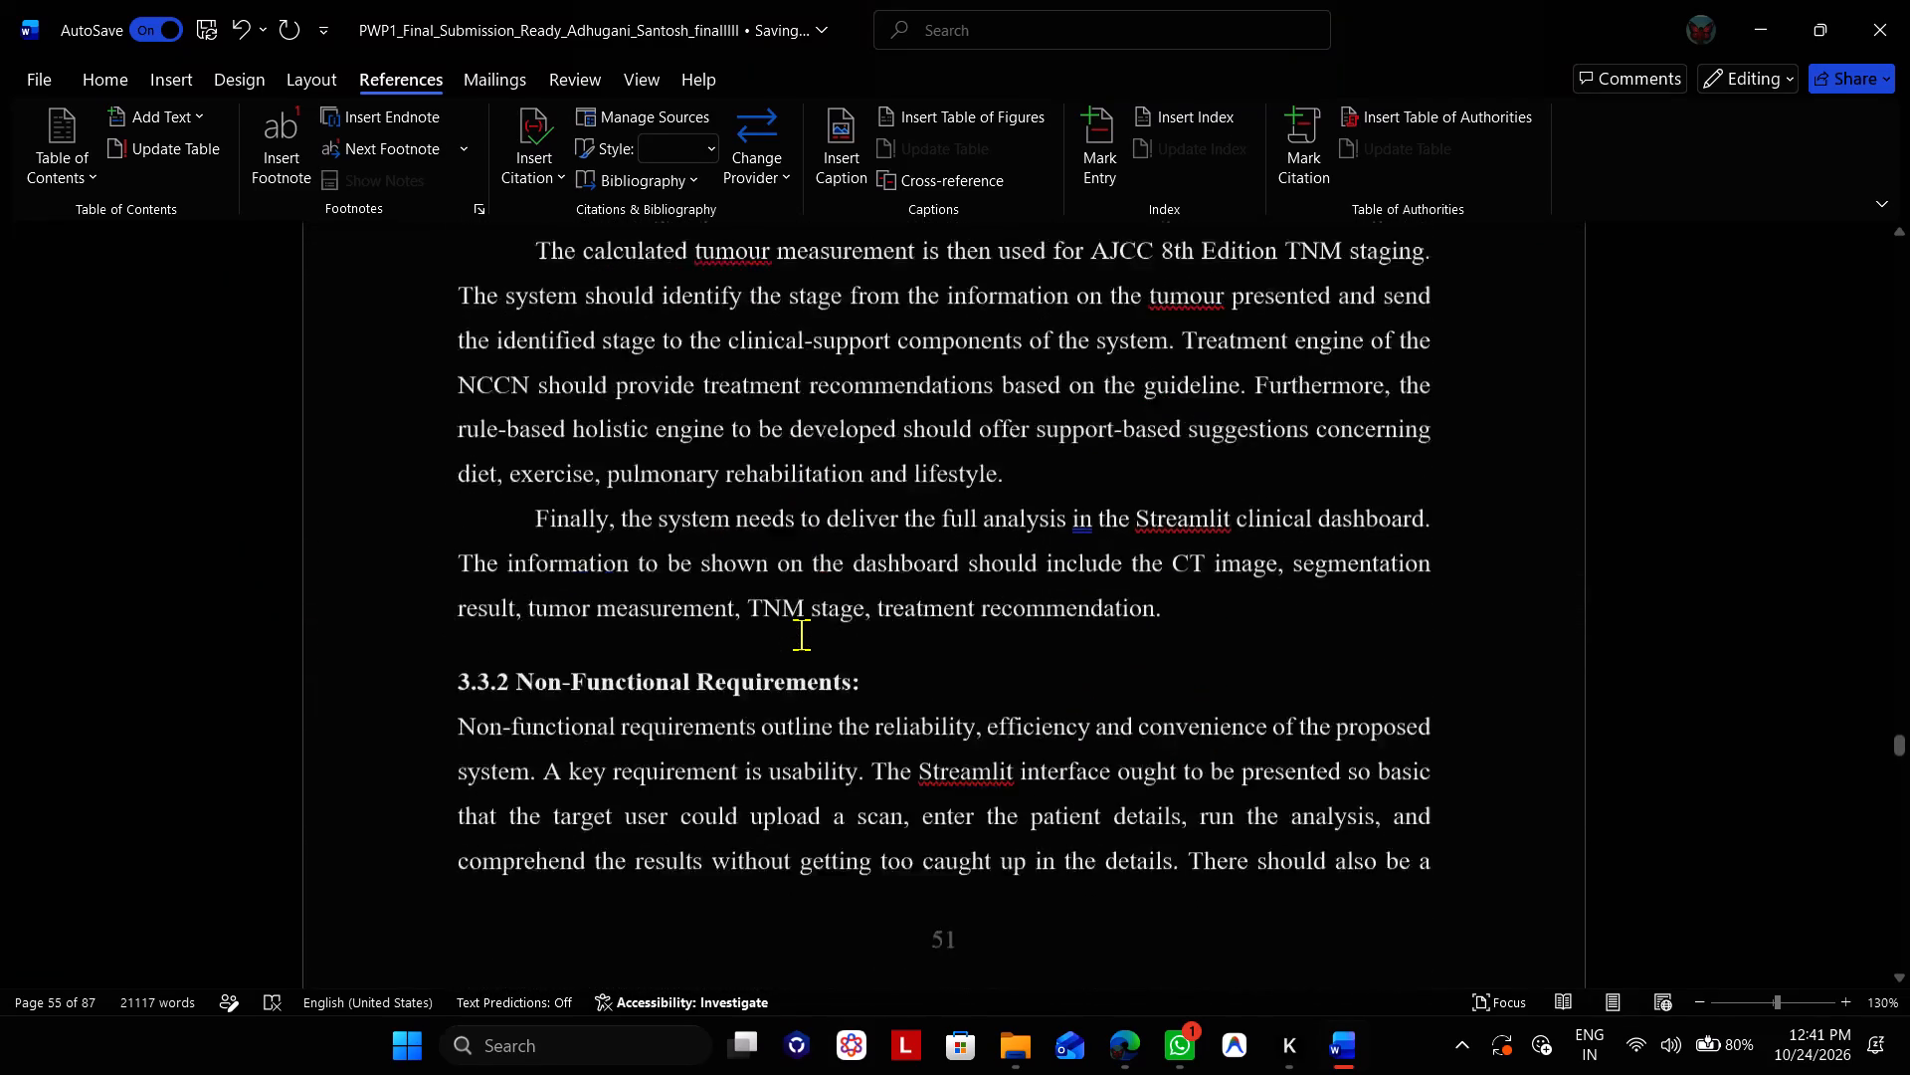
scroll(801, 634, down, 2)
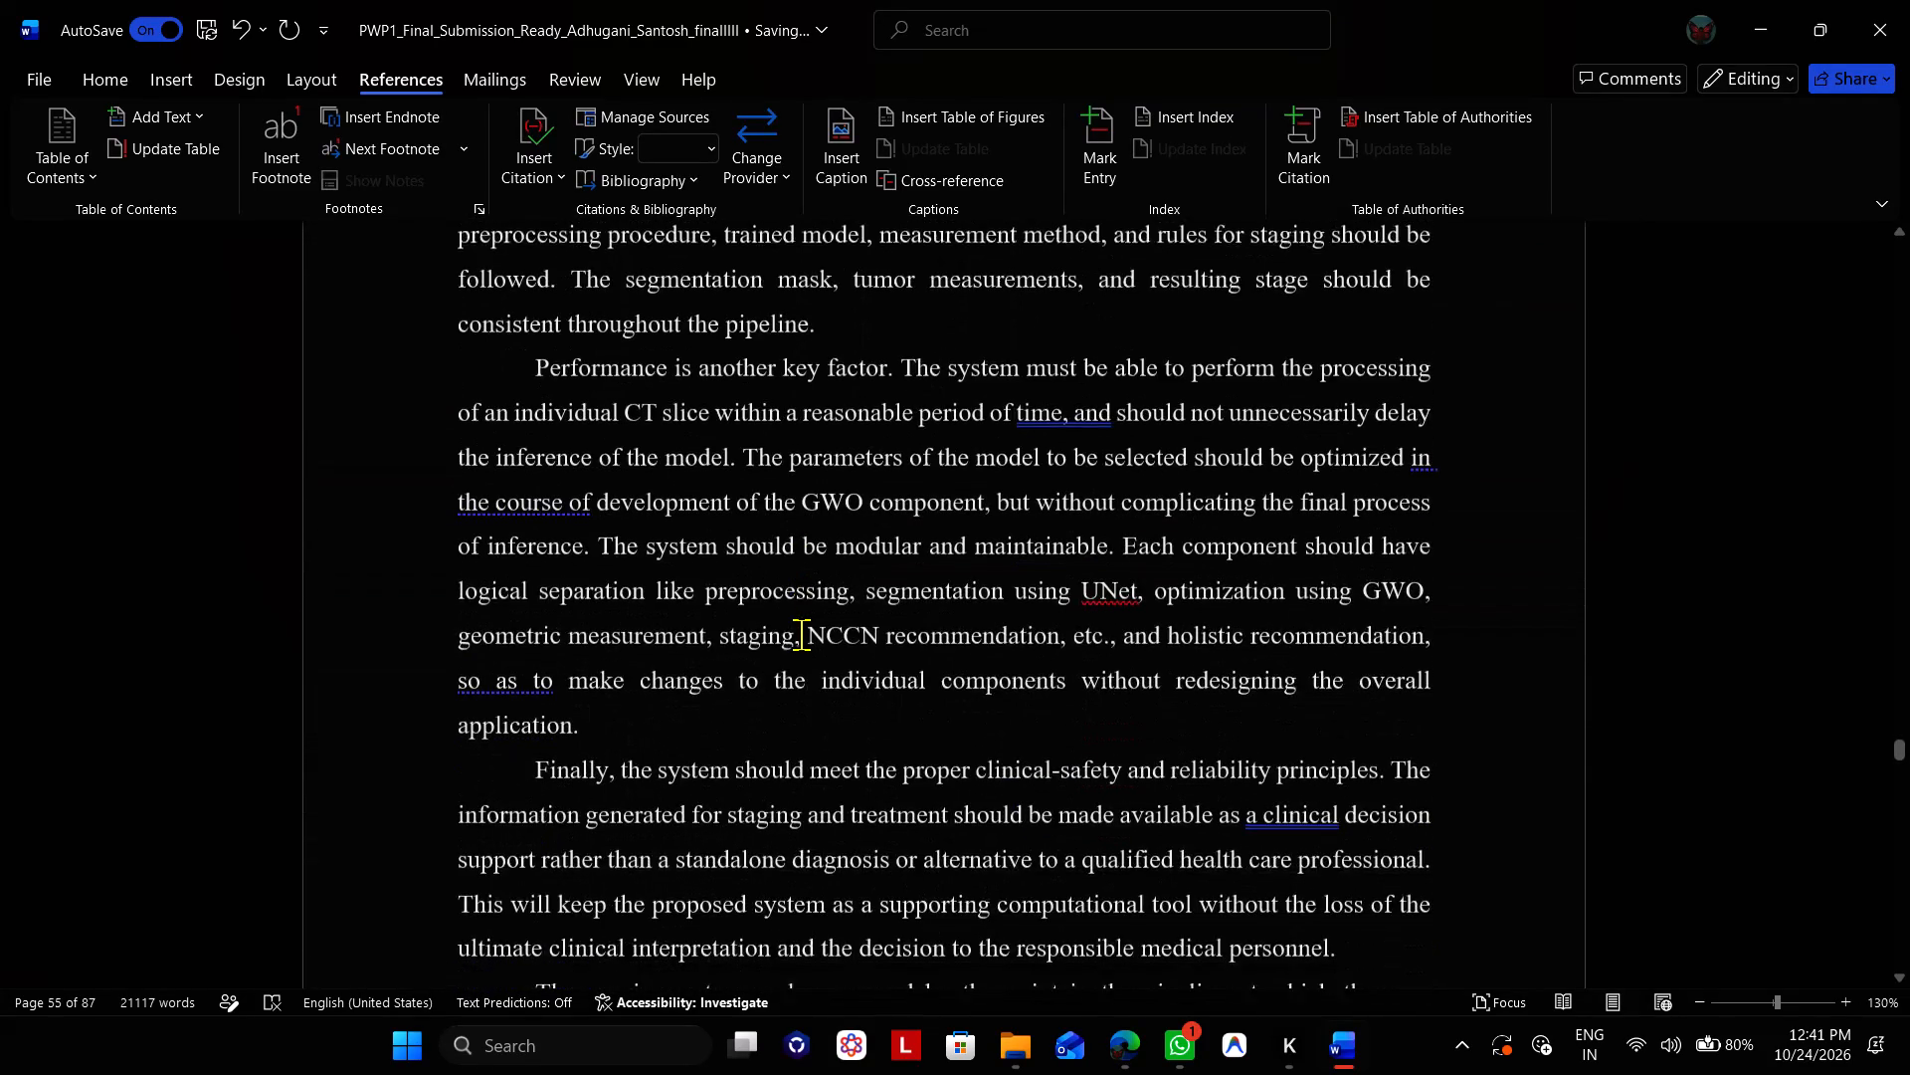
scroll(801, 634, down, 2)
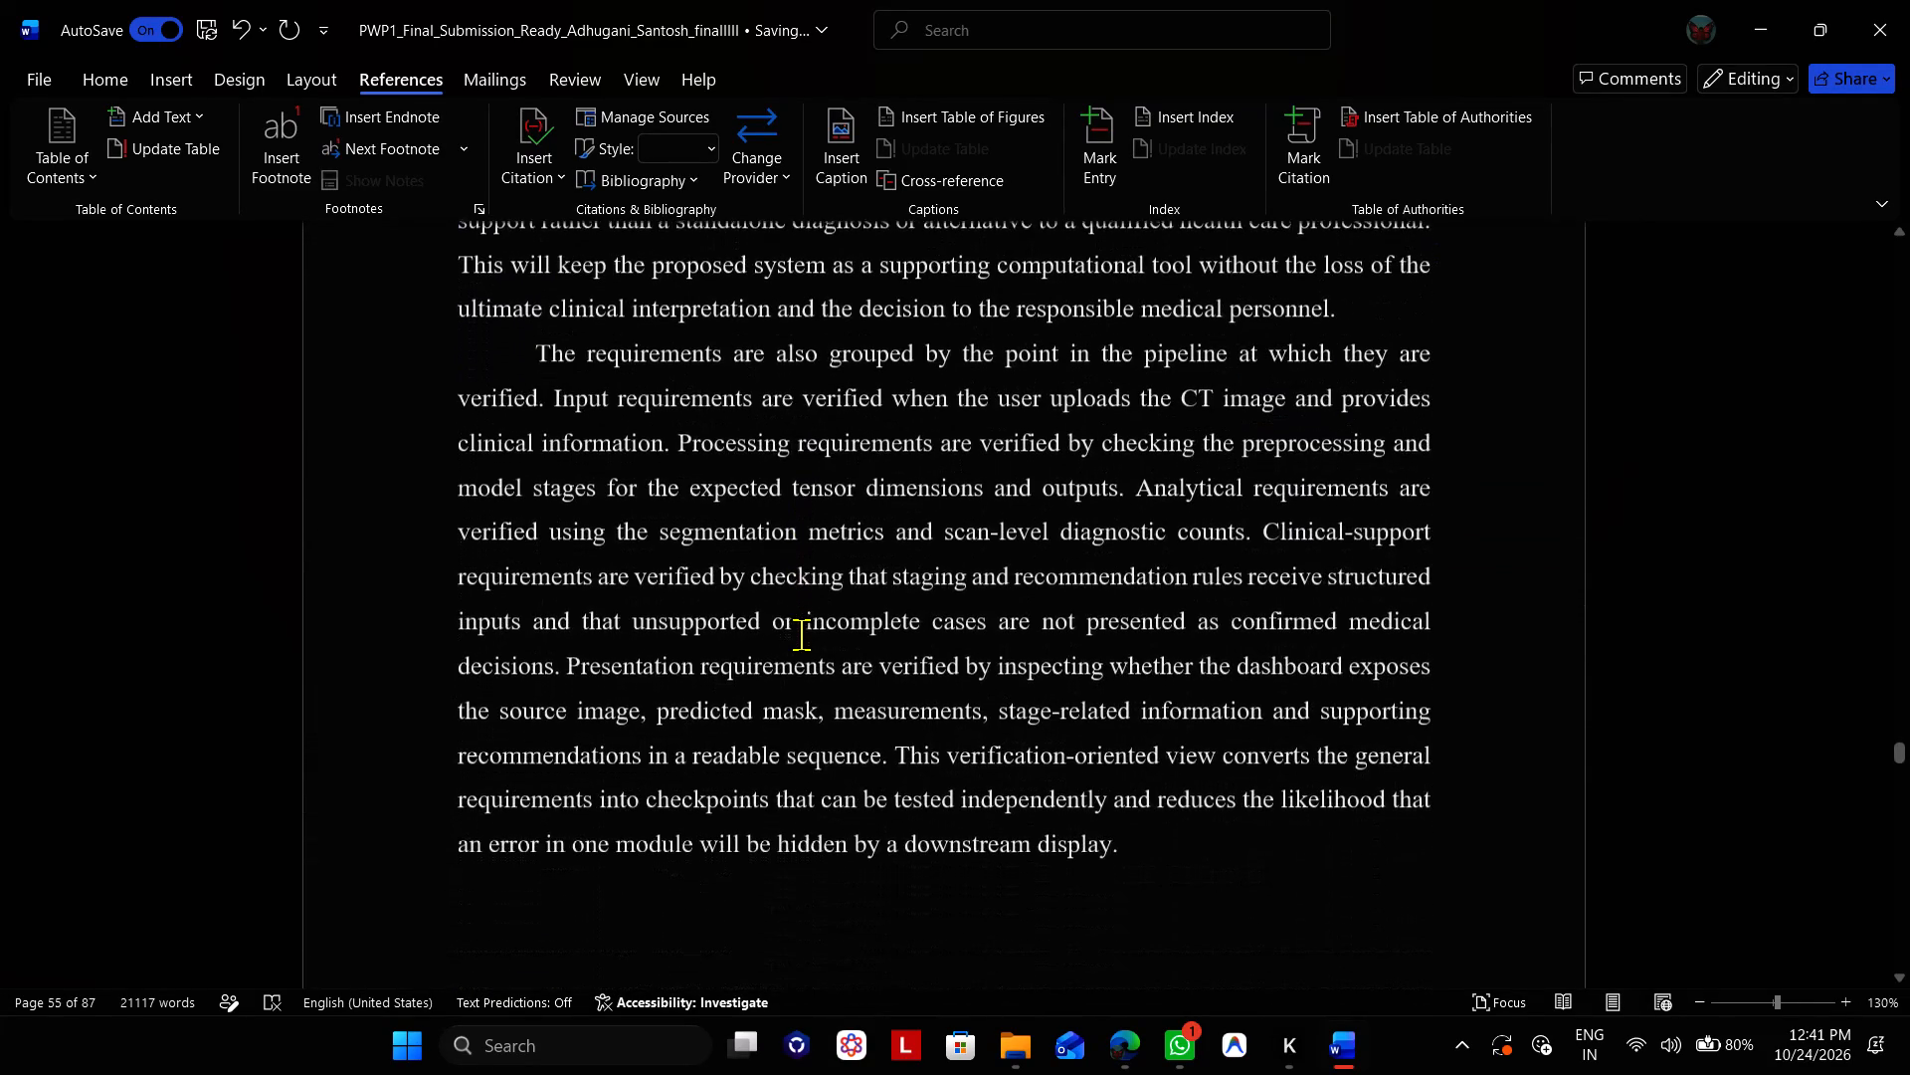
scroll(801, 634, down, 3)
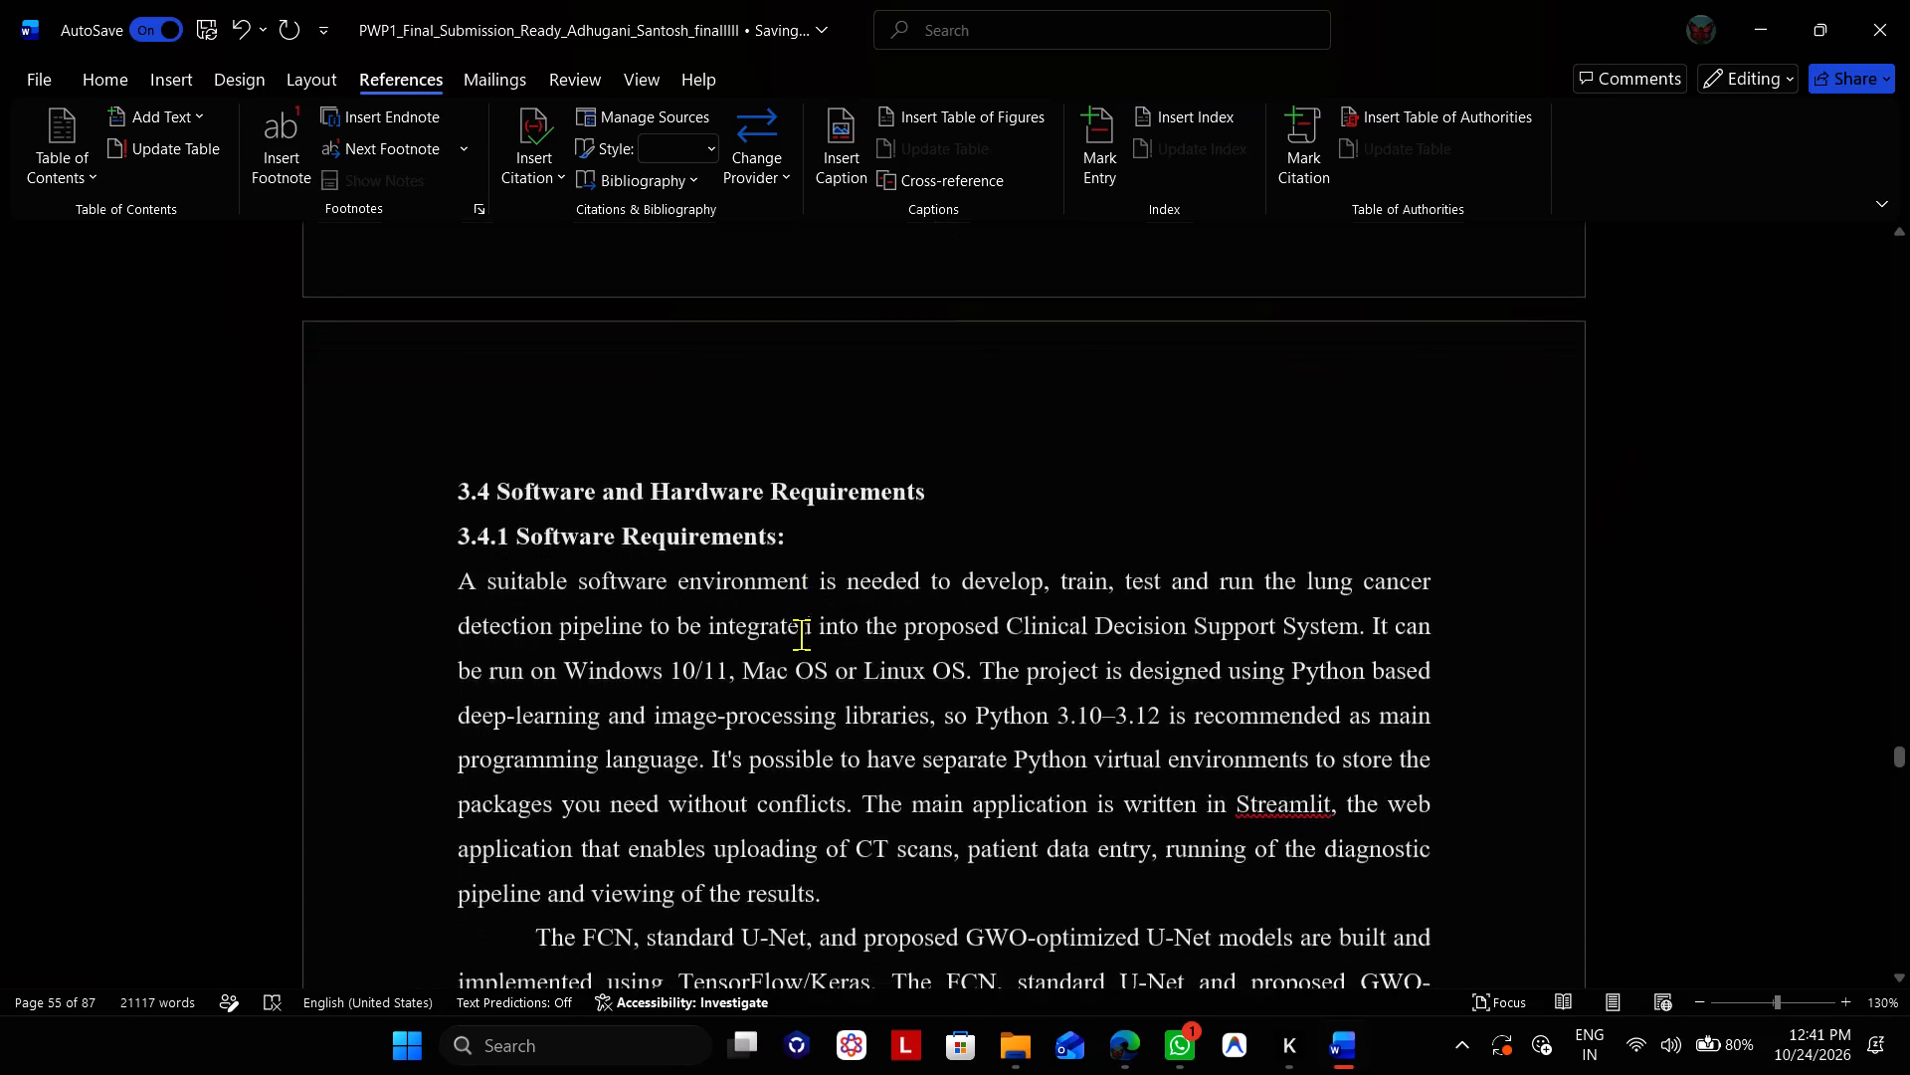
scroll(801, 634, down, 3)
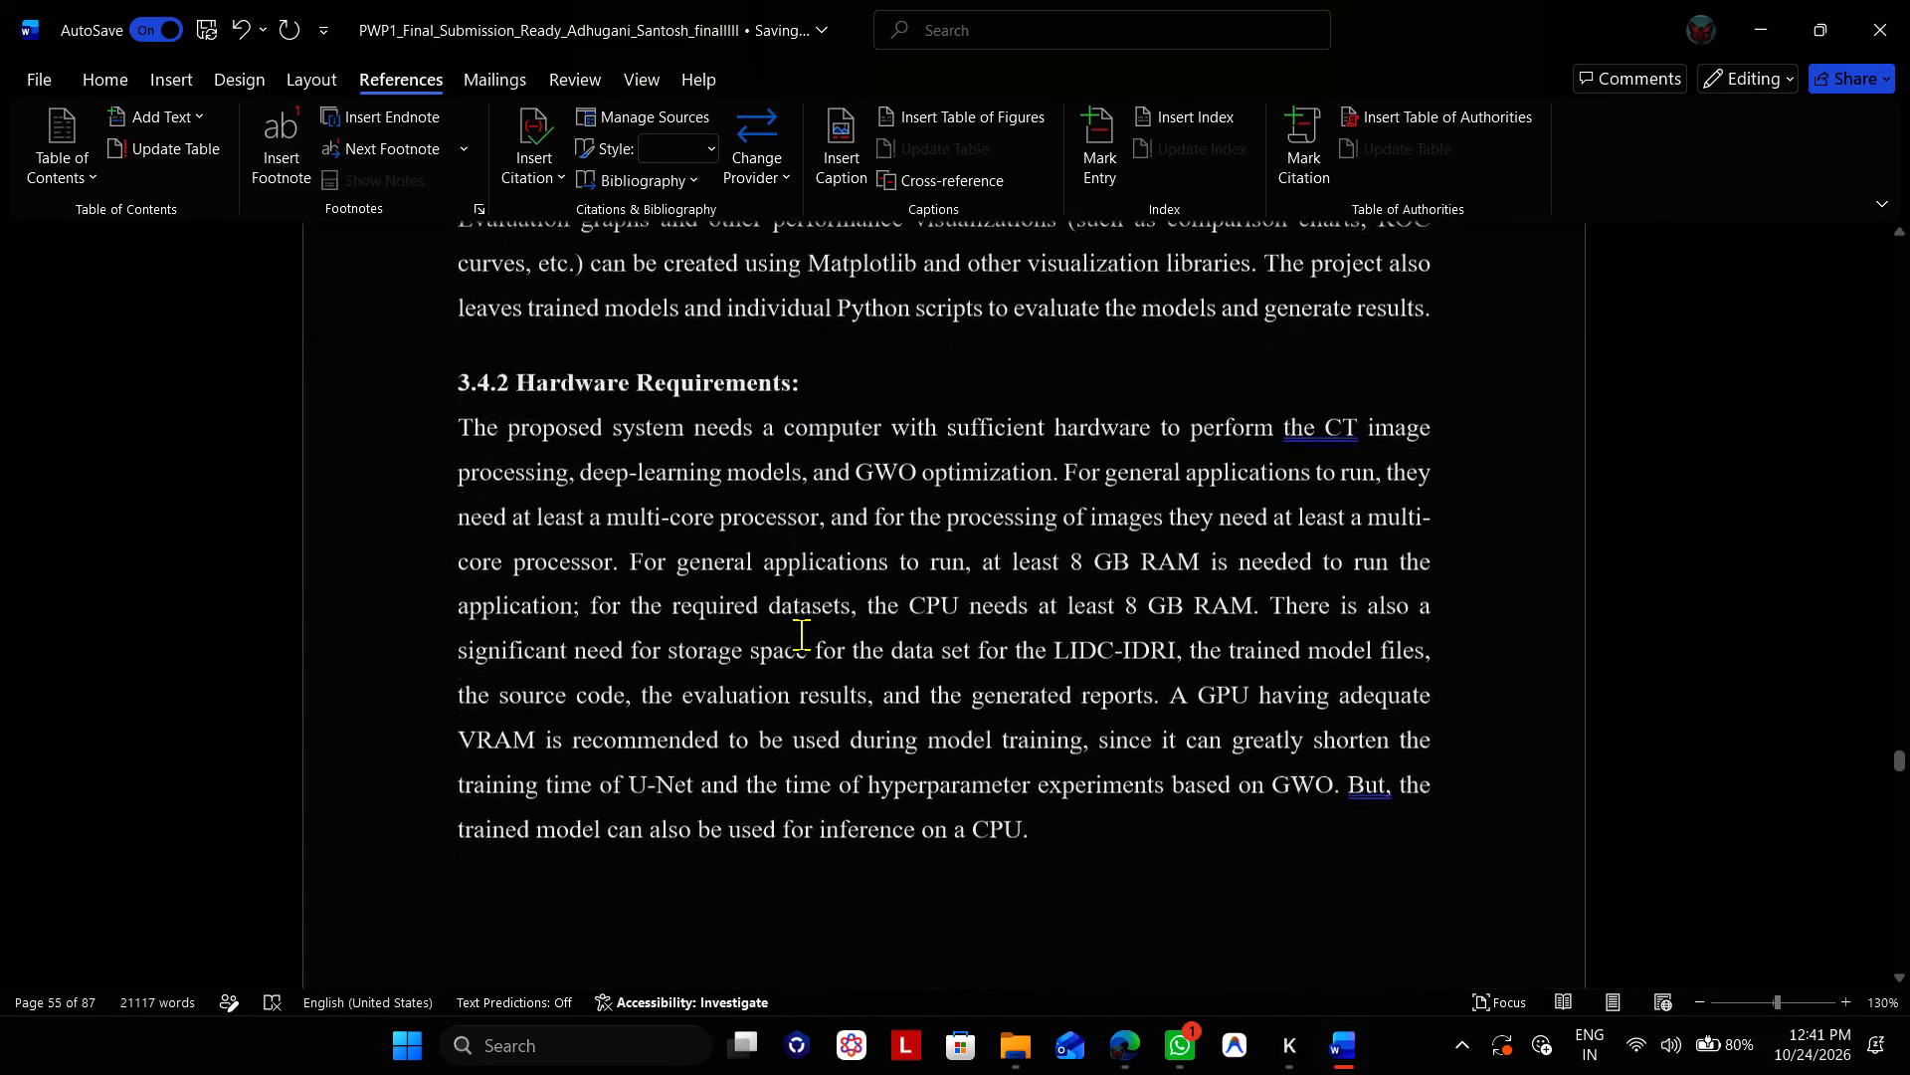
Proof the opening of Chapter 4, from section 4.1 and Table 4.1 through Figures 4.1 to 4.5 to Table 4.2.
scroll(801, 634, down, 2)
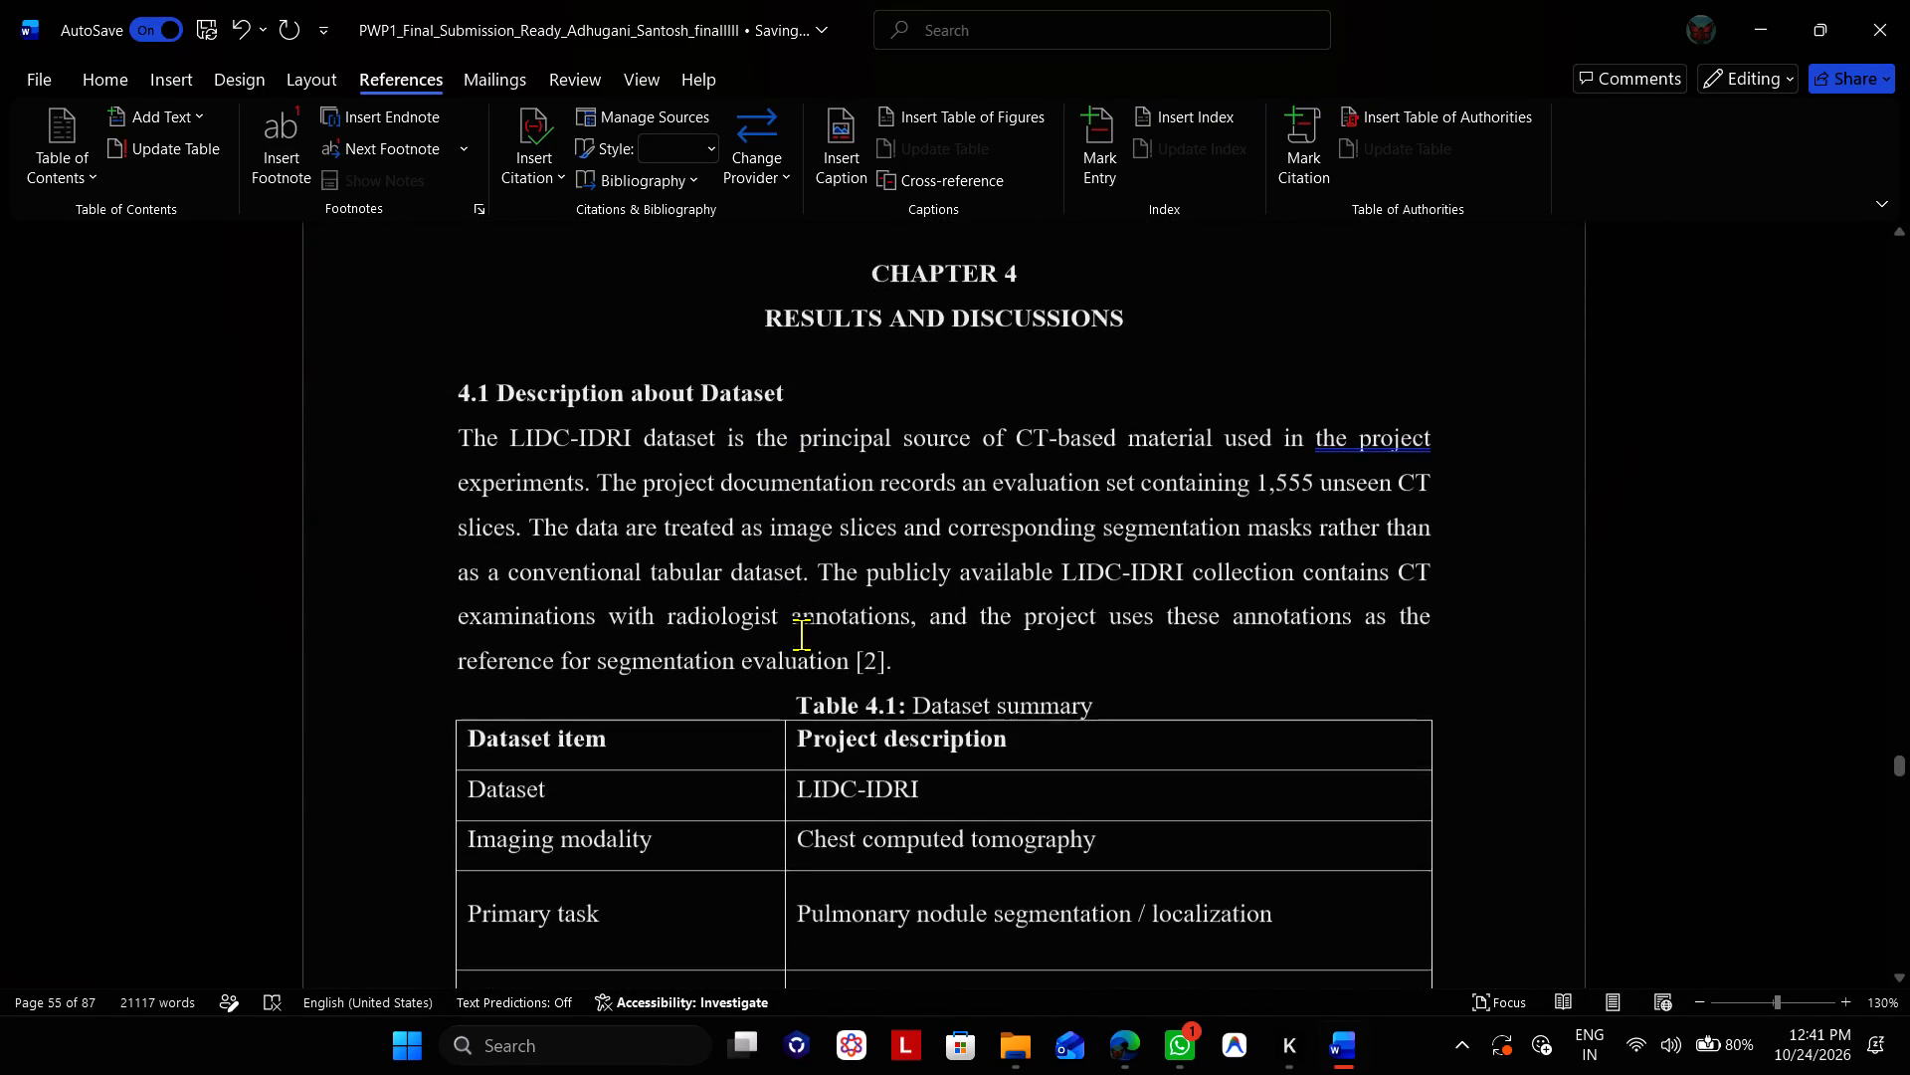
scroll(801, 634, down, 2)
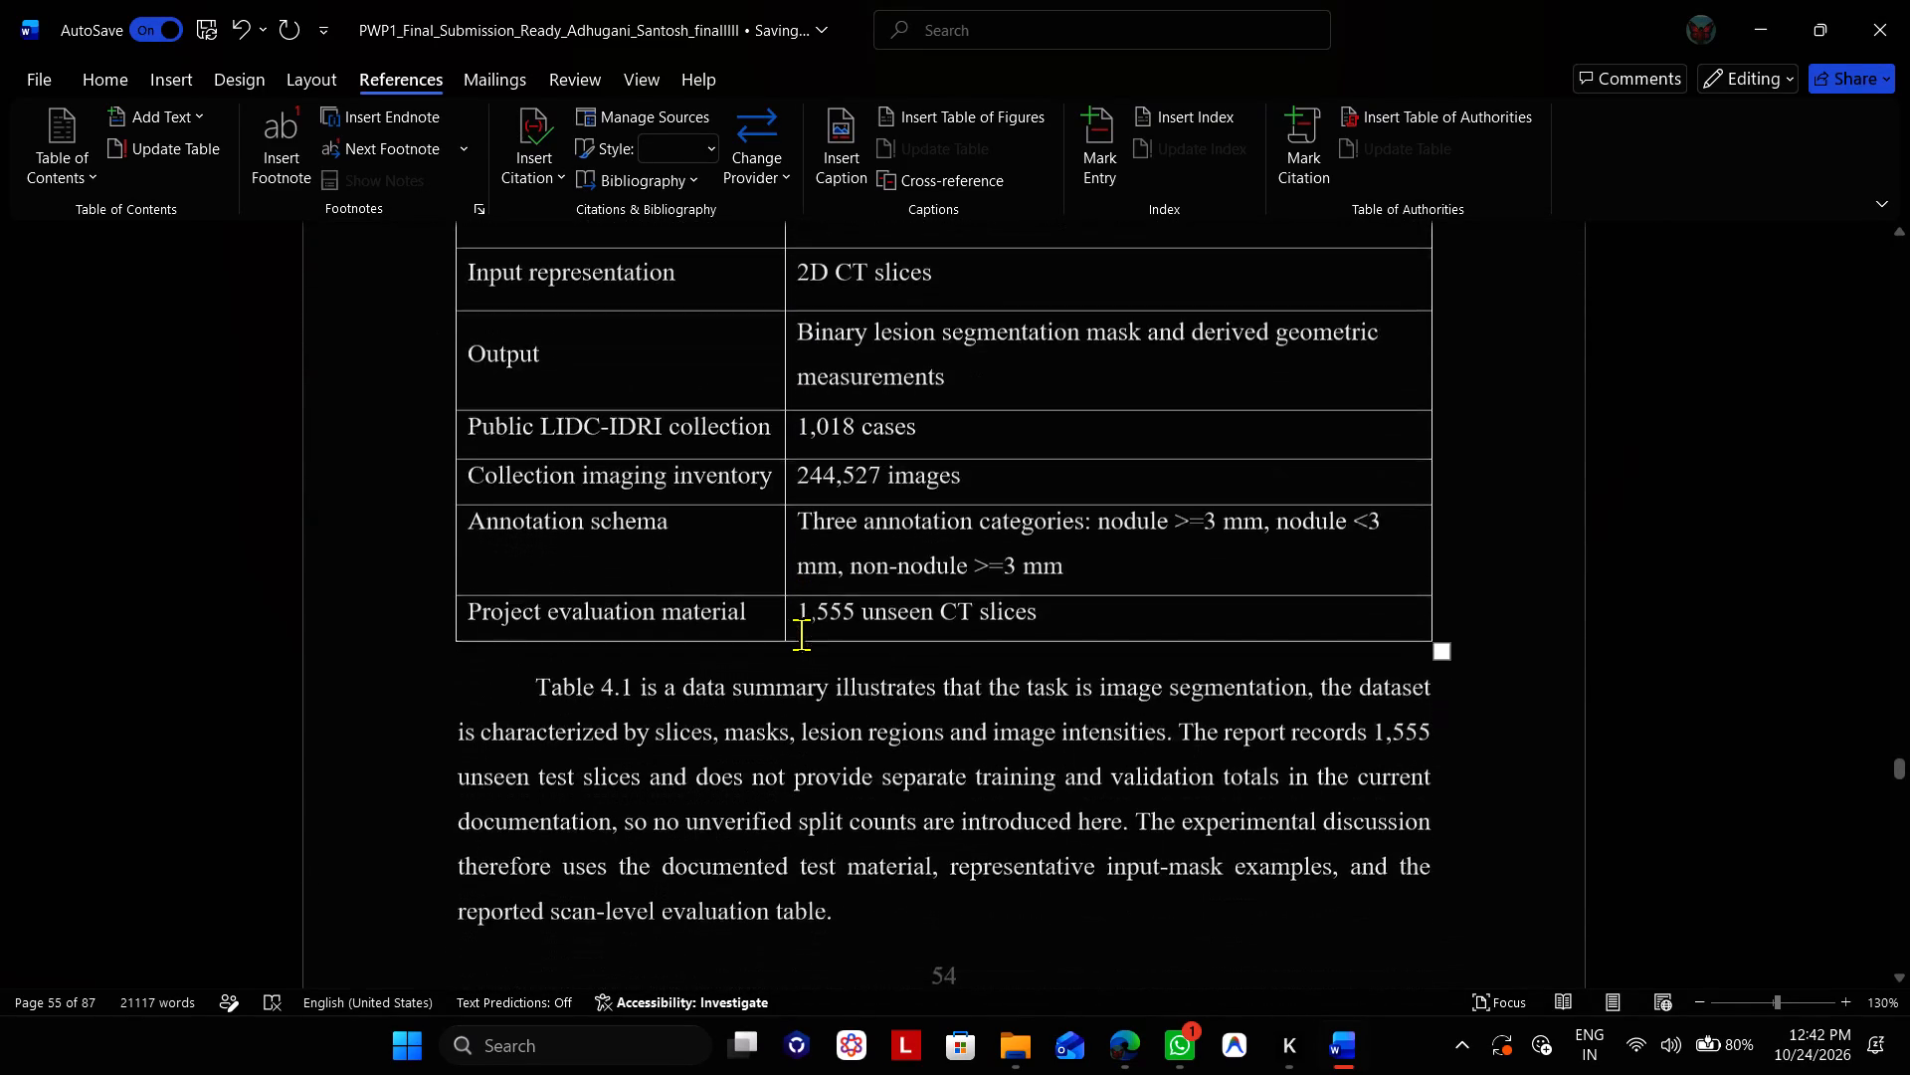
scroll(801, 634, down, 2)
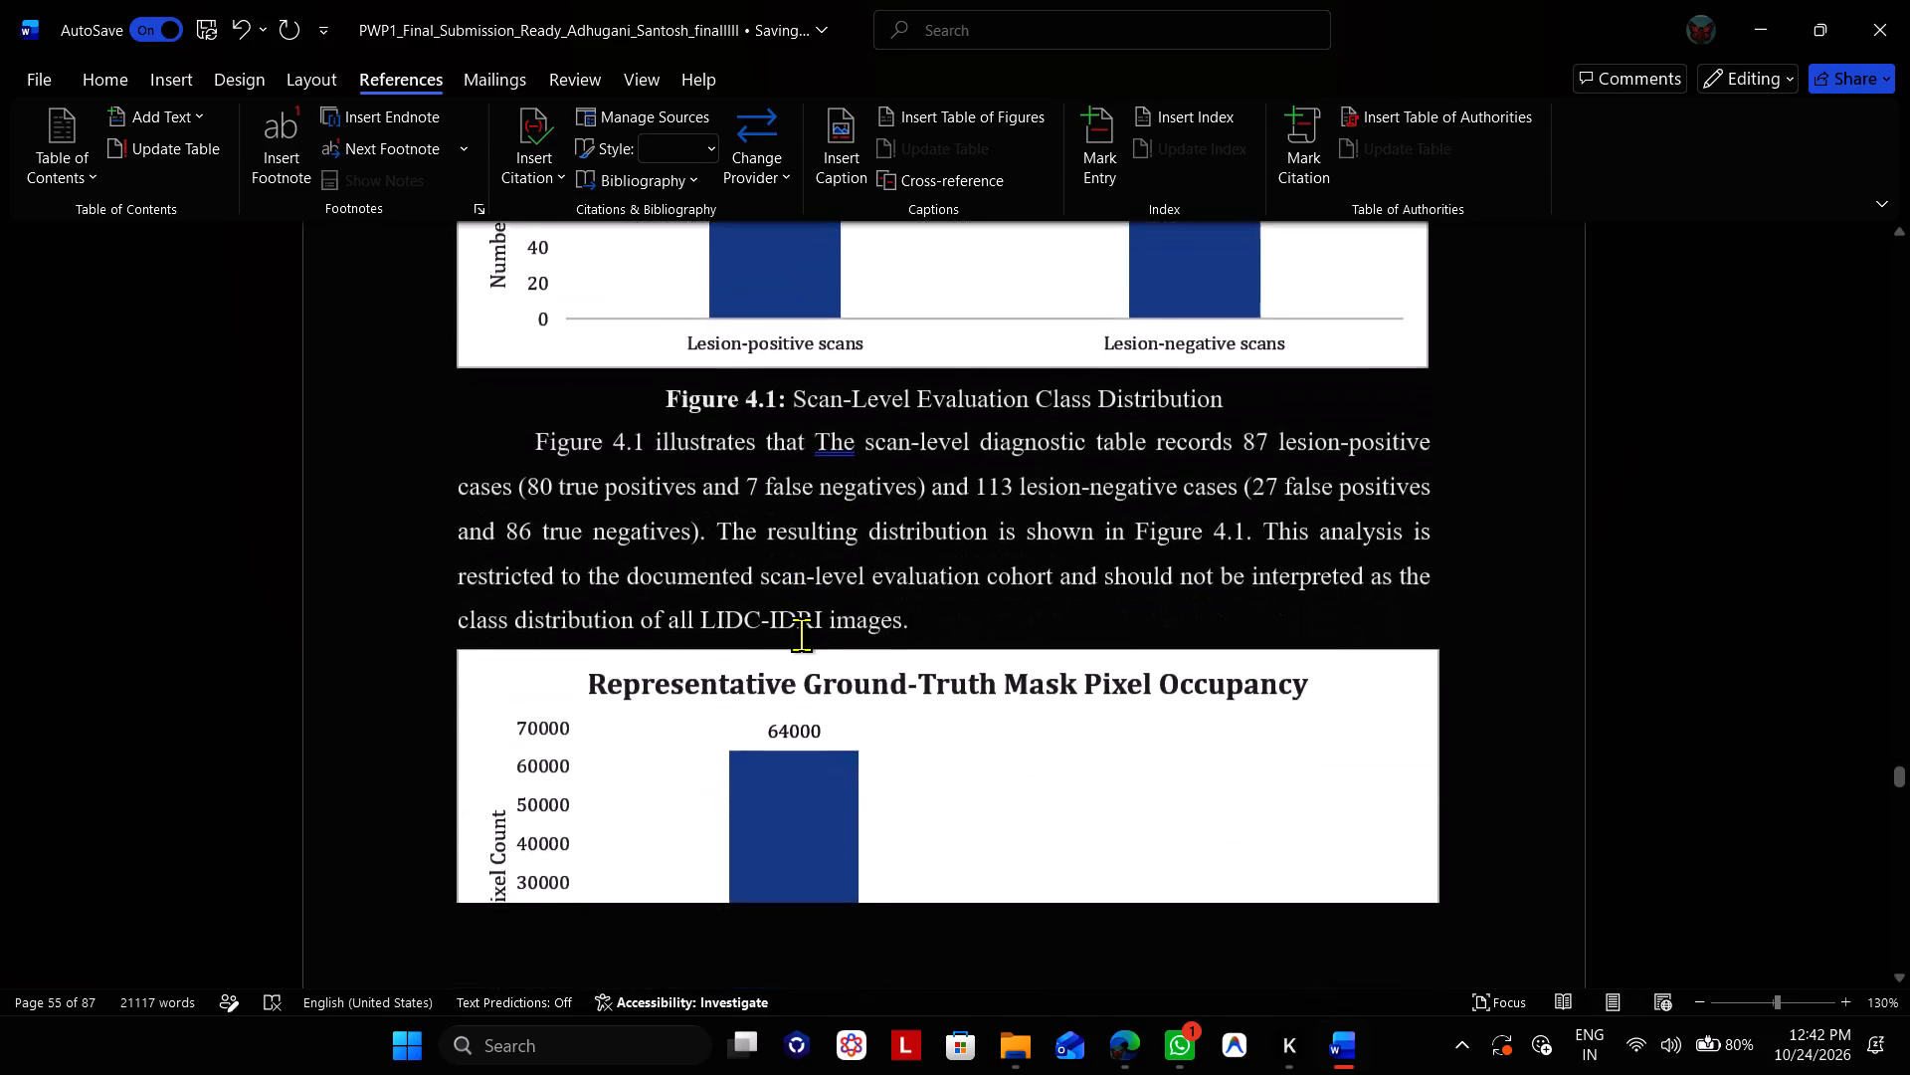
scroll(801, 634, down, 2)
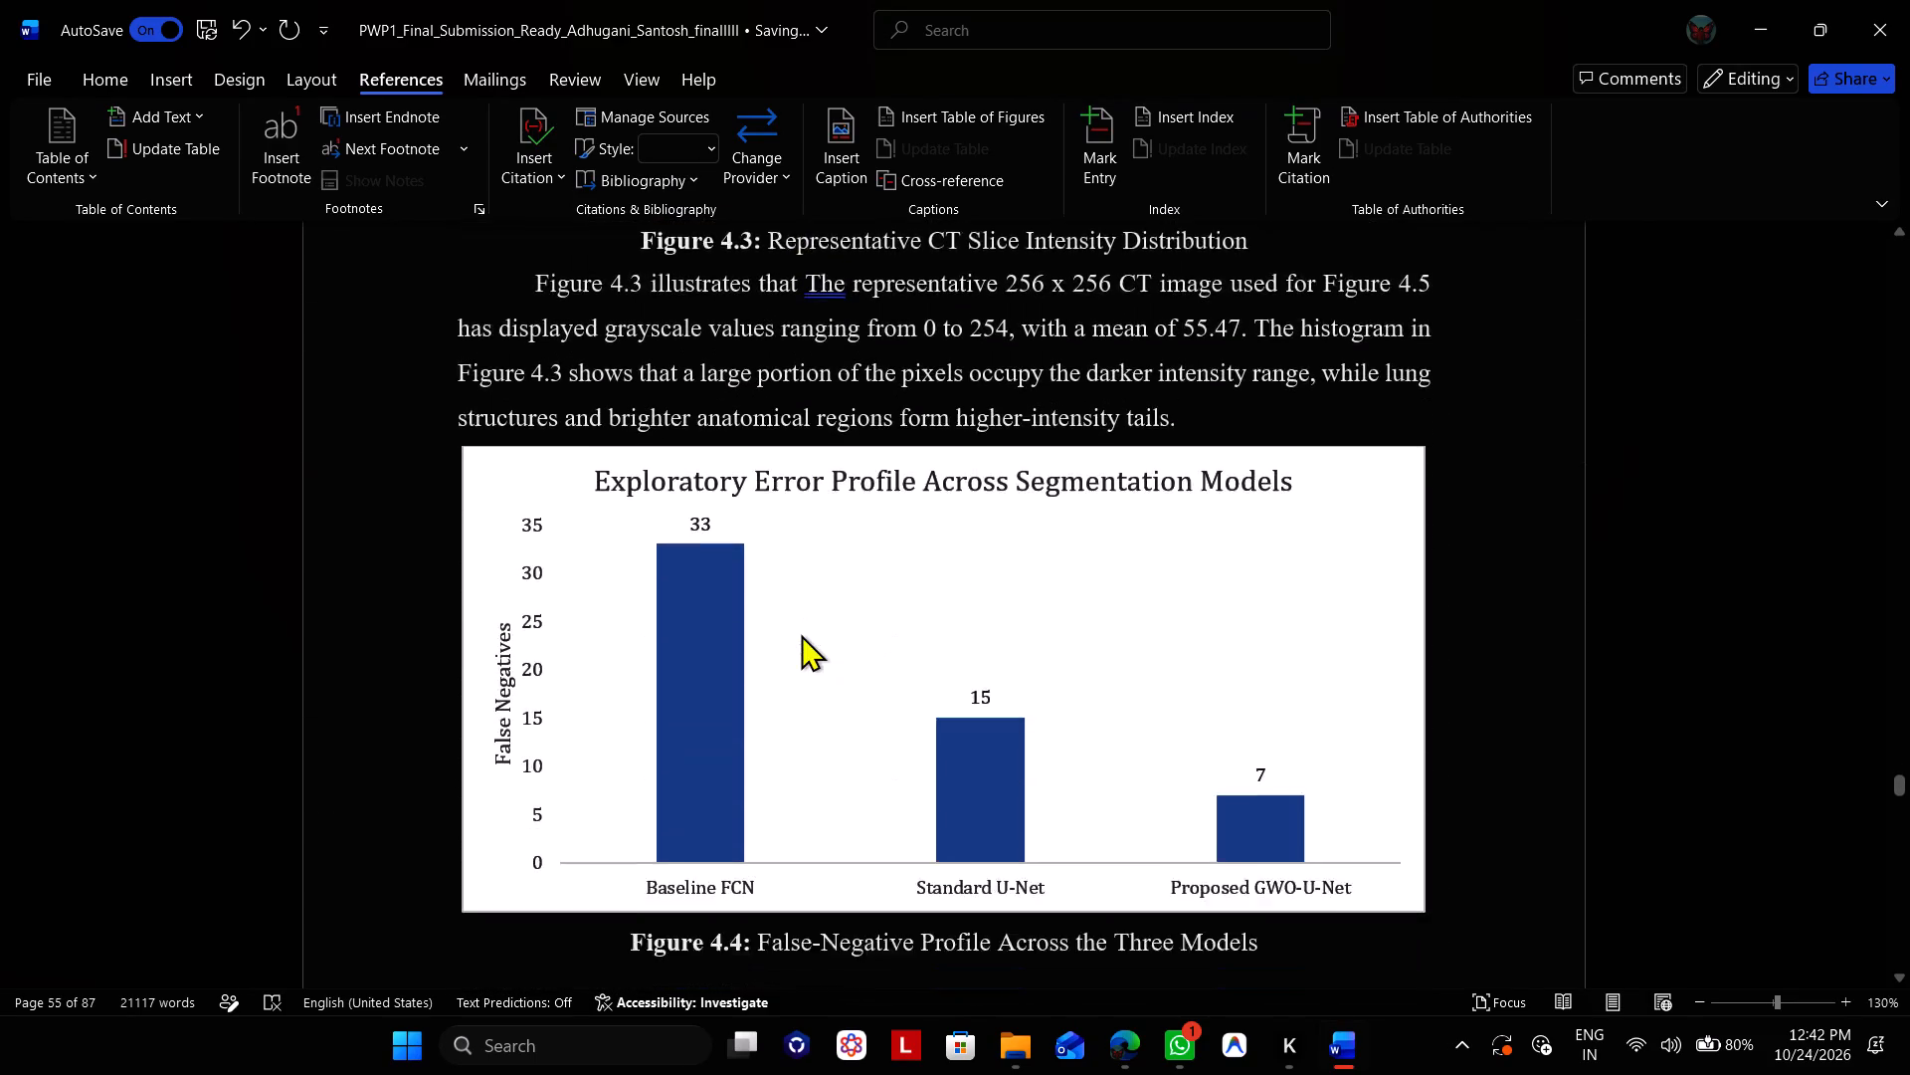
scroll(801, 634, down, 2)
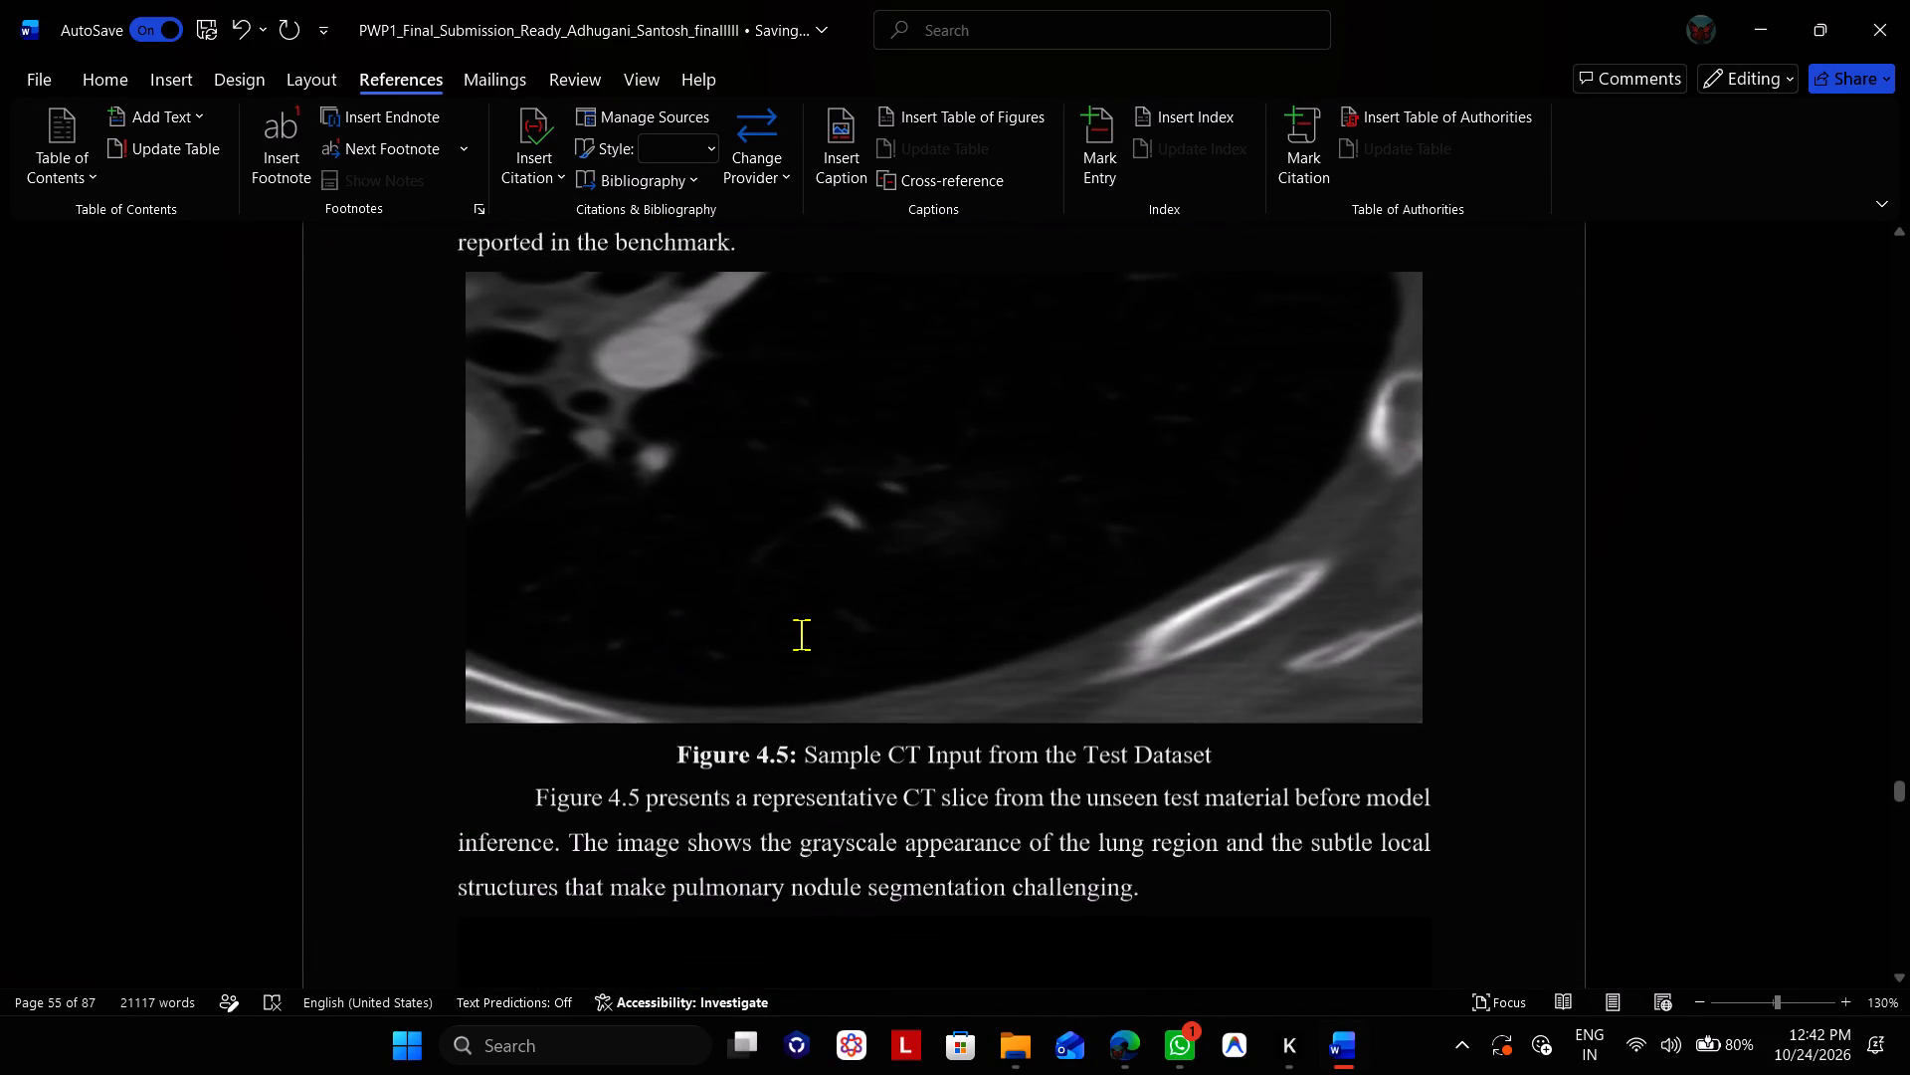
scroll(801, 634, down, 3)
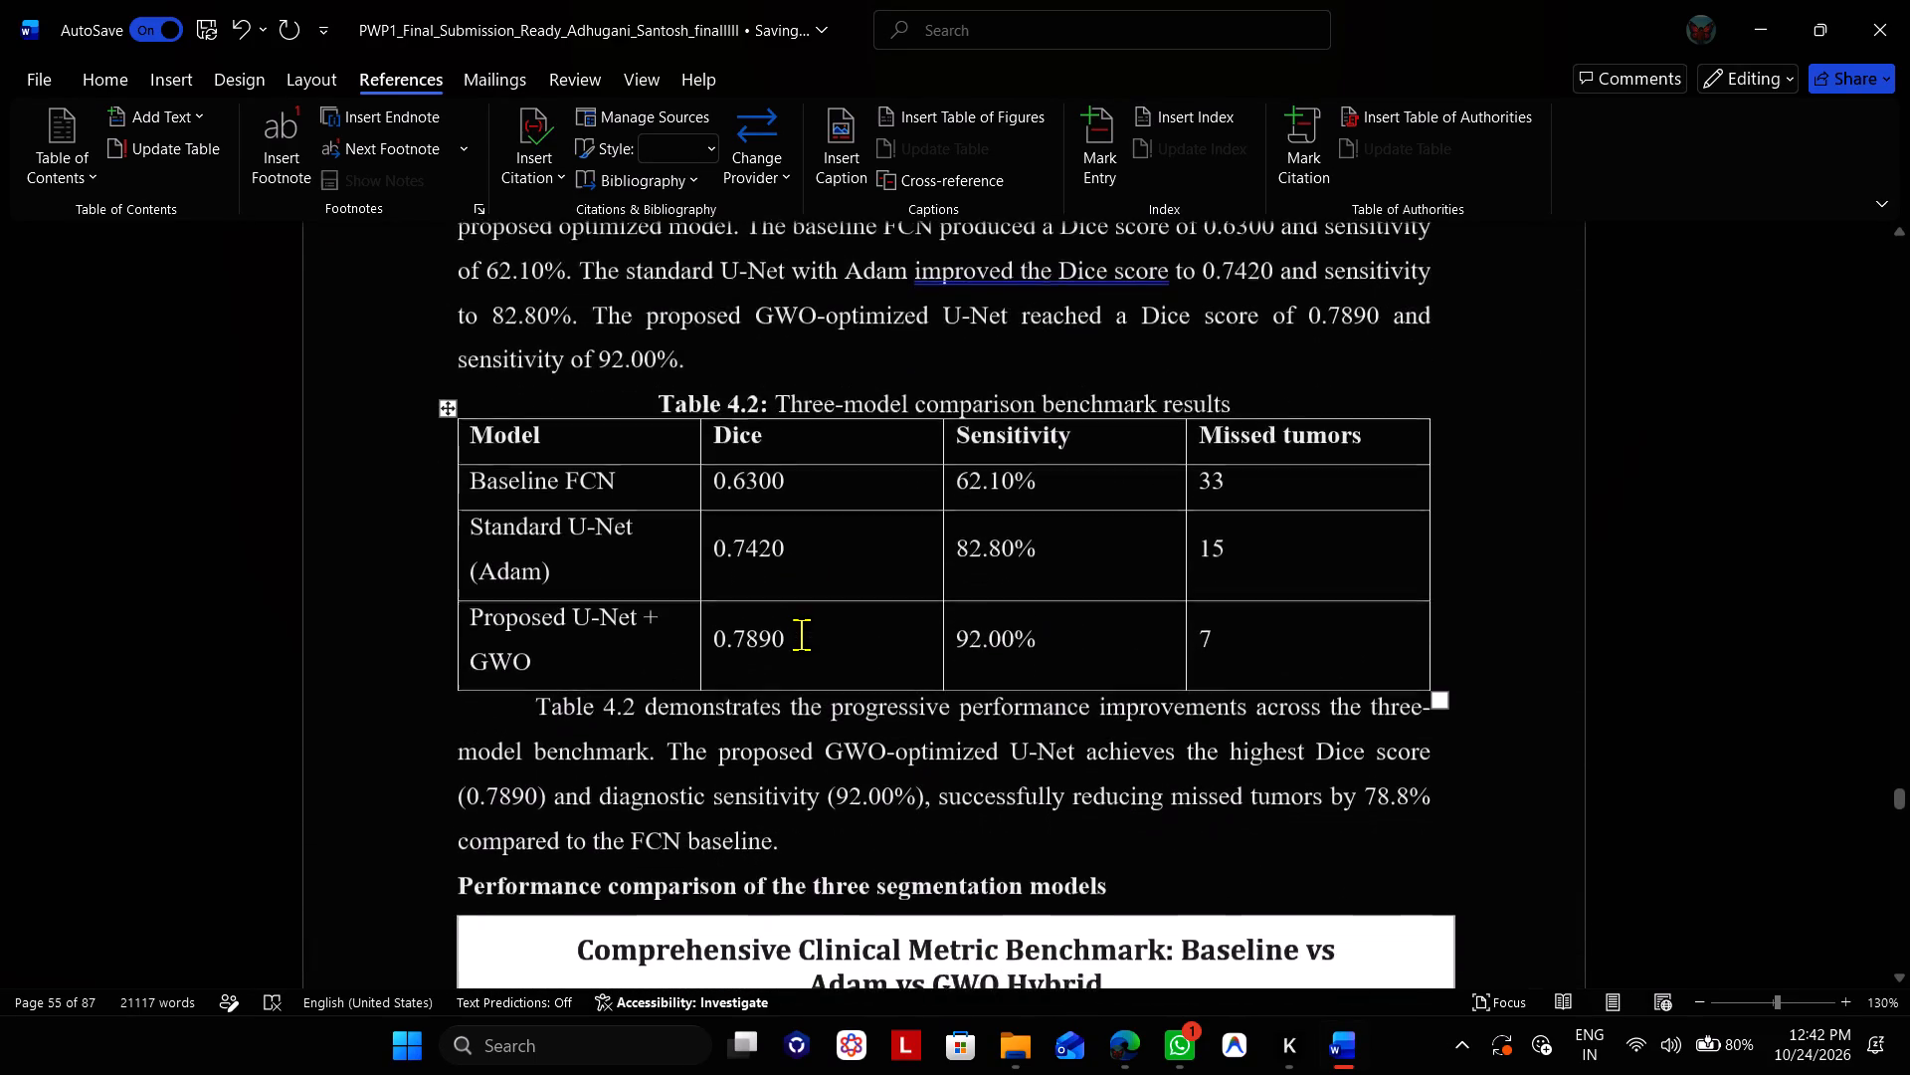
scroll(801, 634, down, 2)
scroll(801, 634, up, 1)
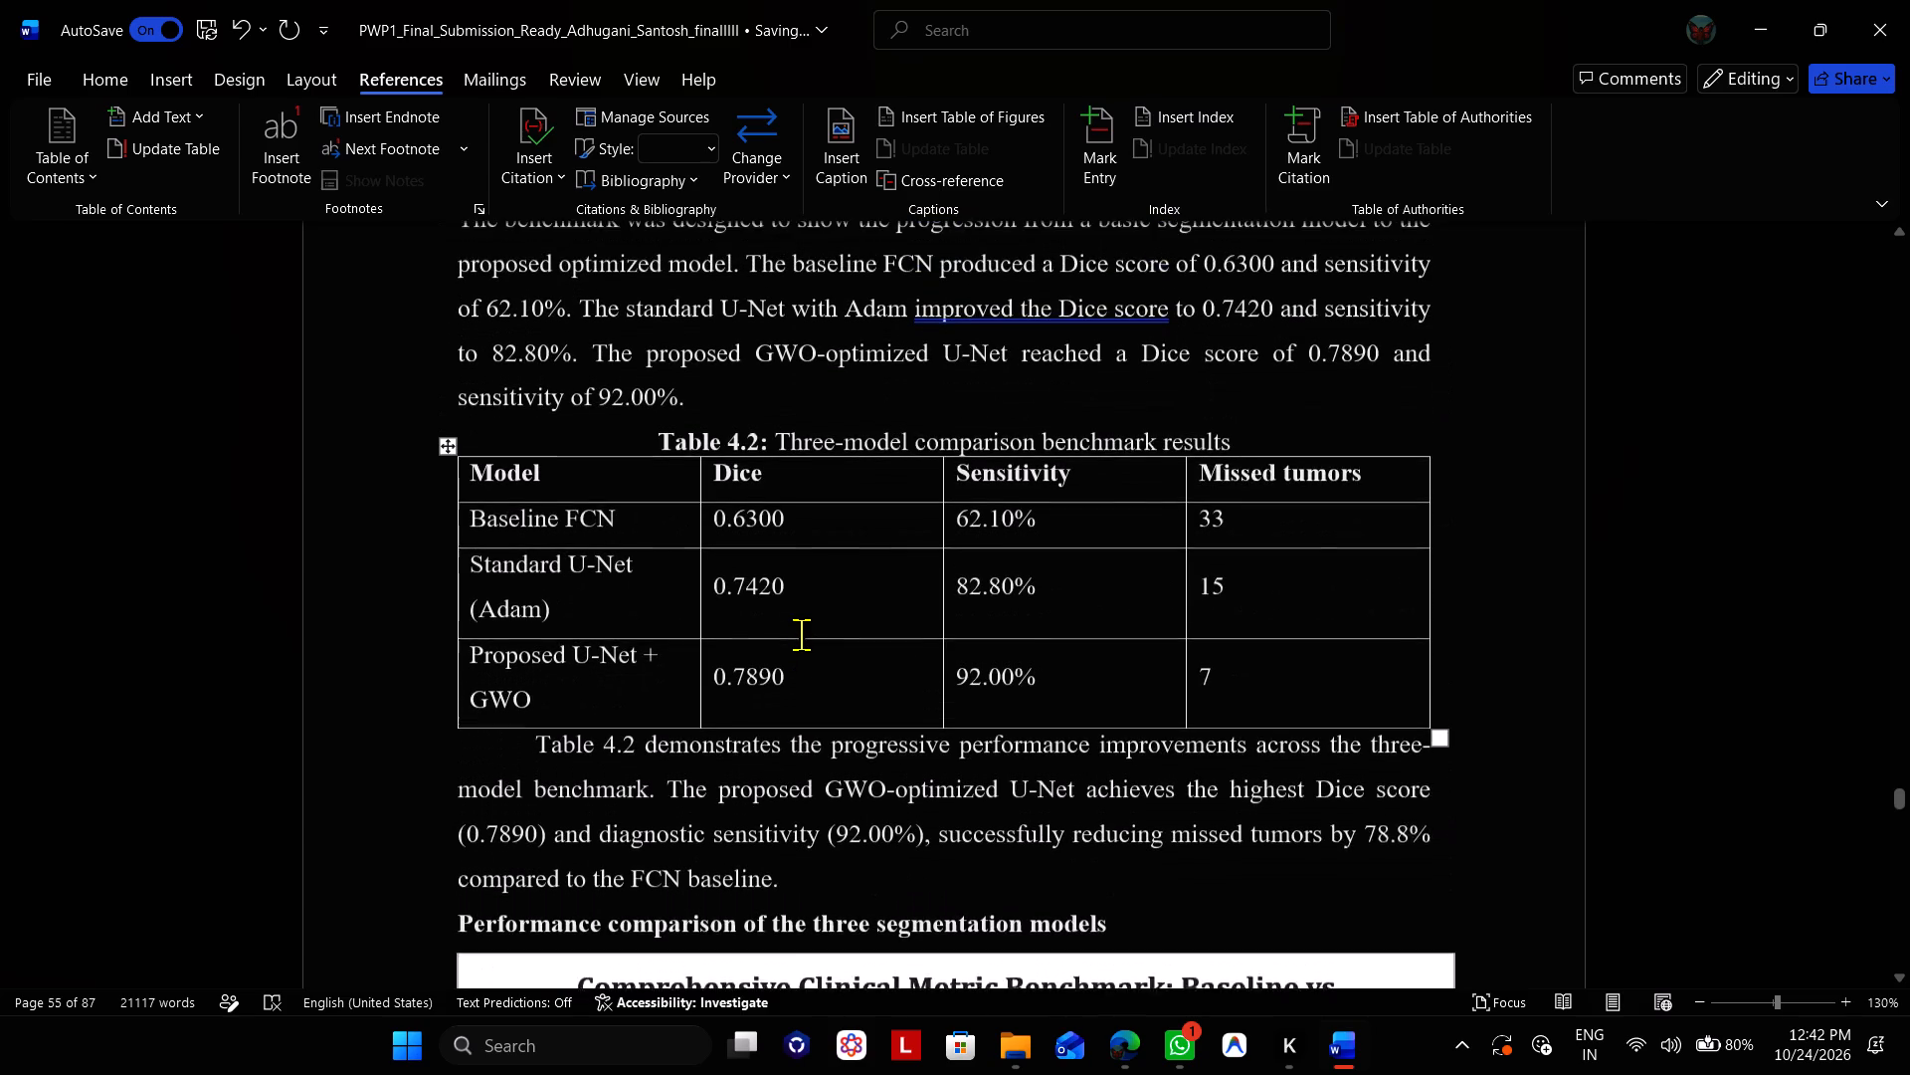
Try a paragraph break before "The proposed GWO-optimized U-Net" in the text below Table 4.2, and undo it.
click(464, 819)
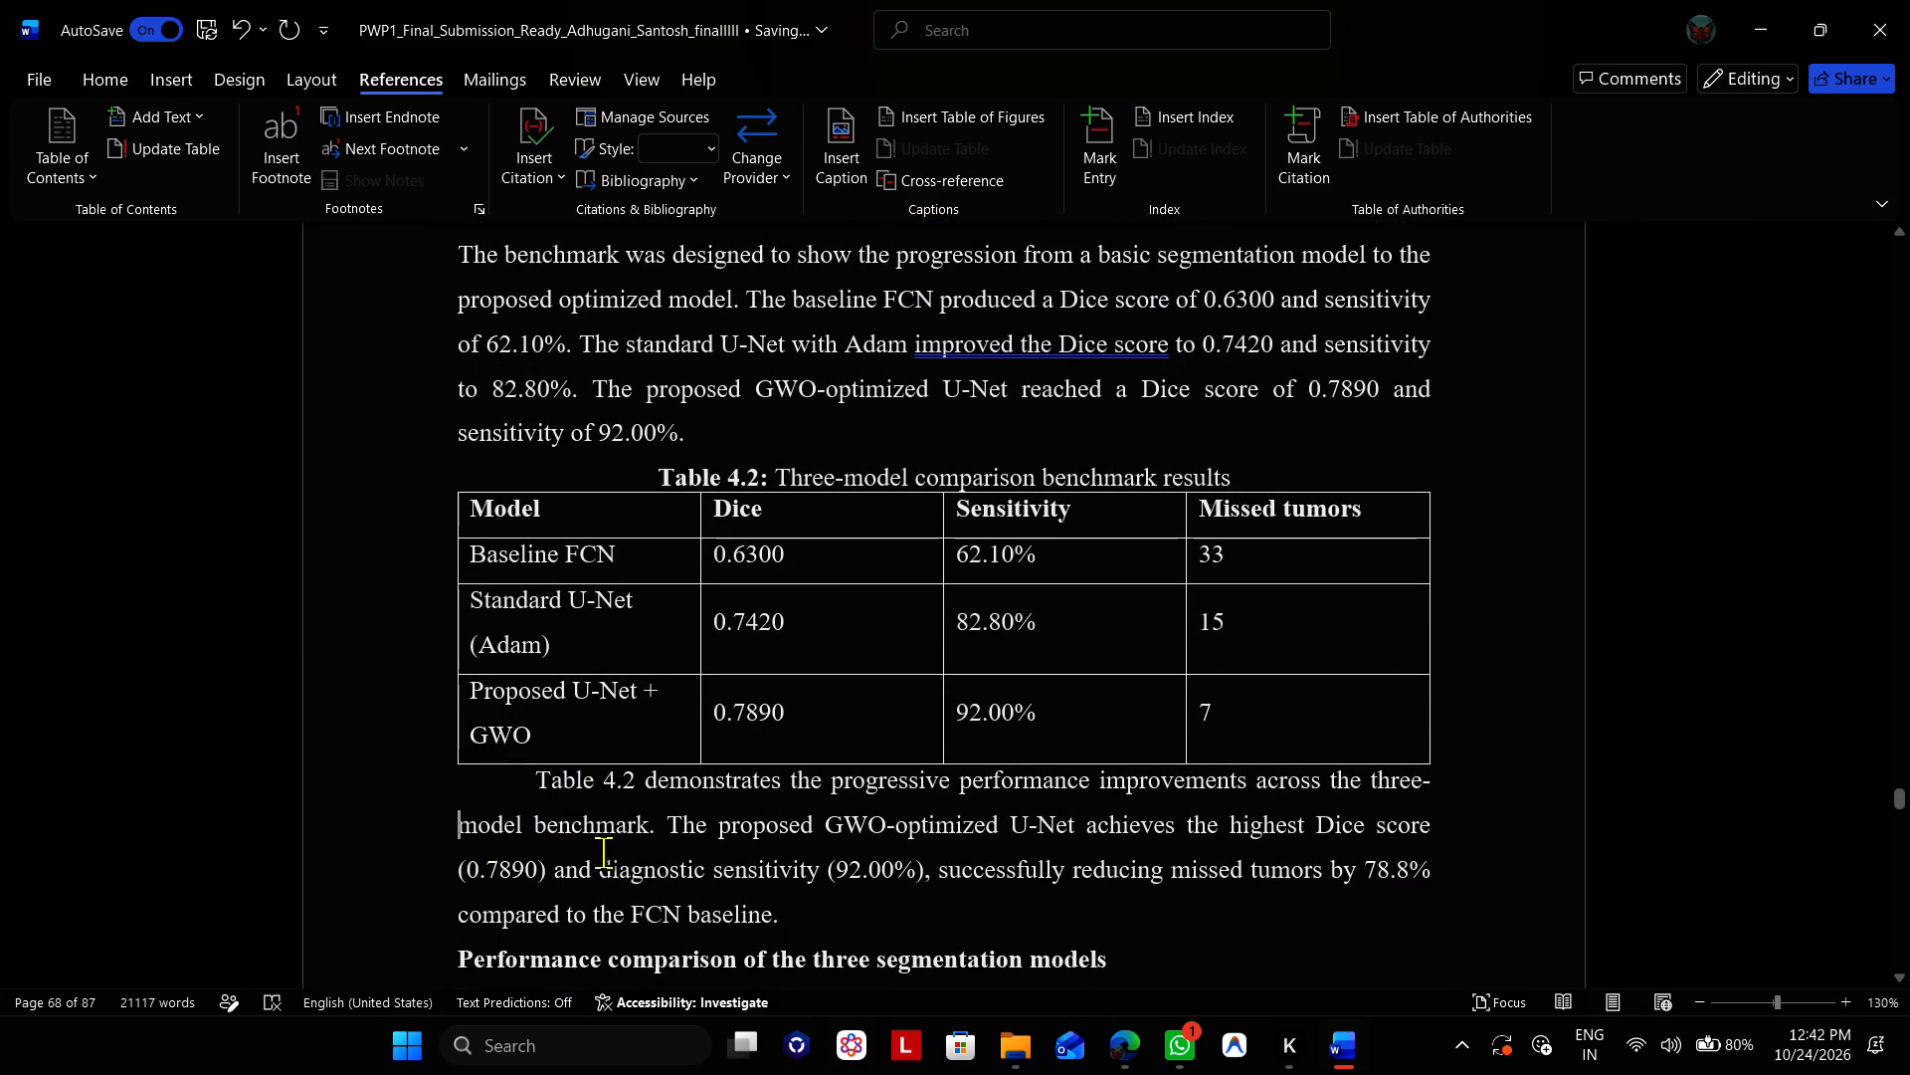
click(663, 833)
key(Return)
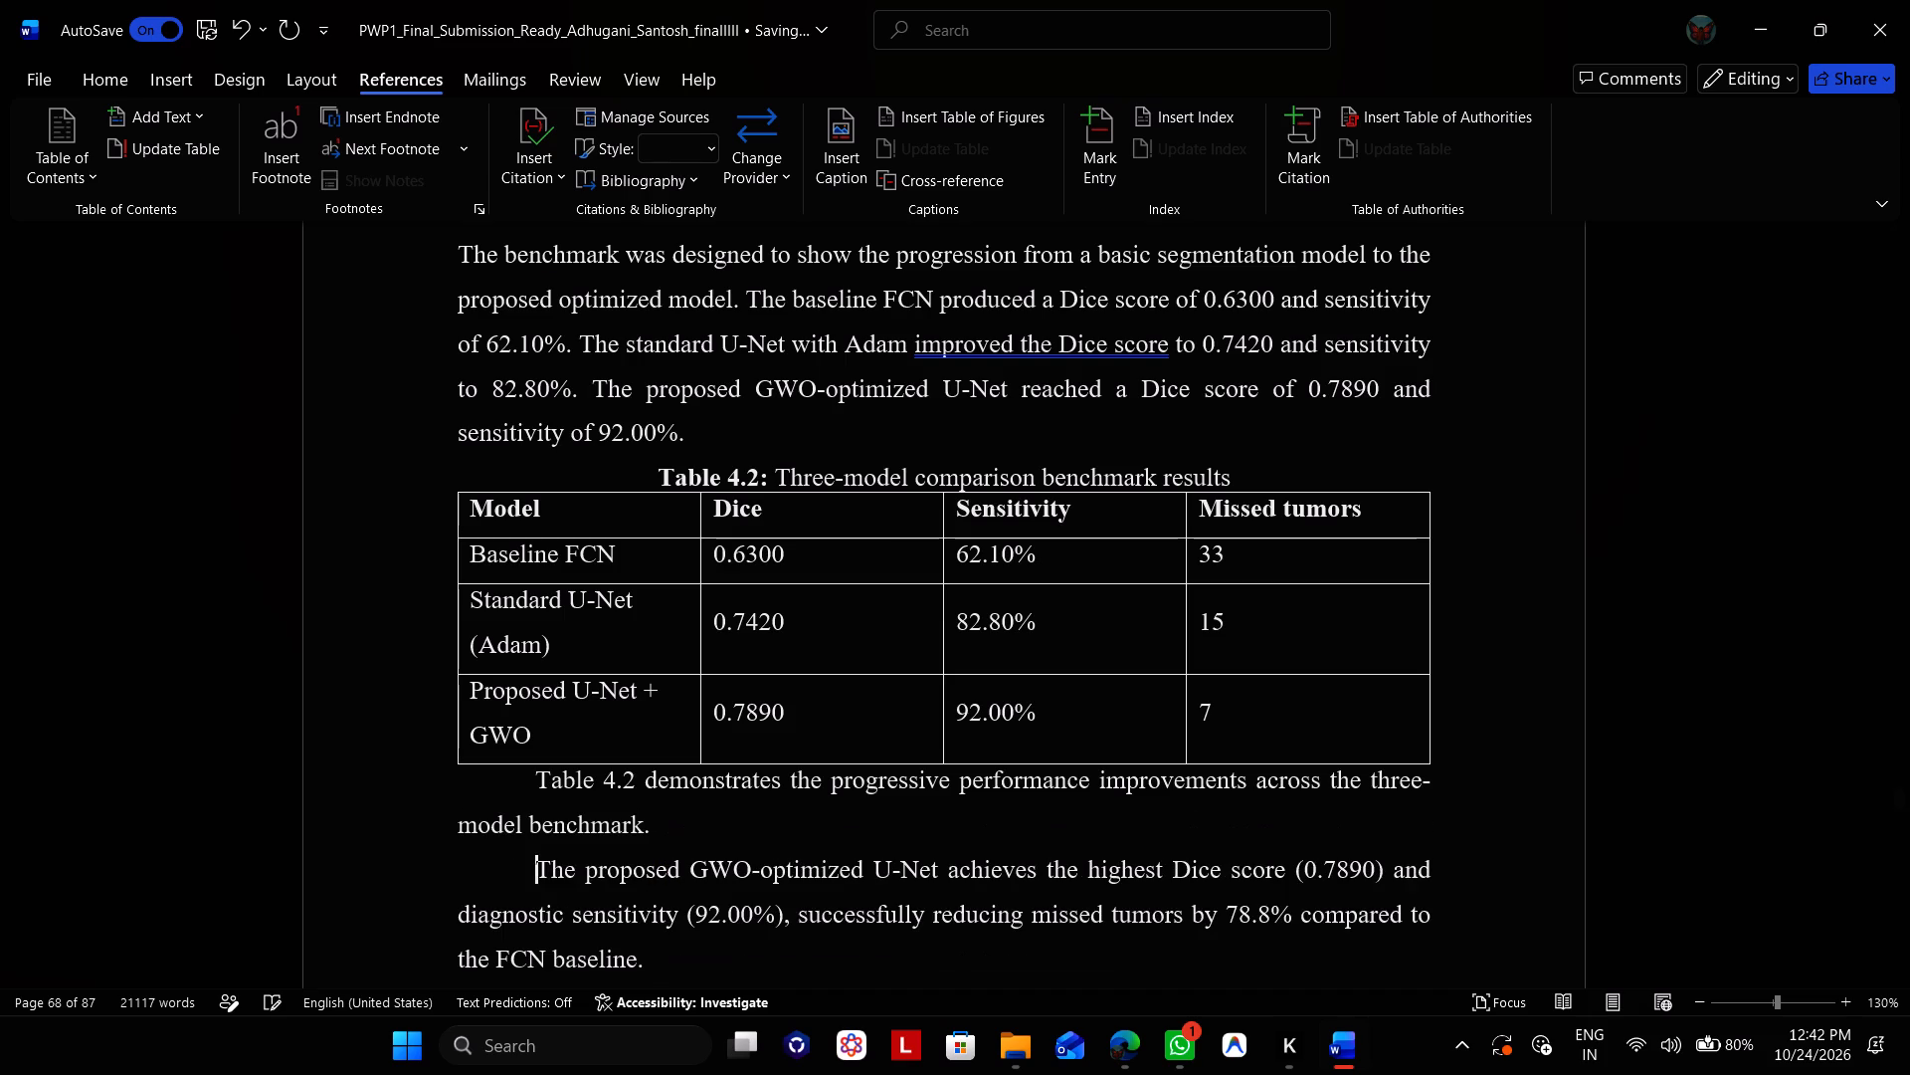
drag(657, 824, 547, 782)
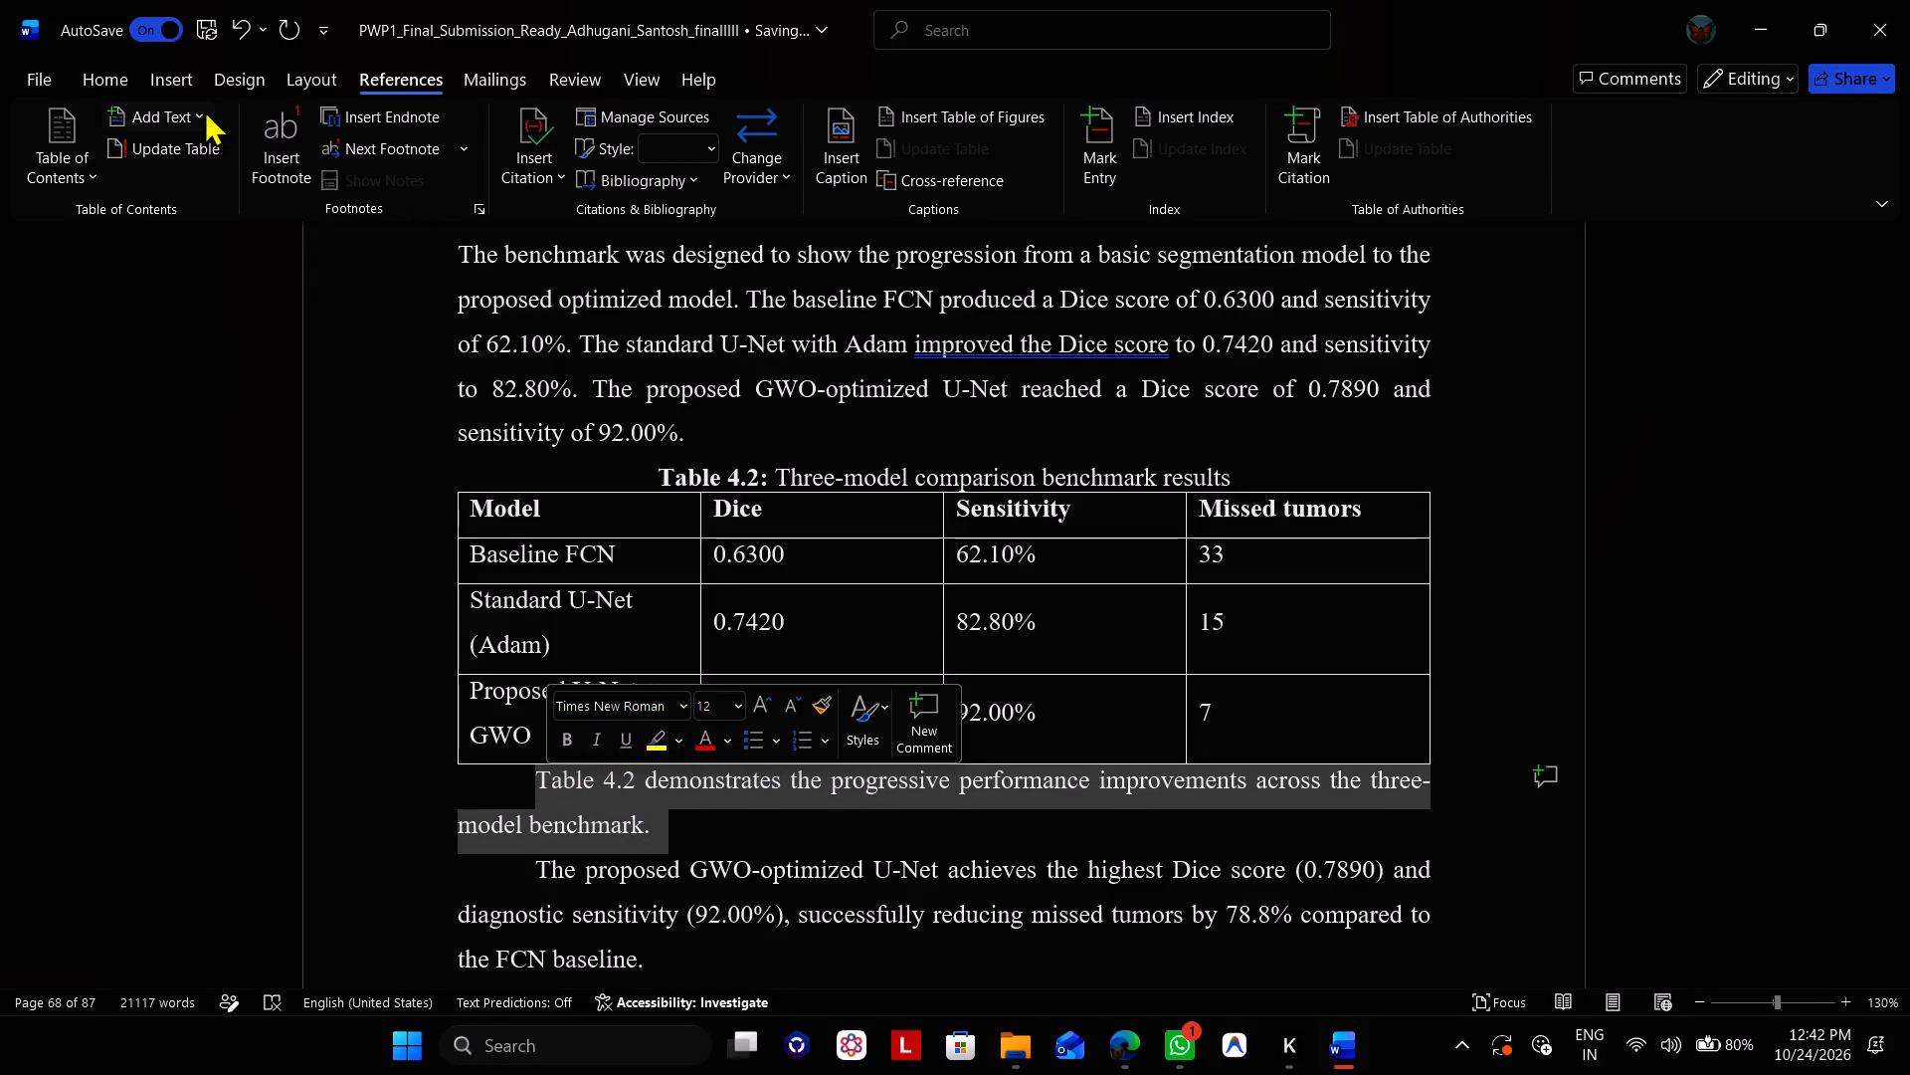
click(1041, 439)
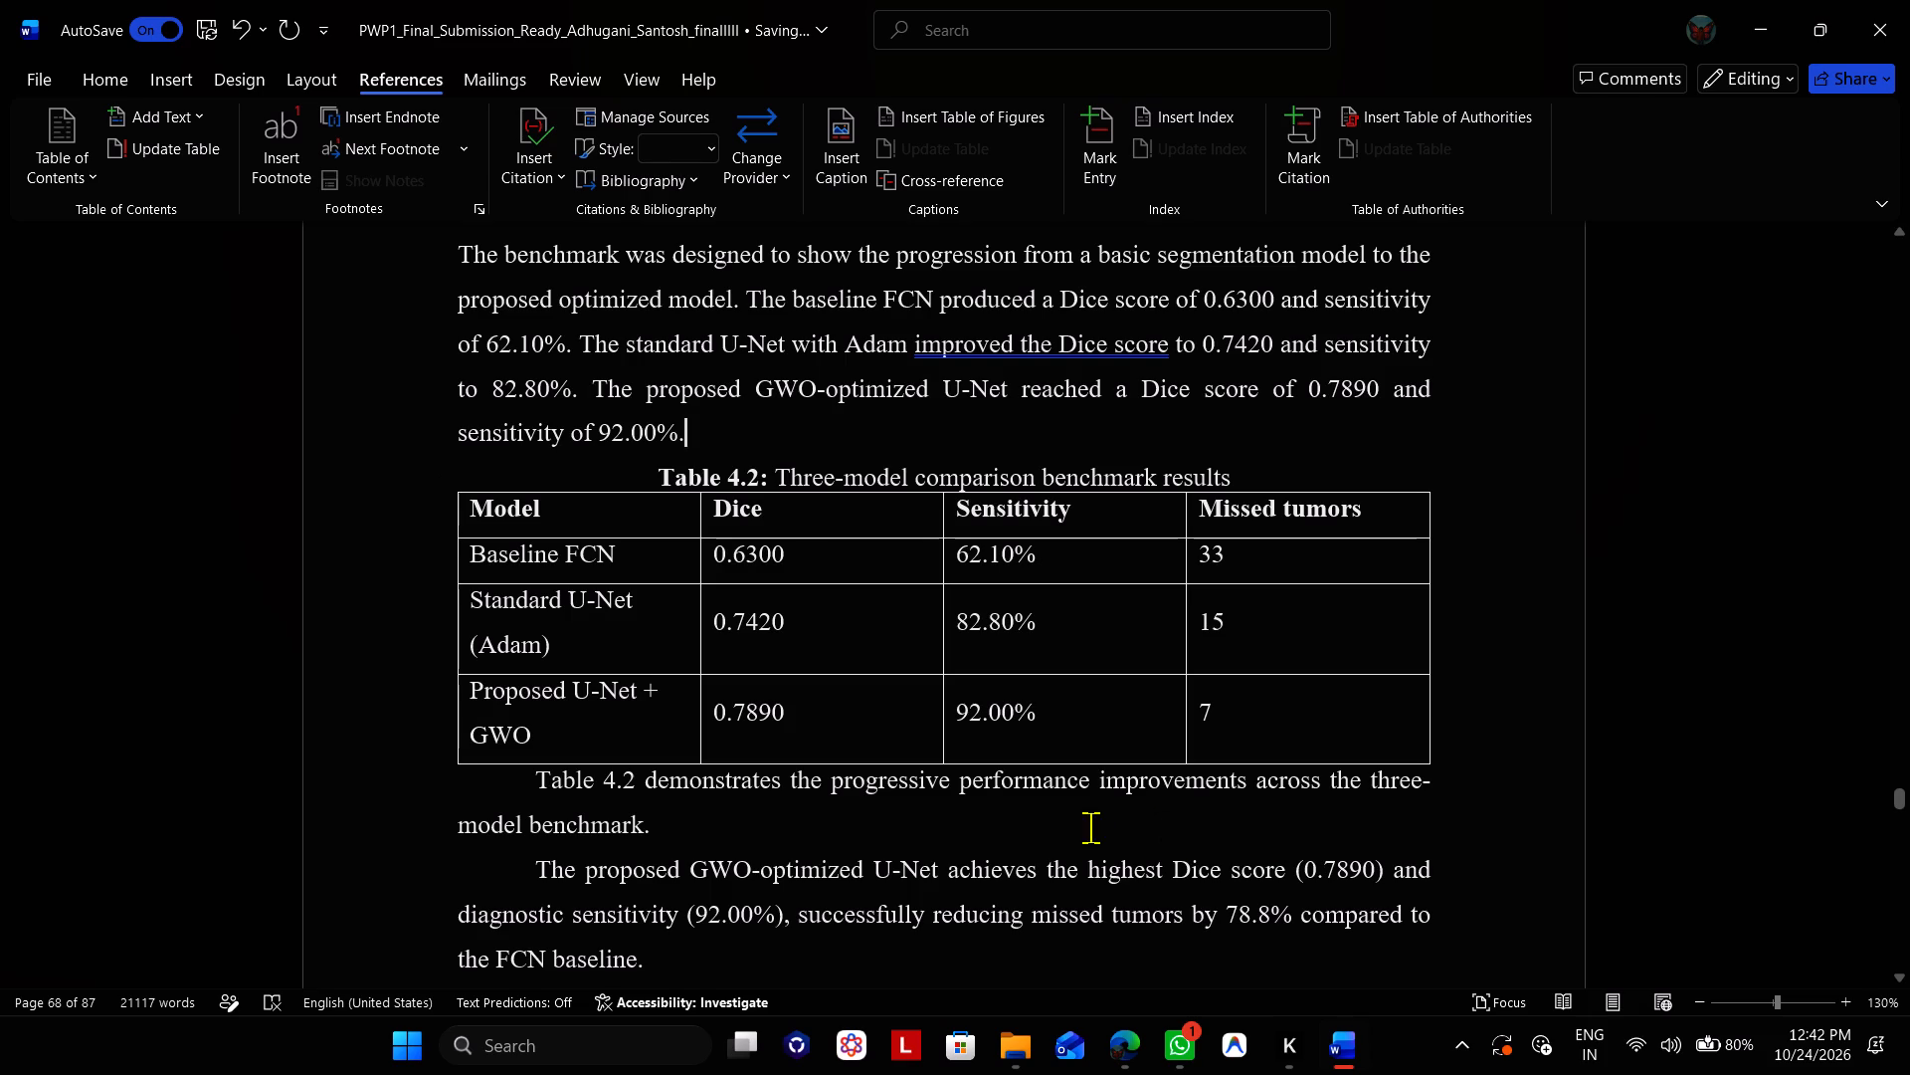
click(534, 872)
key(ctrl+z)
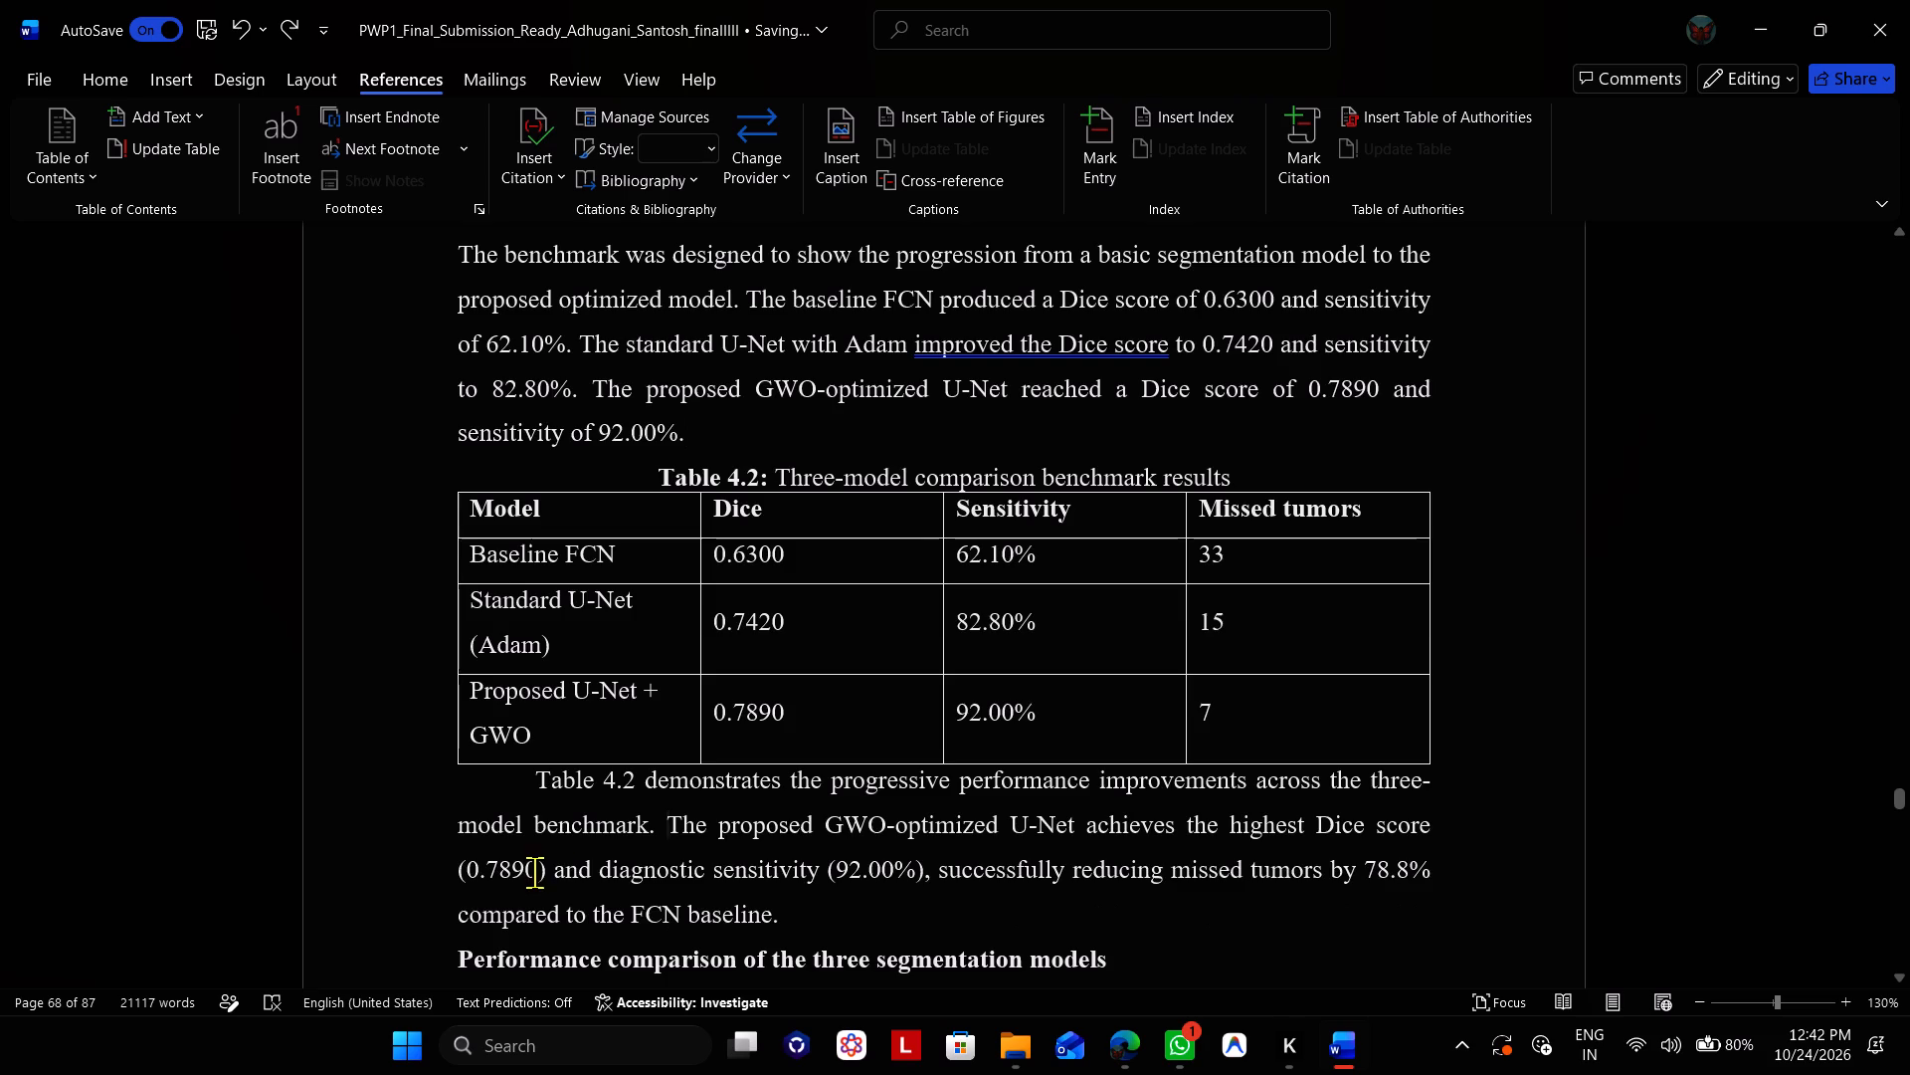
Check the layout of the Table 4.2 paragraph, the Figure 4.7 performance comparison chart and the paragraph explaining it.
scroll(722, 849, down, 2)
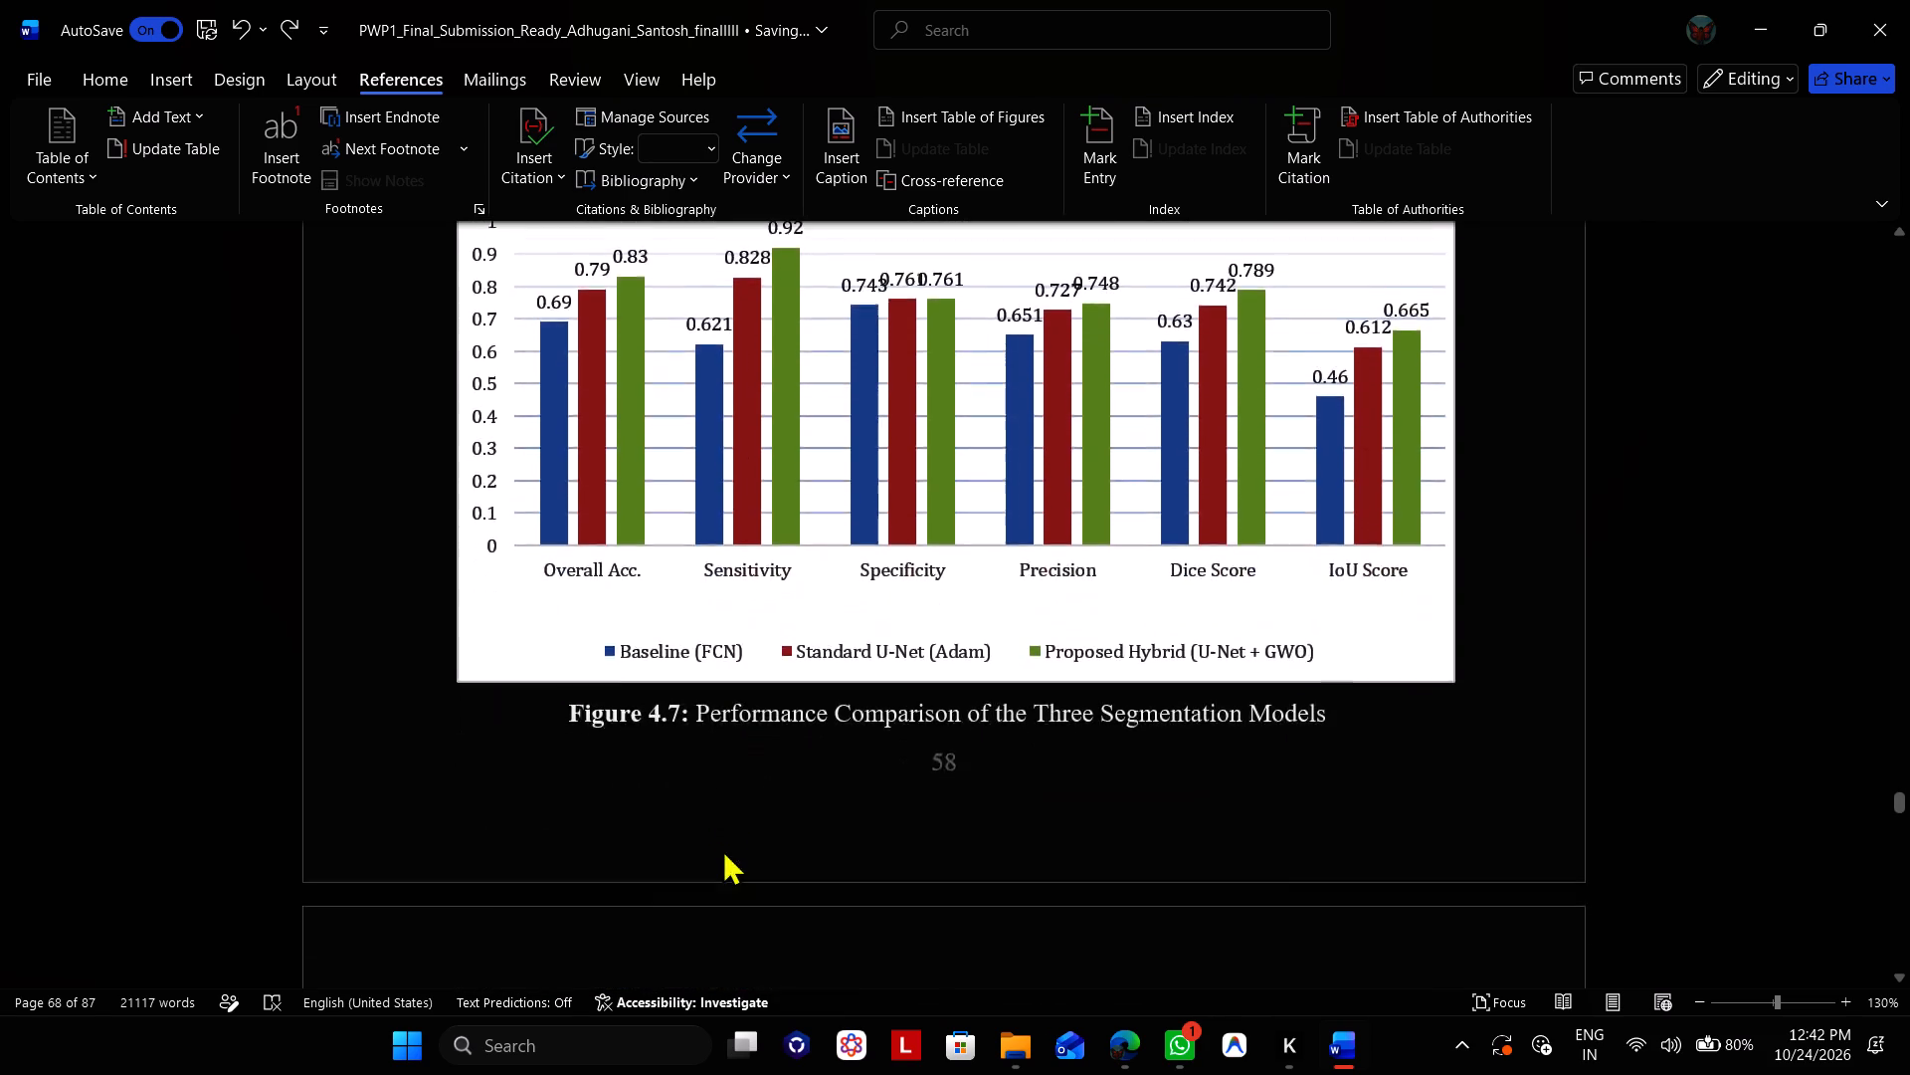
scroll(722, 849, down, 2)
scroll(722, 849, up, 1)
scroll(722, 849, down, 1)
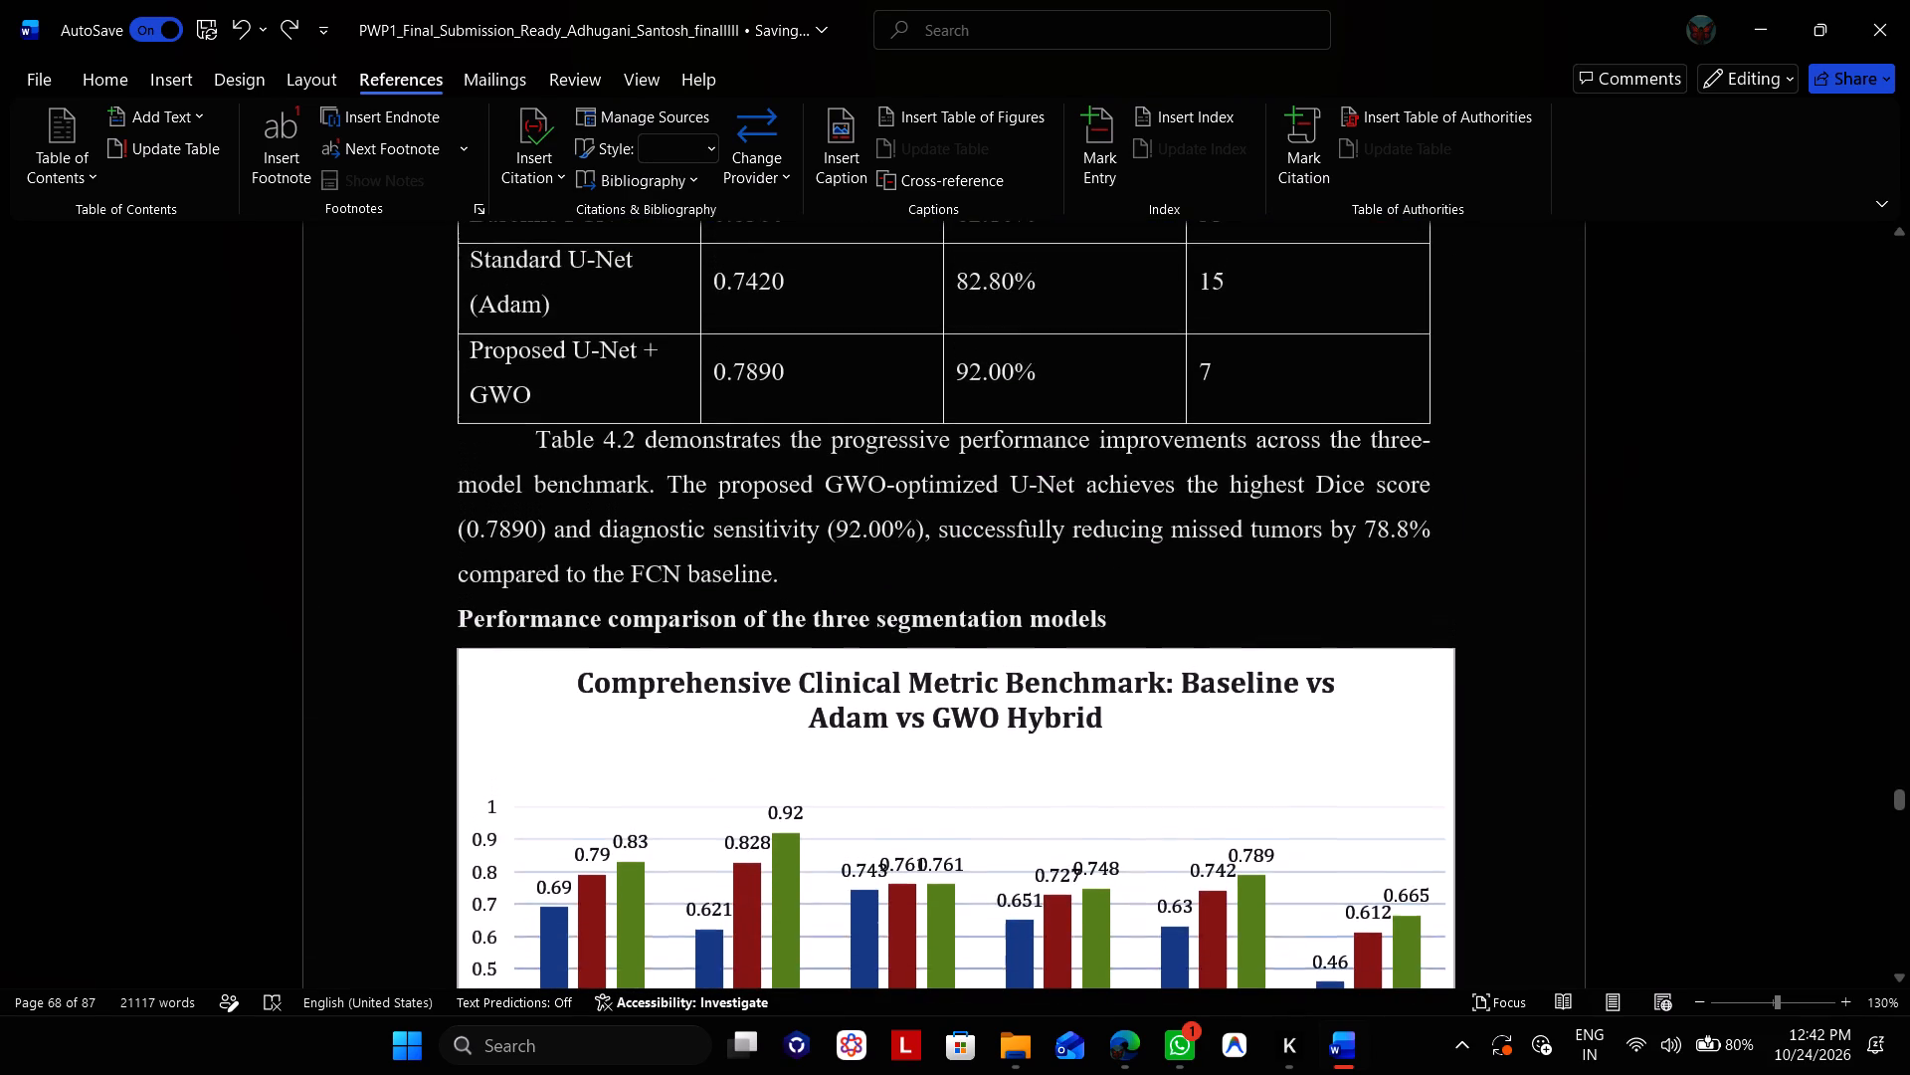
scroll(722, 849, down, 2)
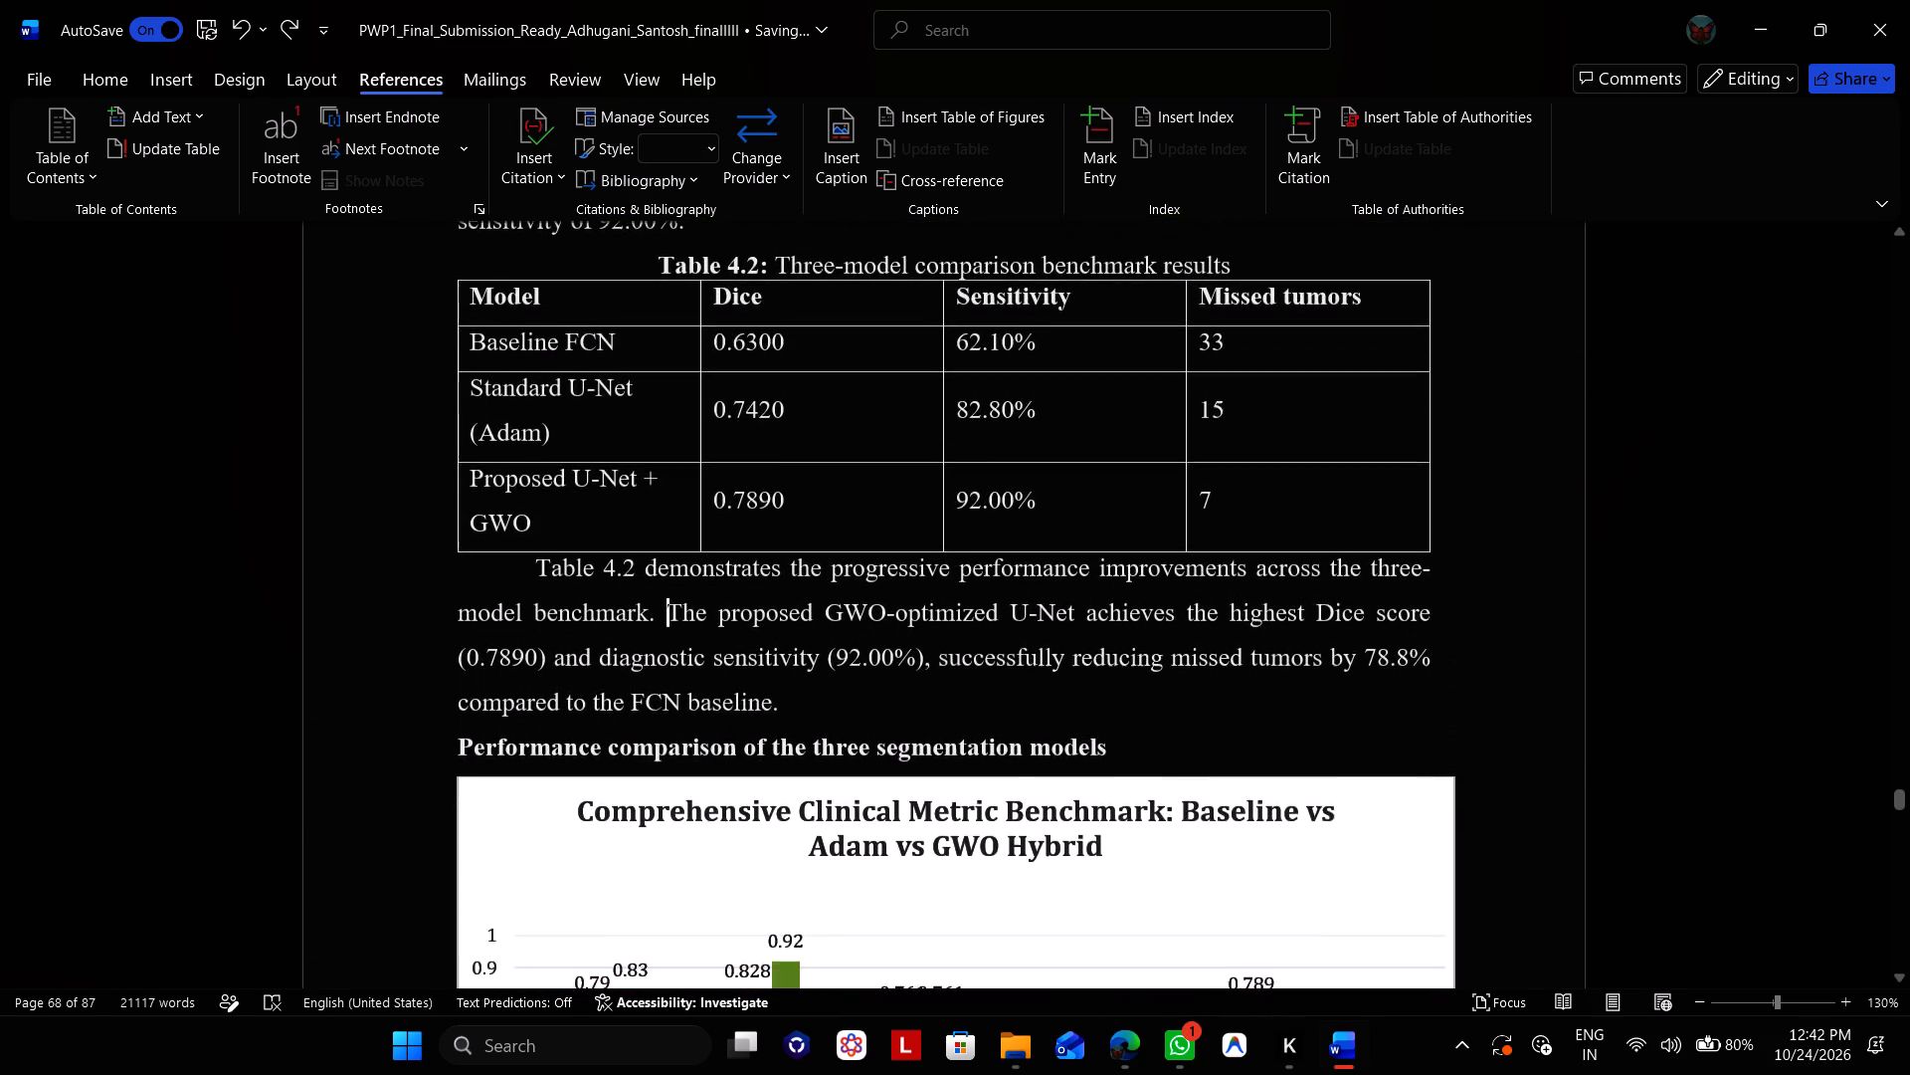
scroll(722, 849, down, 1)
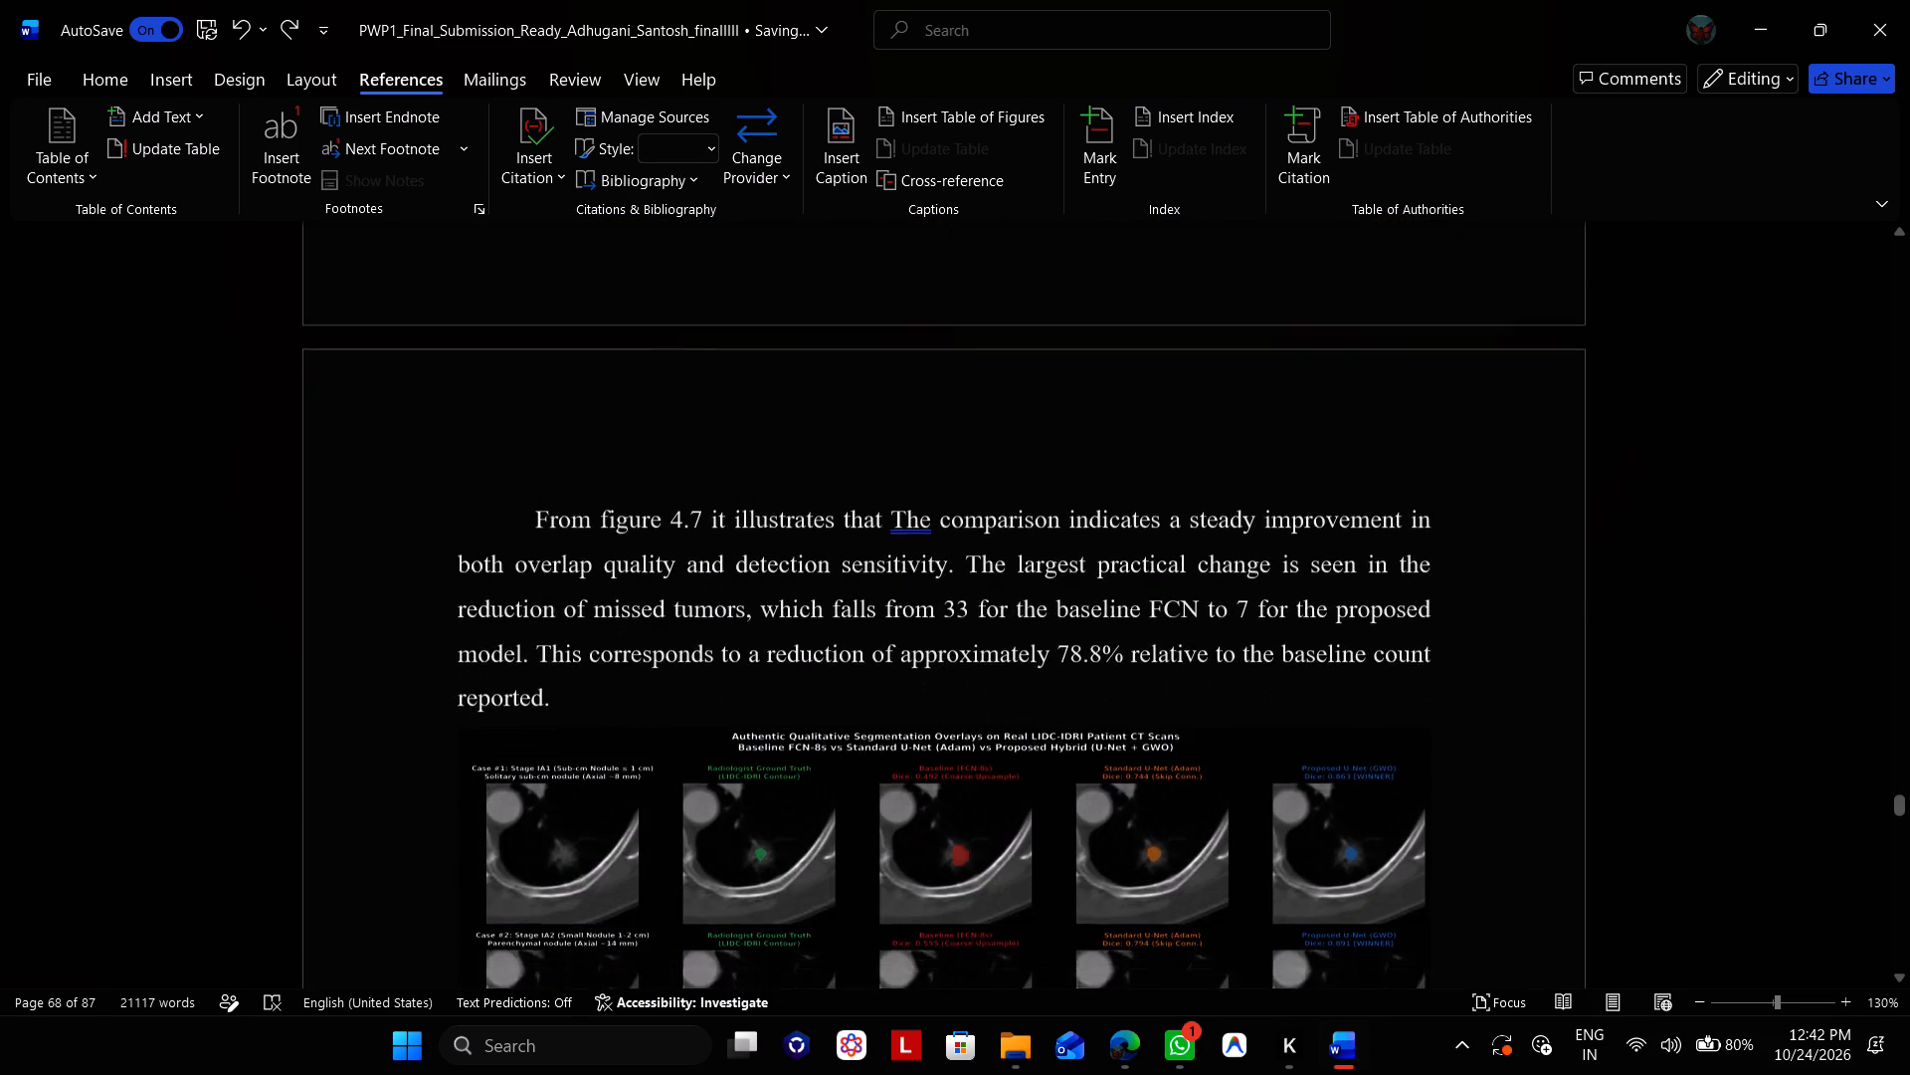
scroll(722, 849, down, 1)
scroll(722, 849, up, 1)
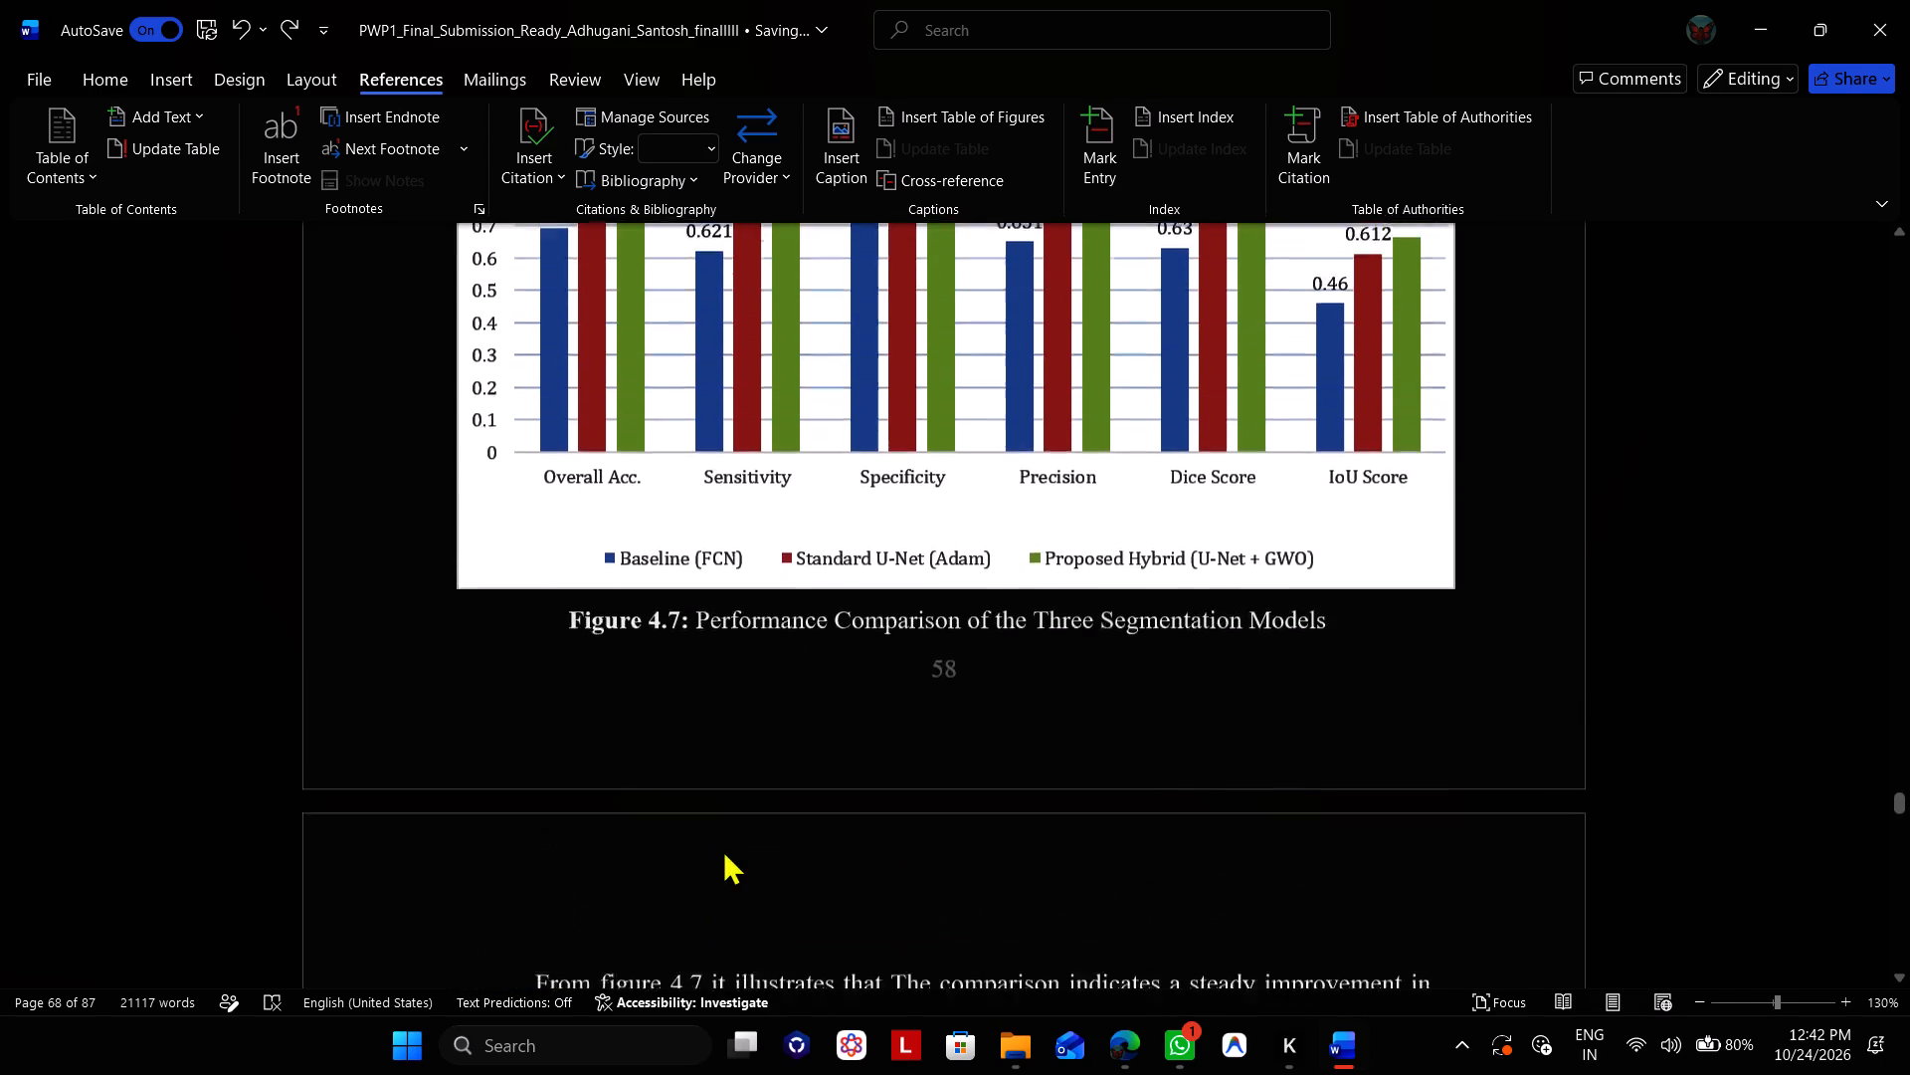
scroll(722, 849, up, 2)
scroll(722, 849, down, 1)
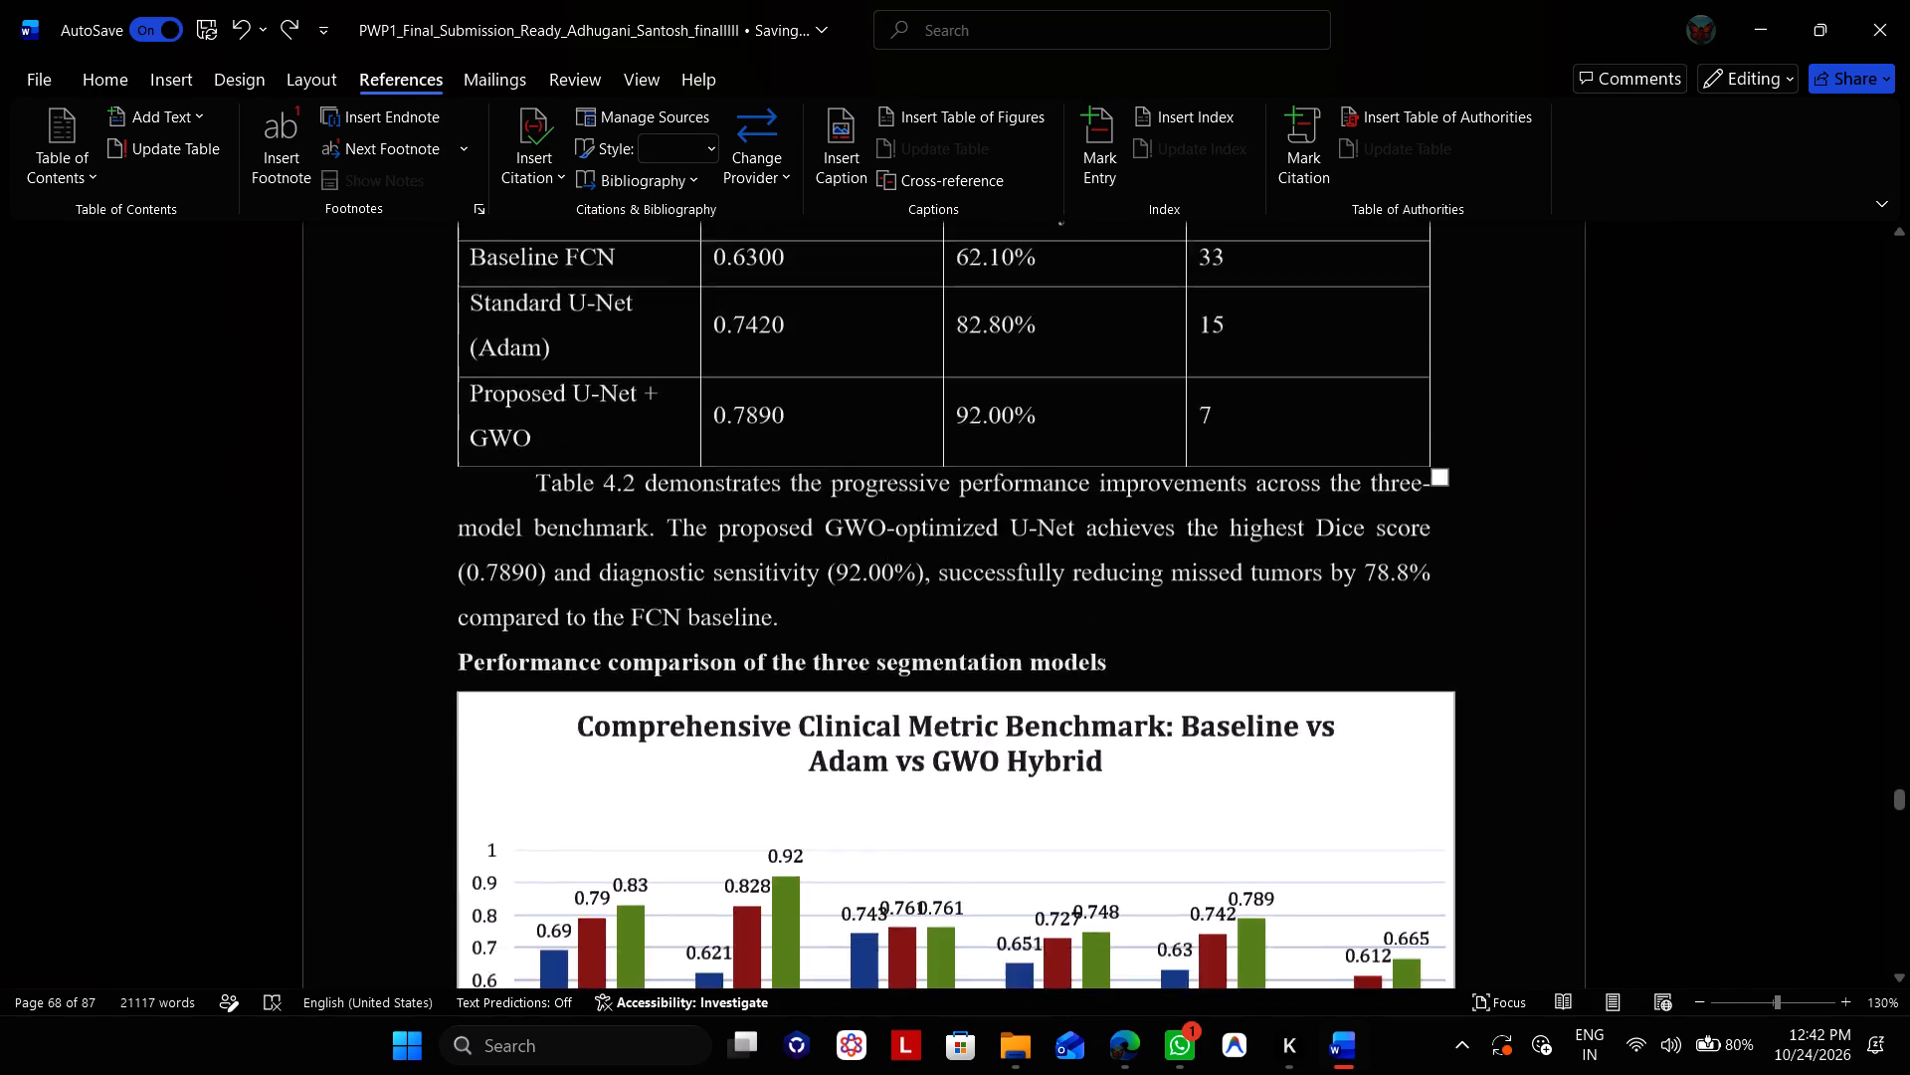
Proof the Figure 4.8 description and sections 4.2.2 to 4.2.4.3, including Tables 4.3 and 4.4.
scroll(722, 849, down, 2)
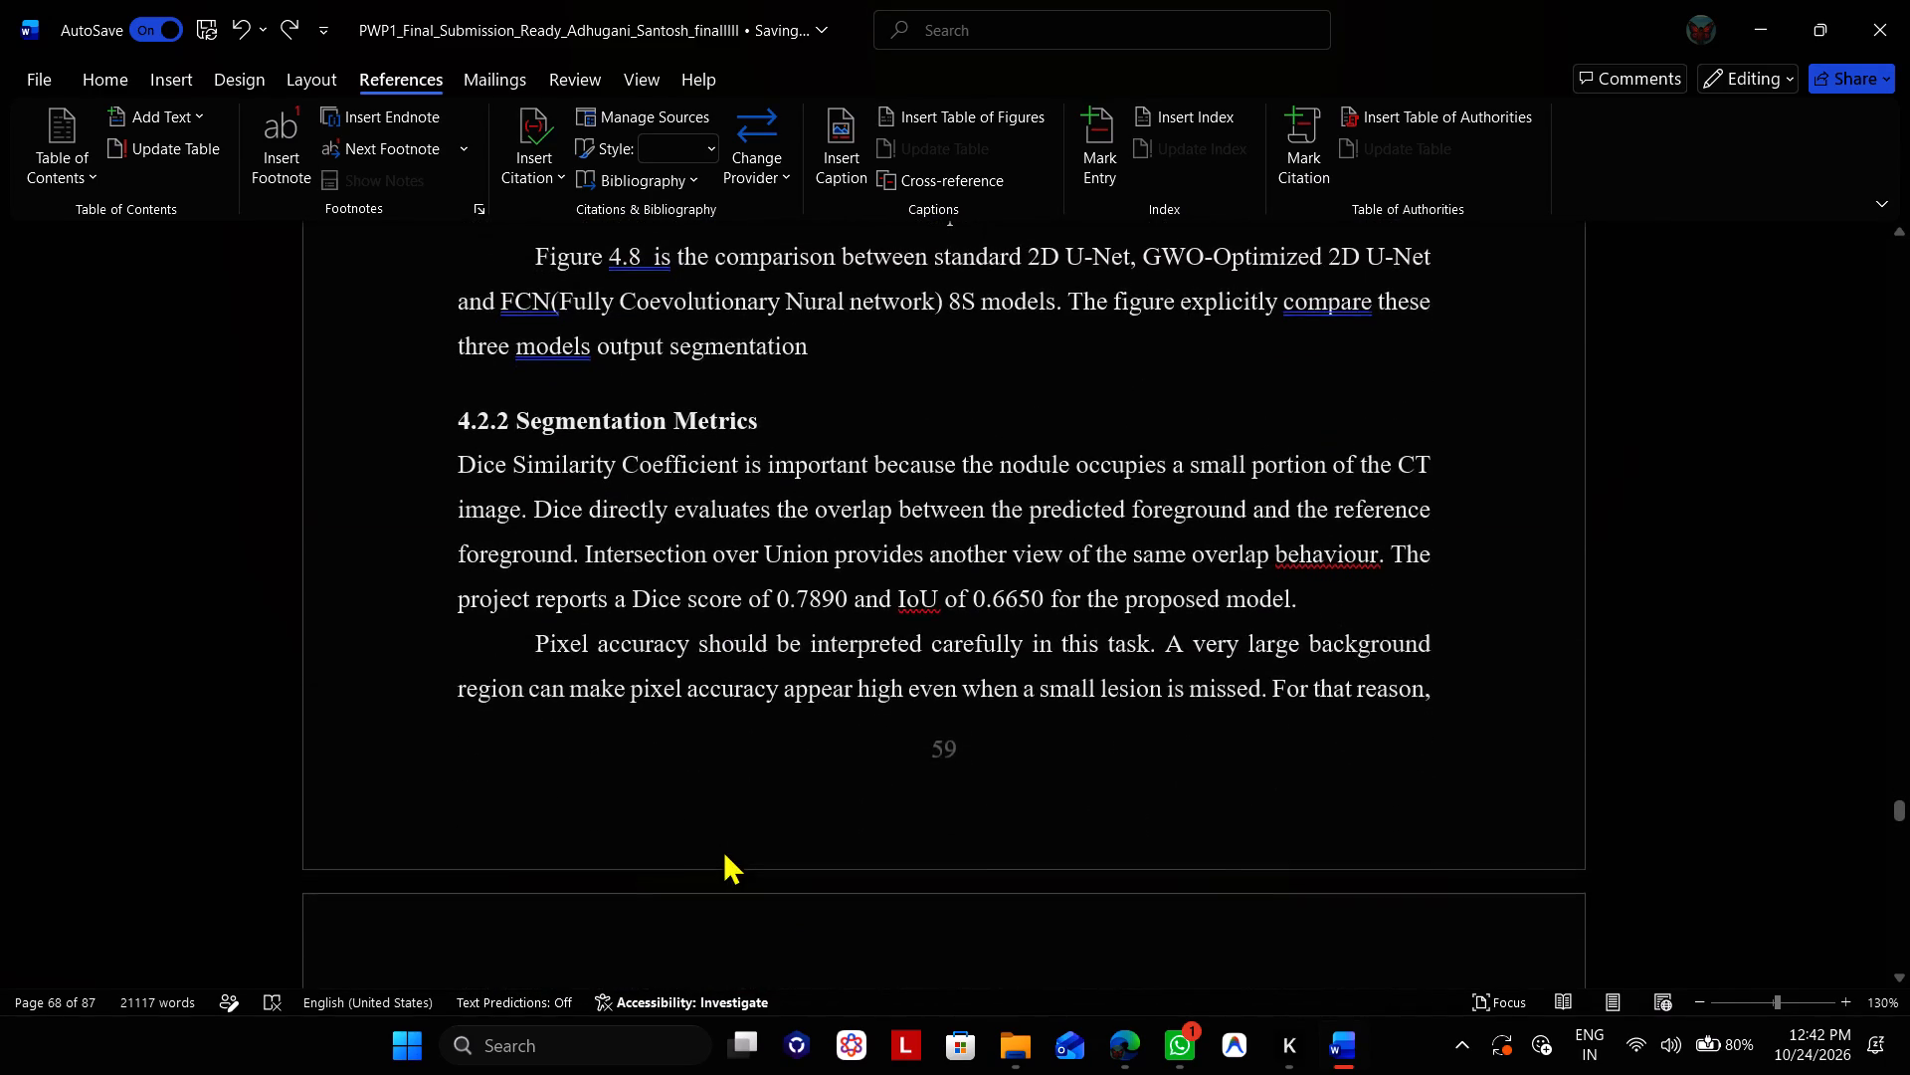
scroll(722, 849, down, 1)
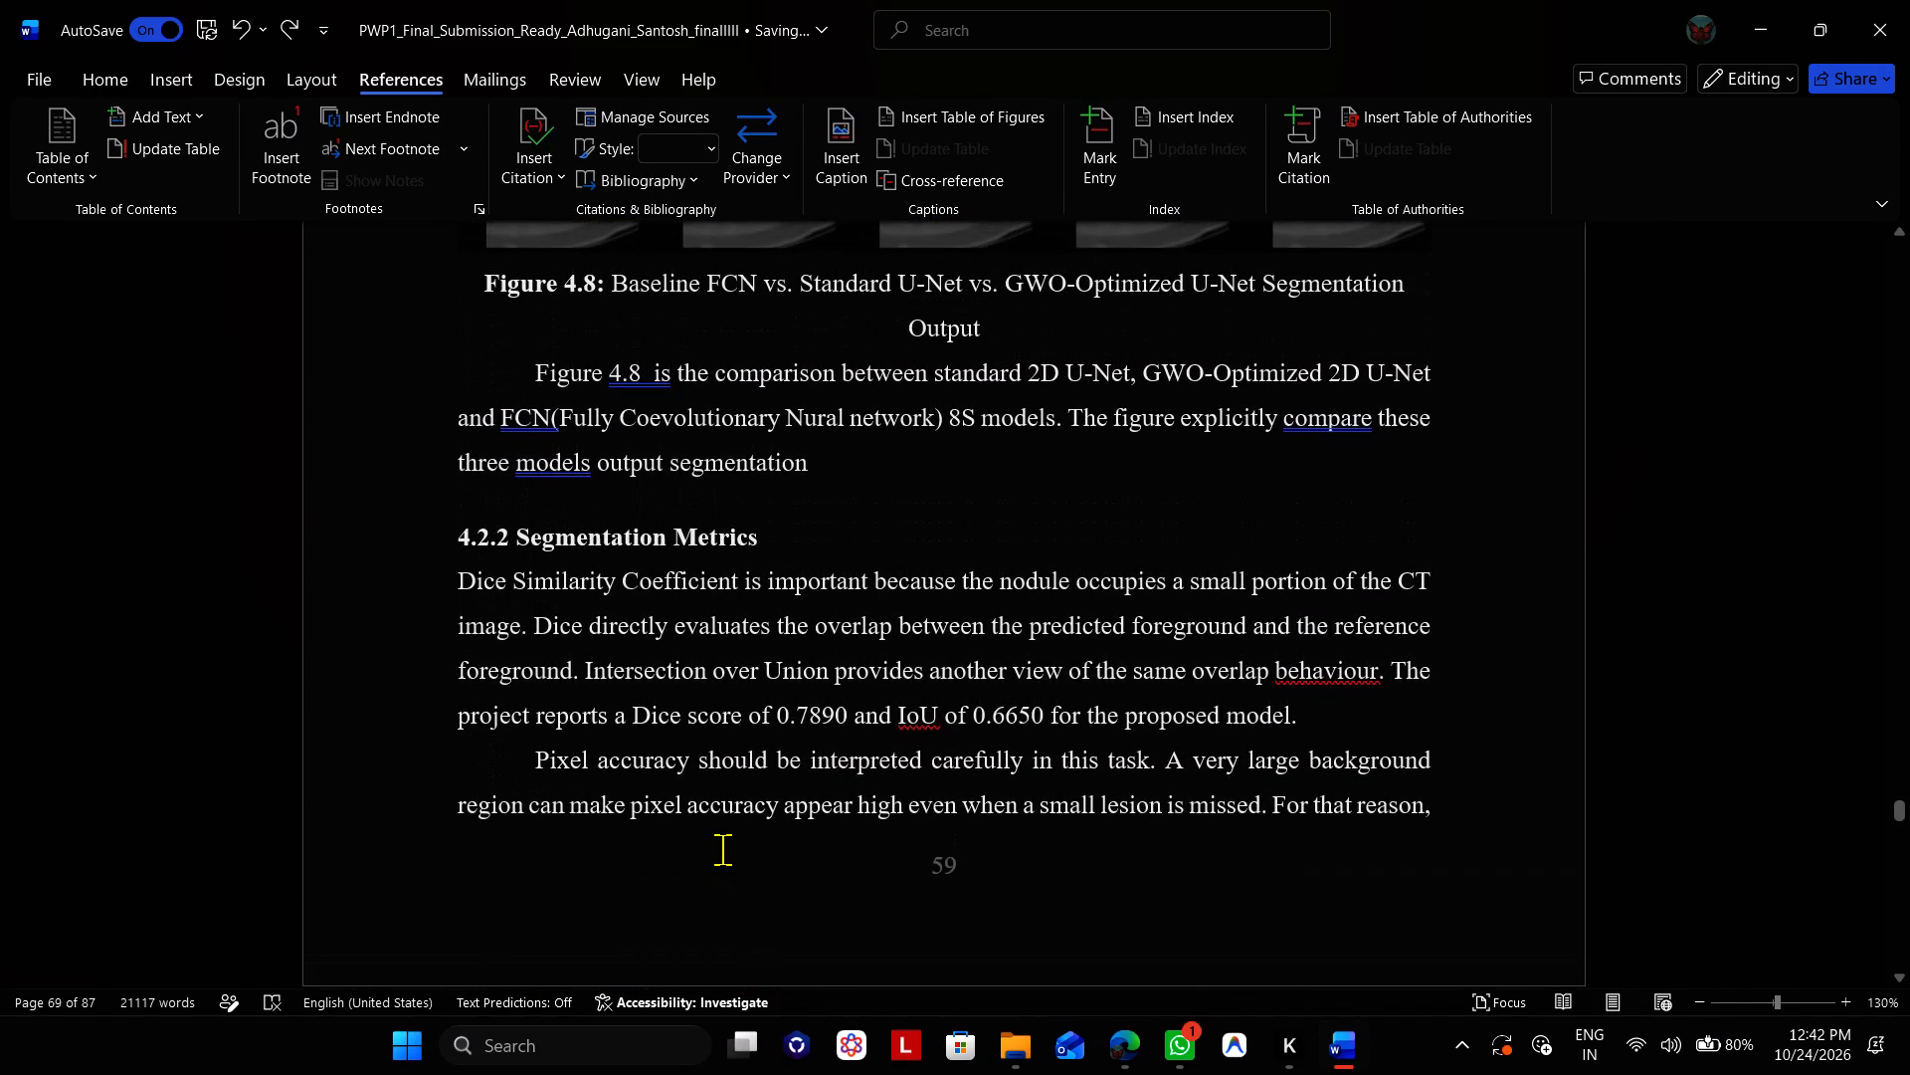
scroll(722, 849, down, 1)
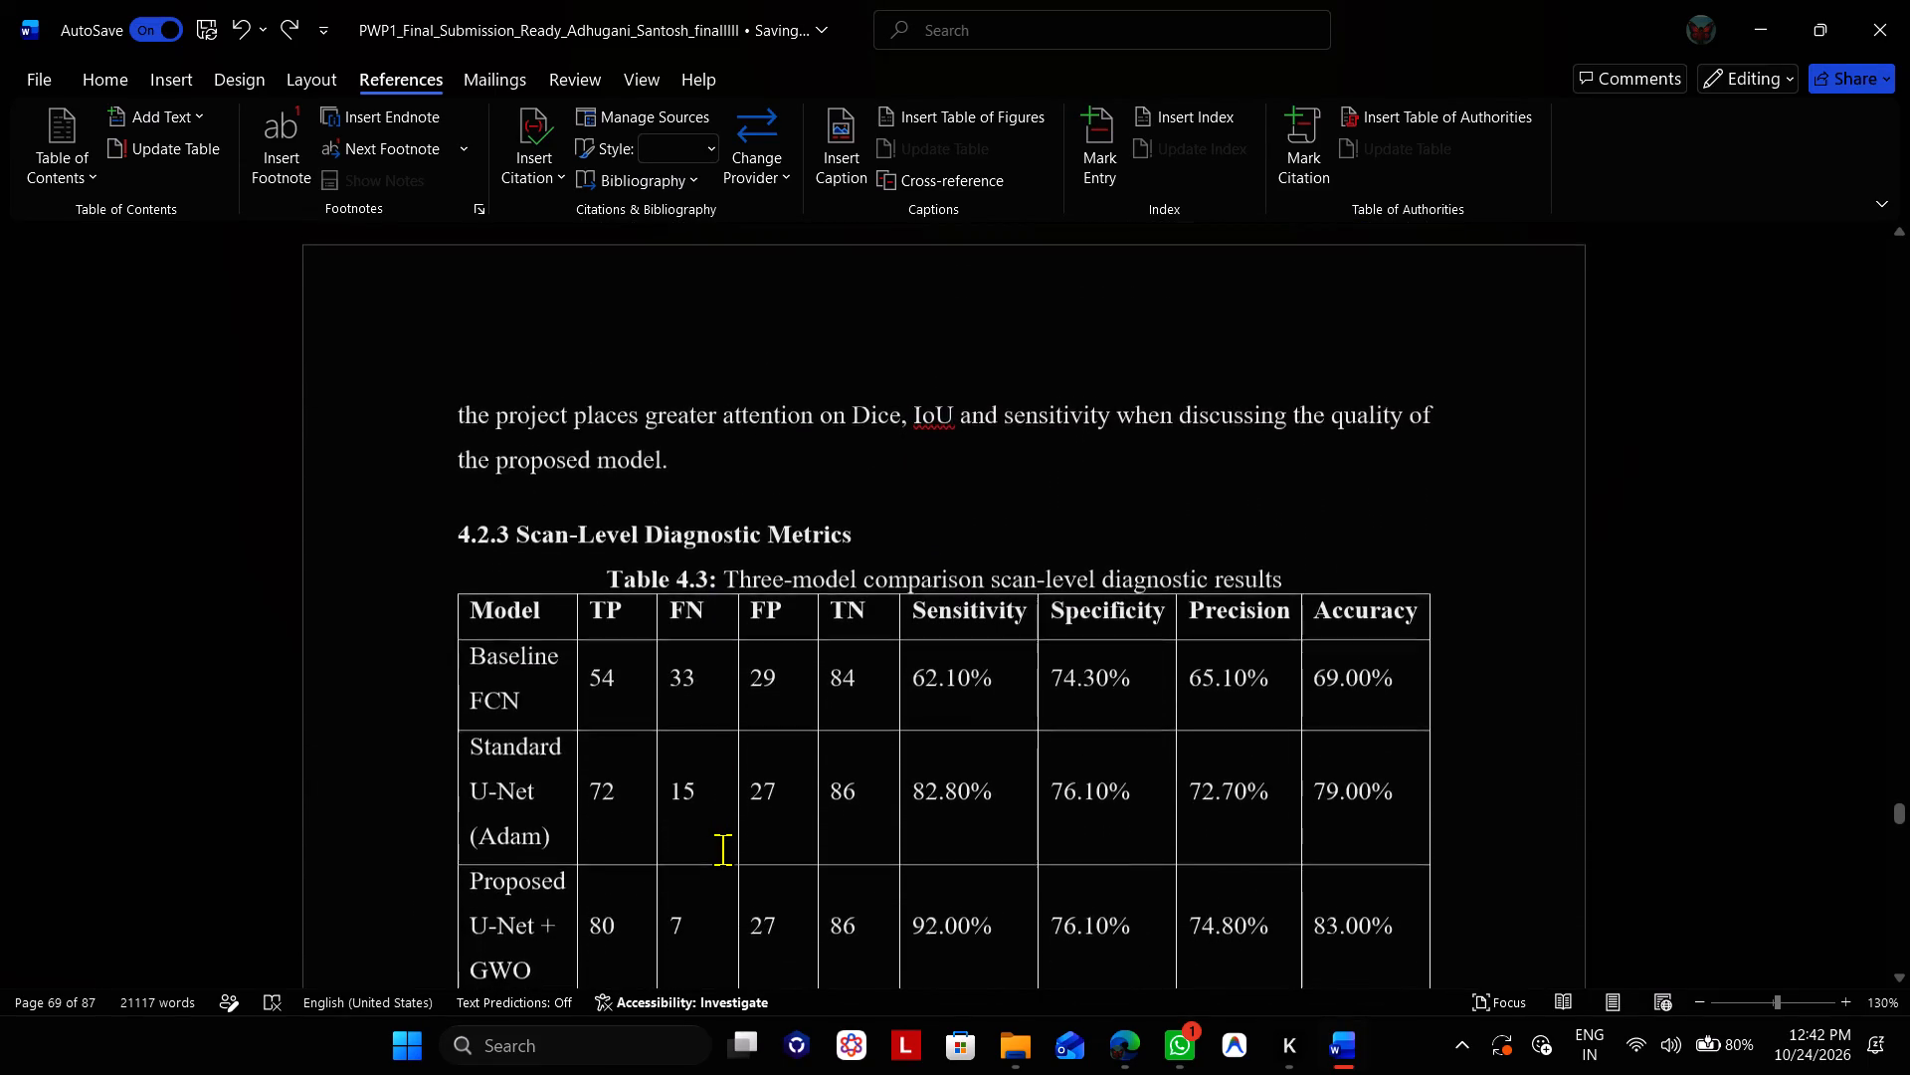
scroll(722, 849, down, 1)
scroll(684, 493, down, 2)
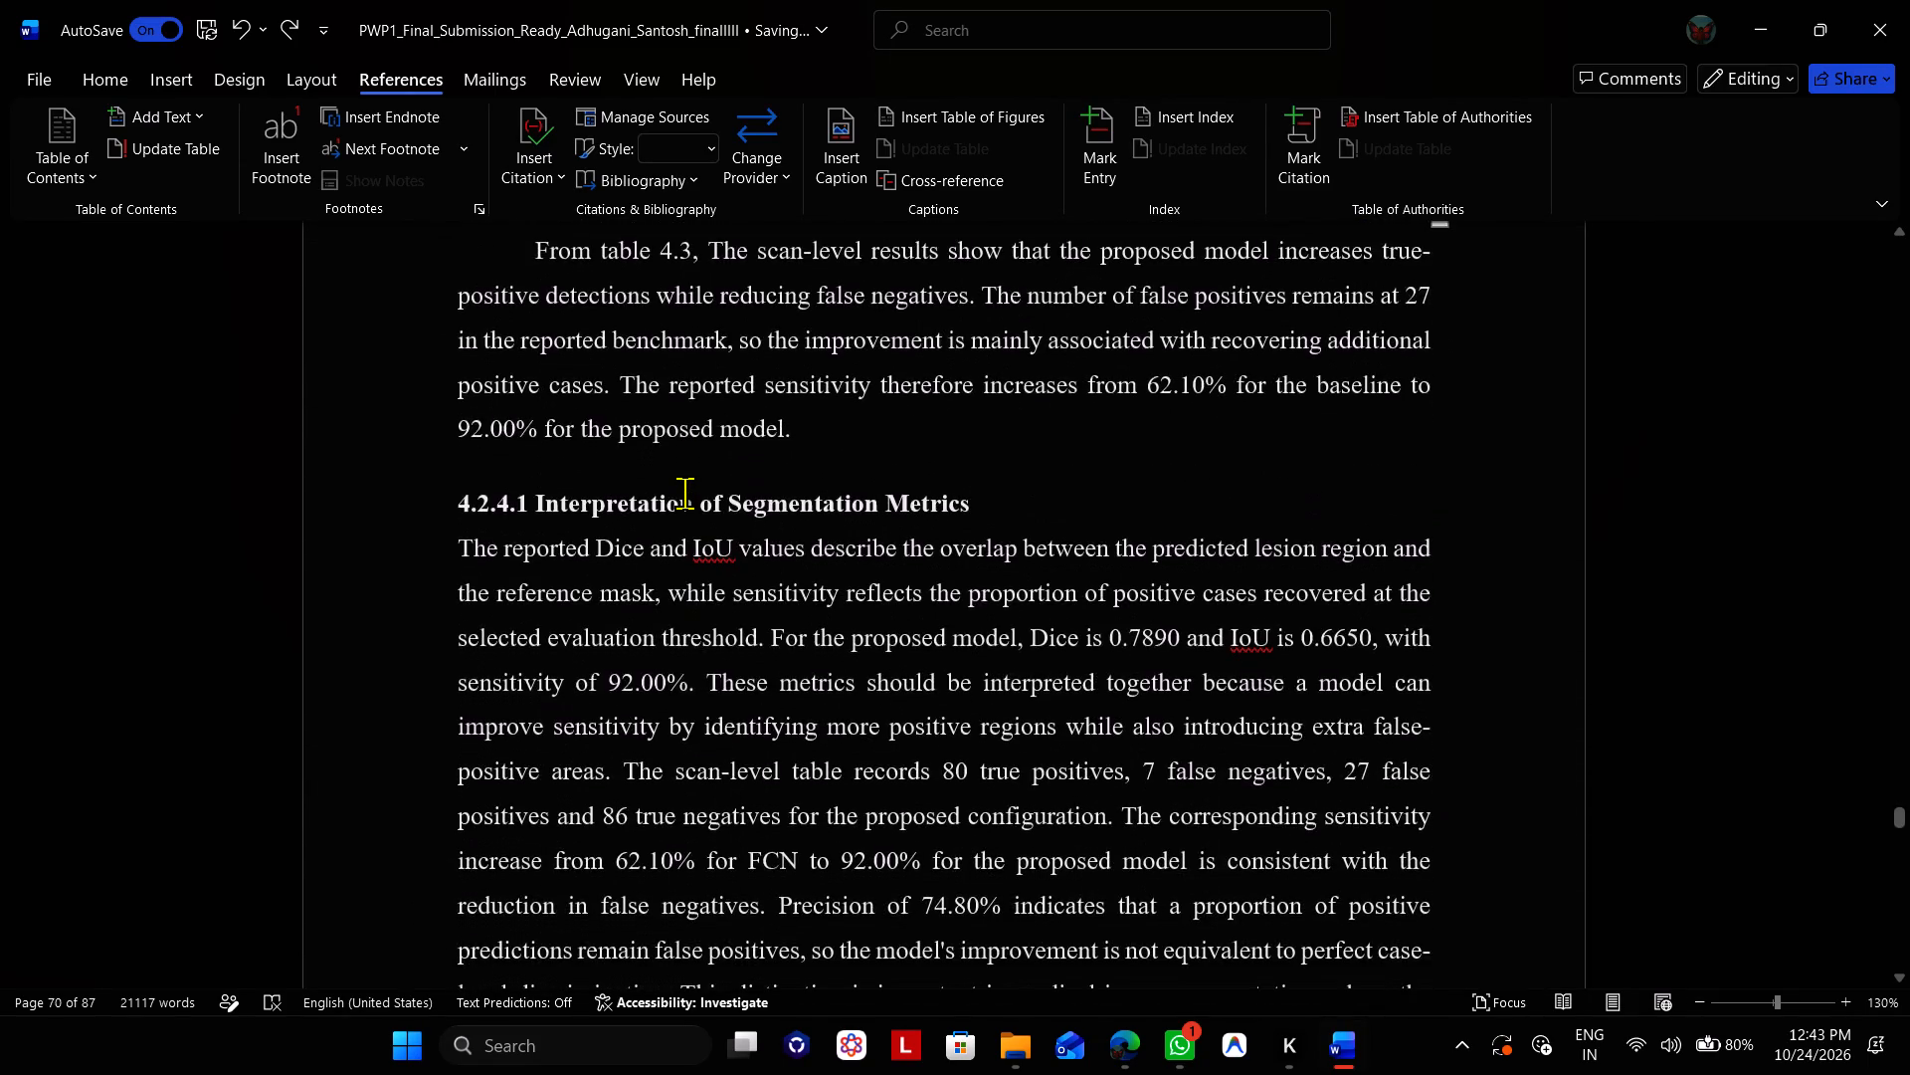
scroll(684, 493, down, 1)
scroll(700, 365, down, 1)
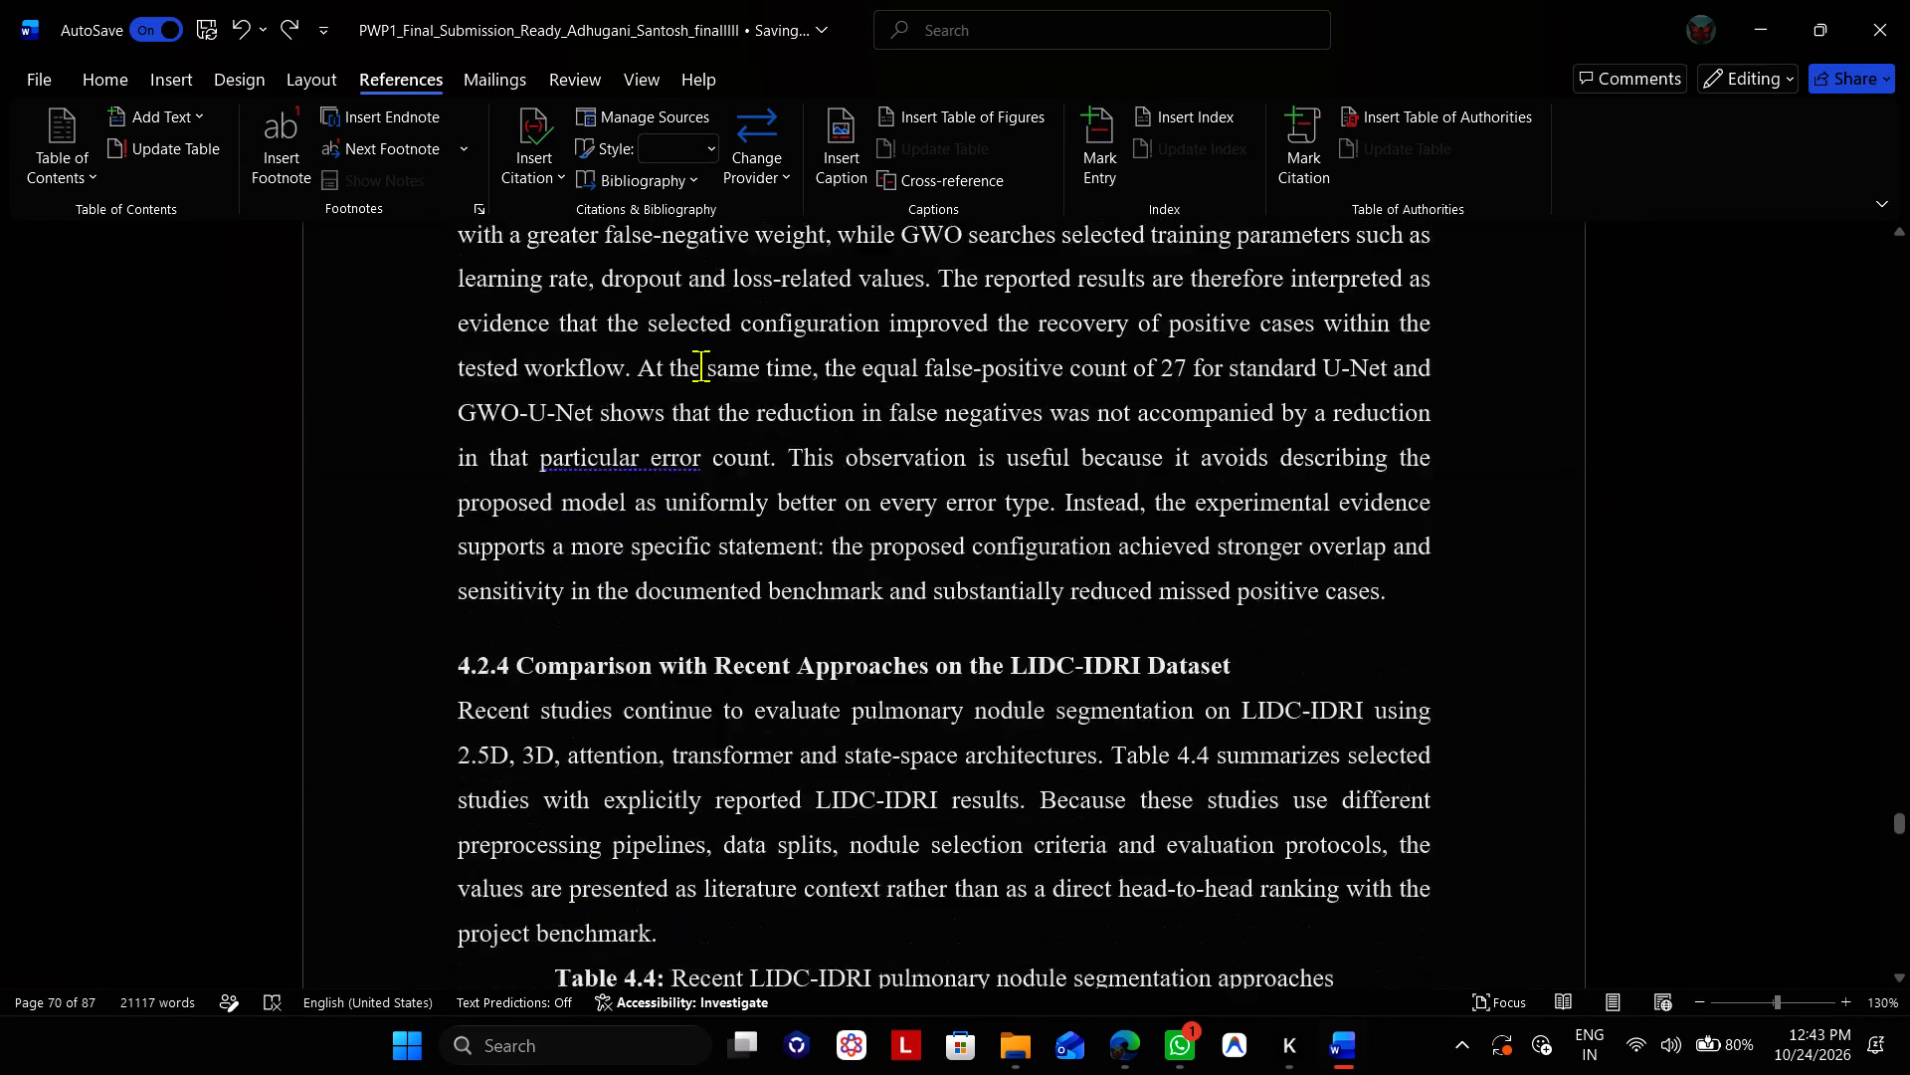
scroll(700, 365, down, 2)
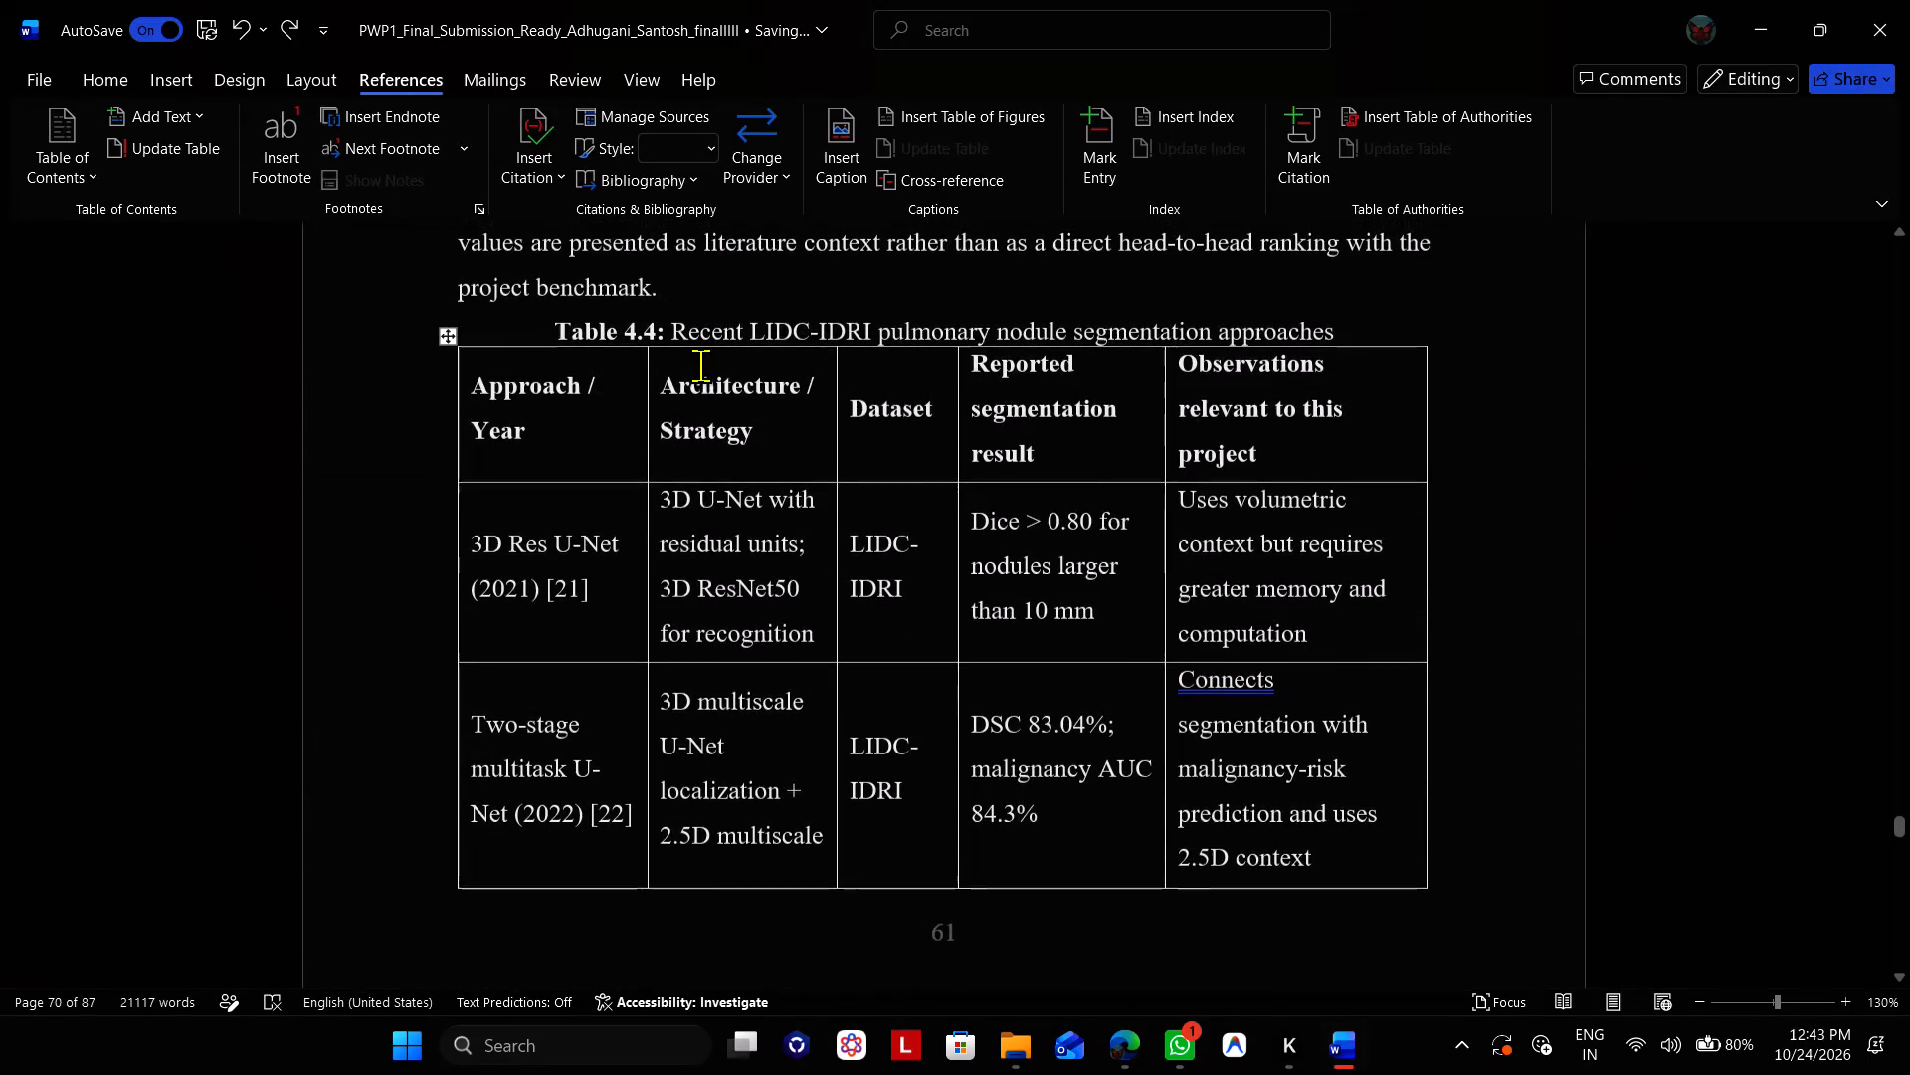
scroll(700, 365, down, 6)
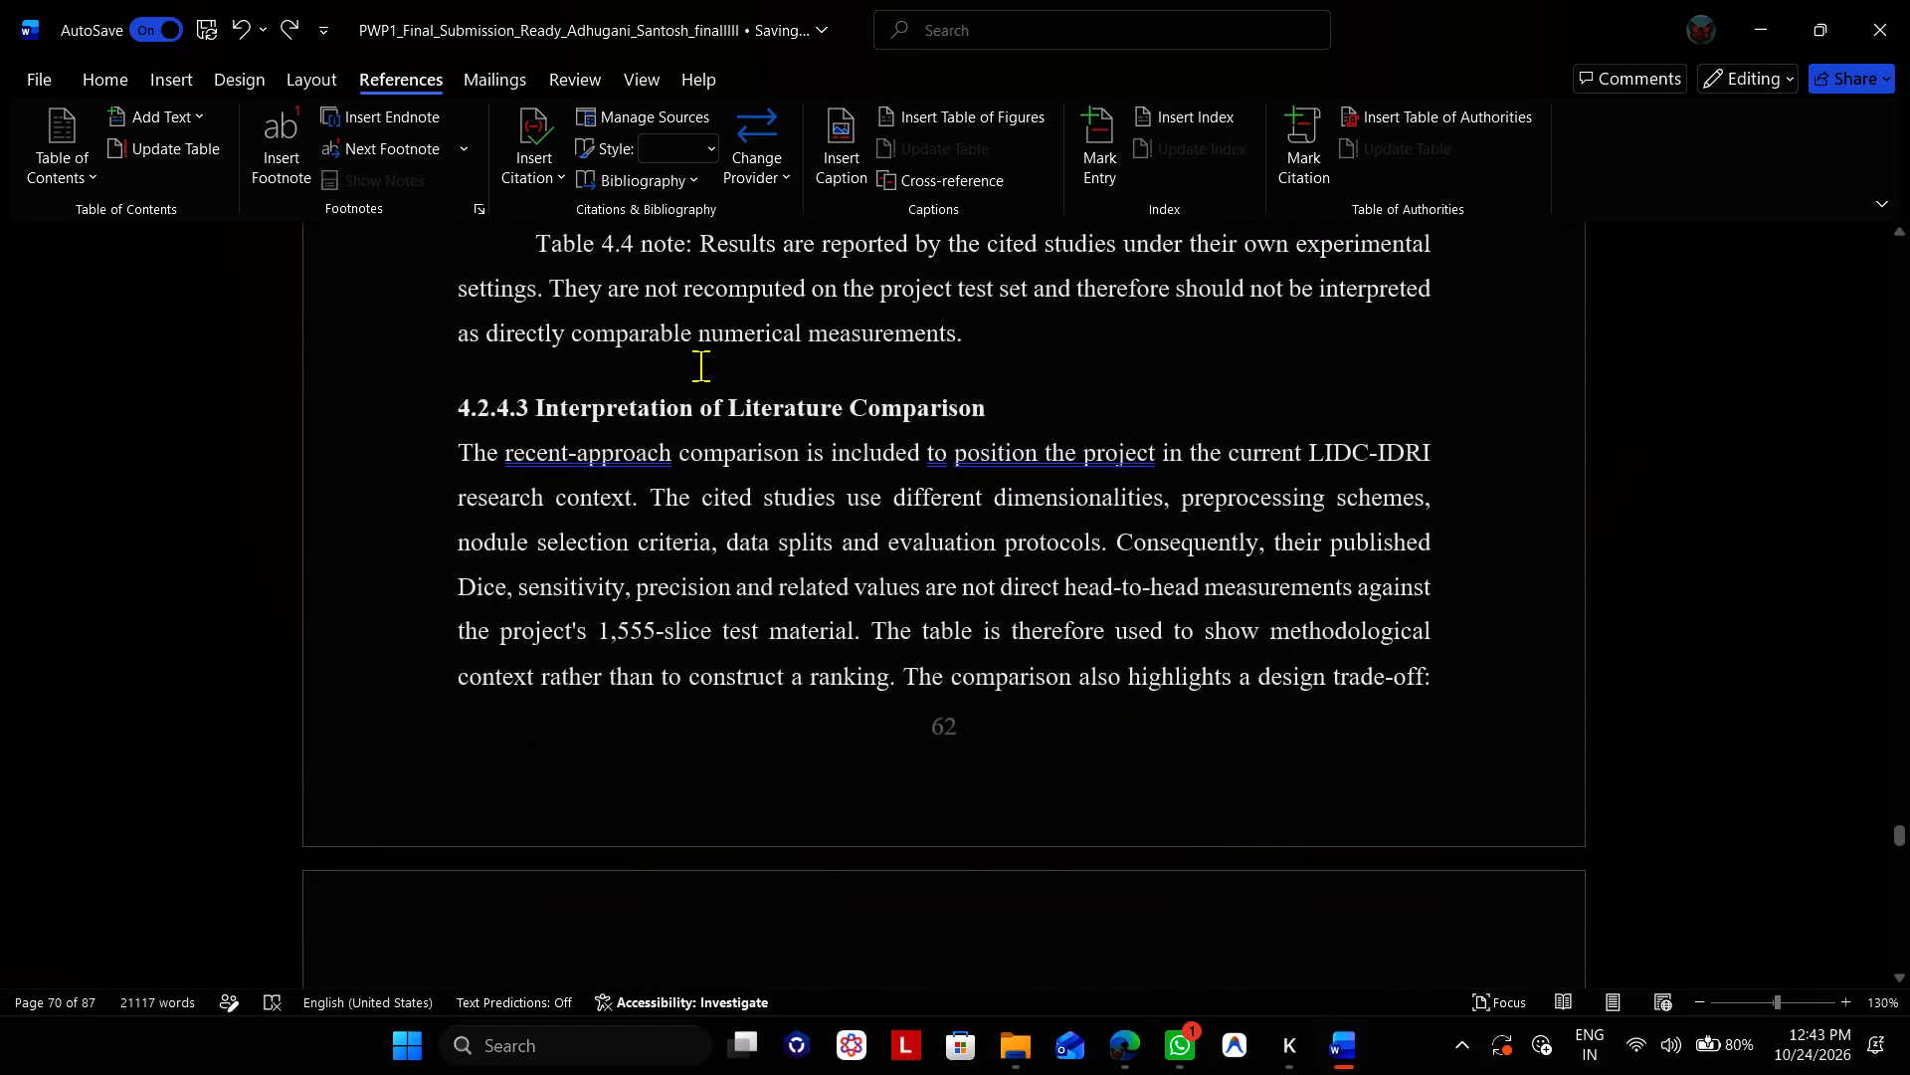
Skim the rest of Chapter 4, Chapter 5 Conclusion and Future Enhancements, and the source code pages to the document's end.
scroll(700, 365, down, 6)
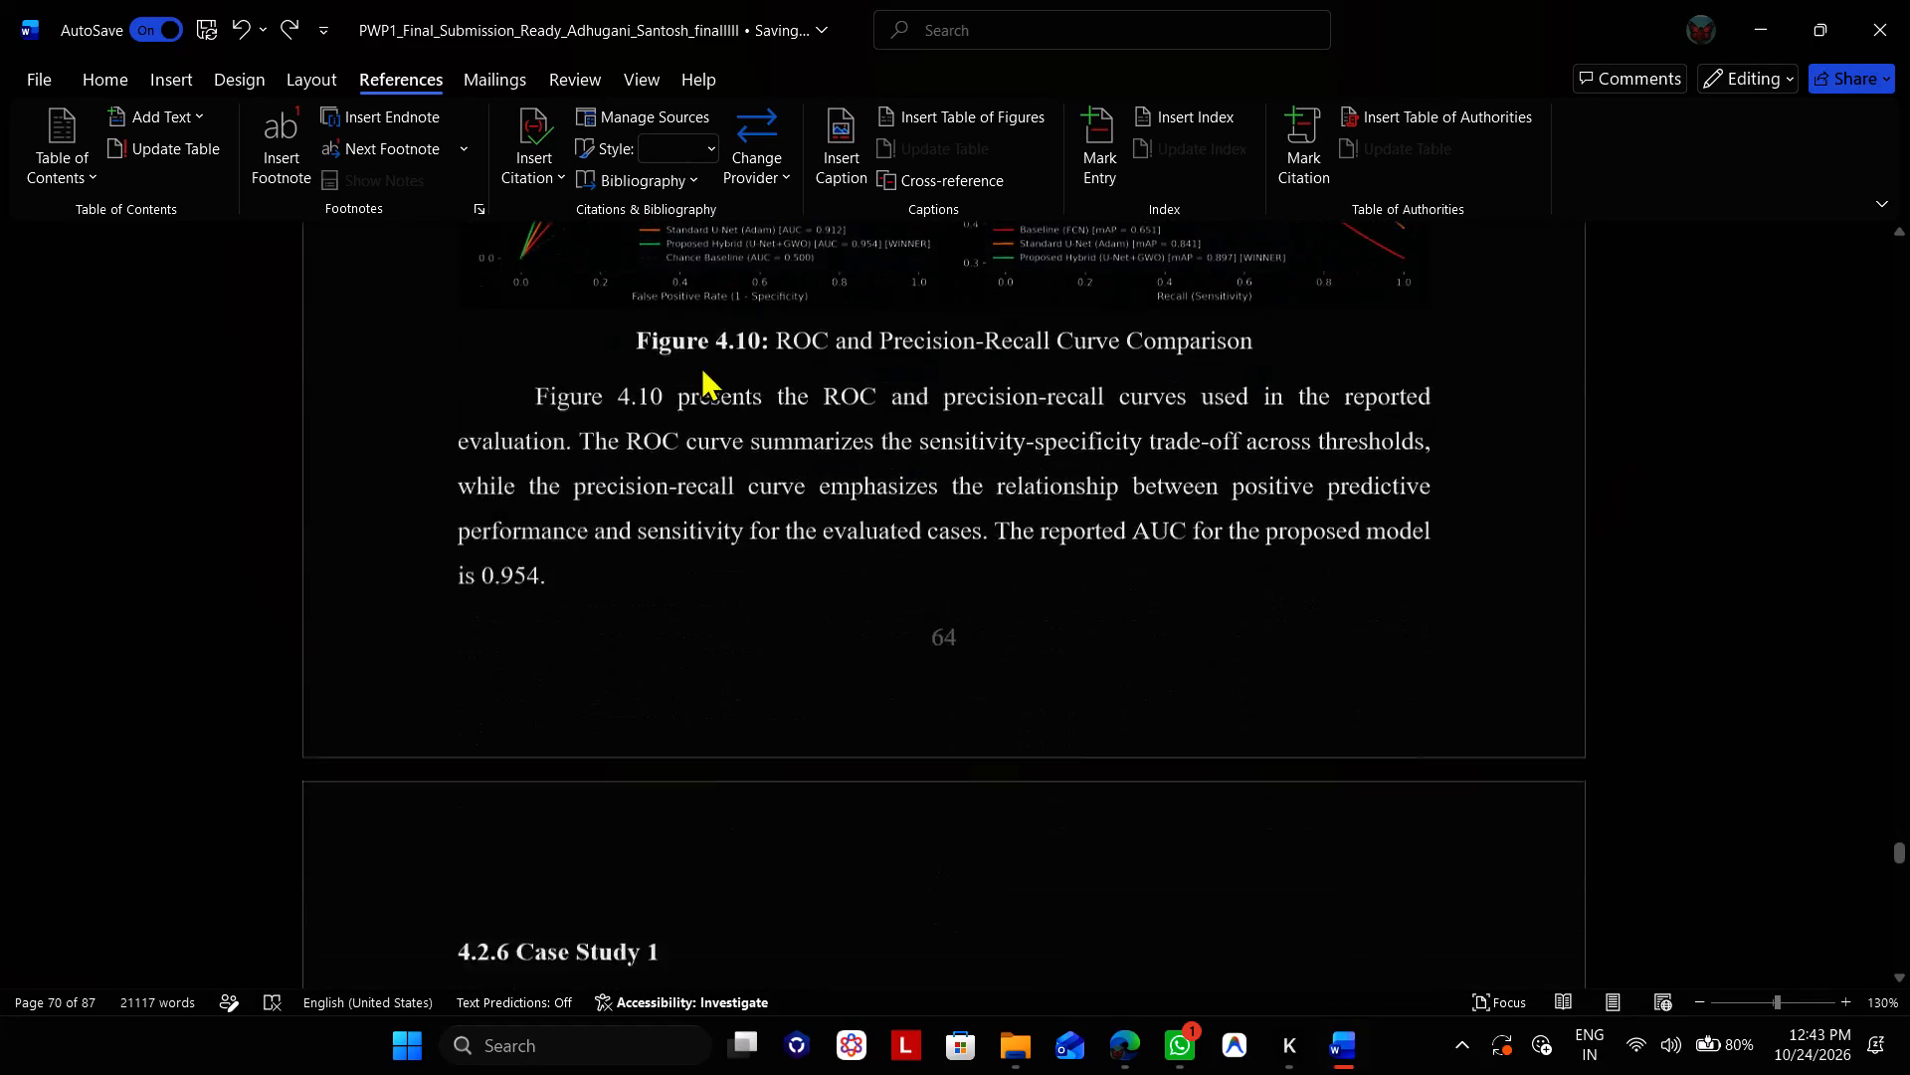
scroll(700, 365, down, 4)
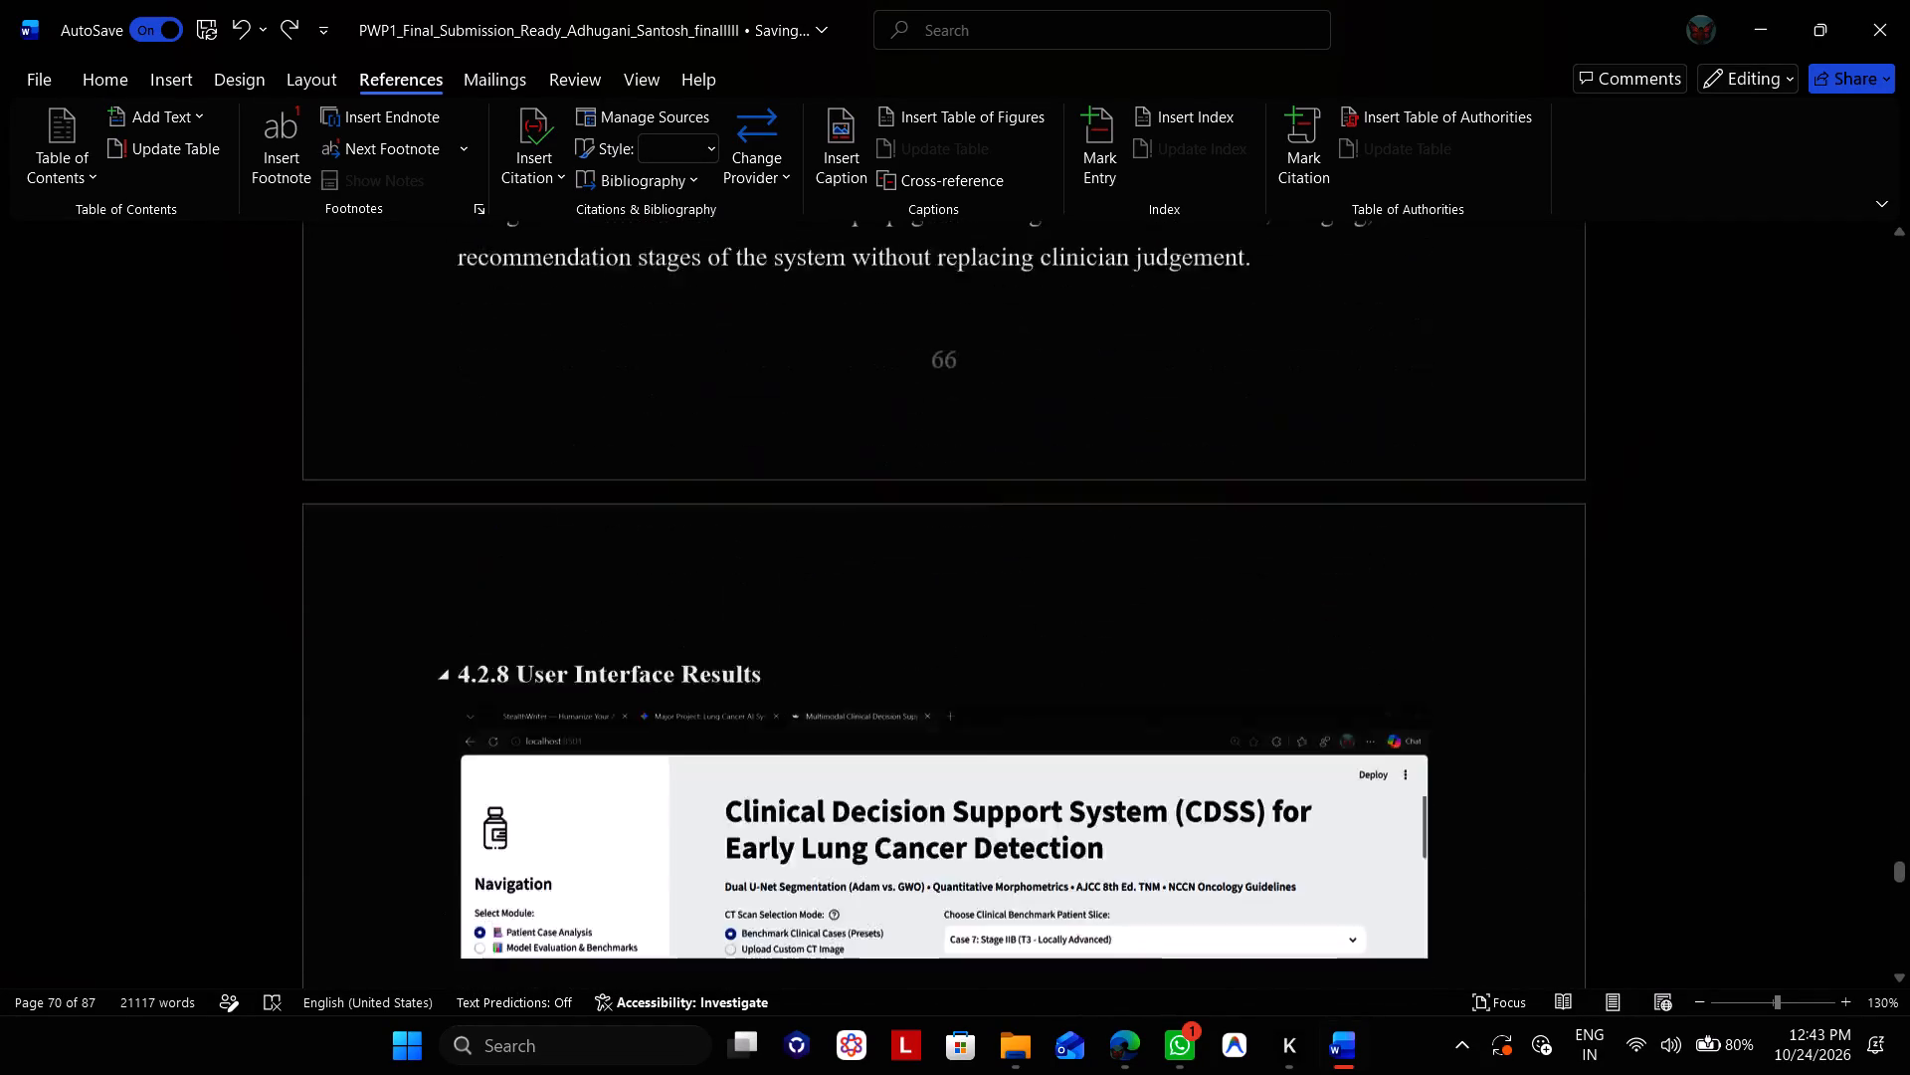
scroll(700, 365, down, 4)
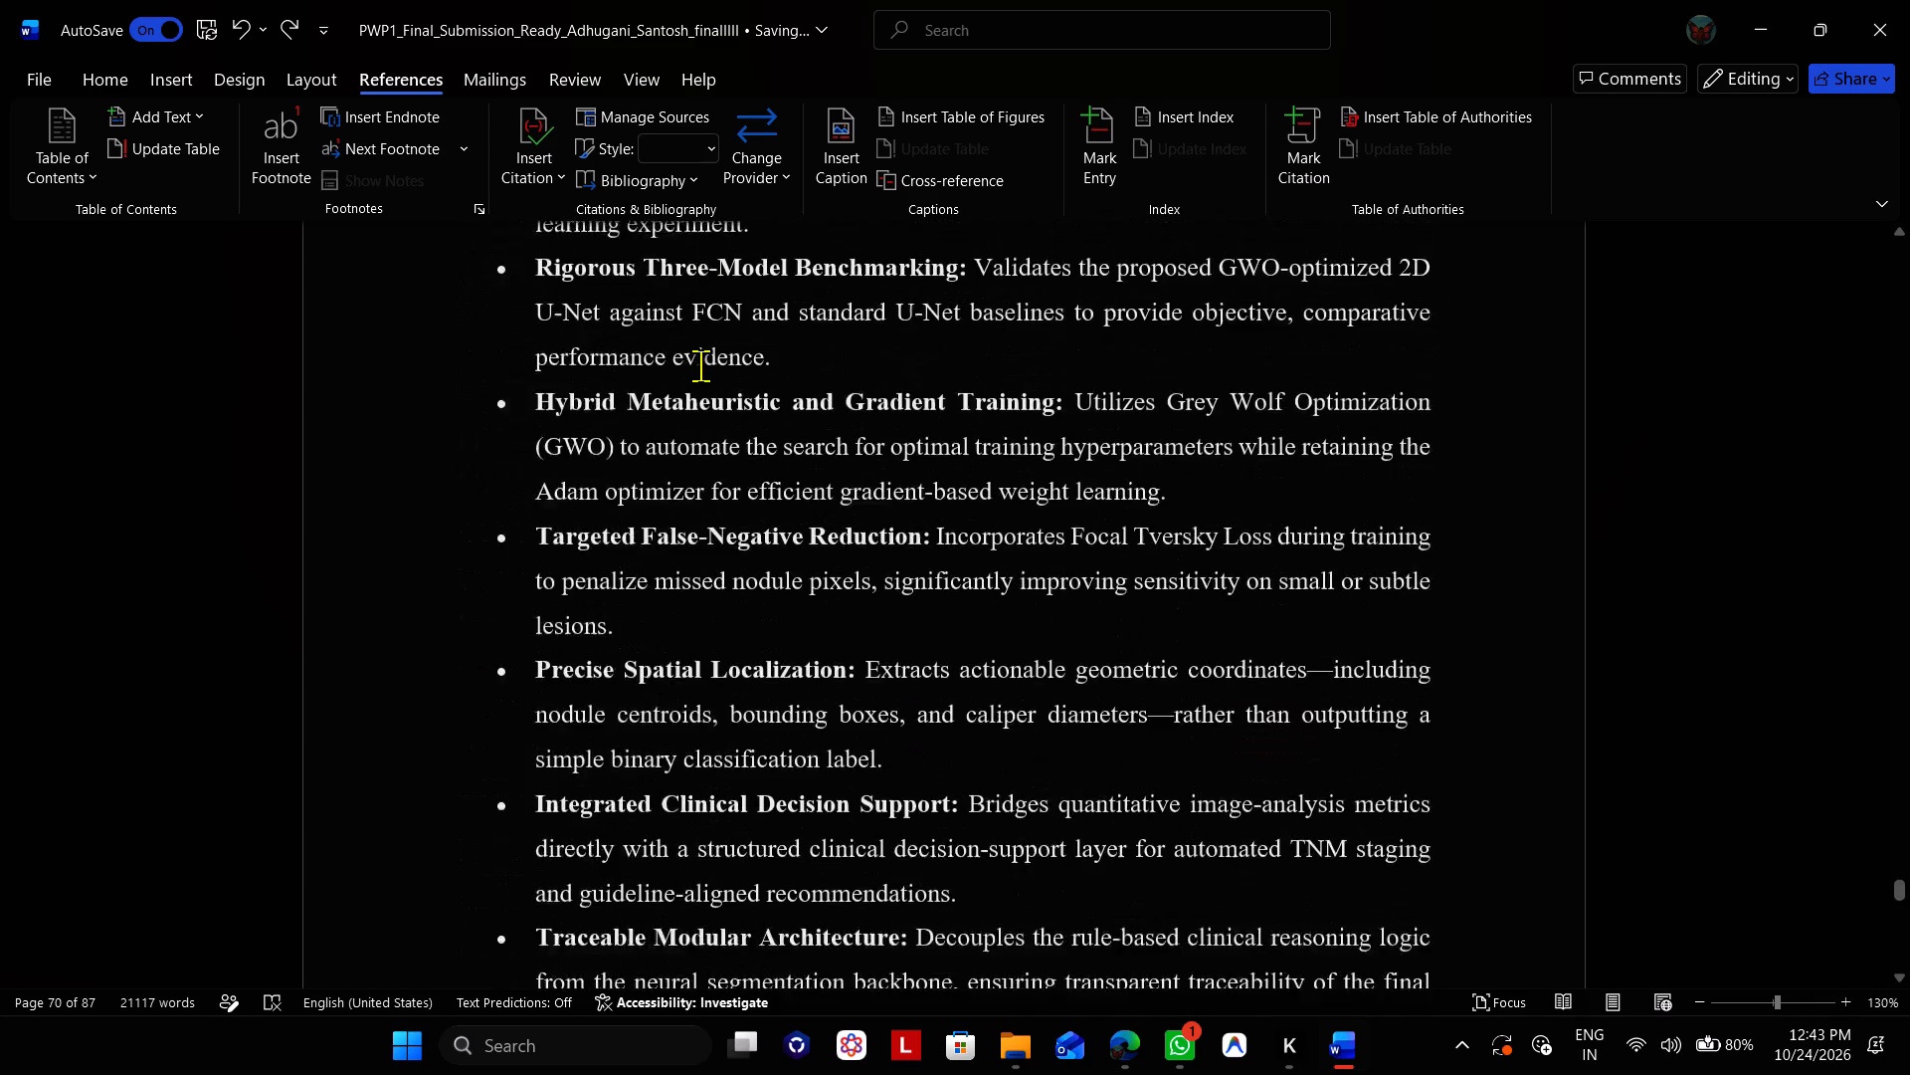
scroll(700, 365, down, 4)
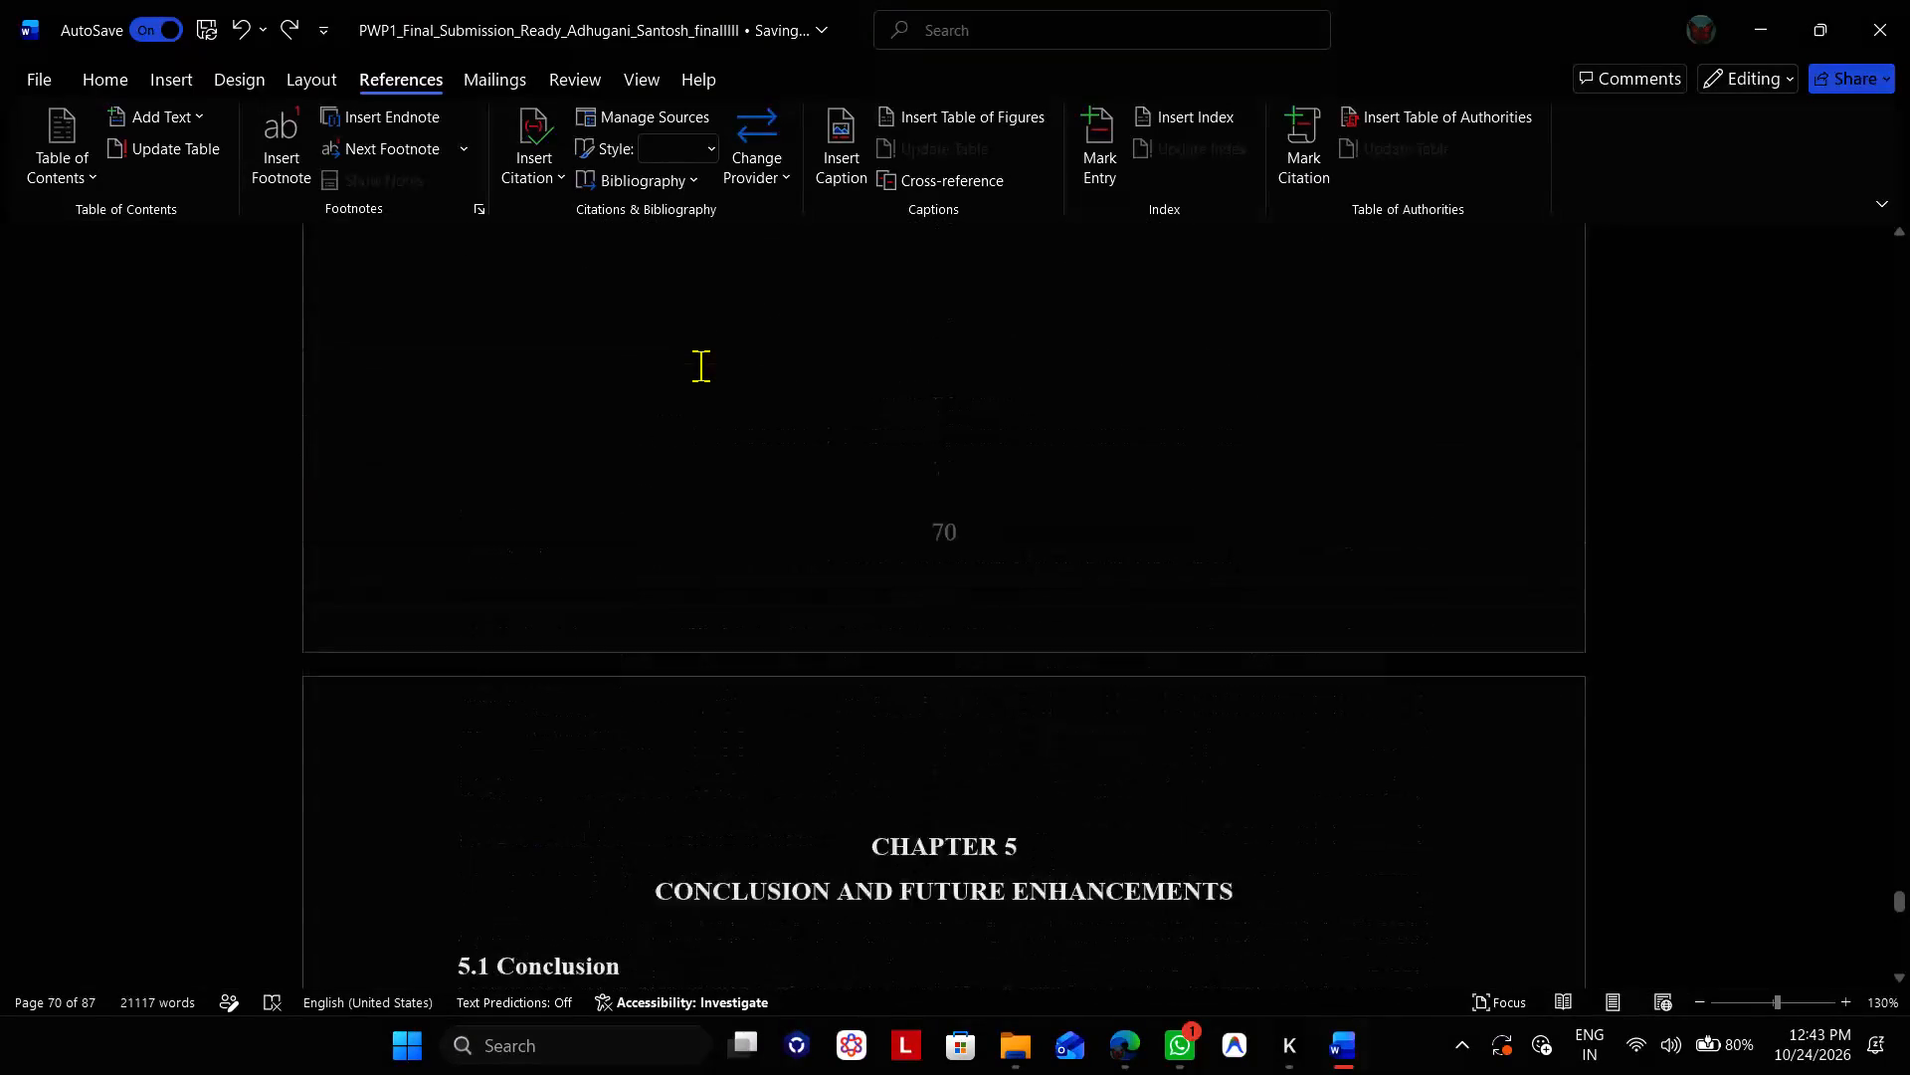
scroll(700, 365, down, 5)
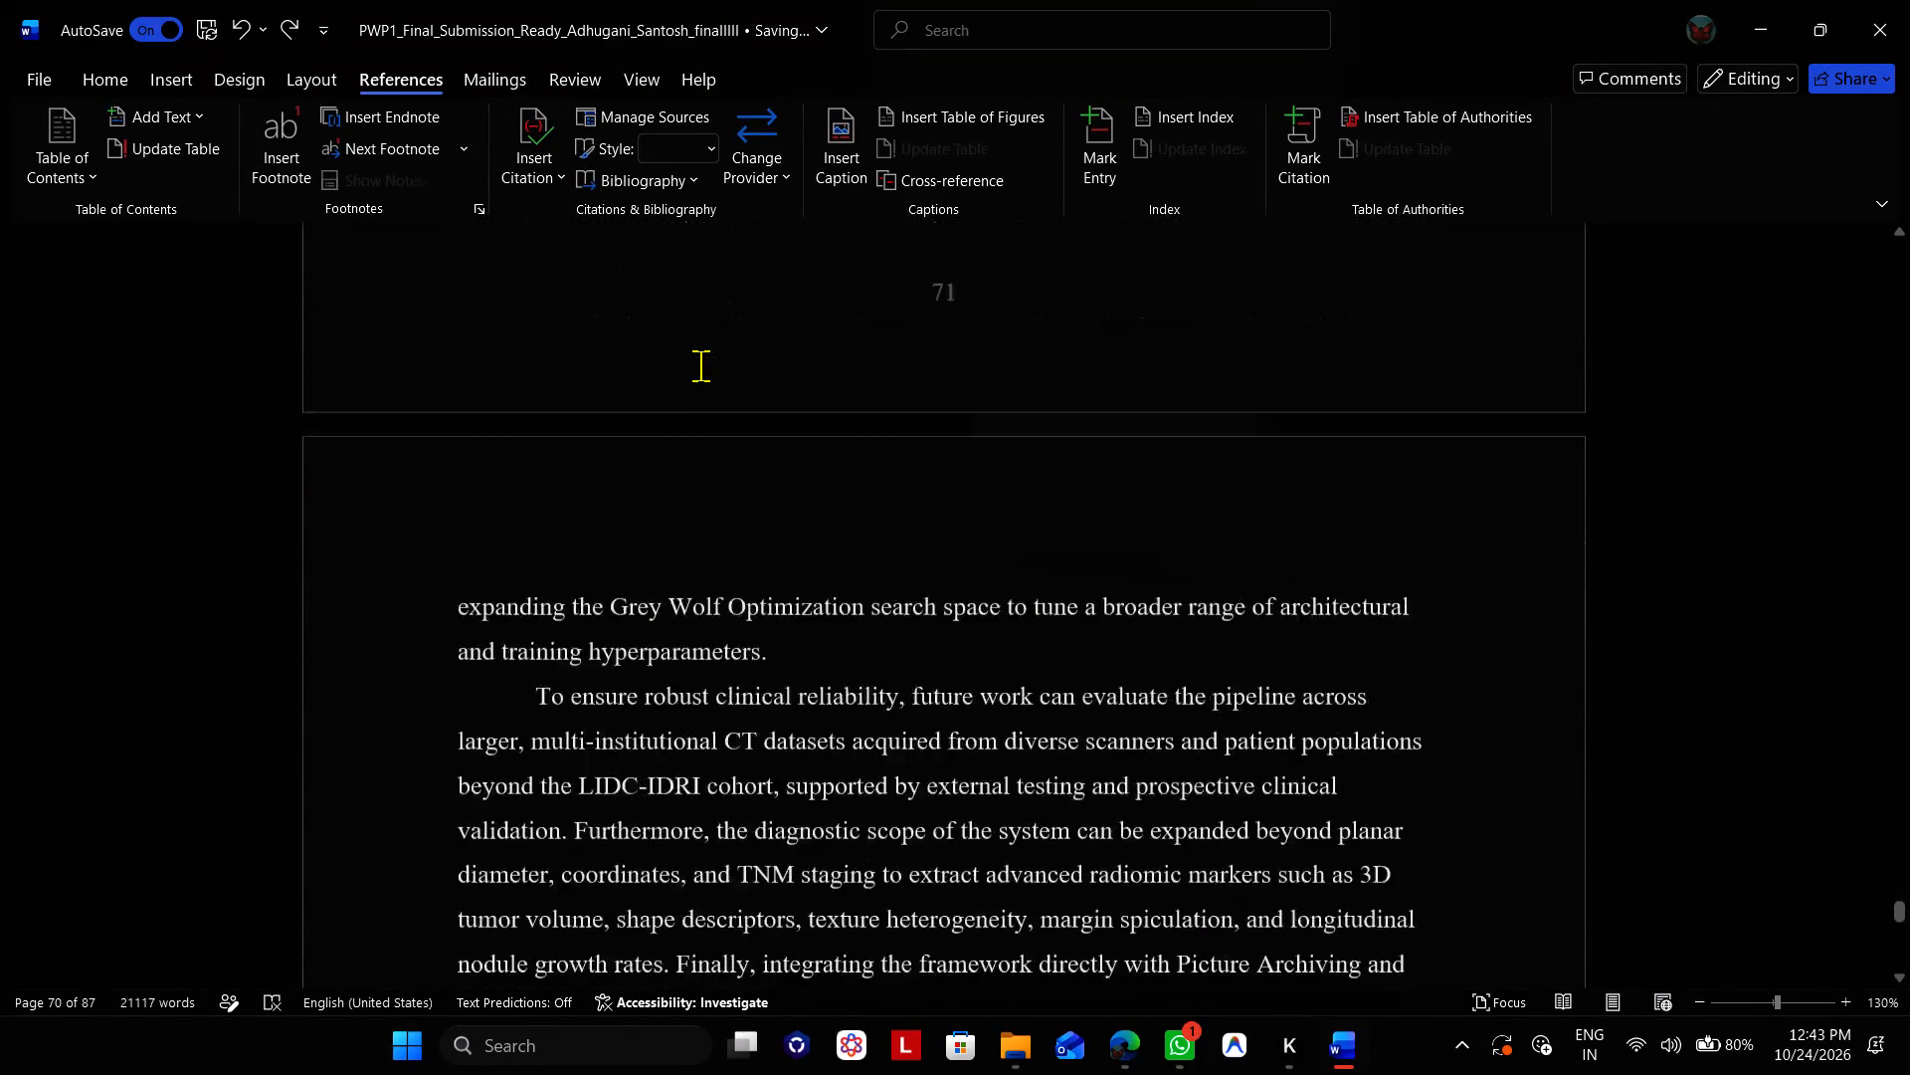
scroll(700, 365, down, 5)
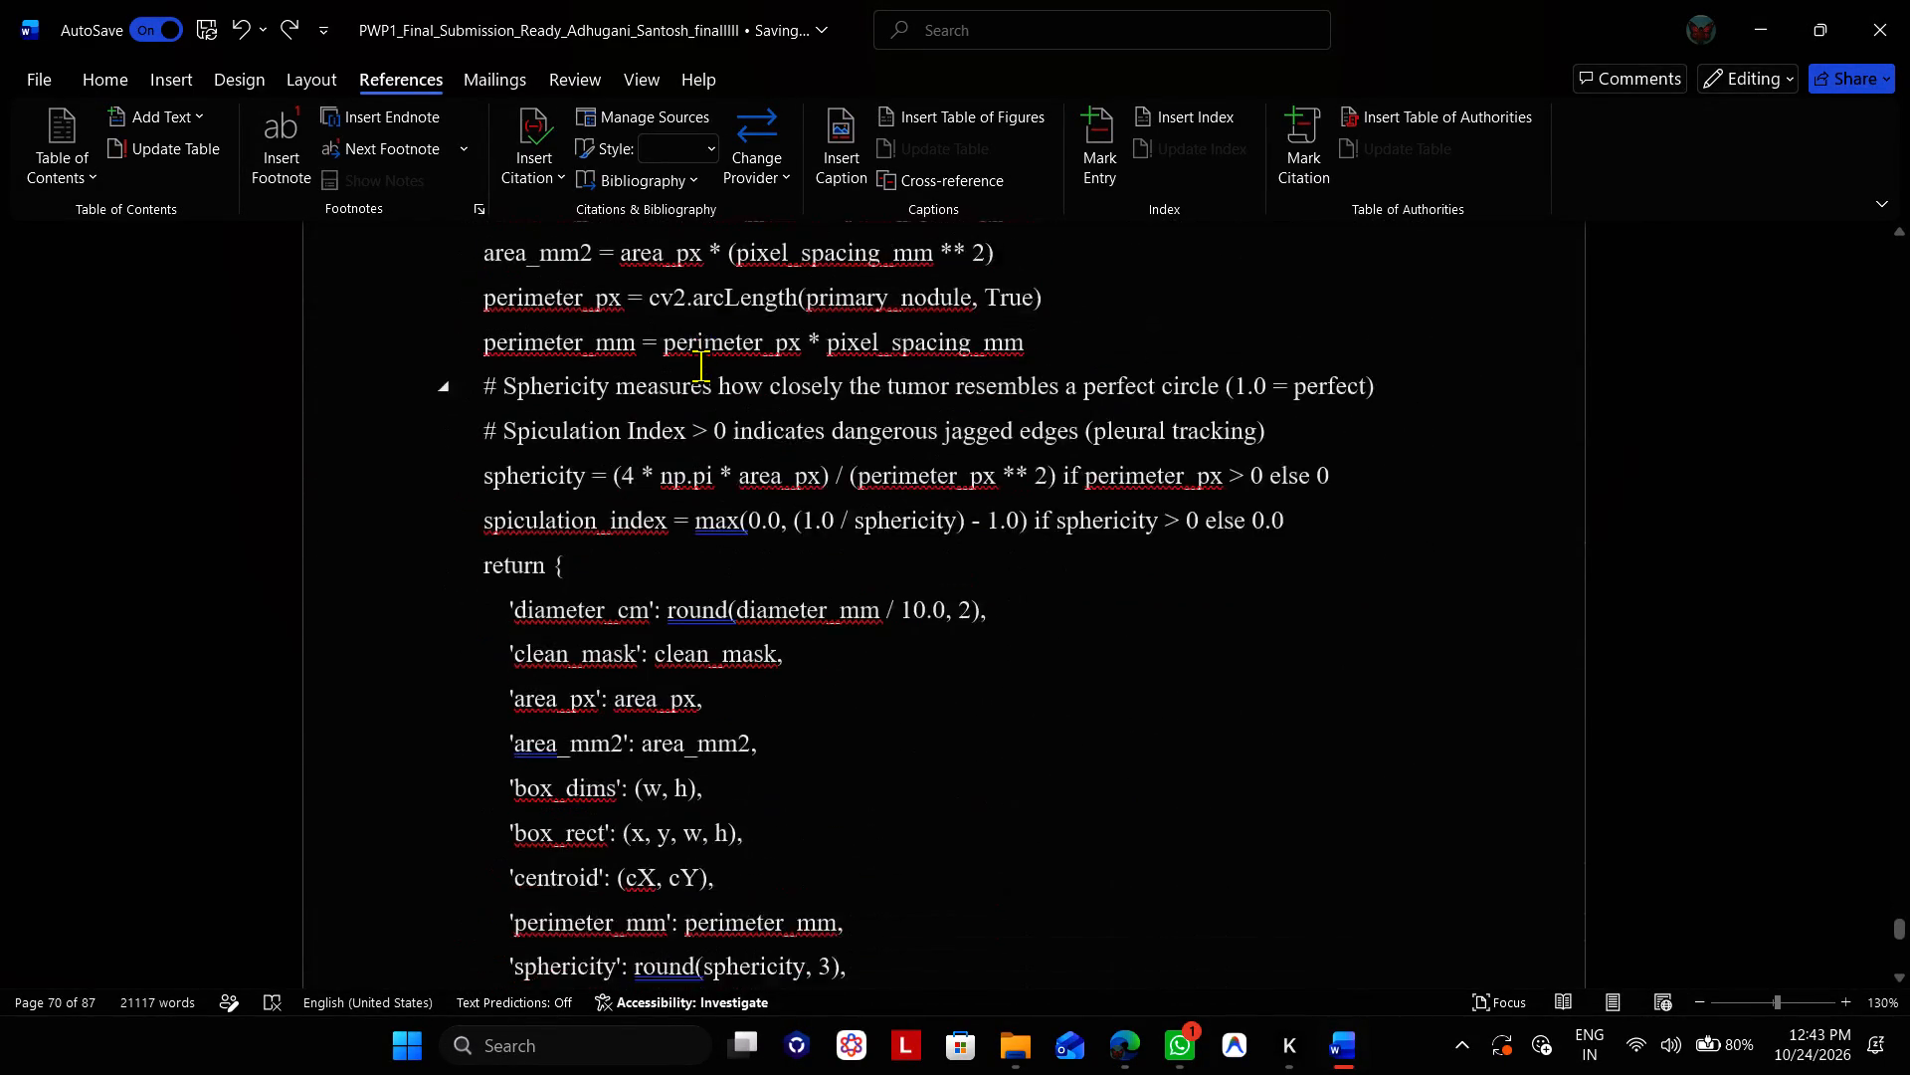
scroll(700, 365, down, 5)
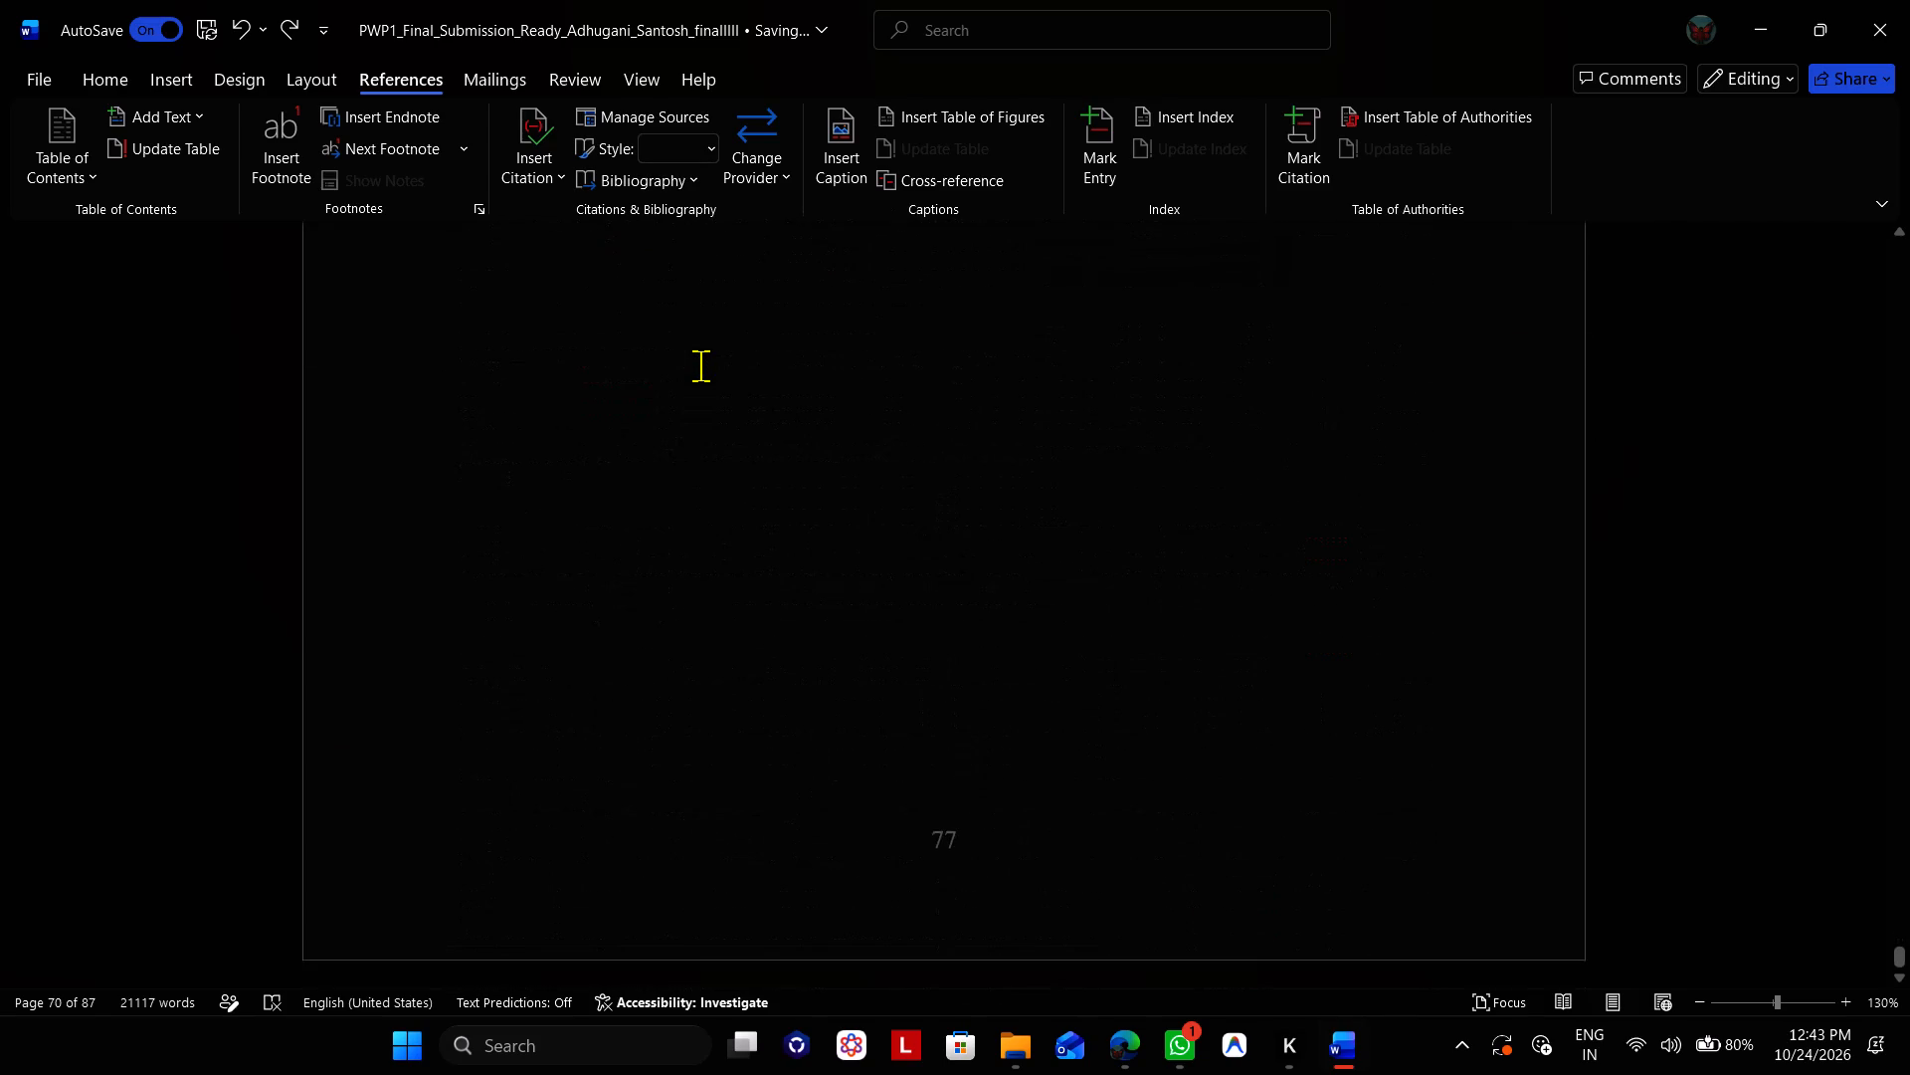
scroll(700, 365, down, 1)
Search the report for the List of Tables entry "Summary of Existing Approaches" and check Table 2.1's page number against the list.
scroll(700, 365, up, 20)
scroll(700, 365, up, 20)
scroll(700, 365, up, 20)
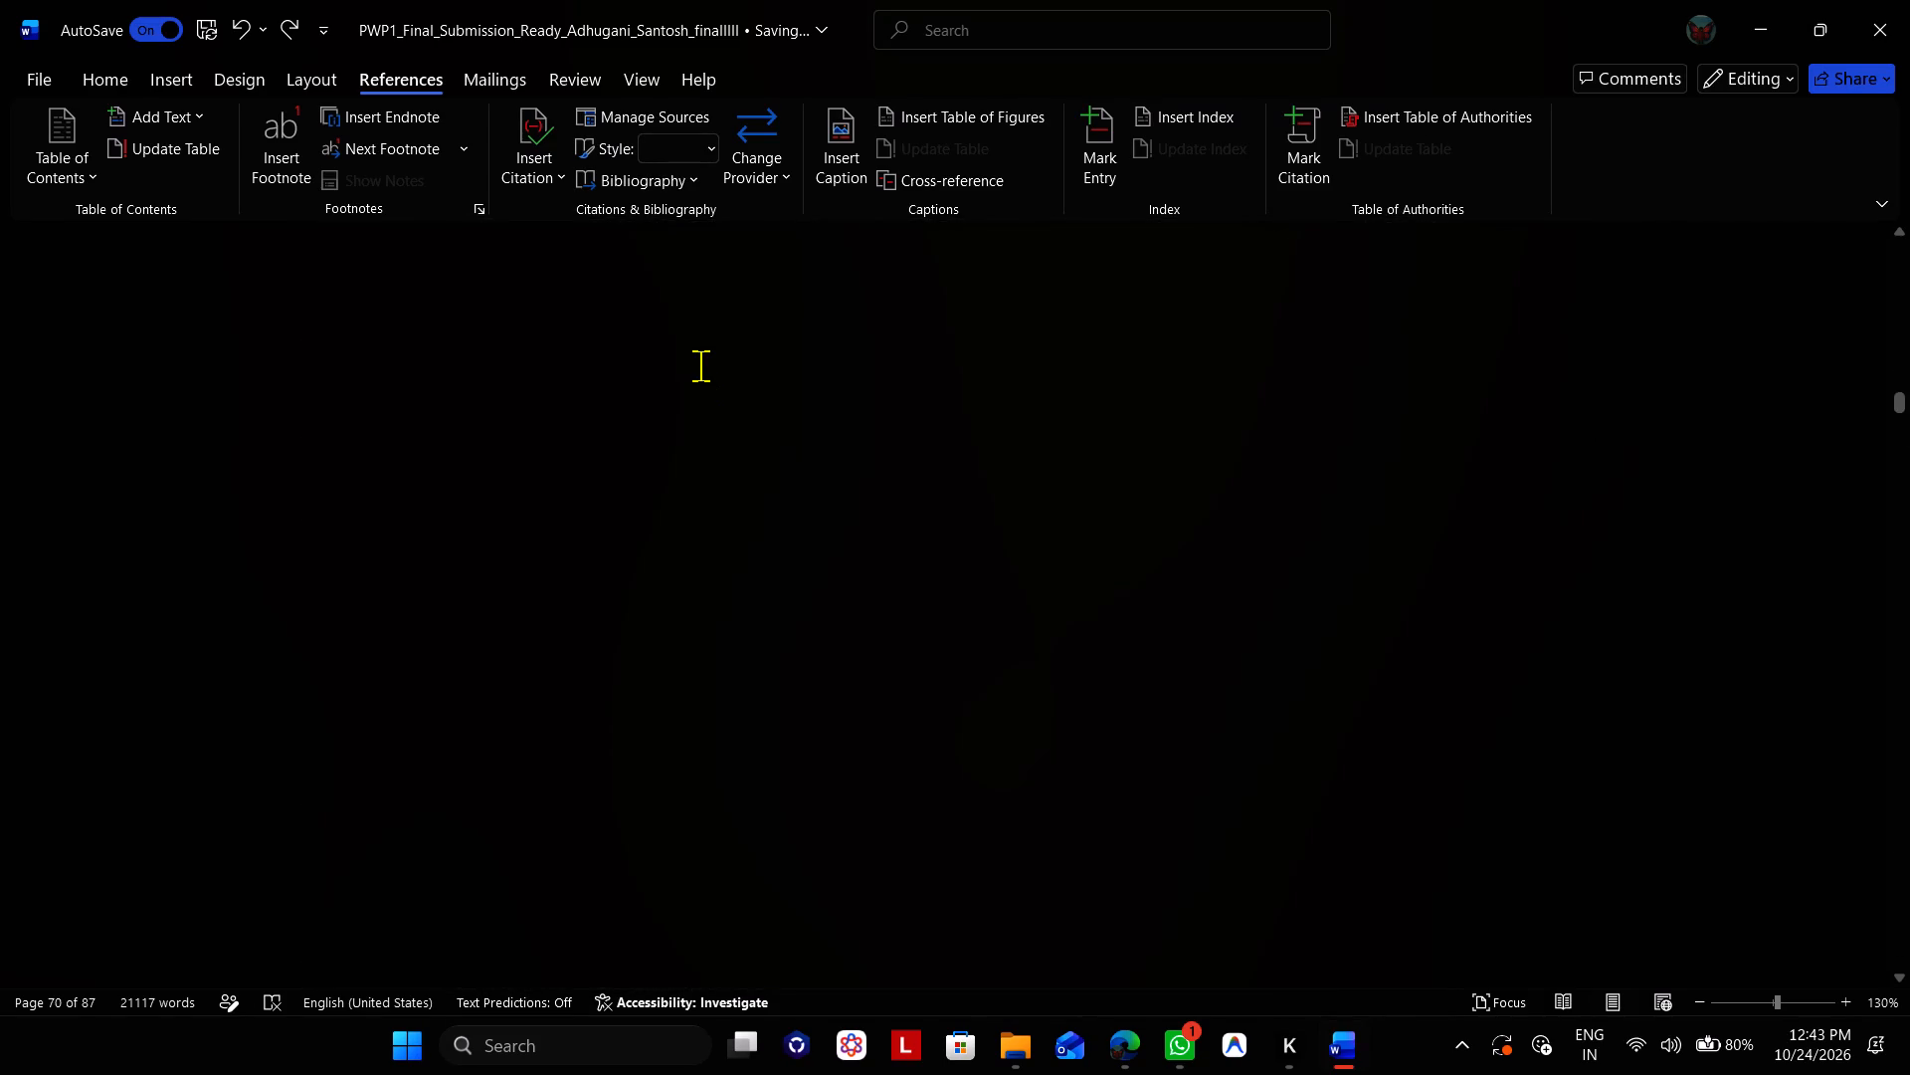
scroll(700, 365, up, 20)
scroll(891, 664, down, 4)
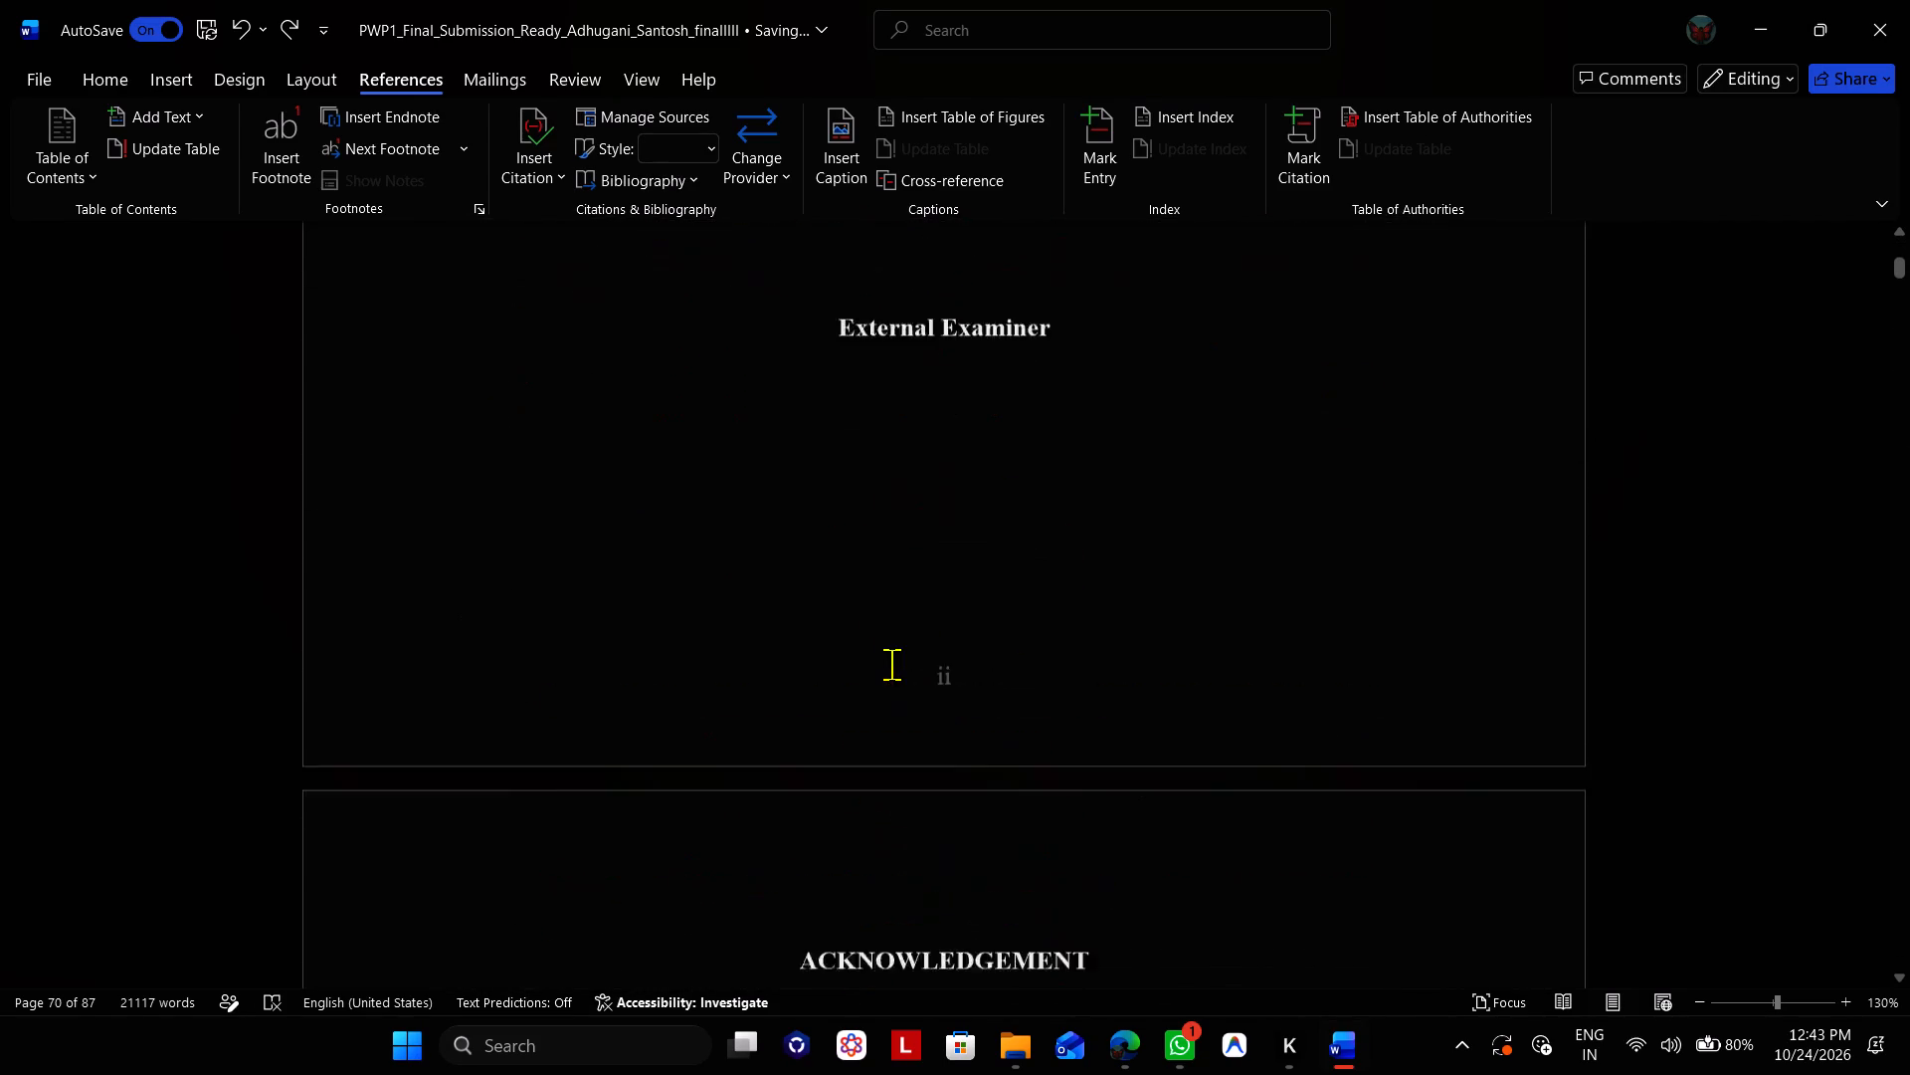
scroll(891, 664, down, 5)
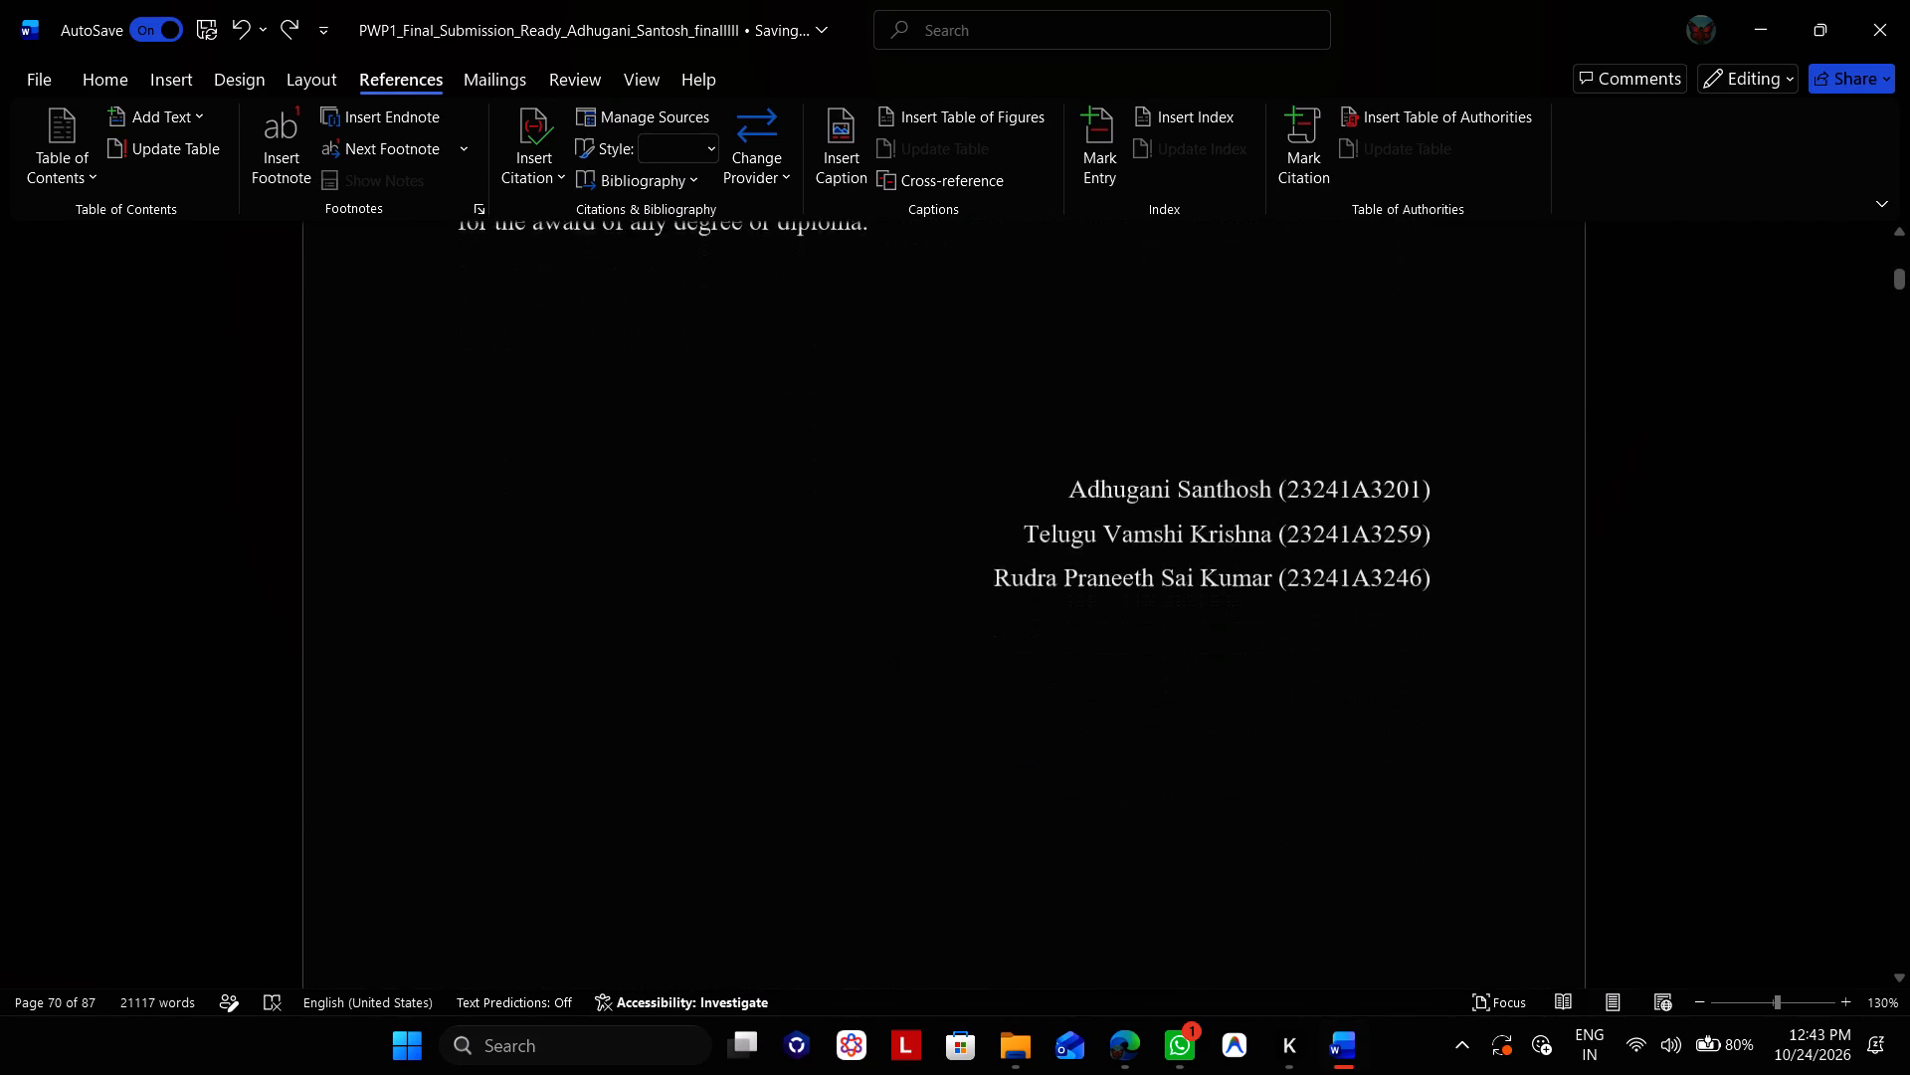
scroll(891, 664, down, 3)
scroll(891, 664, up, 1)
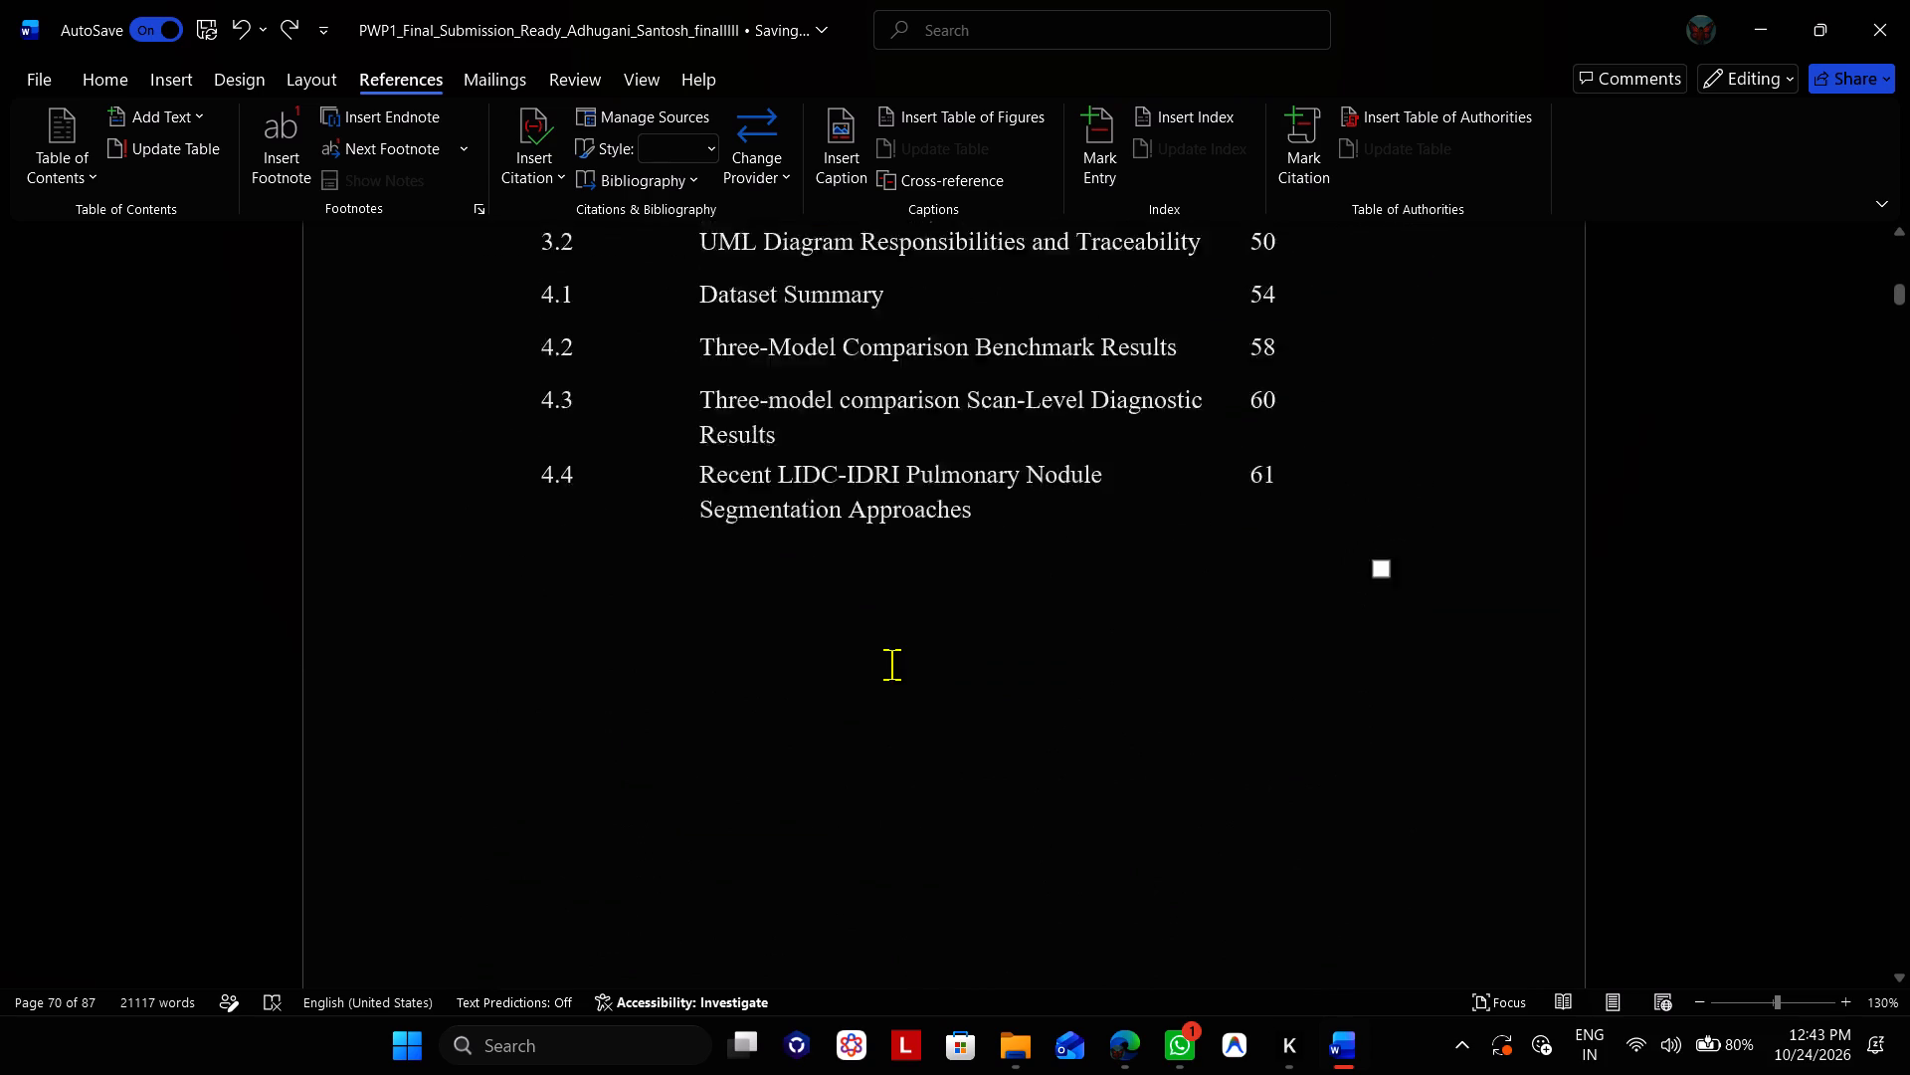
scroll(891, 664, up, 2)
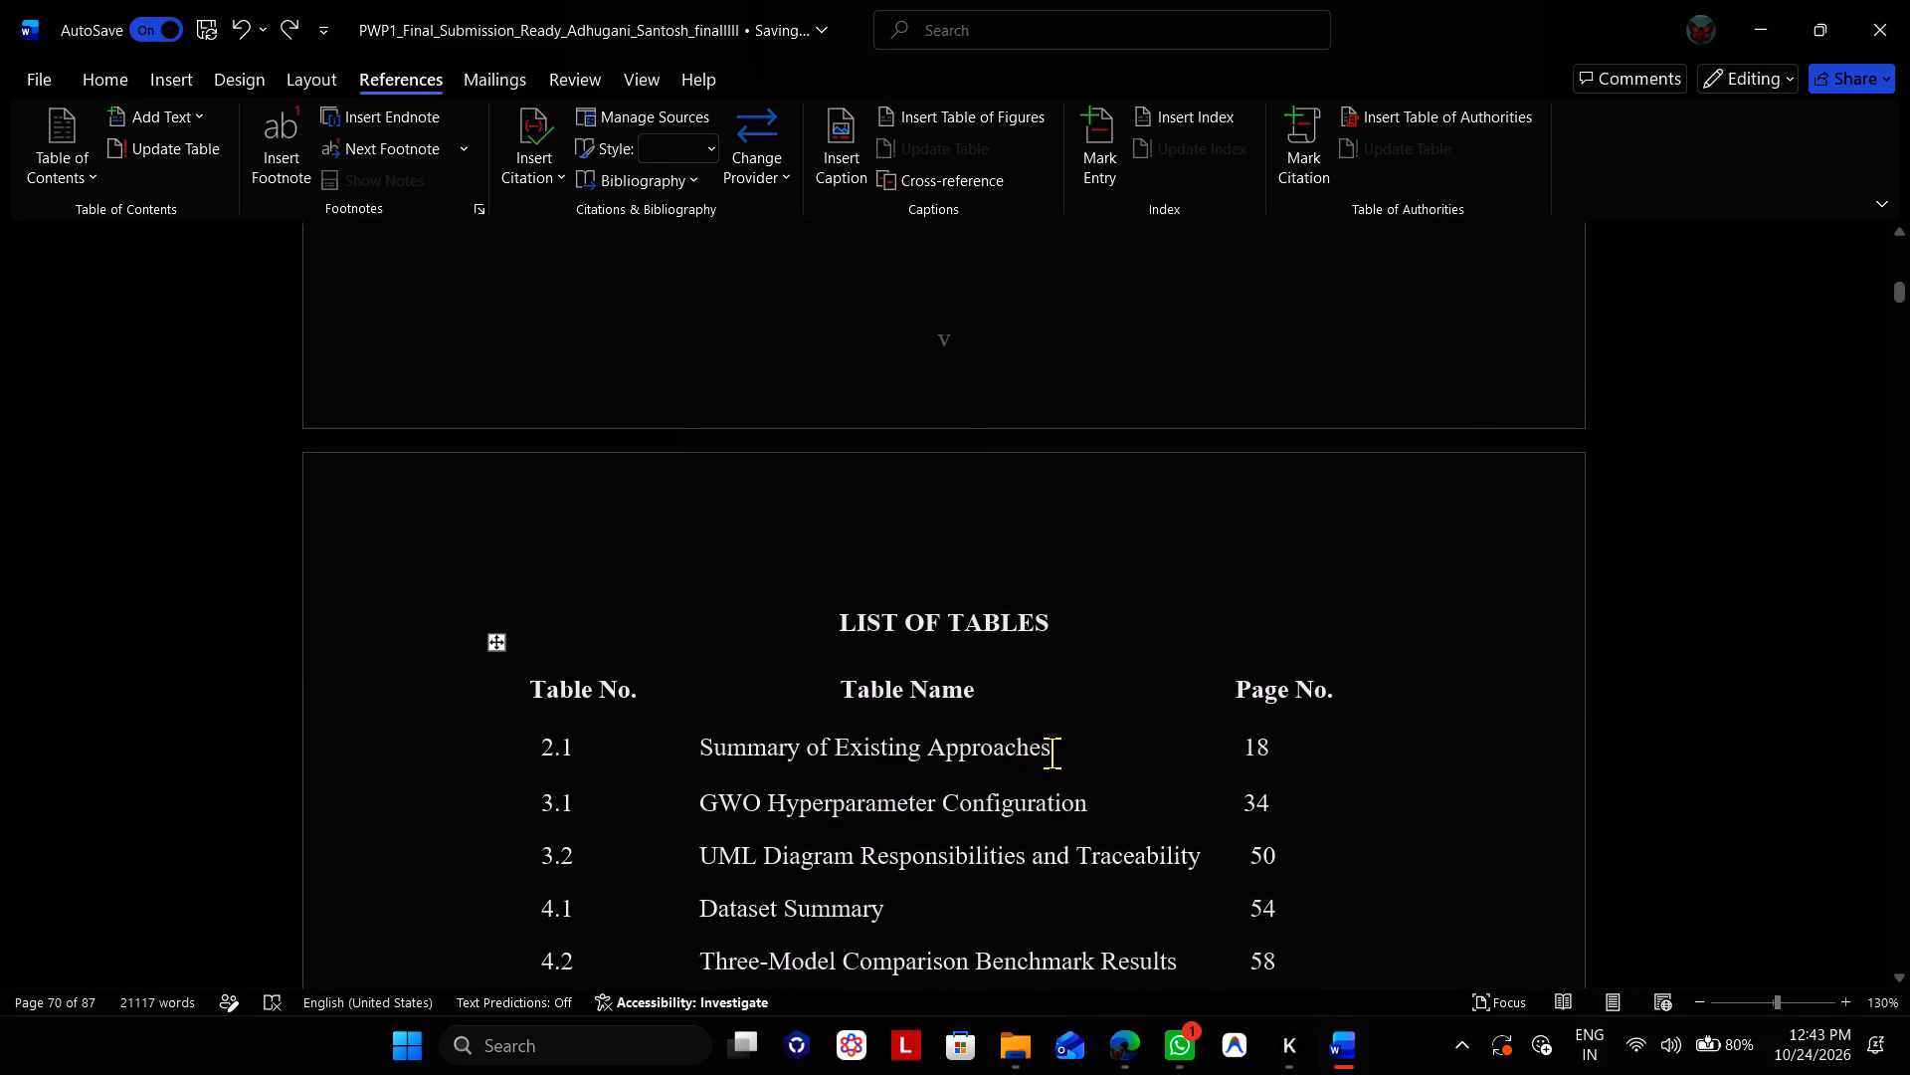
drag(1057, 752, 722, 736)
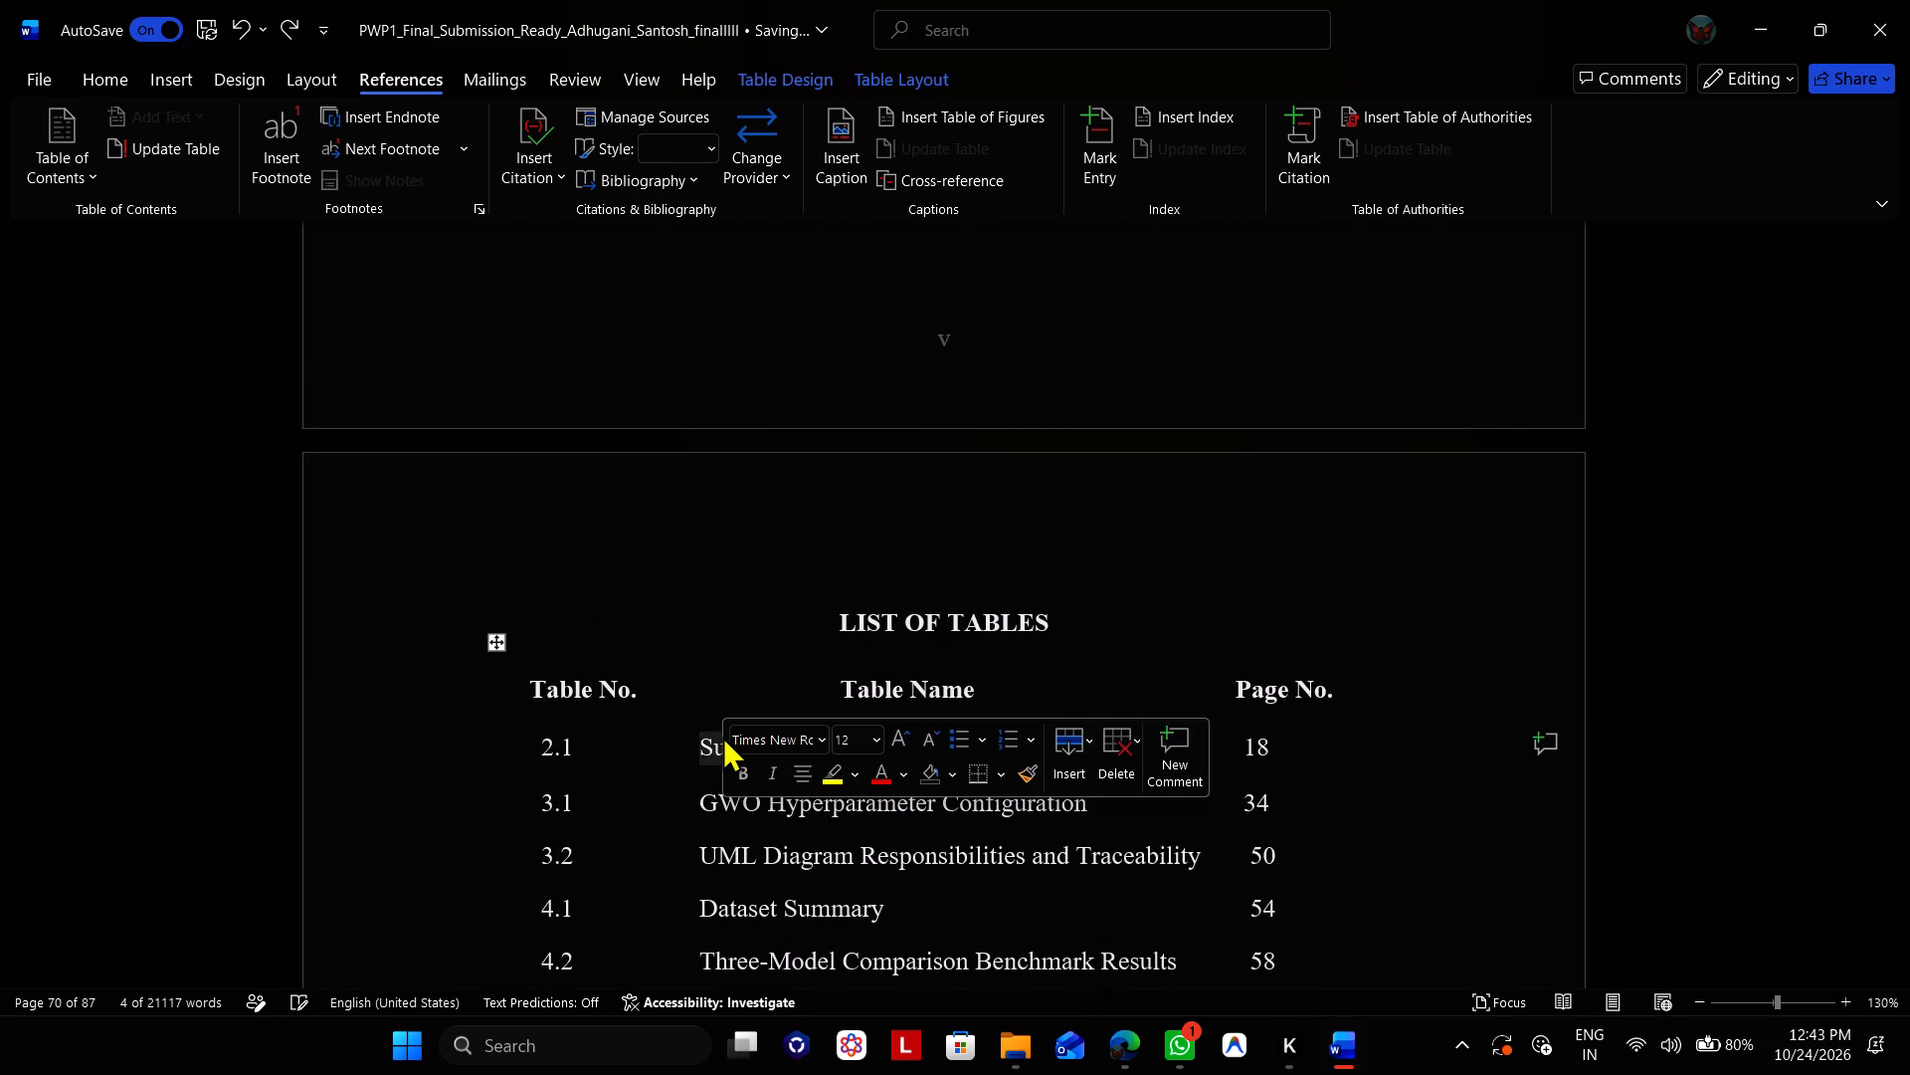
key(ctrl+f)
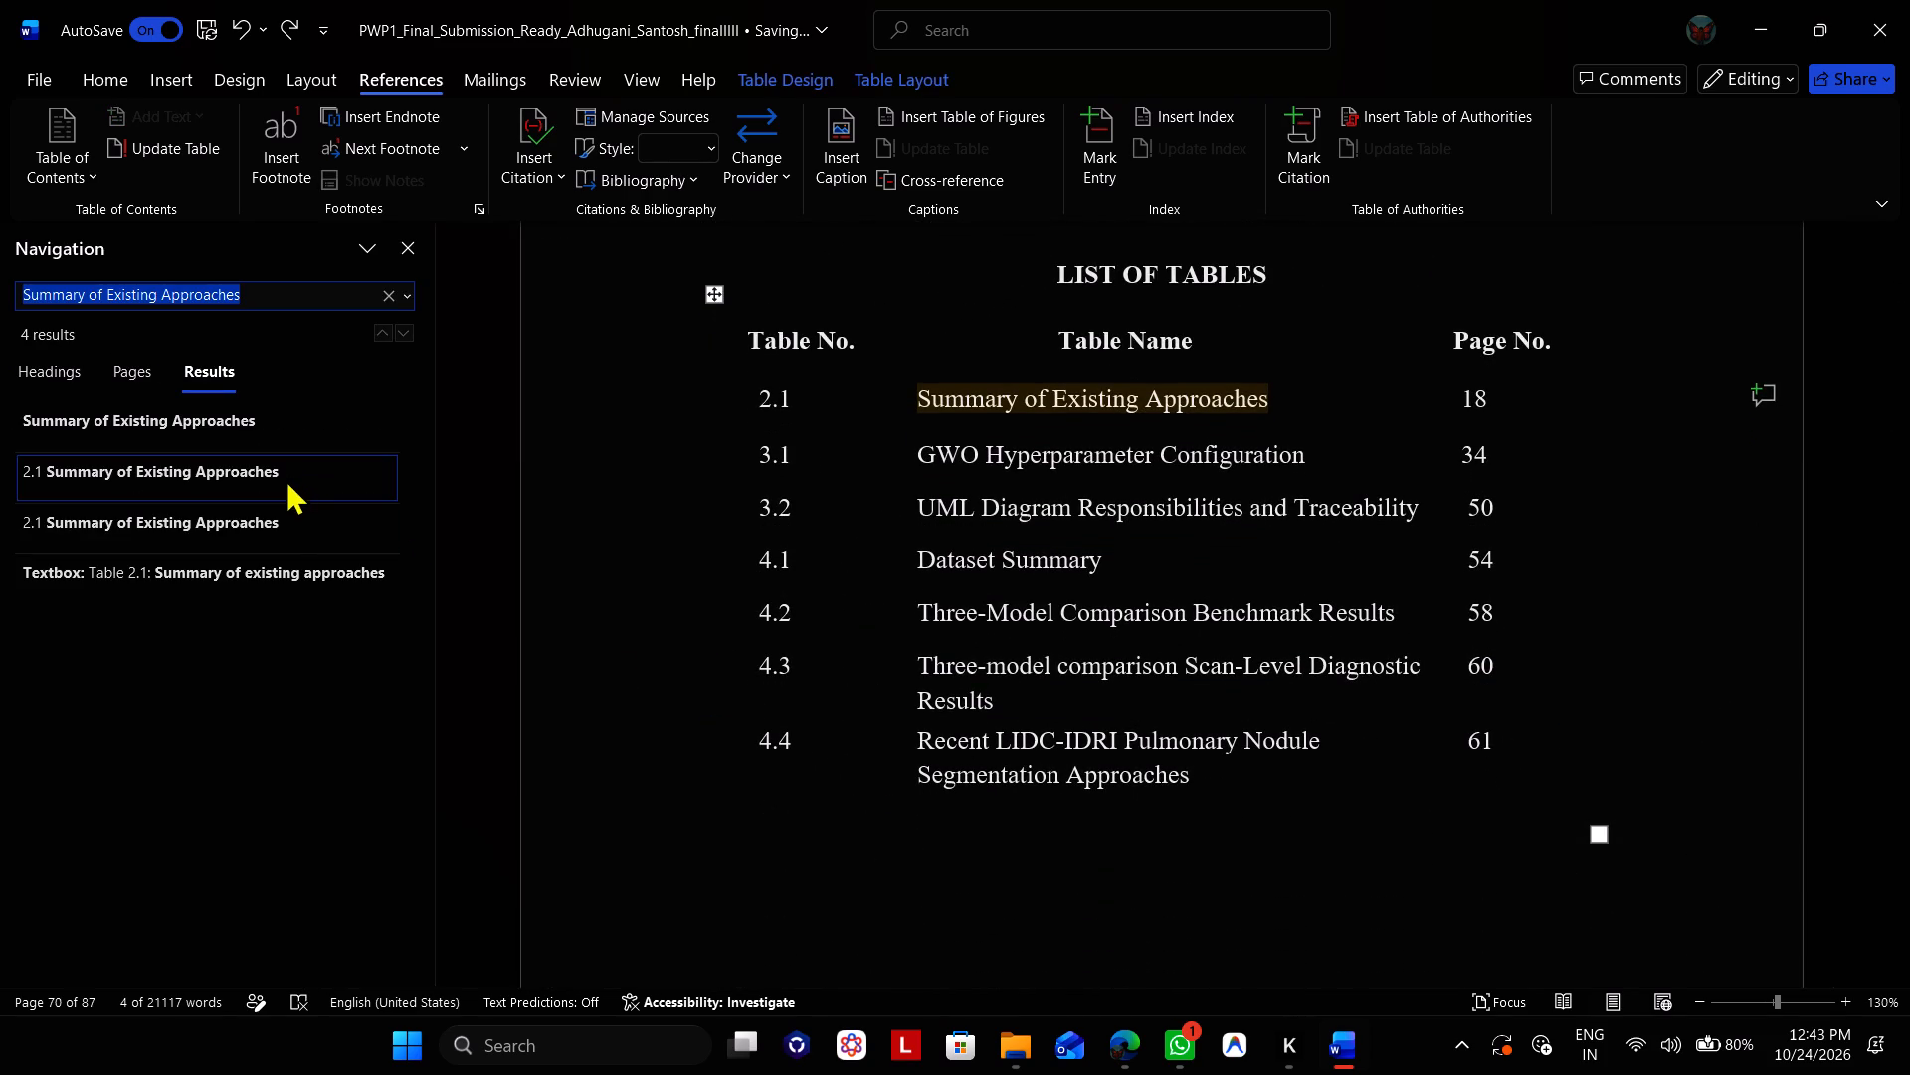
click(286, 523)
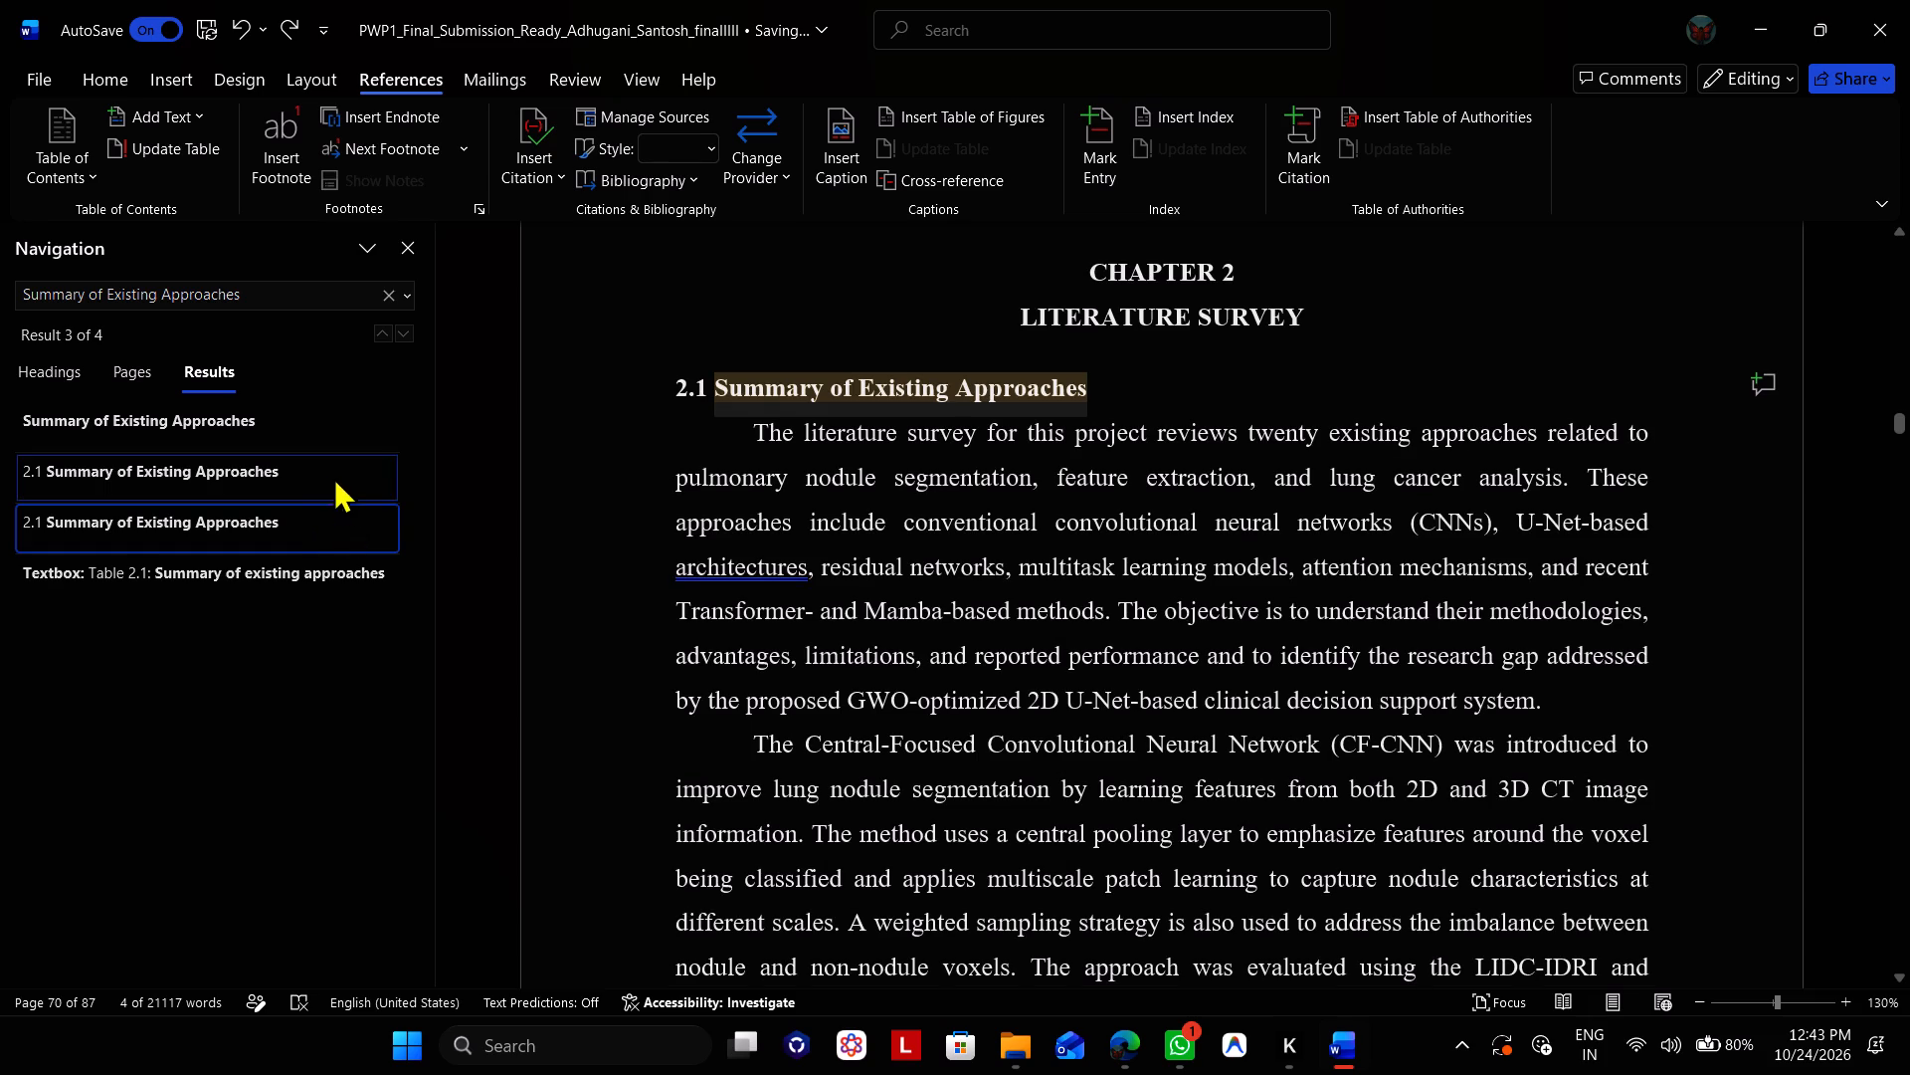
click(310, 558)
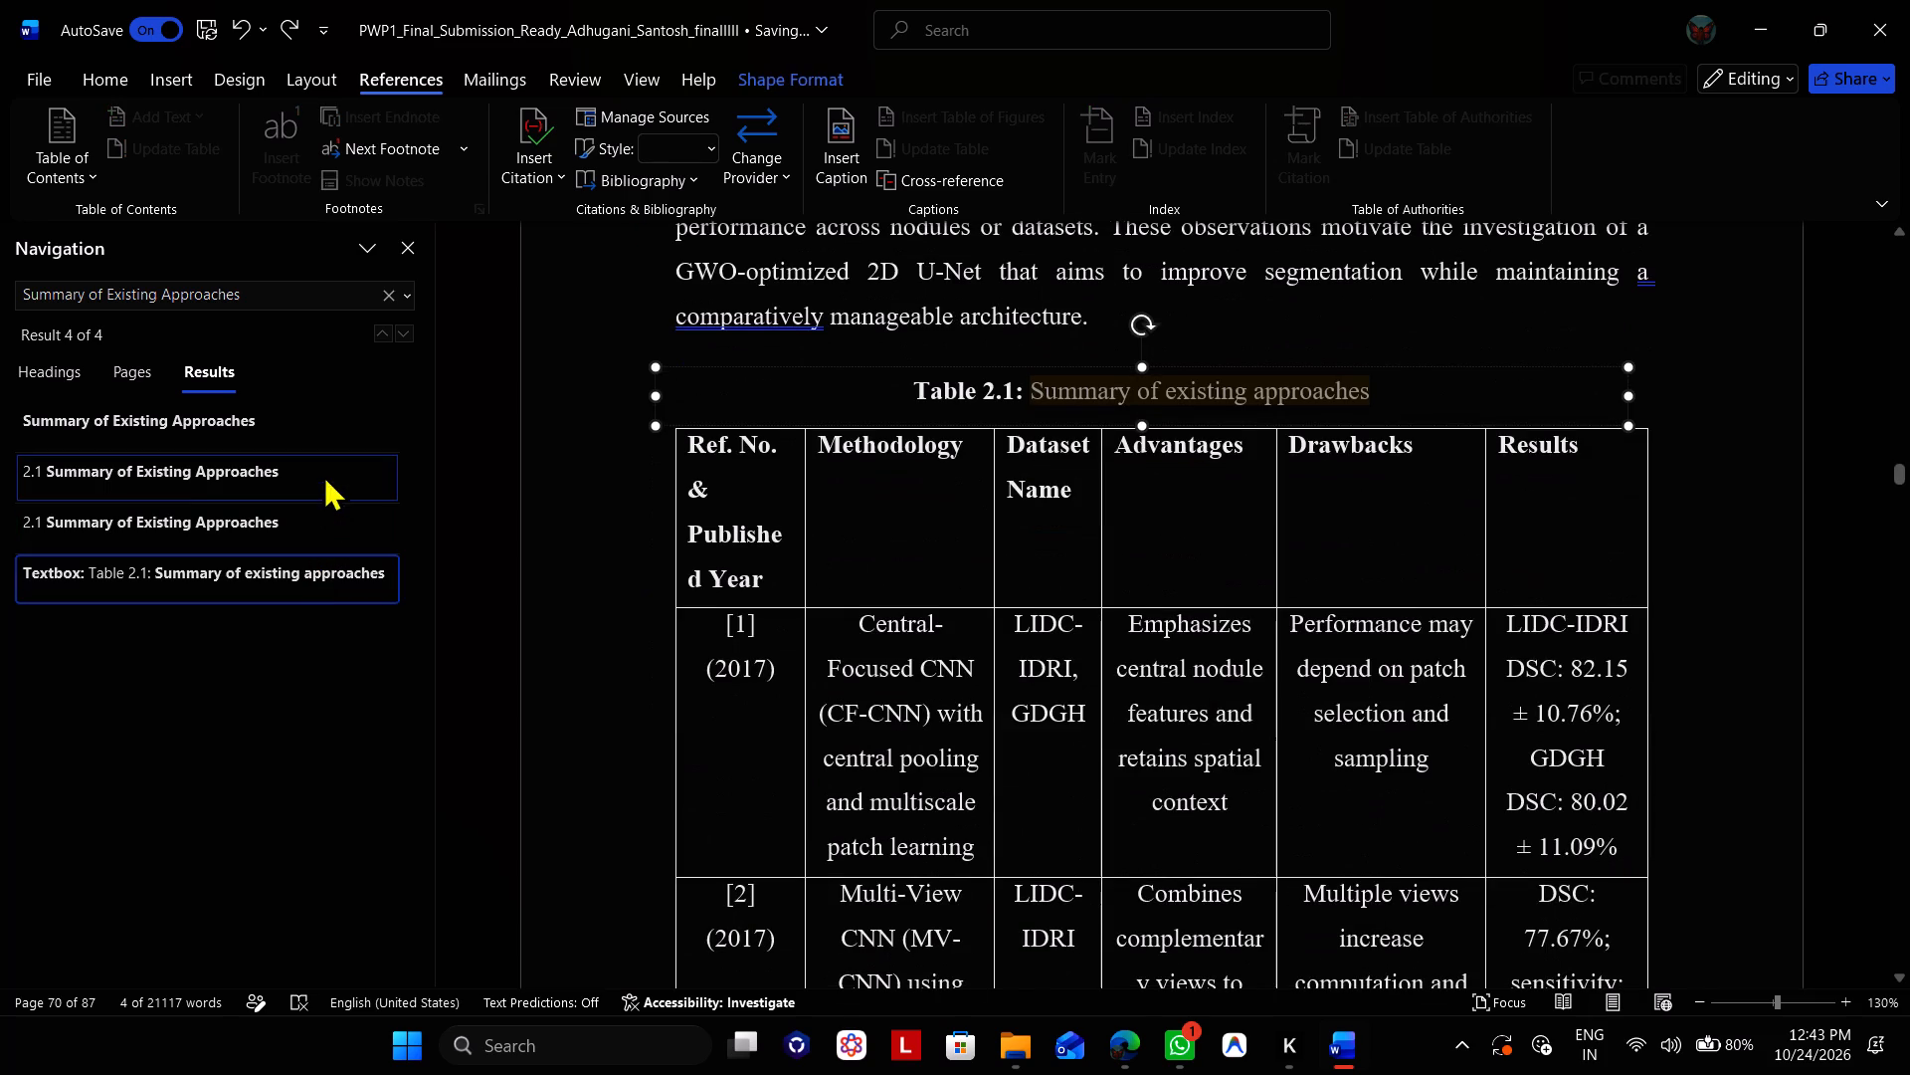
scroll(588, 469, down, 3)
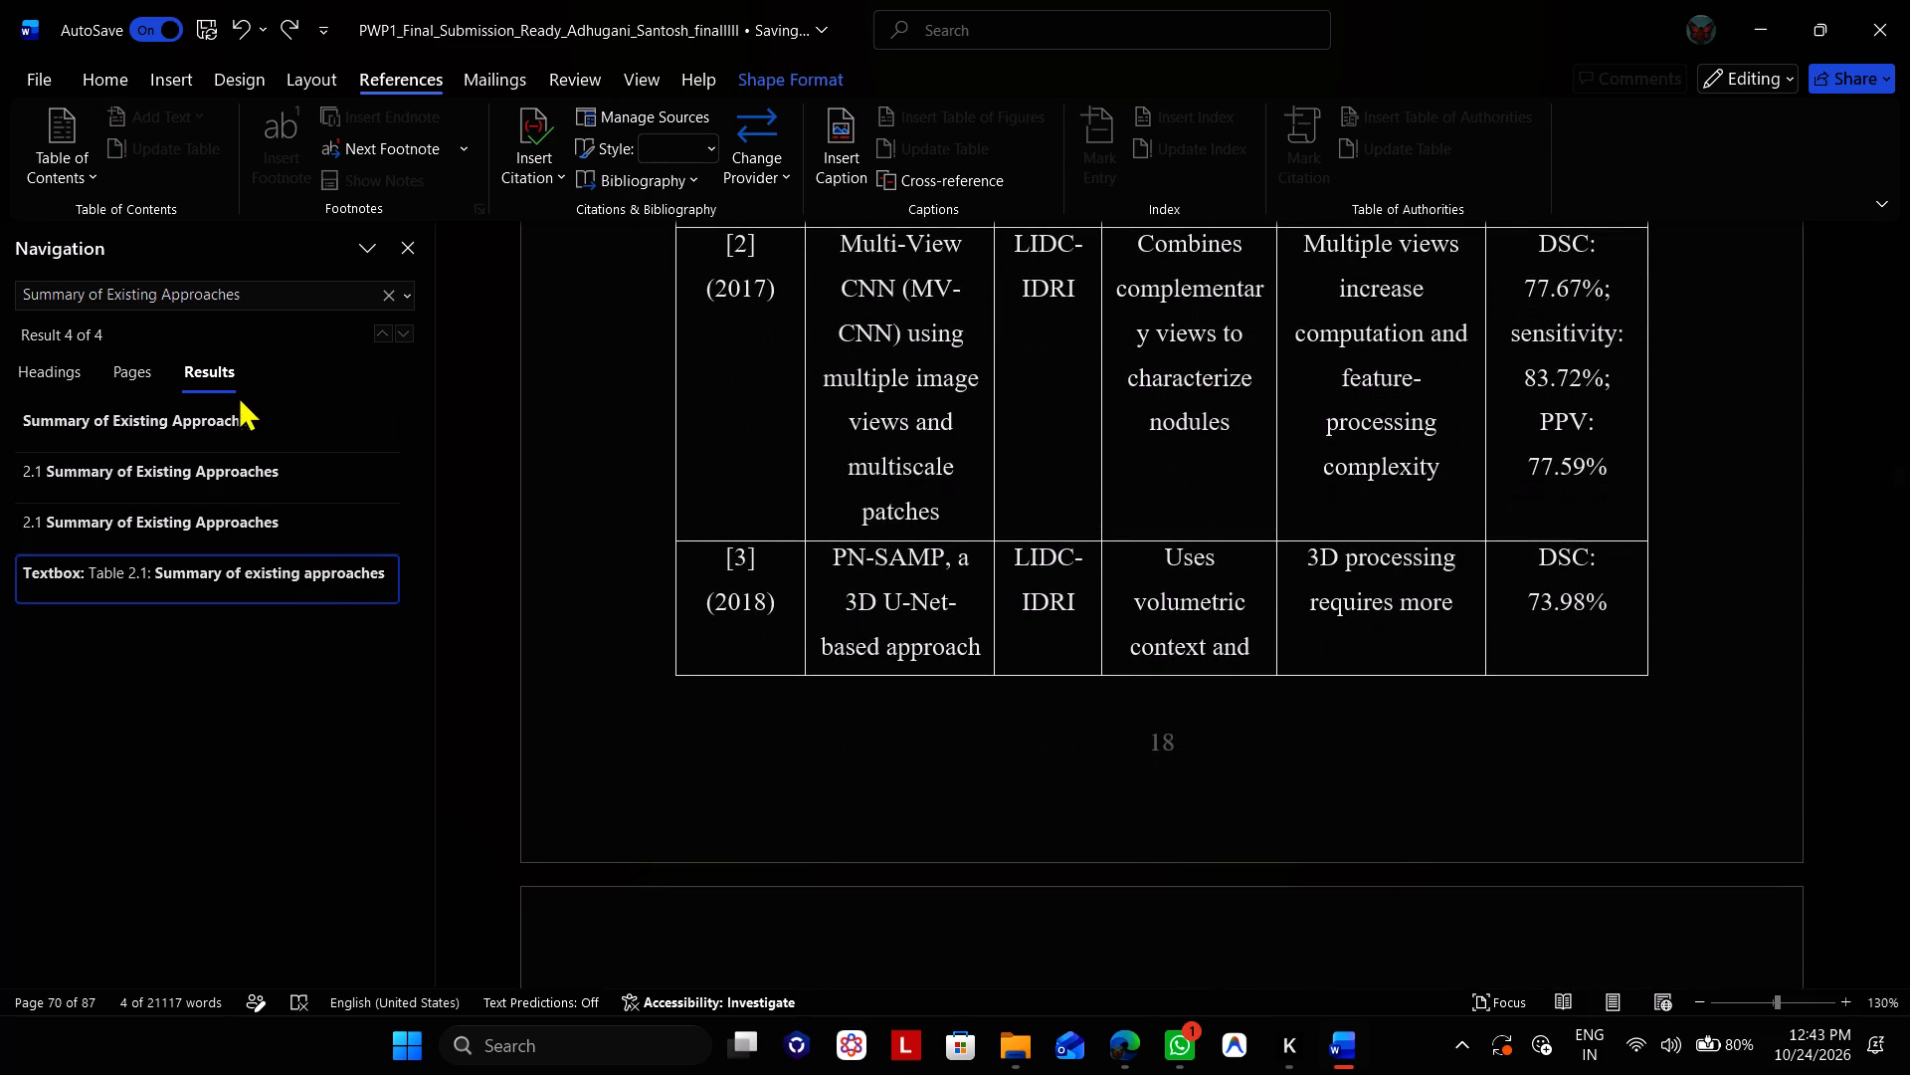
click(242, 425)
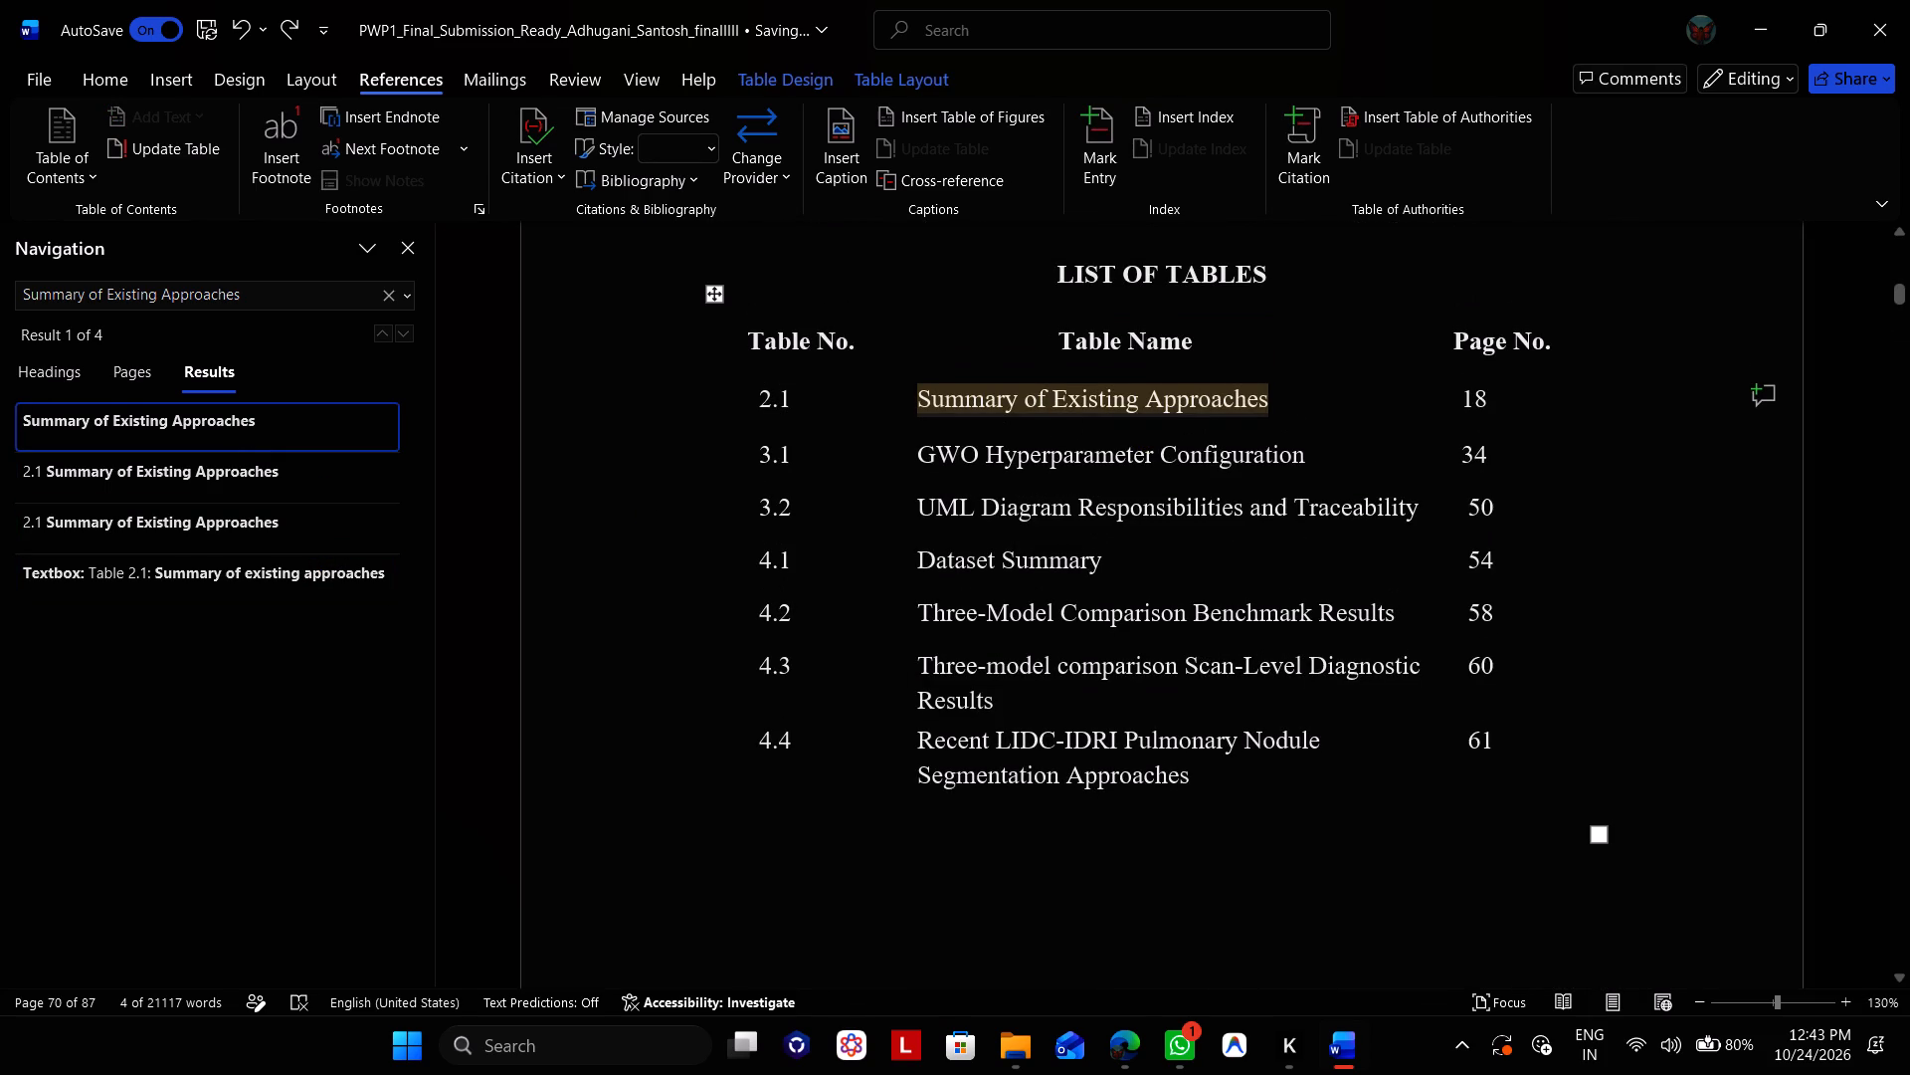
Search for "GWO Hyperparameter Configuration" and check Table 3.1's page number against the List of Tables.
drag(1310, 459, 941, 467)
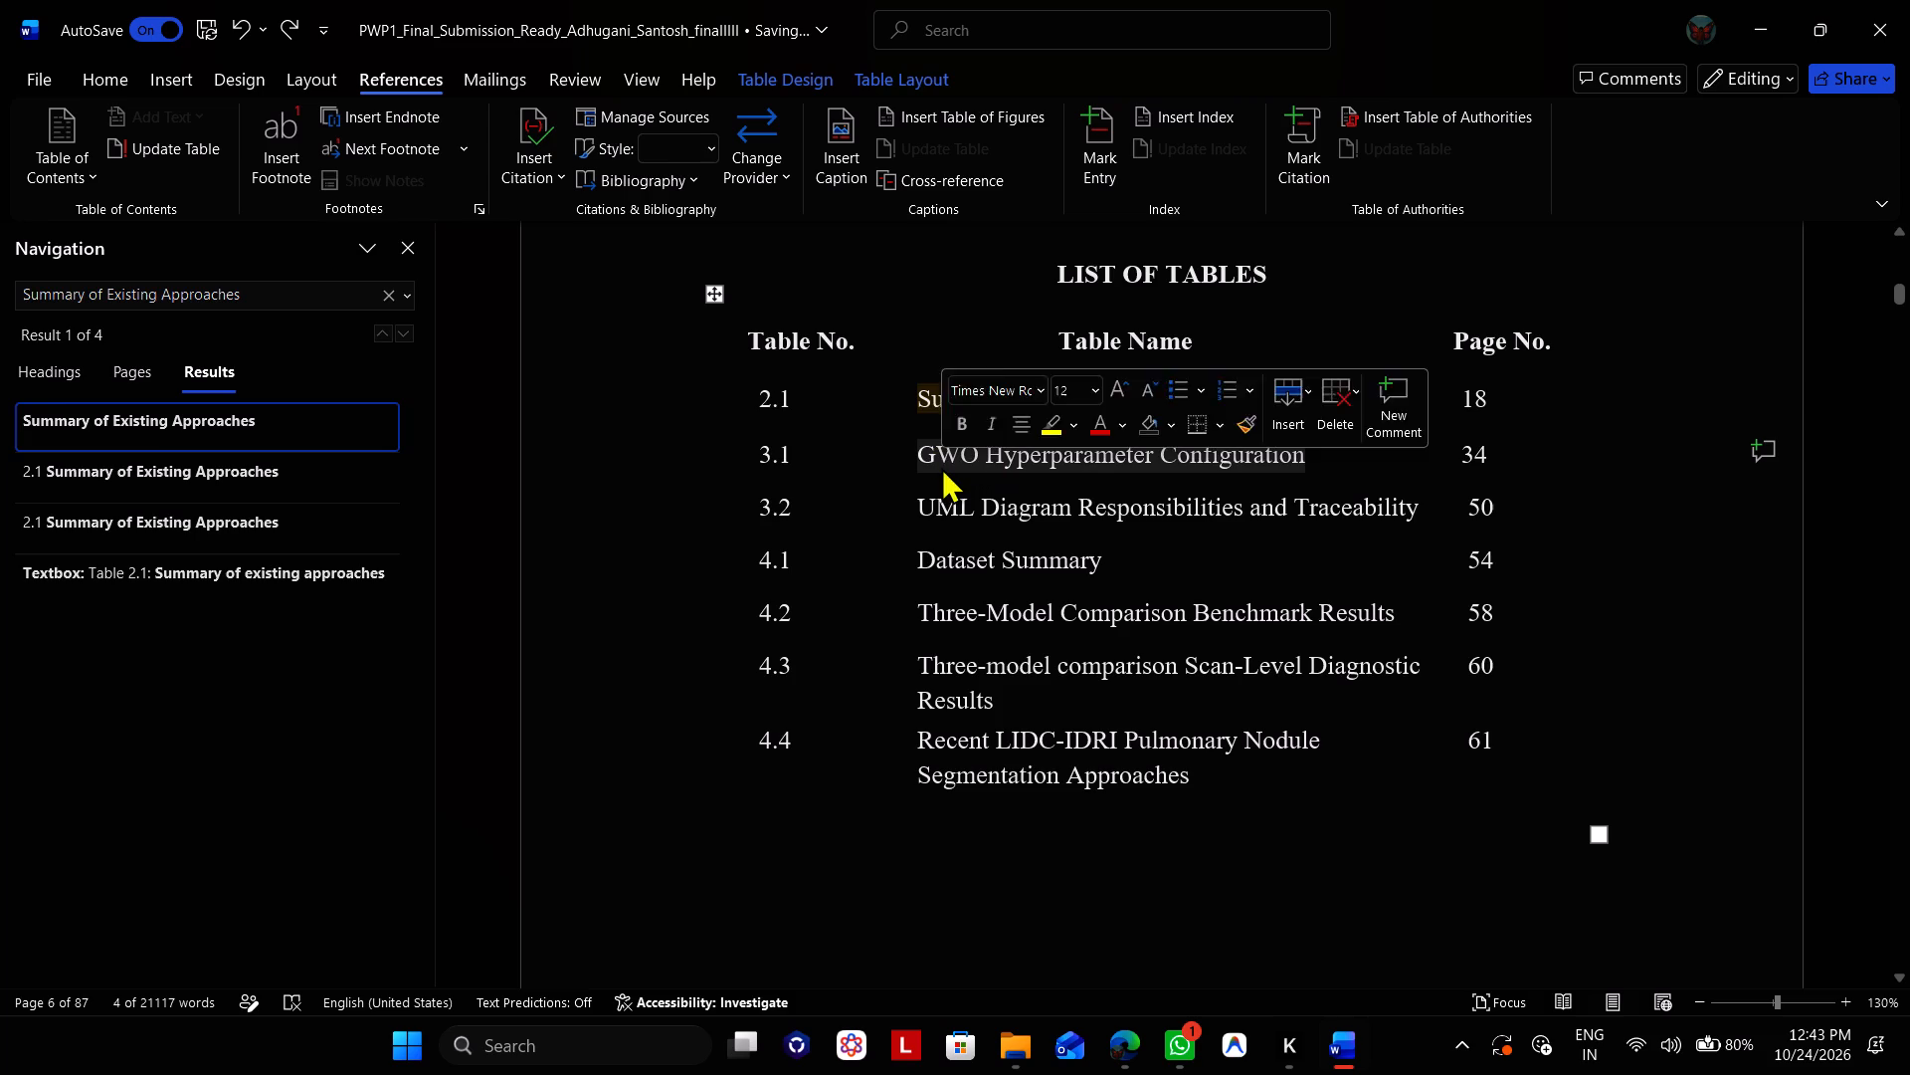
key(ctrl+f)
click(248, 476)
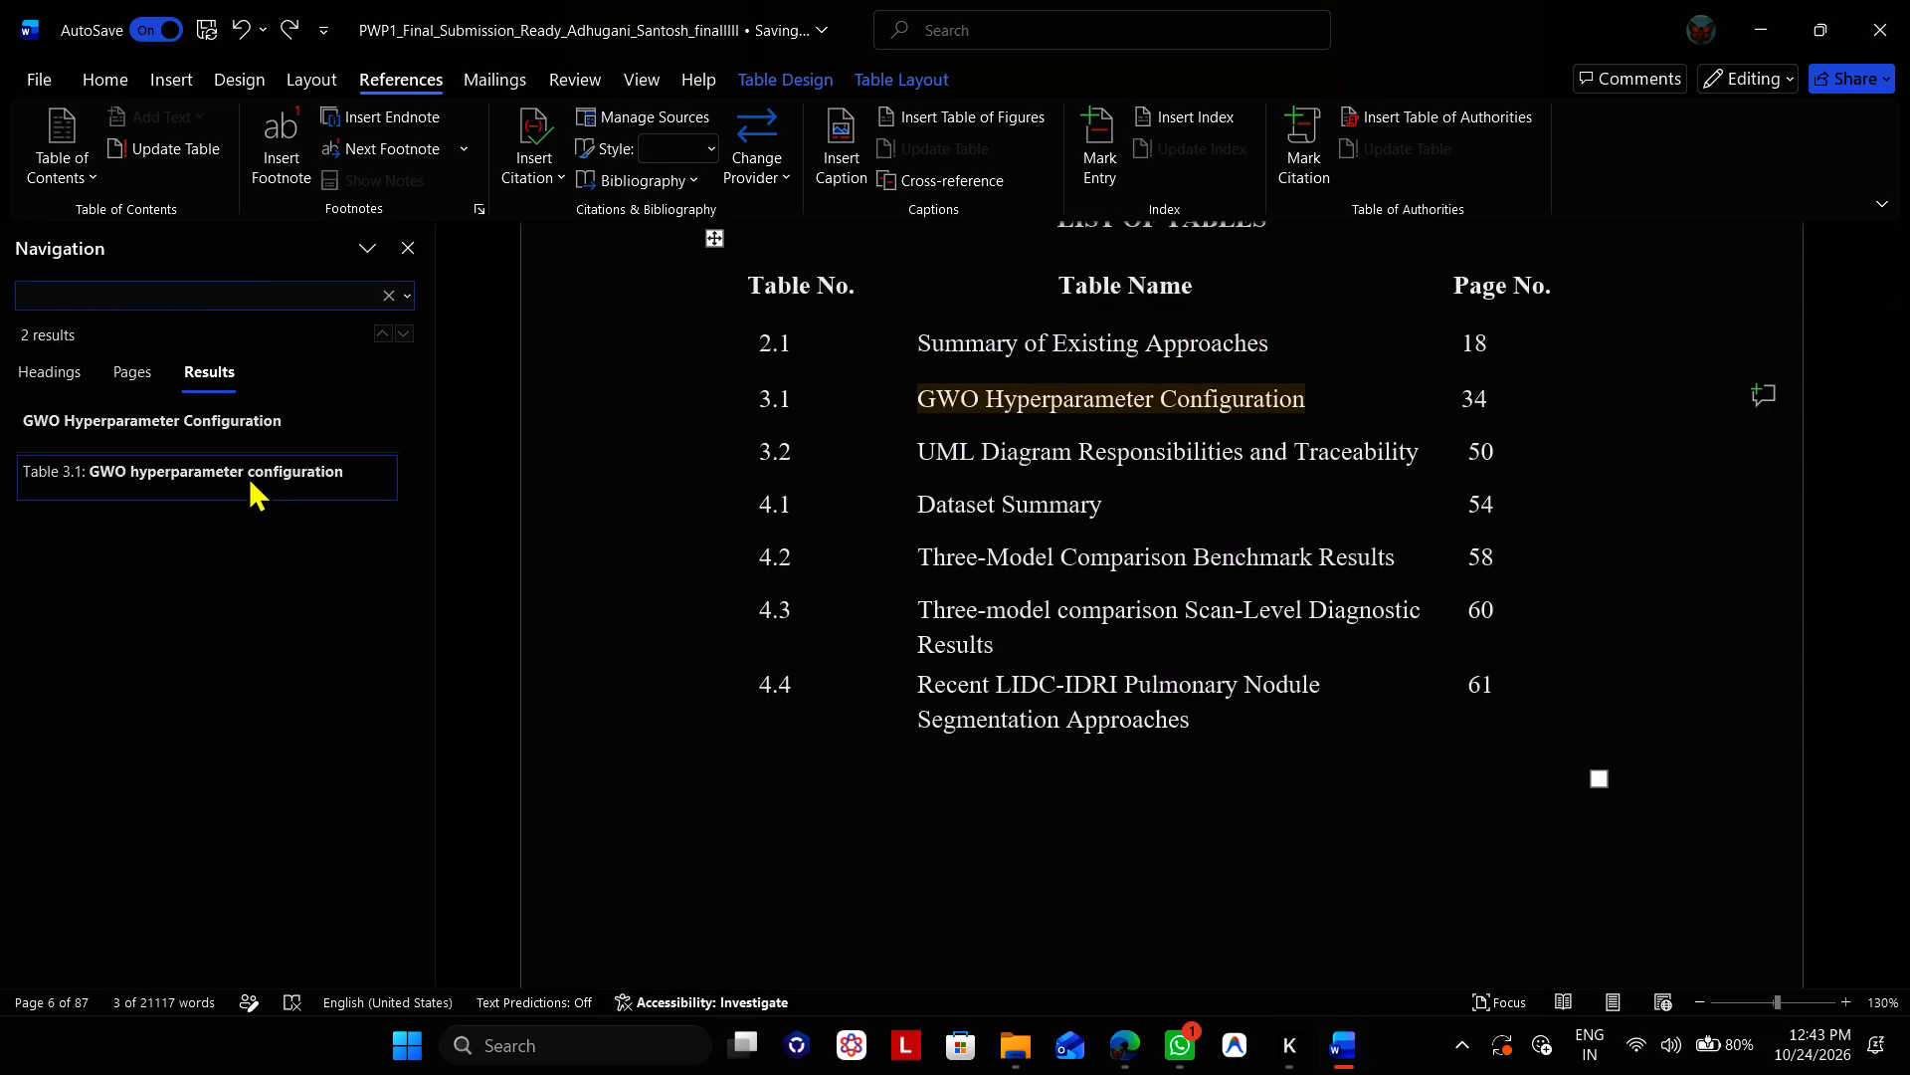
click(214, 413)
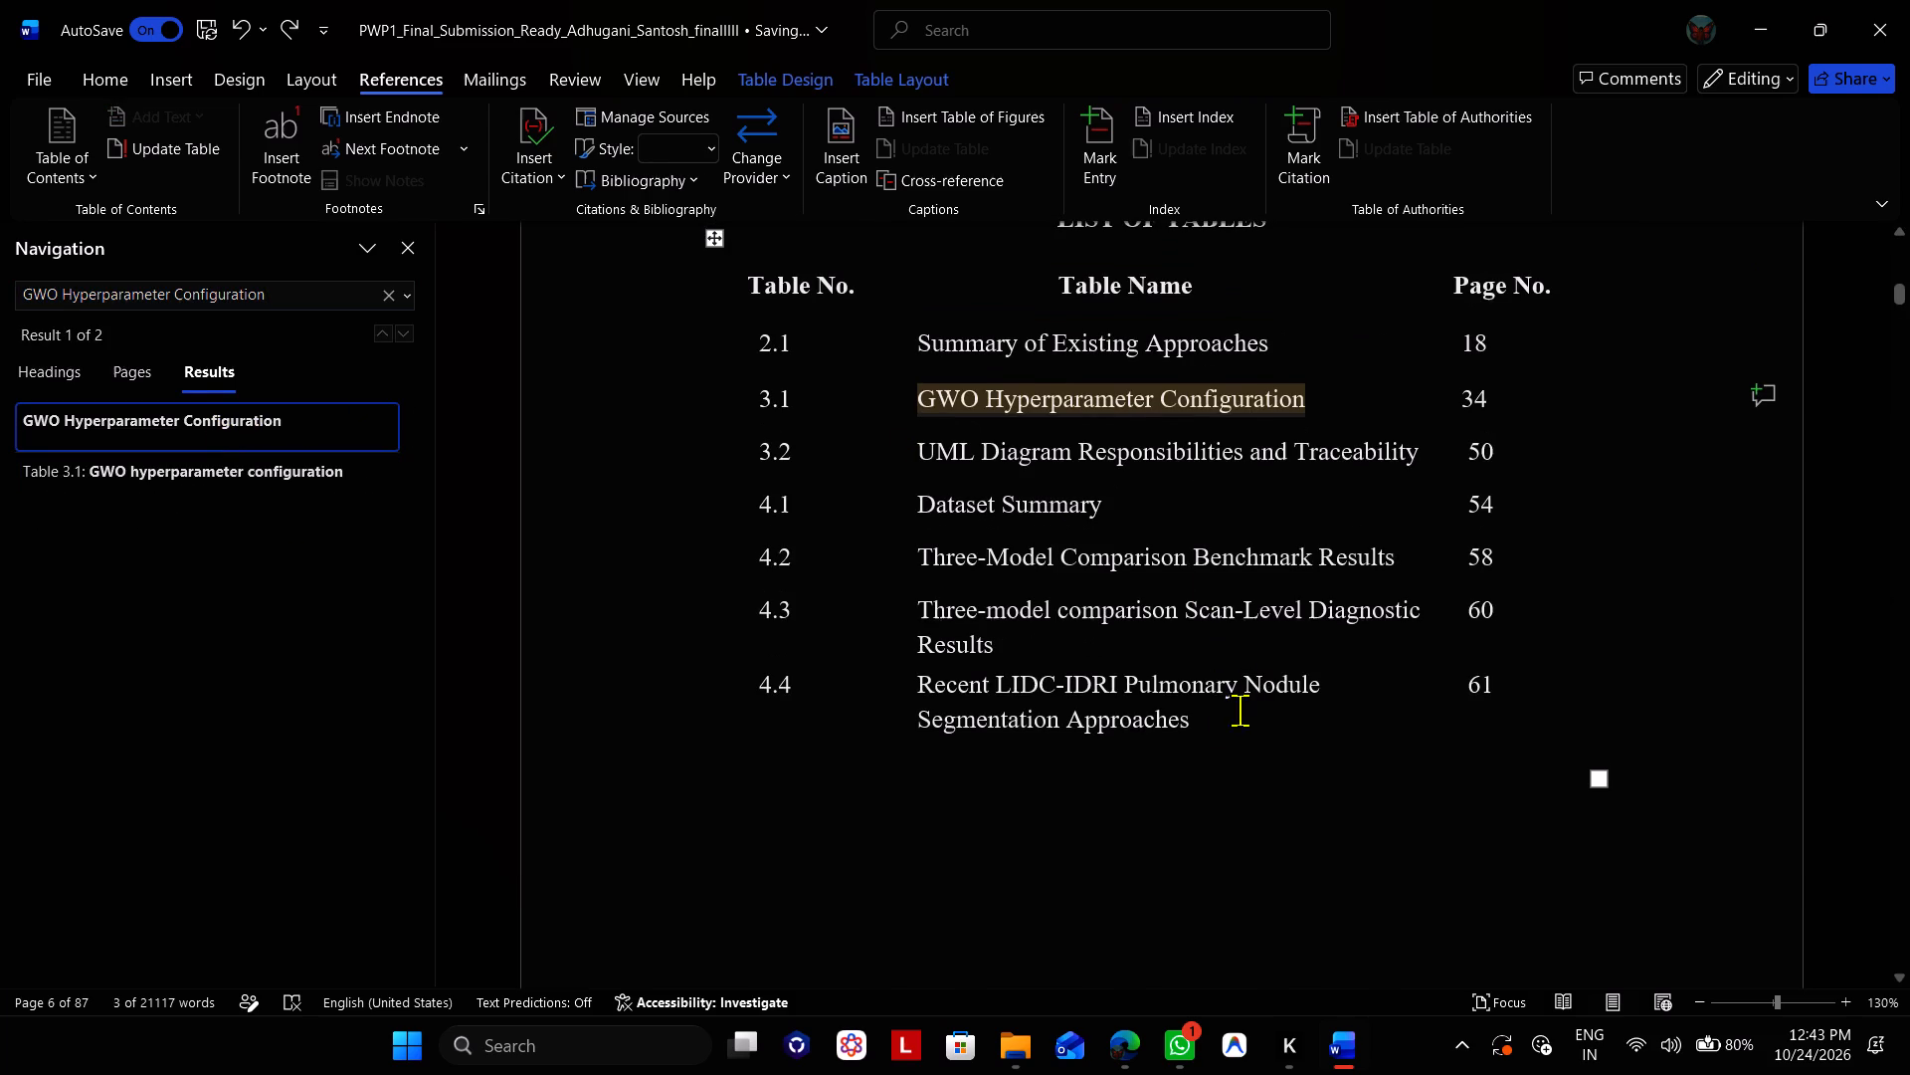
Search for "Three-model comparison Scan-Level Diagnostic Results" and check Table 4.3's page number against the List of Tables.
drag(1016, 652, 906, 619)
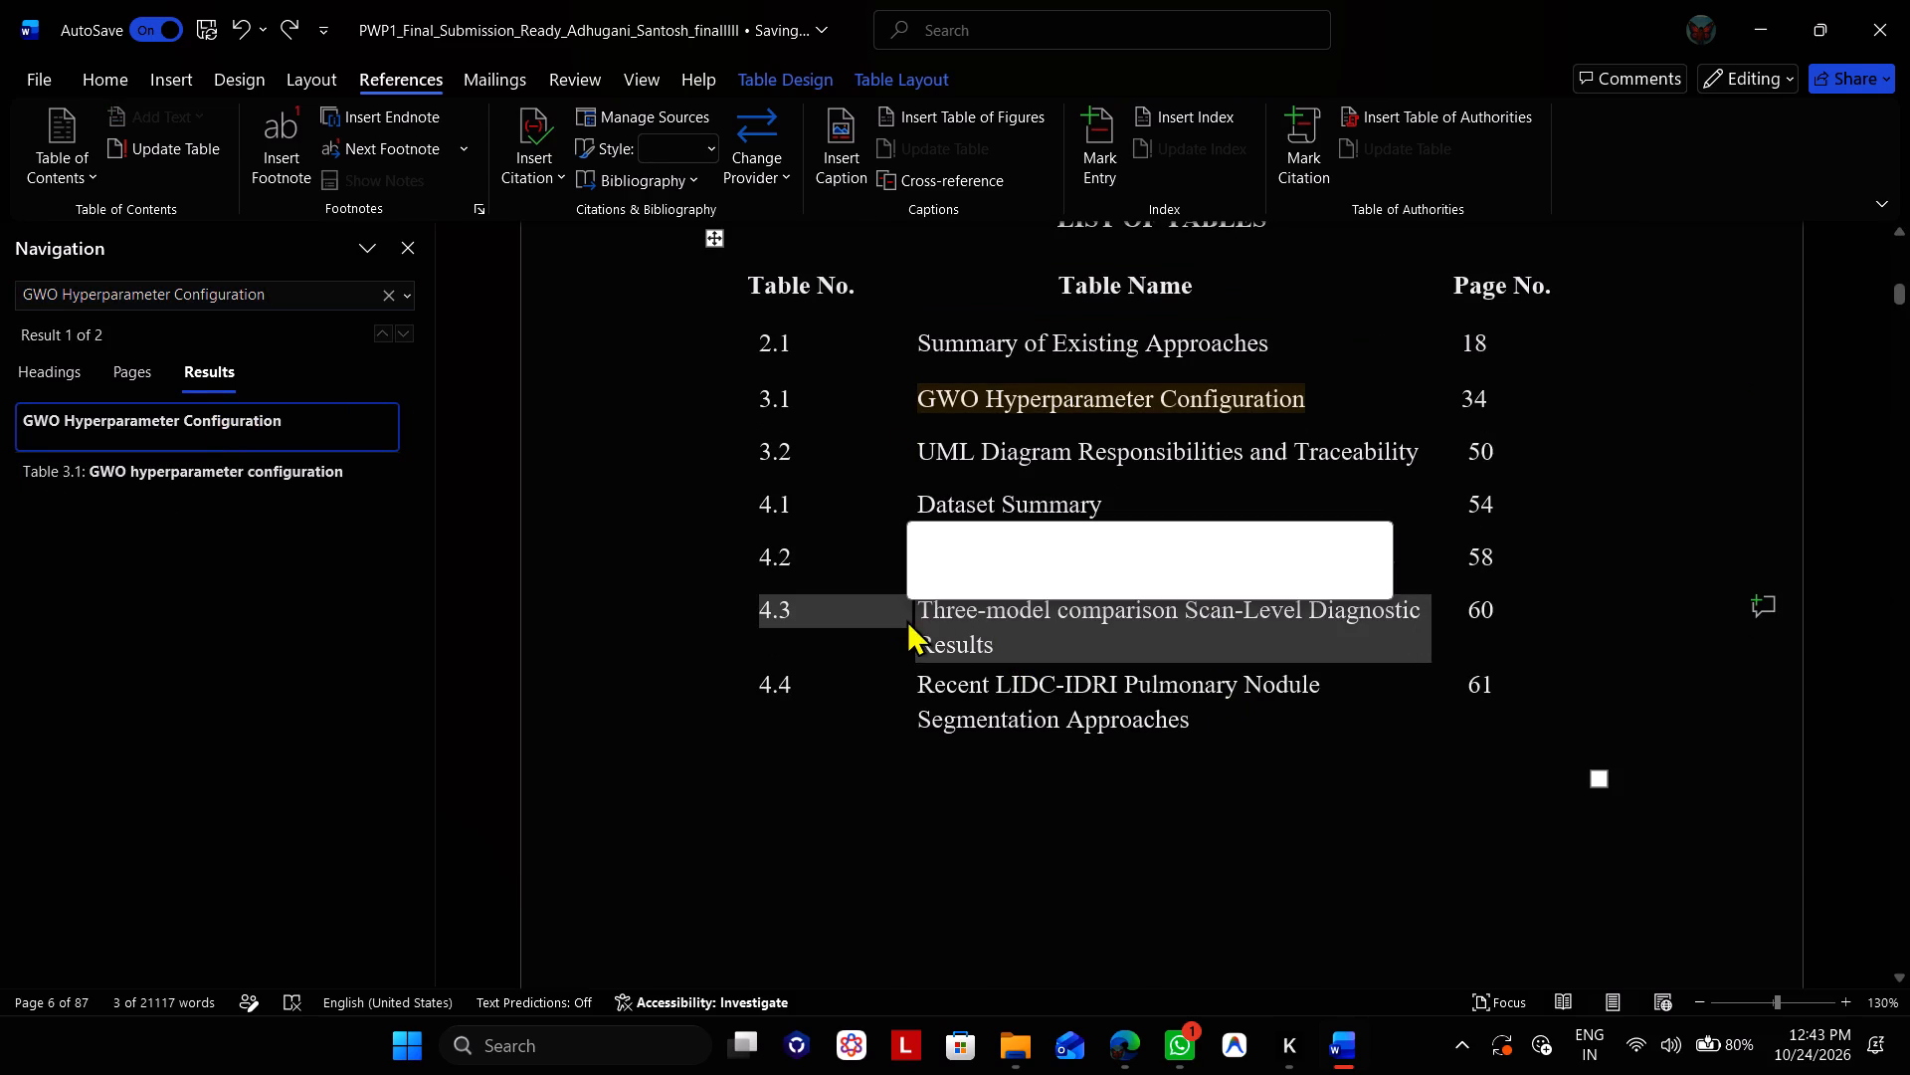
click(957, 626)
drag(996, 644, 937, 616)
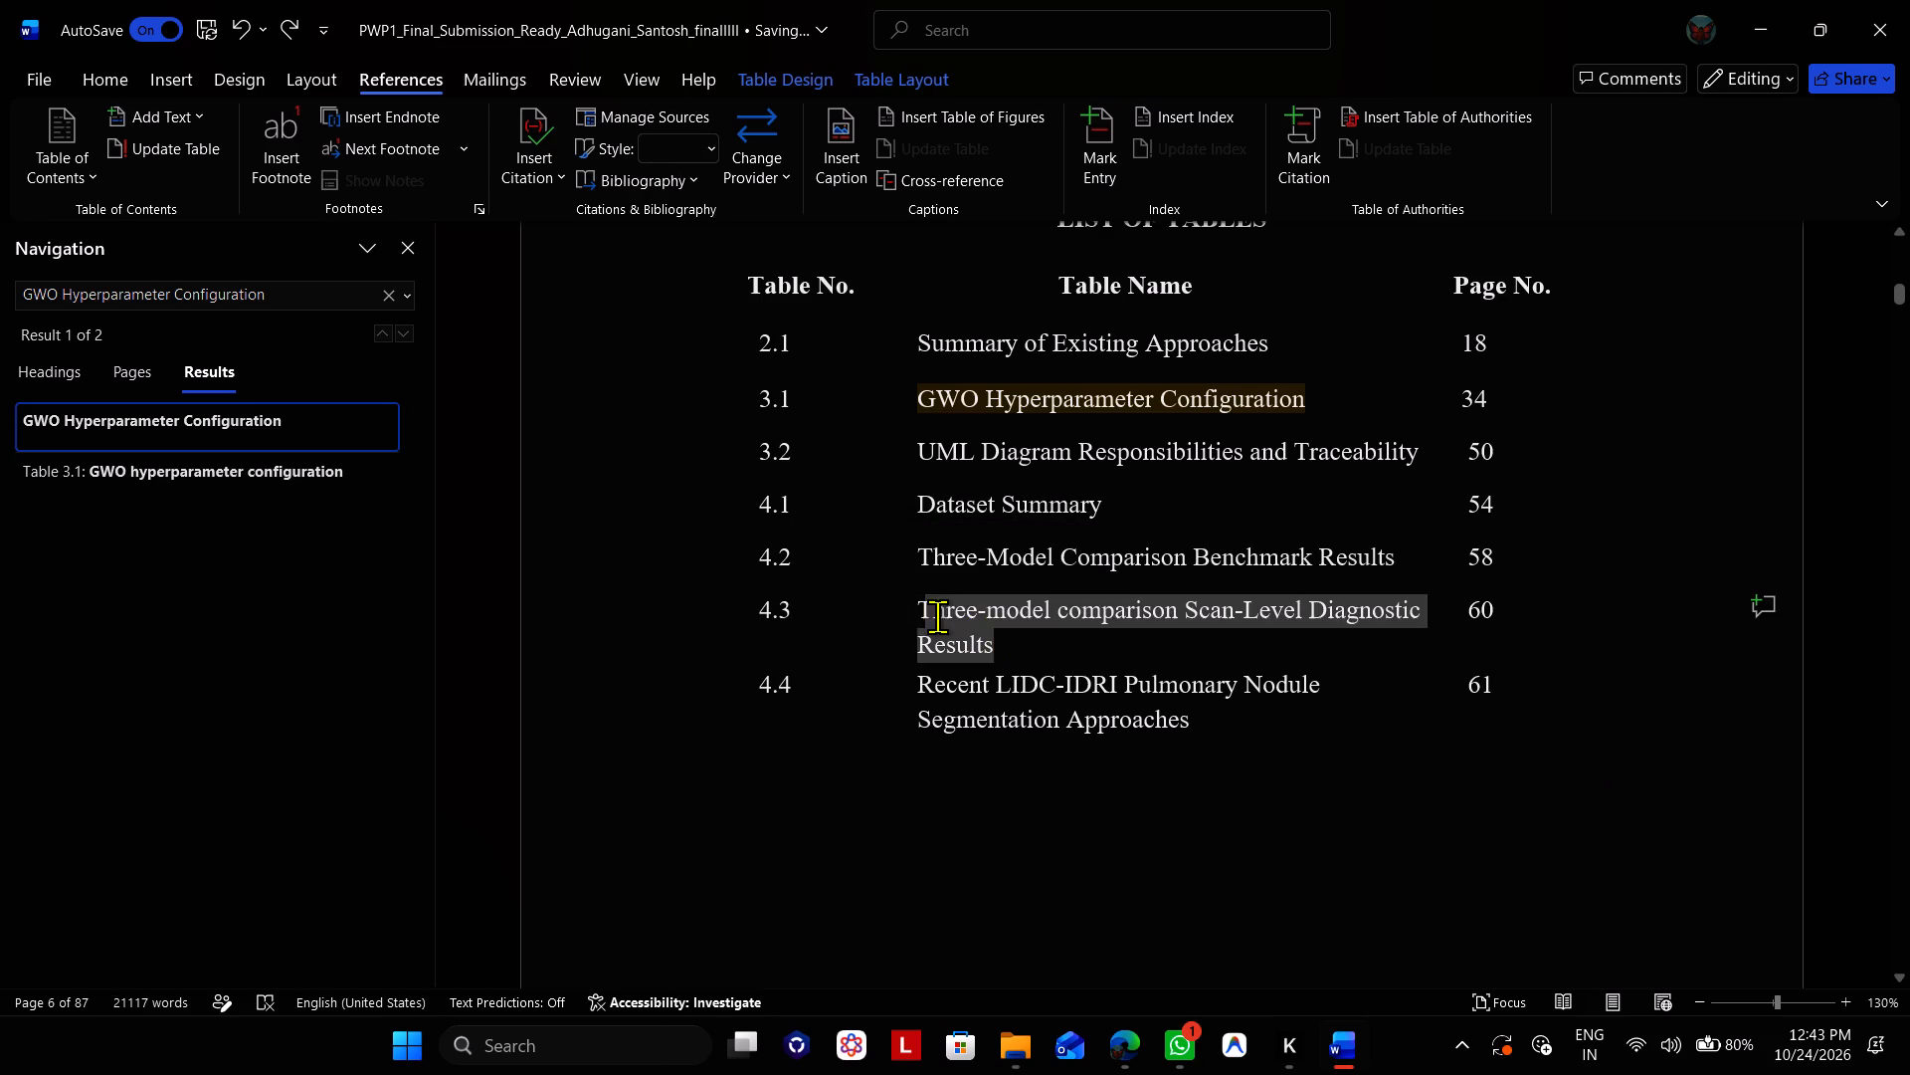
drag(937, 616, 932, 616)
key(ctrl+f)
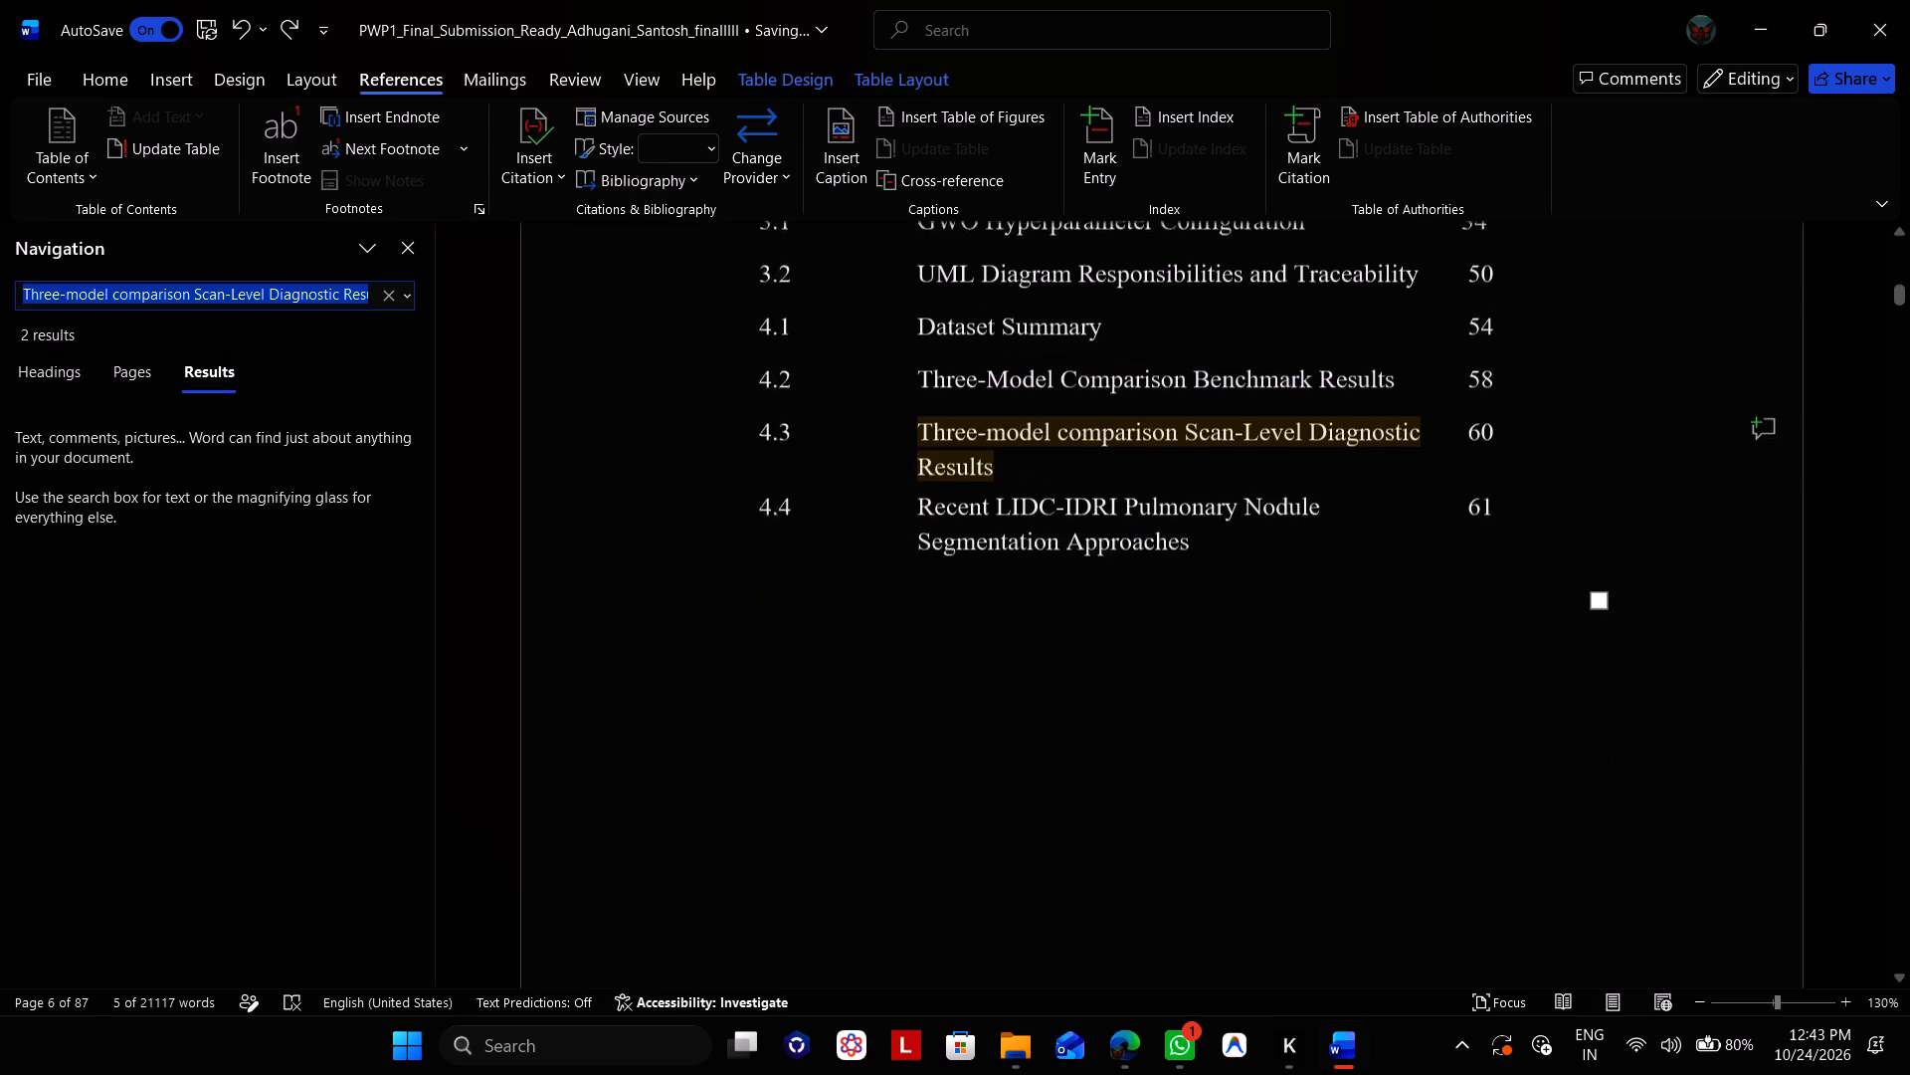
click(257, 472)
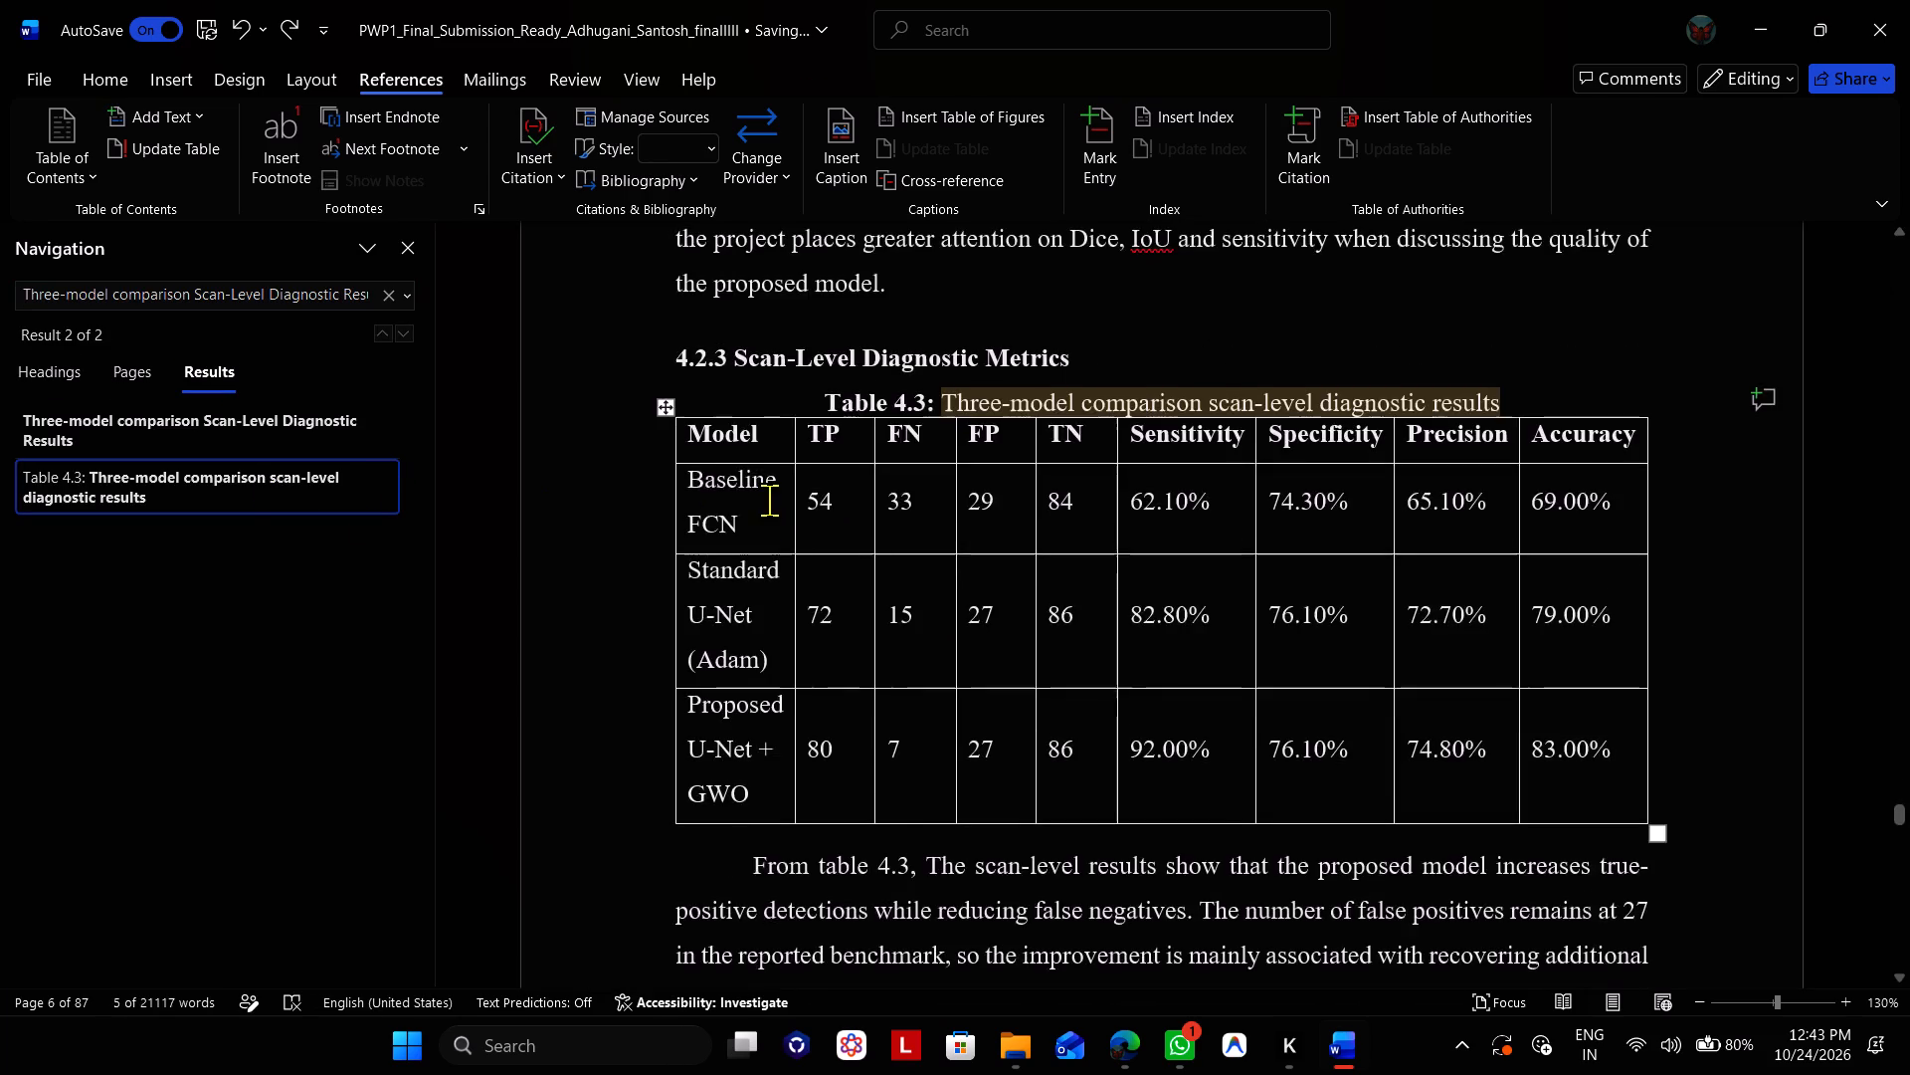
scroll(769, 500, down, 3)
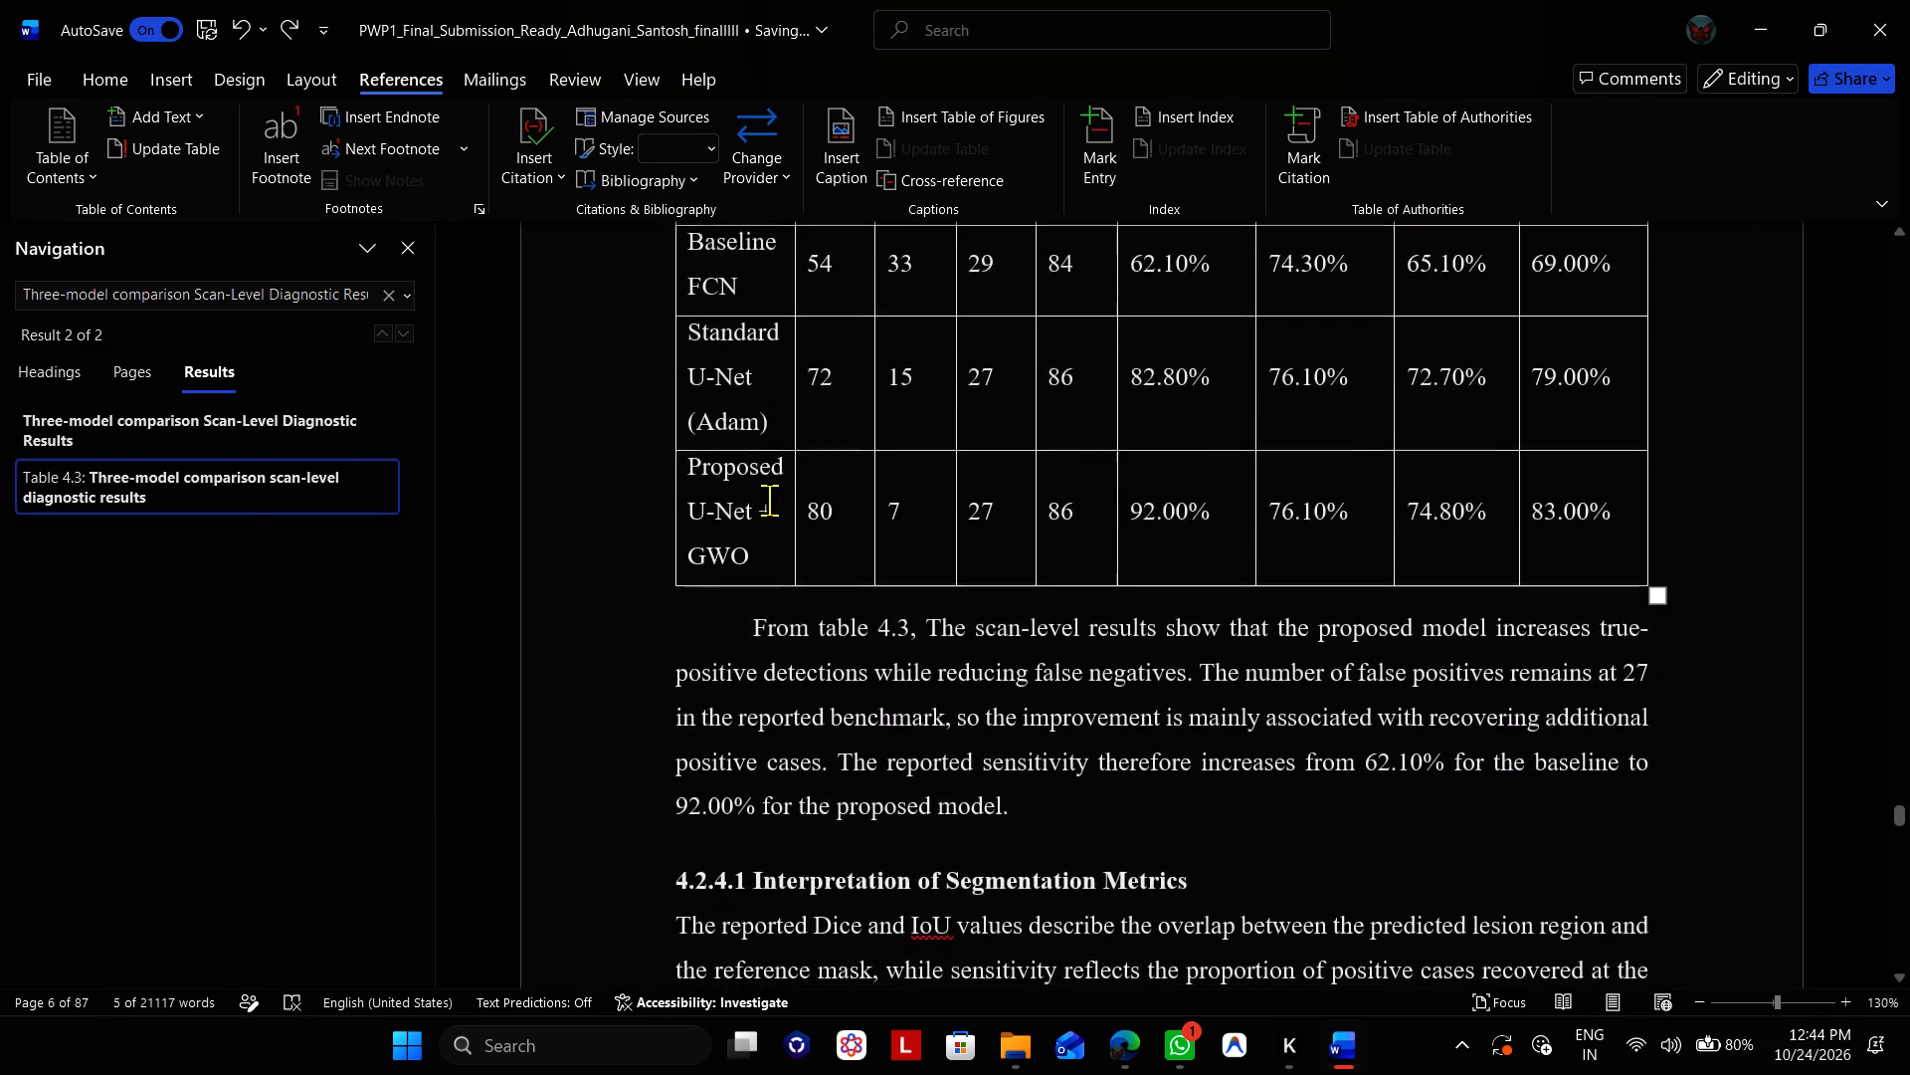
scroll(769, 500, down, 1)
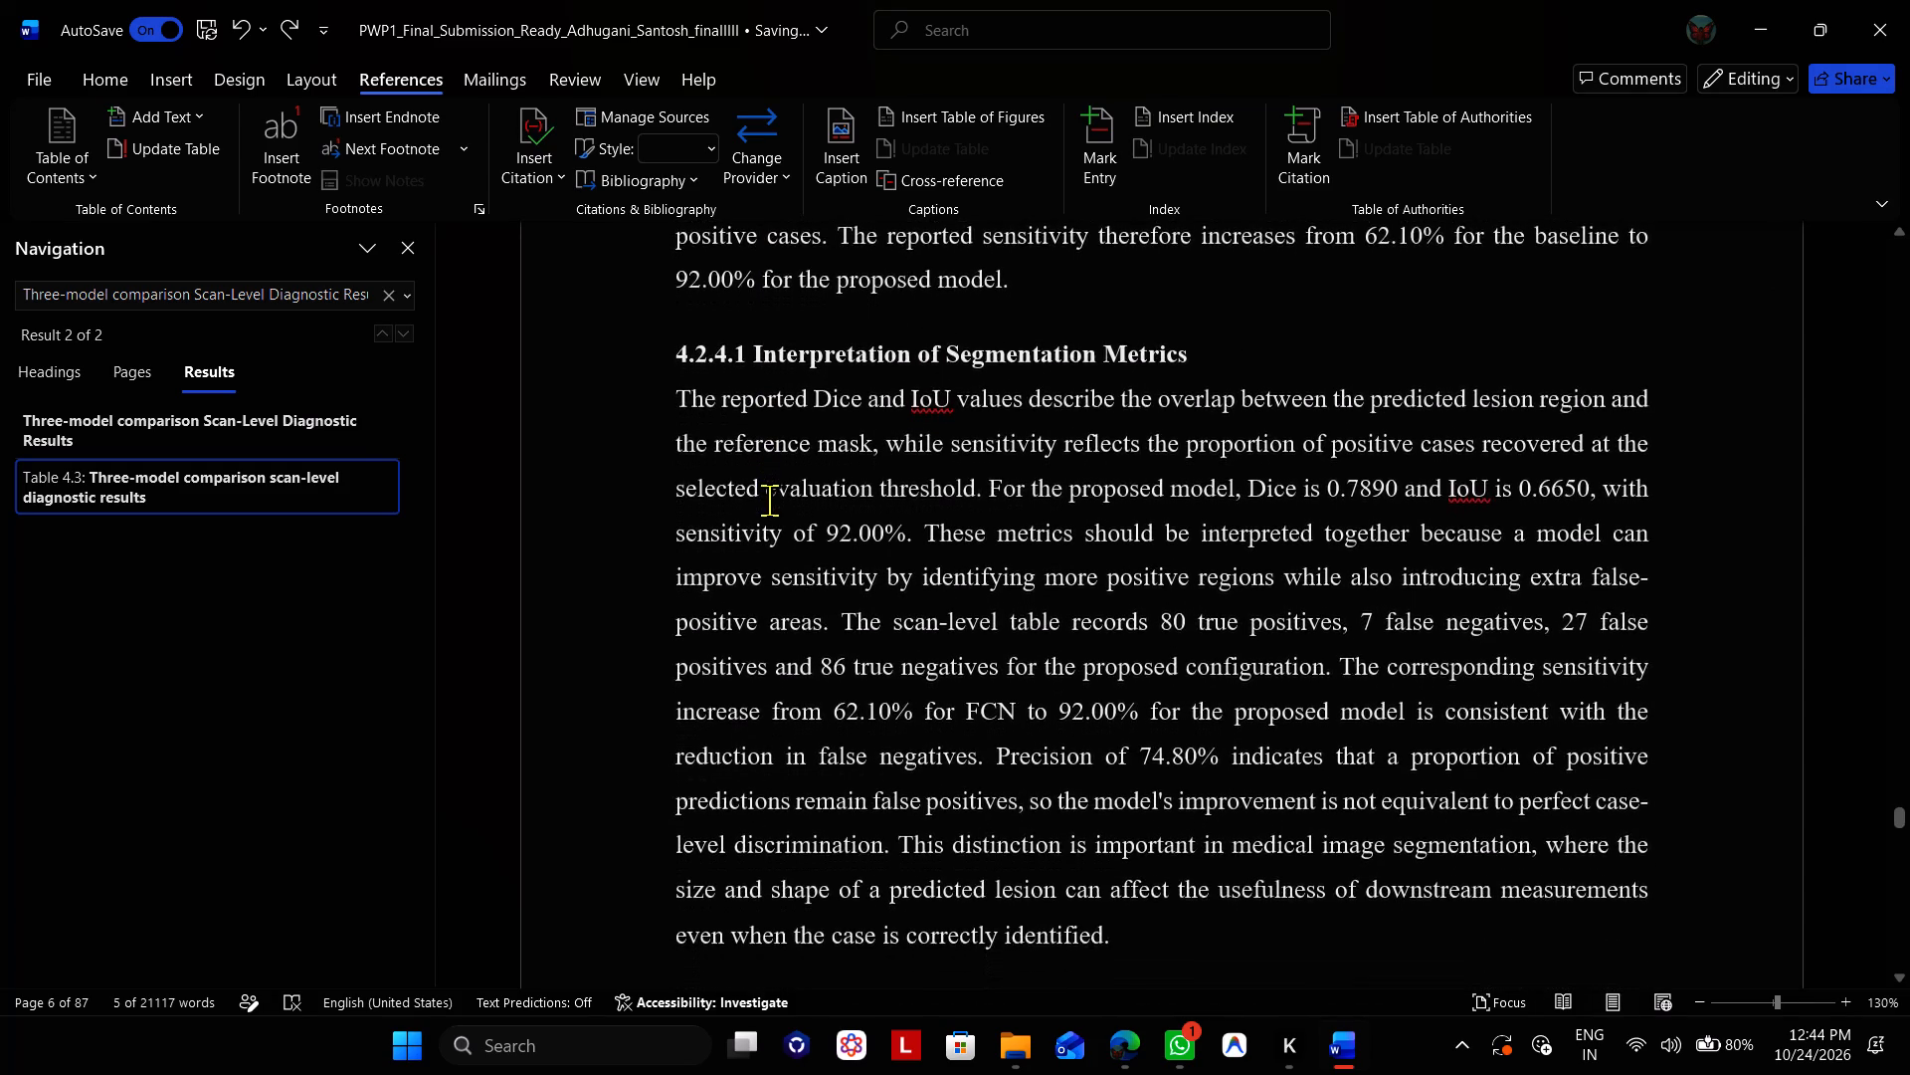
scroll(769, 500, down, 1)
scroll(769, 500, up, 1)
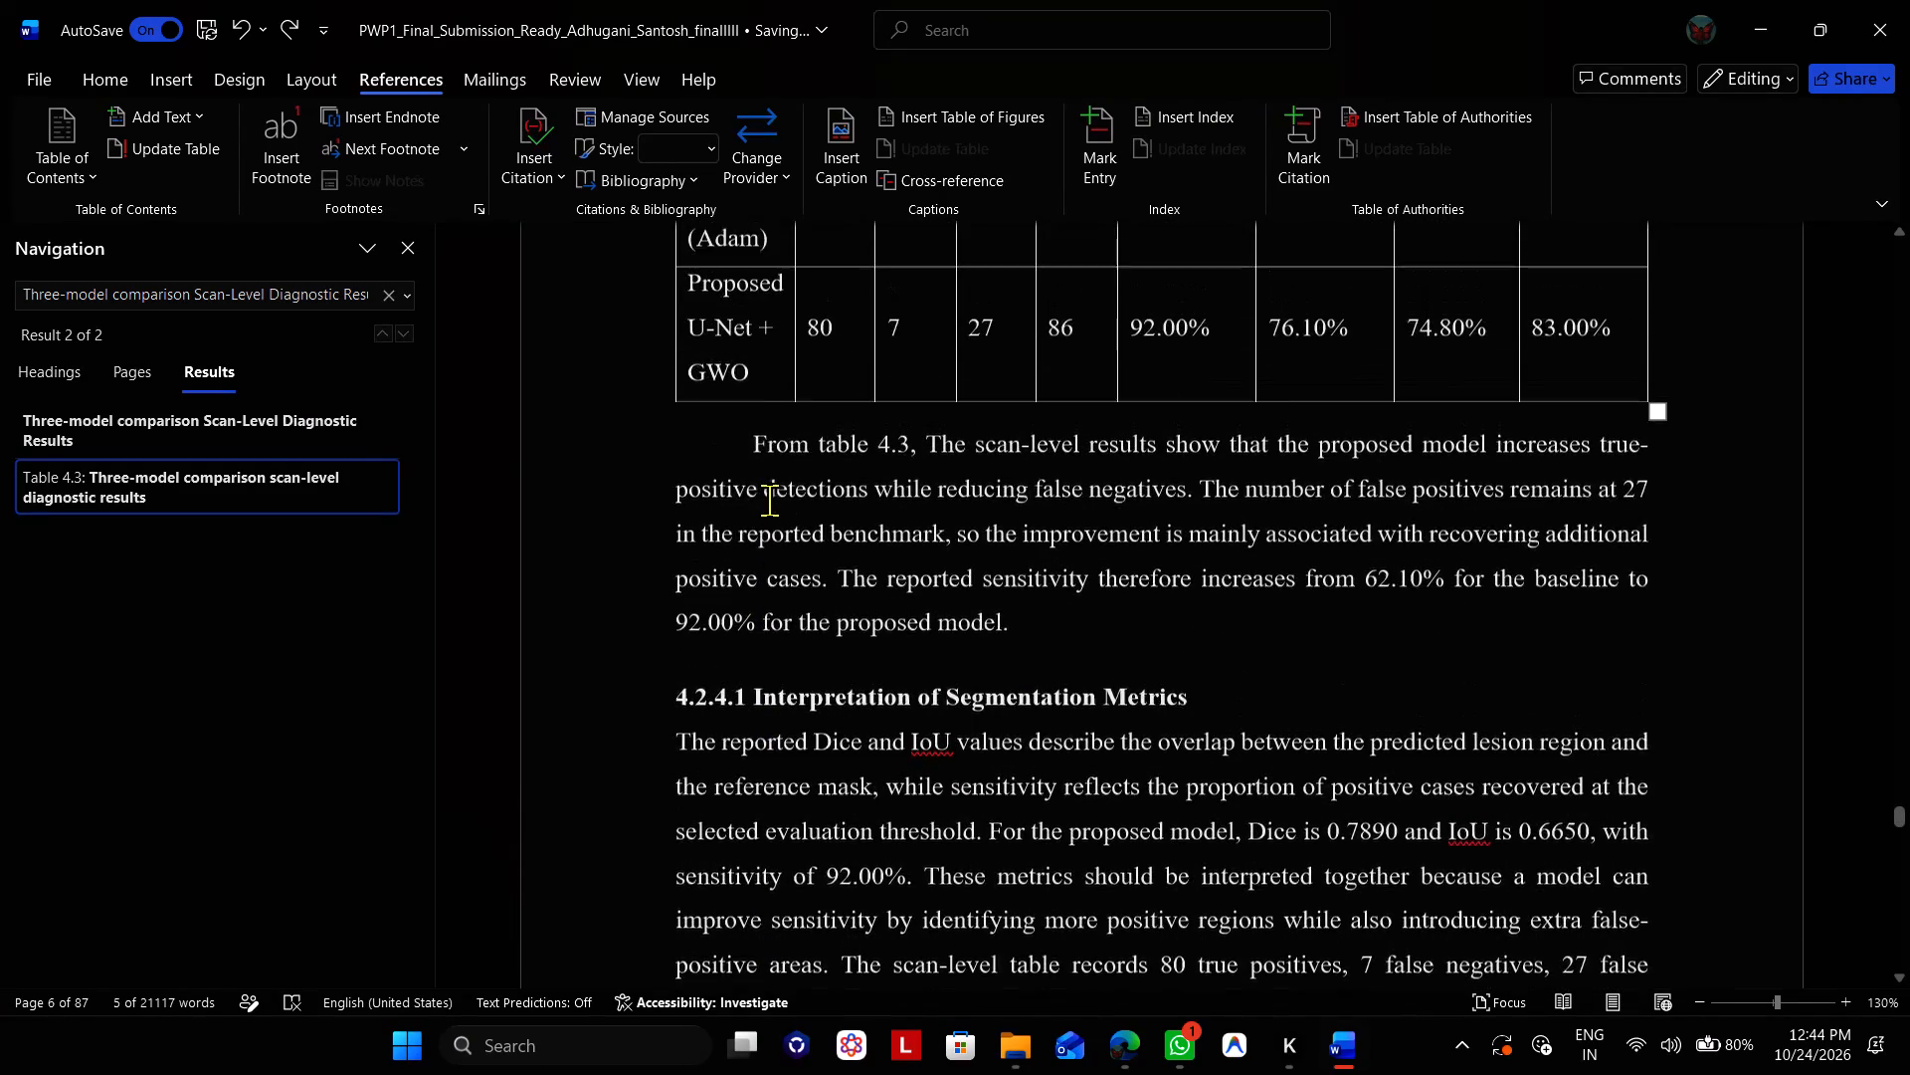
scroll(769, 500, up, 1)
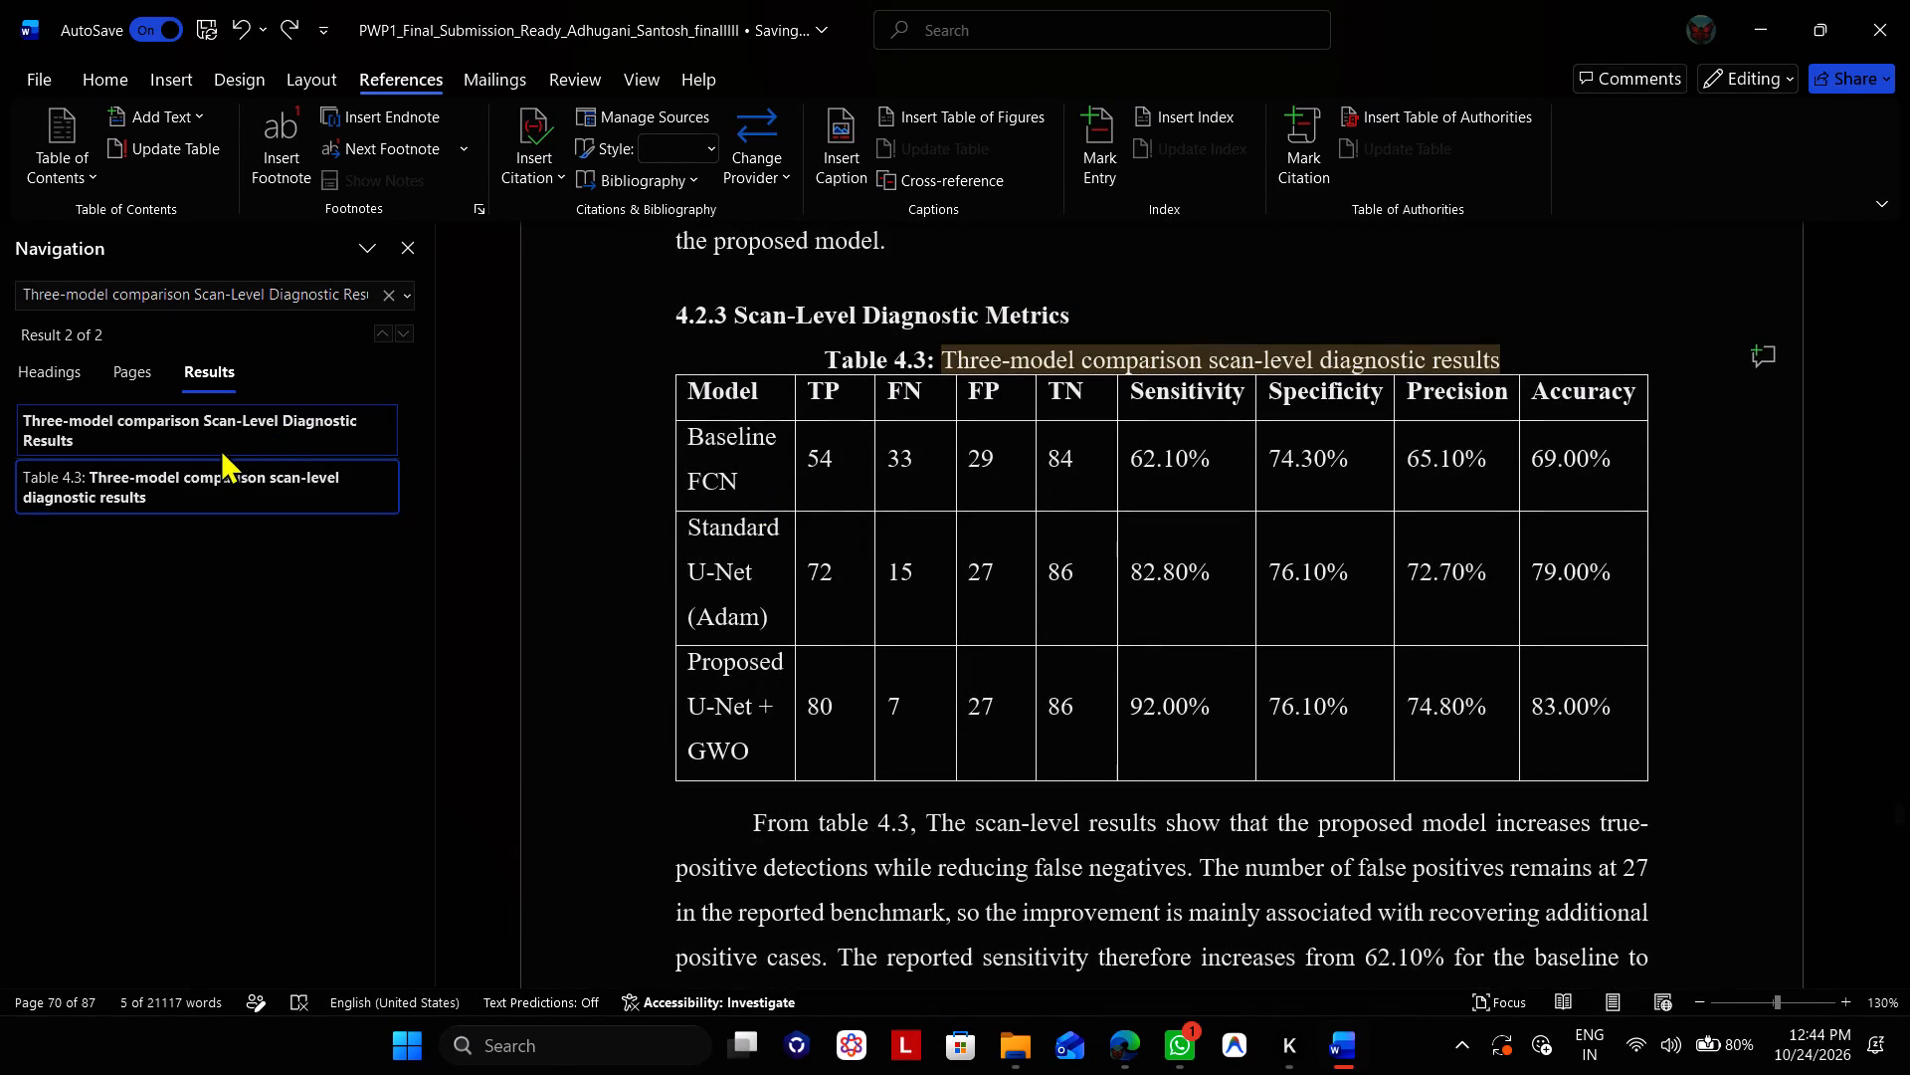
click(216, 445)
Search for "Recent LIDC-IDRI Pulmonary Nodule Segmentation Approaches" and check Table 4.4's page number against the List of Tables.
click(1012, 649)
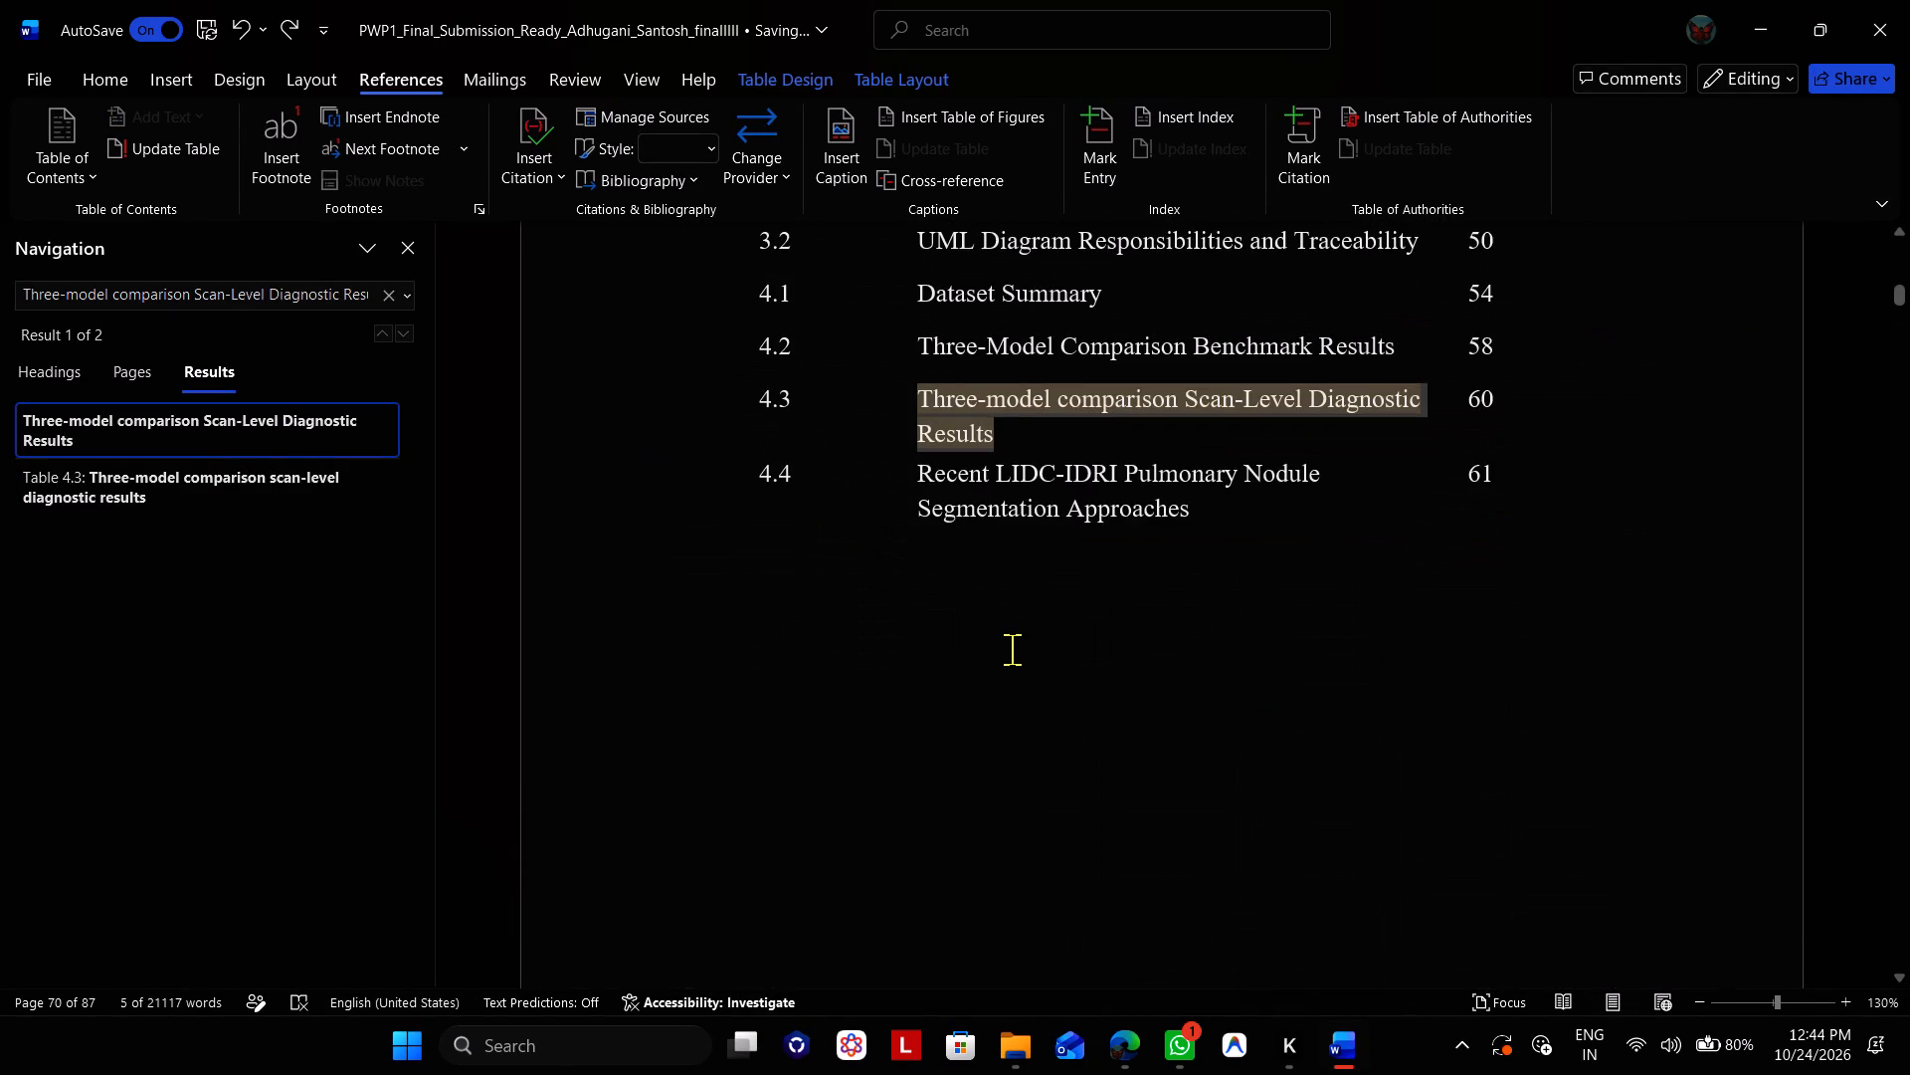
drag(1199, 511, 1003, 469)
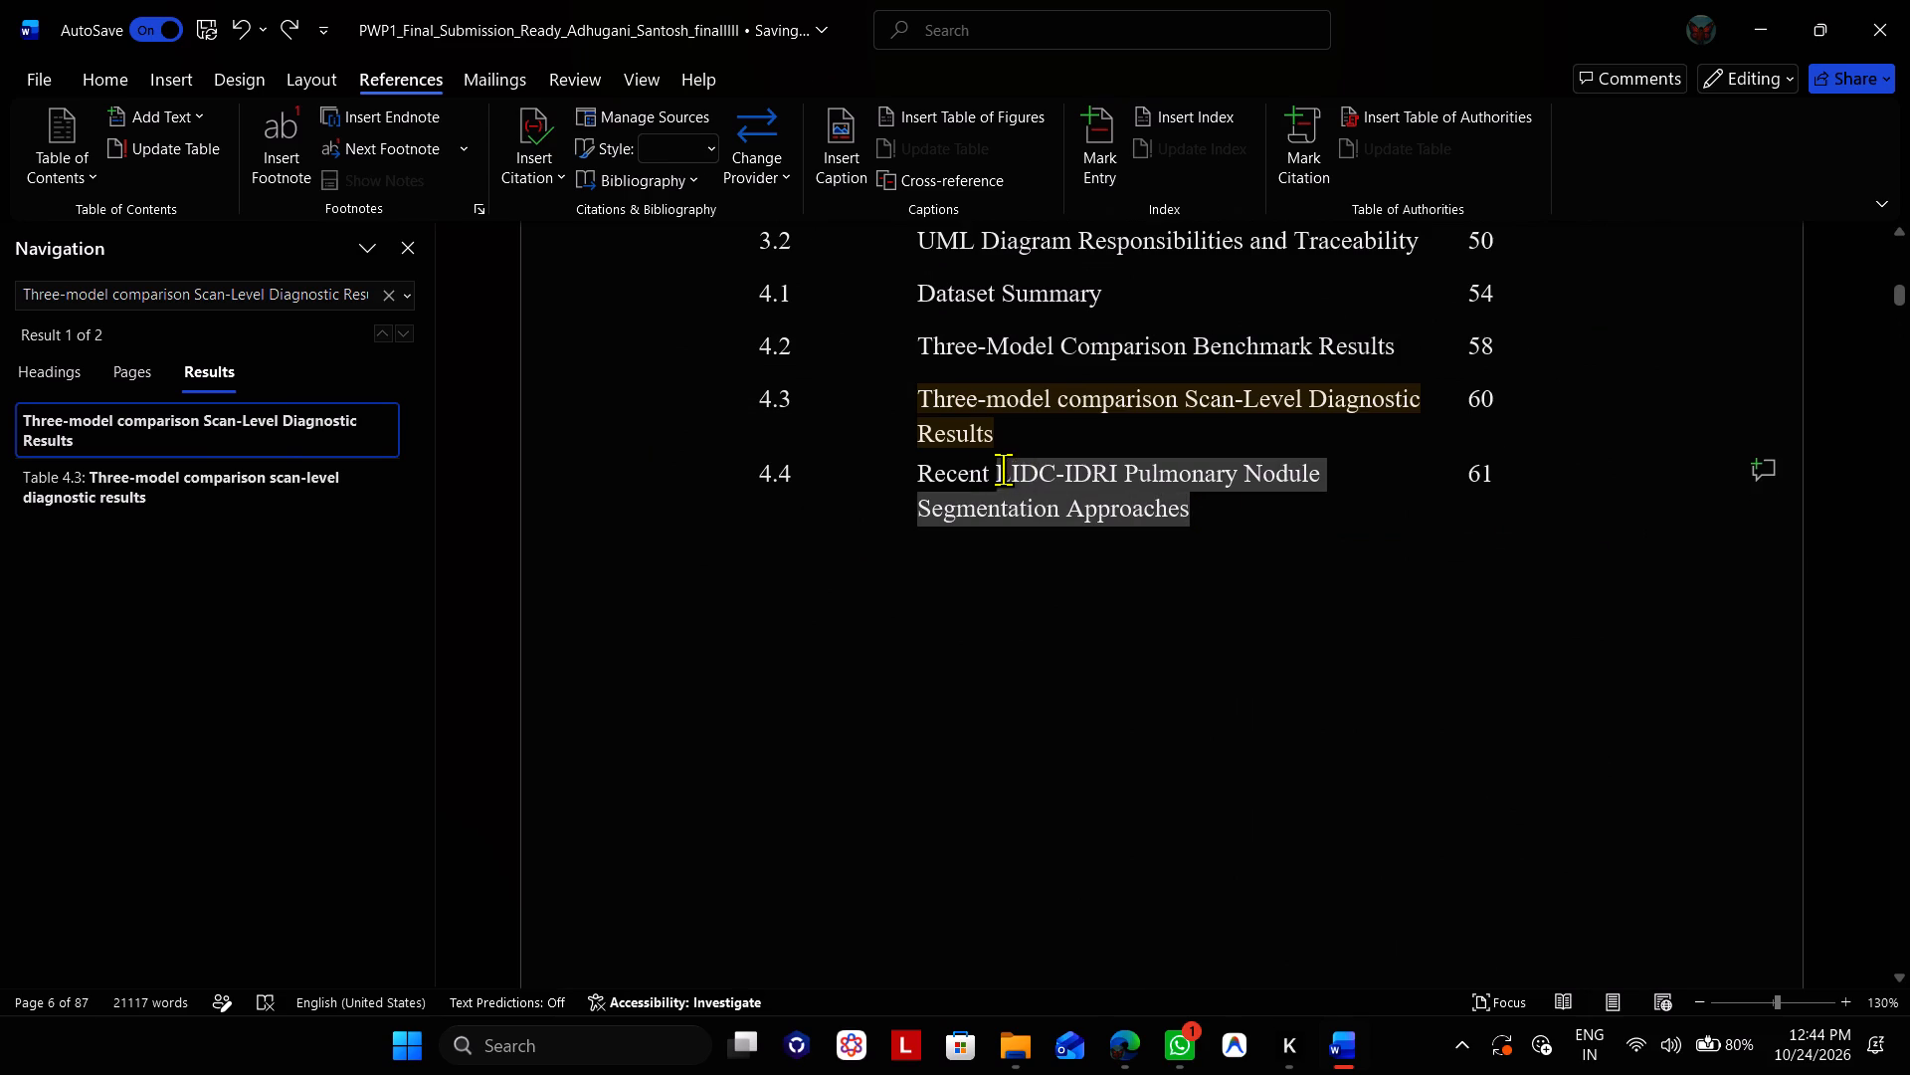
drag(1003, 469, 941, 469)
key(ctrl+f)
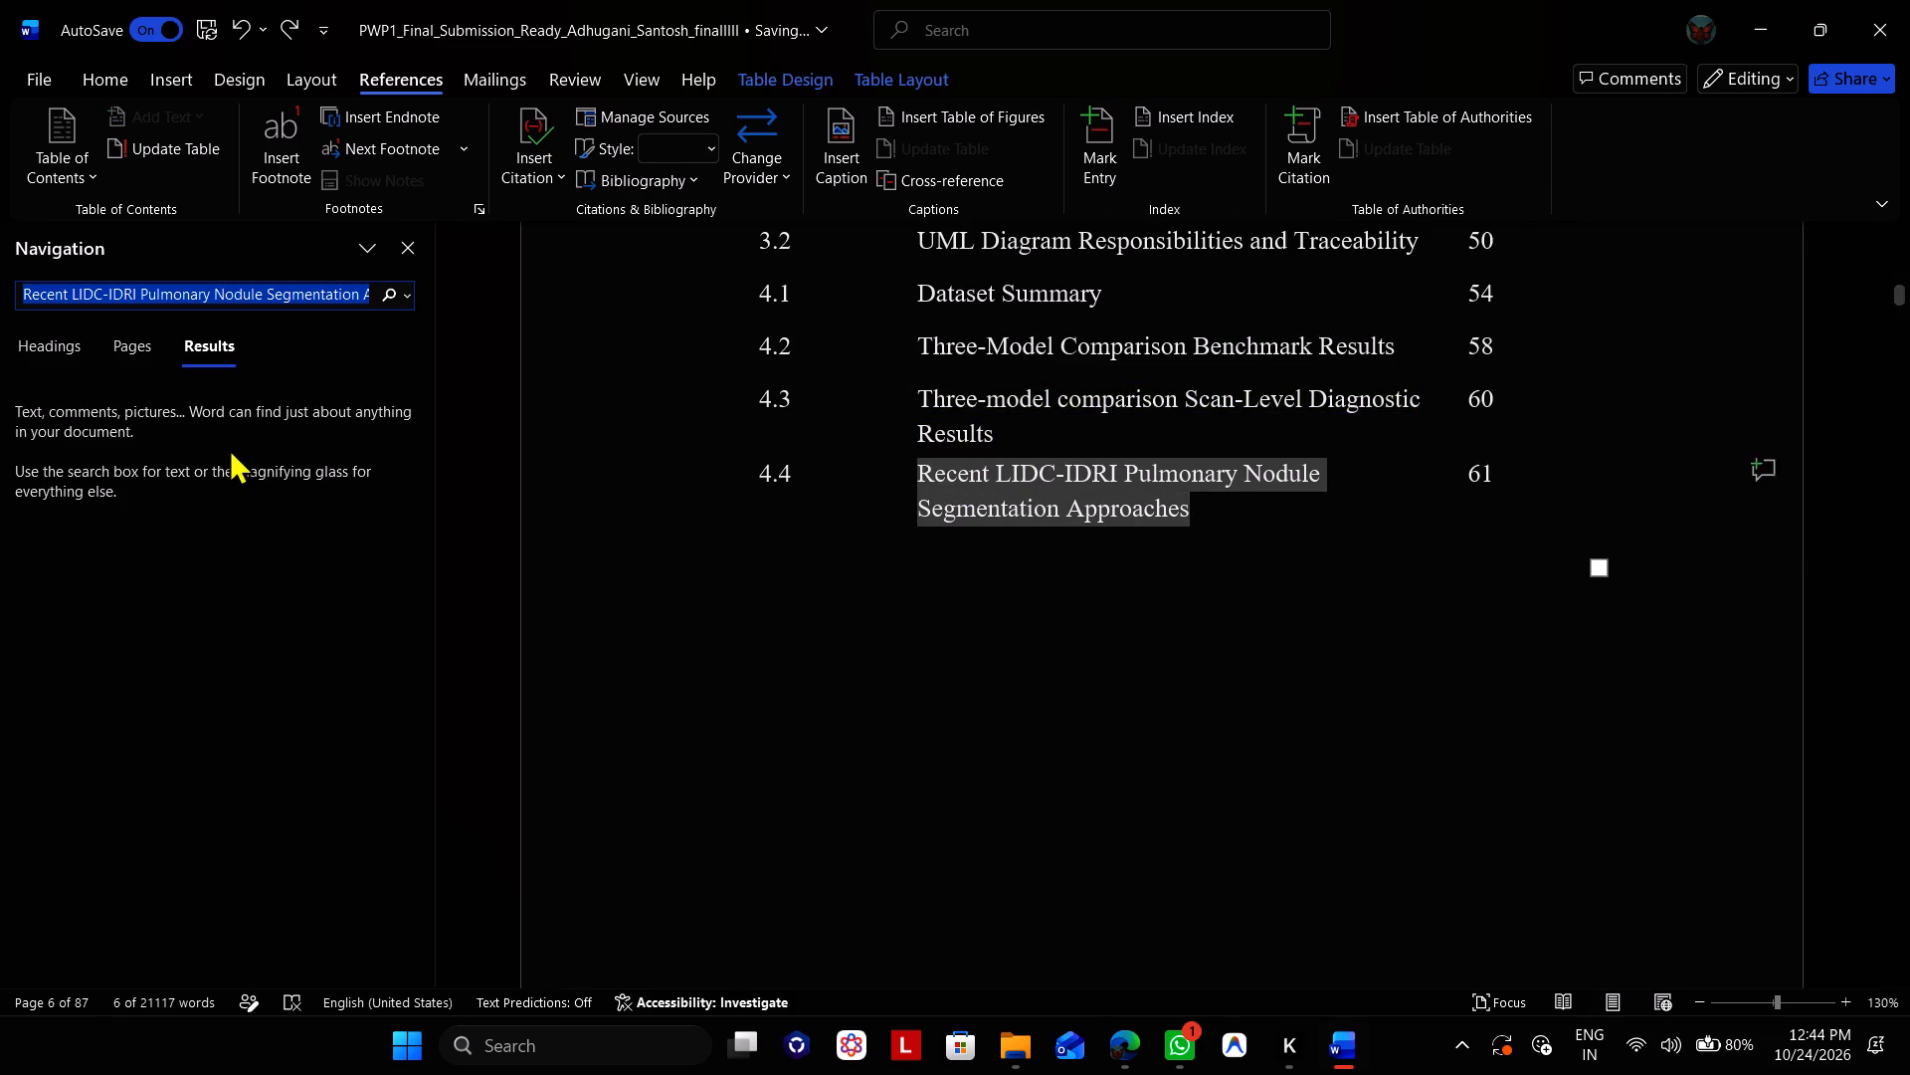
click(193, 505)
scroll(750, 580, down, 1)
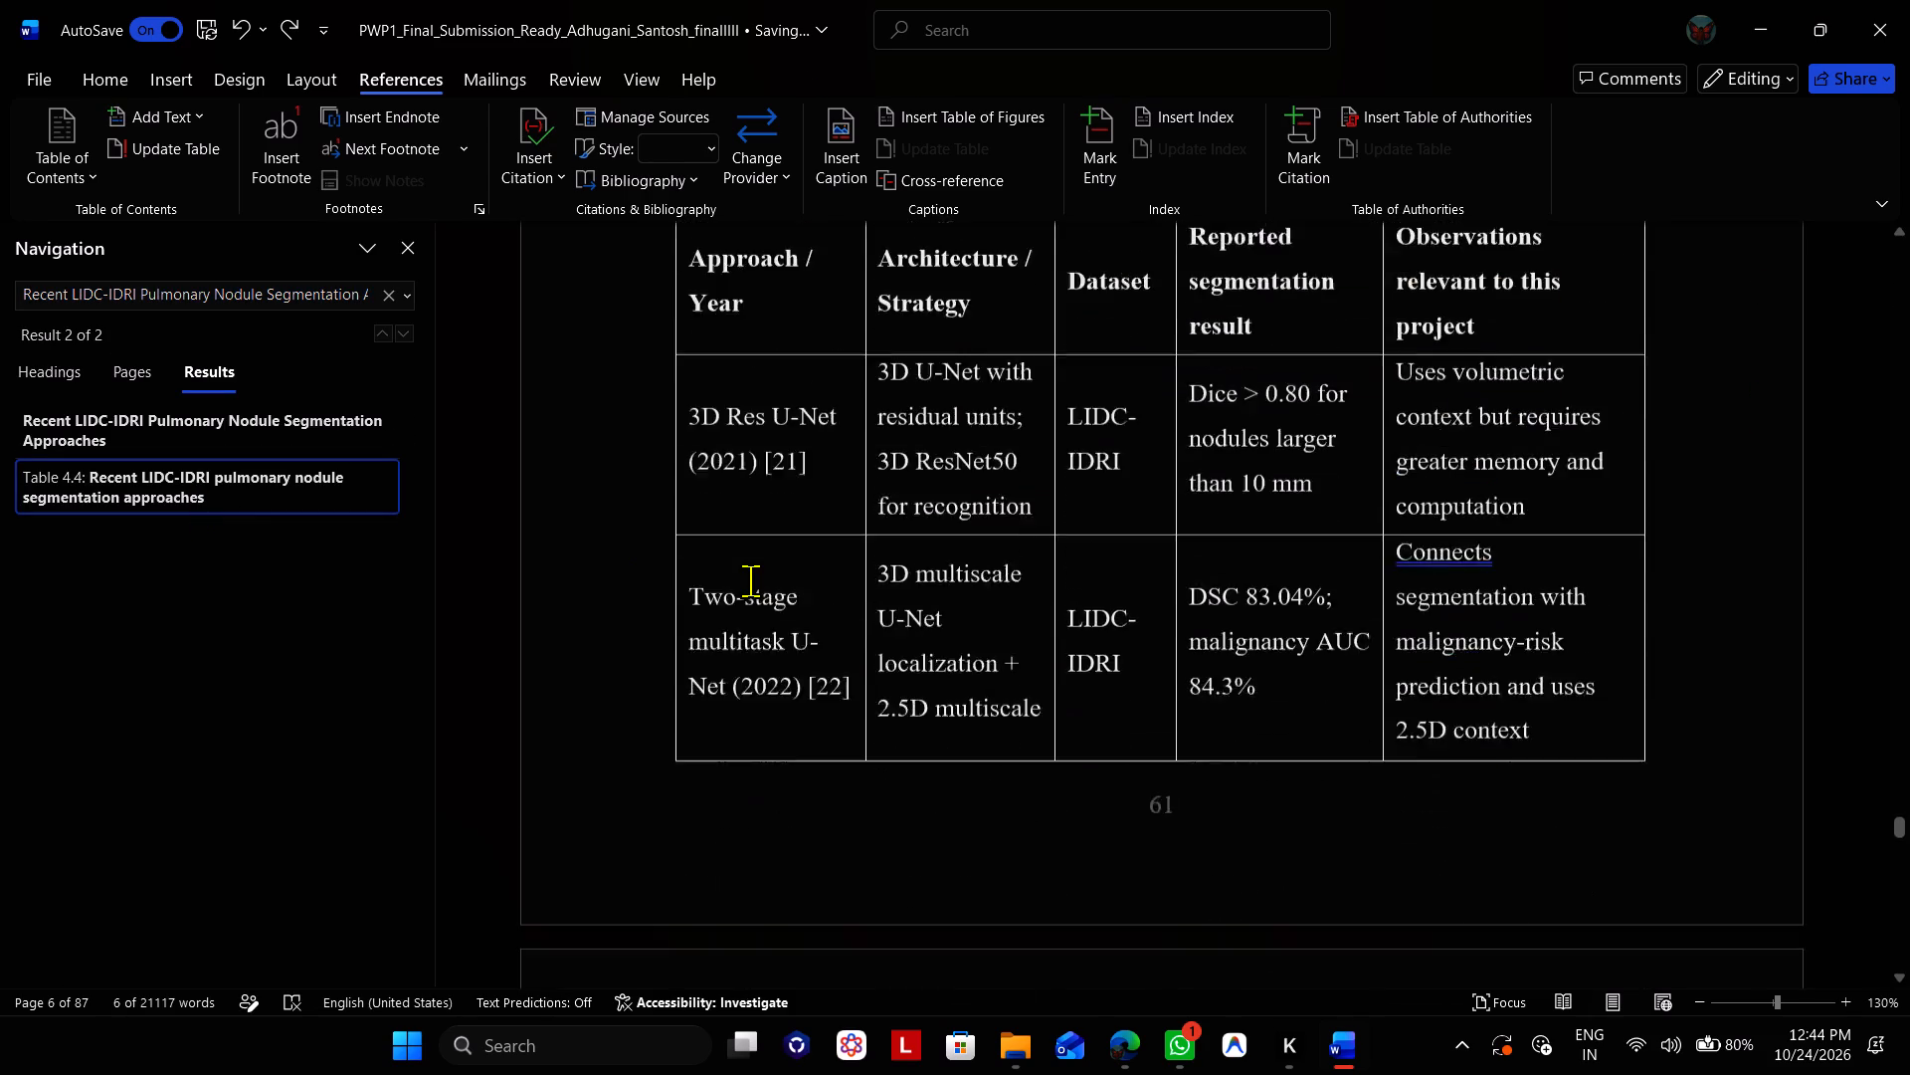
scroll(750, 580, down, 1)
click(285, 441)
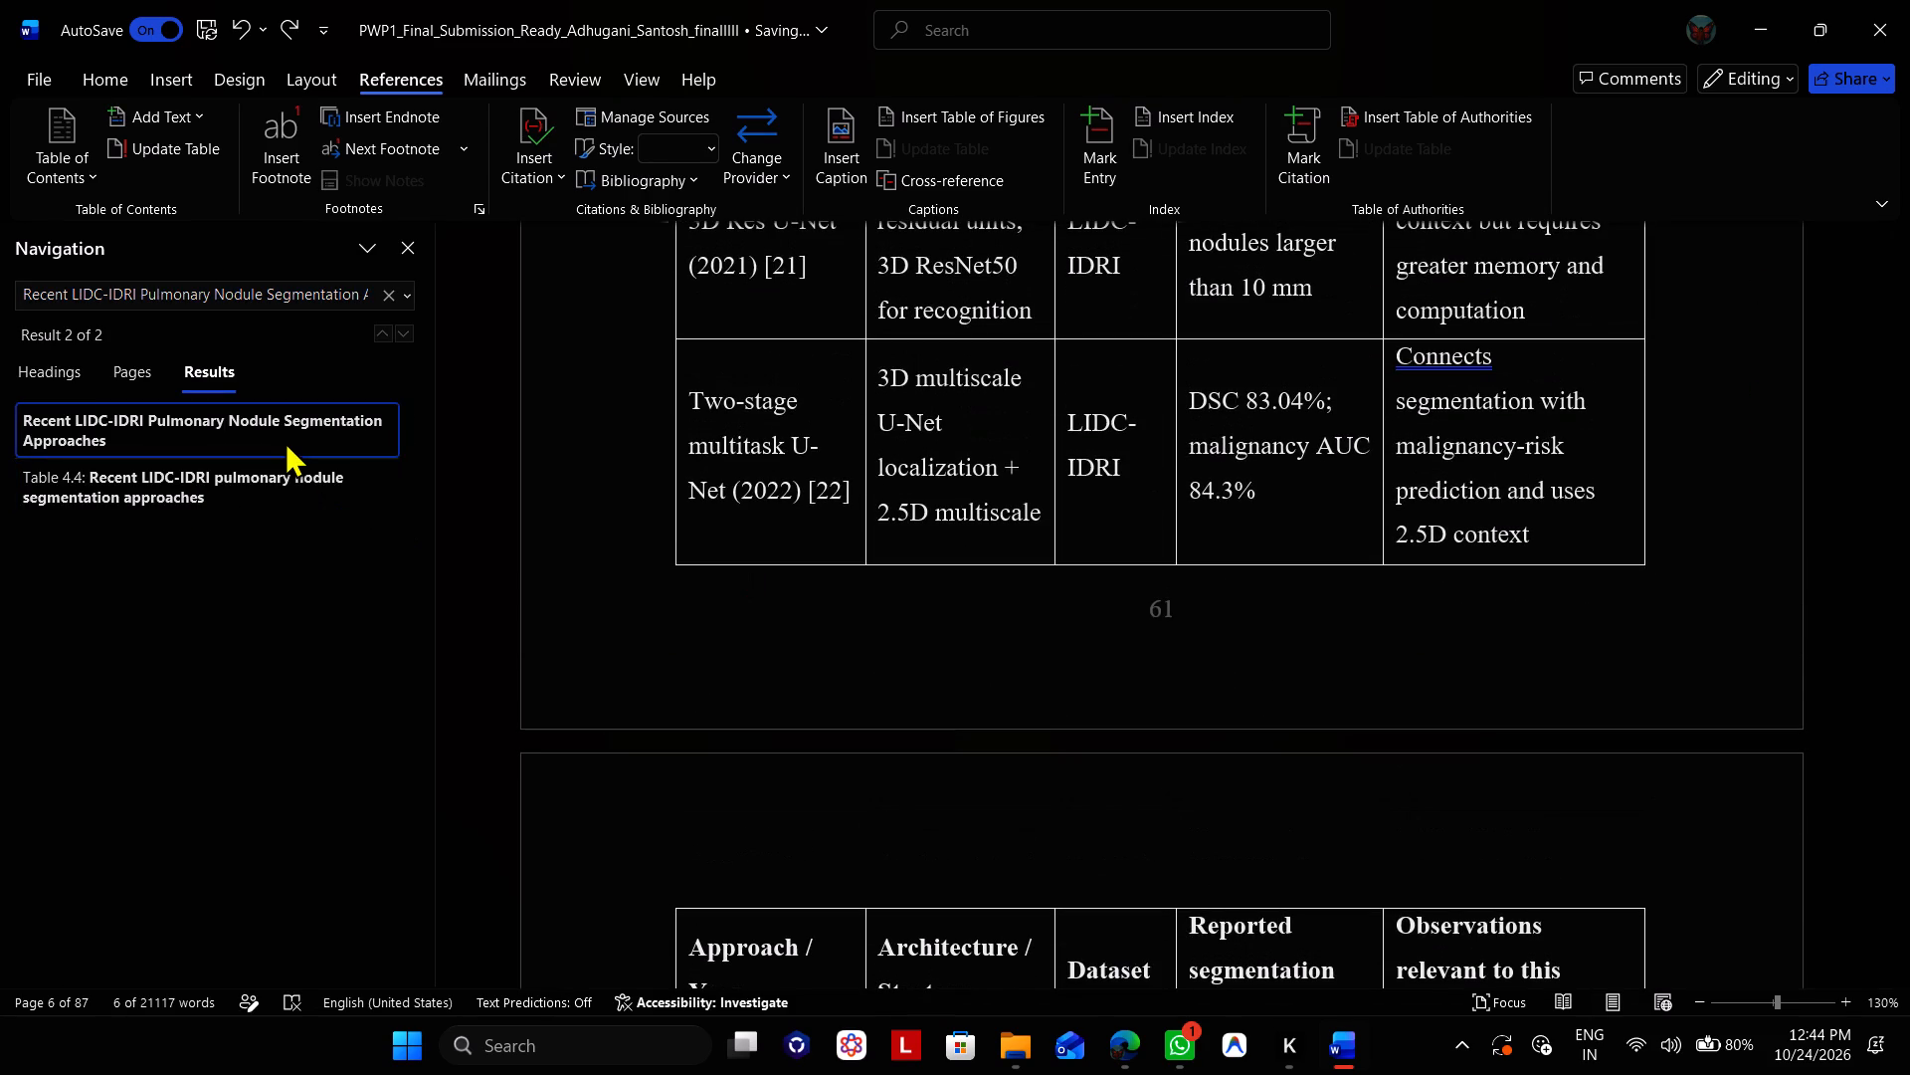
Search for the figure list entry "Architecture of the Standard 2D U-Net with Adam Optimization" and check Figure 3.3's page number.
scroll(875, 530, down, 3)
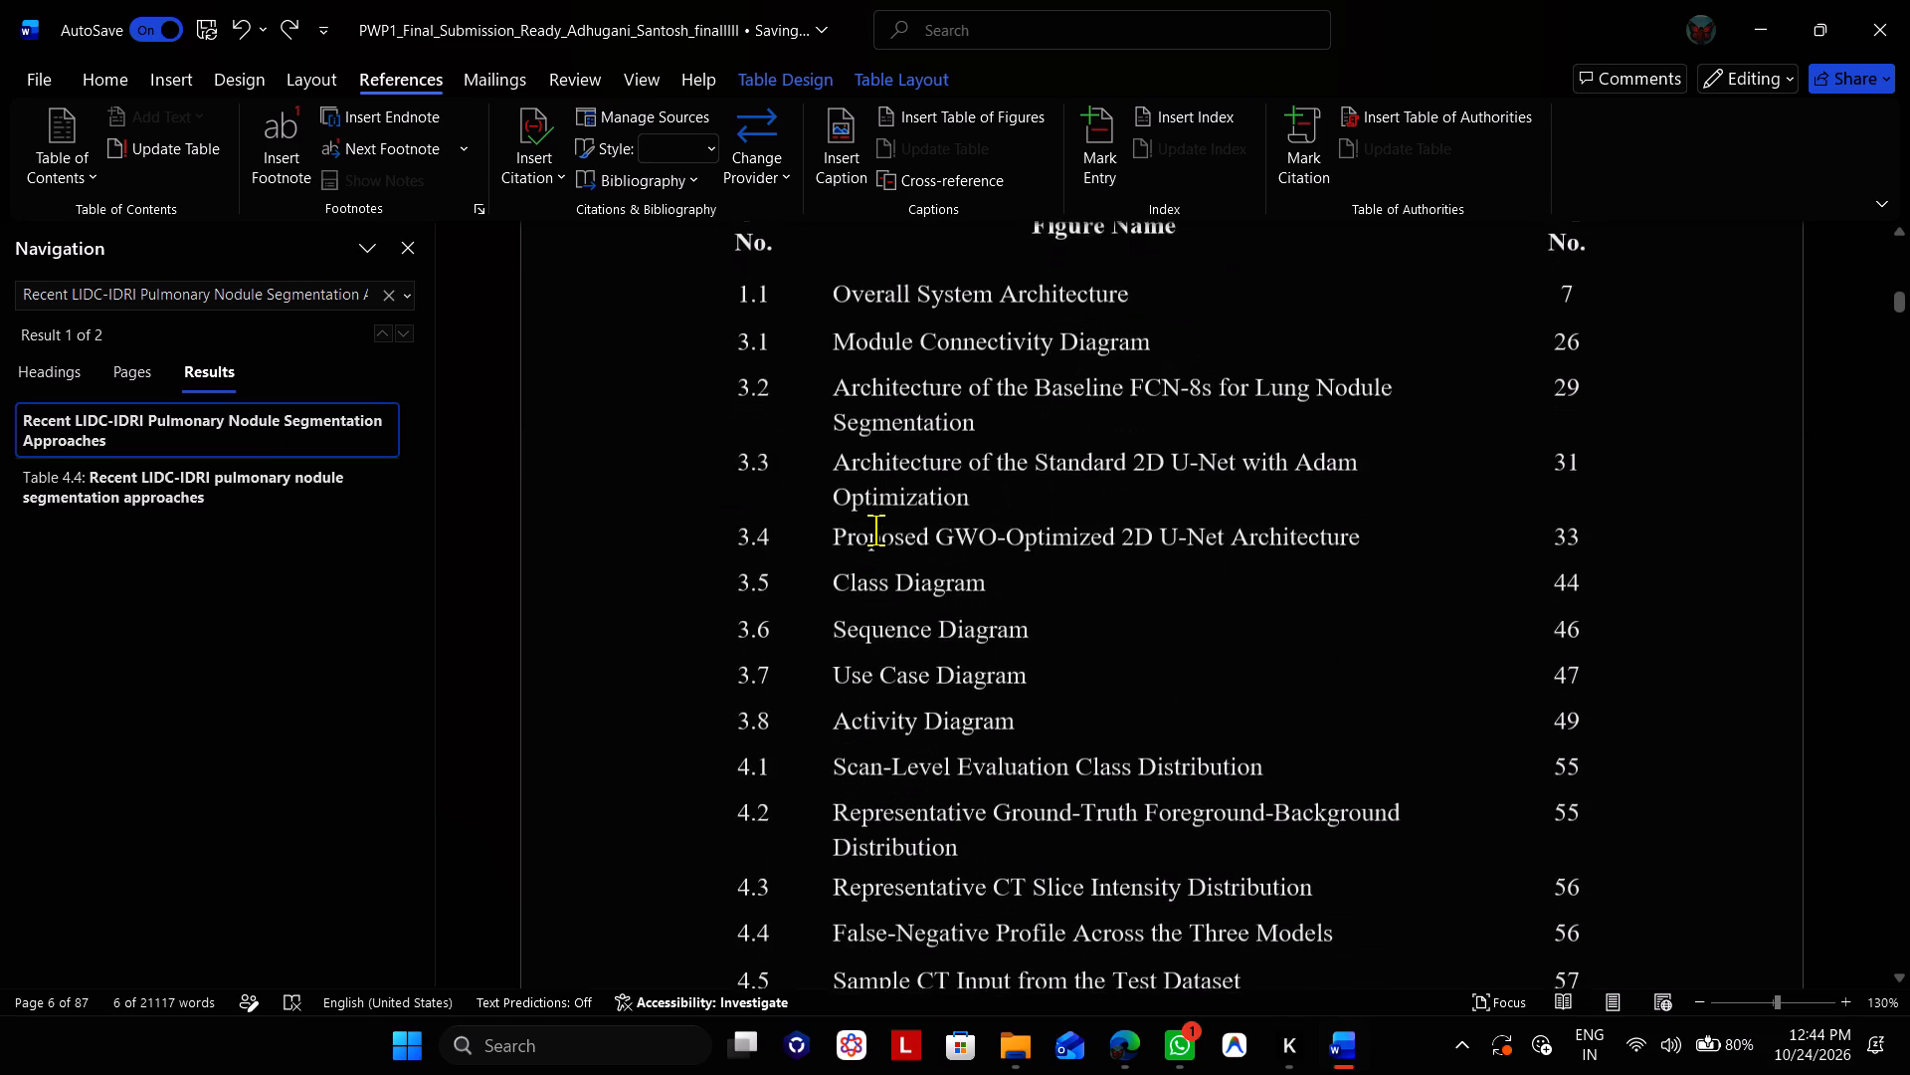
drag(976, 495, 851, 452)
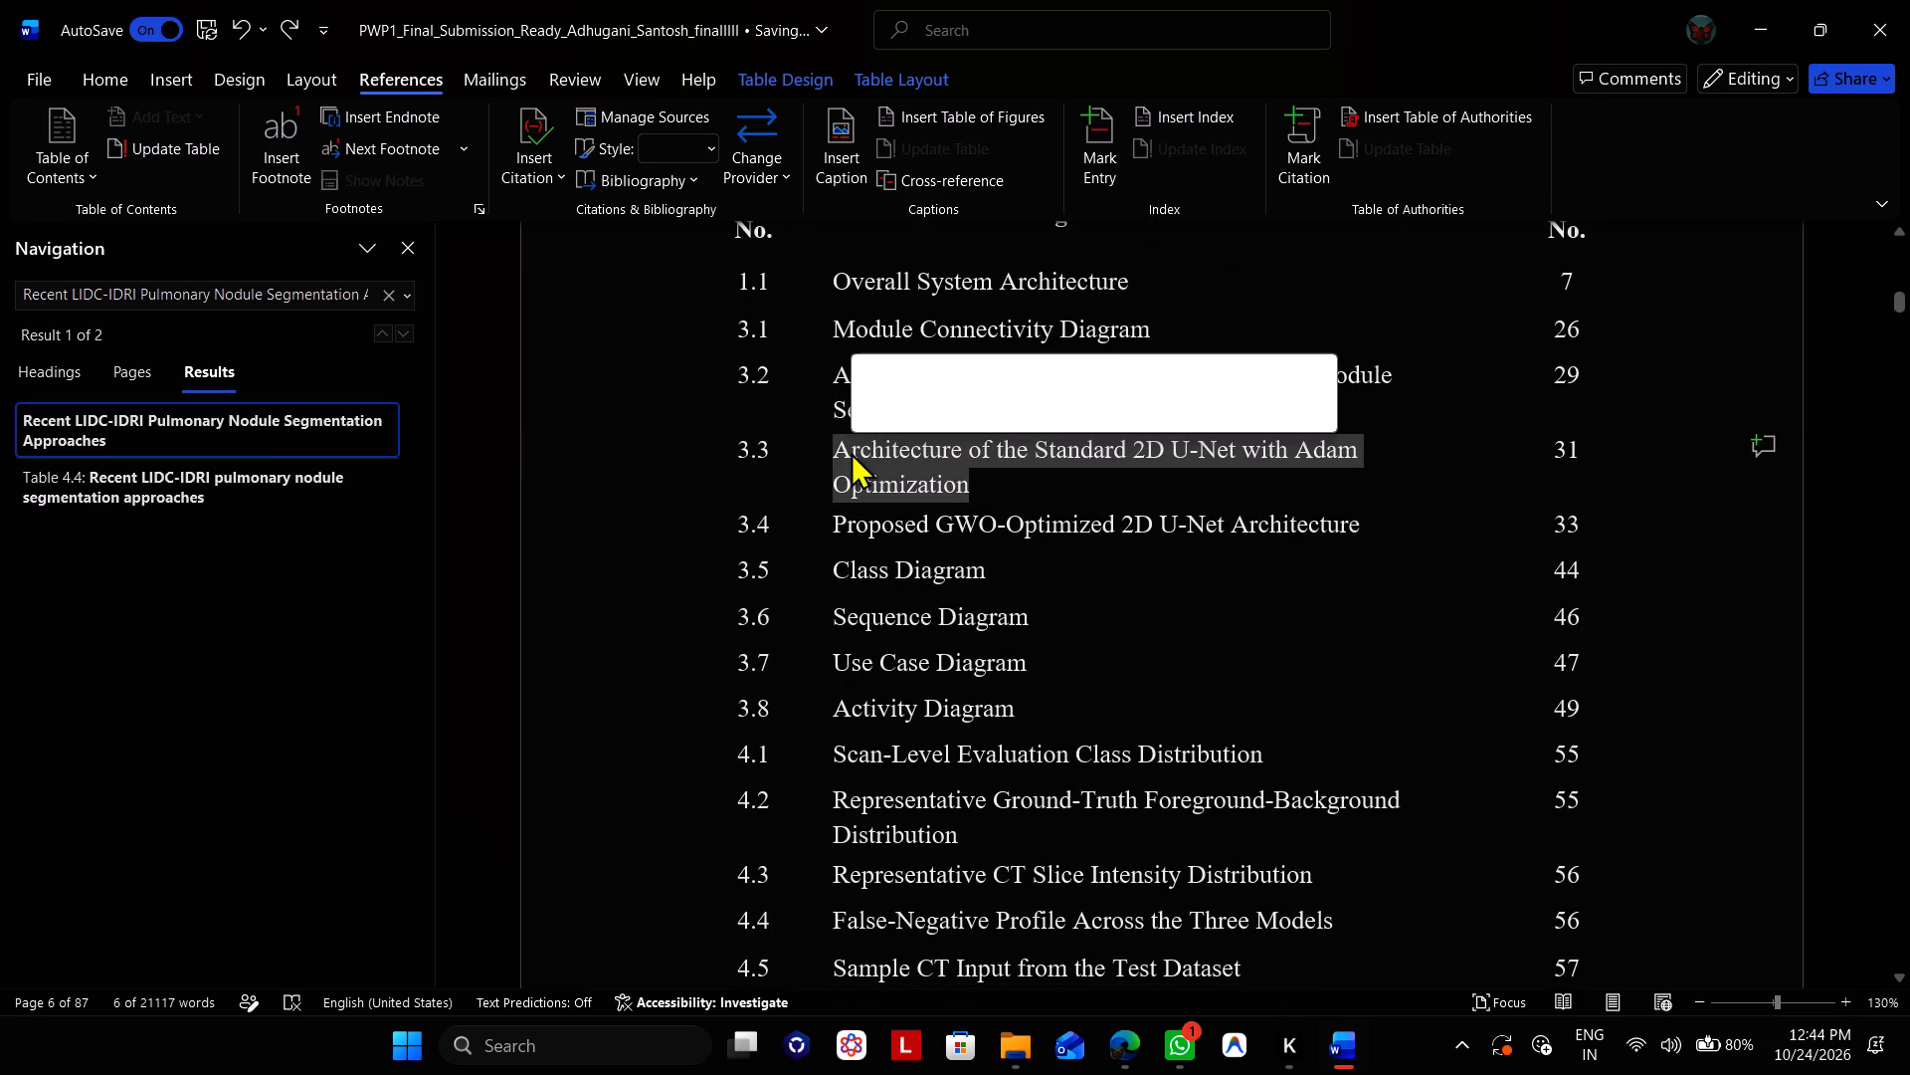
key(ctrl+f)
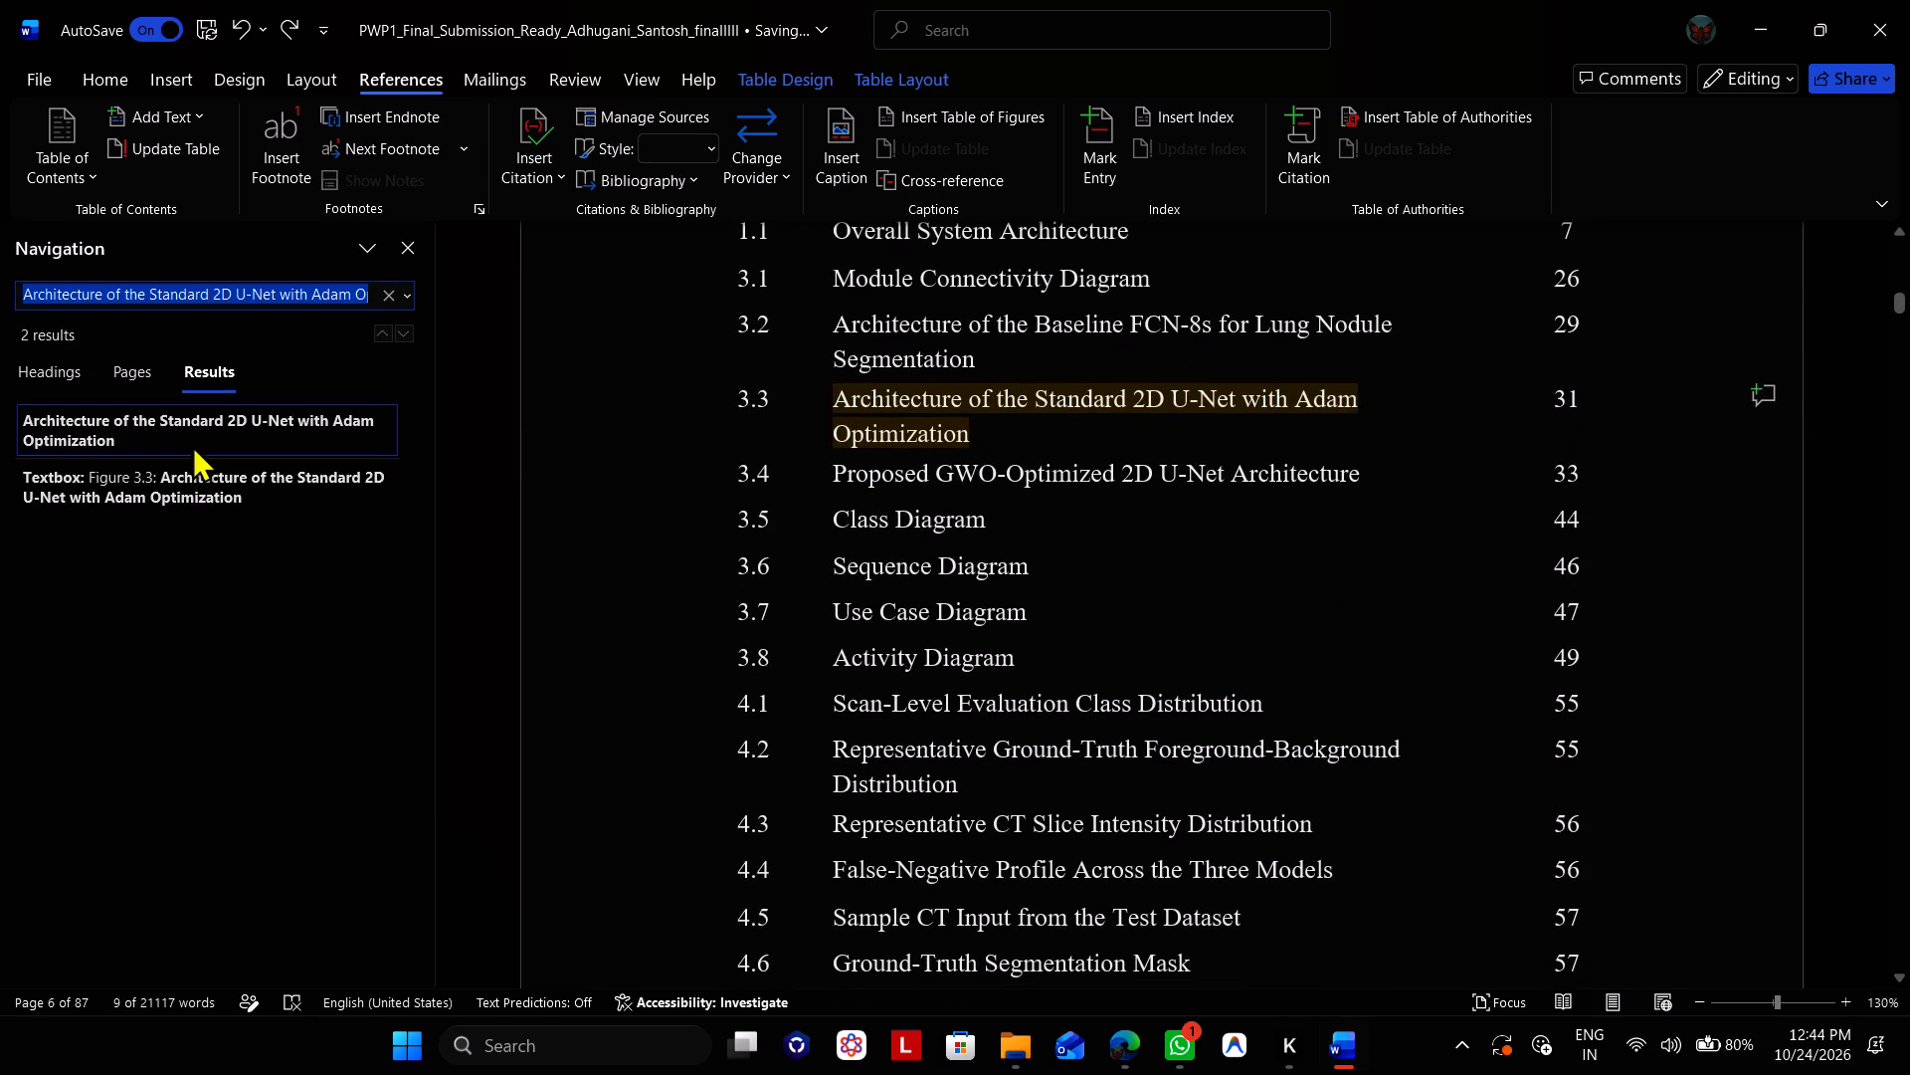
click(191, 473)
scroll(677, 571, down, 1)
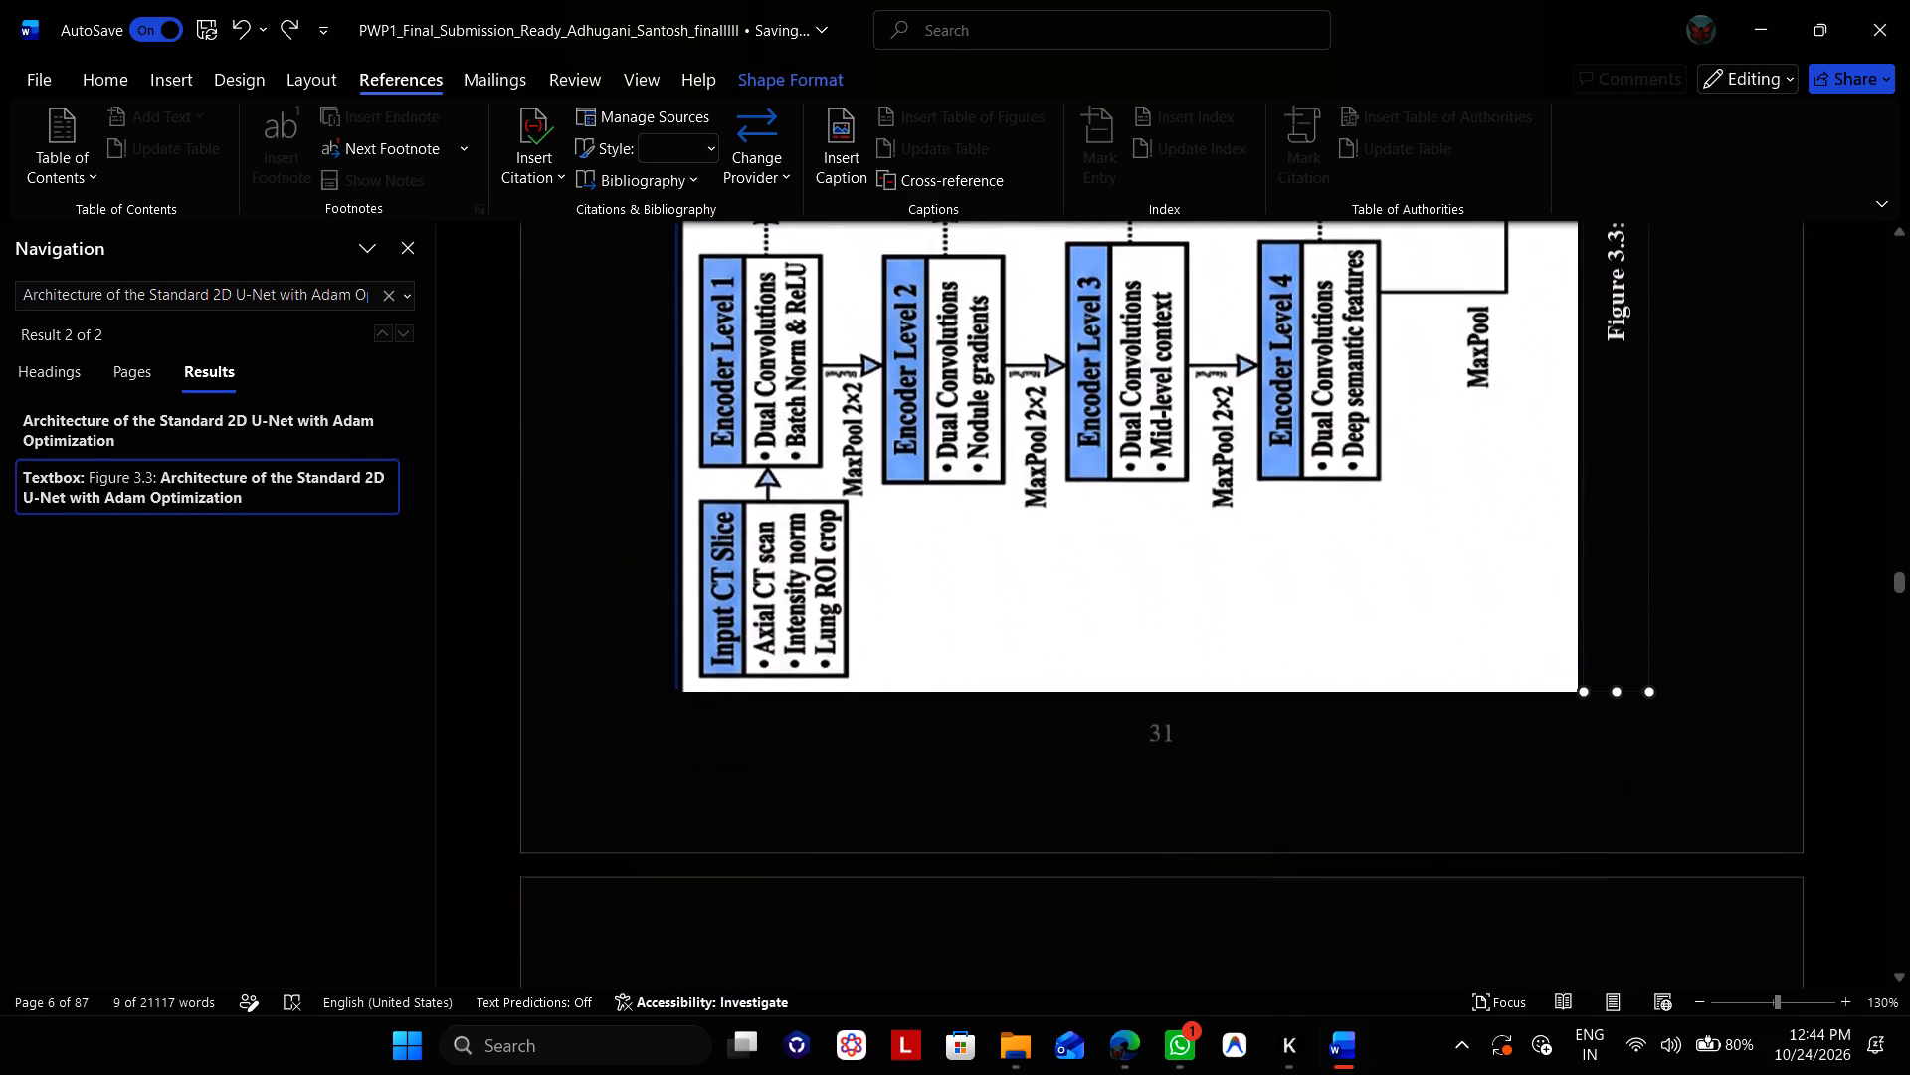
click(290, 413)
Search for the figure list entry "Class Diagram" and check Figure 3.5's page number against the List of Figures.
scroll(1020, 418, up, 1)
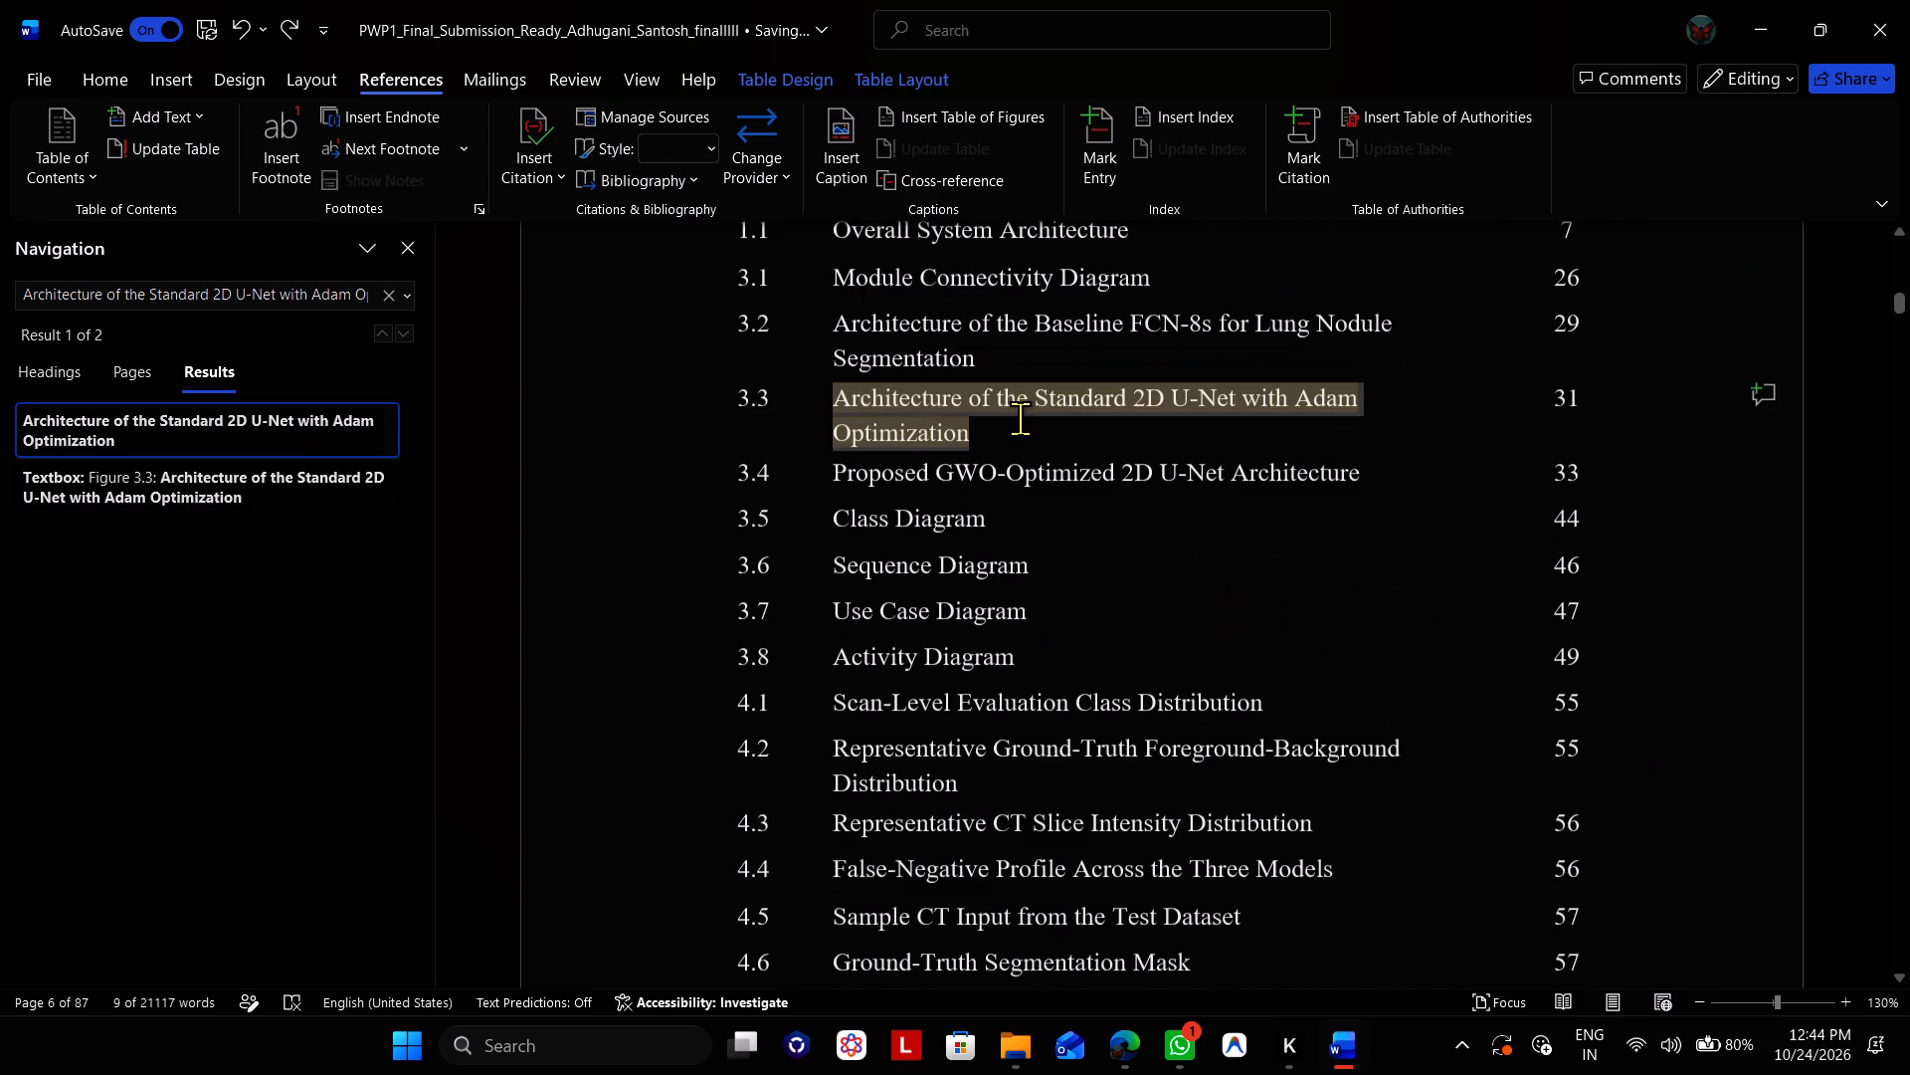
scroll(1020, 418, up, 1)
scroll(1075, 587, down, 1)
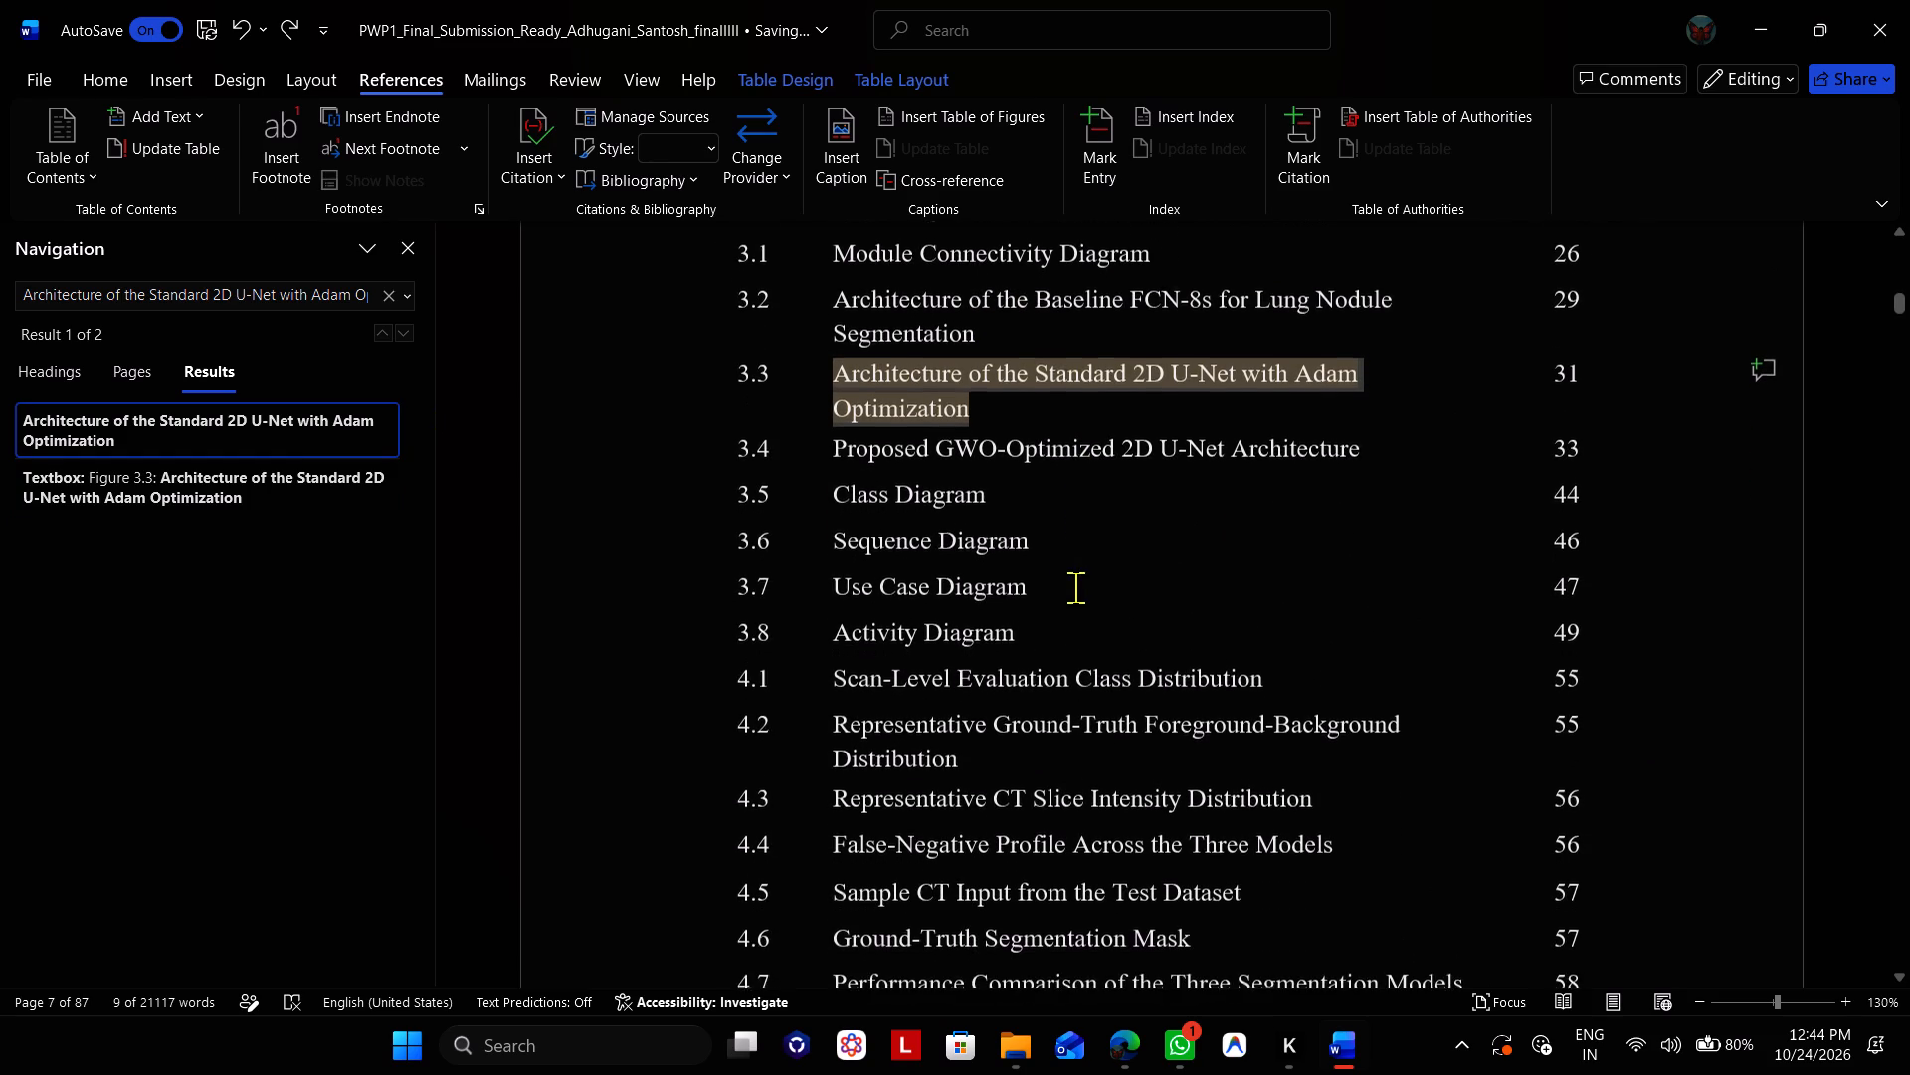
drag(992, 500, 844, 492)
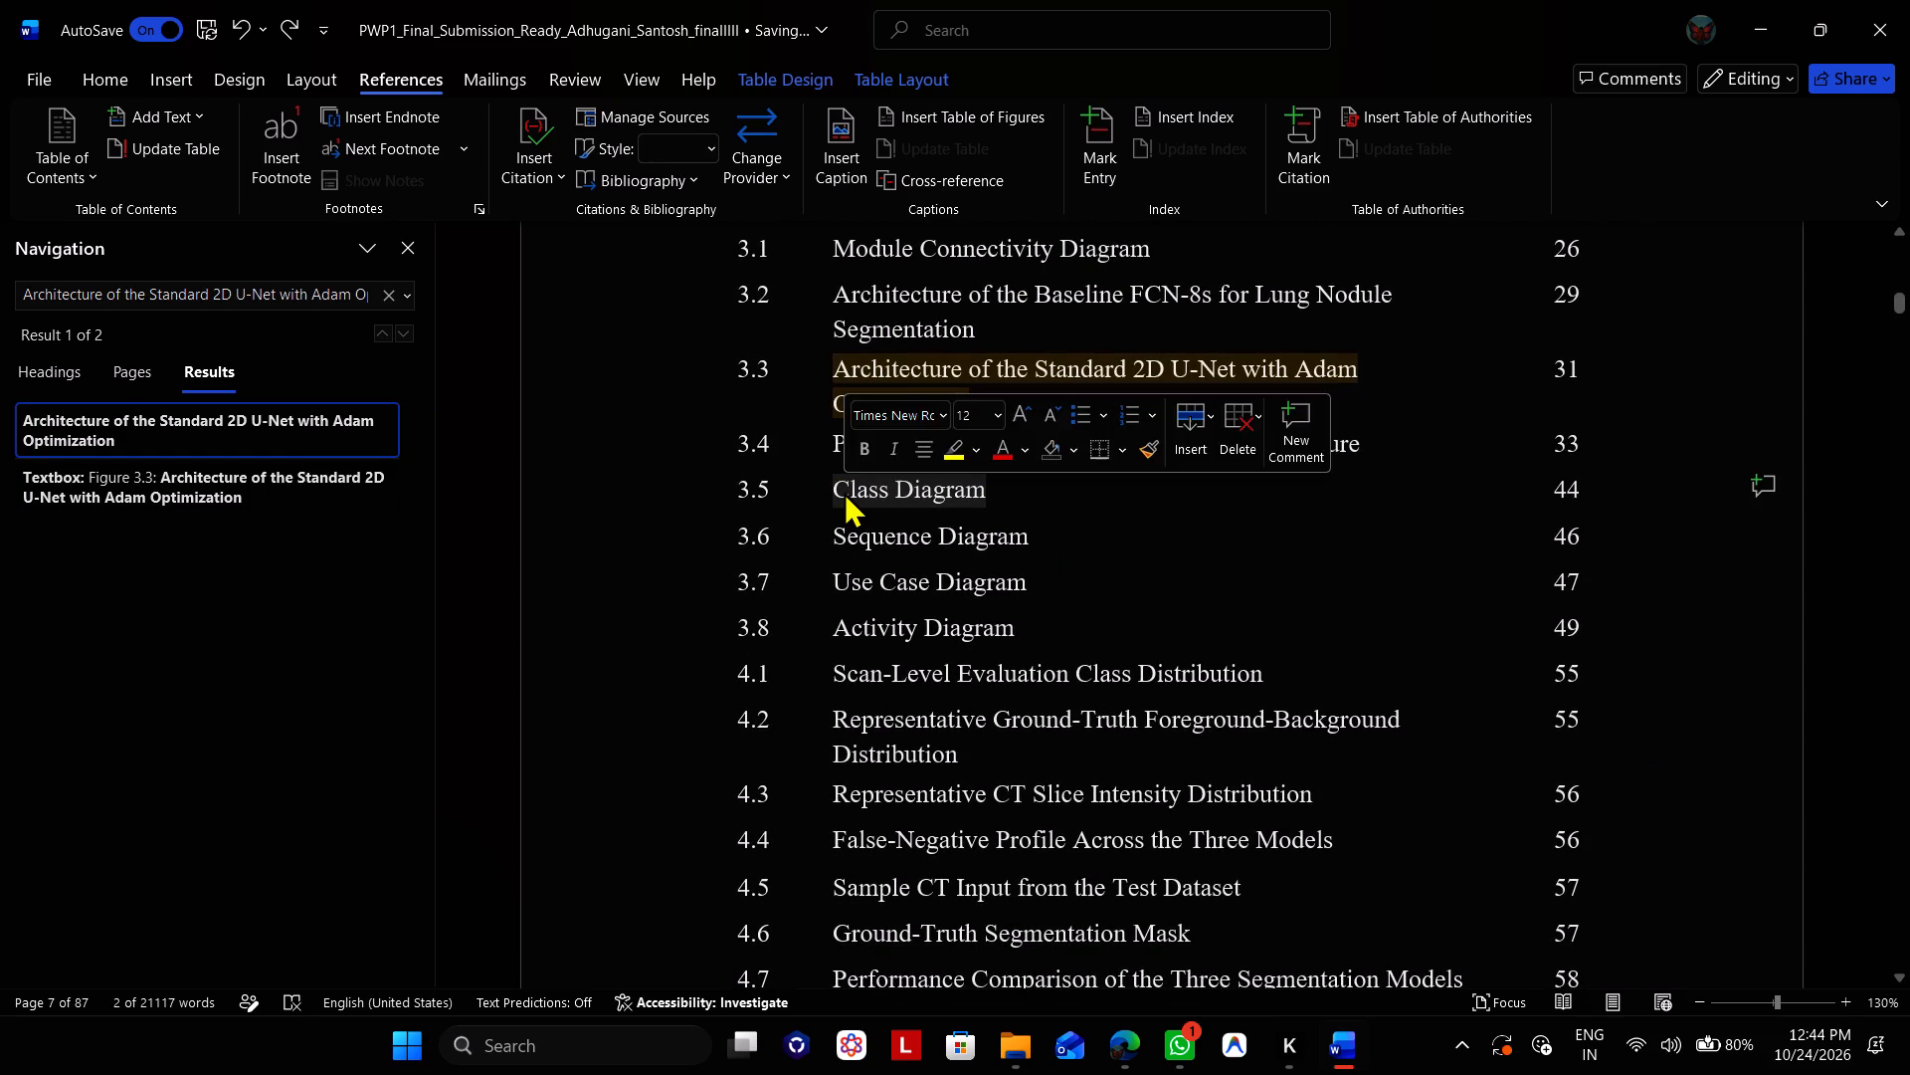
key(ctrl+f)
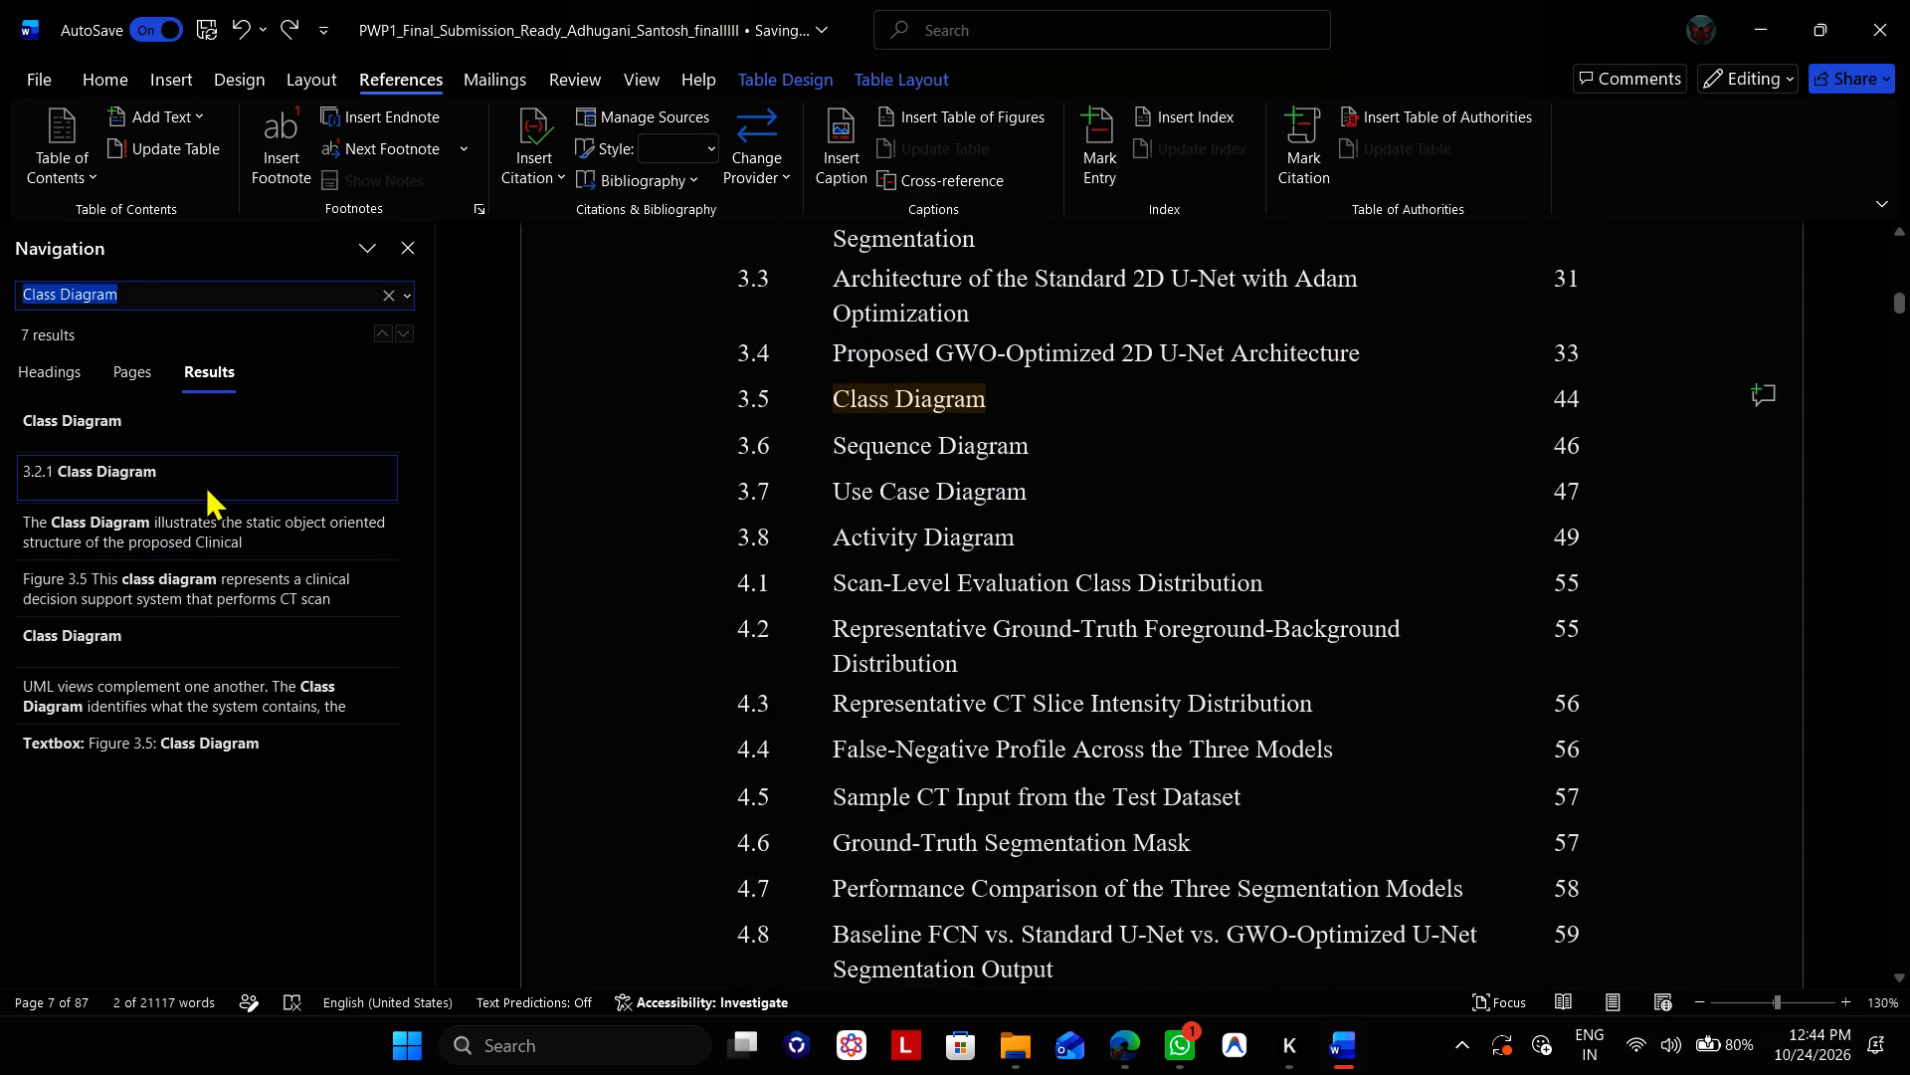
click(205, 485)
scroll(776, 485, up, 2)
scroll(776, 485, down, 1)
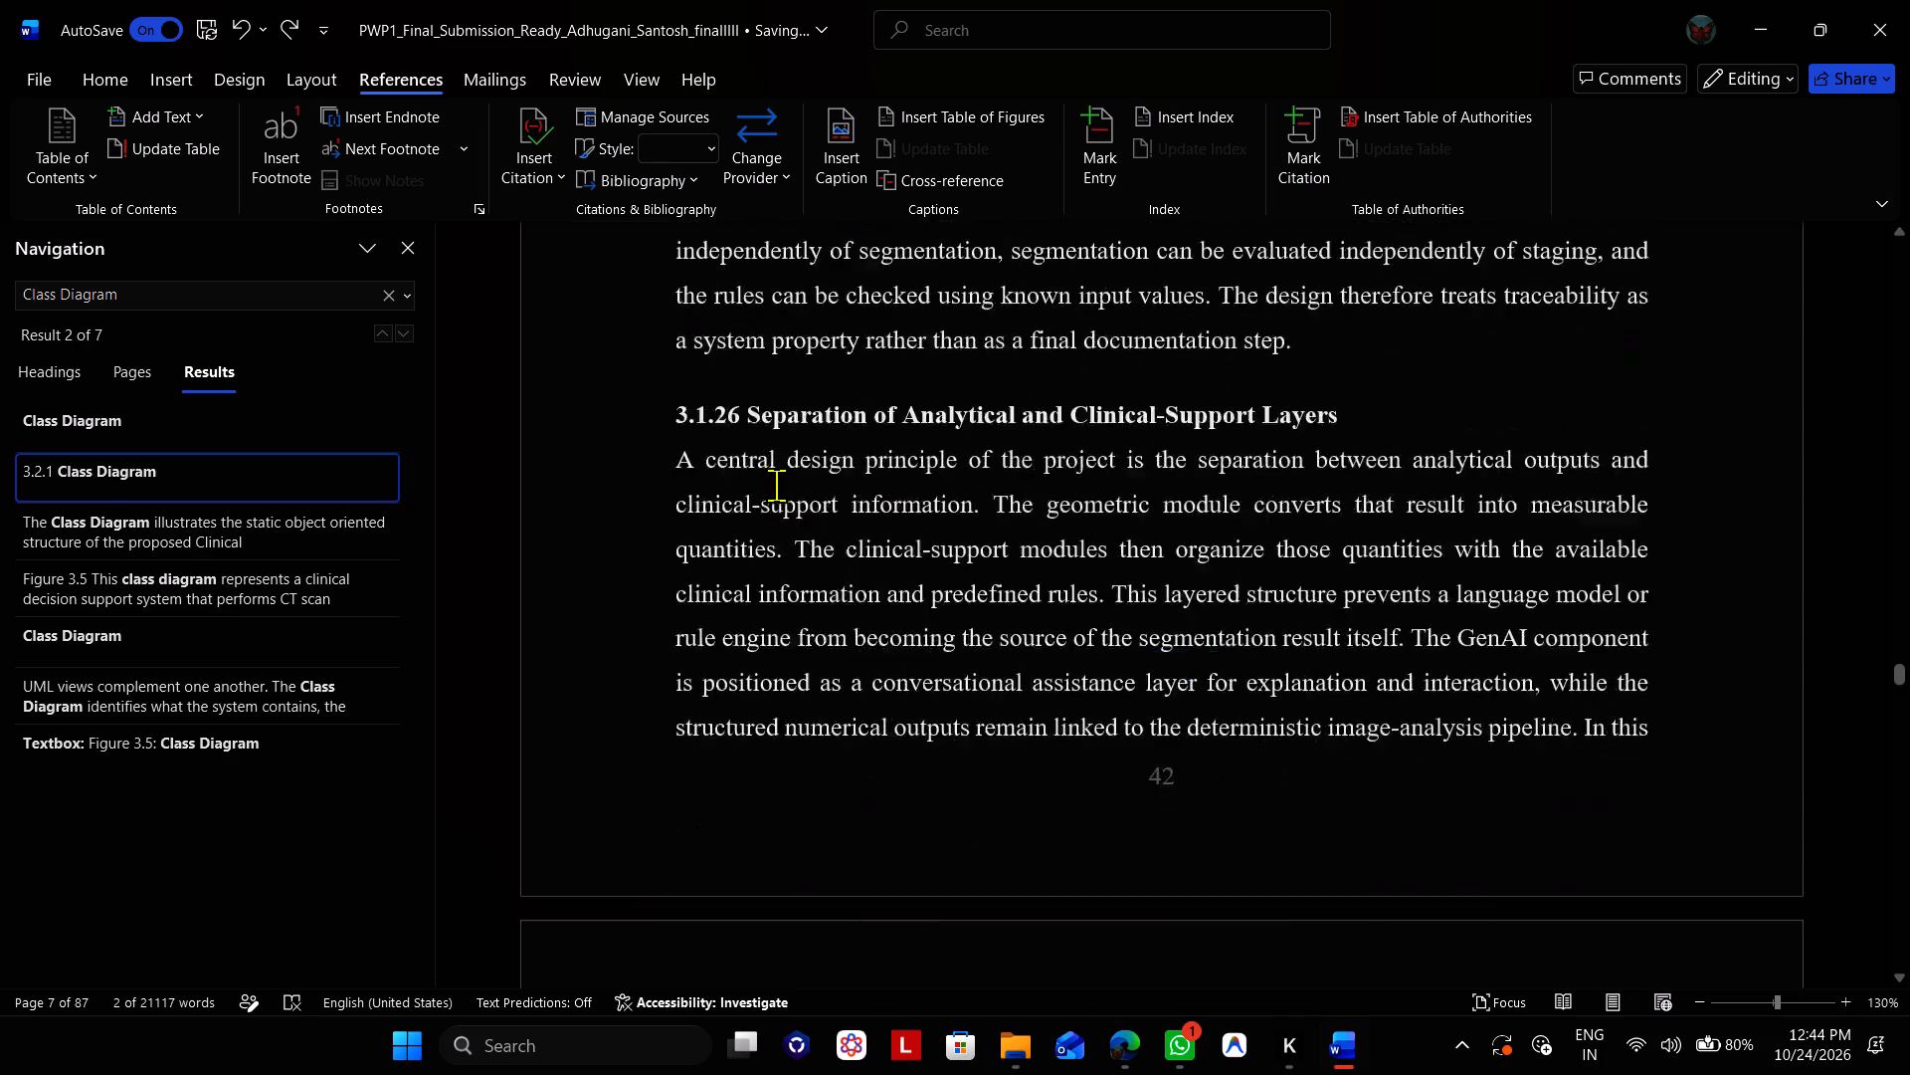
scroll(776, 485, down, 4)
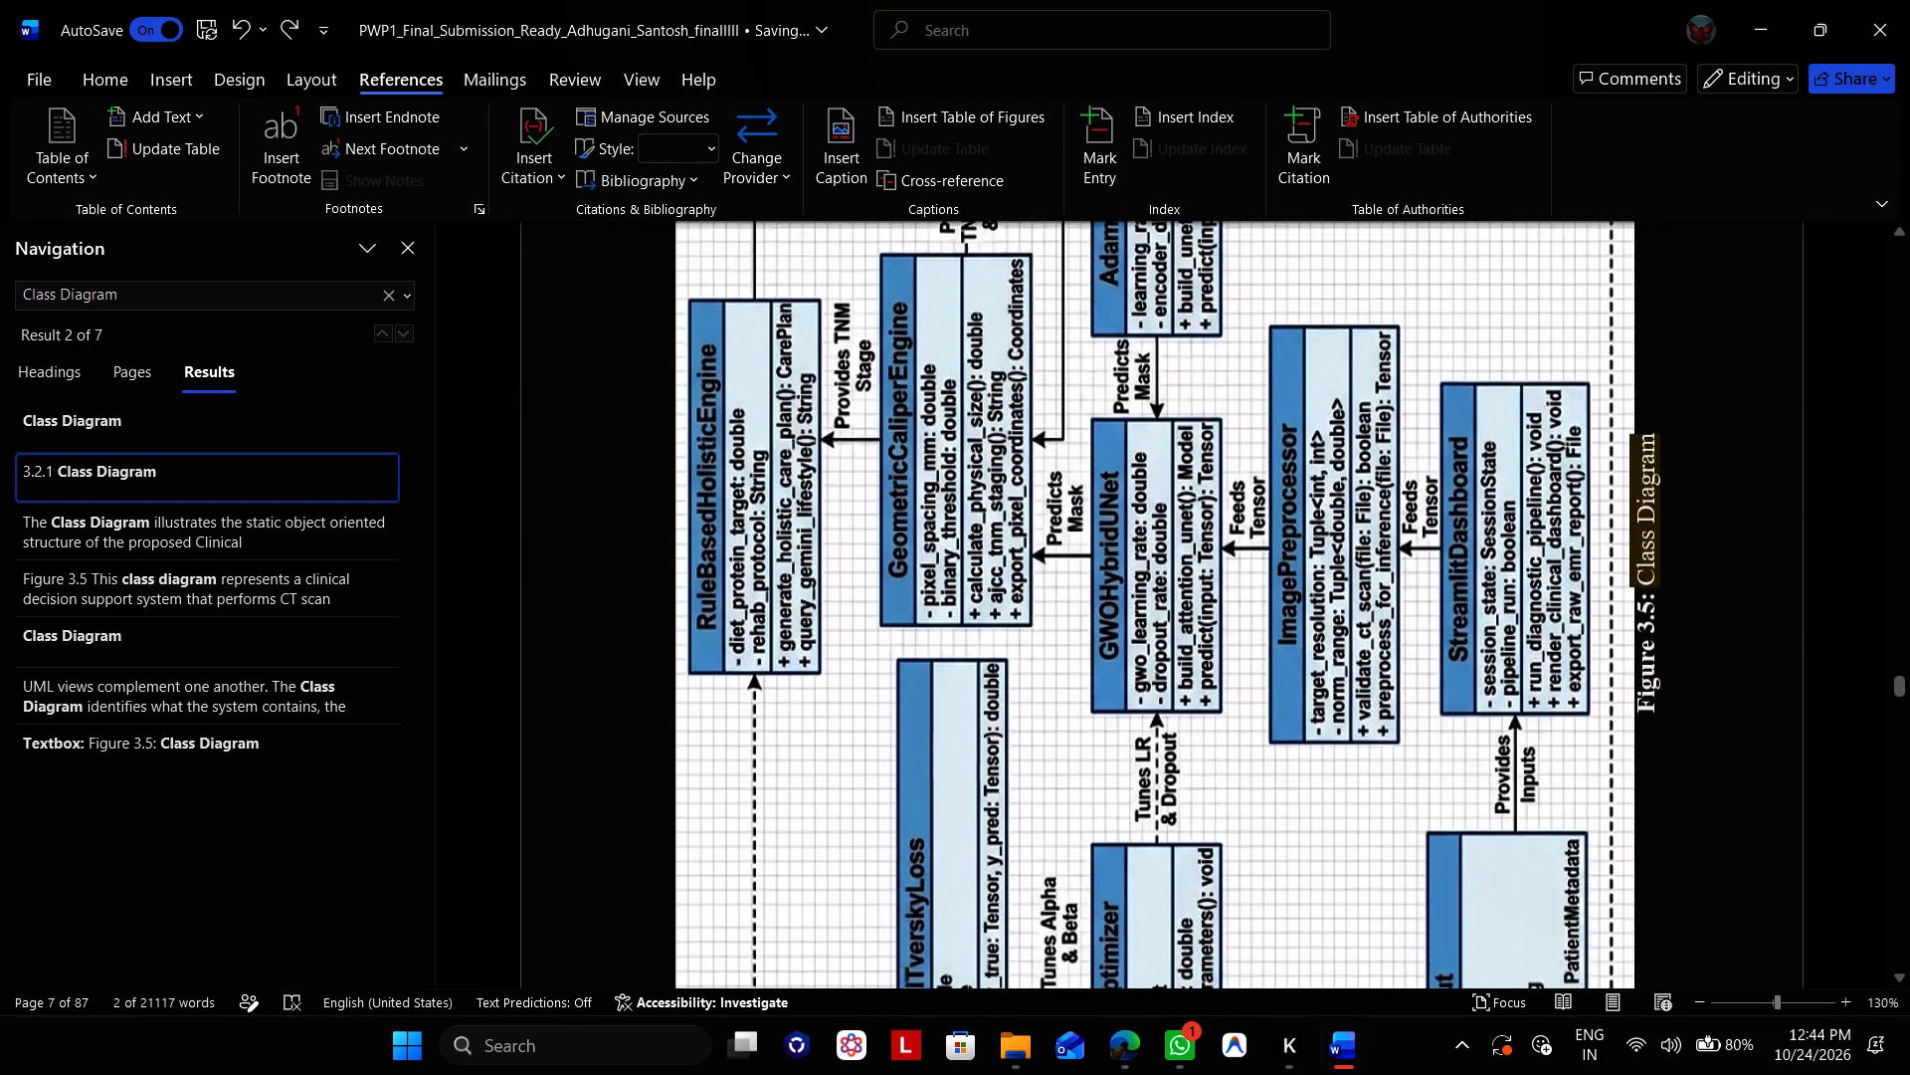
scroll(776, 485, down, 2)
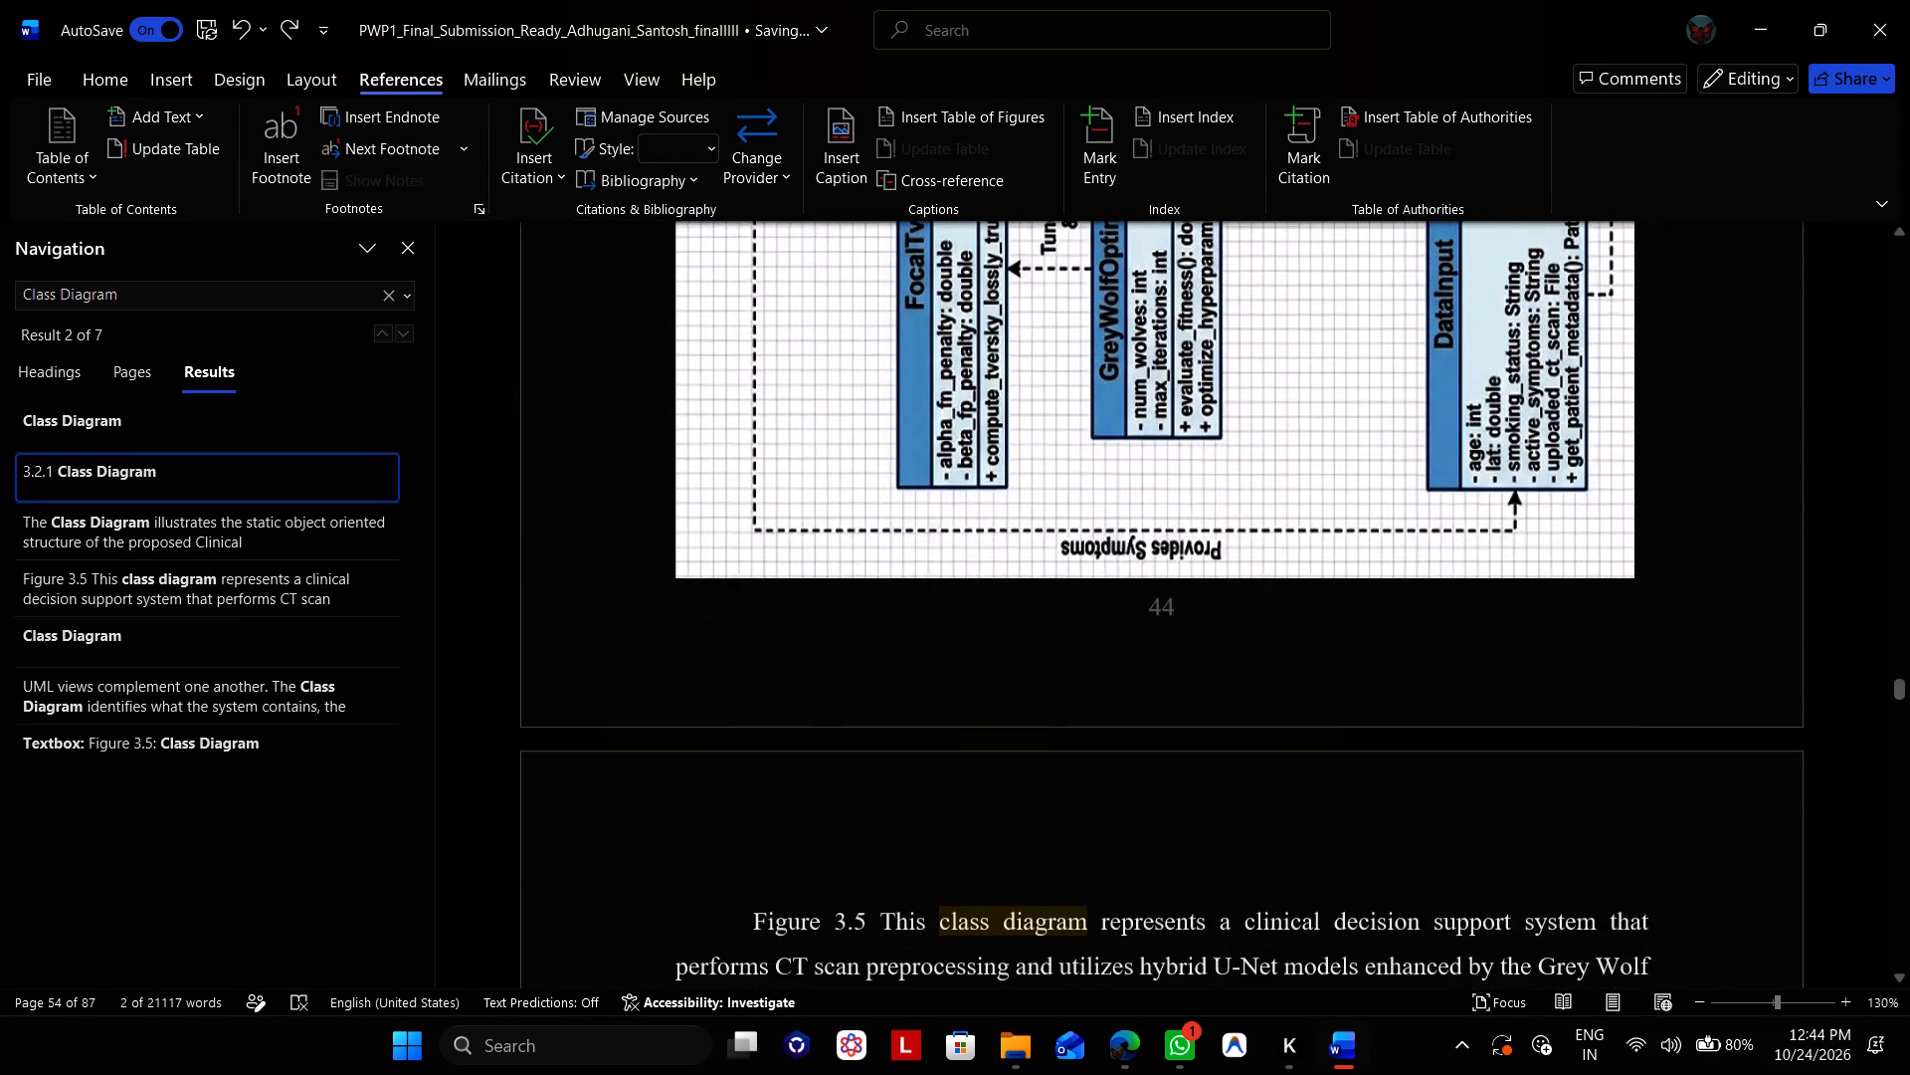
click(256, 434)
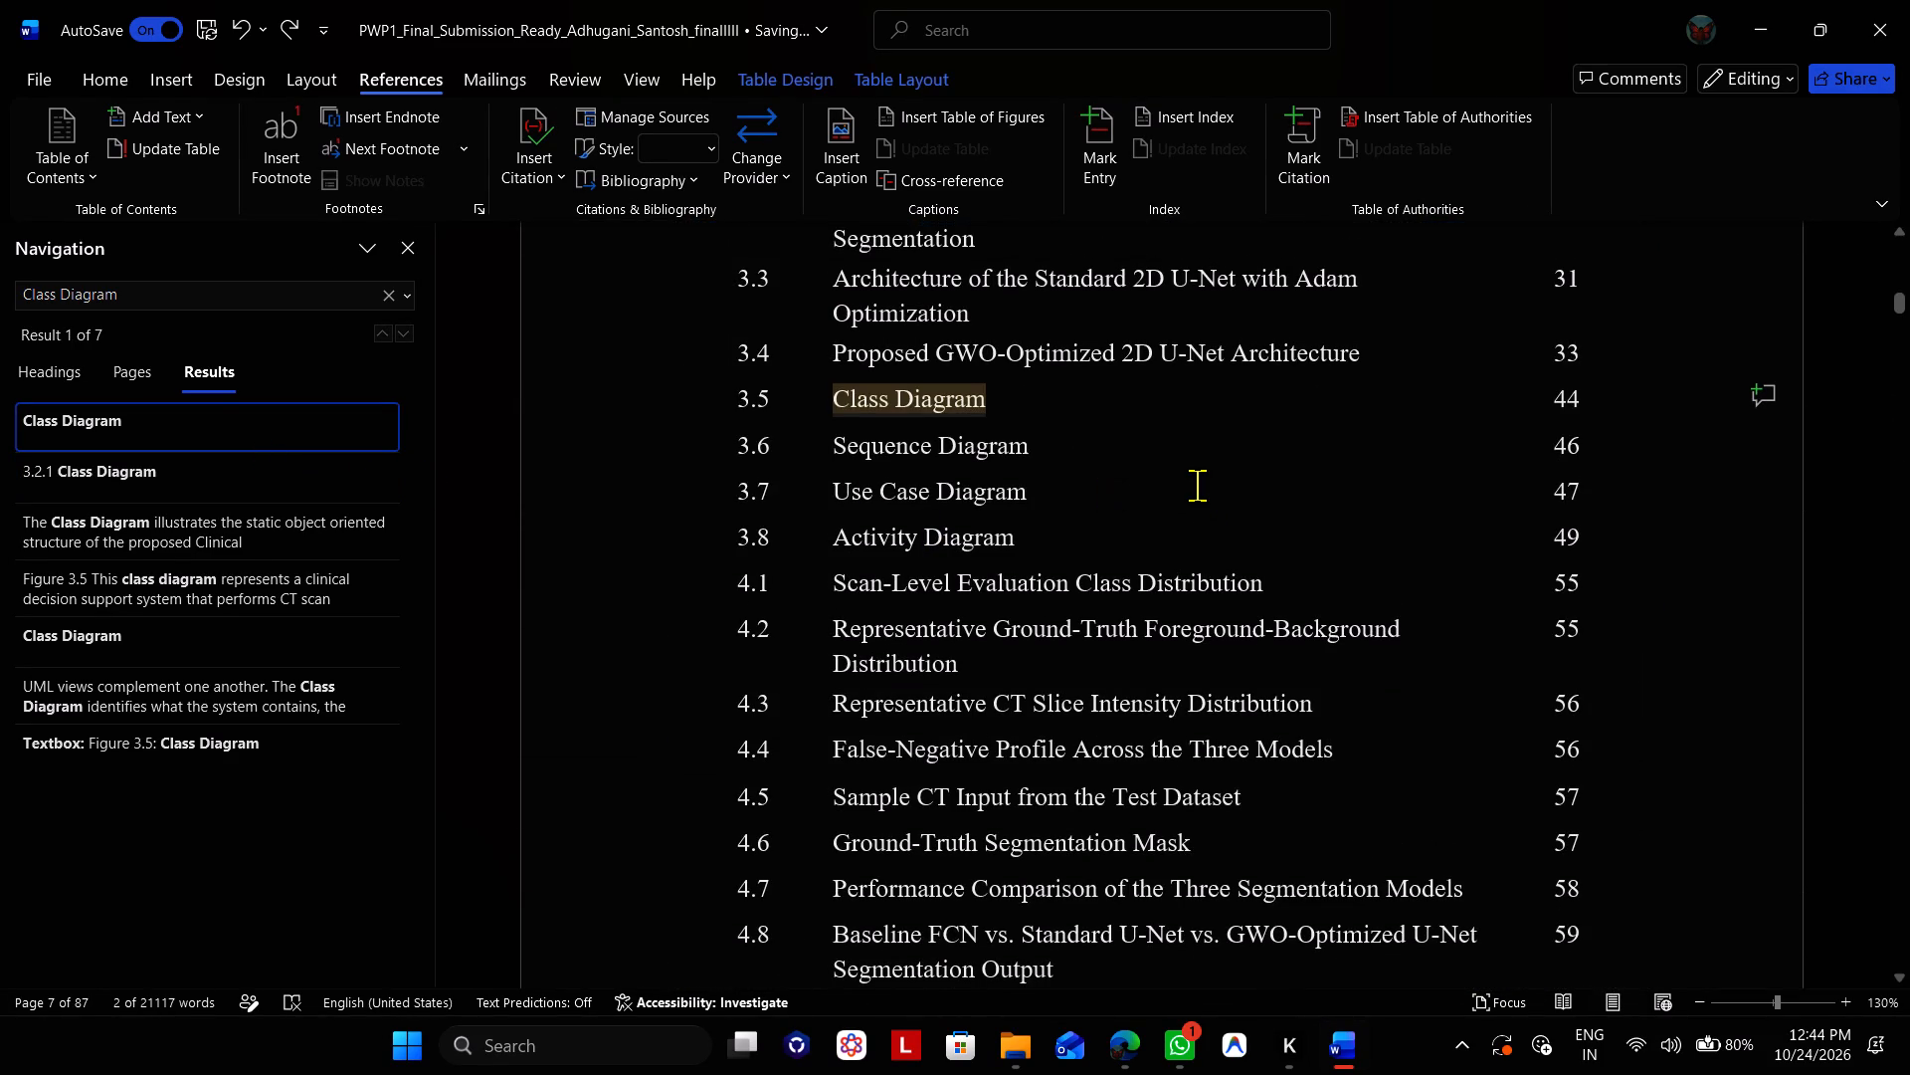
Search for the figure list entry "Activity Diagram" and check Figure 3.8's page number against the List of Figures.
scroll(1197, 485, up, 2)
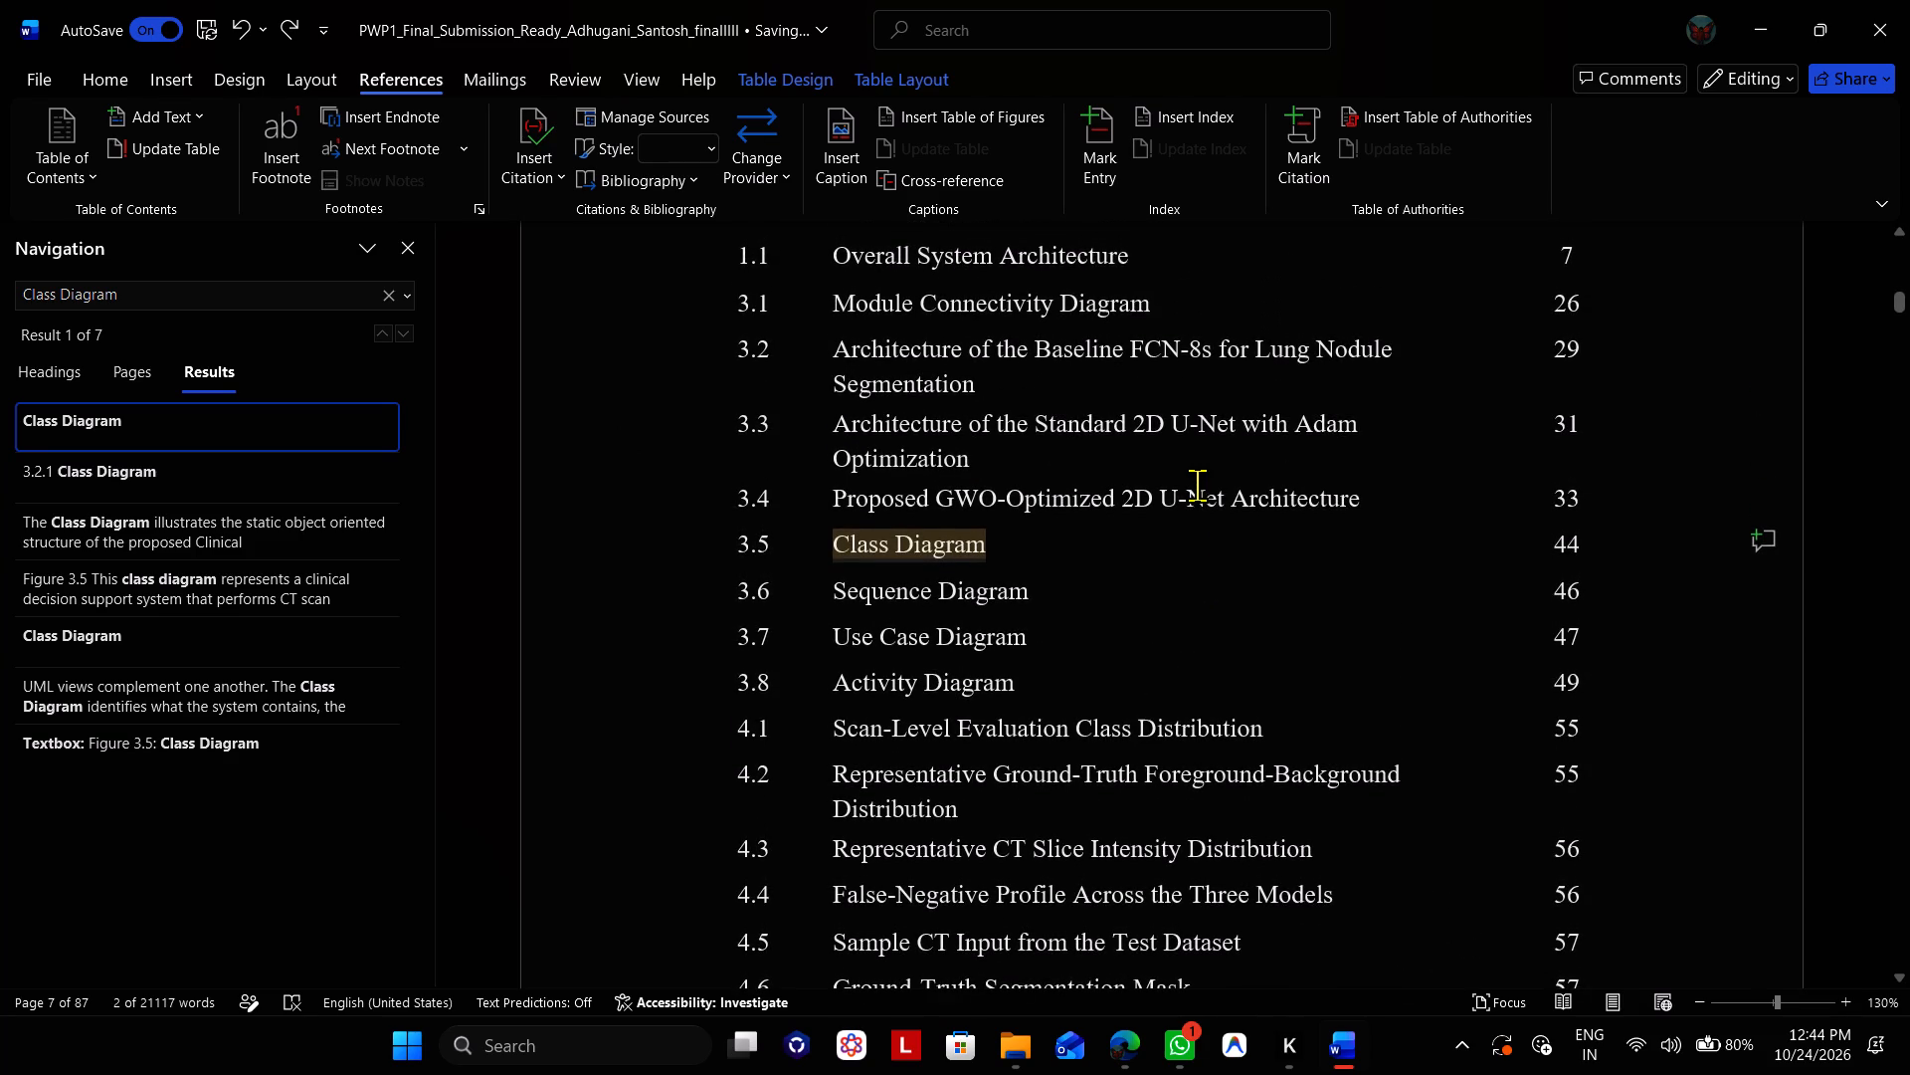
scroll(1197, 485, up, 1)
scroll(1197, 485, down, 1)
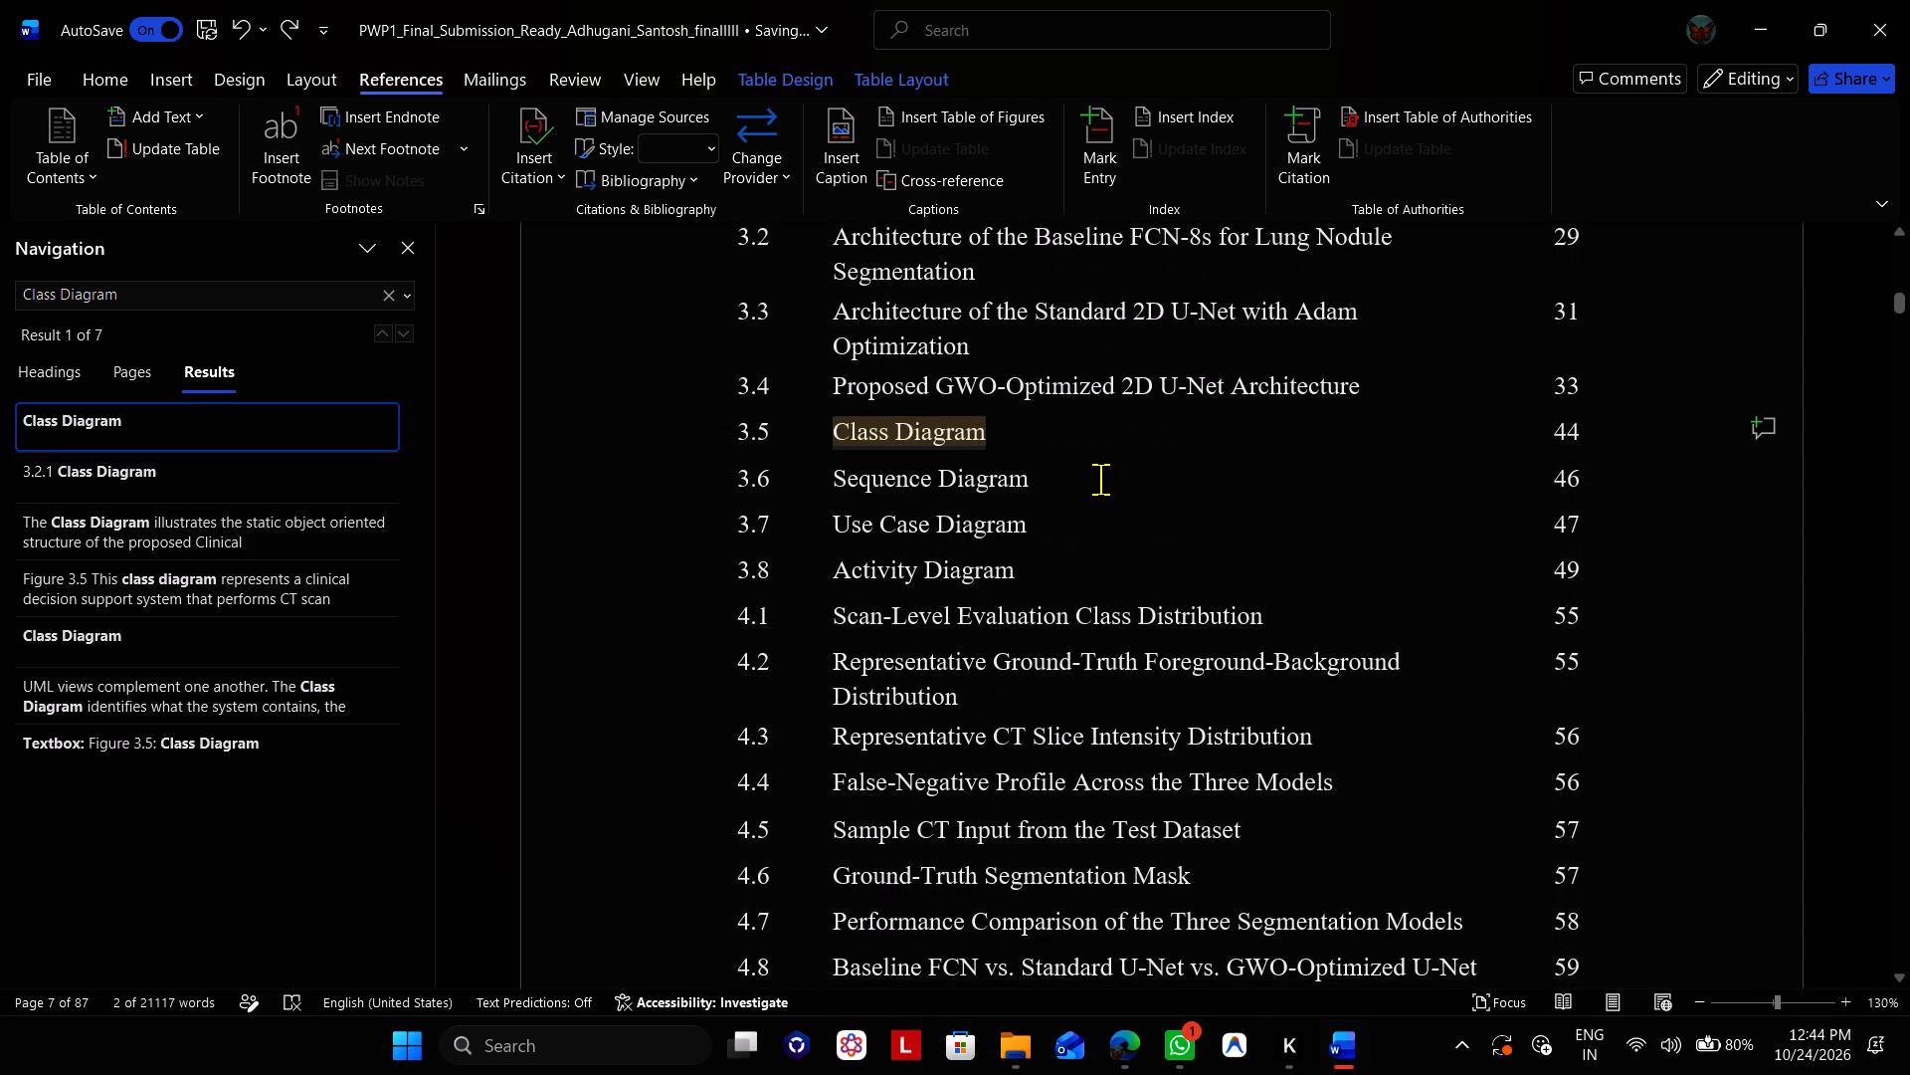
drag(1025, 569, 835, 577)
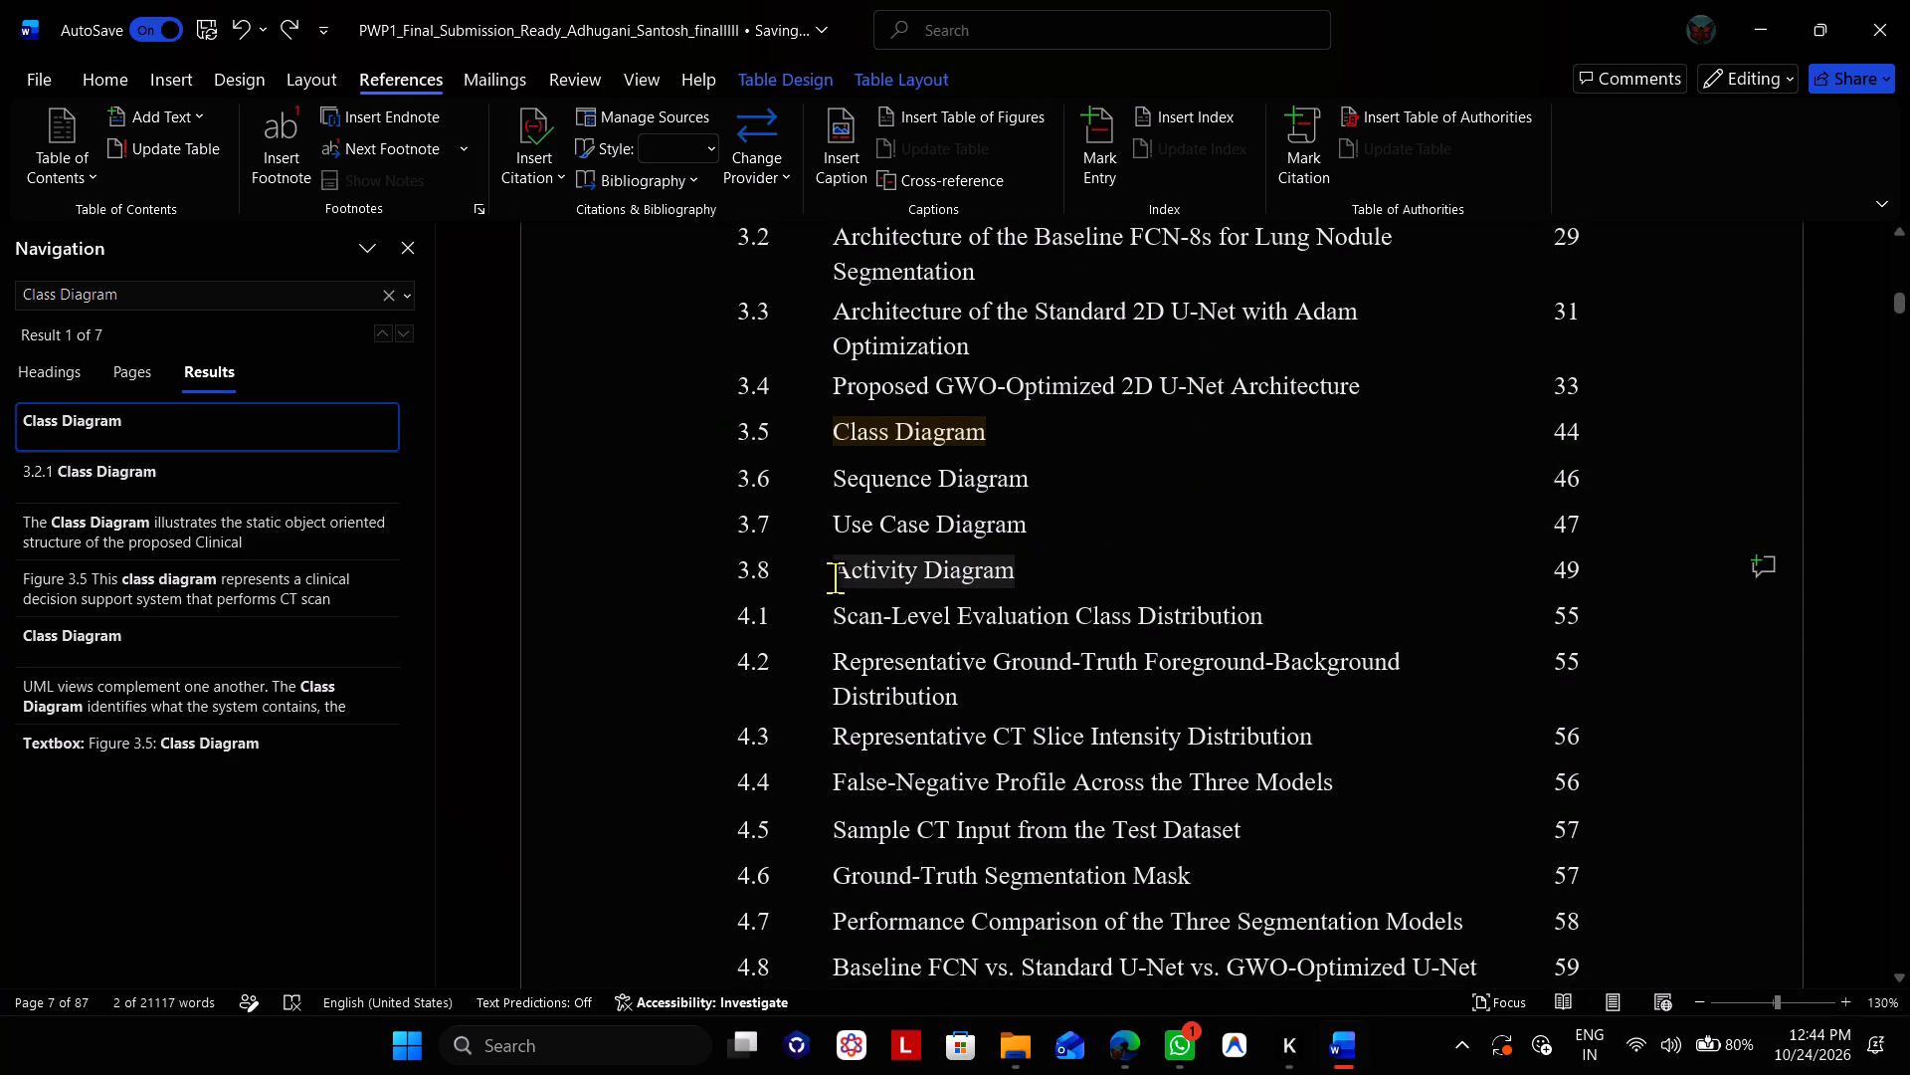
drag(835, 577, 835, 576)
key(ctrl+f)
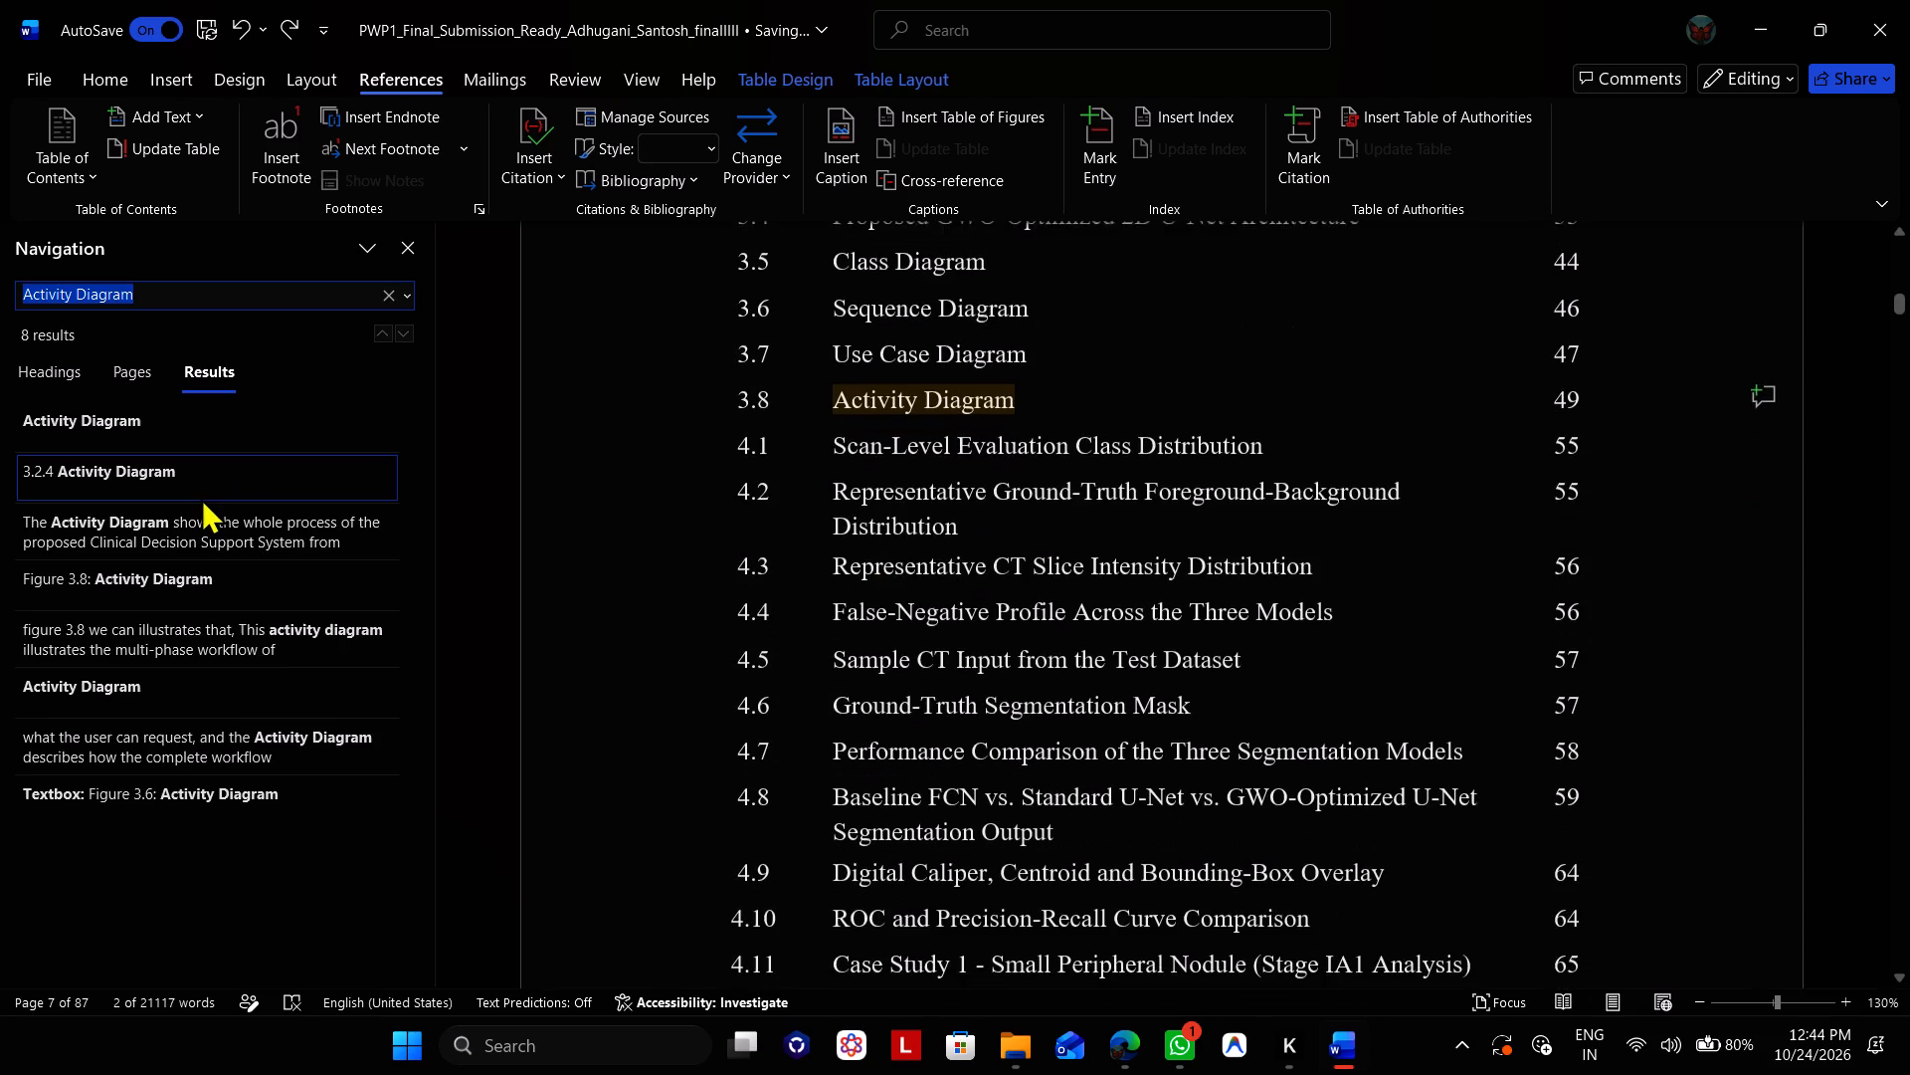
click(172, 677)
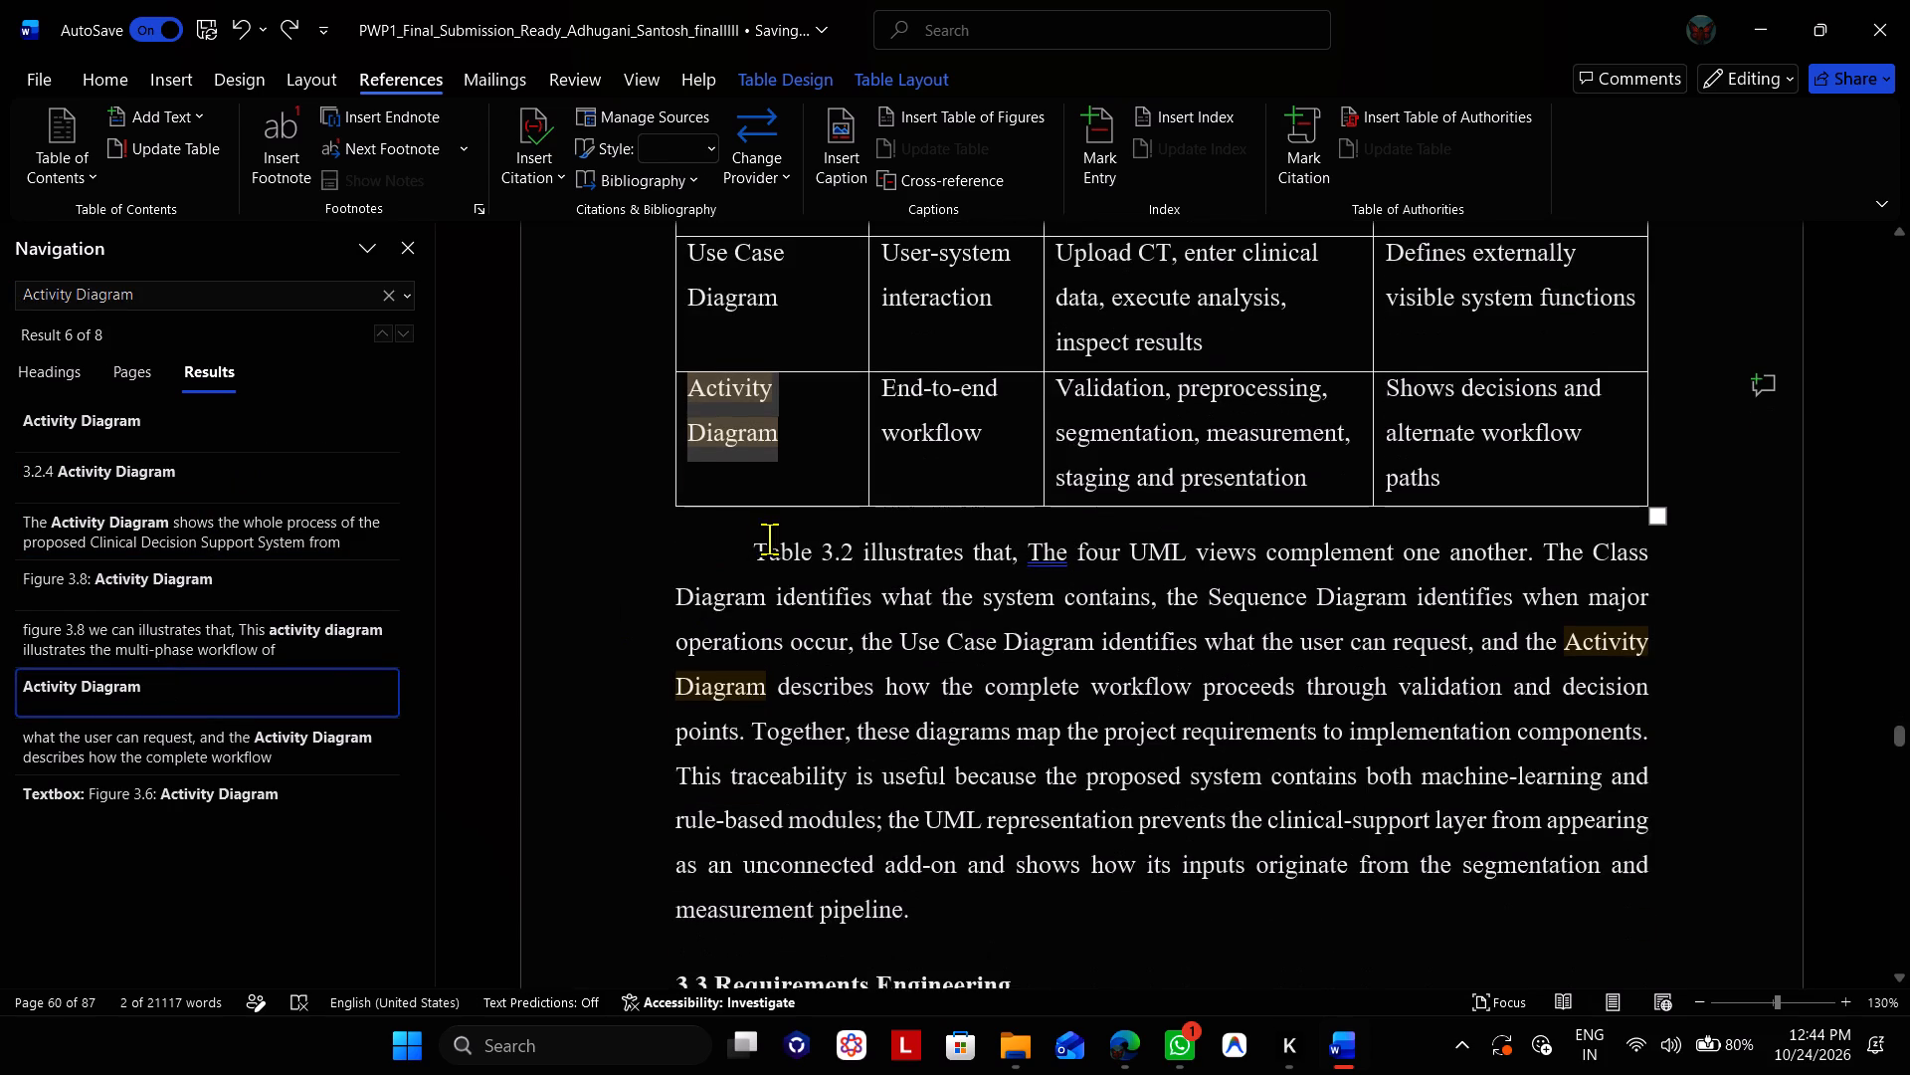
scroll(769, 536, up, 3)
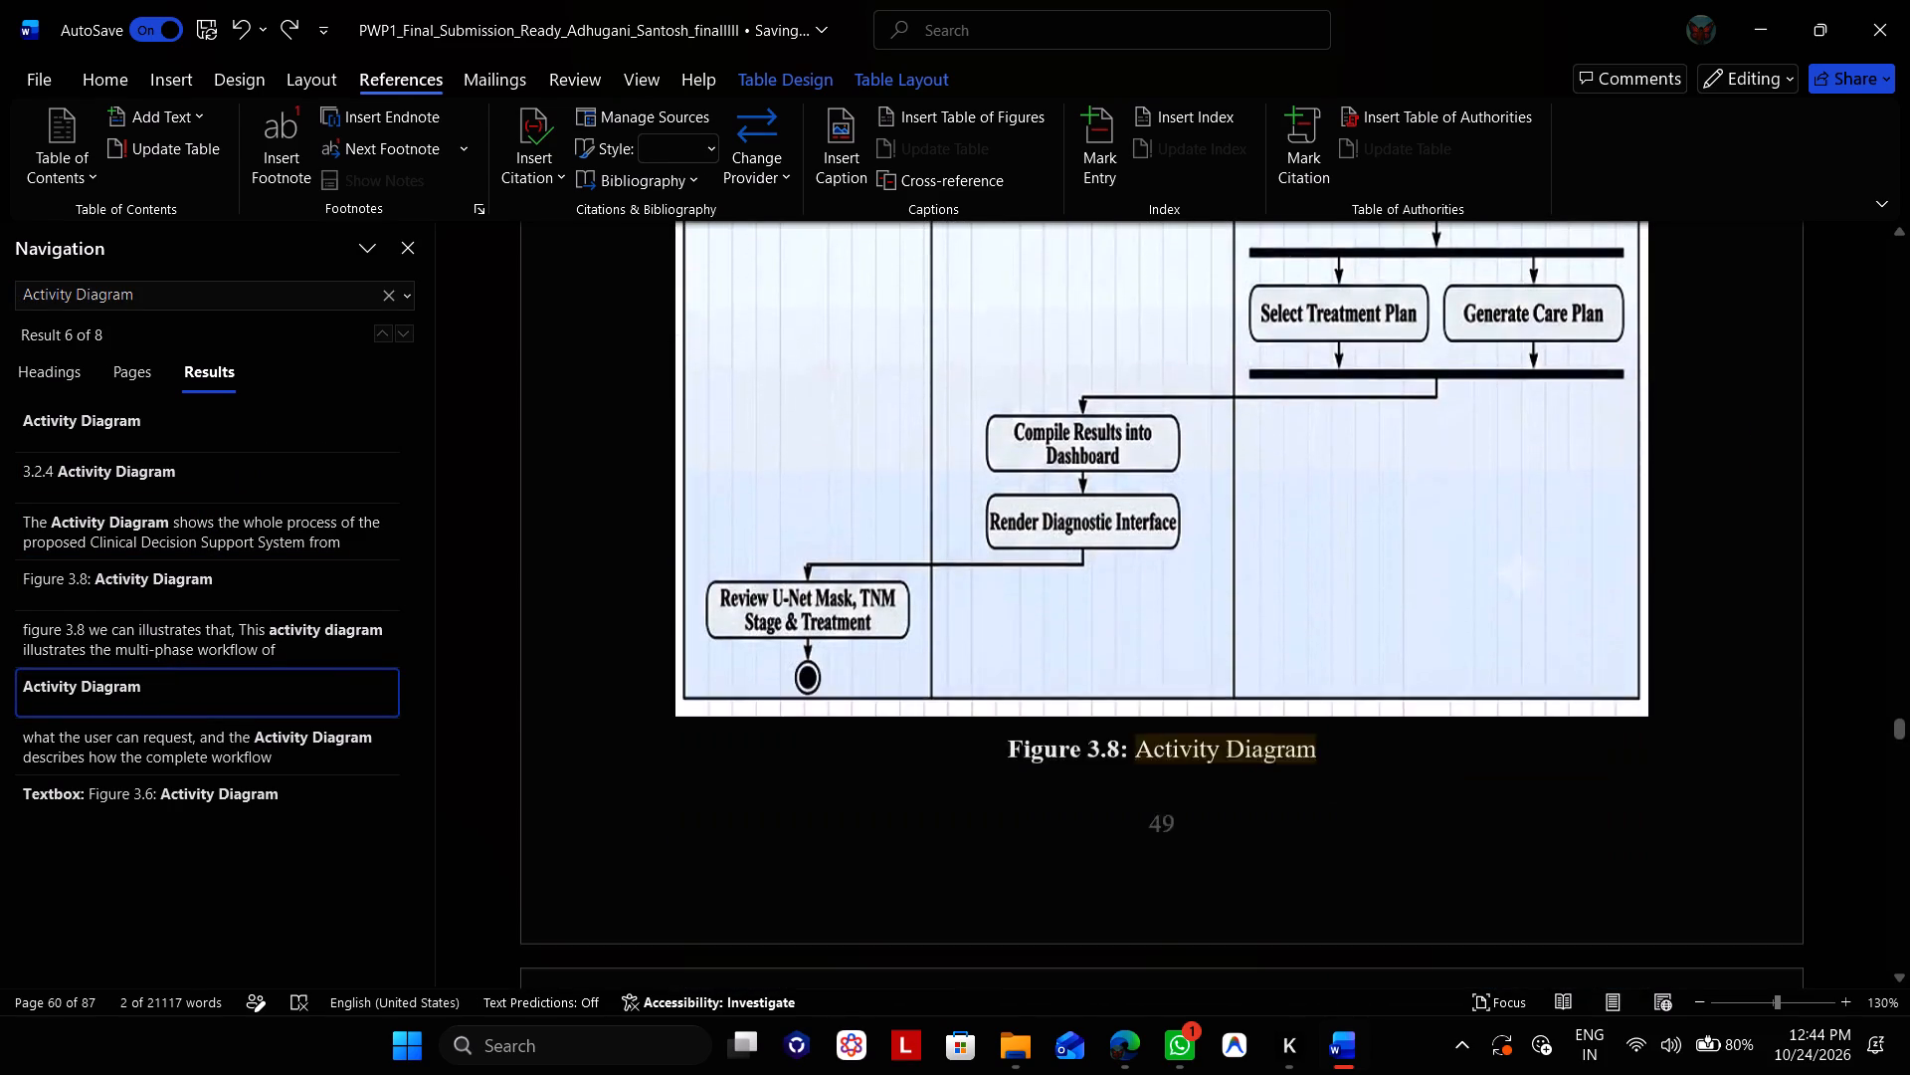
scroll(769, 536, down, 1)
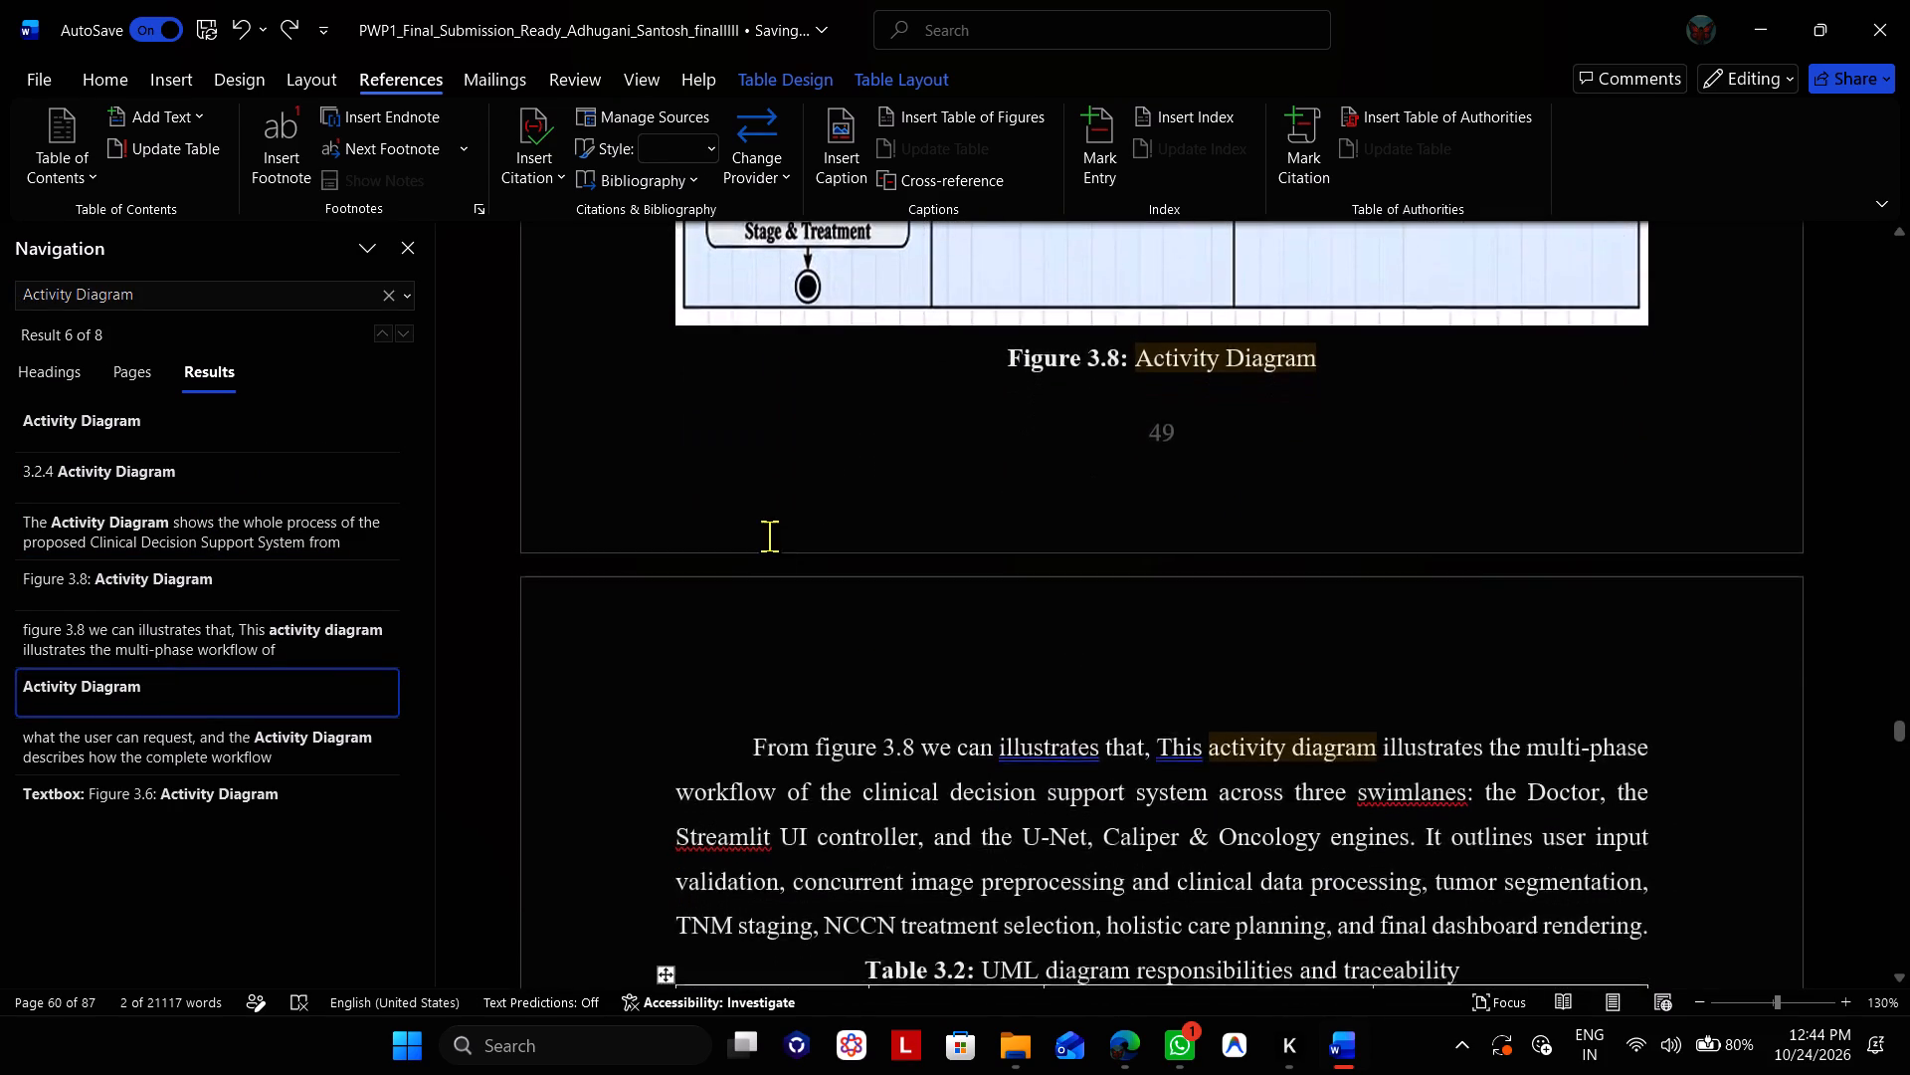
scroll(769, 536, down, 1)
scroll(769, 536, up, 1)
click(270, 420)
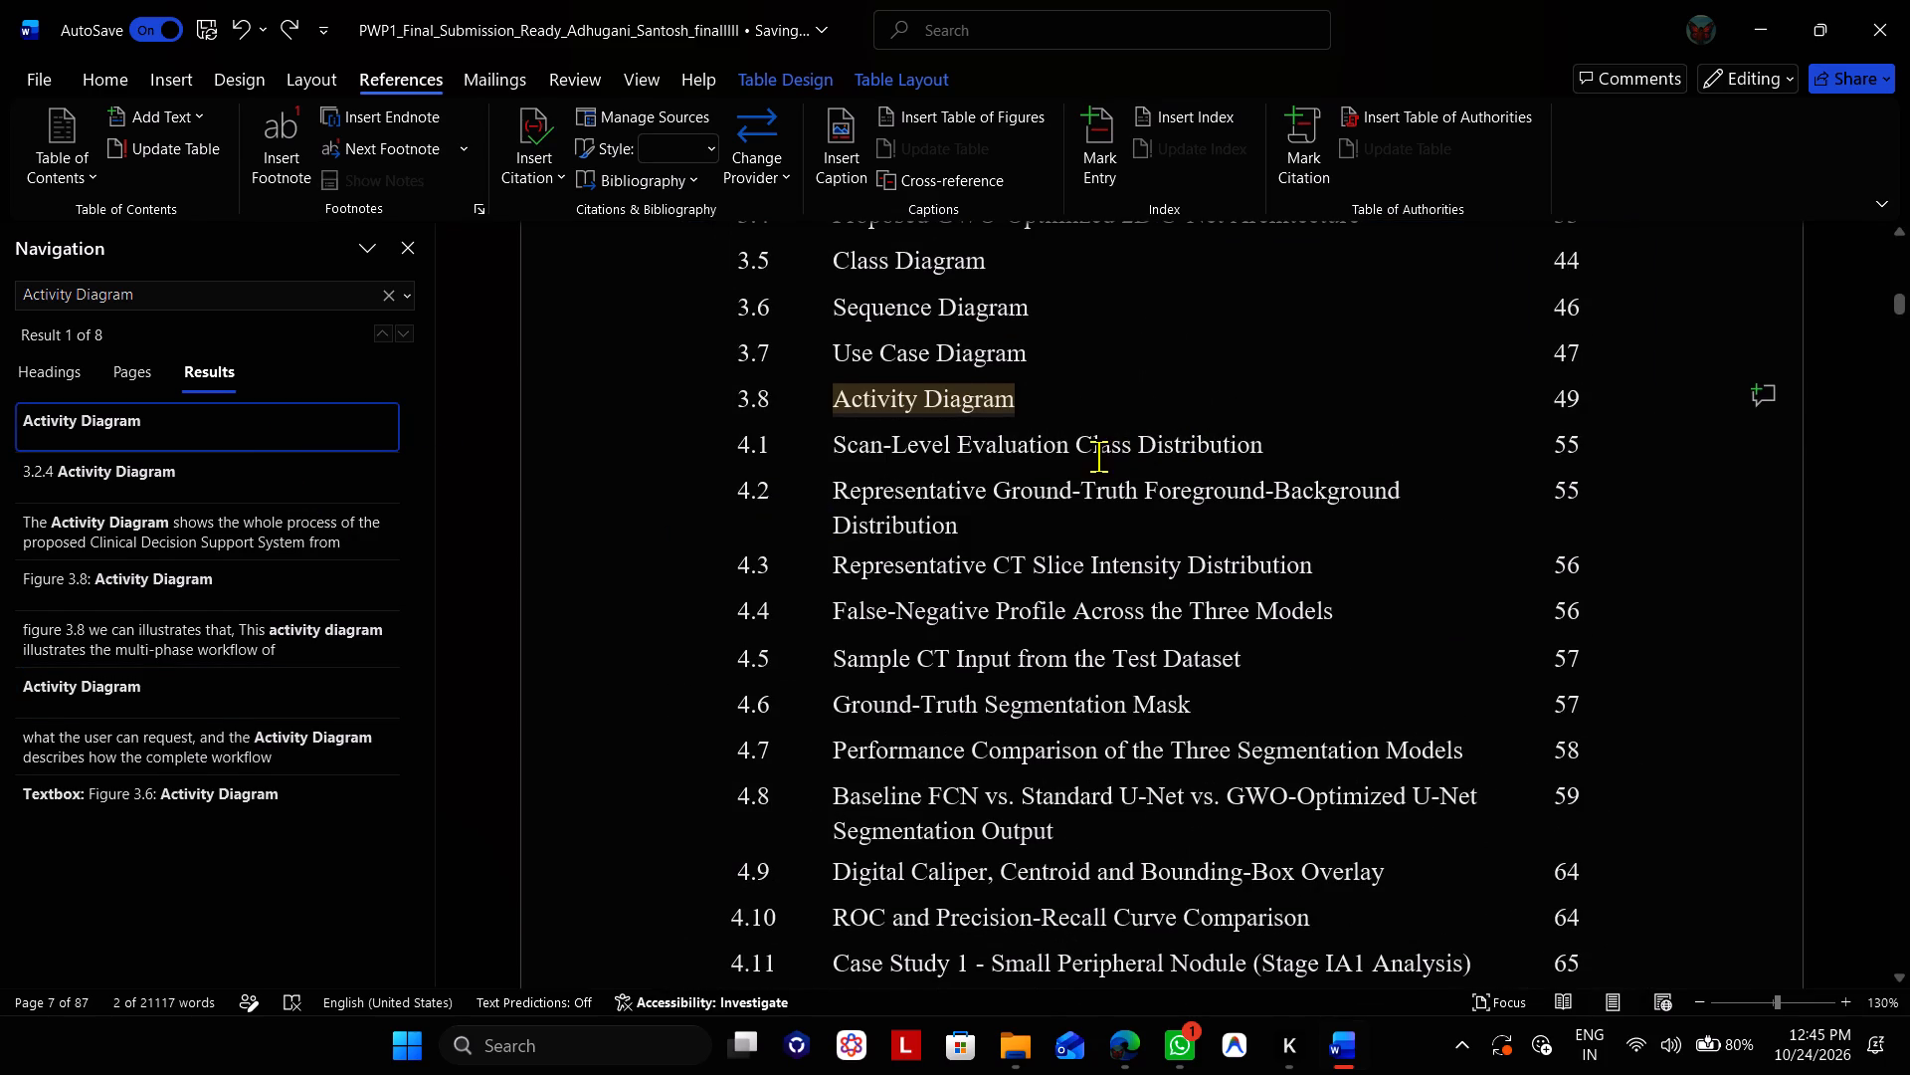
Search for "Sample CT Input from the Test Dataset" and check Figure 4.5's page number against the List of Figures.
scroll(1271, 569, down, 1)
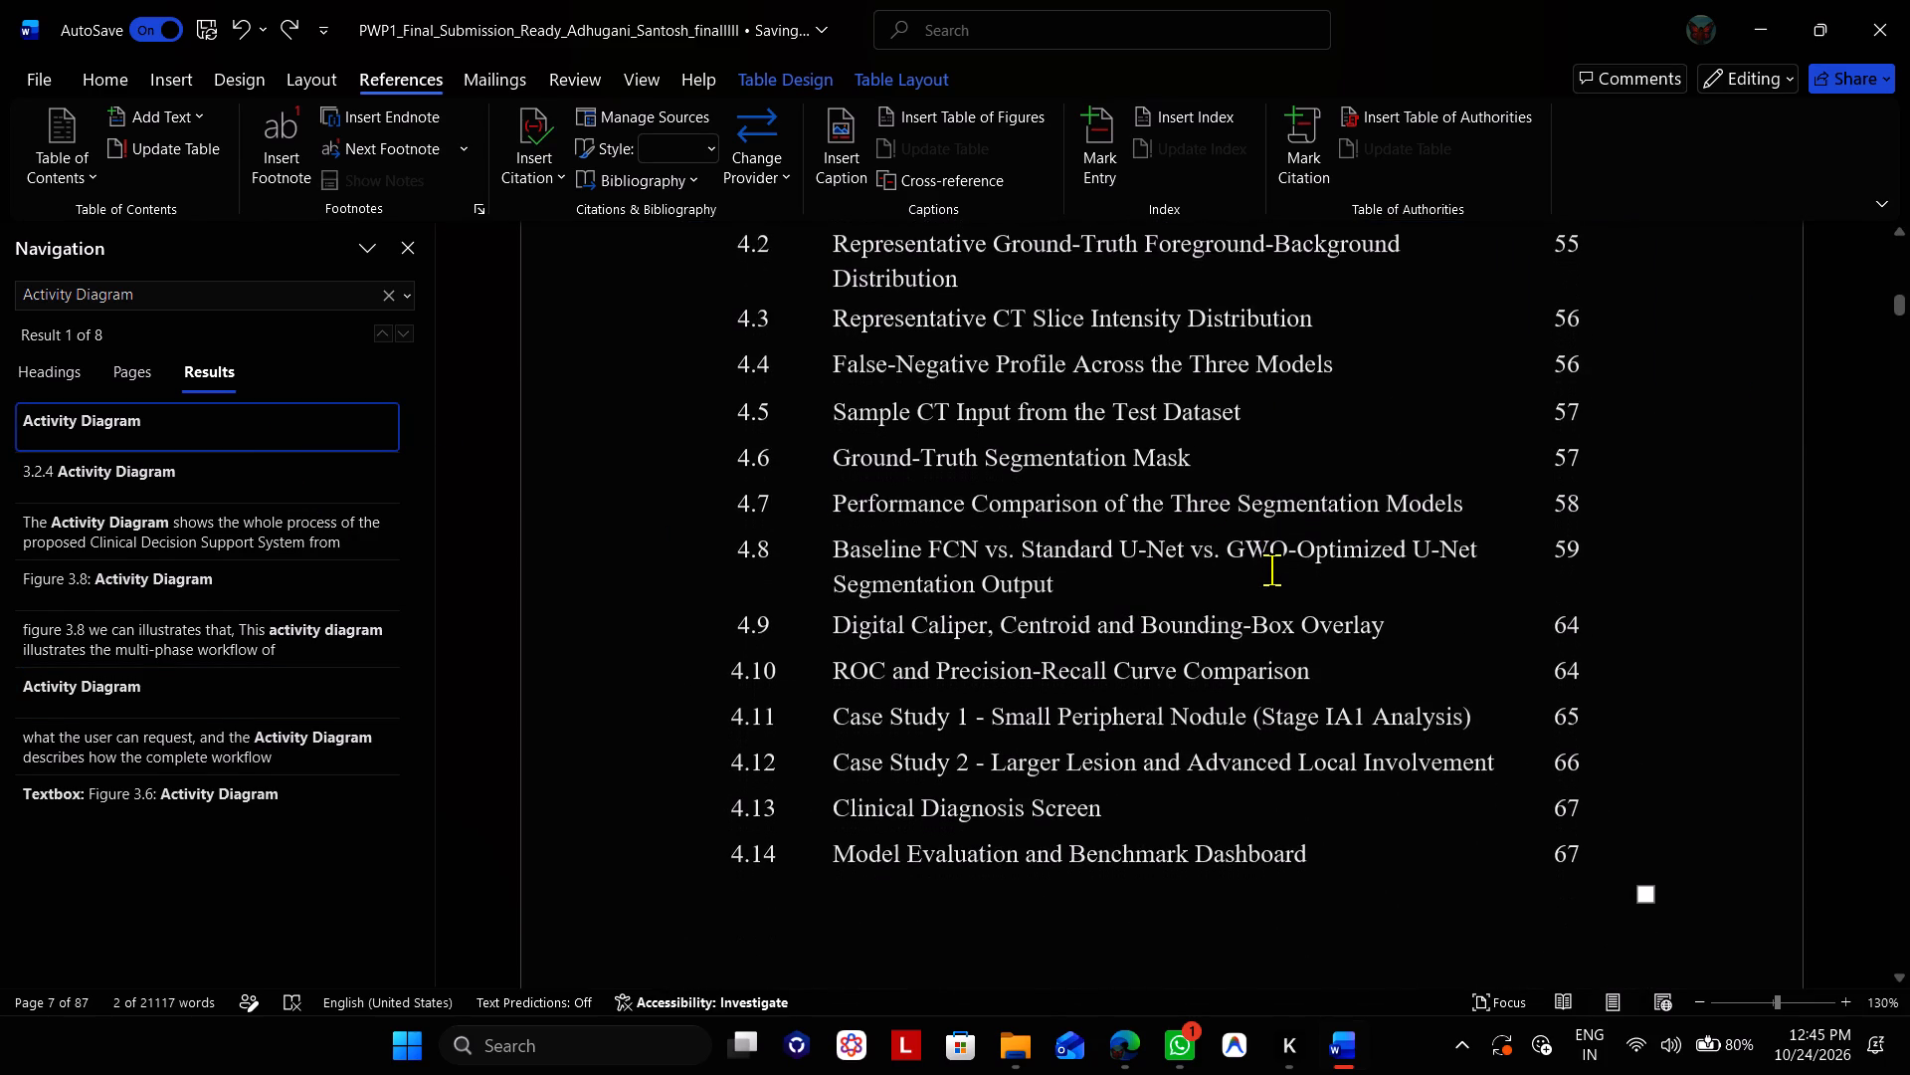
drag(1242, 414, 905, 417)
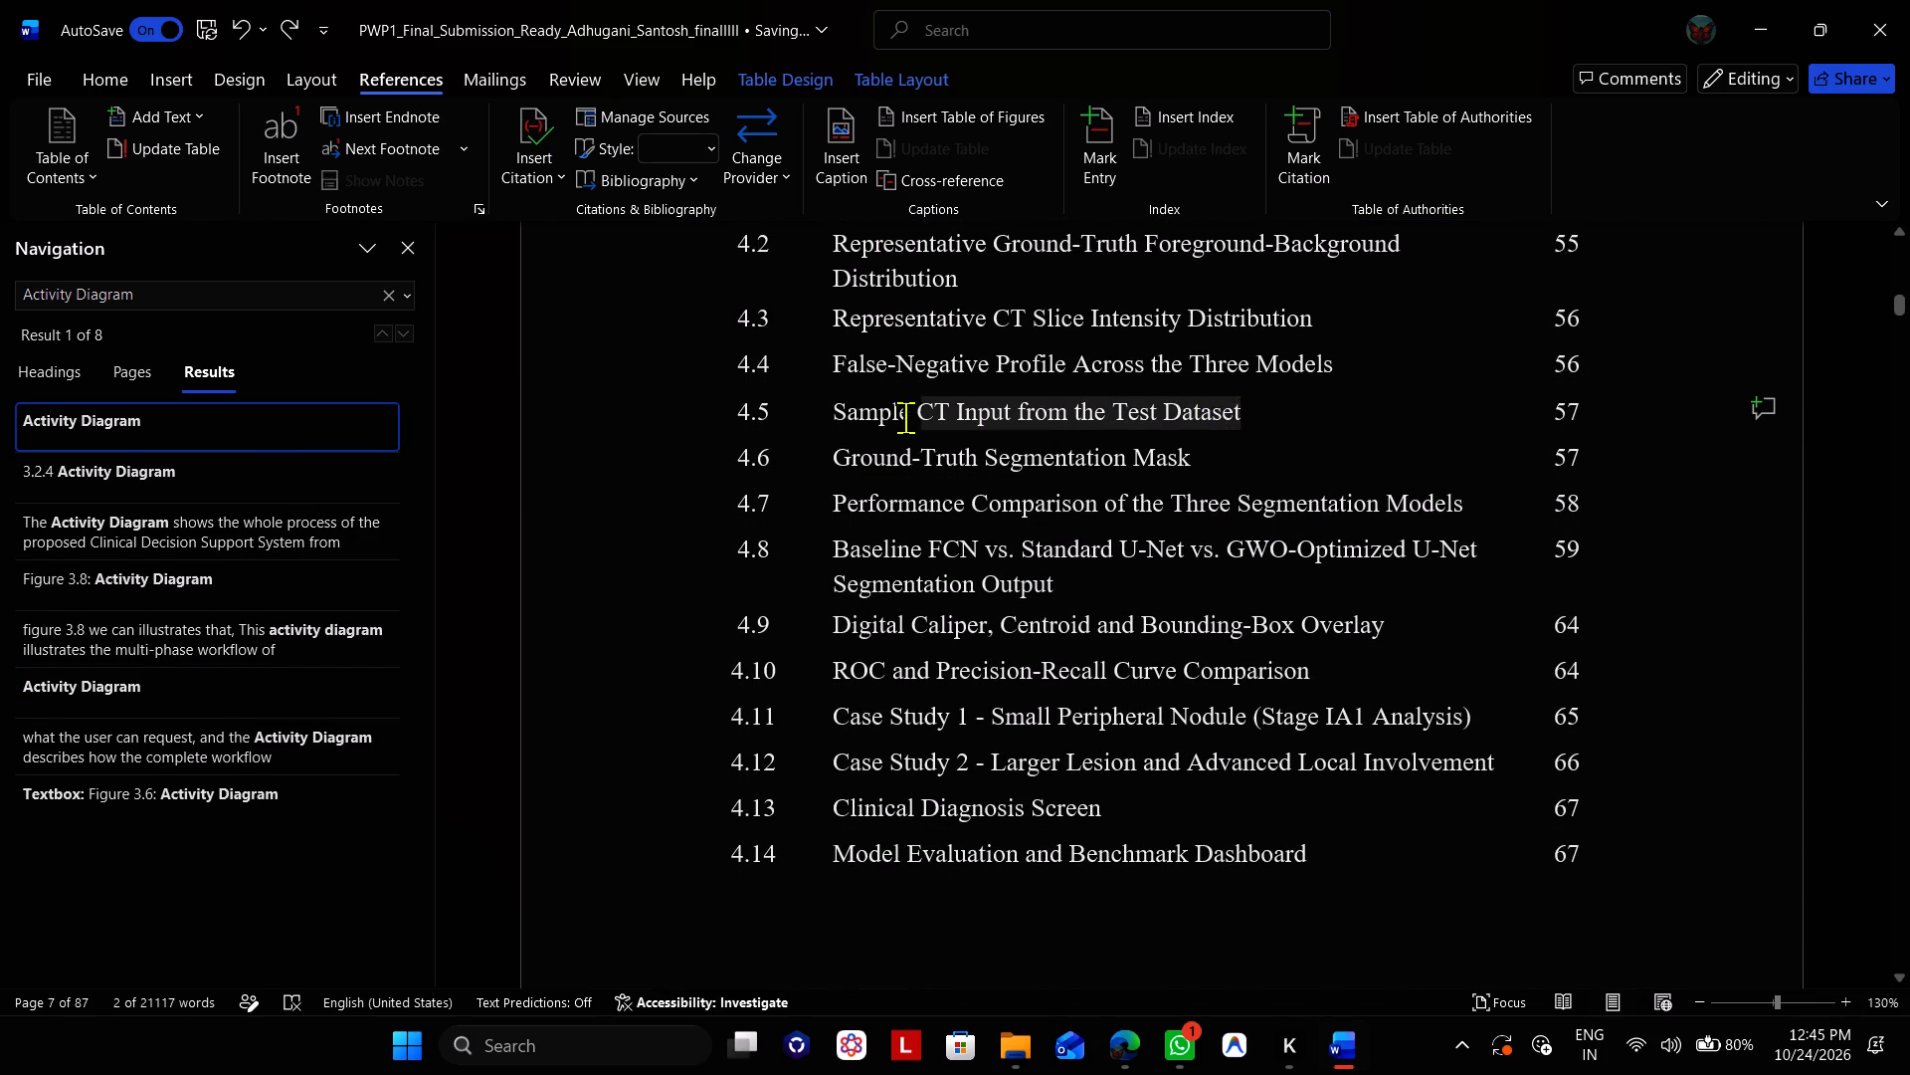
drag(905, 417, 865, 415)
key(ctrl+f)
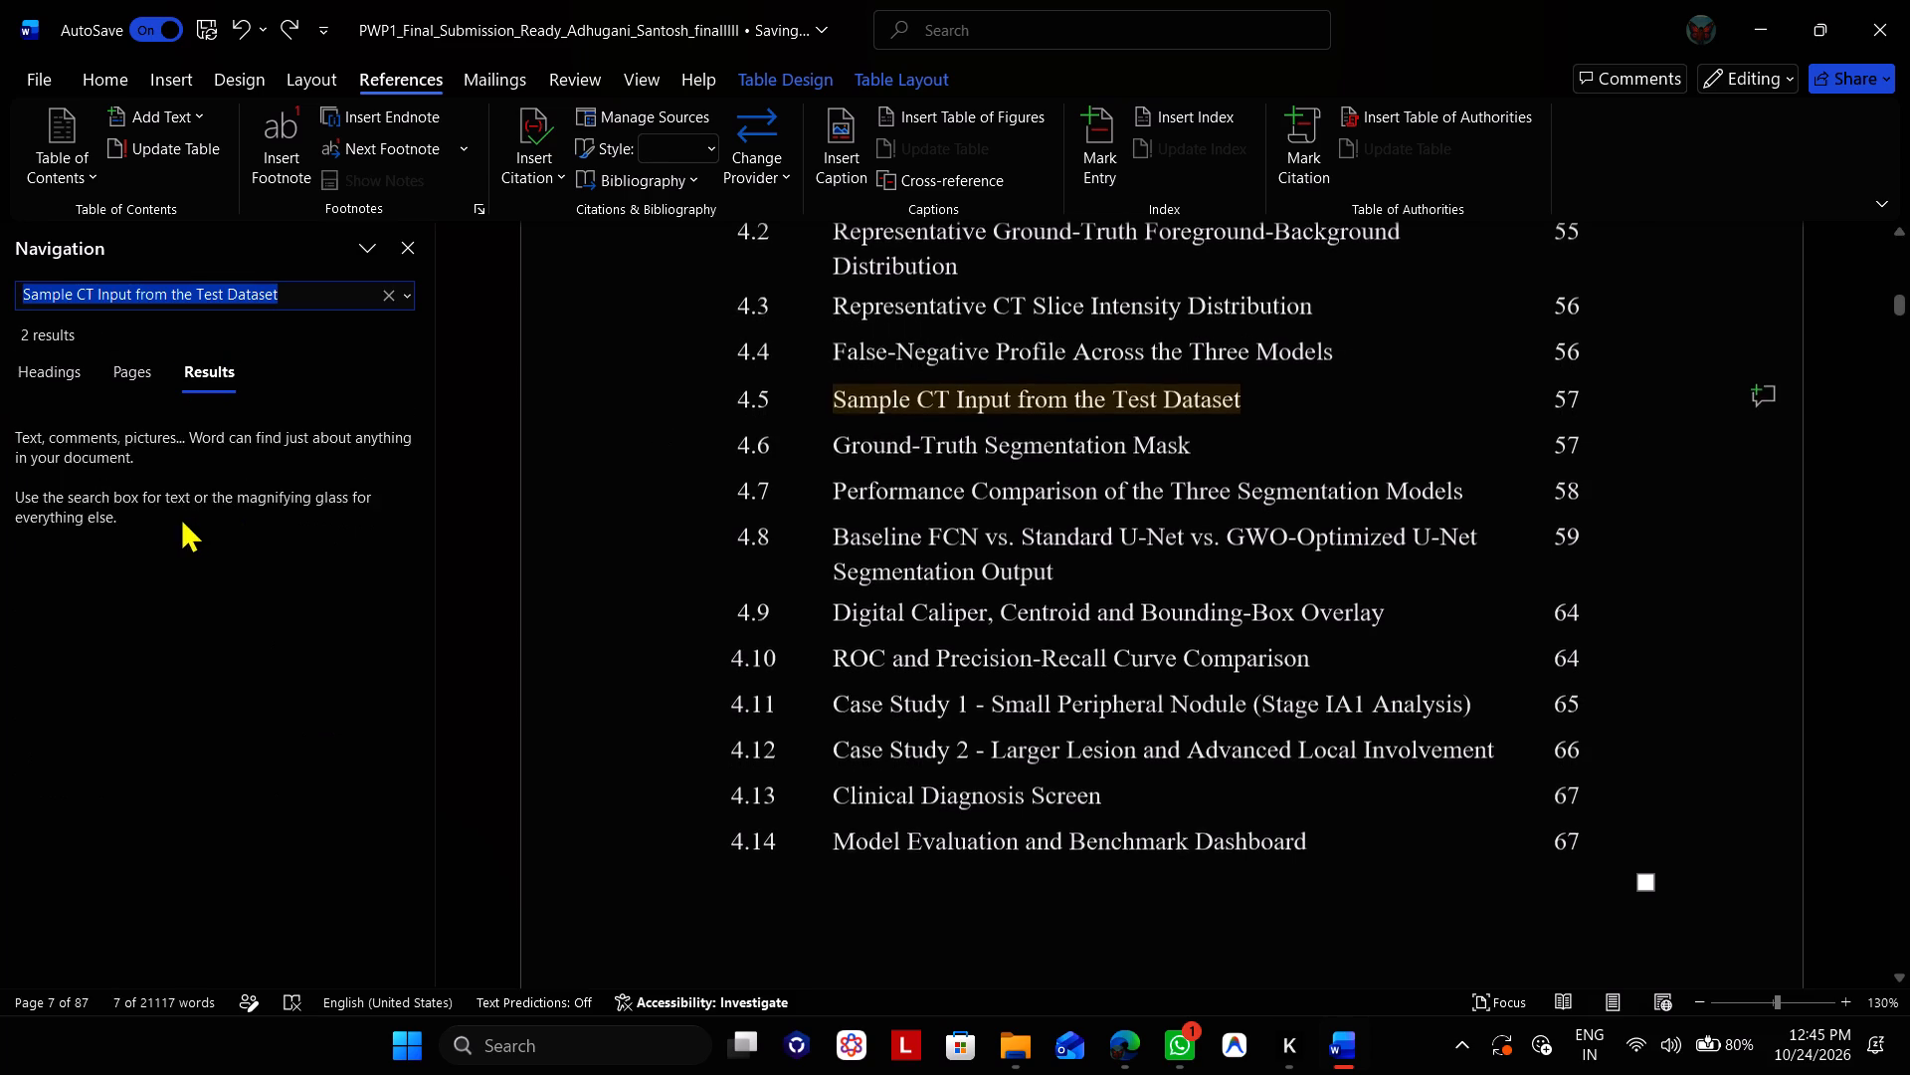
click(168, 484)
scroll(759, 549, down, 1)
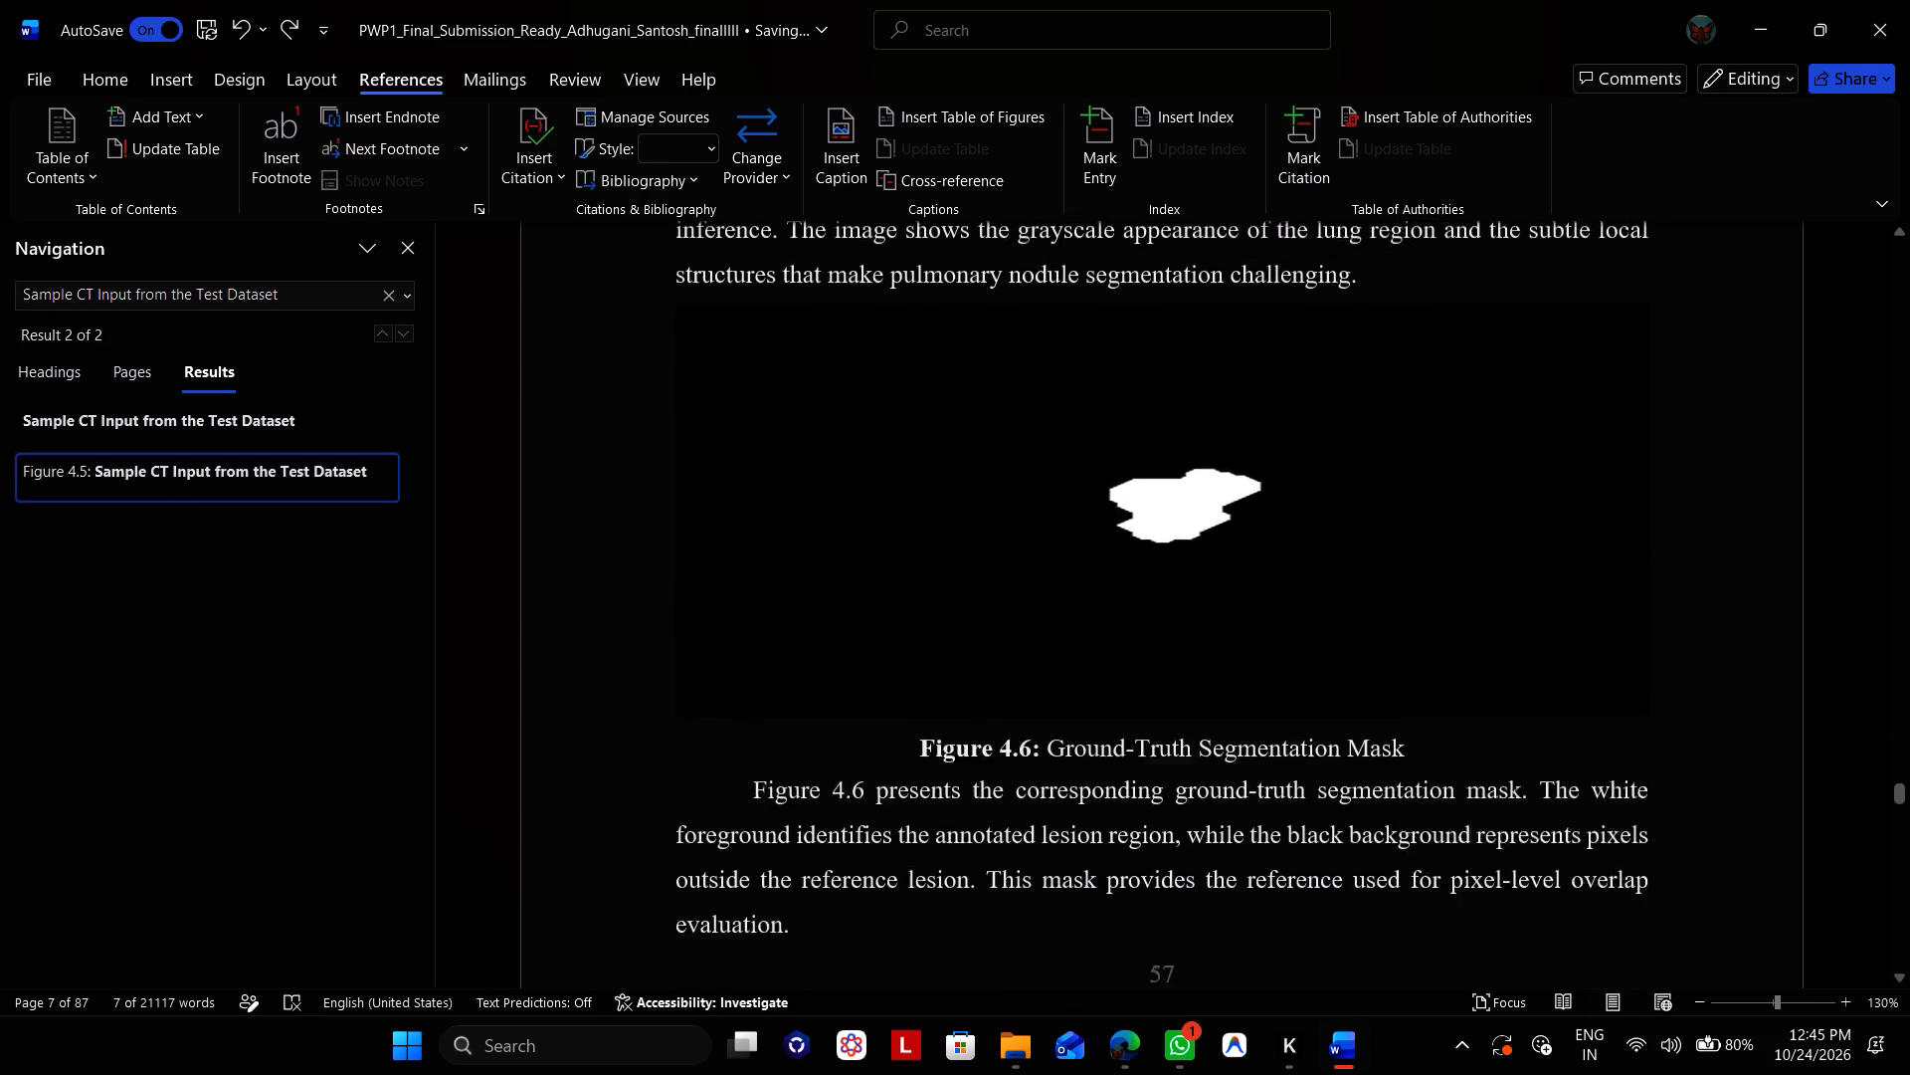
scroll(759, 549, down, 1)
click(319, 432)
Search for "Clinical Diagnosis Screen" and check Figure 4.13's page number against the List of Figures.
scroll(856, 527, down, 1)
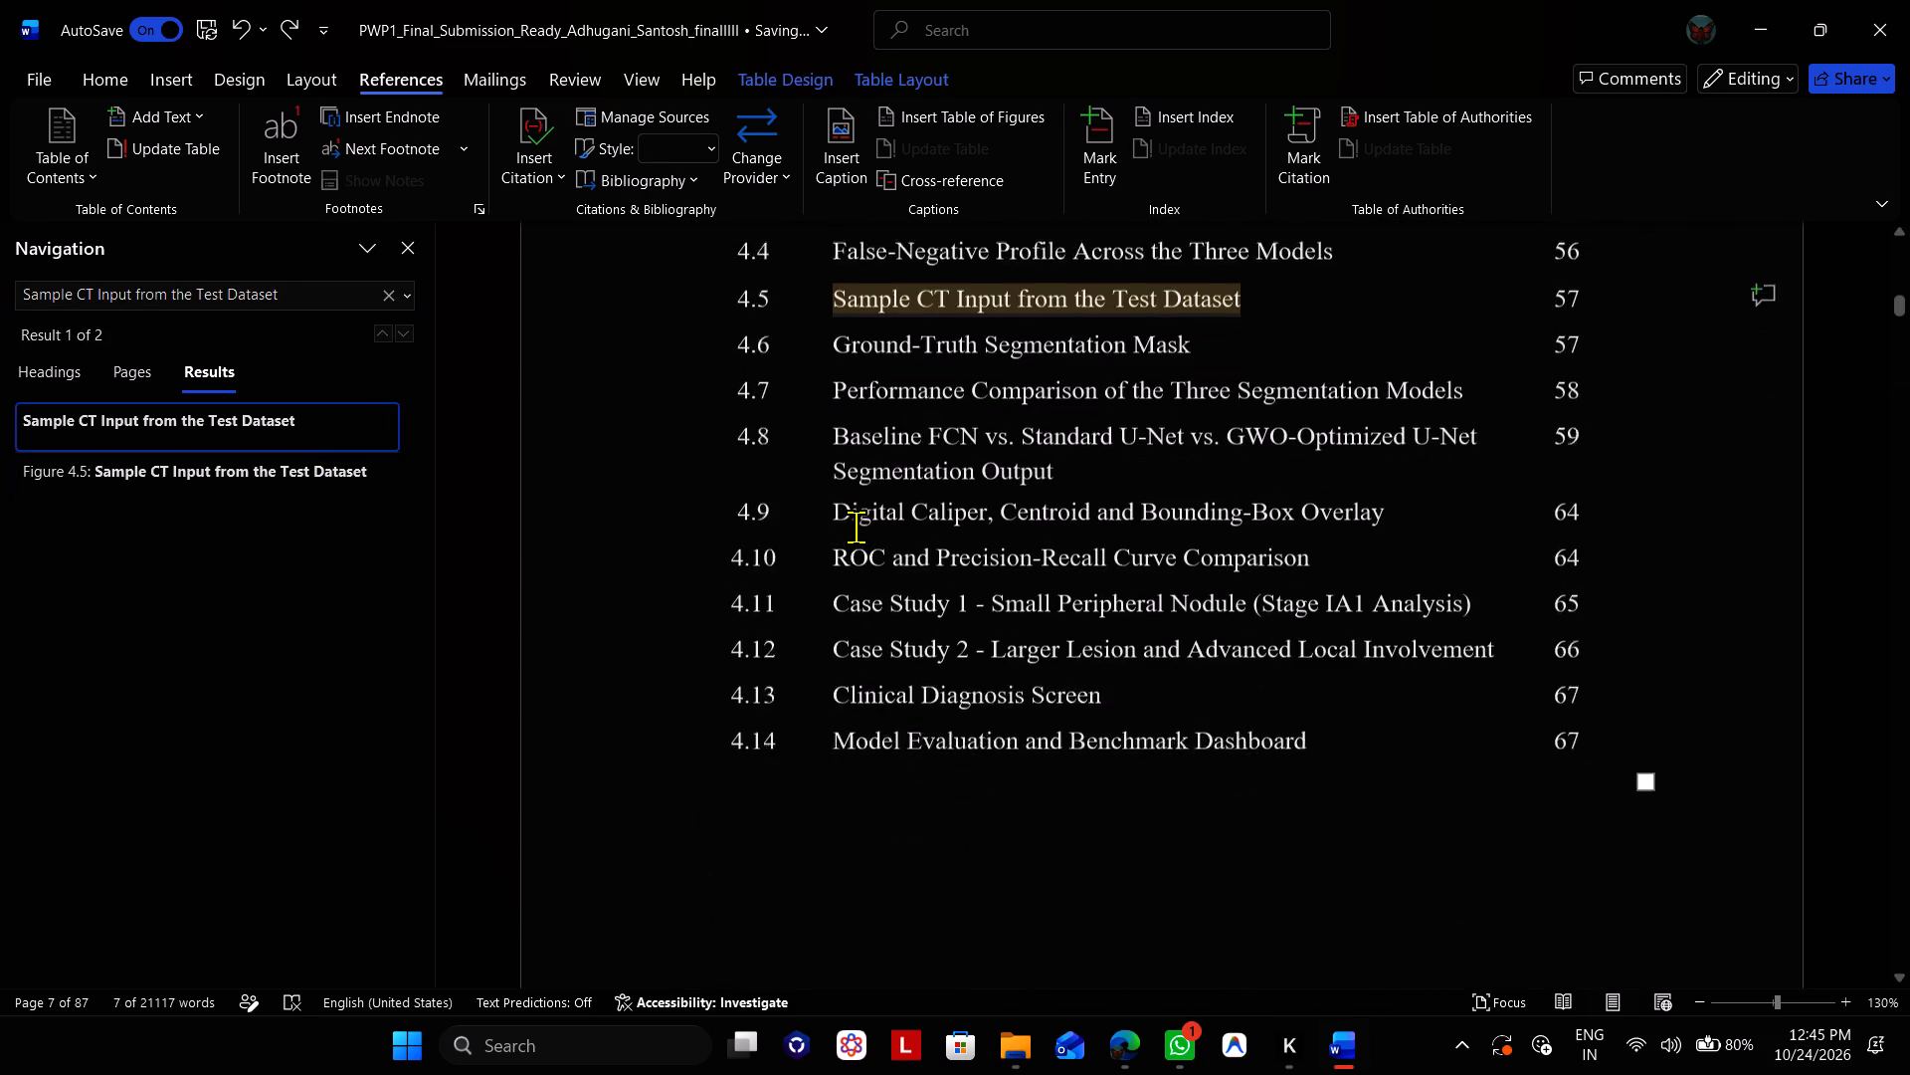
scroll(856, 527, down, 1)
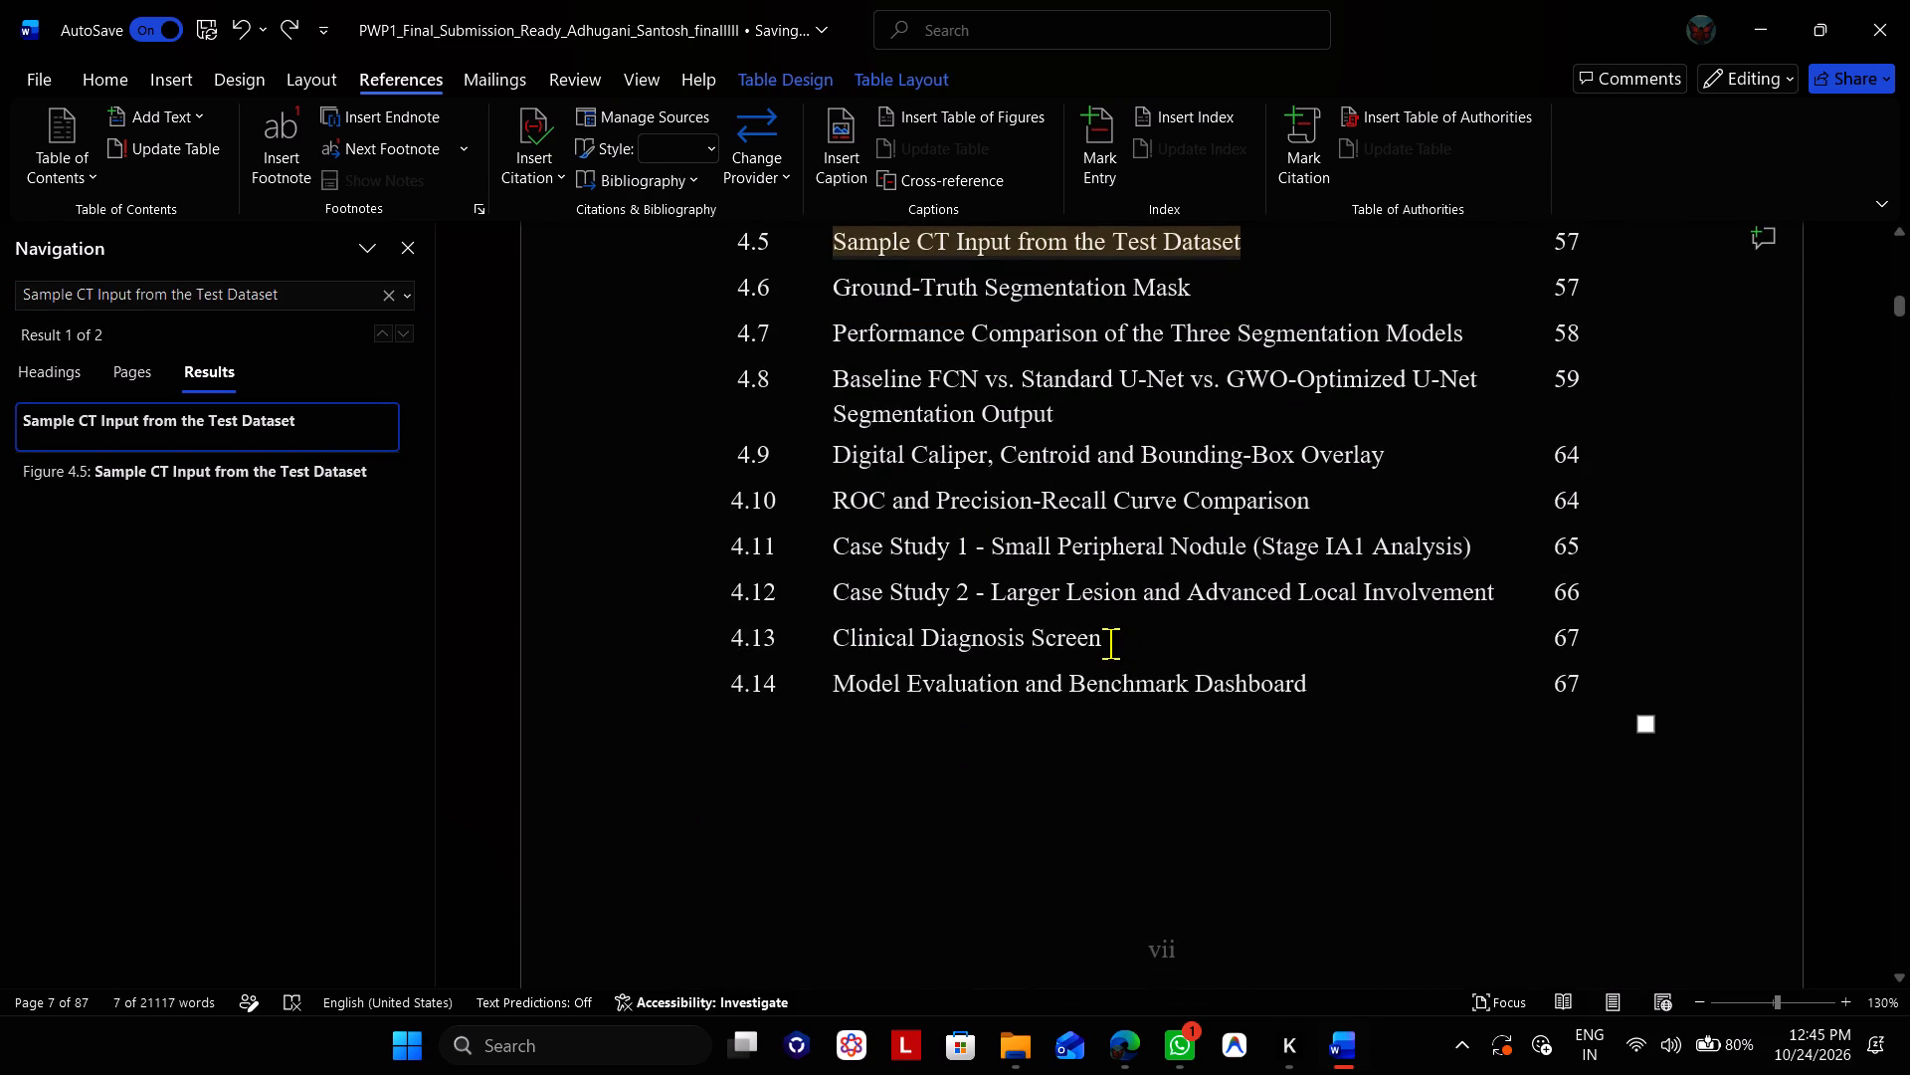
drag(1109, 643, 834, 642)
key(f)
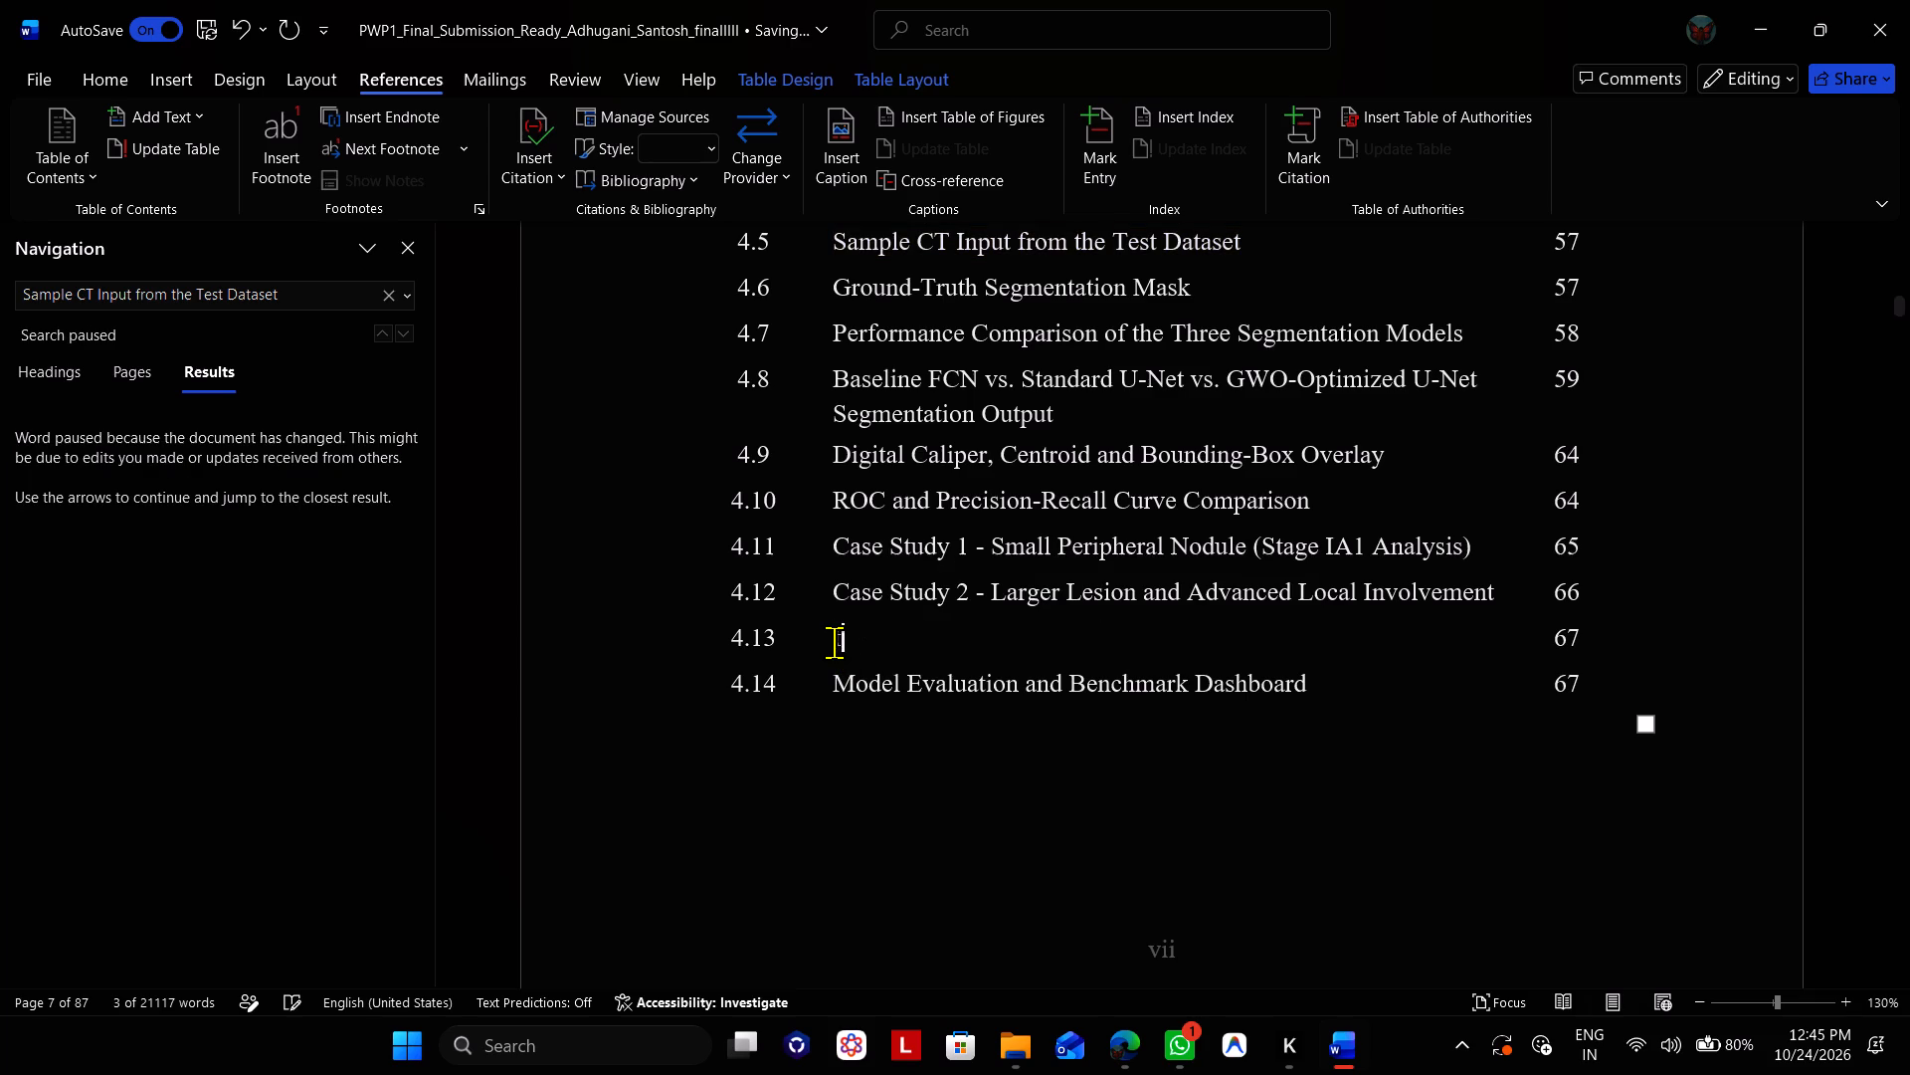
key(ctrl+z)
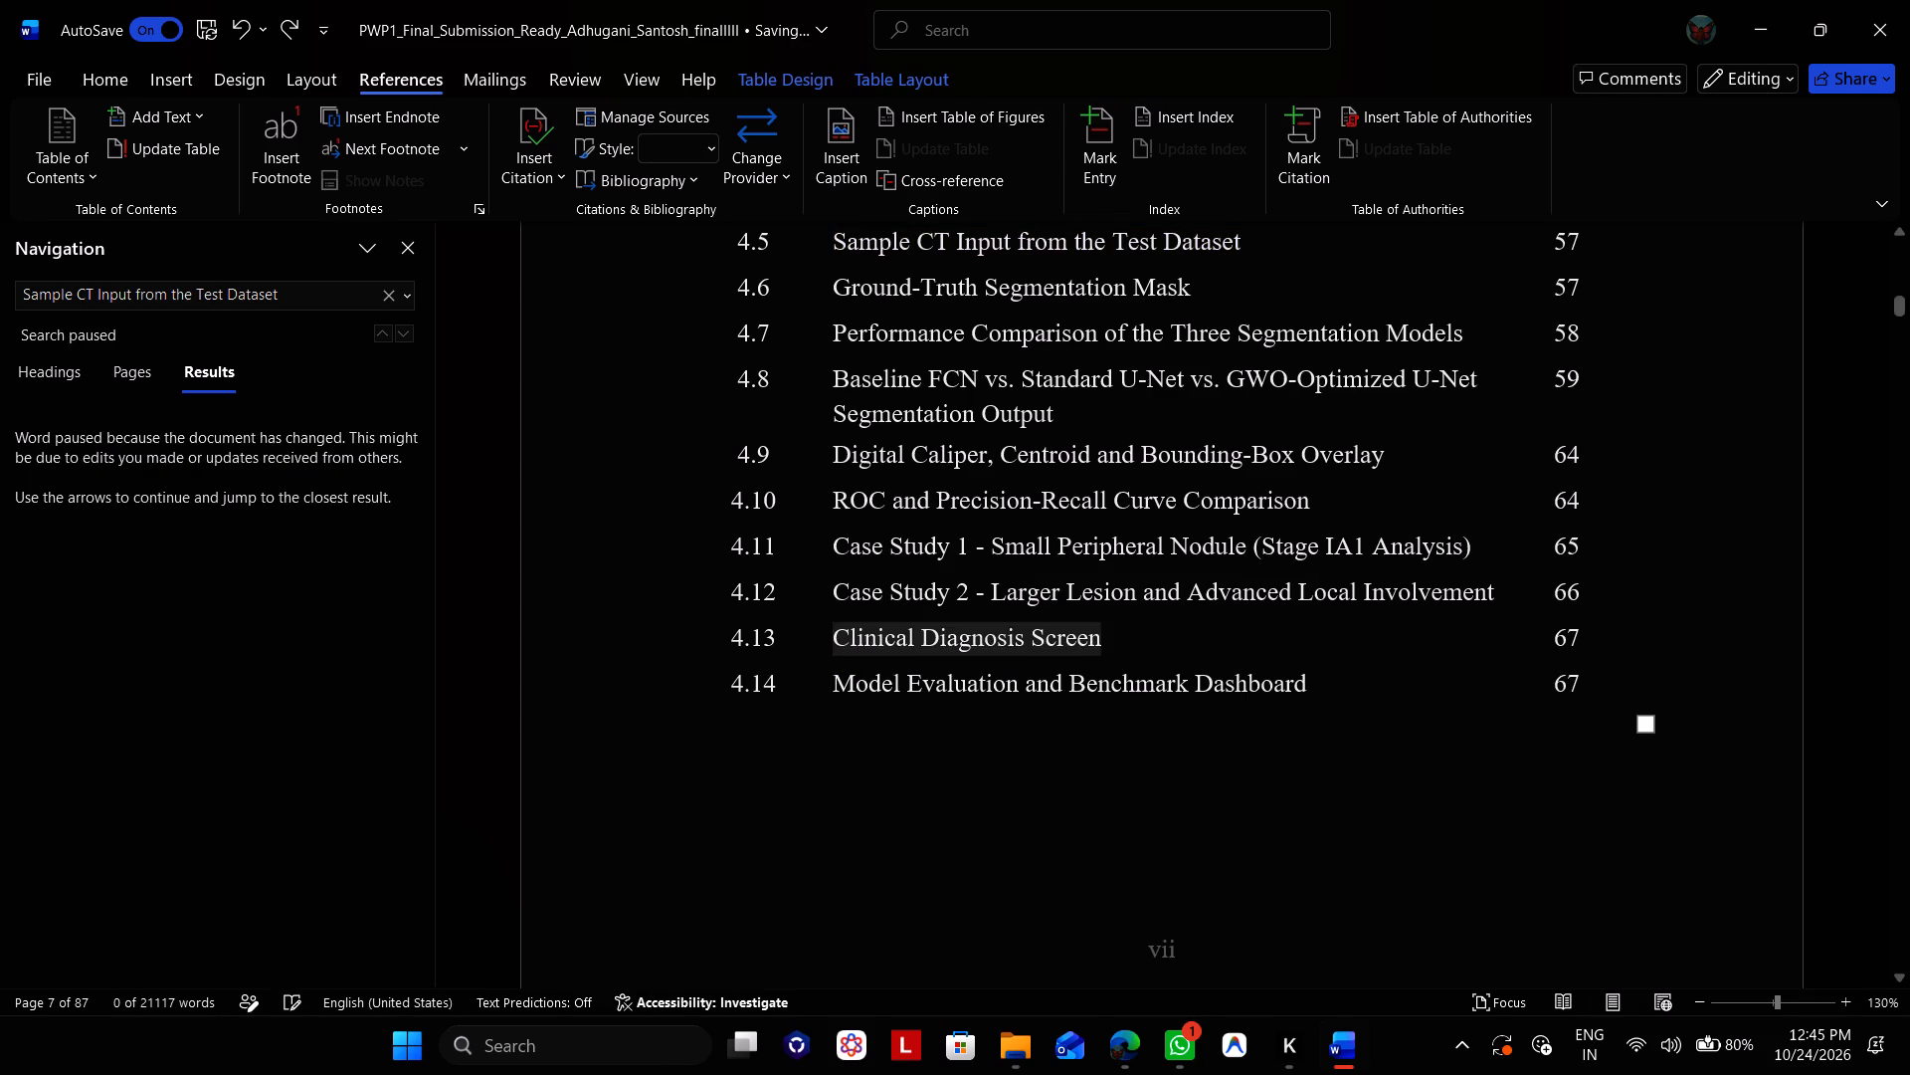
key(ctrl+f)
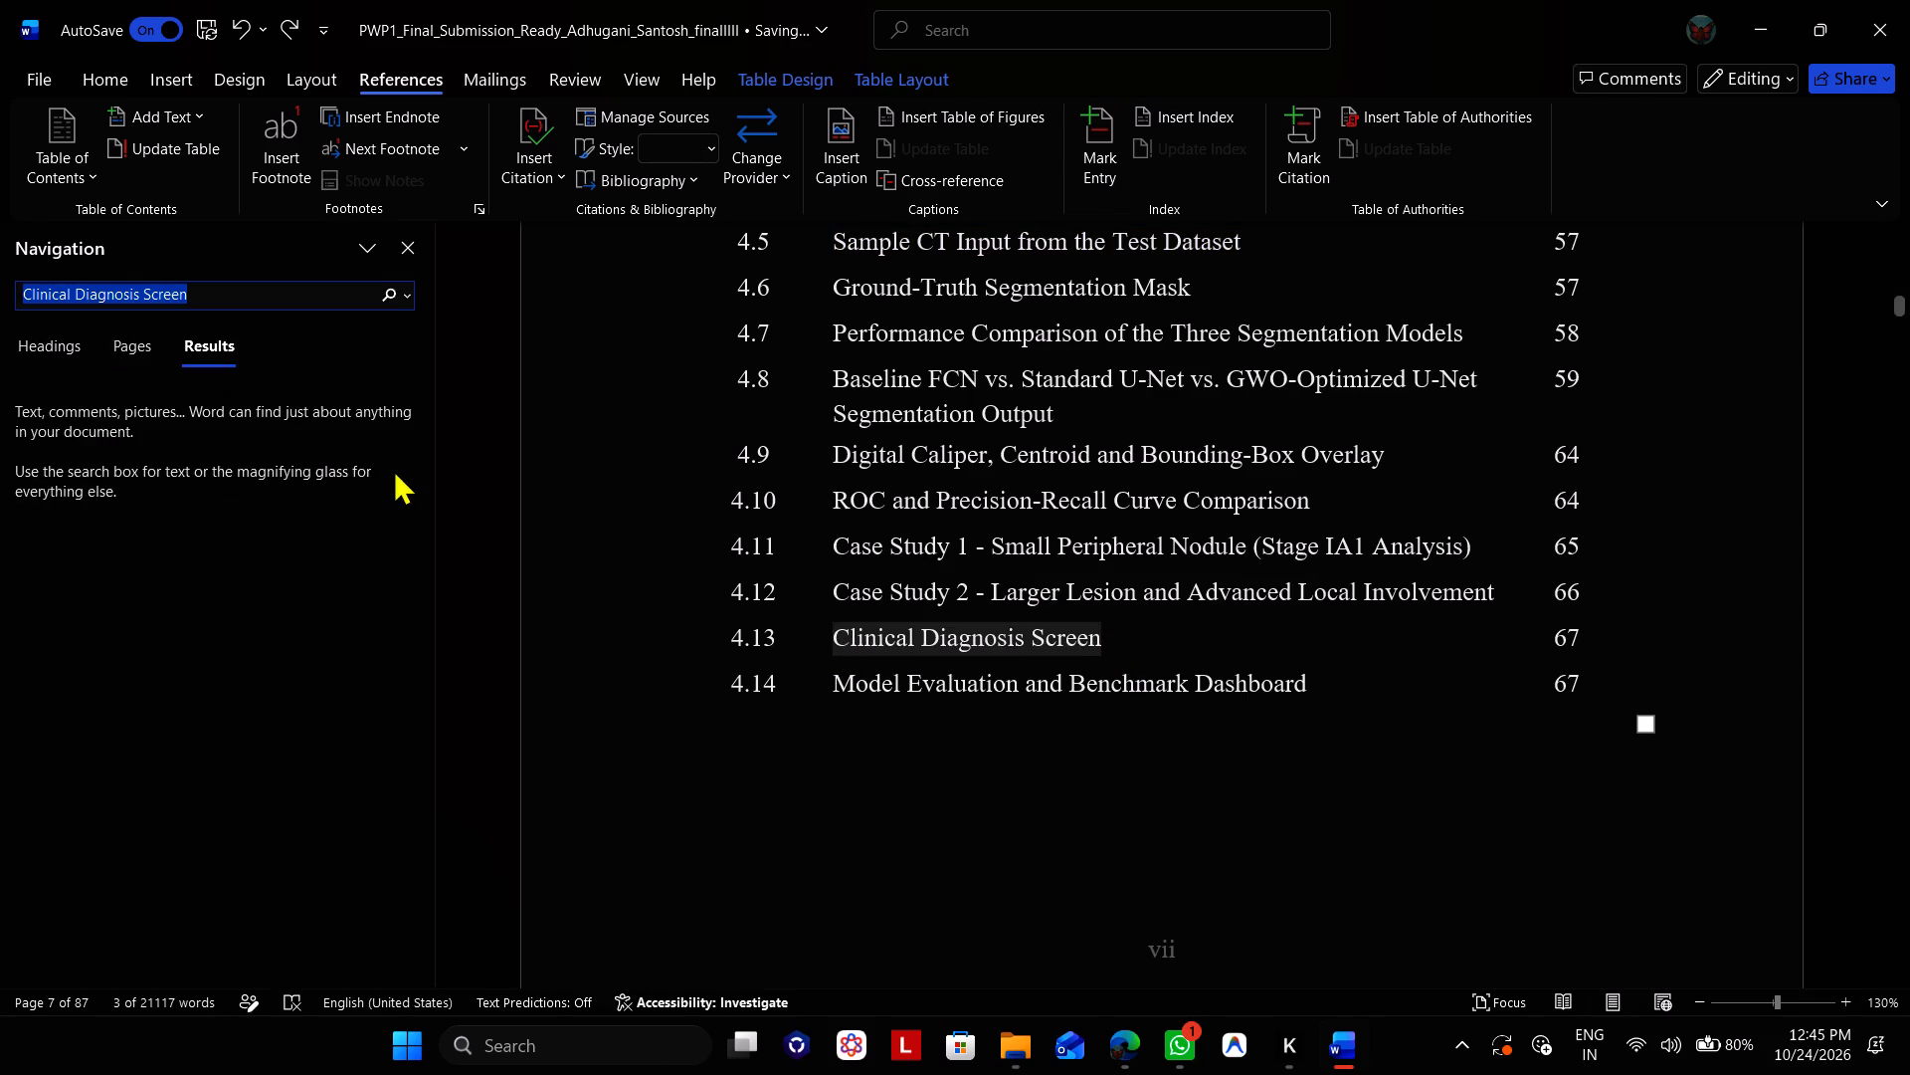
click(257, 463)
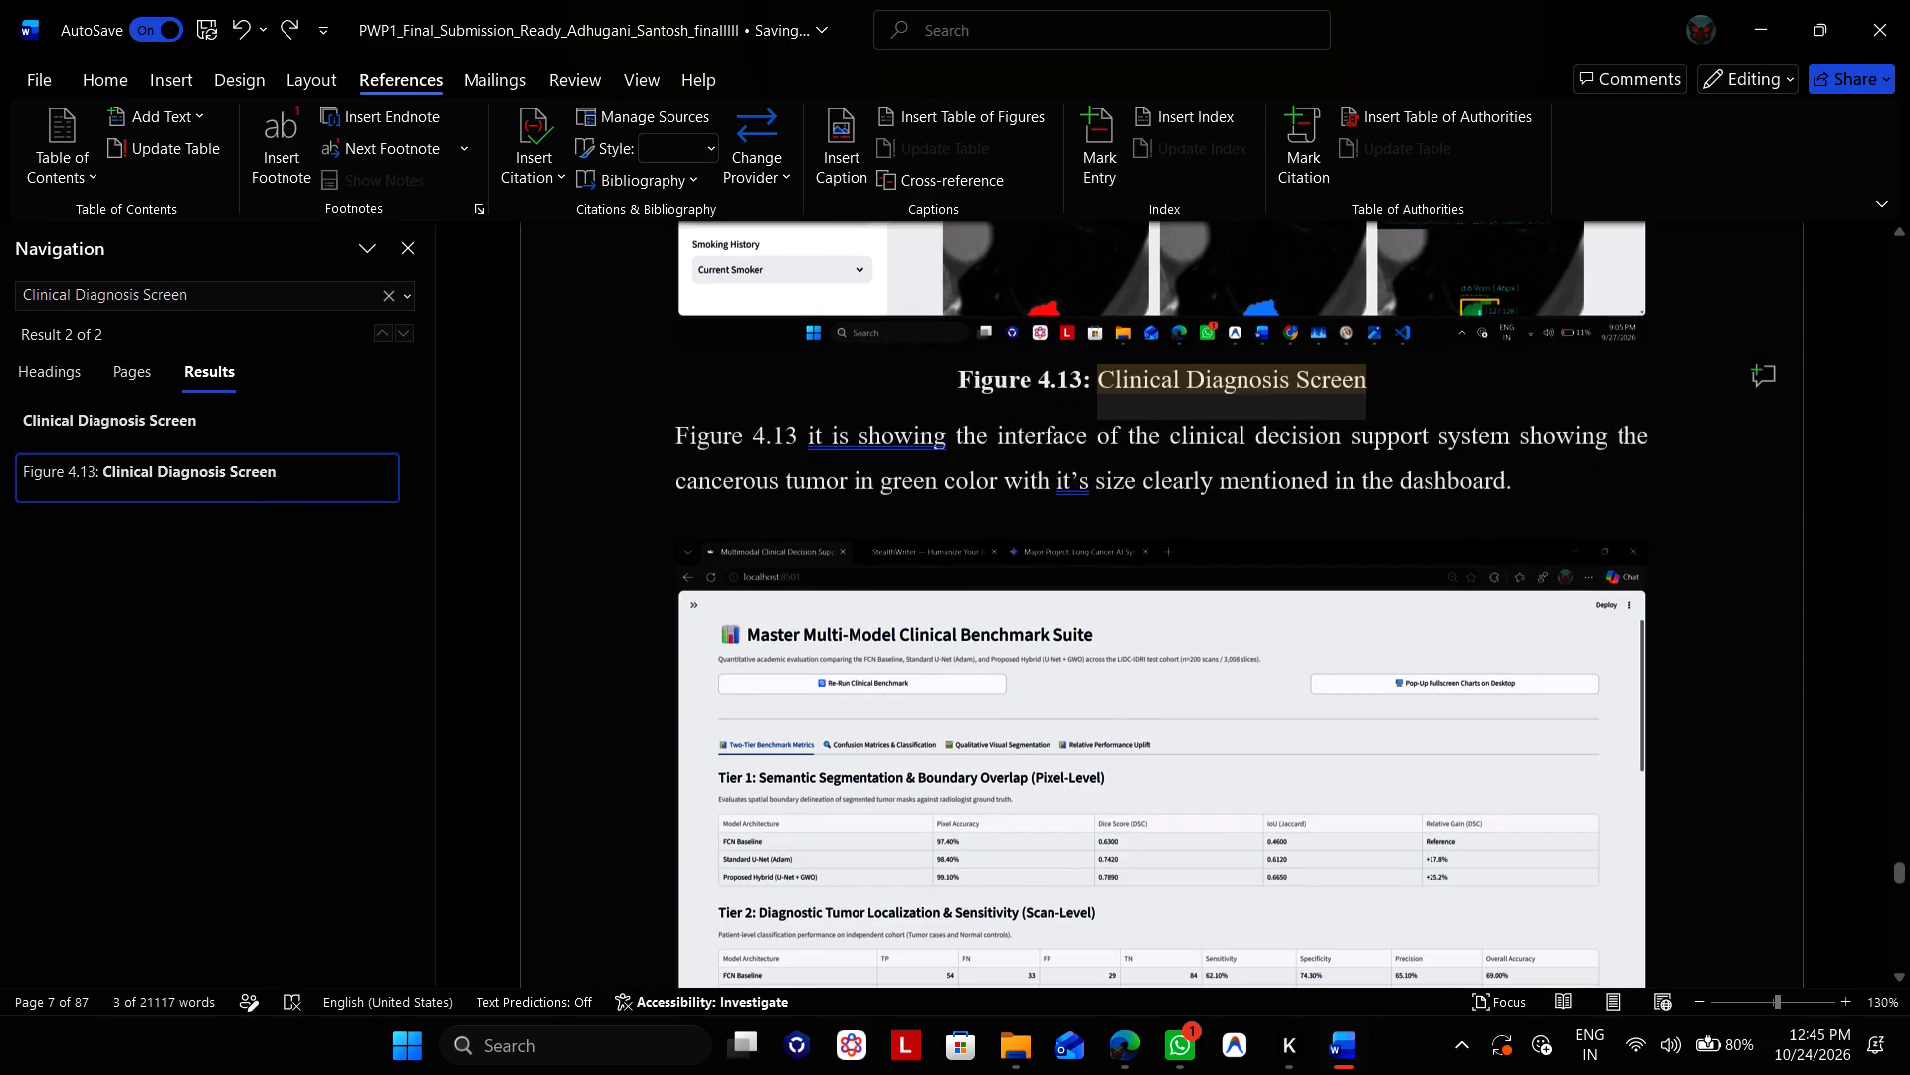
scroll(904, 641, down, 2)
scroll(904, 641, up, 1)
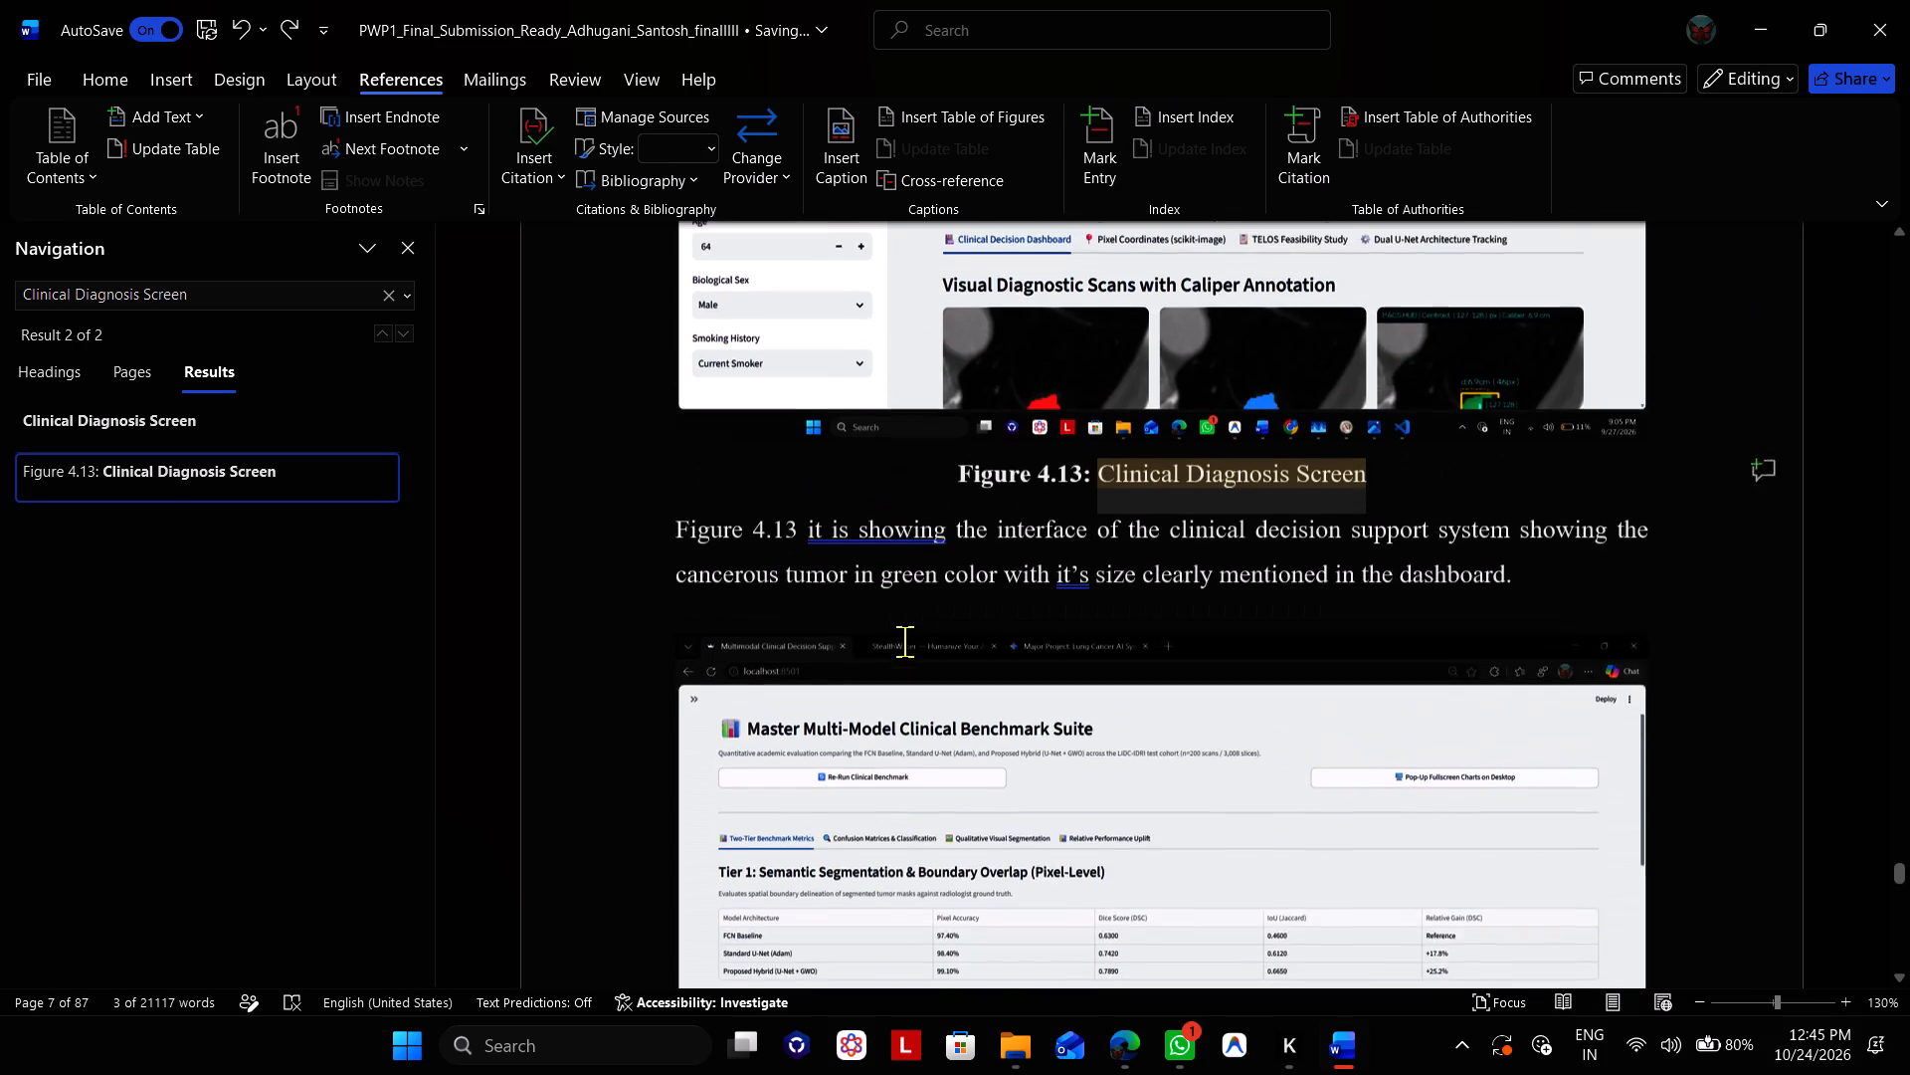
scroll(904, 641, down, 2)
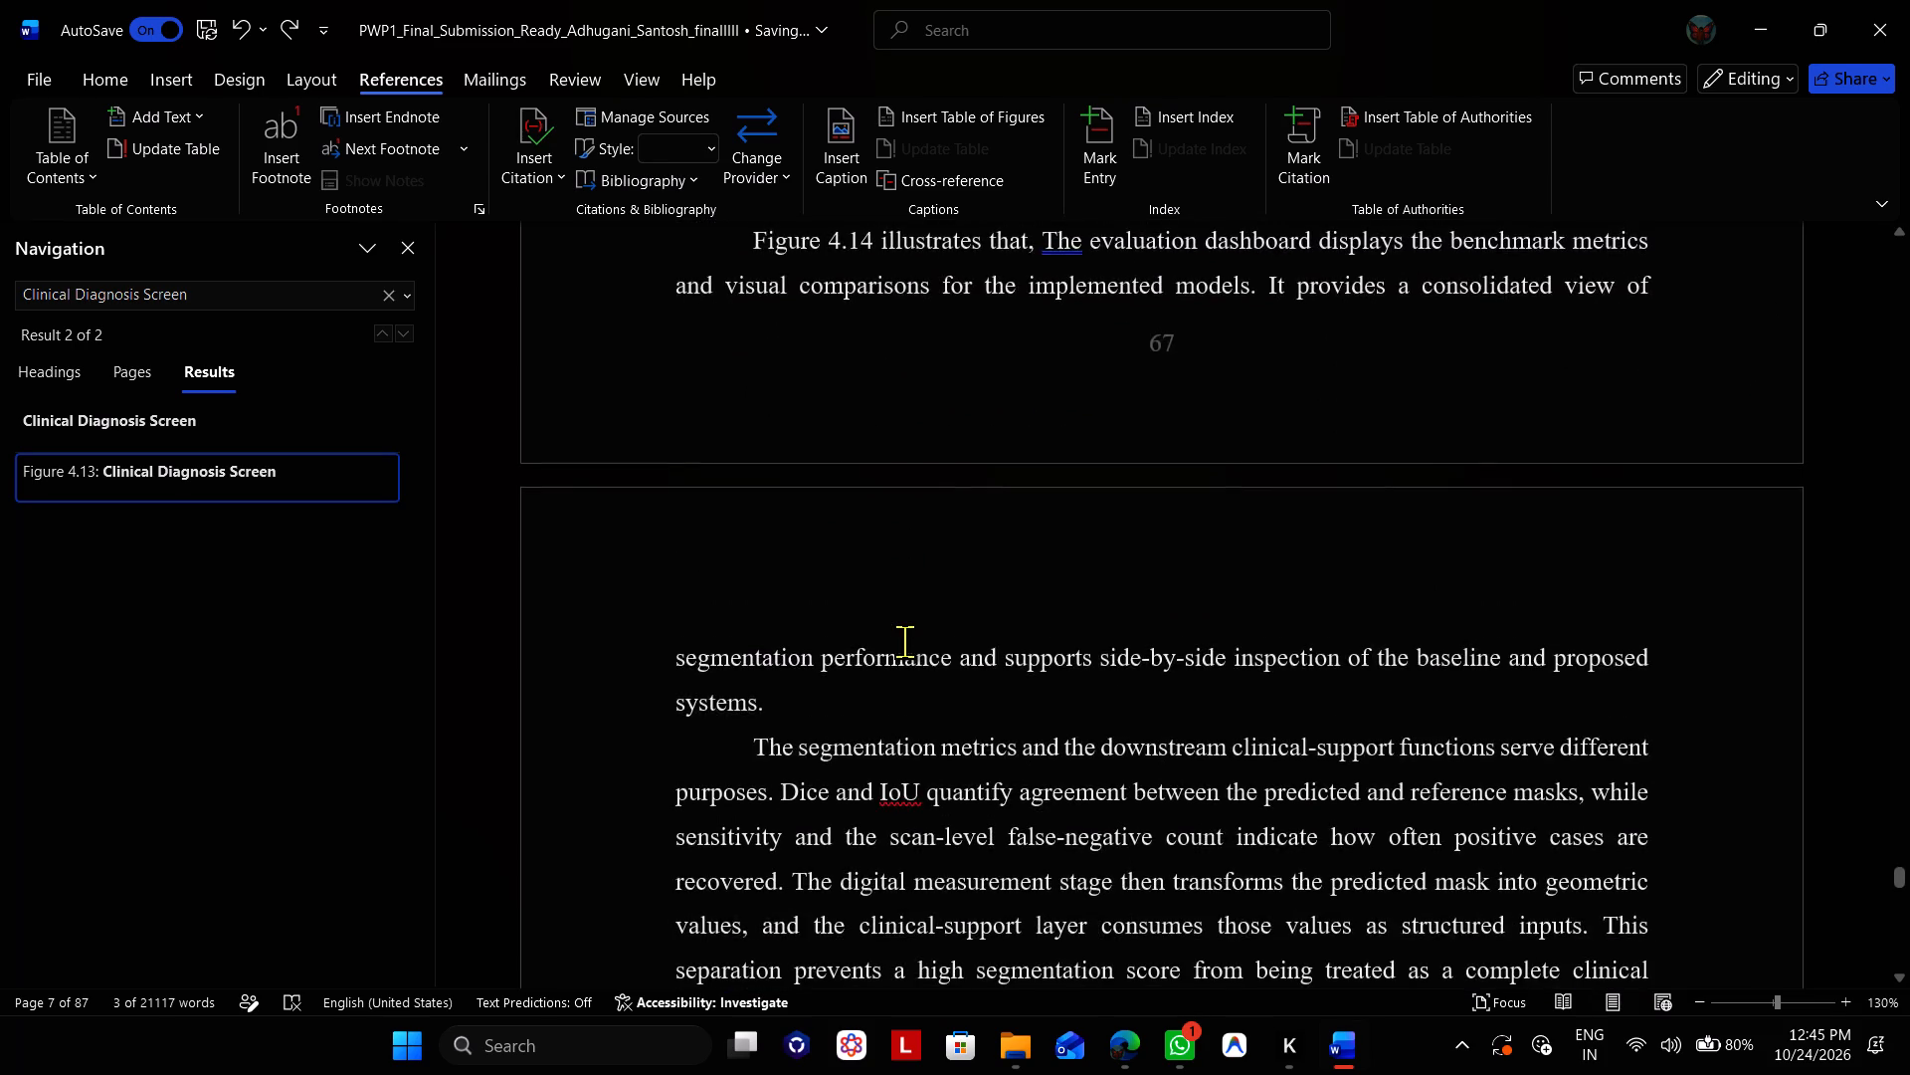
scroll(904, 641, up, 2)
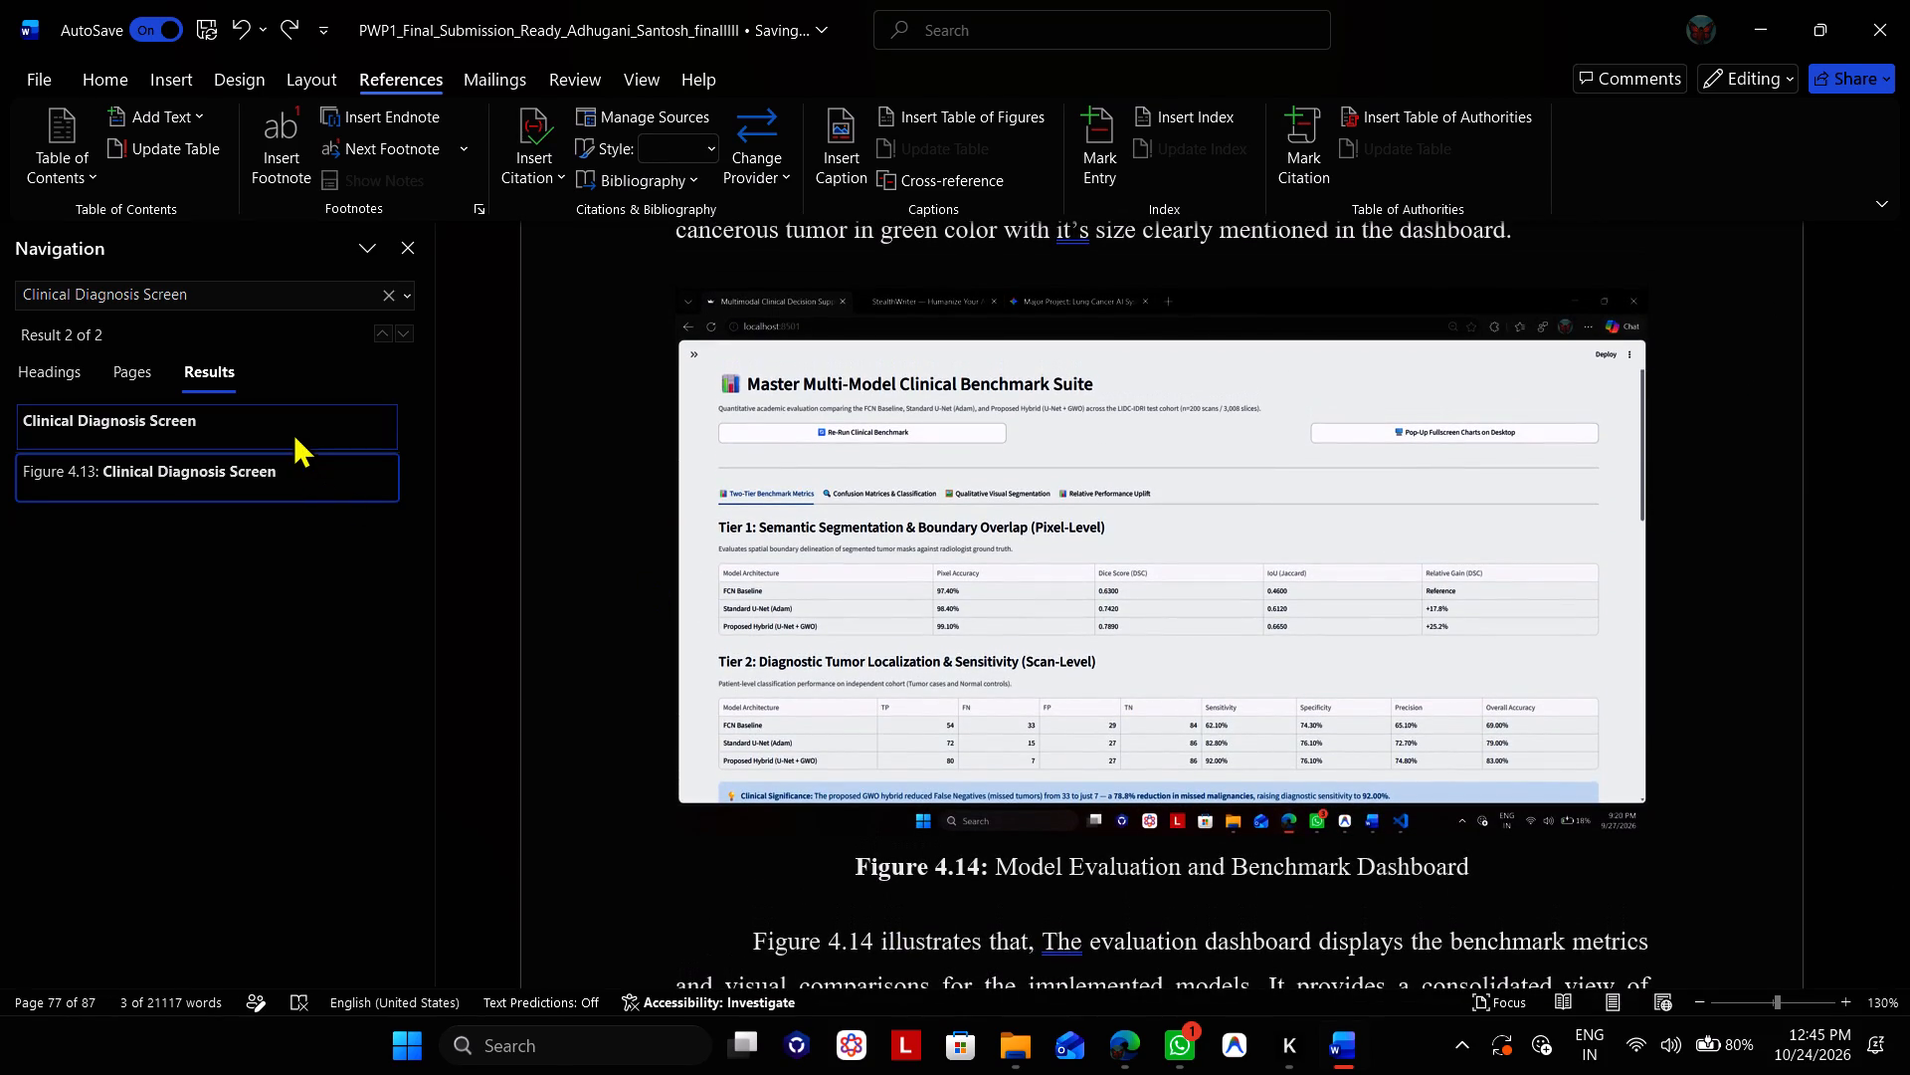
click(292, 432)
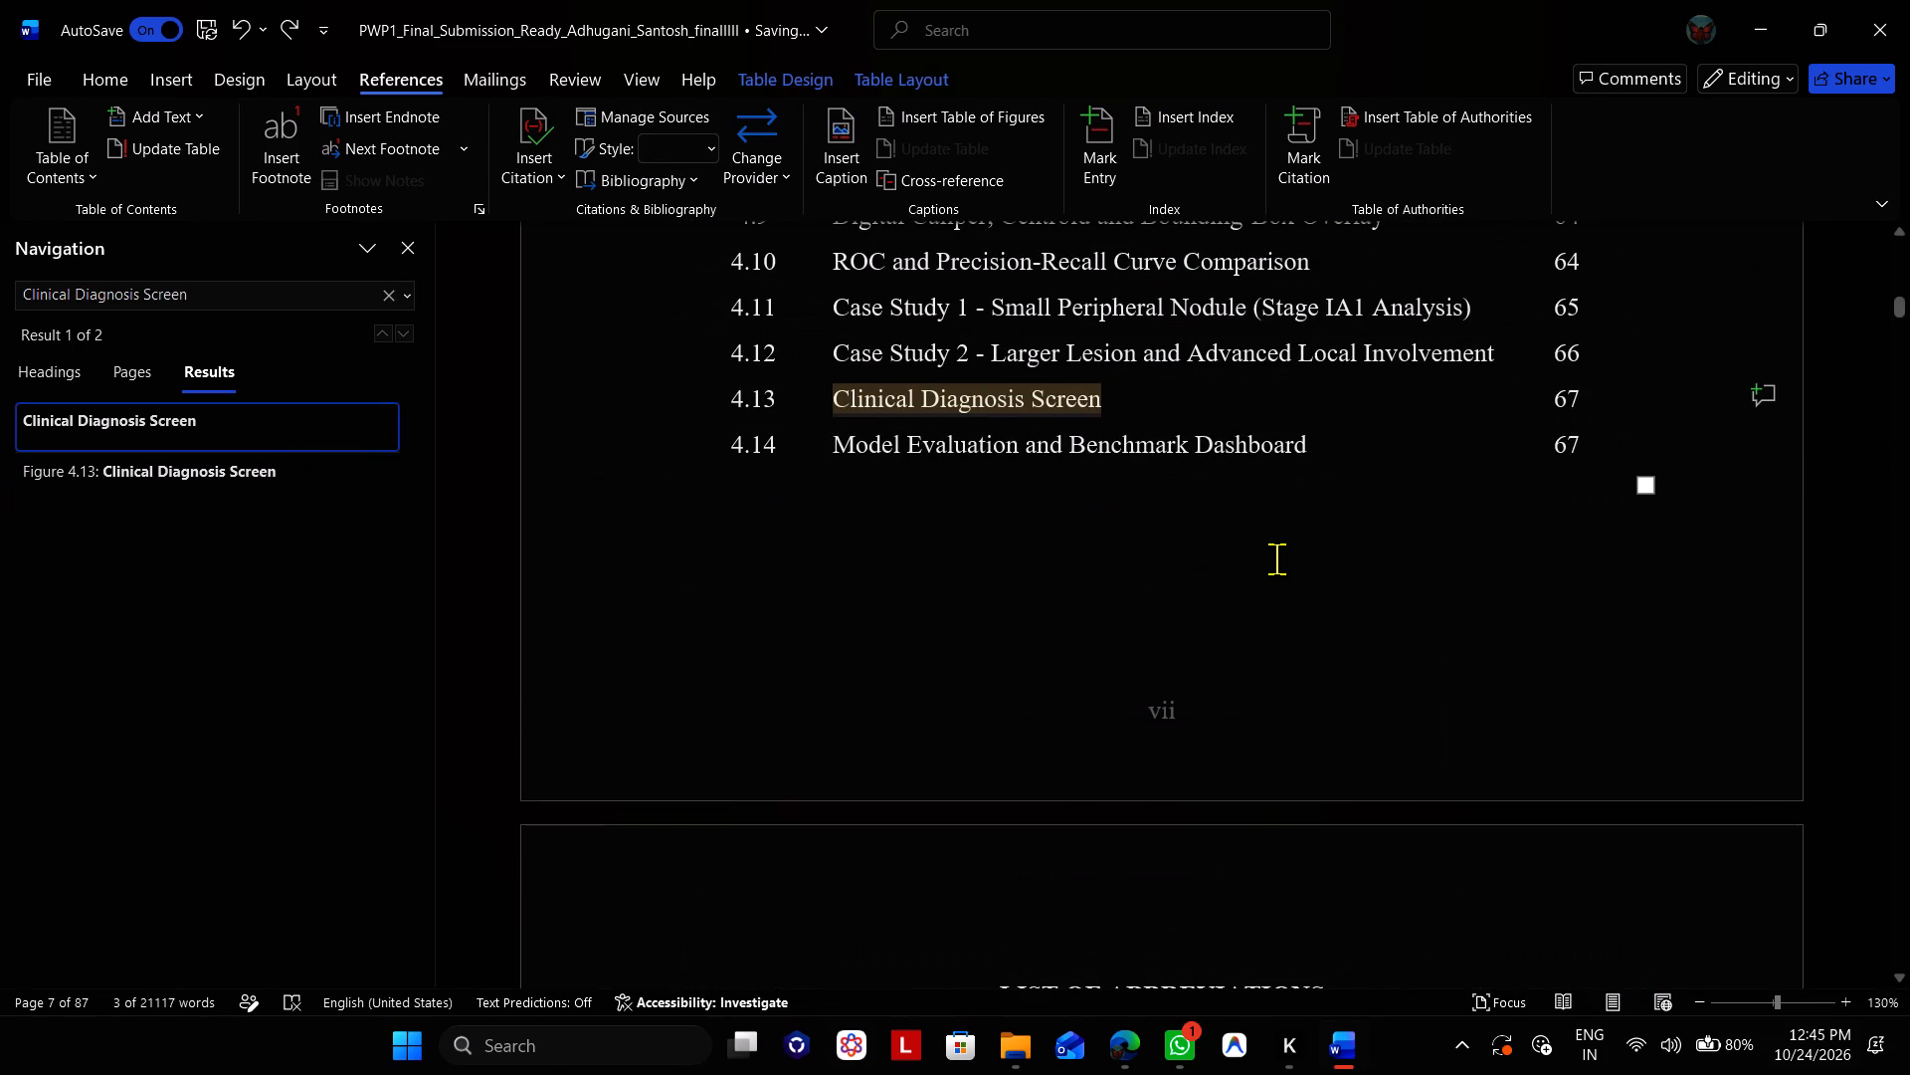
Search for the contents entry "1.3 Purpose and Objectives of the Proposed Work" and check the section's page number against the Table of Contents.
click(1318, 443)
scroll(1318, 443, down, 2)
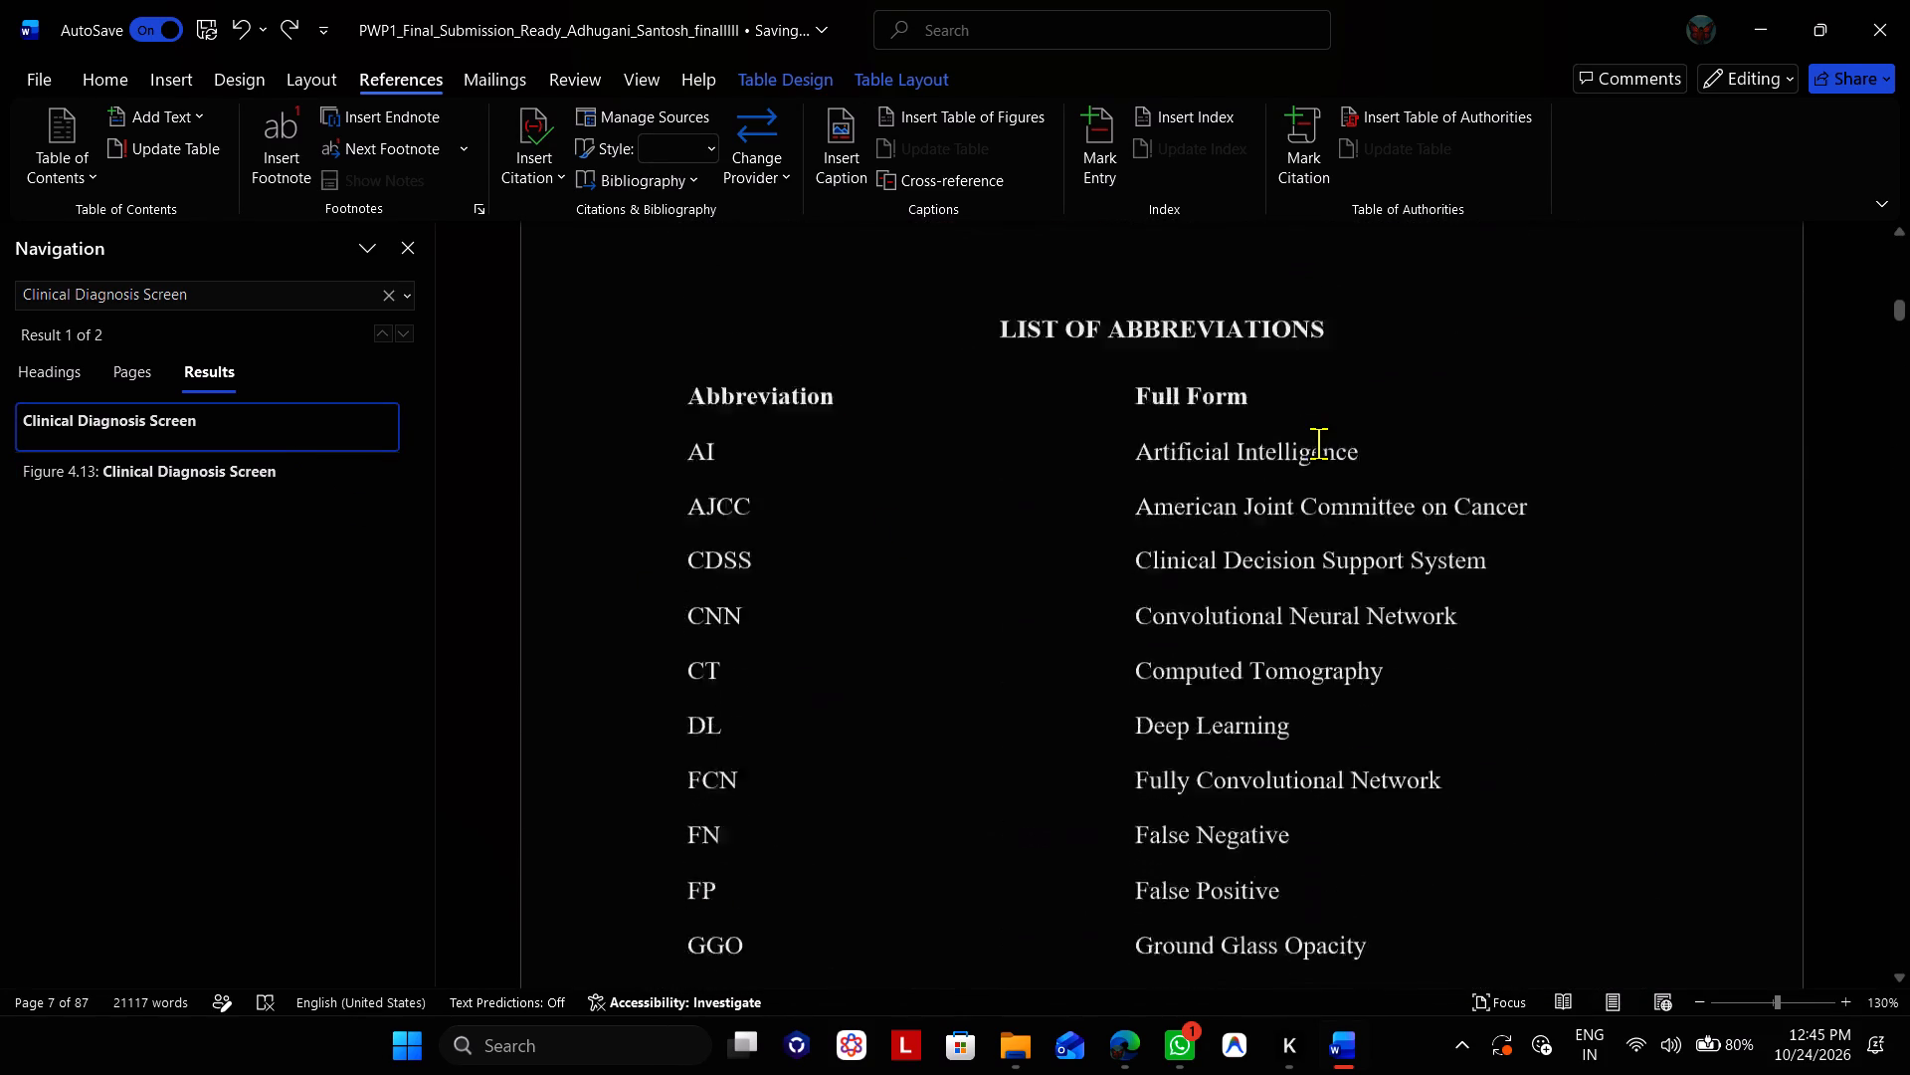
scroll(1318, 443, down, 3)
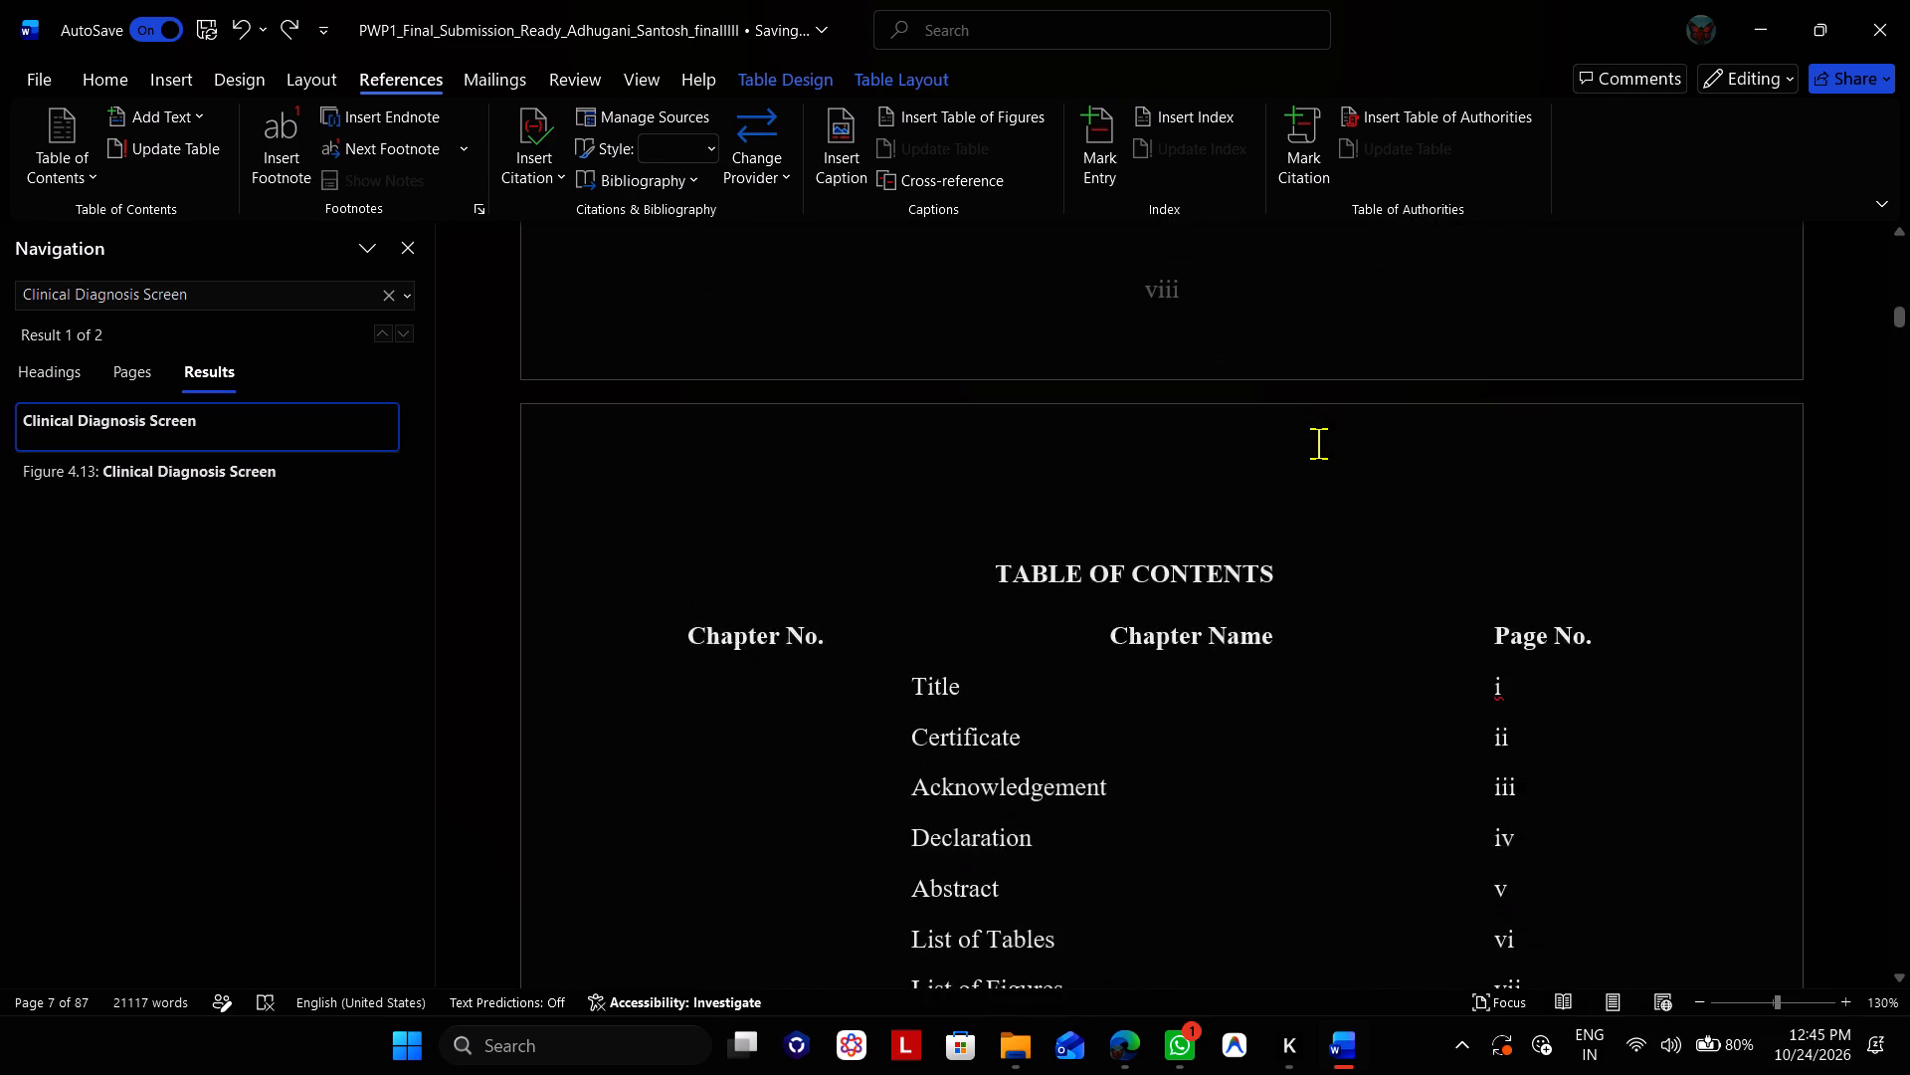
scroll(1318, 443, down, 1)
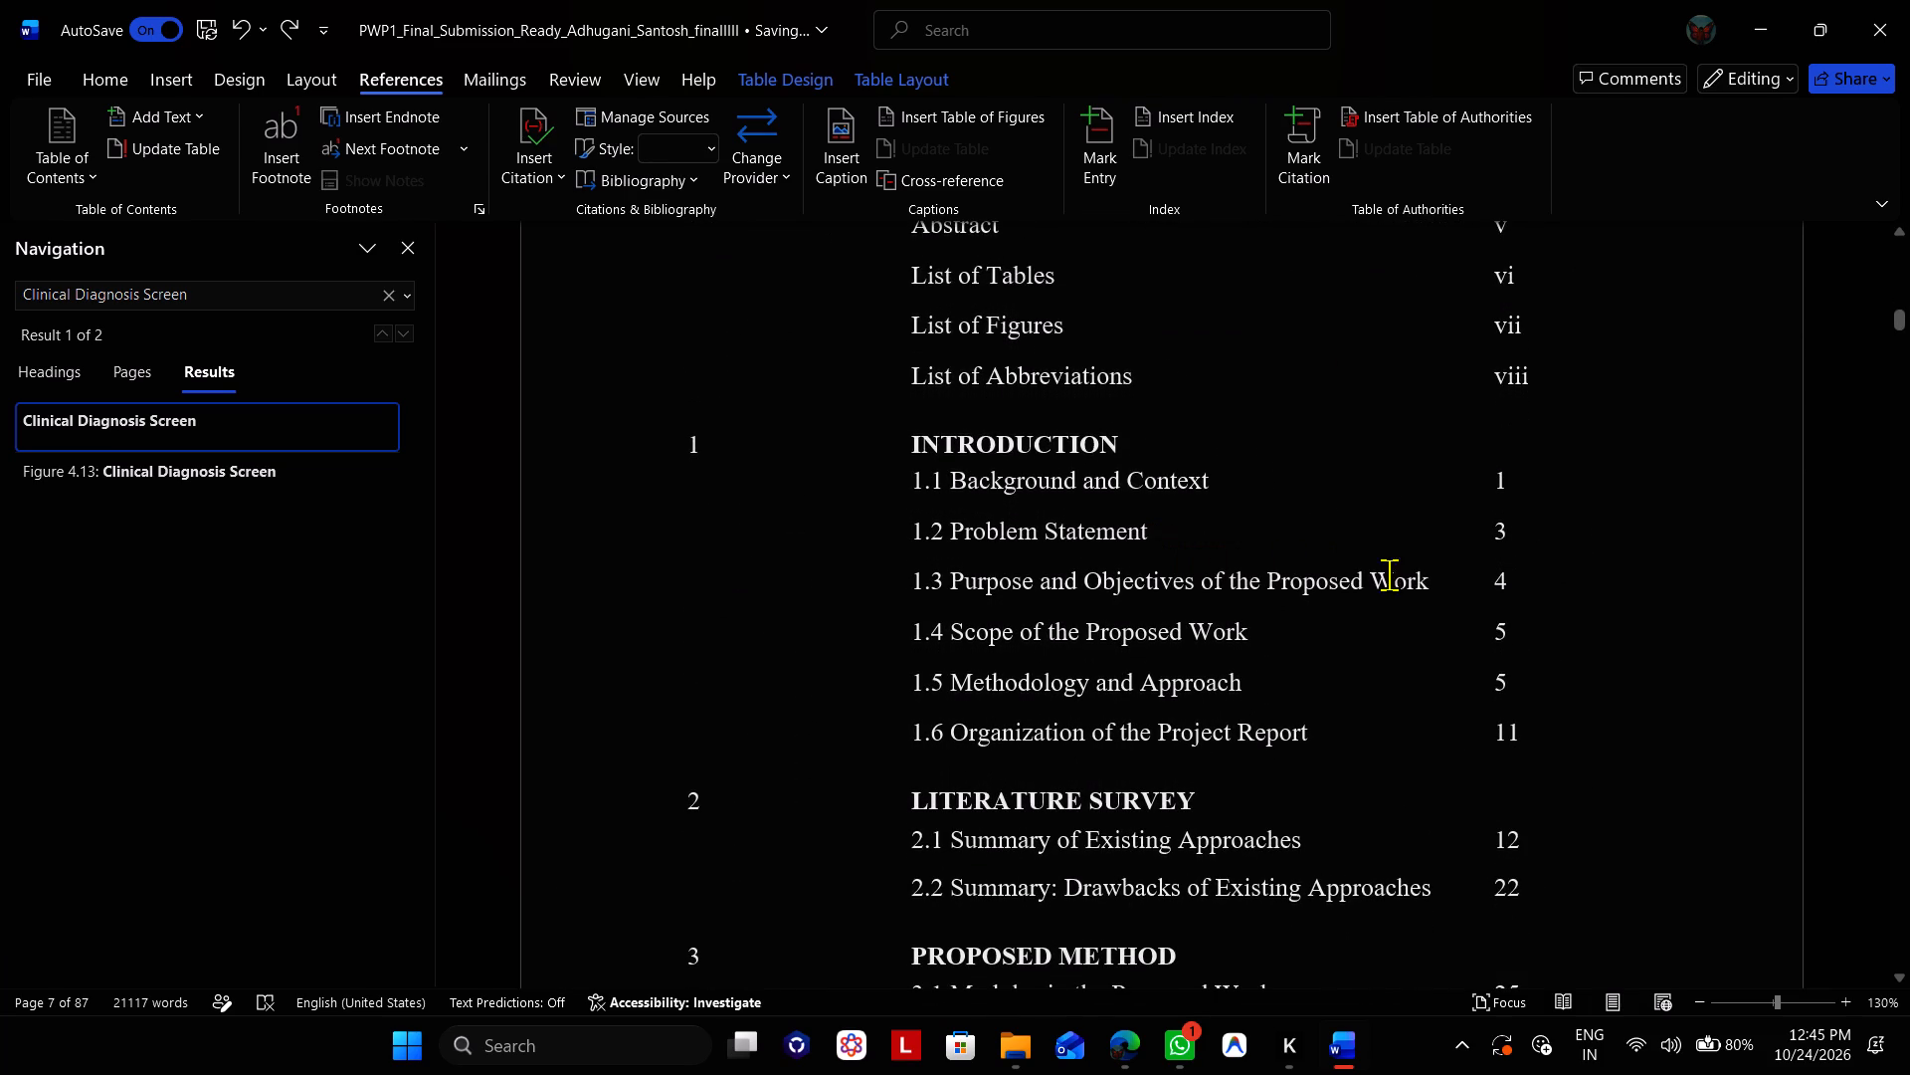
drag(1437, 590, 914, 591)
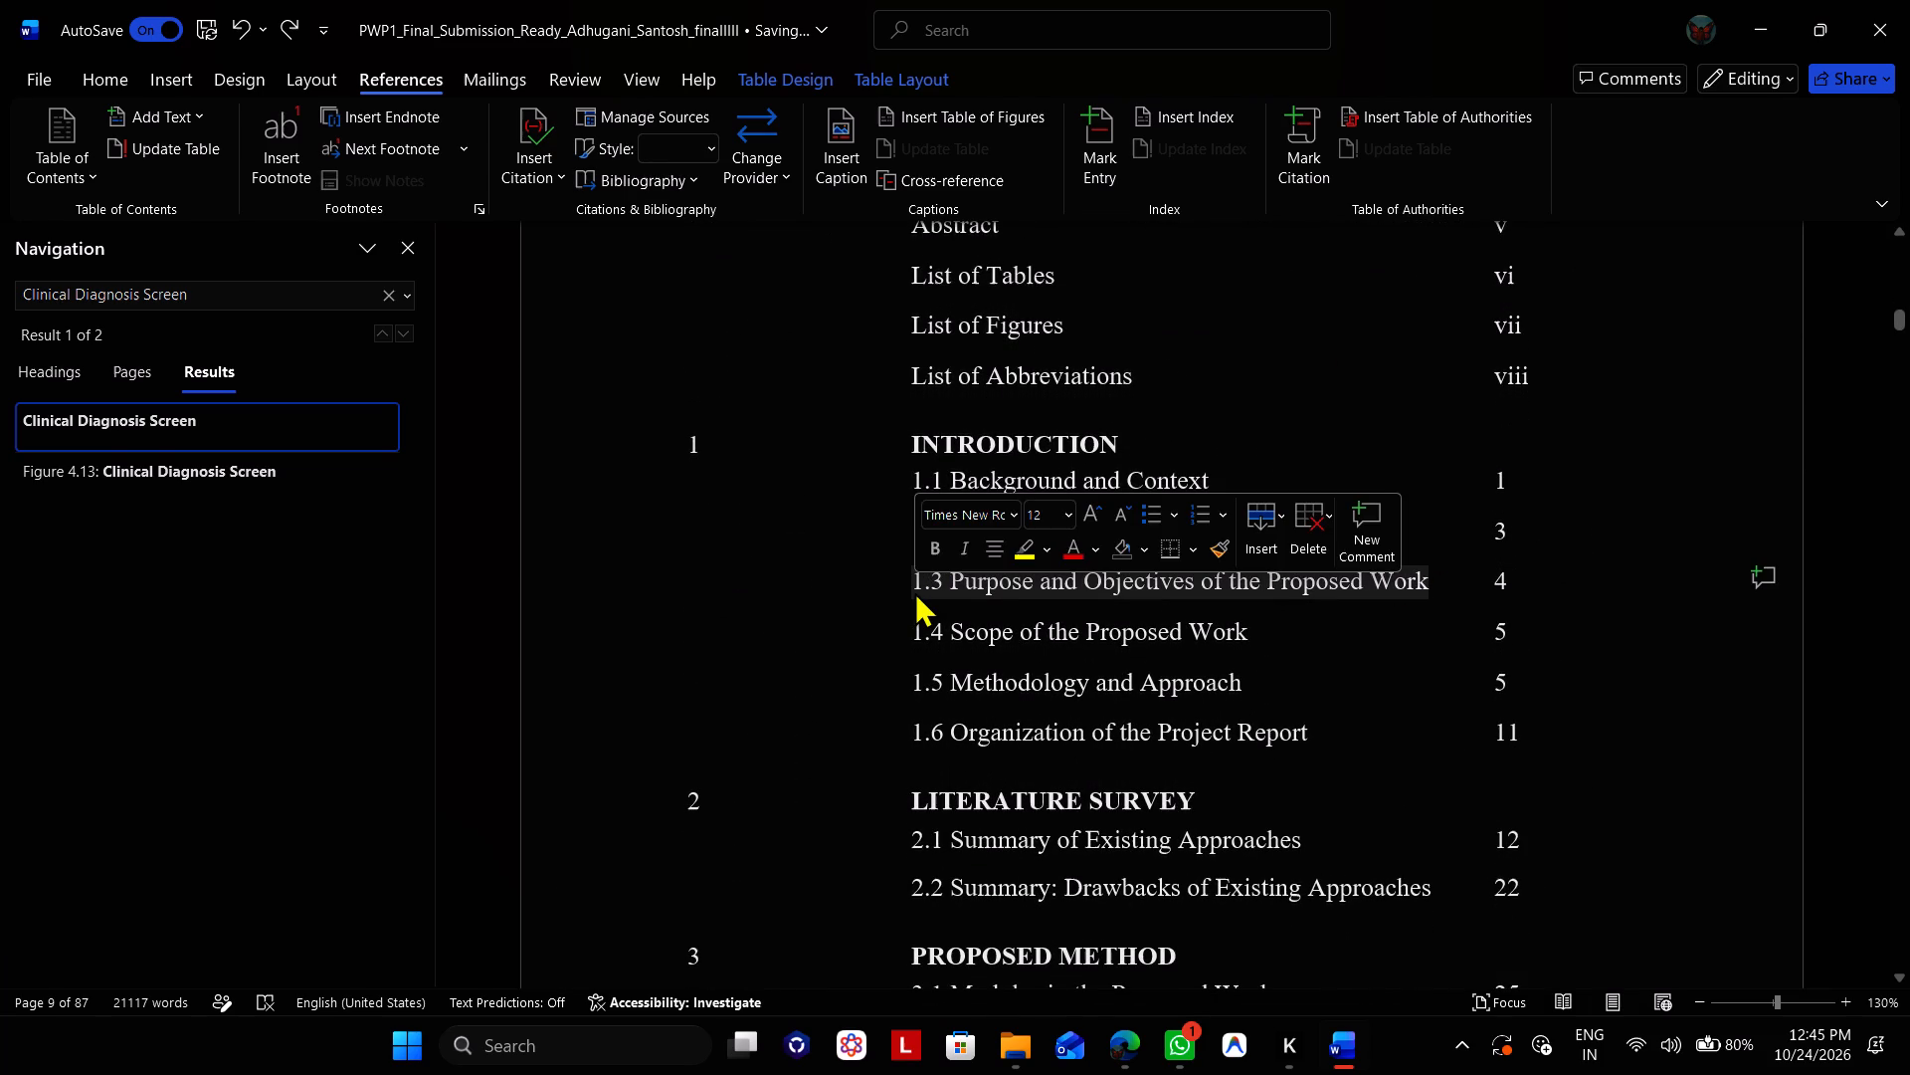
key(ctrl+f)
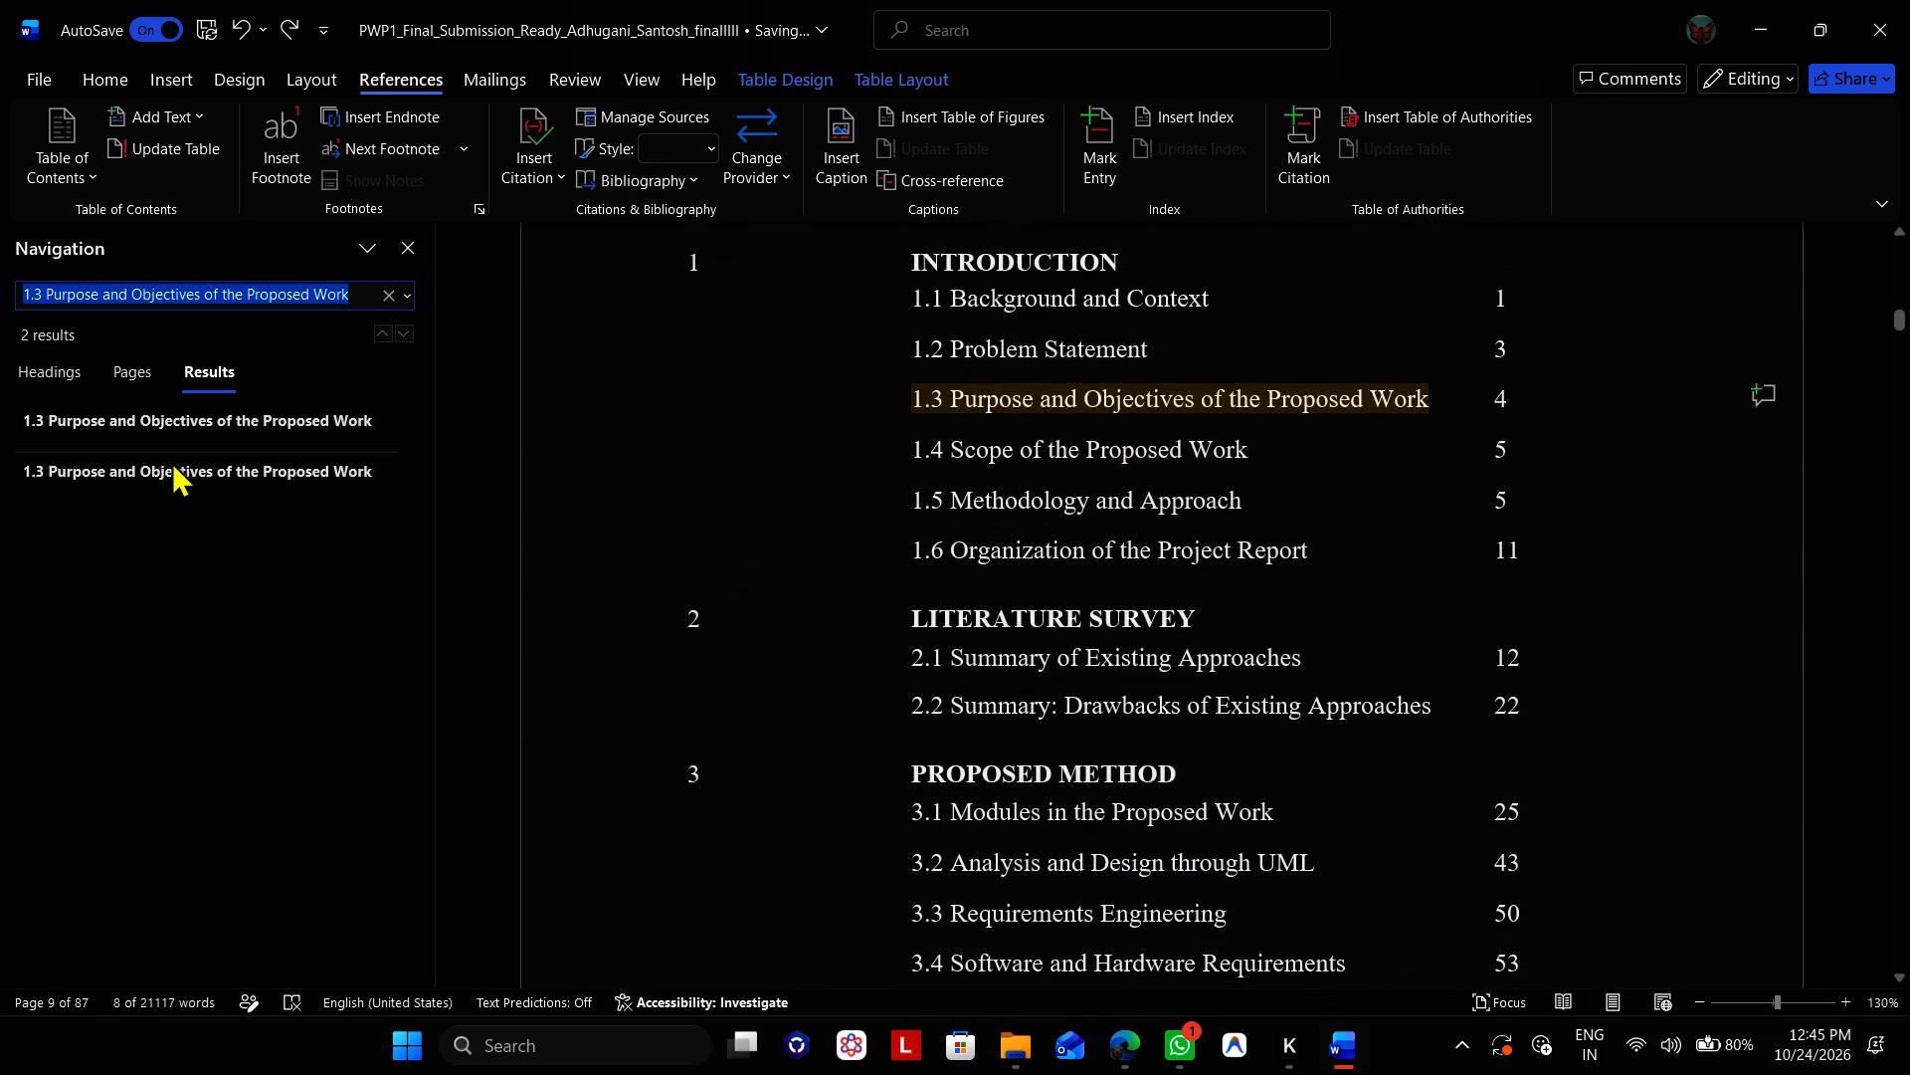
click(172, 461)
scroll(823, 550, down, 1)
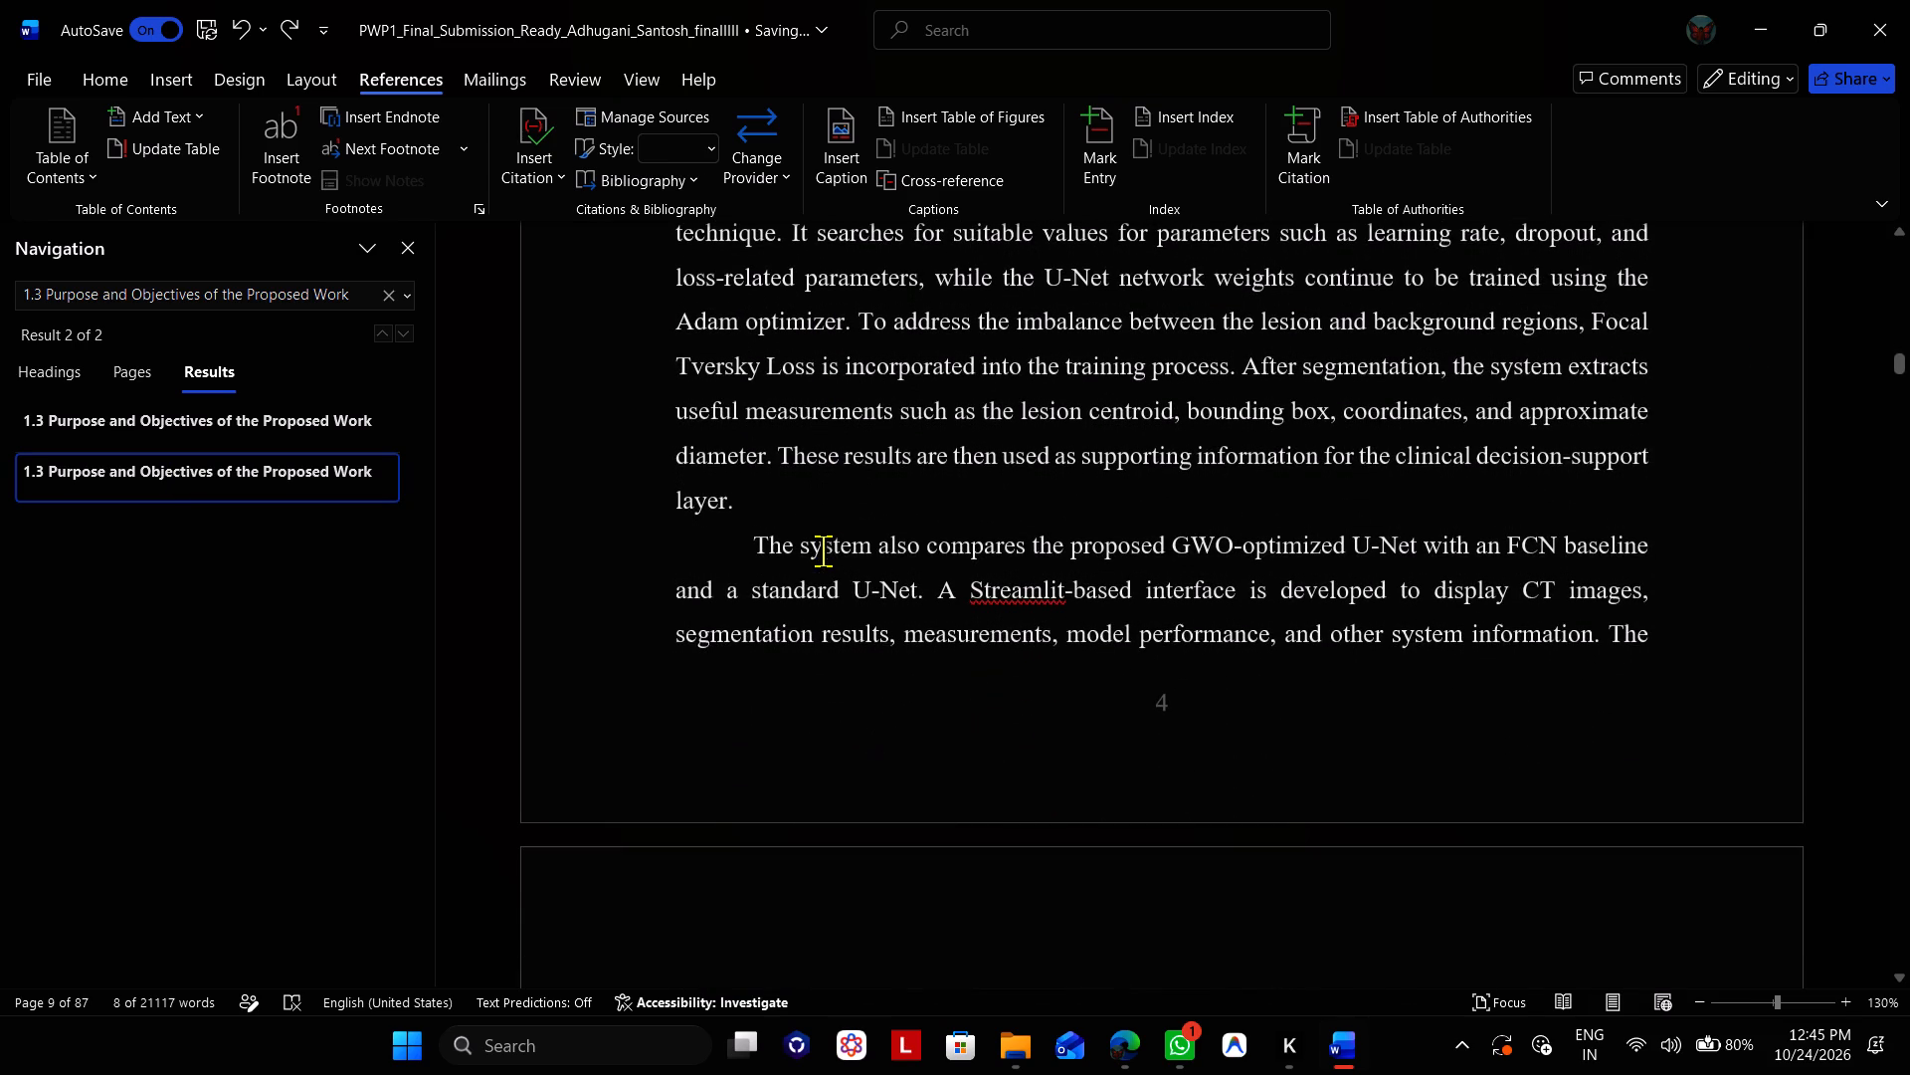
click(286, 424)
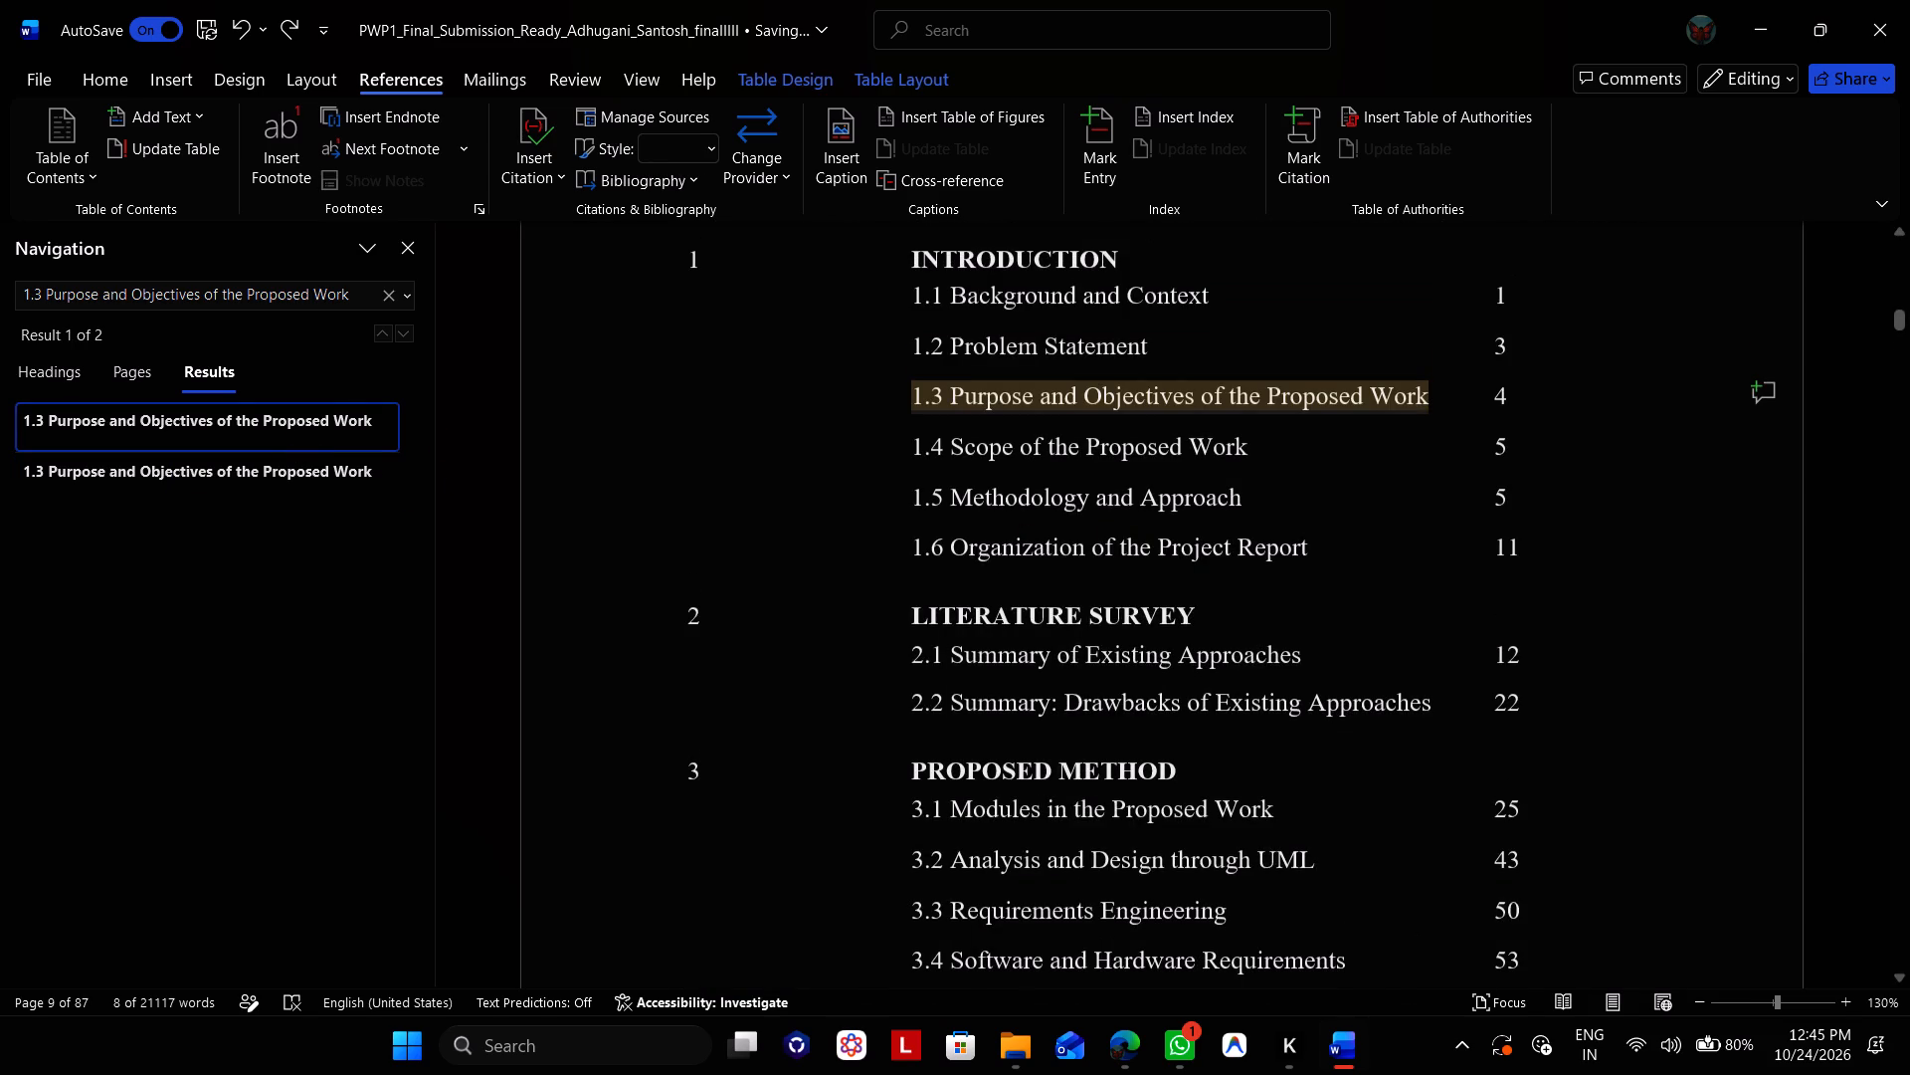
Search for the contents entry "Methodology and Approach" and check Section 1.5's page number against the Table of Contents.
drag(1255, 507, 929, 519)
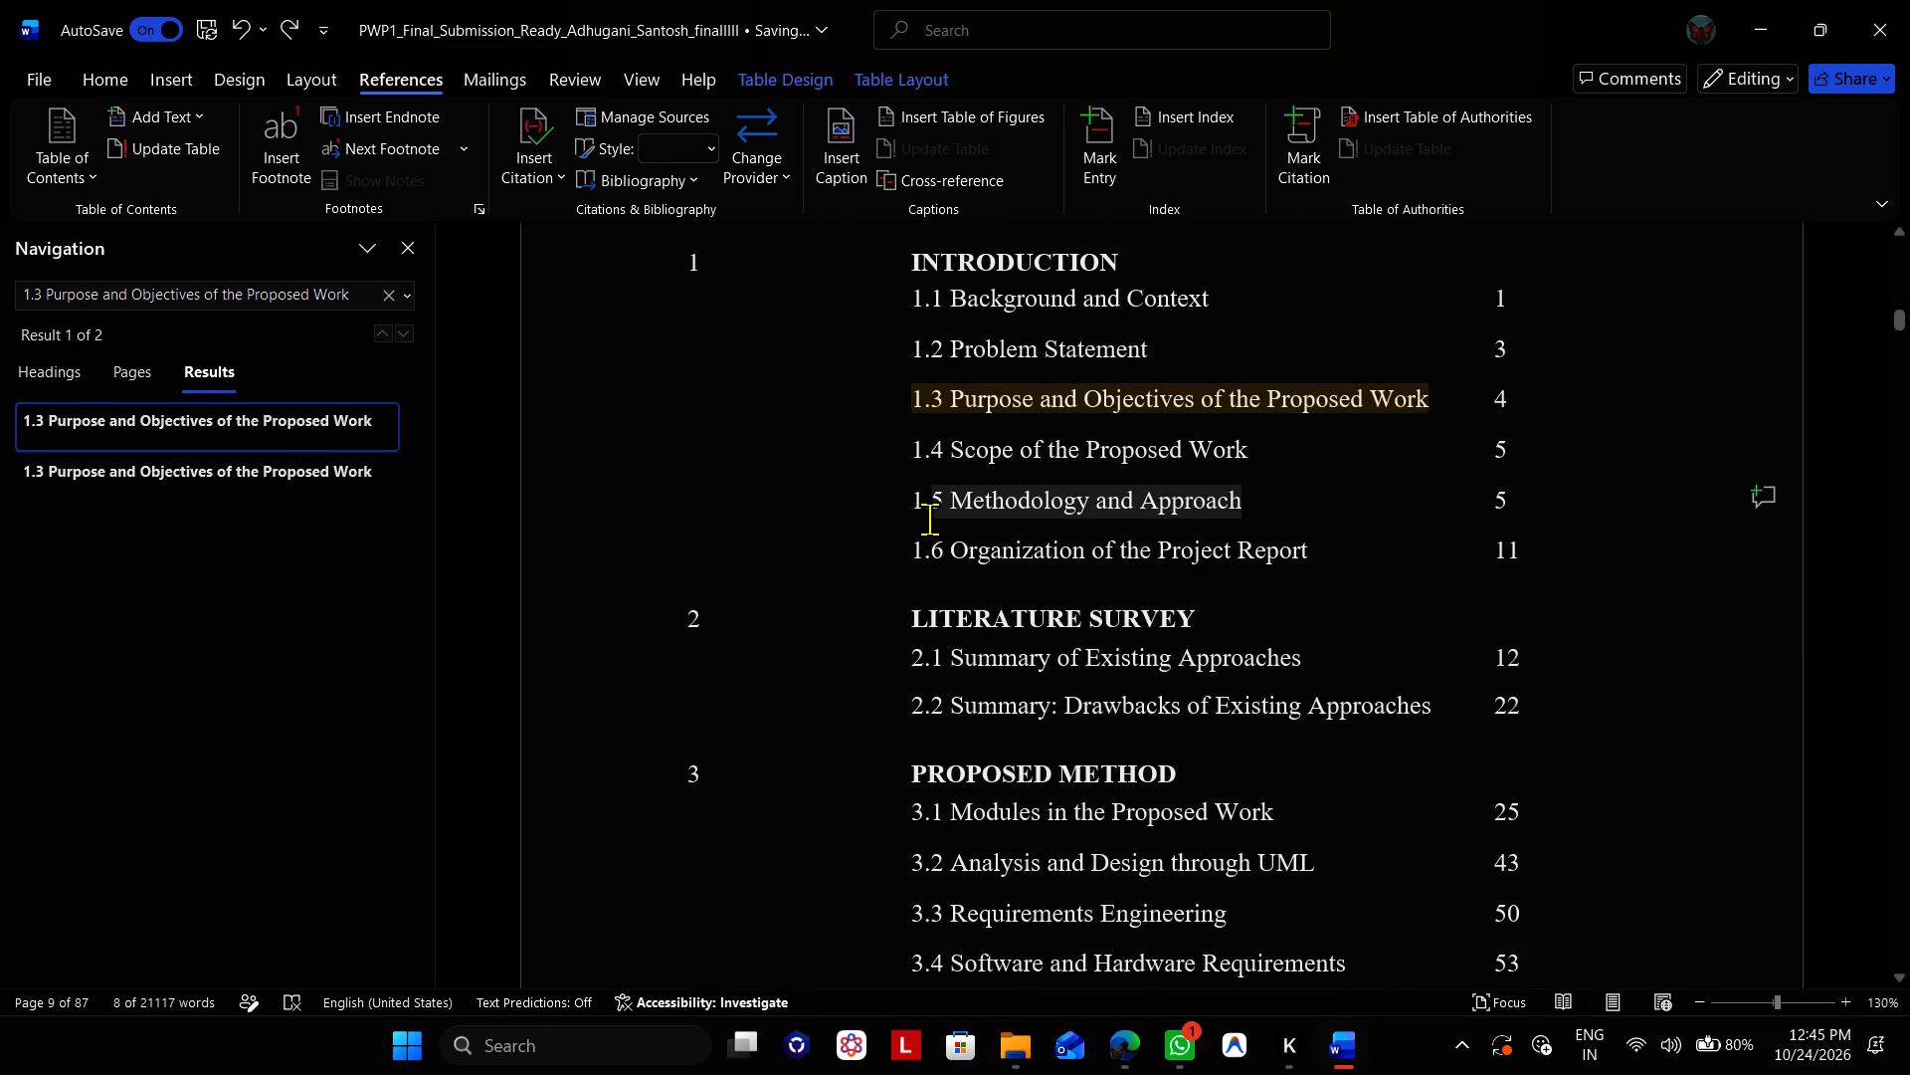
drag(929, 519, 954, 504)
key(ctrl+f)
click(266, 473)
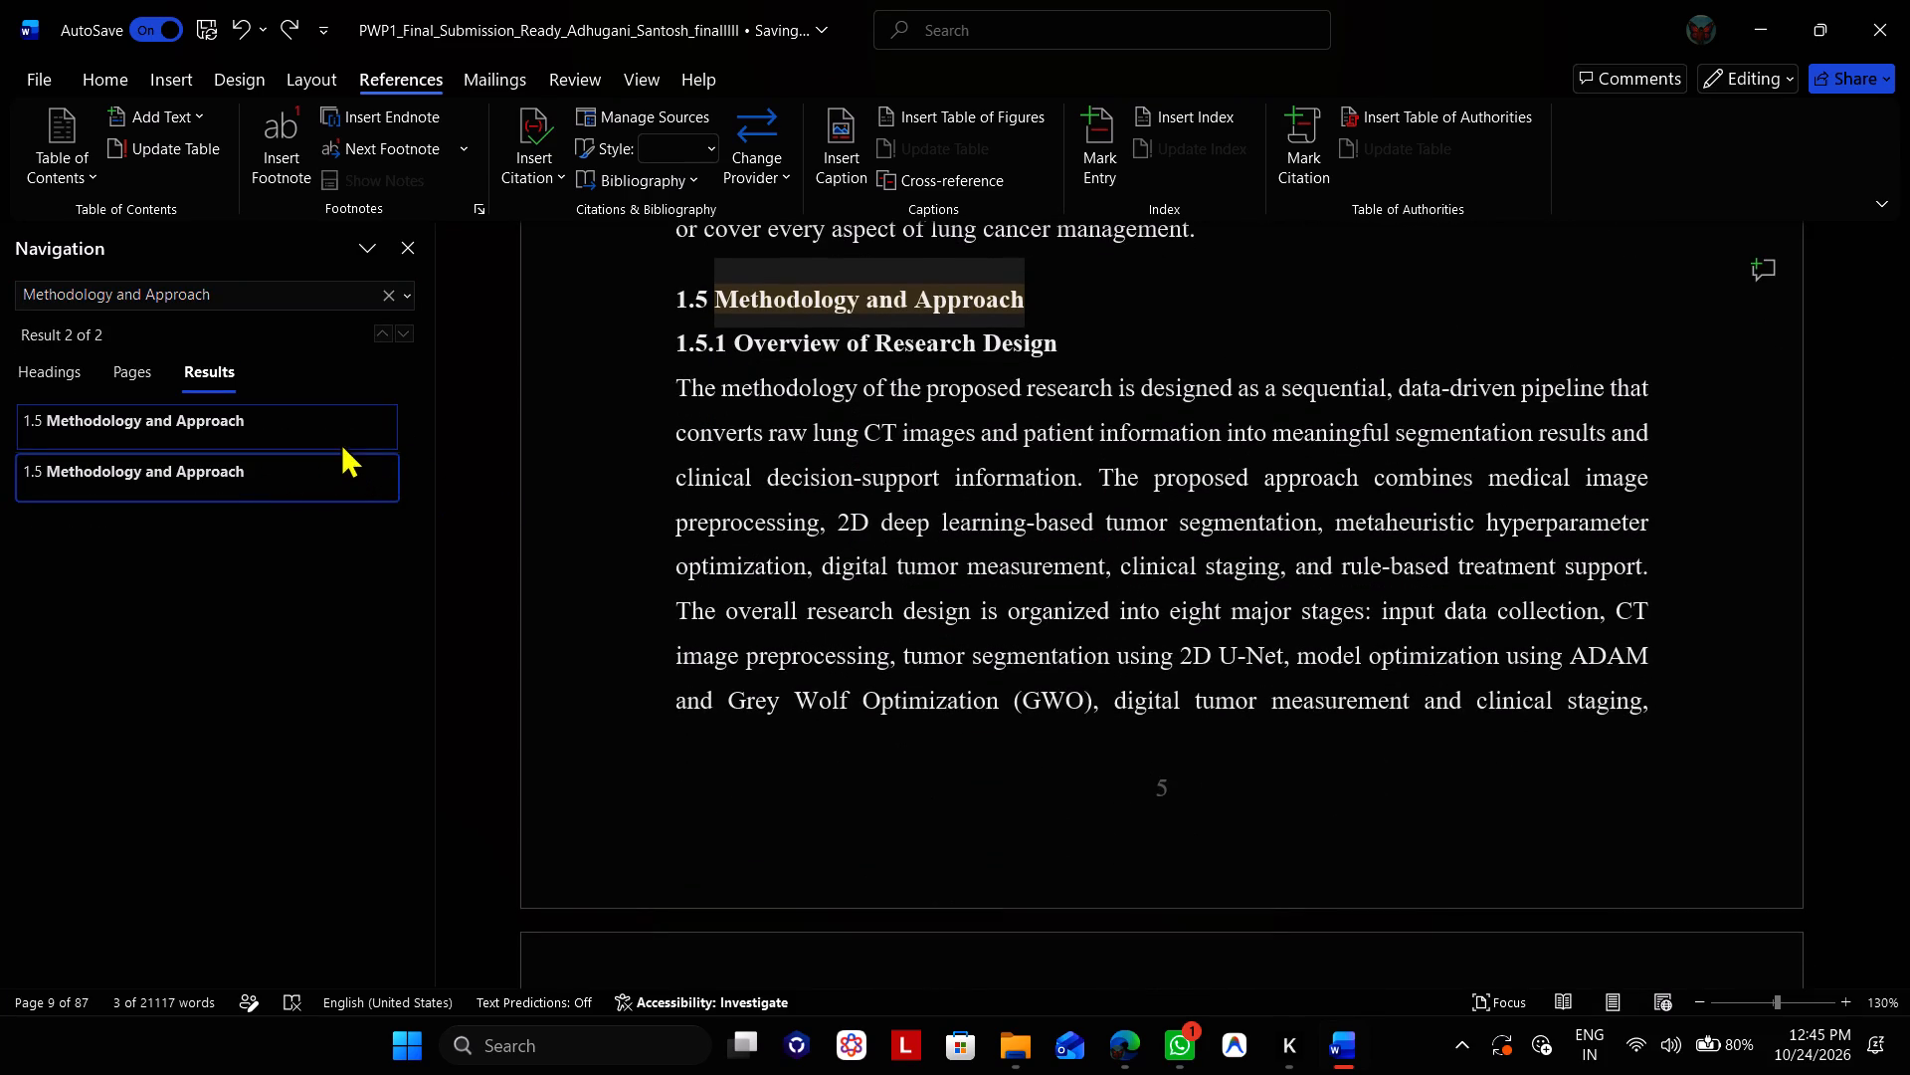
click(340, 442)
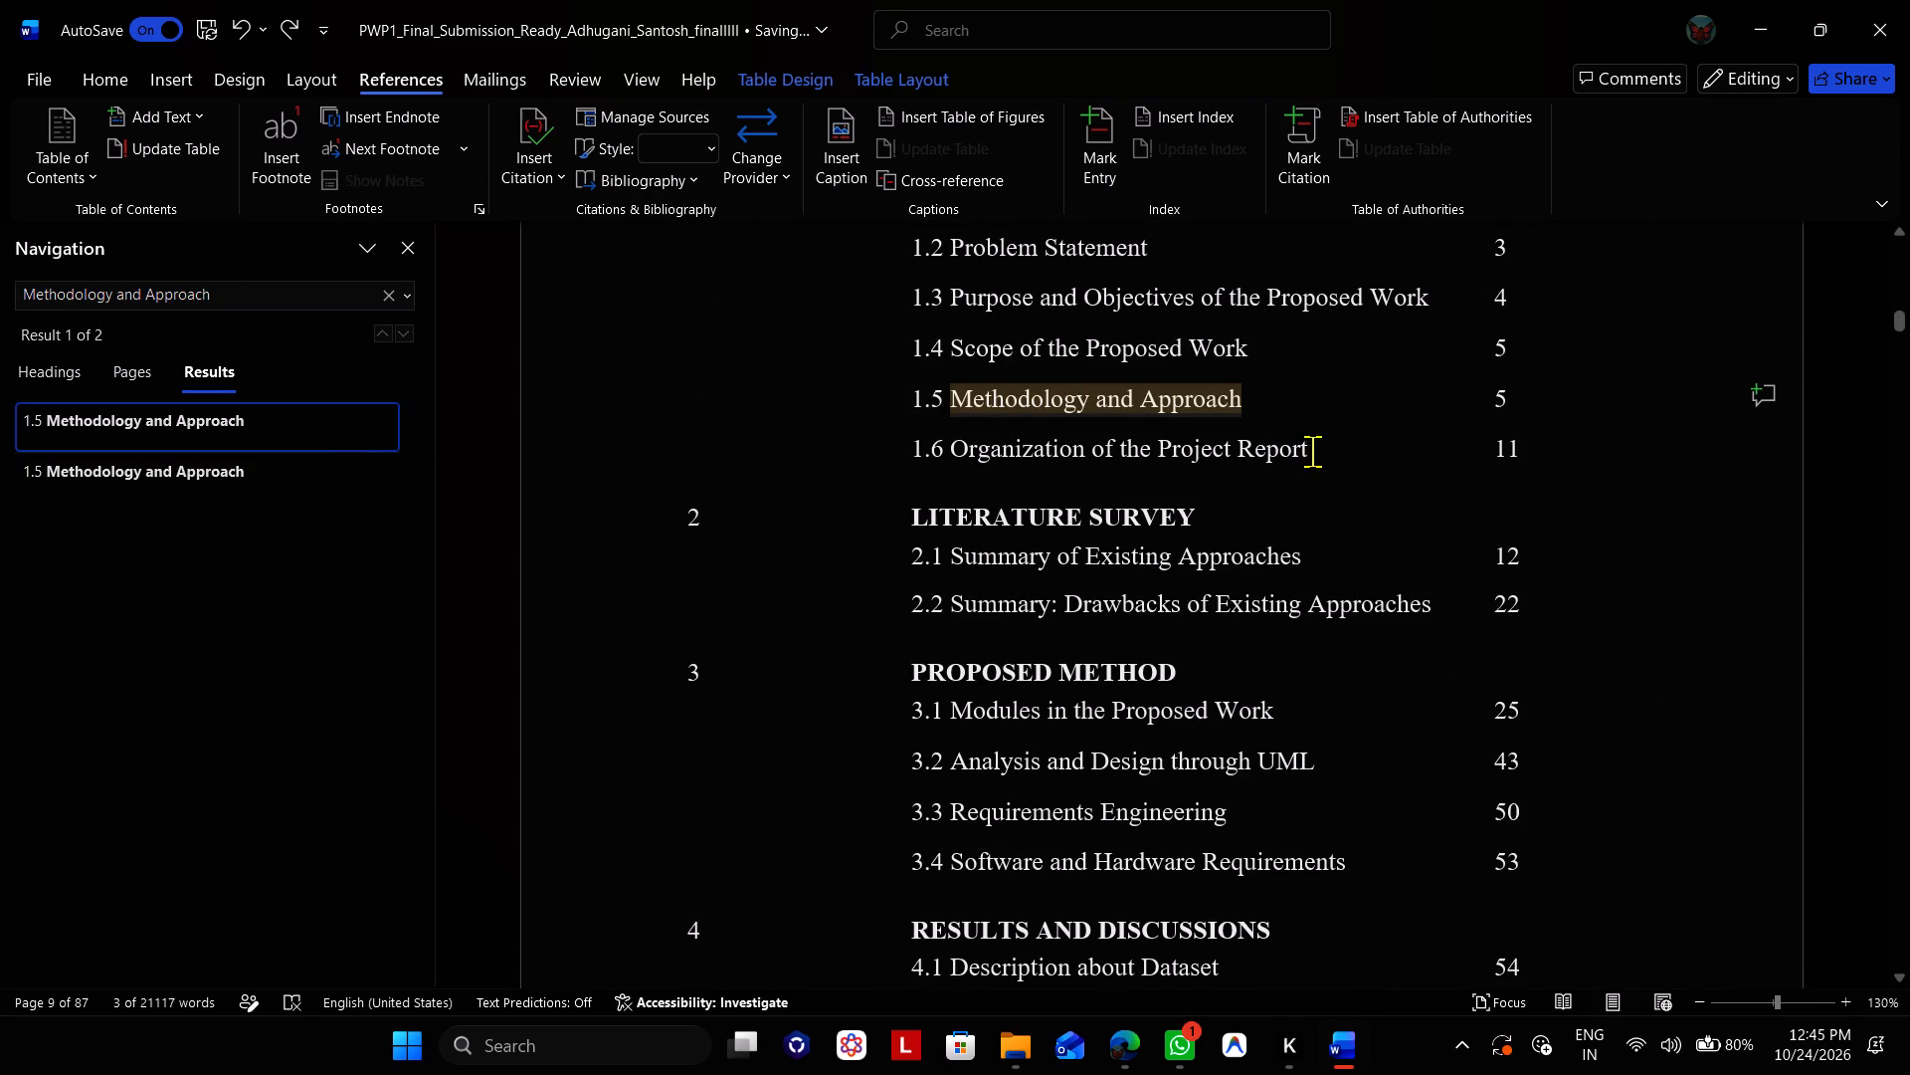
Search for the contents entry "Organization of the Project Report" and check Section 1.6's page number against the Table of Contents.
drag(1312, 451, 974, 453)
key(ctrl+f)
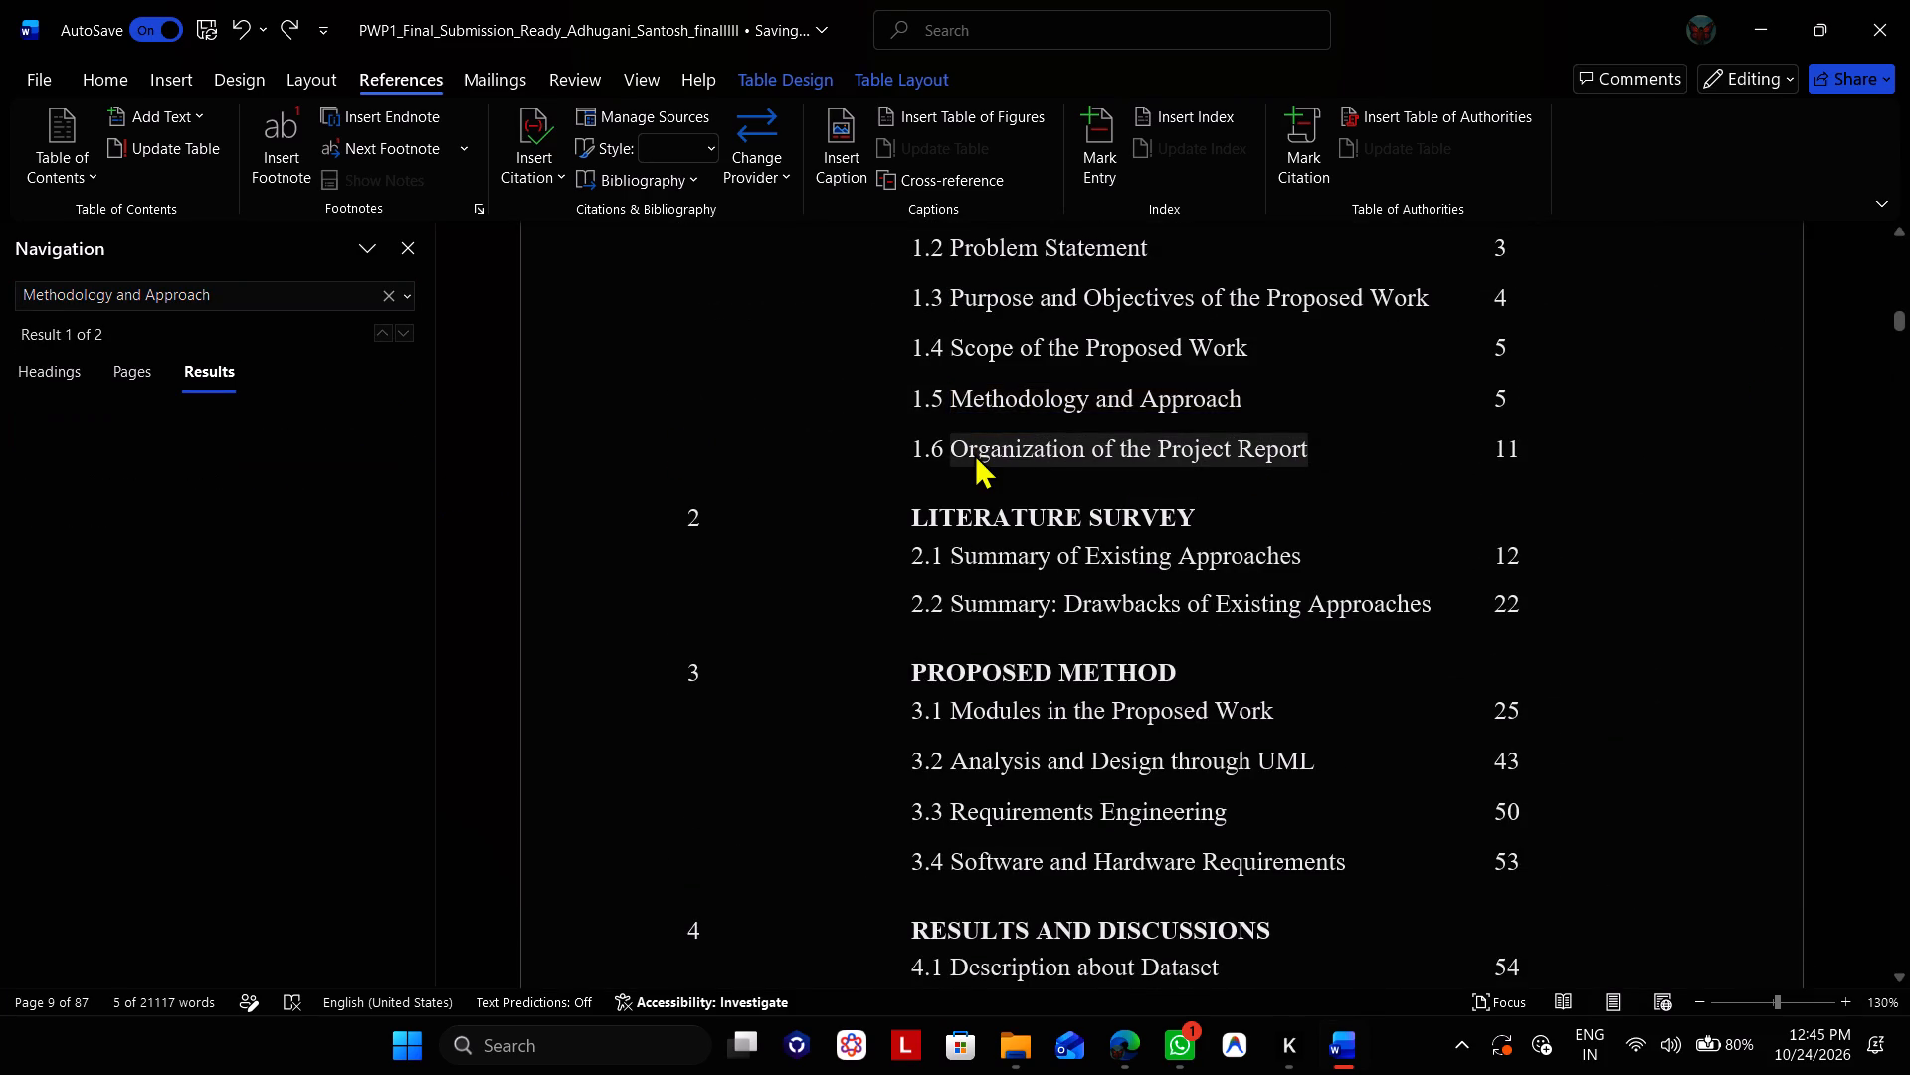
click(228, 485)
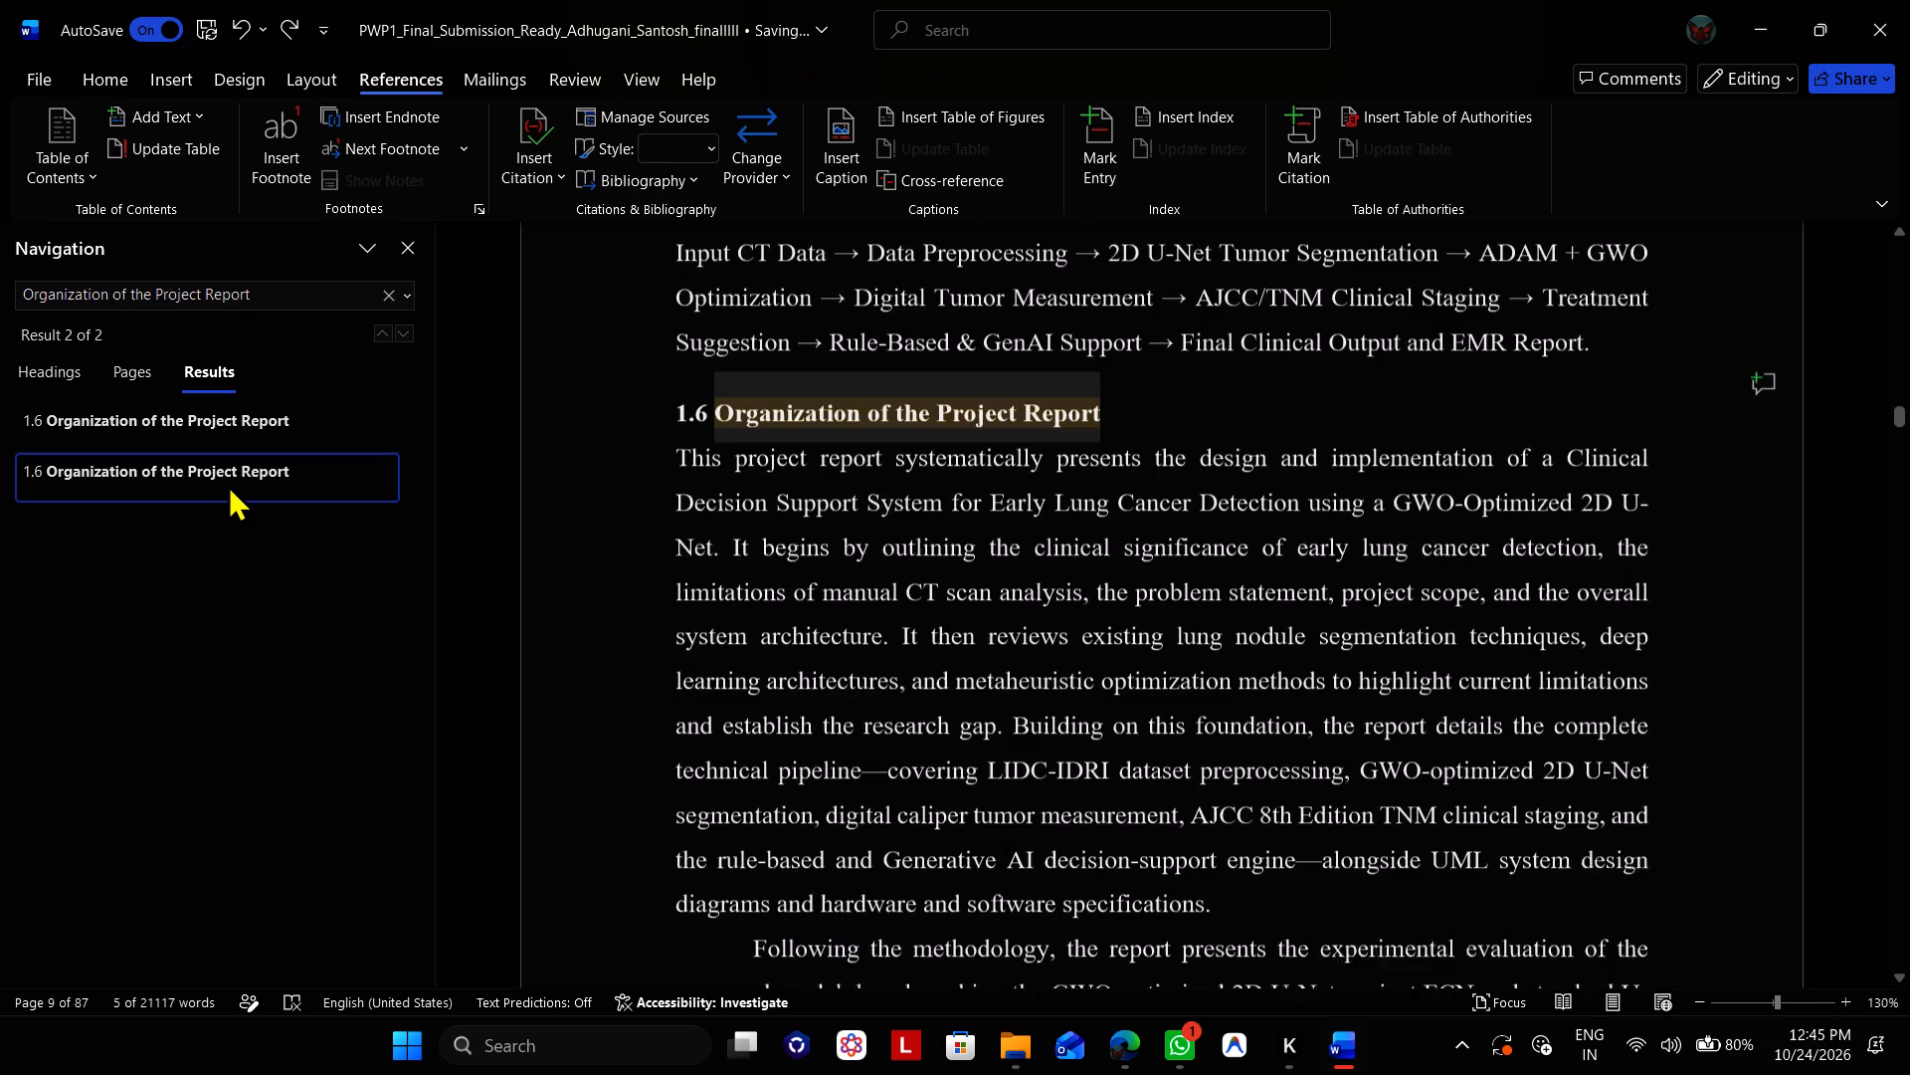
scroll(794, 481, down, 2)
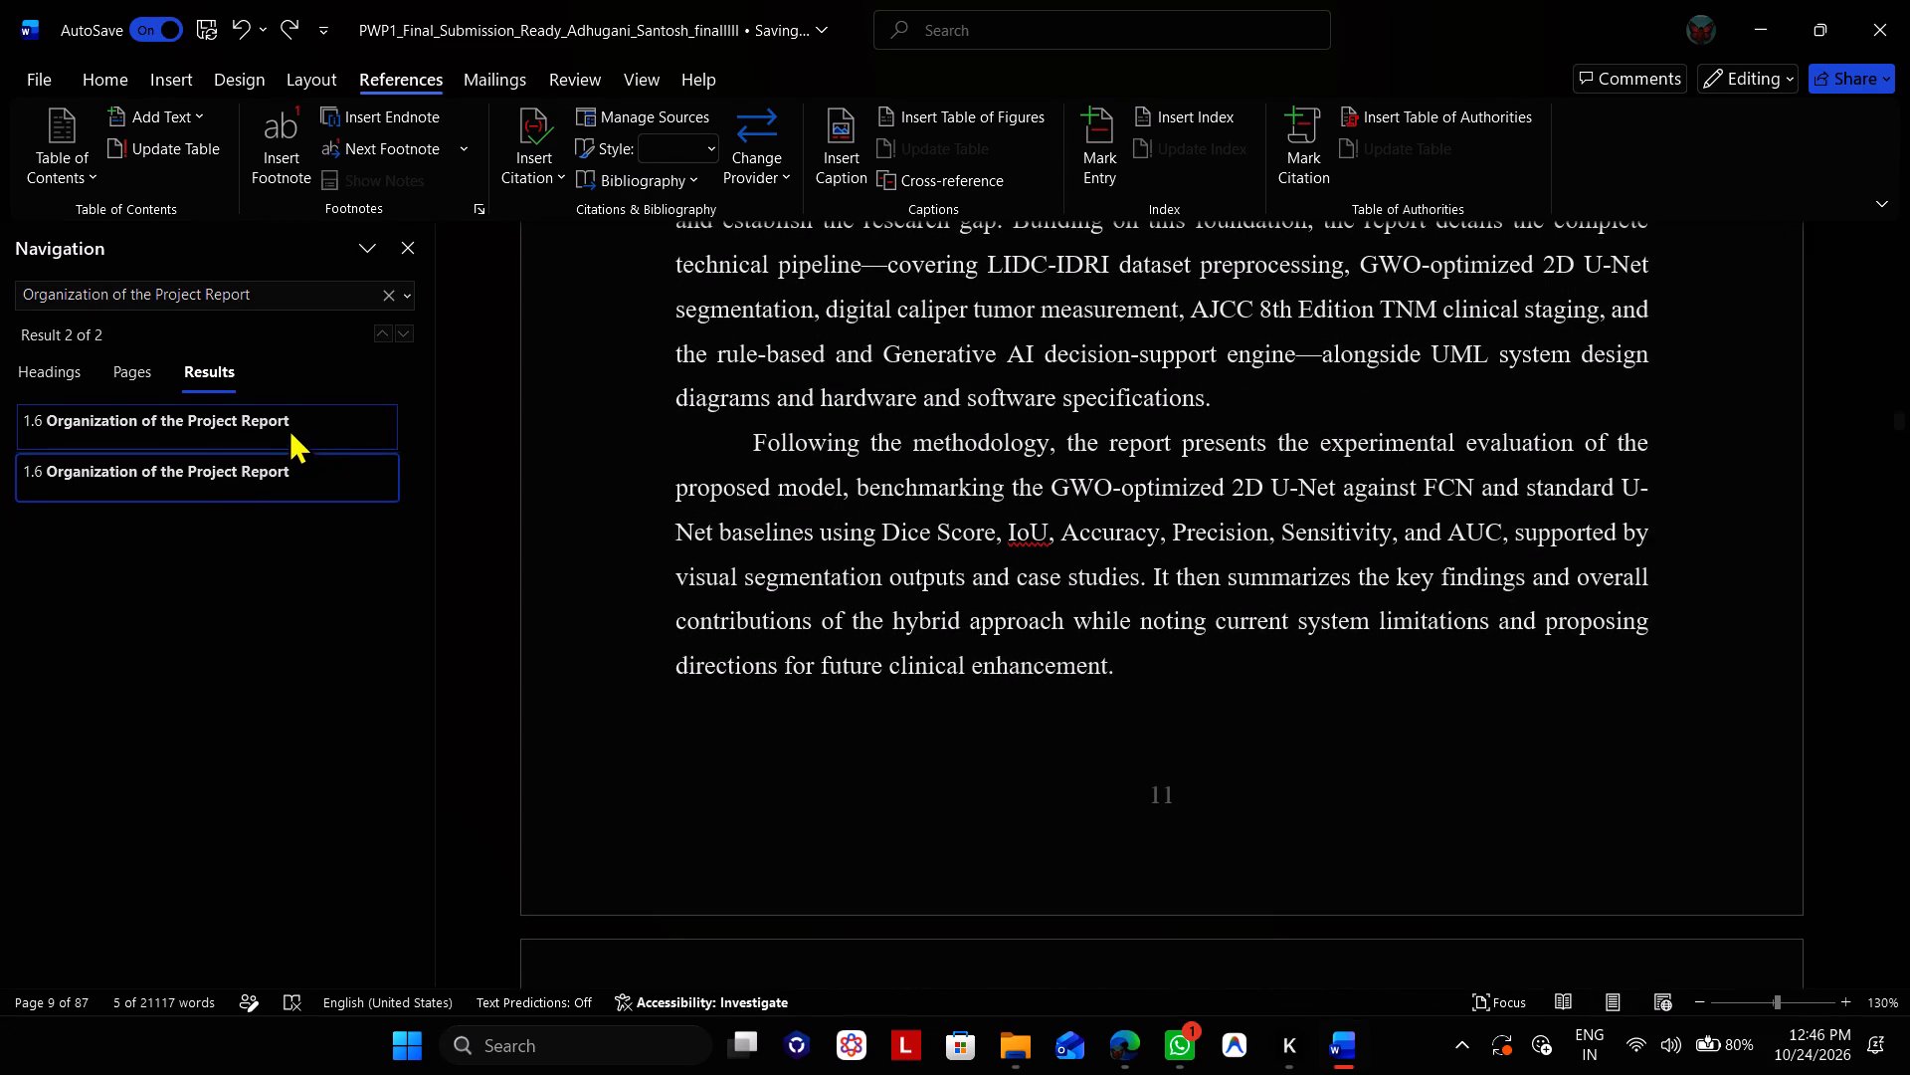
click(288, 428)
Search for "Summary: Drawbacks of Existing Approaches" and check Section 2.2's page number against the Table of Contents.
scroll(1149, 521, down, 1)
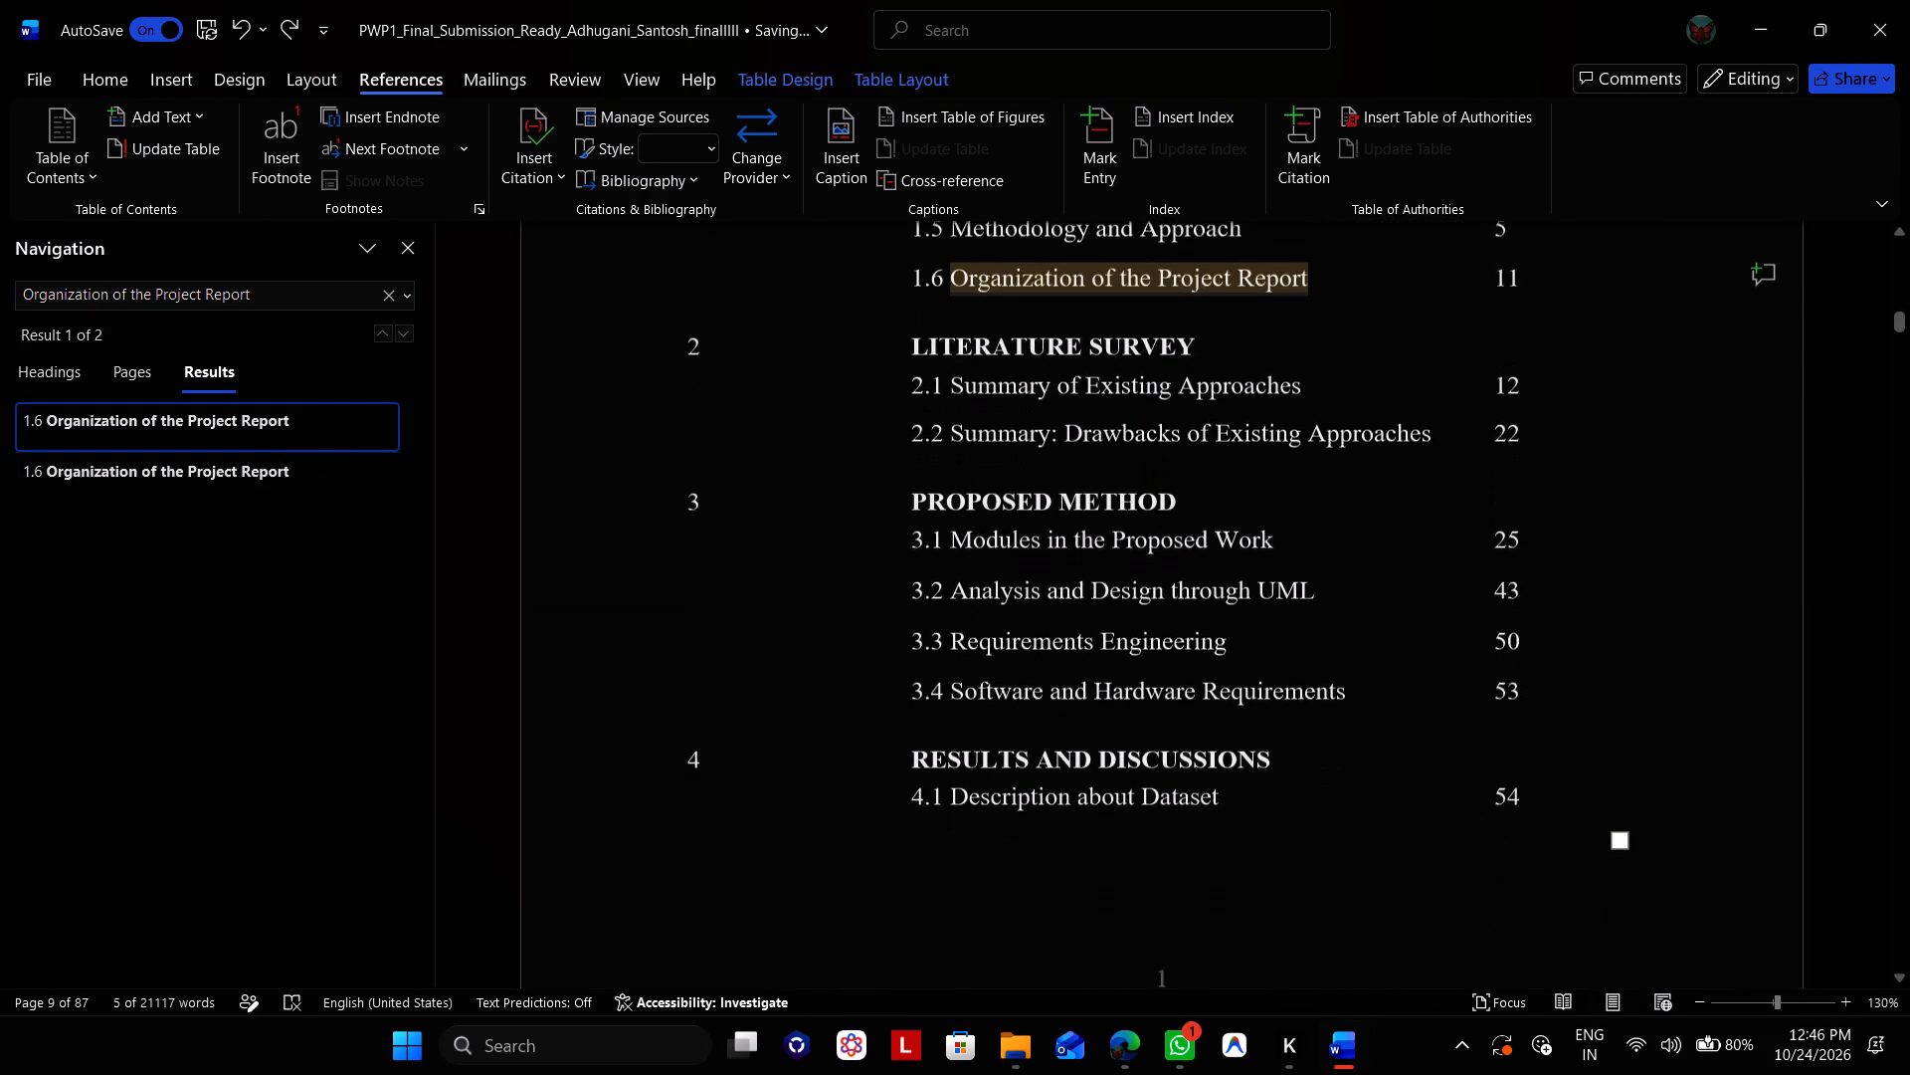
drag(1441, 426, 1016, 425)
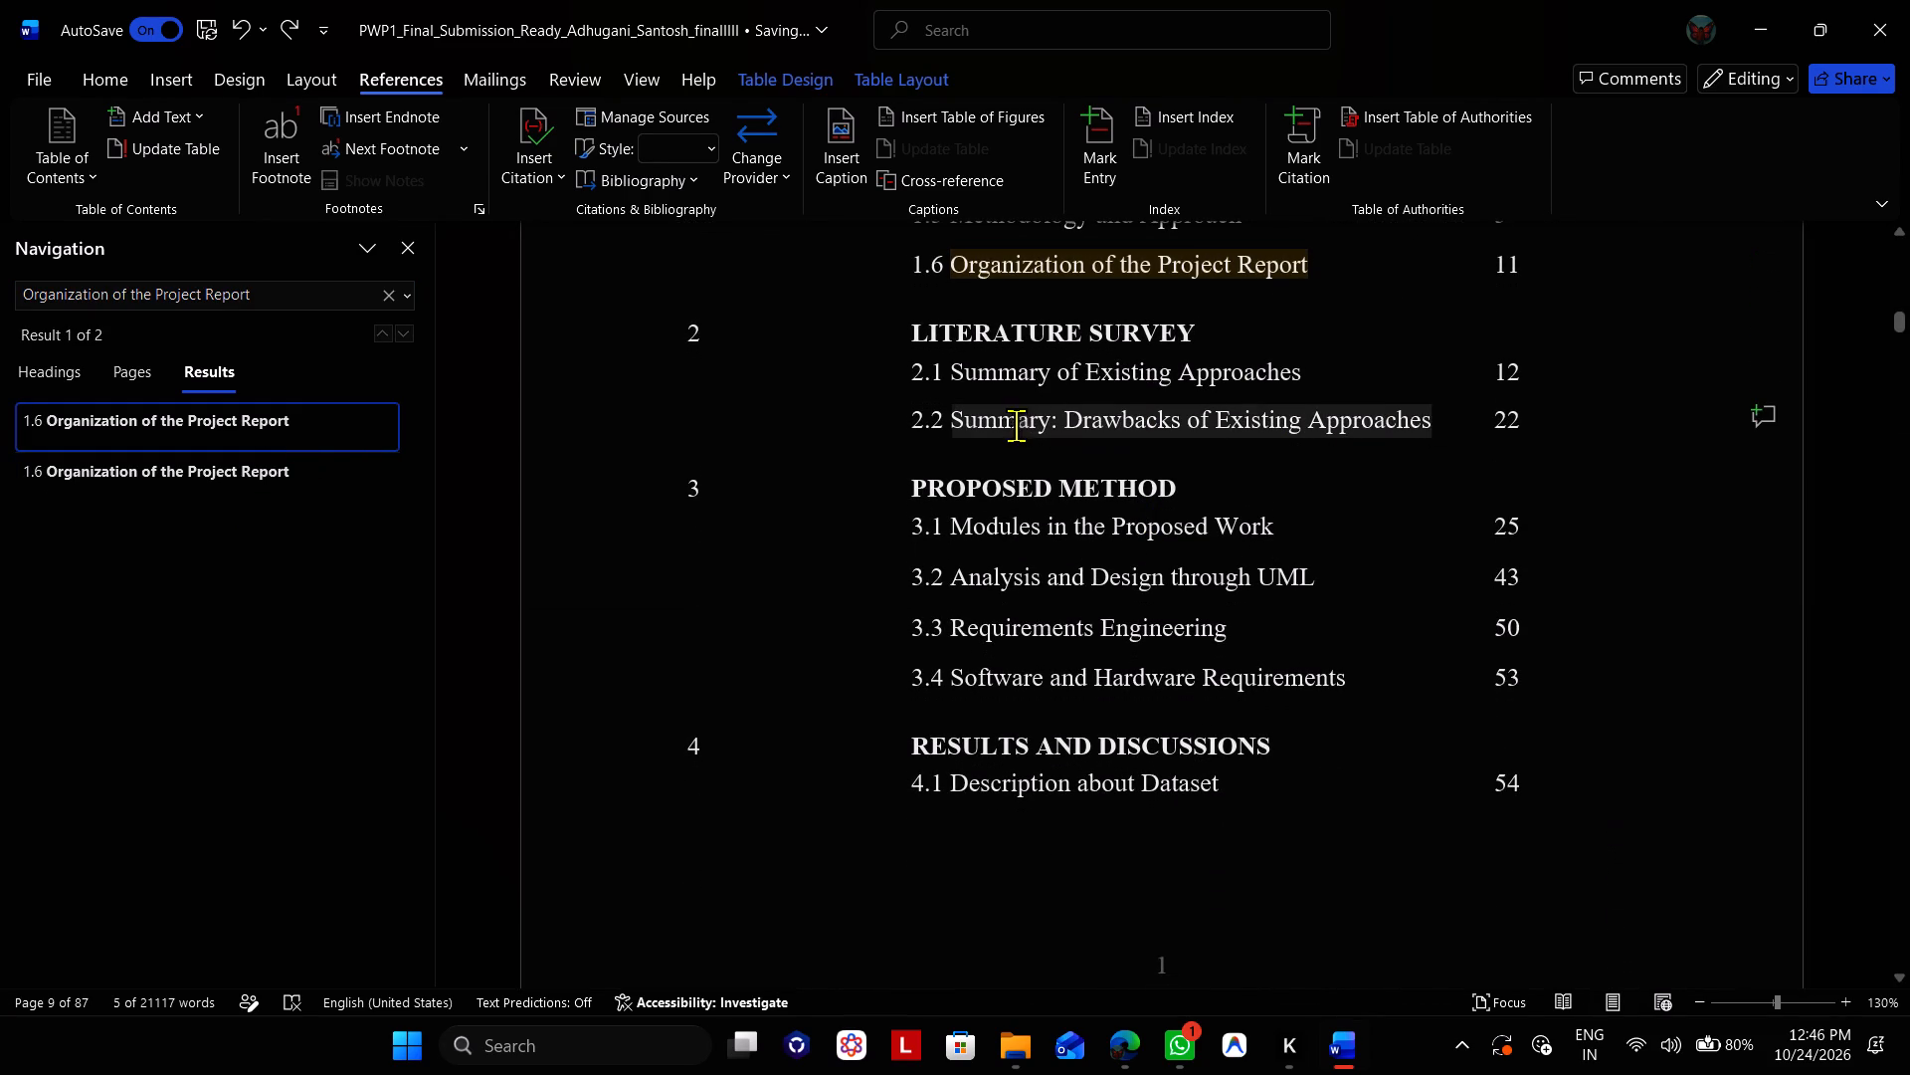
drag(1016, 425, 1004, 421)
key(ctrl+f)
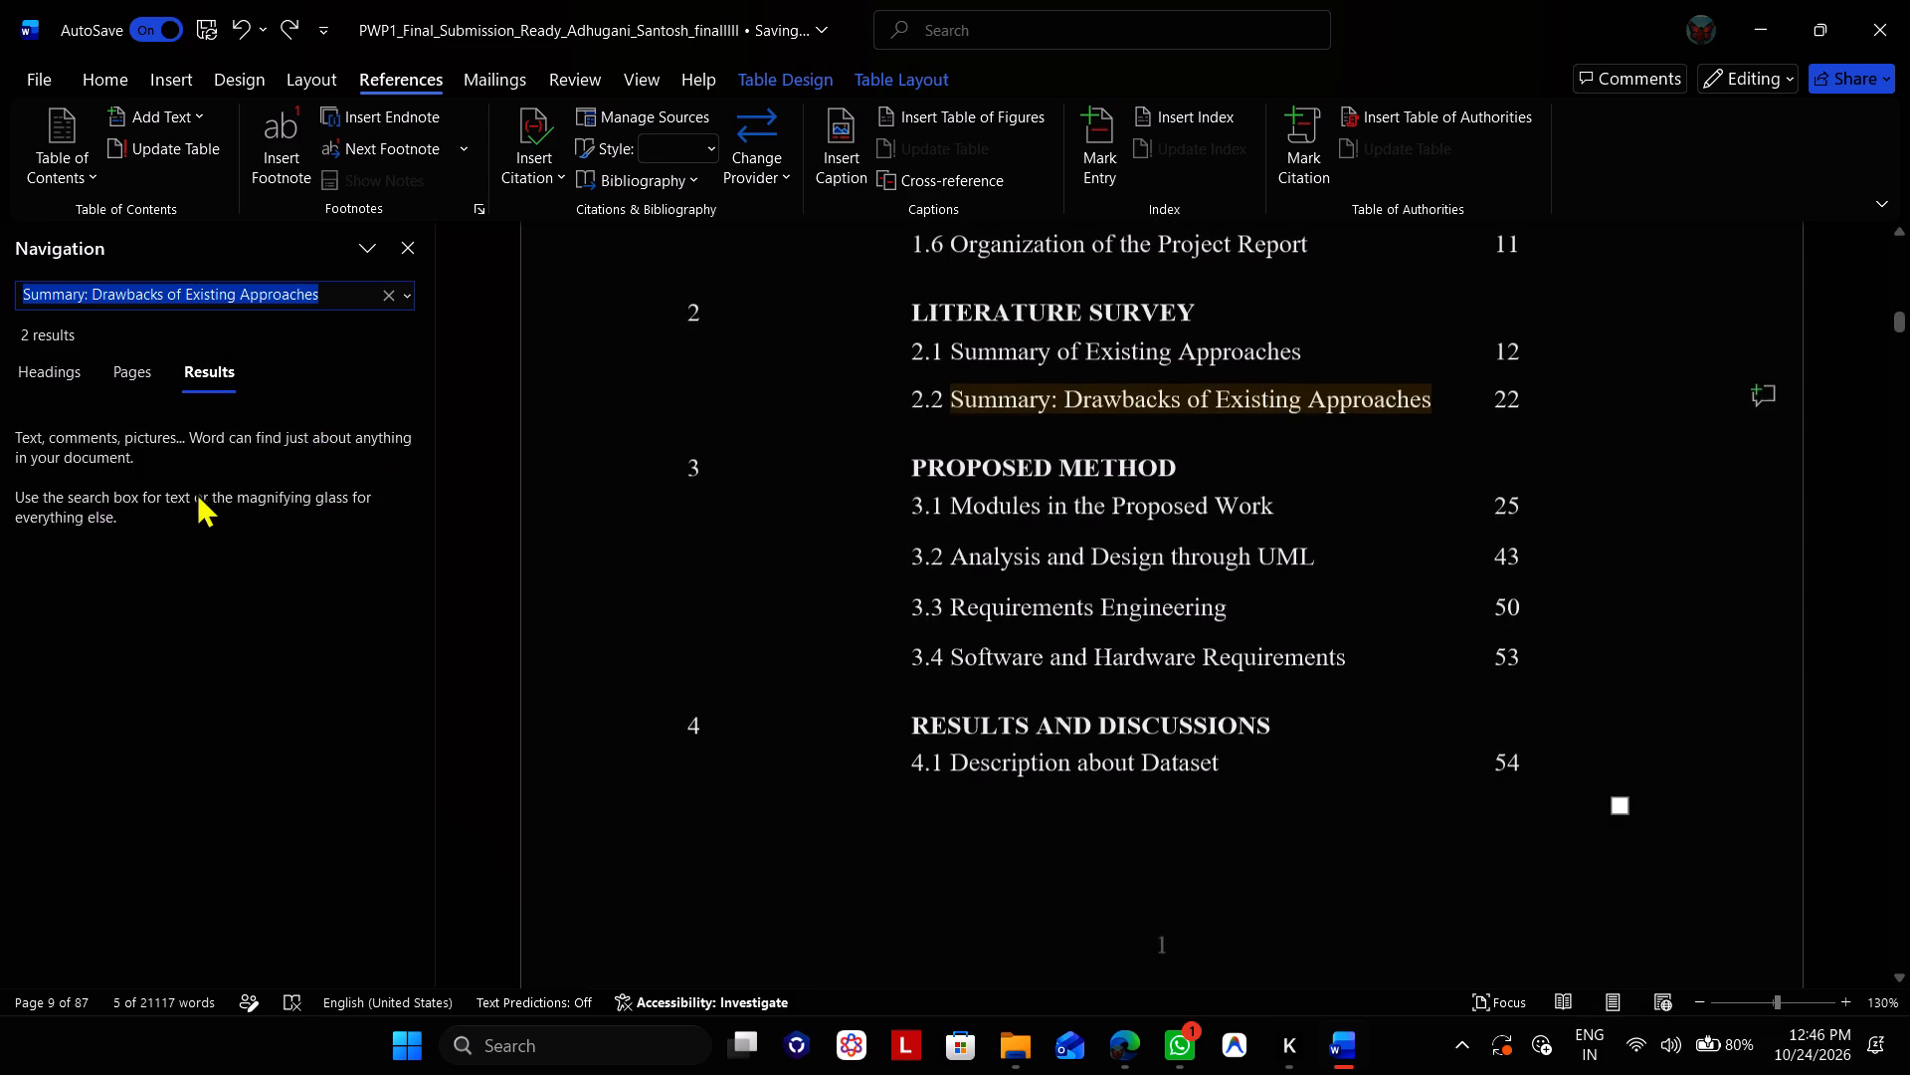
click(197, 493)
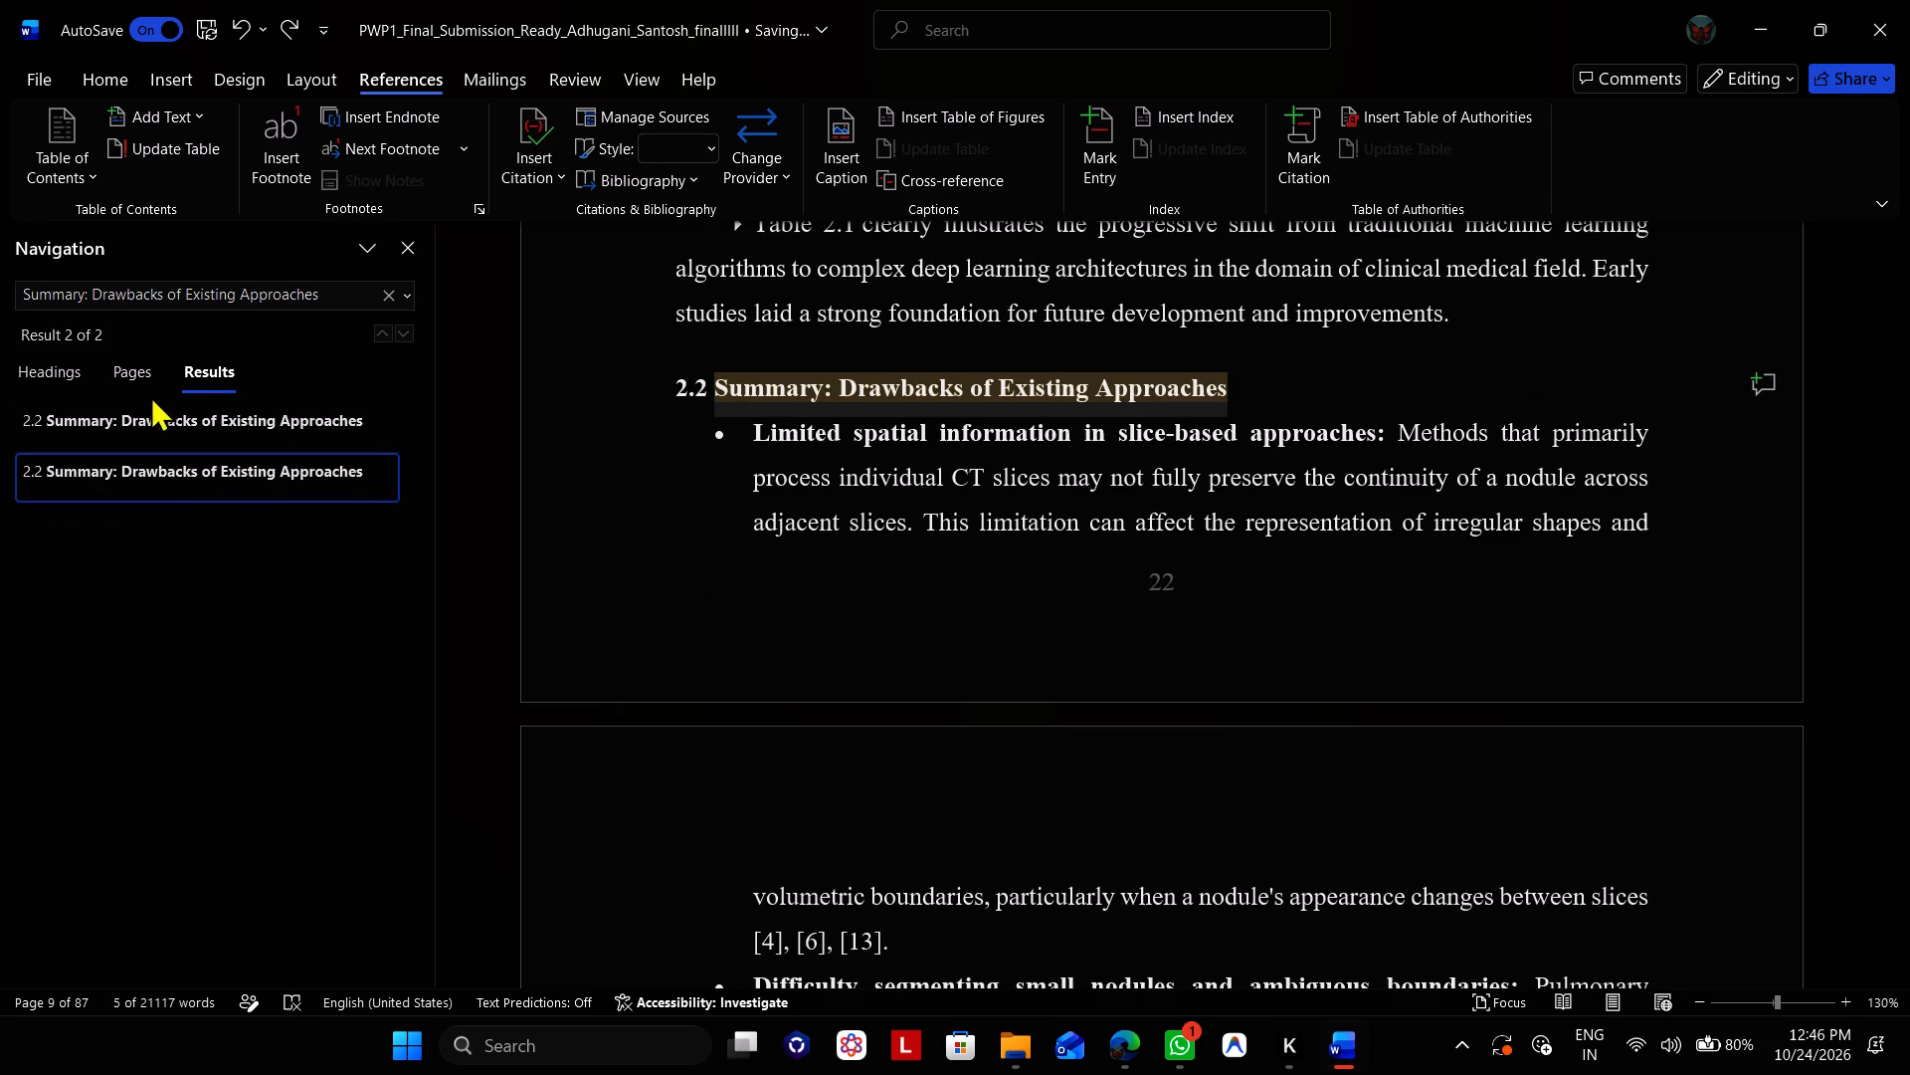
click(166, 423)
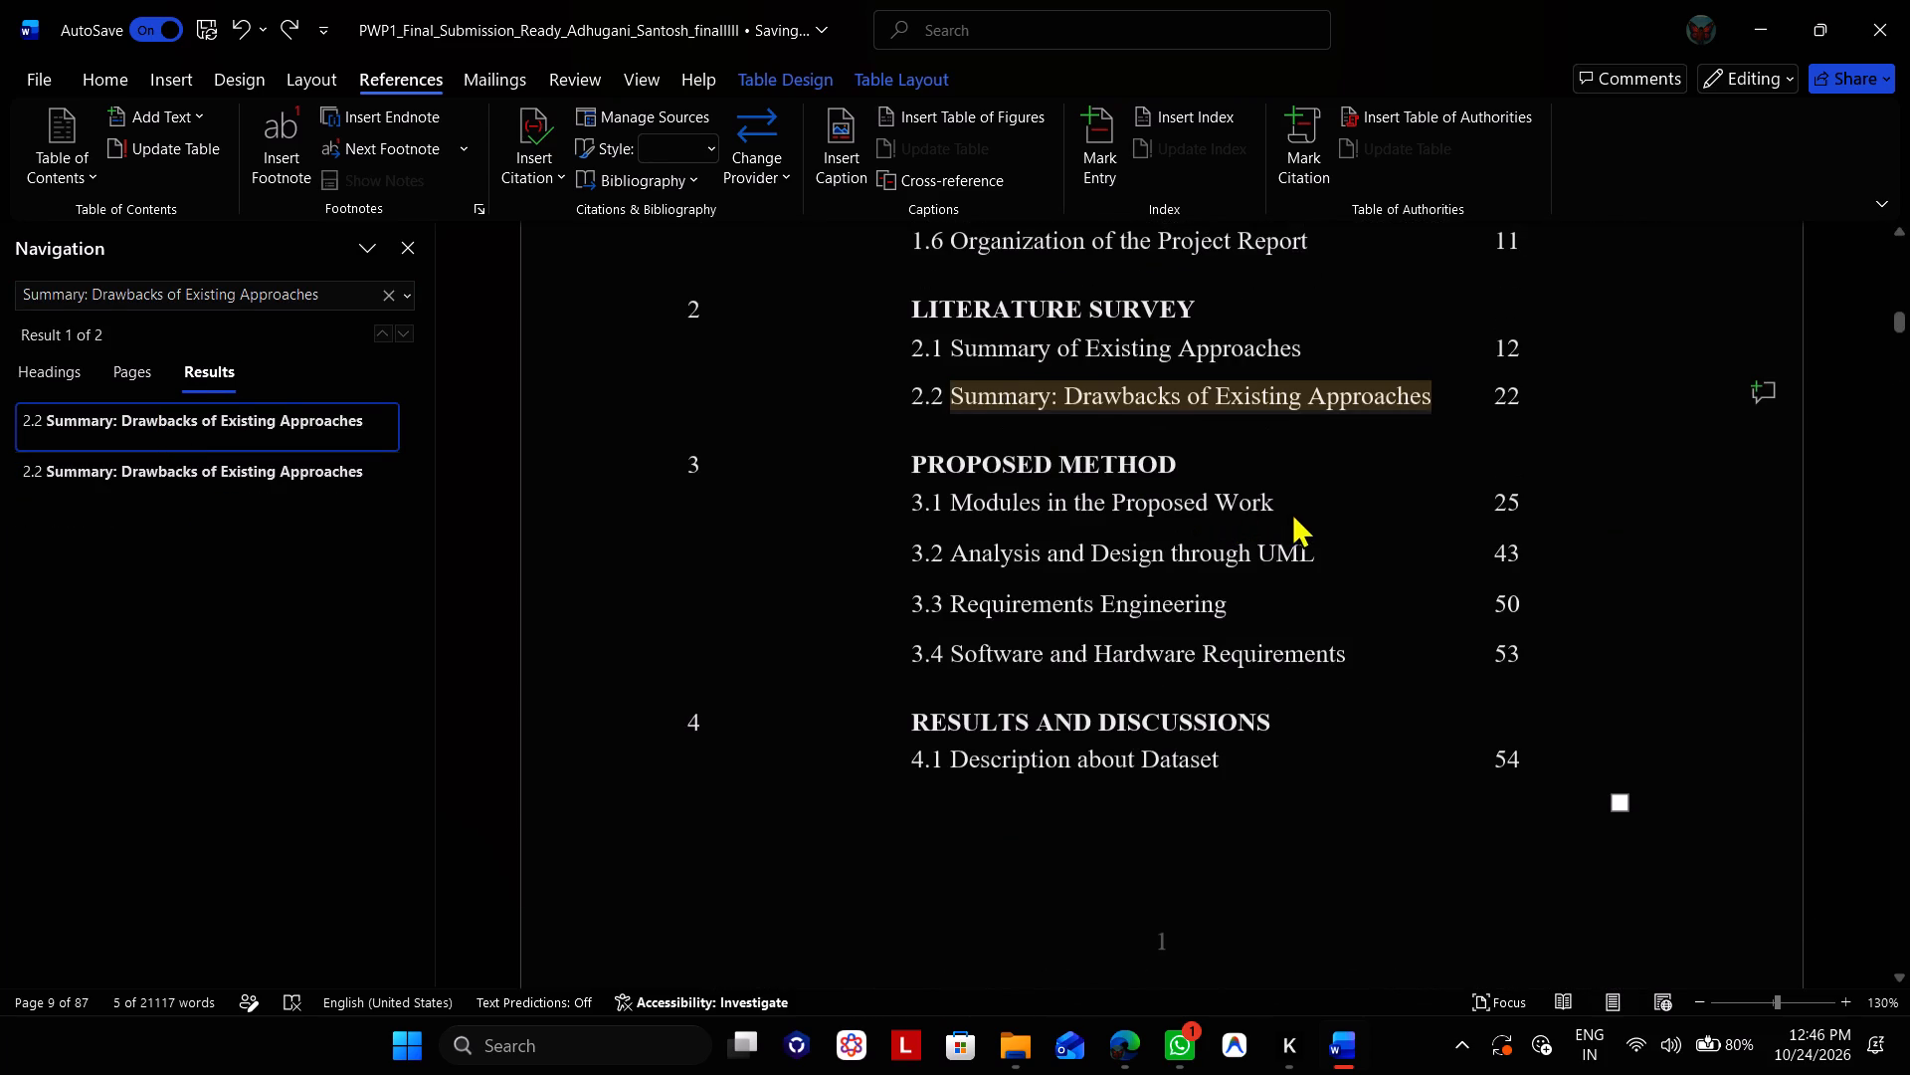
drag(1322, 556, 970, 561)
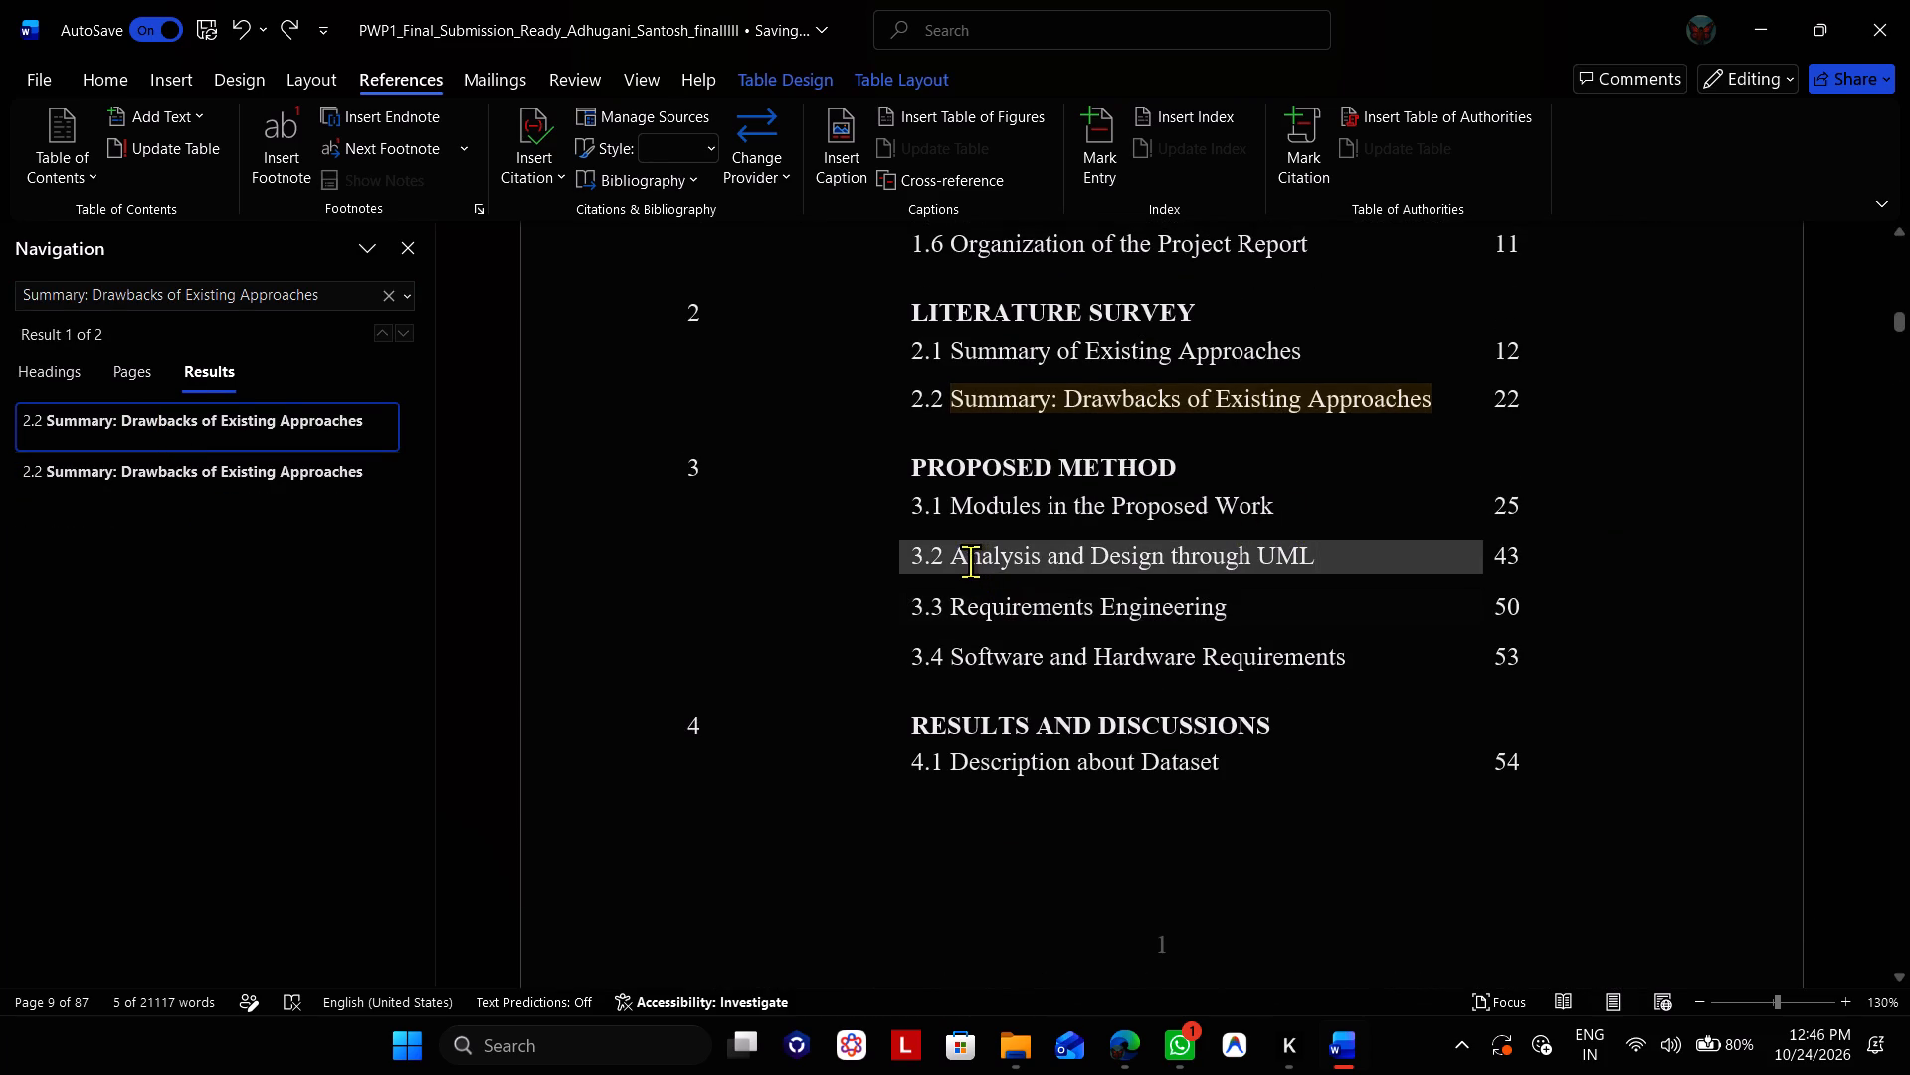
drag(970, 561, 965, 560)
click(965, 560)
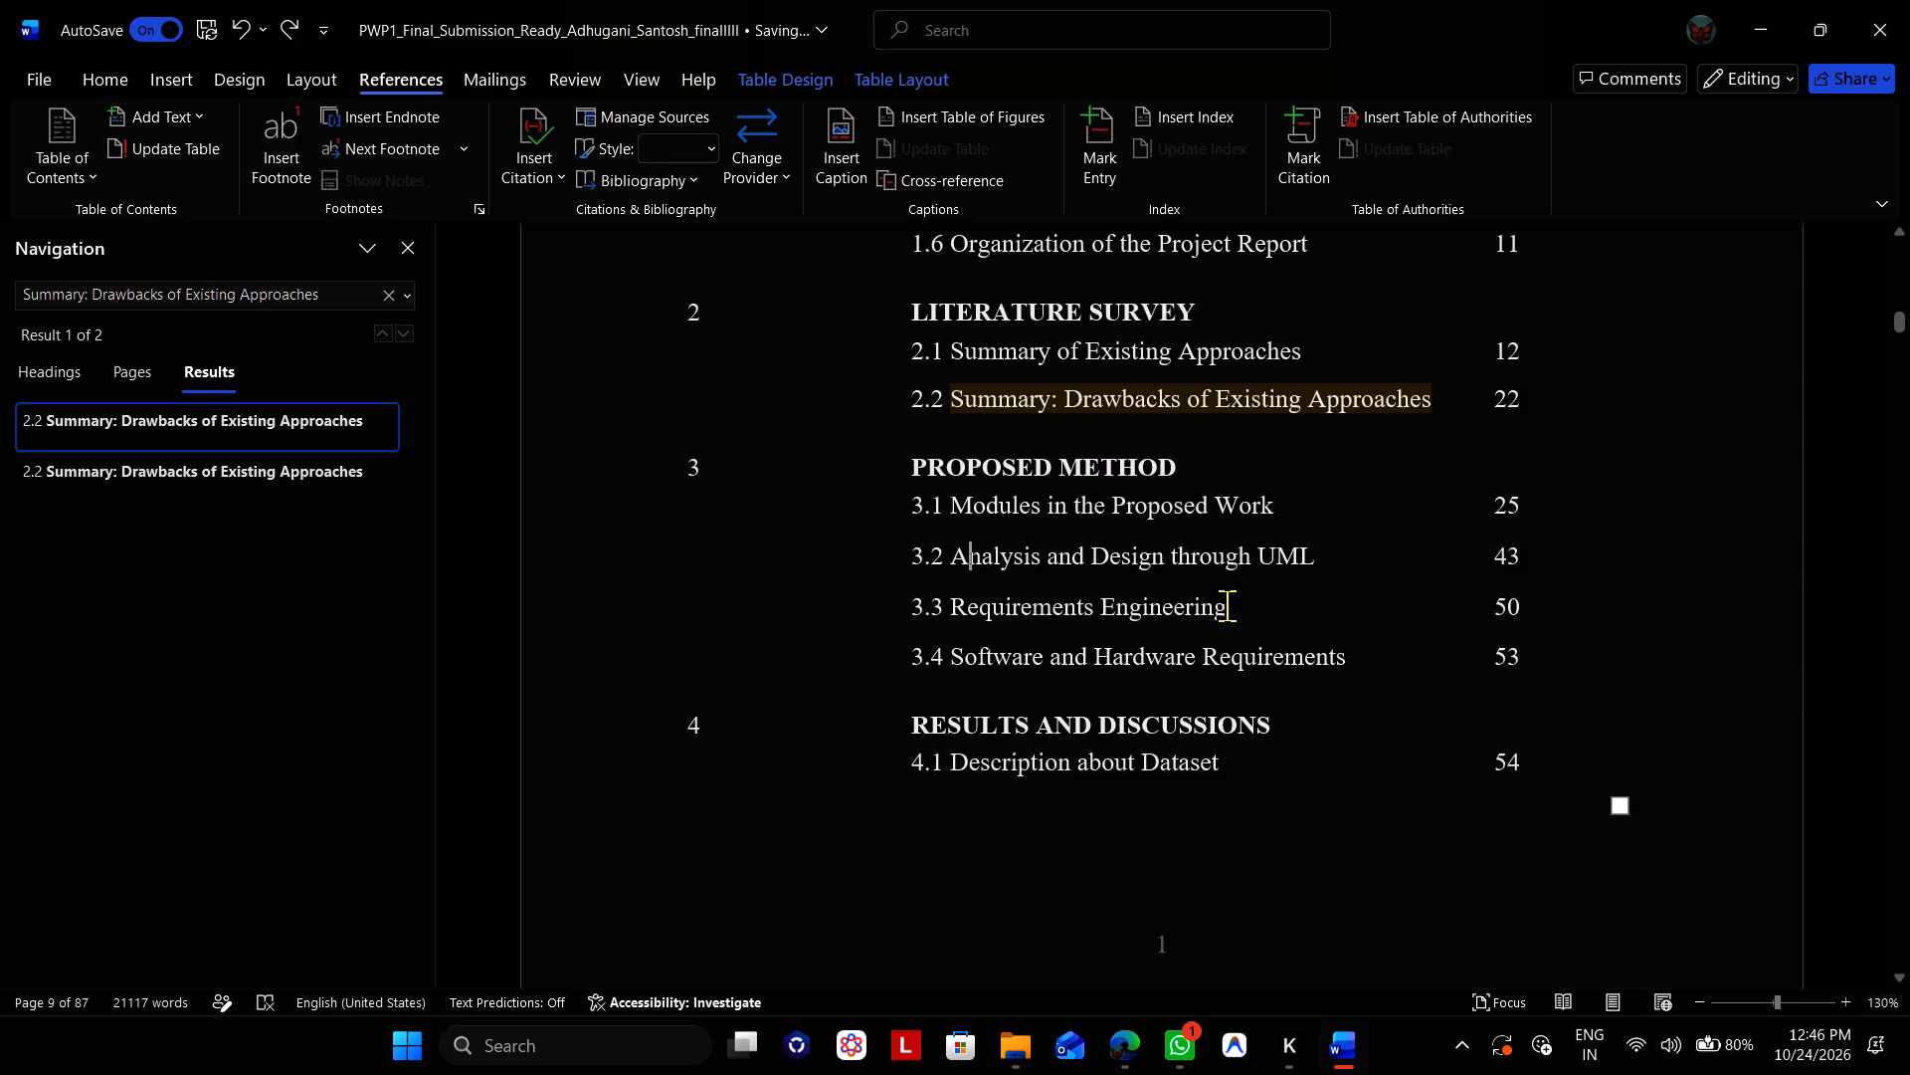
Search for the contents entry "Requirements Engineering" and check Section 3.3's page number against the Table of Contents.
drag(1229, 605, 1009, 609)
key(ctrl+f)
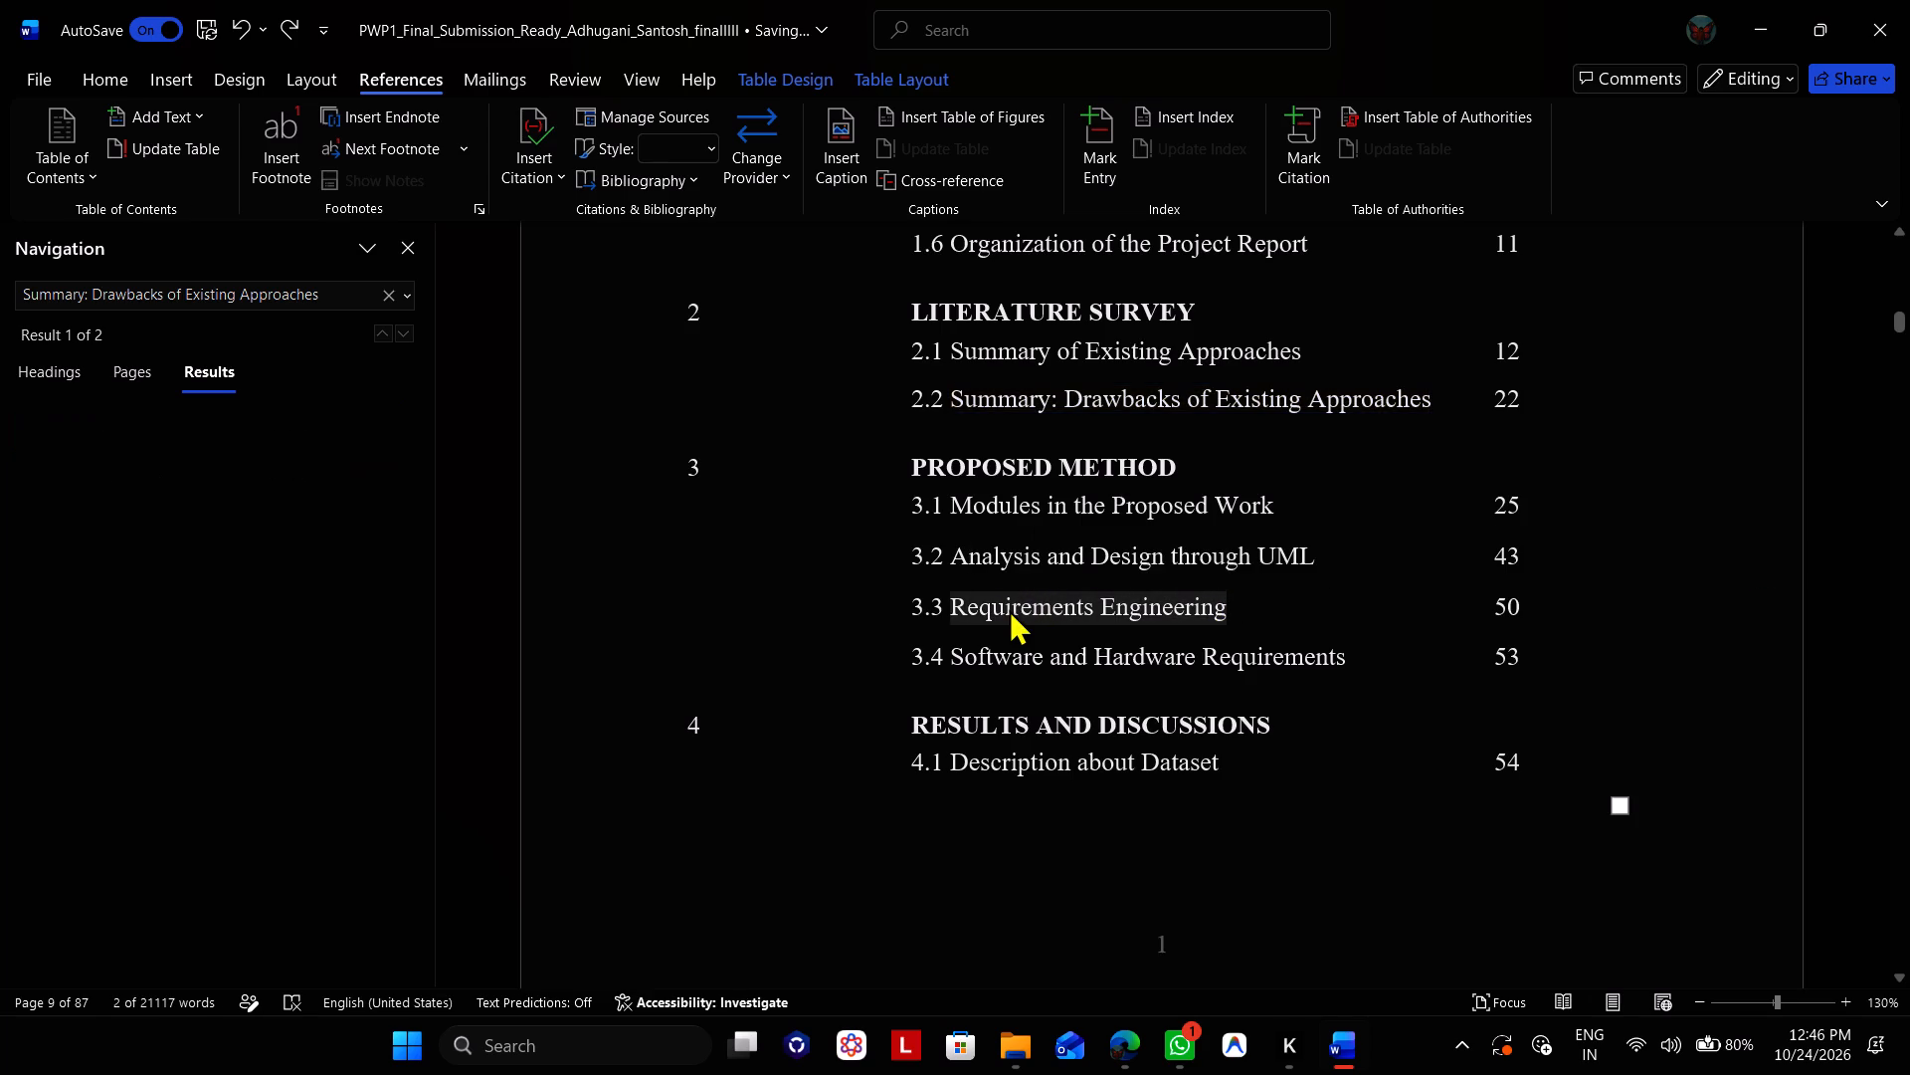
click(212, 514)
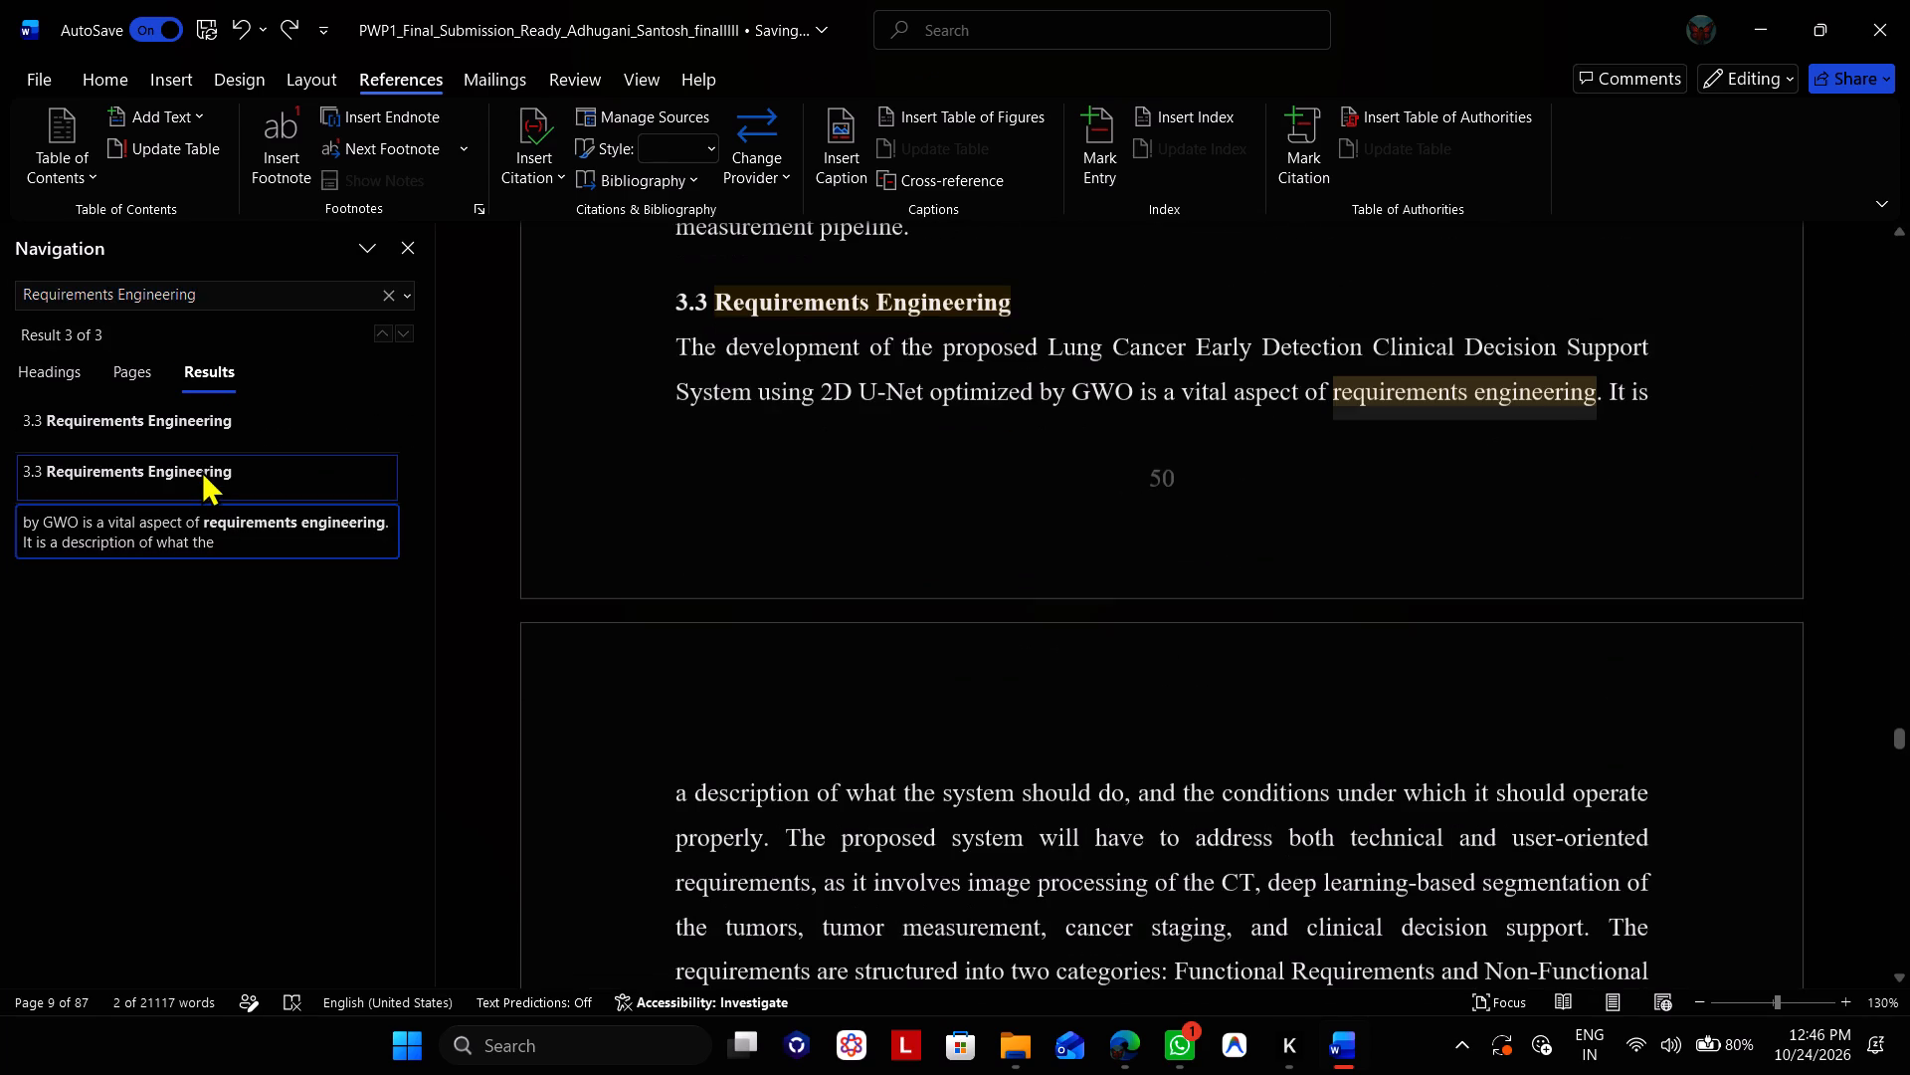
click(201, 470)
click(282, 407)
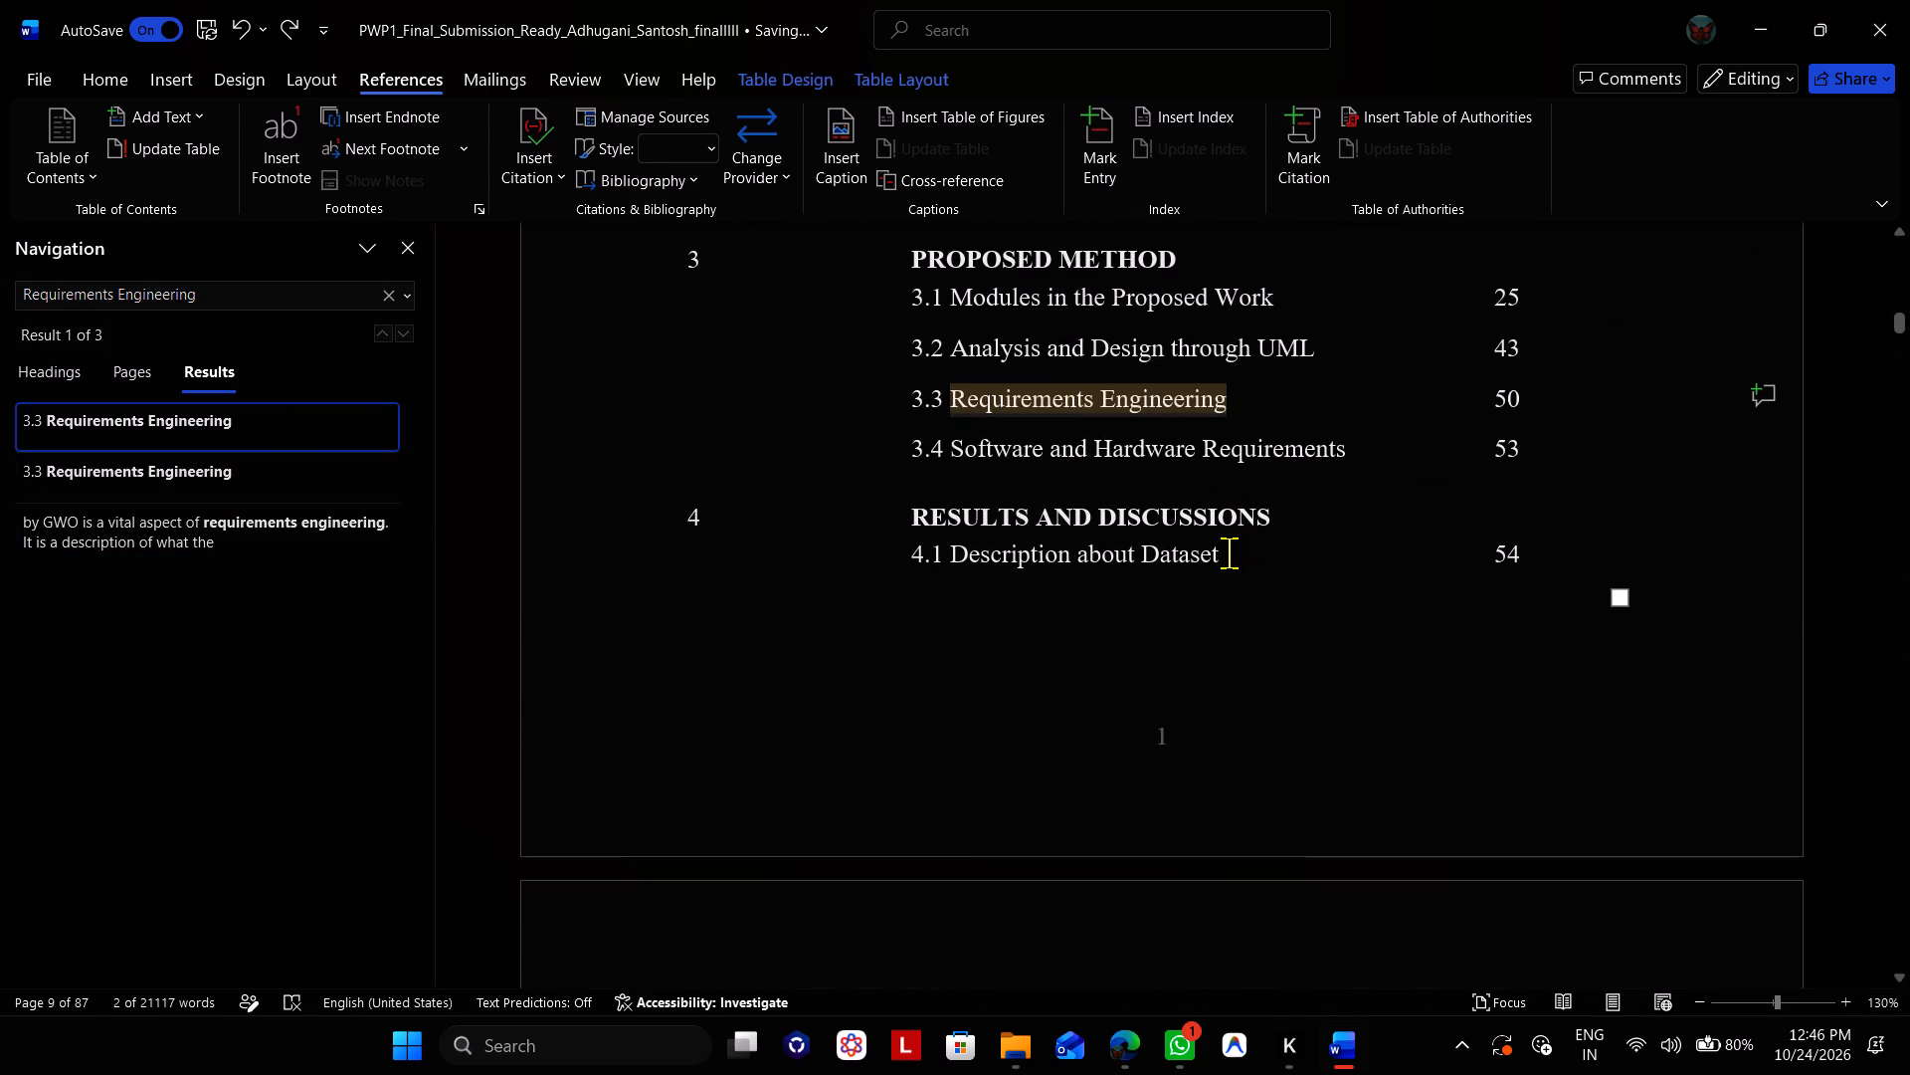
Search for the contents entry "Description about Dataset" and check Section 4.1's page number against the Table of Contents.
drag(1229, 551, 987, 555)
key(ctrl+f)
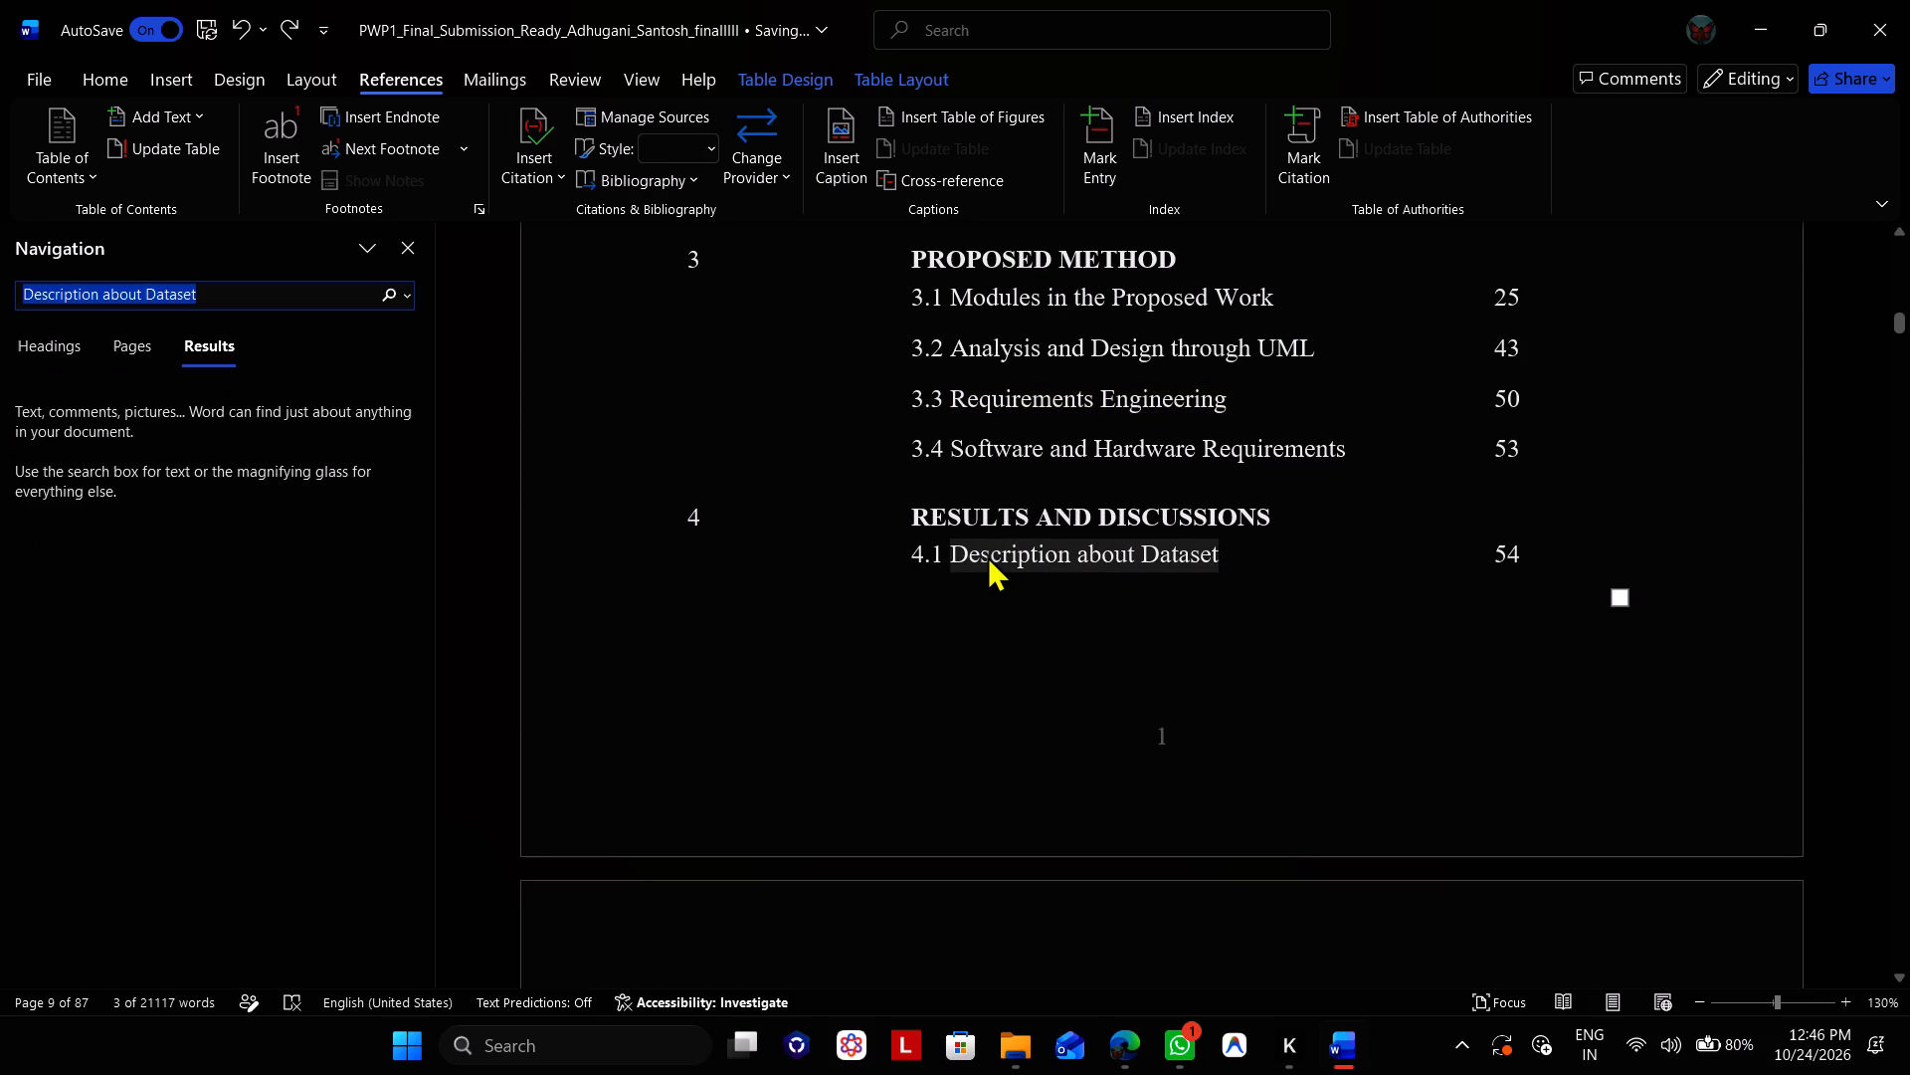
click(295, 492)
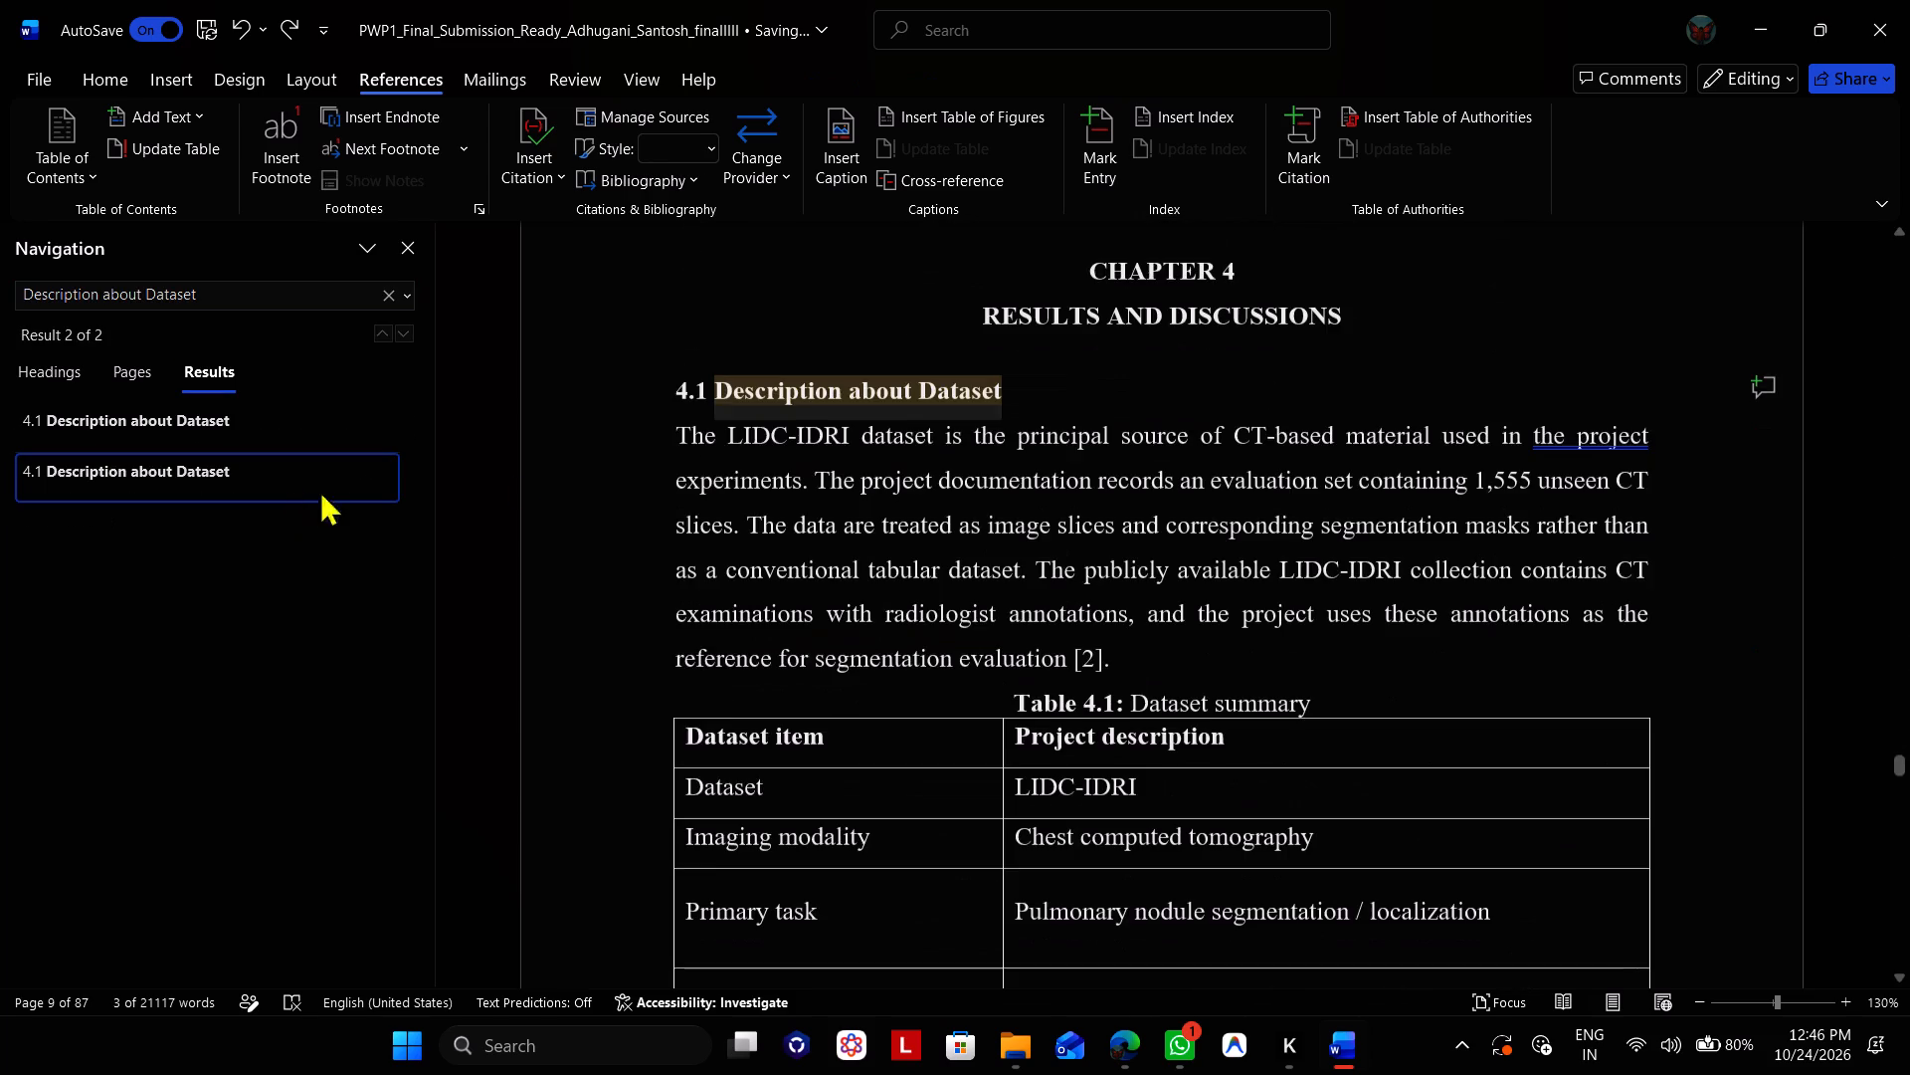
scroll(634, 485, down, 4)
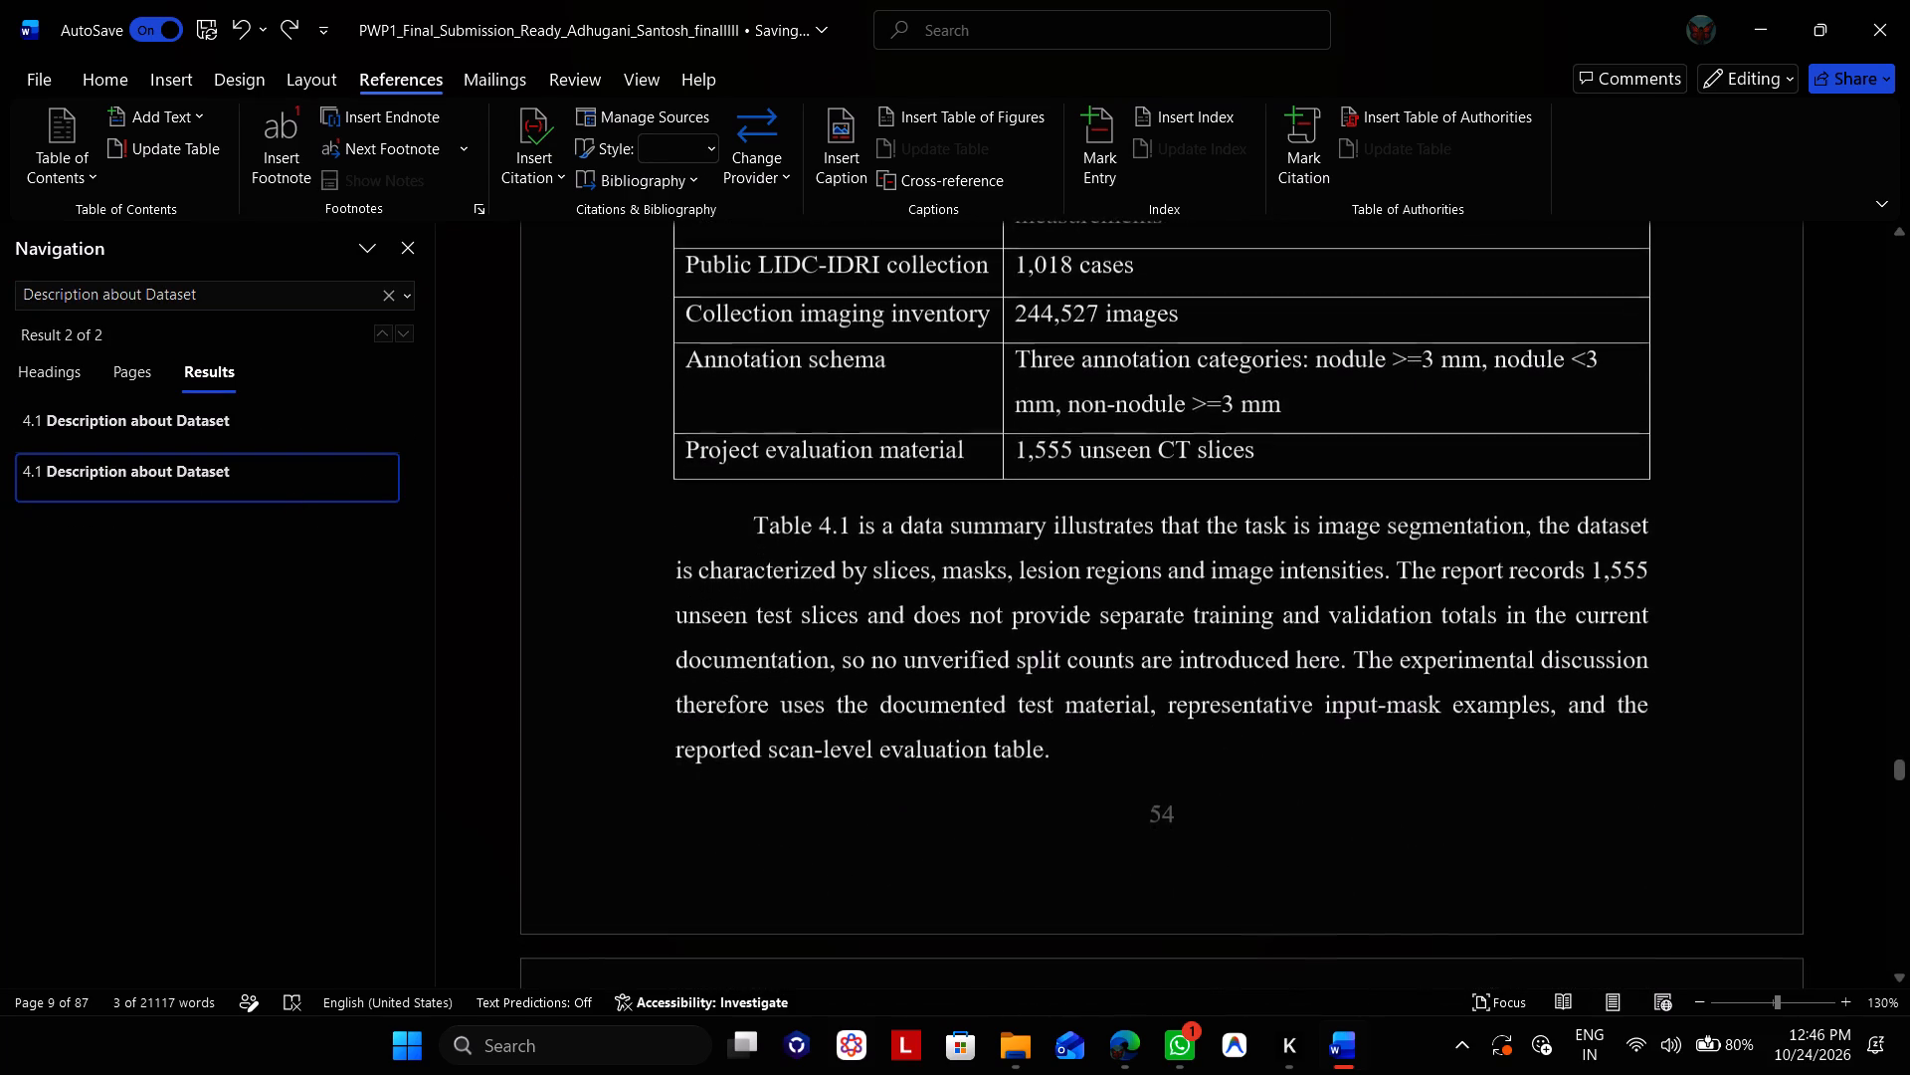
click(346, 420)
Search for the contents entry "Modules in the Proposed Work" and check Section 3.1's page number against the Table of Contents.
scroll(1184, 379, up, 1)
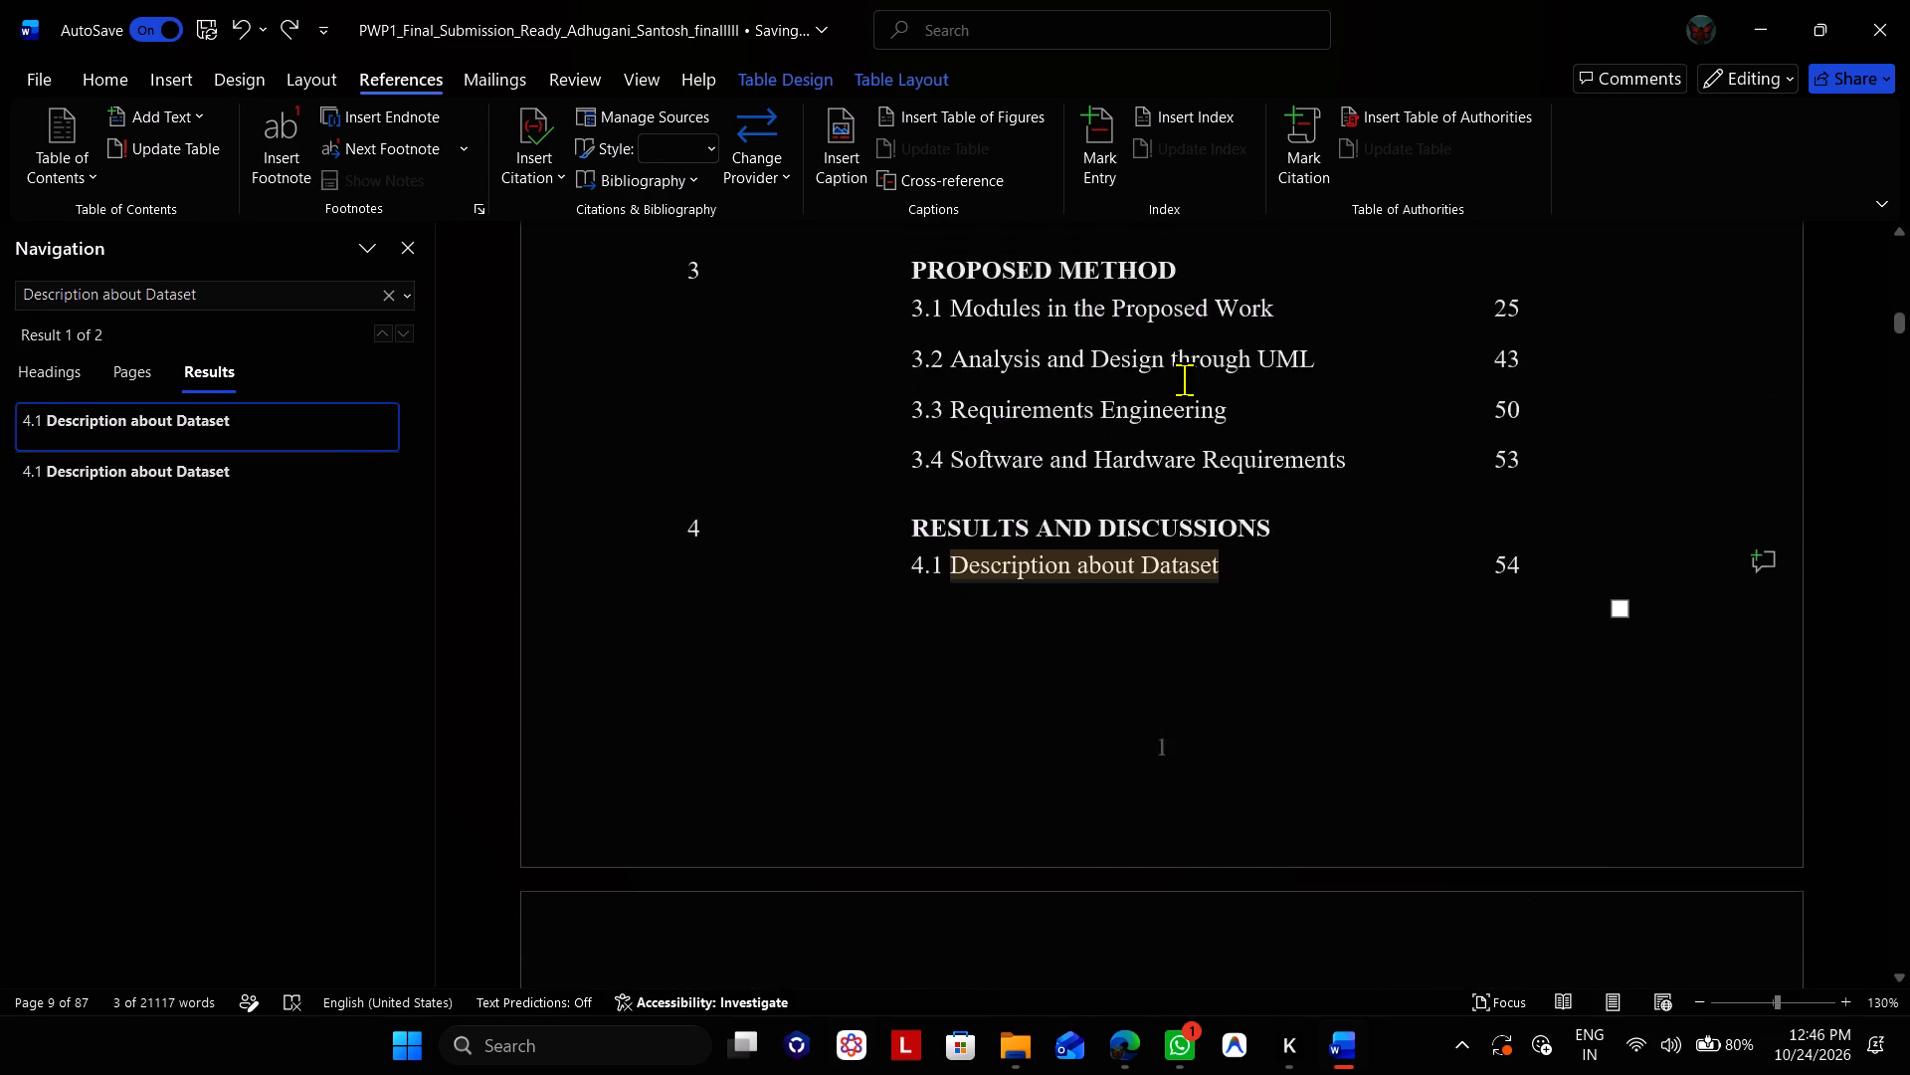
scroll(1184, 379, up, 1)
click(1273, 415)
drag(1273, 415, 1076, 422)
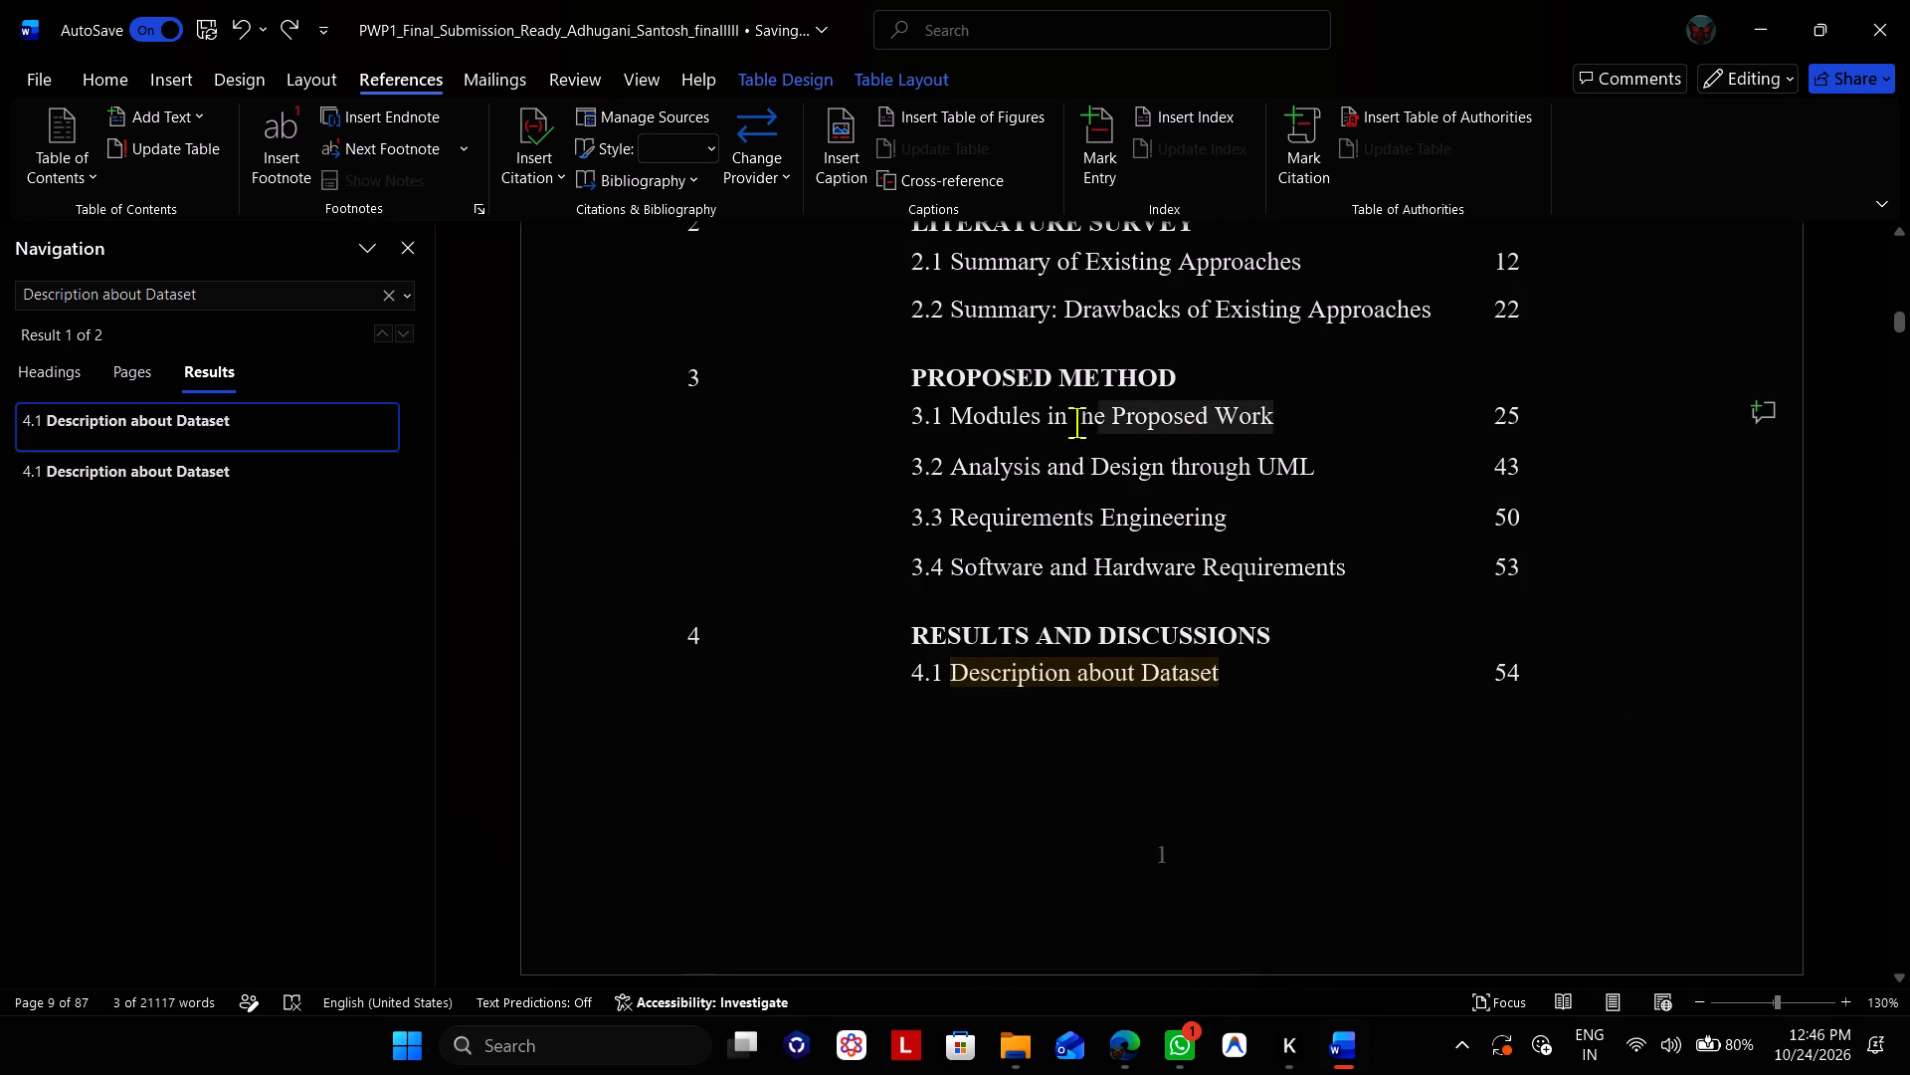
drag(1076, 422, 1001, 416)
key(ctrl+f)
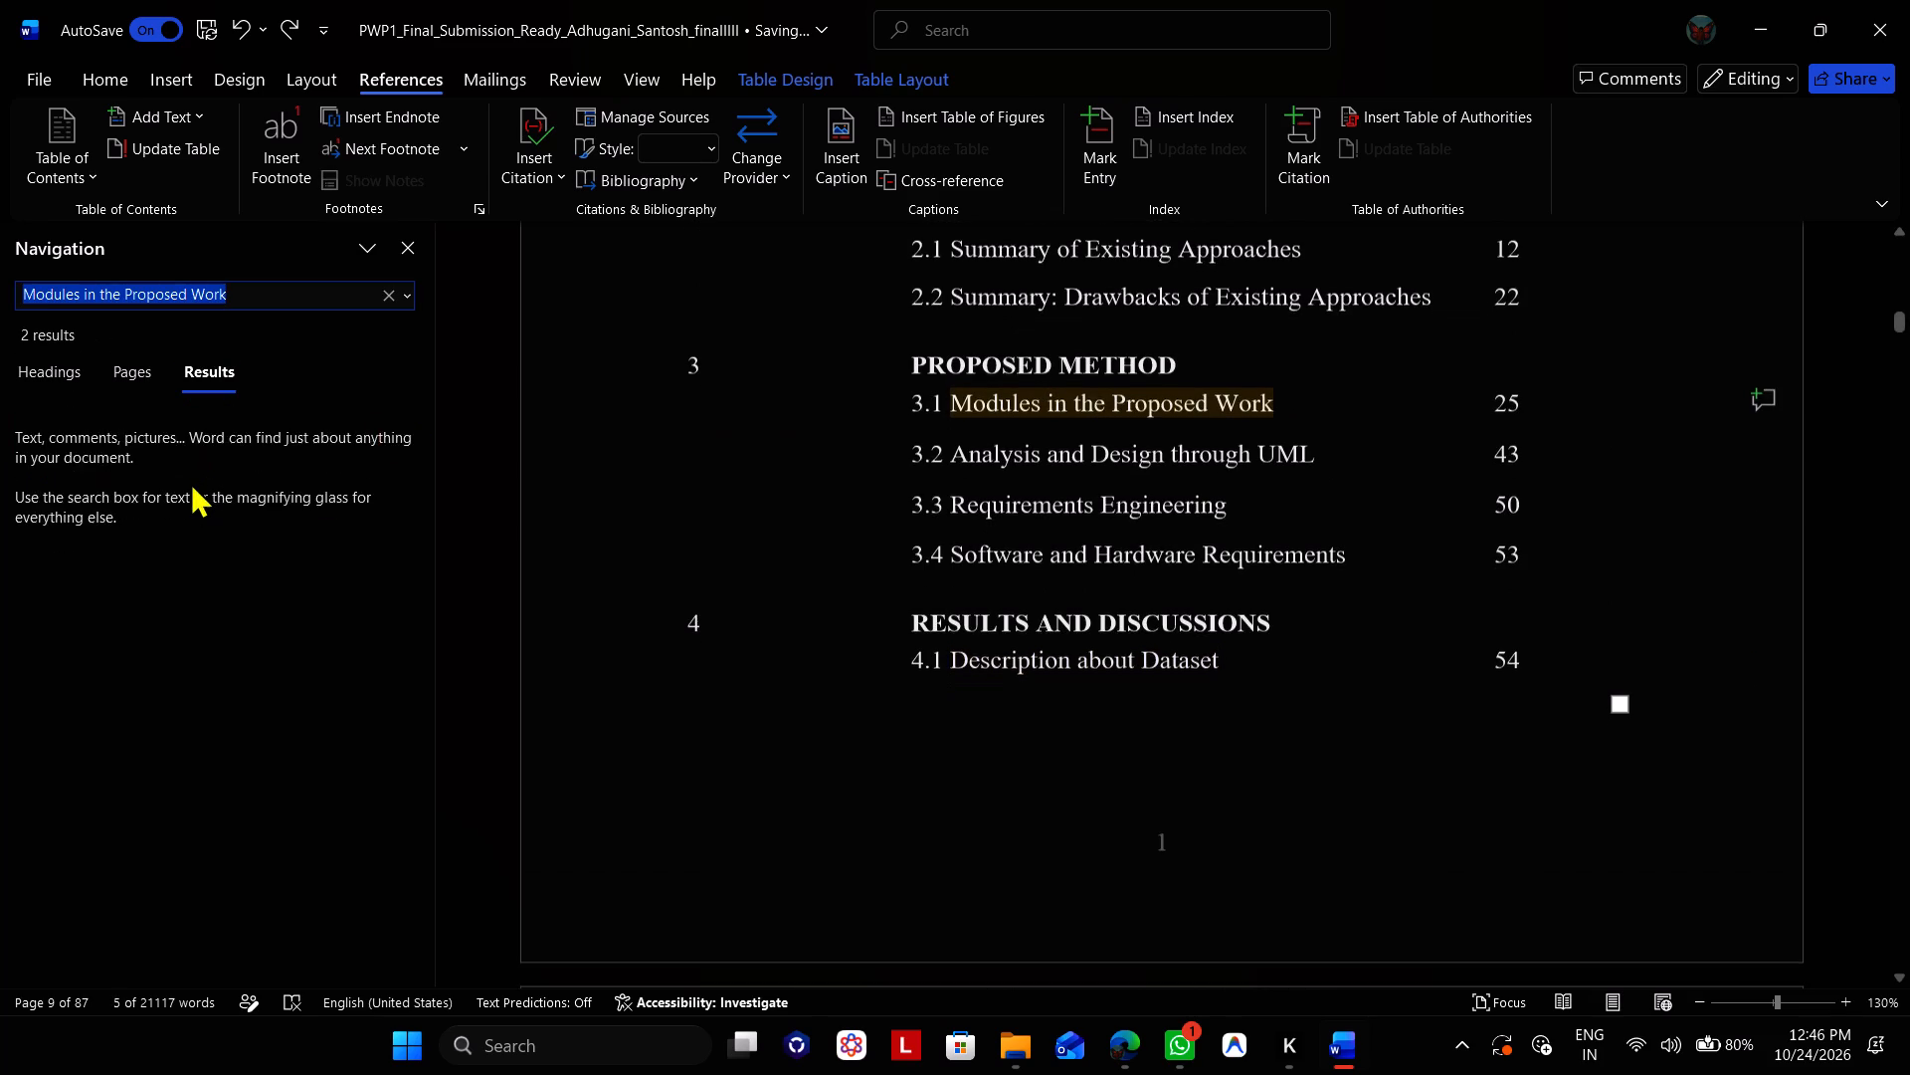
click(189, 495)
scroll(705, 537, down, 3)
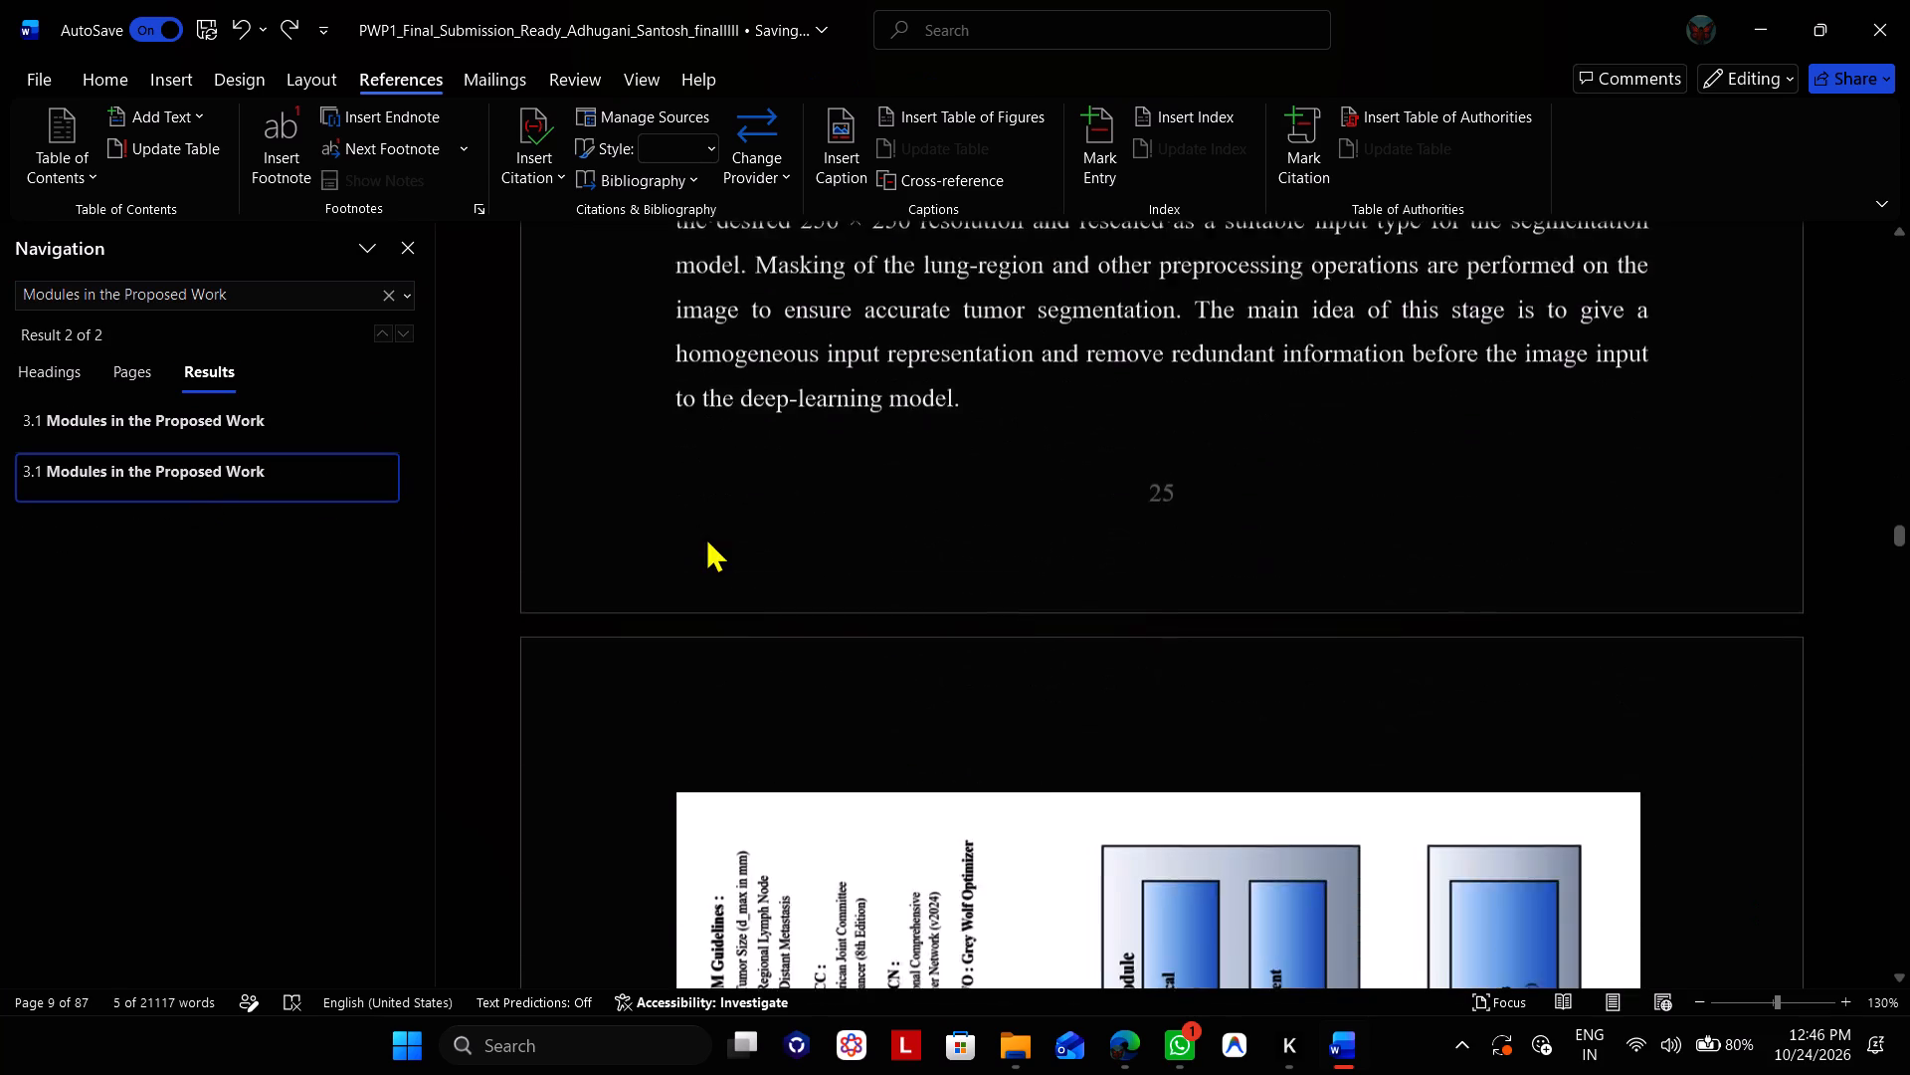
click(327, 424)
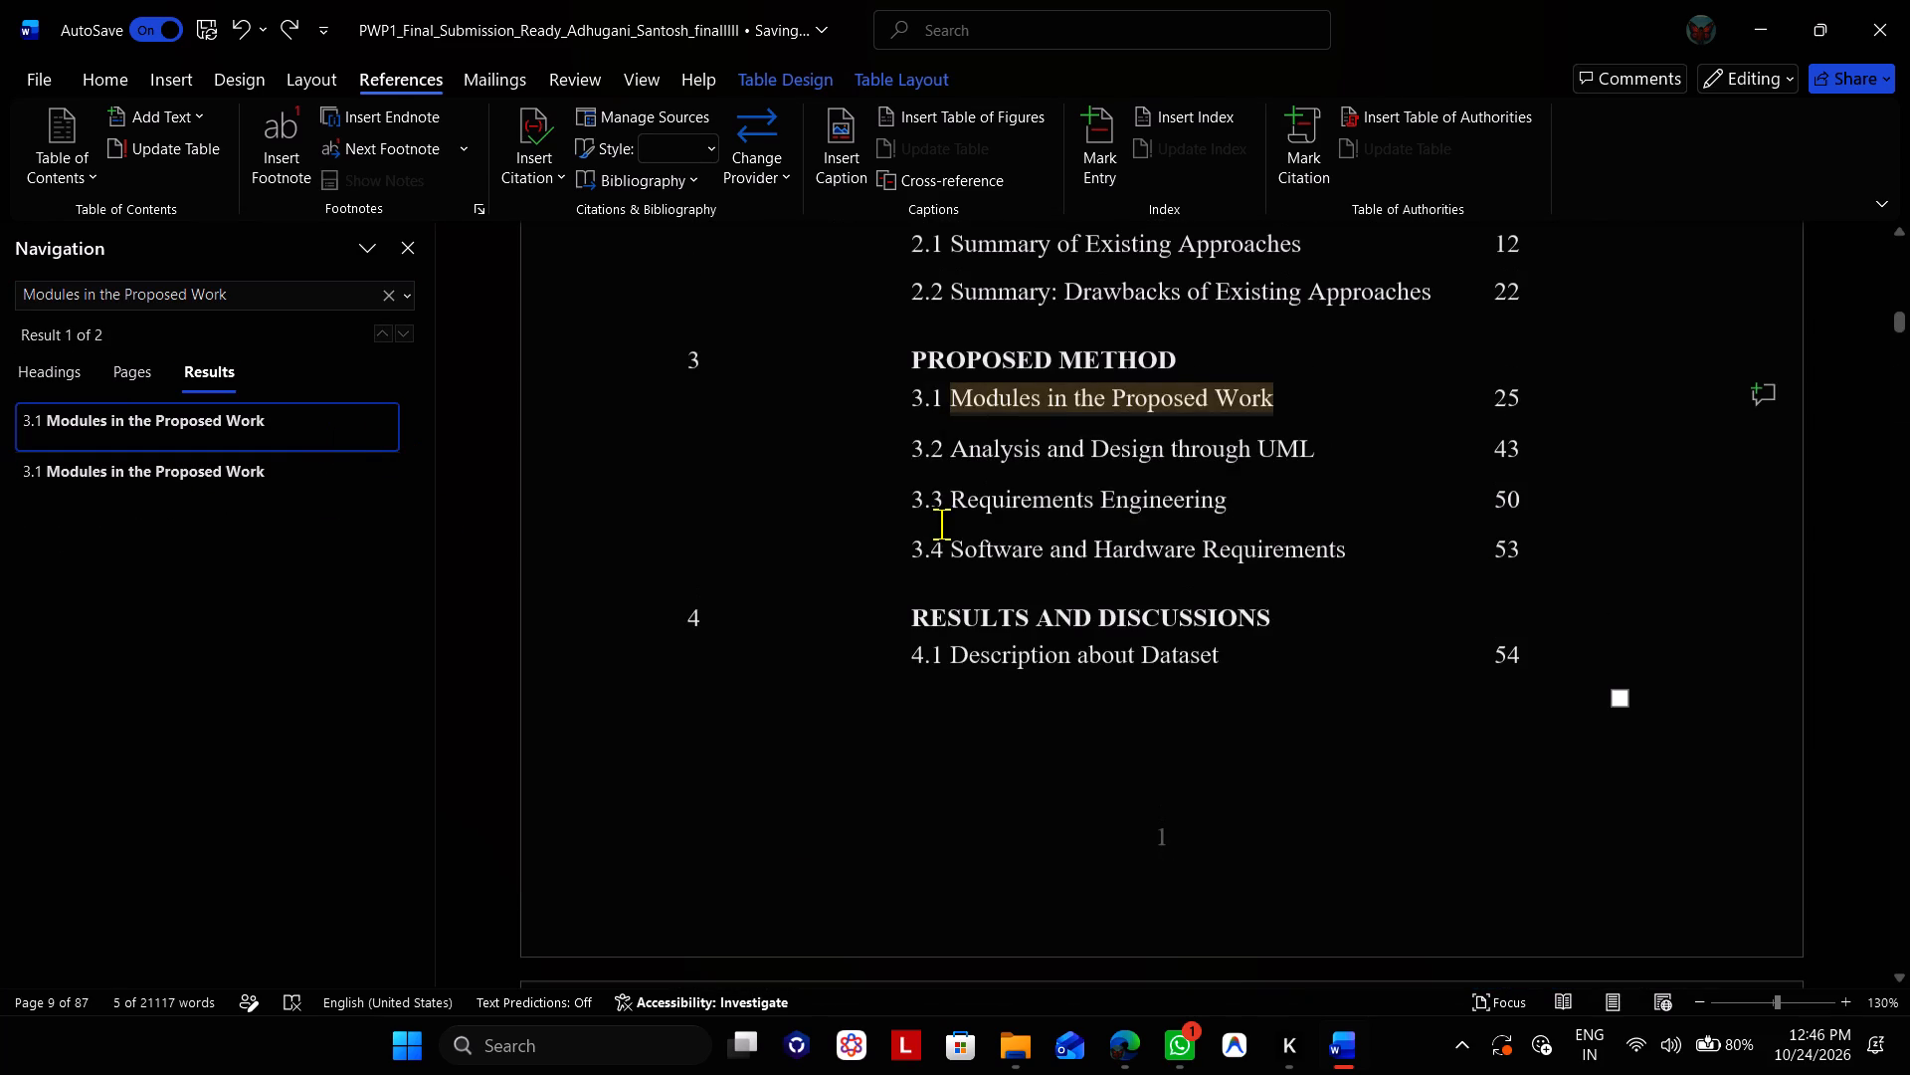
Search the document again for the contents entry "Description about Dataset".
drag(1227, 660, 975, 654)
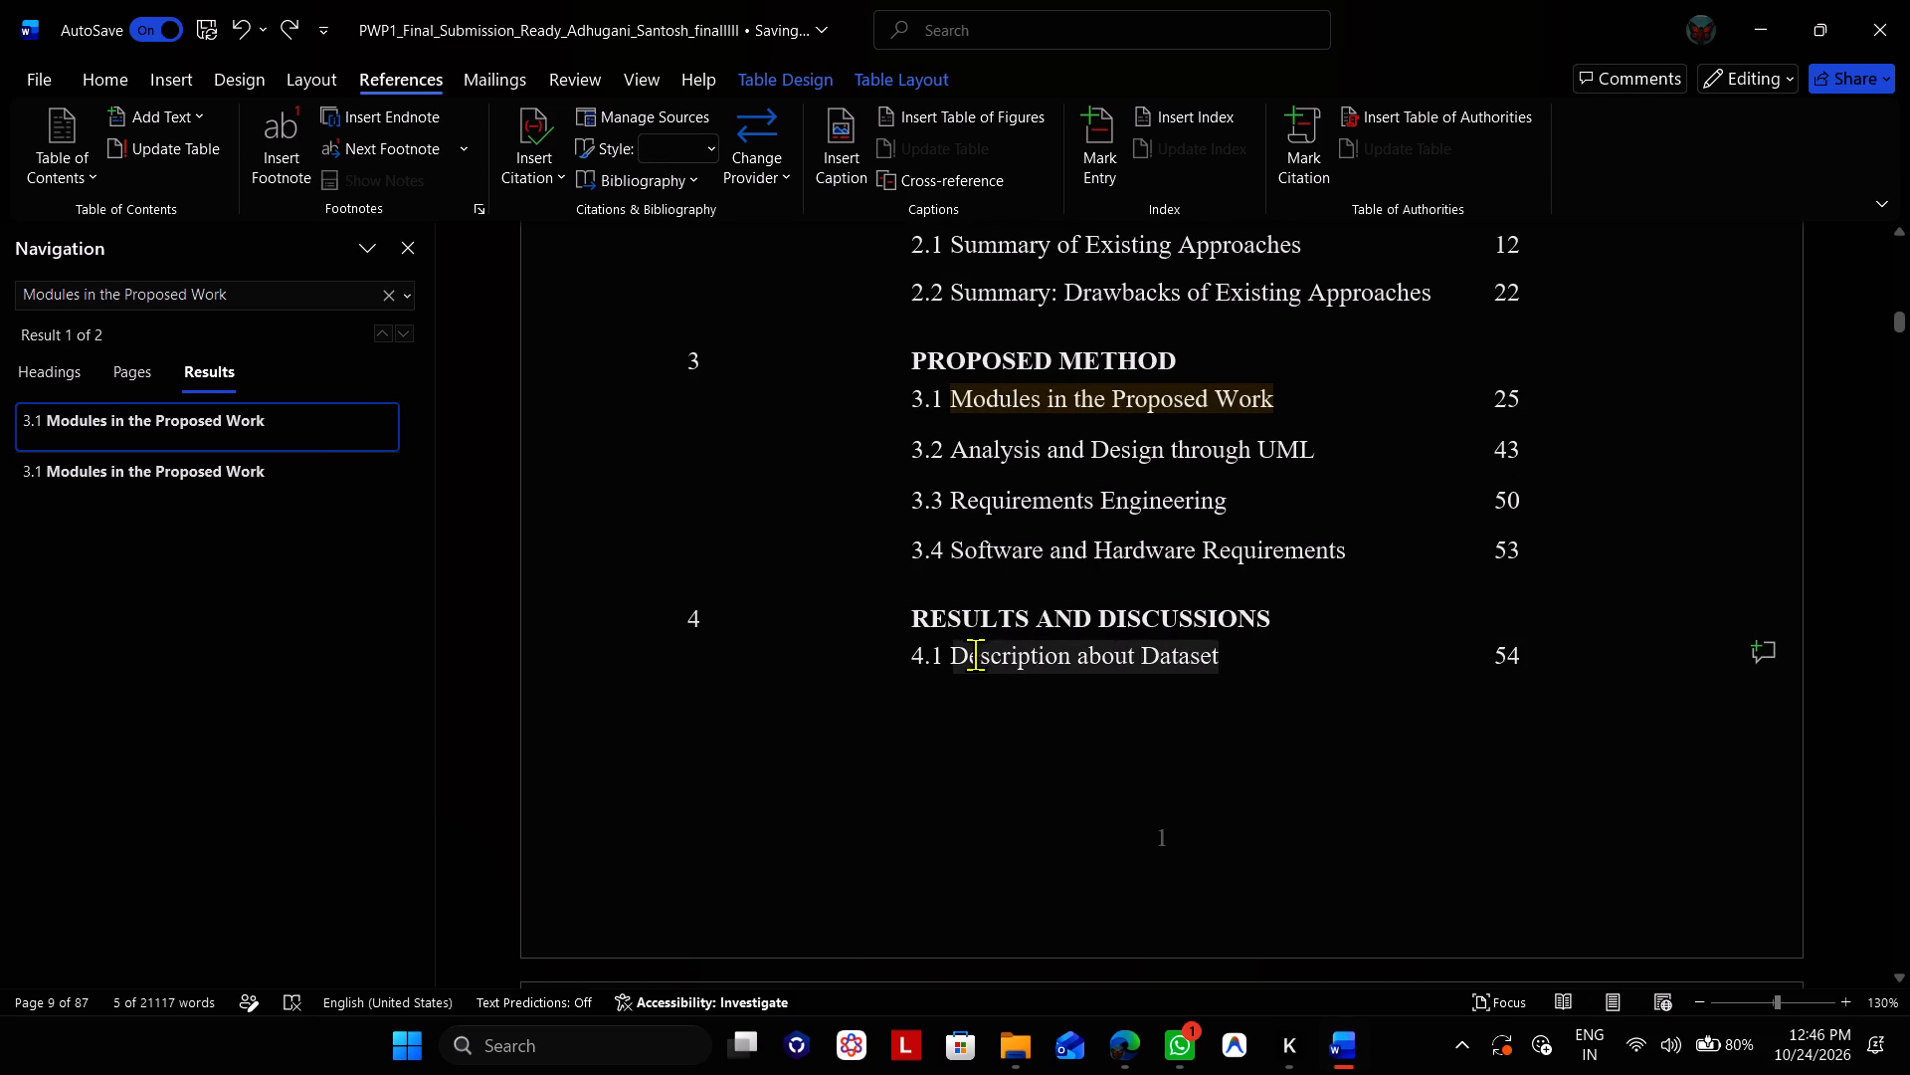
drag(975, 654, 976, 652)
key(ctrl+f)
Search for the contents entry "Significance of the Proposed Work with its Advantages" and check Section 4.3's page number against the Table of Contents.
scroll(728, 636, down, 1)
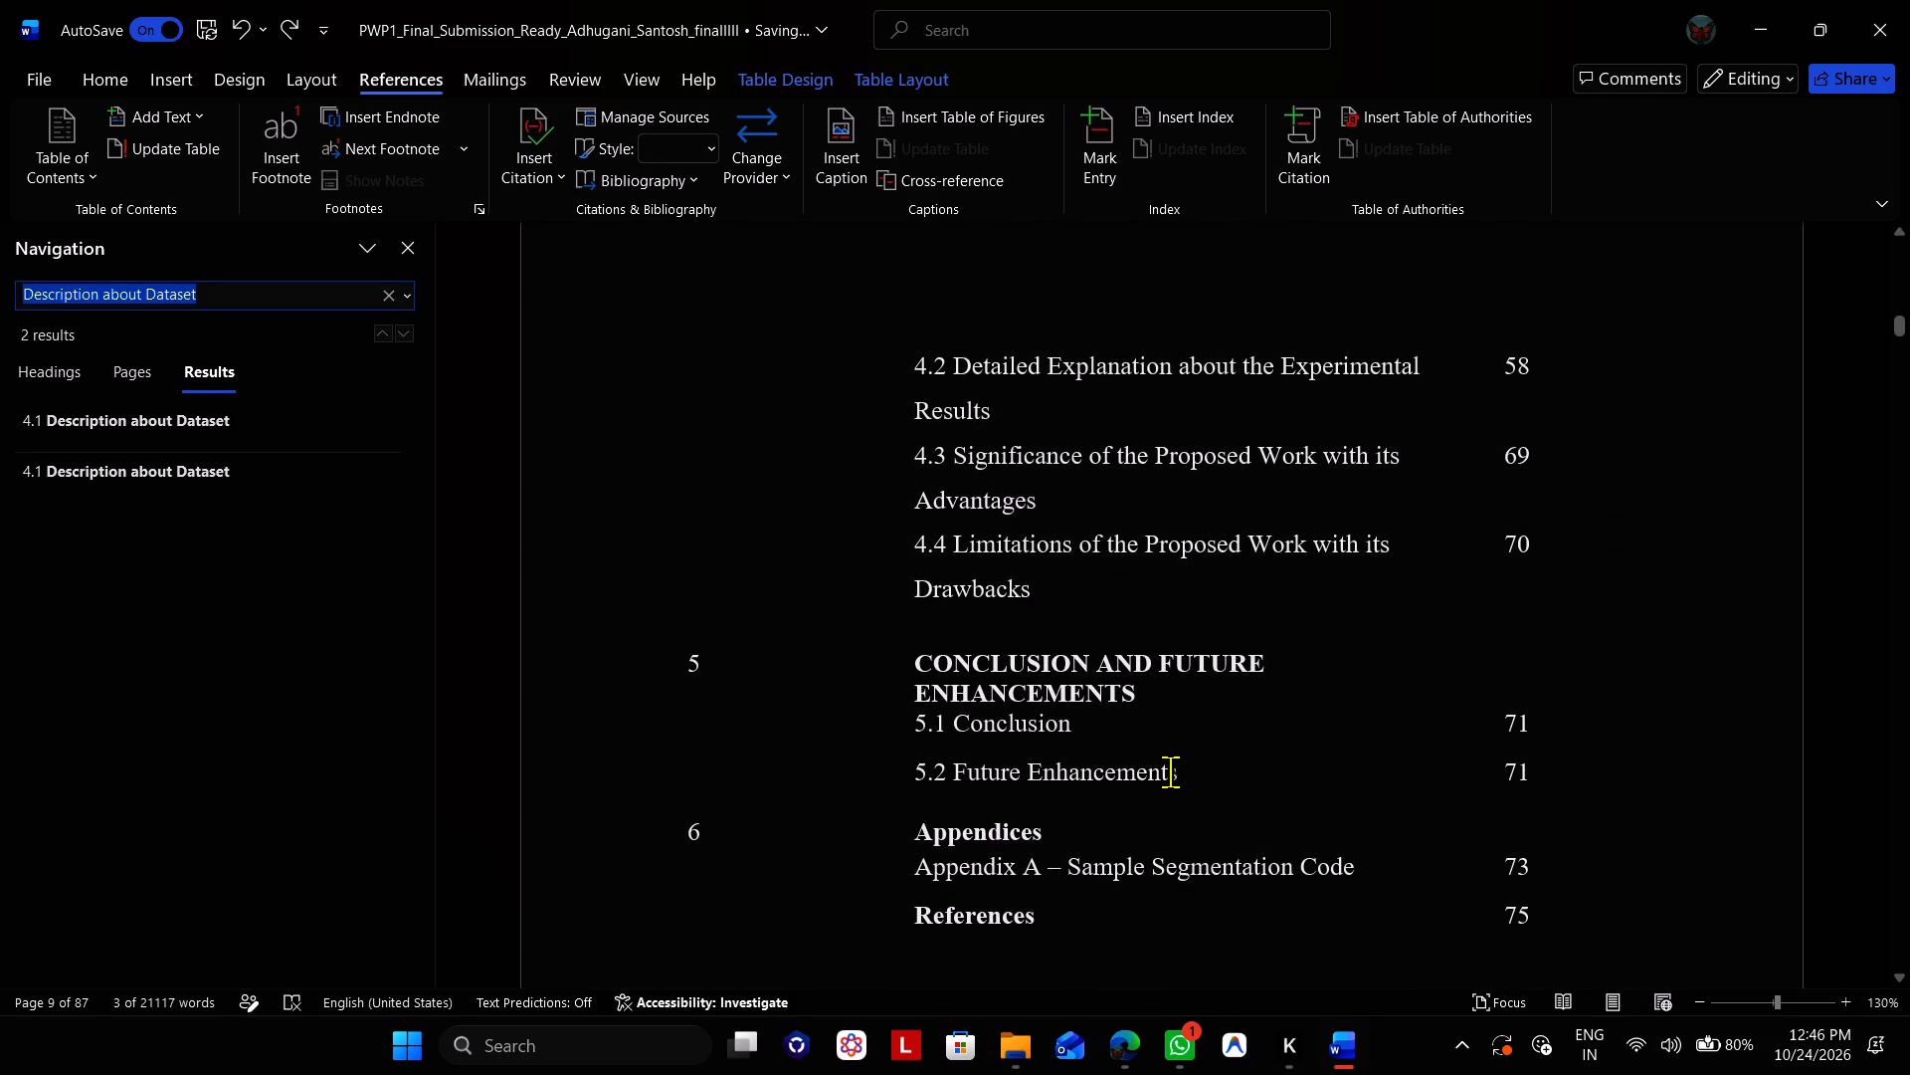
drag(1037, 496, 986, 476)
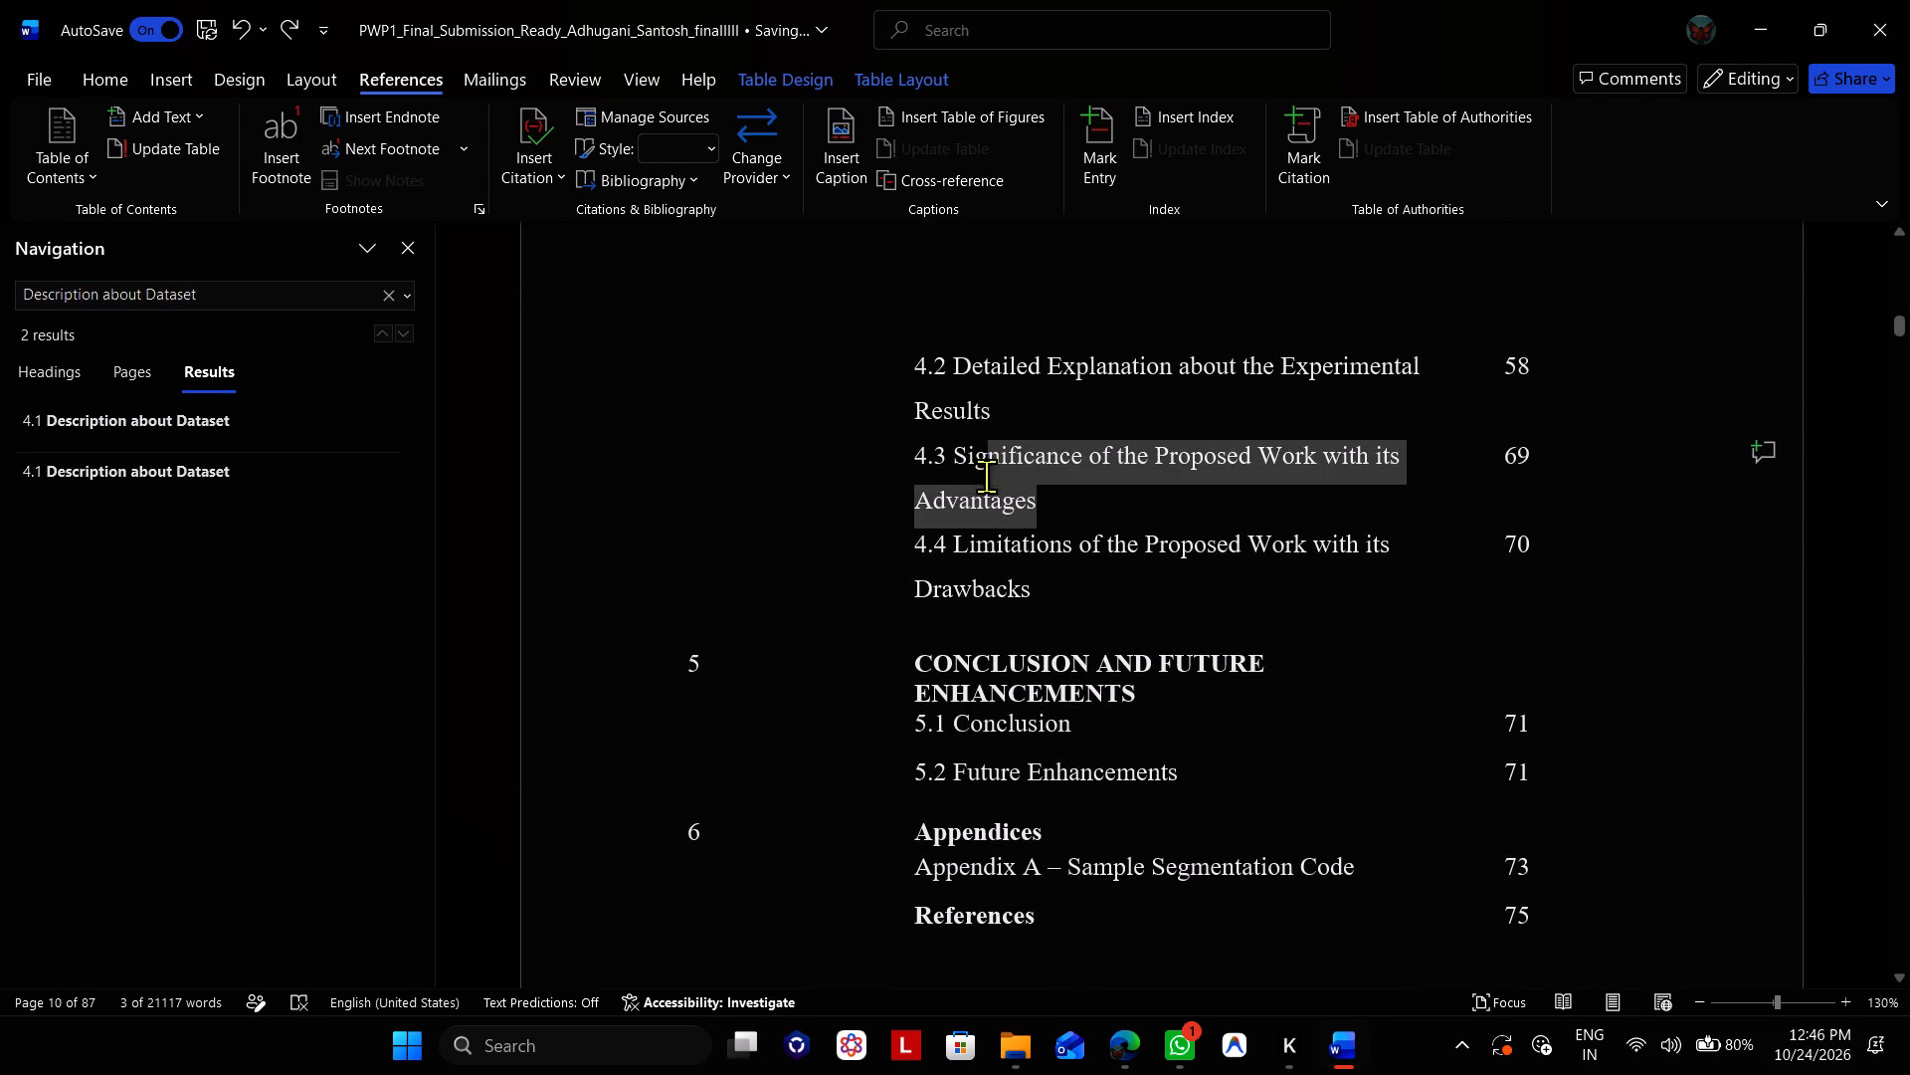
drag(986, 476, 969, 467)
key(ctrl+f)
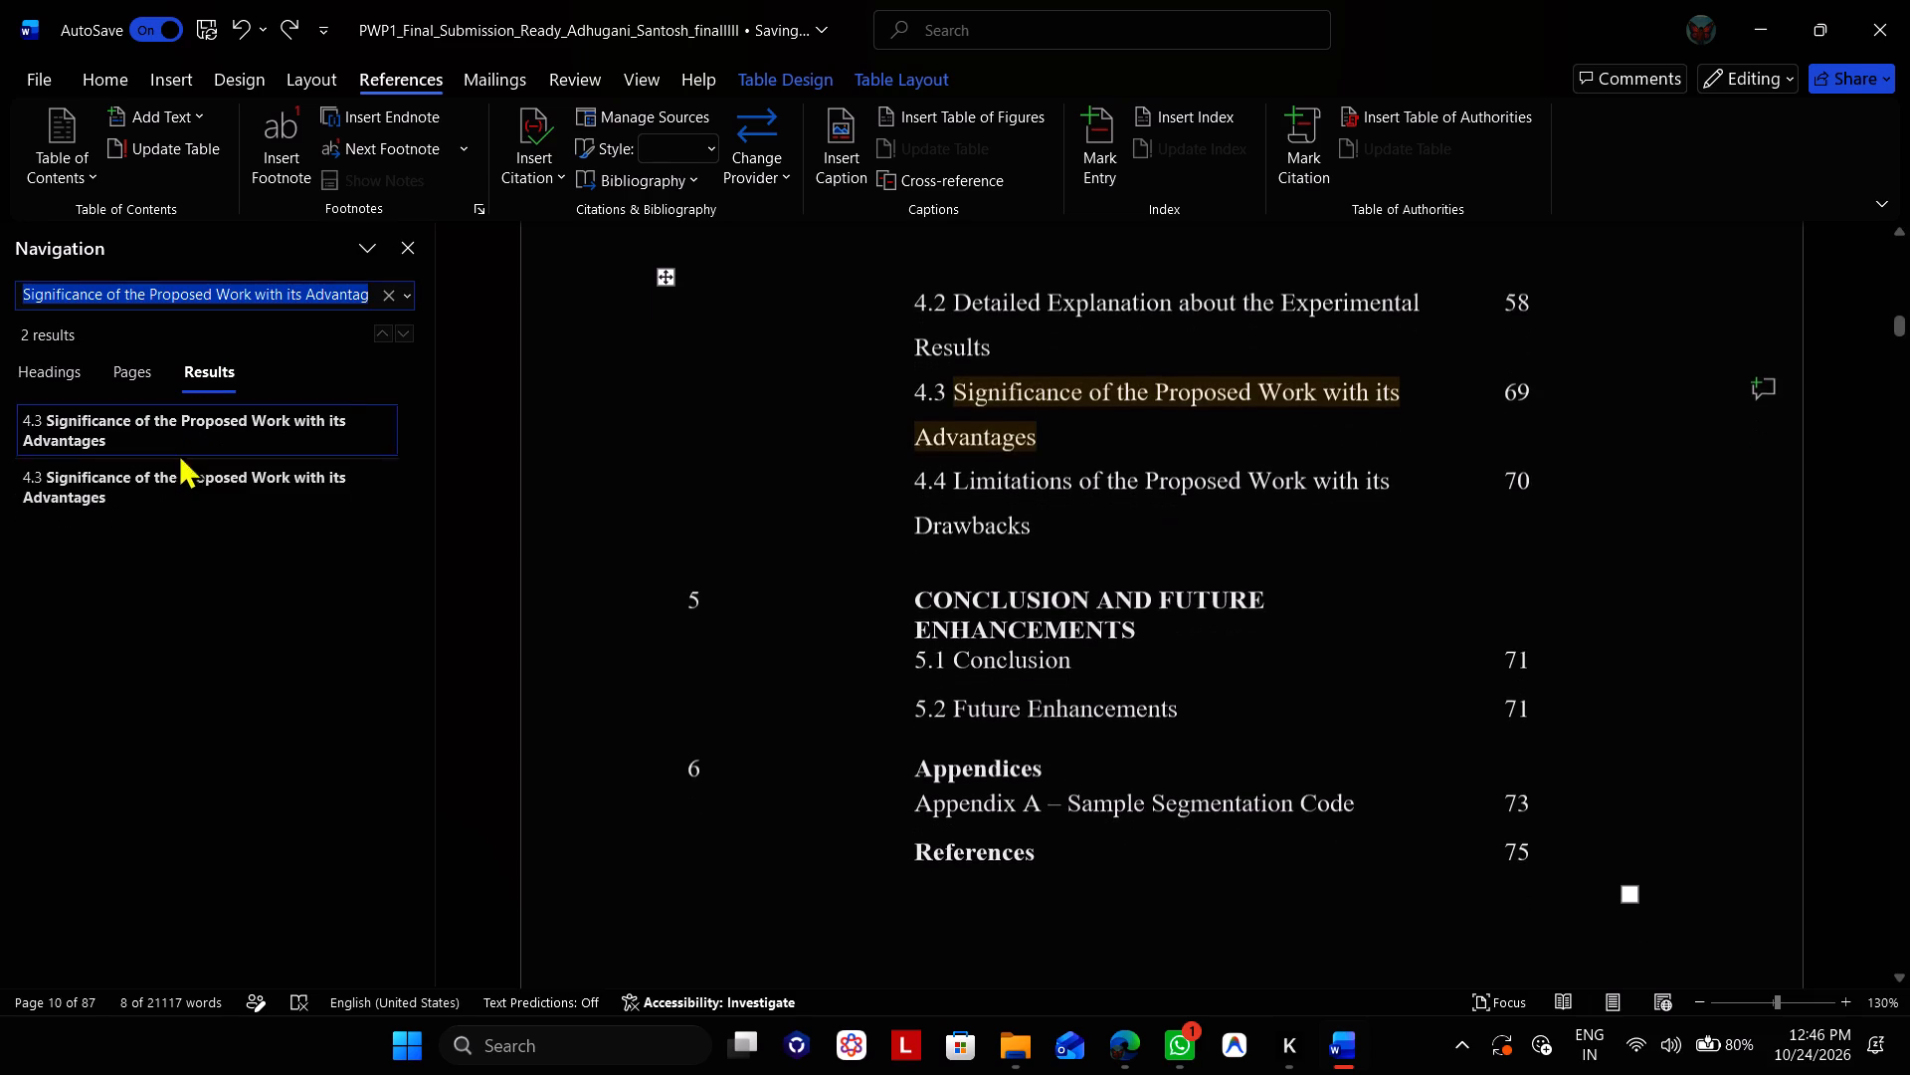
click(175, 481)
scroll(846, 594, down, 2)
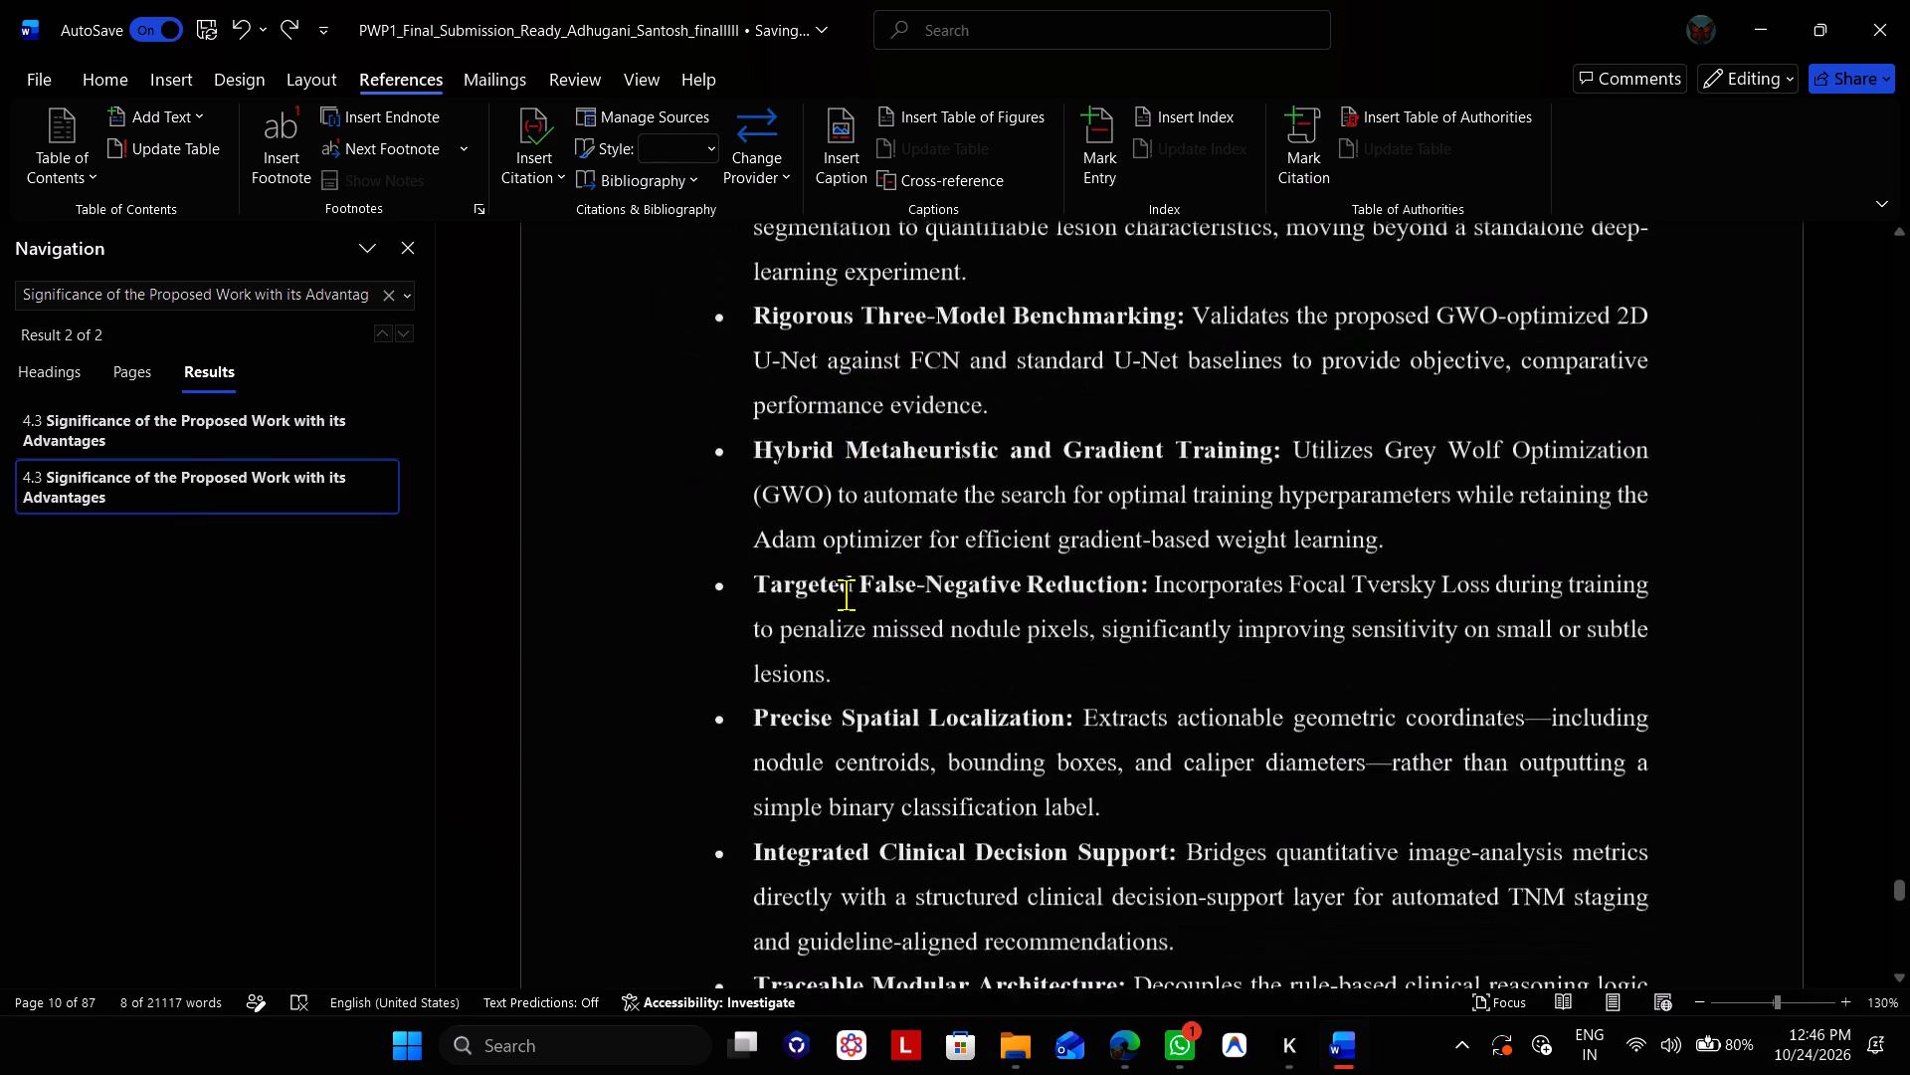
scroll(846, 594, down, 1)
click(288, 436)
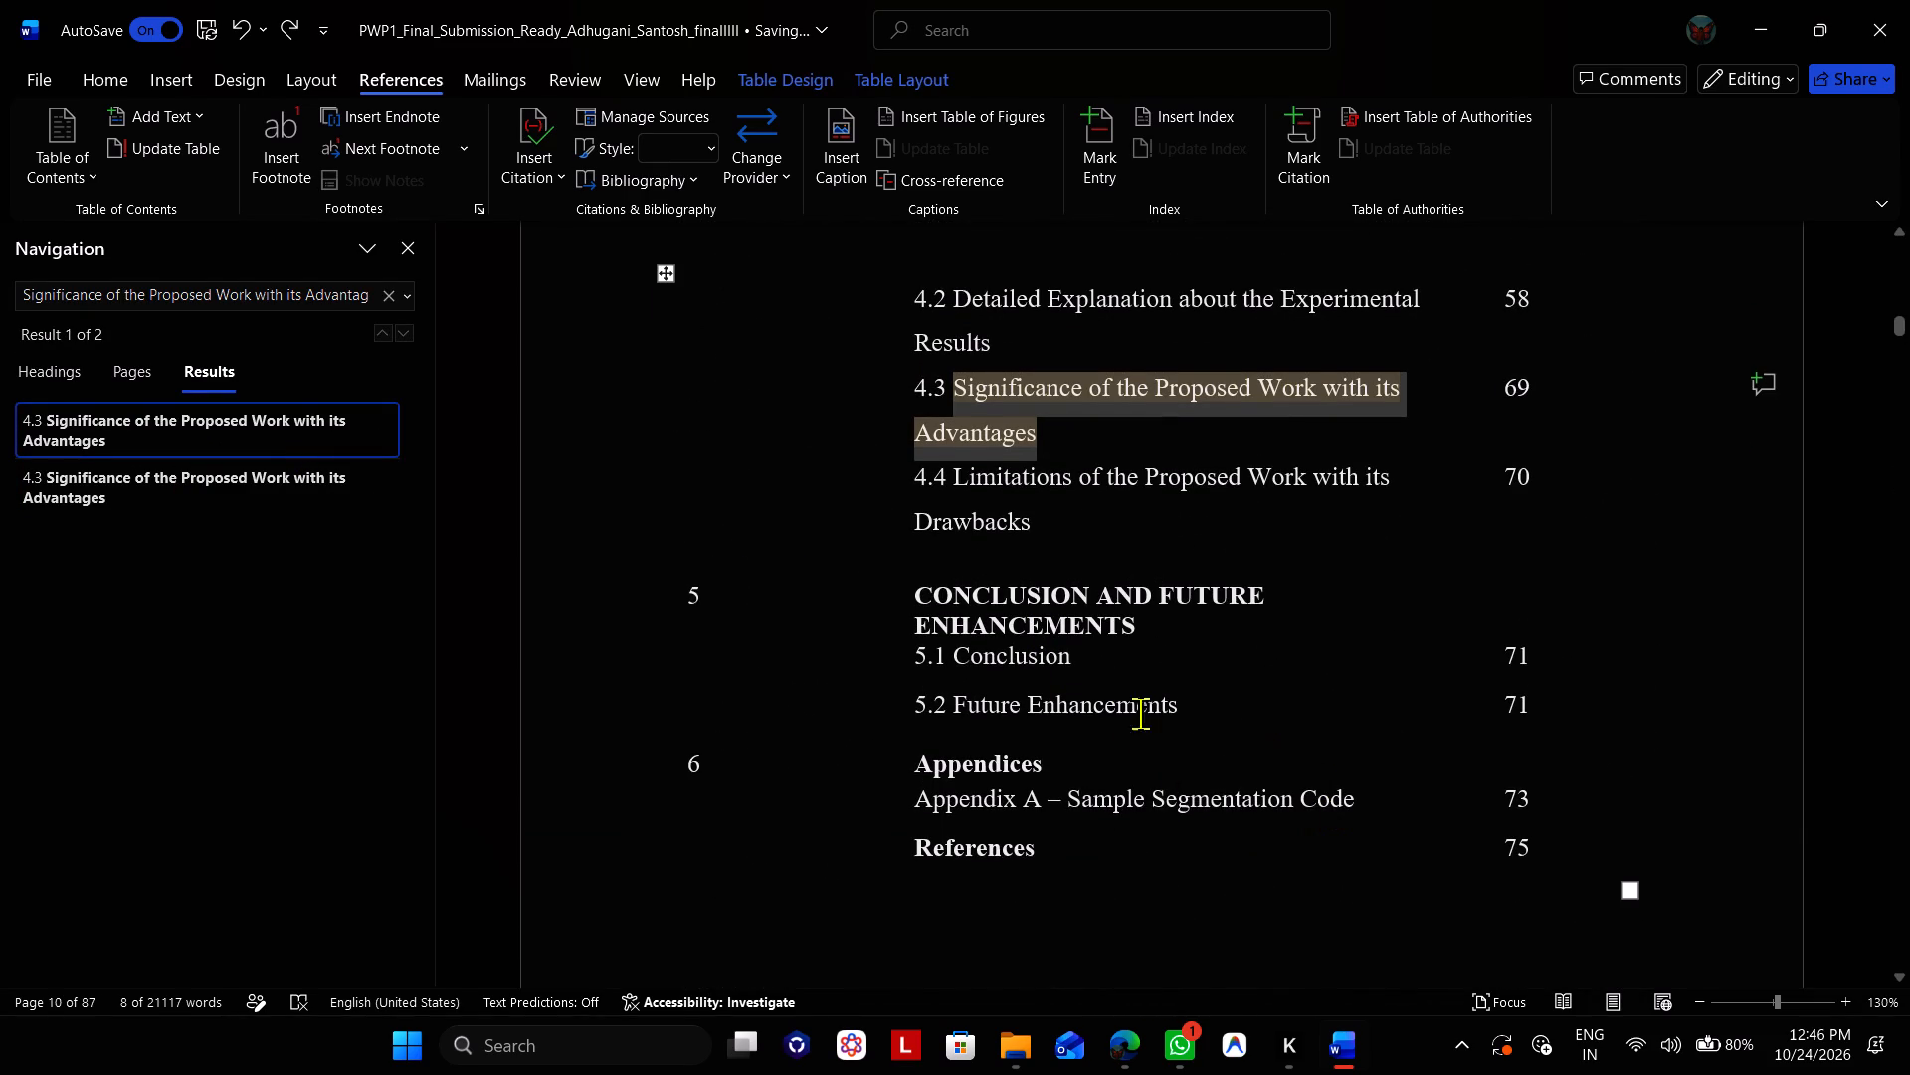
Search for the contents entry "References" and check the reference section's page number against the Table of Contents.
drag(1044, 848, 924, 847)
click(911, 851)
click(1036, 916)
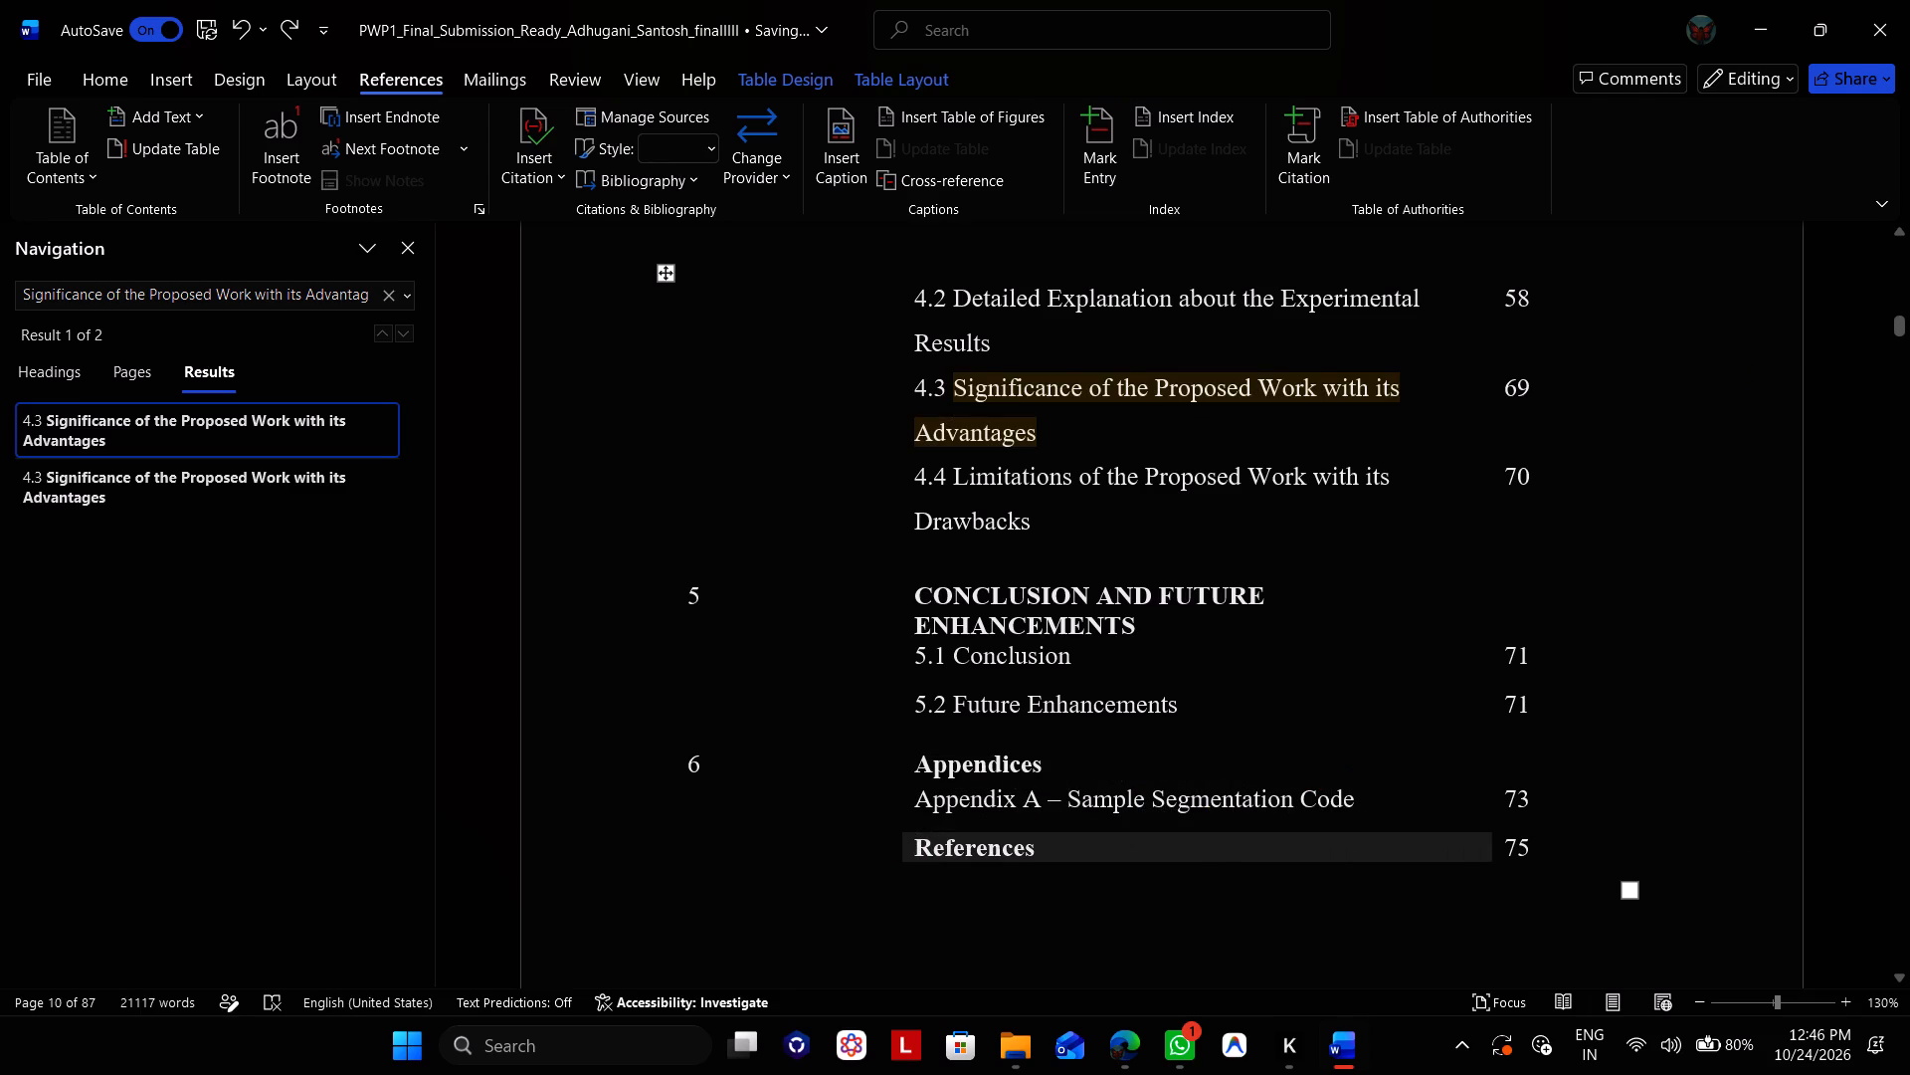
triple_click(1040, 861)
drag(1040, 861, 1028, 859)
key(ctrl+f)
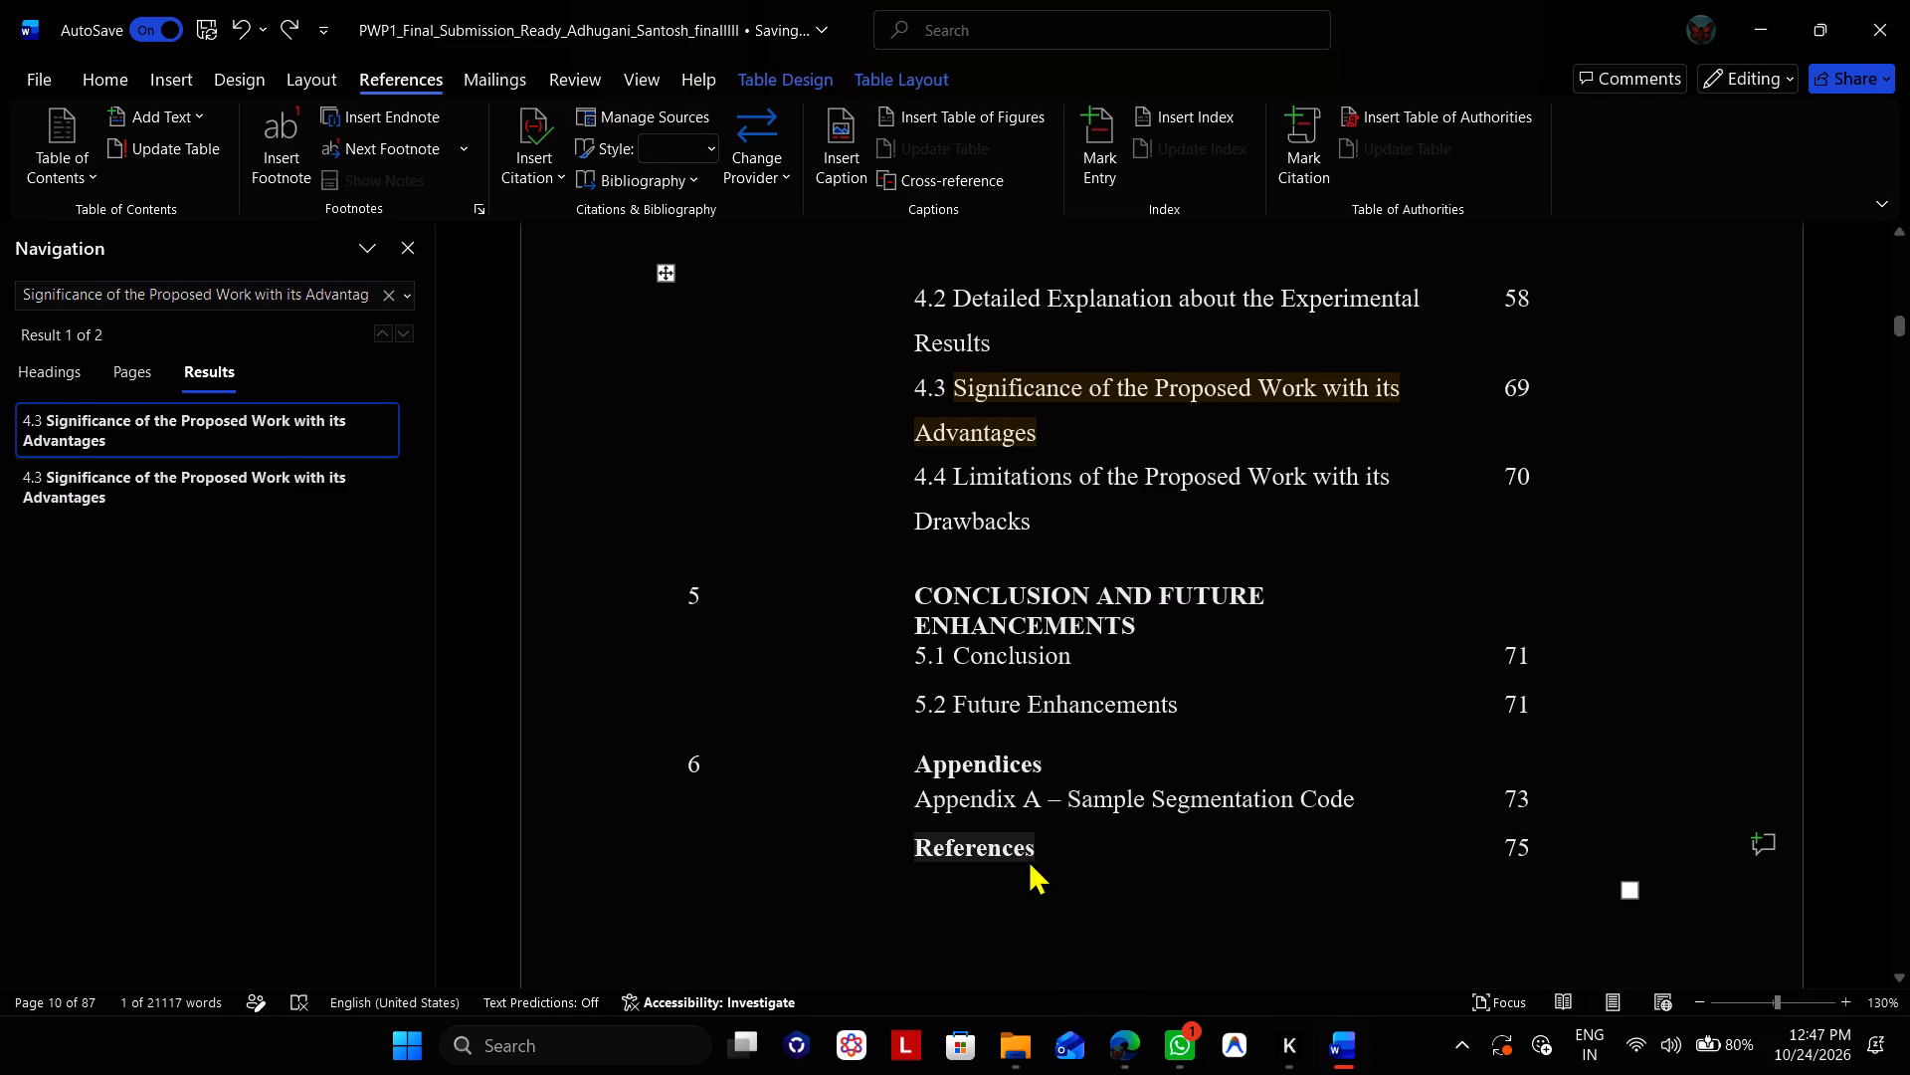
drag(251, 507, 195, 449)
click(195, 449)
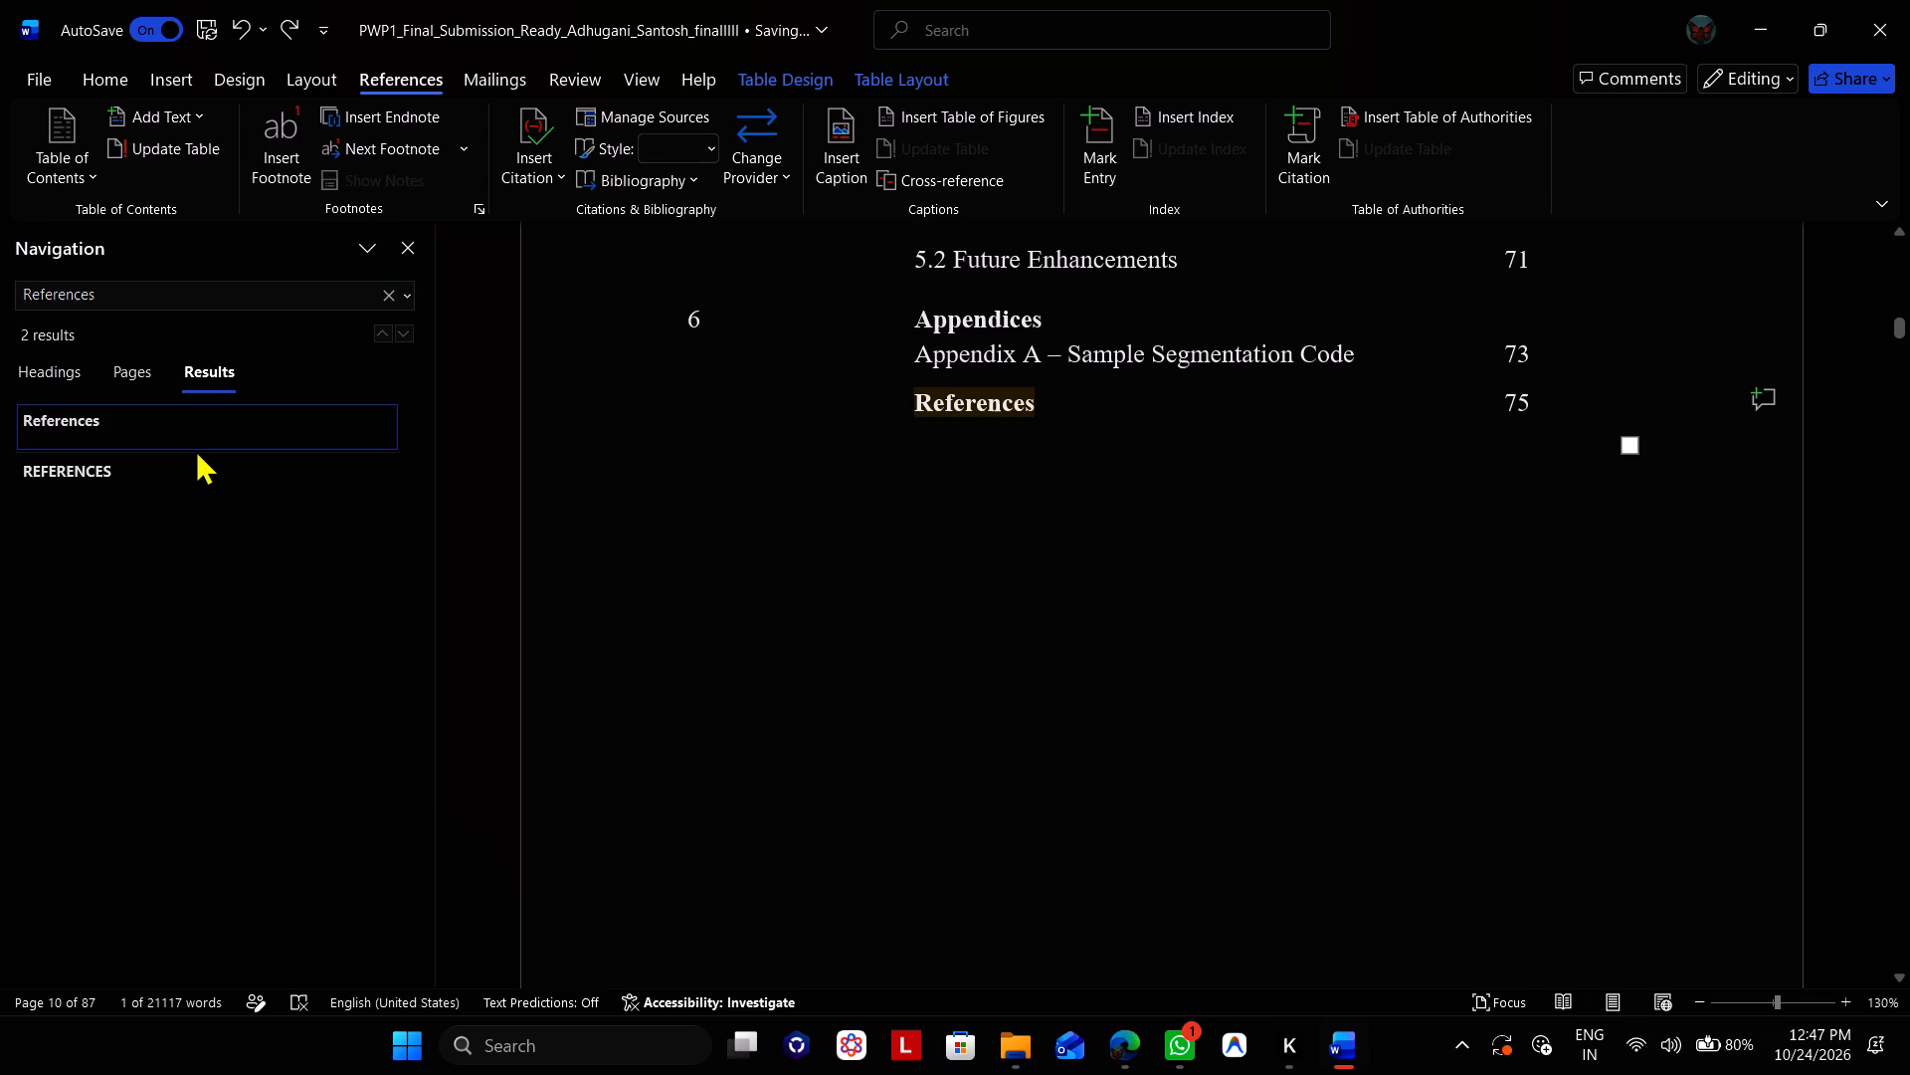
click(159, 467)
scroll(968, 637, down, 1)
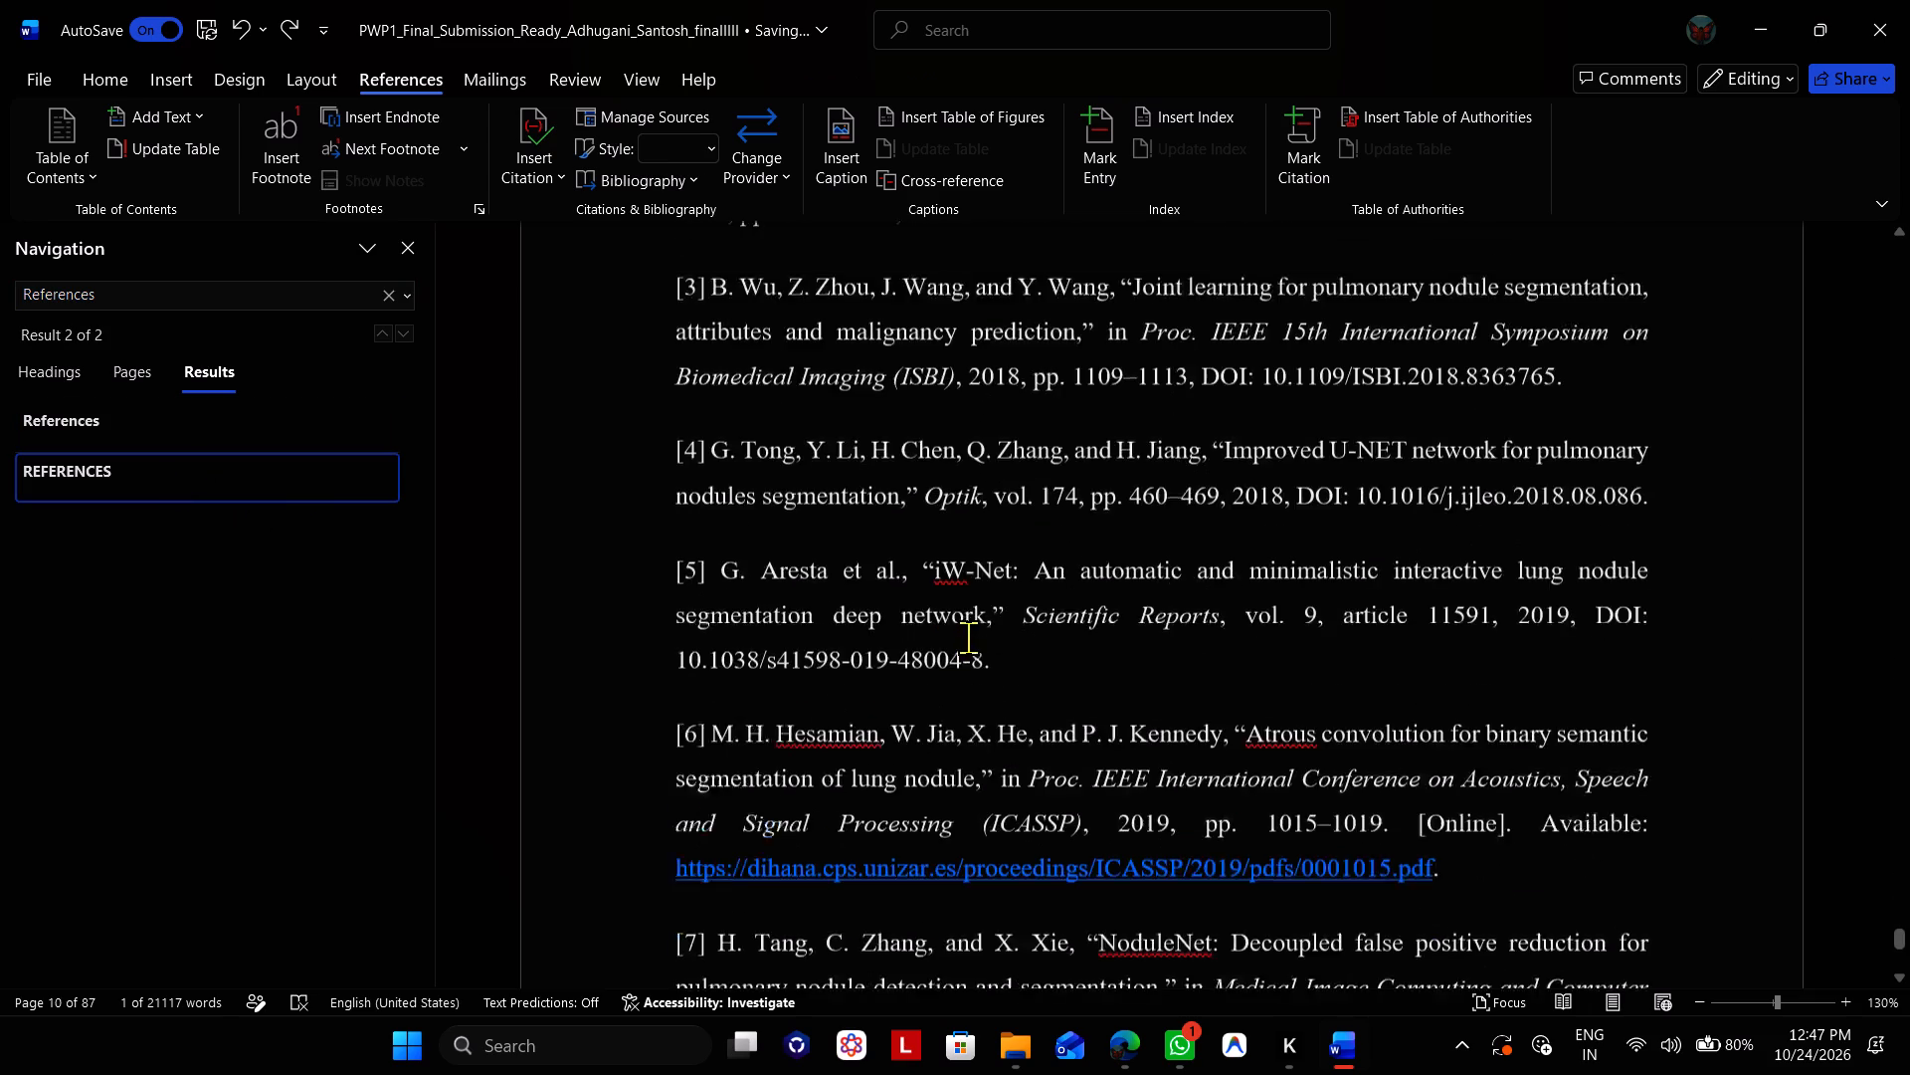
scroll(968, 637, down, 2)
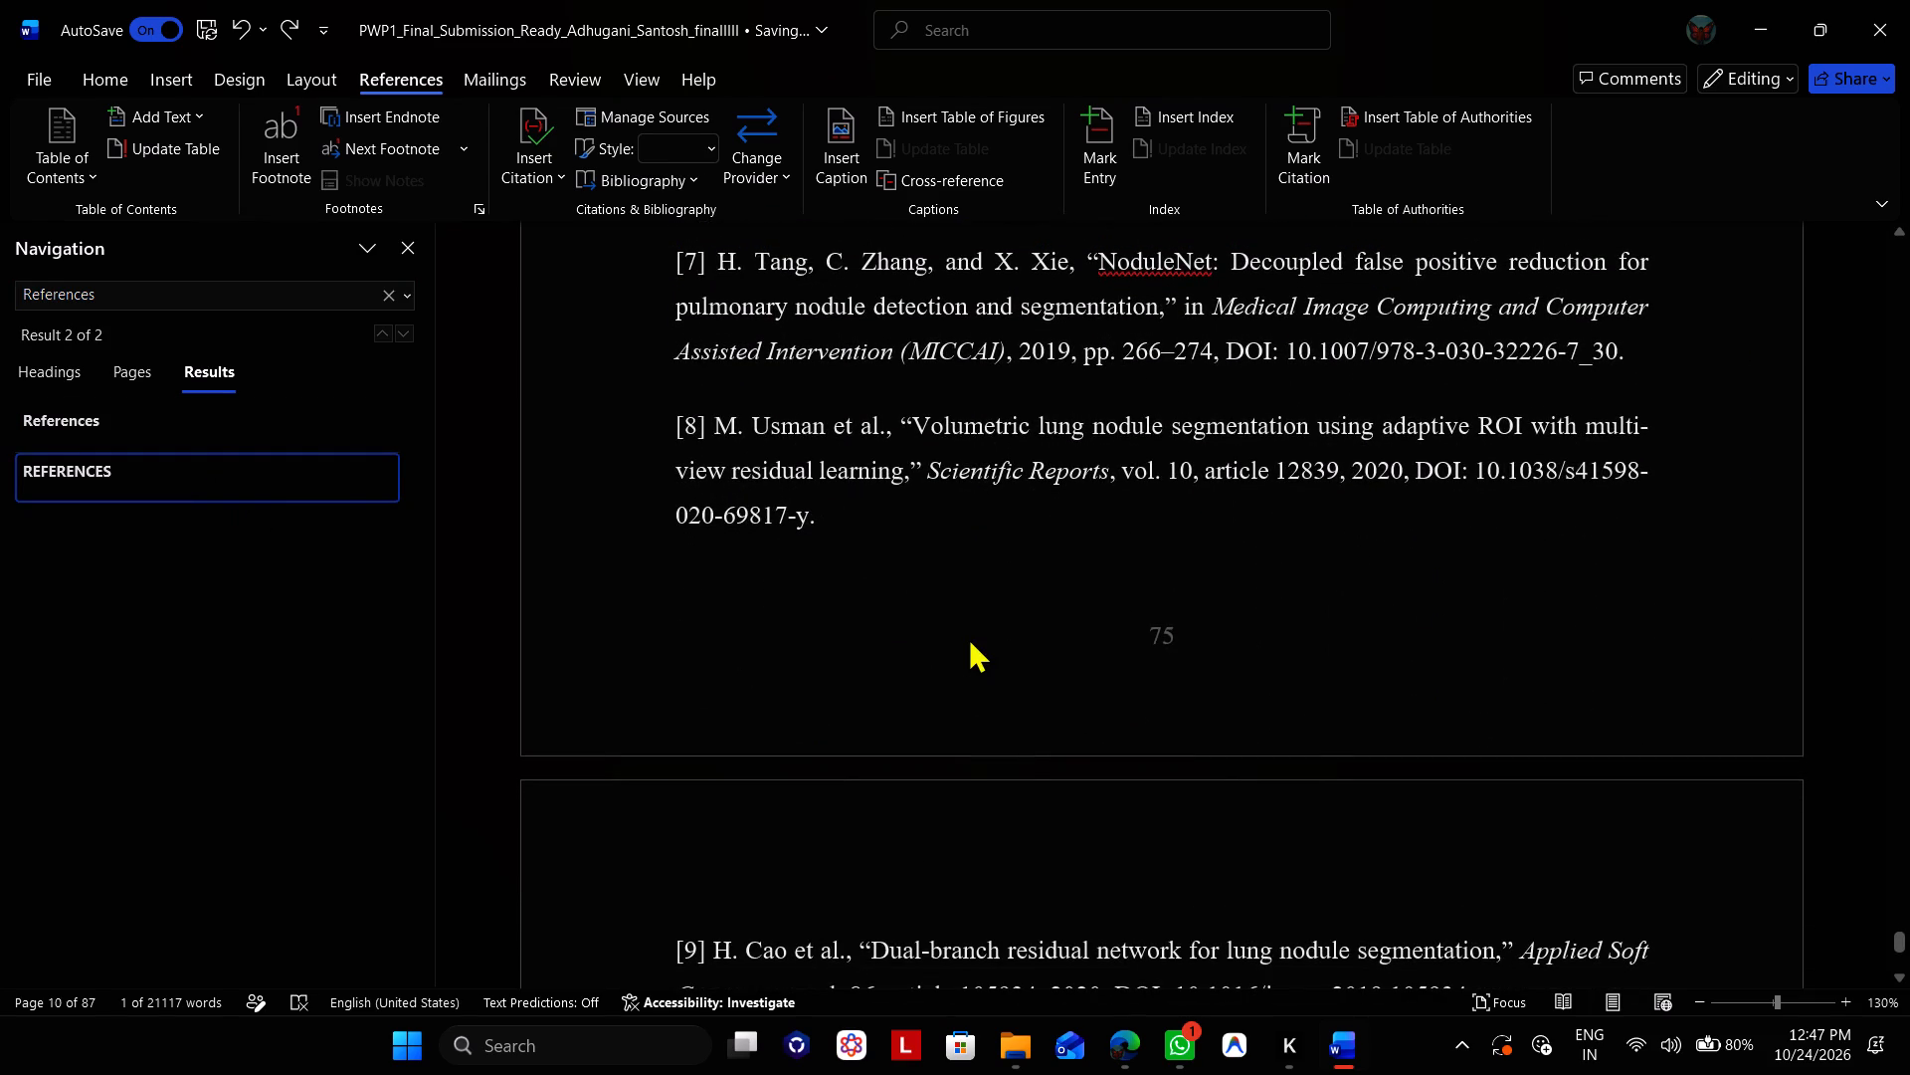
scroll(968, 637, down, 13)
Skim the report from its last page back to the figure list in the front matter.
scroll(968, 637, up, 1)
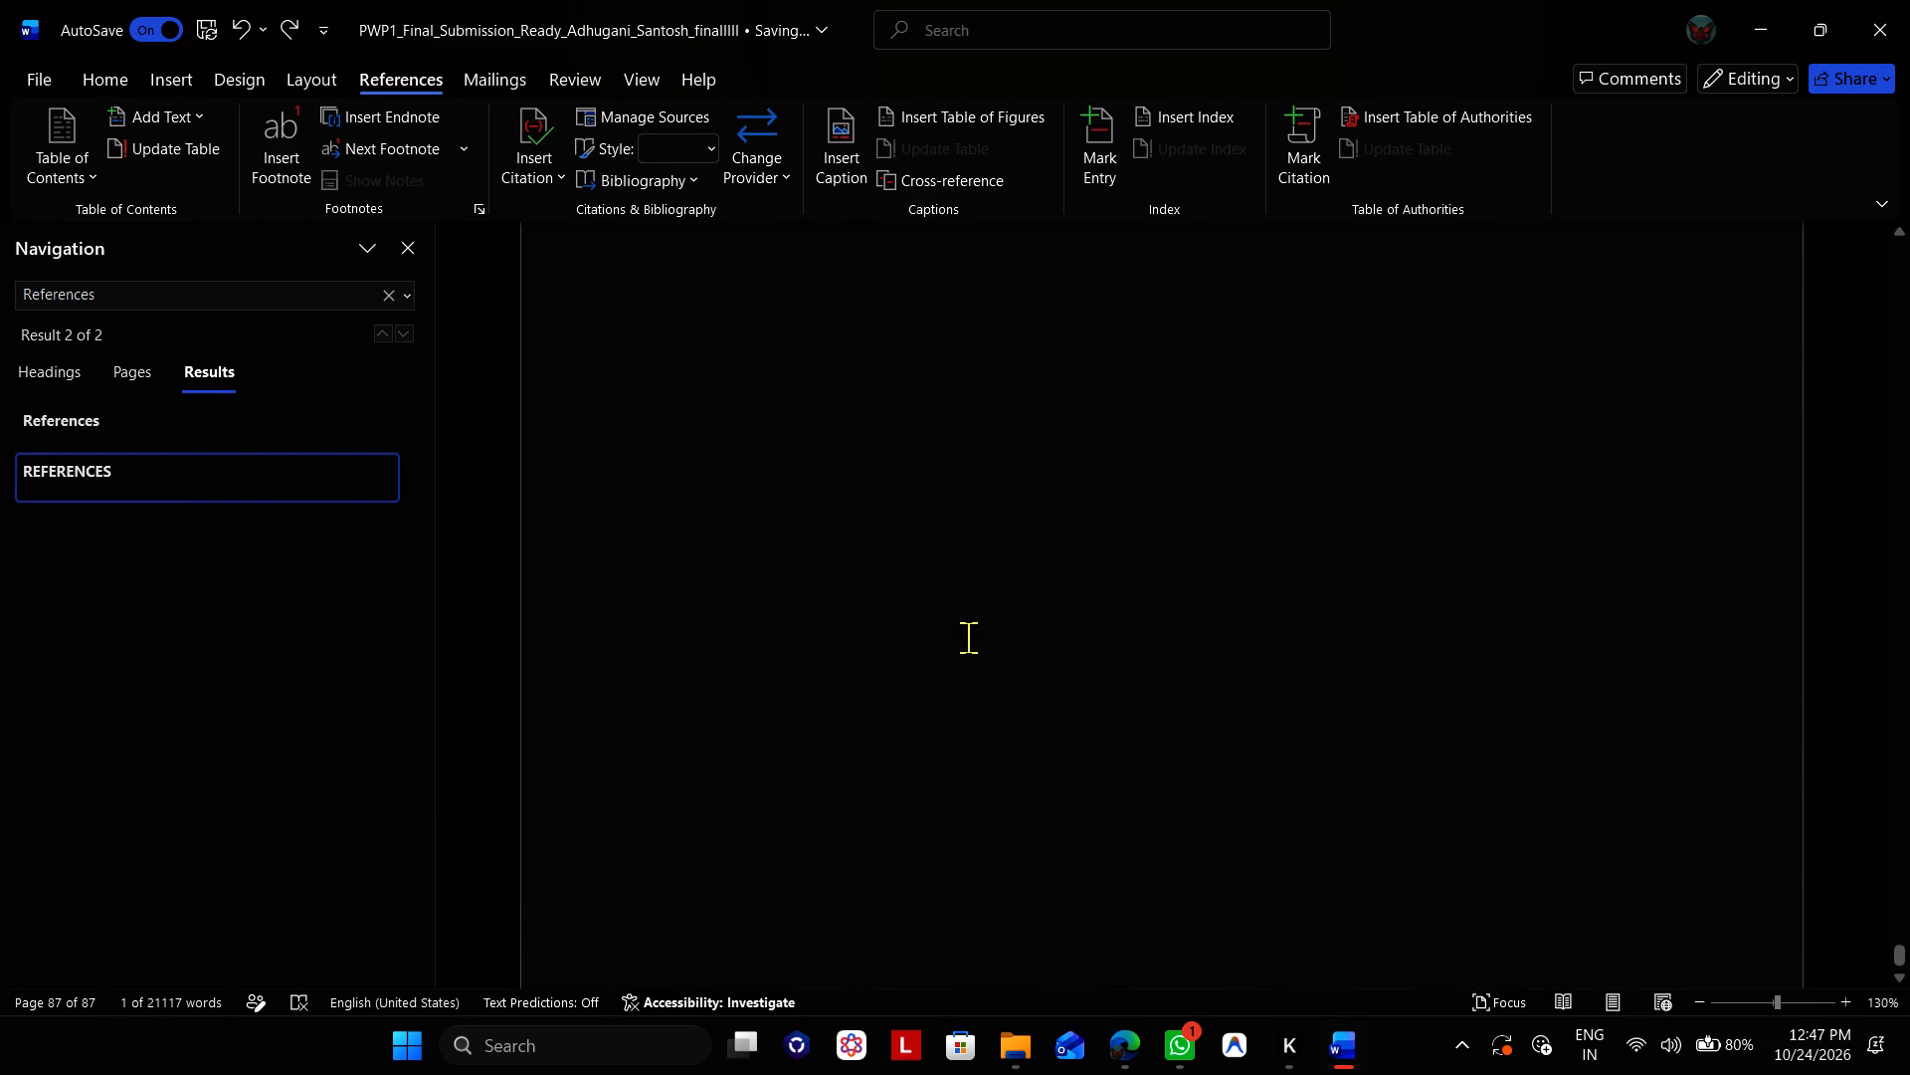
scroll(968, 637, down, 1)
scroll(968, 637, up, 1)
scroll(968, 637, down, 3)
scroll(968, 637, up, 12)
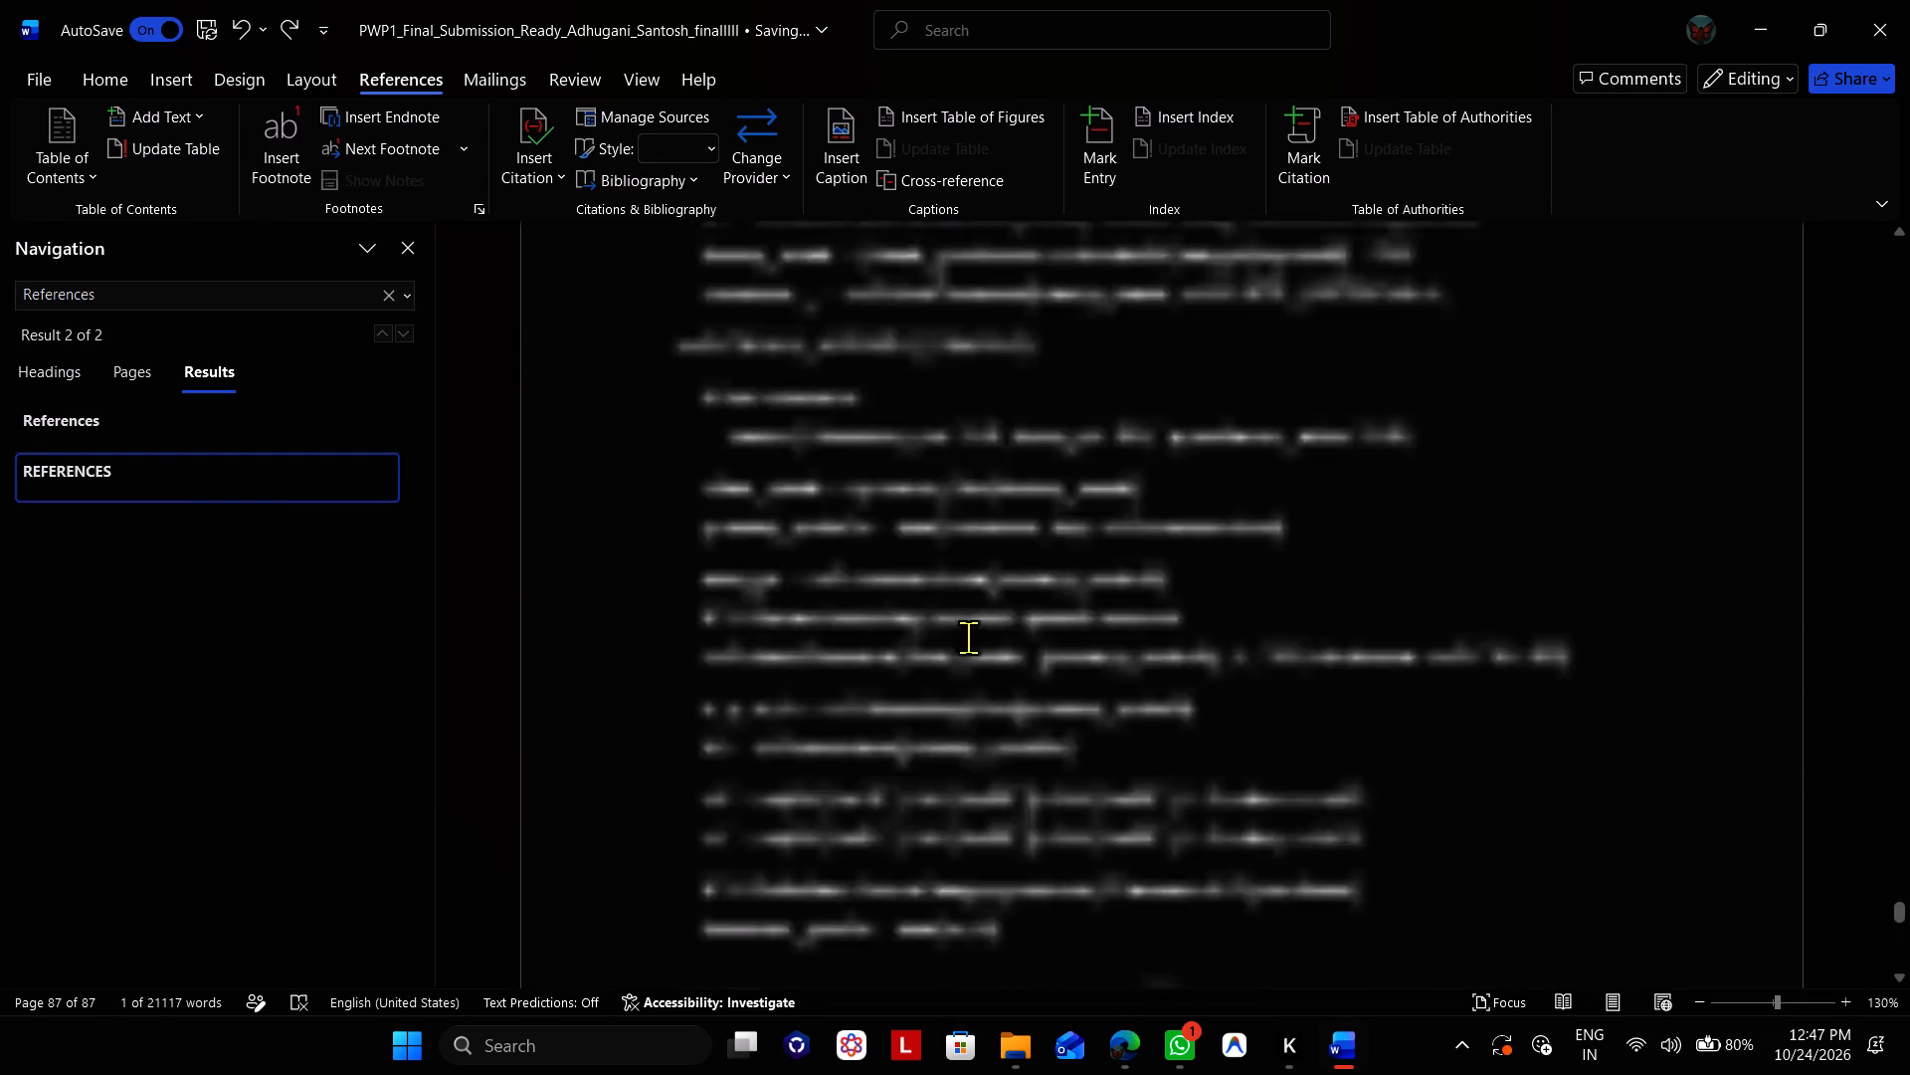
scroll(968, 637, up, 15)
scroll(968, 637, up, 20)
scroll(968, 637, up, 20)
scroll(968, 637, up, 18)
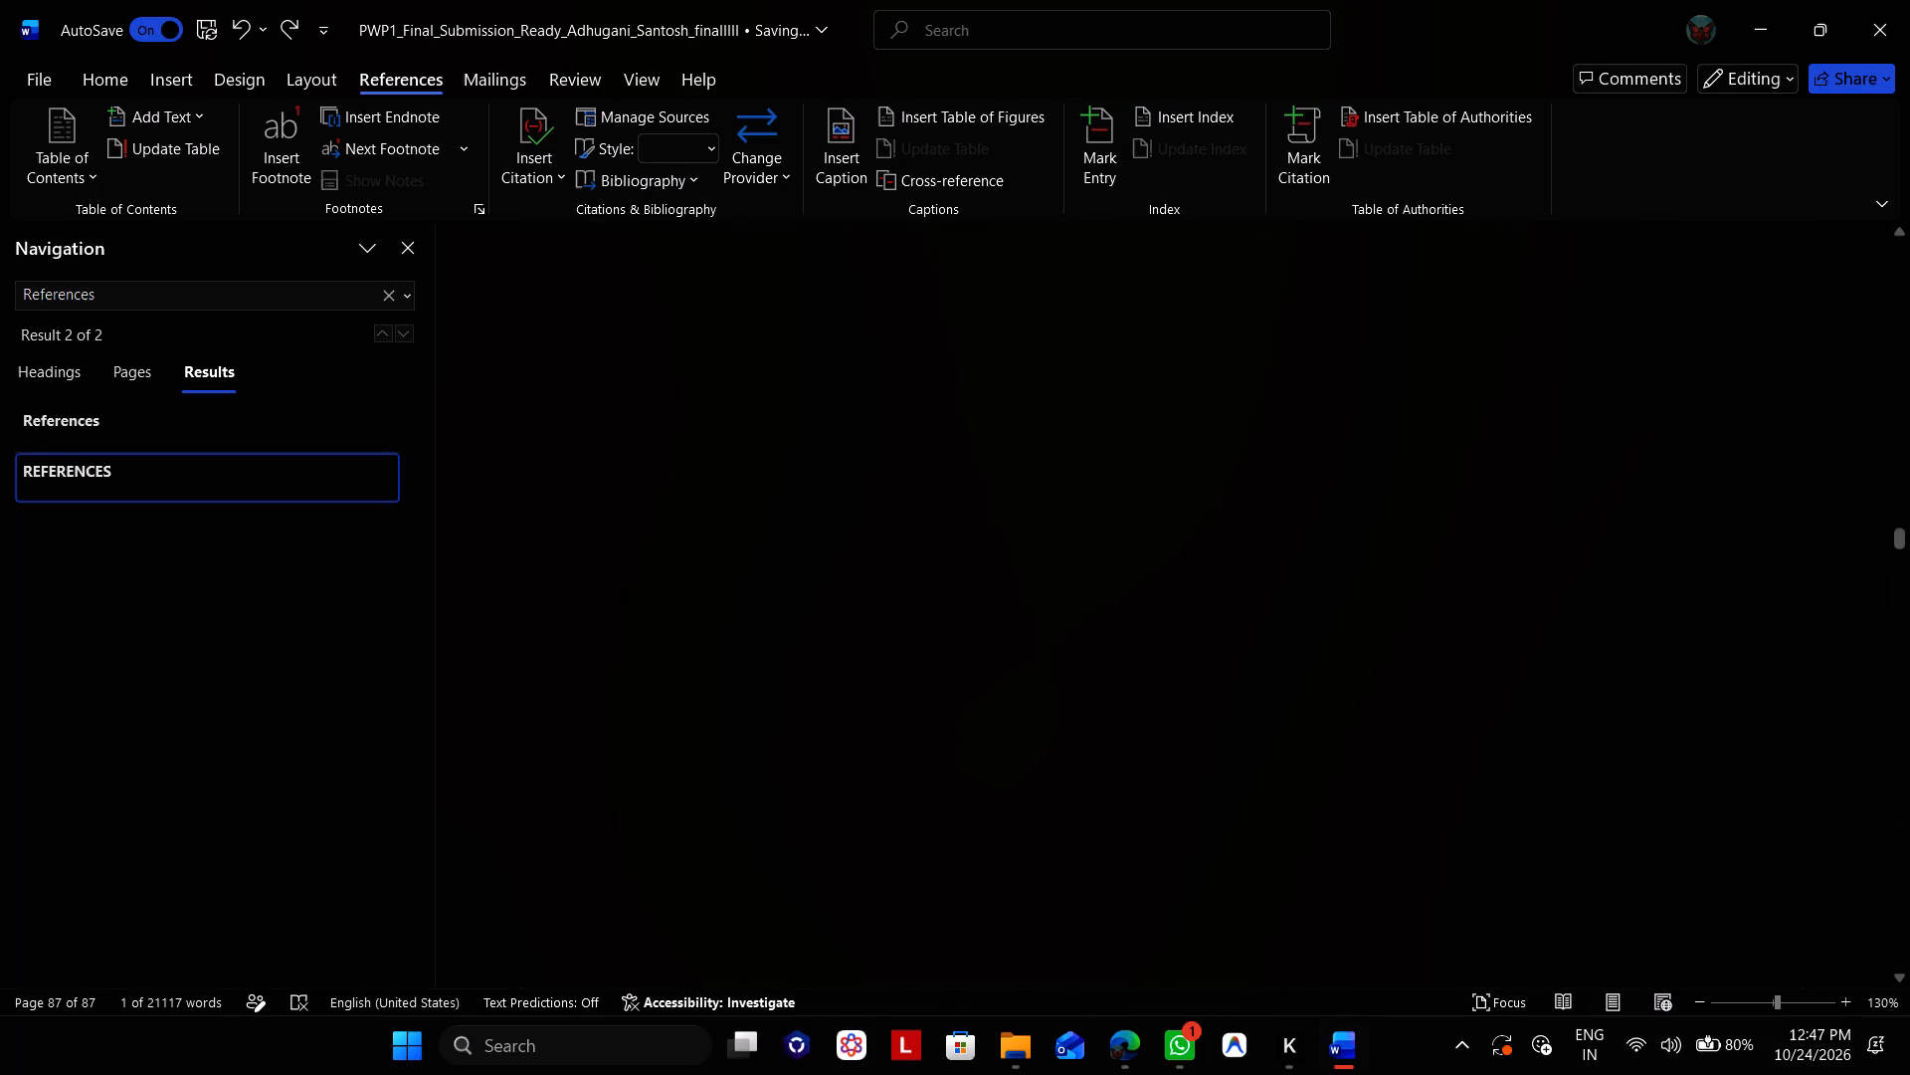
scroll(968, 637, up, 20)
scroll(968, 637, up, 20)
scroll(968, 637, up, 20)
scroll(315, 158, up, 9)
Start saving a copy of the report to the OneDrive Desktop folder with PDF as the file format.
click(41, 64)
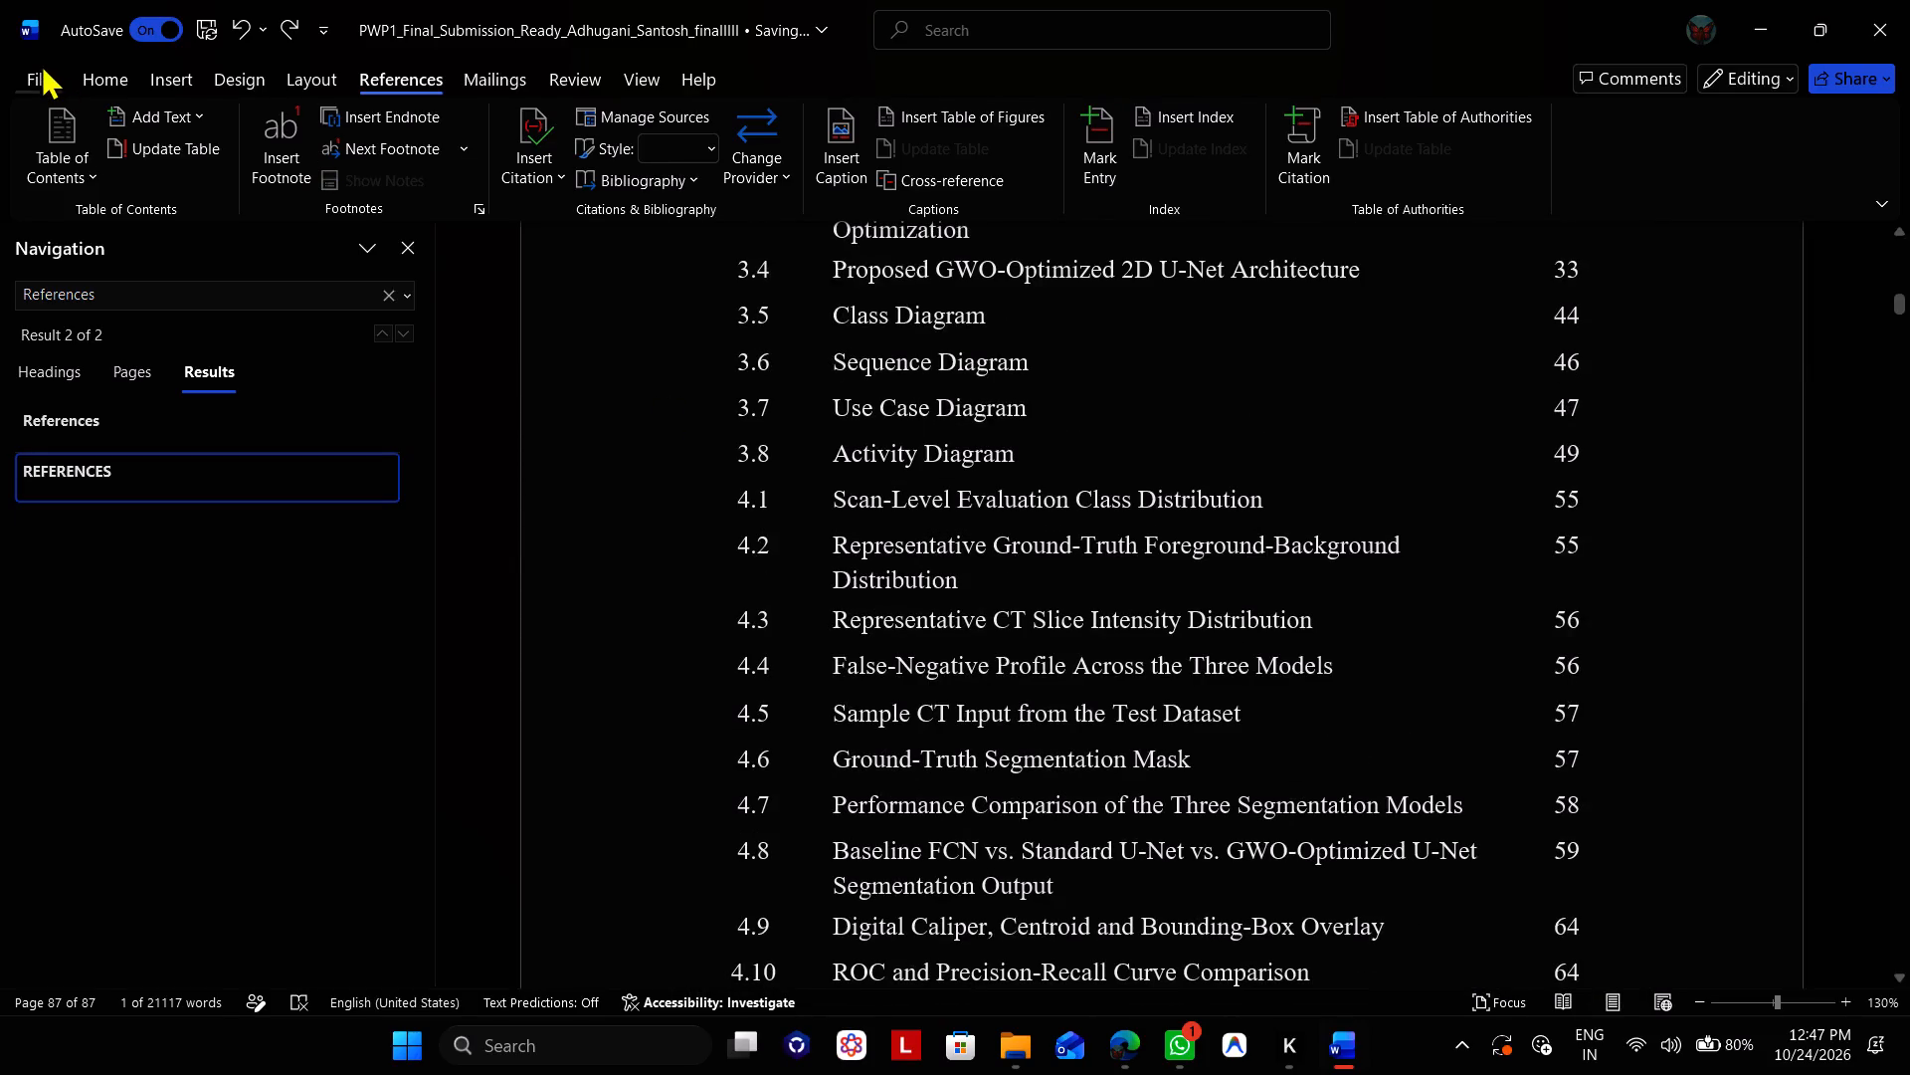
click(79, 411)
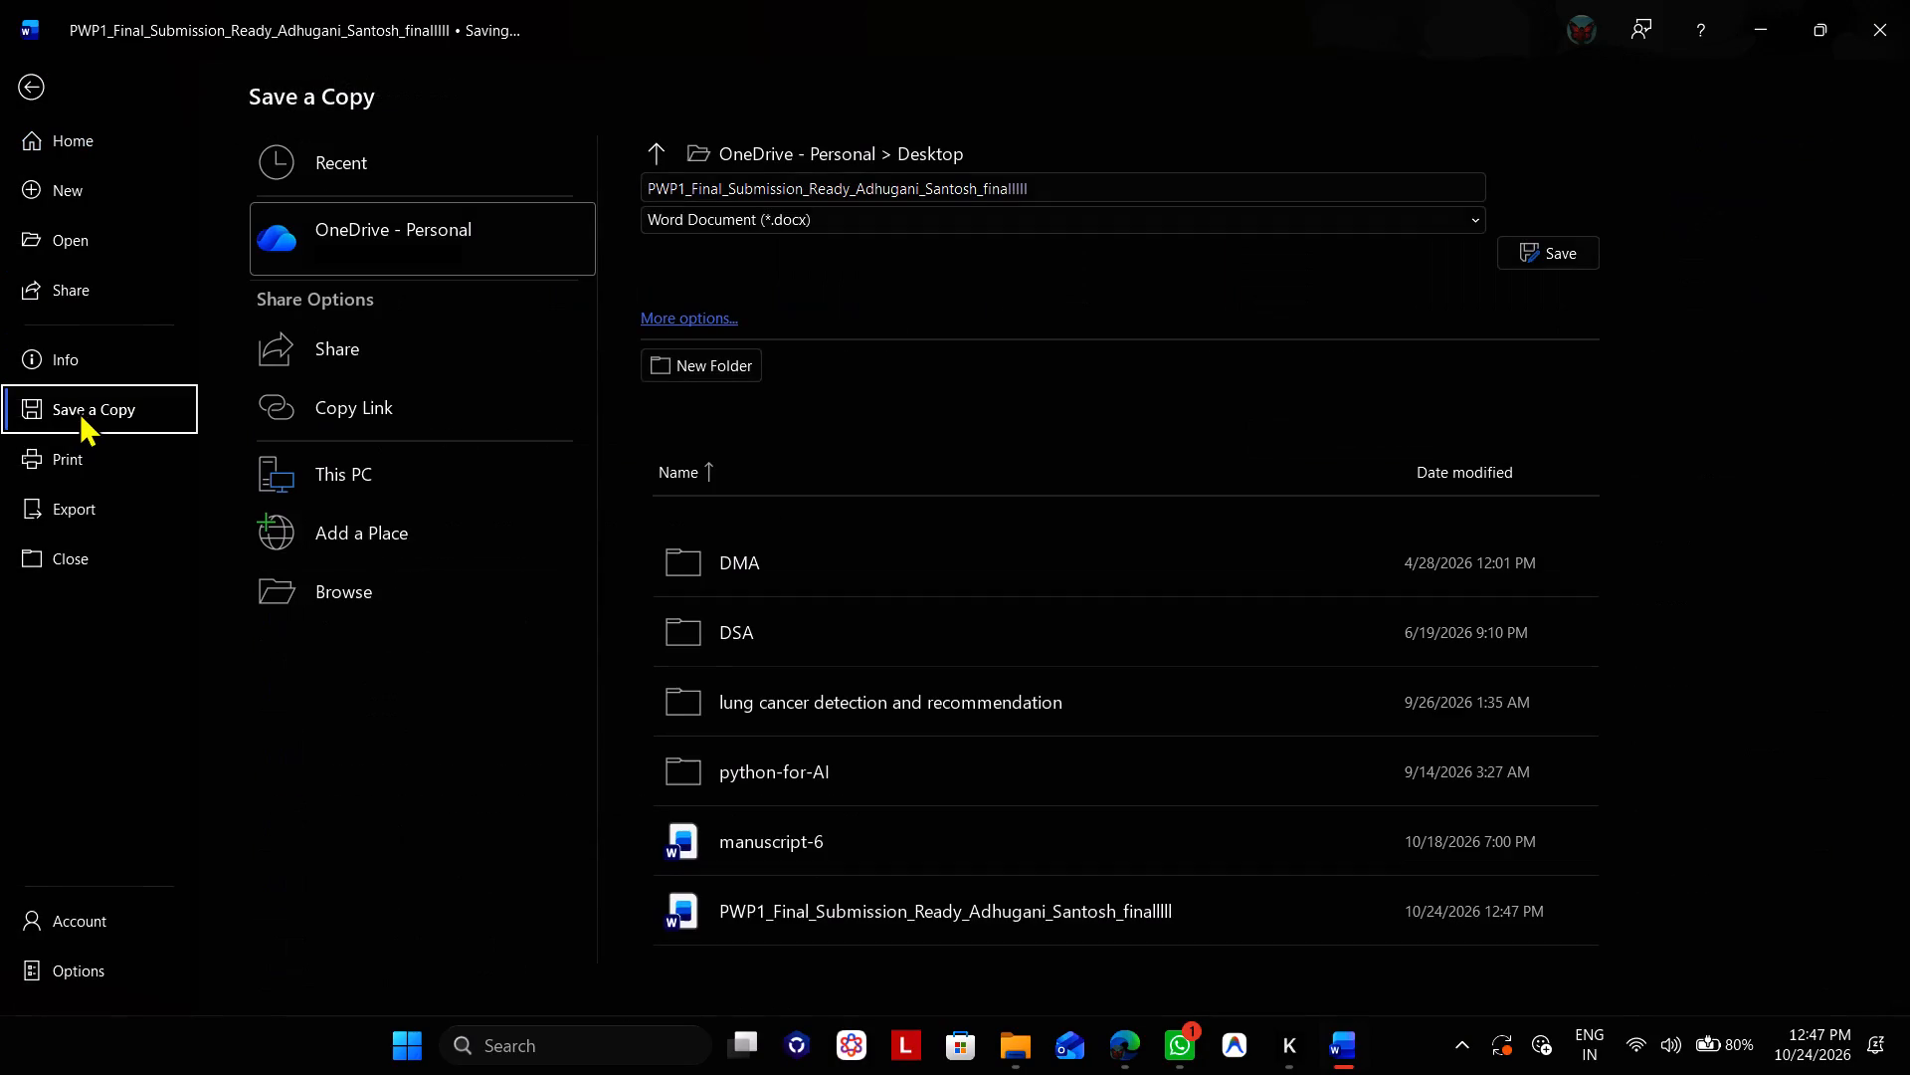
click(858, 226)
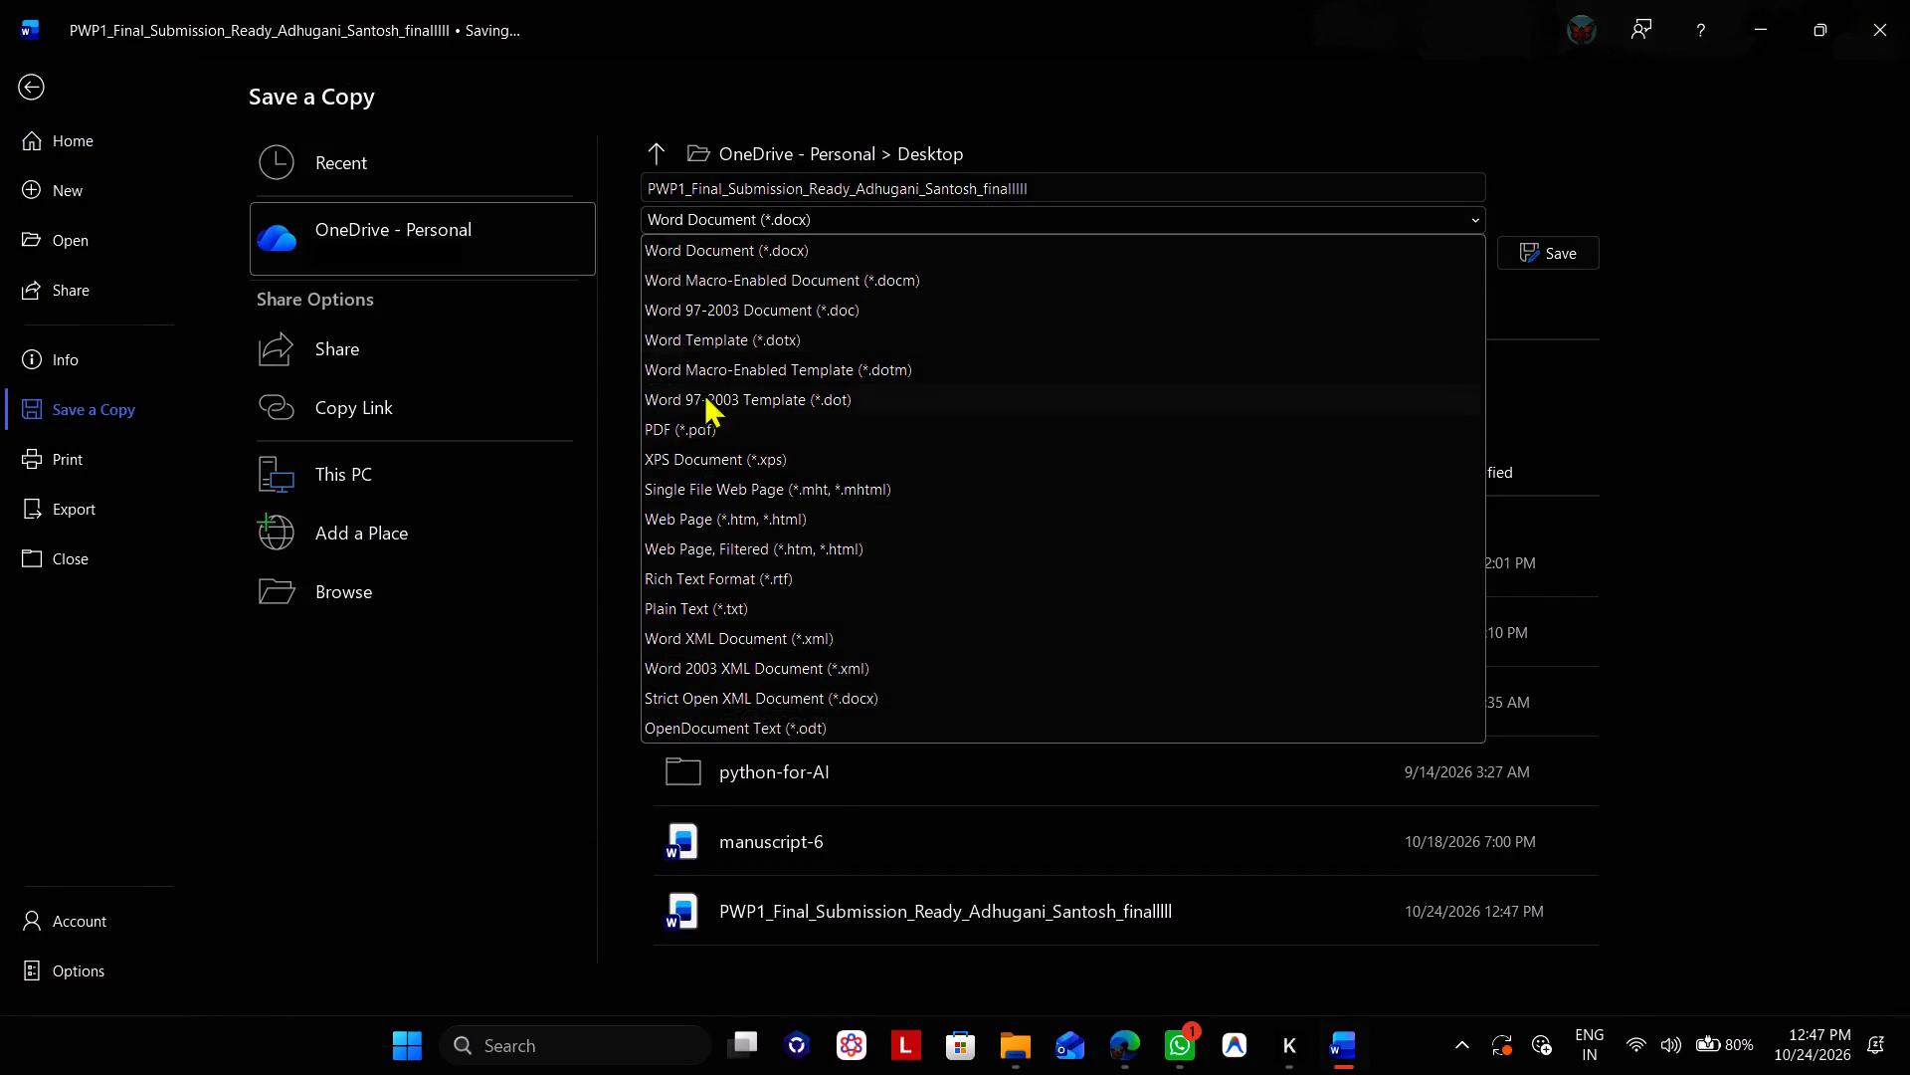
click(700, 434)
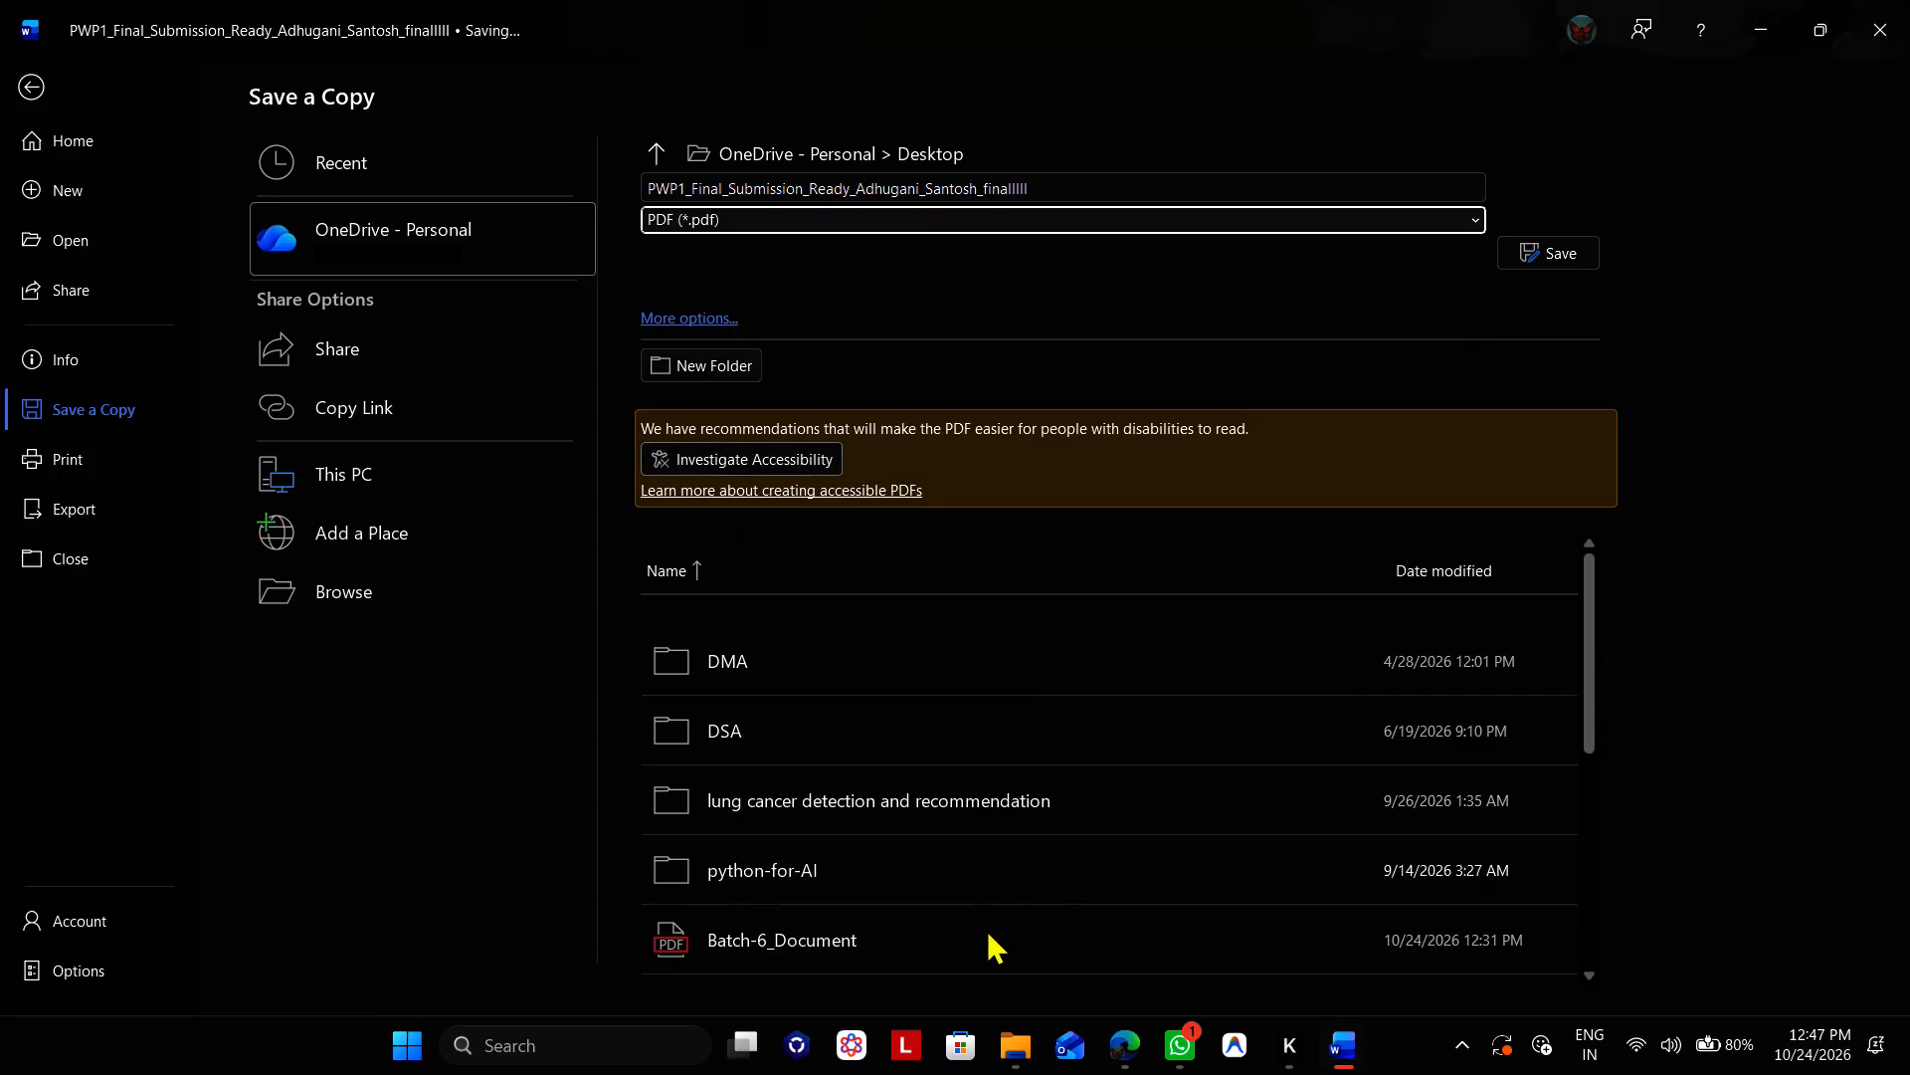
Switch to File Explorer and delete the Batch-6_Document PDF from the Desktop folder.
click(1010, 1042)
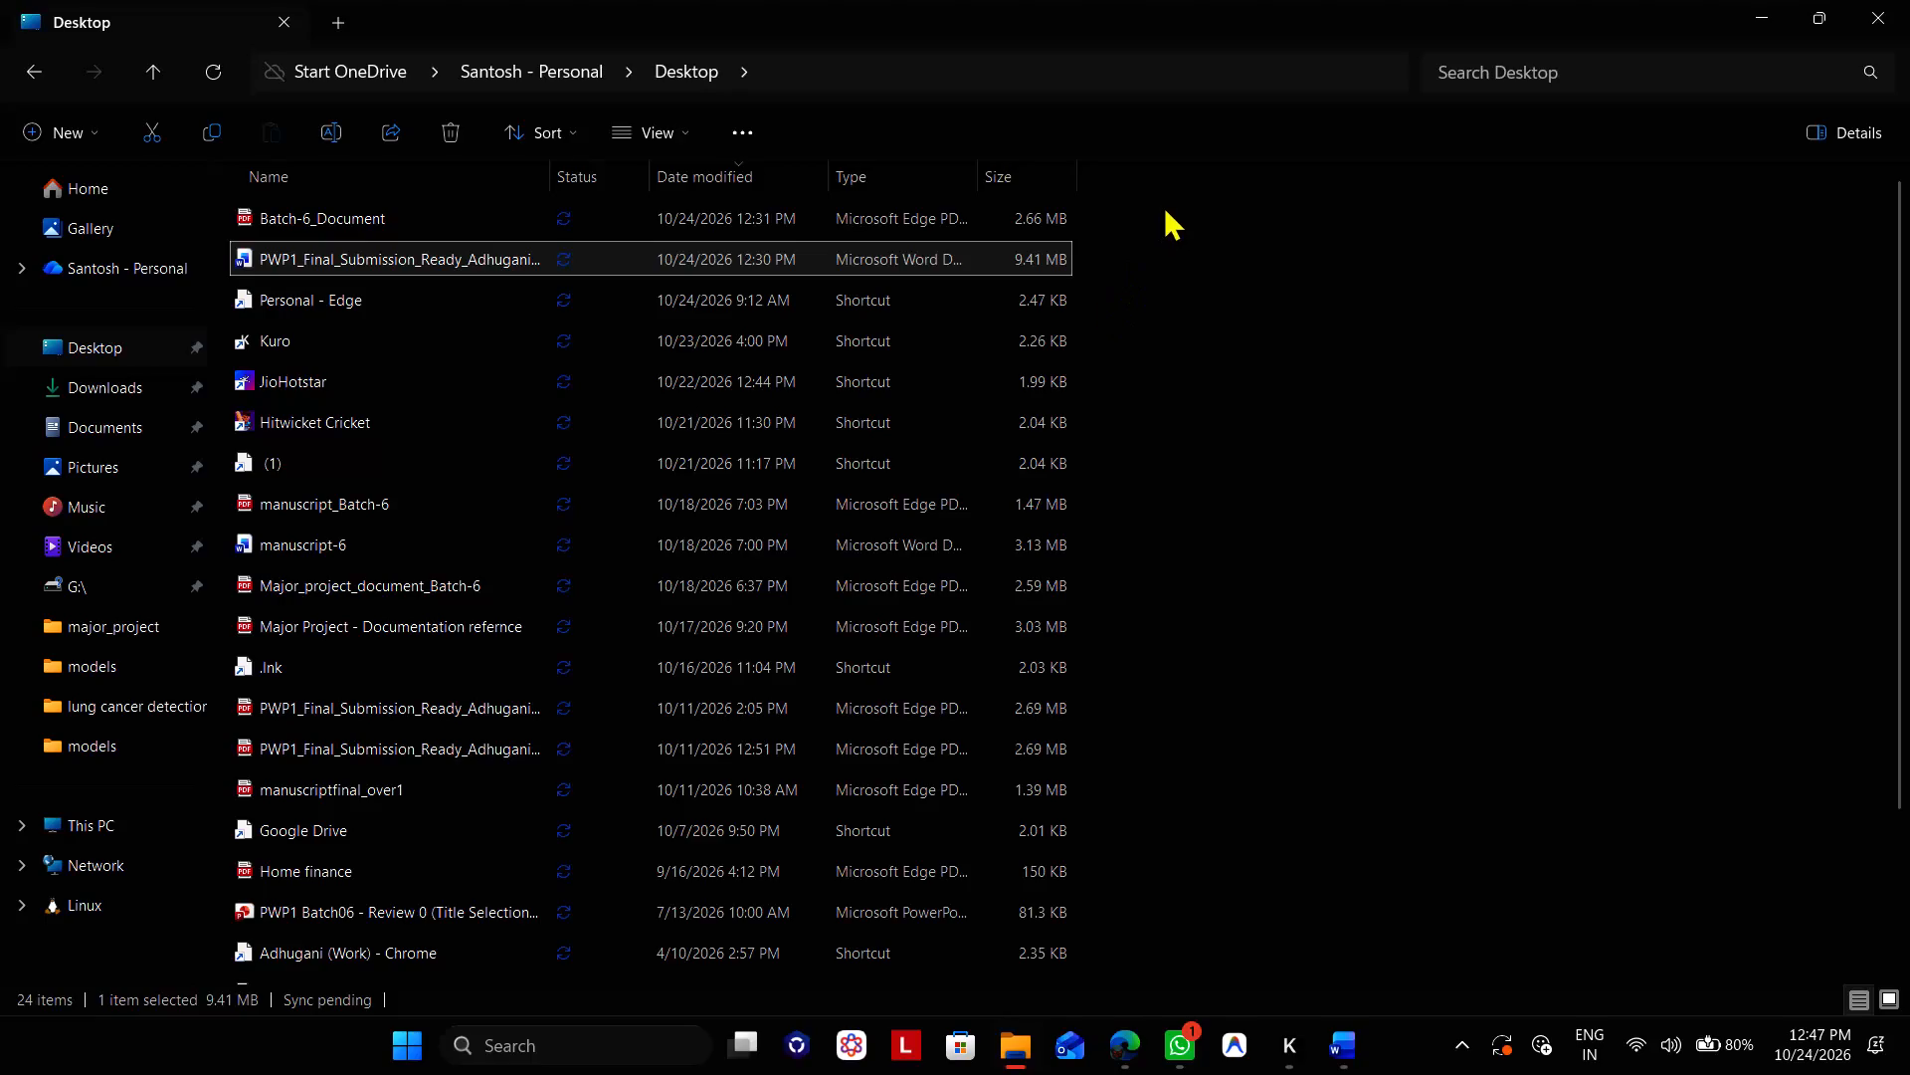
drag(1145, 214, 1028, 223)
click(1028, 223)
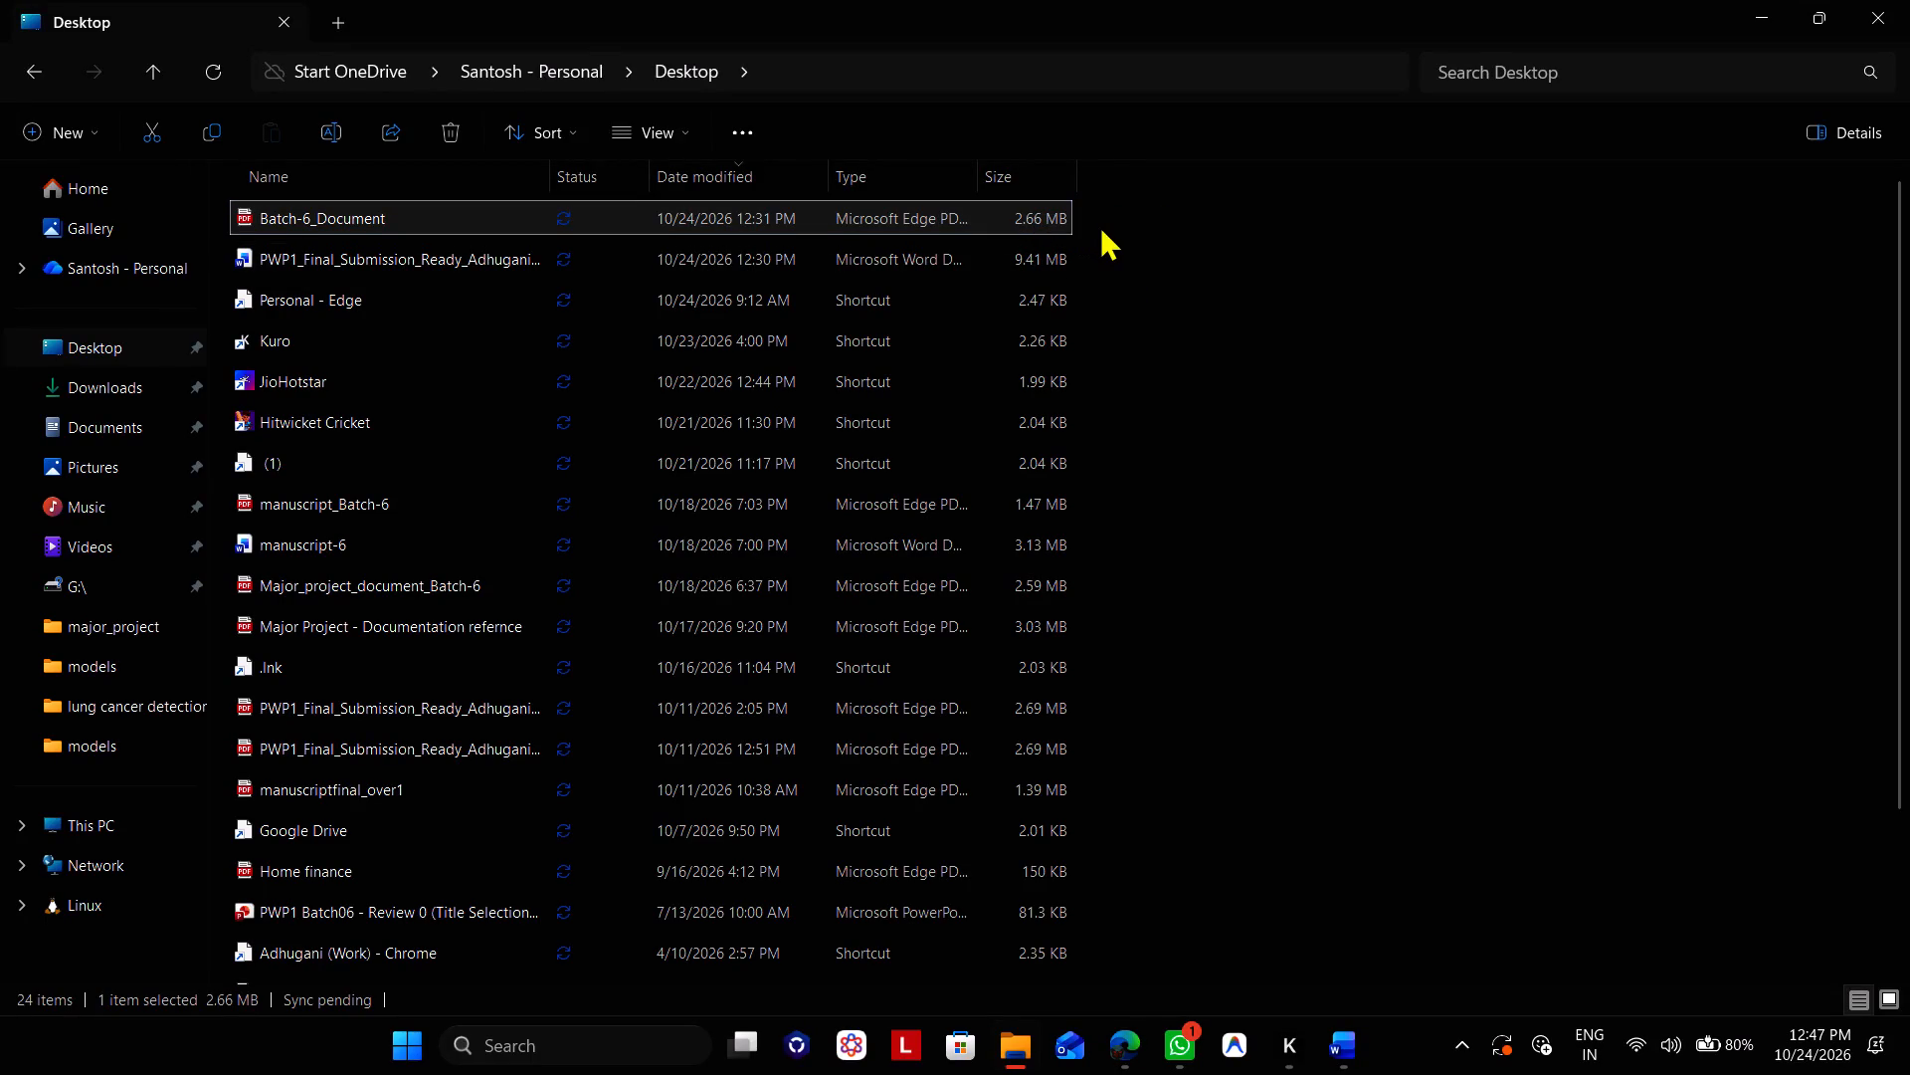
key(Delete)
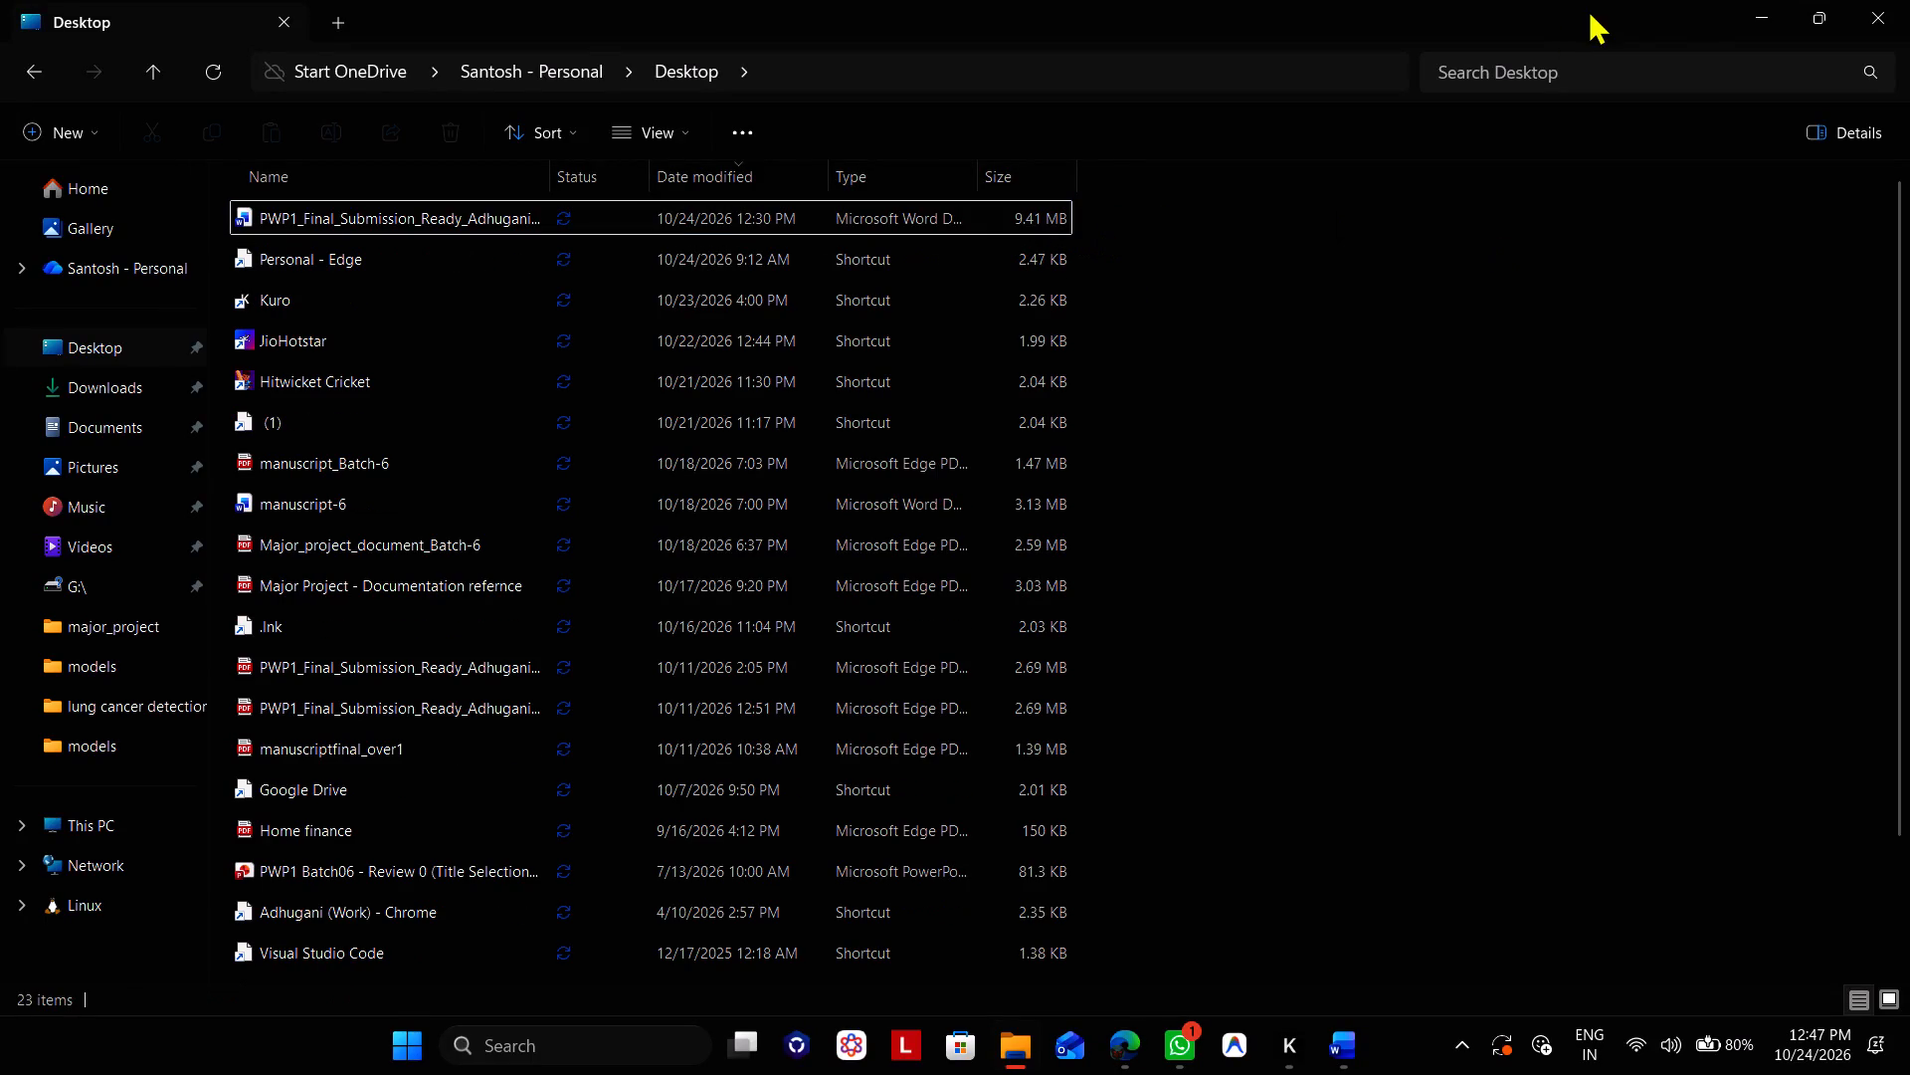
Return to Word, name the PDF copy Batch-06_major_project_Document, and save it to the Desktop folder.
click(1750, 11)
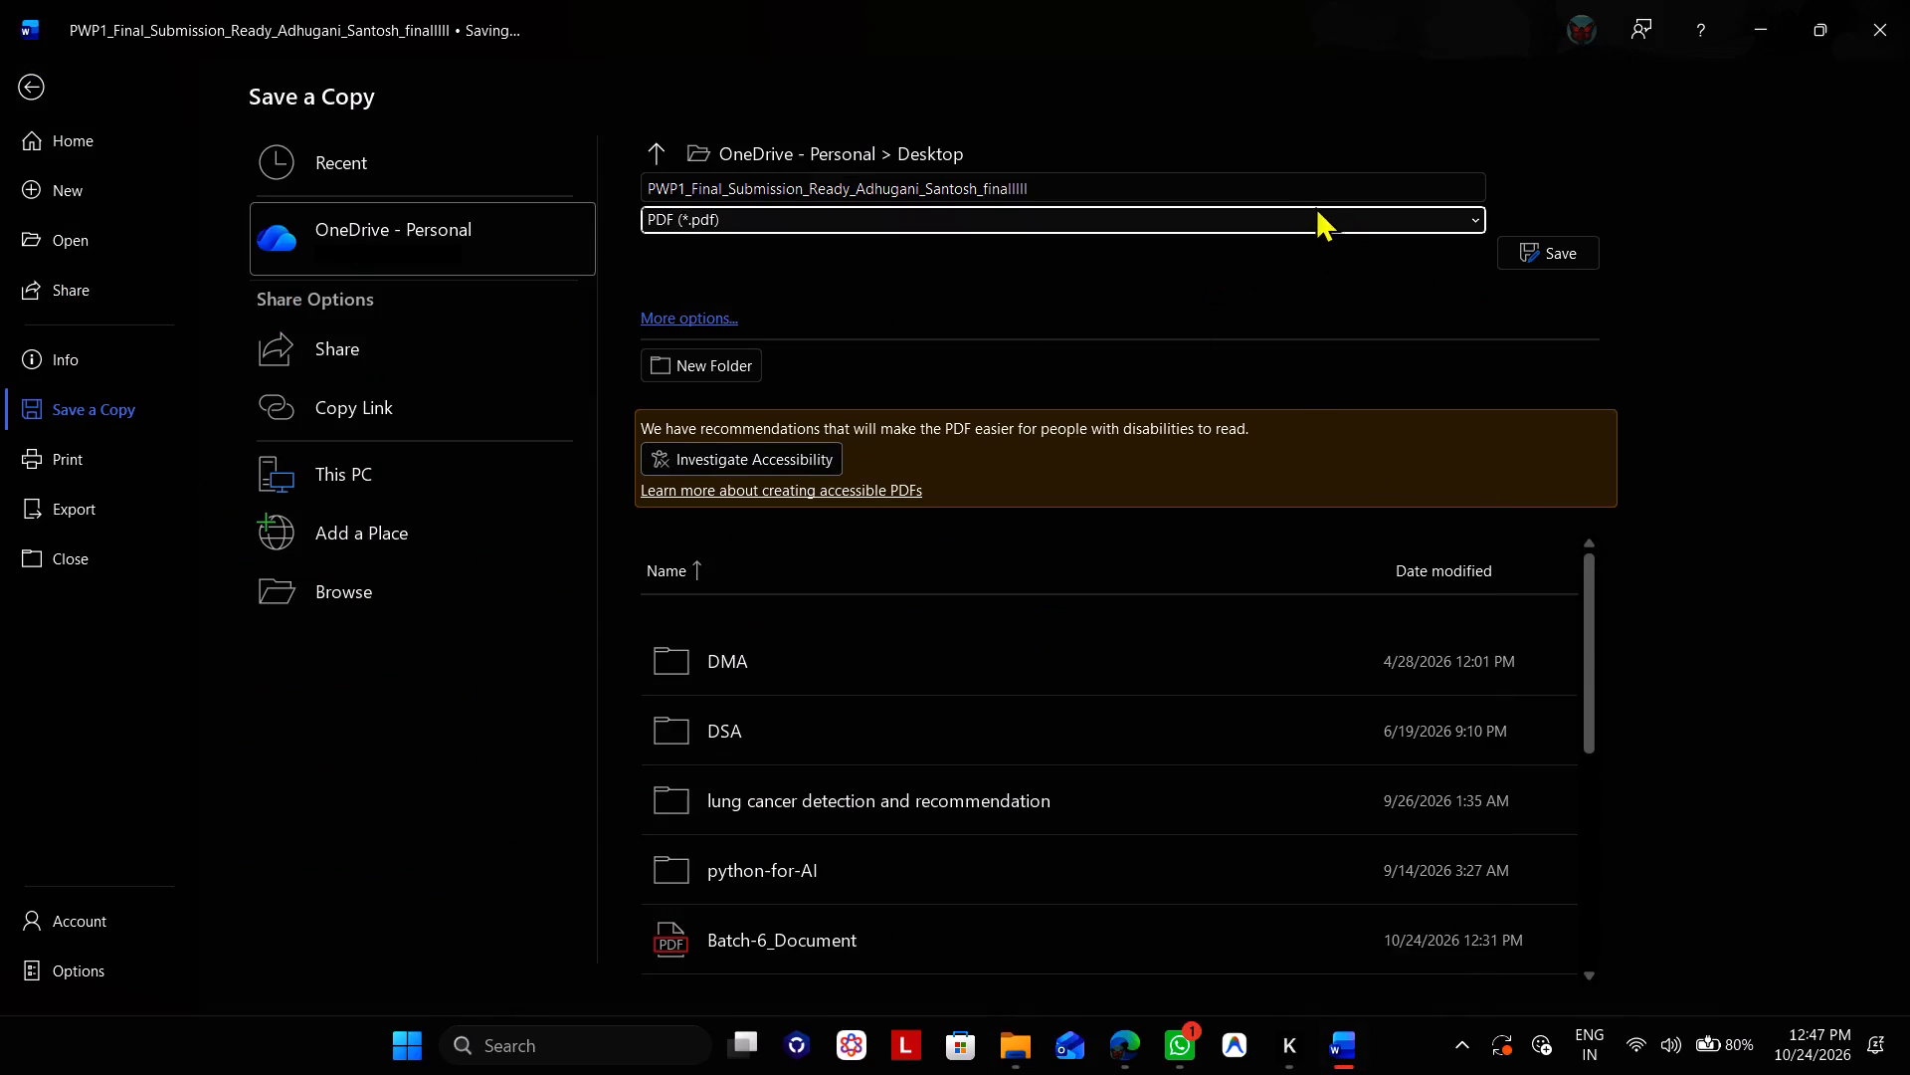
click(1273, 186)
key(BackSpace)
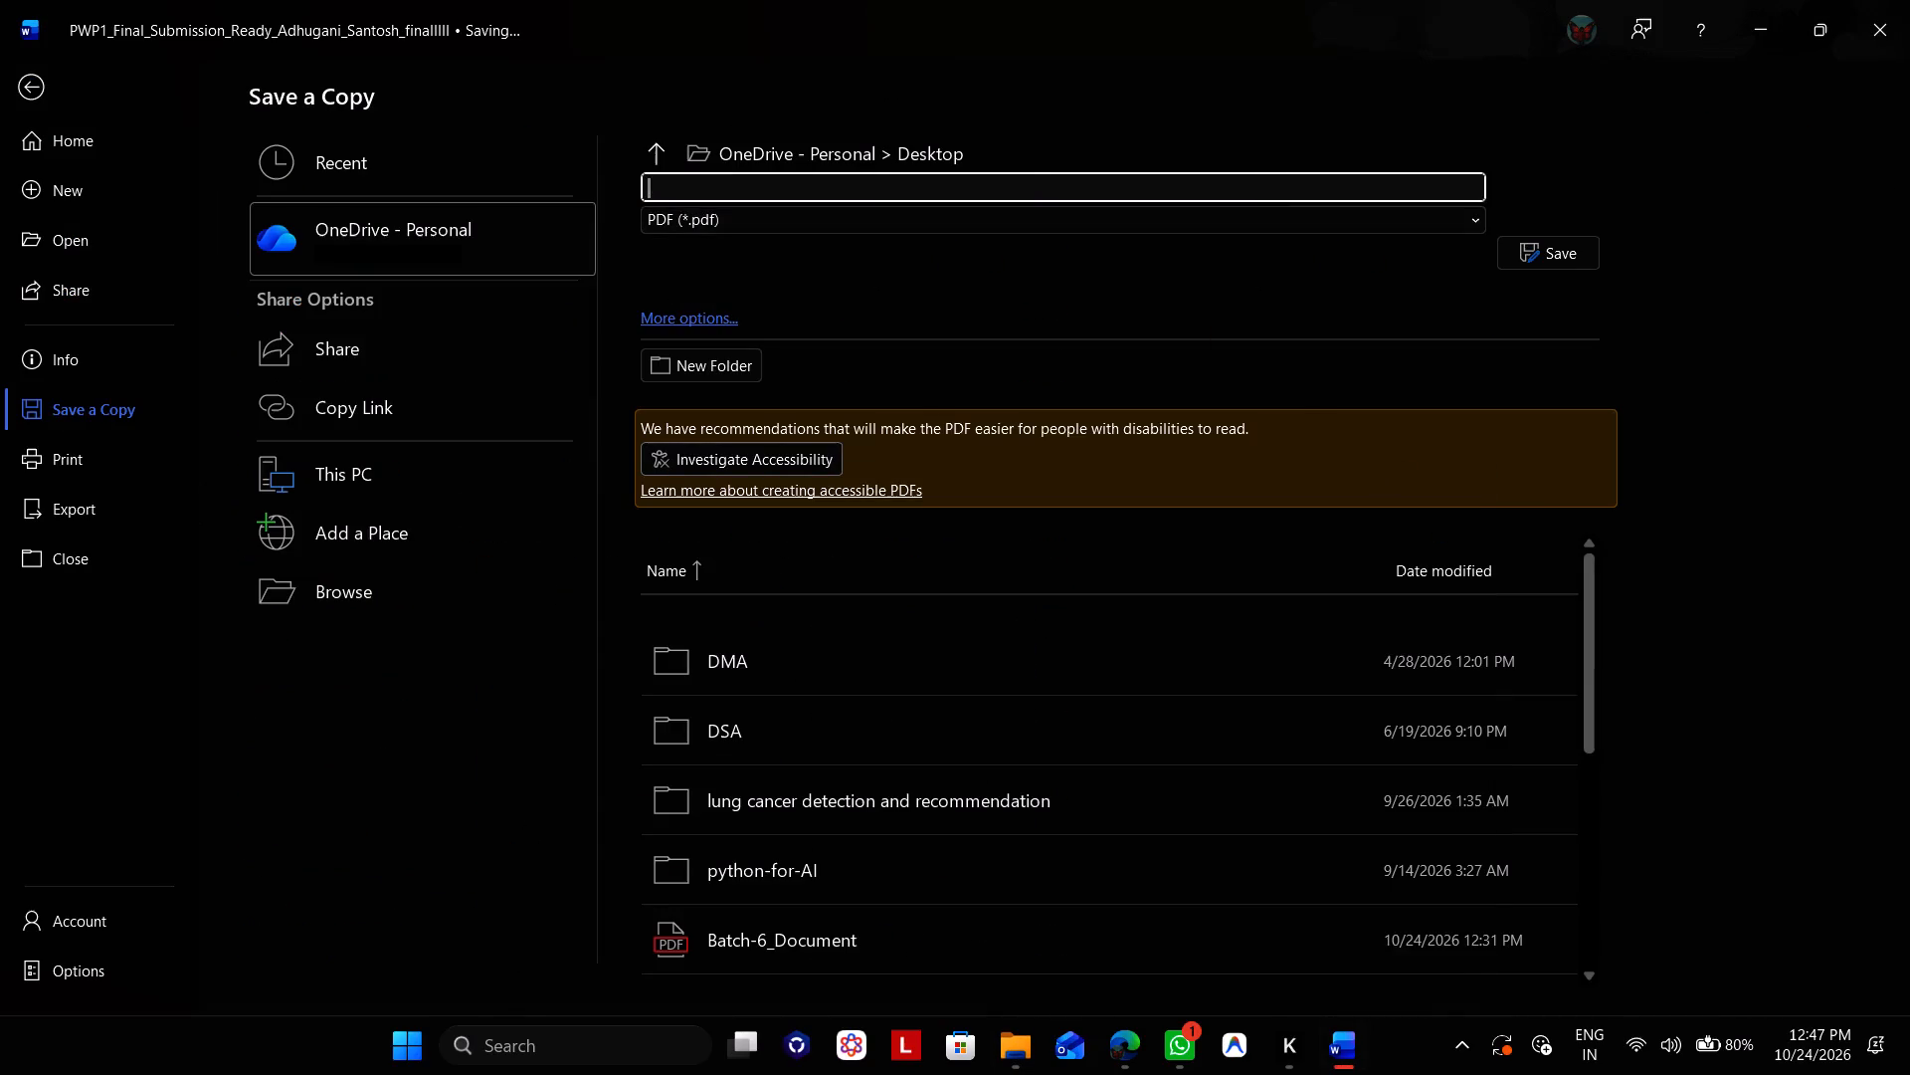
text(Ba)
text(tch)
text(-0)
key(6)
key(shift+underscore)
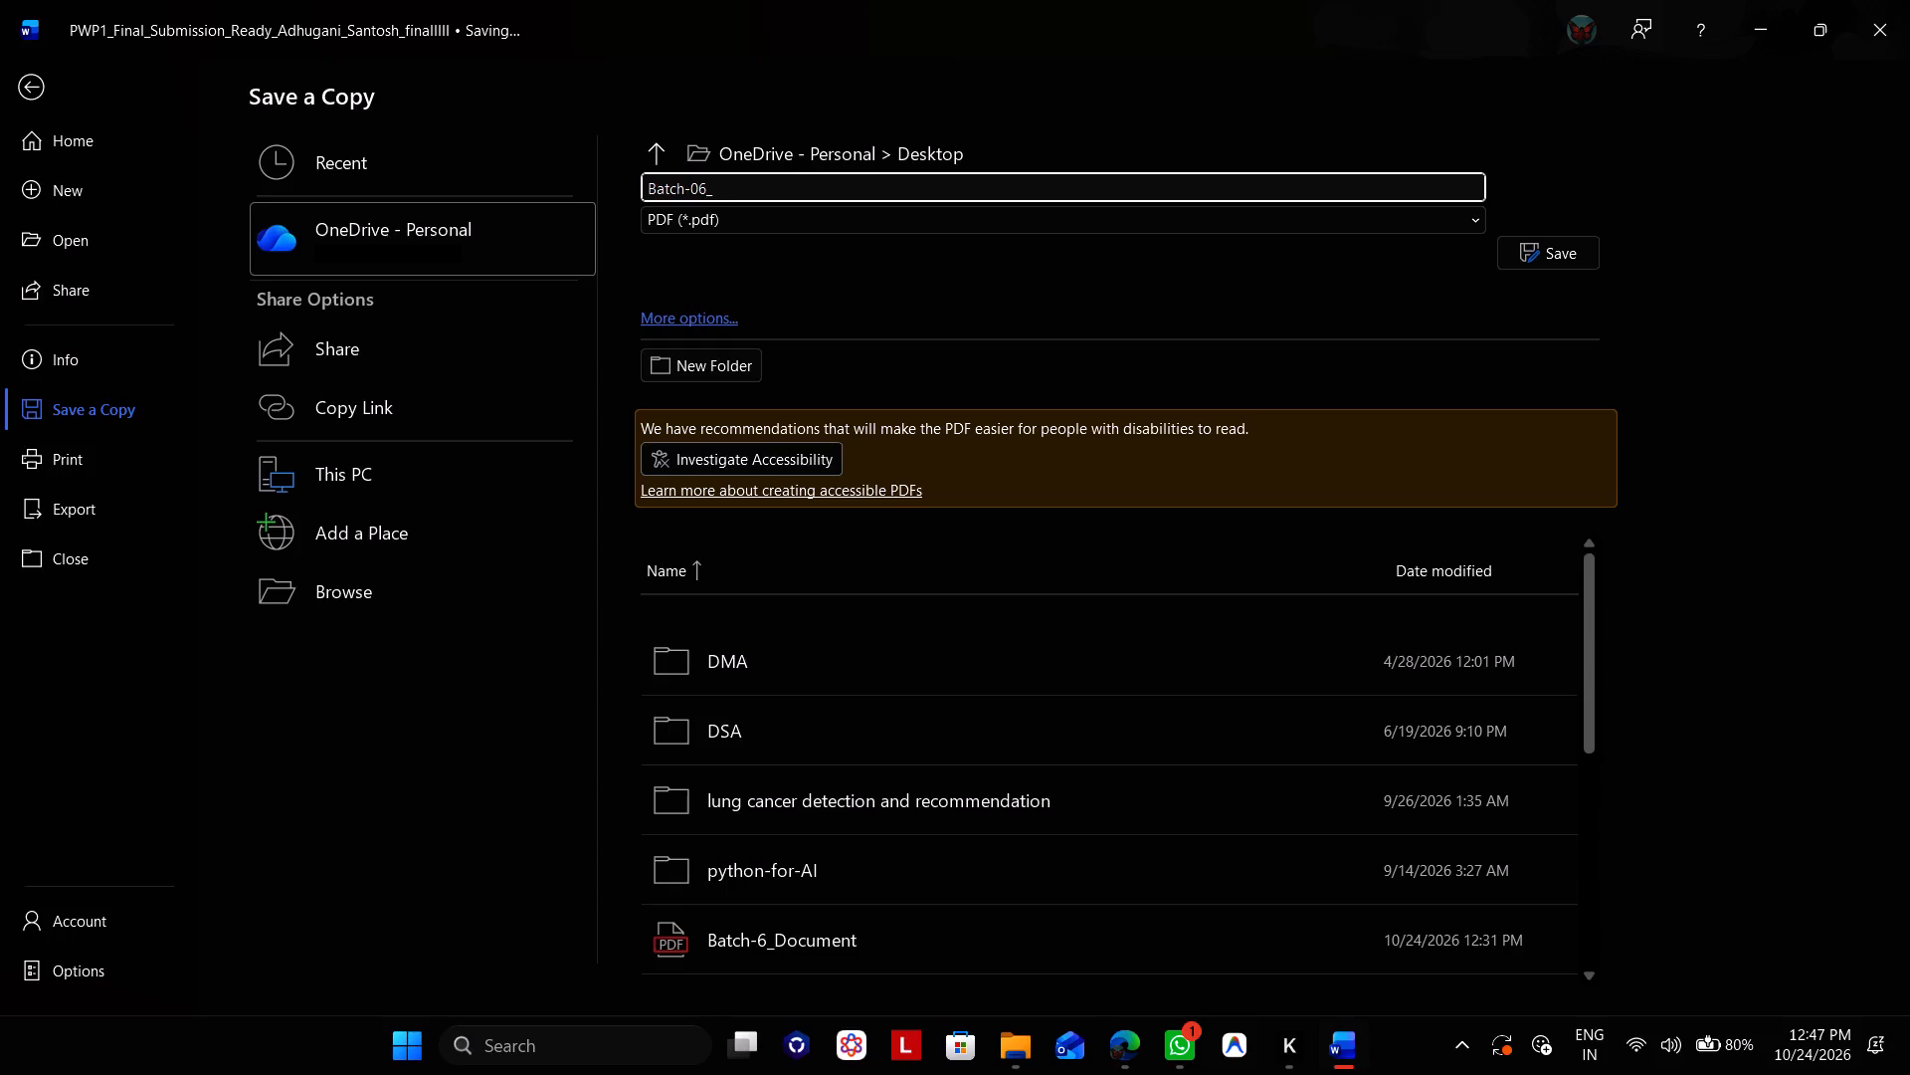
key(m)
key(BackSpace)
text(major)
key(space)
key(BackSpace)
text(_=)
key(BackSpace)
text(project)
key(shift+underscore)
text(DO)
text(=ocument)
key(BackSpace)
key(BackSpace)
key(BackSpace)
key(BackSpace)
key(BackSpace)
key(BackSpace)
key(BackSpace)
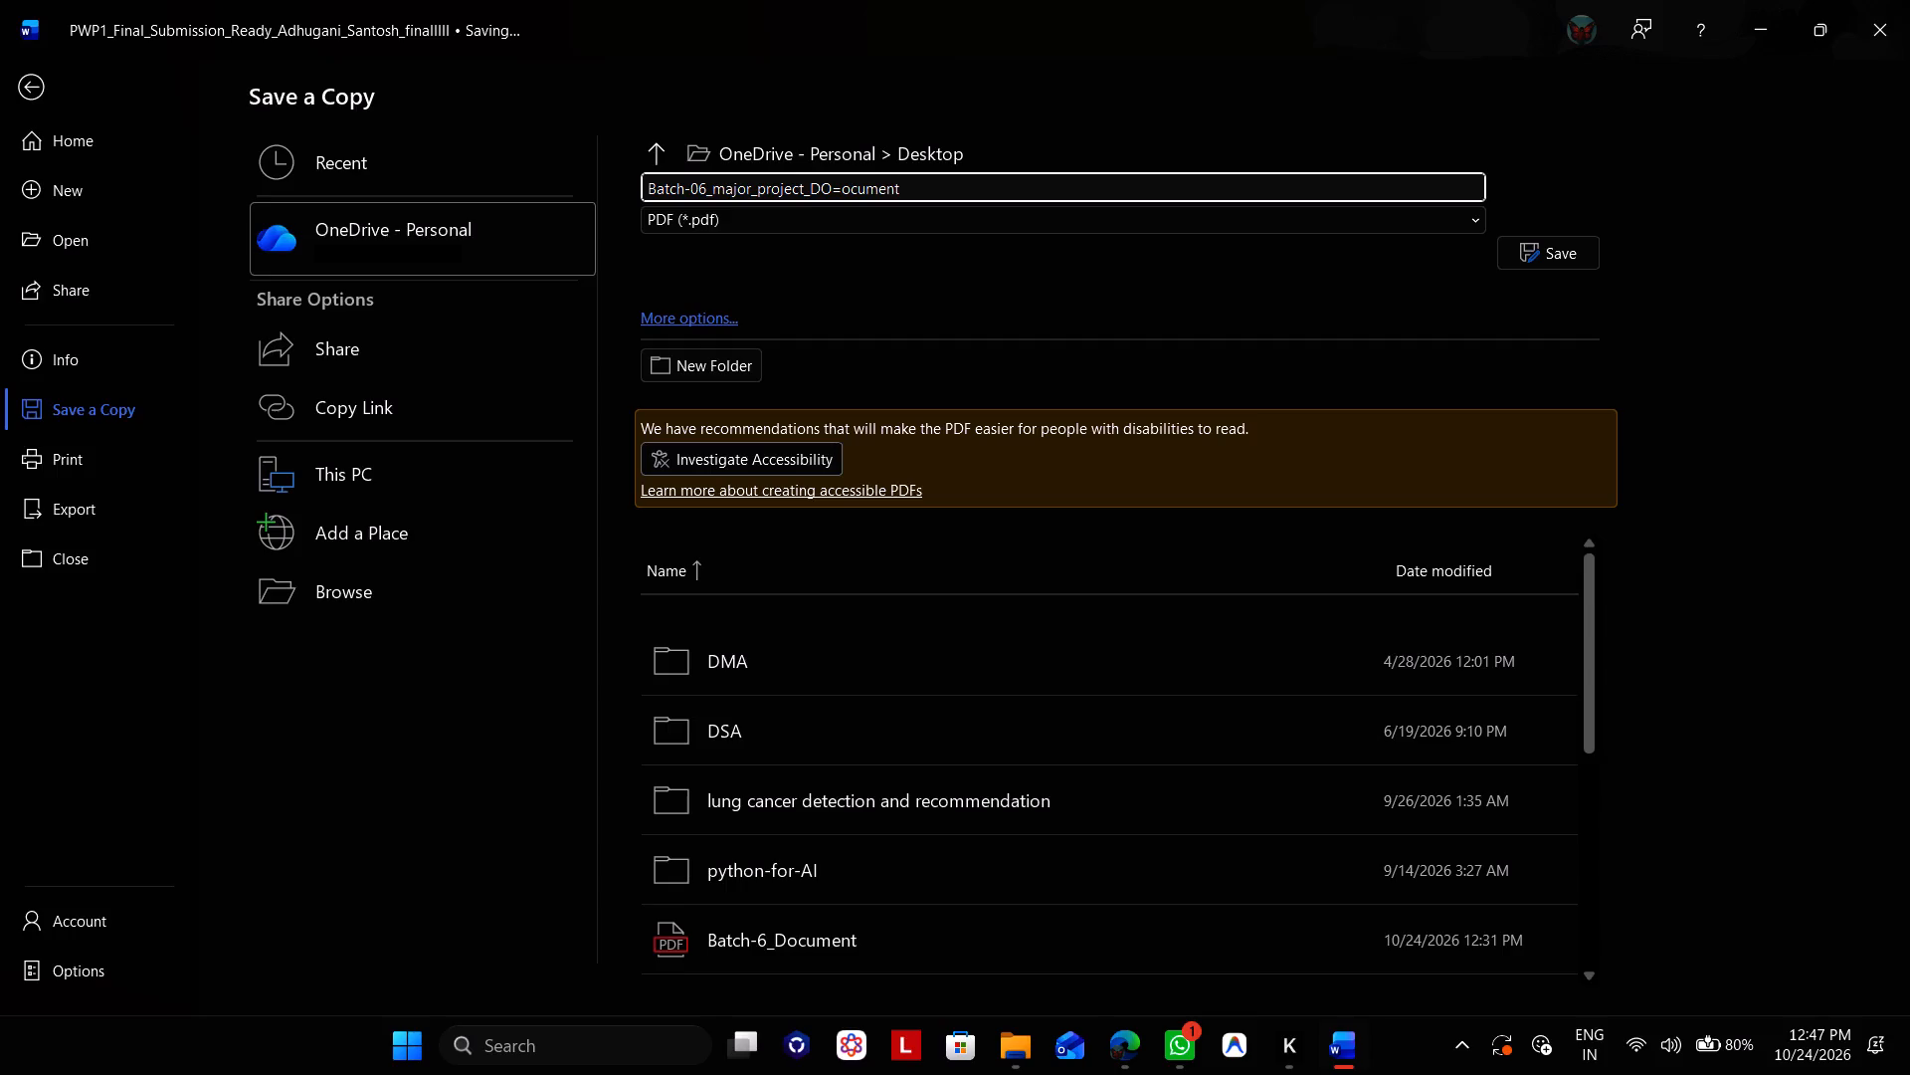
key(BackSpace)
key(BackSpace)
text(oc)
key(Left)
key(BackSpace)
key(o)
key(Down)
key(Up)
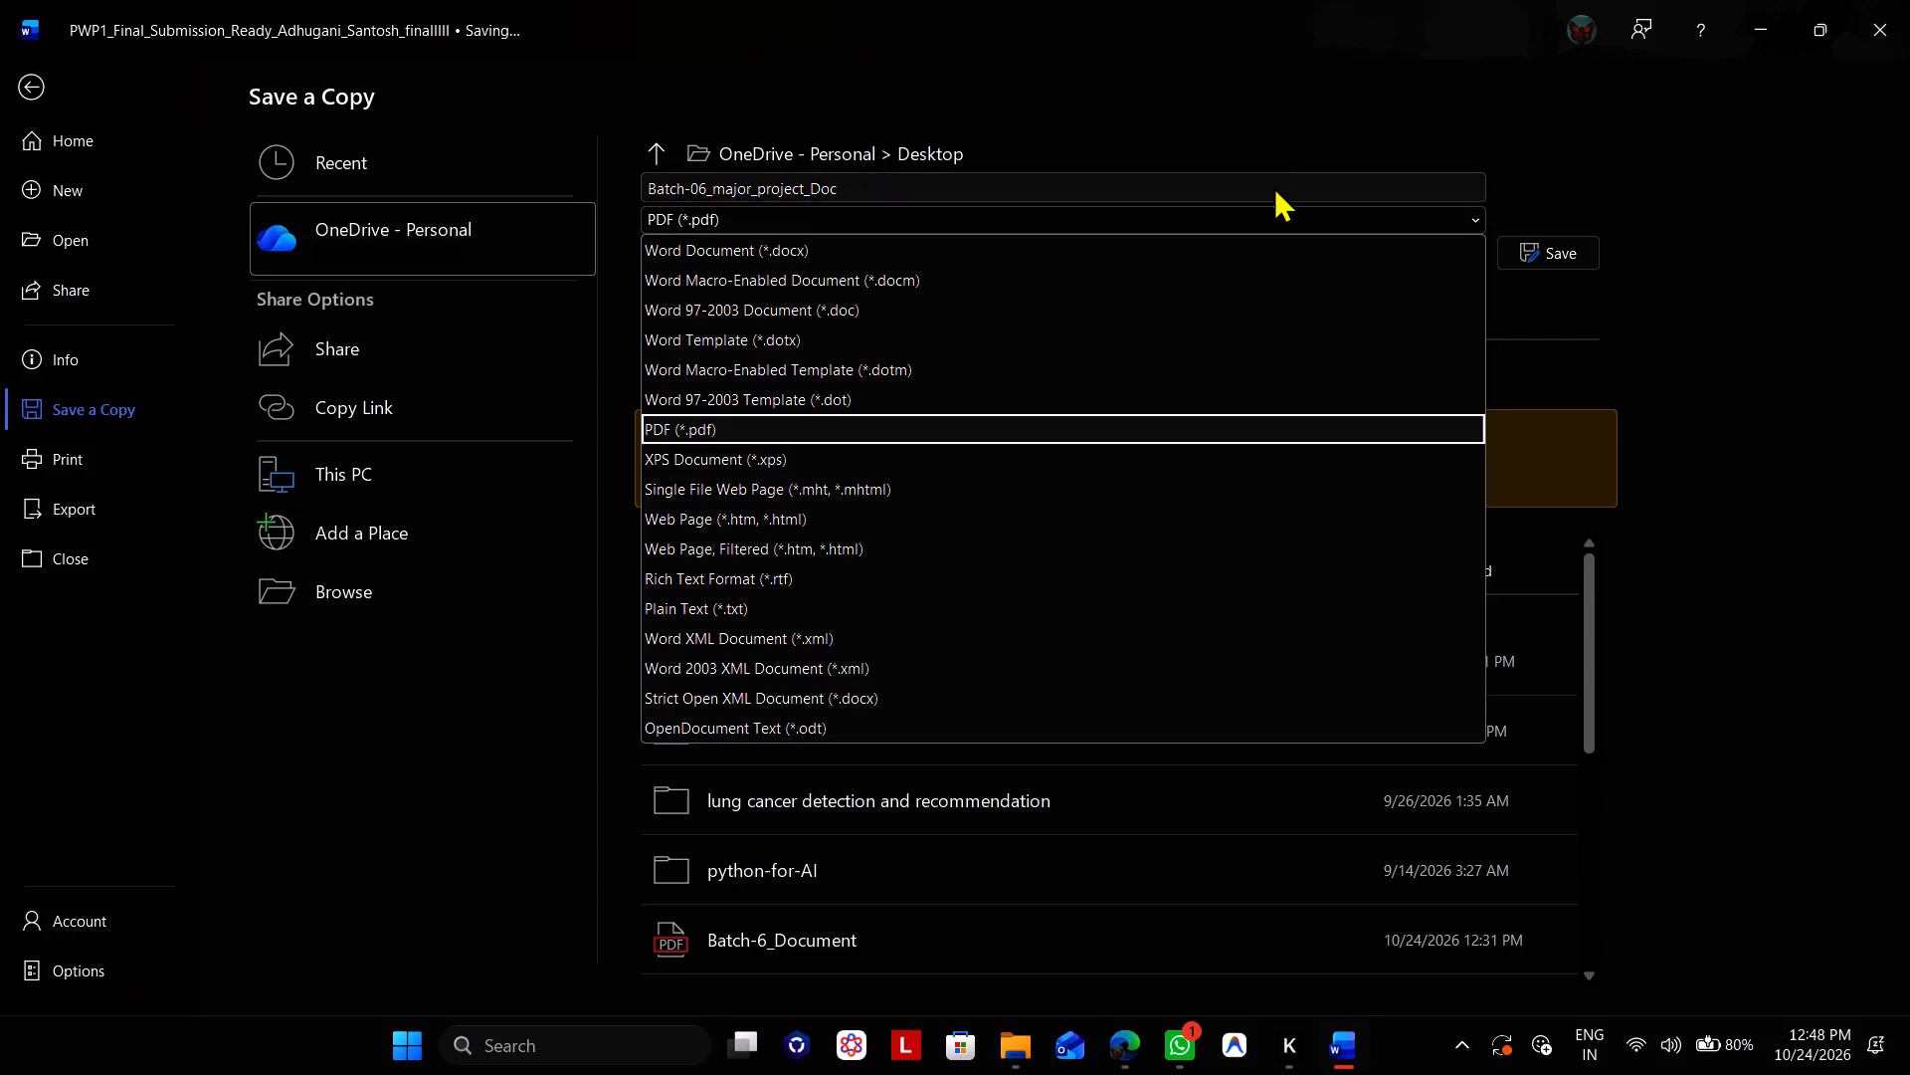
click(1131, 182)
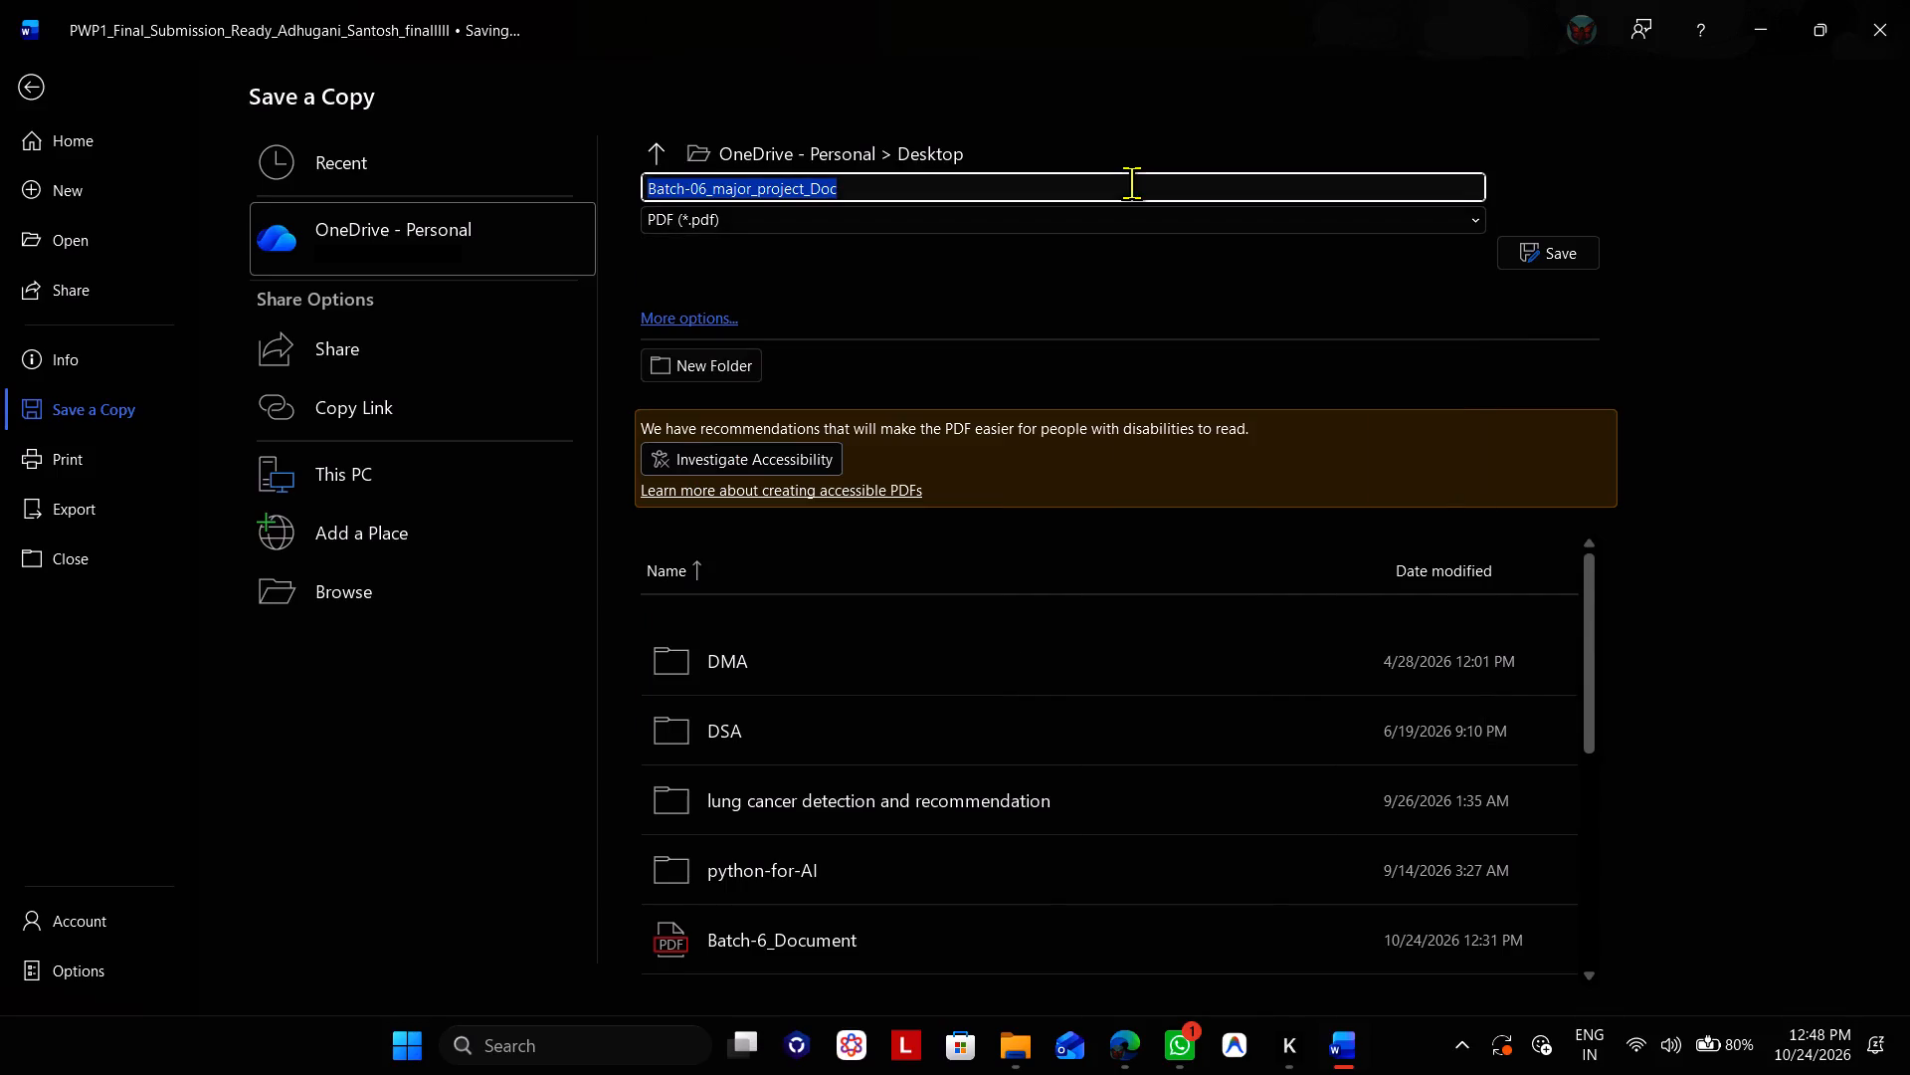
key(Right)
text(ument)
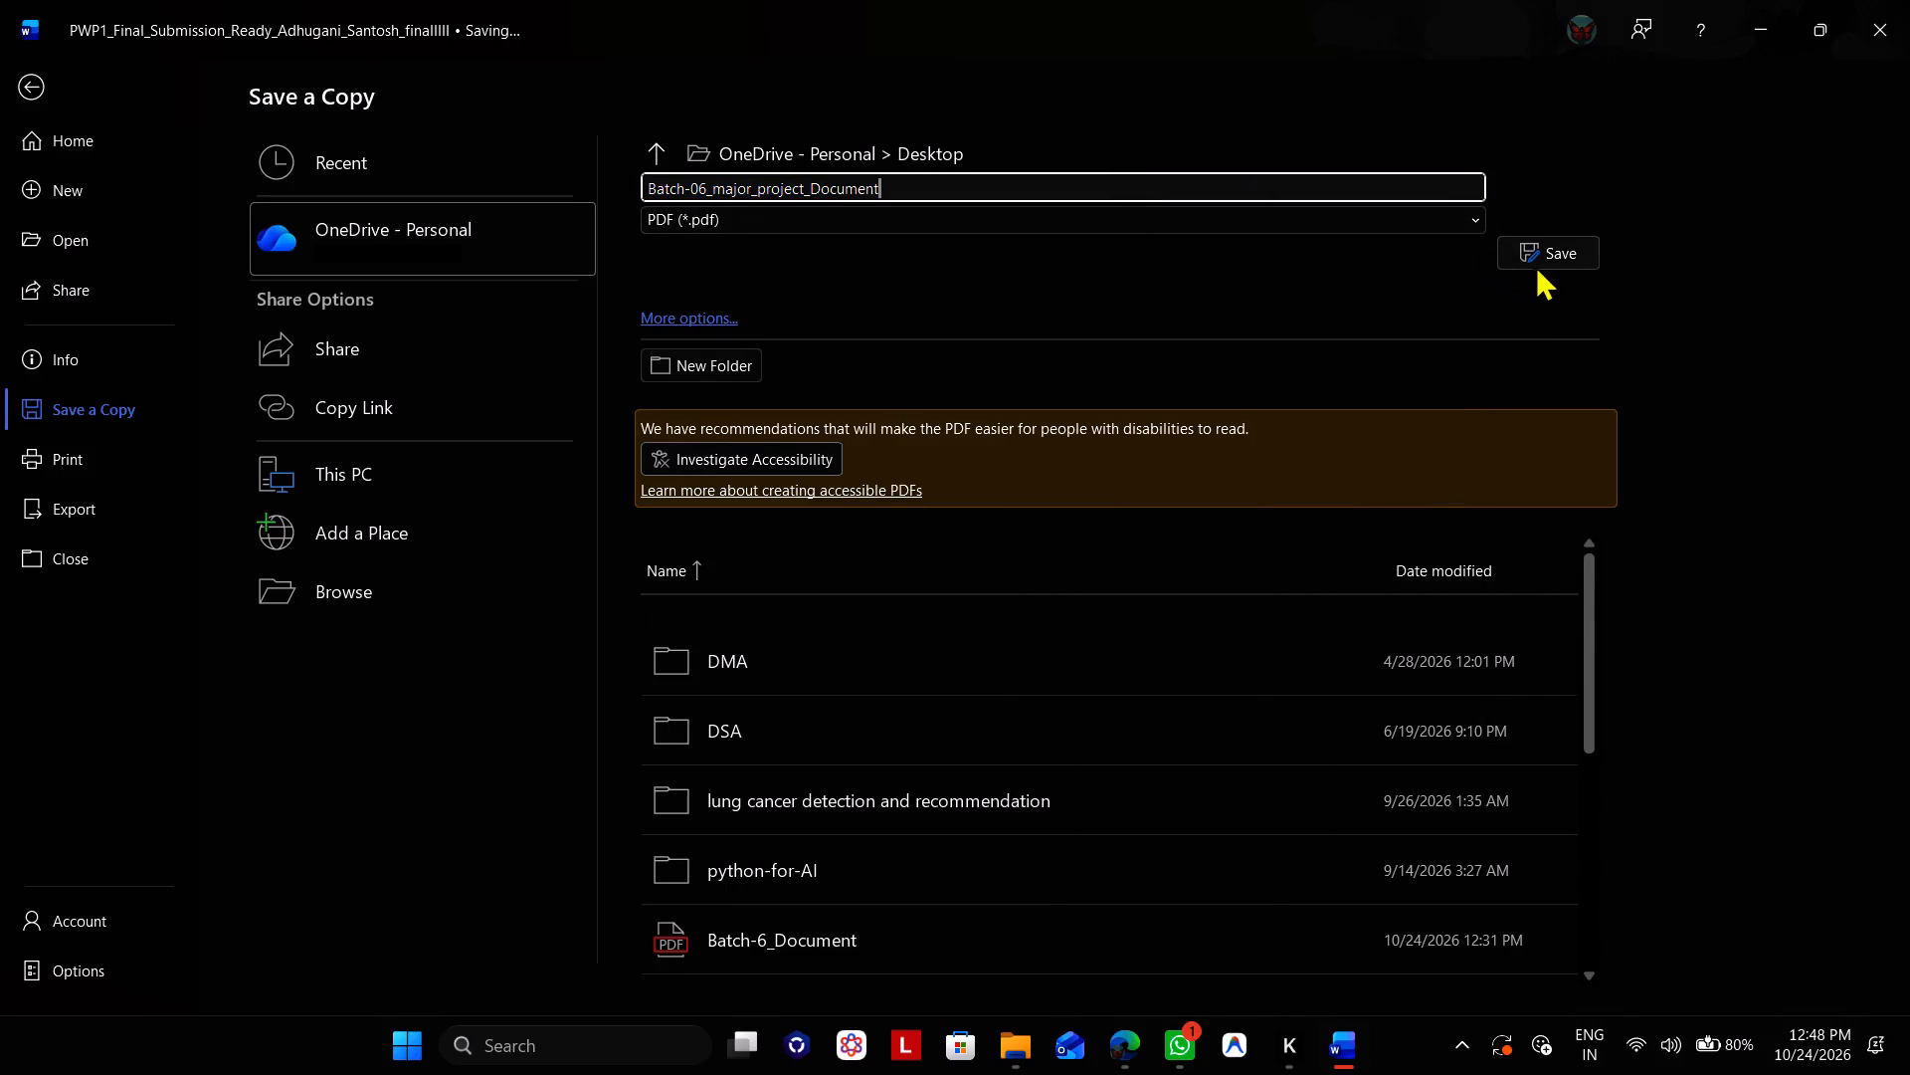
click(1533, 257)
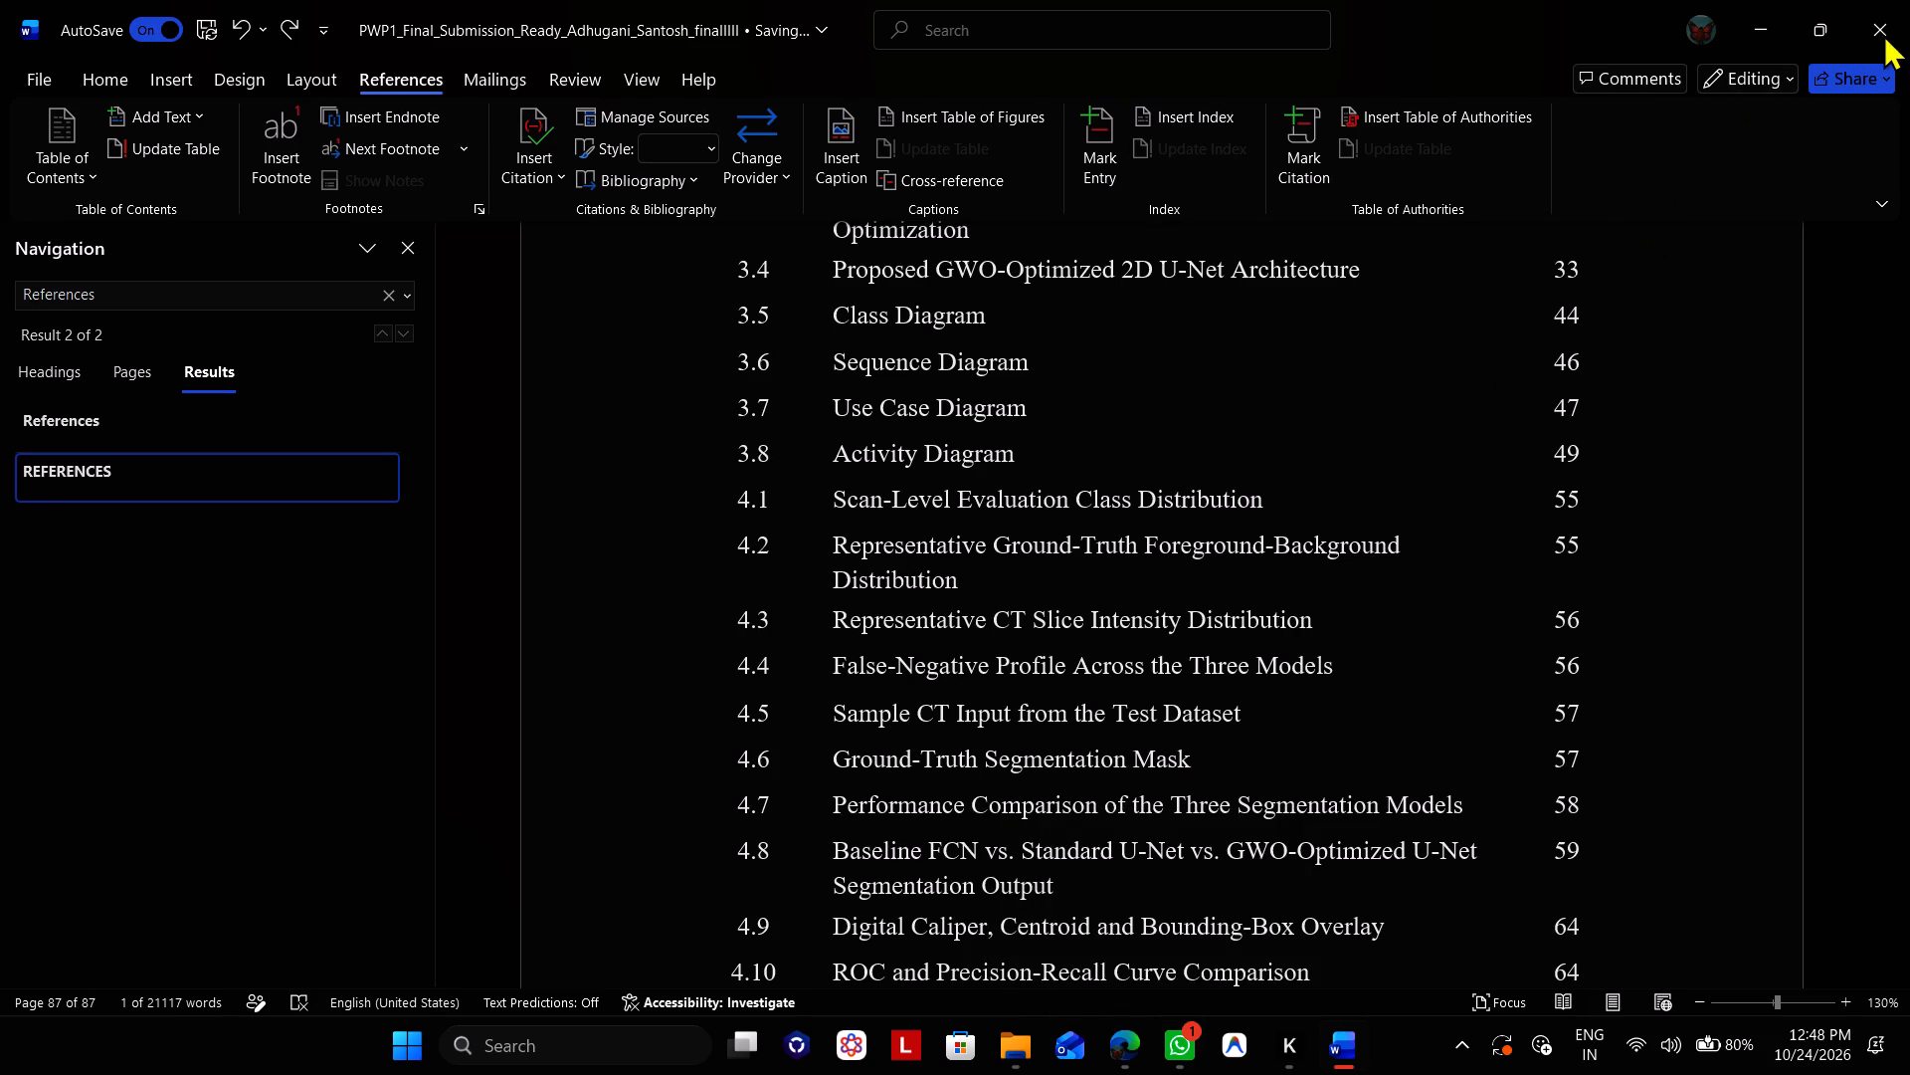
Close the report document in Word.
click(1883, 33)
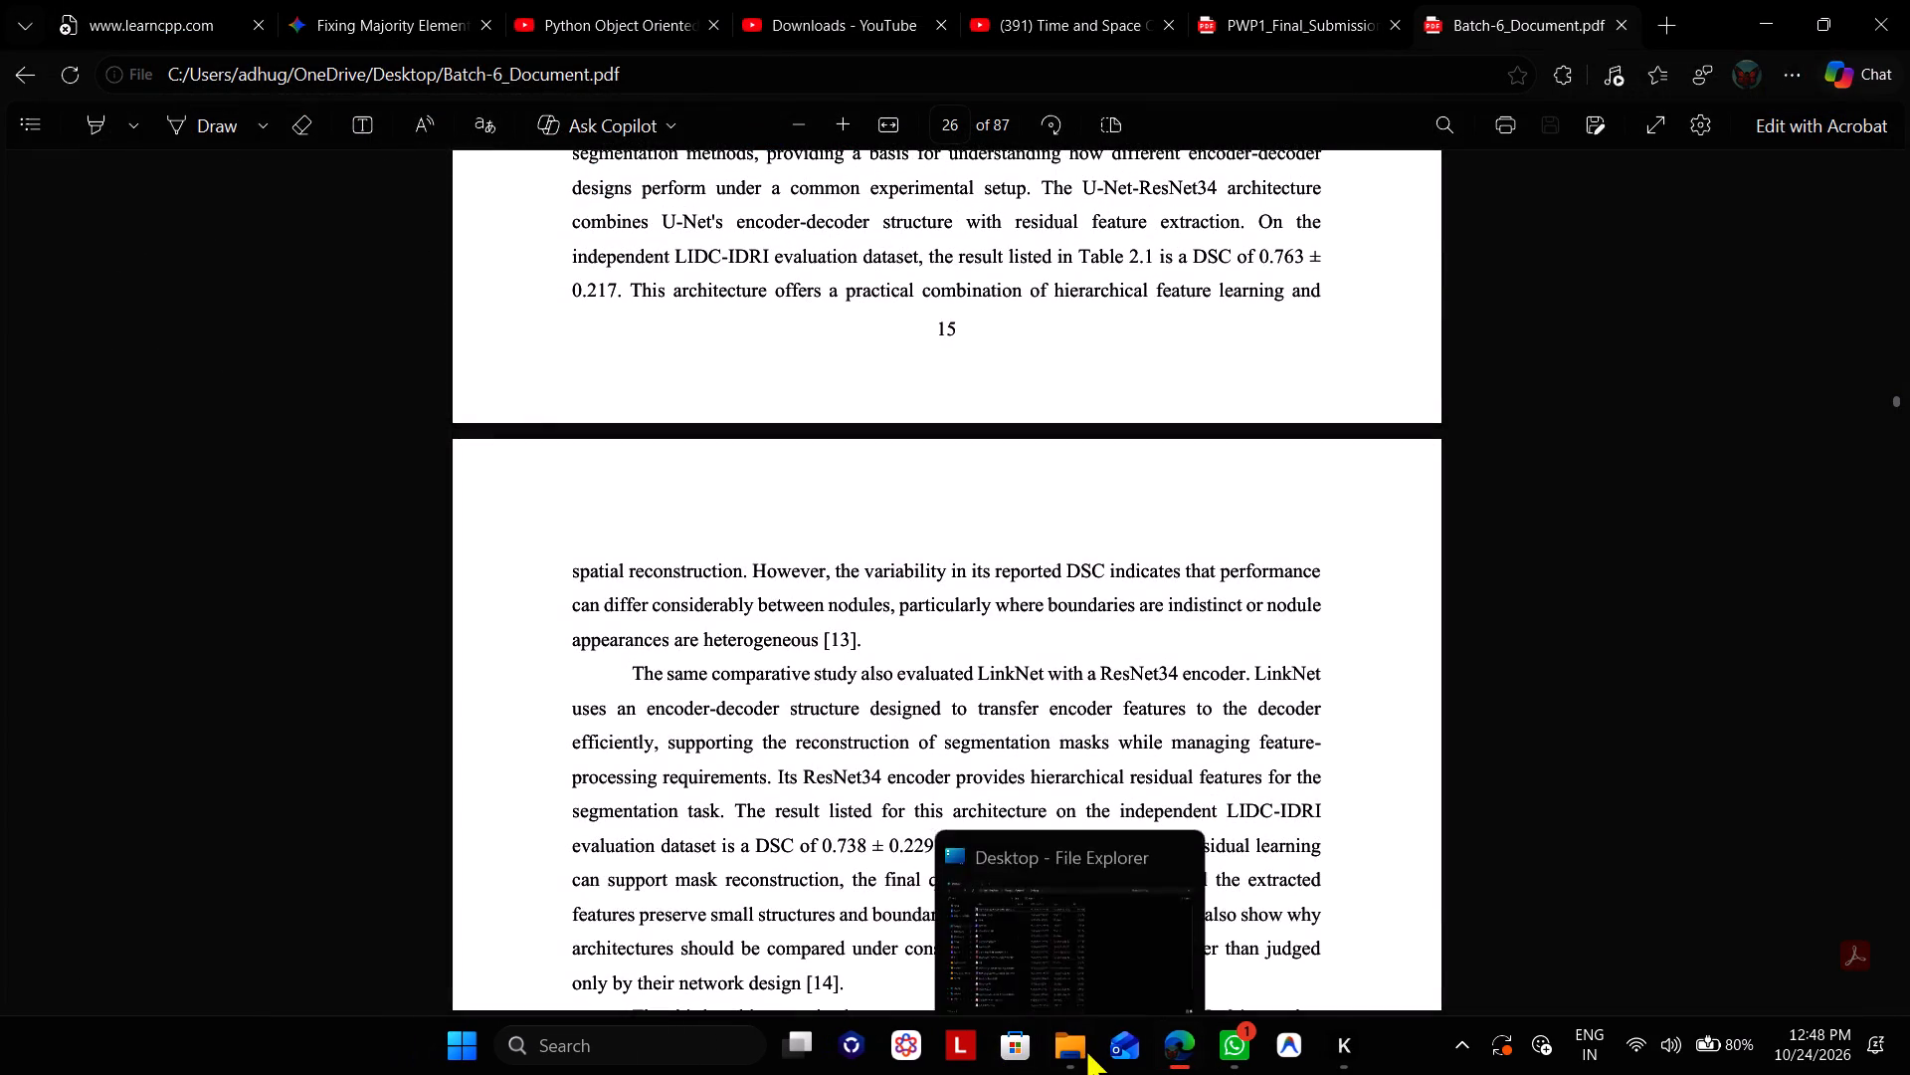
Switch to File Explorer, open the Batch-06_major_project_Document PDF from the Desktop folder, and close the old Batch-6_Document tab.
click(1085, 1048)
double_click(959, 222)
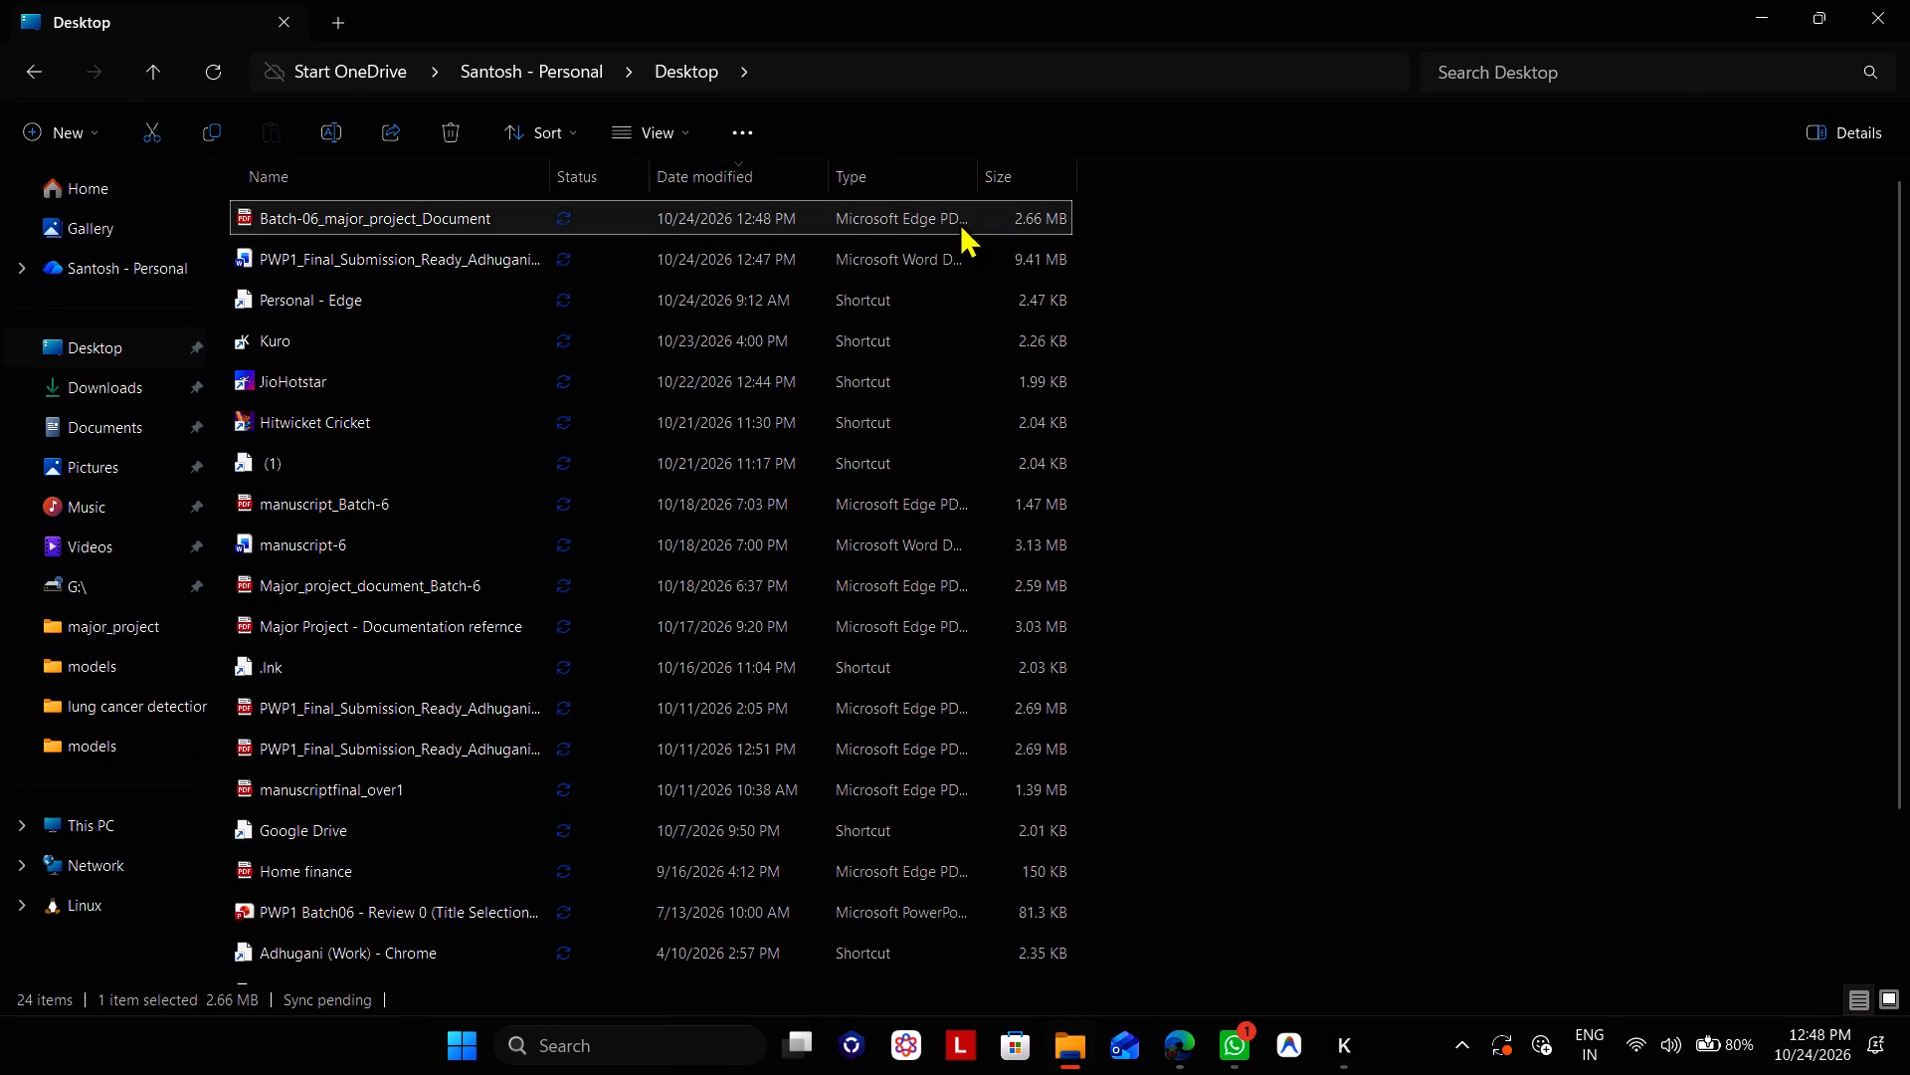
click(1421, 21)
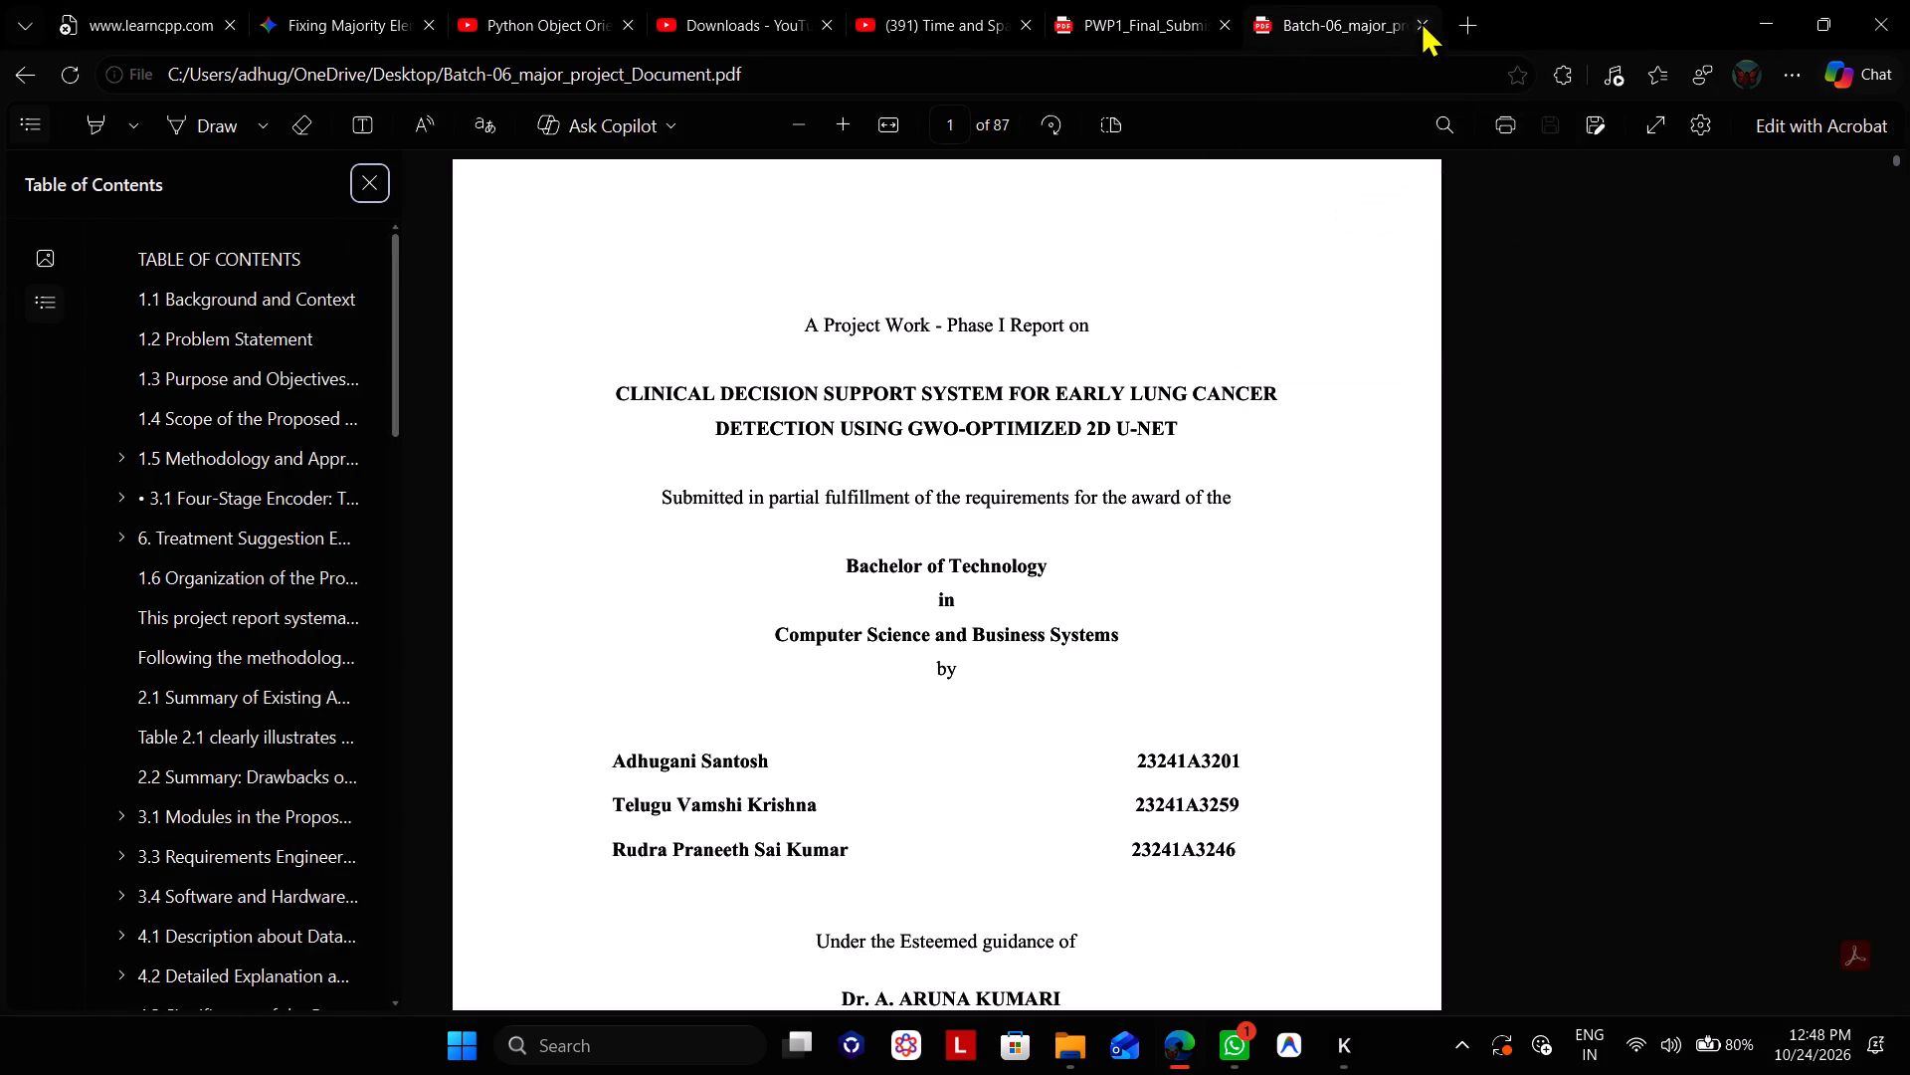
Hide the table of contents sidebar in the new PDF.
scroll(1036, 488, down, 1)
click(369, 188)
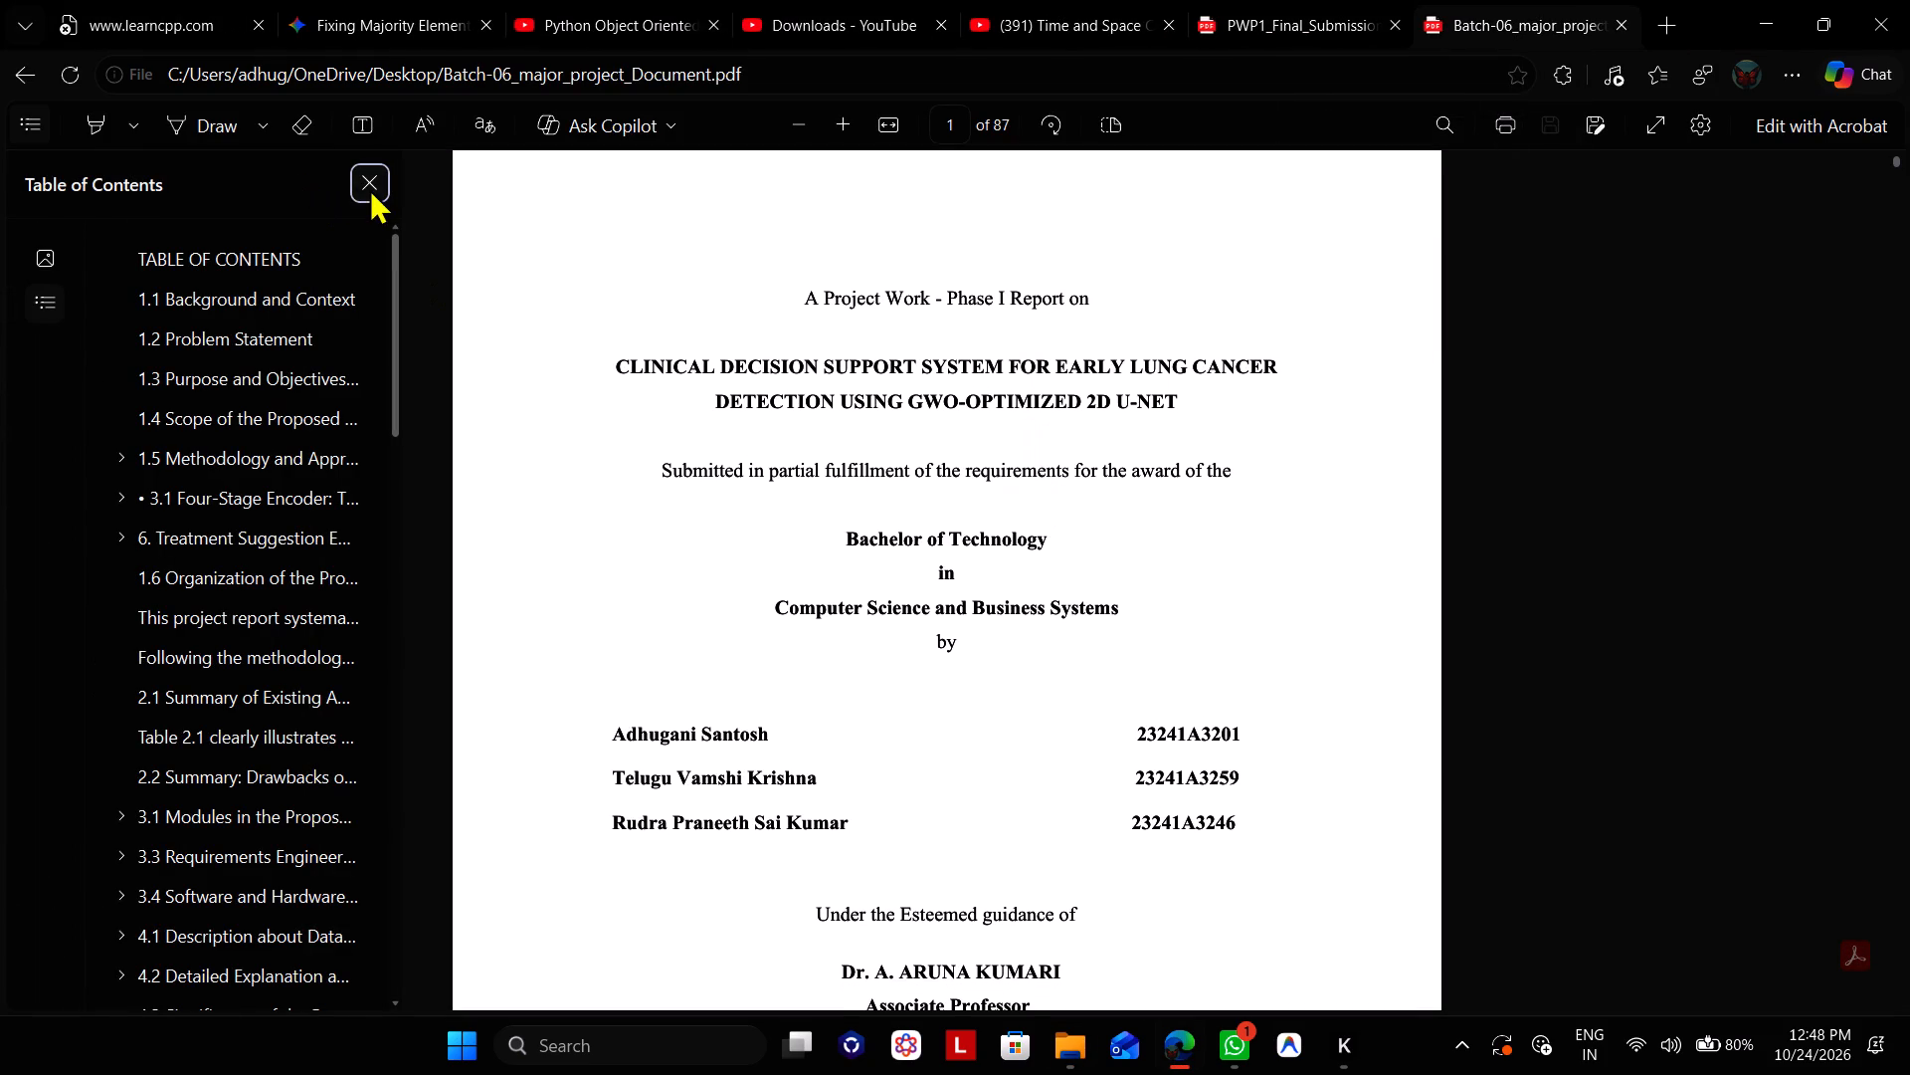
Review the PDF's front matter, from the title page and certificate through the lists and contents pages.
scroll(617, 457, down, 2)
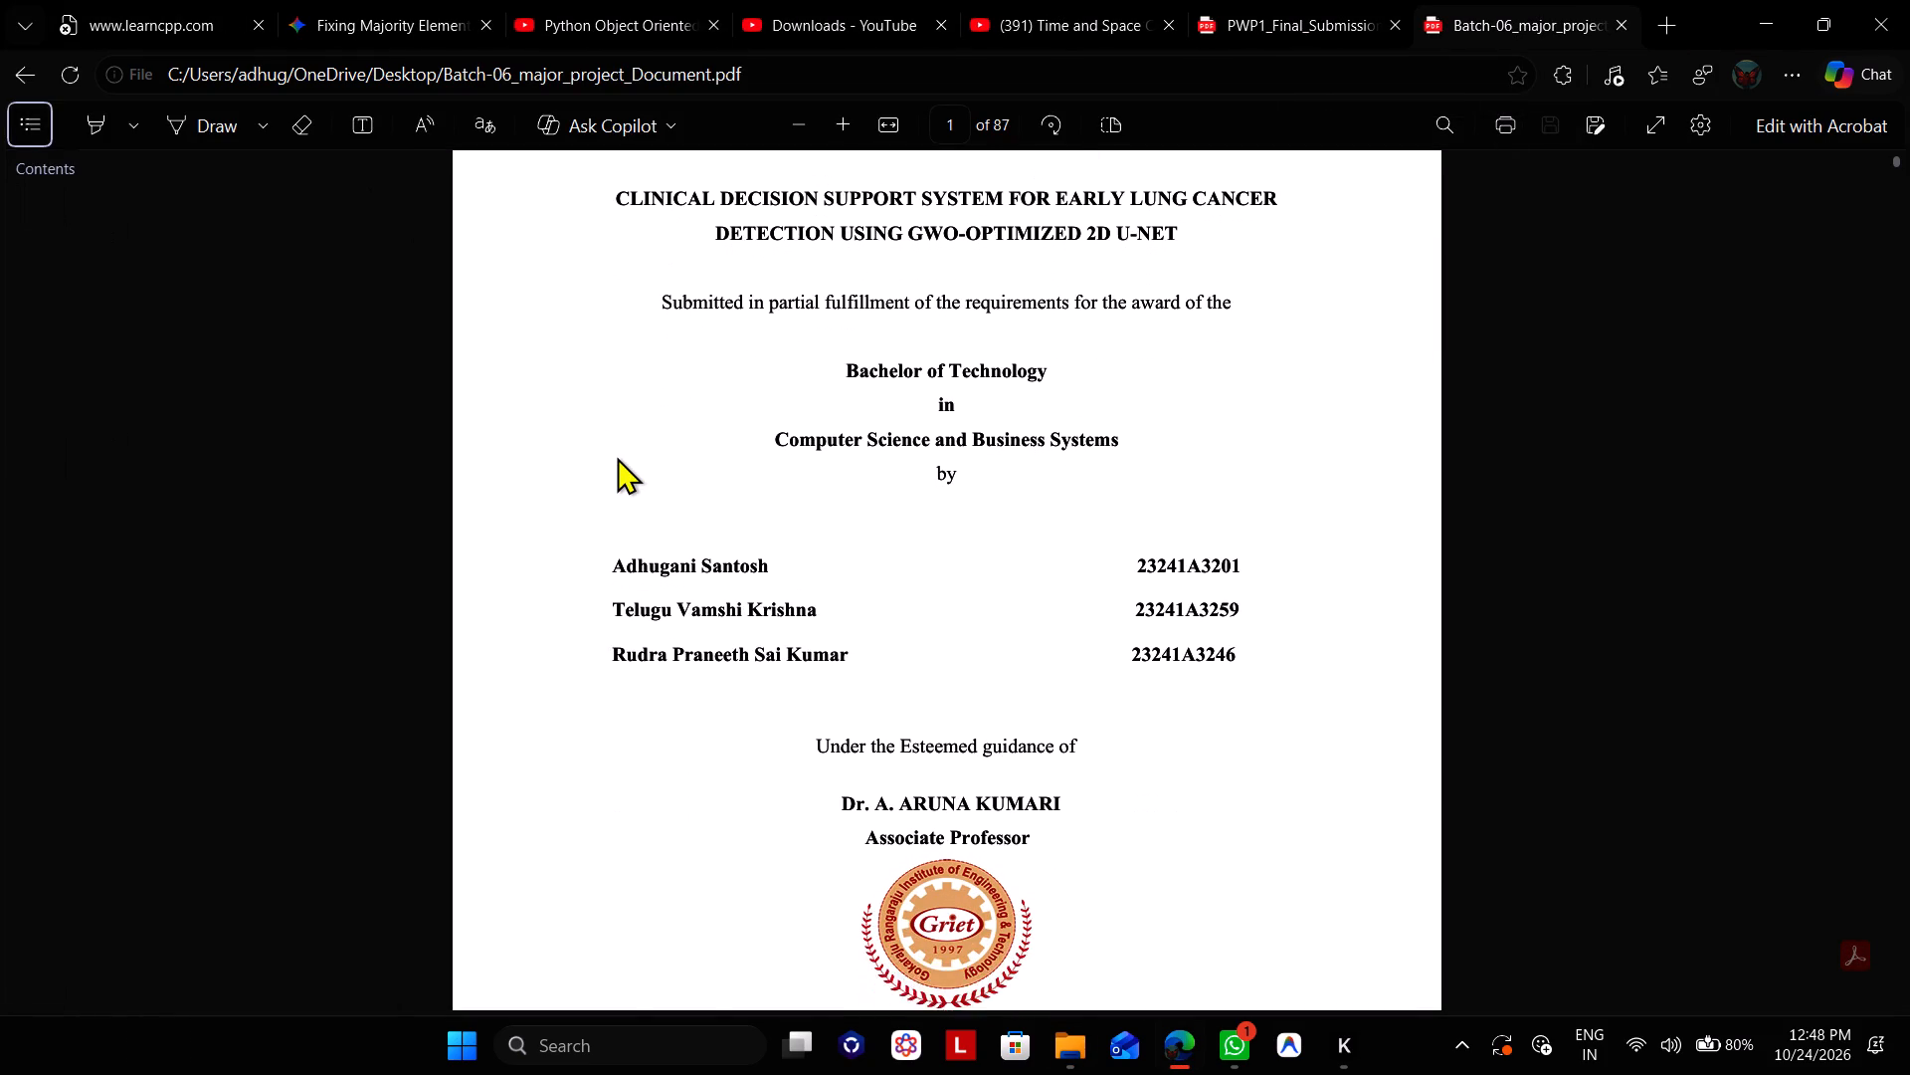
scroll(617, 457, down, 3)
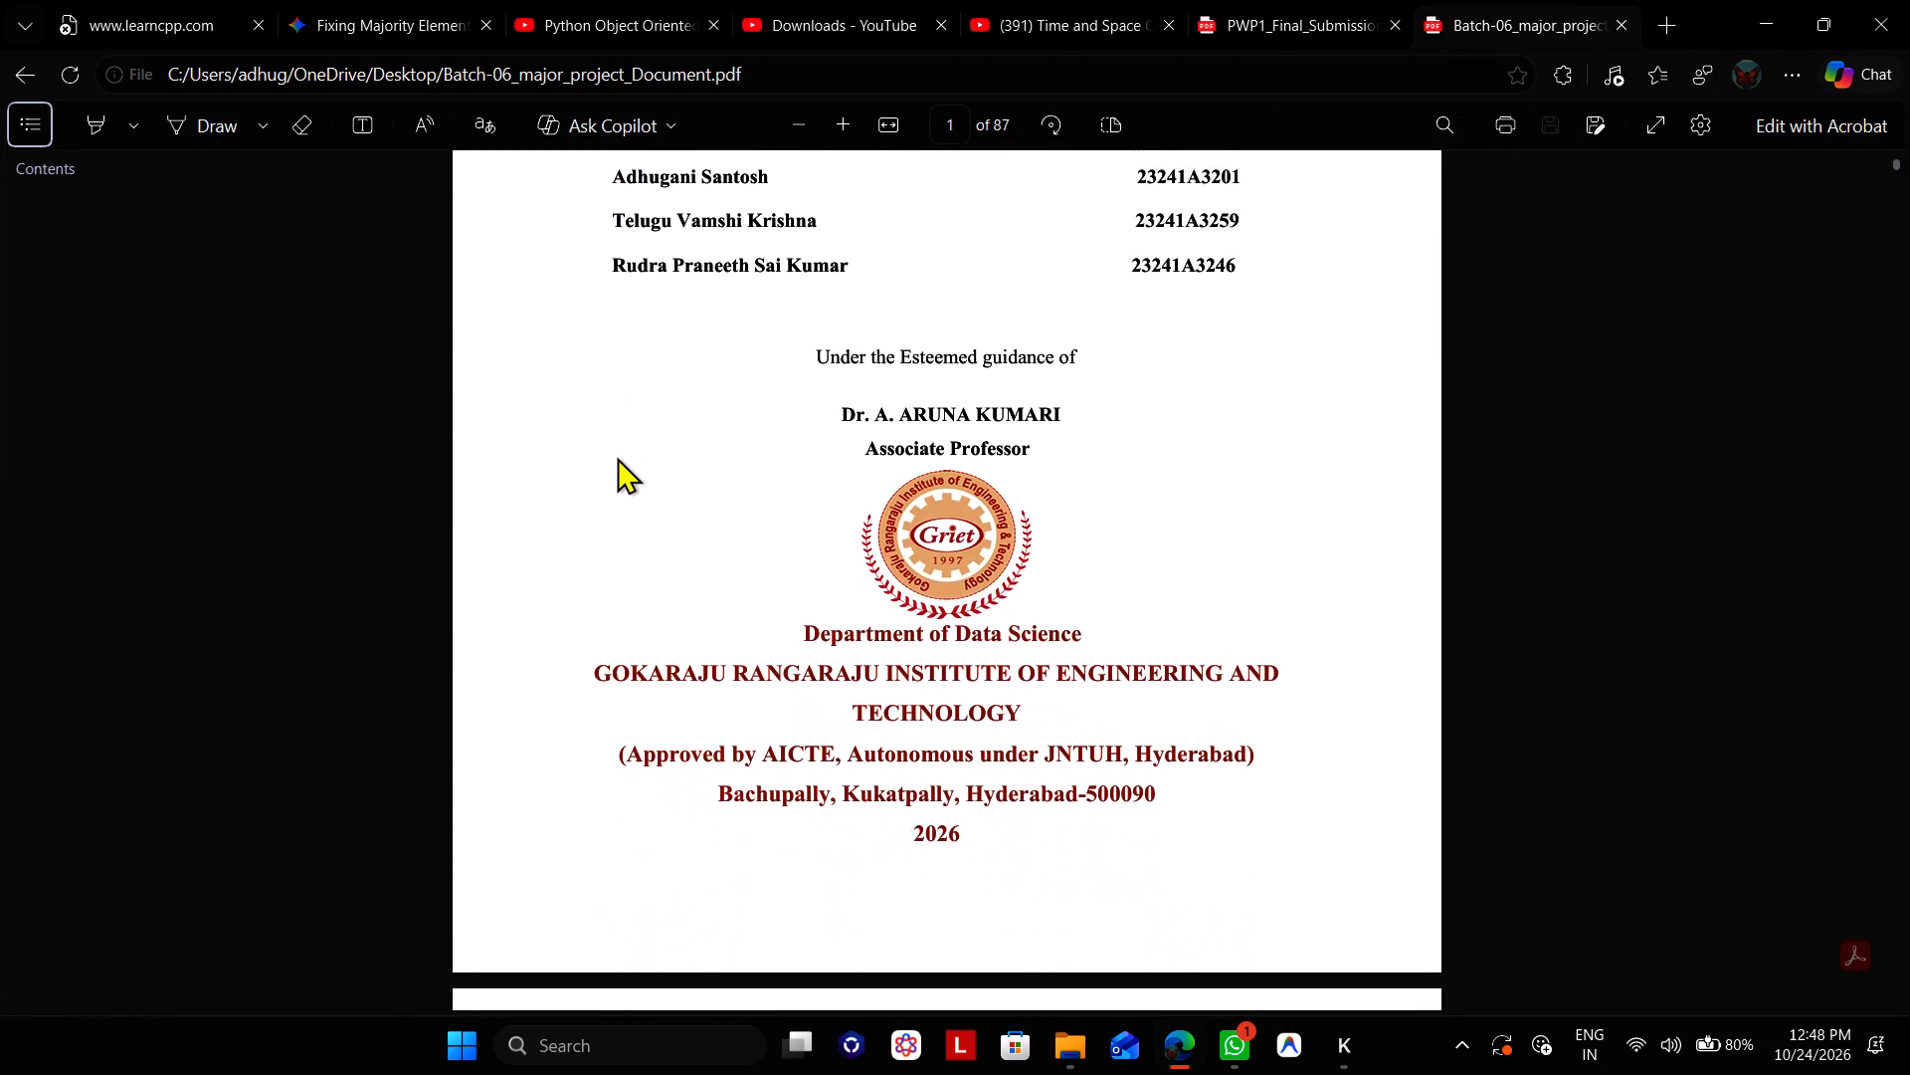
scroll(617, 457, down, 2)
scroll(617, 457, up, 1)
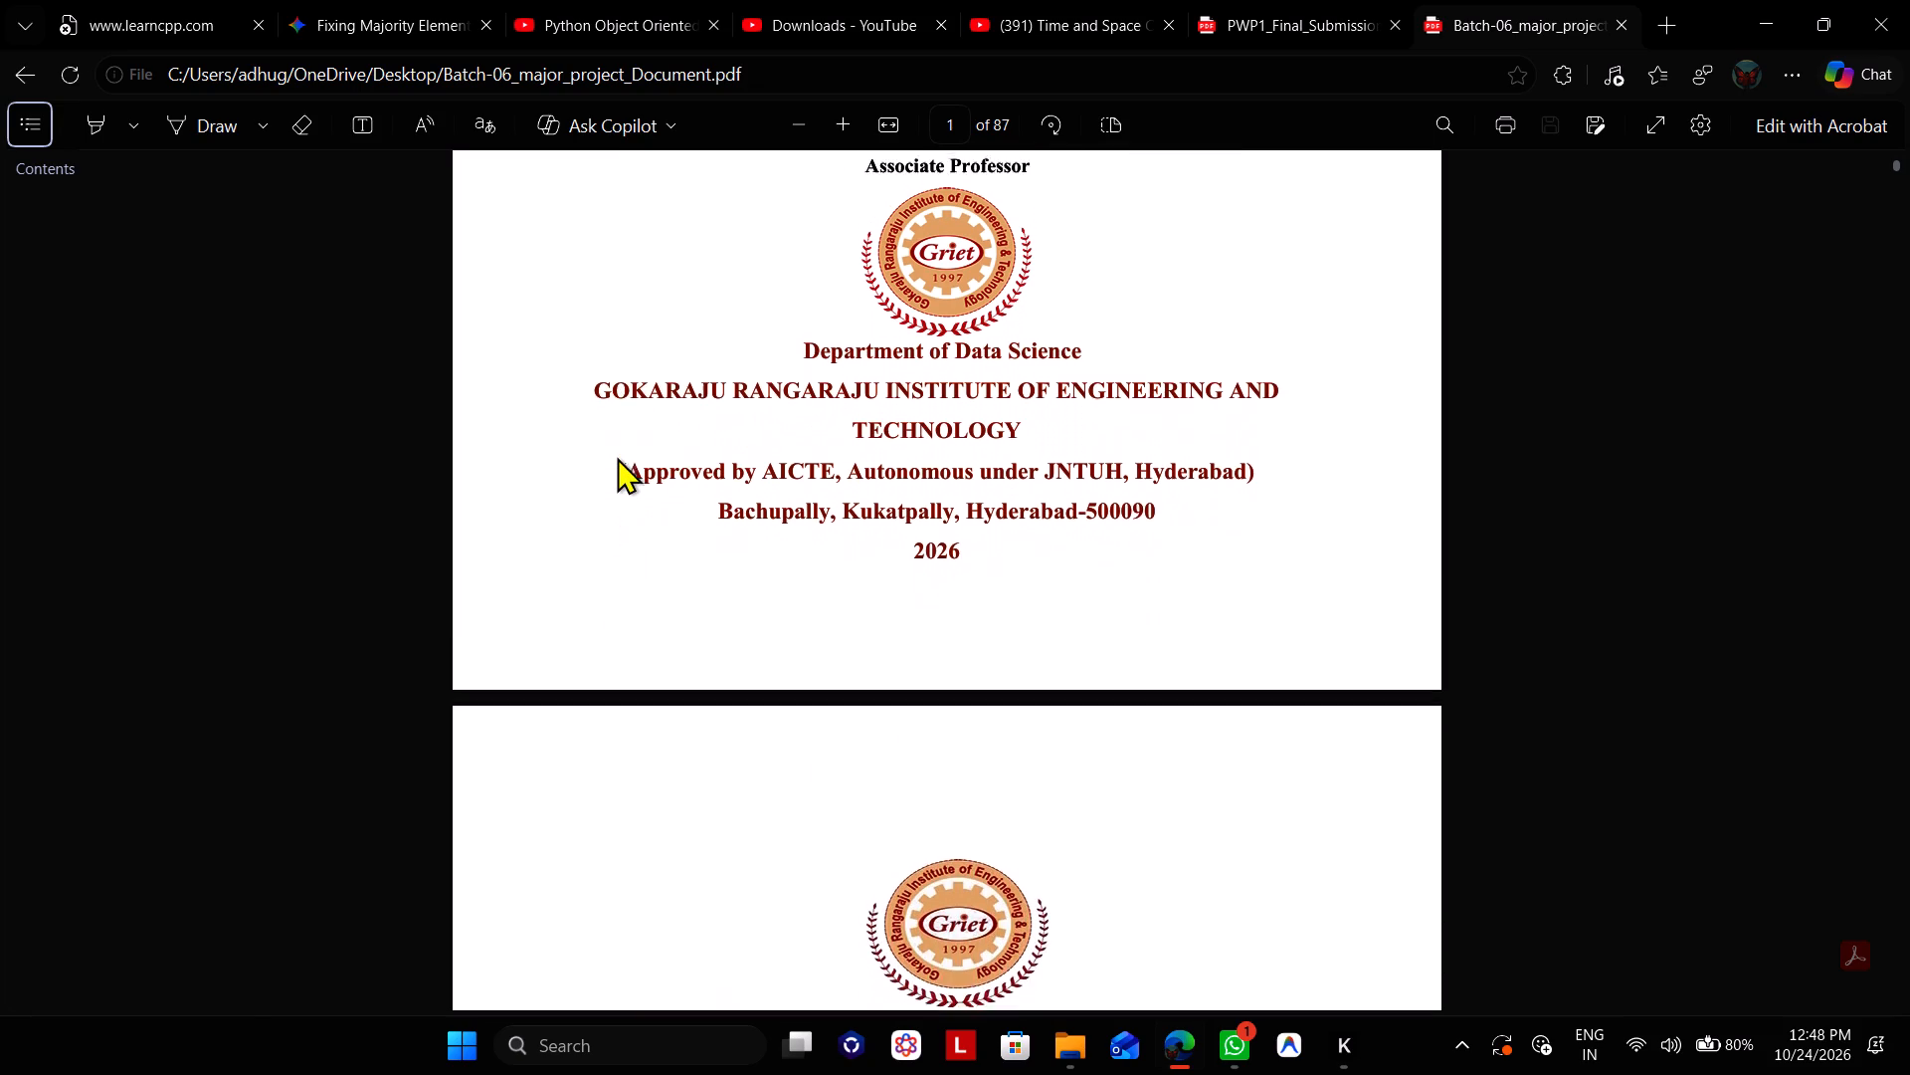
scroll(617, 457, up, 1)
scroll(617, 457, down, 2)
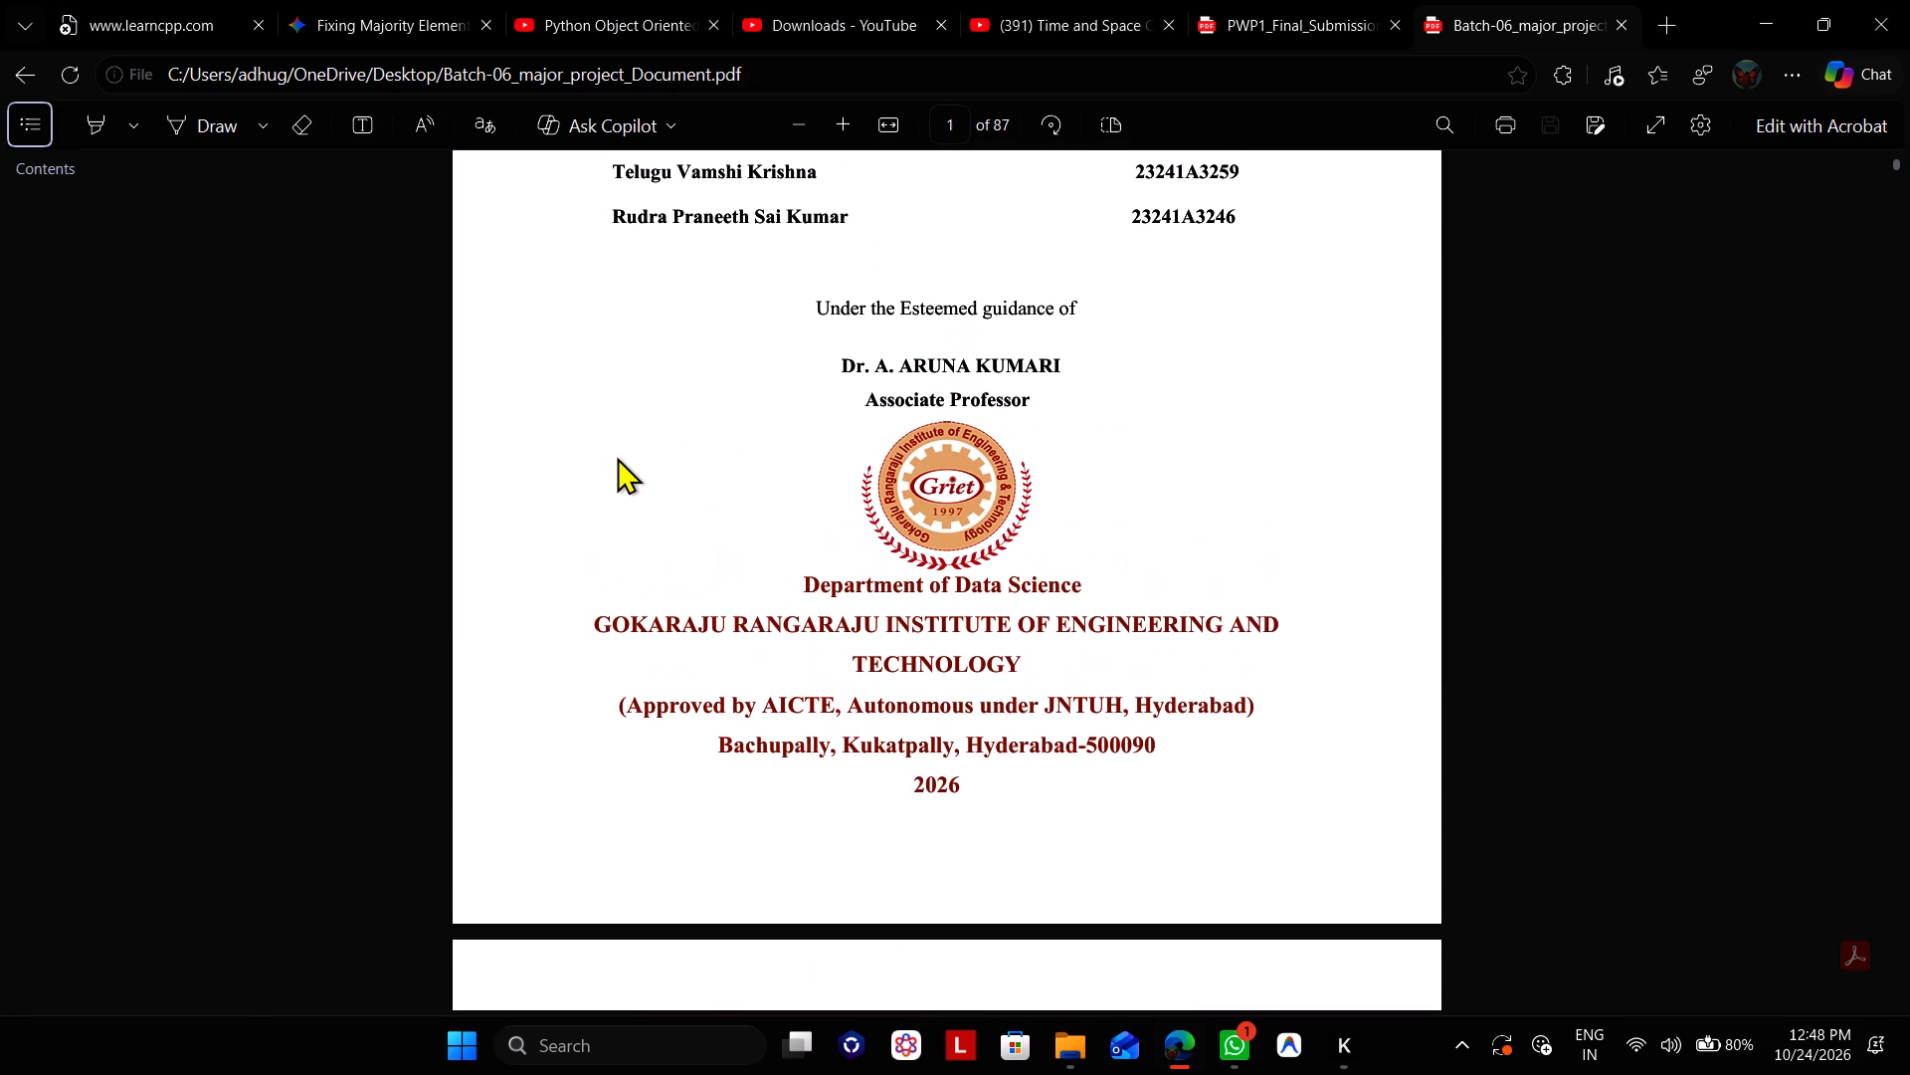
scroll(617, 457, down, 3)
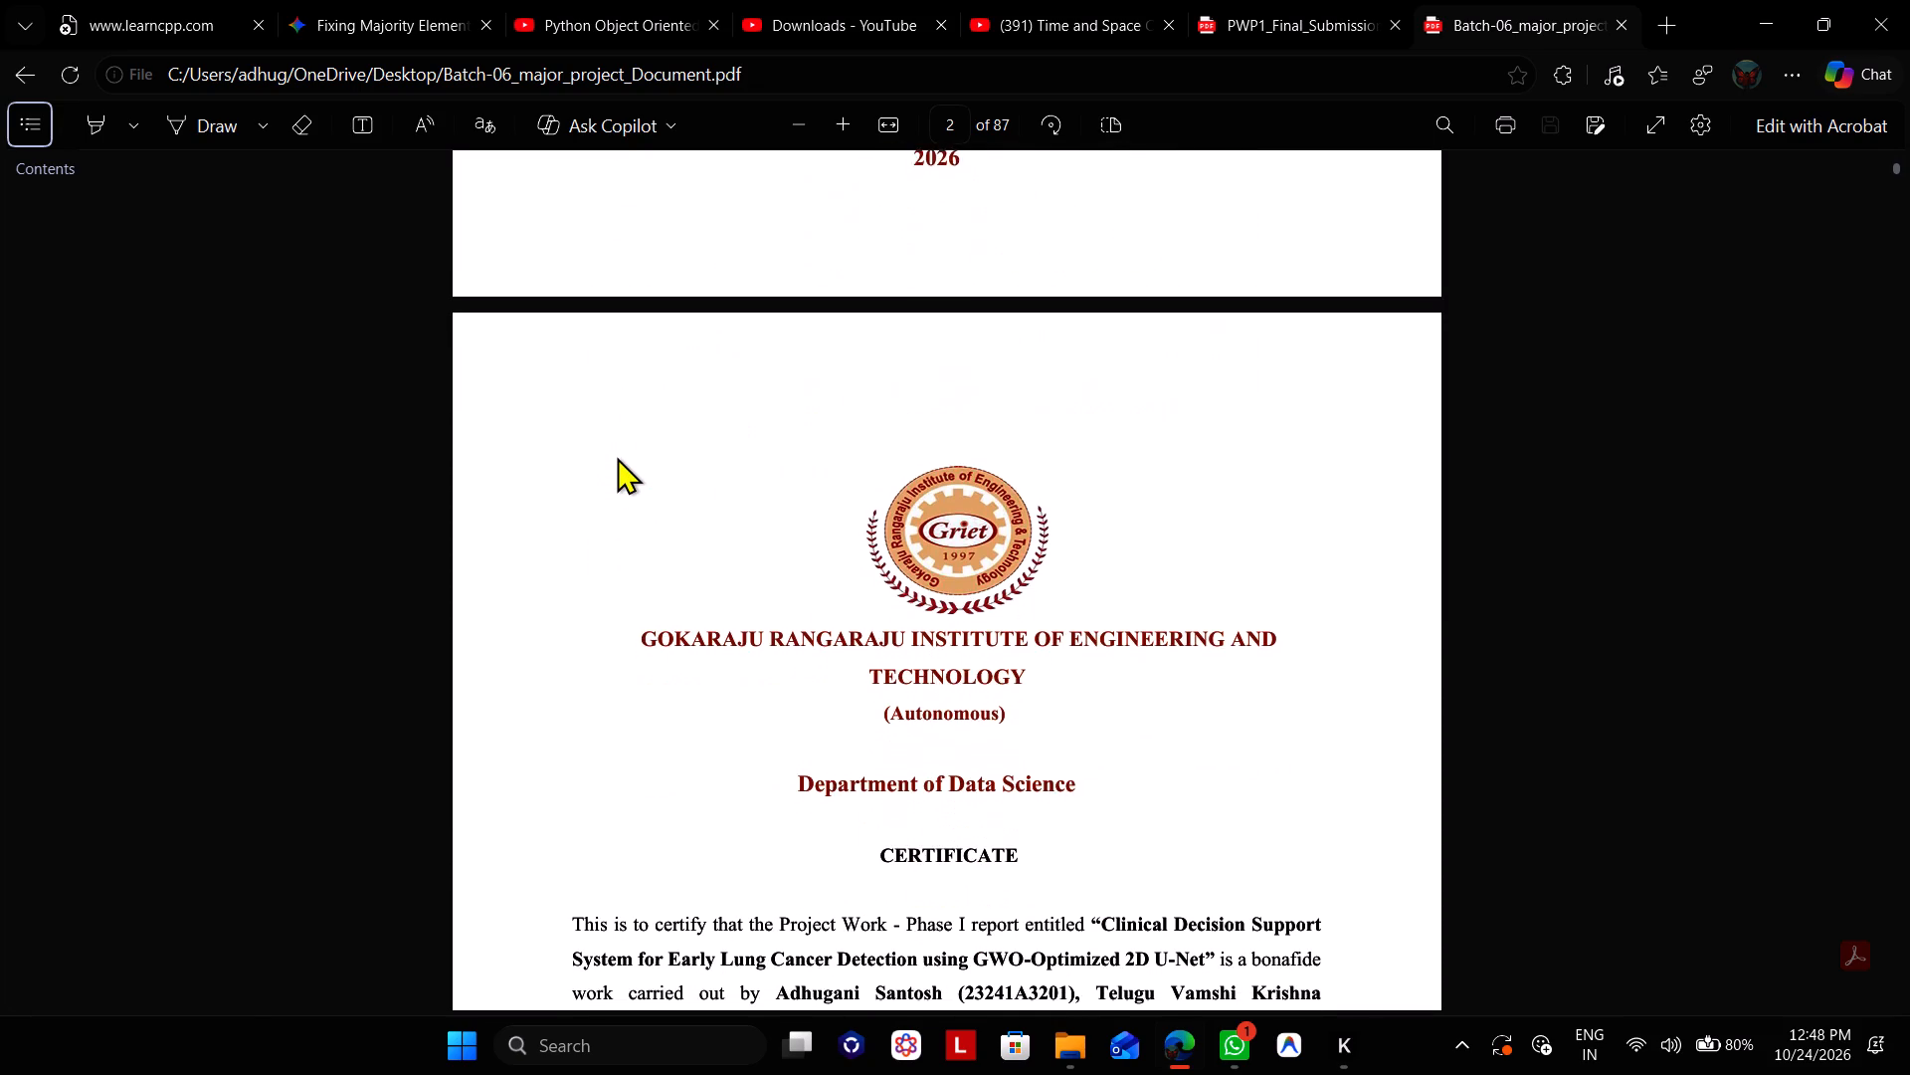
scroll(617, 457, down, 4)
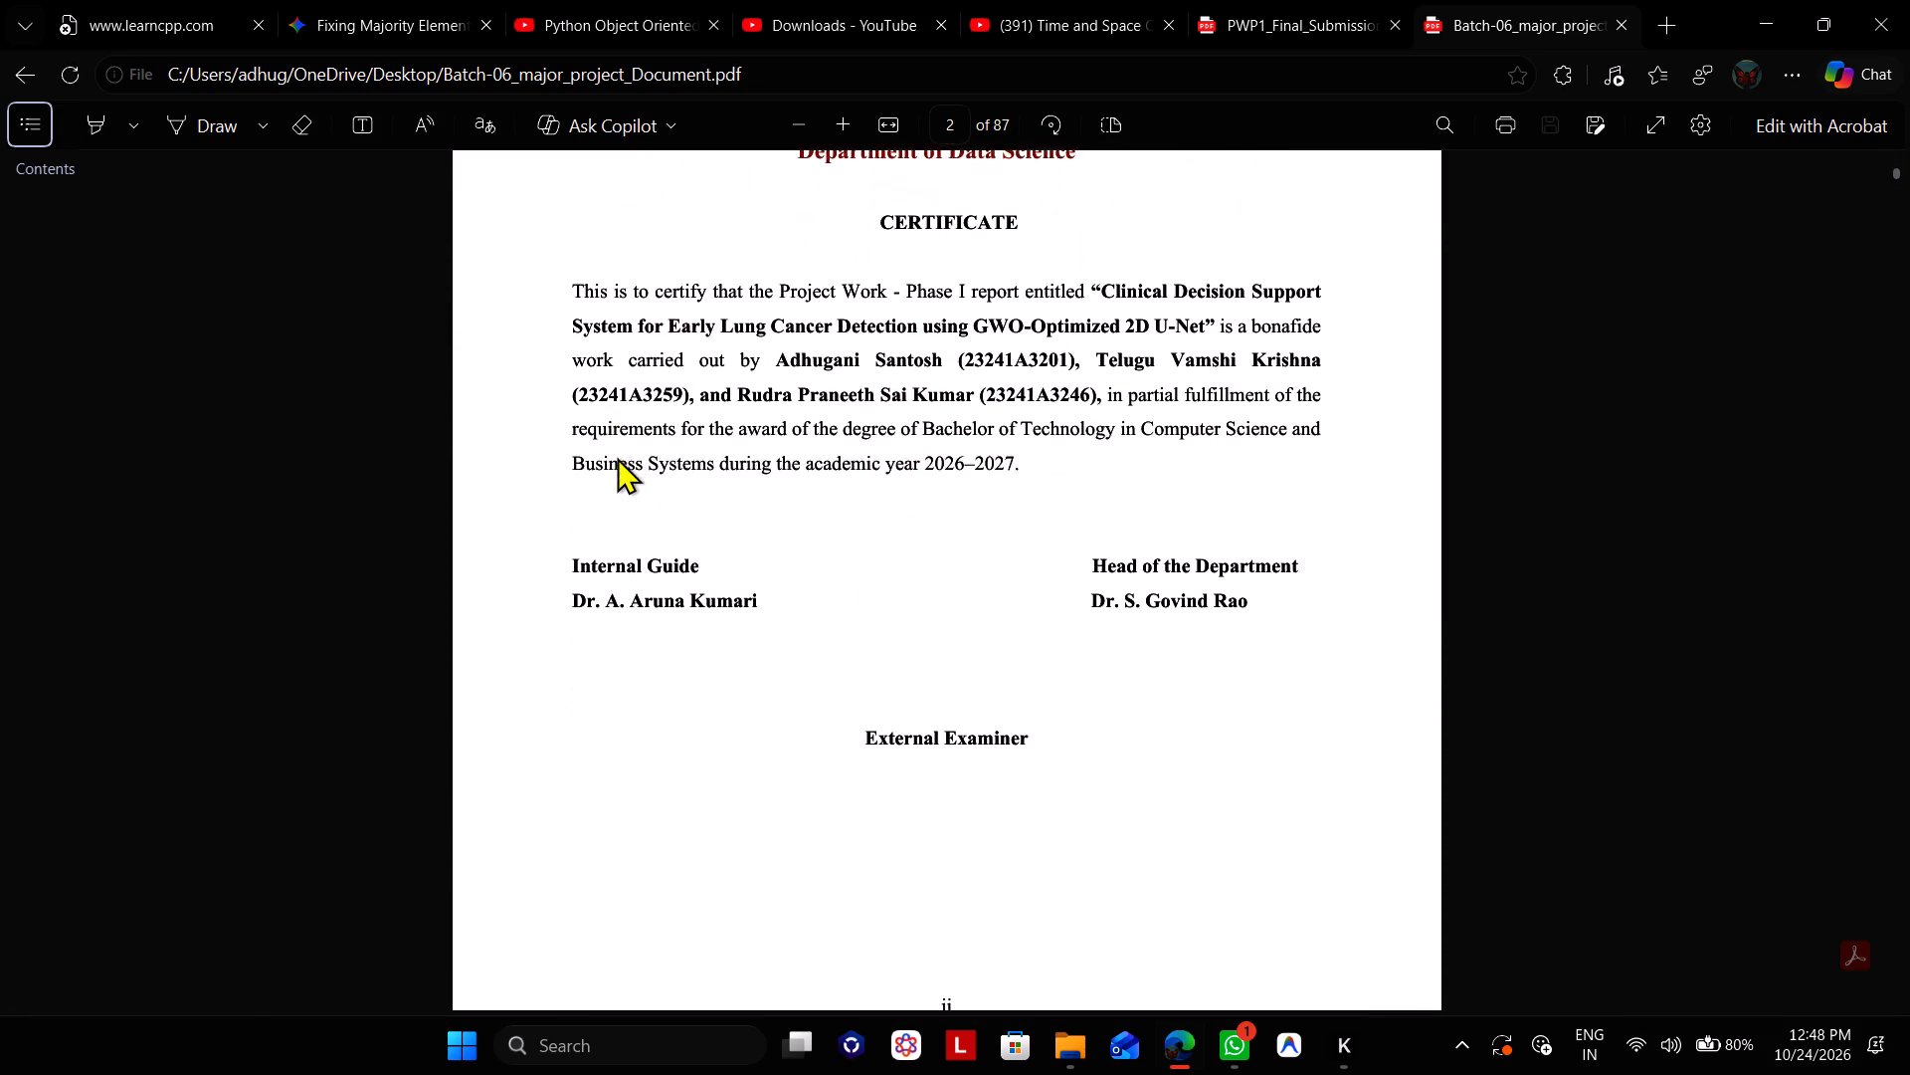
scroll(617, 457, down, 2)
scroll(617, 457, up, 1)
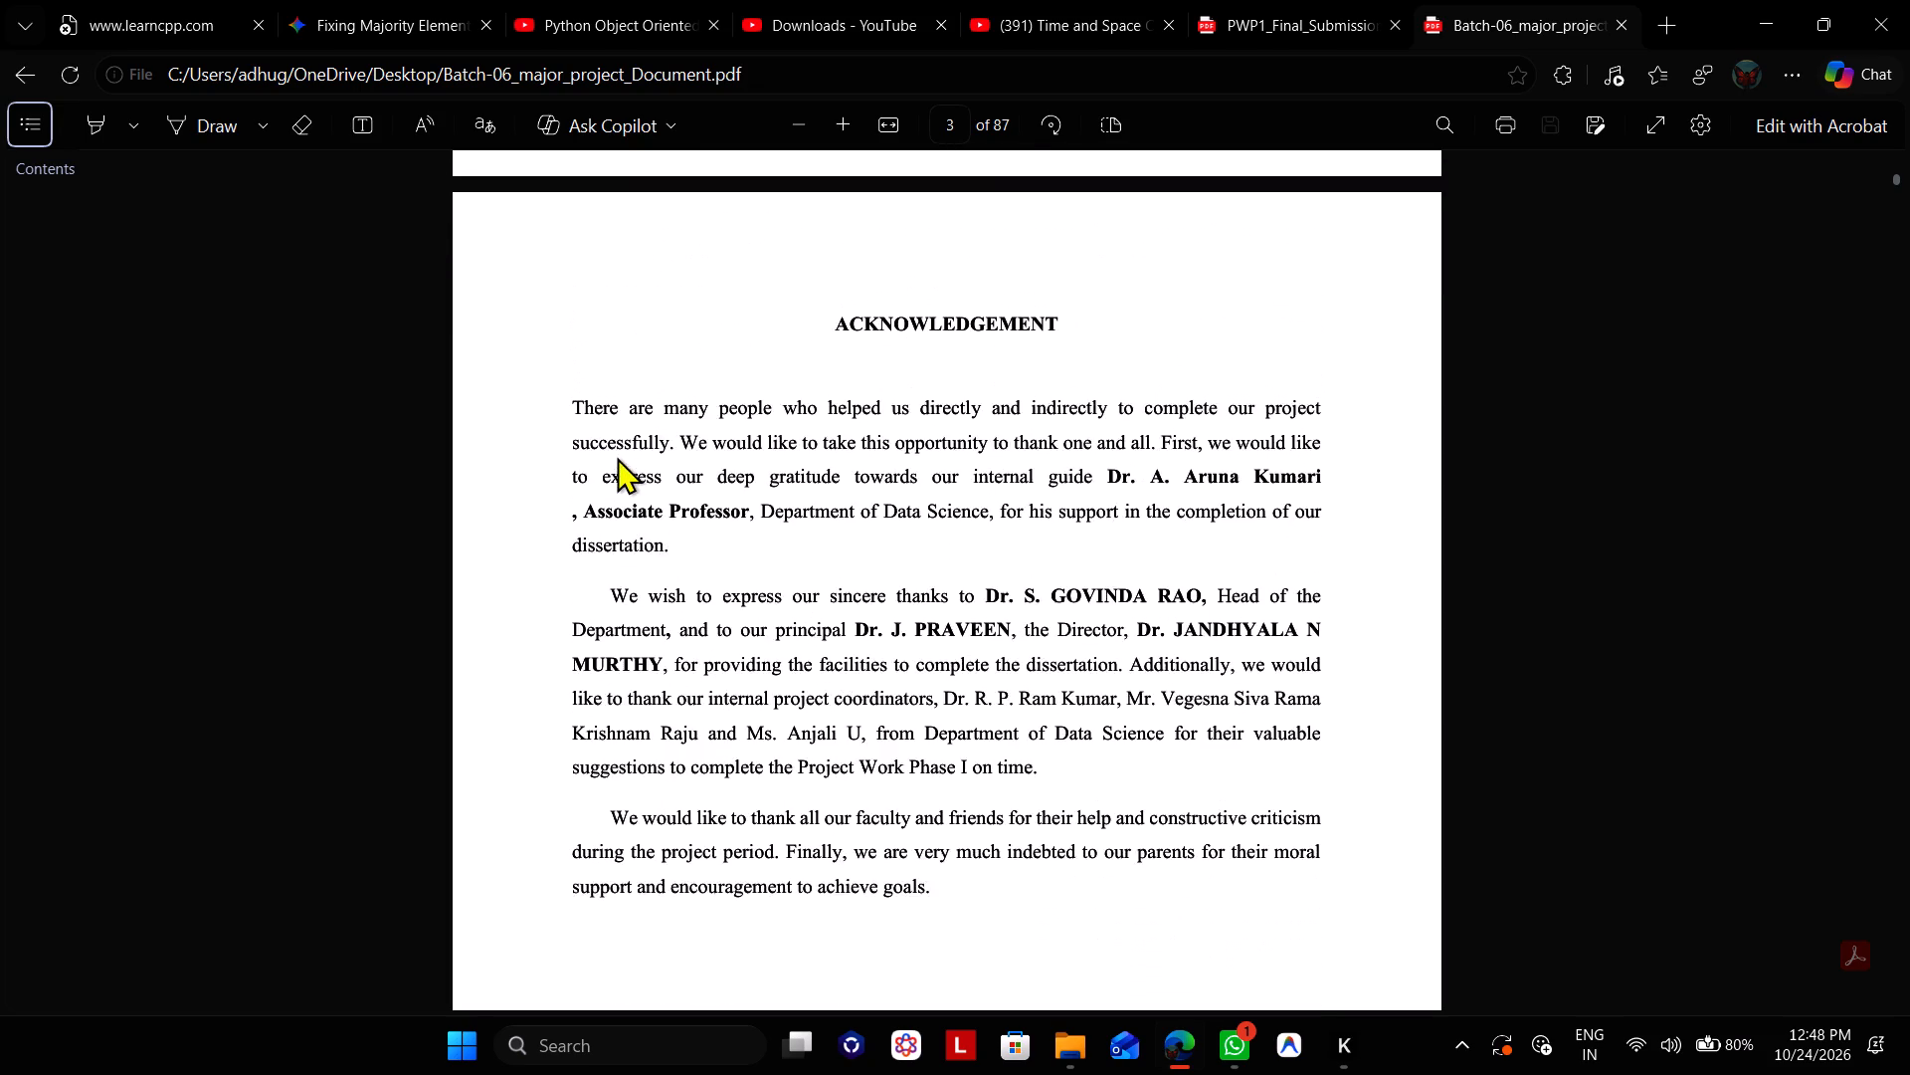
scroll(617, 457, down, 4)
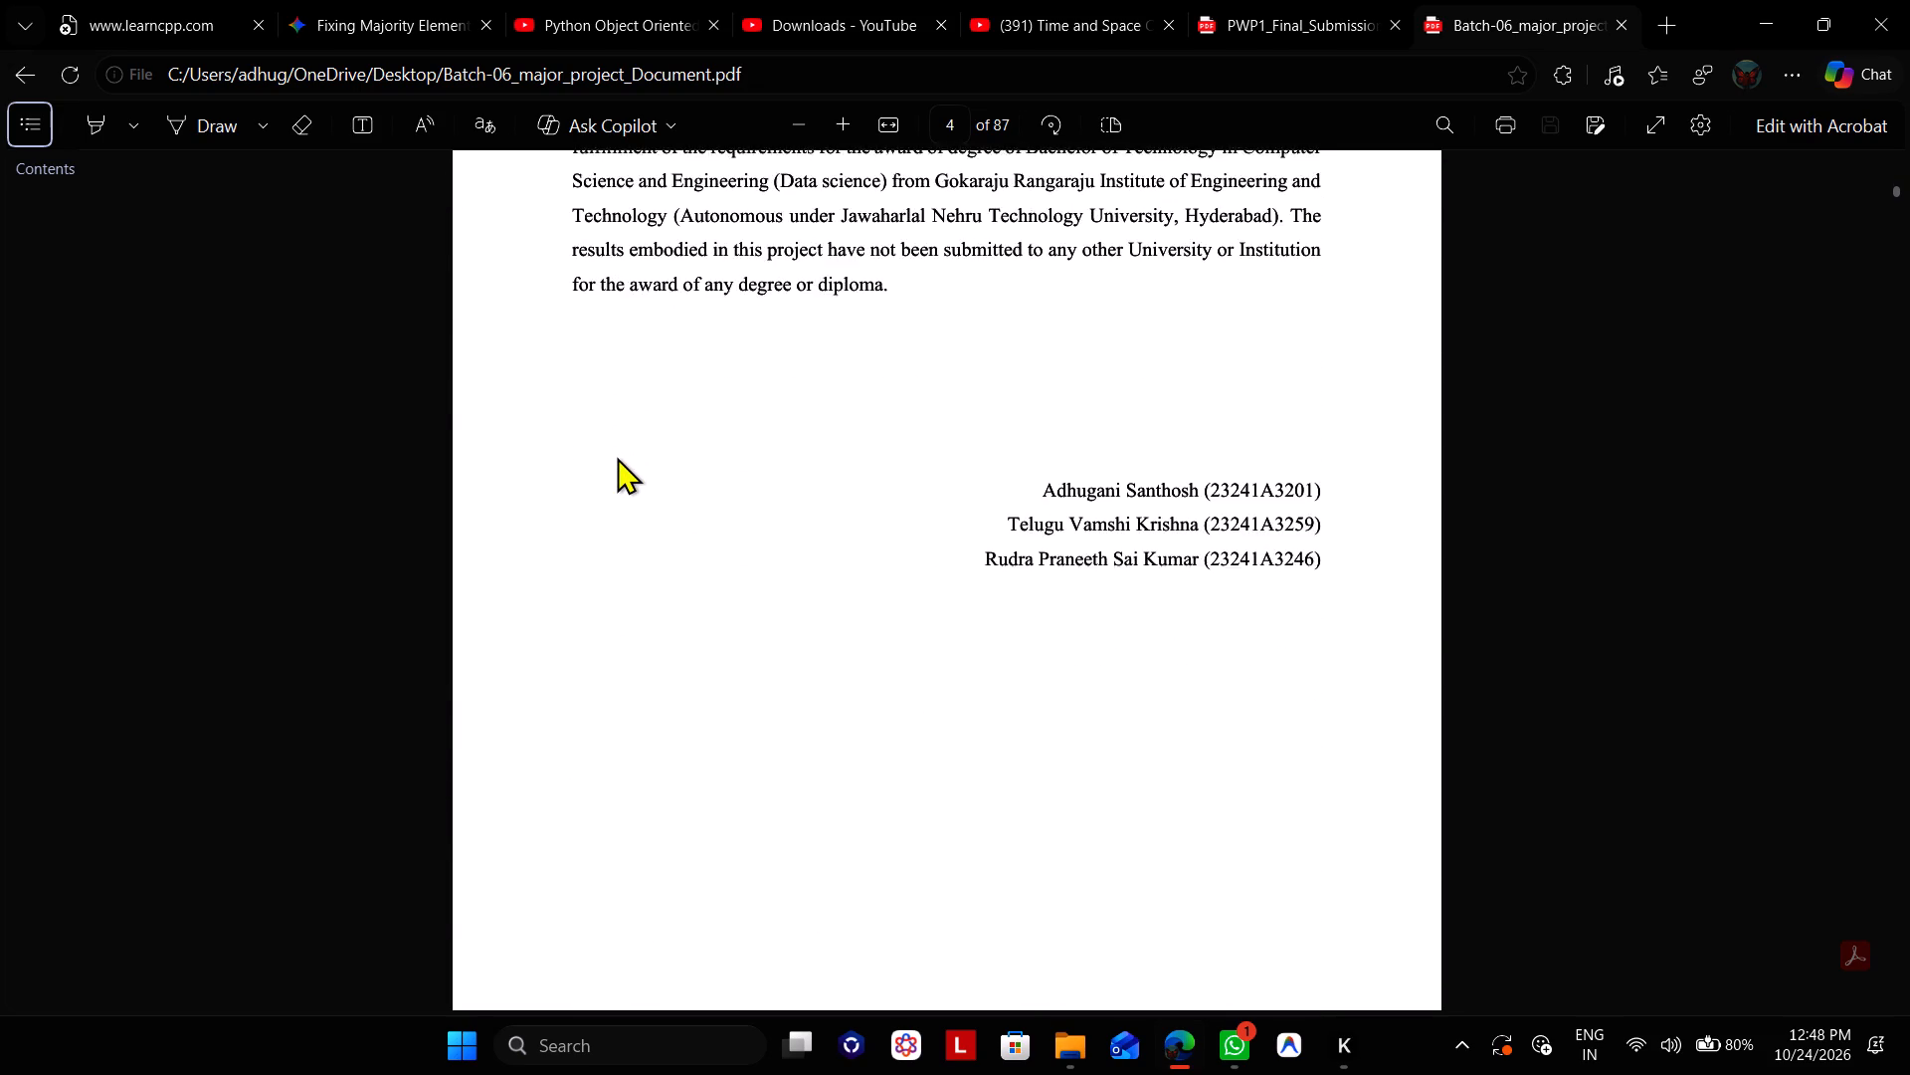
scroll(617, 457, down, 4)
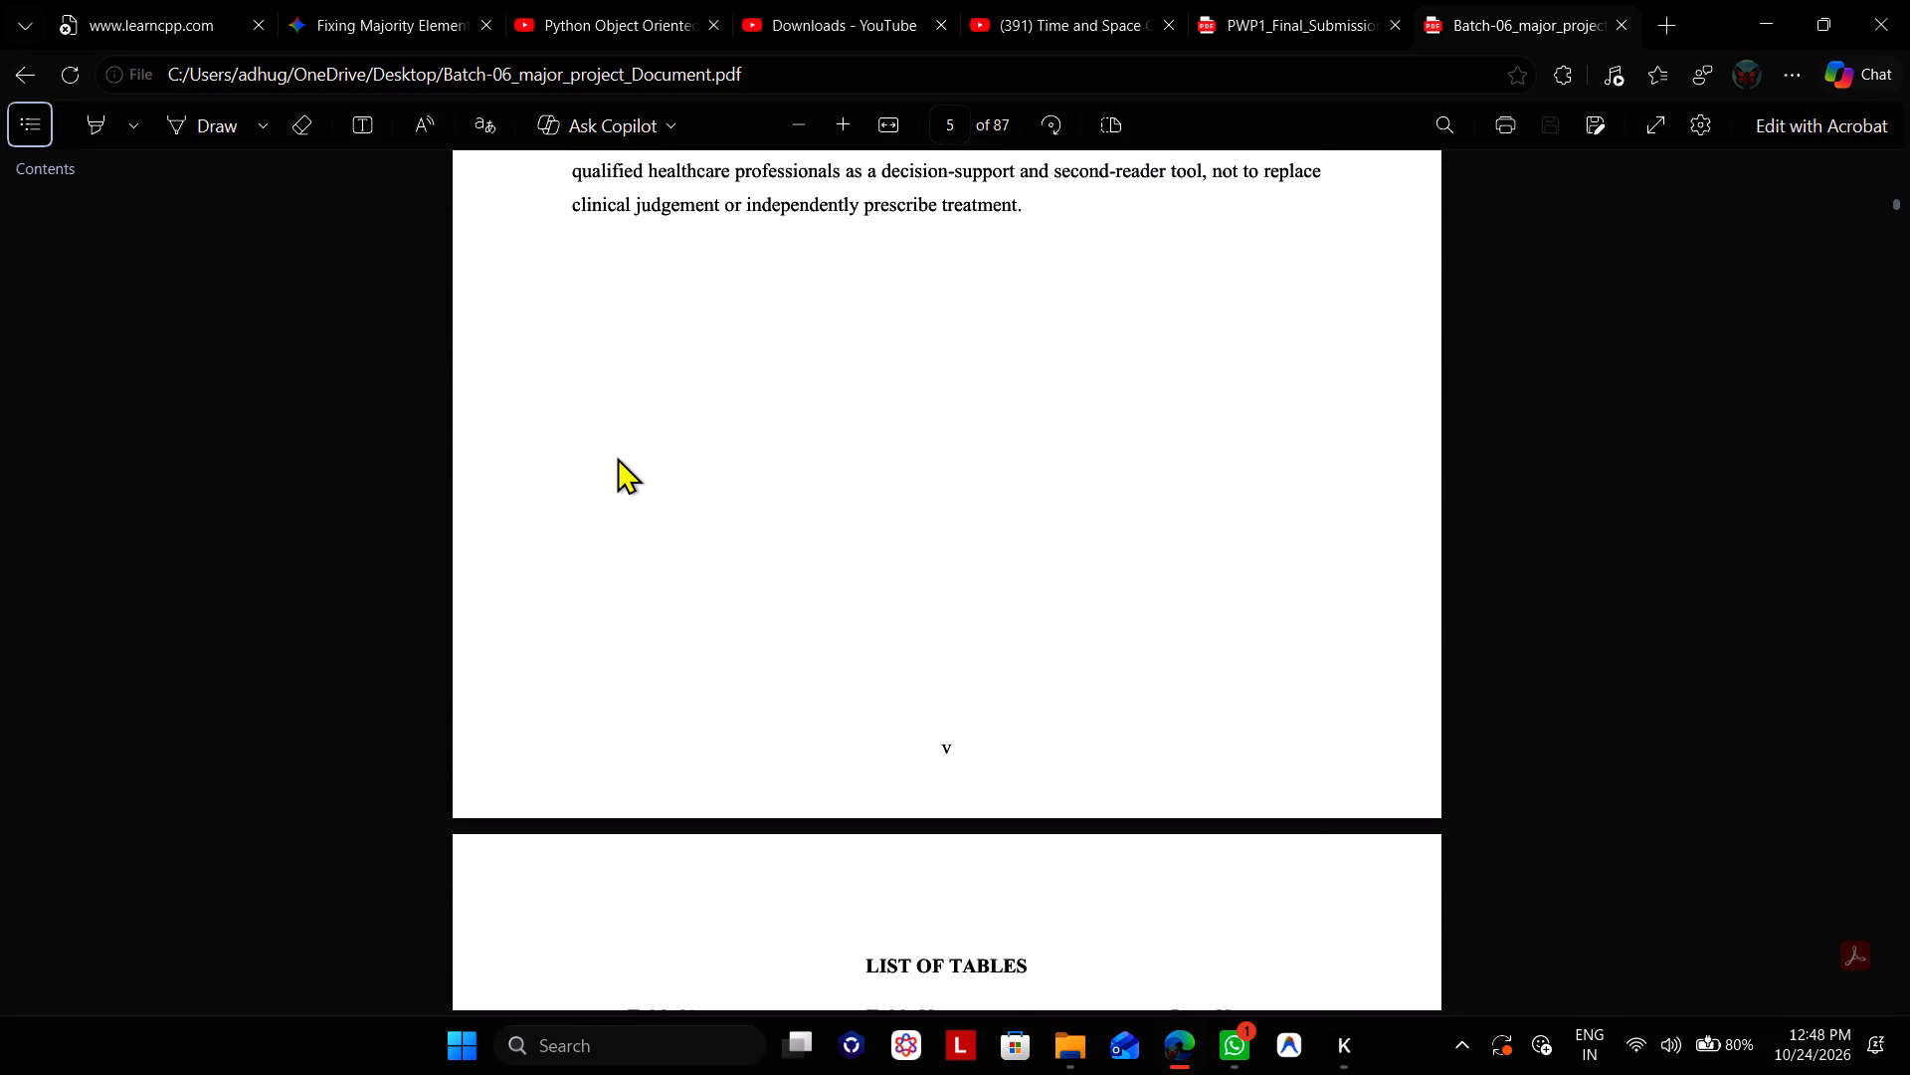
scroll(617, 457, down, 5)
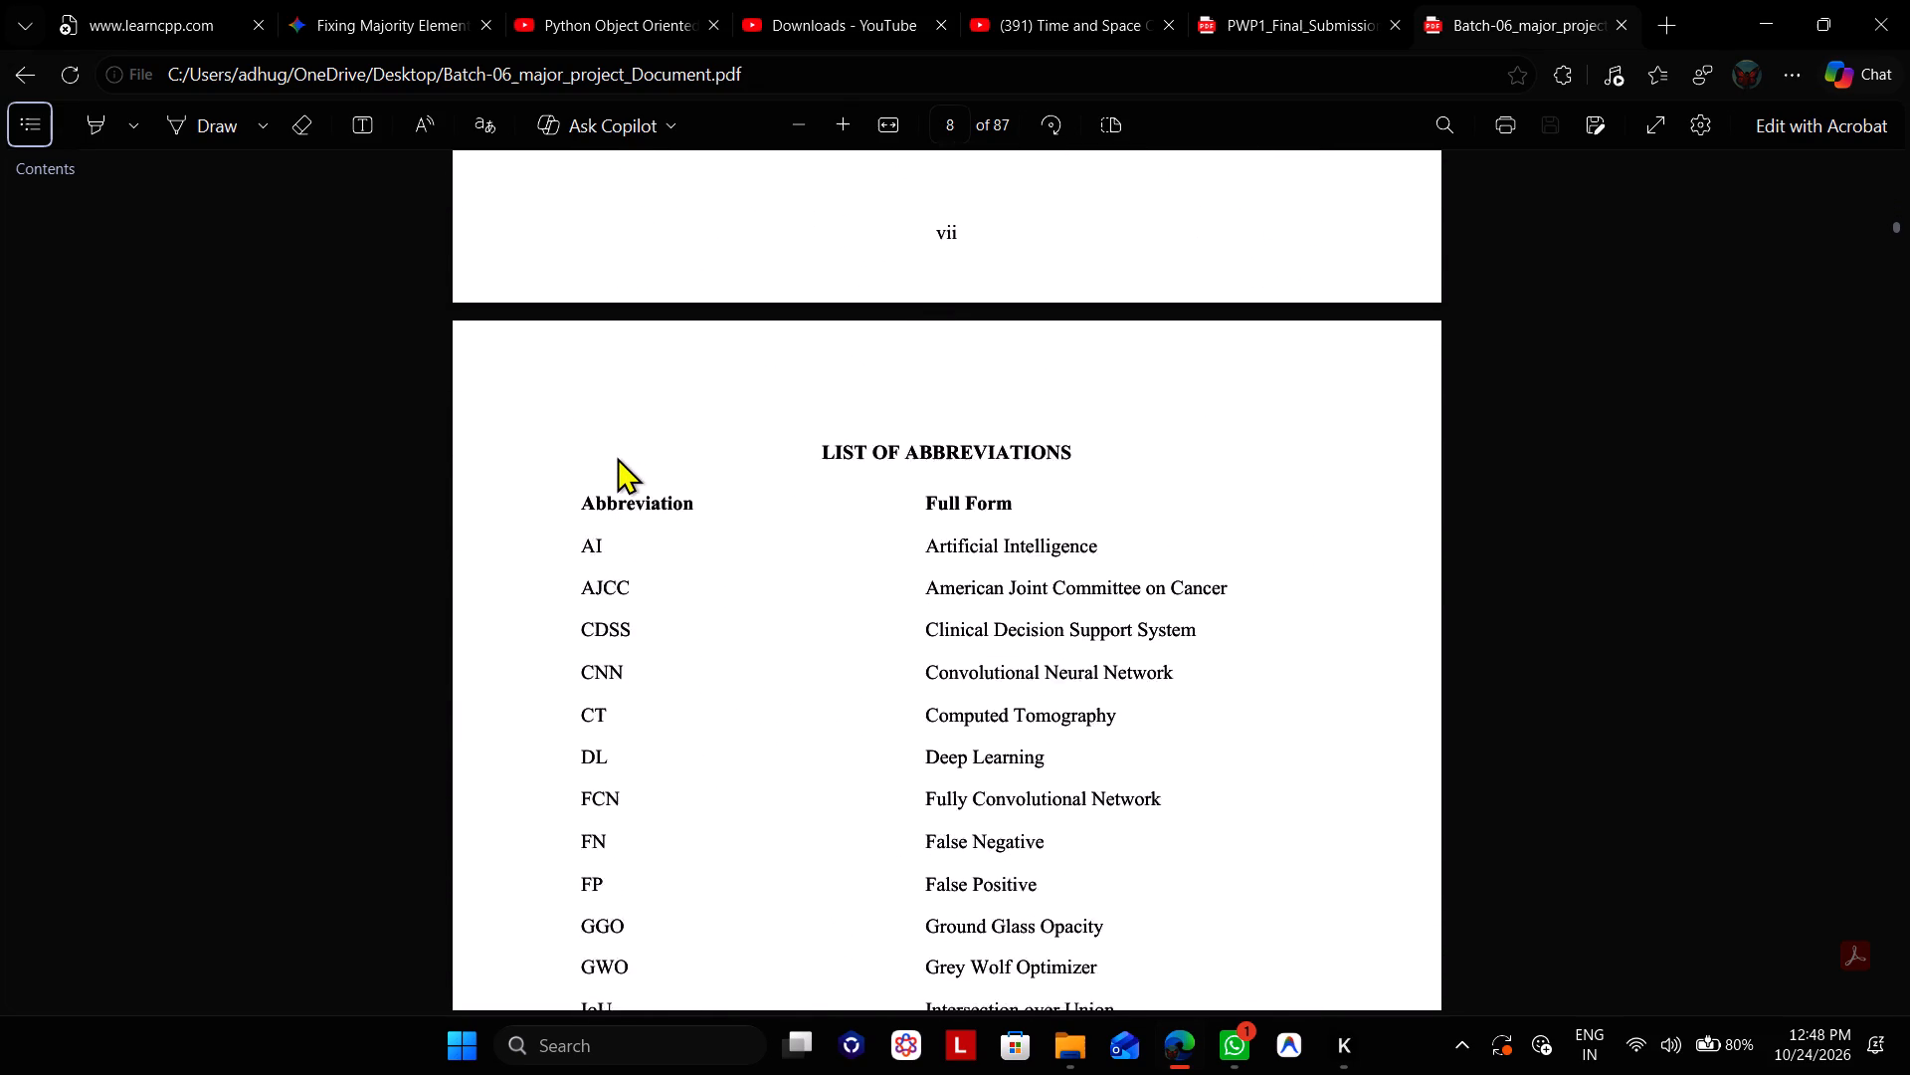
scroll(617, 457, down, 5)
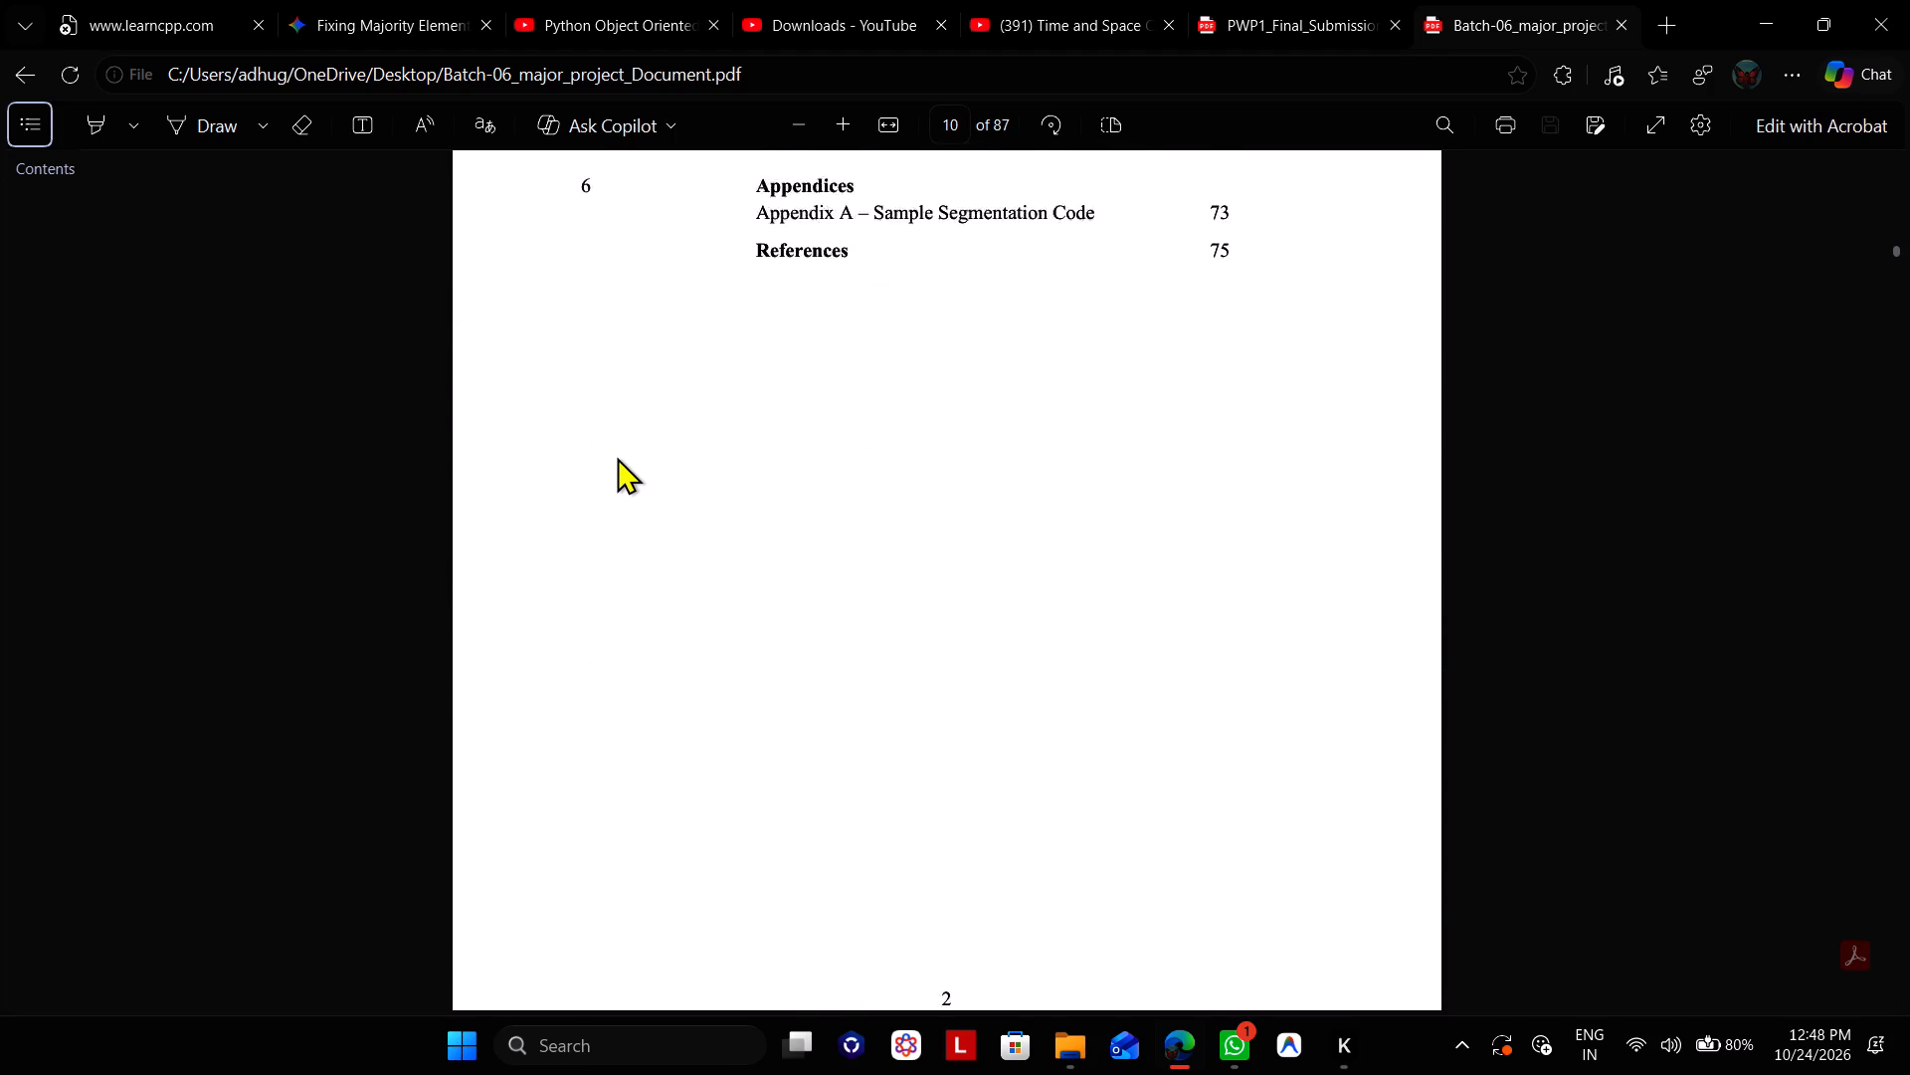
Check the layout and page numbering of Chapter 1, including the rotated system architecture figure, through its closing section.
scroll(617, 457, down, 4)
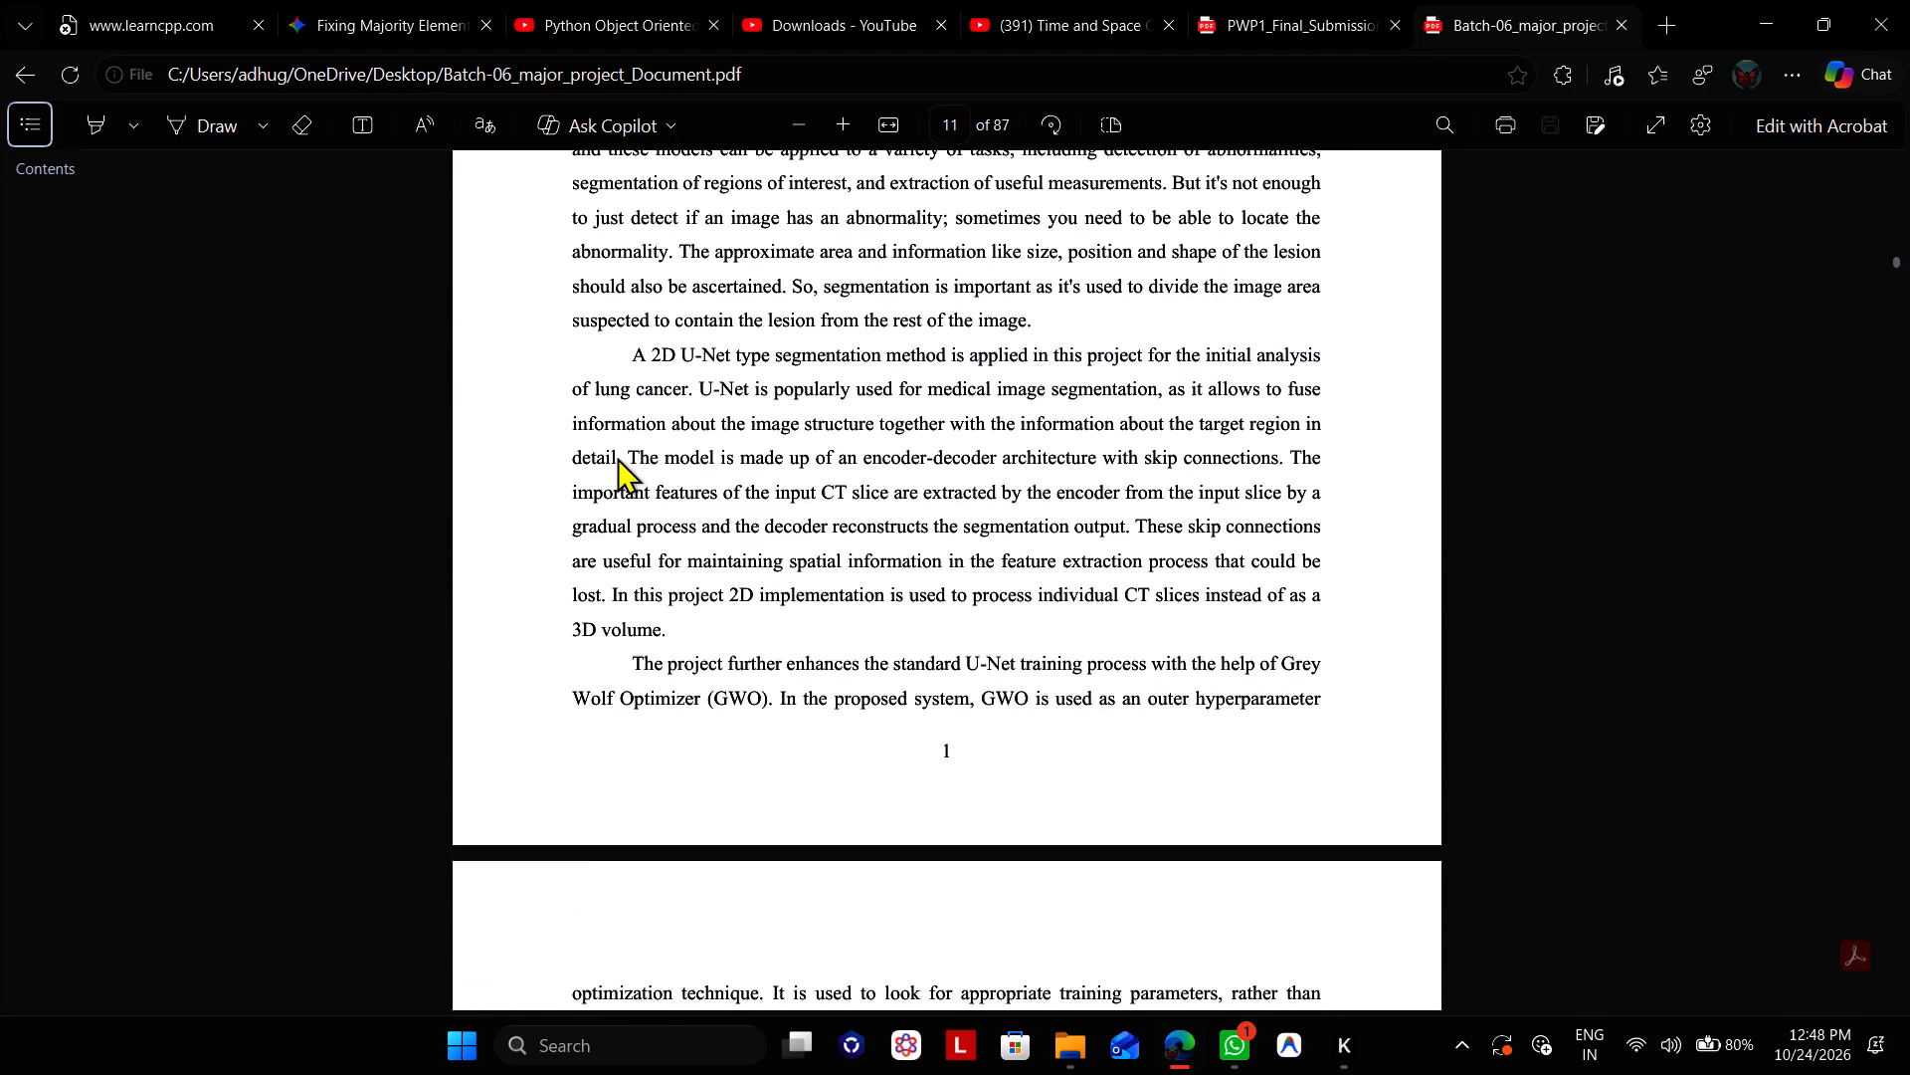
scroll(617, 457, down, 3)
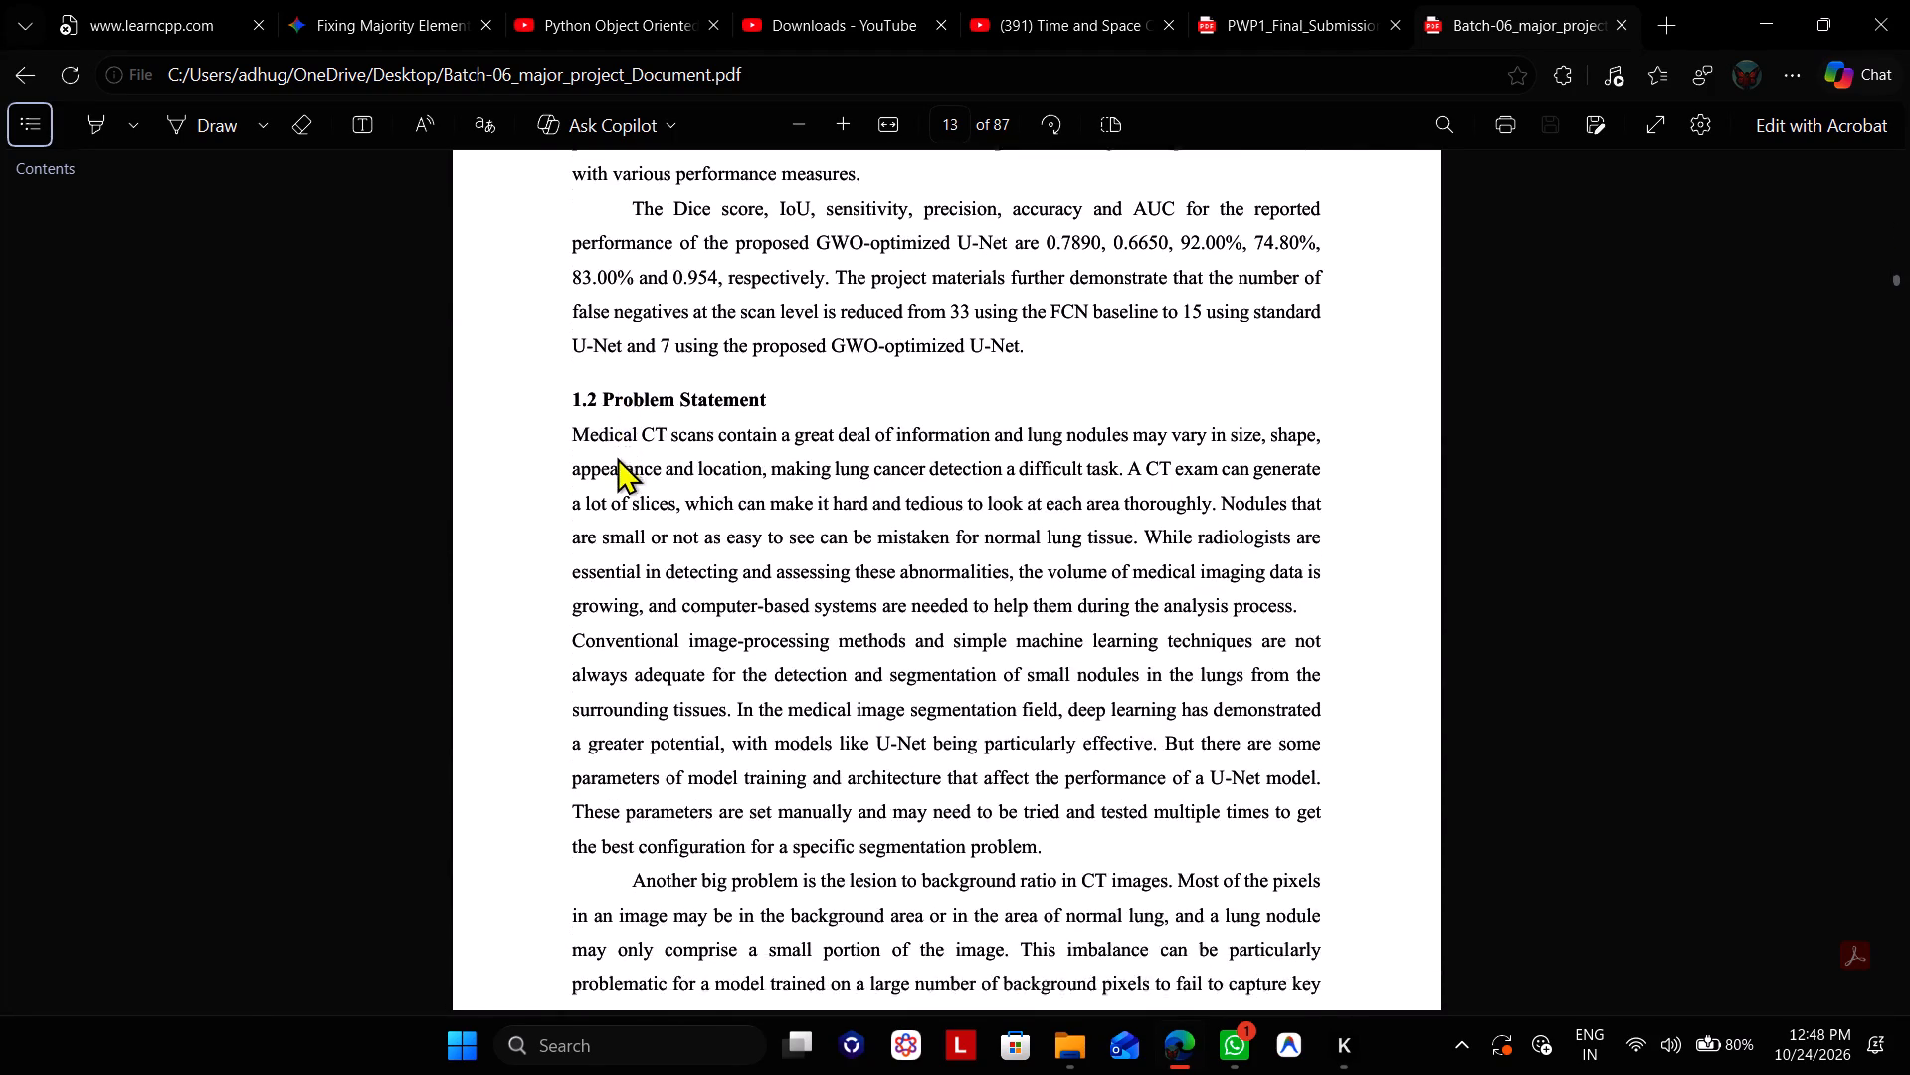
scroll(617, 457, down, 4)
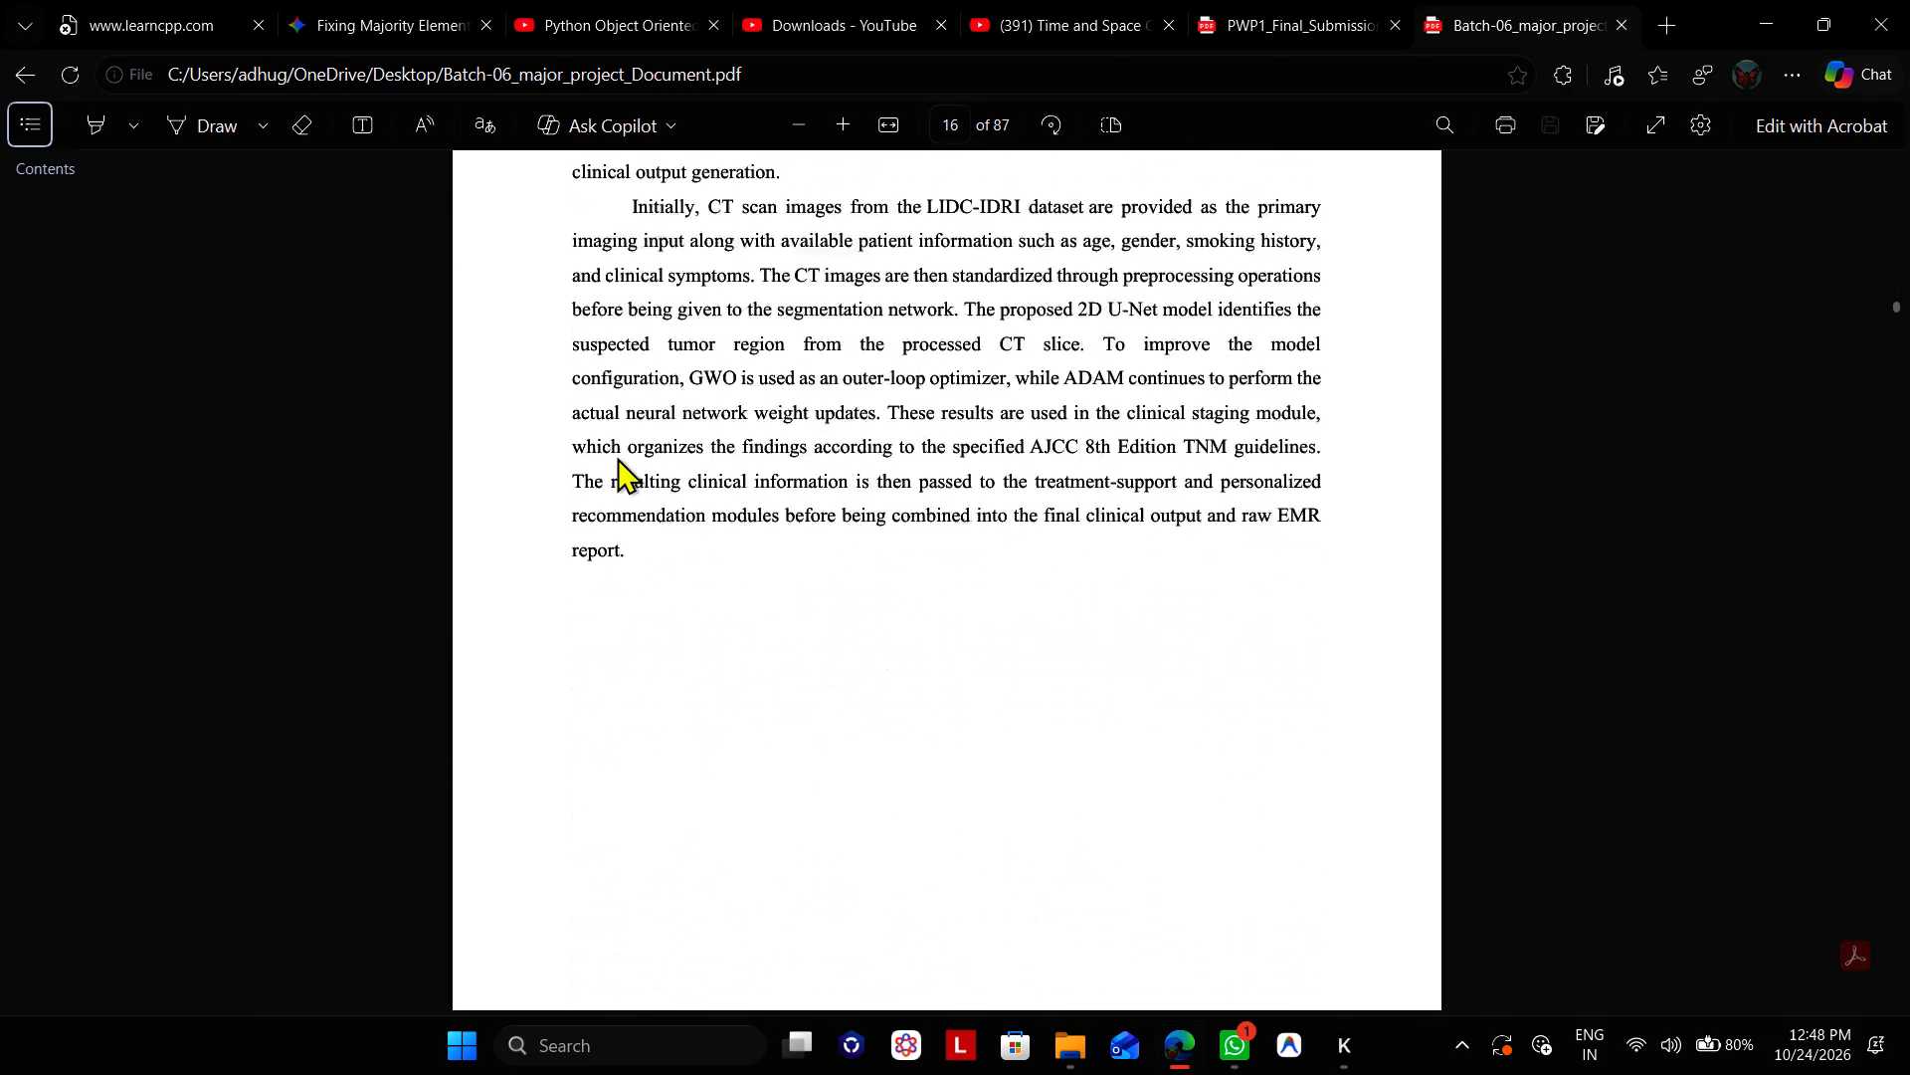
scroll(617, 457, down, 2)
scroll(617, 457, up, 1)
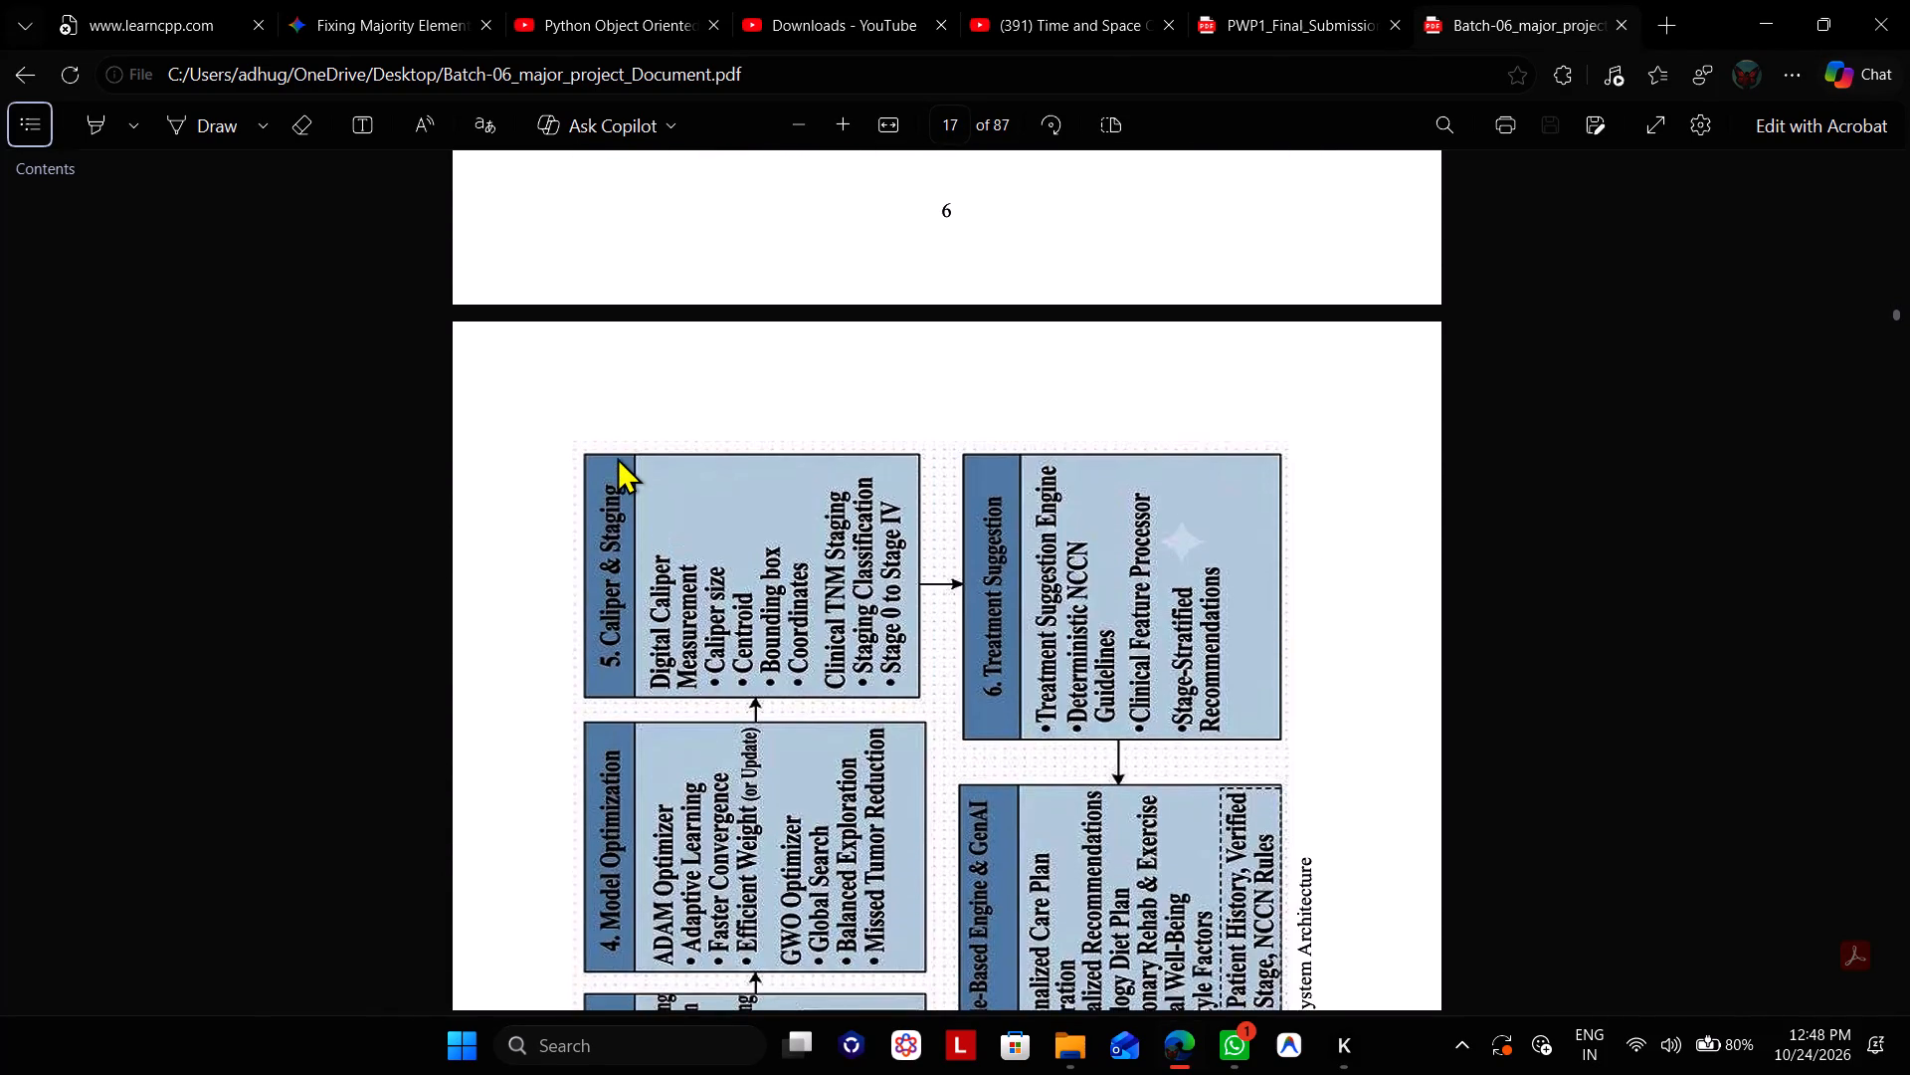
scroll(617, 457, down, 6)
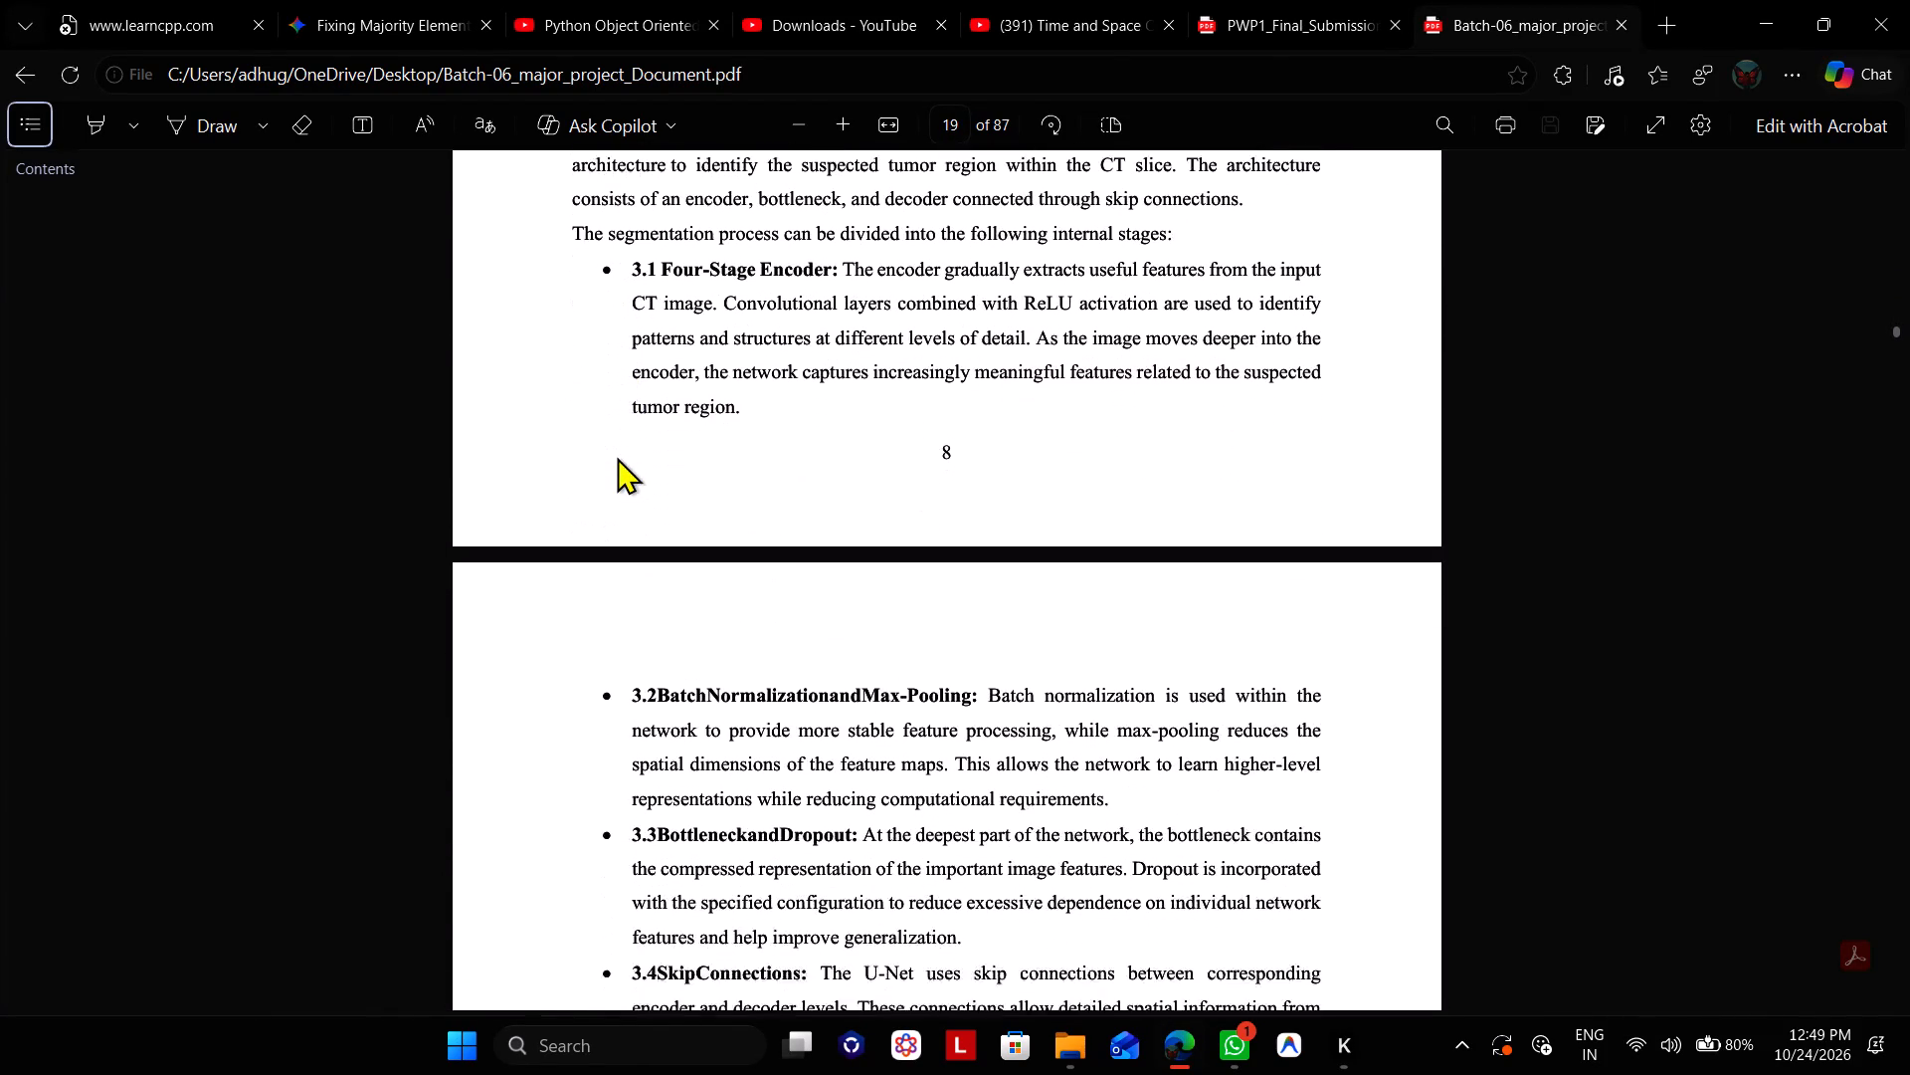
scroll(617, 457, down, 4)
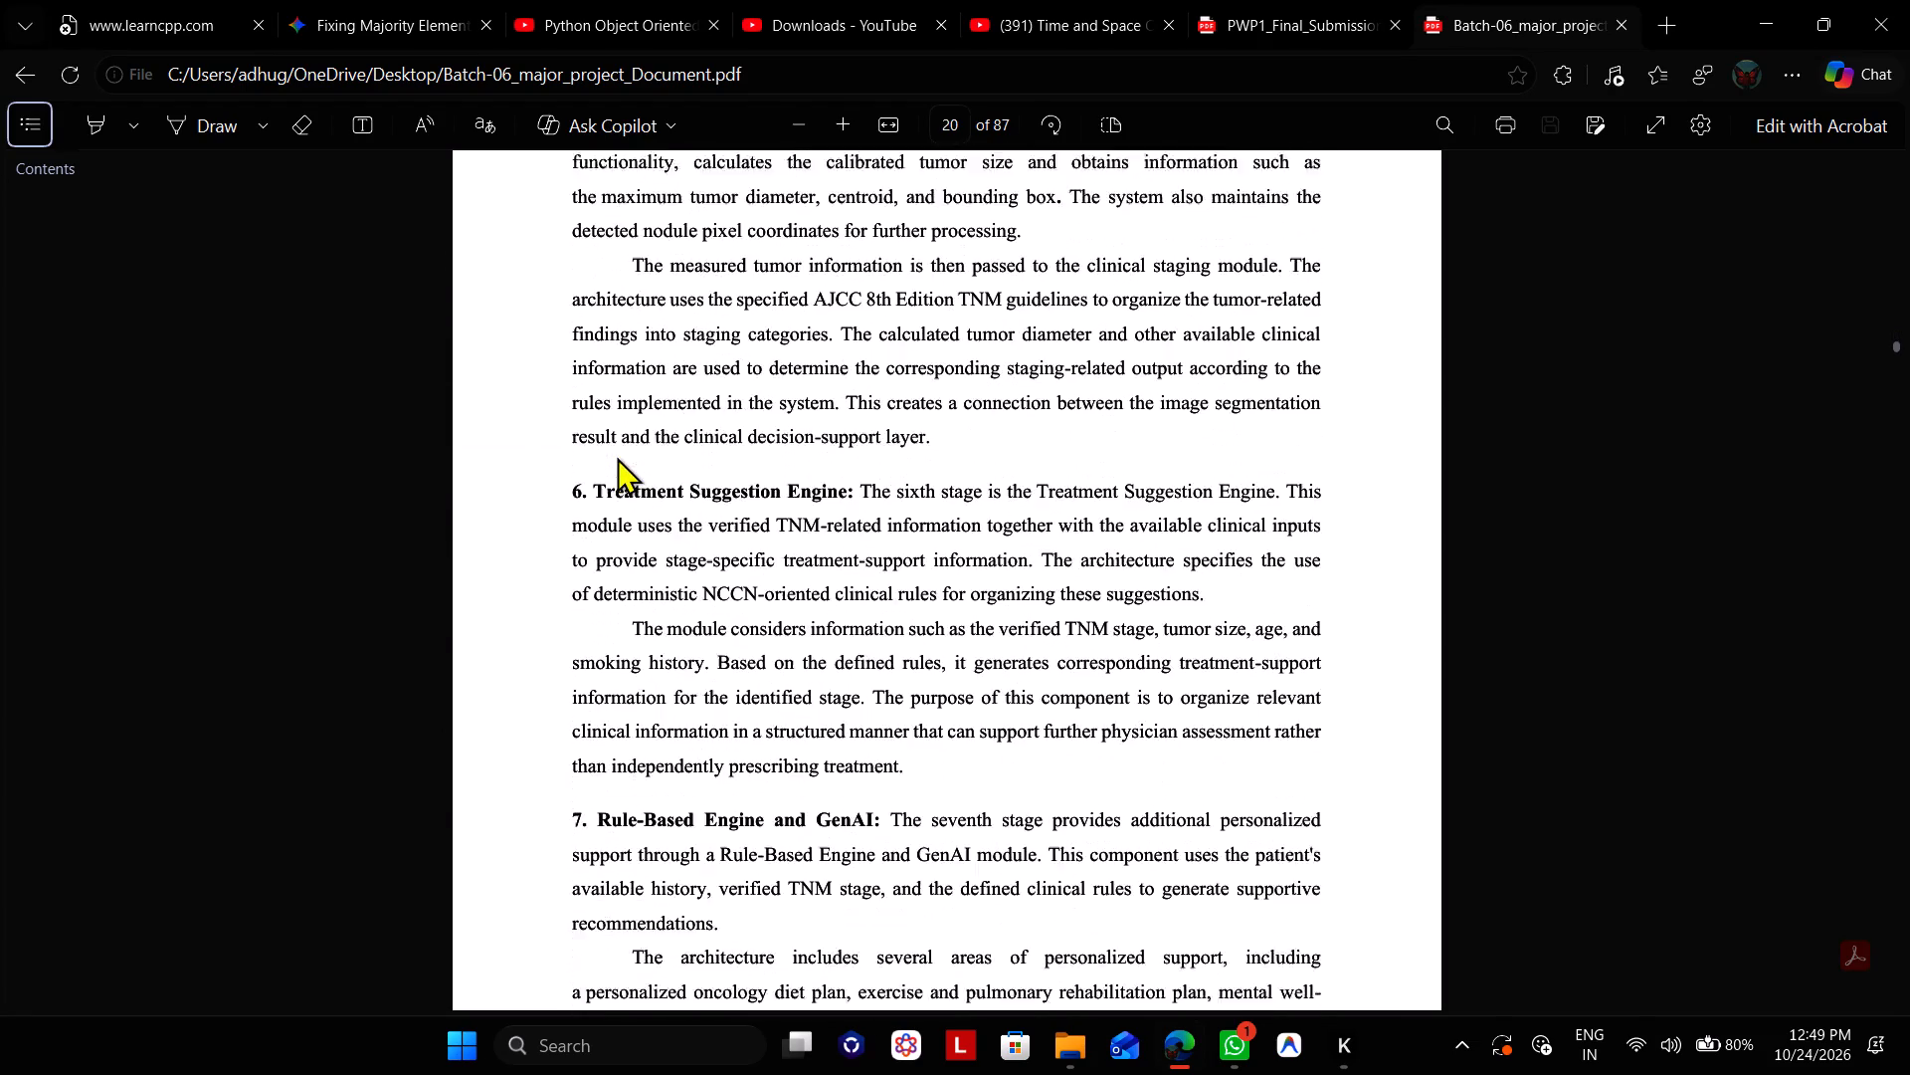
scroll(617, 457, down, 3)
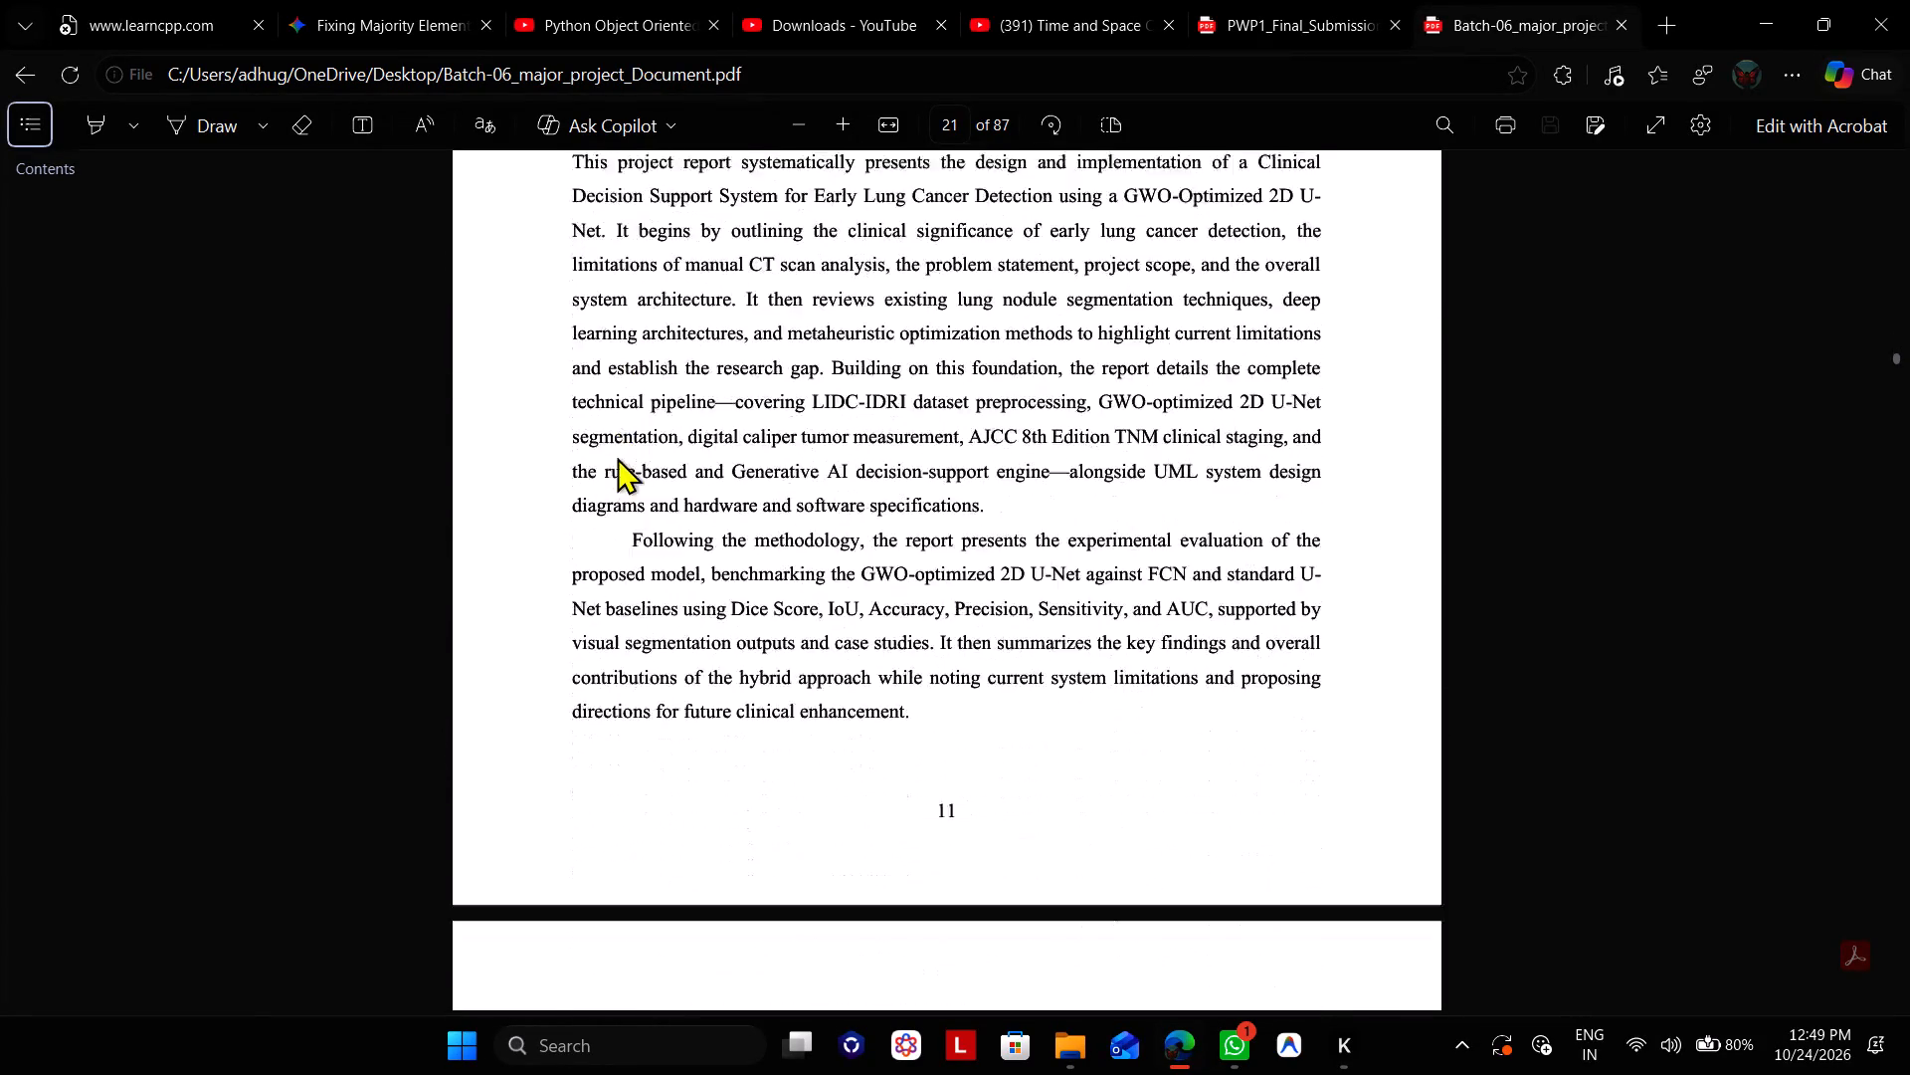
Look over the Chapter 2 literature review and the multi-page Table 2.1 summary of existing approaches.
scroll(617, 457, down, 4)
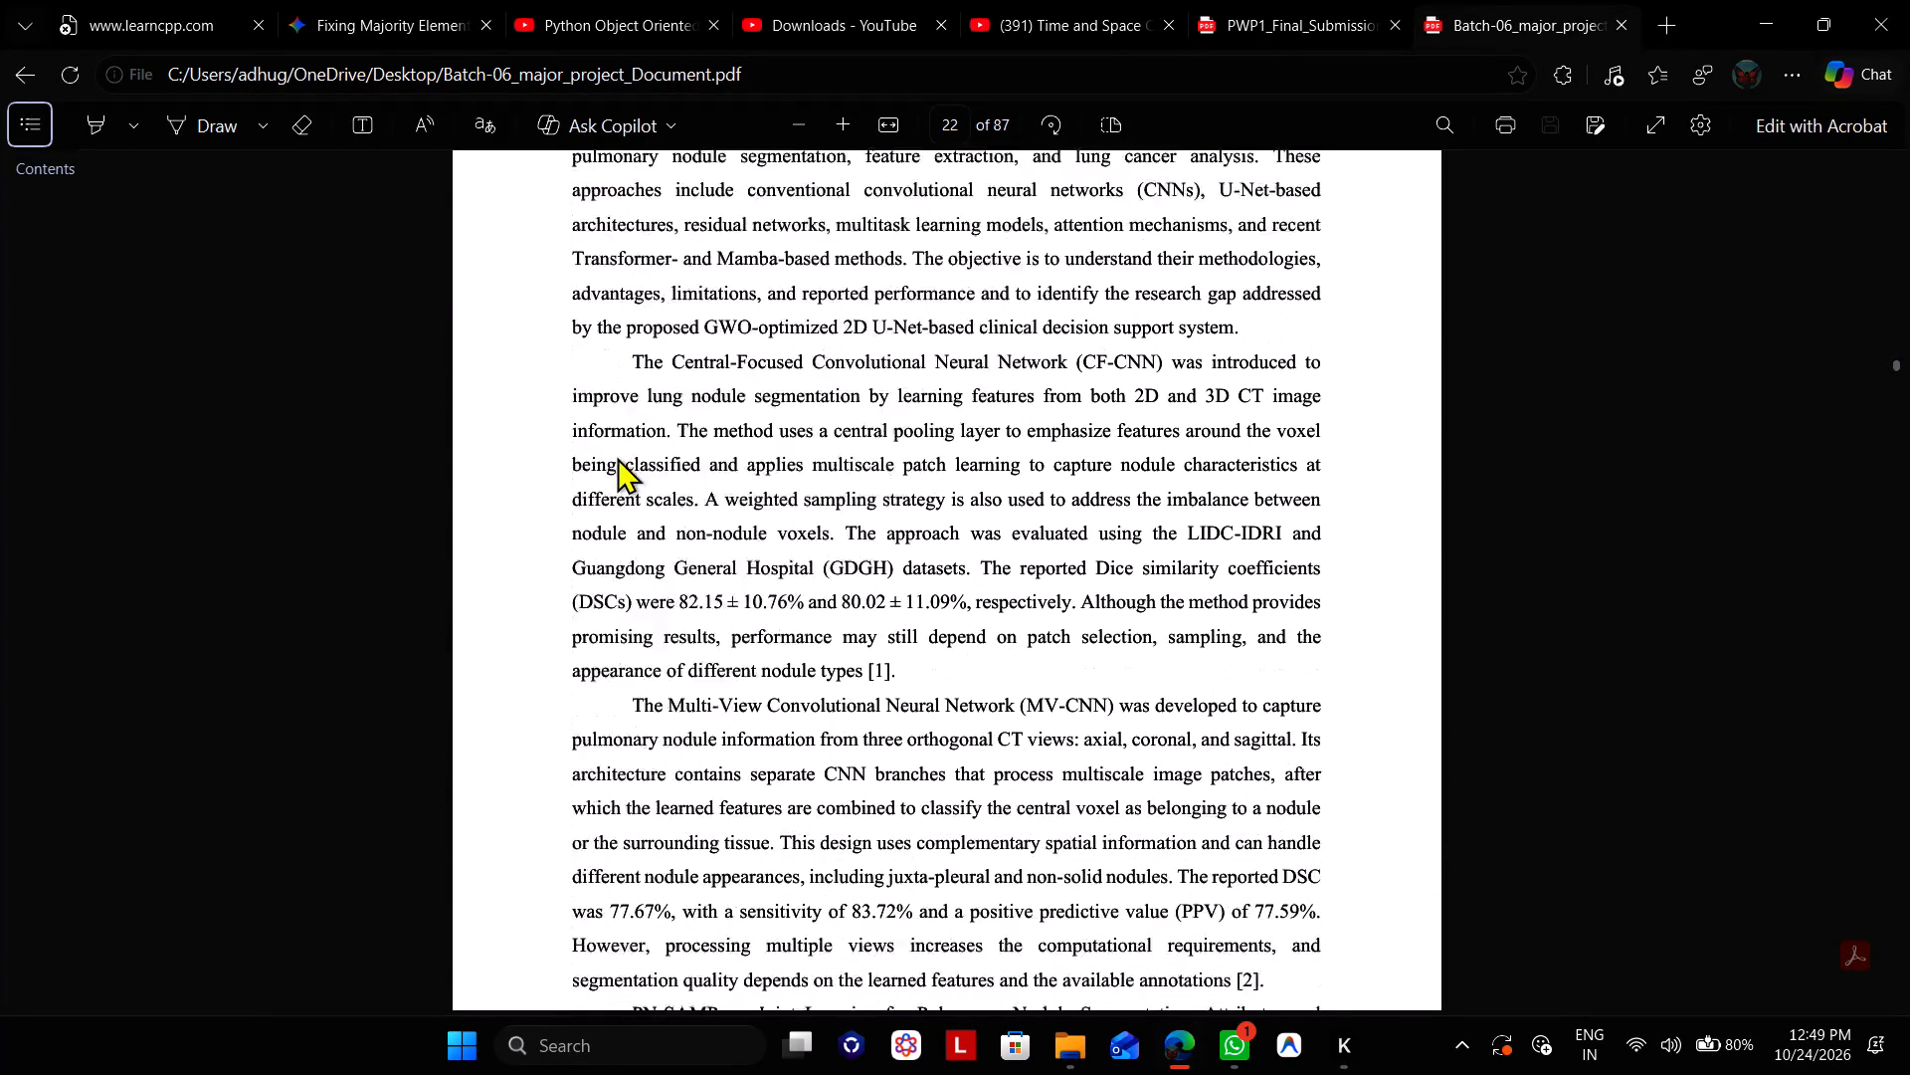
scroll(617, 457, down, 3)
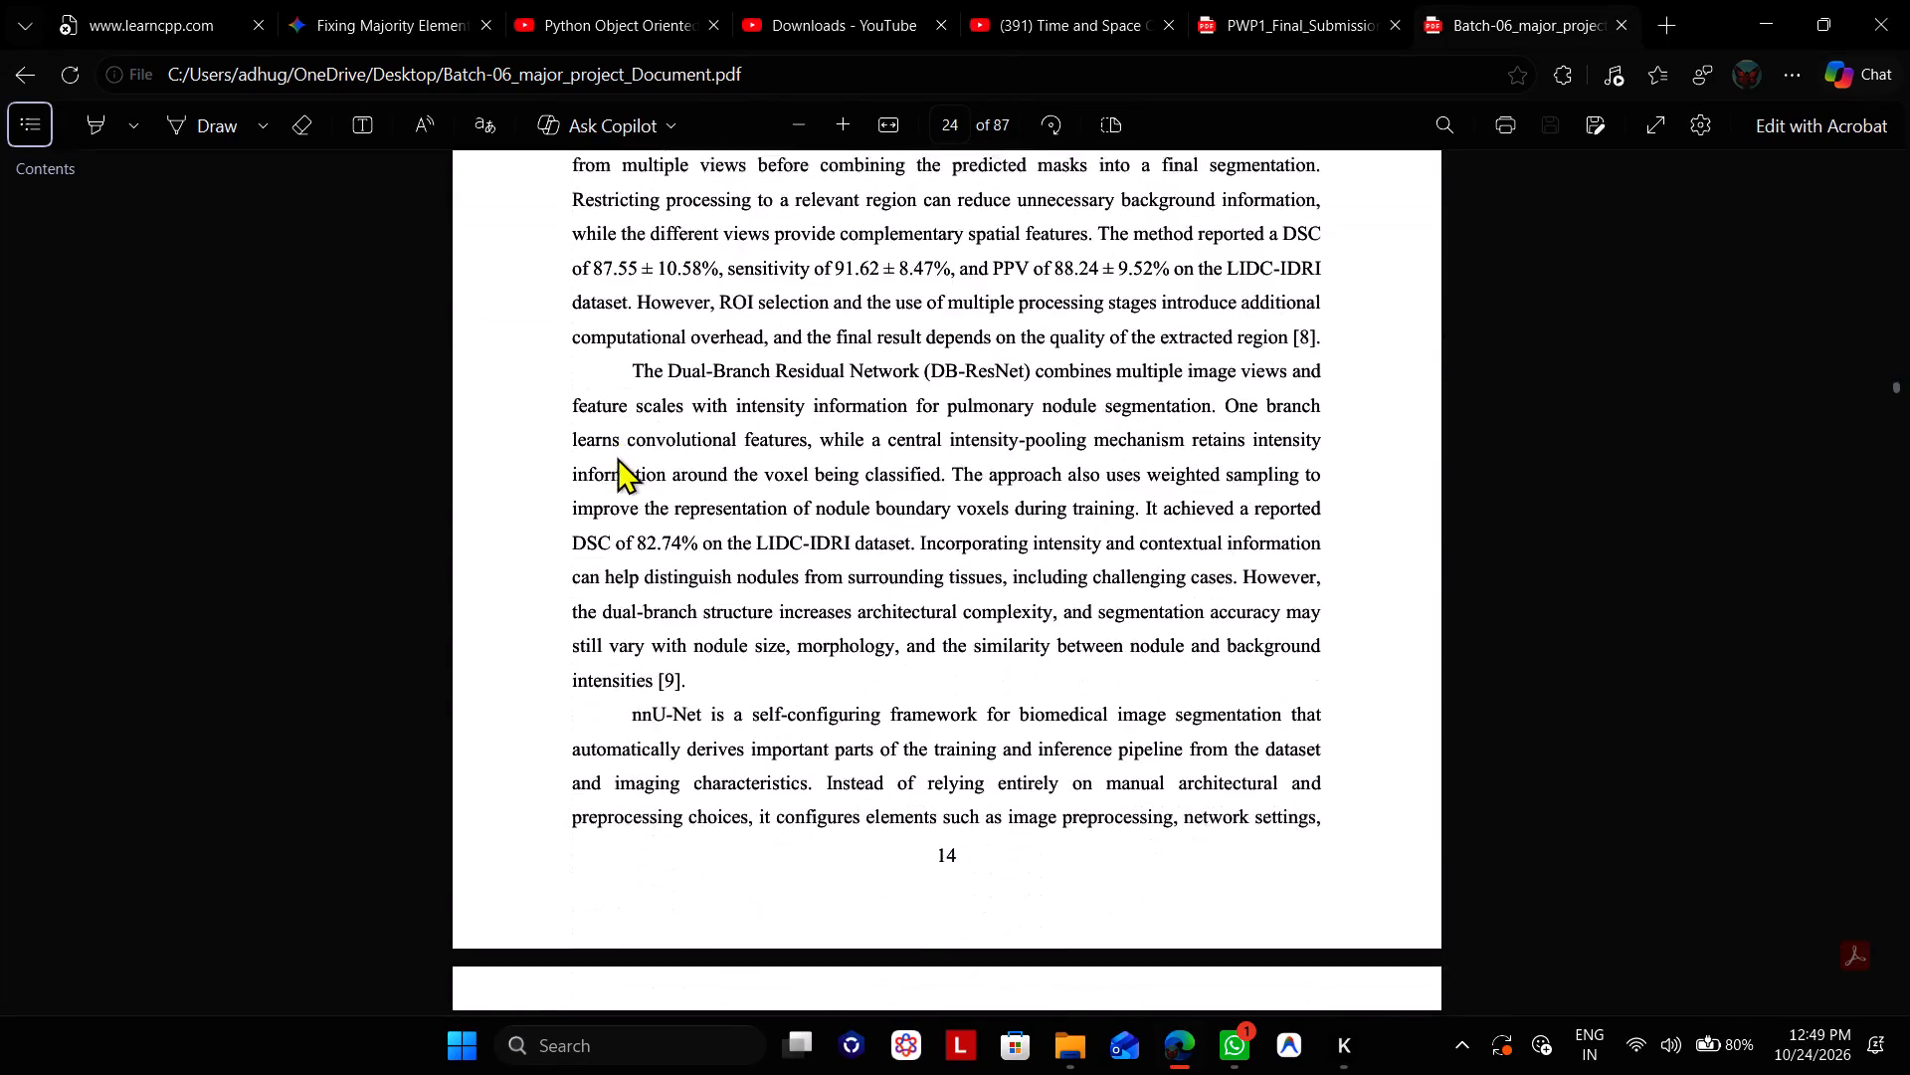
scroll(617, 457, down, 3)
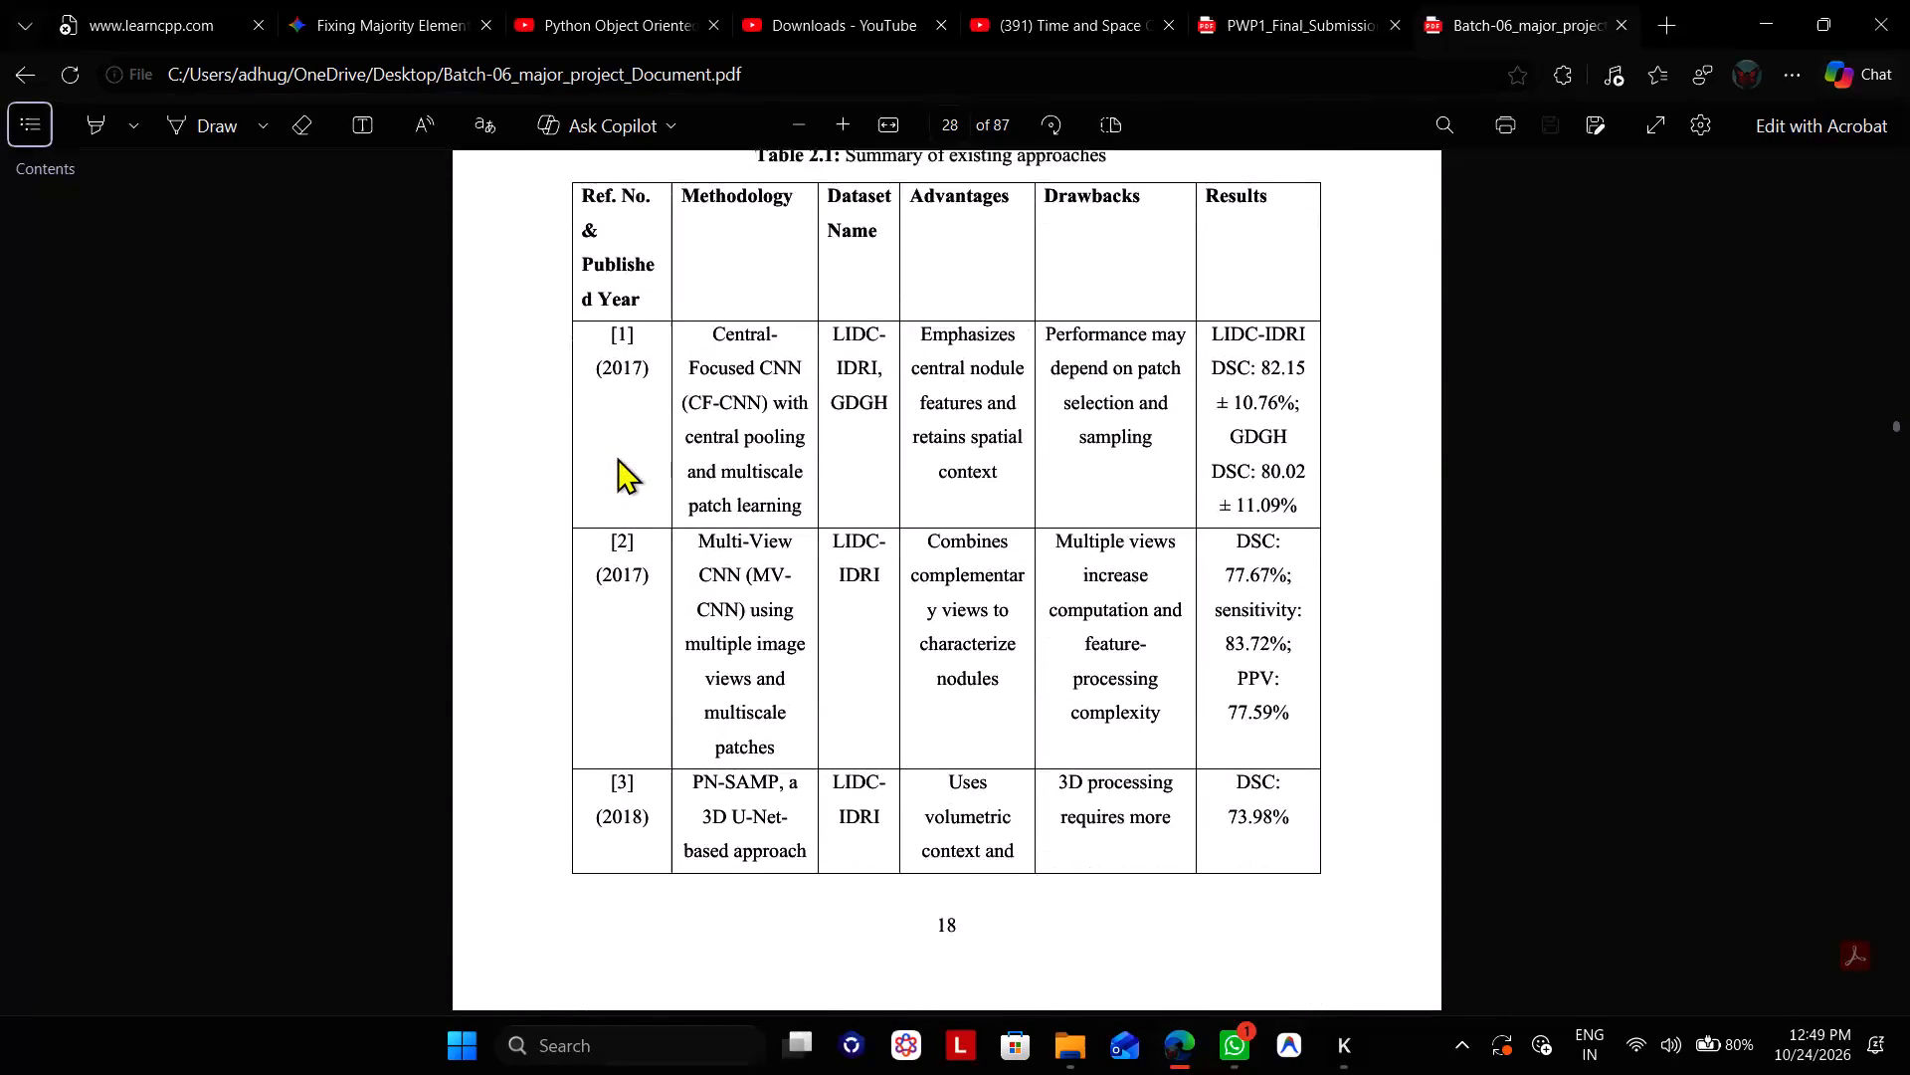
scroll(617, 457, down, 3)
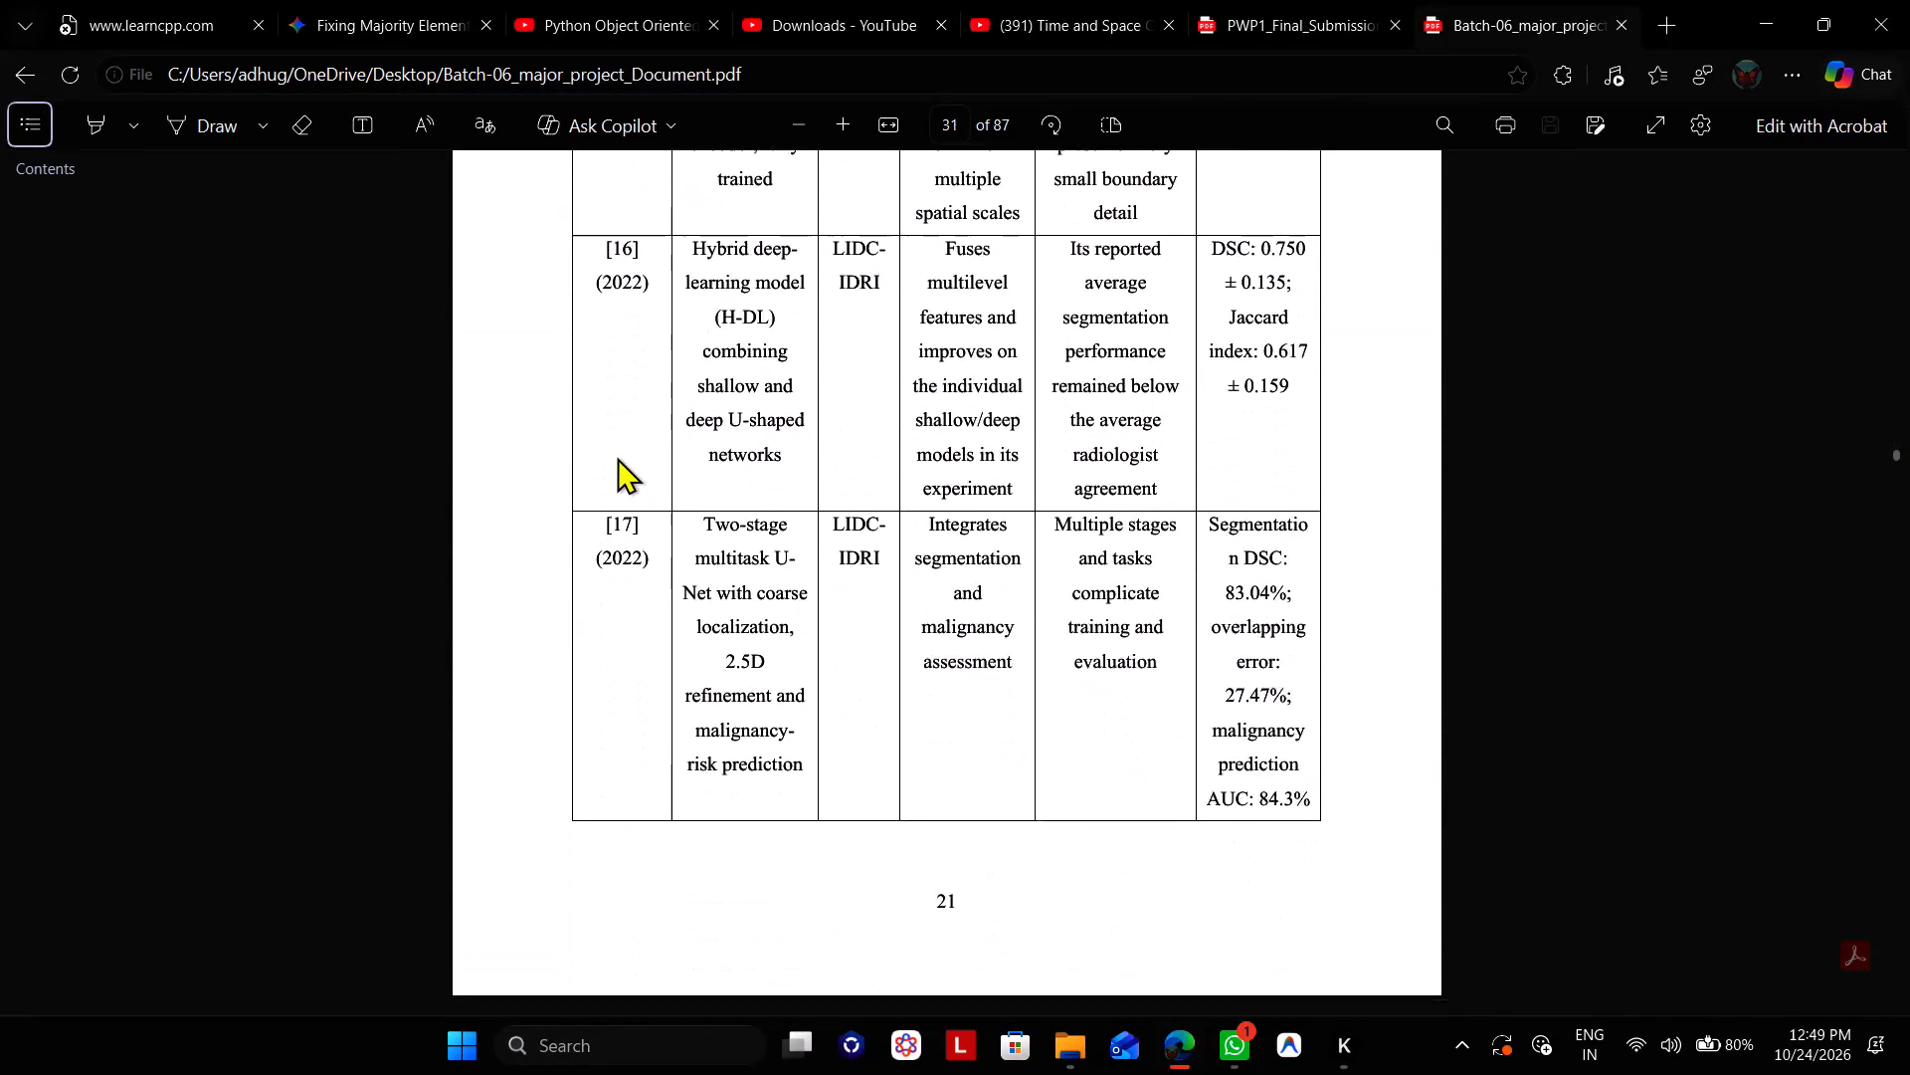
scroll(617, 457, down, 2)
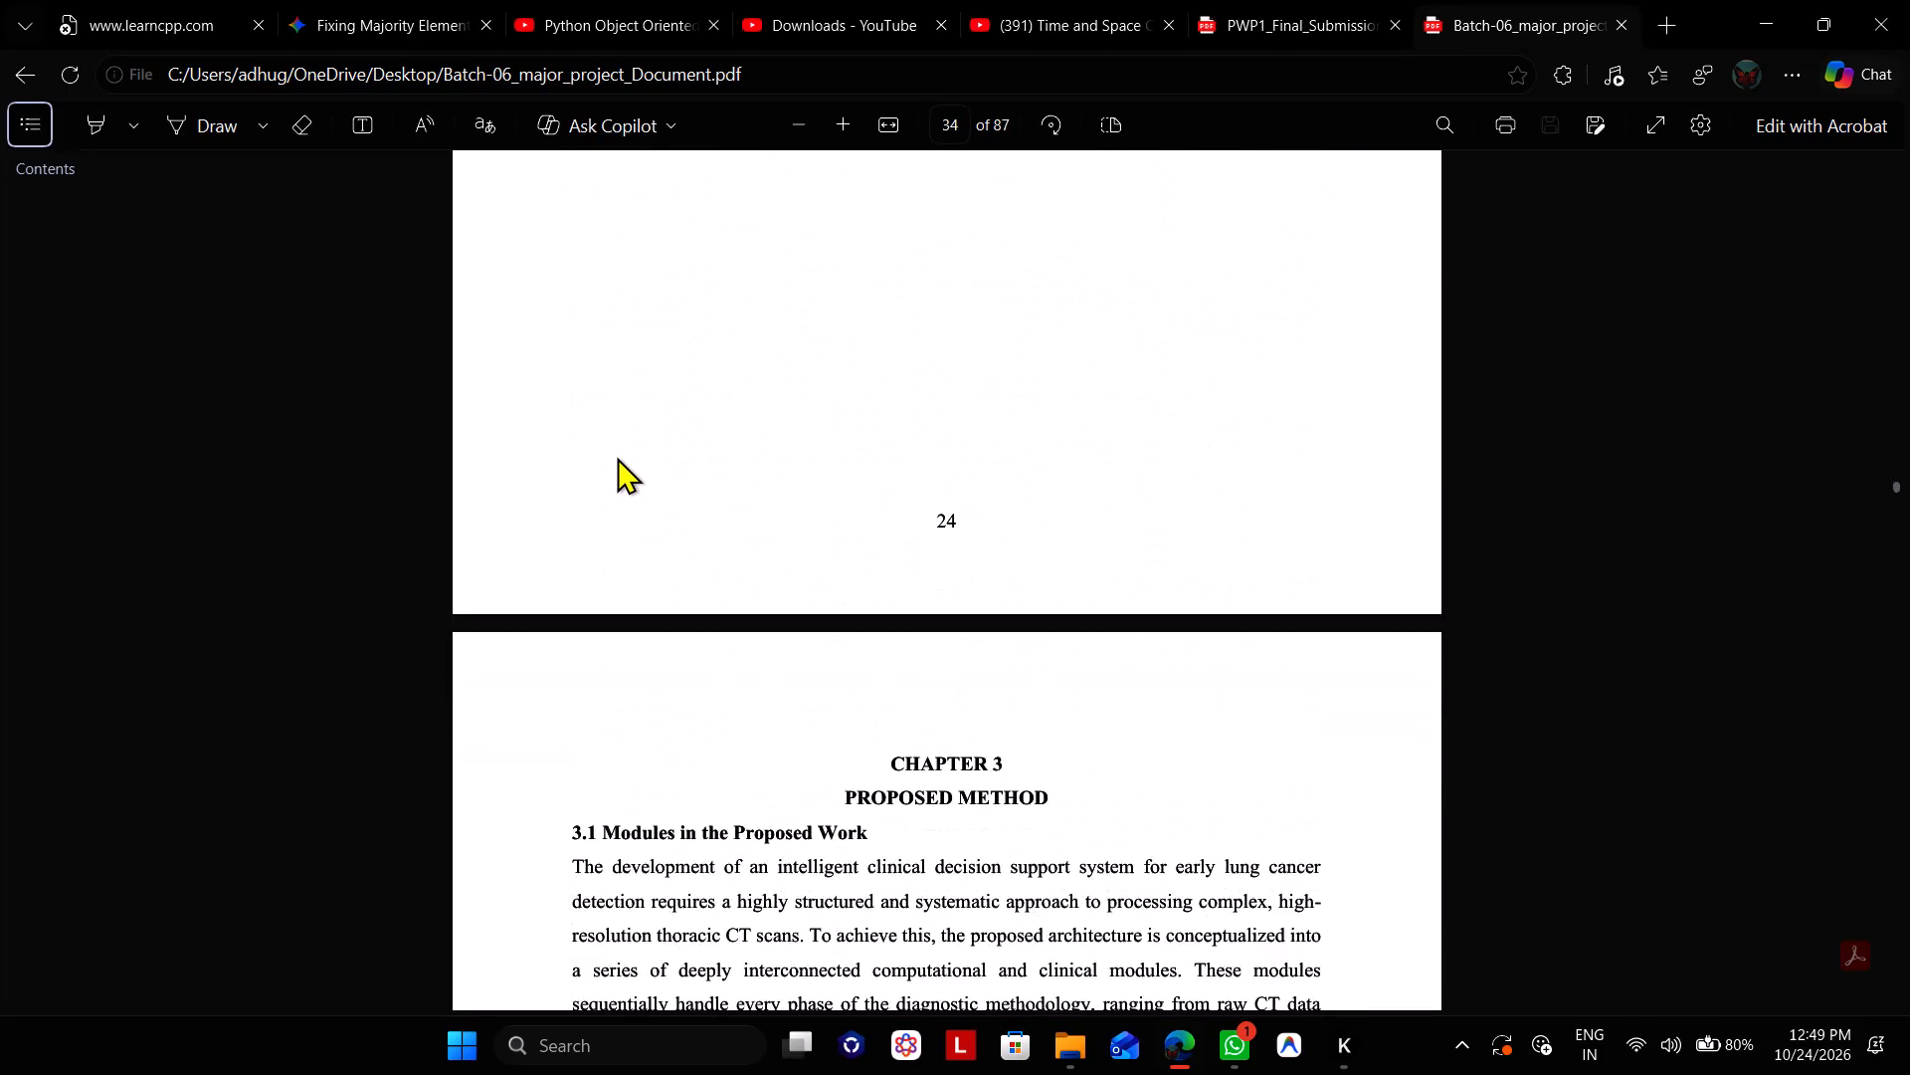
Look through Chapter 3's Section 3.1, checking the rotated architecture figures, the GWO hyperparameter table and the page numbering.
scroll(617, 457, down, 3)
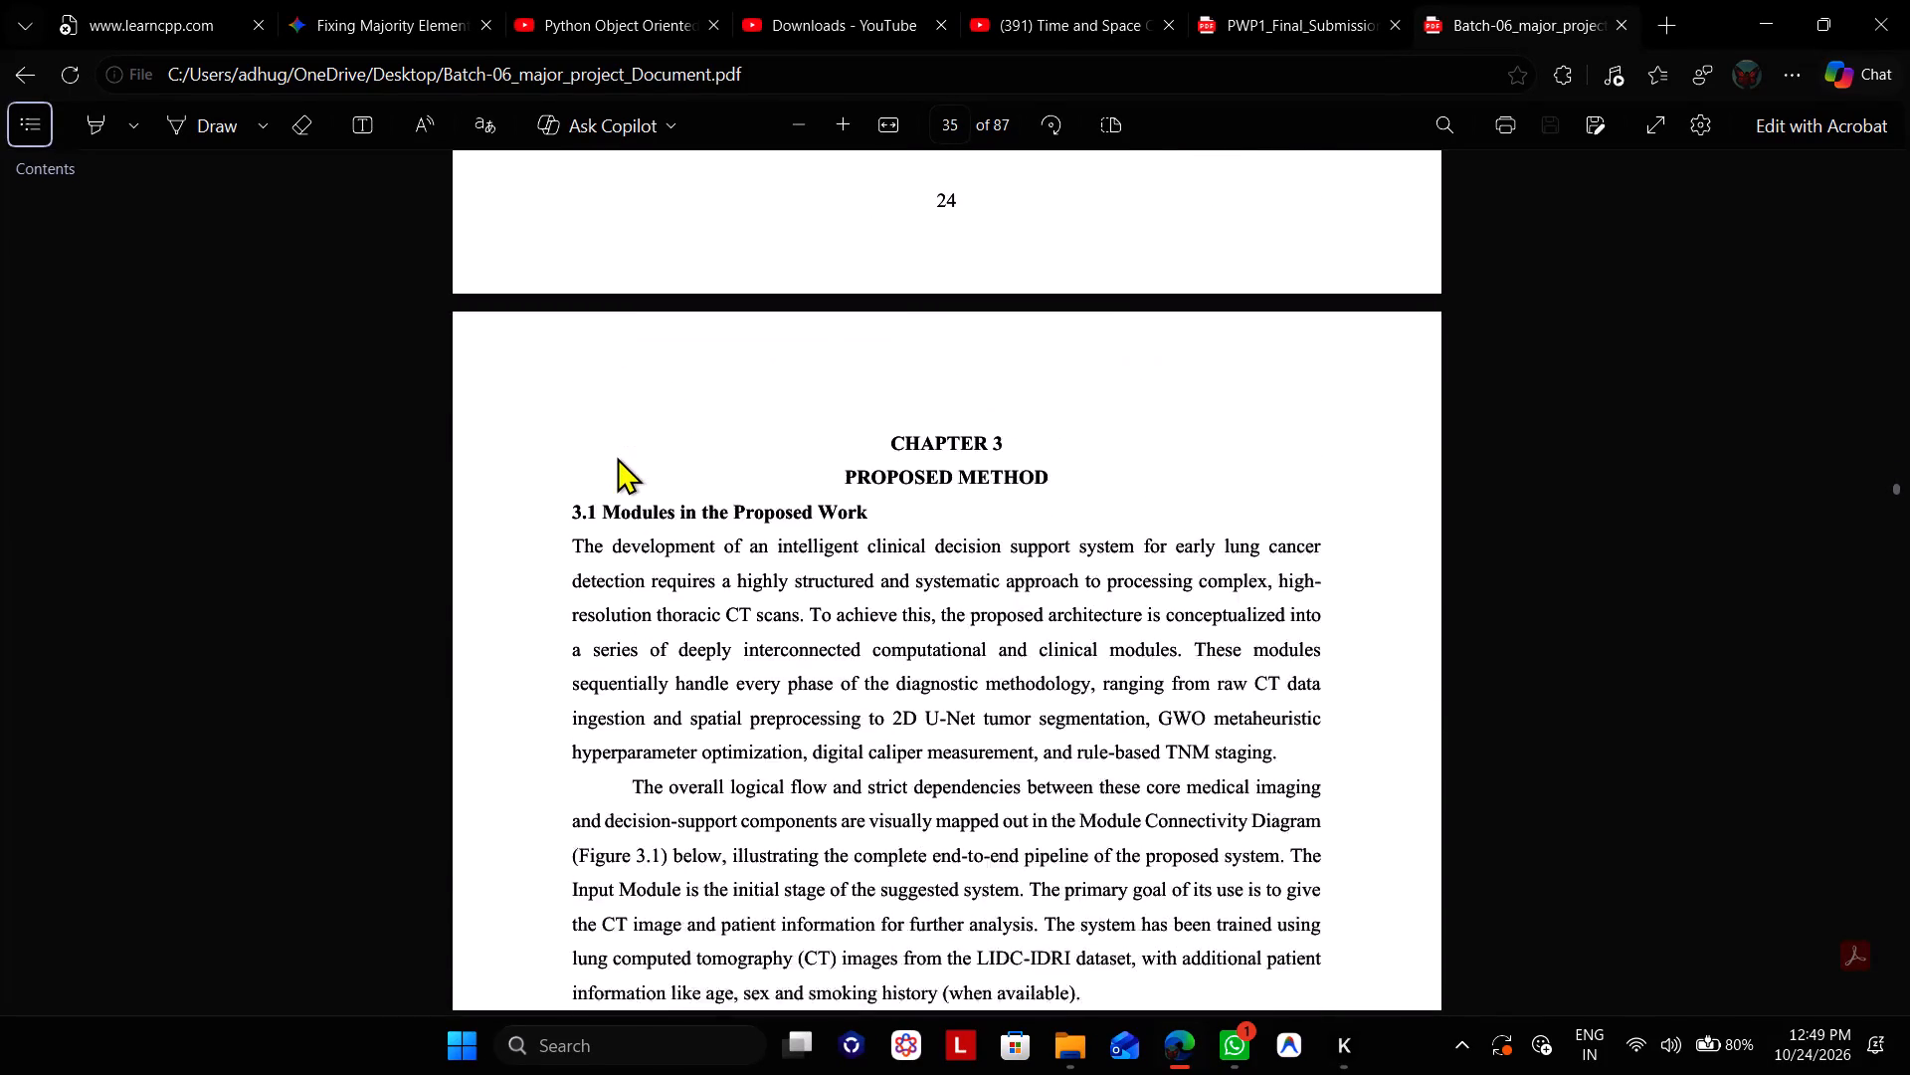
scroll(617, 457, down, 3)
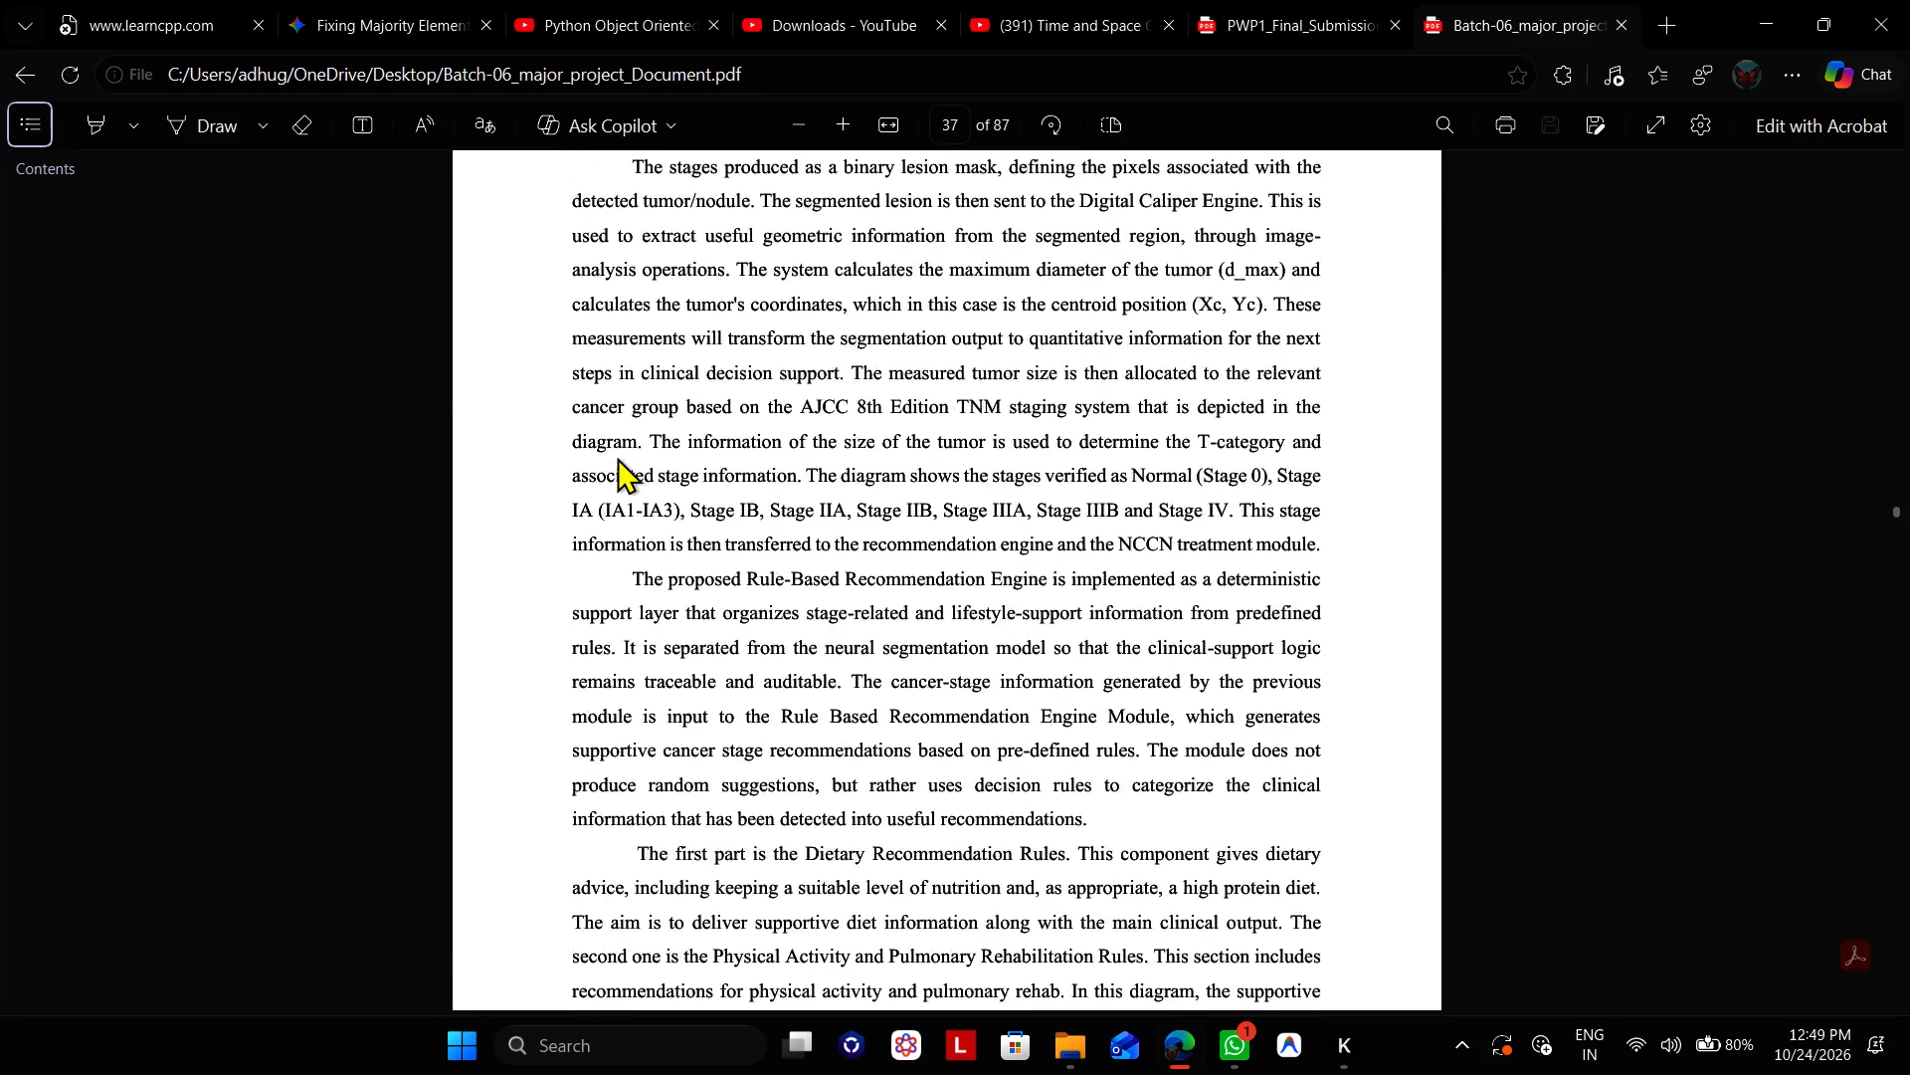
scroll(617, 457, down, 2)
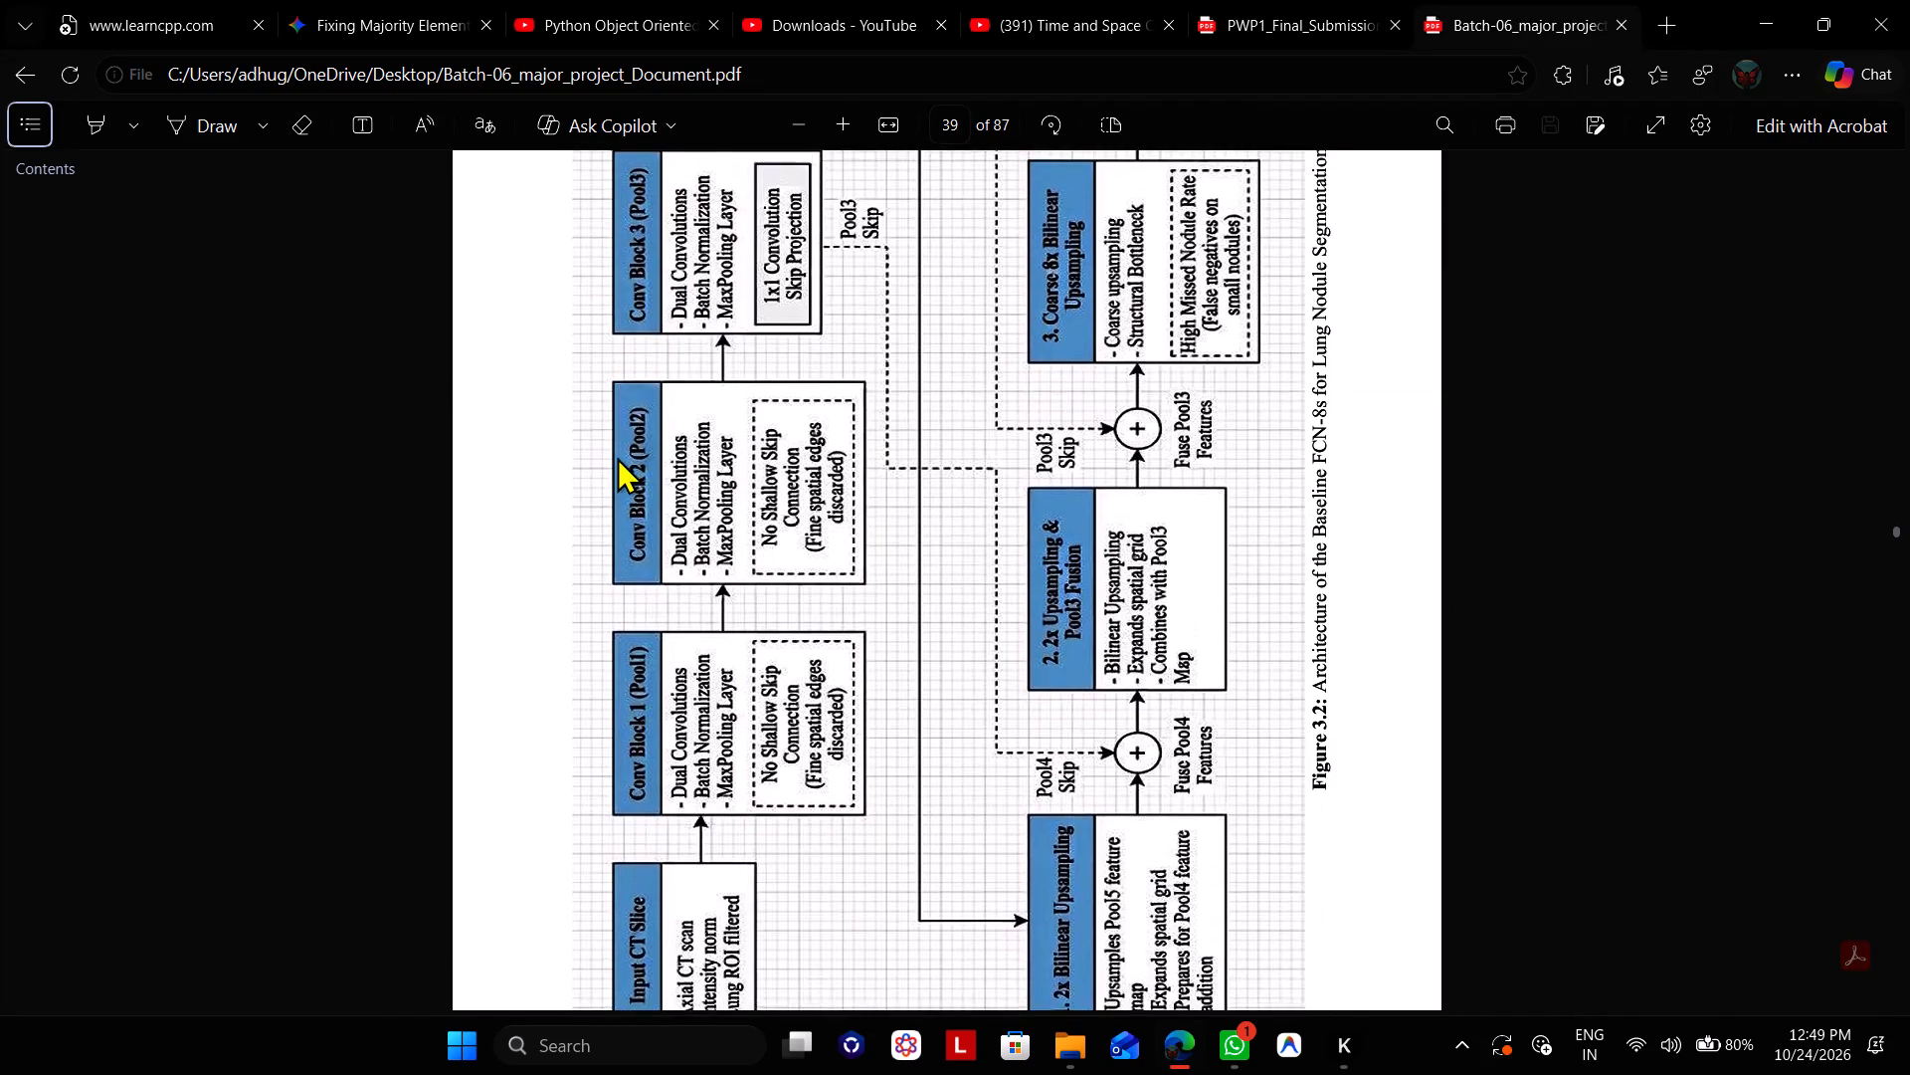
scroll(617, 457, down, 4)
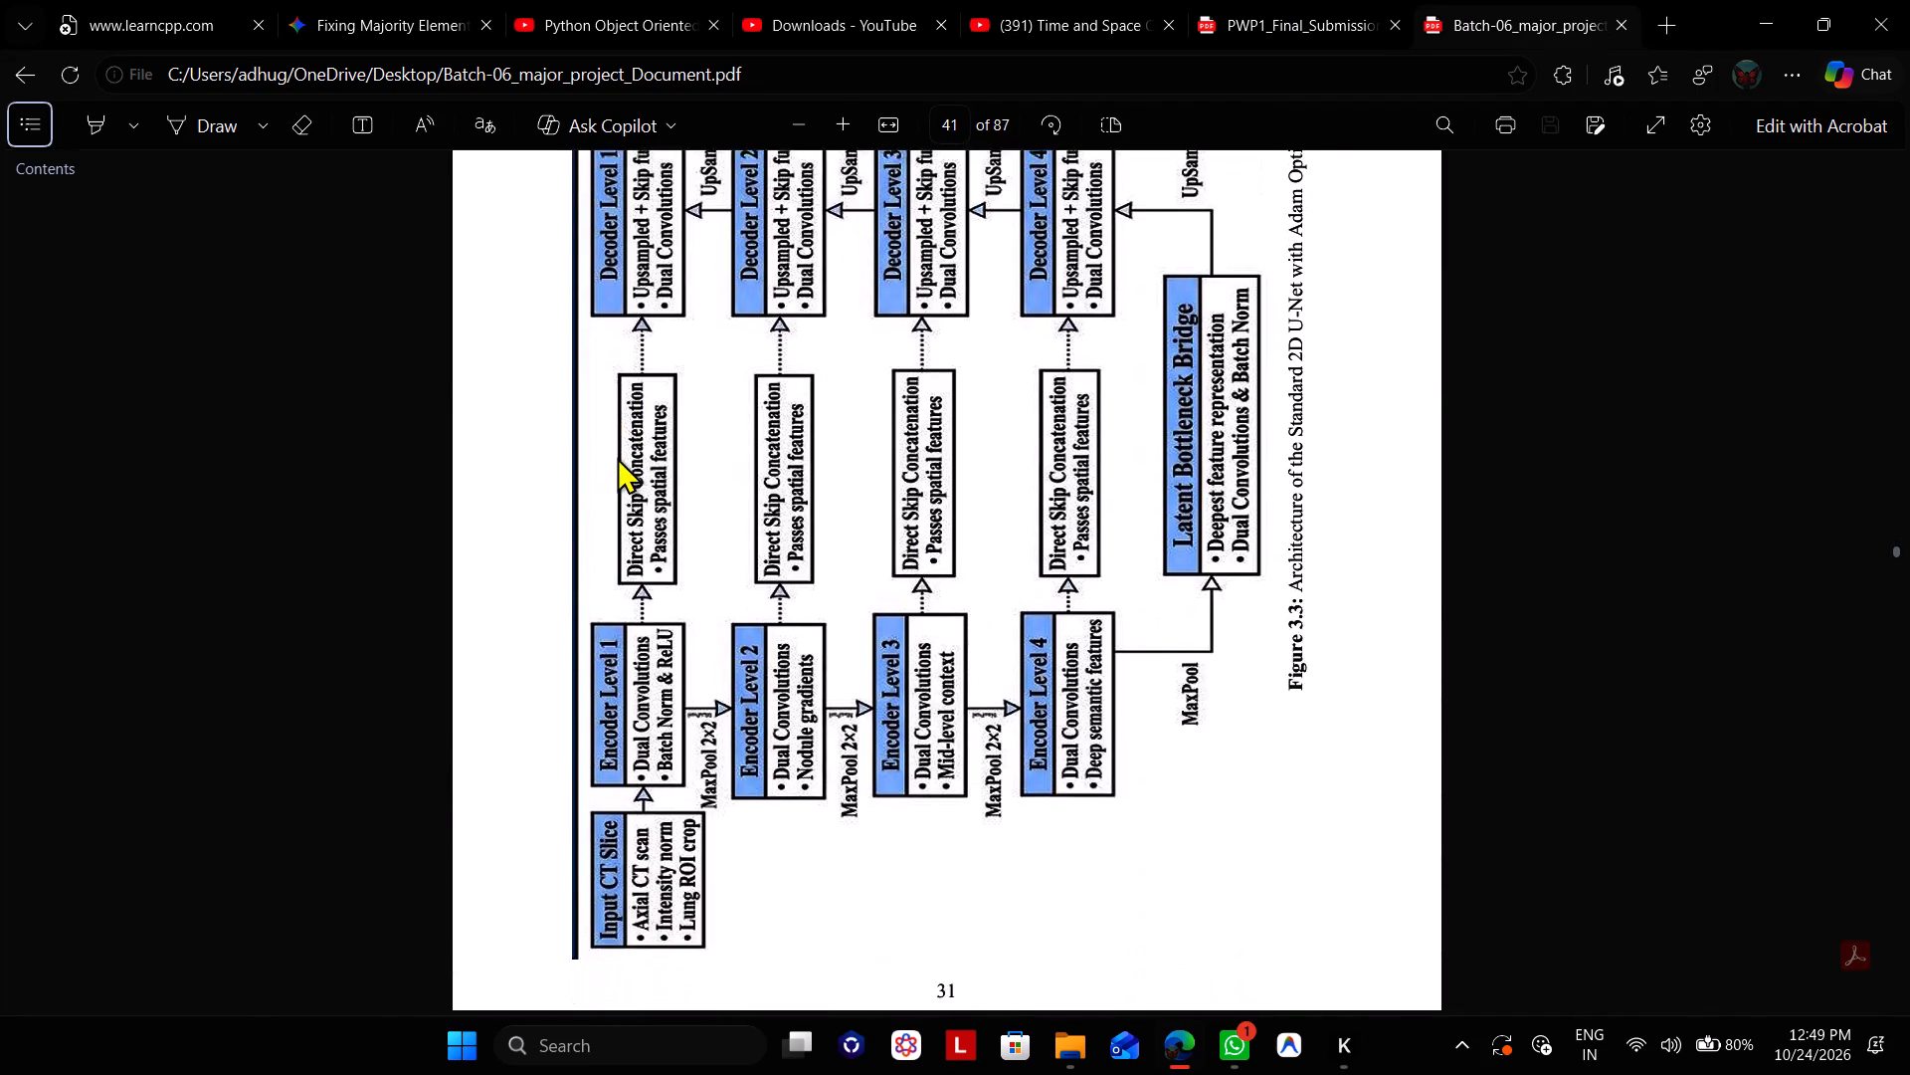
scroll(617, 457, down, 4)
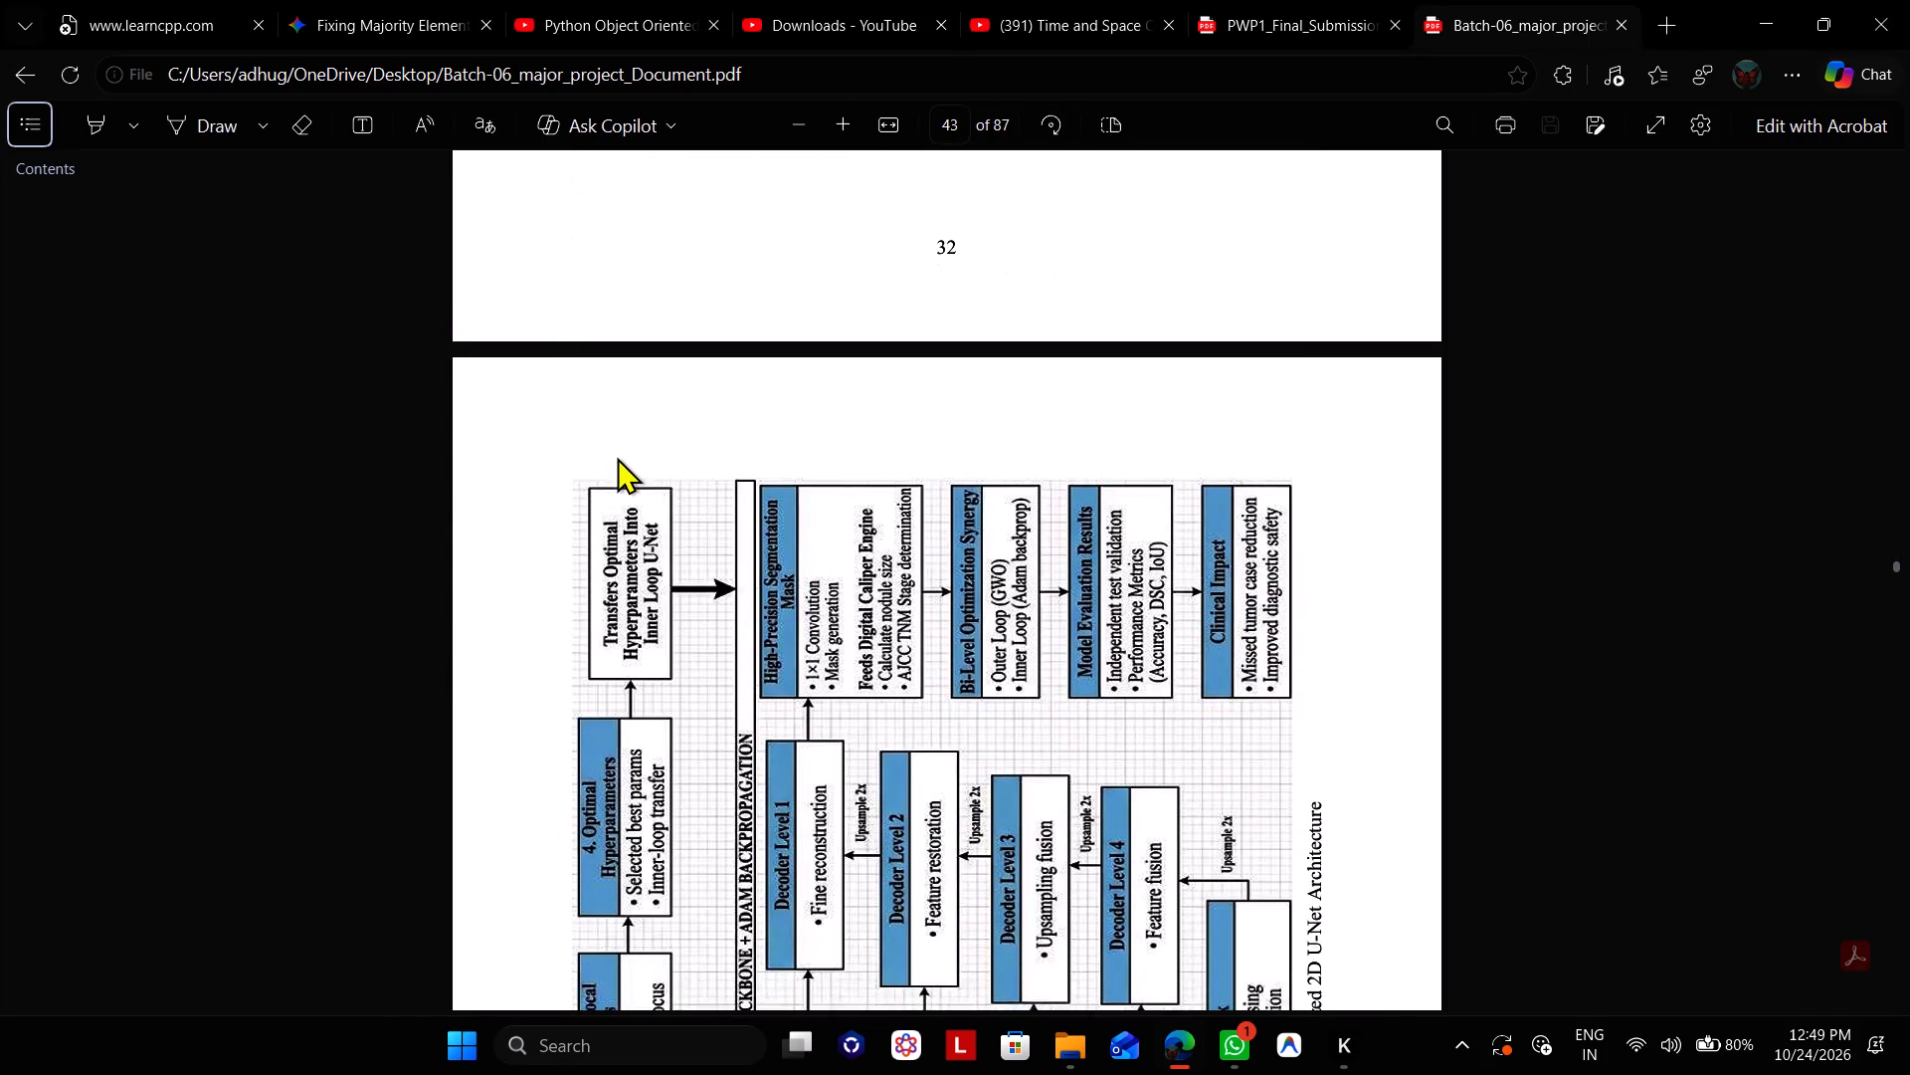
scroll(617, 457, down, 3)
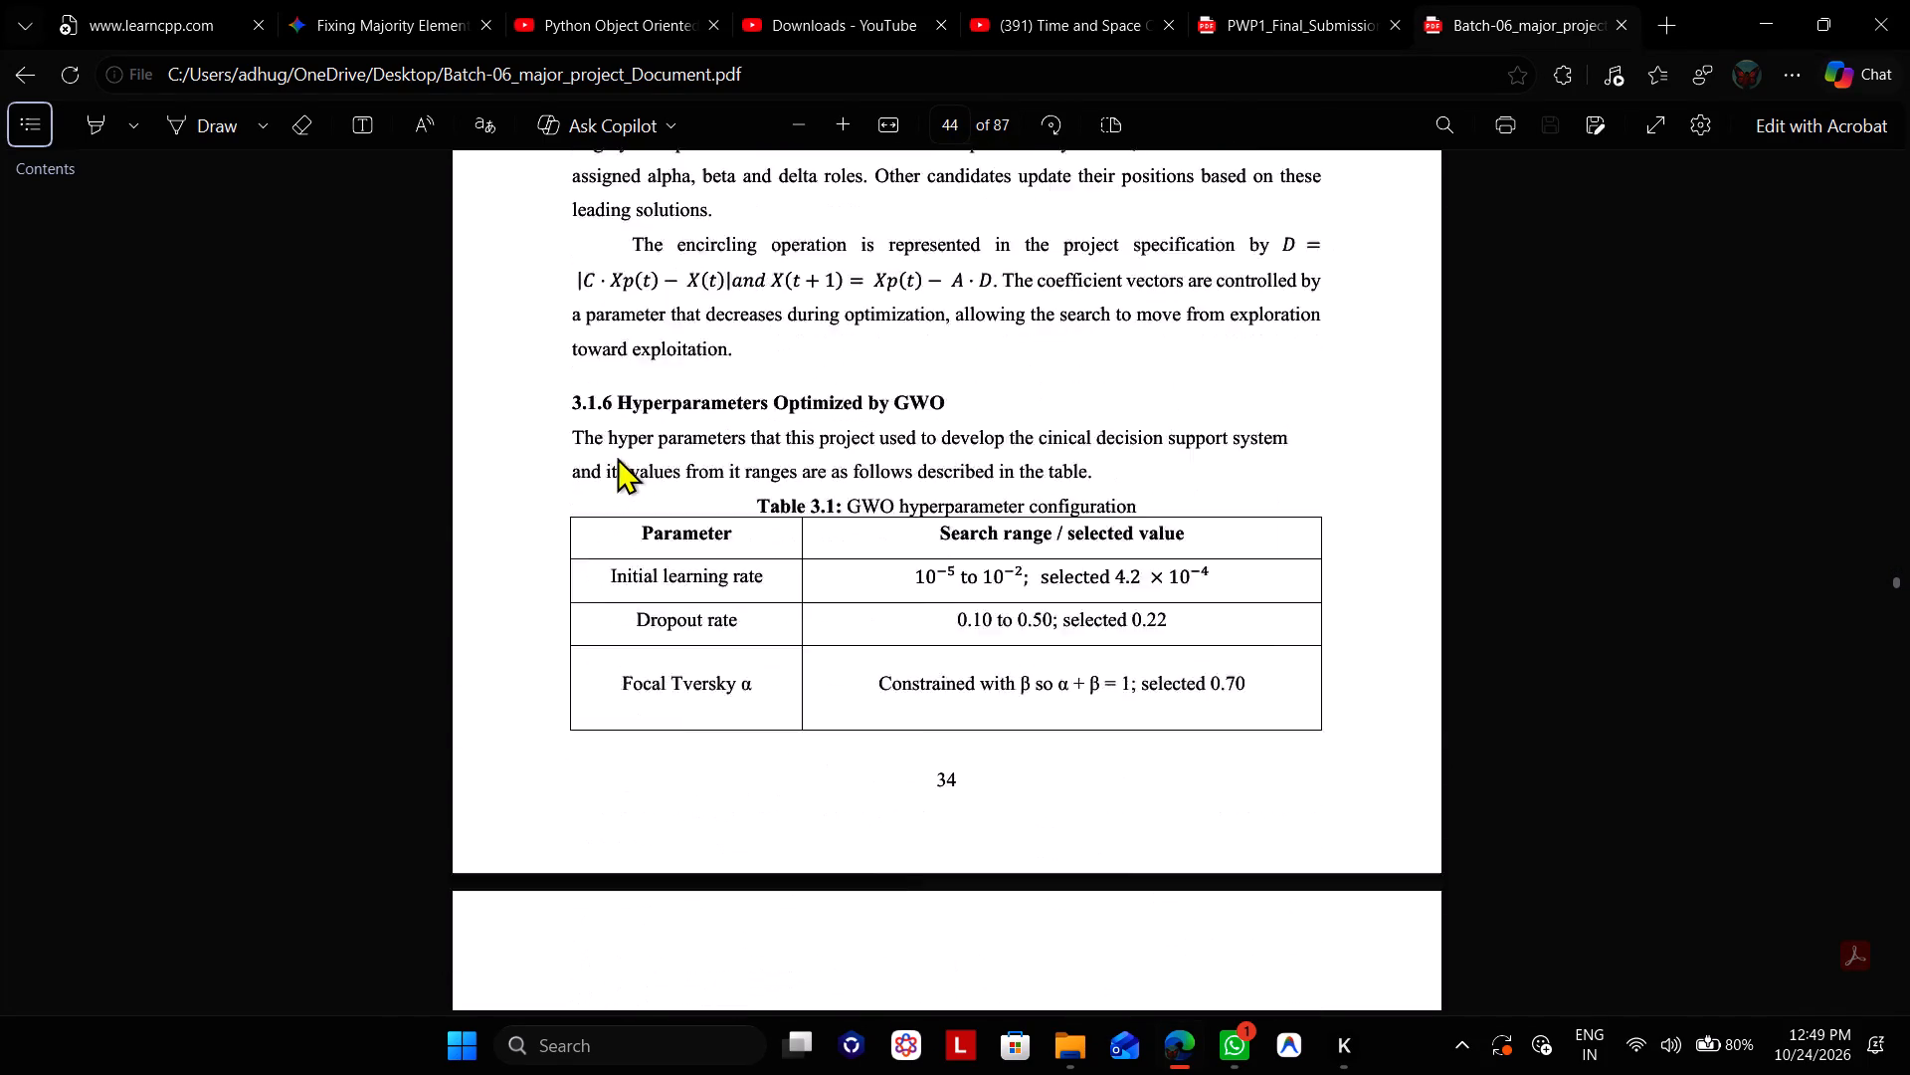
scroll(617, 457, down, 3)
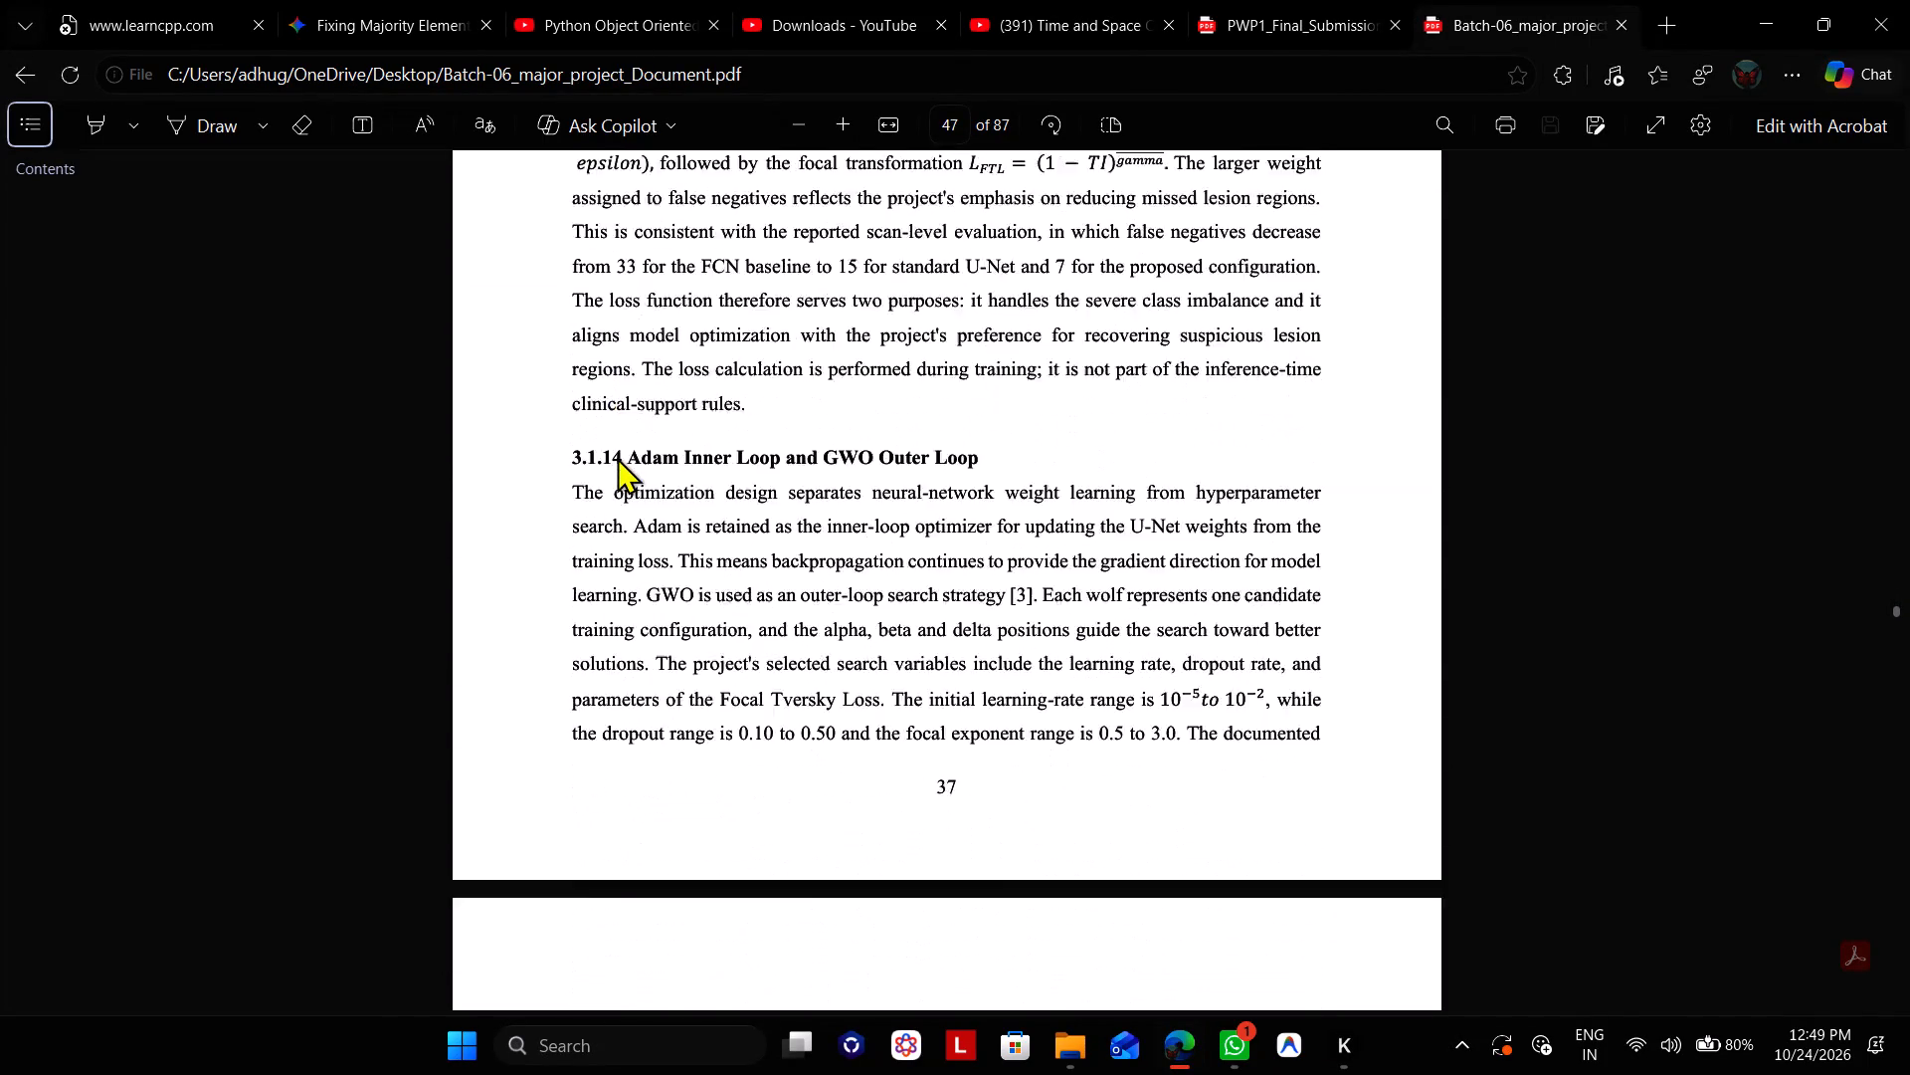
scroll(617, 457, down, 3)
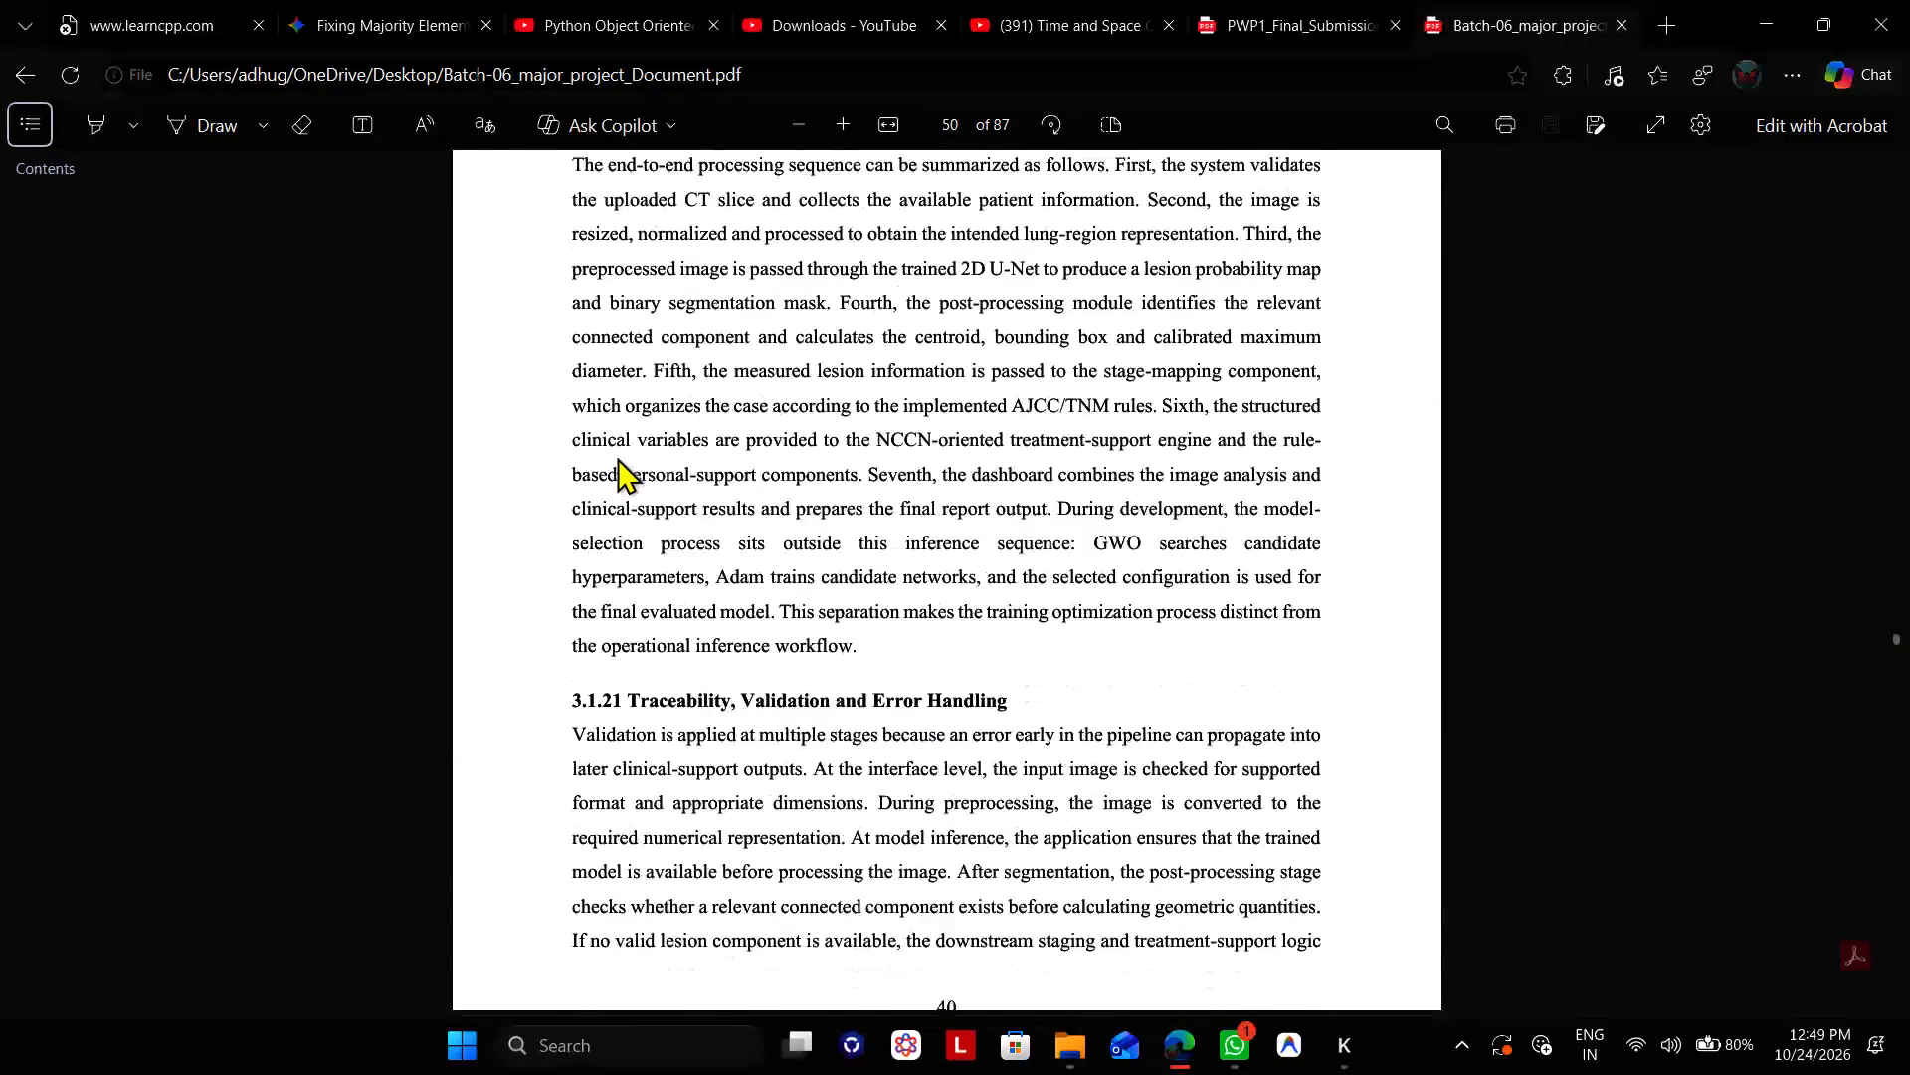
Check the class, sequence, use case and activity diagrams in Section 3.2 and the requirements pages that follow.
scroll(617, 457, down, 3)
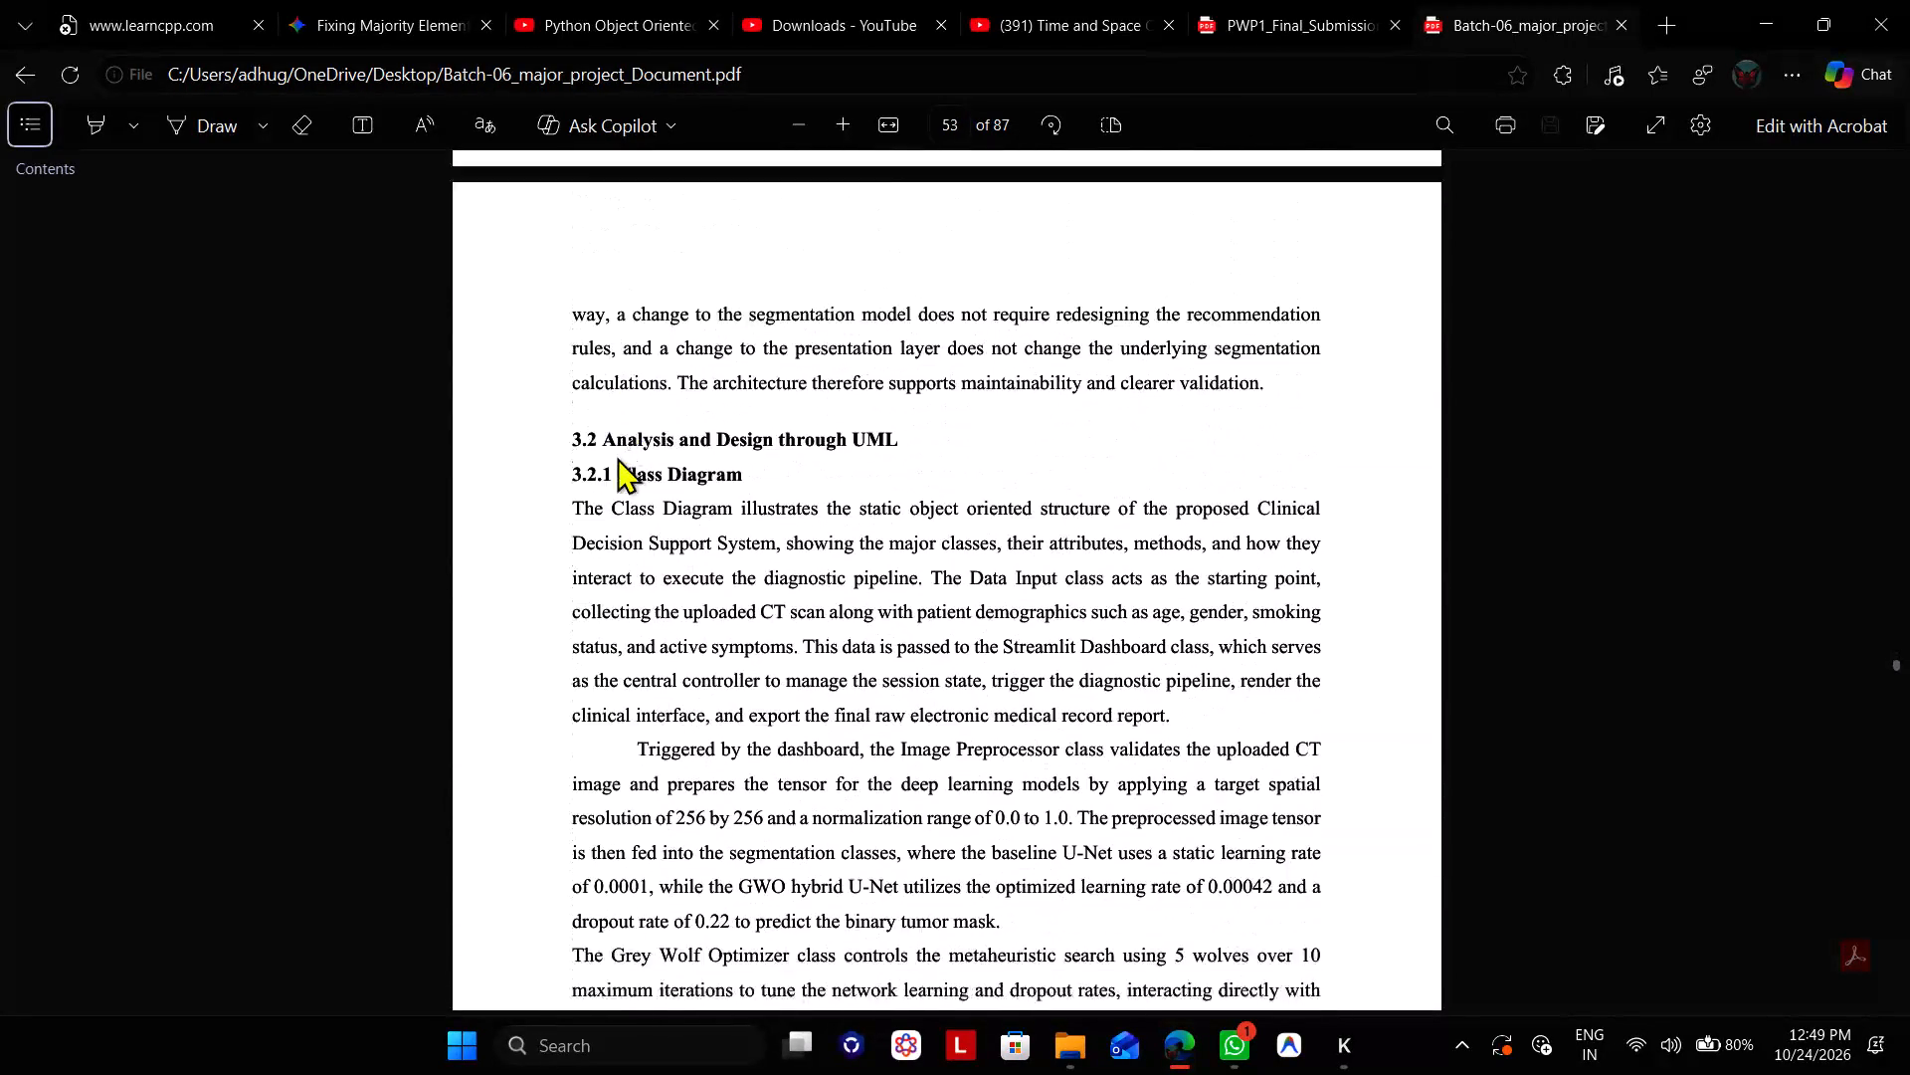
scroll(617, 457, down, 3)
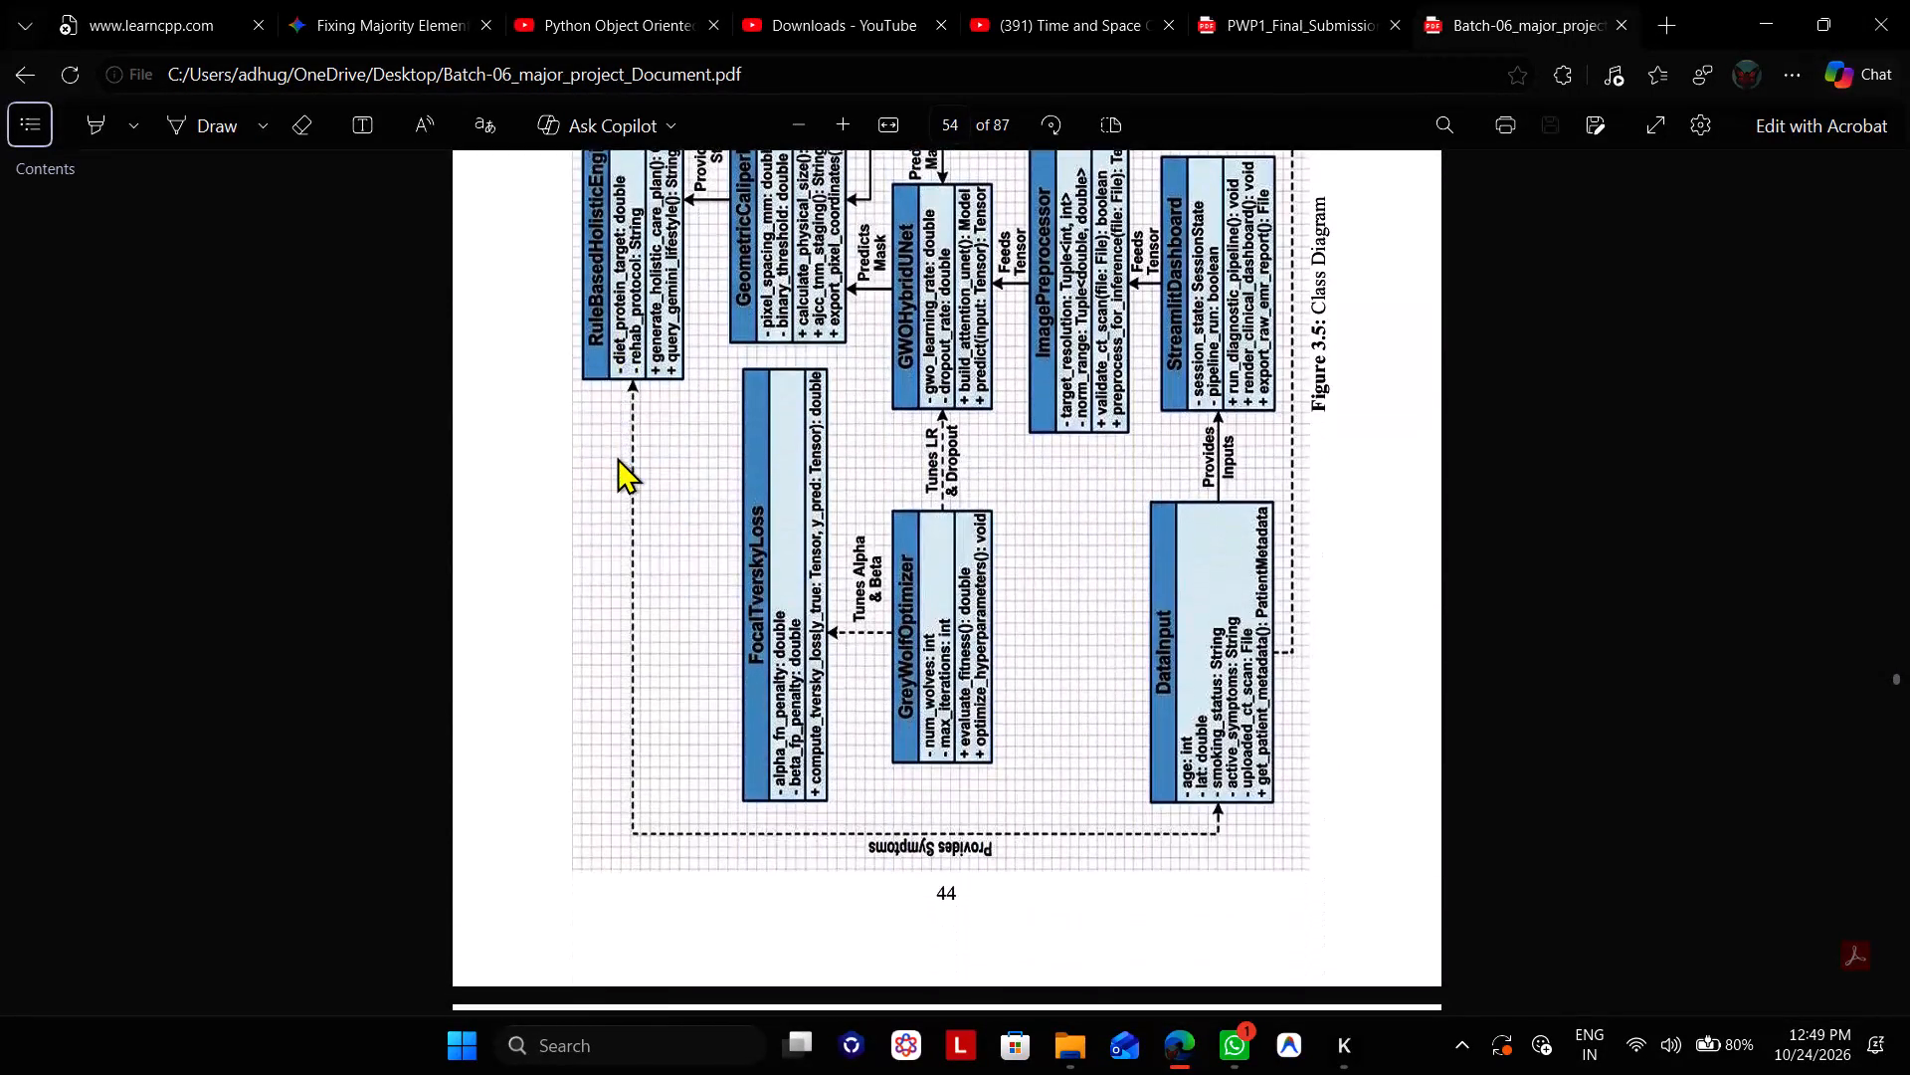
scroll(617, 457, down, 3)
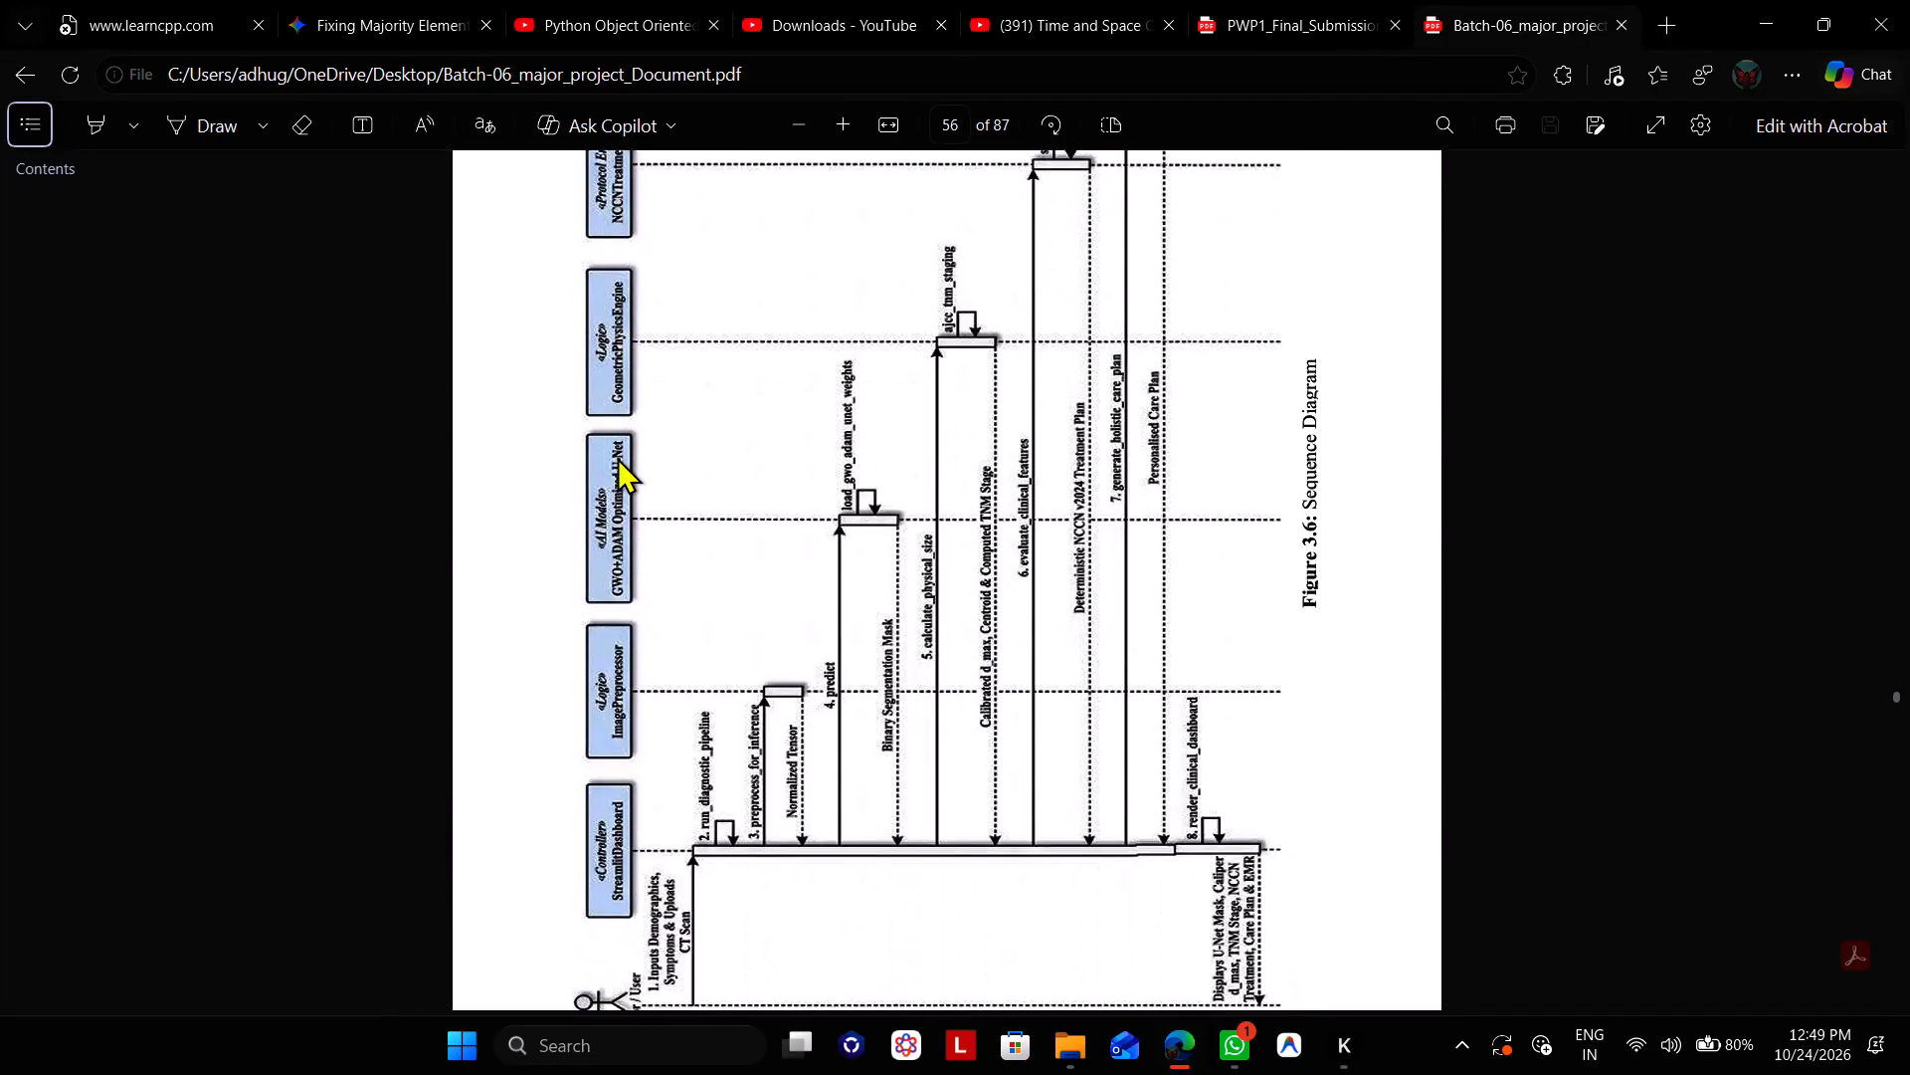
scroll(617, 457, down, 3)
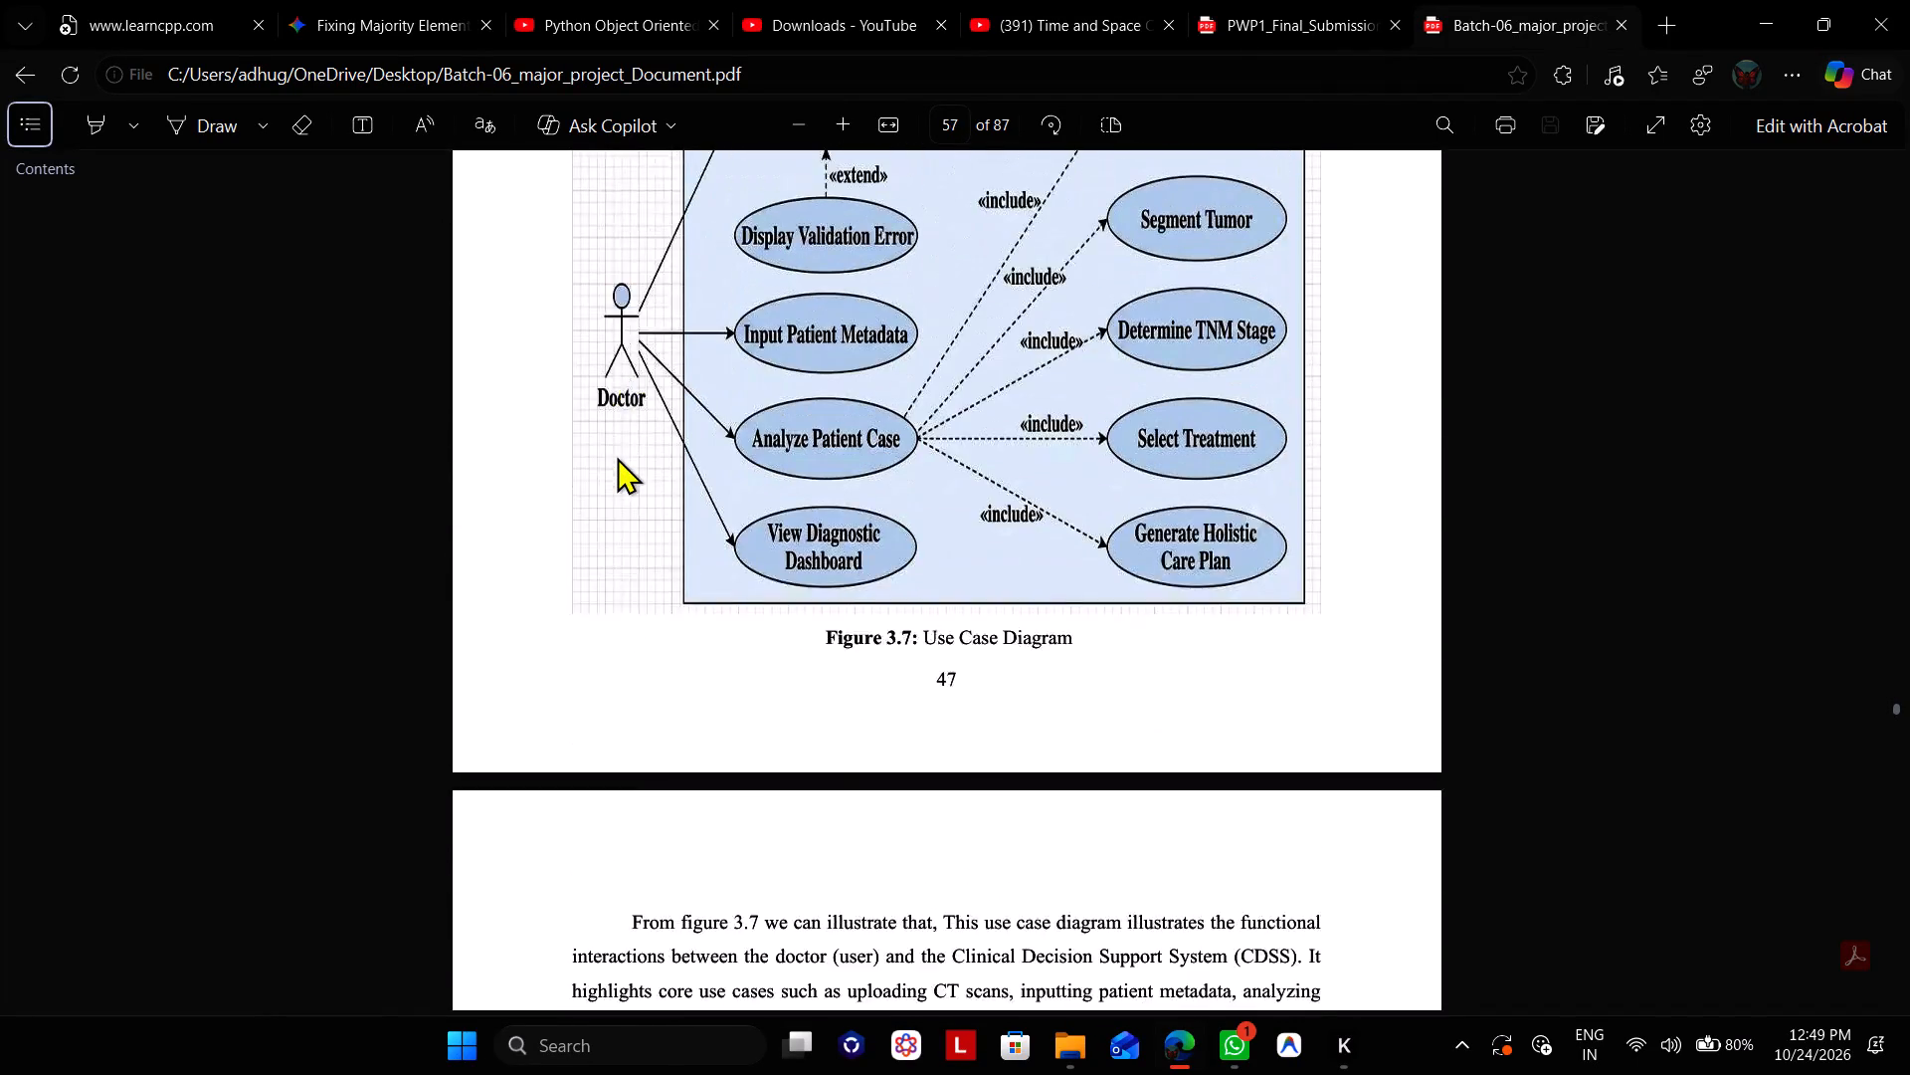
scroll(617, 457, down, 3)
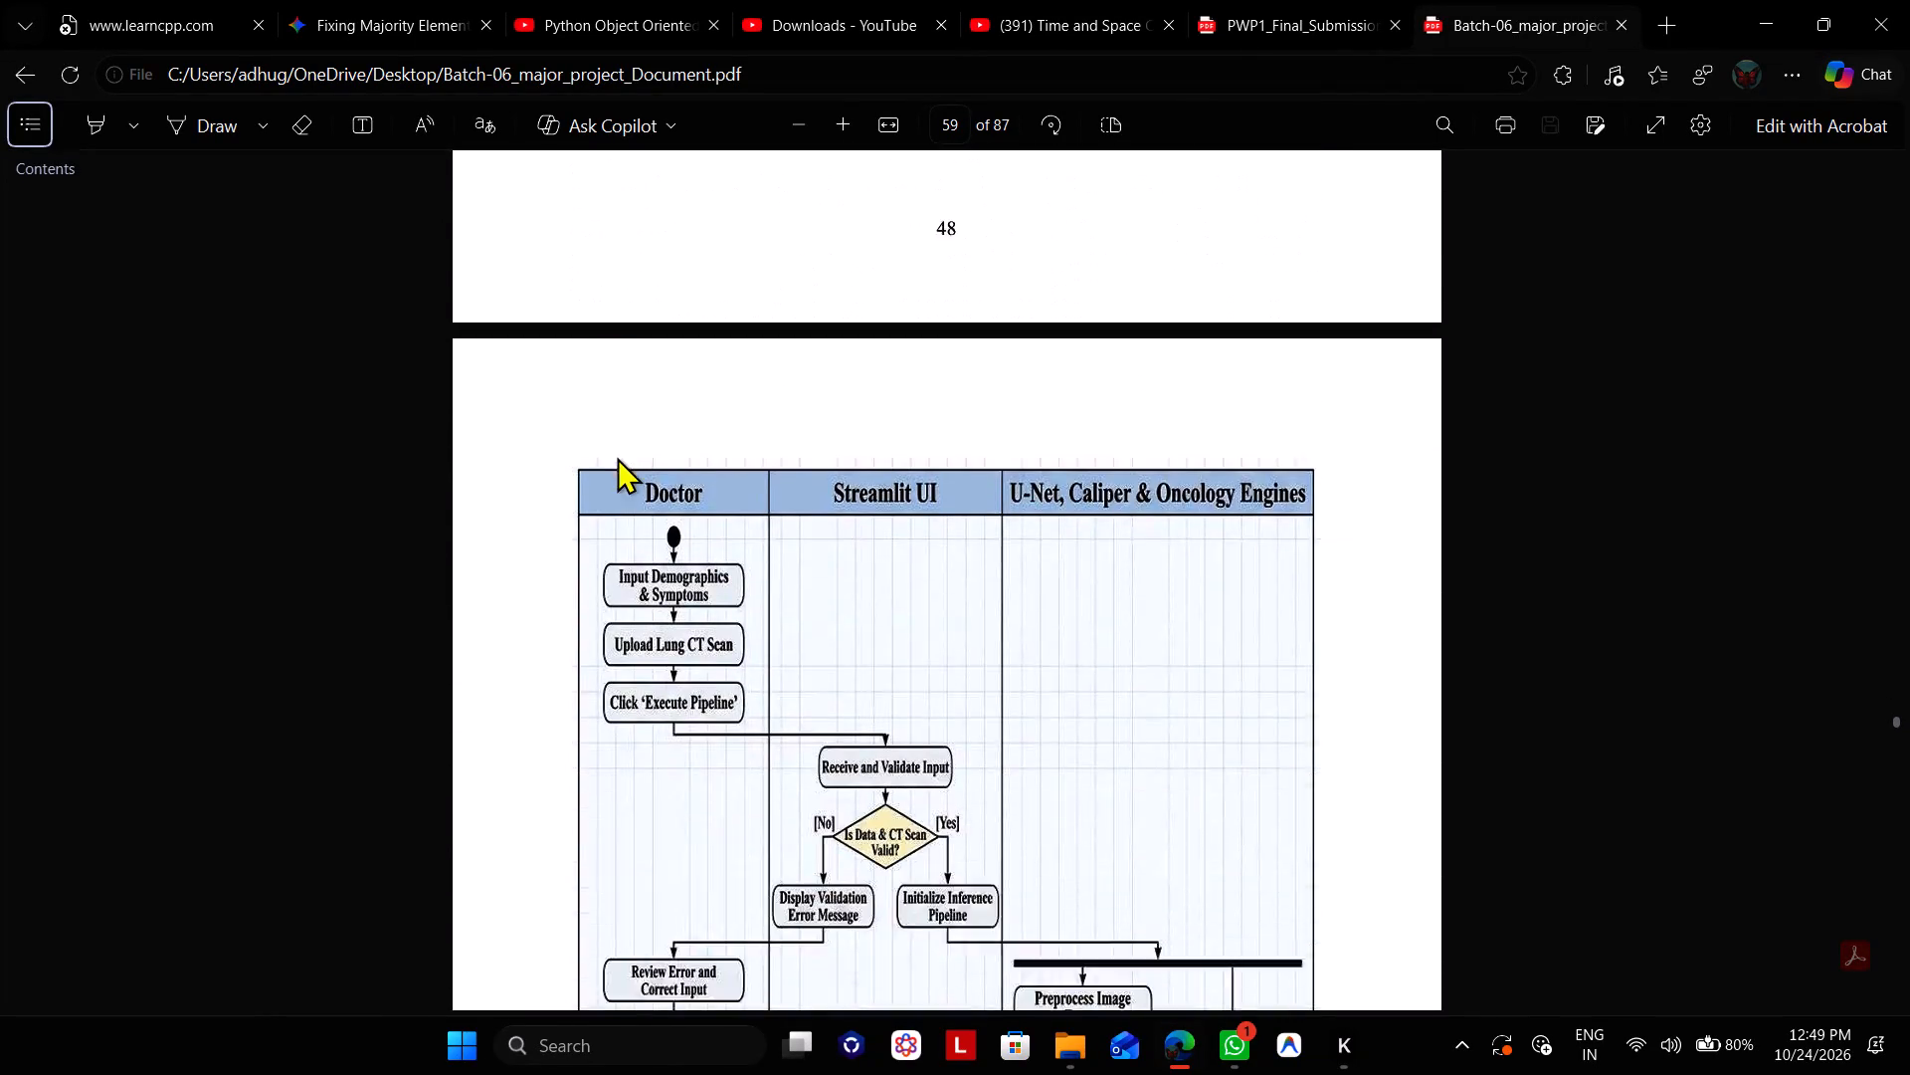
scroll(617, 457, down, 3)
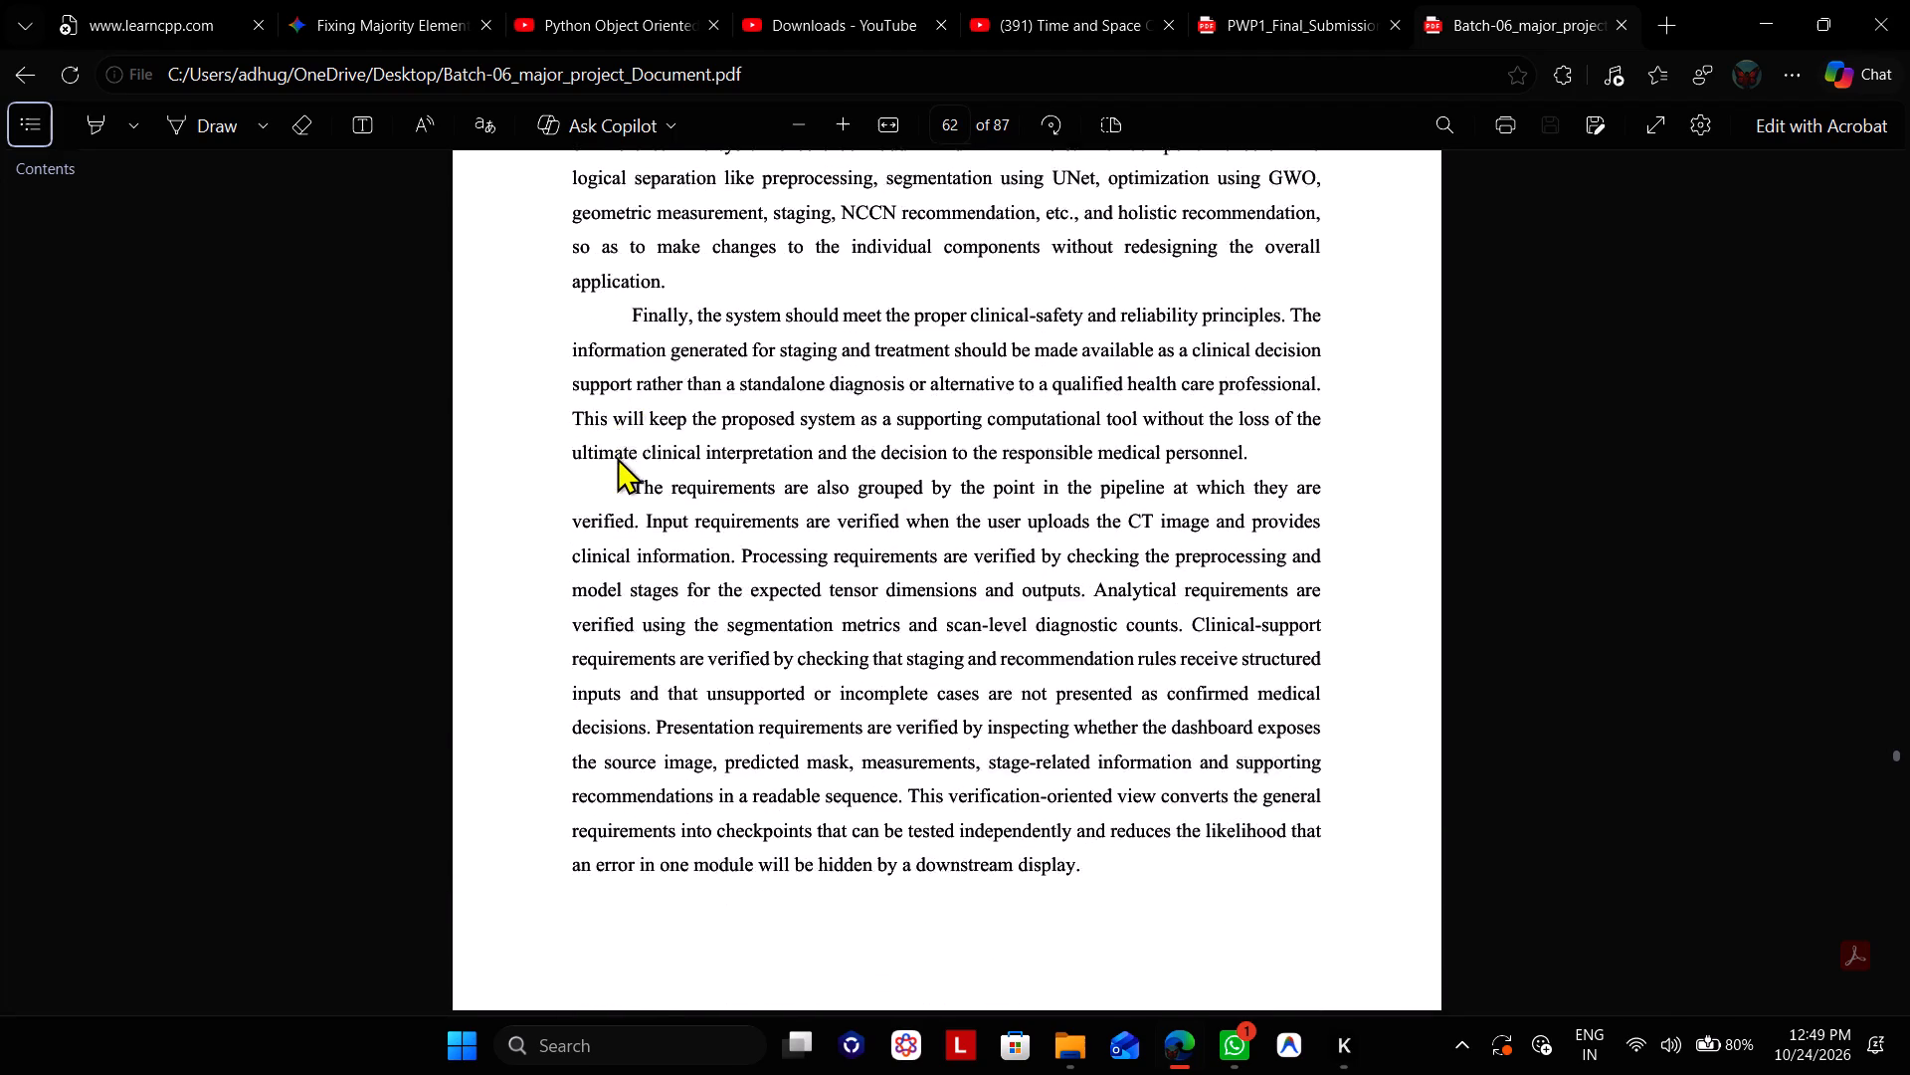
Examine the Chapter 4 charts and captions up to the Figure 4.7 performance comparison of the three segmentation models.
scroll(617, 457, down, 4)
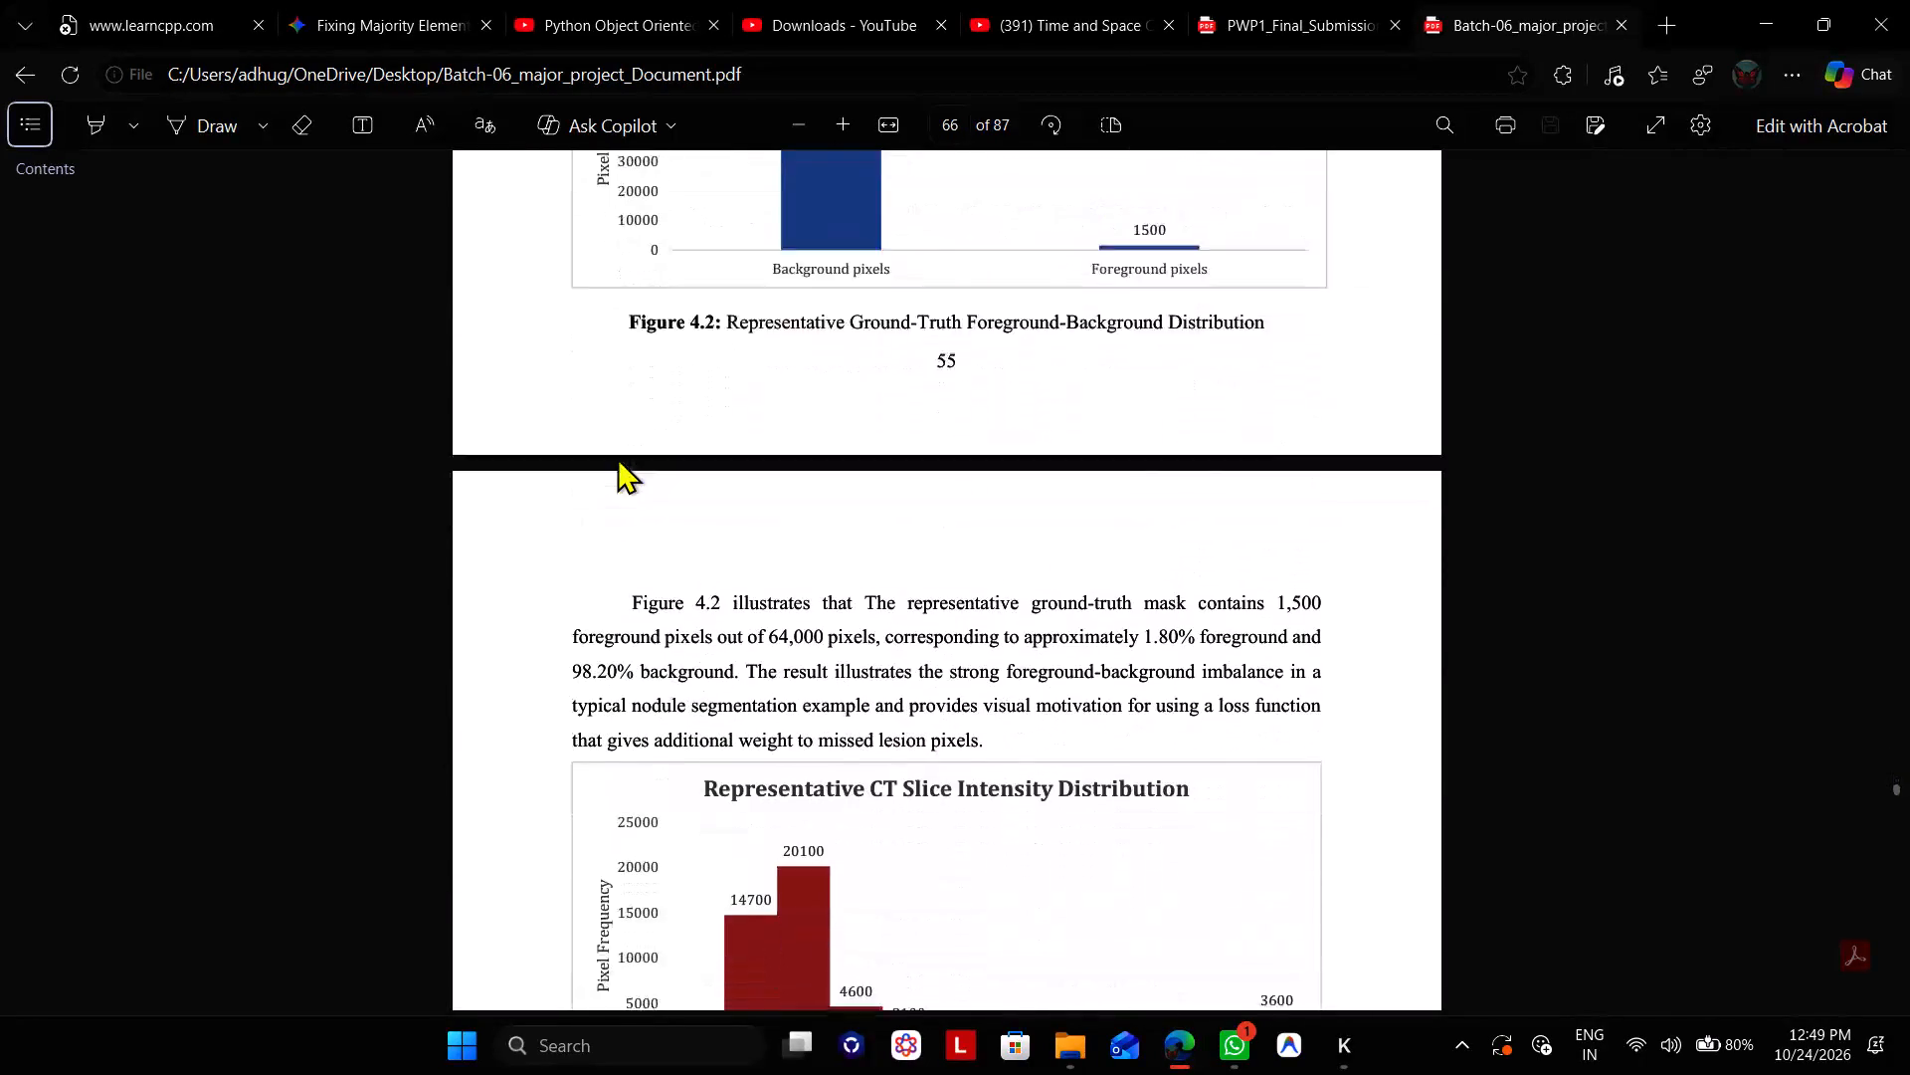
scroll(617, 457, down, 2)
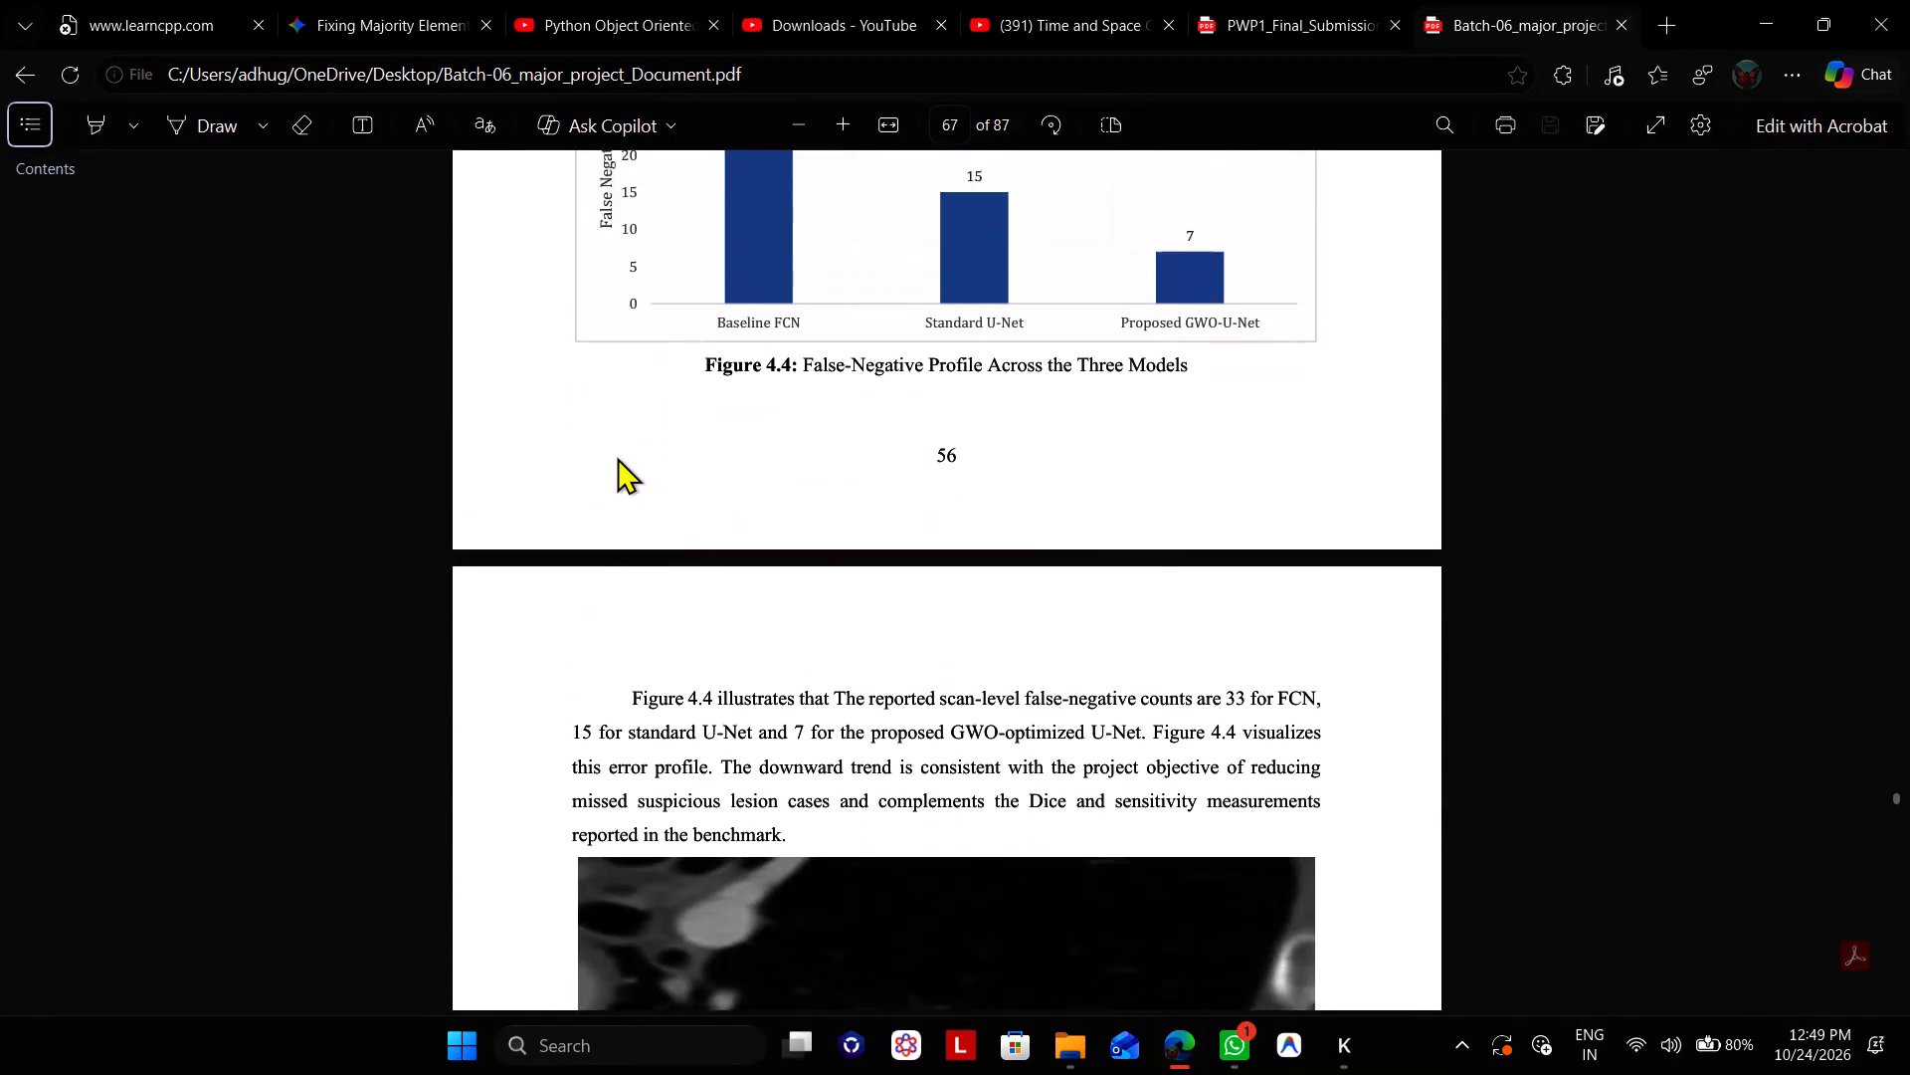
scroll(617, 457, down, 4)
scroll(617, 457, up, 1)
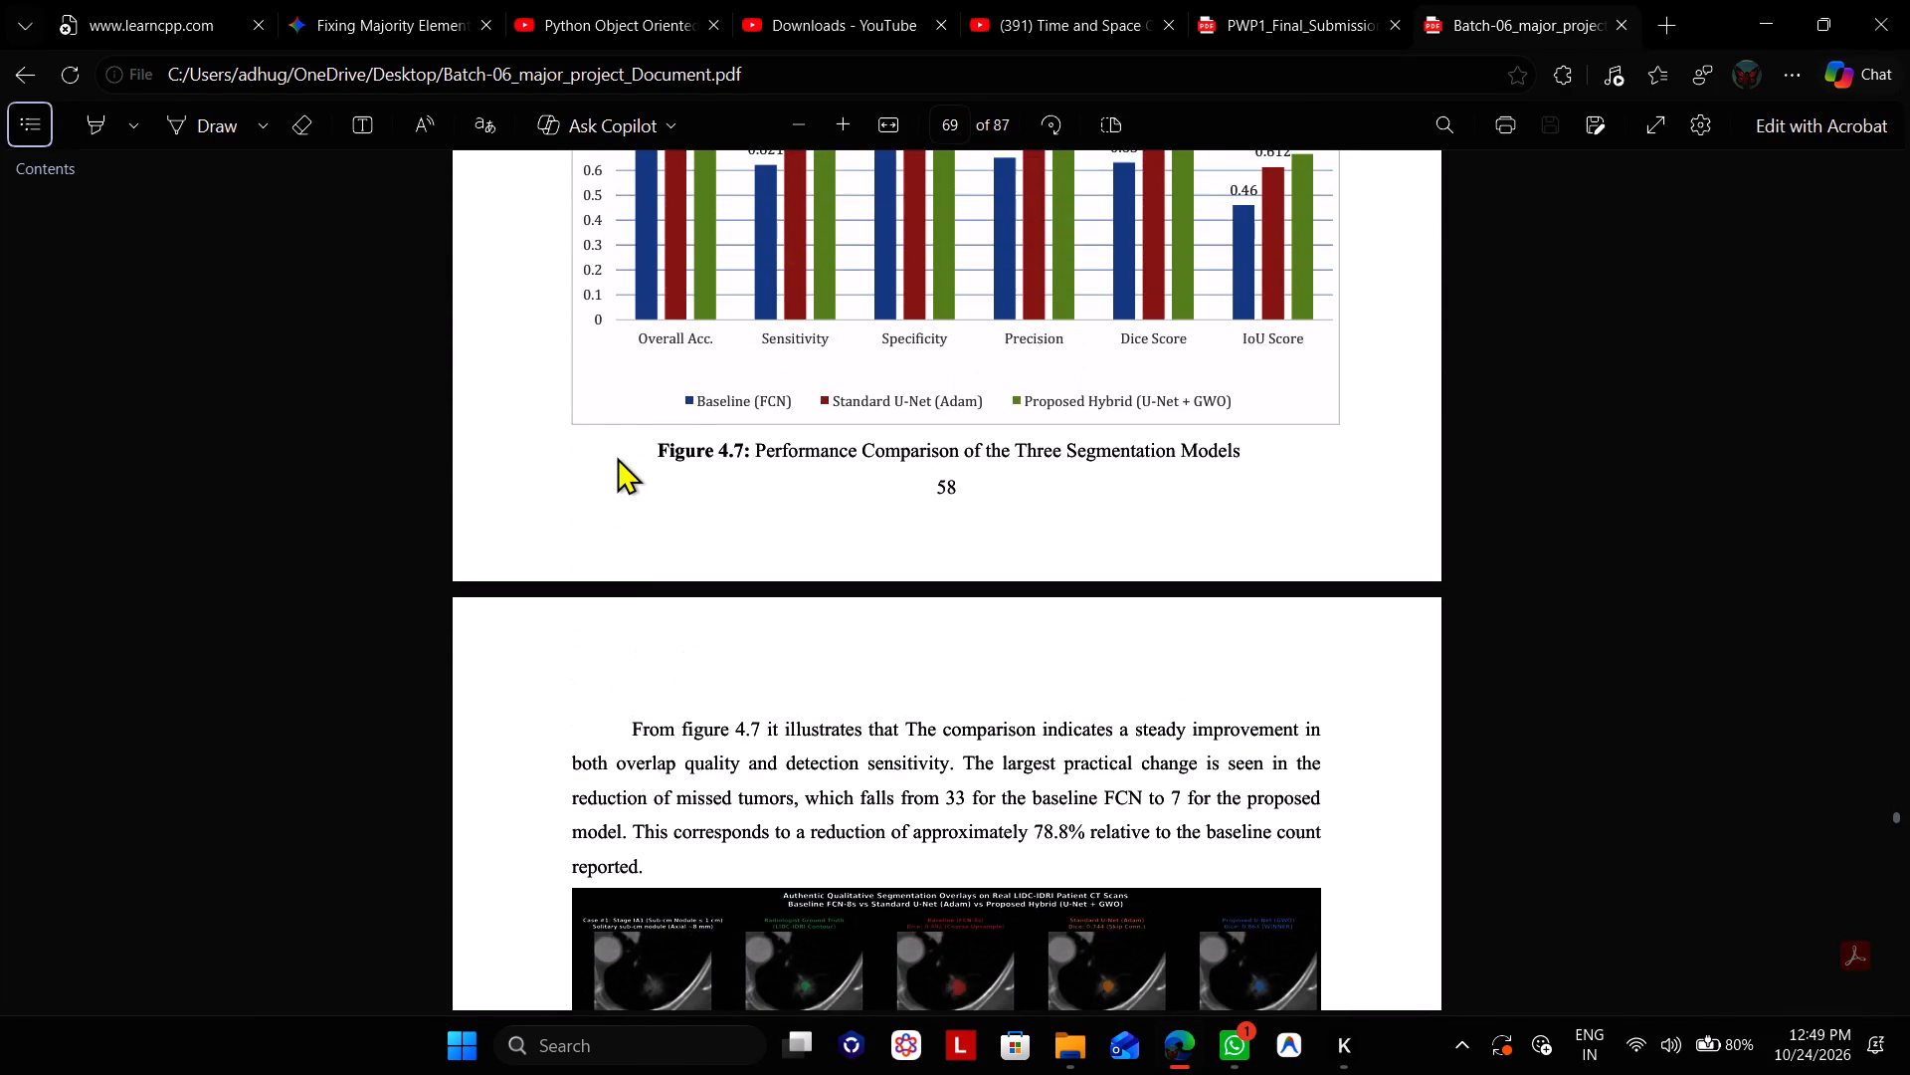
scroll(617, 457, up, 3)
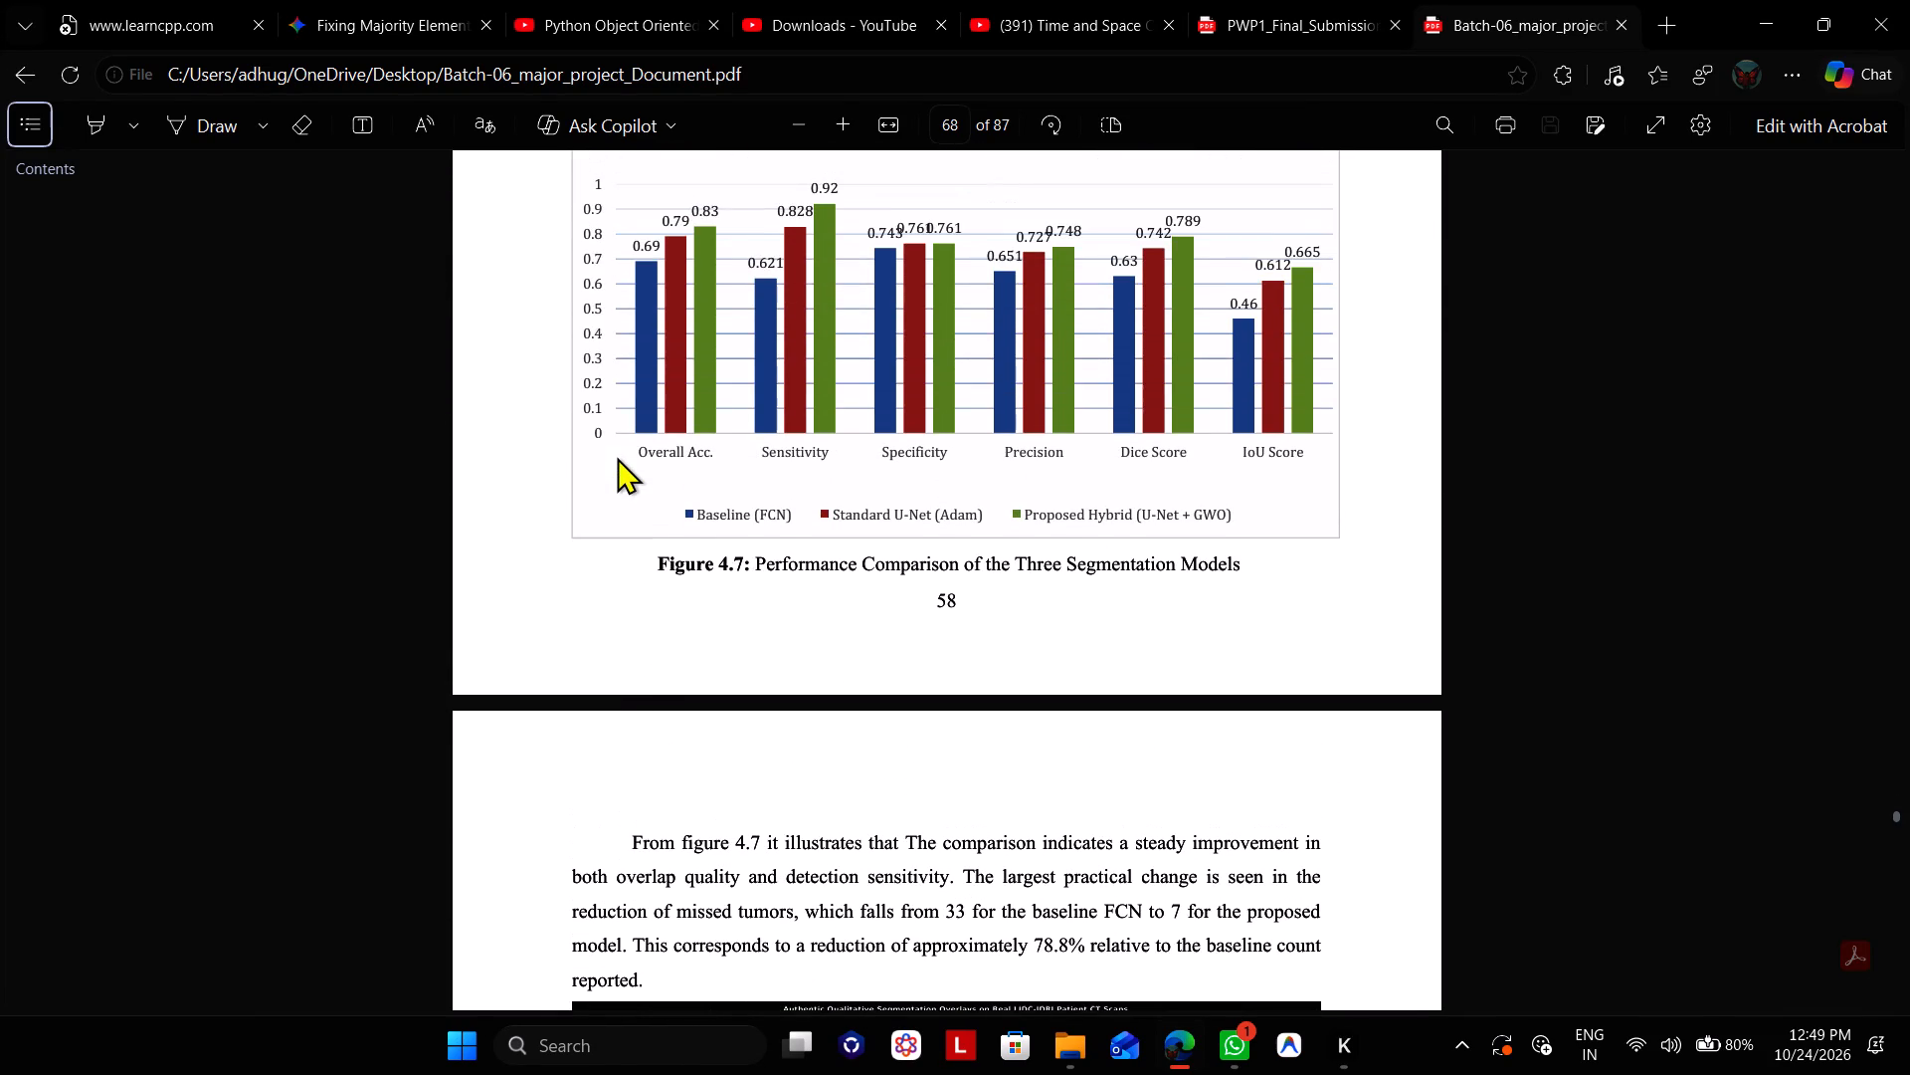
scroll(617, 457, up, 2)
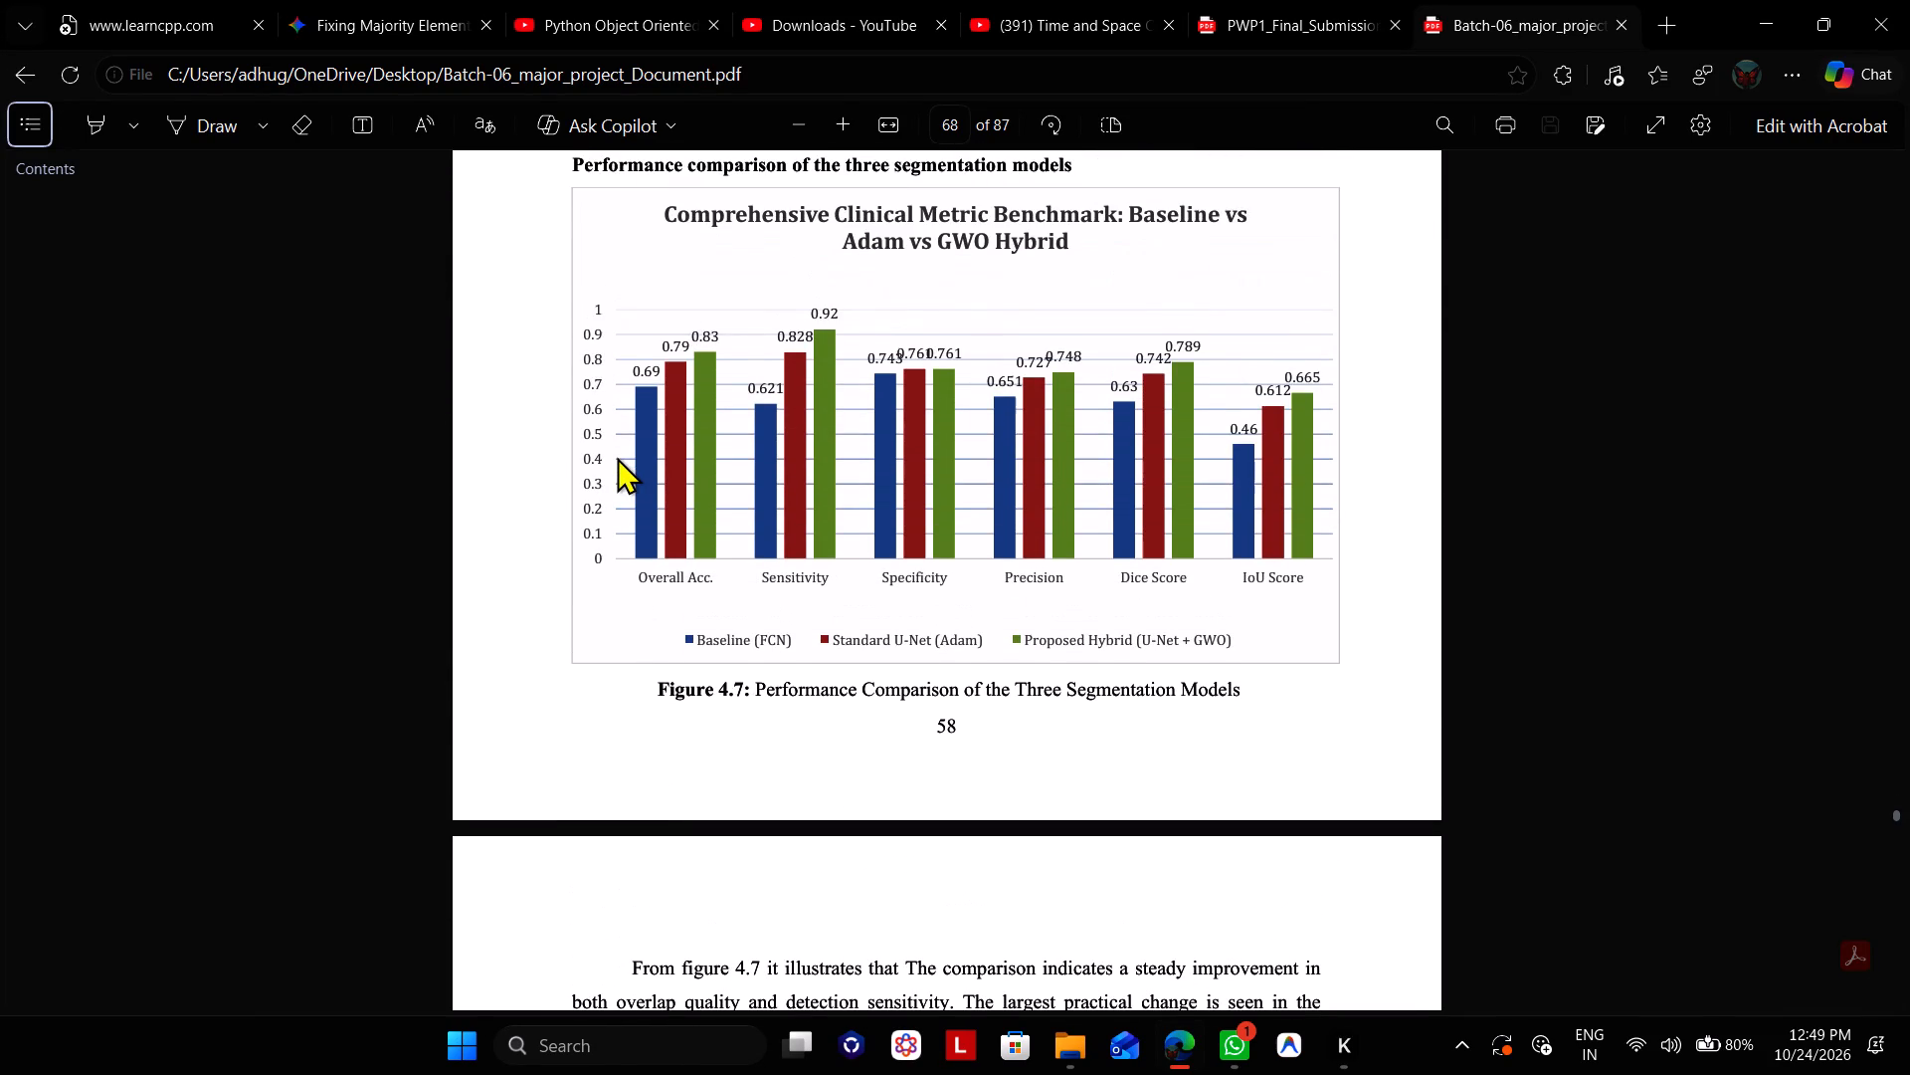
Recheck the exploratory data analysis pages with Figures 4.1 to 4.4, continuing to the three-model benchmark in Section 4.2.
scroll(617, 457, up, 6)
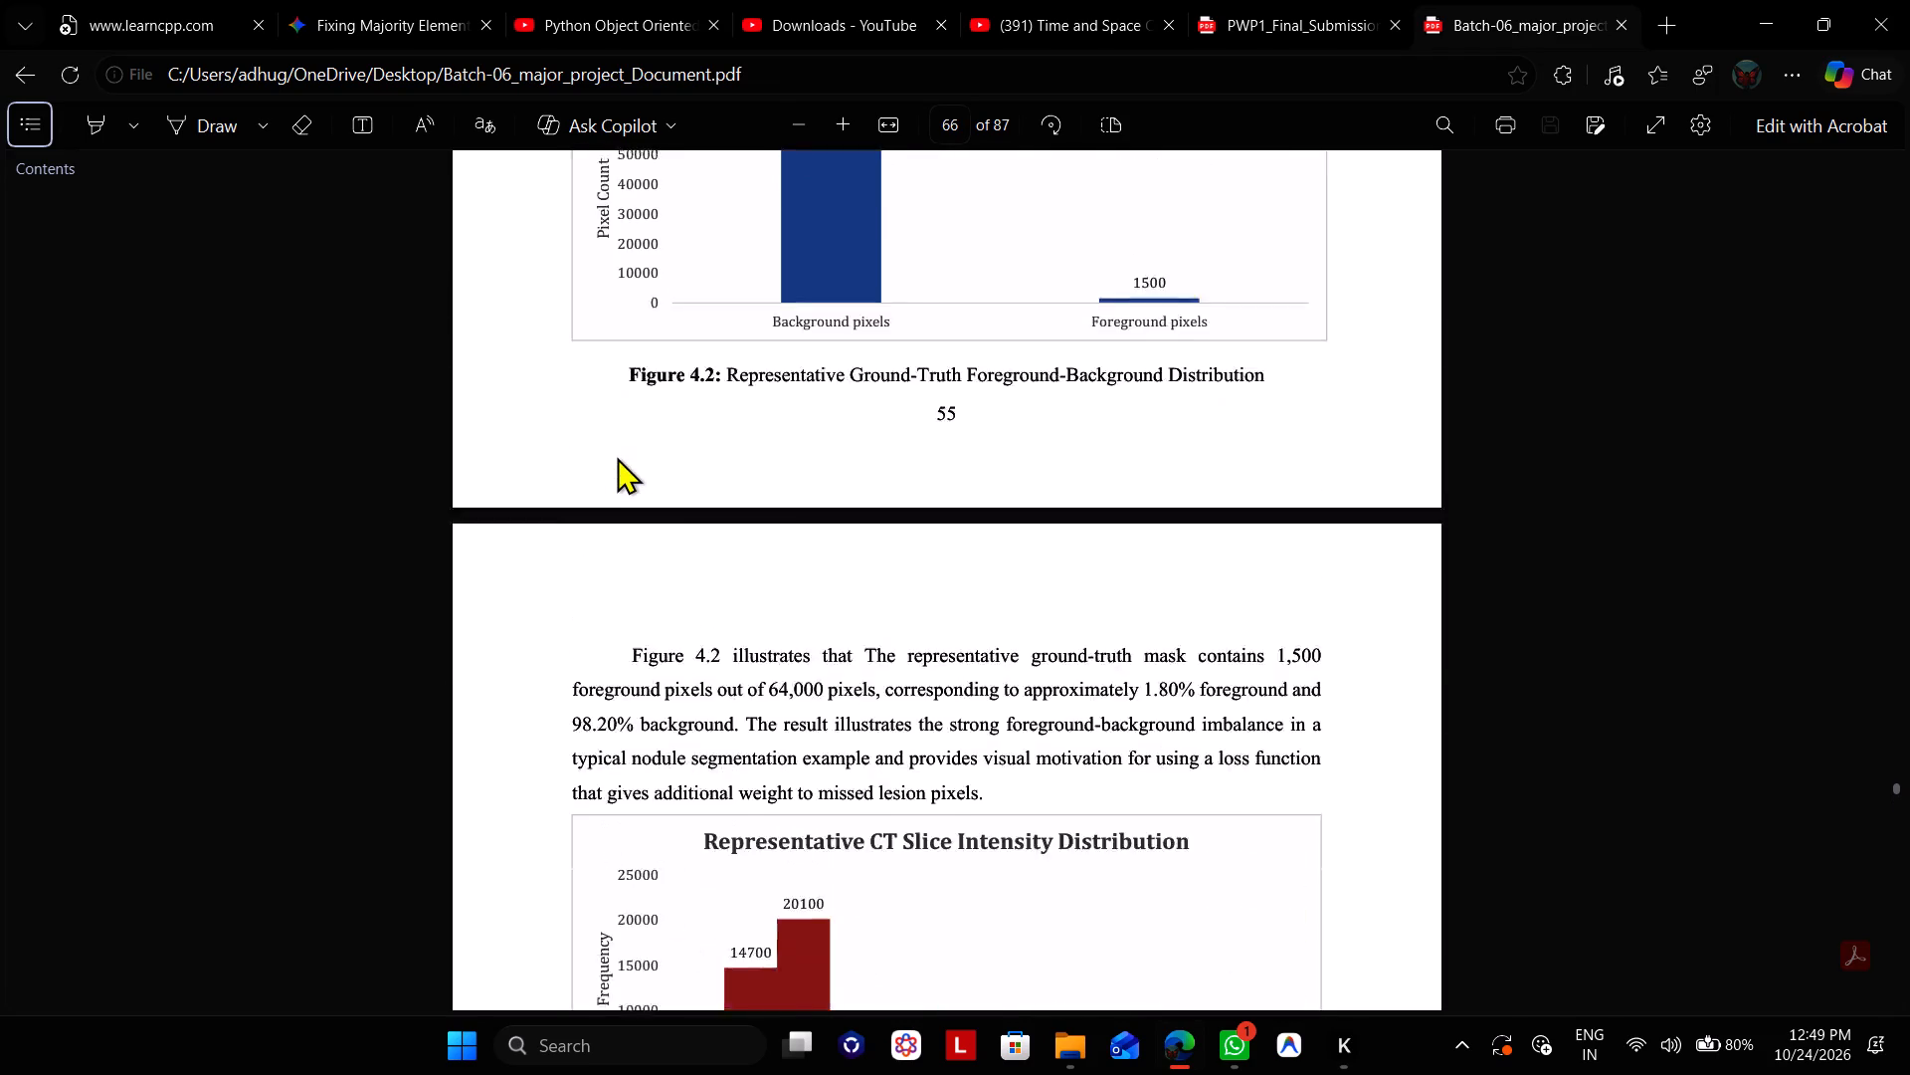
scroll(617, 457, down, 1)
scroll(617, 457, up, 3)
scroll(617, 457, down, 1)
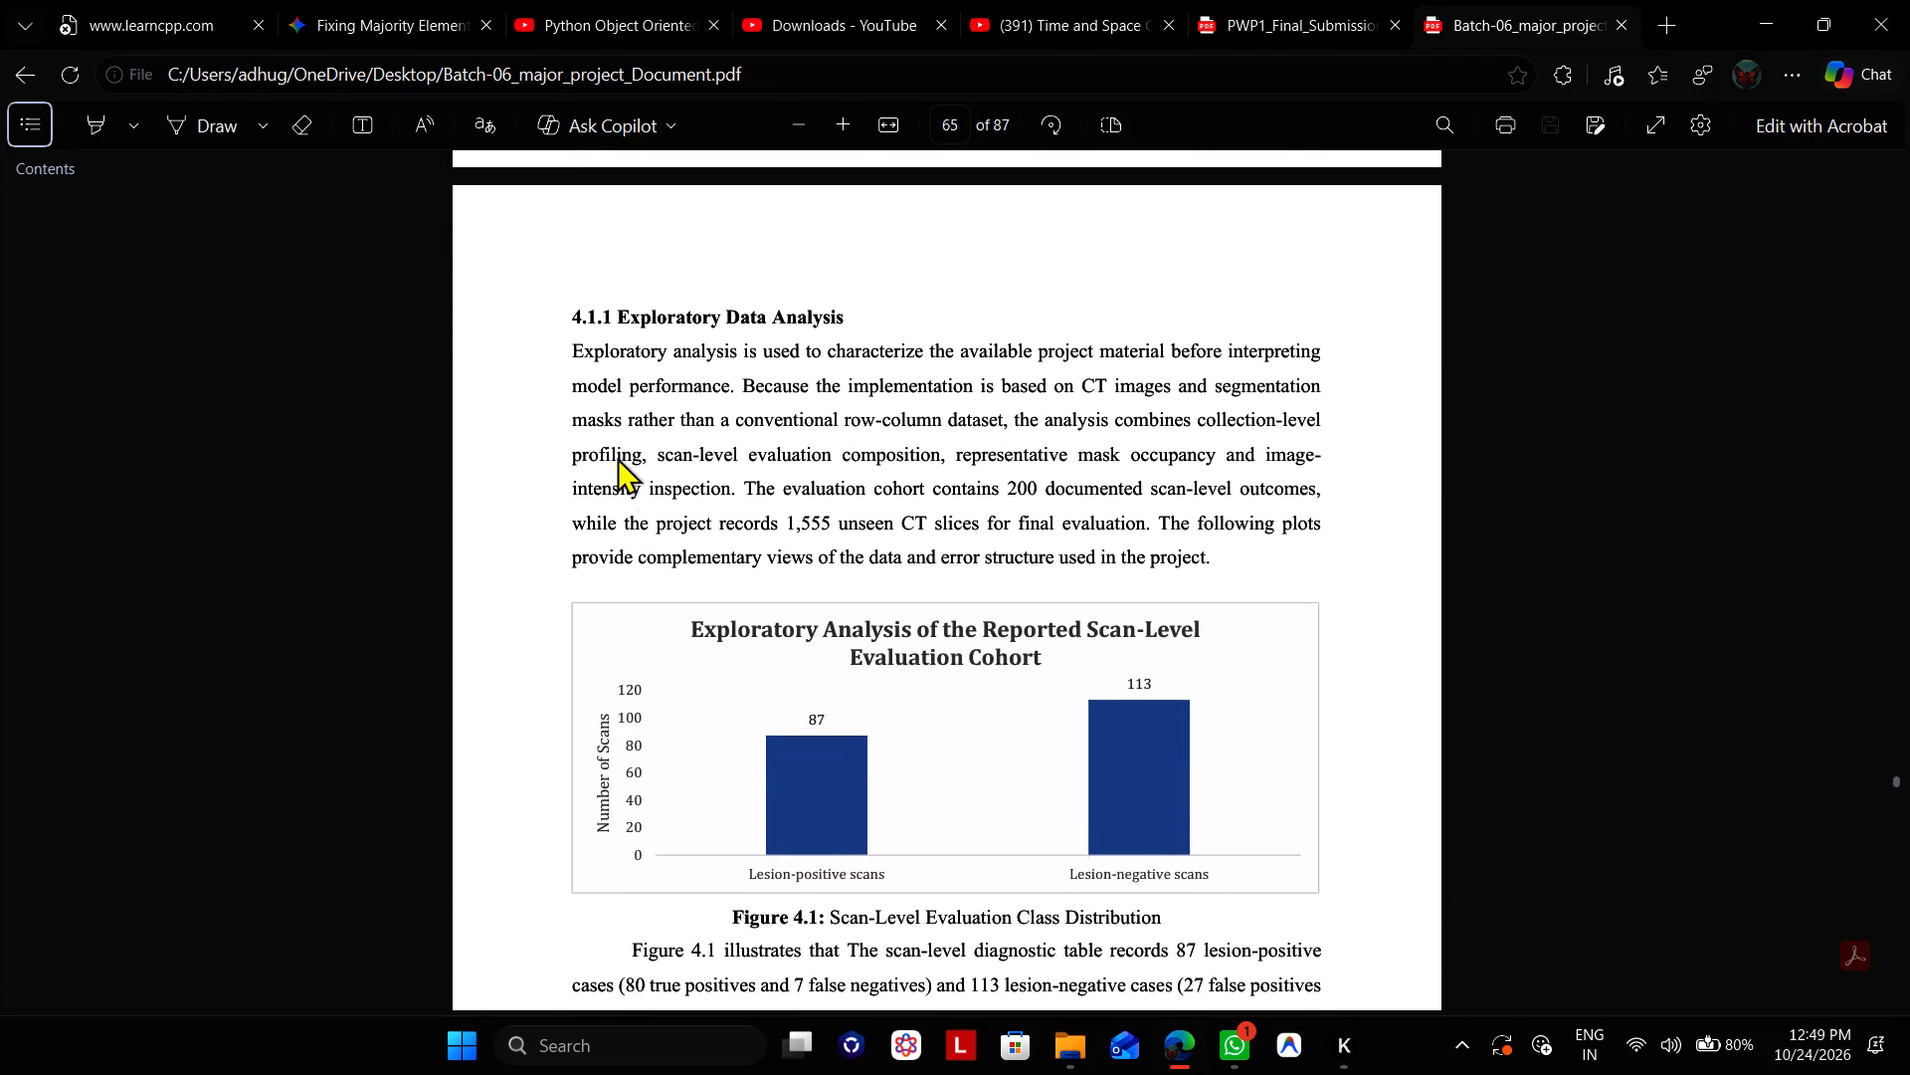
scroll(617, 457, down, 4)
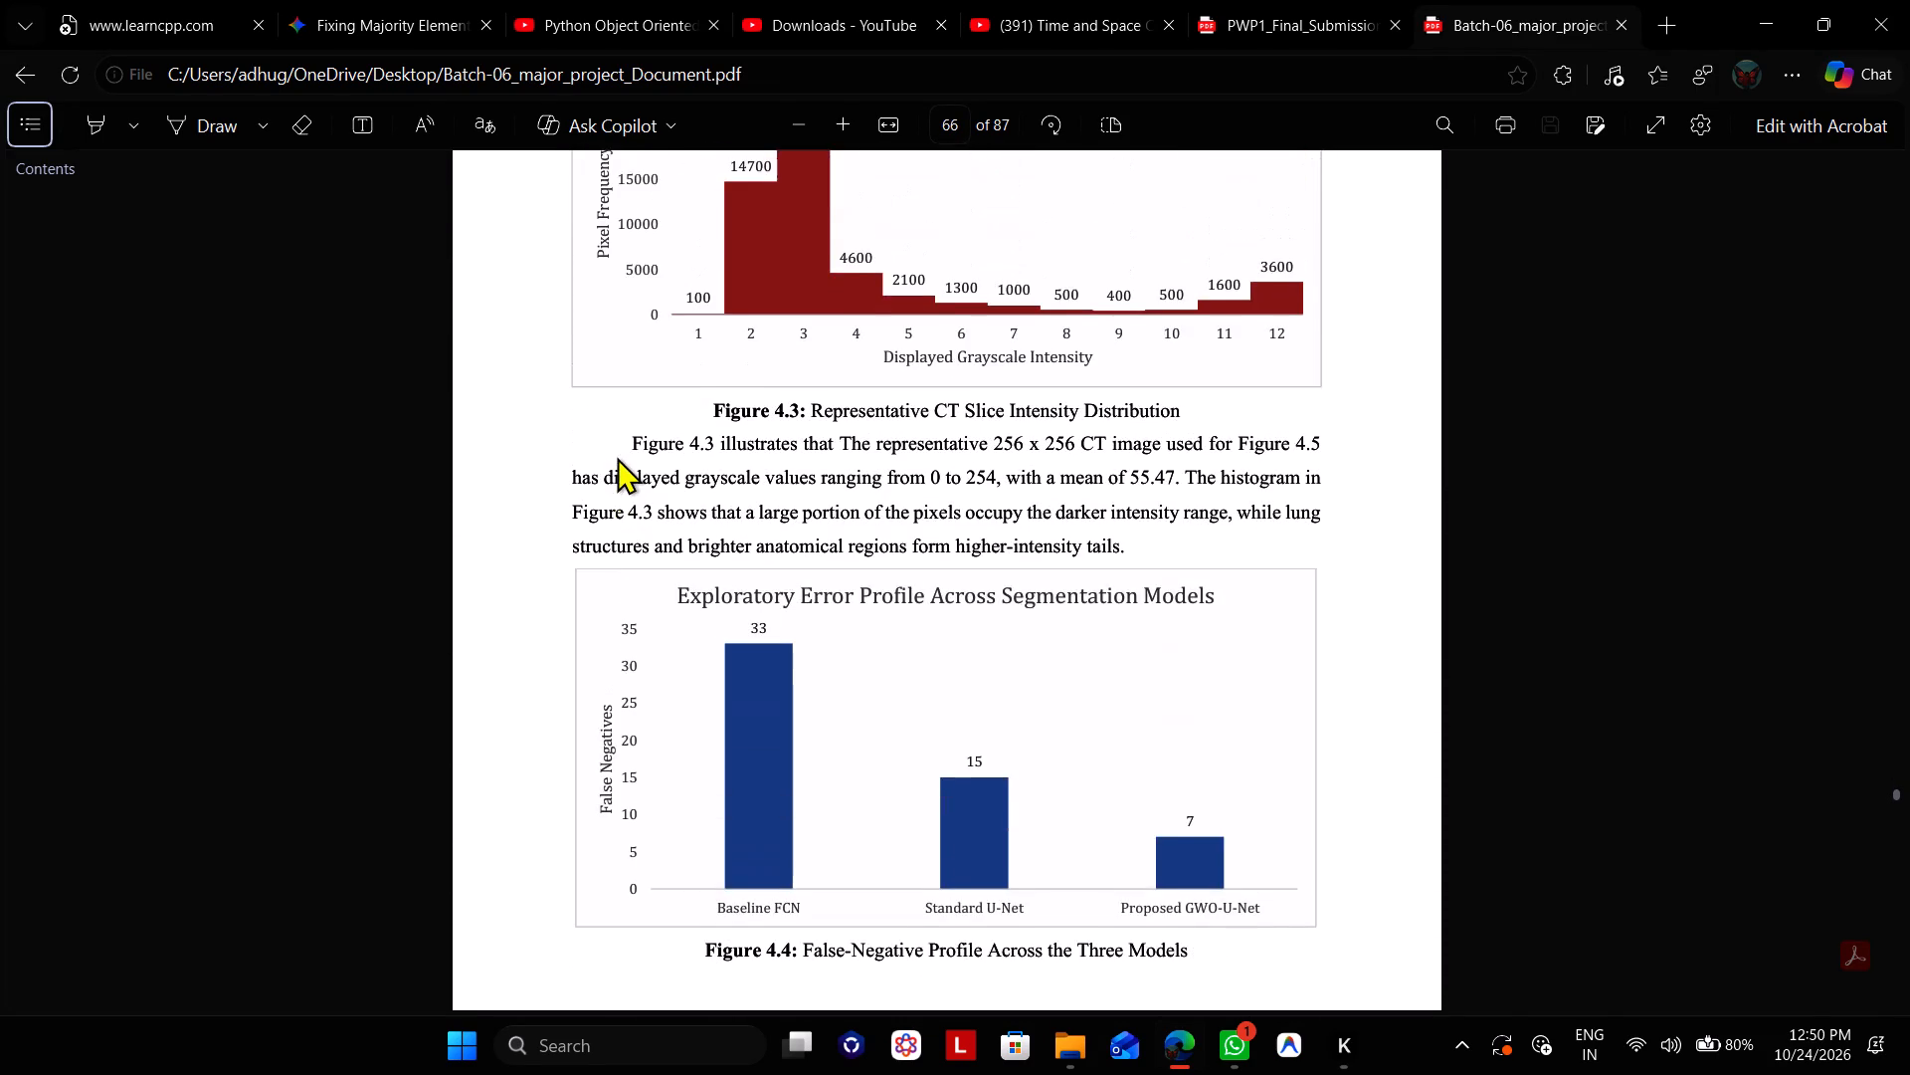
scroll(617, 457, down, 4)
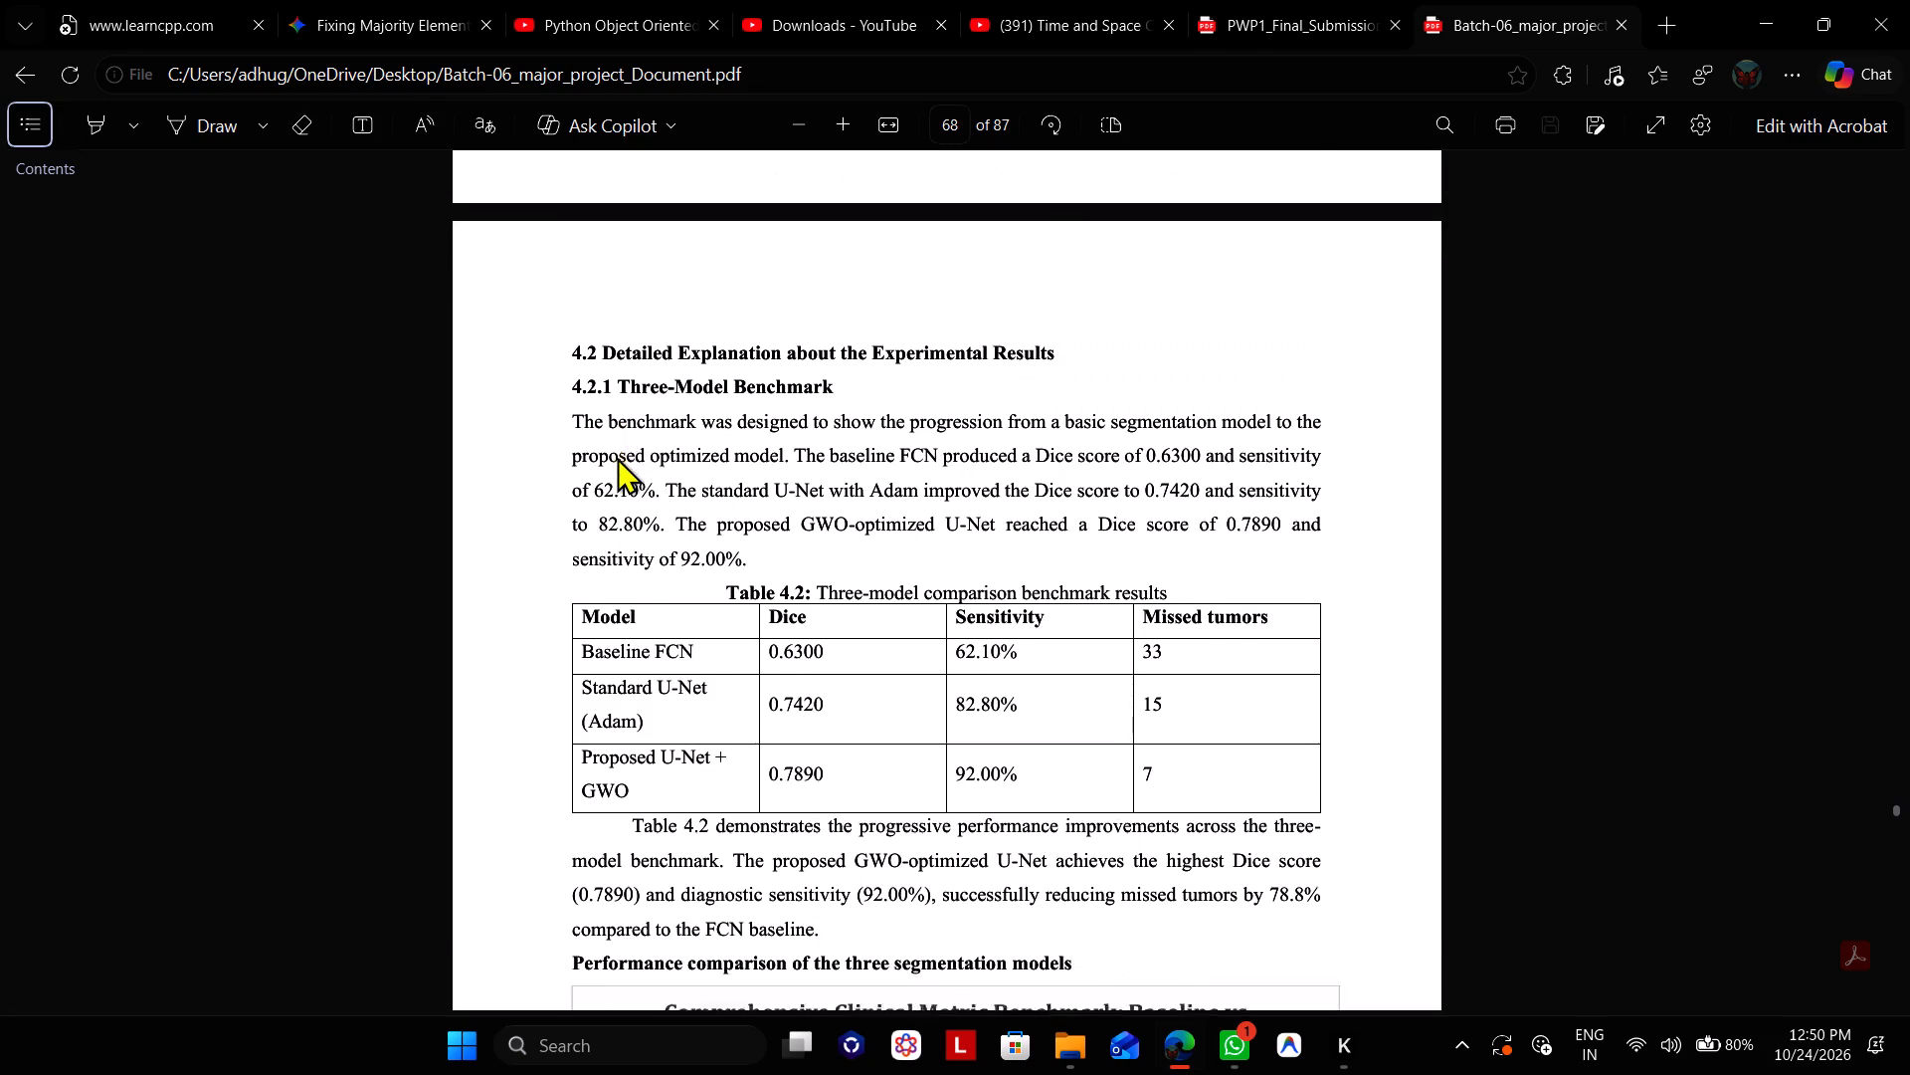
Look over the remaining Chapter 4 results: comparison tables, Figures 4.9 and 4.10, case studies and user interface results.
scroll(617, 457, down, 4)
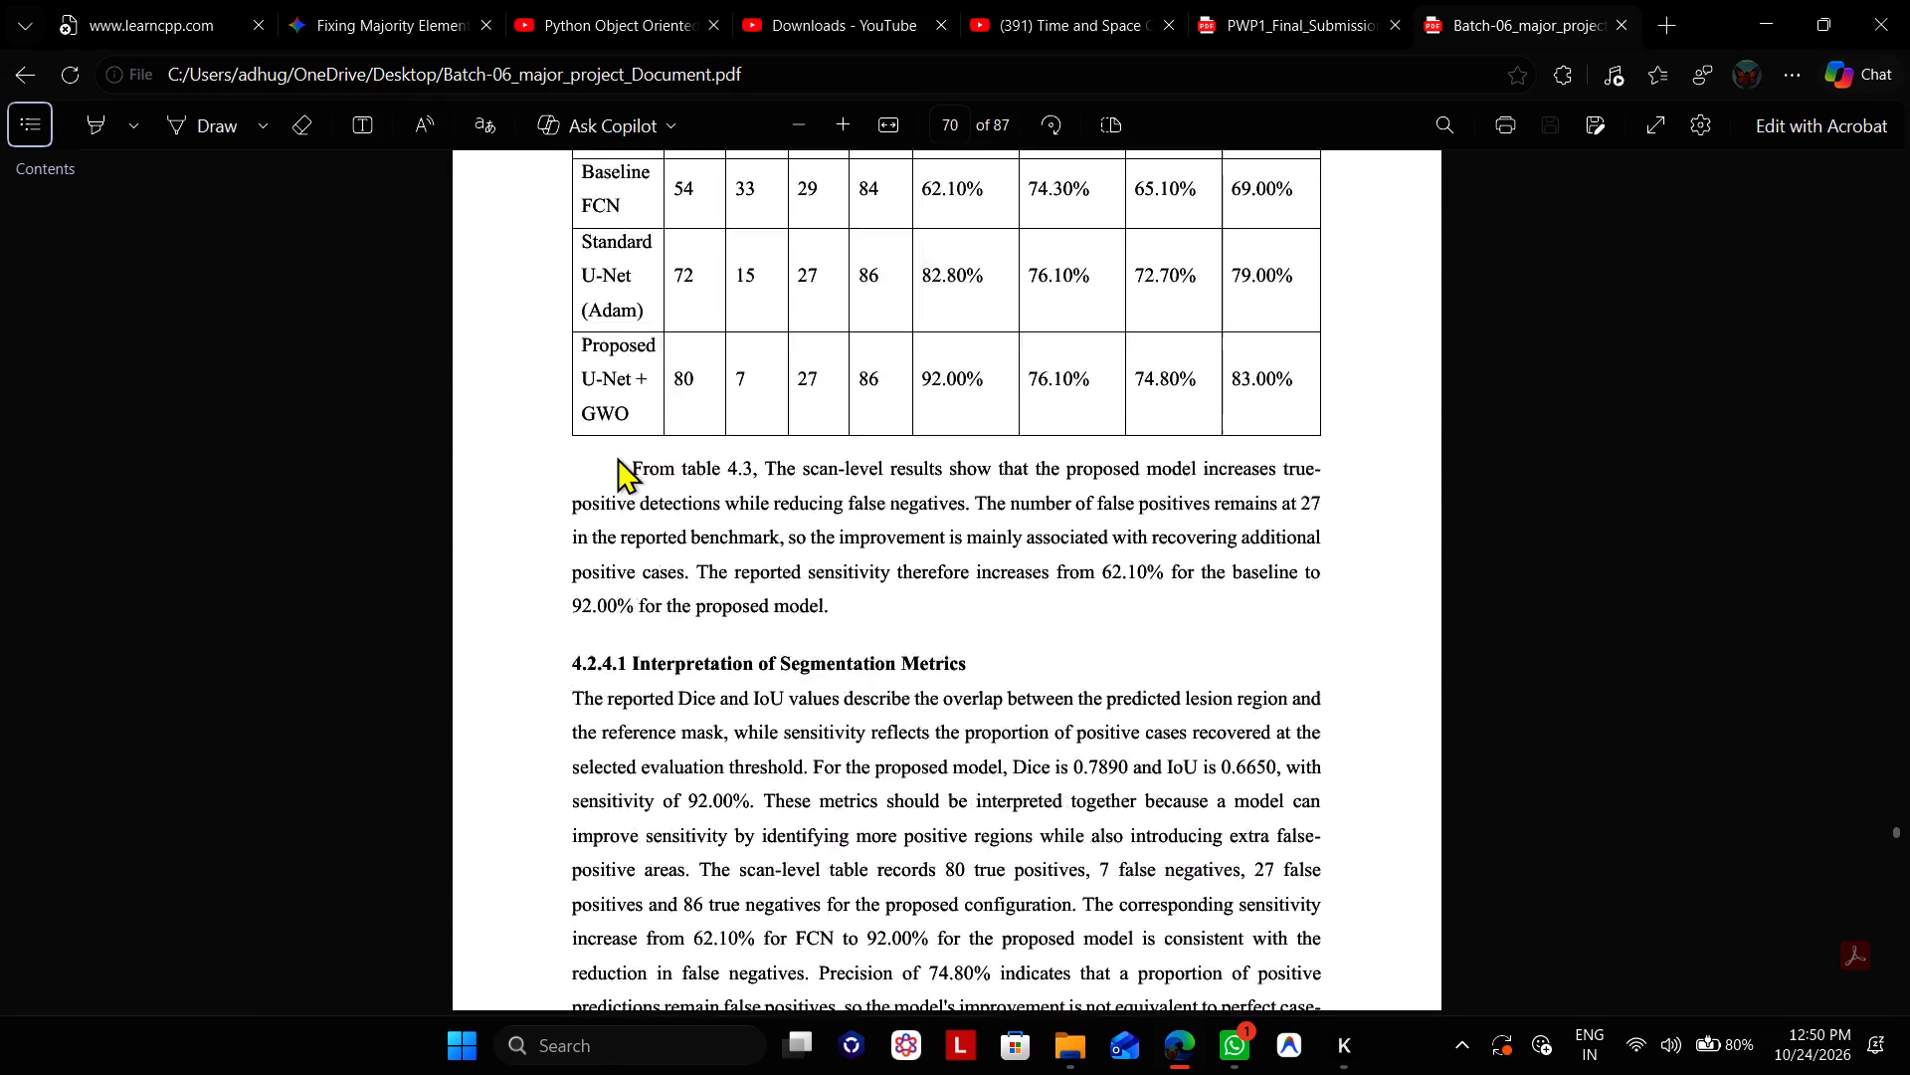
scroll(617, 457, down, 4)
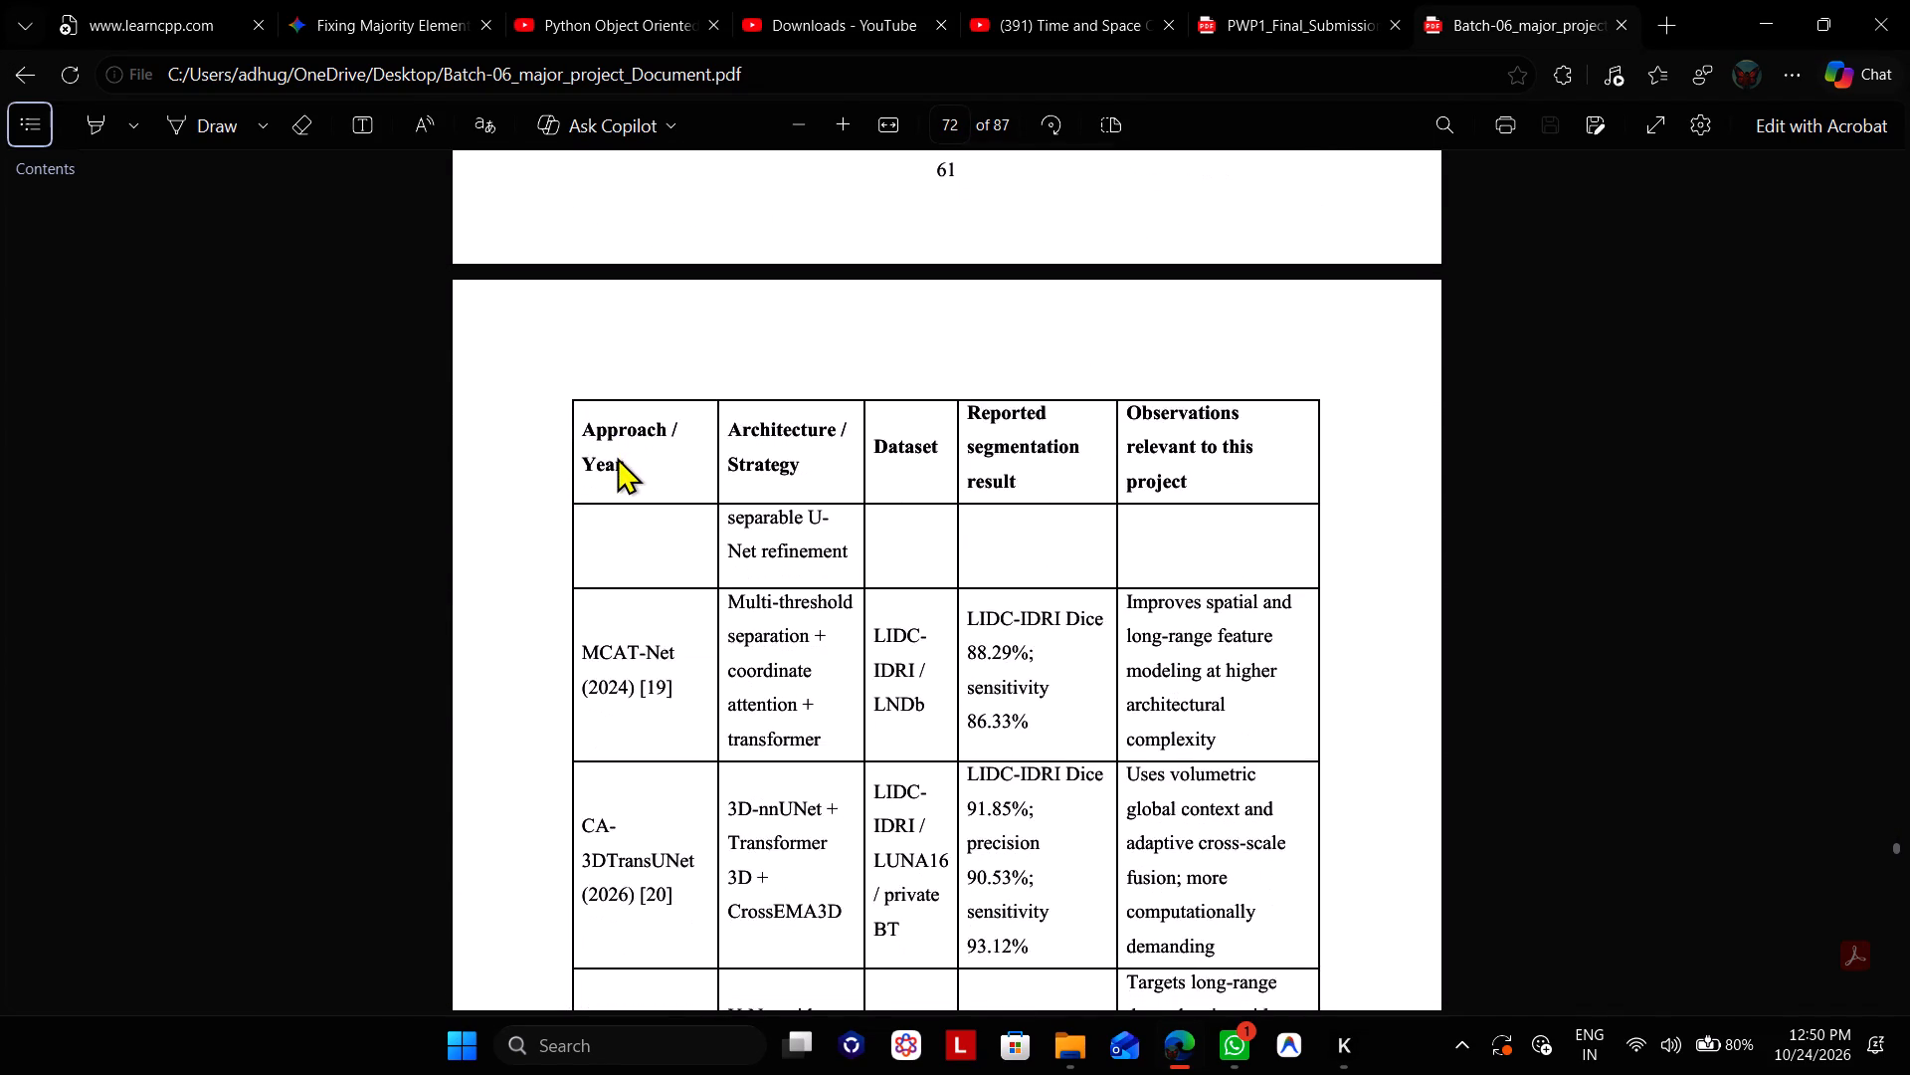
scroll(617, 457, down, 5)
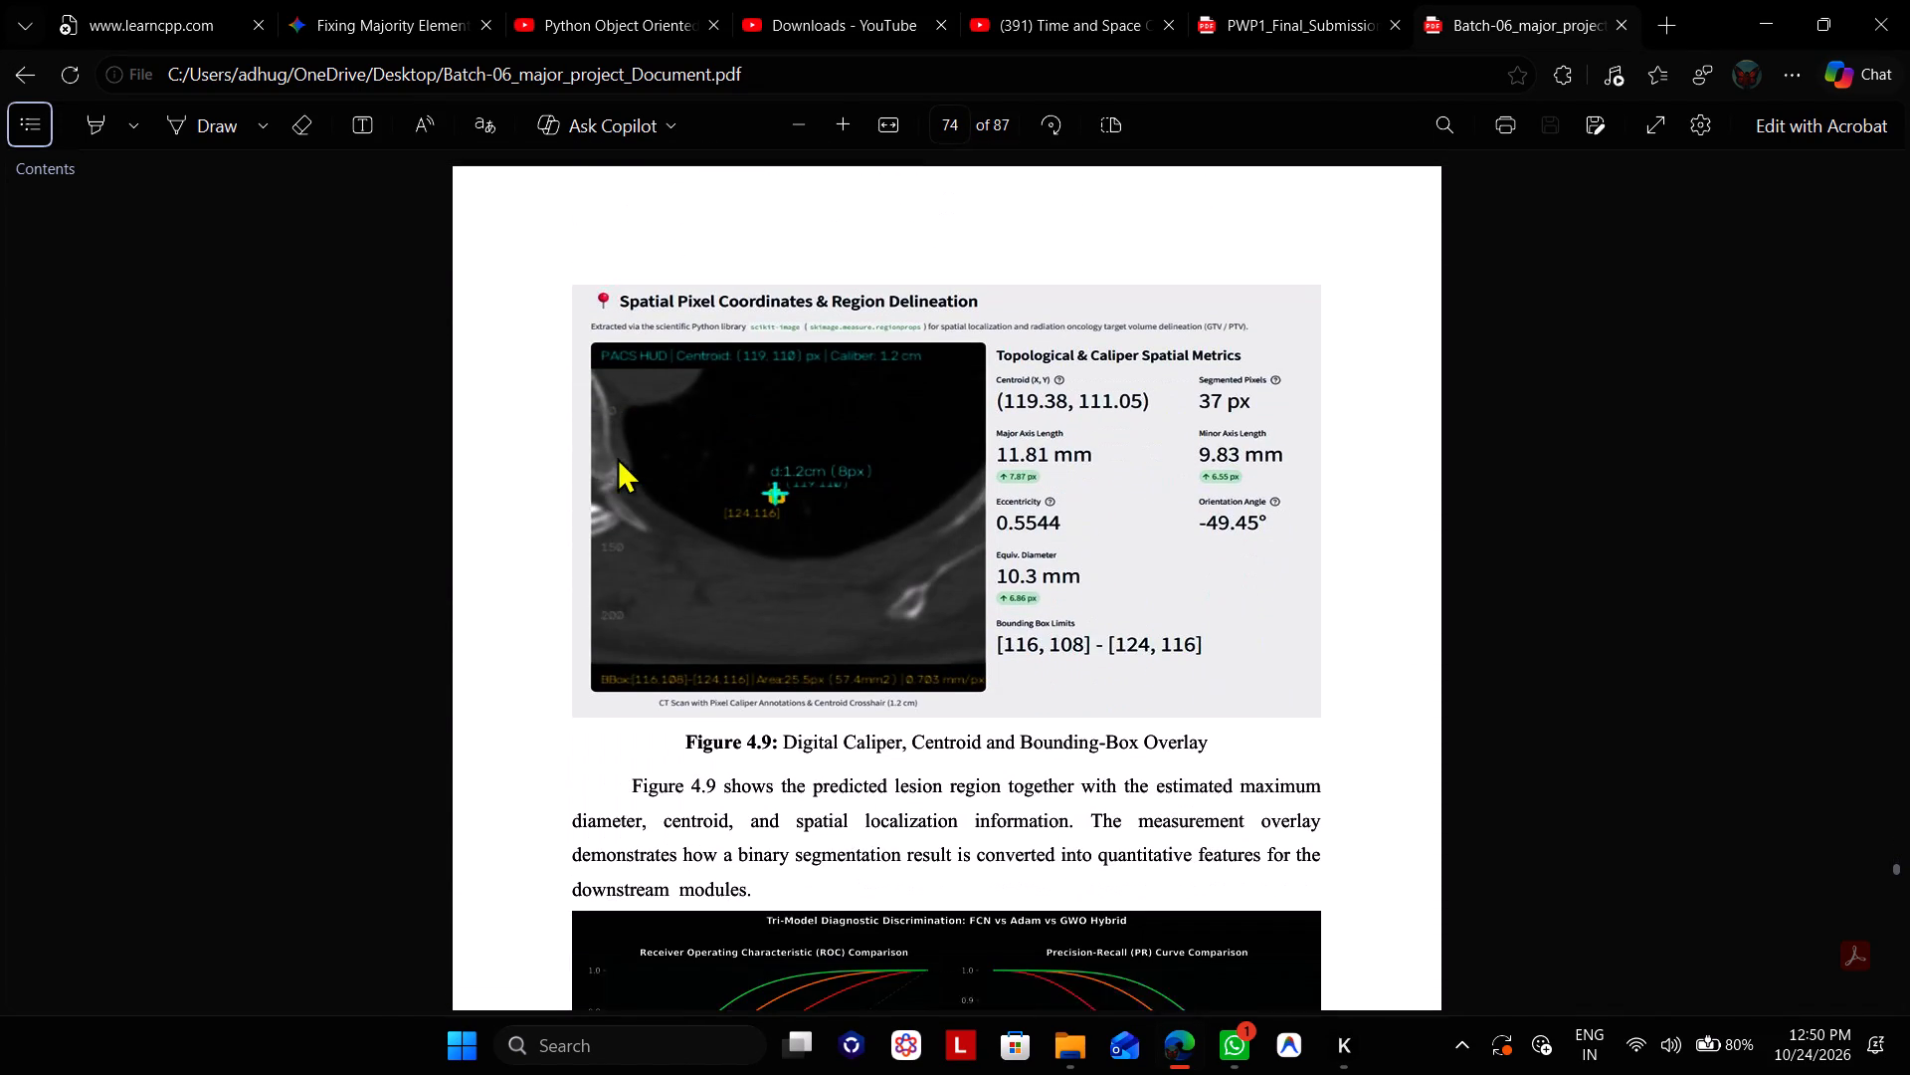
scroll(617, 457, down, 3)
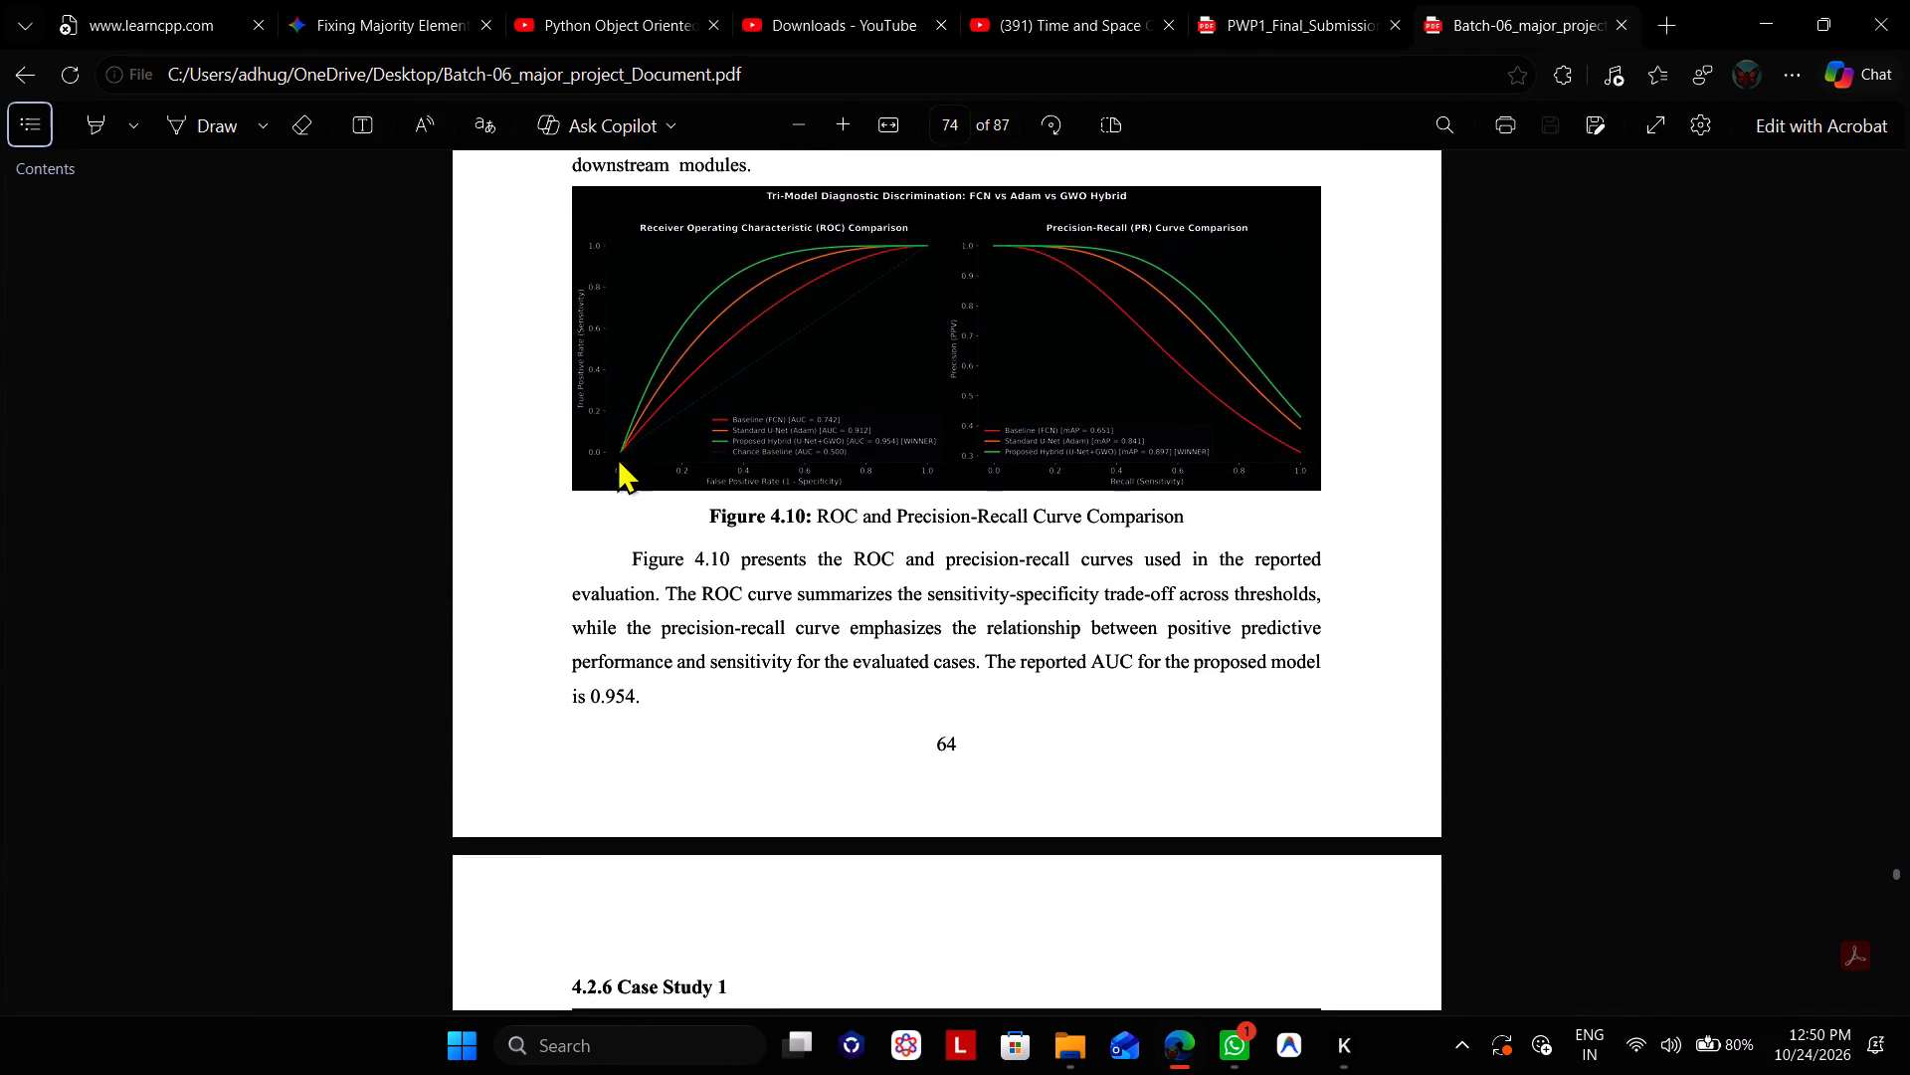
scroll(617, 457, down, 3)
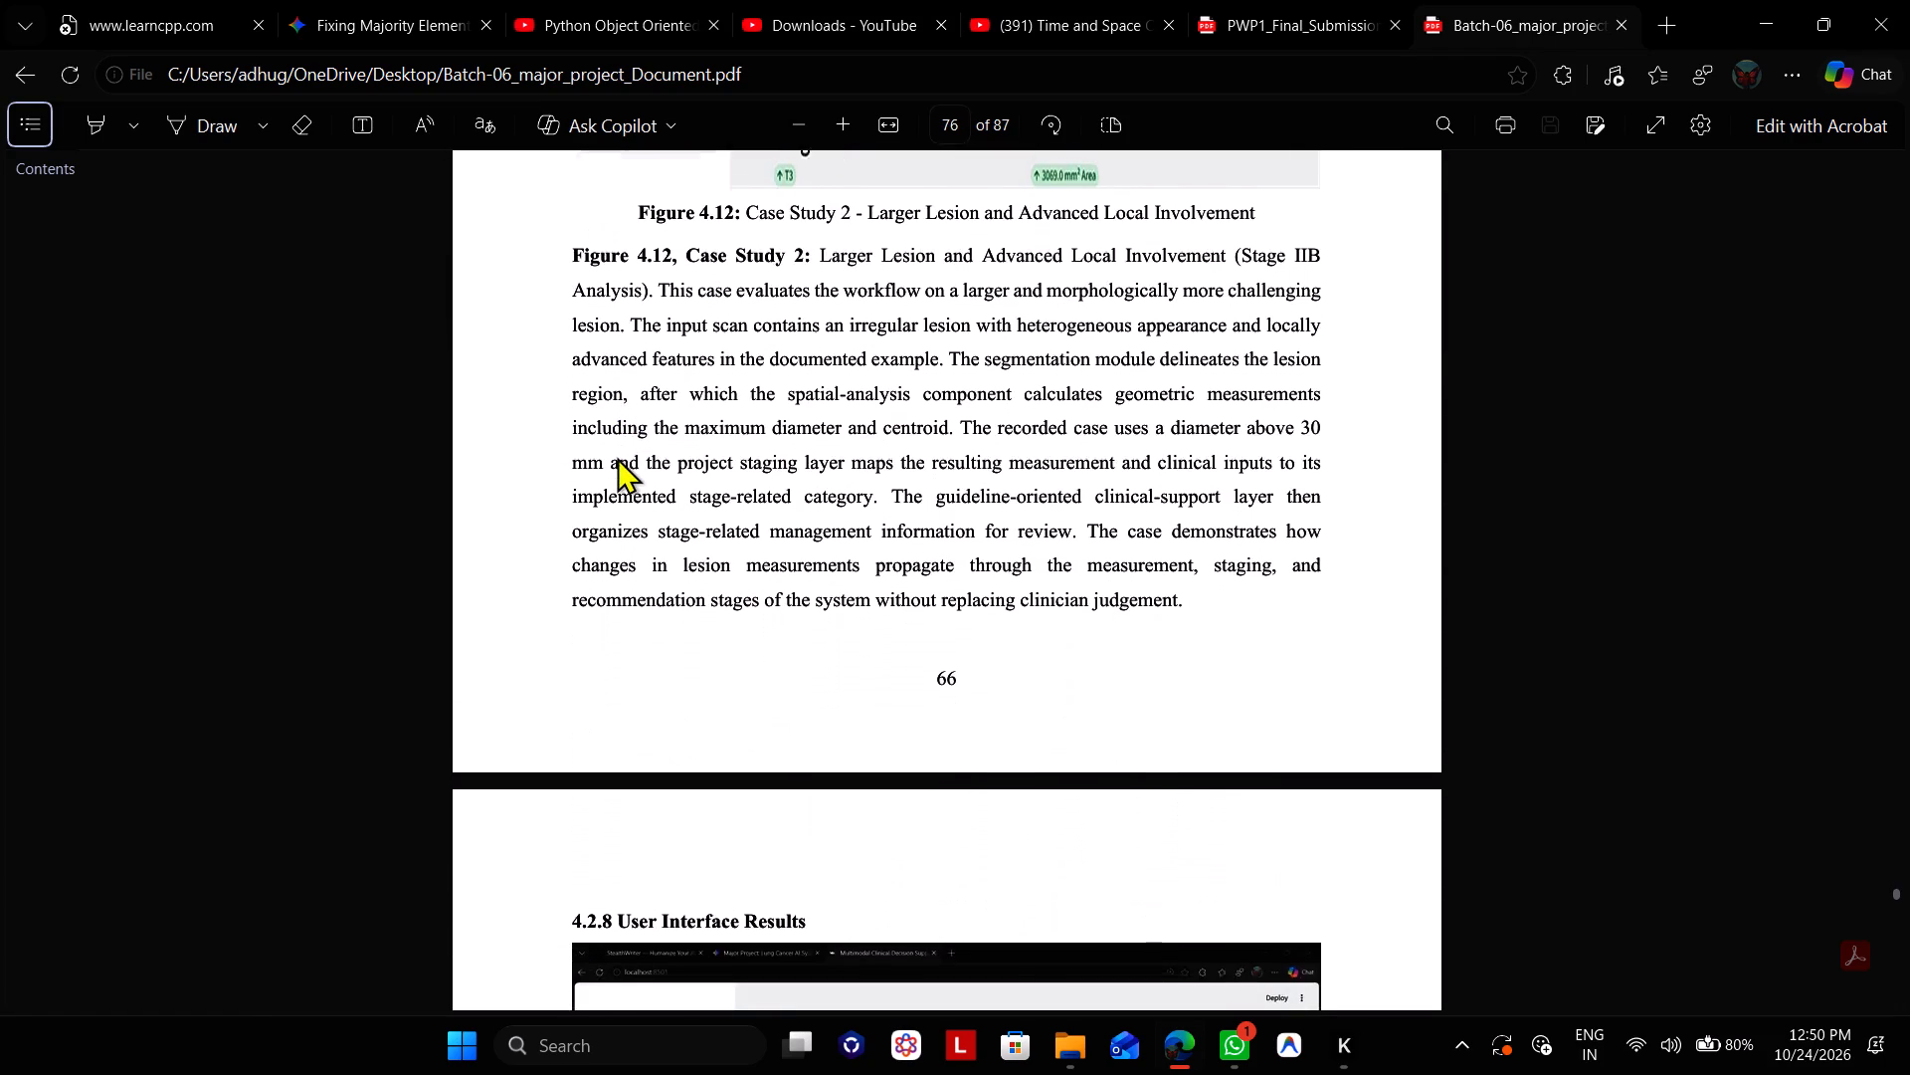
scroll(617, 457, down, 3)
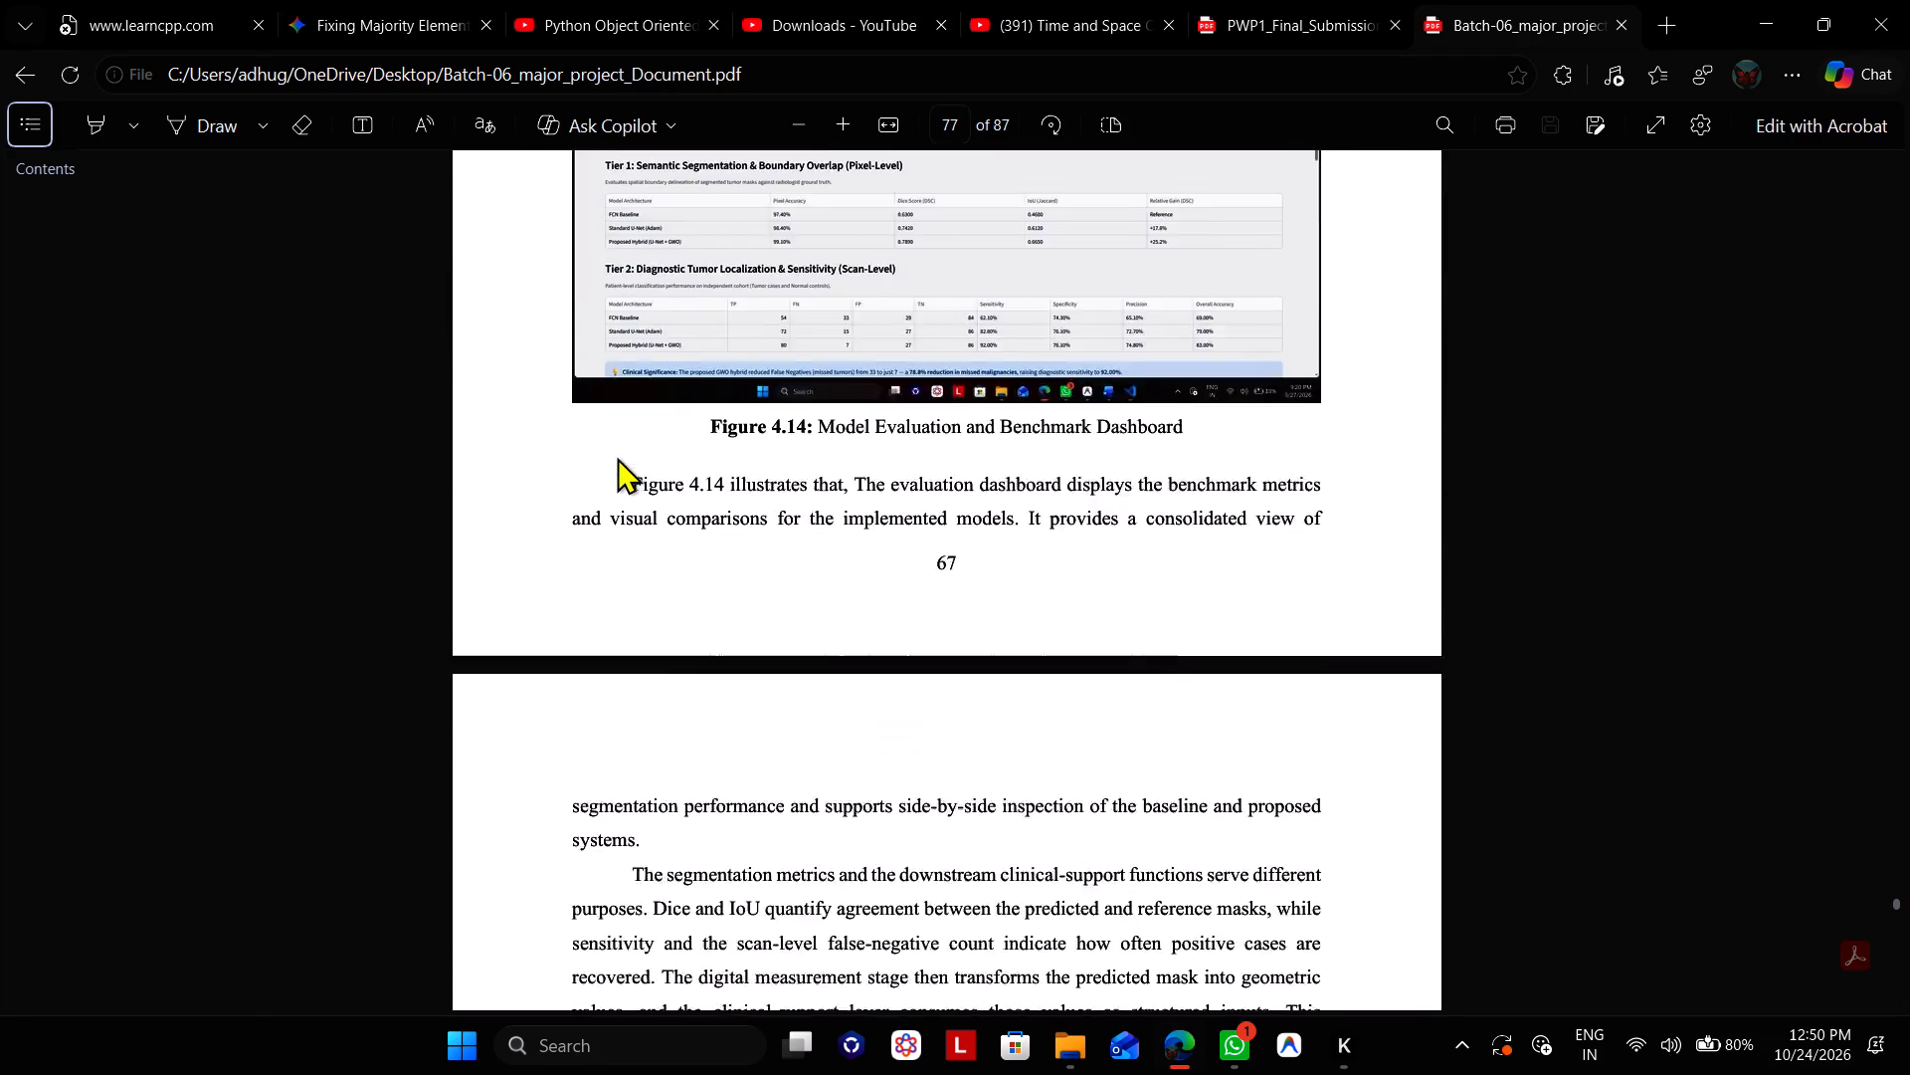
scroll(617, 457, down, 2)
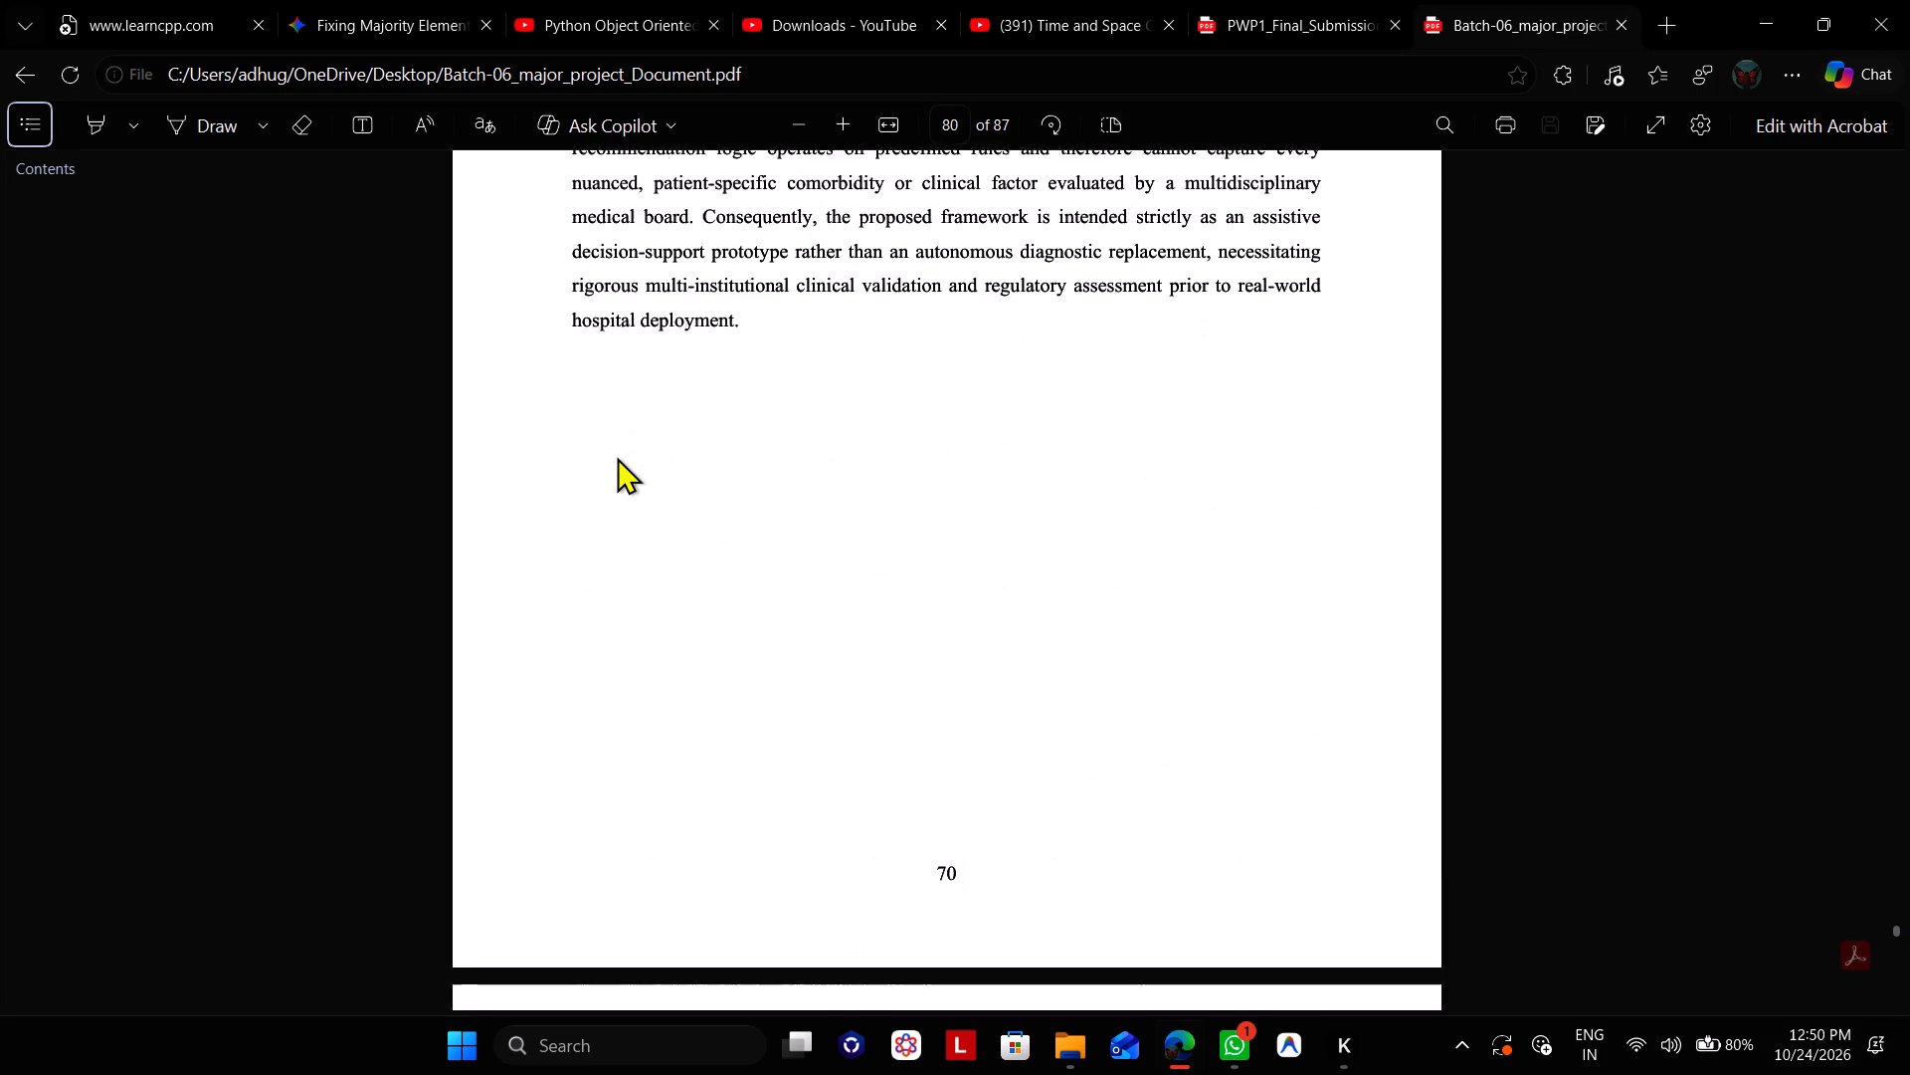
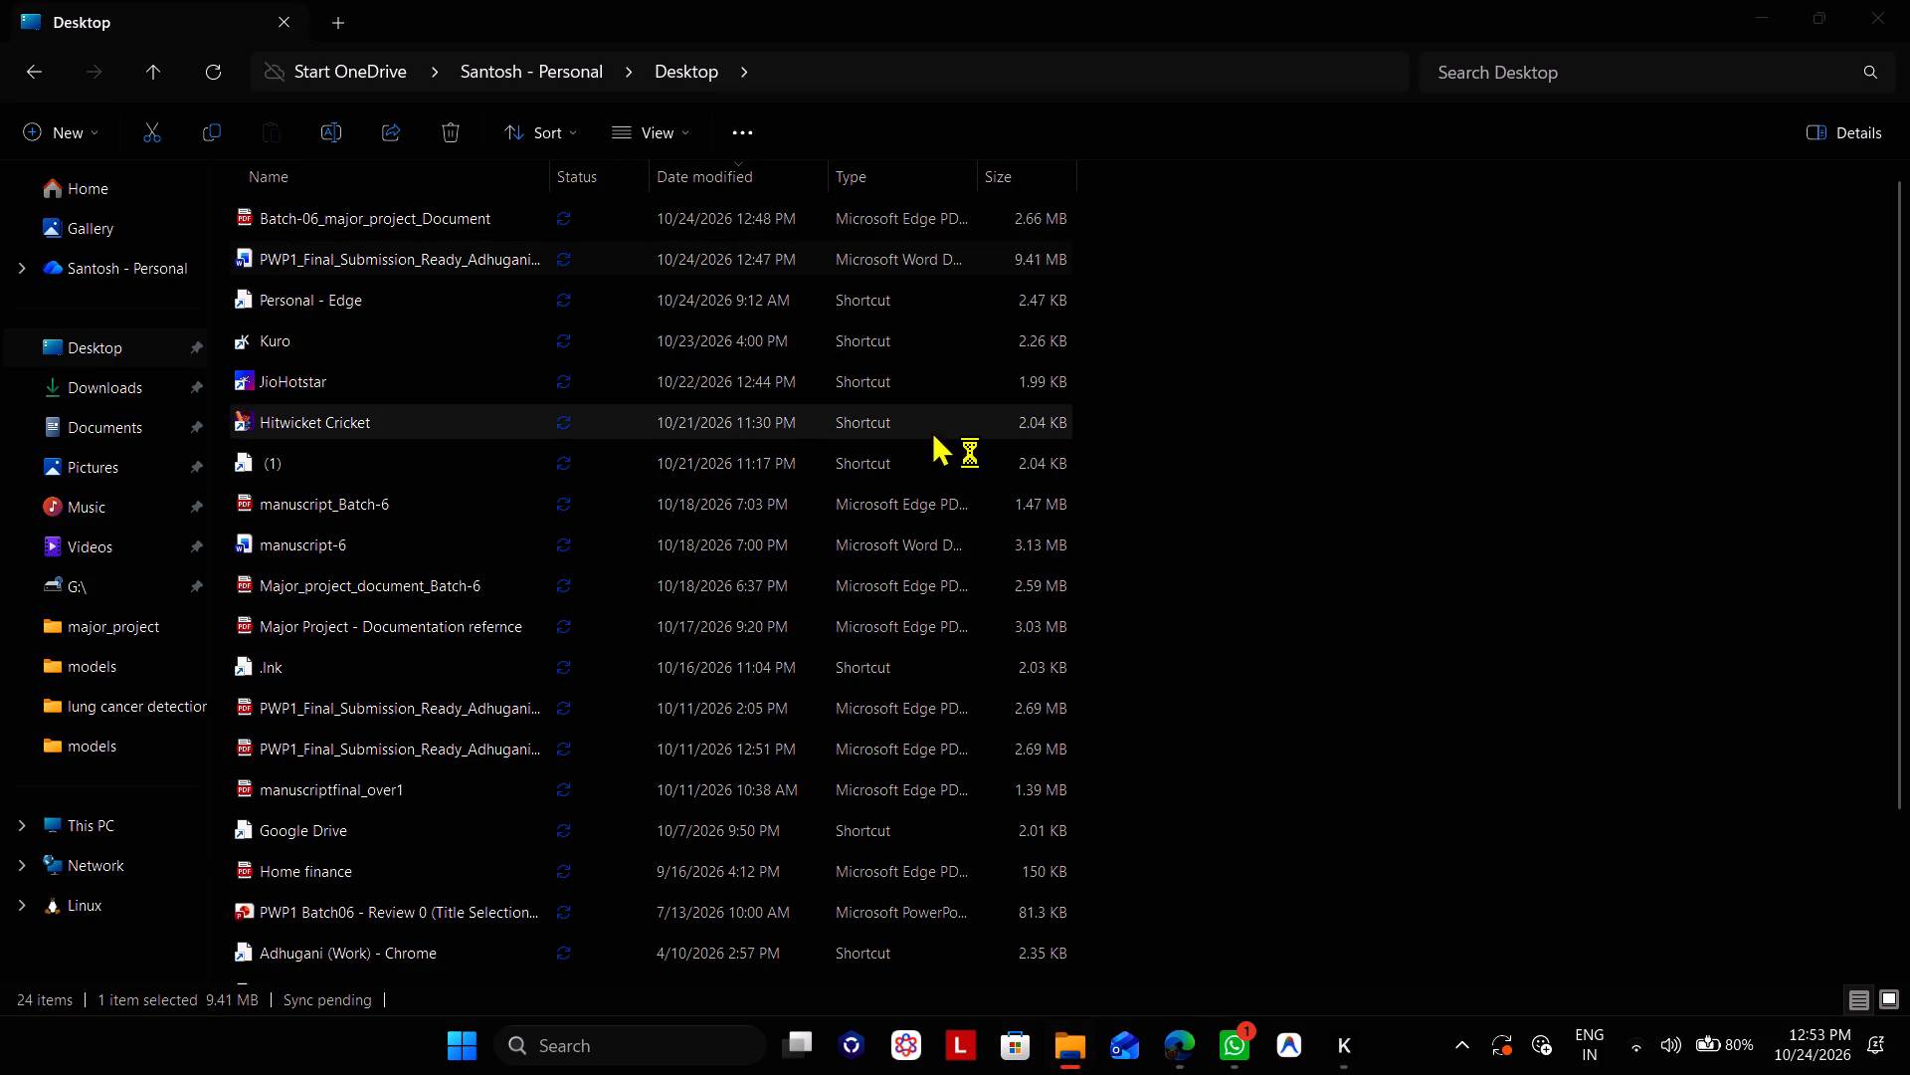
scroll(976, 591, down, 2)
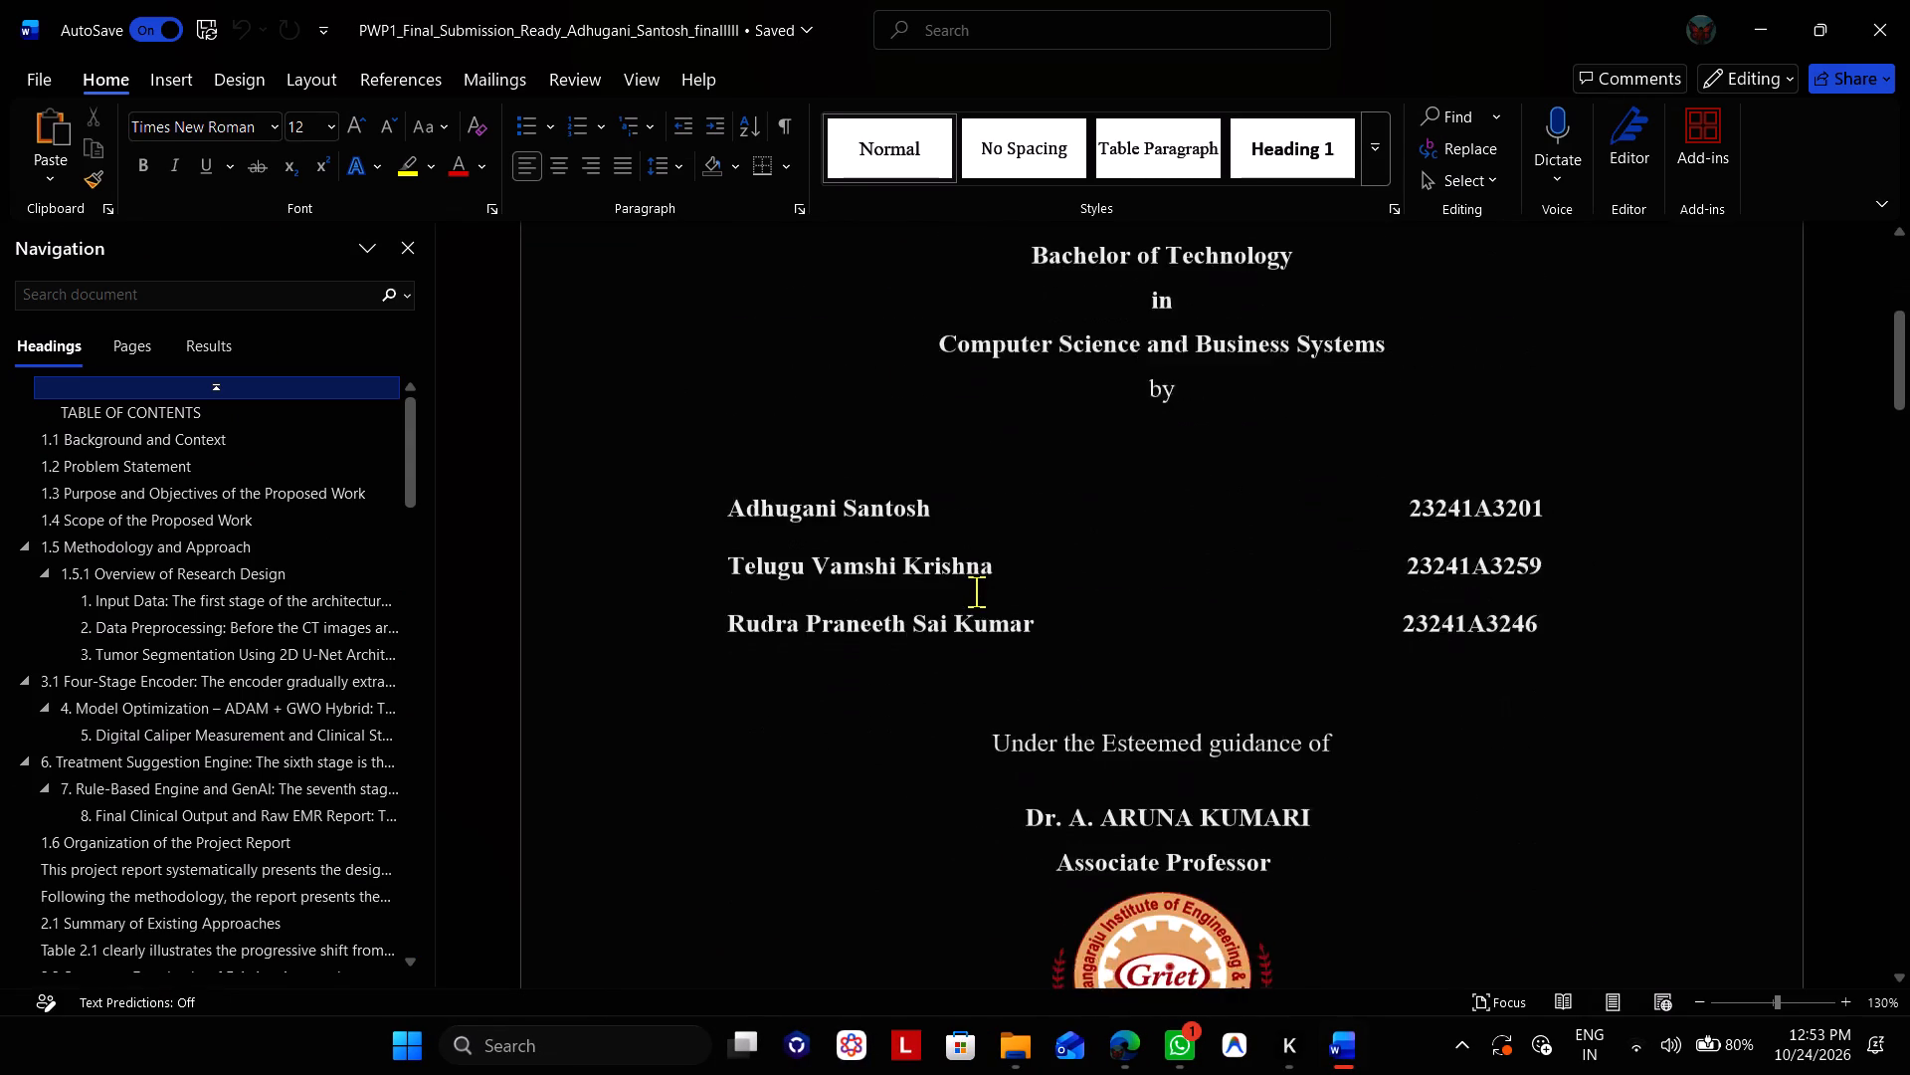
click(407, 253)
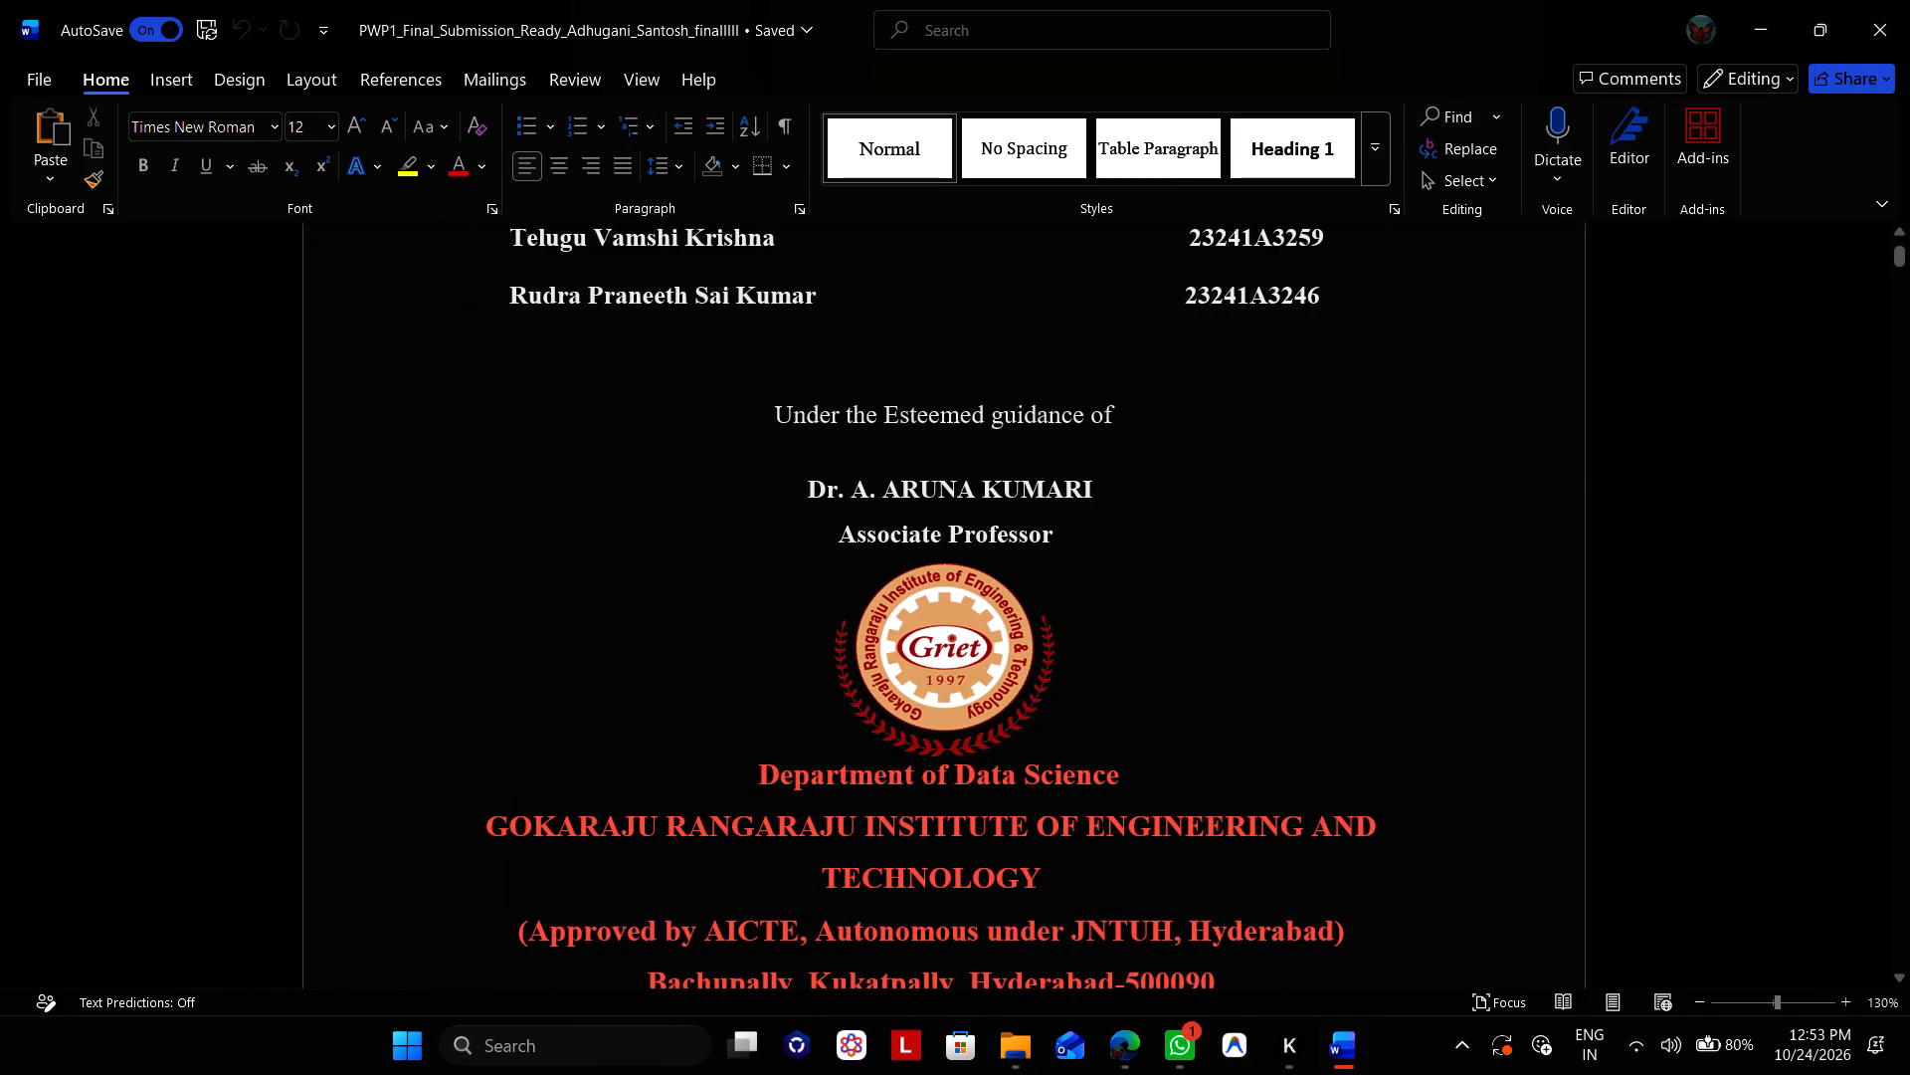
Insert one space before the third student's roll number on the cover page to align it with the numbers above.
click(874, 467)
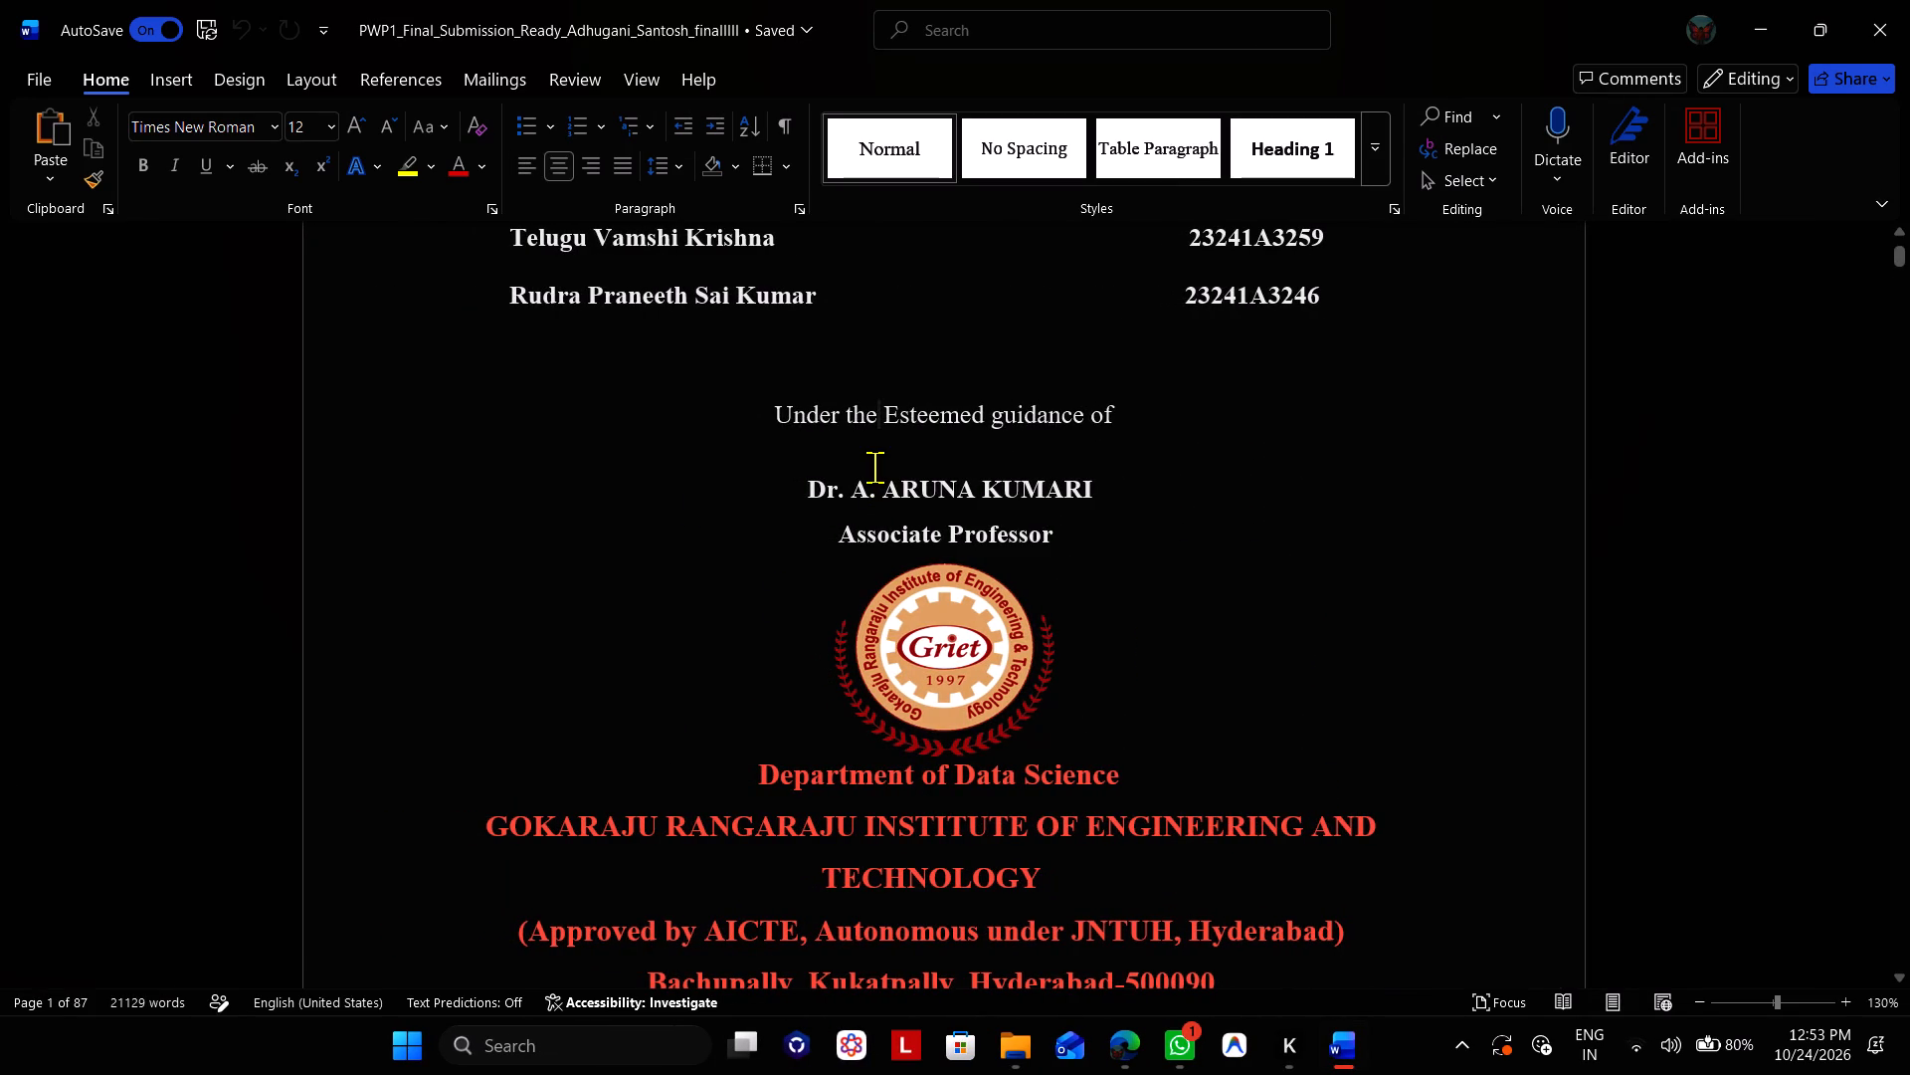
key(Down)
key(Up)
key(Up)
key(Up)
scroll(1197, 407, up, 1)
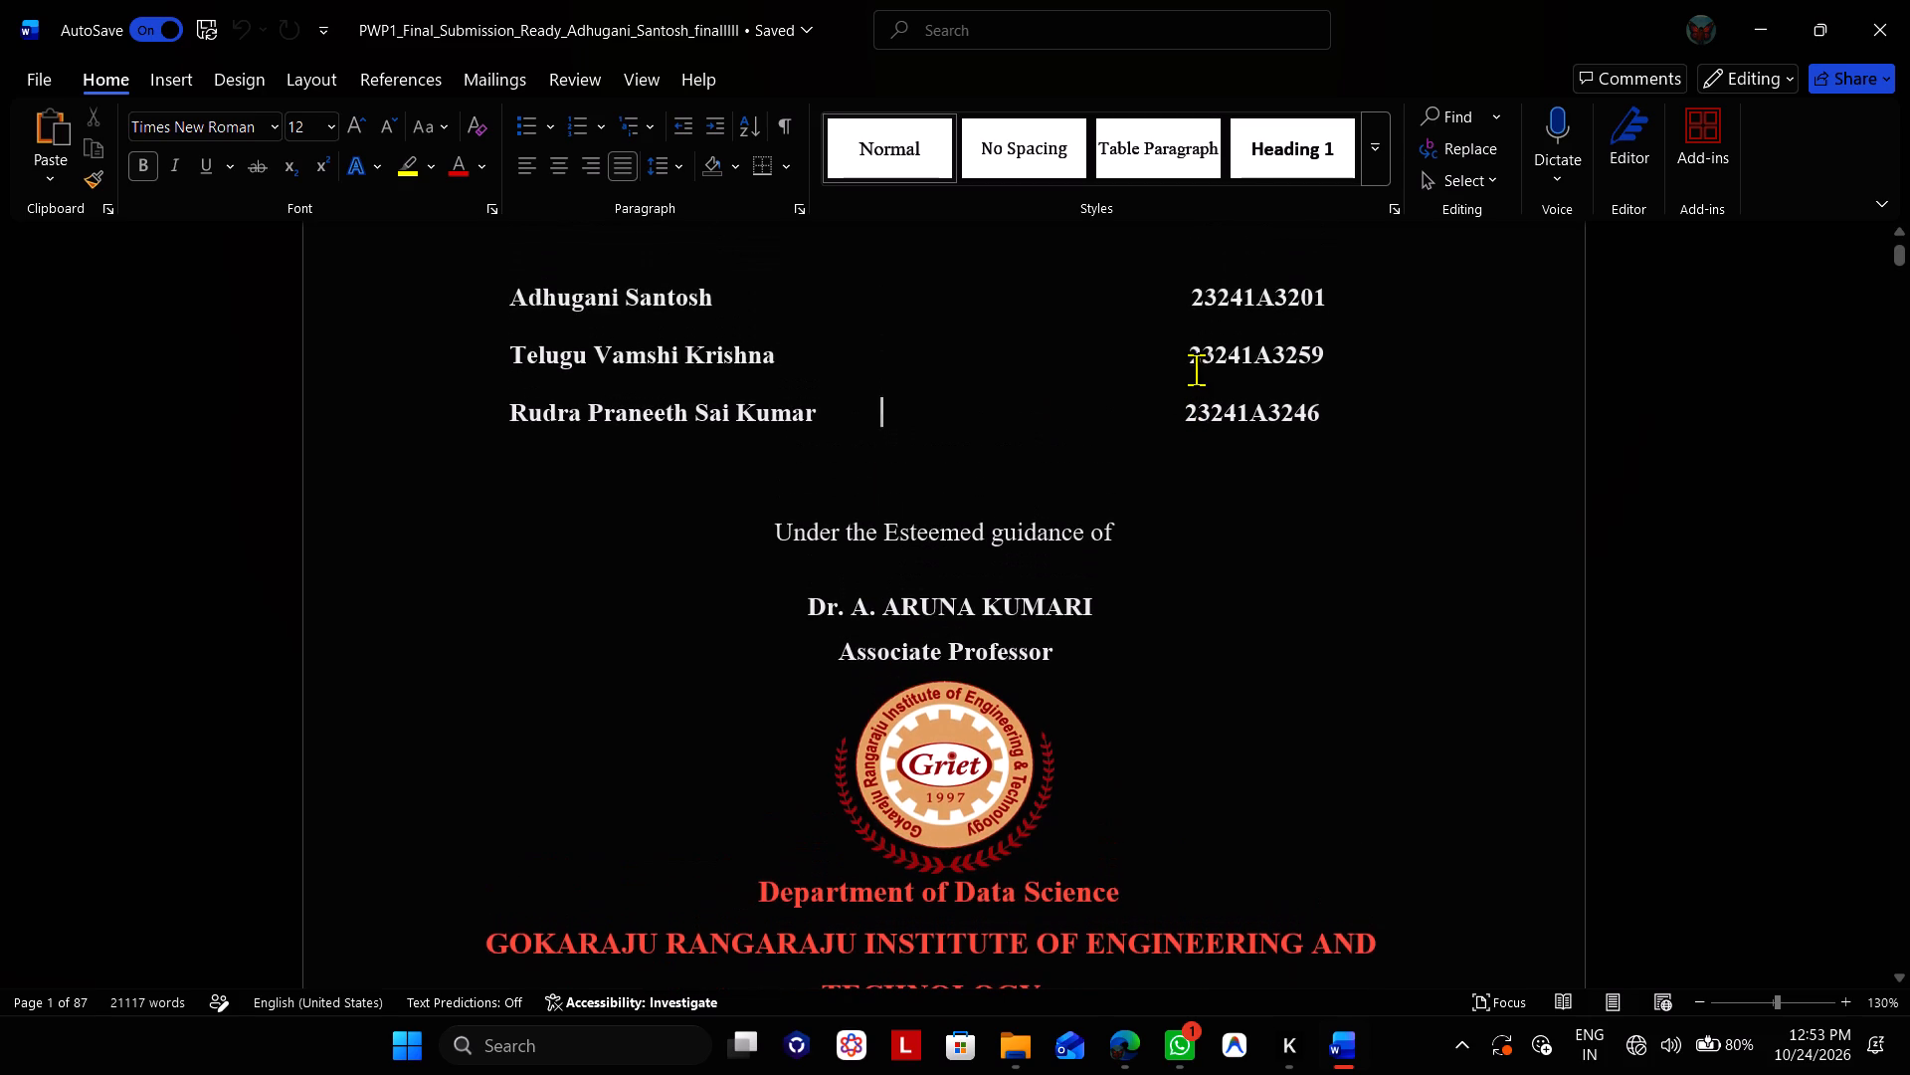
click(1192, 307)
key(Down)
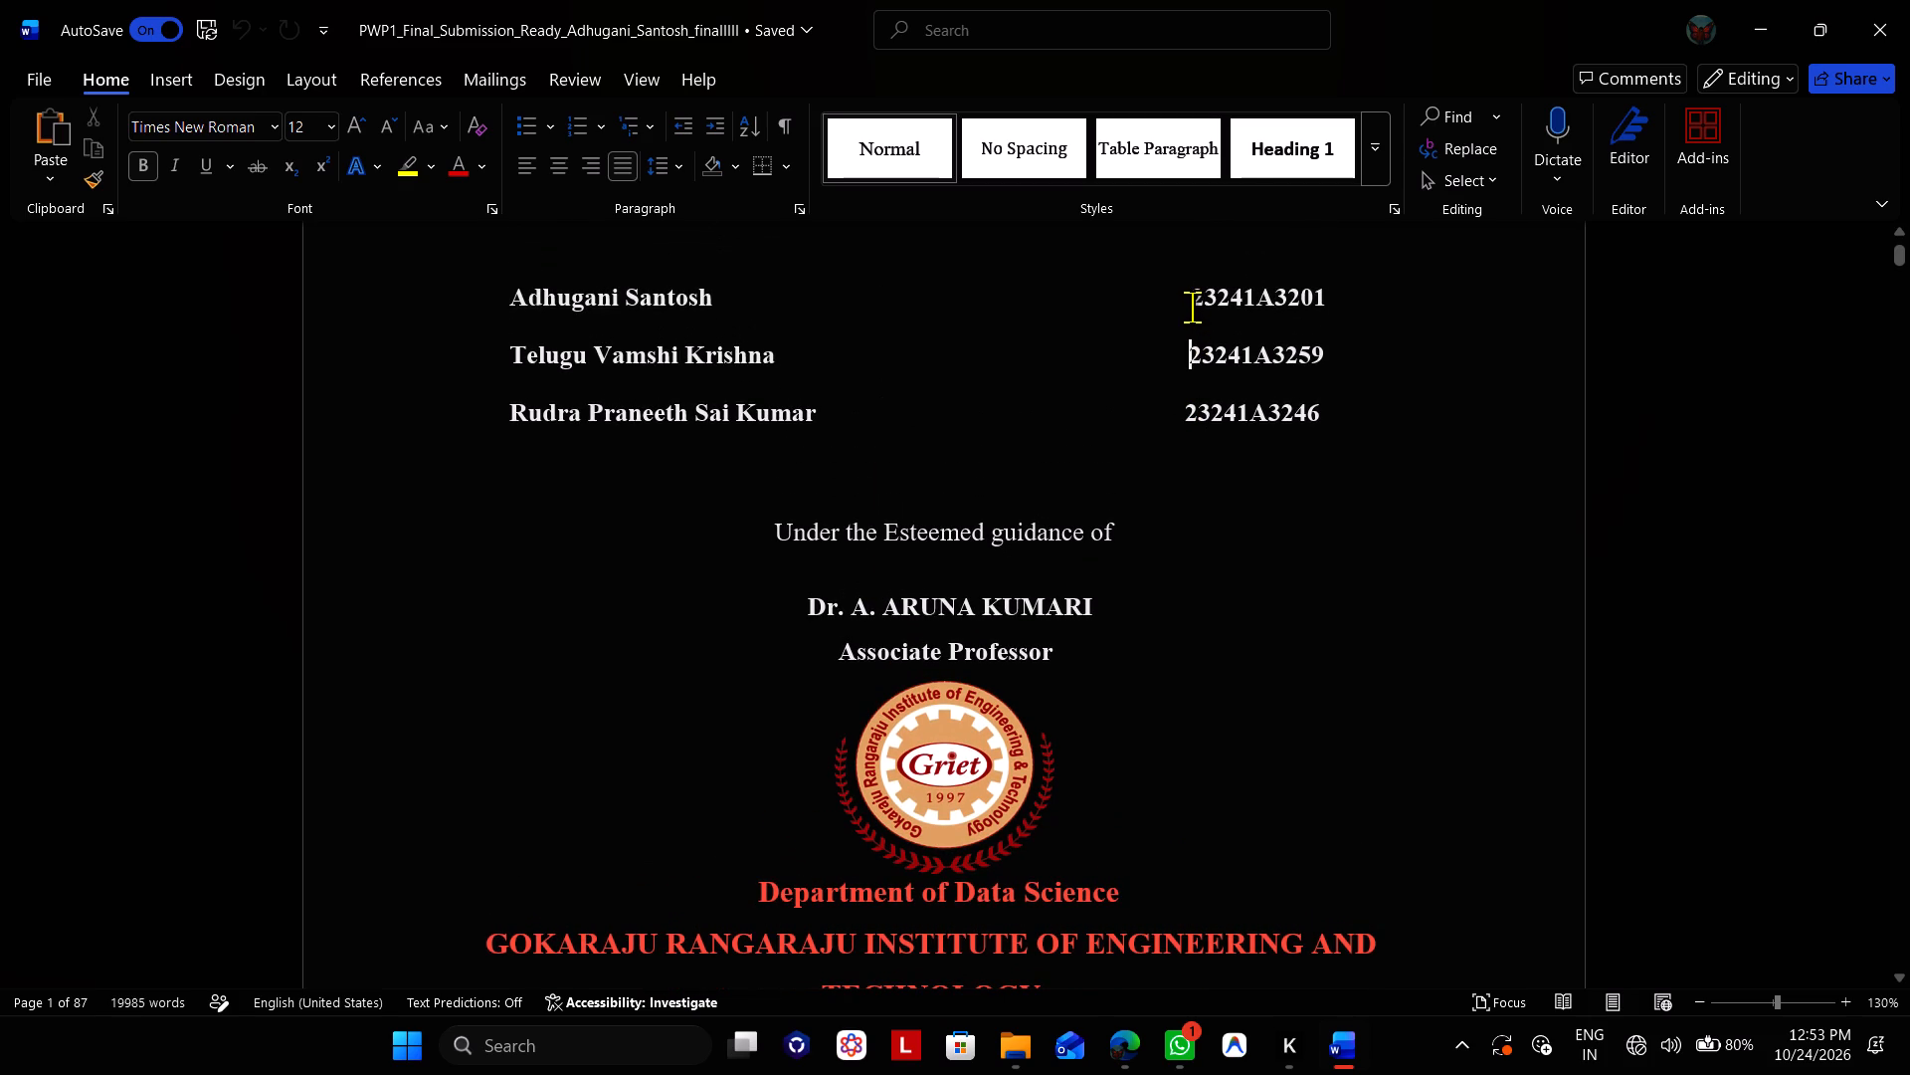
key(Down)
key(space)
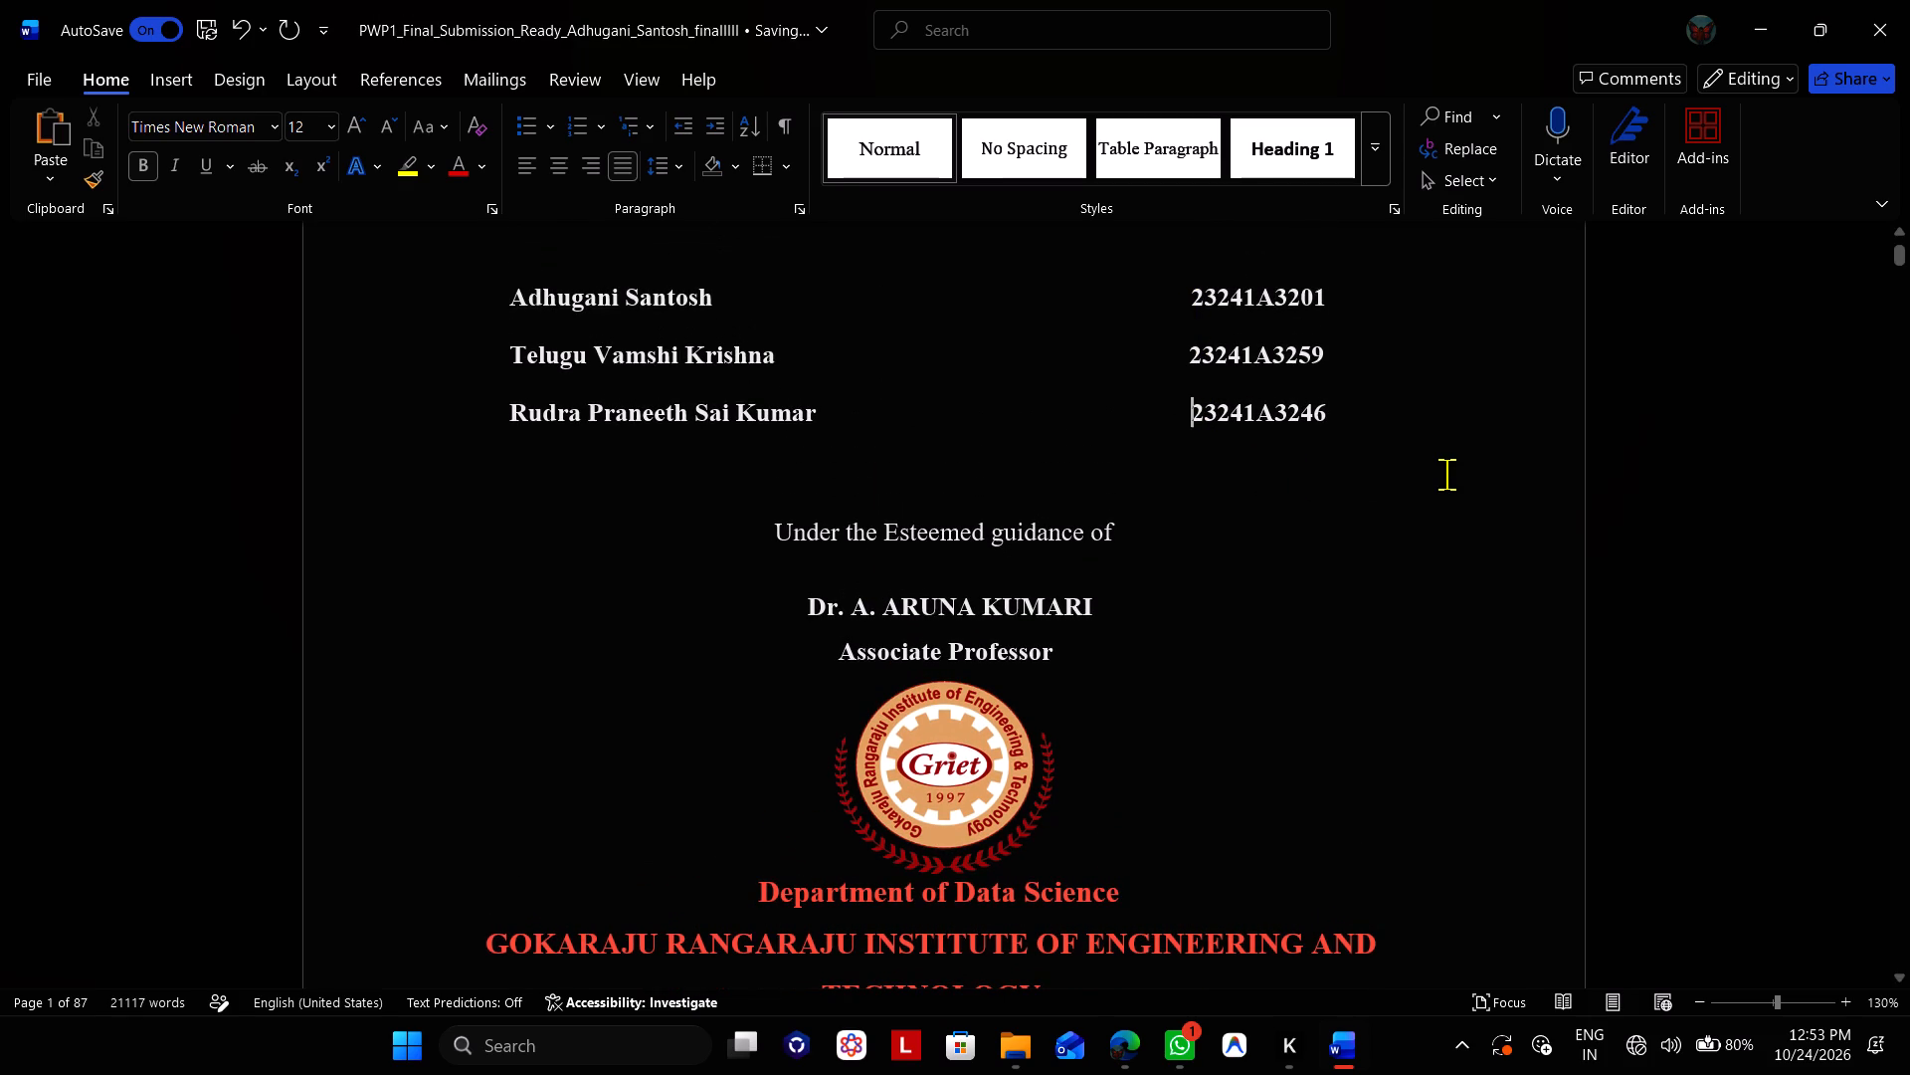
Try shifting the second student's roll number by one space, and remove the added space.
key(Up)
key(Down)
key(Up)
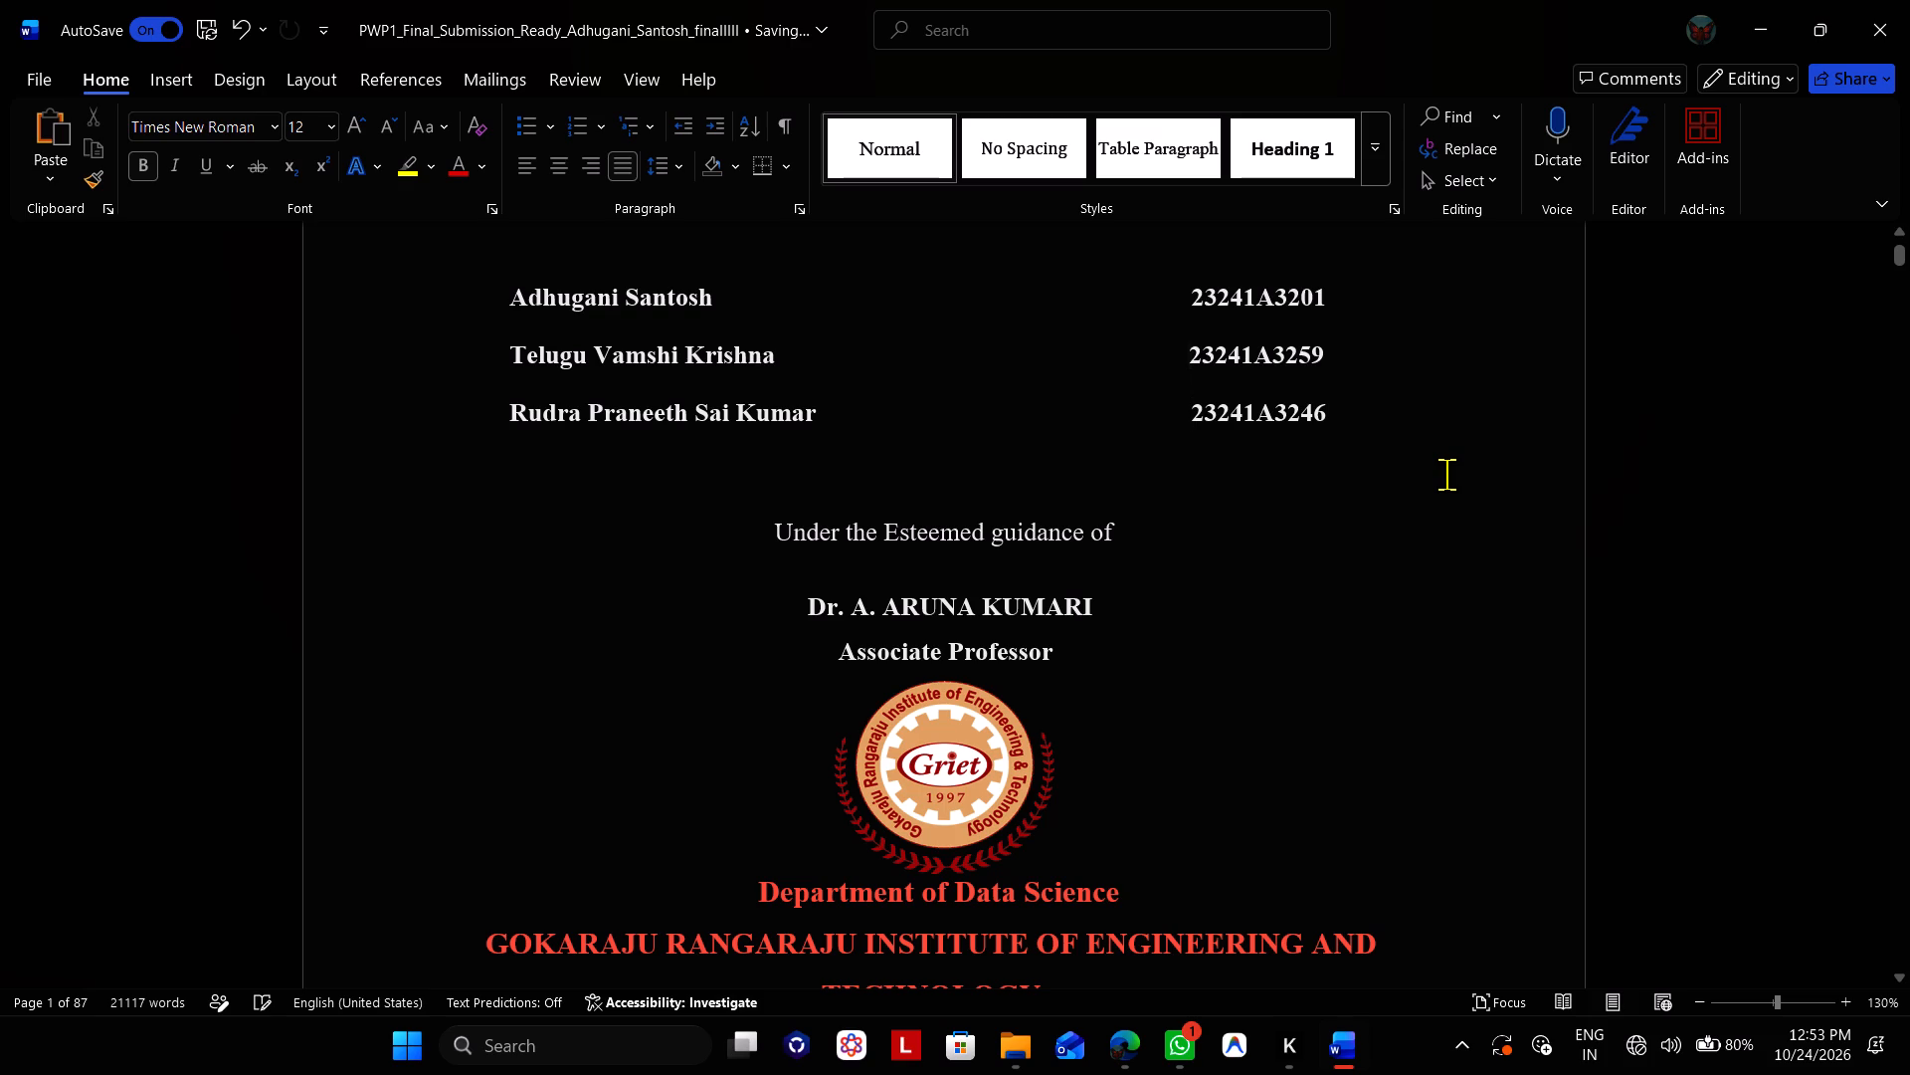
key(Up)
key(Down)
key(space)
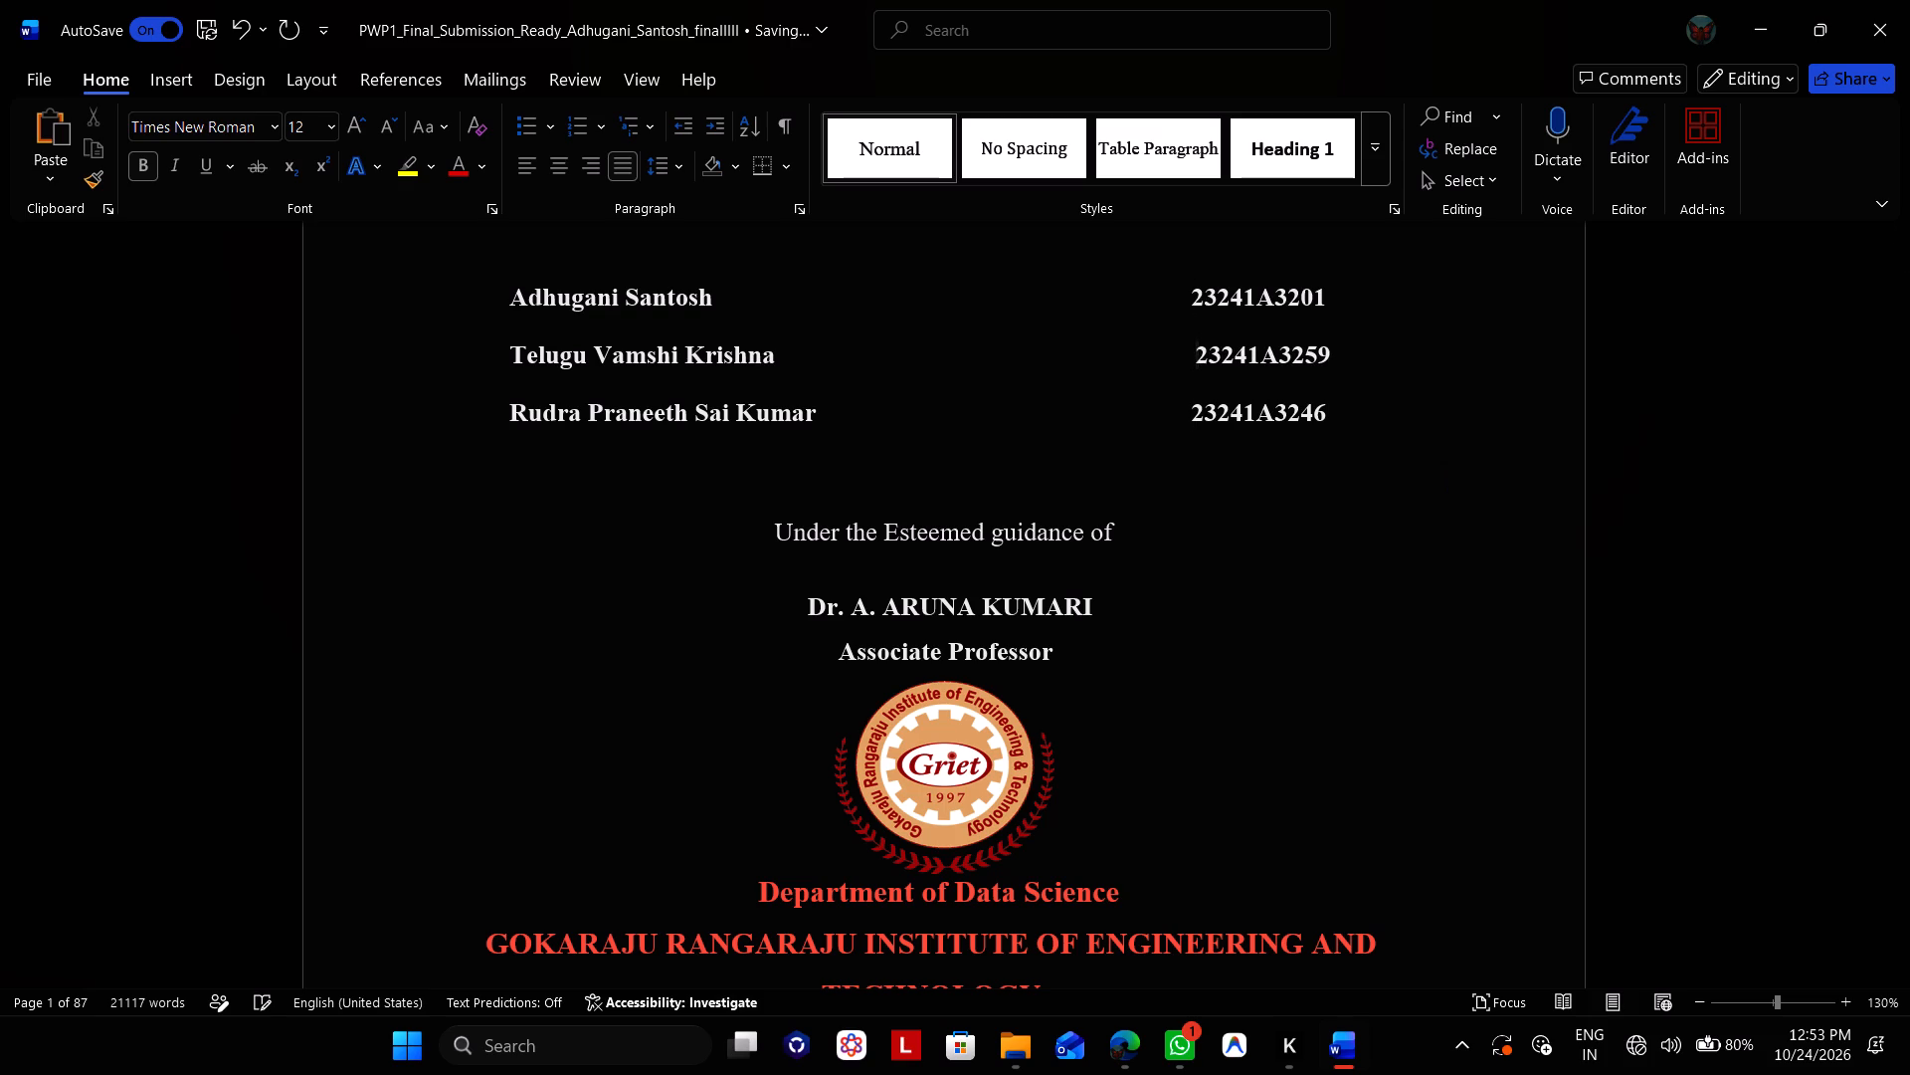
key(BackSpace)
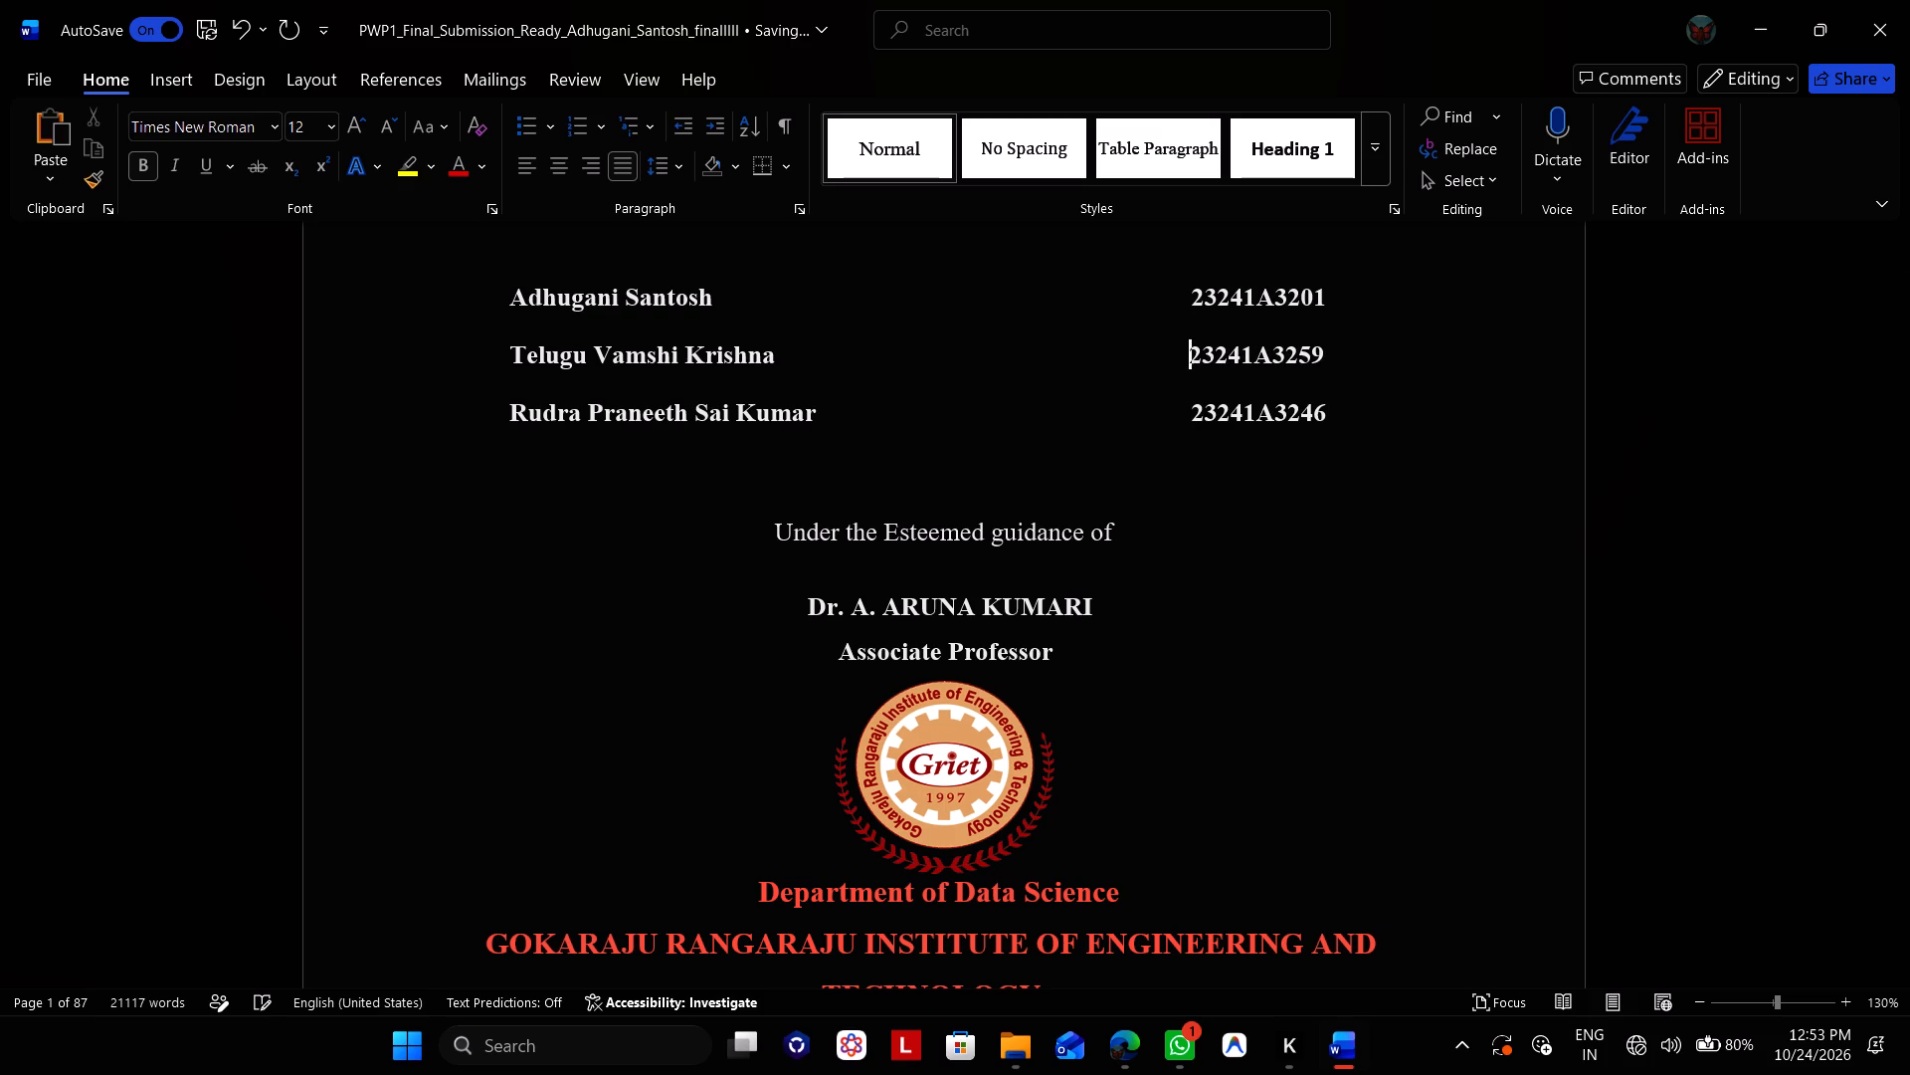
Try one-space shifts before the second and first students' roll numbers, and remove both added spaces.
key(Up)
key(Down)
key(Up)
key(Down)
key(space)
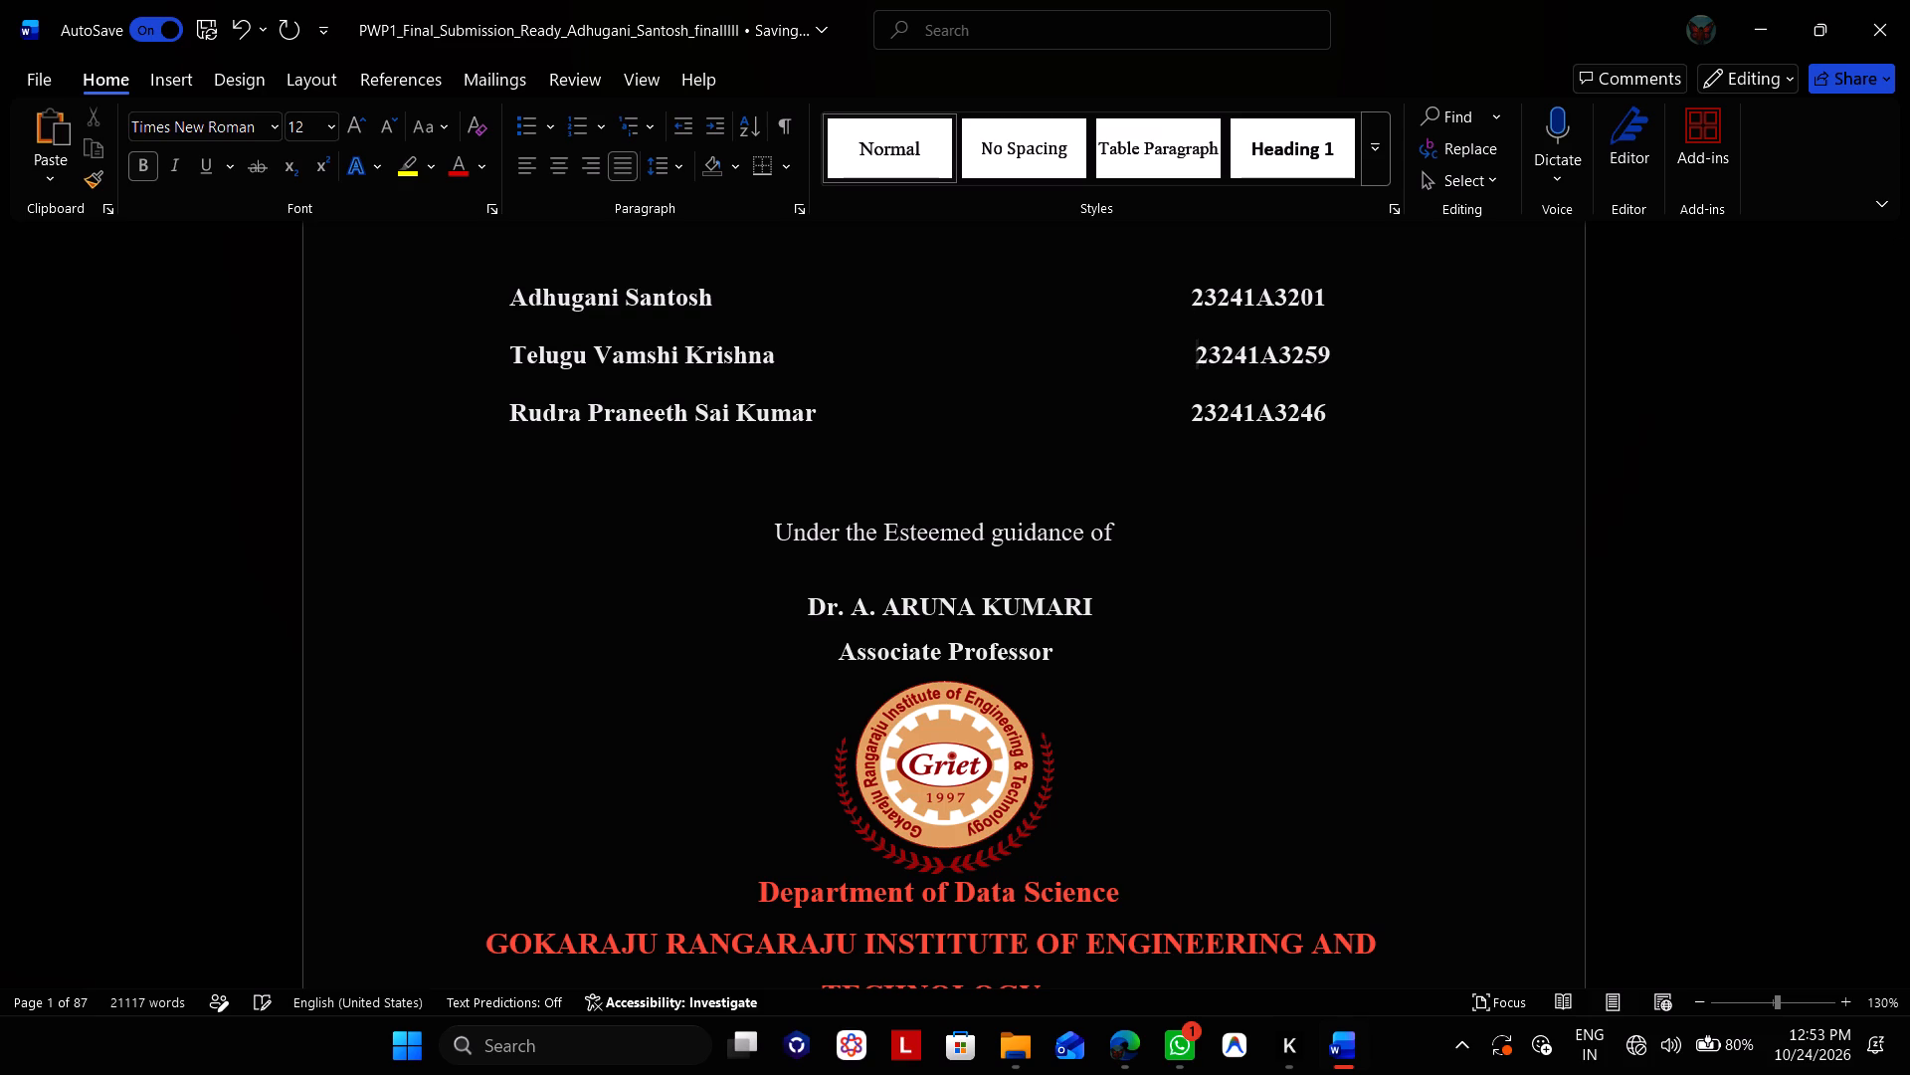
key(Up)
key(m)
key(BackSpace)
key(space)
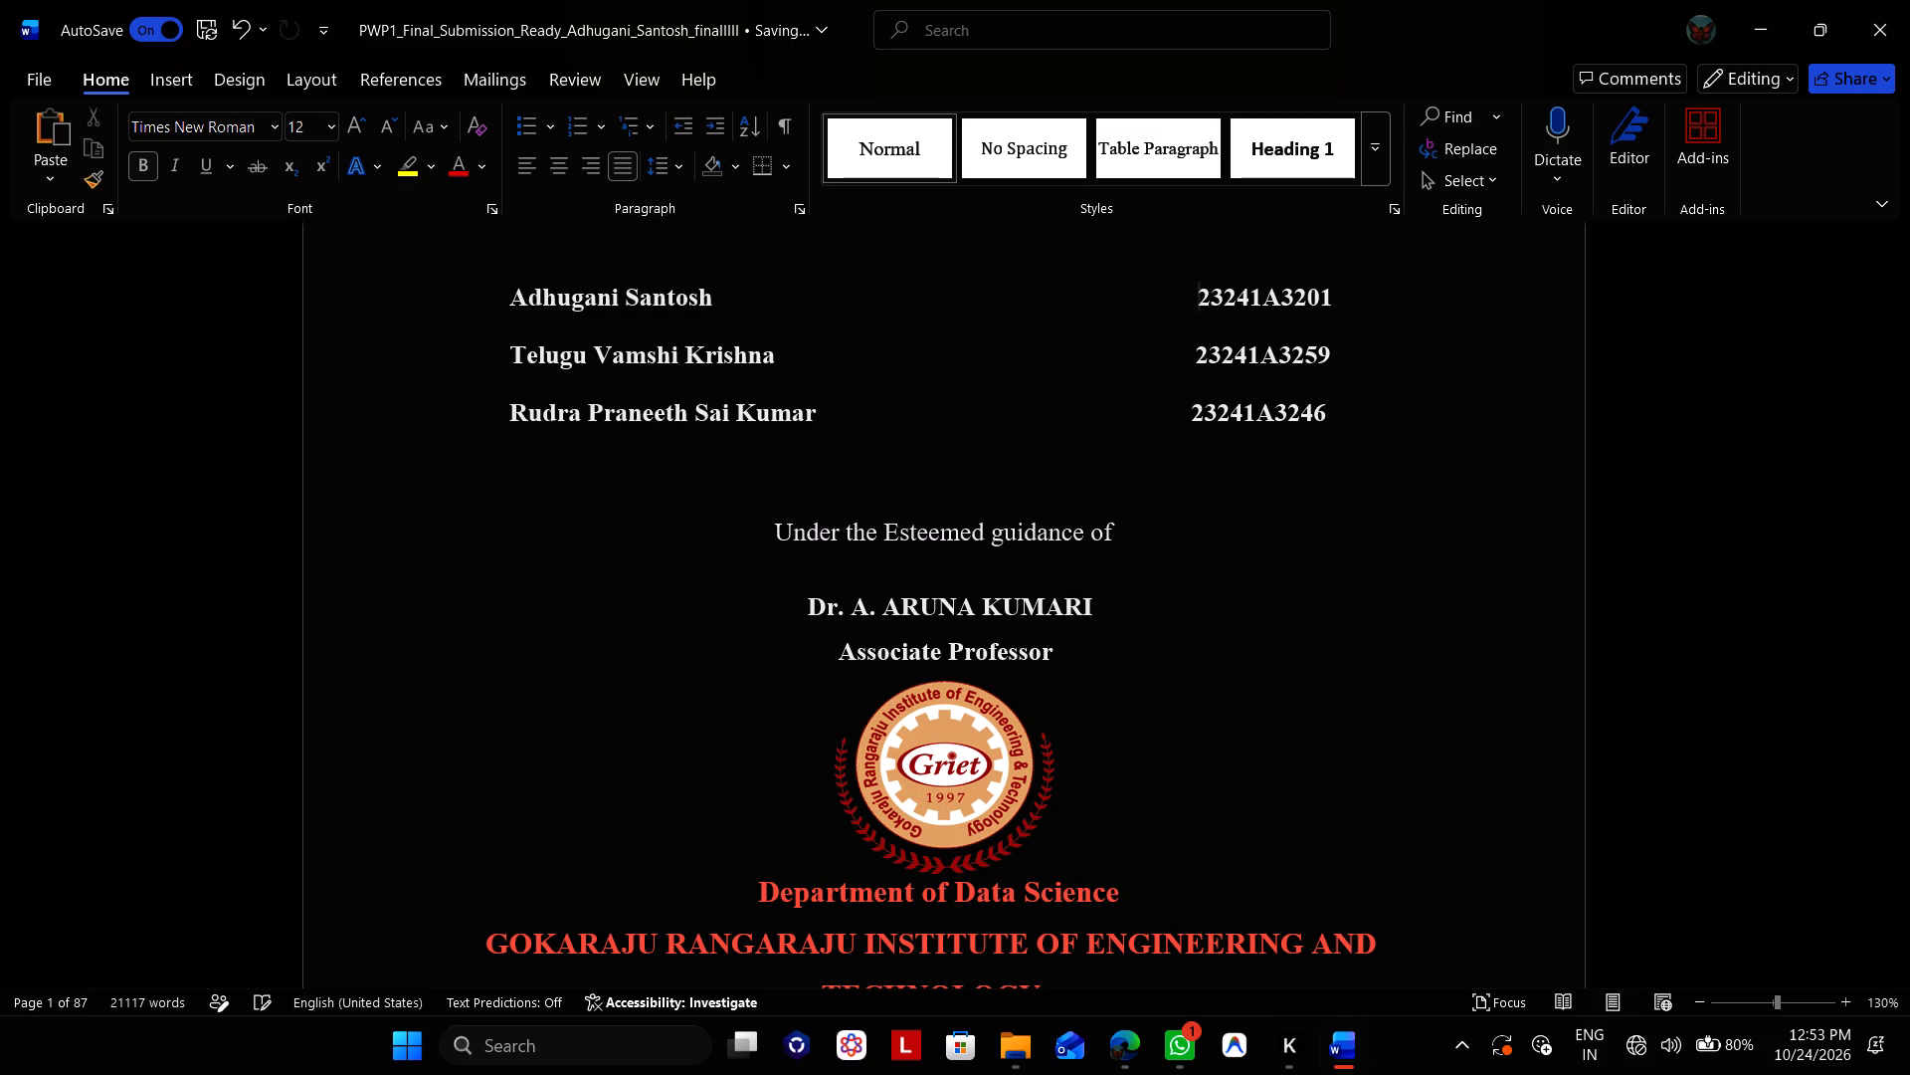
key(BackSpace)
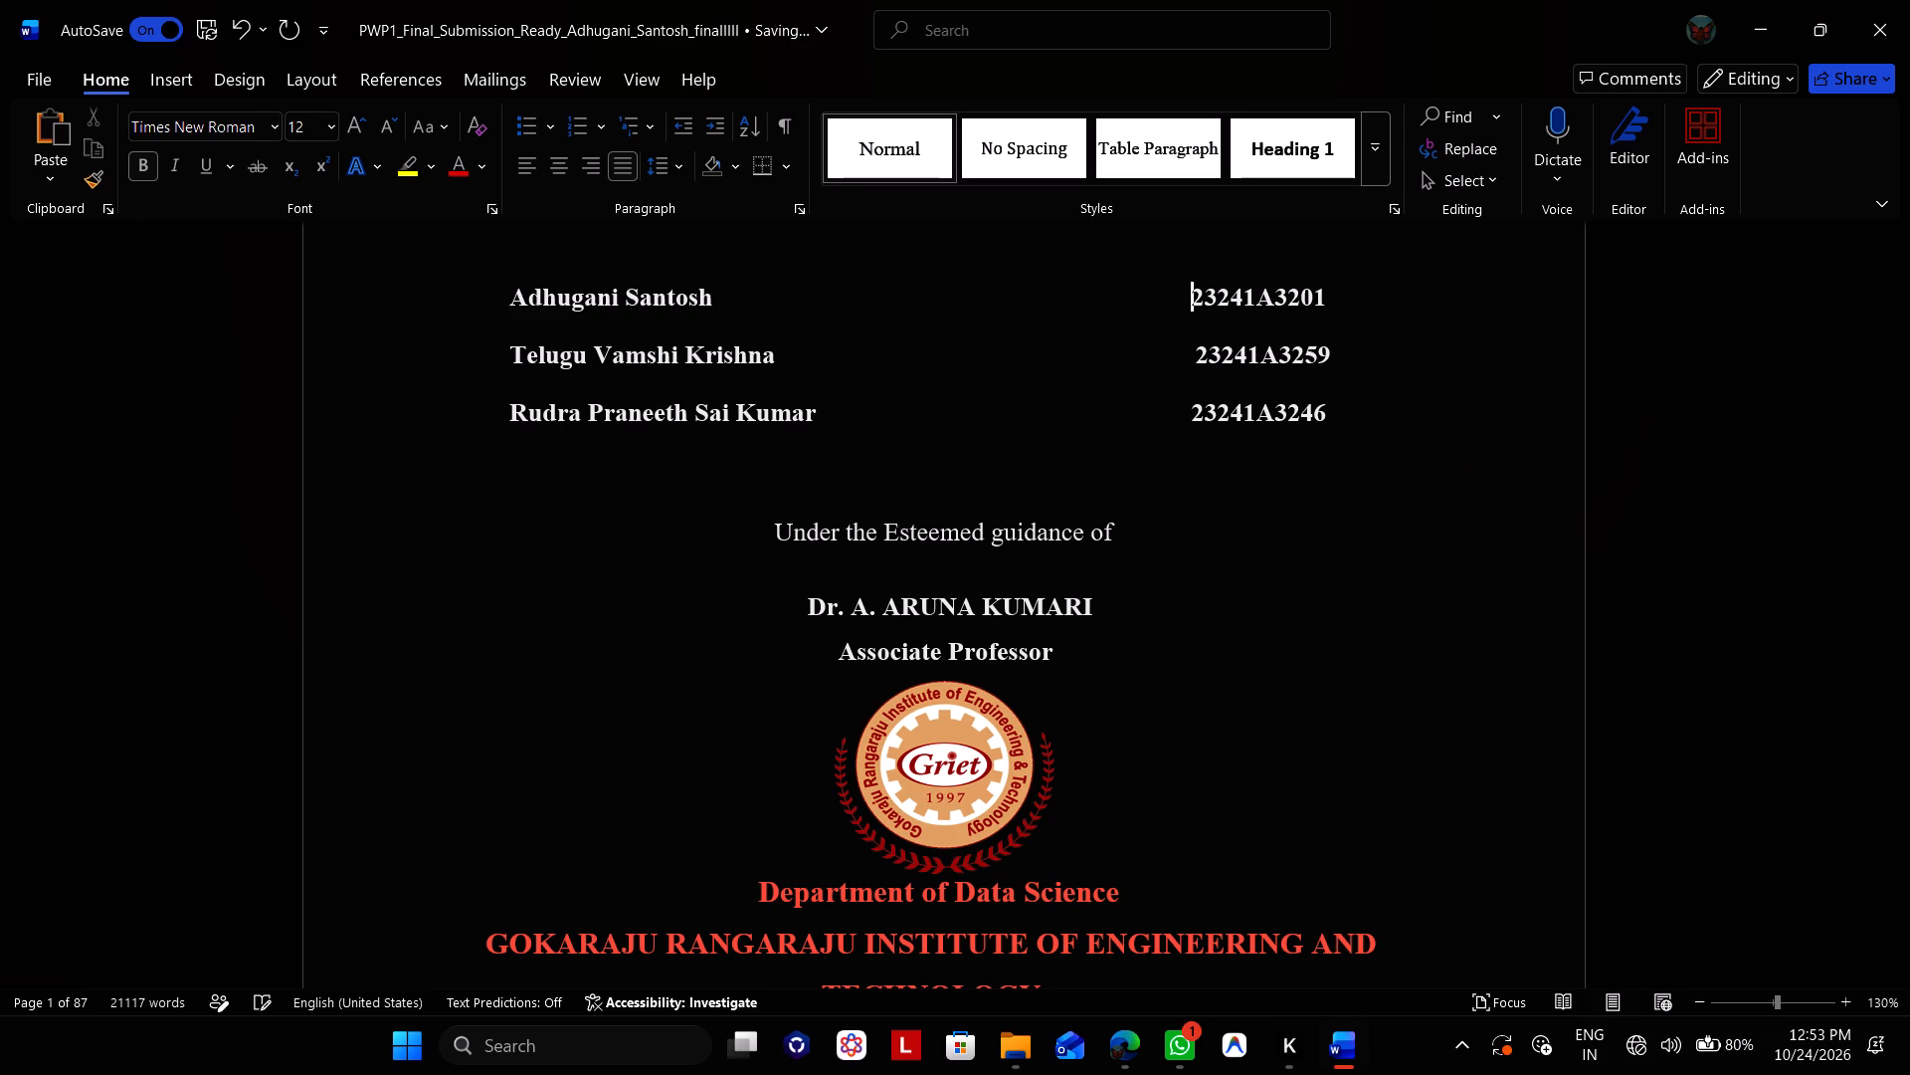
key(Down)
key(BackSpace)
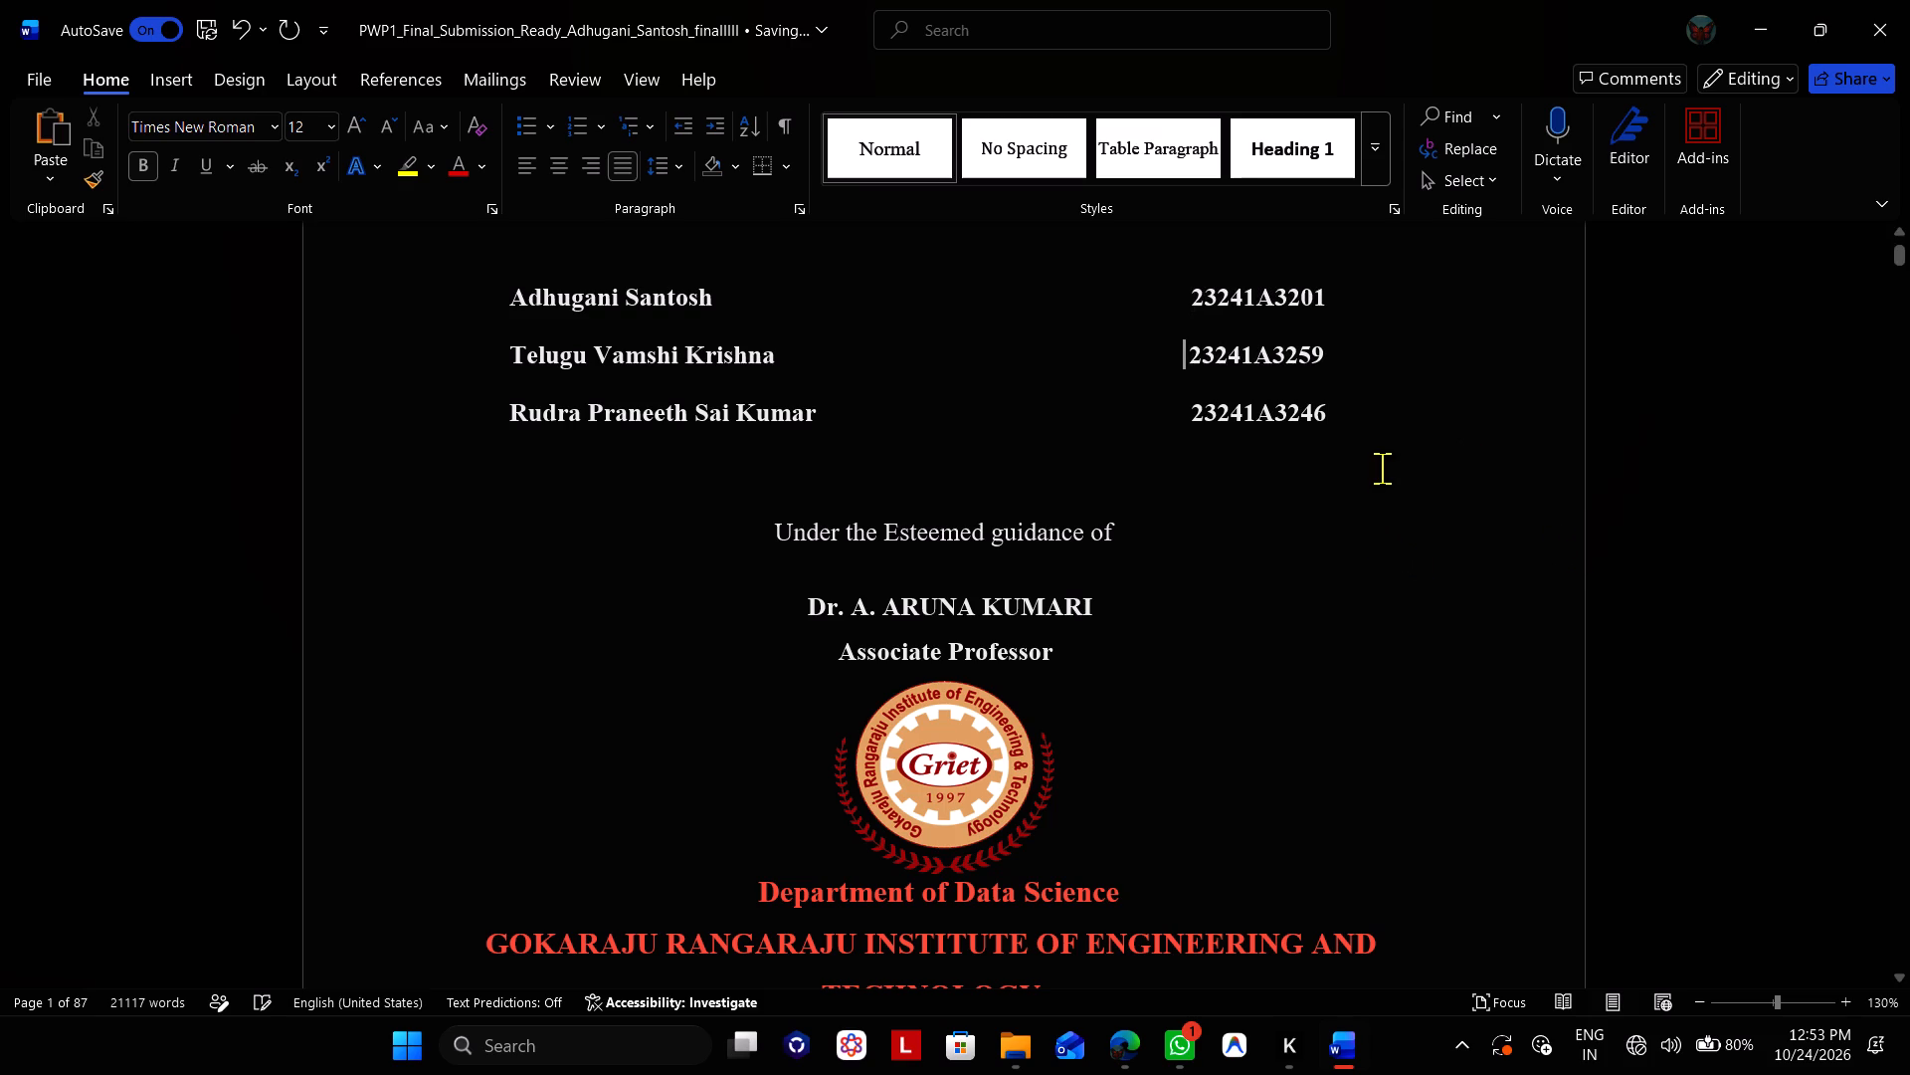
Check how the starts of the three roll numbers line up on the cover page.
key(Left)
key(Right)
key(Right)
key(Up)
key(Down)
key(Up)
key(Down)
key(Down)
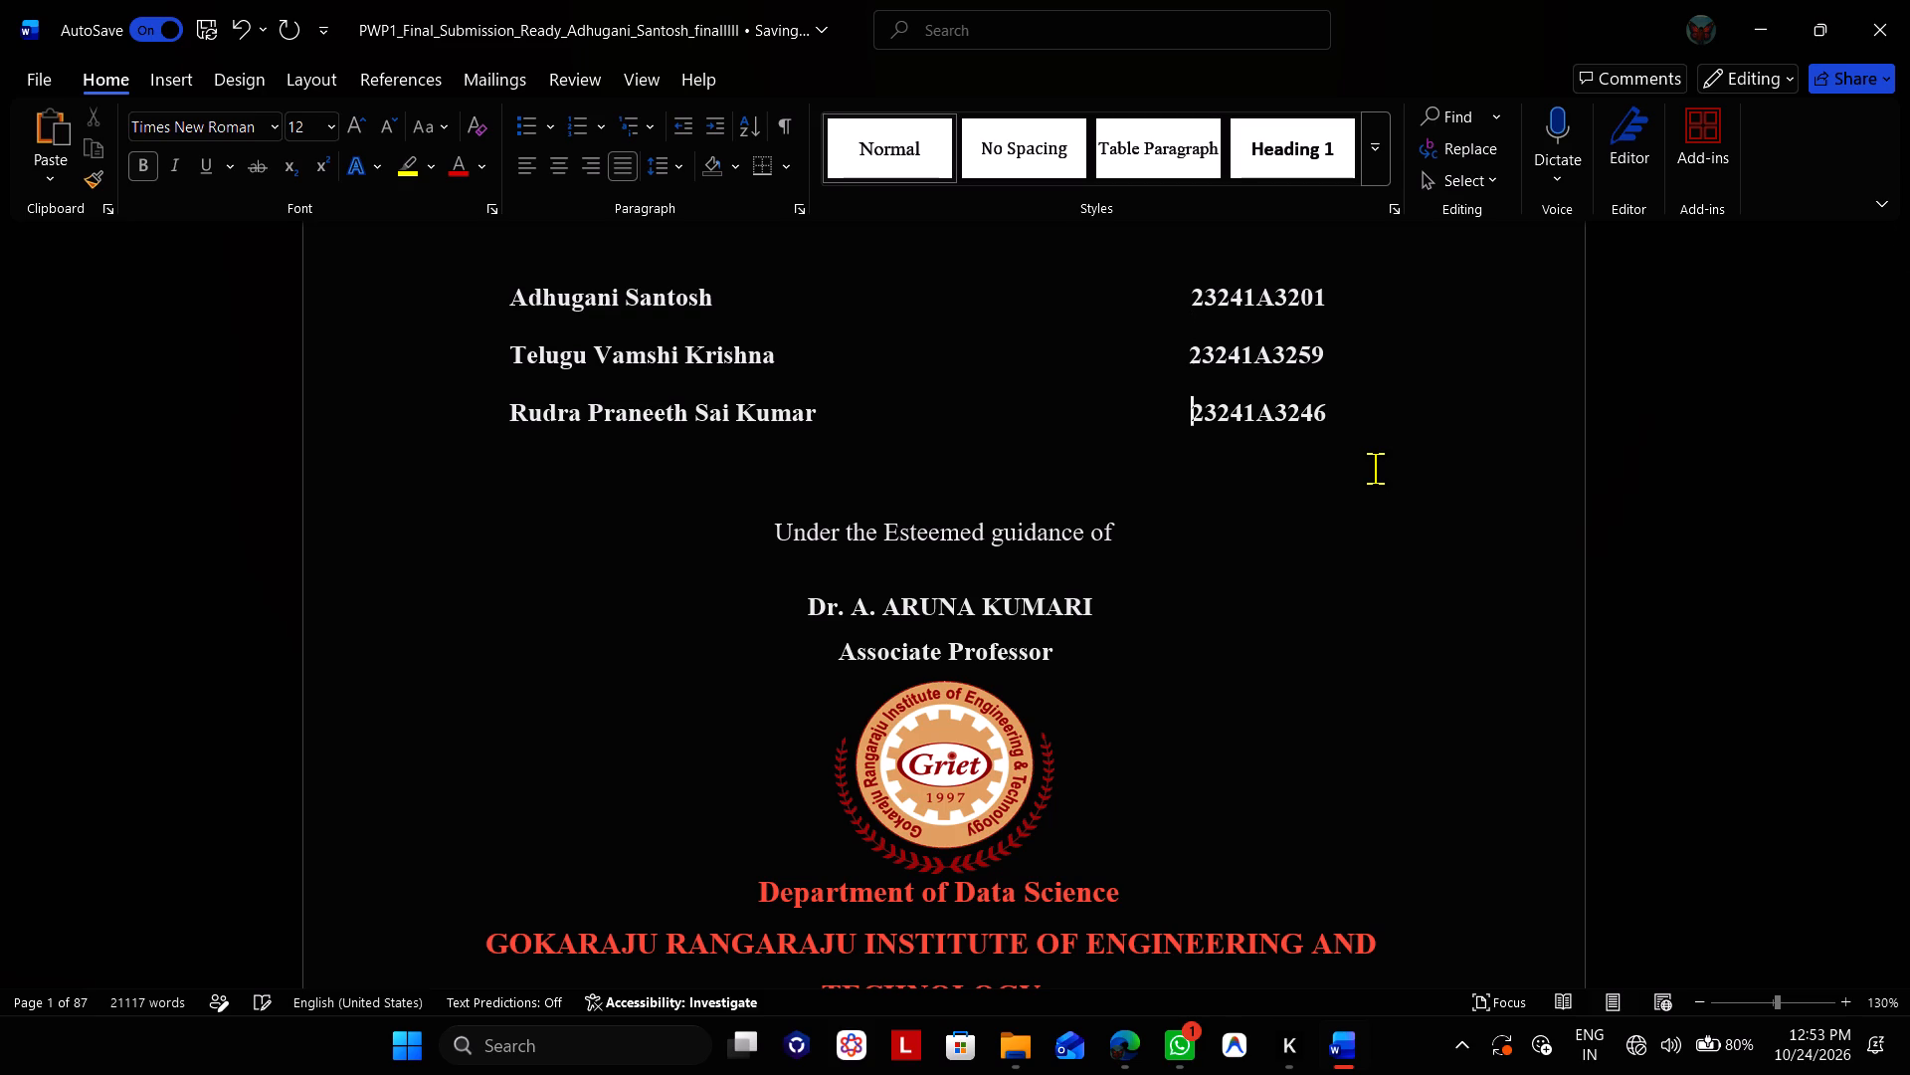
key(Up)
key(Down)
key(Up)
key(Up)
key(Down)
Check how the ends of the three roll numbers line up on the cover page.
click(1321, 404)
click(1330, 356)
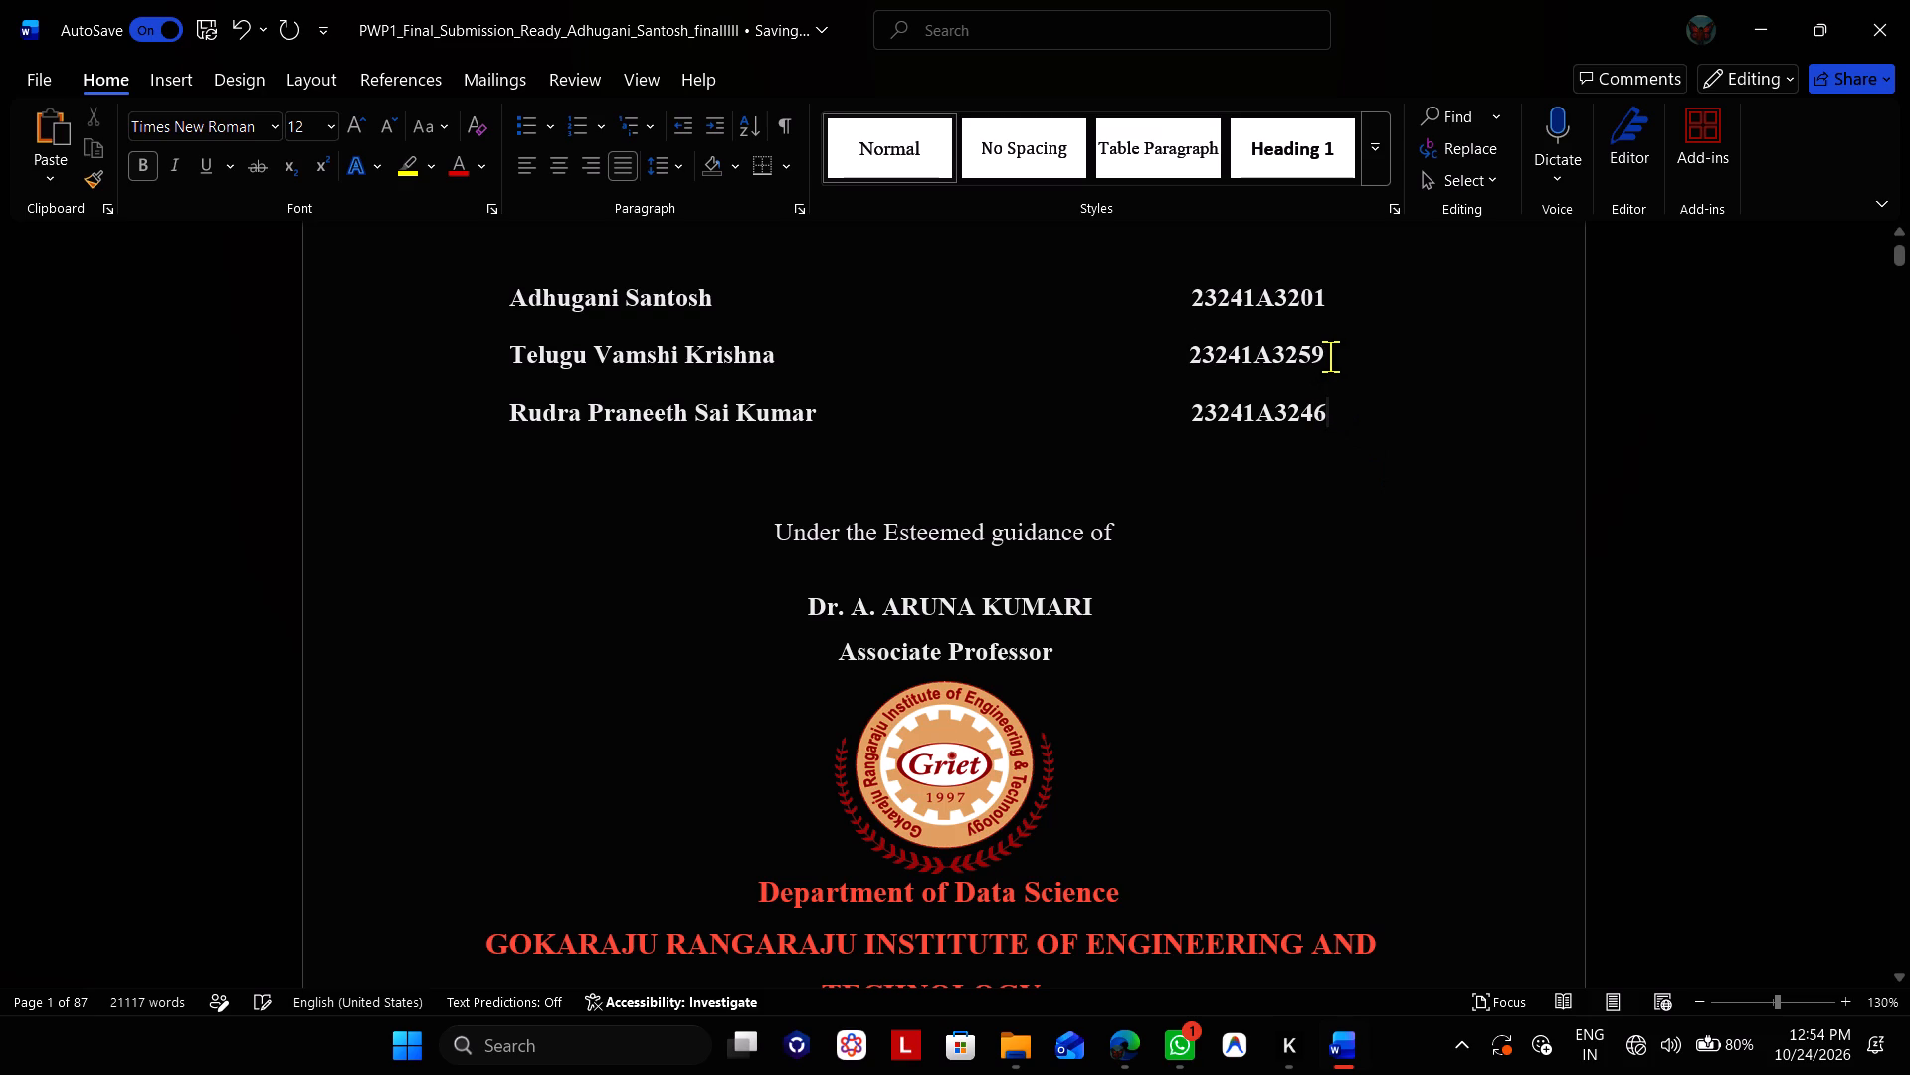
click(1335, 353)
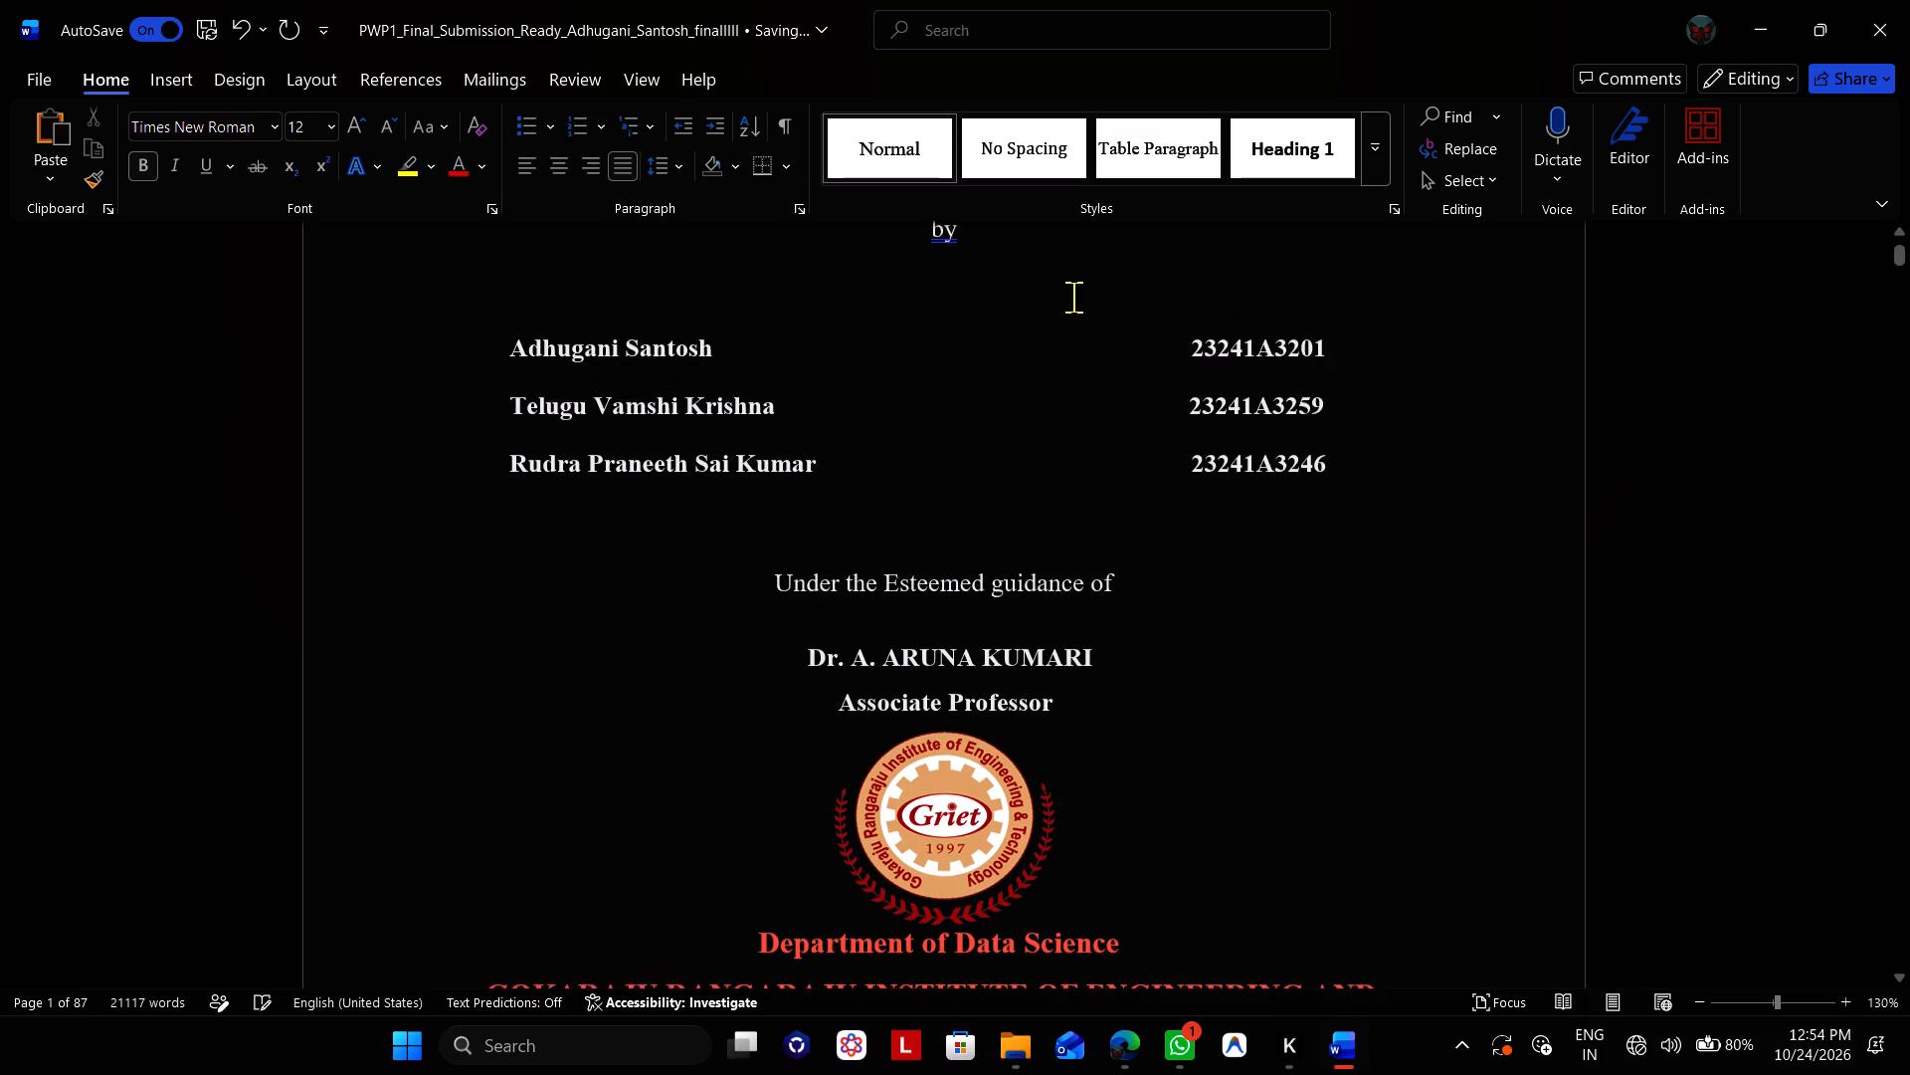
click(1381, 729)
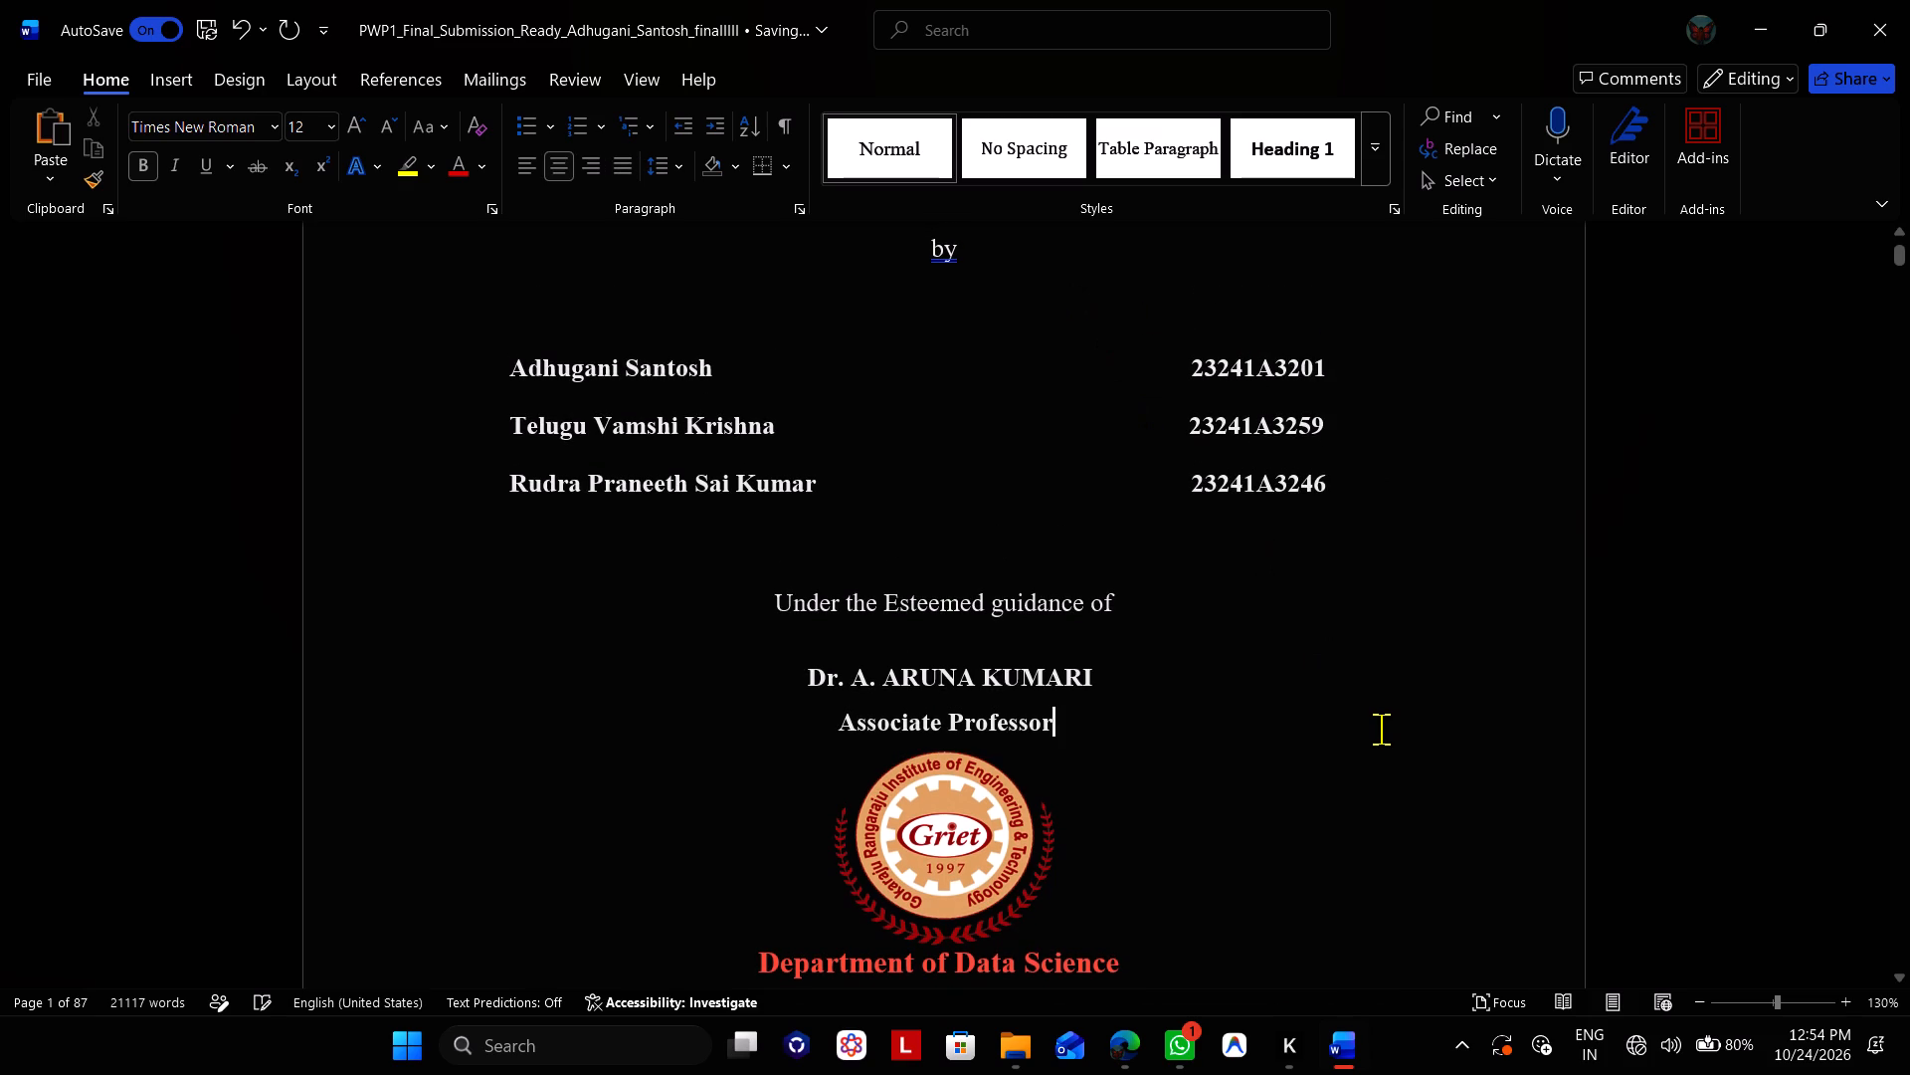
click(1334, 485)
key(Up)
key(Down)
key(Up)
key(Up)
key(Down)
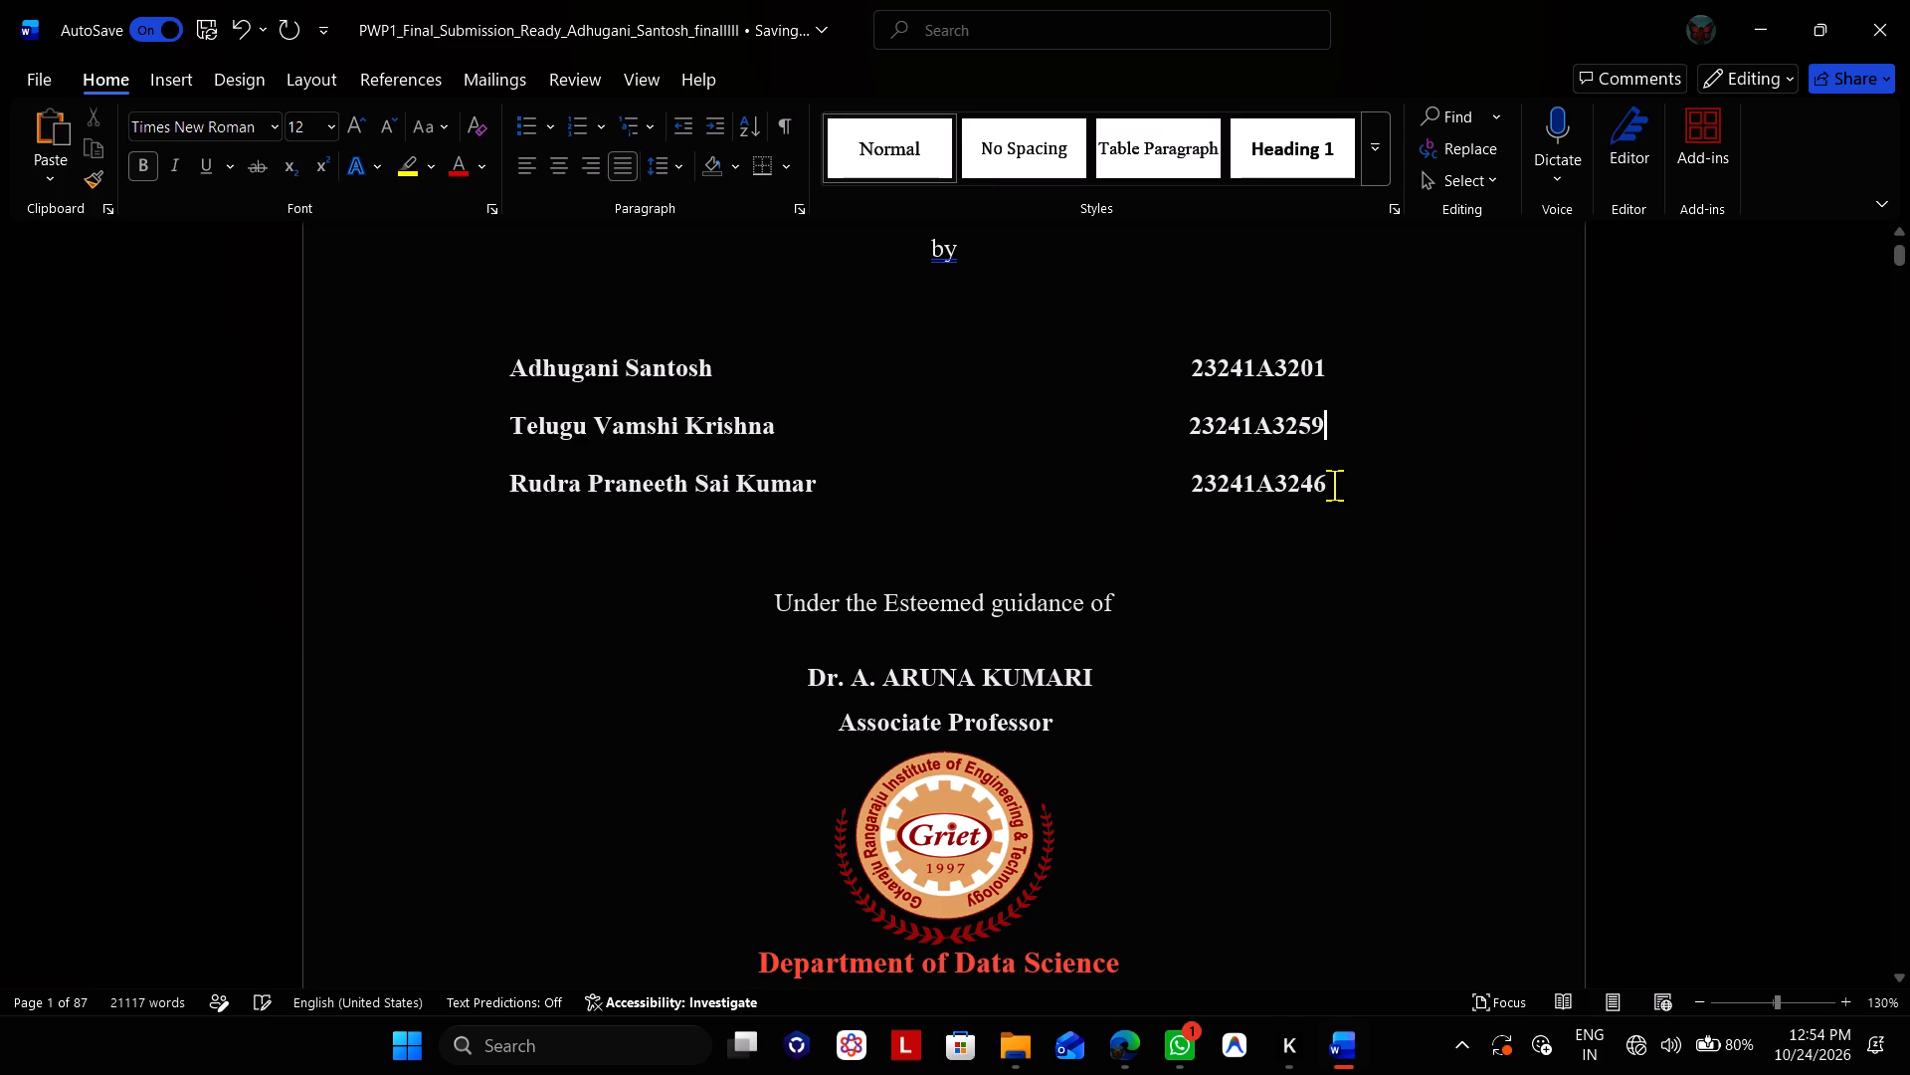
key(Up)
key(Down)
key(Up)
key(Down)
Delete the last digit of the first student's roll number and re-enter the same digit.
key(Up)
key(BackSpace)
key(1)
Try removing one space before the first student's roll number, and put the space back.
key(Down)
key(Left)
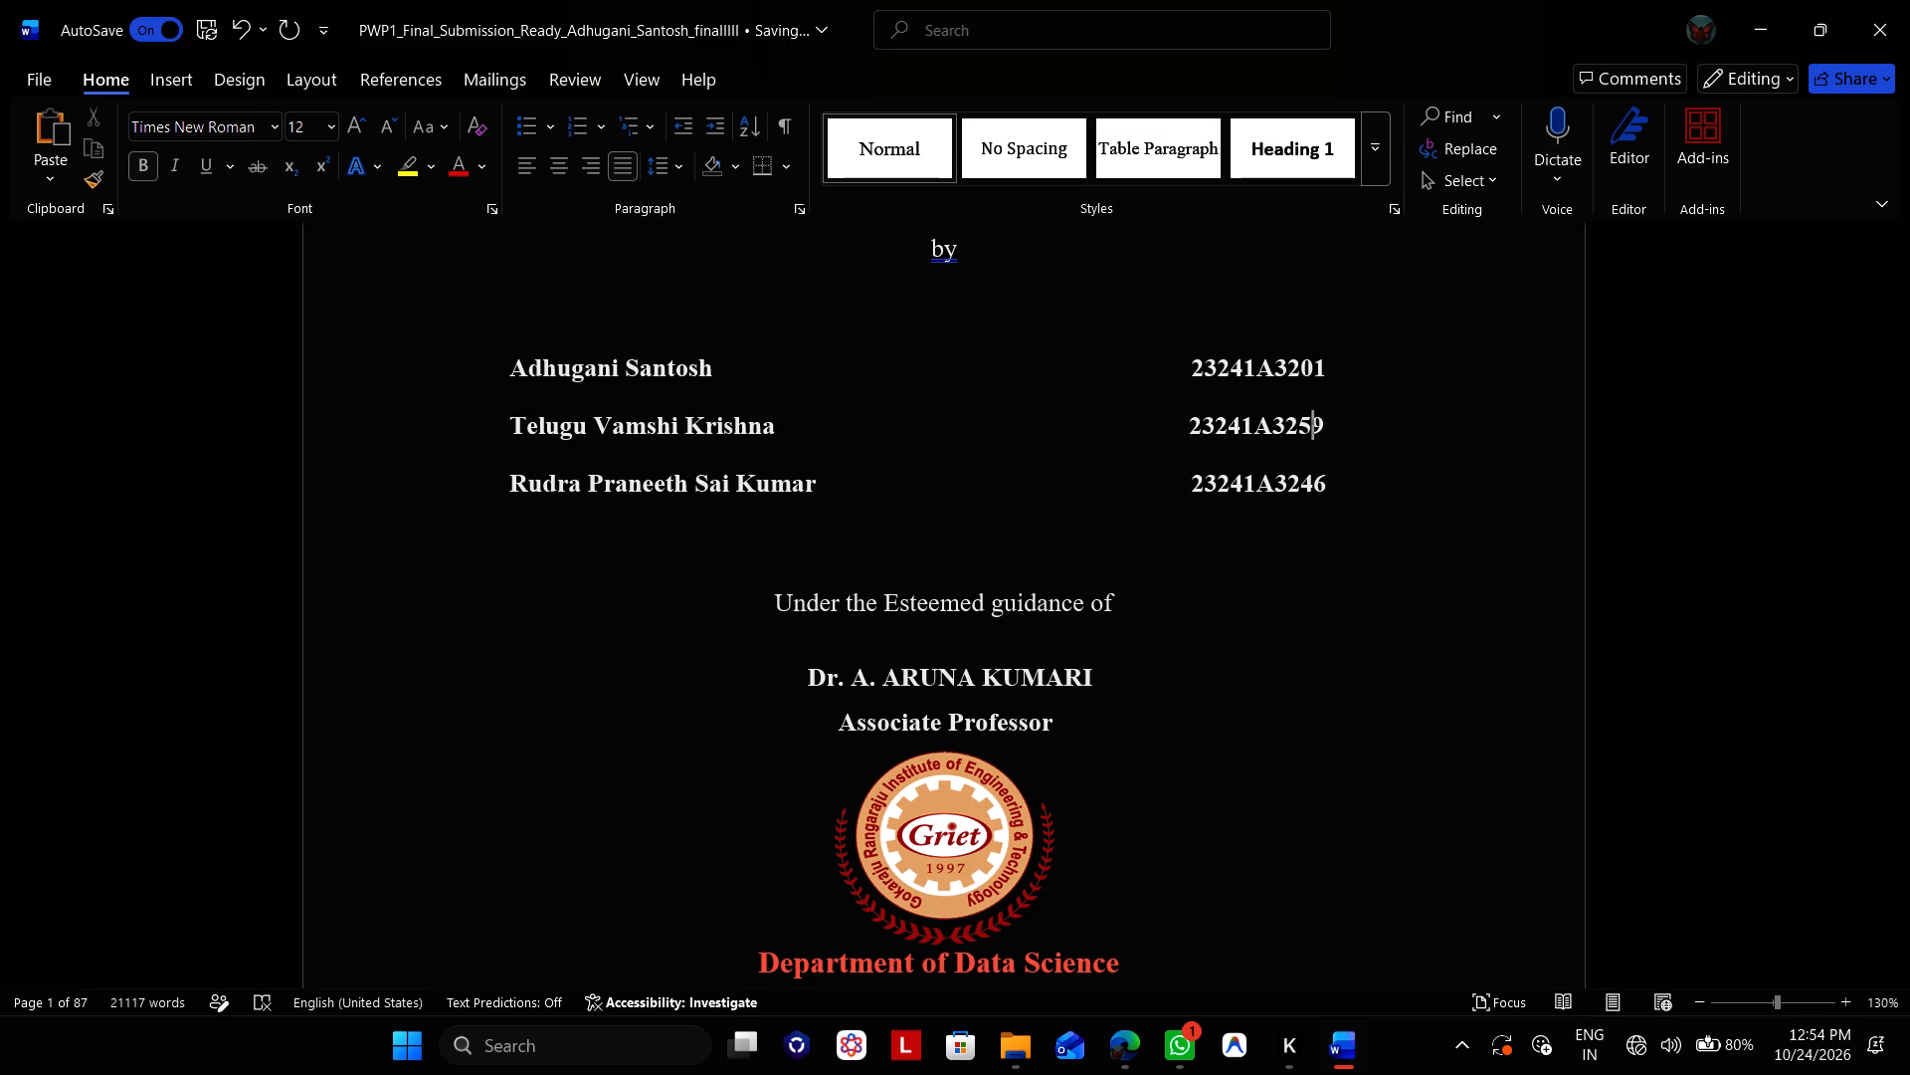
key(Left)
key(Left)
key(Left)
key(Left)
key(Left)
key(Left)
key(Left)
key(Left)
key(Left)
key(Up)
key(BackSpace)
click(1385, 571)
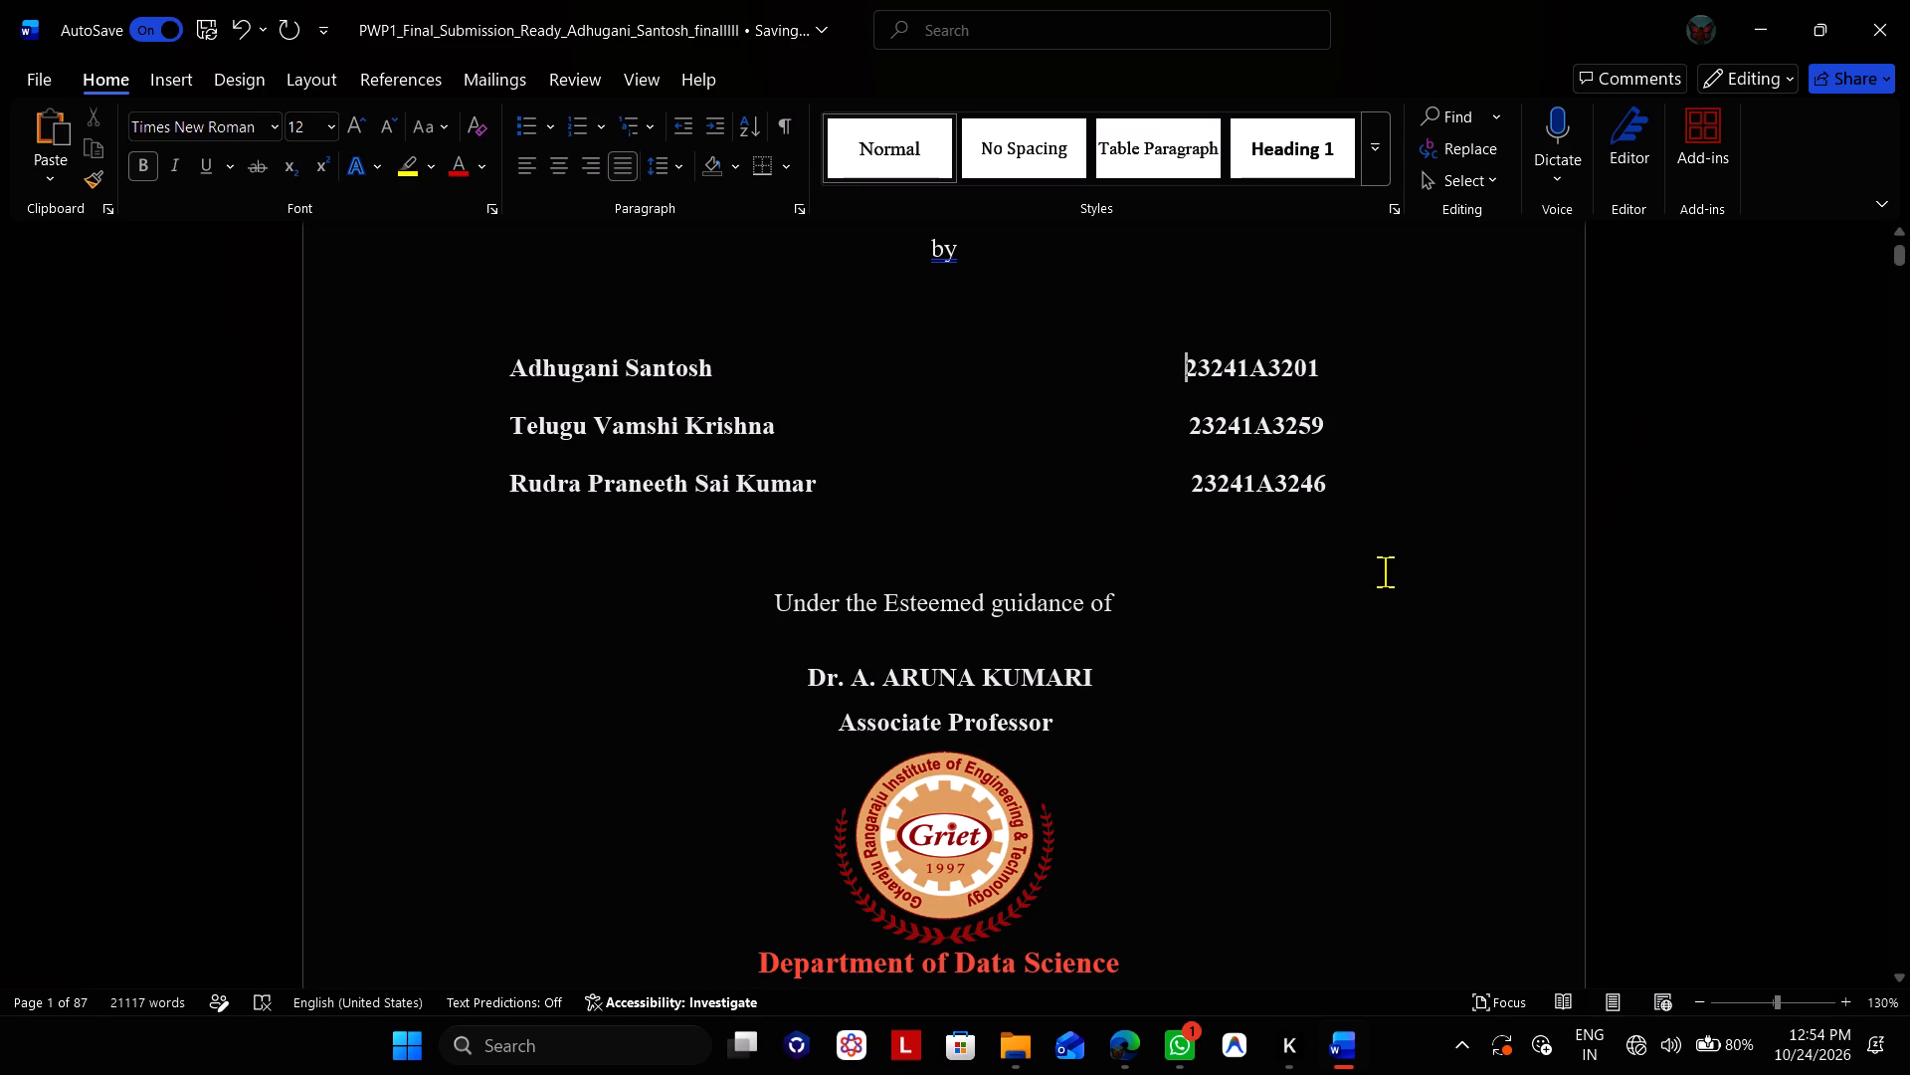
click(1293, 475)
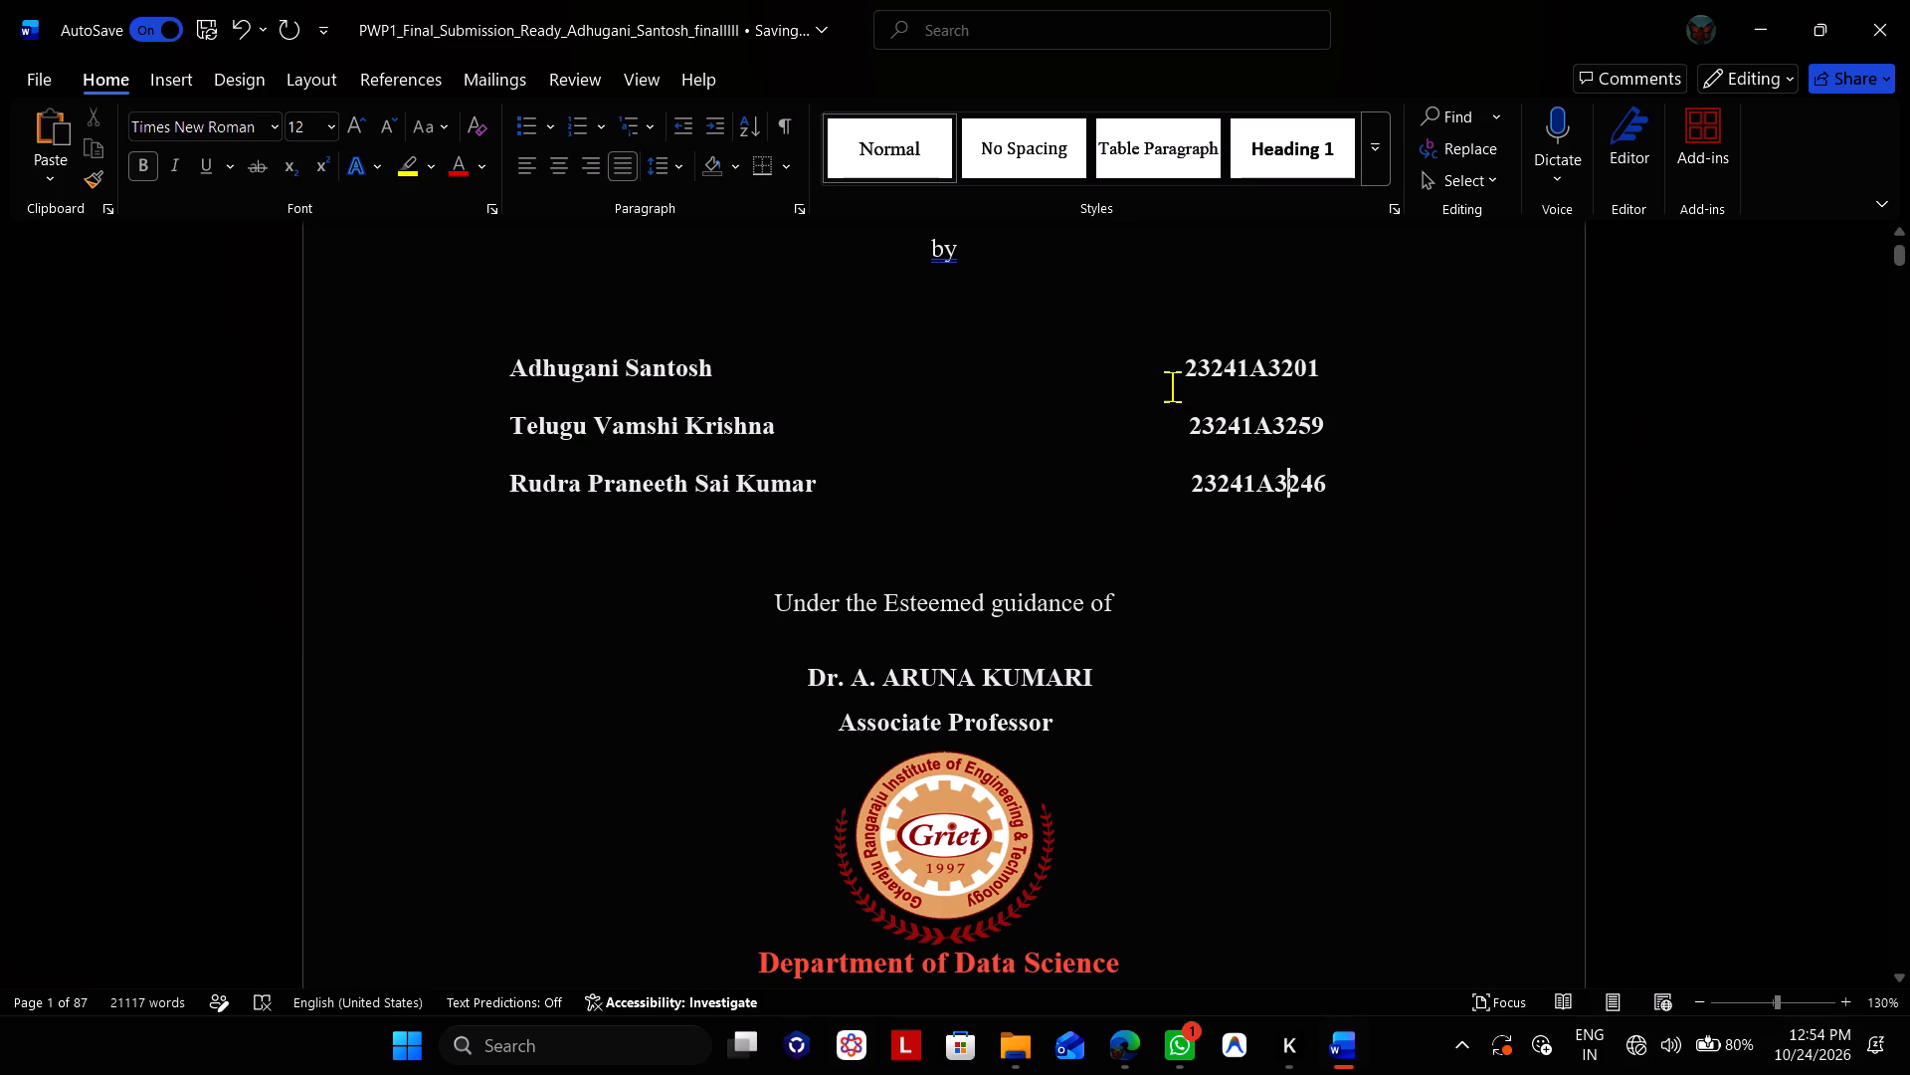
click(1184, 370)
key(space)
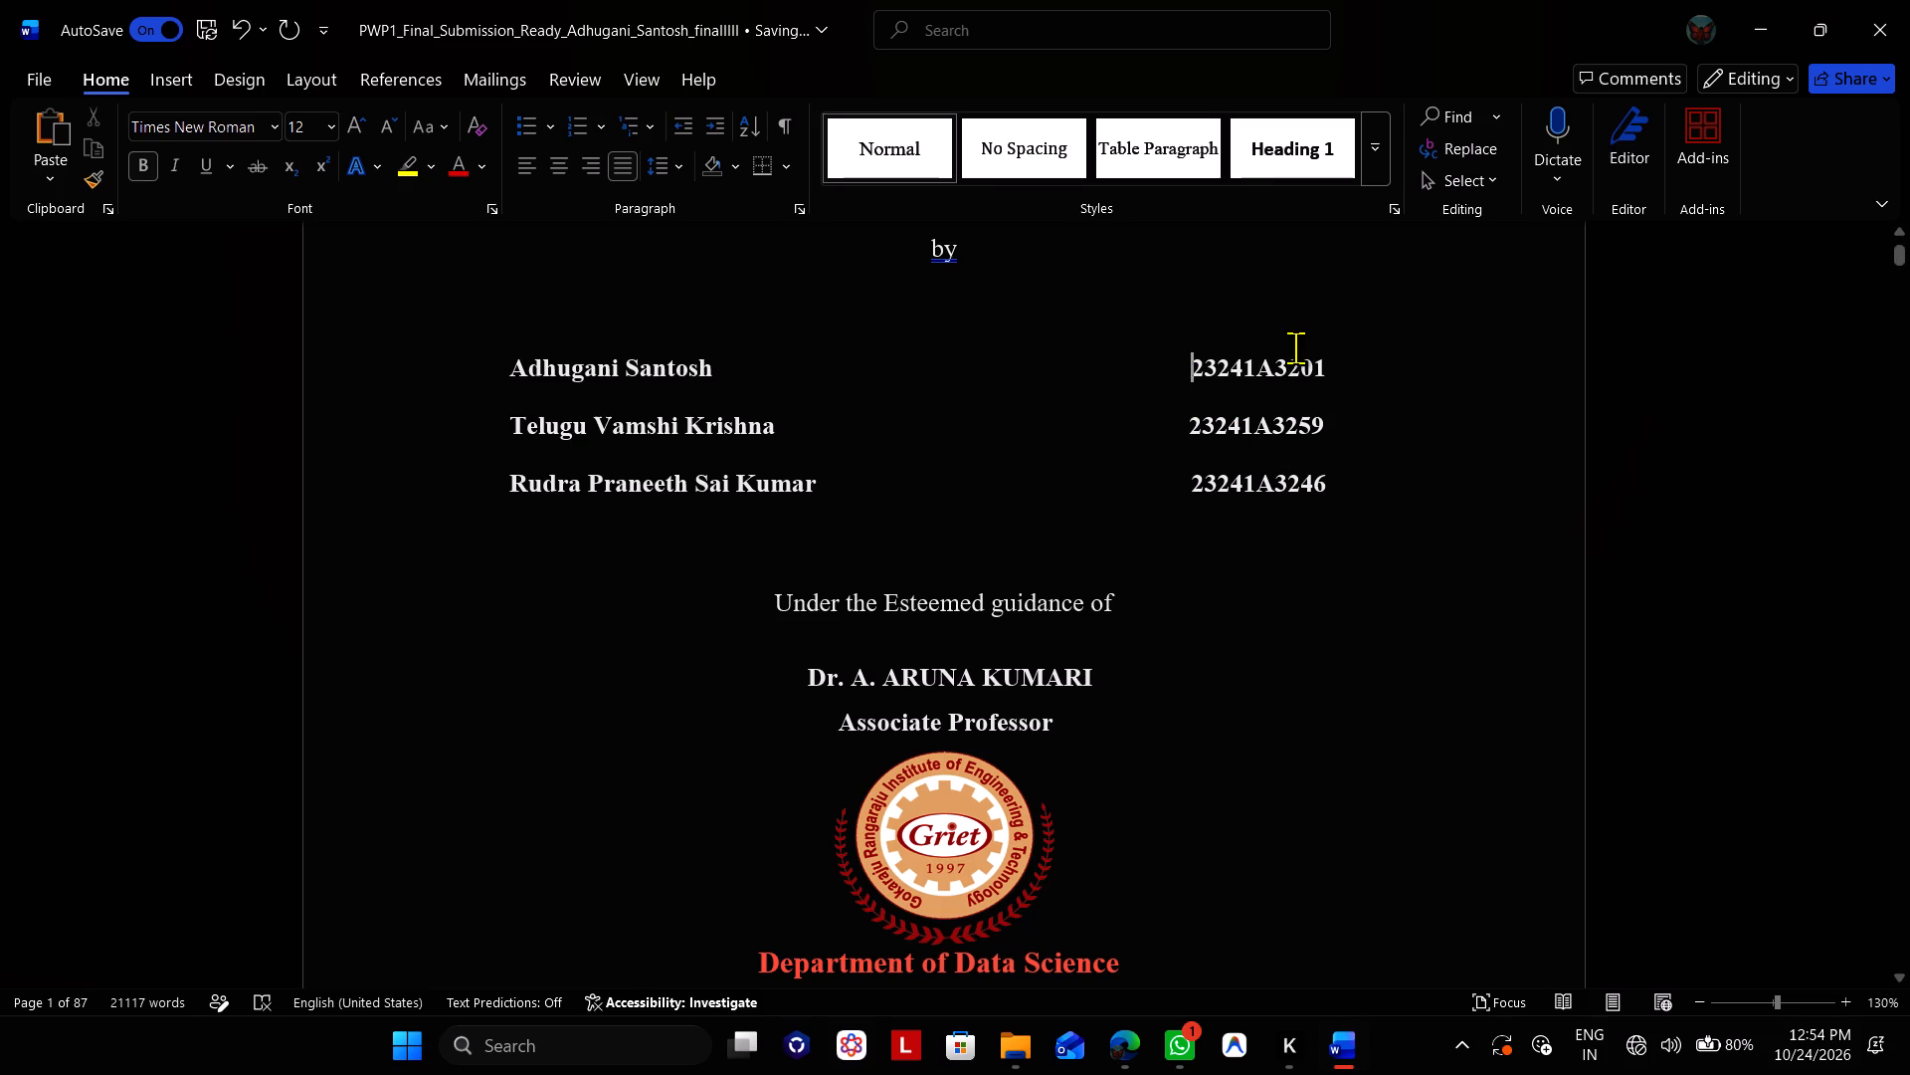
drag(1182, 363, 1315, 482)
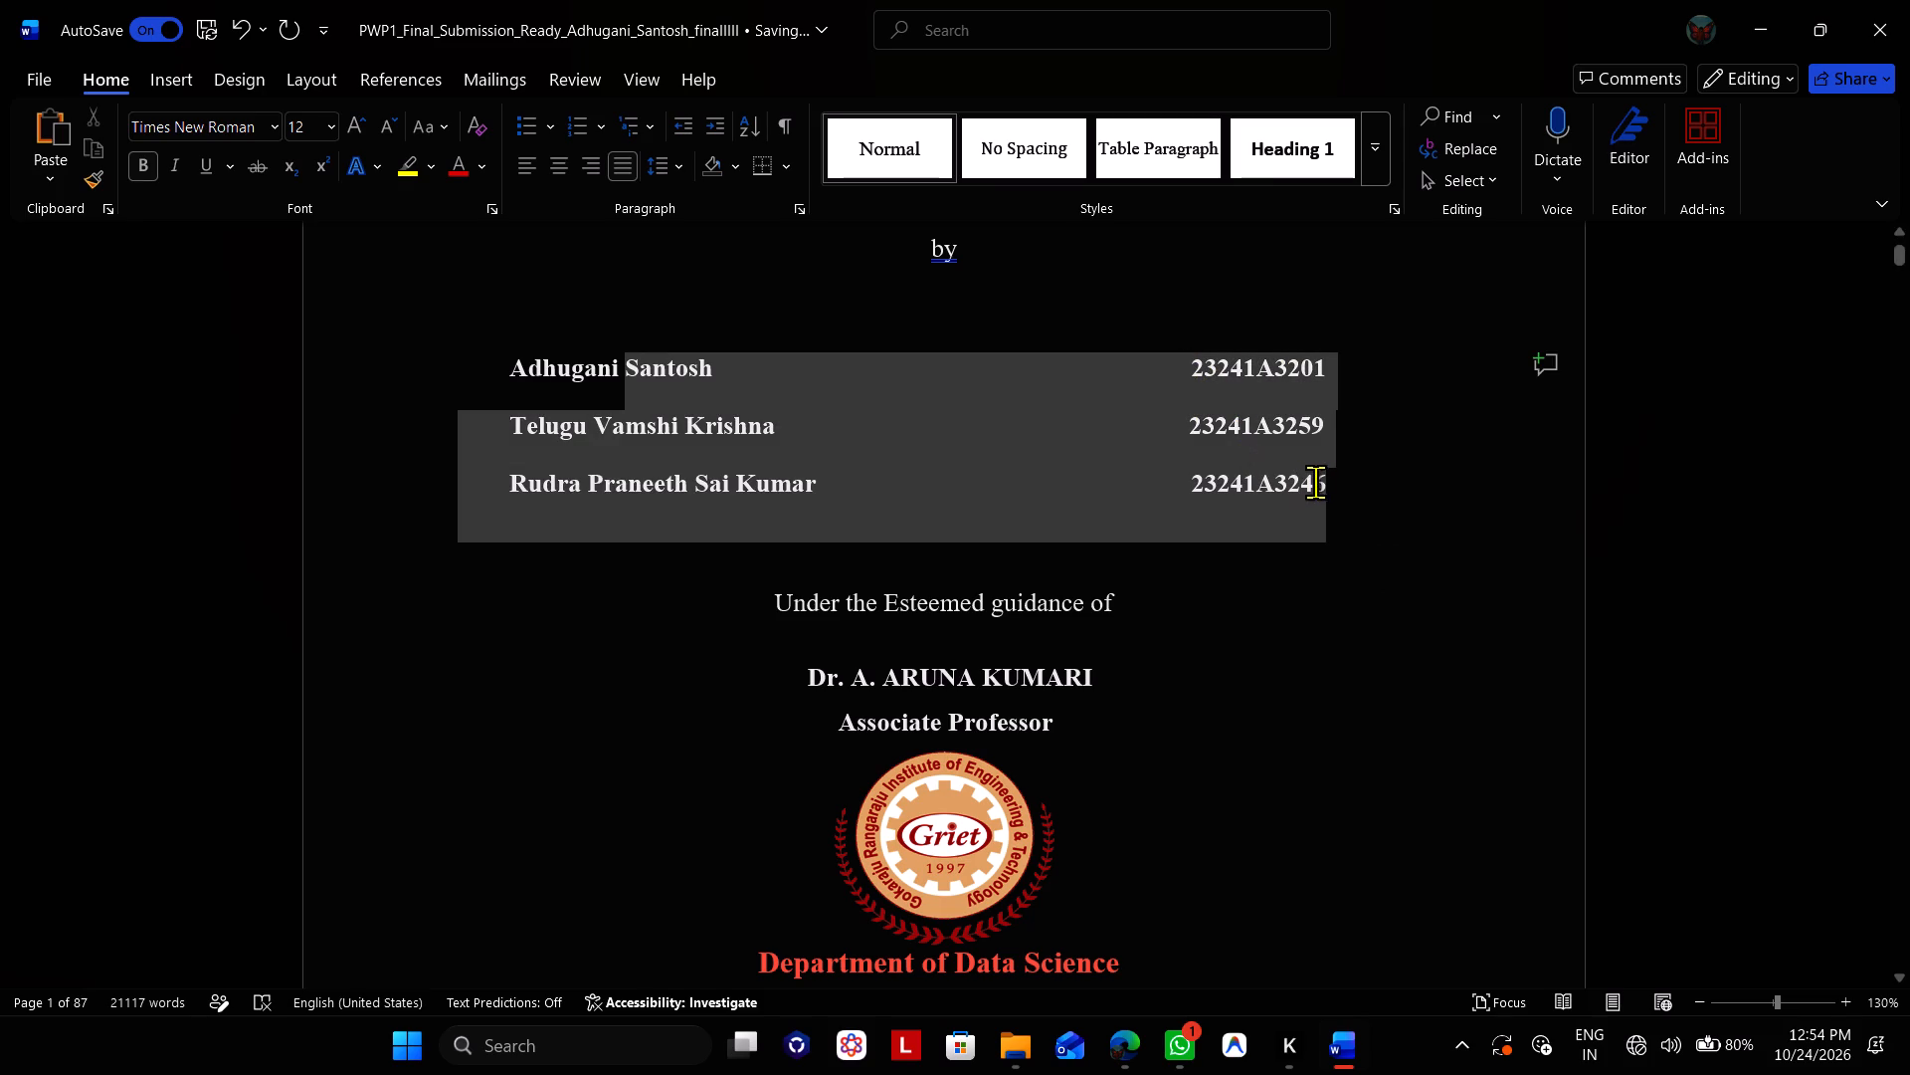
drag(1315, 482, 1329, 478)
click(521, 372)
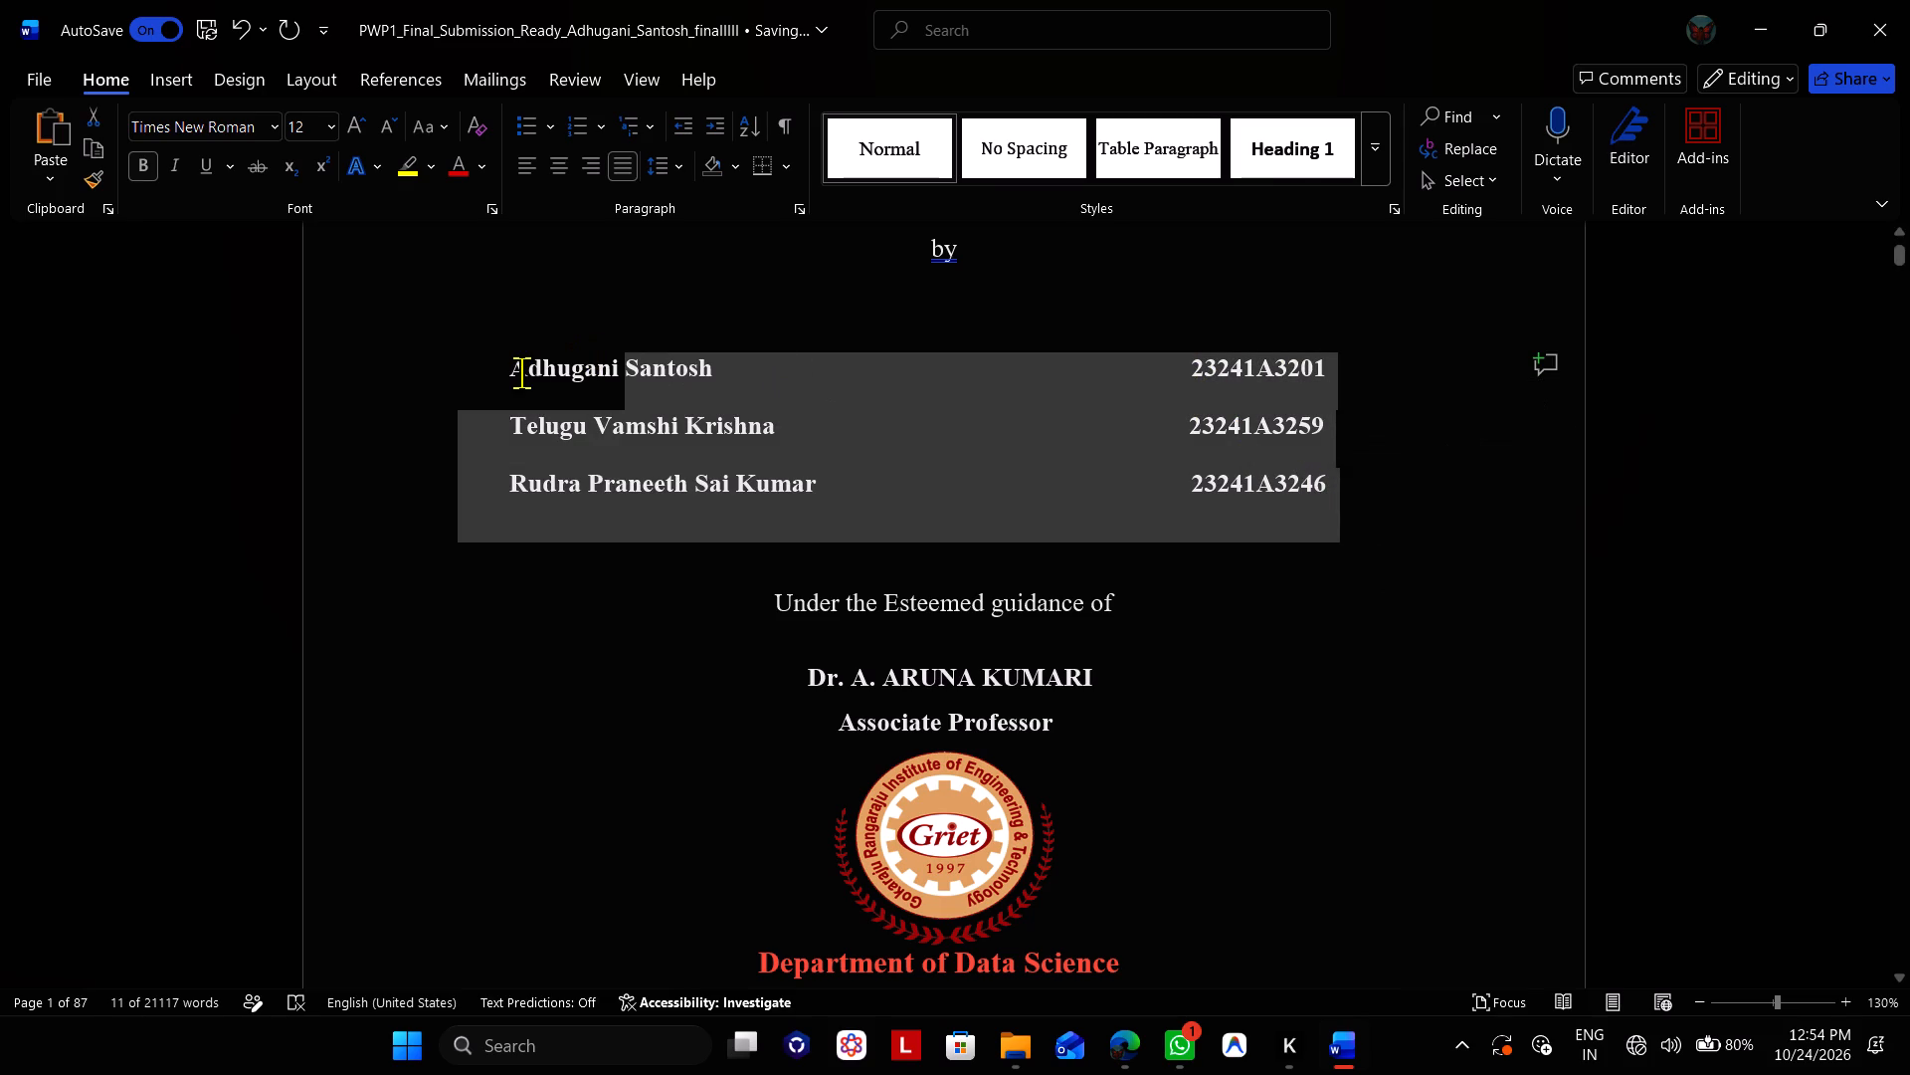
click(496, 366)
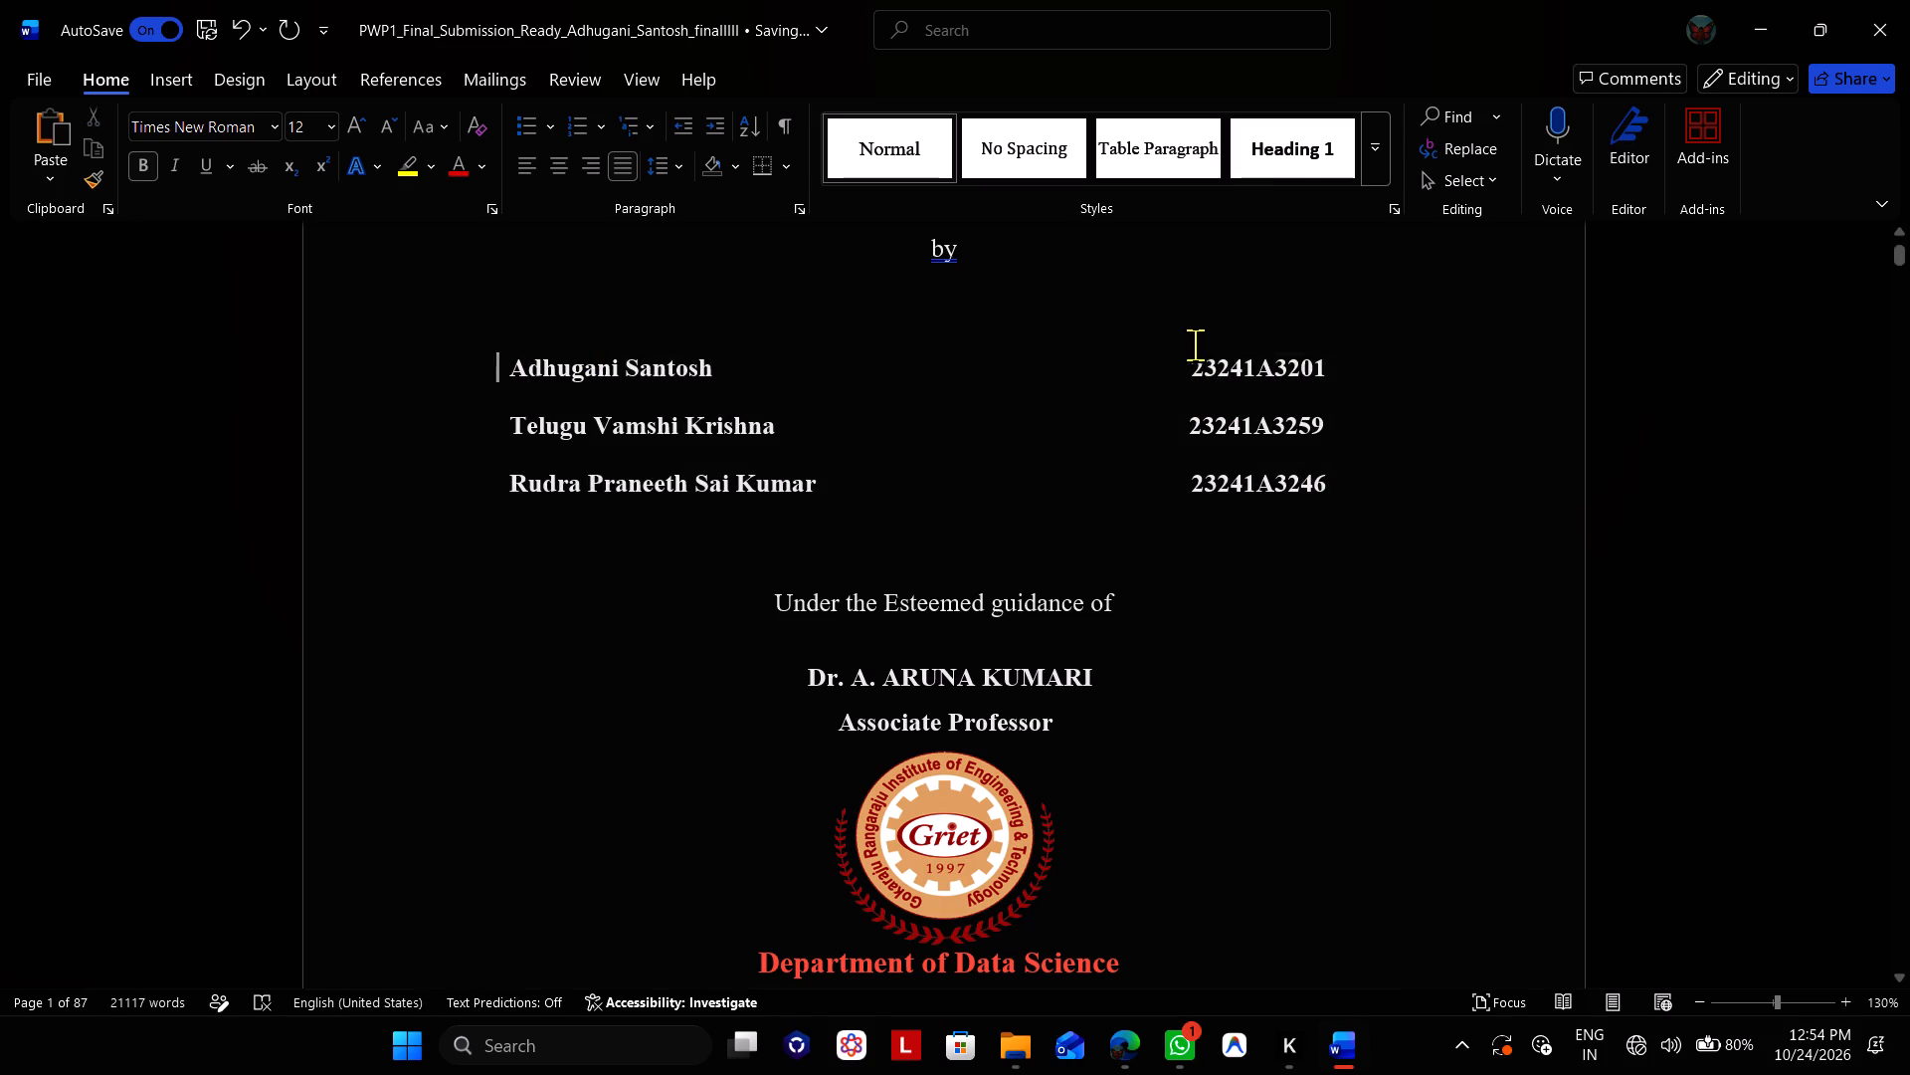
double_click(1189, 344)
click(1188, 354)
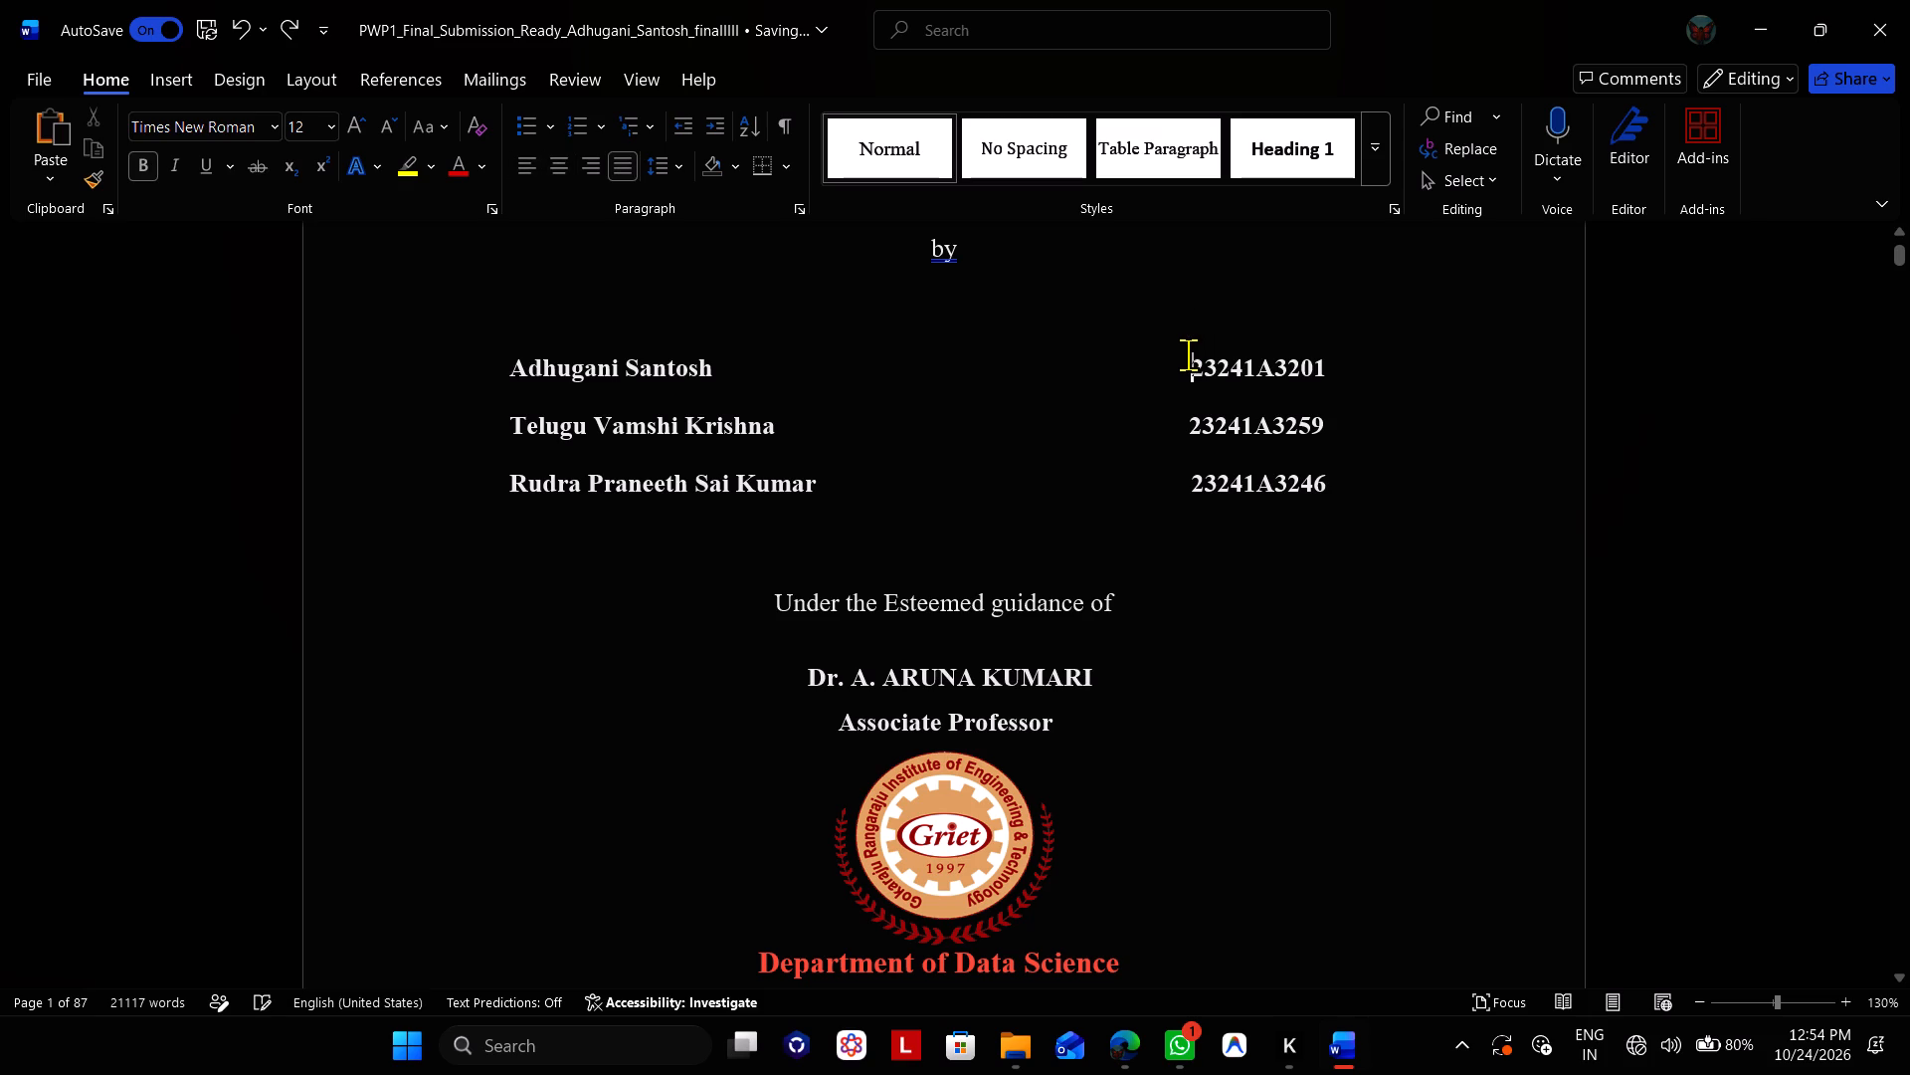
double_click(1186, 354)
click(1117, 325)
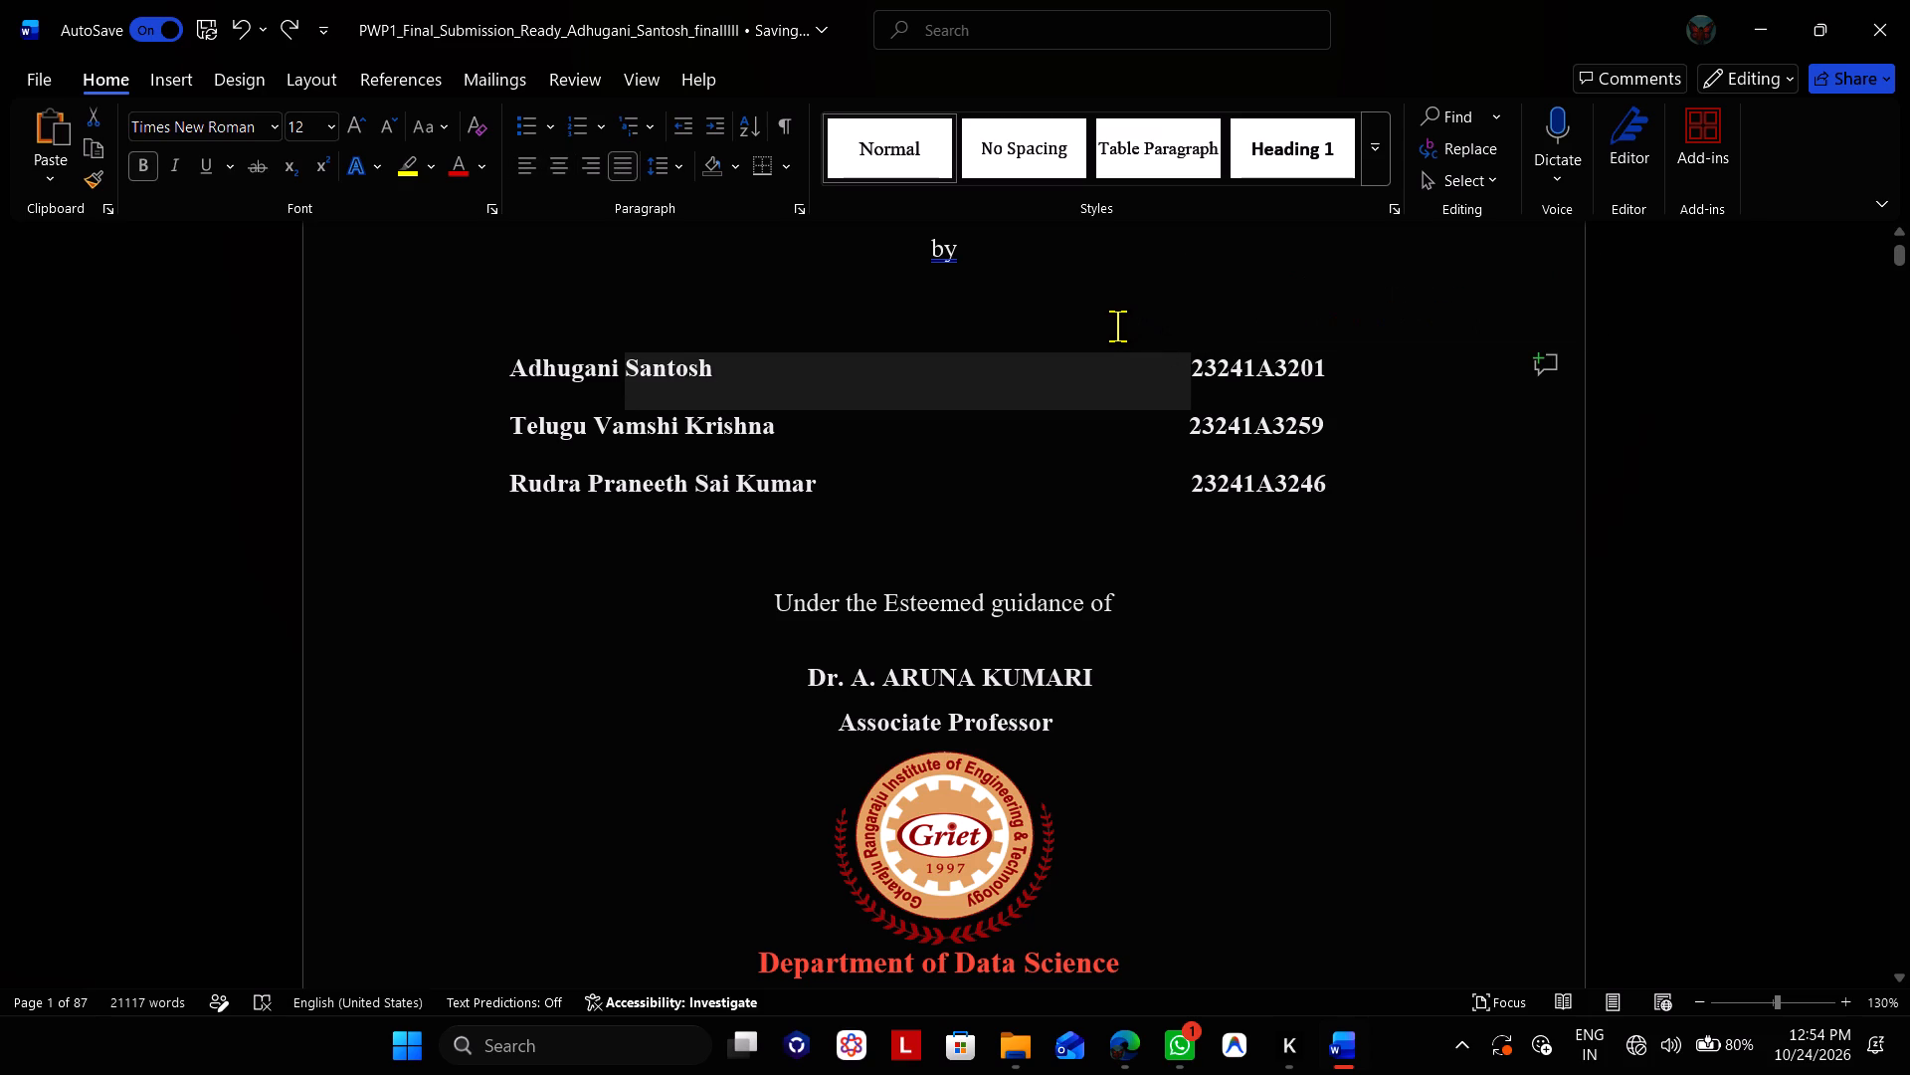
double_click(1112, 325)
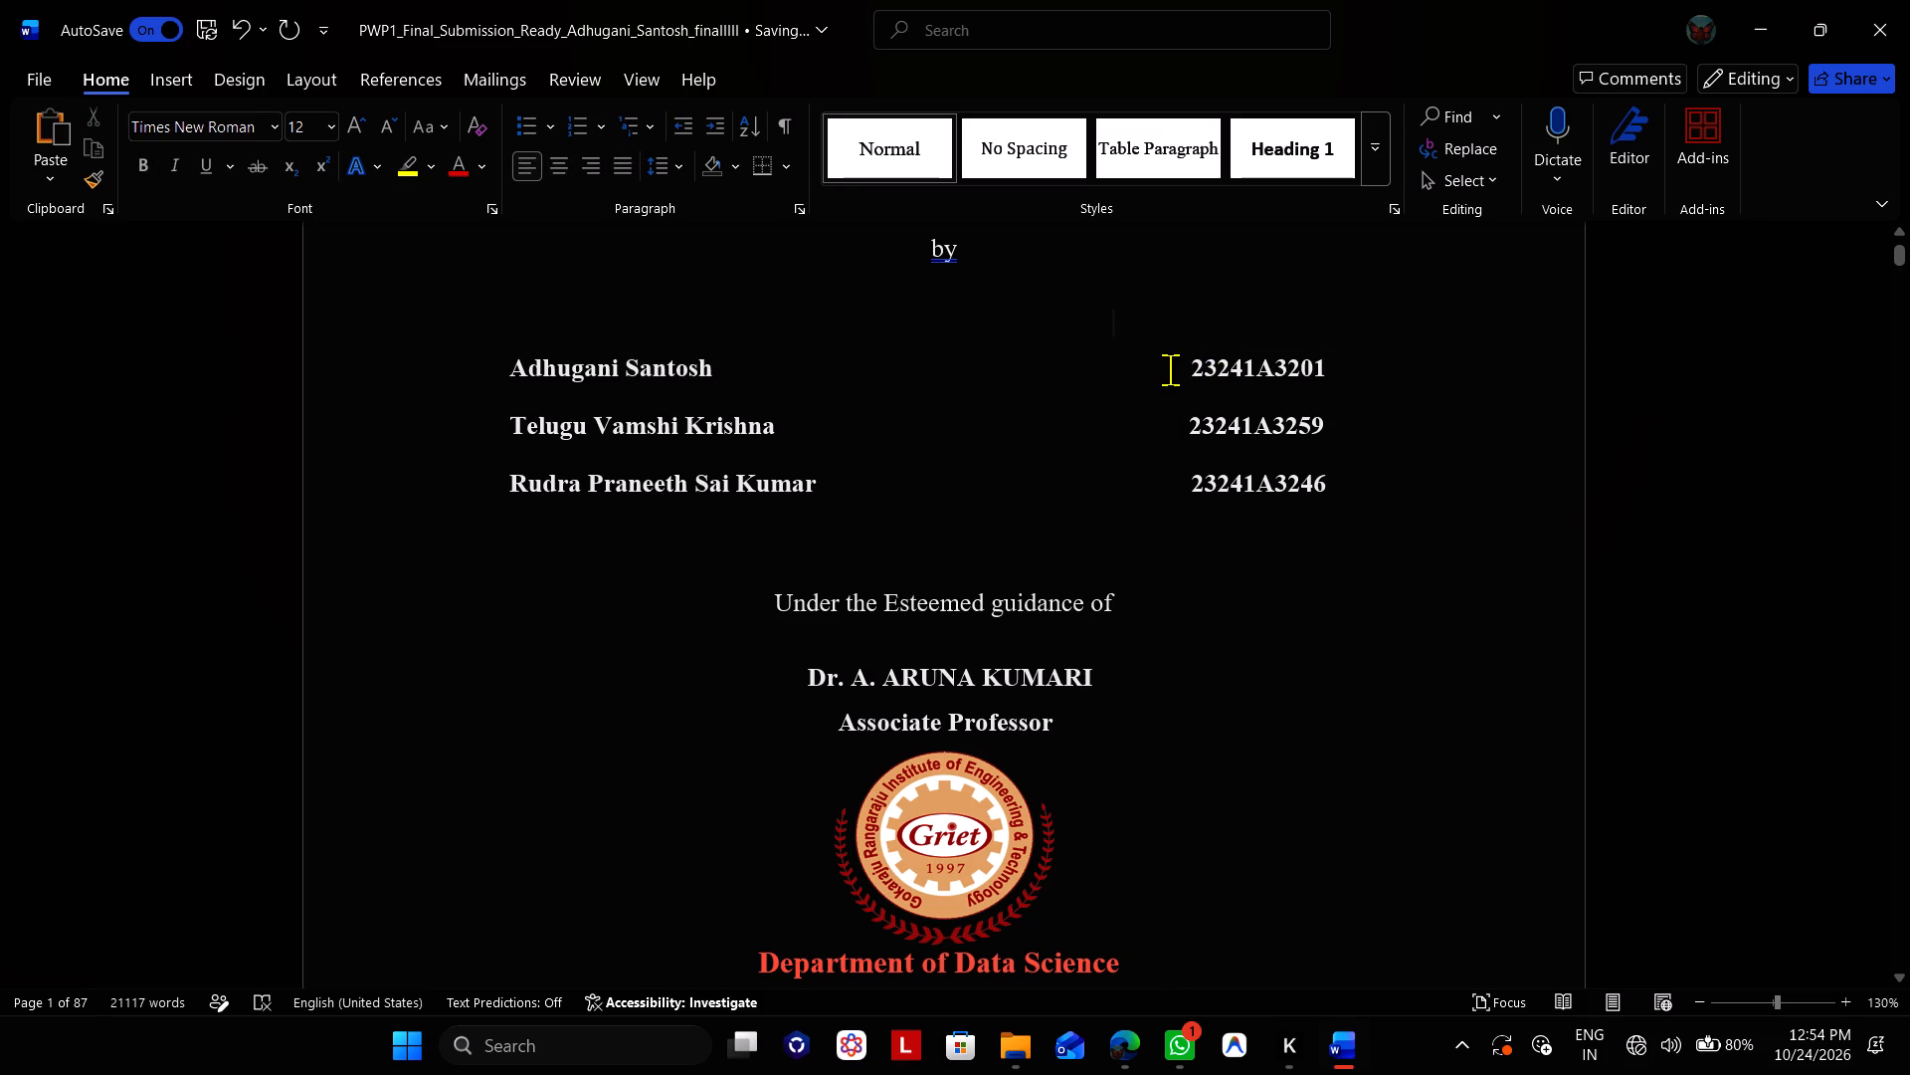
Centre-align the first student's name and roll number line on the cover page.
drag(1177, 363, 1311, 362)
click(1311, 362)
drag(1329, 367, 1195, 374)
click(562, 154)
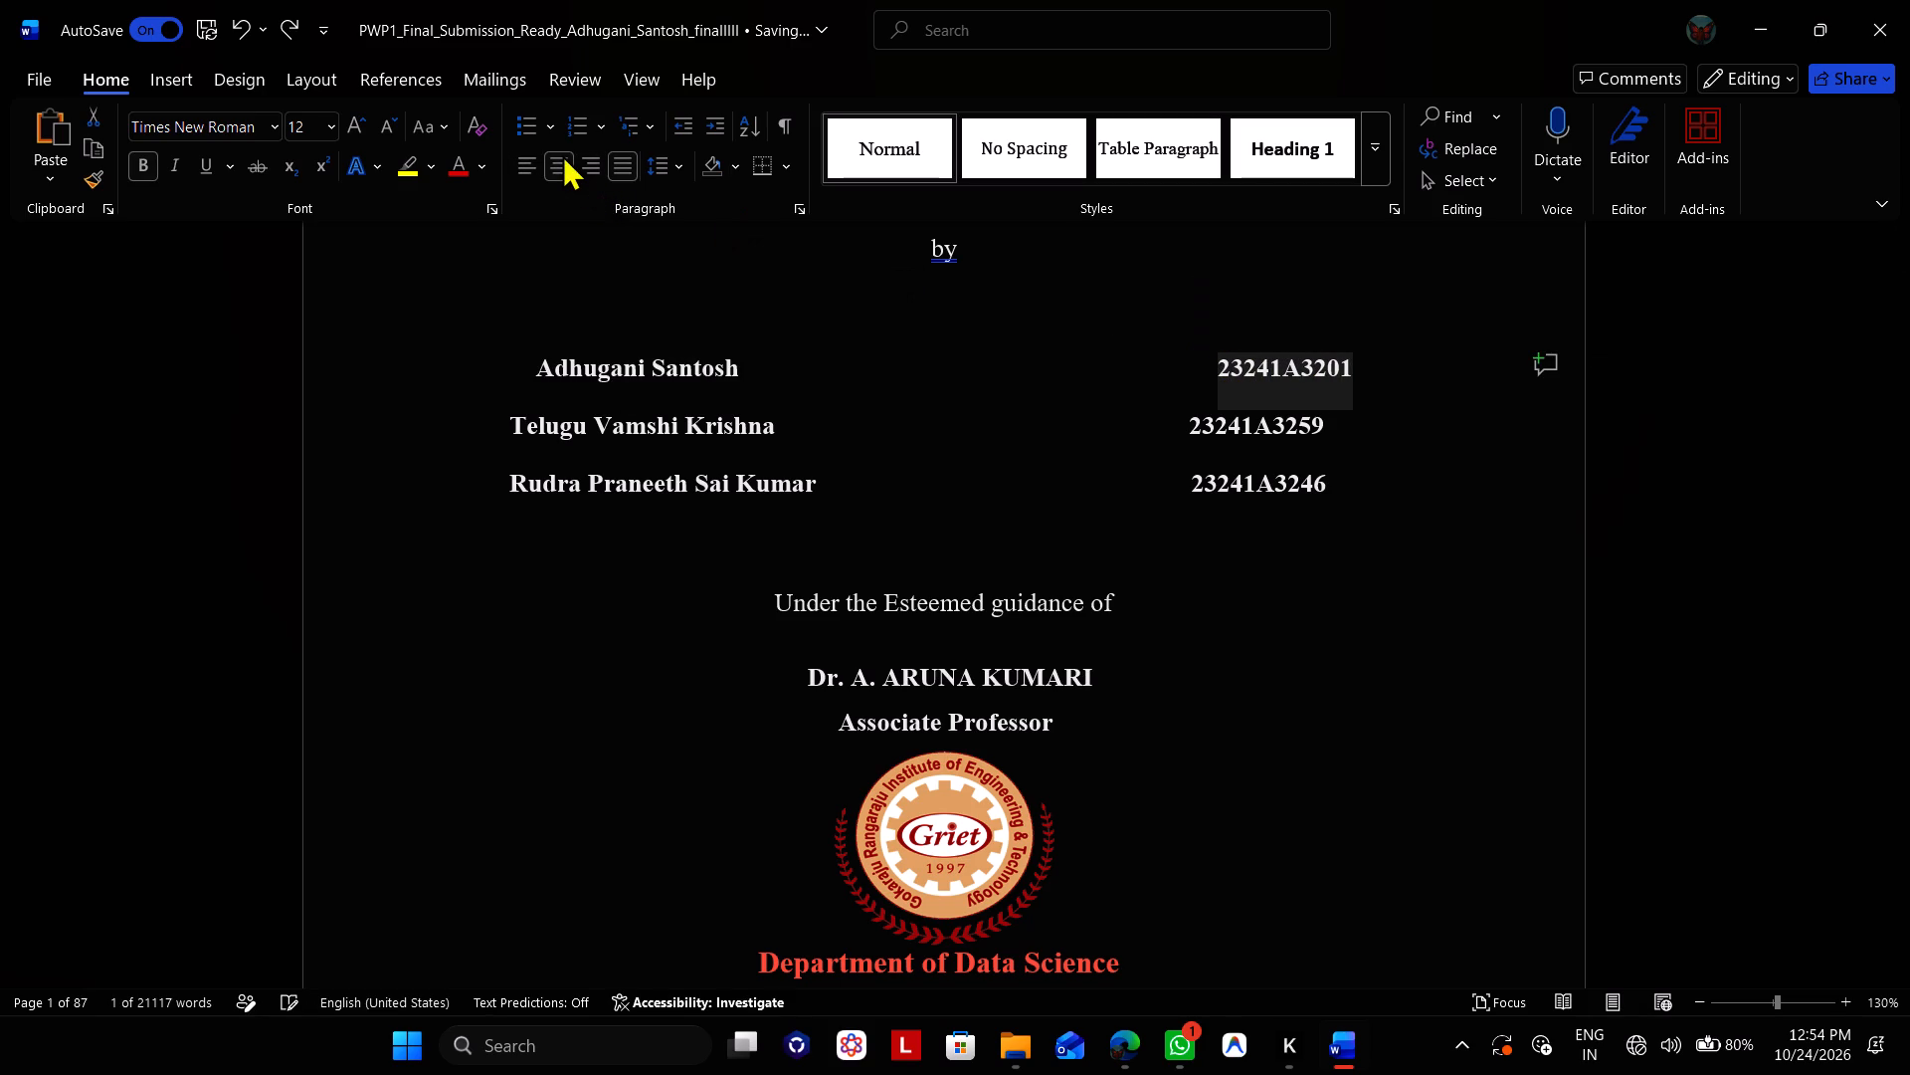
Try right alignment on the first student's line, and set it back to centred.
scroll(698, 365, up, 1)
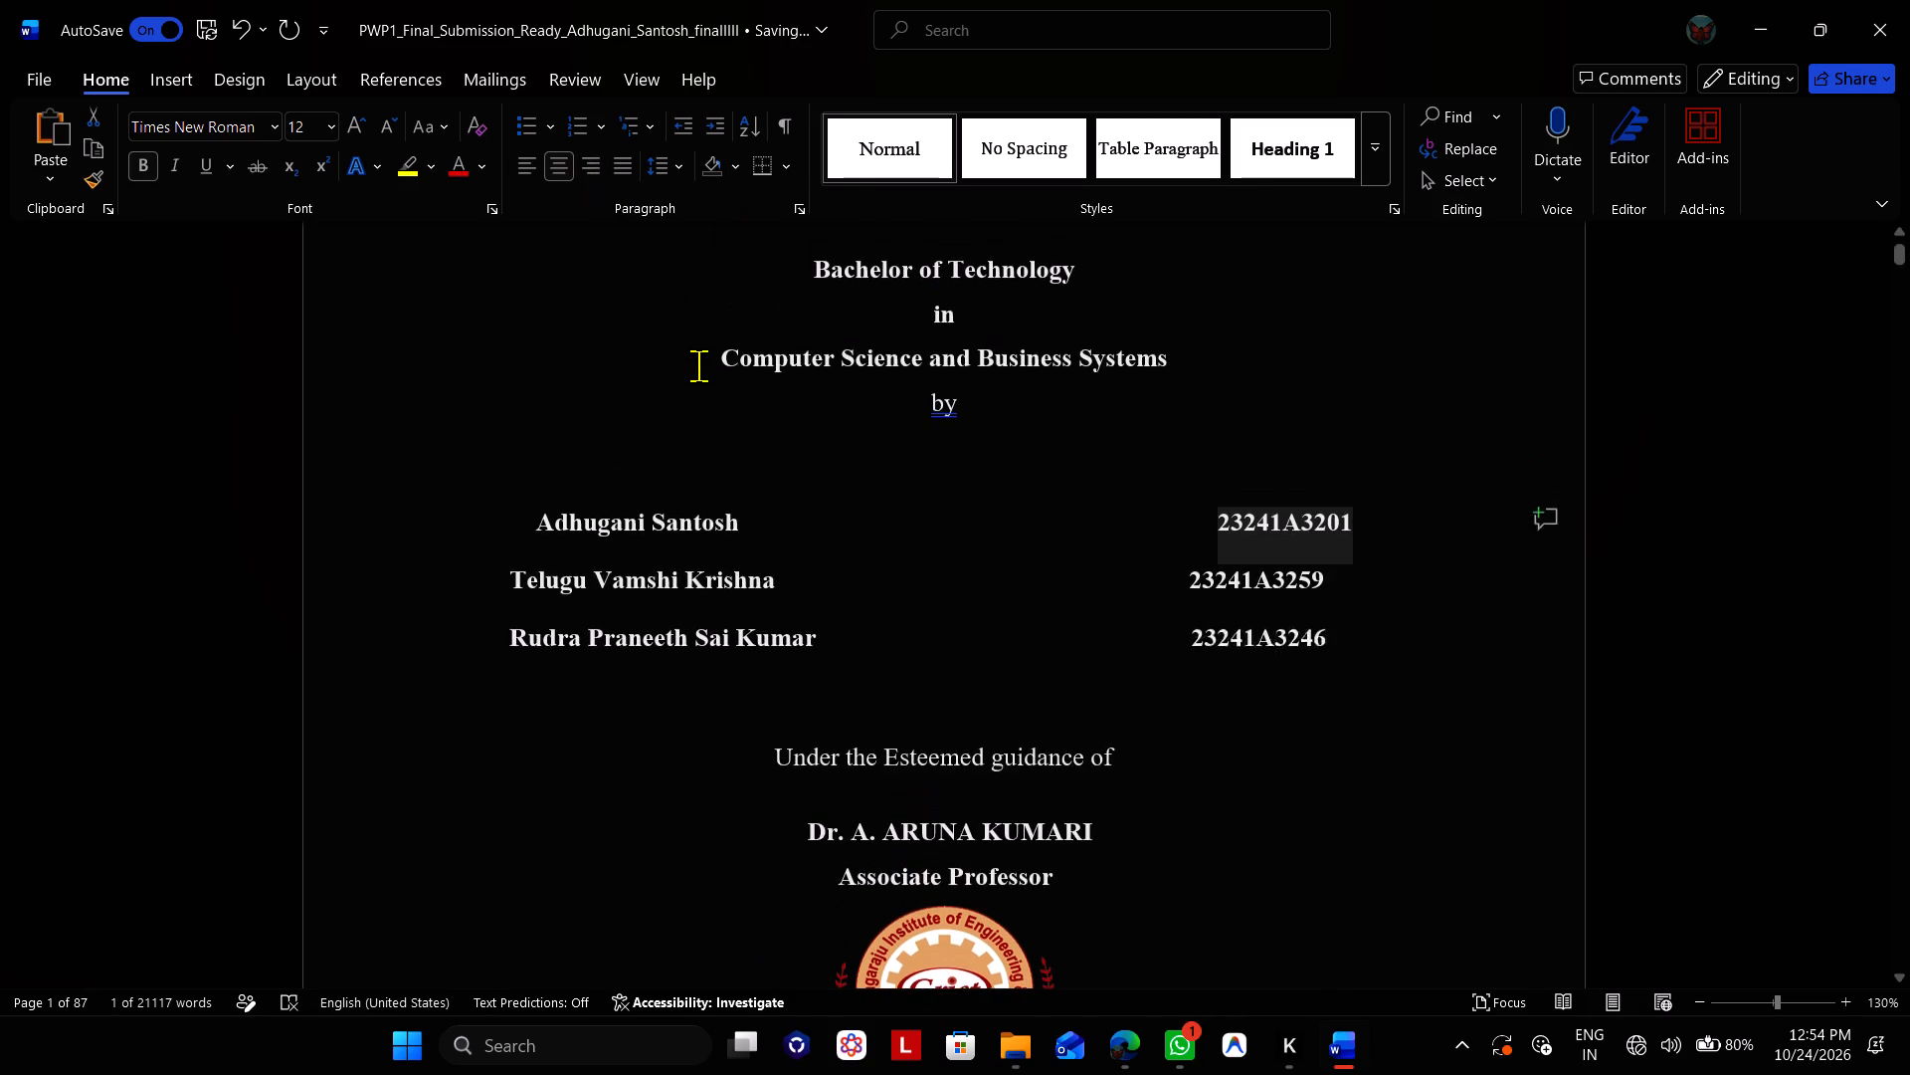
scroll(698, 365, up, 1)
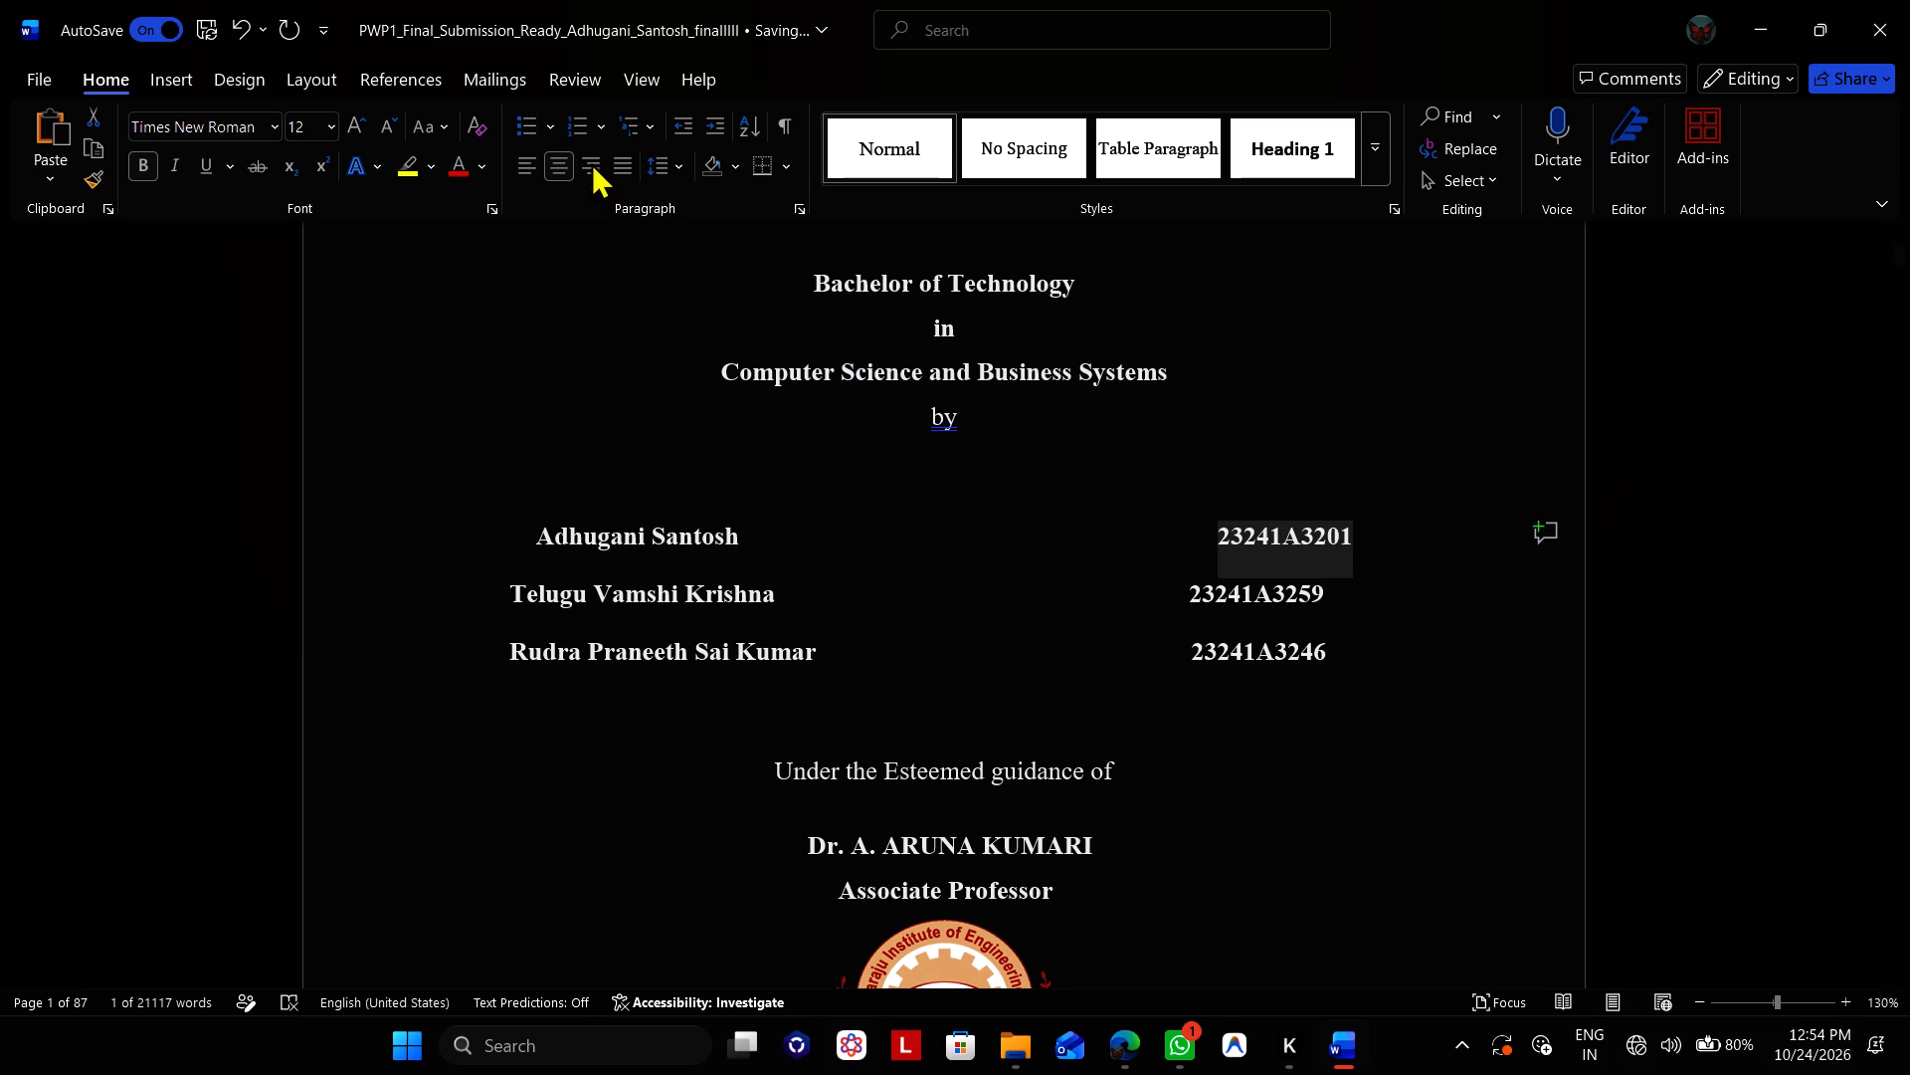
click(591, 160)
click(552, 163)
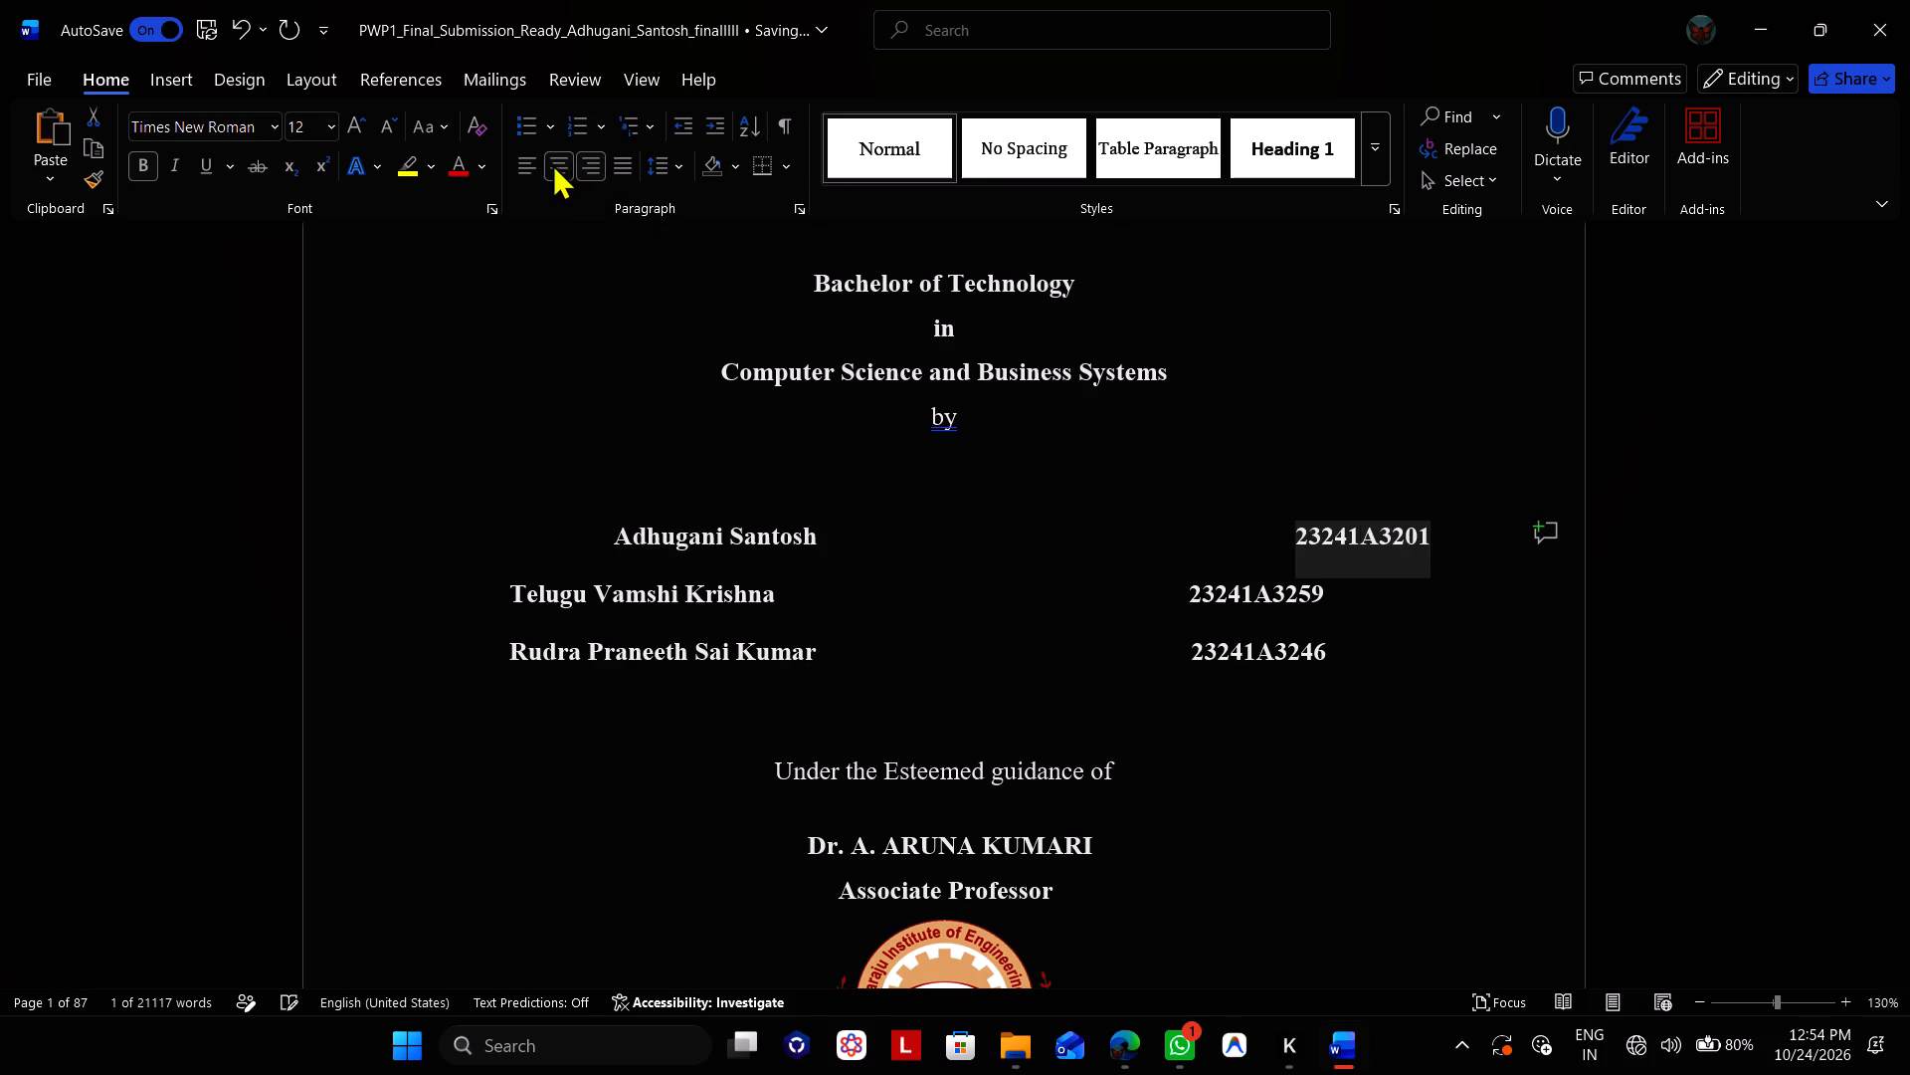
Centre-align the second and third students' name and roll number lines to match the first student's line.
drag(1332, 585, 1249, 593)
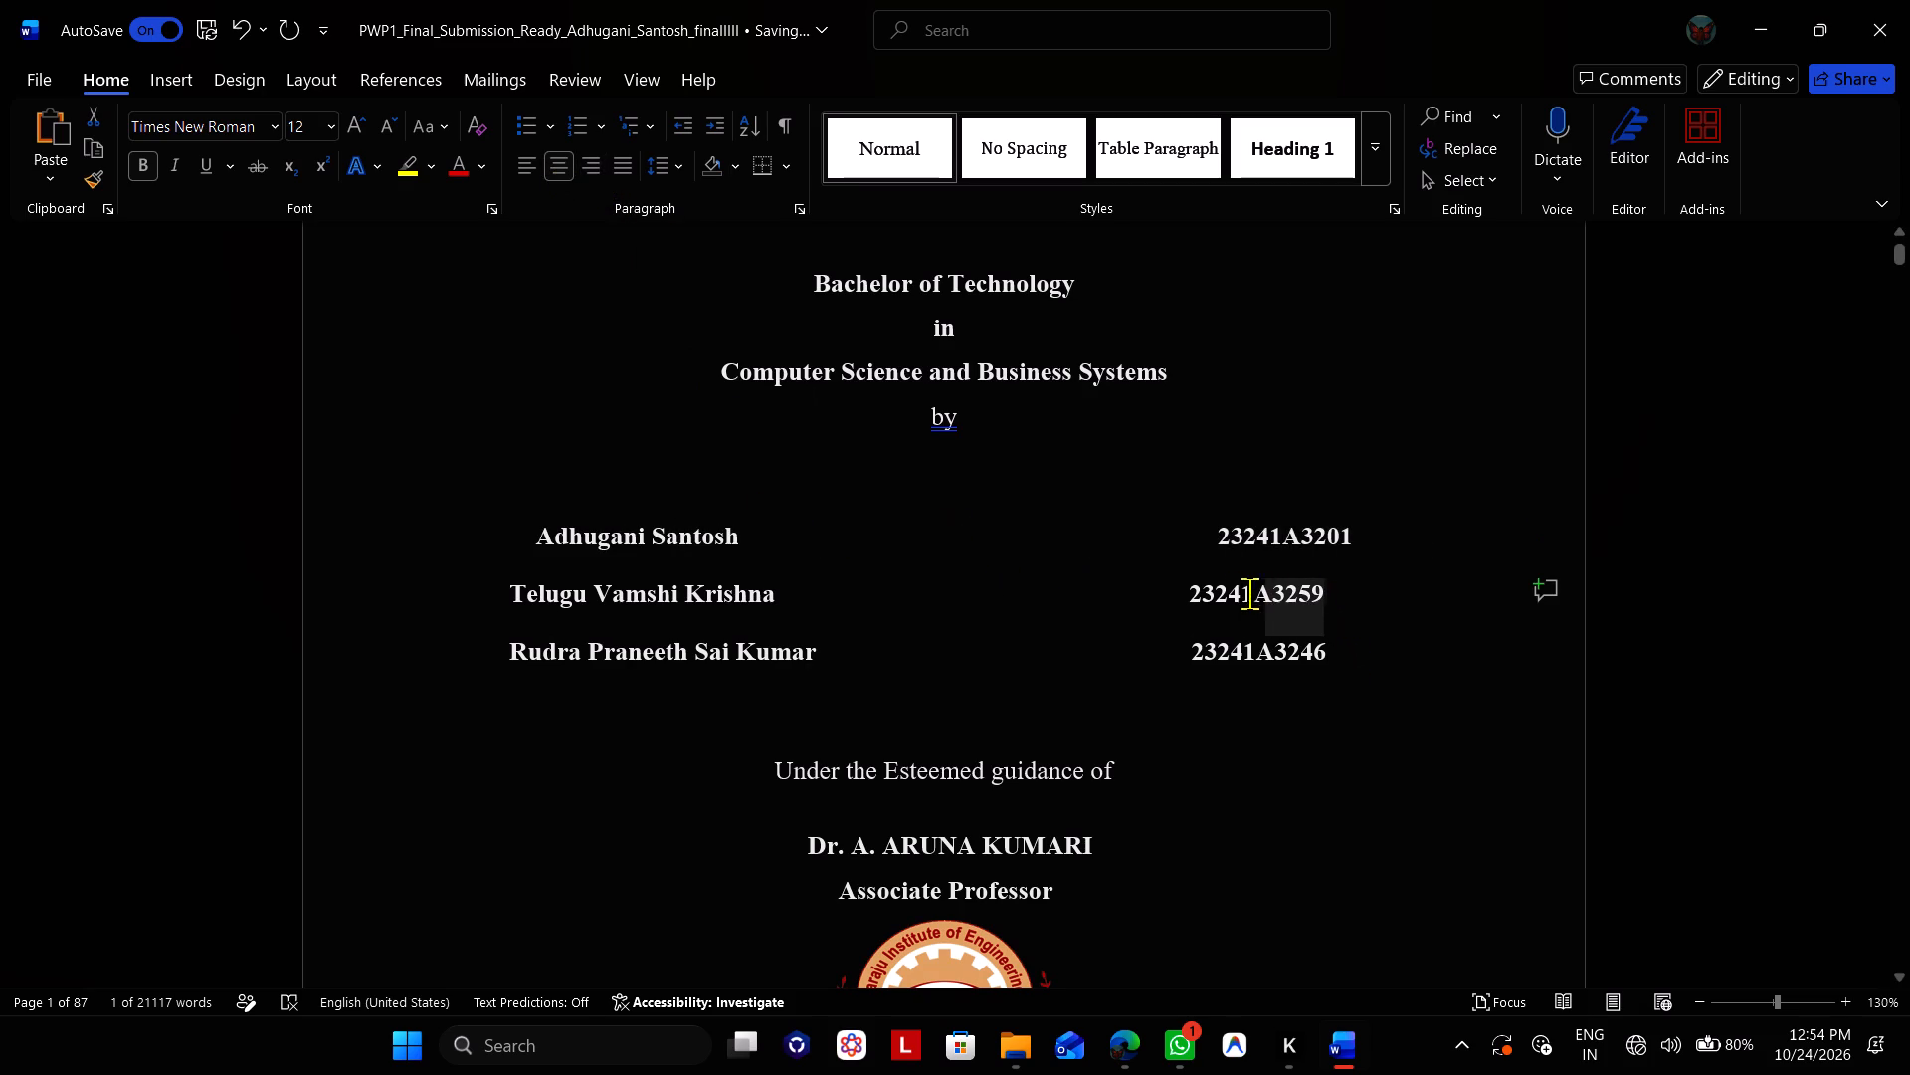
drag(1249, 593, 1193, 591)
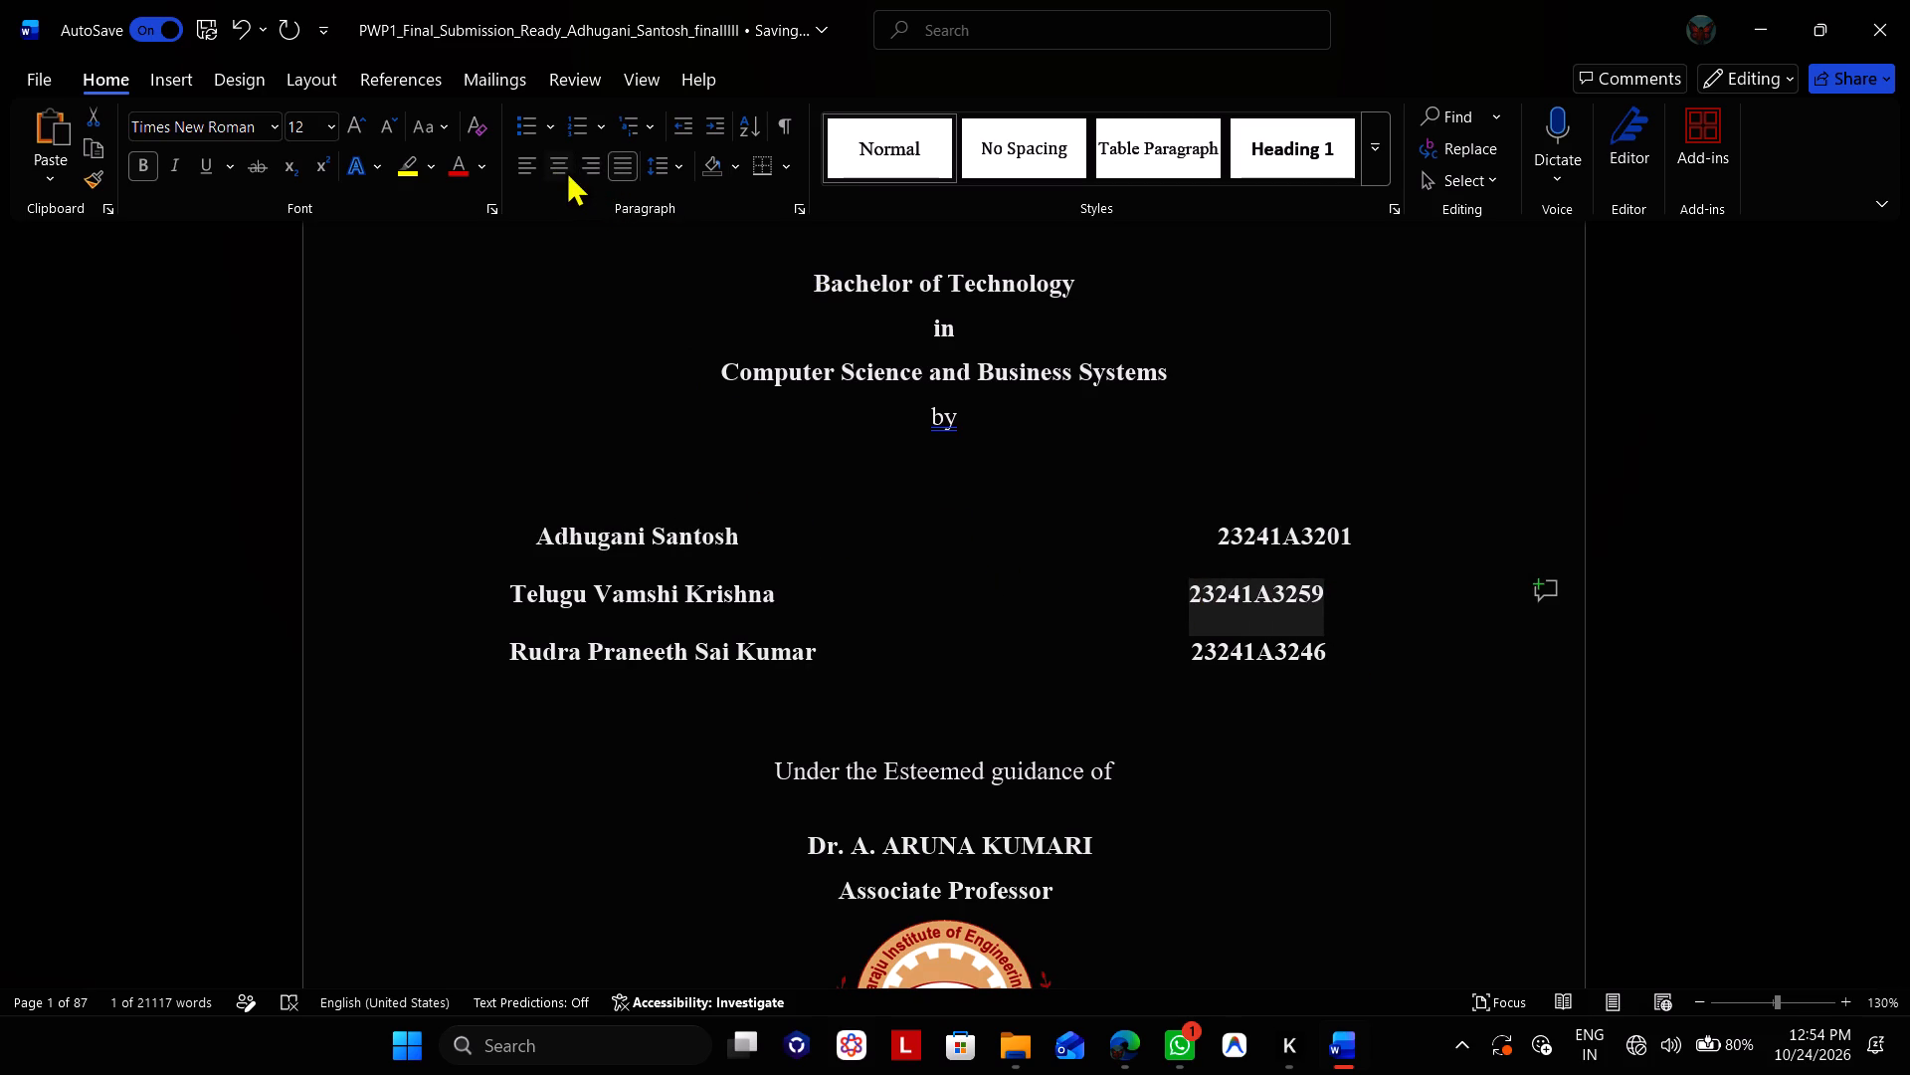
click(566, 170)
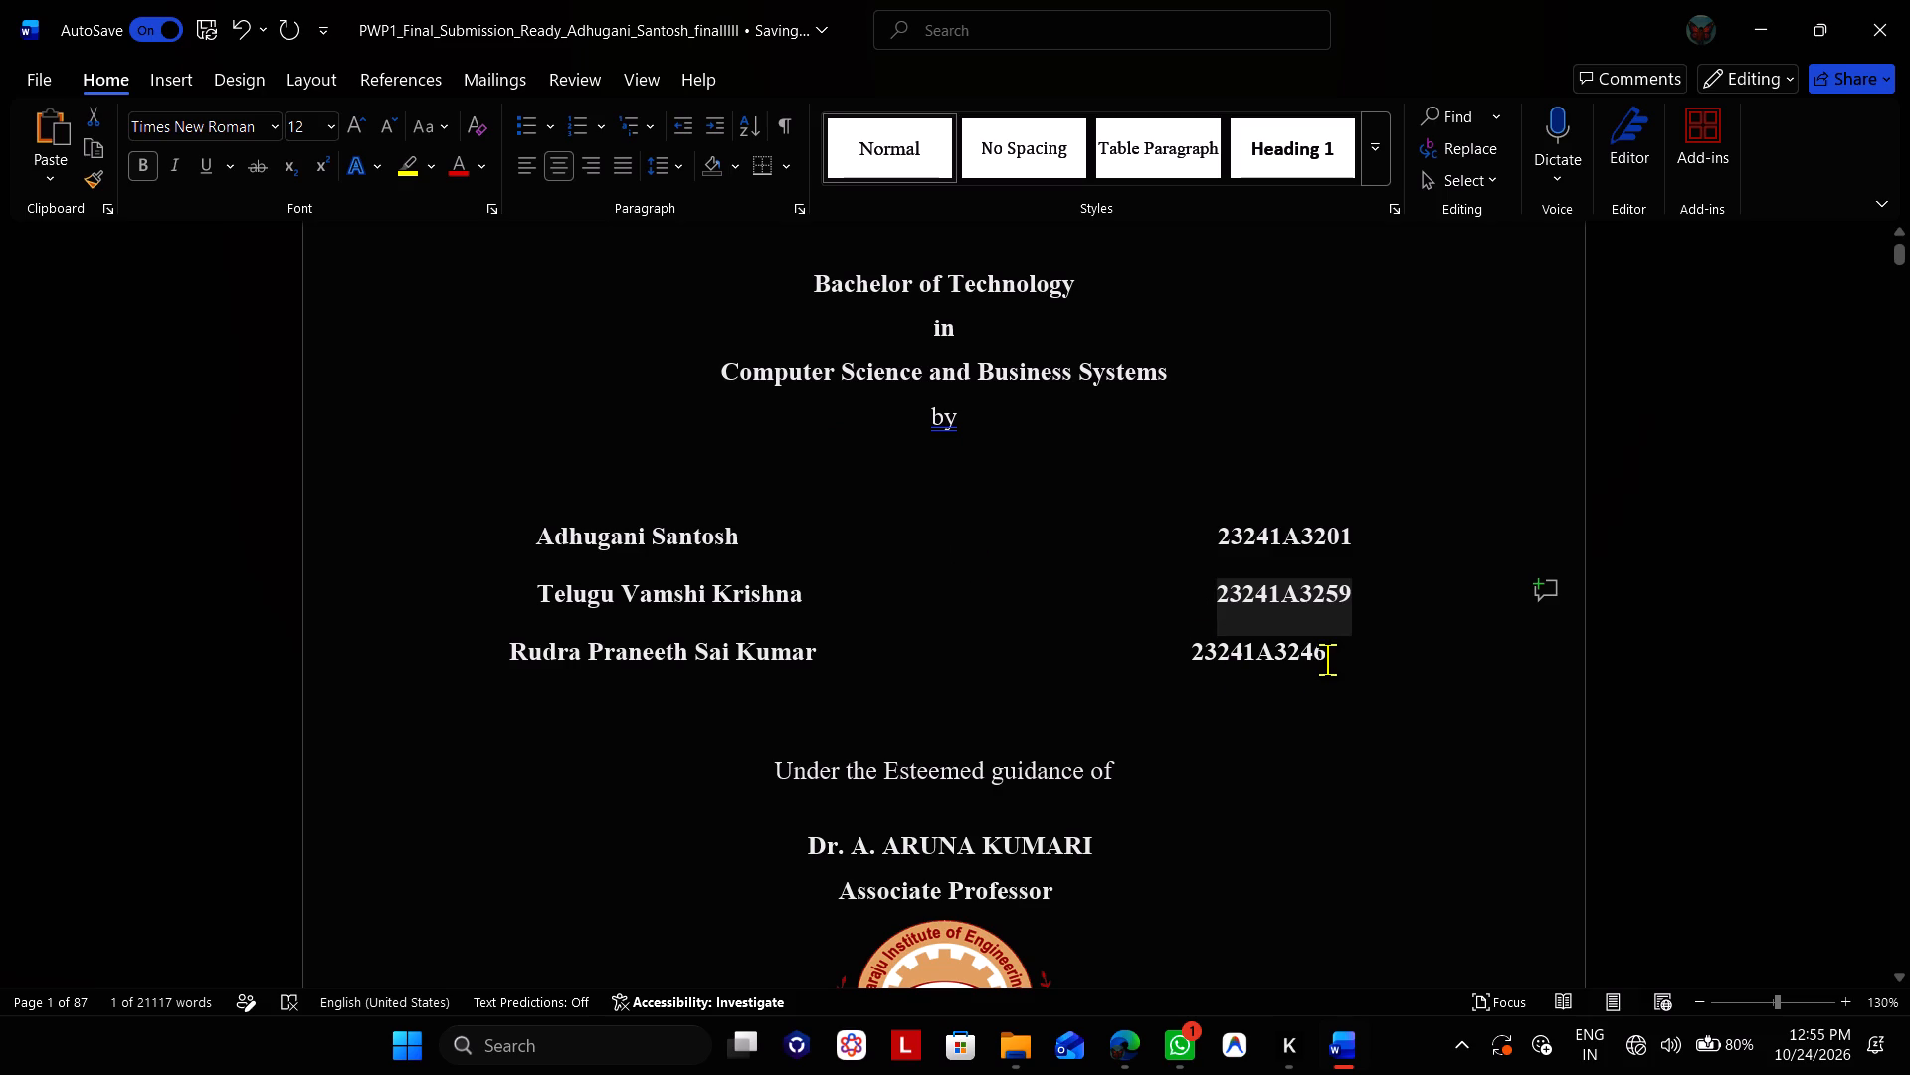
drag(1327, 659, 1189, 641)
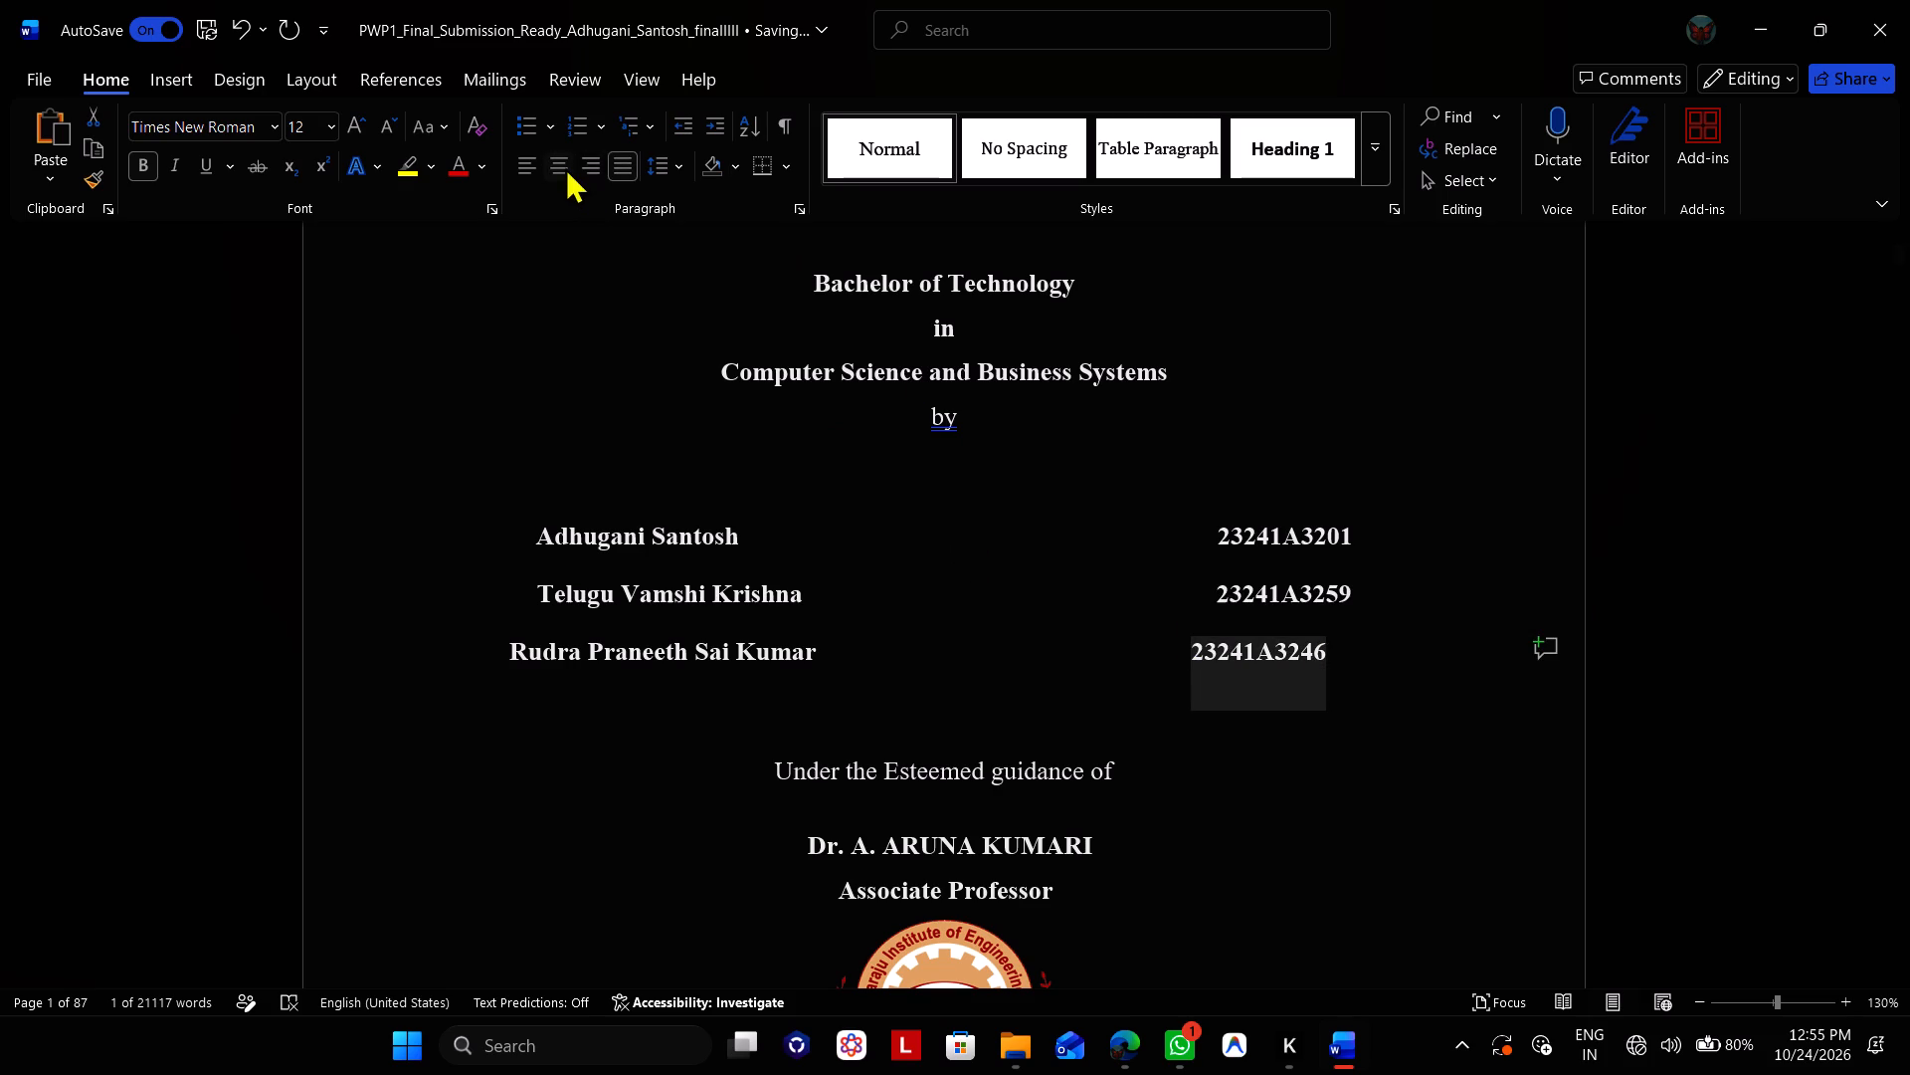
click(564, 166)
click(1250, 465)
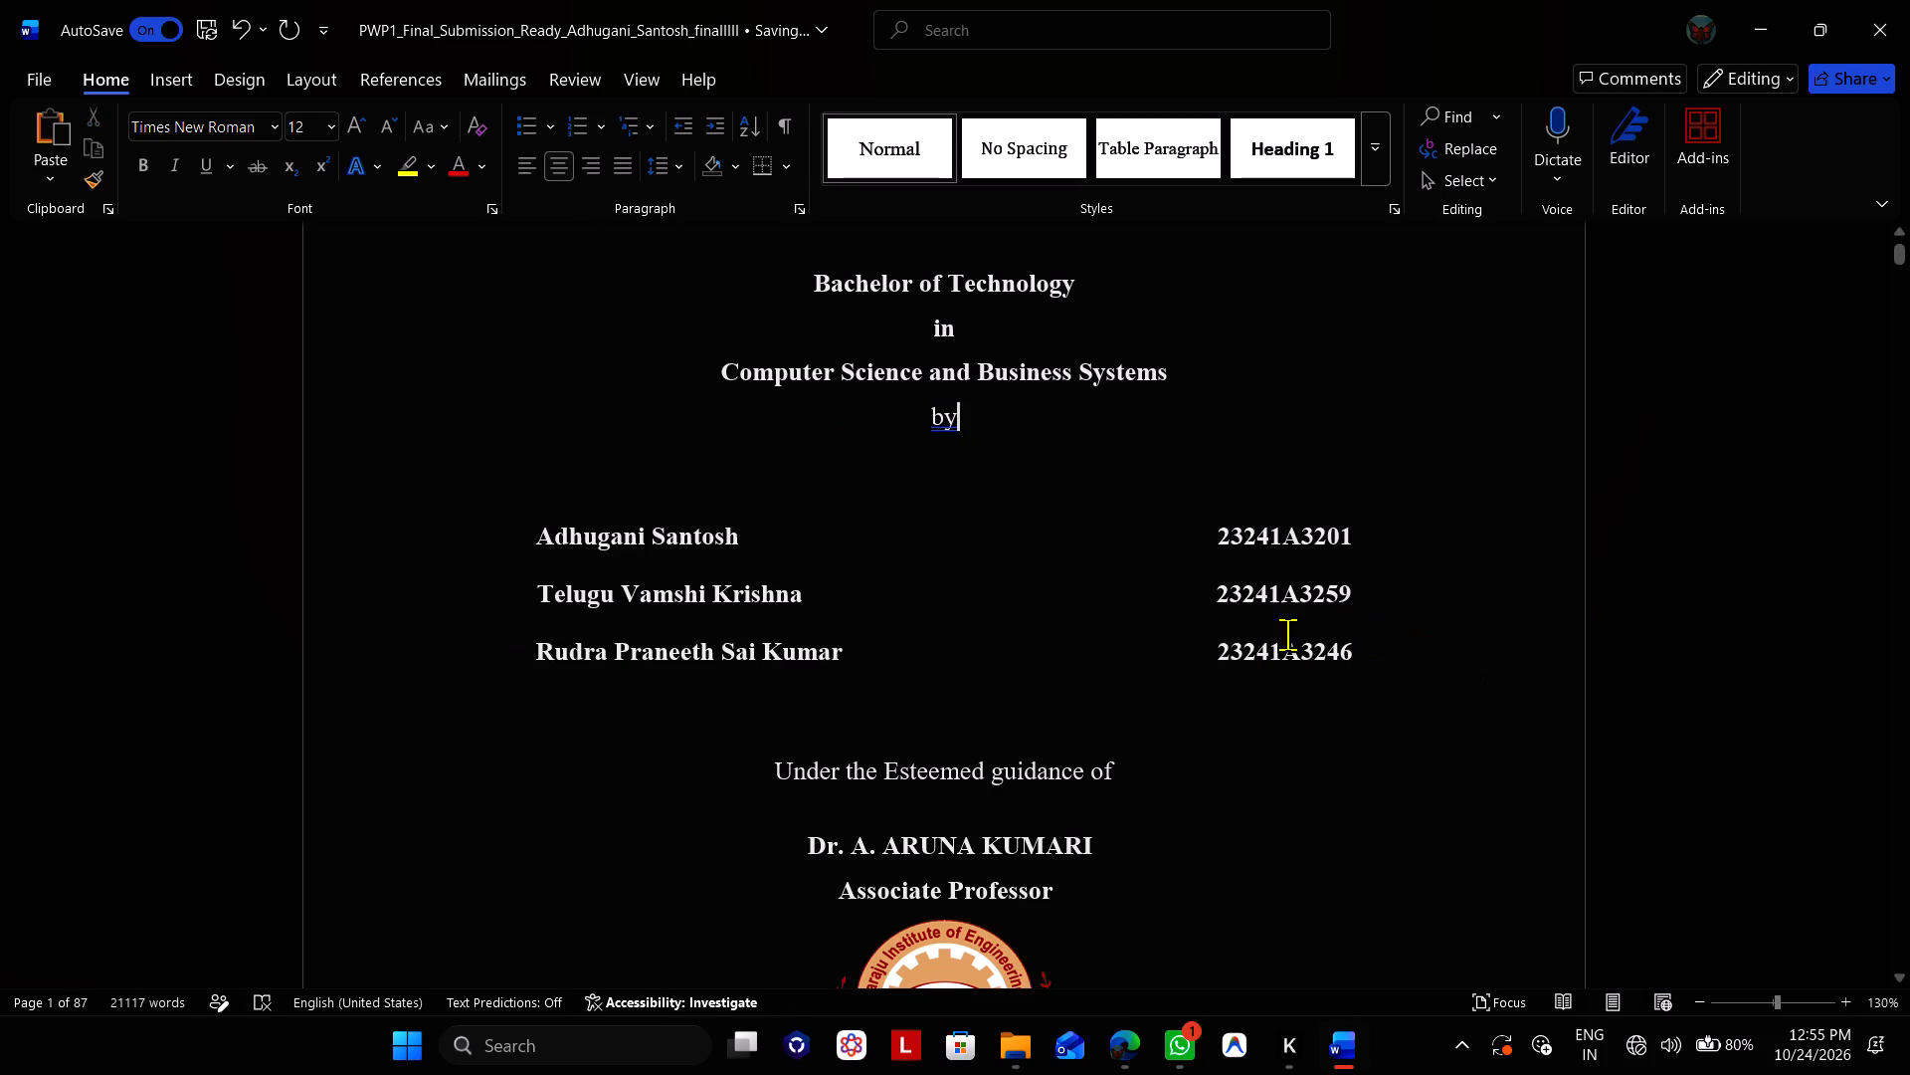
Review the cover page from the project title to the student lines to check the alignment.
scroll(1156, 571, up, 1)
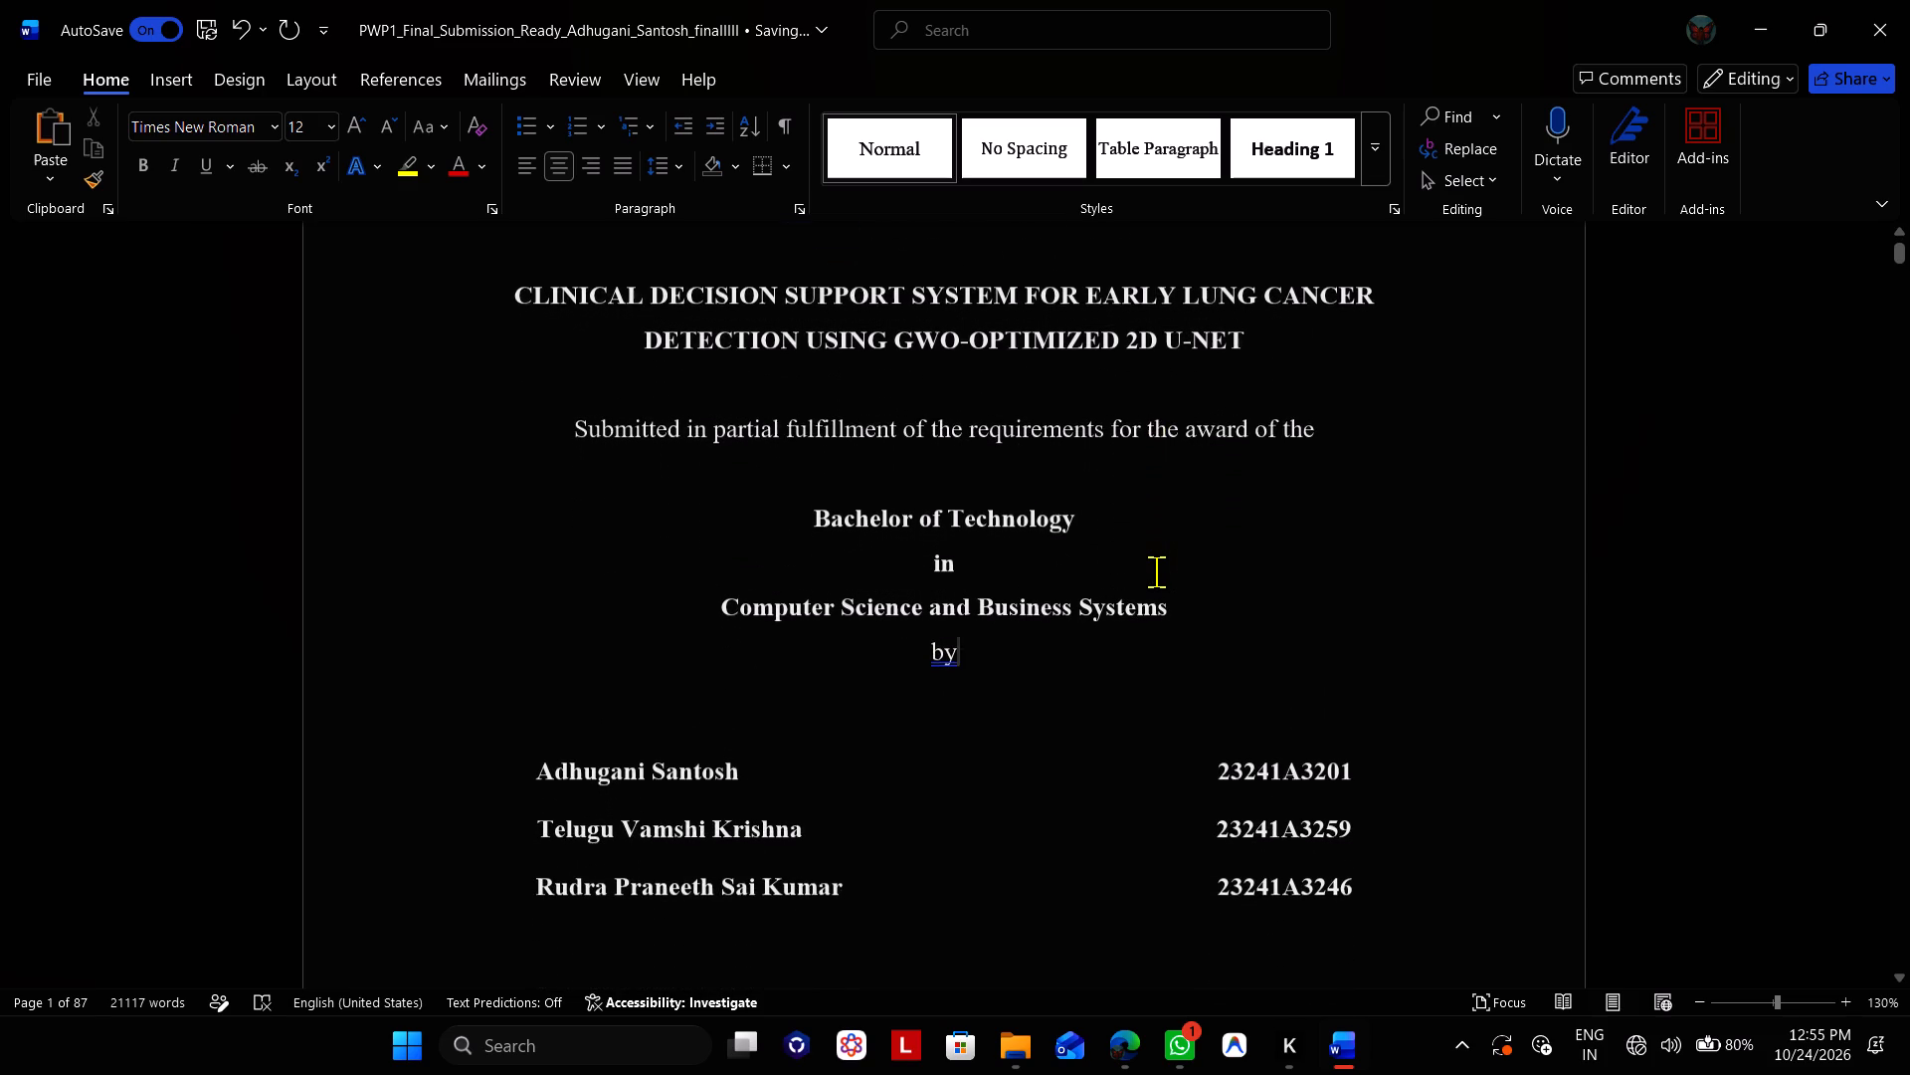
scroll(1156, 571, up, 1)
scroll(1156, 571, down, 1)
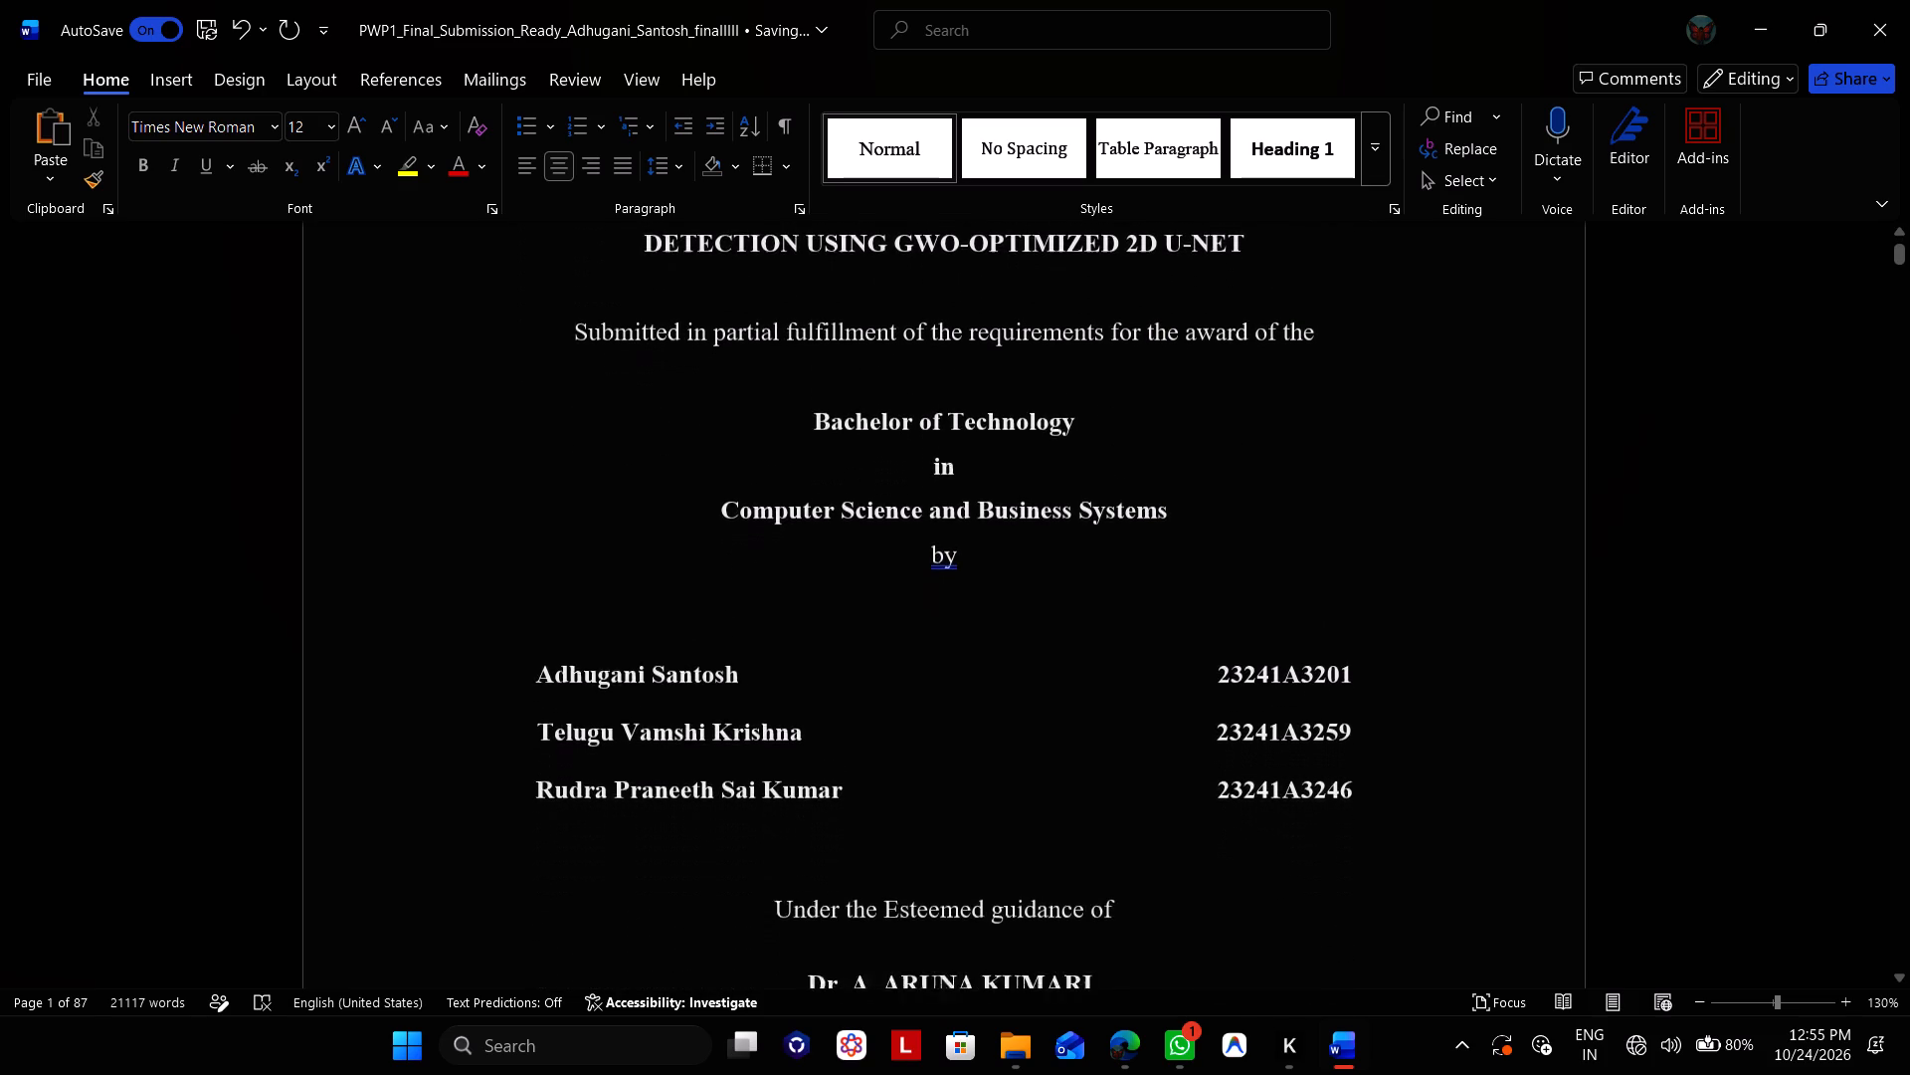
scroll(1156, 571, down, 1)
scroll(1156, 571, up, 2)
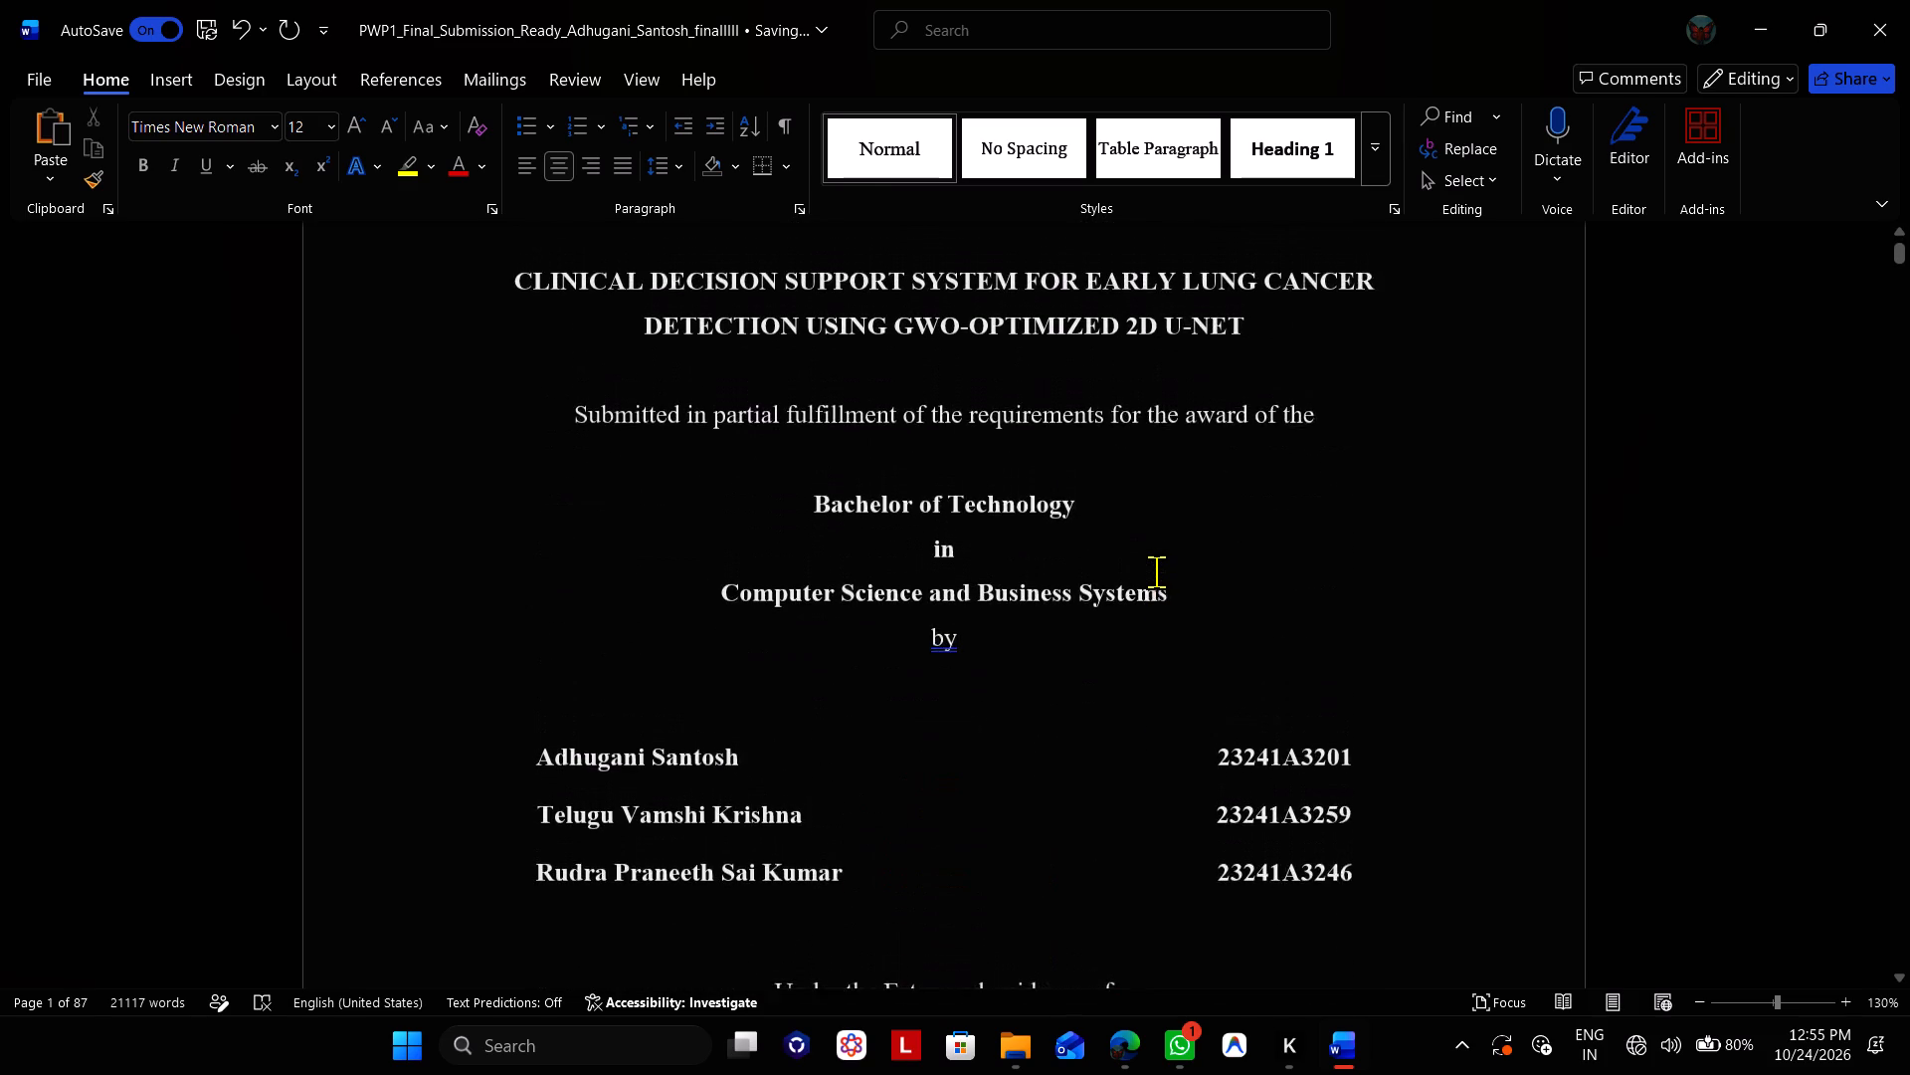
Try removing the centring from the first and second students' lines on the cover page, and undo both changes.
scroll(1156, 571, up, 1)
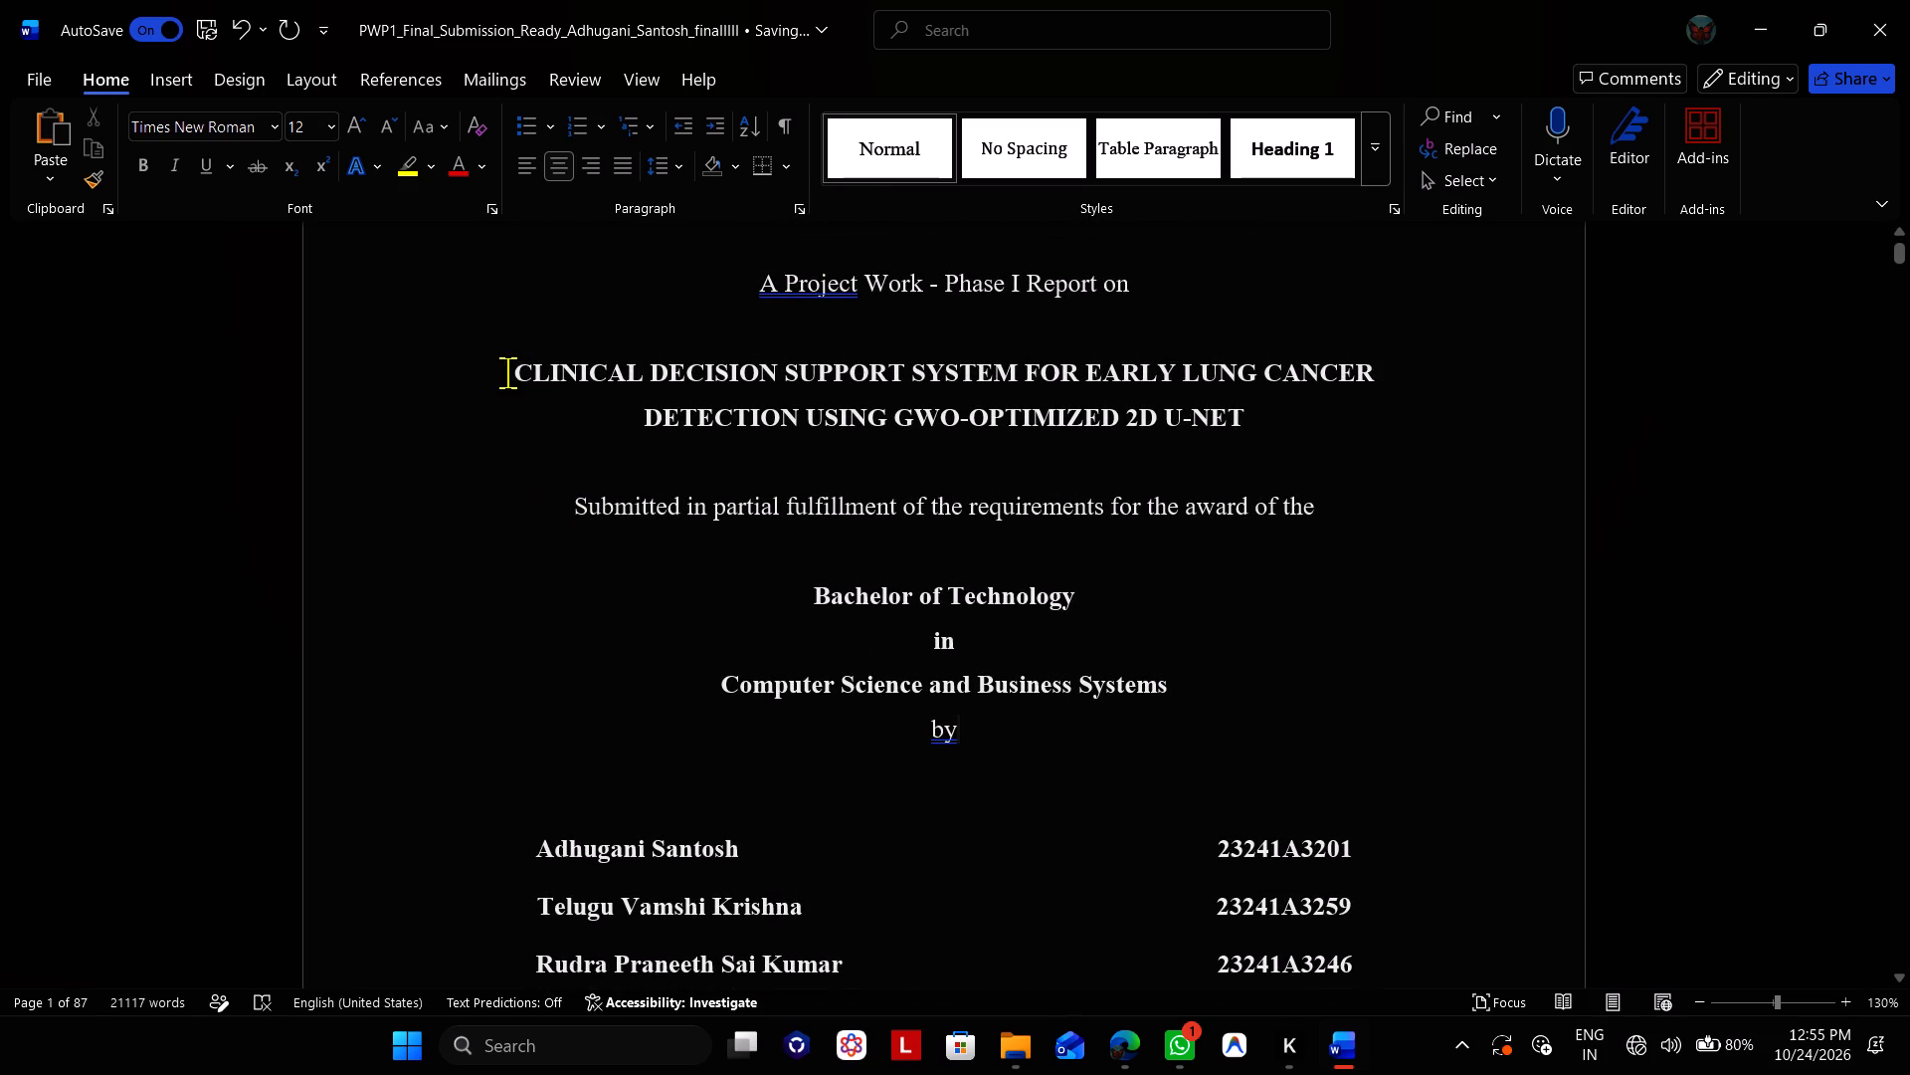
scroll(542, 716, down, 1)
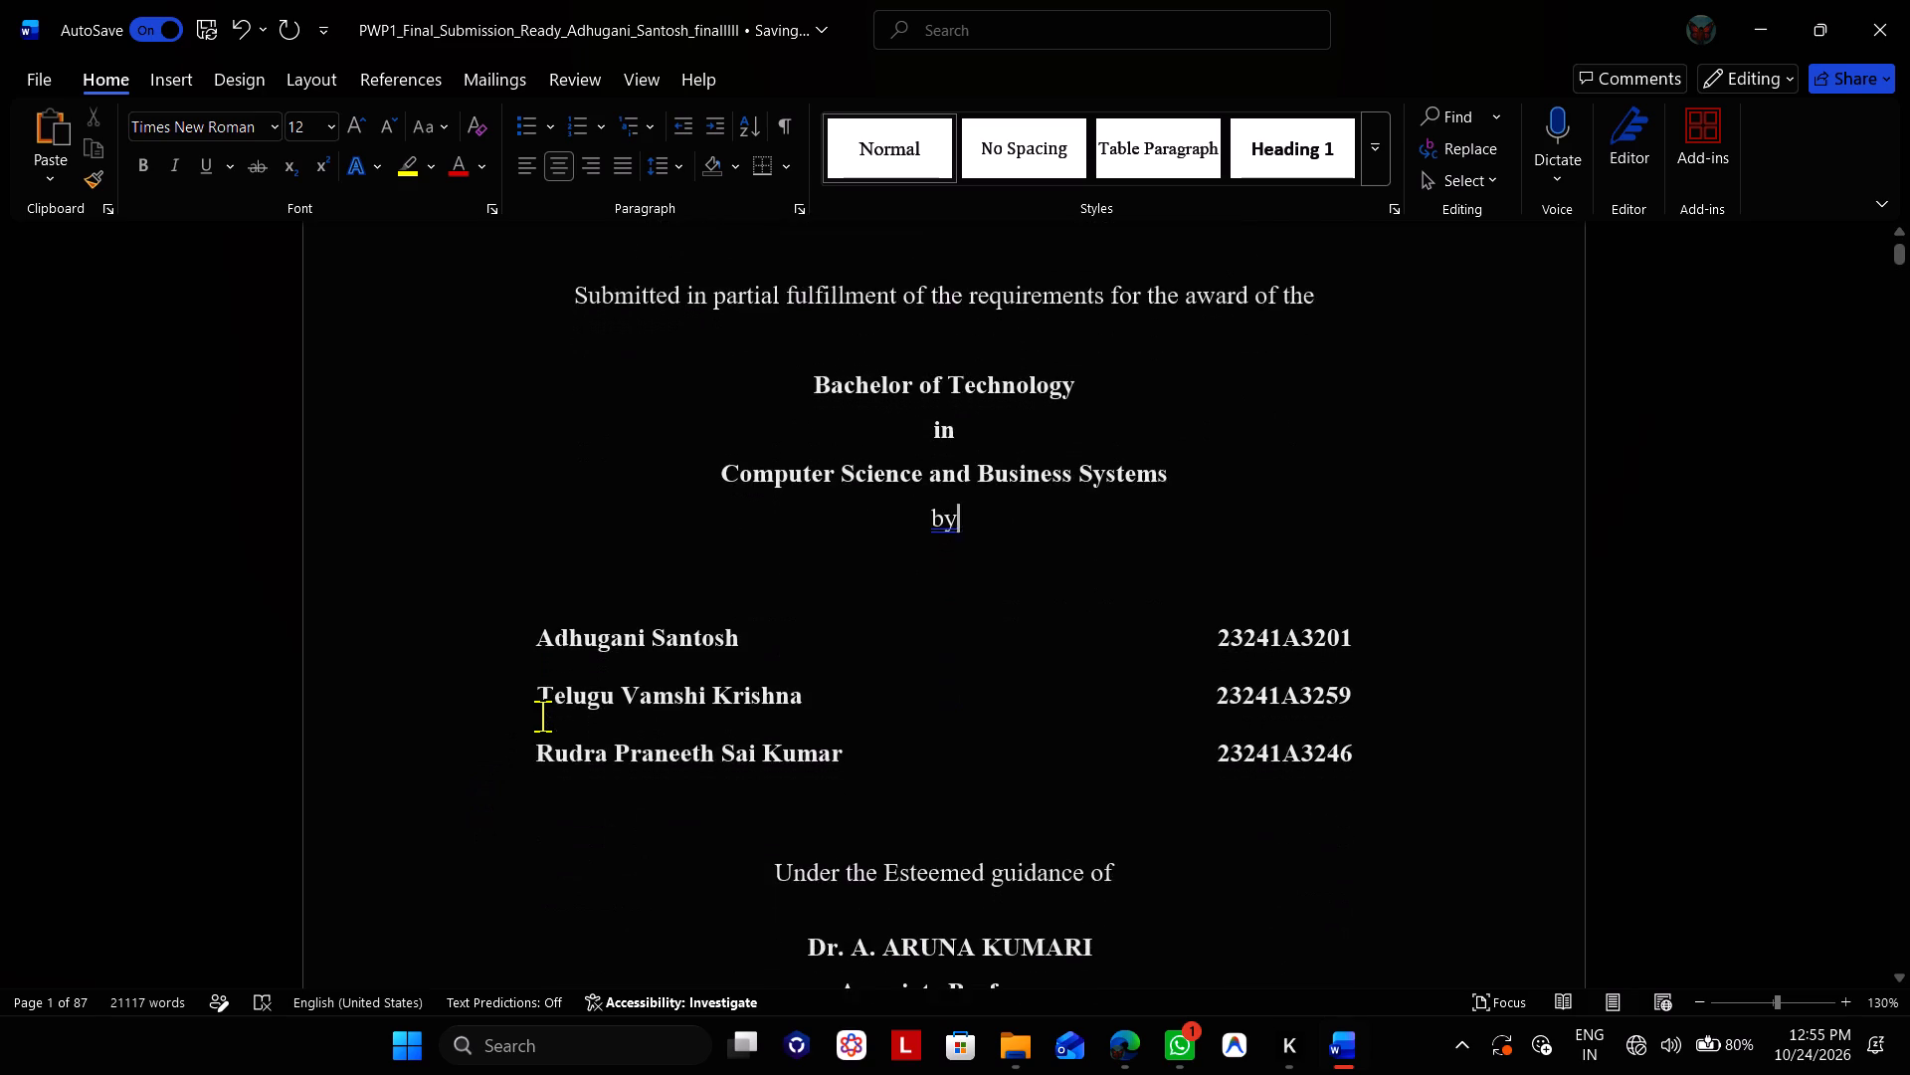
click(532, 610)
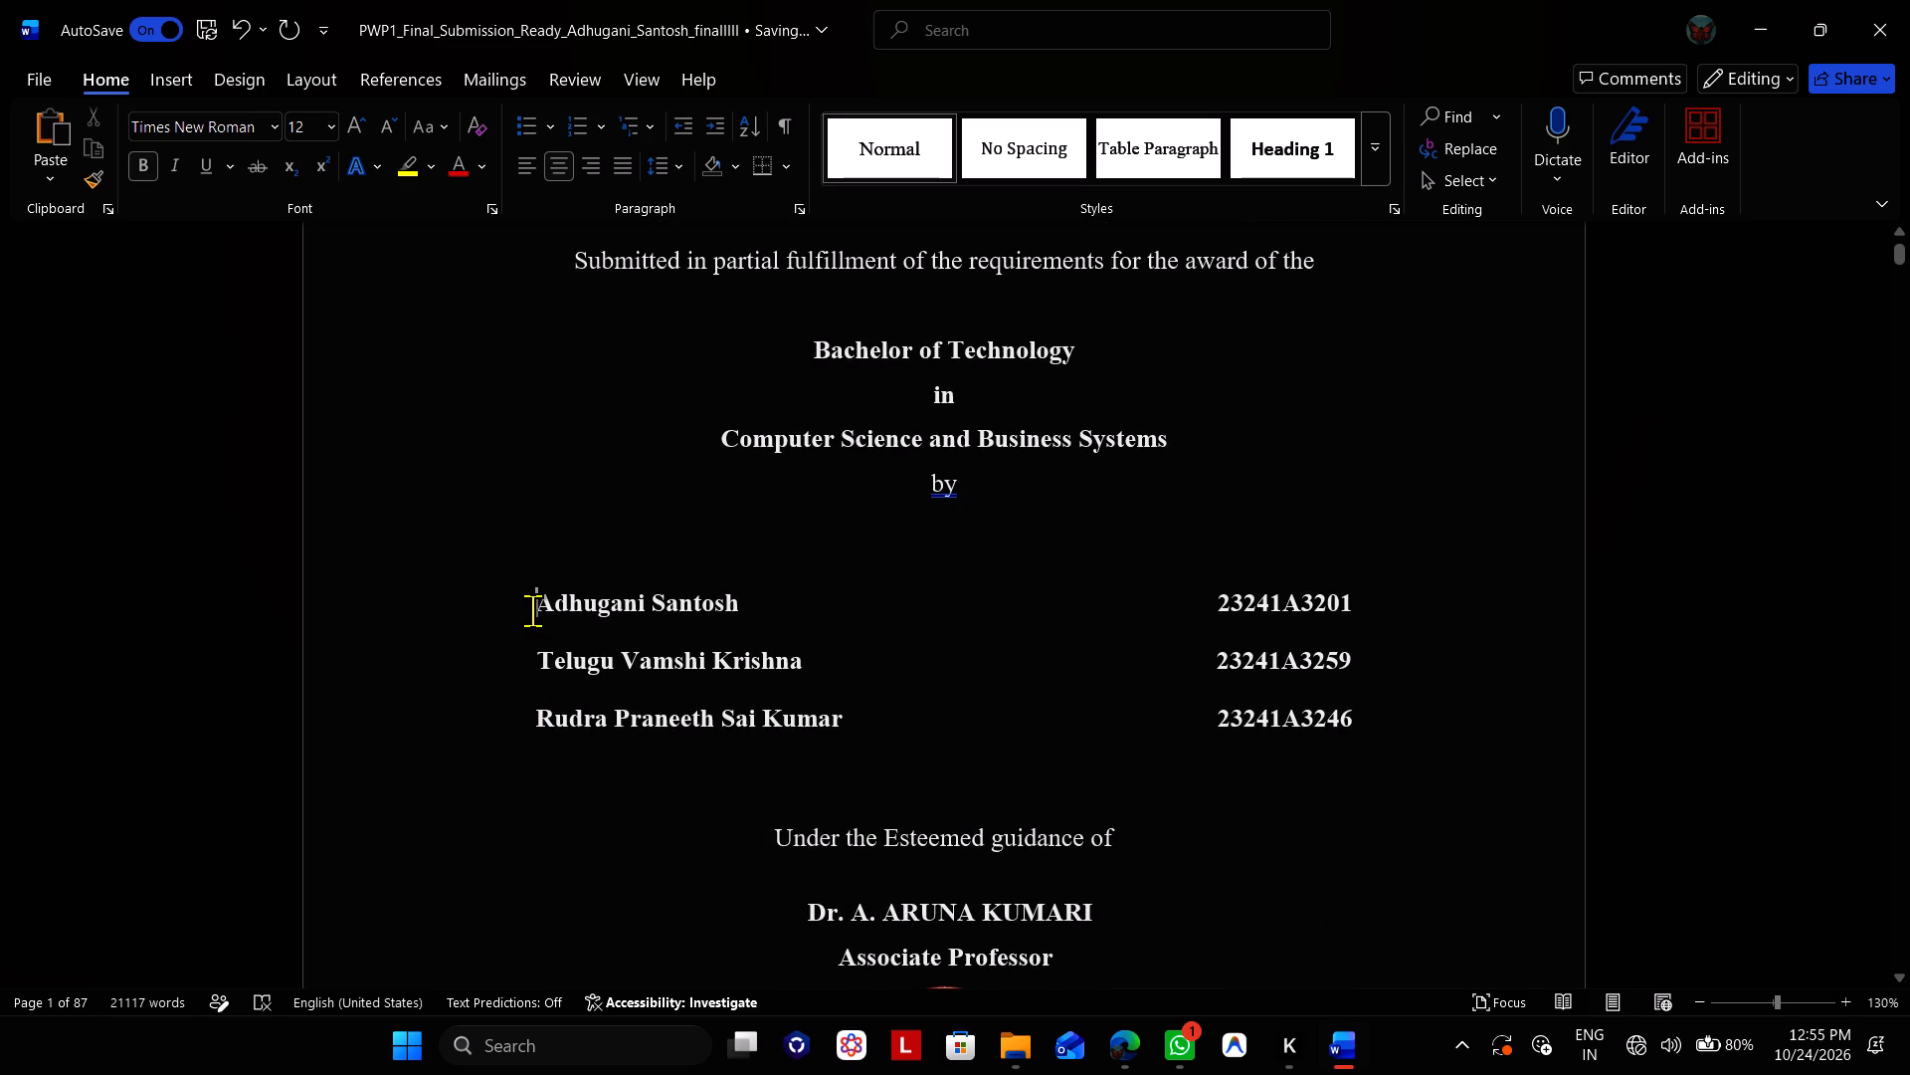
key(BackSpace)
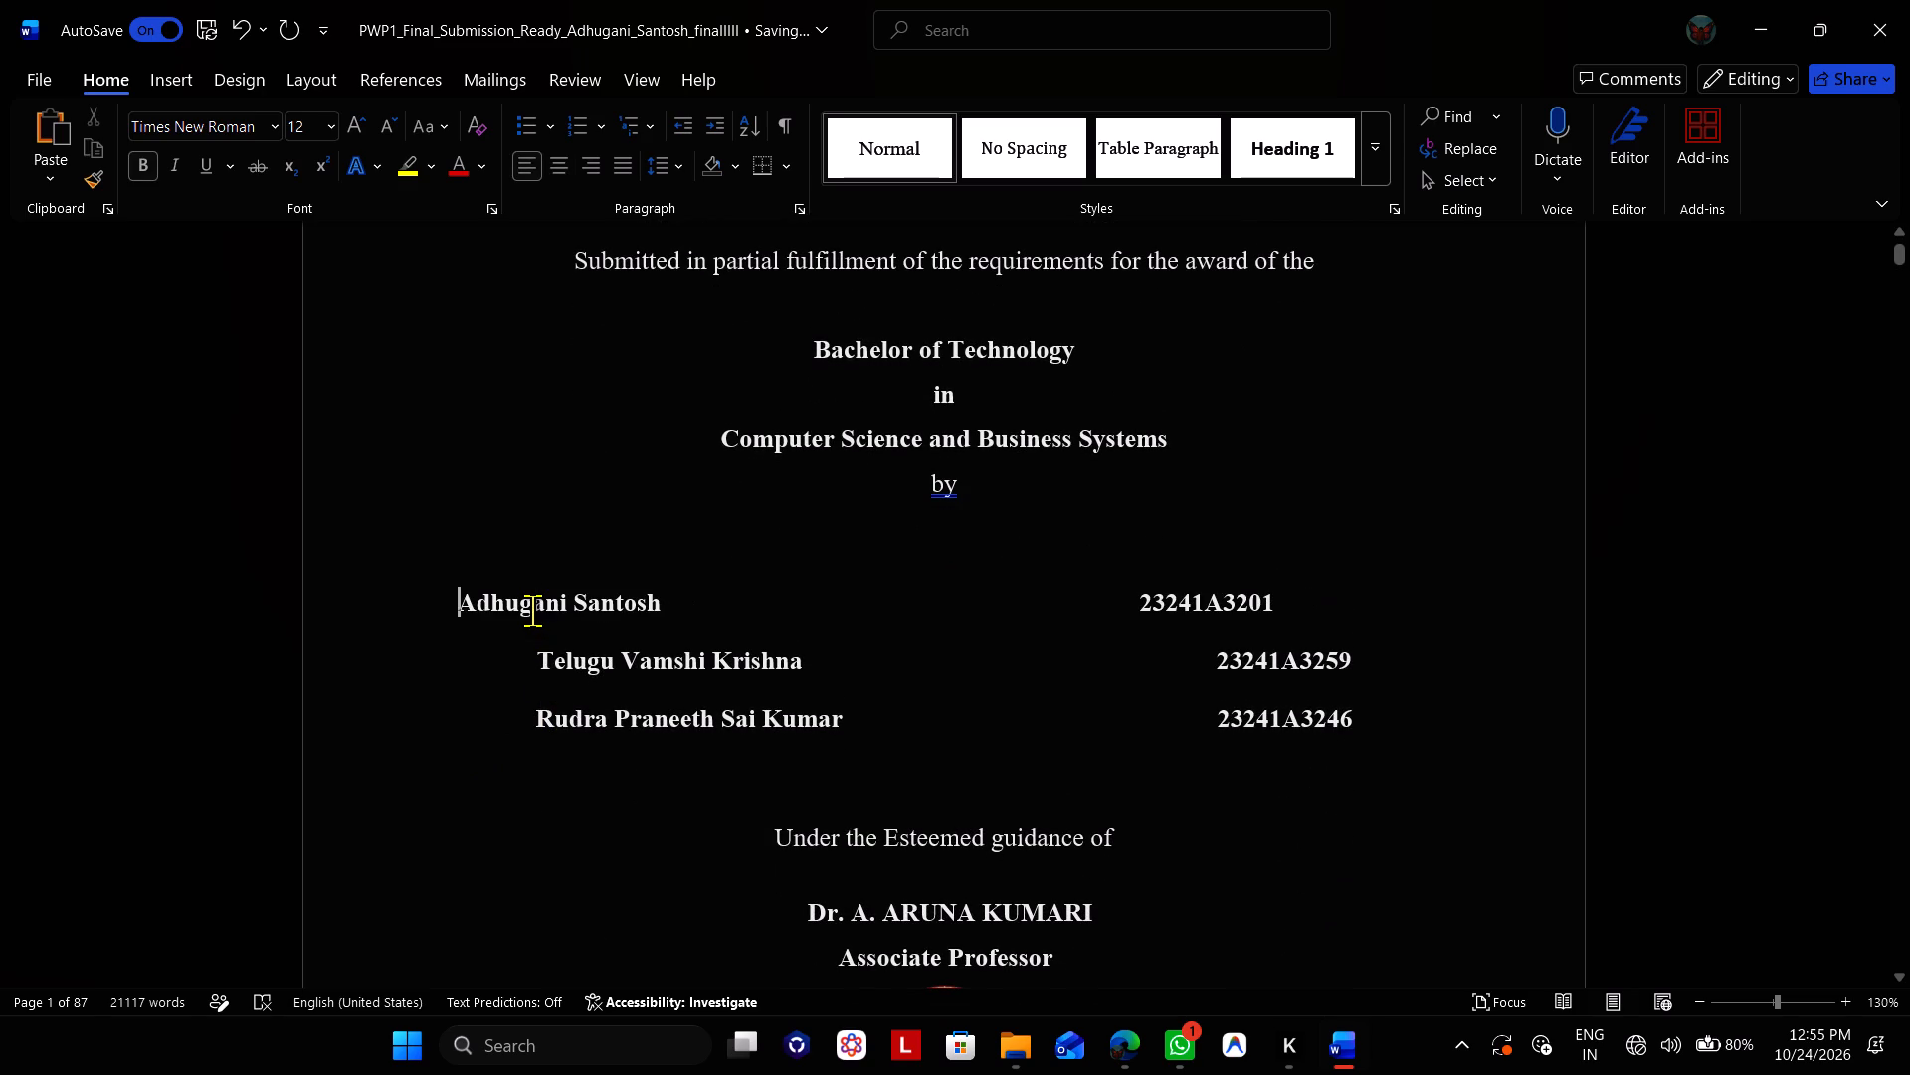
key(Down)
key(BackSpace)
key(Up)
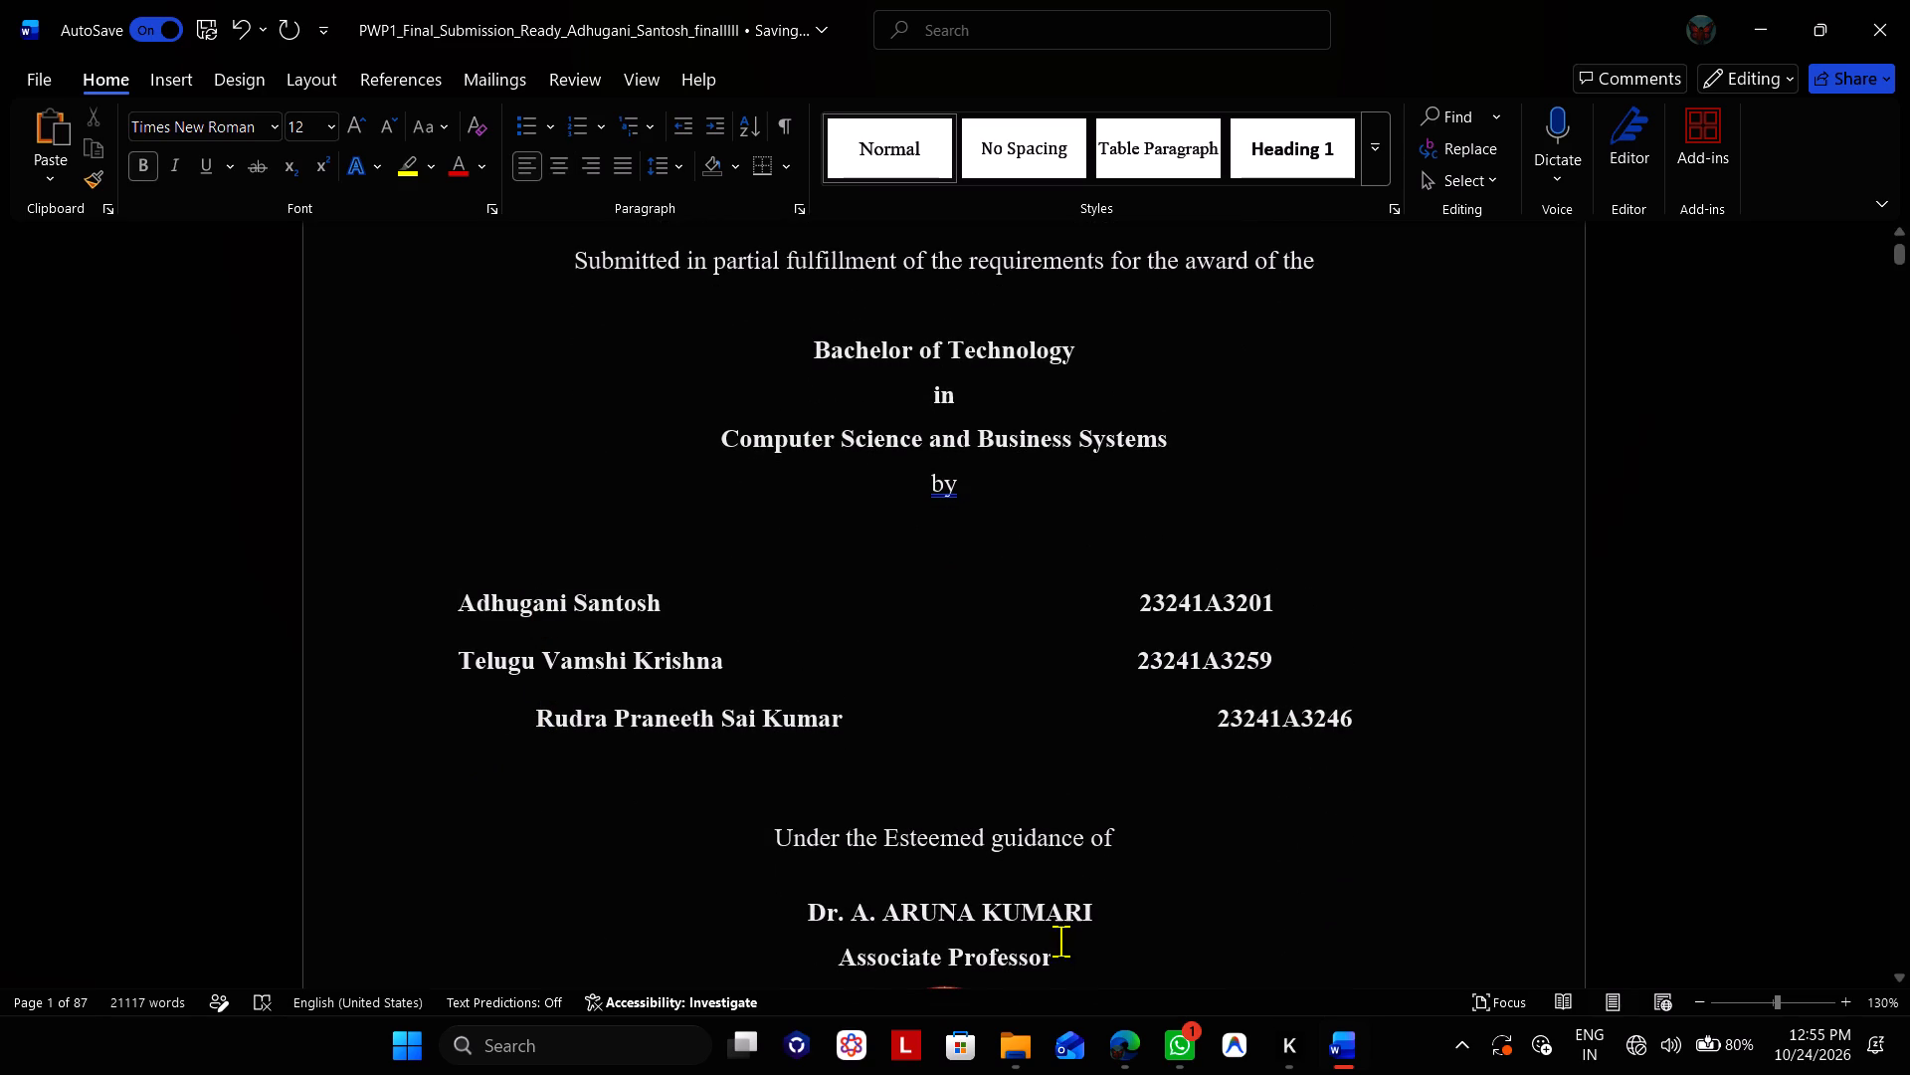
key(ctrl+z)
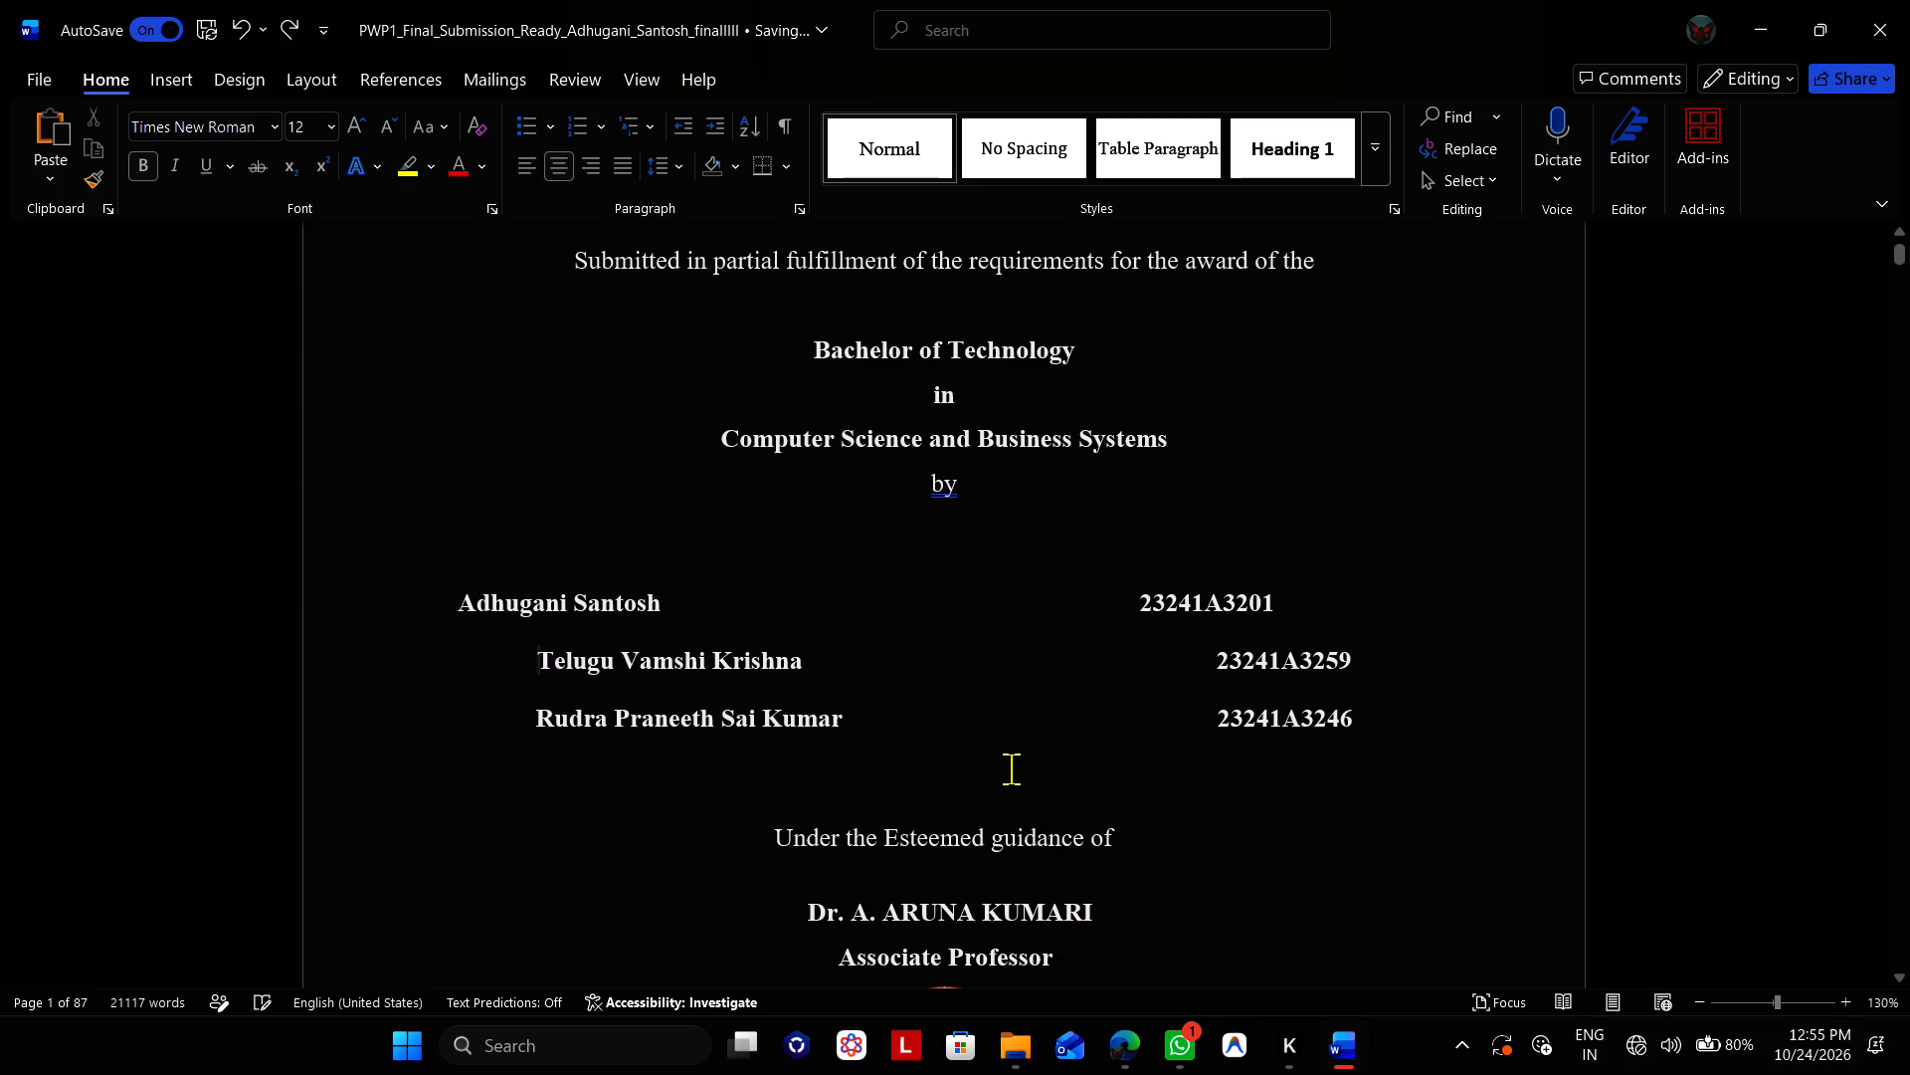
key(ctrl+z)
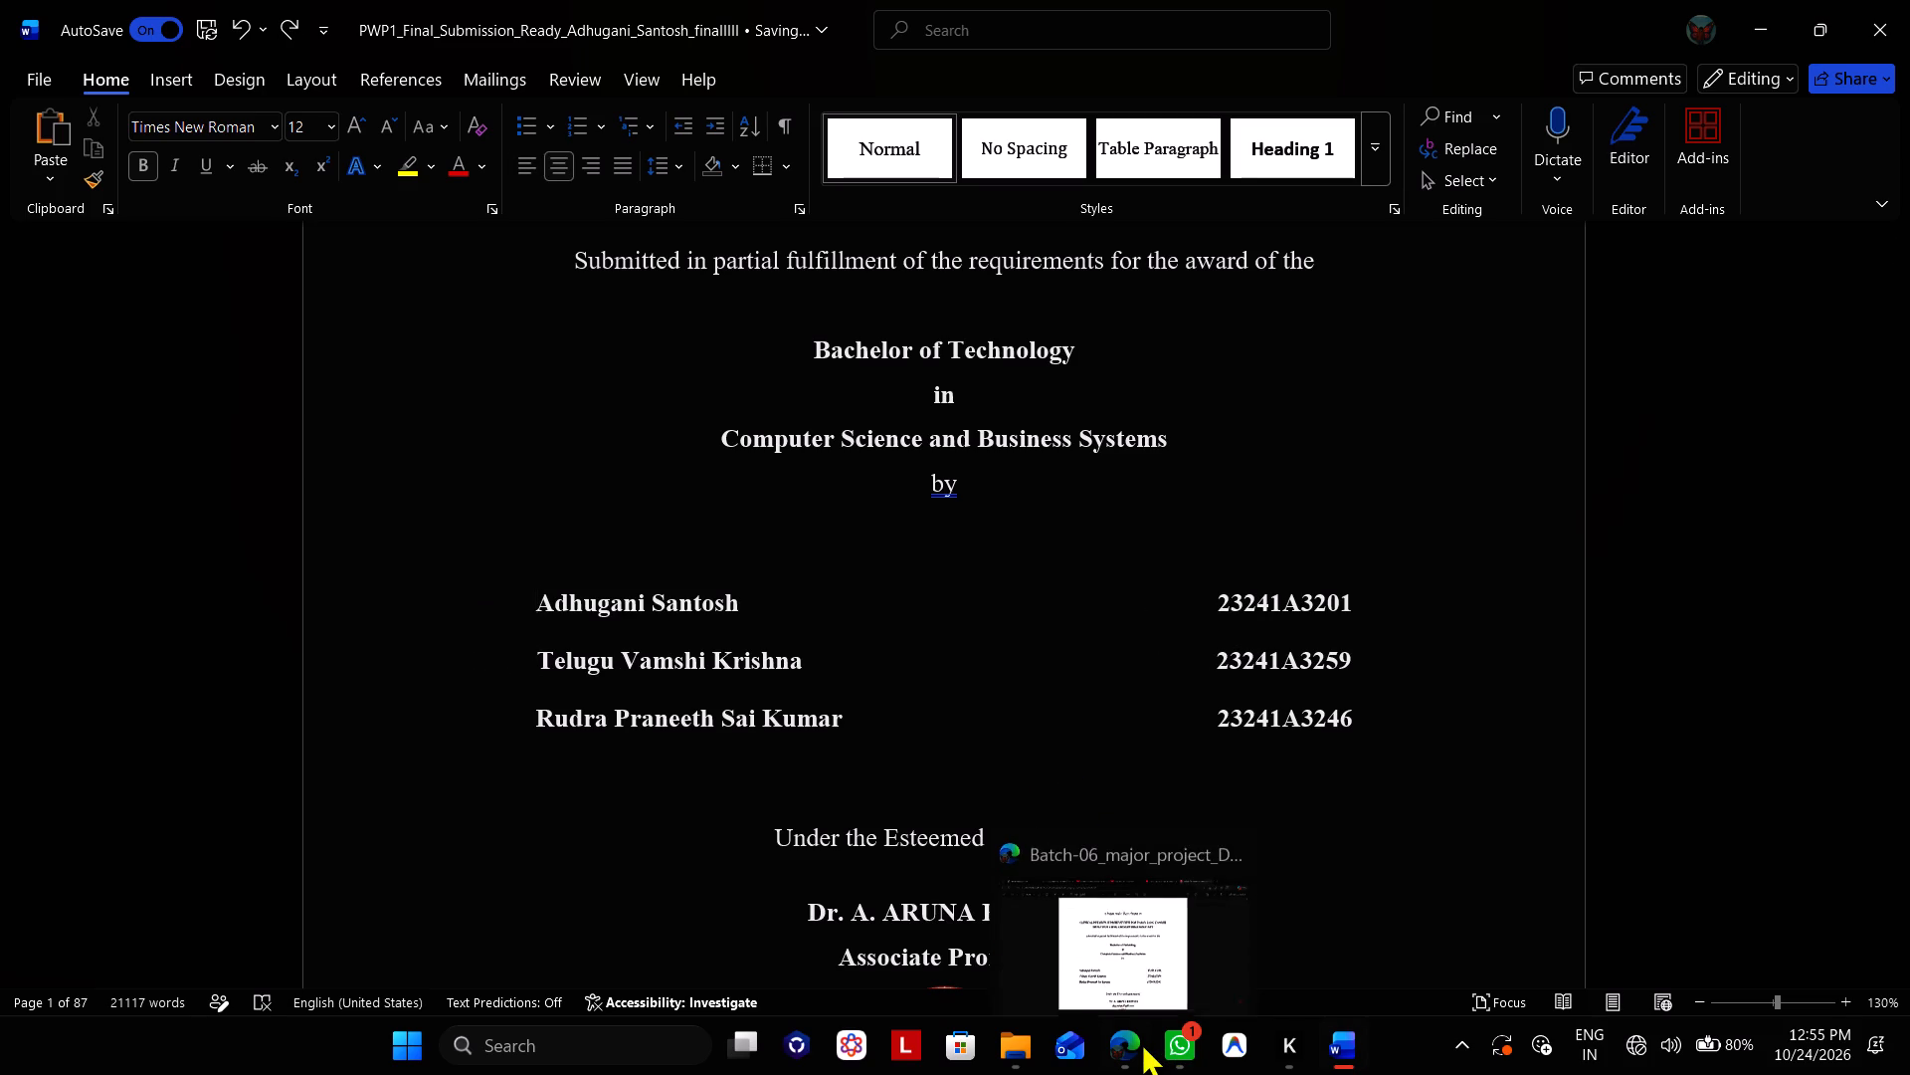
Switch to Edge to check the students' lines on the cover page of Batch-06_major_project_Document.pdf.
click(1141, 1042)
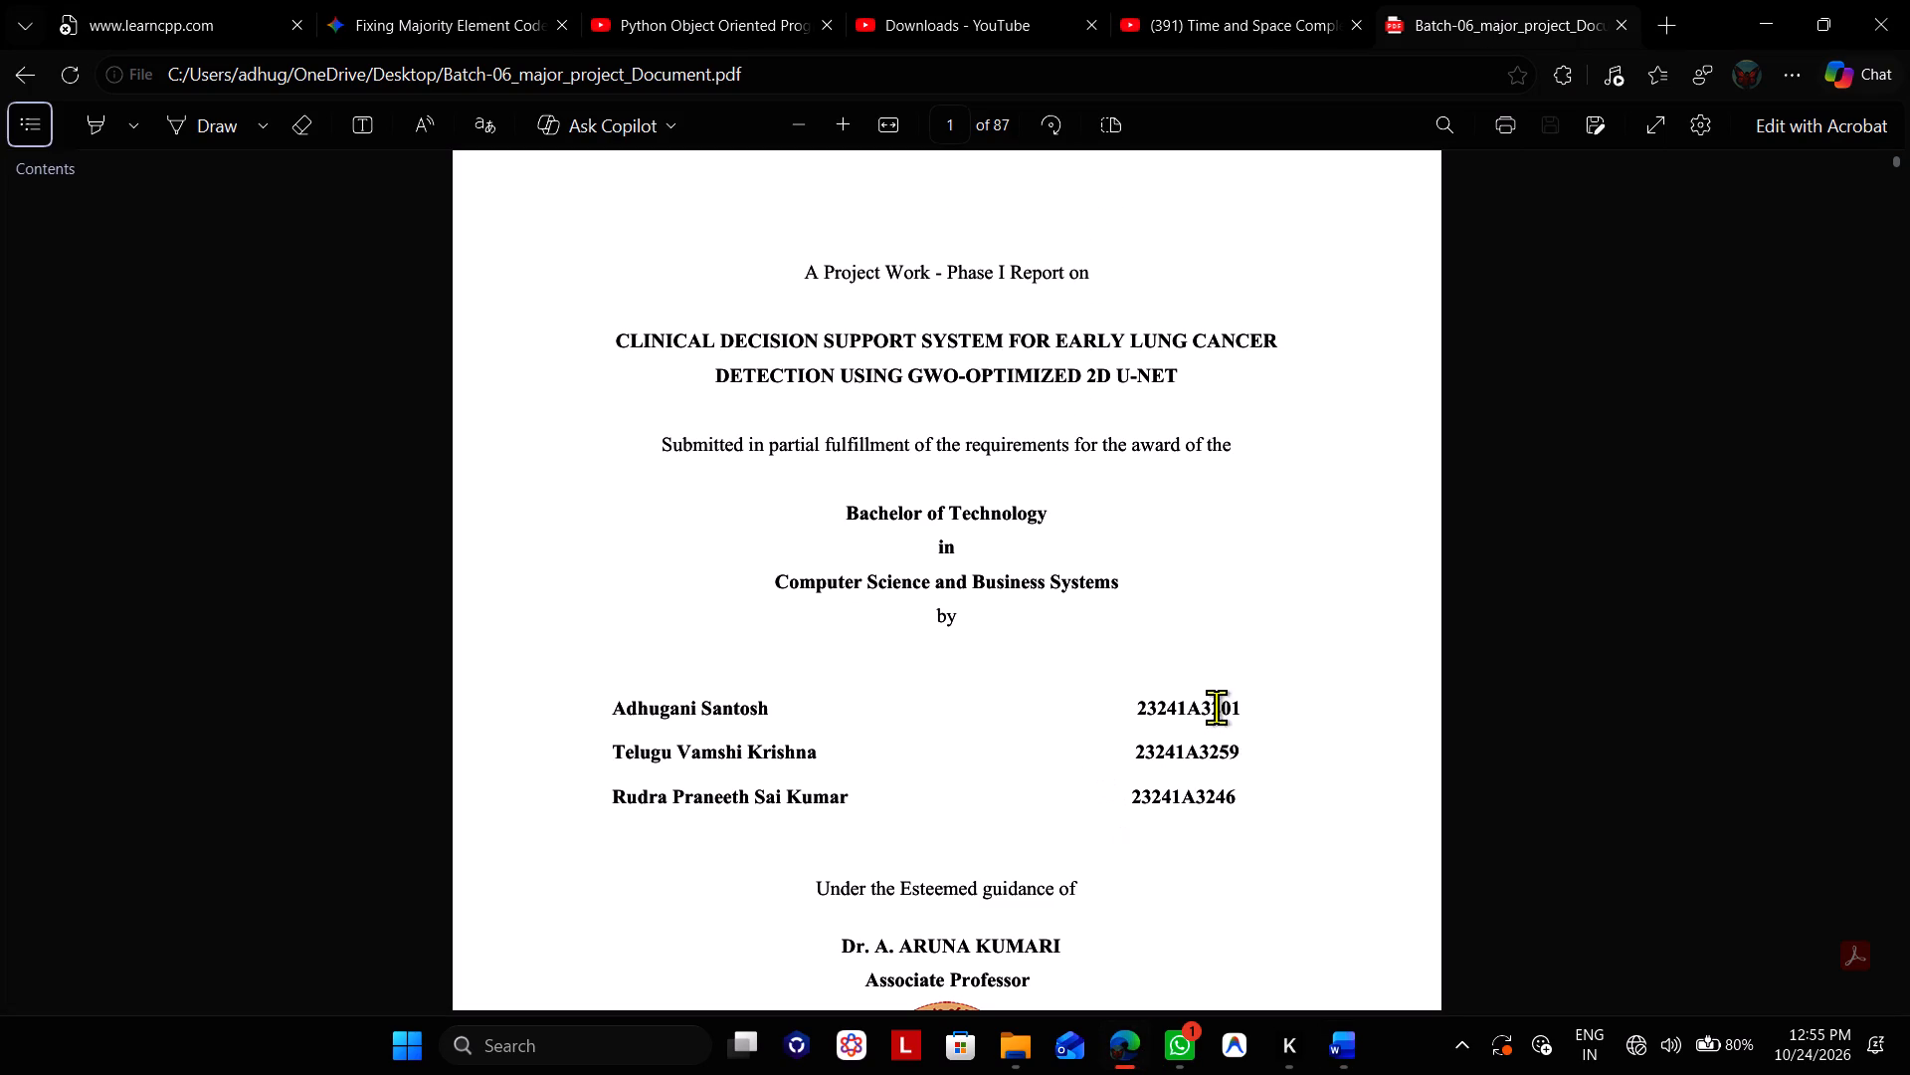
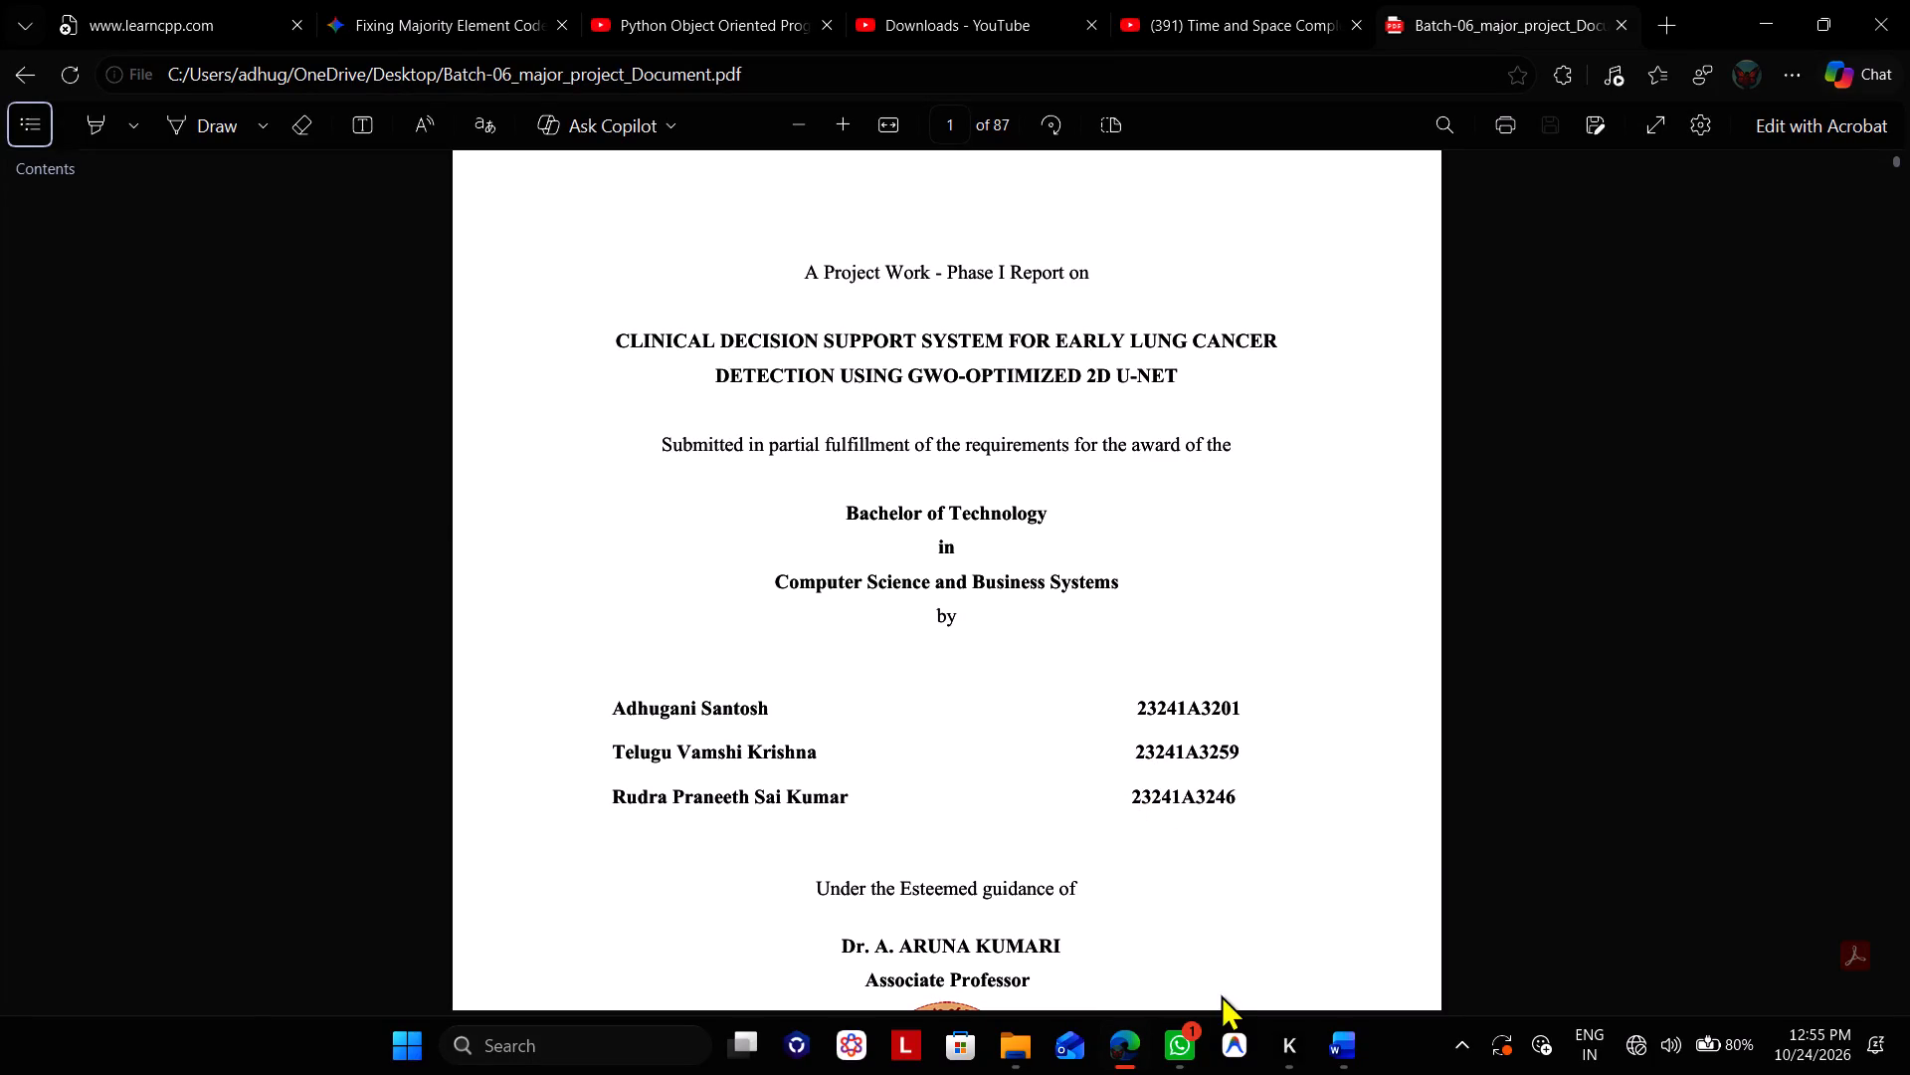
Switch from the PDF version back to the project report's cover page in Word.
click(1357, 1068)
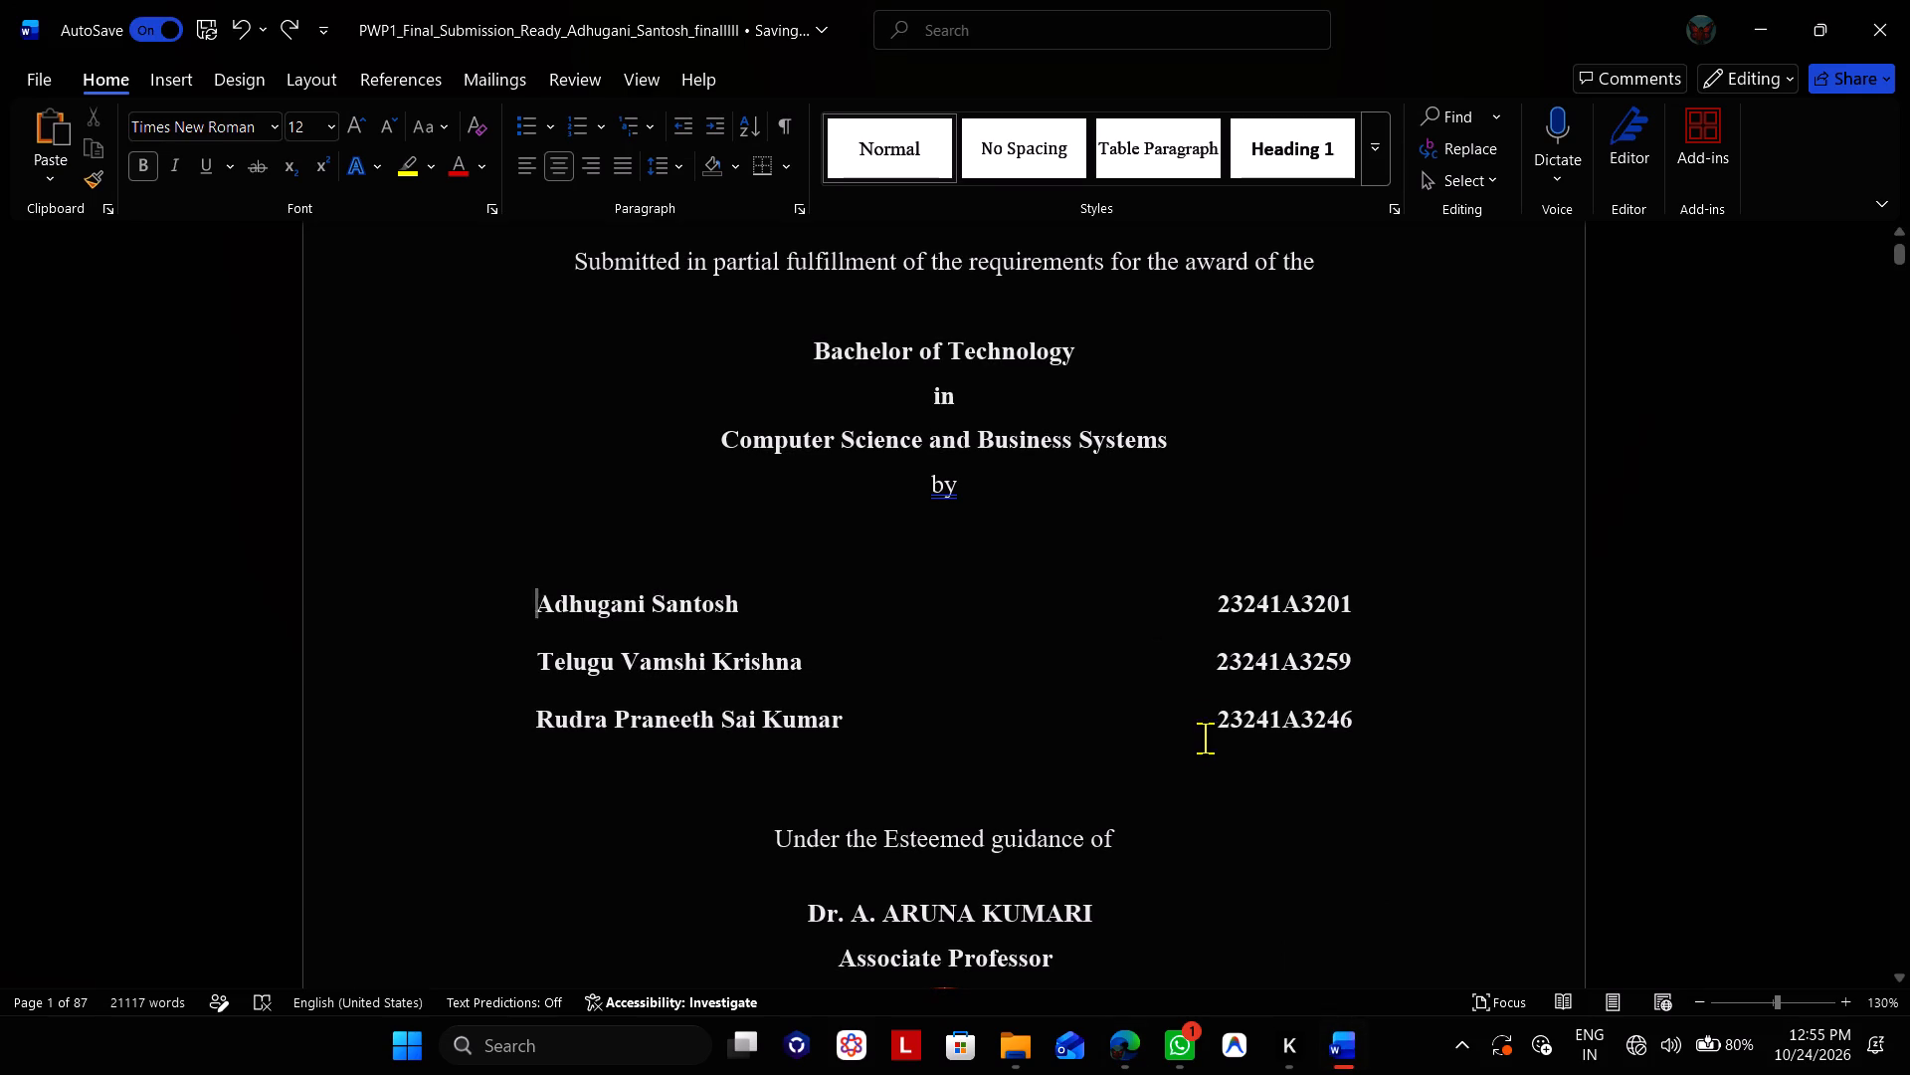
Set up a copy of the report in PDF format in the OneDrive Desktop folder and clear the suggested file name.
scroll(1197, 551, up, 2)
scroll(1197, 551, down, 1)
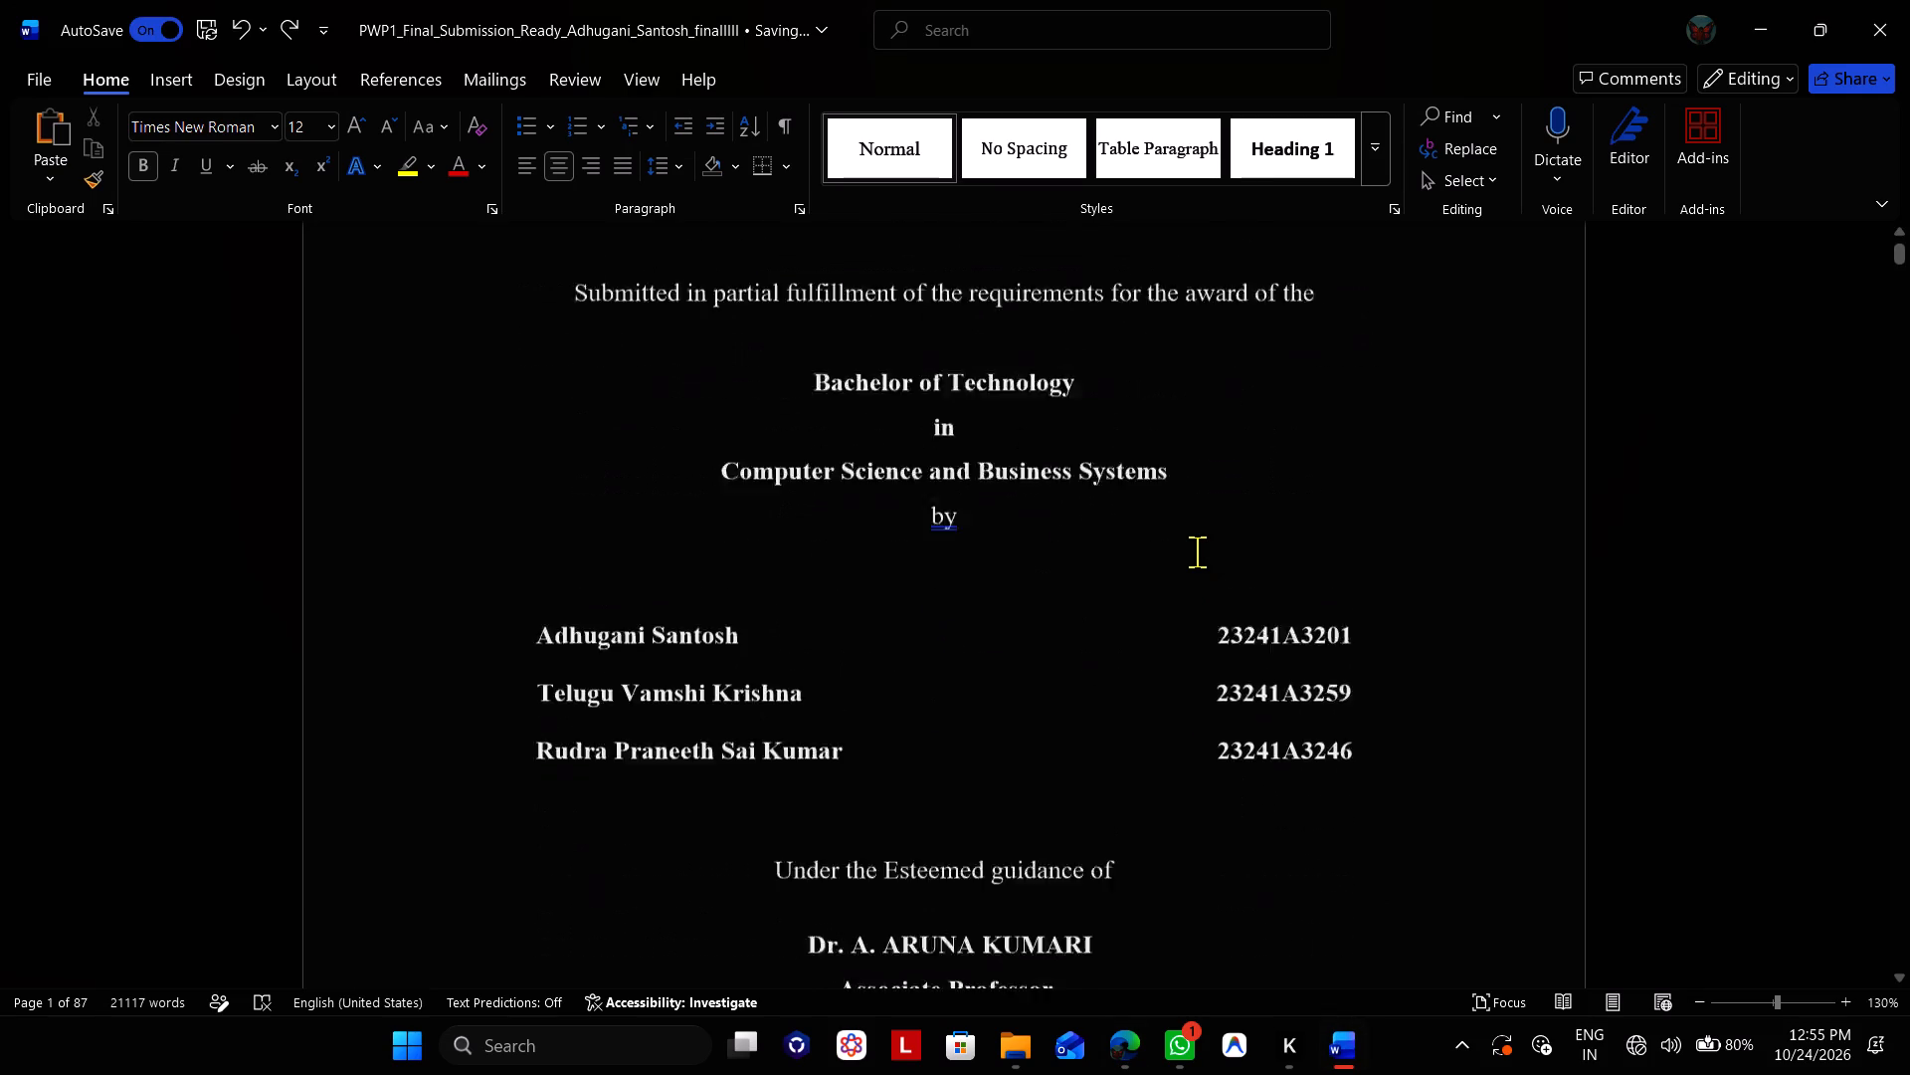
scroll(1197, 551, down, 2)
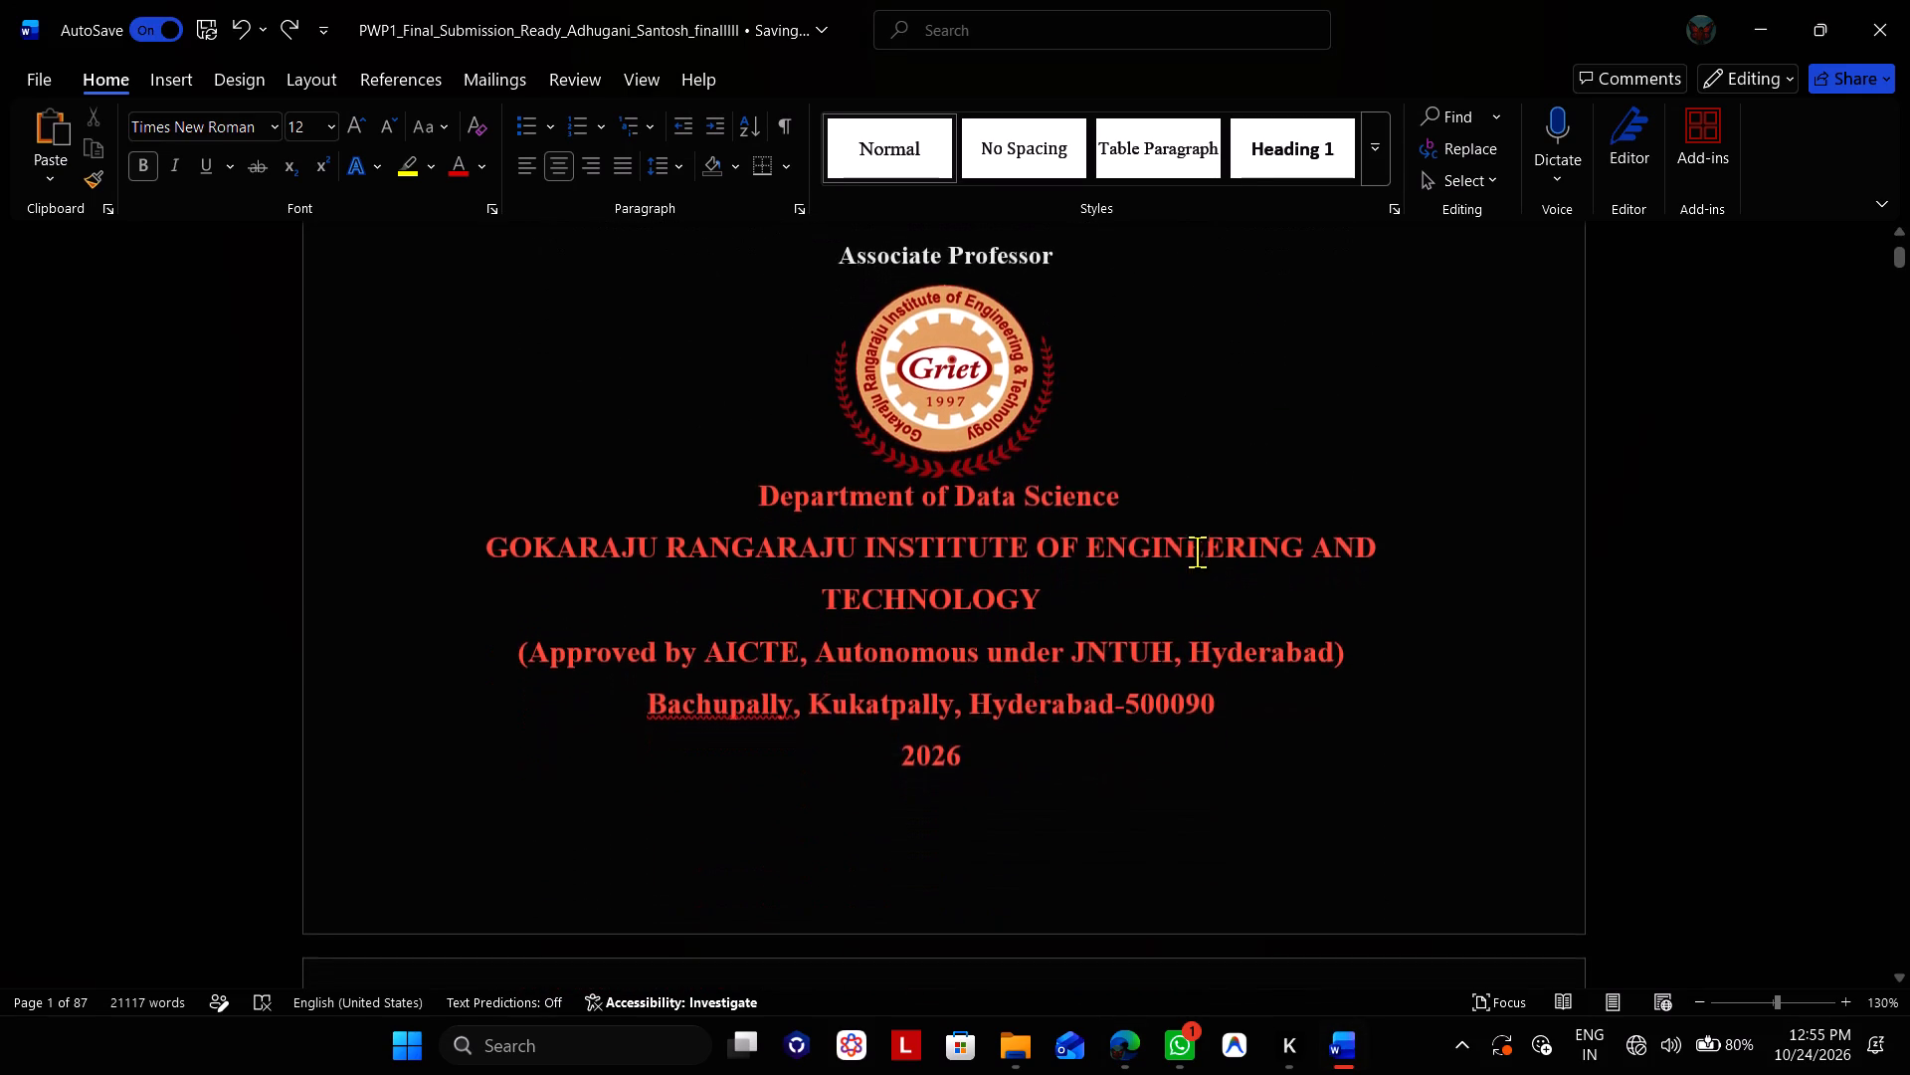
click(53, 84)
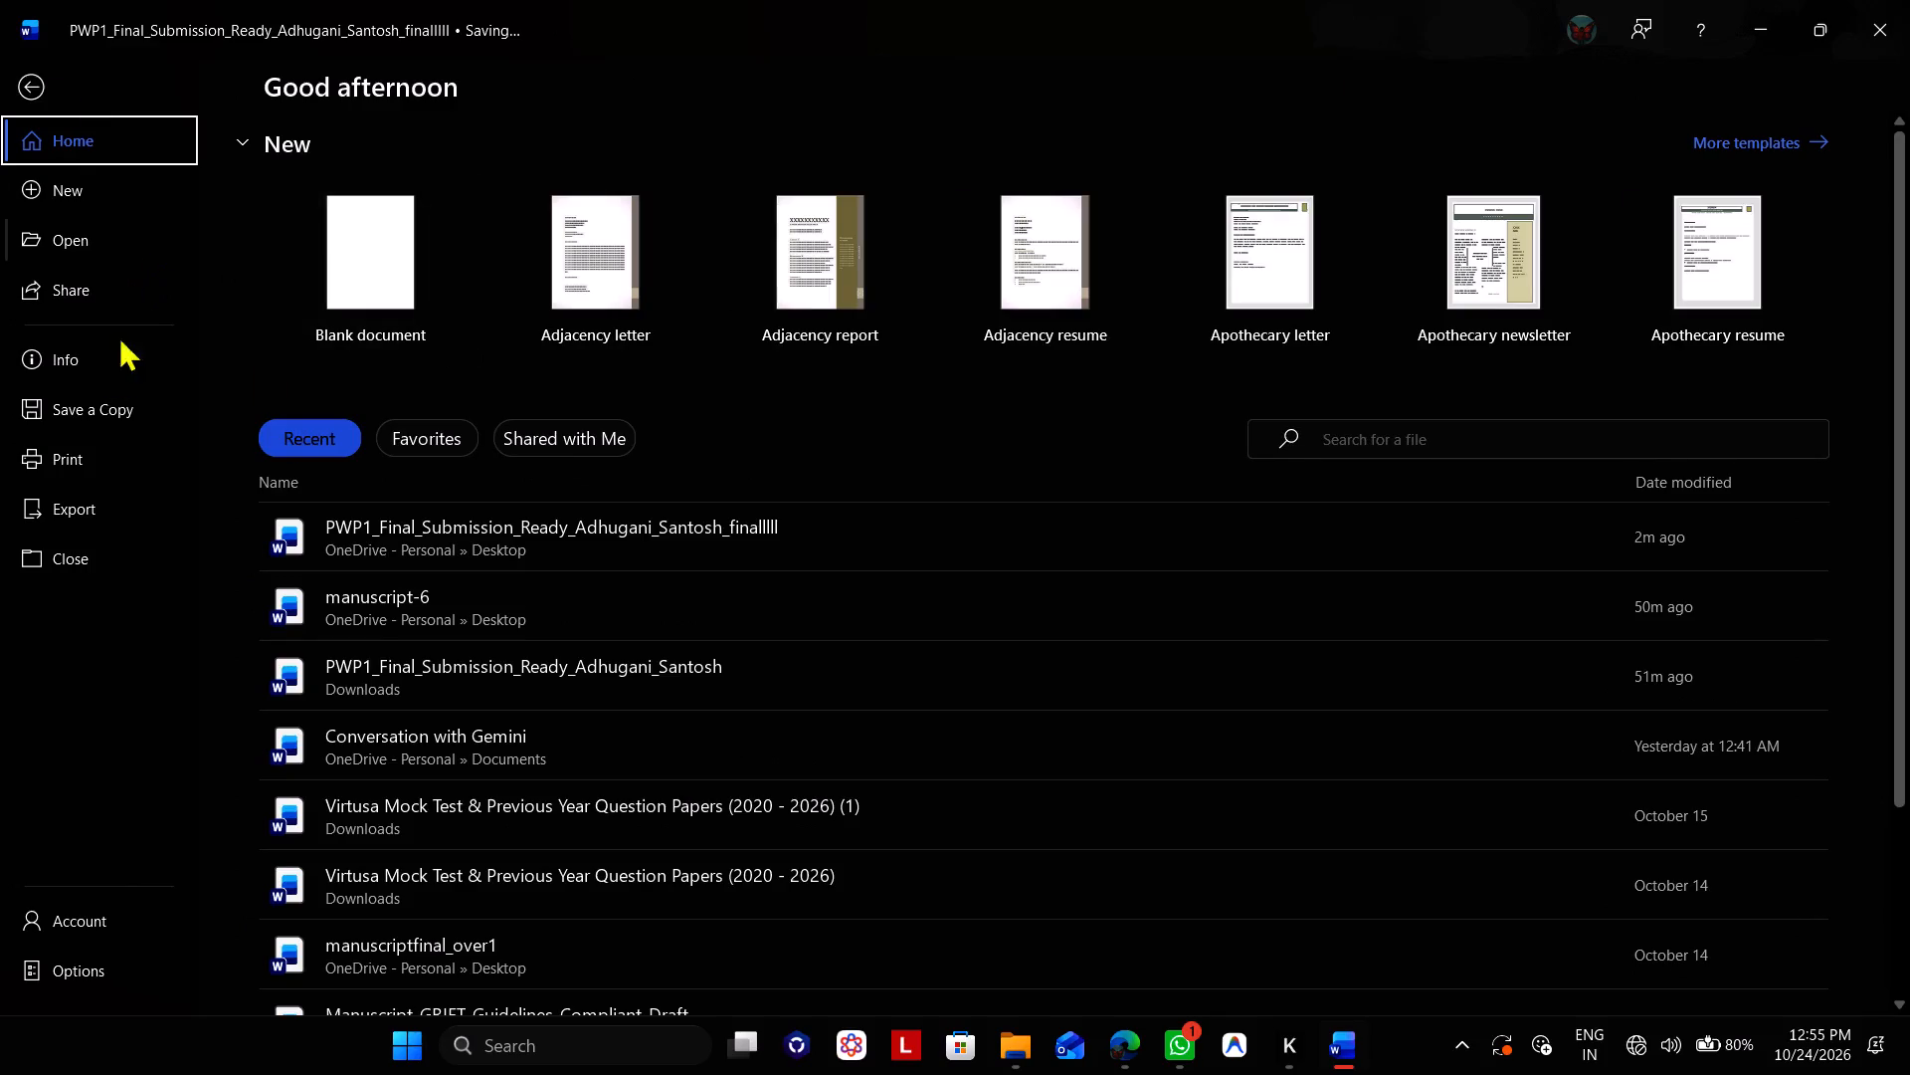
click(88, 404)
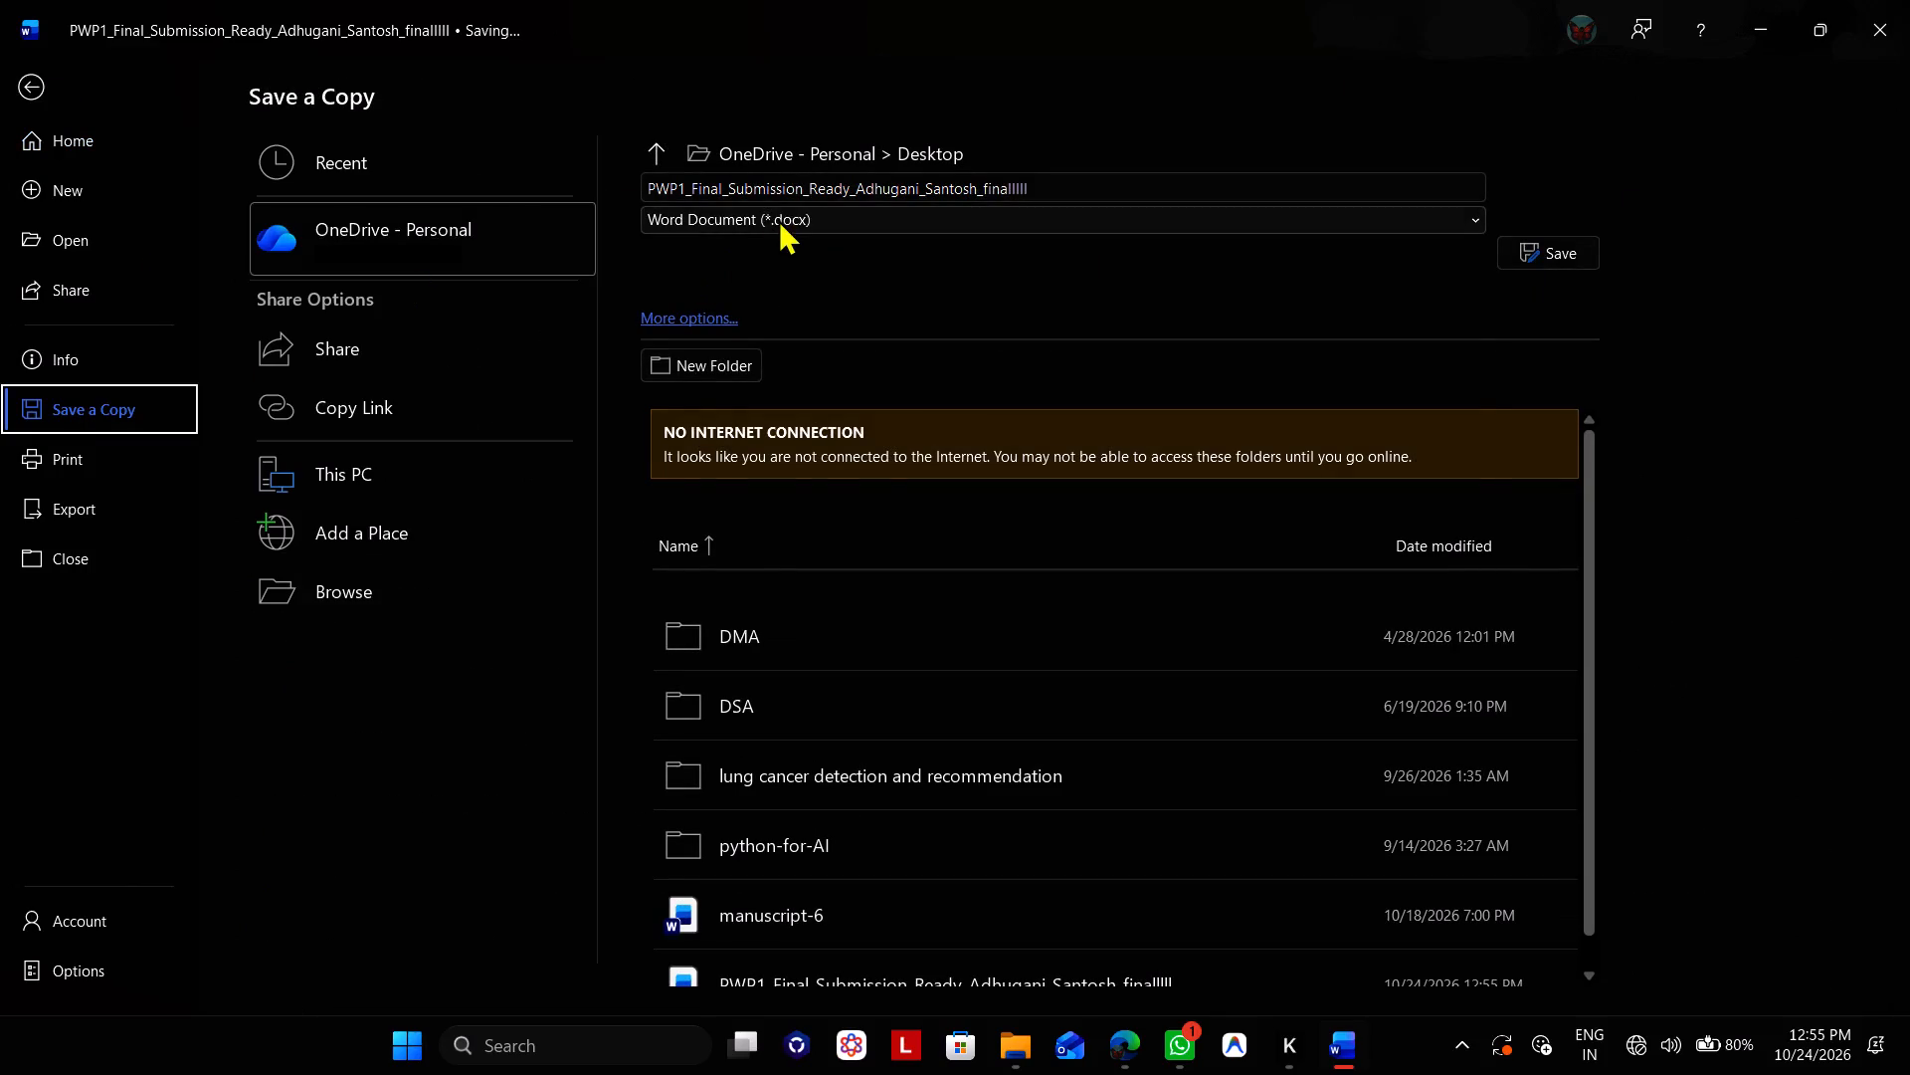
click(778, 219)
click(717, 424)
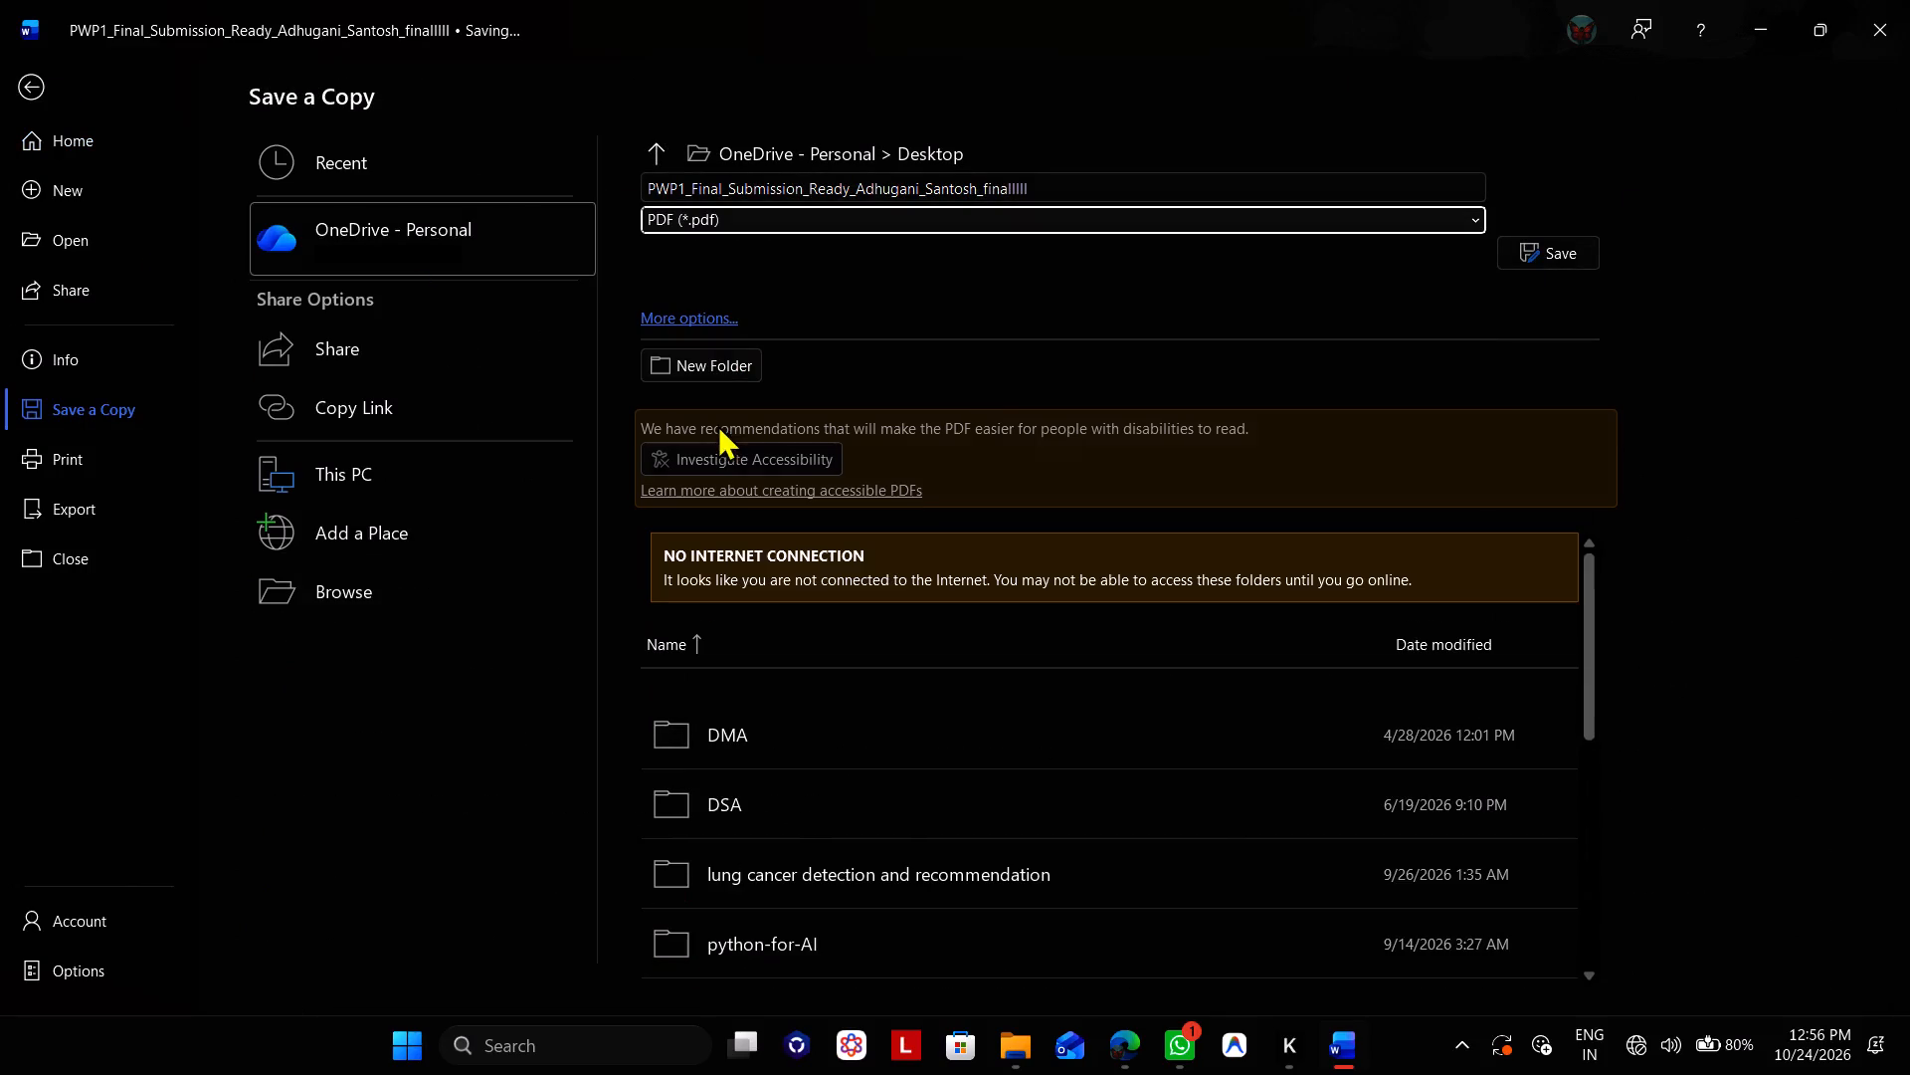
click(1057, 181)
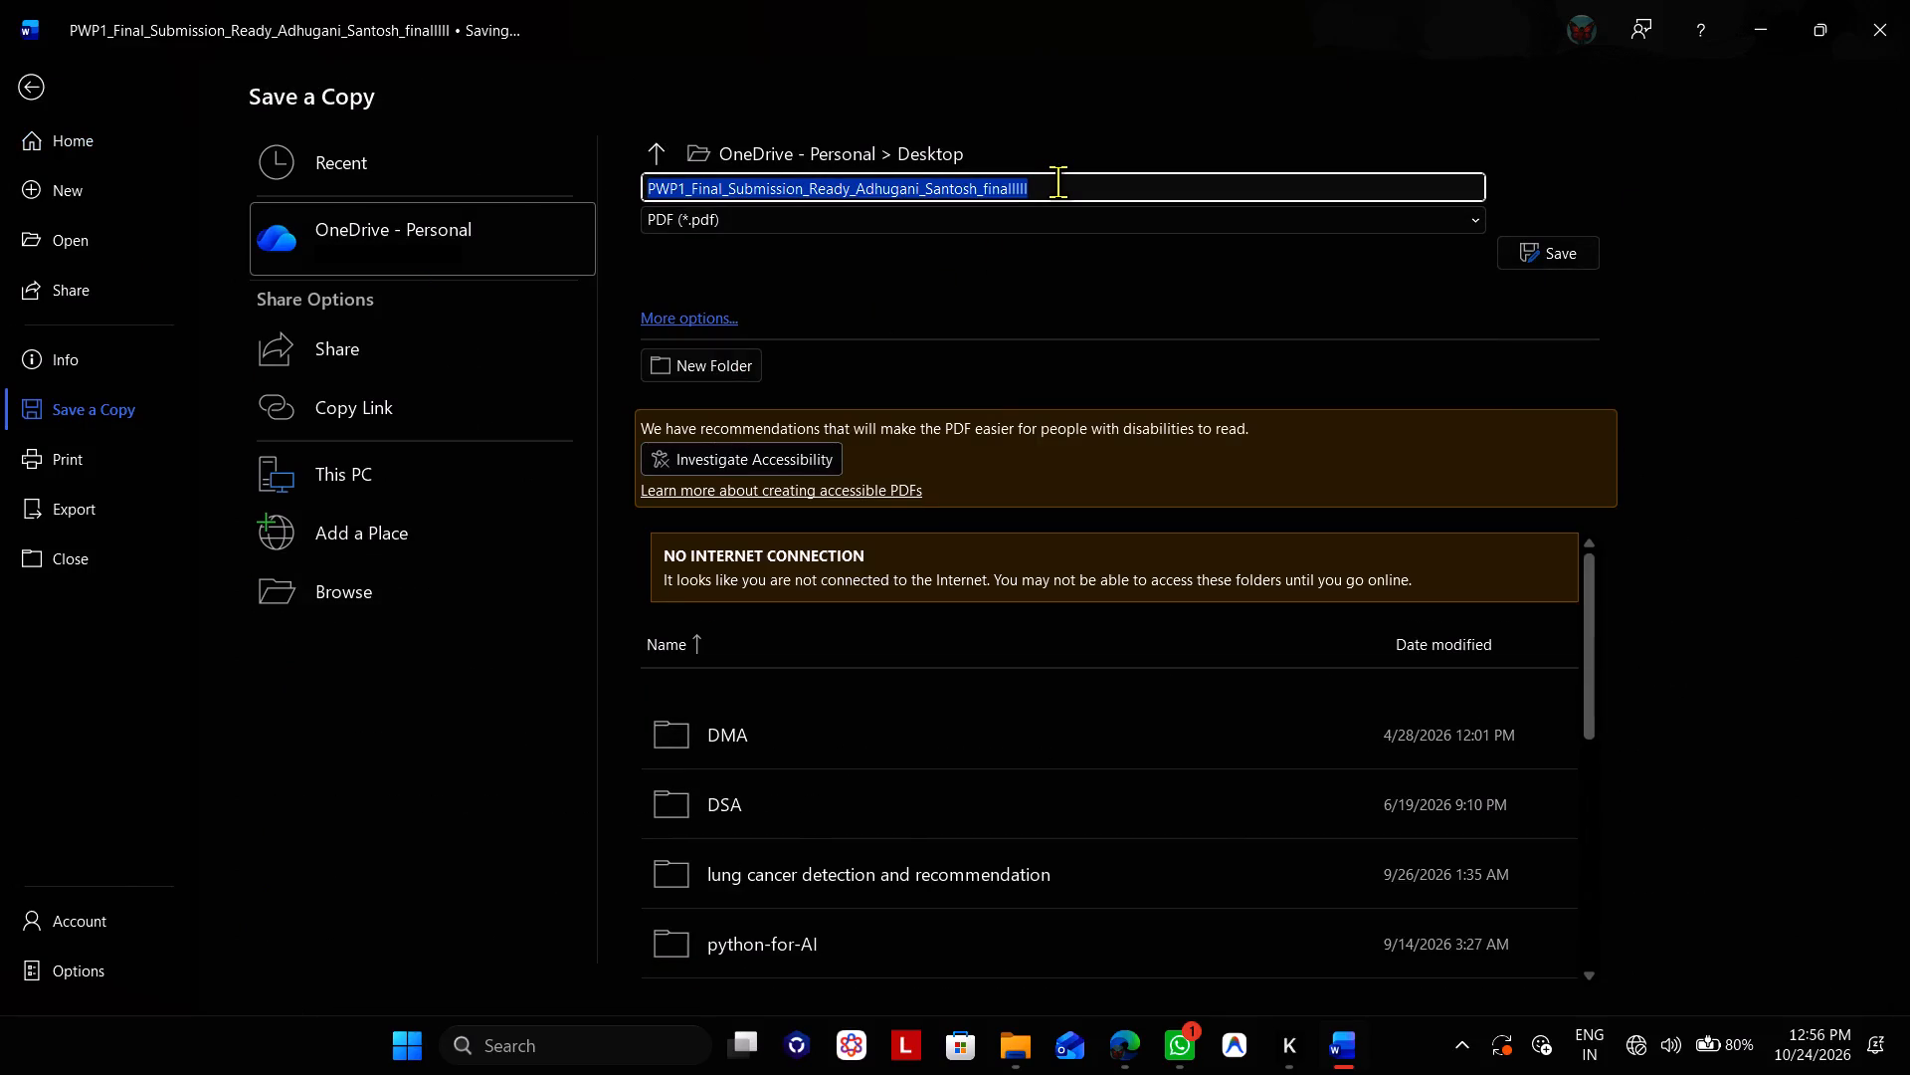
key(Delete)
Switch to File Explorer, copy the name of the Batch-06_major_project_Document PDF on the Desktop, and delete that old PDF.
click(1030, 1059)
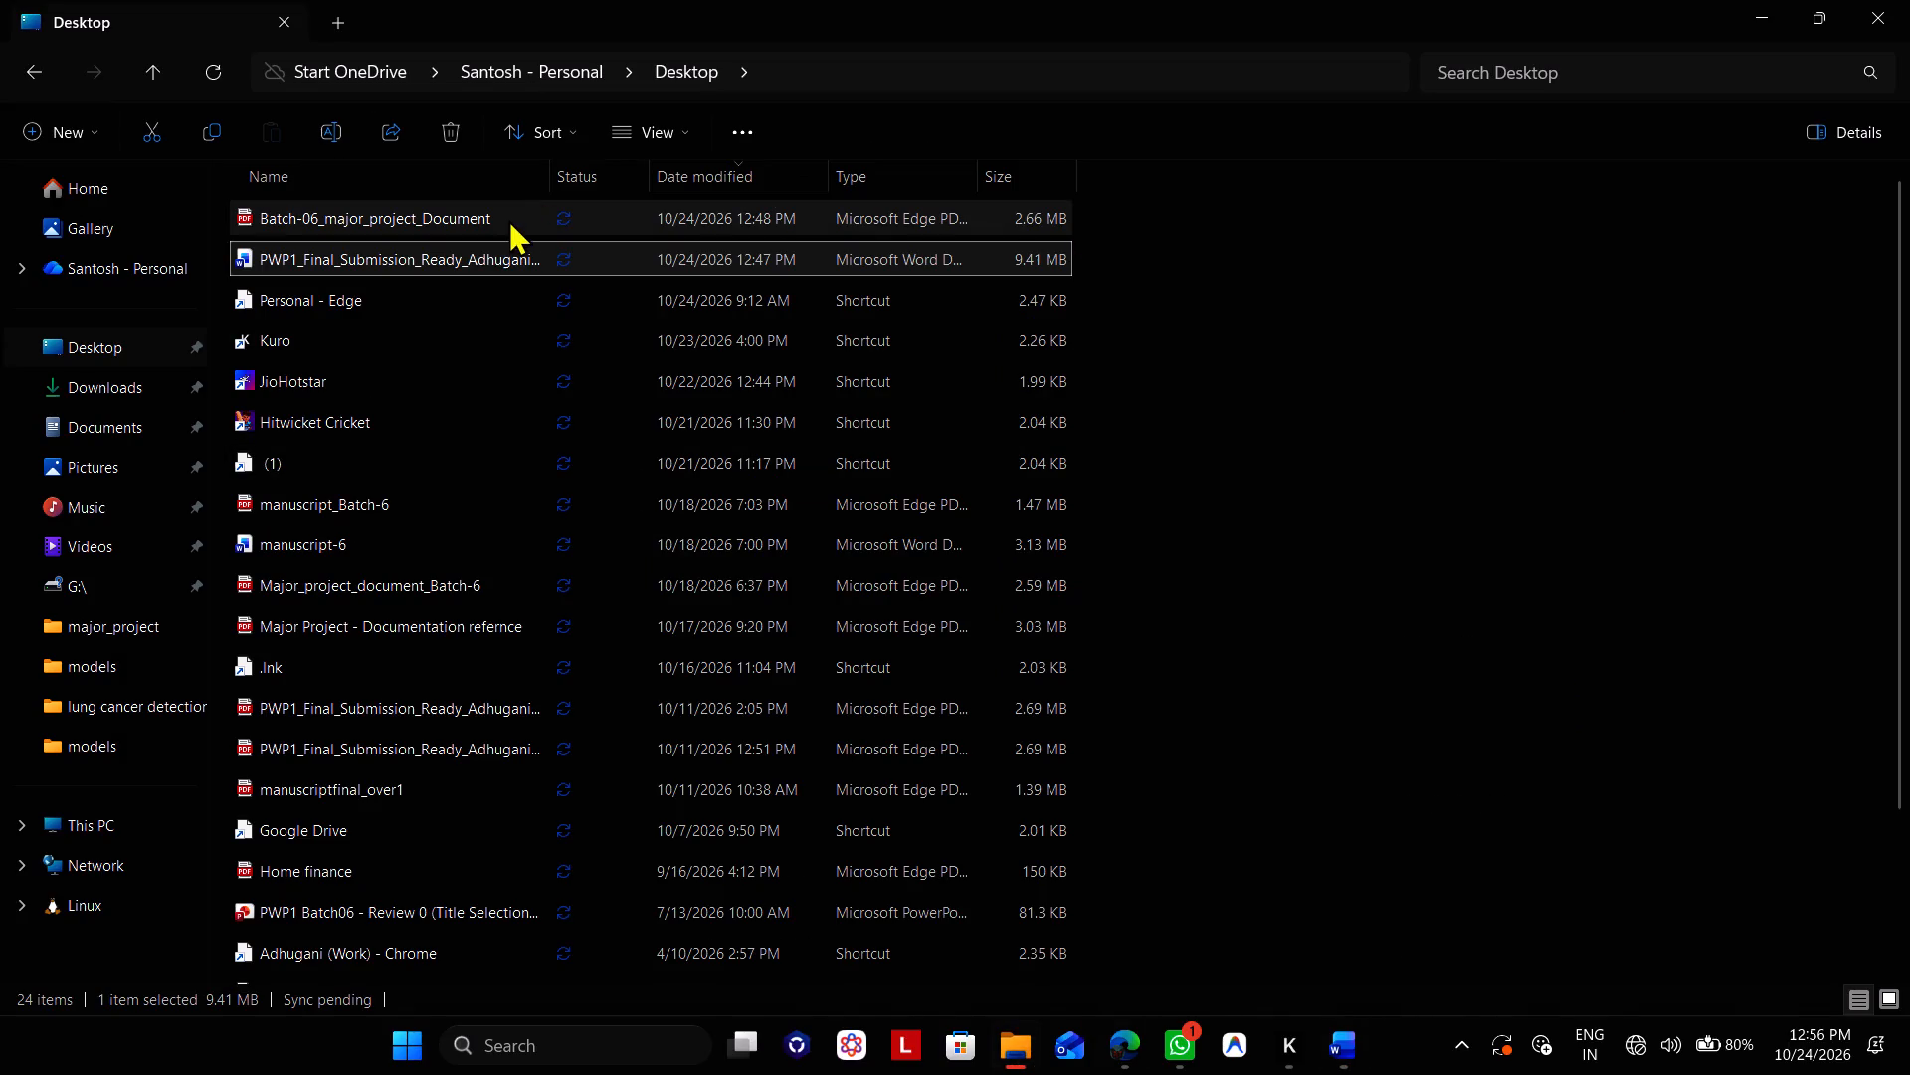
click(508, 219)
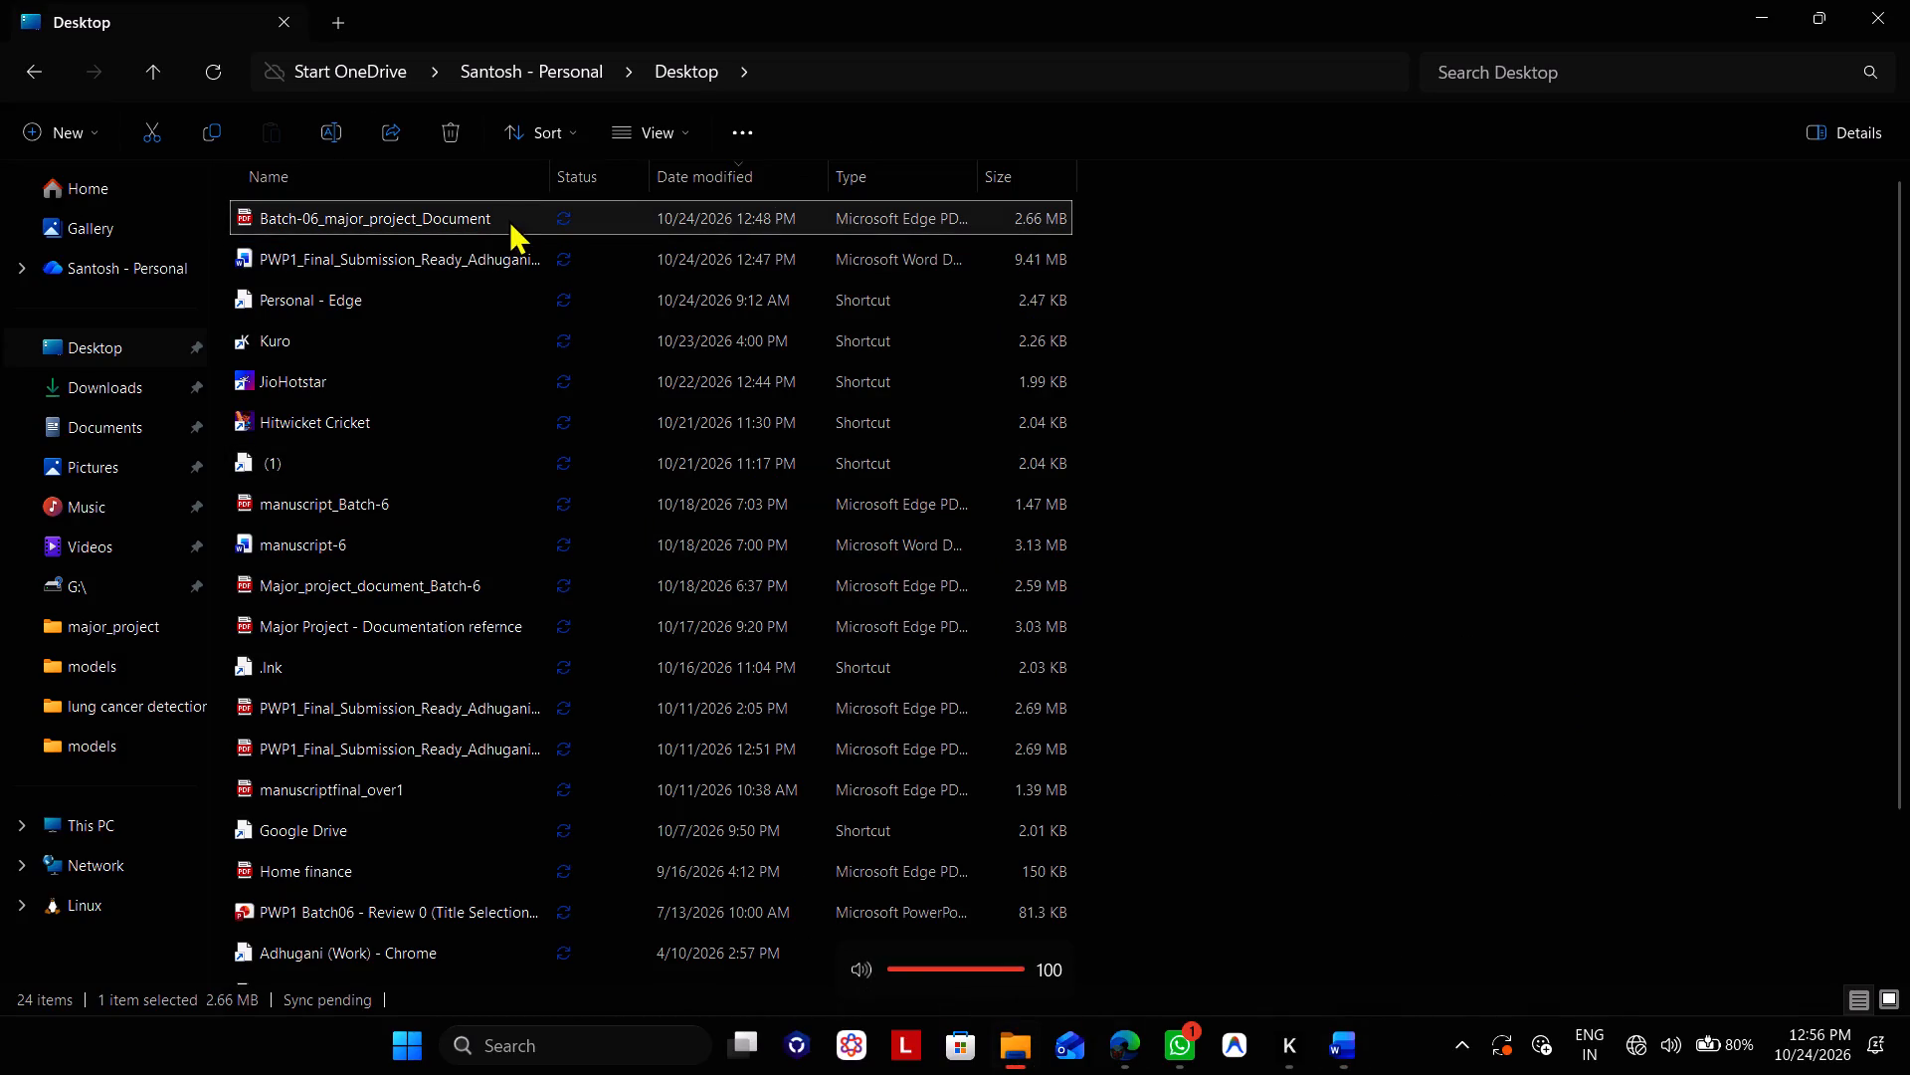
key(F2)
key(ctrl+c)
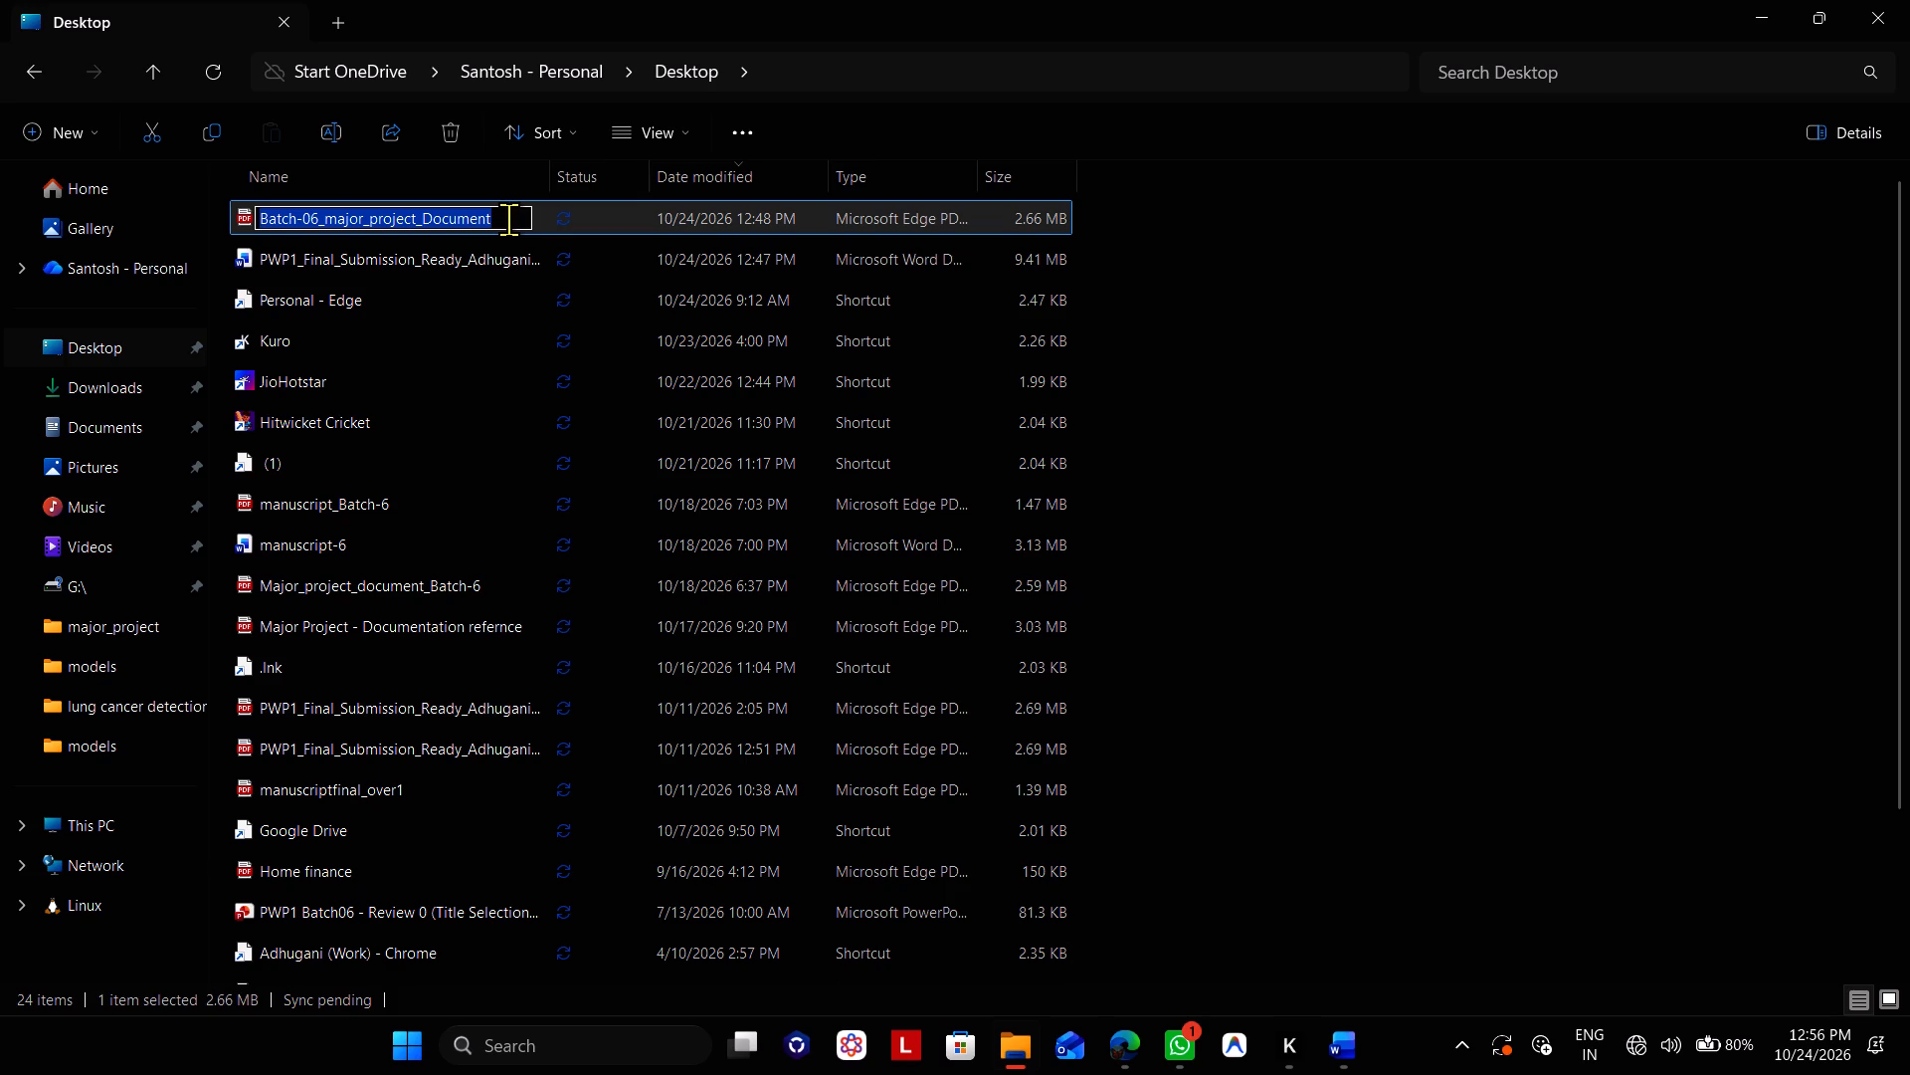
click(1168, 306)
drag(1094, 218, 1044, 221)
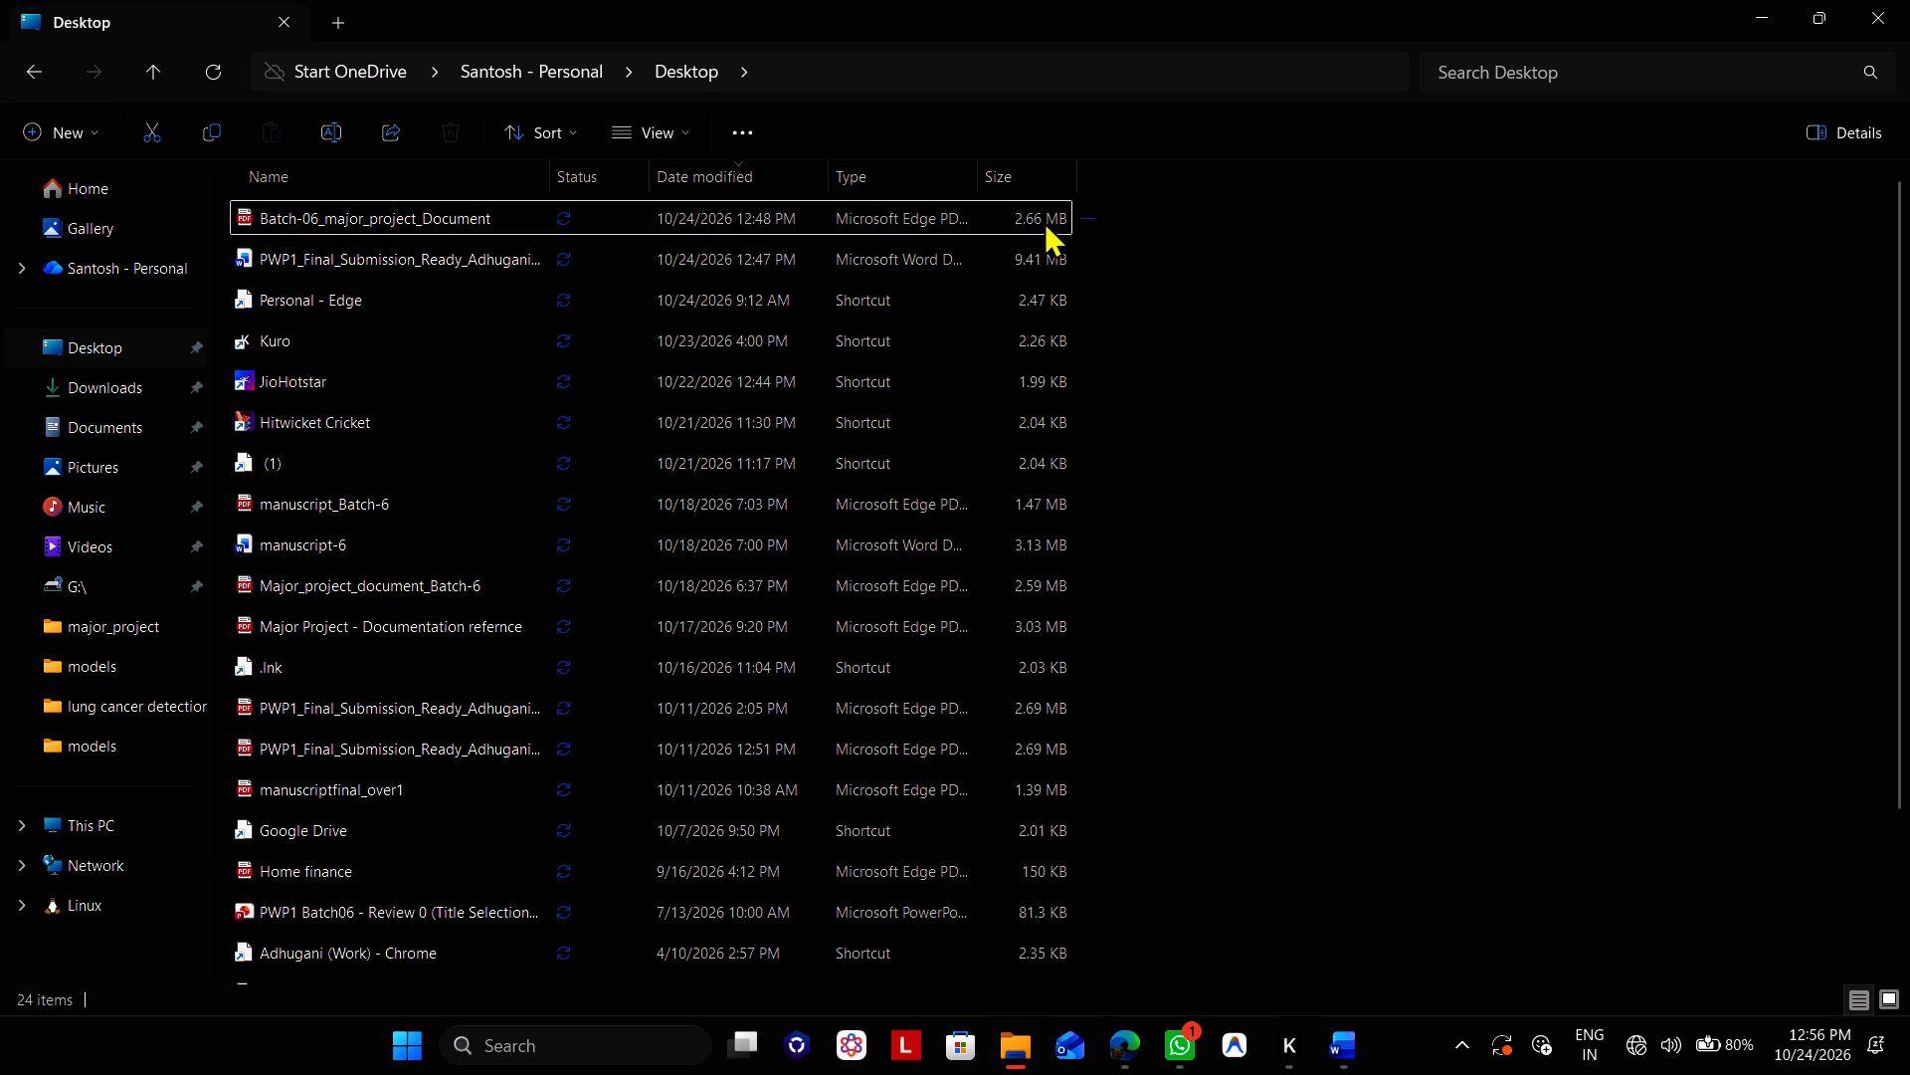
drag(1044, 221, 1021, 222)
key(Delete)
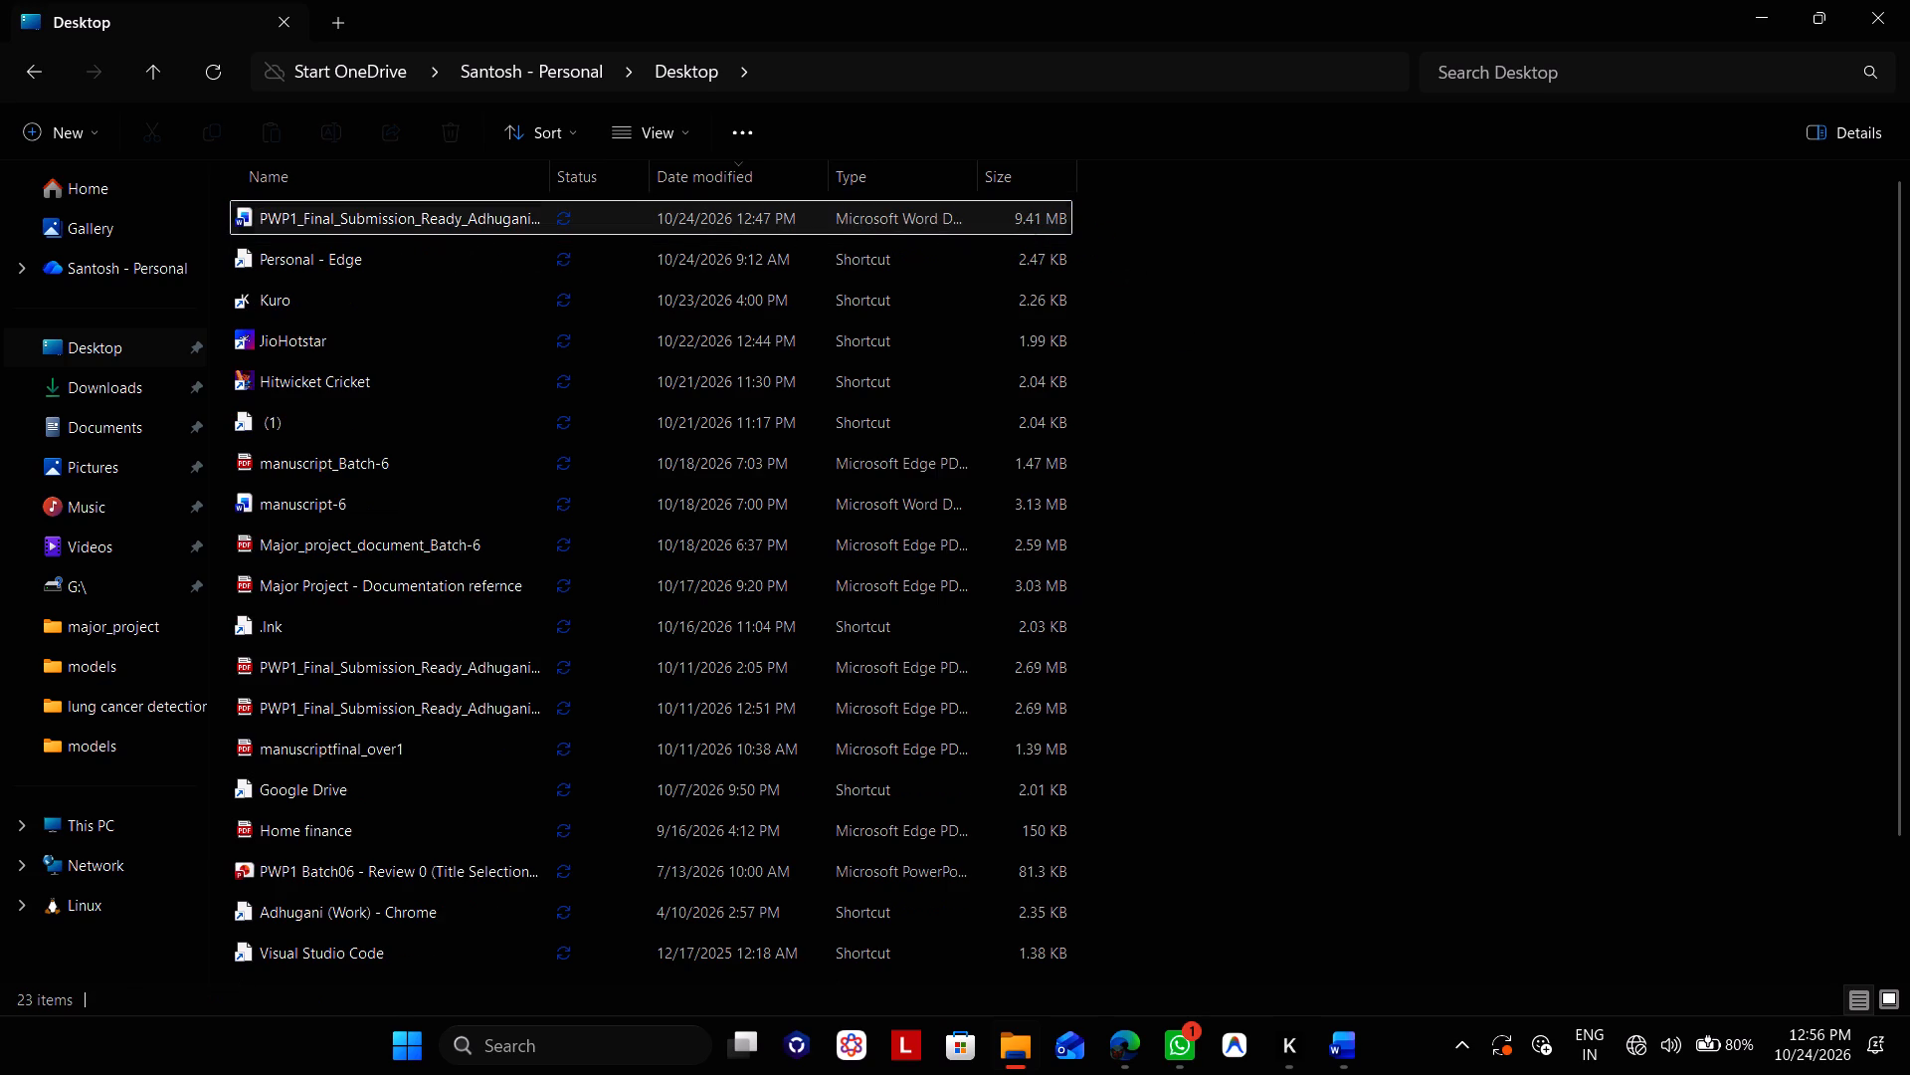
Return to Word, name the PDF copy Batch-06_major_project_Document using the copied name, and save it.
click(1759, 13)
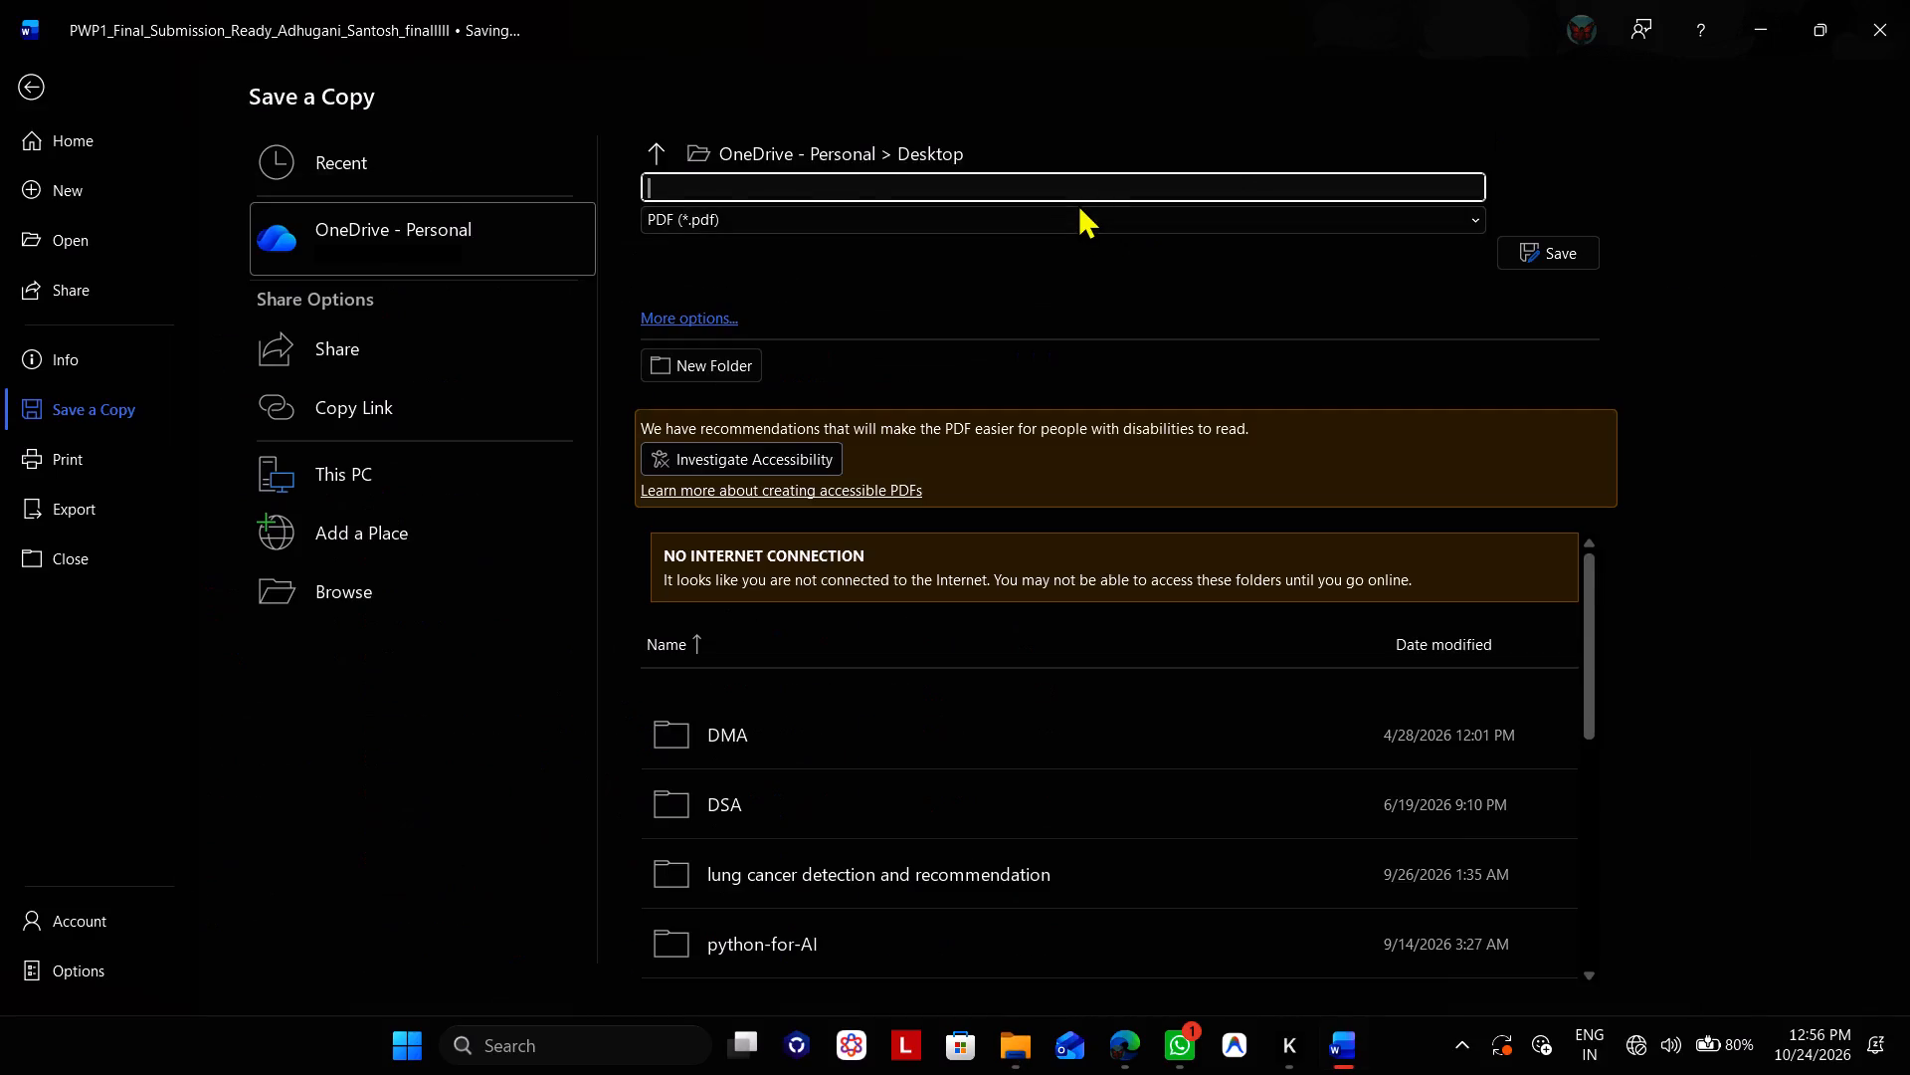
key(ctrl+v)
click(1533, 253)
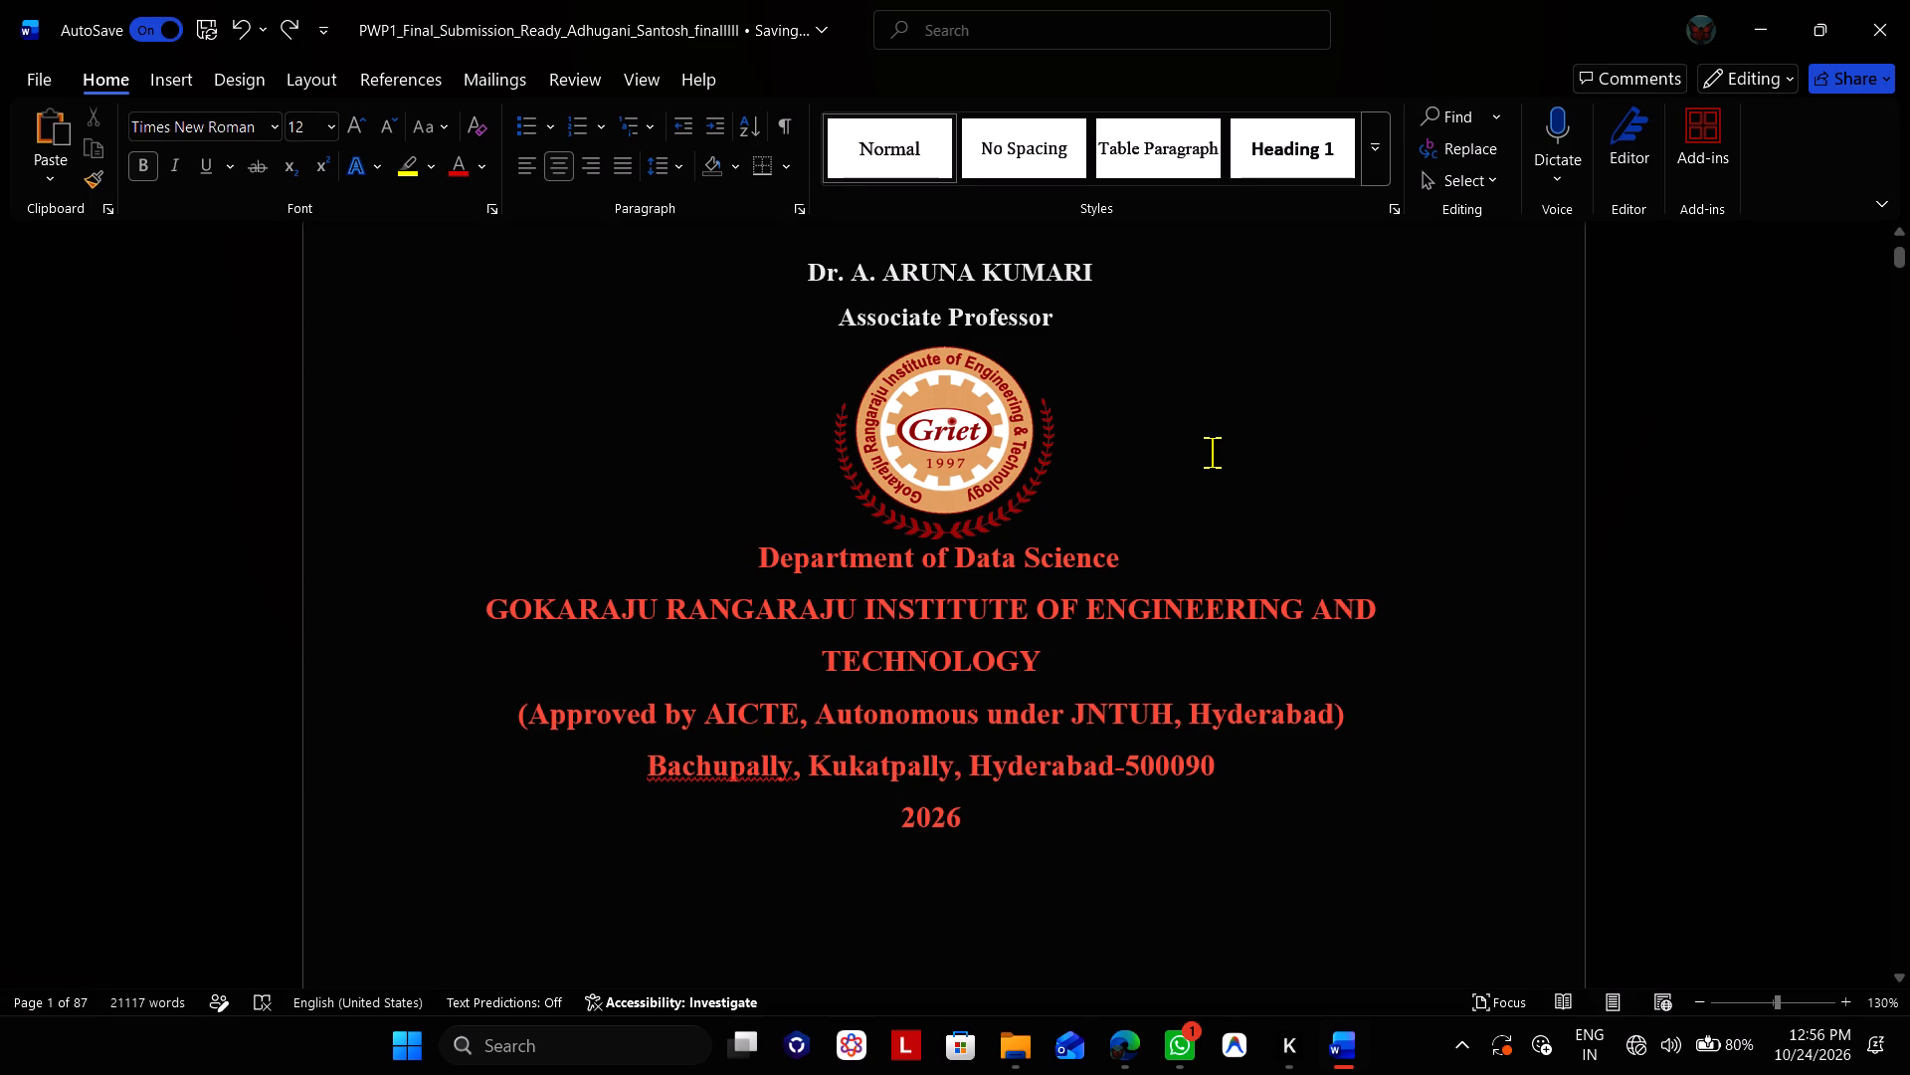
Review the report's opening pages from the cover page through the certificate and acknowledgement to the List of Figures.
scroll(1212, 452, up, 2)
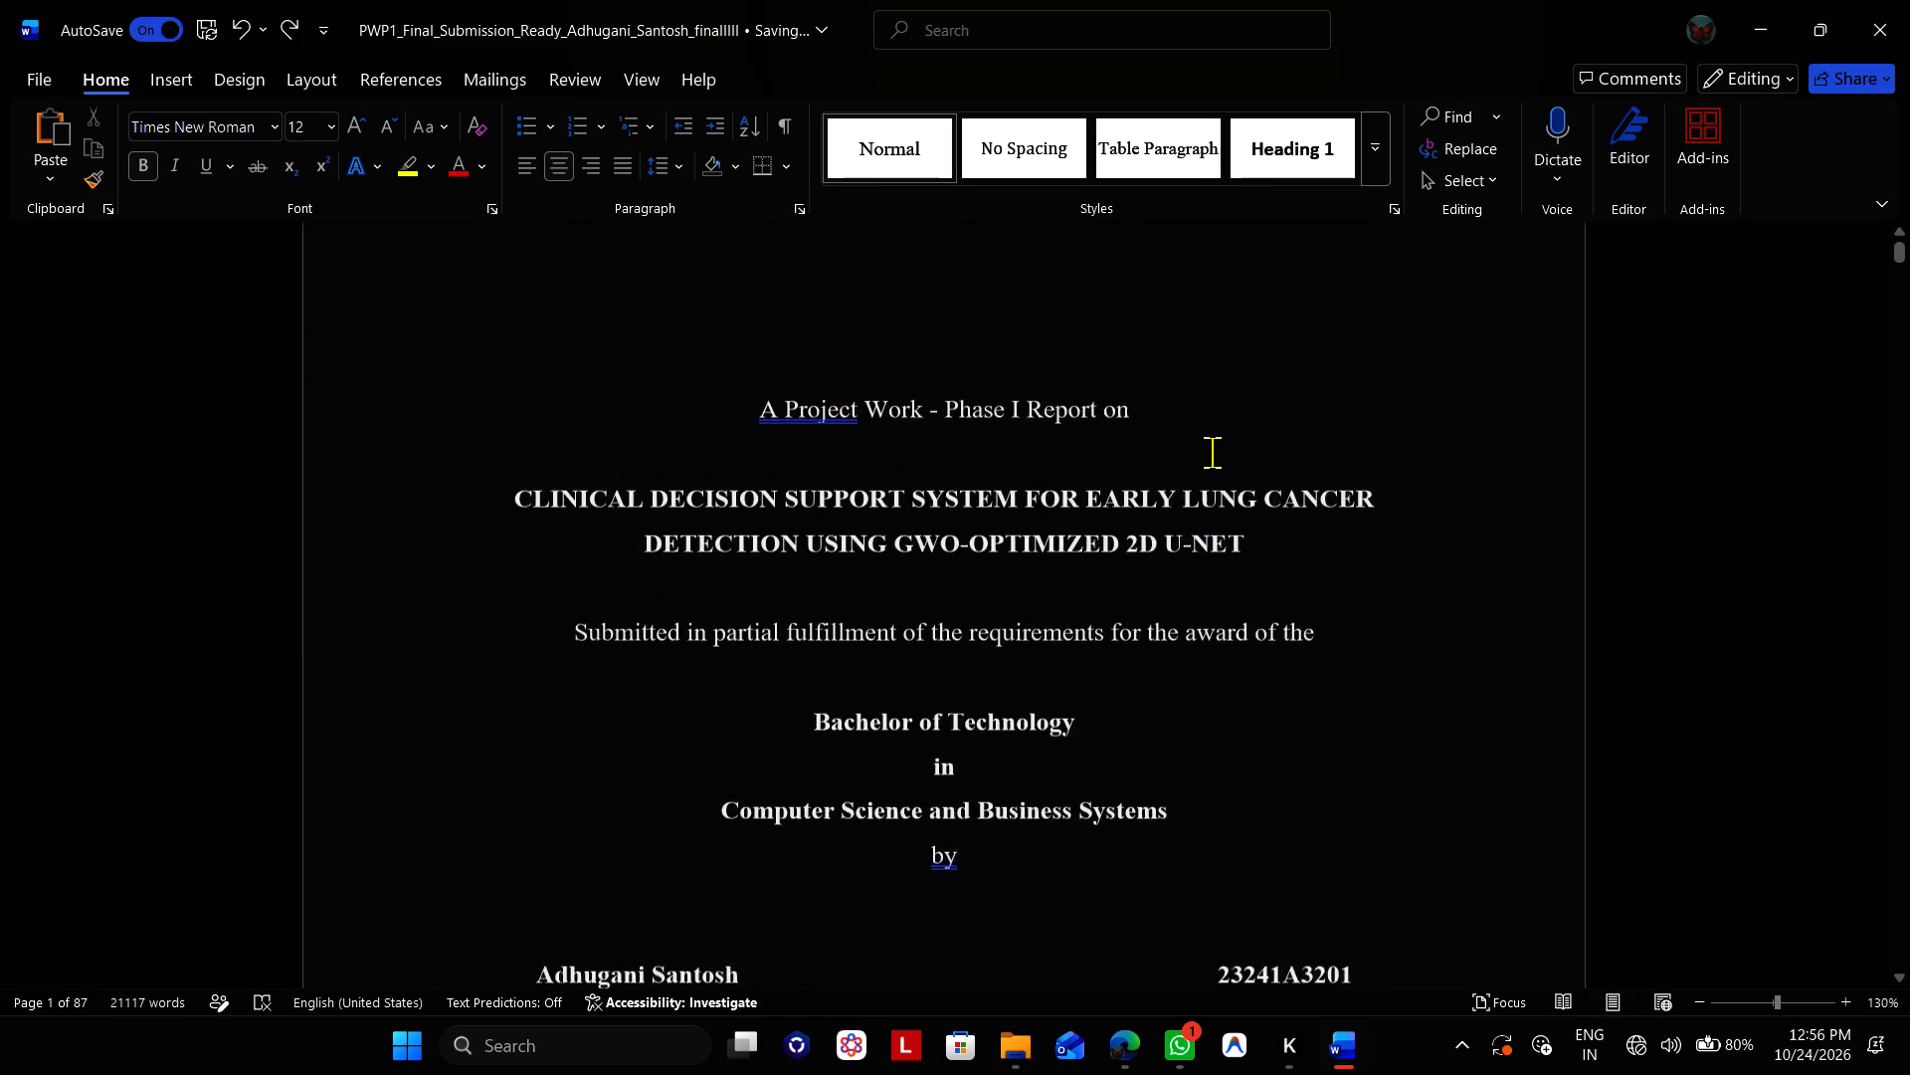
scroll(1212, 452, down, 2)
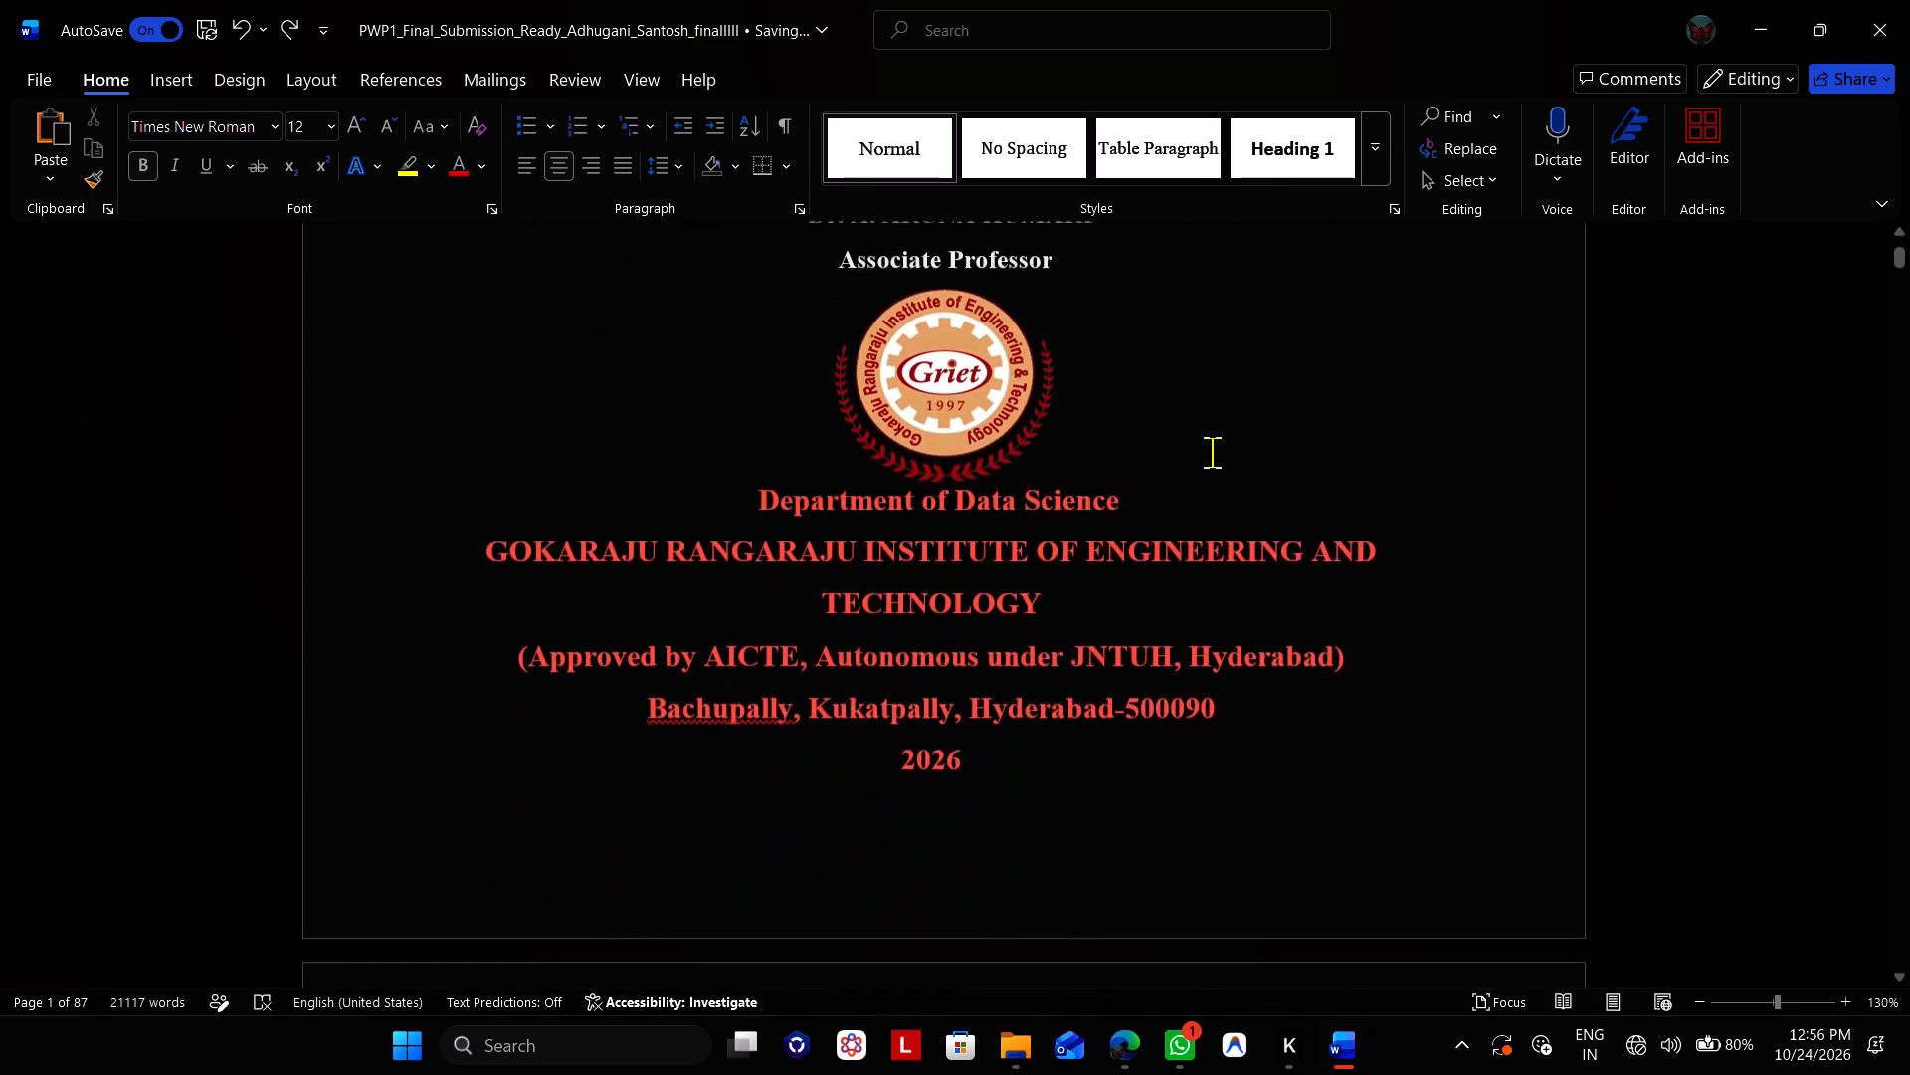
scroll(1212, 452, down, 2)
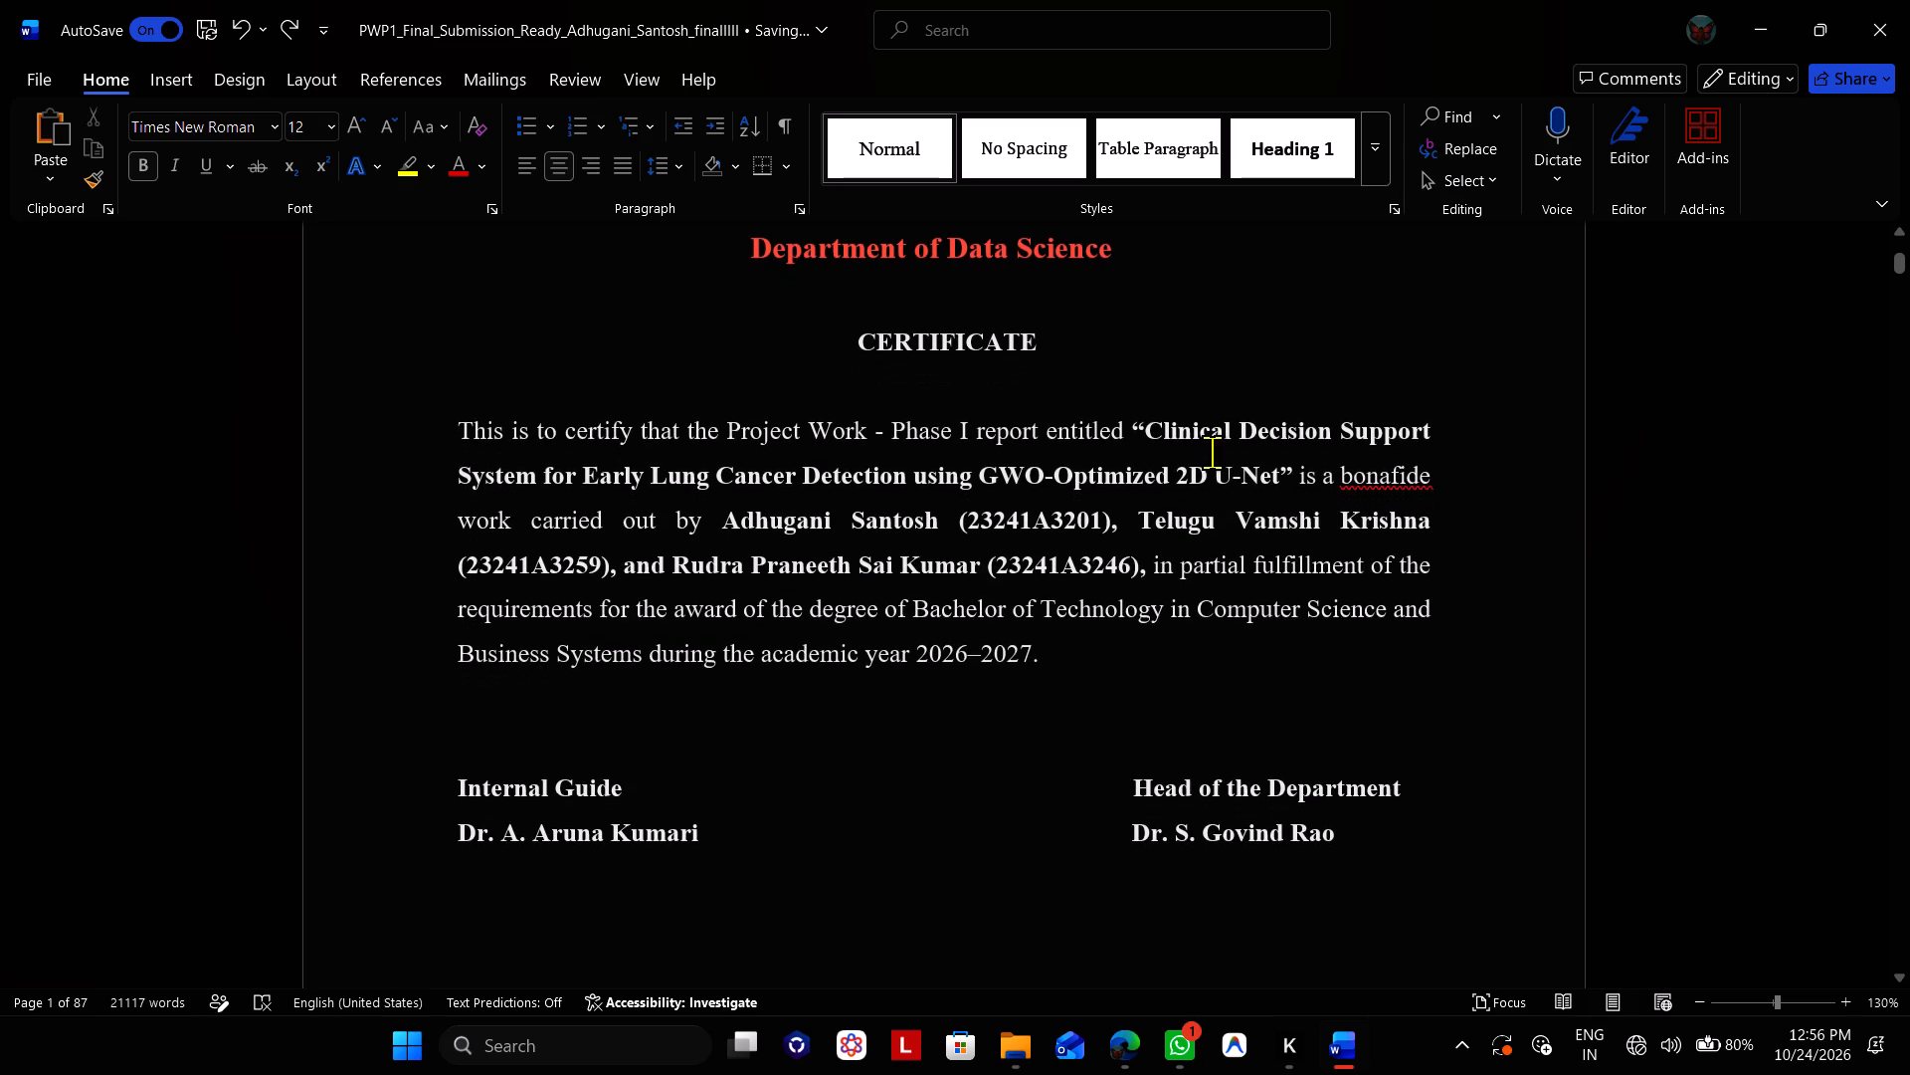
drag(1039, 345, 848, 340)
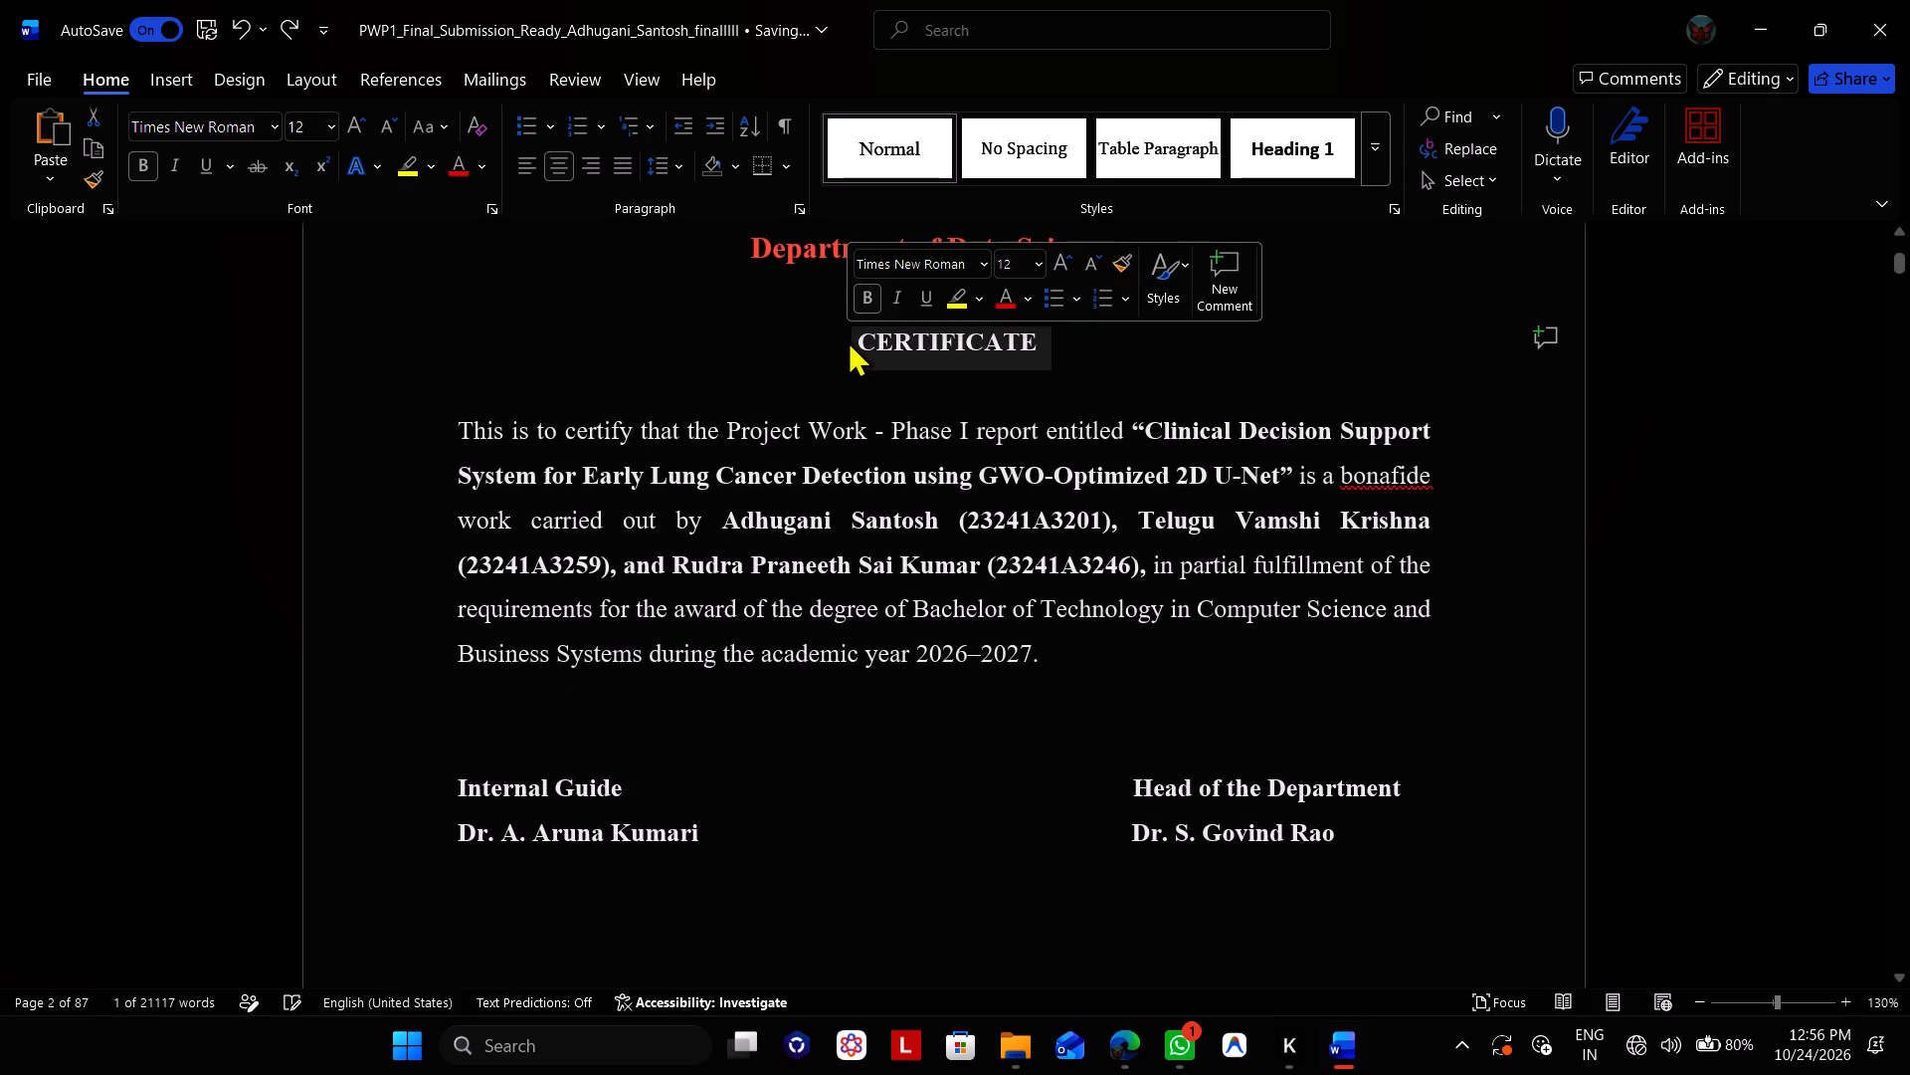
click(1040, 399)
scroll(1040, 399, down, 2)
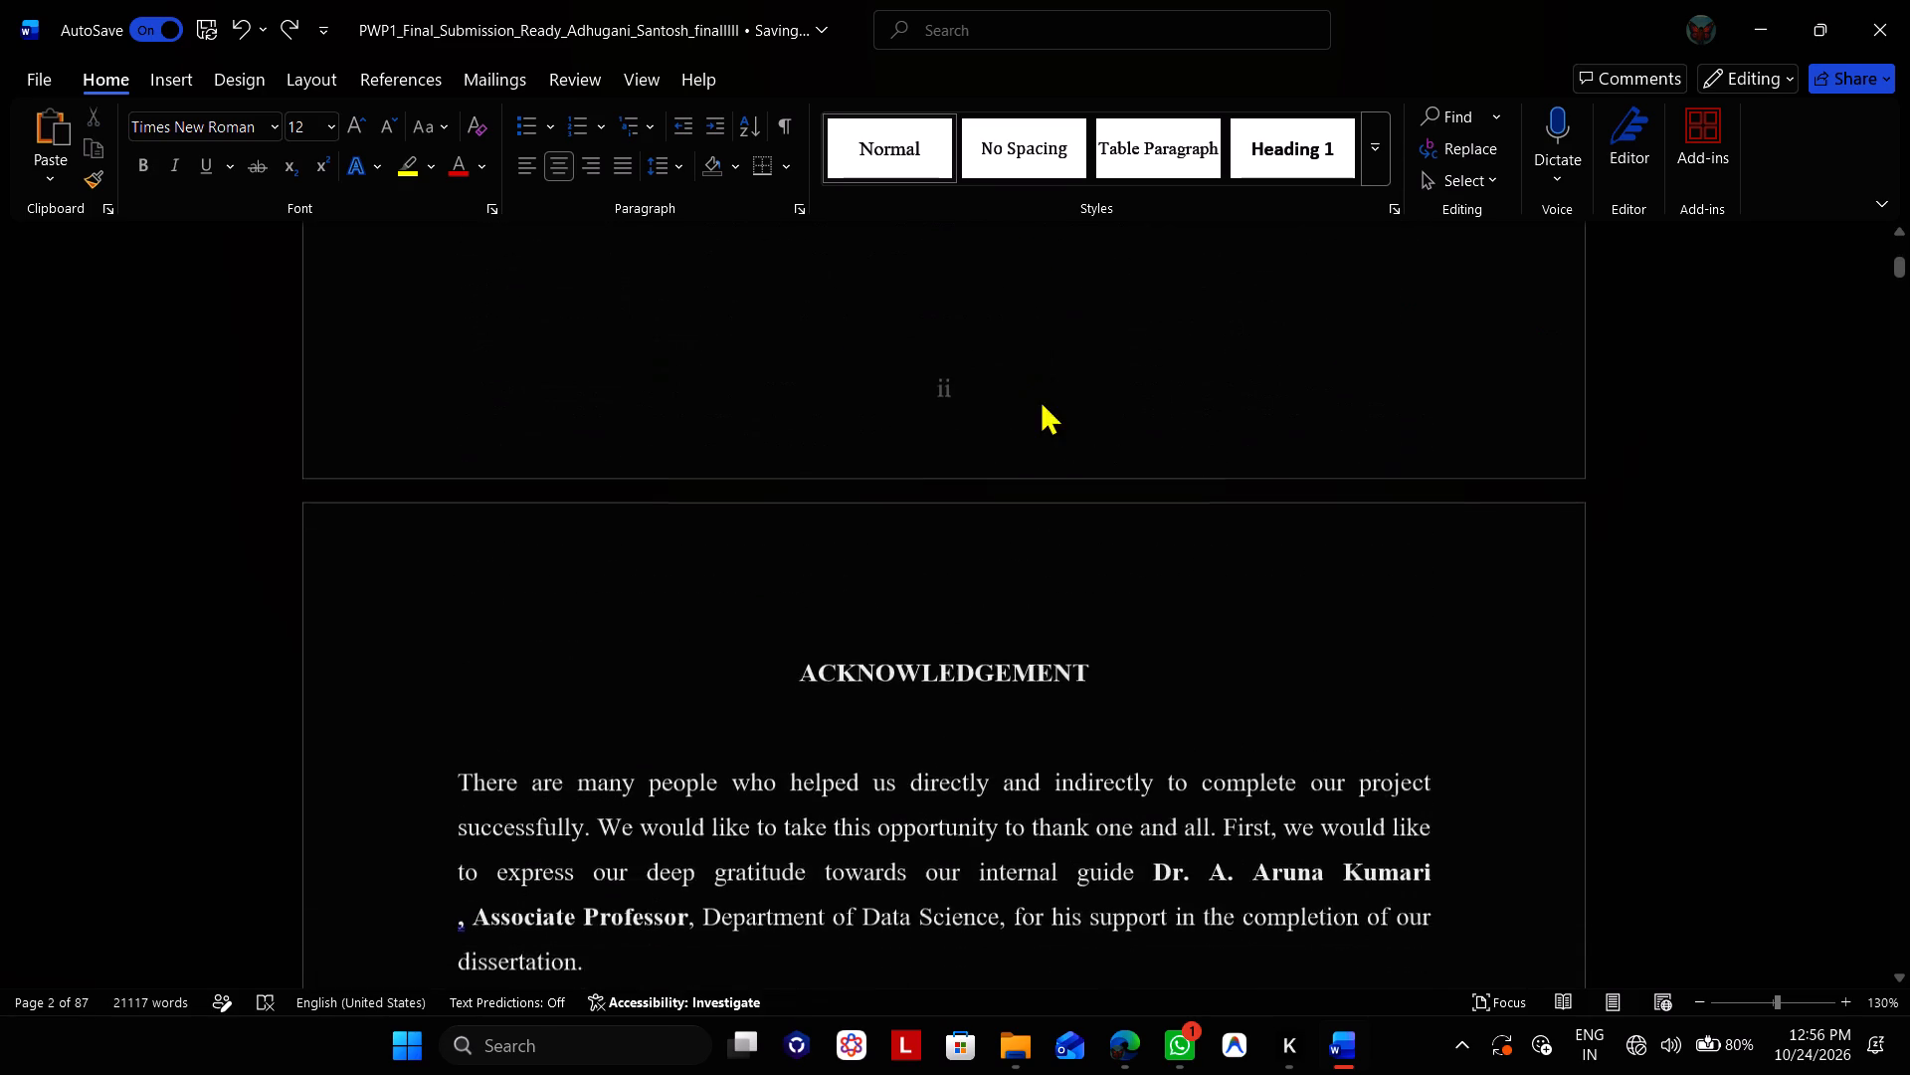
scroll(1040, 399, down, 2)
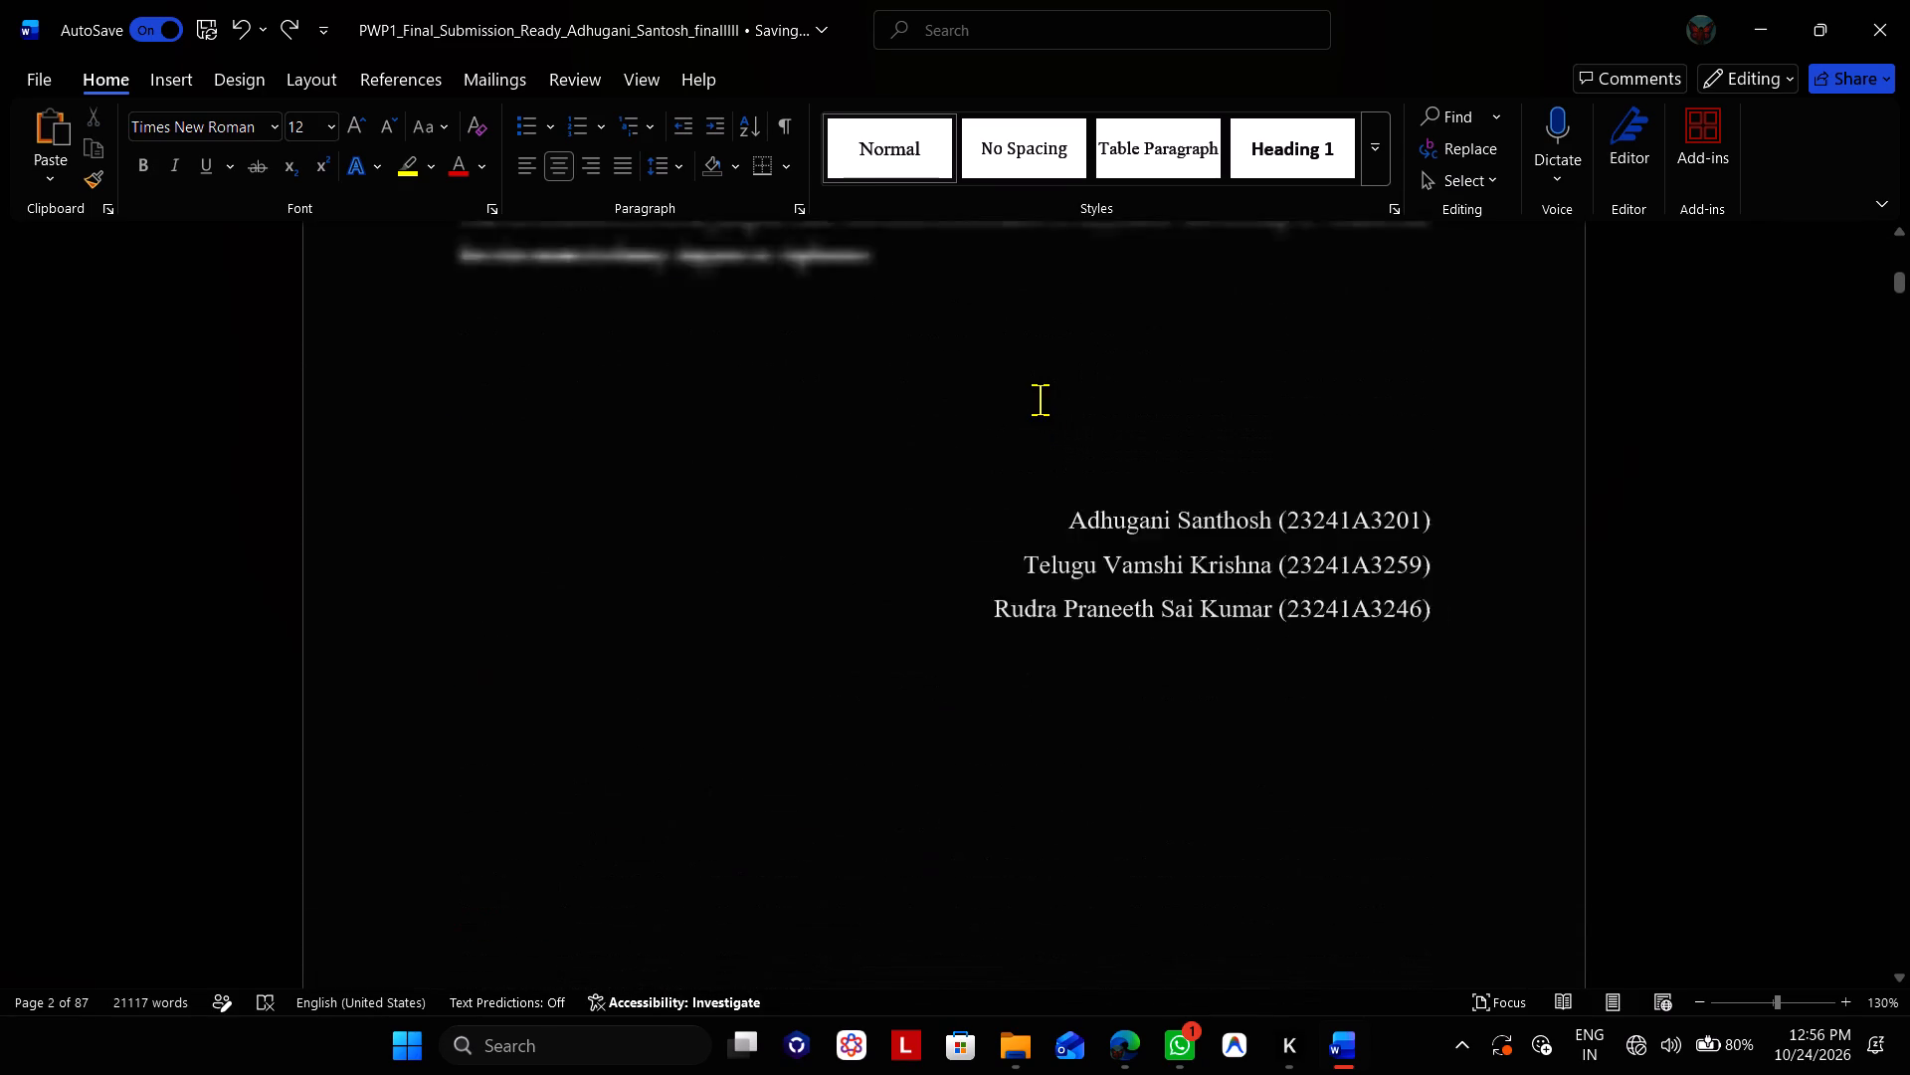
scroll(1040, 399, down, 5)
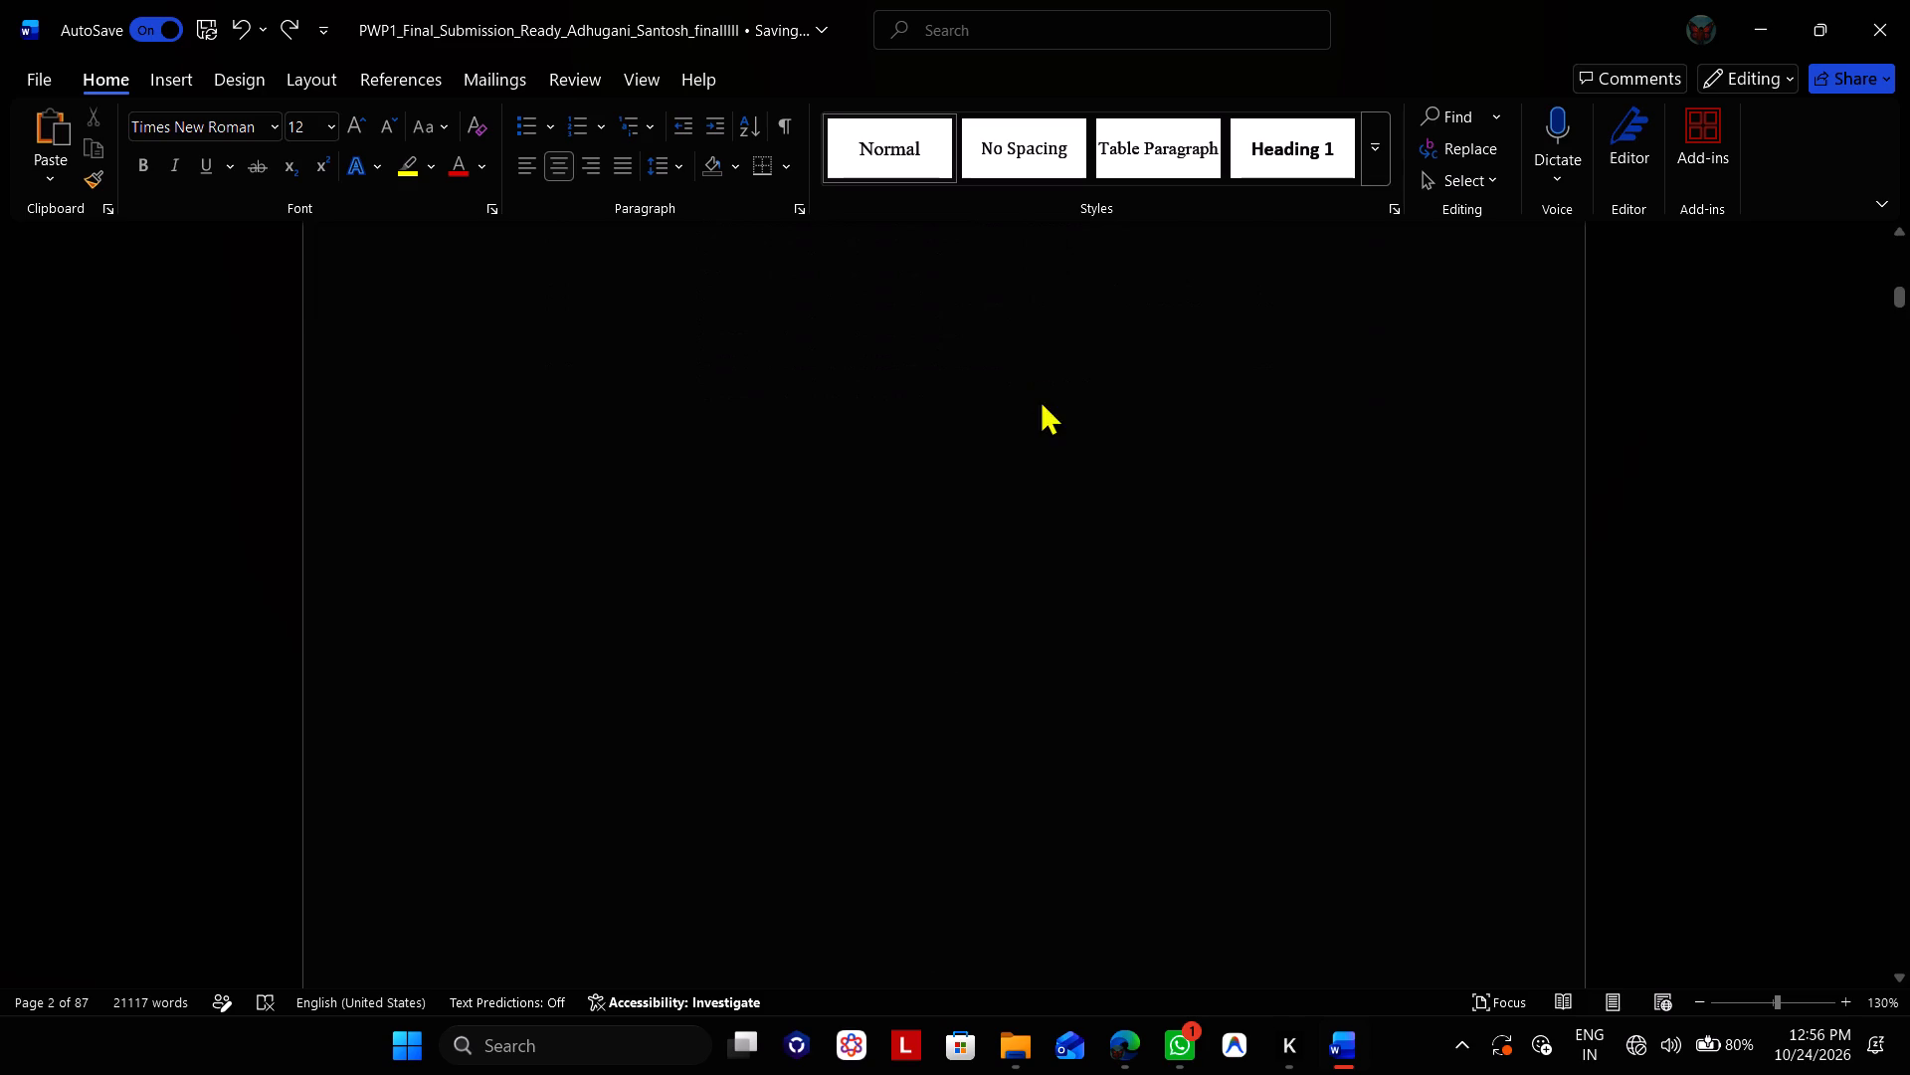
scroll(1040, 399, down, 1)
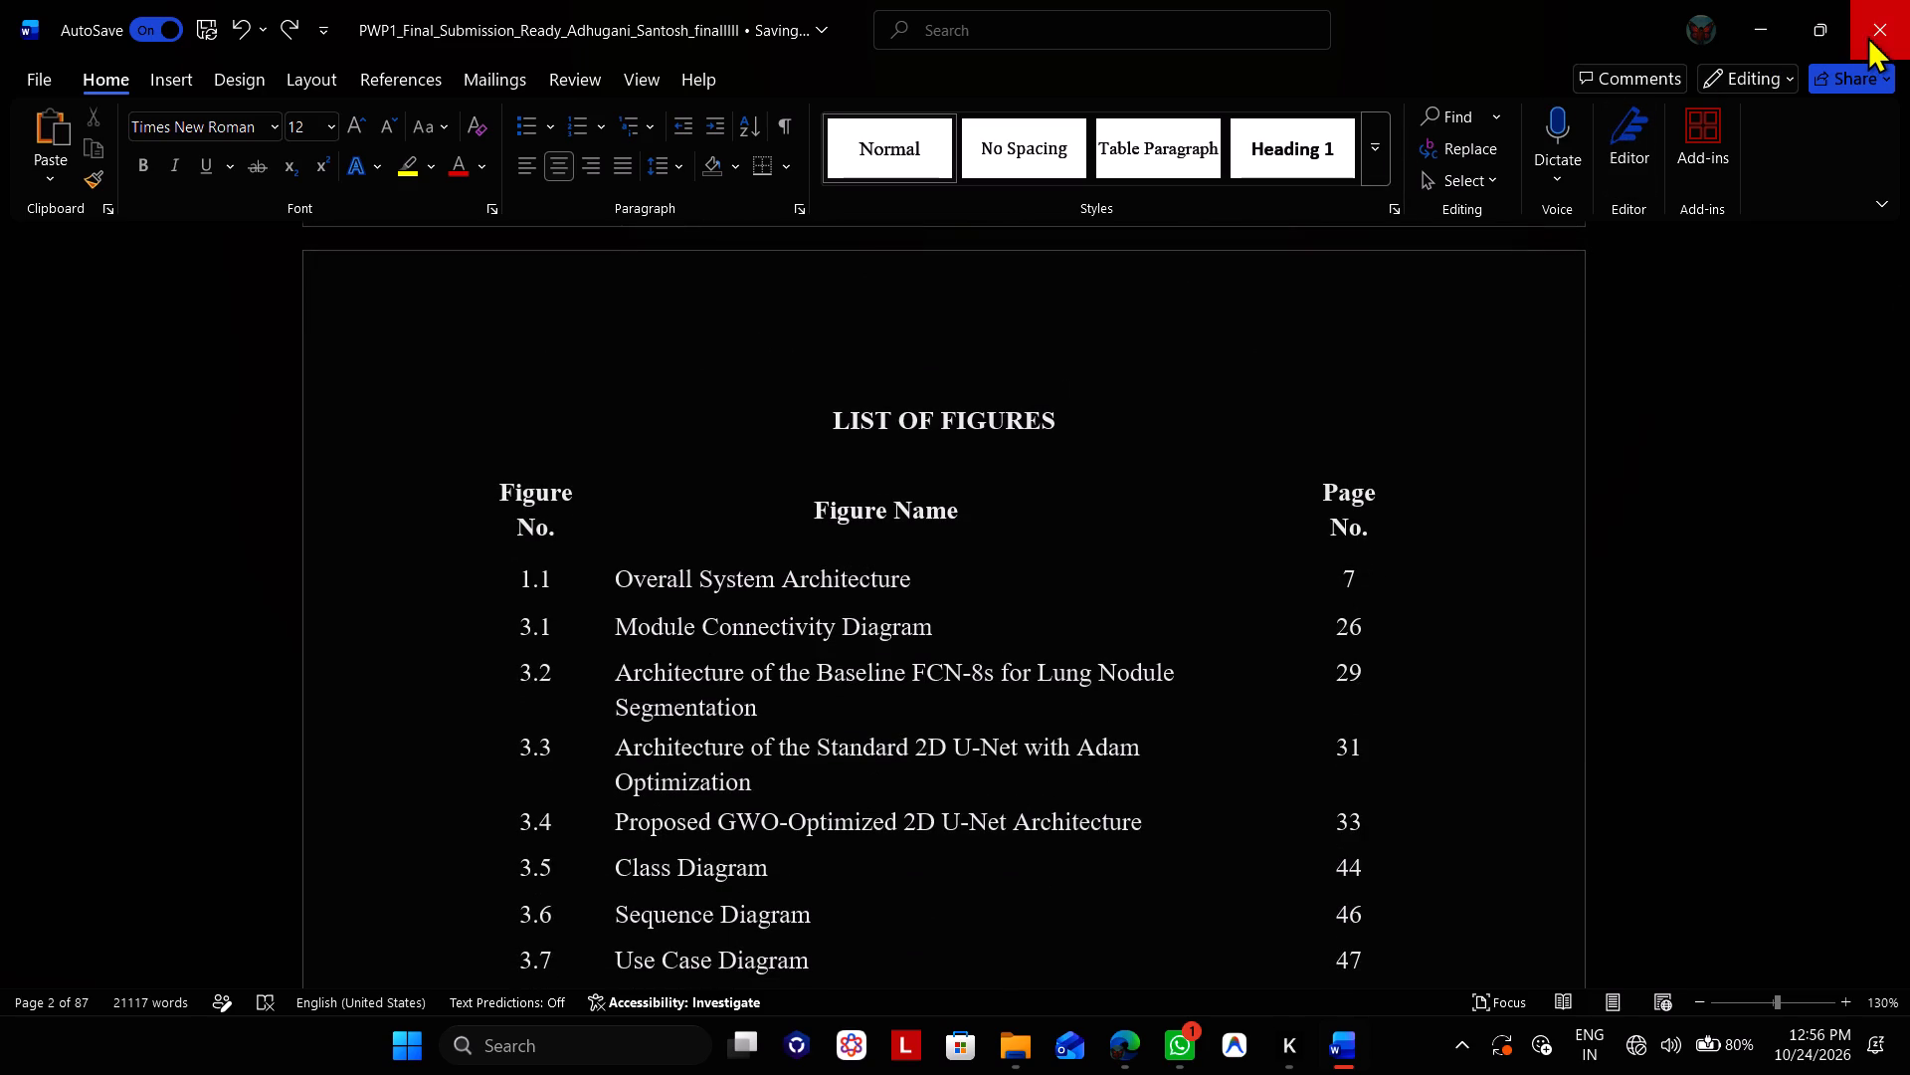
click(1056, 483)
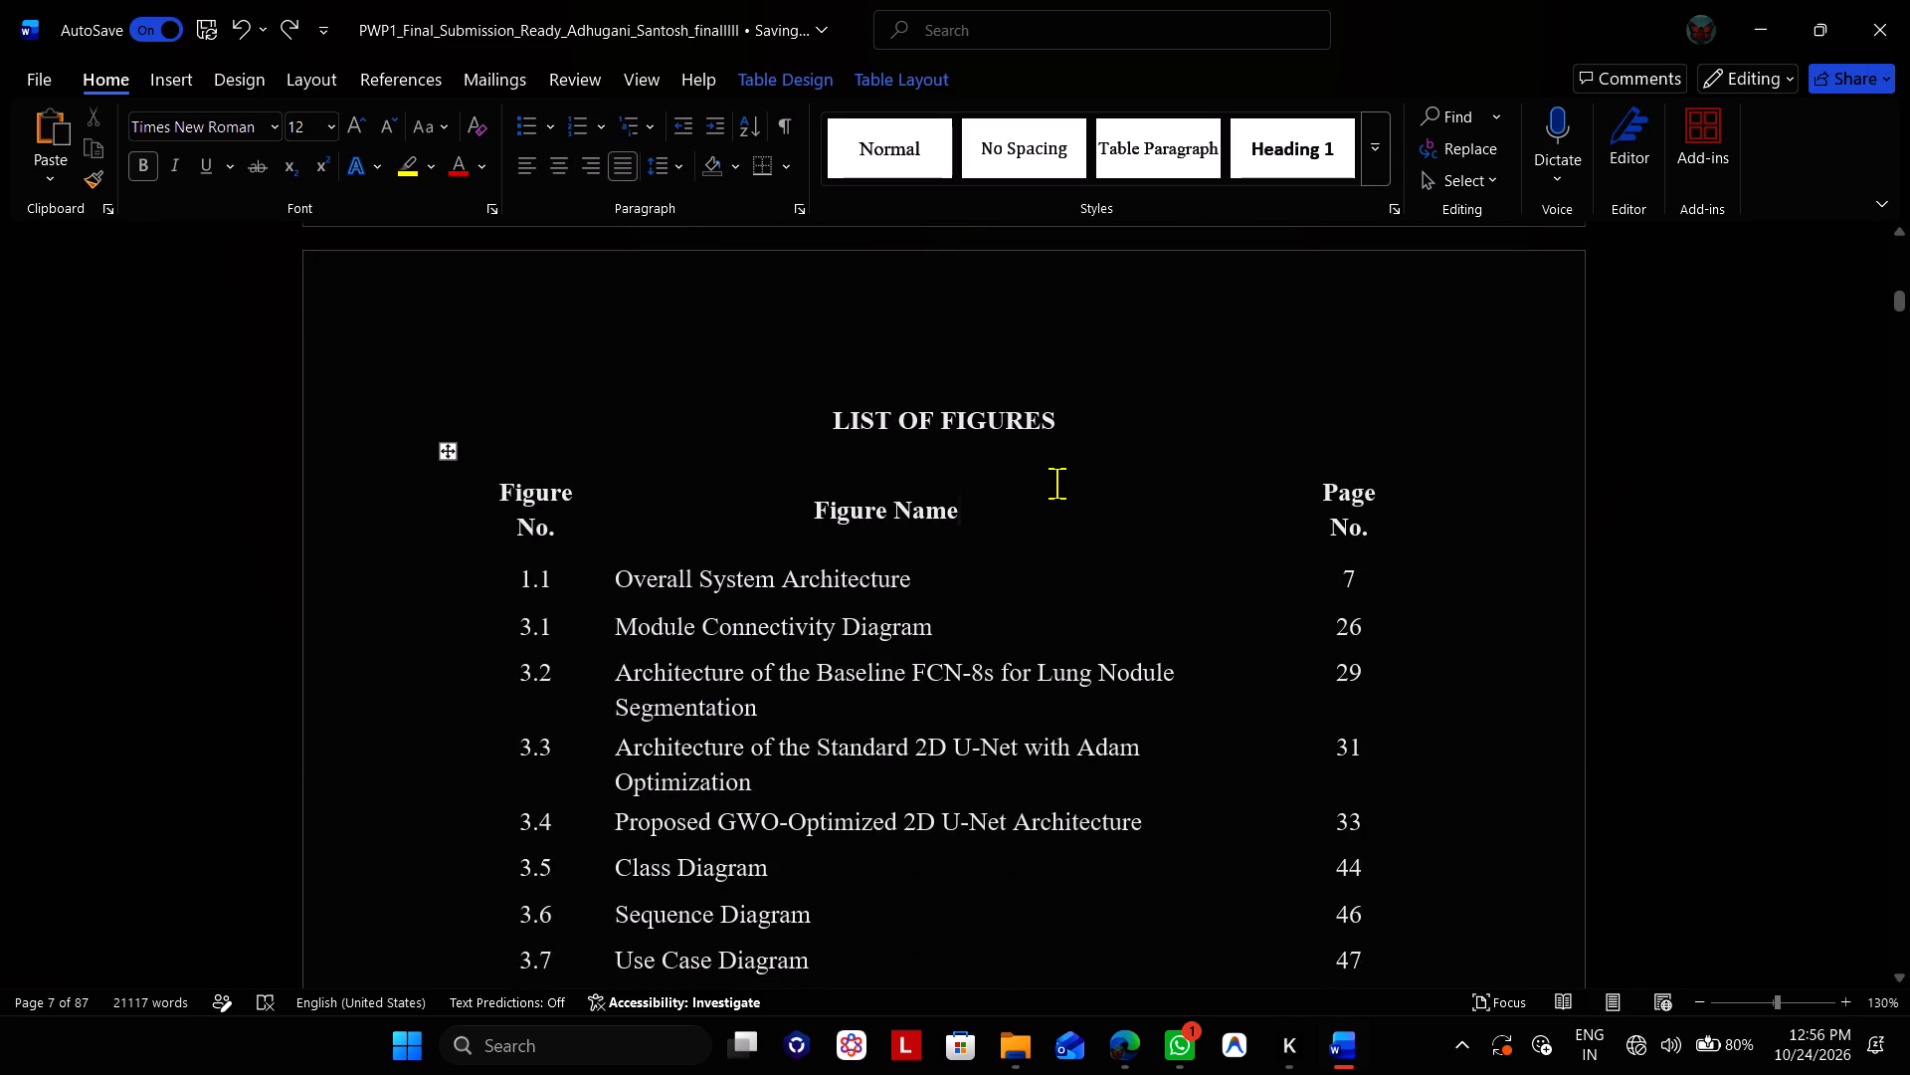
key(Up)
key(Down)
key(Up)
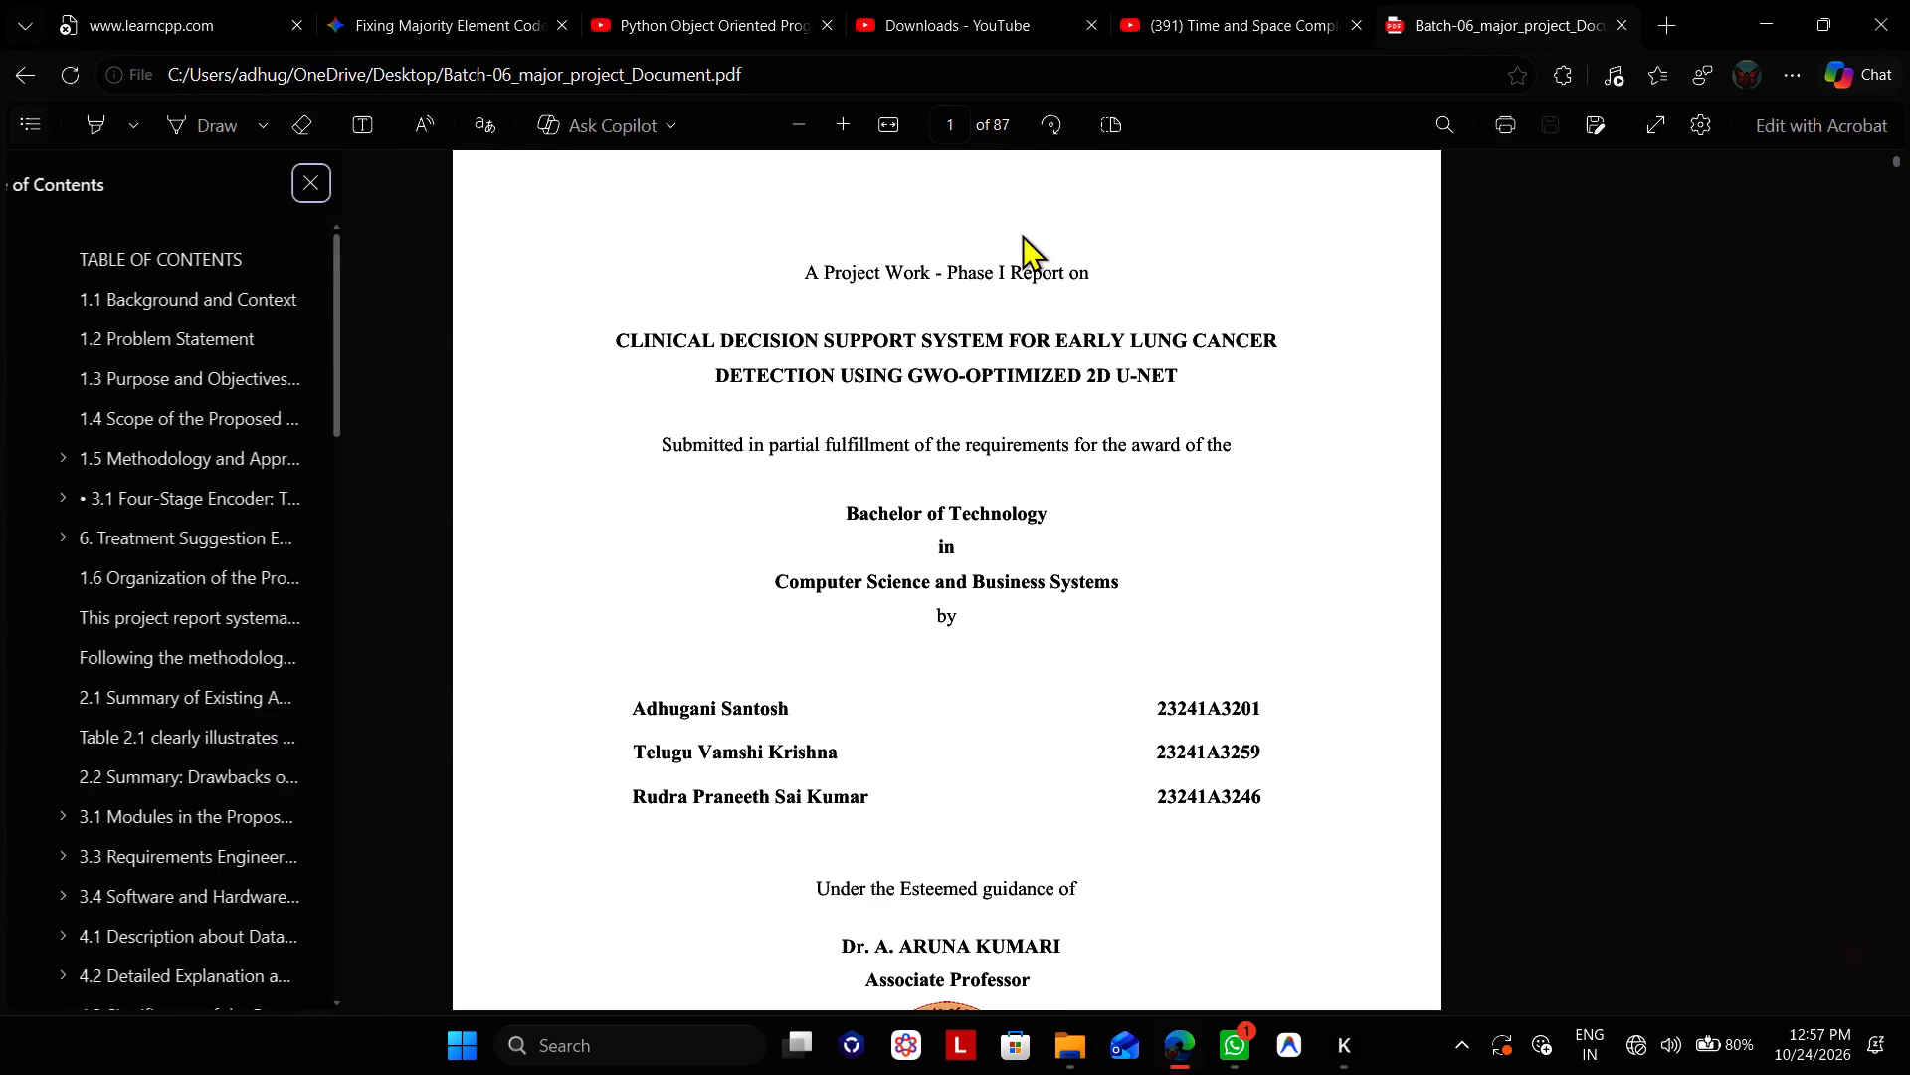
Review the PDF's cover page, certificate, acknowledgement and List of Figures, continuing into the first pages of Chapter 1.
scroll(1023, 309, down, 1)
scroll(856, 474, down, 3)
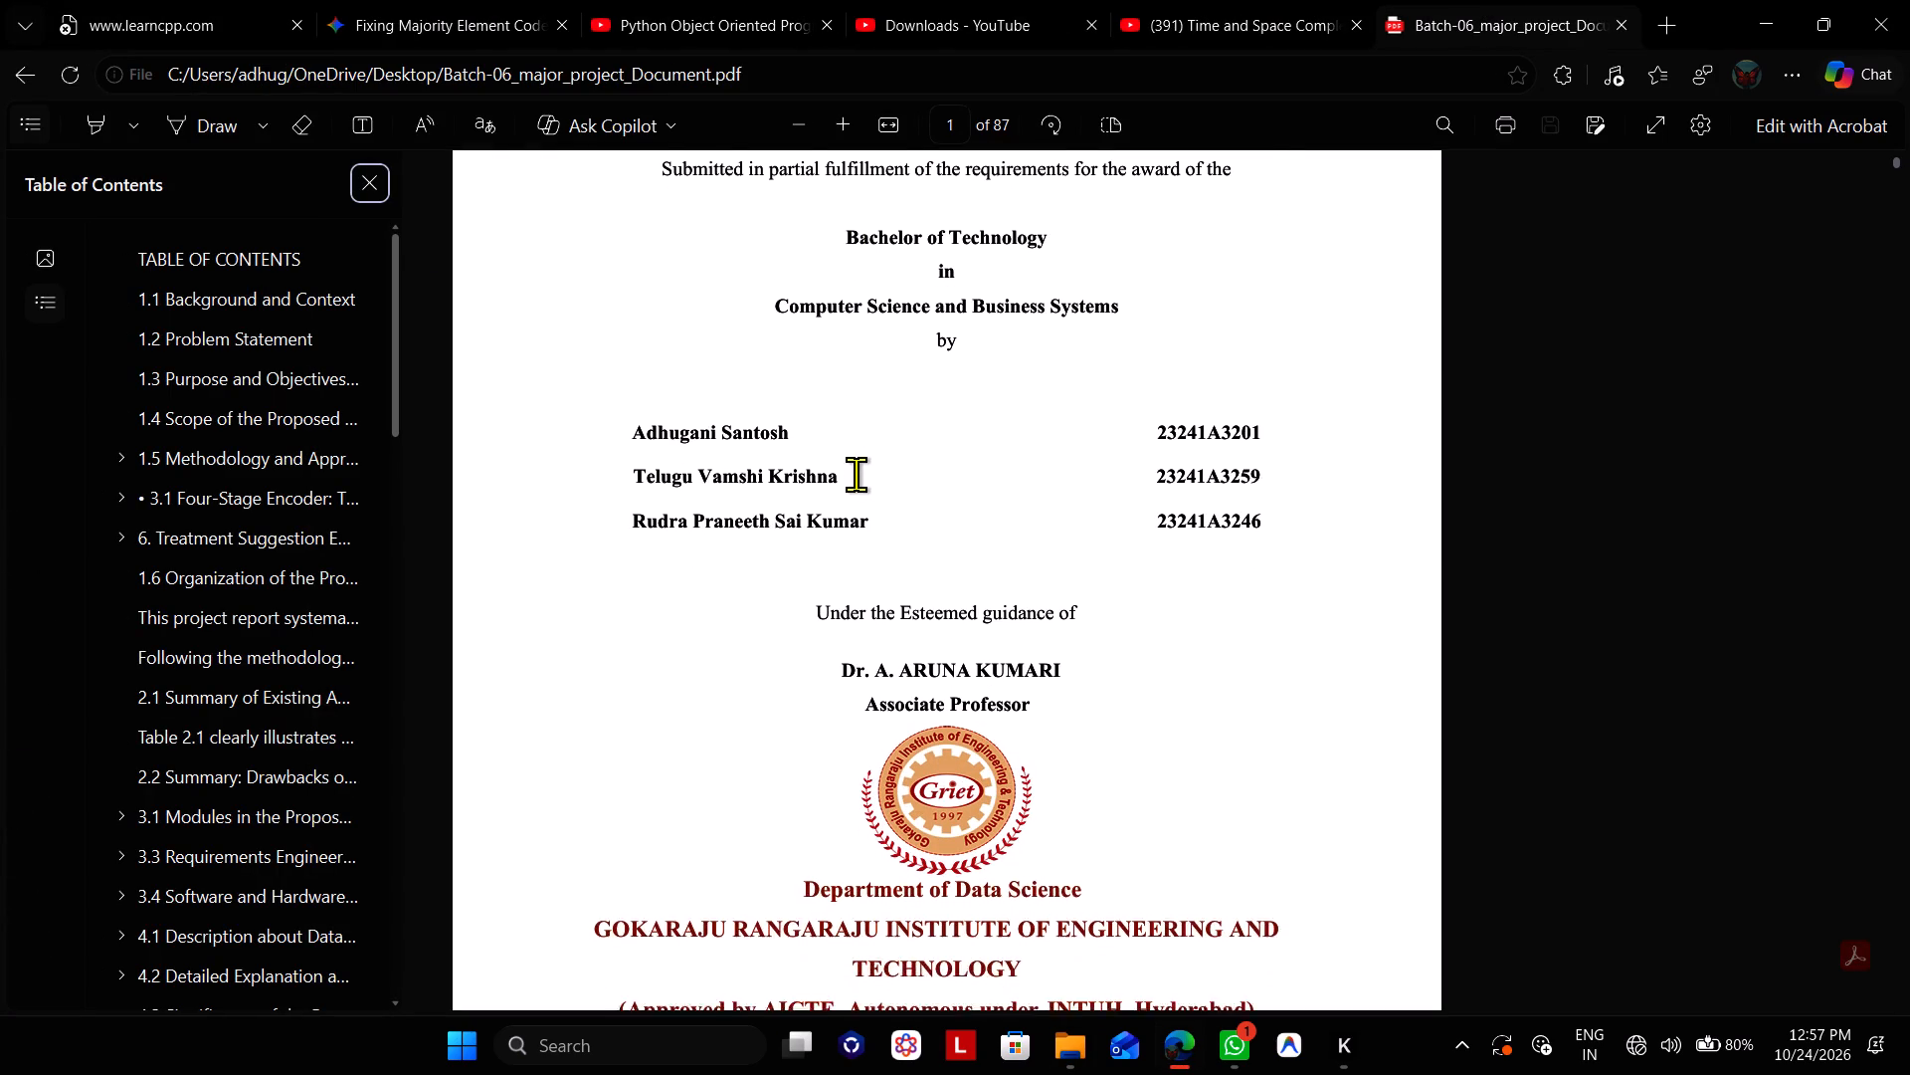
scroll(856, 474, down, 3)
scroll(856, 474, up, 1)
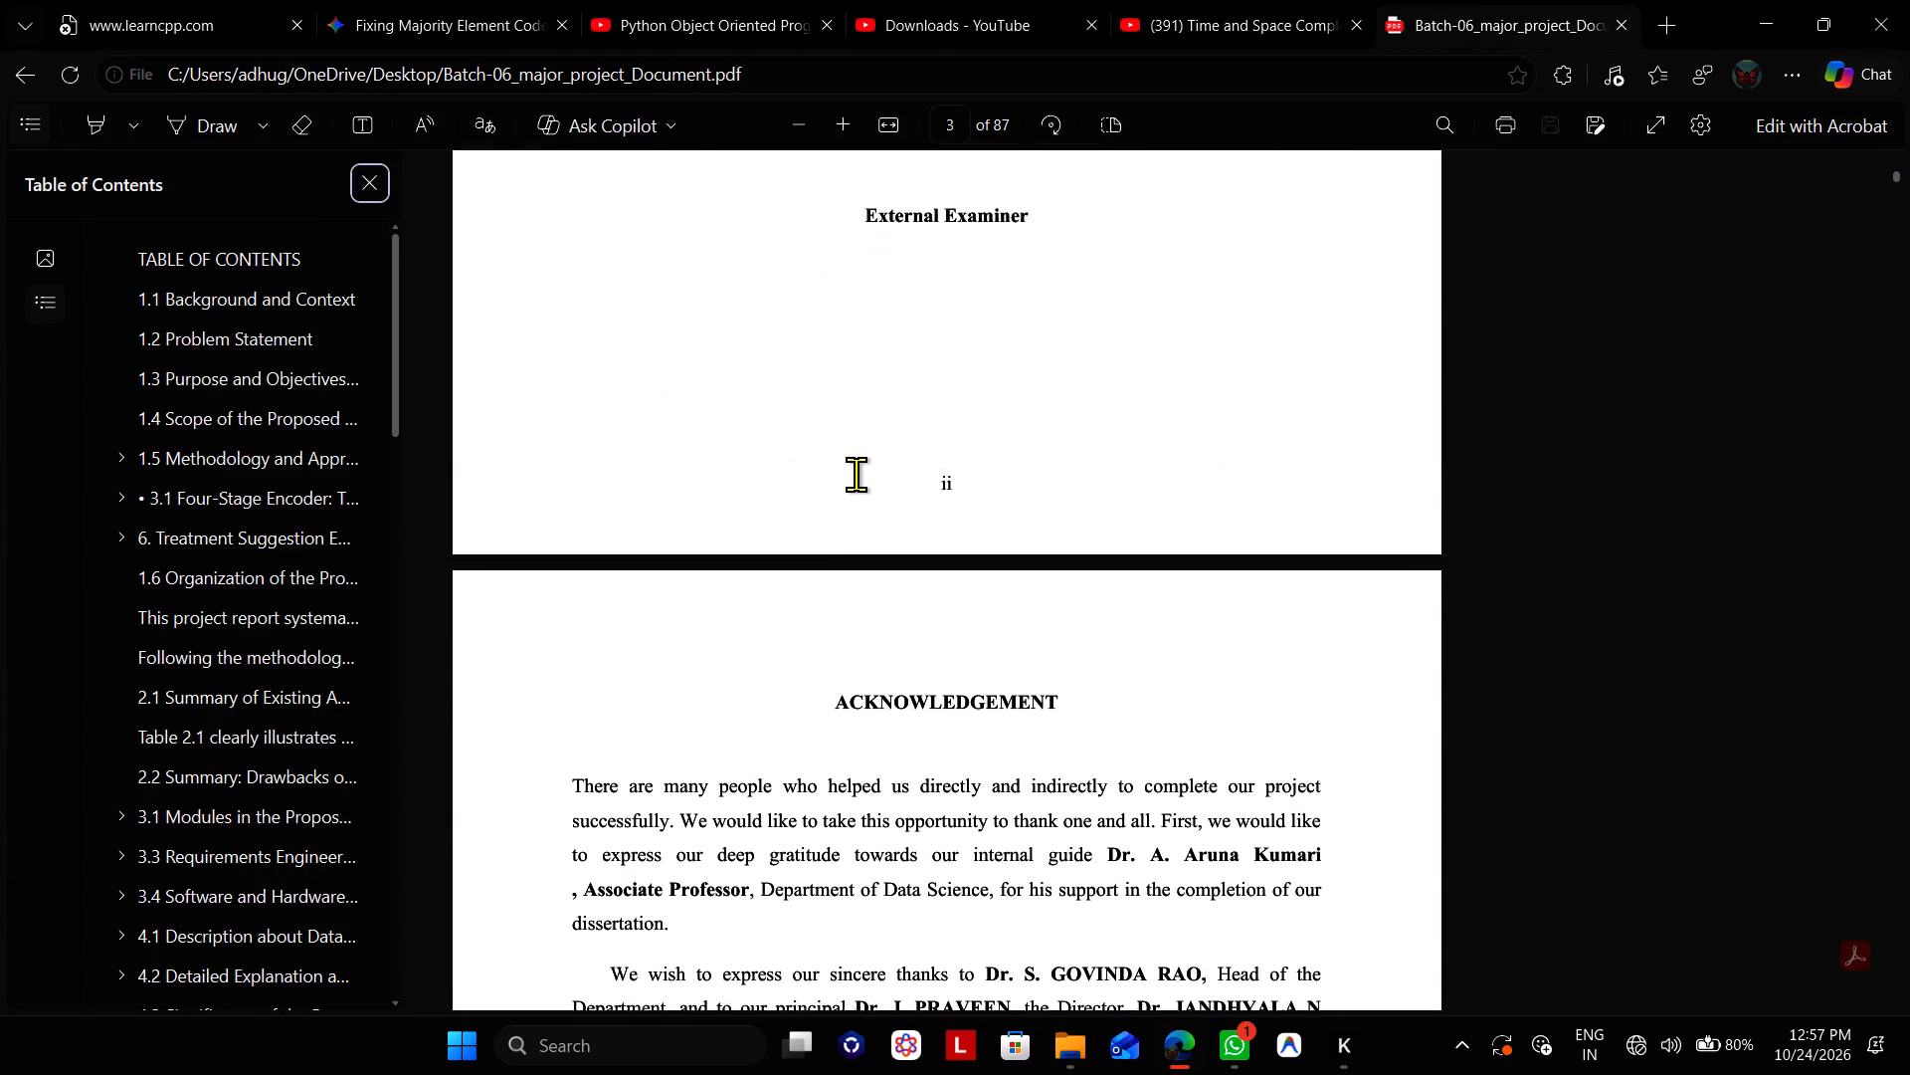
scroll(856, 474, up, 4)
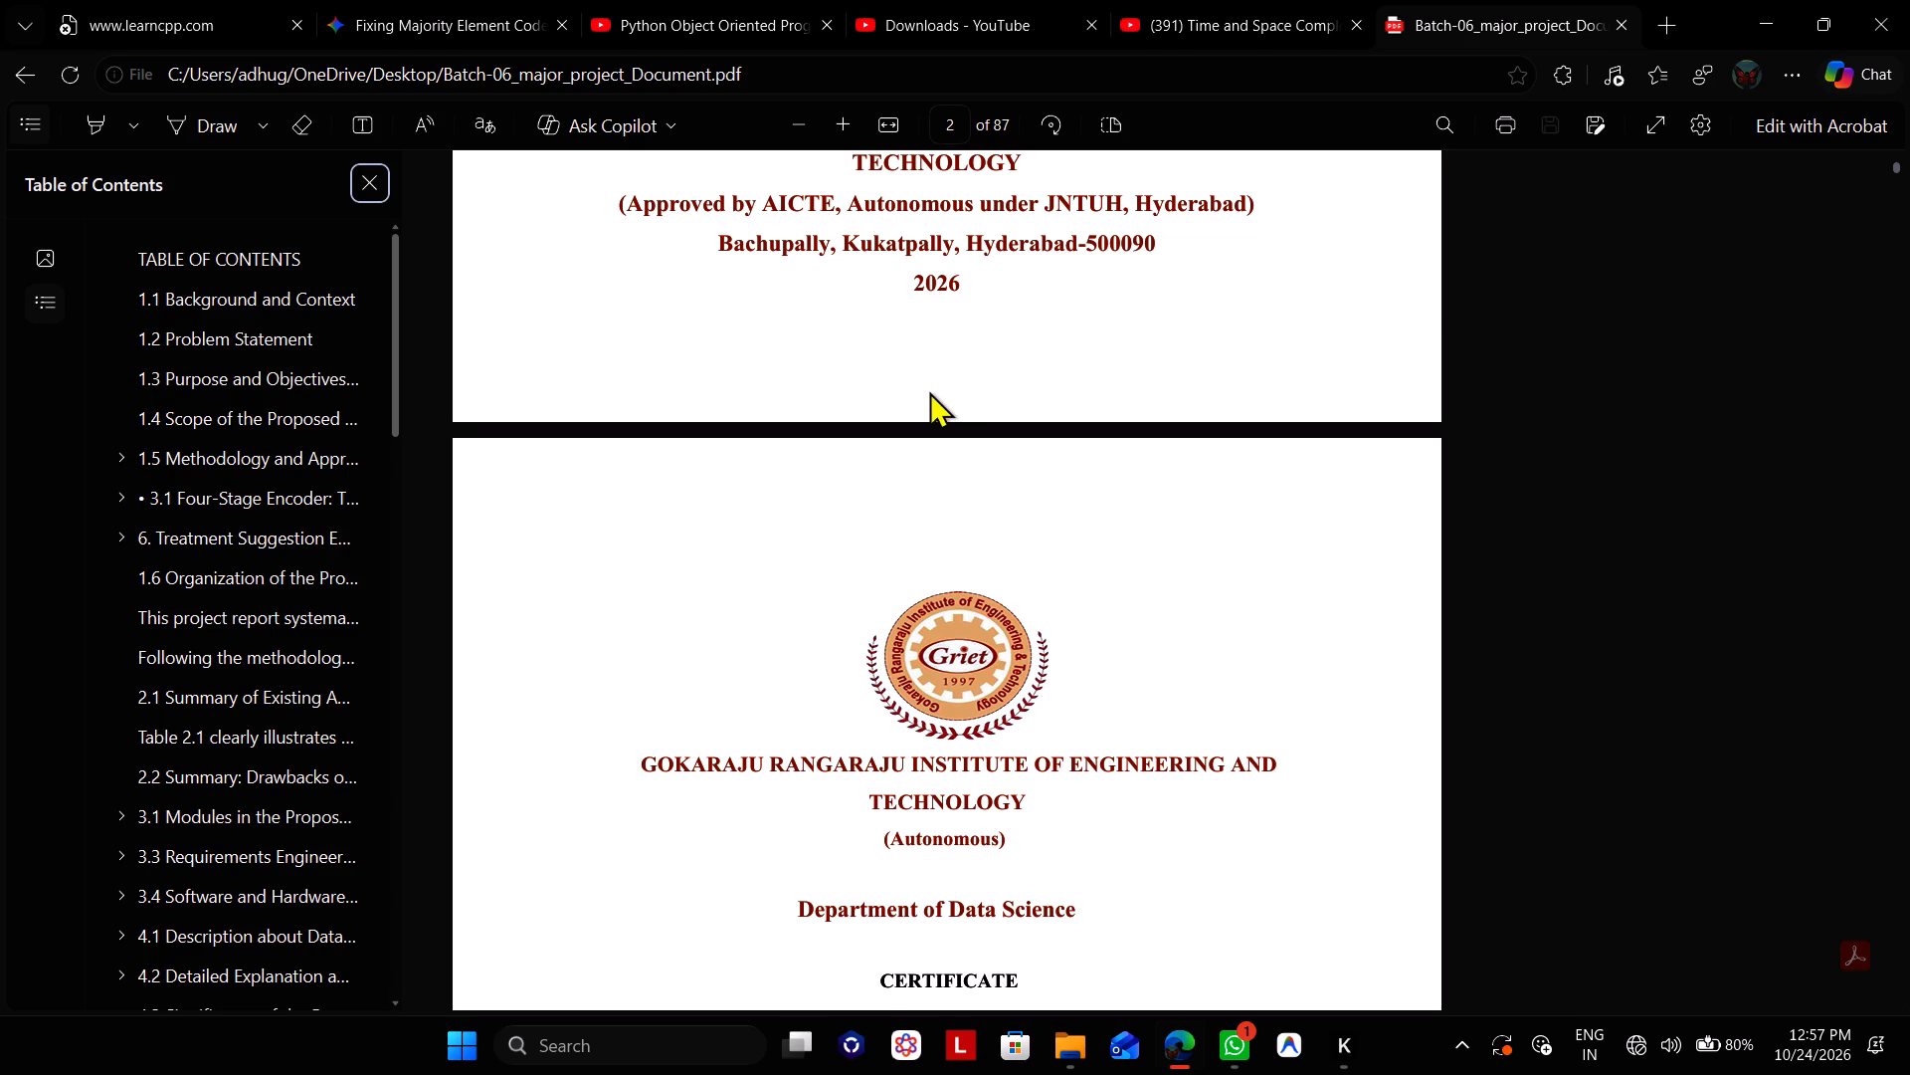
scroll(1047, 489, down, 8)
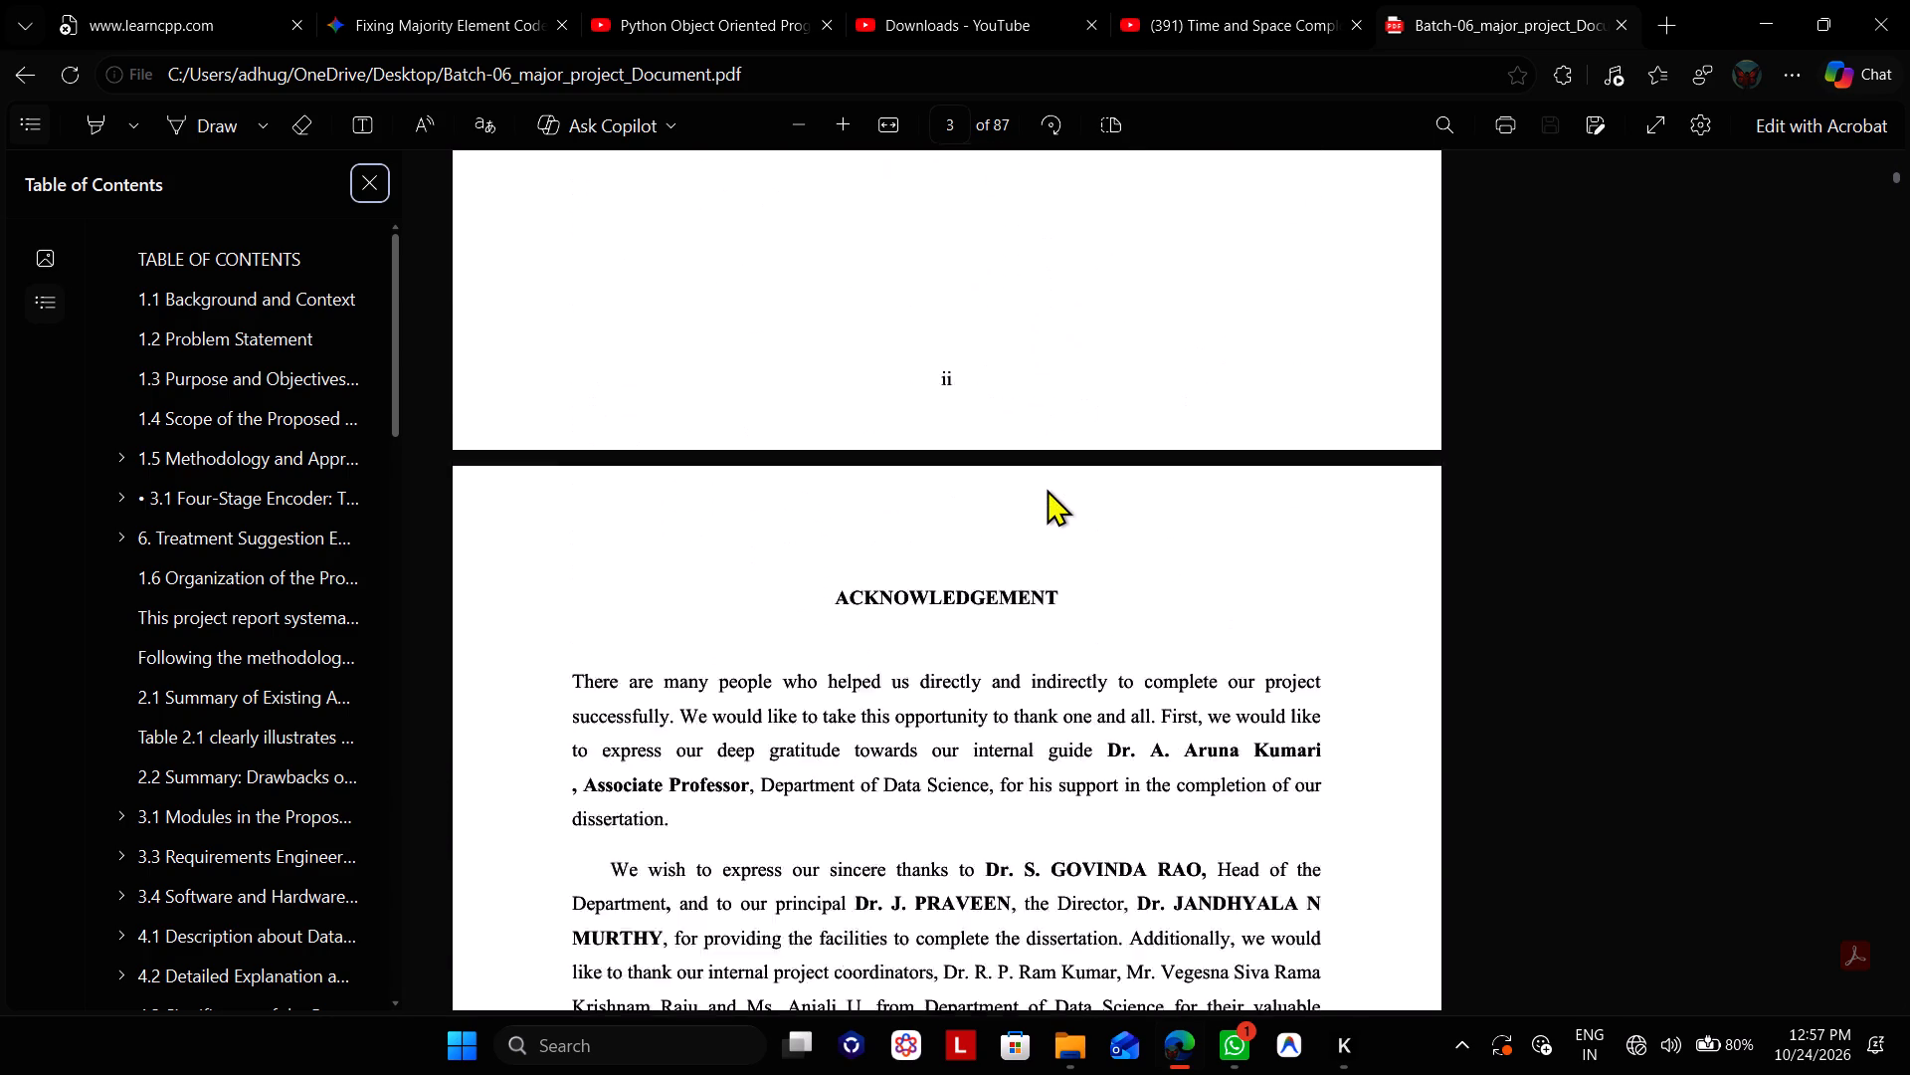
scroll(1047, 489, down, 8)
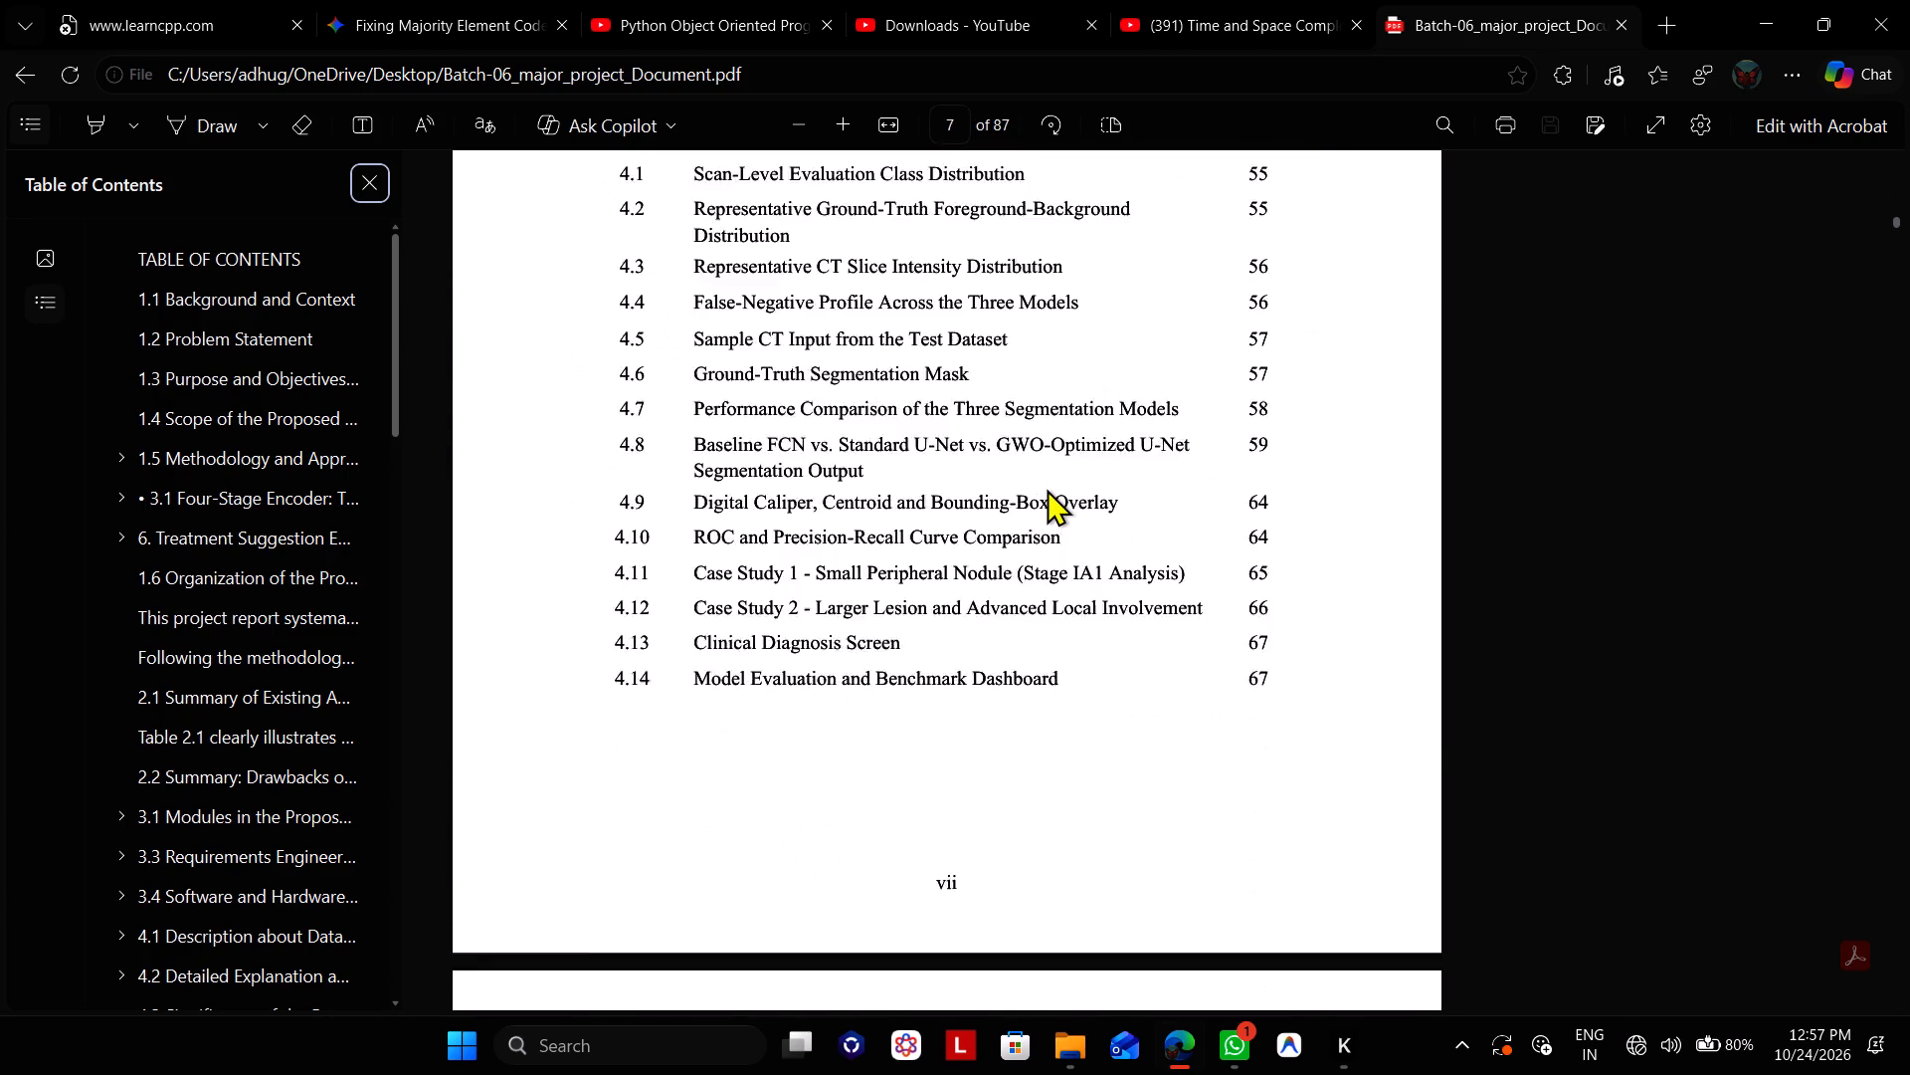
scroll(1047, 489, down, 6)
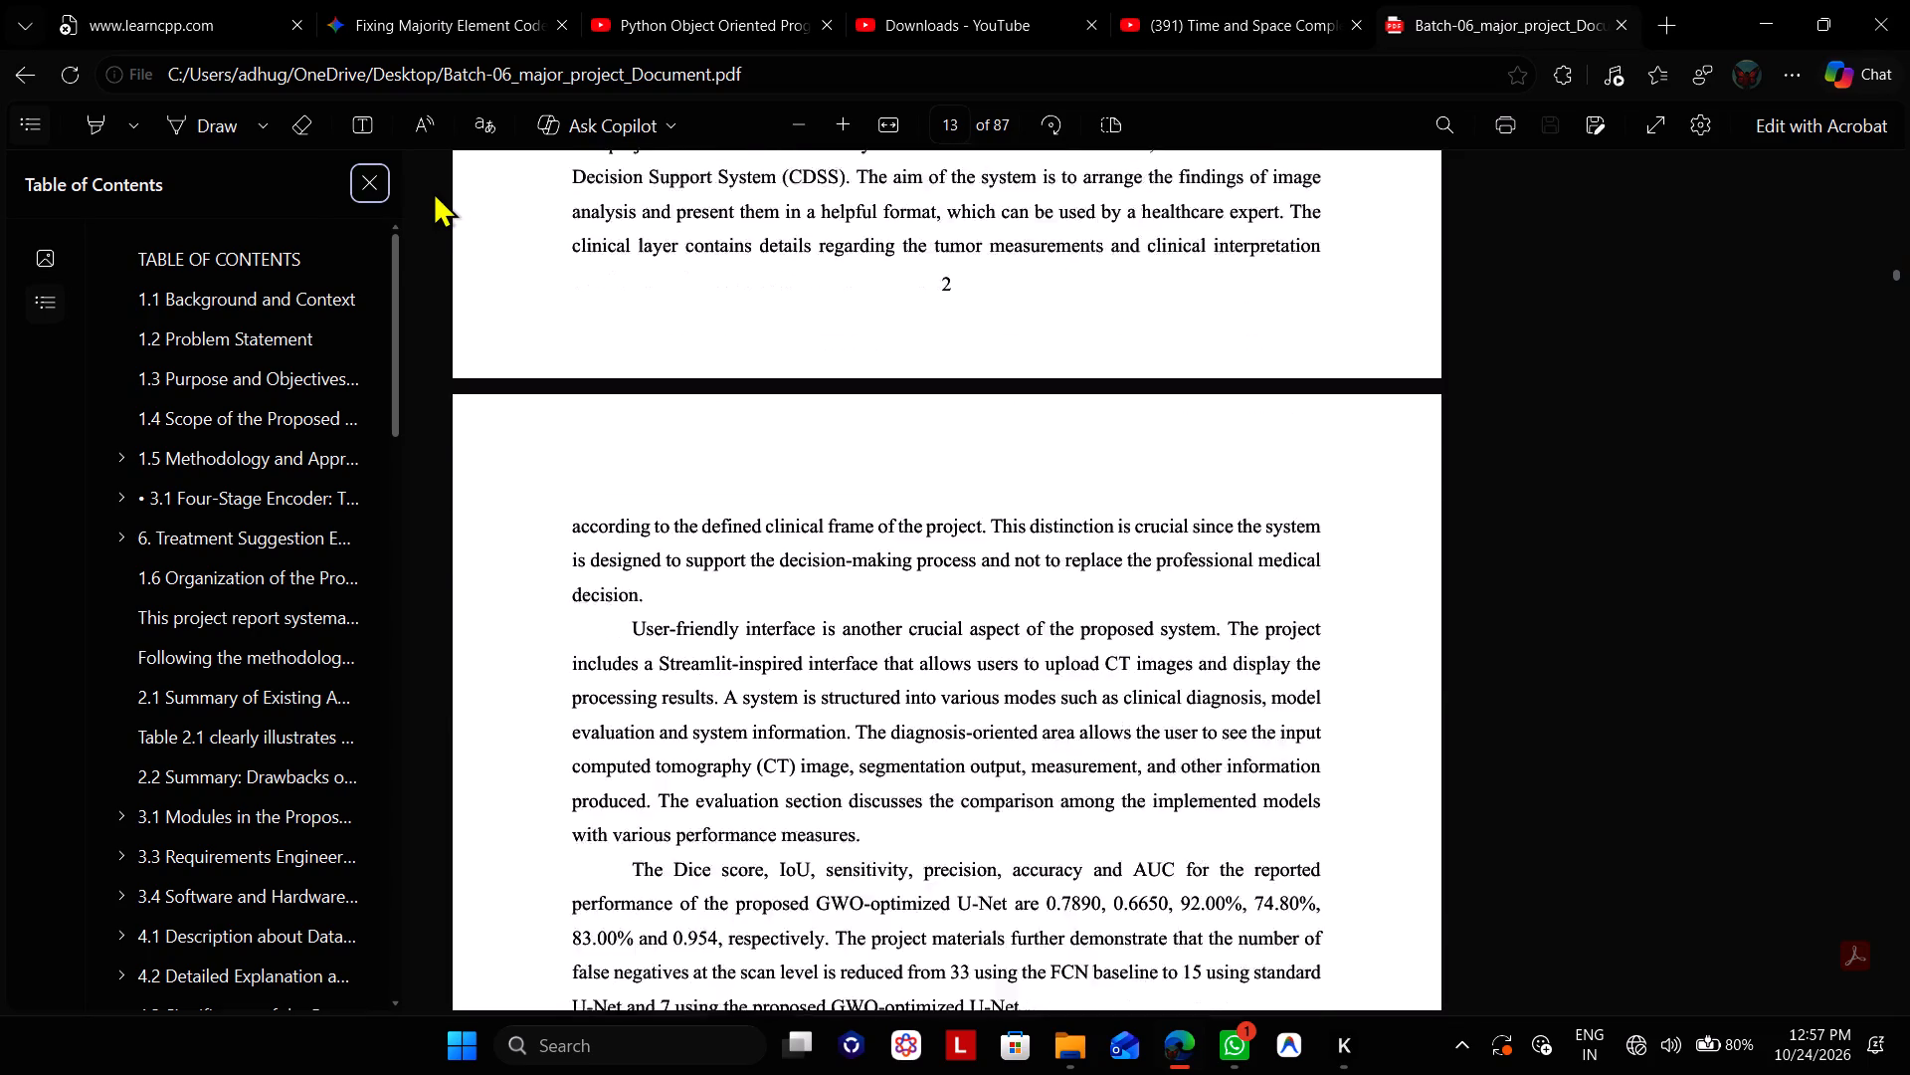
Hide the table of contents and skim the PDF from Problem Statement through to the final references and back to Chapter 1.
click(360, 174)
scroll(703, 443, down, 5)
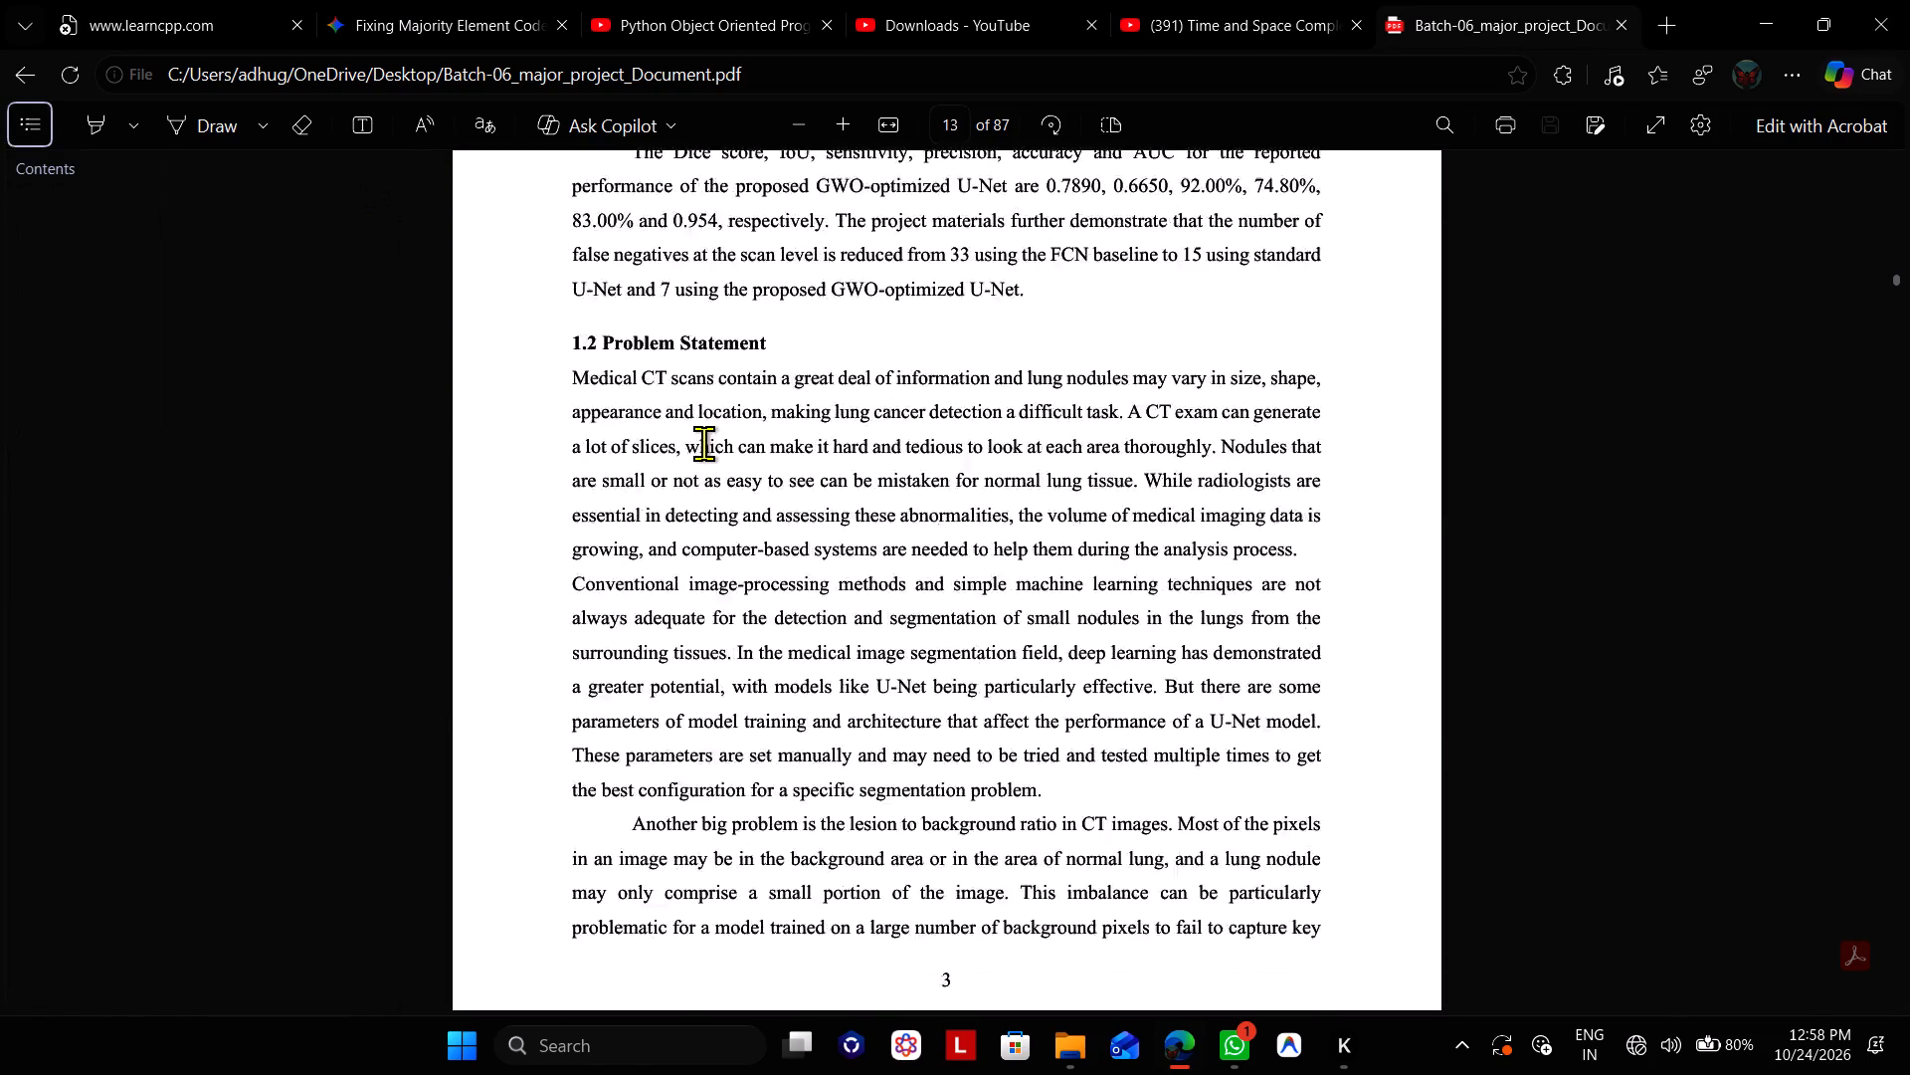
scroll(703, 443, down, 18)
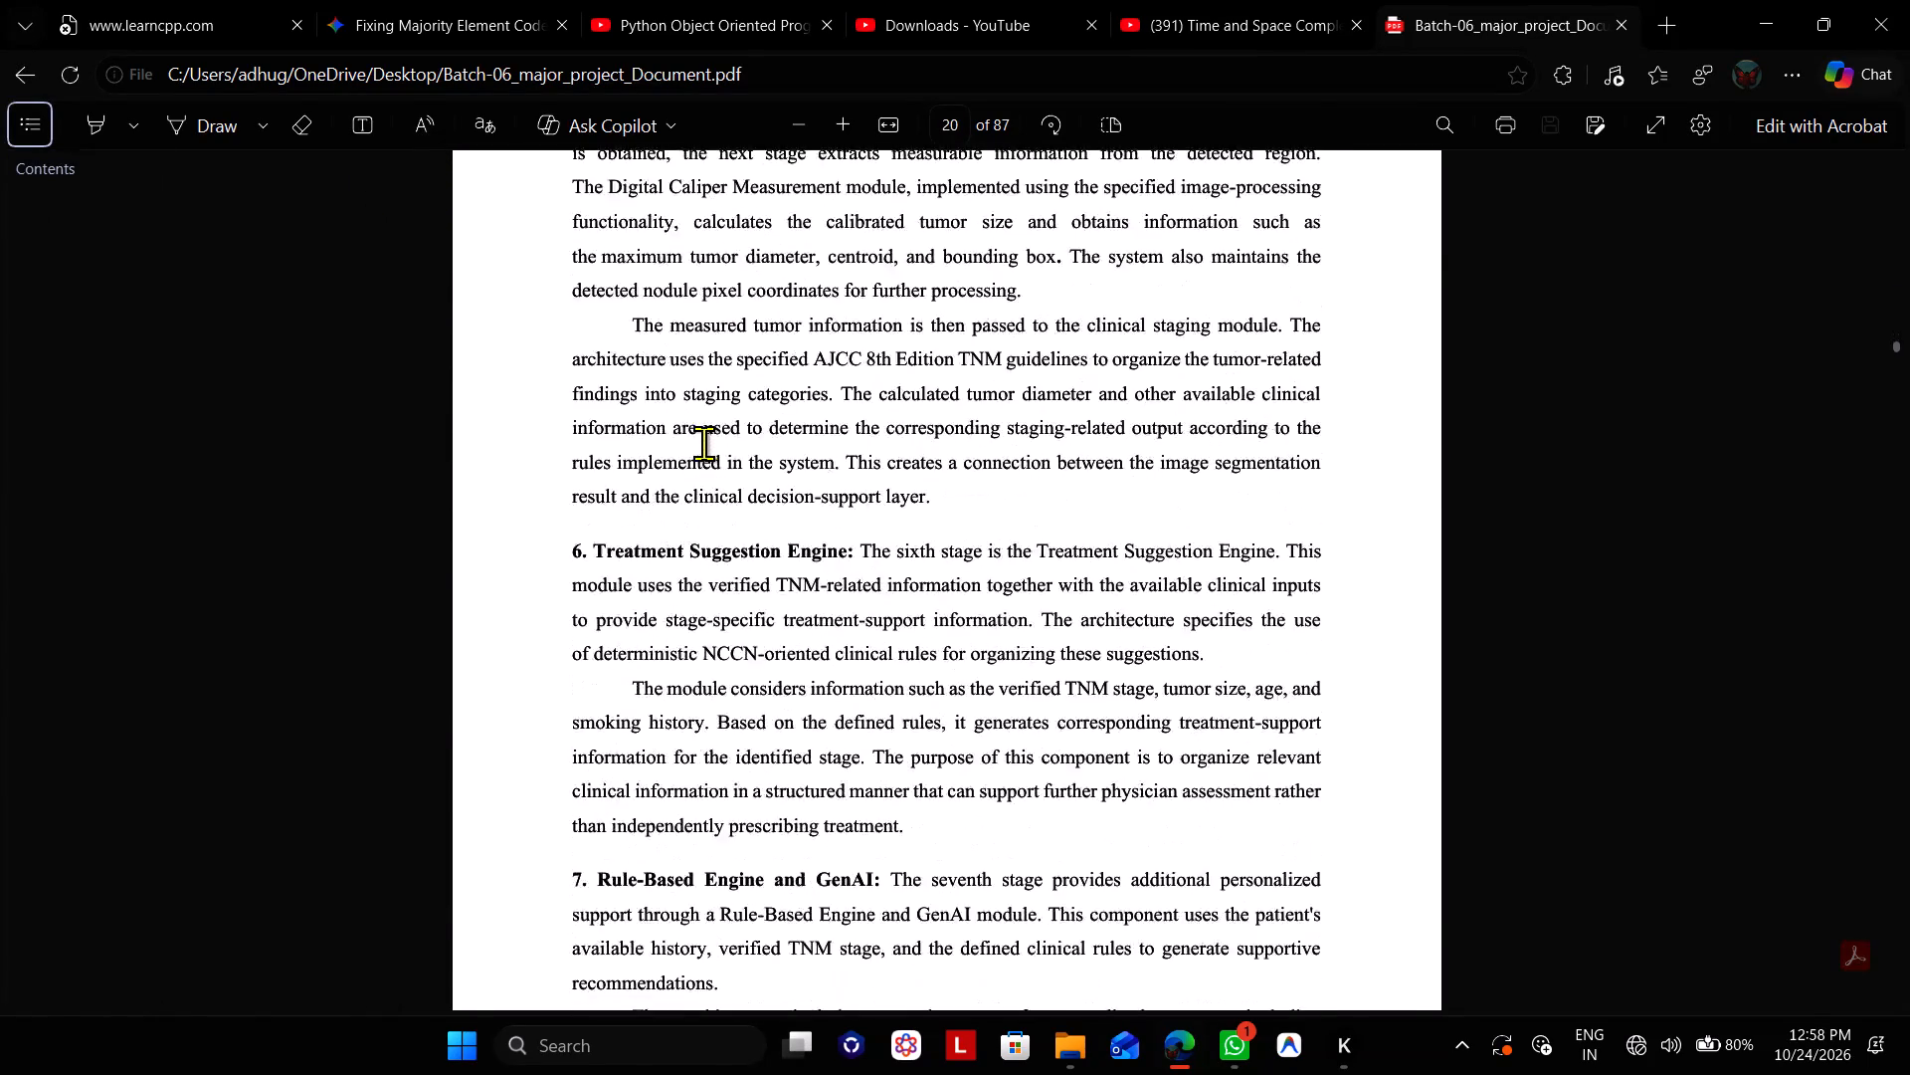
scroll(703, 443, down, 18)
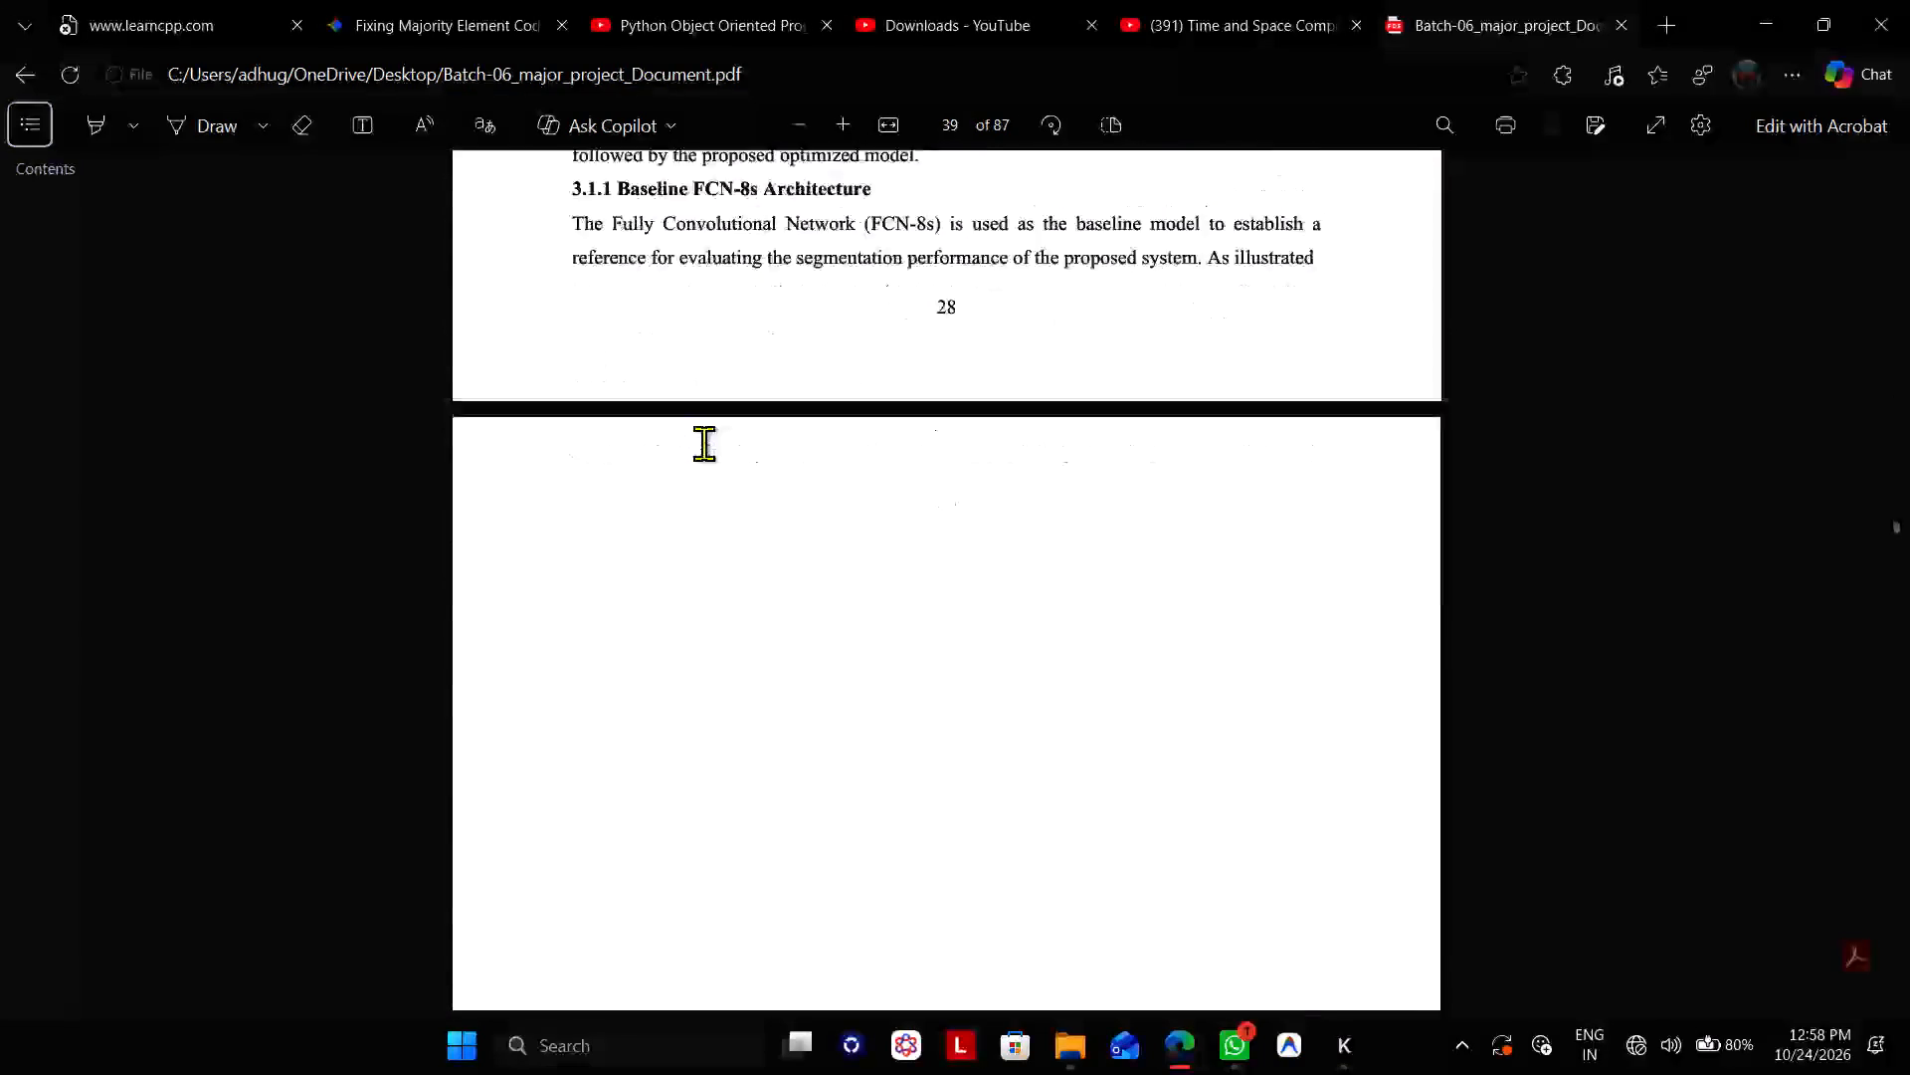
scroll(703, 443, down, 18)
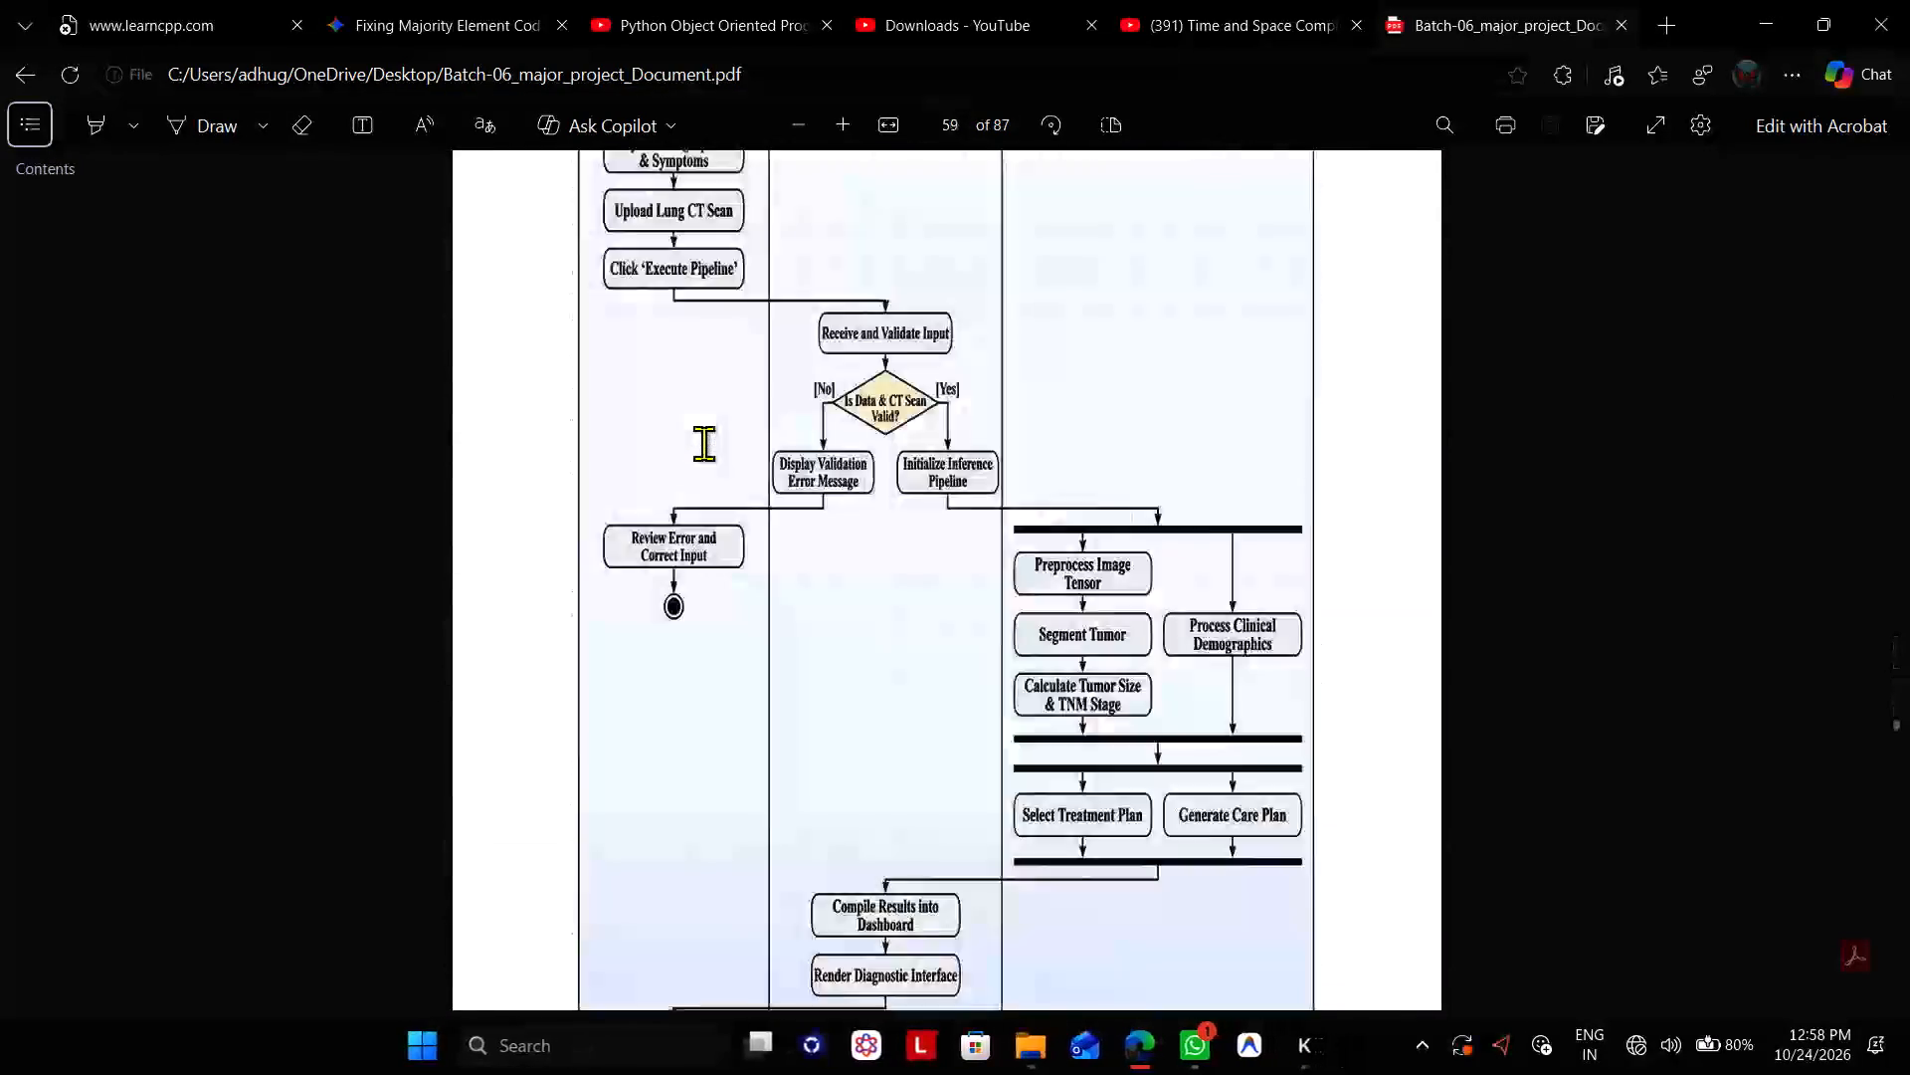
scroll(703, 443, down, 15)
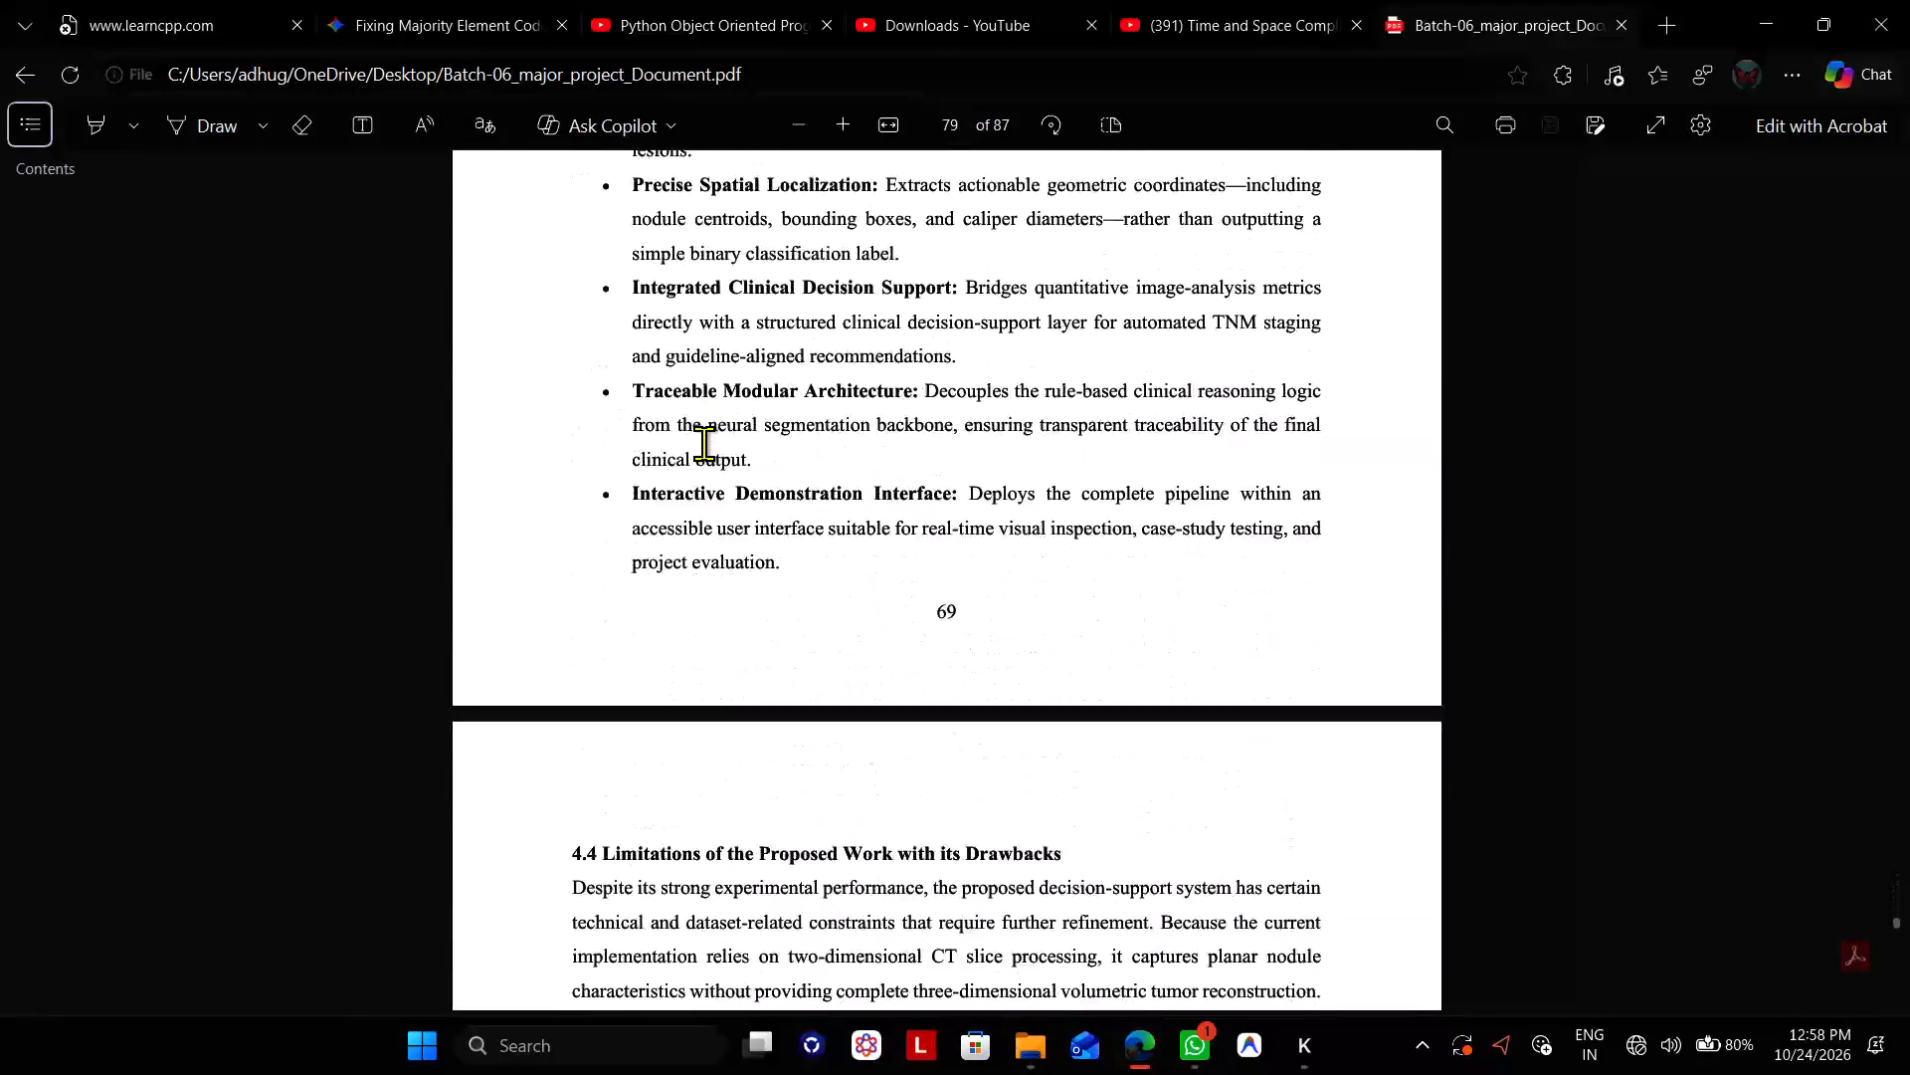
scroll(703, 443, down, 15)
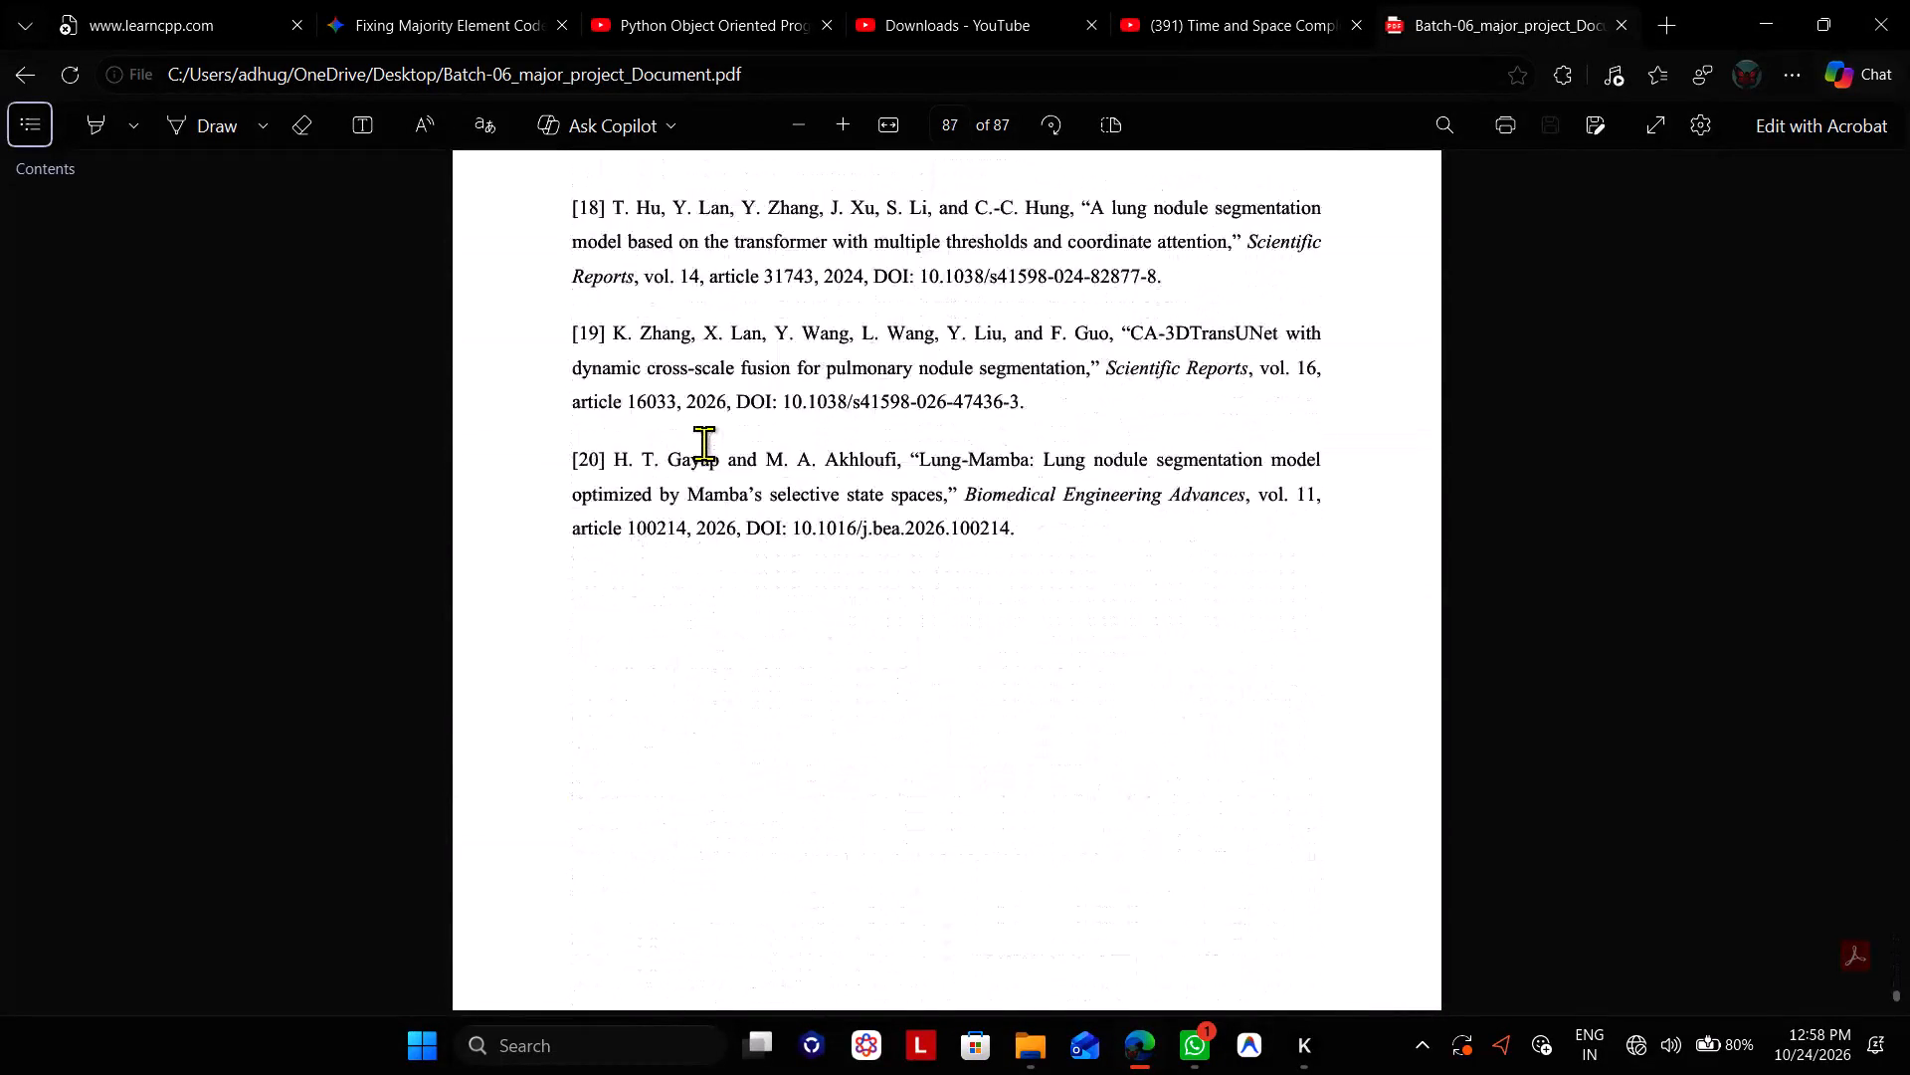
scroll(703, 443, up, 20)
scroll(703, 443, up, 20)
scroll(703, 443, up, 2)
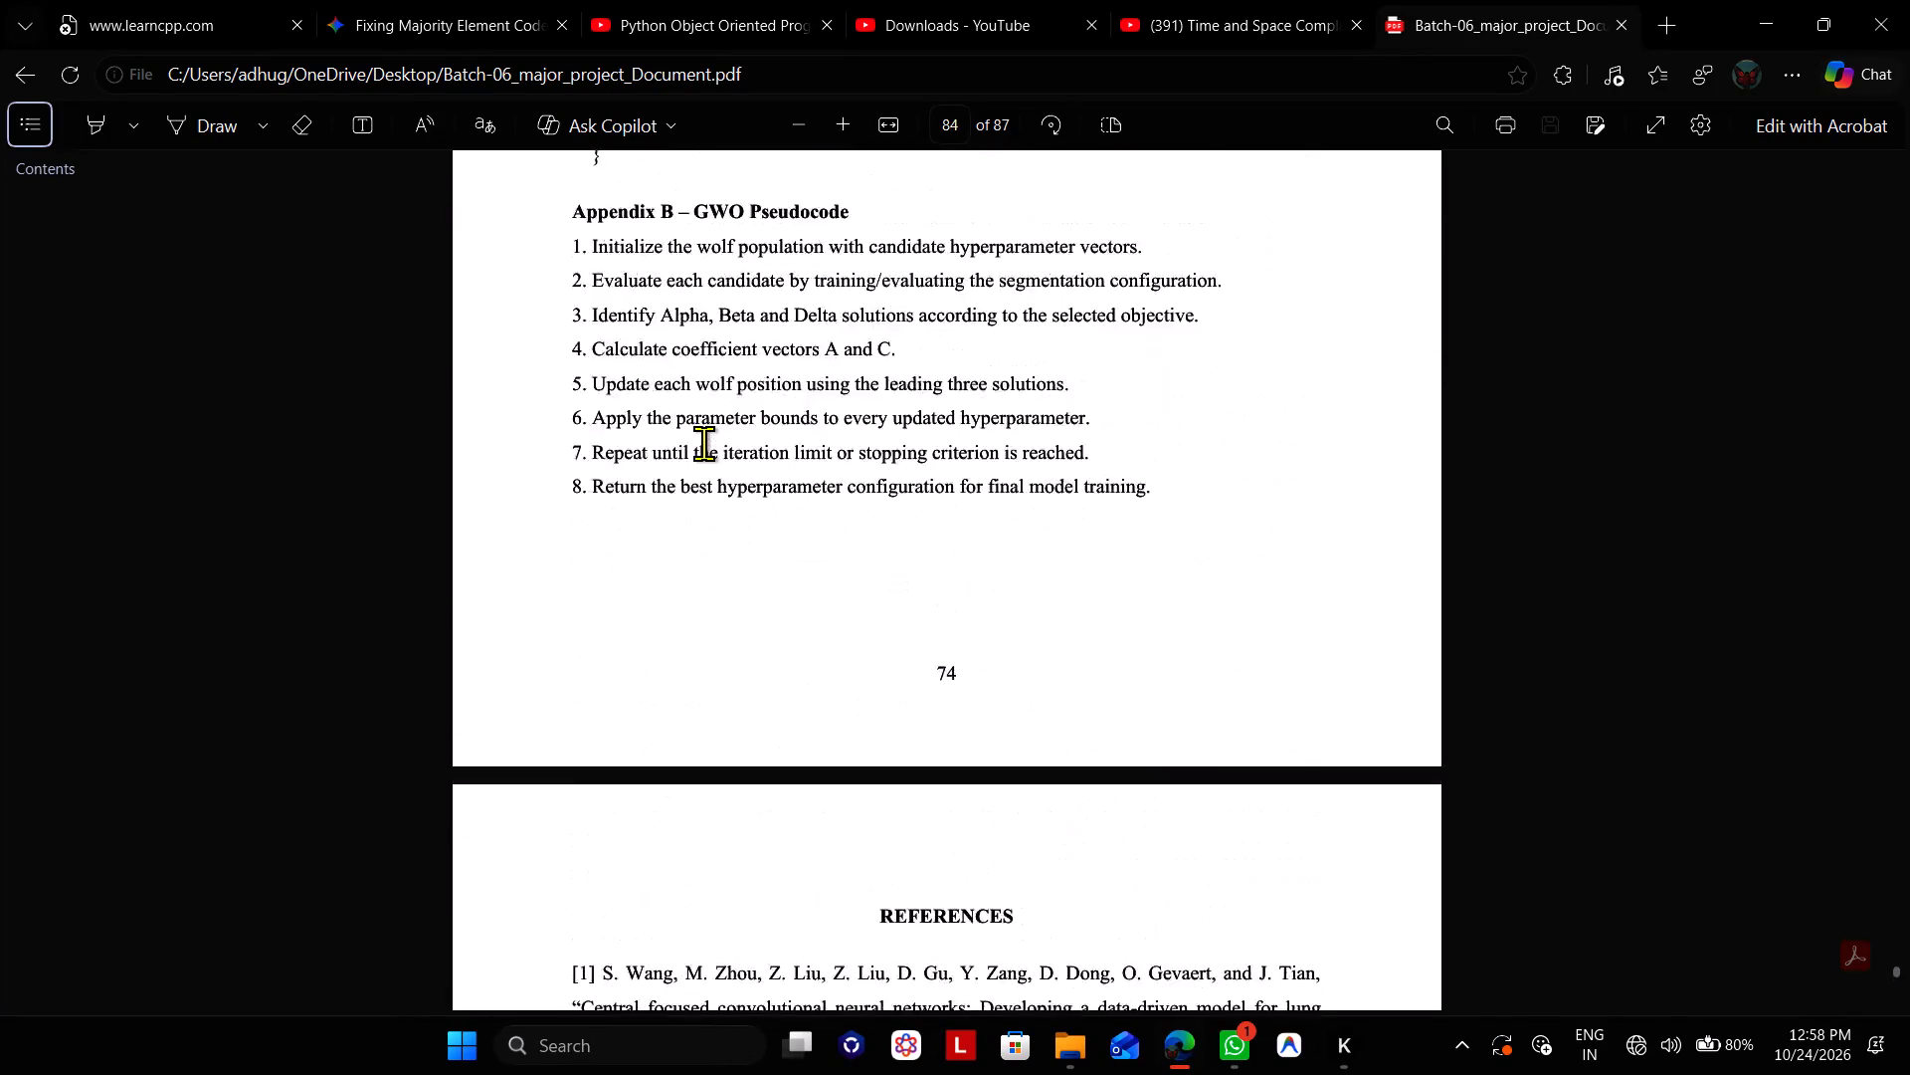
scroll(703, 443, up, 20)
scroll(703, 443, up, 20)
scroll(703, 443, up, 1)
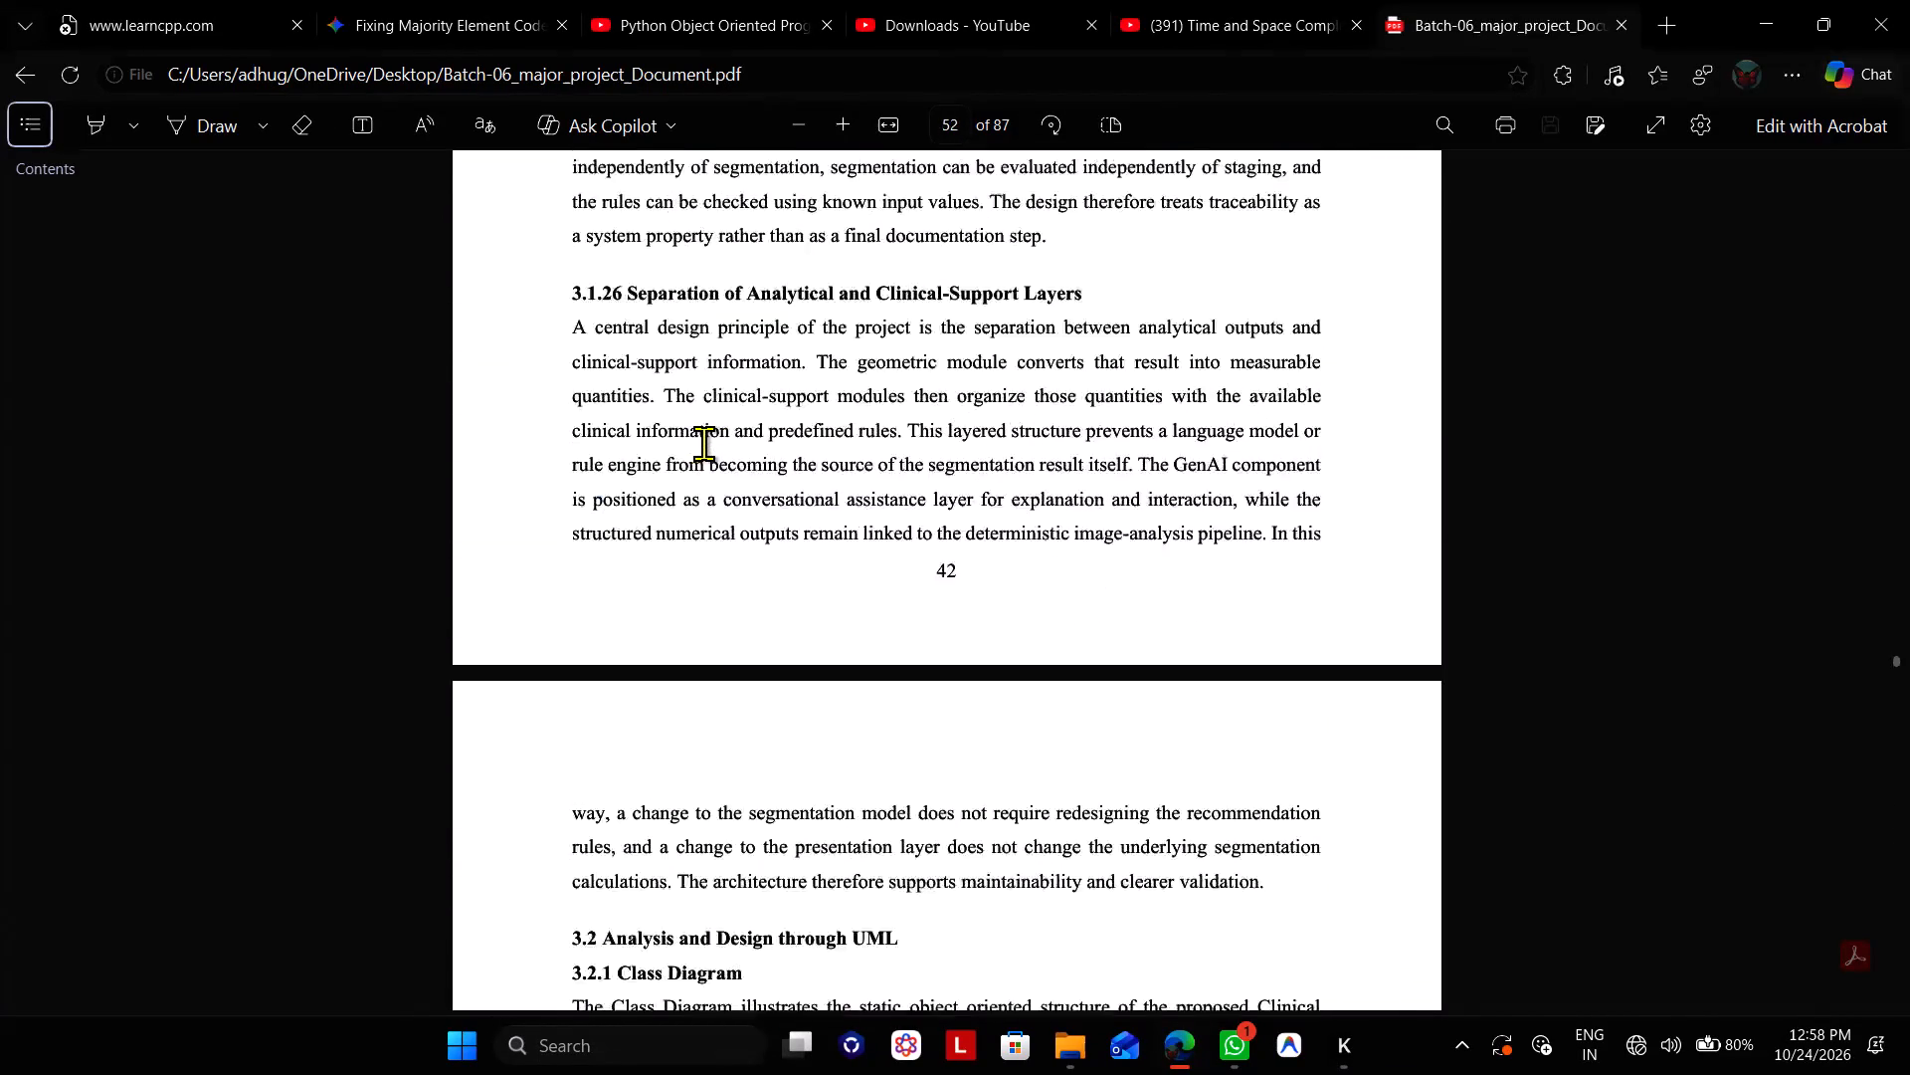
scroll(703, 443, up, 20)
scroll(703, 443, up, 20)
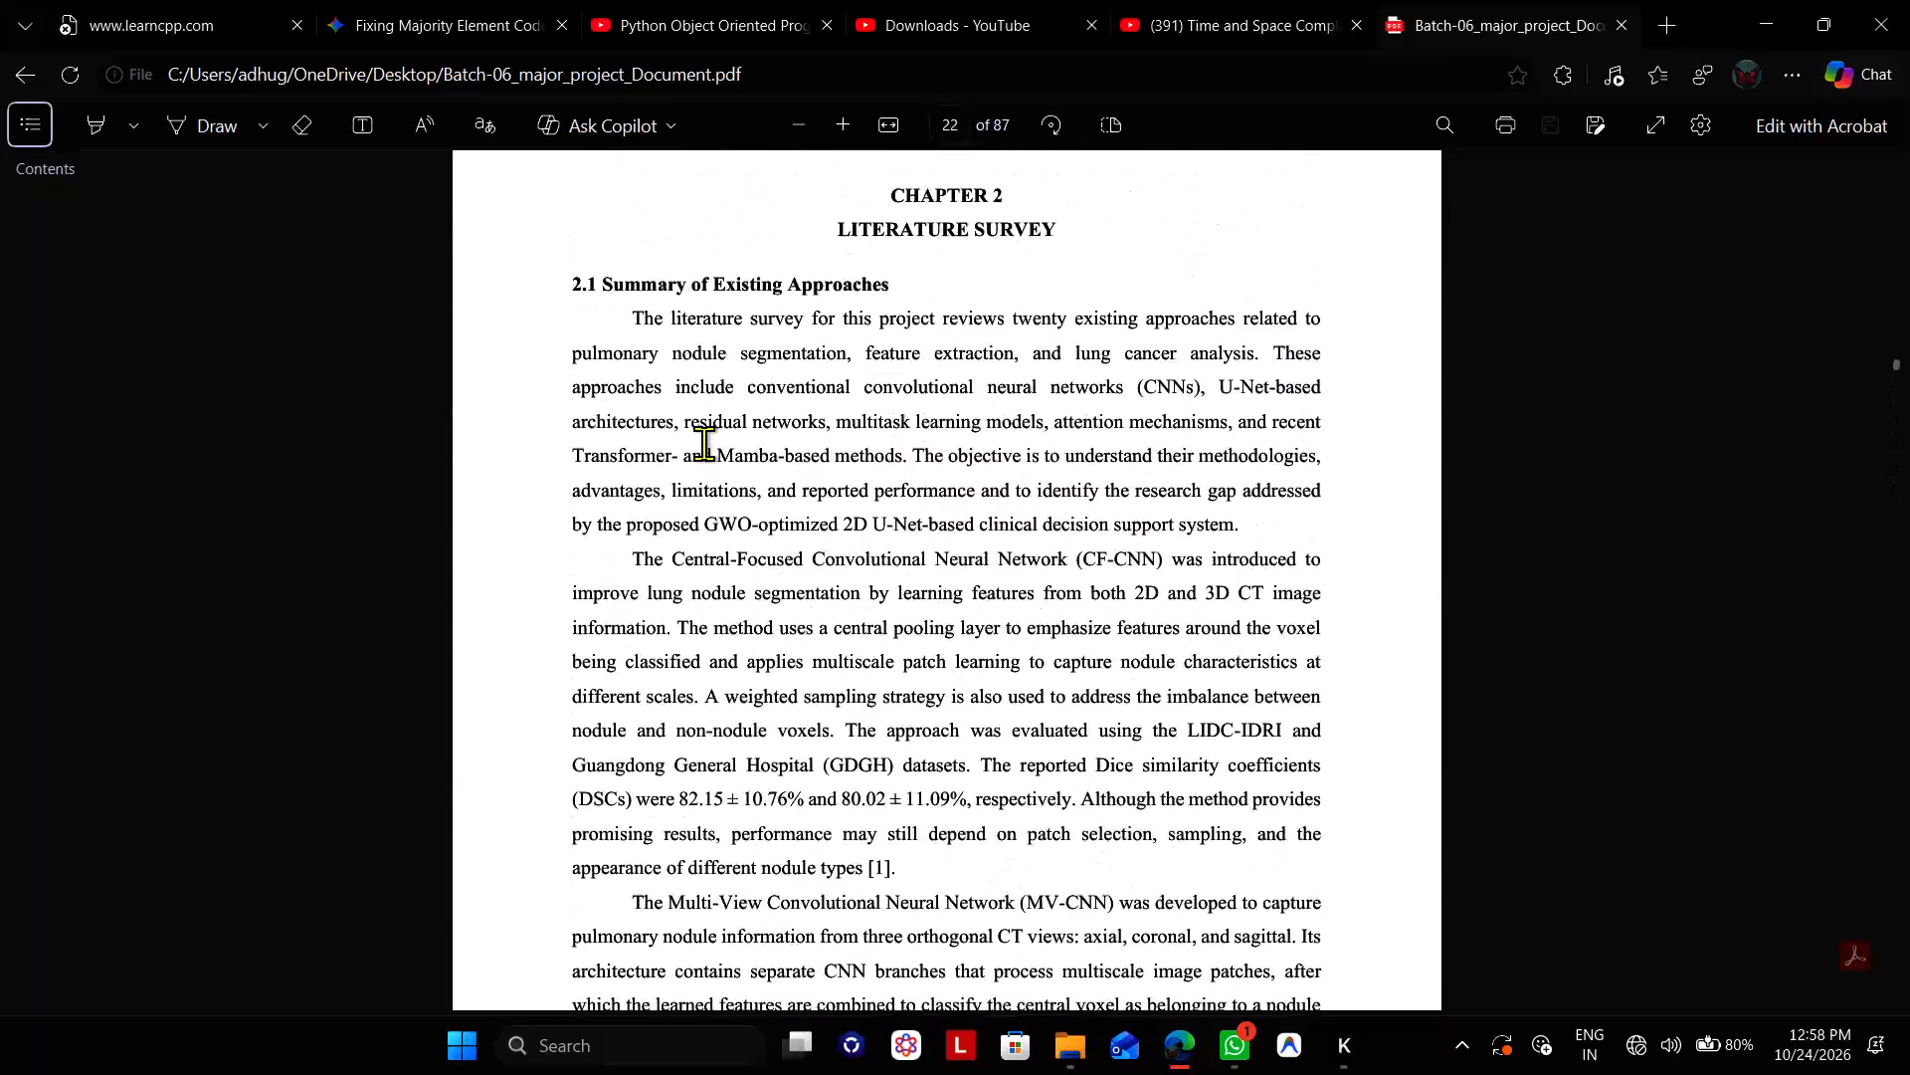
scroll(703, 443, up, 15)
Examine the Chapter 1 pages from Problem Statement up to the start of Chapter 2, and go back to the front pages.
scroll(703, 443, down, 8)
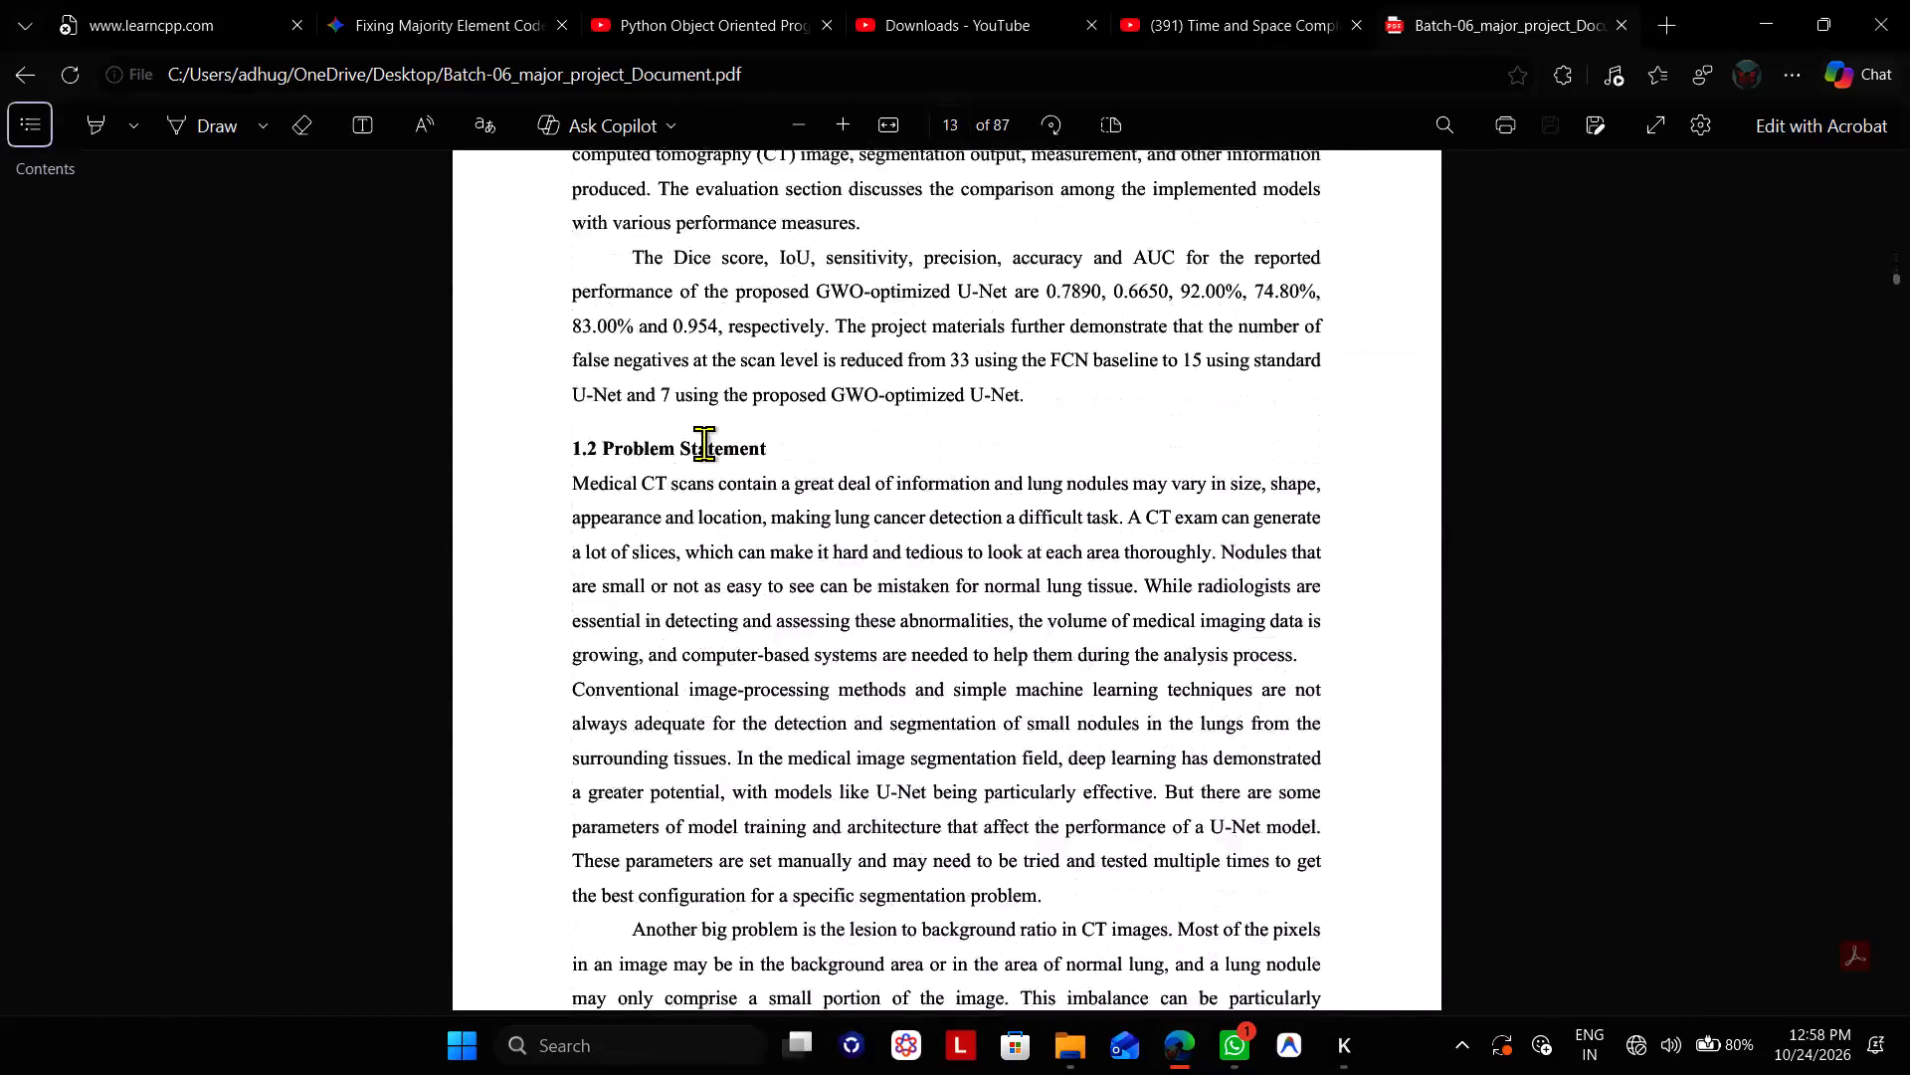
scroll(703, 443, down, 6)
scroll(703, 443, up, 2)
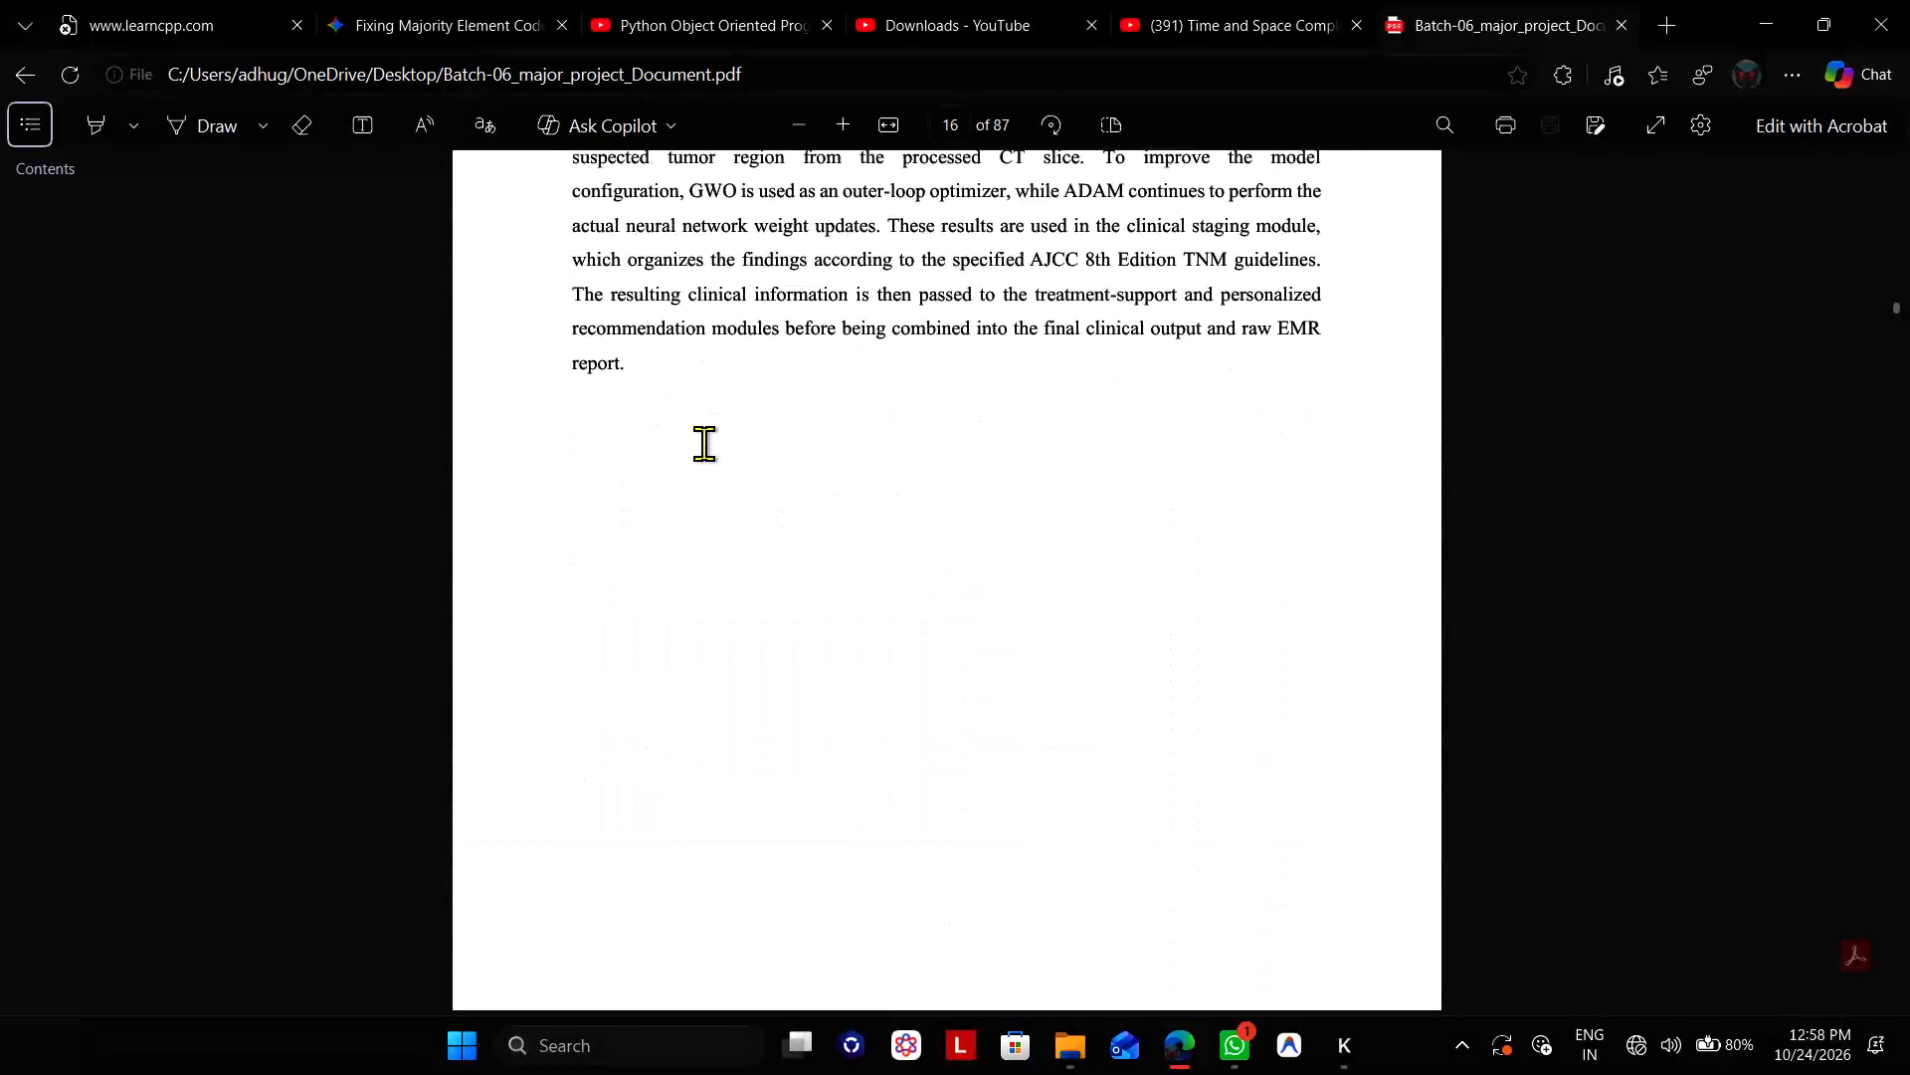
scroll(703, 443, up, 3)
scroll(703, 443, down, 2)
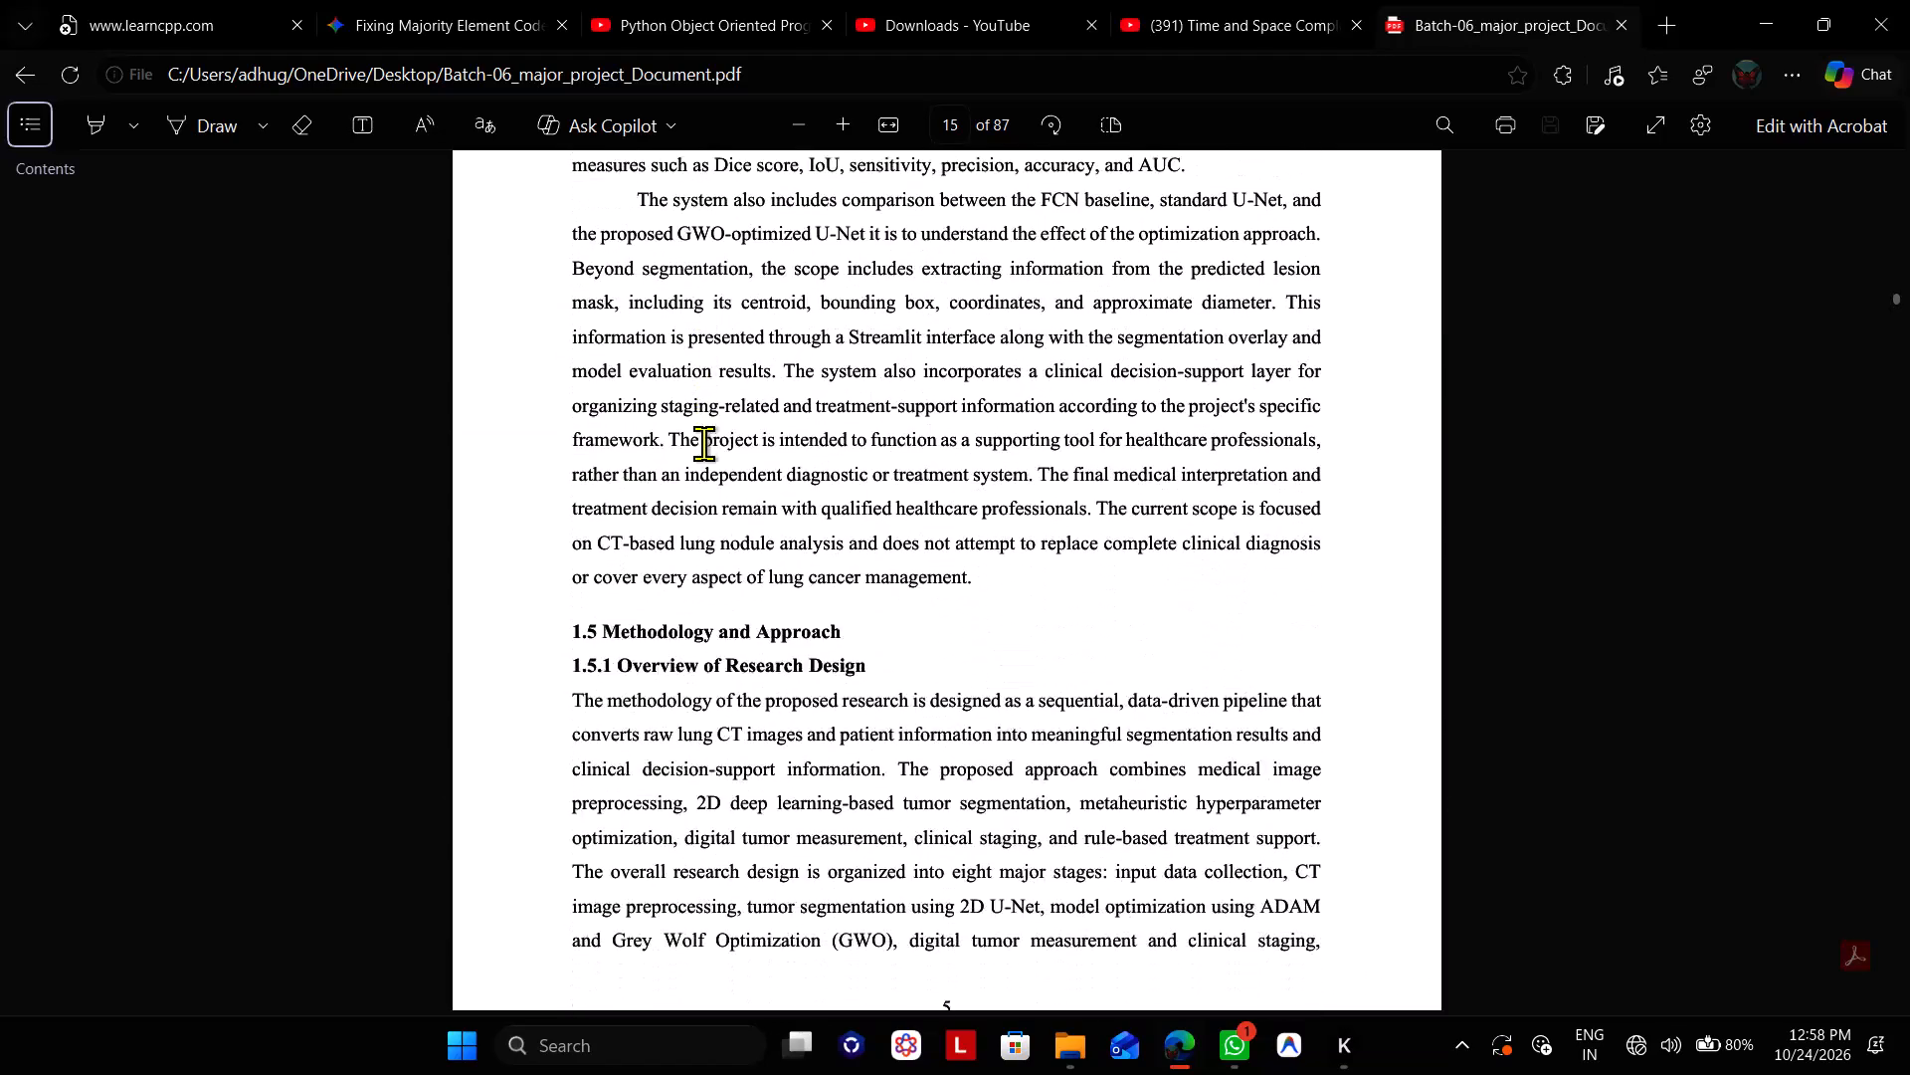
scroll(703, 443, down, 7)
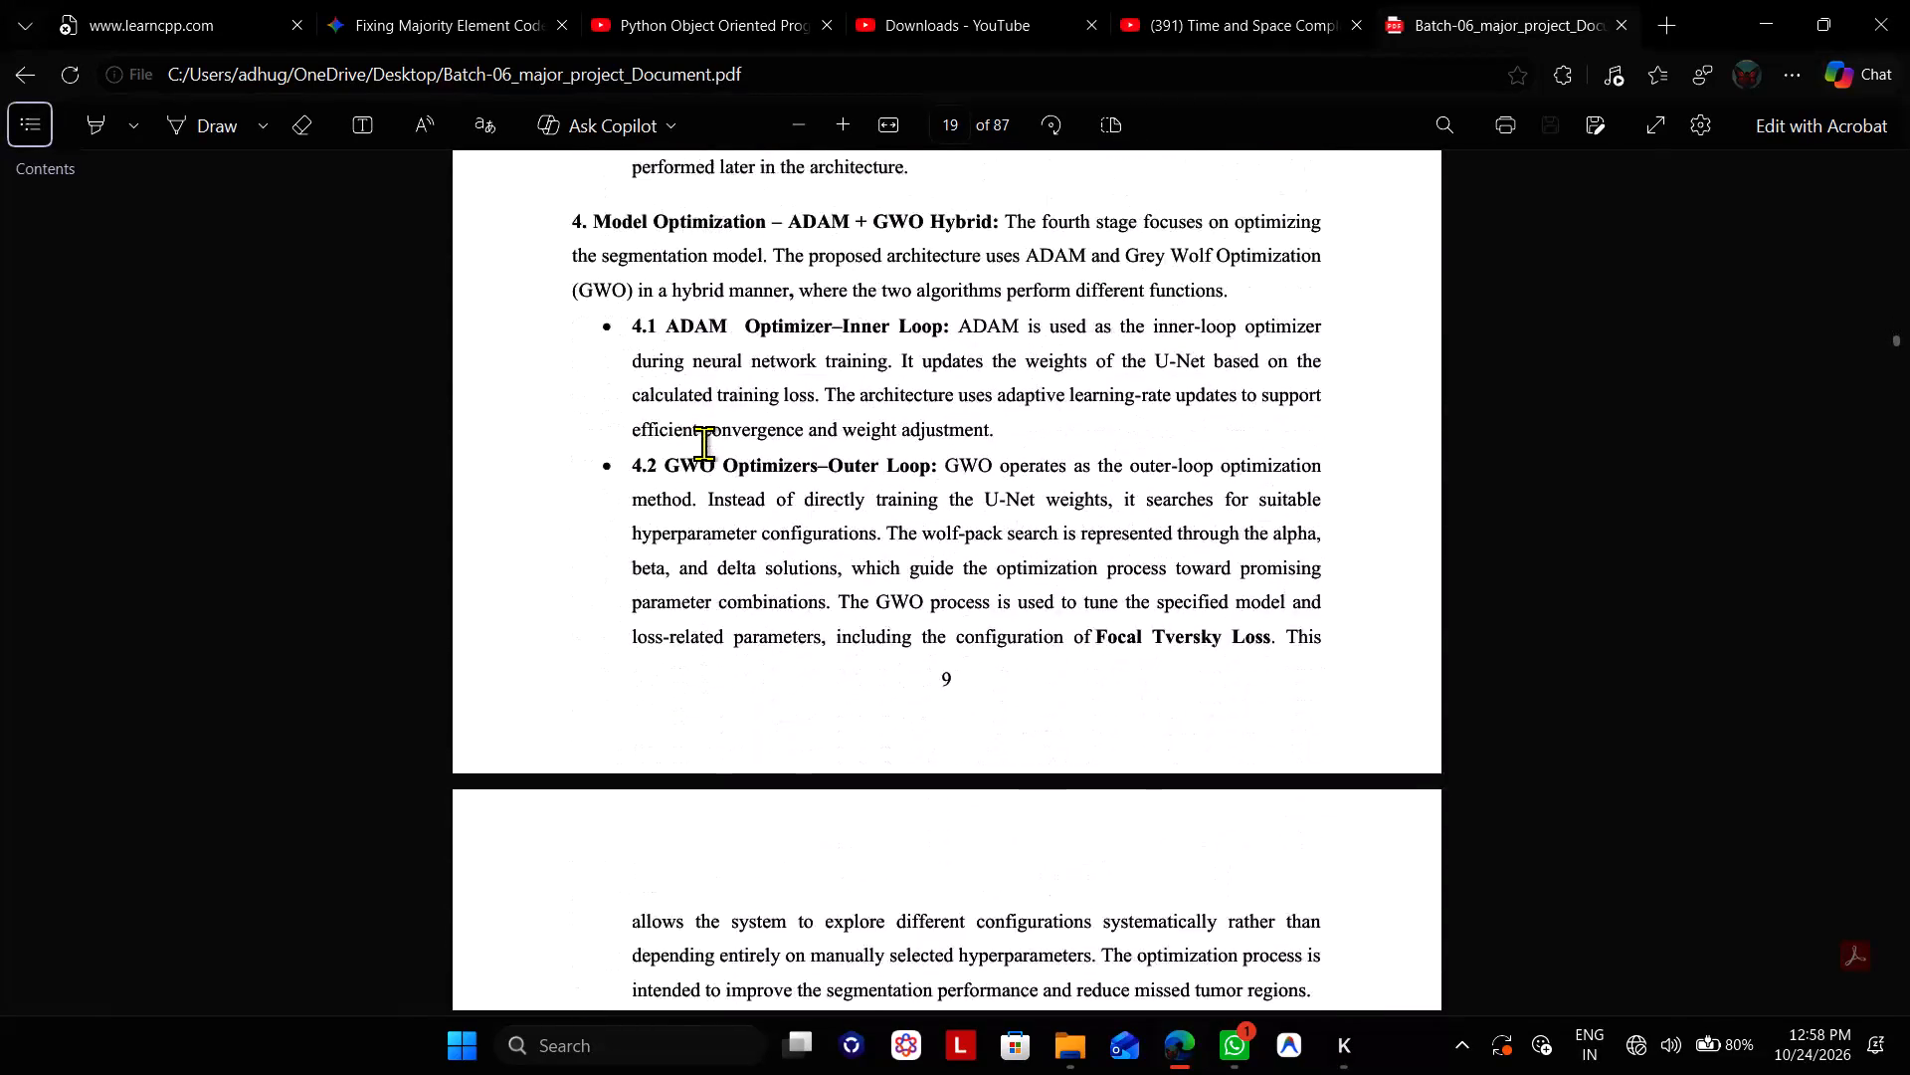
scroll(703, 443, down, 5)
scroll(703, 443, up, 5)
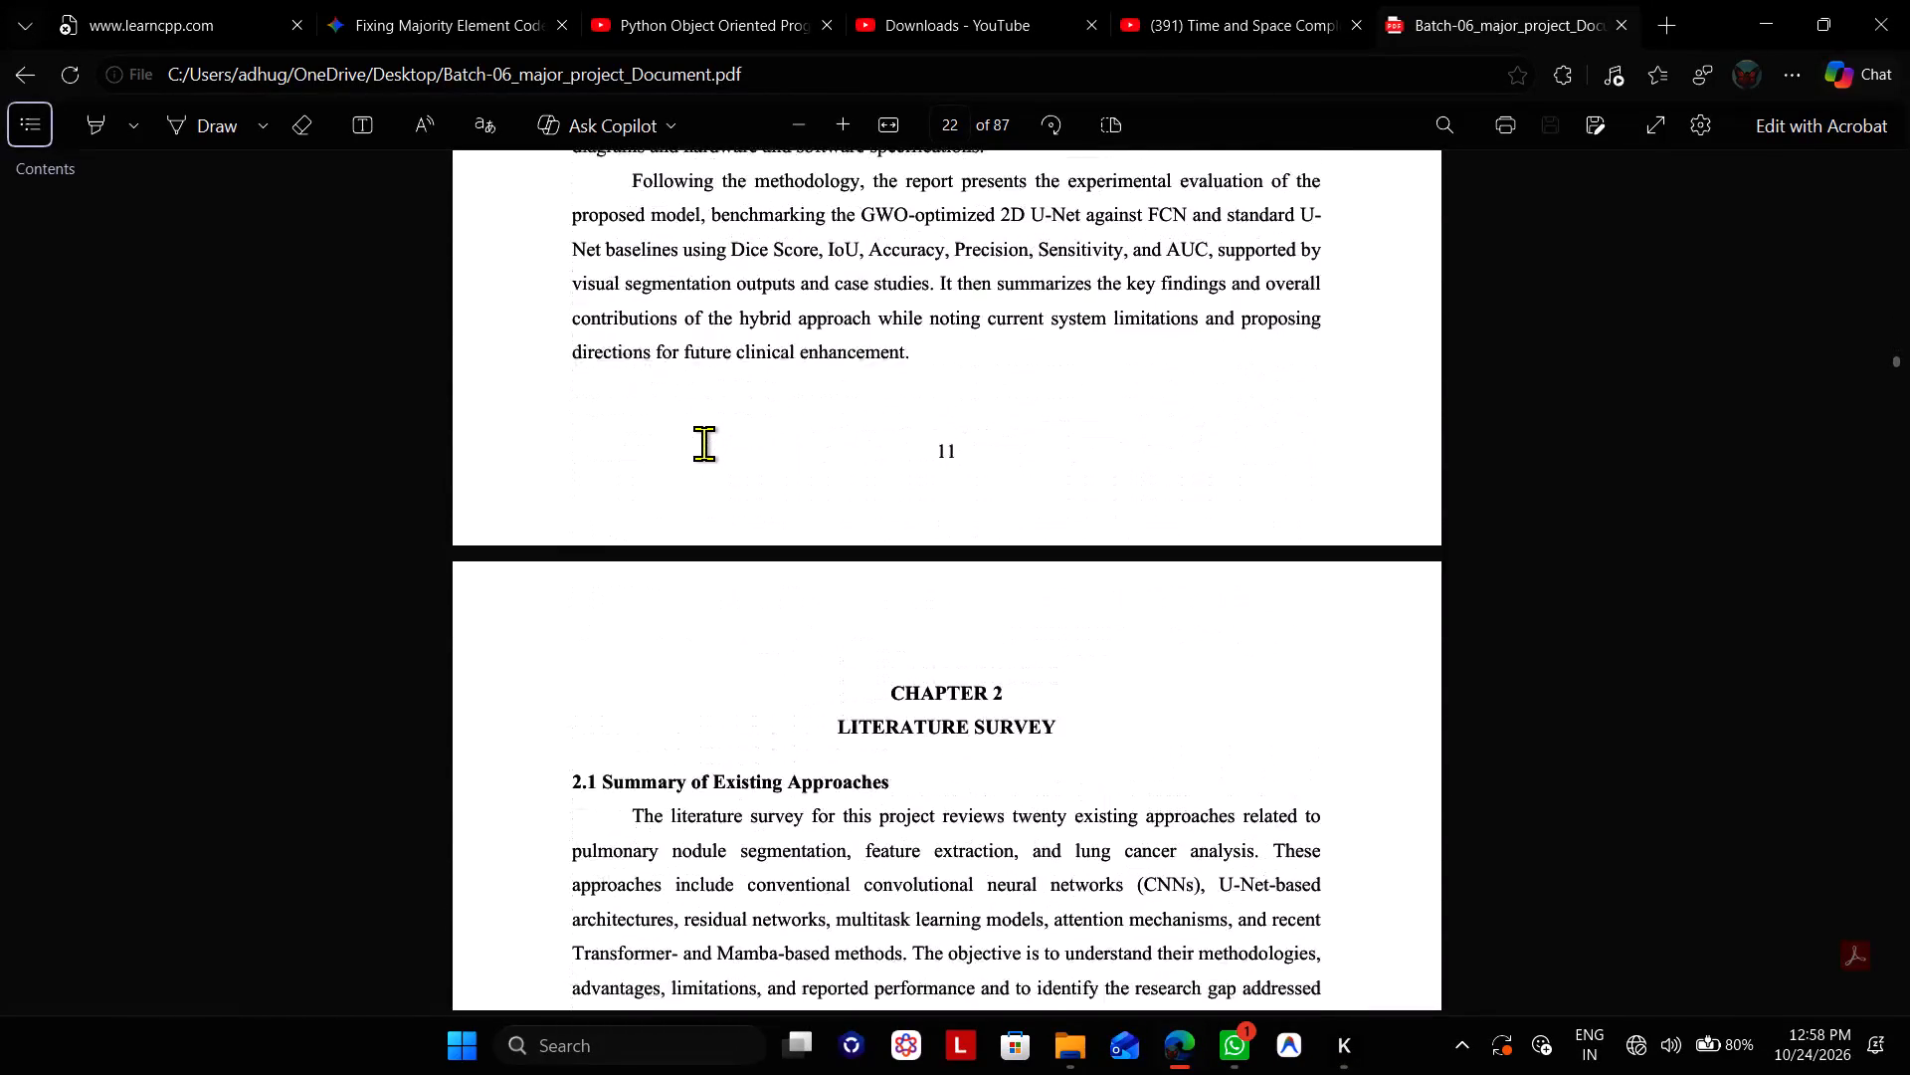
scroll(703, 443, up, 19)
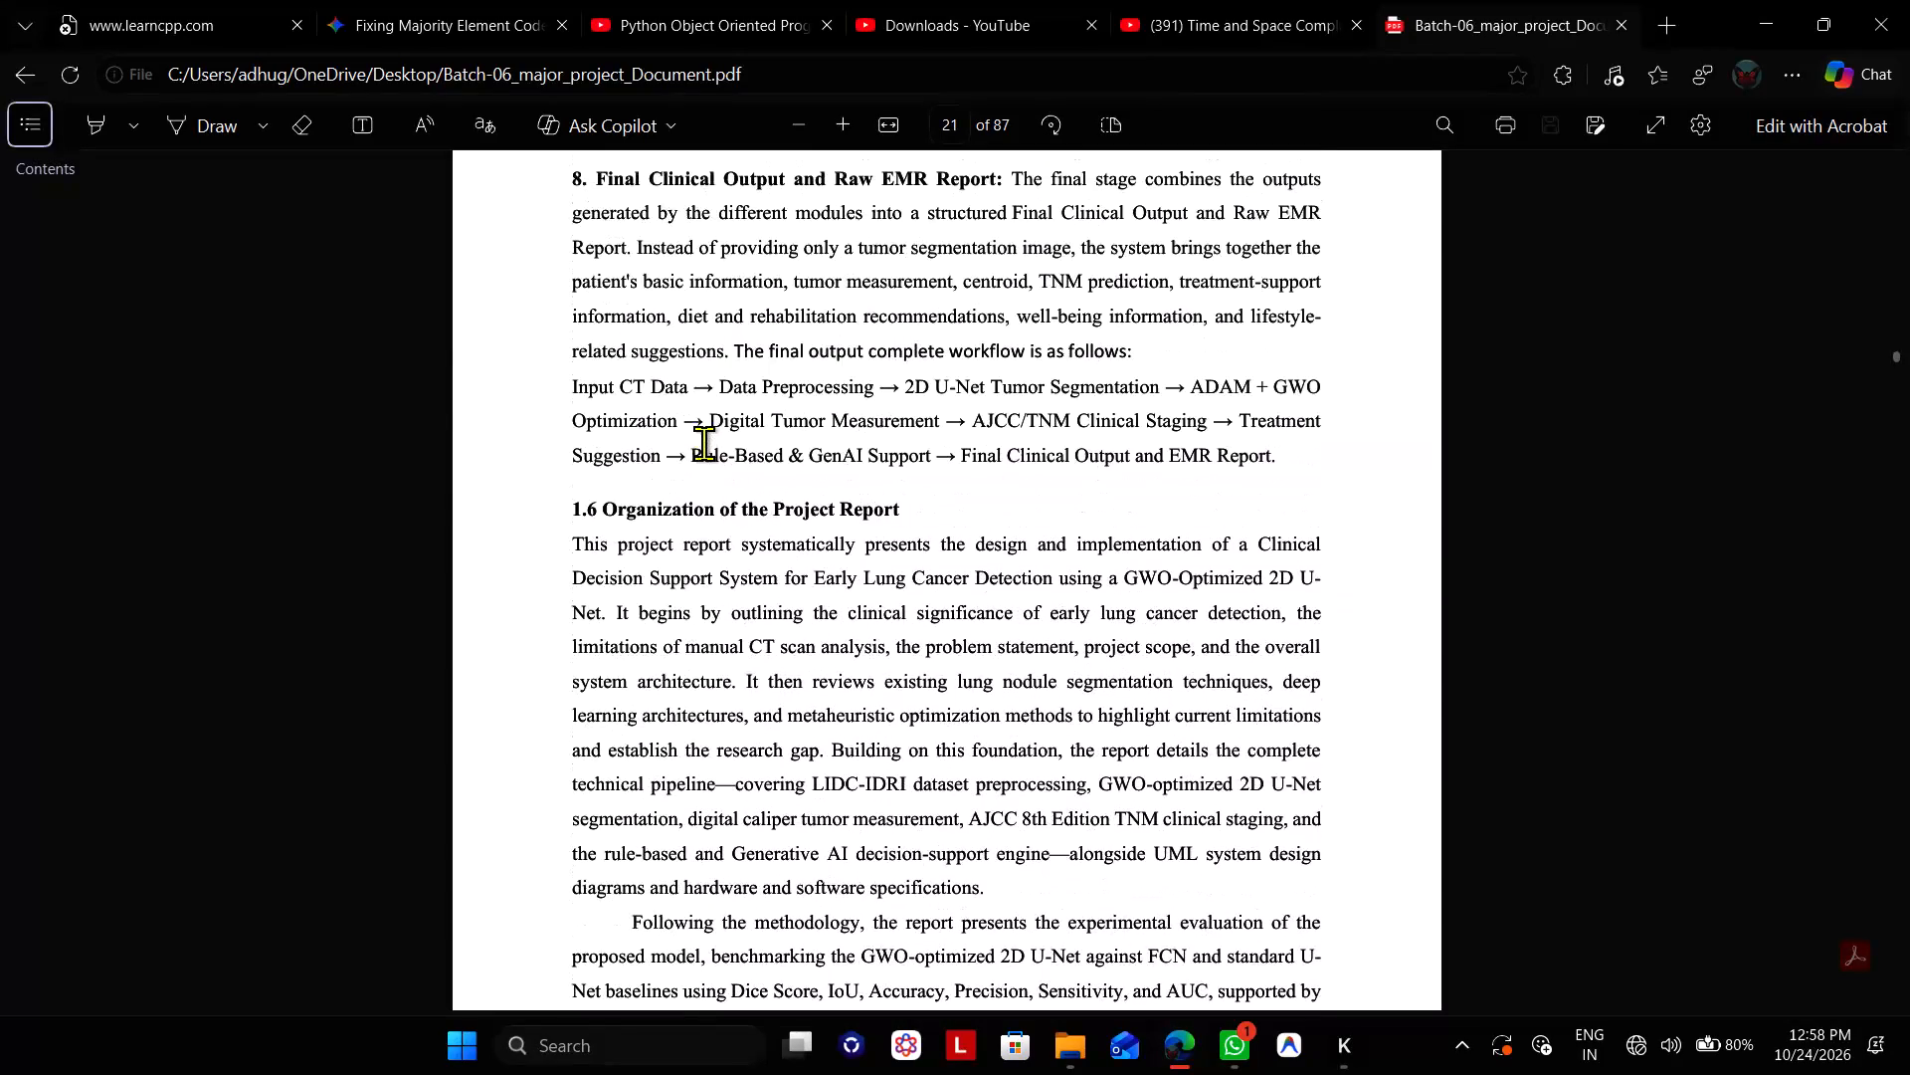
scroll(703, 443, up, 15)
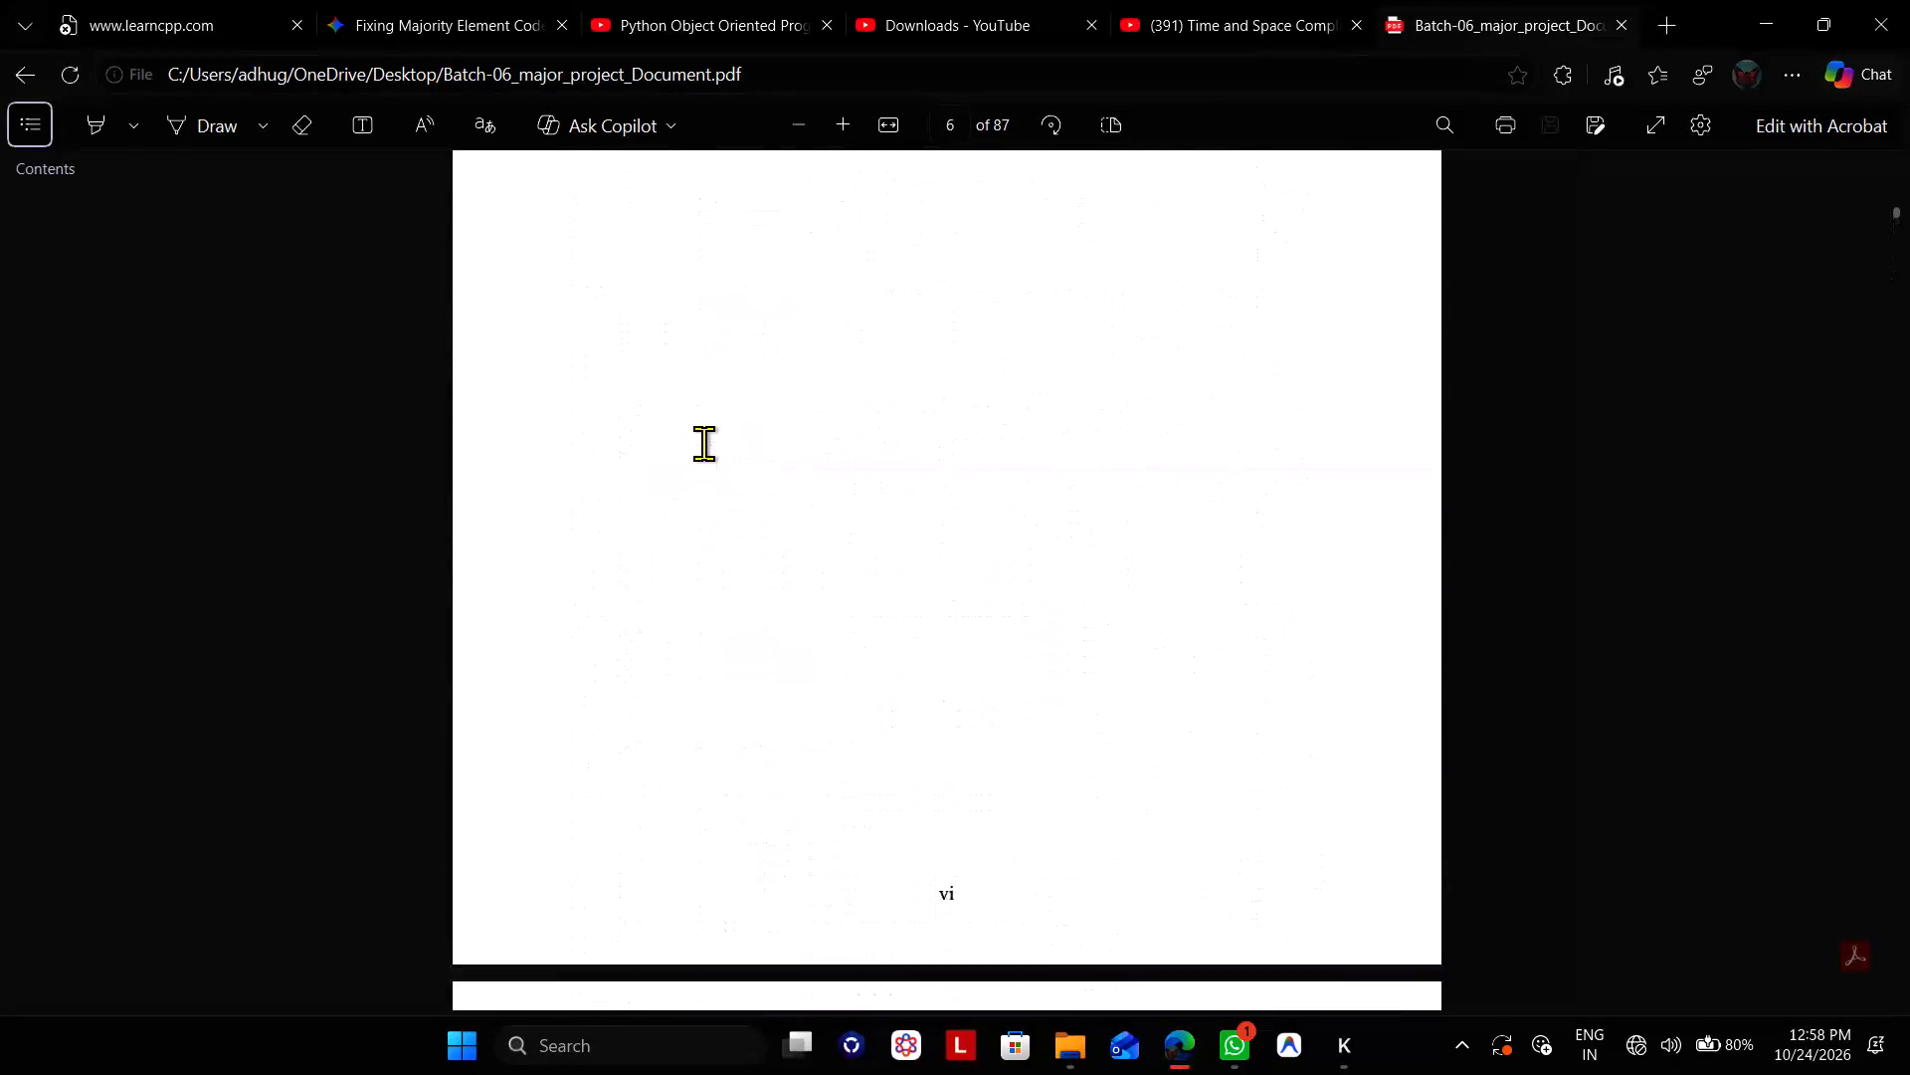
Examine the PDF's front matter around the end of the List of Figures and the start of the List of Abbreviations.
scroll(703, 443, up, 2)
scroll(703, 443, down, 5)
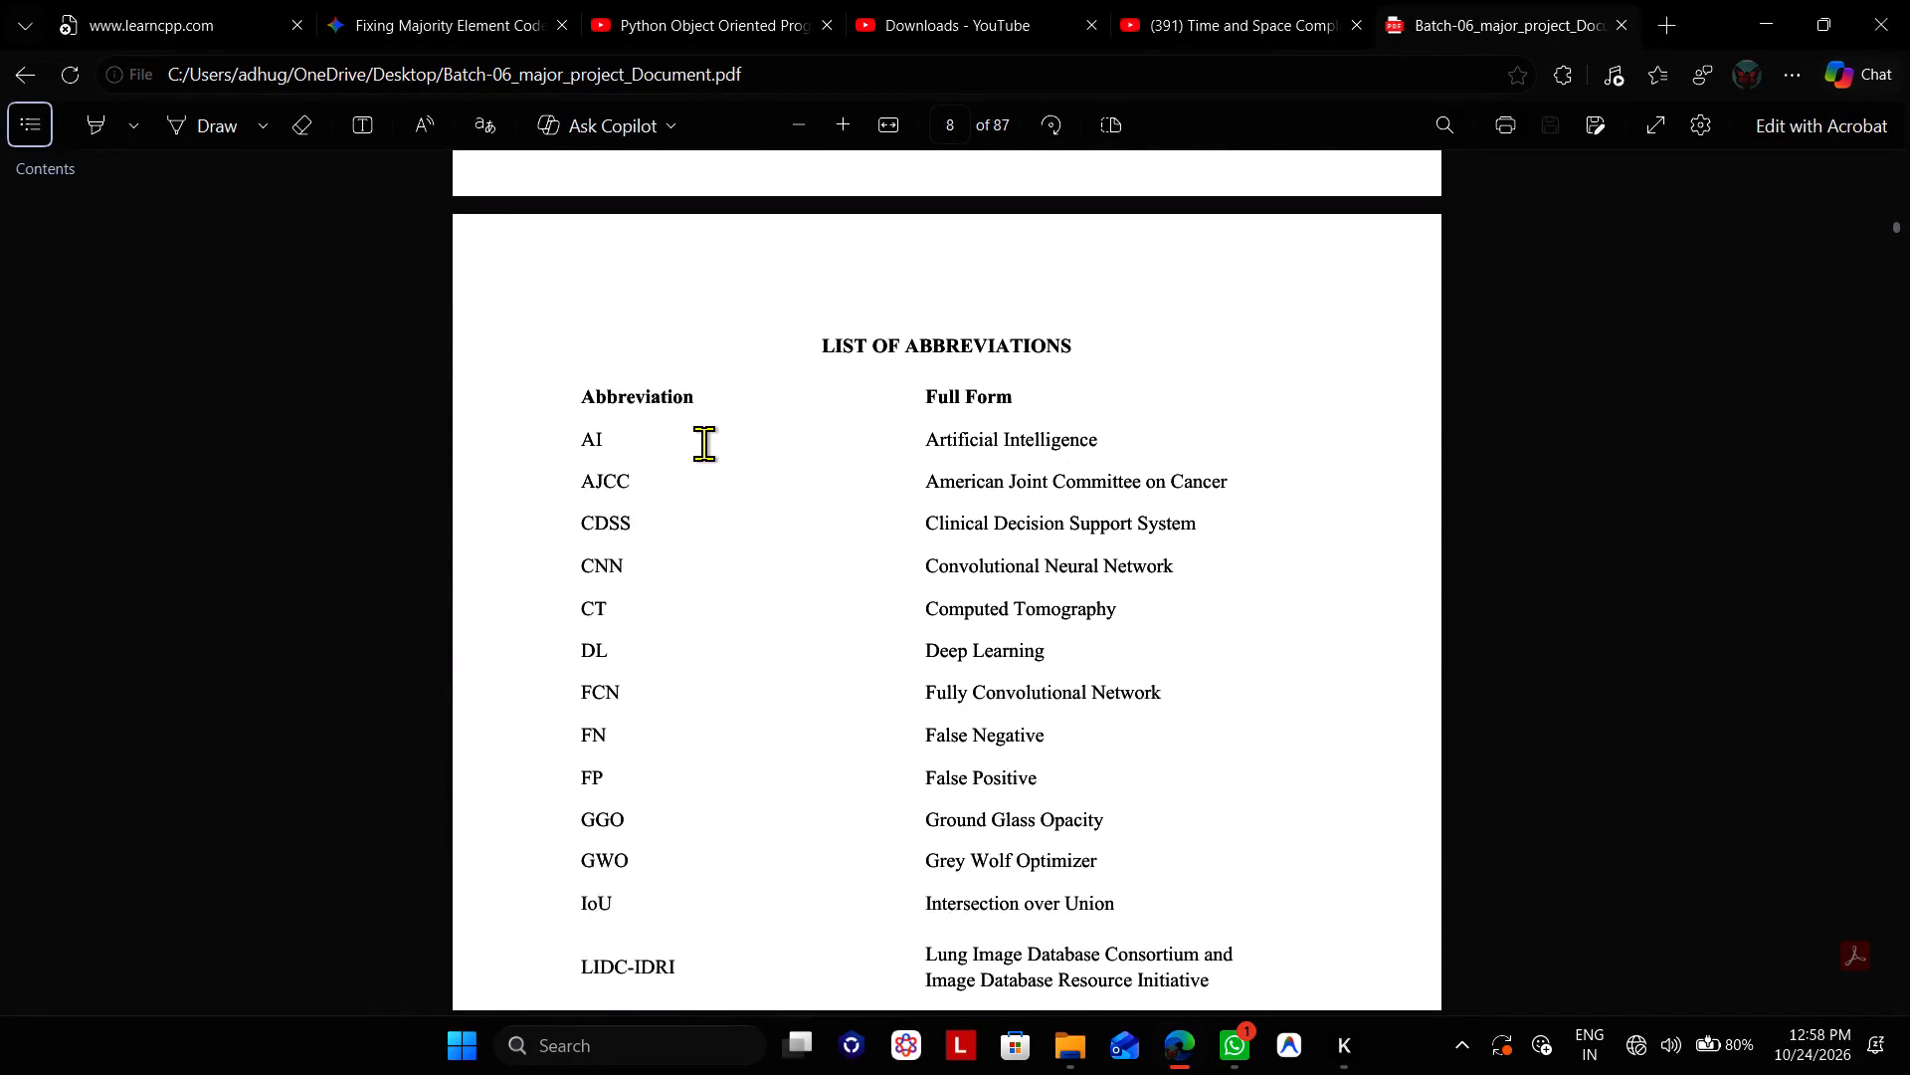
scroll(703, 443, up, 2)
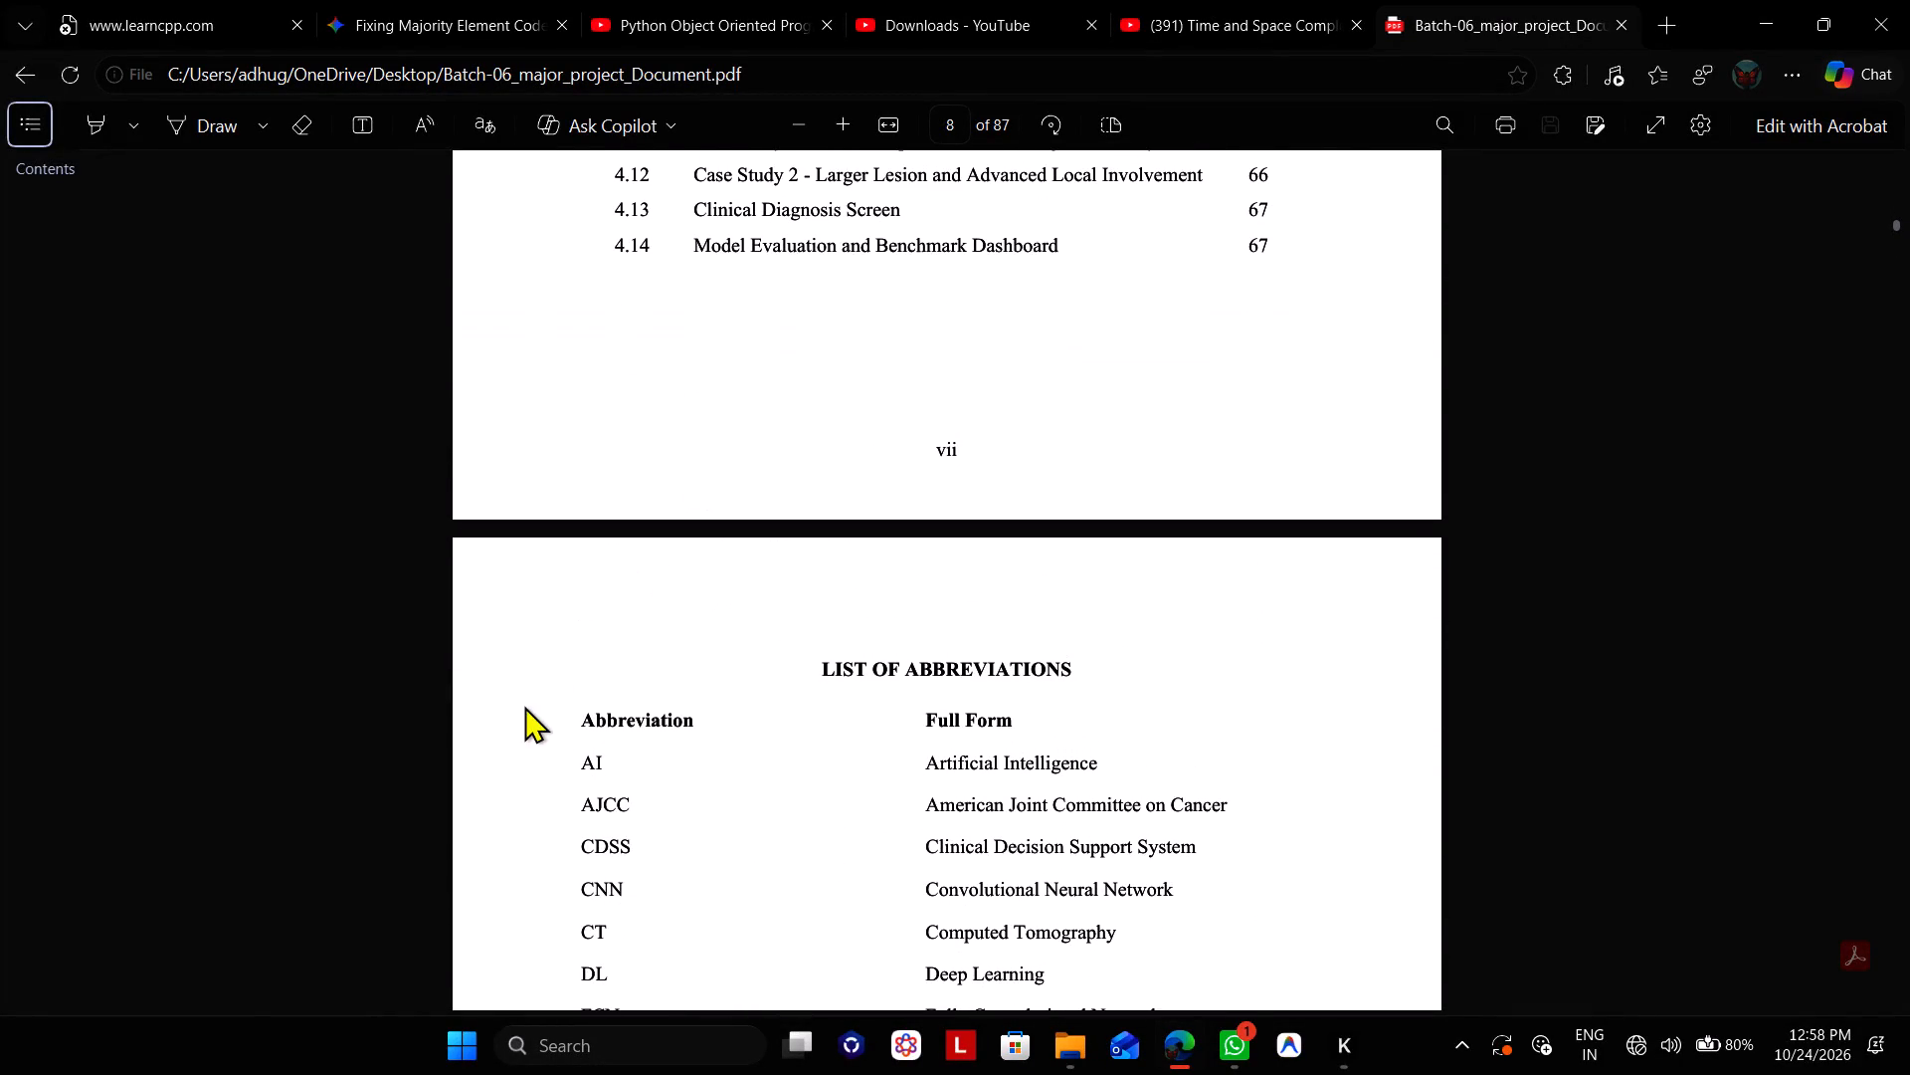
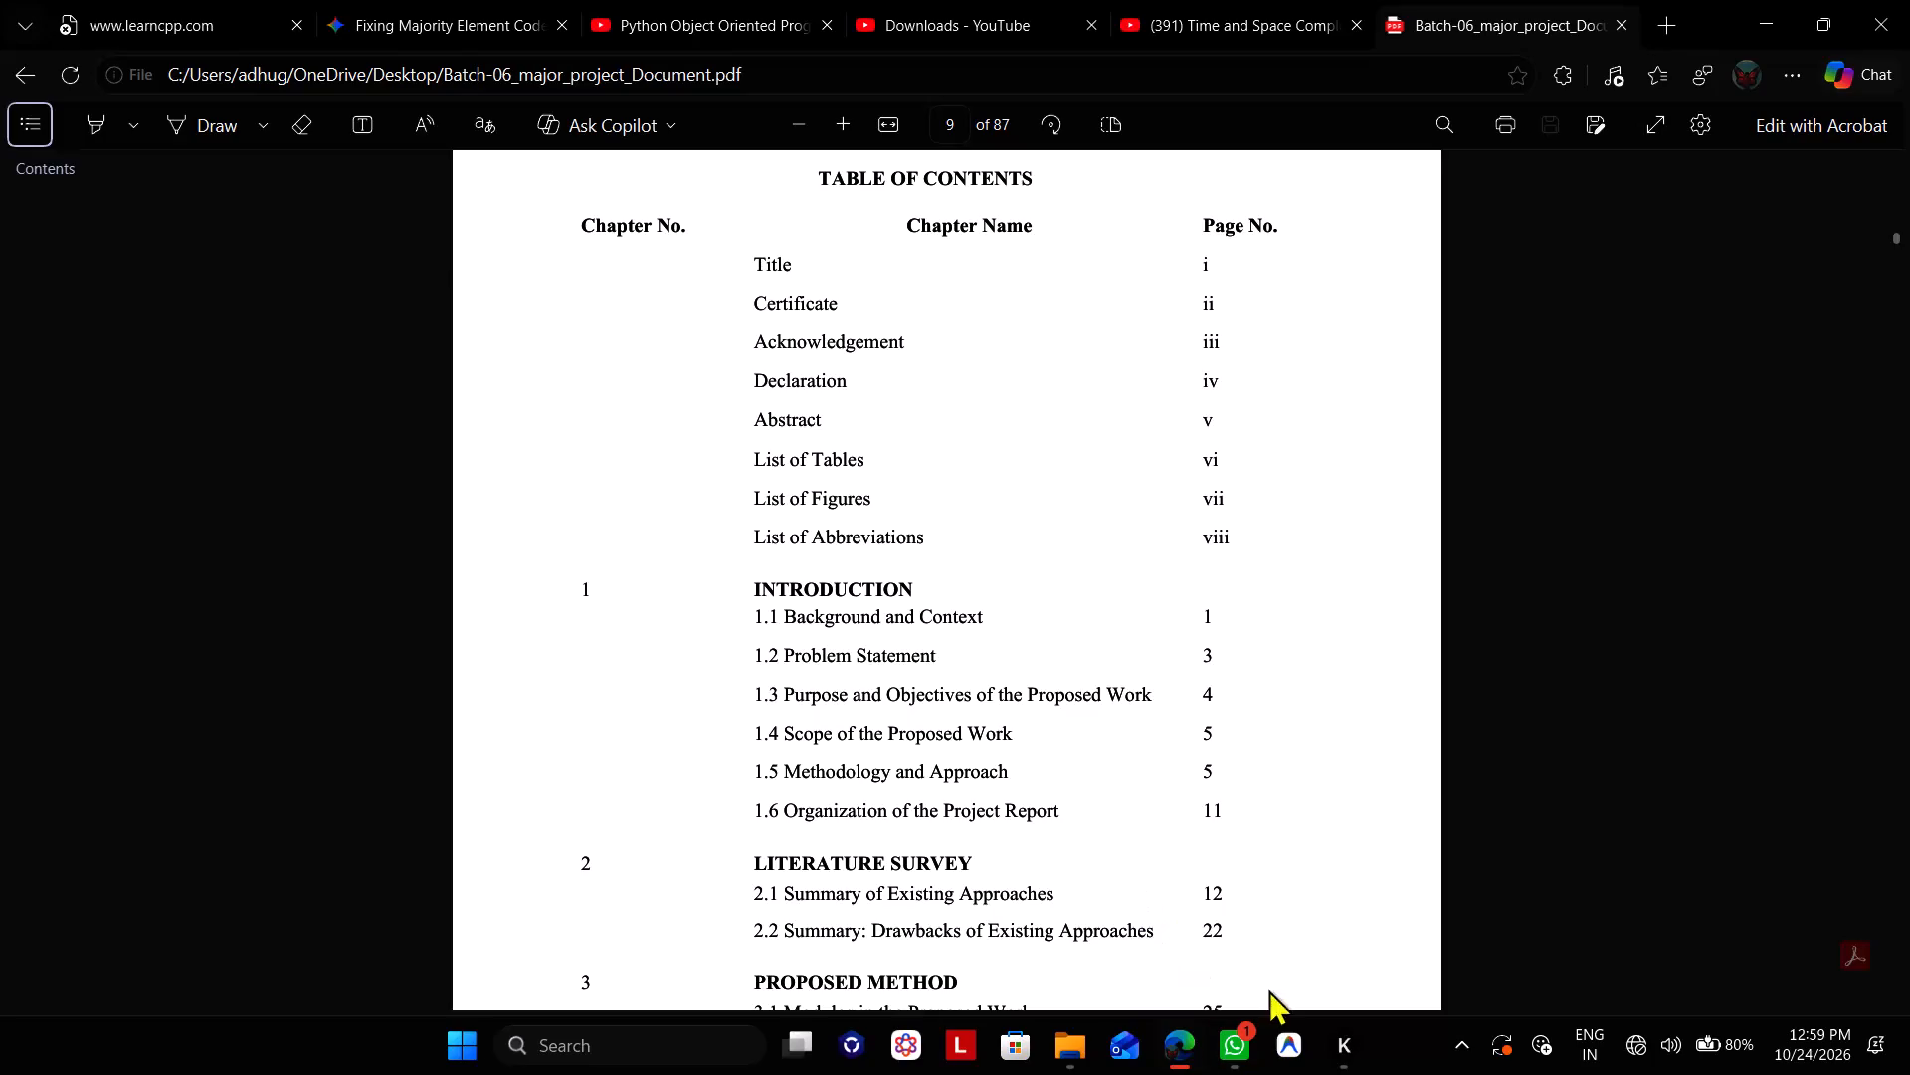
Switch to File Explorer and open the PWP1_Final_Submission_Ready Word report from the Desktop folder.
click(1060, 1059)
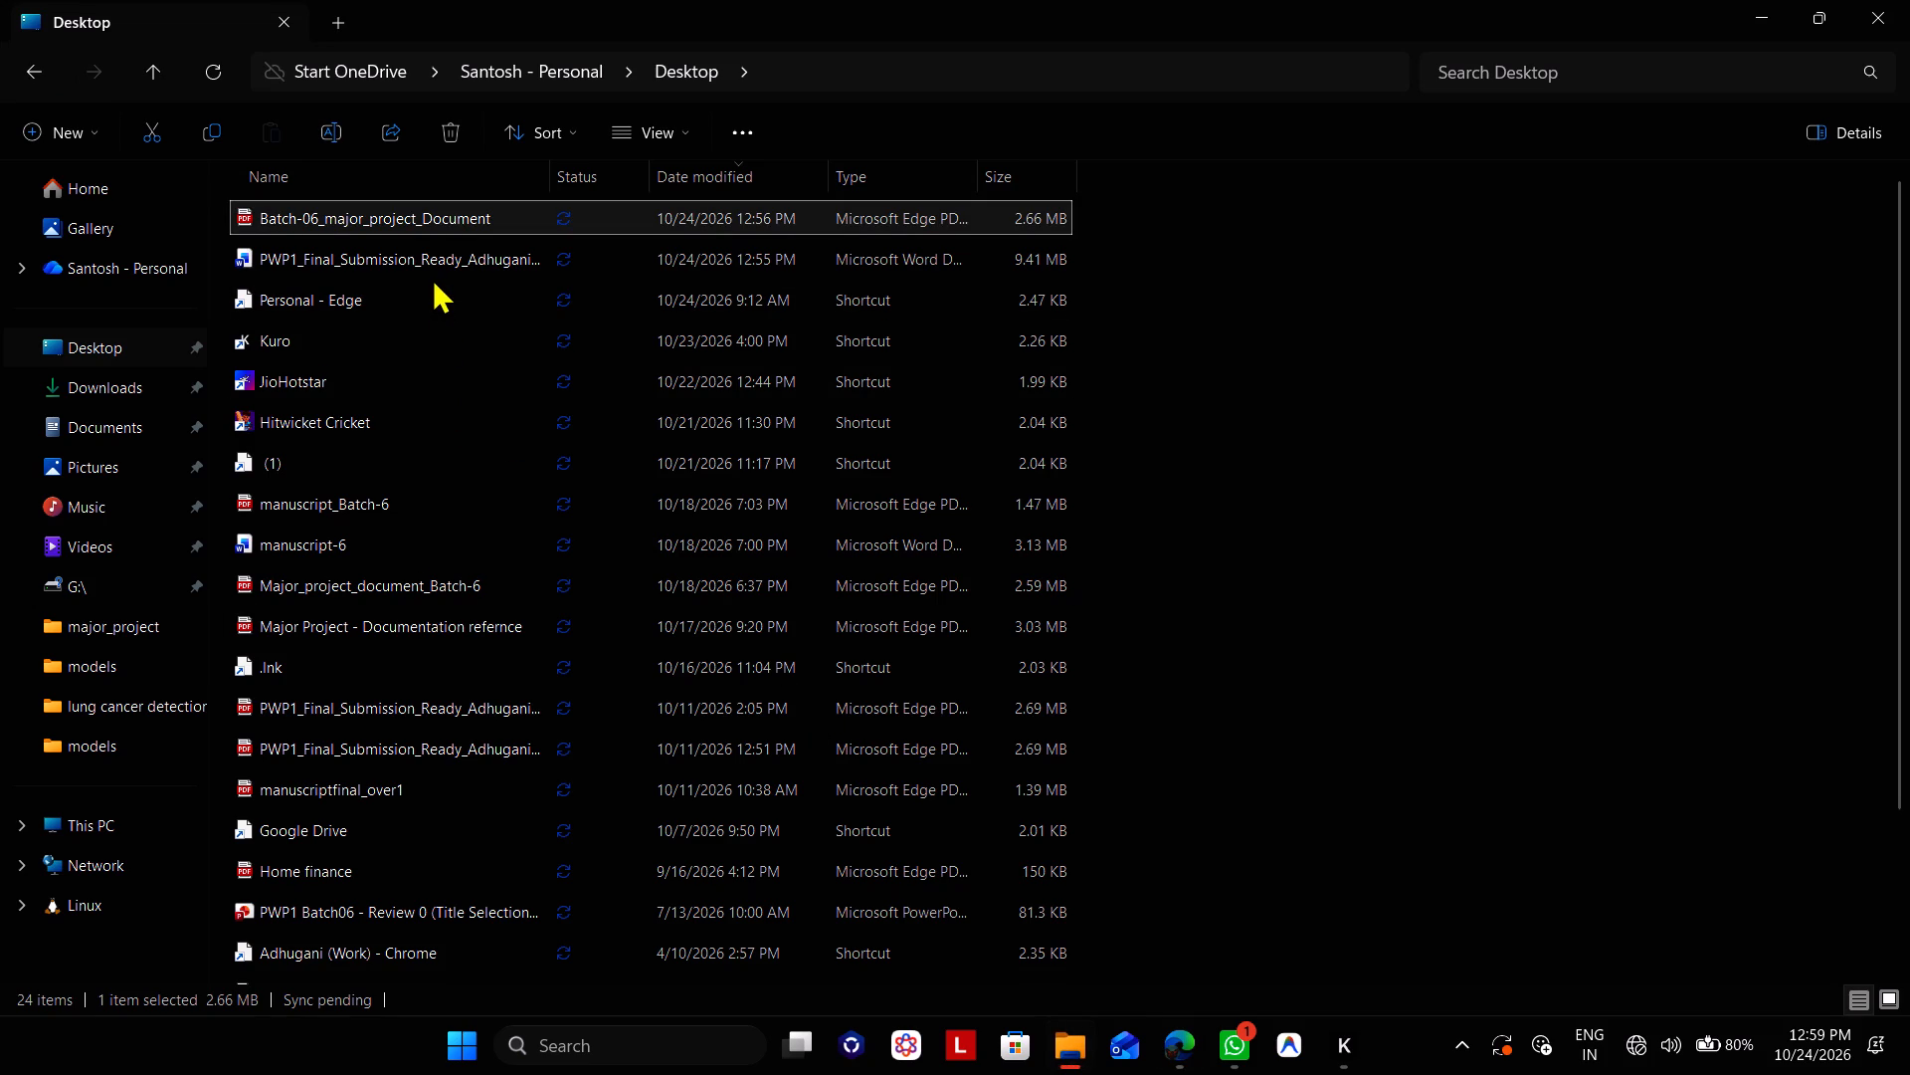
double_click(432, 271)
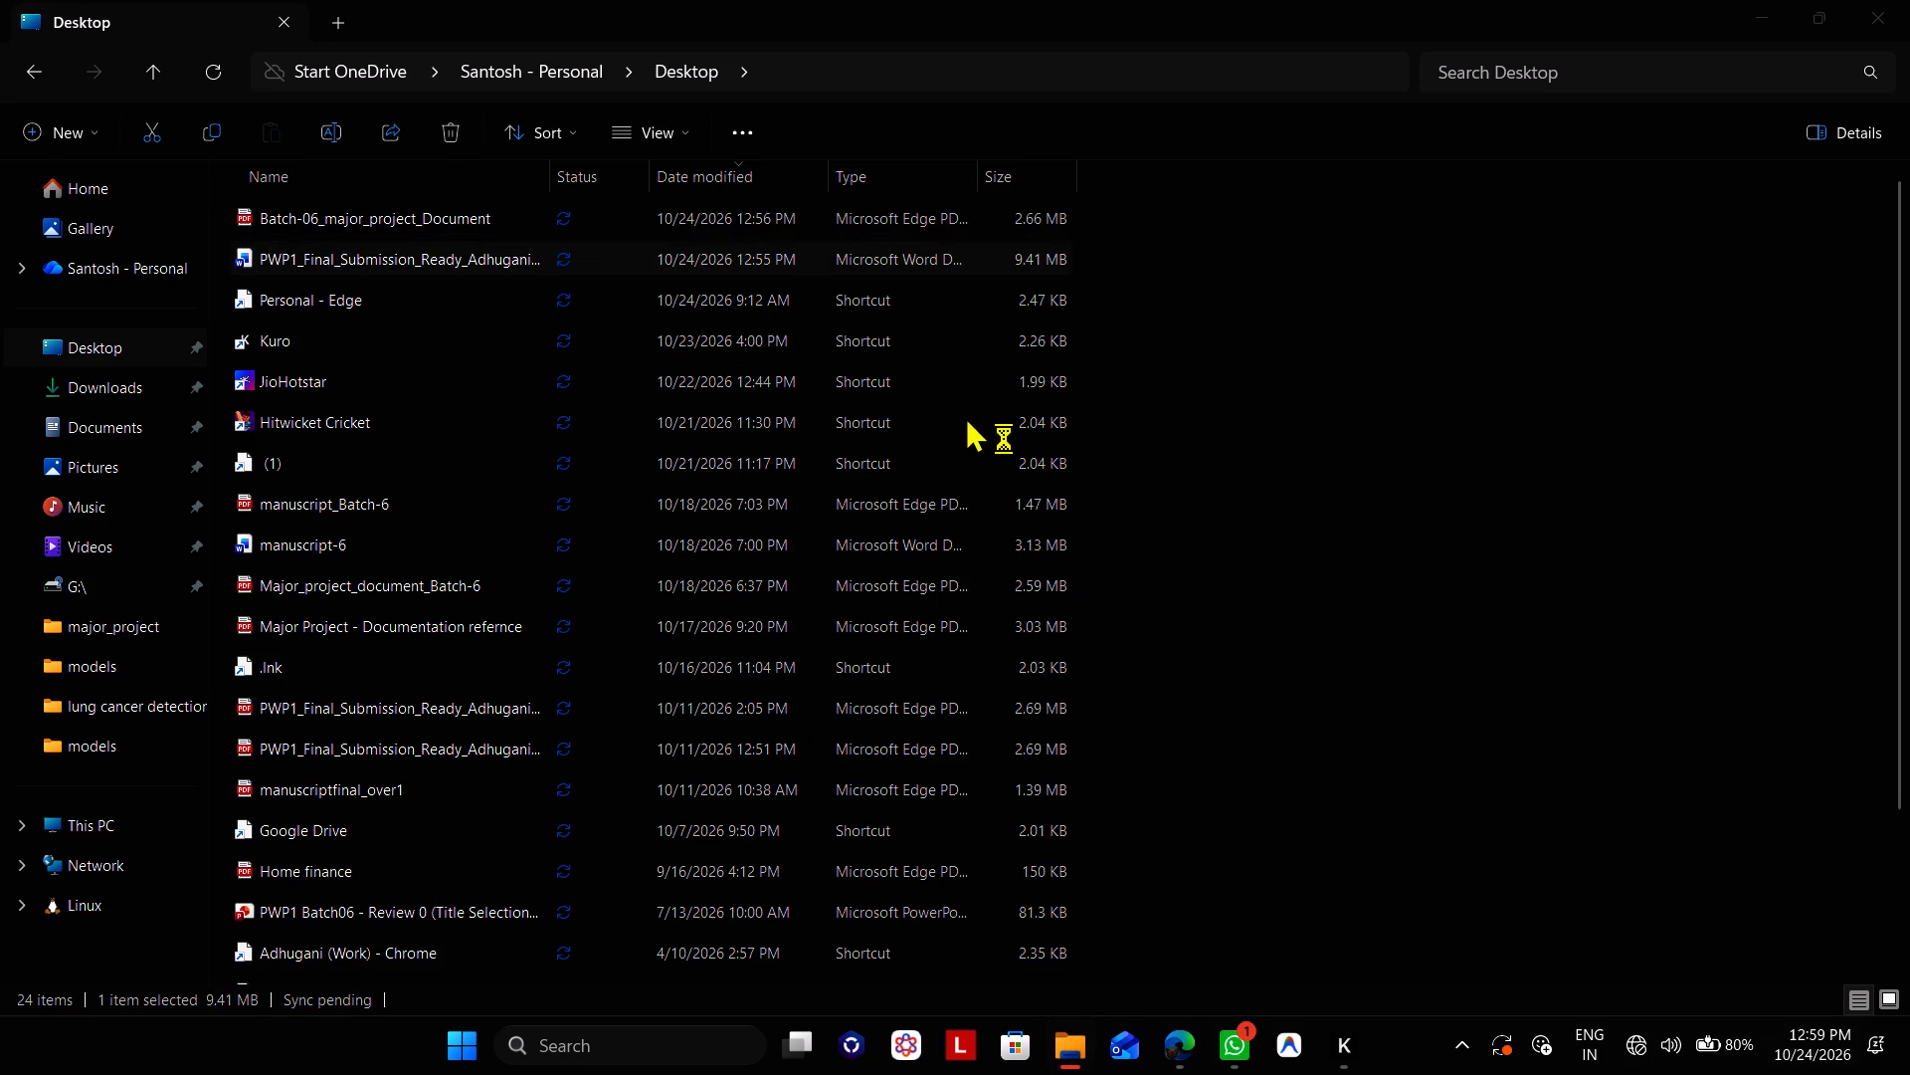
Examine the report's front matter from the acknowledgement through the List of Tables and List of Figures to the List of Abbreviations.
scroll(694, 512, down, 4)
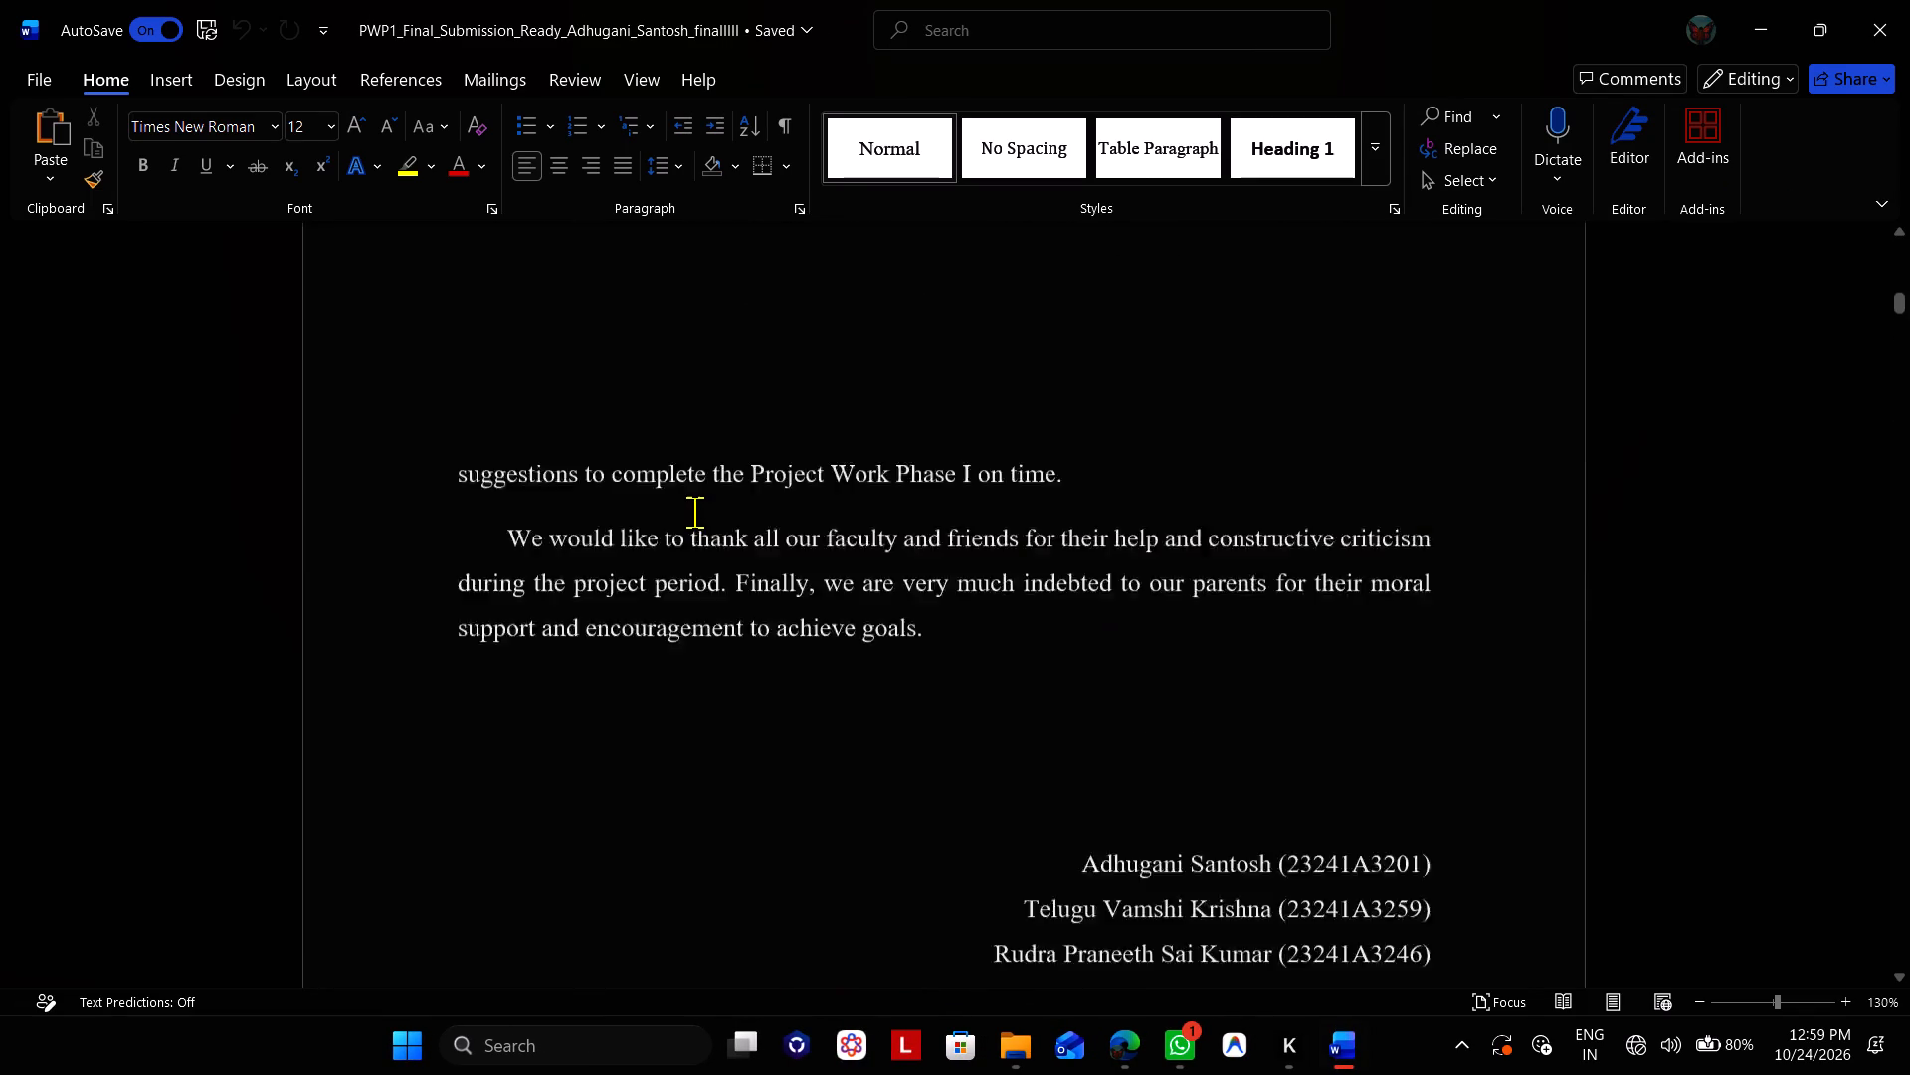
scroll(694, 512, down, 6)
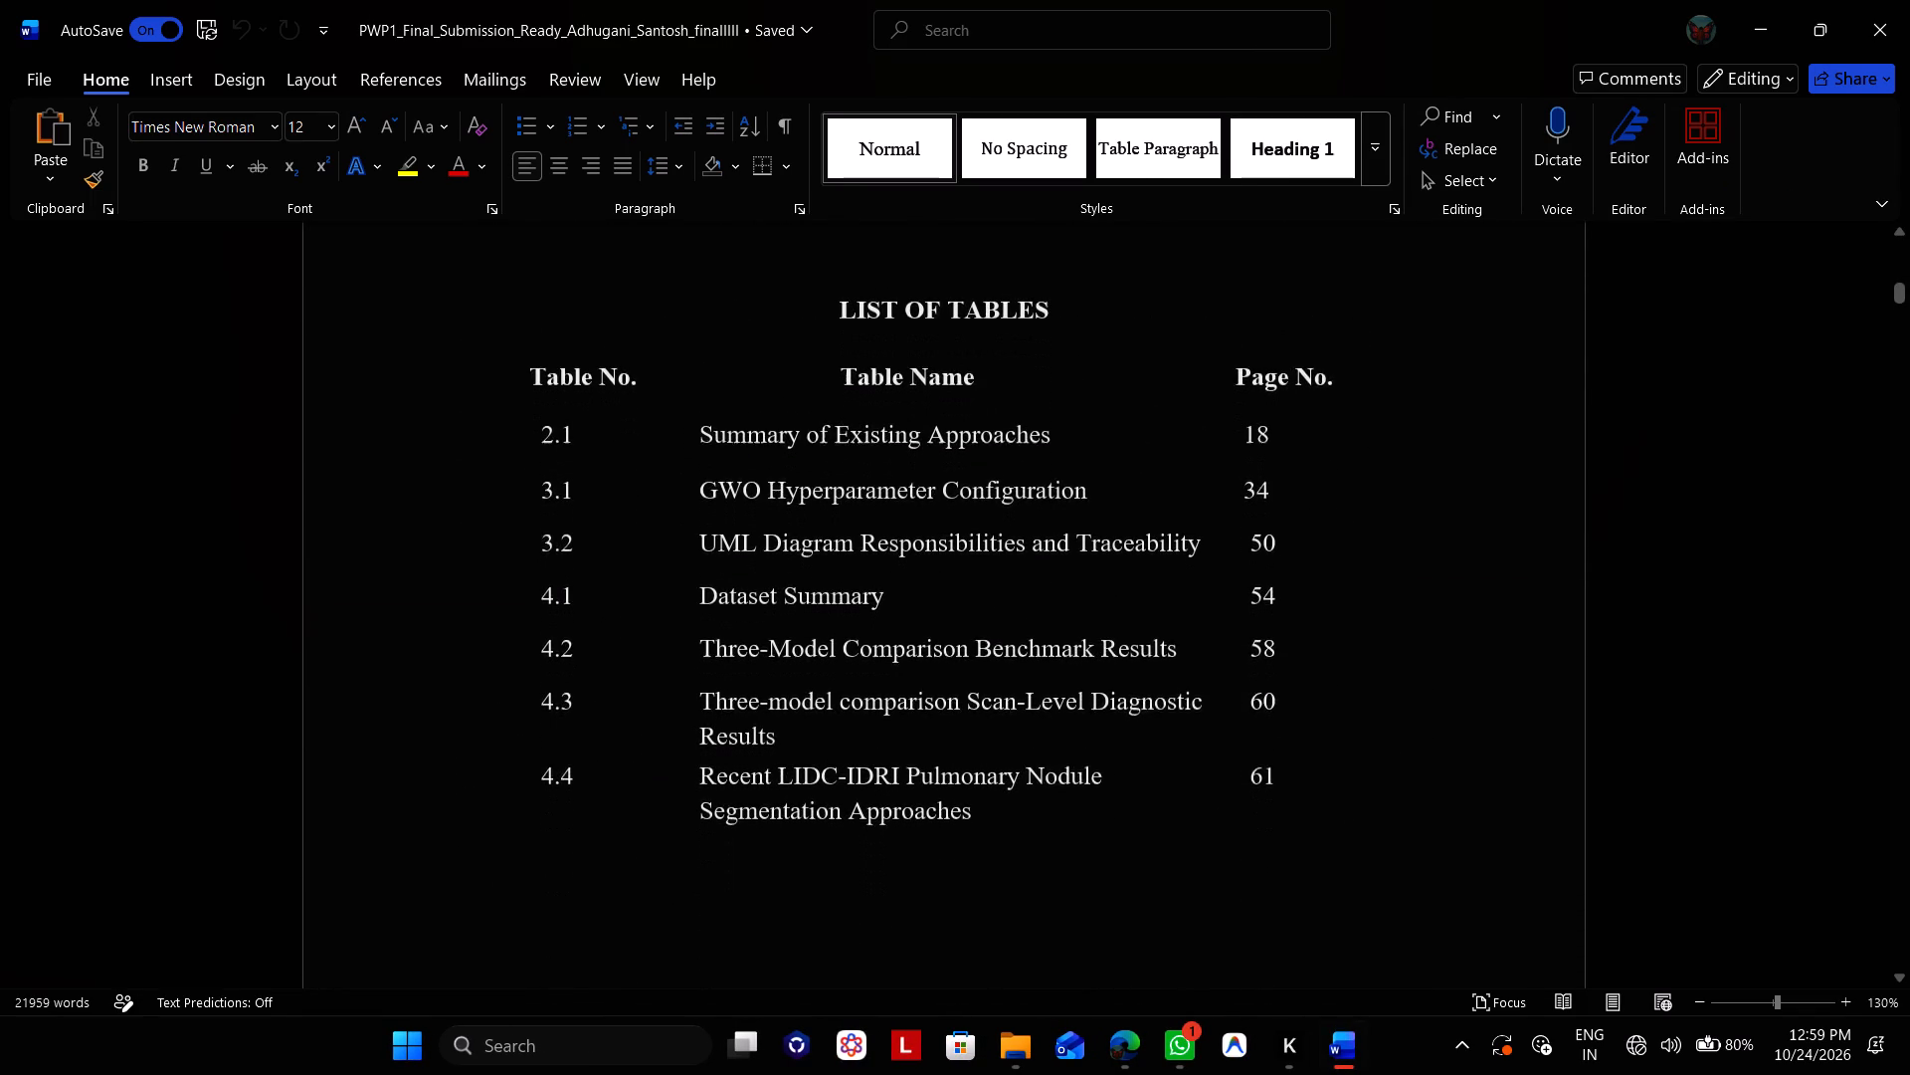
scroll(694, 512, down, 6)
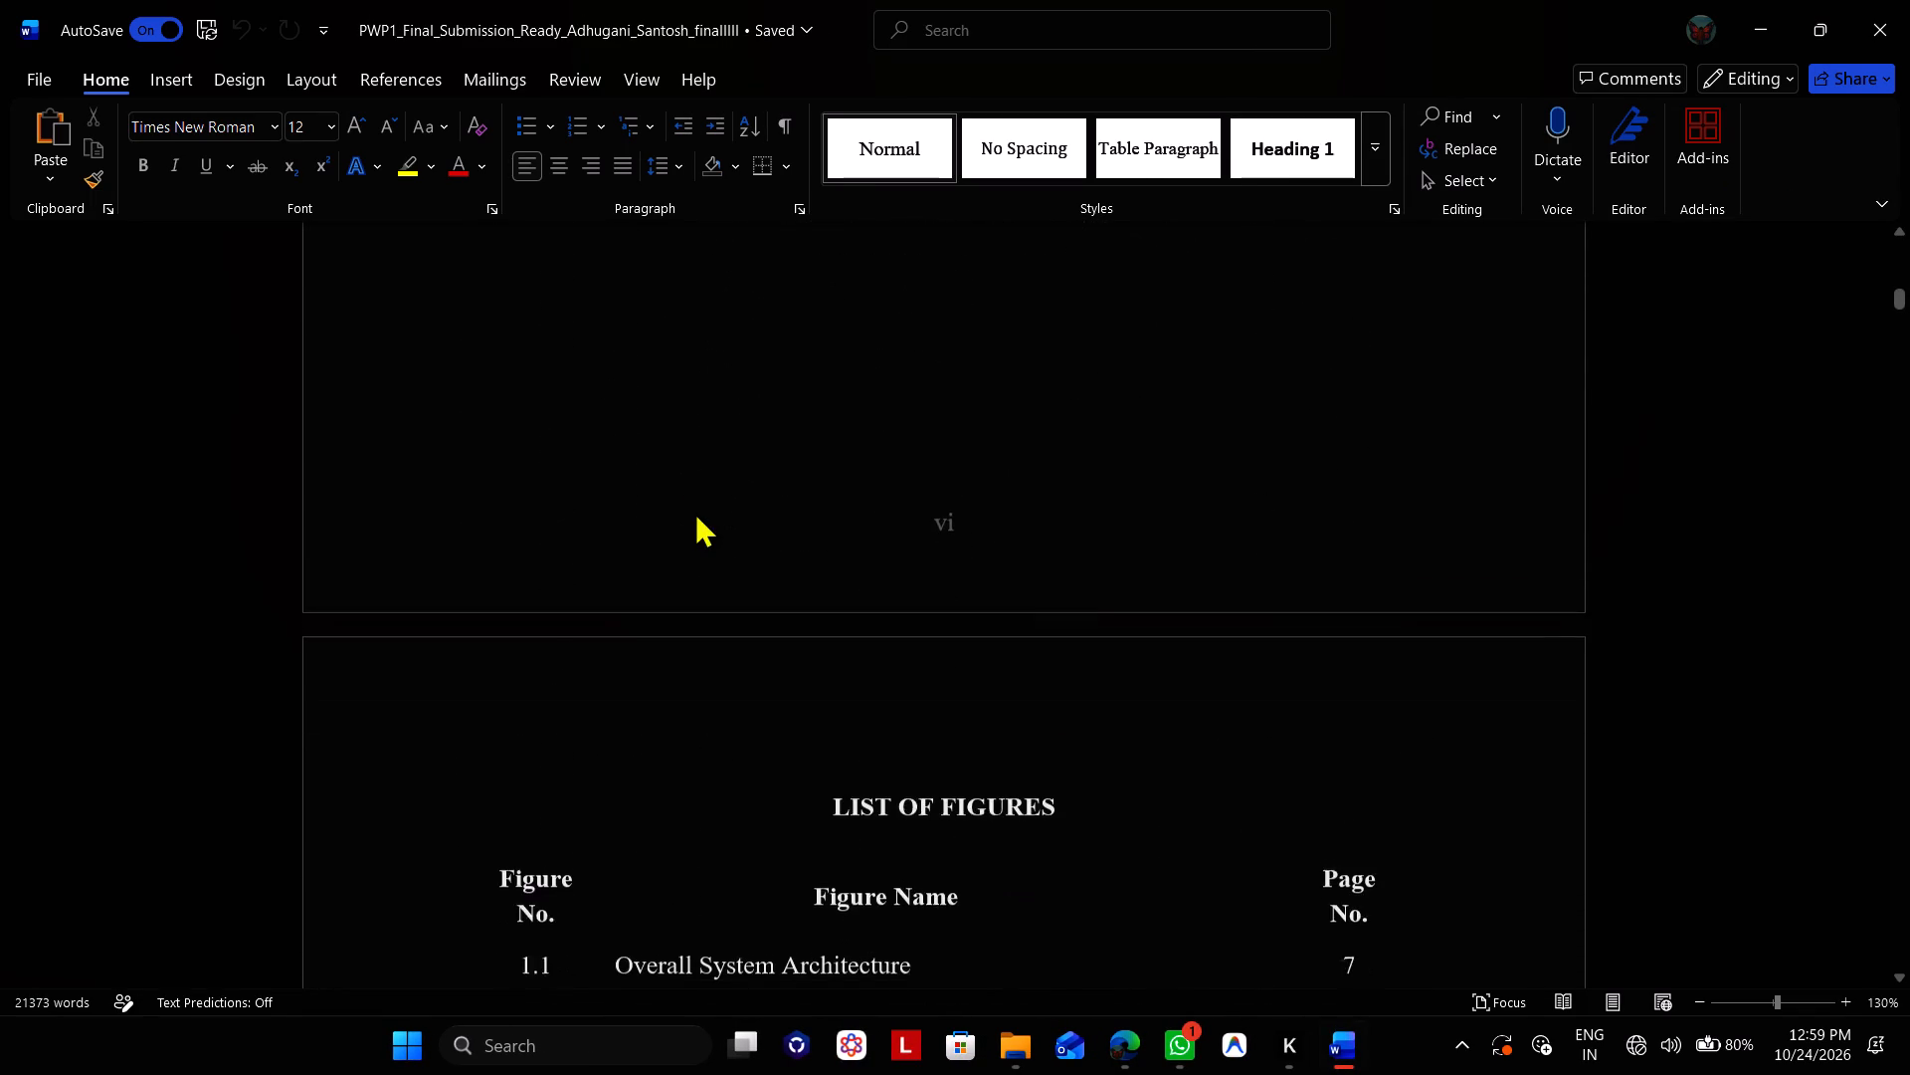
scroll(694, 512, down, 2)
click(506, 737)
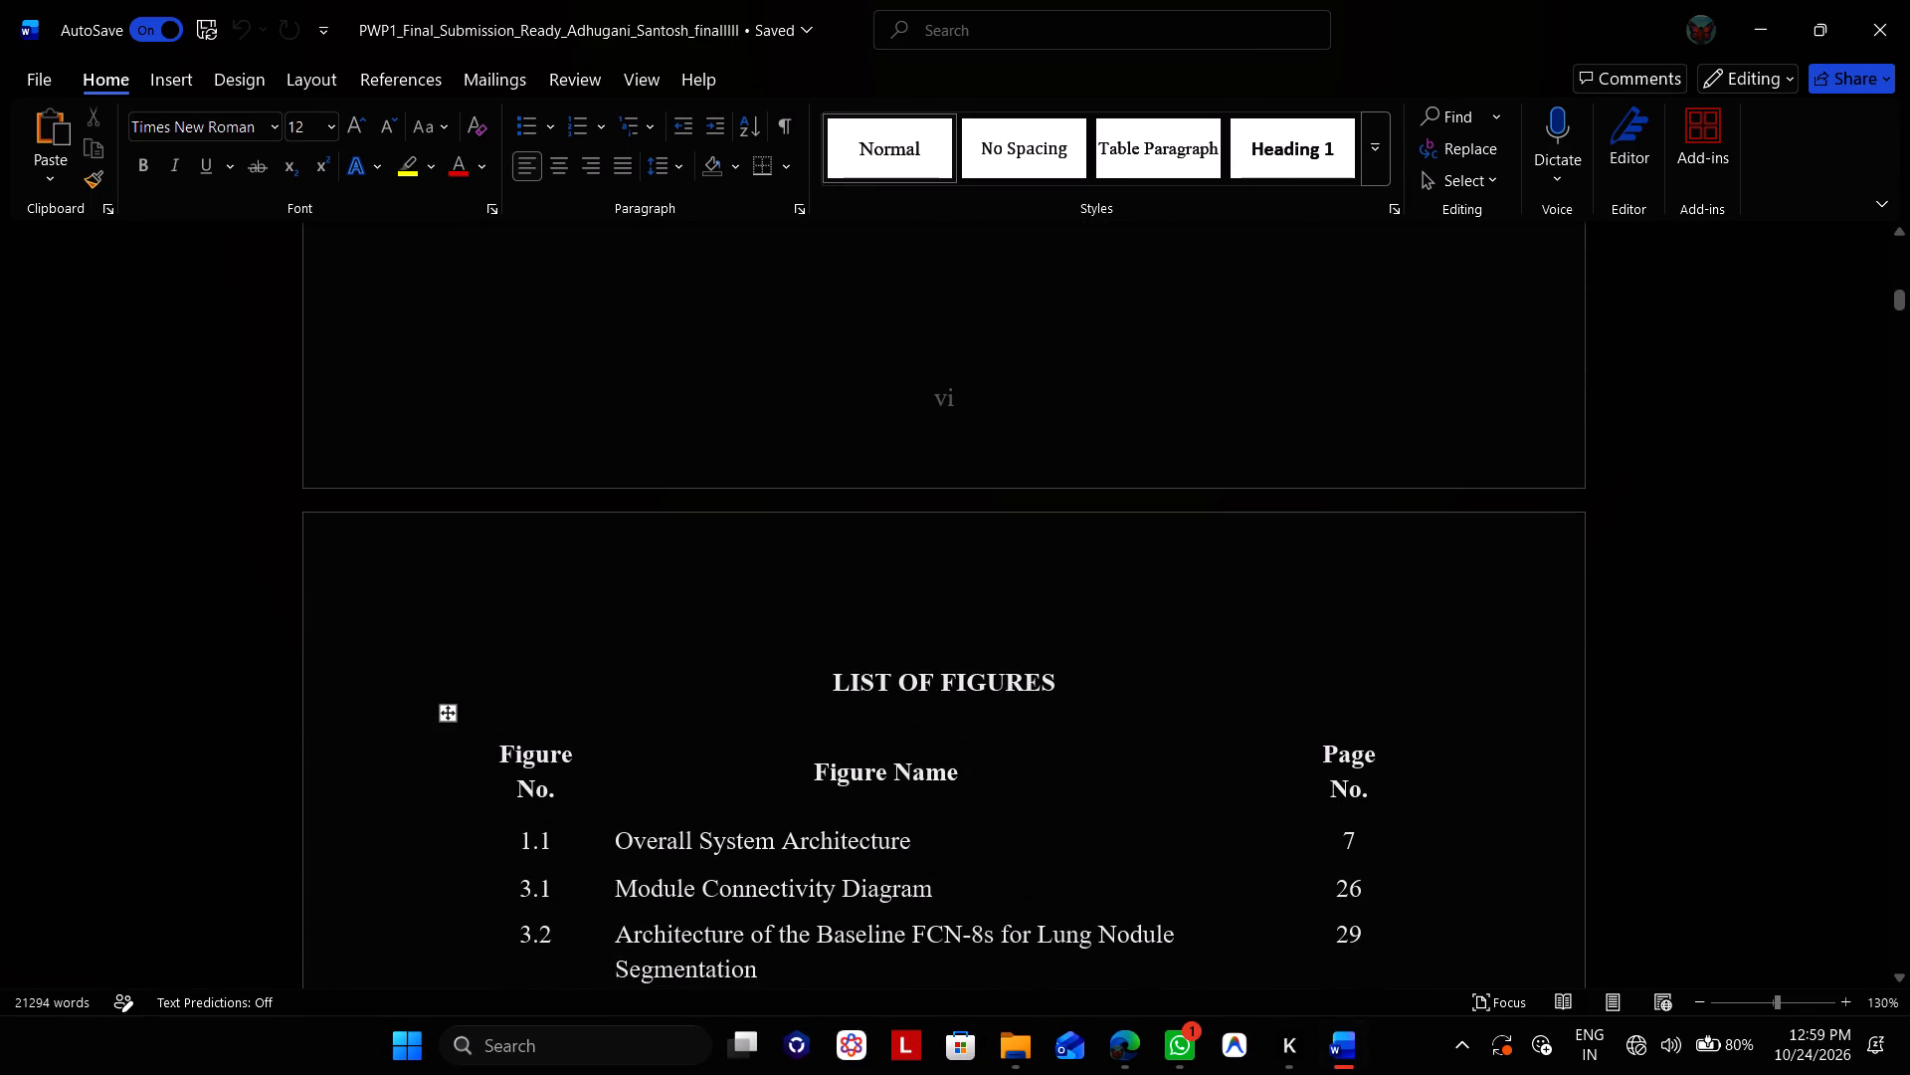
scroll(612, 636, down, 3)
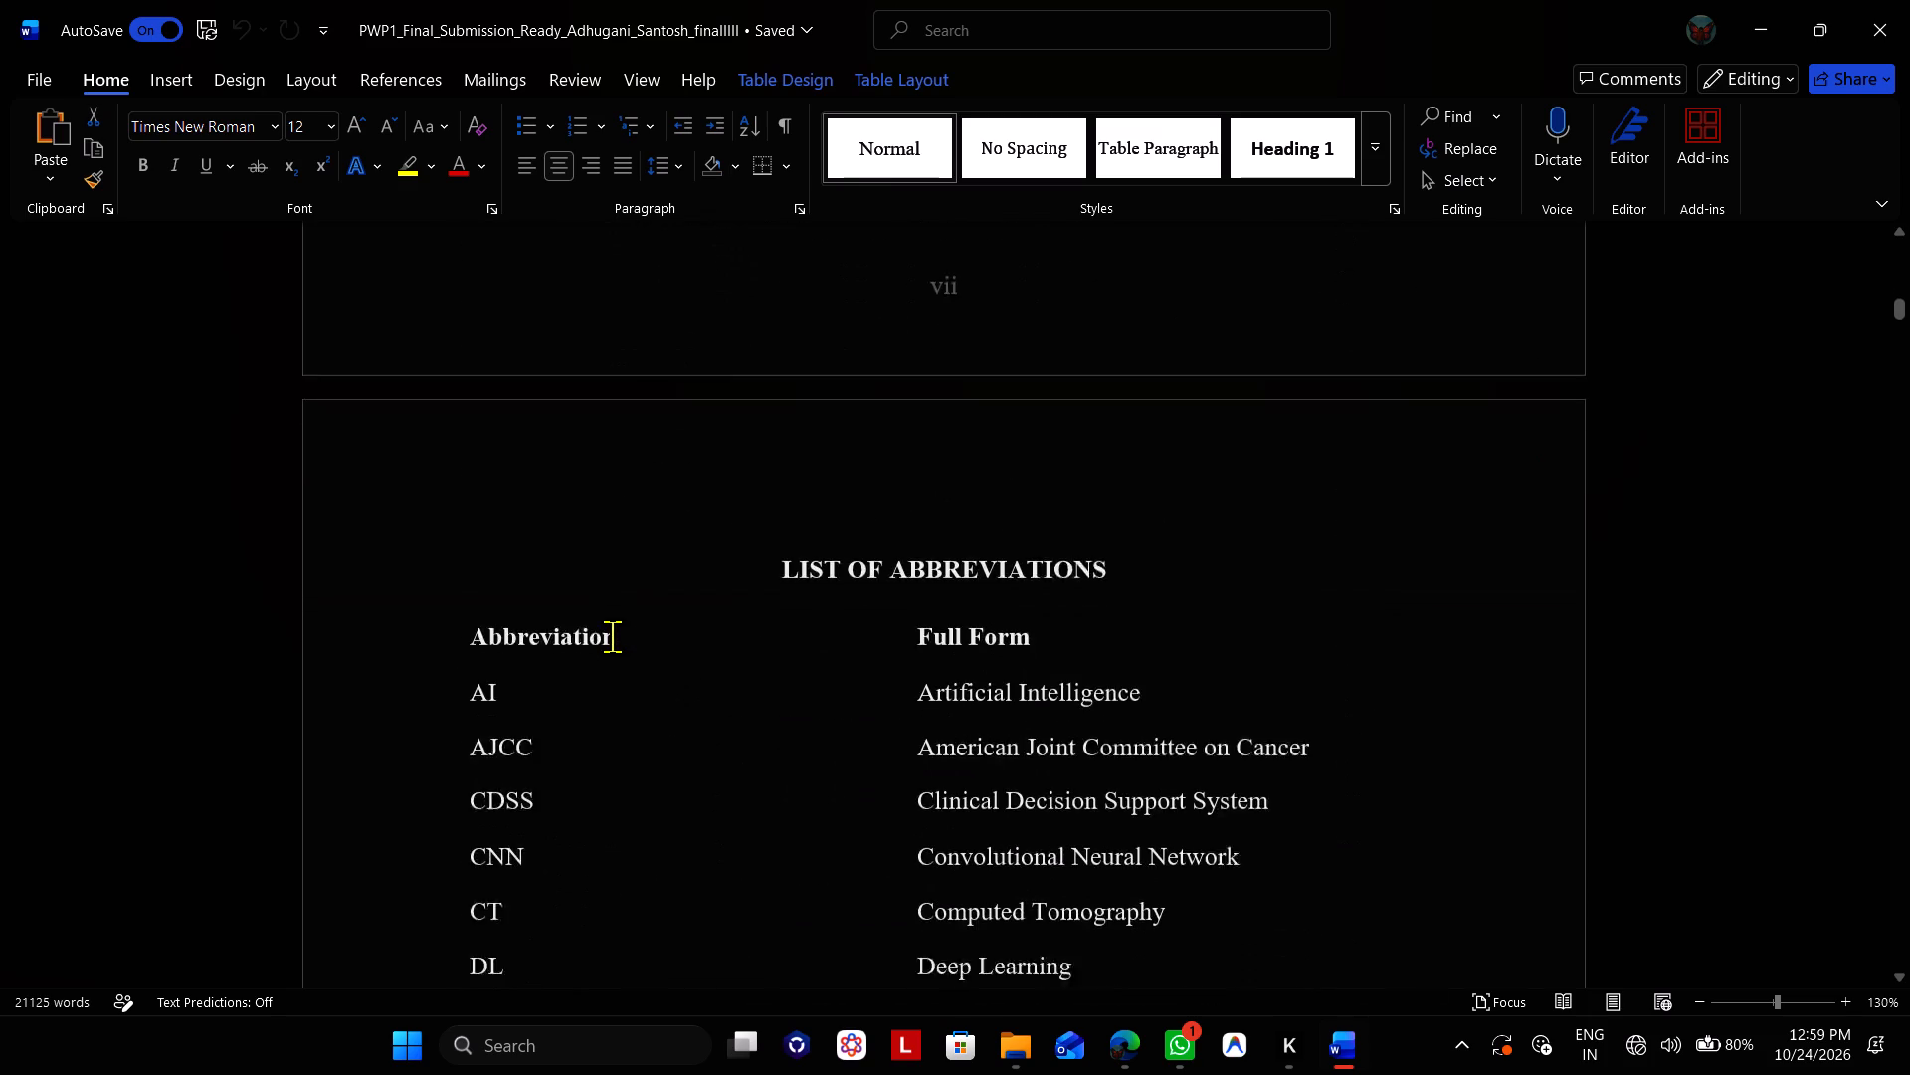
Remove the bold formatting from the whole Chapter No. column in the table of contents.
scroll(612, 636, down, 5)
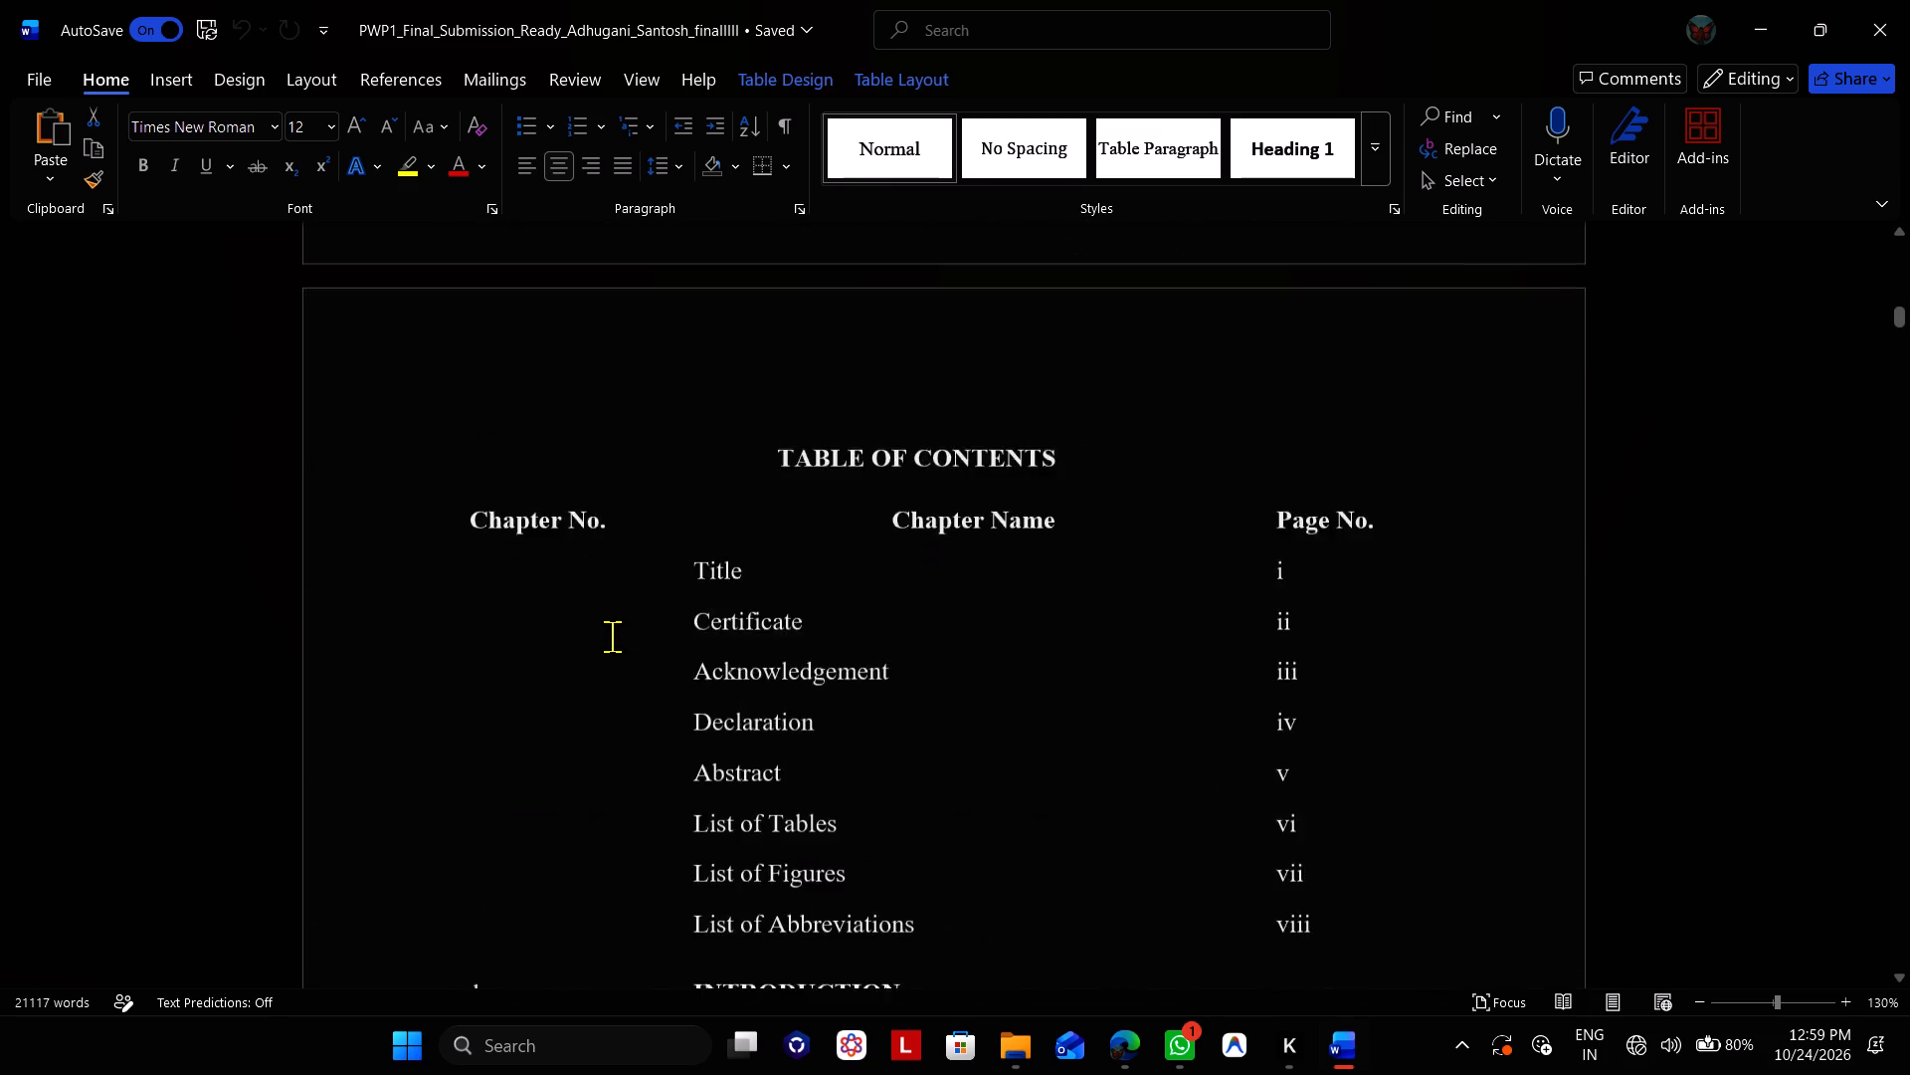
scroll(612, 636, down, 1)
scroll(612, 636, up, 2)
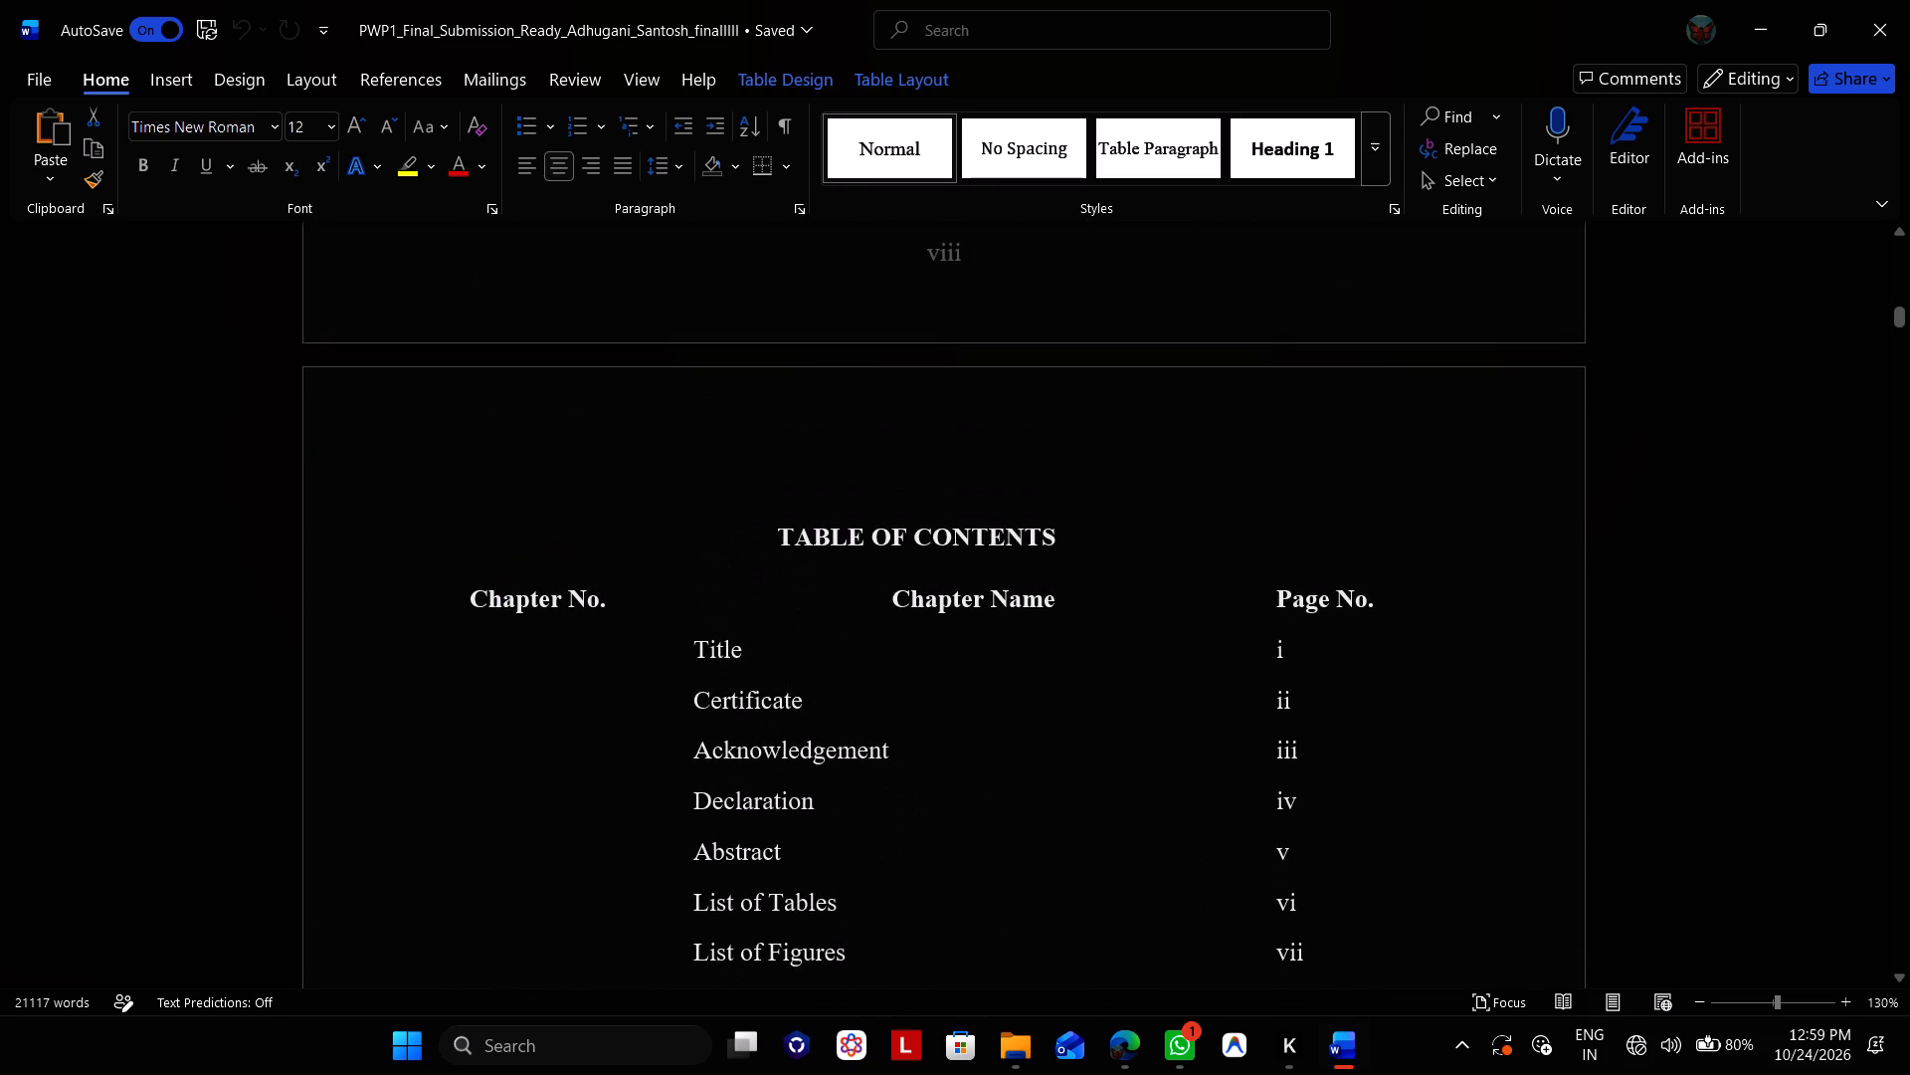
click(484, 567)
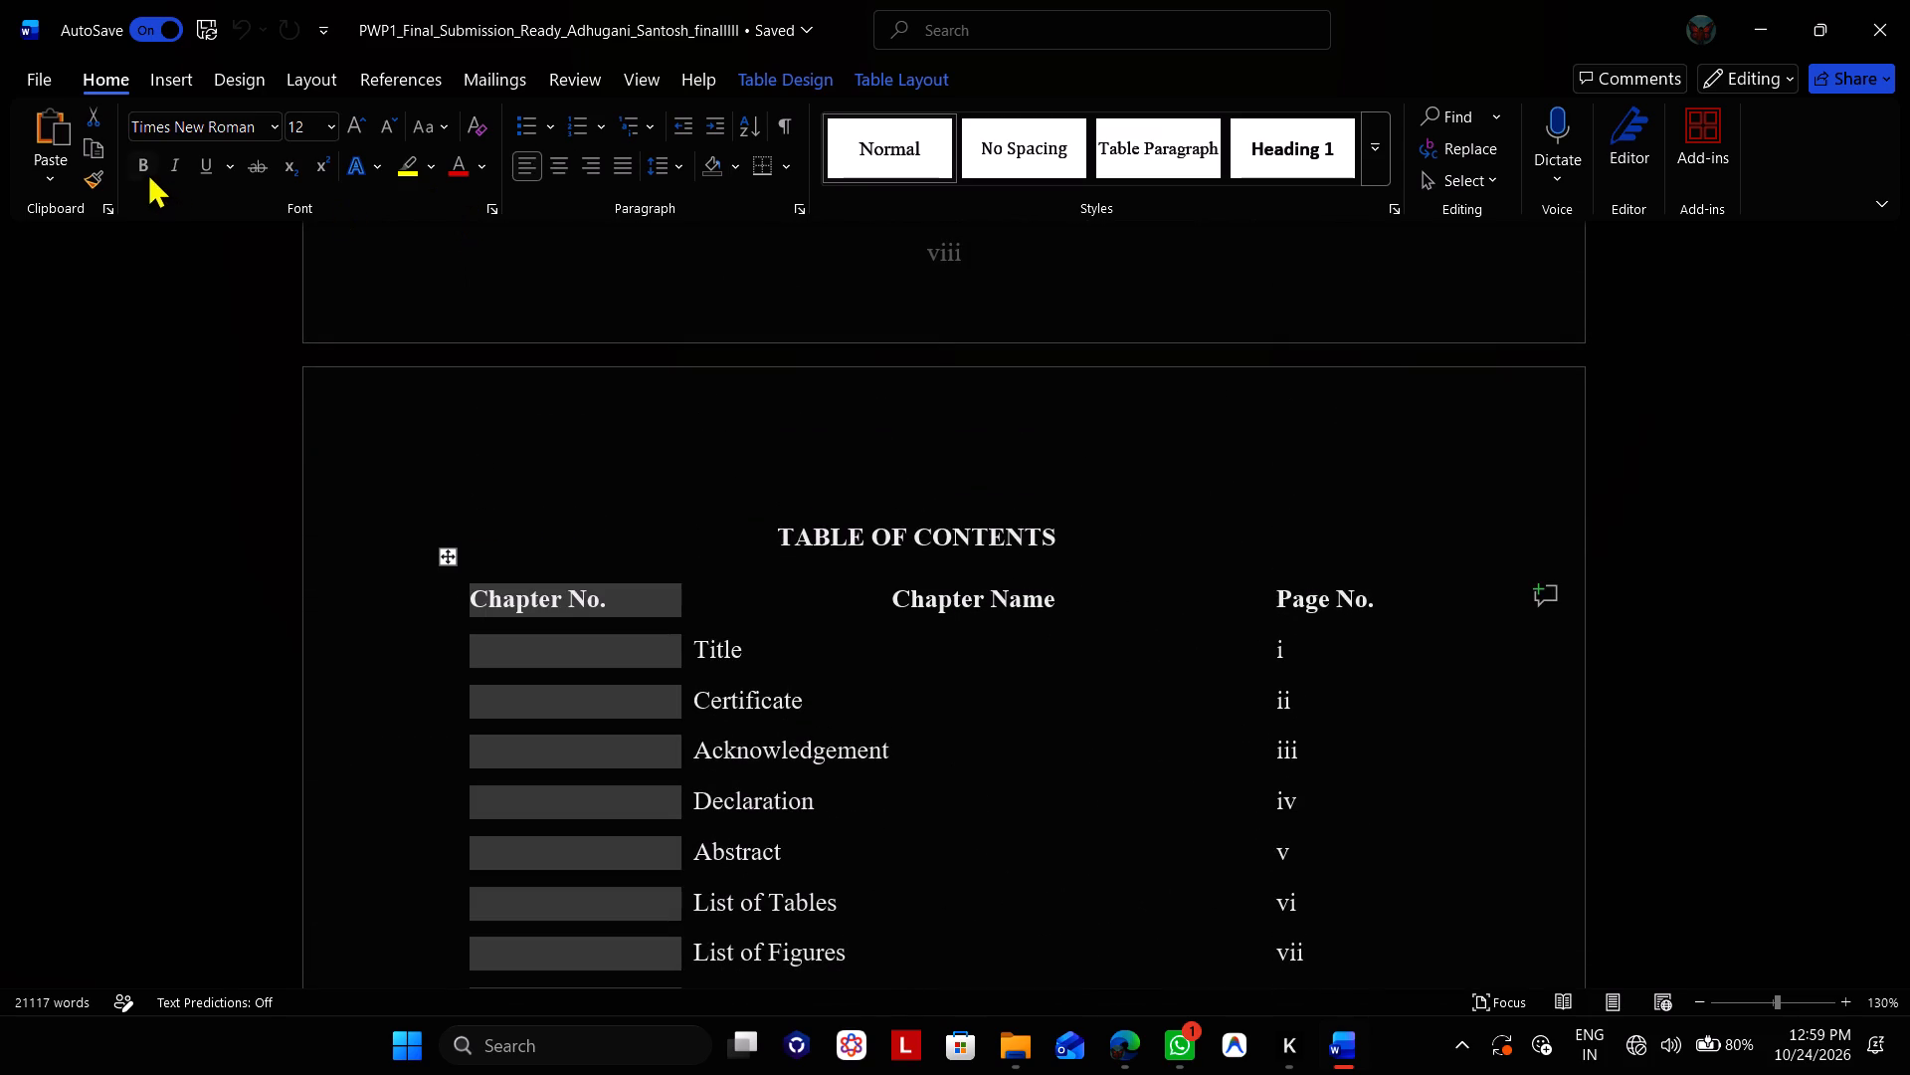
click(146, 170)
Make only the "Chapter No." header text of the table of contents bold again.
click(600, 620)
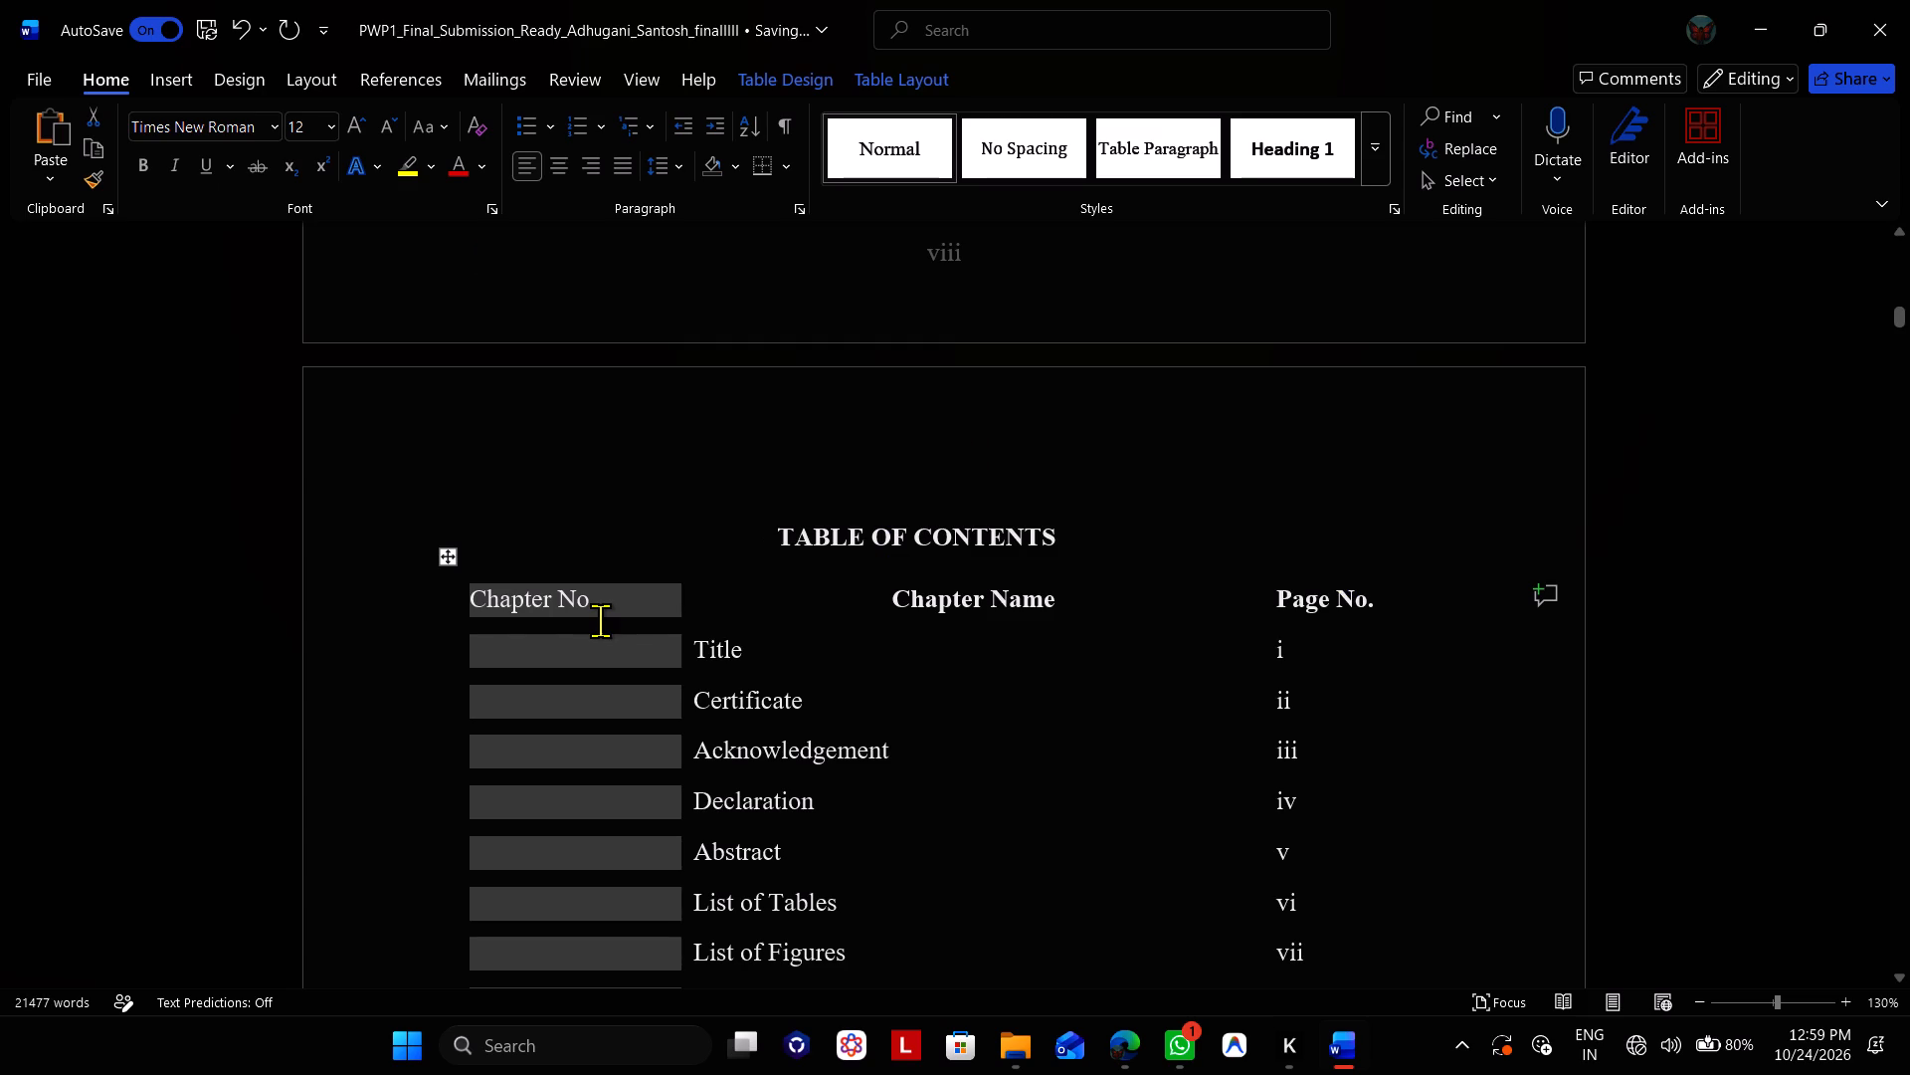
drag(597, 611, 461, 609)
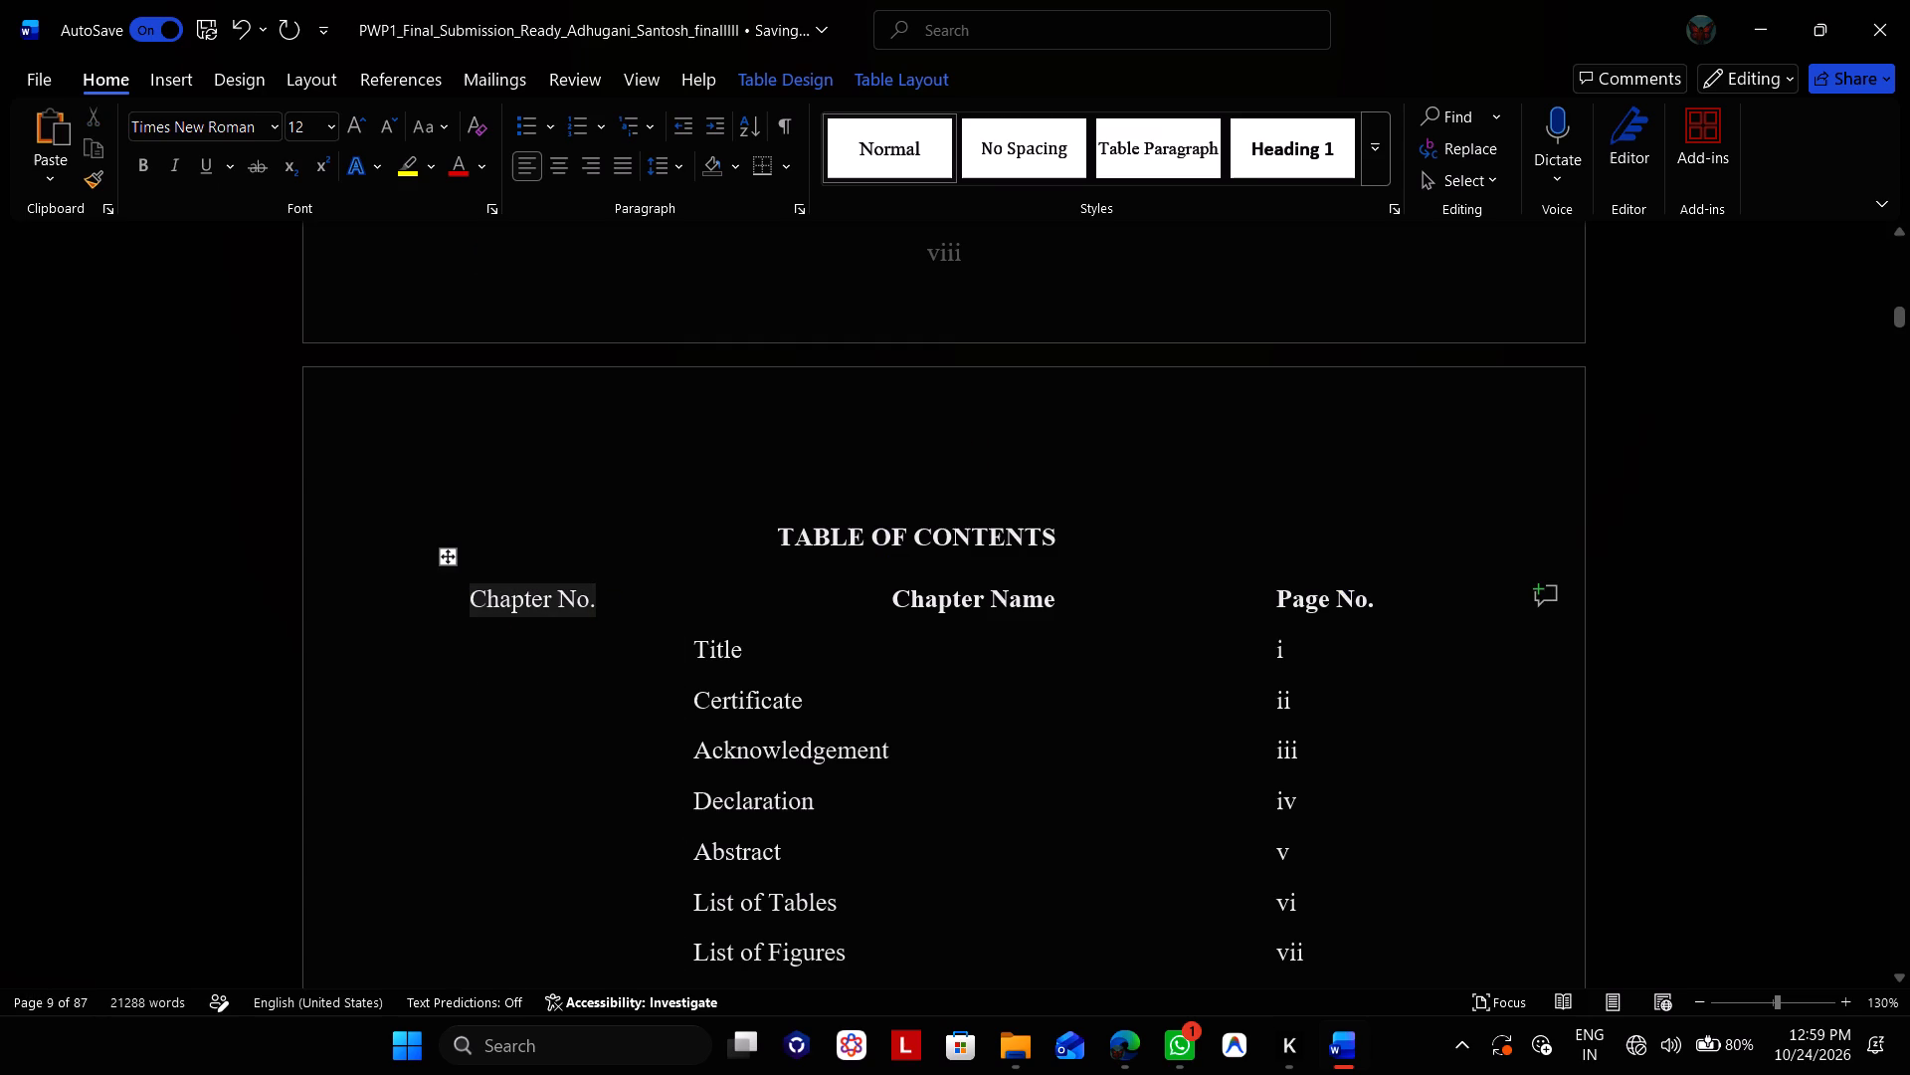
click(479, 683)
click(576, 505)
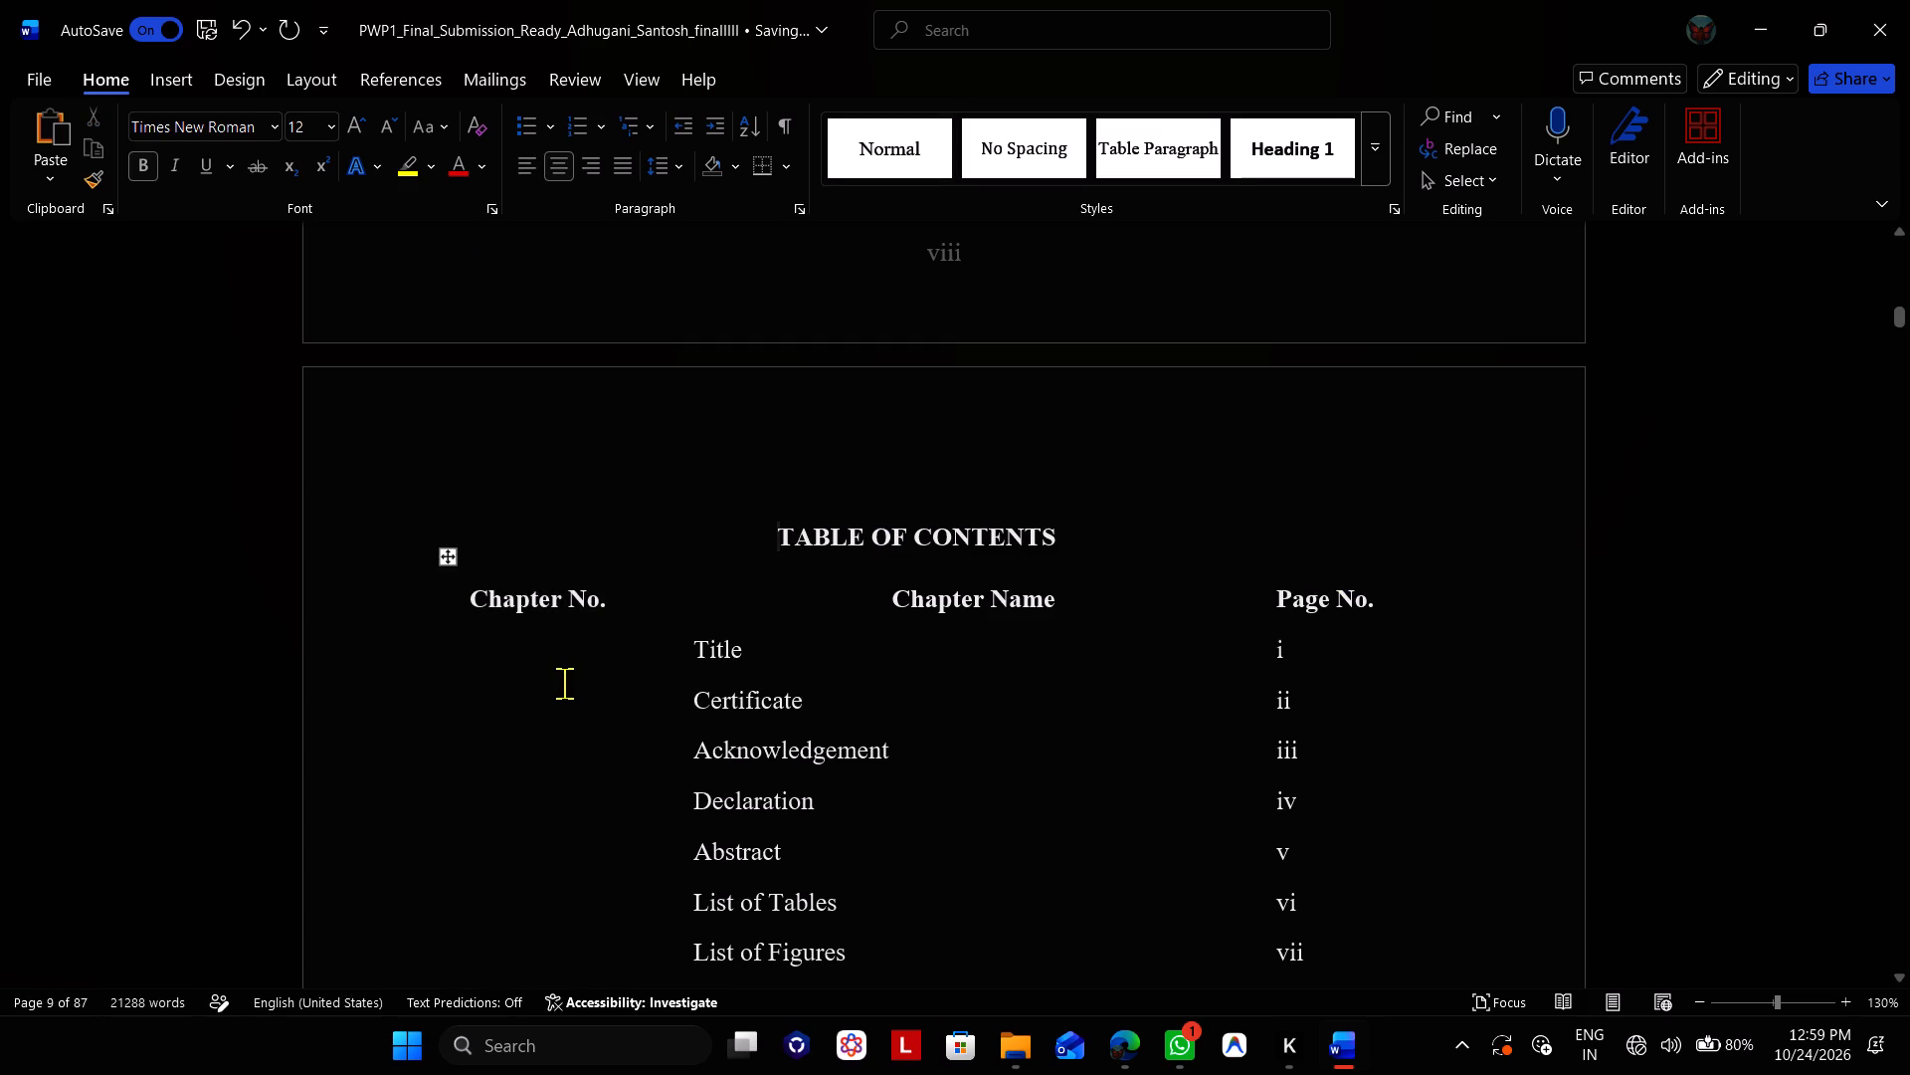
Select the chapter number 3 beside PROPOSED METHOD in the table of contents.
scroll(564, 683, down, 2)
scroll(564, 683, up, 1)
scroll(564, 683, down, 1)
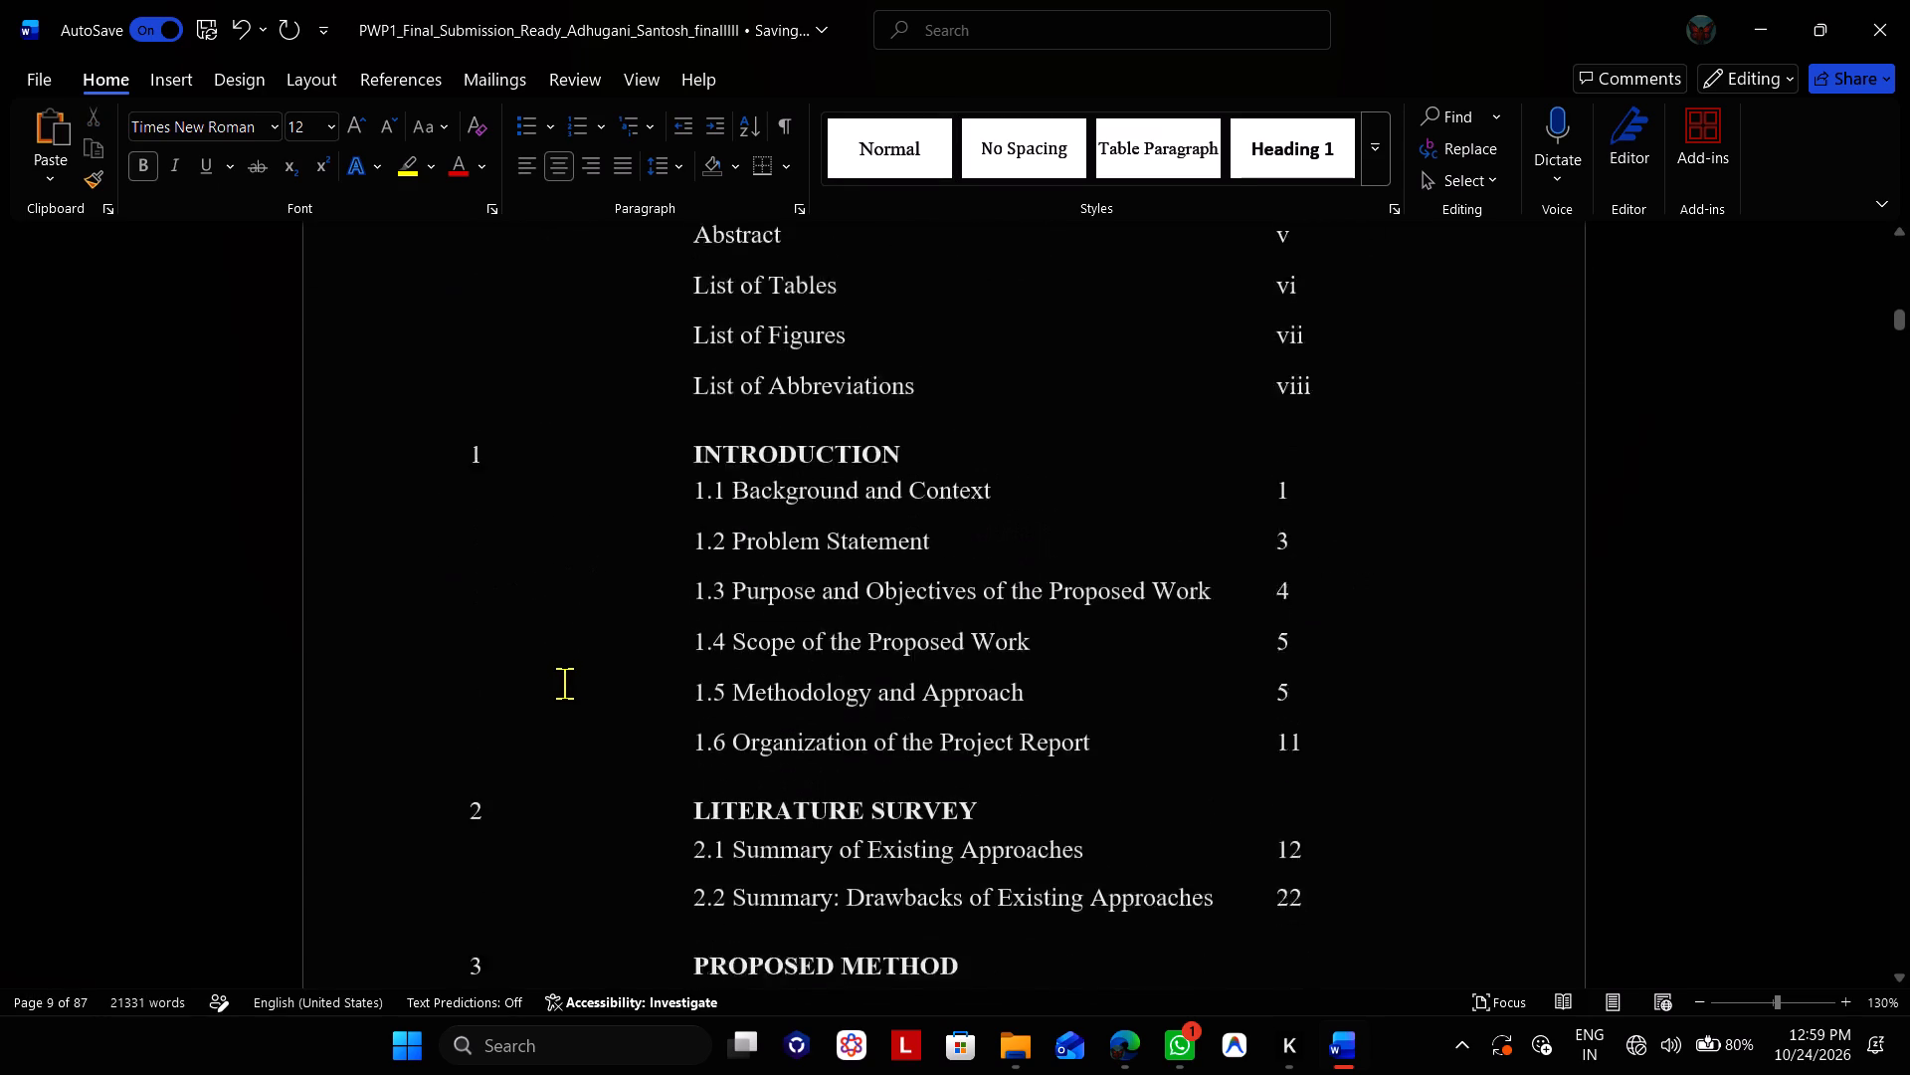
scroll(564, 683, down, 2)
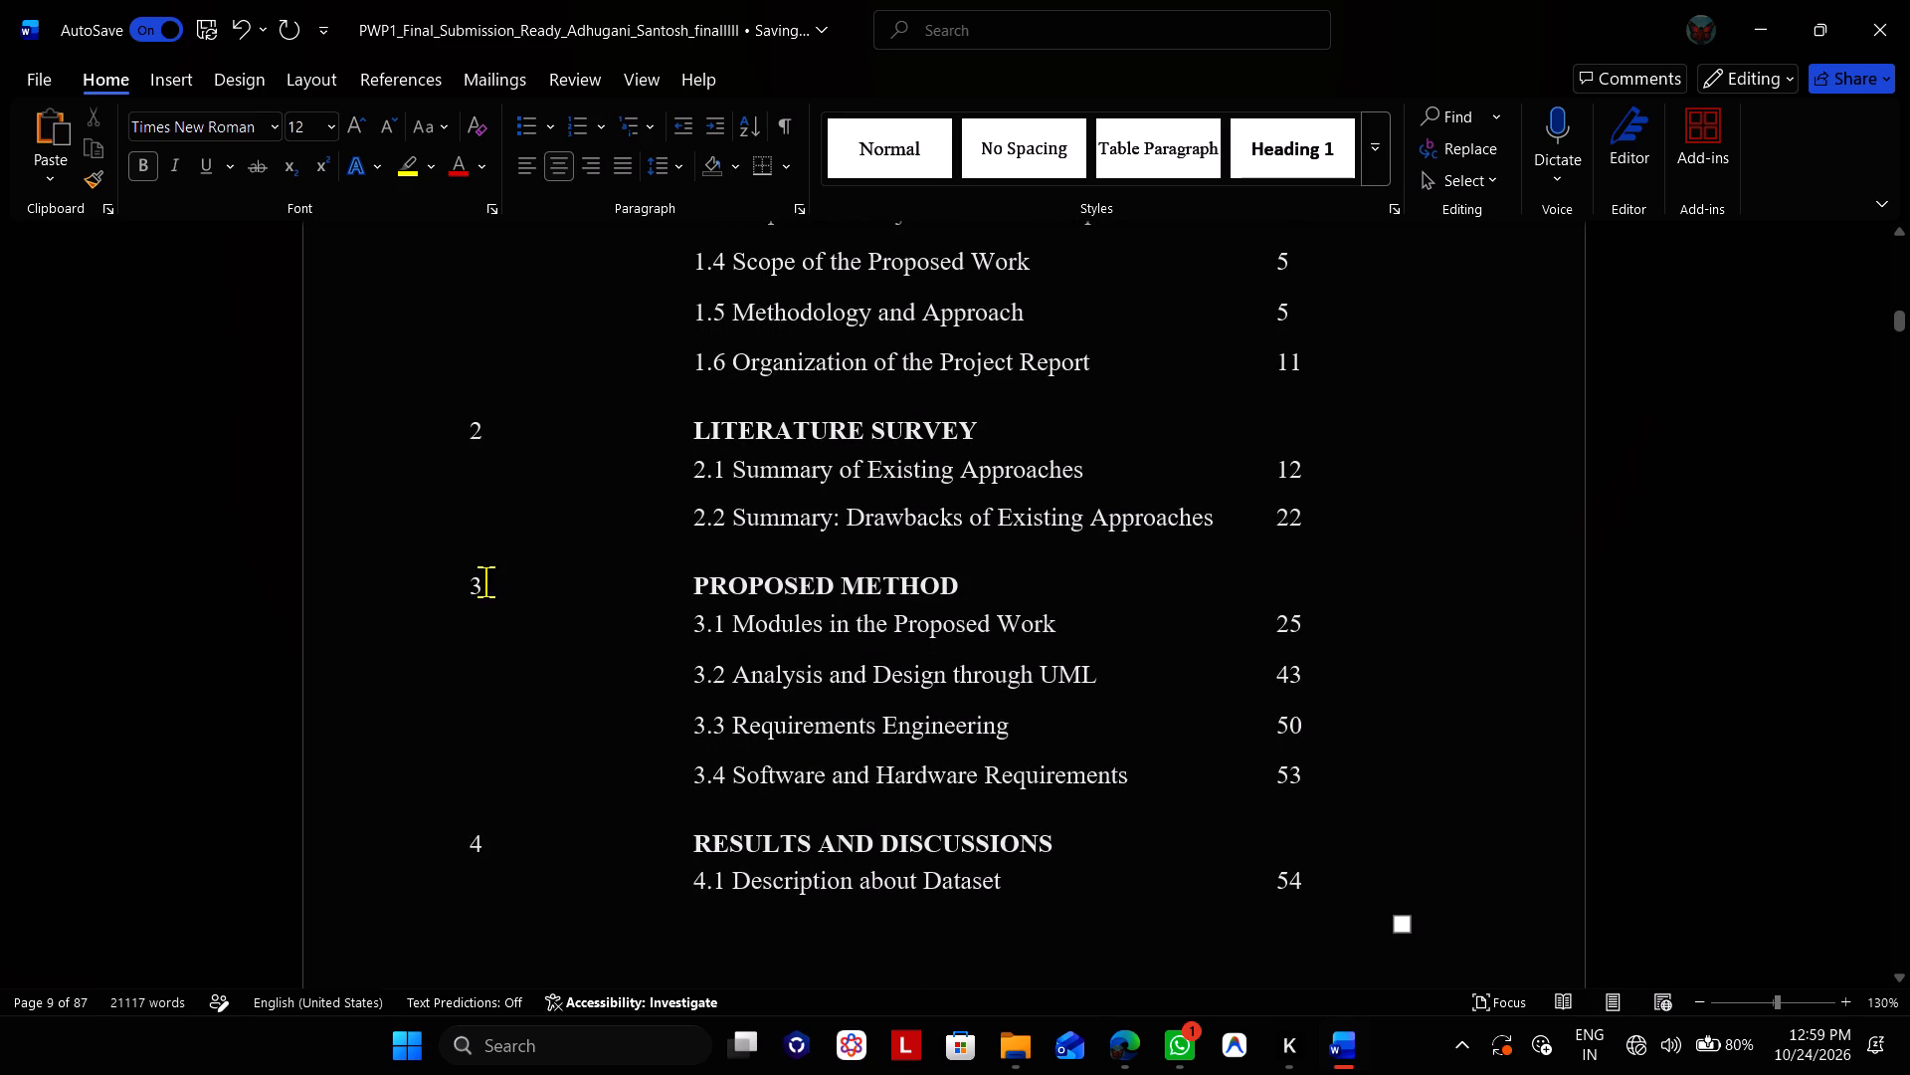
drag(485, 581, 435, 594)
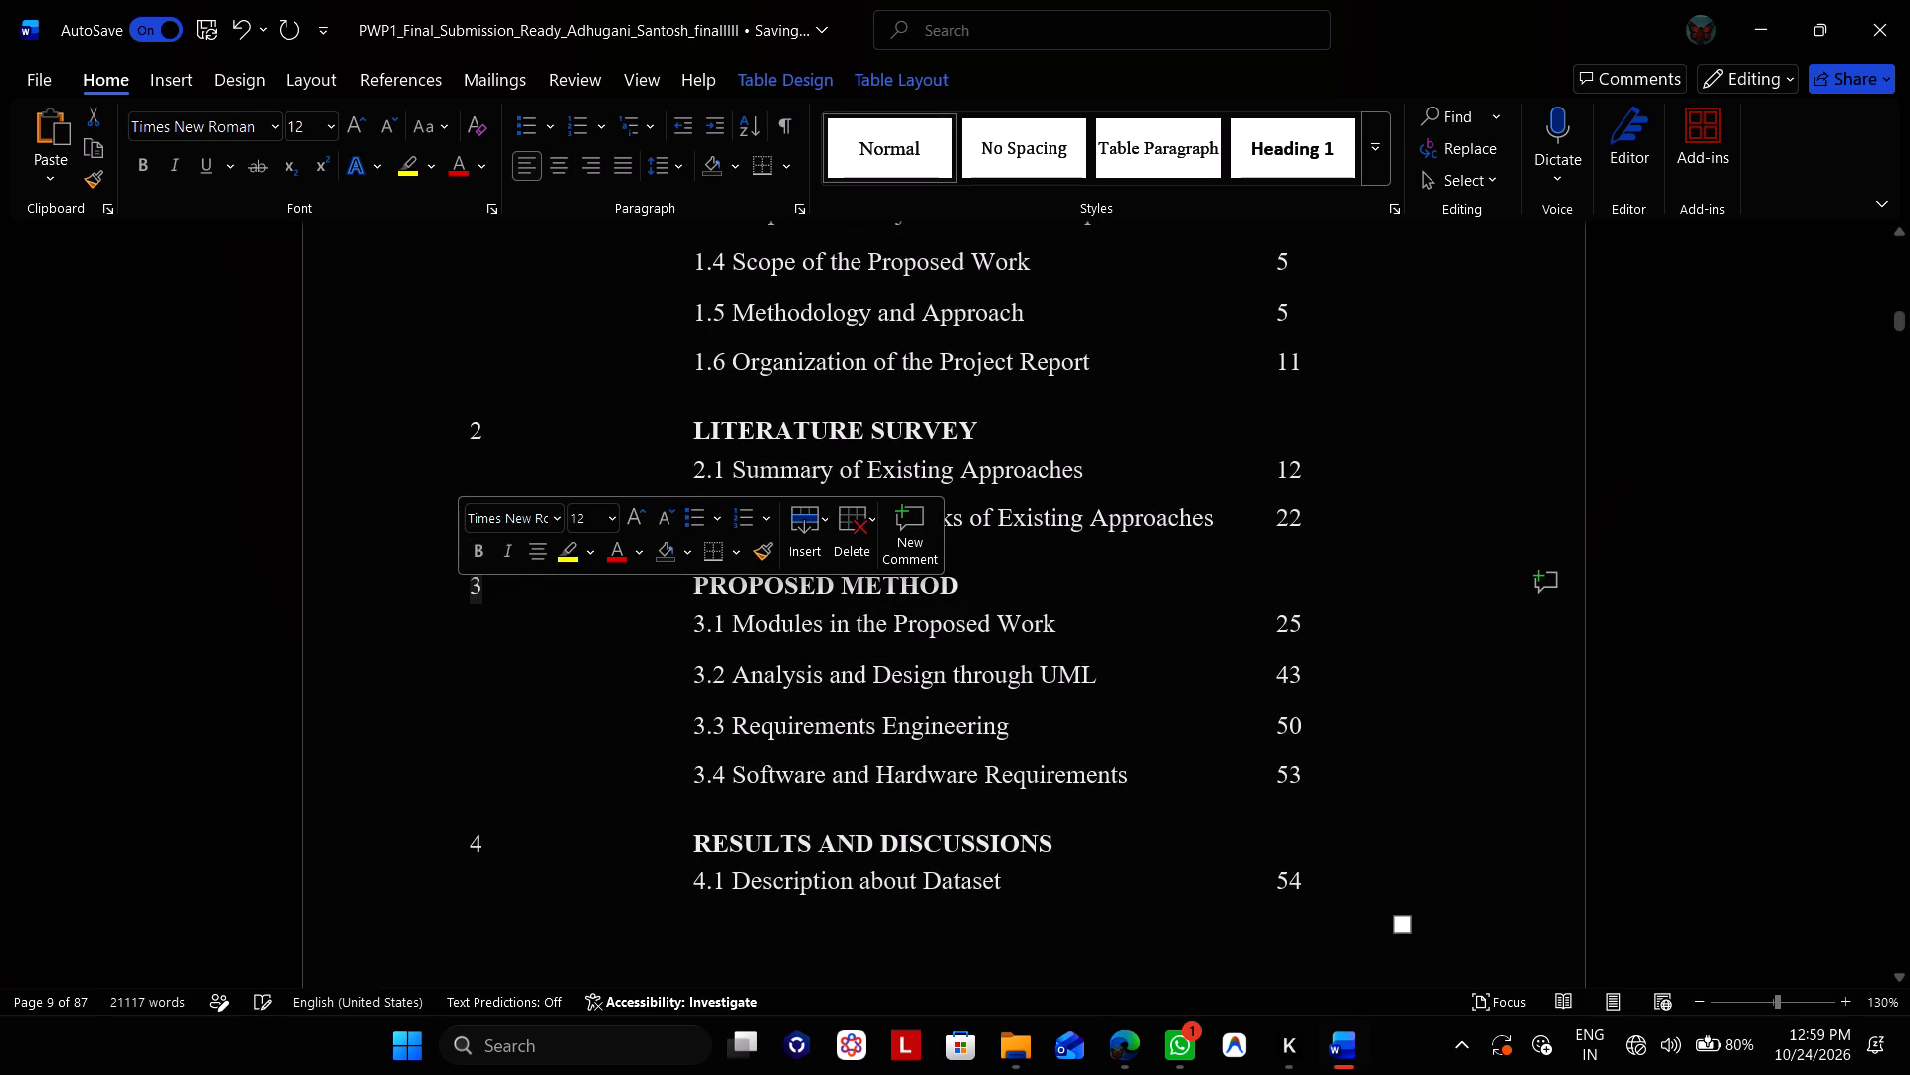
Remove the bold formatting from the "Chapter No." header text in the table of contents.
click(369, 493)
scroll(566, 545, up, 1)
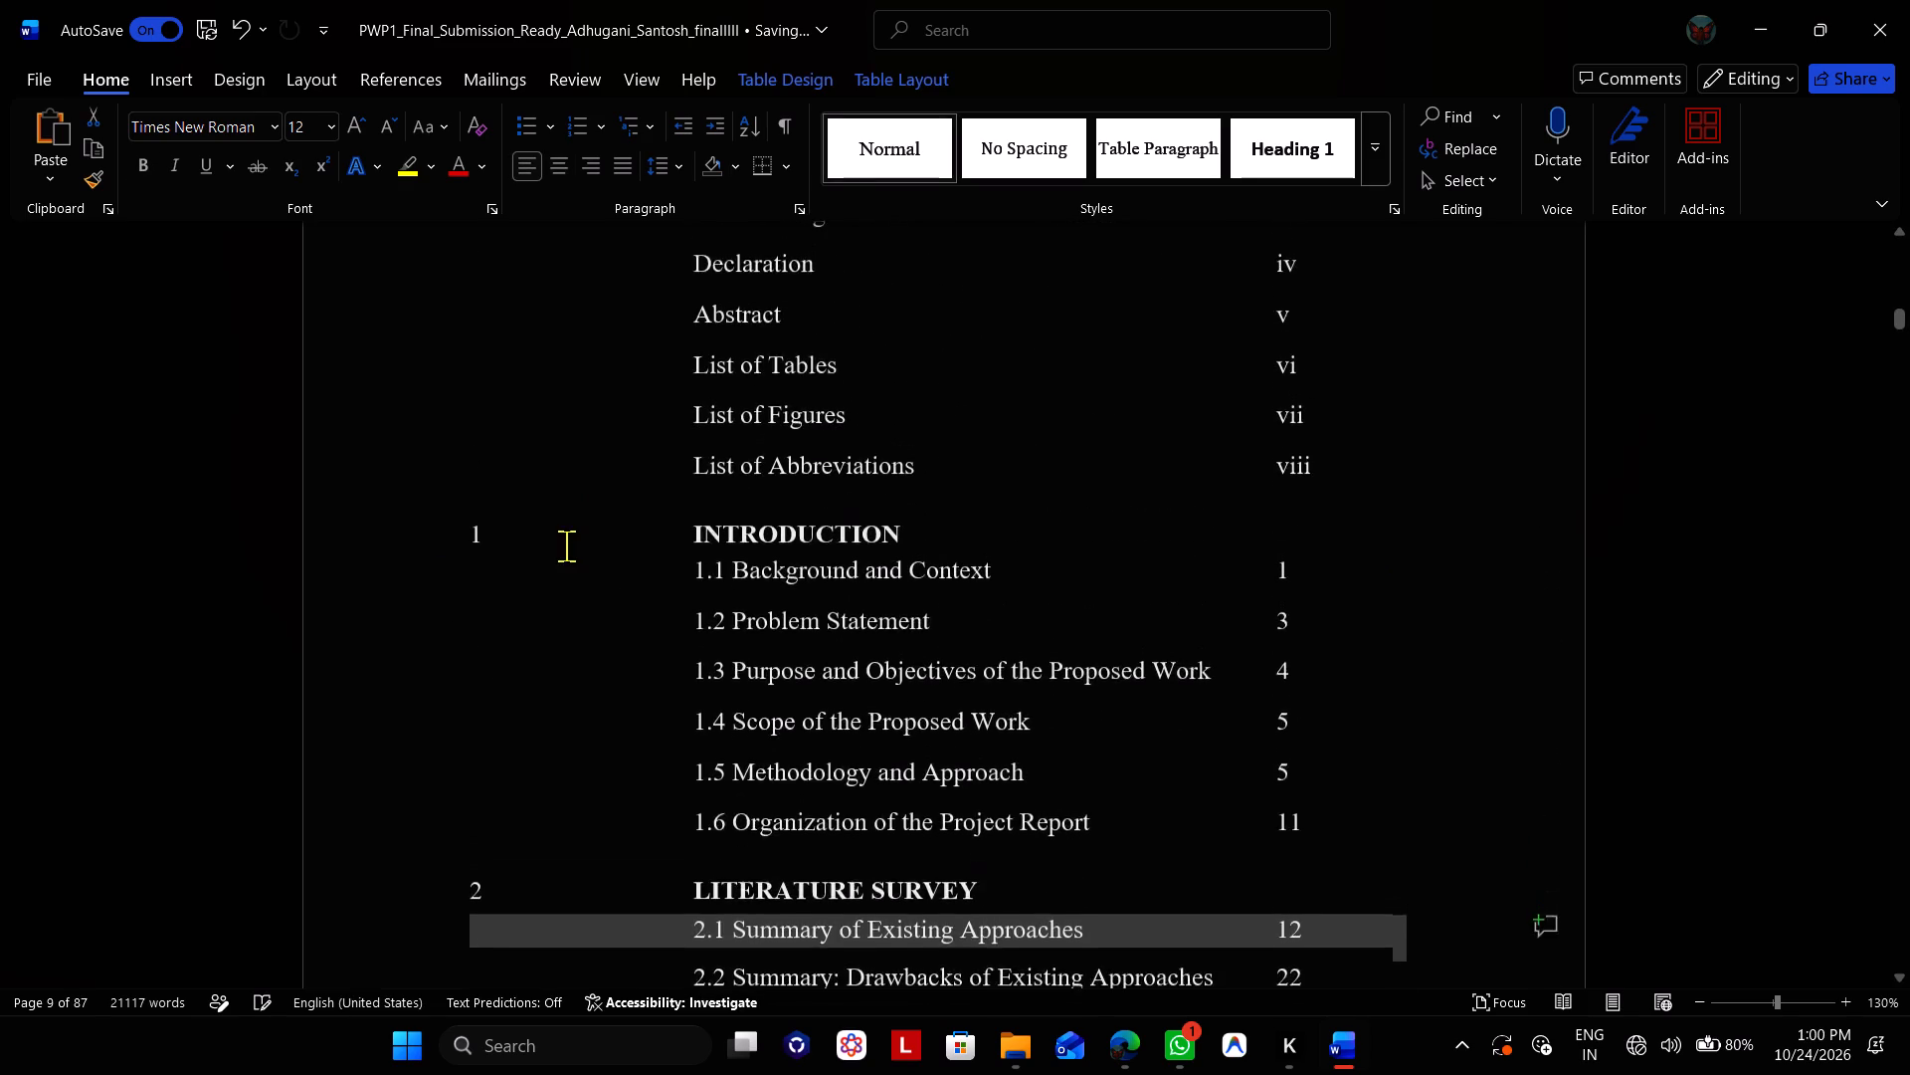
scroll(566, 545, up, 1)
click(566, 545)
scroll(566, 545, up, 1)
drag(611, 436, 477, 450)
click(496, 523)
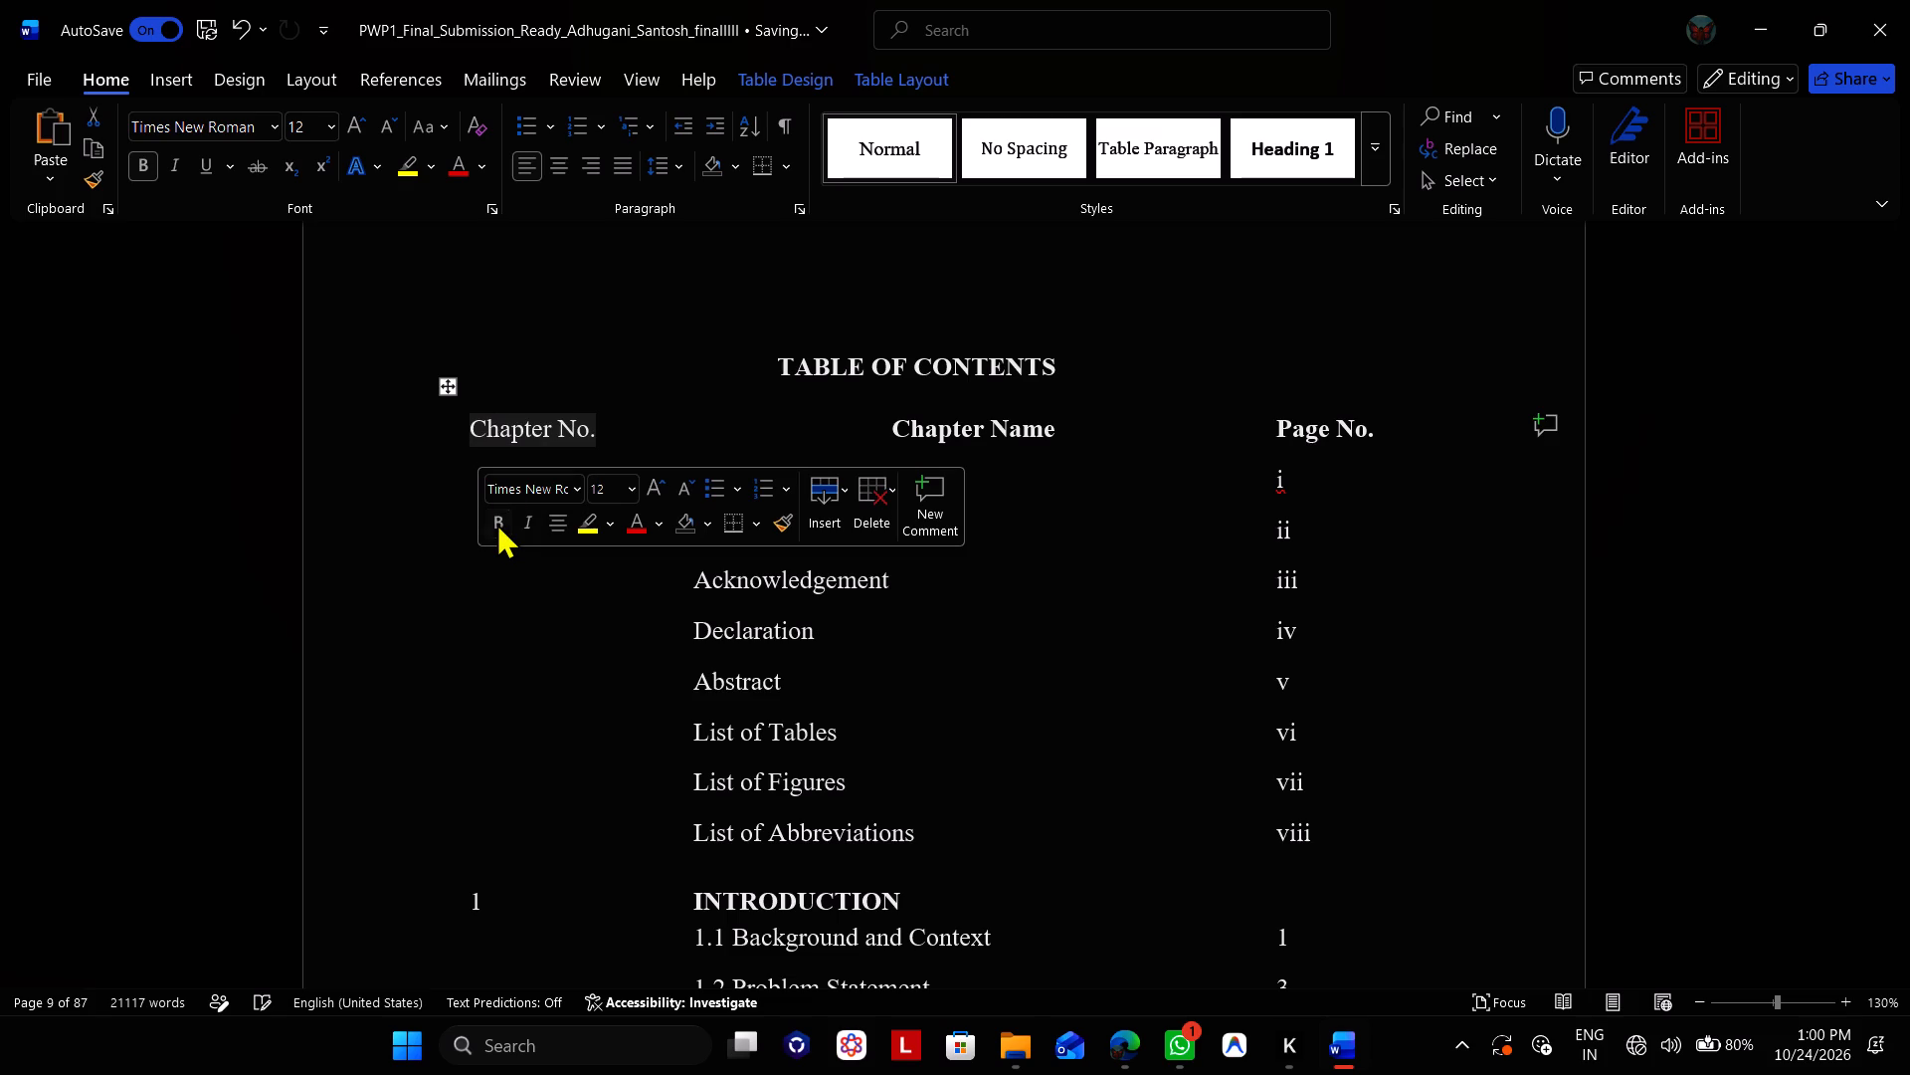
Make the whole Chapter No. column of the table of contents bold, including the header and chapter numbers.
click(487, 393)
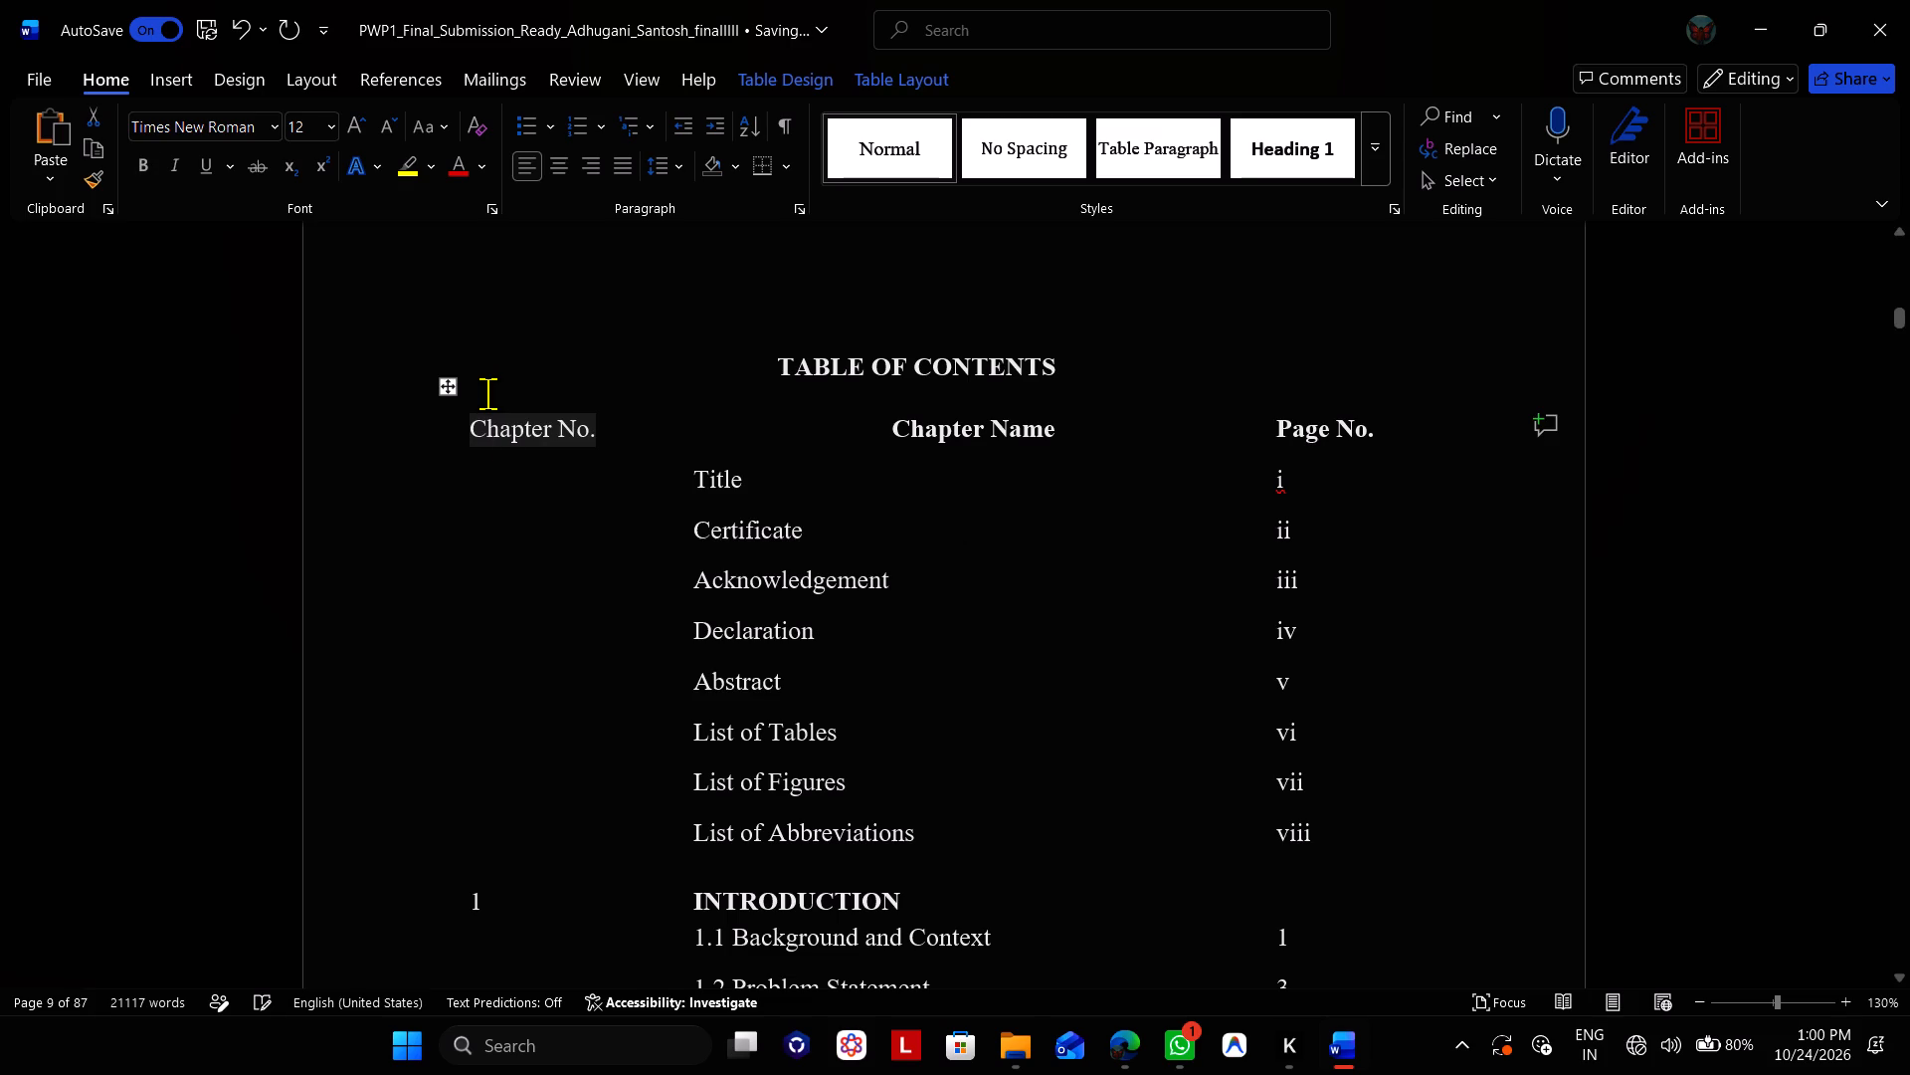
click(487, 397)
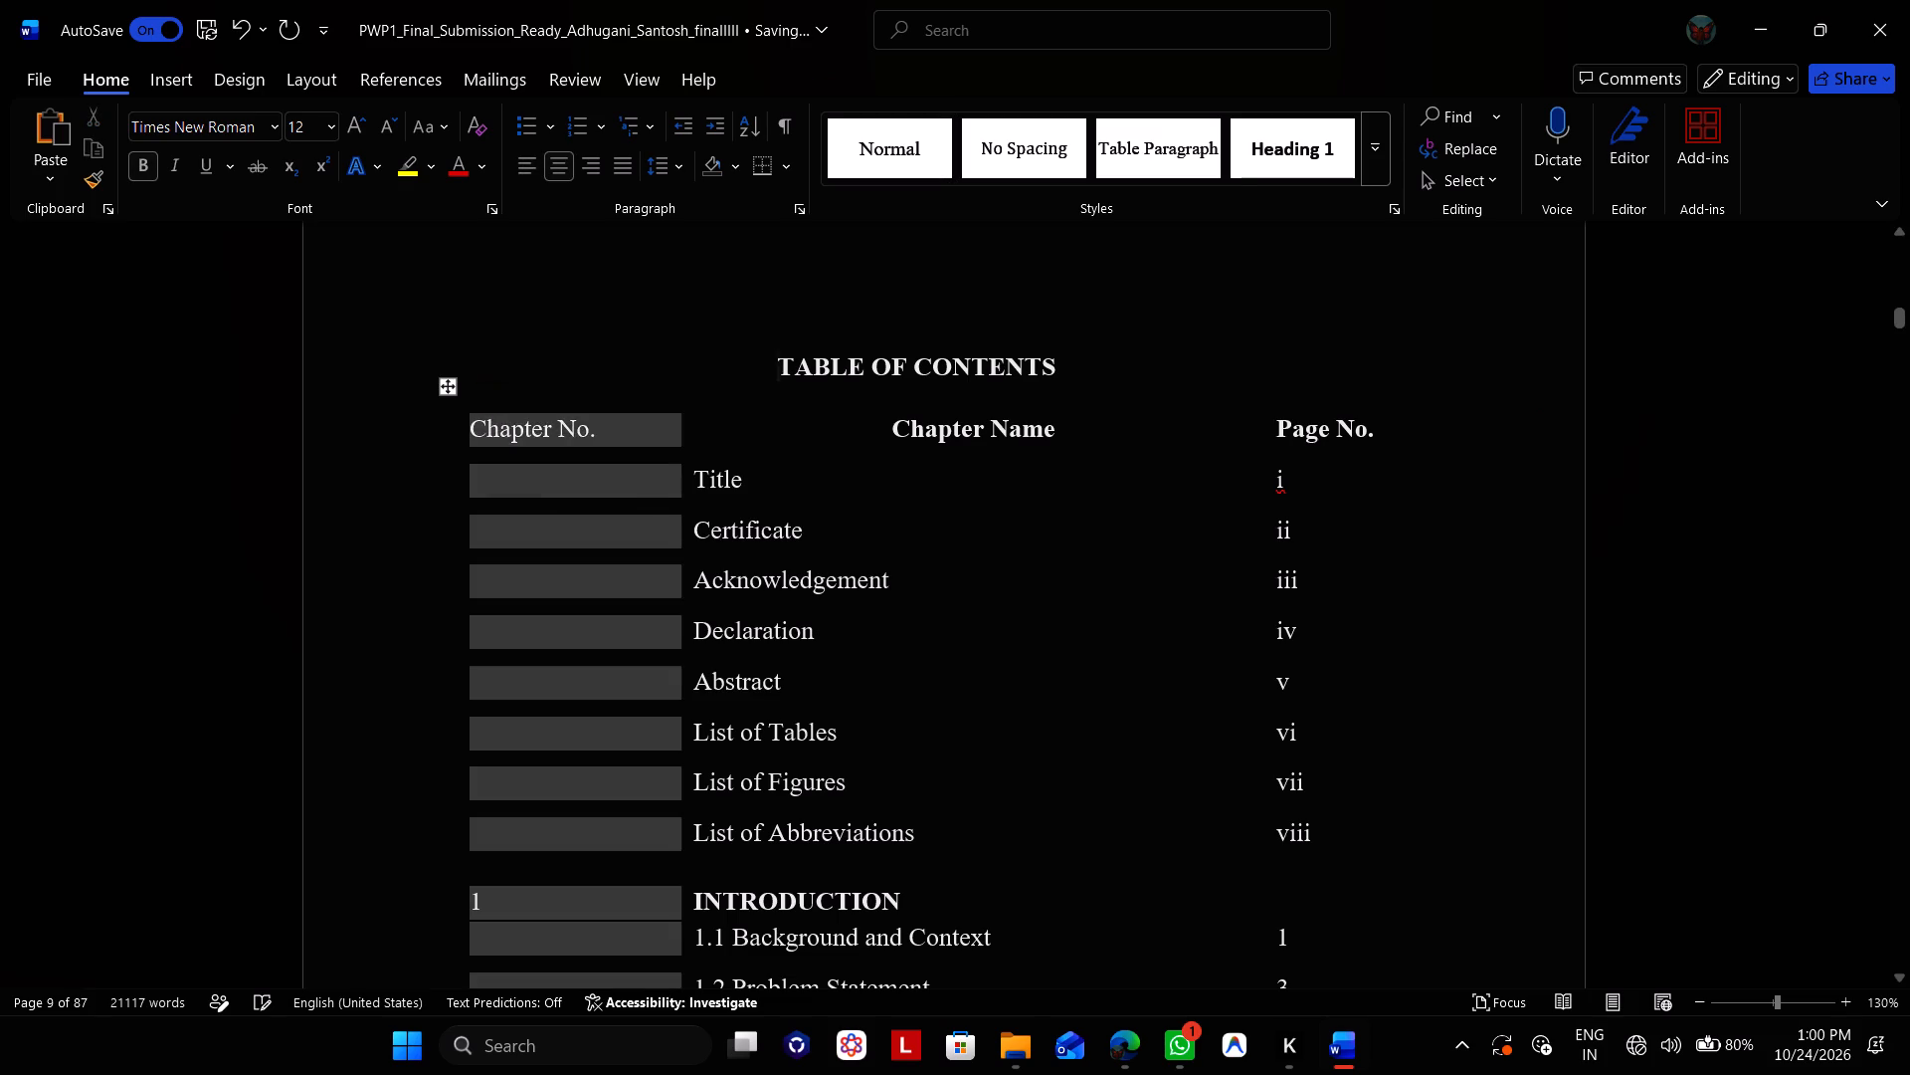
click(504, 464)
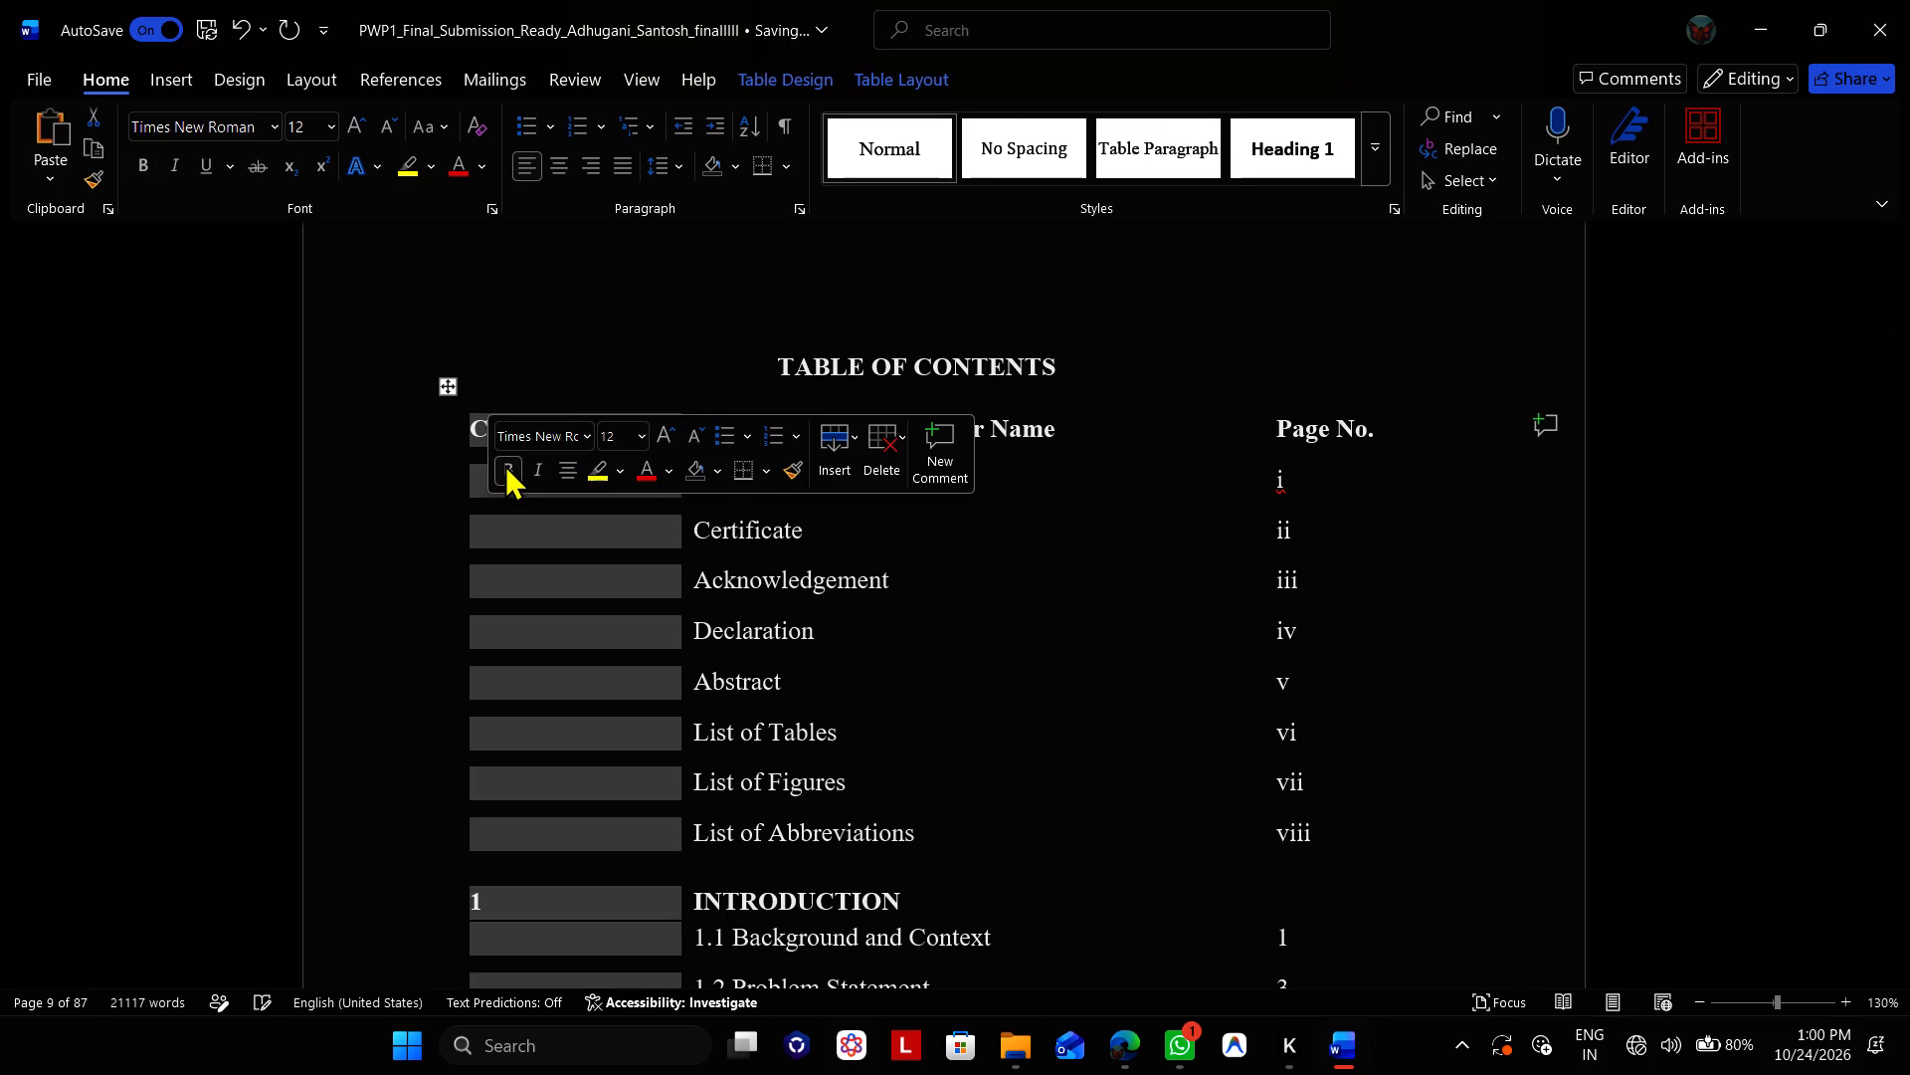
click(724, 519)
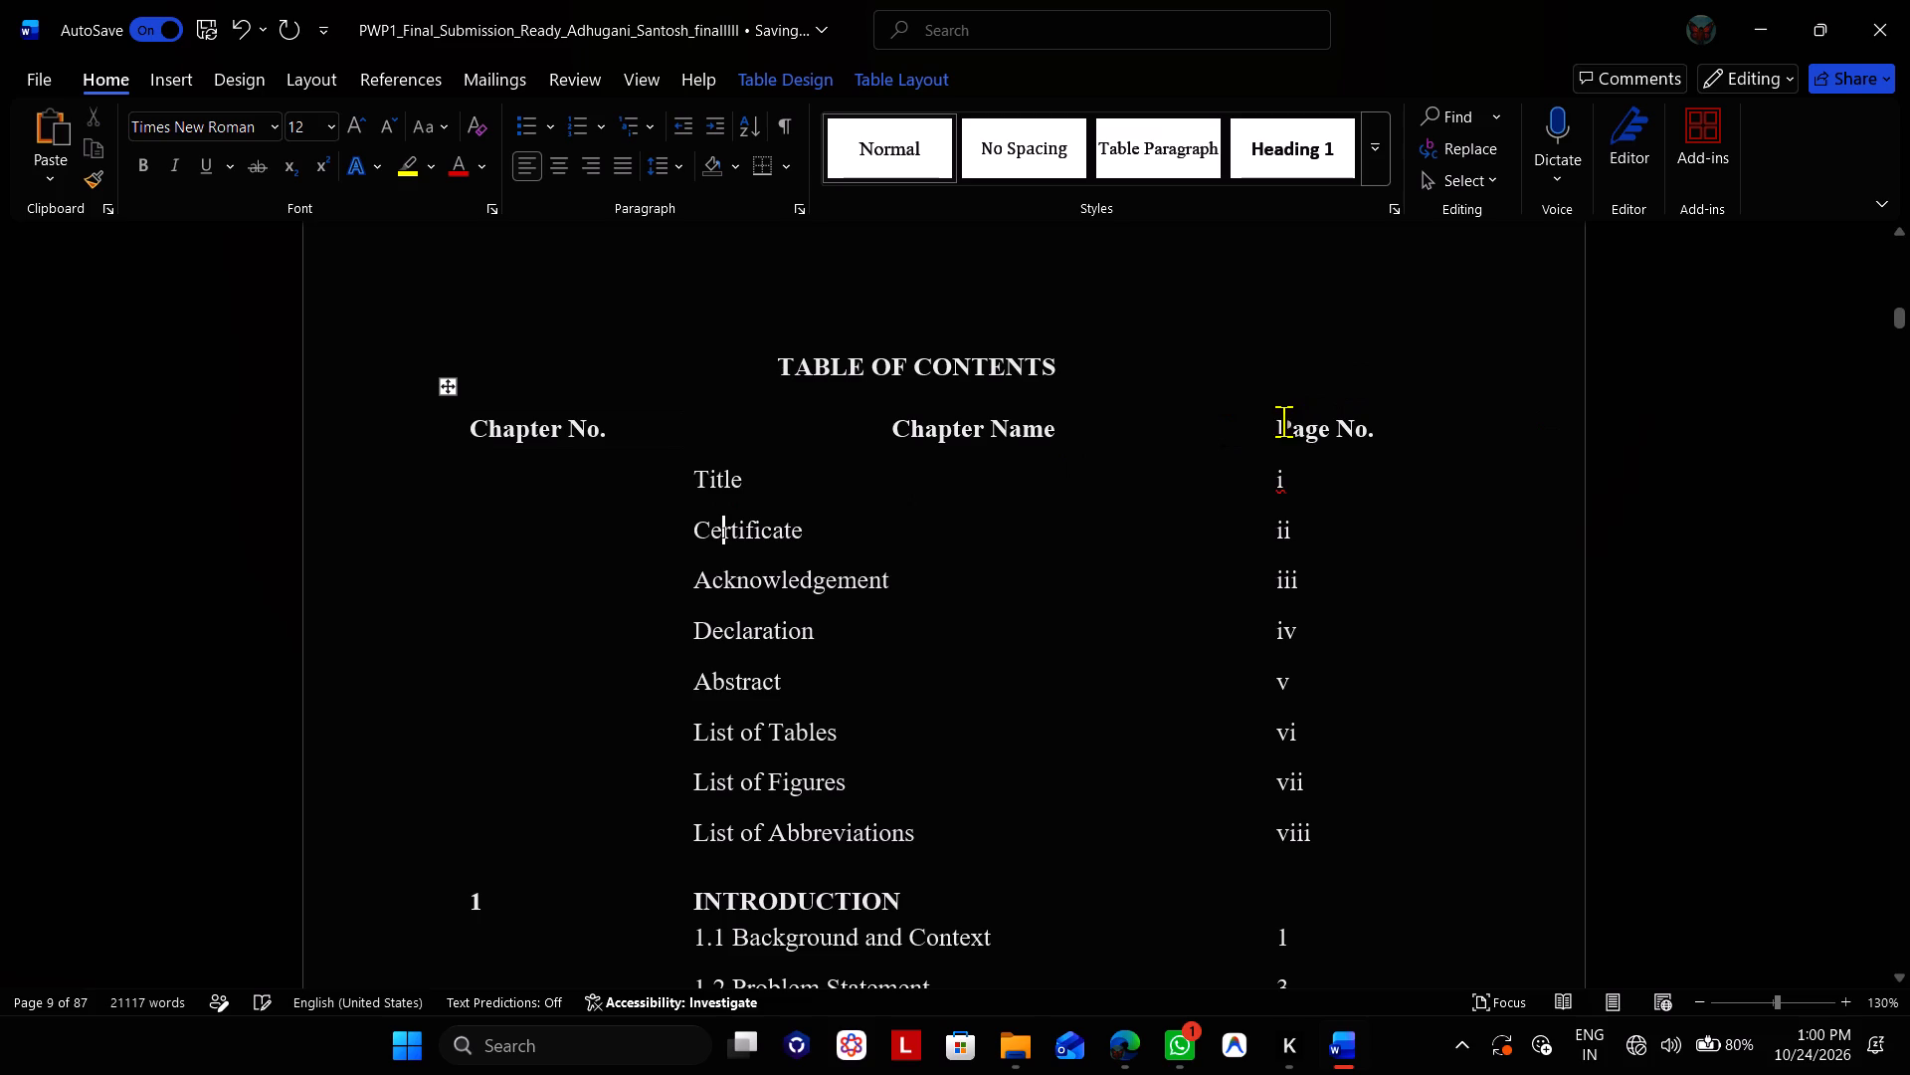
Centre-align the whole Chapter No. column of the table of contents and check the chapter numbers down the page.
click(509, 399)
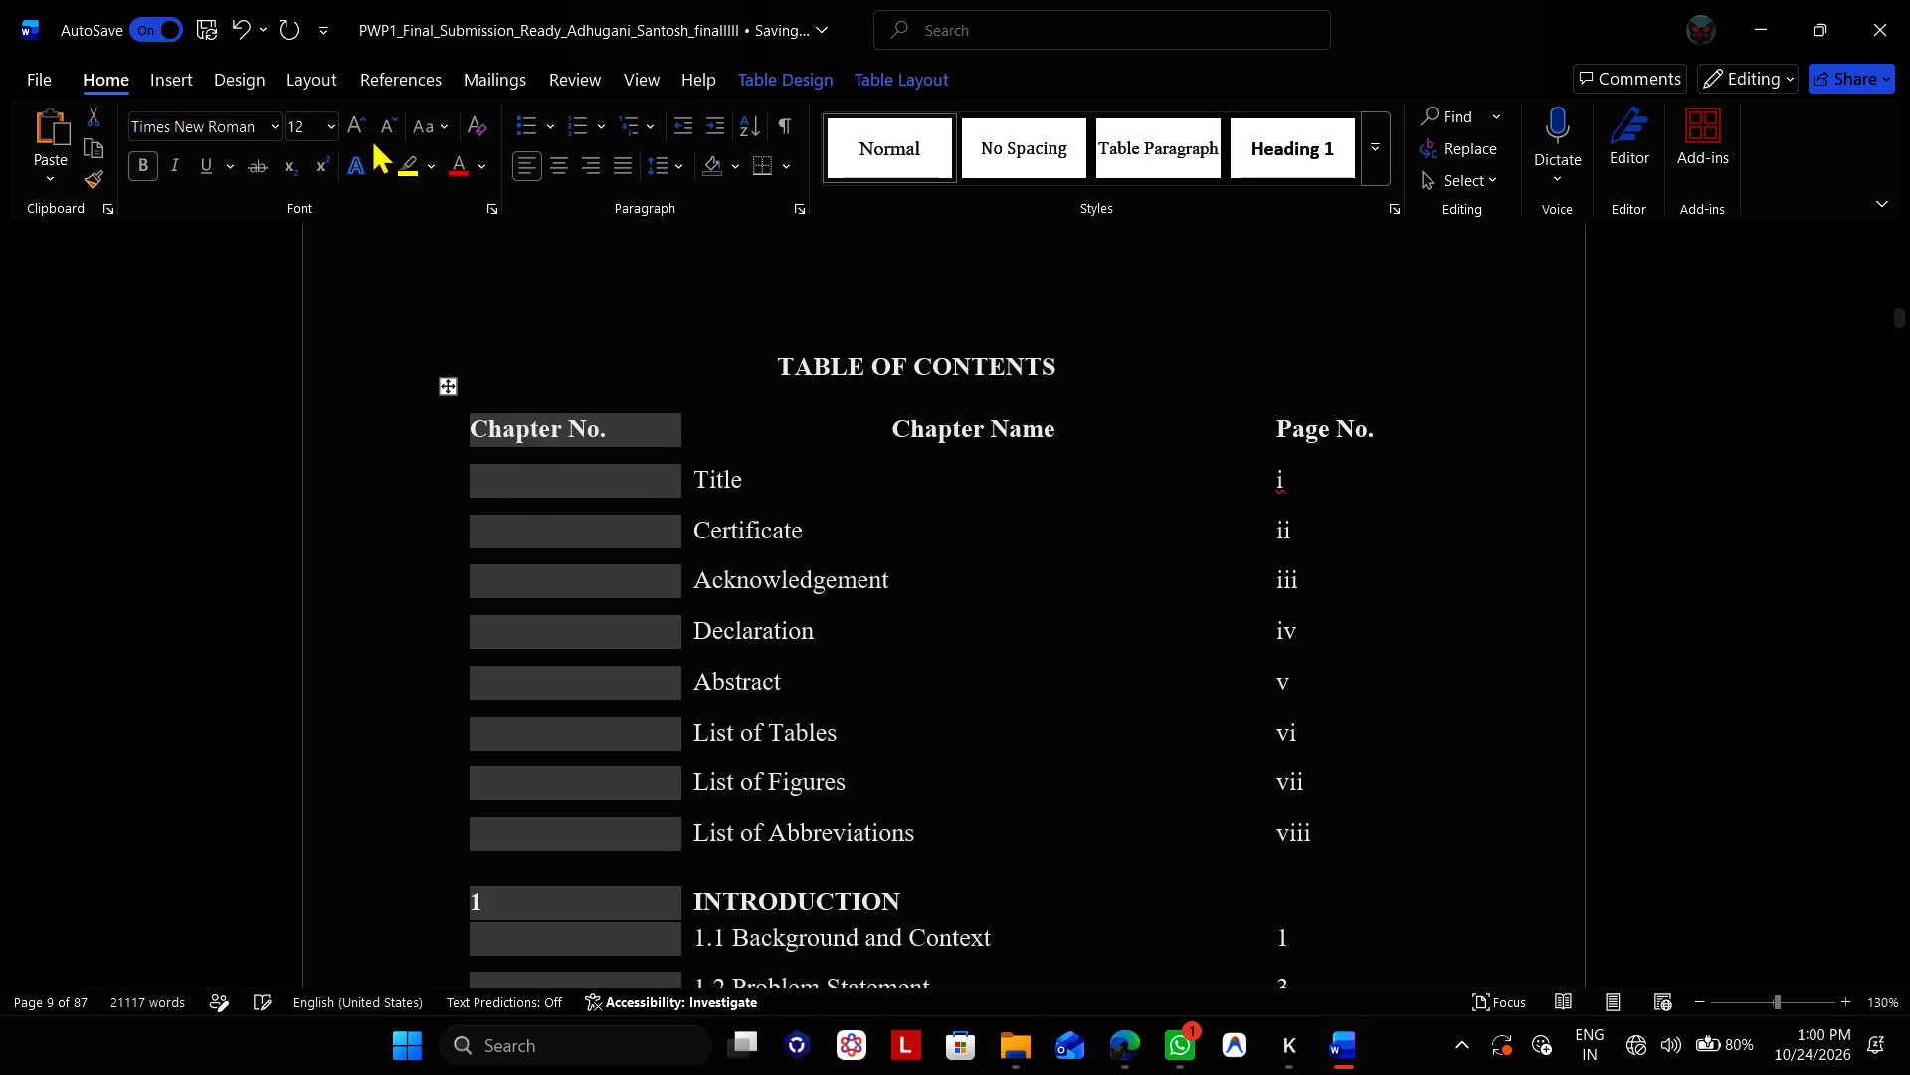
click(560, 161)
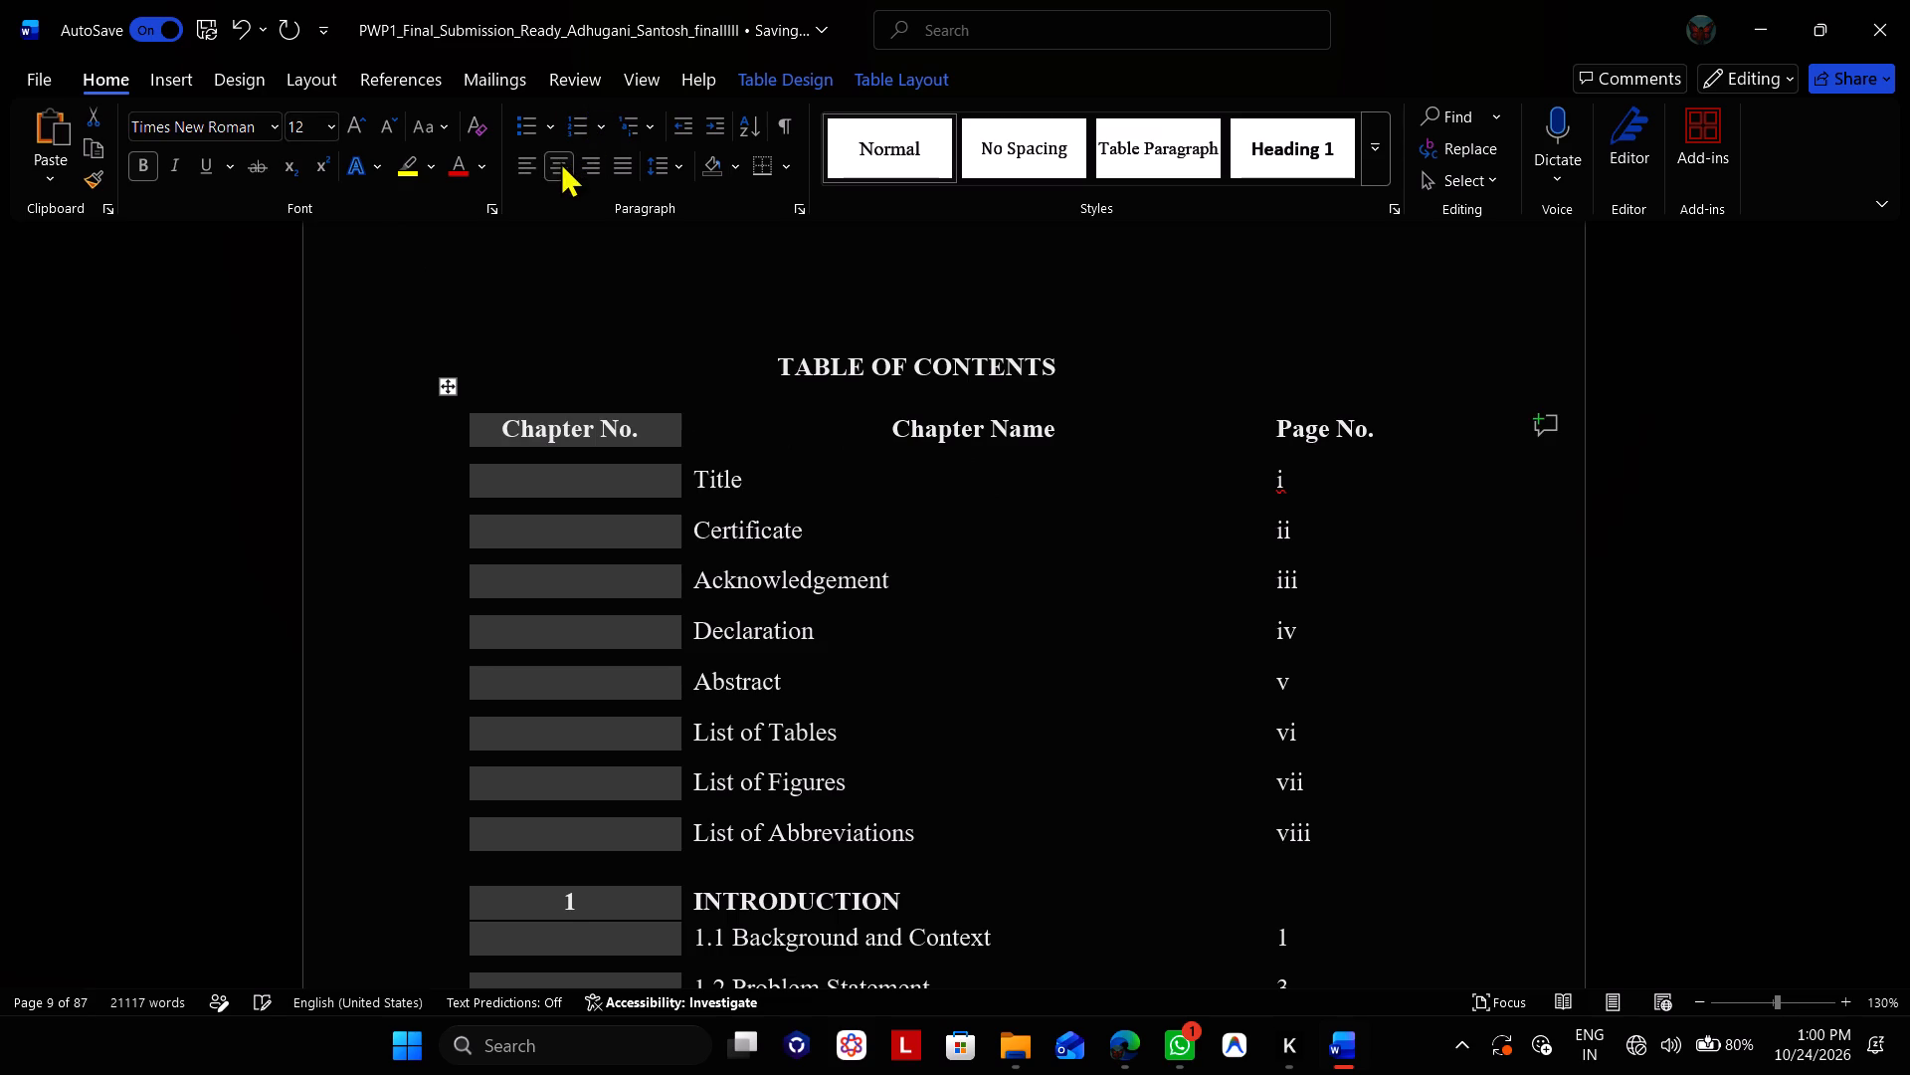
click(629, 357)
scroll(732, 630, down, 1)
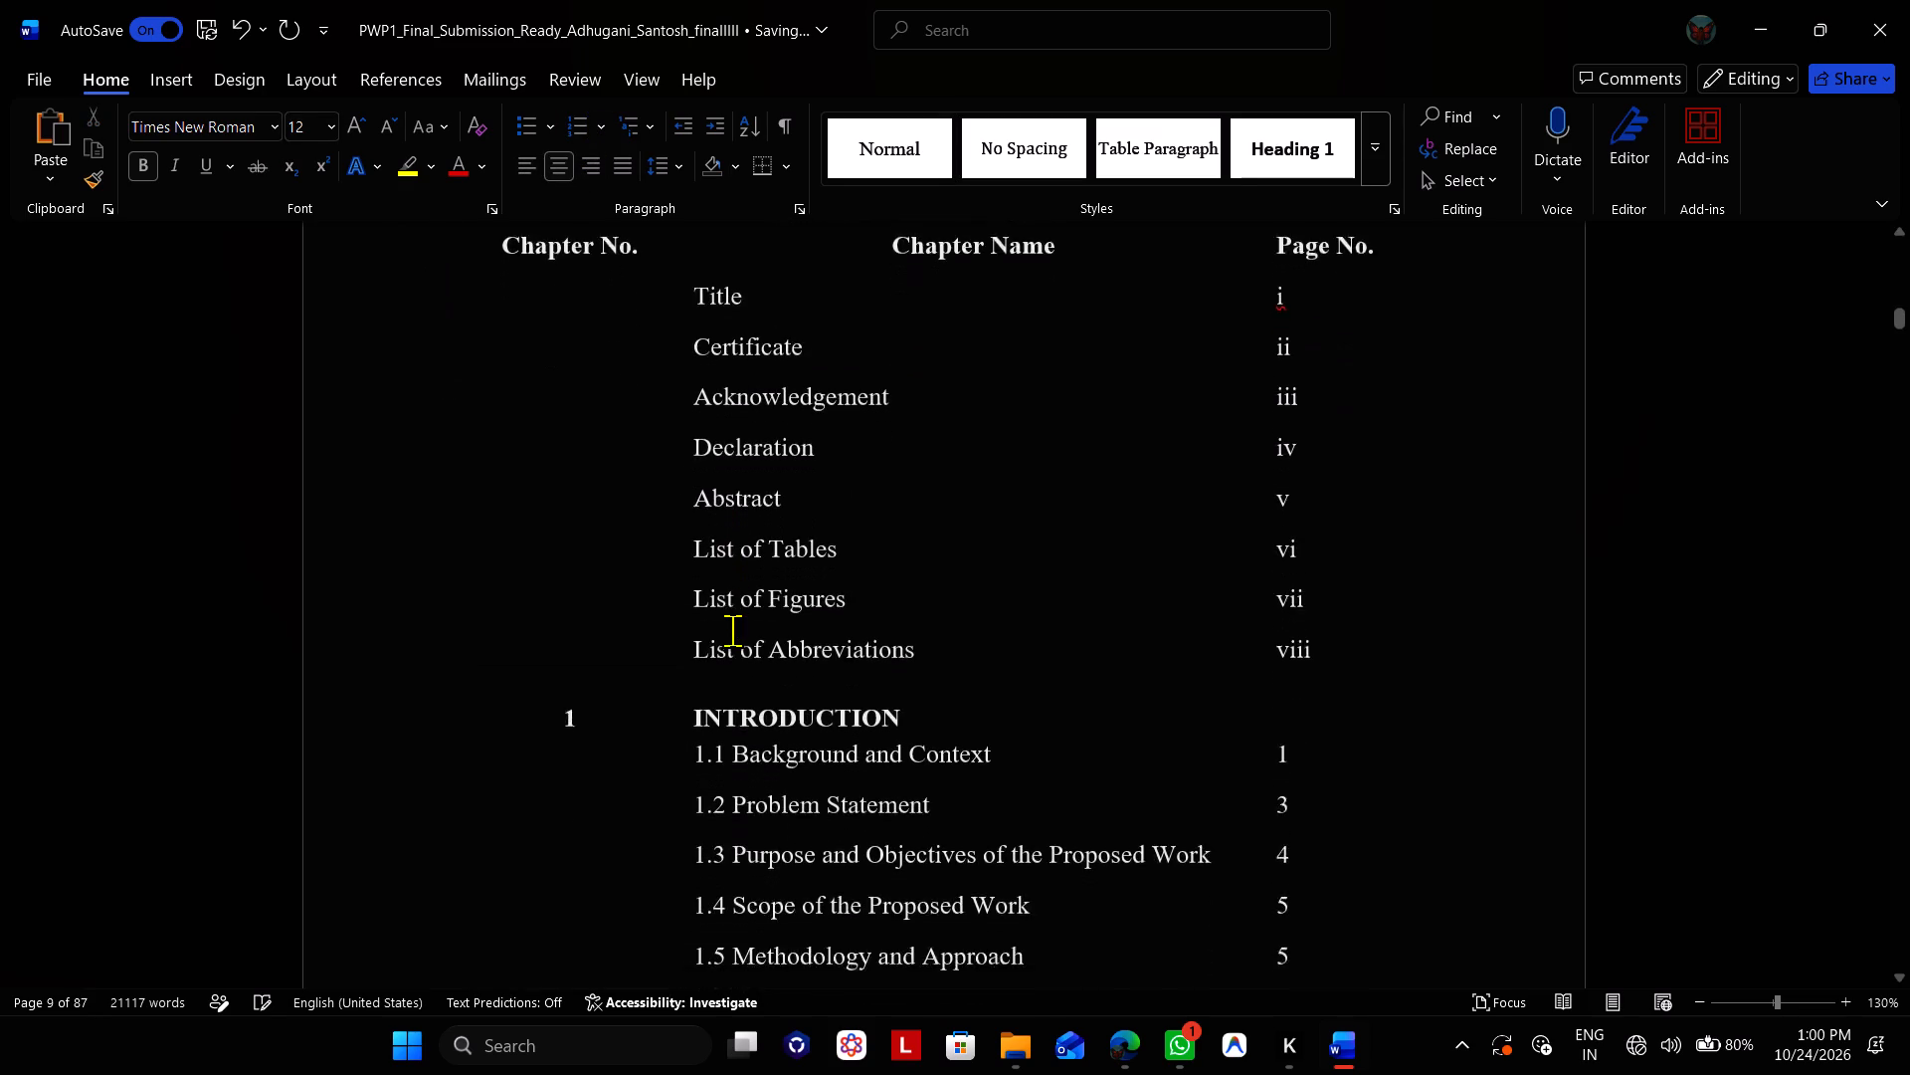
scroll(732, 630, down, 2)
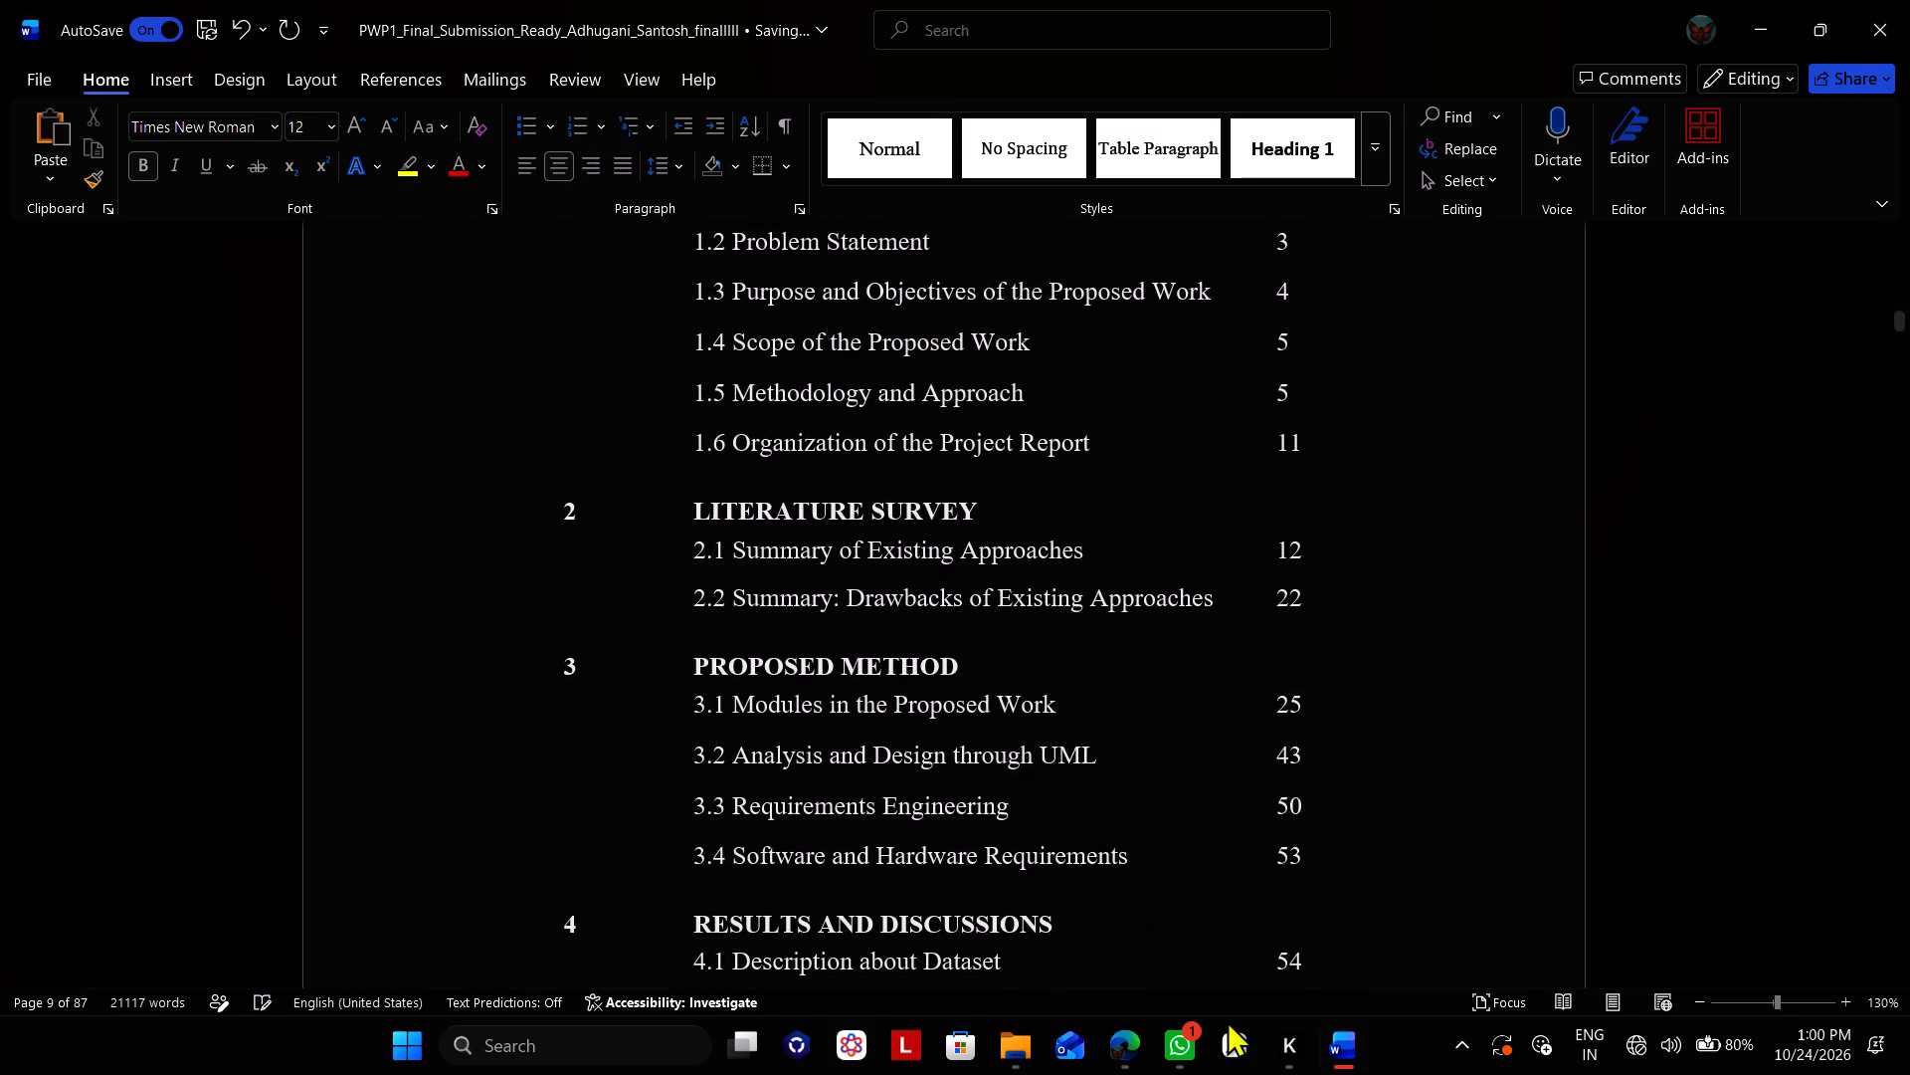
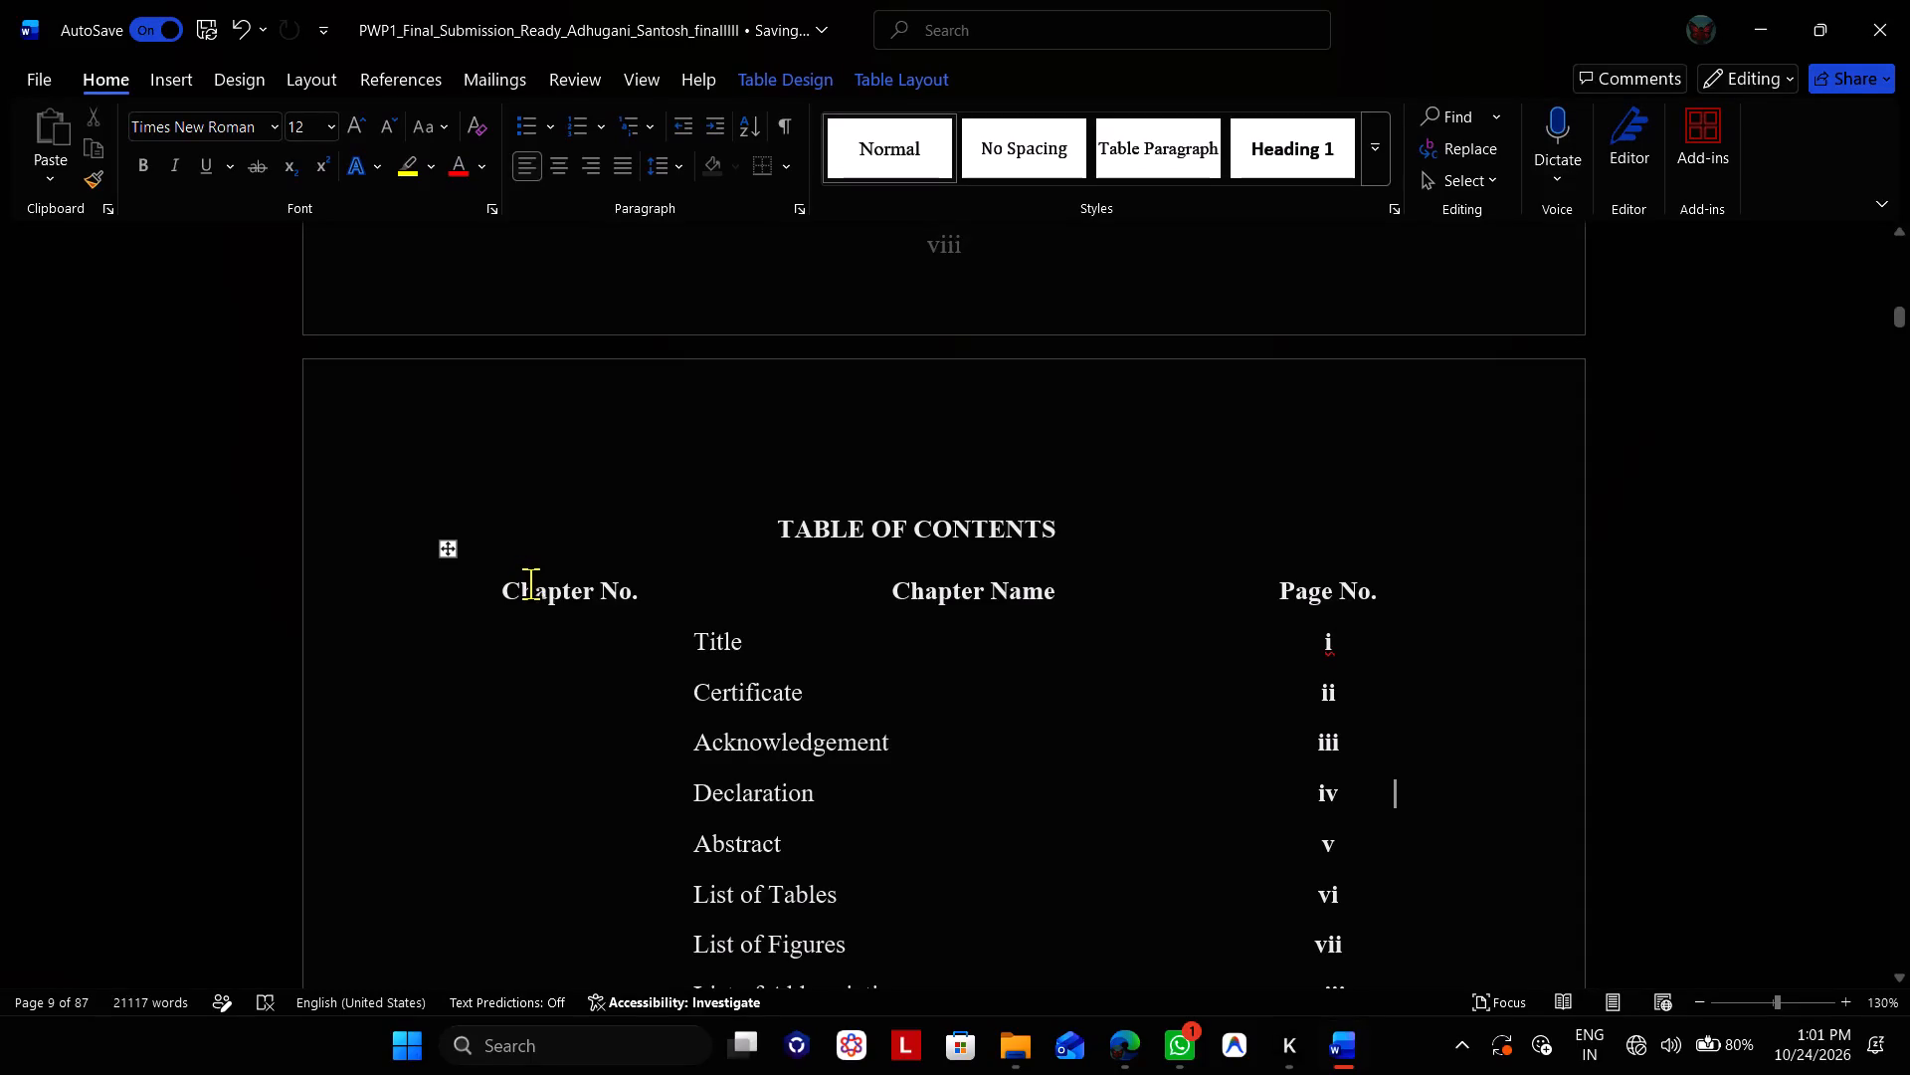
Remove the bold formatting from the whole Chapter No. column of the table of contents, including its header.
click(536, 562)
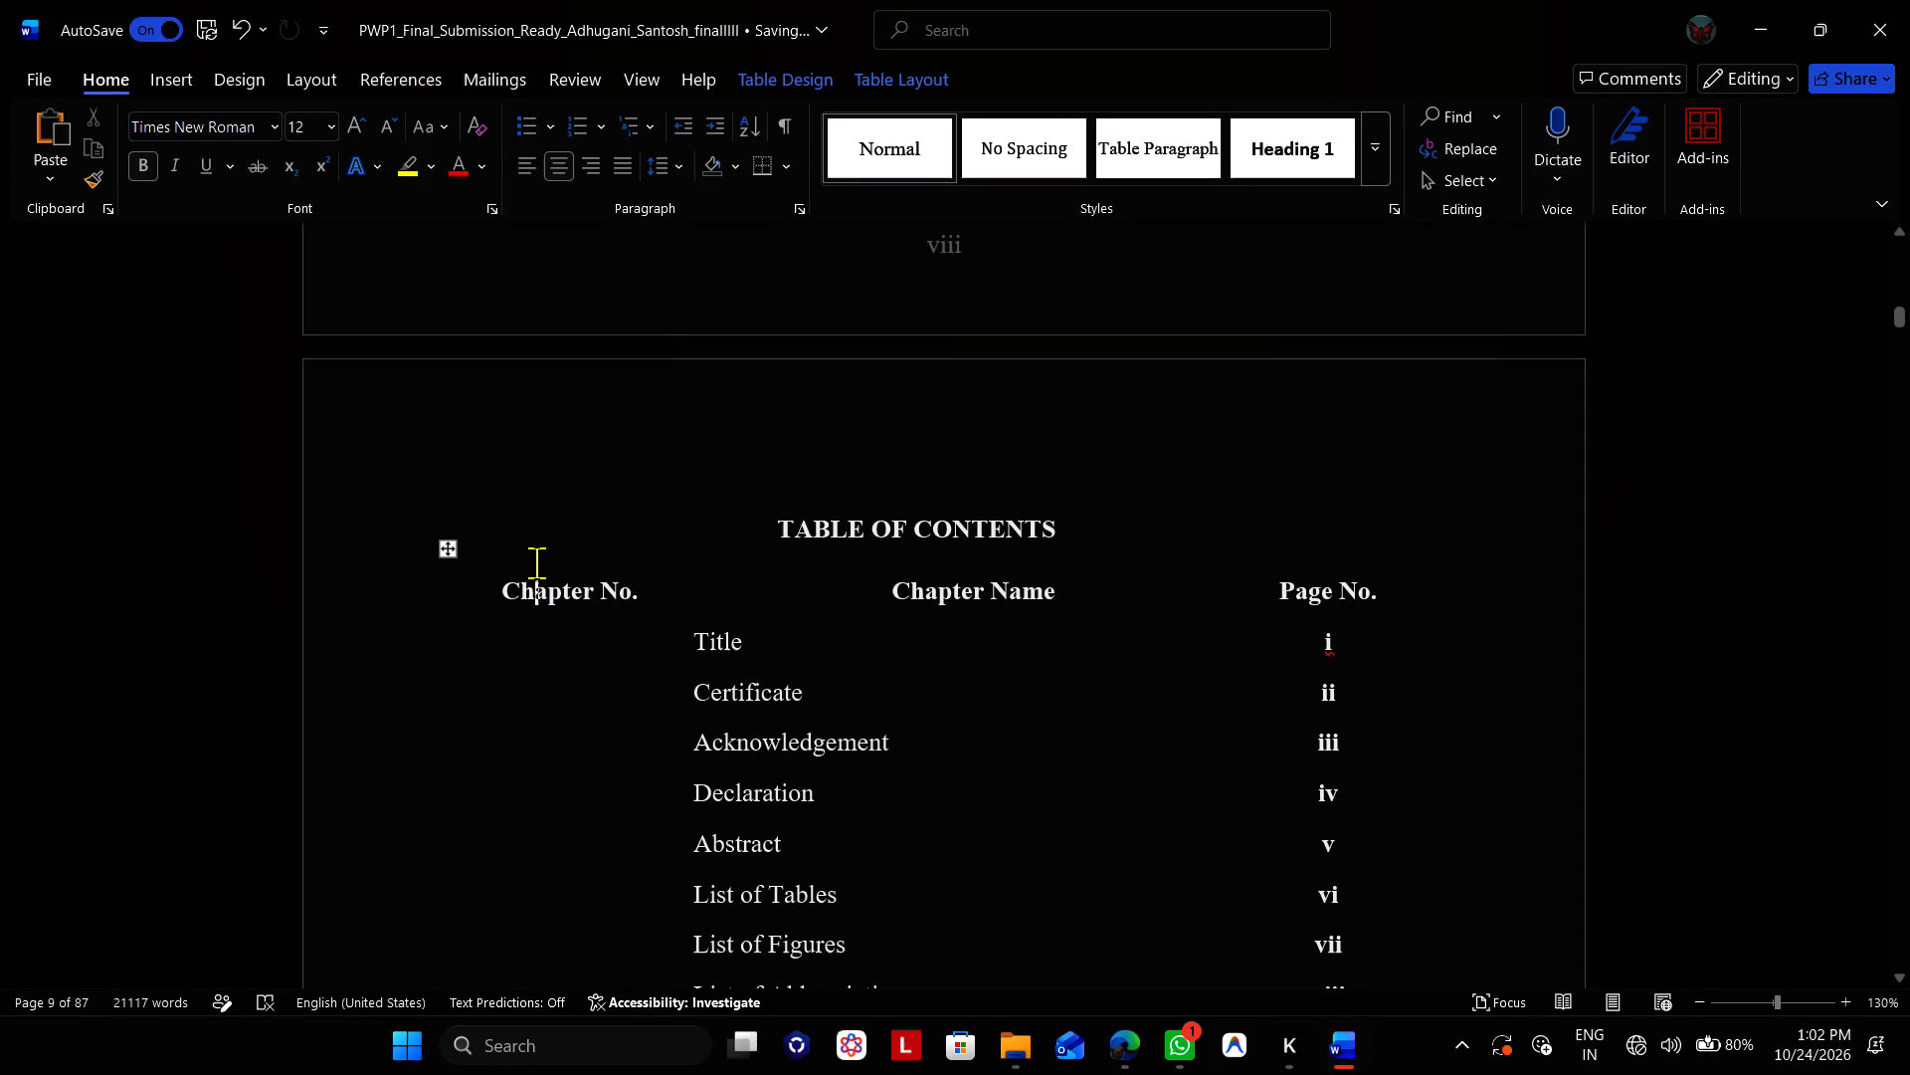
click(543, 557)
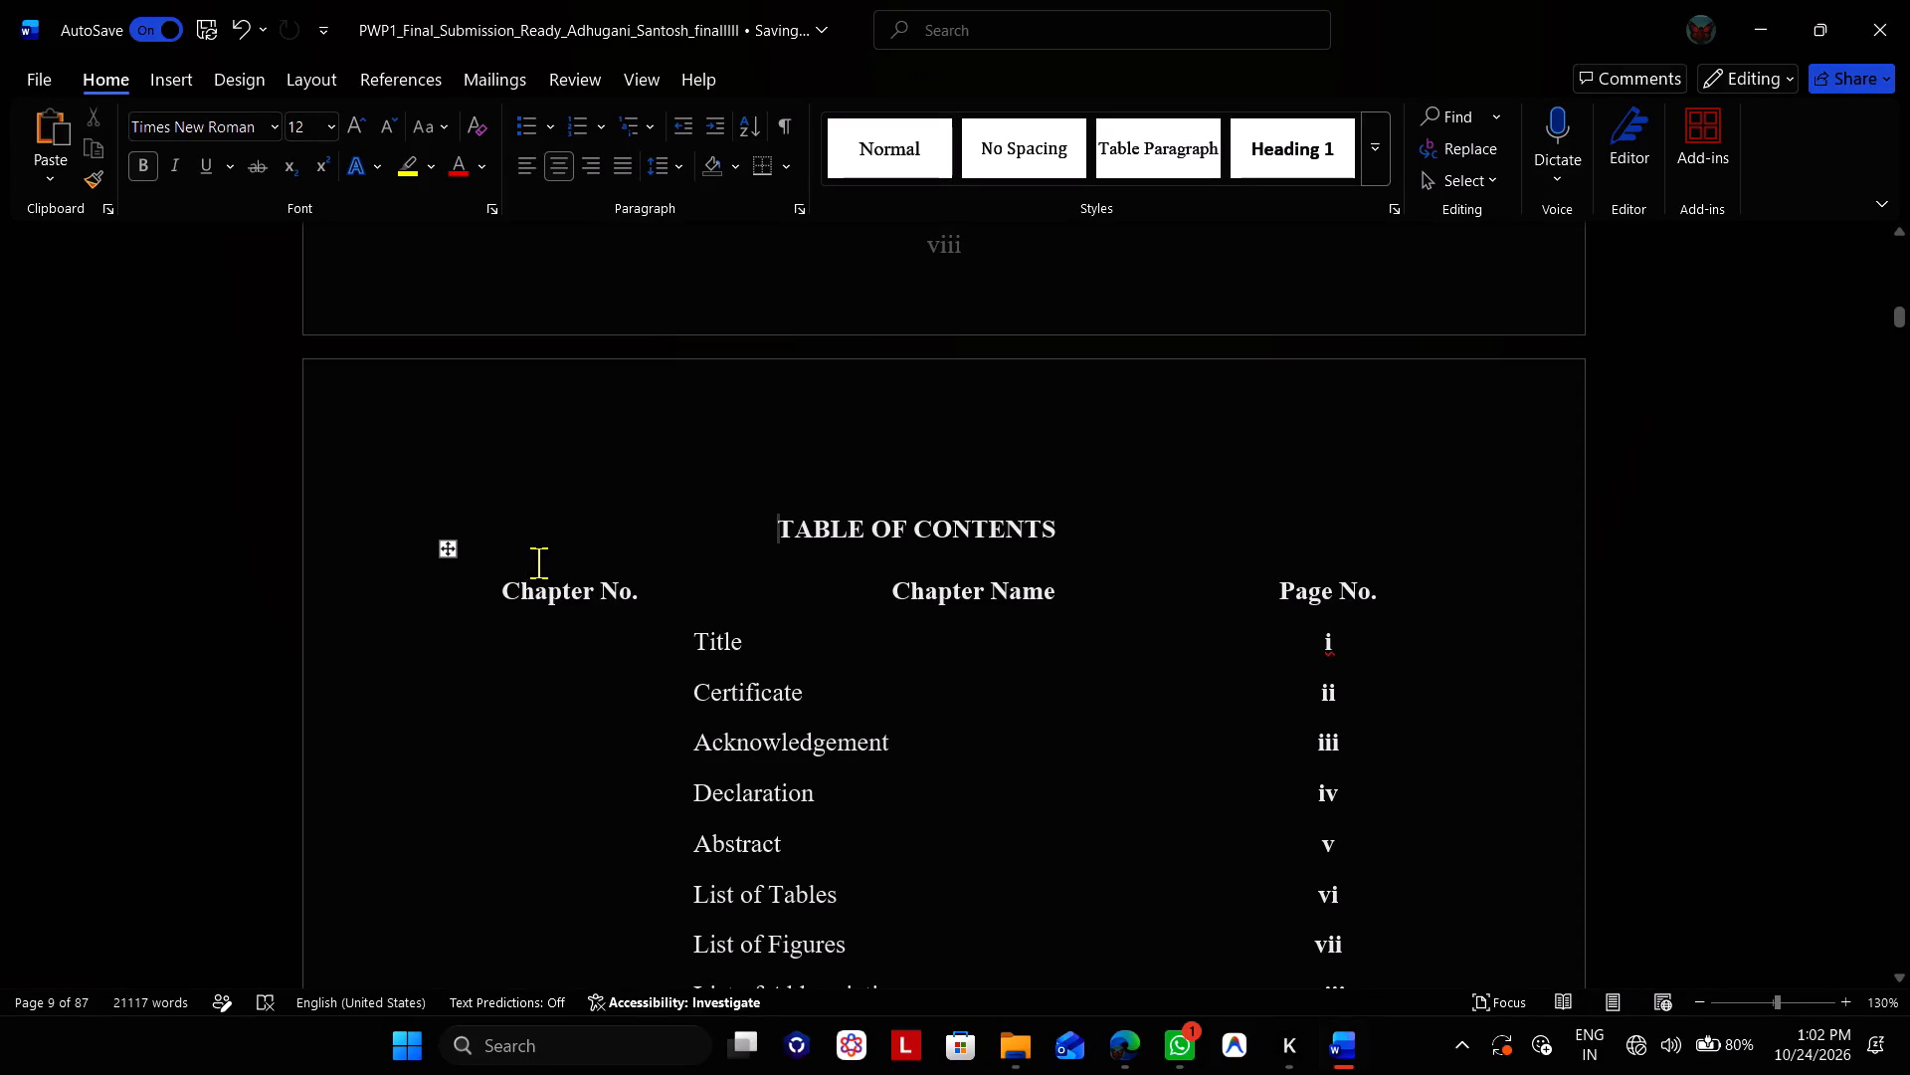
click(530, 559)
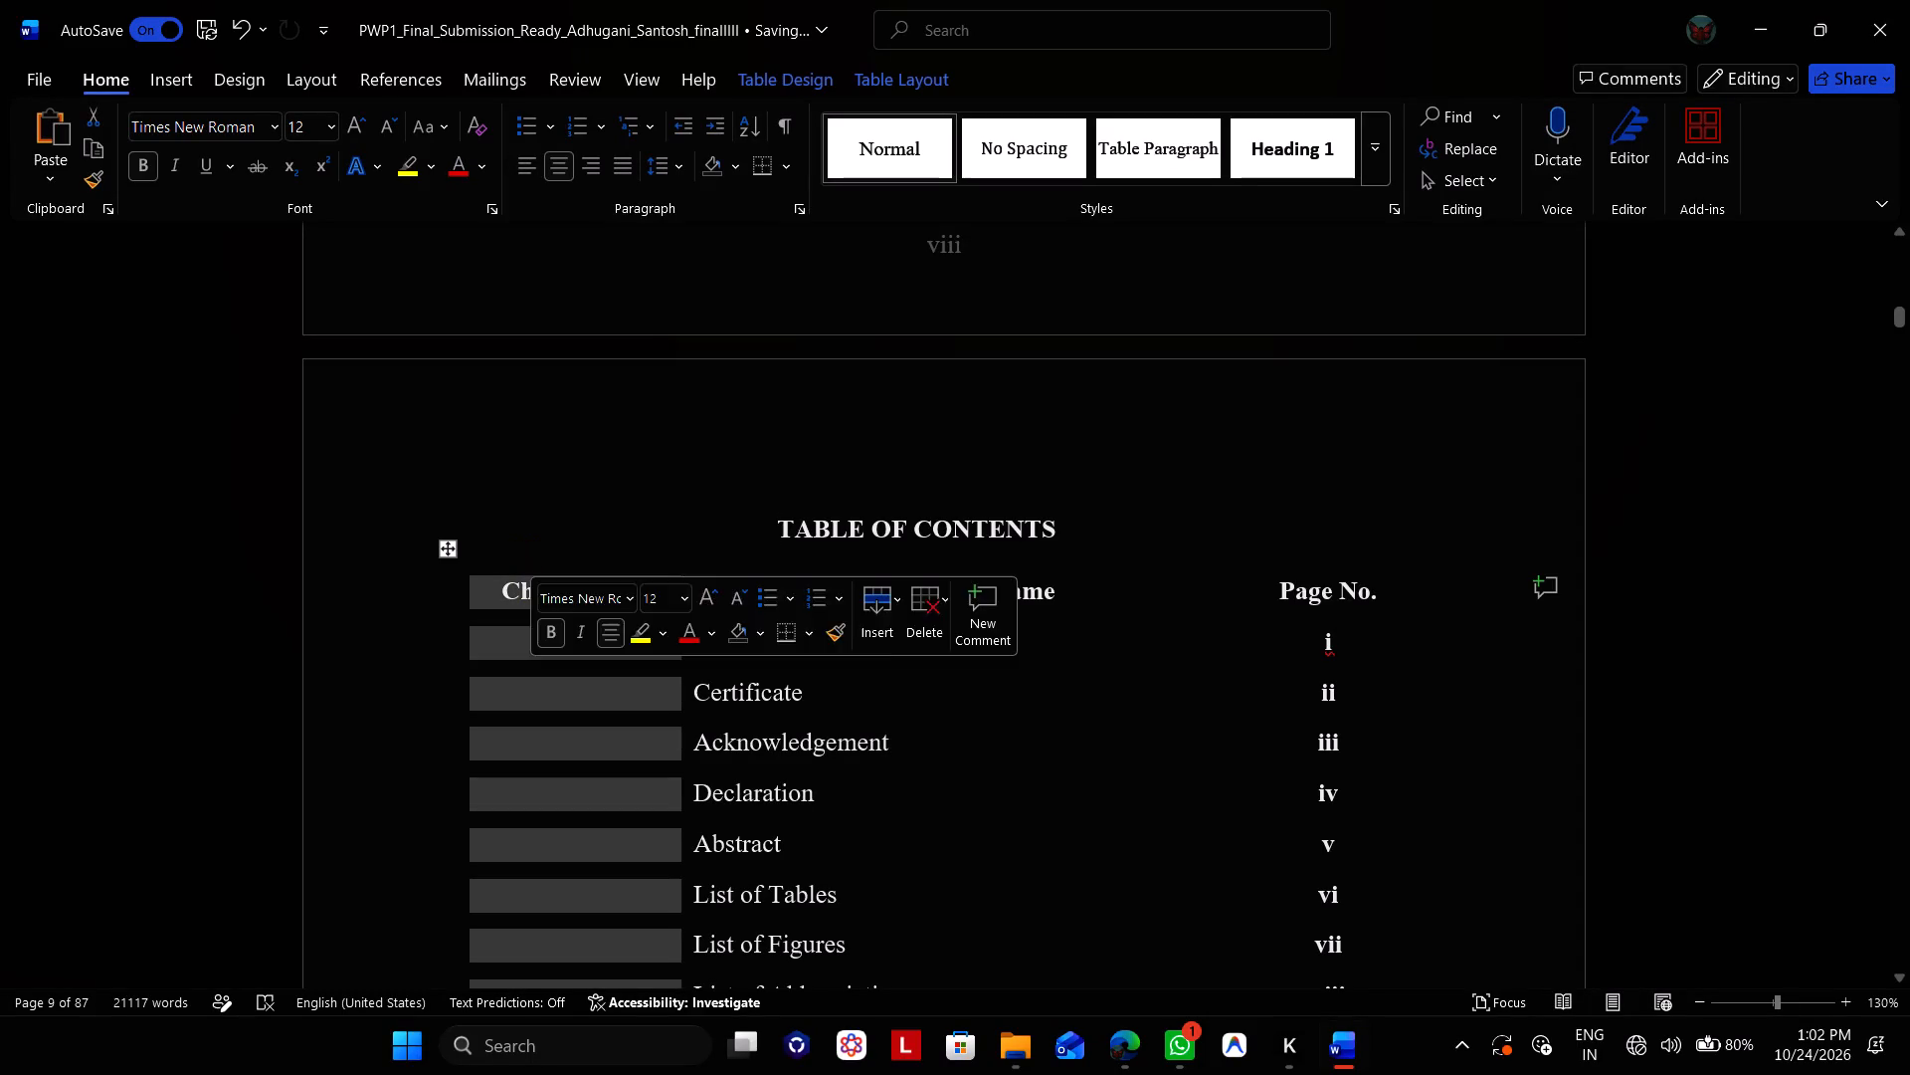
click(145, 162)
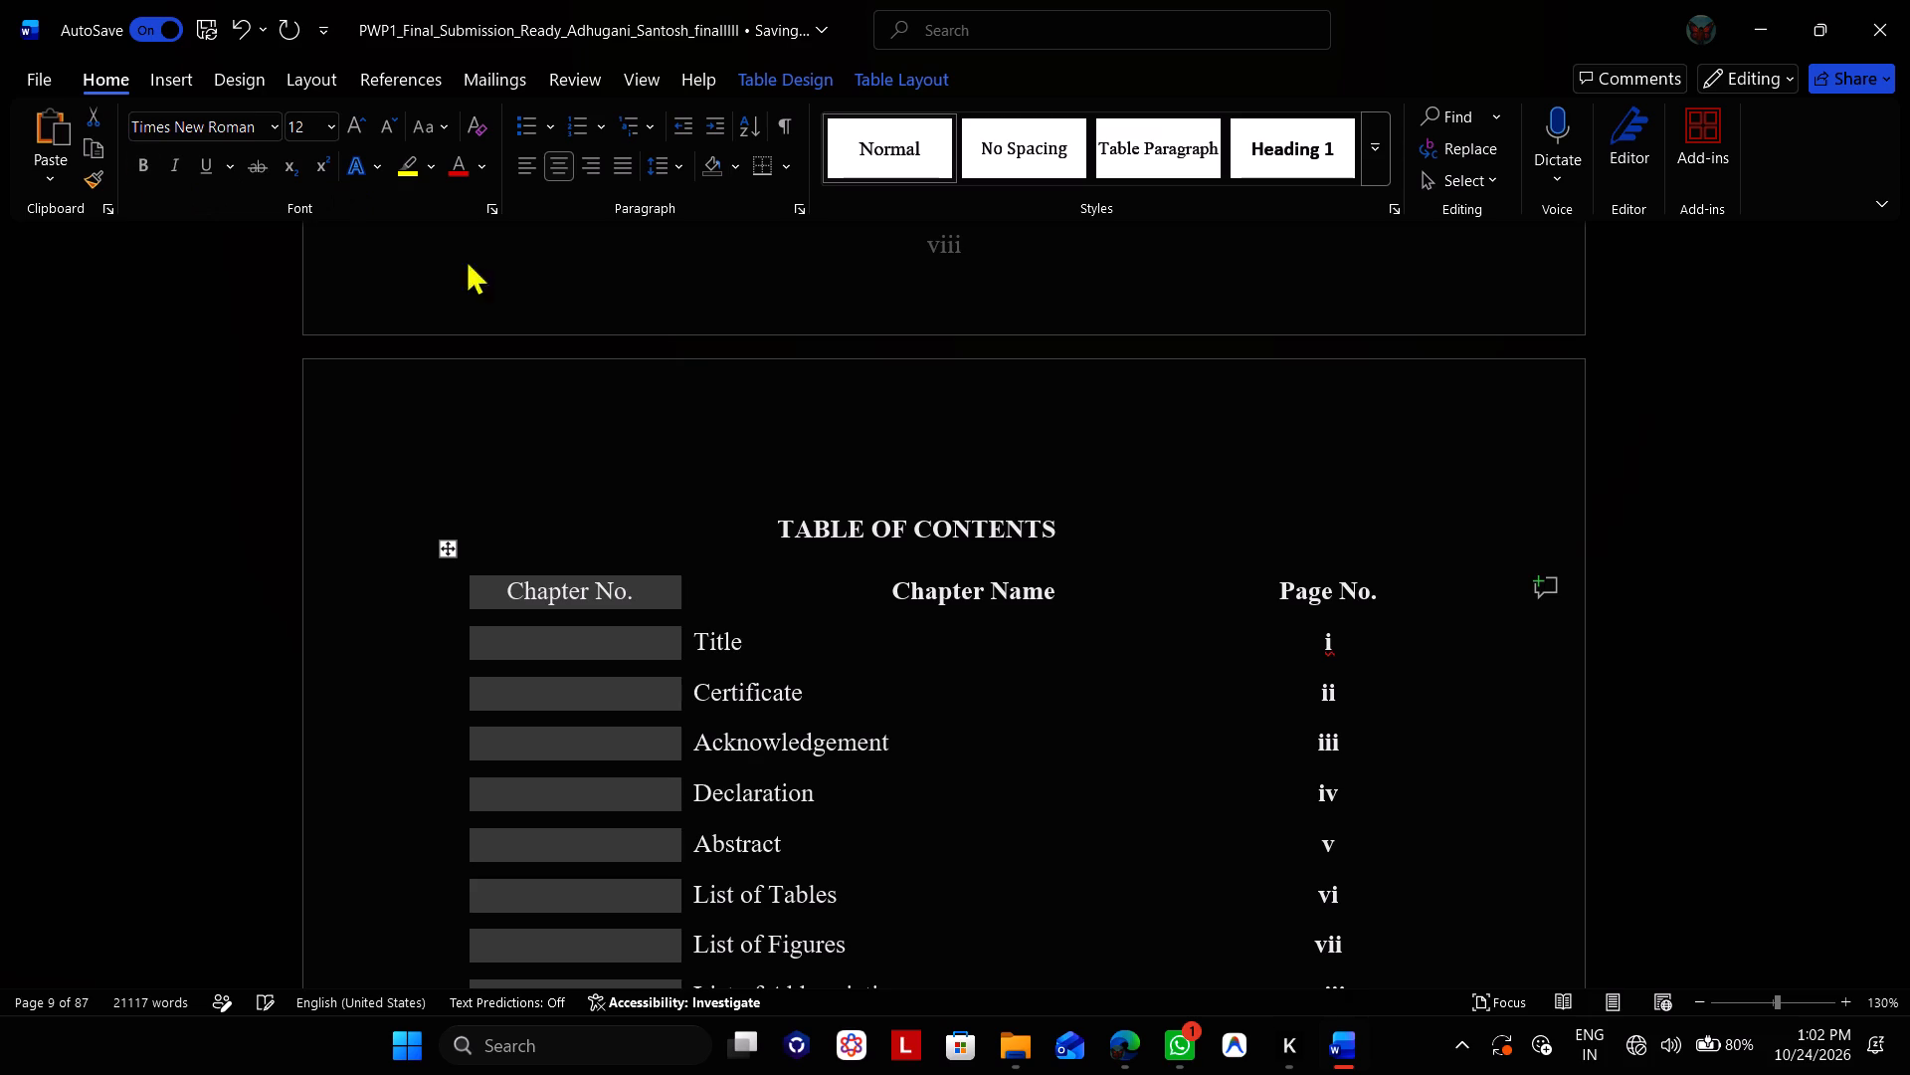
Select the whole Page No. column of the table of contents.
click(1310, 563)
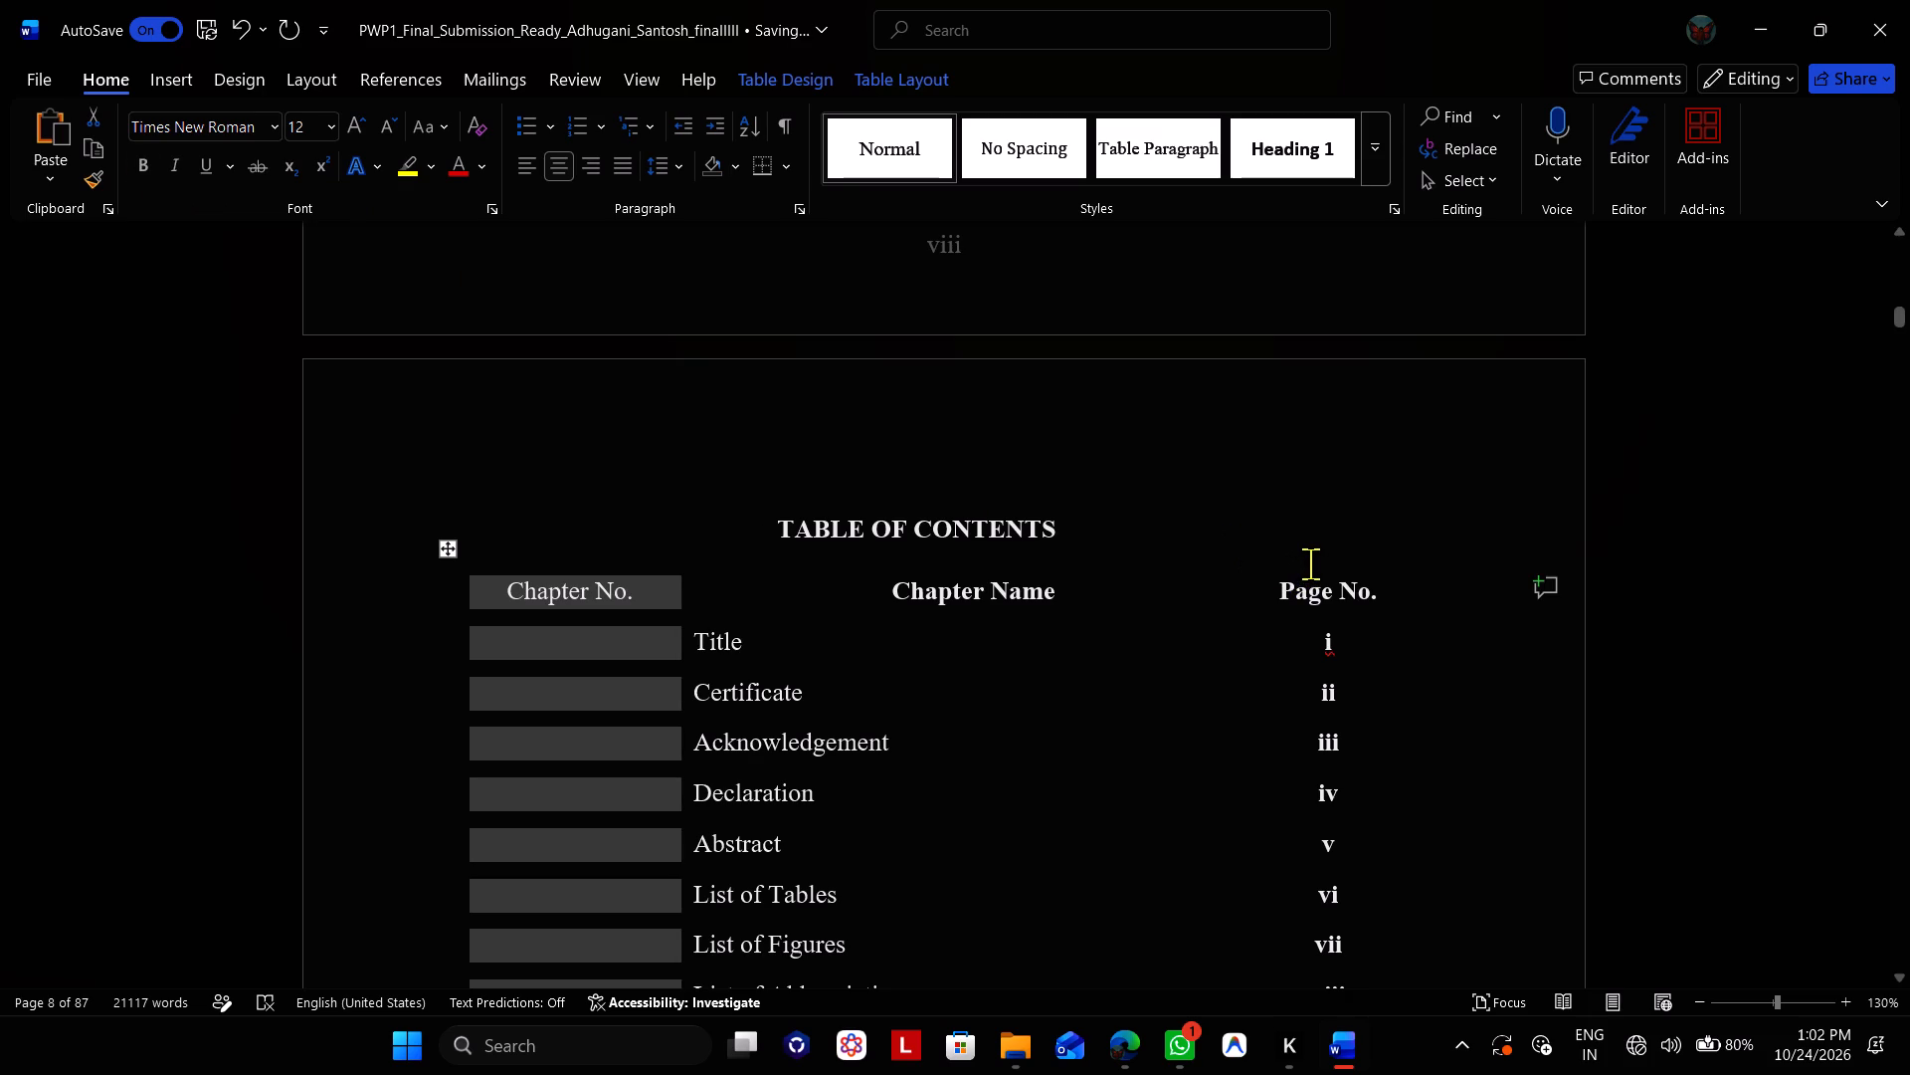
Remove the bold formatting from the whole Page No. column on the first page of the table of contents.
click(1291, 559)
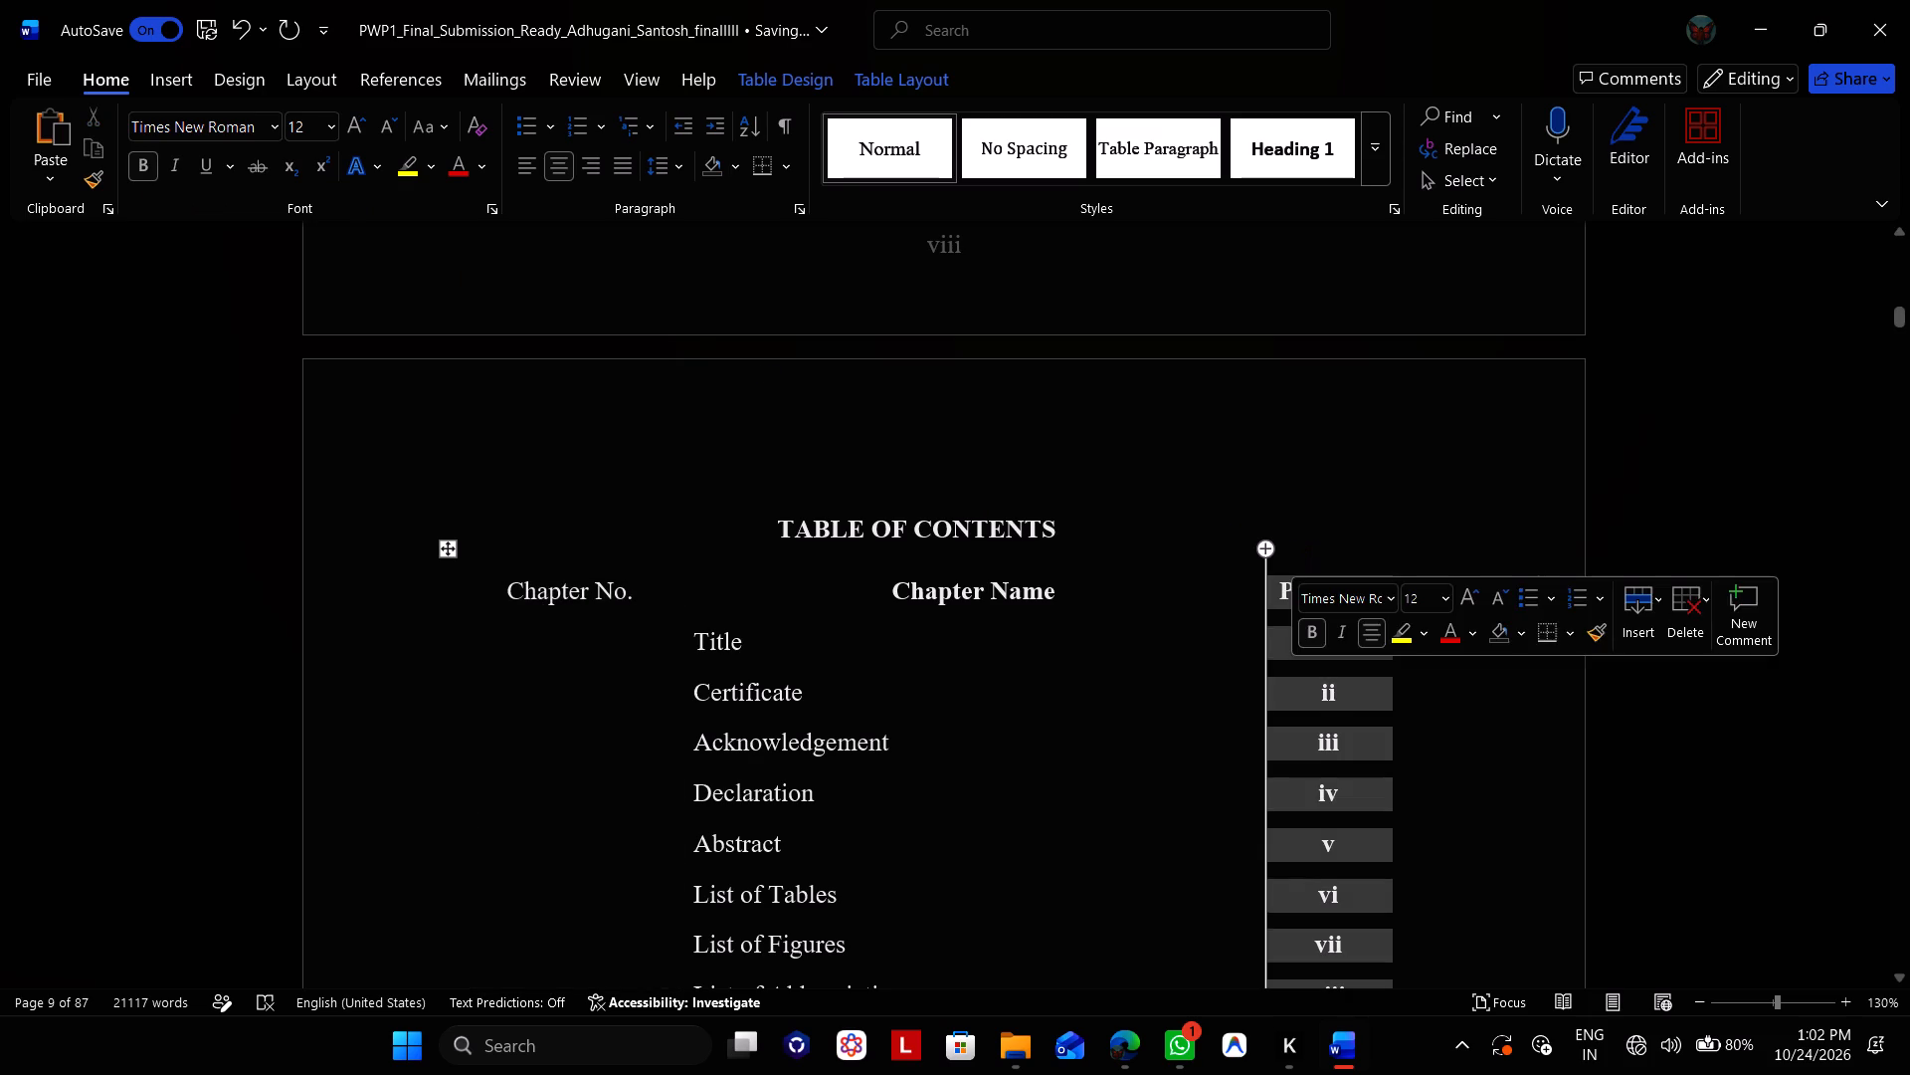
click(147, 154)
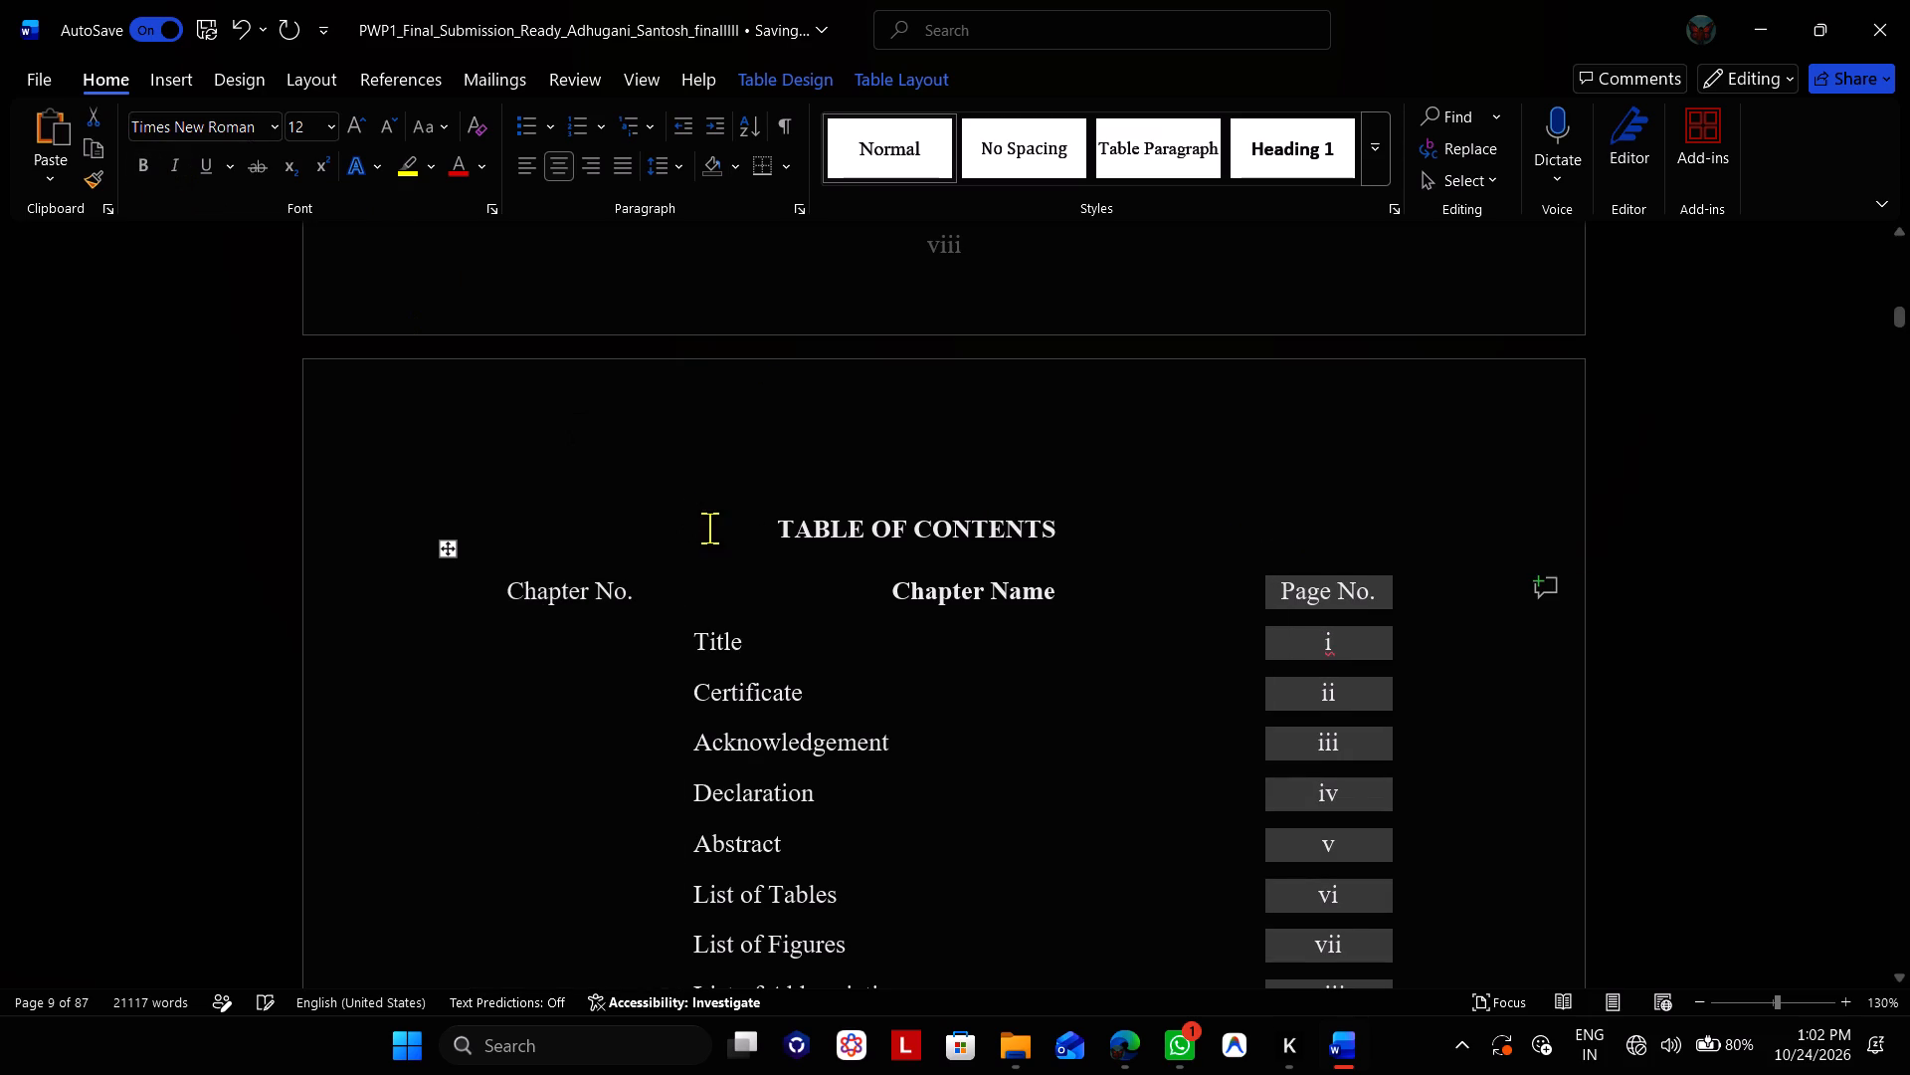
Make only the "Chapter No." and "Page No." header texts of the table of contents bold again.
click(864, 550)
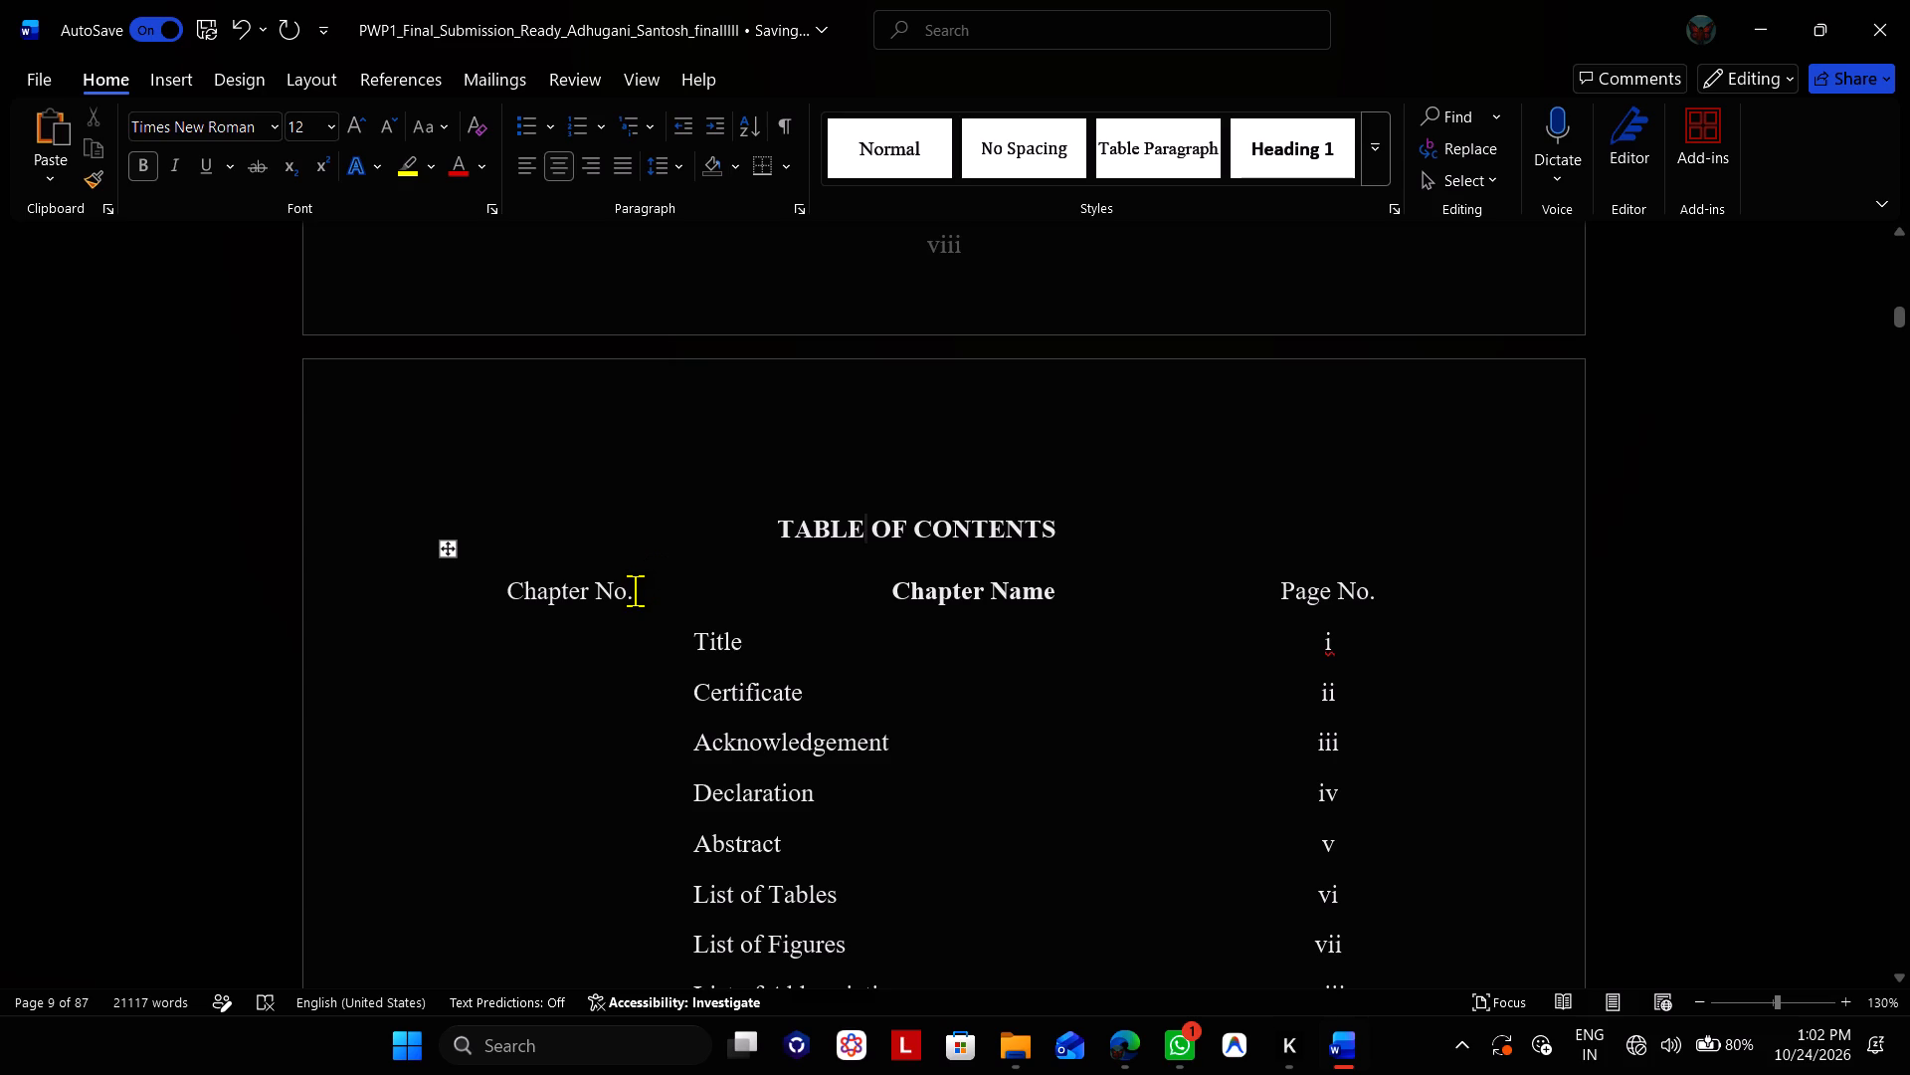
drag(635, 590, 524, 596)
click(548, 667)
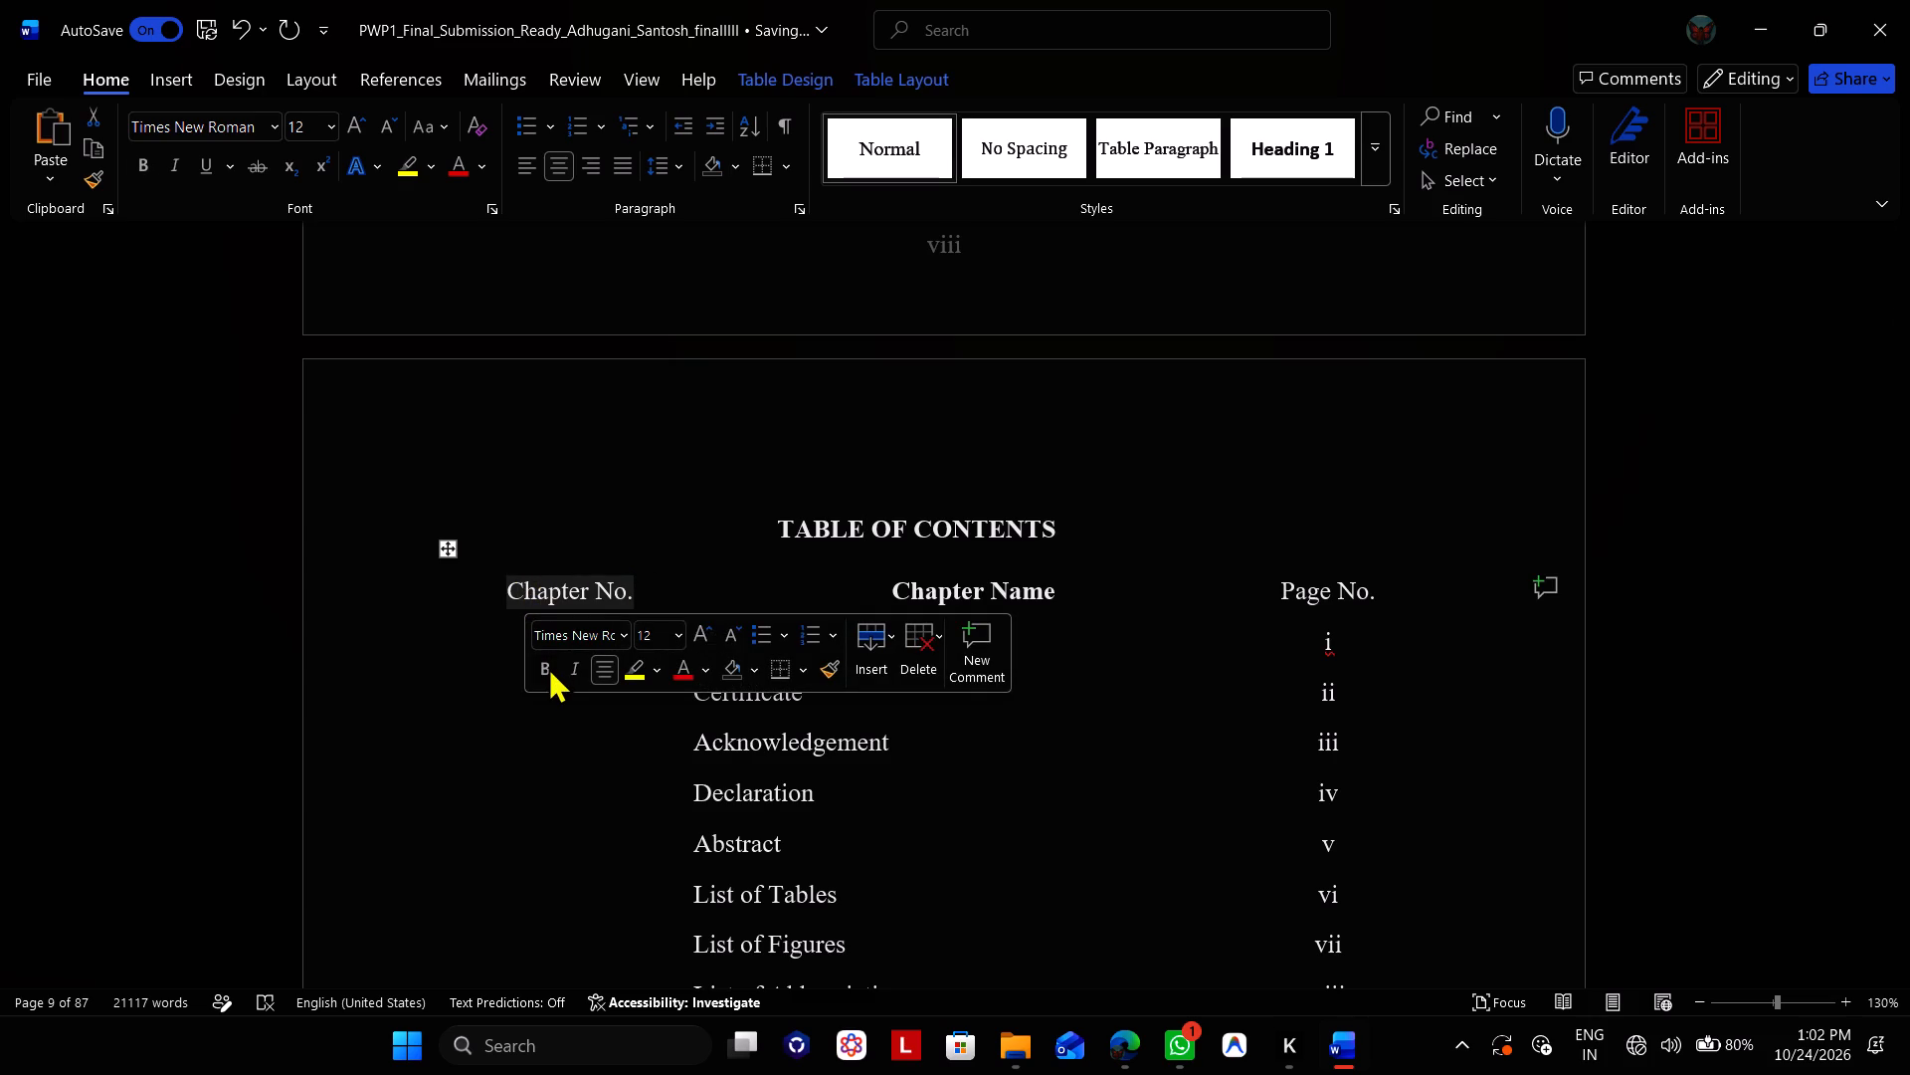
drag(1373, 590, 1310, 600)
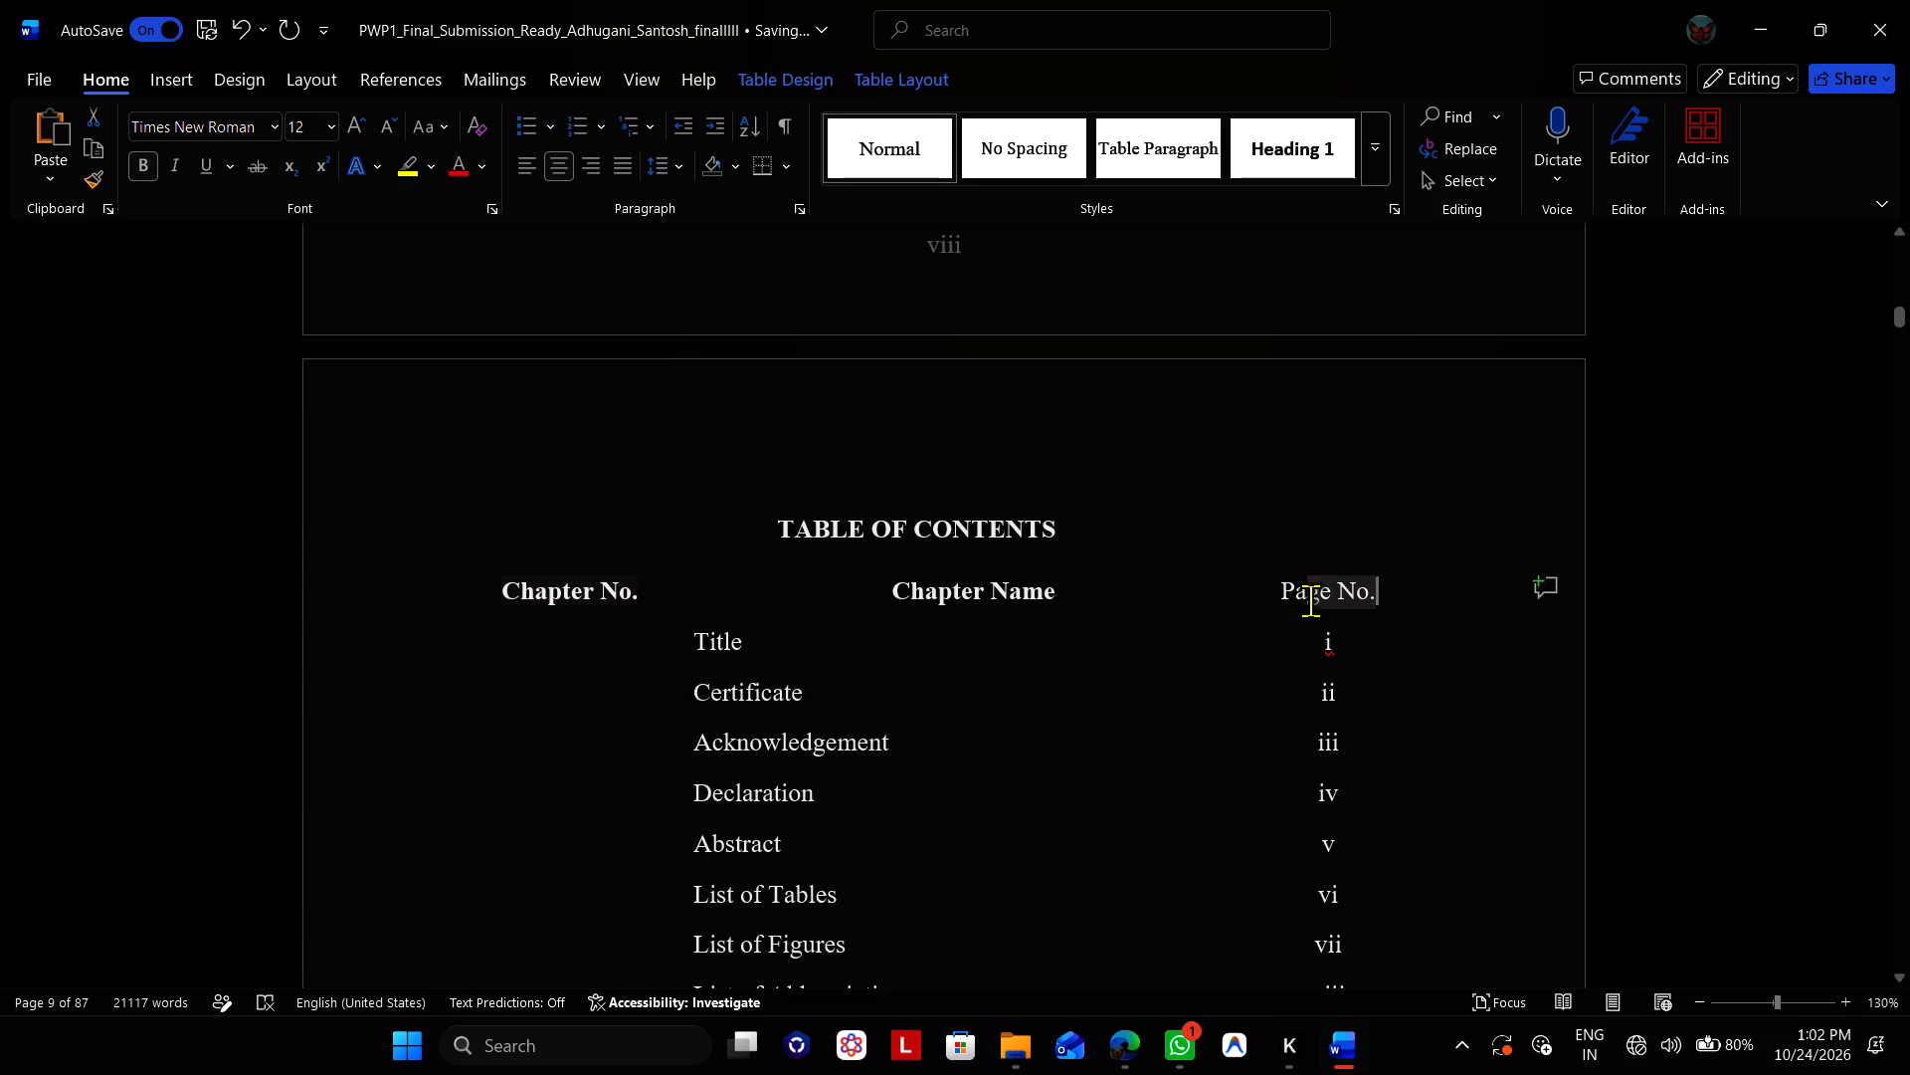
drag(1310, 600, 1293, 602)
click(1313, 663)
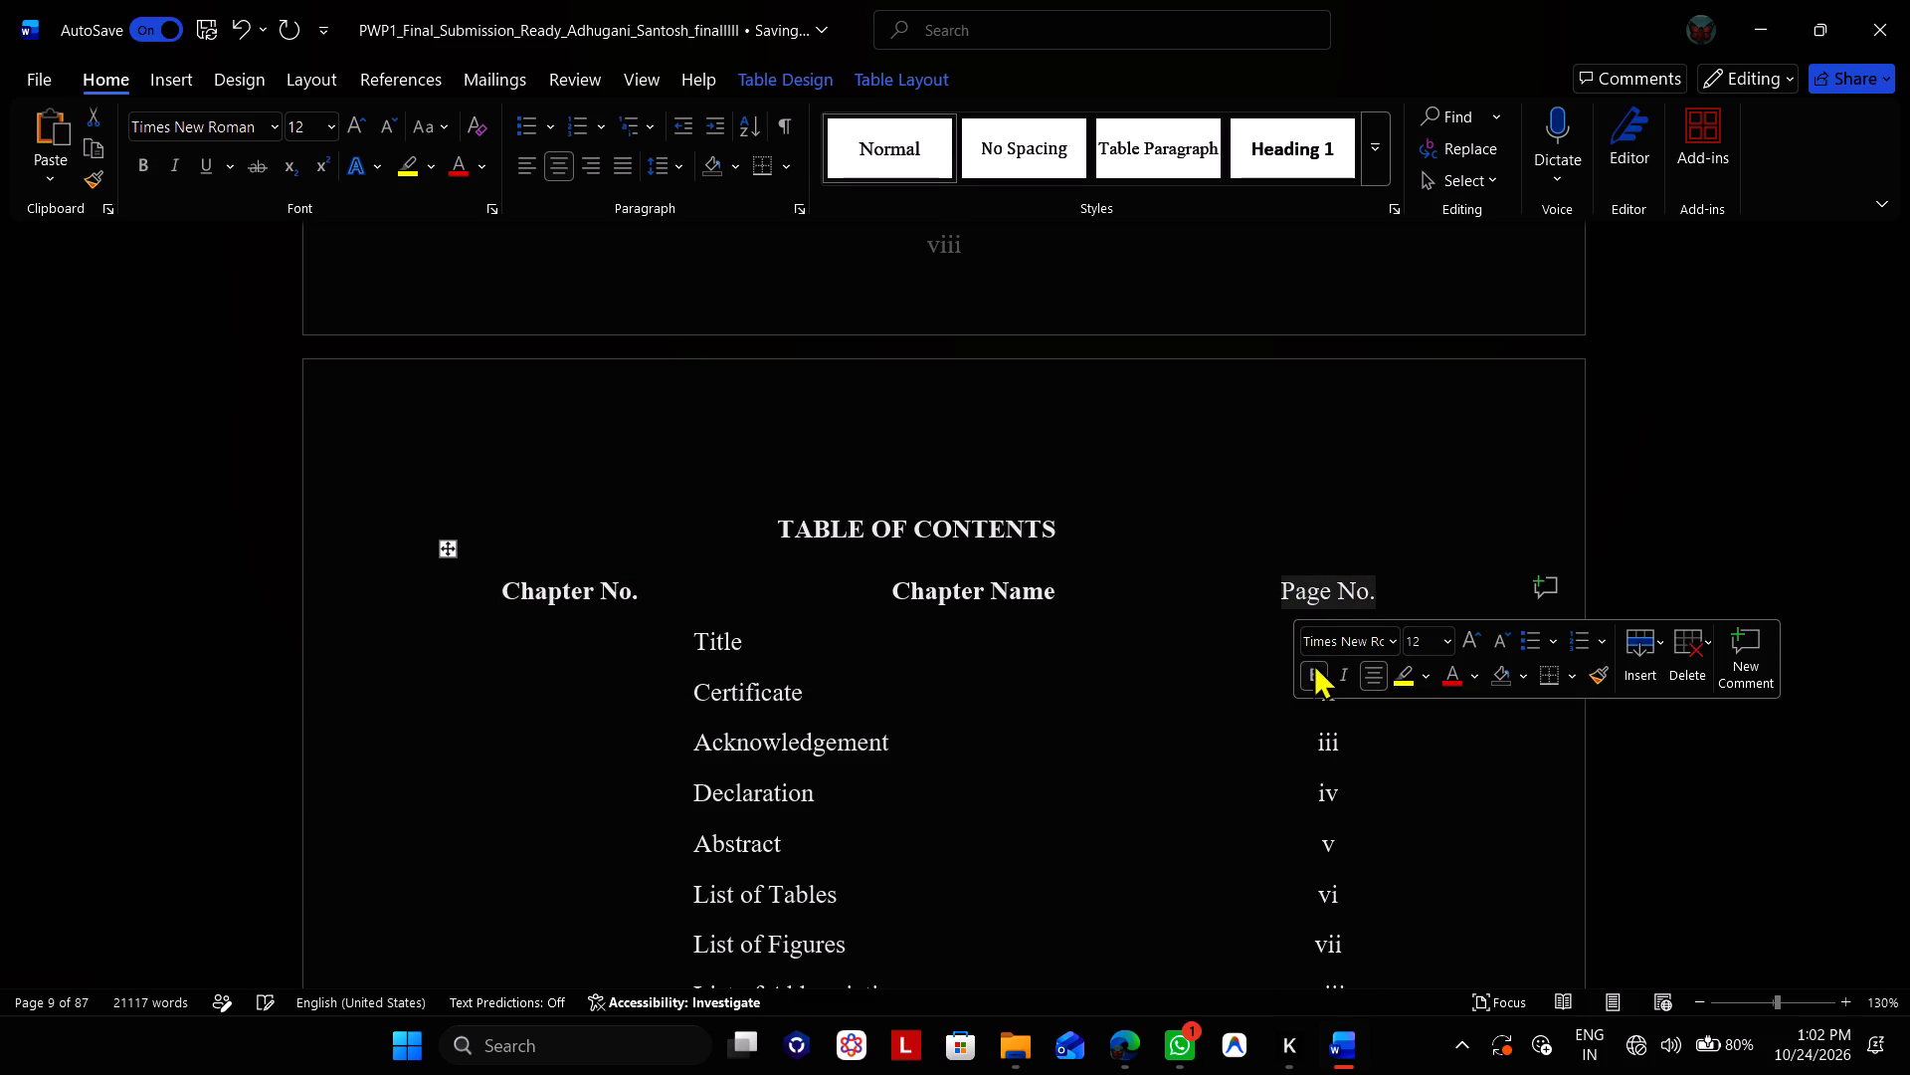
click(1403, 487)
Center the chapter-number column in the continuation of the table of contents that starts at entry 4.2.
scroll(1355, 728, down, 1)
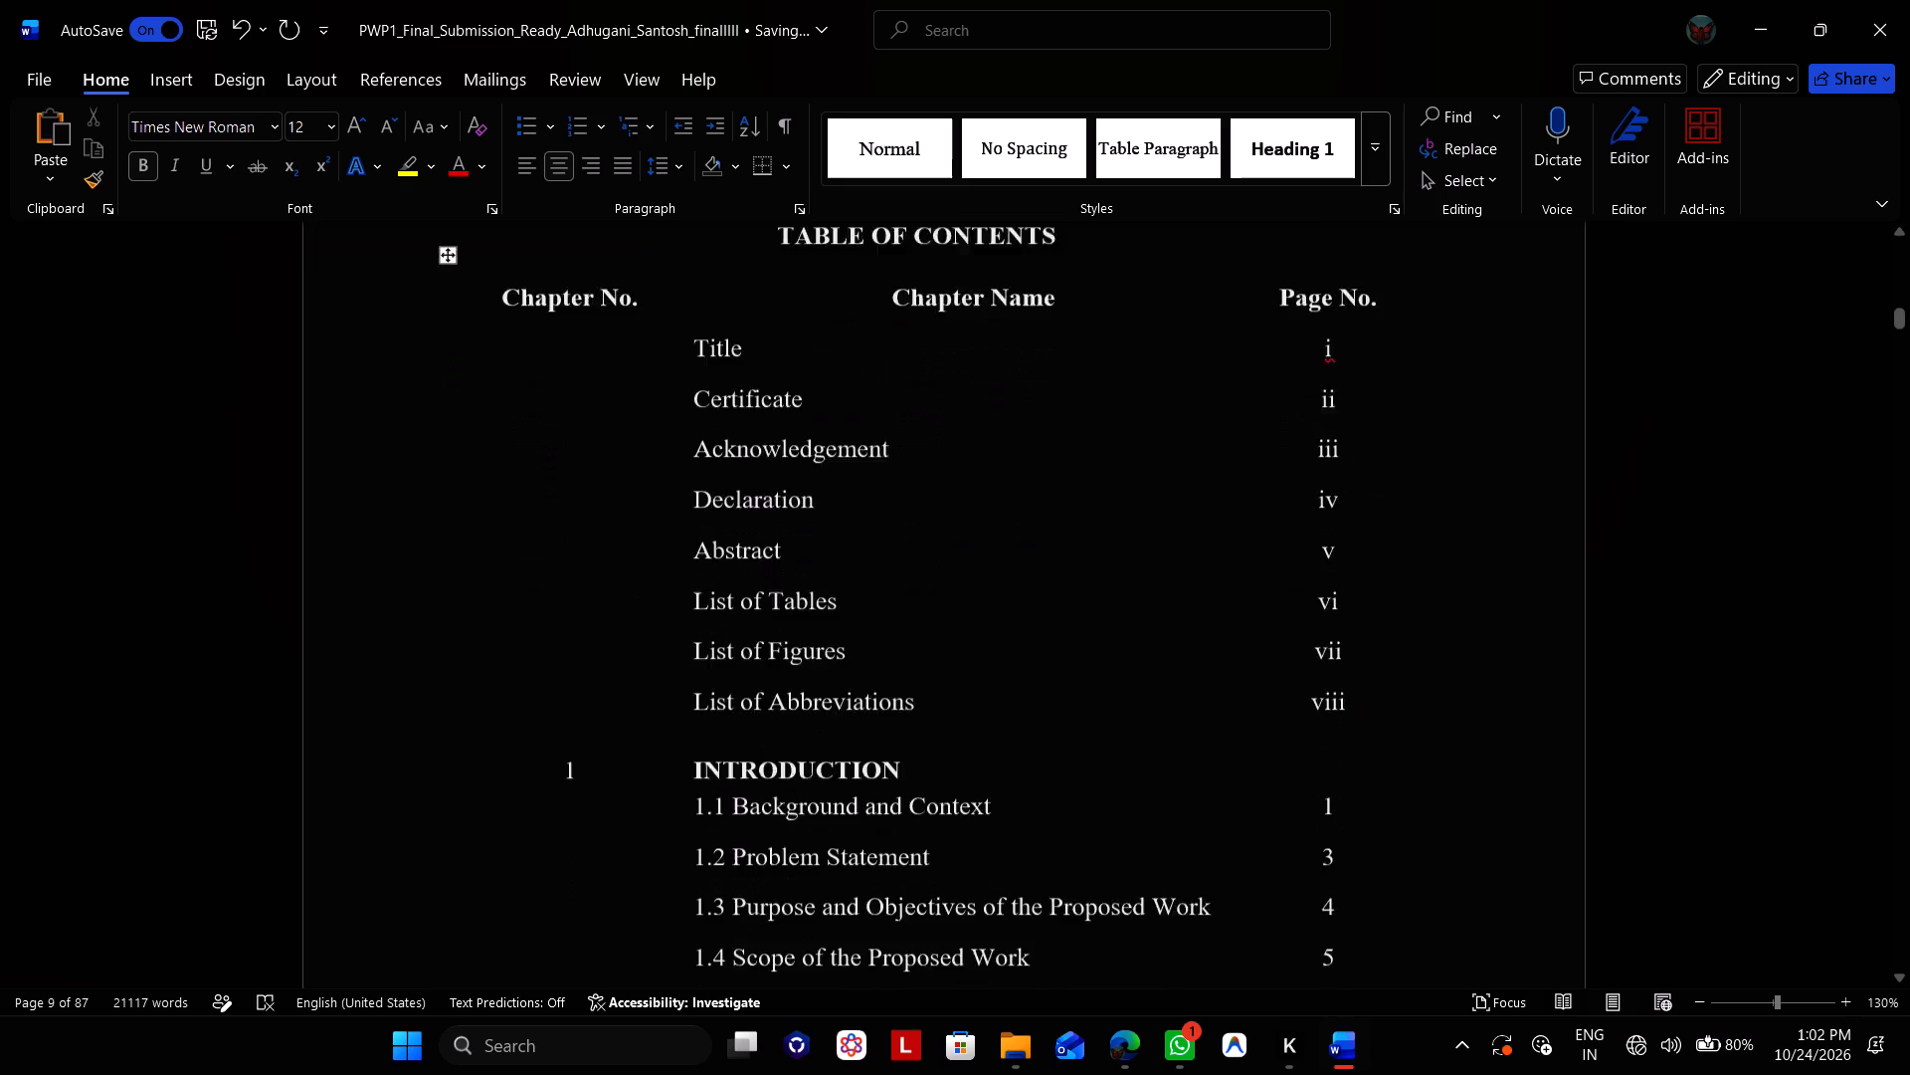
scroll(1355, 728, down, 3)
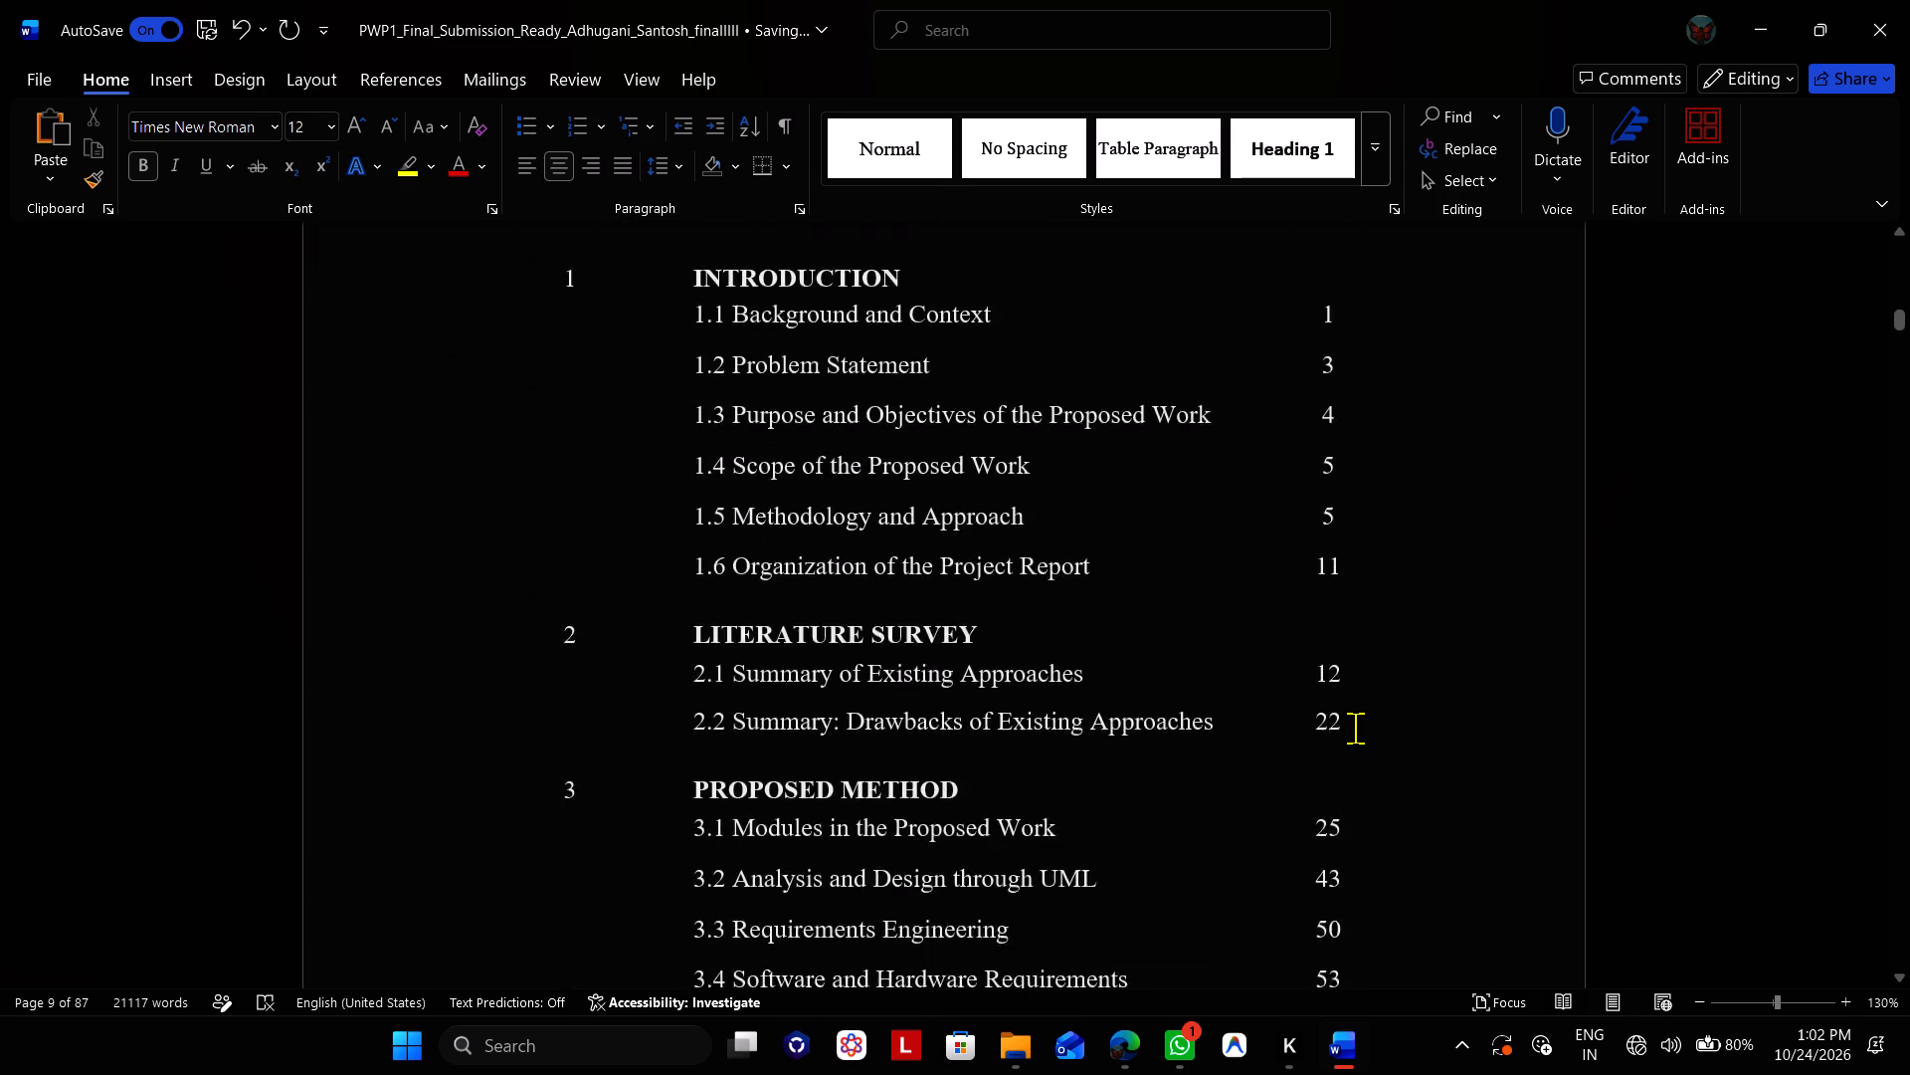
scroll(1355, 728, down, 4)
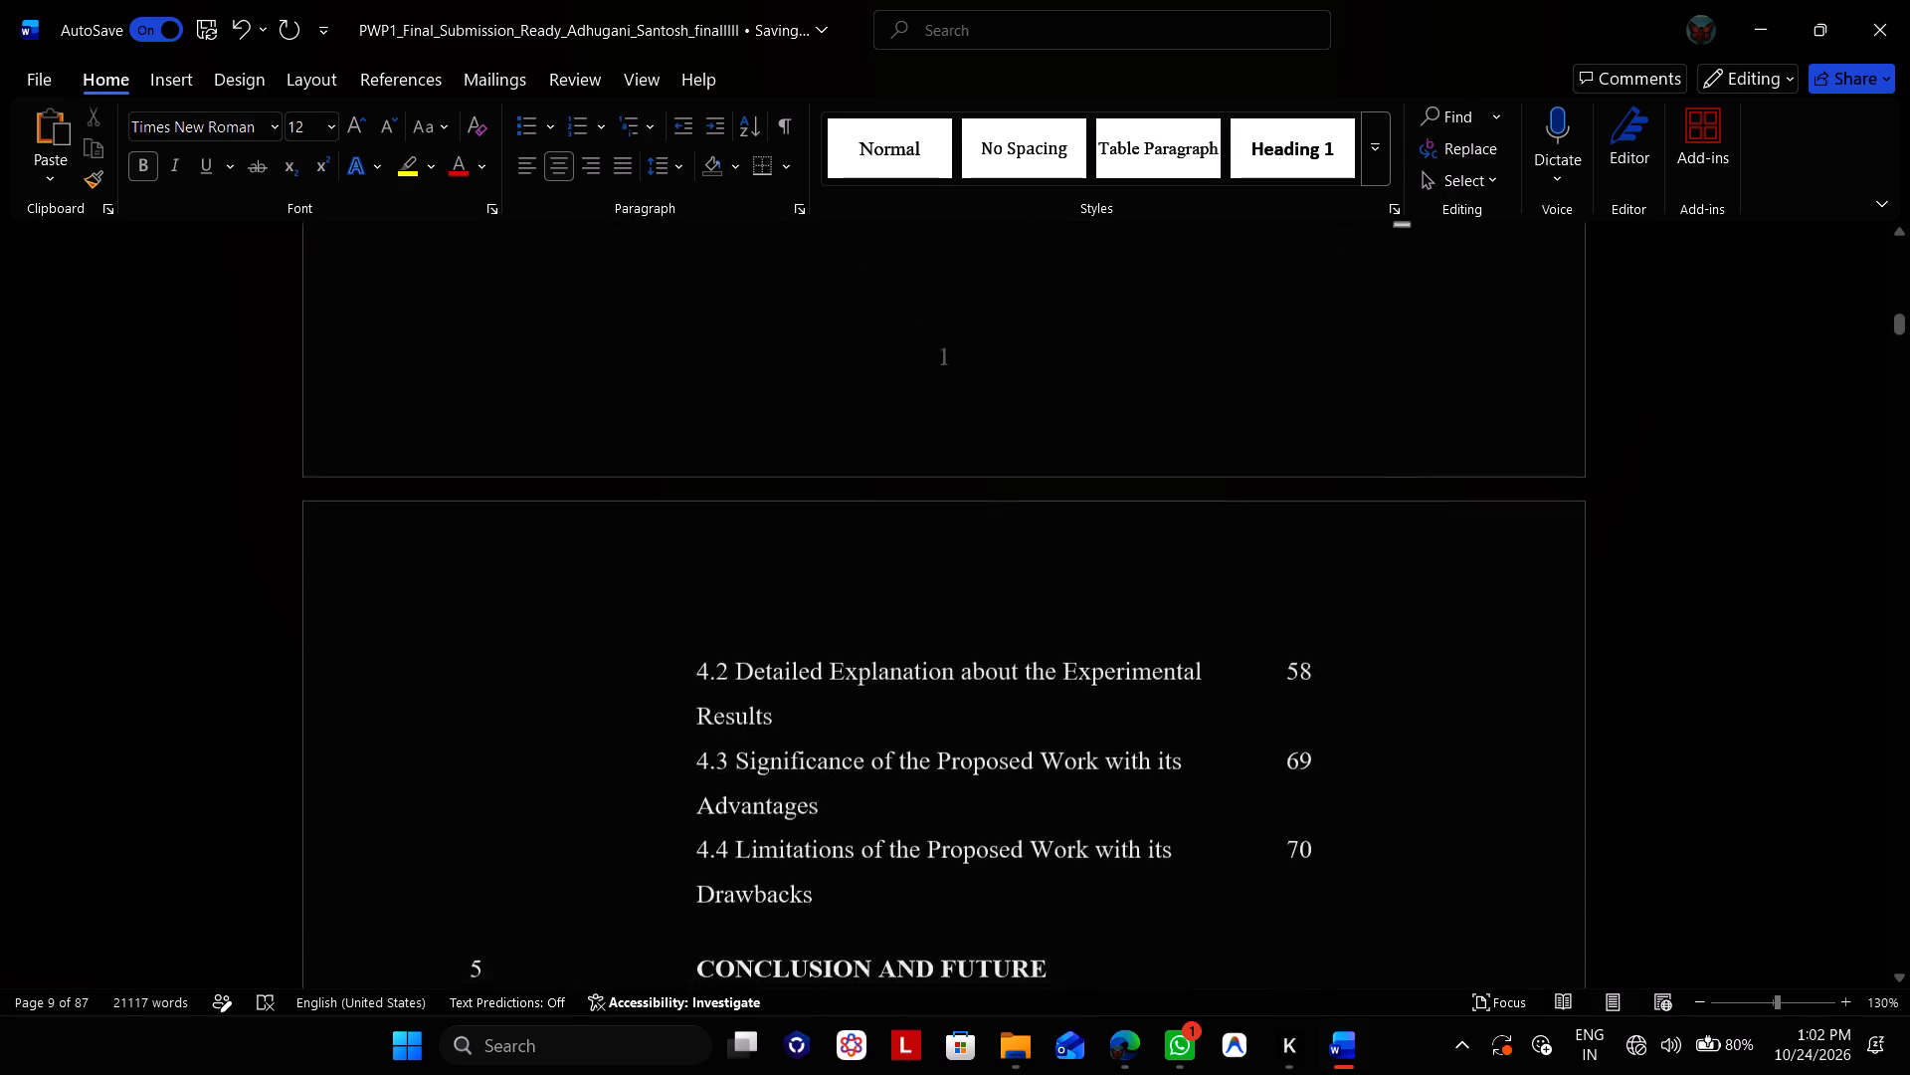
scroll(1355, 728, down, 1)
scroll(1355, 728, up, 1)
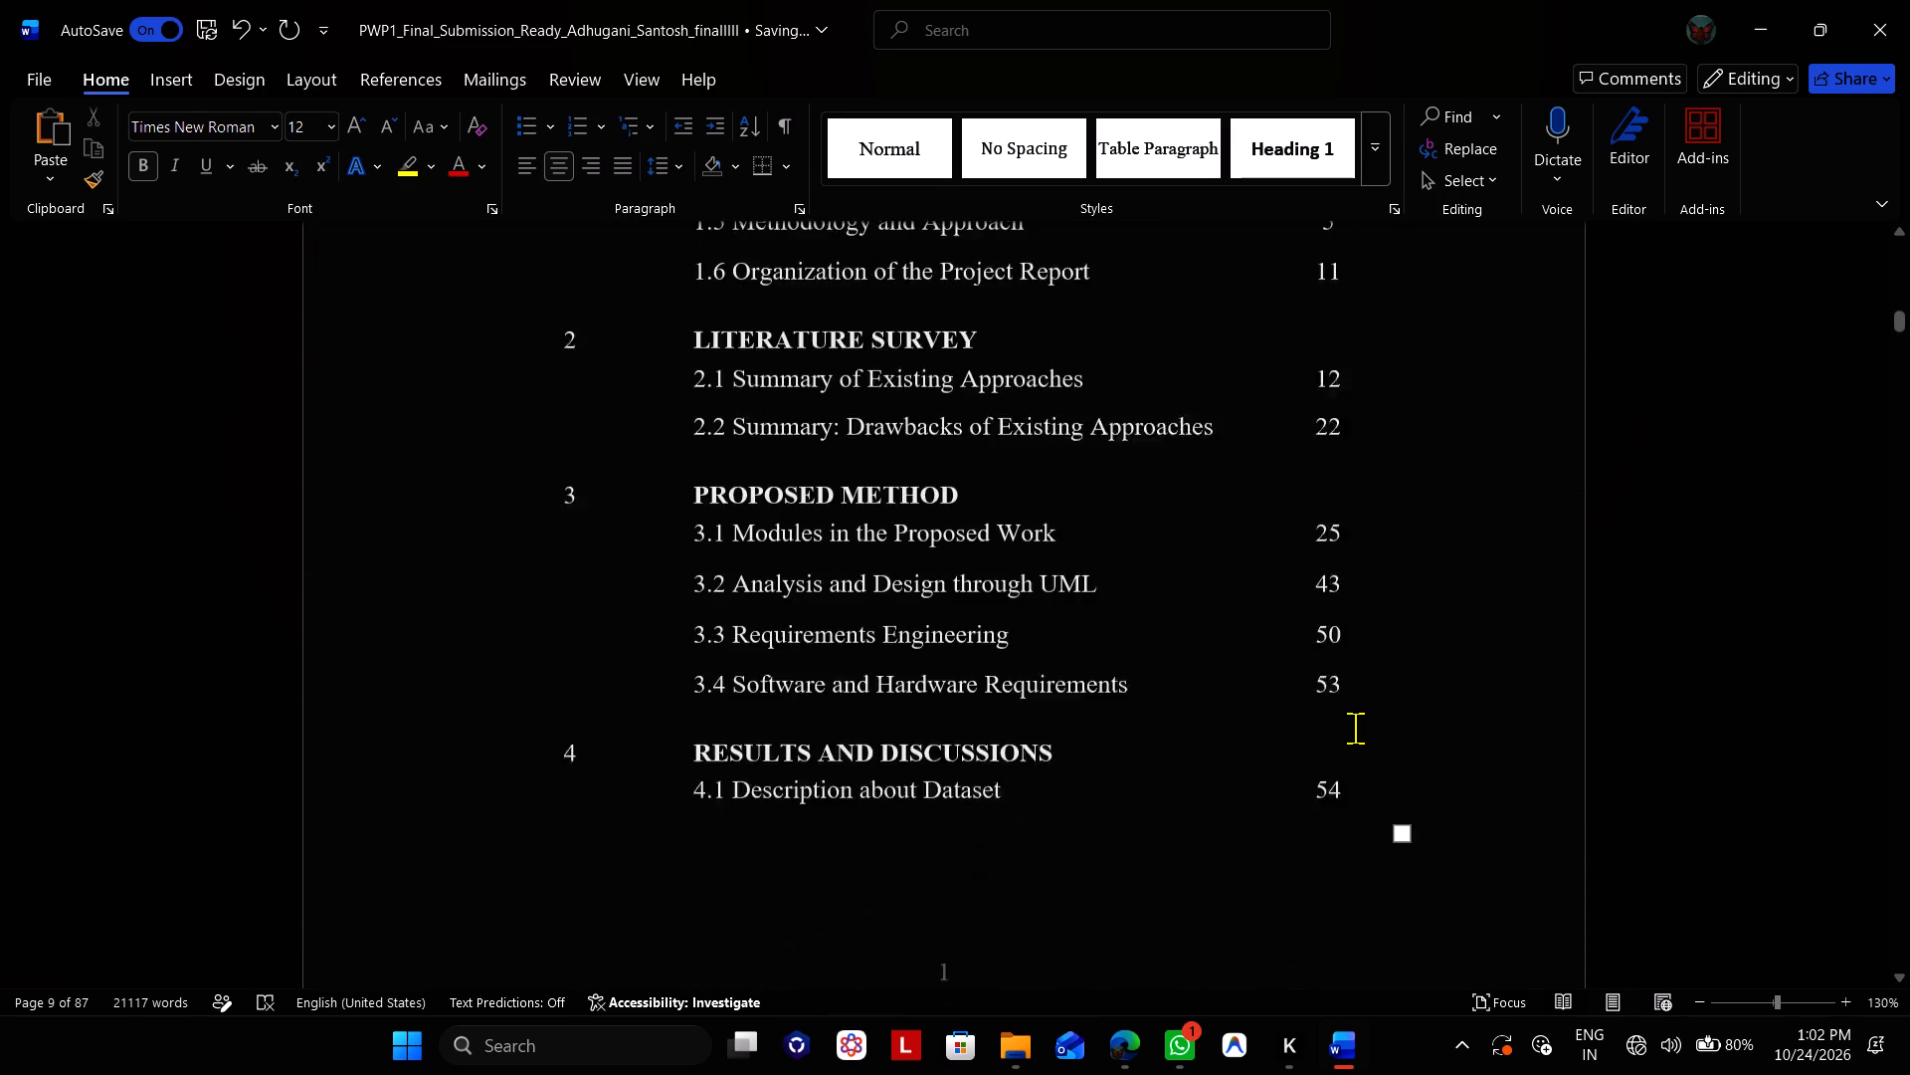
scroll(1355, 728, down, 1)
scroll(1355, 728, up, 2)
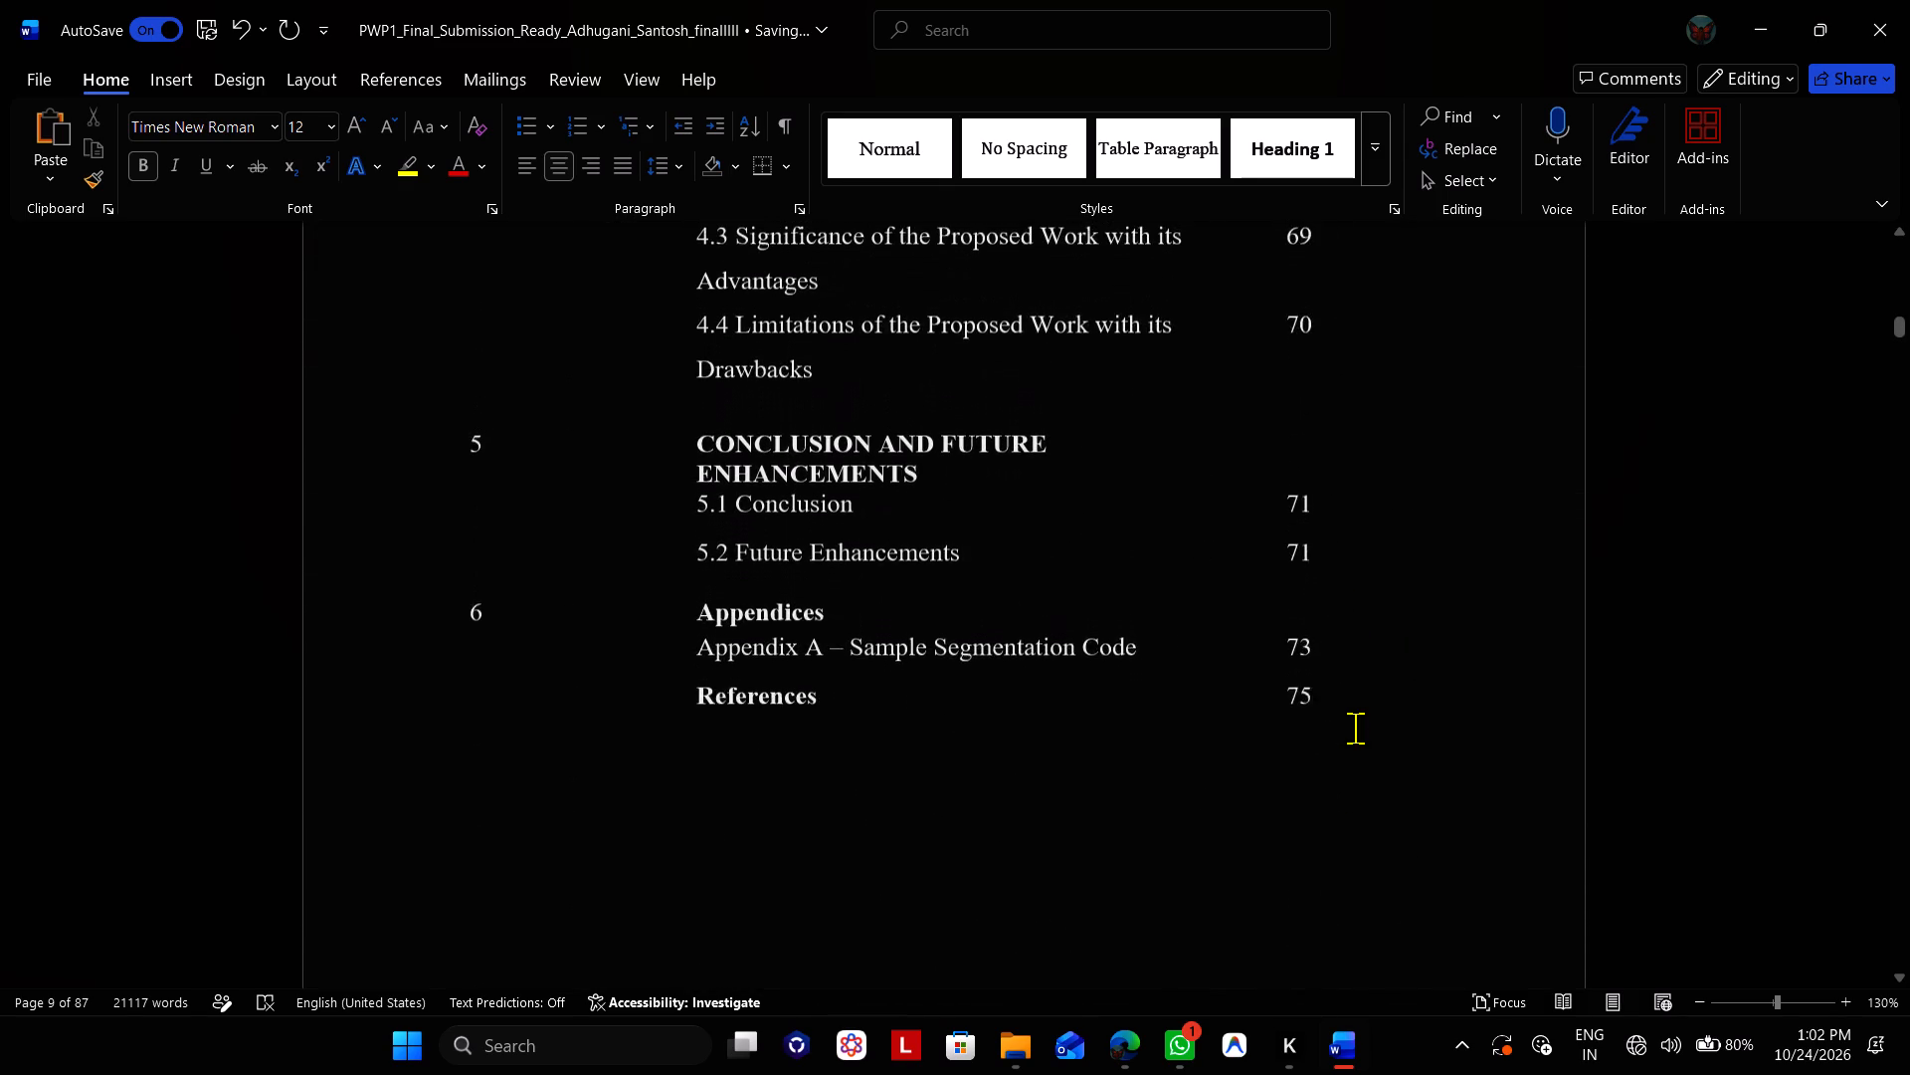
scroll(997, 596, up, 1)
click(688, 537)
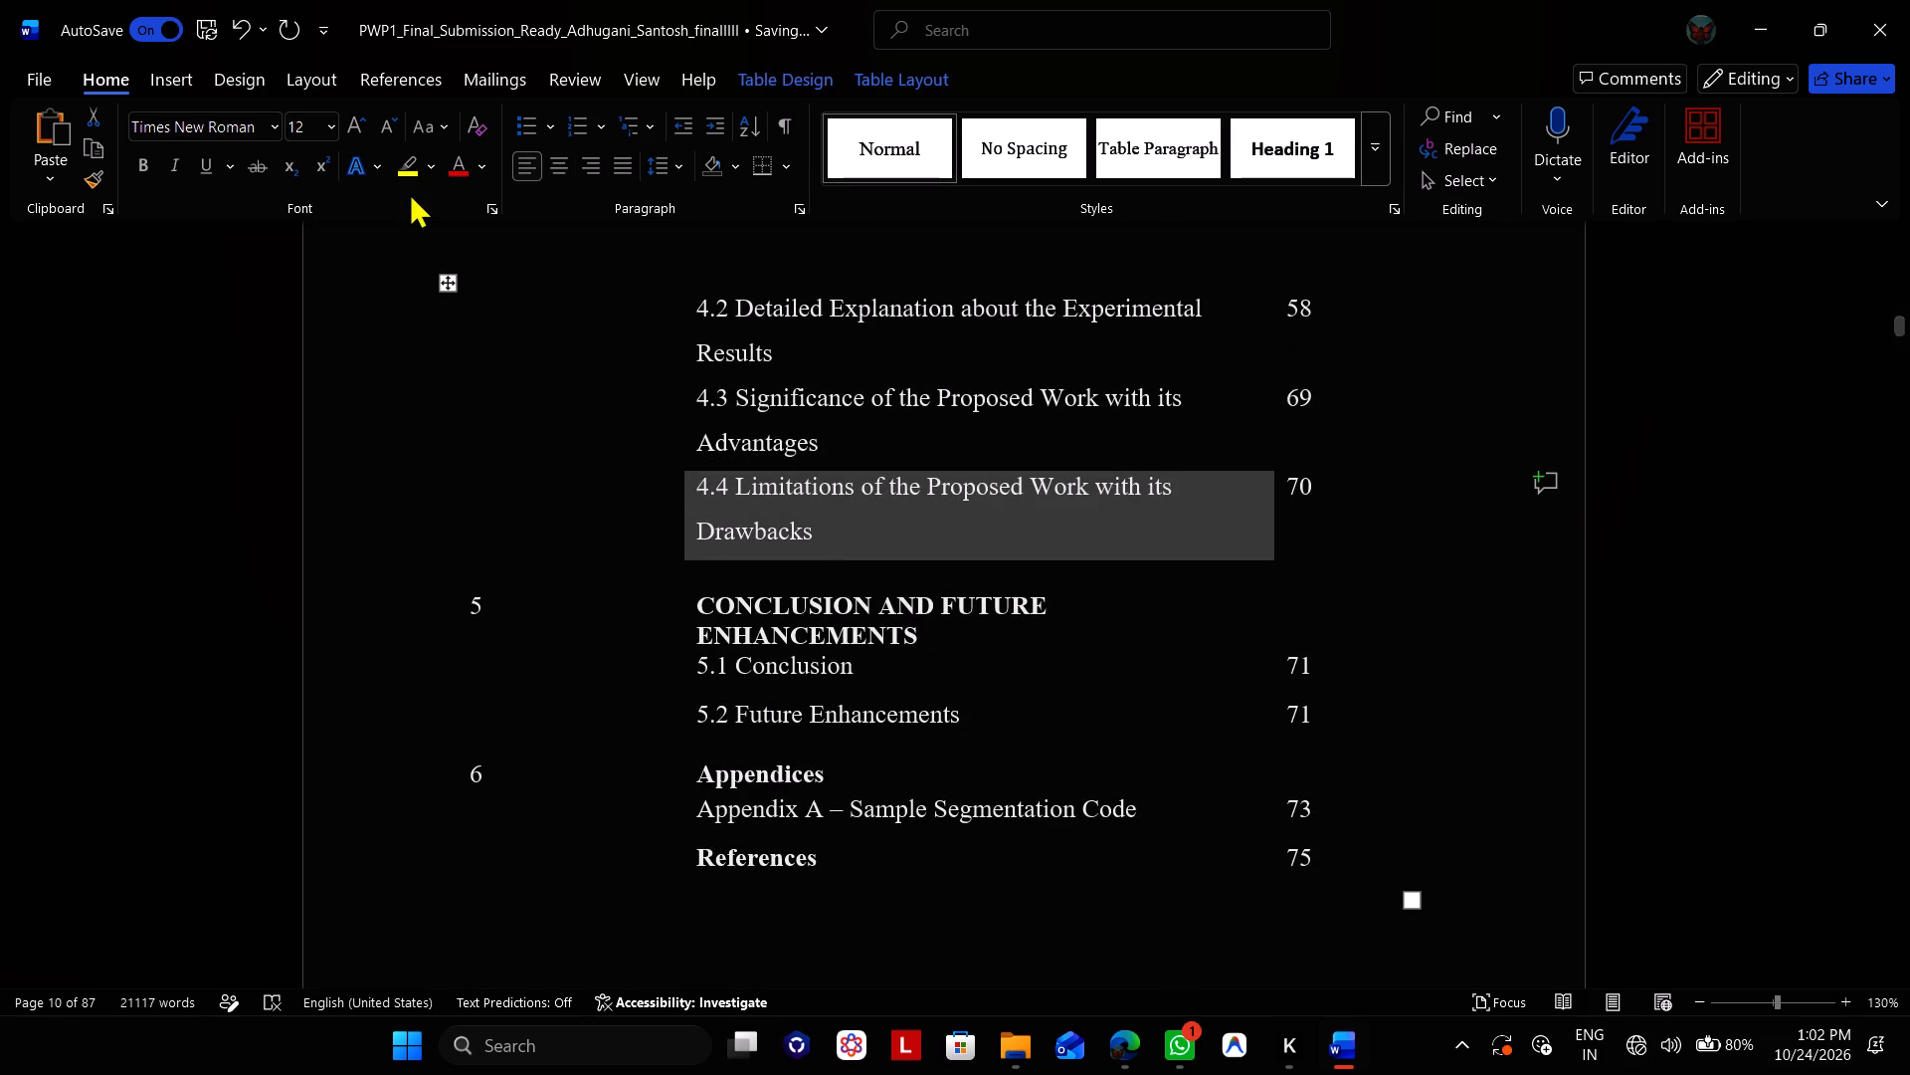
click(480, 273)
click(551, 232)
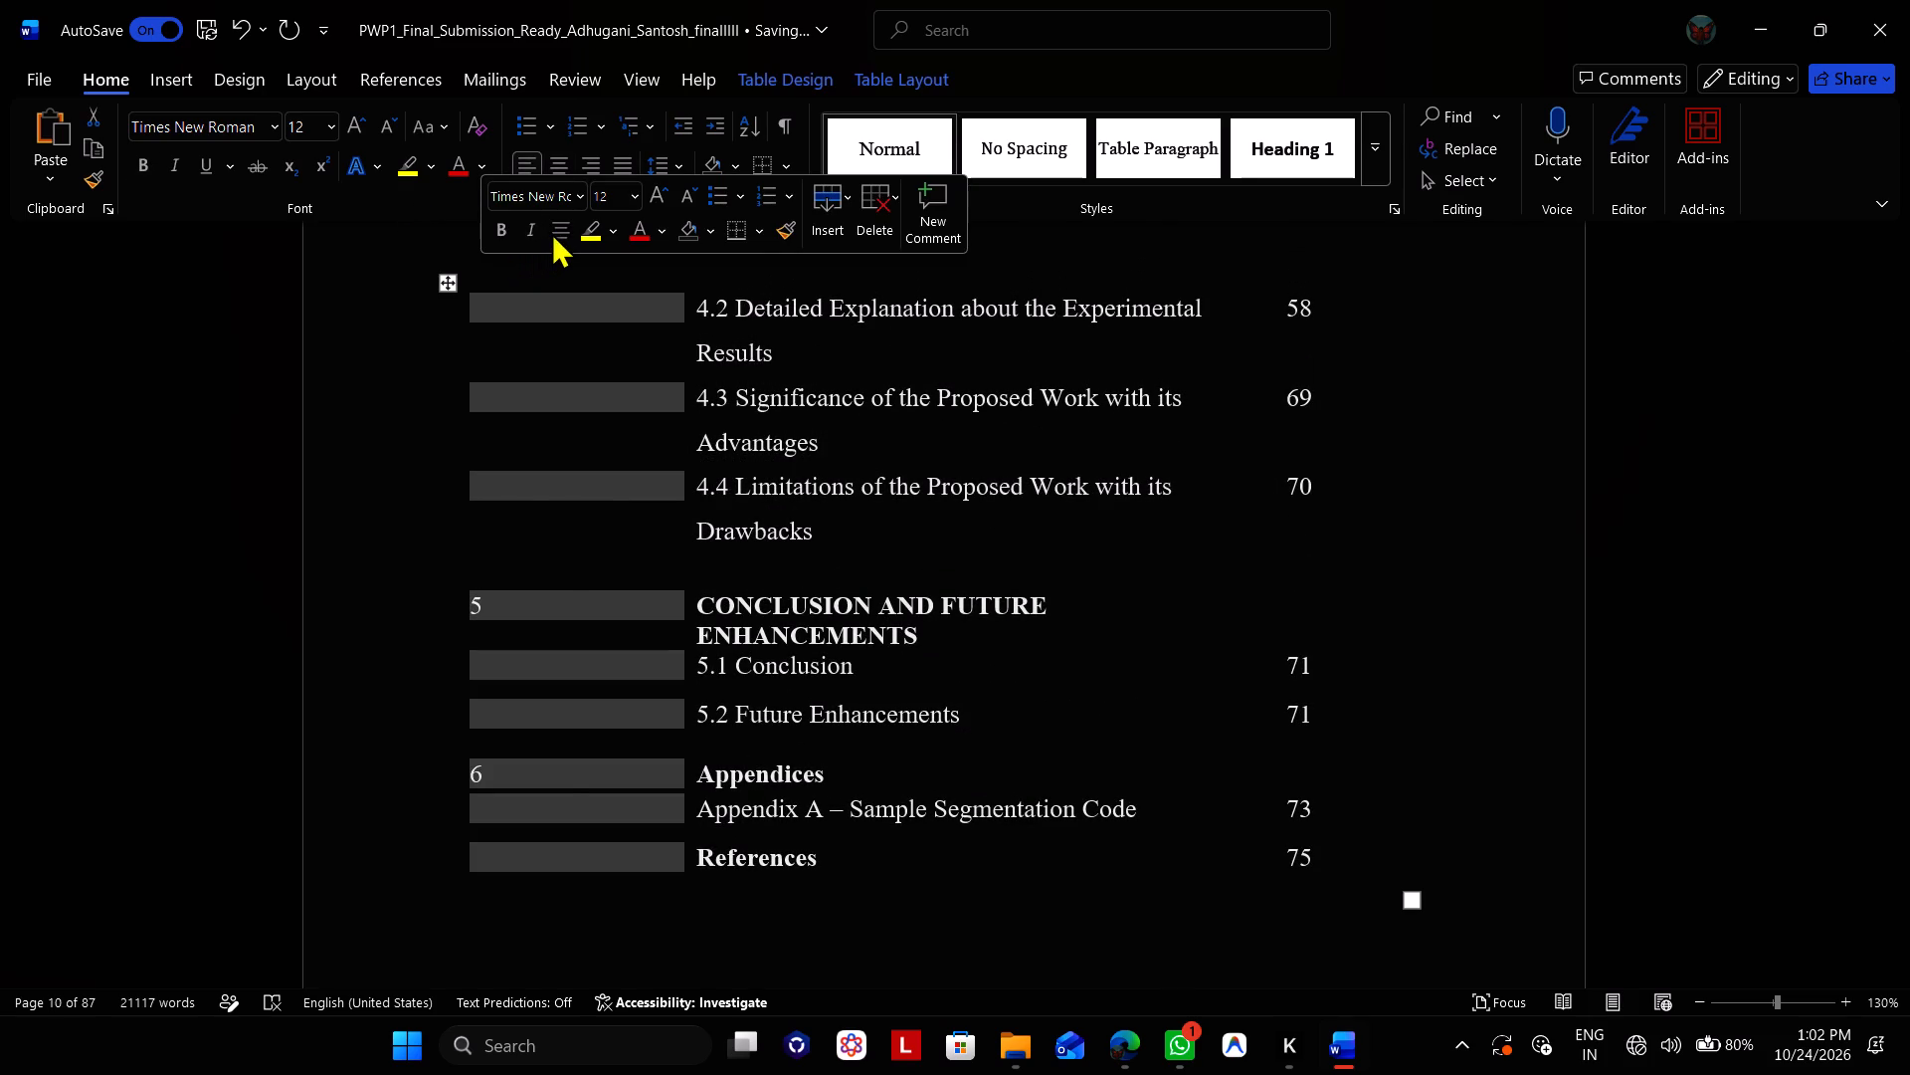
Center the page-number column in the continuation of the table of contents.
scroll(1347, 490, up, 1)
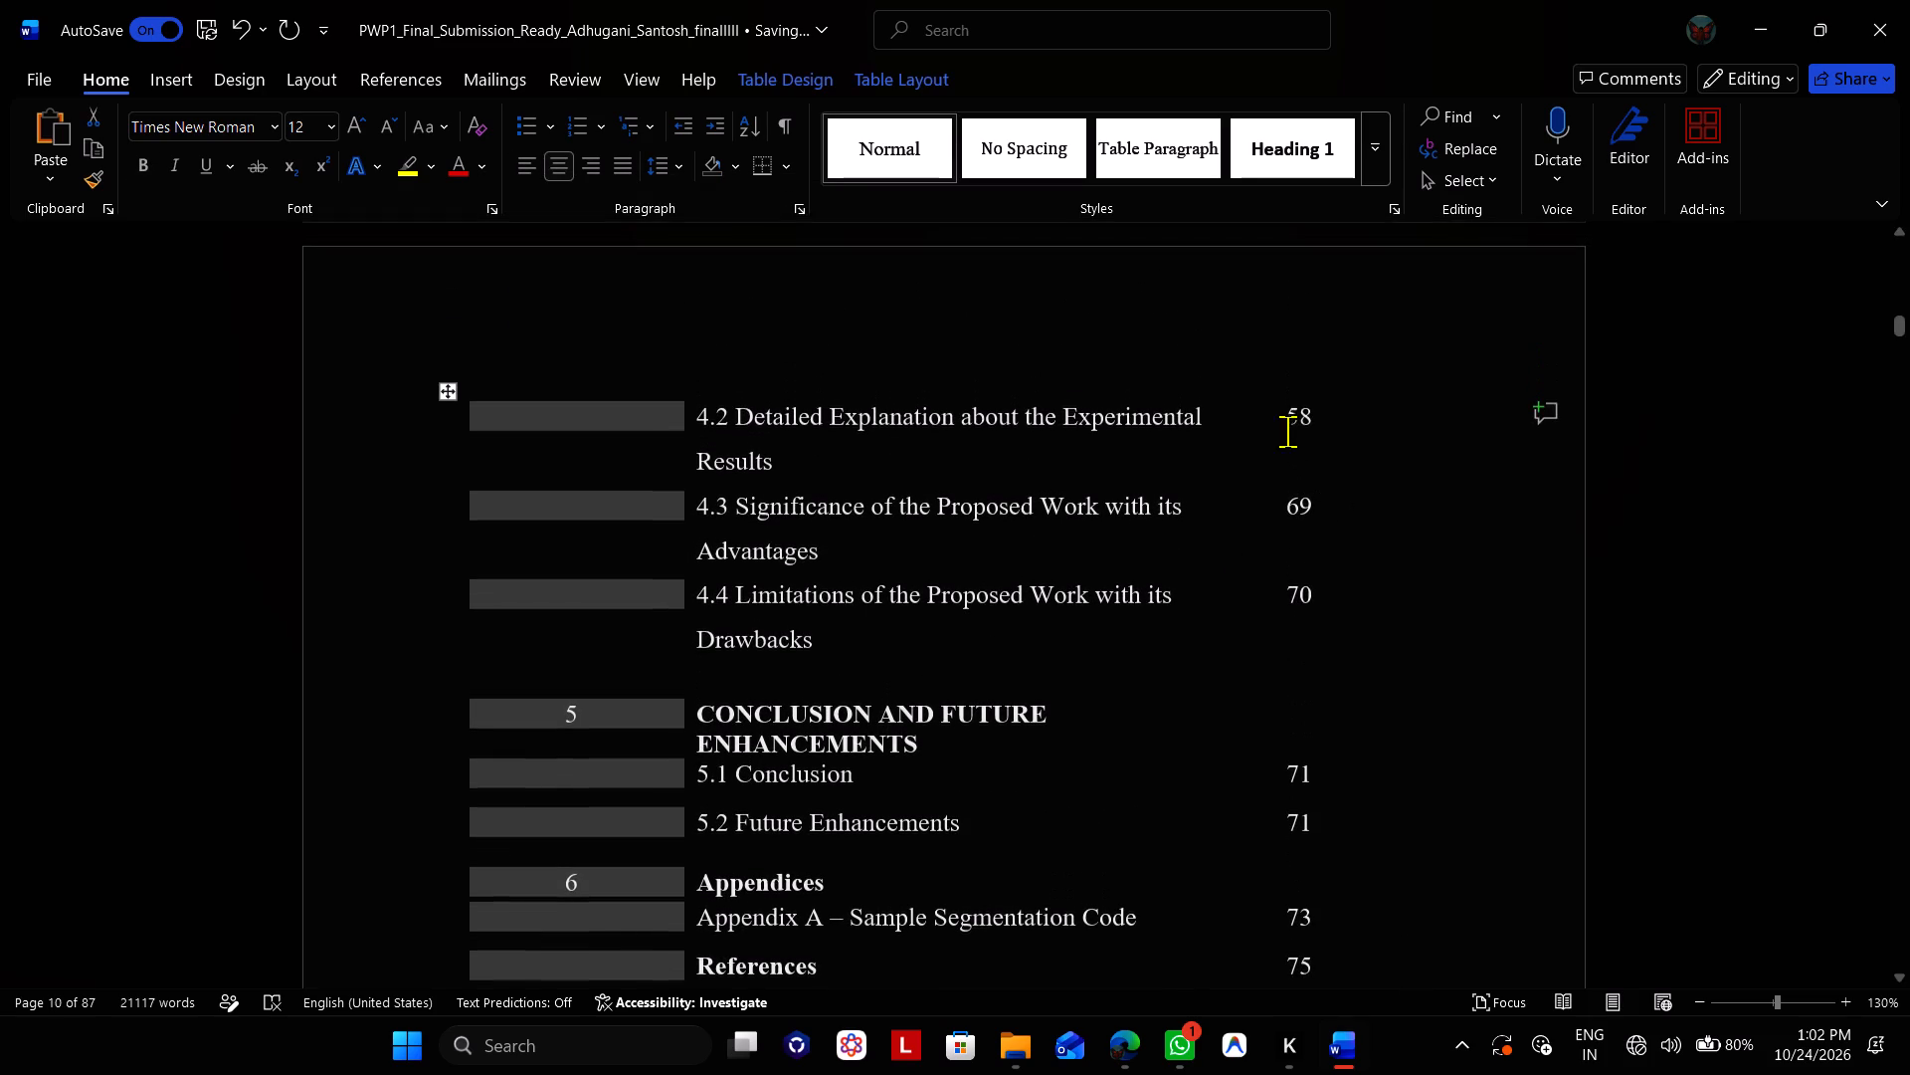
click(1283, 397)
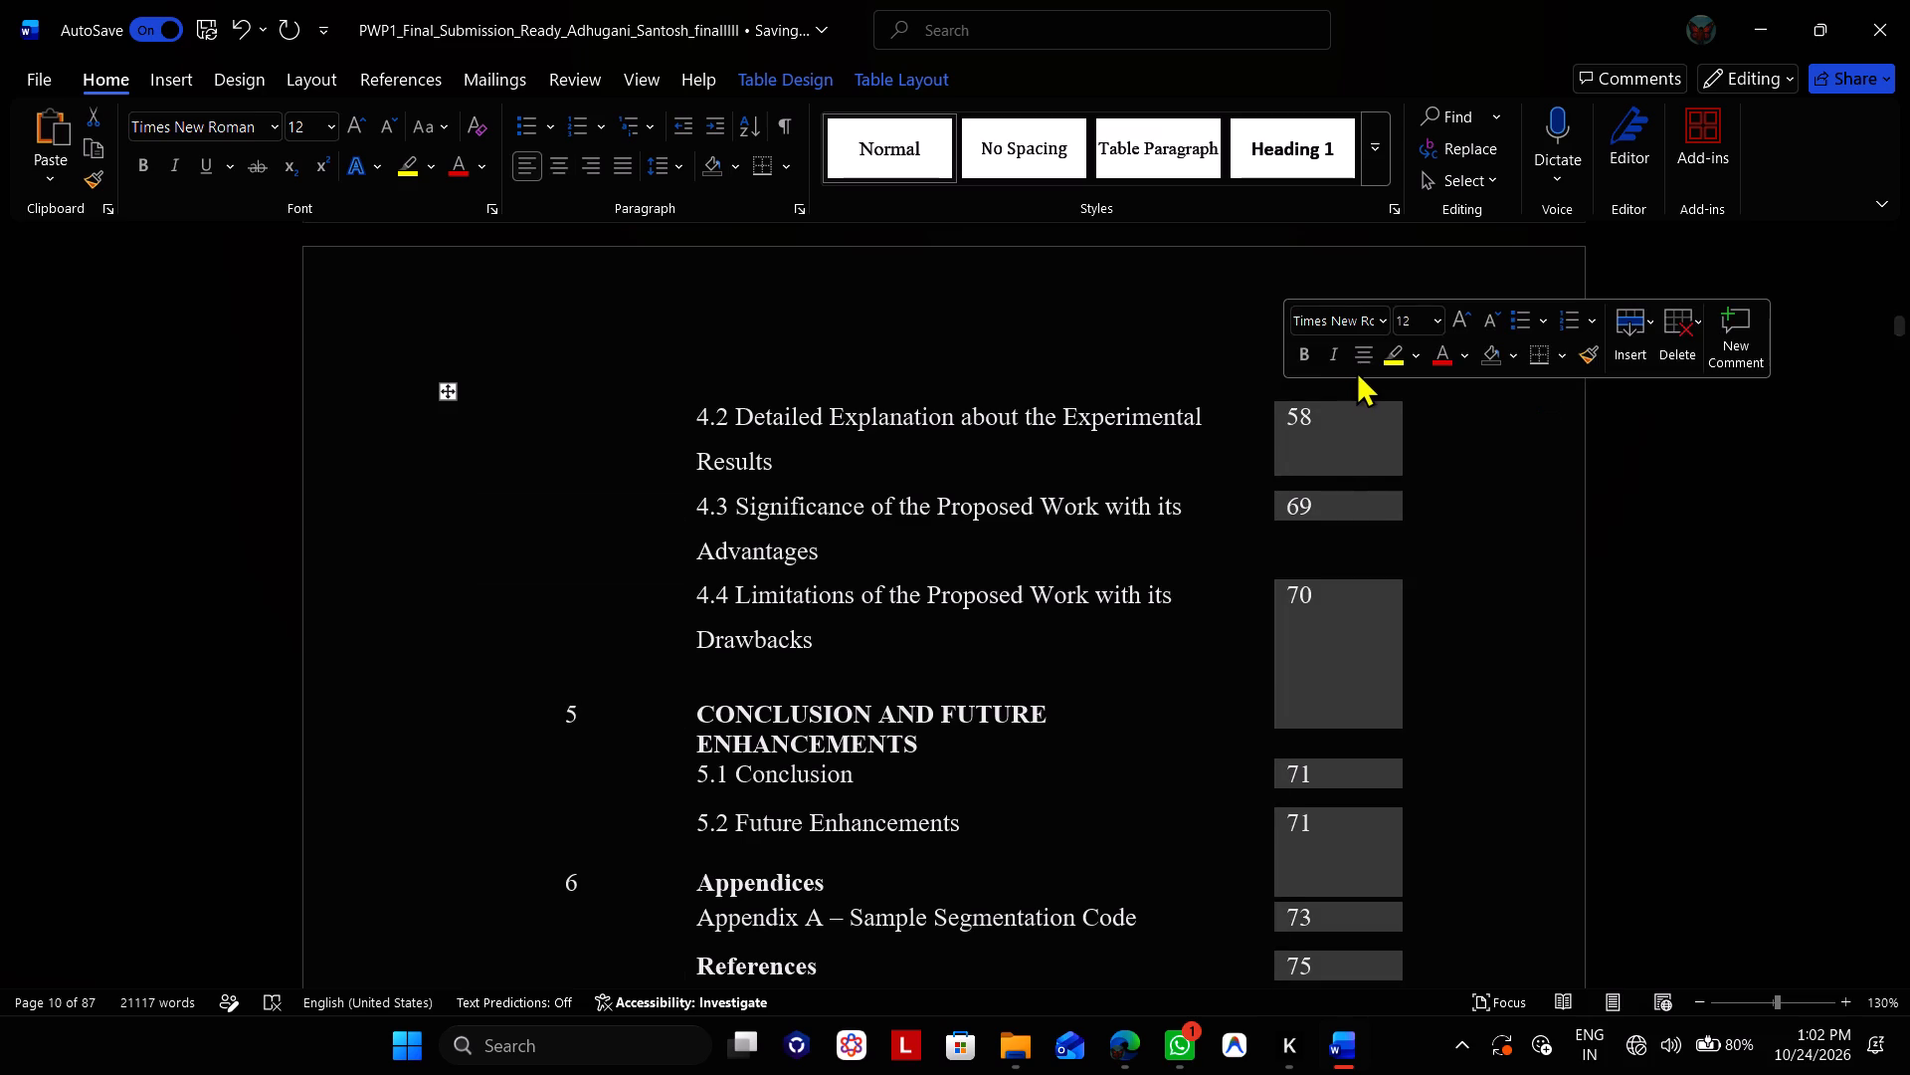
click(1359, 369)
click(1490, 563)
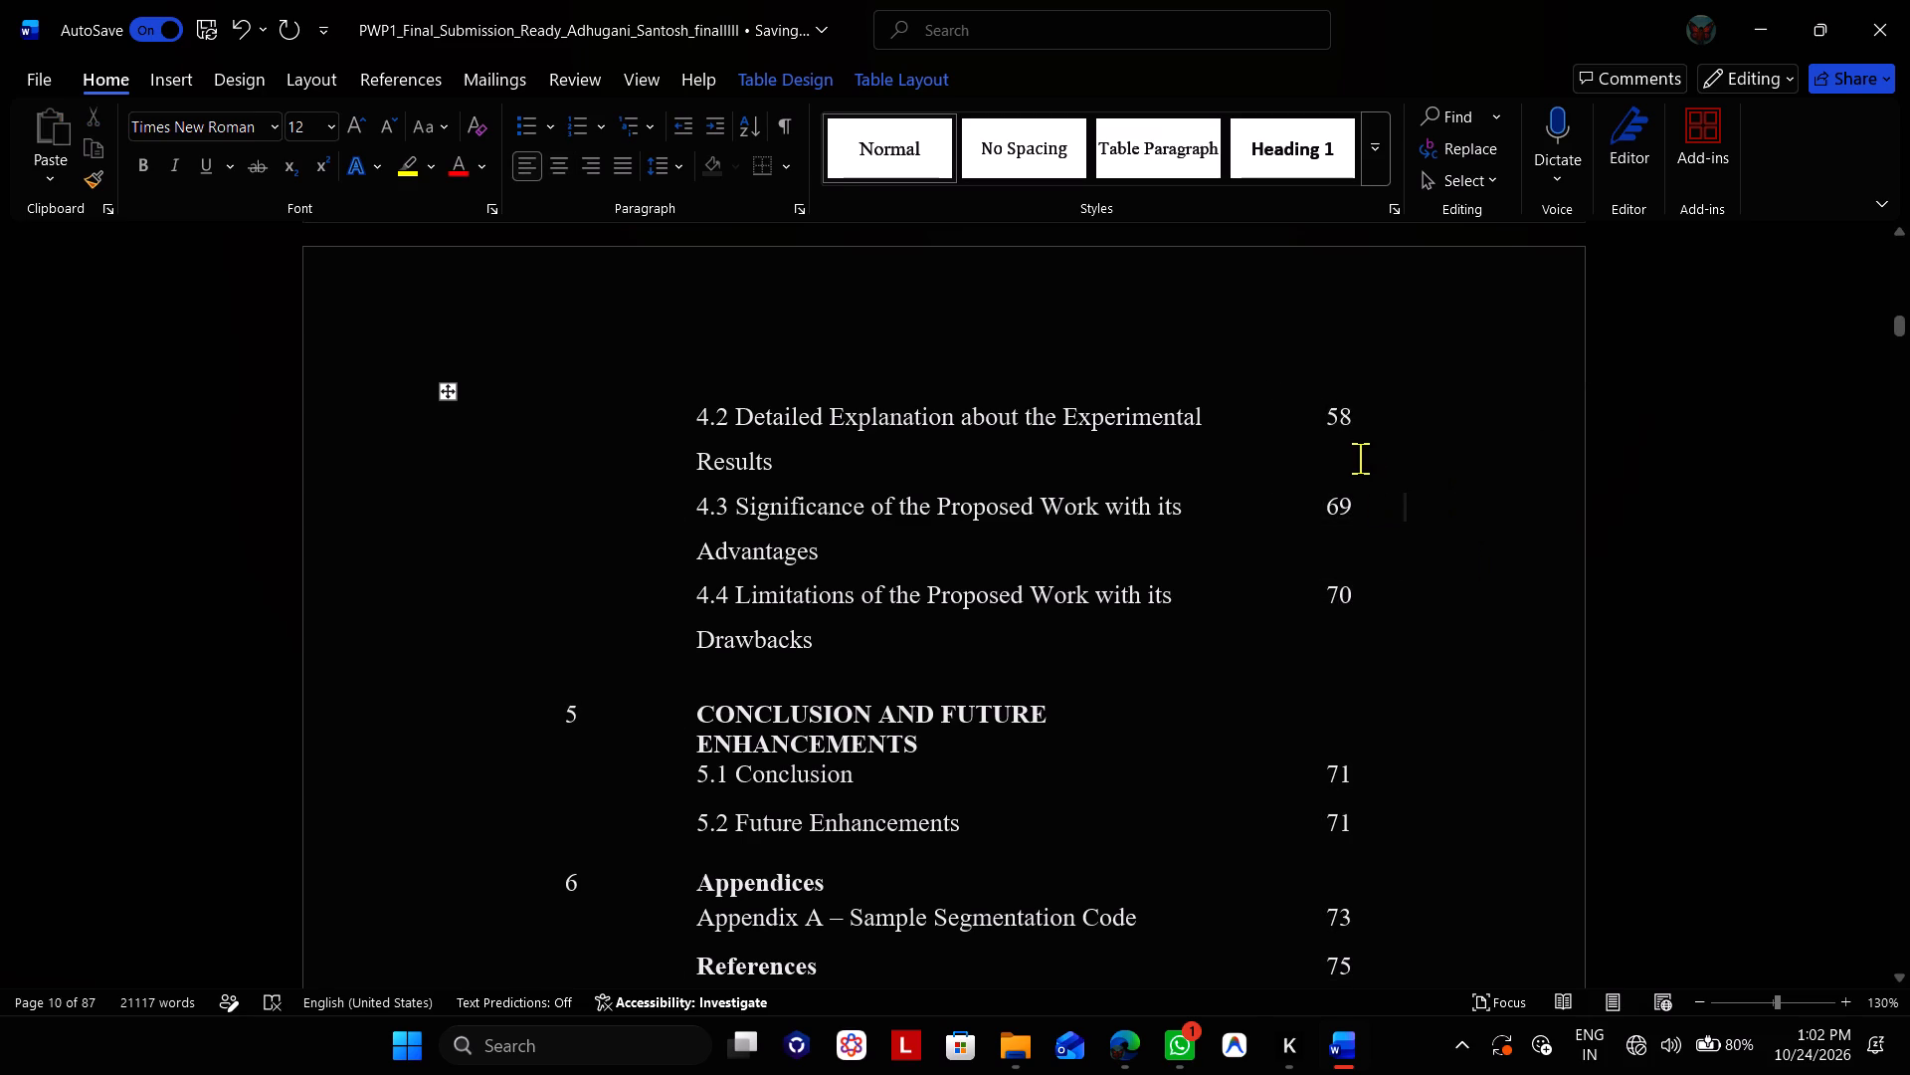
Narrow the continuation table's page-number column slightly so its numbers line up with those on the preceding page, and compare both pages.
scroll(1360, 456, up, 2)
scroll(1360, 456, down, 1)
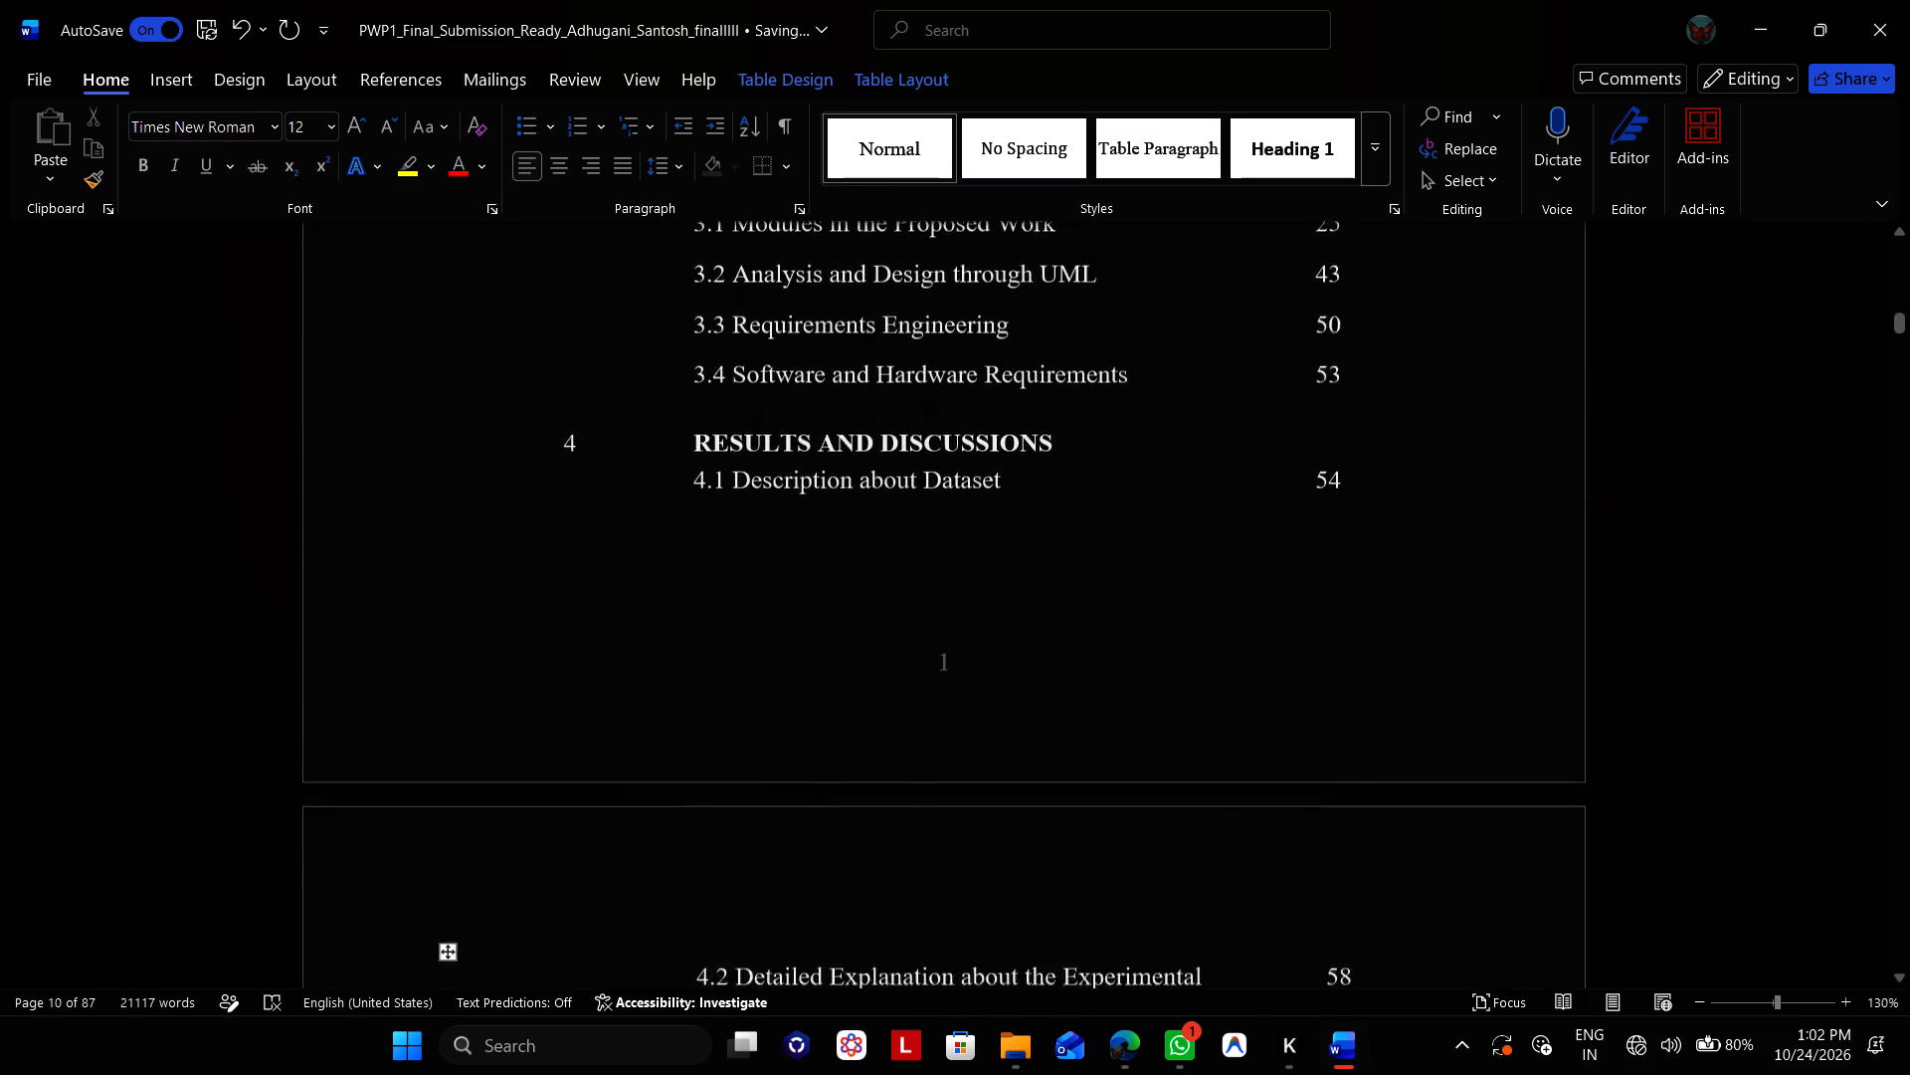
scroll(1360, 456, down, 1)
scroll(1360, 456, up, 1)
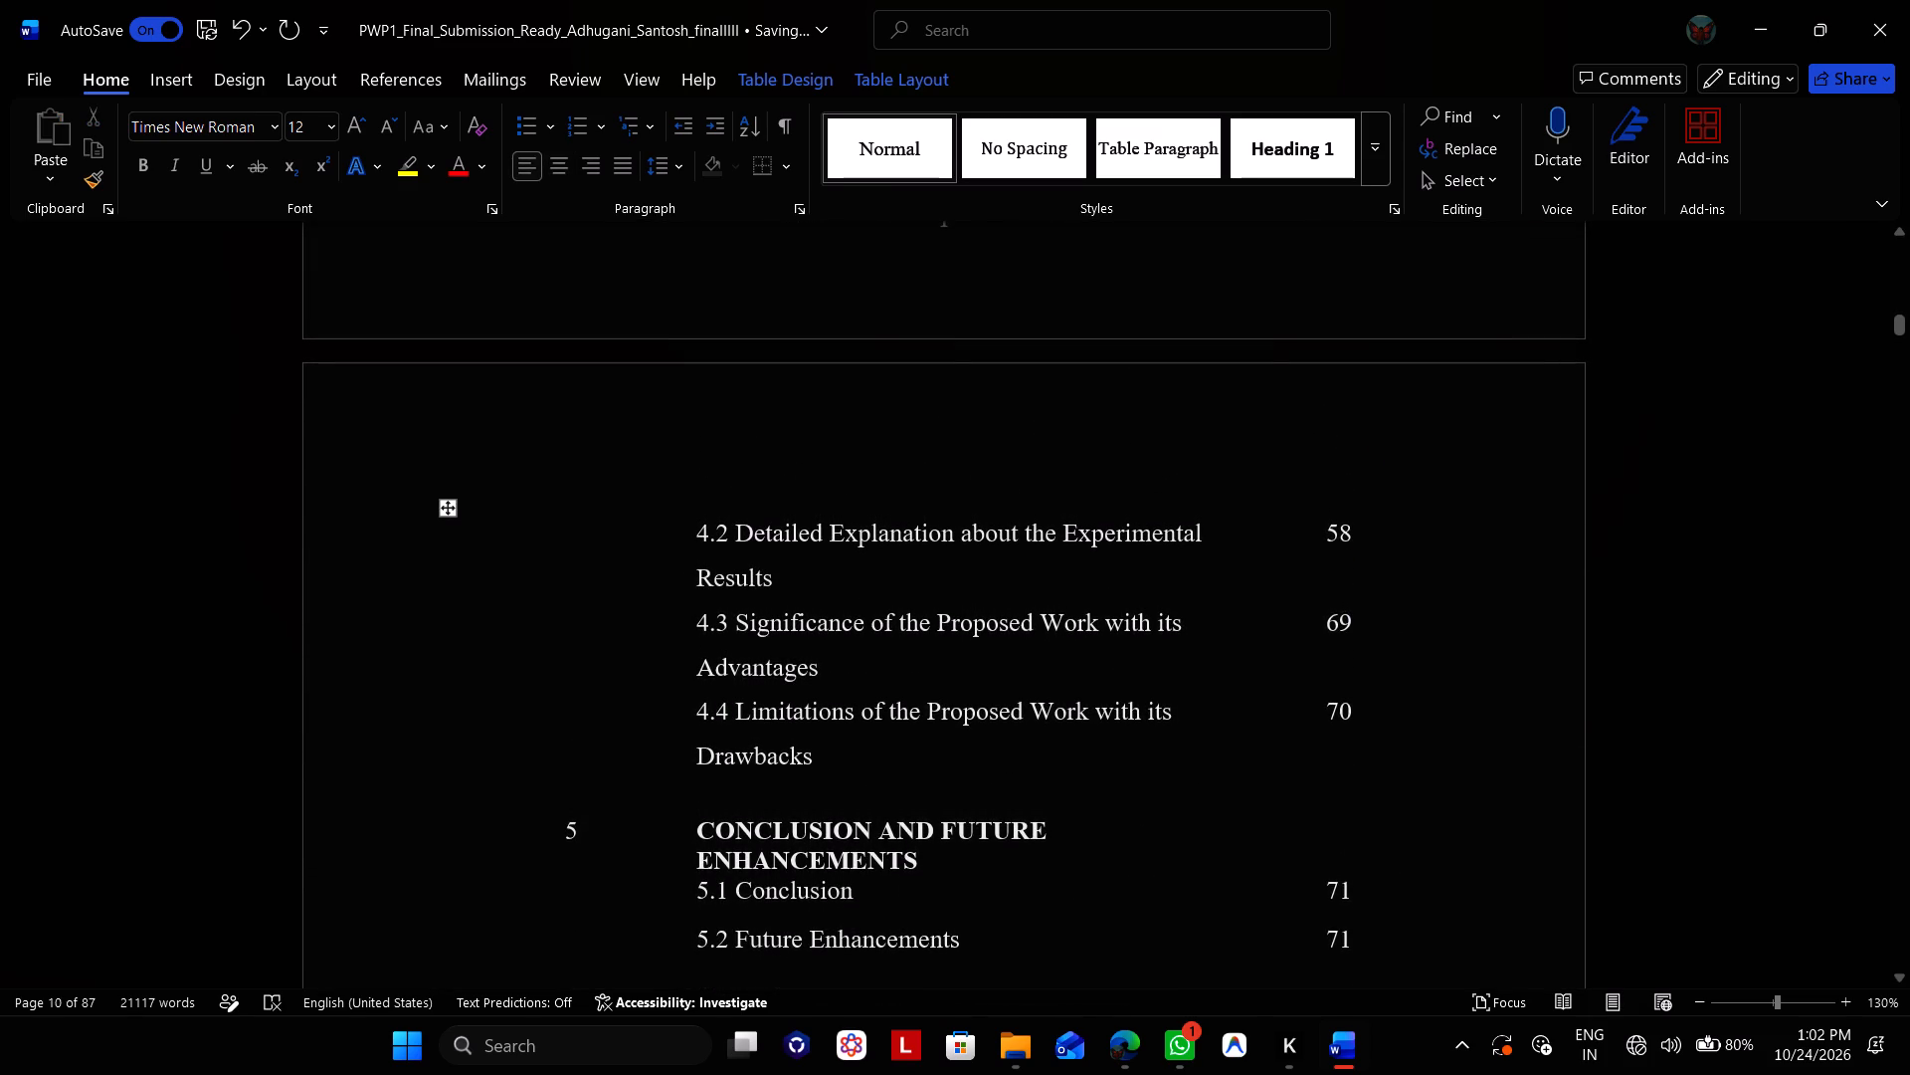
right_click(1360, 456)
click(1348, 491)
click(1342, 513)
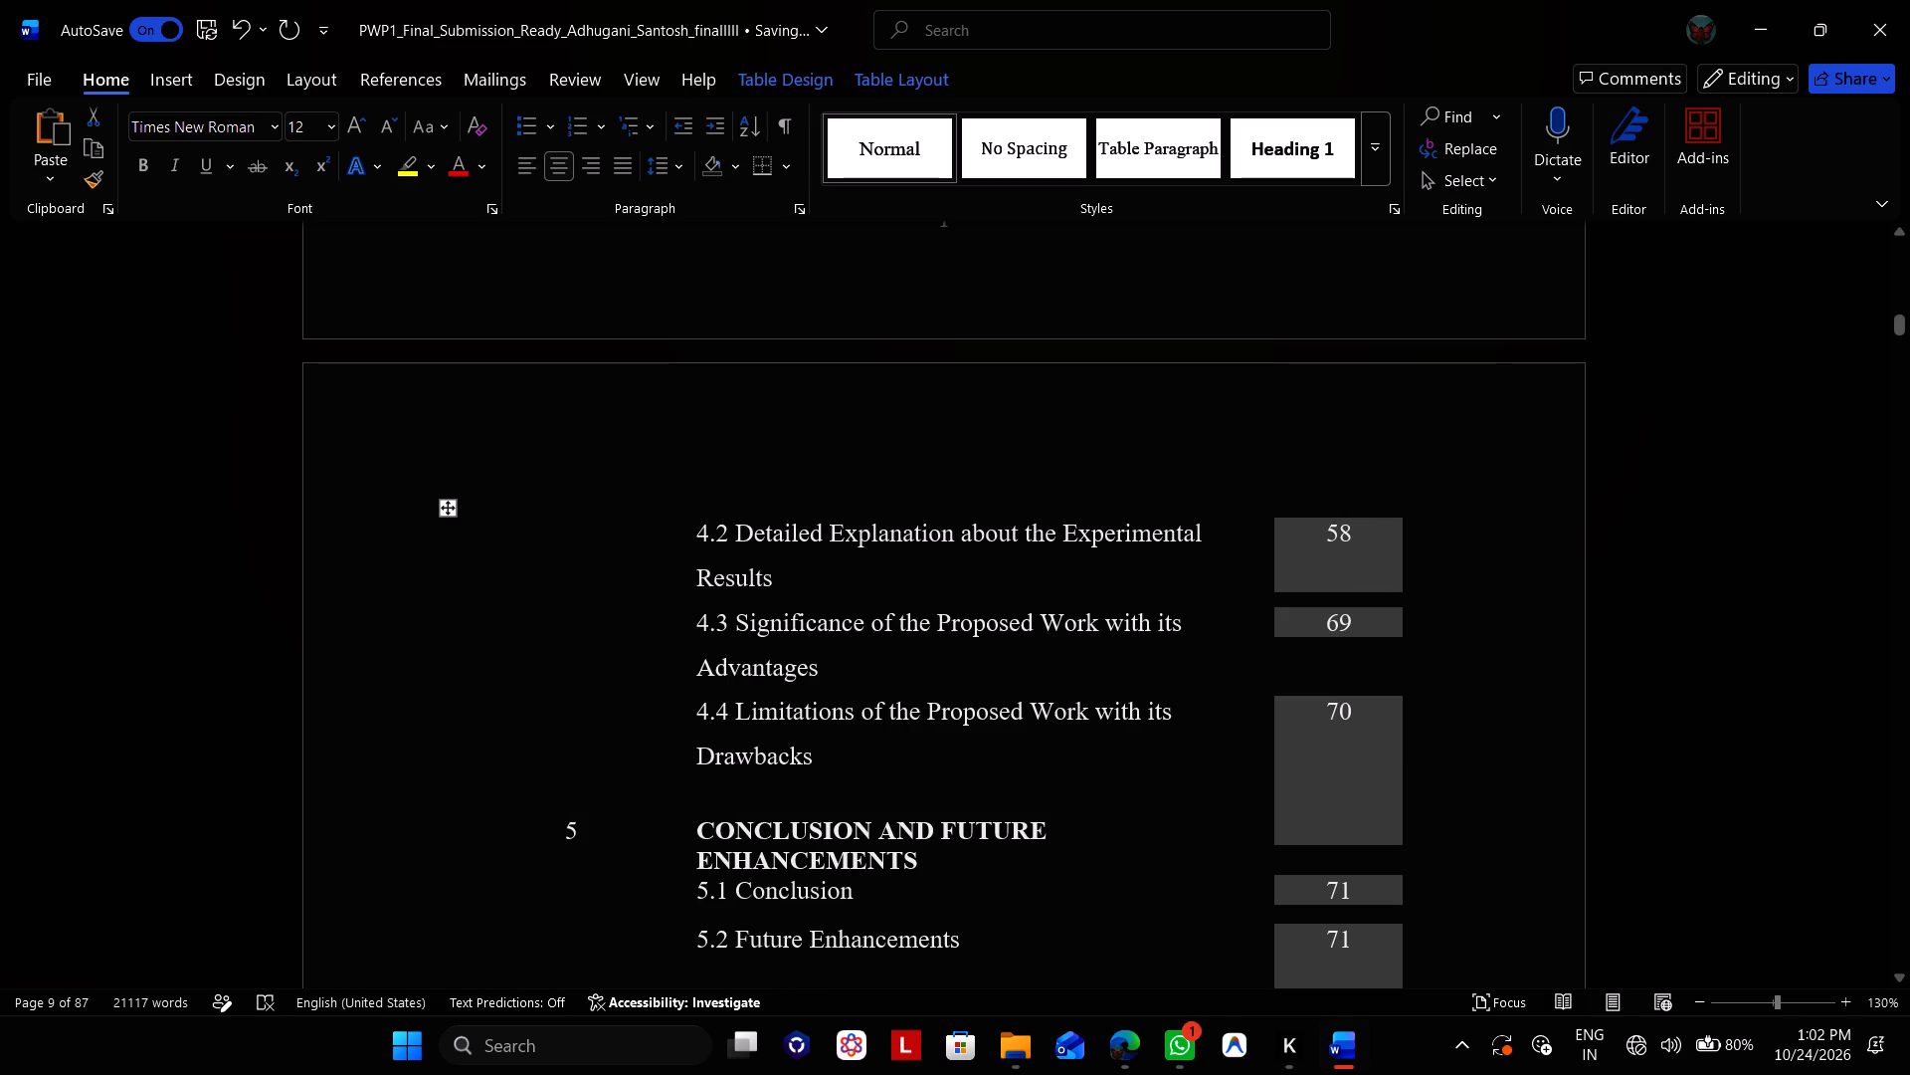
click(1351, 547)
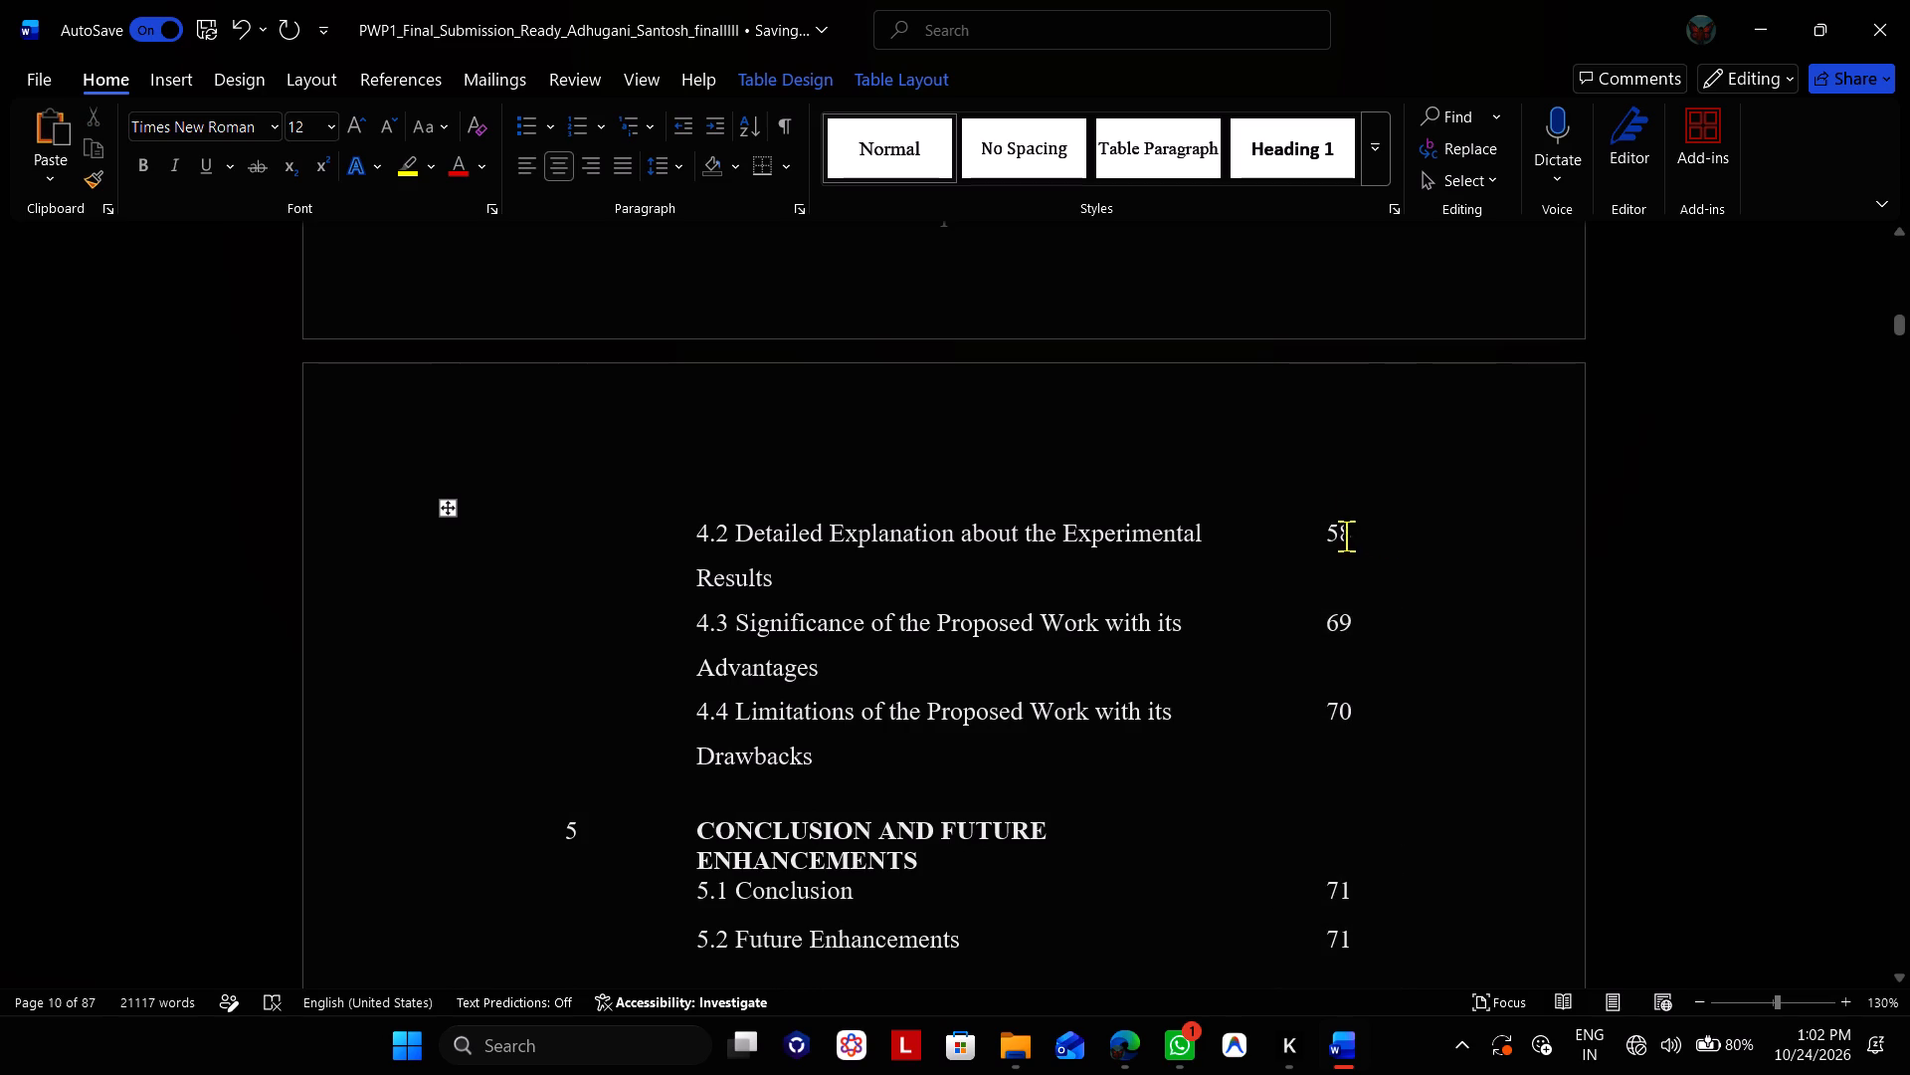
scroll(1343, 530, up, 2)
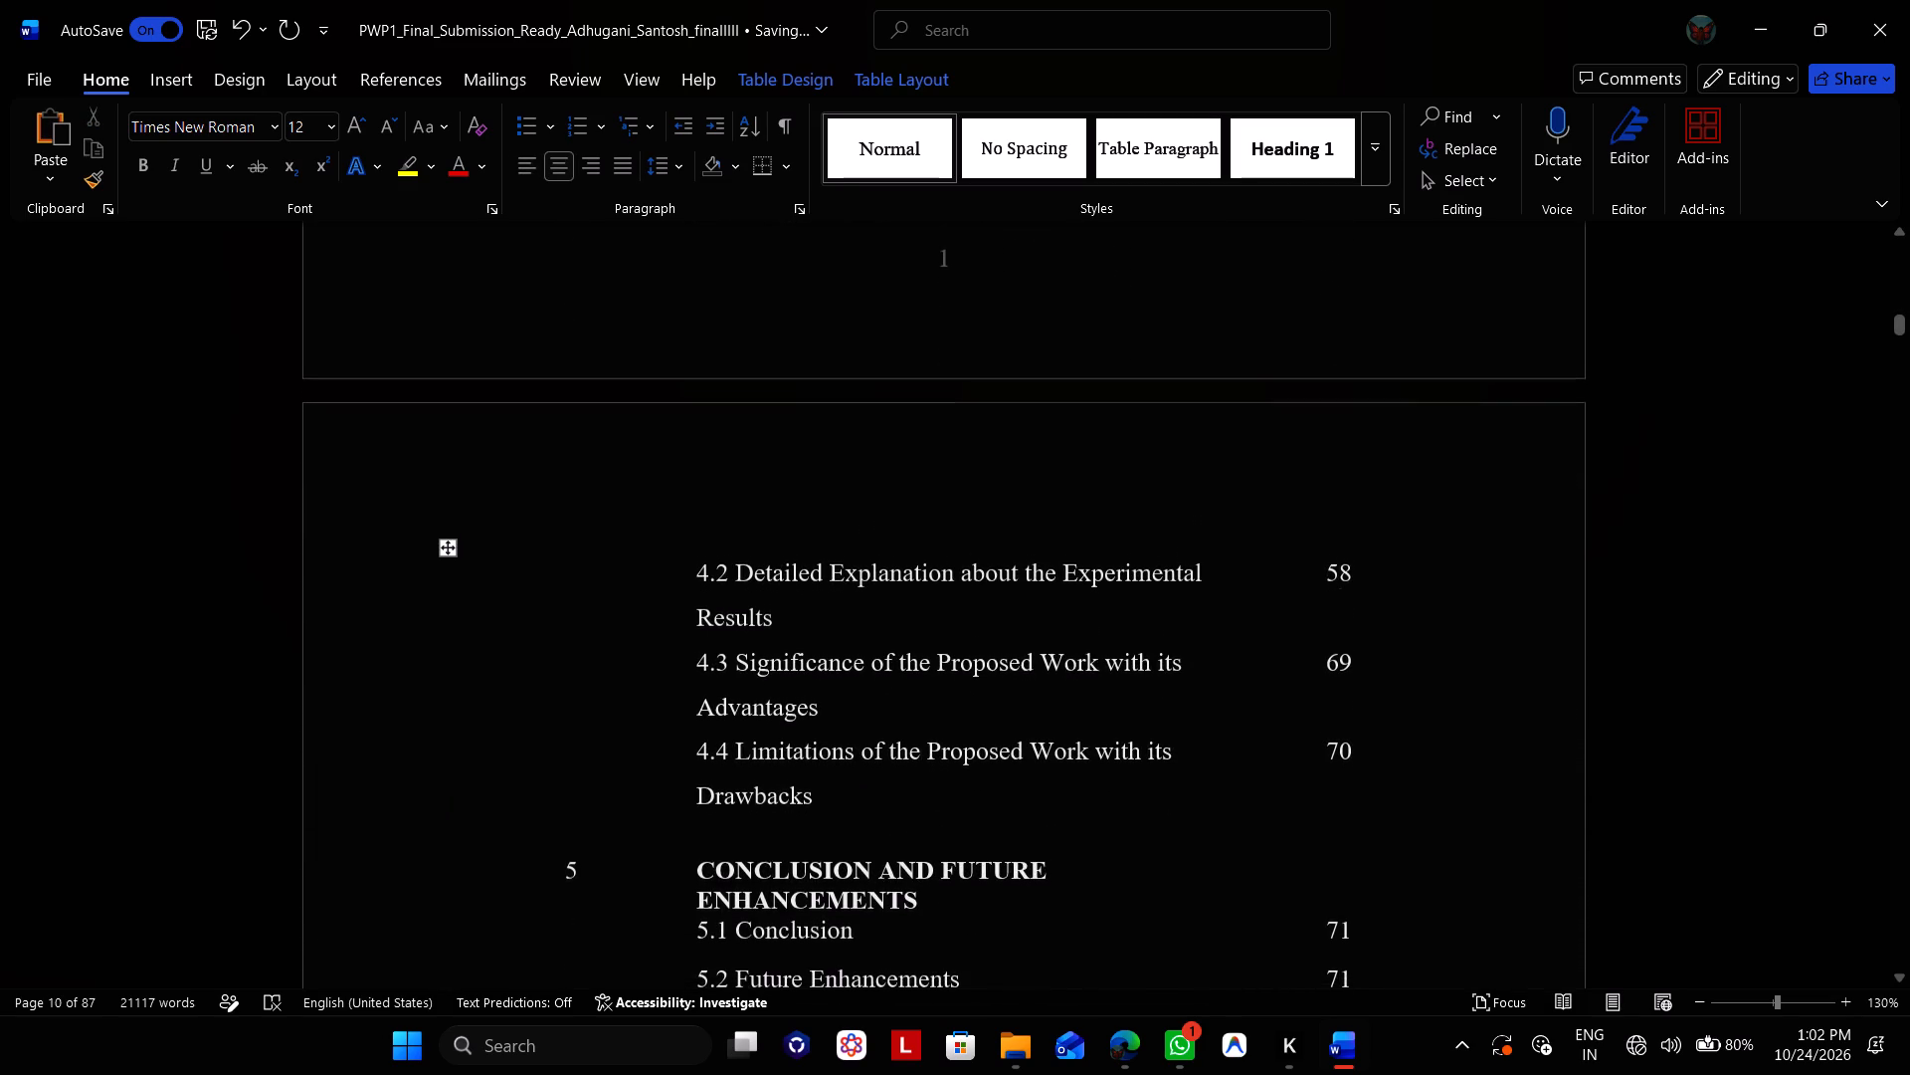
click(1382, 572)
click(1349, 609)
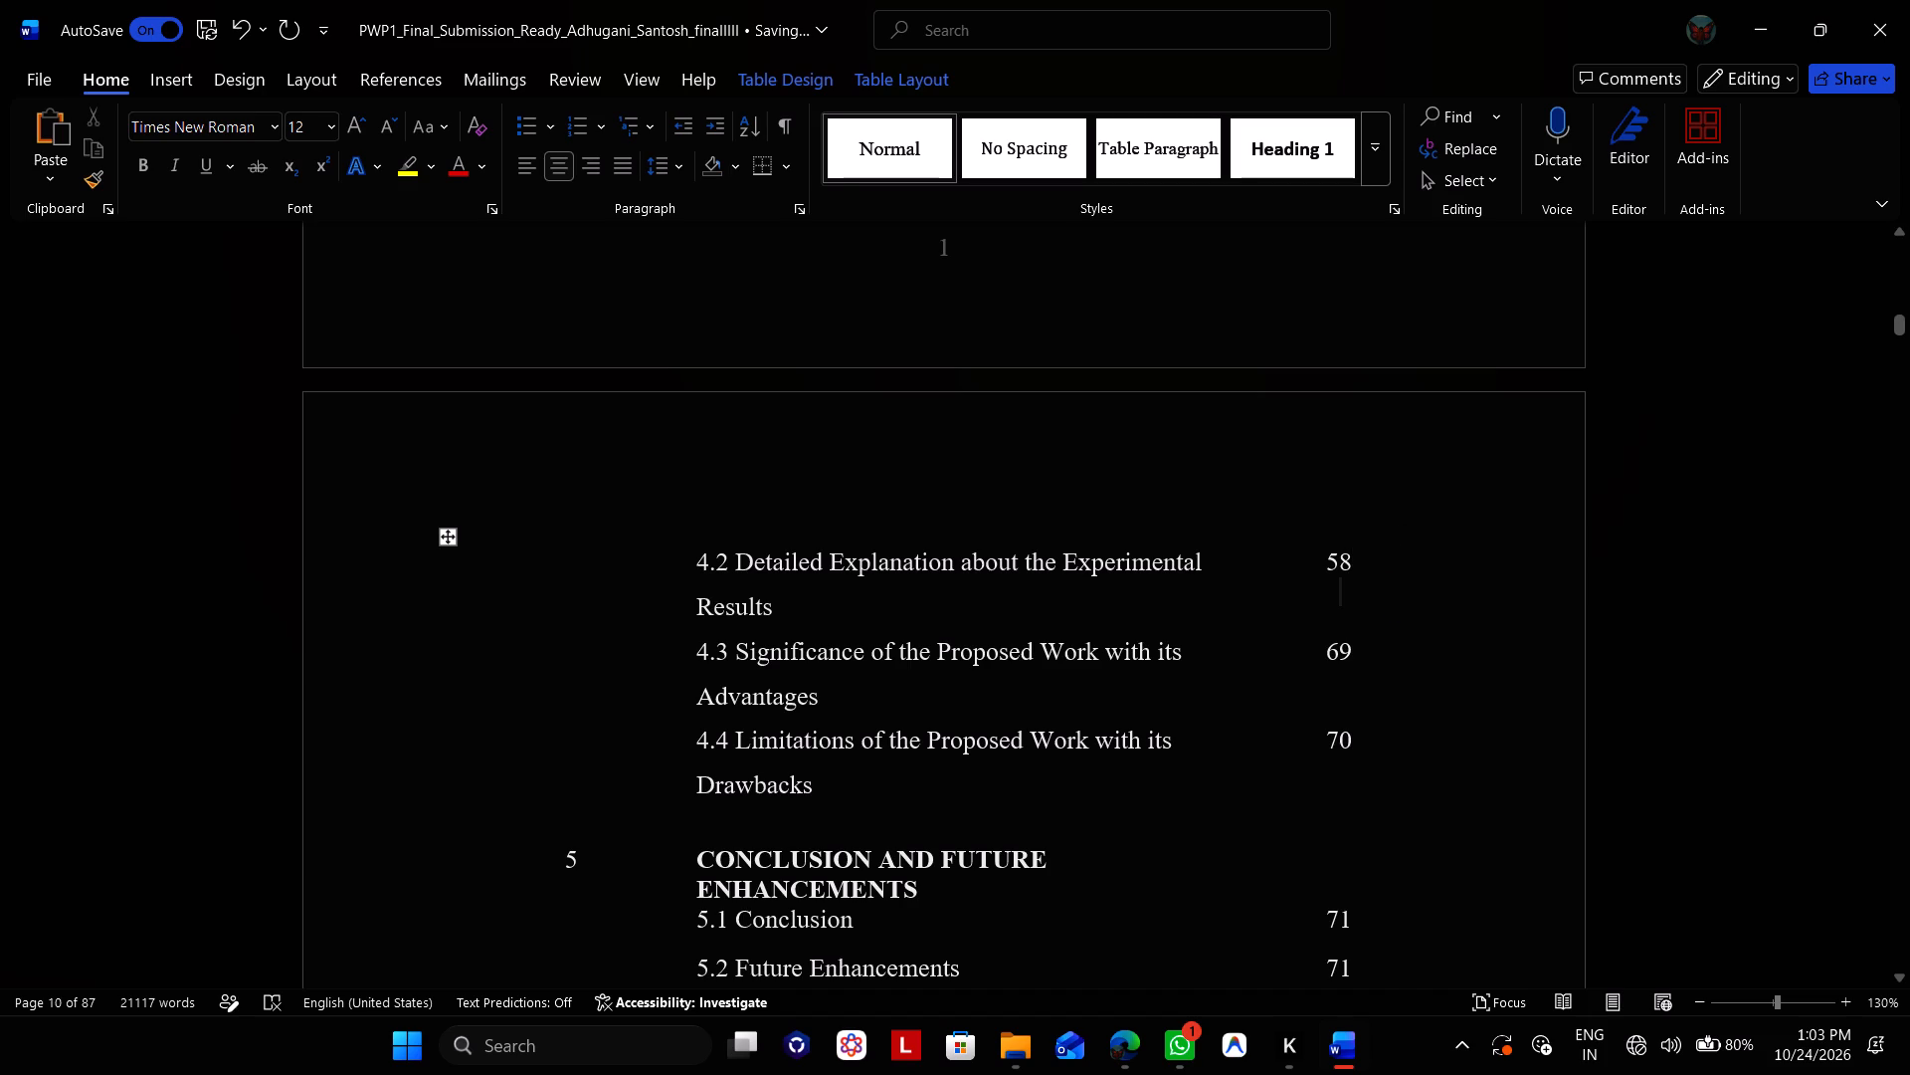
click(1399, 577)
click(1404, 577)
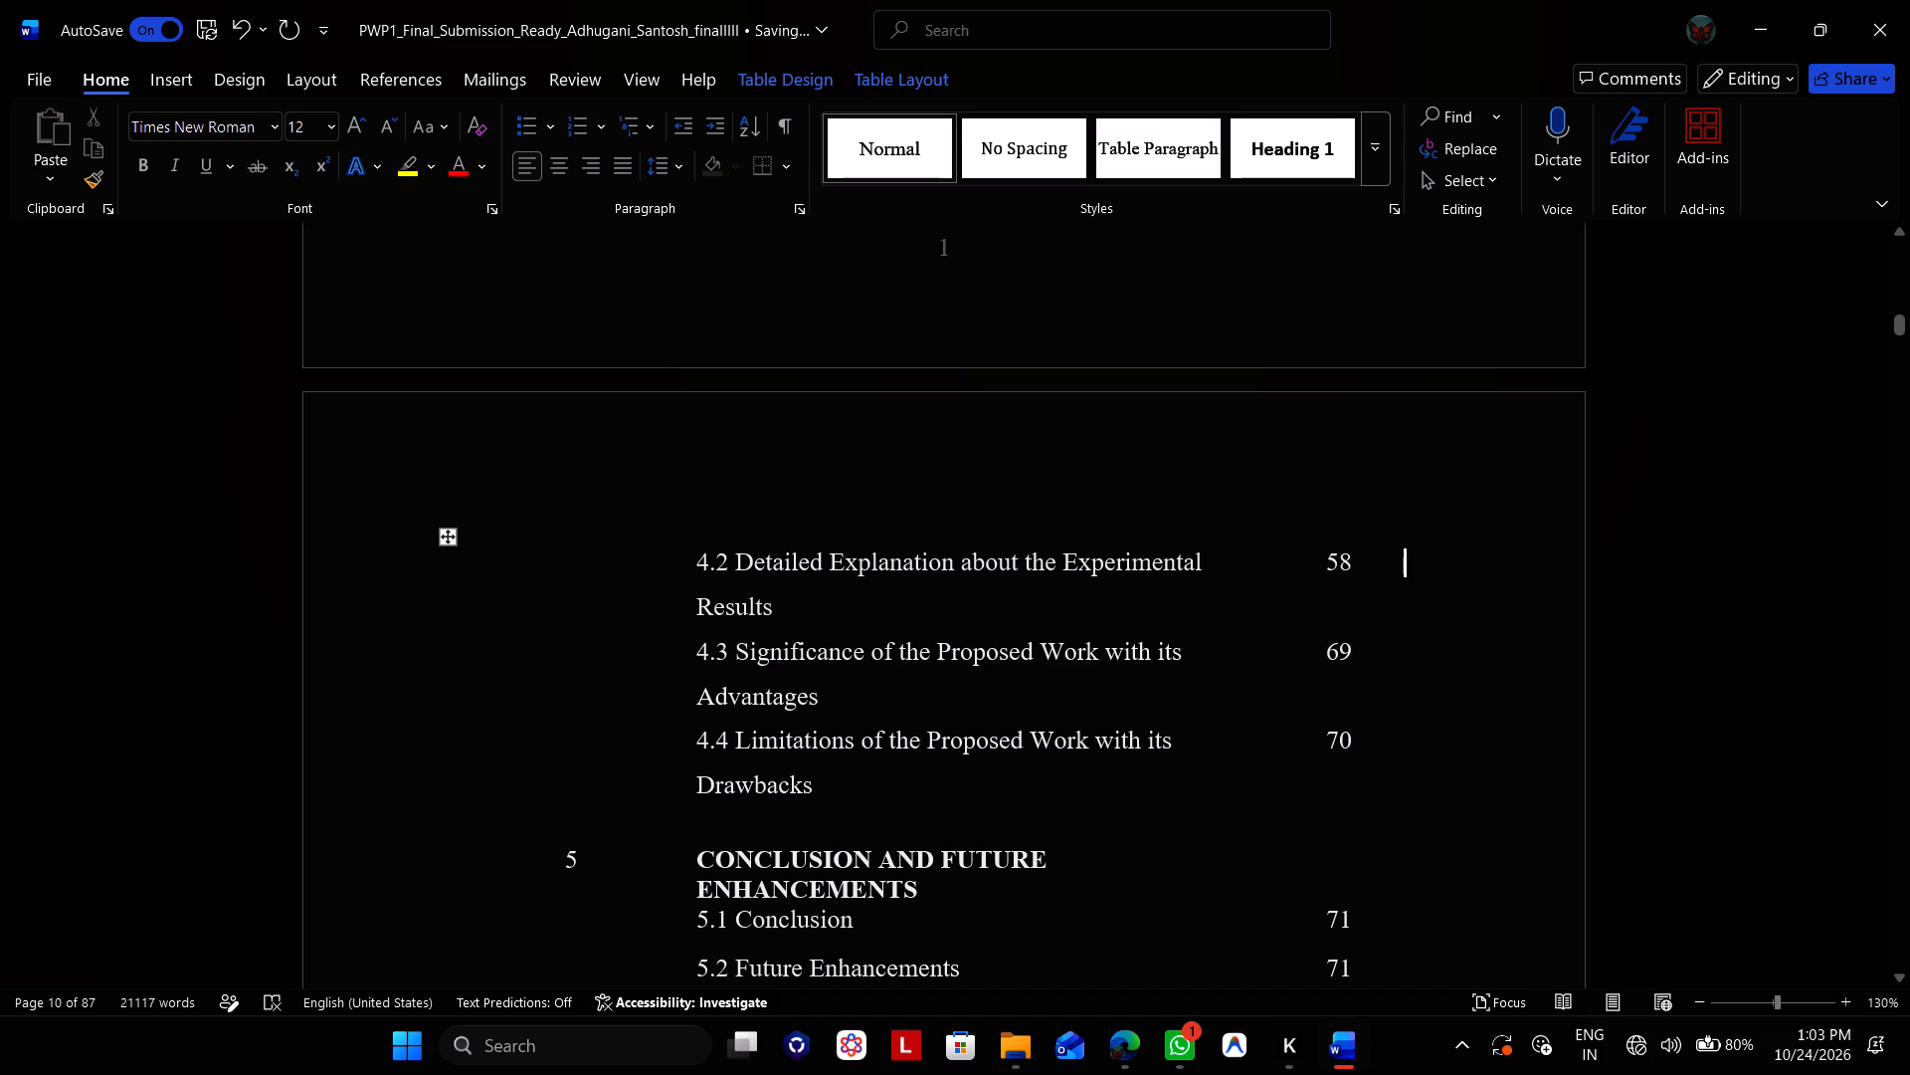
drag(1402, 577, 1392, 577)
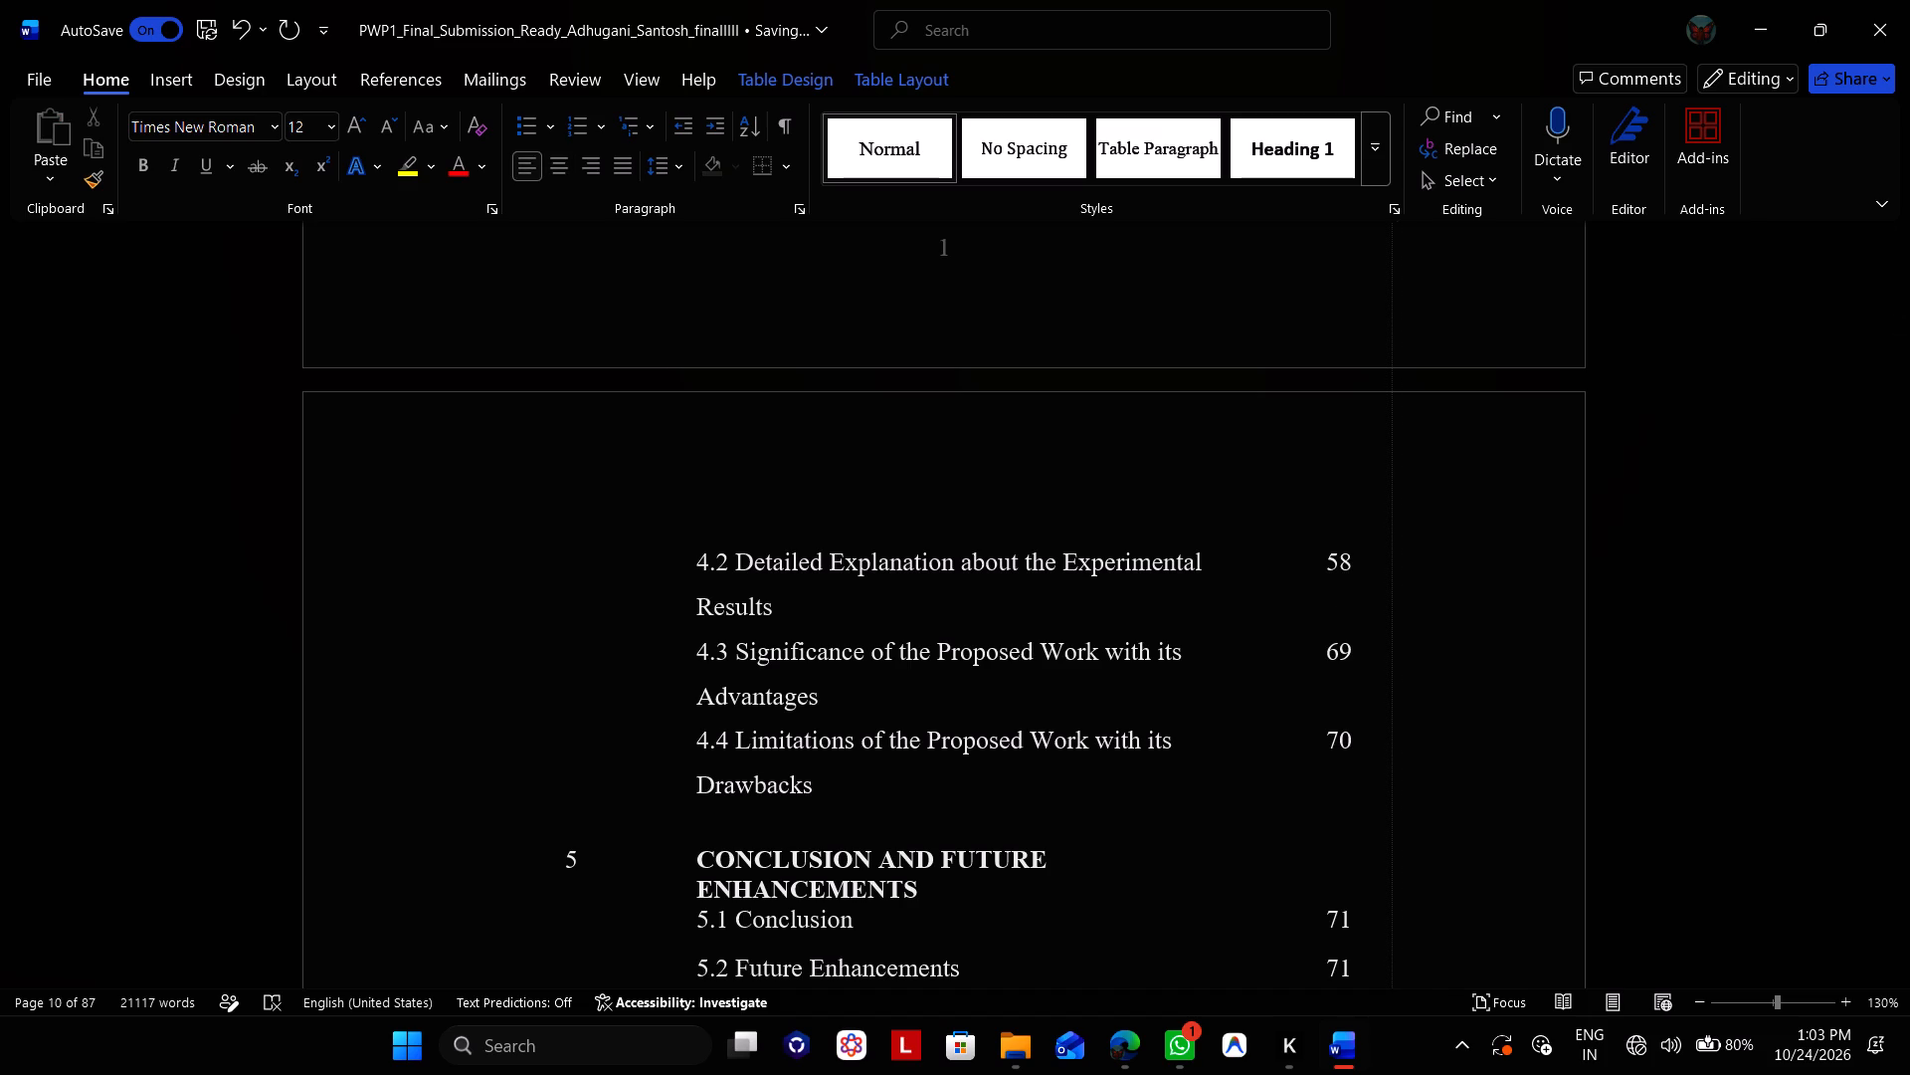
drag(1392, 577, 1388, 574)
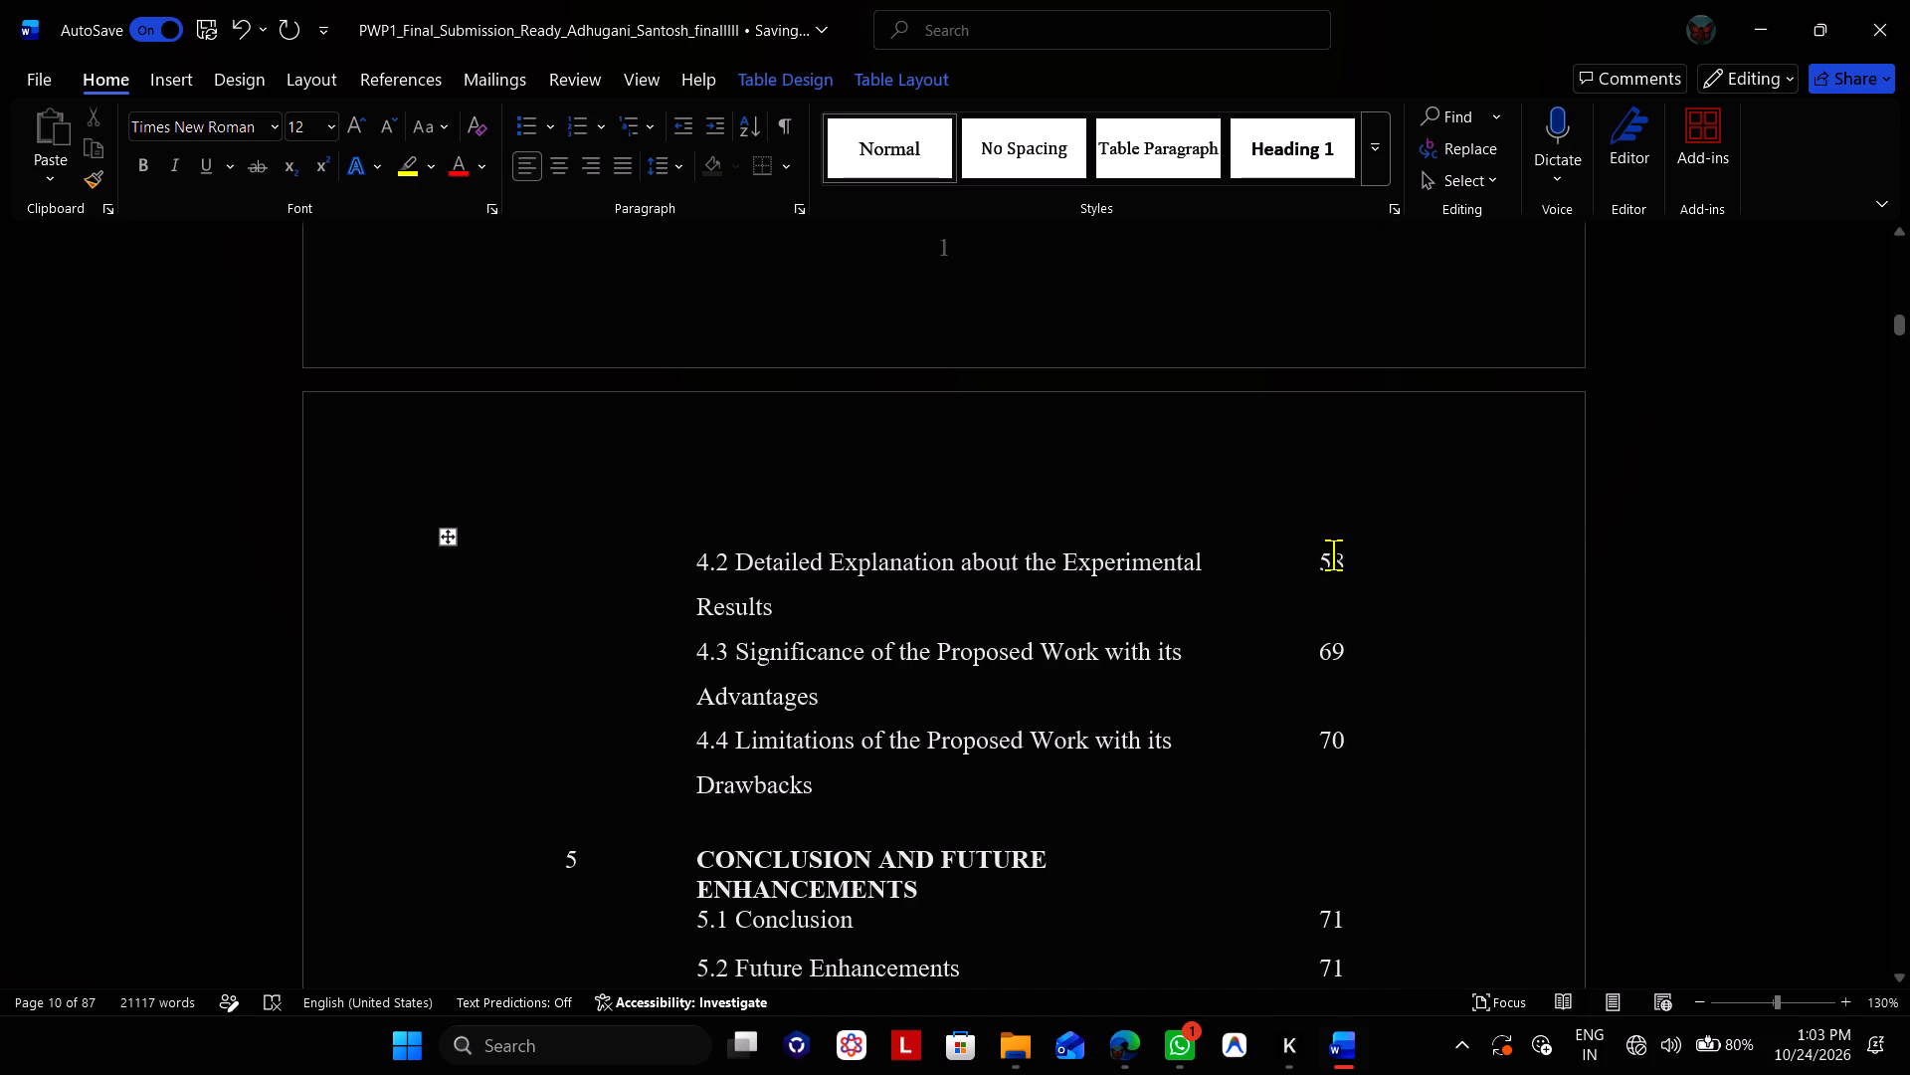
scroll(1334, 553, up, 1)
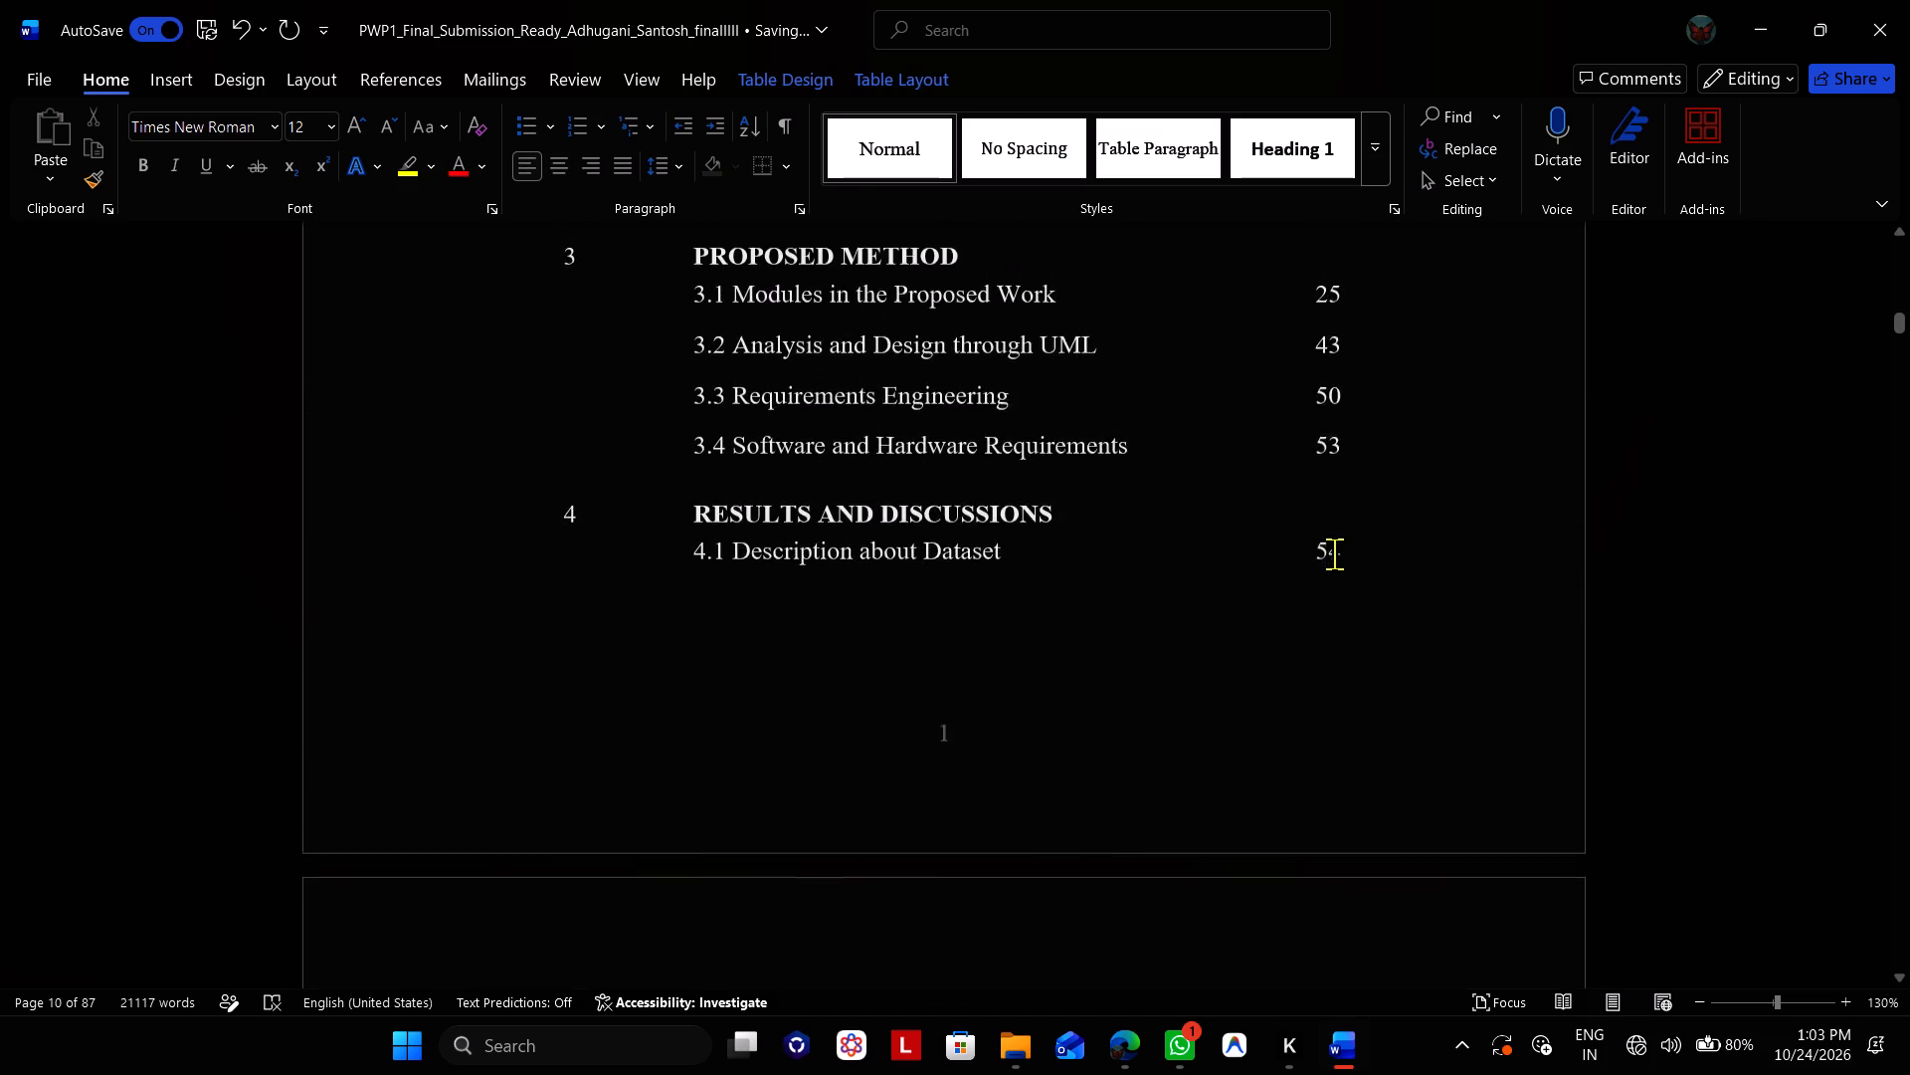
scroll(1334, 553, down, 1)
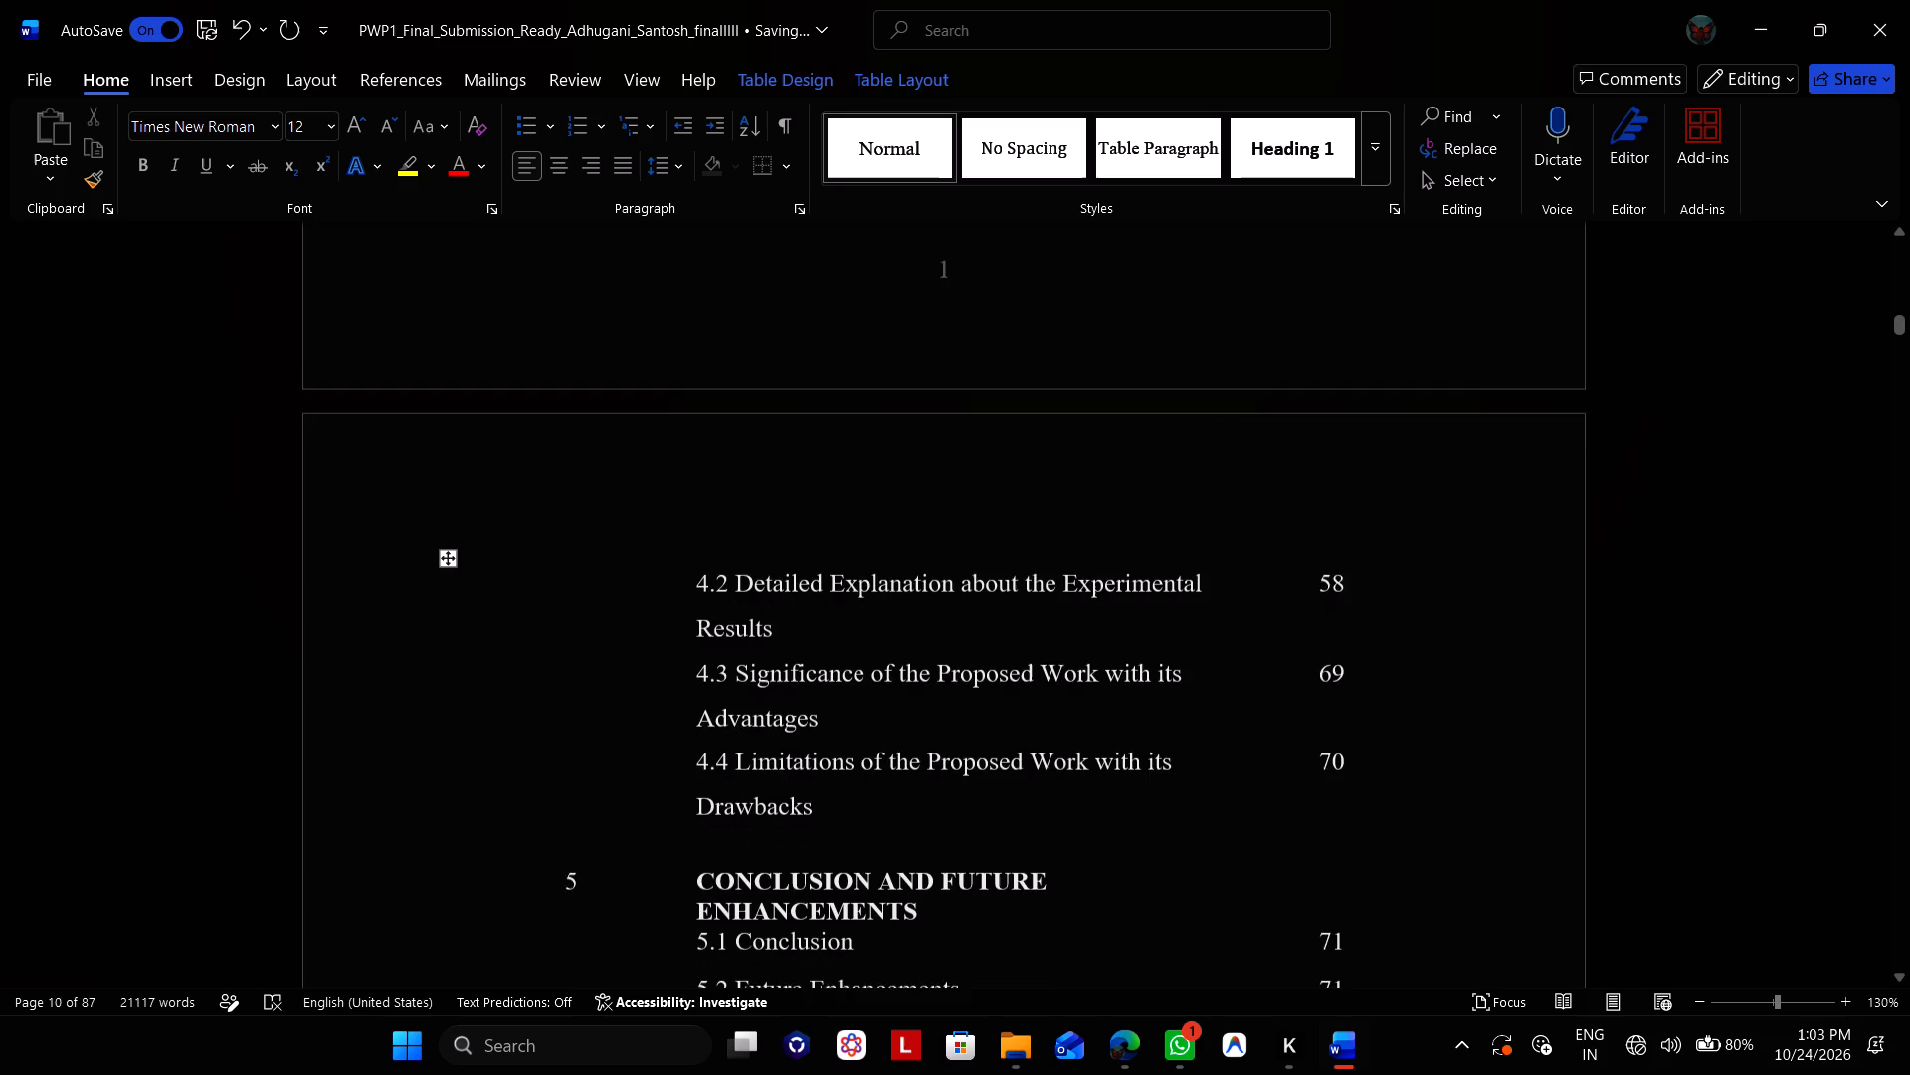
scroll(1334, 553, down, 1)
Examine the row ends and the empty lines between entries 4.1 and 4.2, where the table of contents breaks across pages.
click(1428, 561)
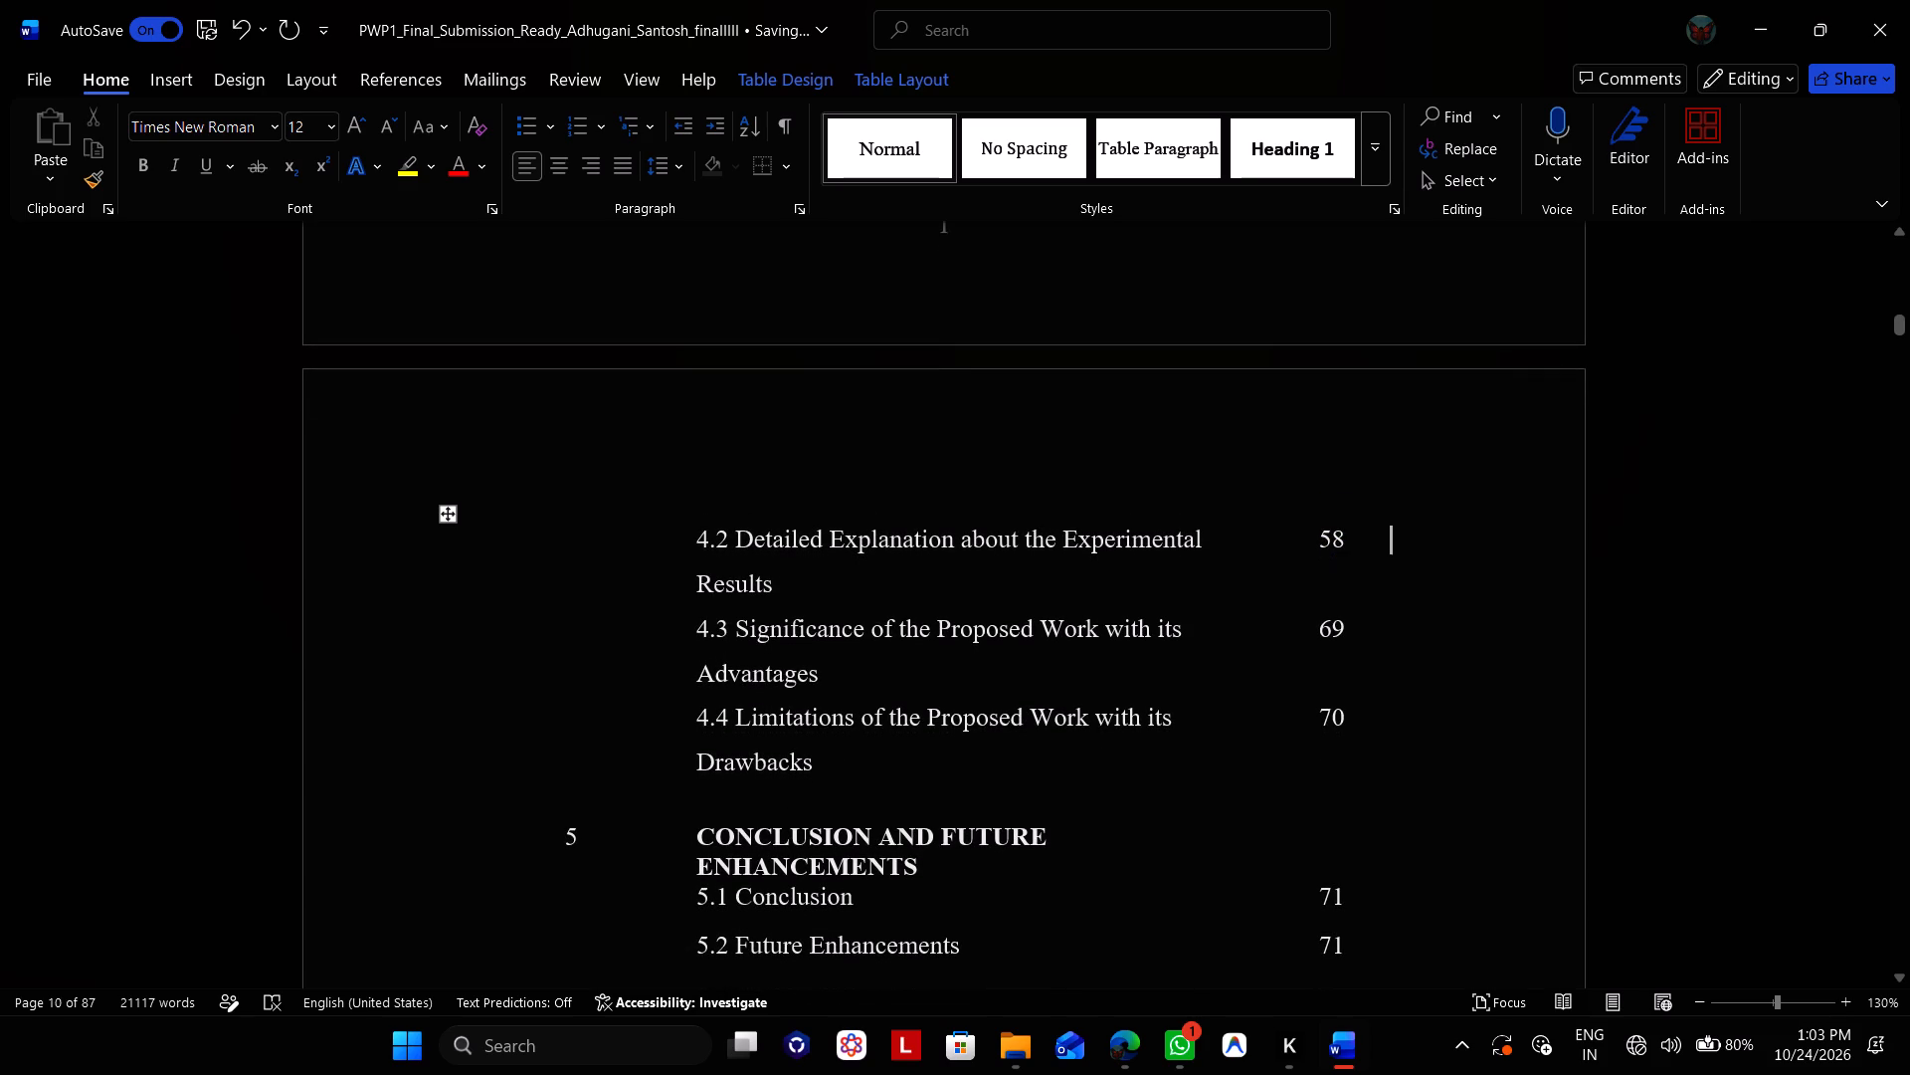
key(Up)
key(Up)
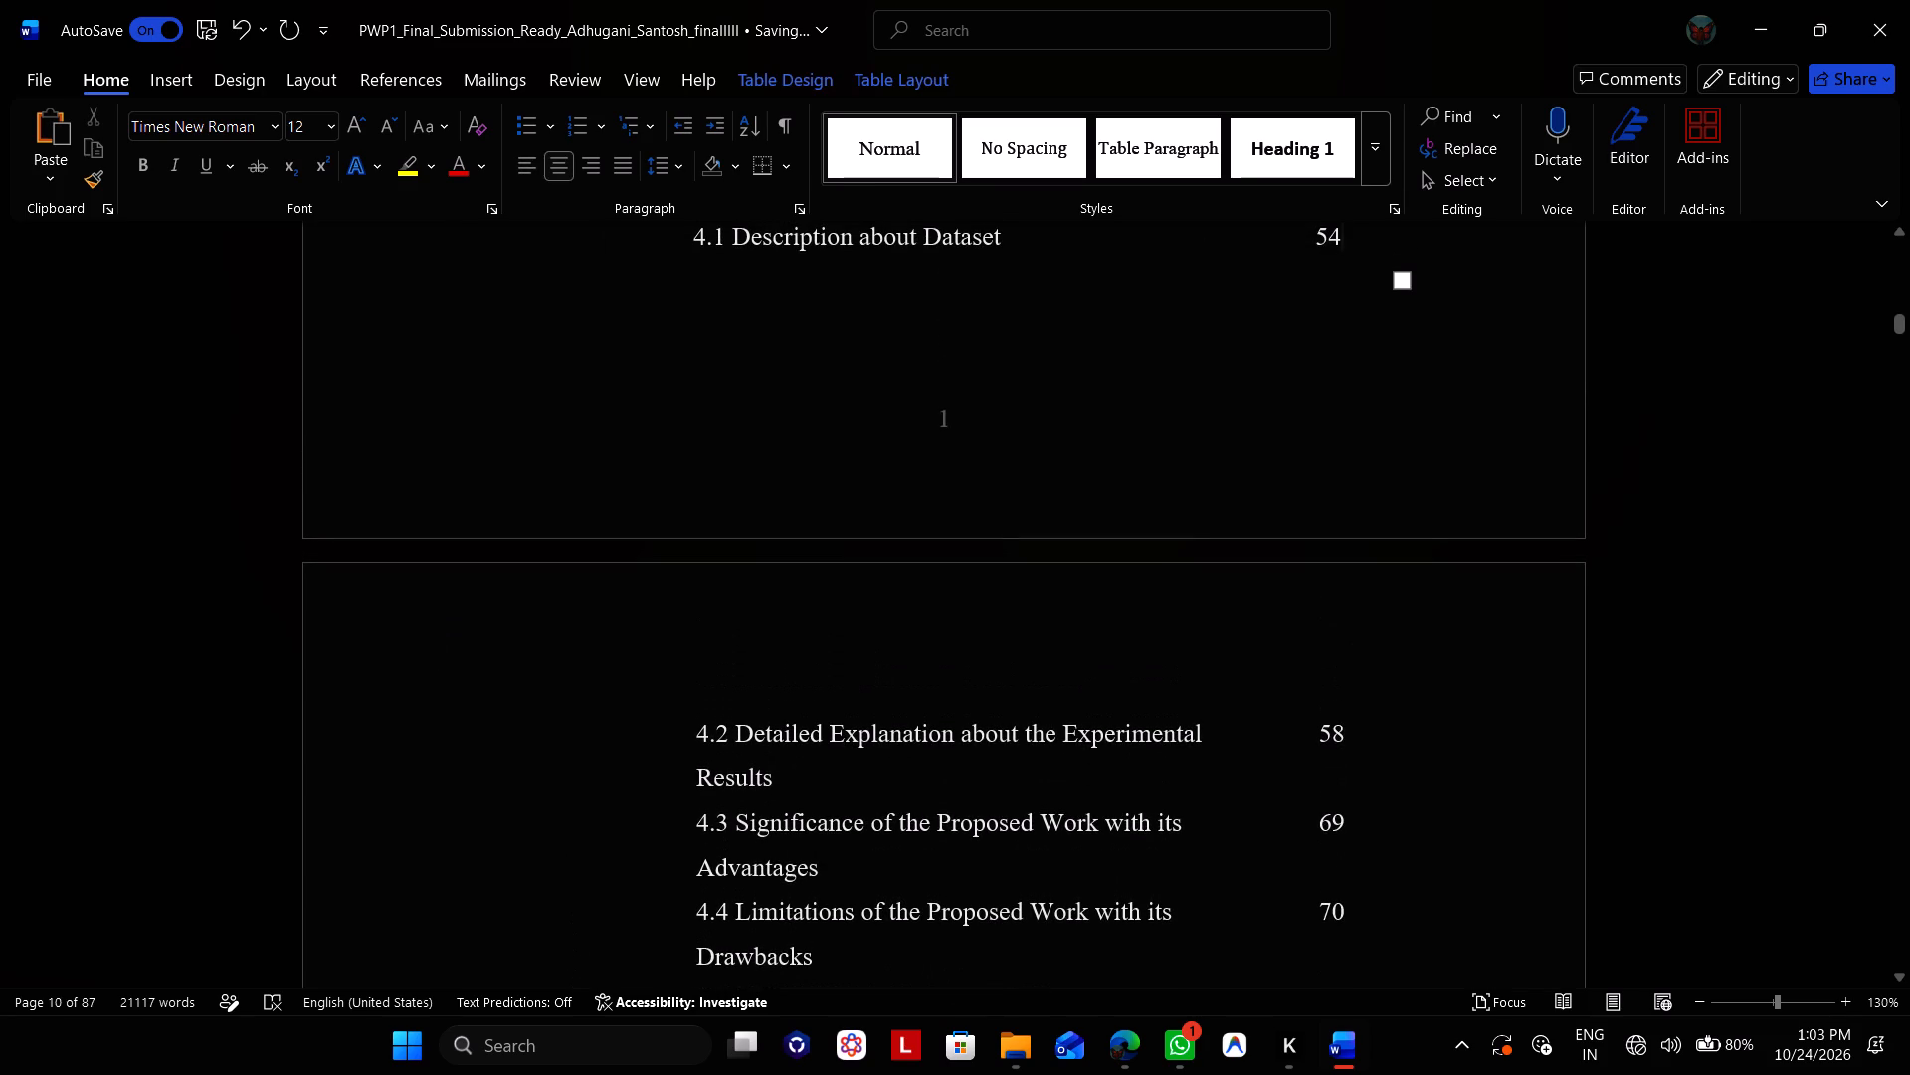
key(Right)
key(Down)
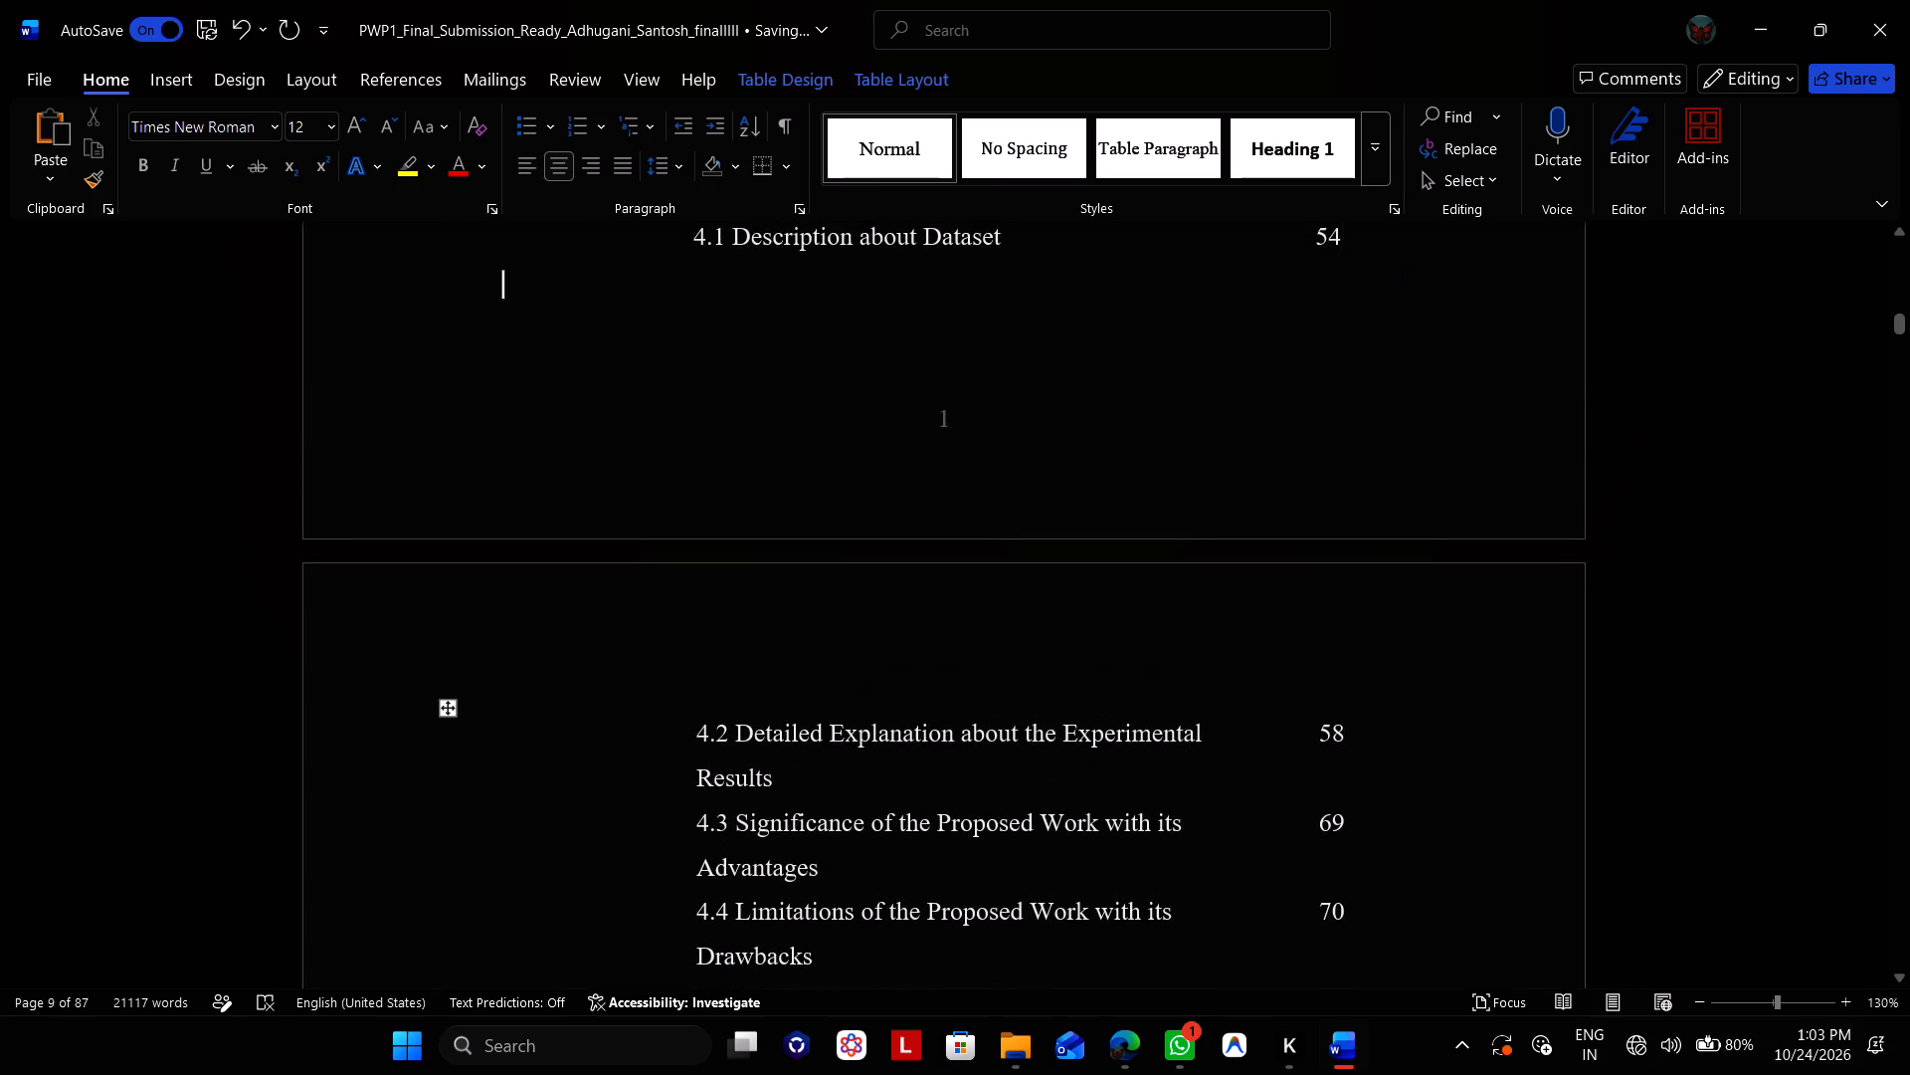
key(Right)
key(Right)
key(Right)
key(Up)
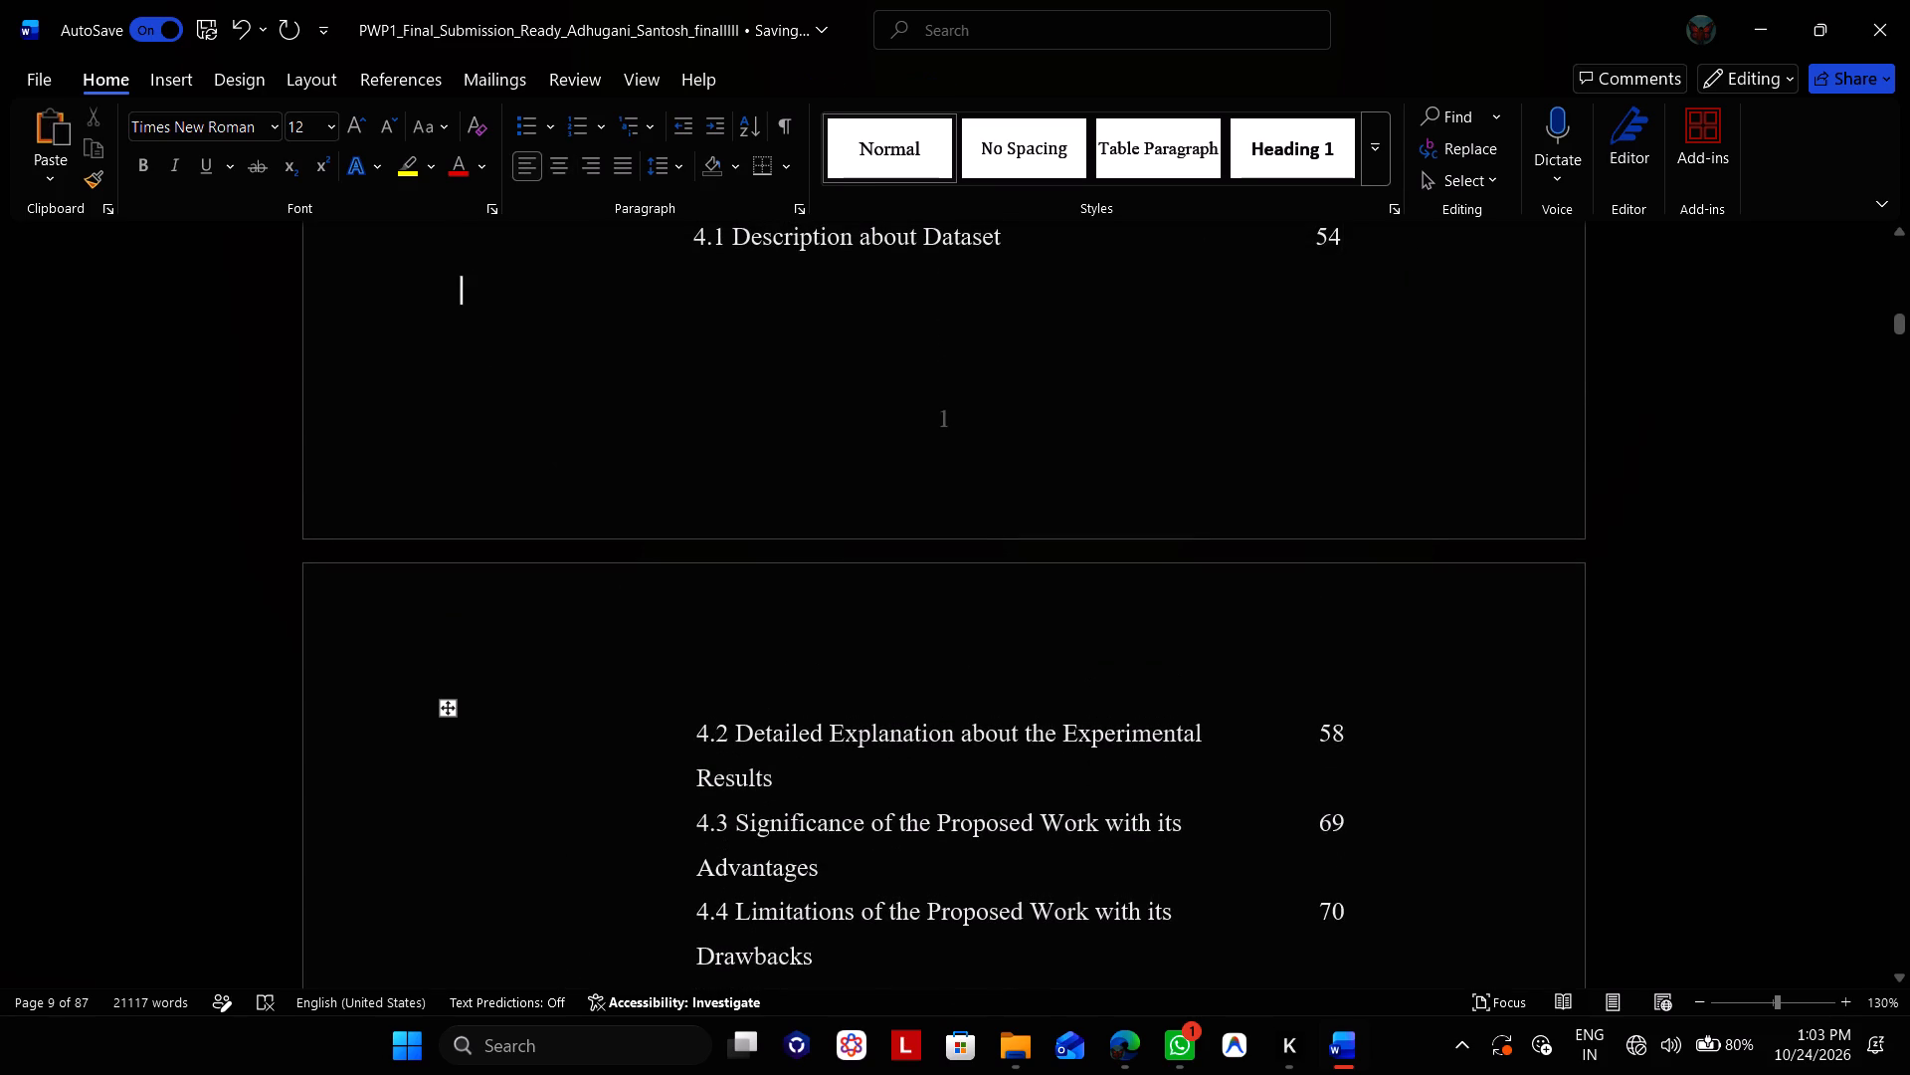
key(Up)
key(Left)
key(Right)
key(Right)
key(Right)
key(Right)
key(Right)
key(Right)
key(Right)
key(Right)
key(Right)
key(Right)
key(Right)
key(Right)
key(Right)
key(Right)
key(Right)
key(Right)
key(Right)
key(Right)
key(Right)
key(Right)
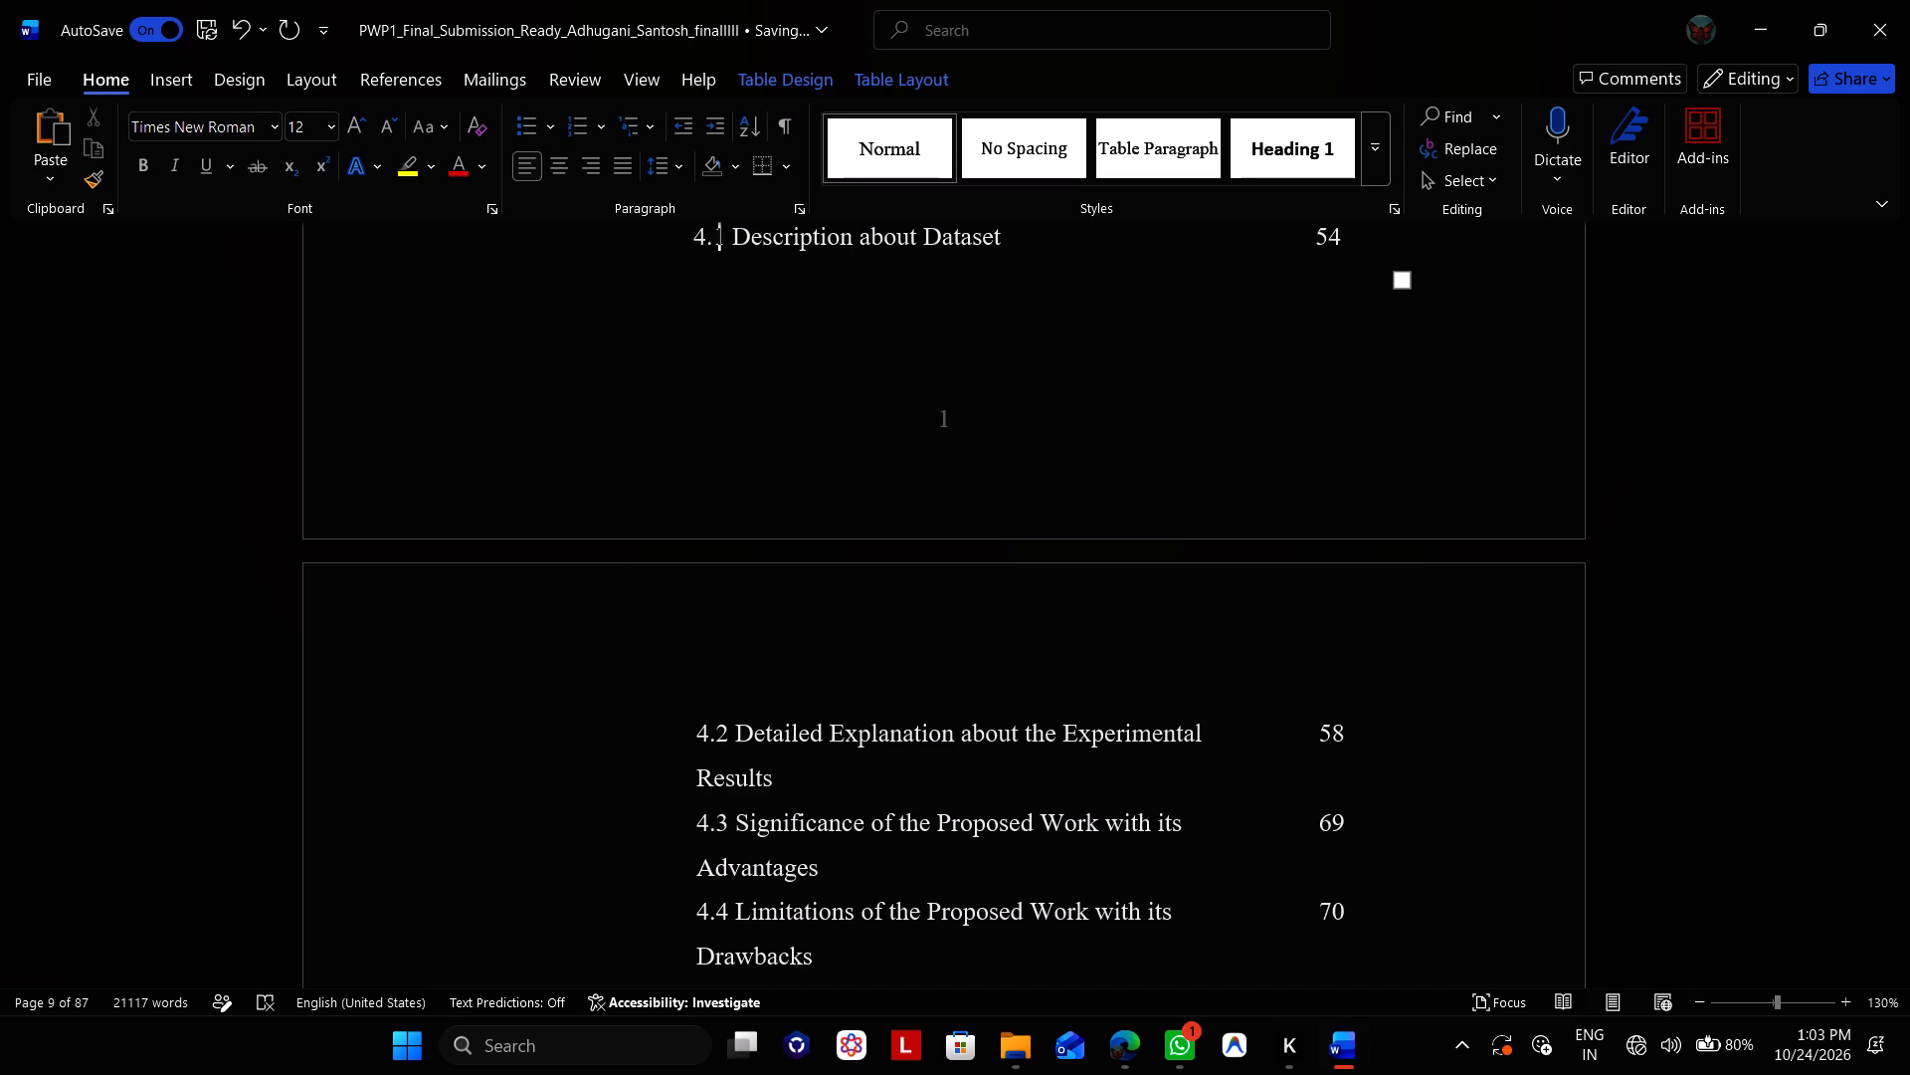
key(Left)
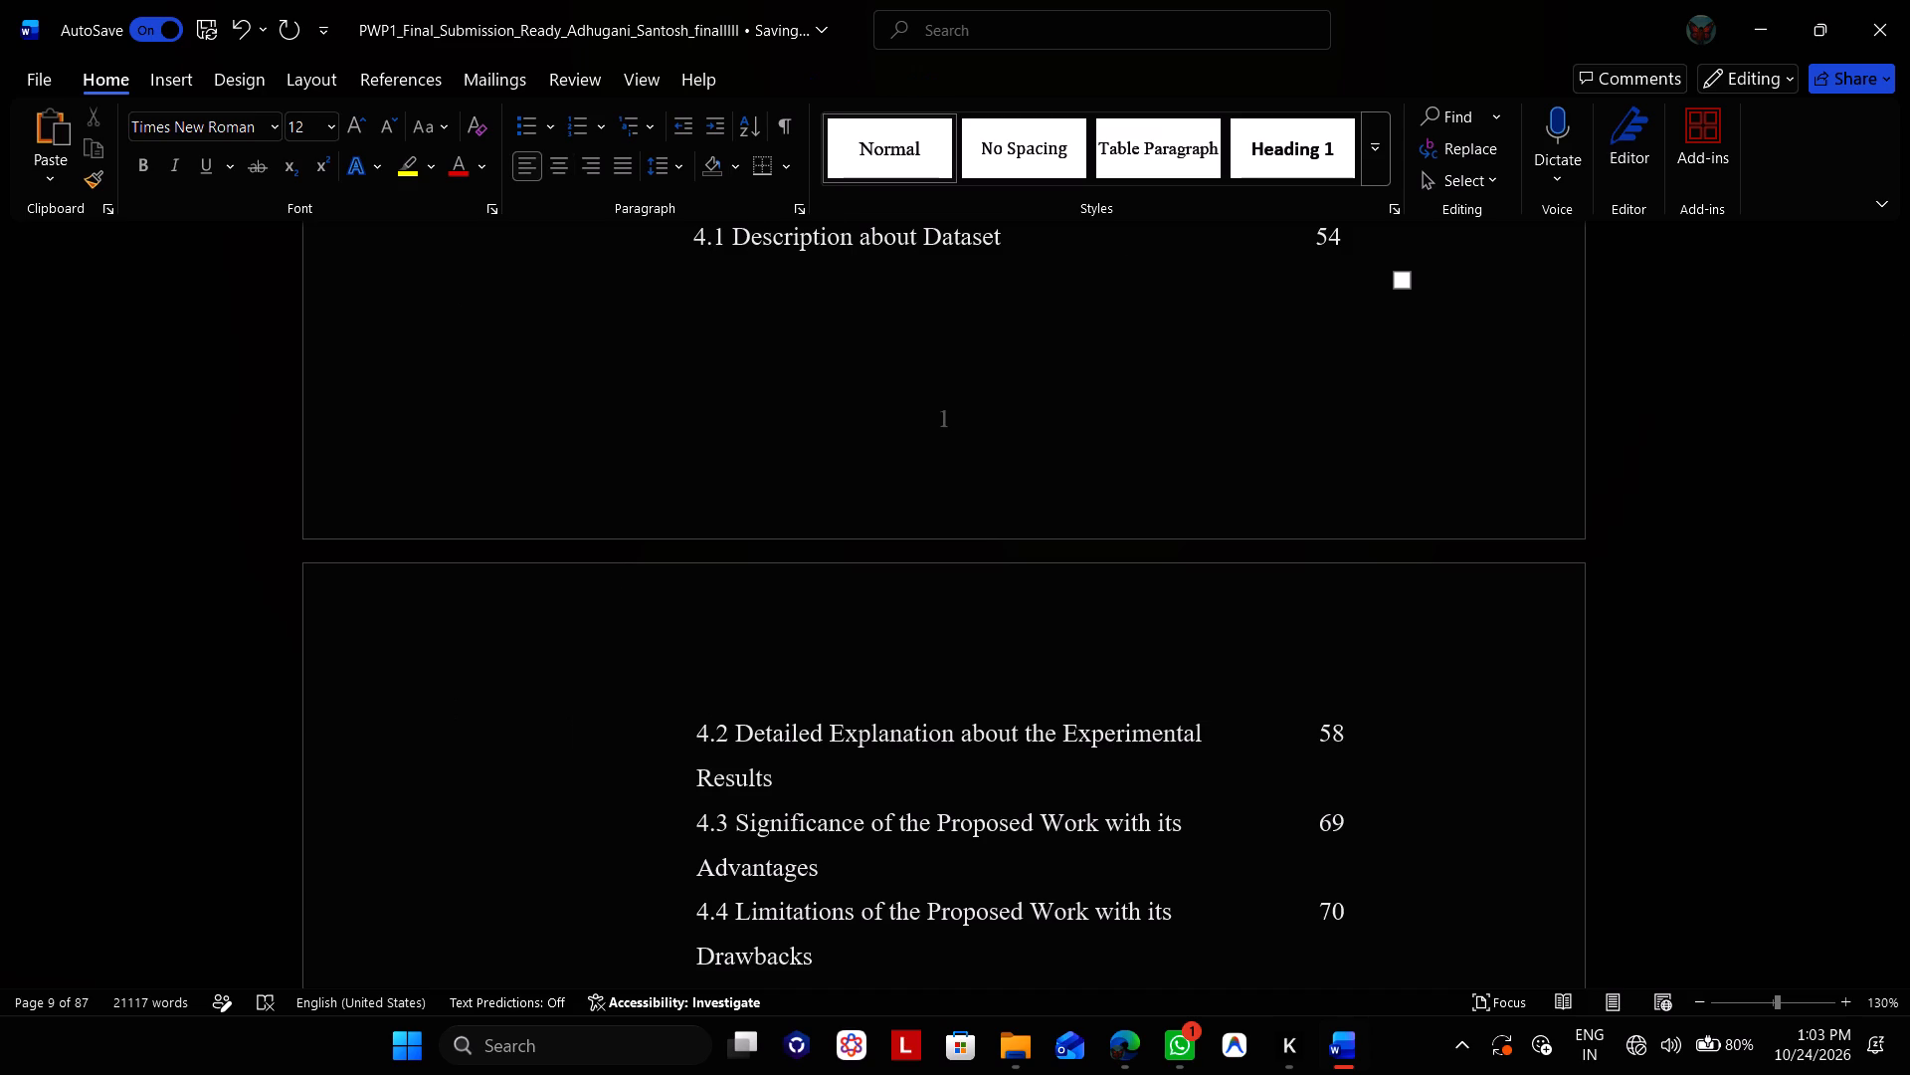
key(Left)
key(Left)
key(Down)
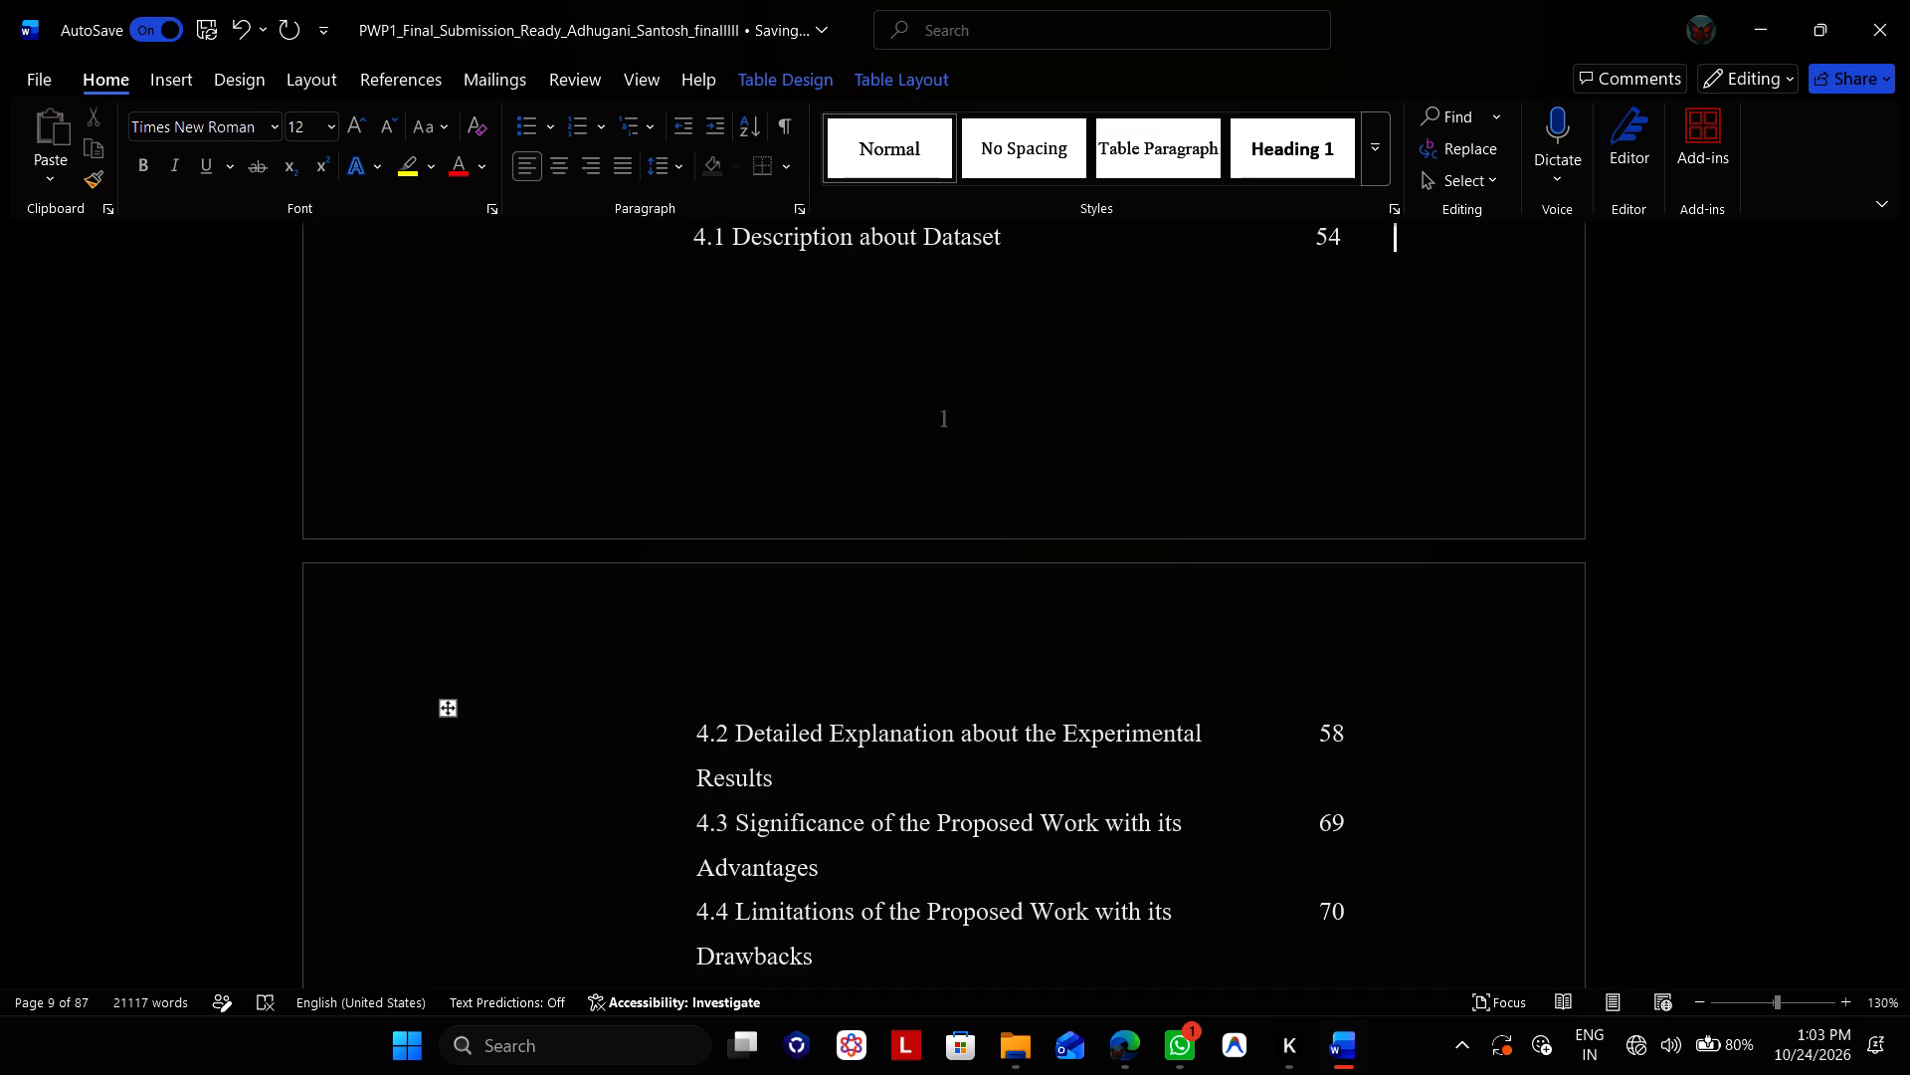
key(Up)
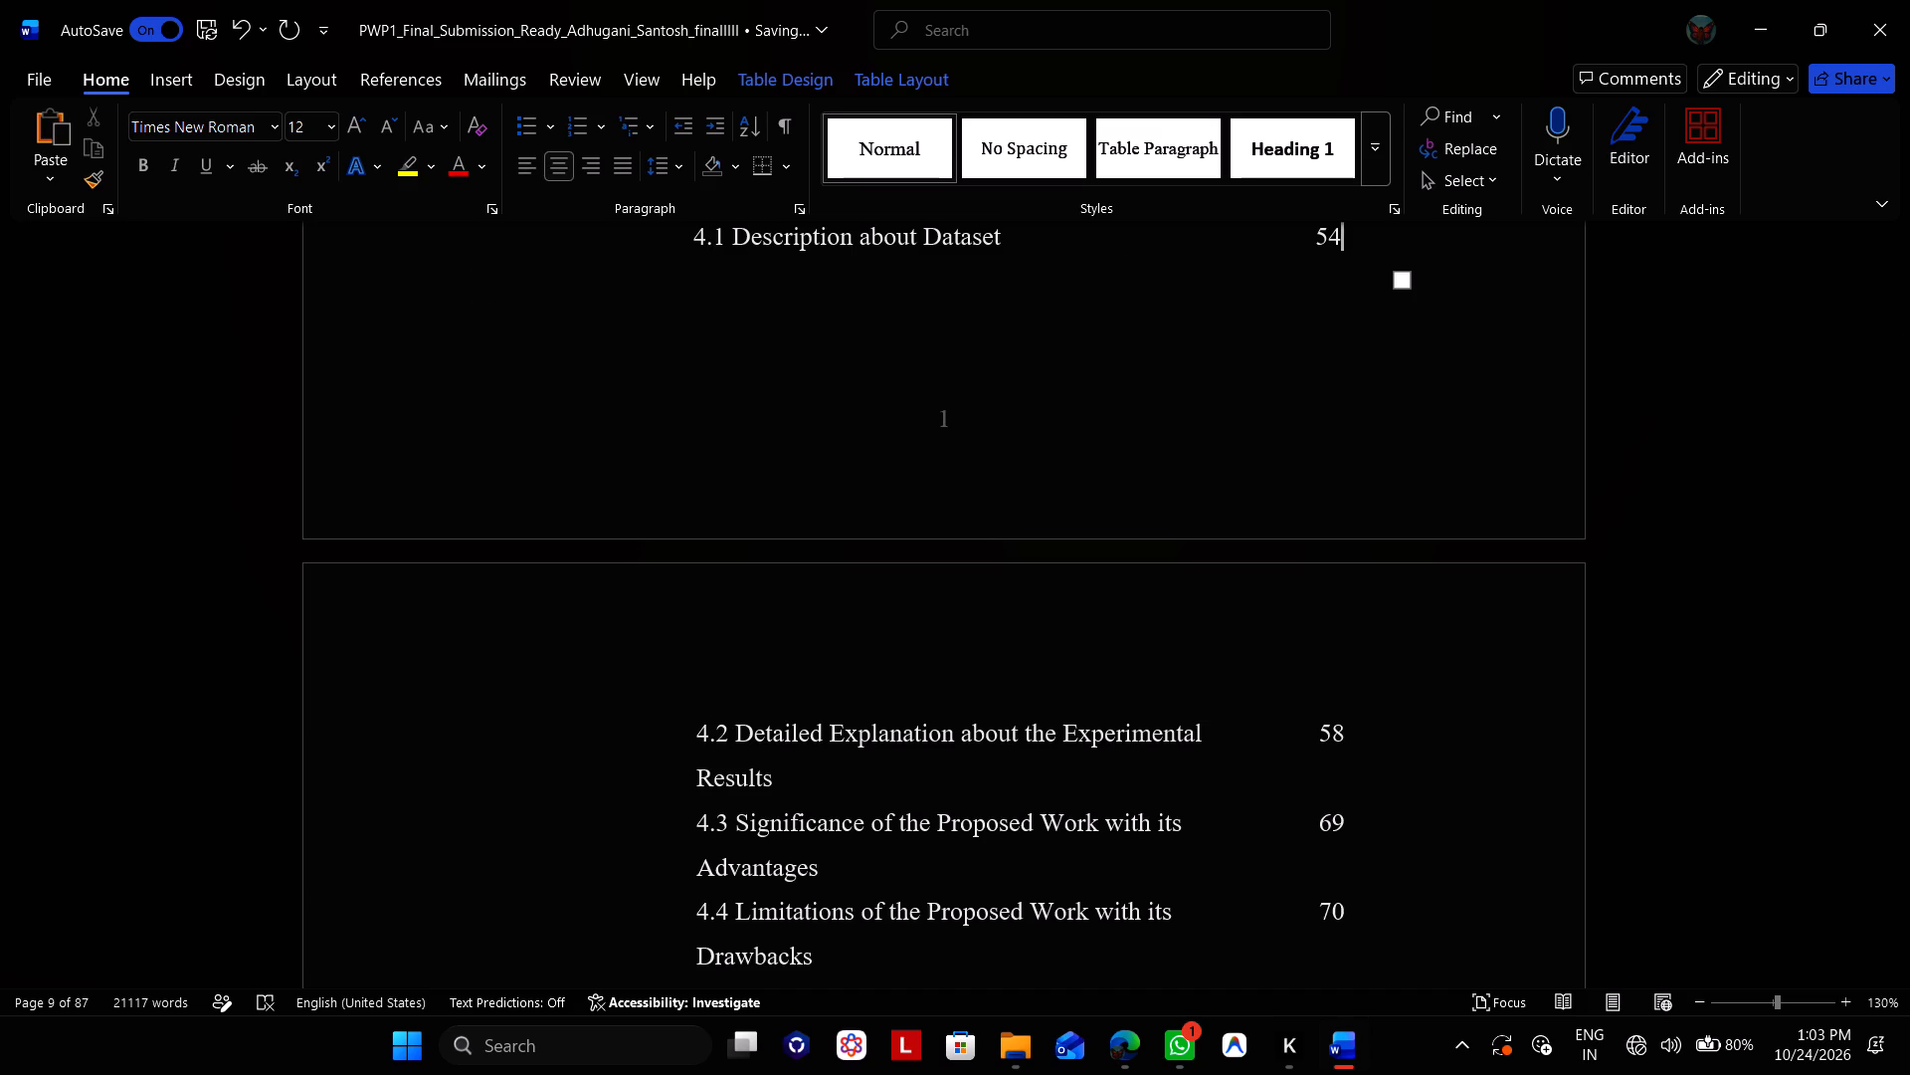
key(Right)
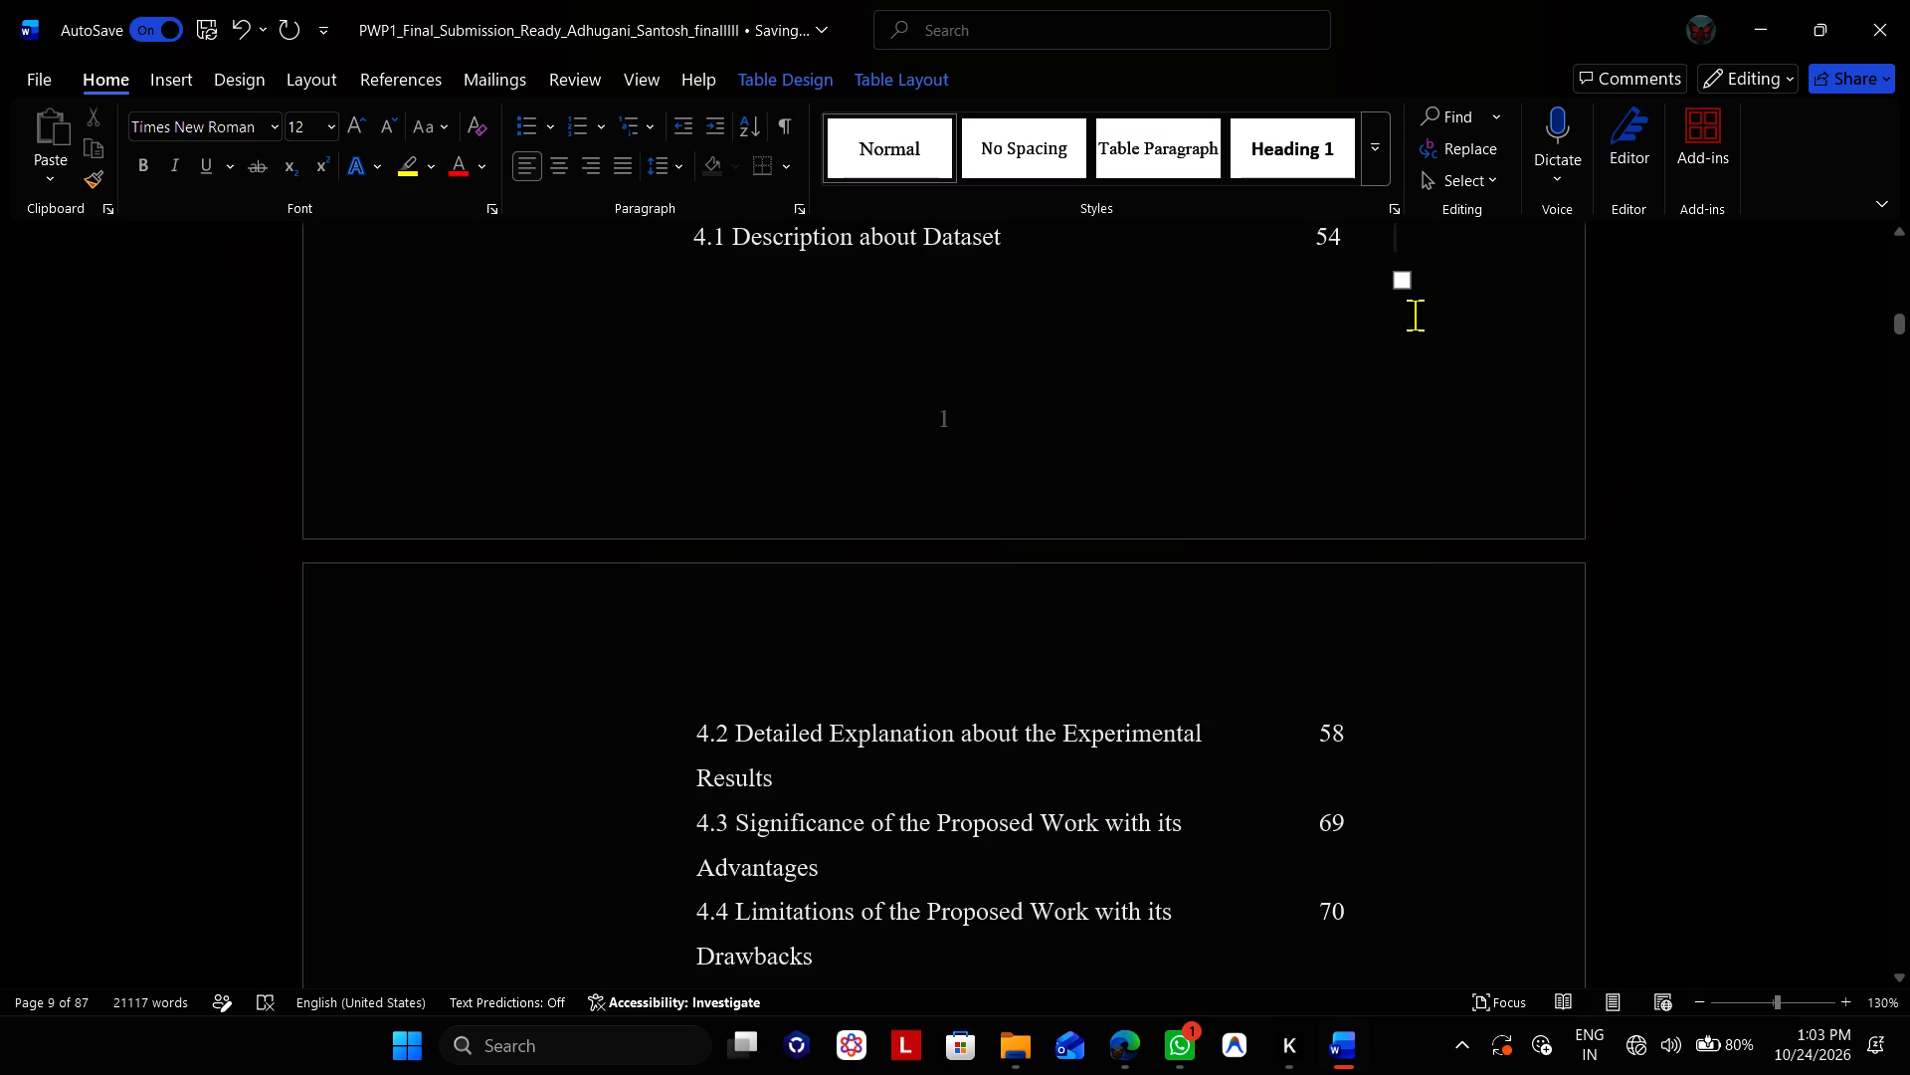
Examine the continuation of the table of contents from entry 4.2 to References, including the blank lines below it.
scroll(1398, 250, down, 1)
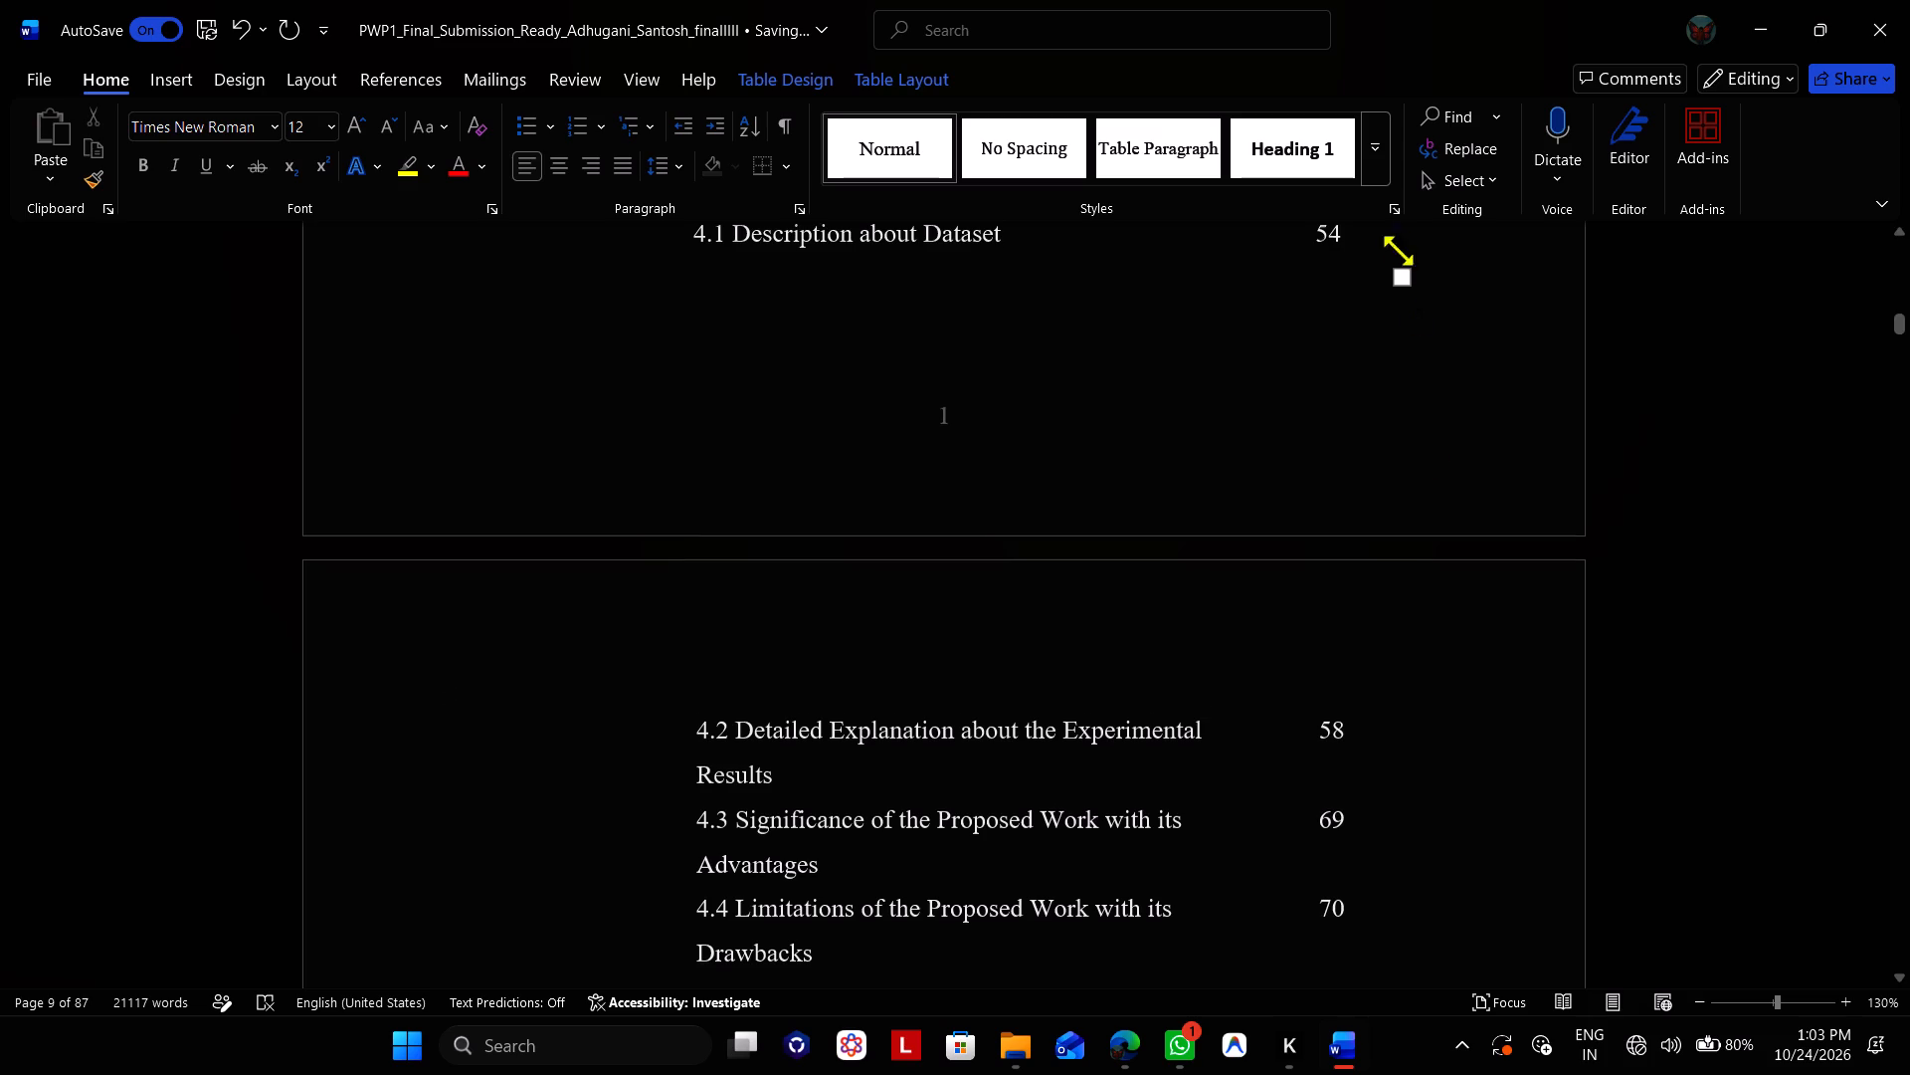
scroll(1398, 250, down, 2)
scroll(1398, 250, up, 2)
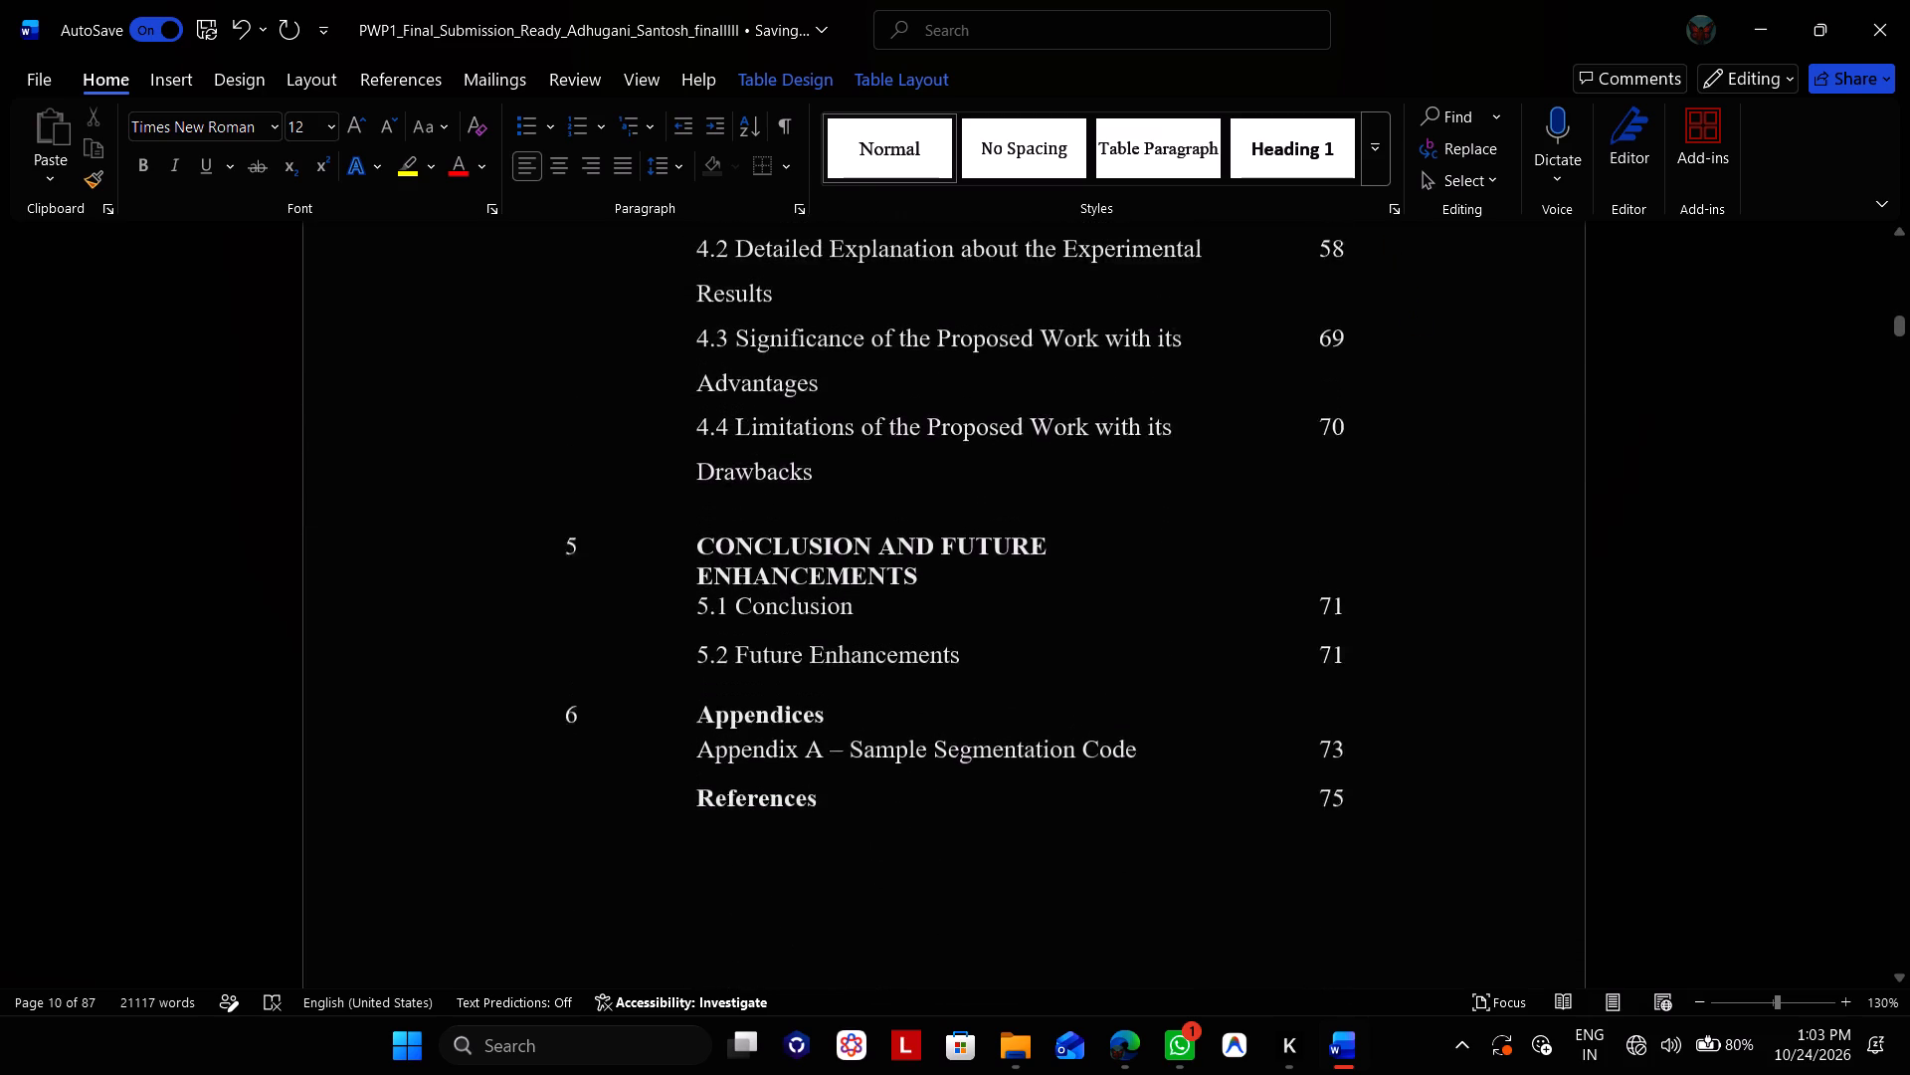
scroll(1398, 250, up, 1)
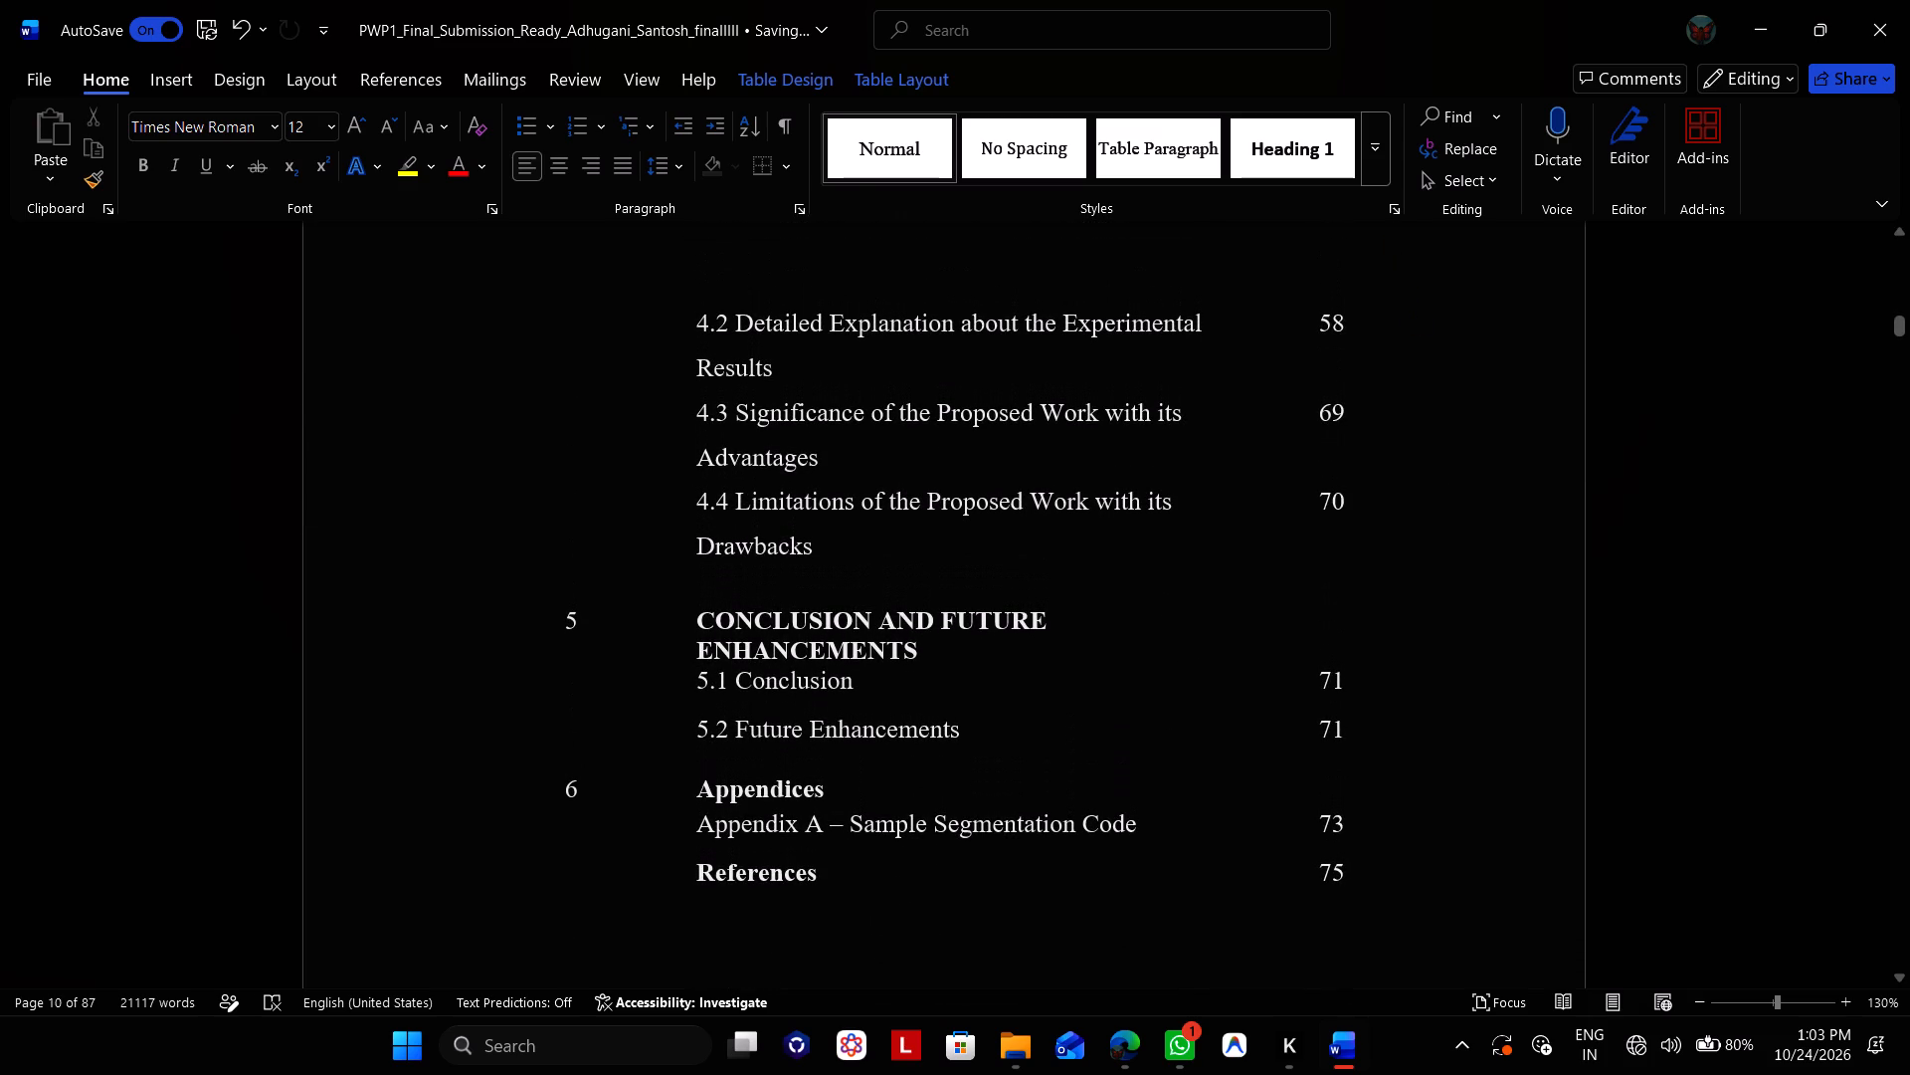
scroll(1398, 250, down, 1)
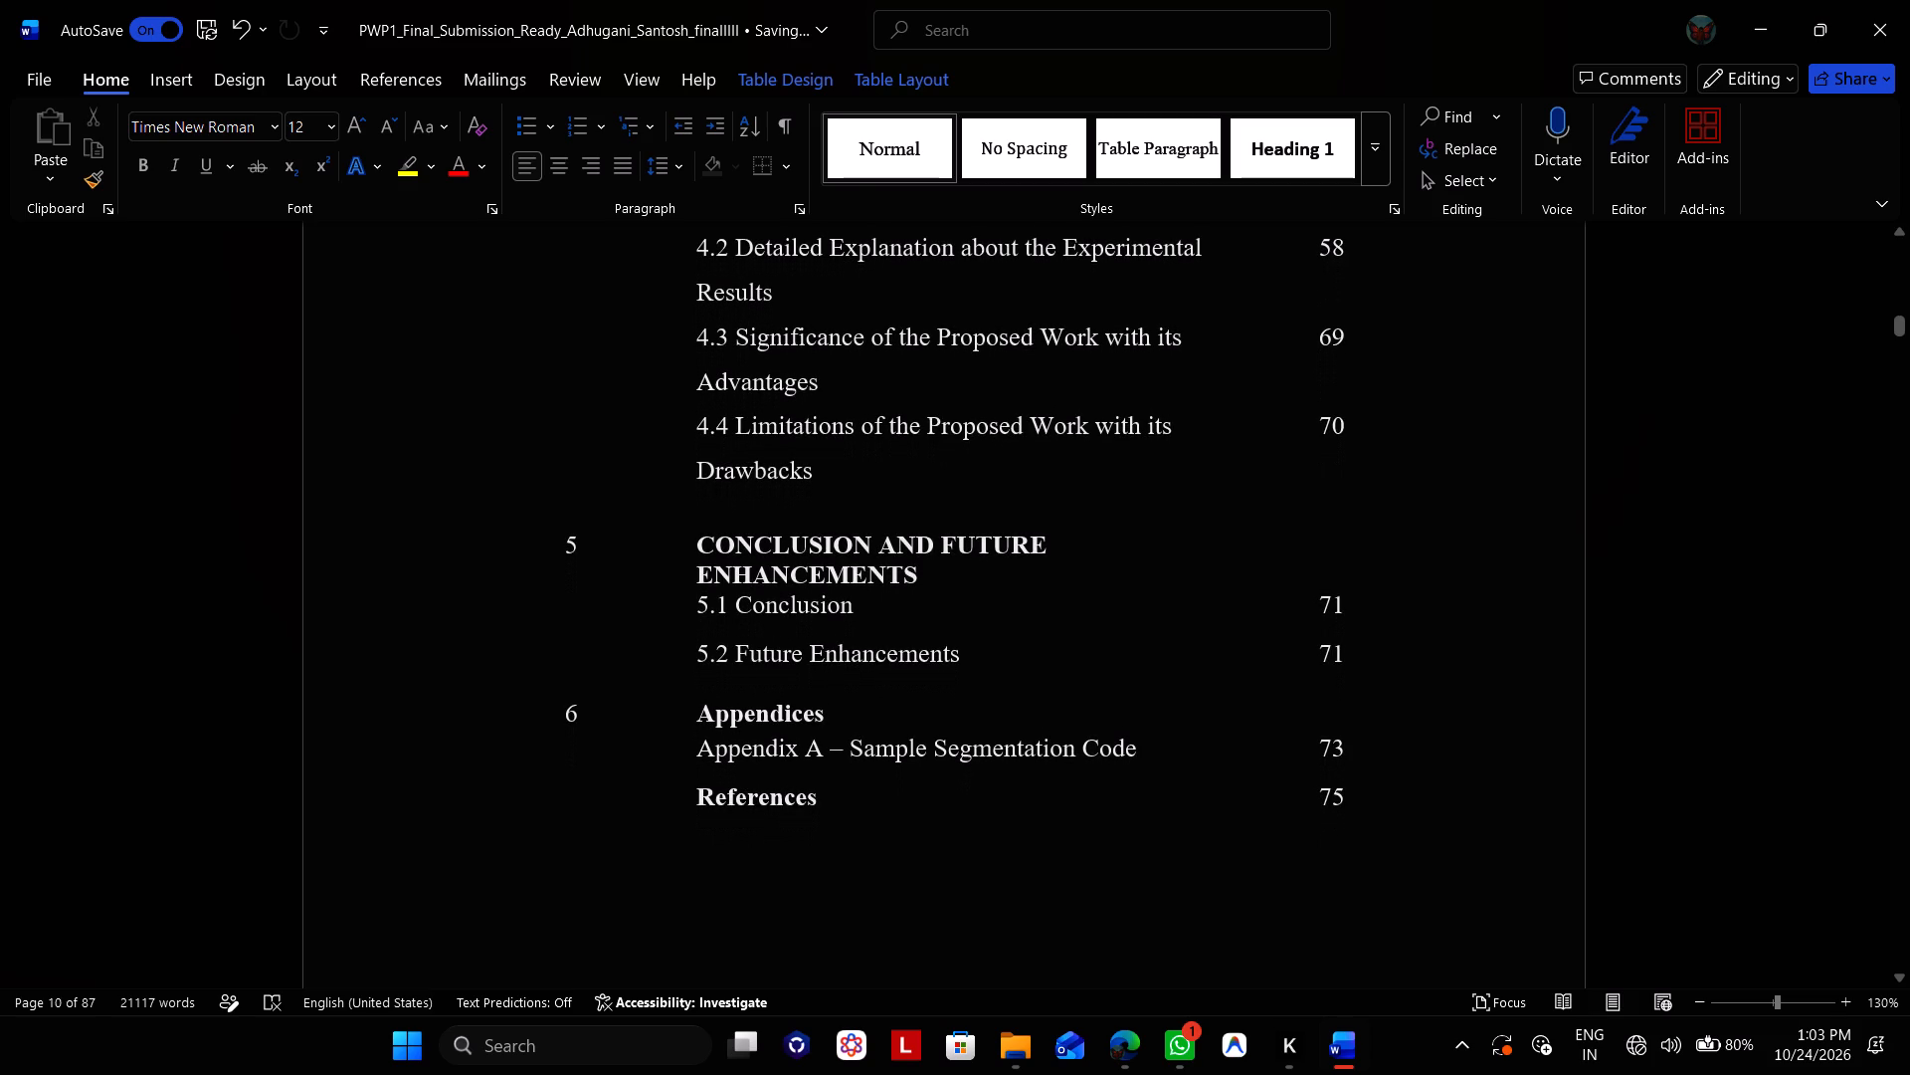
key(Right)
key(Left)
key(Left)
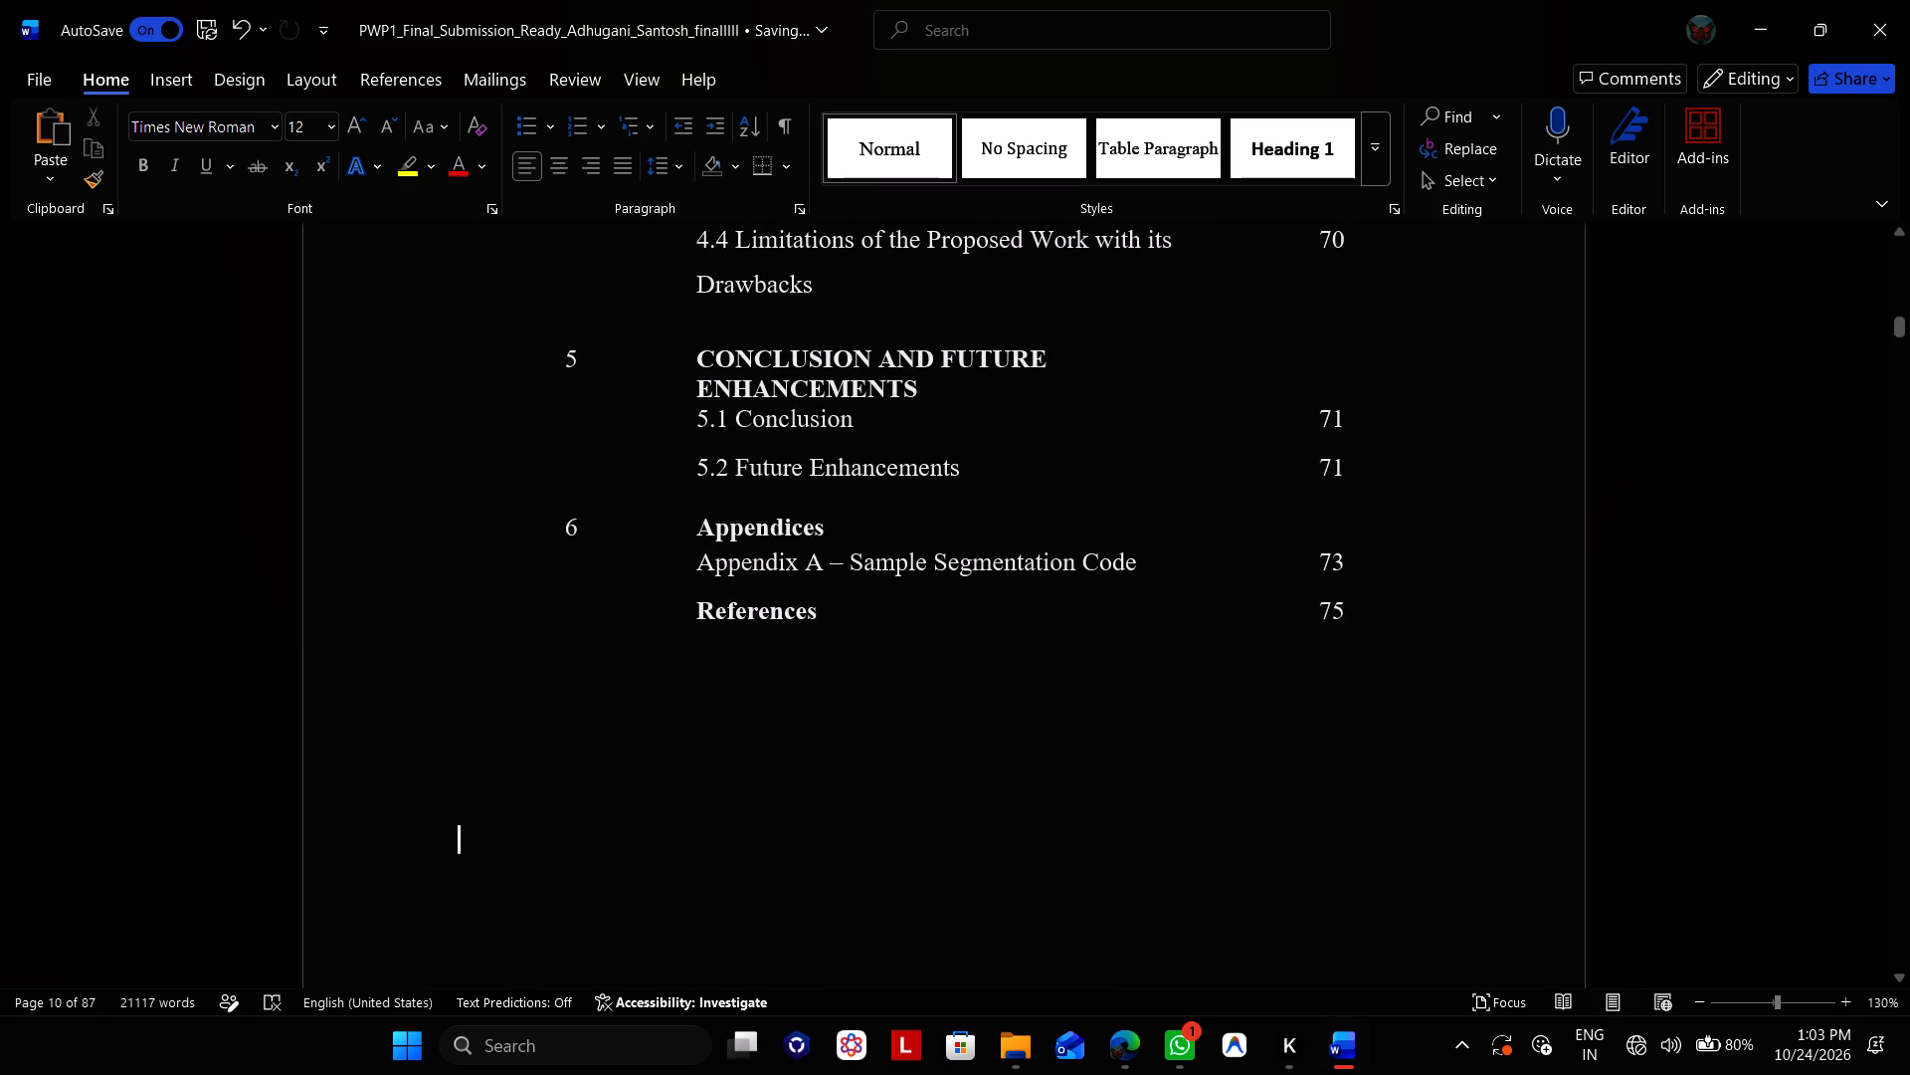
key(Up)
key(Up)
key(Right)
key(Right)
key(Right)
key(Right)
key(Right)
key(Right)
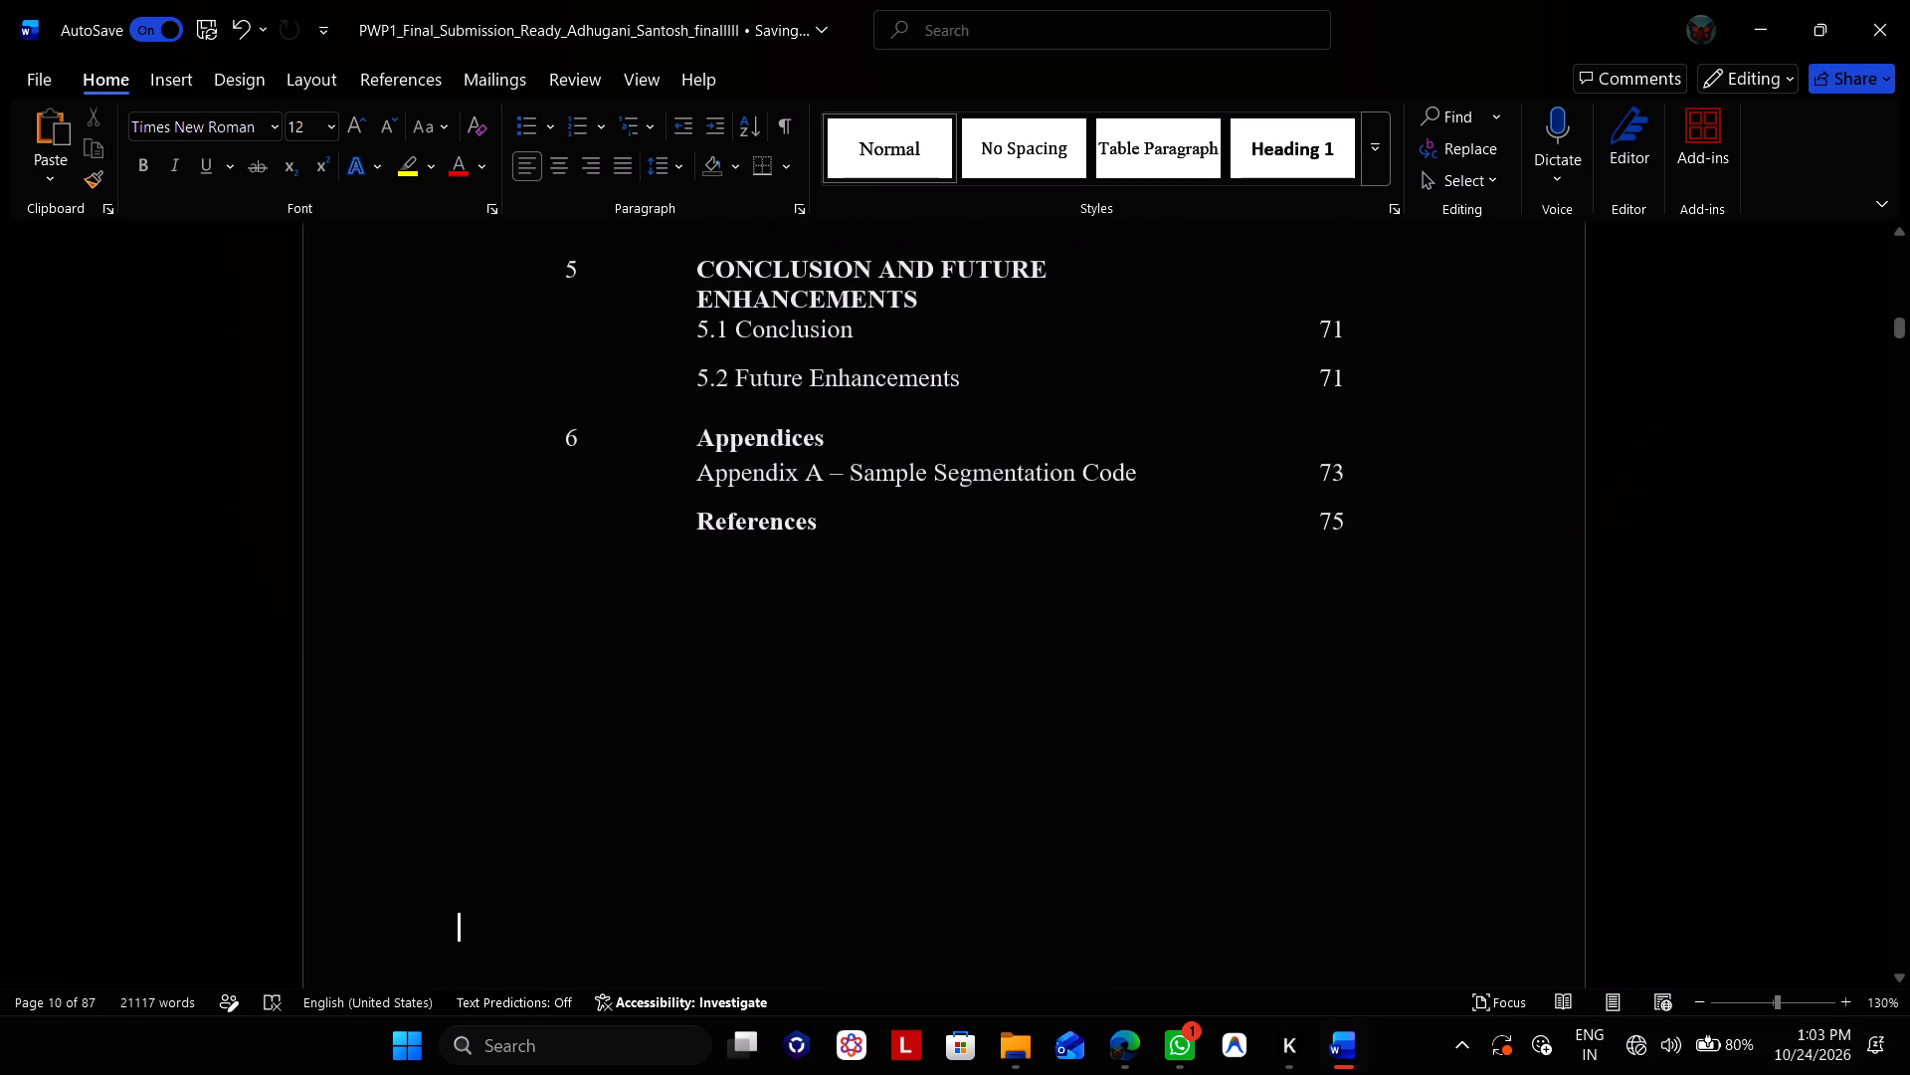
key(Left)
key(Left)
key(Left)
key(Left)
key(Left)
key(Left)
key(Left)
key(Left)
key(Left)
key(Up)
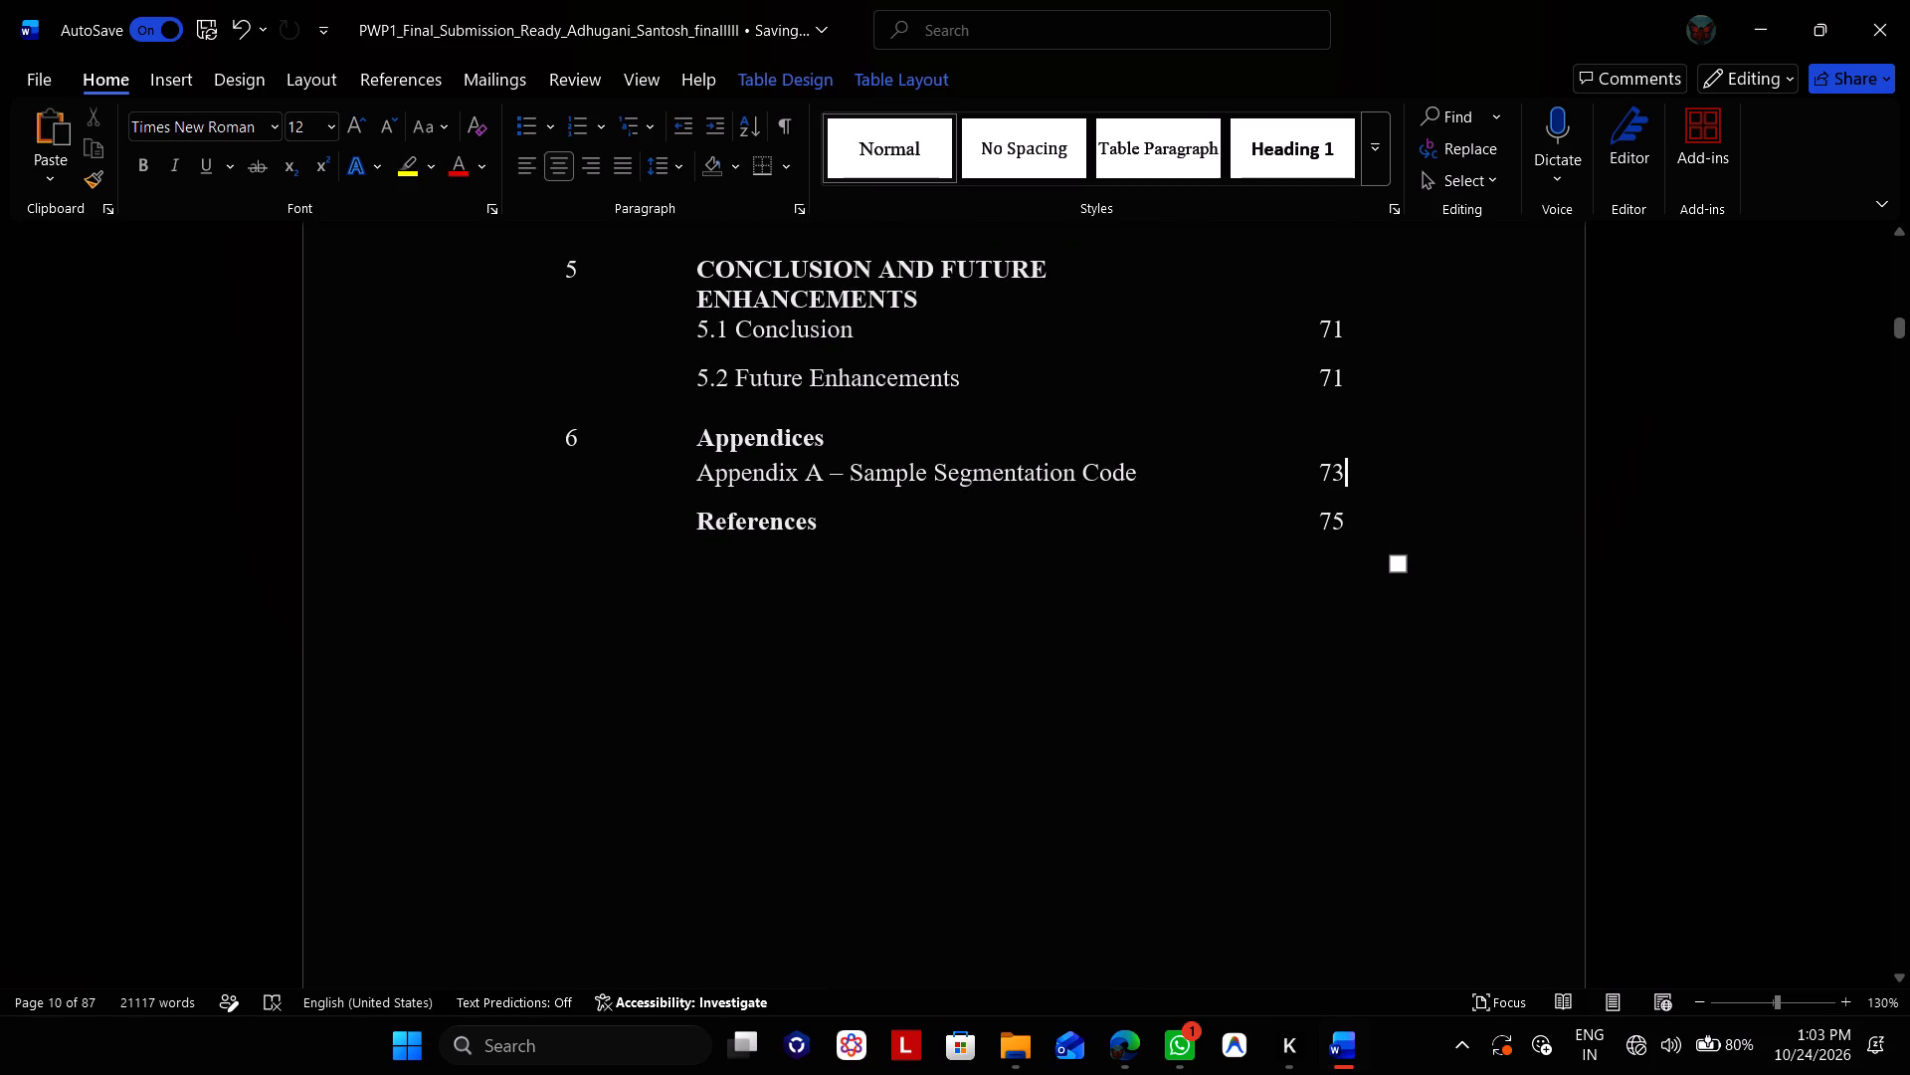
key(Up)
key(Up)
key(Up)
key(Up)
key(Up)
key(Up)
key(Up)
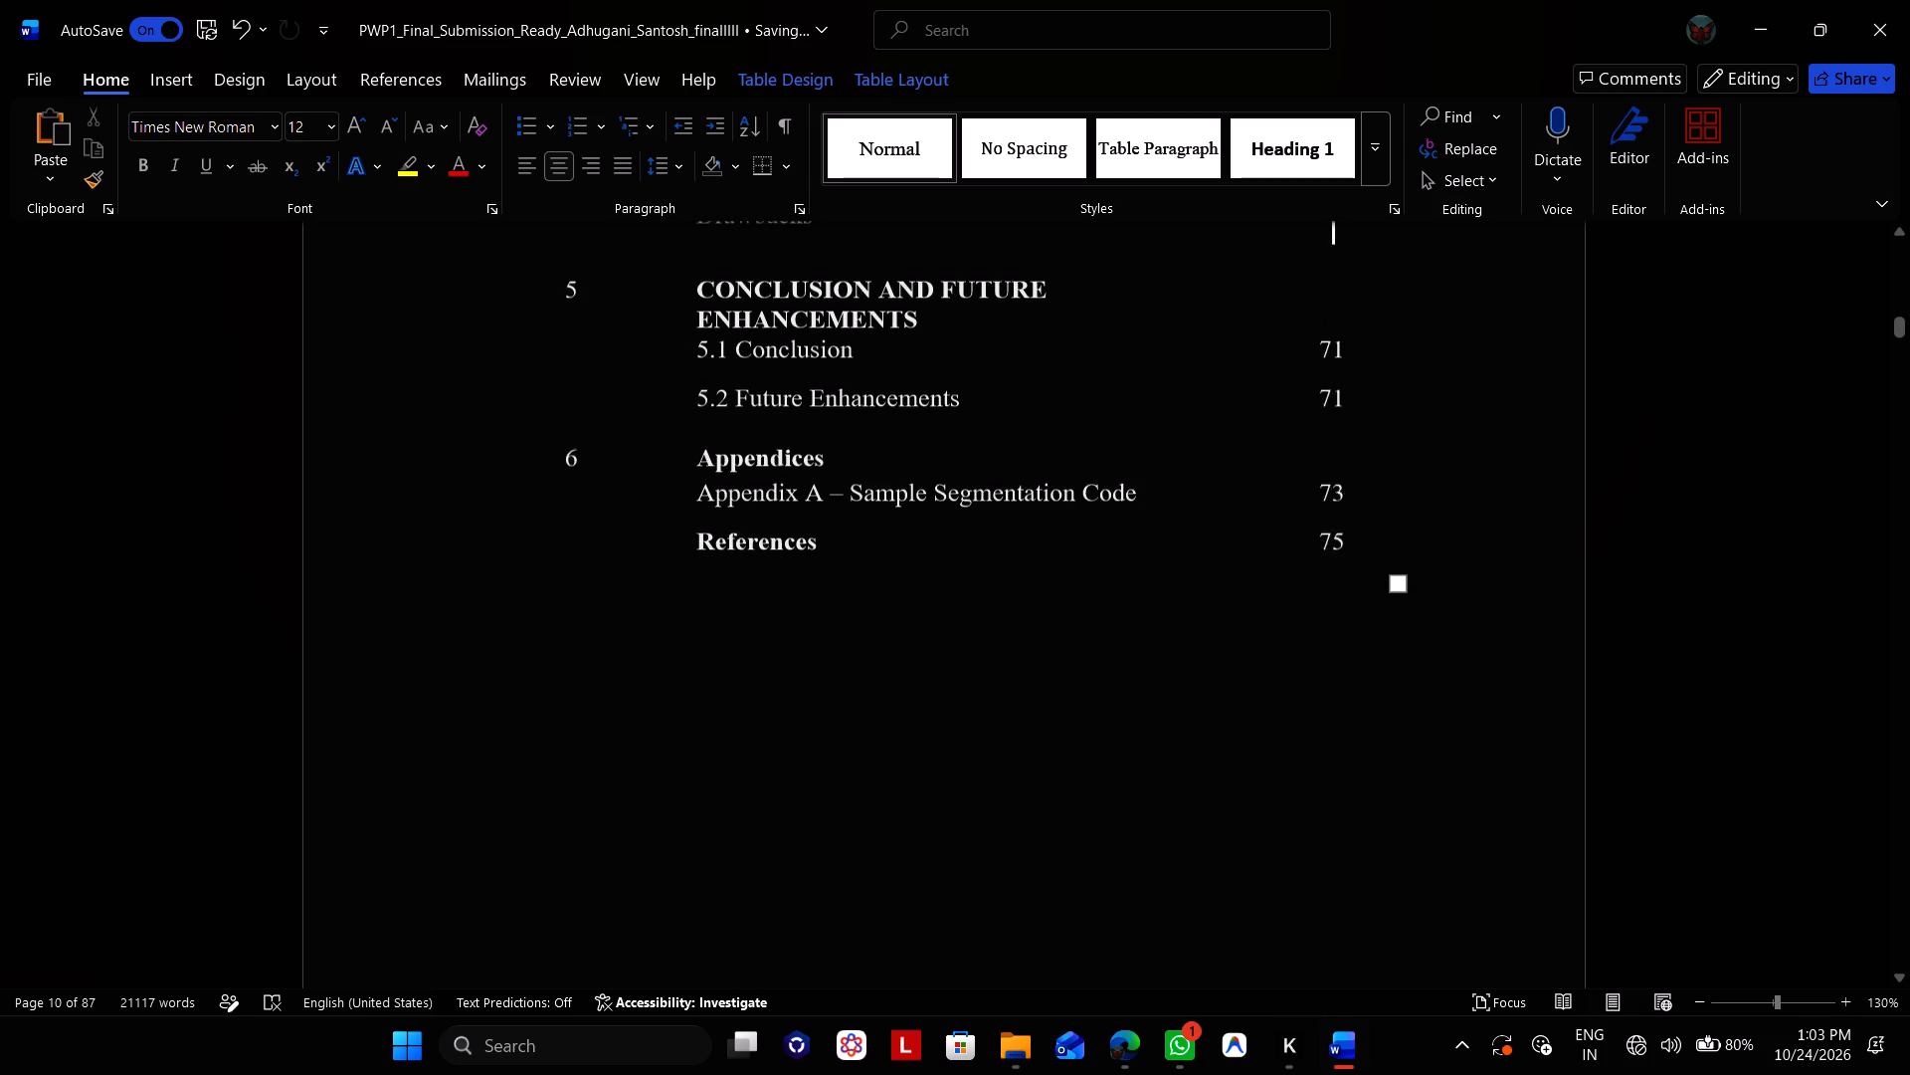
key(Up)
key(Up)
Compare the page-number alignment of chapters 2 to 4 with the continuation starting at entry 4.2.
scroll(1398, 250, up, 1)
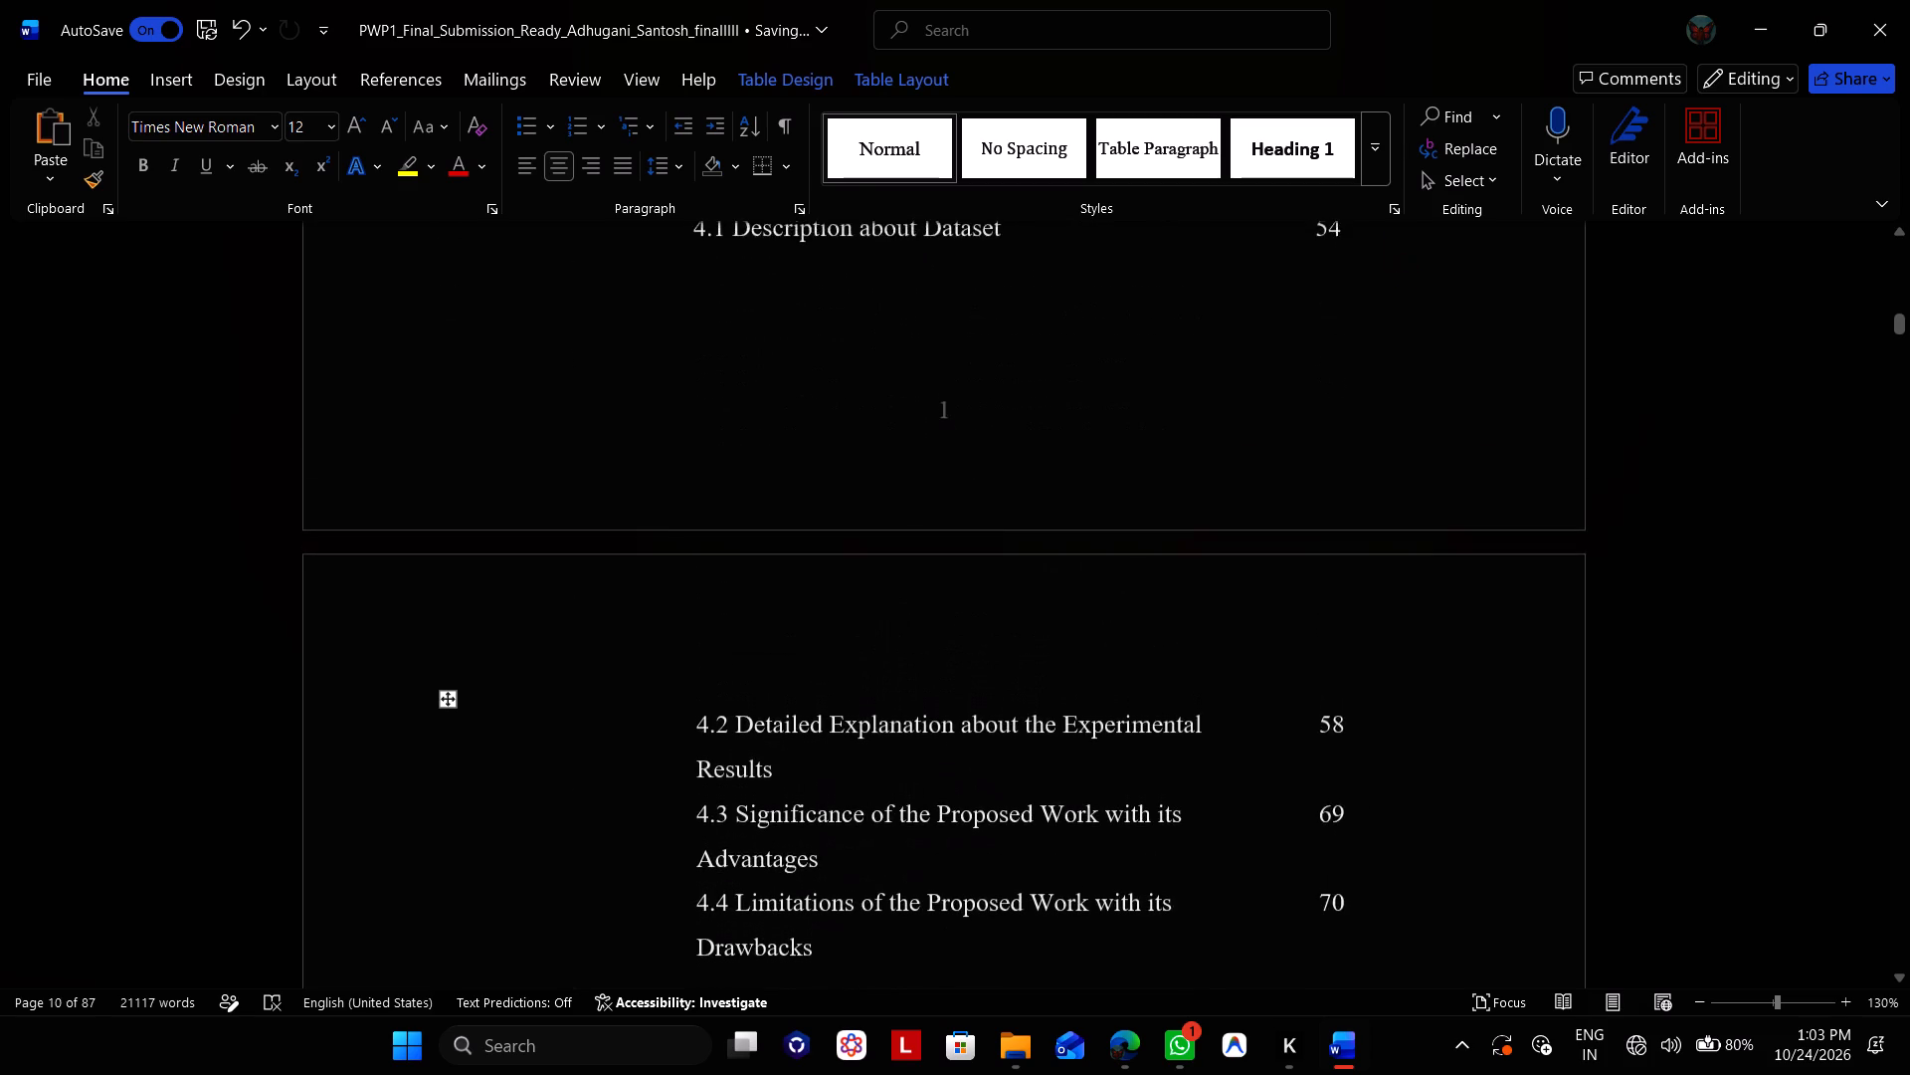
scroll(1398, 250, up, 1)
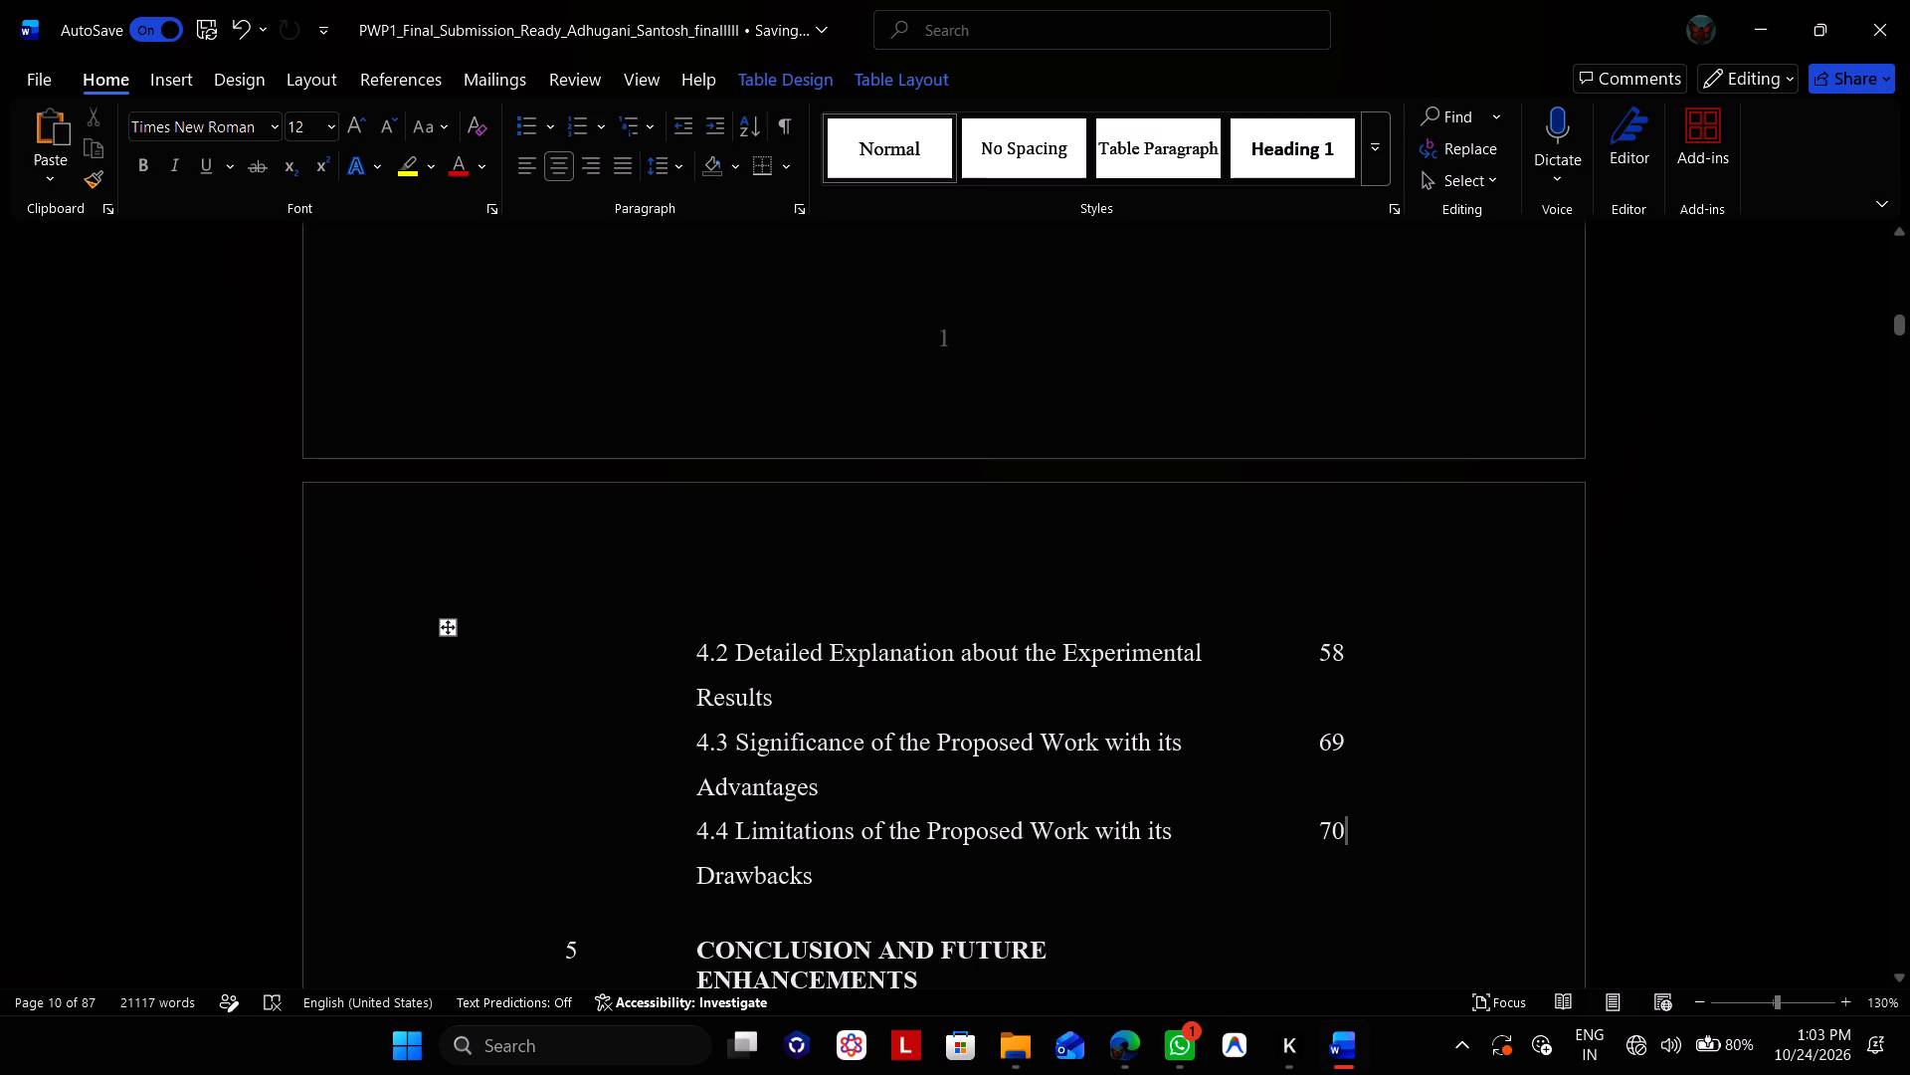
scroll(1387, 652, up, 3)
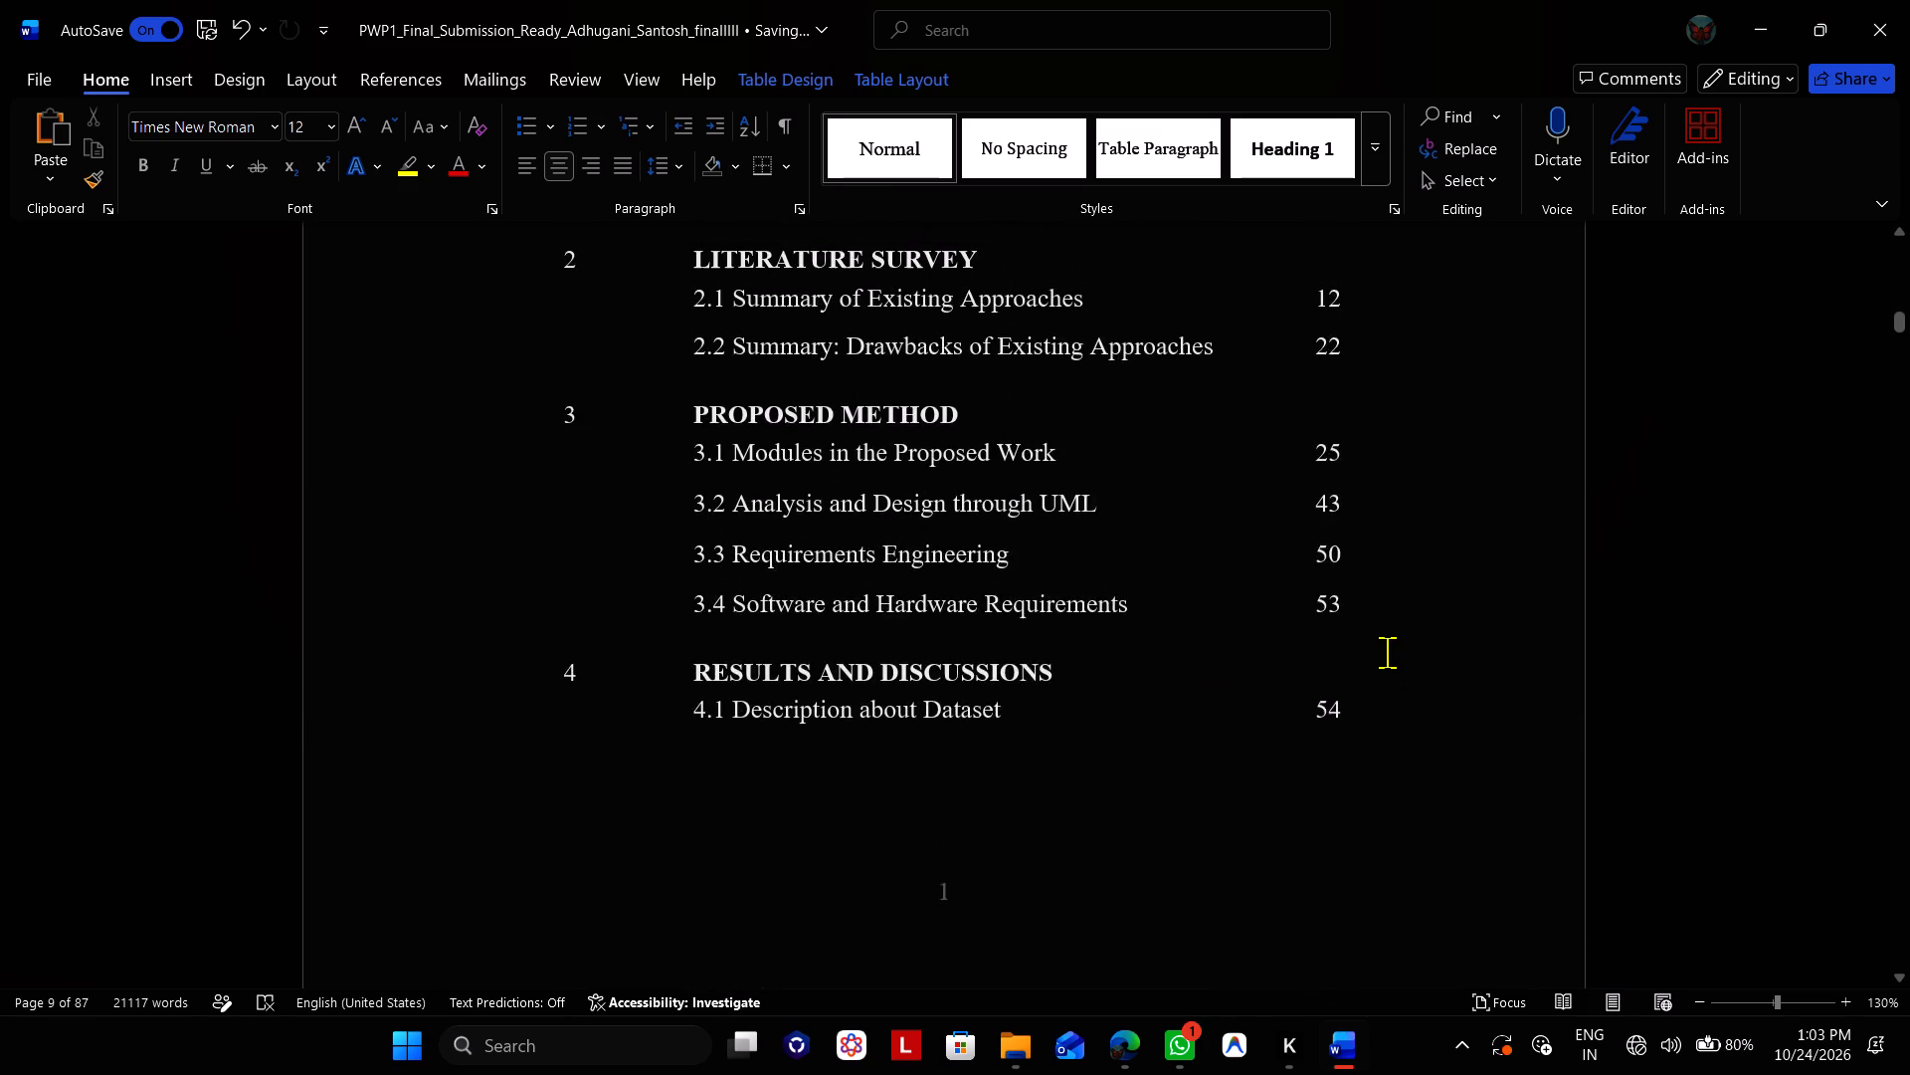
scroll(1387, 652, up, 2)
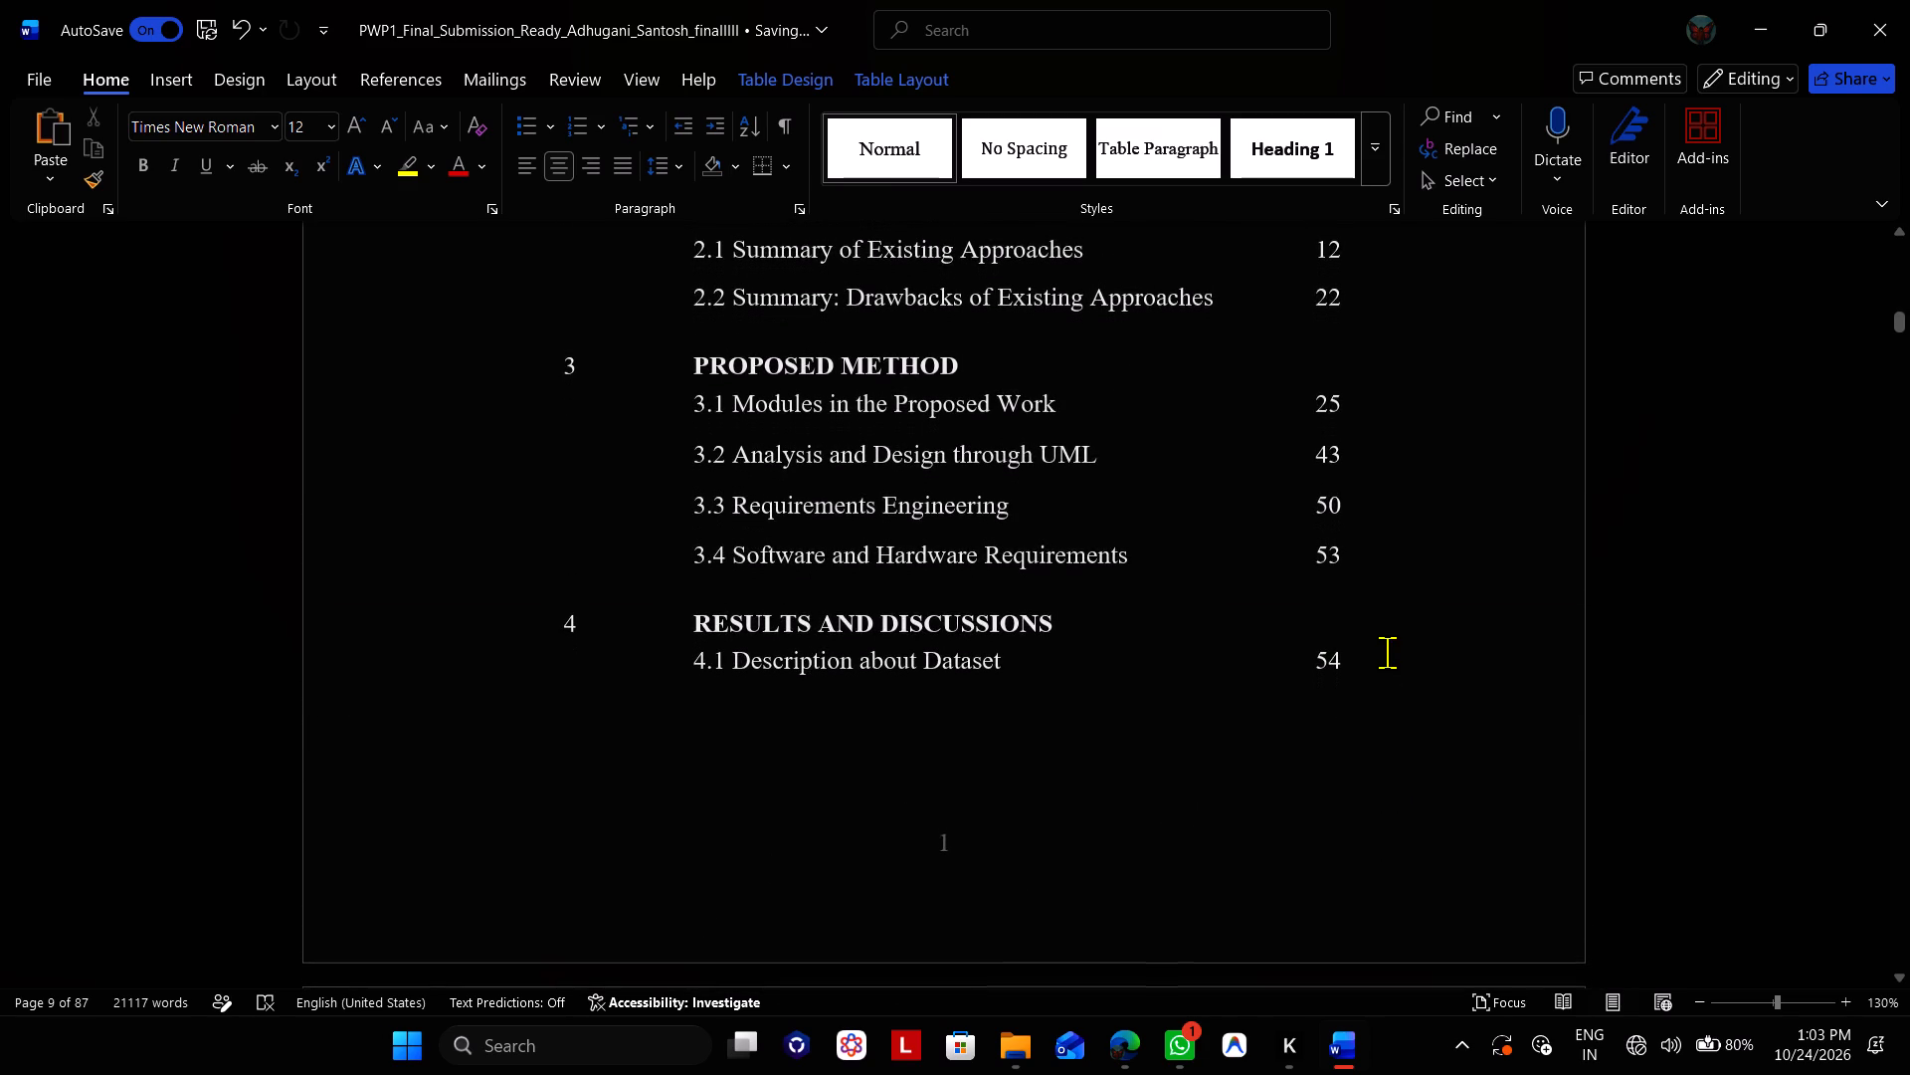
scroll(1387, 652, up, 2)
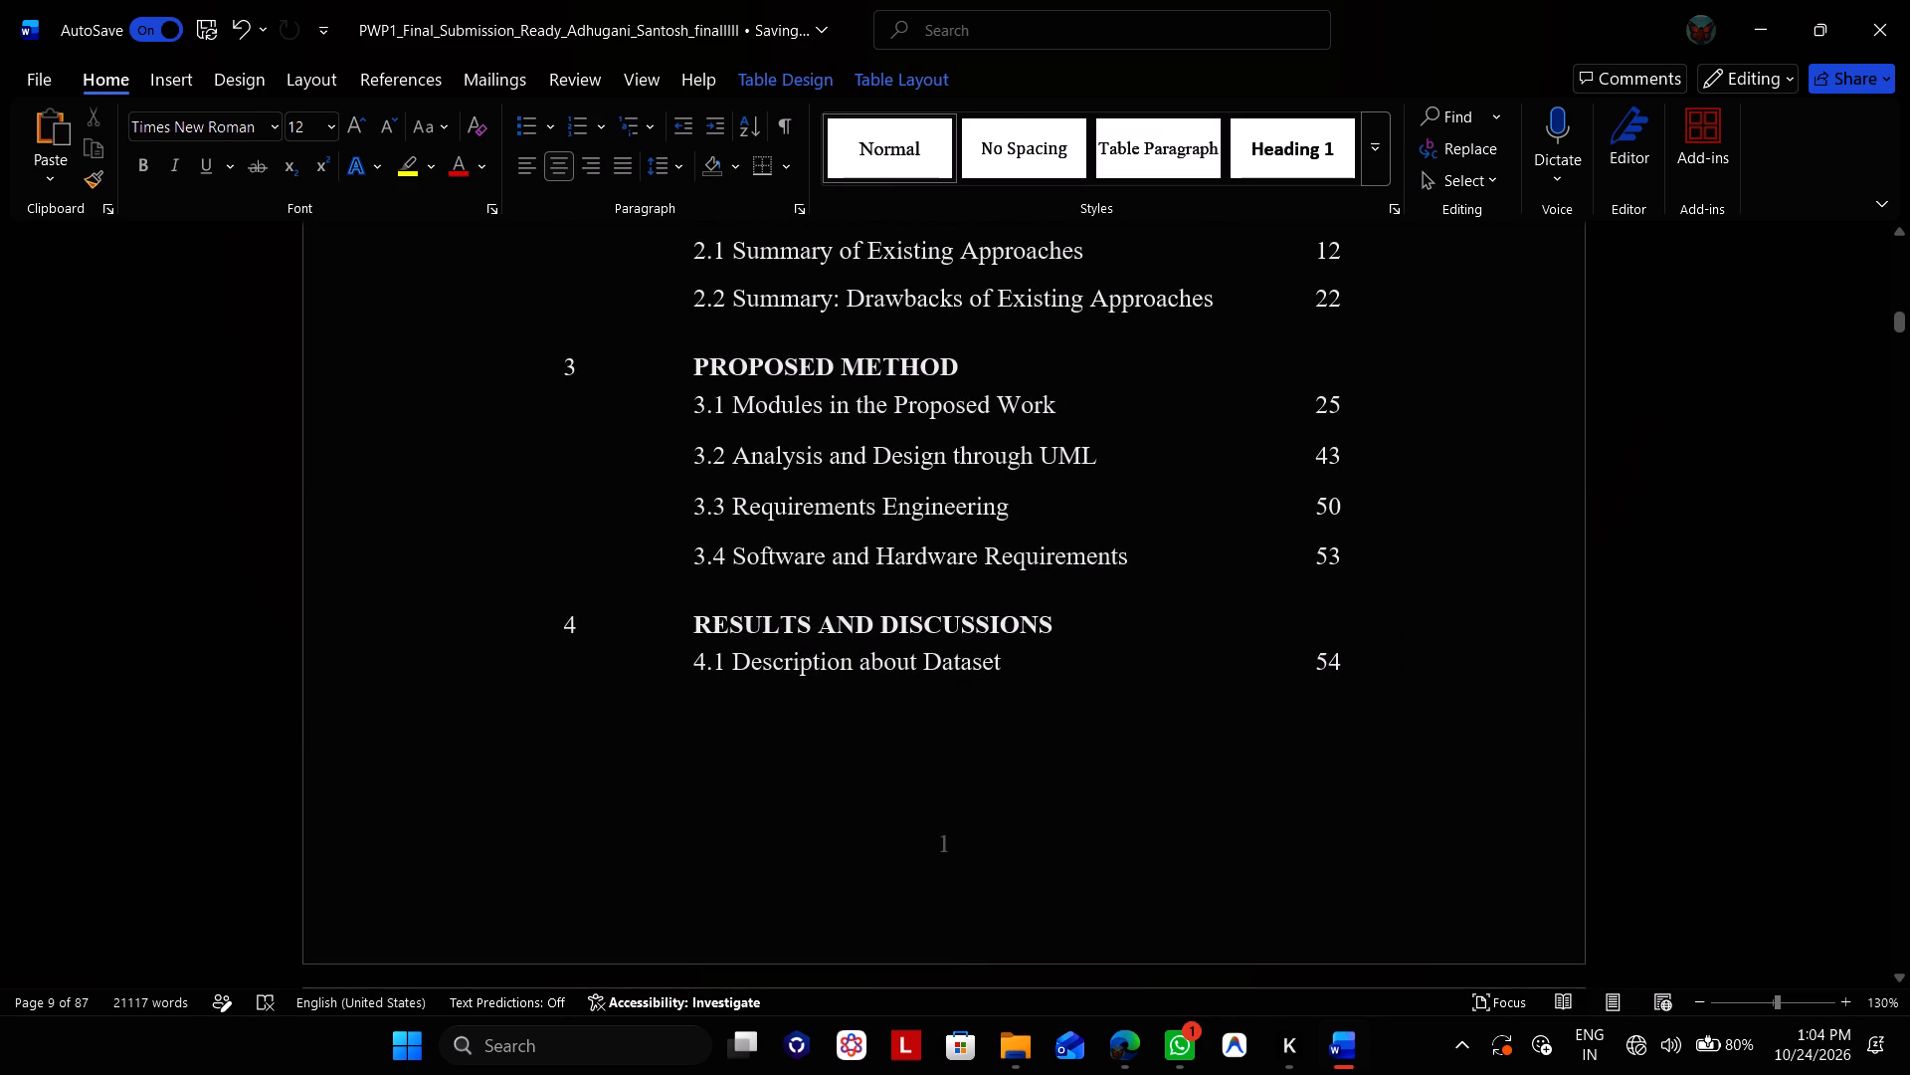
click(1392, 650)
scroll(1389, 649, down, 1)
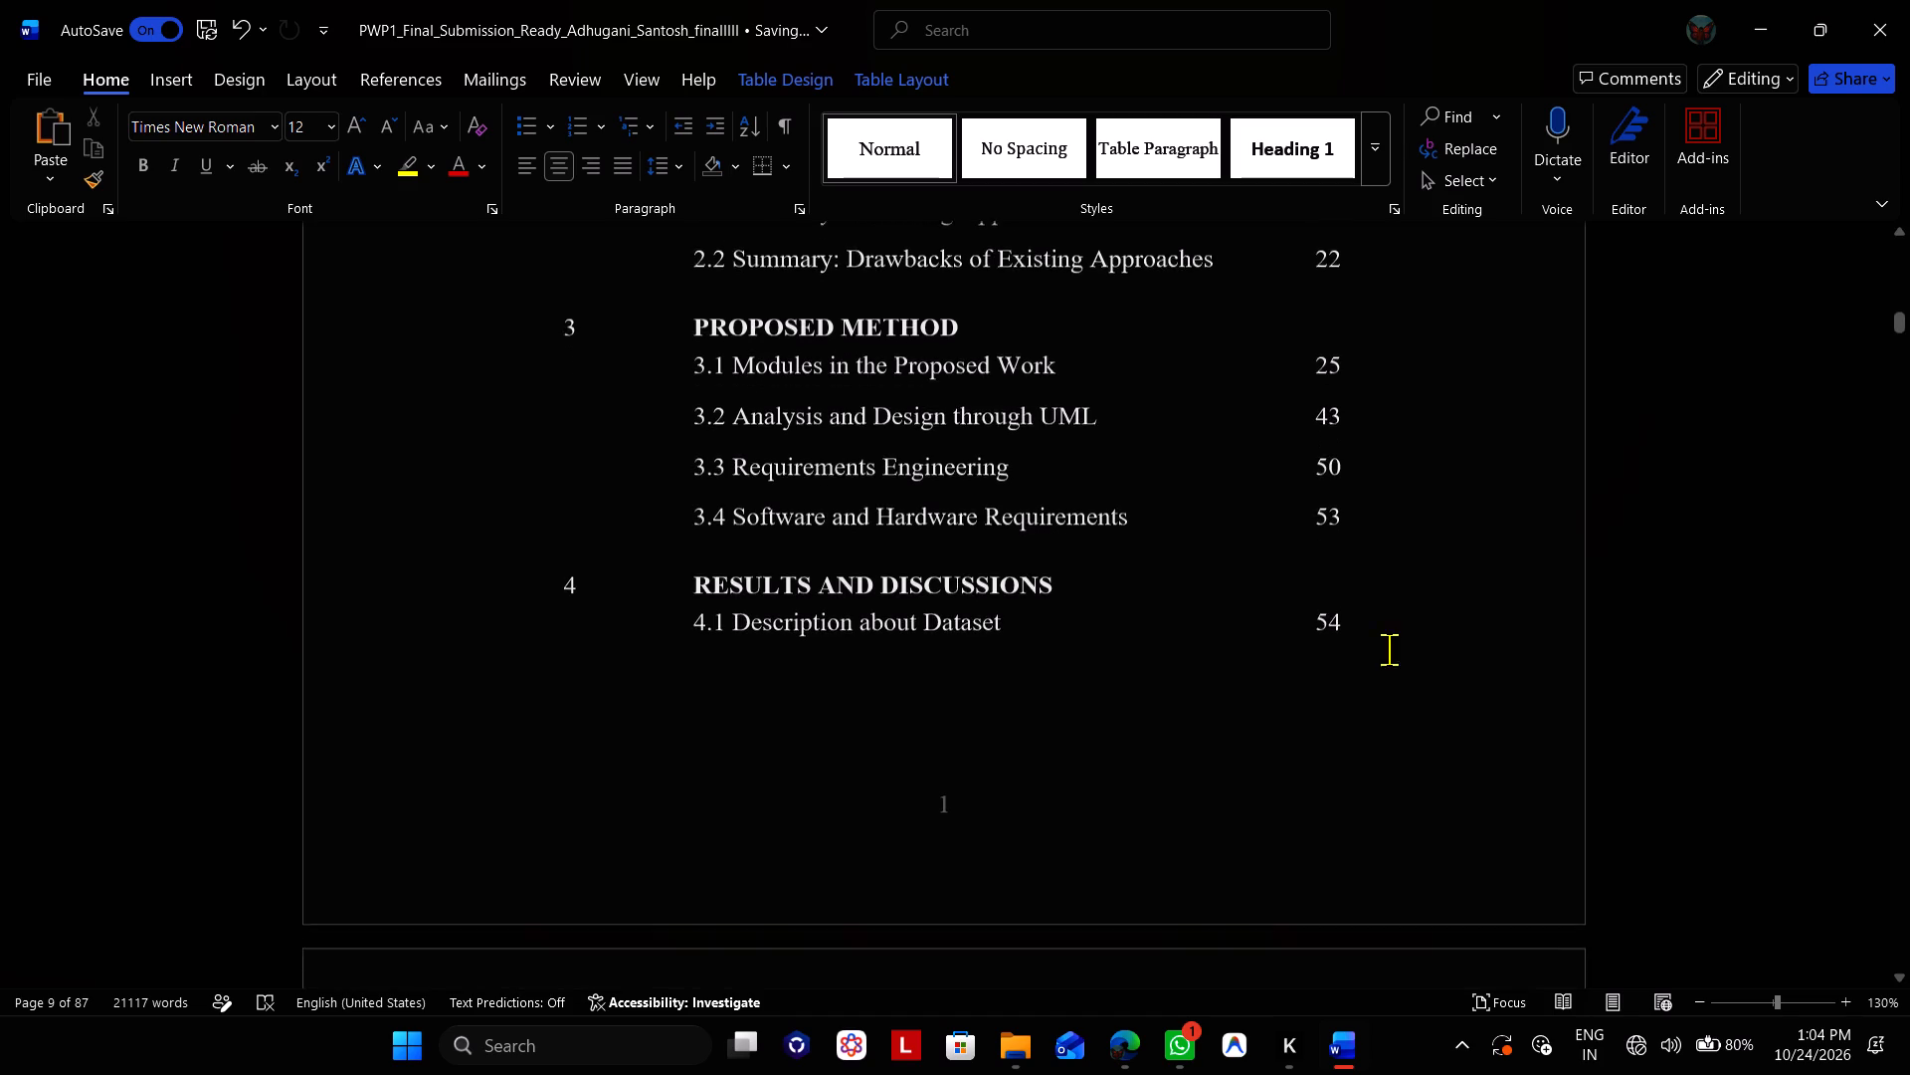
scroll(1389, 649, down, 1)
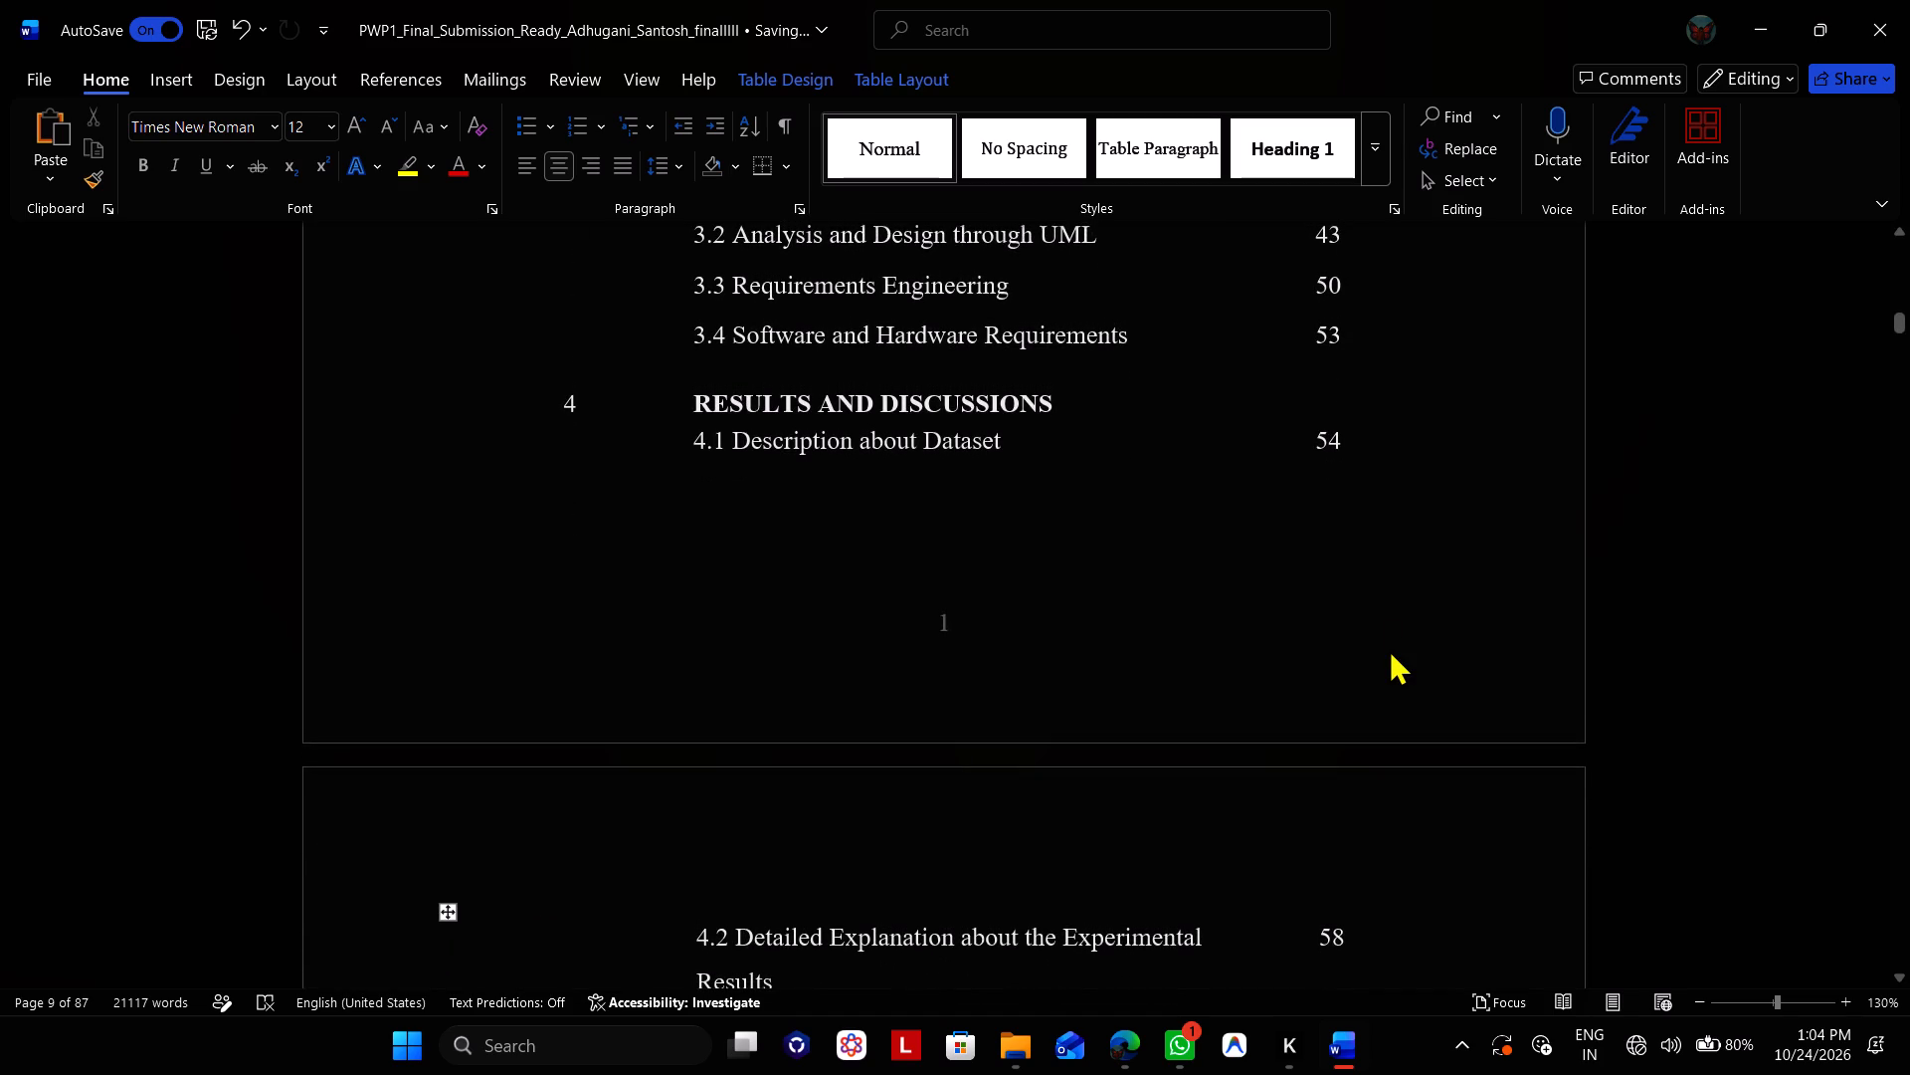
ctrl+scroll(1389, 649, down, 1)
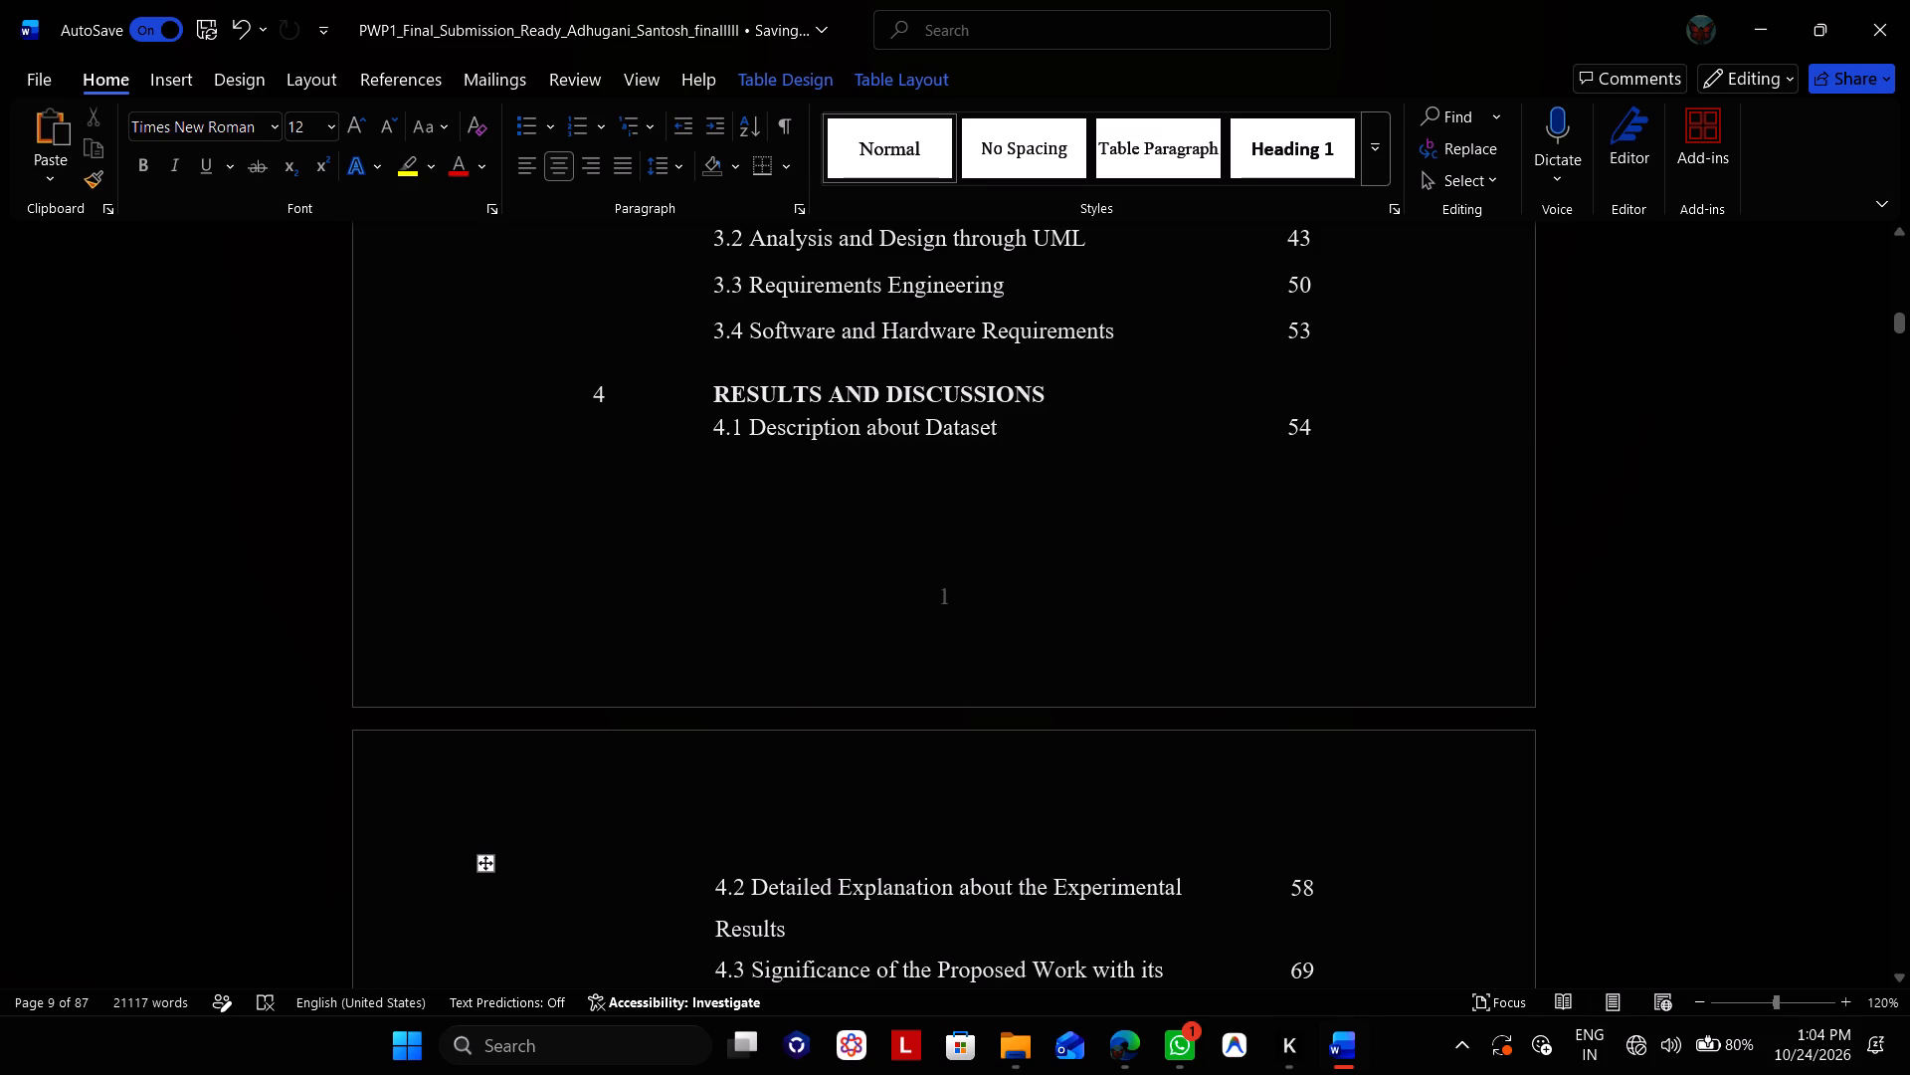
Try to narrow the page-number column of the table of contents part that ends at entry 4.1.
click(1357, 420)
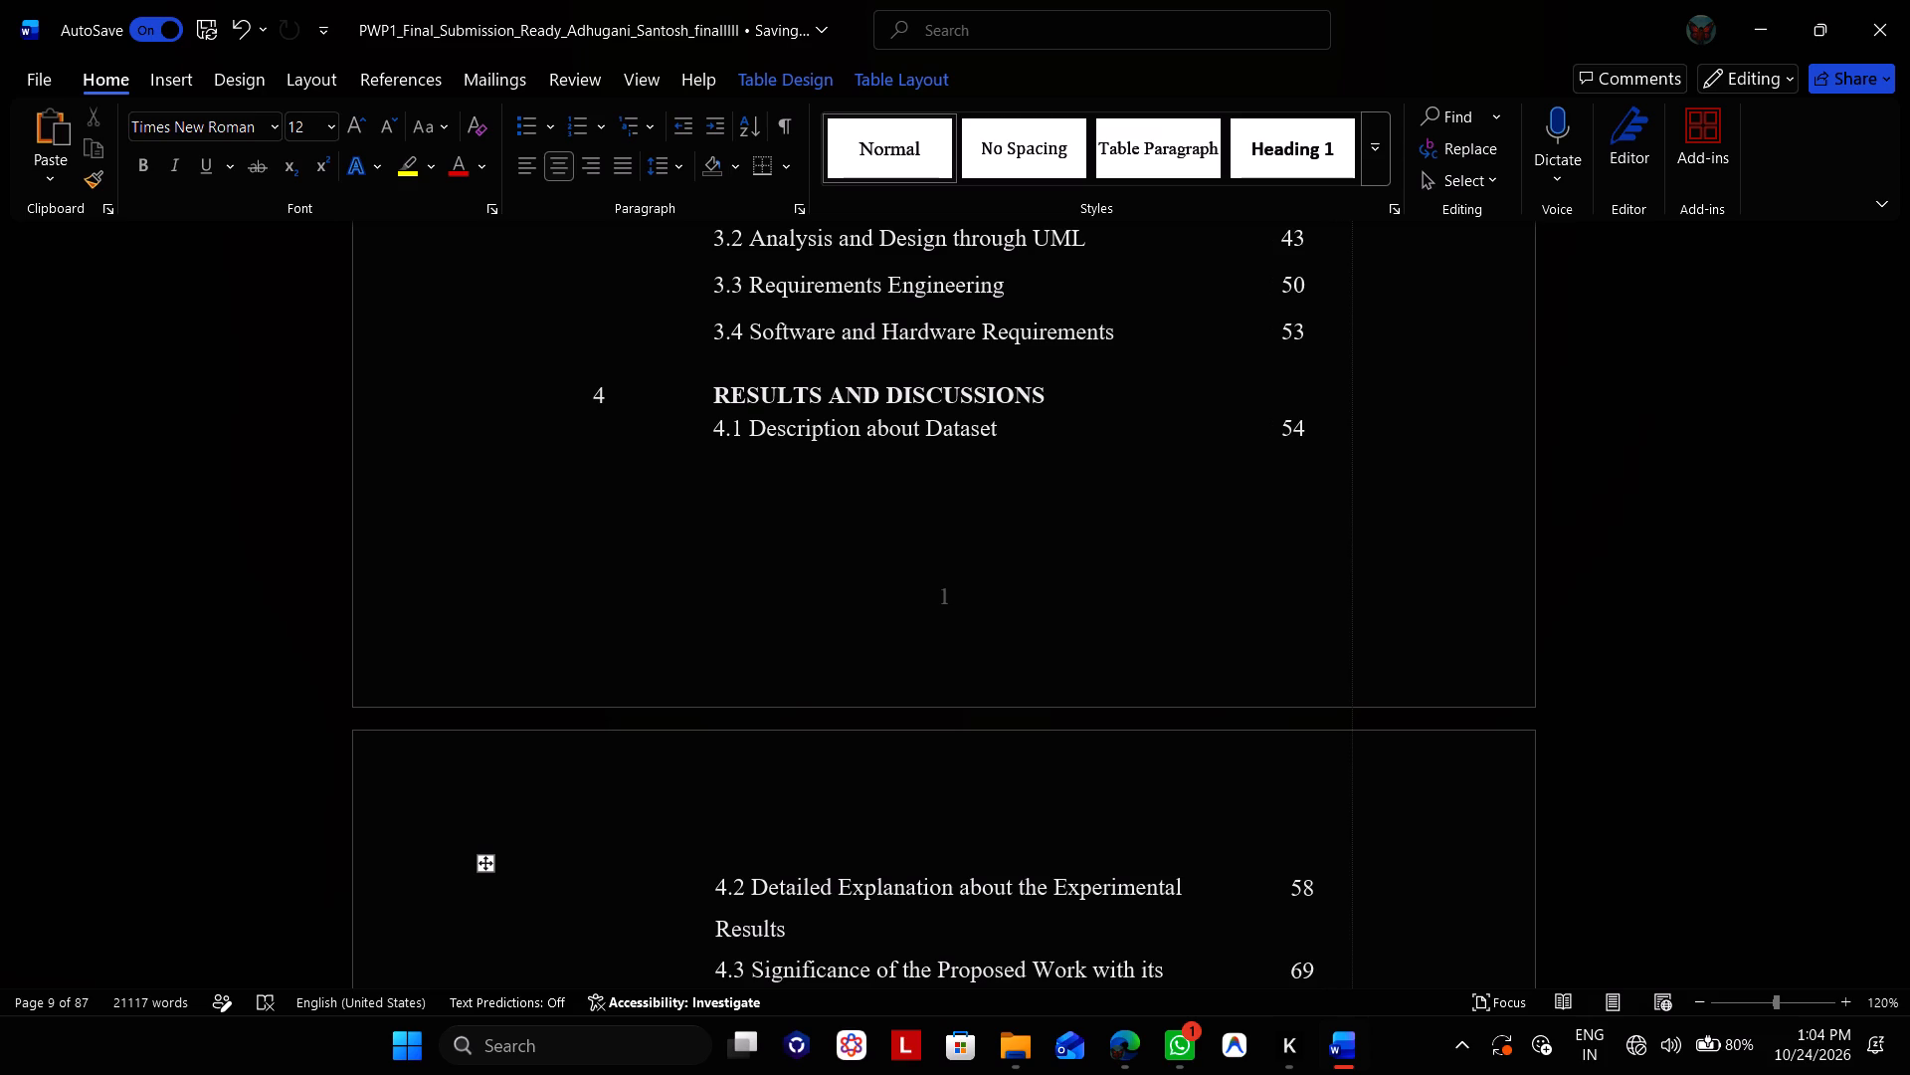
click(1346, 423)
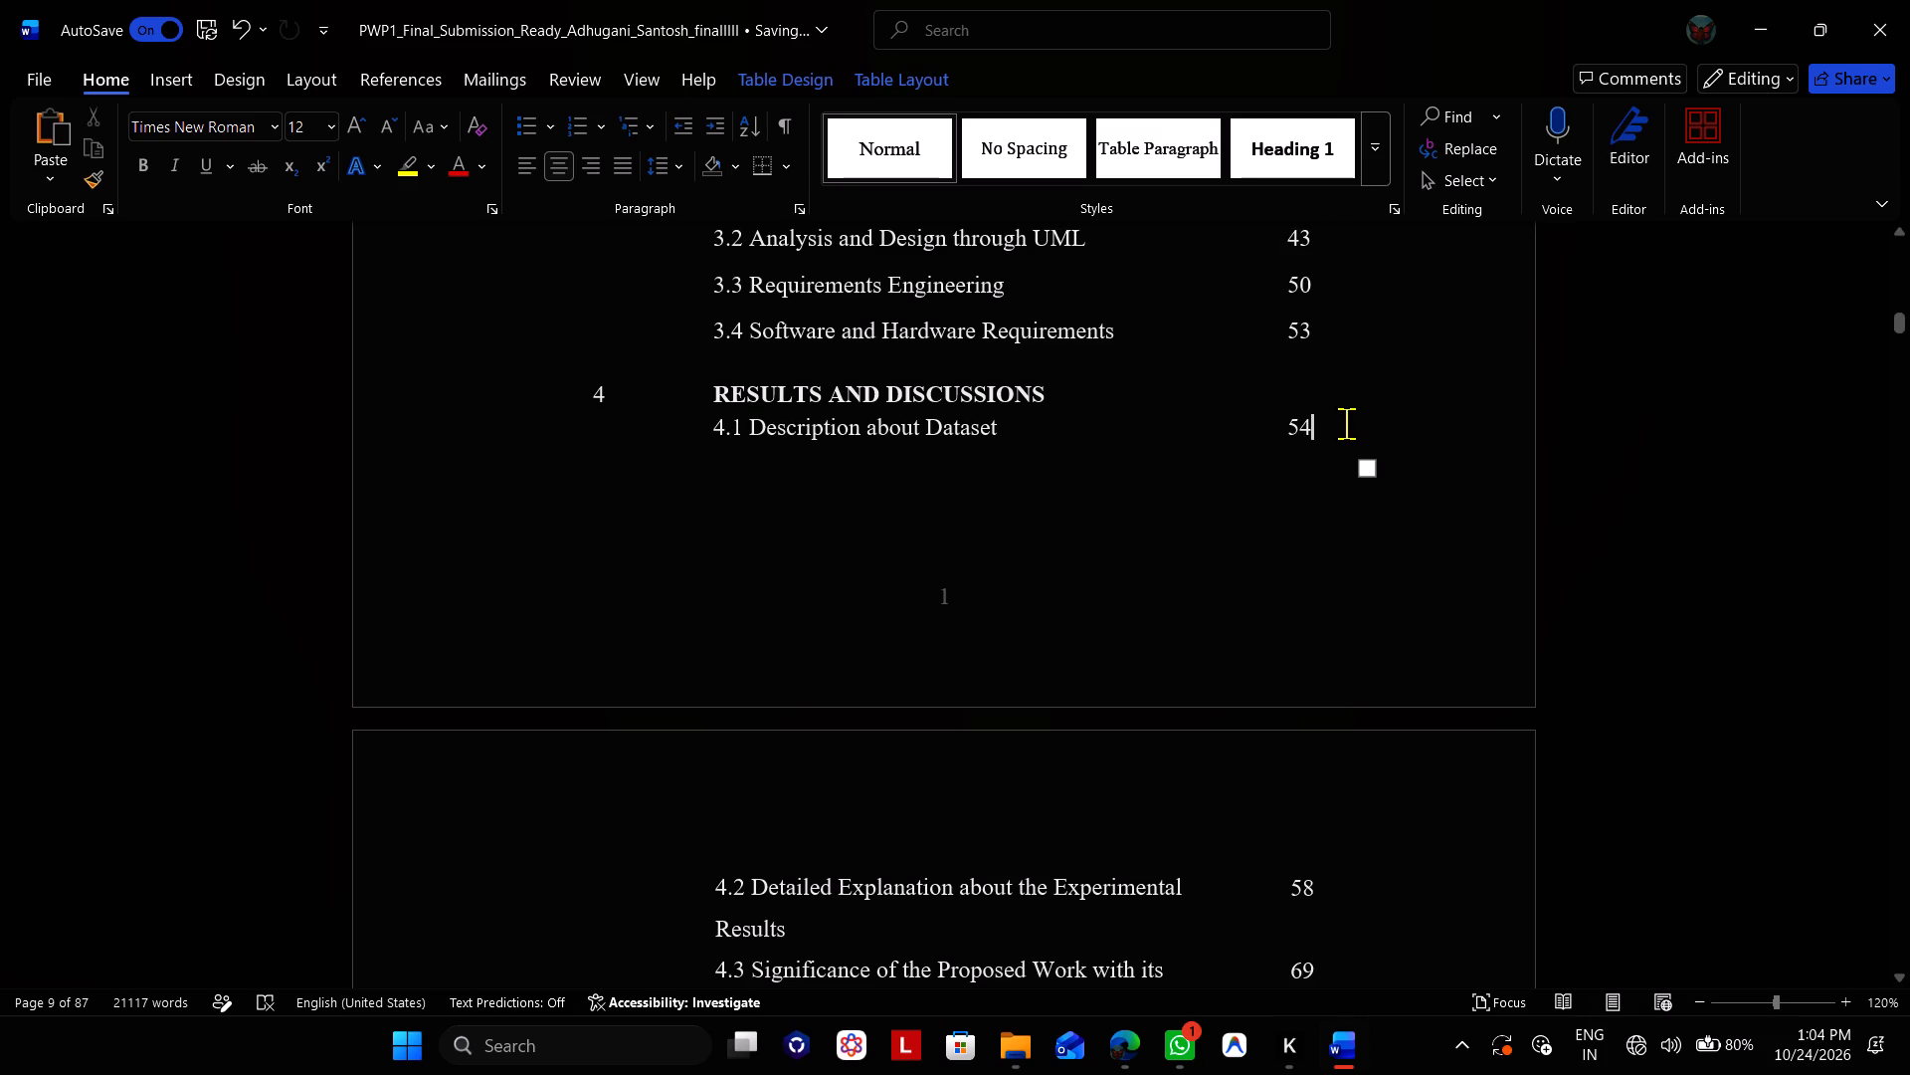
Check how the page numbers of entries 4.1 and 4.2 line up across the page break.
key(Right)
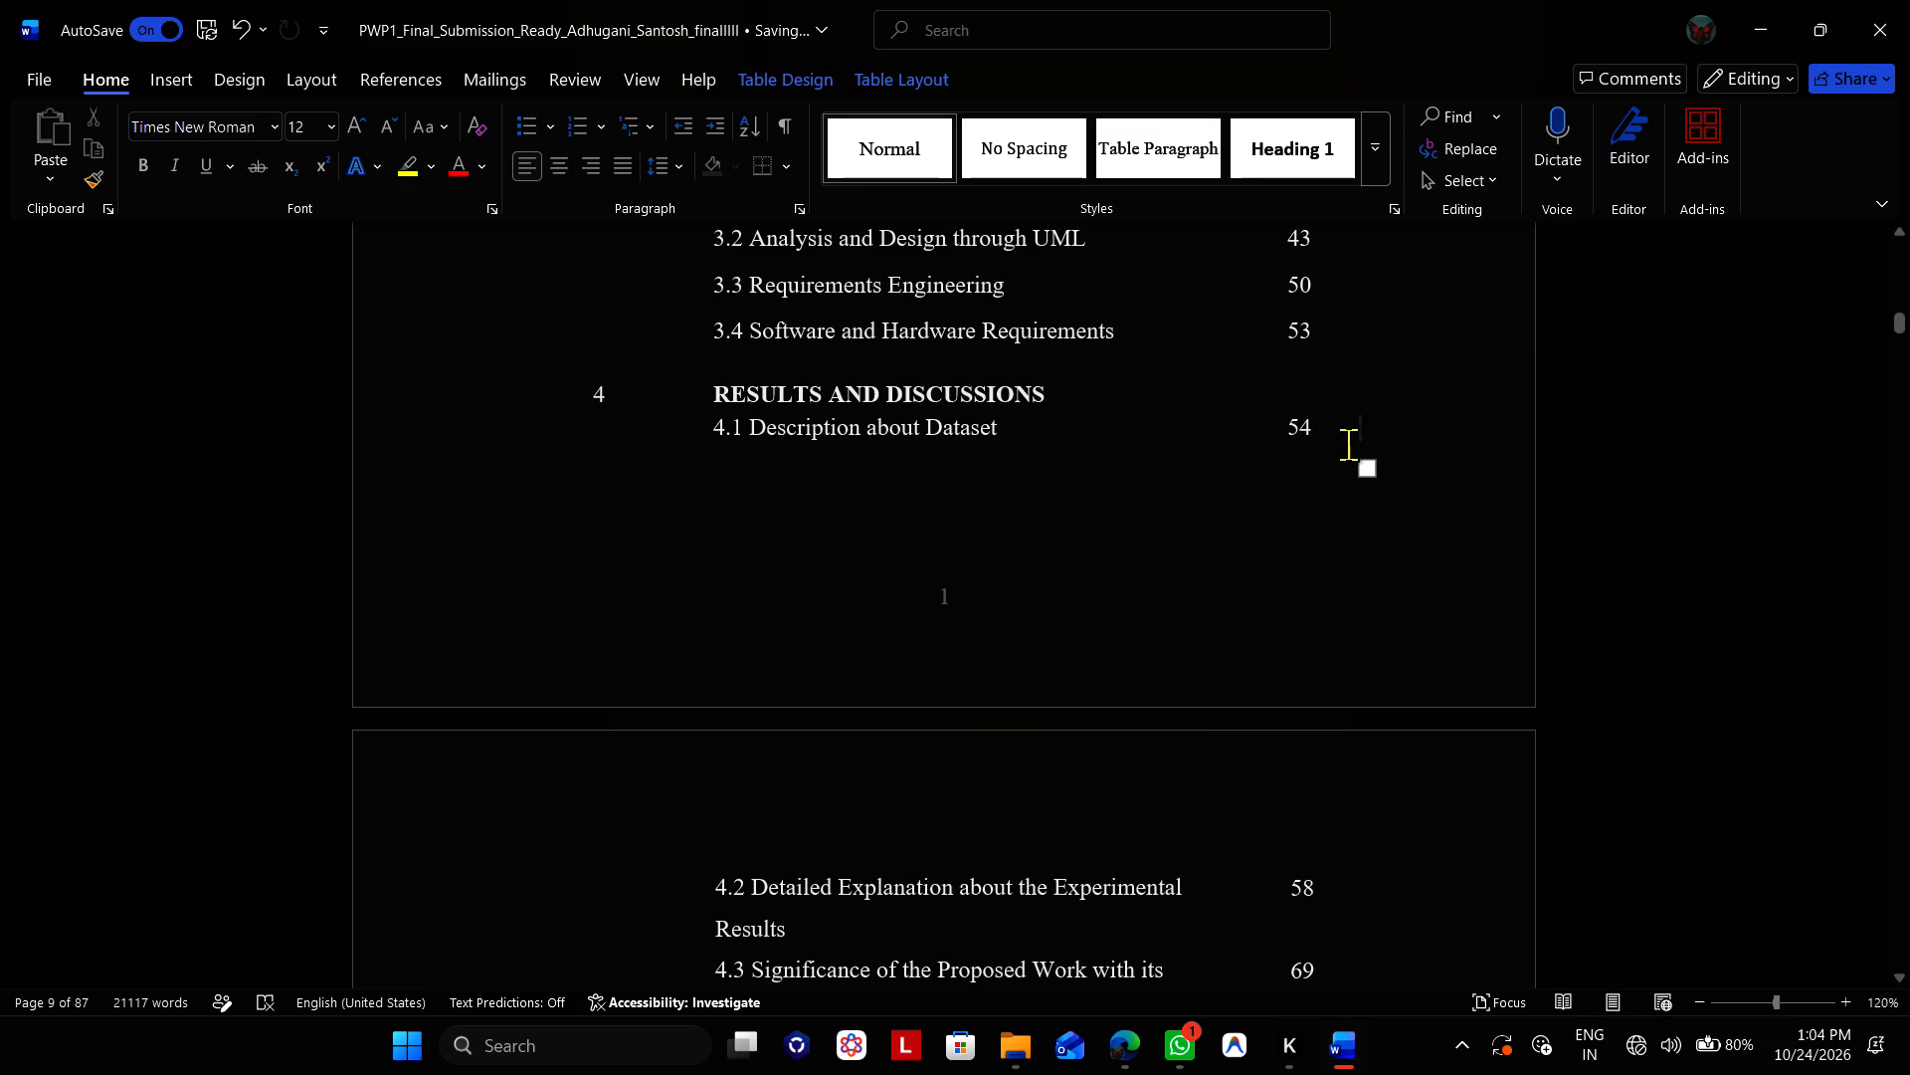
click(1320, 888)
key(Right)
key(Up)
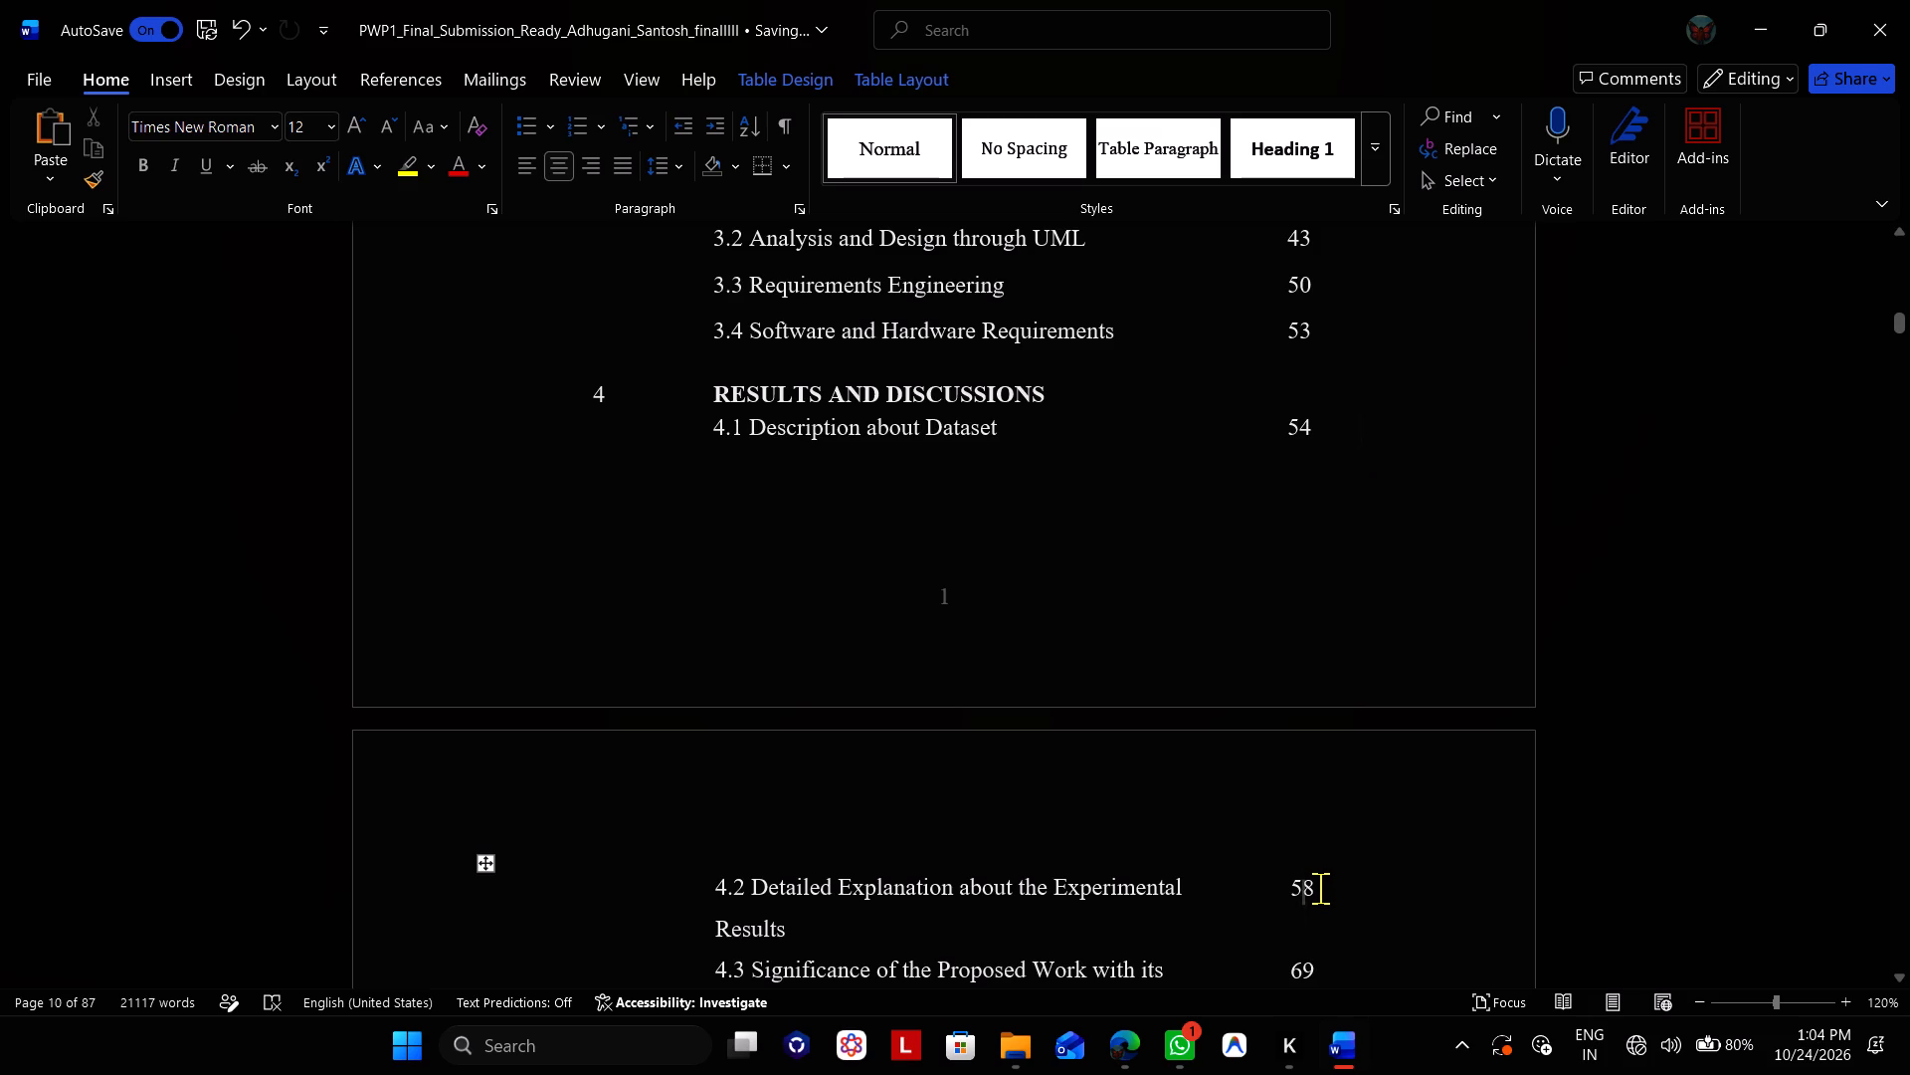
key(Right)
key(Right)
key(Left)
scroll(1338, 898, up, 1)
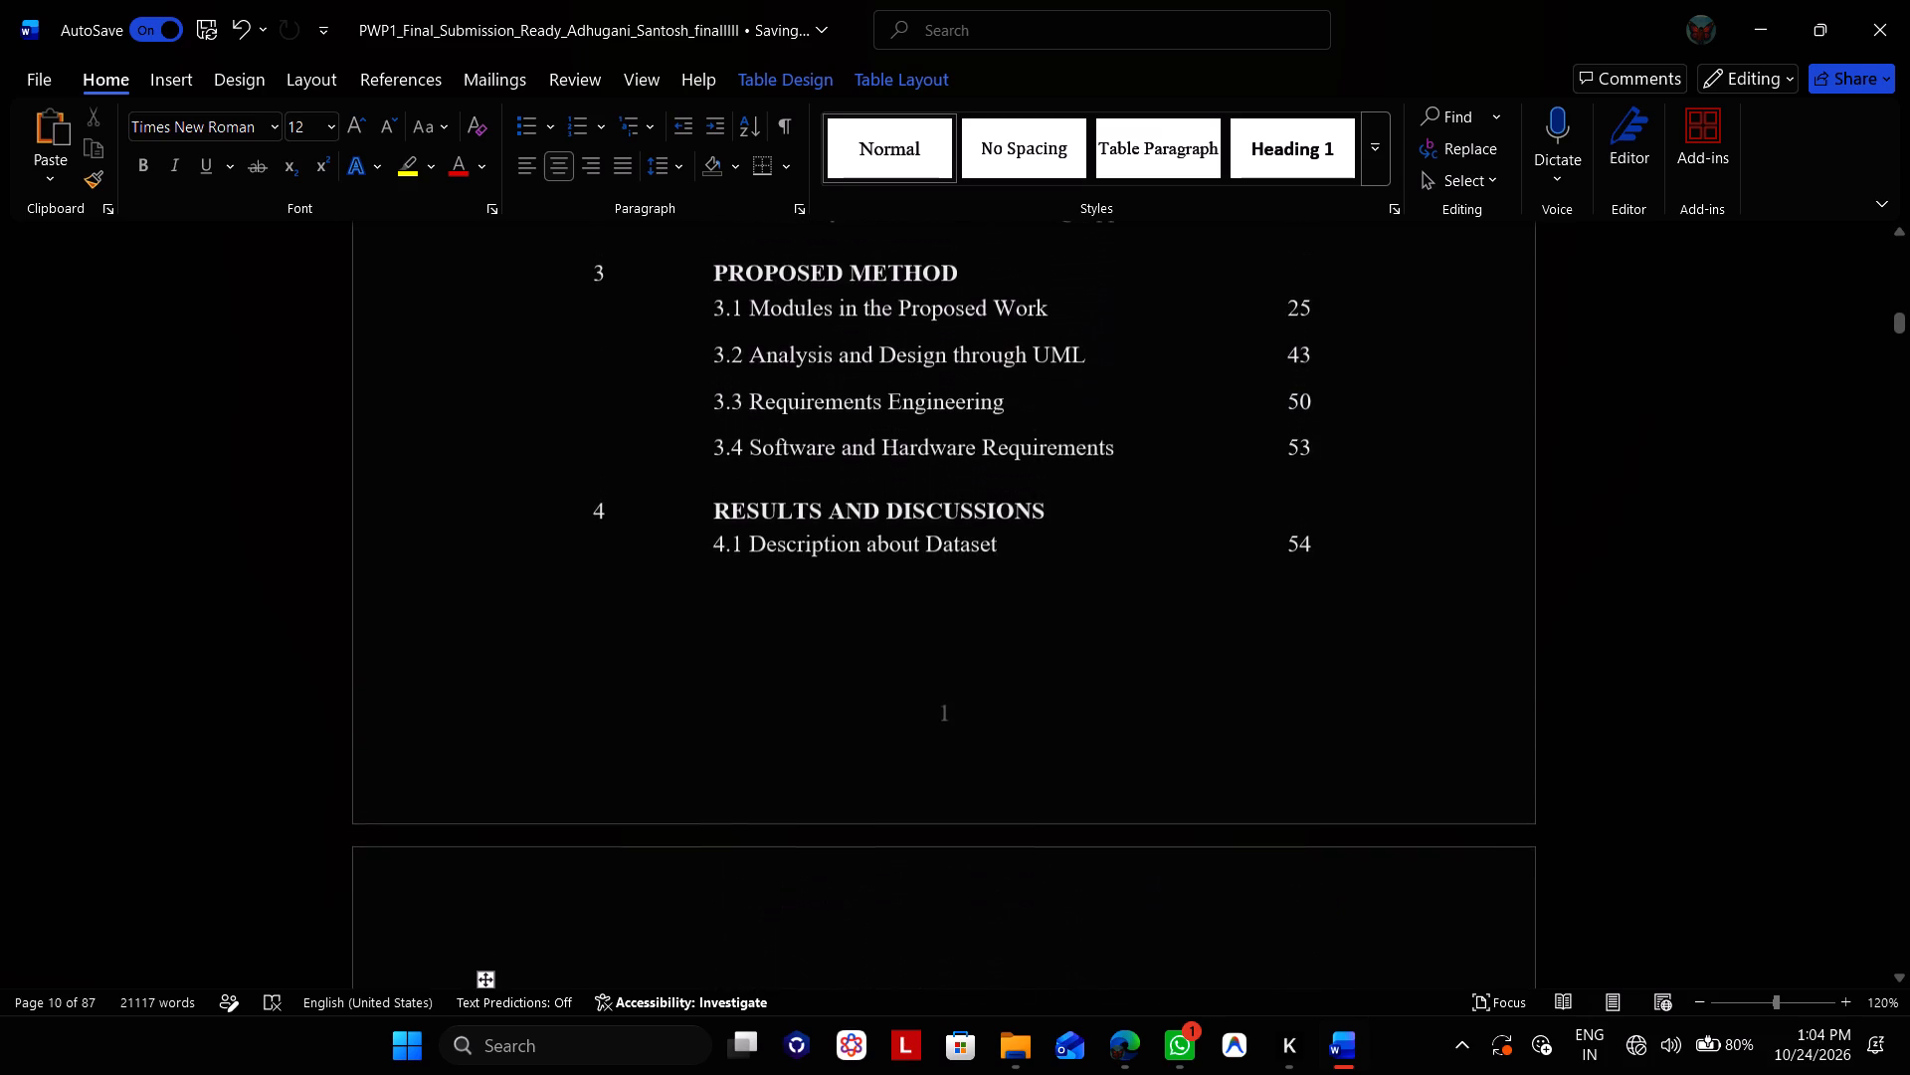
scroll(1338, 898, up, 1)
scroll(1338, 898, down, 2)
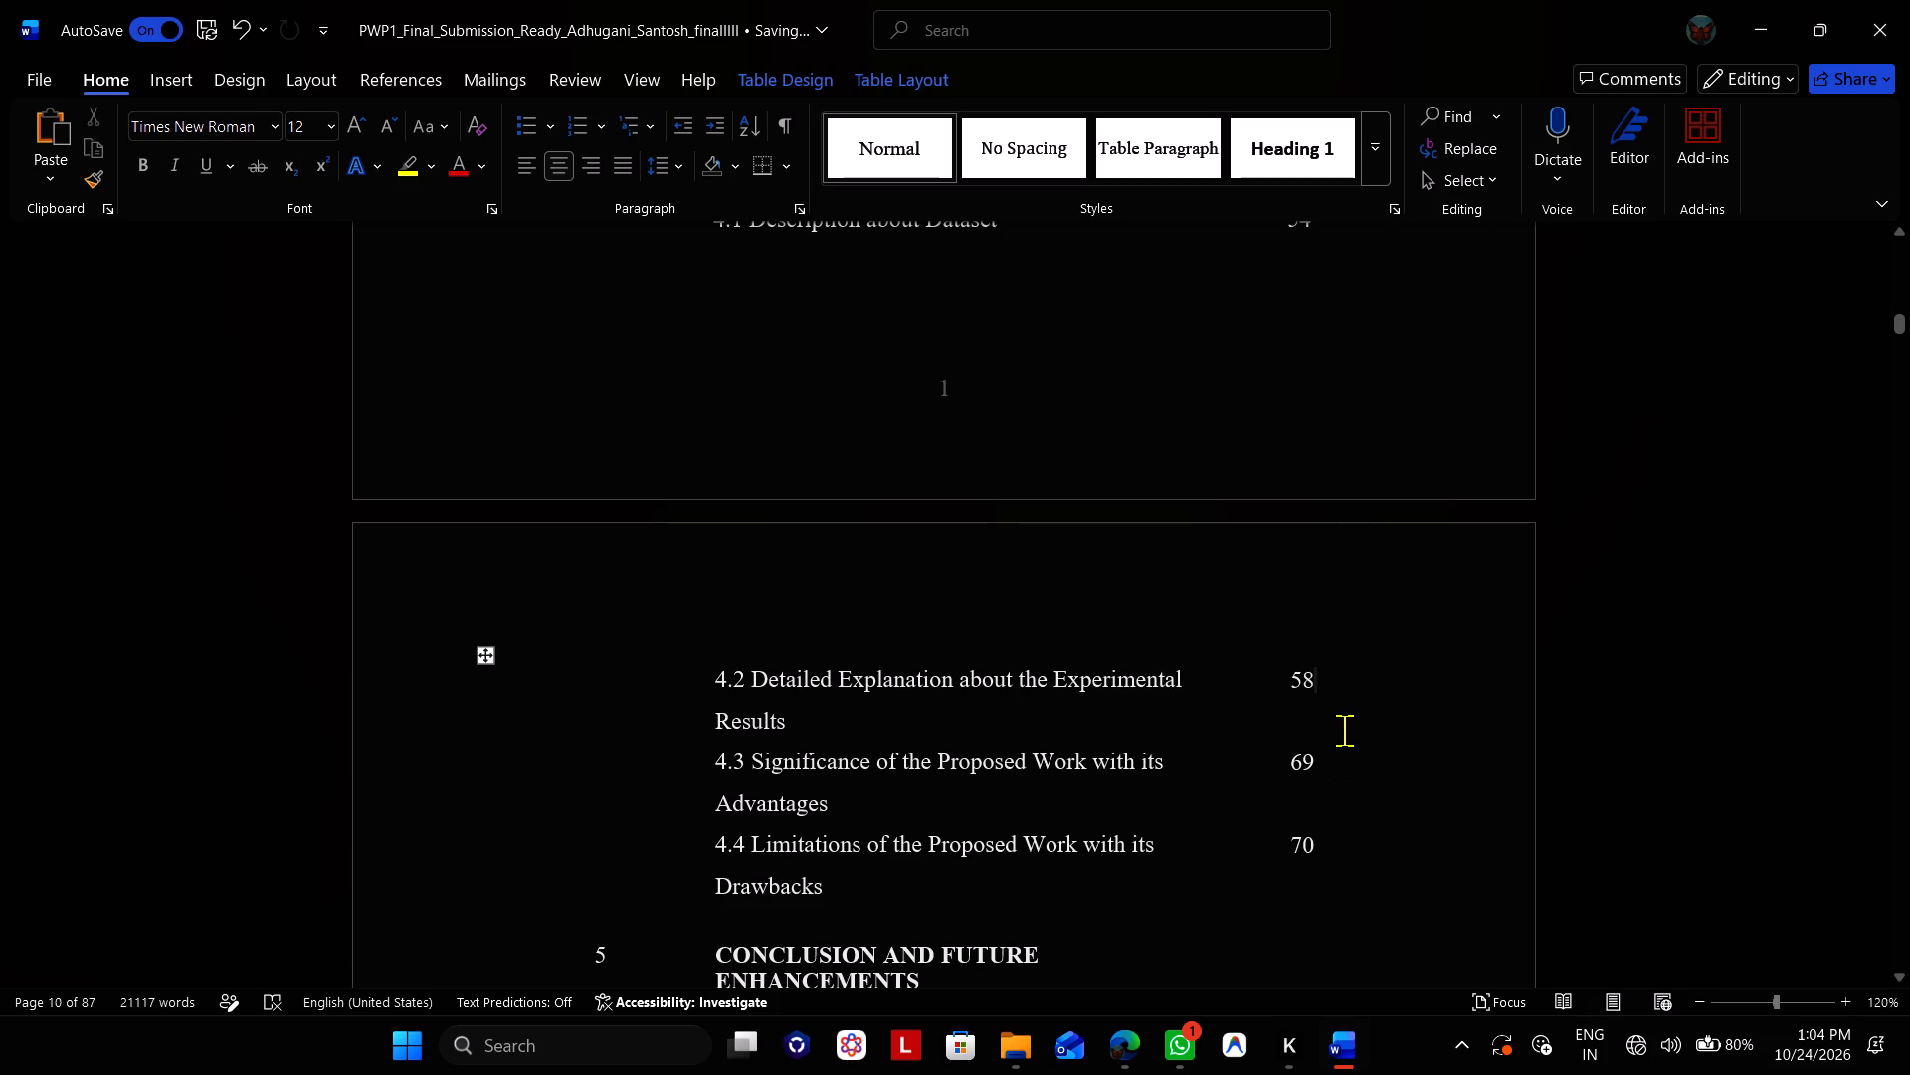
scroll(1346, 504, up, 1)
scroll(1346, 504, down, 1)
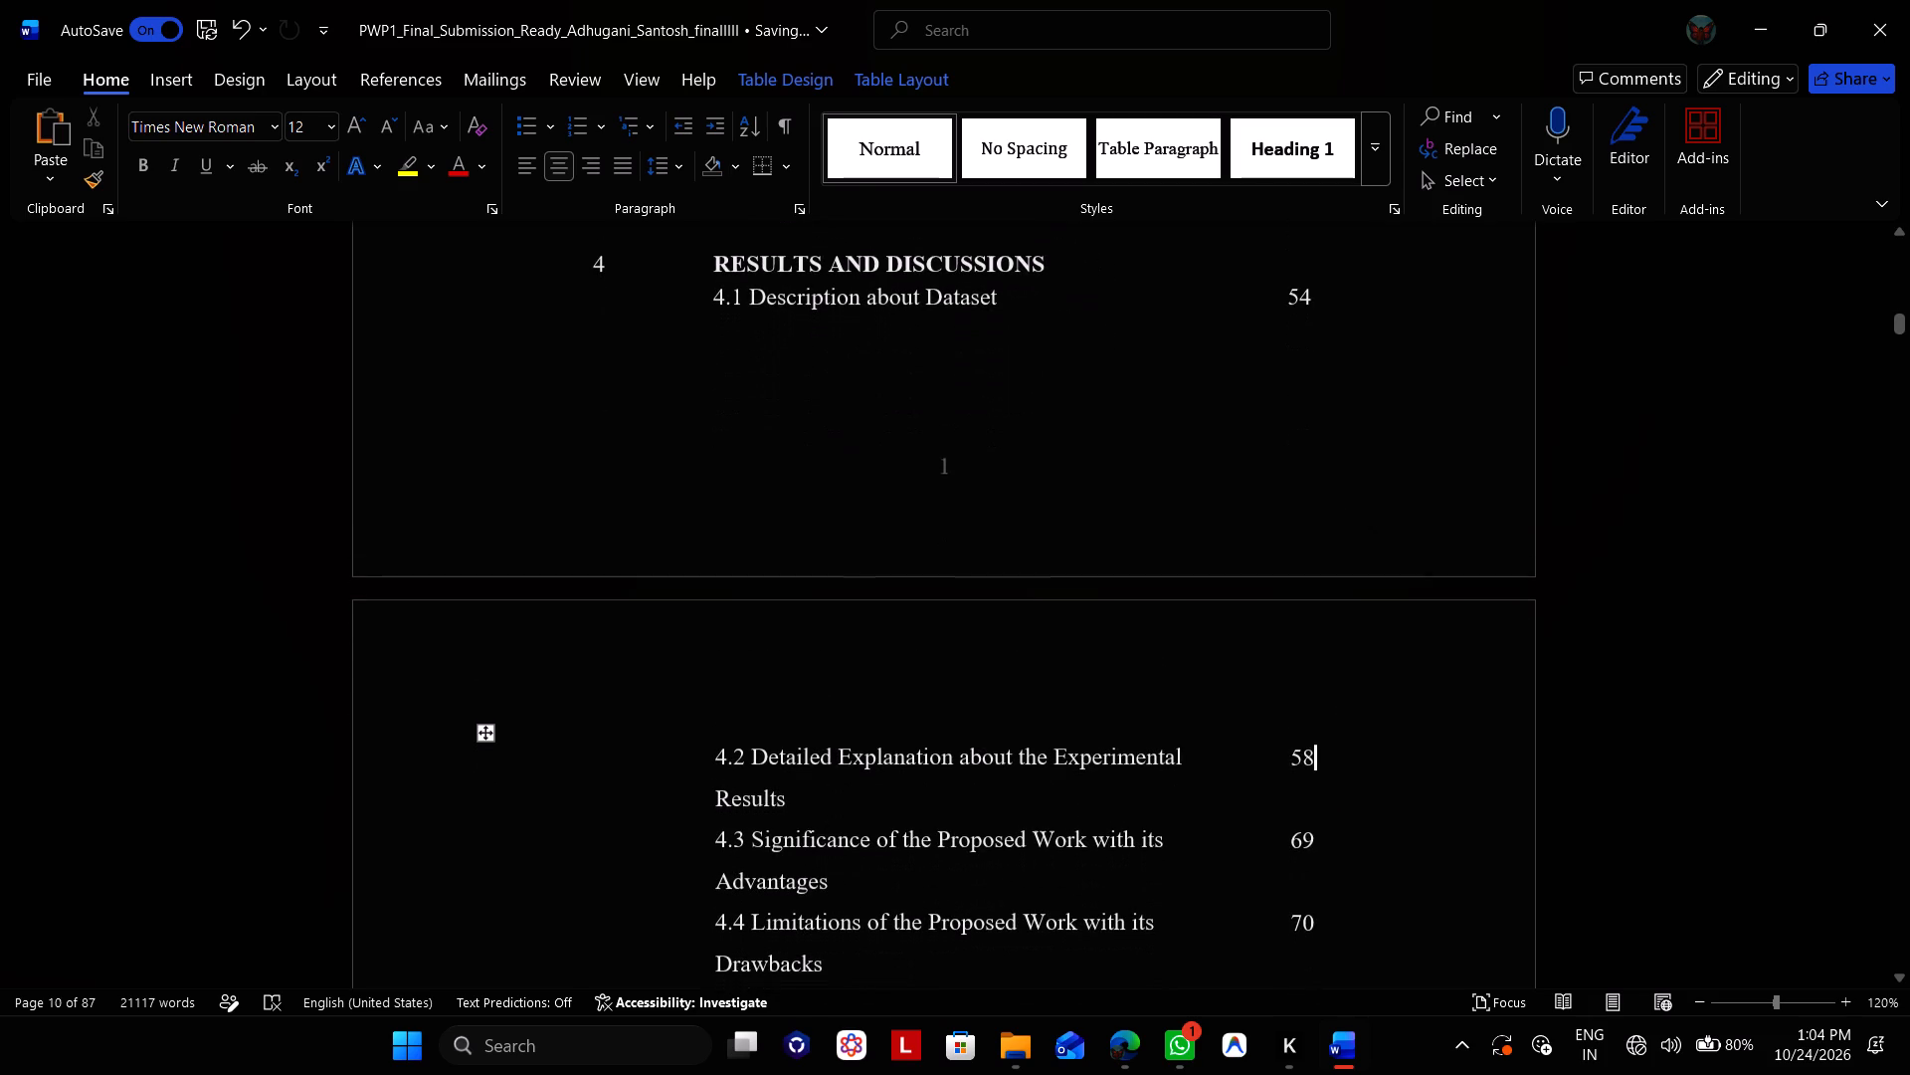
scroll(1318, 755, up, 2)
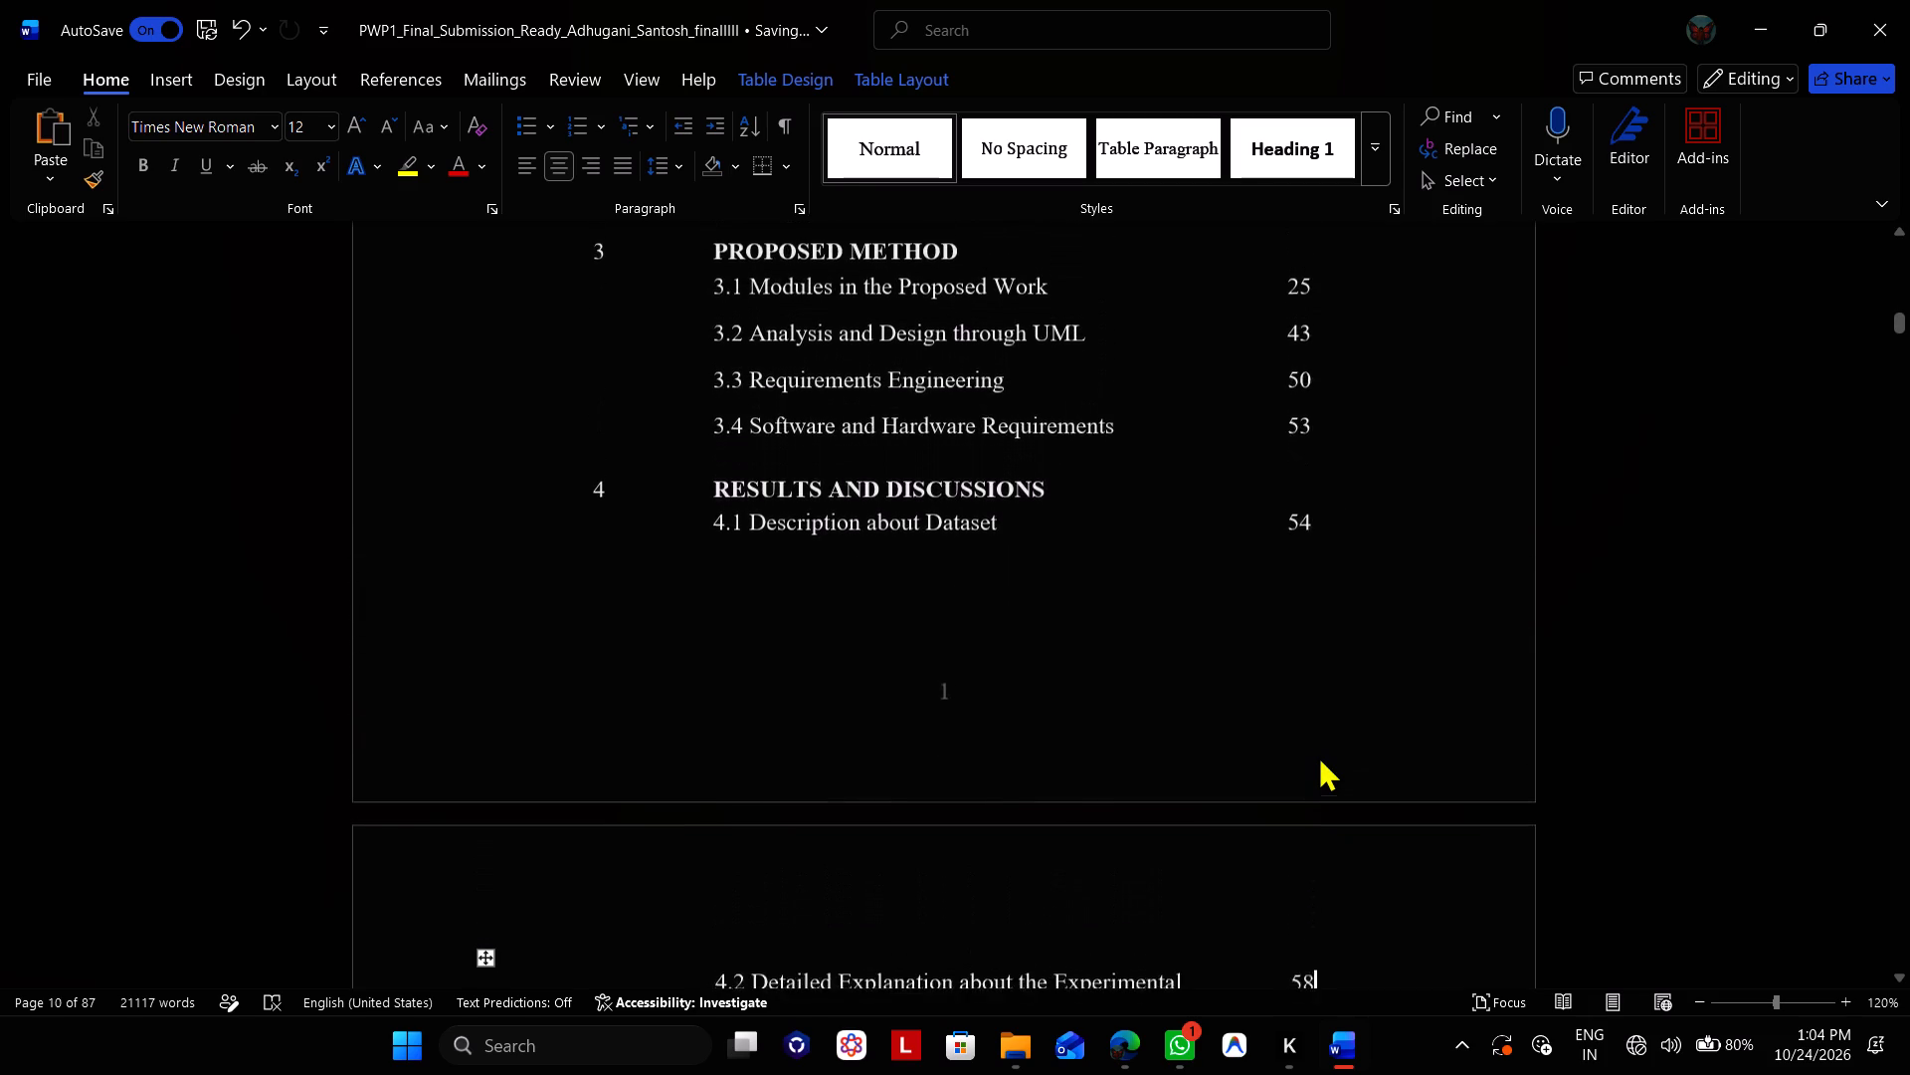
Compare the page-number alignment of entry 4.1 and the chapters above it with entries 4.2 to 4.4 across the page break.
scroll(1318, 755, up, 2)
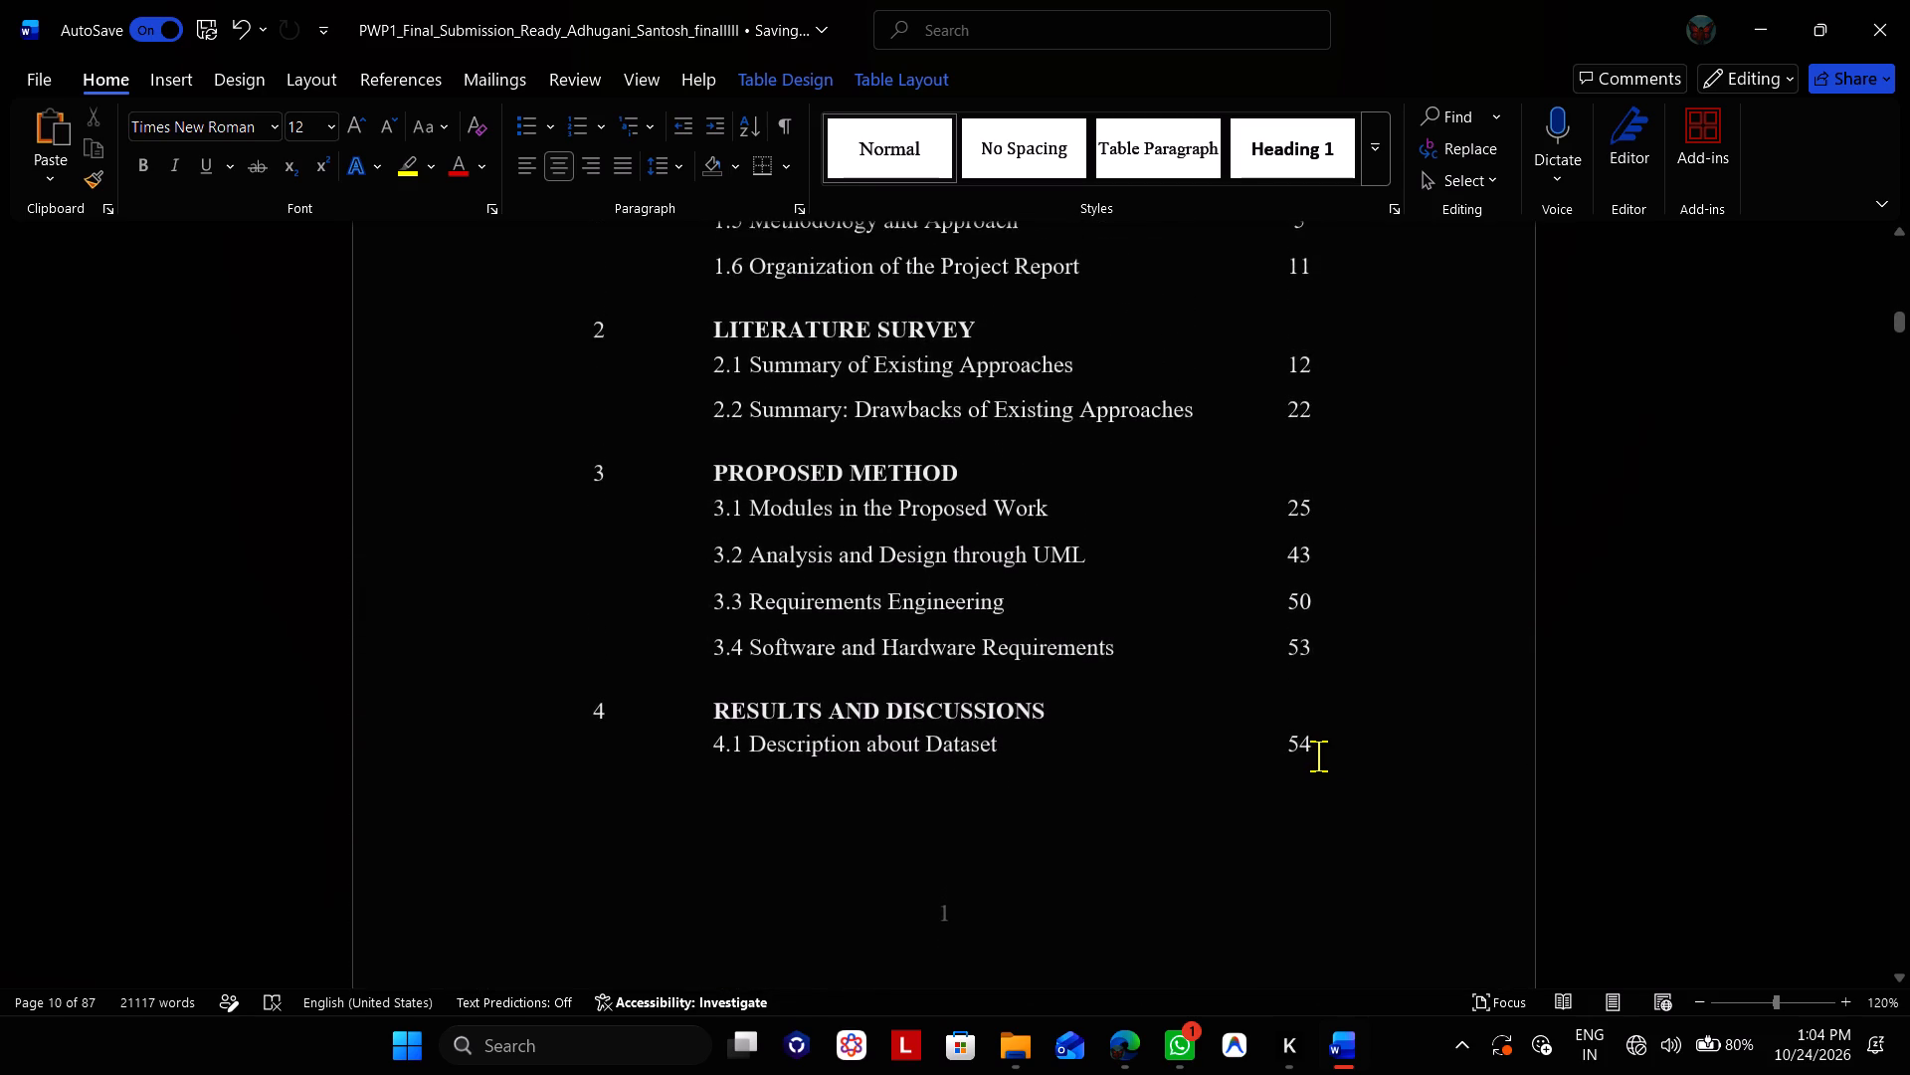
scroll(1318, 755, up, 1)
right_click(1318, 755)
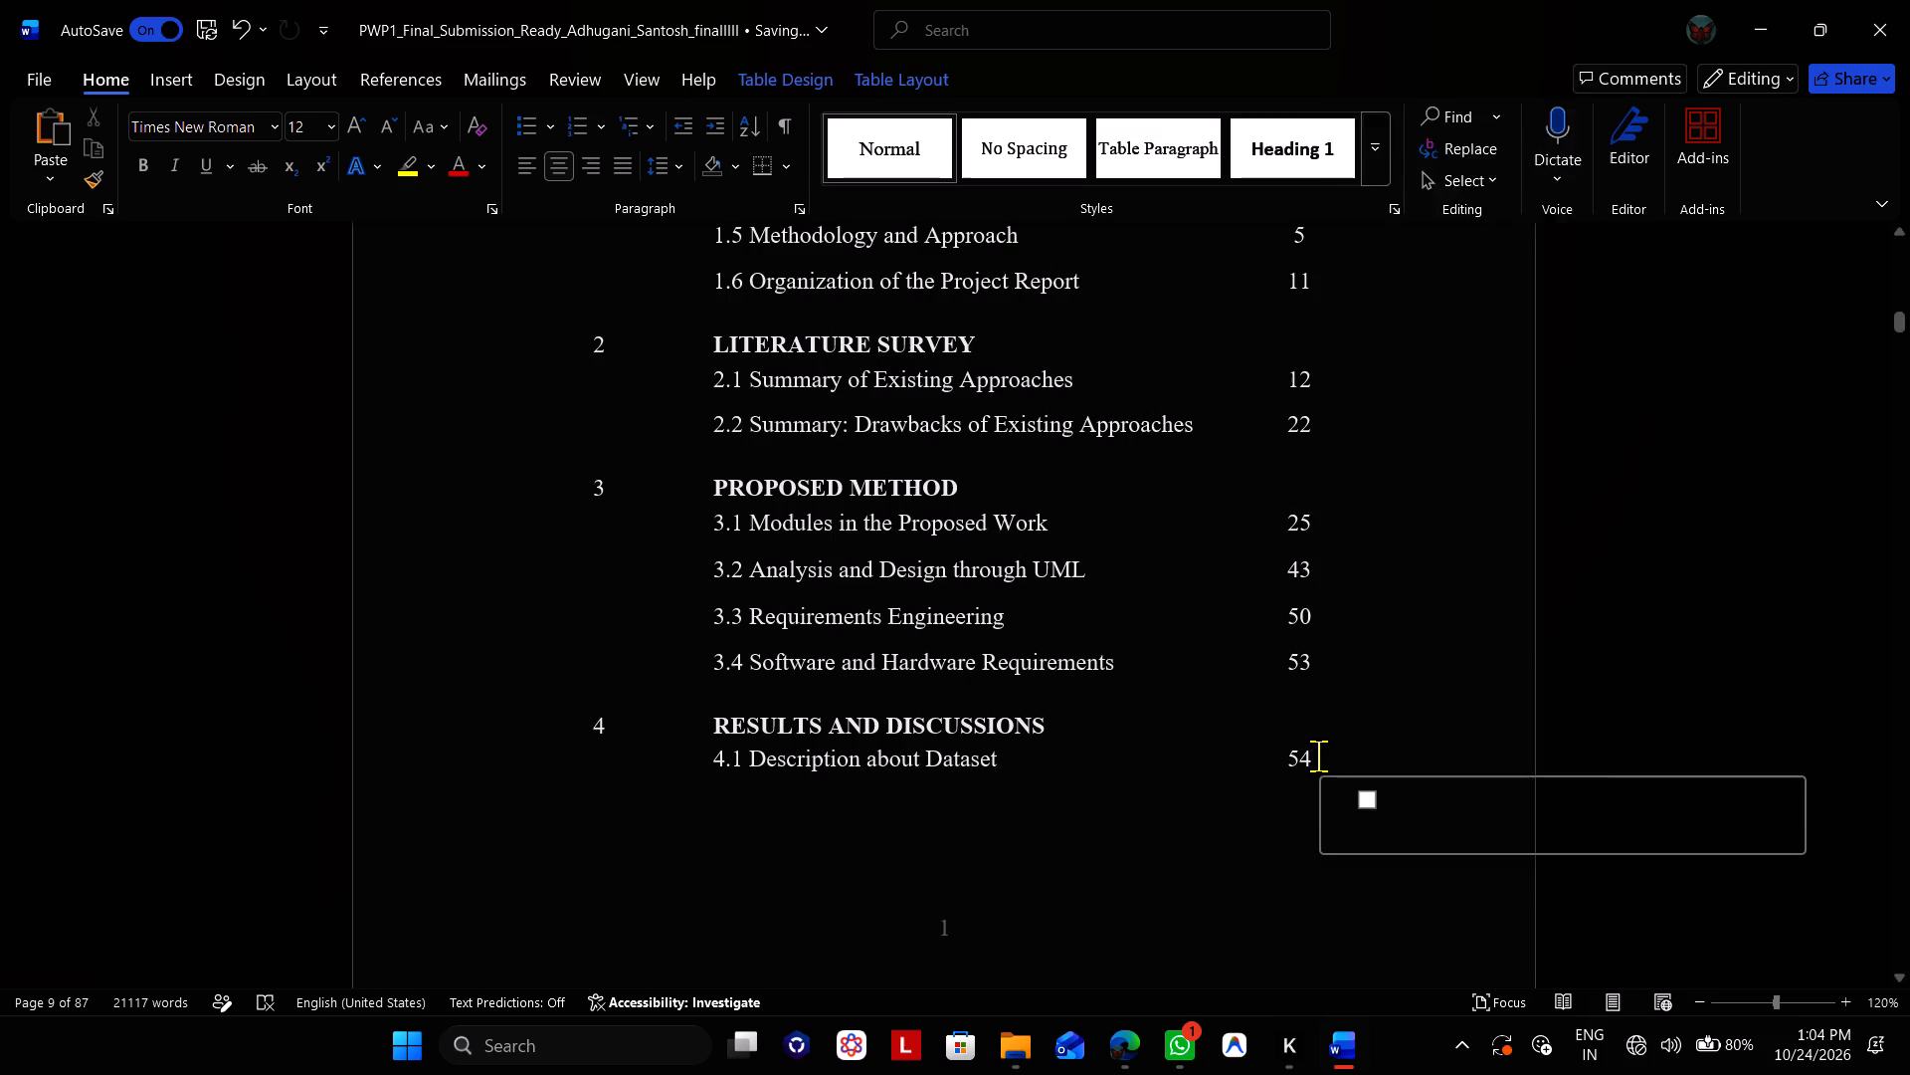
click(1318, 755)
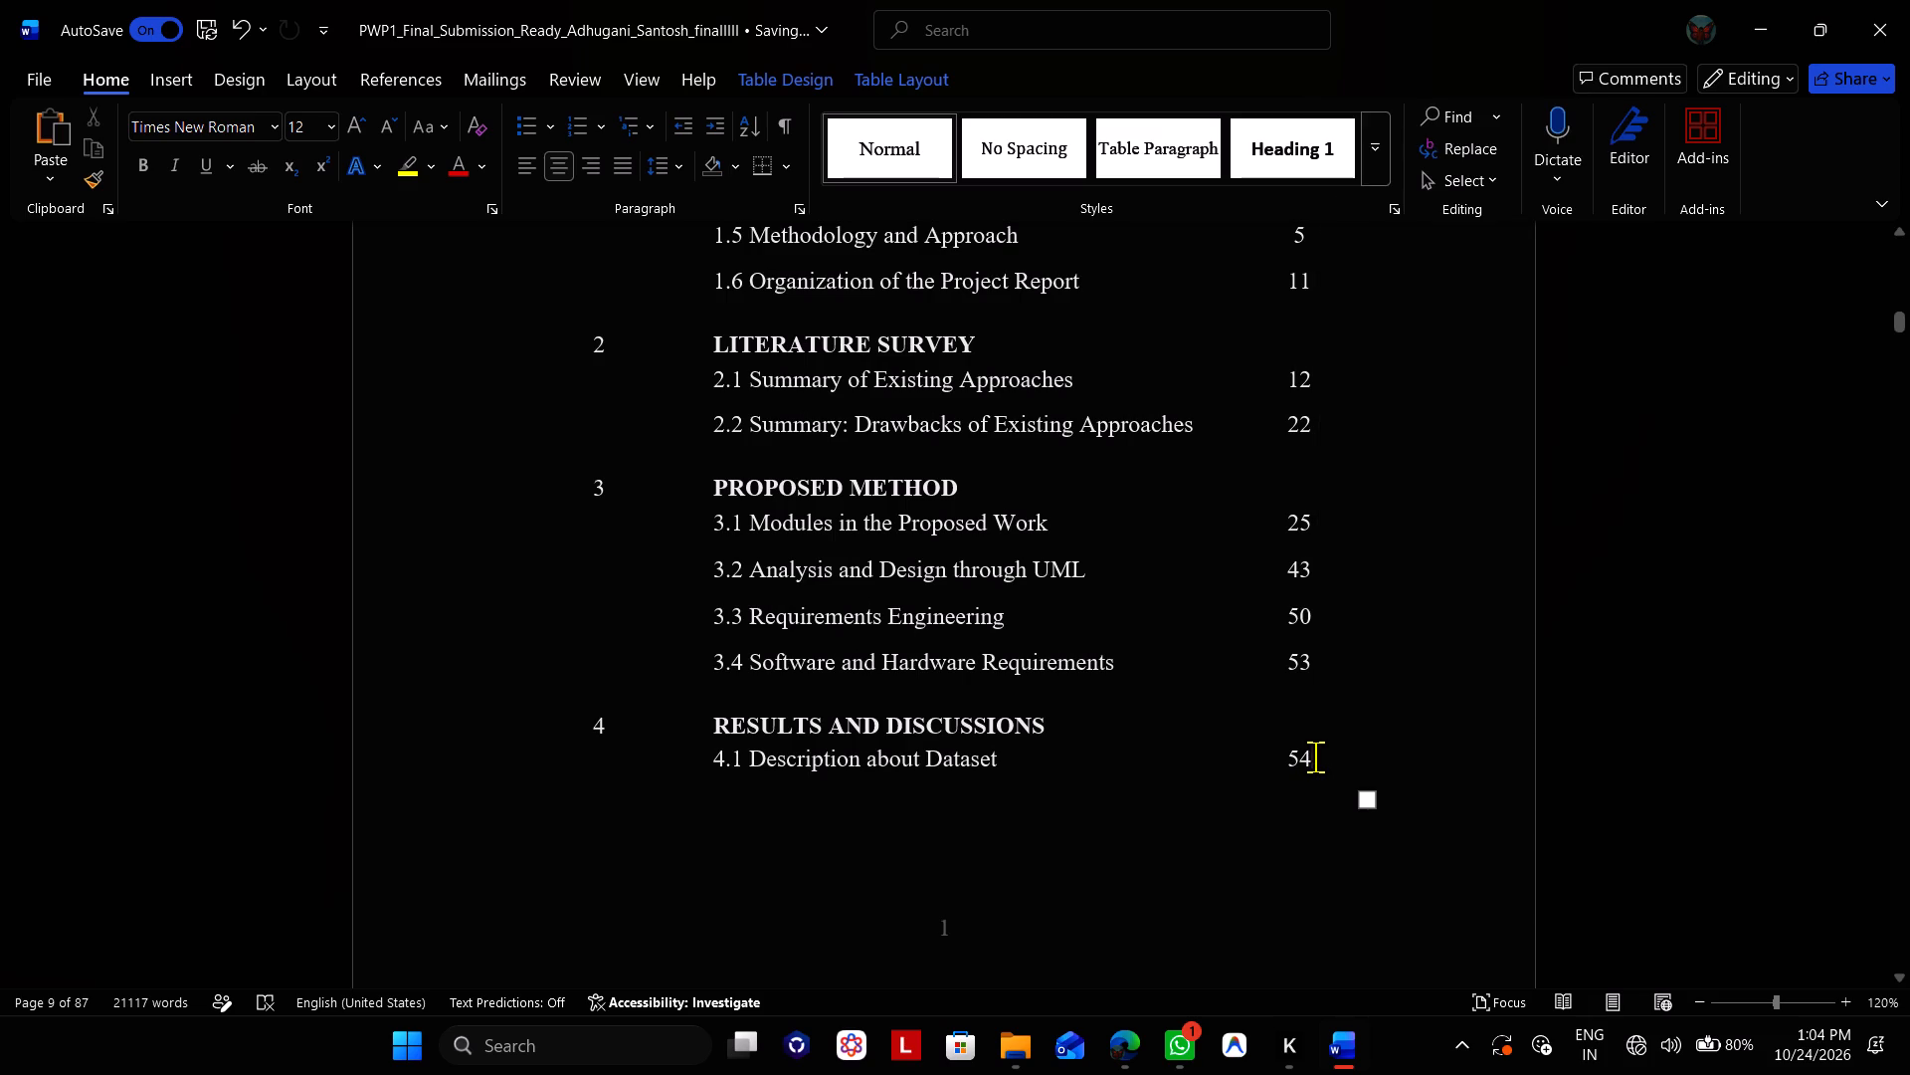
scroll(1311, 756, down, 2)
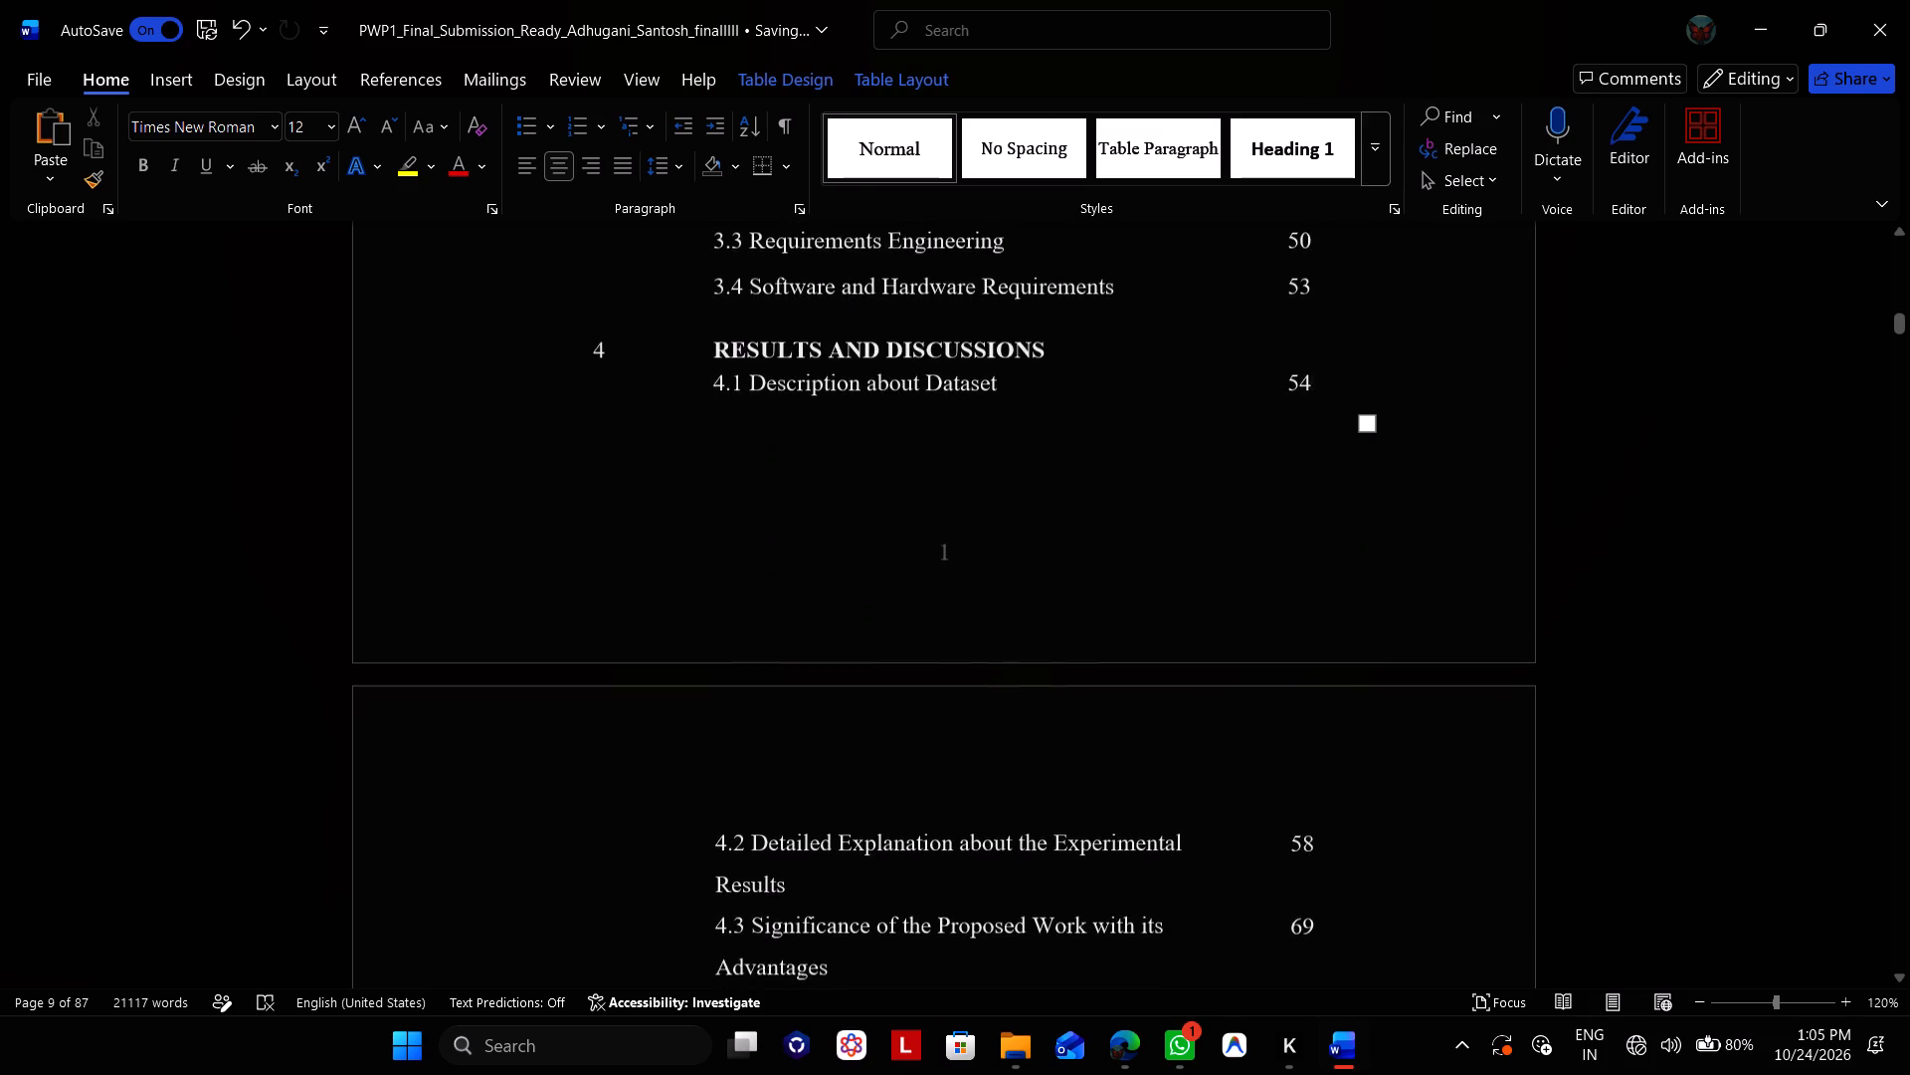
scroll(1311, 756, down, 1)
scroll(1311, 756, up, 2)
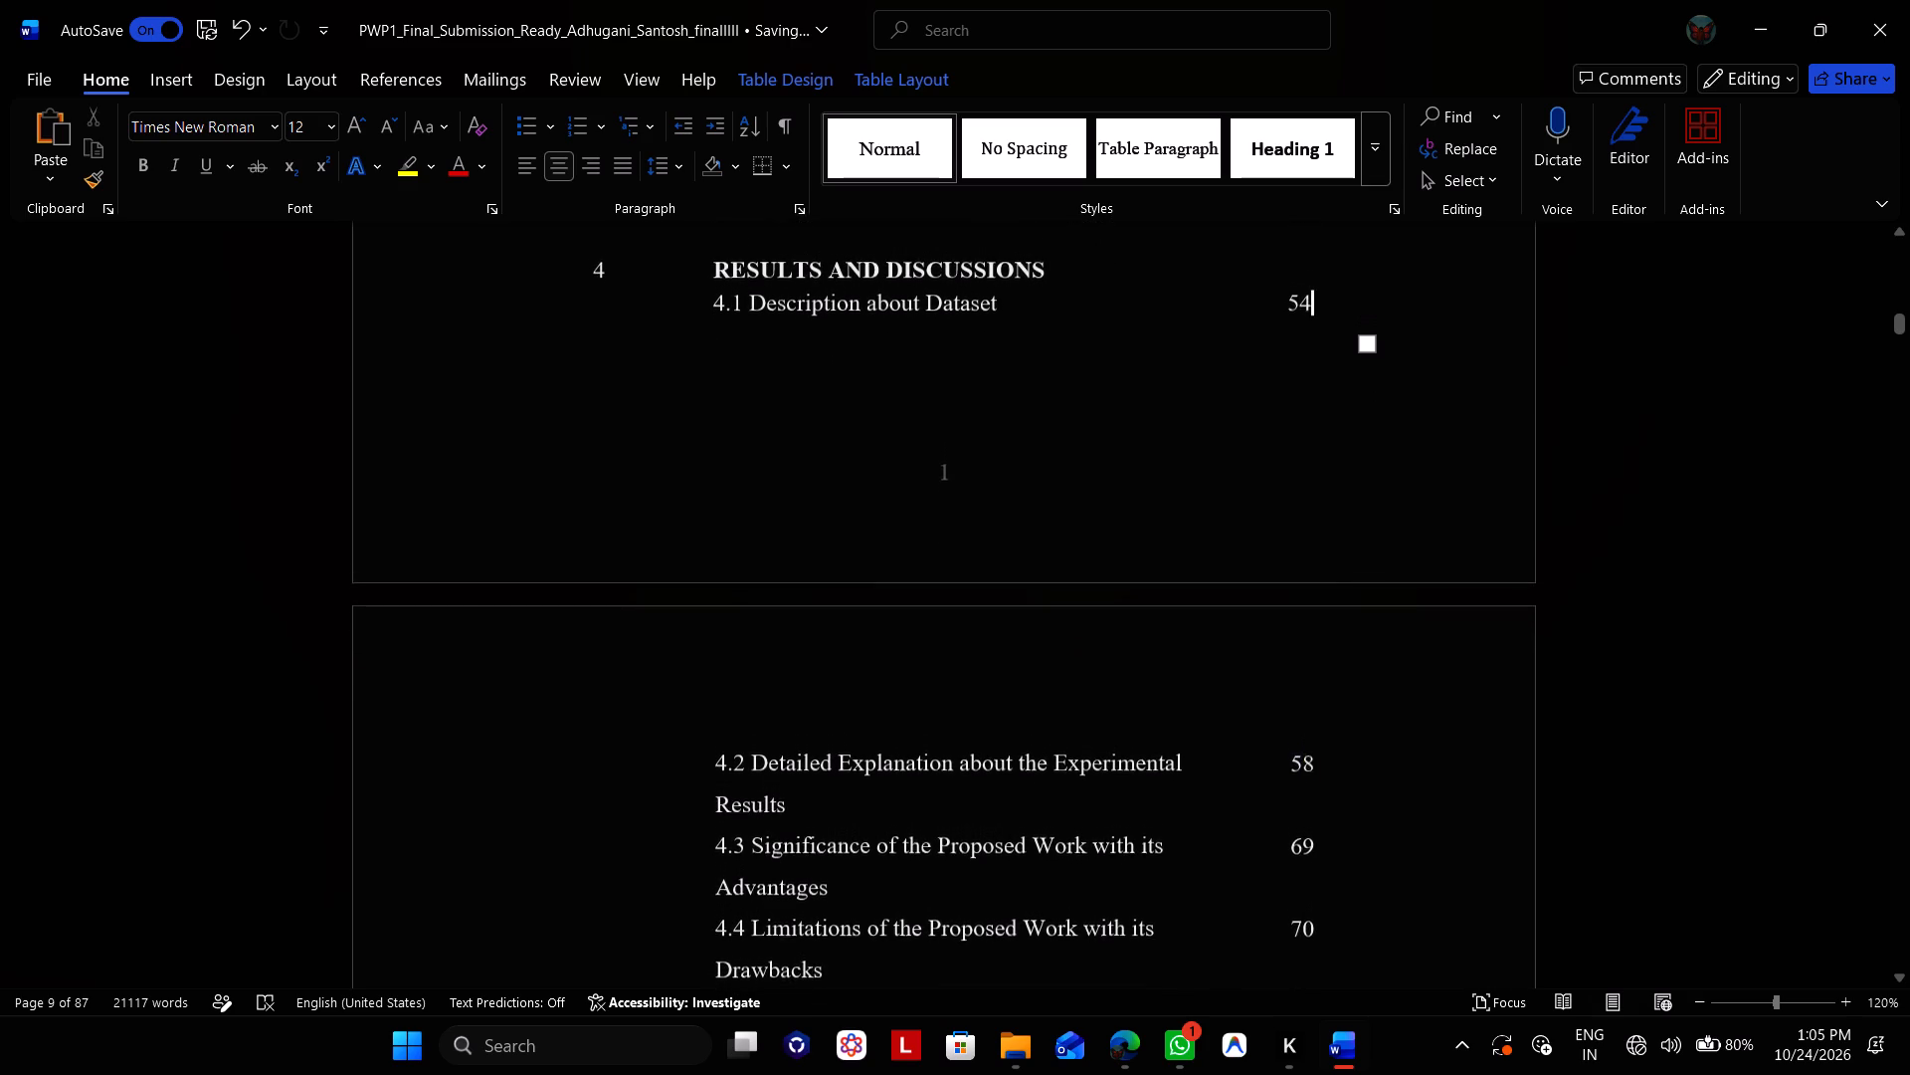
scroll(1311, 756, up, 1)
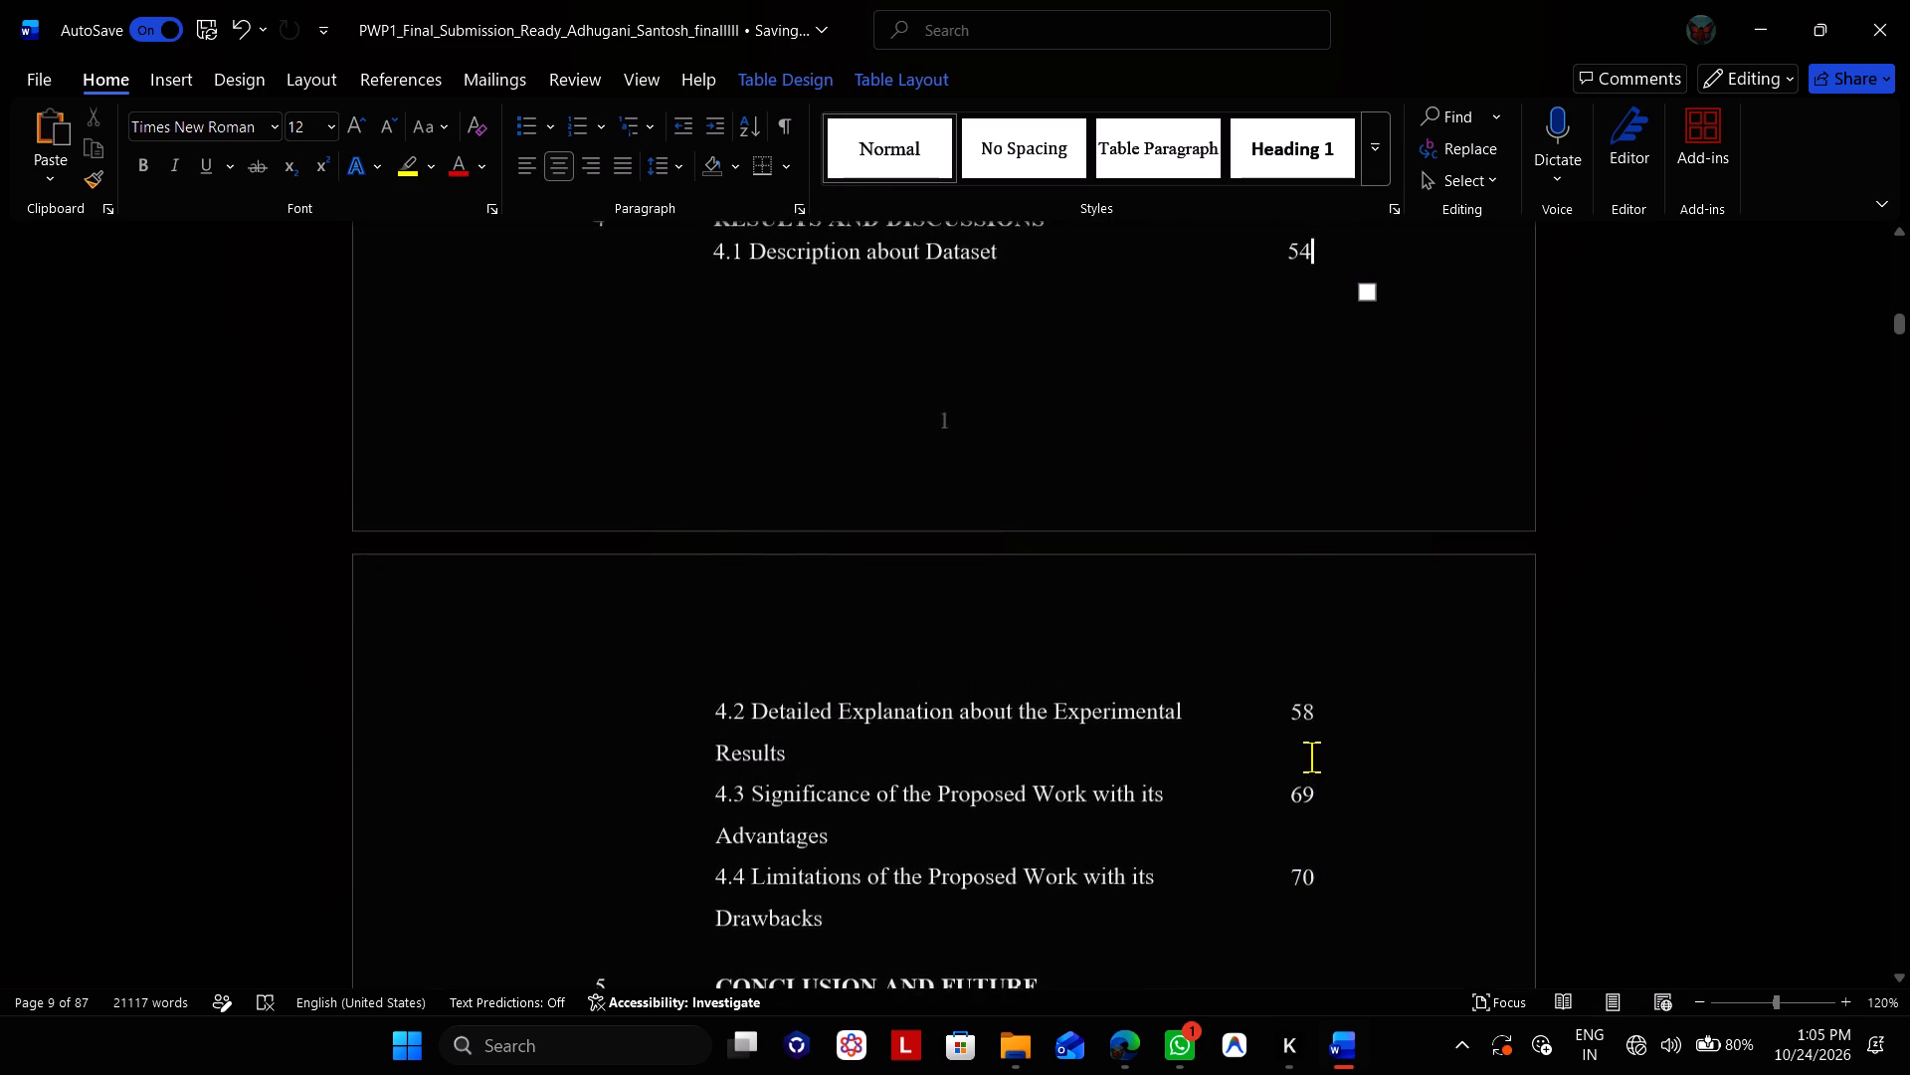
scroll(1311, 756, up, 2)
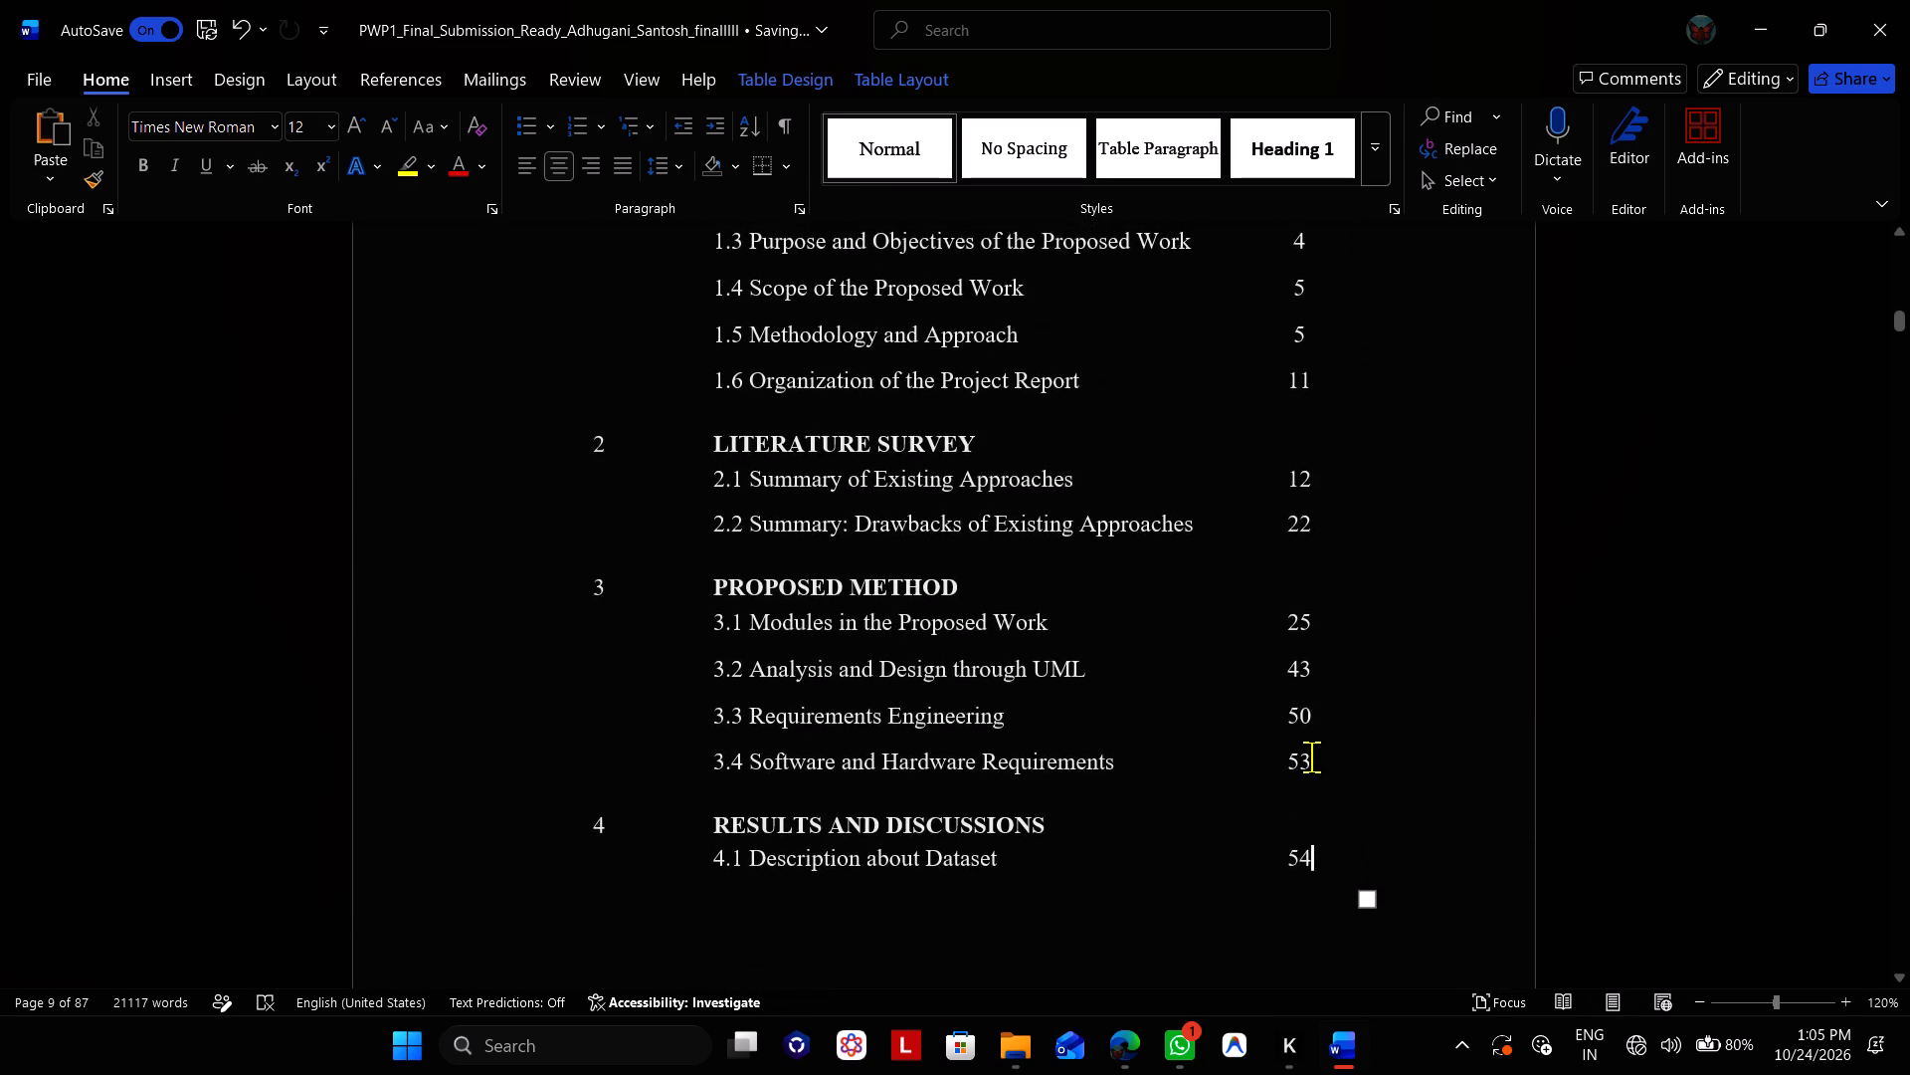
Review the whole table of contents, from the References entry and the blank area below it back up to the TABLE OF CONTENTS heading.
scroll(1311, 756, down, 2)
scroll(1445, 844, down, 3)
scroll(1445, 844, up, 2)
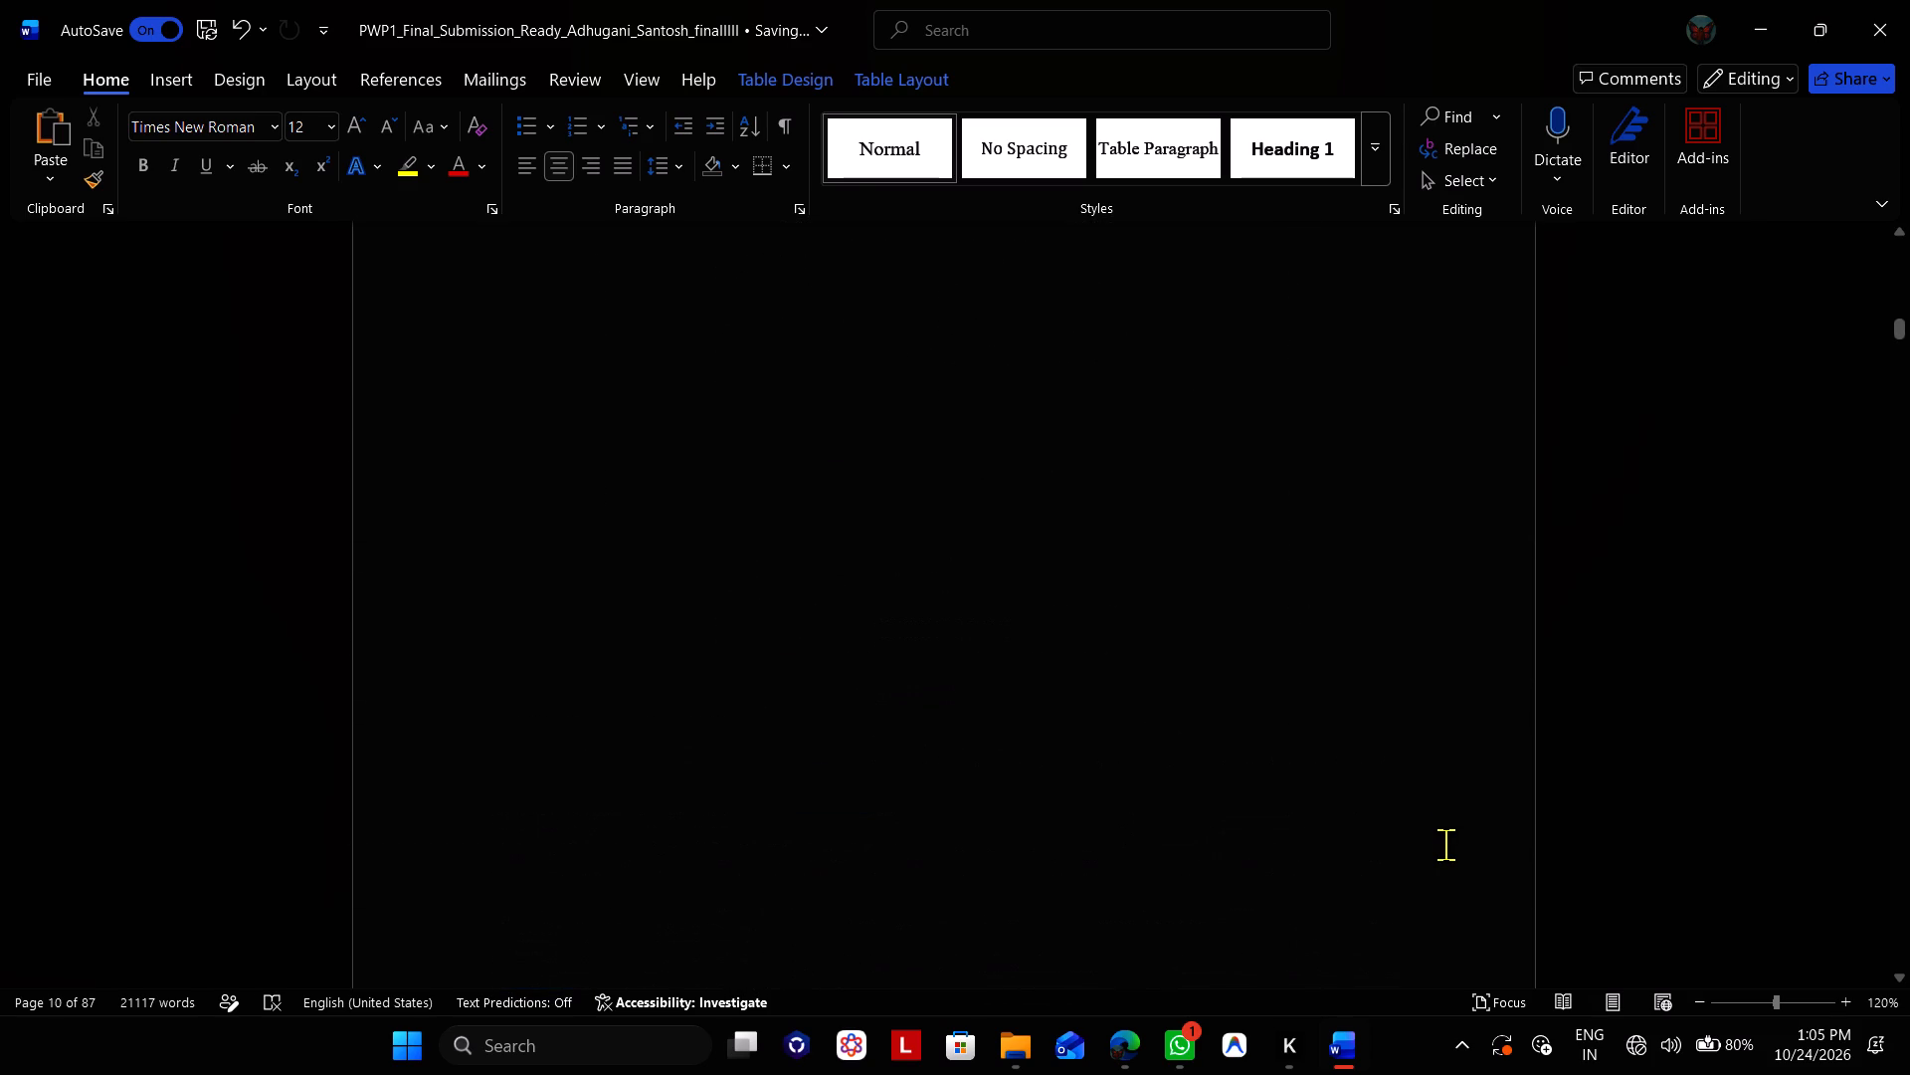
scroll(1445, 844, up, 3)
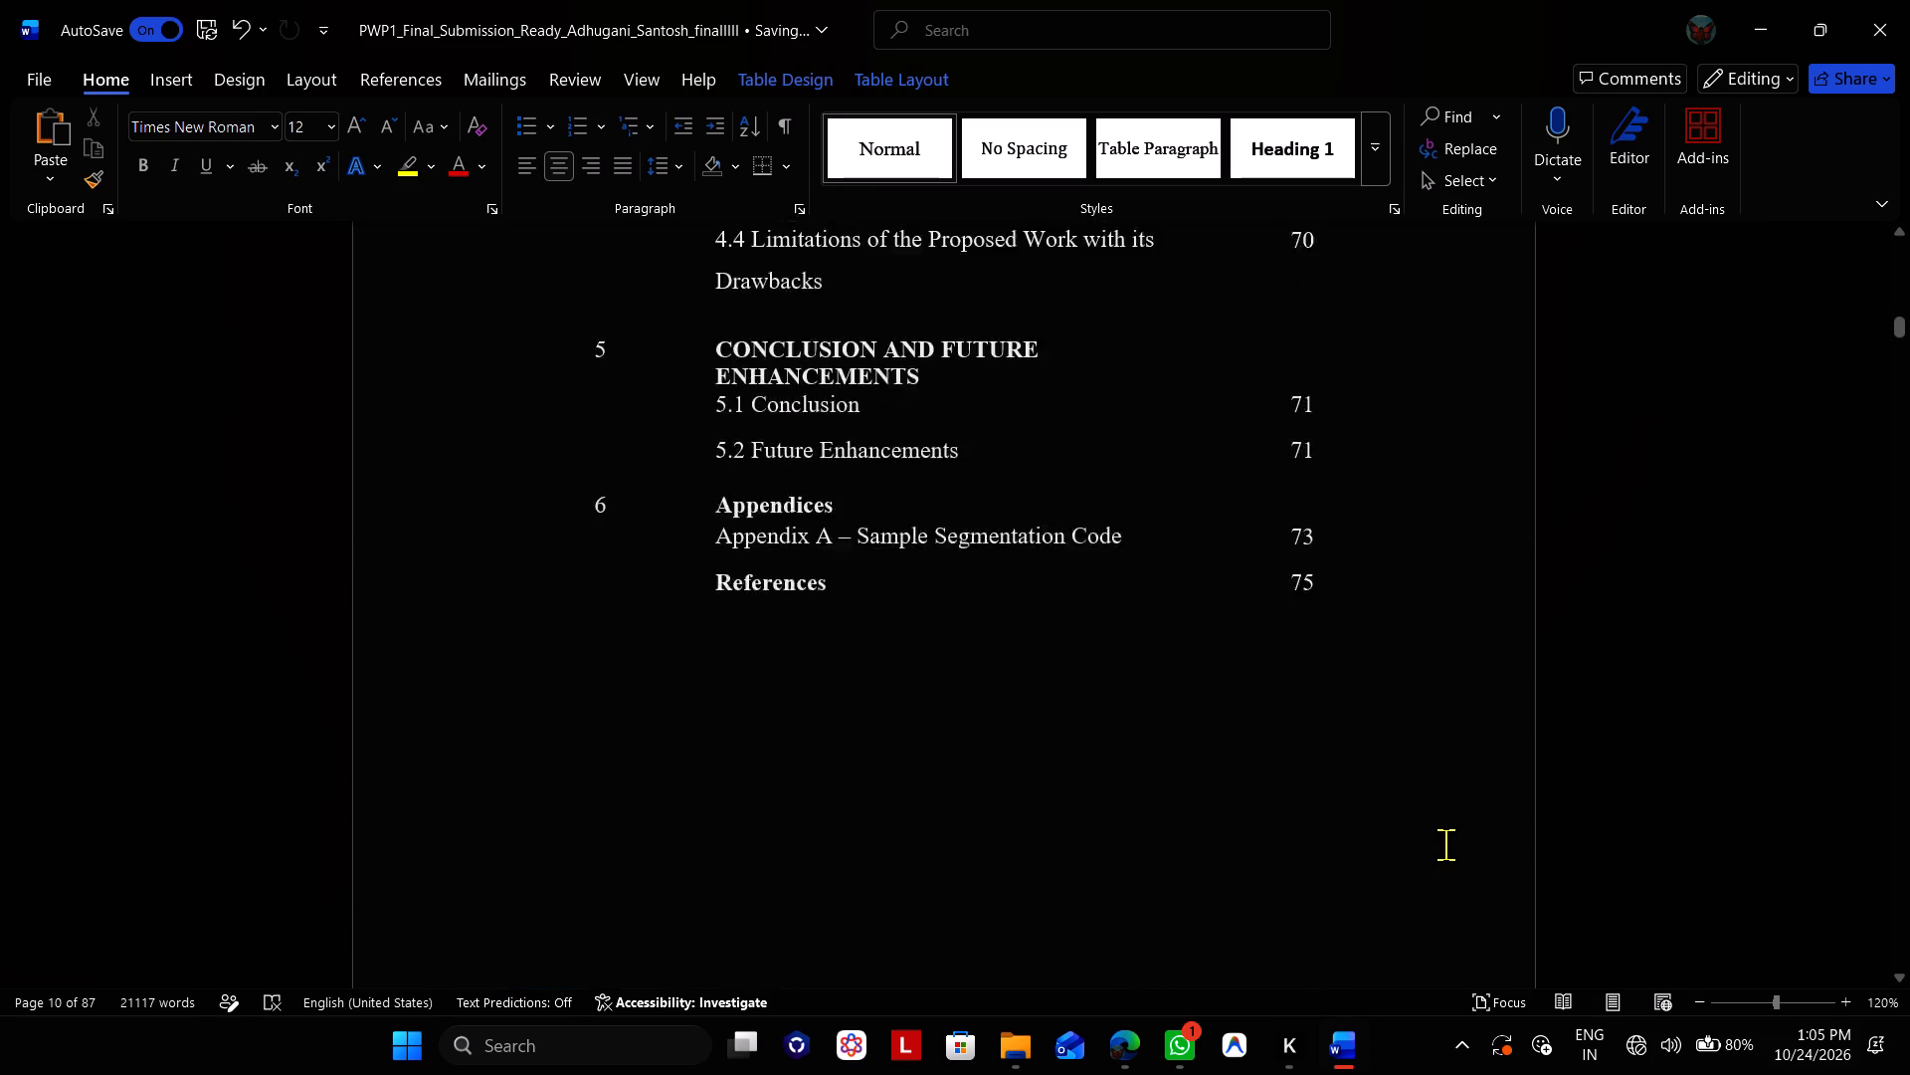
scroll(1445, 844, up, 1)
scroll(1006, 514, up, 3)
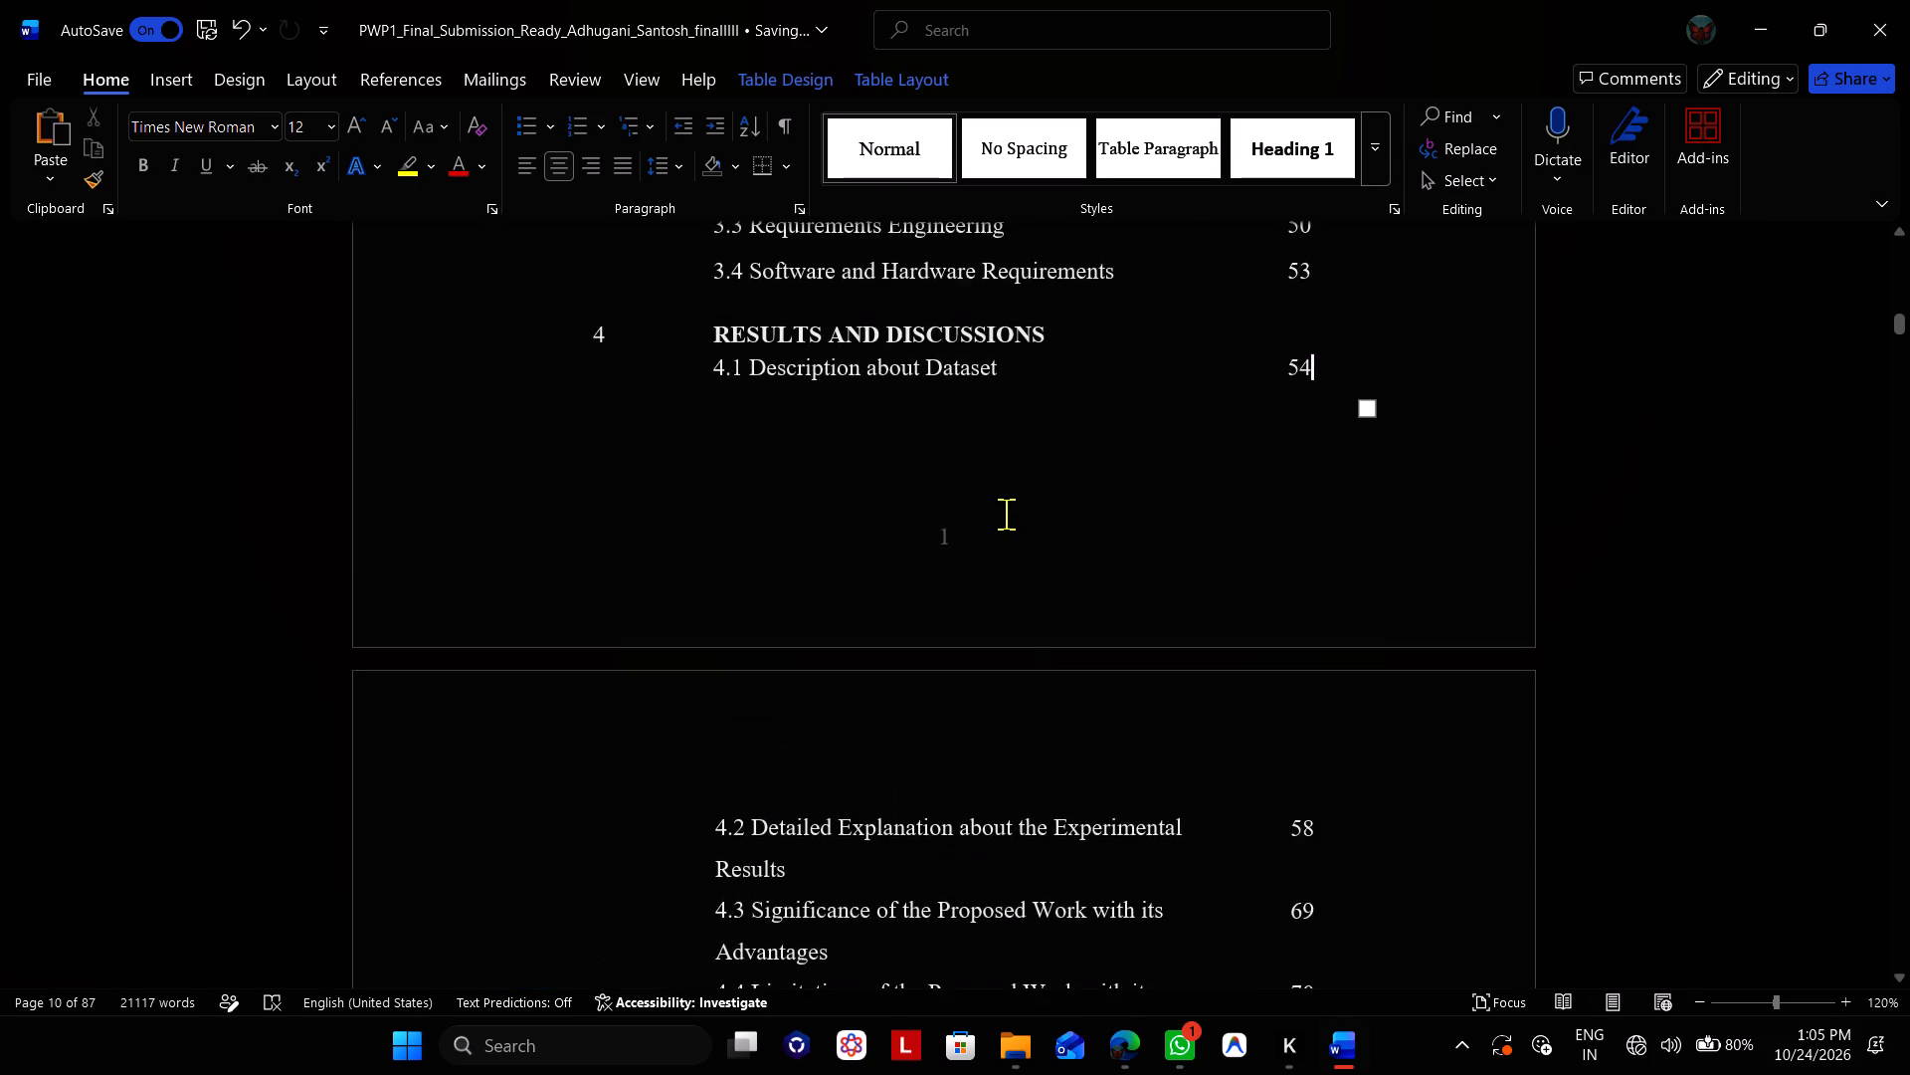
scroll(1006, 514, up, 2)
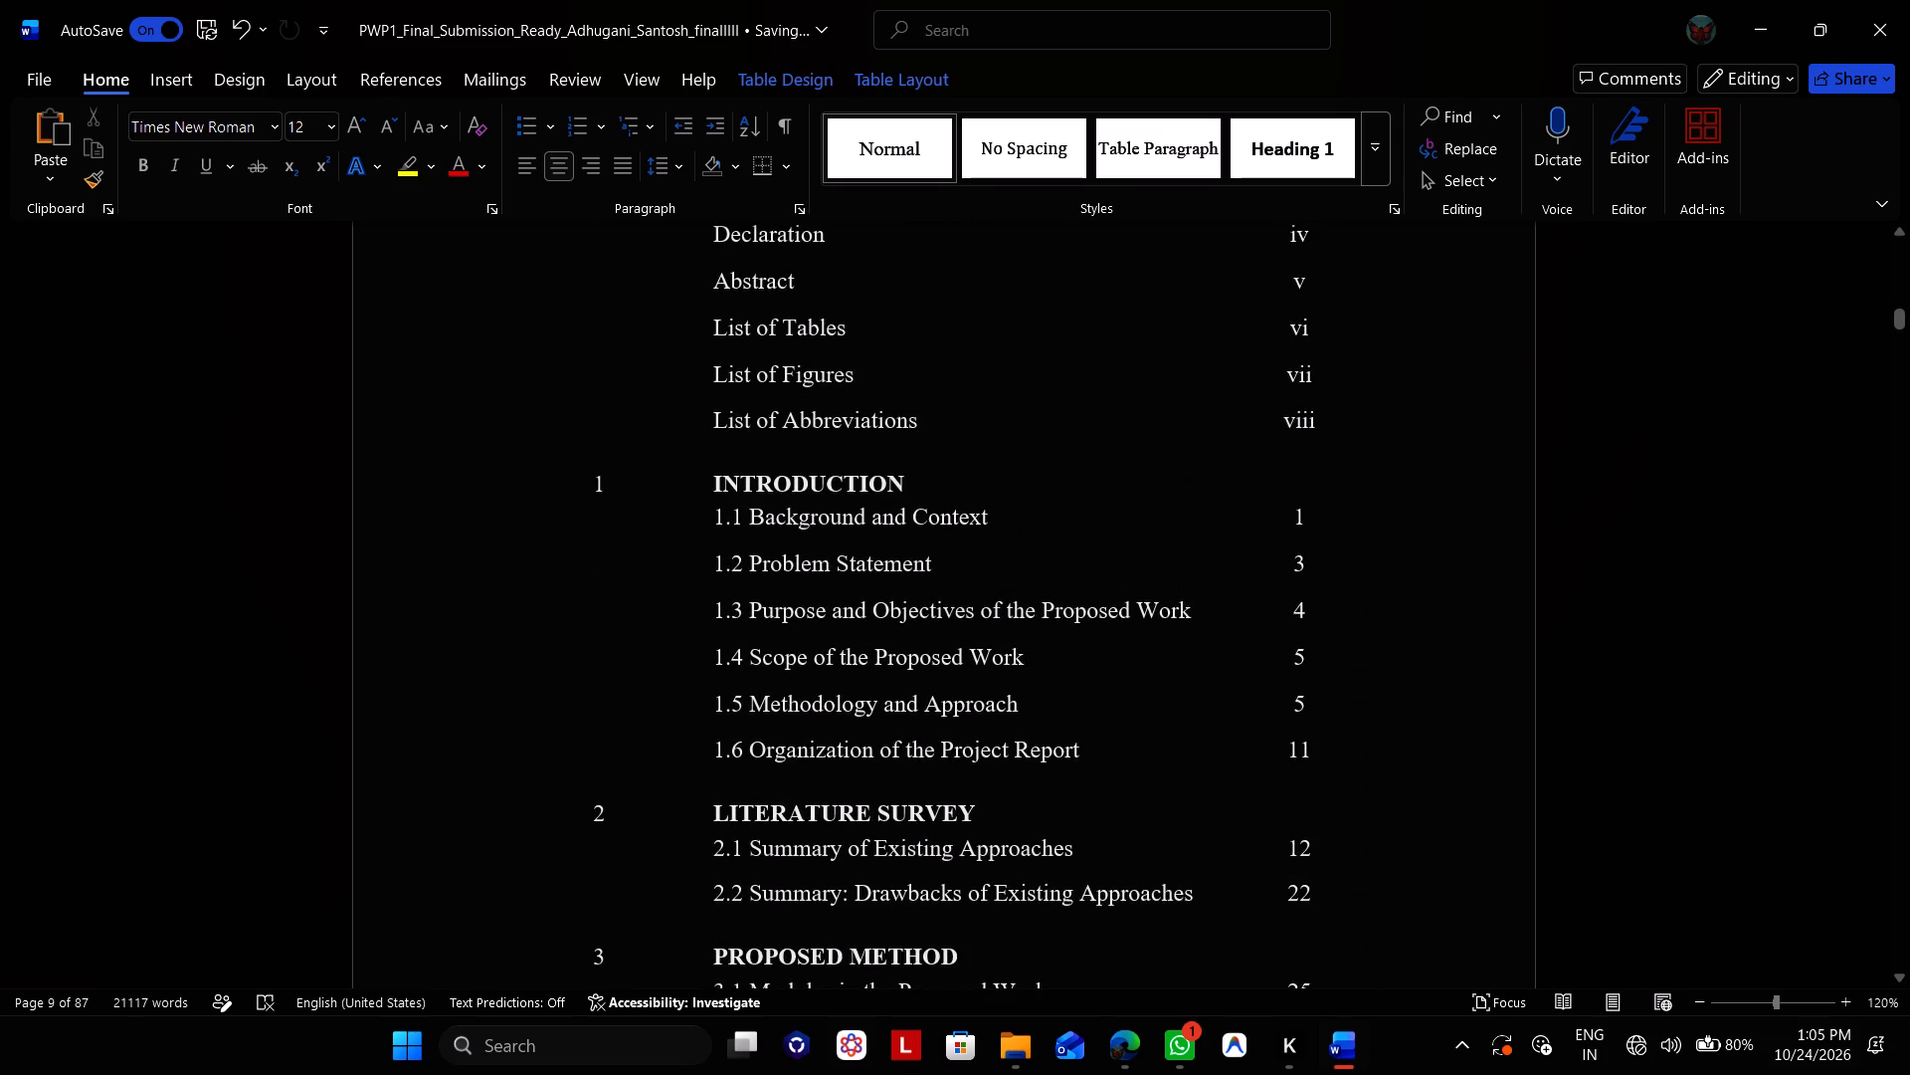
scroll(874, 447, up, 1)
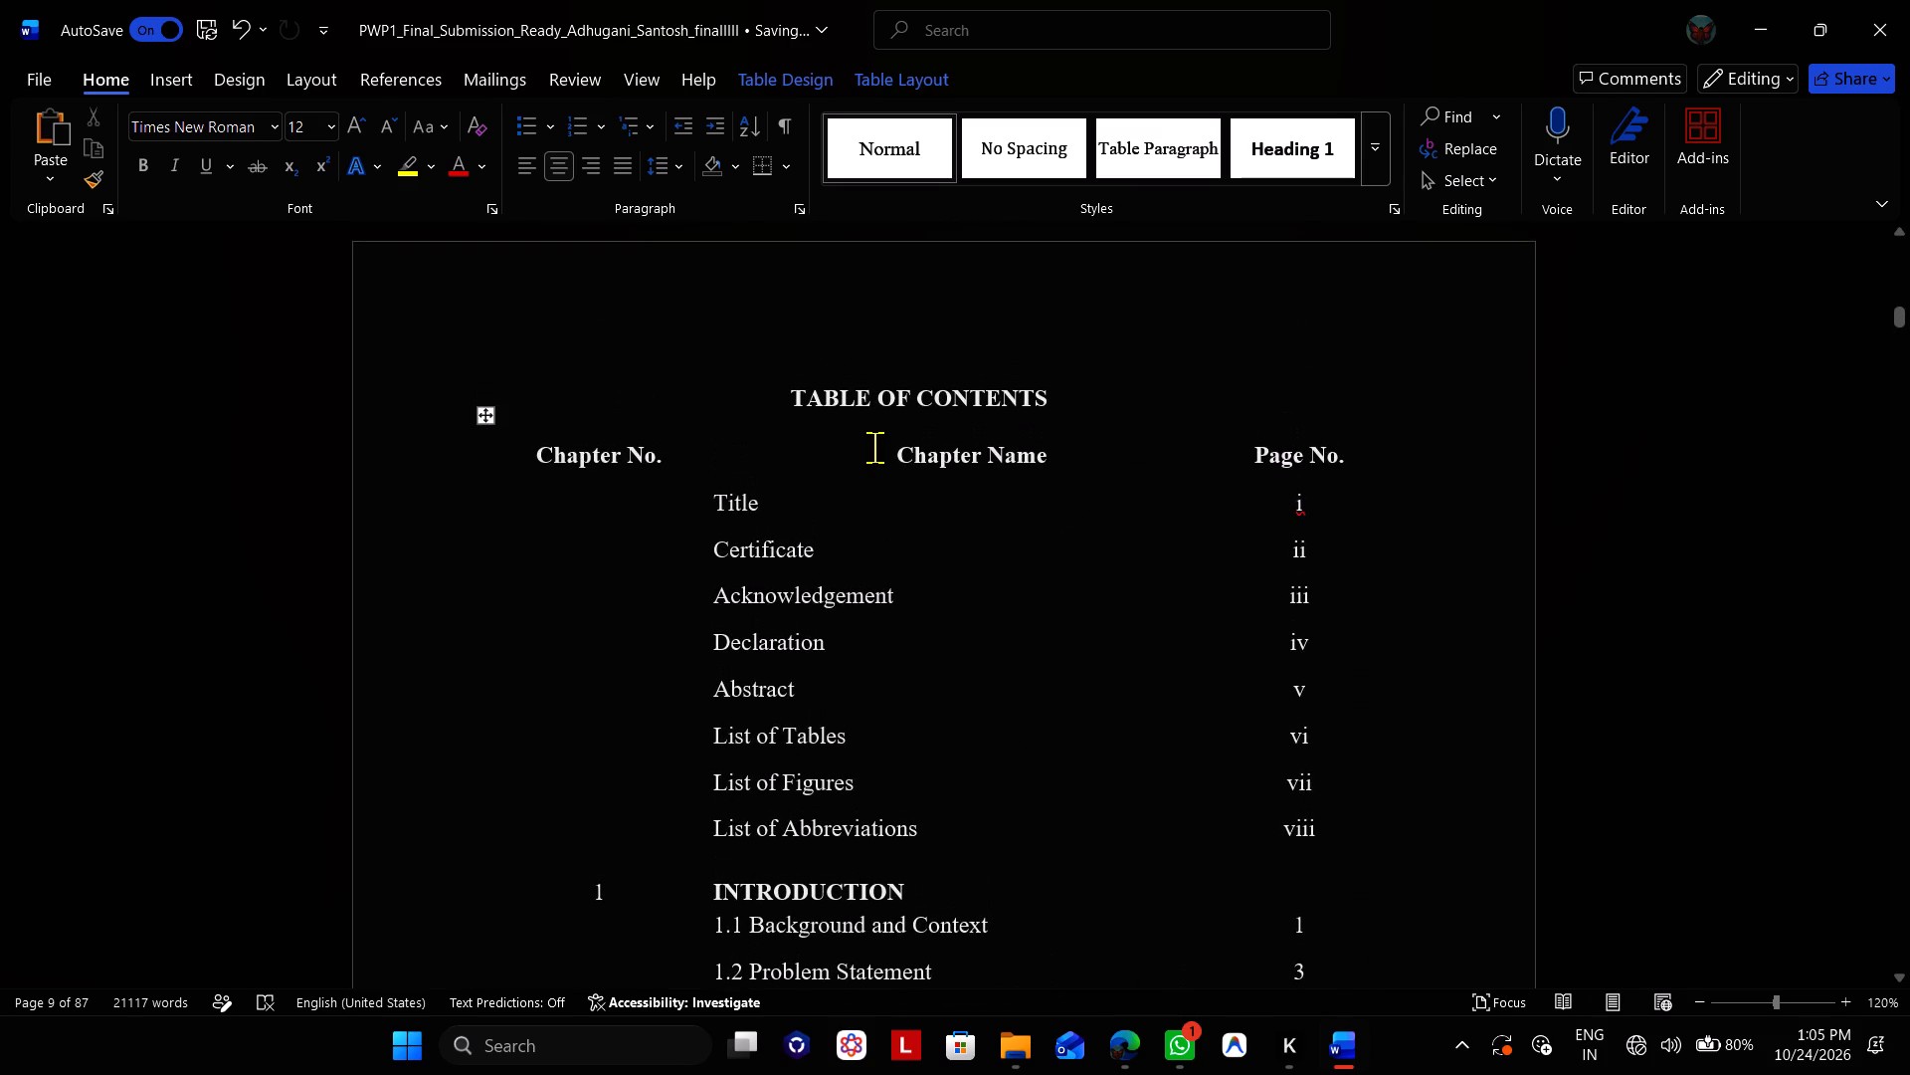
Switch to Edge to view the table of contents in the exported Batch-06_major_project_Document PDF.
click(1137, 1034)
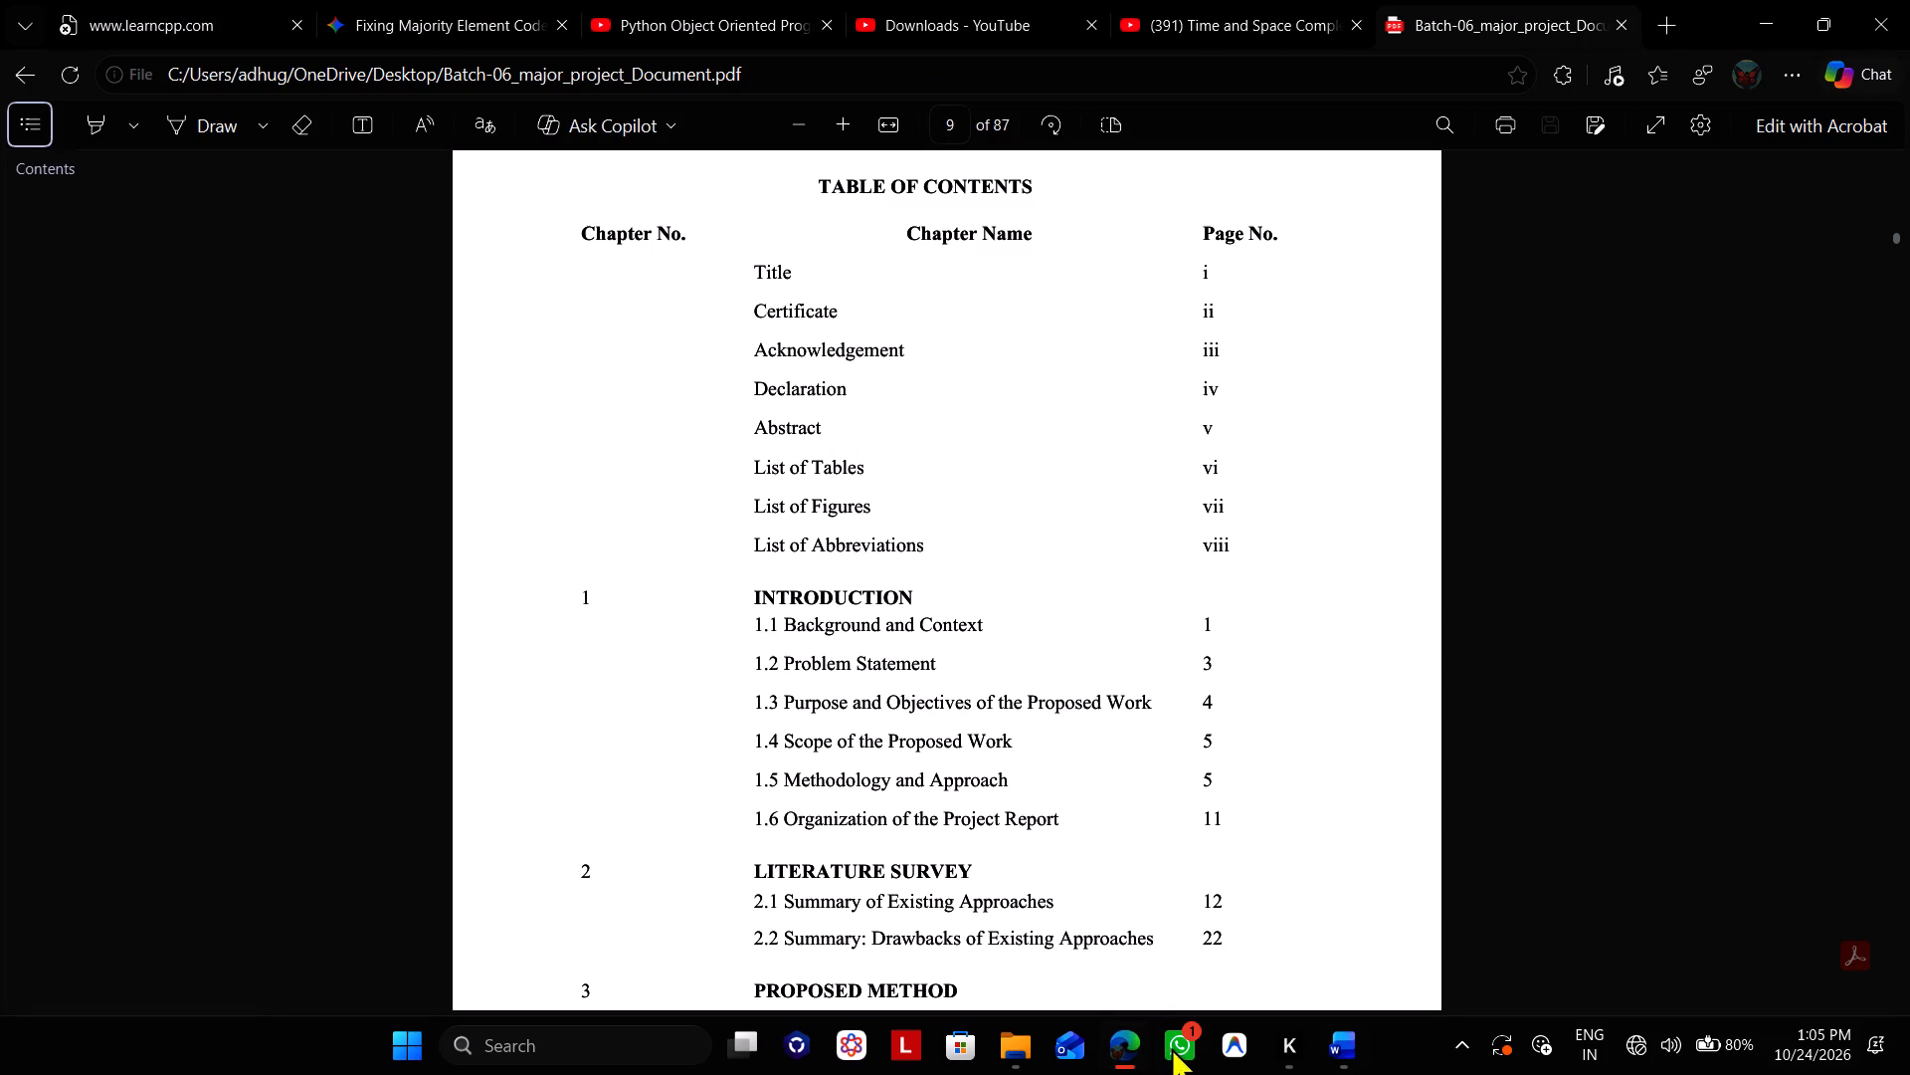
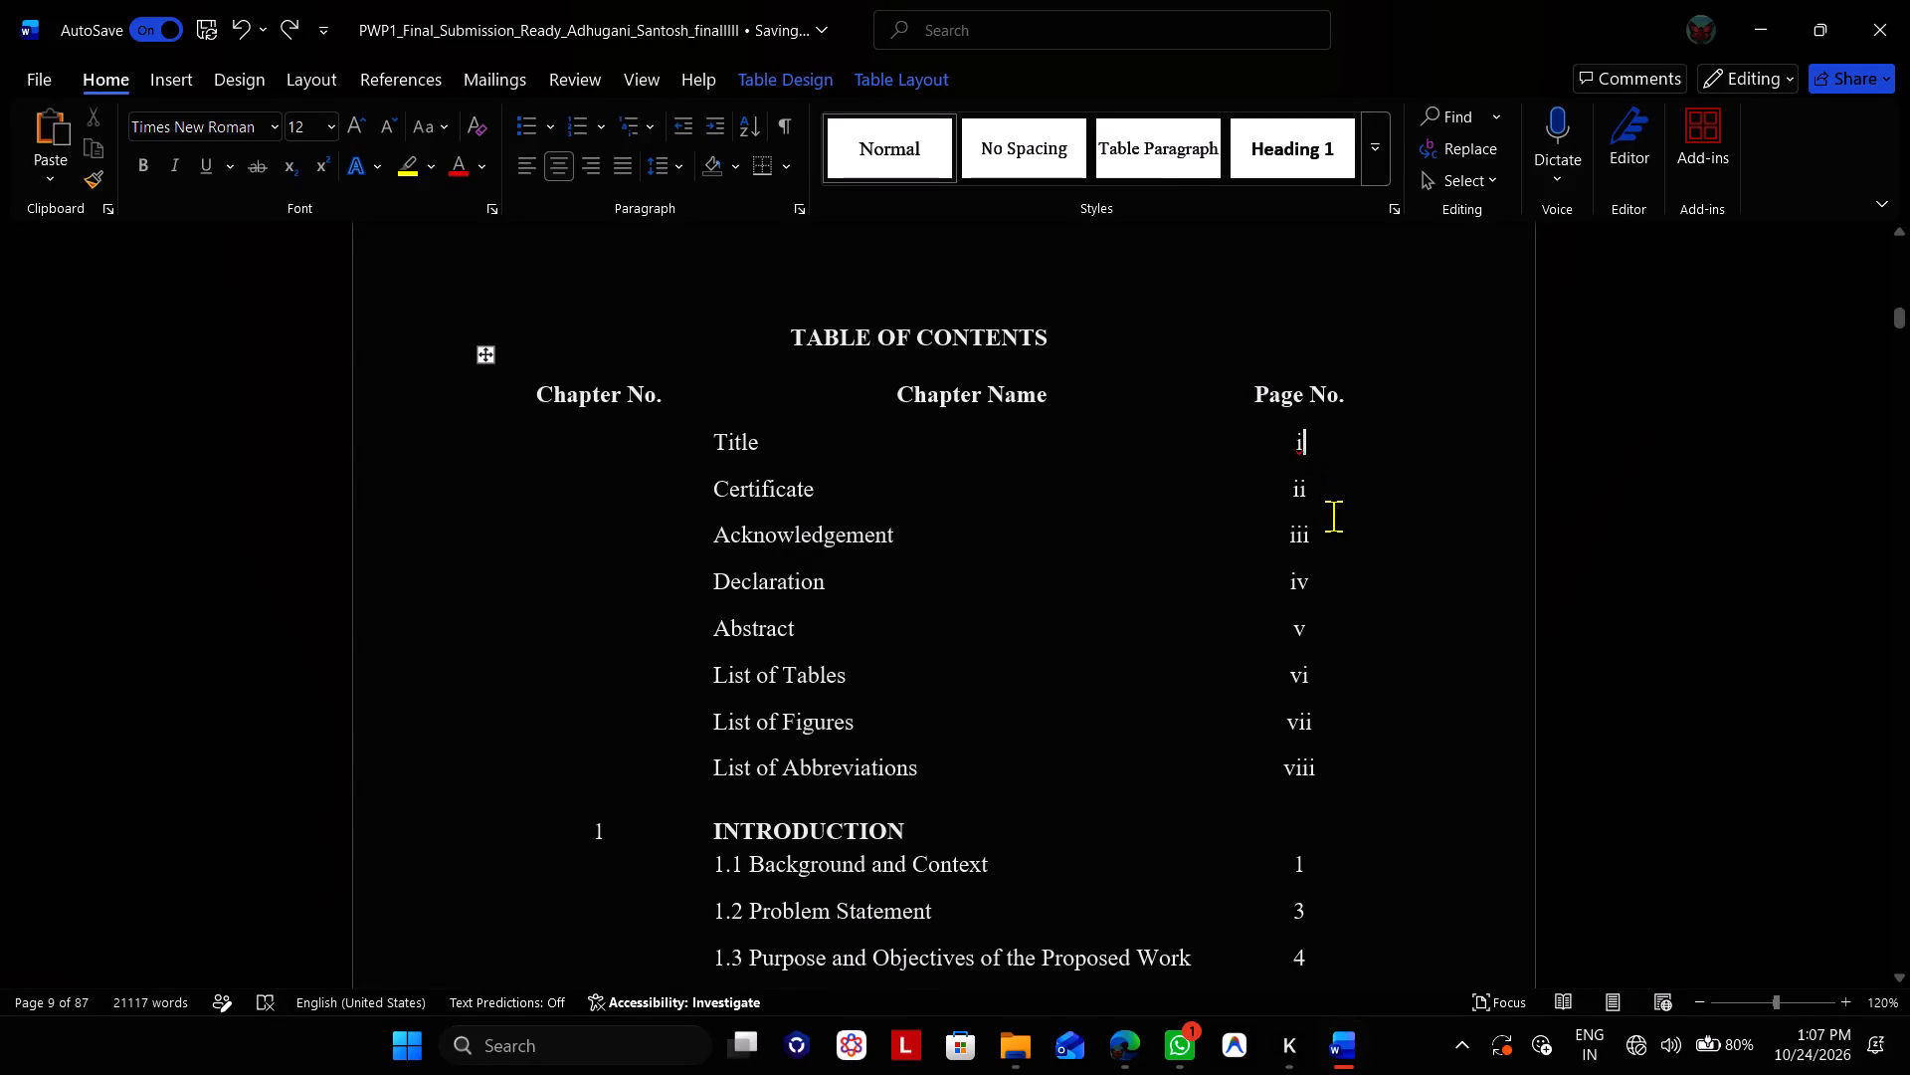
Review the table of contents in the Word report from the Title entry to the Appendices, checking page-number alignment across the page break after entry 4.1.
scroll(1333, 516, down, 4)
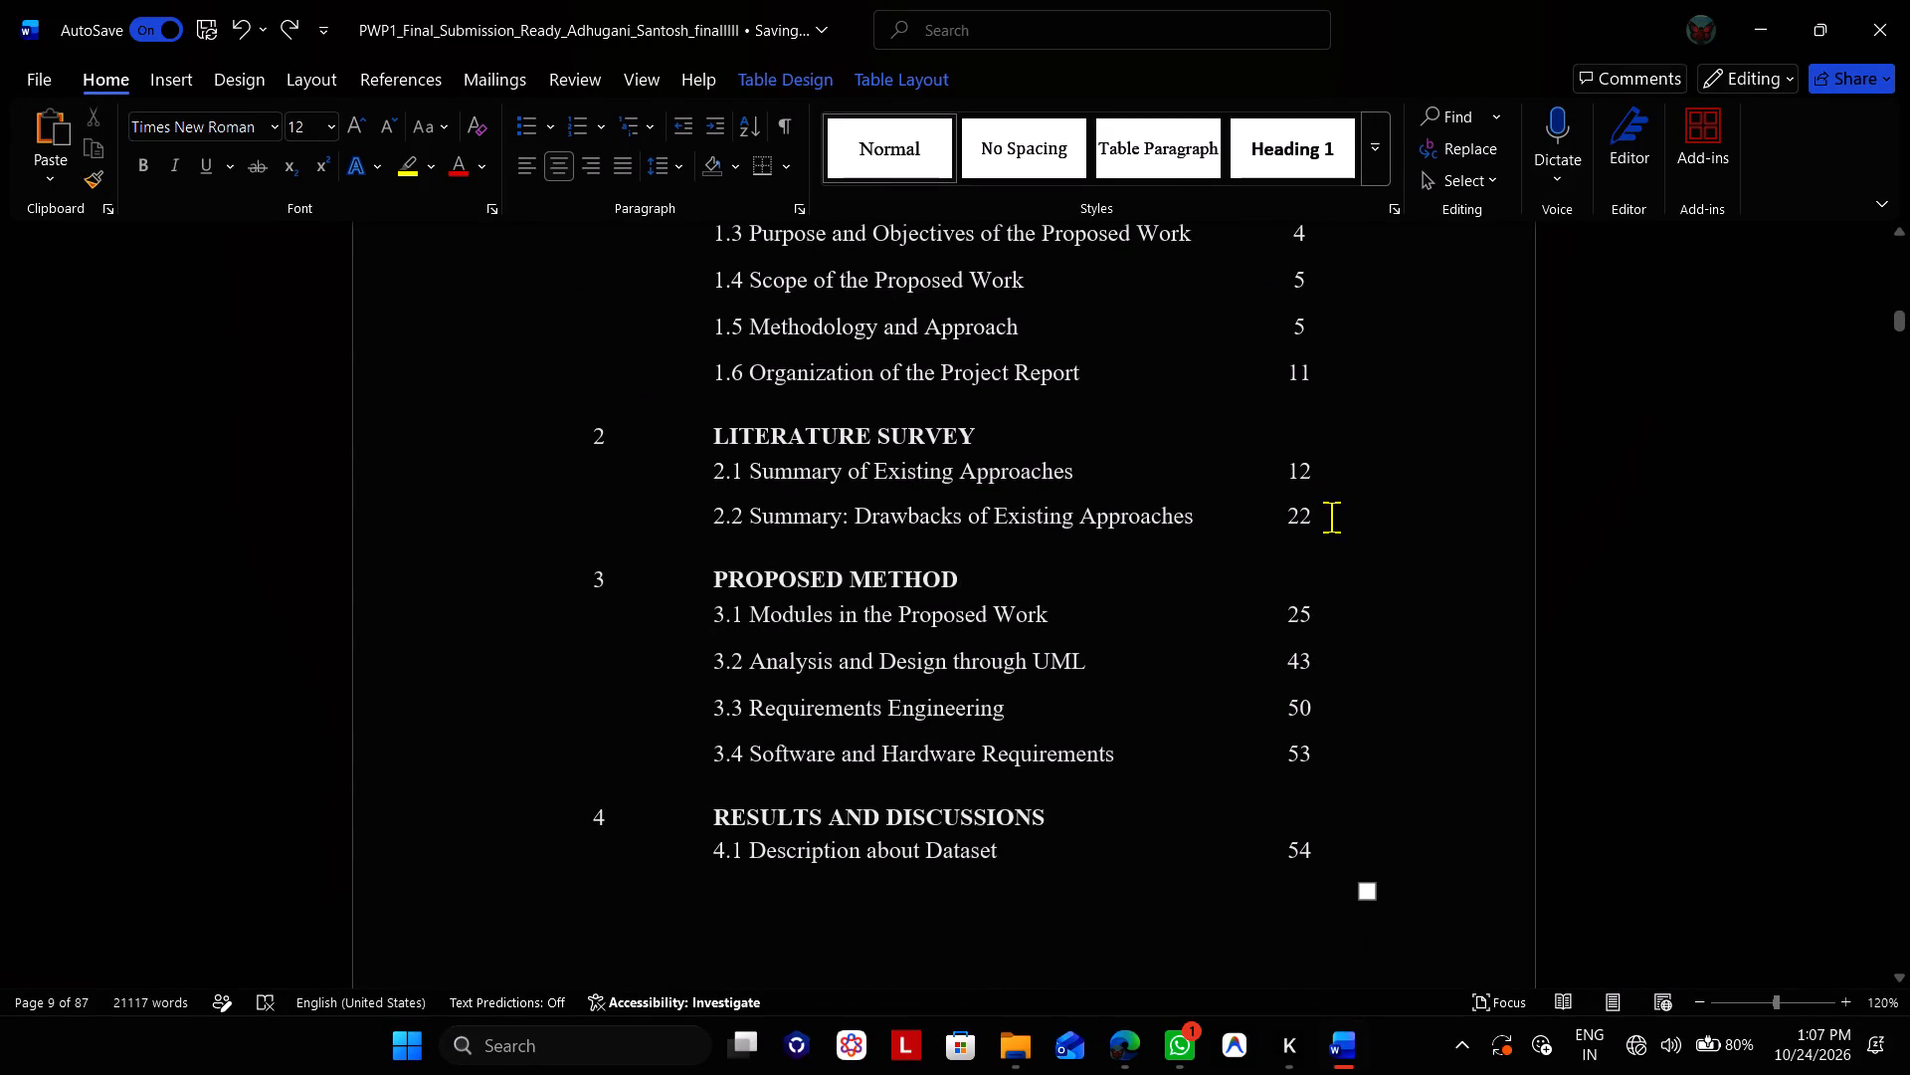
scroll(1322, 526, down, 2)
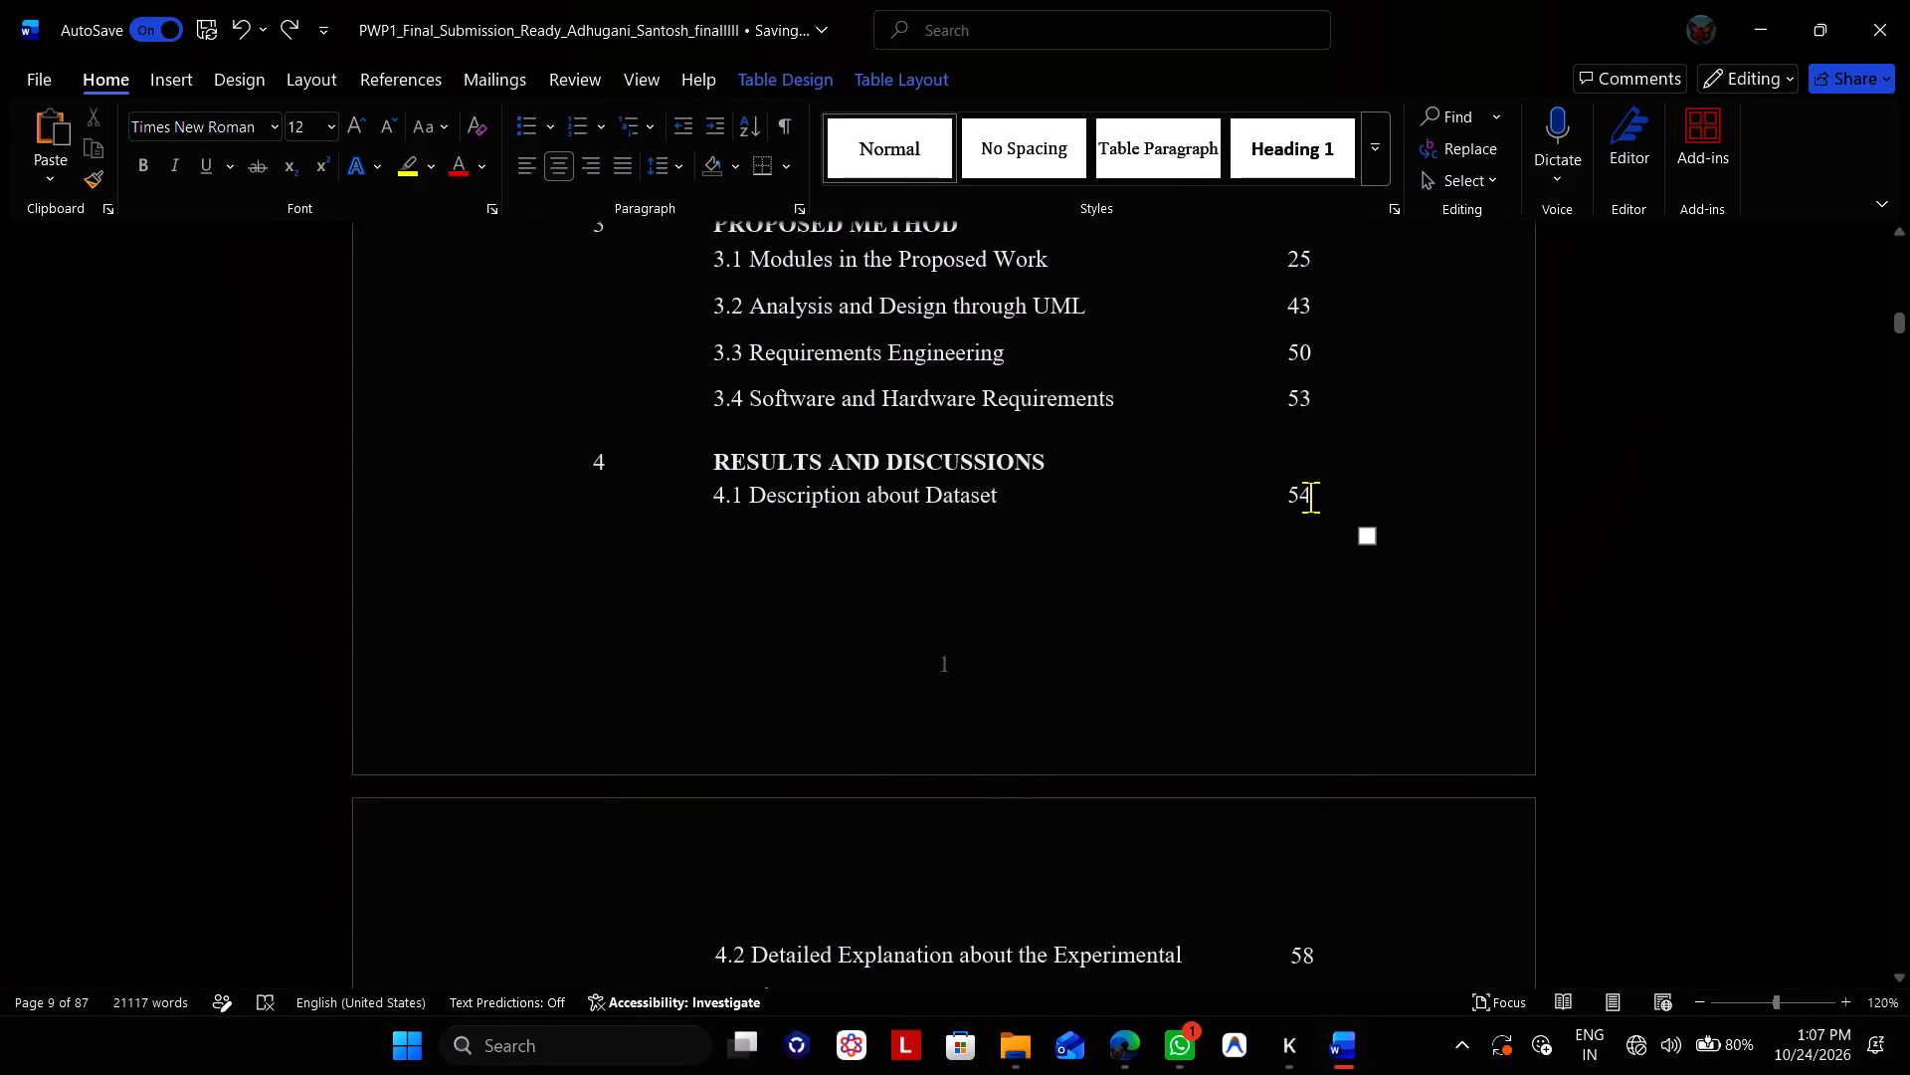
scroll(1310, 497, down, 4)
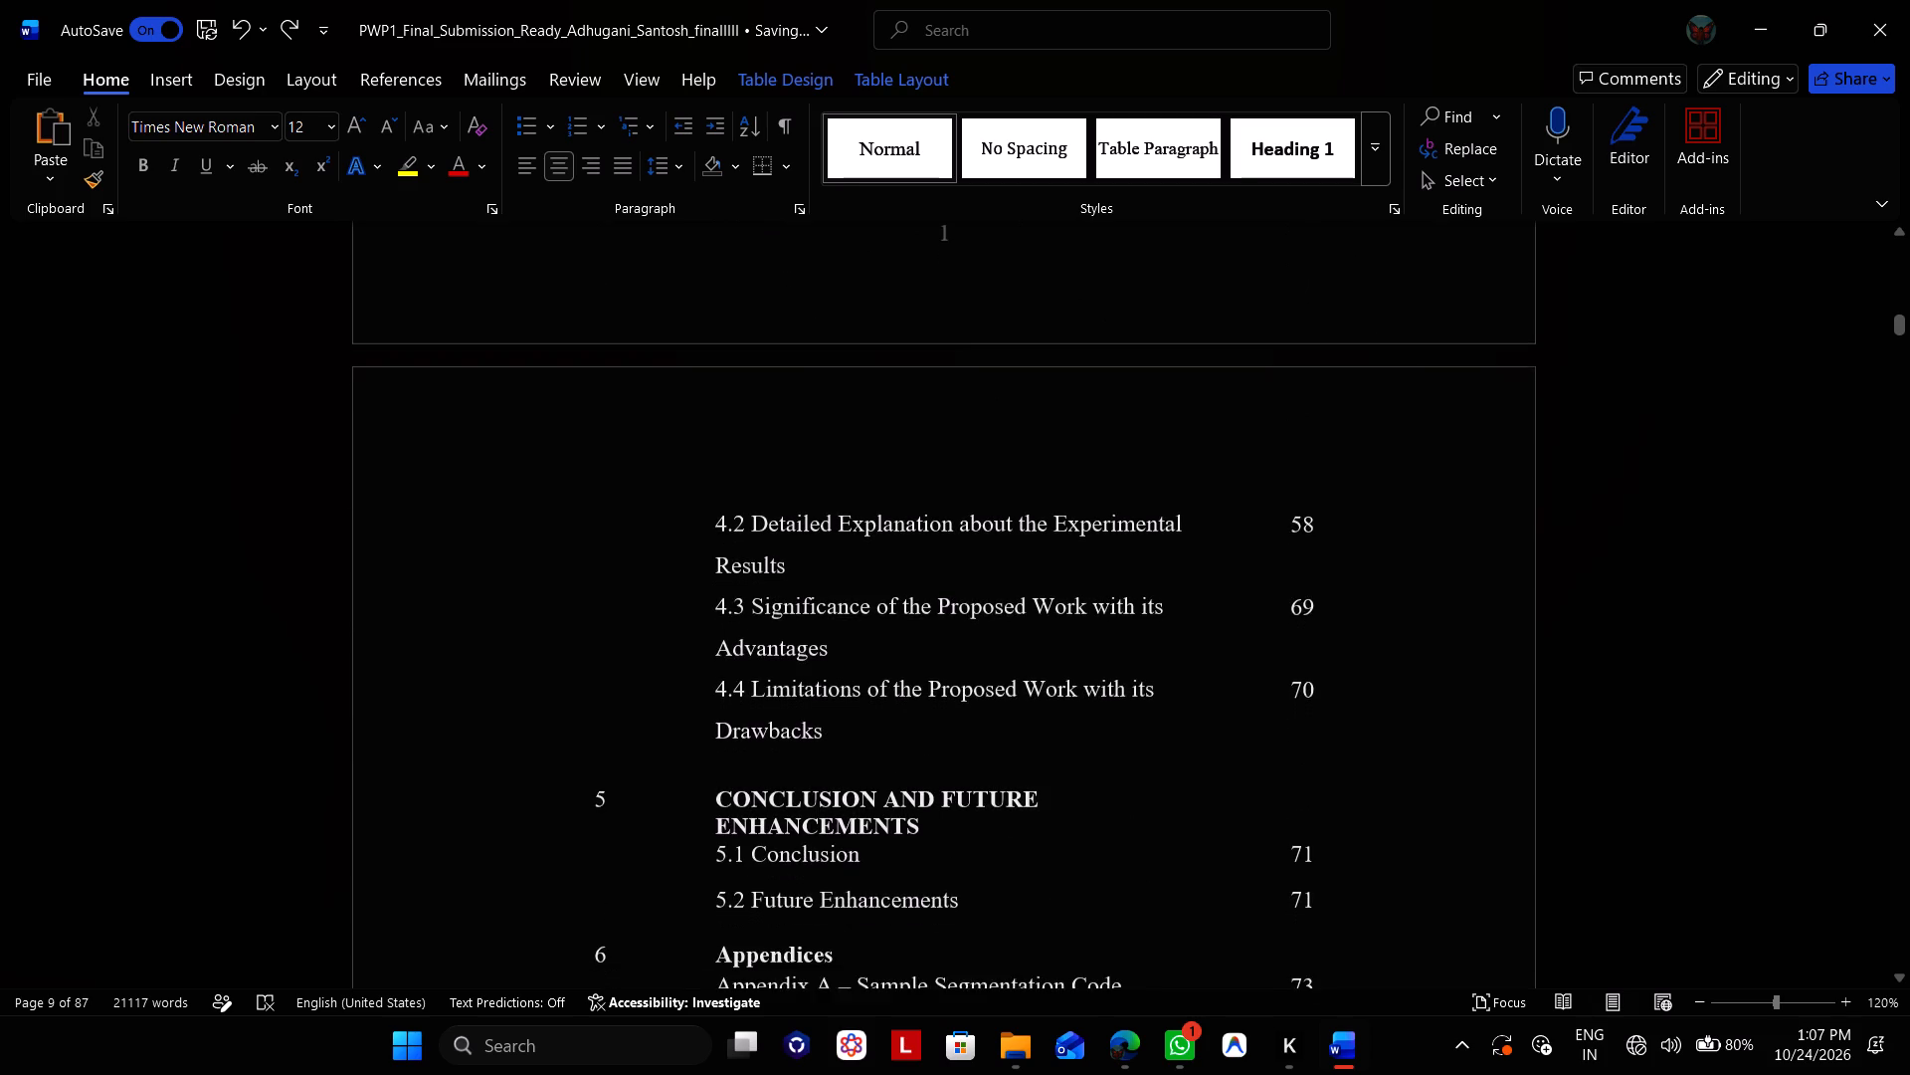
scroll(1310, 497, up, 1)
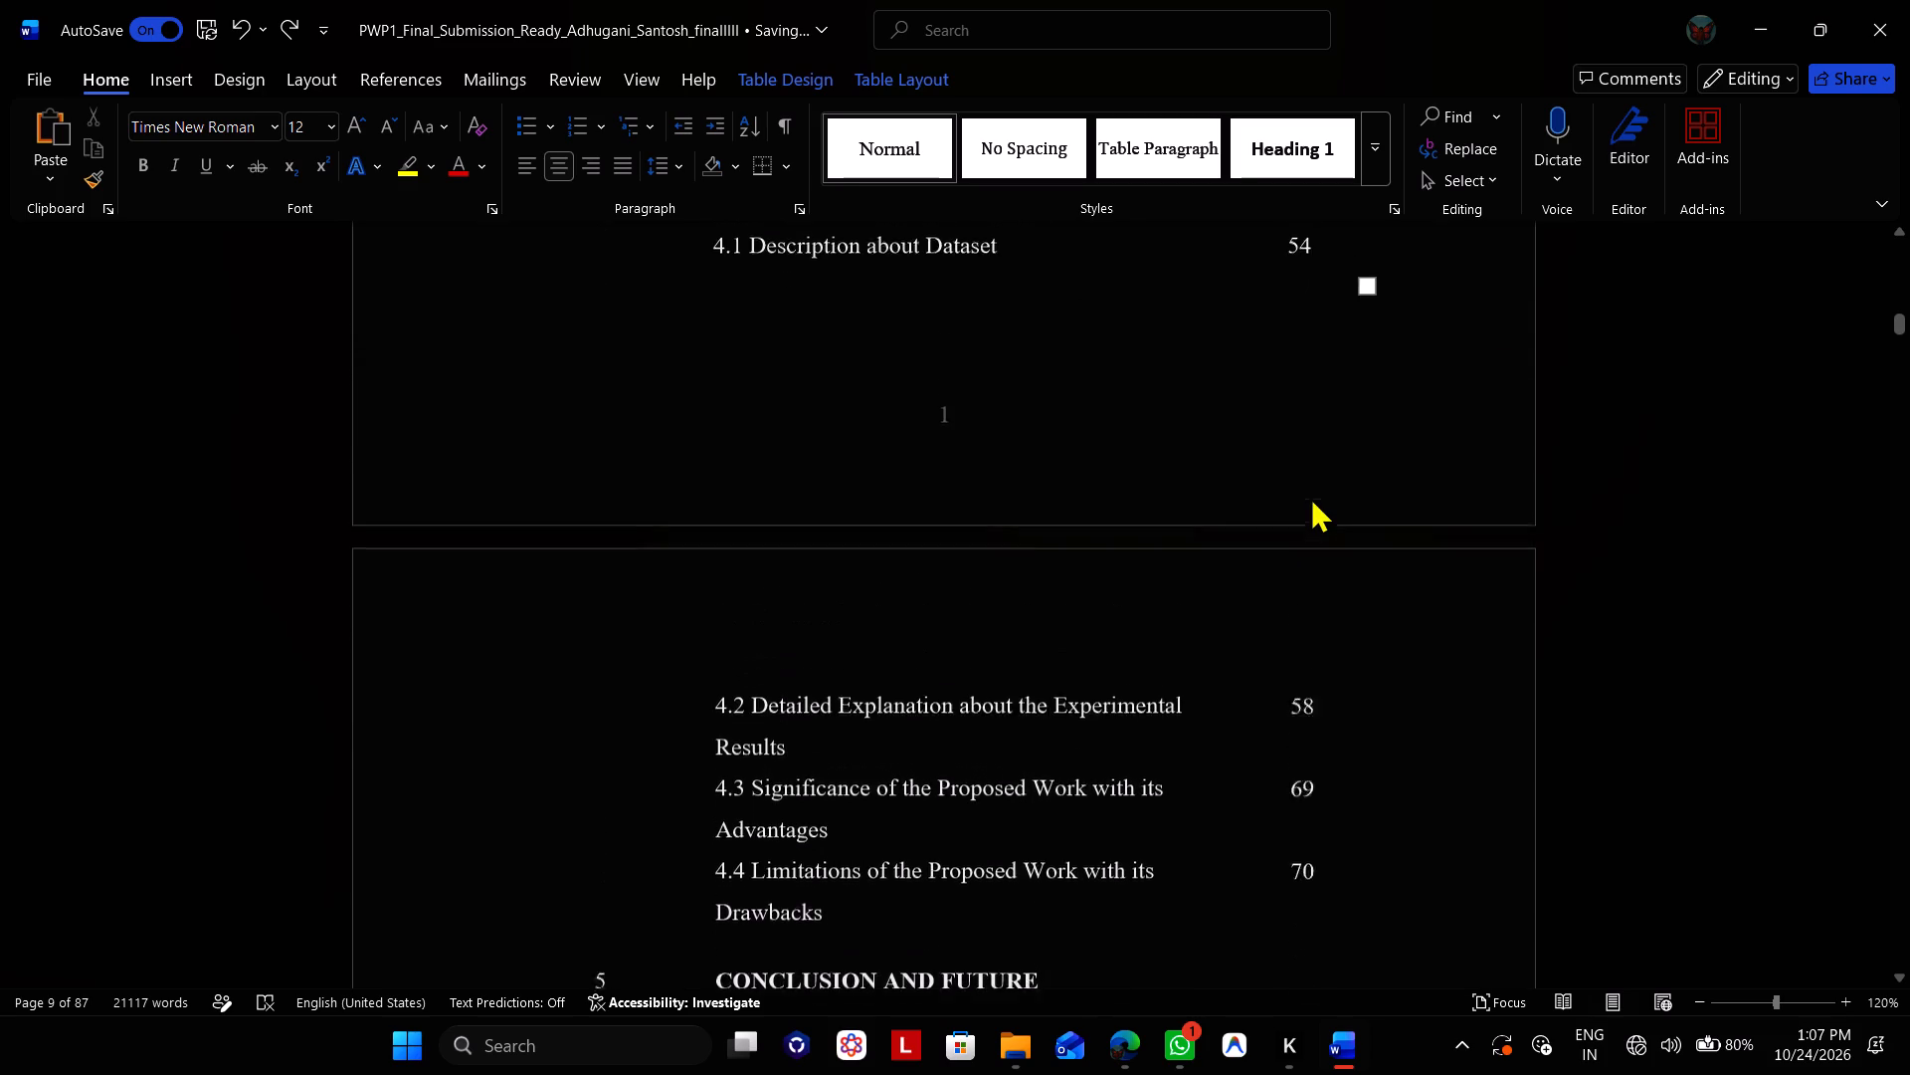
scroll(1310, 497, up, 3)
scroll(1310, 497, down, 1)
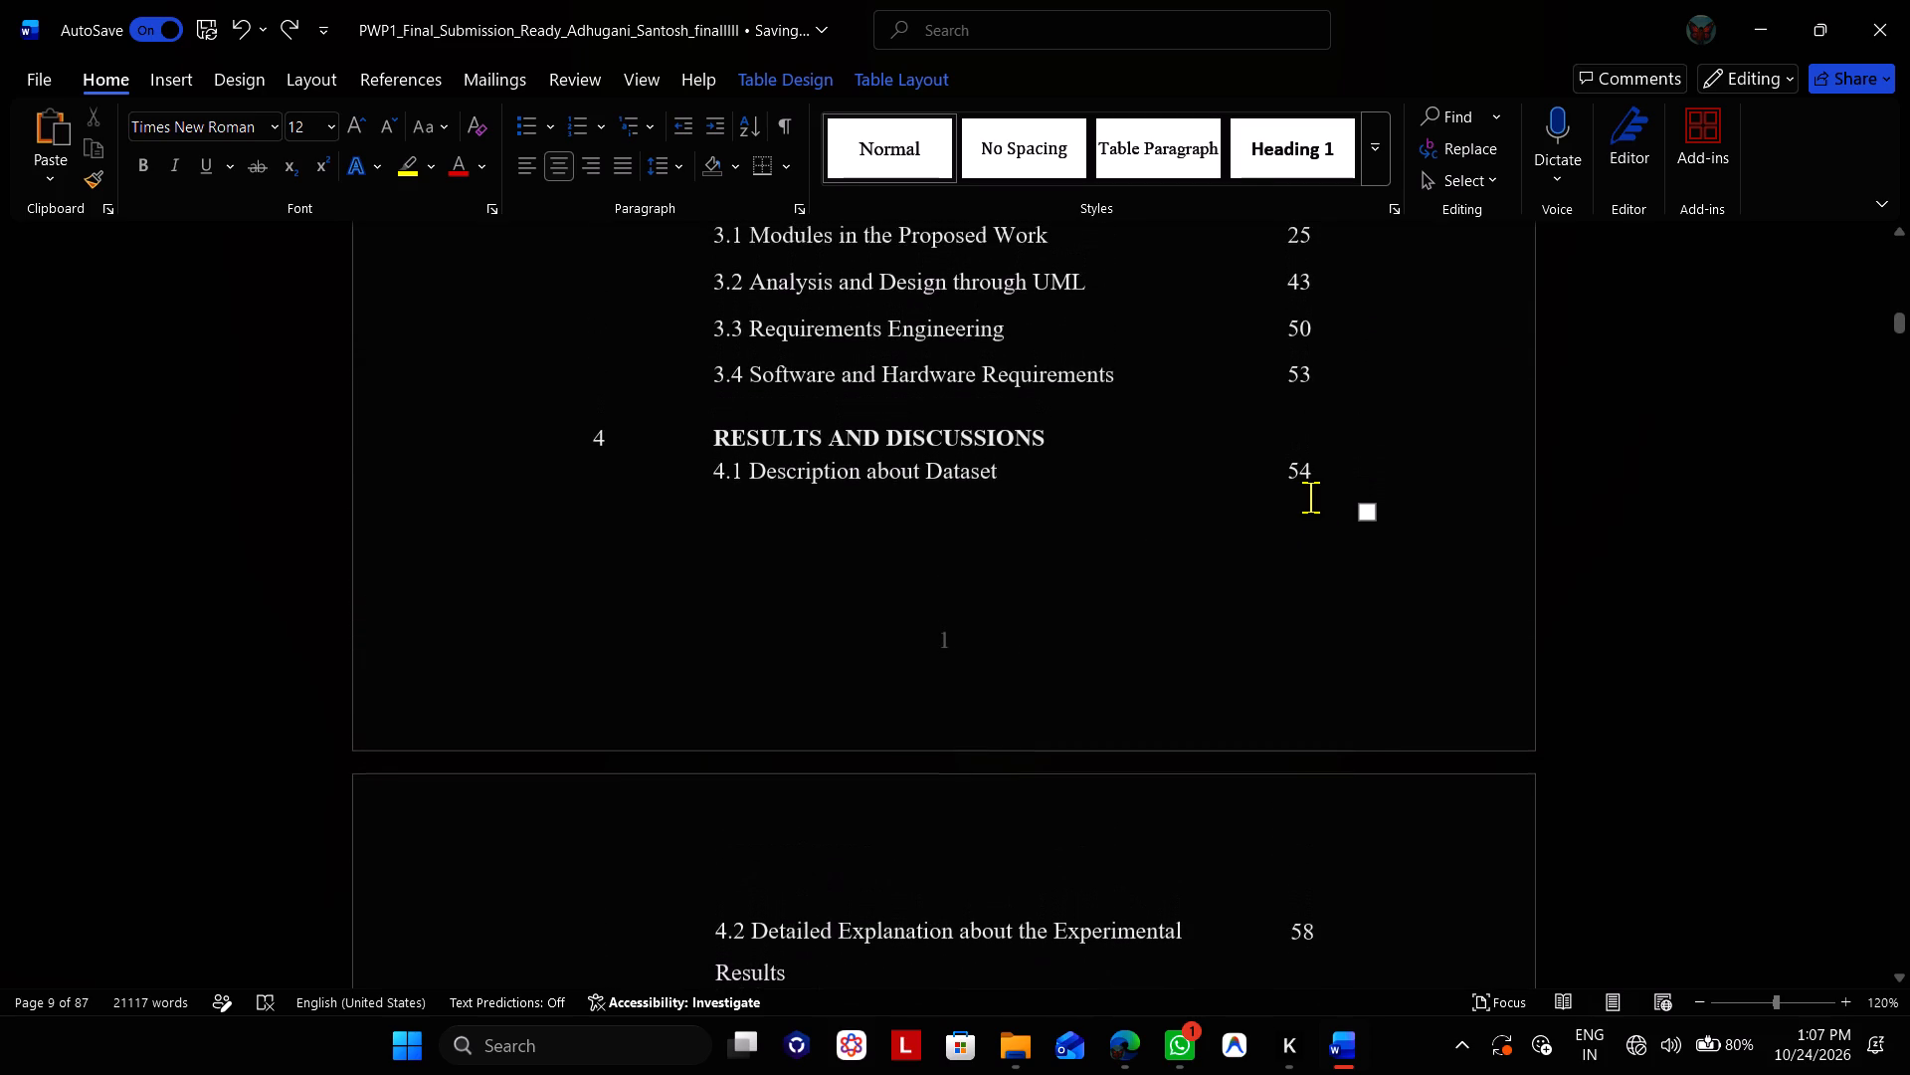
scroll(1310, 497, down, 2)
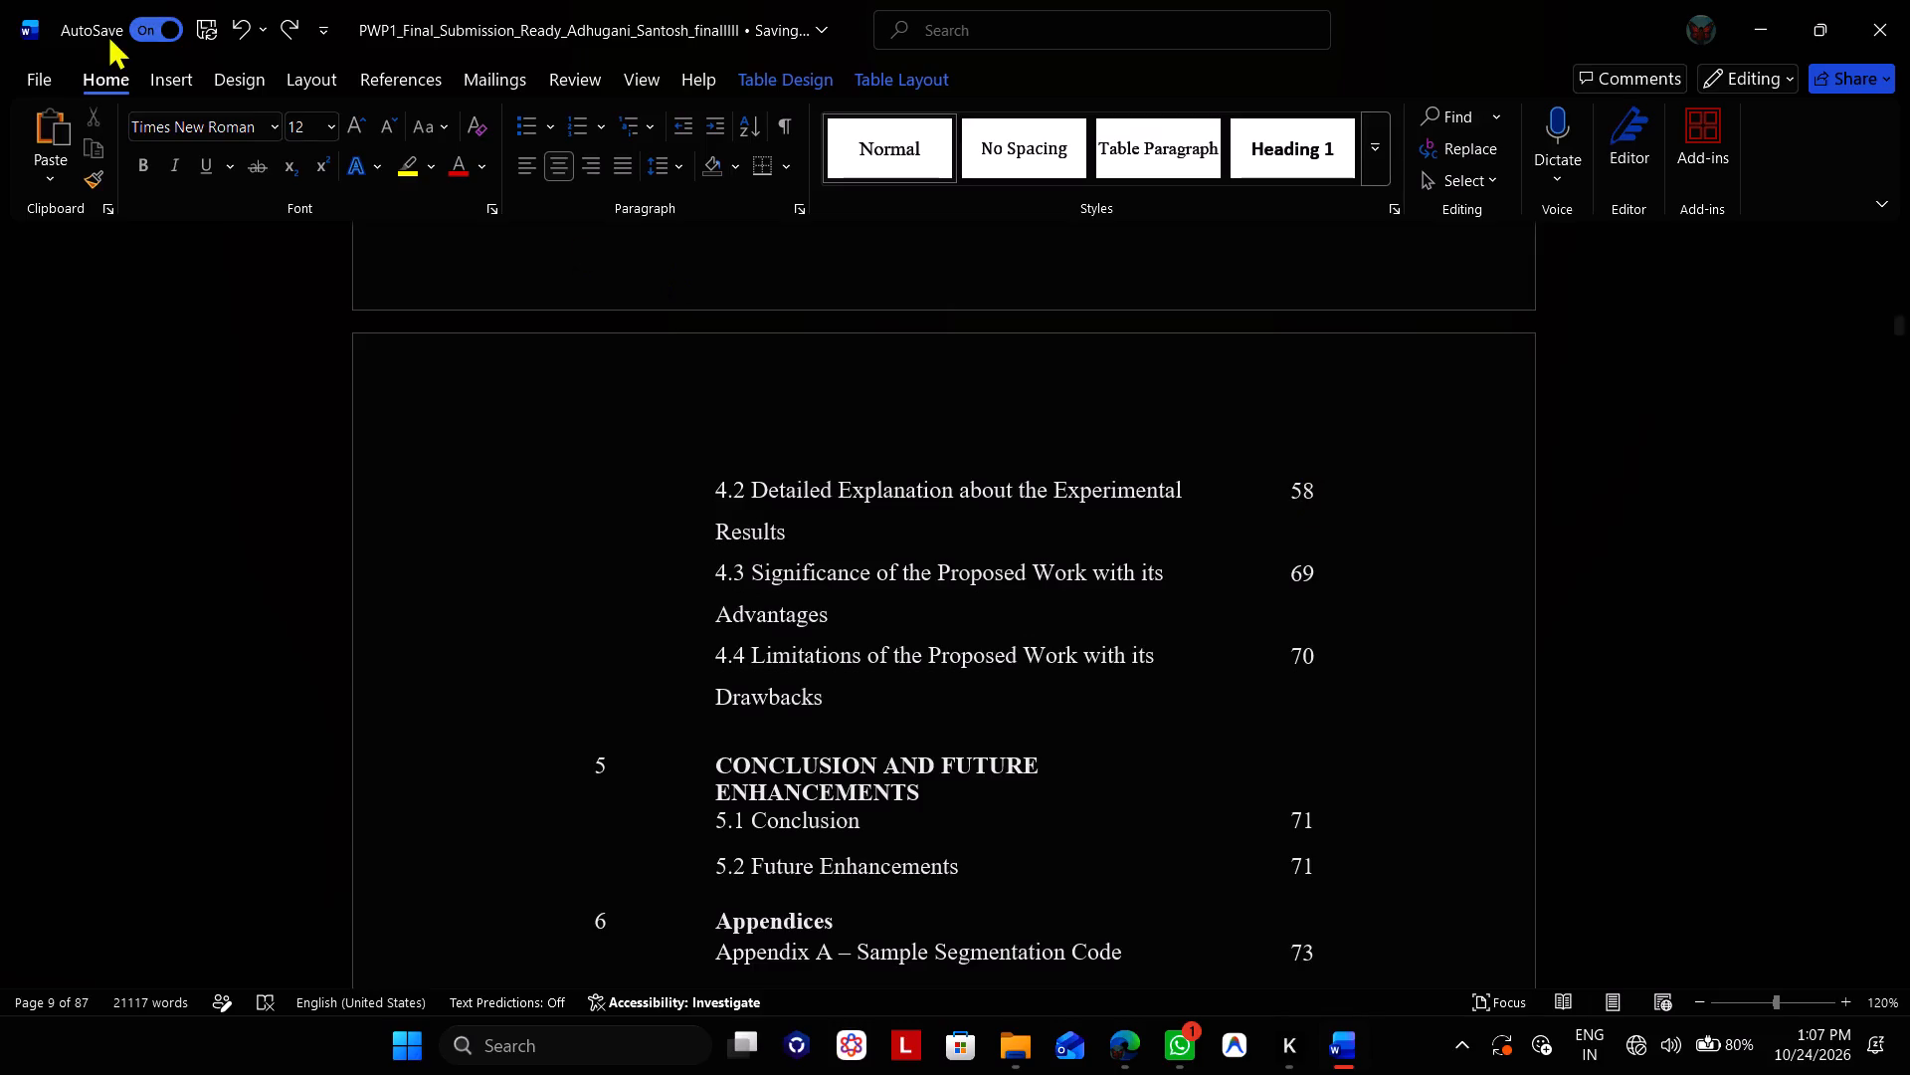
Set up a copy of the report named Batch-06_major_project_Document in PDF format in the OneDrive Desktop folder.
click(48, 68)
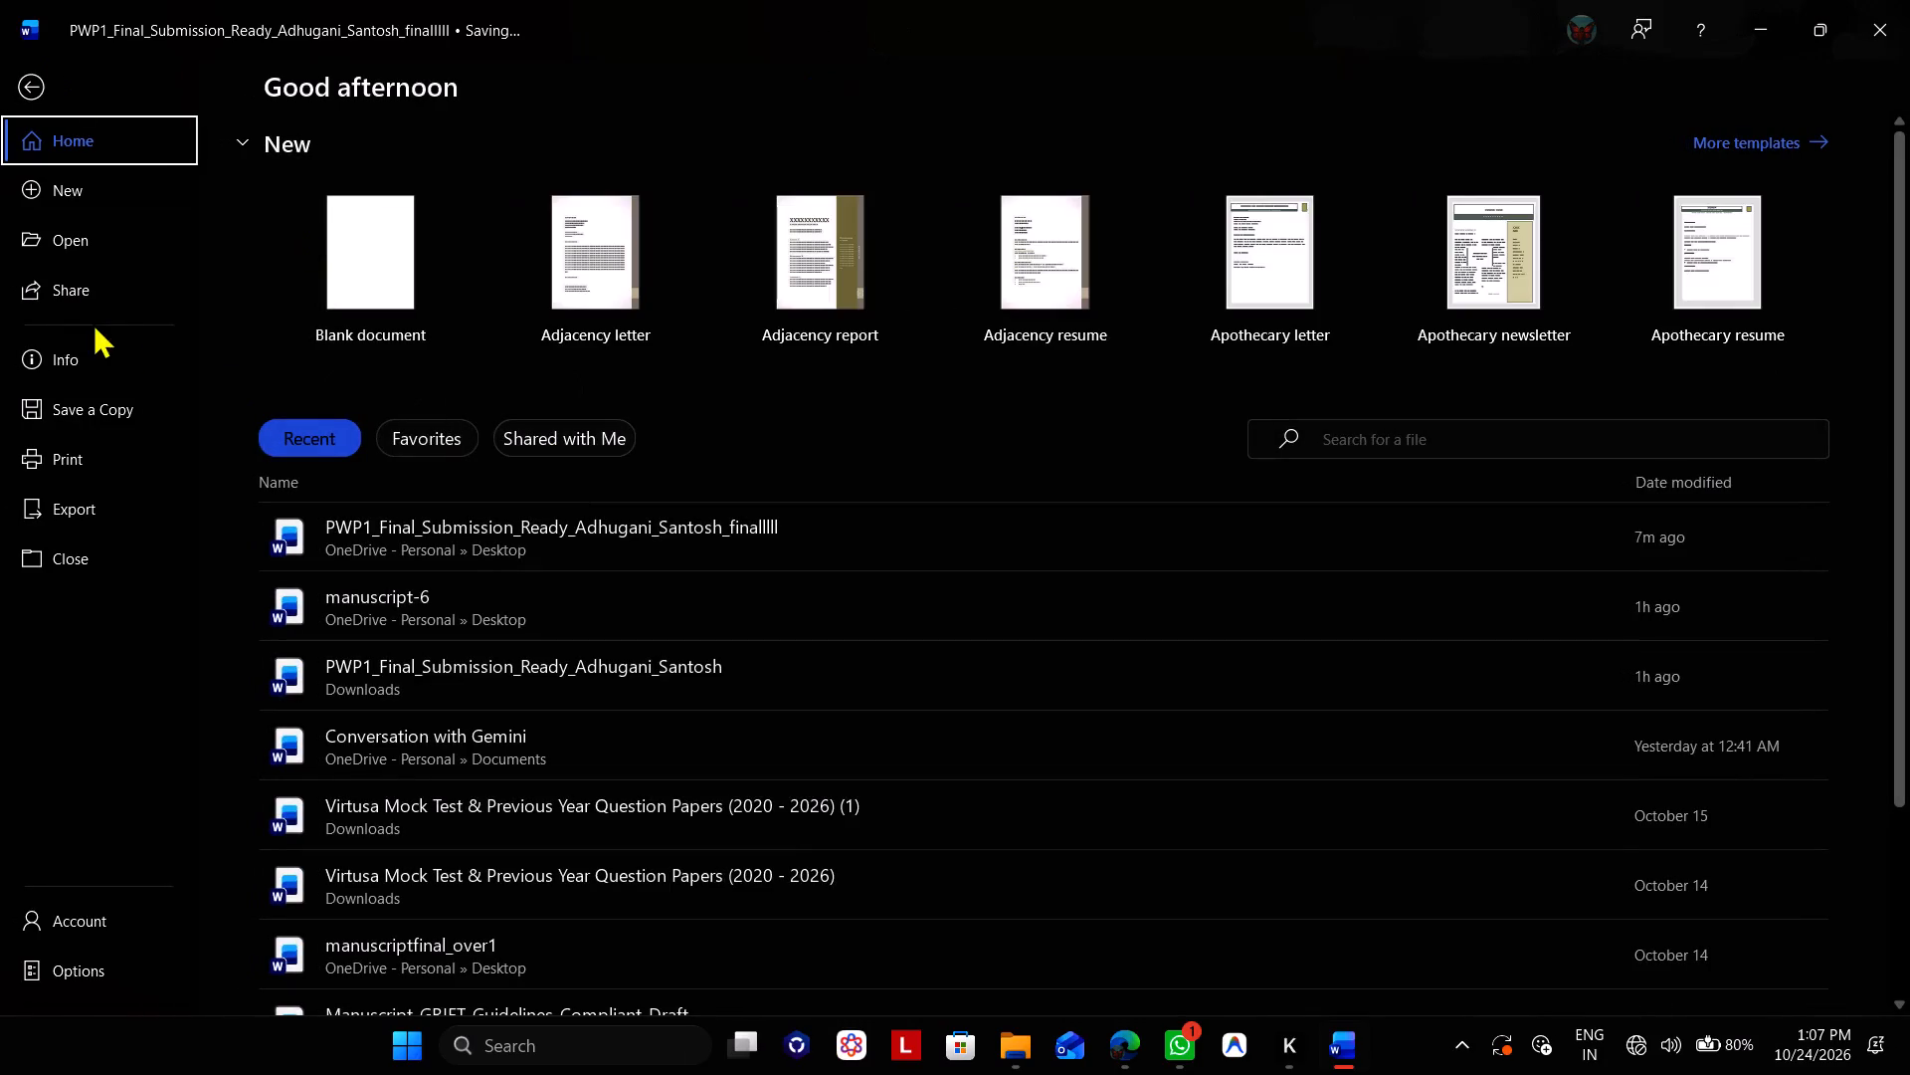
click(114, 401)
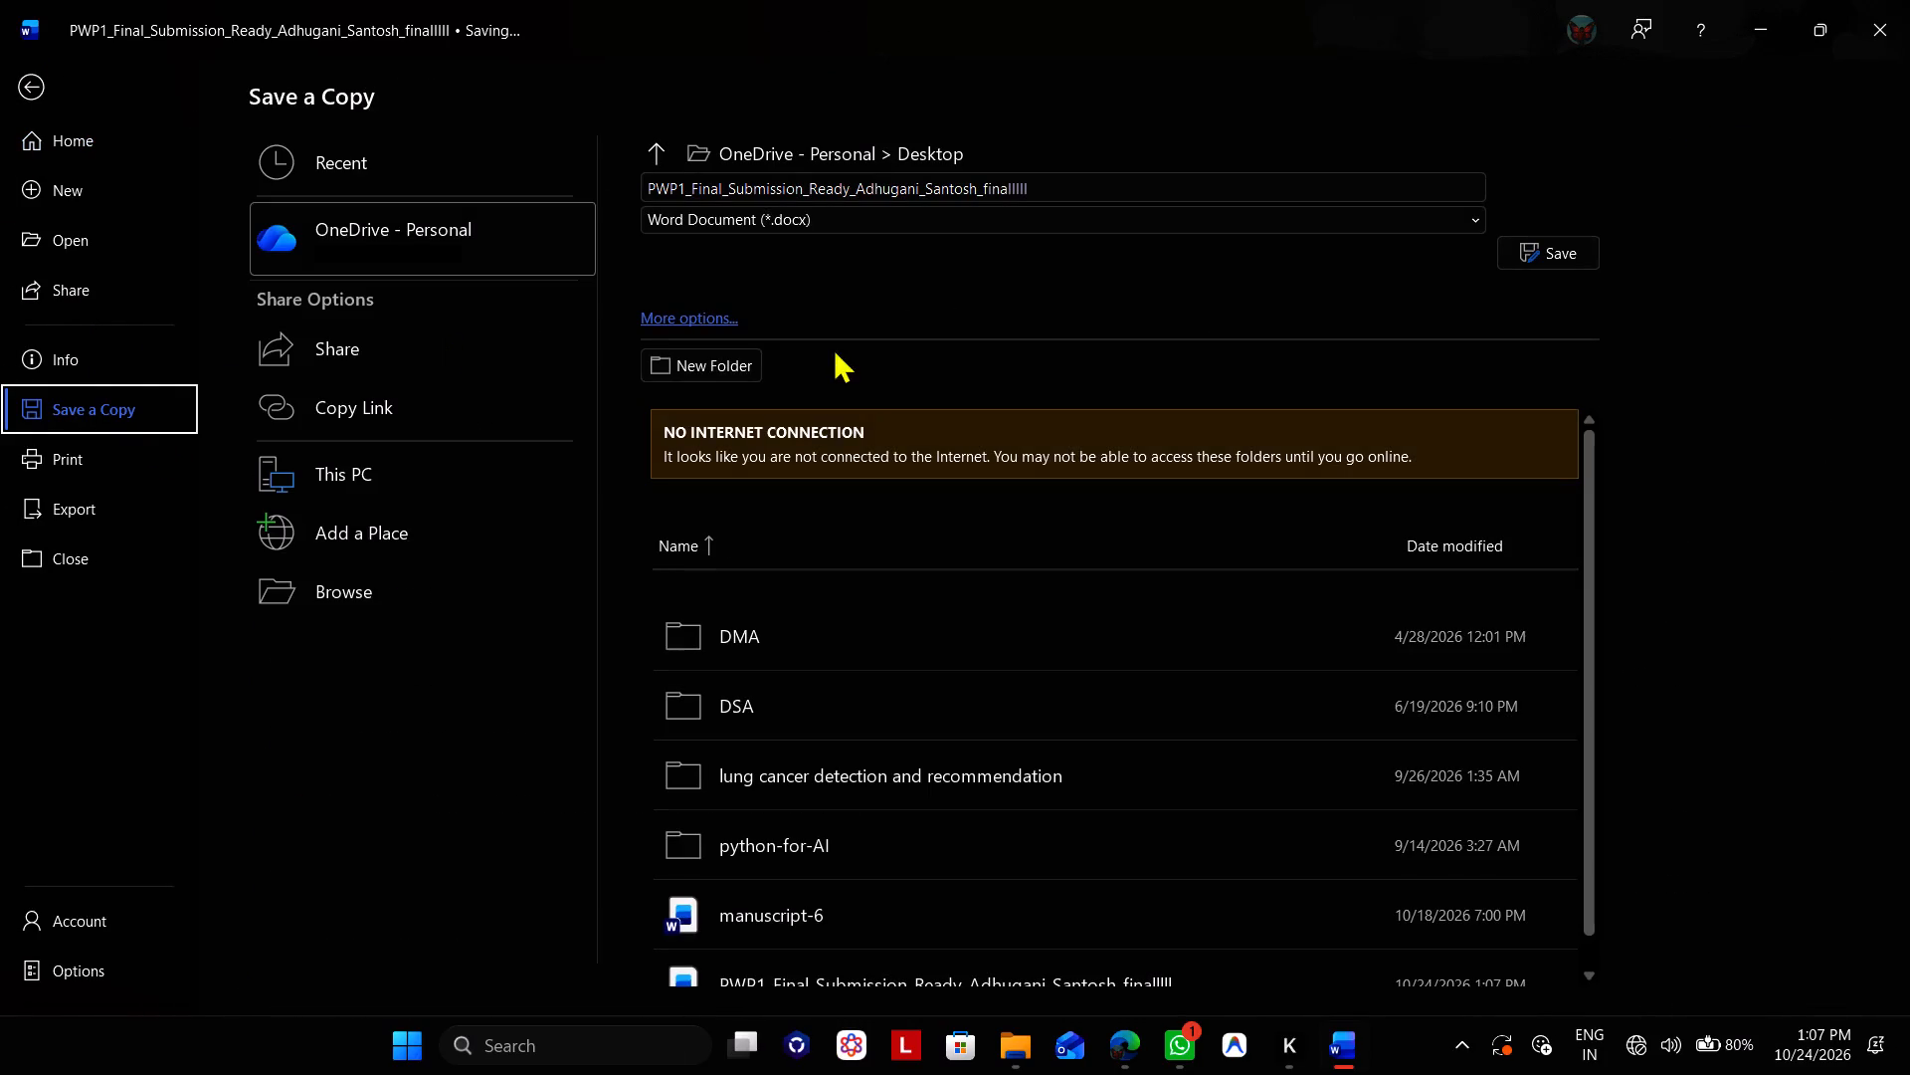
click(1040, 192)
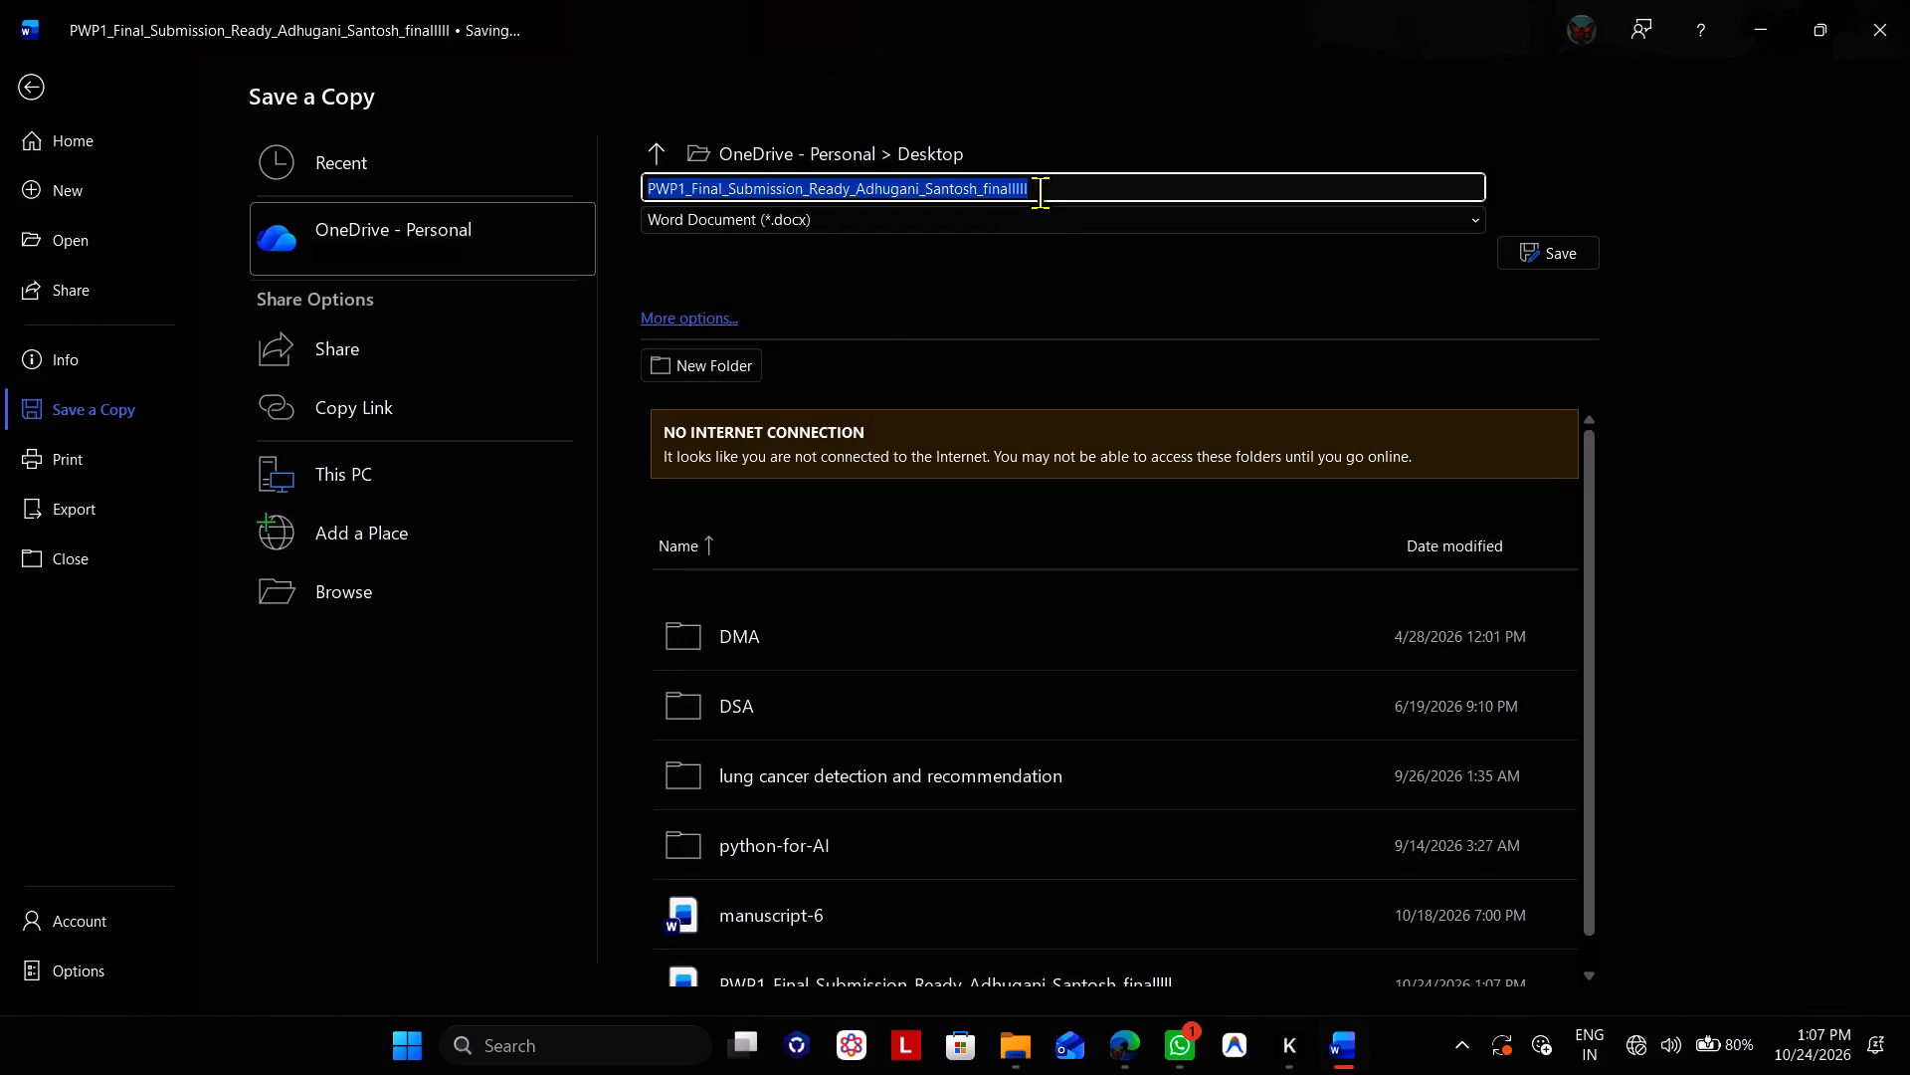
key(BackSpace)
key(ctrl+v)
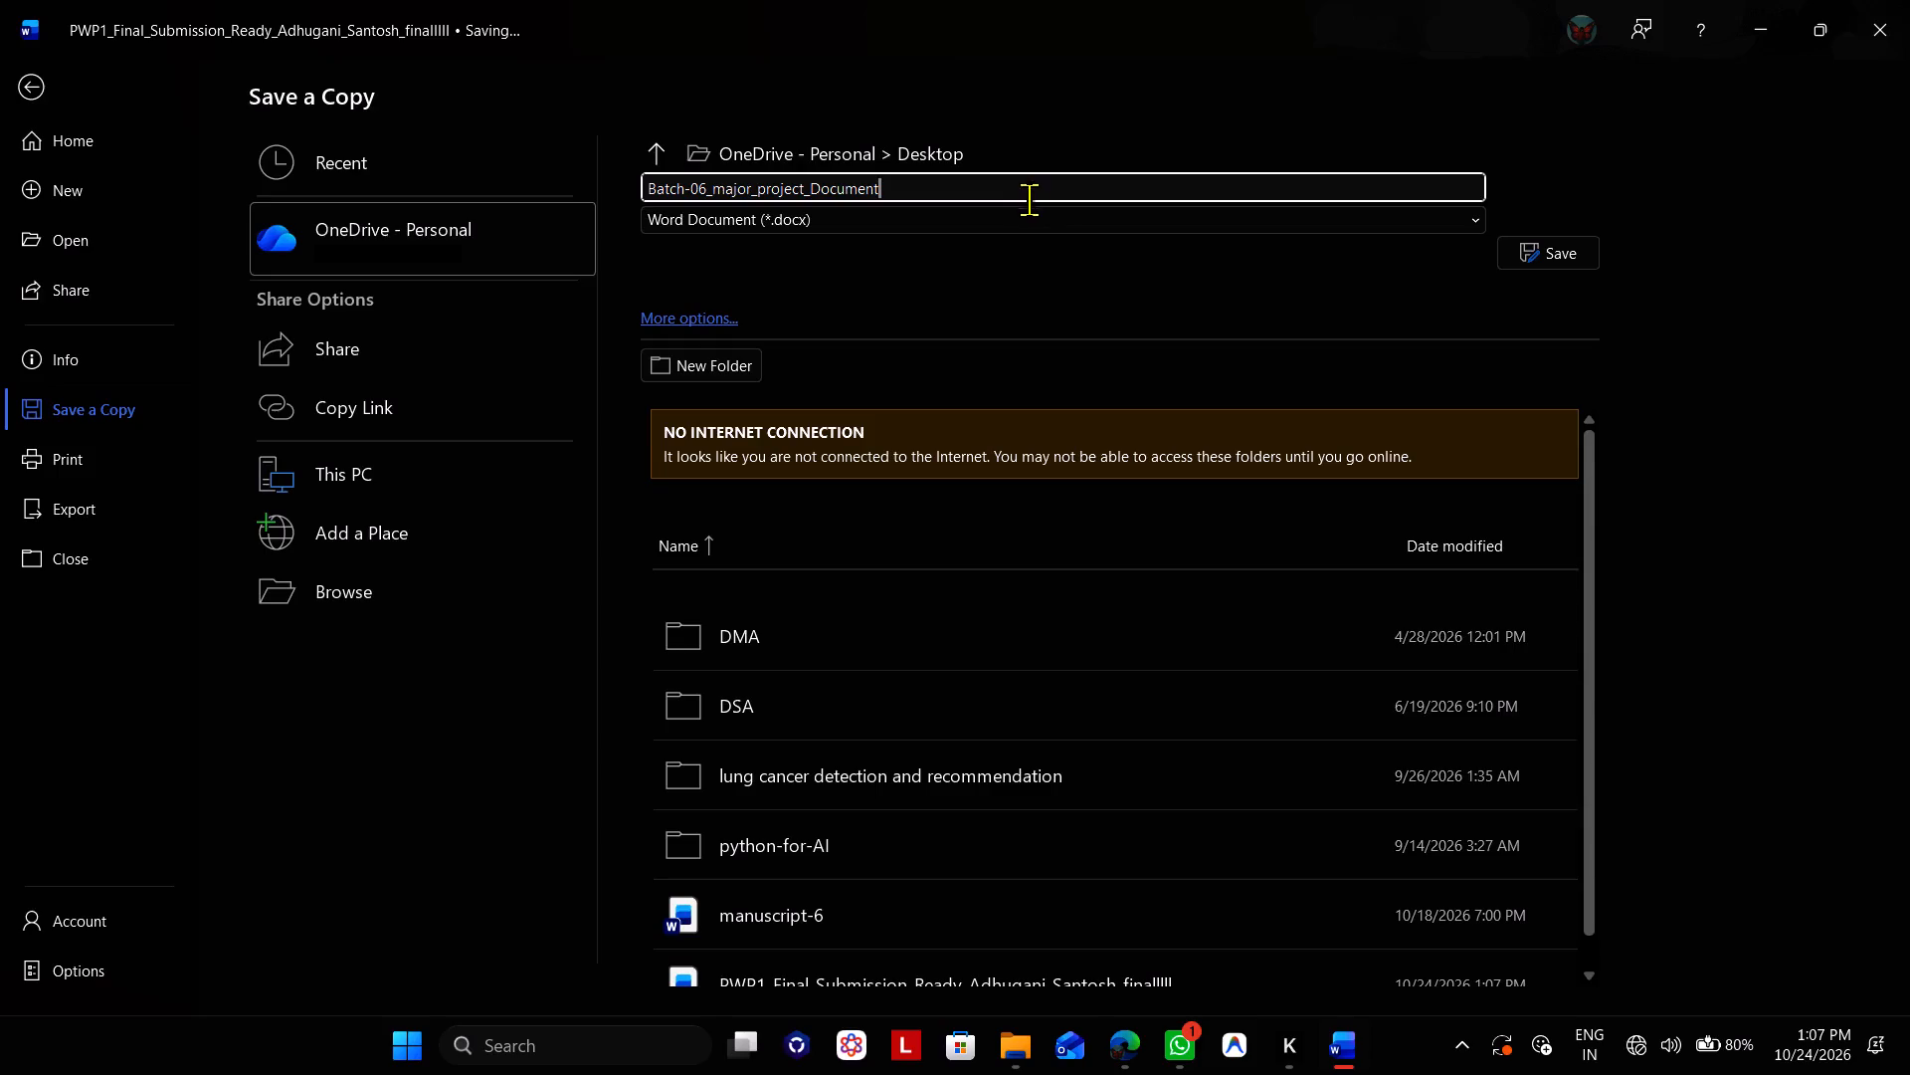
click(1032, 203)
click(1032, 209)
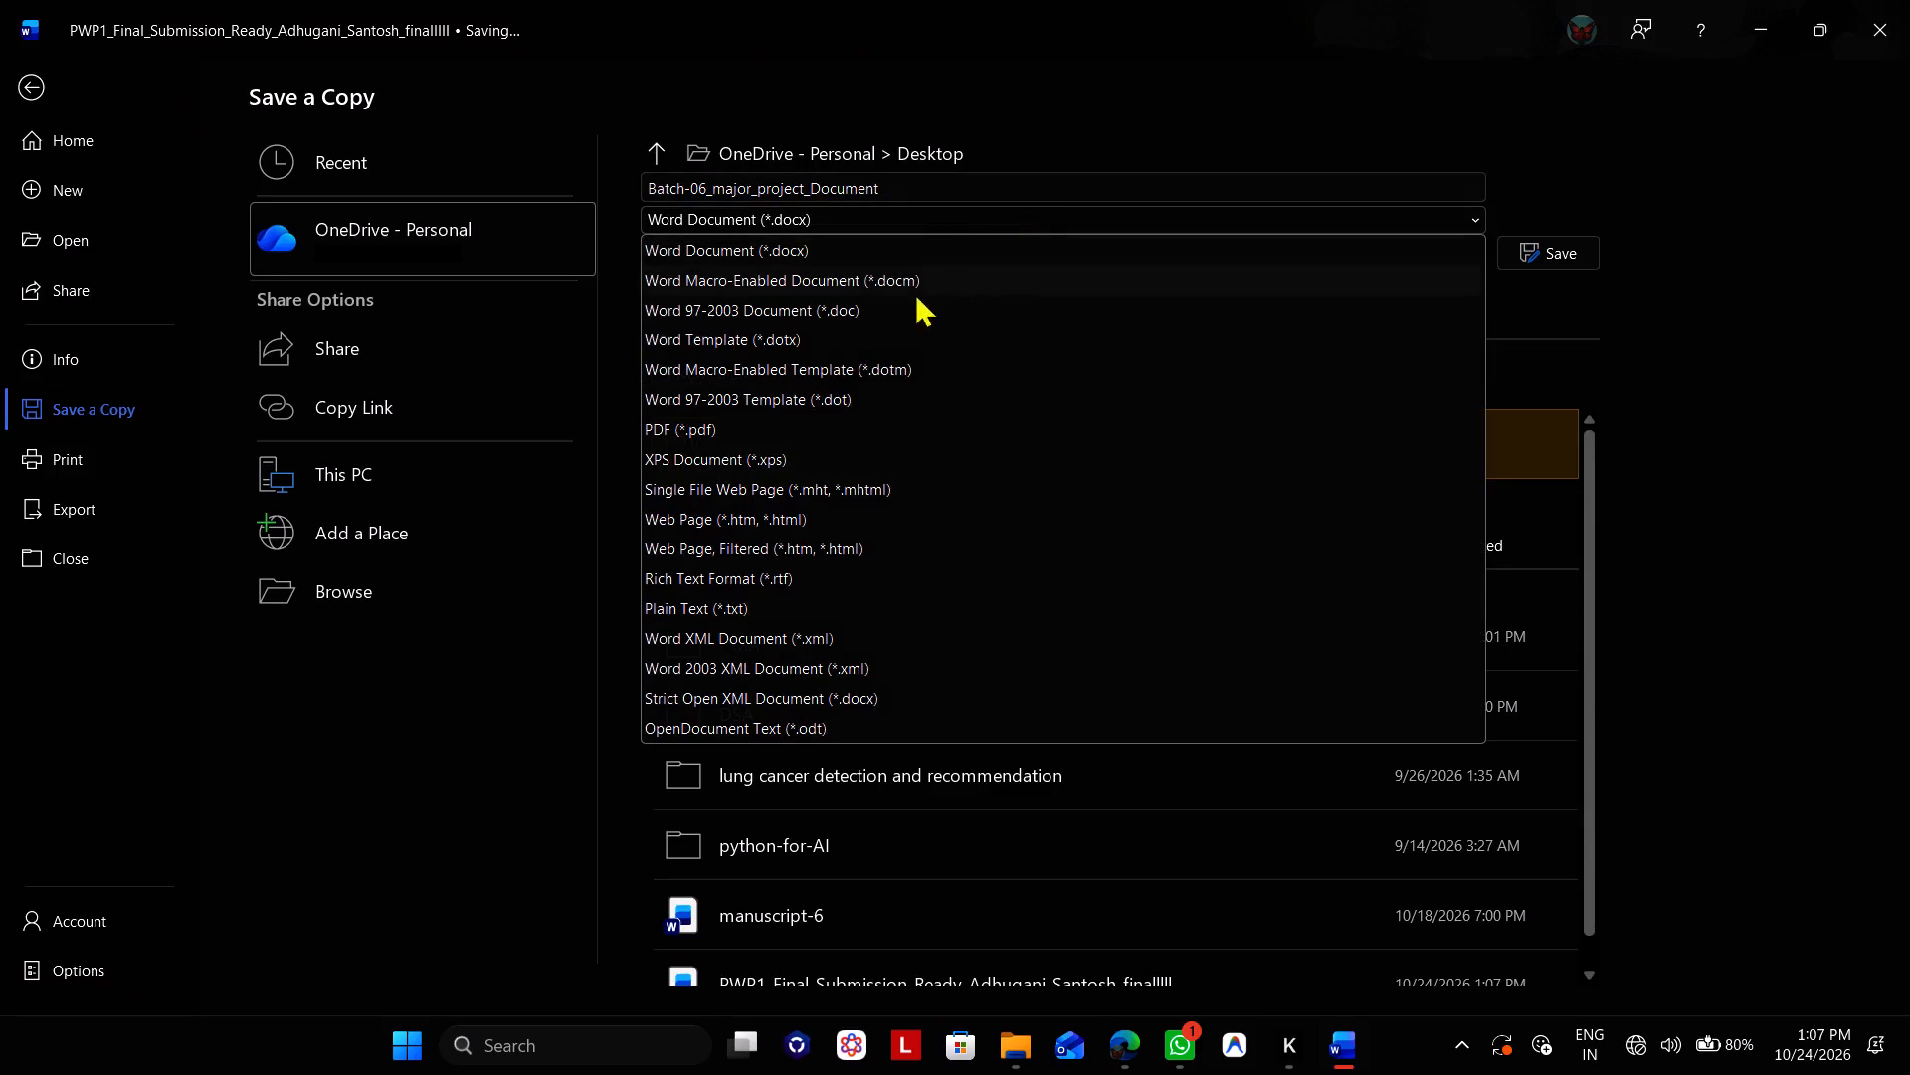
click(812, 420)
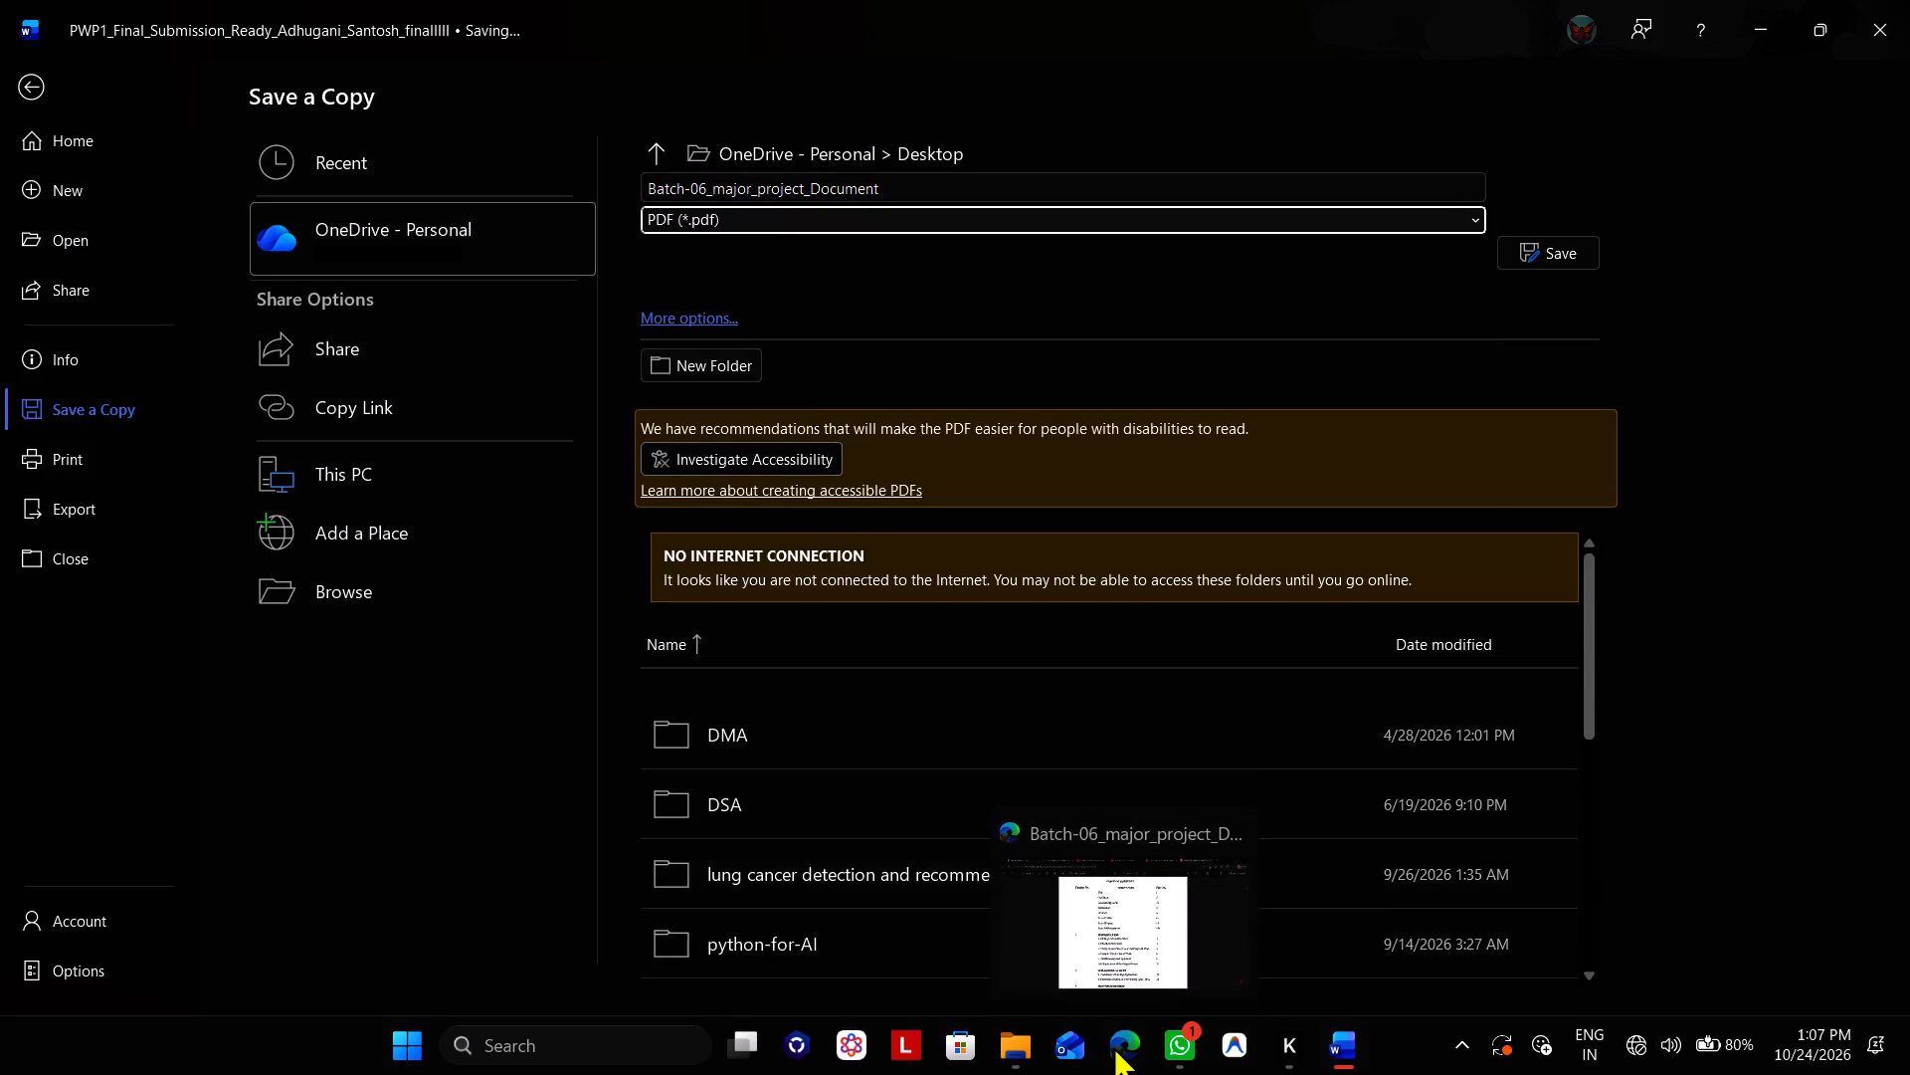
Check the existing Batch-06_major_project_Document PDF and the Word report in File Explorer's Desktop folder, and close that window.
click(1009, 1037)
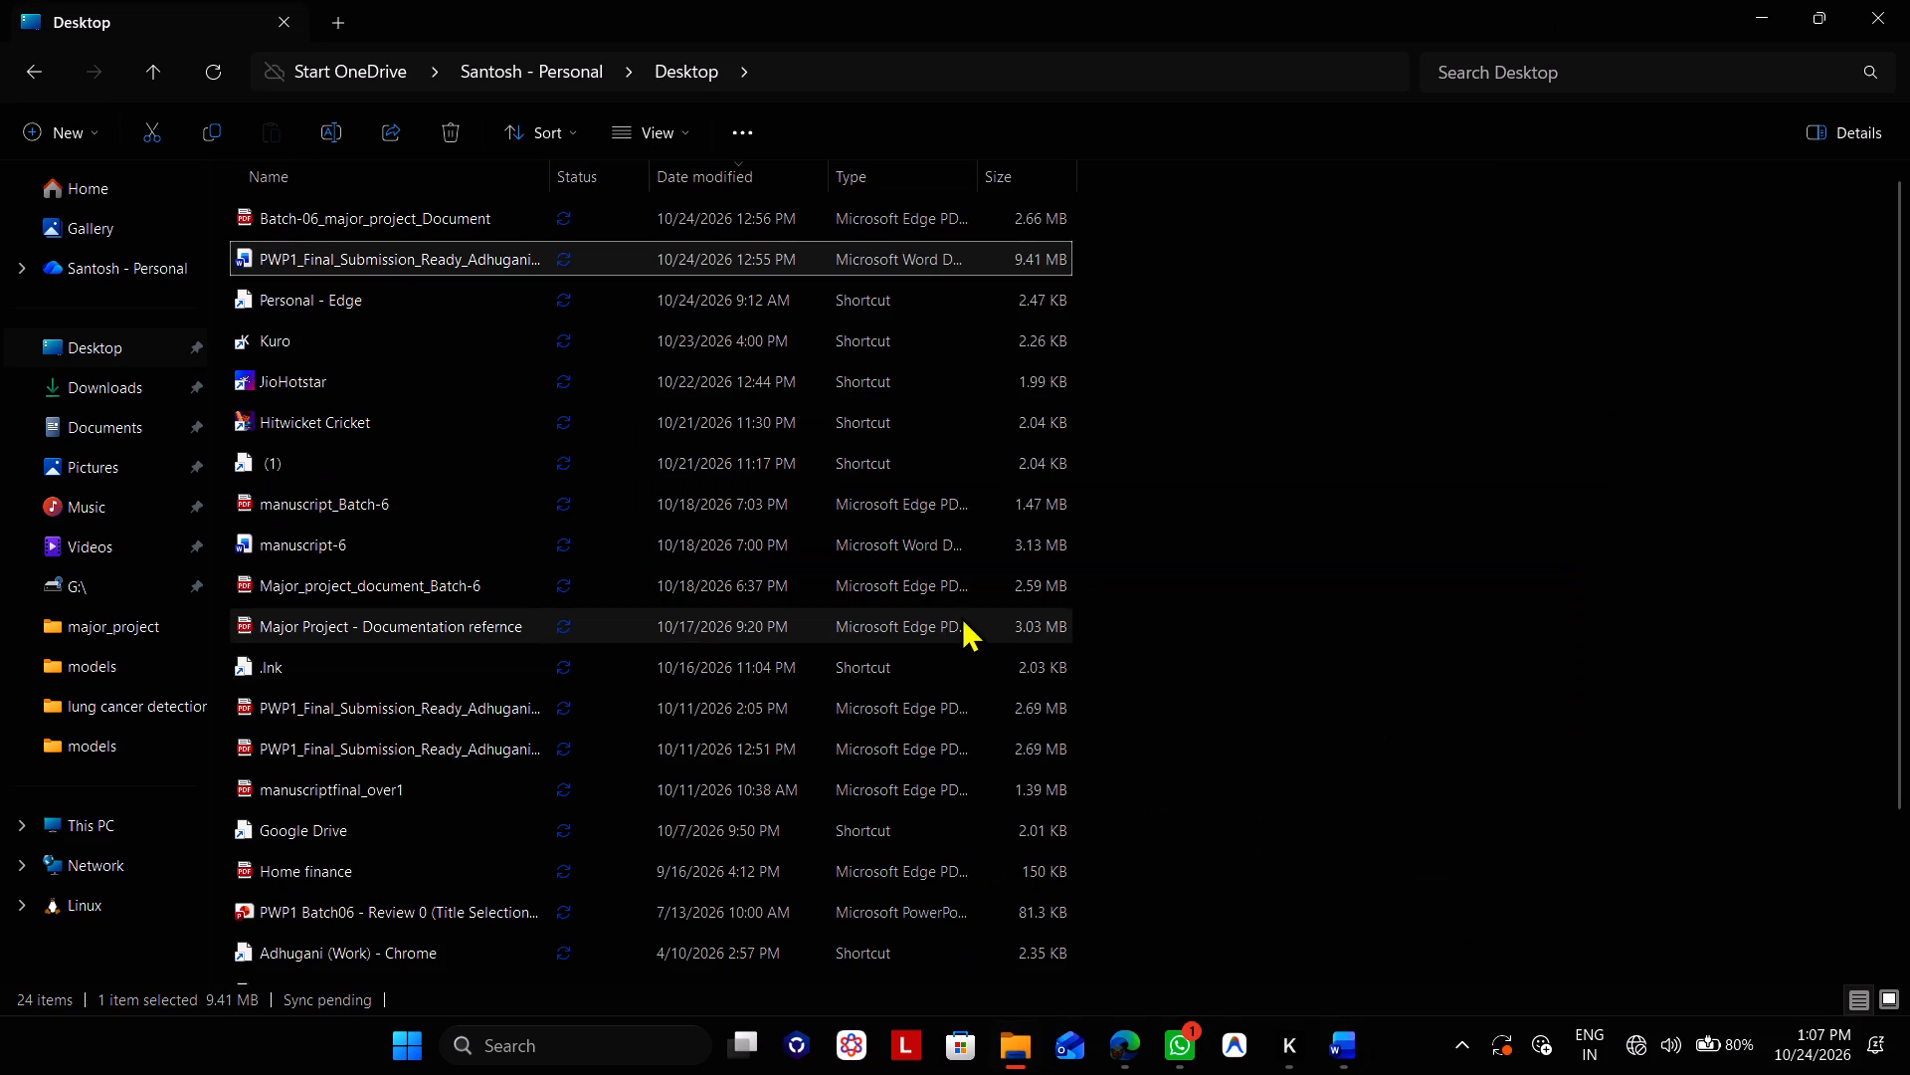
drag(1106, 205, 1034, 212)
click(1245, 252)
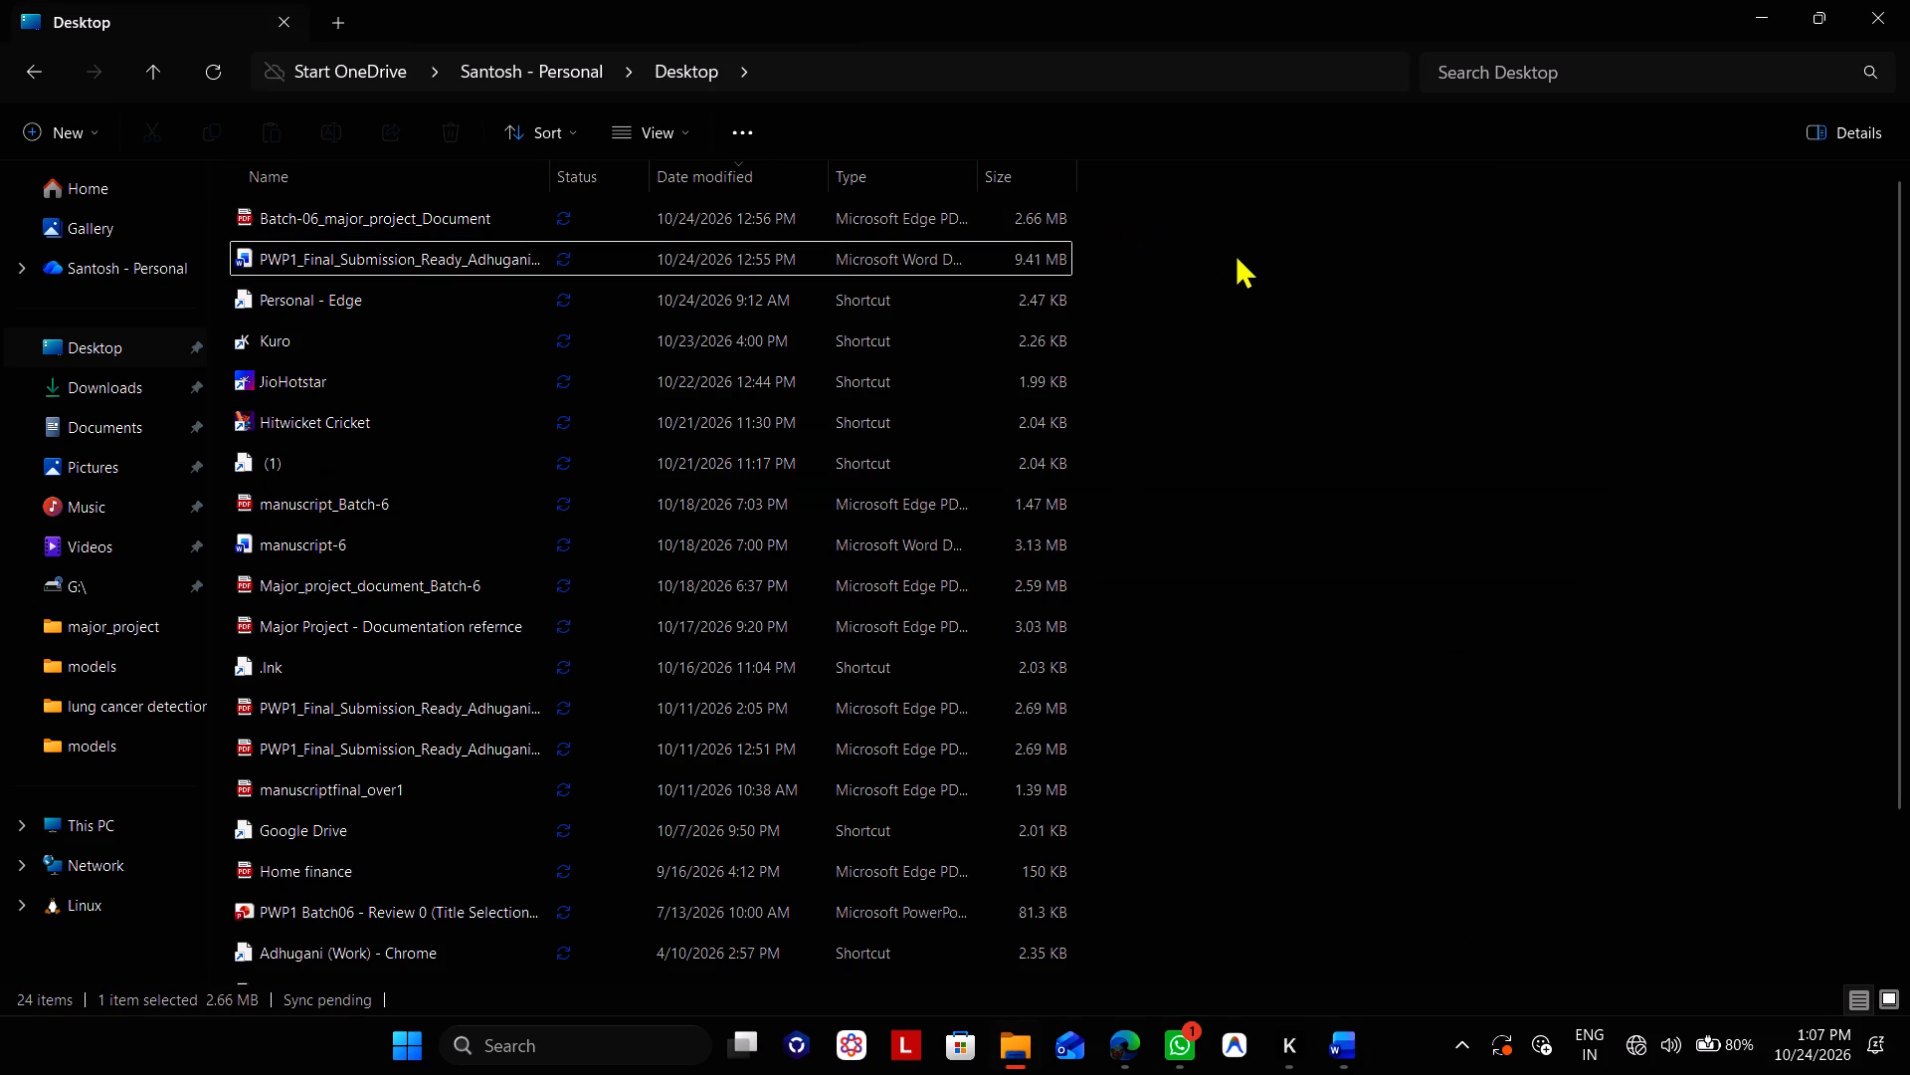
click(1037, 300)
click(1037, 254)
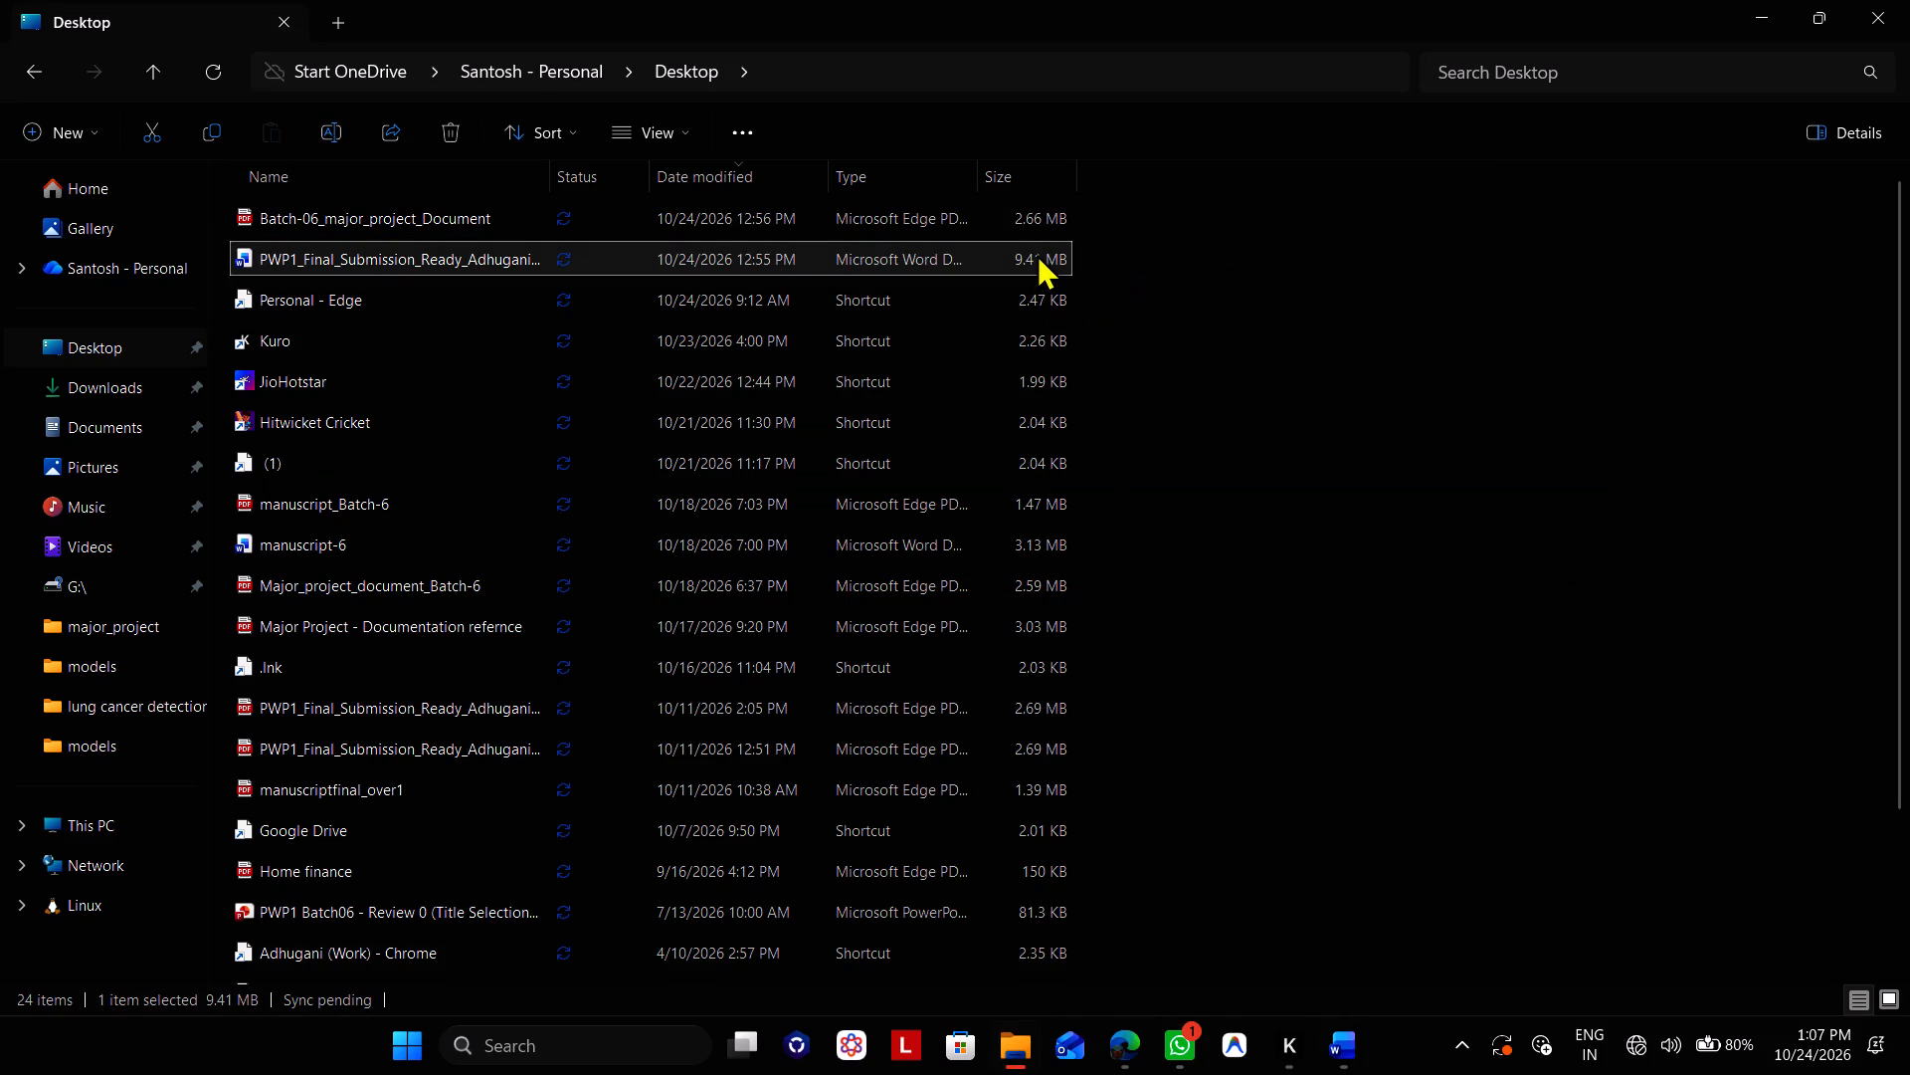
click(1860, 12)
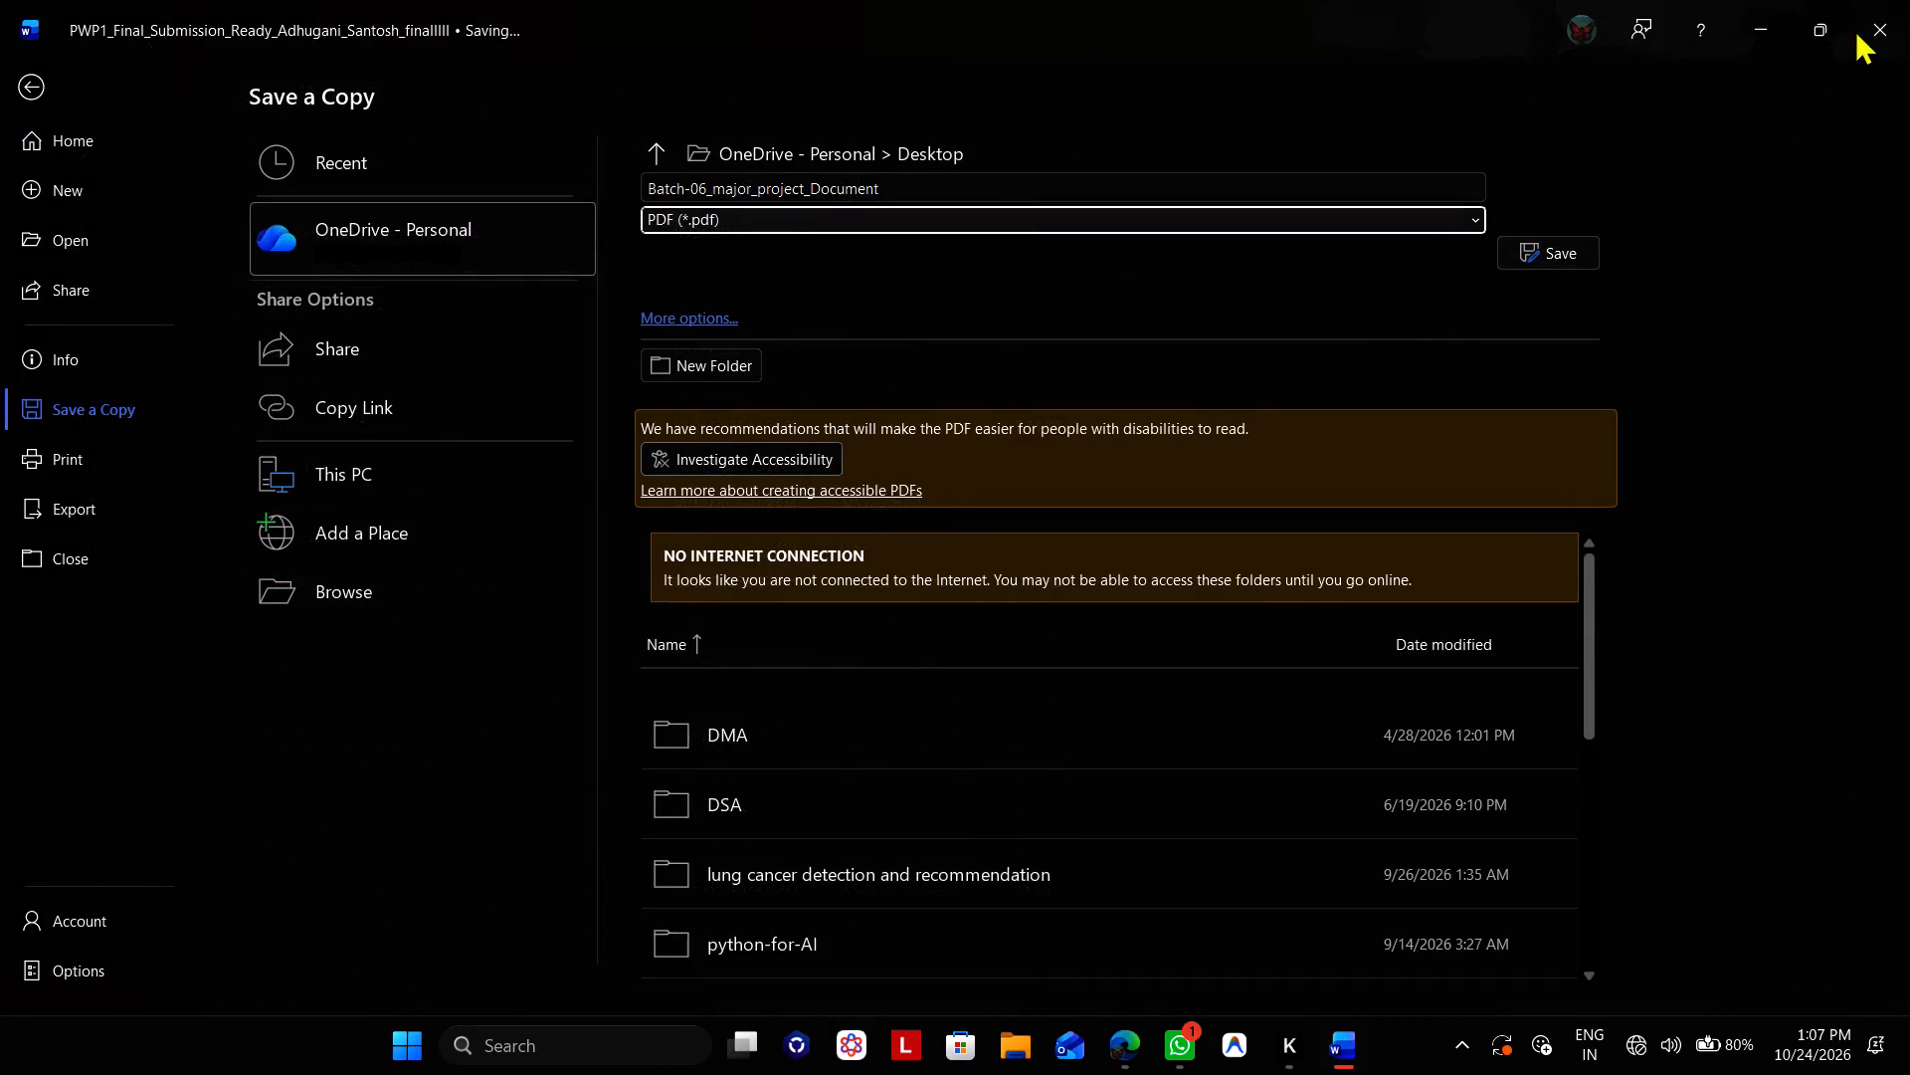
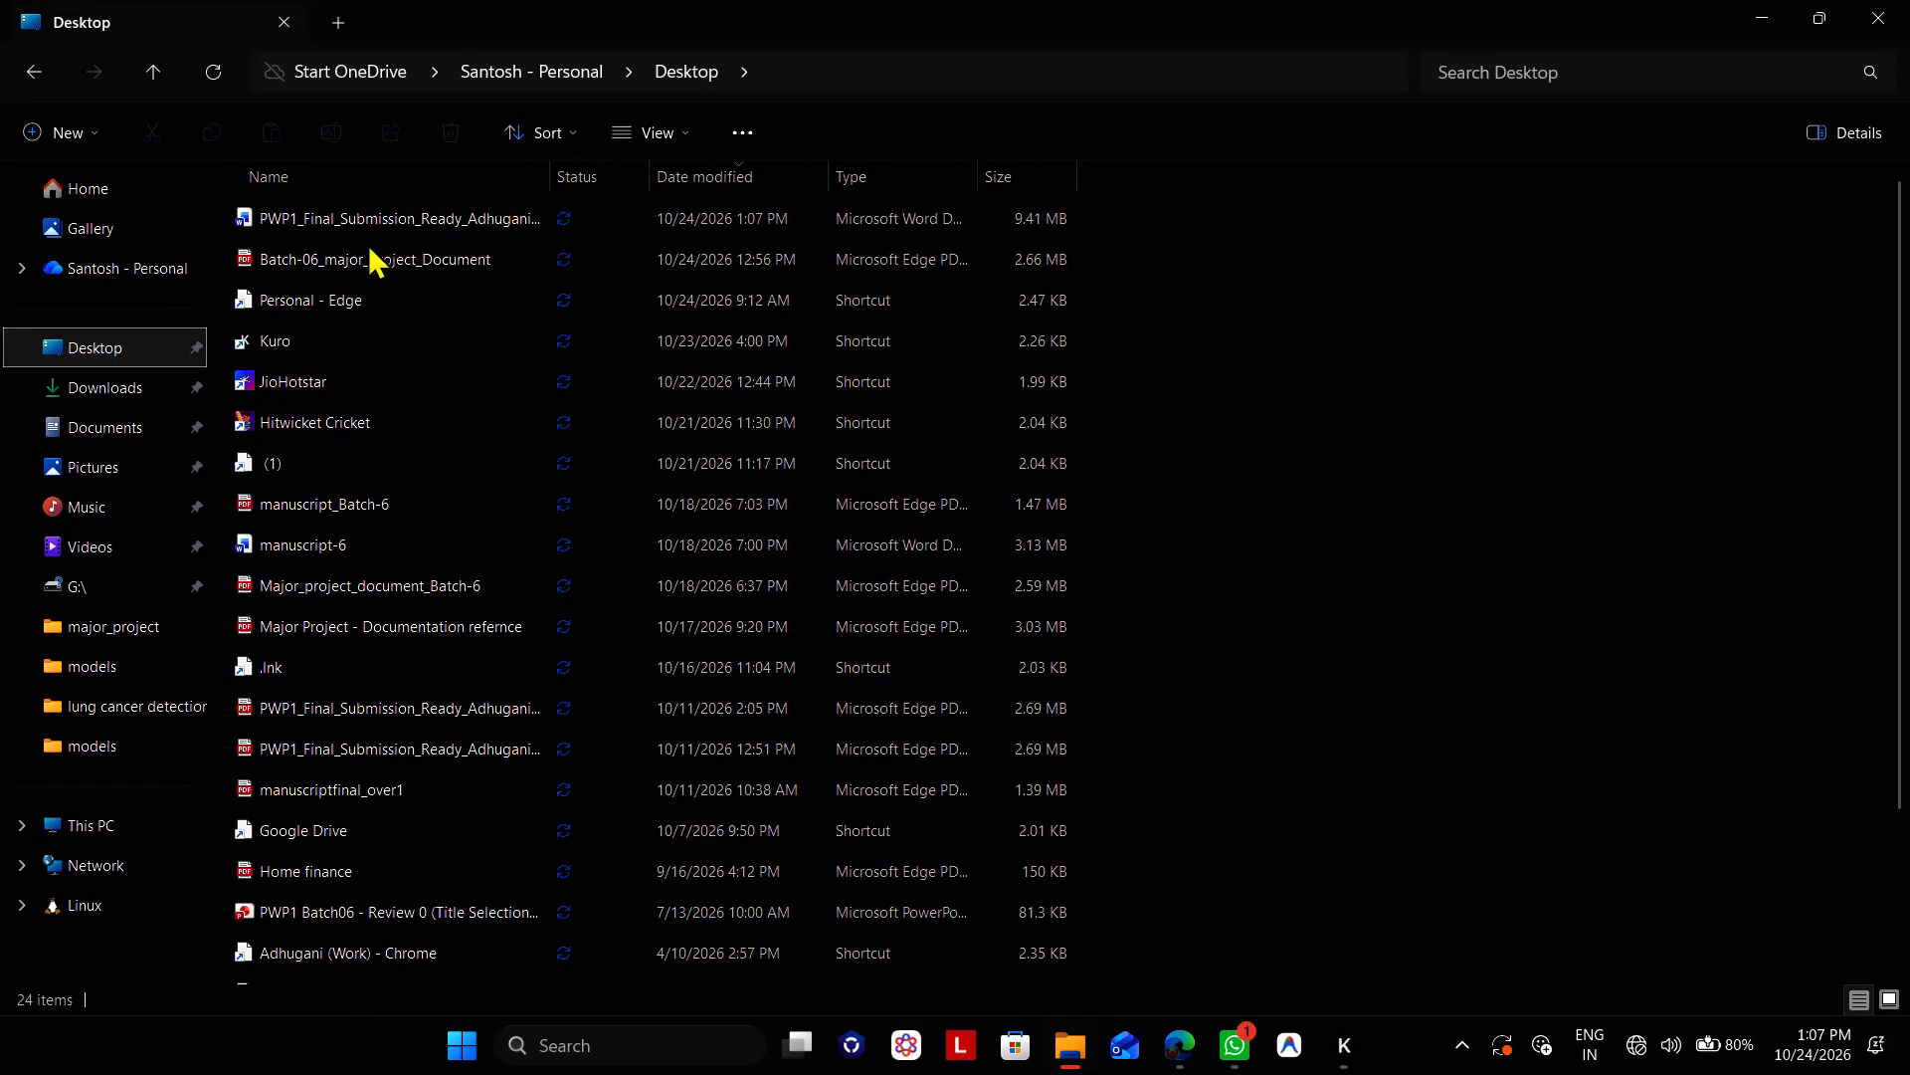
Open the Batch-06_major_project_Document PDF from the Desktop folder in Edge and go to its title page.
double_click(355, 264)
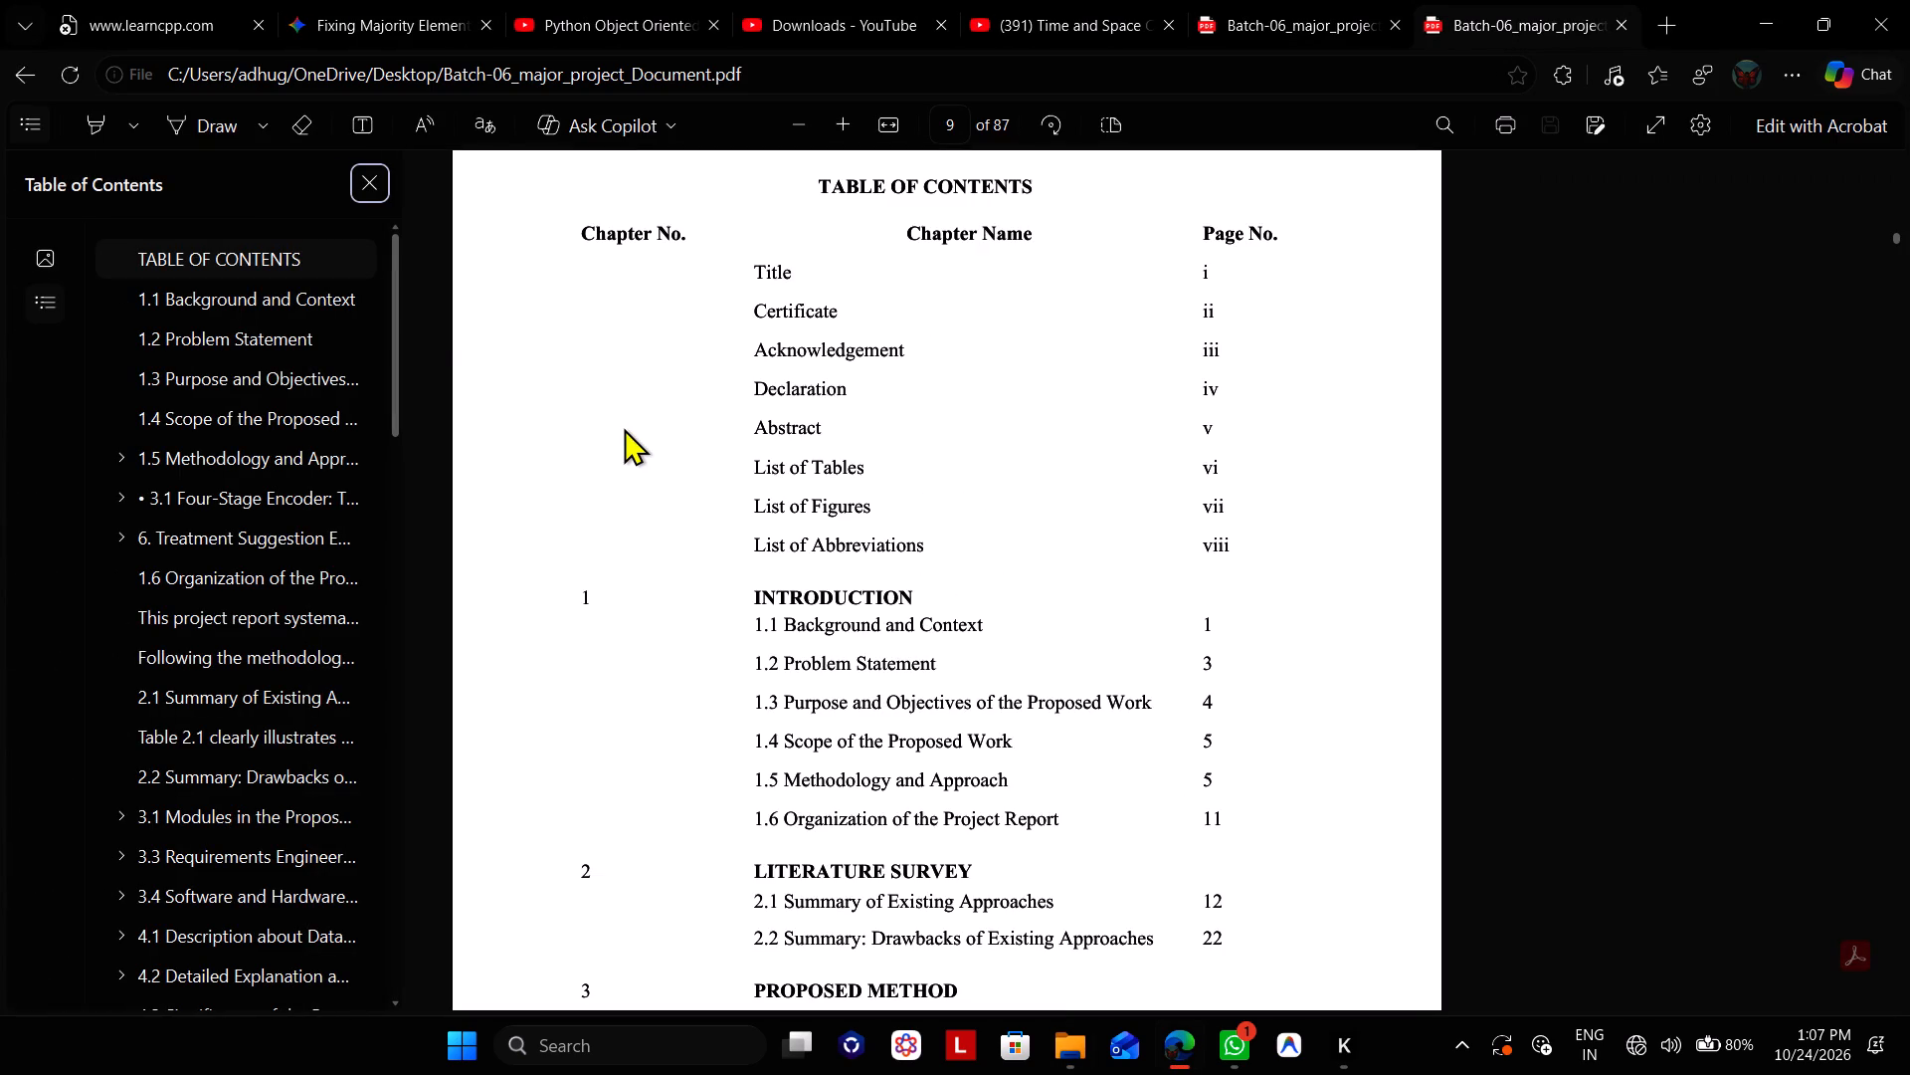
scroll(624, 428, up, 15)
scroll(624, 428, up, 8)
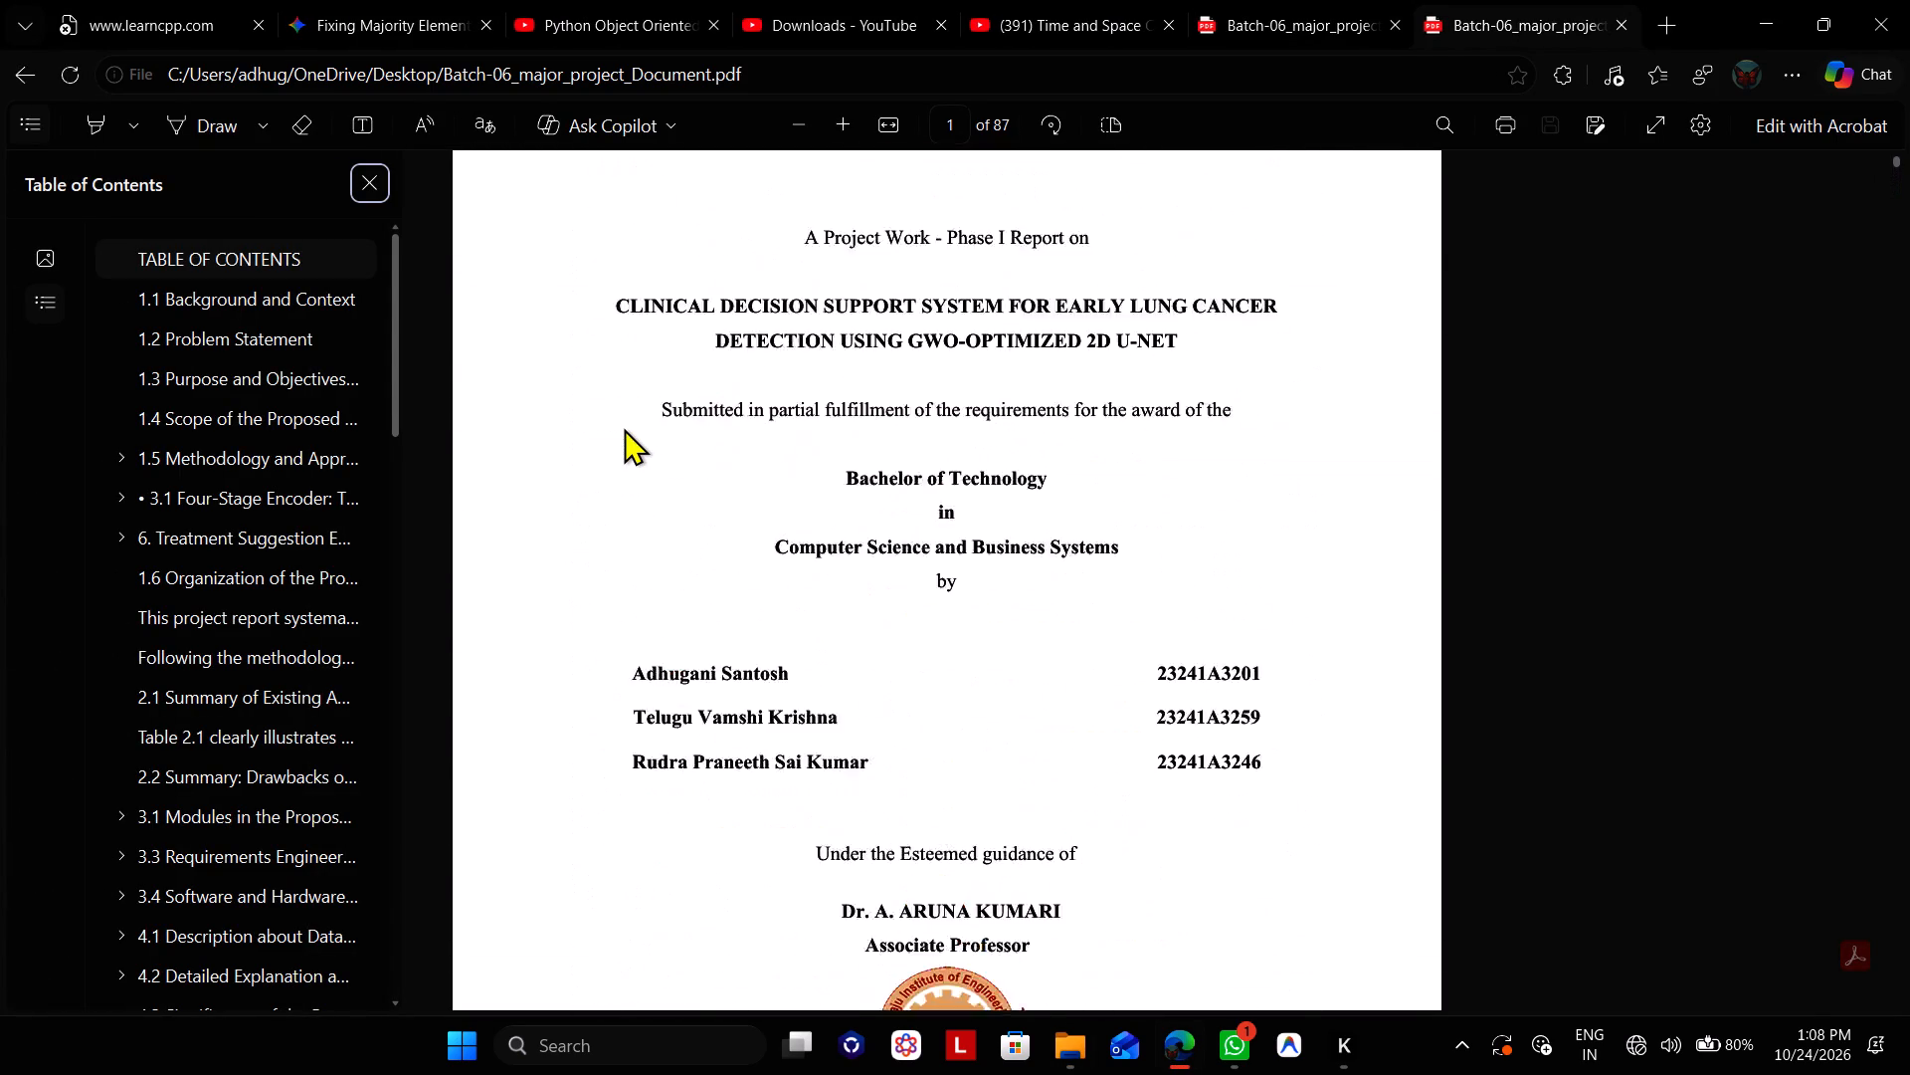
scroll(624, 428, up, 9)
Review the PDF's front matter from the title page through the acknowledgement, abstract, figure and abbreviation lists to the TABLE OF CONTENTS.
scroll(624, 428, down, 6)
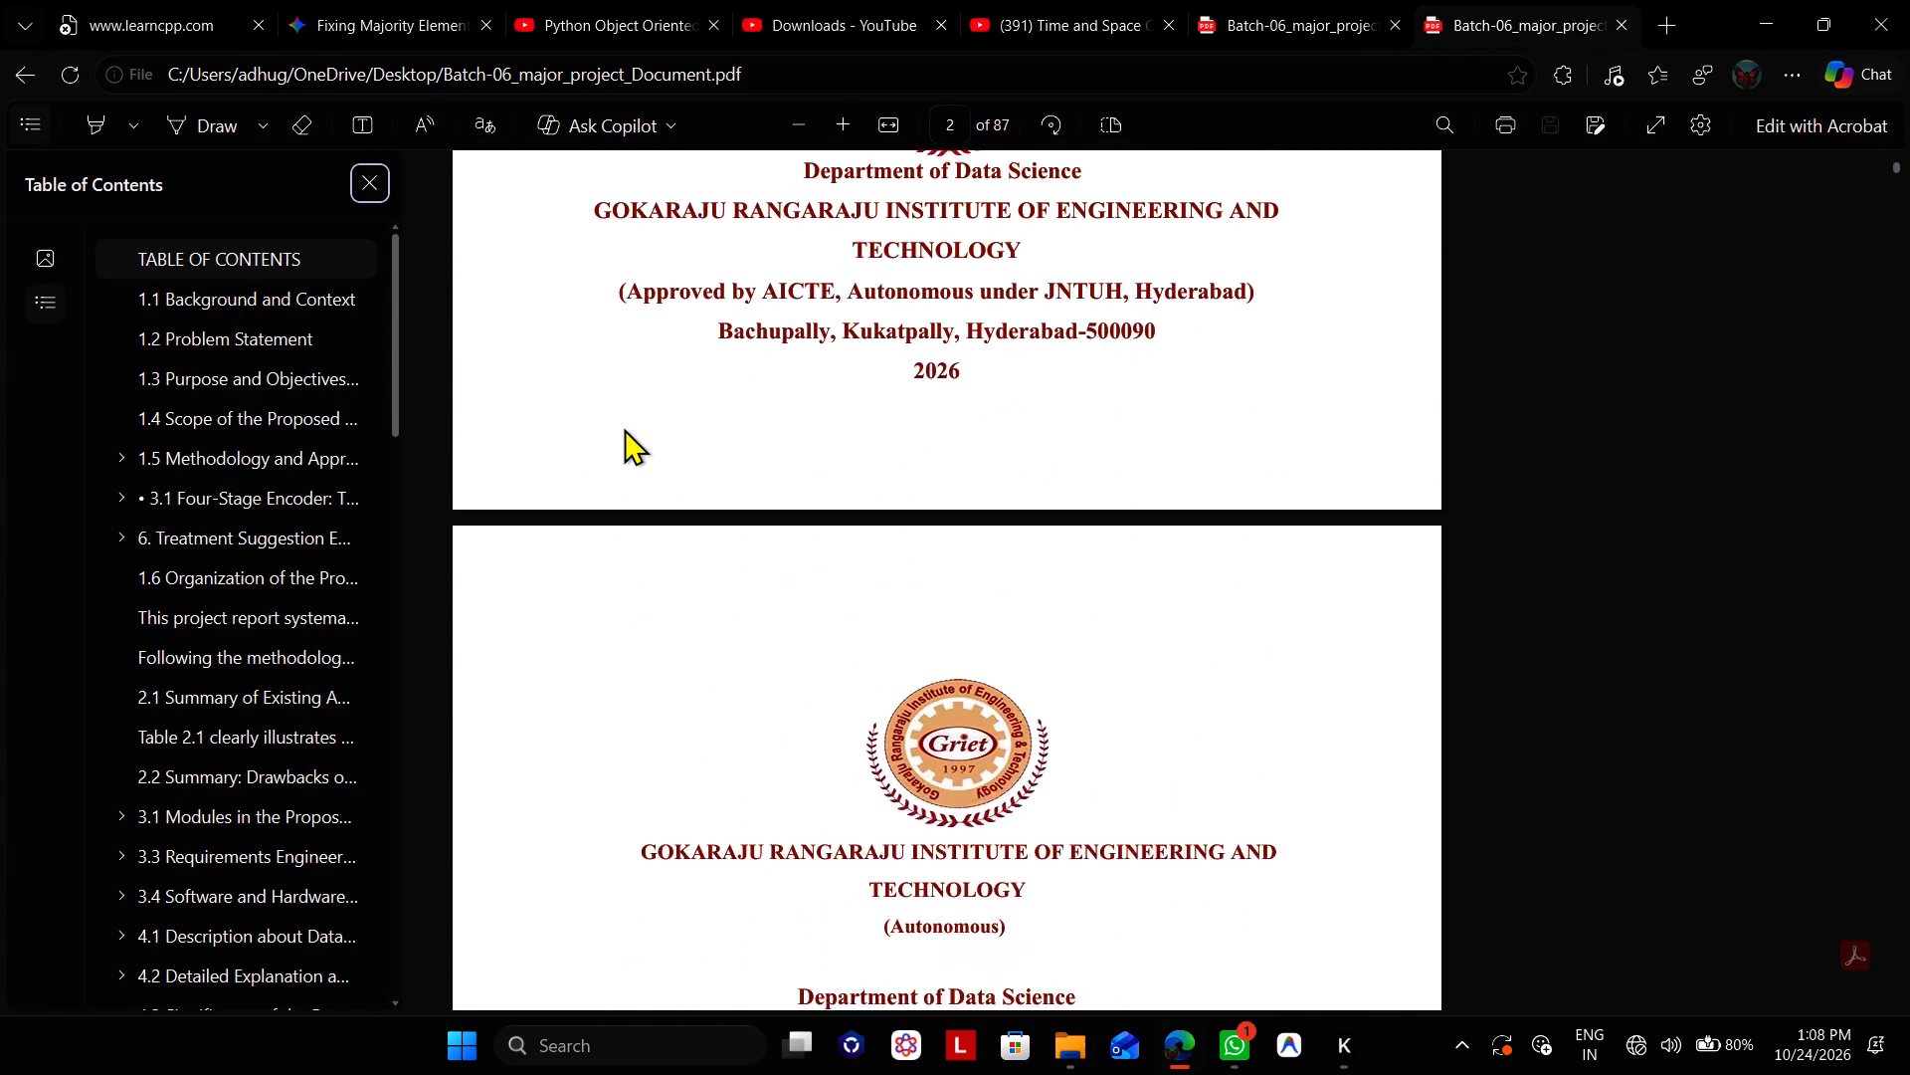
scroll(624, 428, down, 5)
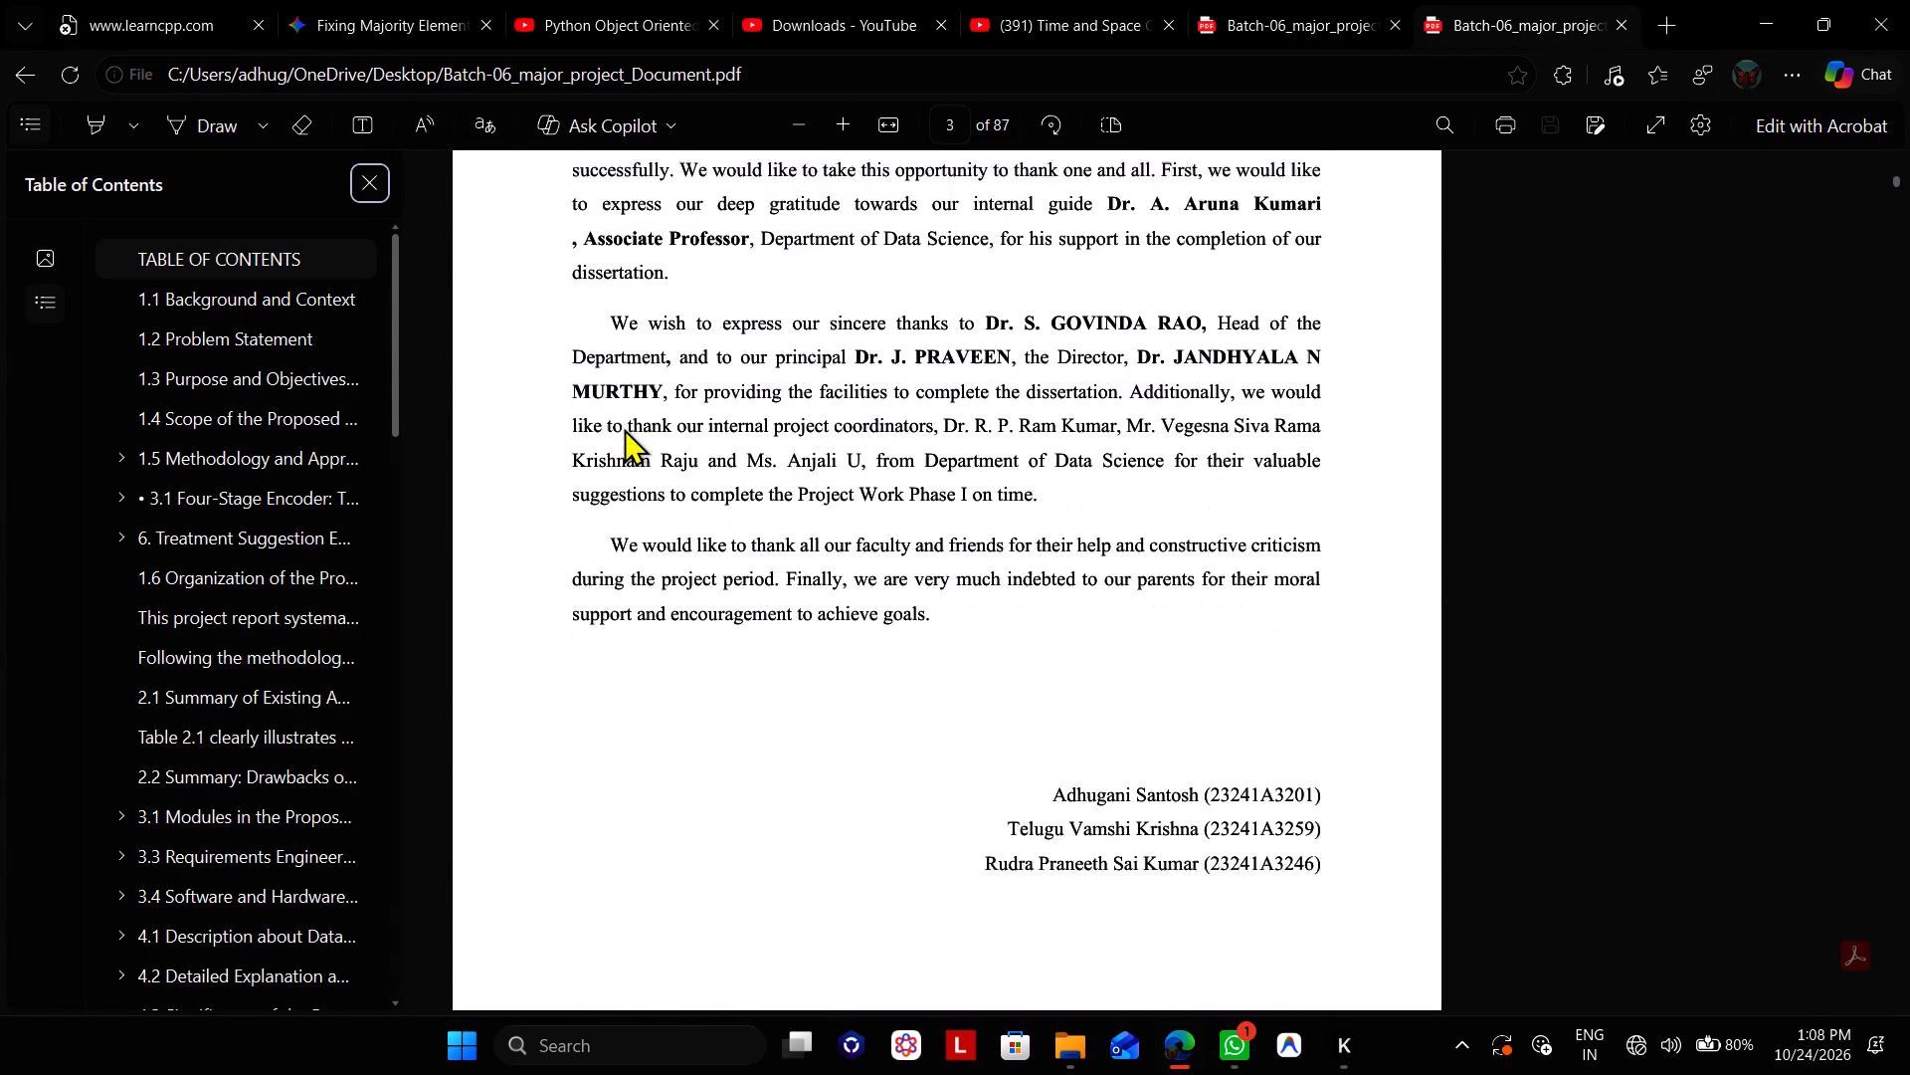
scroll(624, 428, down, 5)
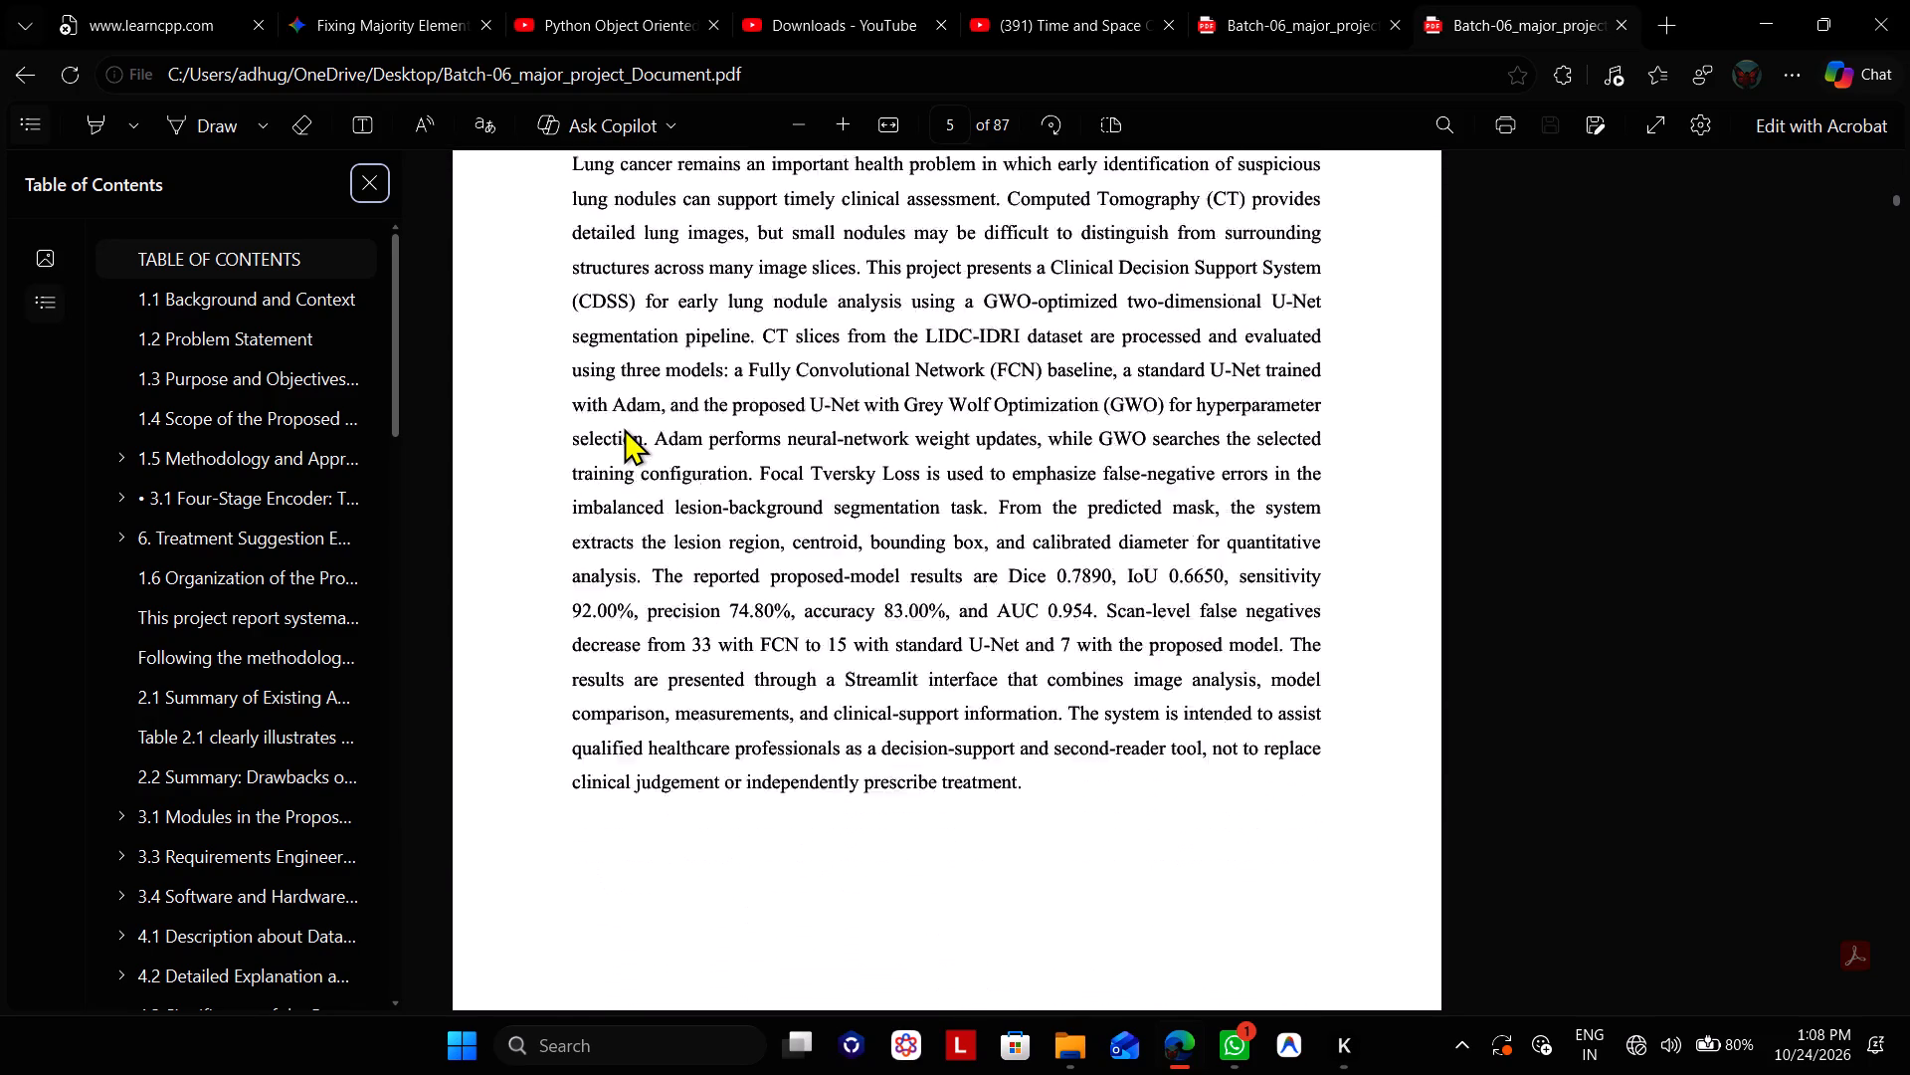
scroll(624, 428, down, 4)
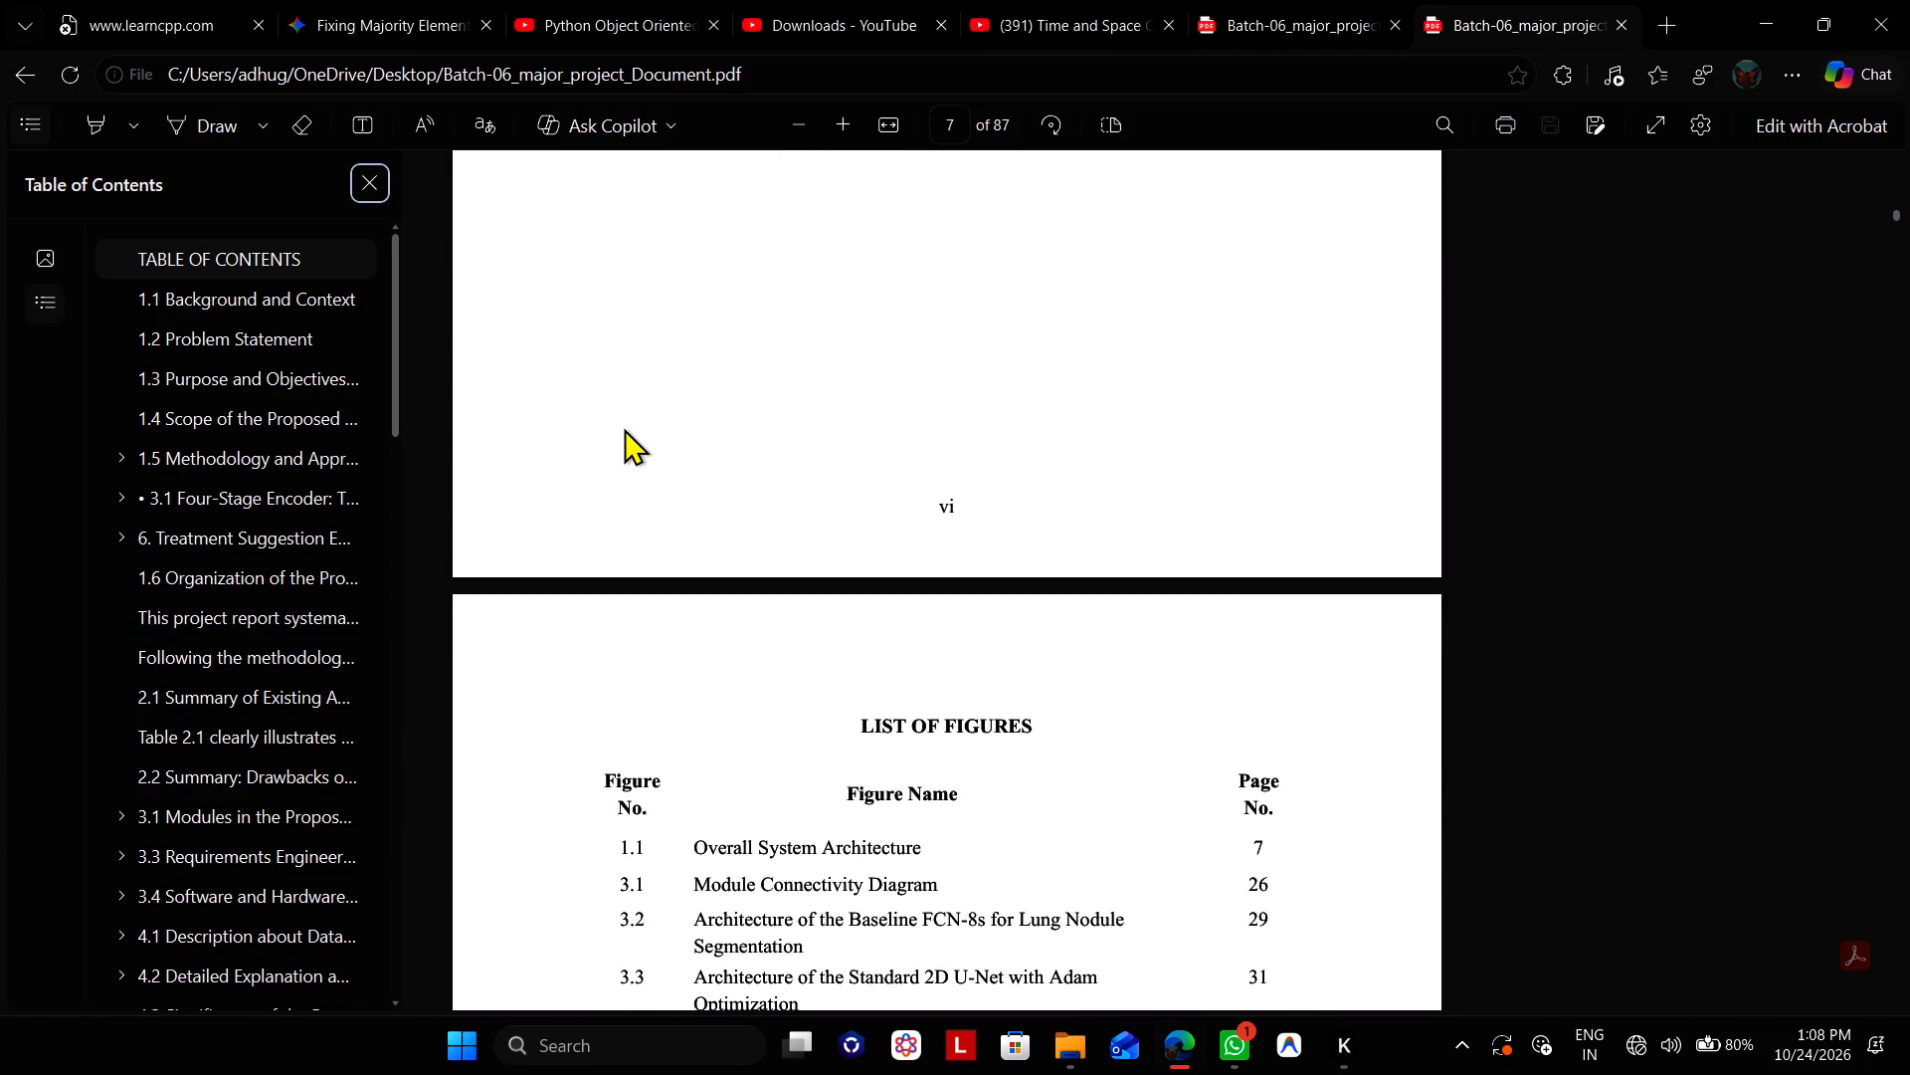
scroll(624, 428, down, 5)
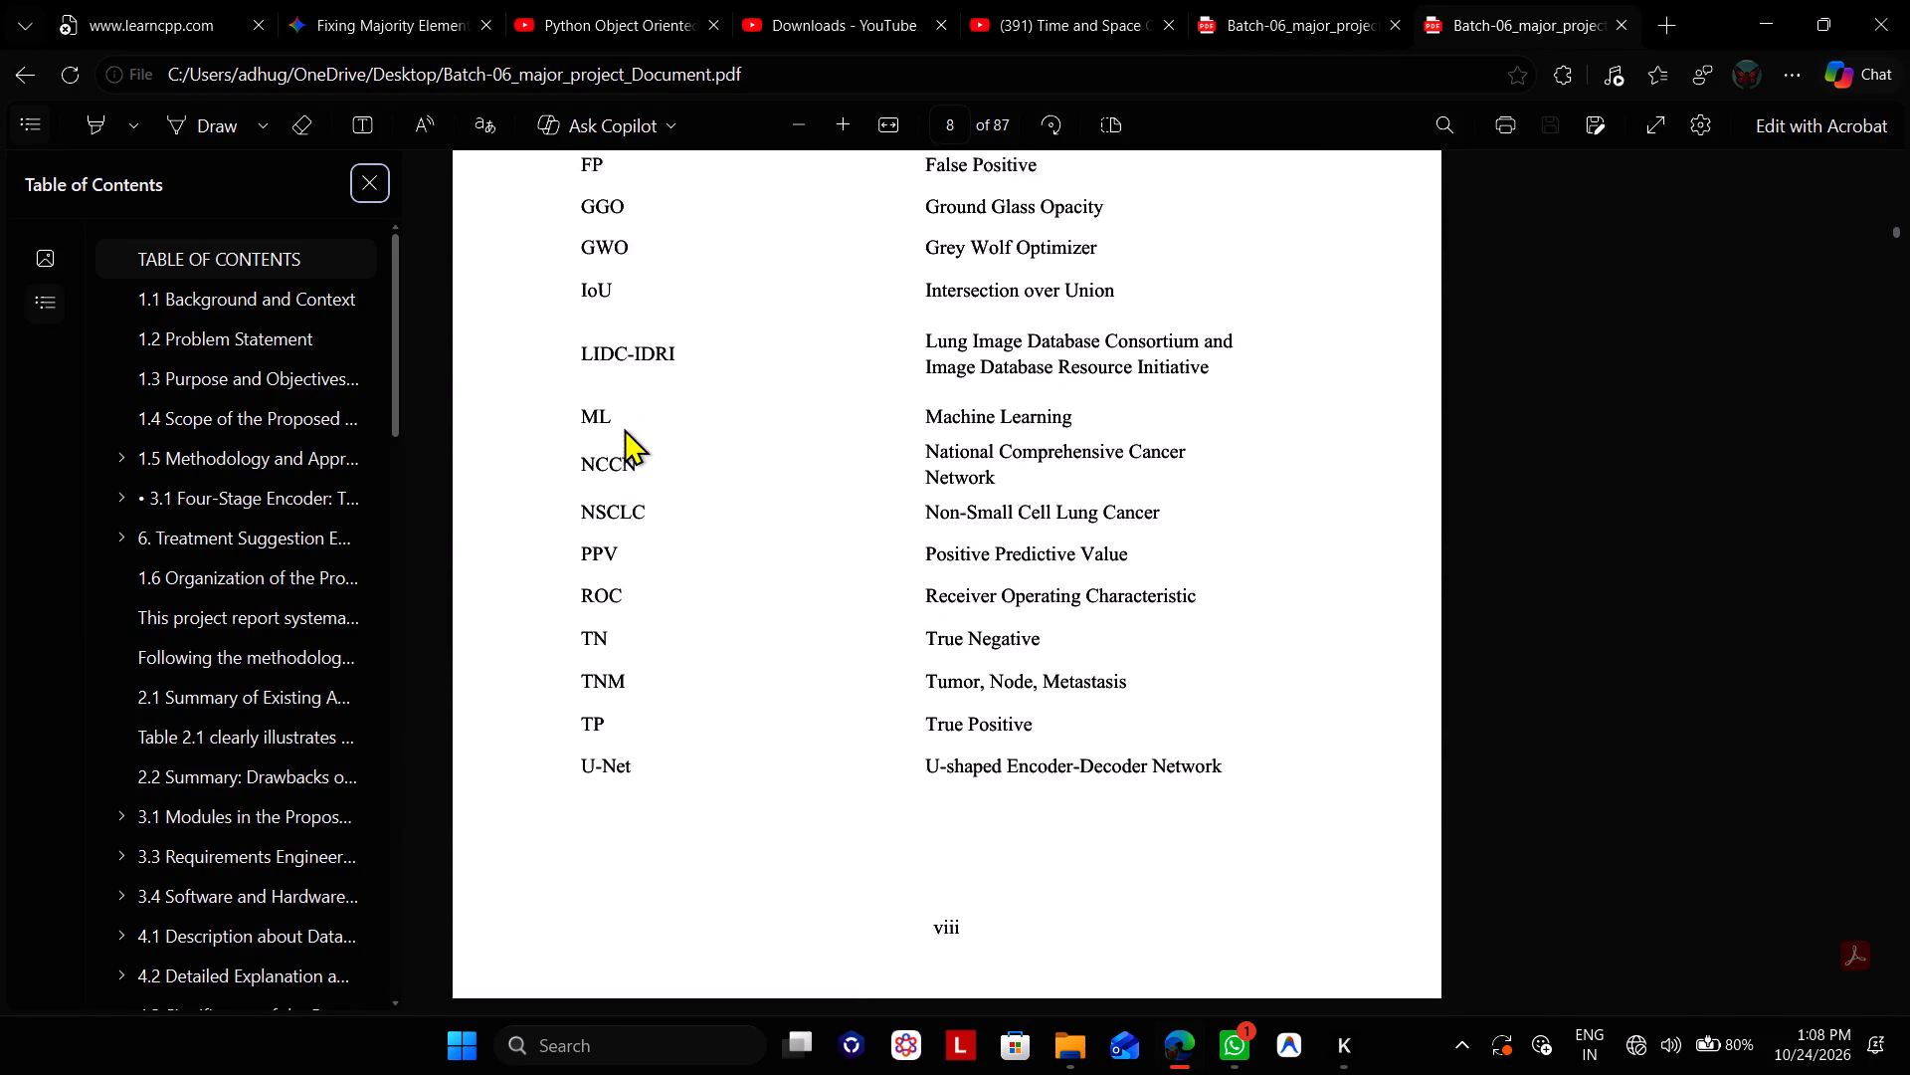
scroll(624, 428, down, 1)
scroll(624, 428, up, 2)
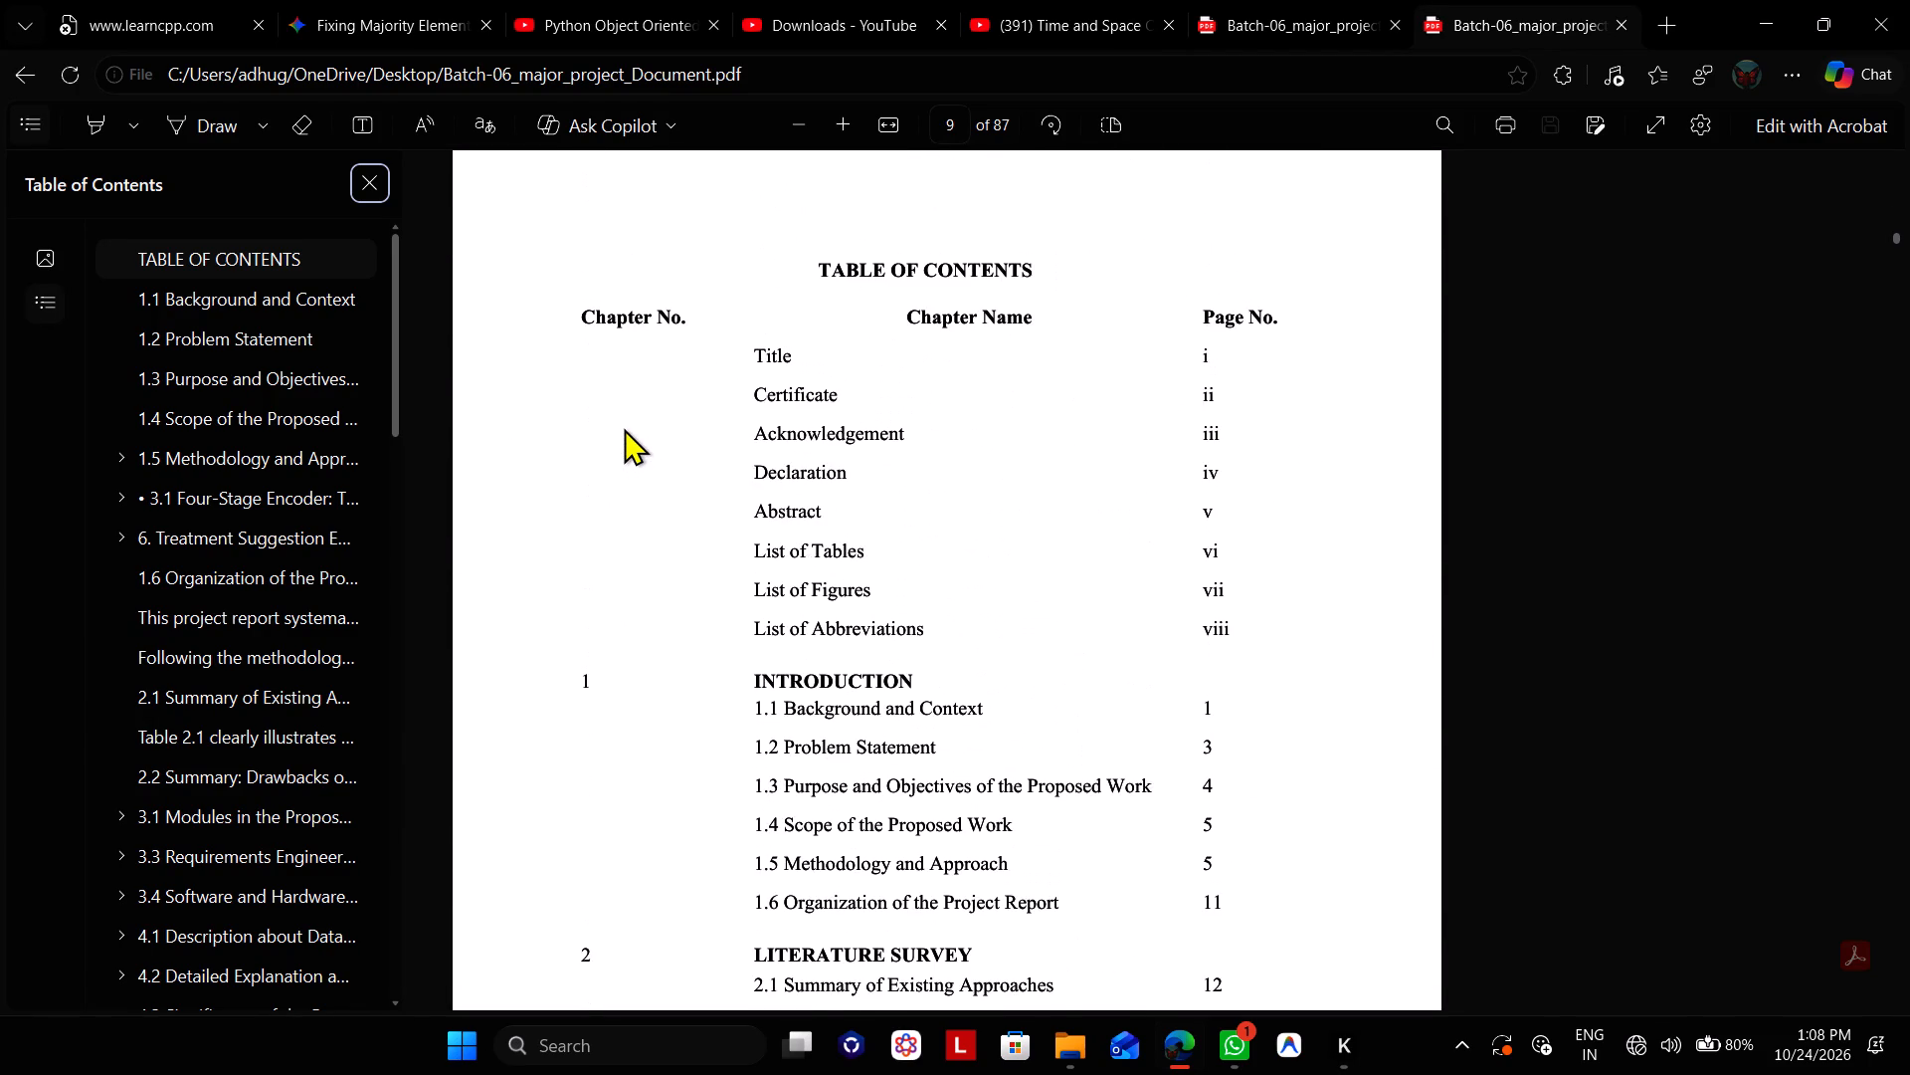
scroll(624, 428, up, 1)
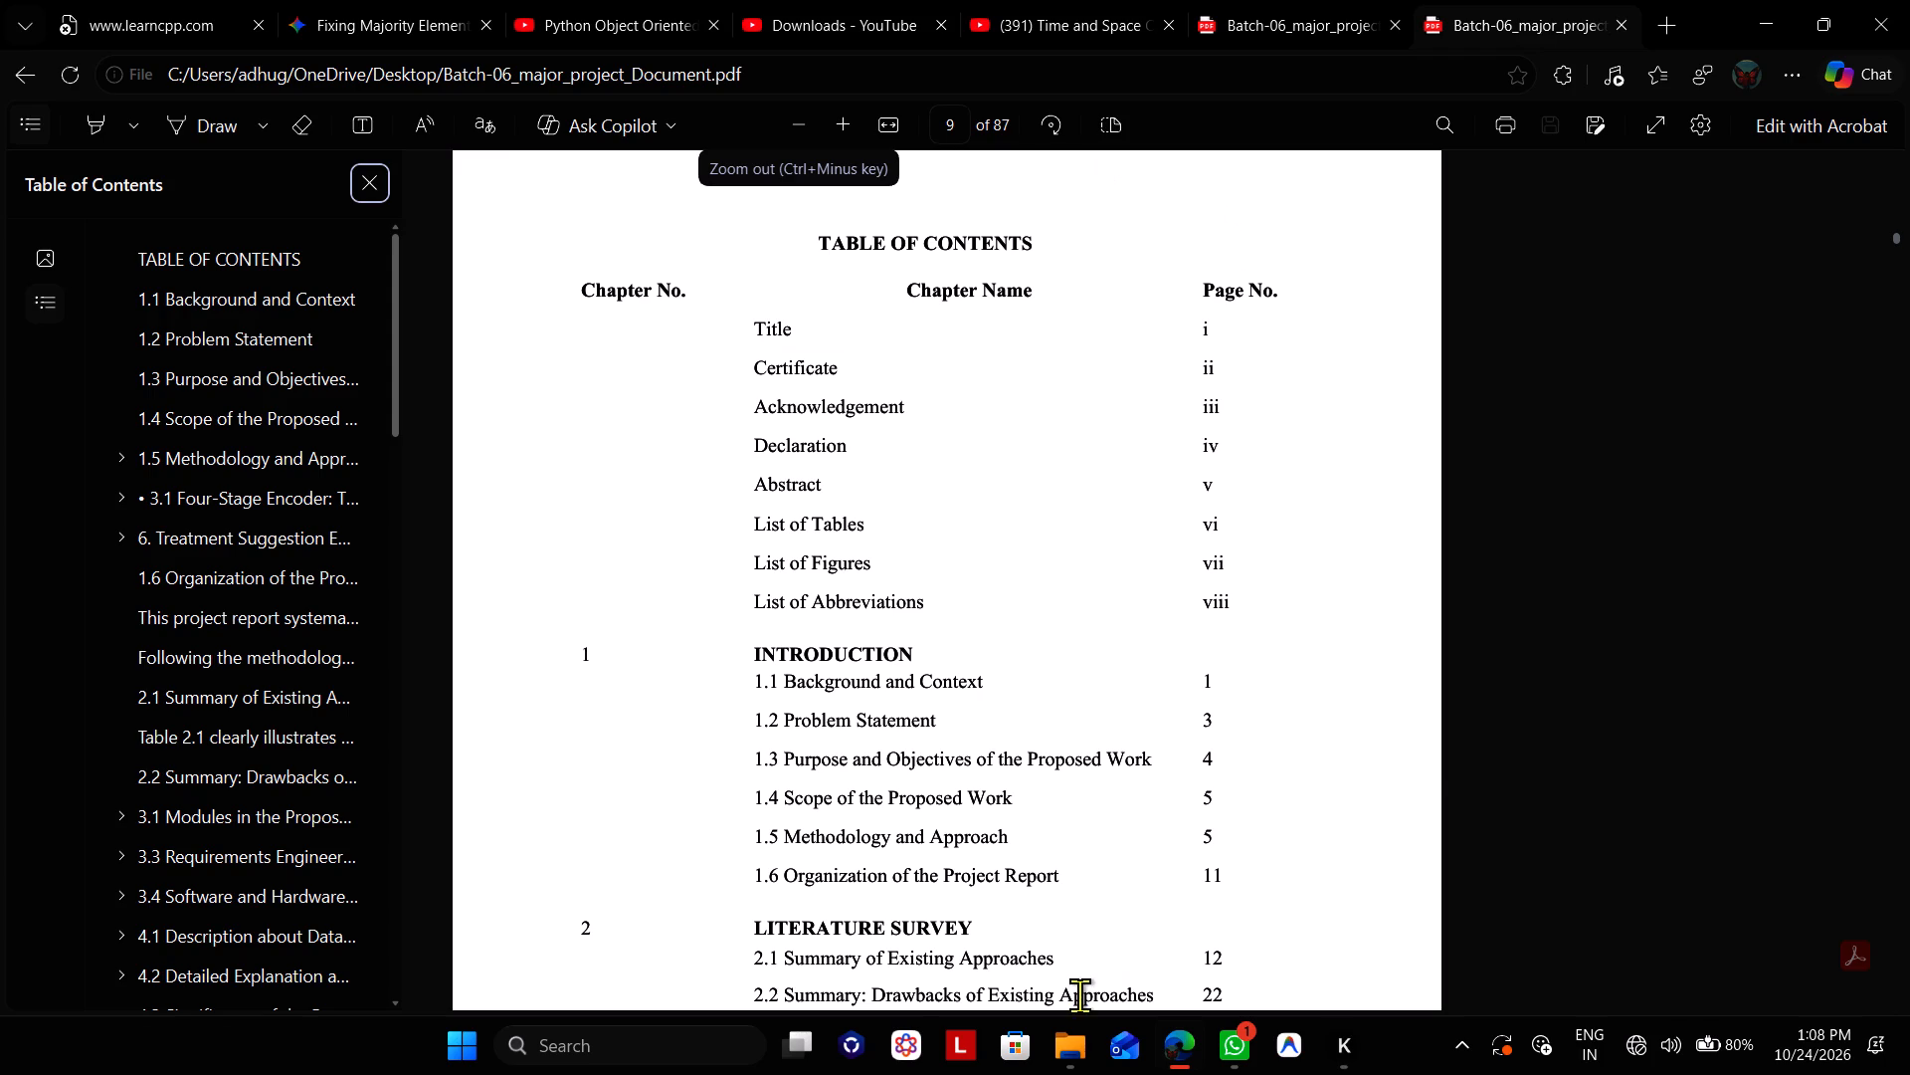
Switch to the Desktop folder and open the latest PWP1_Final_Submission_Ready report in Word.
click(1079, 1042)
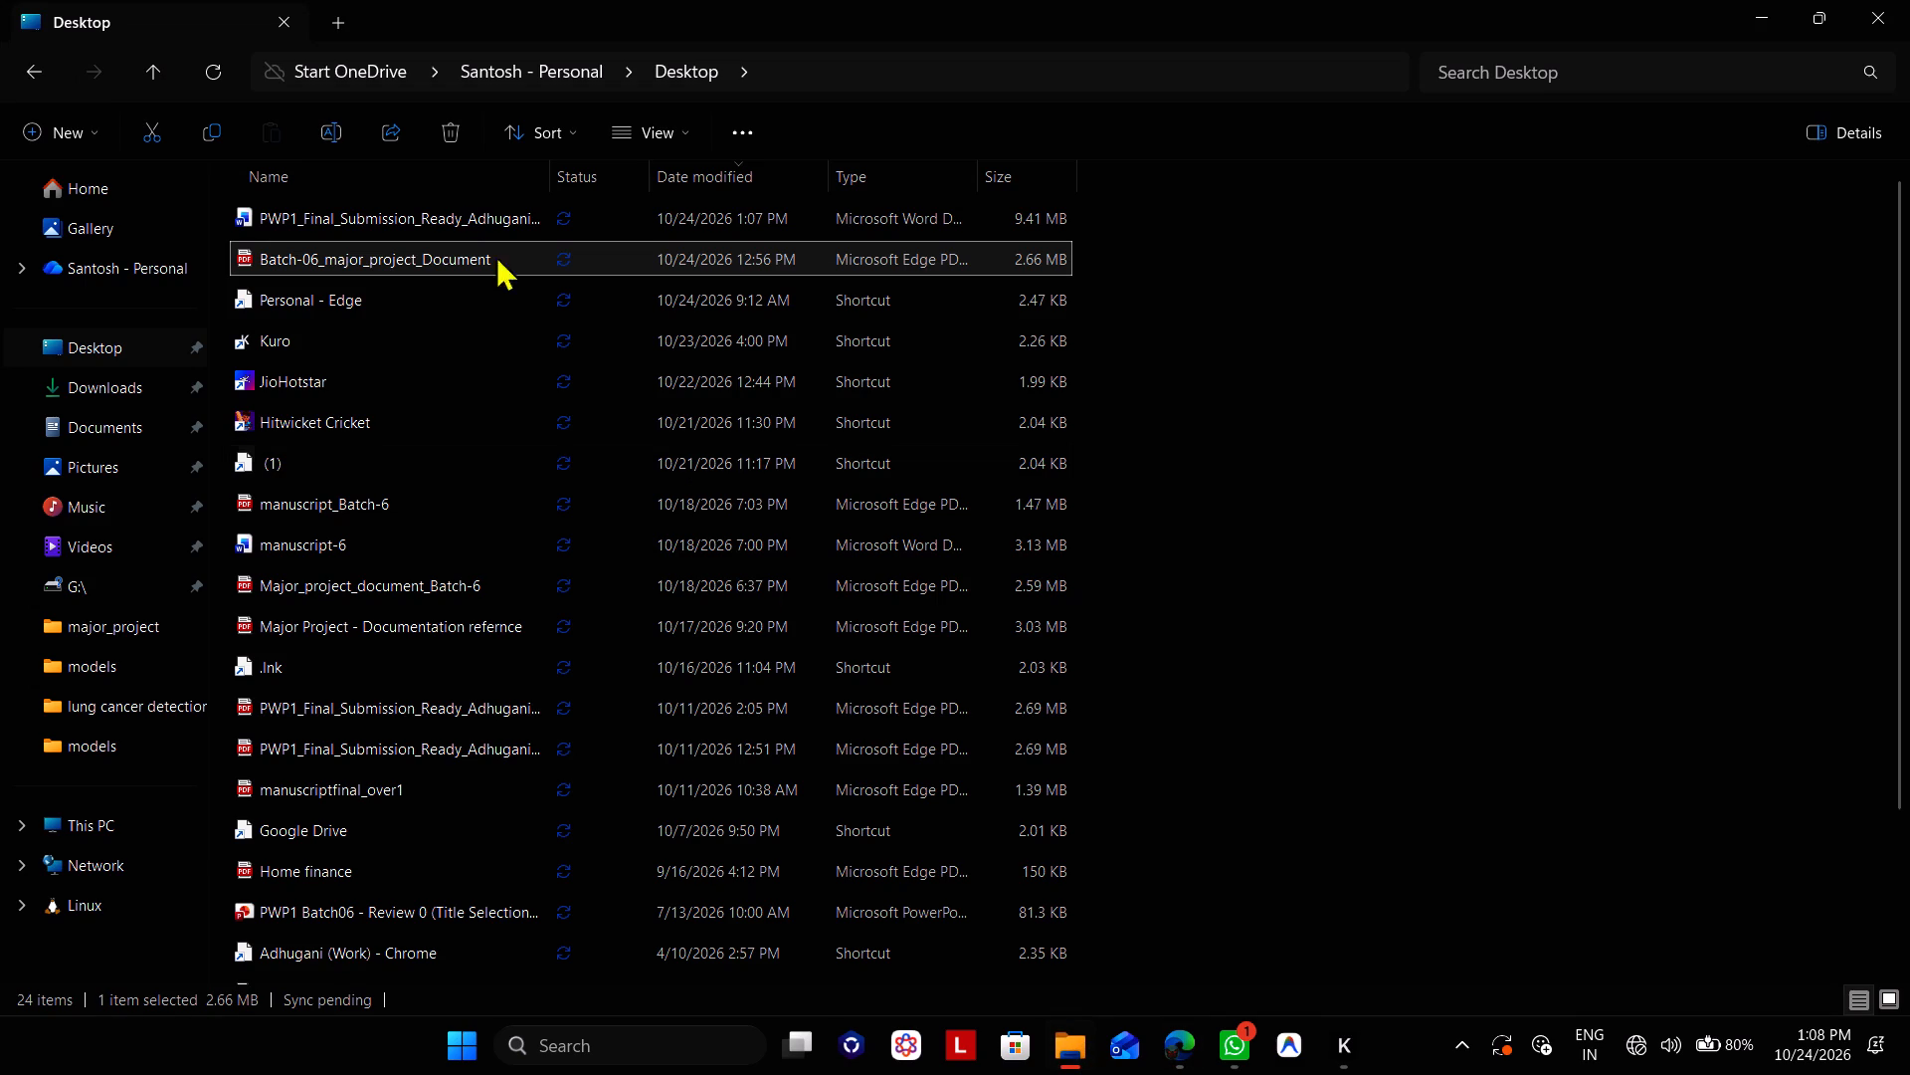
double_click(457, 210)
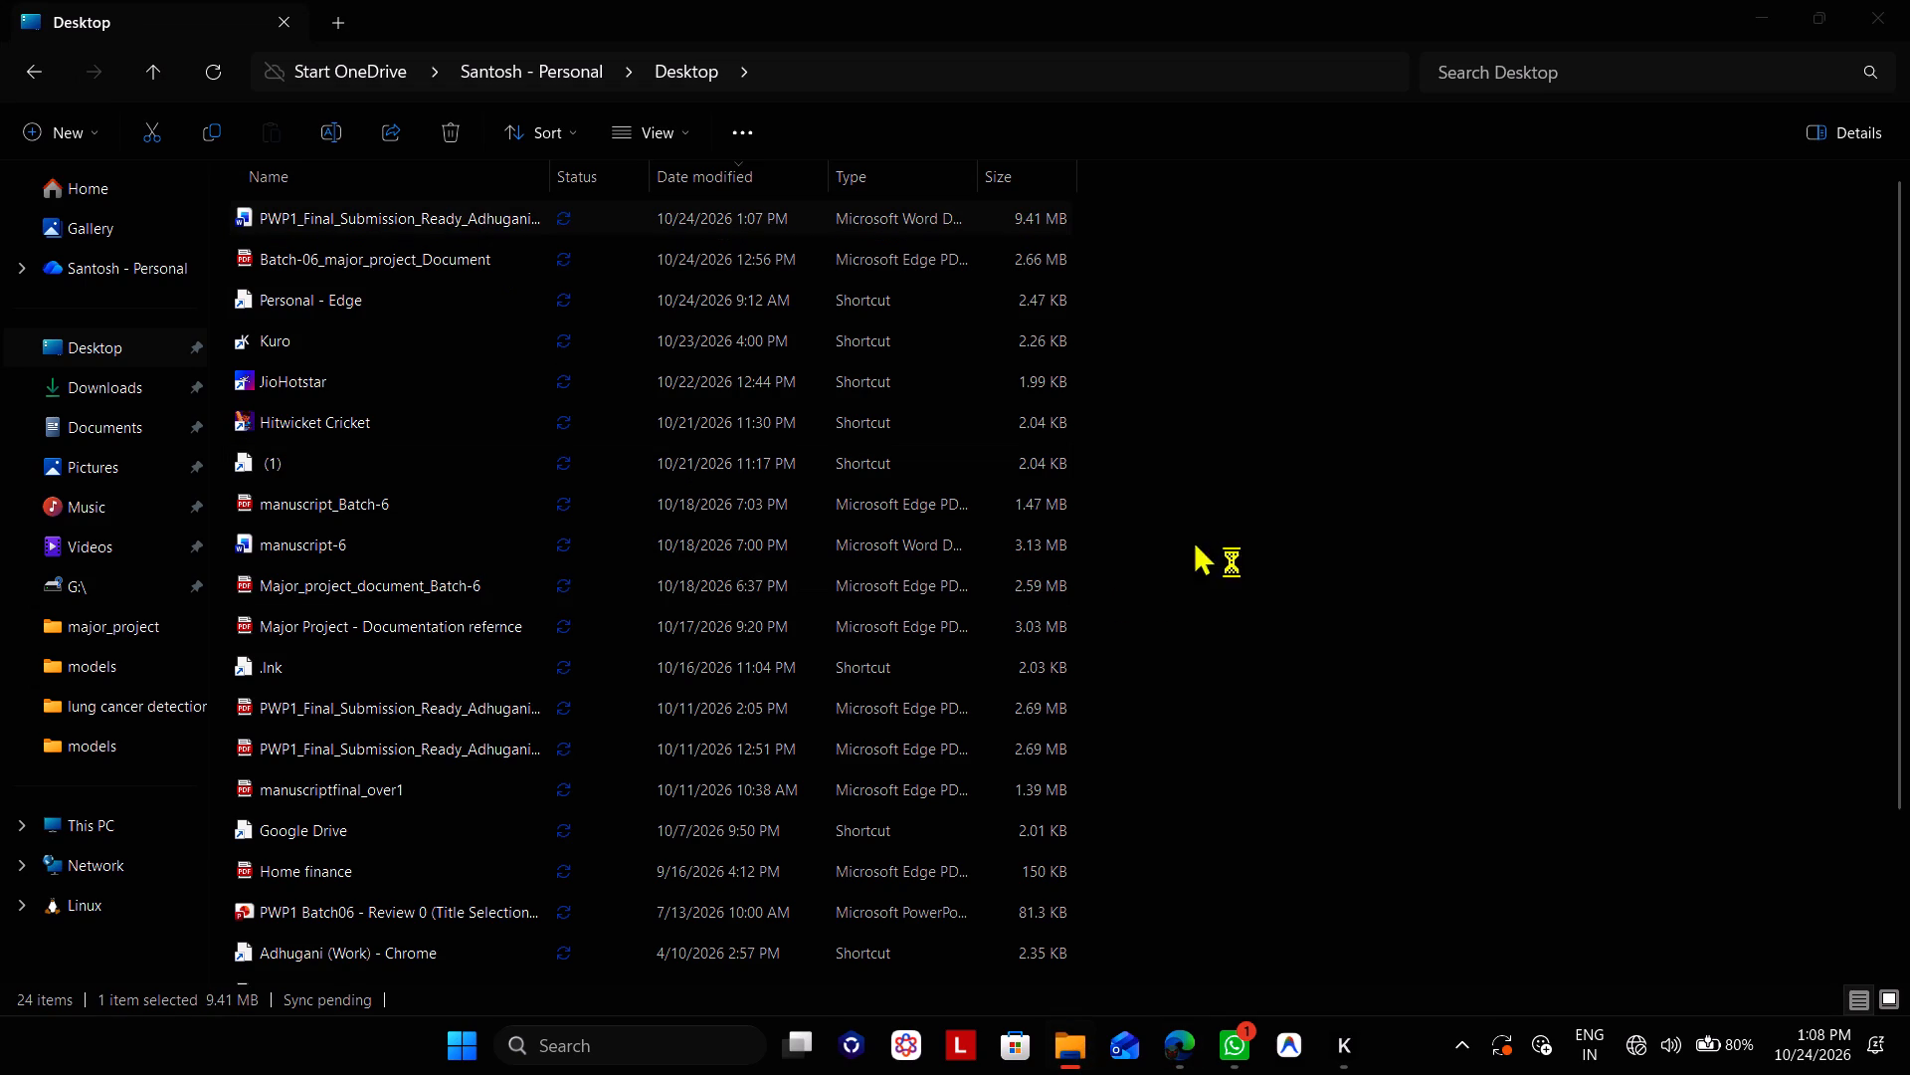
Review the report's front matter and its table of contents through the References entry, checking alignment across the page break after 4.1.
scroll(1050, 624, down, 5)
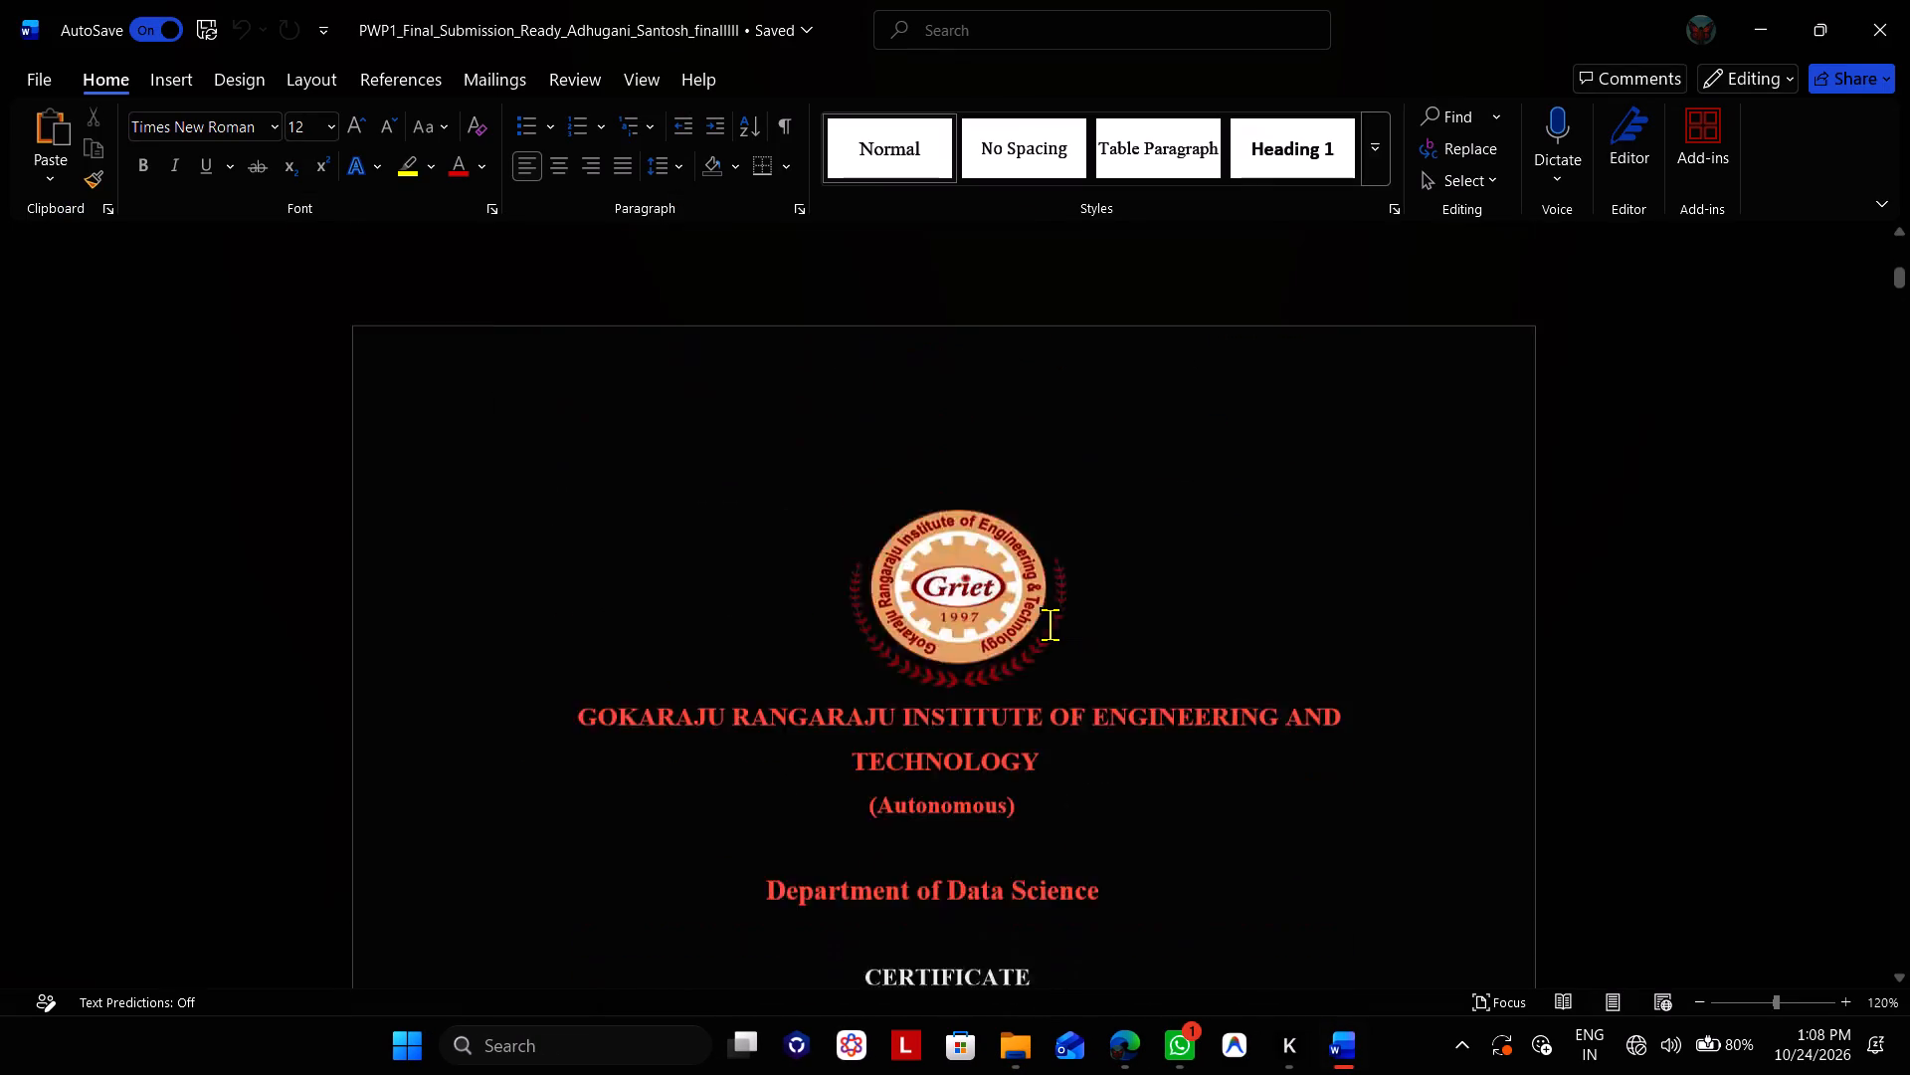
scroll(1050, 624, down, 7)
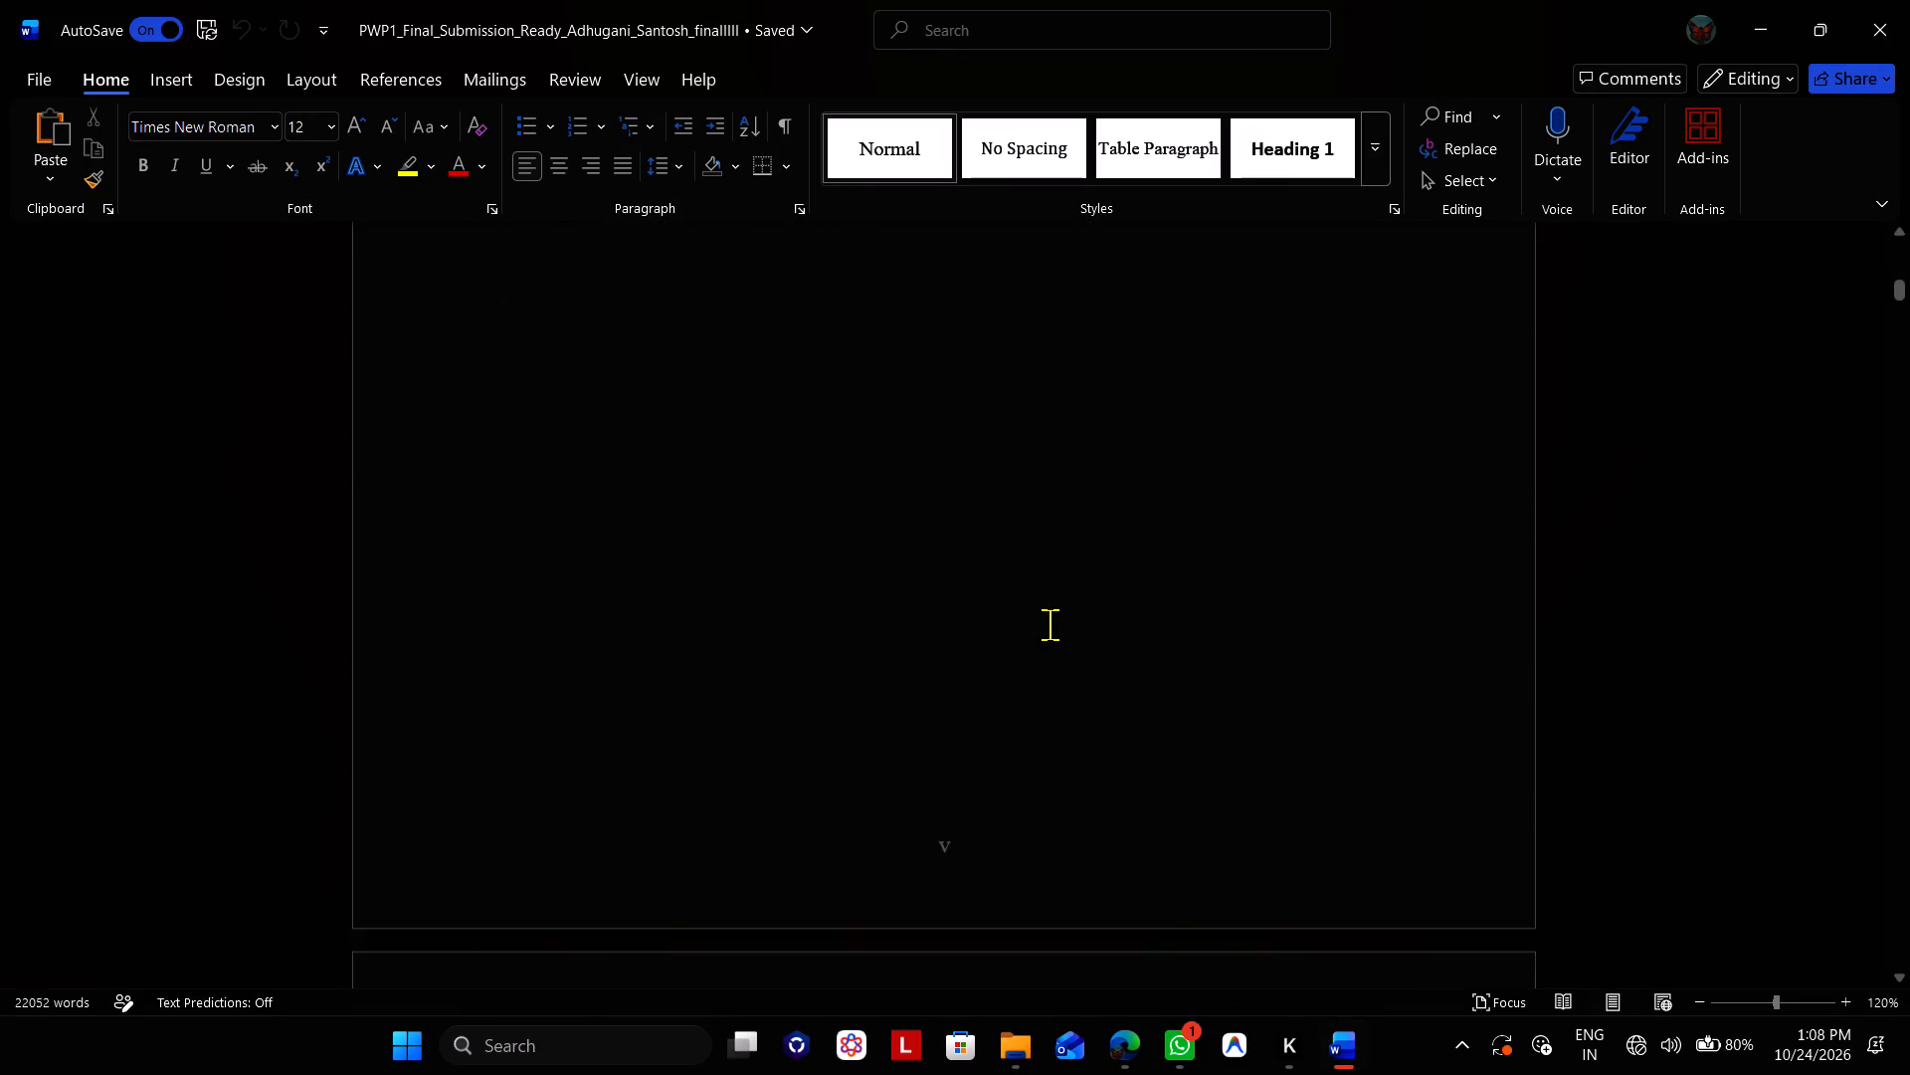
scroll(1050, 624, down, 3)
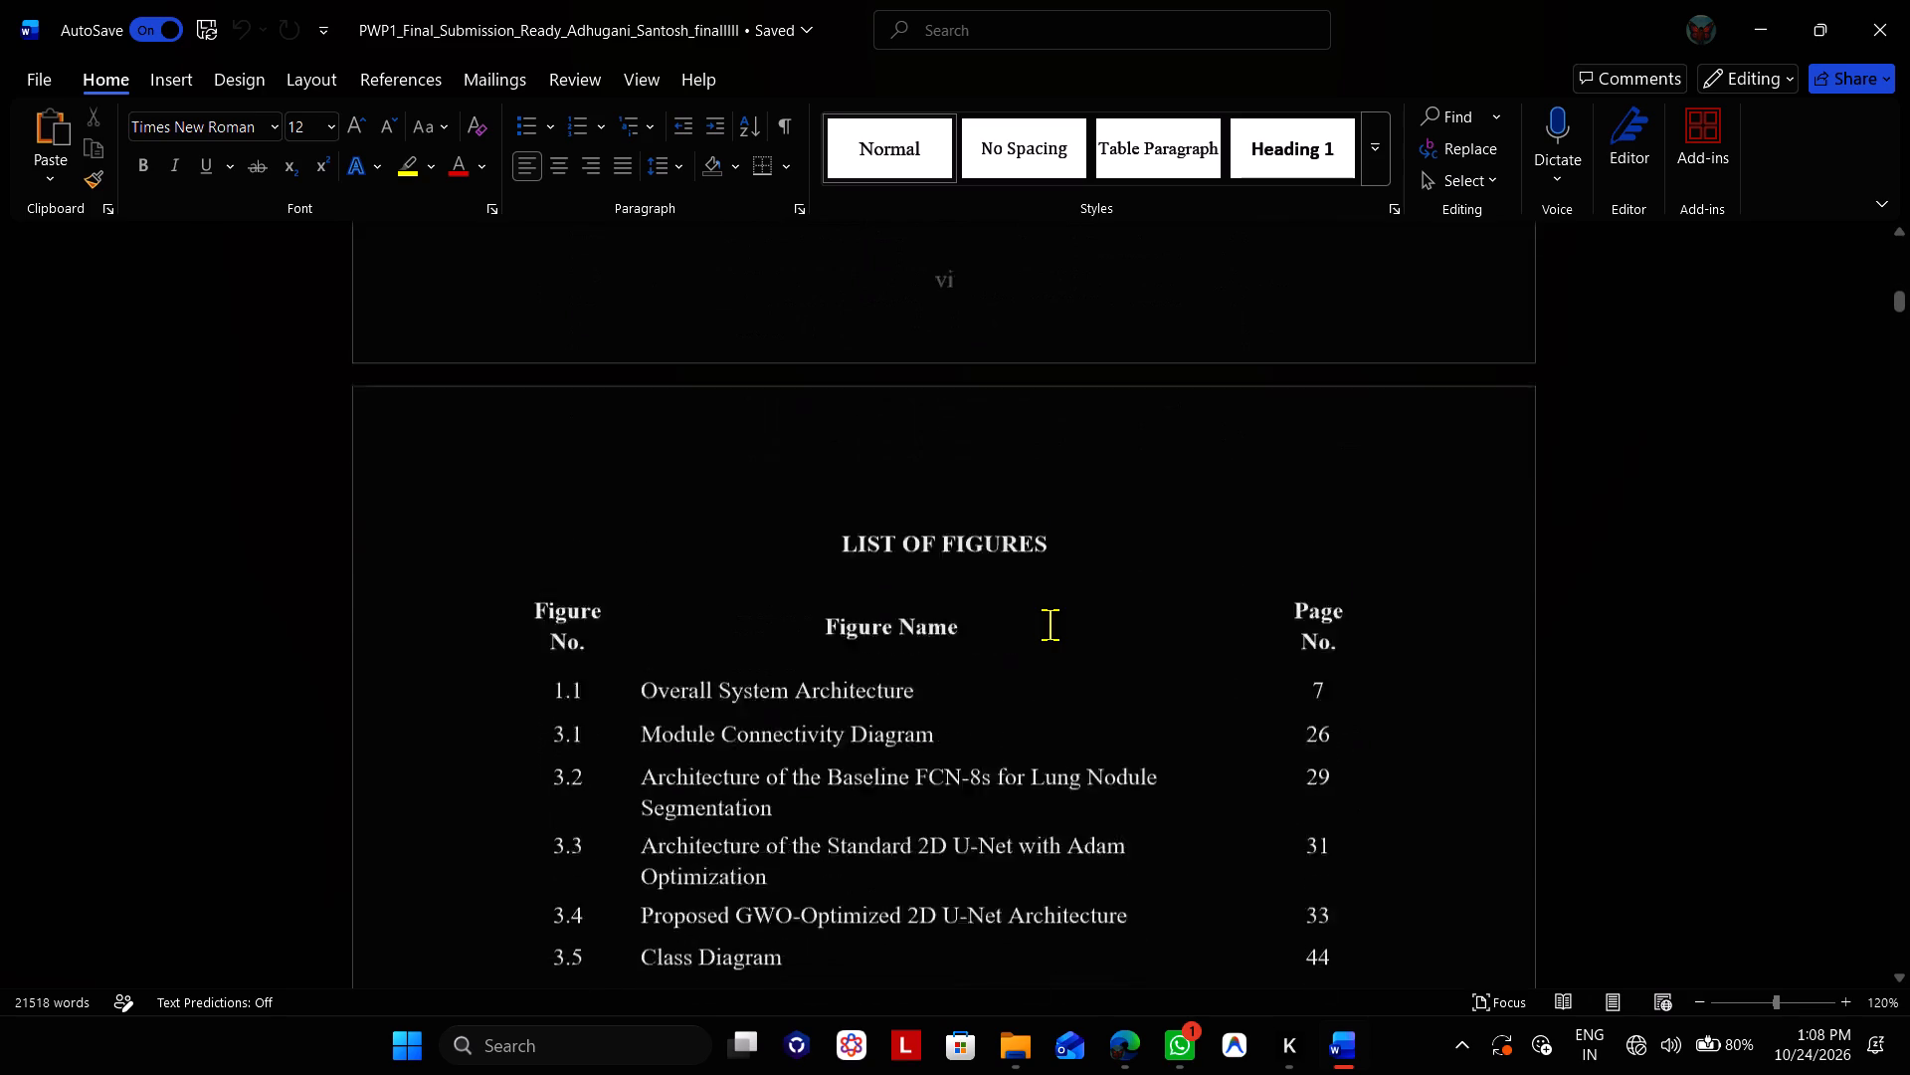
scroll(1050, 624, down, 4)
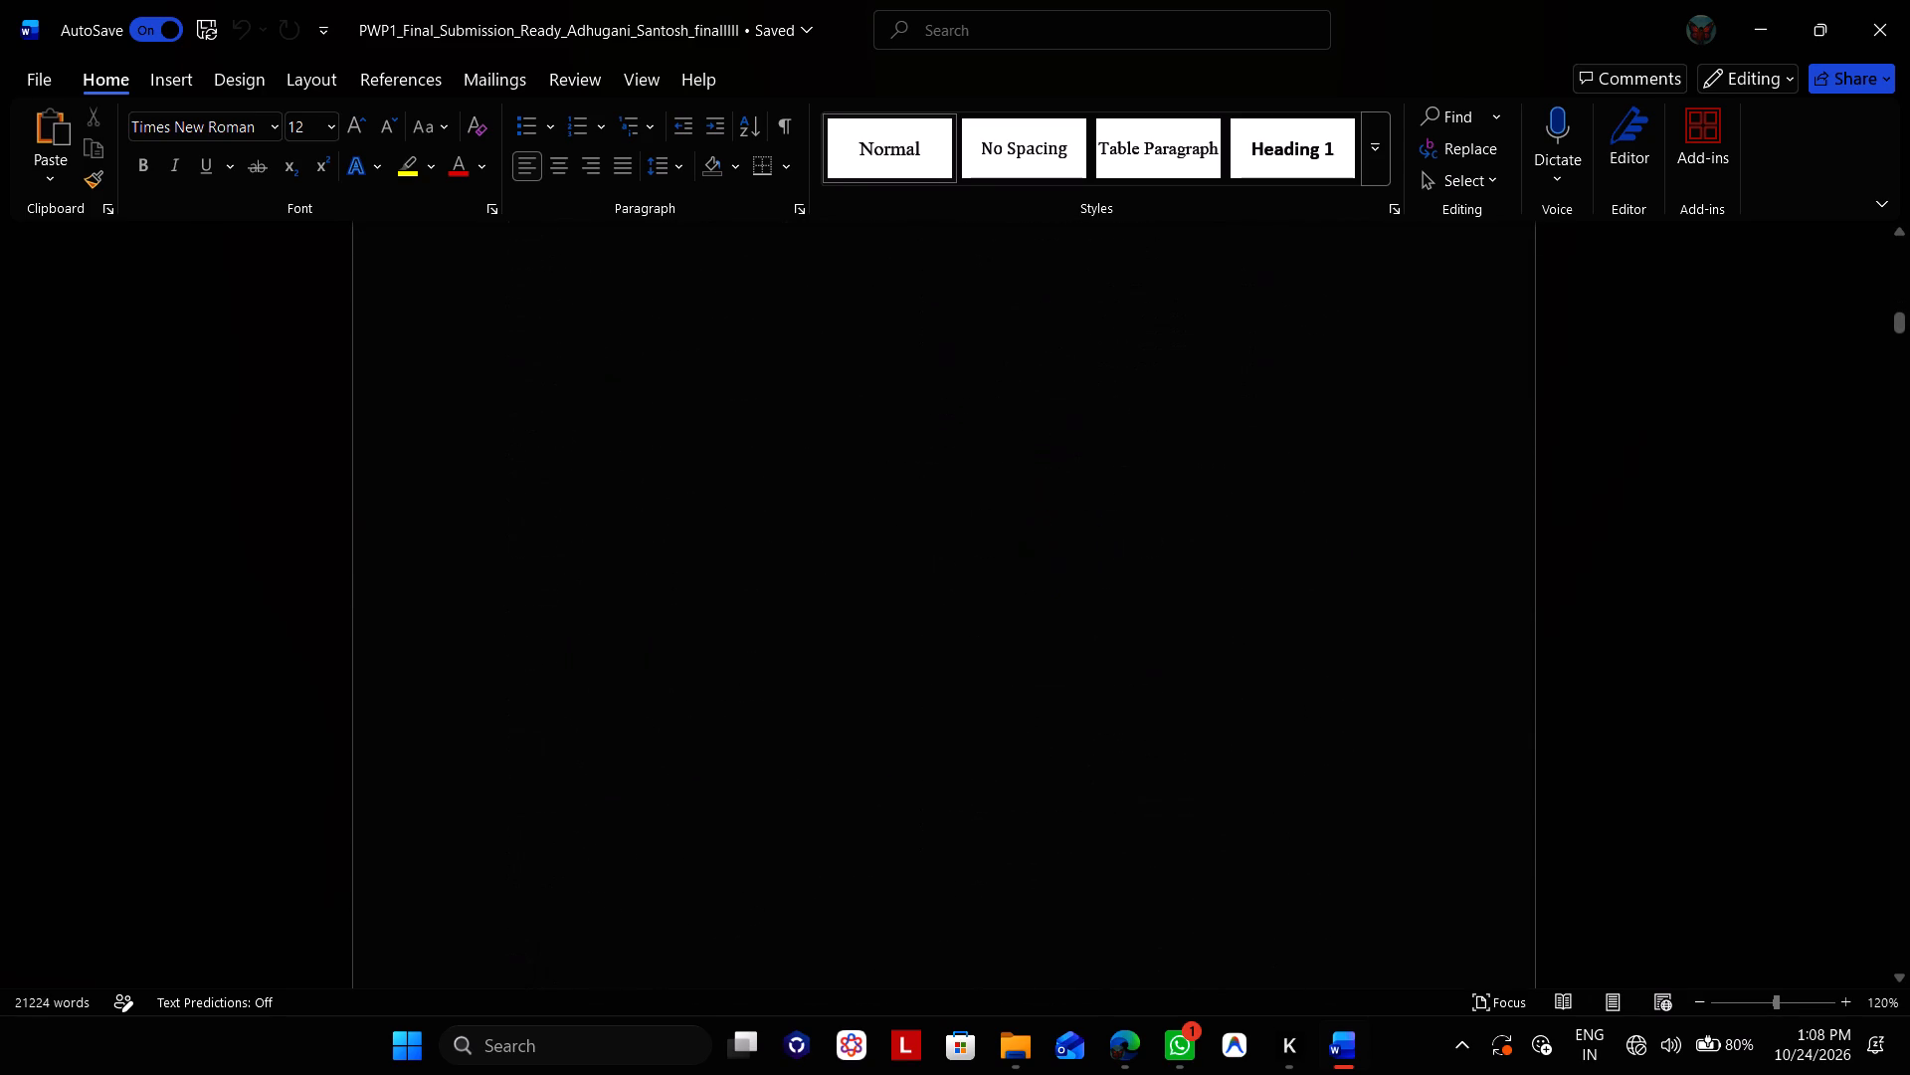
scroll(1050, 624, up, 1)
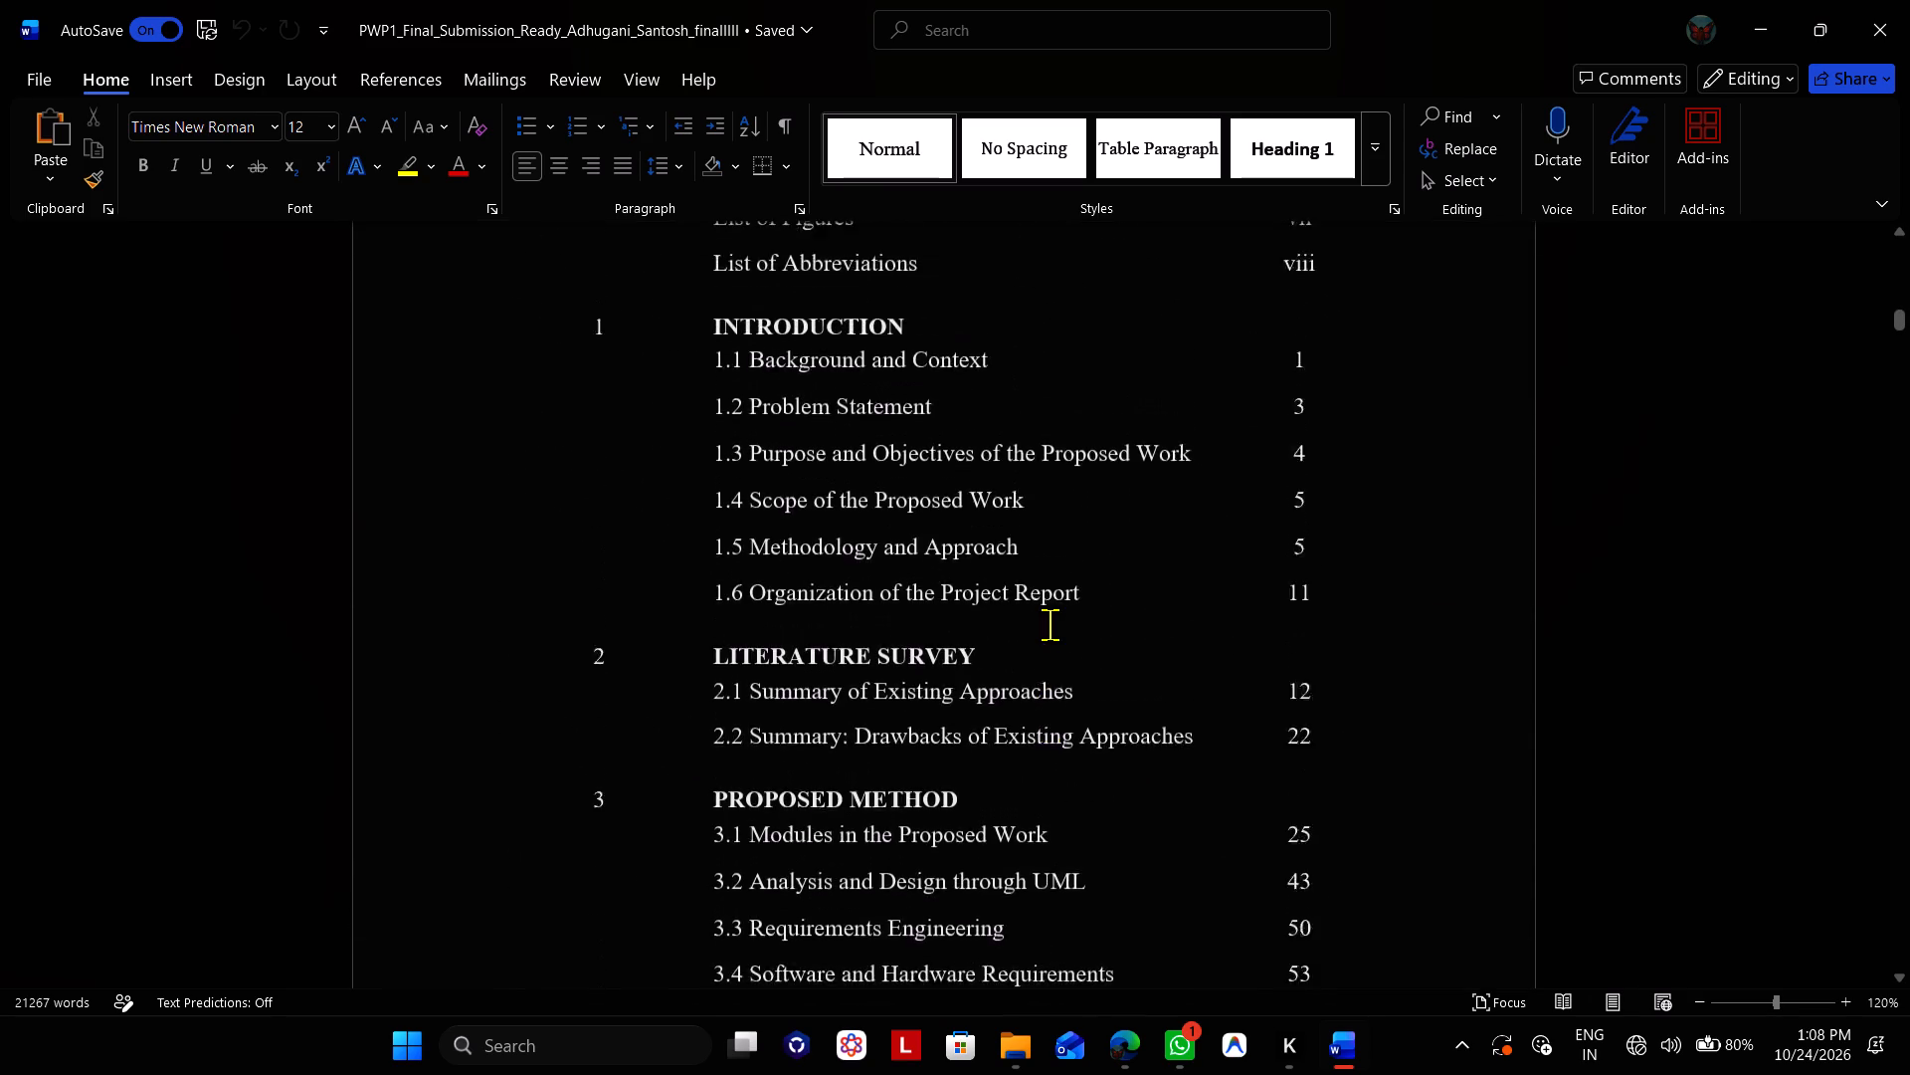
scroll(1050, 624, up, 1)
scroll(1050, 624, down, 1)
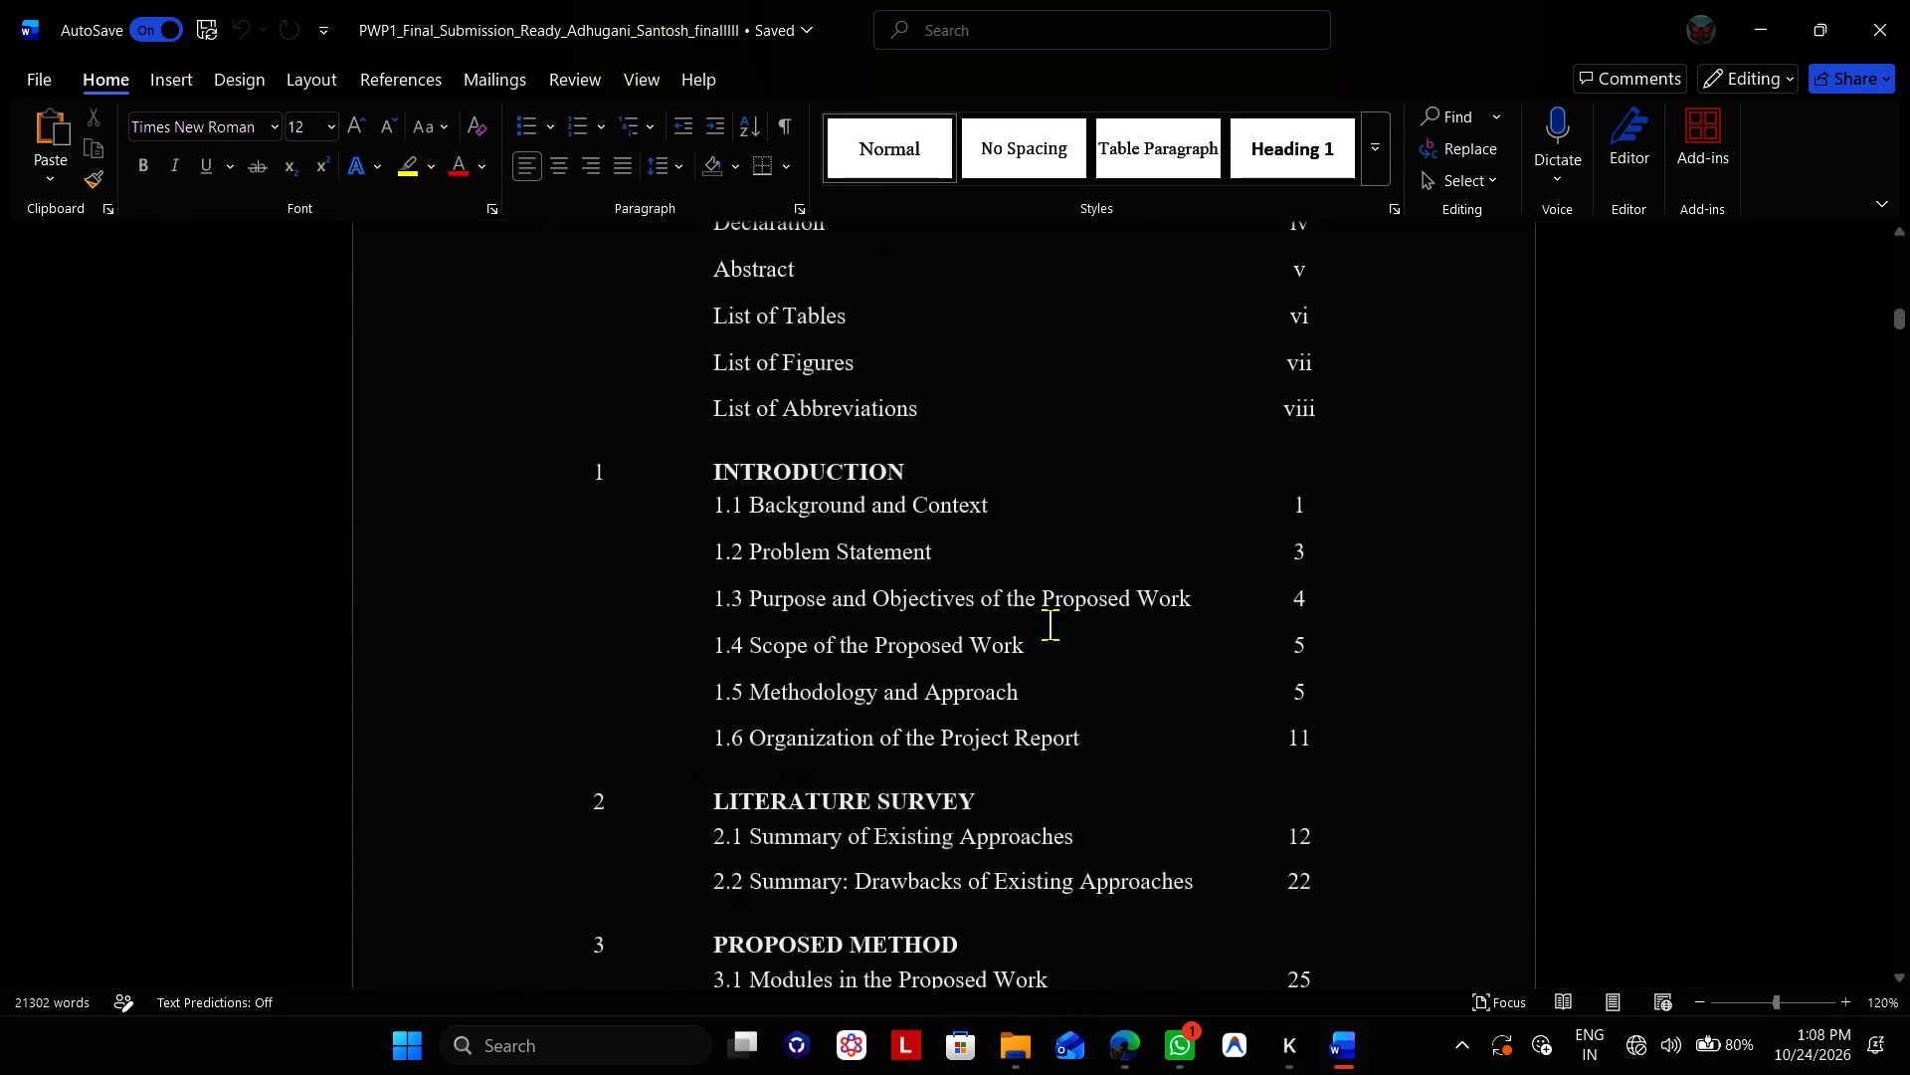
scroll(1050, 624, down, 2)
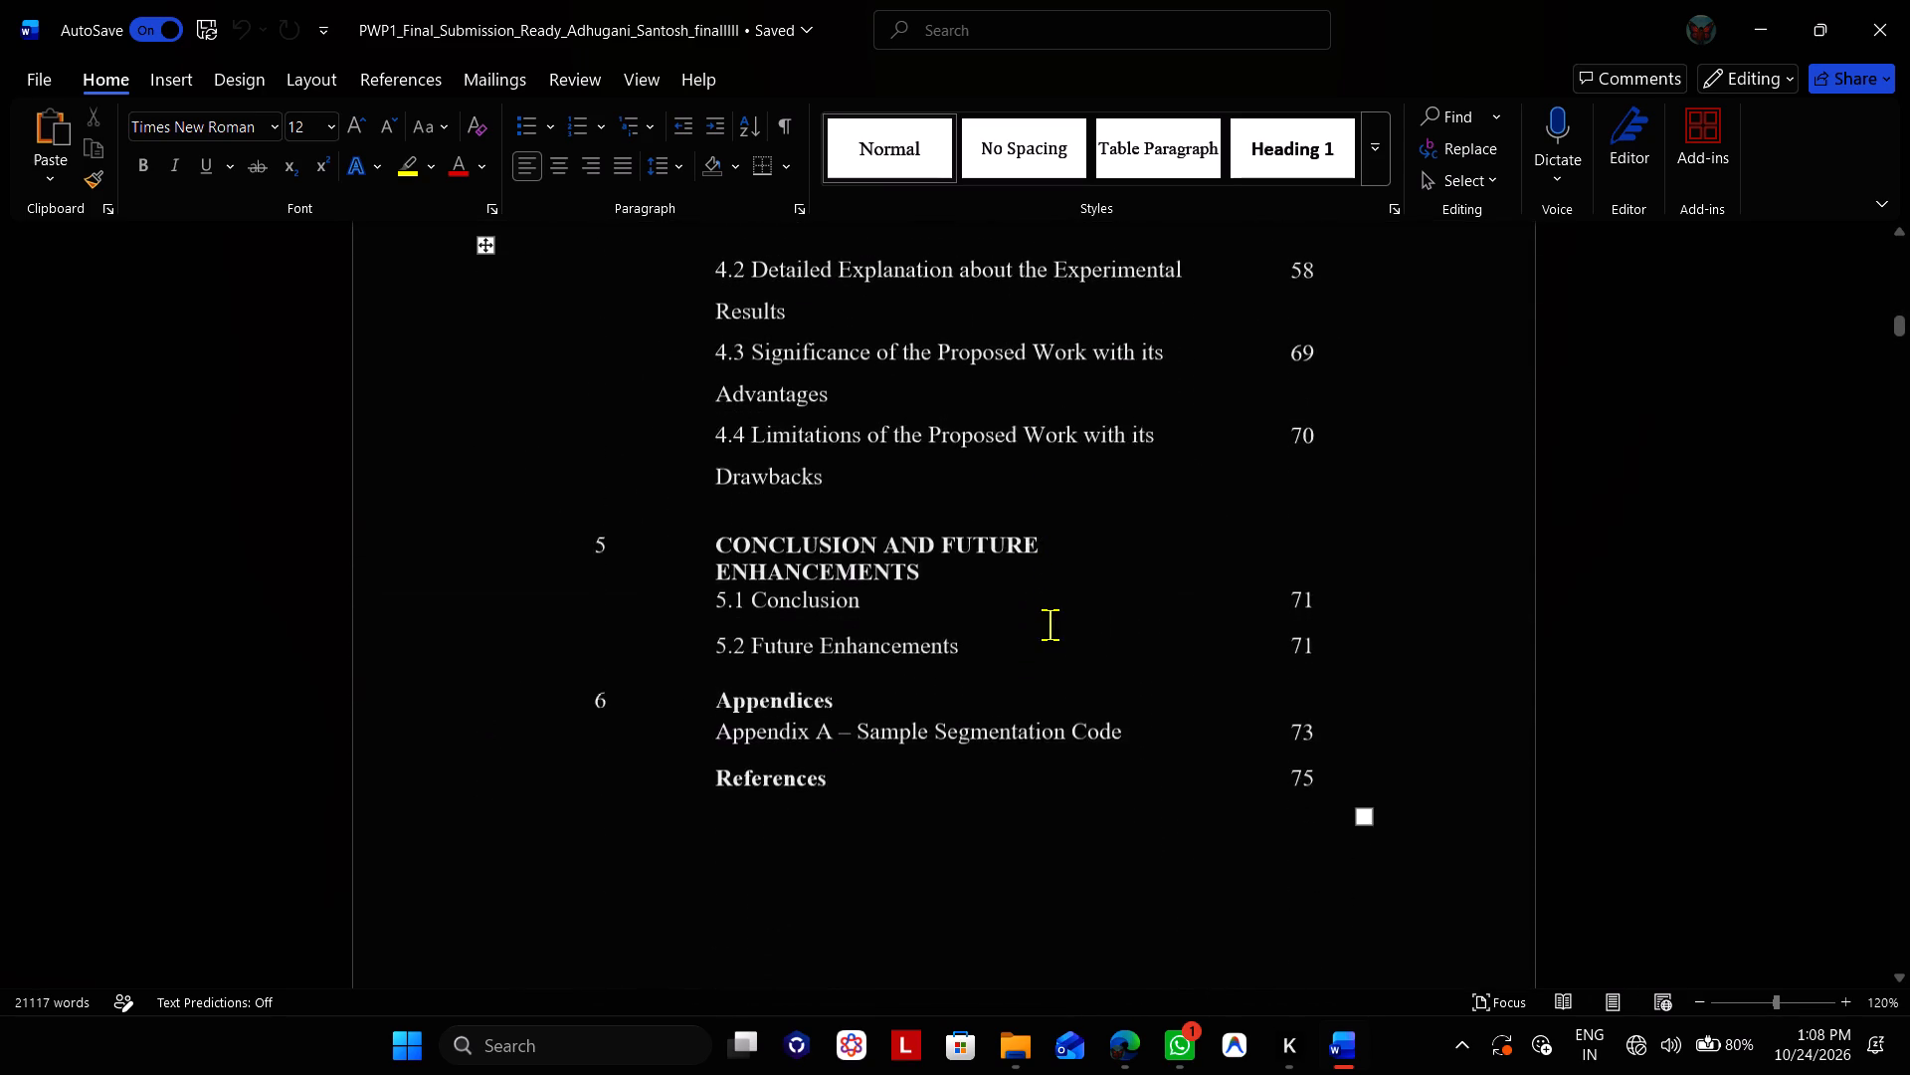
scroll(1050, 624, down, 1)
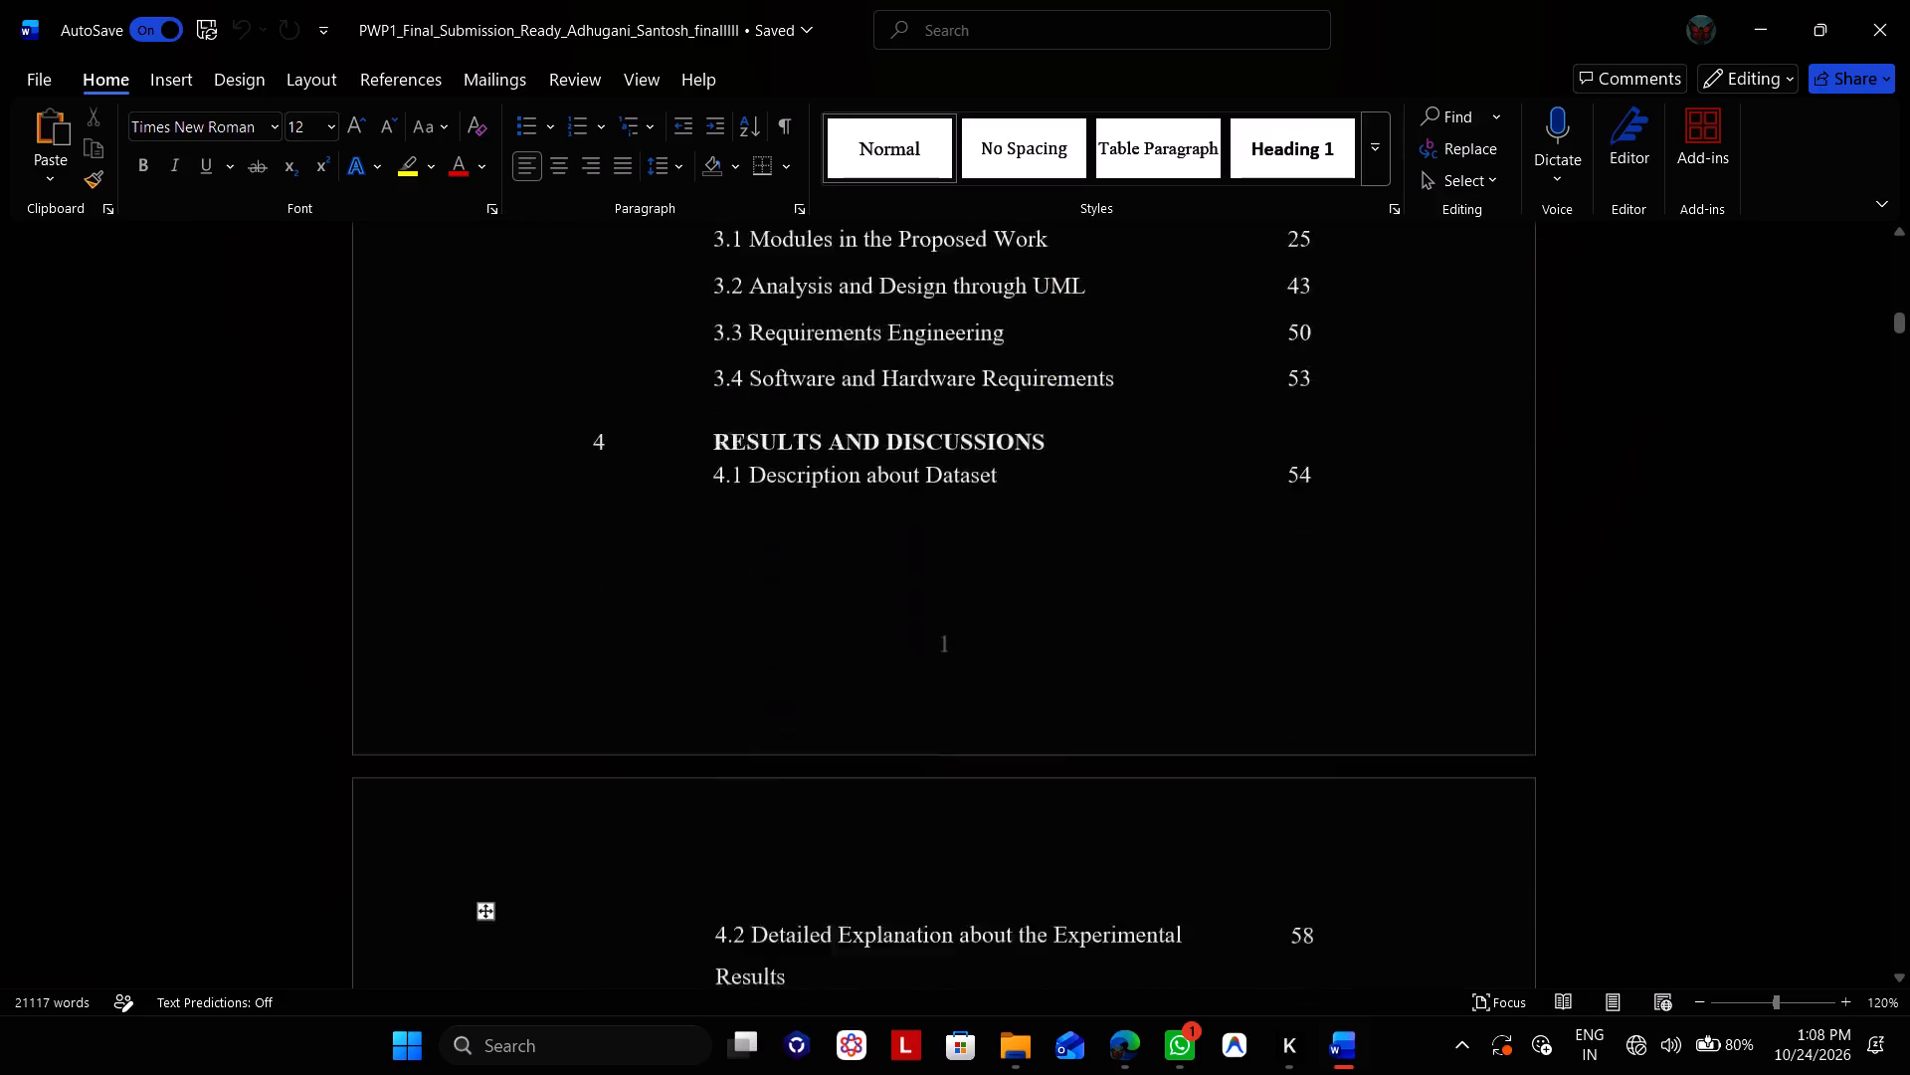
scroll(1050, 624, down, 1)
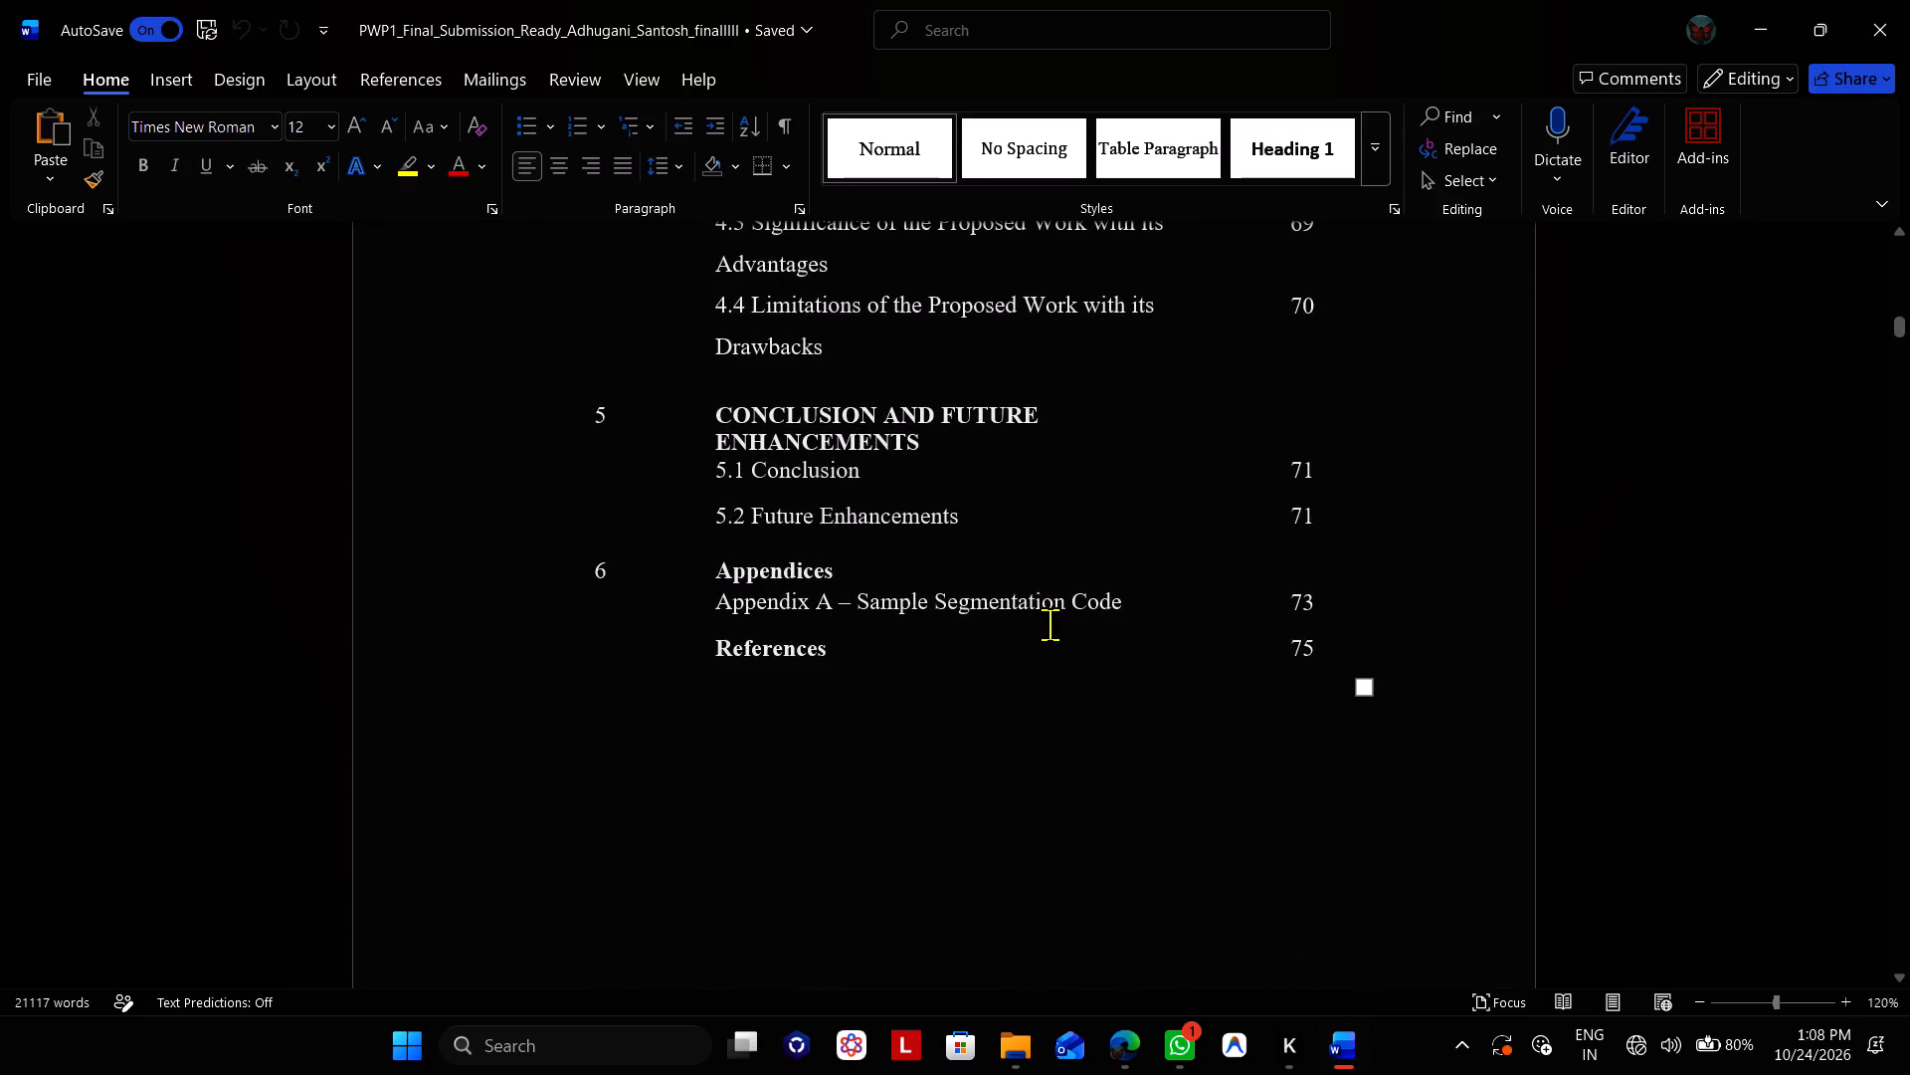
Set up a copy of the report named Batch-06_major_project_Document in PDF format in the OneDrive Desktop folder.
click(21, 80)
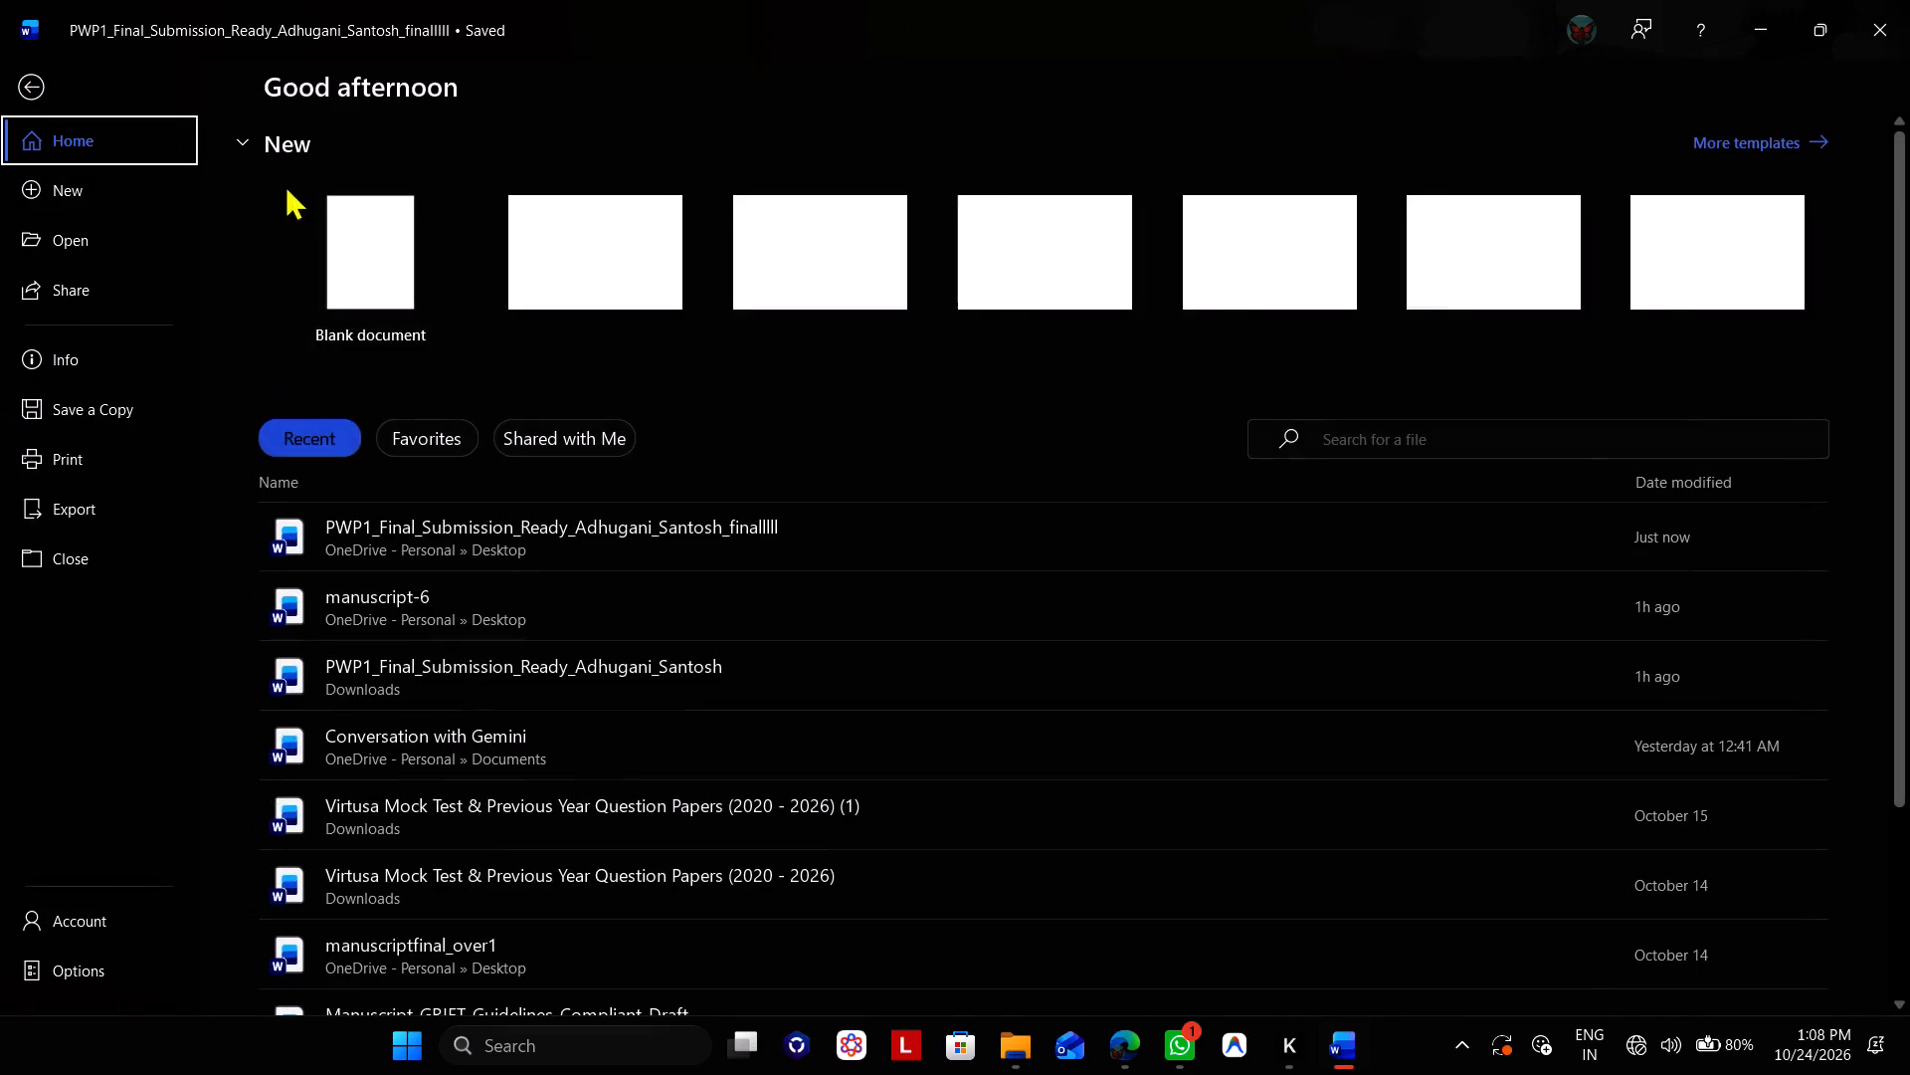
click(107, 406)
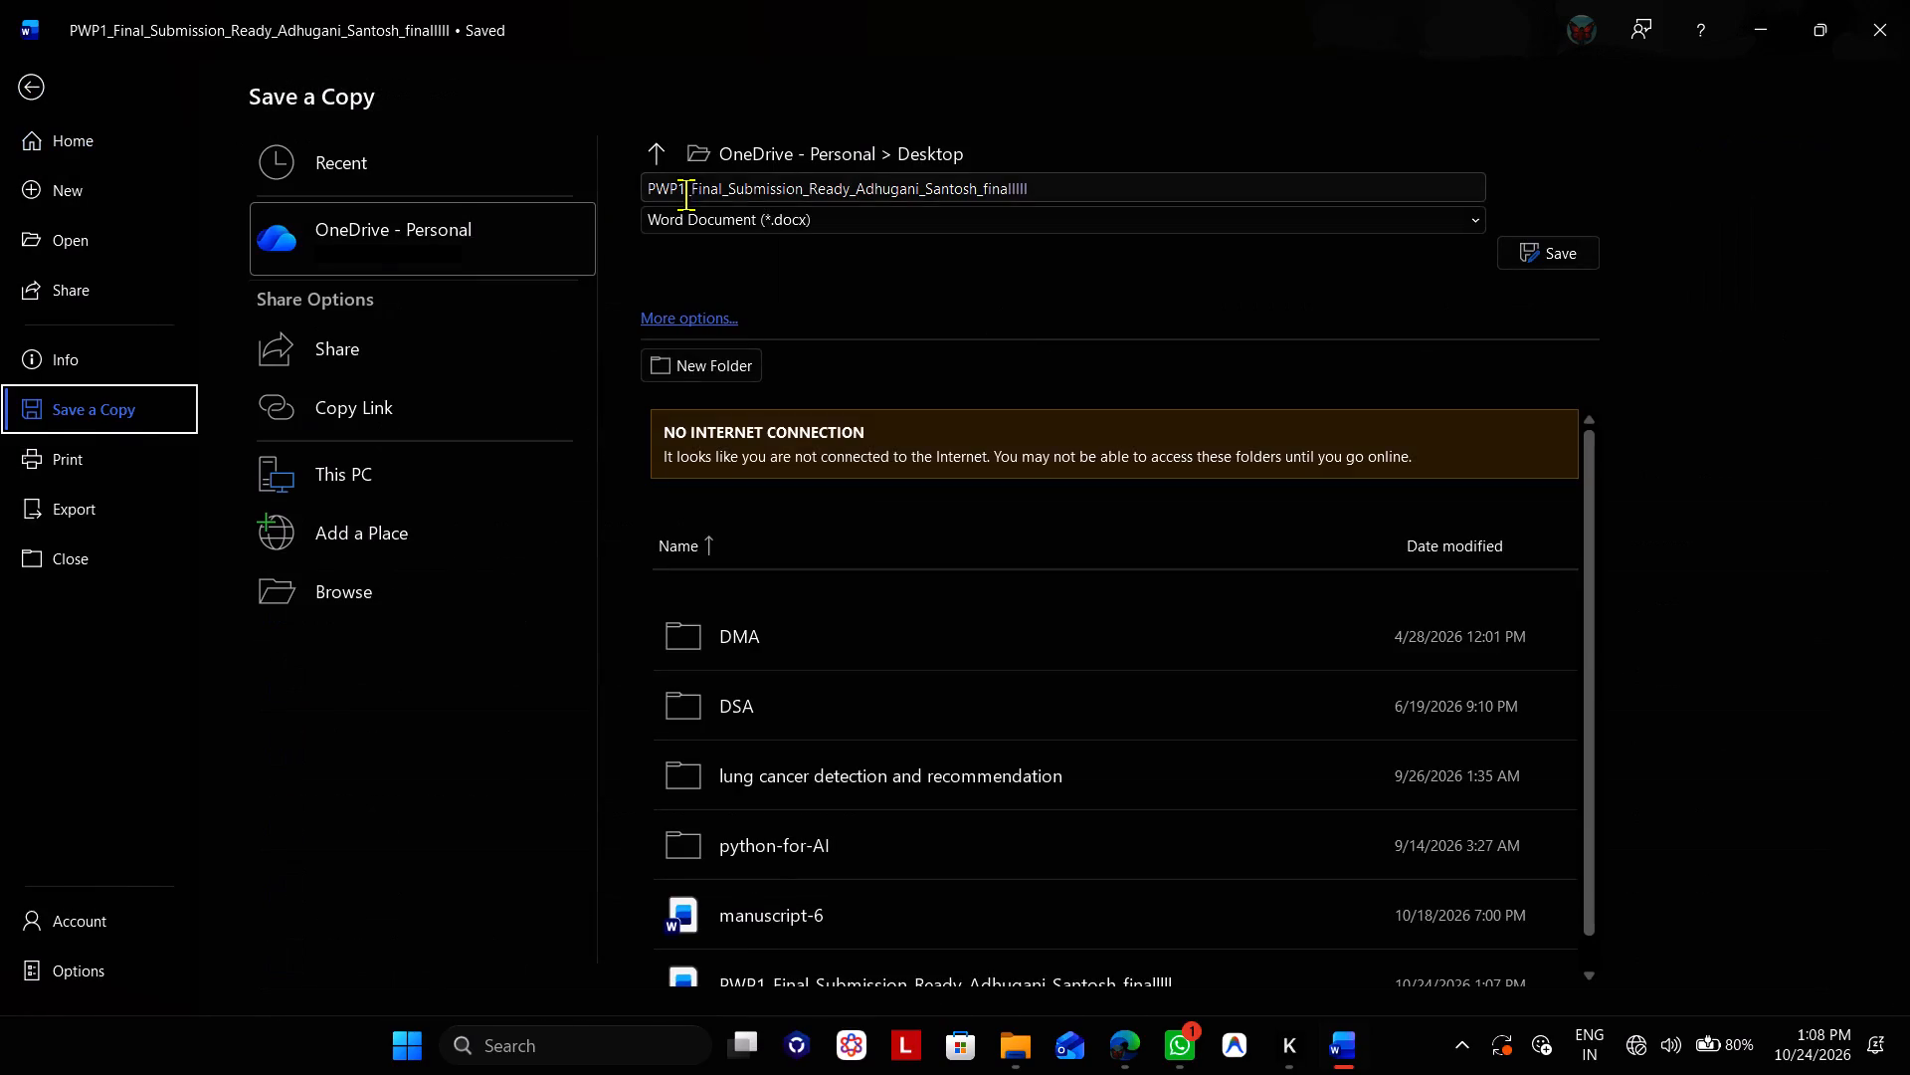
click(968, 193)
key(ctrl+v)
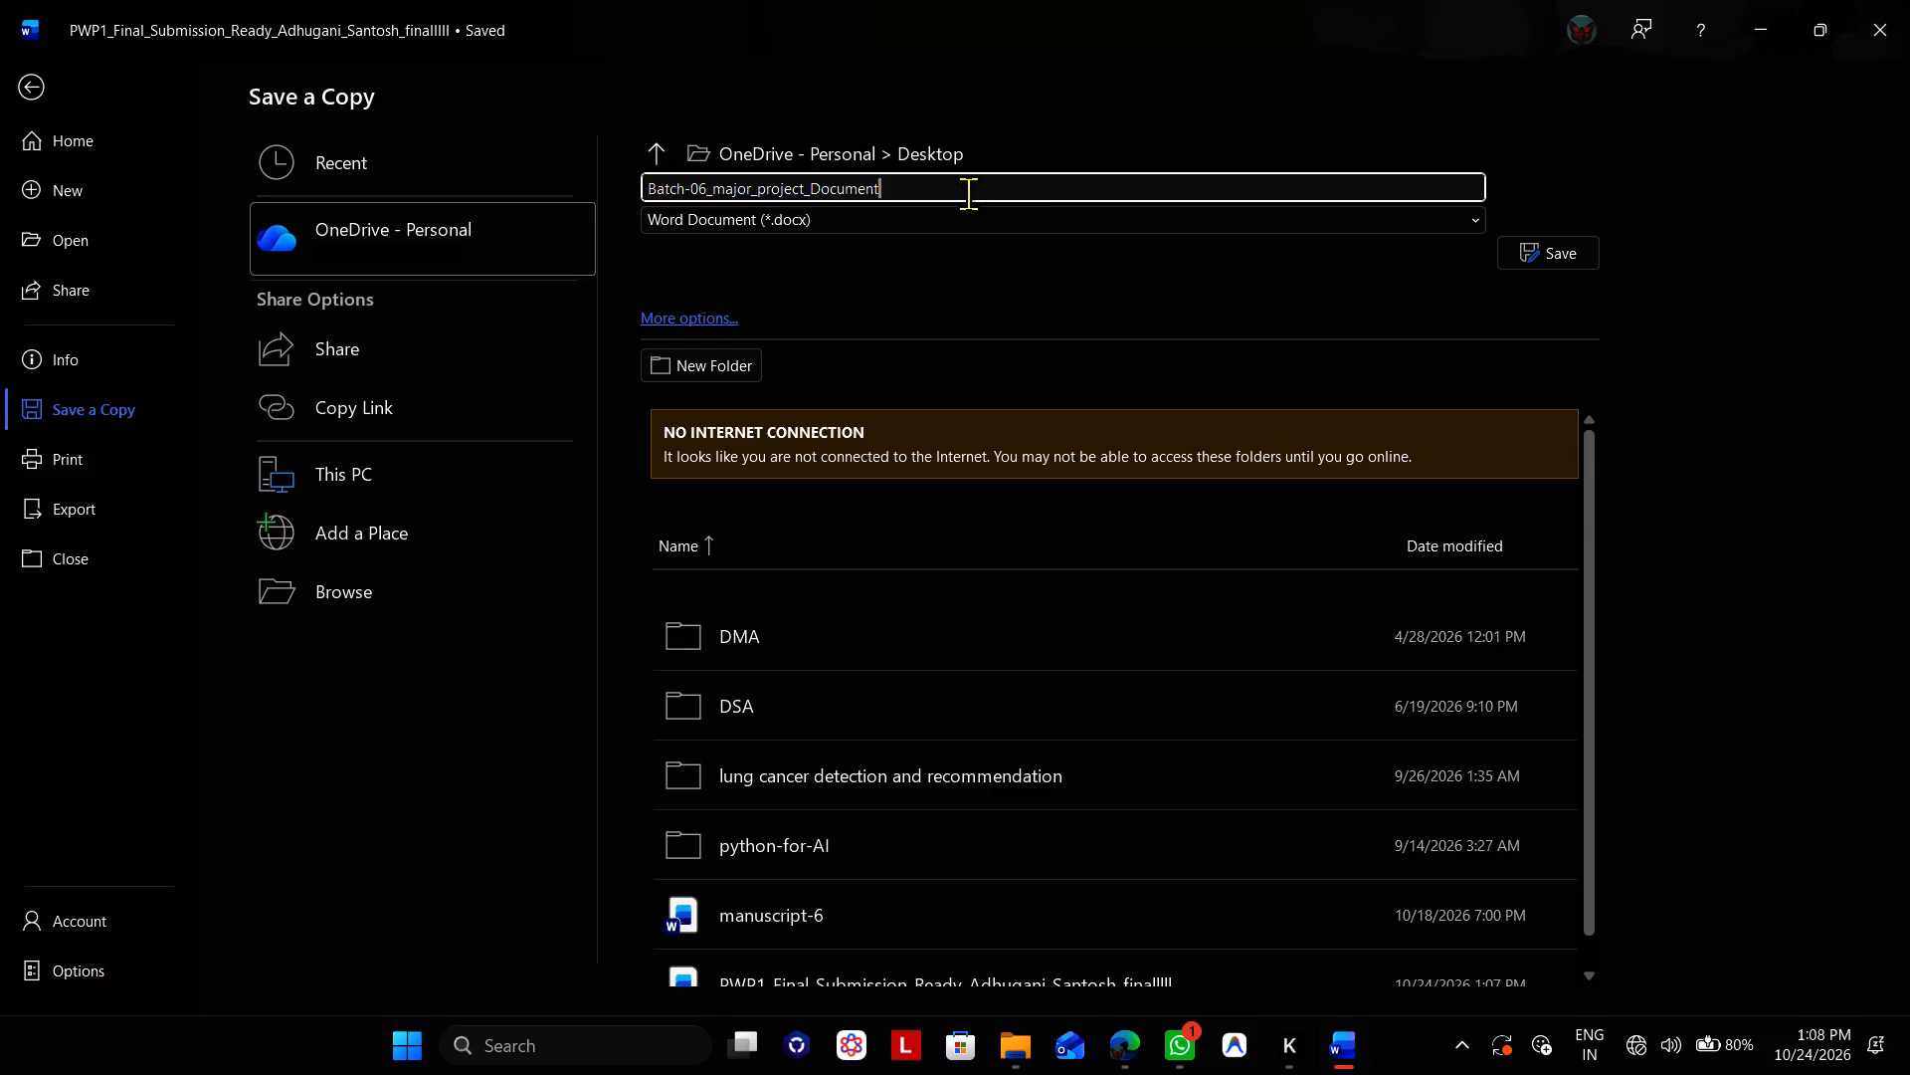
click(1149, 227)
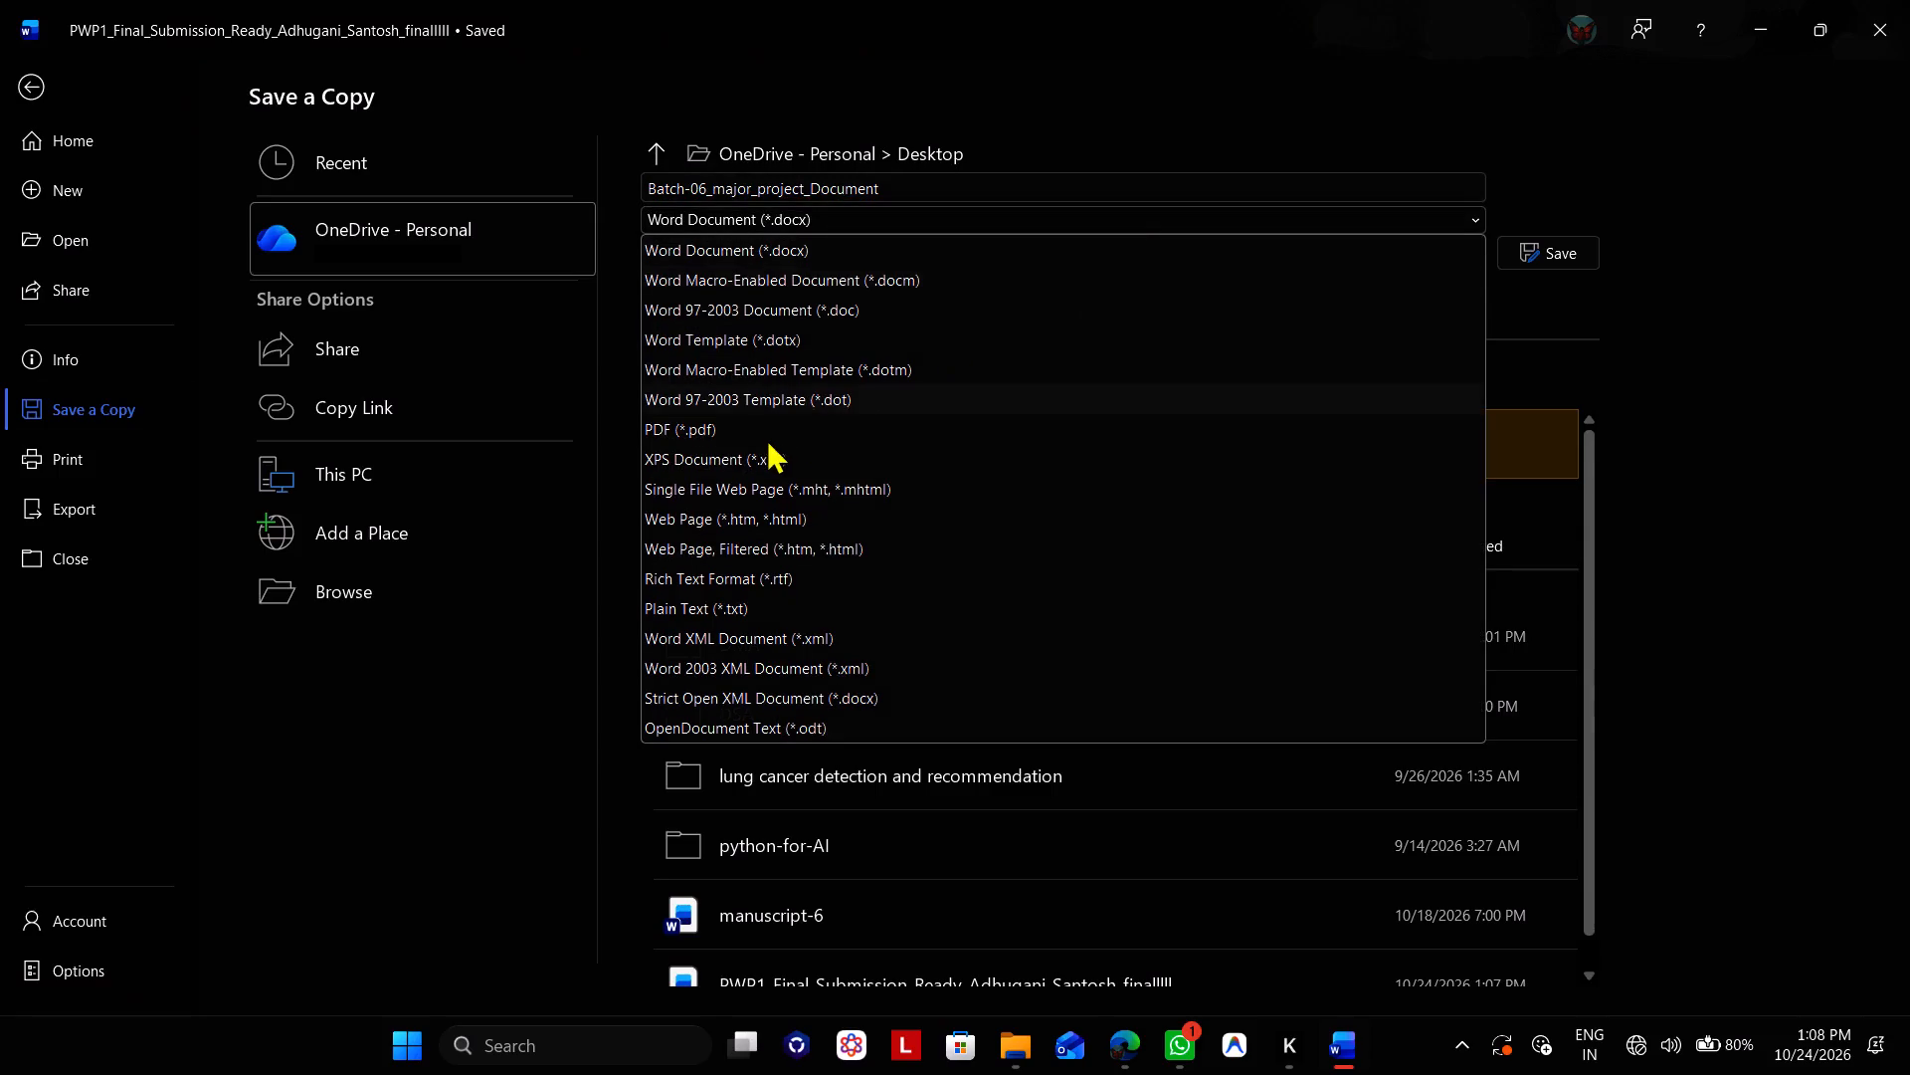
click(770, 430)
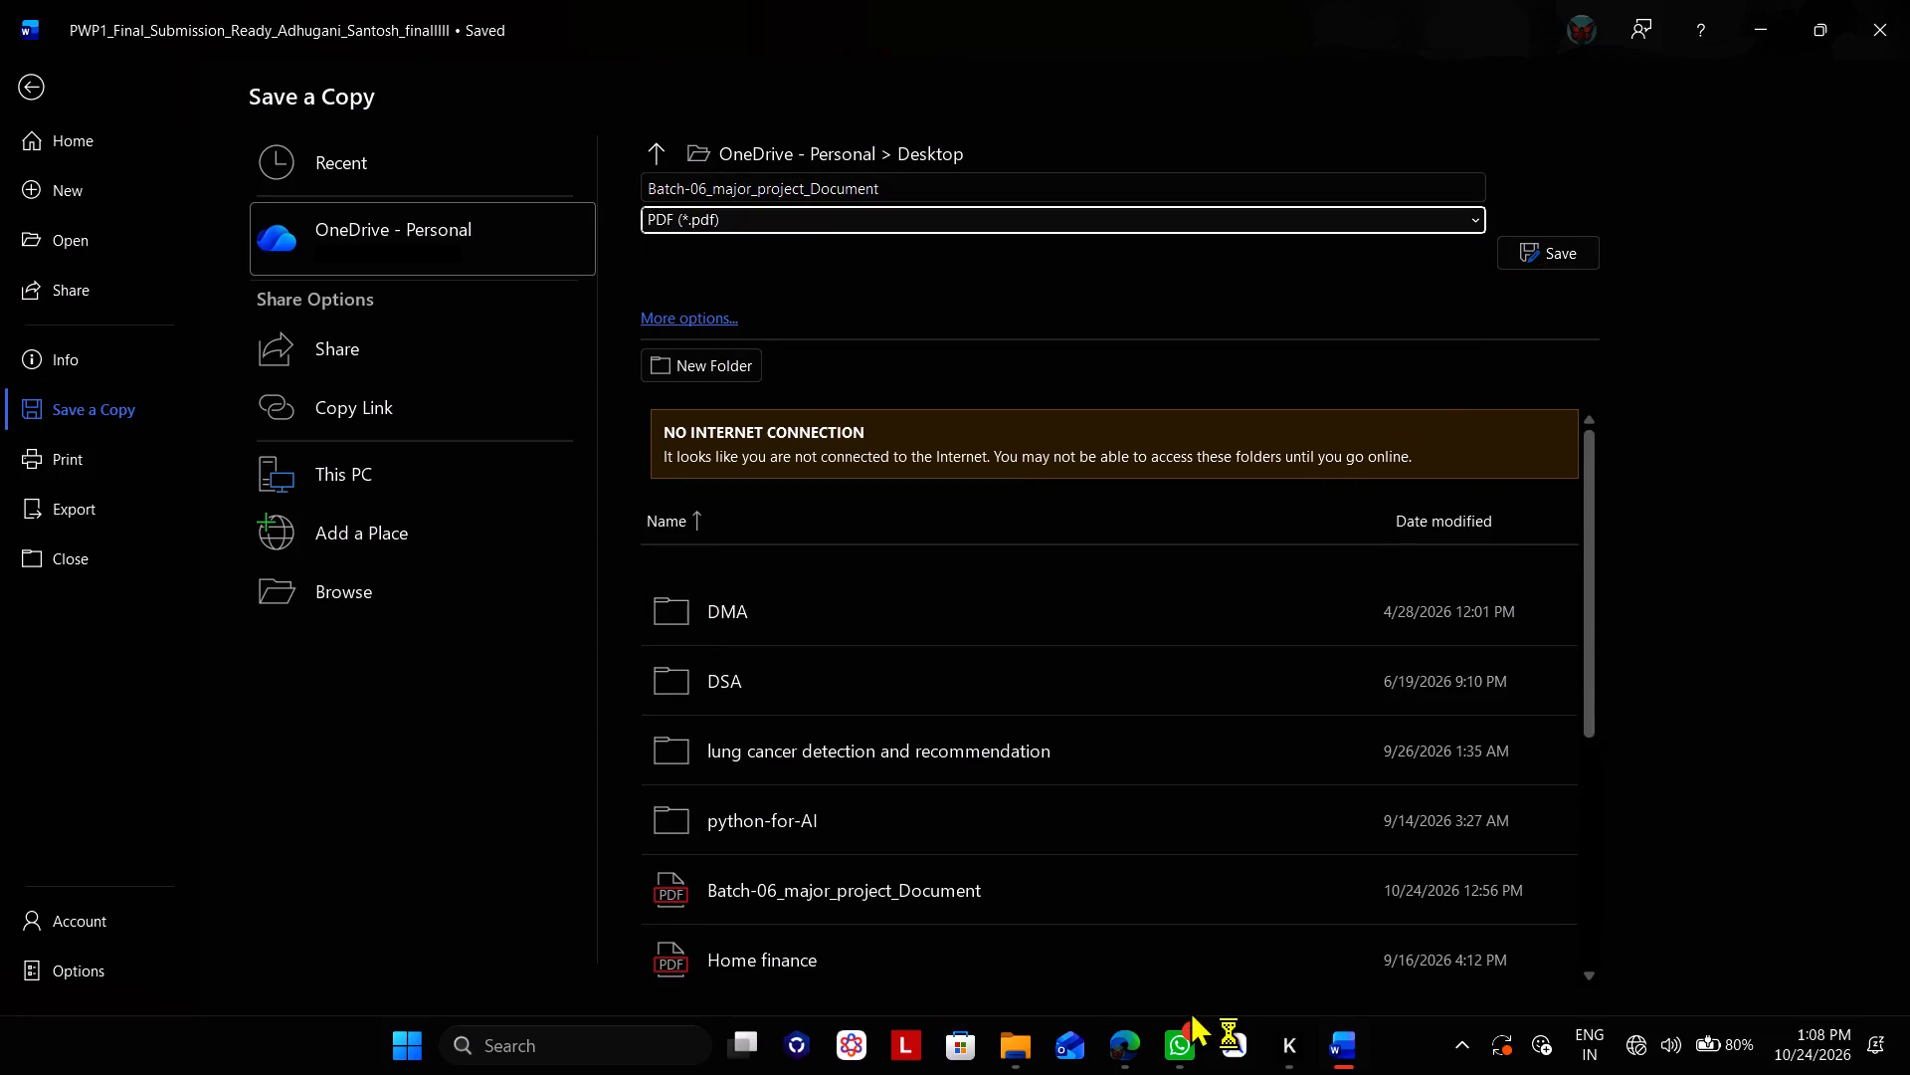
Delete the old Batch-06_major_project_Document PDF from the Desktop folder in File Explorer.
click(1015, 1031)
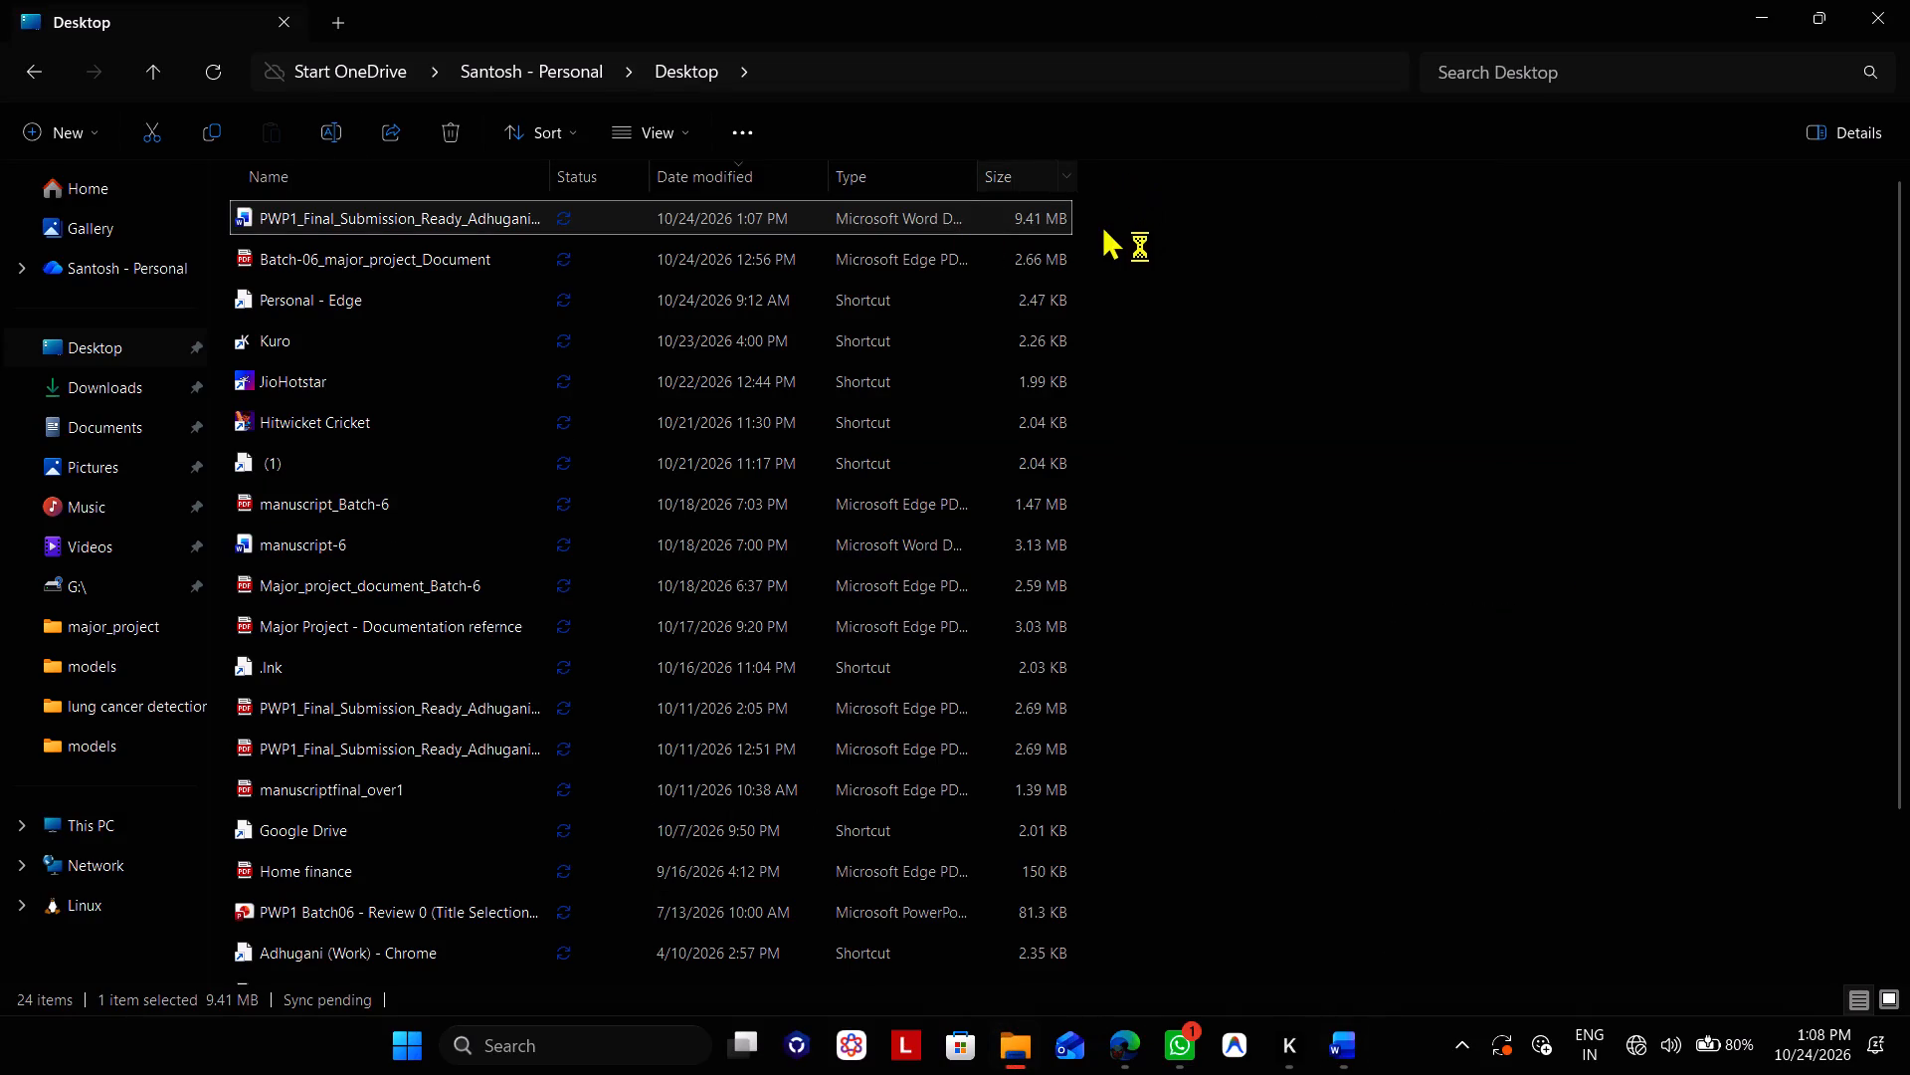
drag(1101, 222, 989, 225)
click(1117, 272)
drag(1124, 260, 1045, 263)
click(1045, 263)
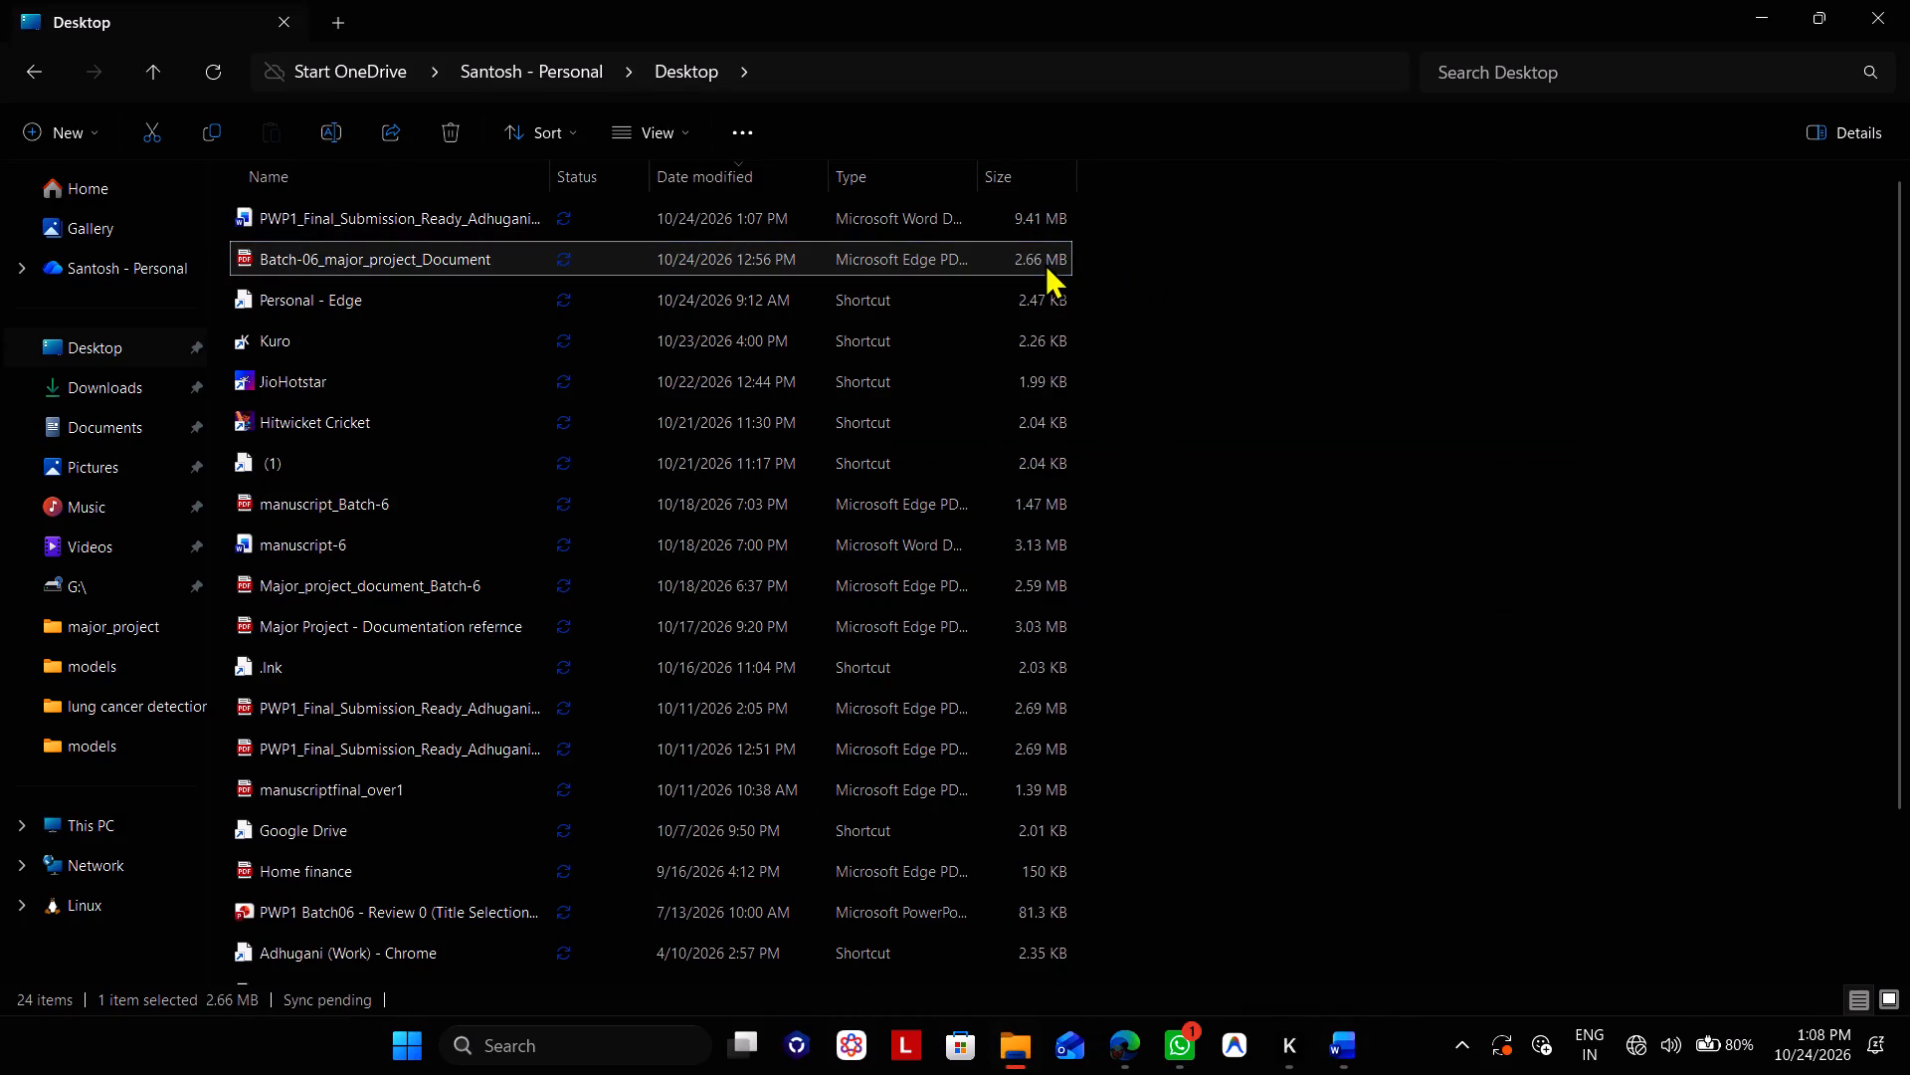
key(Delete)
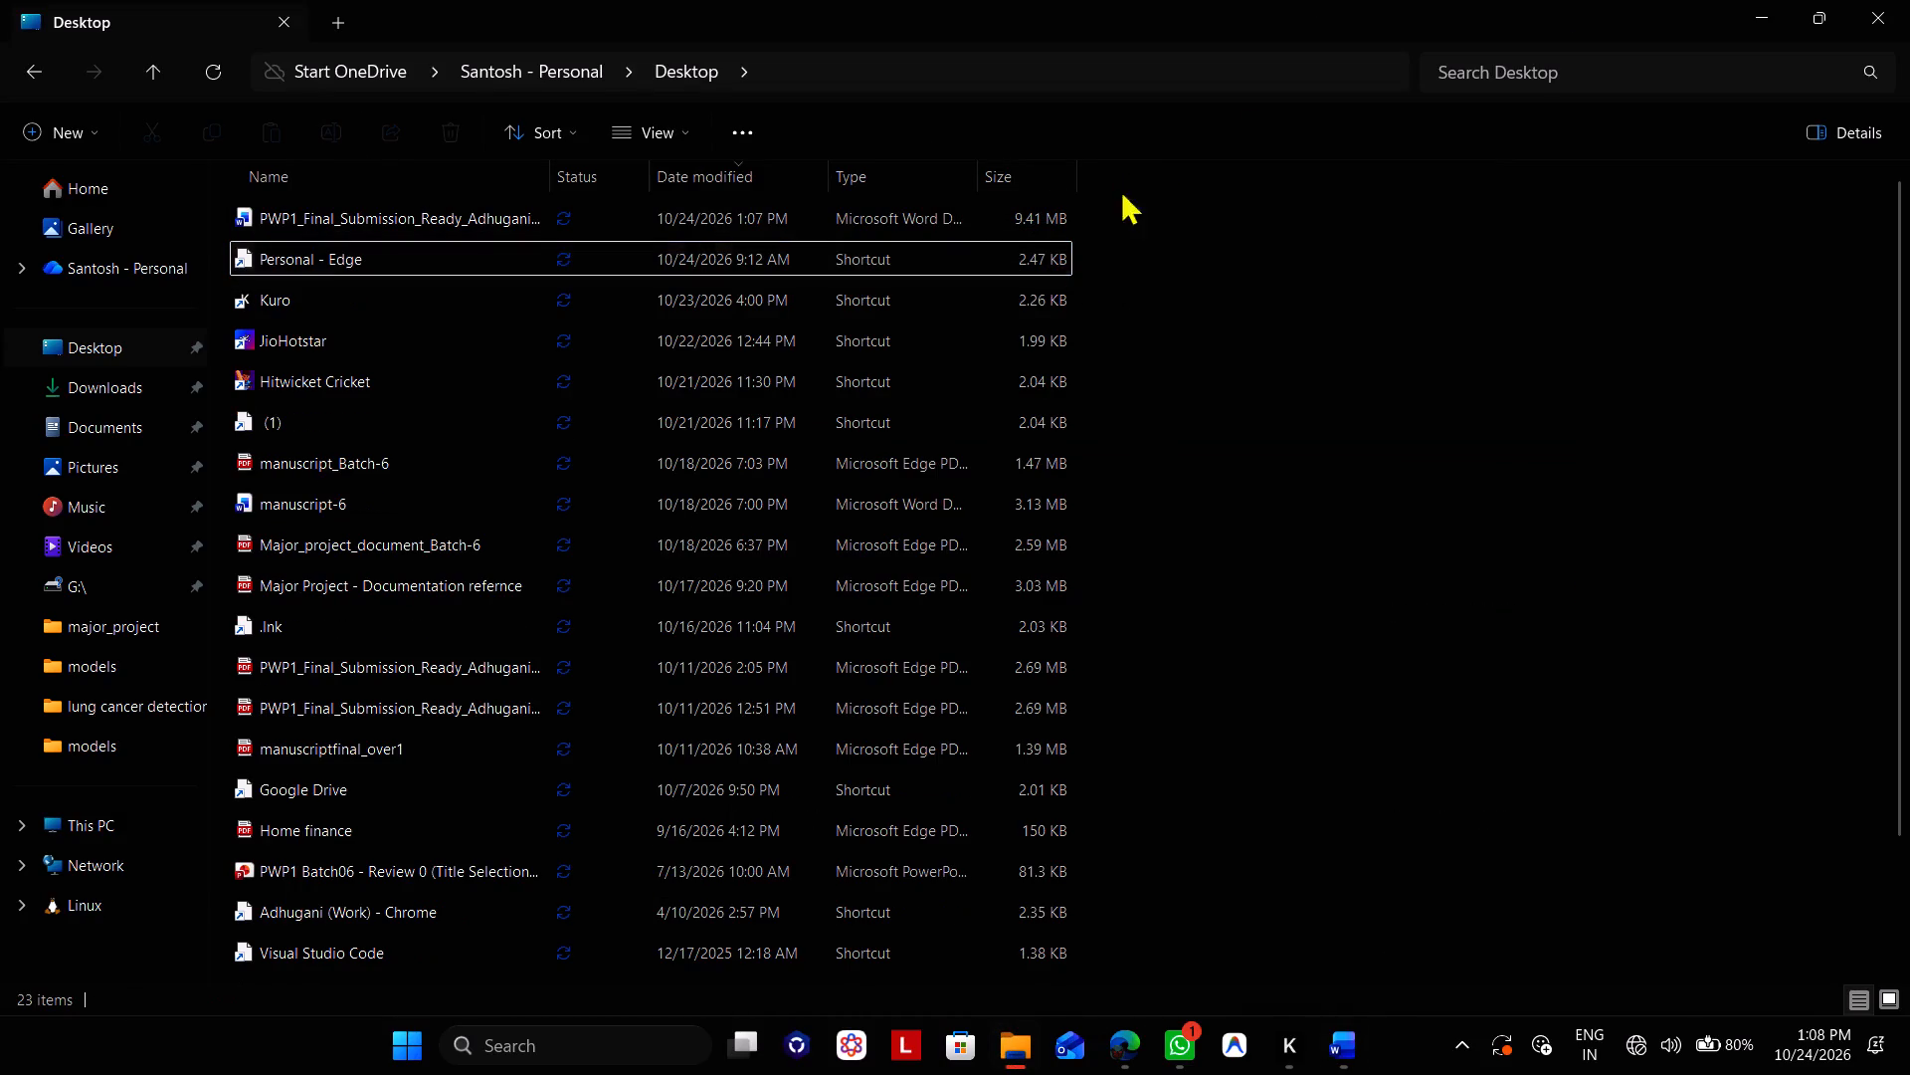
Return to Word and save the prepared PDF copy of the report in the OneDrive Desktop folder.
click(1755, 13)
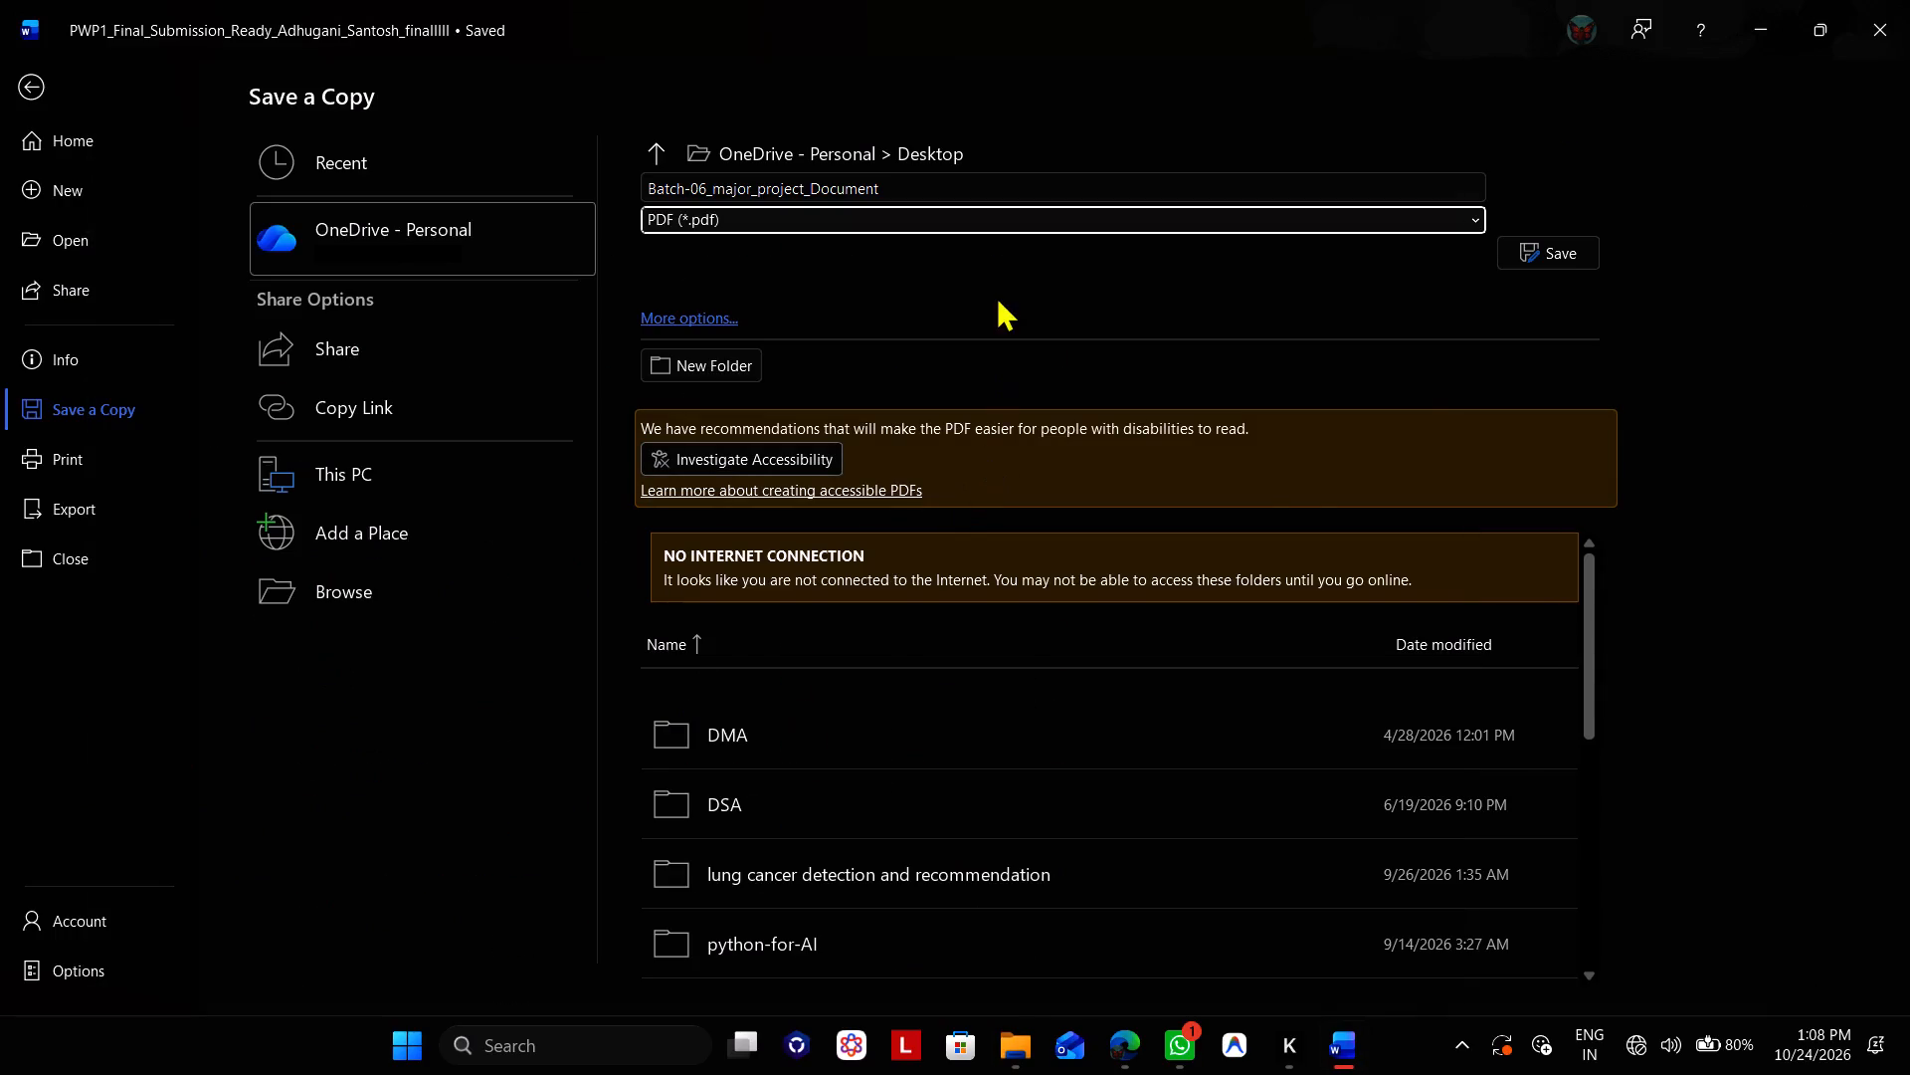
click(1537, 261)
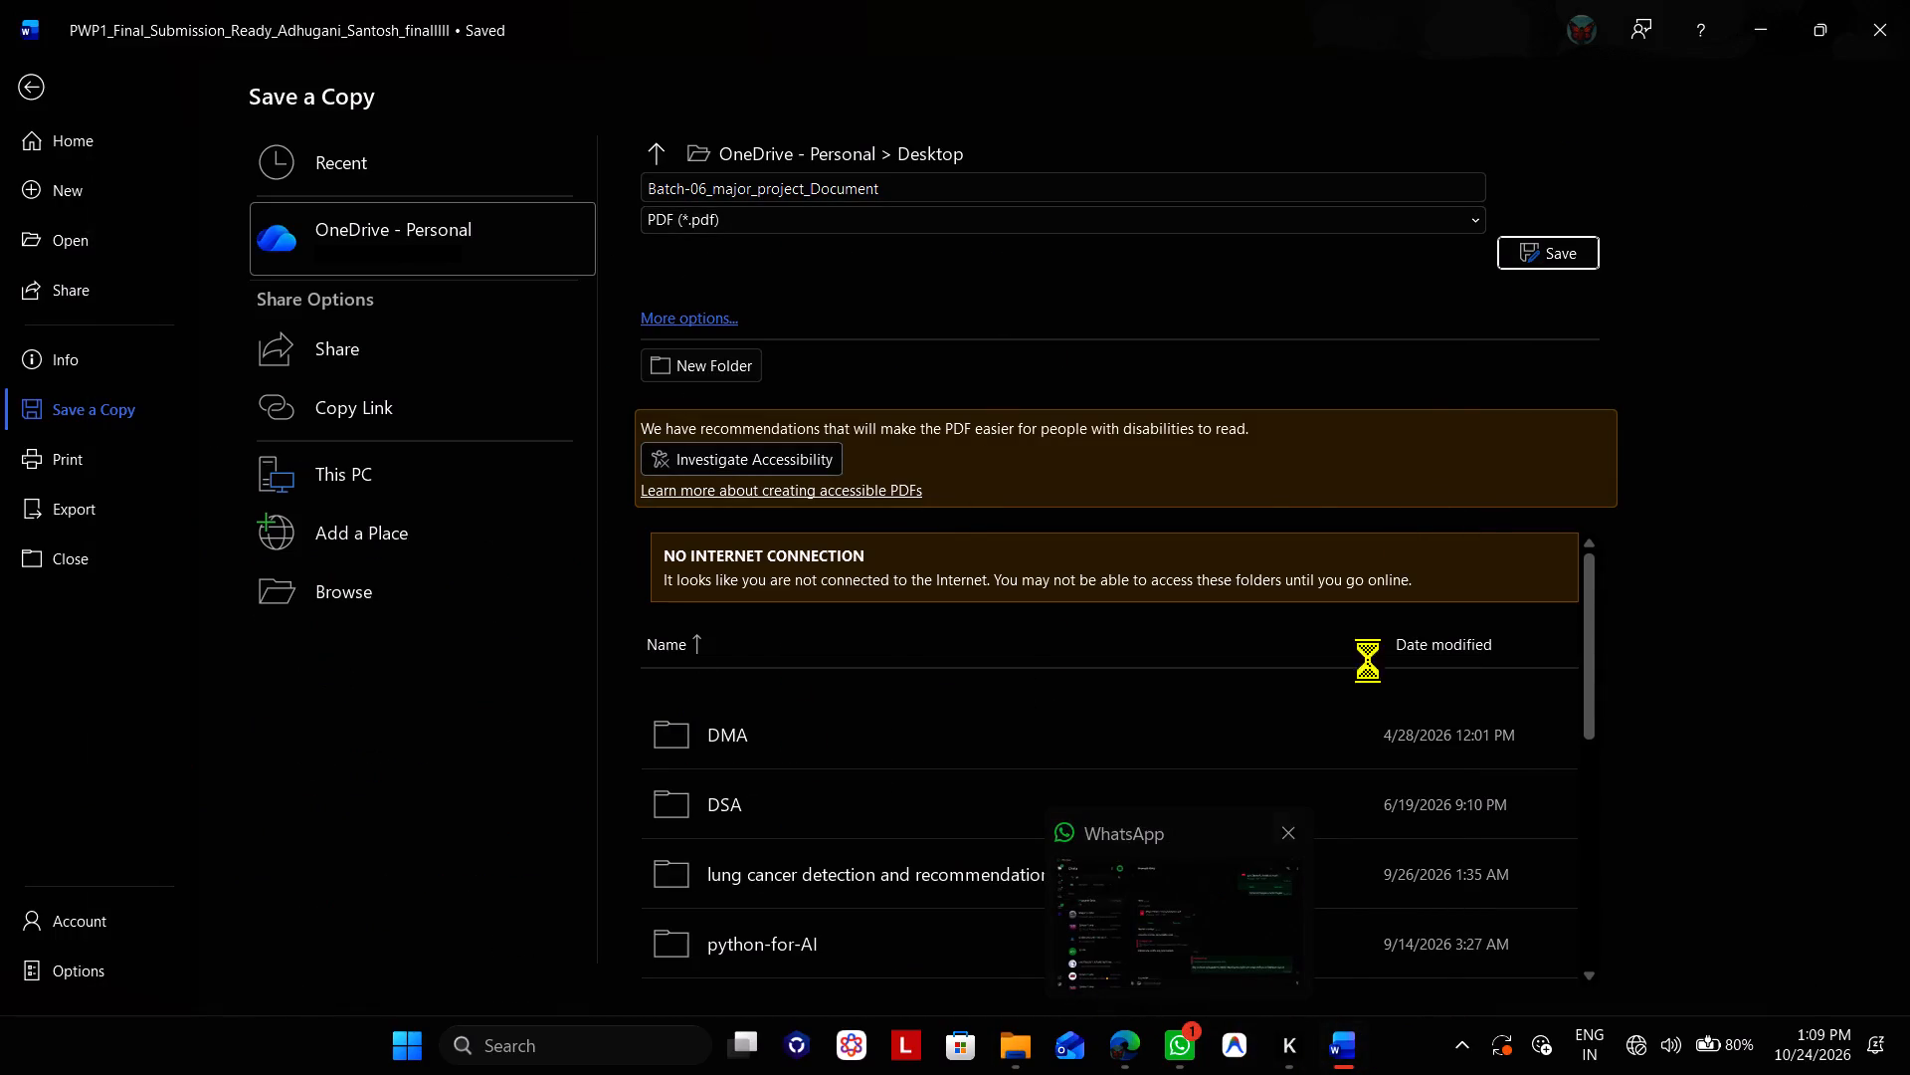
click(1118, 1037)
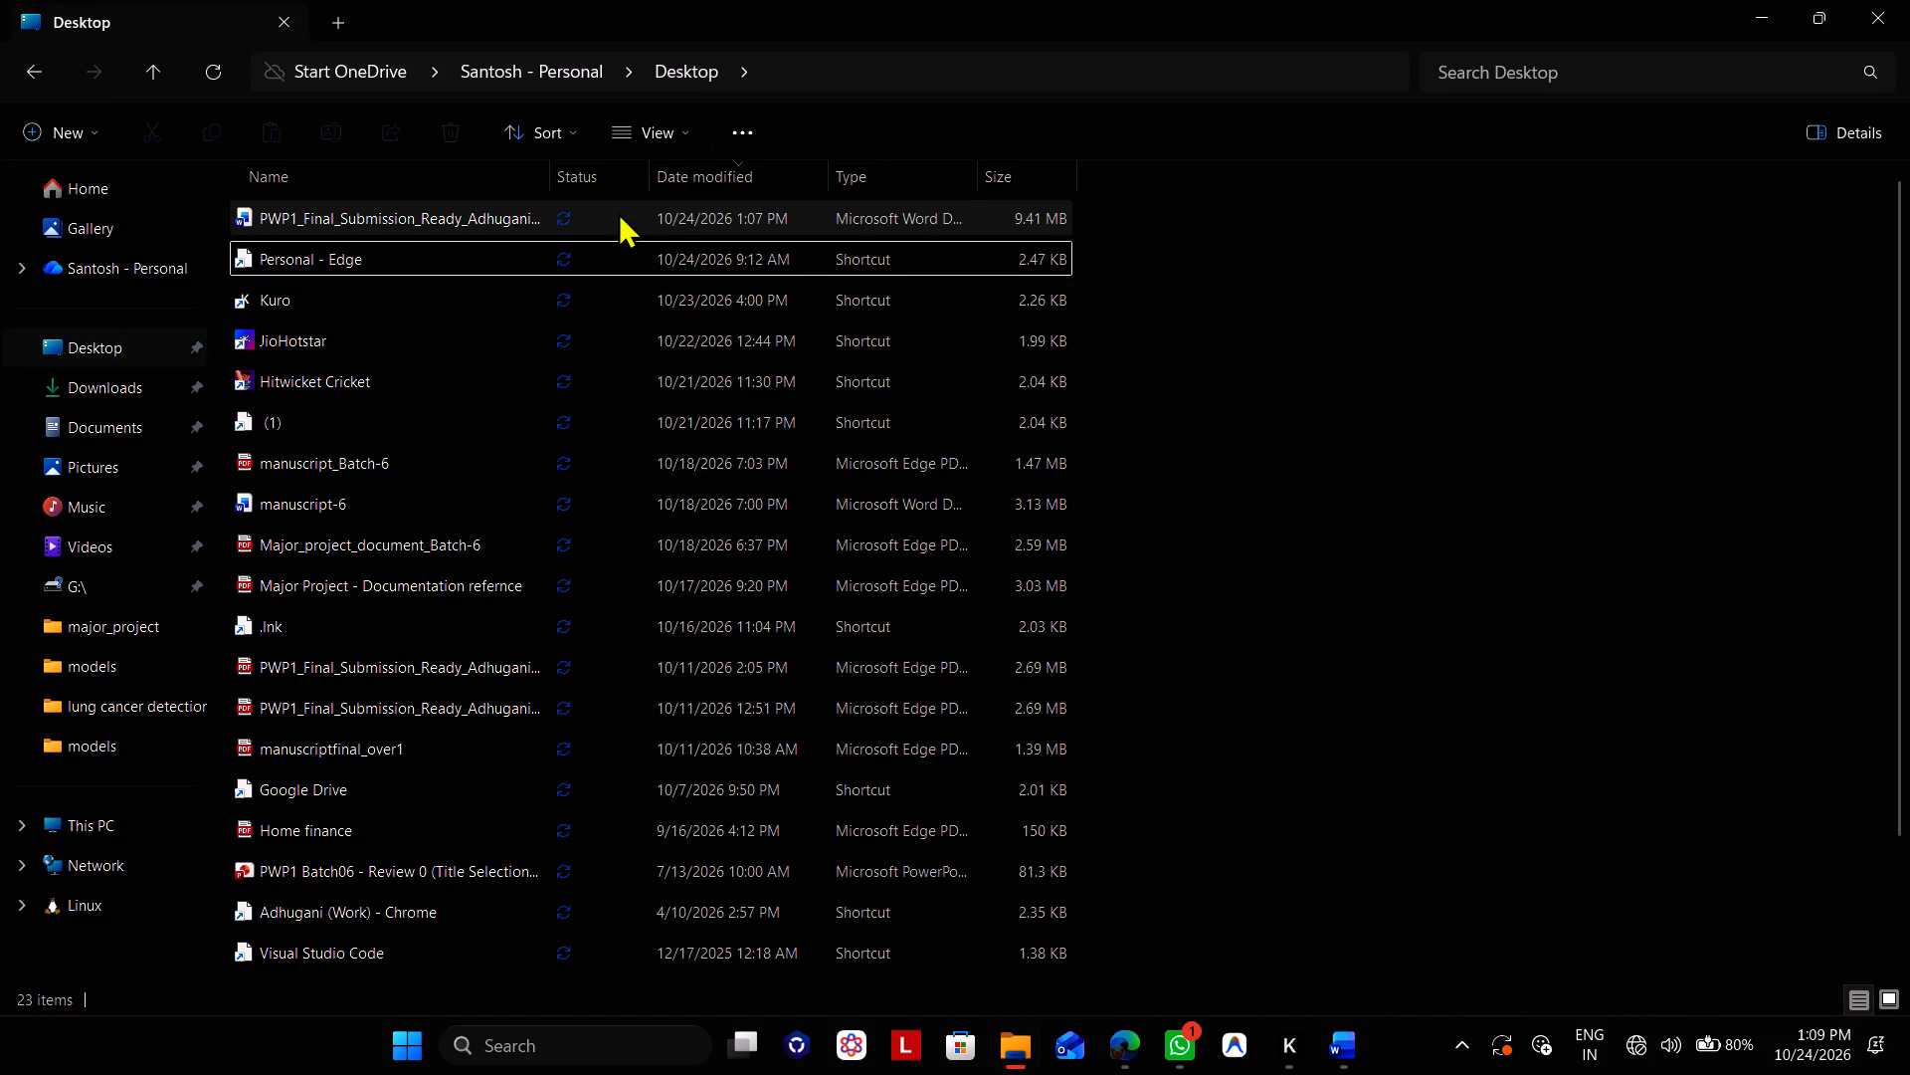
scroll(749, 495, up, 3)
click(218, 78)
double_click(482, 224)
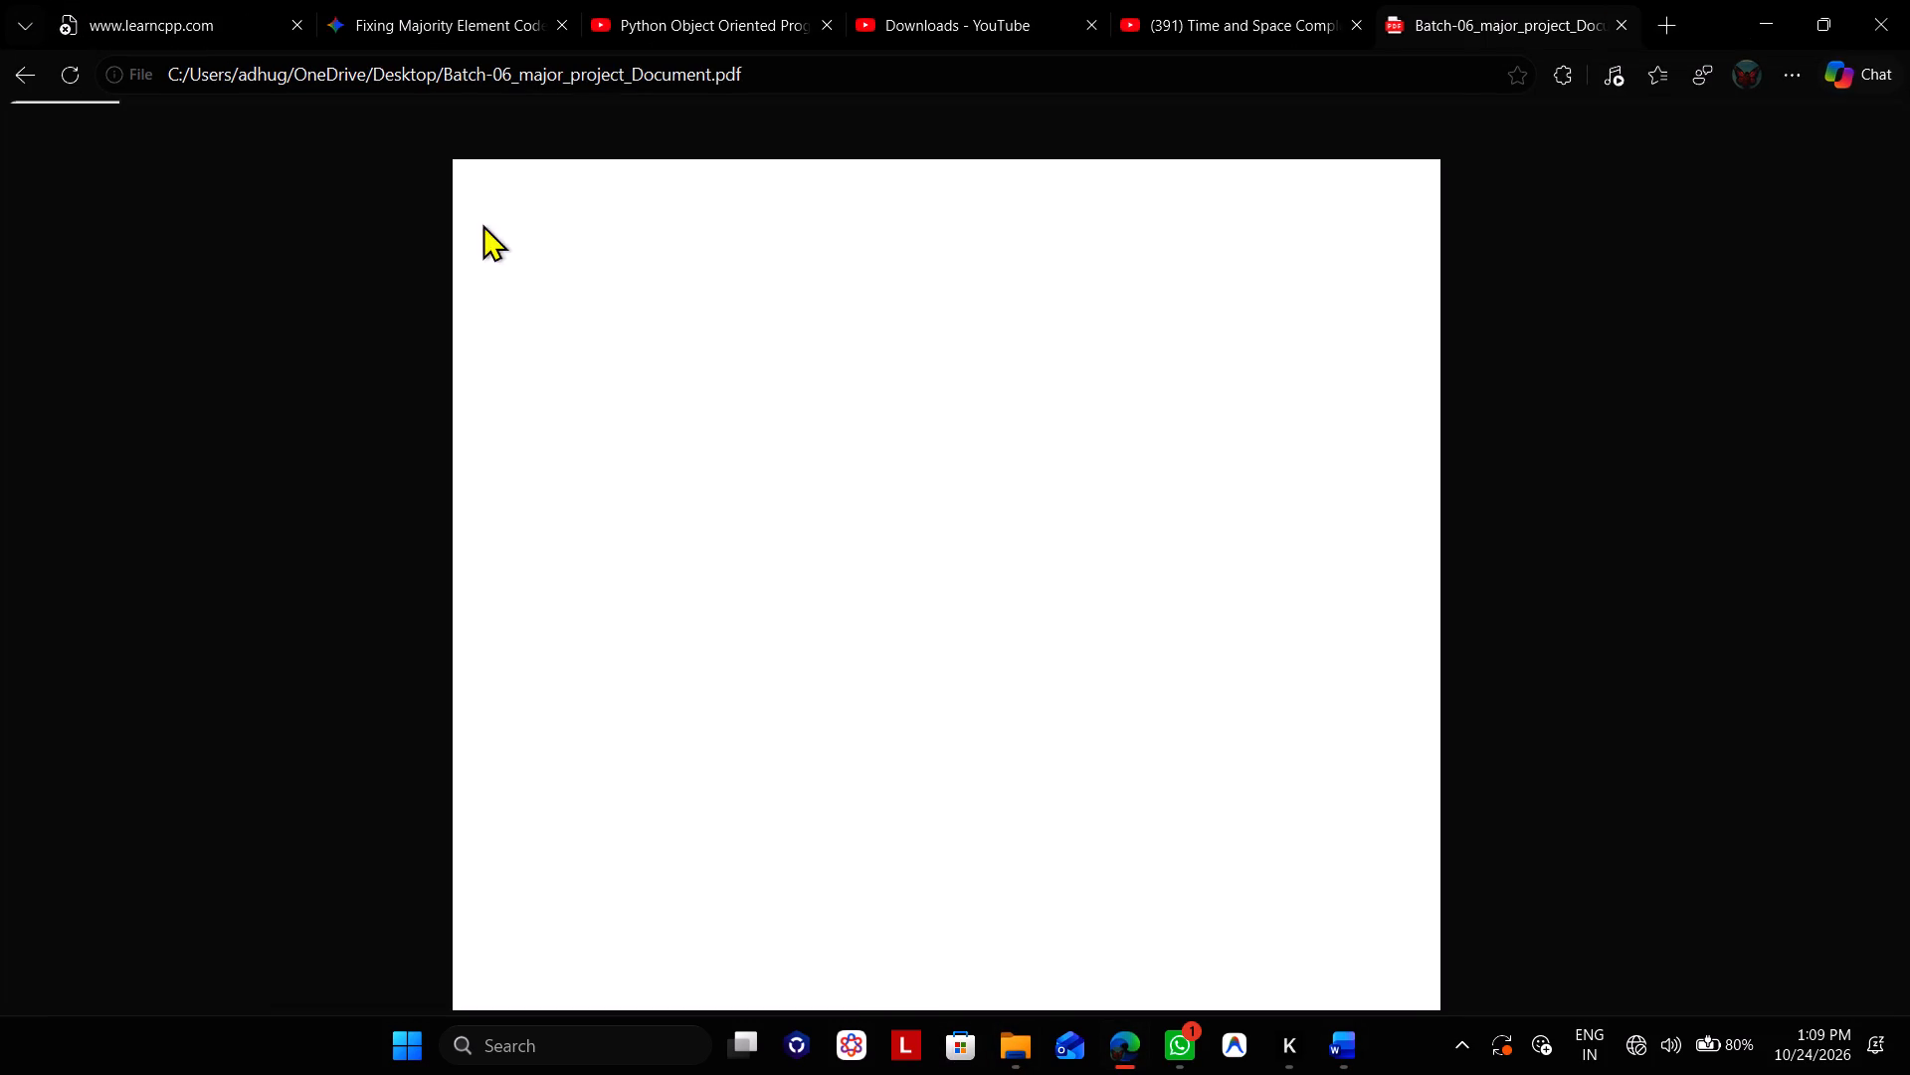
Review the exported PDF from the cover page through the front matter to the table of contents, checking layout and page-number alignment.
scroll(712, 448, up, 2)
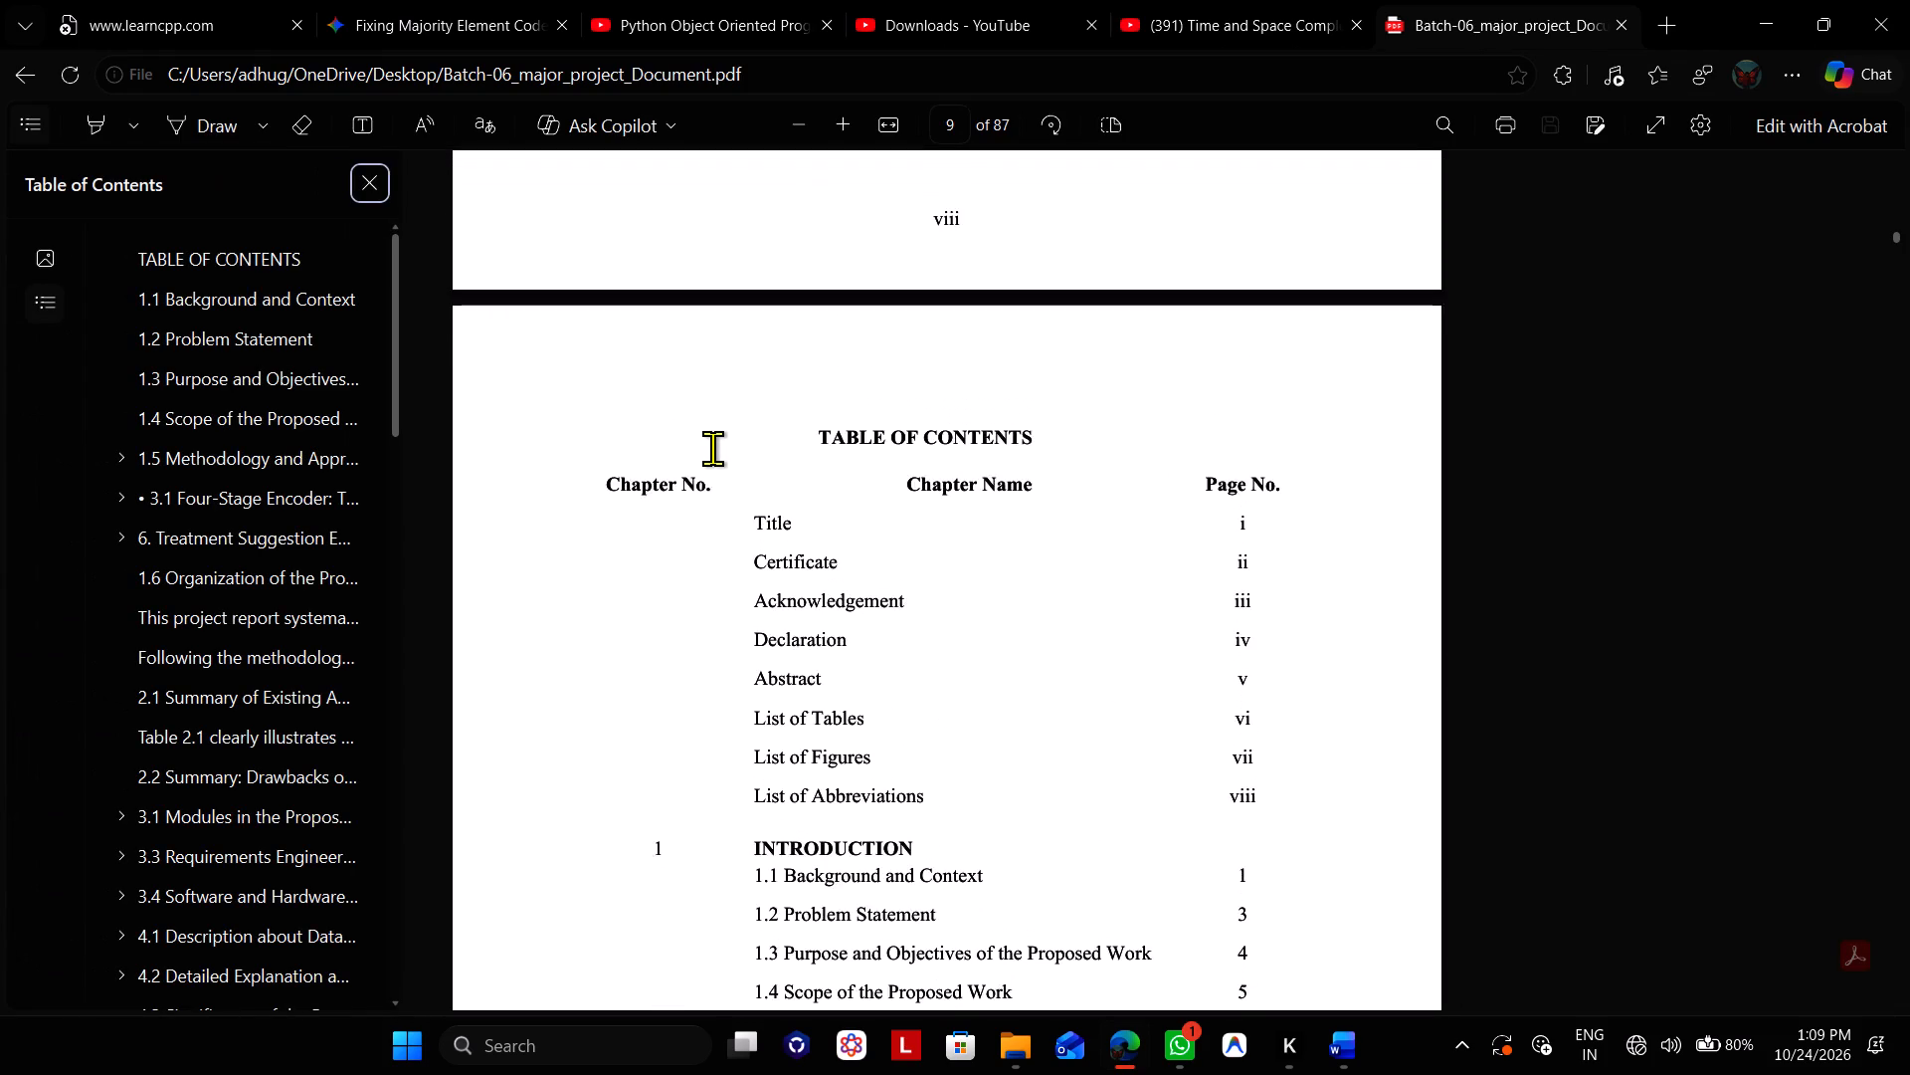
scroll(712, 448, up, 19)
scroll(712, 448, up, 5)
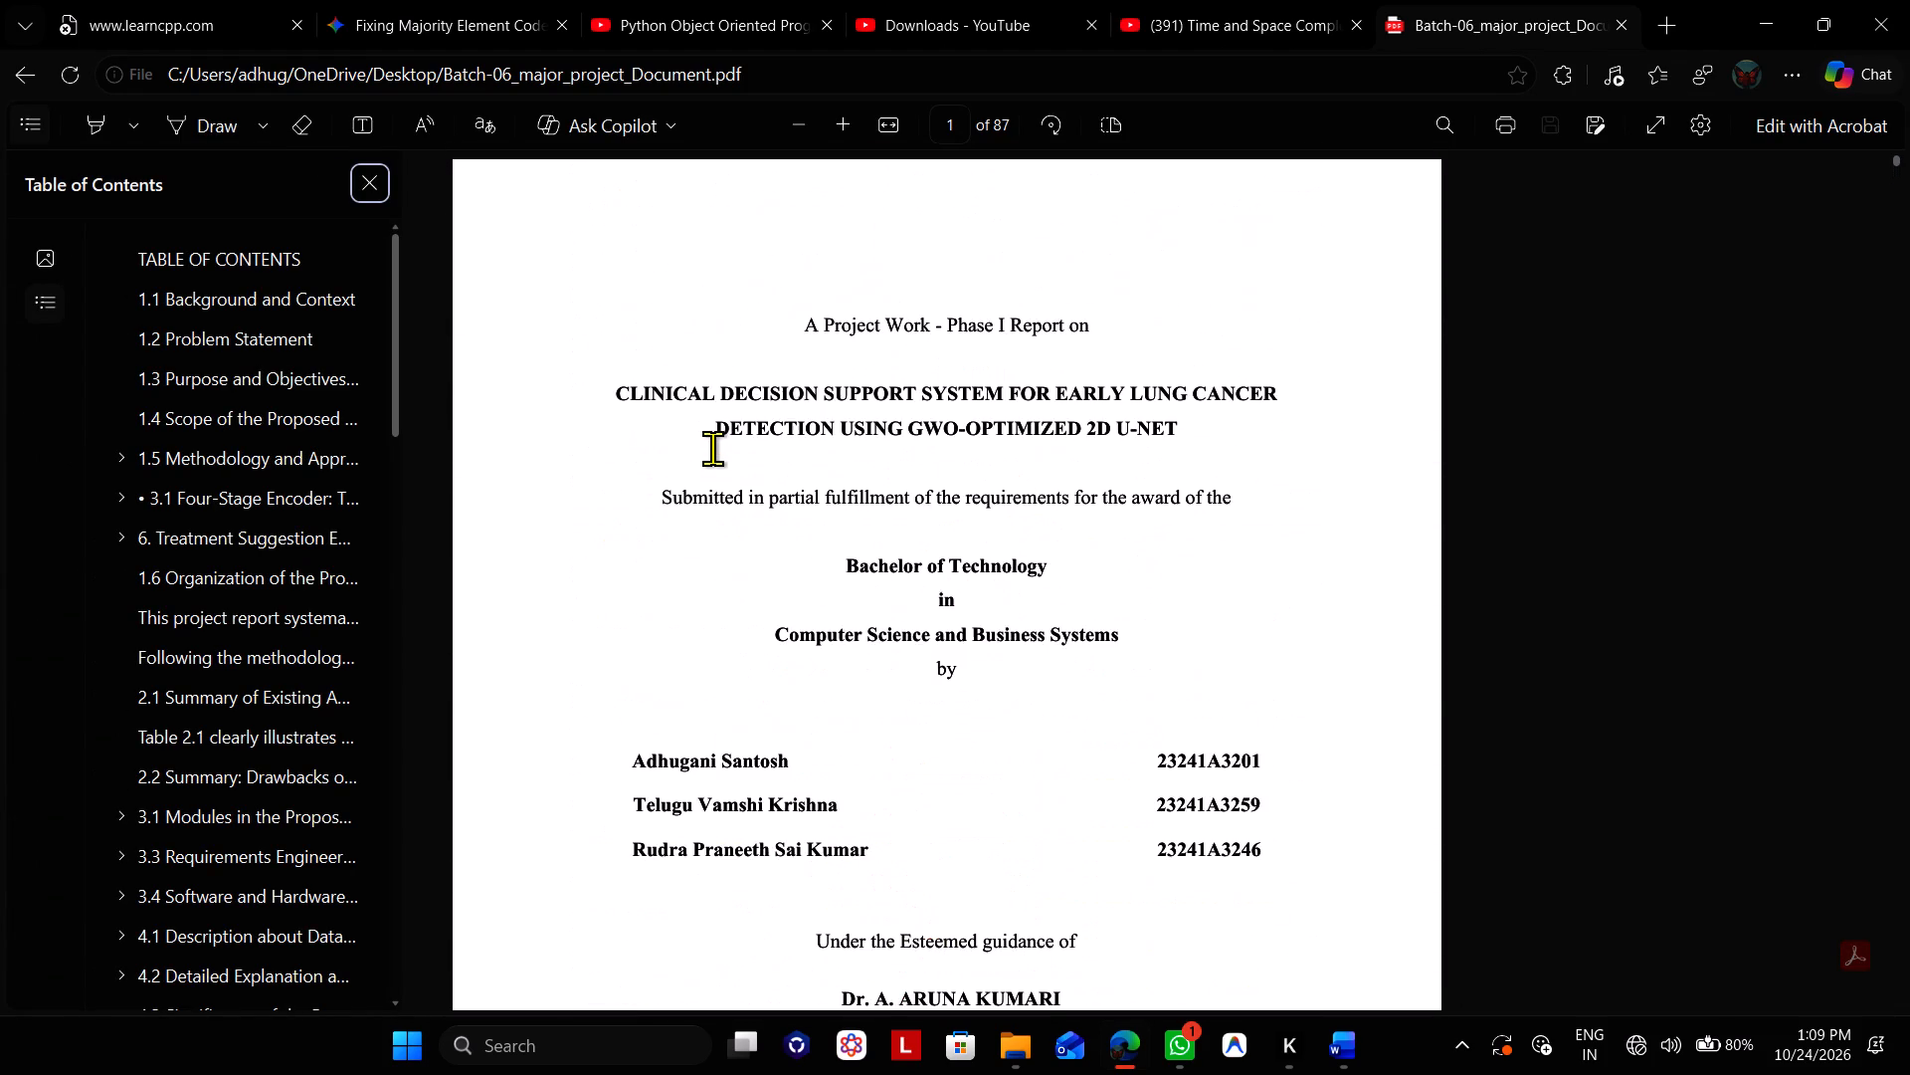
scroll(712, 448, up, 2)
scroll(712, 448, down, 4)
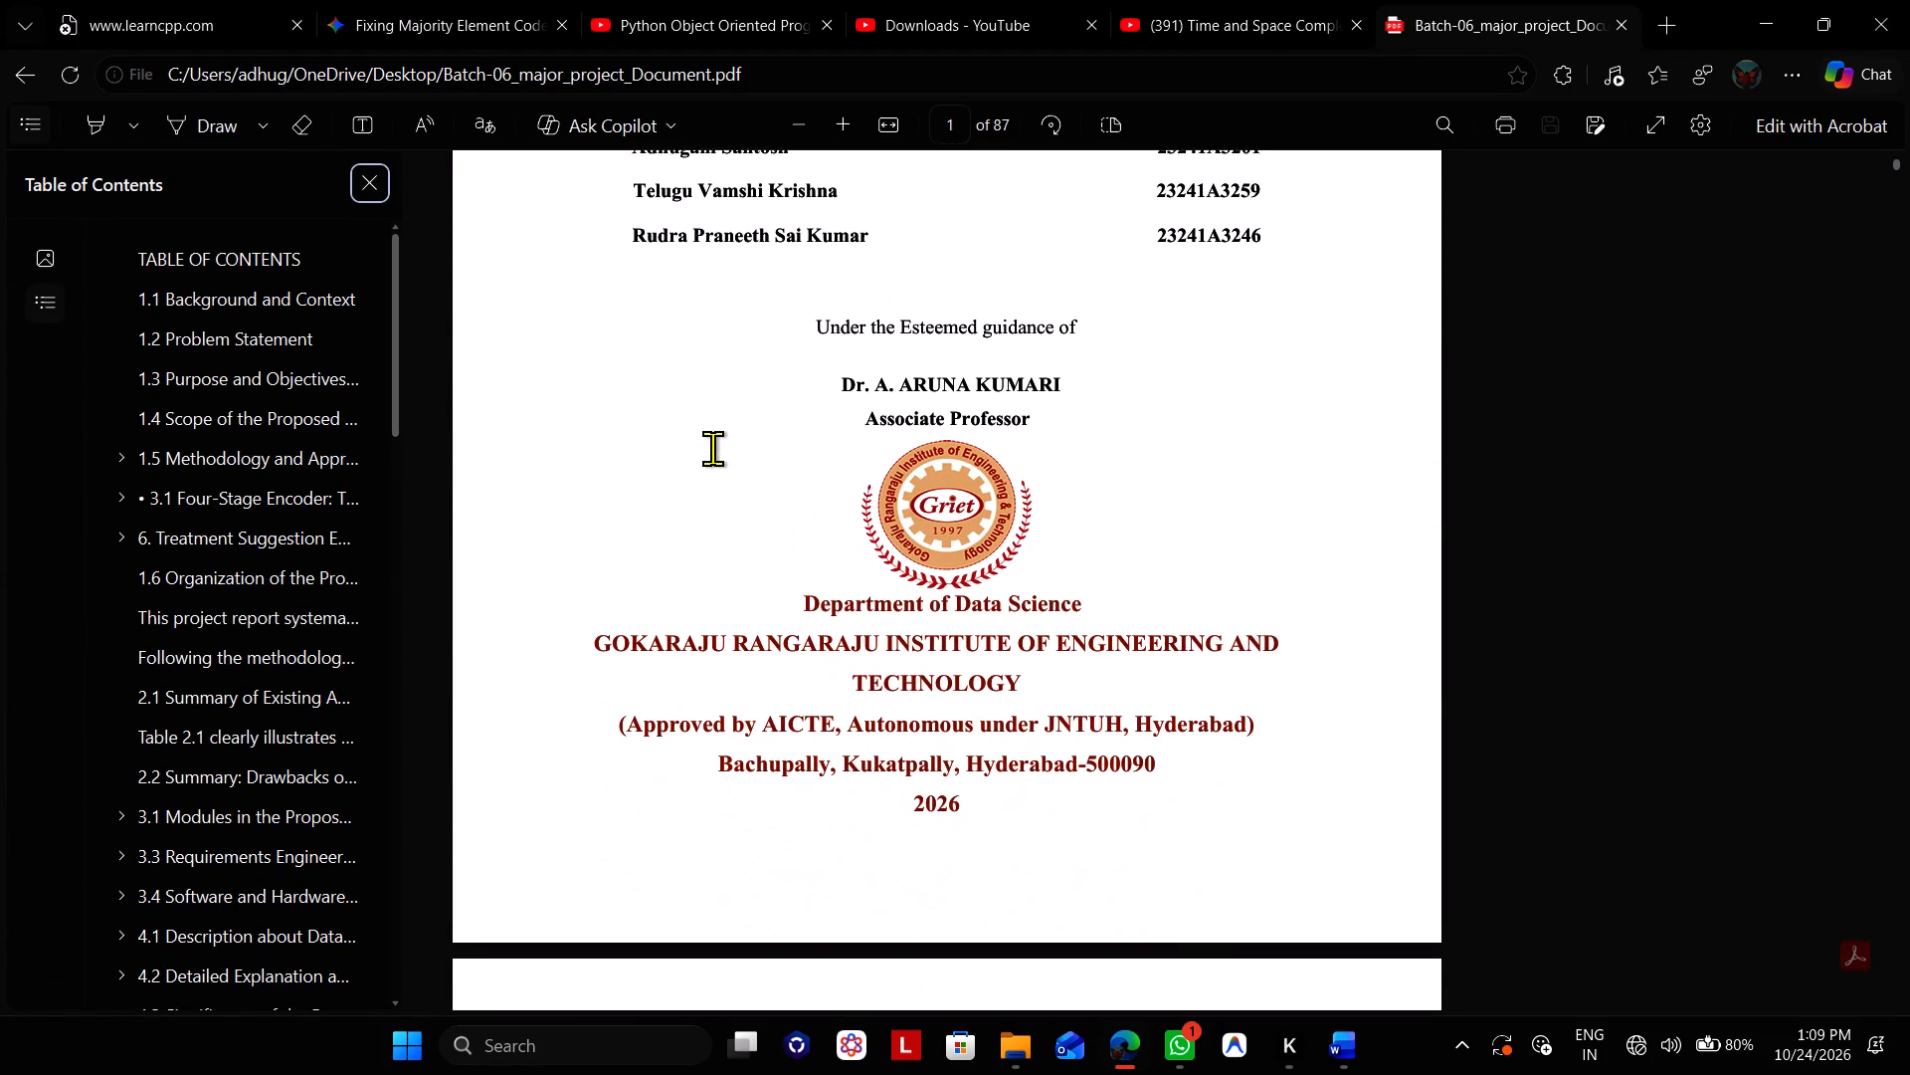
scroll(712, 448, down, 3)
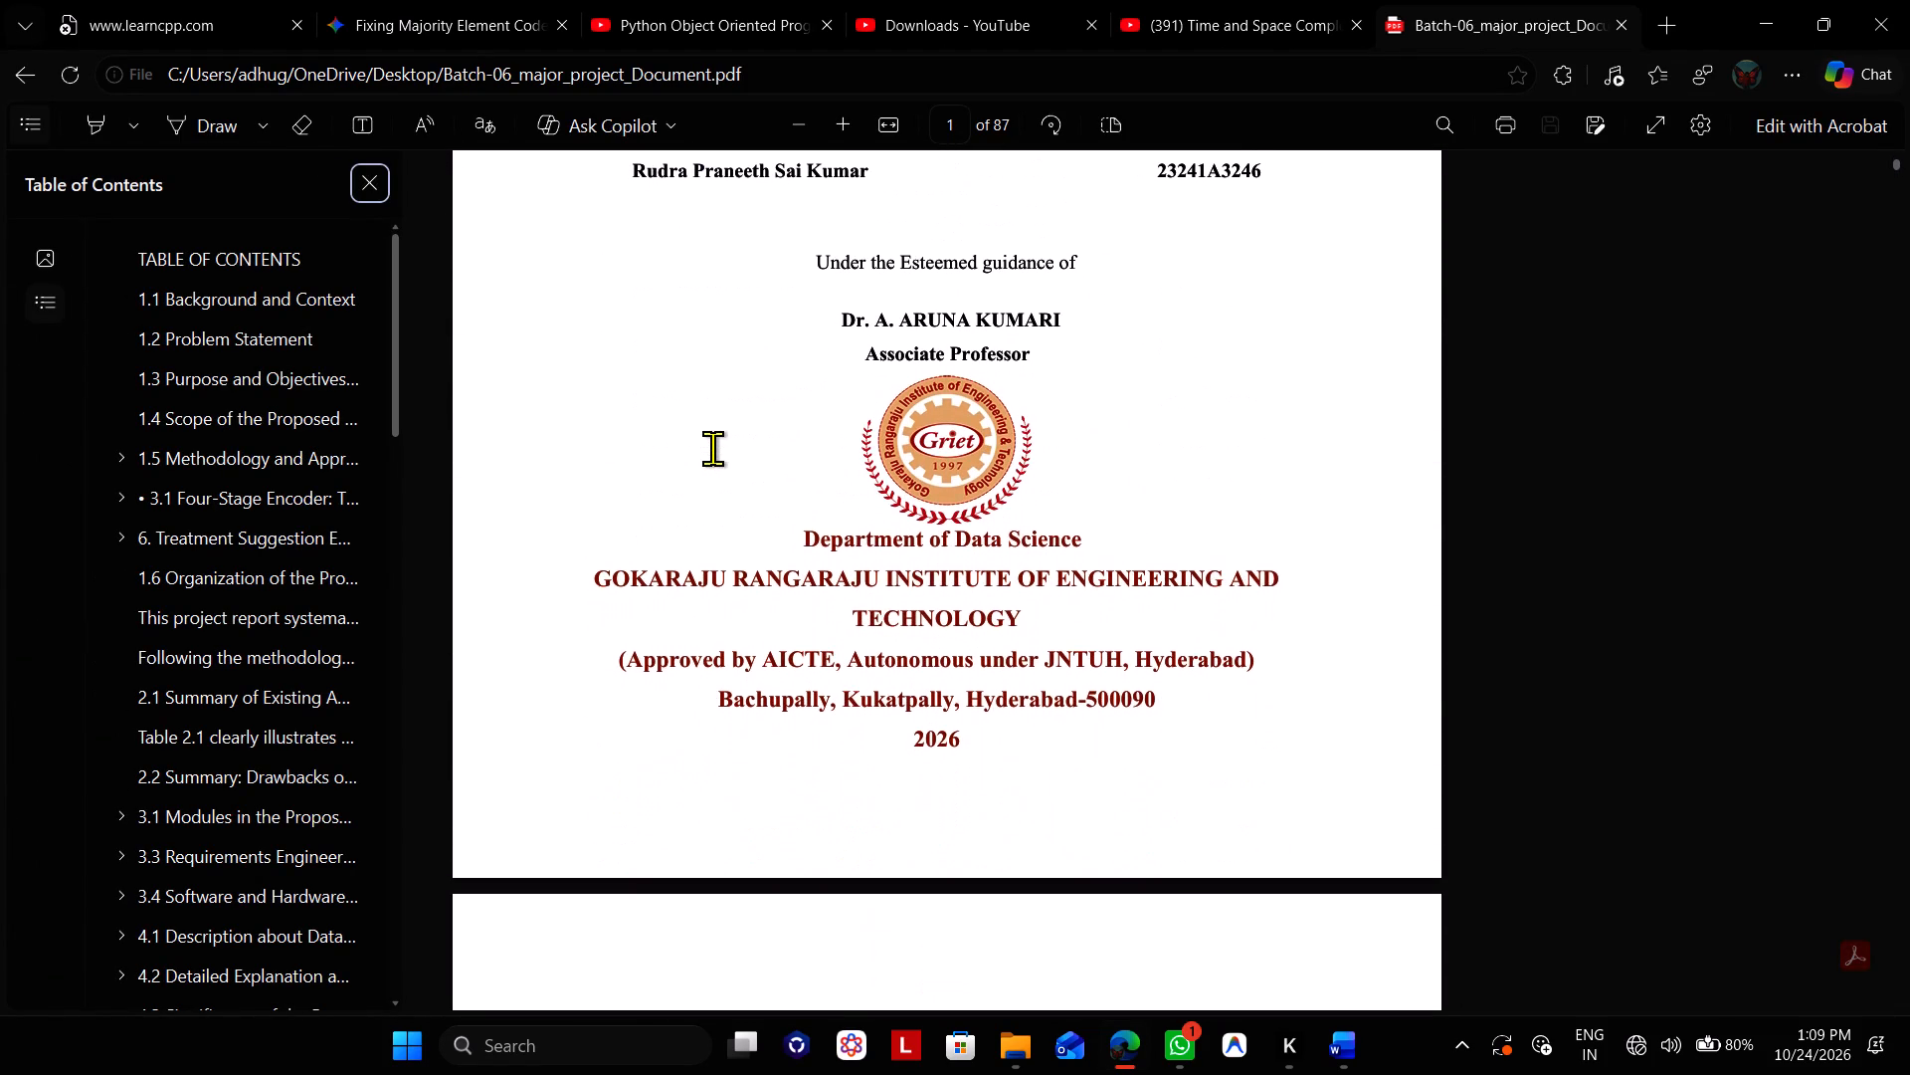
scroll(712, 448, down, 6)
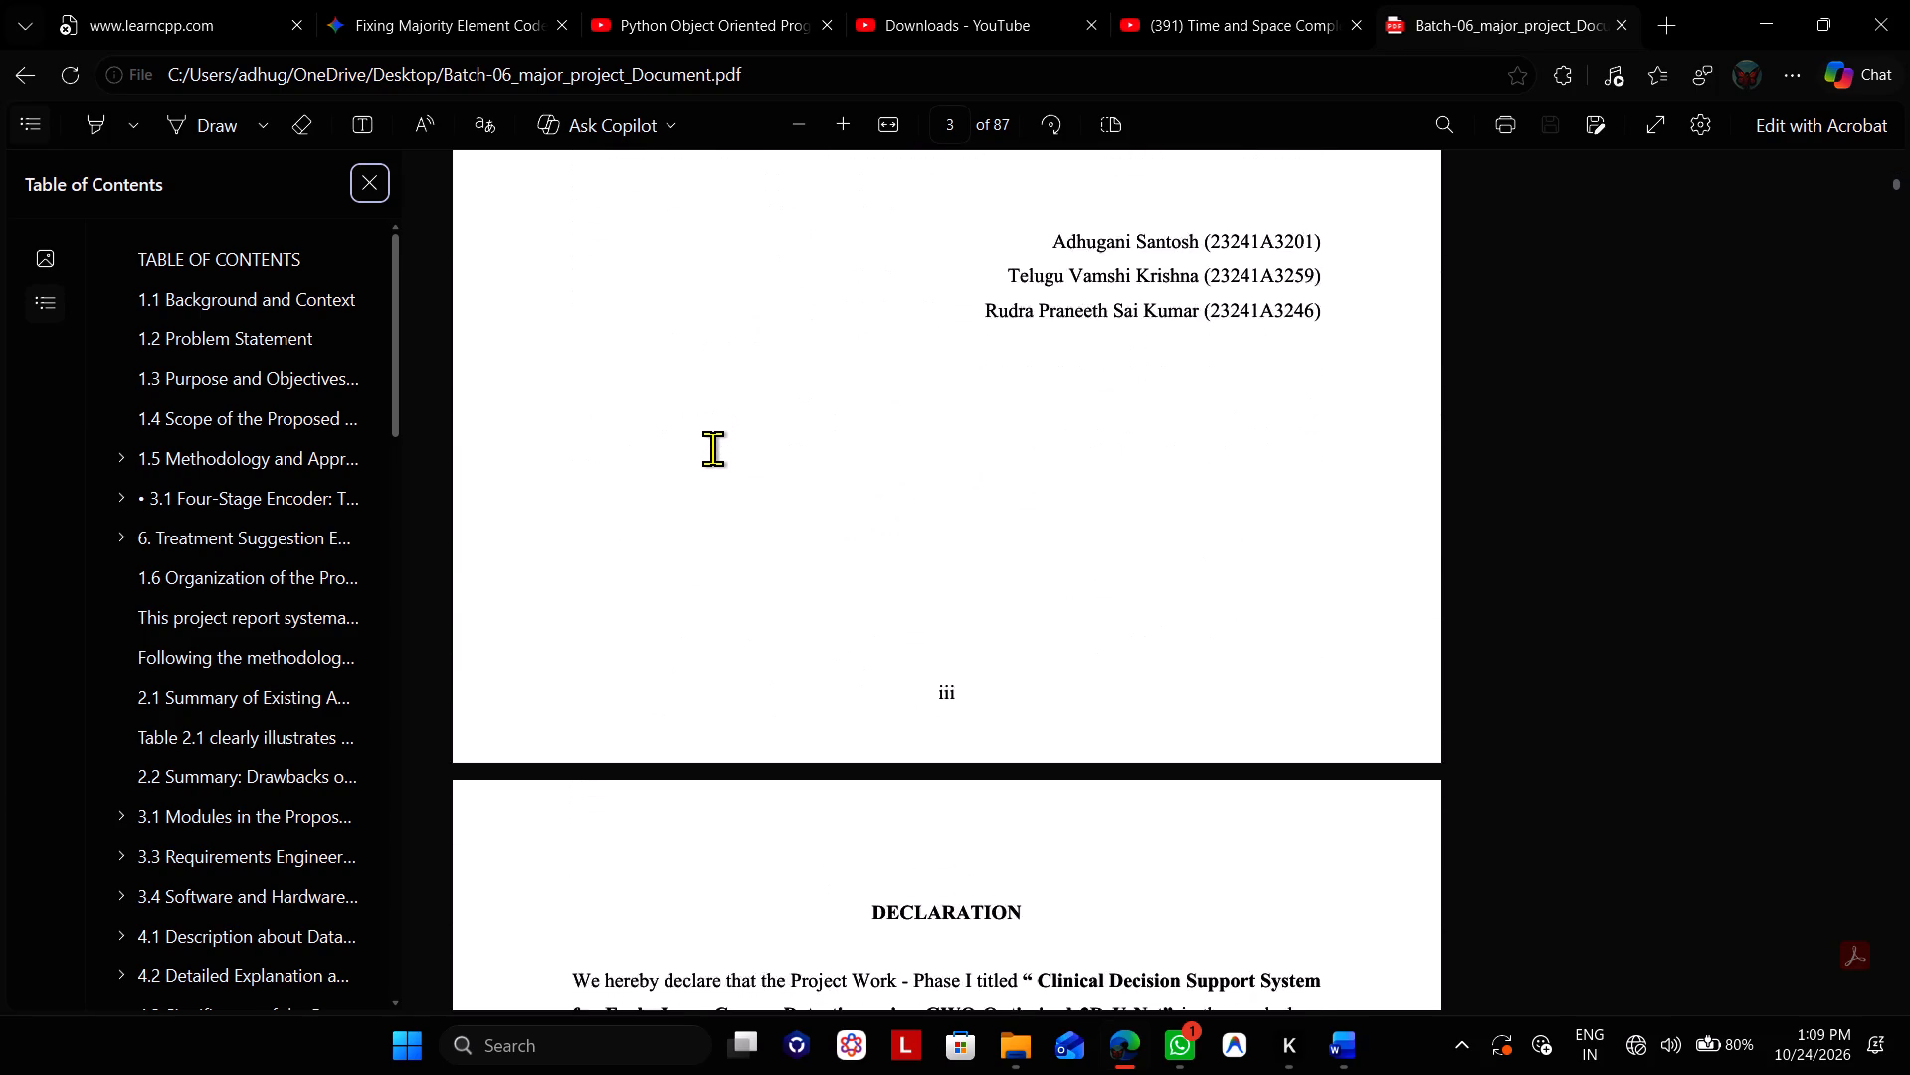
scroll(712, 448, down, 7)
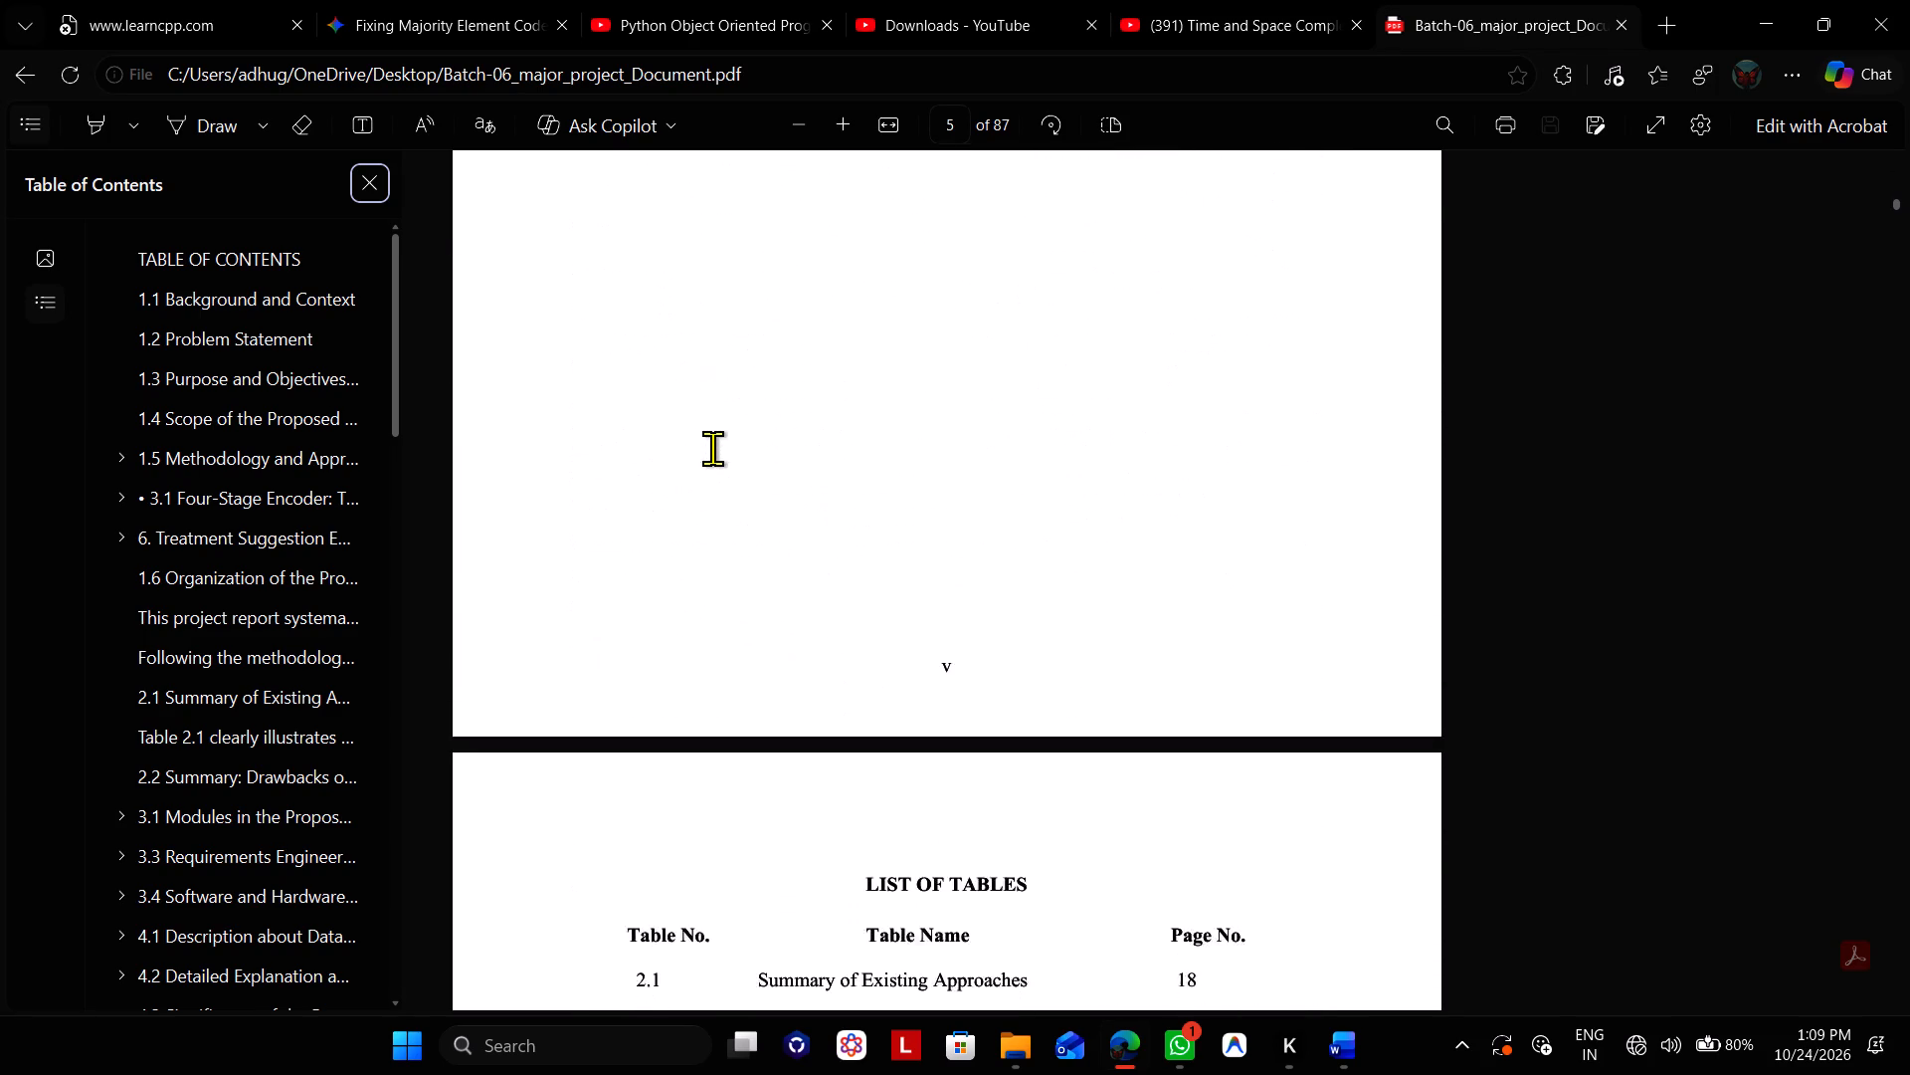
scroll(712, 448, down, 3)
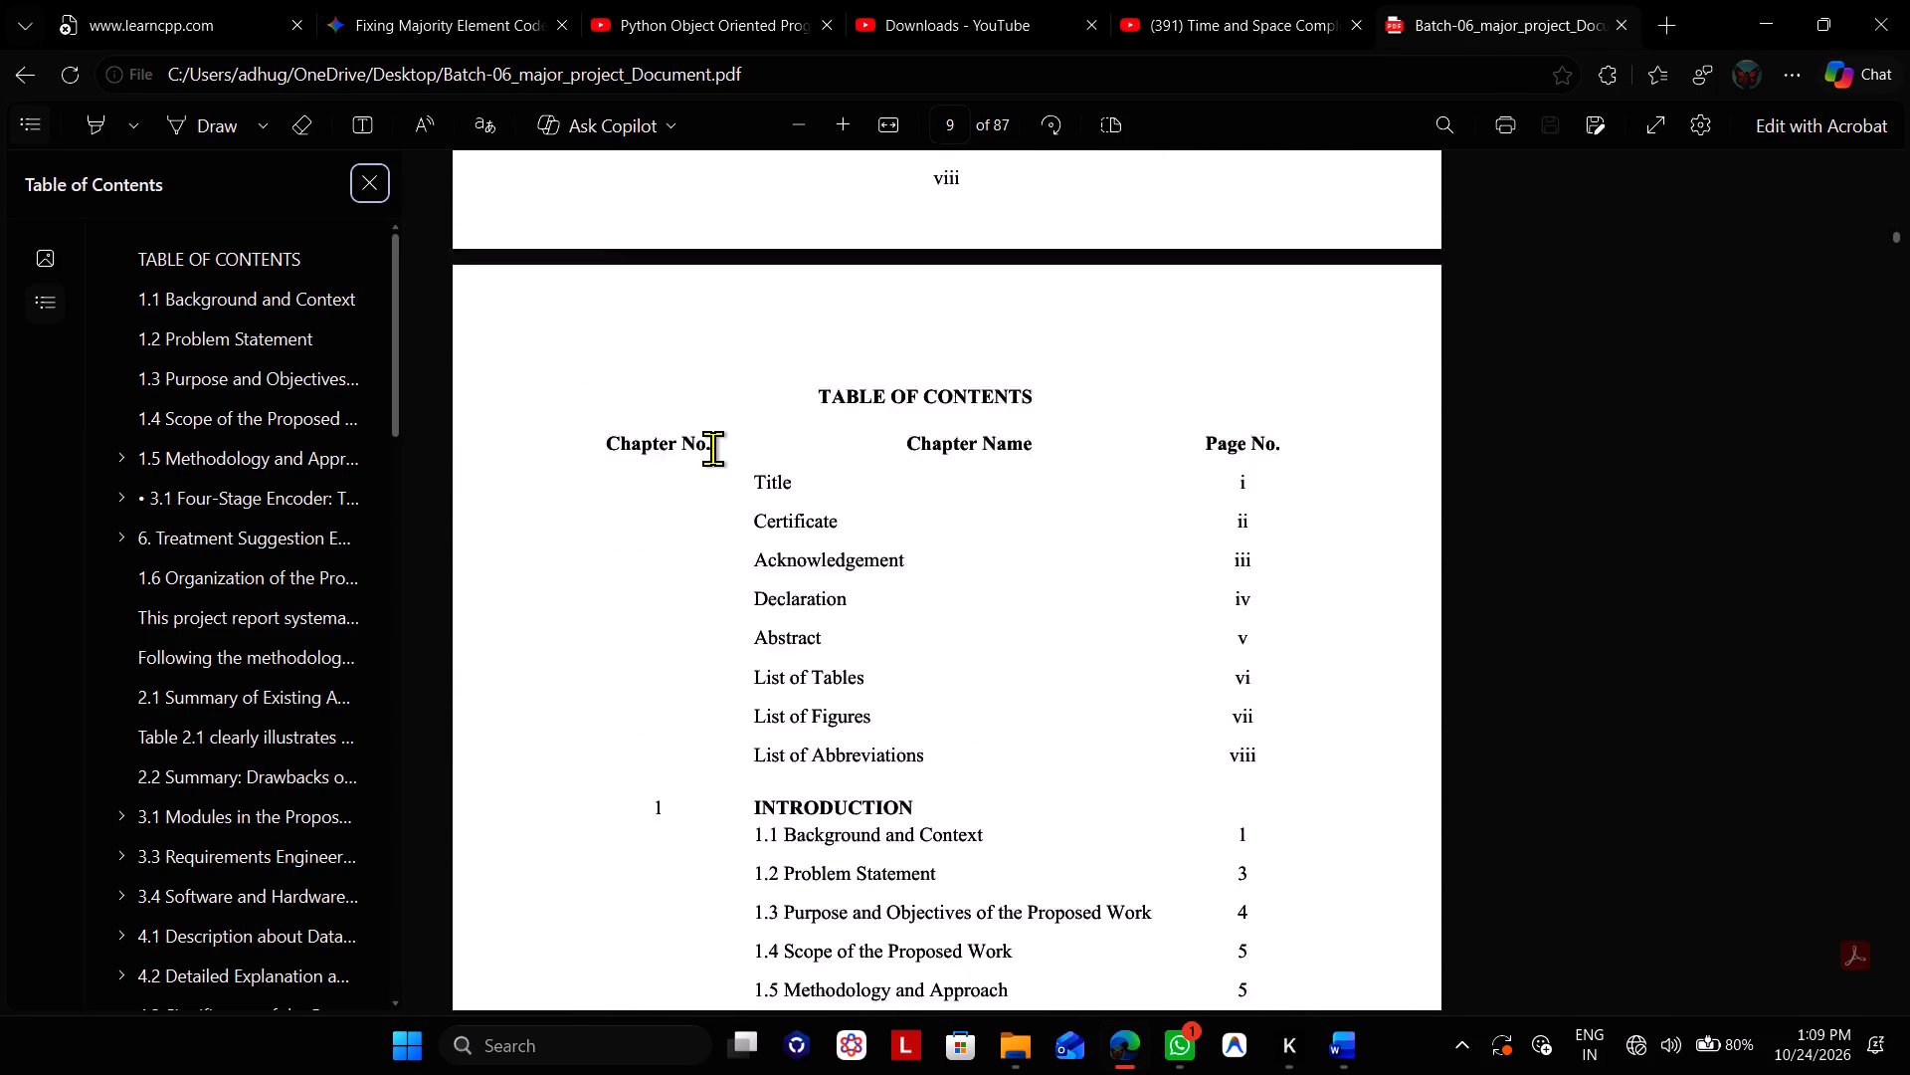
Recheck the List of Abbreviations and the table of contents page in the exported PDF, including its page numbering.
scroll(712, 448, down, 1)
scroll(712, 448, up, 1)
scroll(712, 448, down, 1)
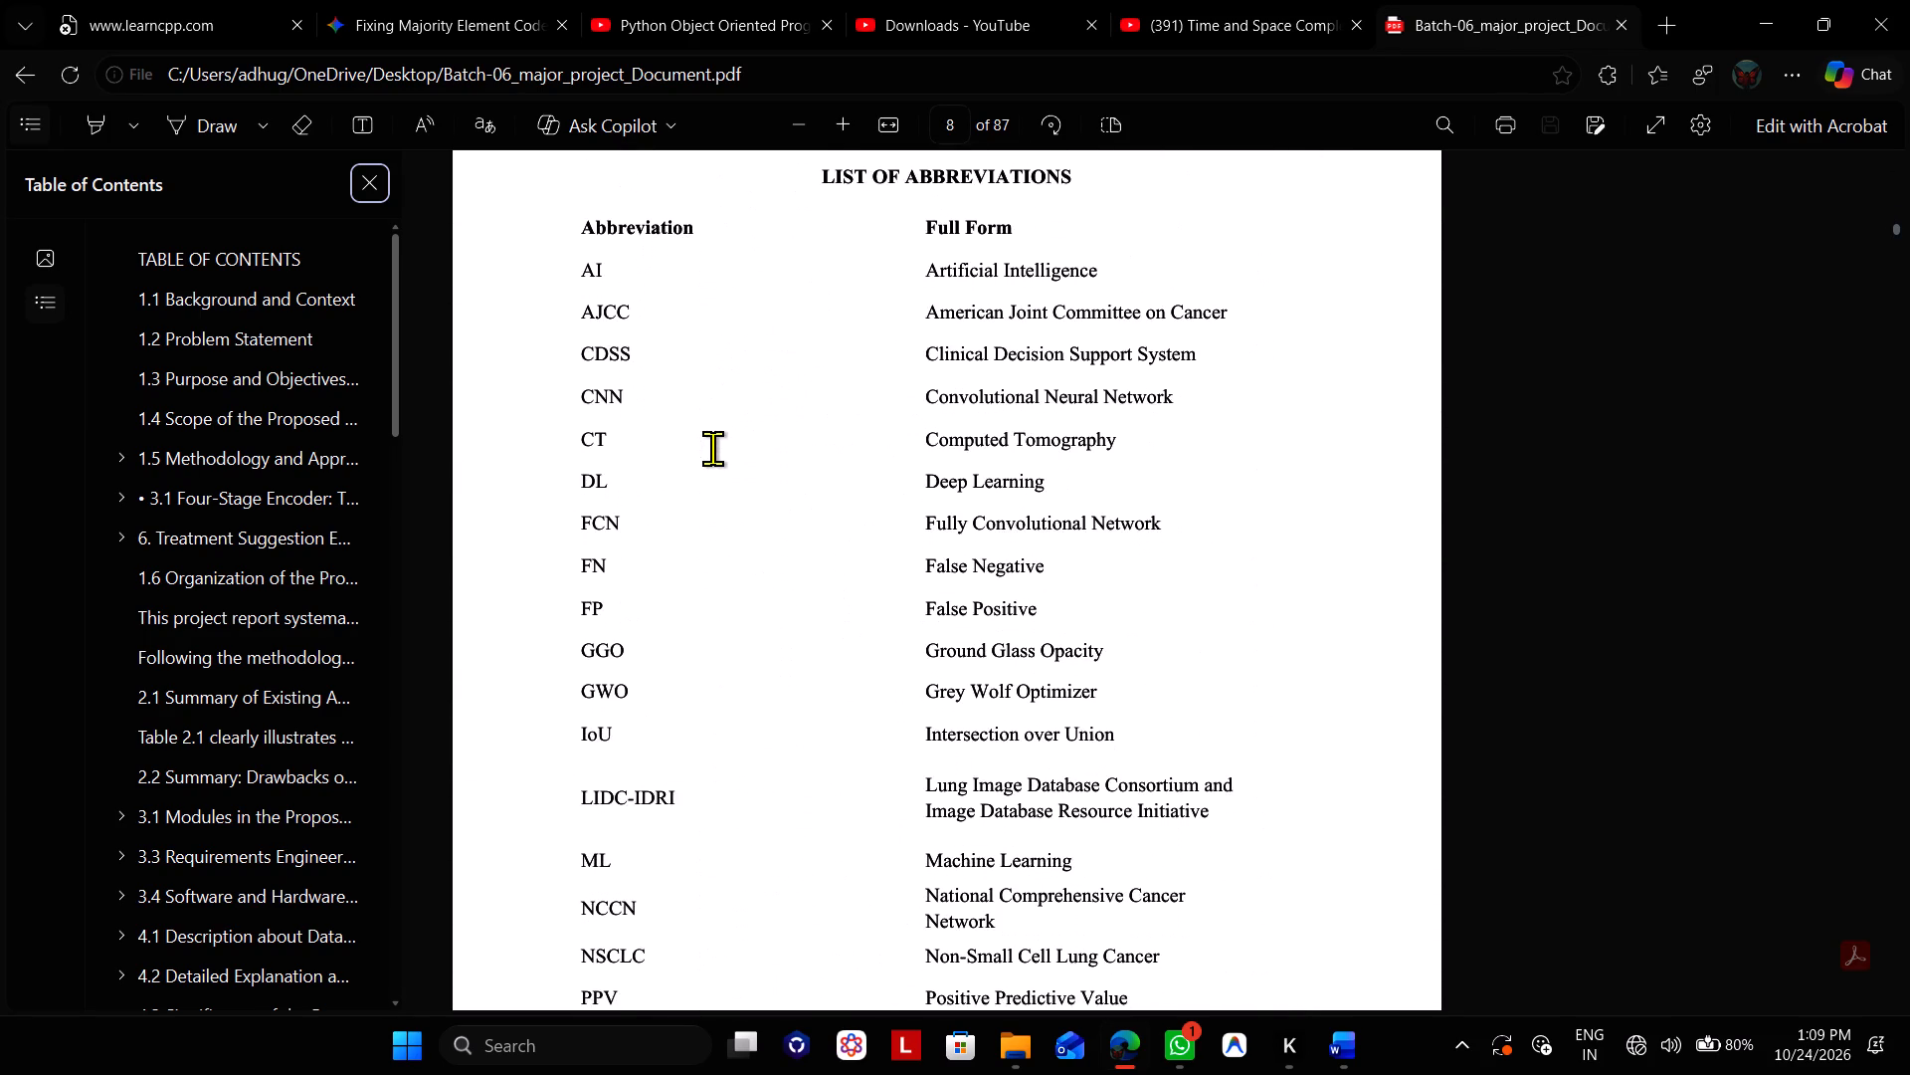
scroll(712, 448, down, 5)
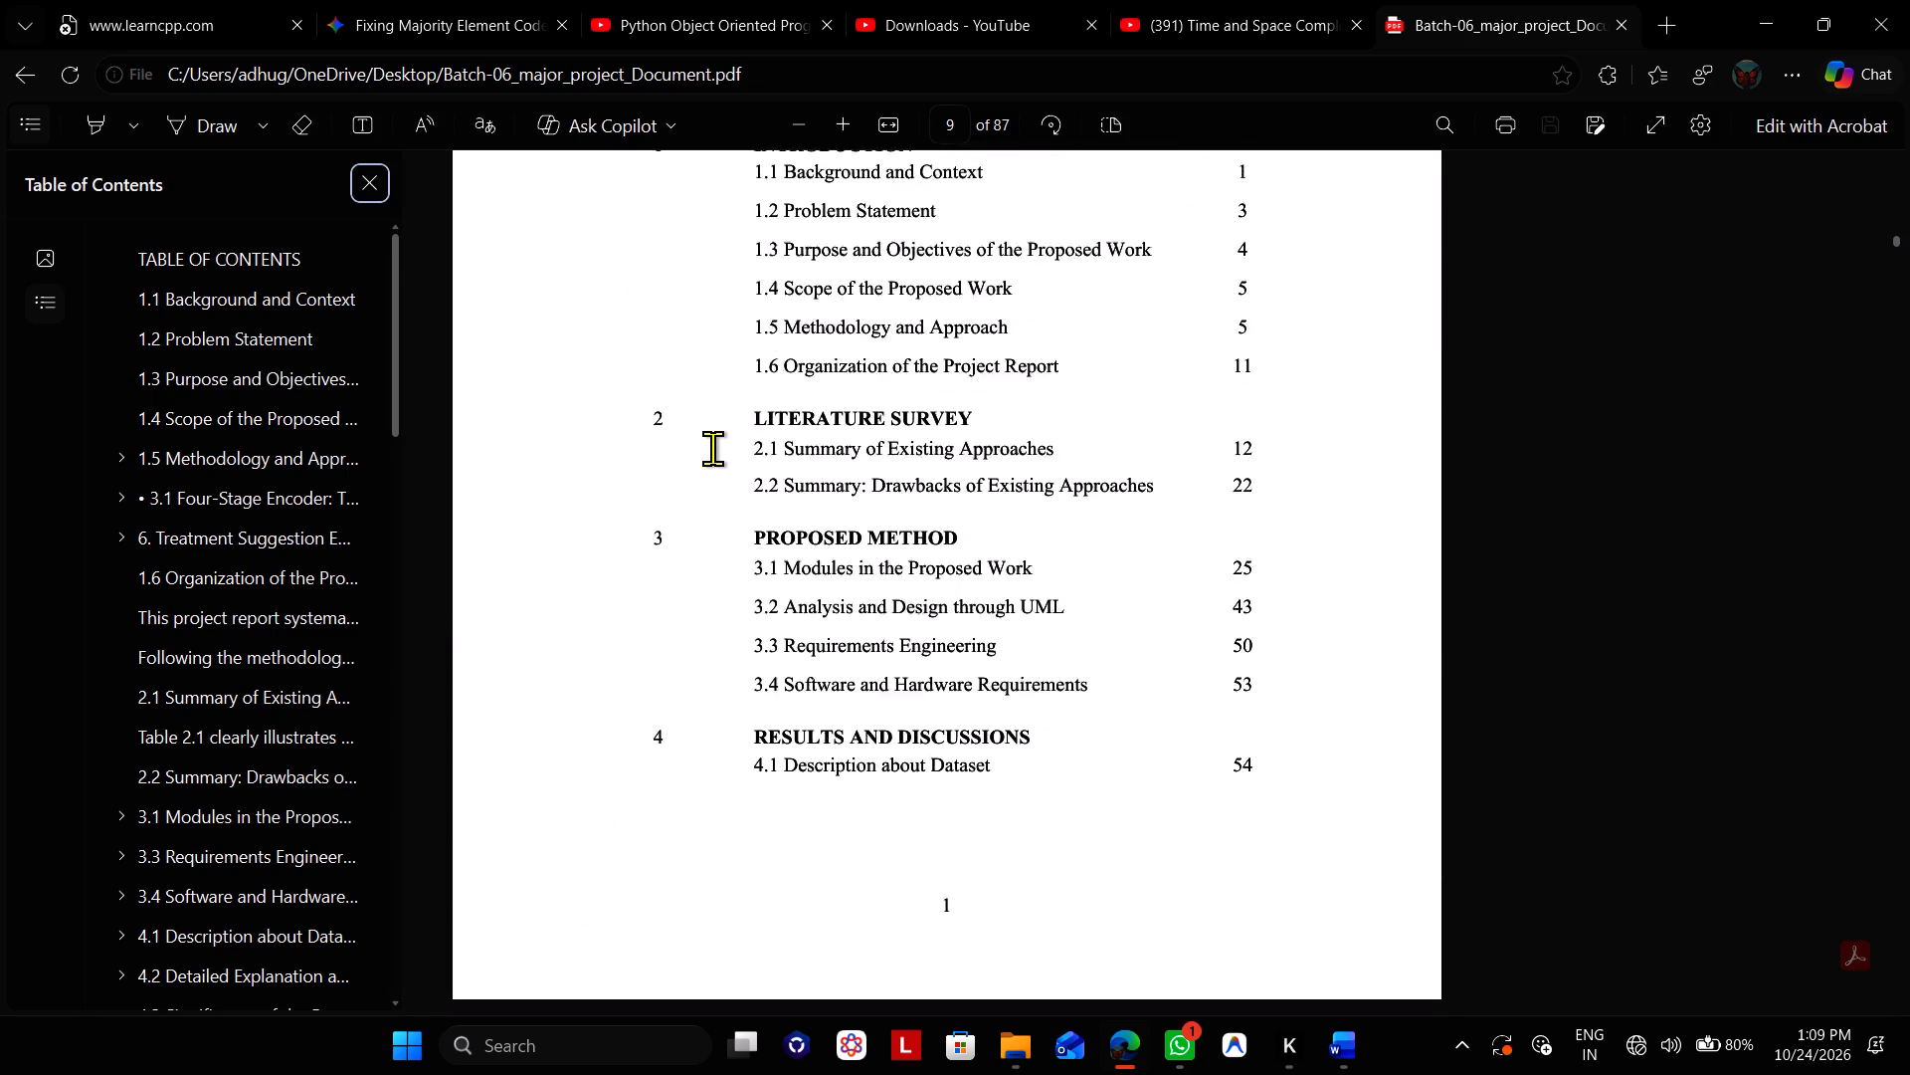
Review Chapter 1 of the exported PDF, from the Problem Statement through the proposed architecture's workflow, checking layout and page numbers.
scroll(712, 448, down, 5)
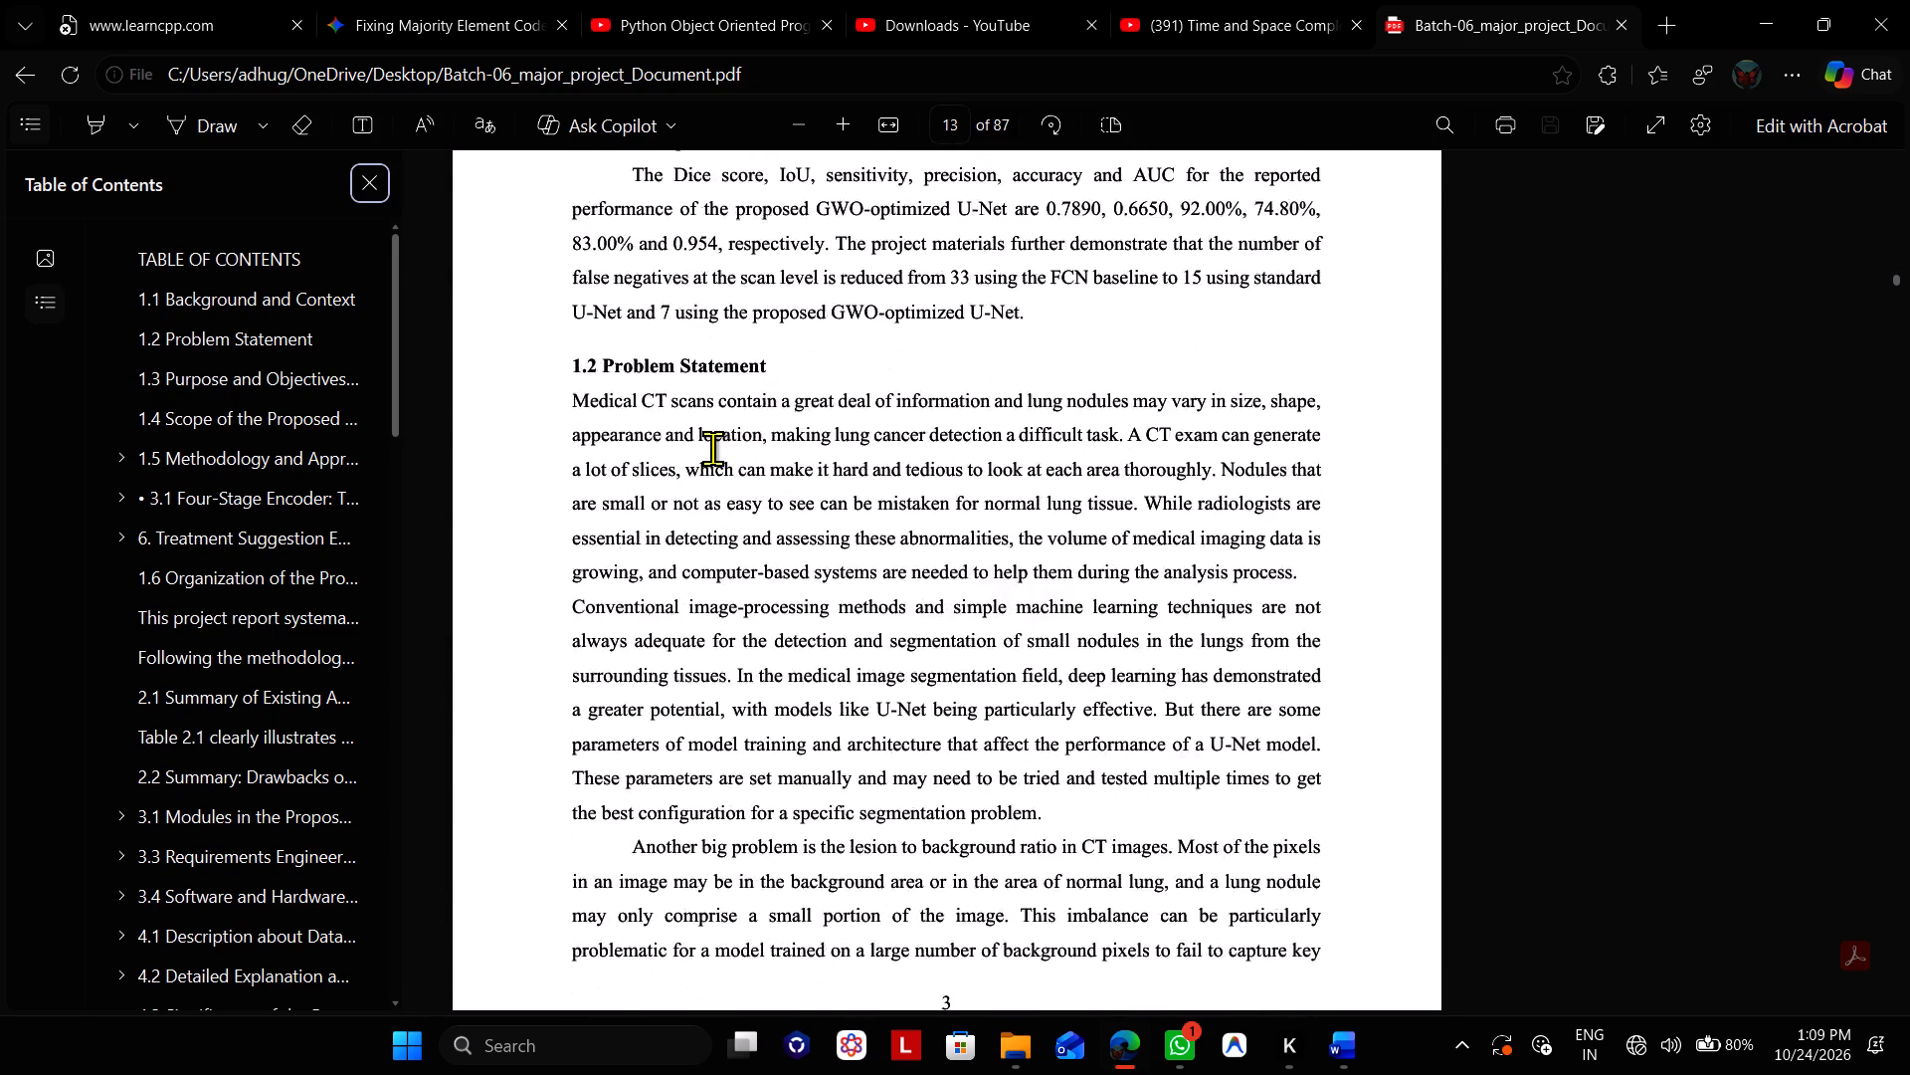
scroll(712, 448, down, 4)
scroll(712, 448, up, 7)
scroll(712, 448, down, 4)
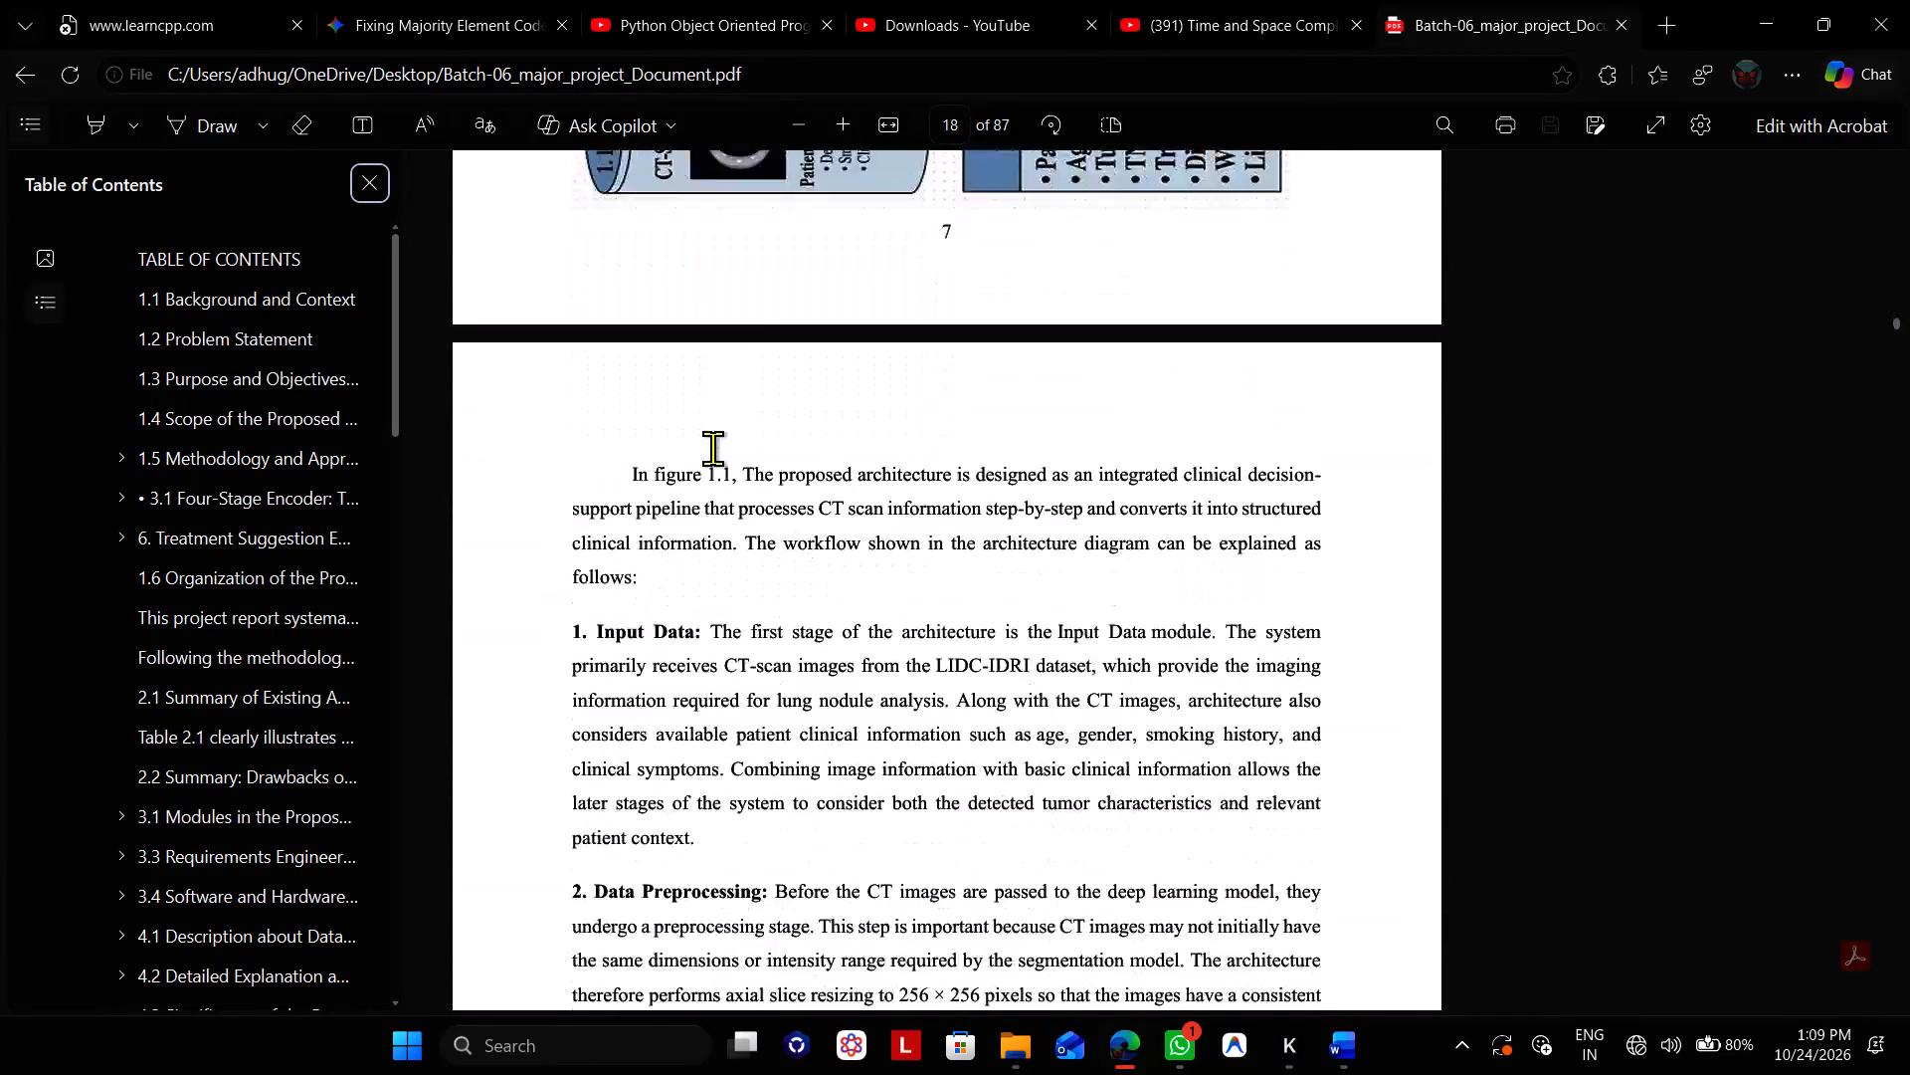
scroll(712, 448, down, 4)
Review the Chapter 2 literature survey, checking the Table 2.1 layout and the 2.2 Drawbacks of Existing Approaches bullets.
scroll(712, 448, down, 1)
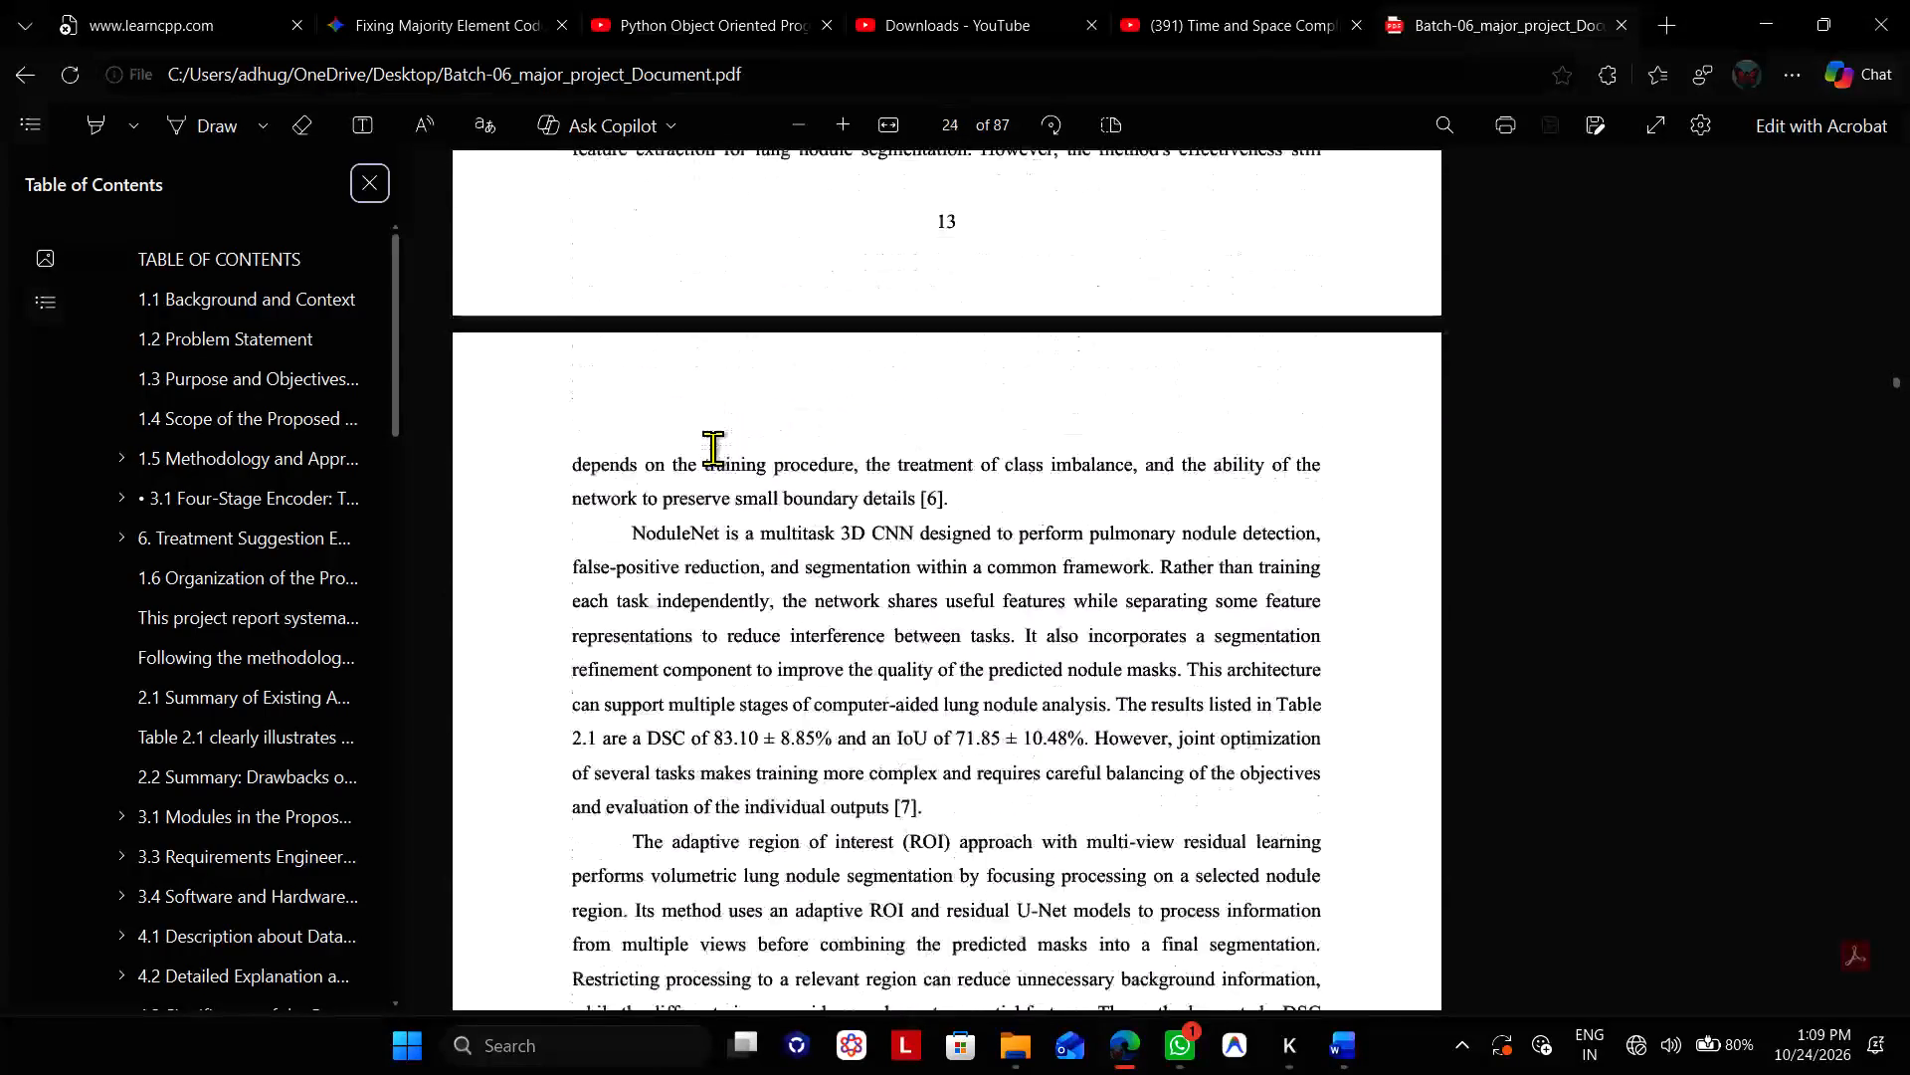
scroll(712, 448, down, 4)
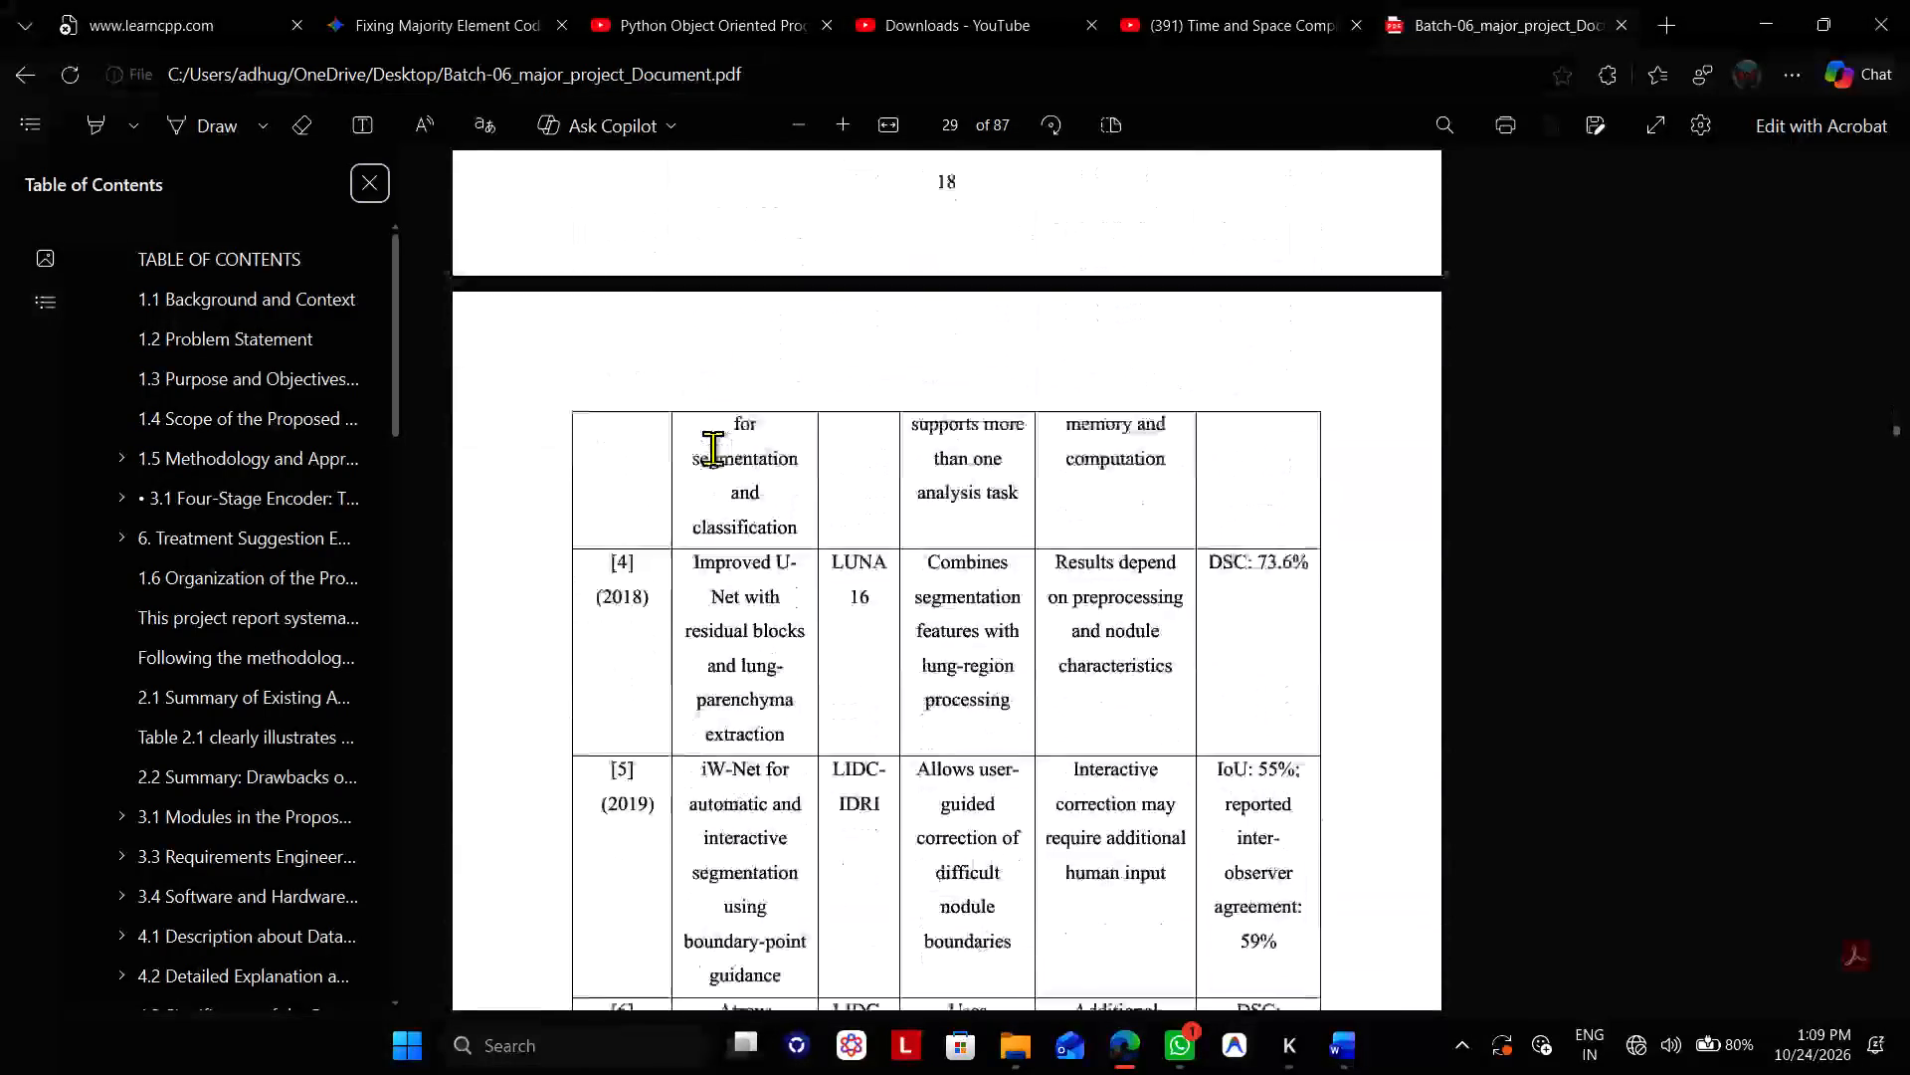
scroll(712, 448, down, 4)
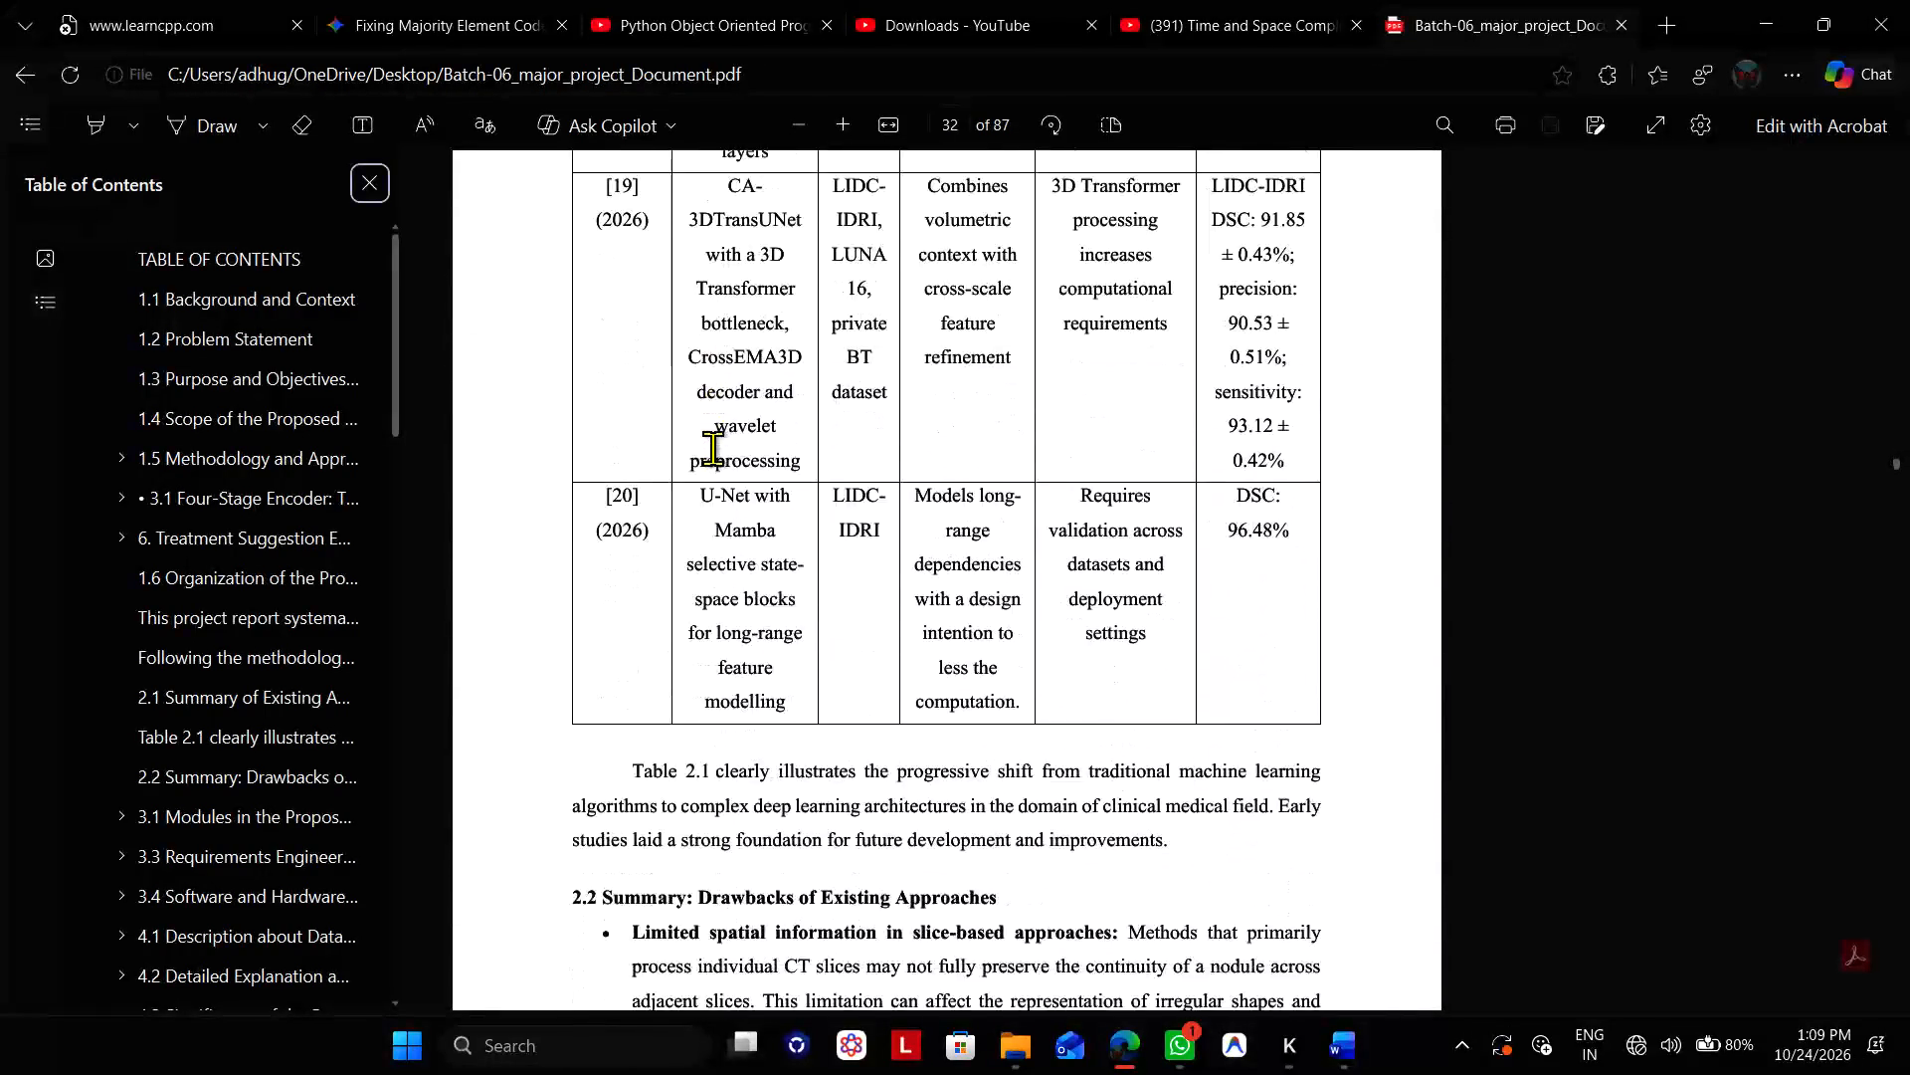
scroll(712, 448, down, 3)
scroll(712, 448, up, 2)
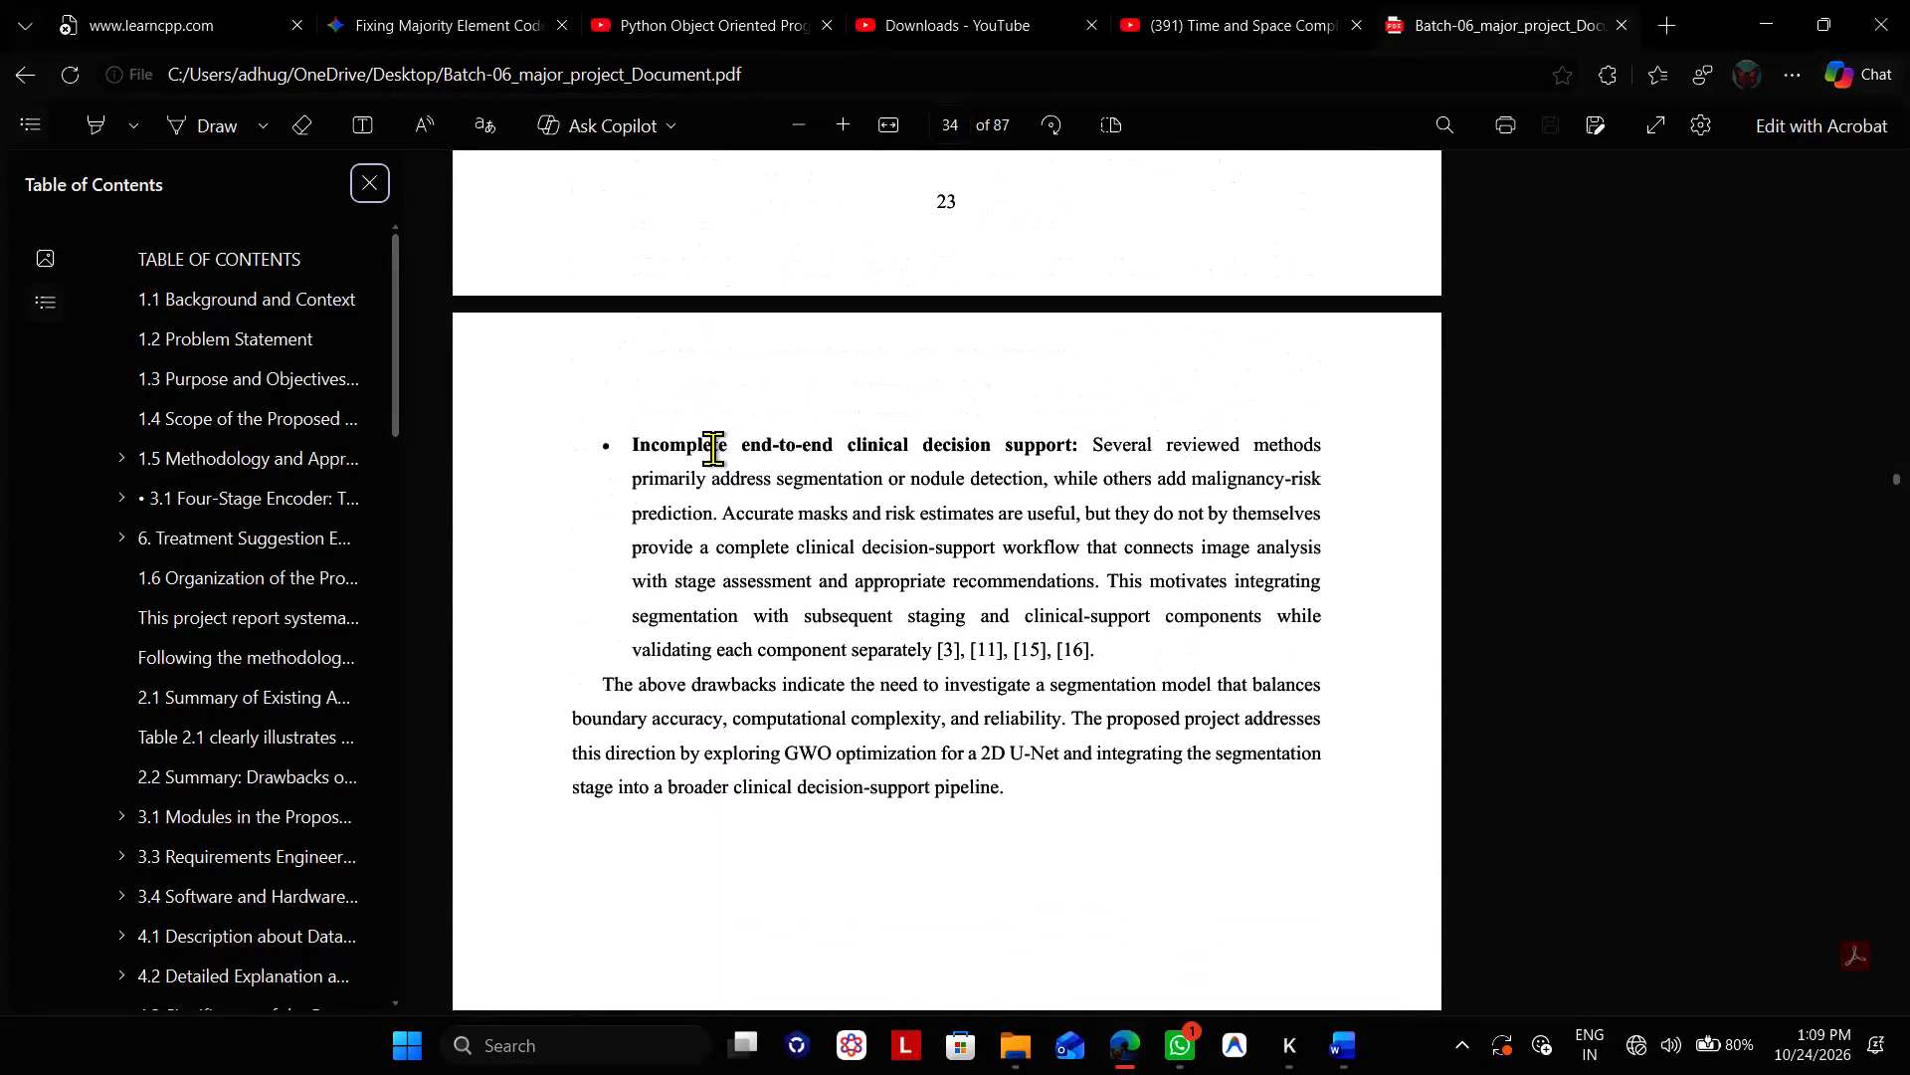
scroll(712, 448, up, 4)
scroll(712, 448, down, 2)
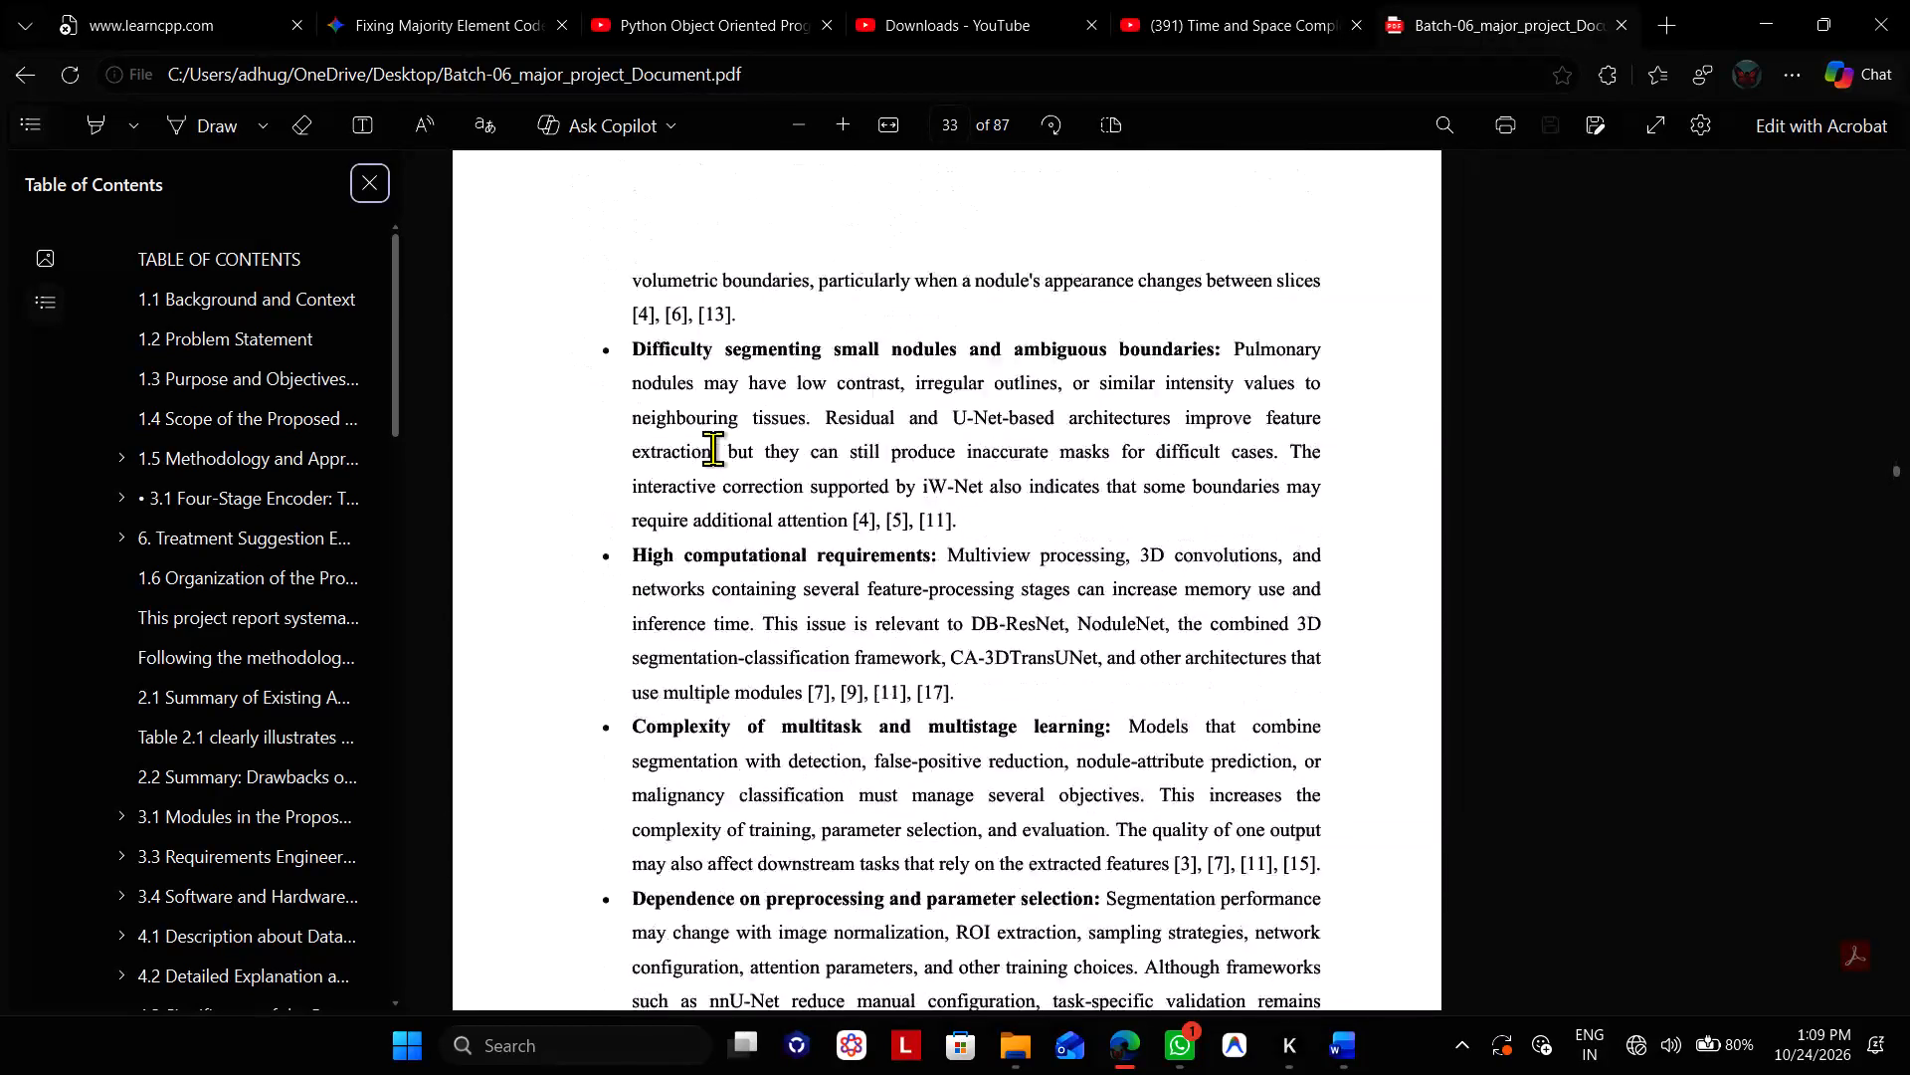
Review the Chapter 3 opening and the 3.1 Modules in the Proposed Work text for paragraph layout and page breaks.
scroll(712, 448, down, 6)
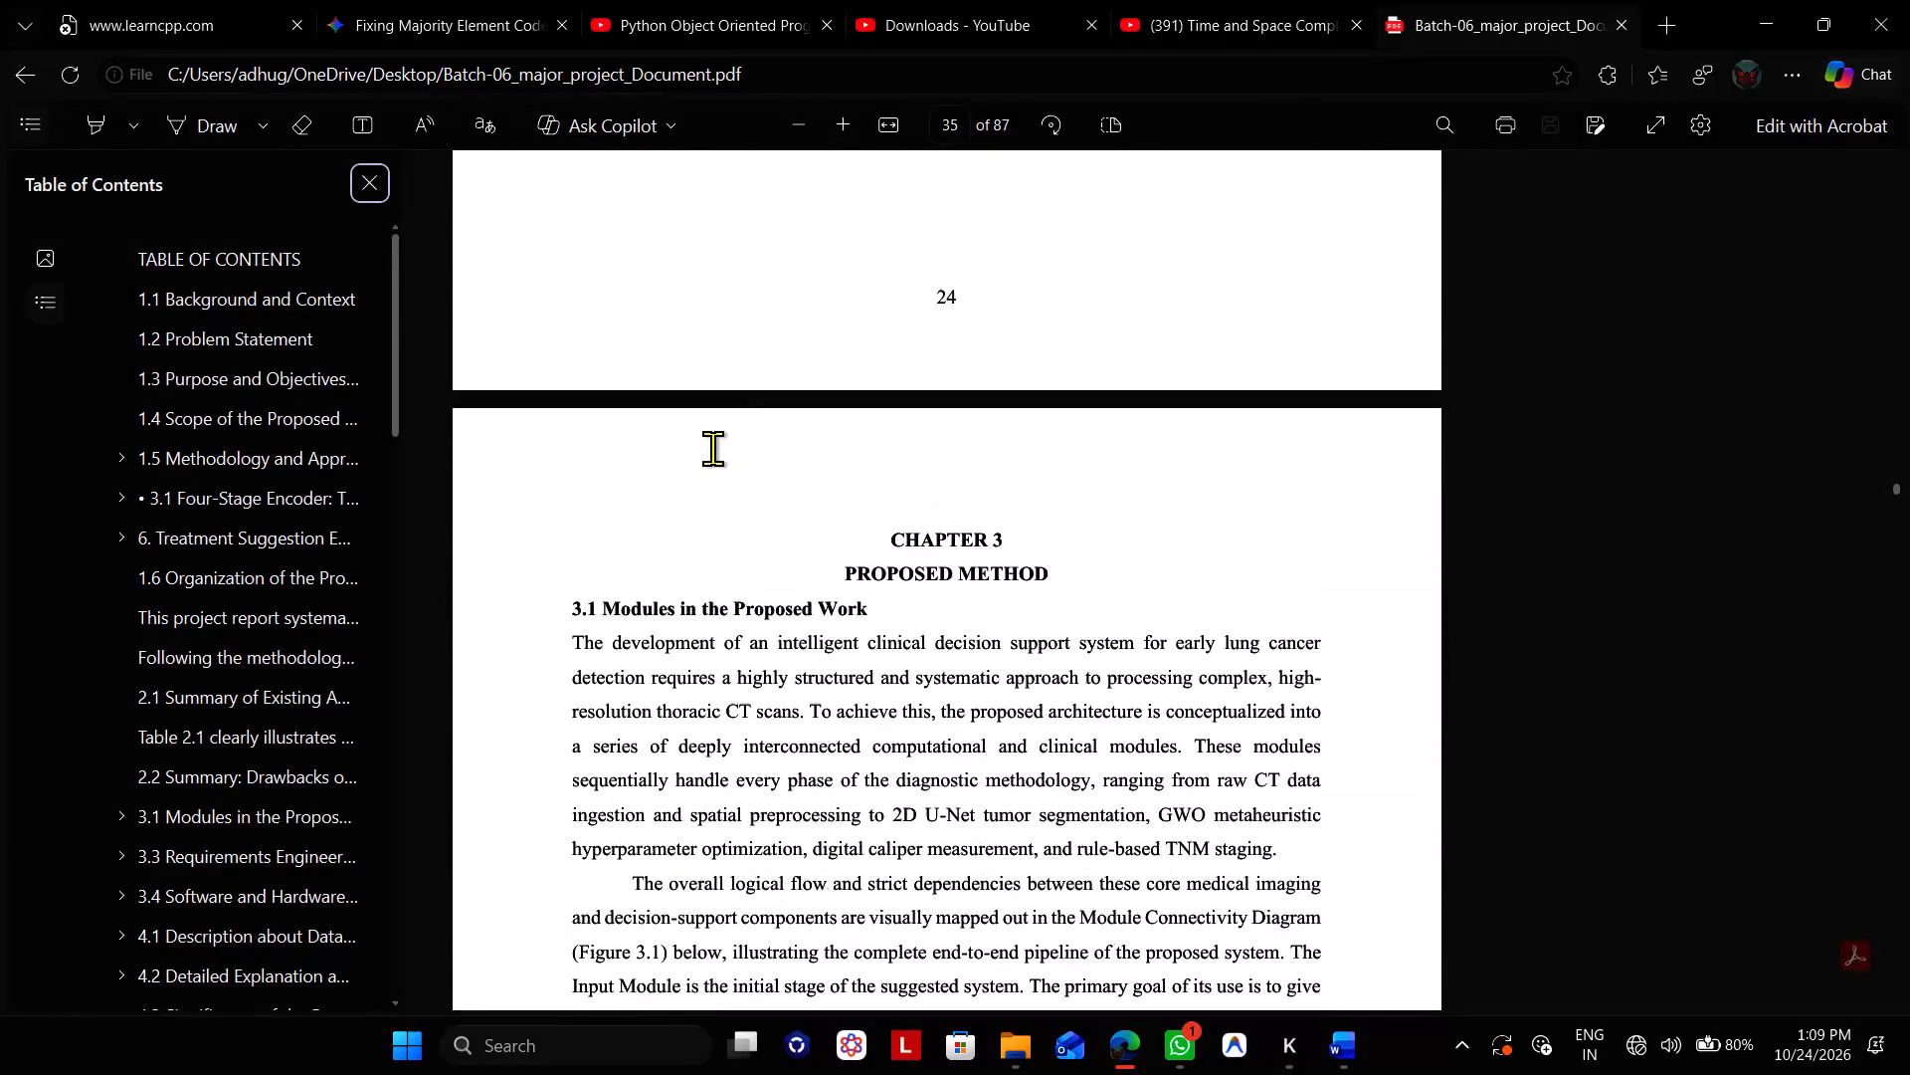
scroll(712, 448, down, 6)
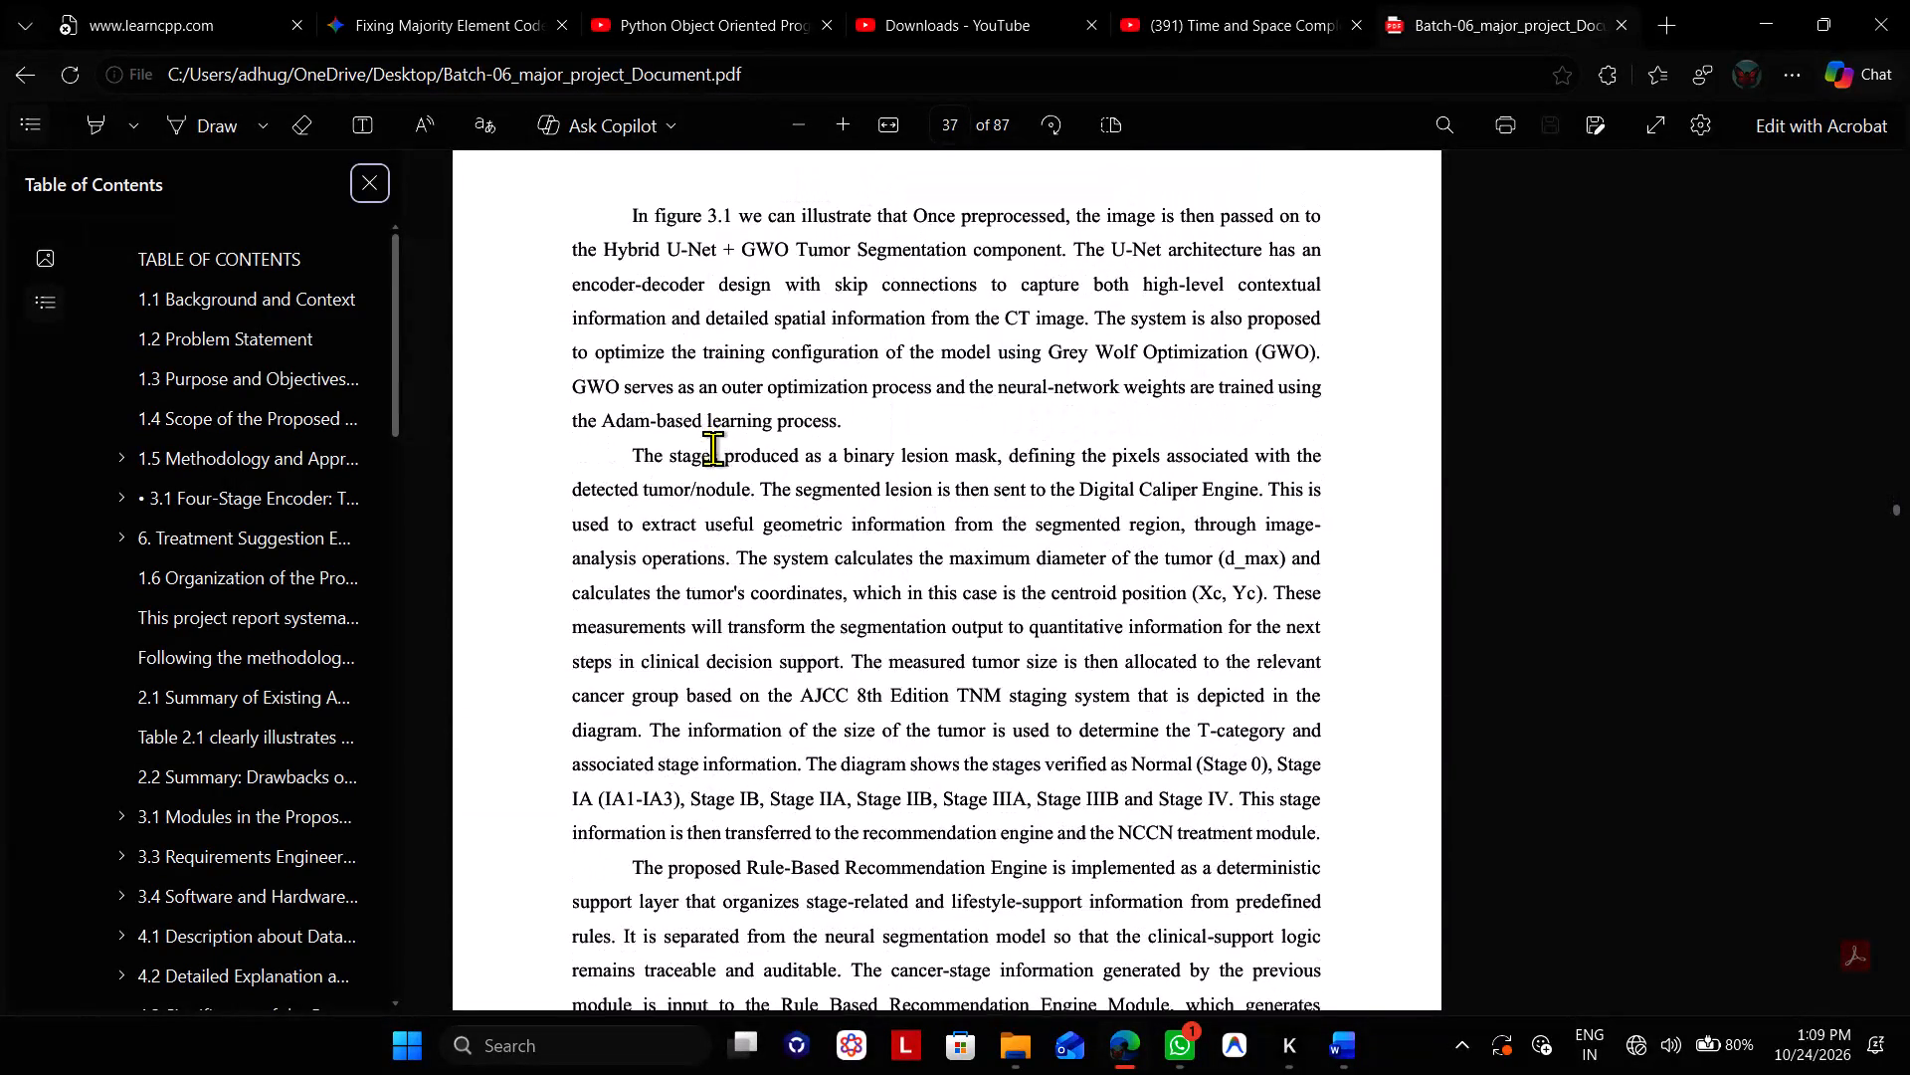
scroll(708, 309, down, 4)
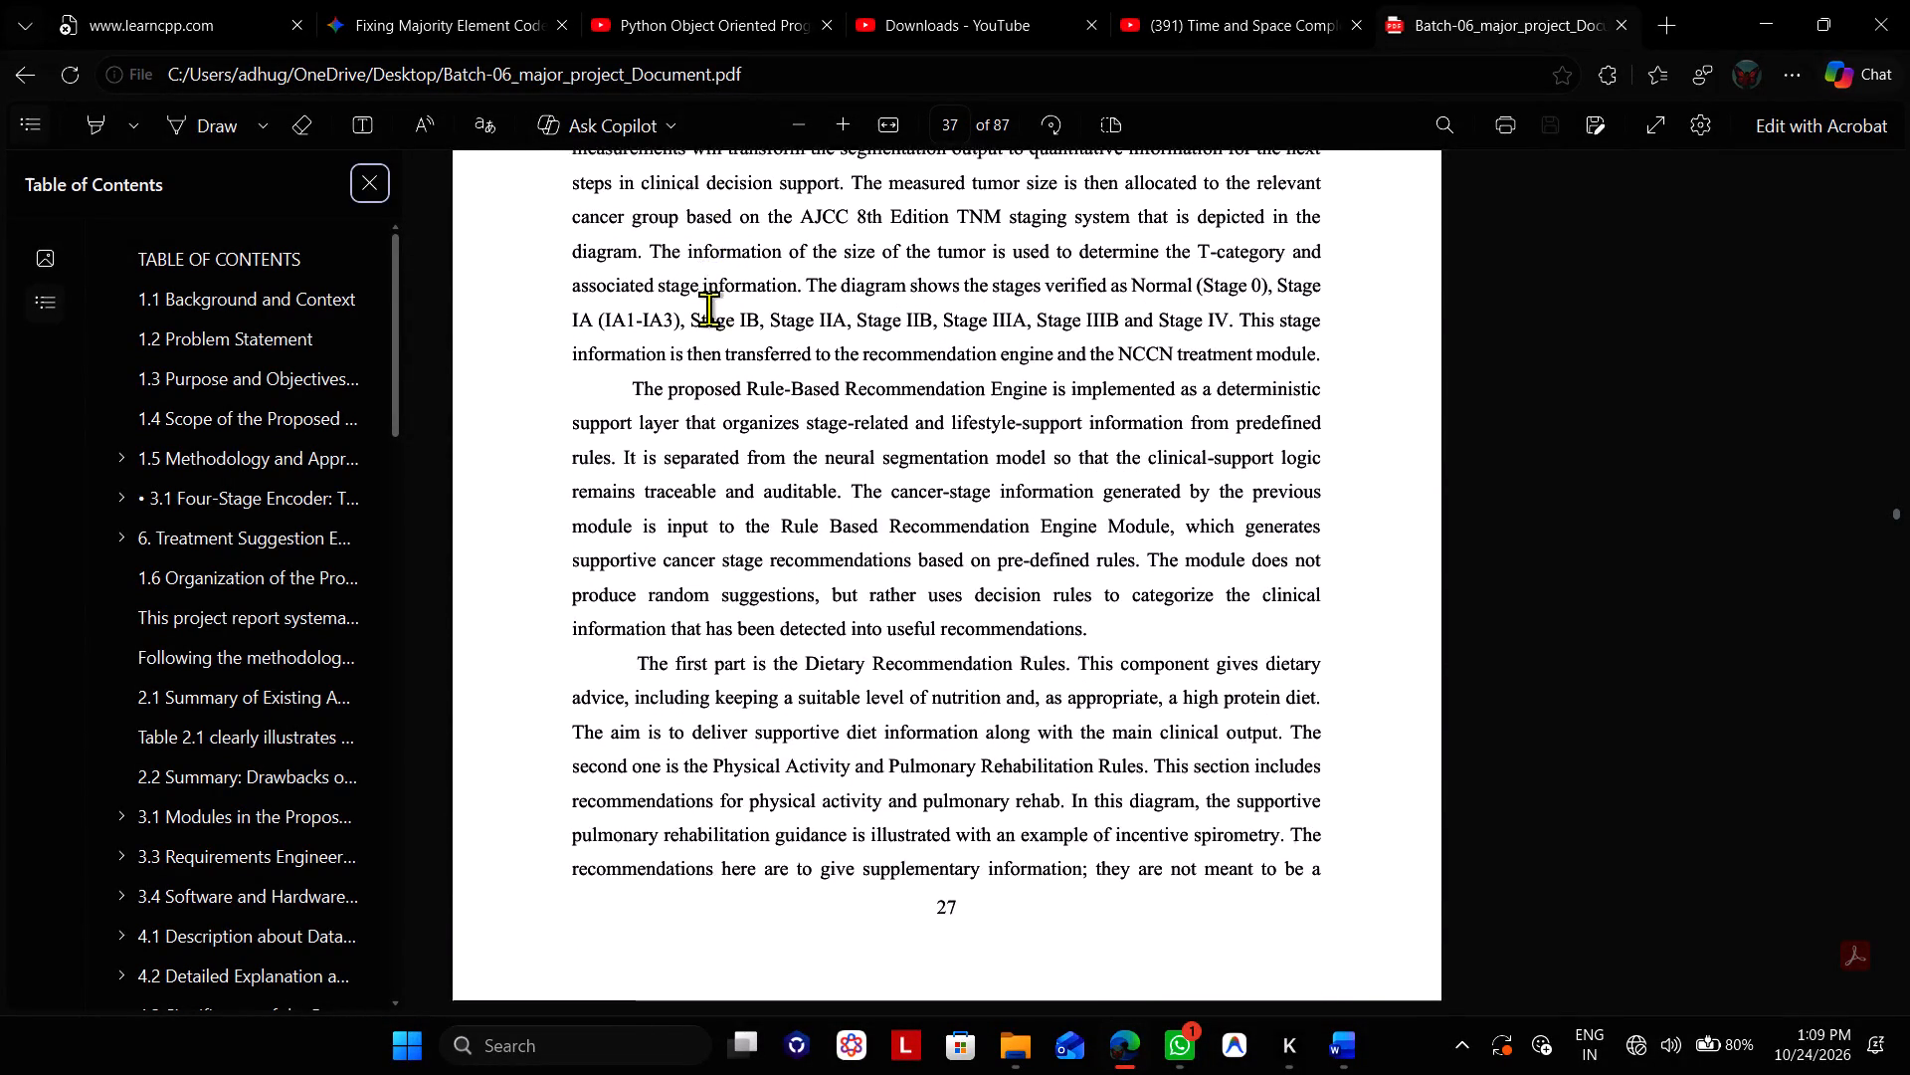
scroll(708, 309, down, 4)
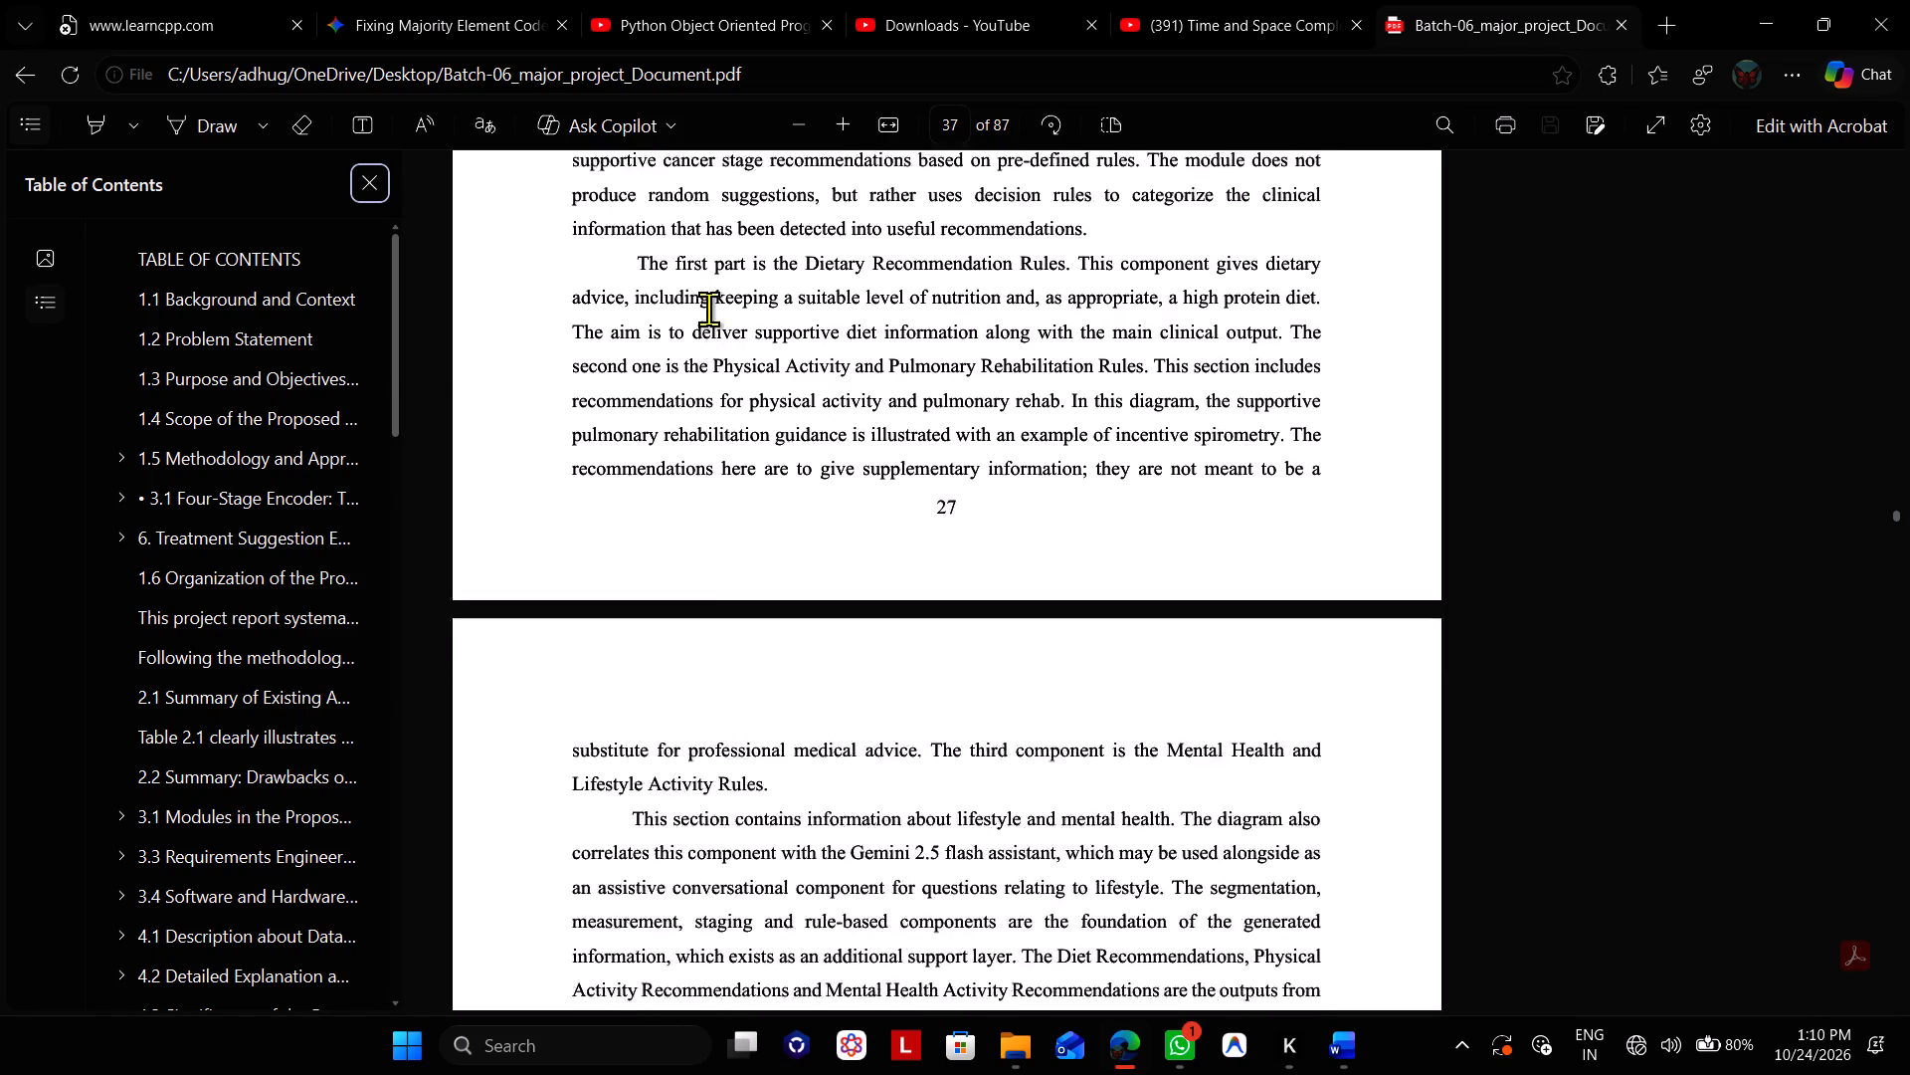
scroll(708, 309, down, 2)
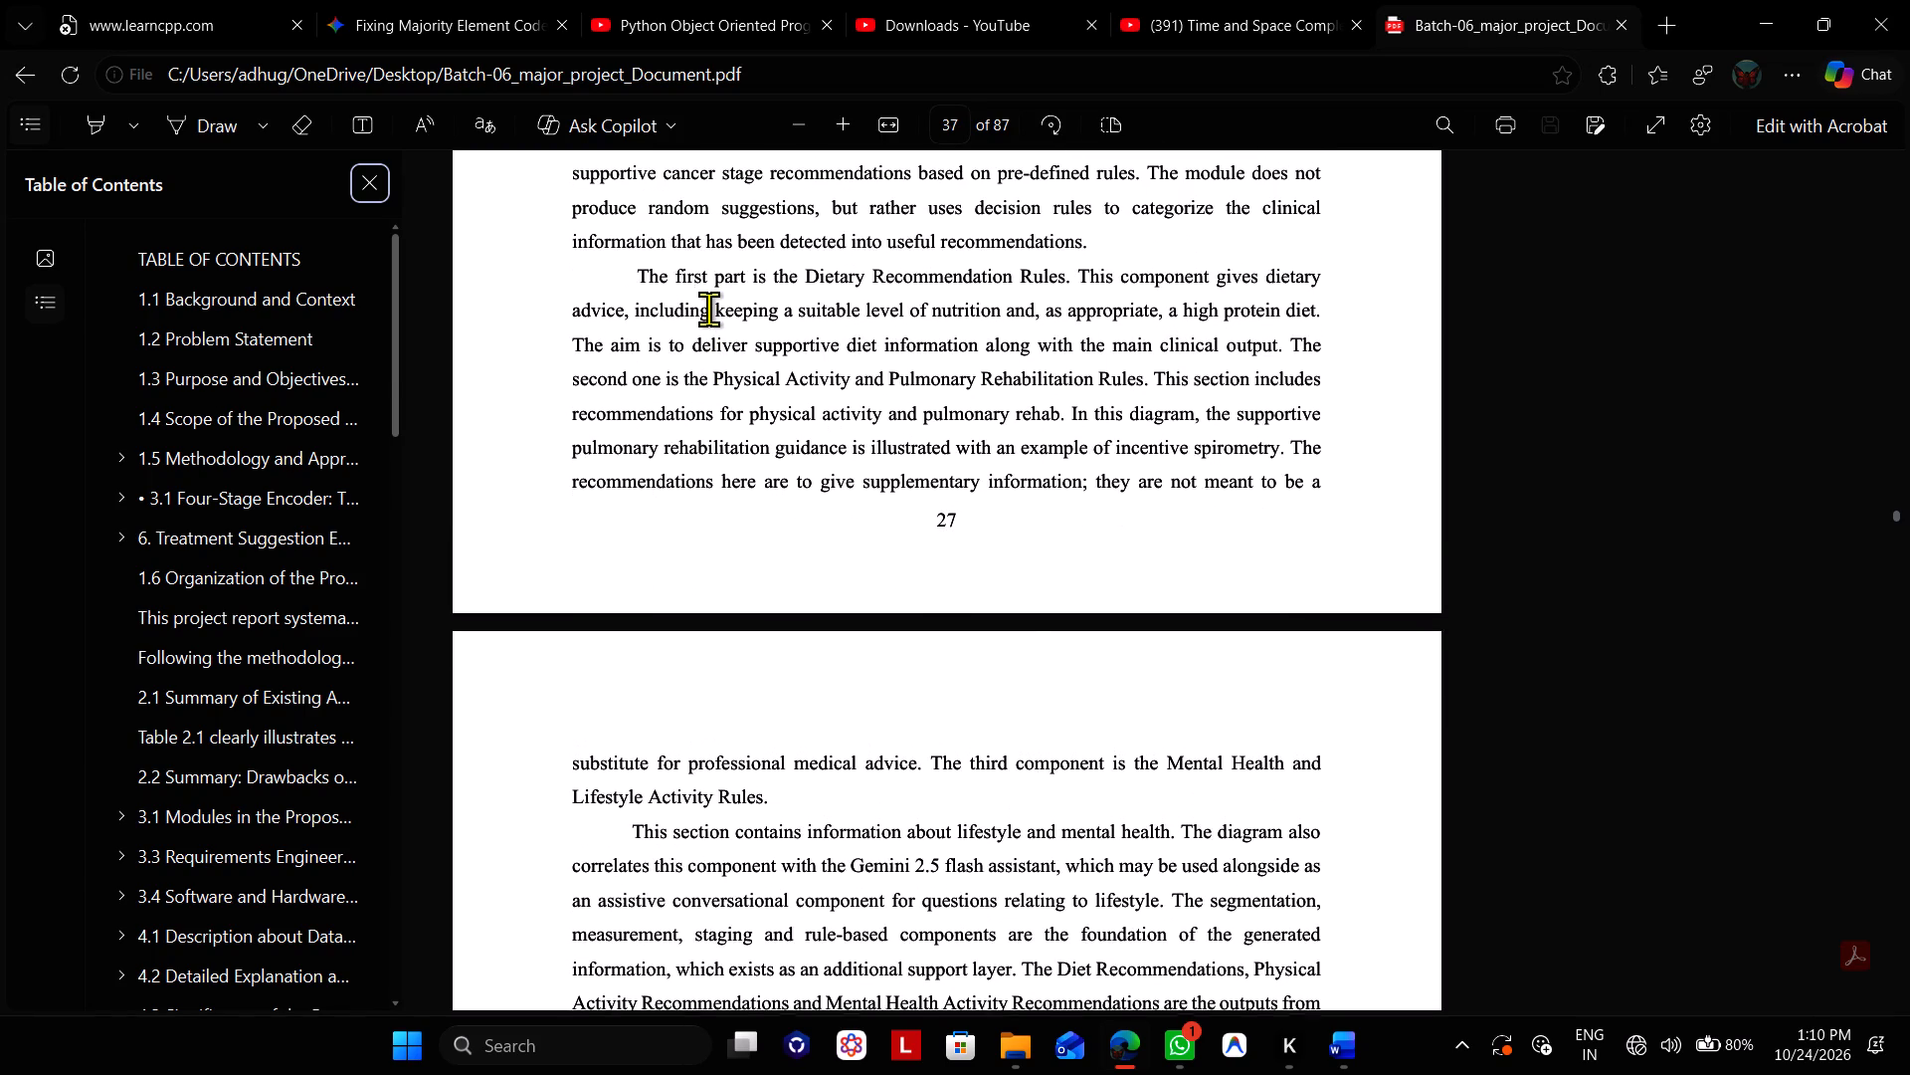
scroll(708, 309, down, 5)
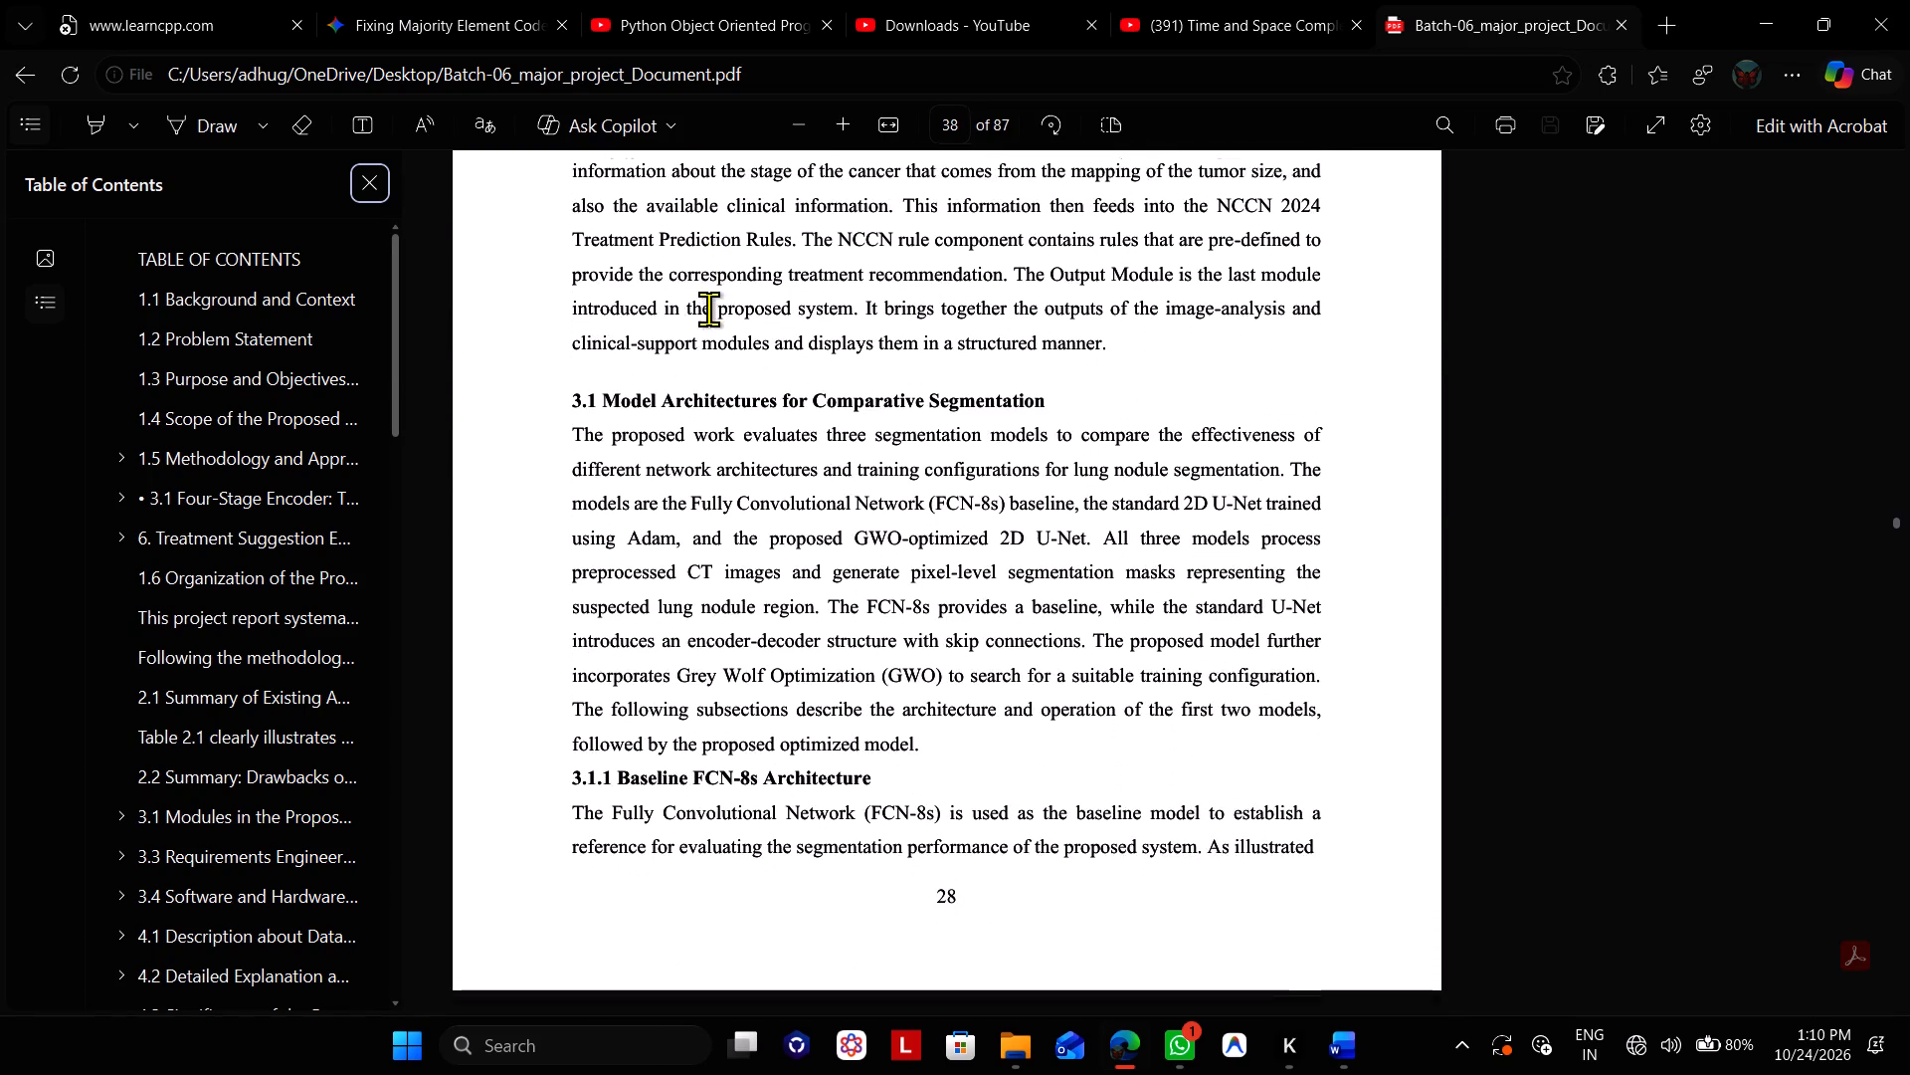
Inspect the rotated segmentation model architecture diagrams and their explanatory text in section 3.1, checking placement and page breaks.
scroll(708, 309, down, 3)
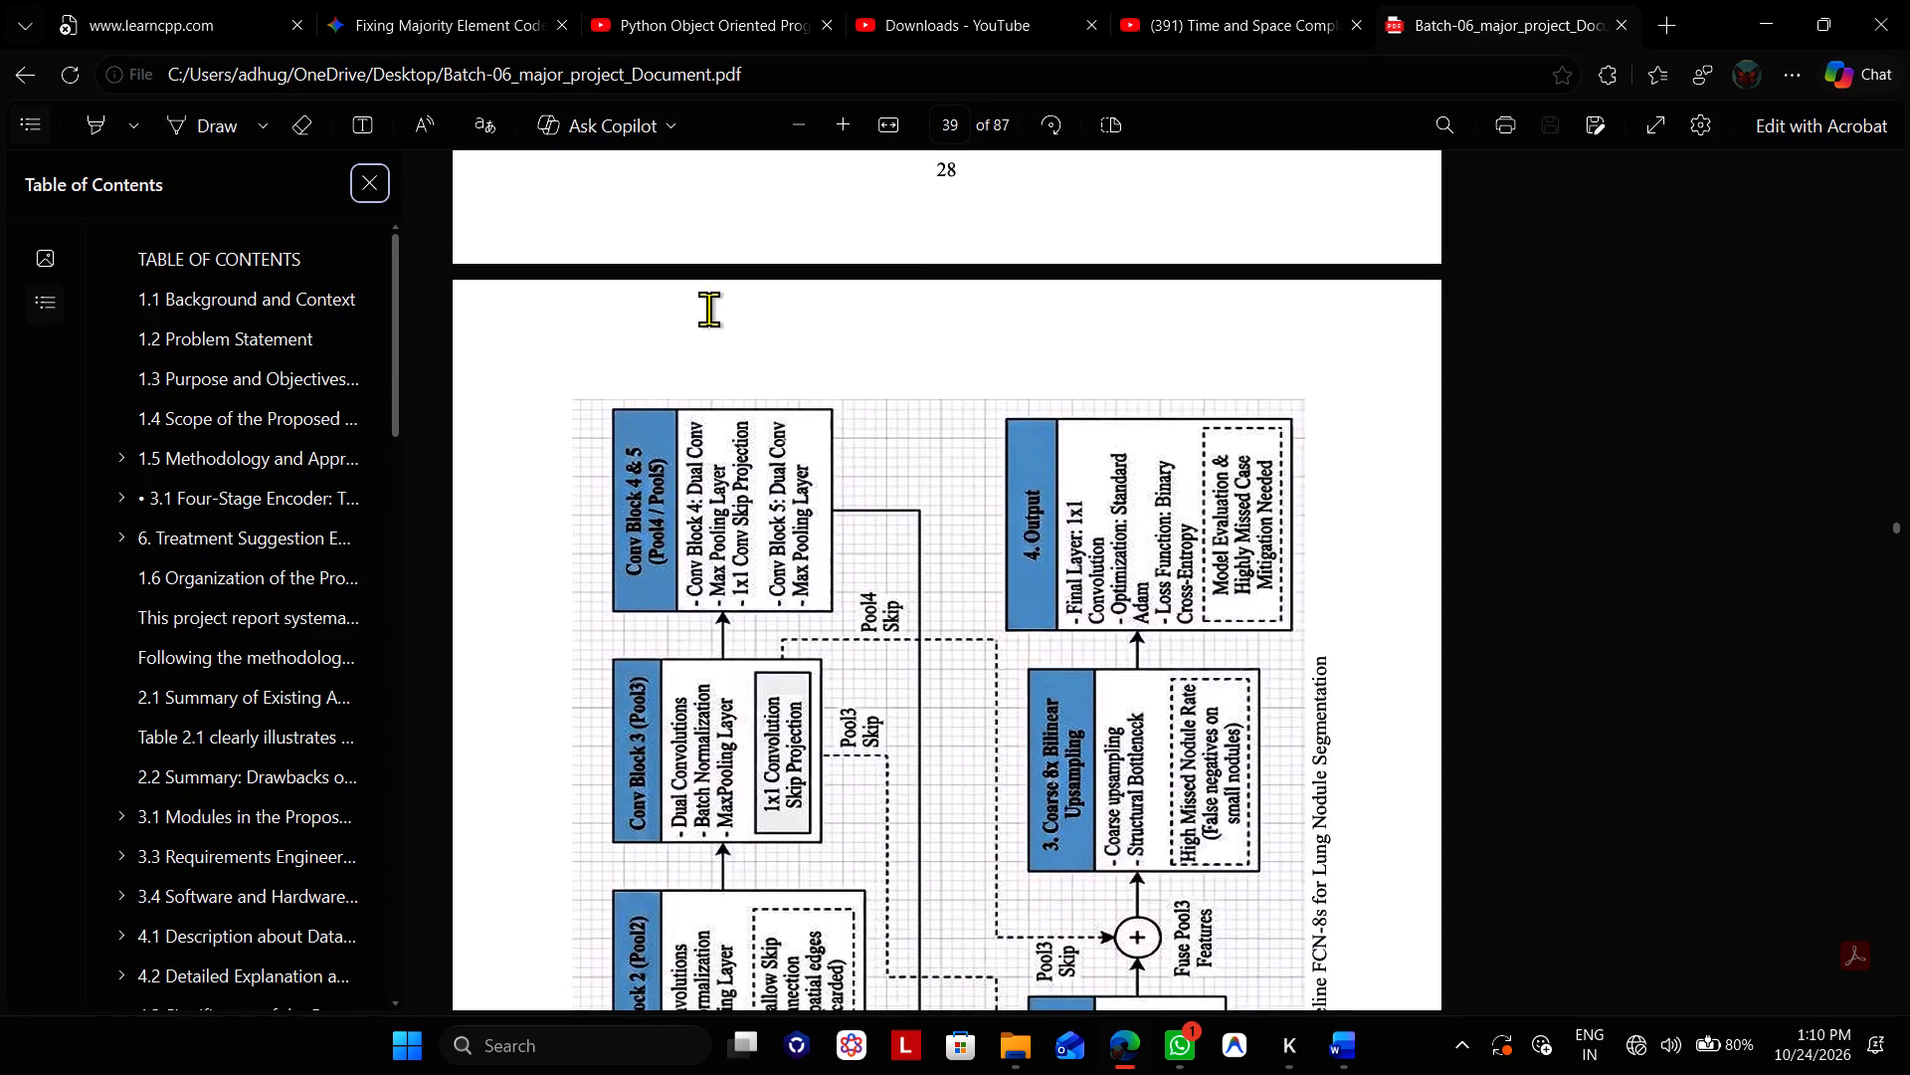
scroll(708, 309, down, 3)
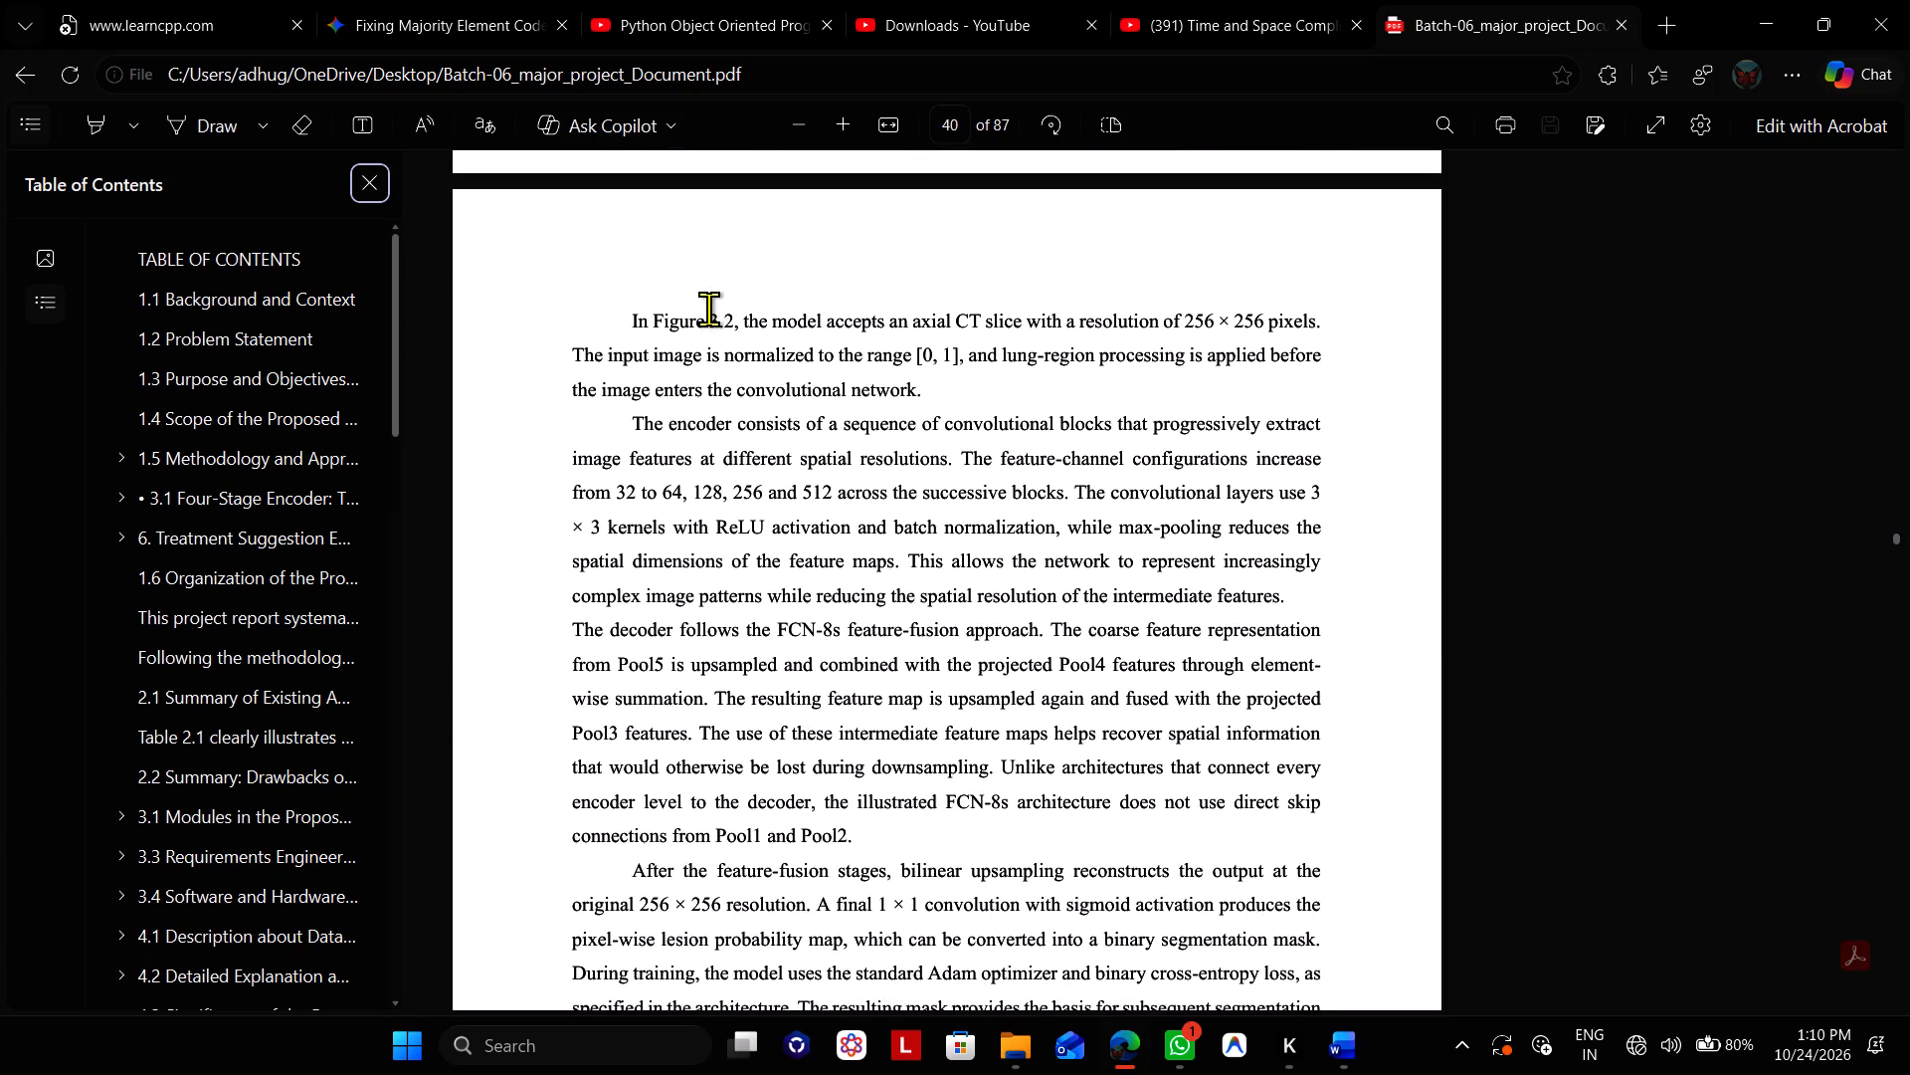
scroll(708, 309, down, 6)
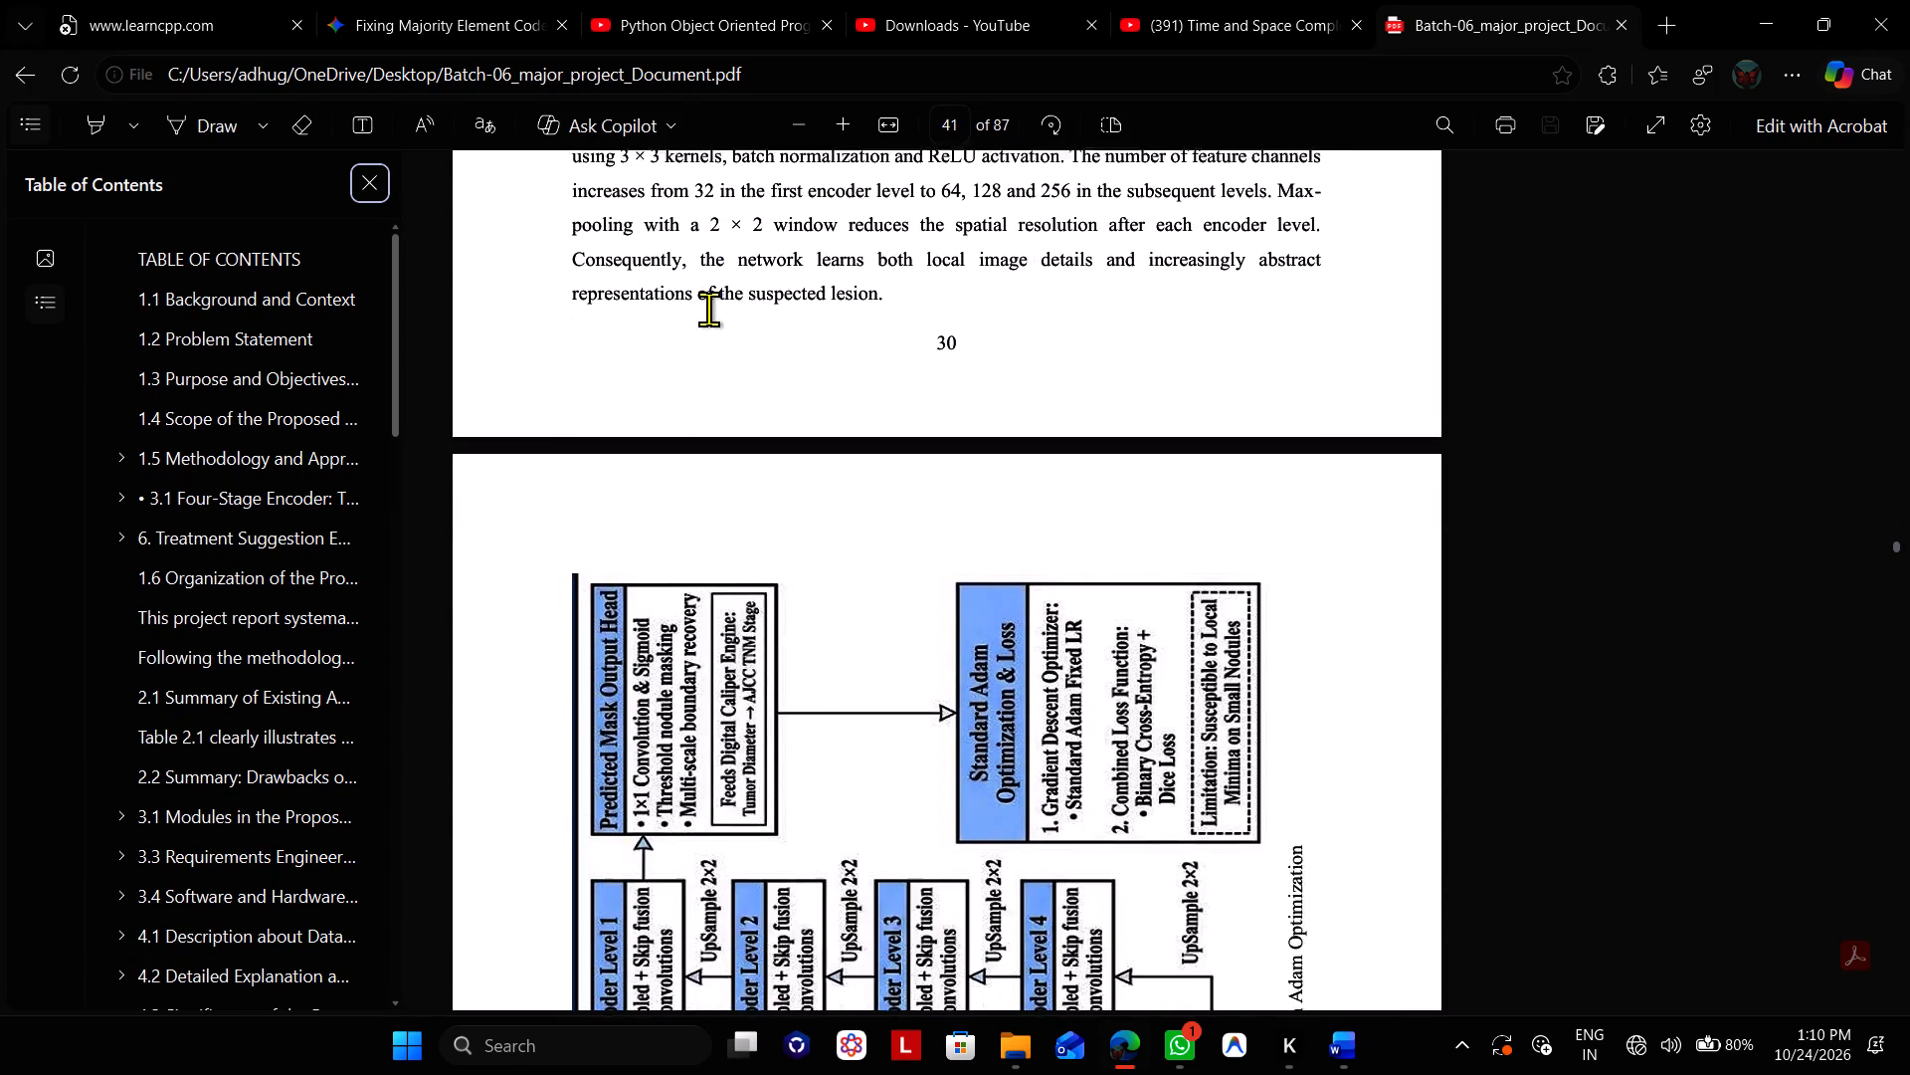
scroll(708, 309, down, 4)
scroll(708, 309, up, 4)
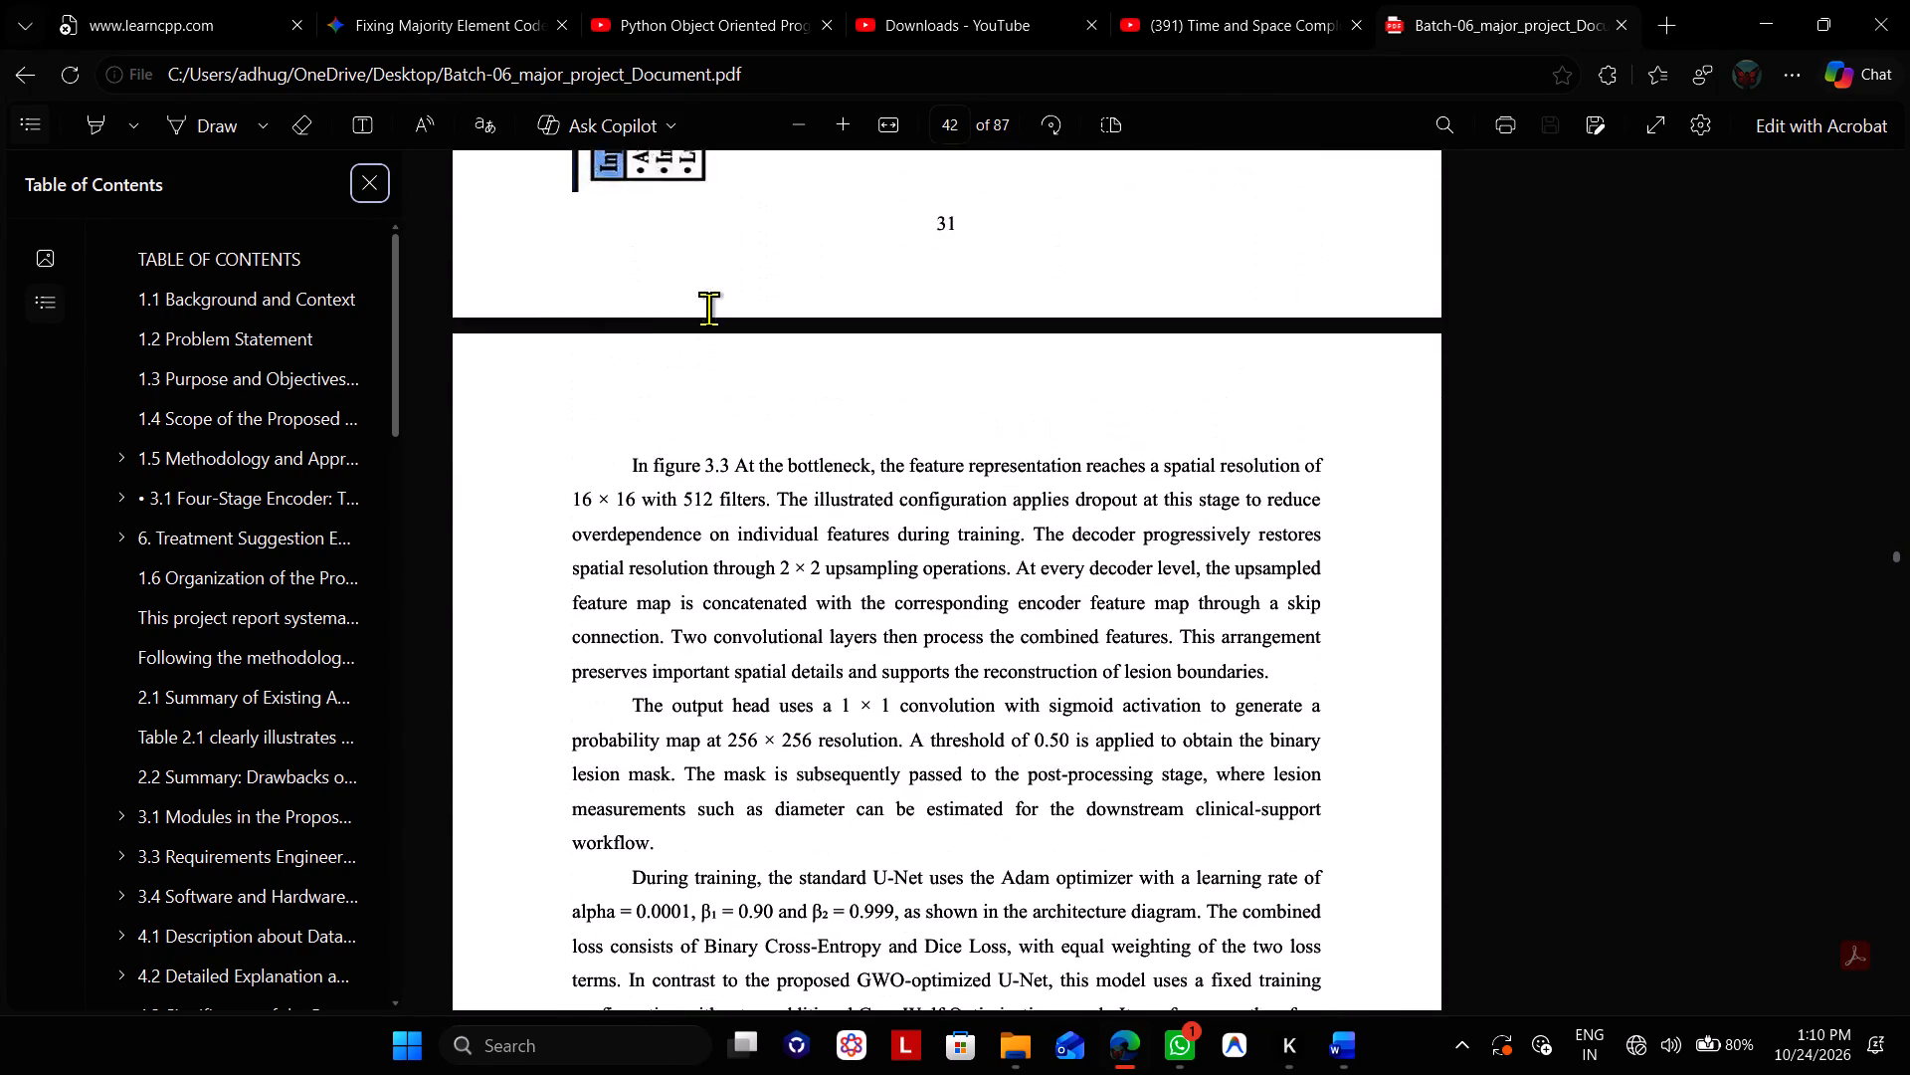
scroll(708, 309, down, 6)
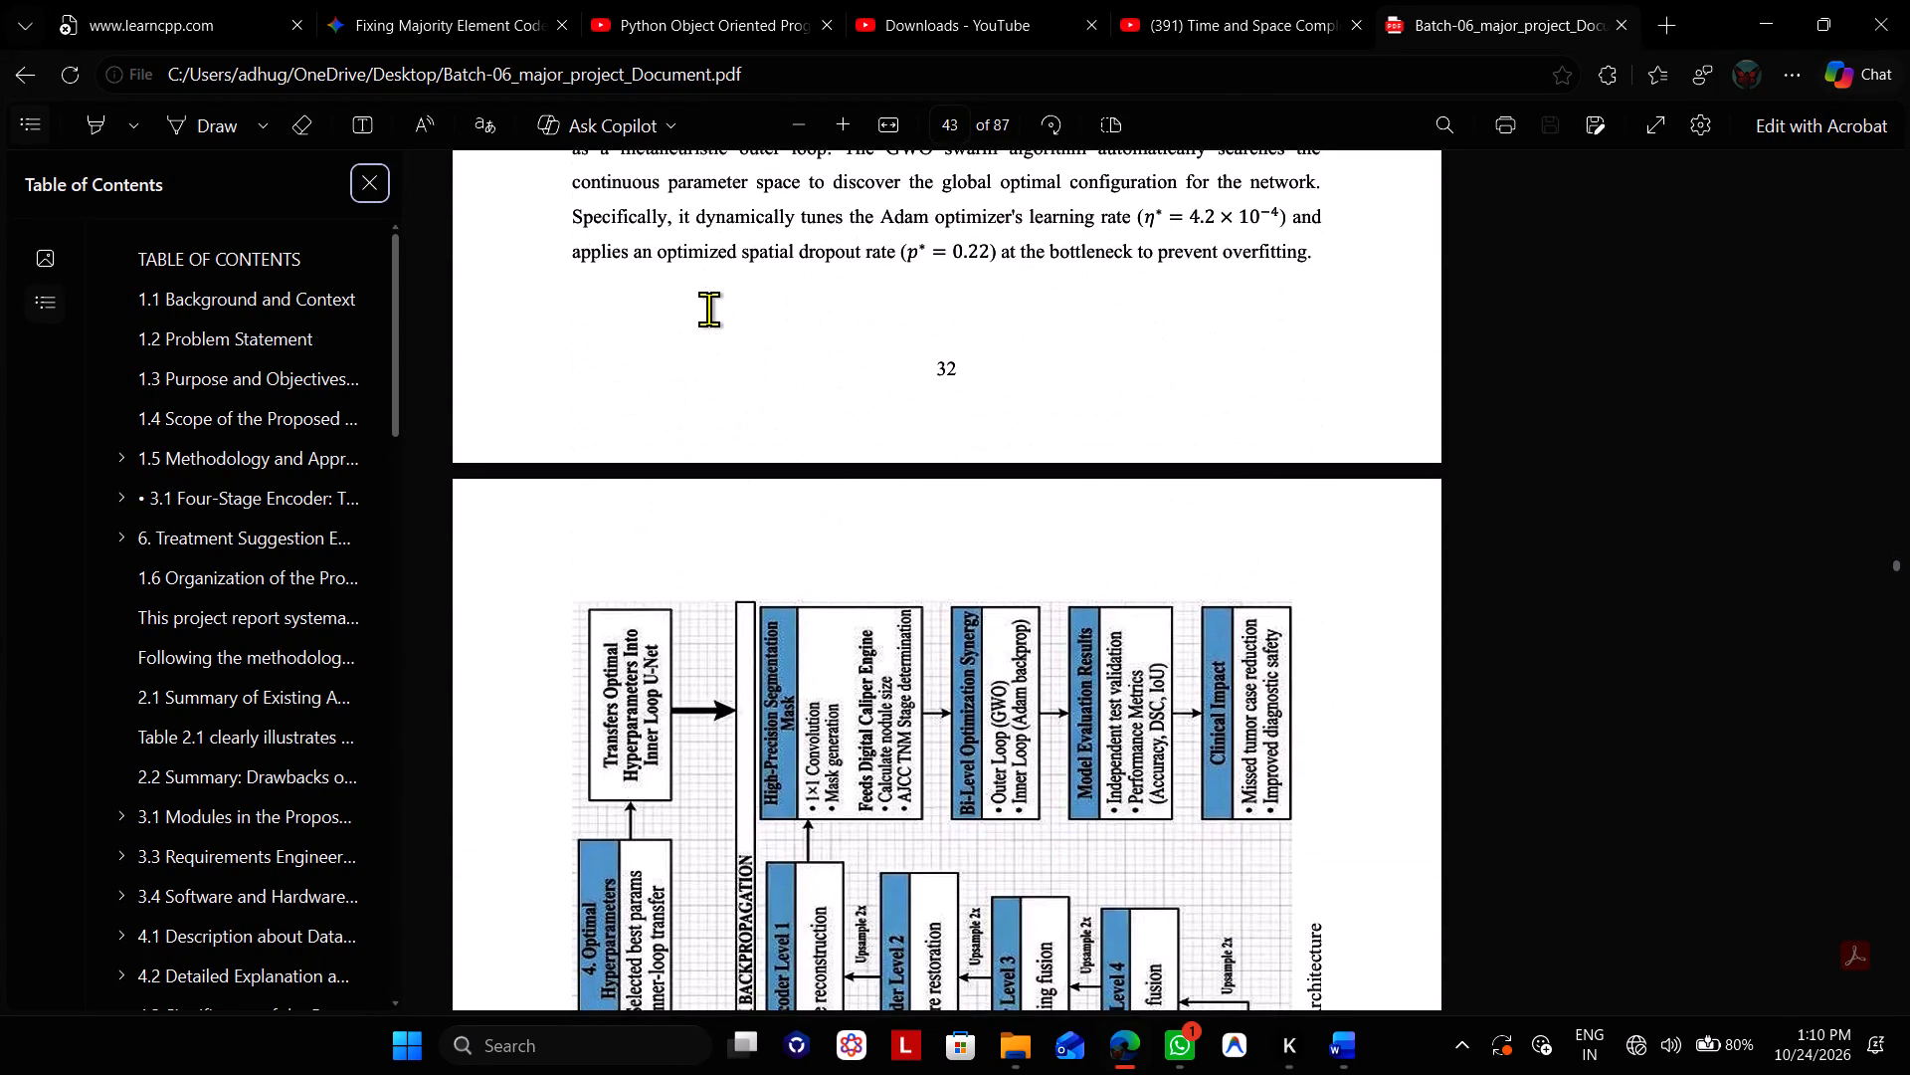
Review subsections 3.1.4 Loss Function through 3.1.24 Computational Complexity, checking headings, equations and page numbers.
scroll(708, 309, down, 7)
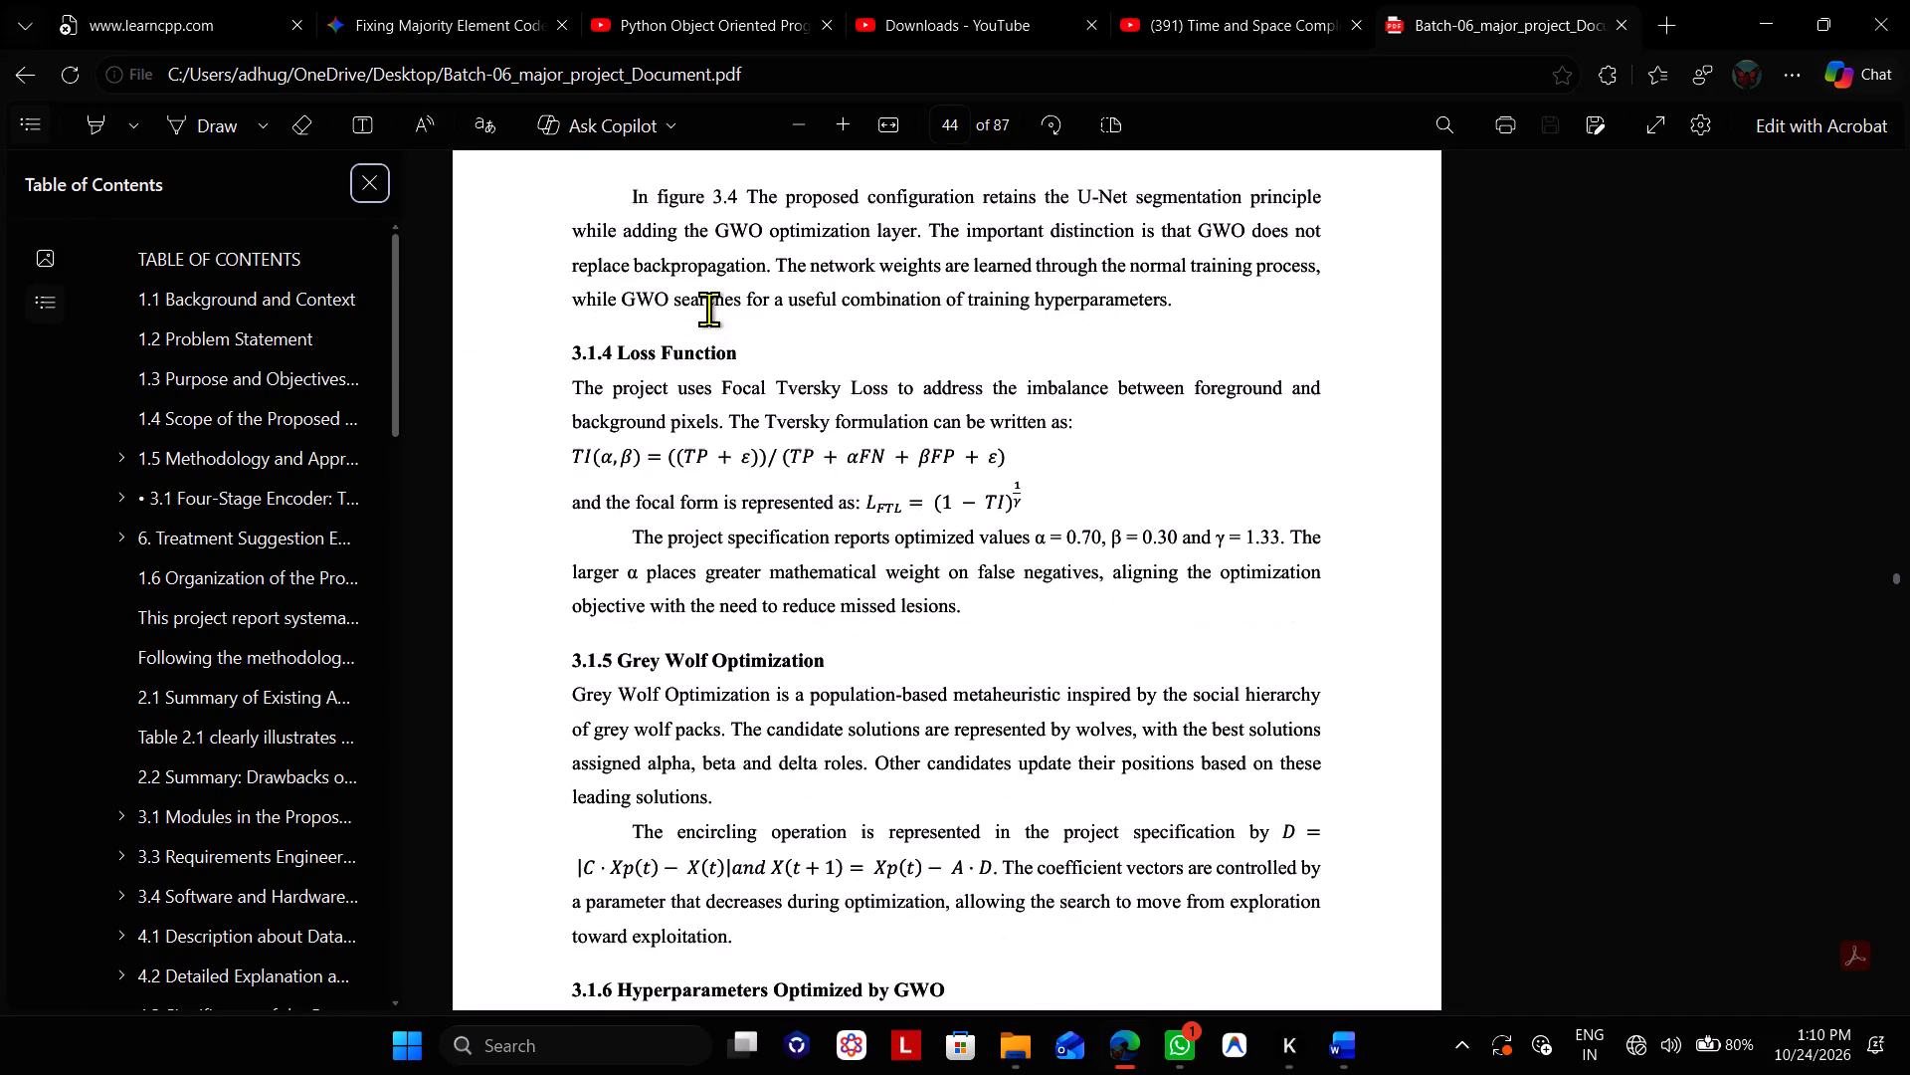
scroll(708, 309, down, 5)
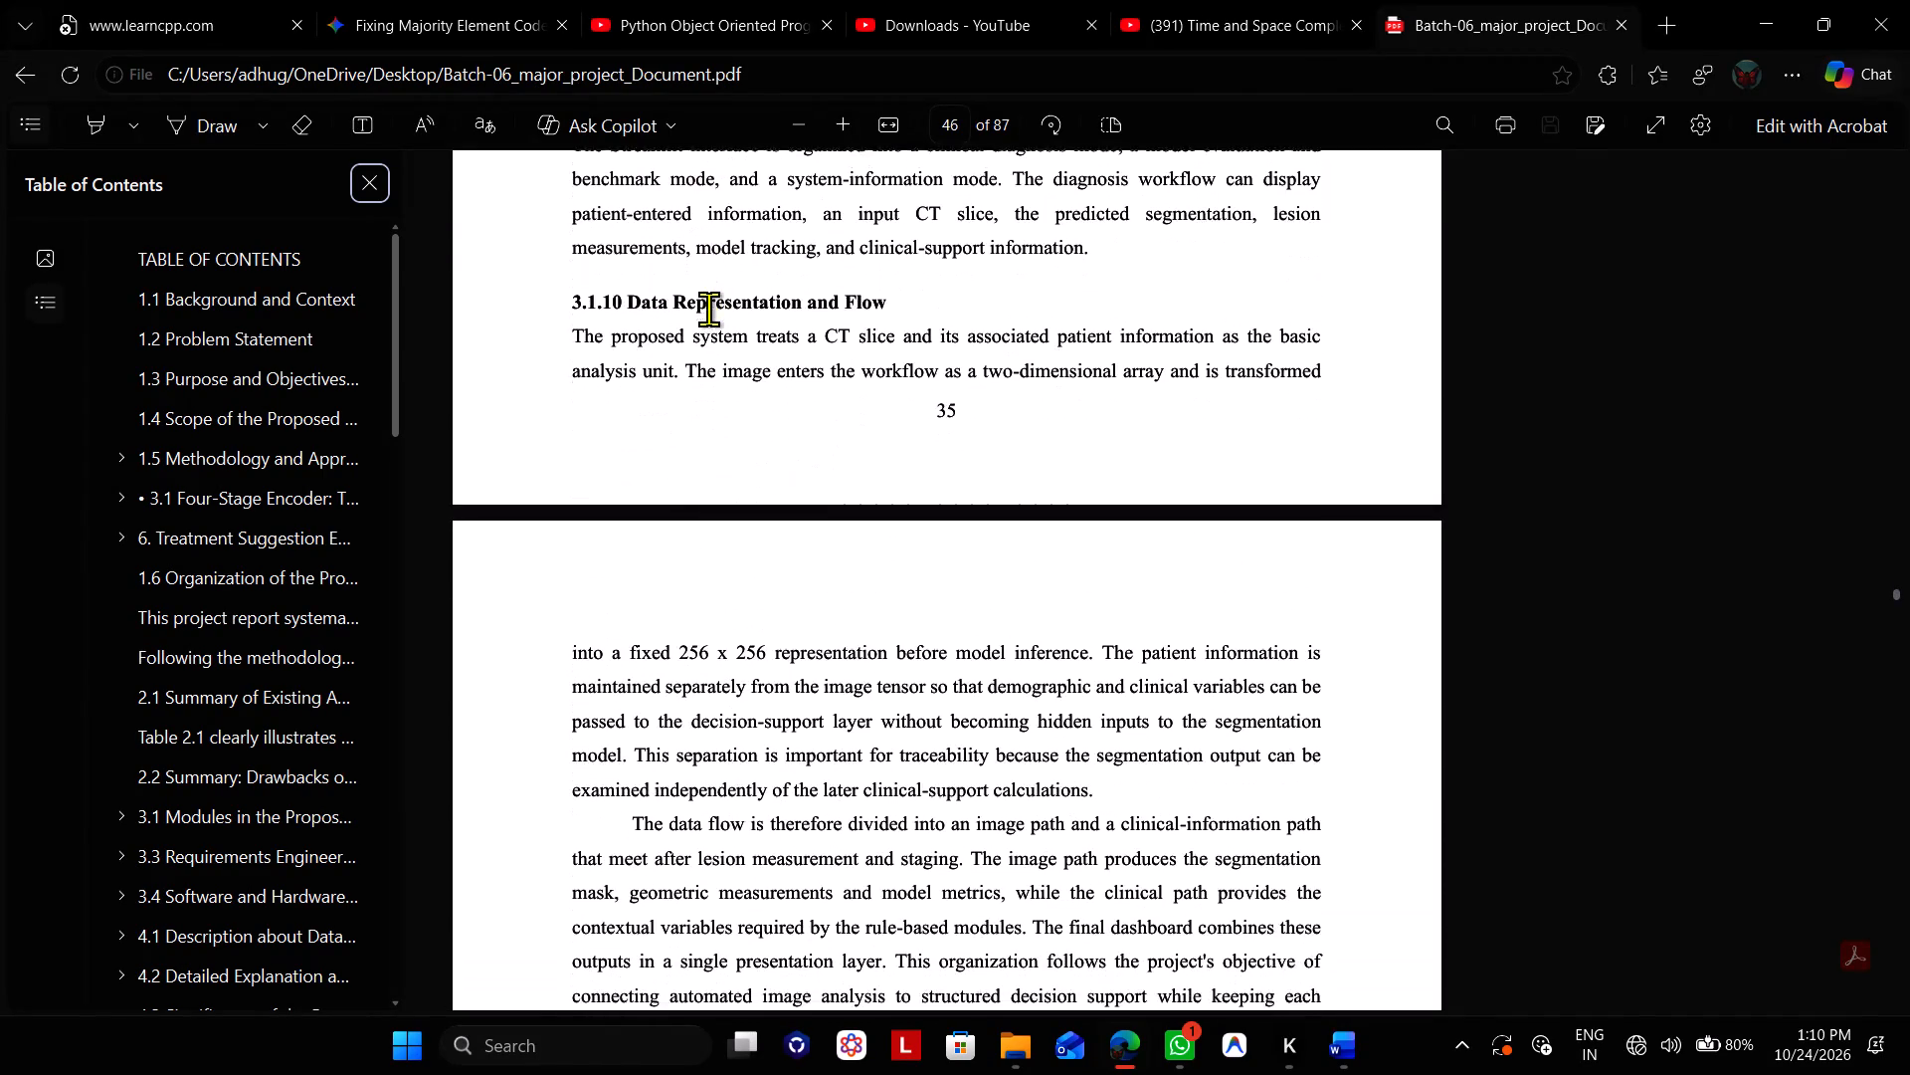
scroll(708, 309, down, 6)
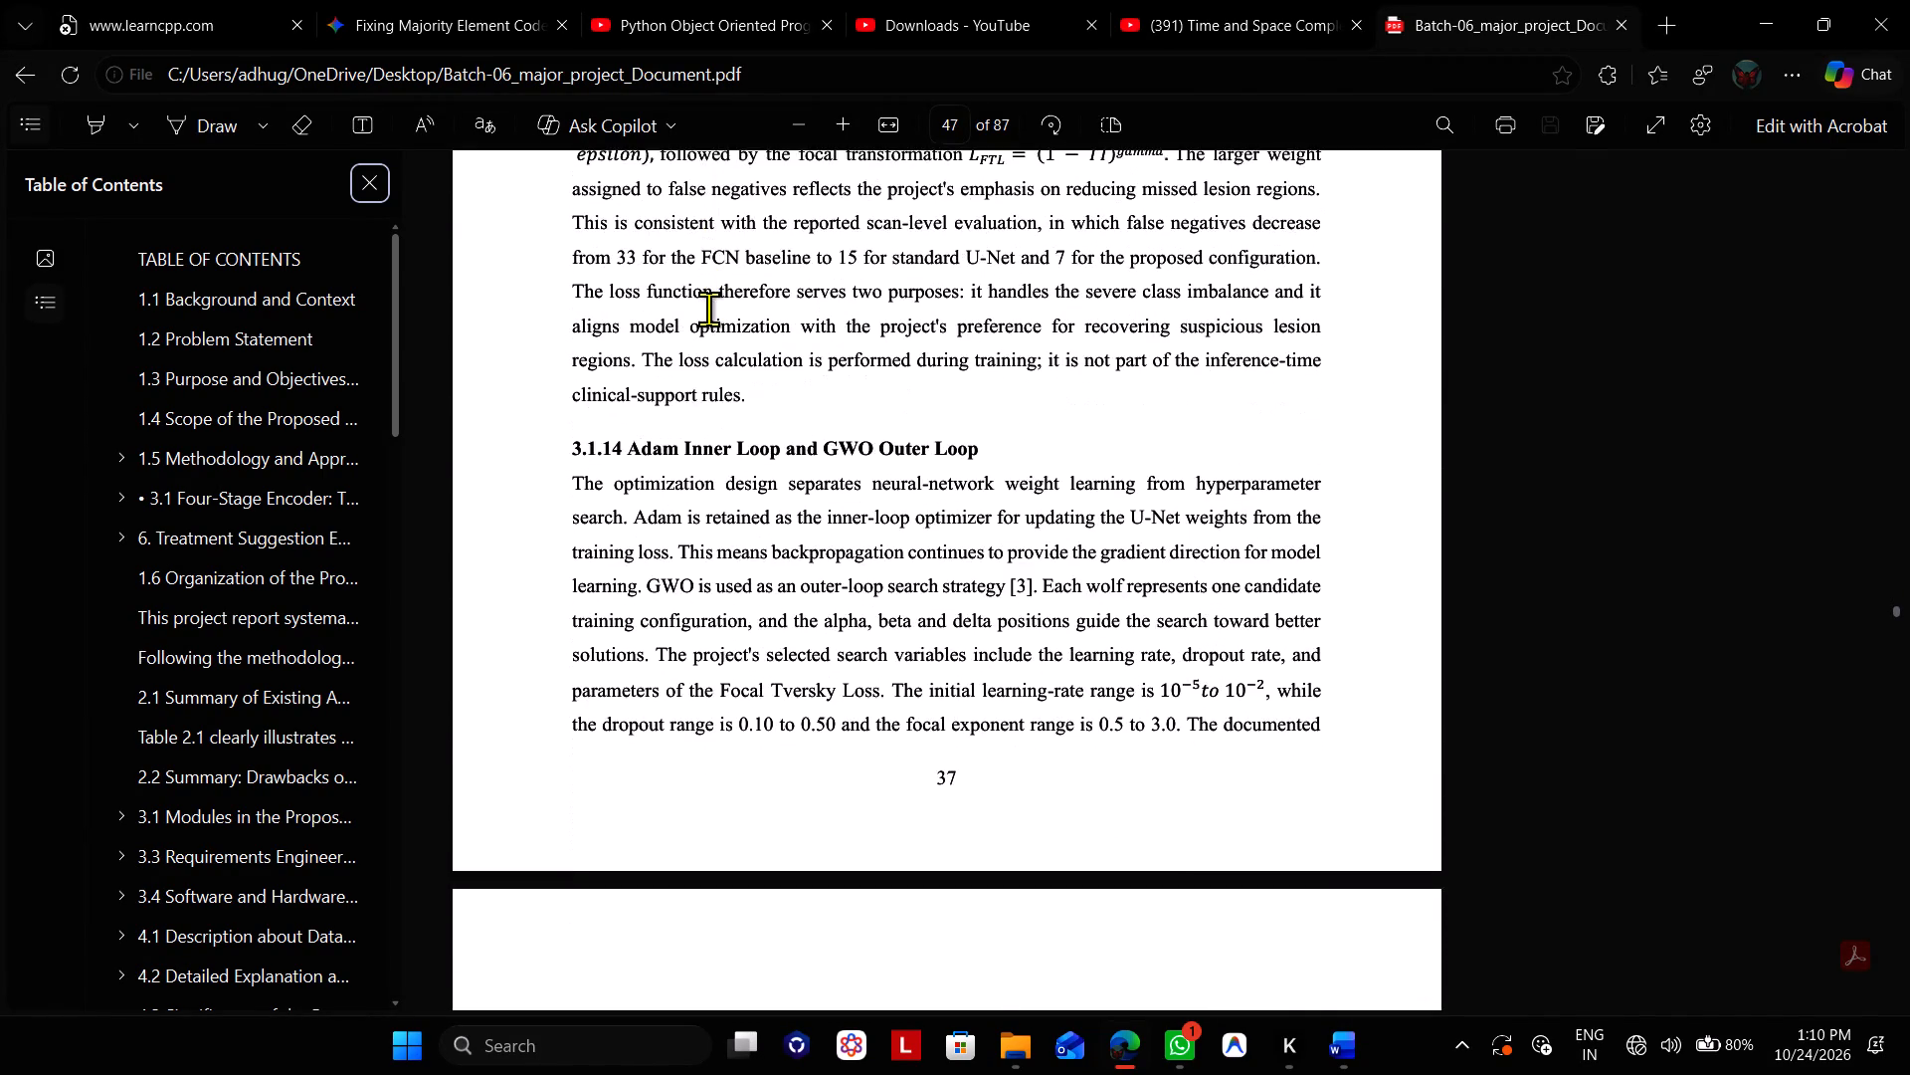
scroll(708, 309, down, 7)
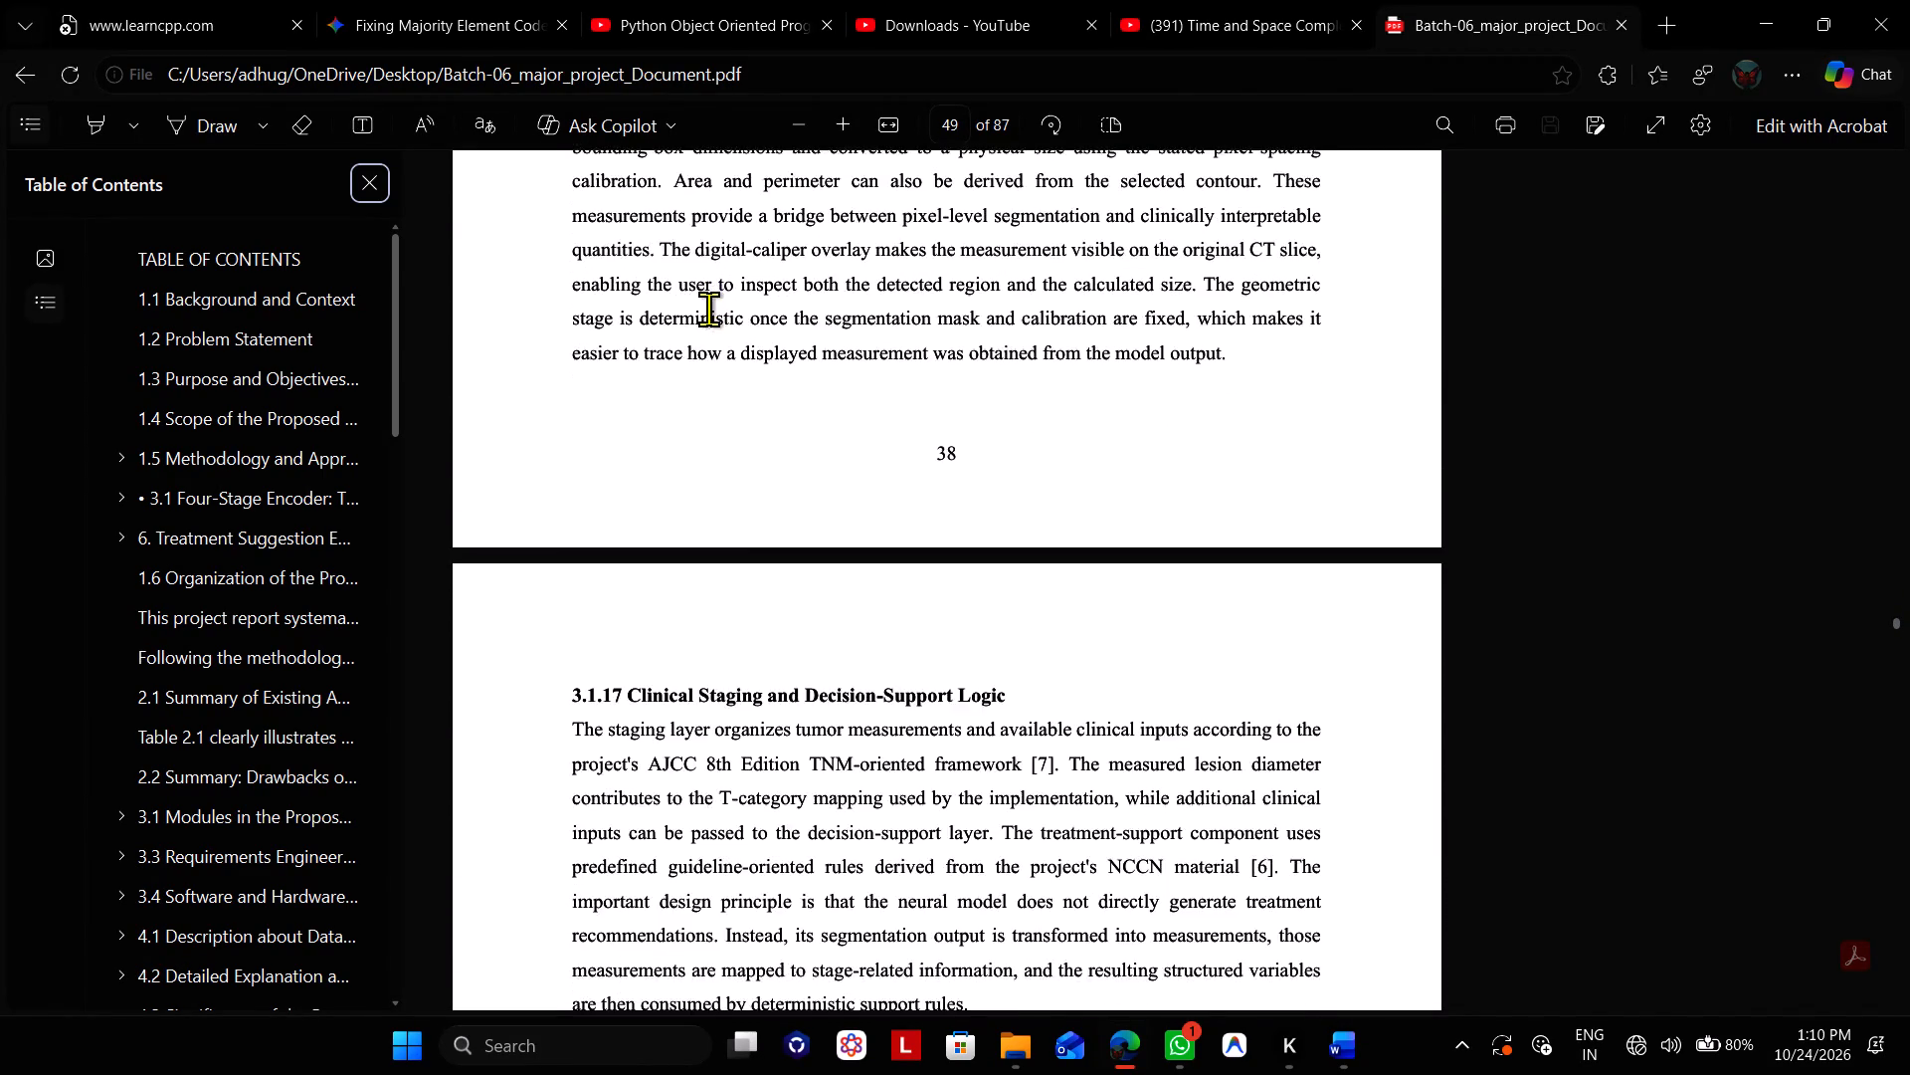
scroll(708, 309, down, 7)
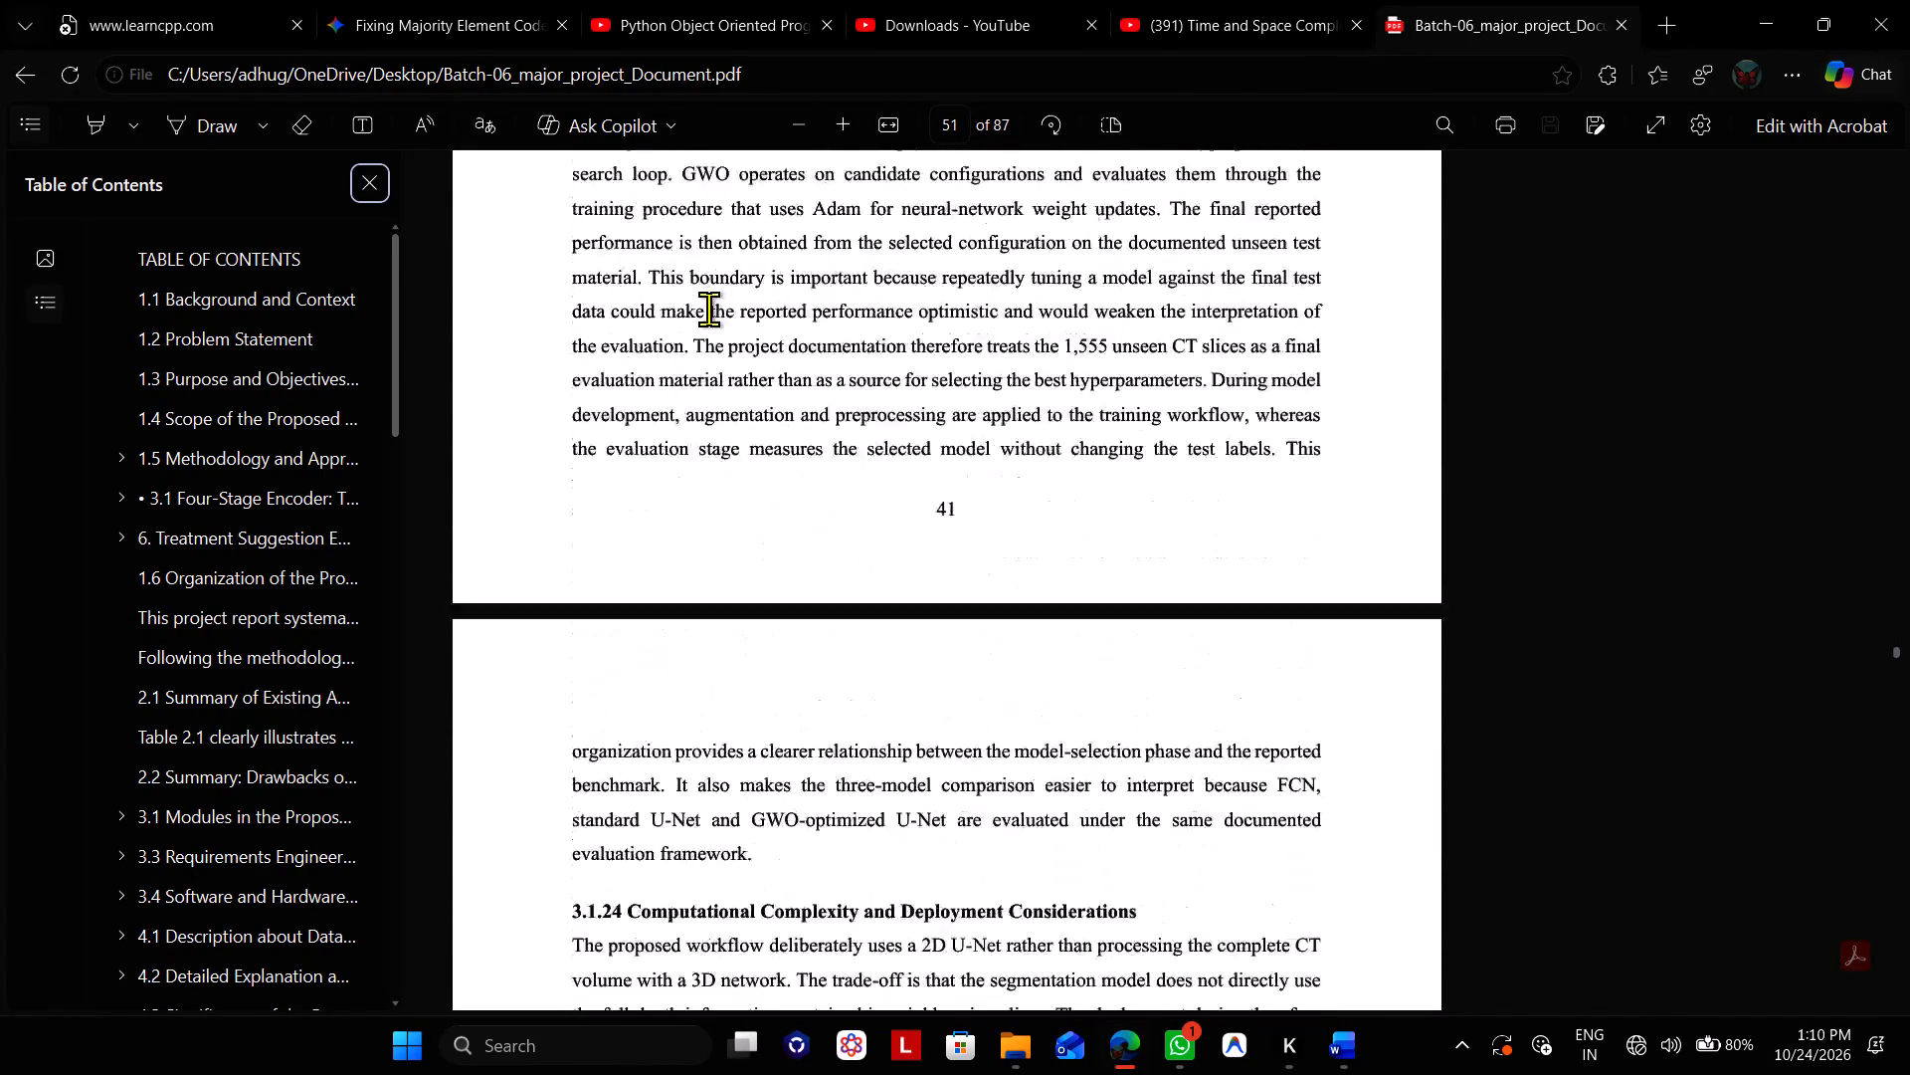
Inspect the UML diagram sections, including the highlighted word Streamlit below the class diagram, and continue through to section 3.4.
scroll(708, 309, down, 6)
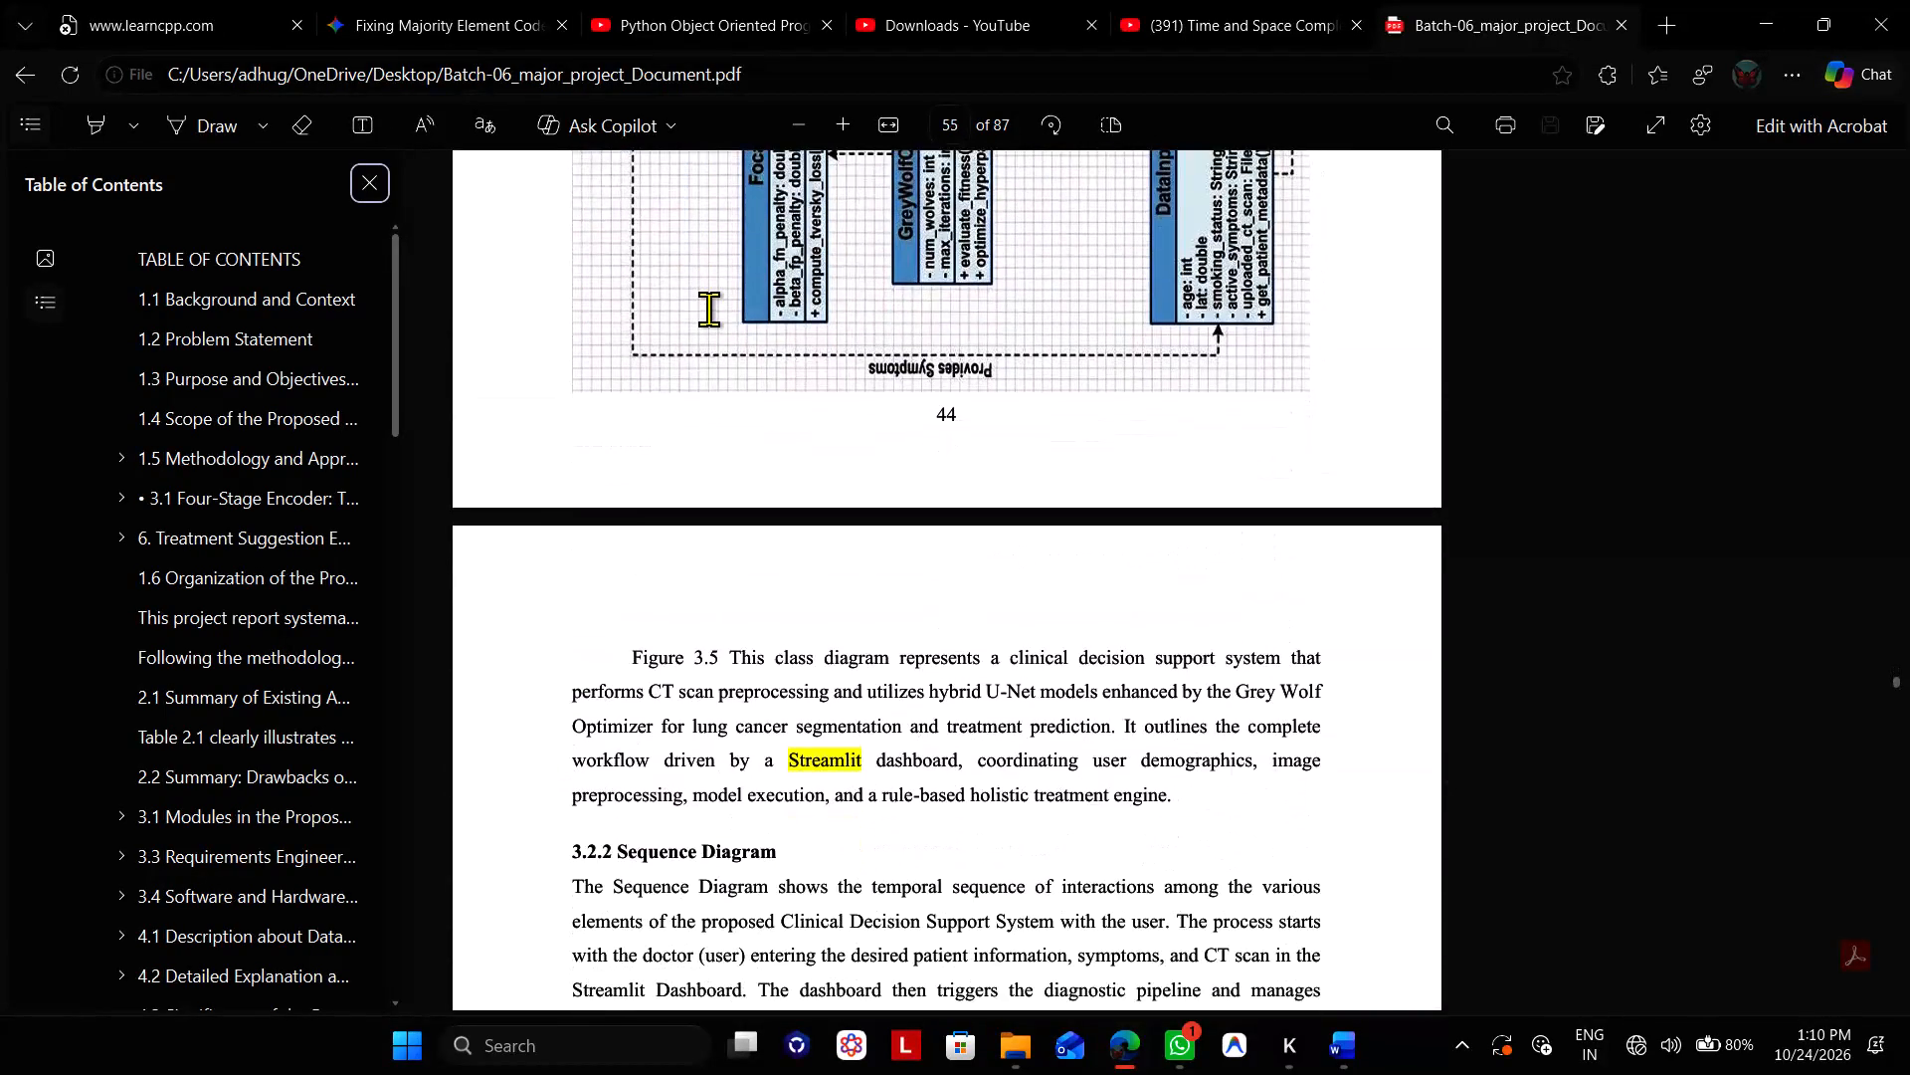
scroll(708, 309, down, 3)
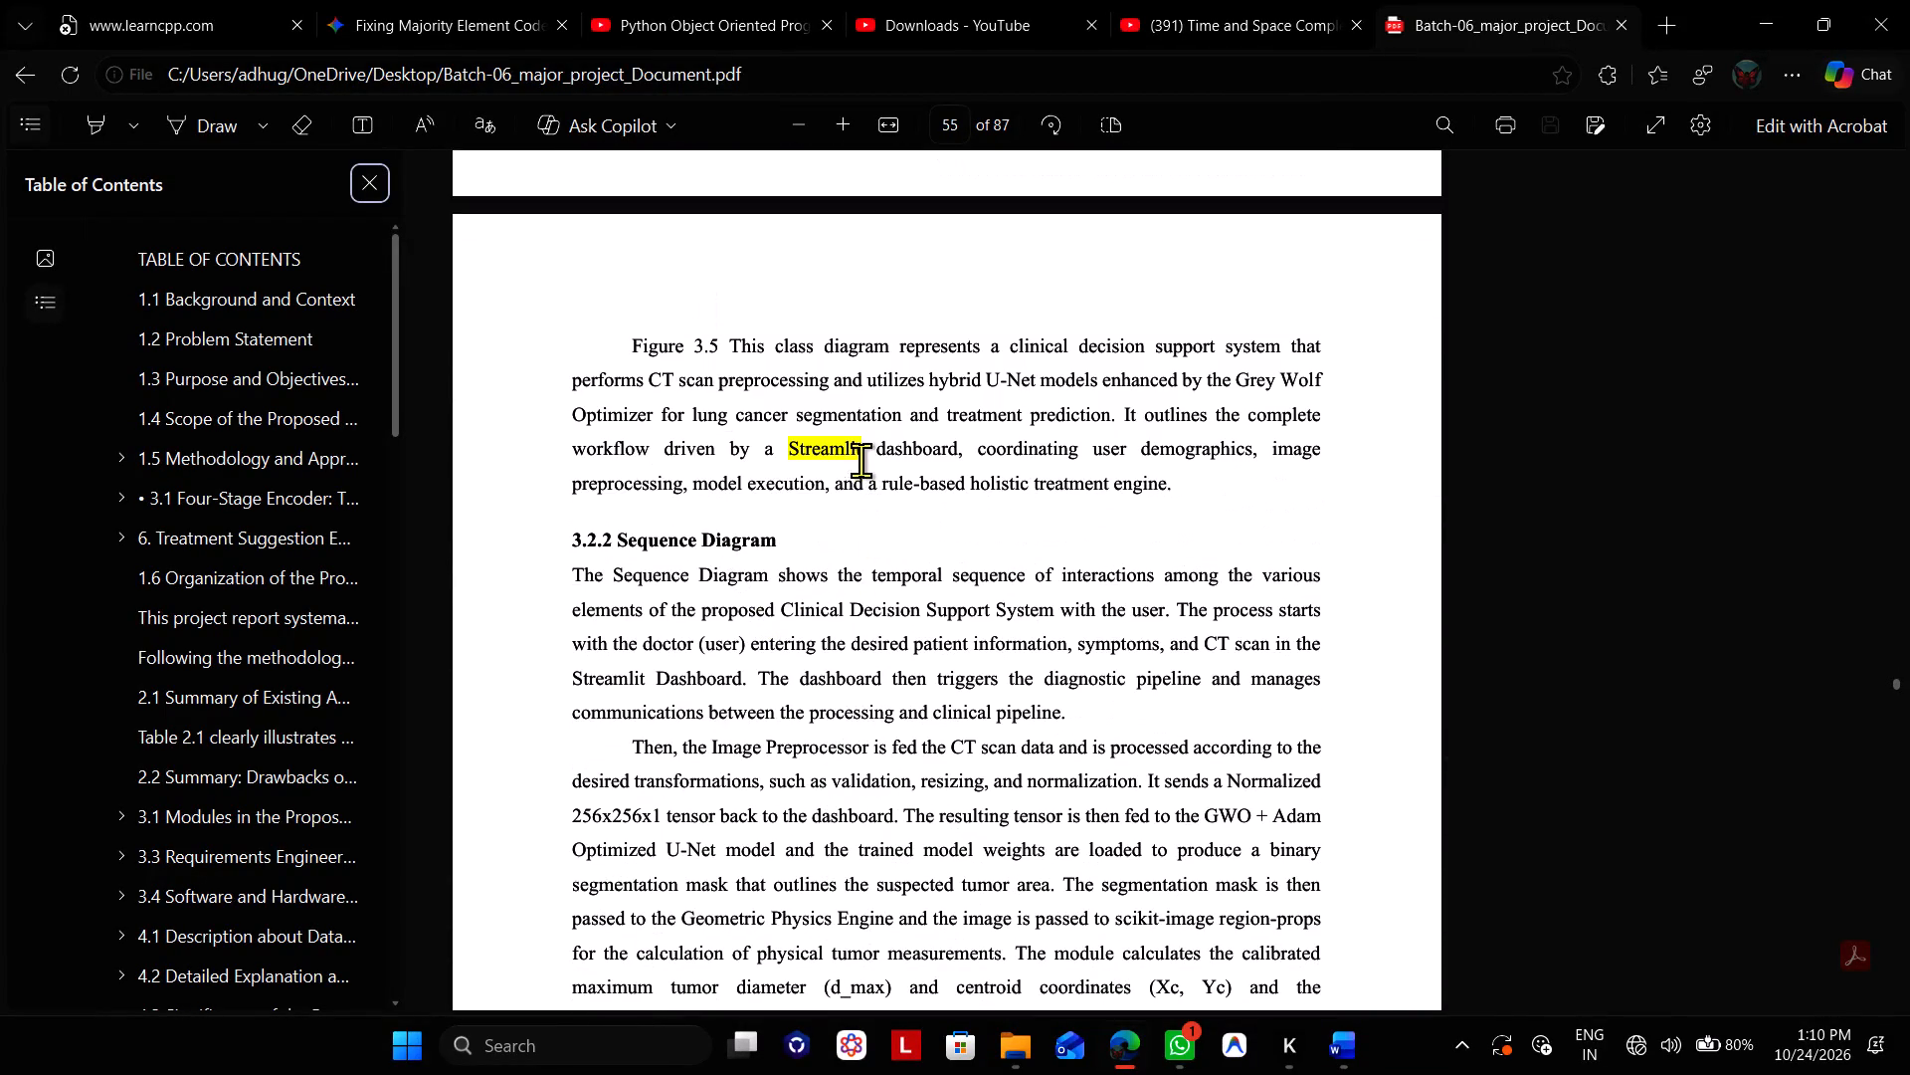
click(855, 446)
scroll(783, 642, down, 3)
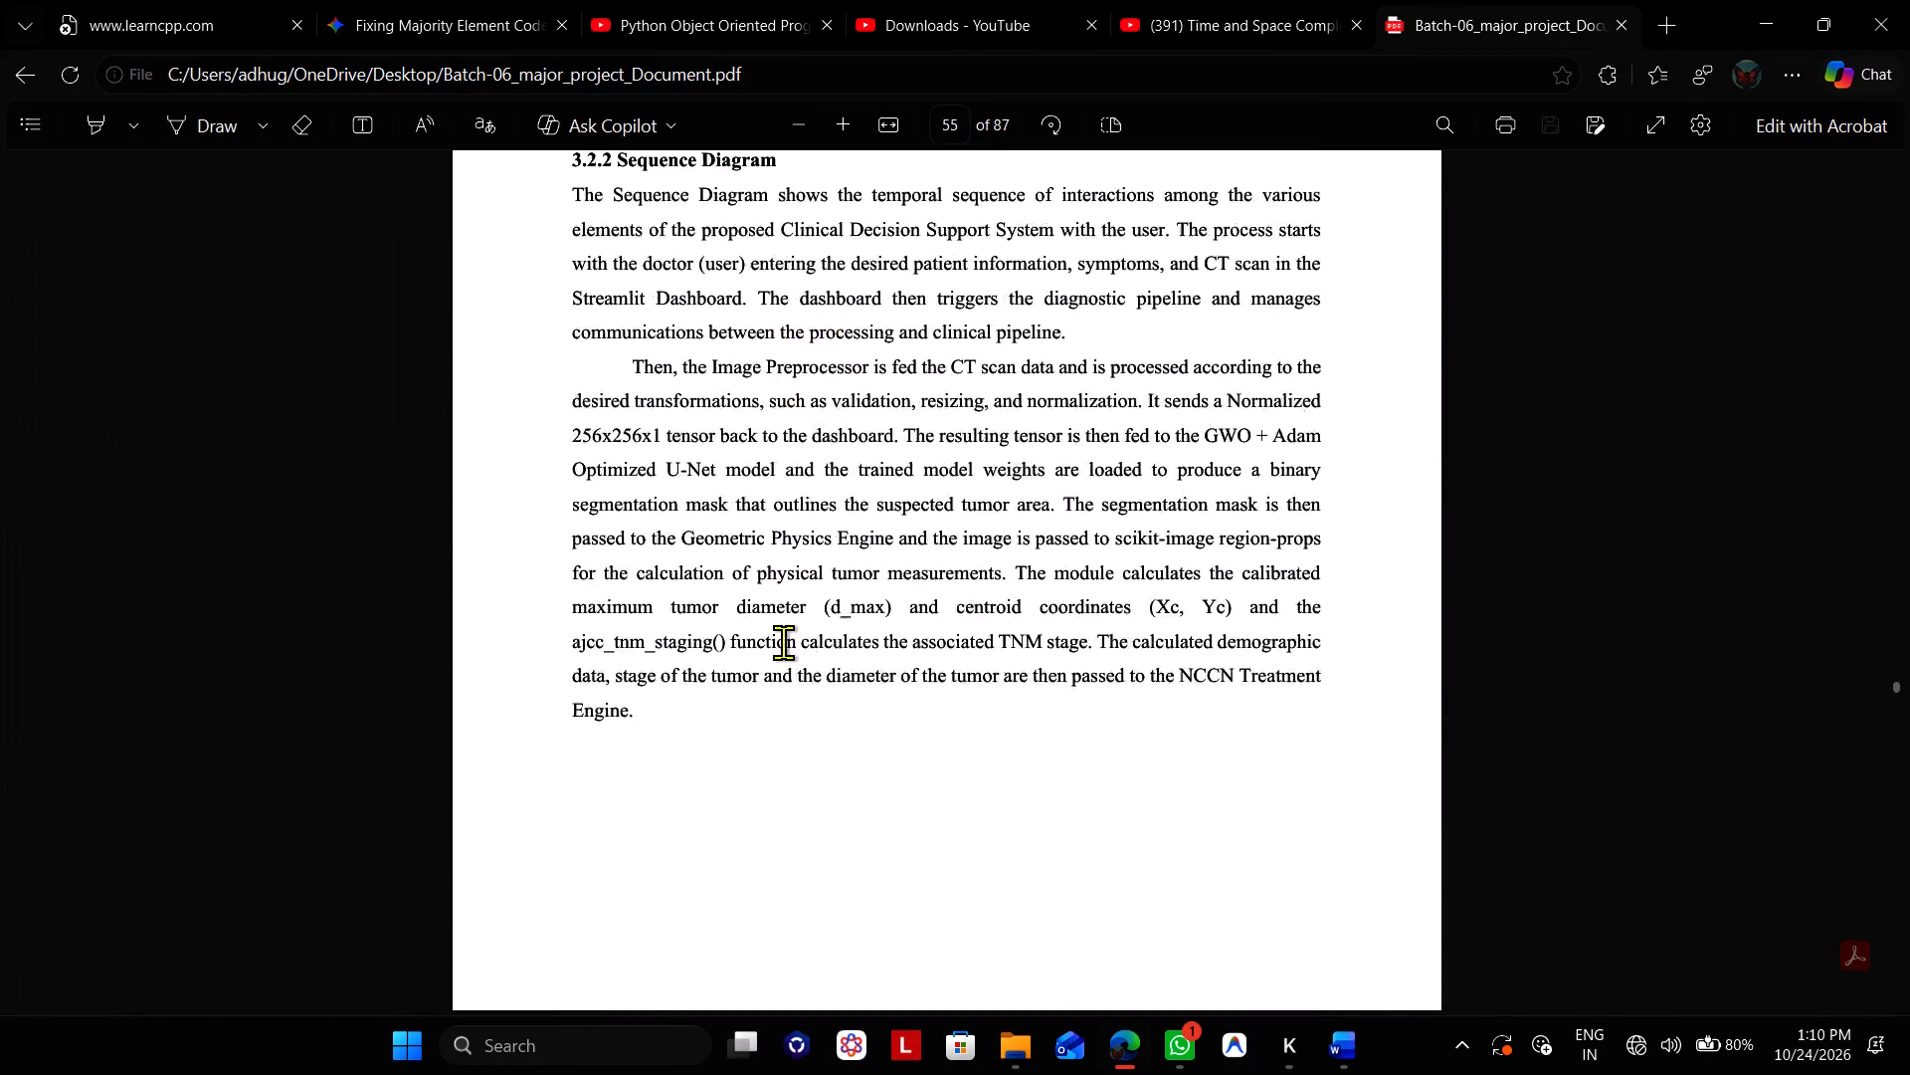
scroll(783, 642, down, 2)
scroll(783, 642, up, 6)
scroll(783, 642, down, 11)
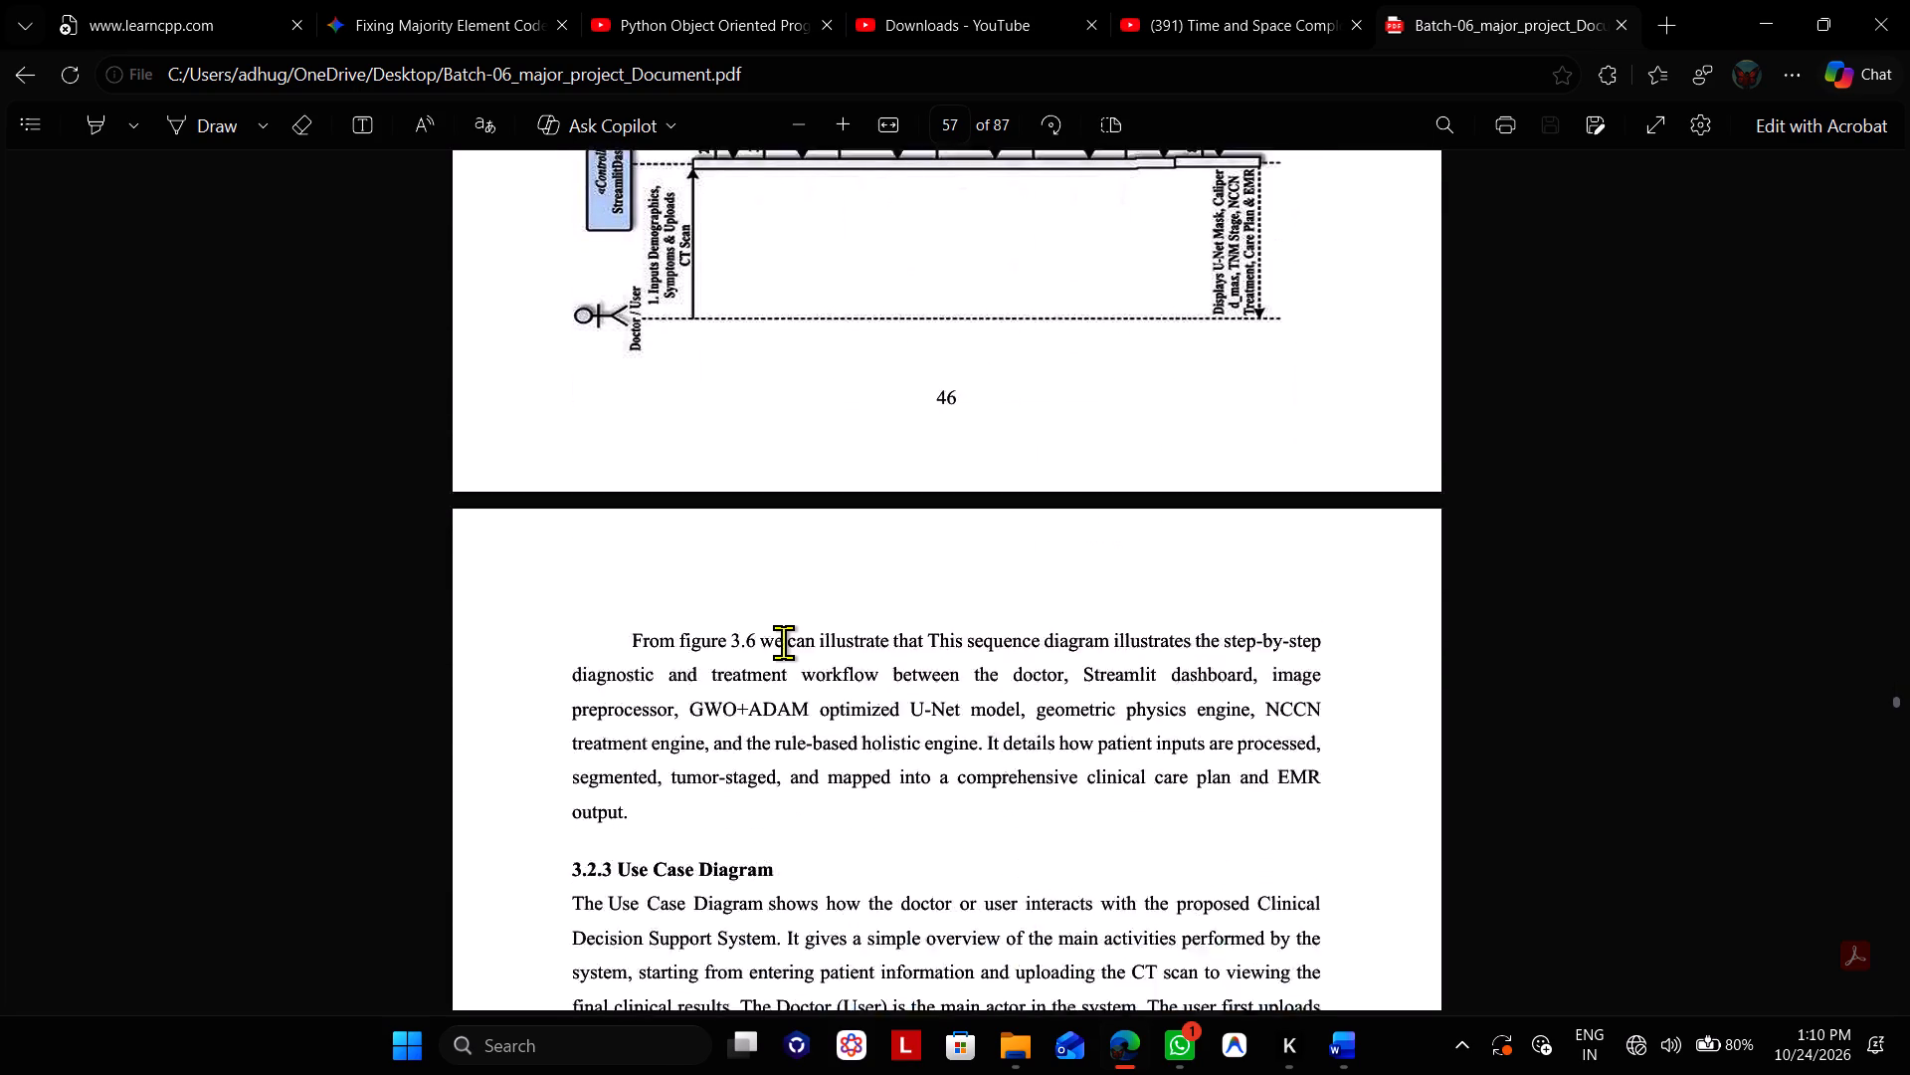
scroll(783, 642, down, 4)
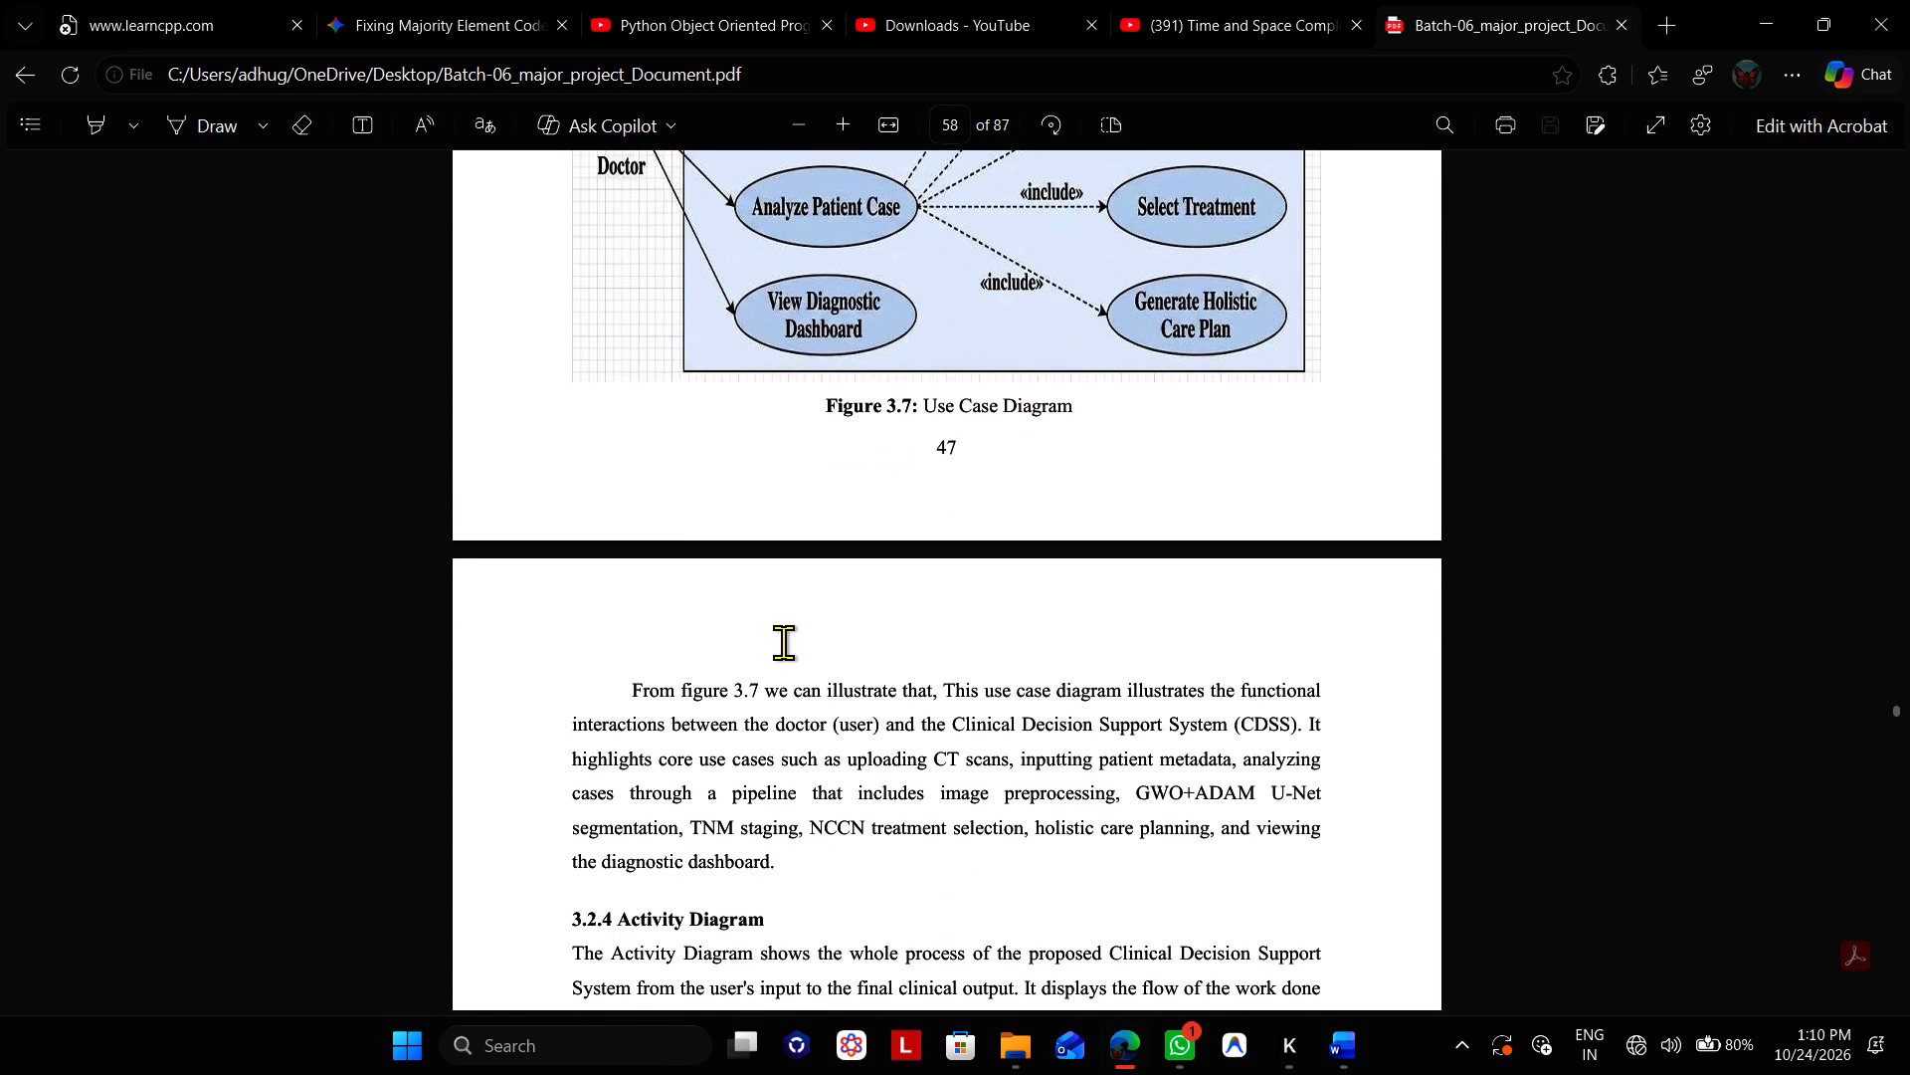
scroll(783, 642, down, 6)
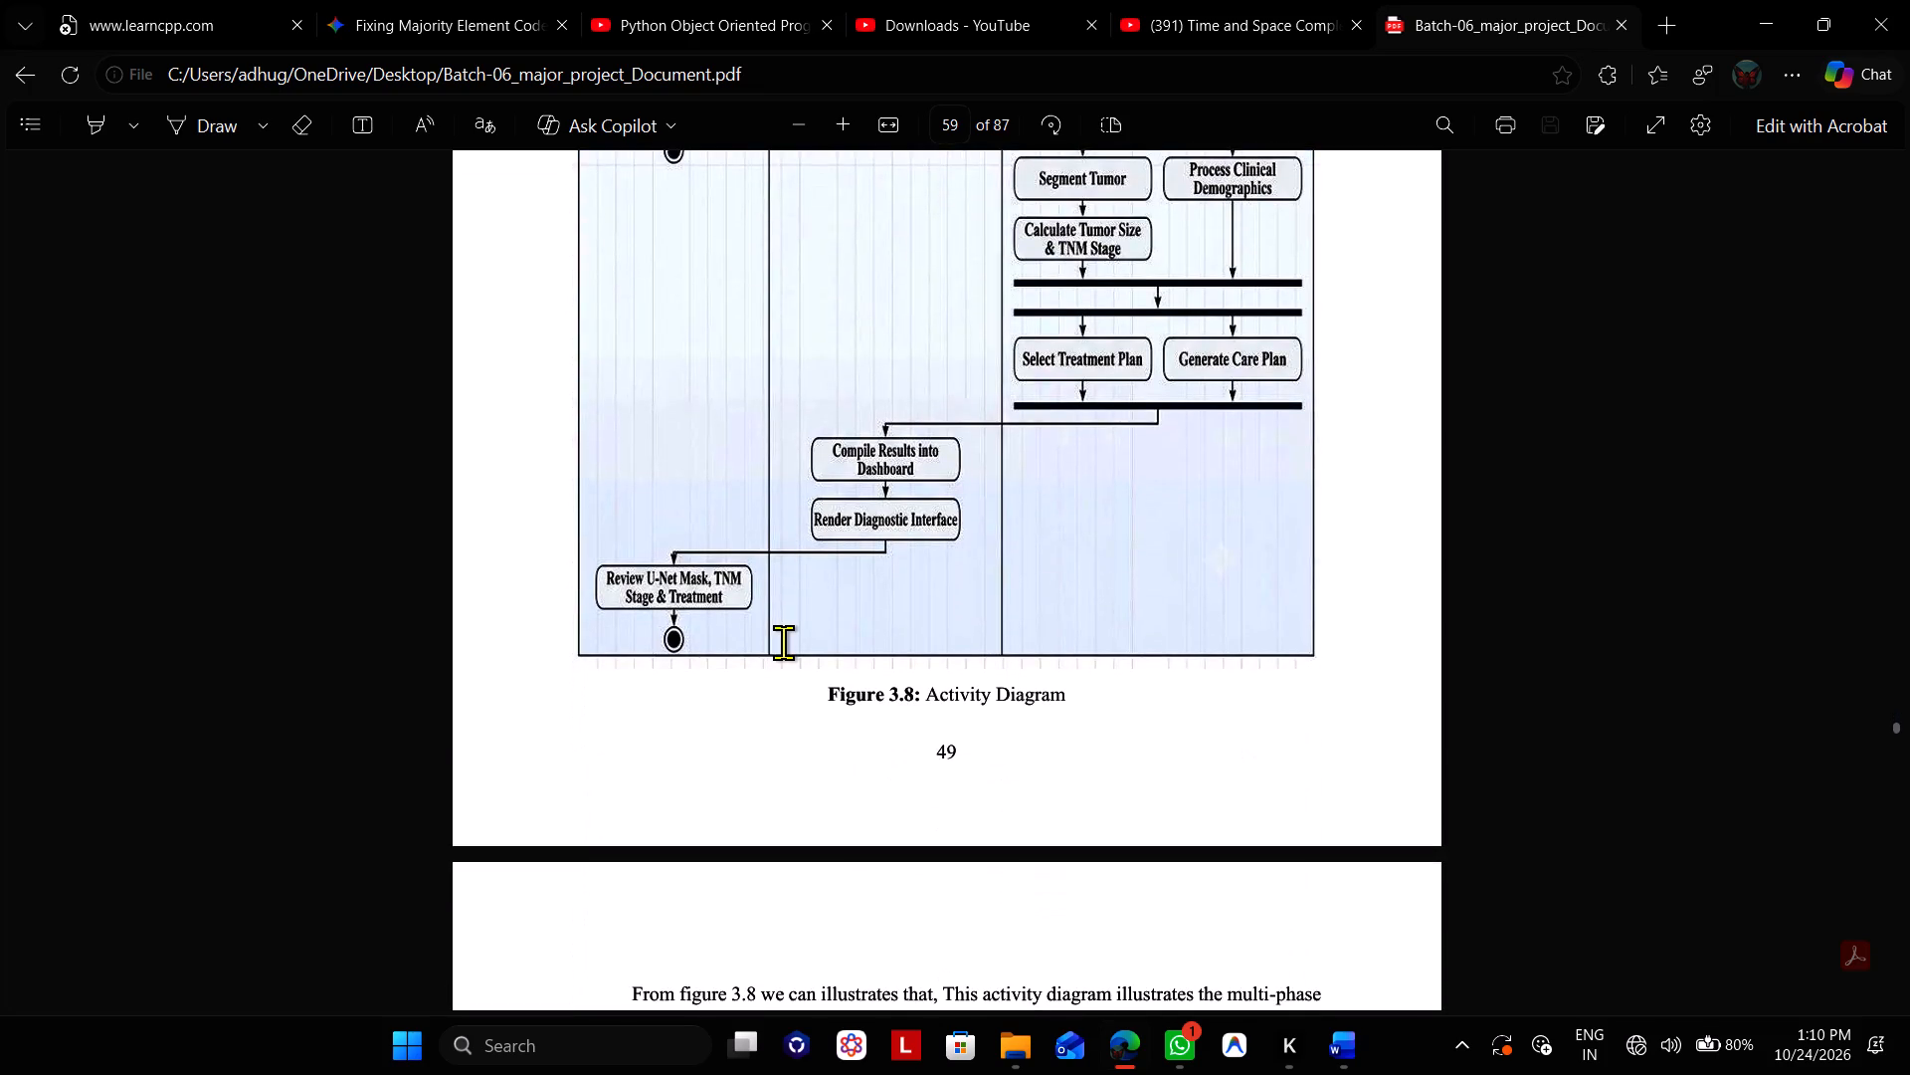
scroll(783, 642, down, 7)
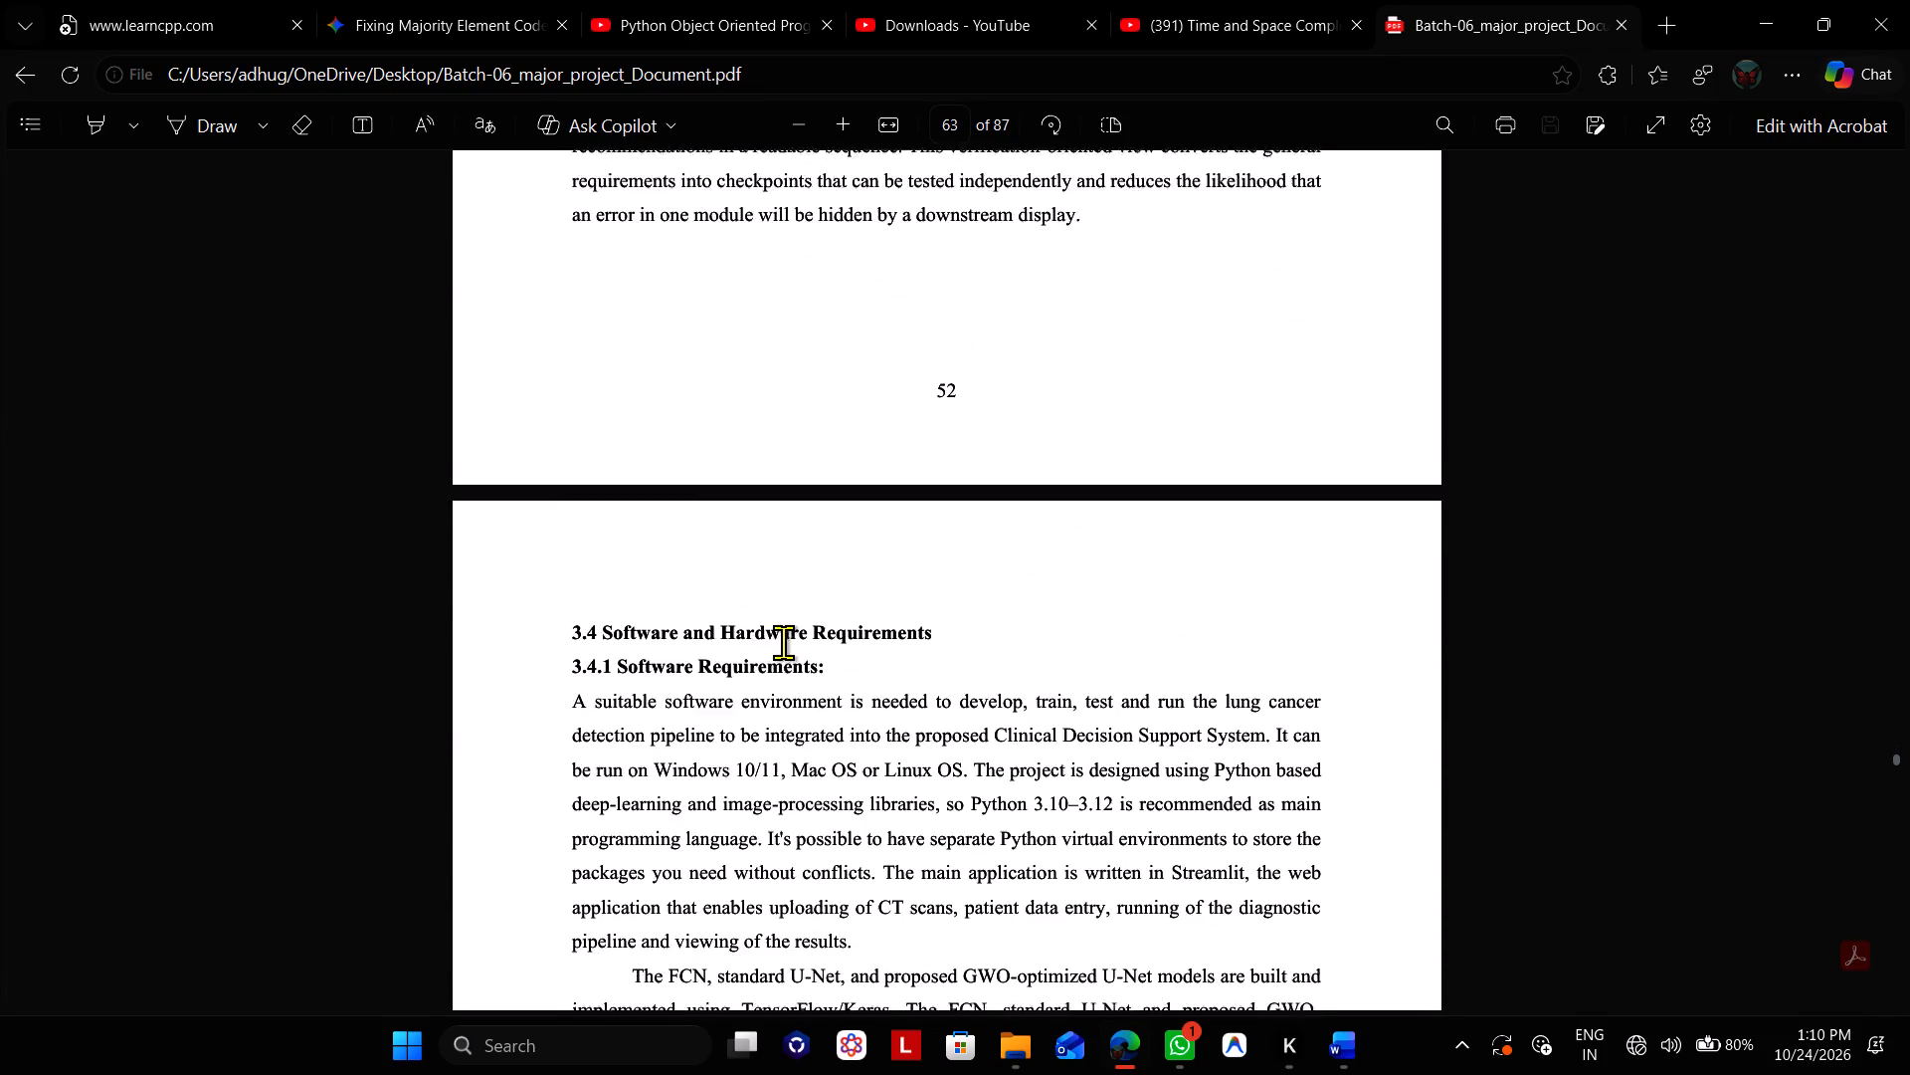
Review section 3.4 and the Chapter 4 exploratory analysis and model comparison figures, checking captions, image placement and page breaks.
scroll(783, 642, down, 3)
scroll(783, 642, up, 1)
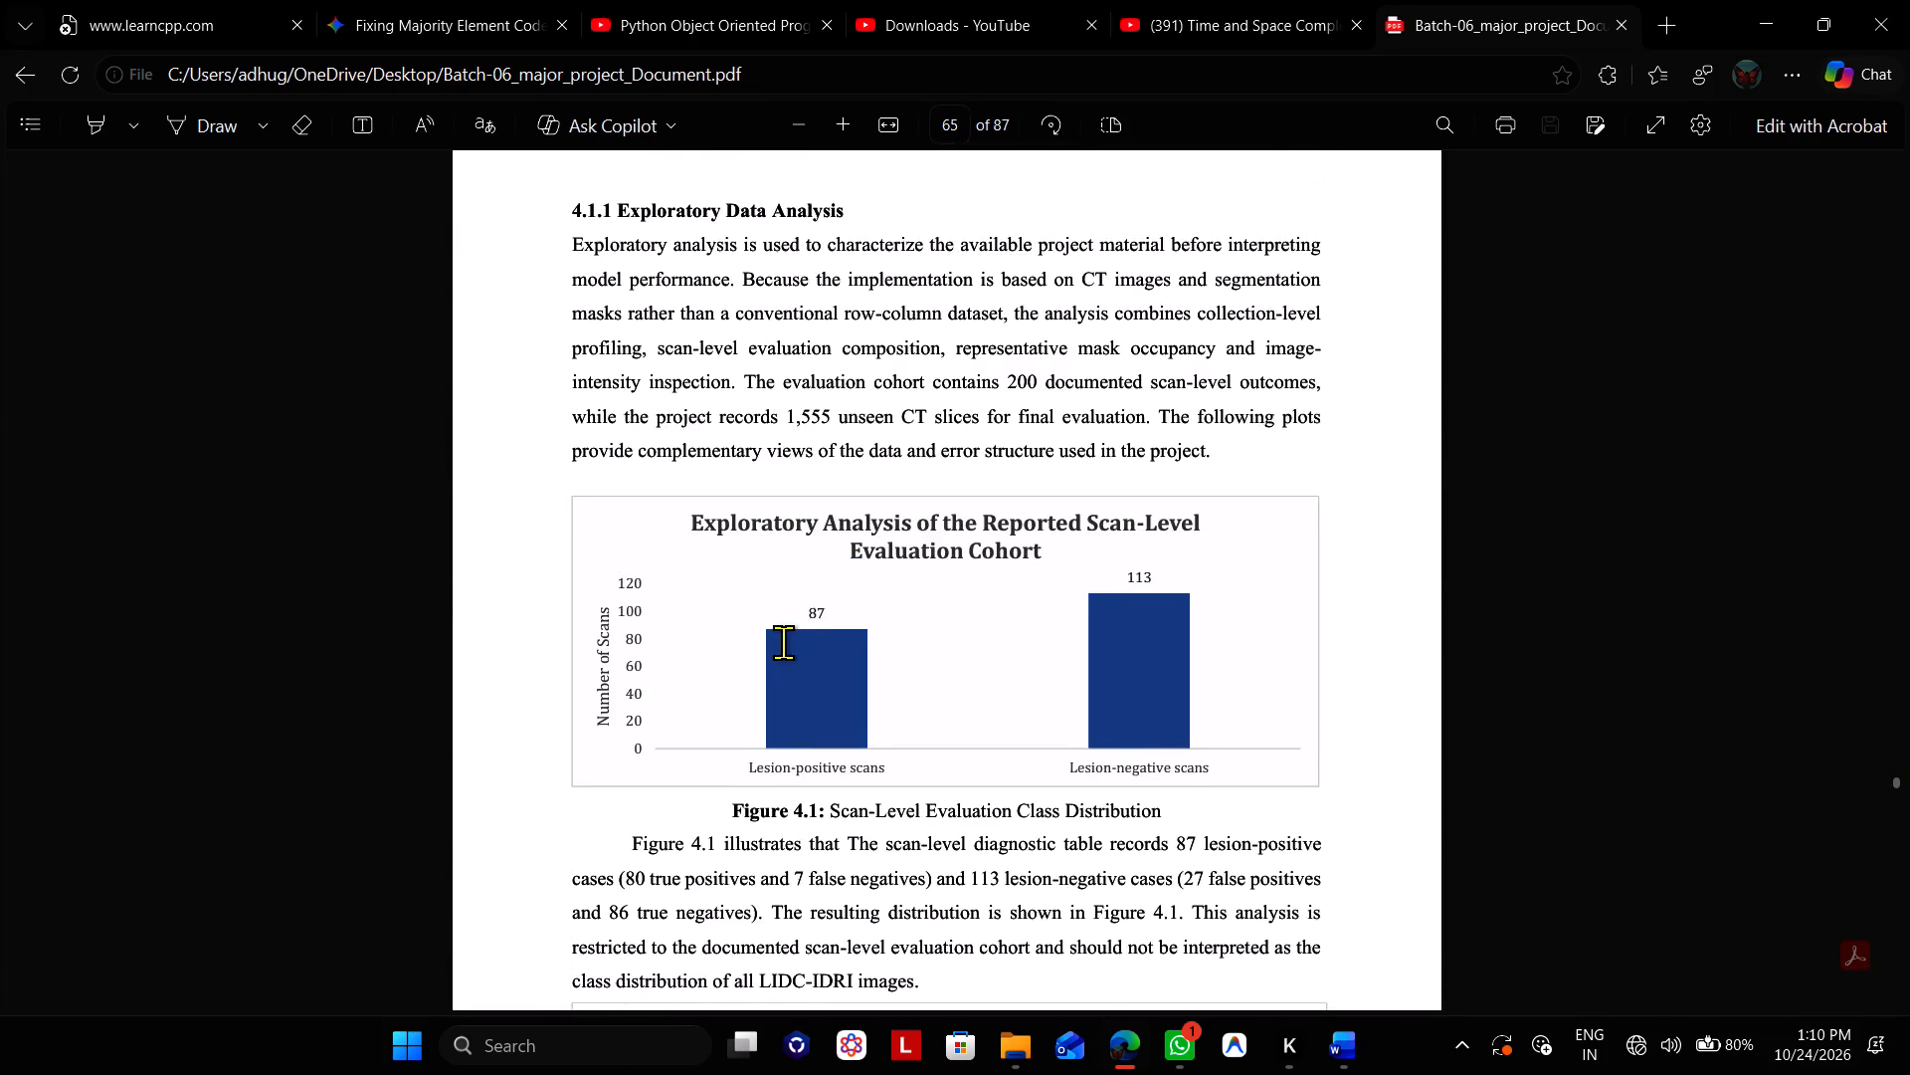
scroll(783, 642, up, 1)
scroll(783, 642, down, 4)
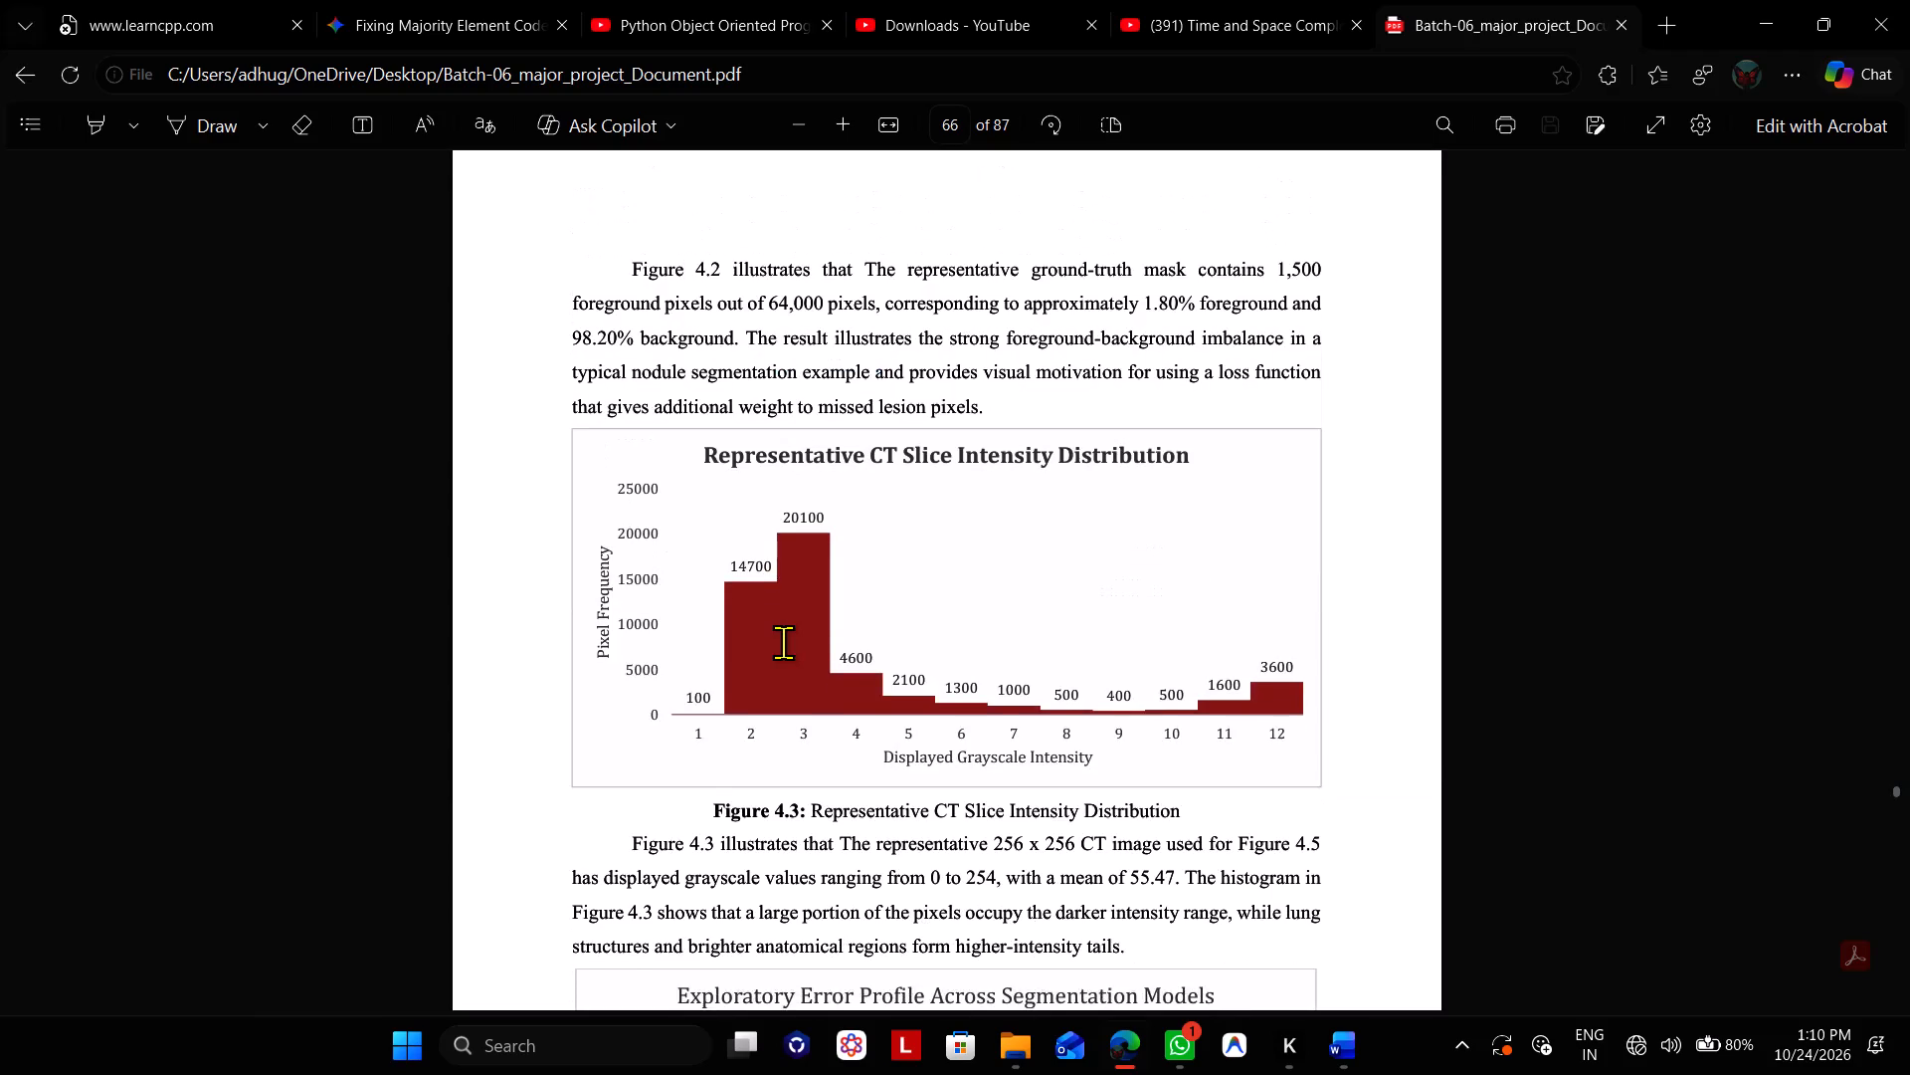
scroll(783, 642, down, 4)
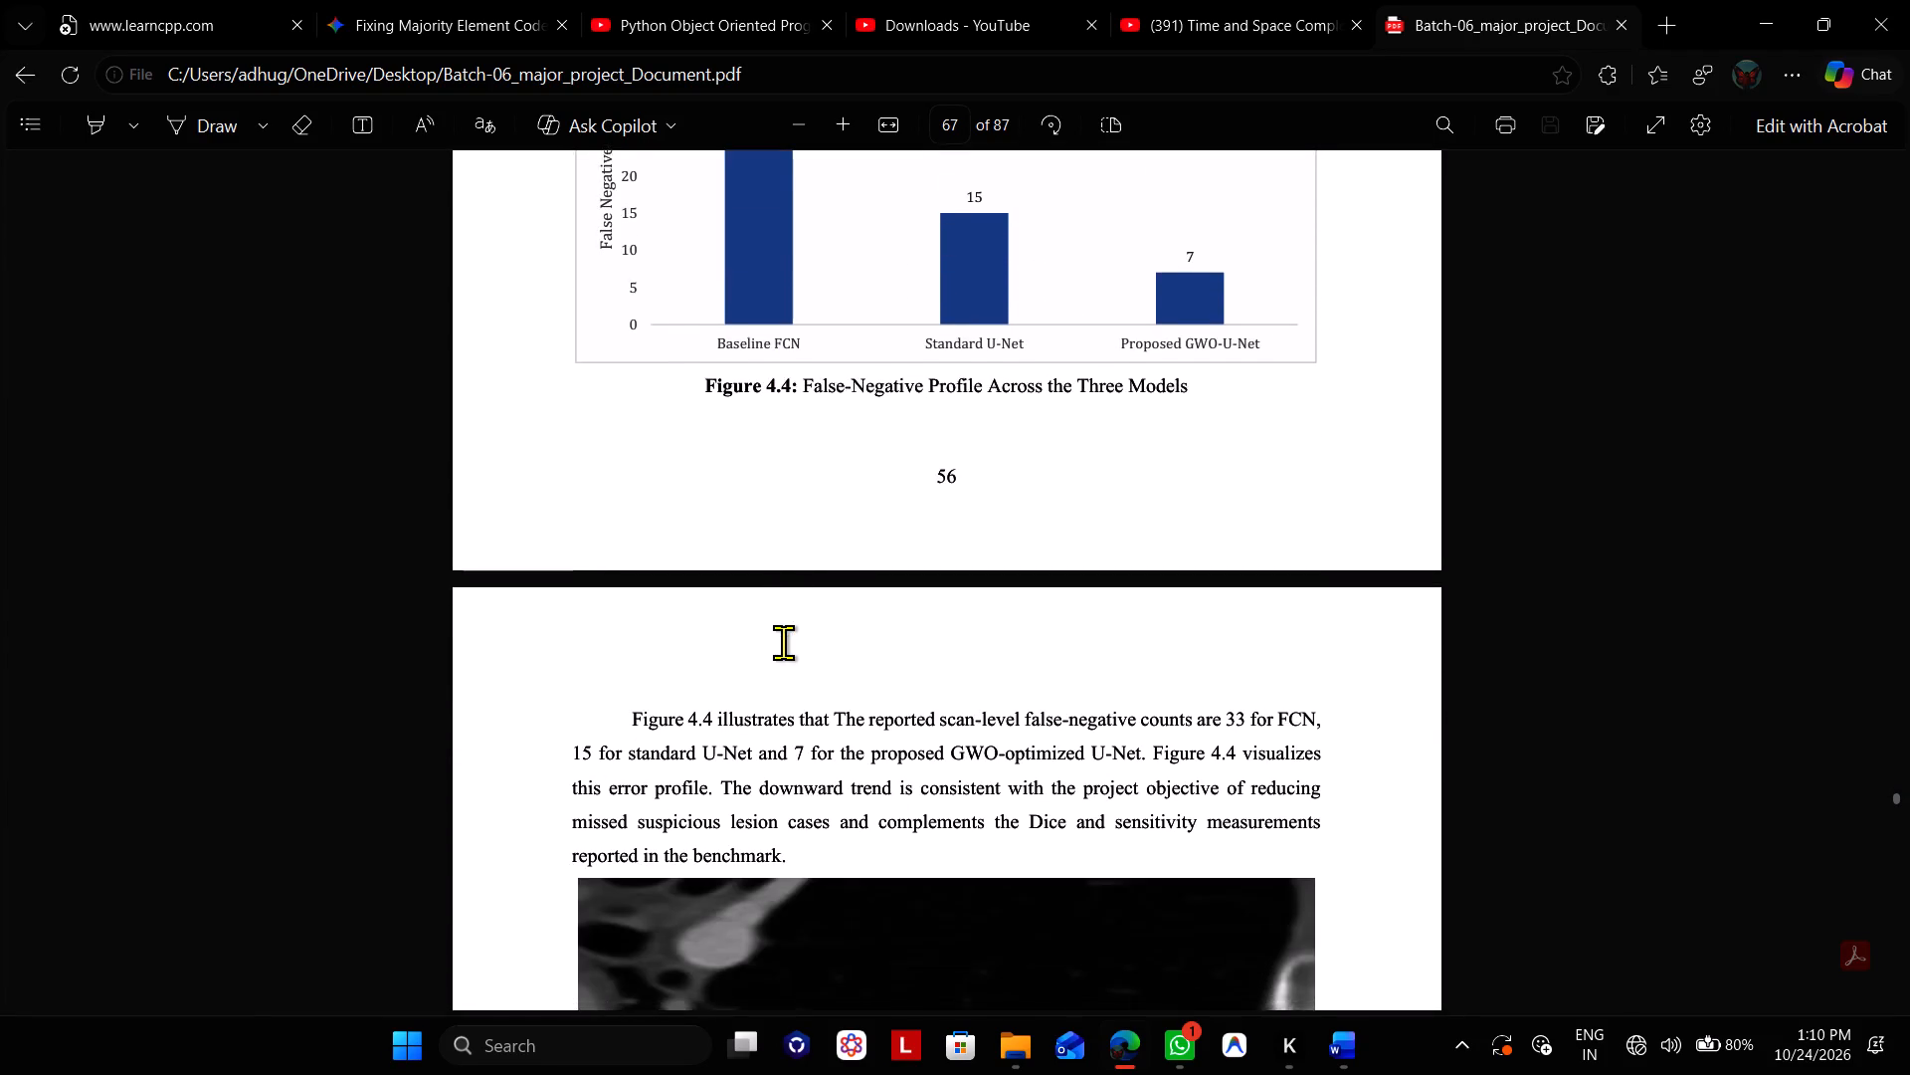
scroll(783, 642, down, 4)
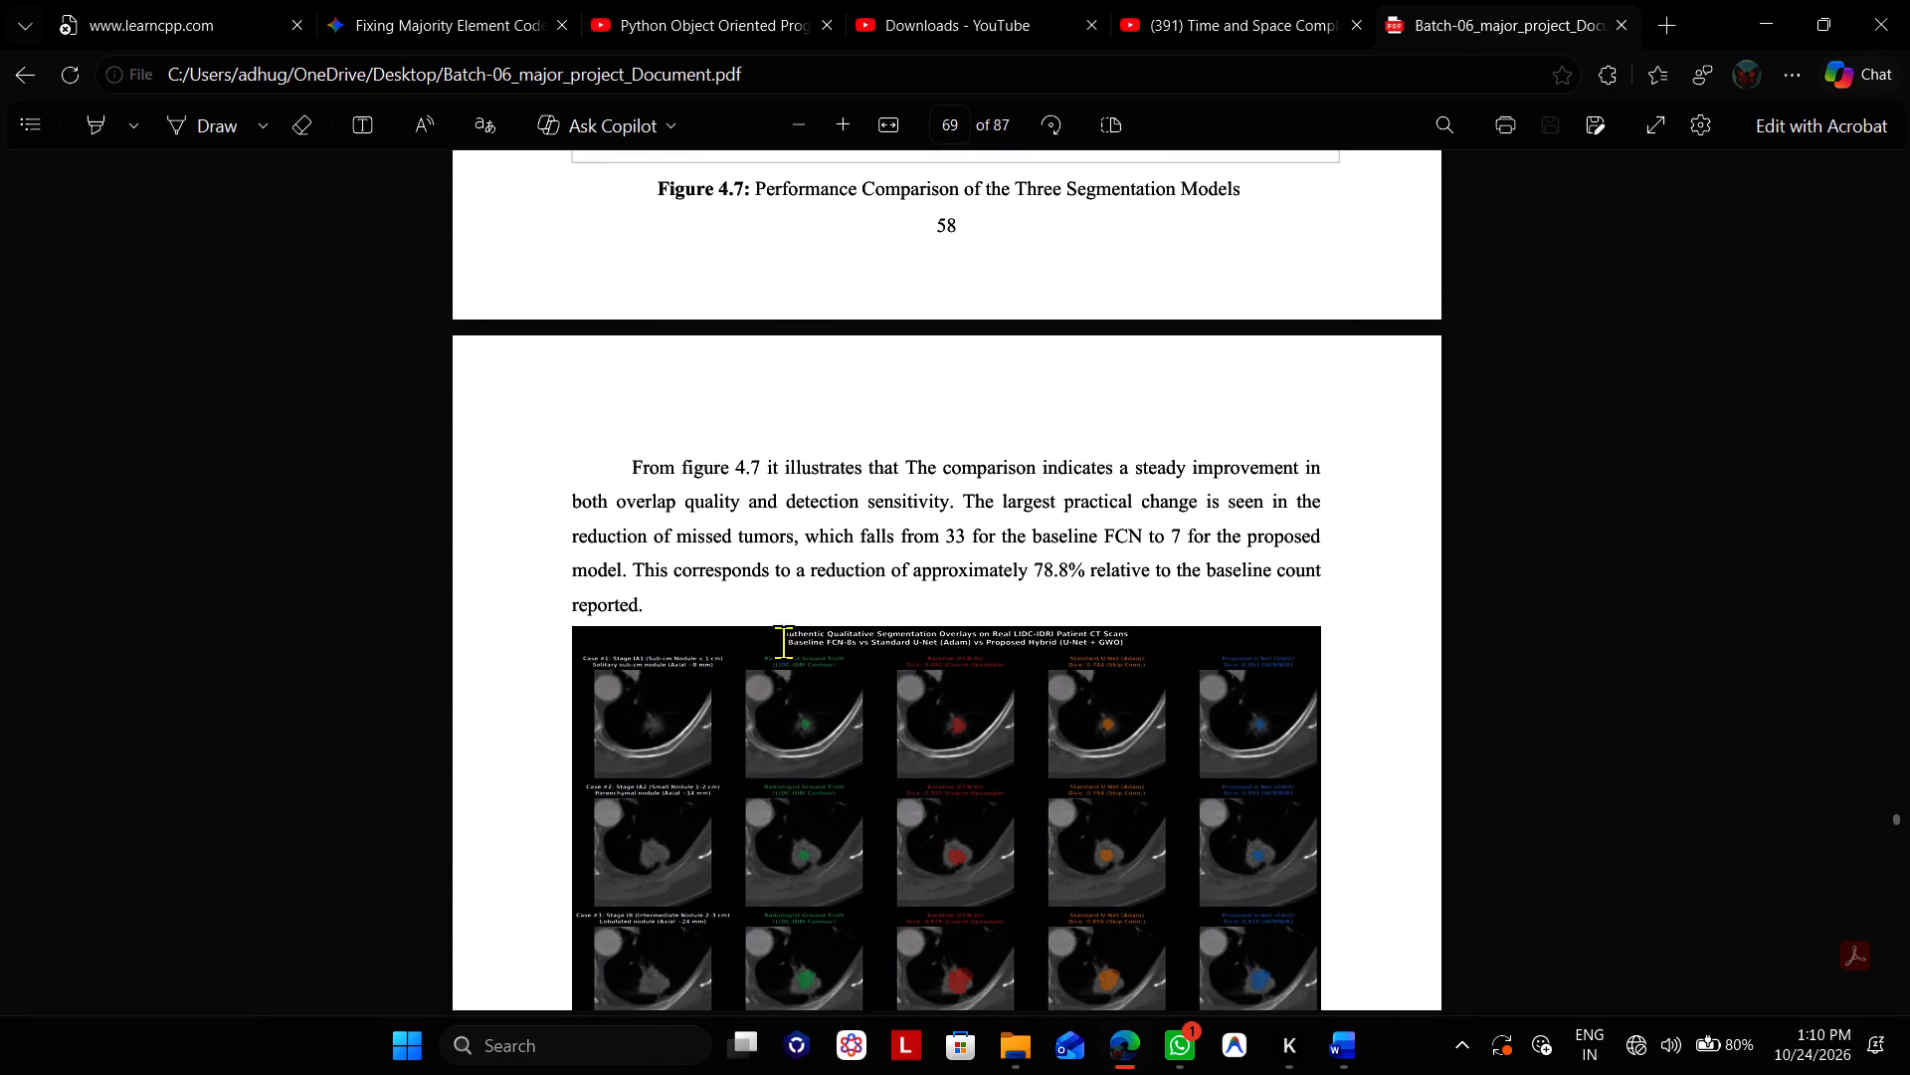
scroll(783, 642, down, 4)
Review the PDF from the 4.2.4 result discussions through the case studies to the last reference, checking headings and page breaks.
scroll(783, 642, down, 1)
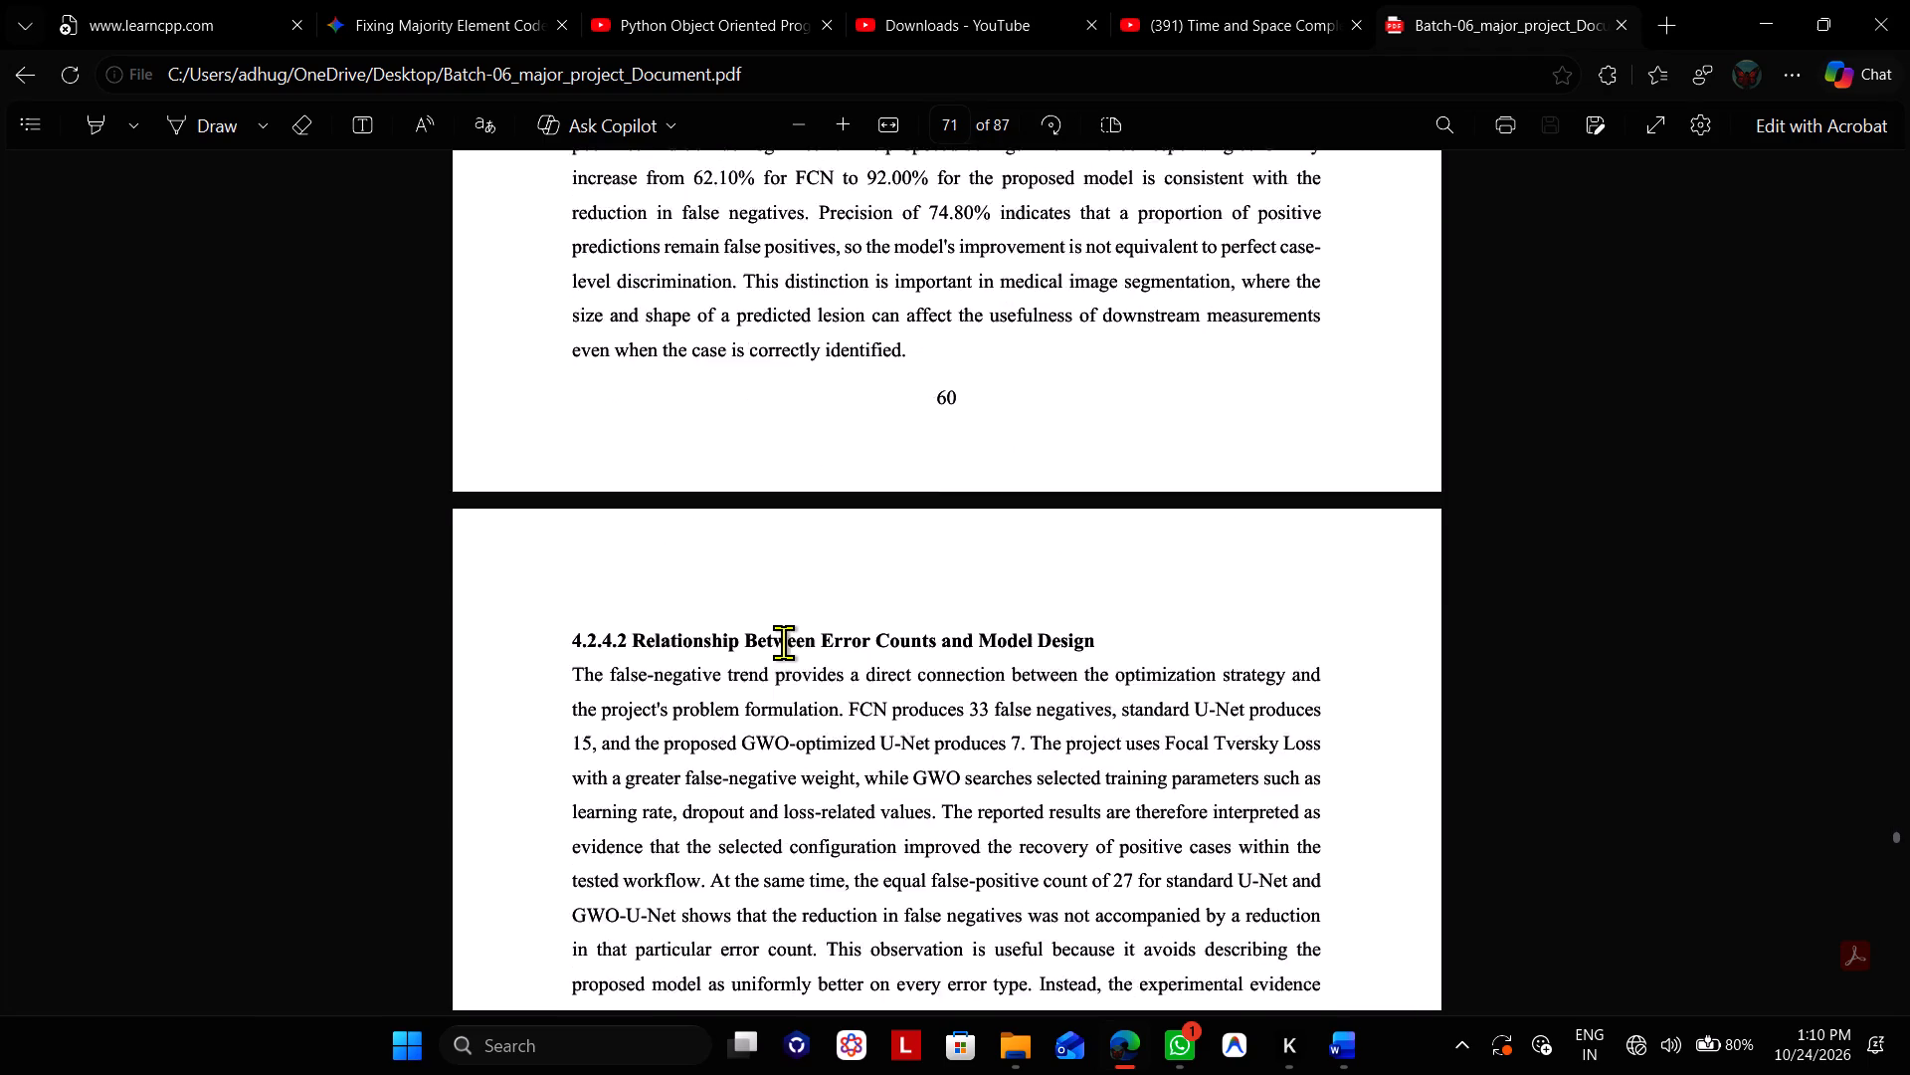
scroll(783, 642, down, 4)
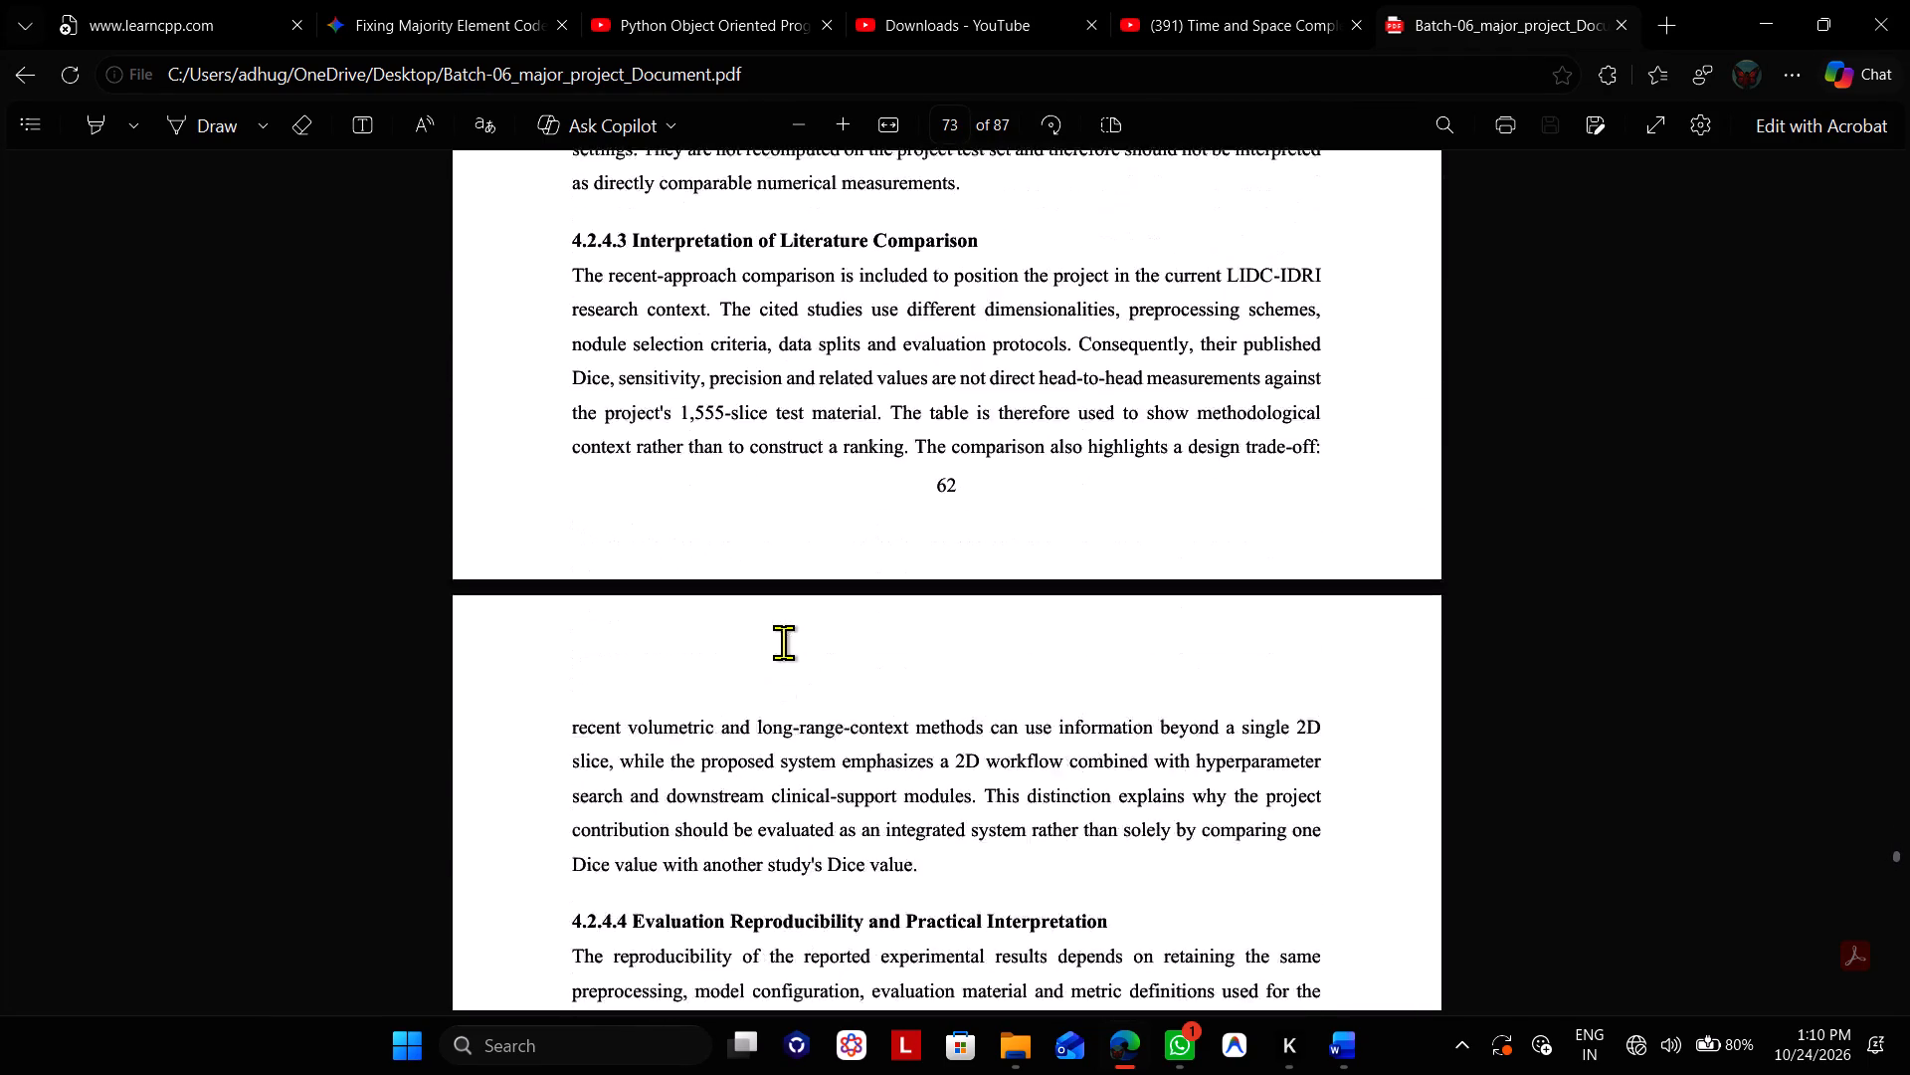
scroll(783, 642, down, 4)
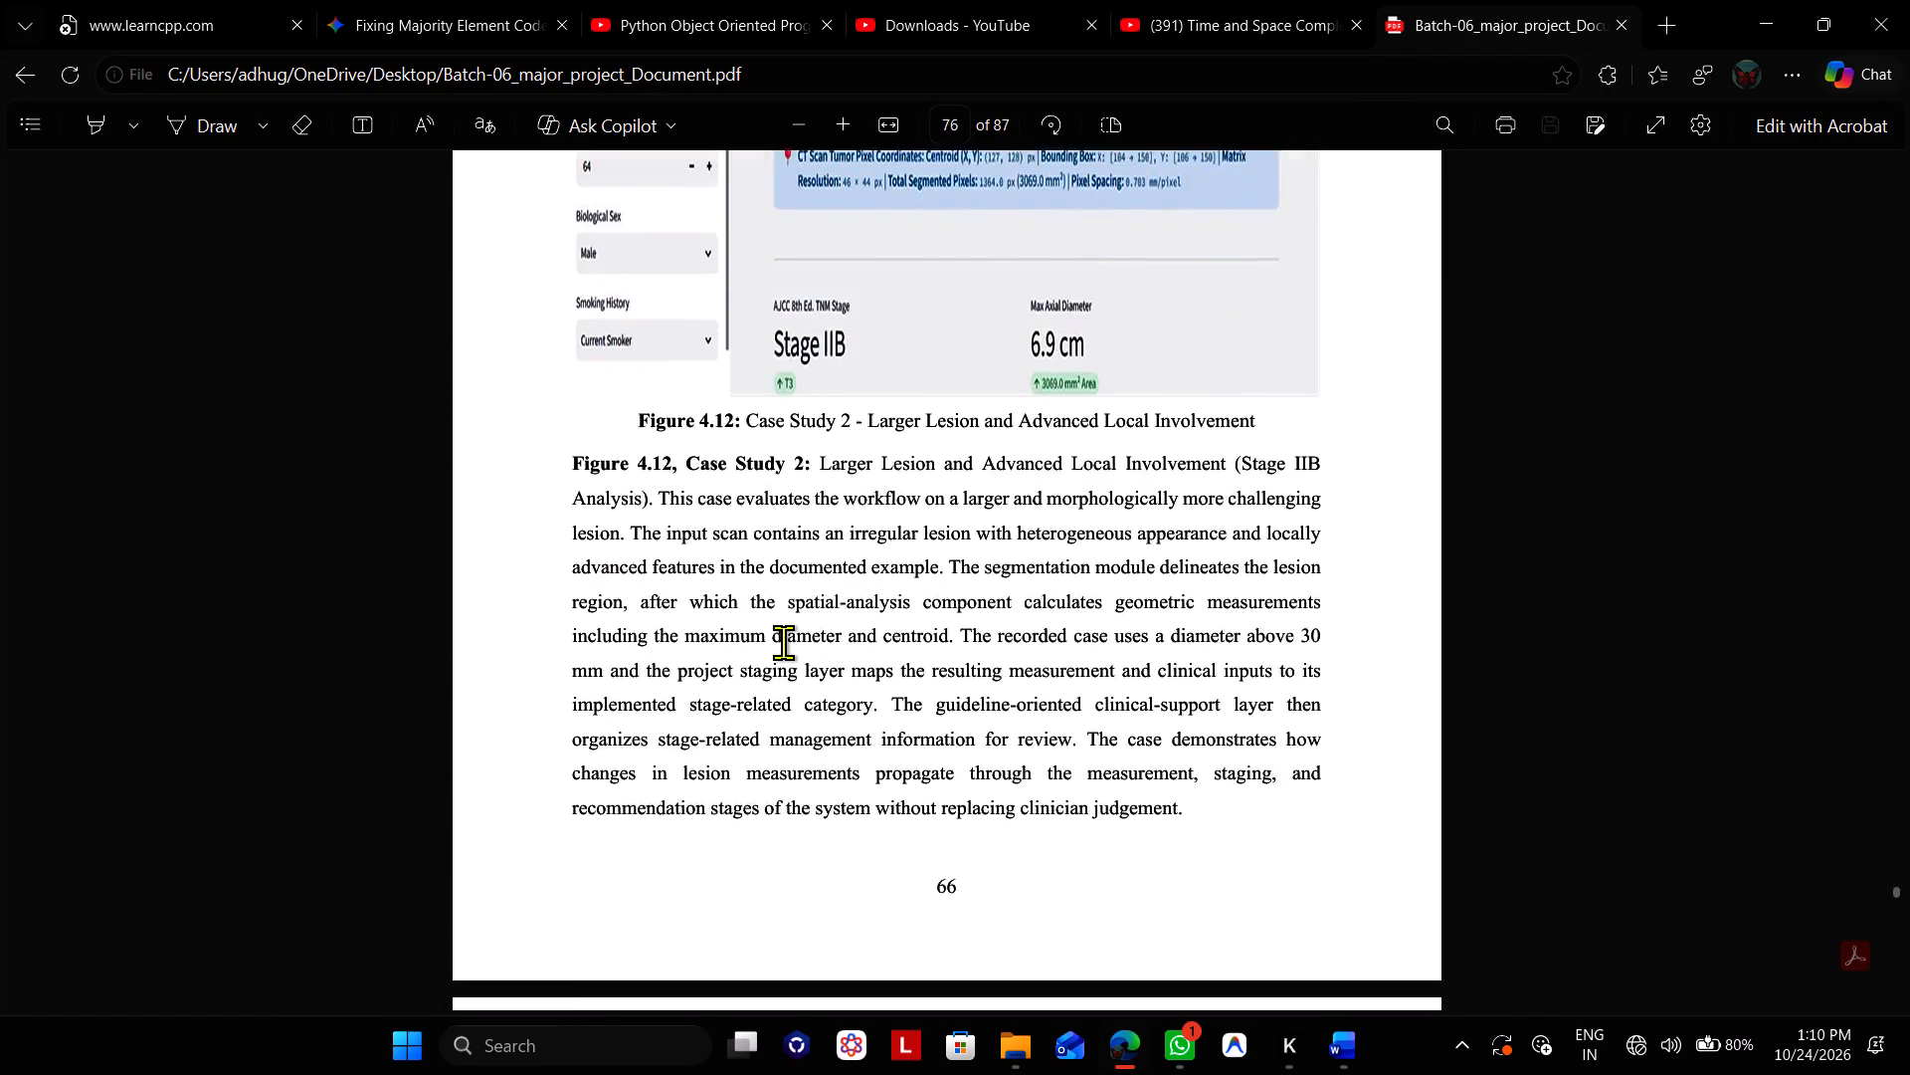
scroll(783, 642, down, 7)
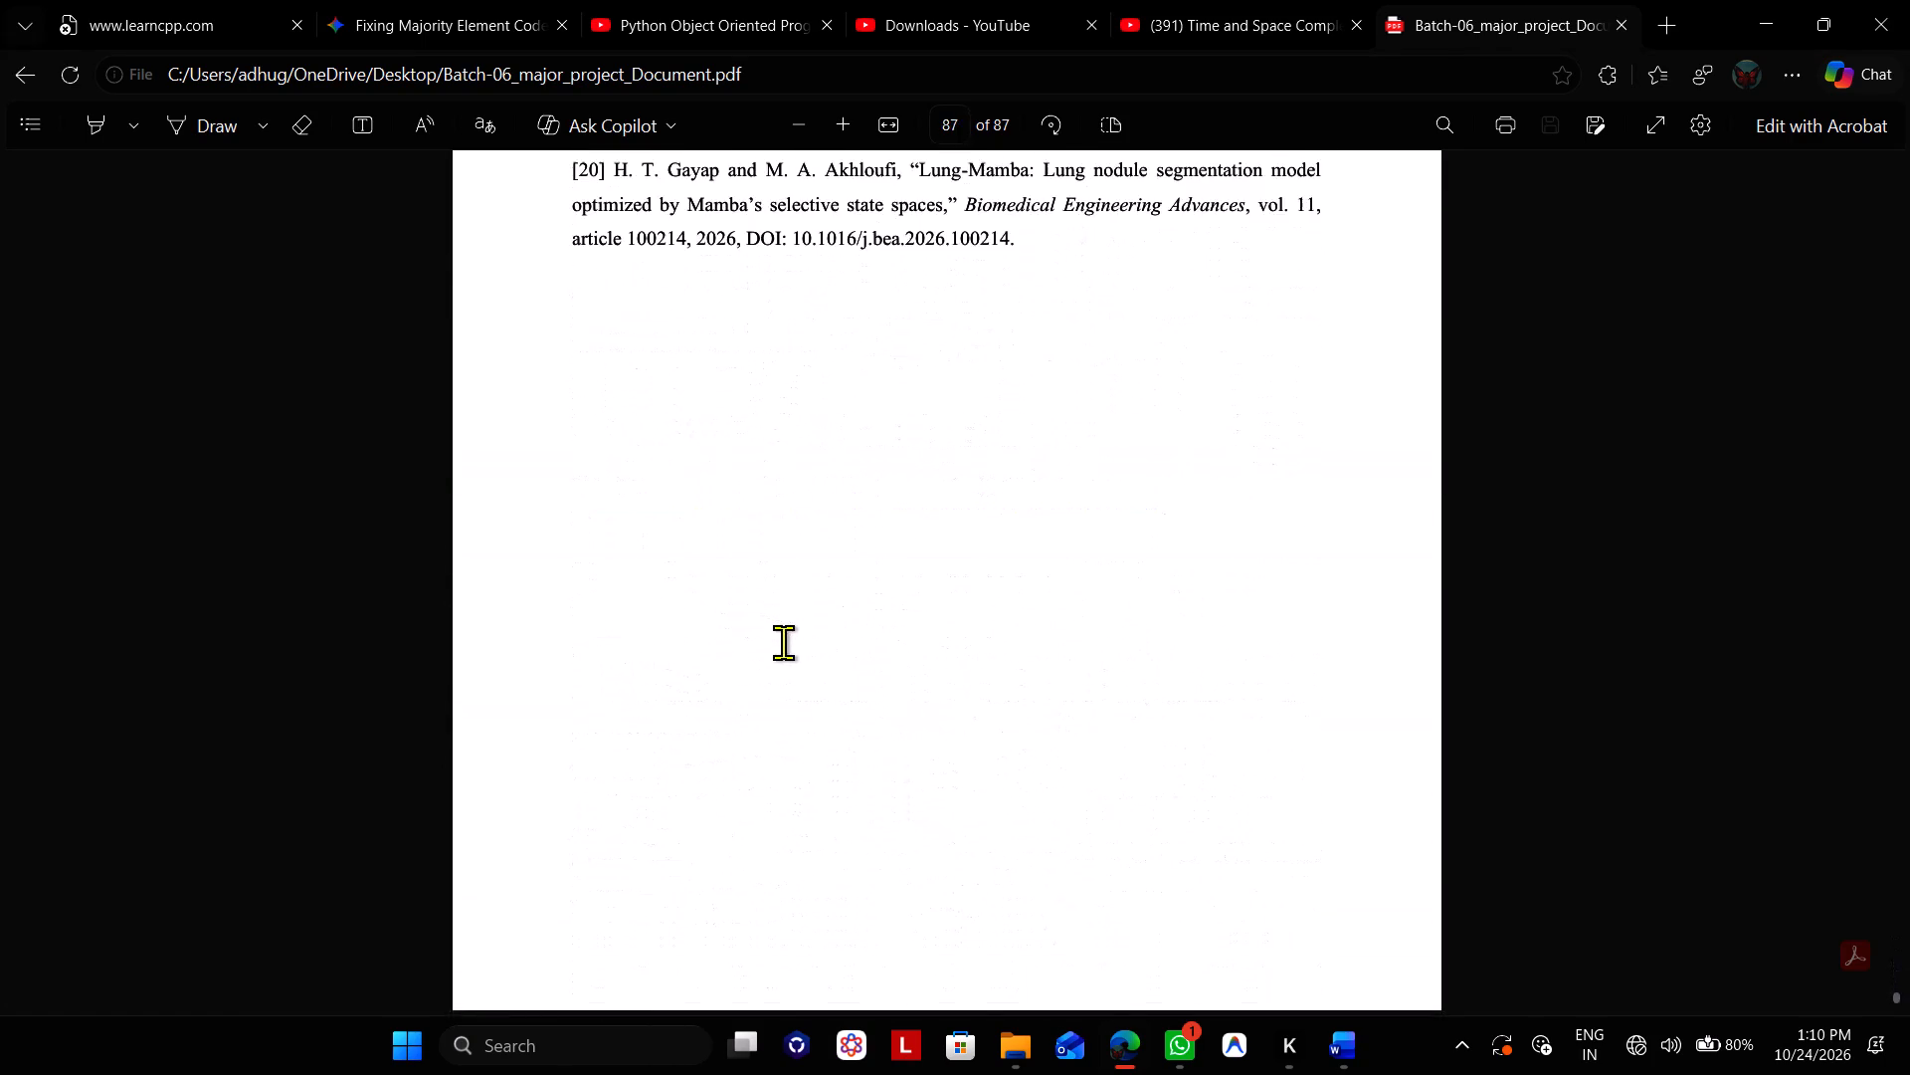
In the Word report, remove the highlight from the word Streamlit in the Figure 3.5 class diagram paragraph above section 3.2.2.
click(1011, 1044)
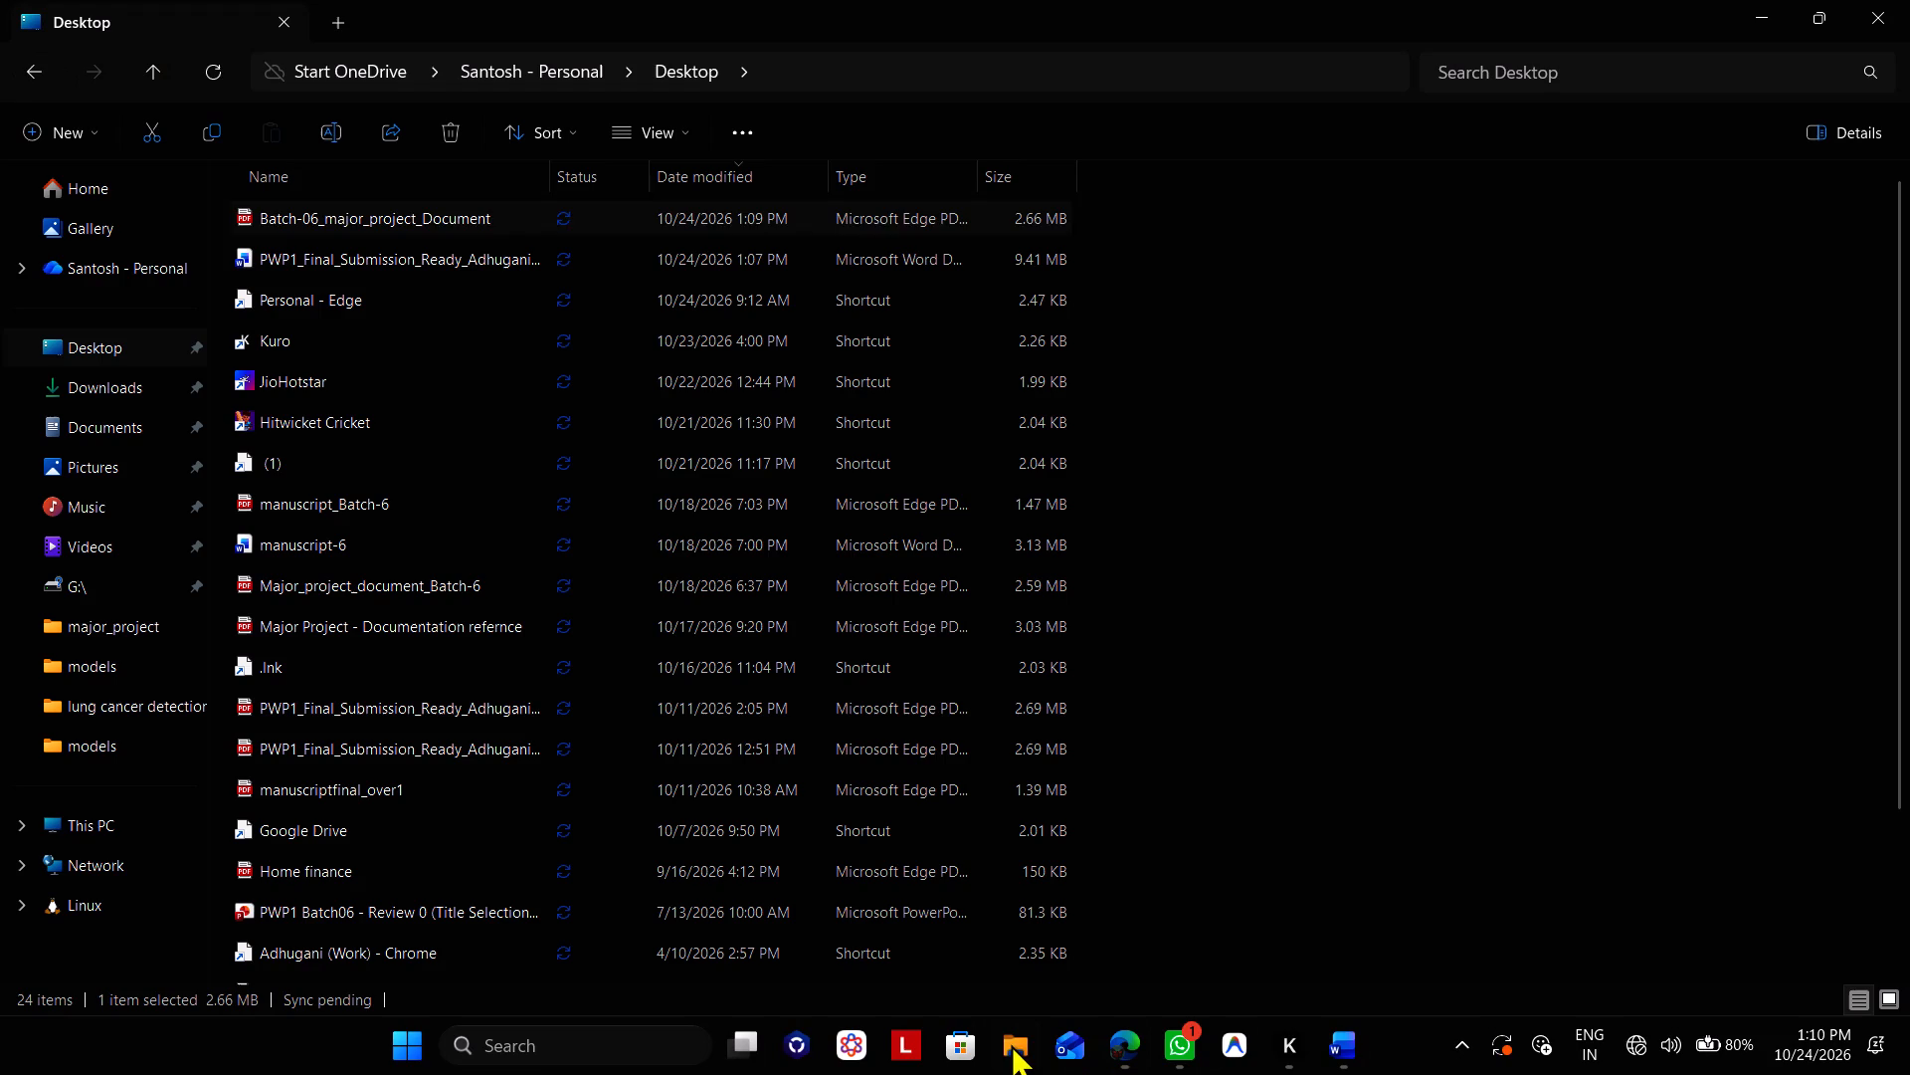
click(1359, 1046)
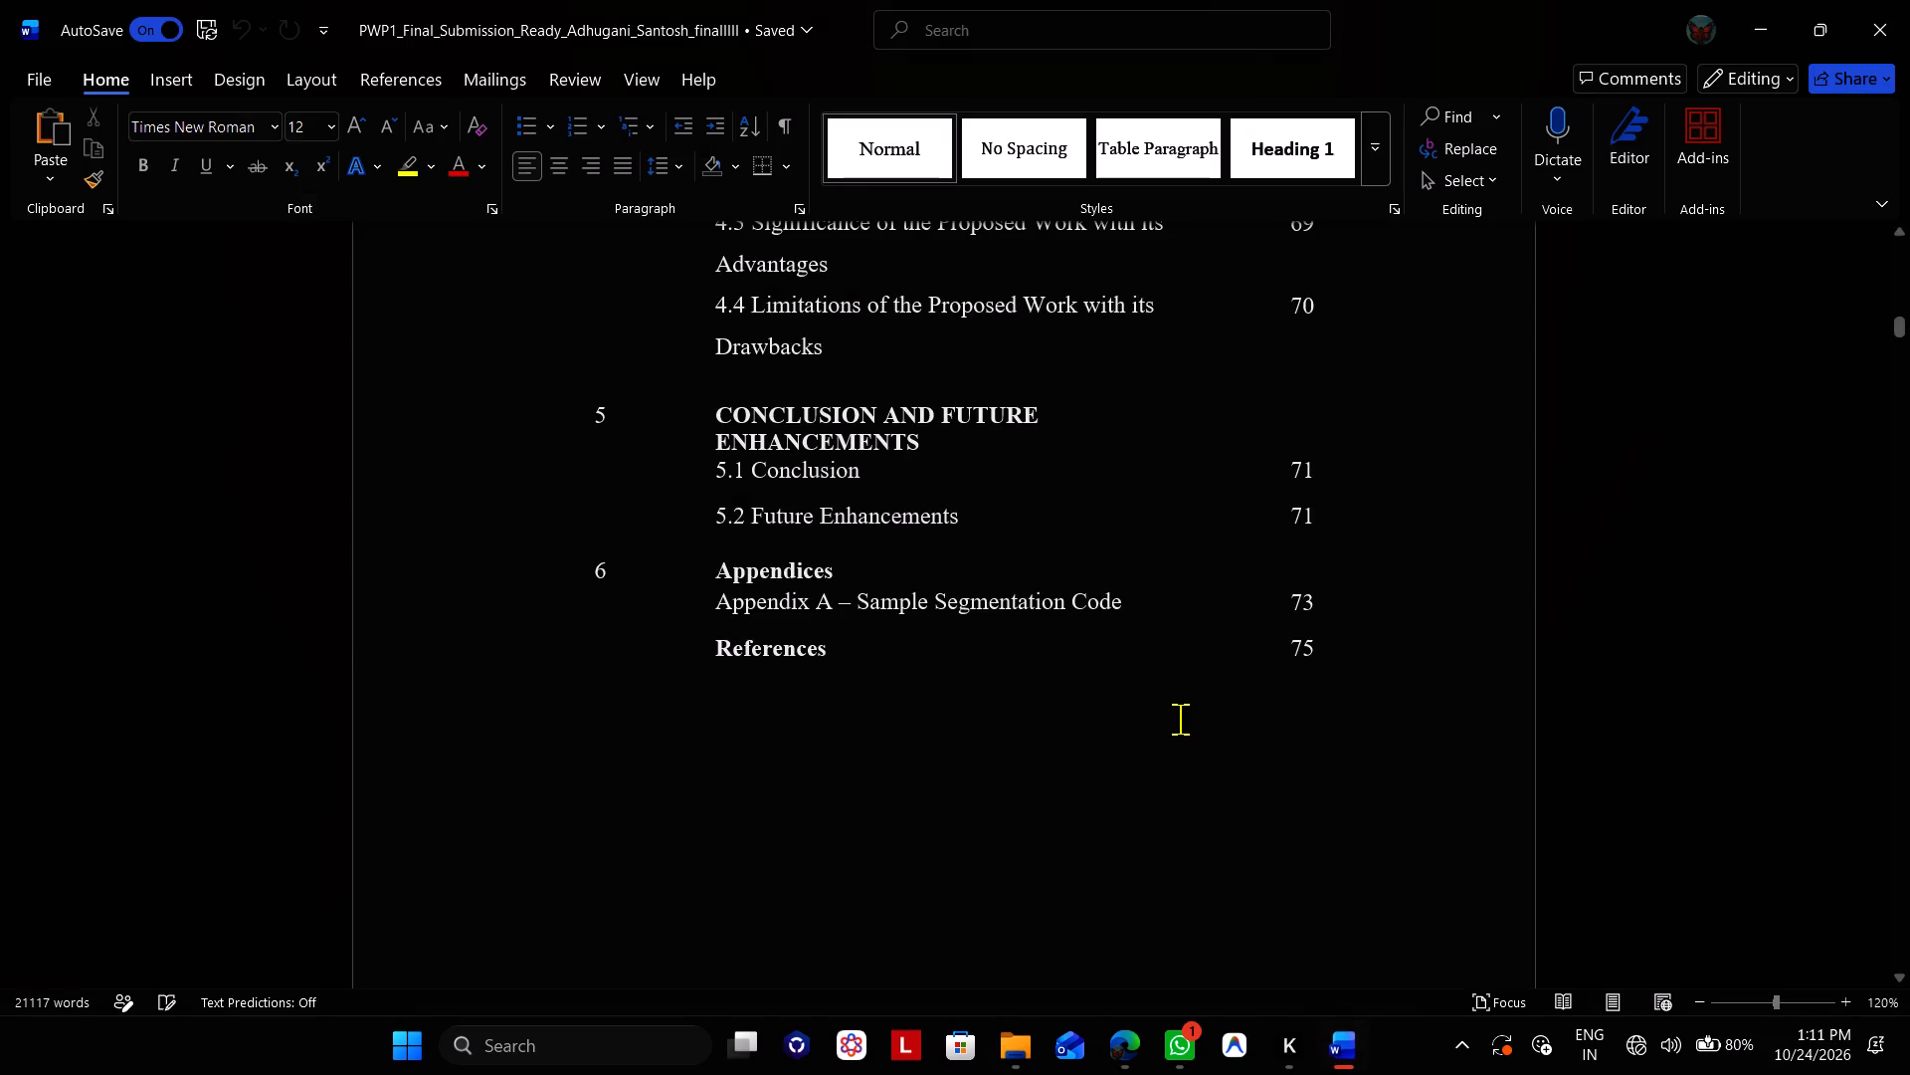
scroll(1180, 719, down, 18)
scroll(1180, 719, down, 3)
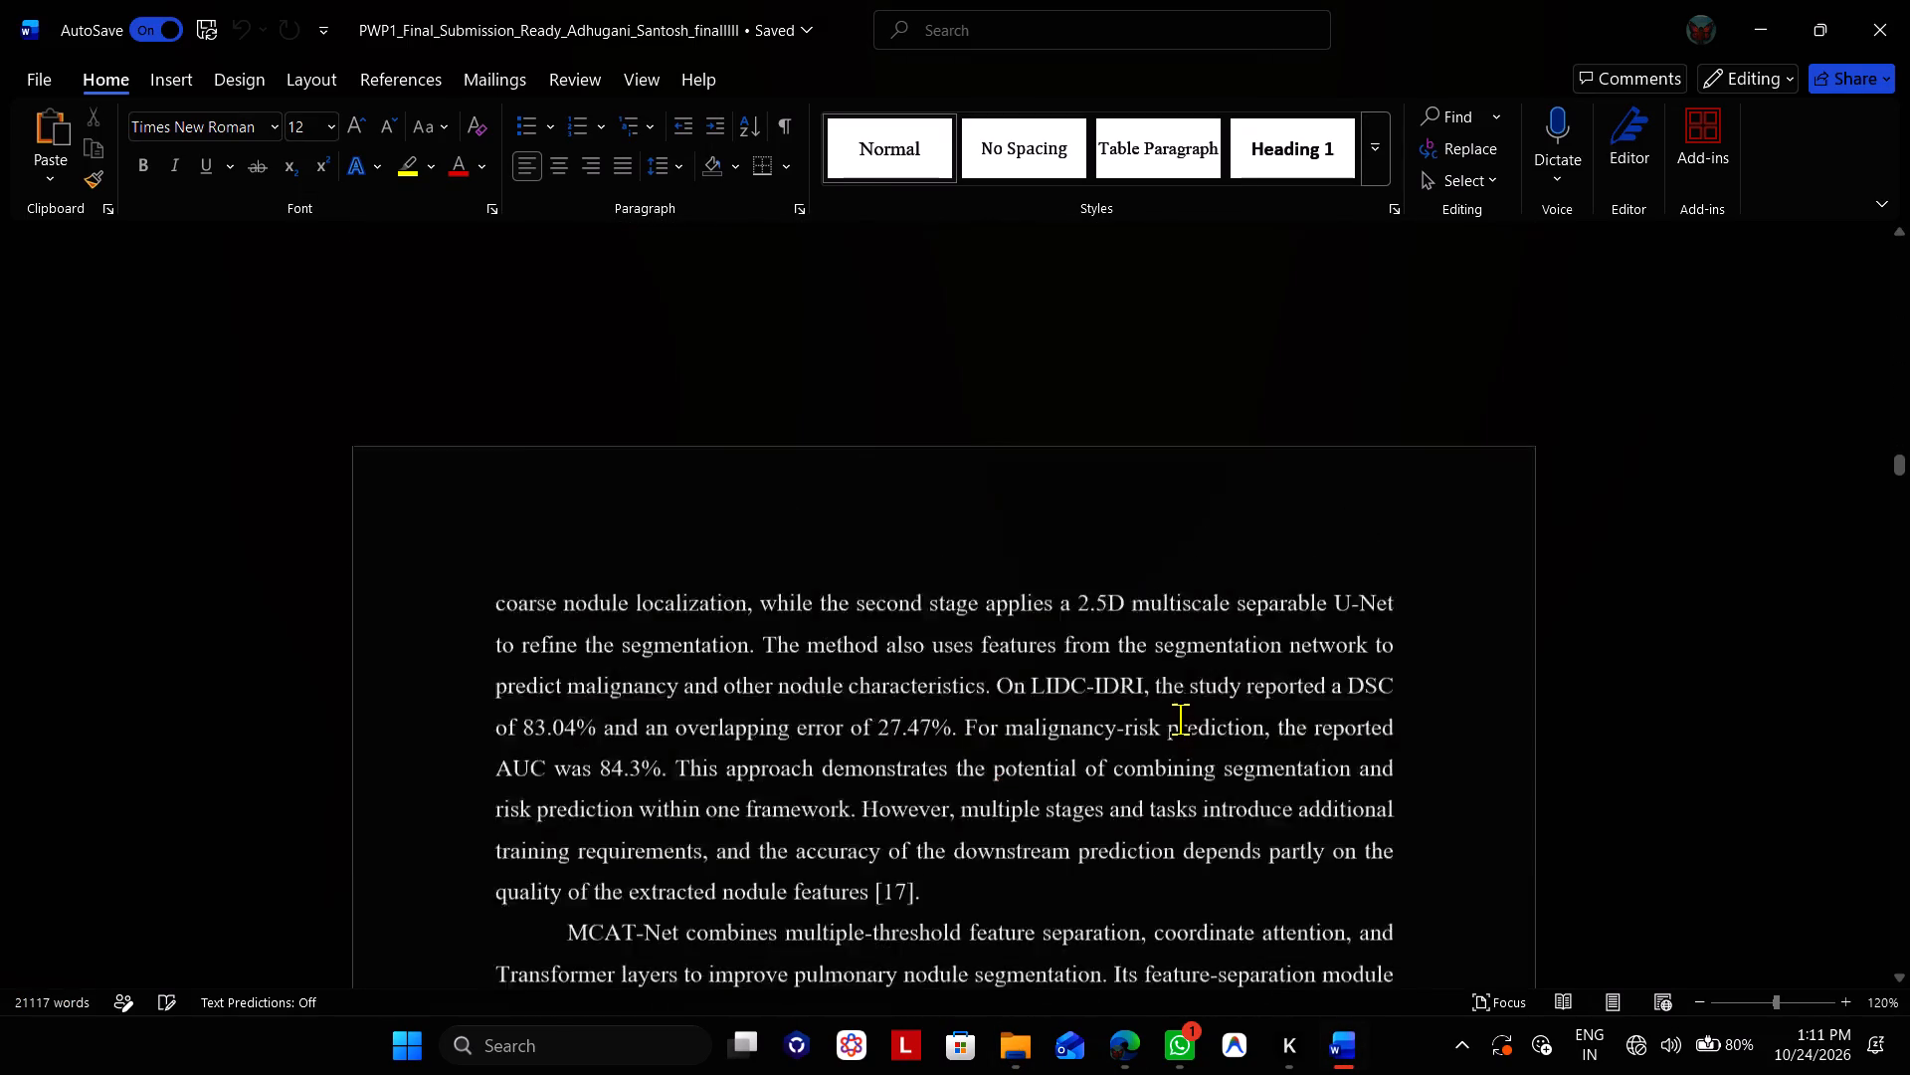
scroll(1180, 719, down, 8)
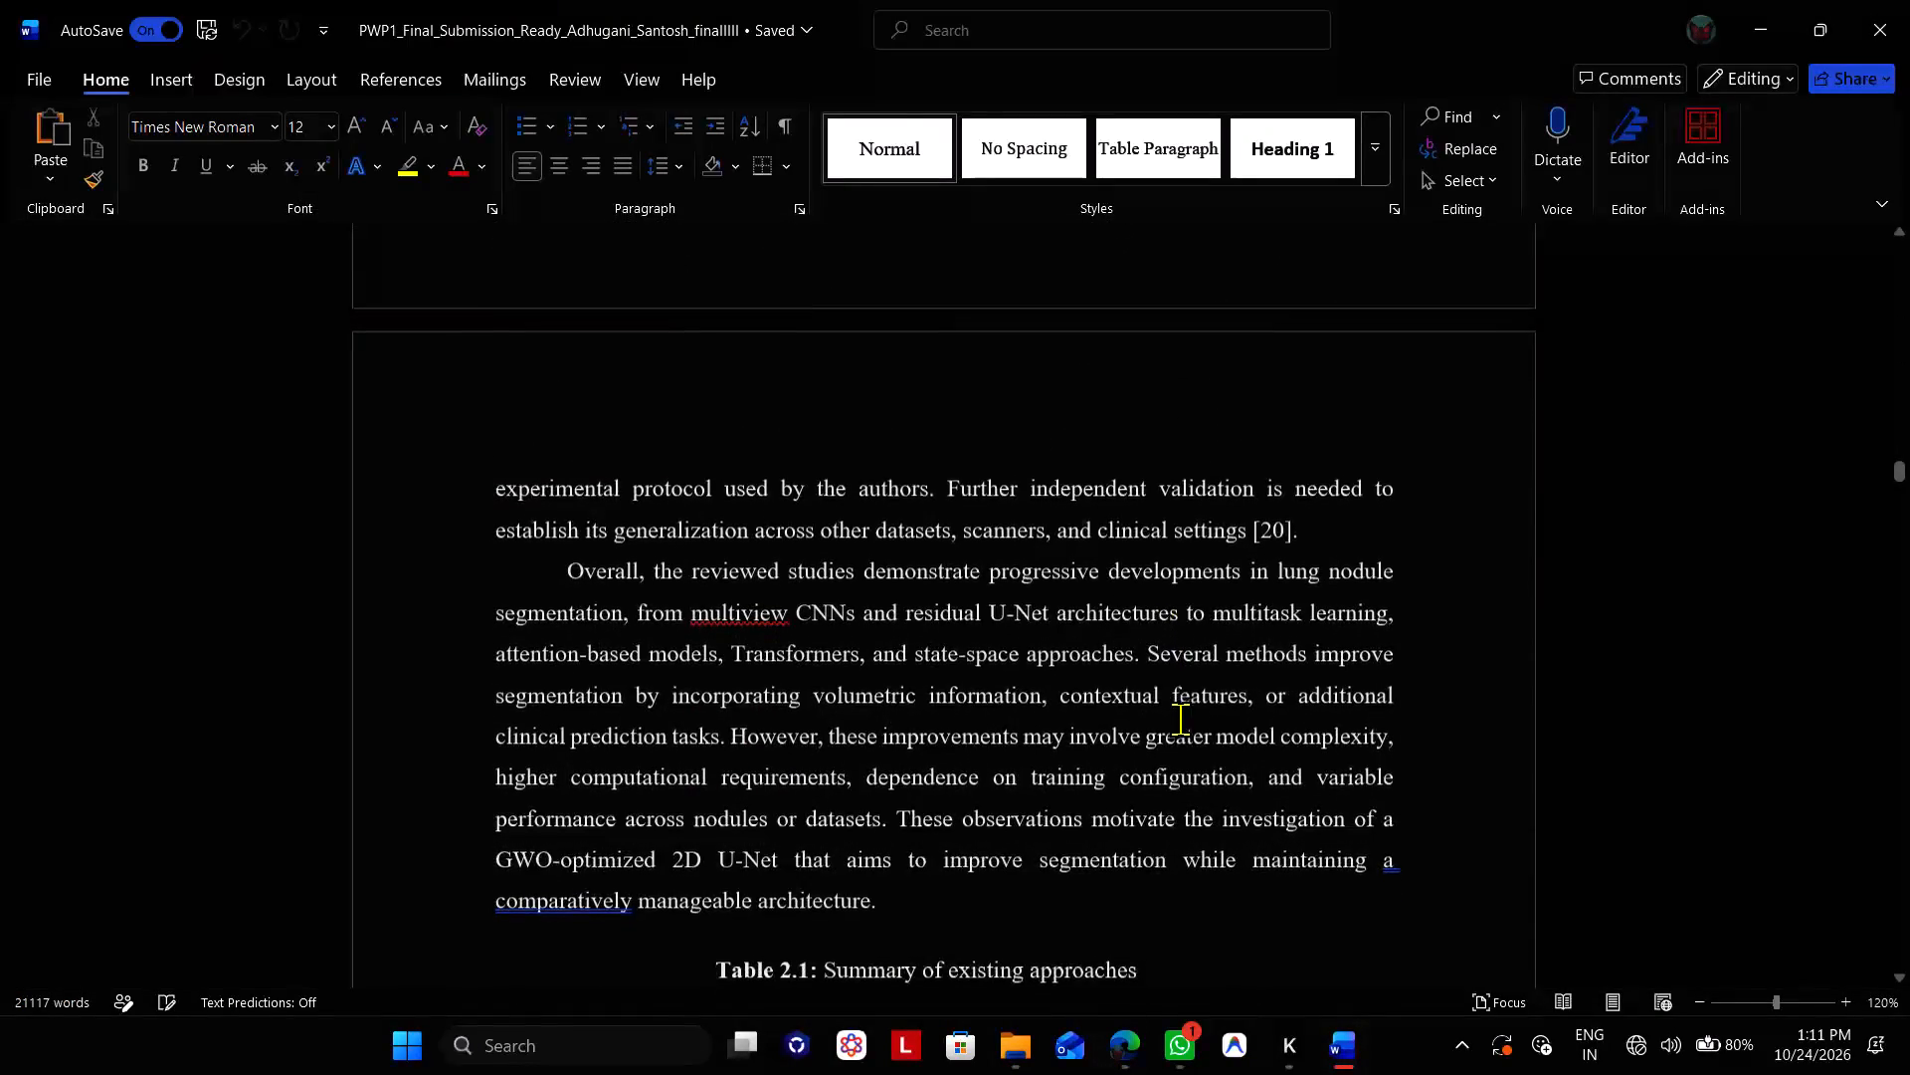
scroll(1180, 719, down, 5)
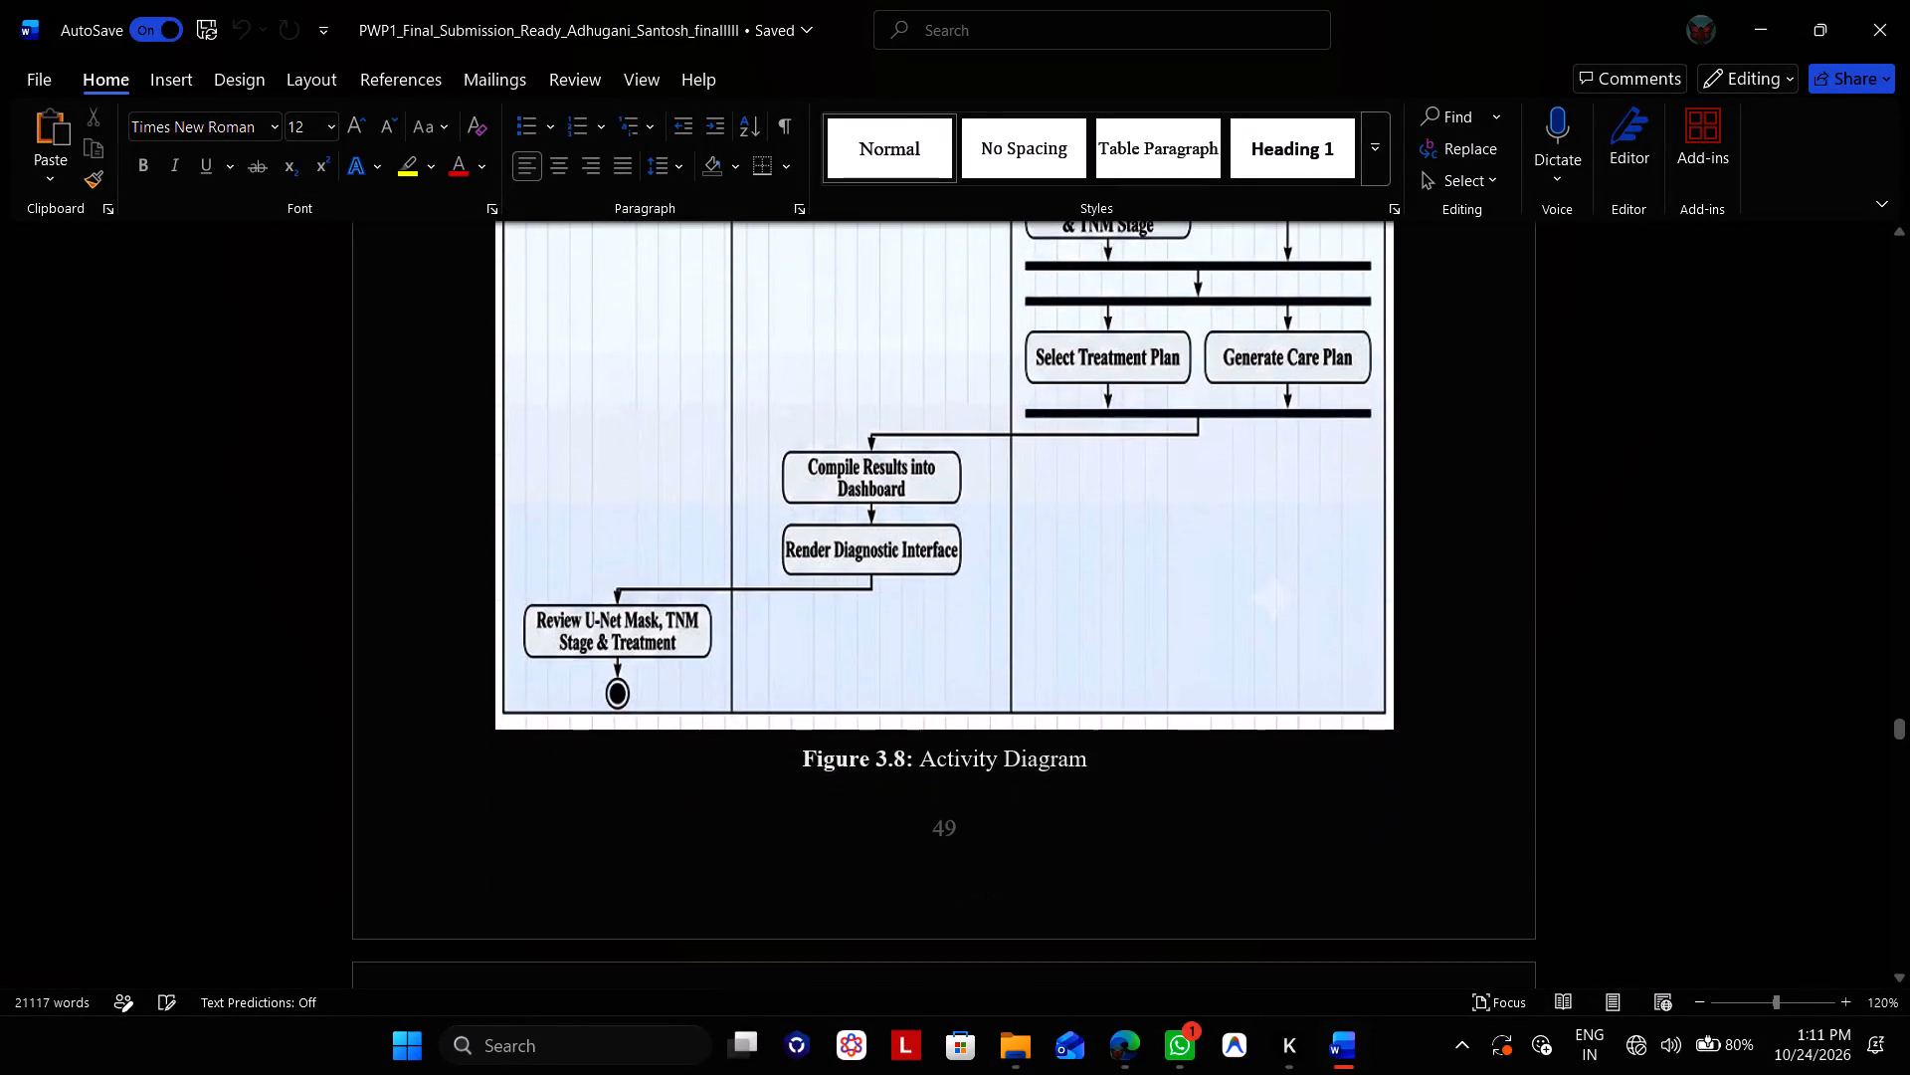
scroll(1180, 719, up, 5)
scroll(1180, 719, down, 1)
scroll(1180, 719, up, 1)
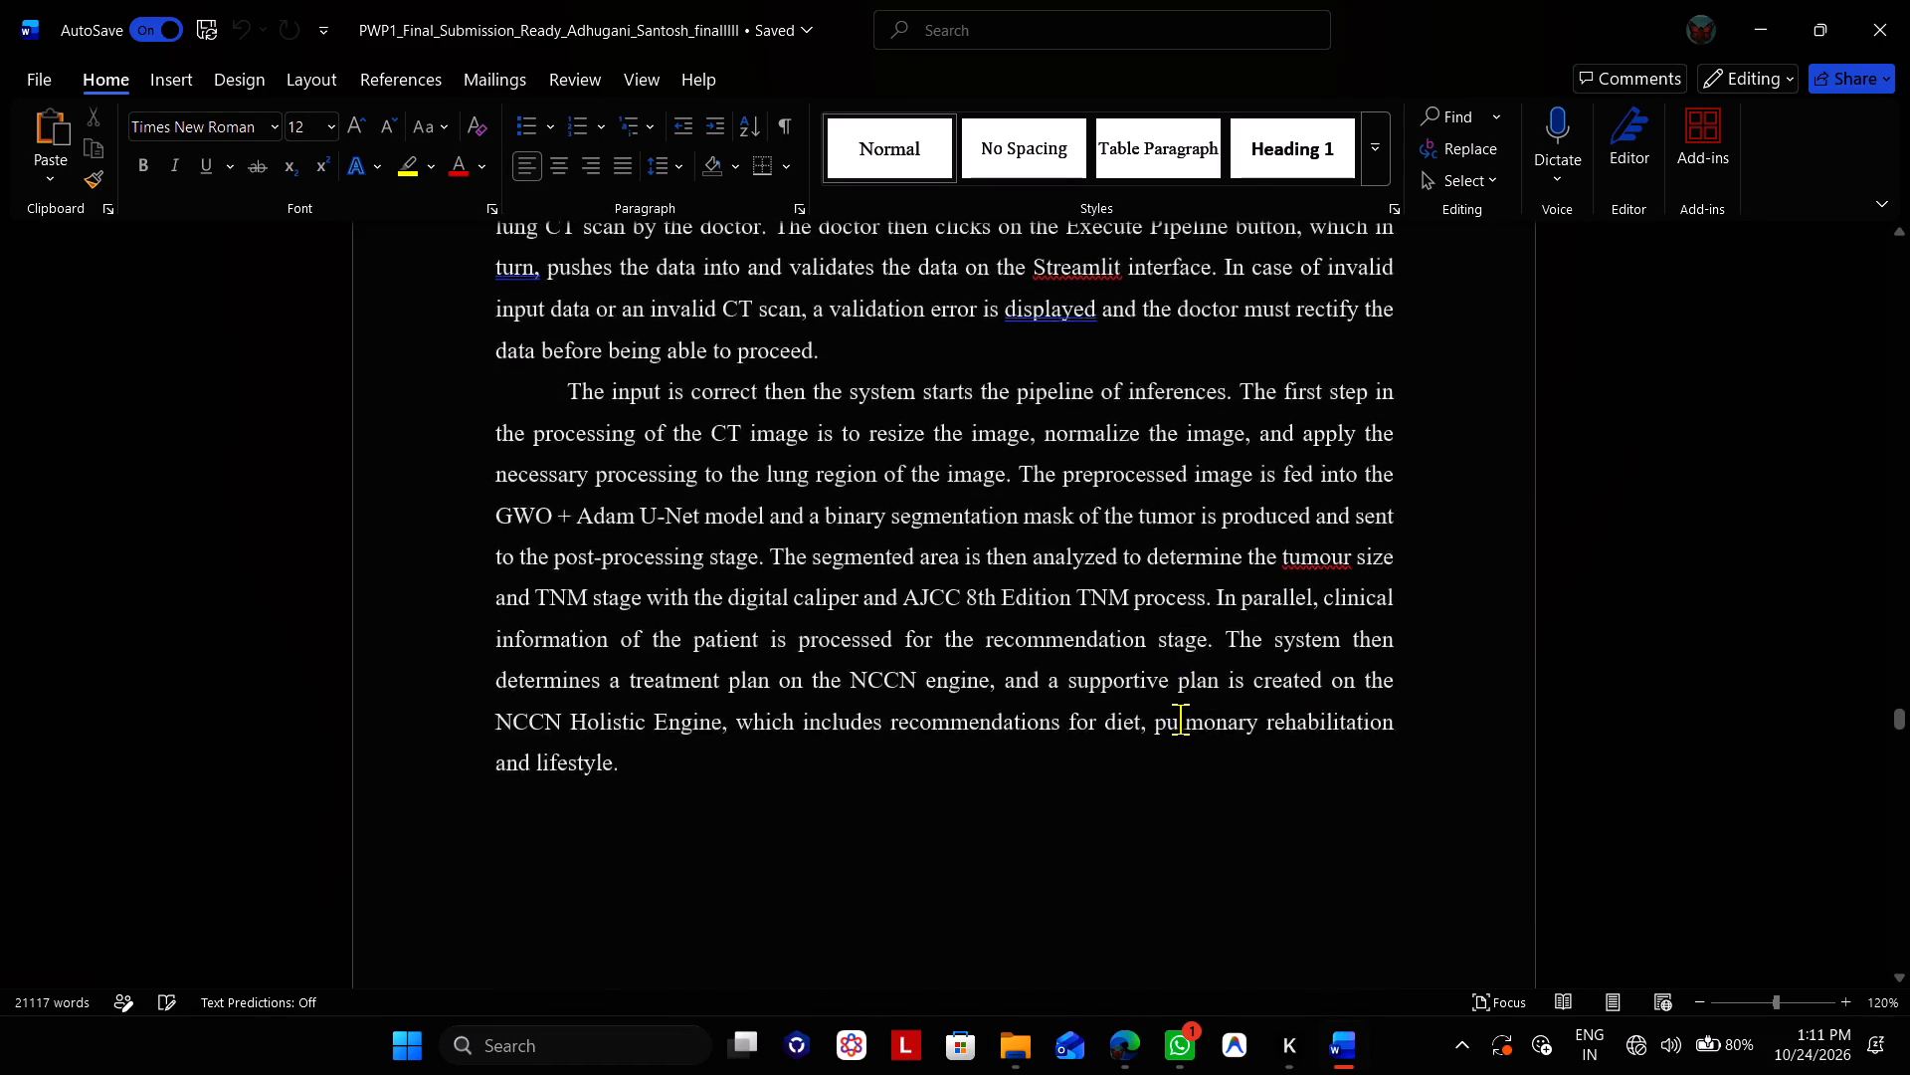
scroll(1180, 719, up, 3)
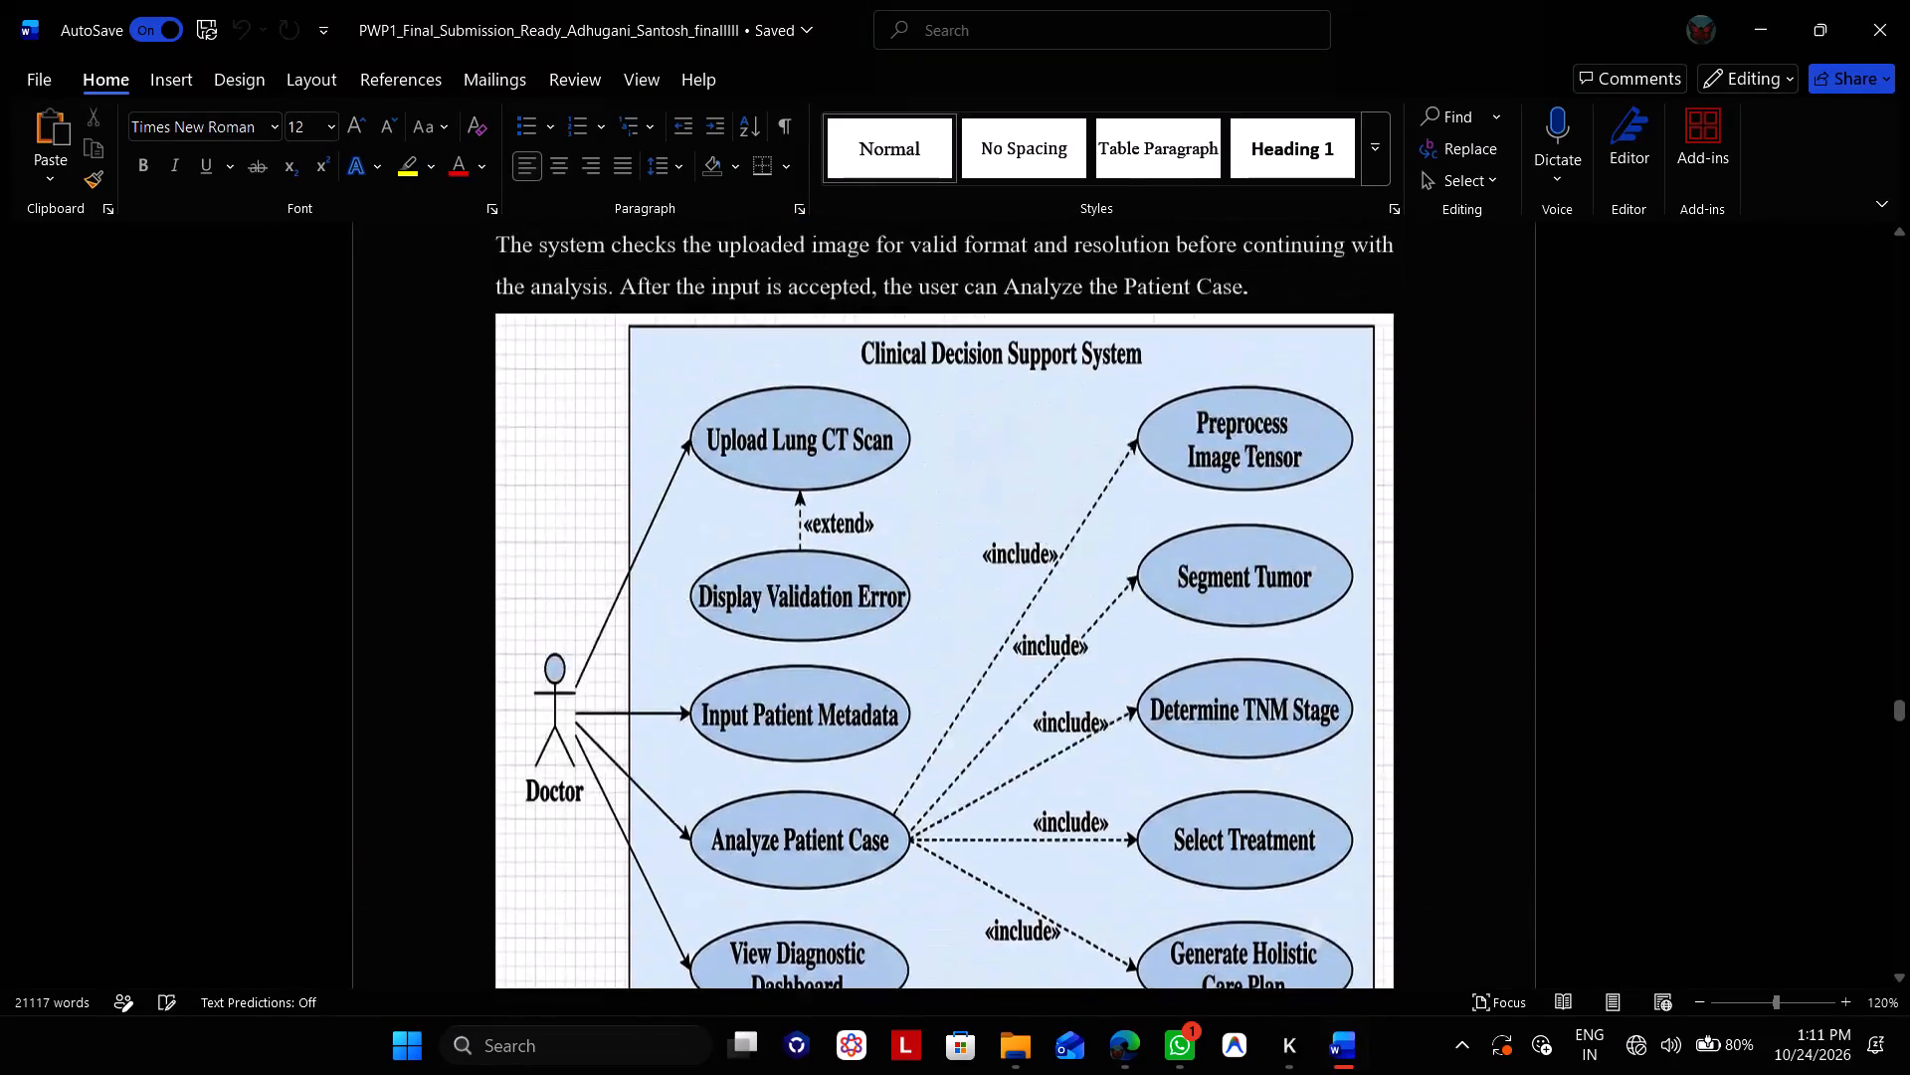
scroll(1180, 719, up, 3)
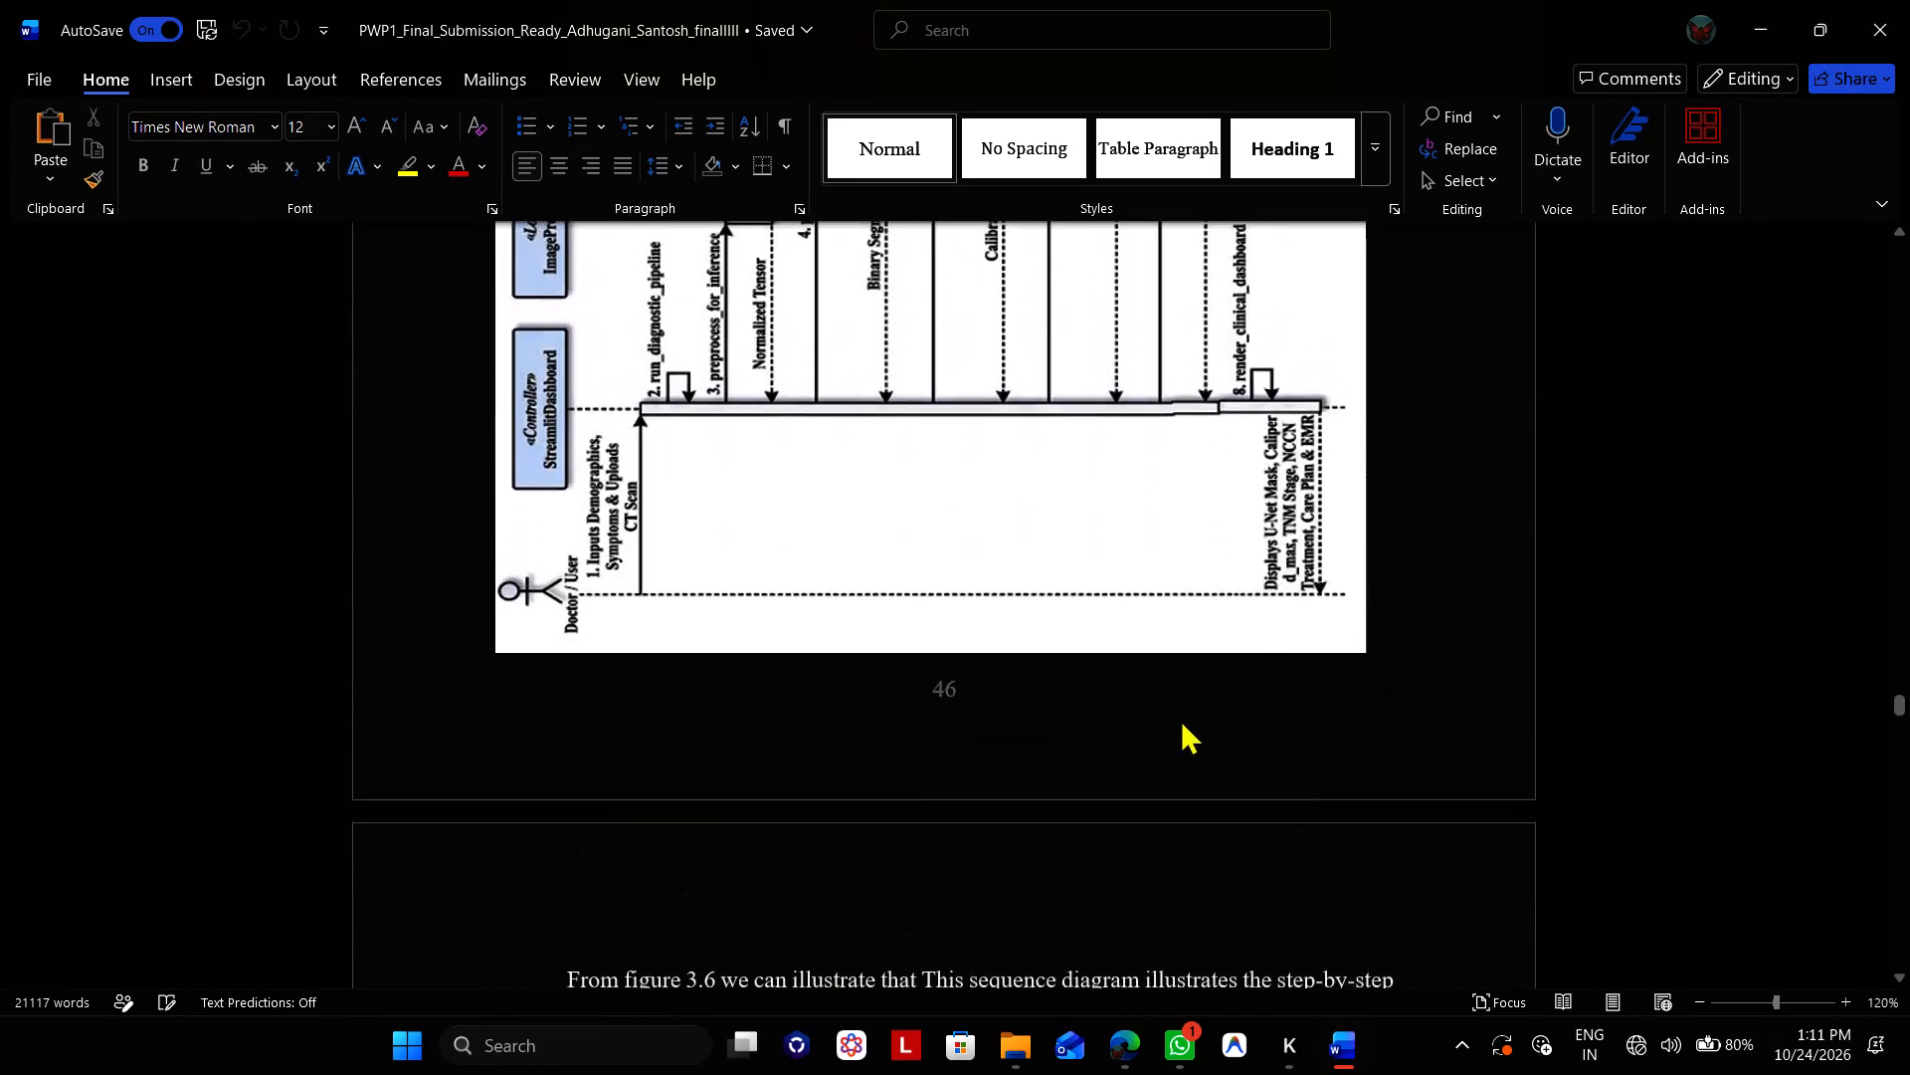
scroll(1180, 719, up, 1)
scroll(1180, 719, down, 2)
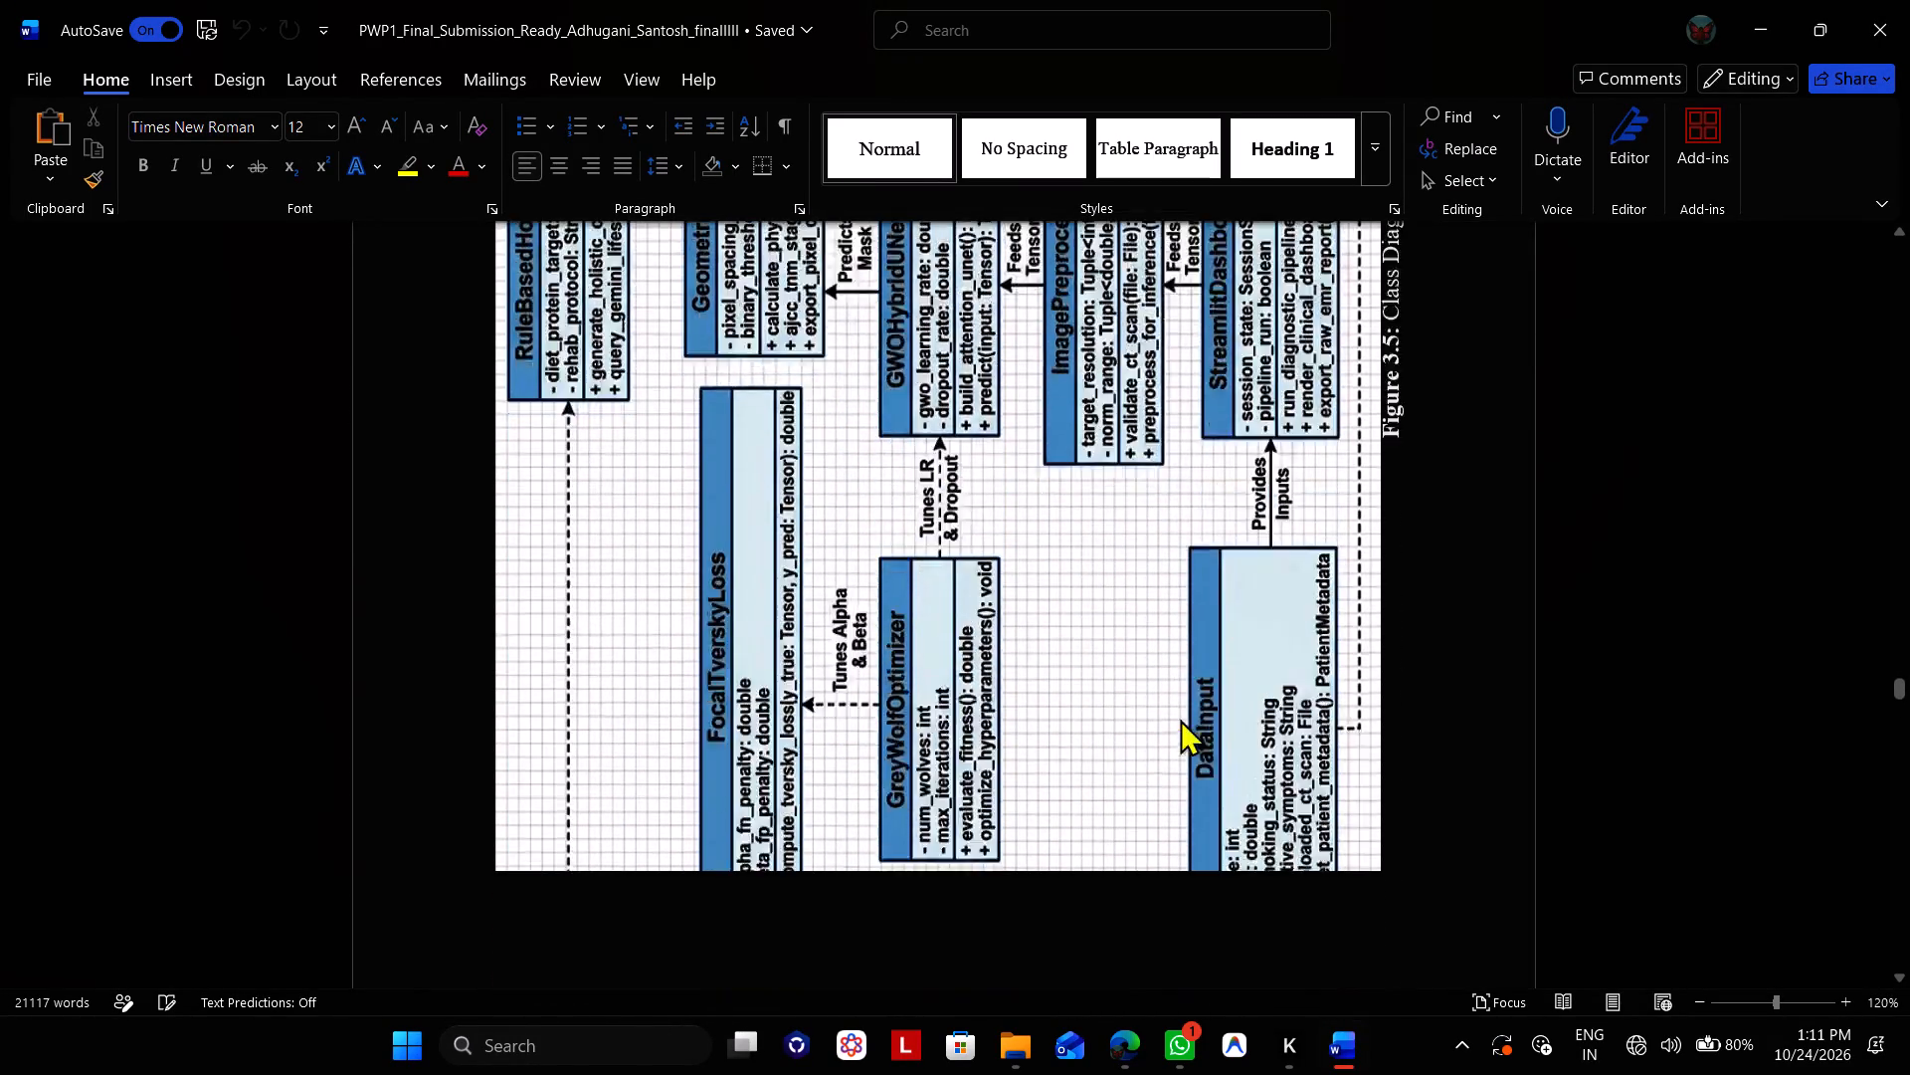
scroll(1180, 719, down, 2)
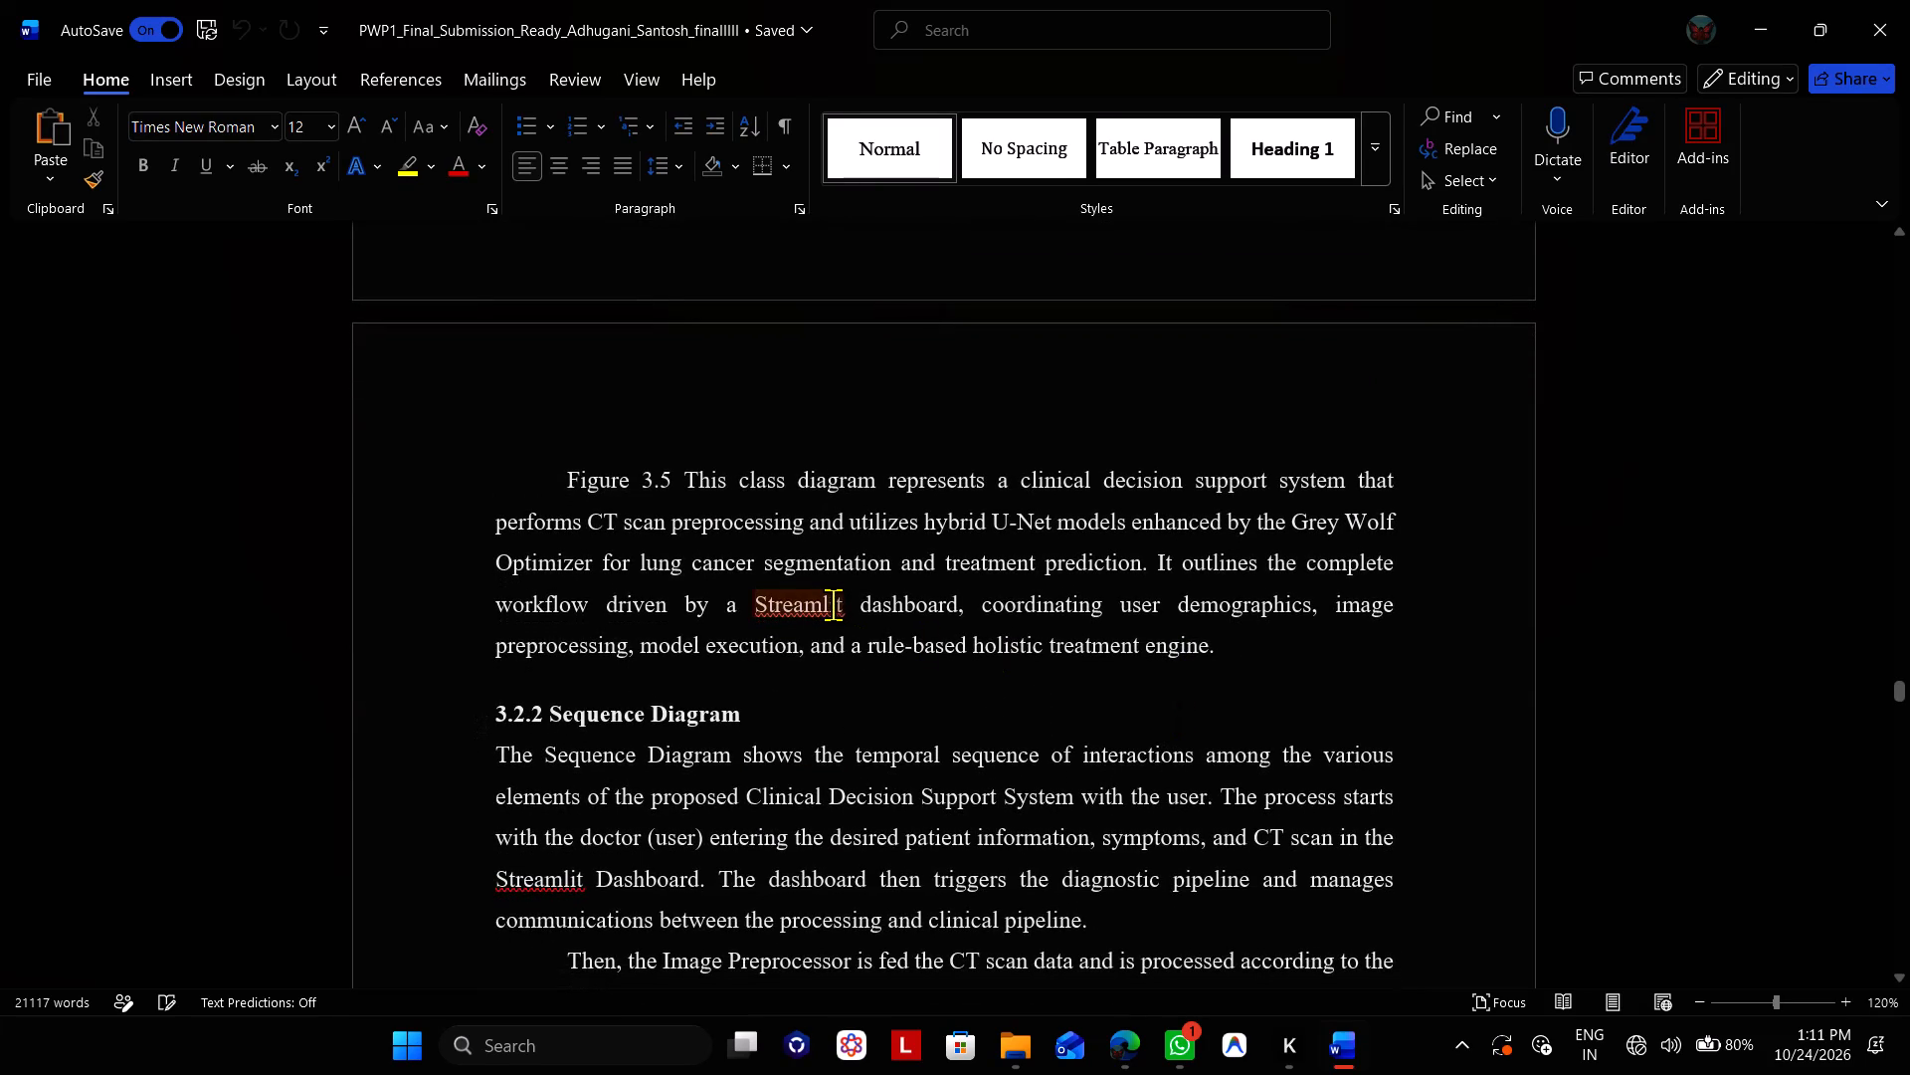
drag(848, 607, 752, 597)
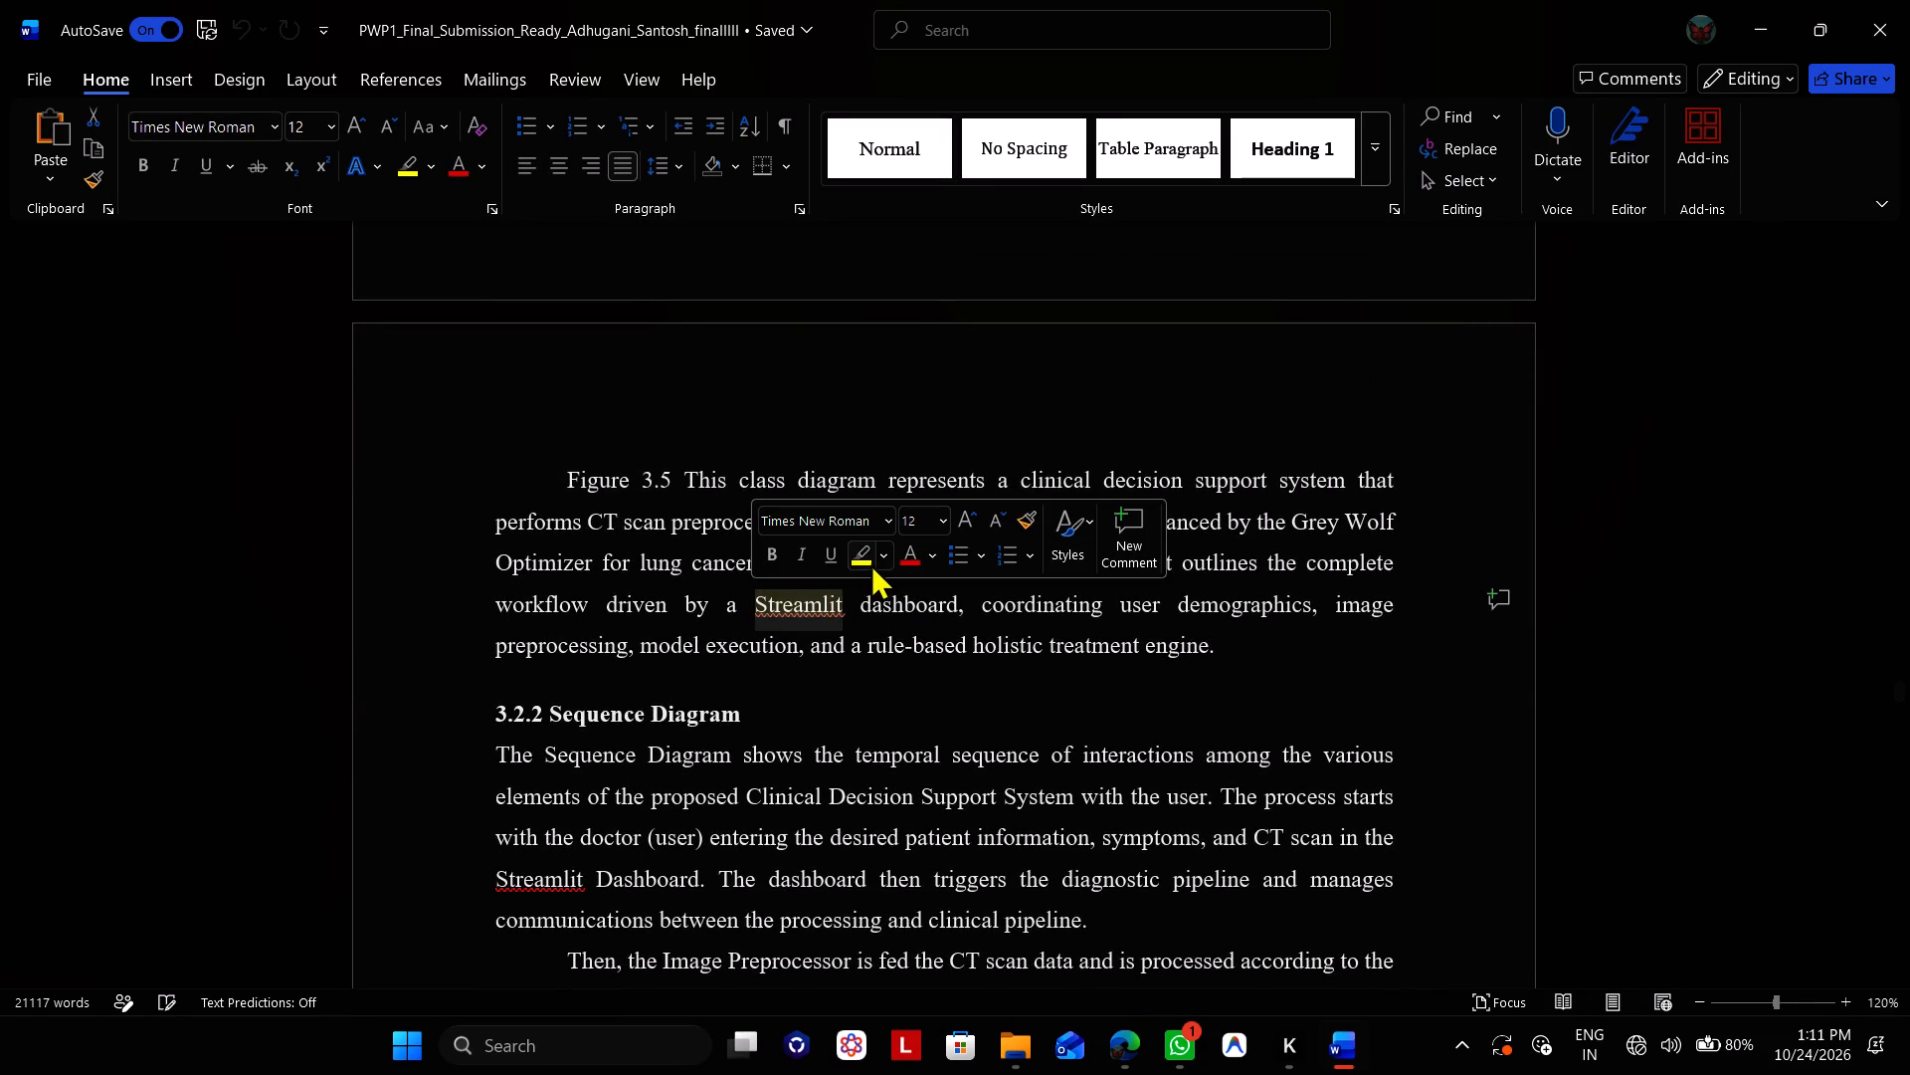
click(859, 560)
click(883, 648)
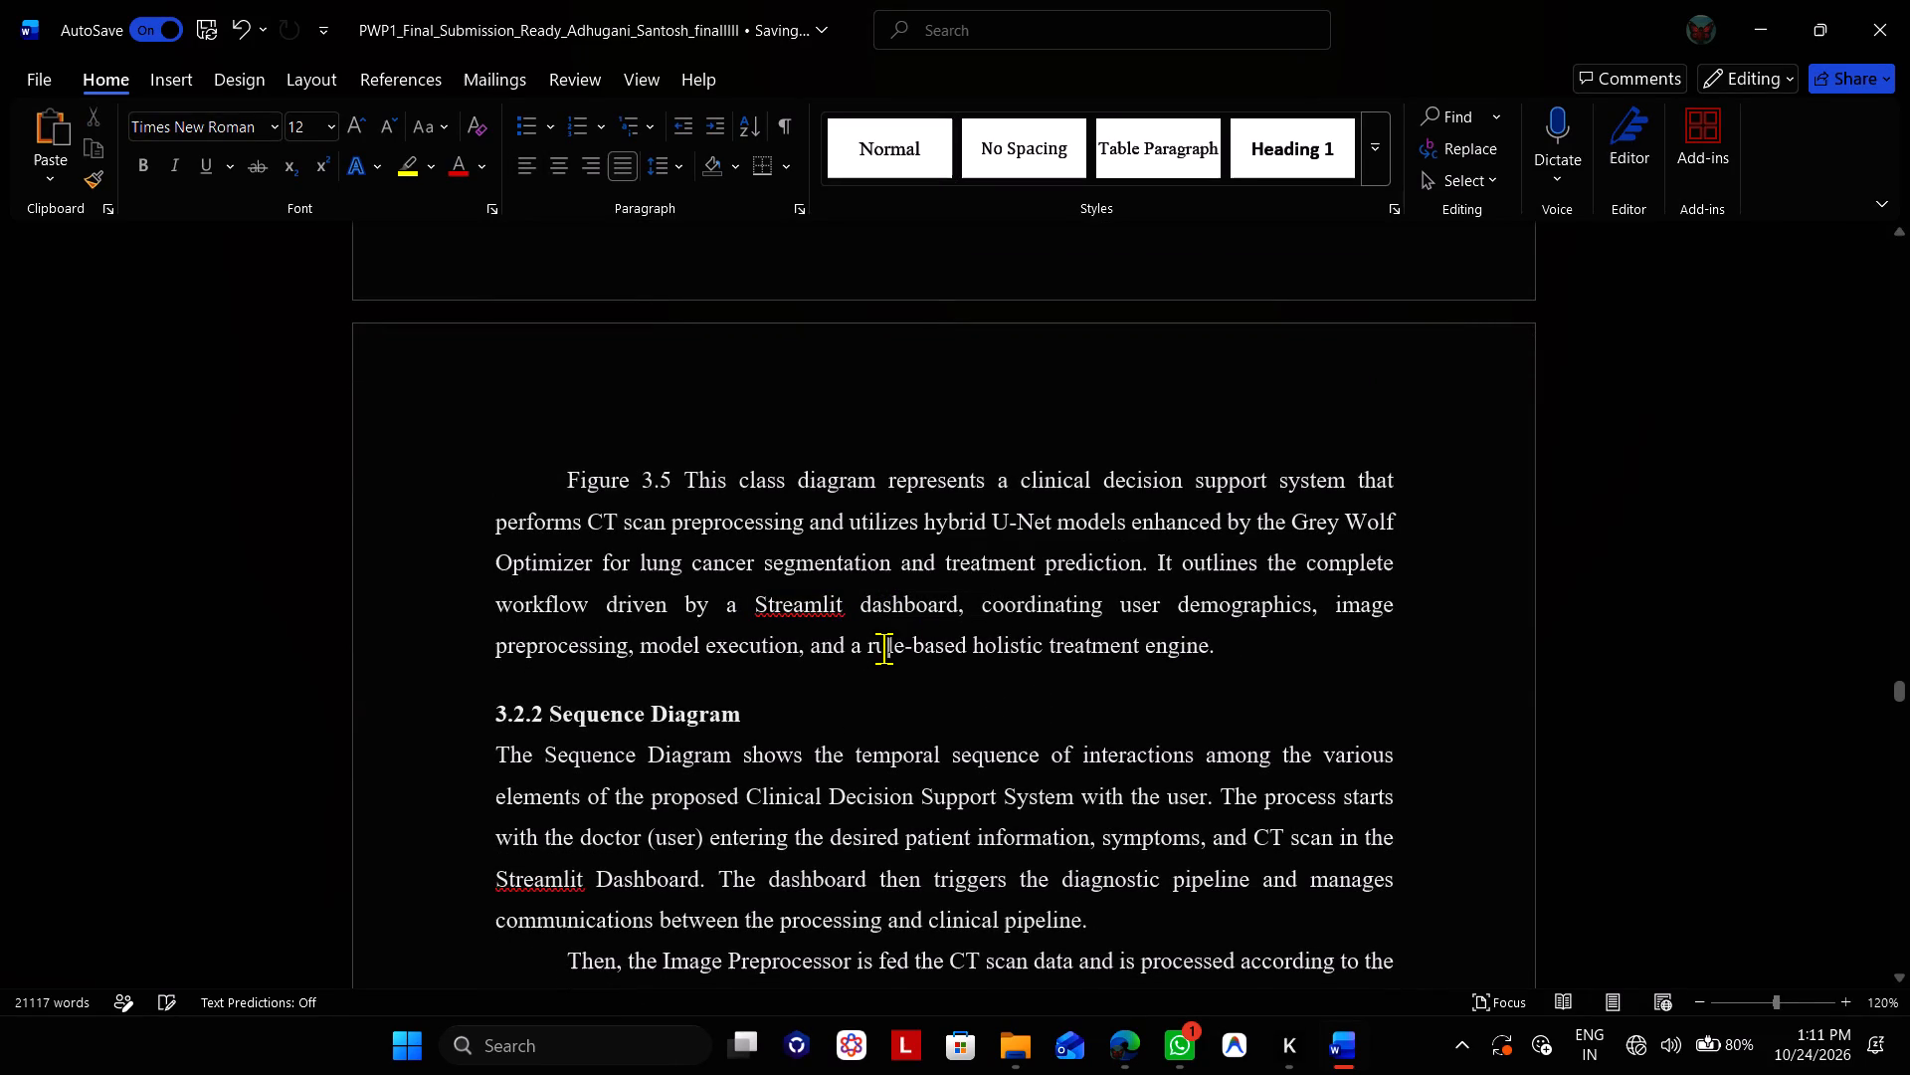
Set up a copy of the report in PDF format on the Desktop, named Batch-06_major_project_Document.
scroll(895, 766, down, 4)
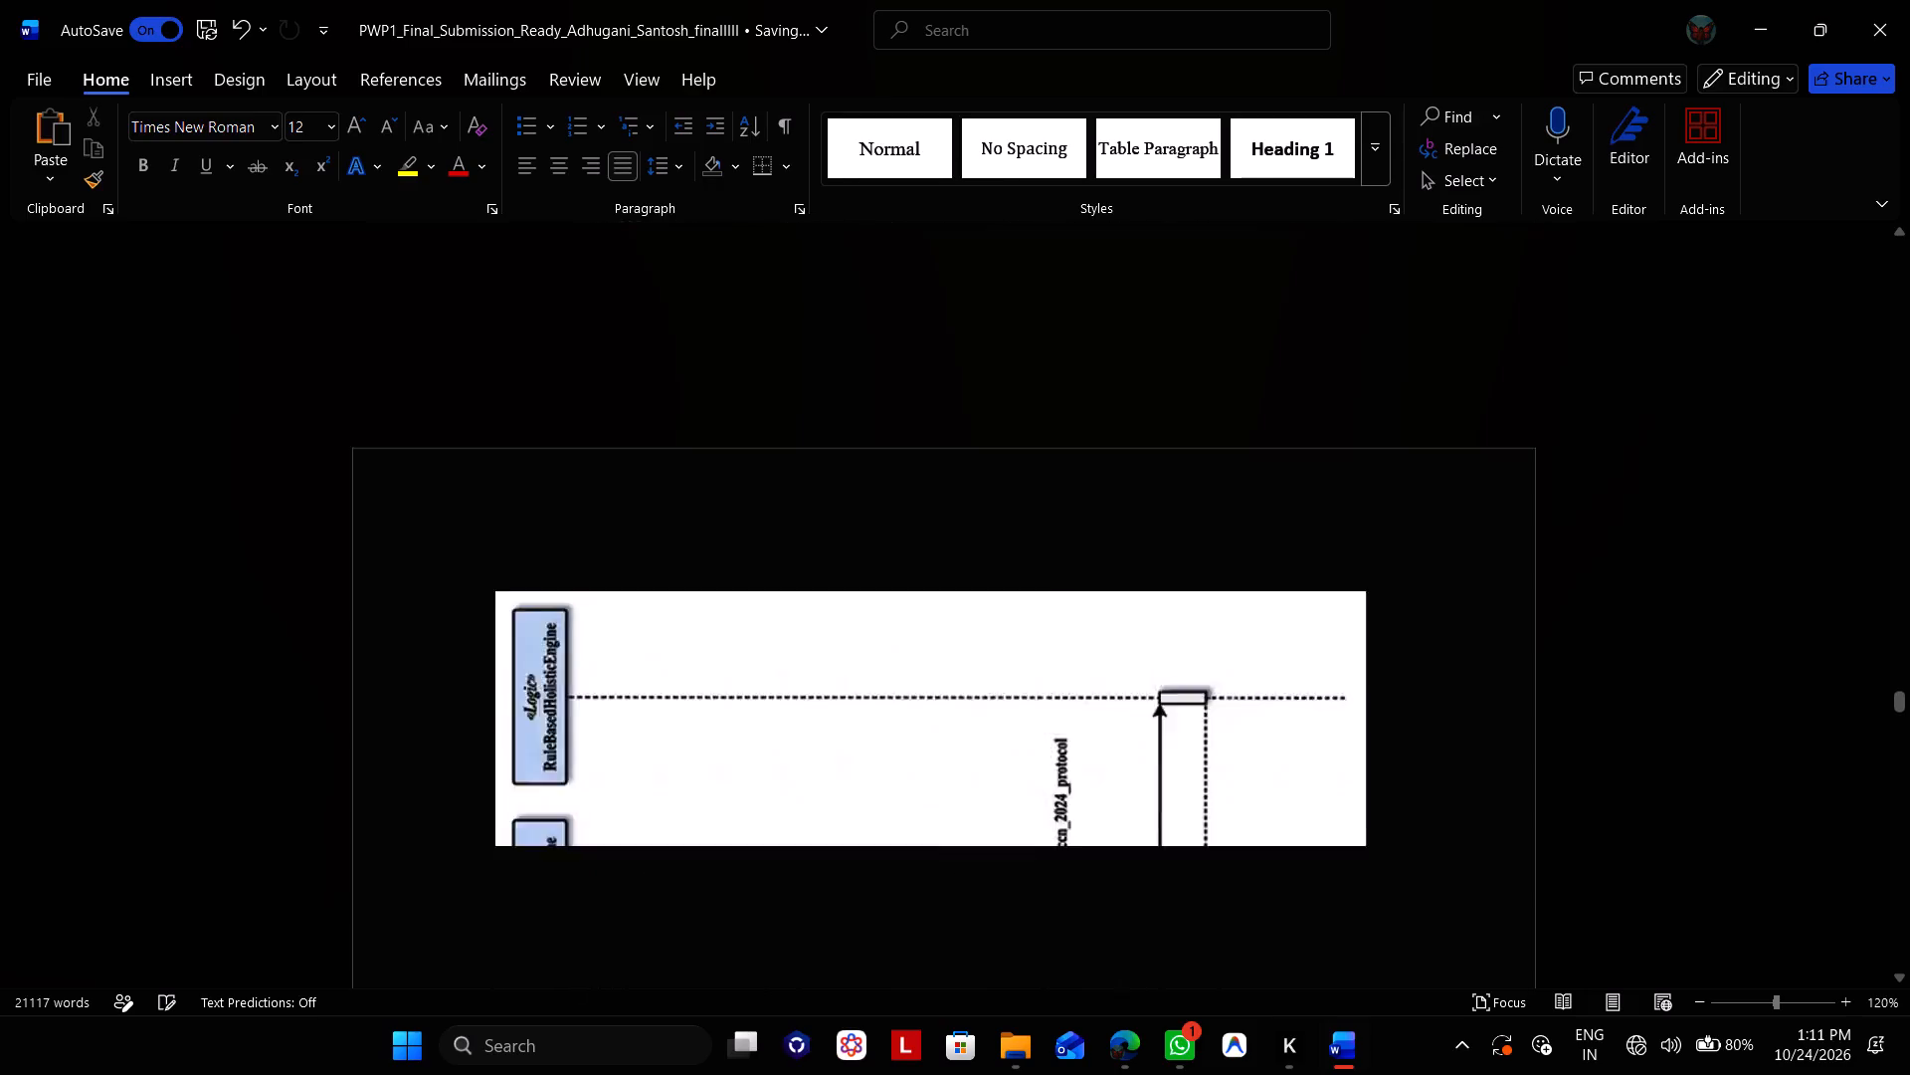
click(55, 83)
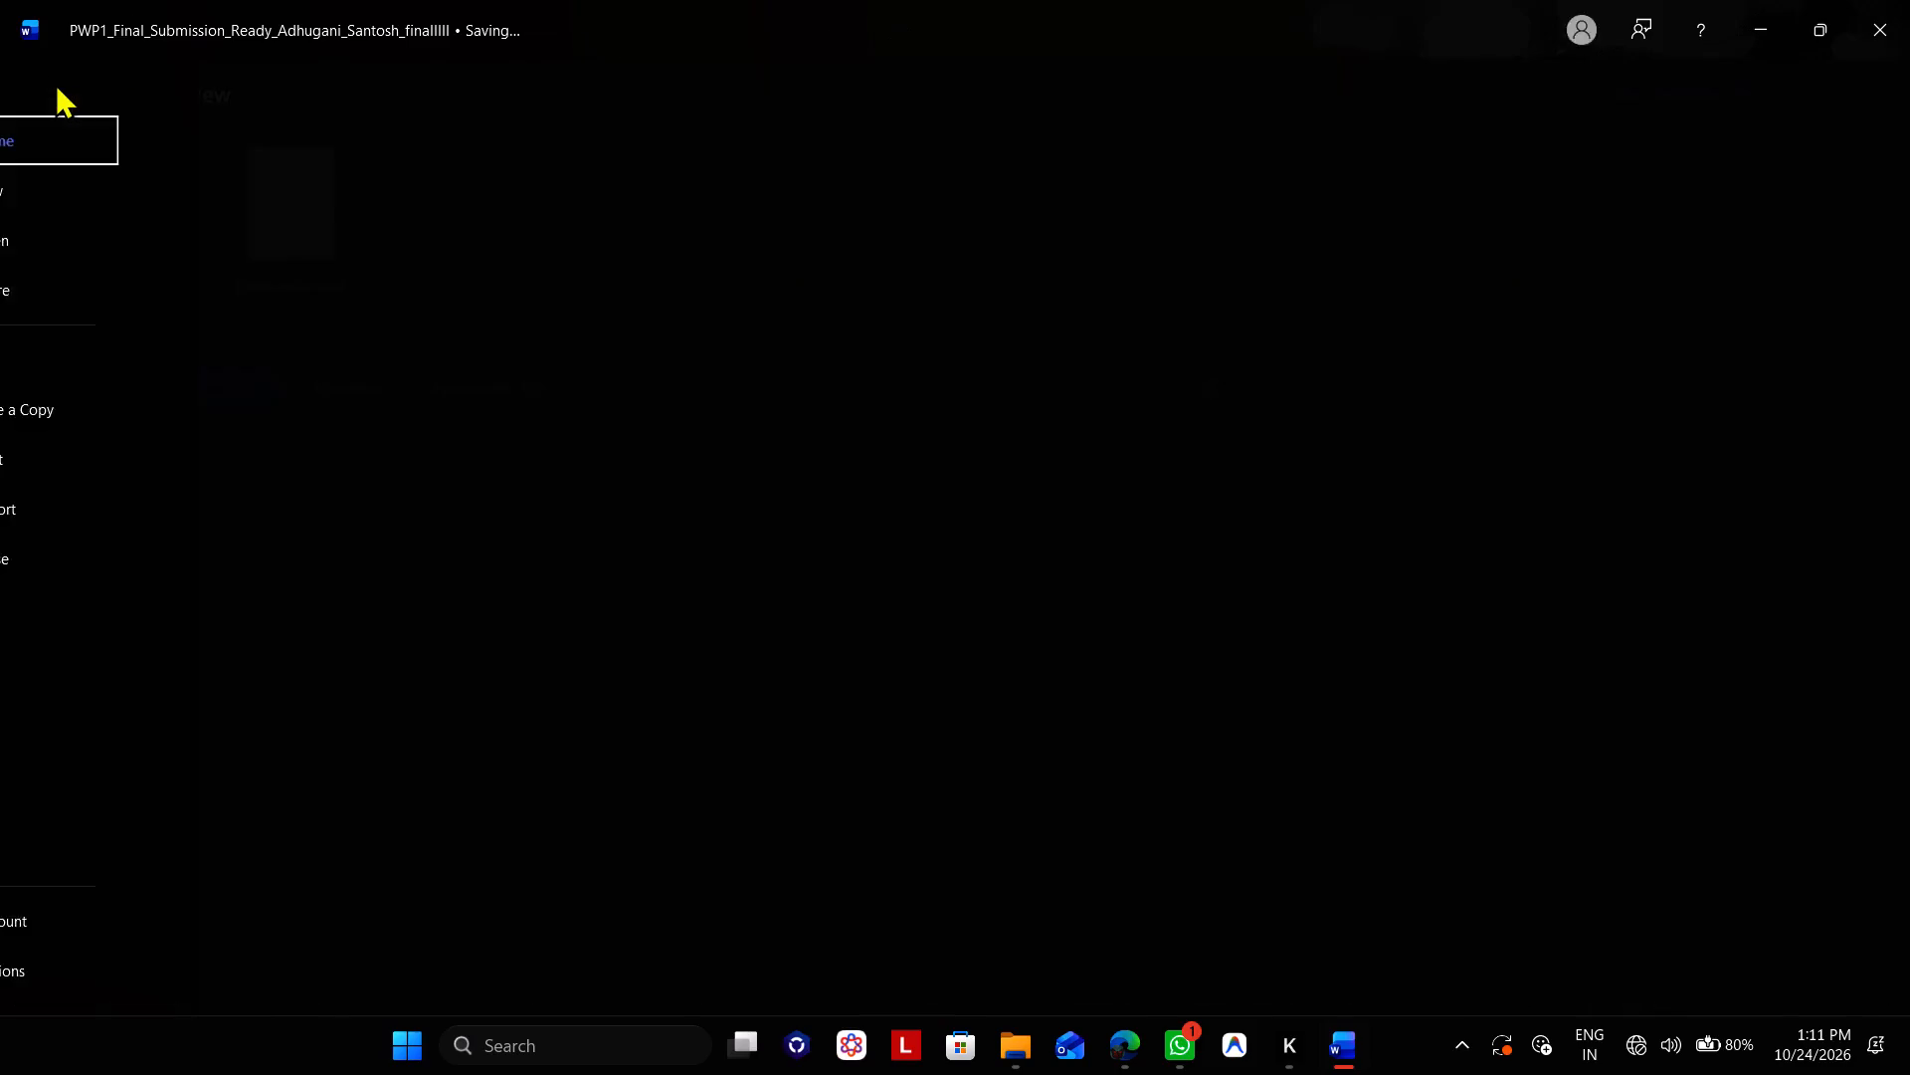
click(102, 405)
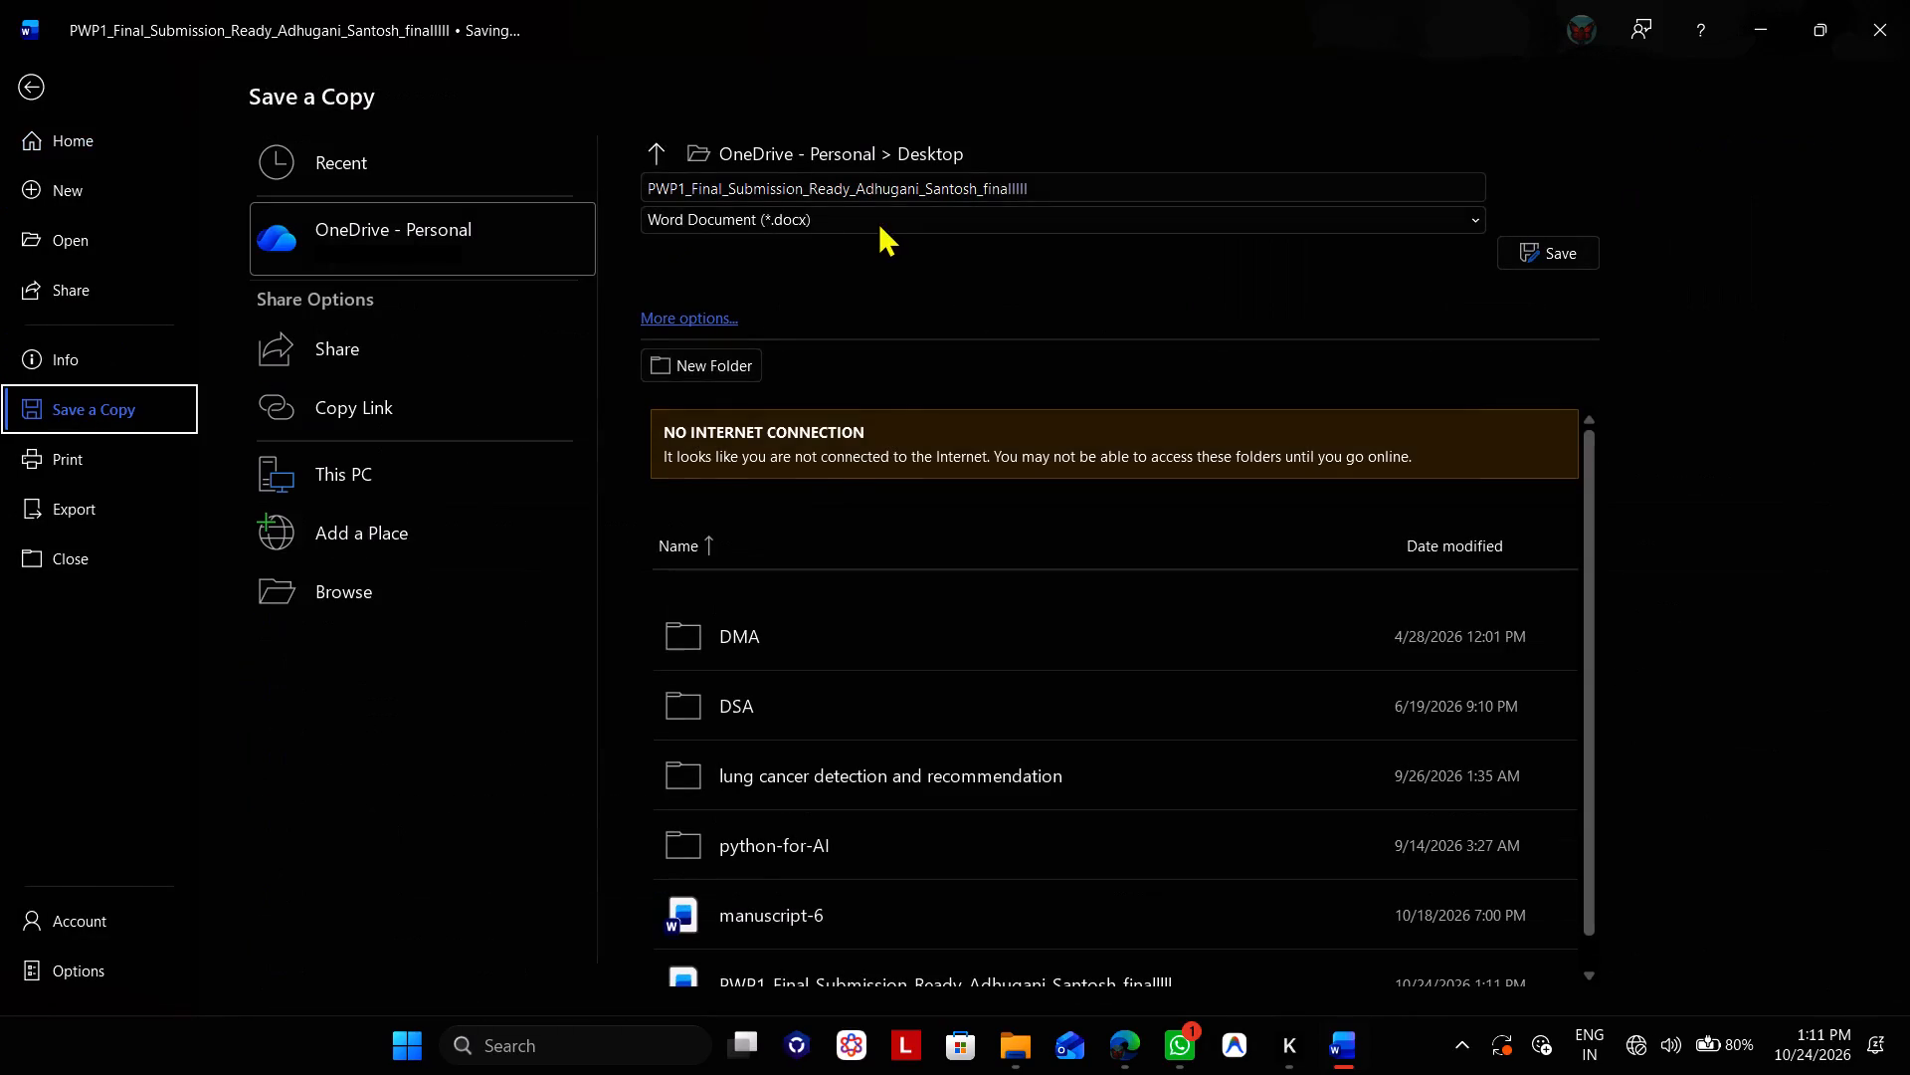
click(882, 221)
click(734, 423)
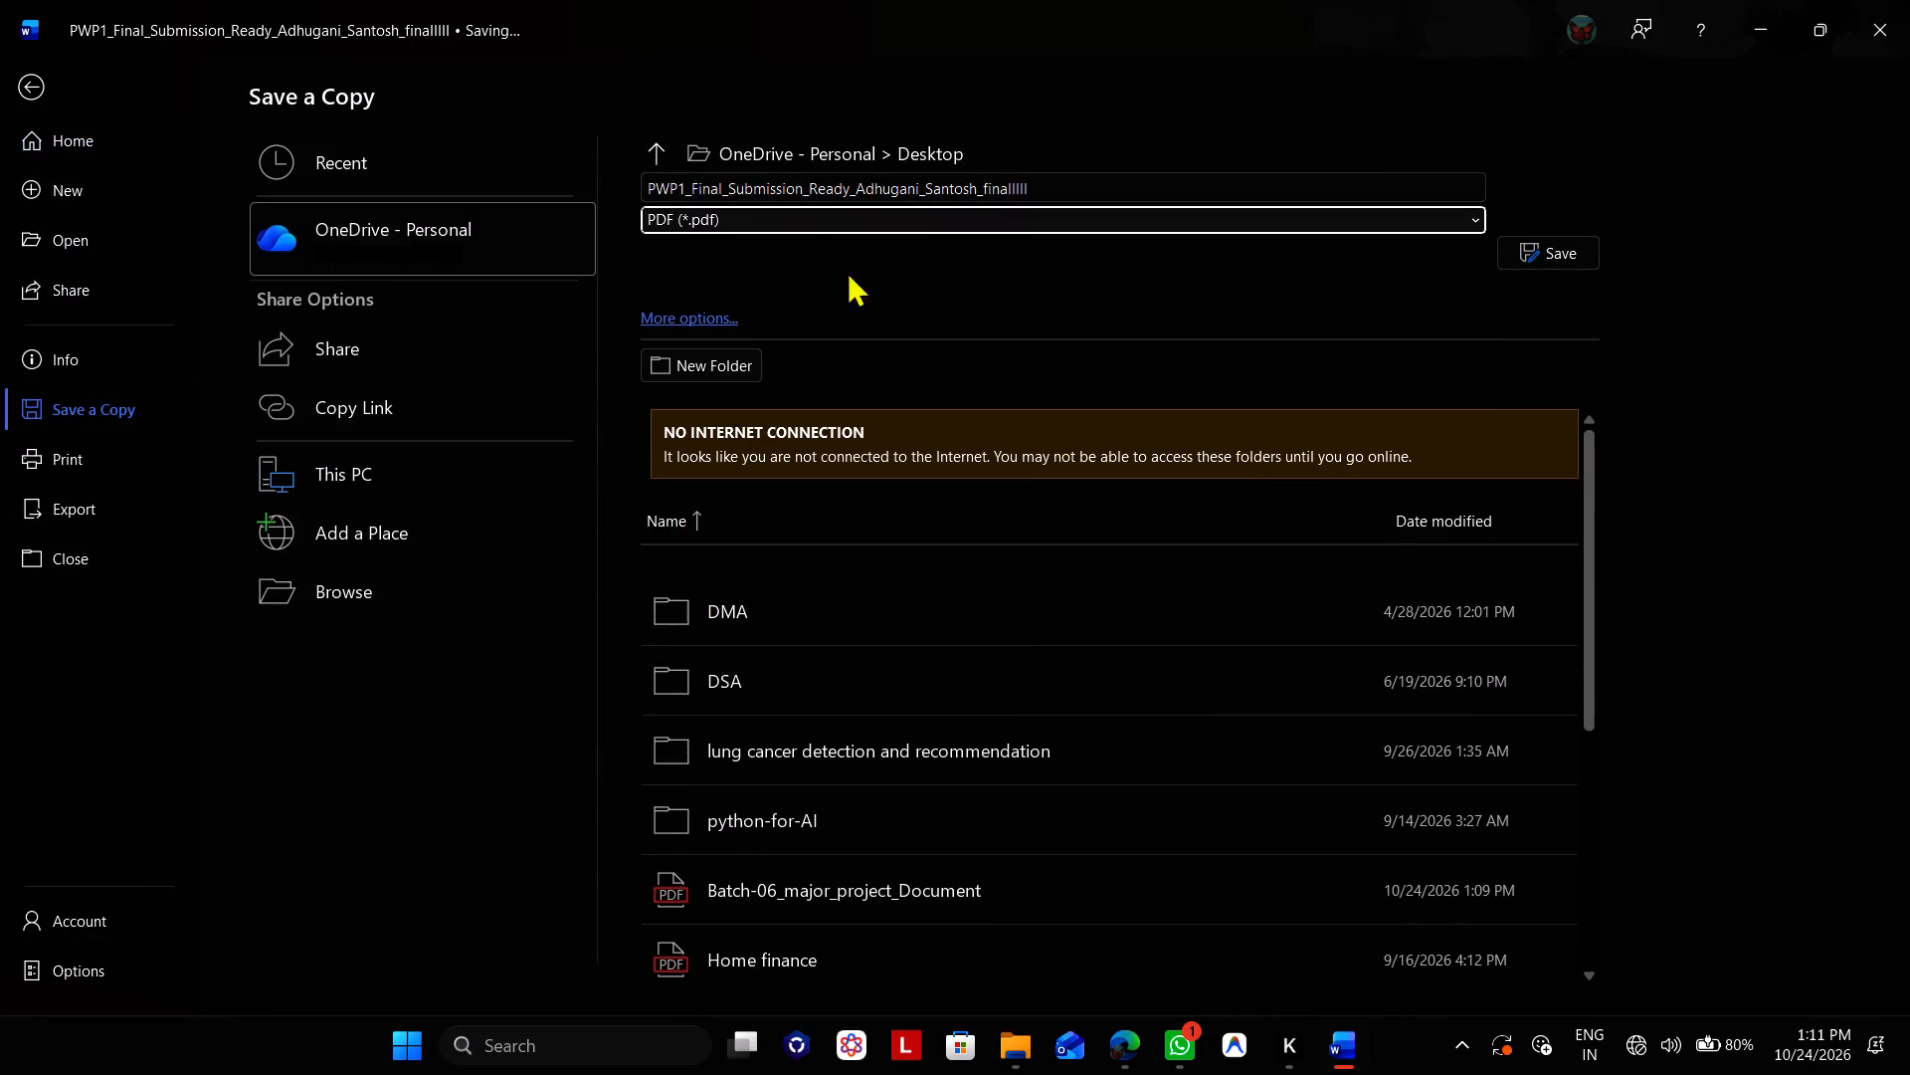
click(1042, 185)
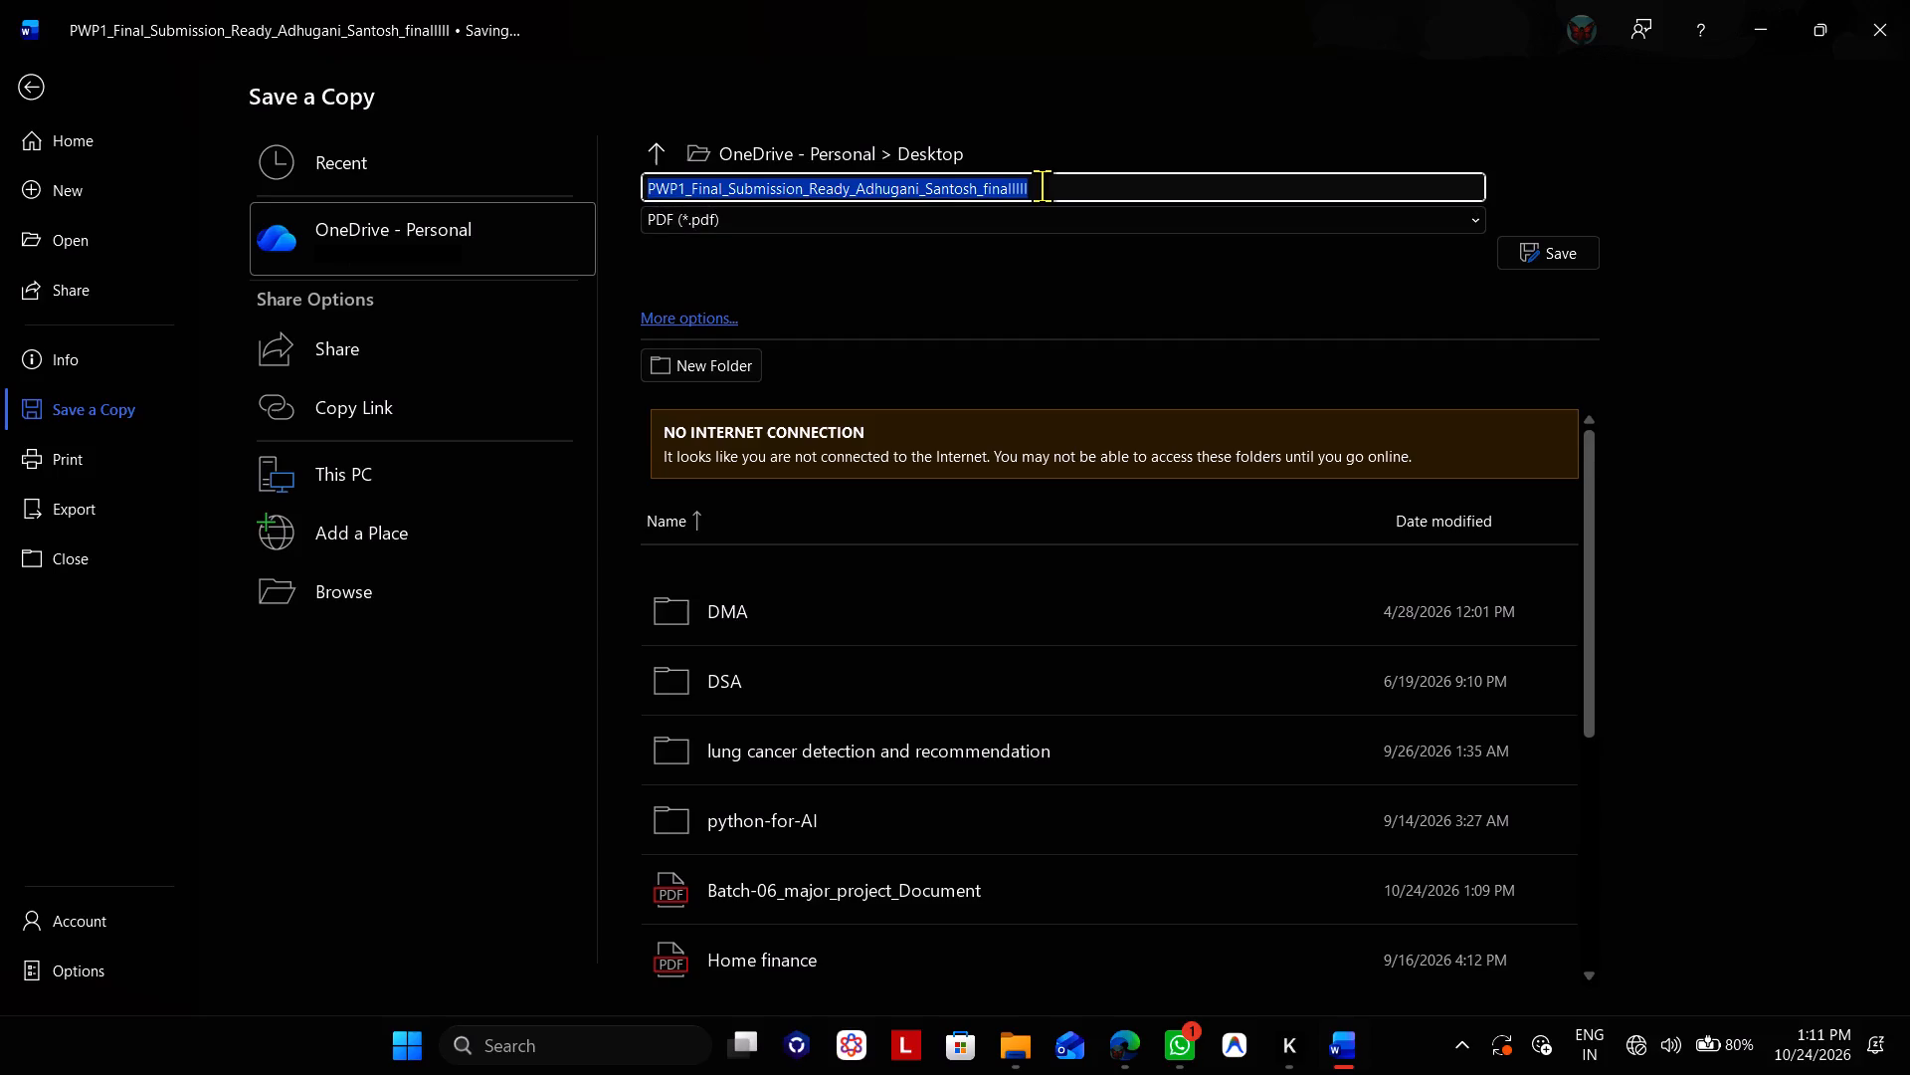
key(ctrl+v)
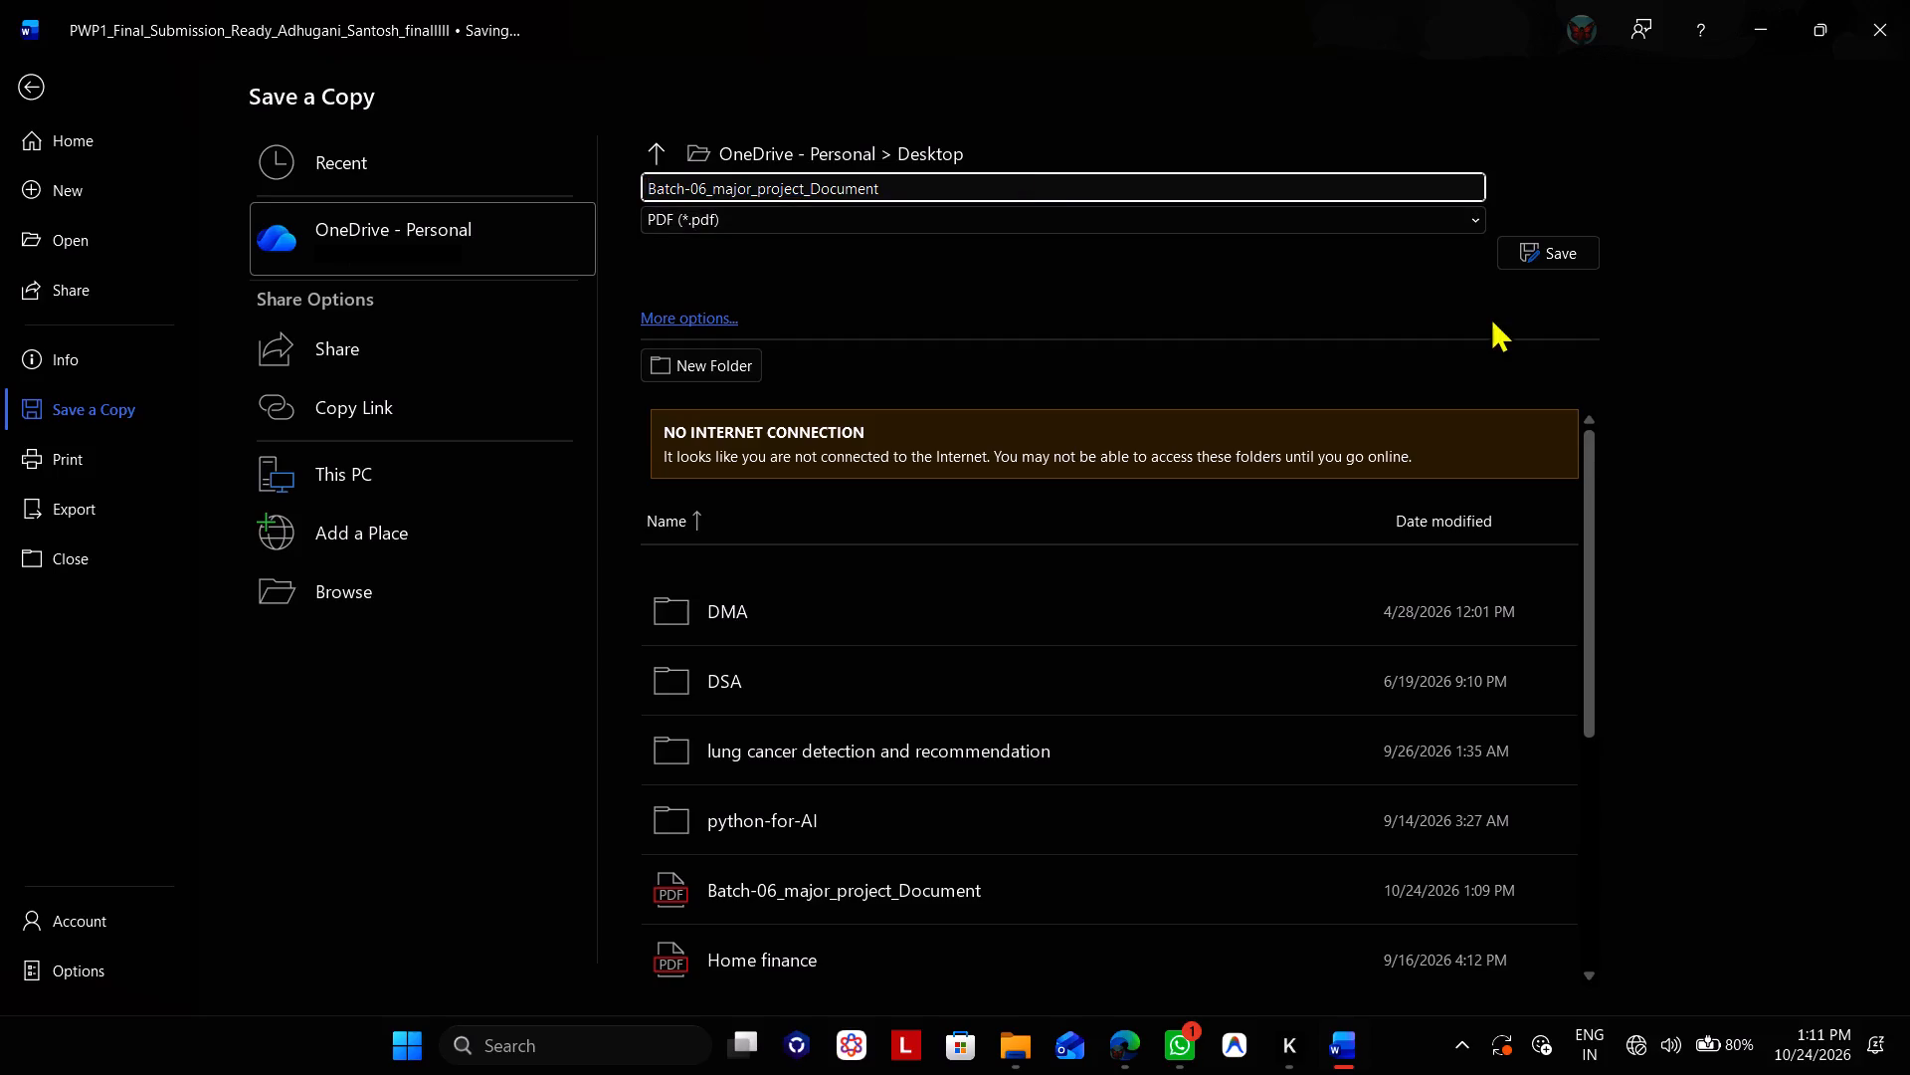
In File Explorer, delete the old Batch-06_major_project_Document PDF from the Desktop folder.
click(1009, 1053)
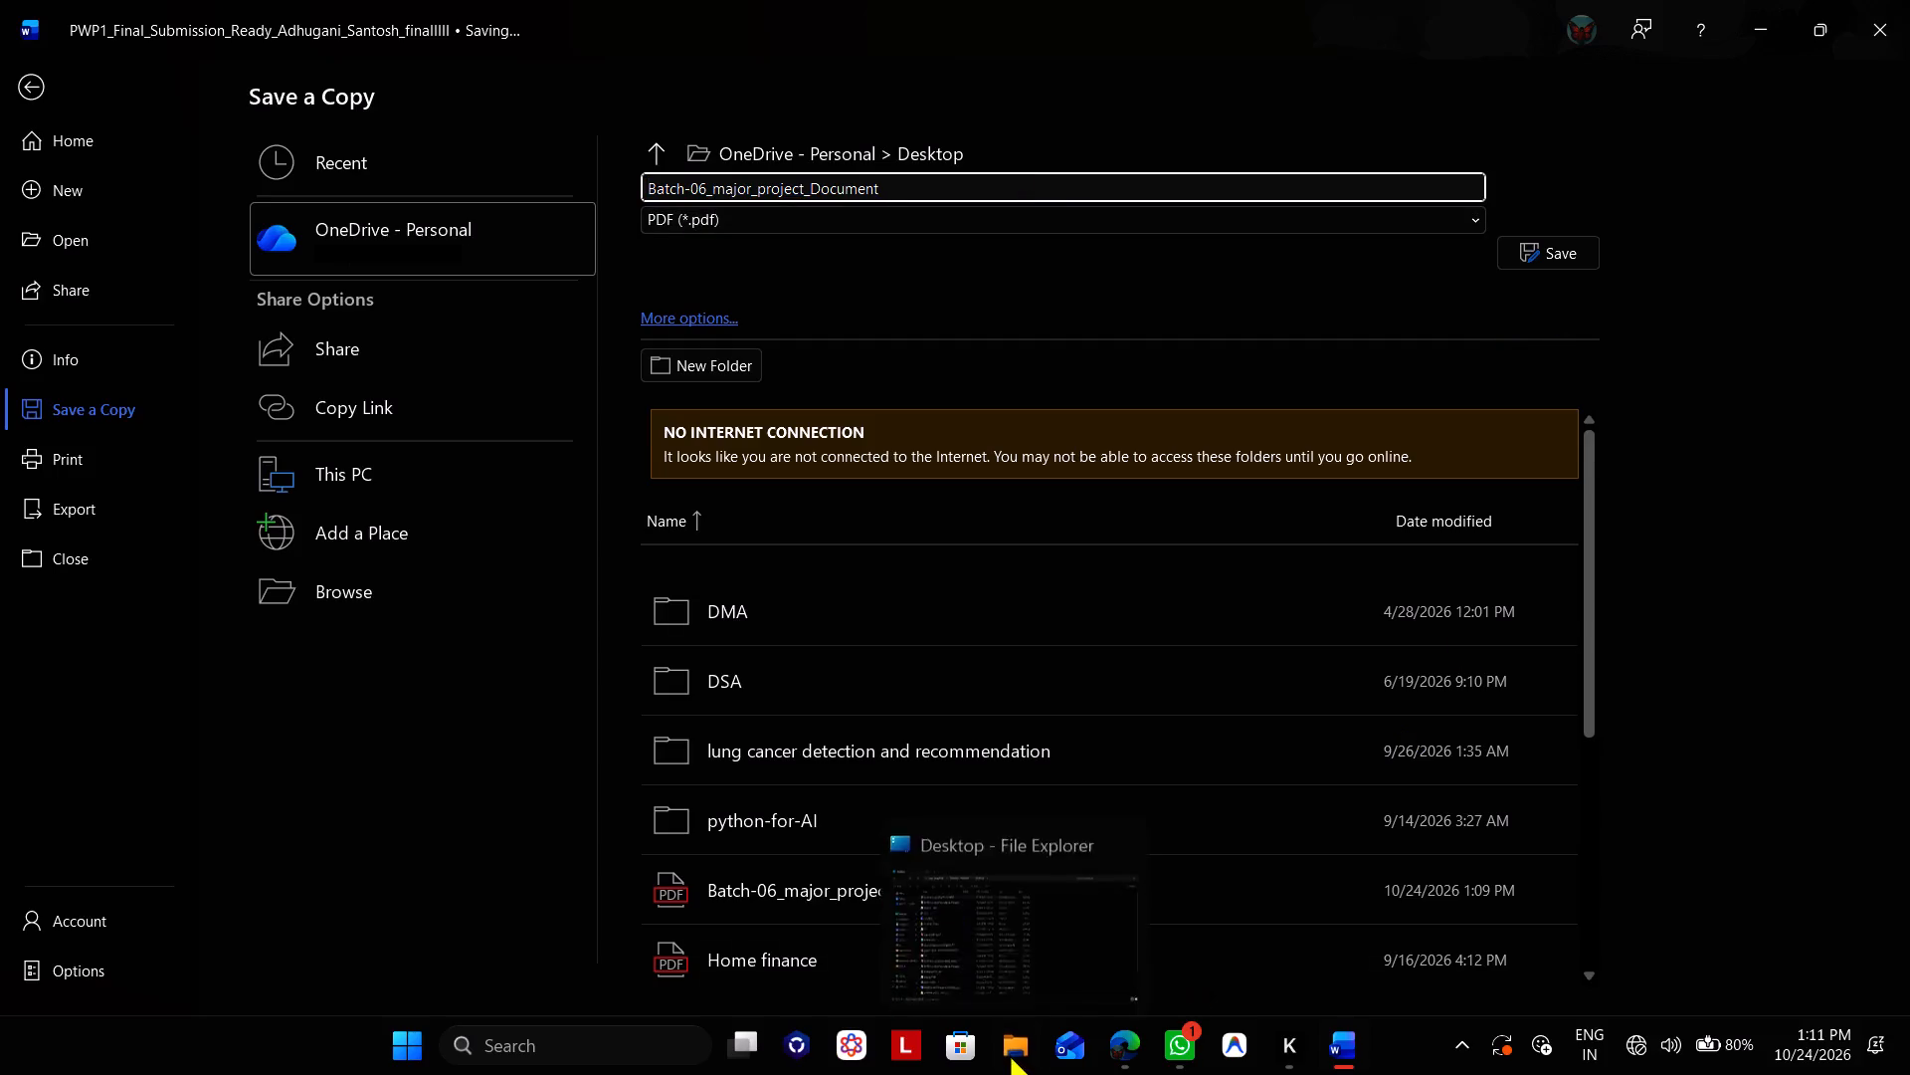
drag(1126, 216, 1017, 211)
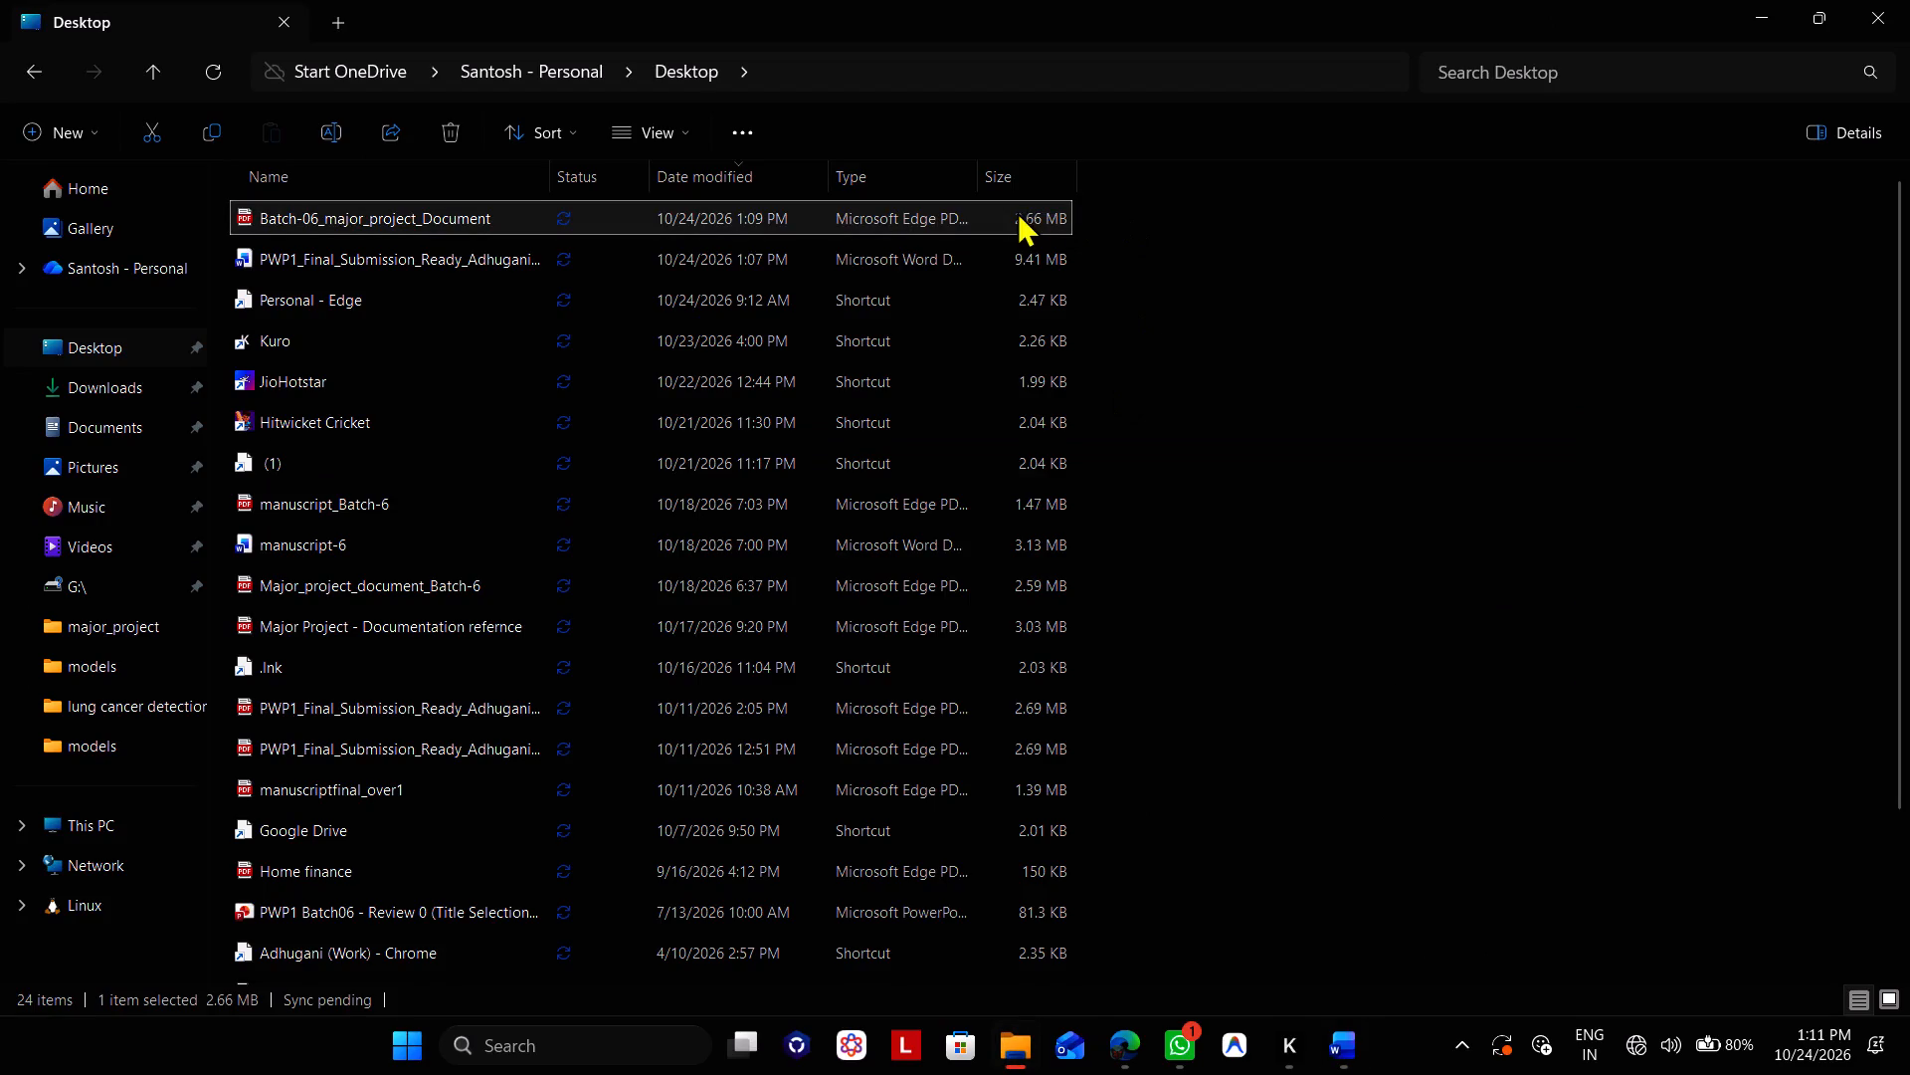
key(Delete)
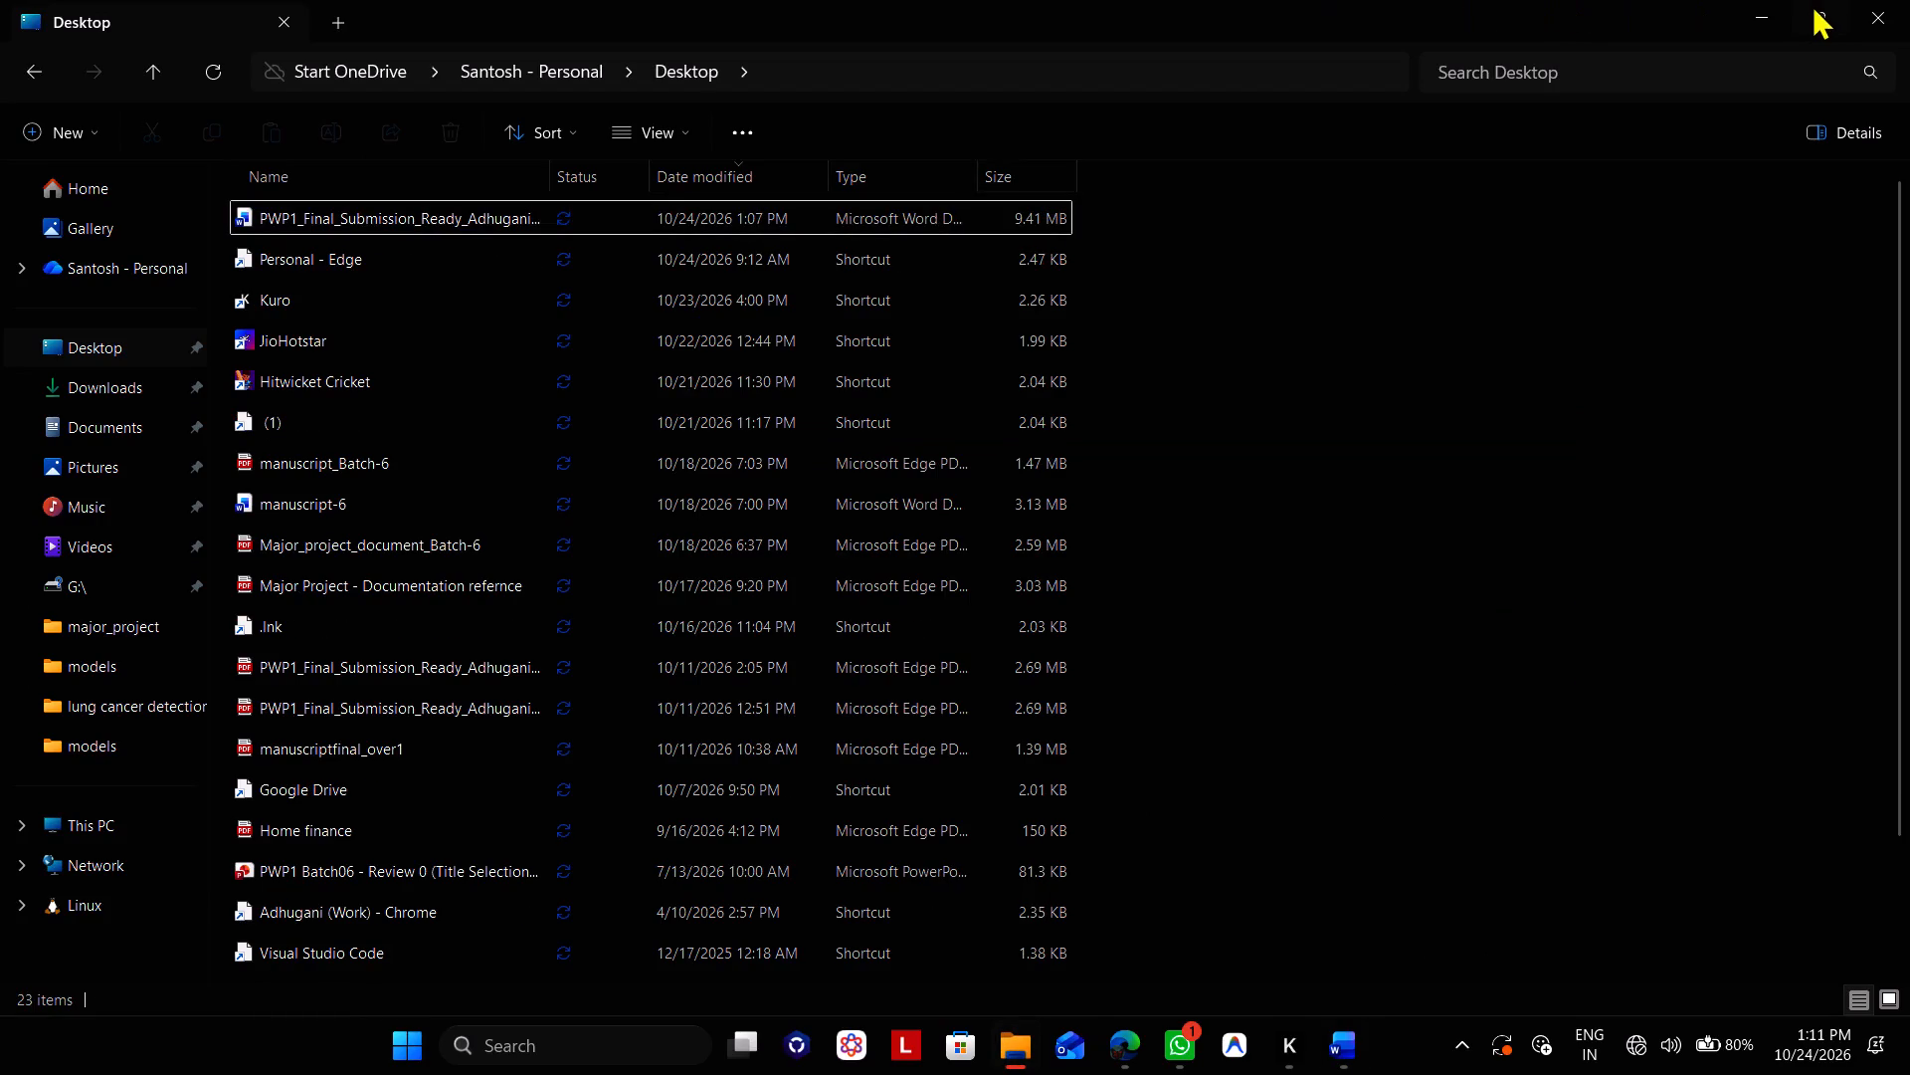
Return to Word and save the prepared PDF copy of the report to the Desktop.
click(1770, 16)
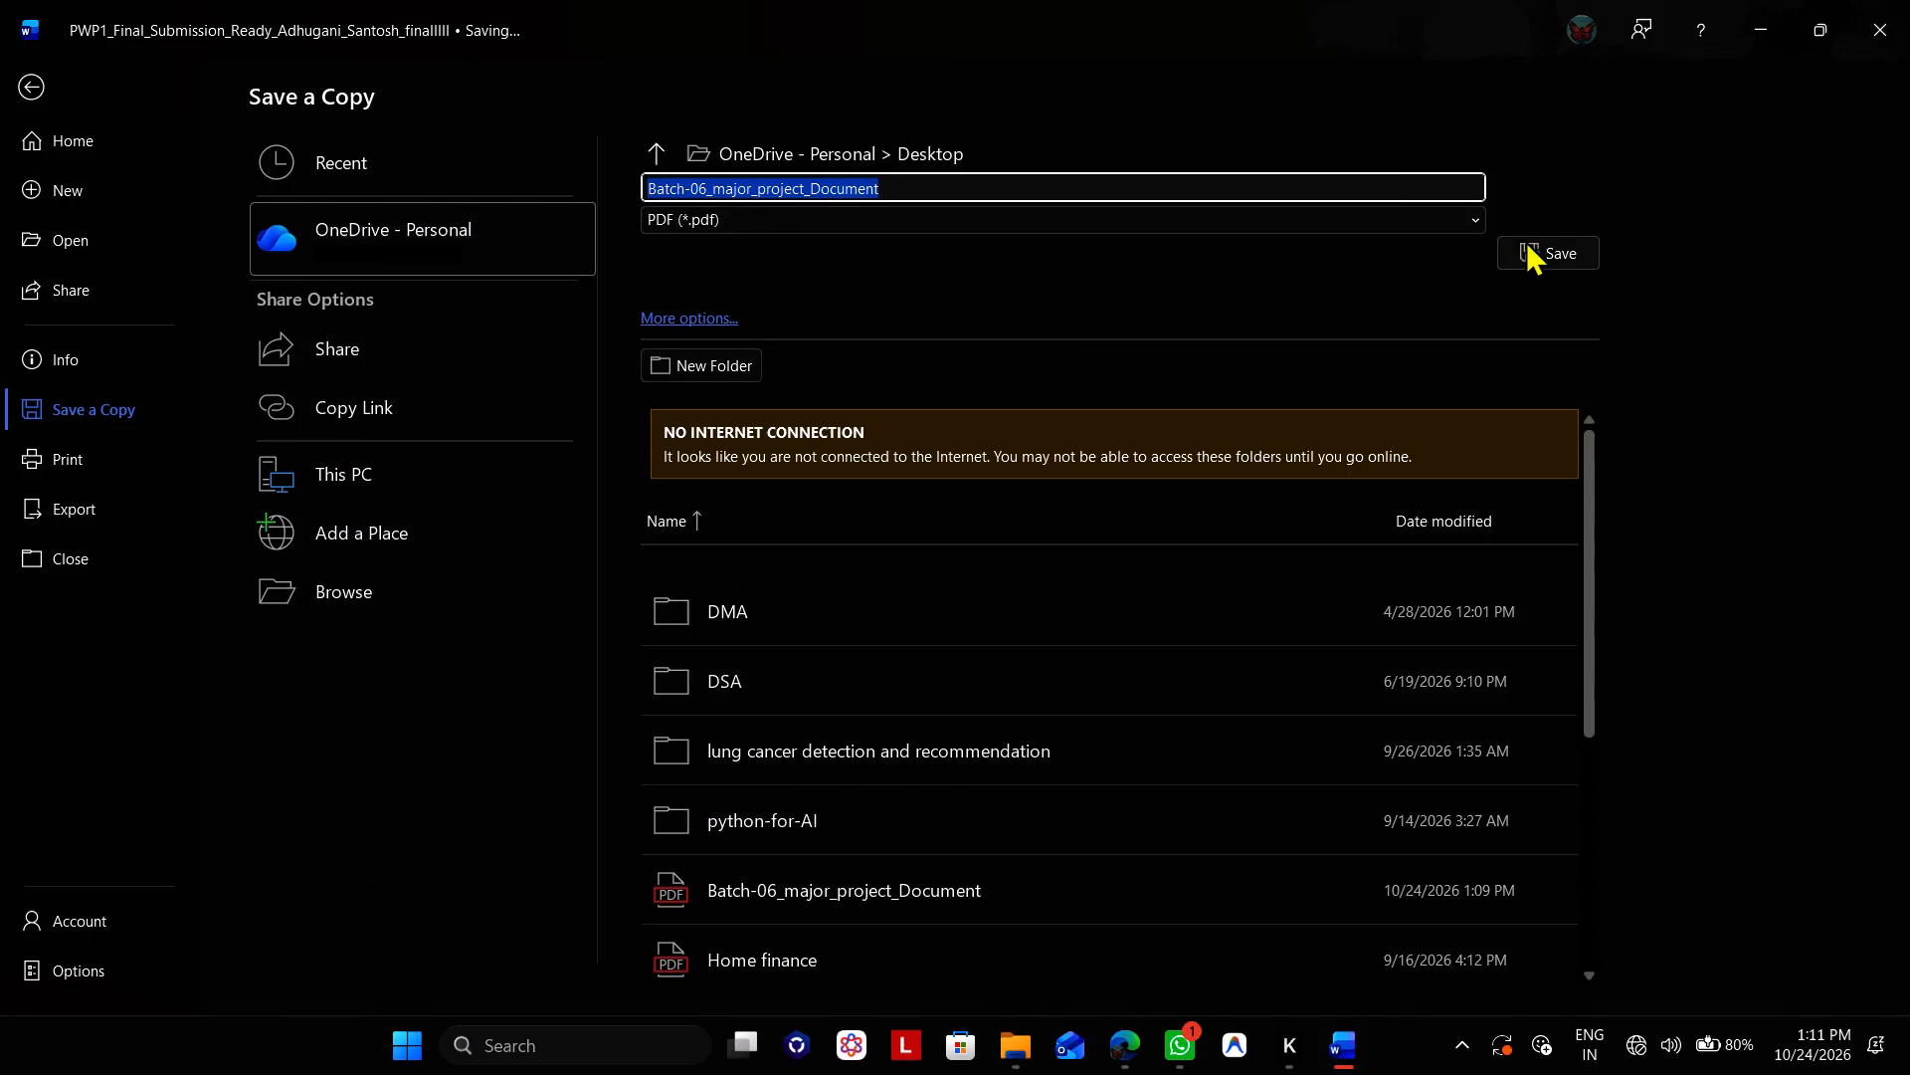
click(1529, 240)
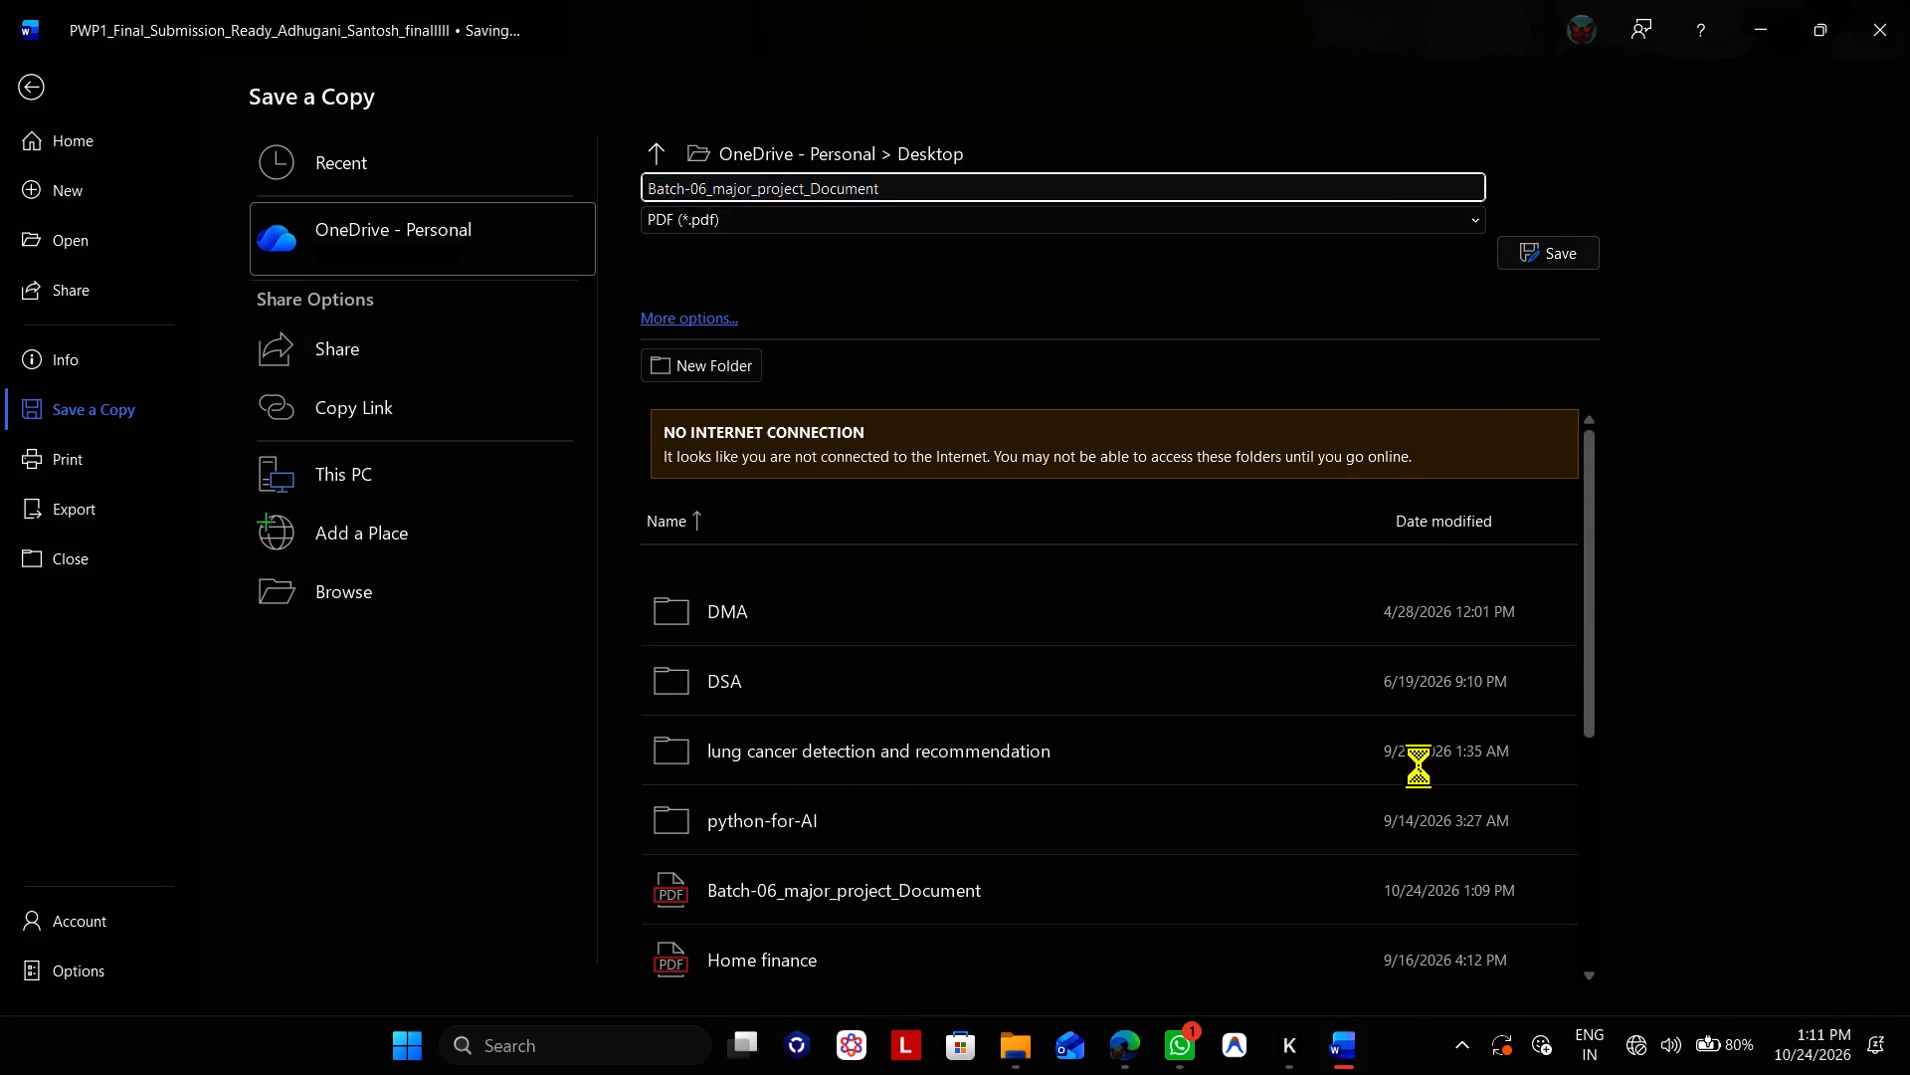
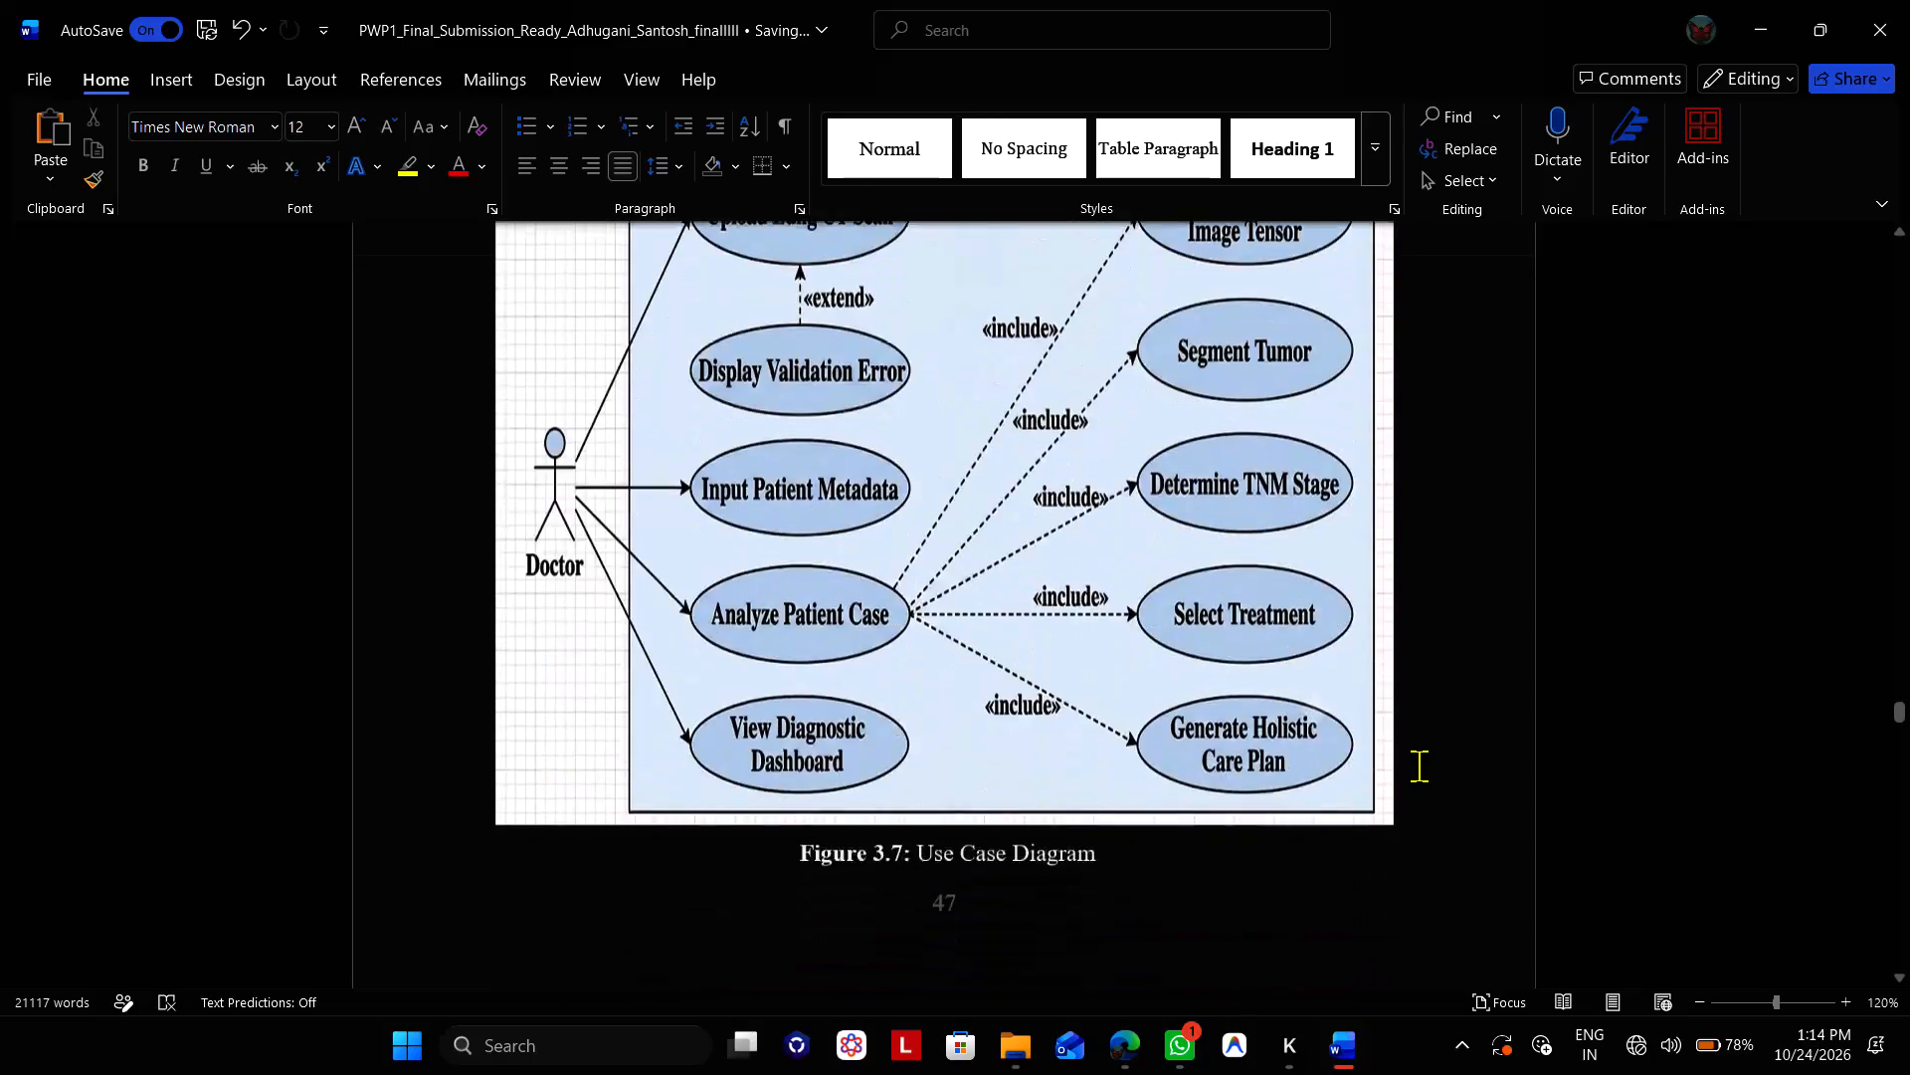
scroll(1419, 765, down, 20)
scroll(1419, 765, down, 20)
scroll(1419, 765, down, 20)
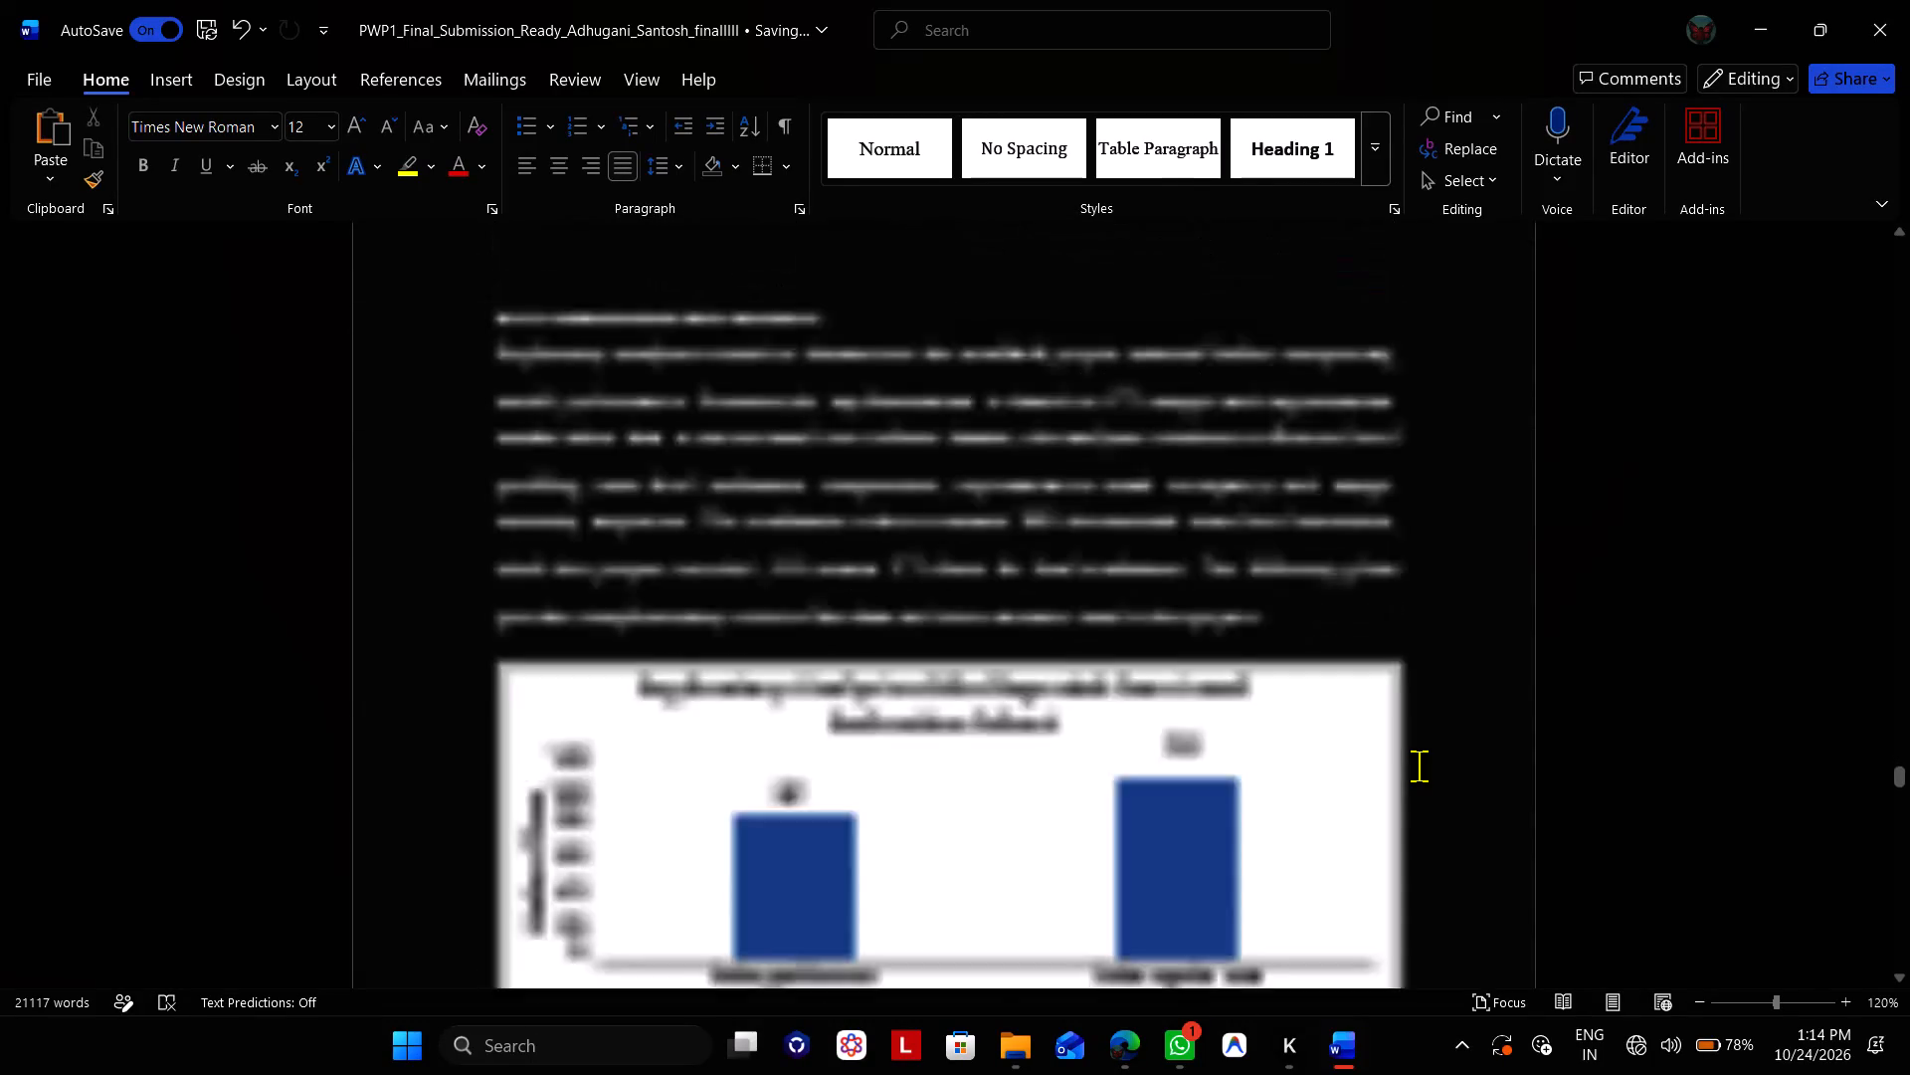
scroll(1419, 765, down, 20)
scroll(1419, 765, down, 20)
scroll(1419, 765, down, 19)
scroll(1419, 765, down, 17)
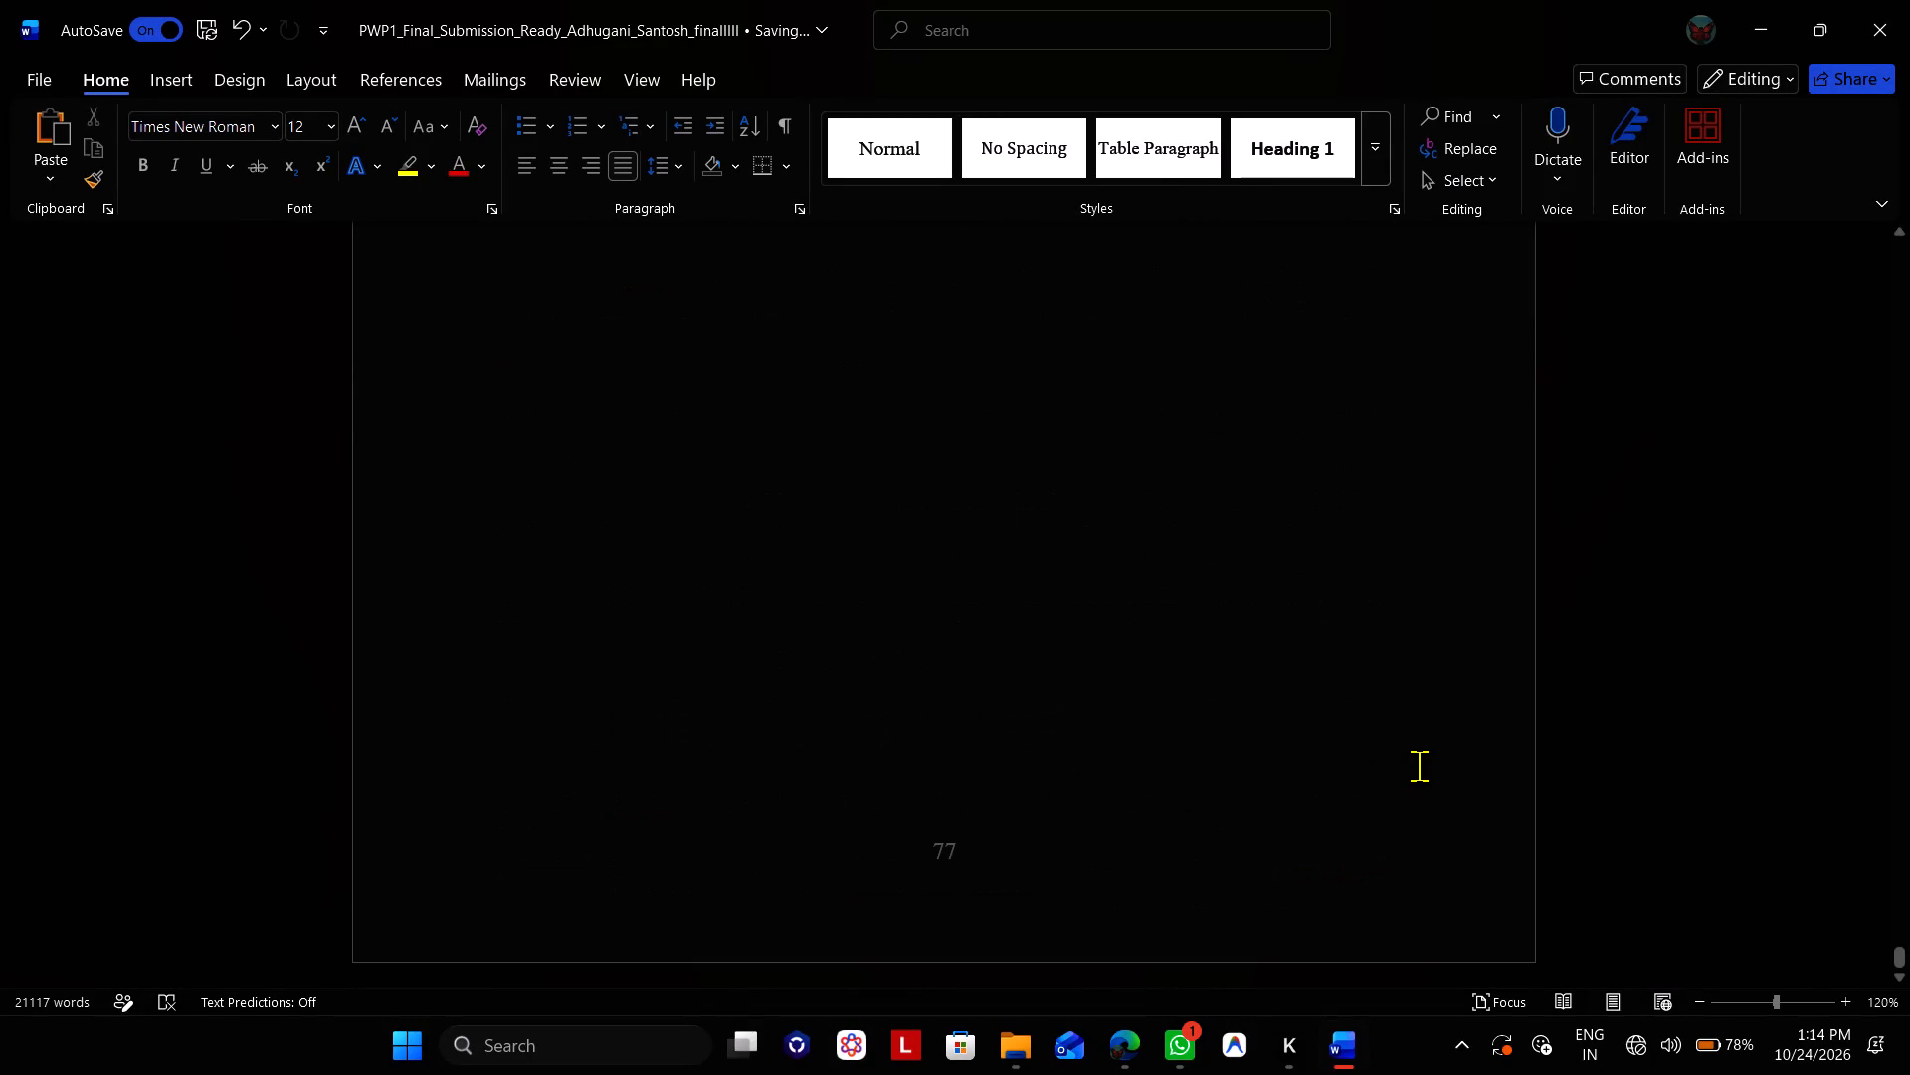
Open the newly saved Batch-06_major_project_Document PDF from the Desktop folder in the browser and close its older duplicate tab.
click(1008, 1052)
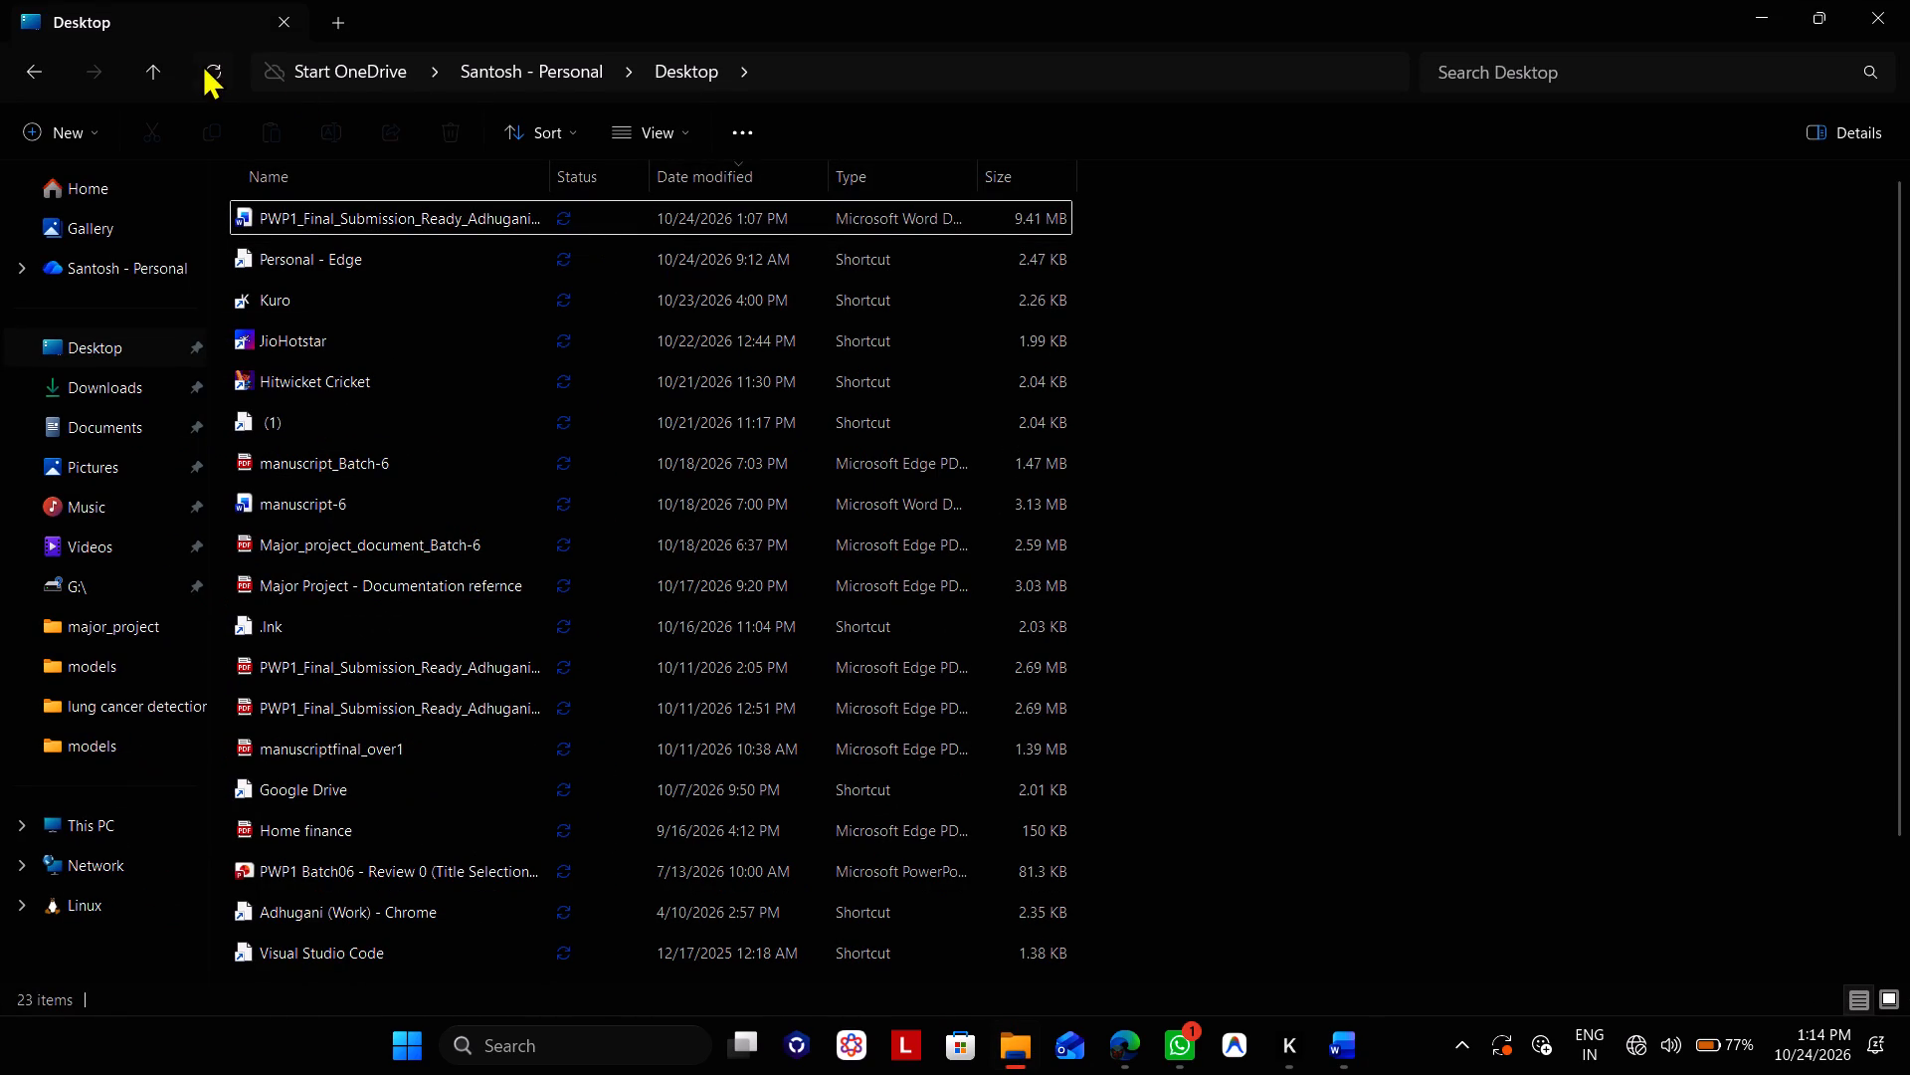
click(203, 64)
double_click(342, 232)
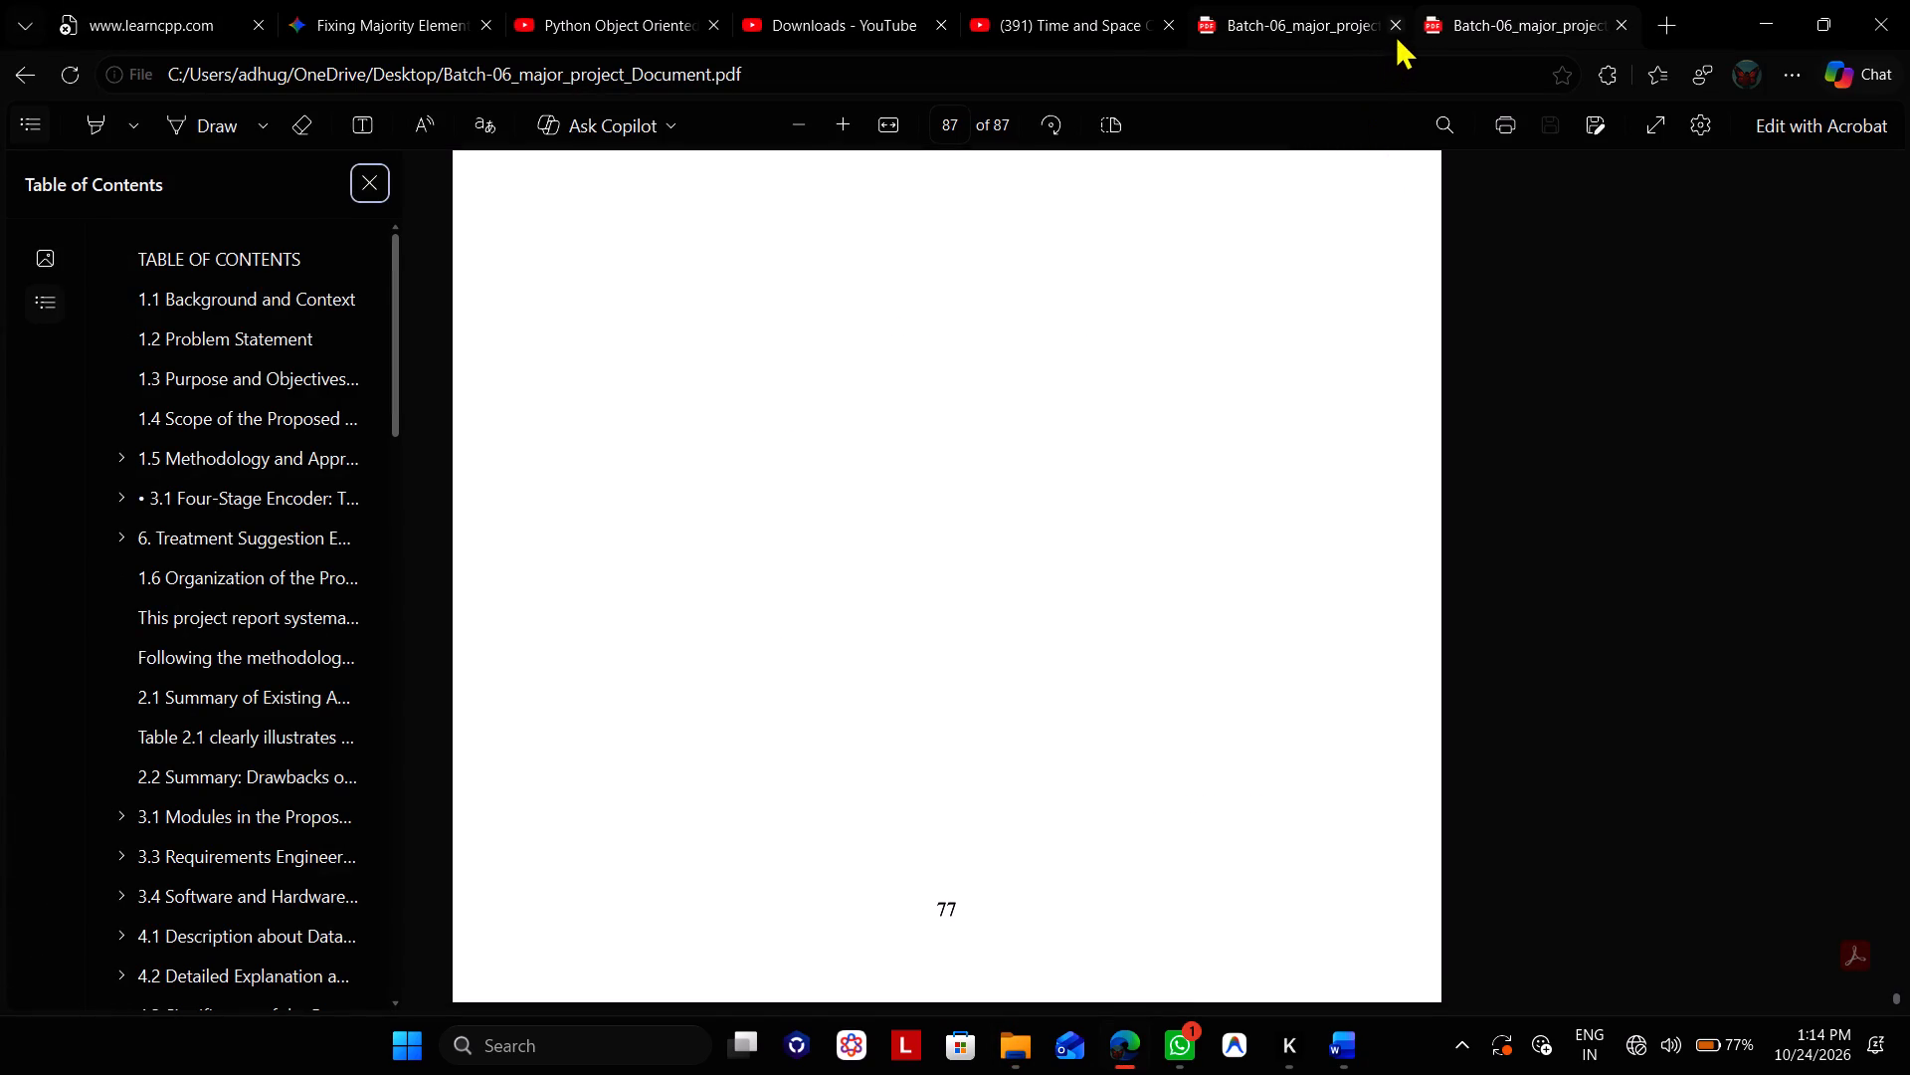
click(1395, 34)
Review the new PDF backwards from the last page through the references, appendix, results tables and requirements sections to section 3.2.4.
scroll(1188, 278, up, 20)
scroll(1188, 278, up, 5)
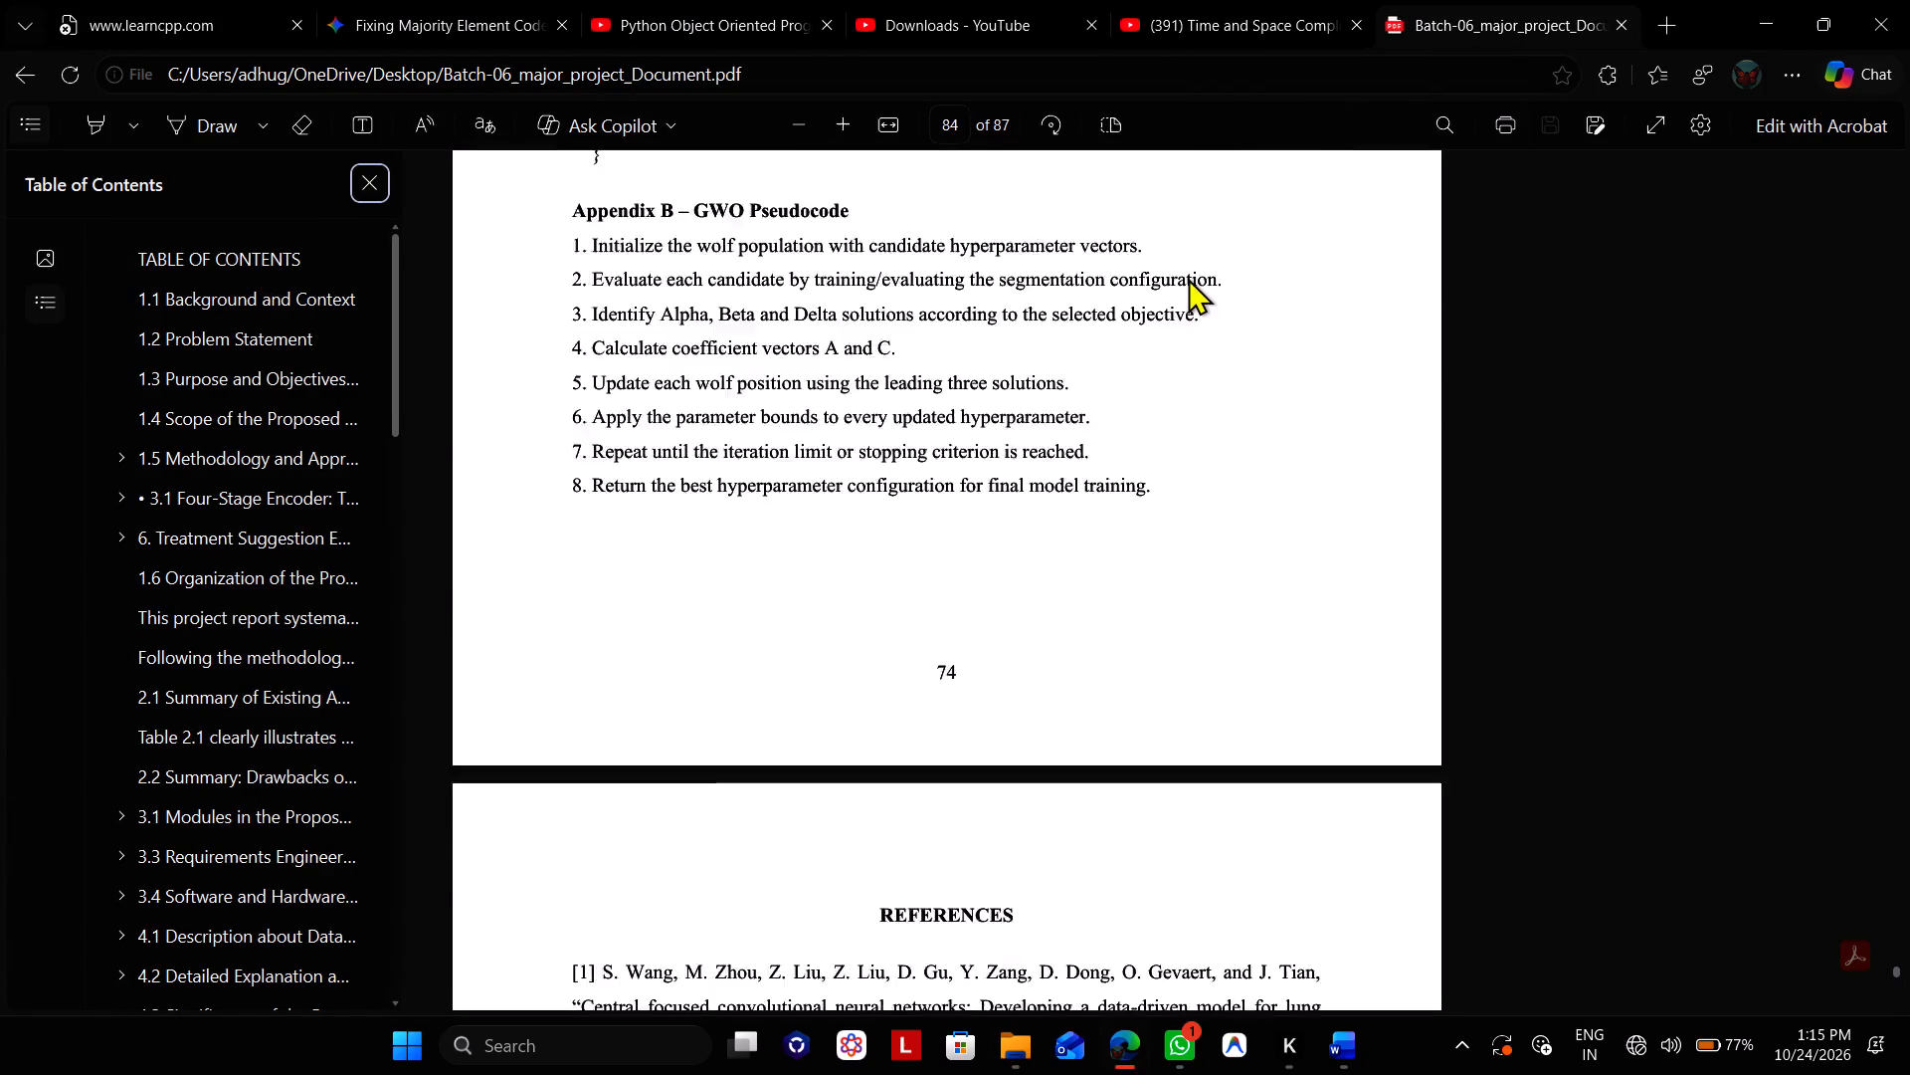
scroll(1188, 278, up, 17)
scroll(1188, 278, up, 11)
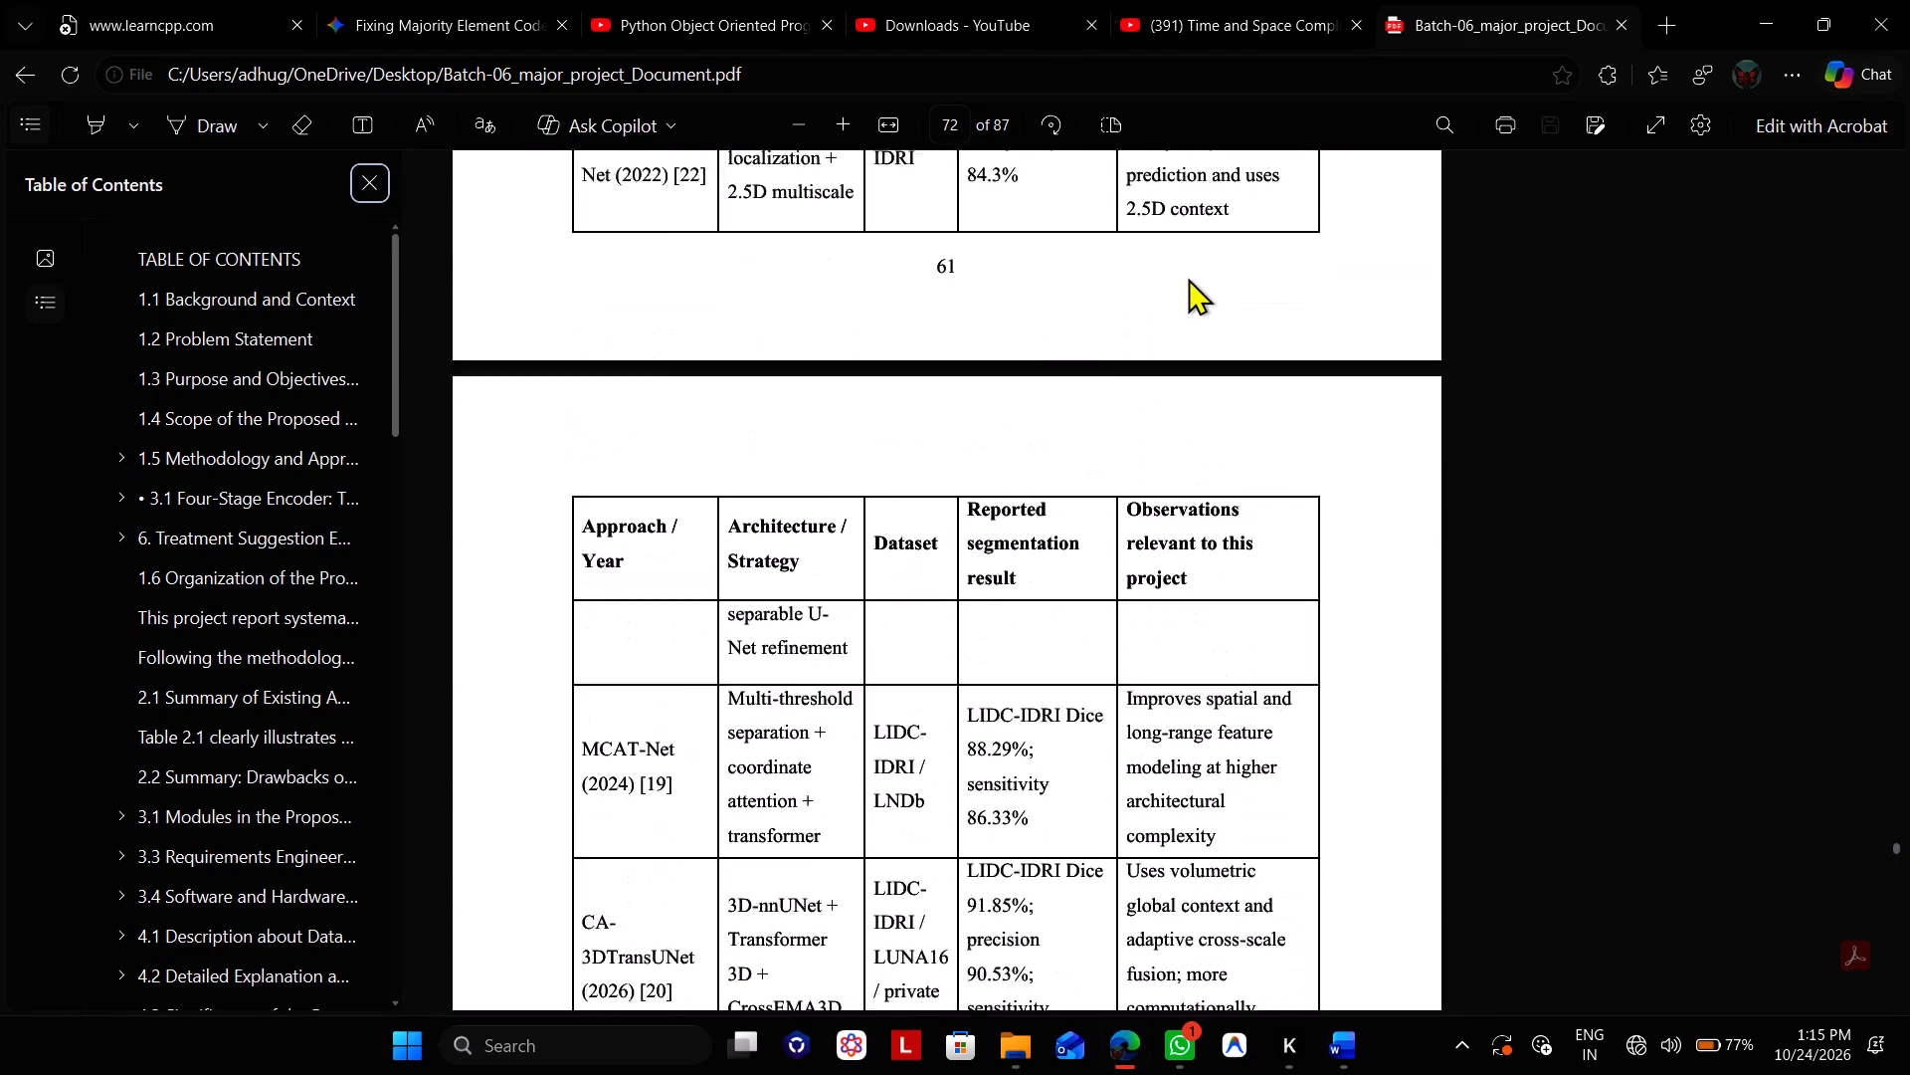
scroll(1188, 278, up, 14)
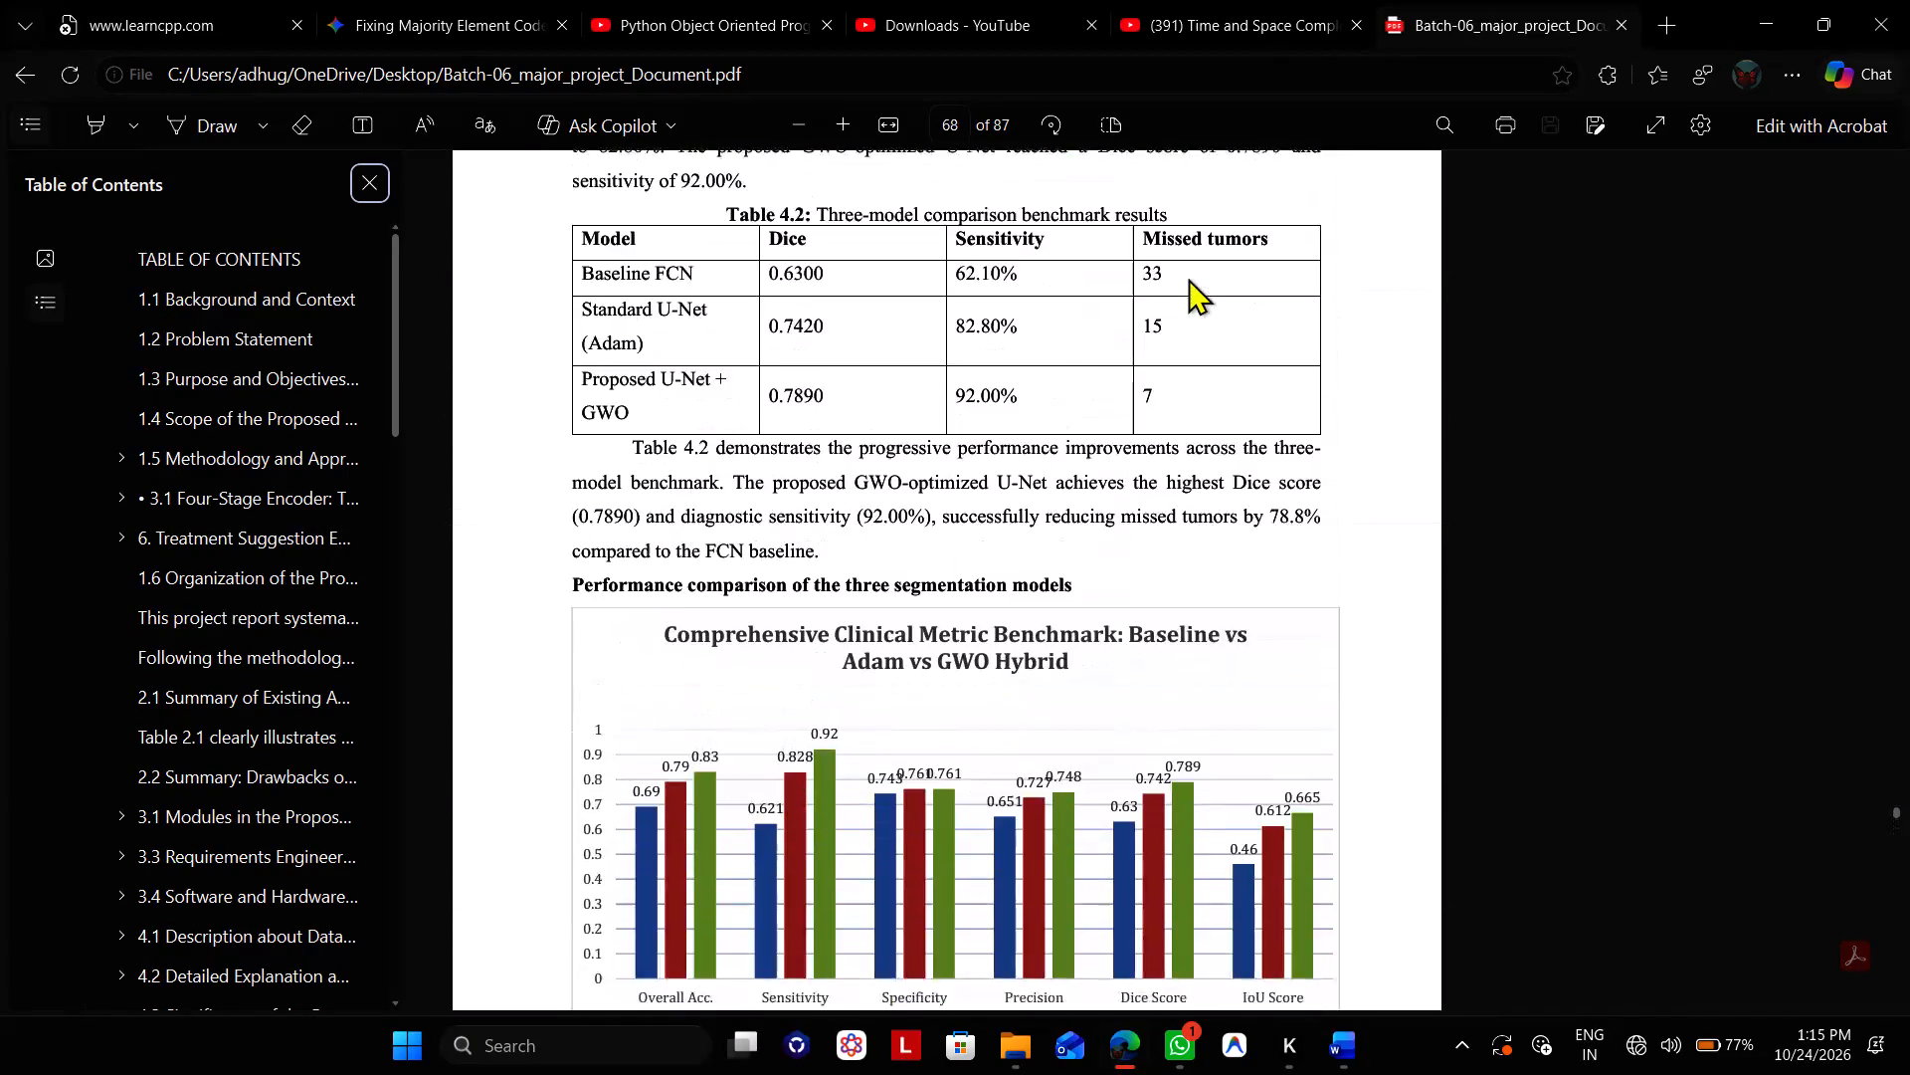
scroll(1188, 278, up, 6)
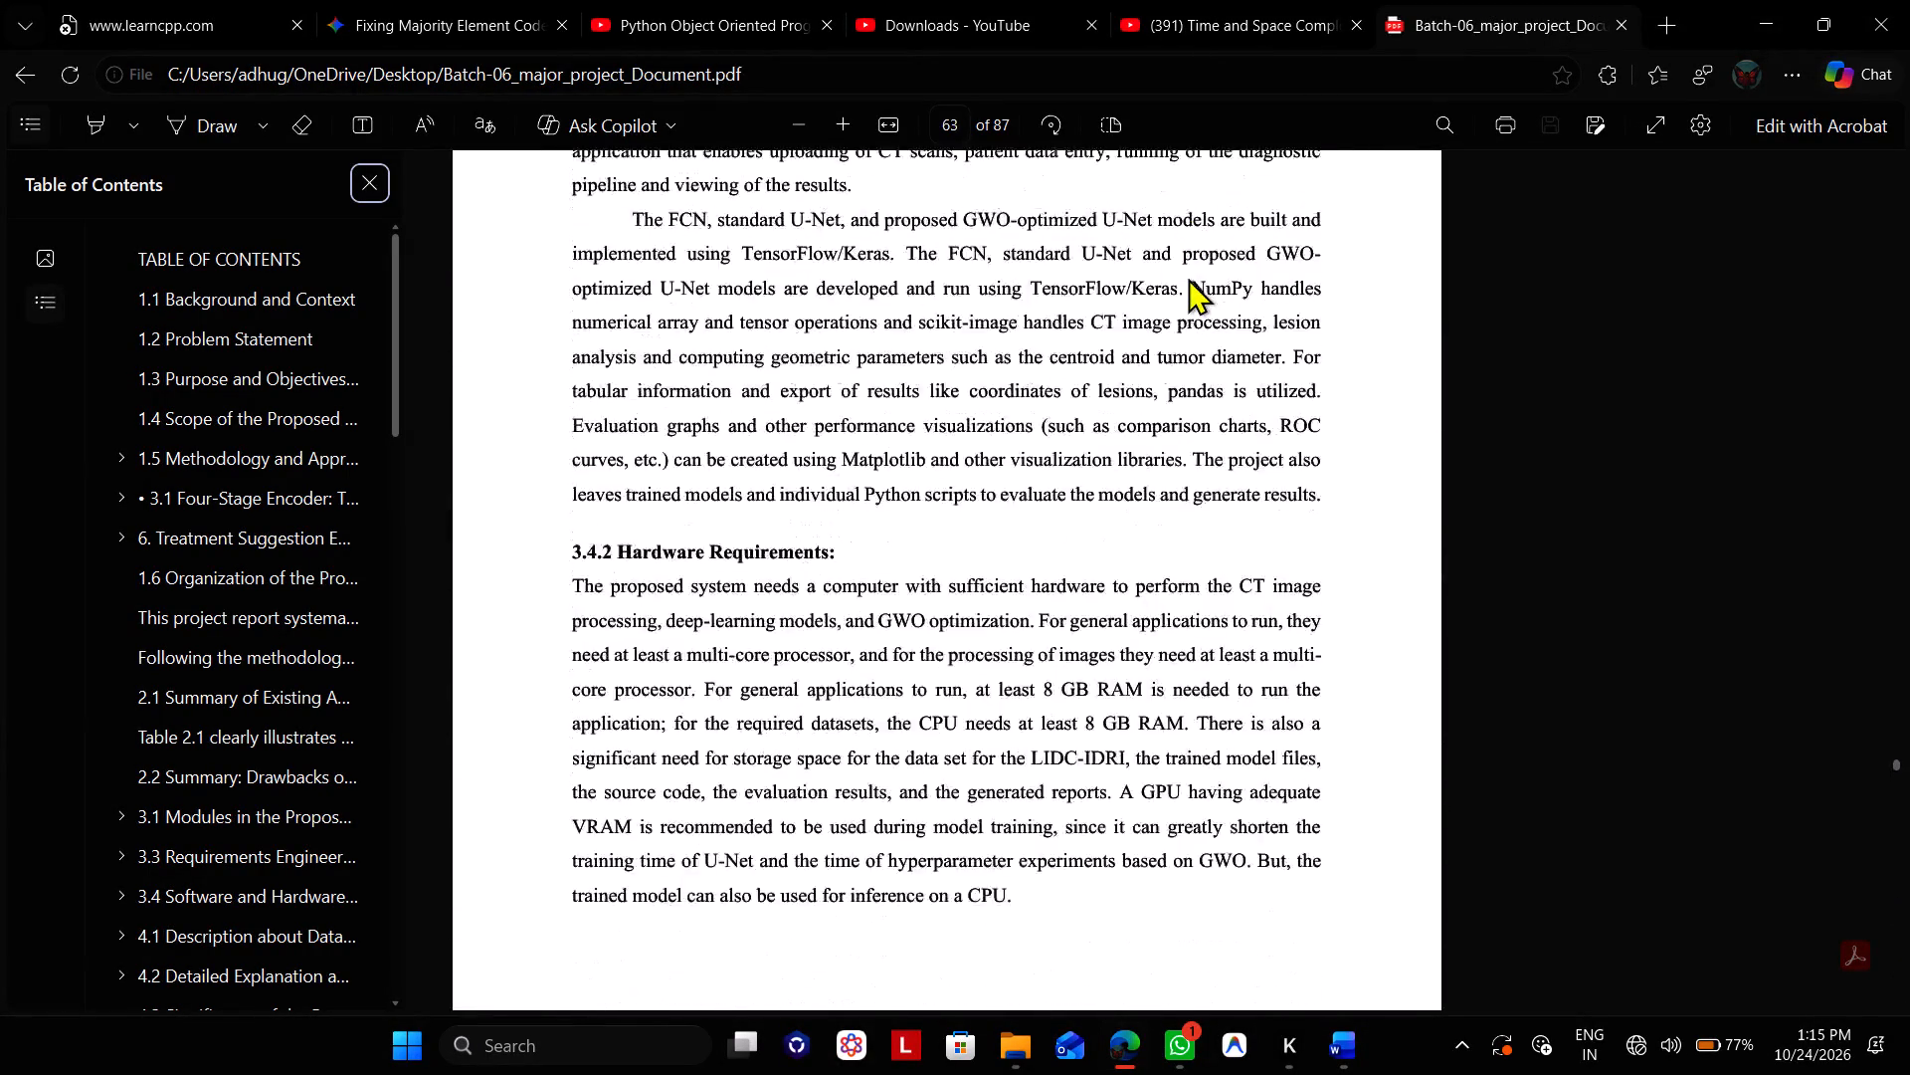
scroll(1188, 278, up, 5)
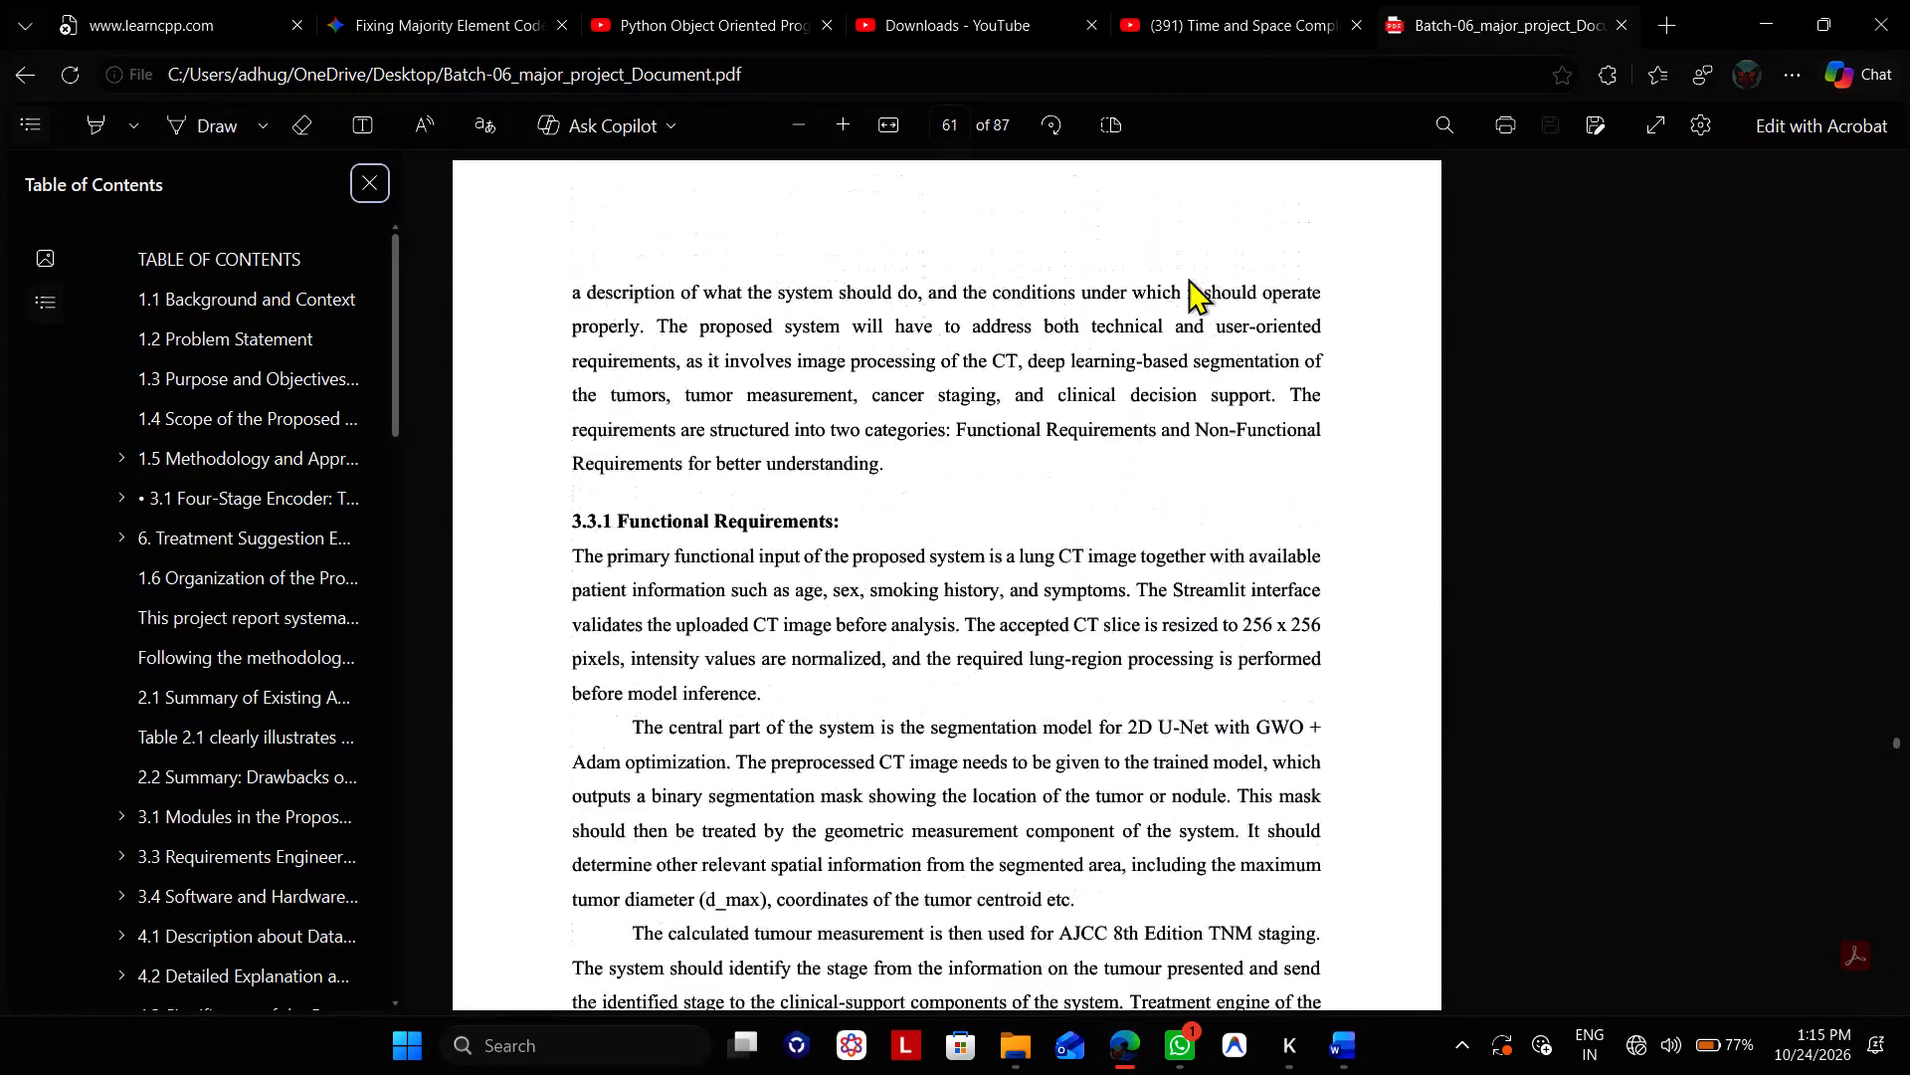
scroll(1188, 278, up, 5)
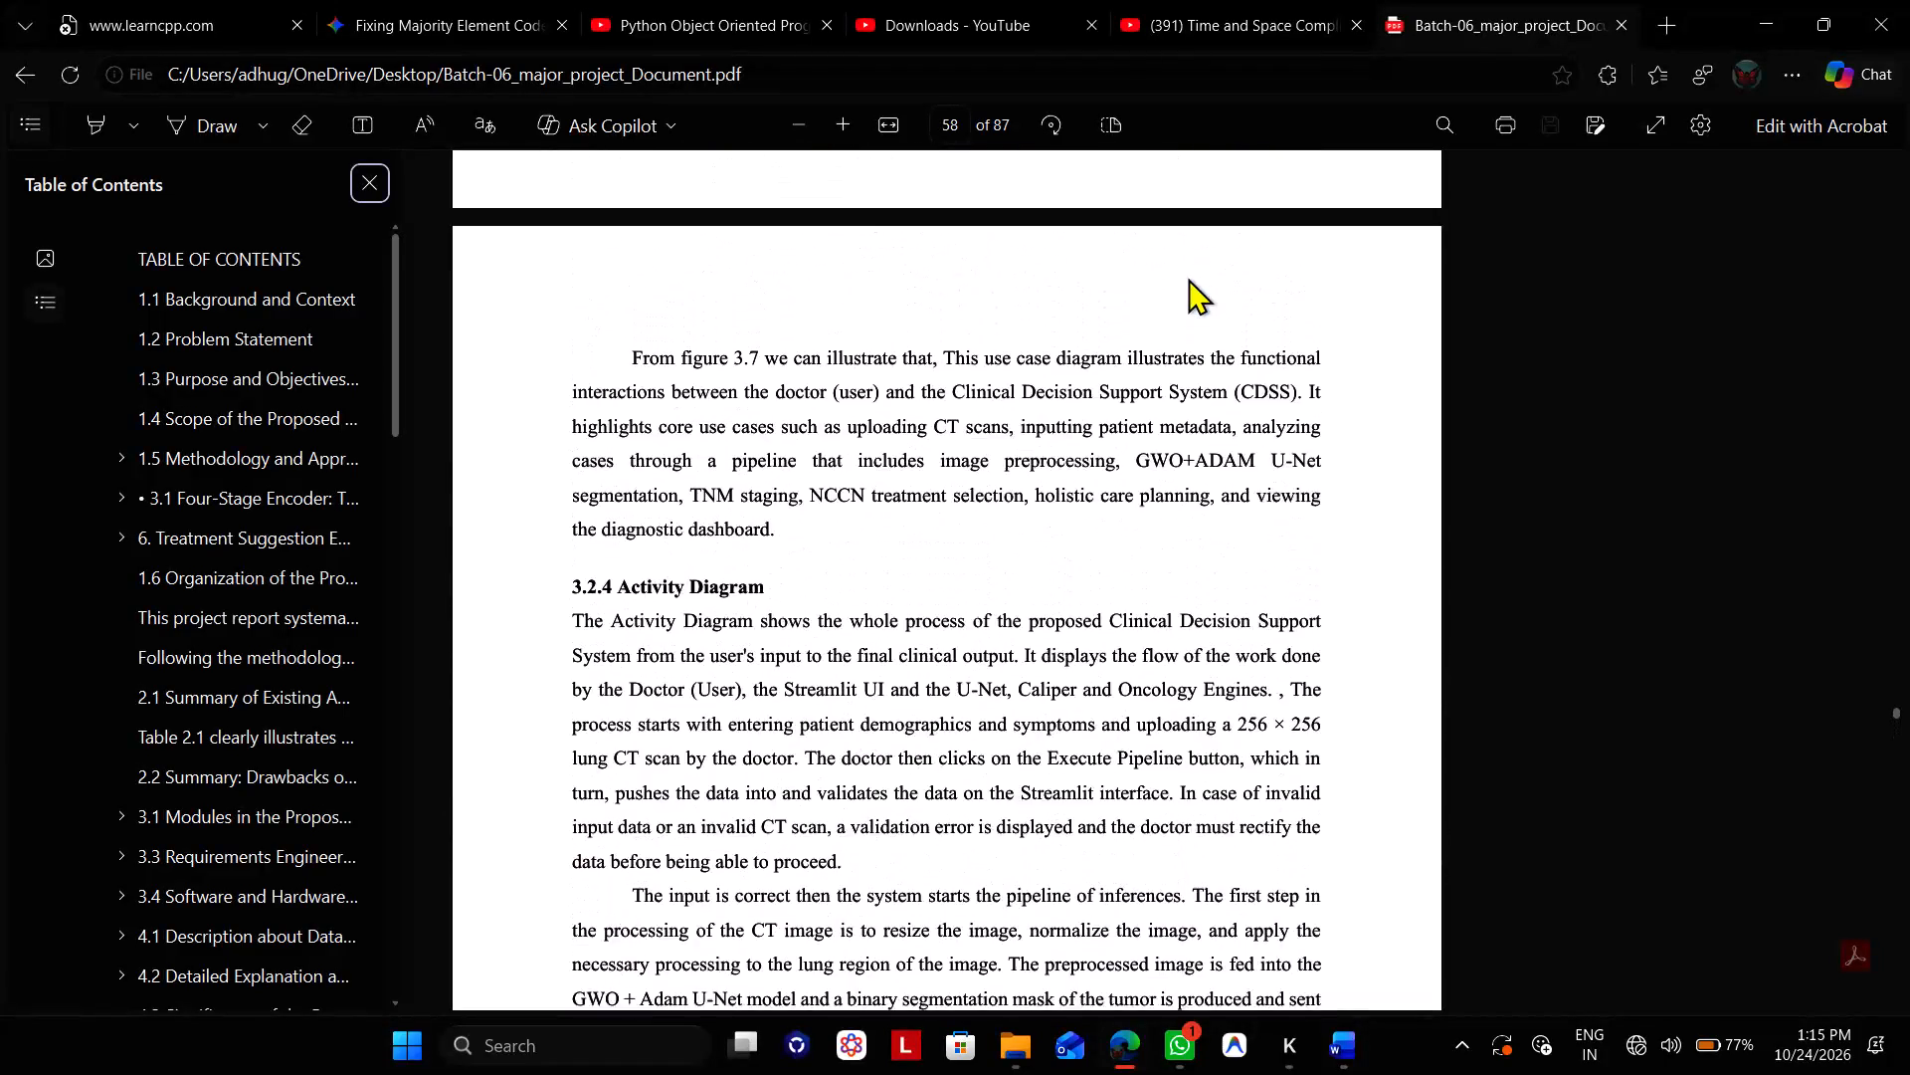
Check the UML pages of the PDF, covering the Figure 3.5 paragraph, the sequence diagram and the use case diagram.
scroll(1188, 278, up, 1)
scroll(1188, 278, down, 1)
scroll(1188, 278, up, 2)
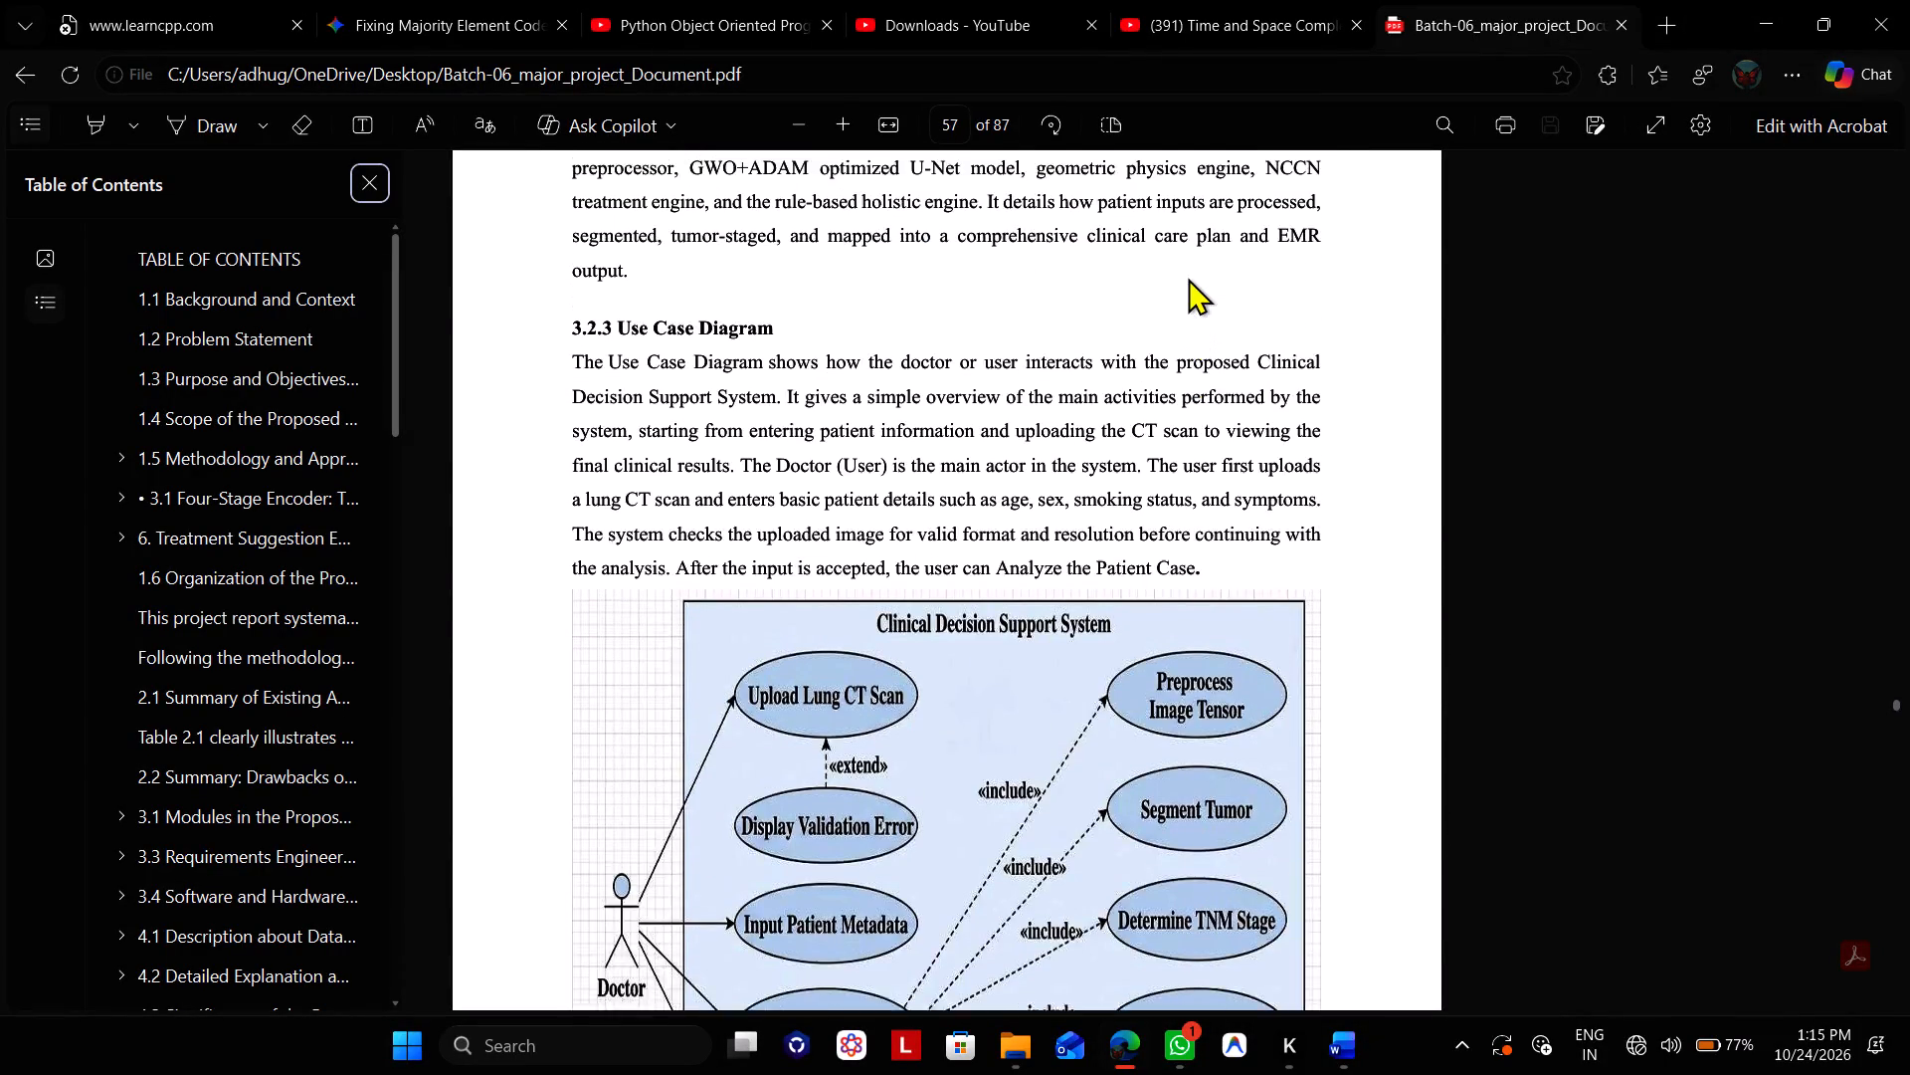
scroll(1188, 278, up, 3)
scroll(1188, 278, down, 1)
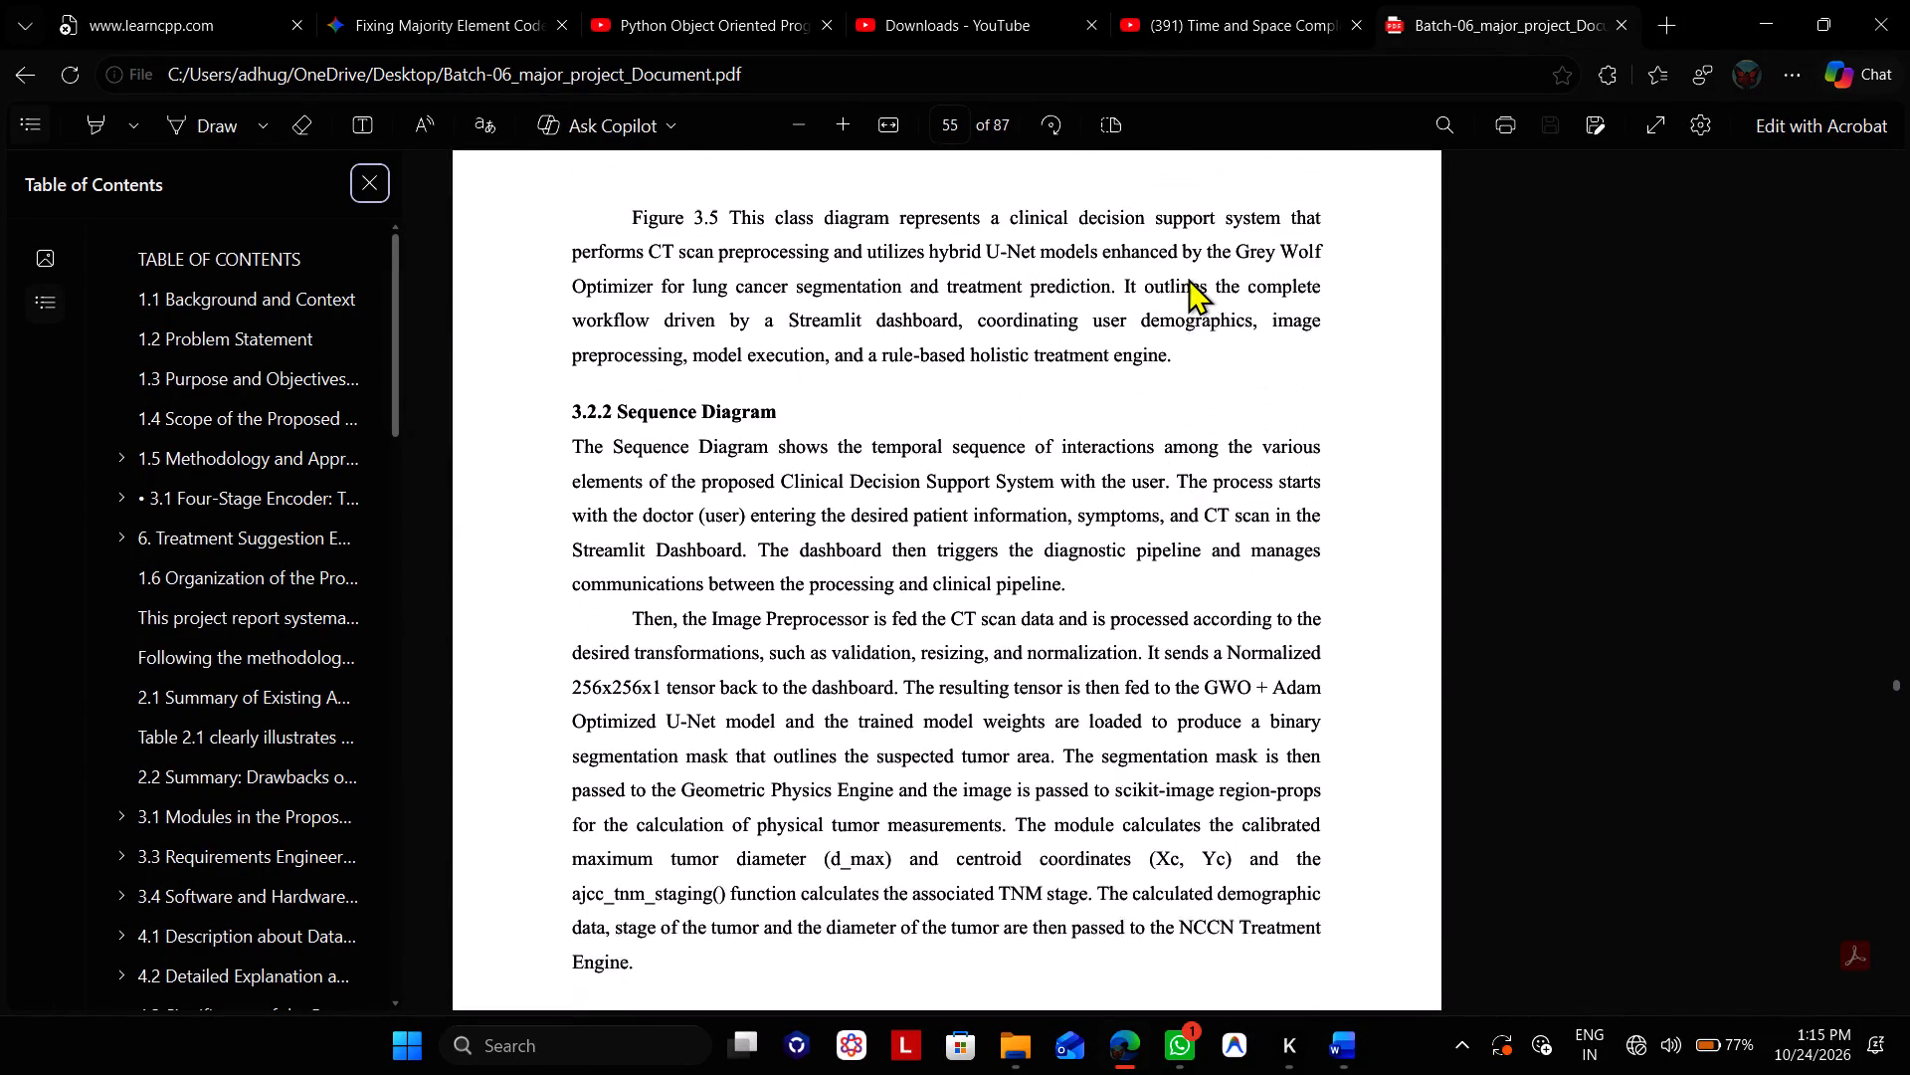
scroll(1188, 278, down, 1)
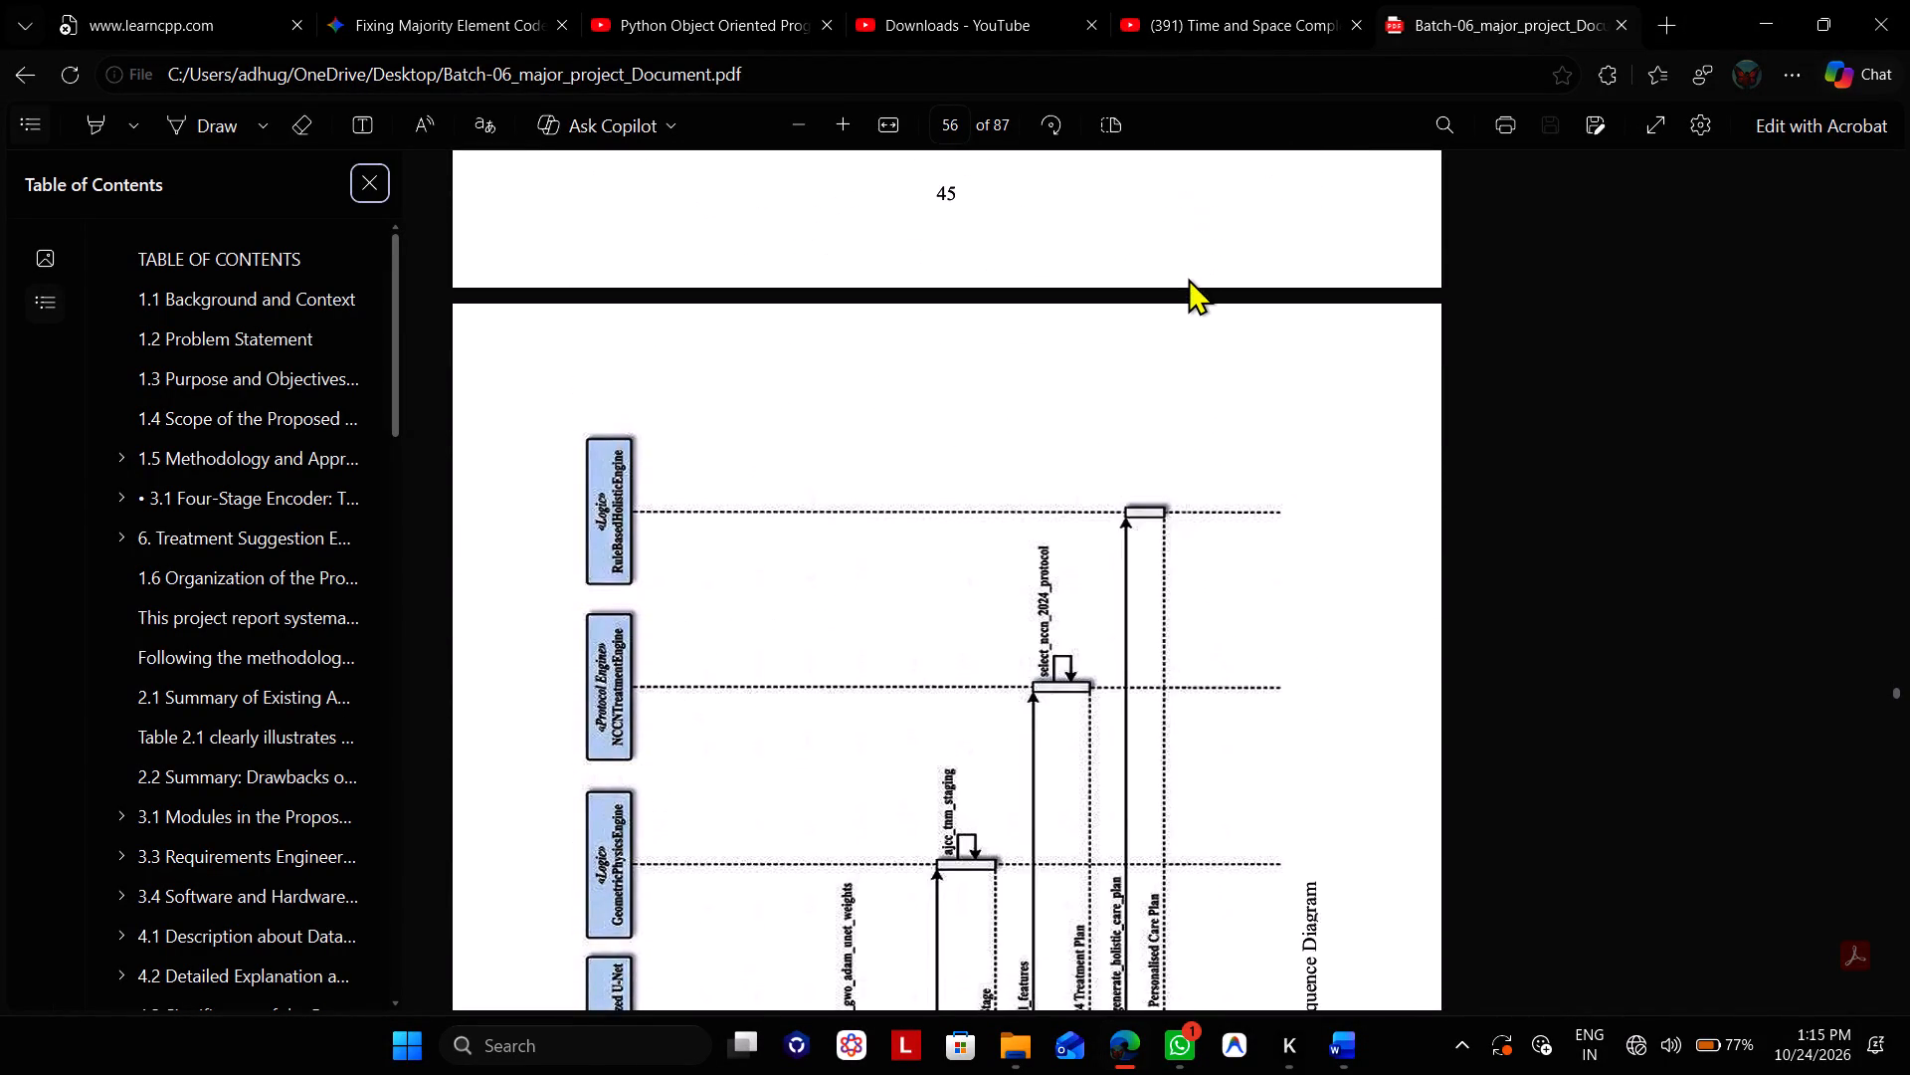
scroll(1188, 278, down, 2)
Review the PDF backwards from the UML pages through the proposed method, literature survey and introduction chapters.
scroll(1188, 278, up, 10)
scroll(1188, 278, up, 12)
scroll(1188, 278, up, 11)
scroll(1188, 278, up, 12)
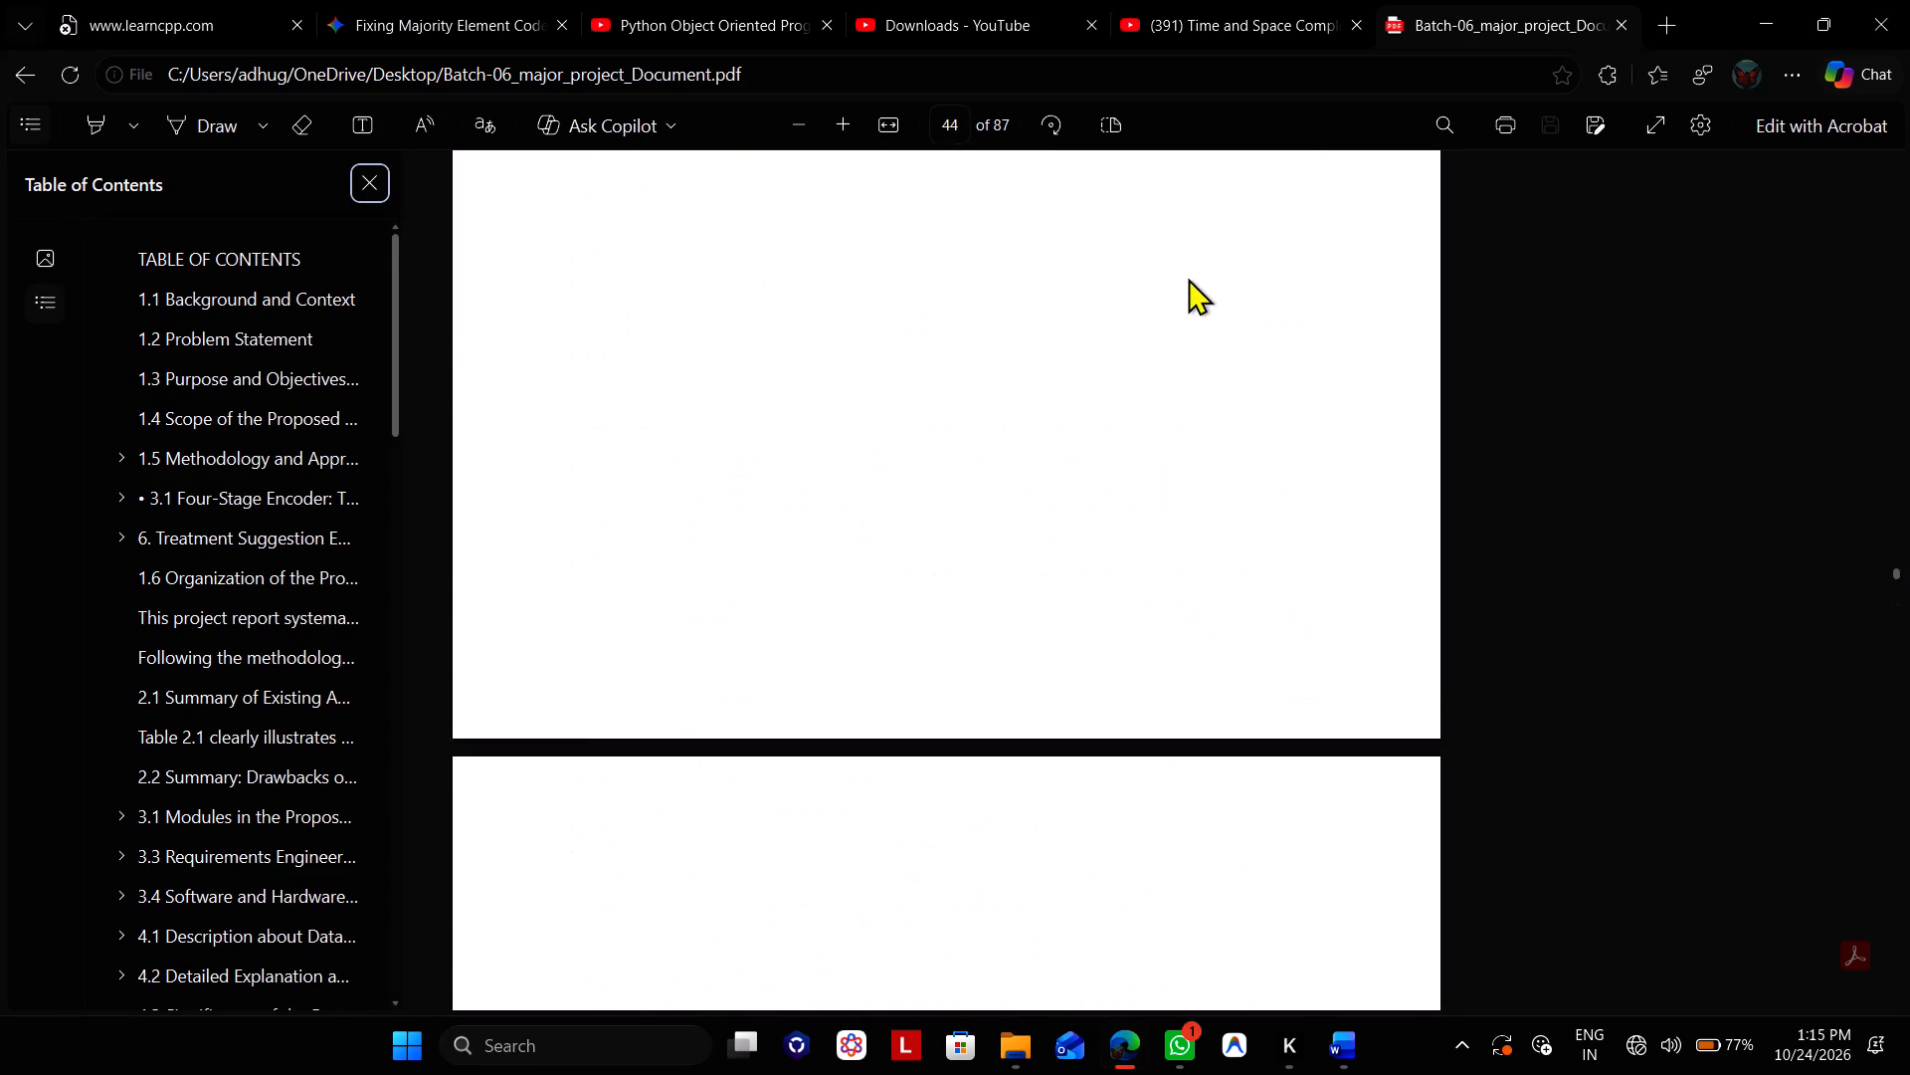
scroll(1188, 278, up, 20)
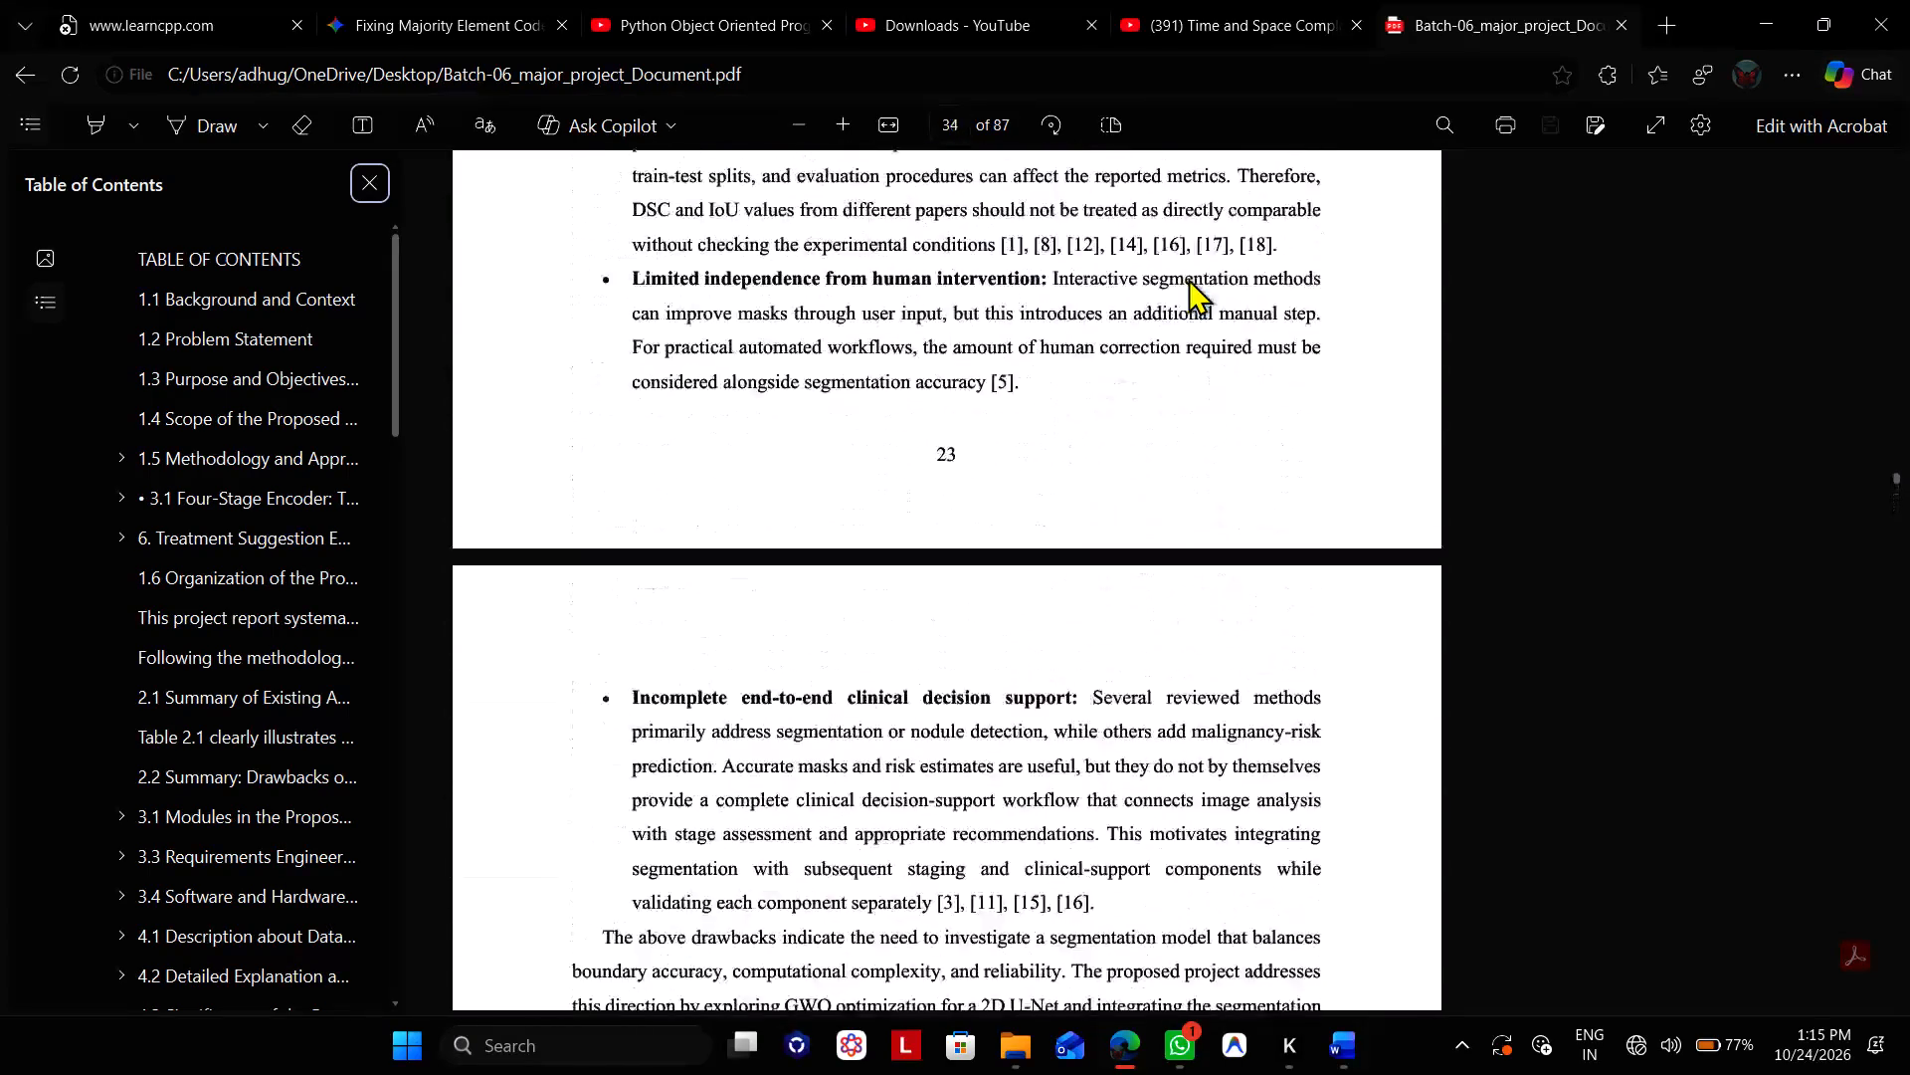
scroll(1188, 278, up, 15)
scroll(1188, 278, up, 10)
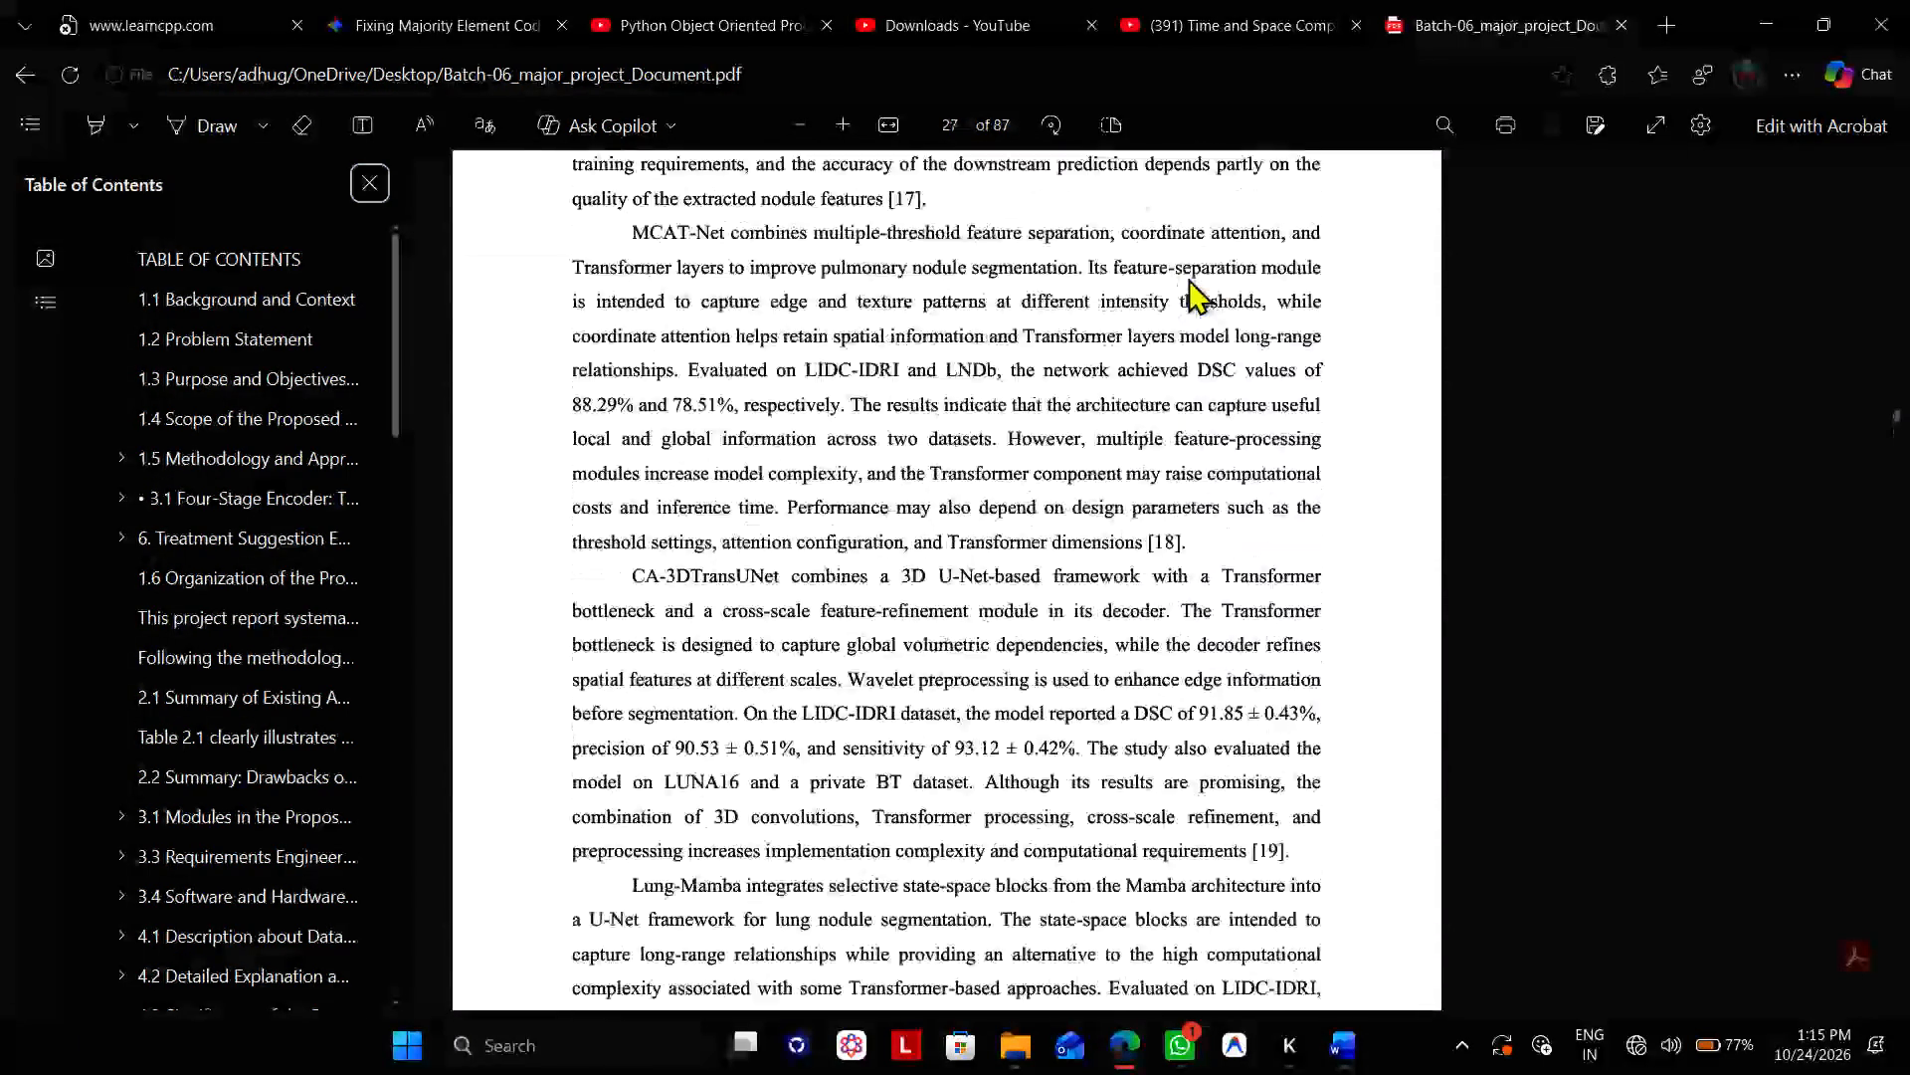
scroll(1188, 278, up, 13)
scroll(1188, 278, up, 8)
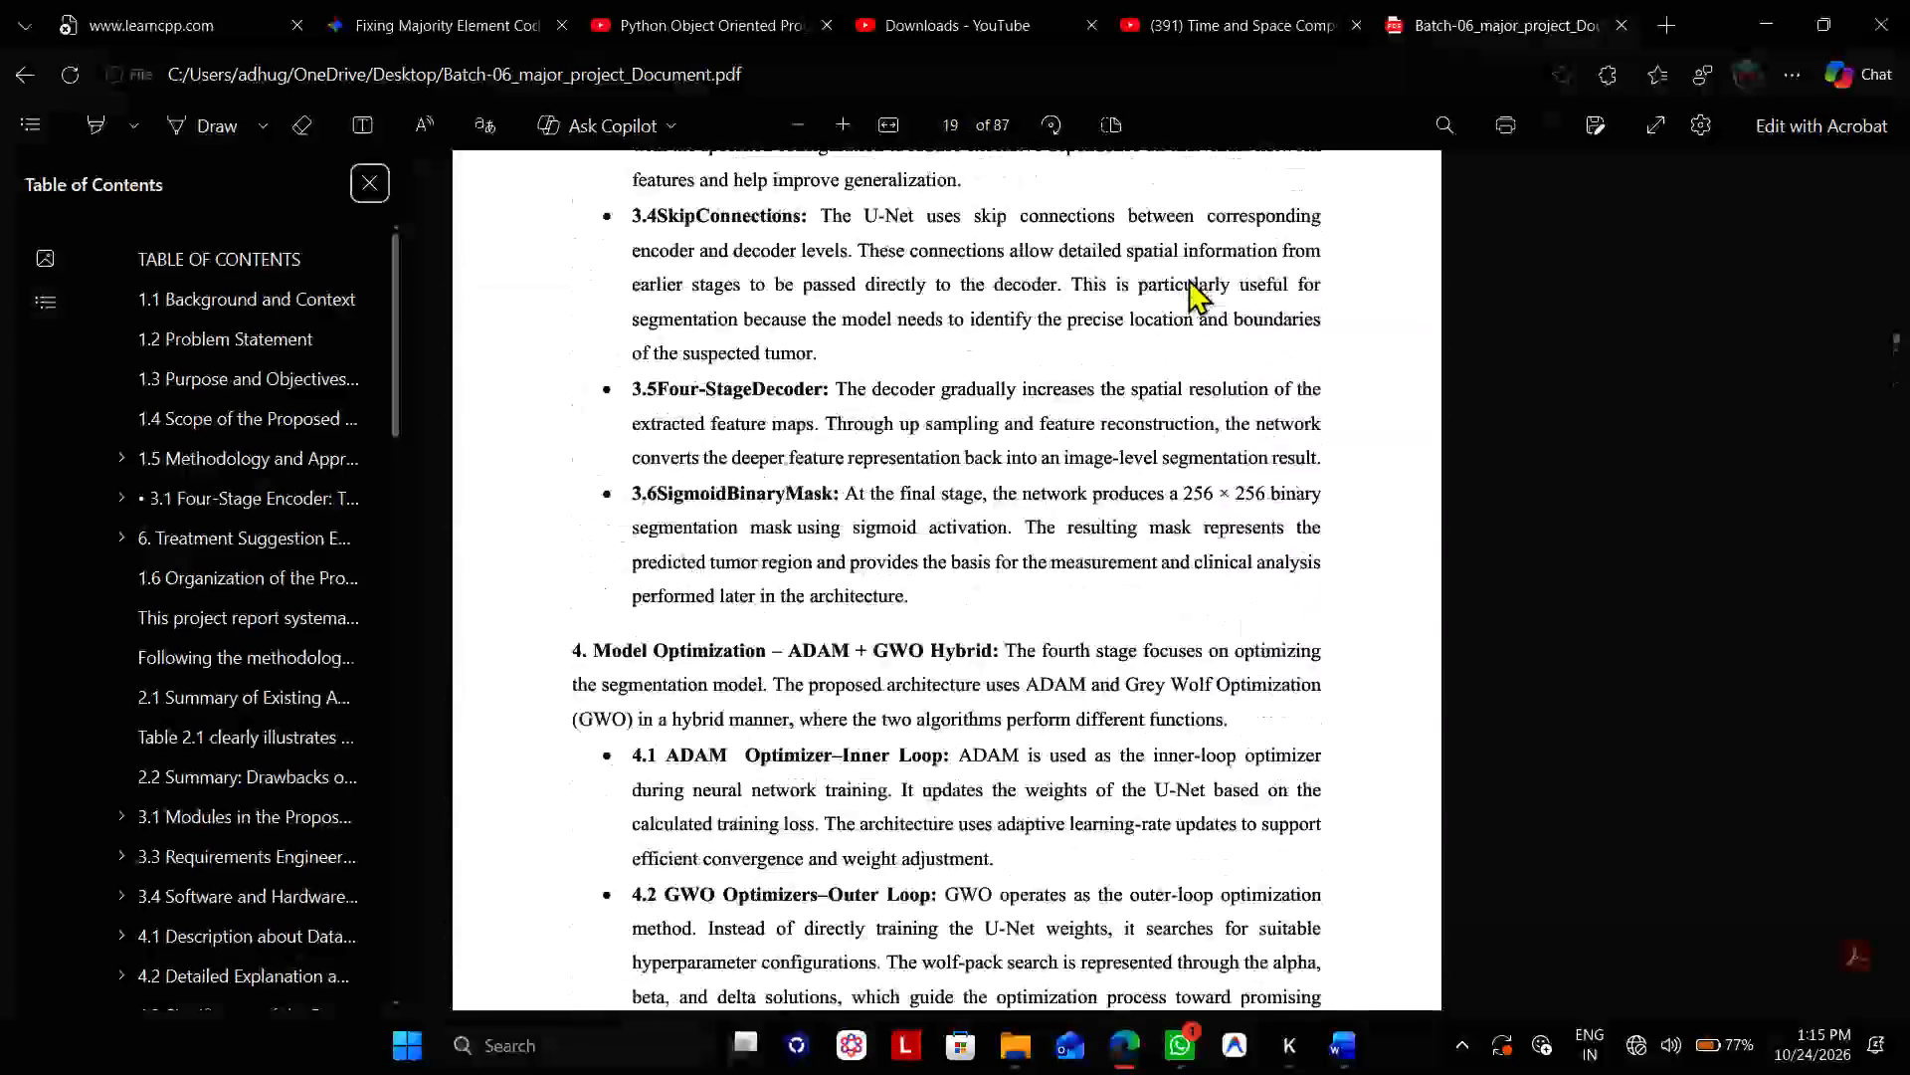
scroll(1188, 278, up, 11)
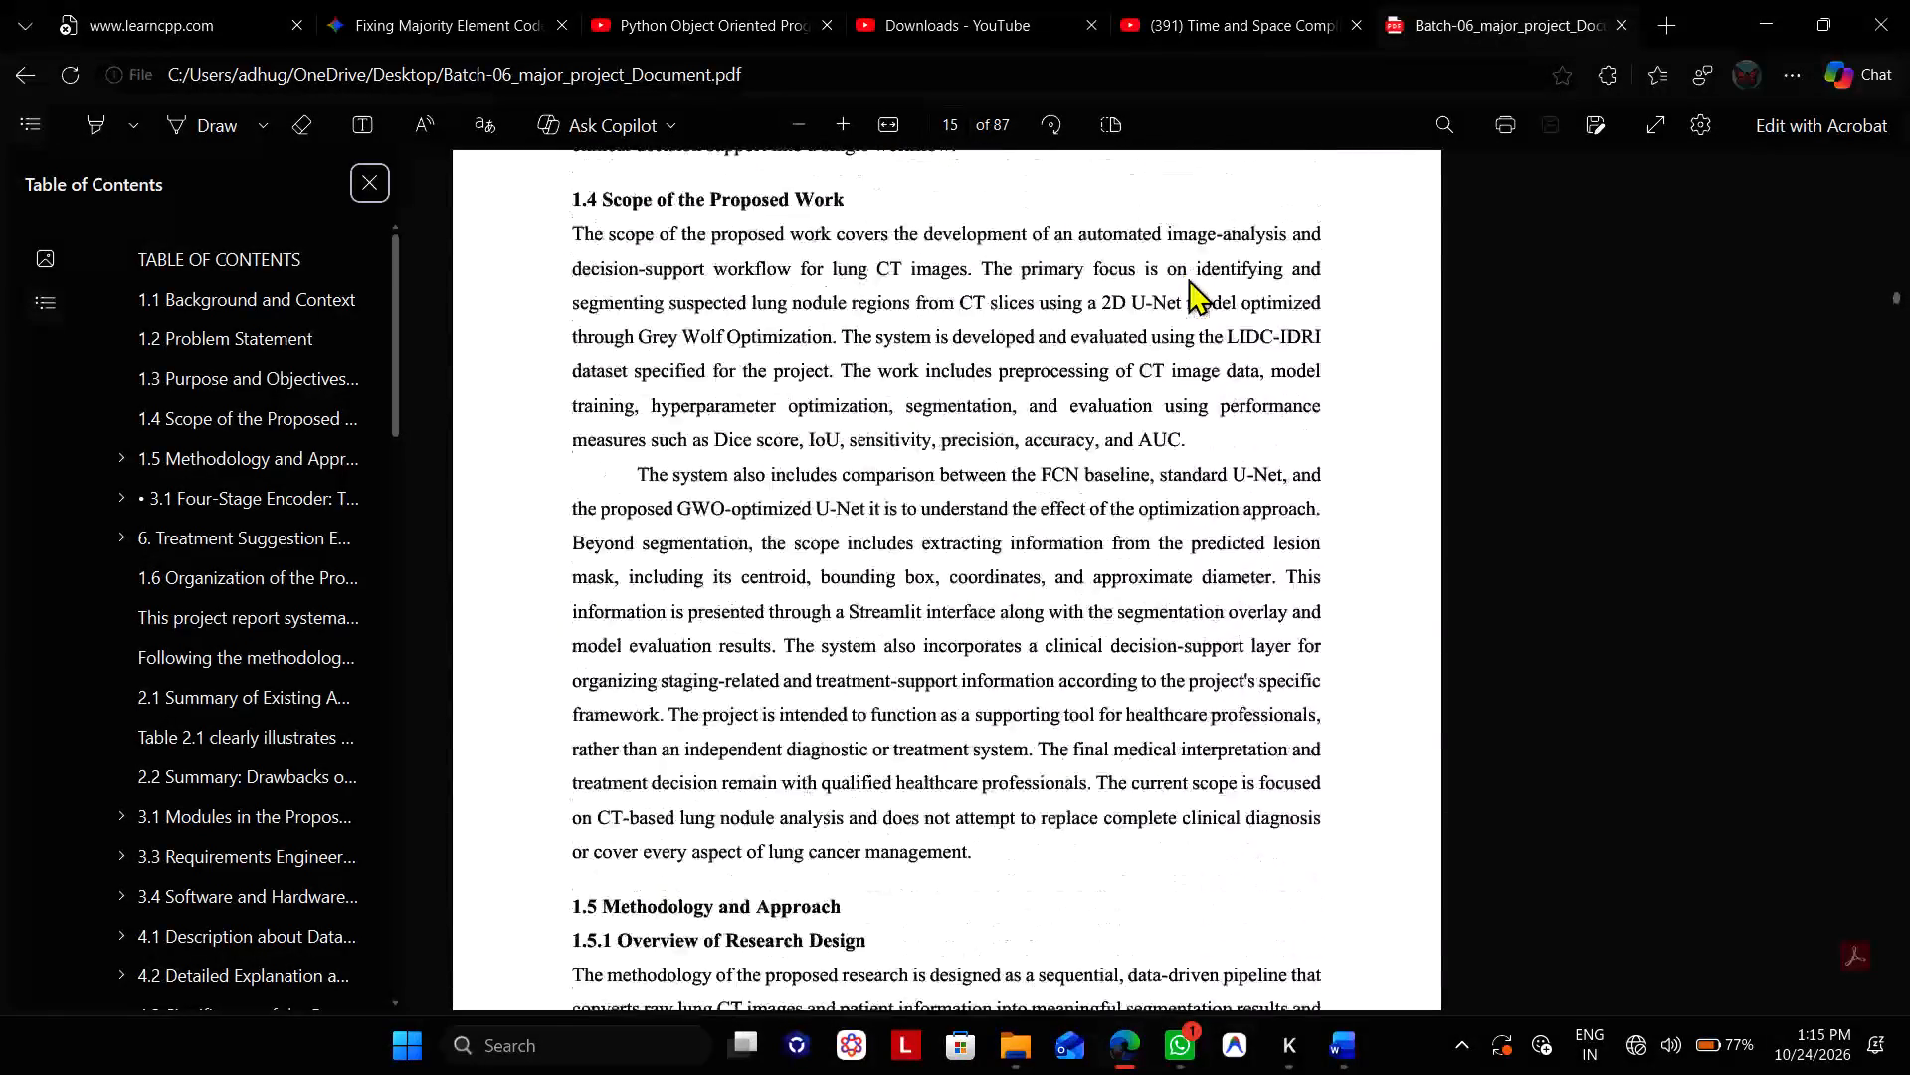
scroll(1188, 278, down, 5)
scroll(1188, 278, up, 13)
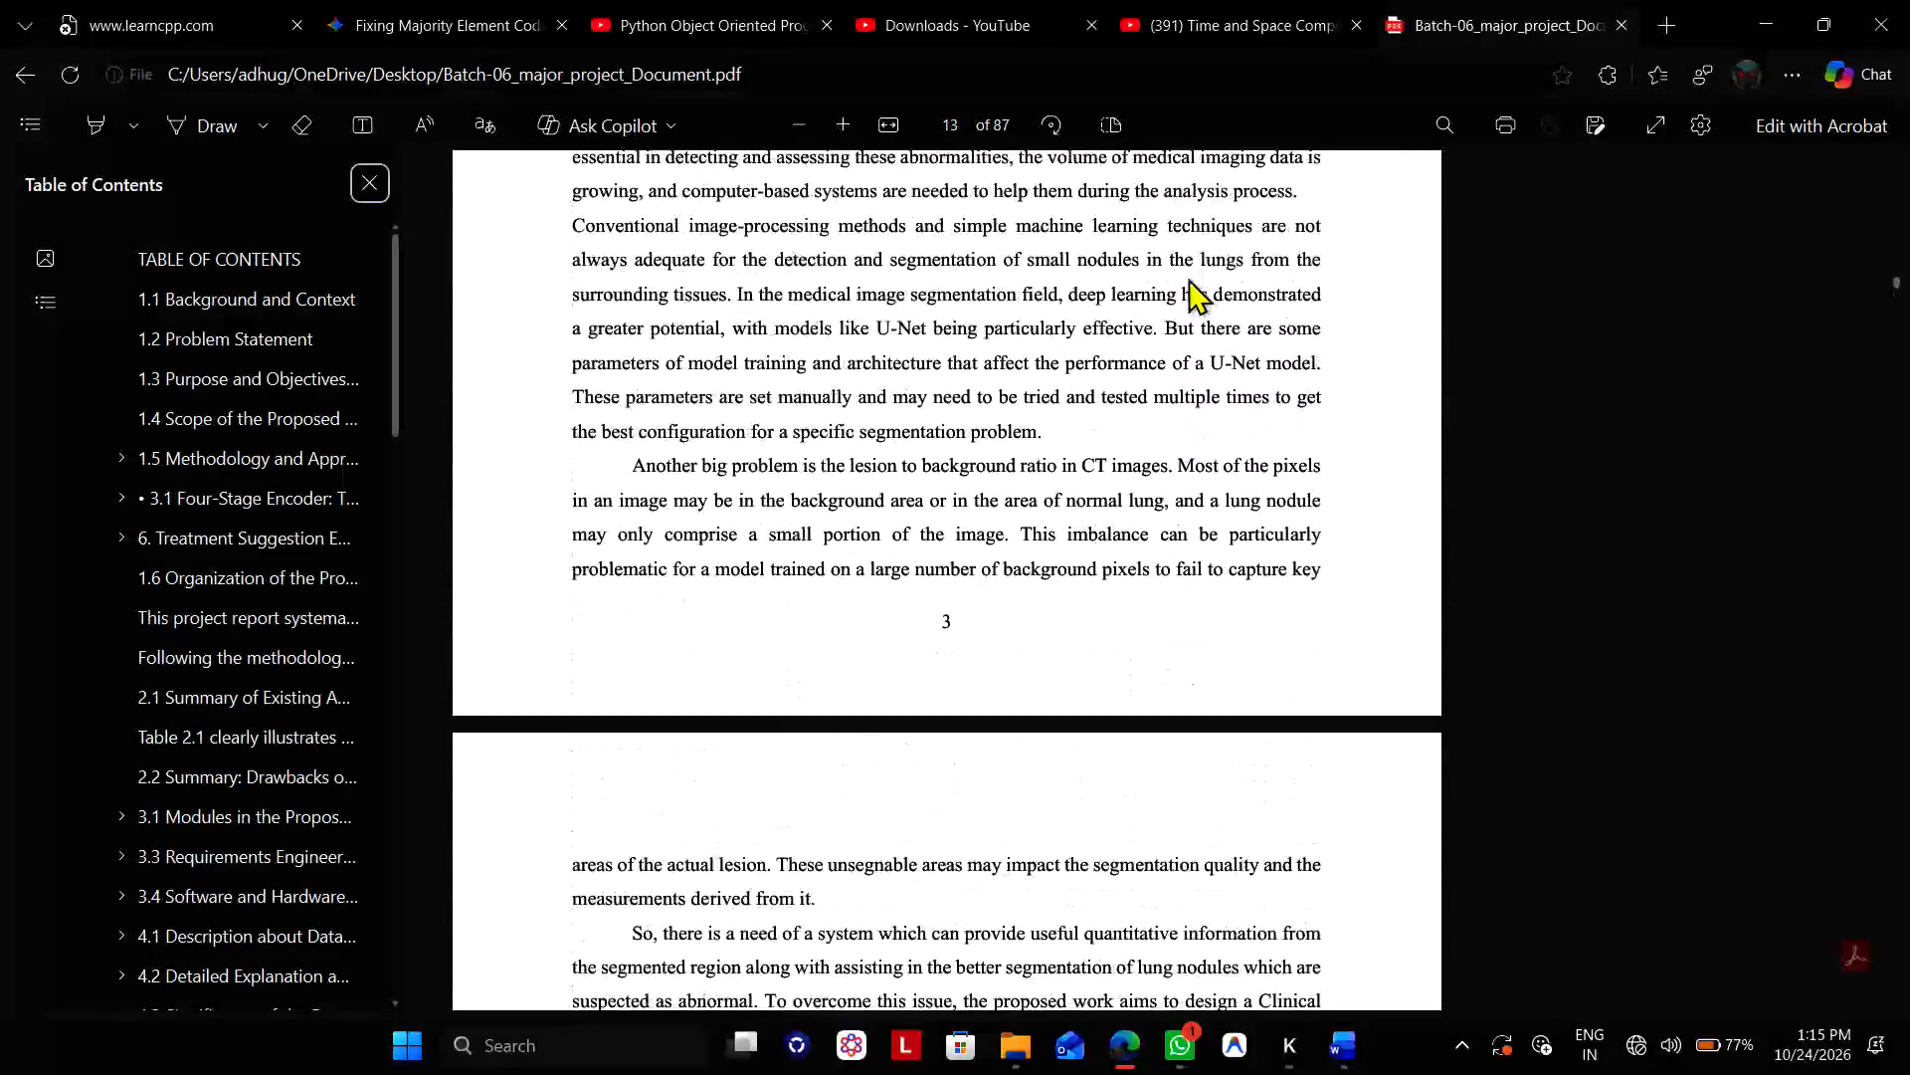
Examine the PDF's front matter, from the start of Chapter 1 back through the table of contents and abbreviations to the certificate page.
scroll(1188, 278, up, 13)
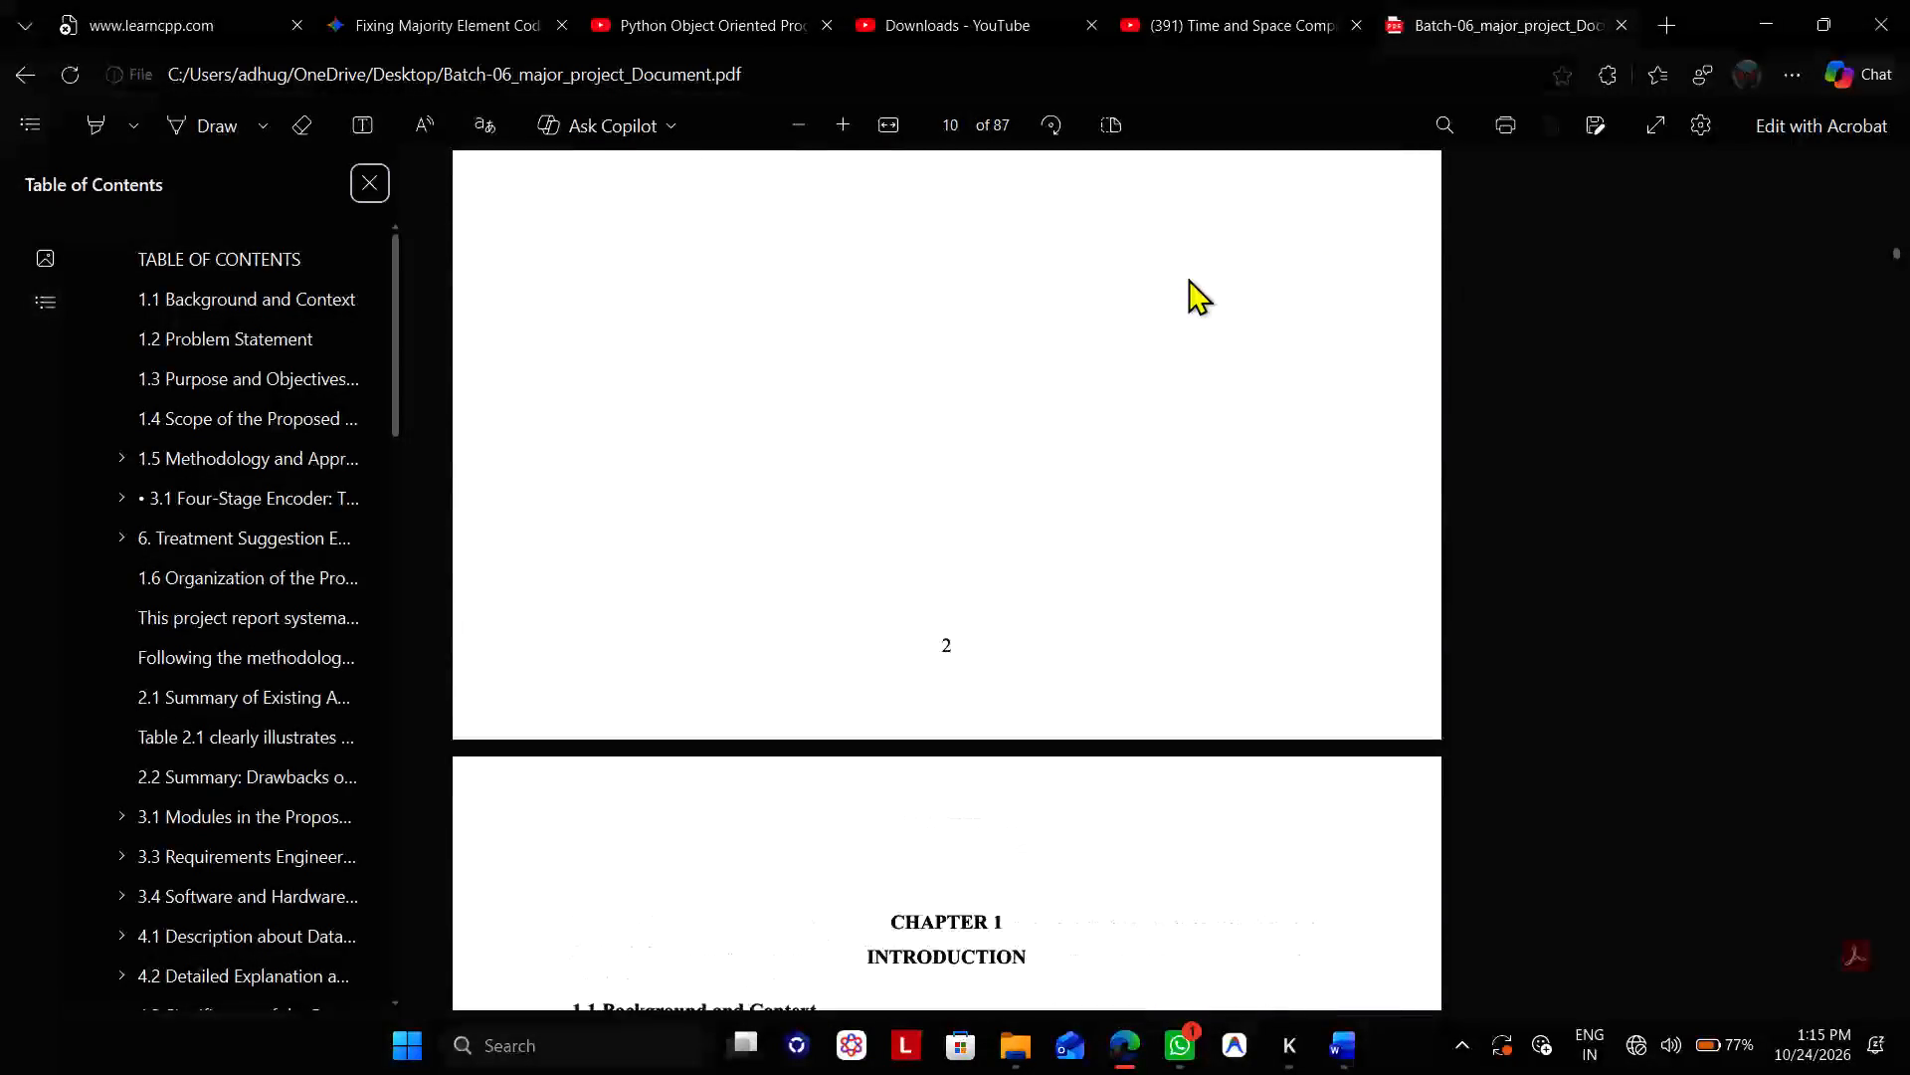
scroll(1188, 278, up, 2)
scroll(1188, 278, down, 1)
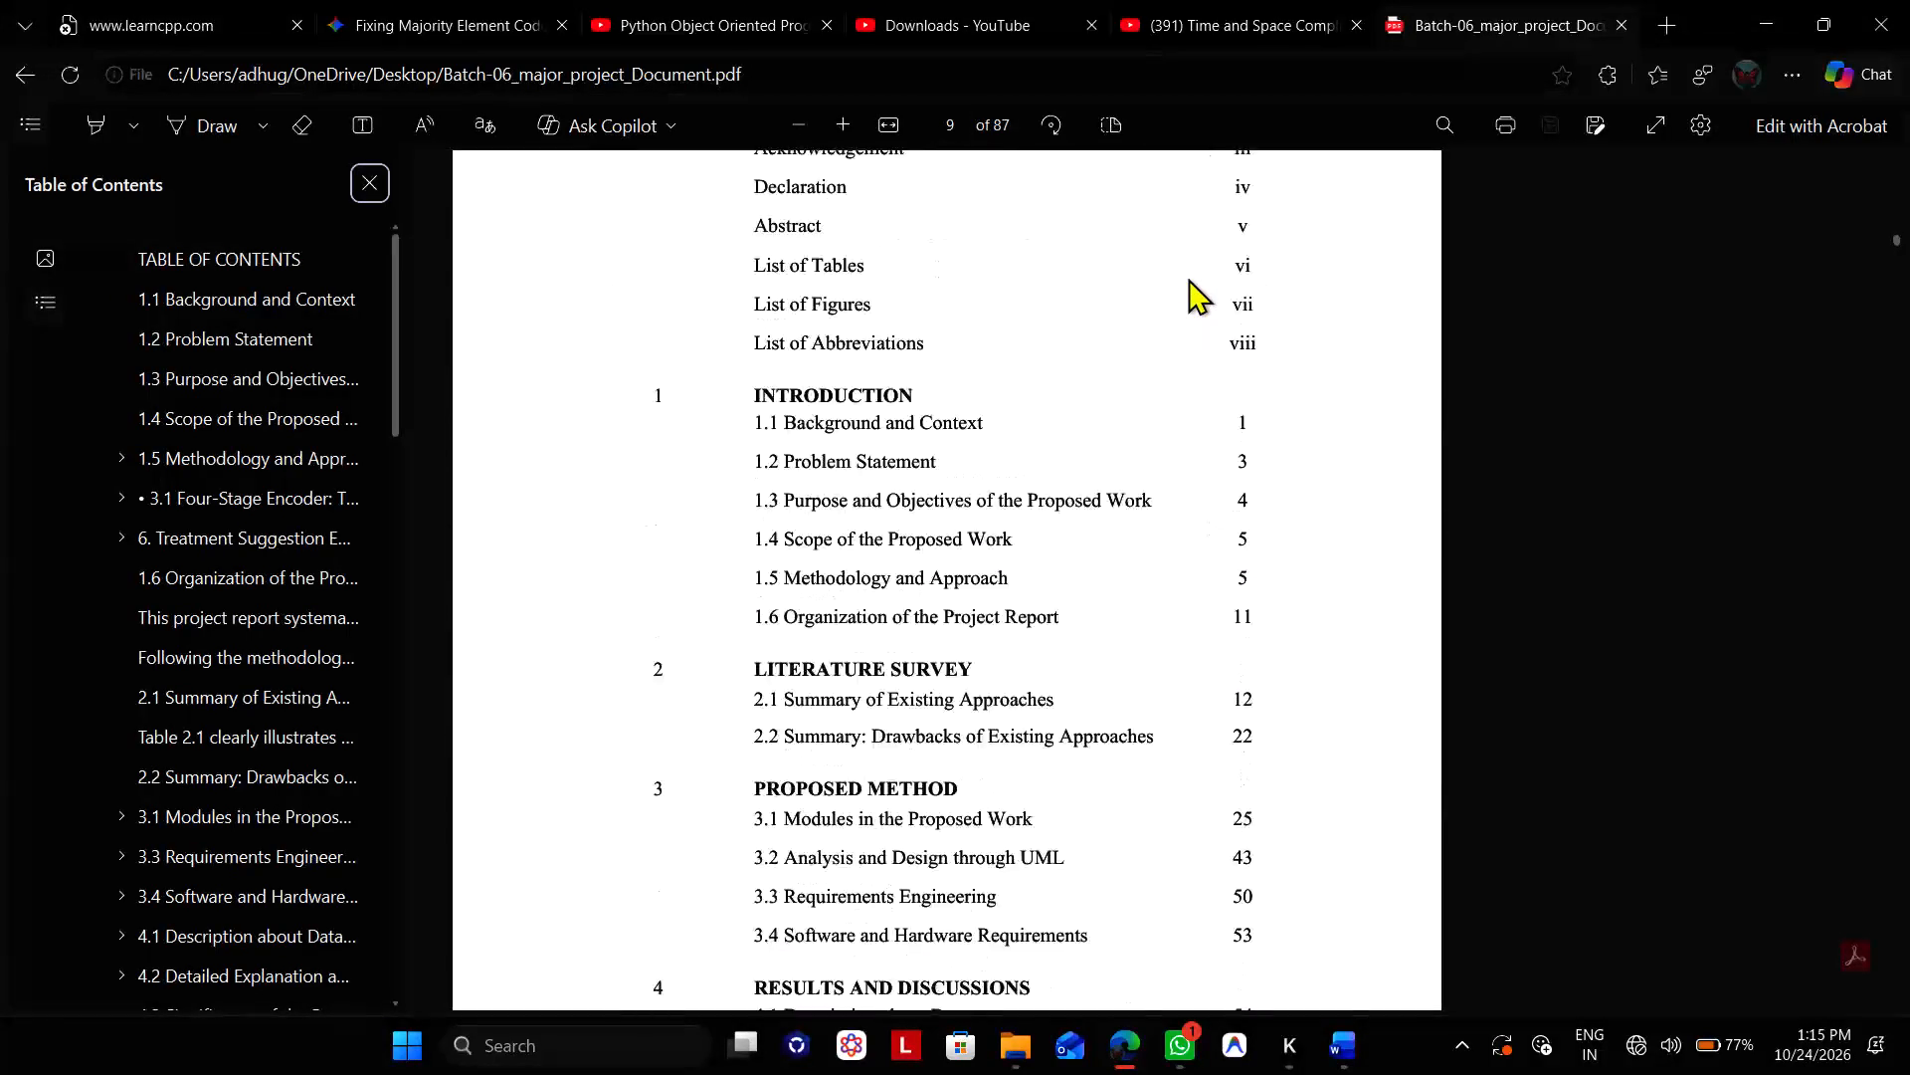
scroll(1188, 278, down, 1)
scroll(1188, 278, up, 6)
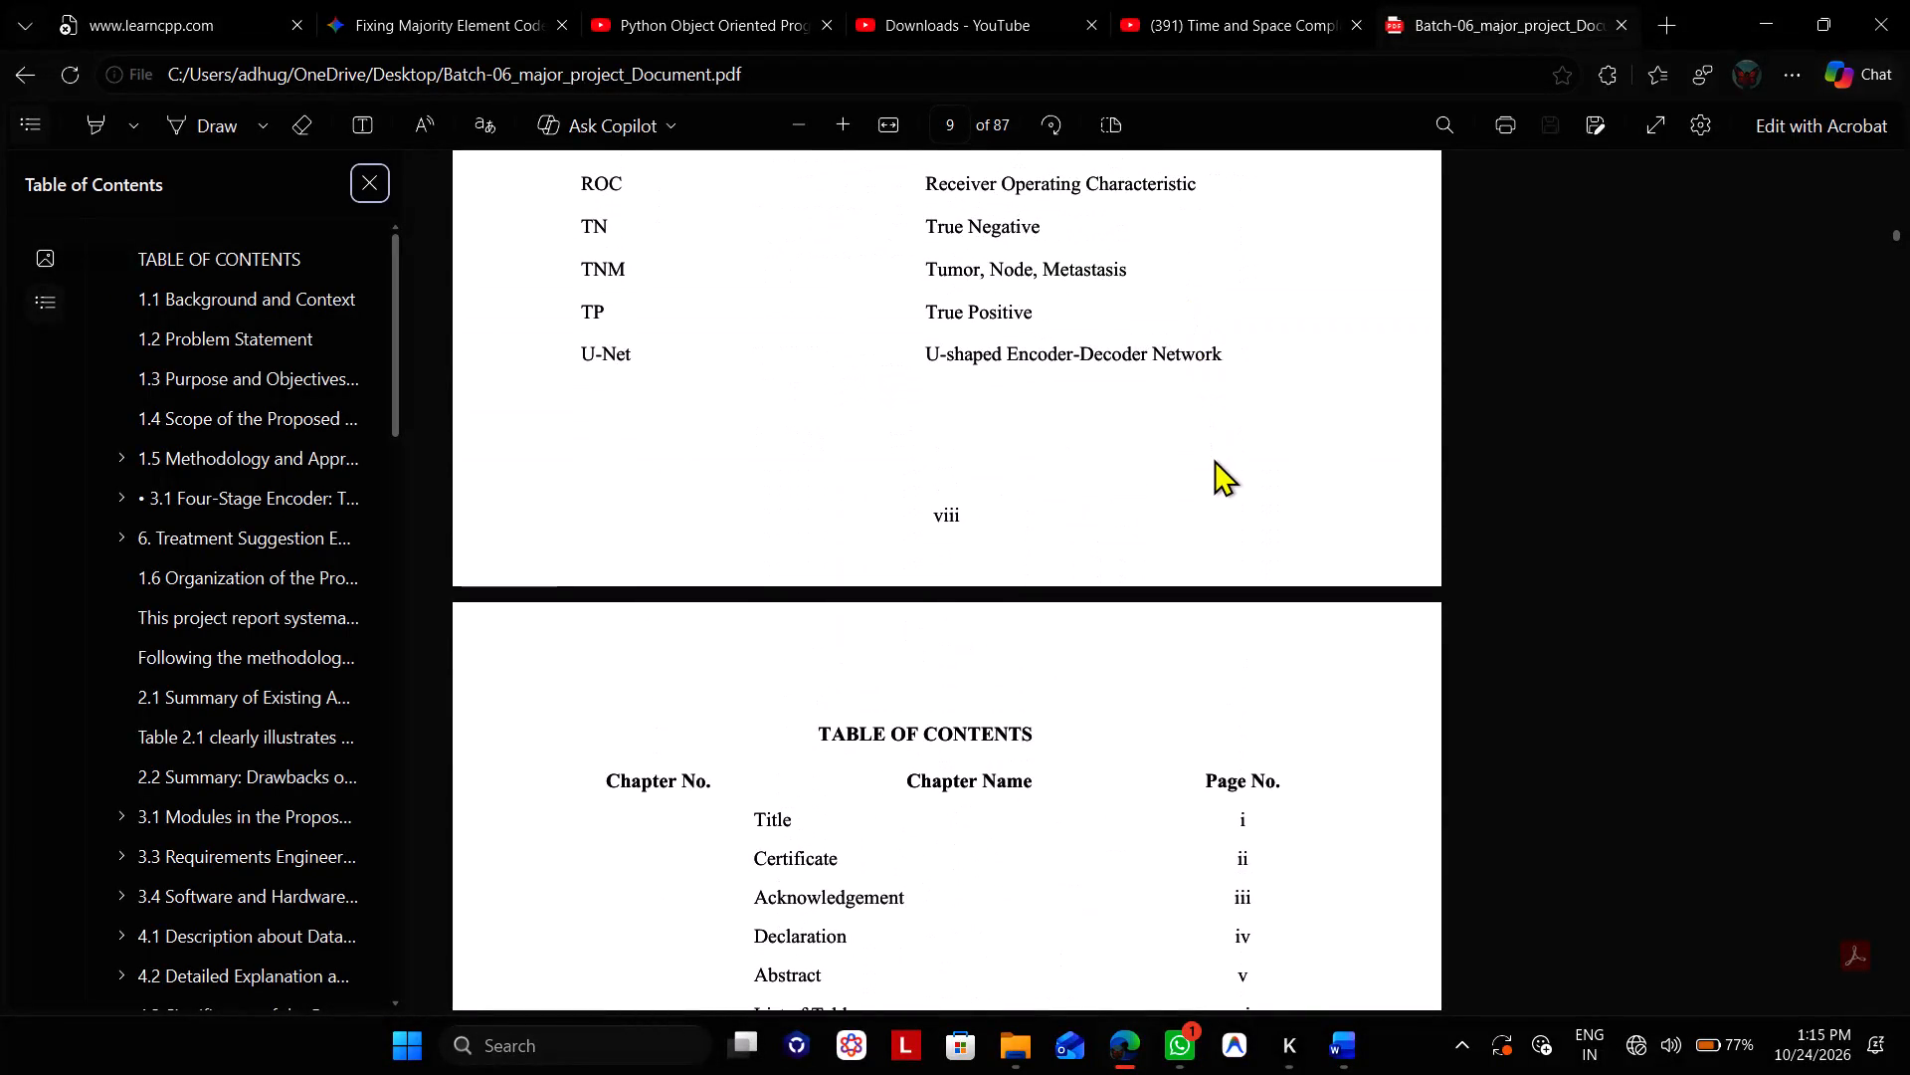
scroll(1214, 459, up, 16)
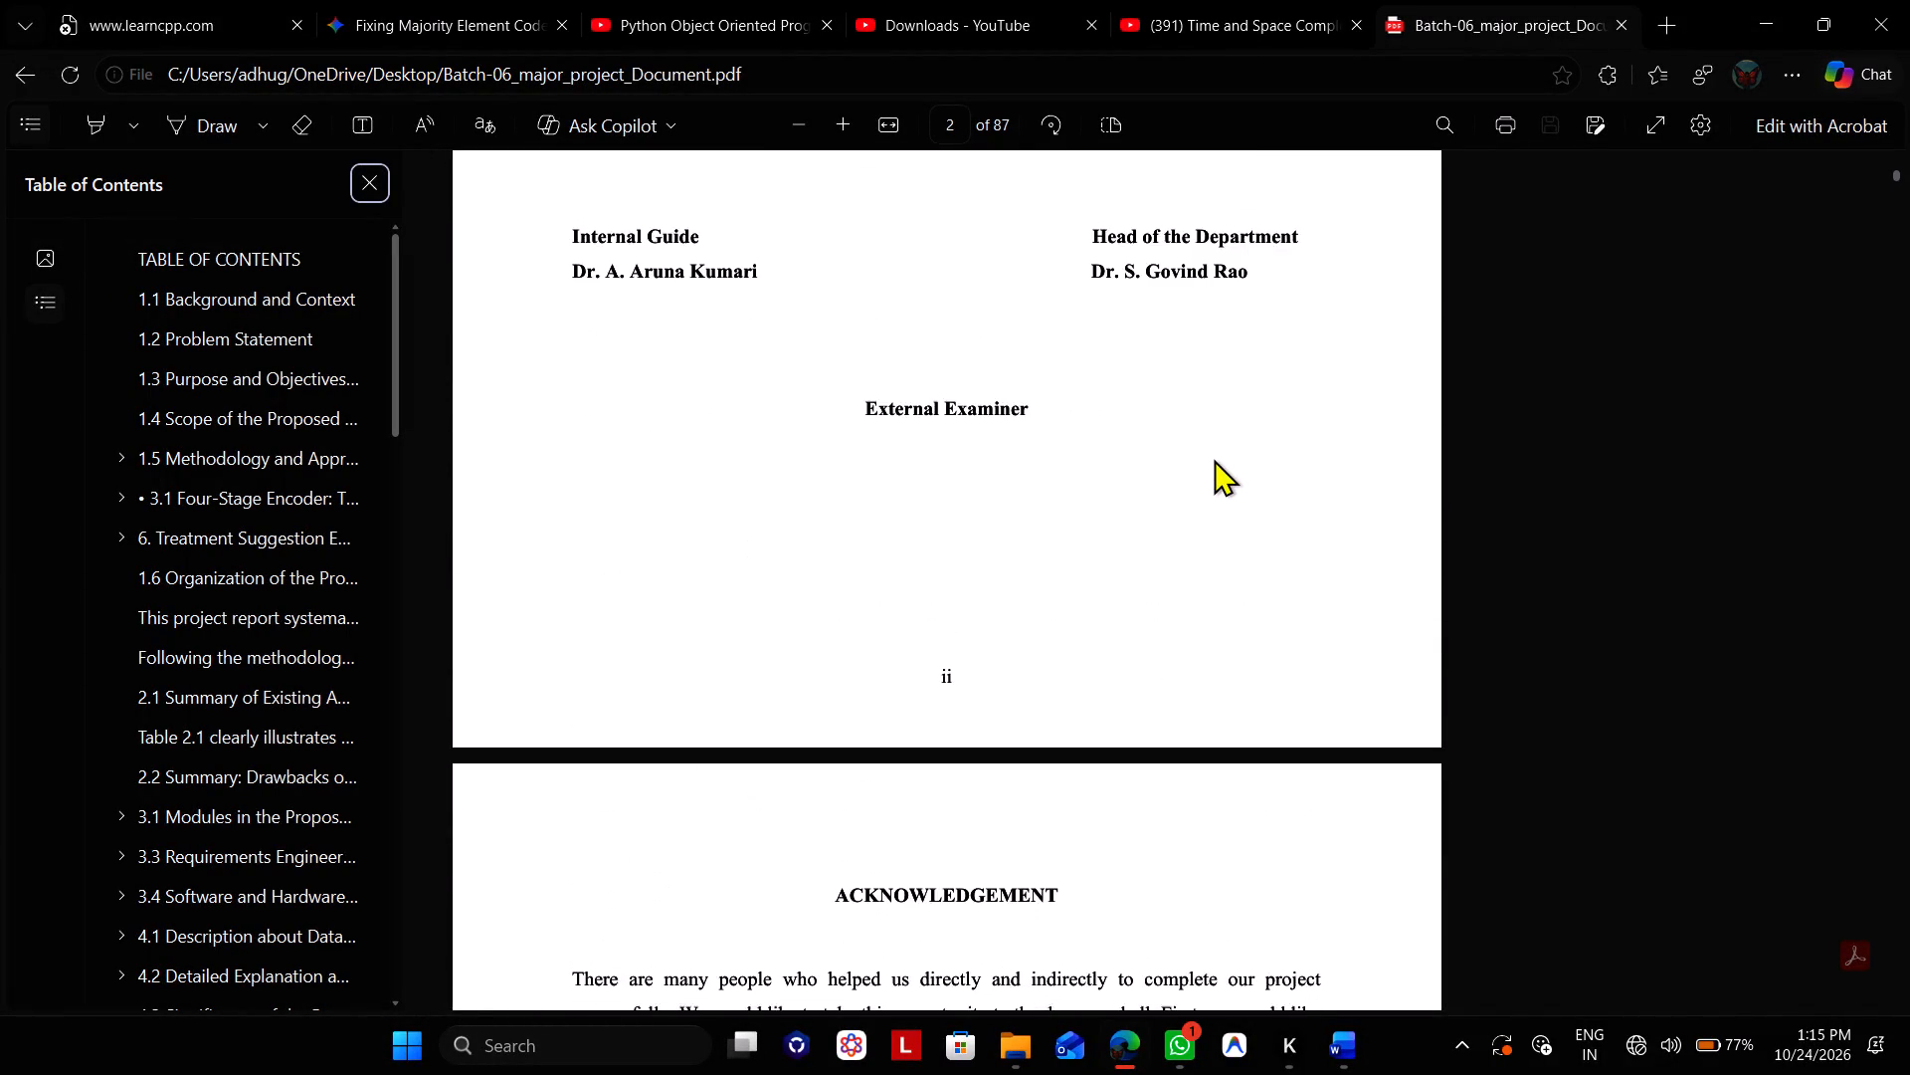
scroll(1214, 459, up, 1)
scroll(1214, 459, down, 6)
scroll(1214, 459, up, 4)
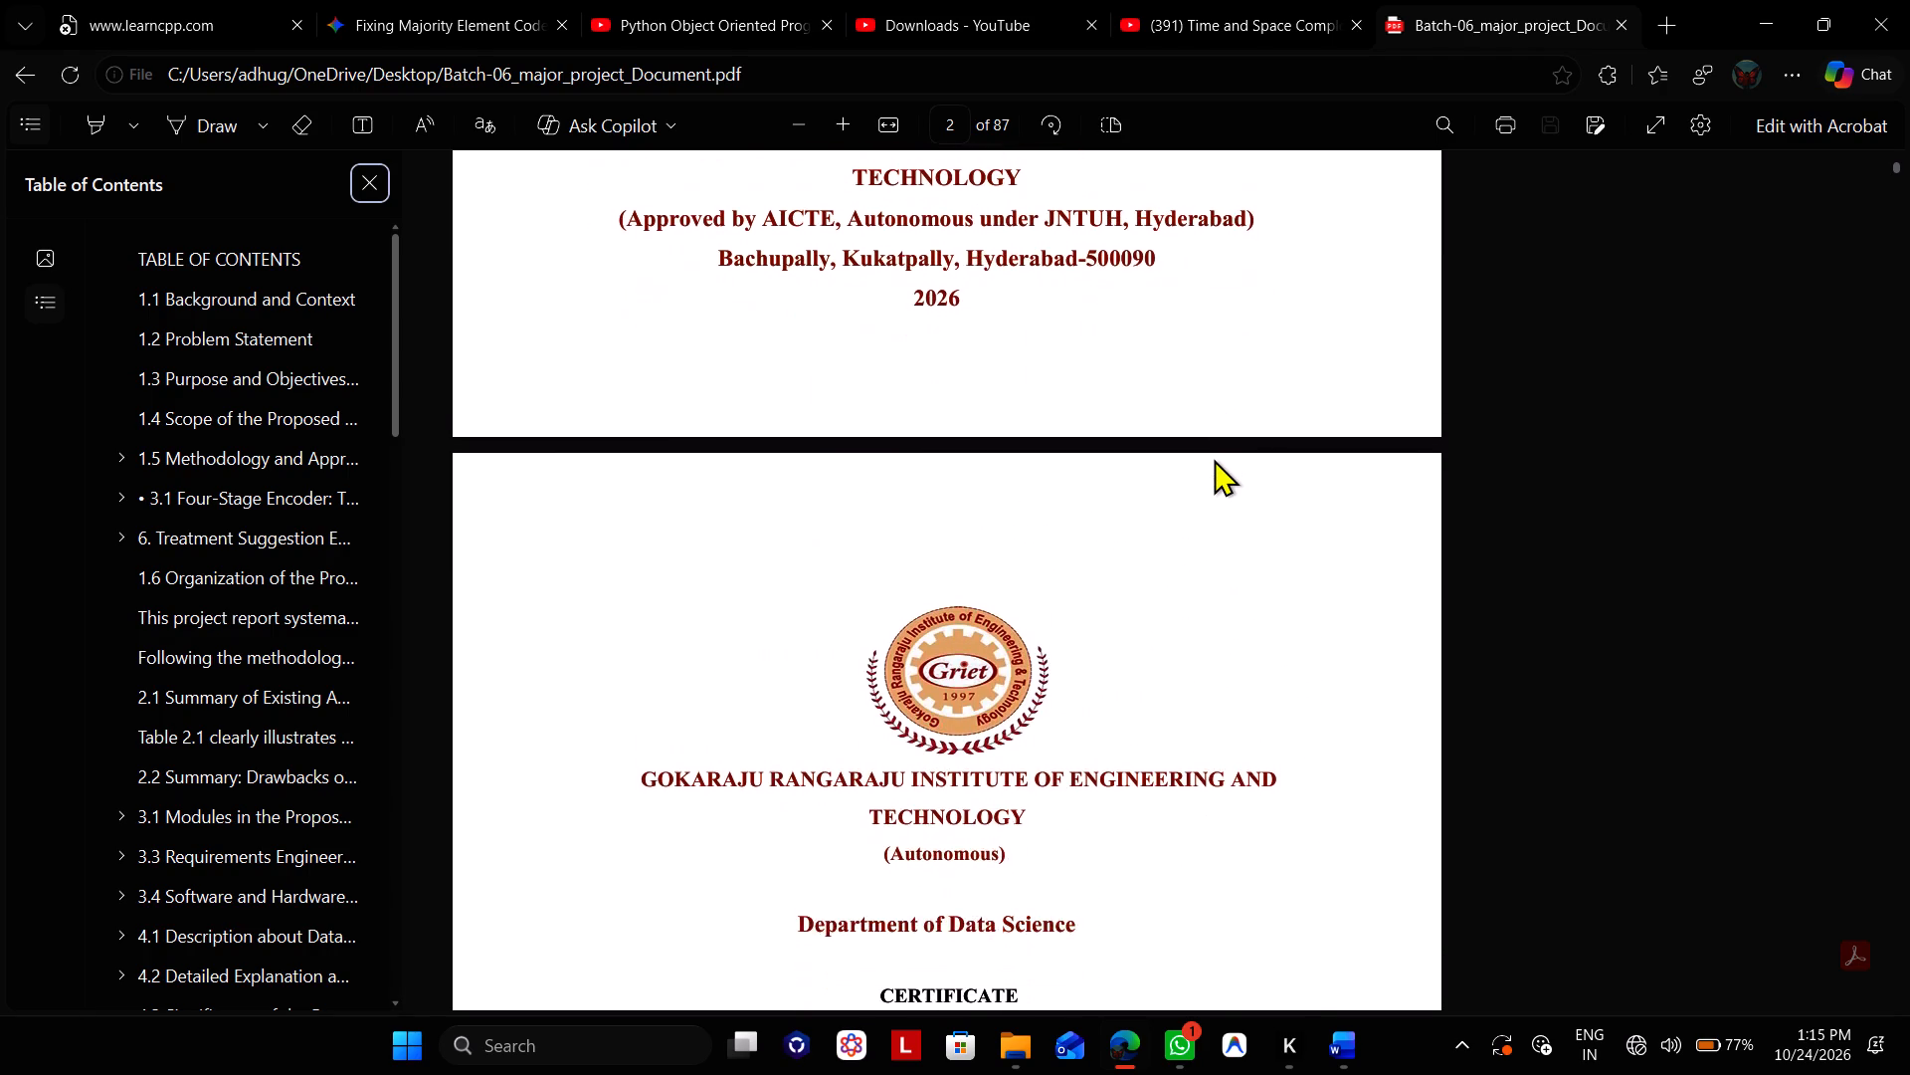
Review the PDF forwards from the certificate page through the literature survey table to Figure 3.3, the 2D U-Net architecture.
scroll(1214, 459, down, 18)
scroll(1214, 459, down, 16)
scroll(1214, 459, down, 9)
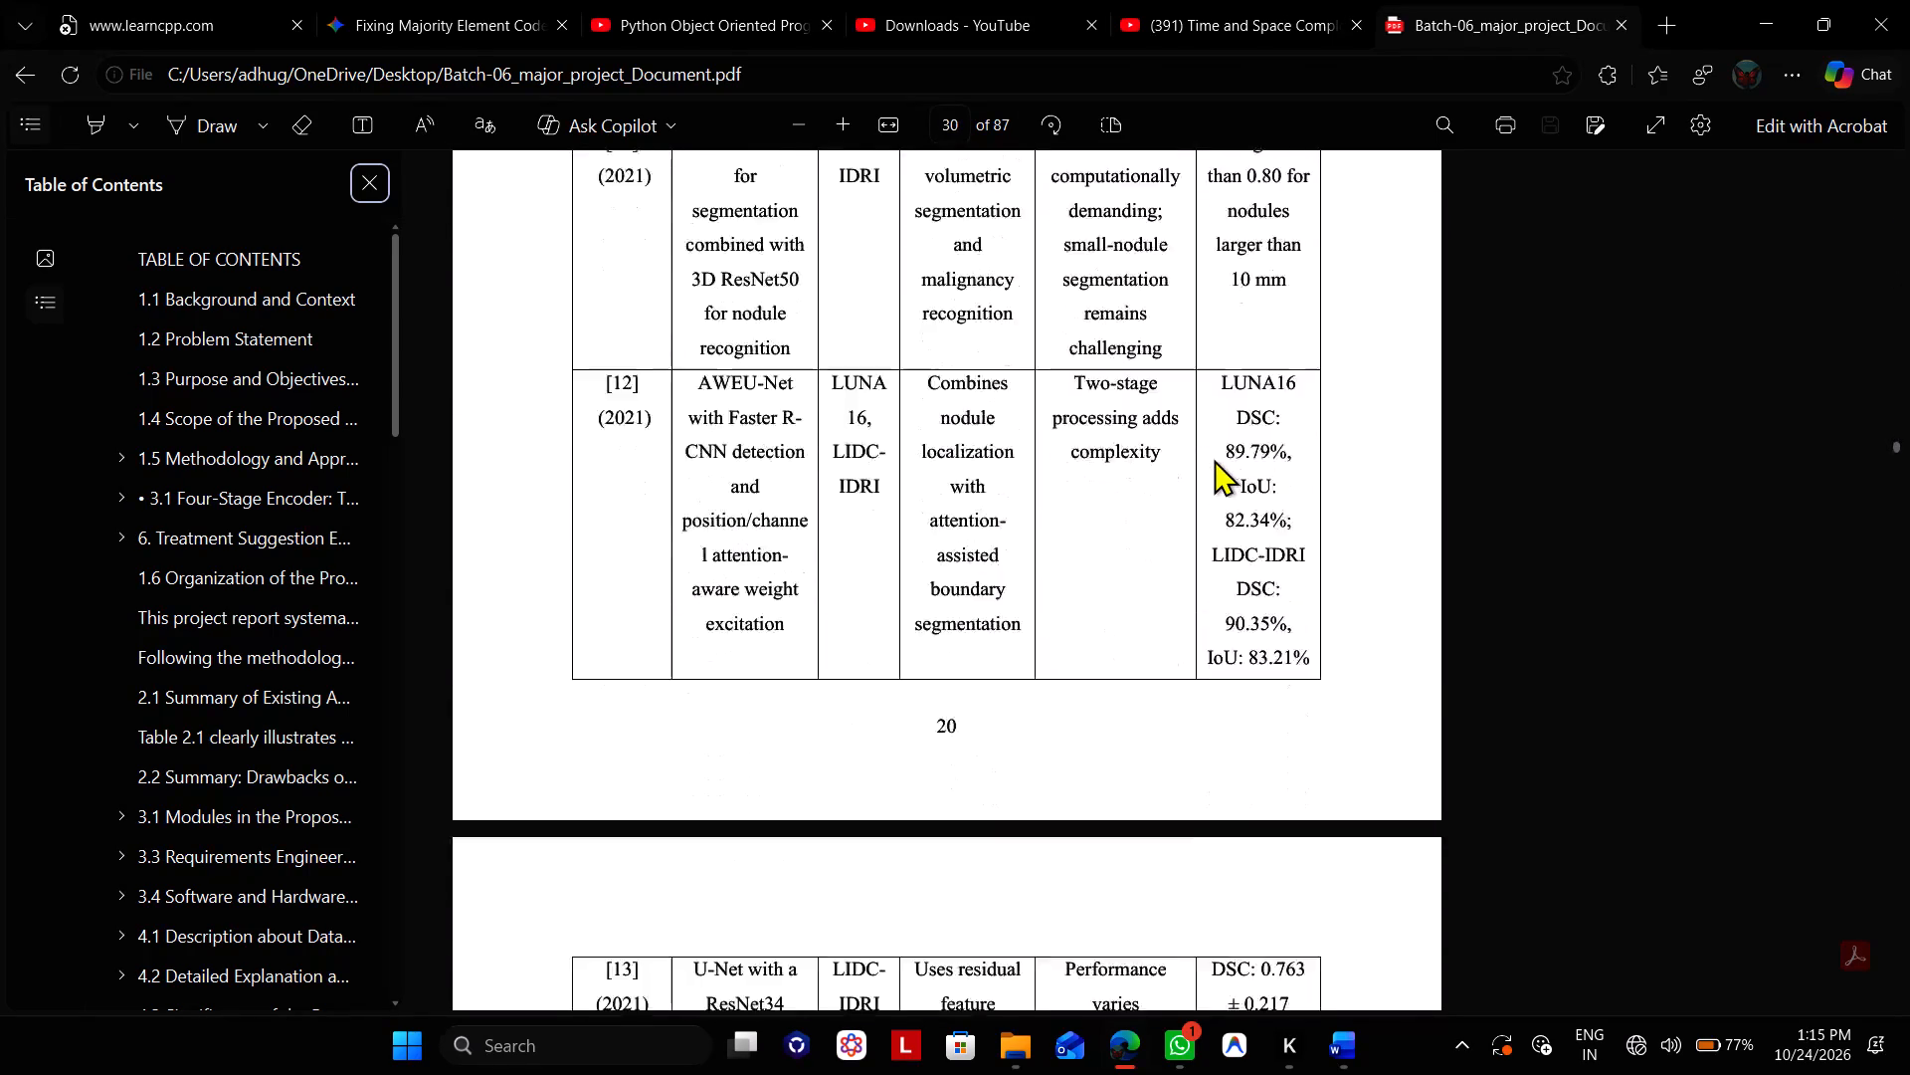
scroll(1214, 459, down, 14)
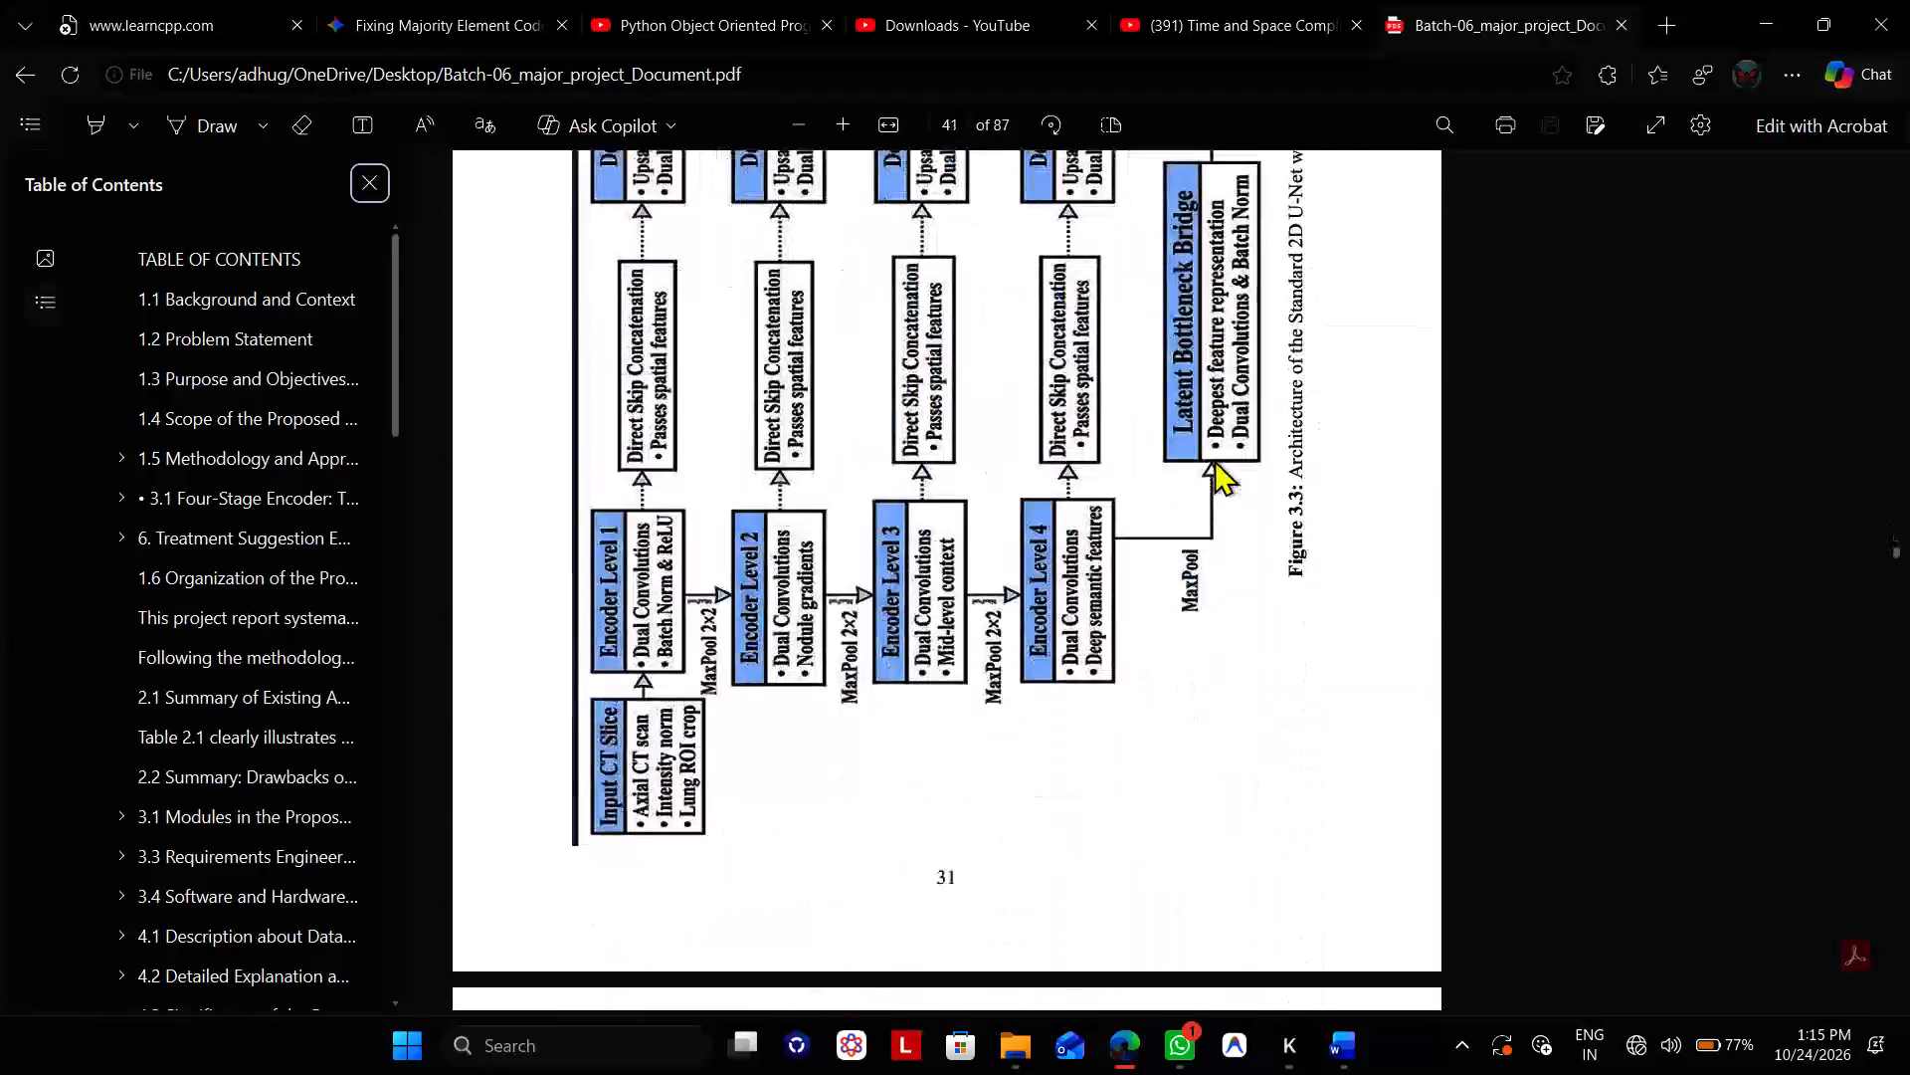
Review the PDF backwards from Figure 3.3 through Chapters 3, 2 and 1 to the List of Figures.
scroll(1214, 459, up, 11)
scroll(1214, 459, up, 14)
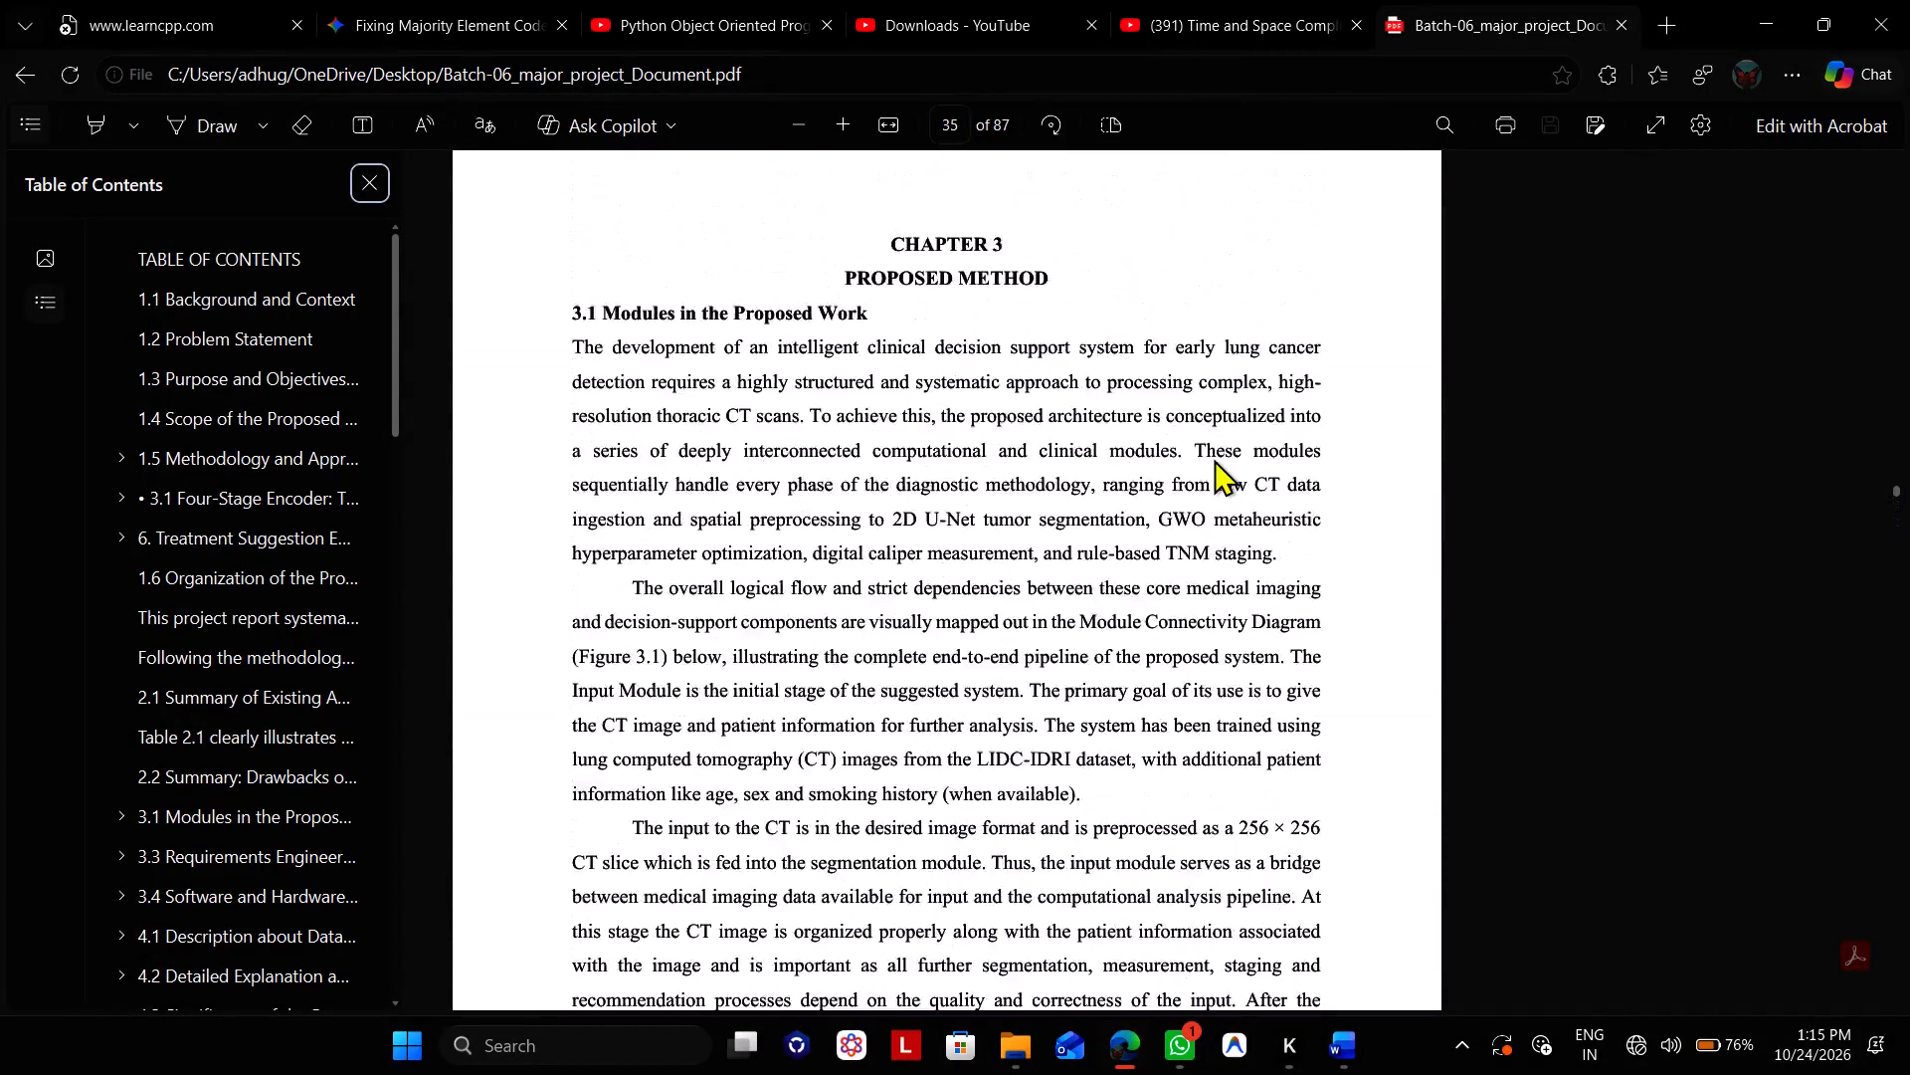
scroll(1214, 459, up, 14)
scroll(1214, 459, up, 16)
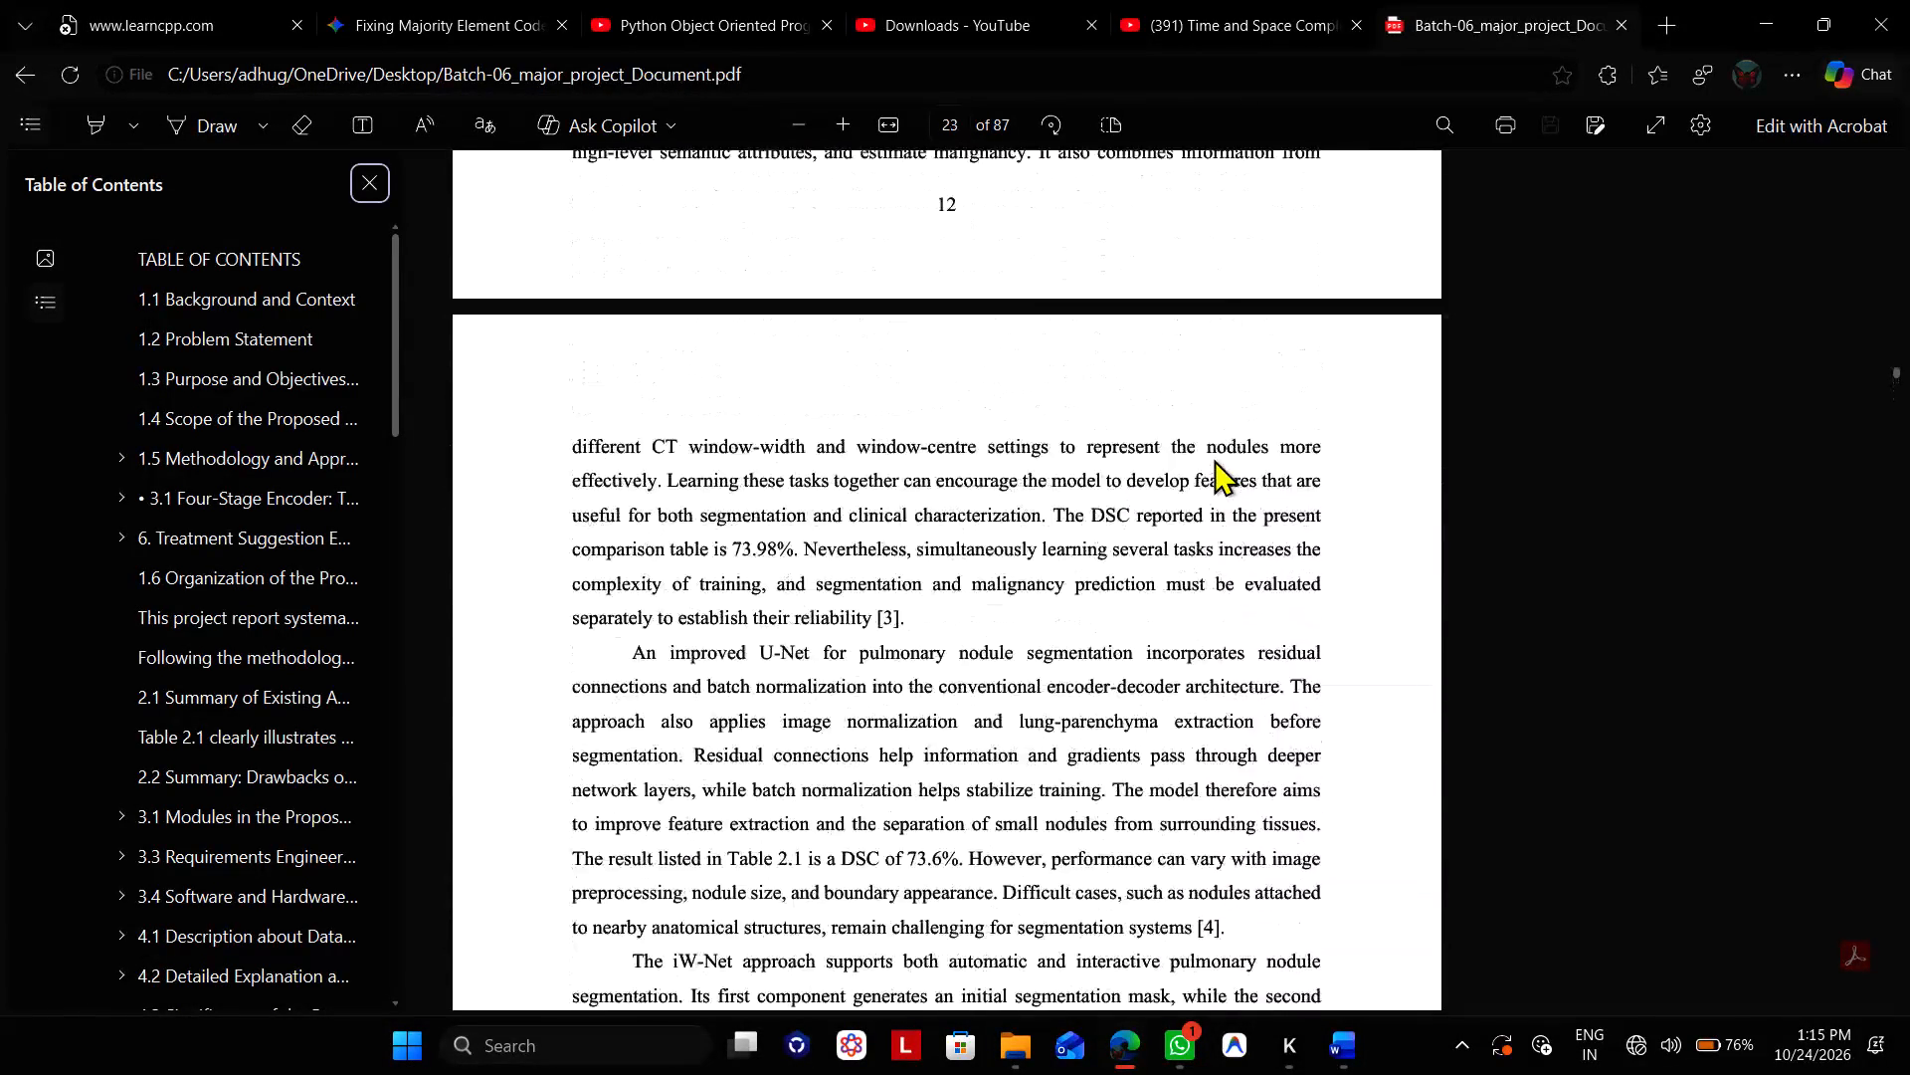
scroll(1214, 459, up, 16)
scroll(1214, 459, up, 13)
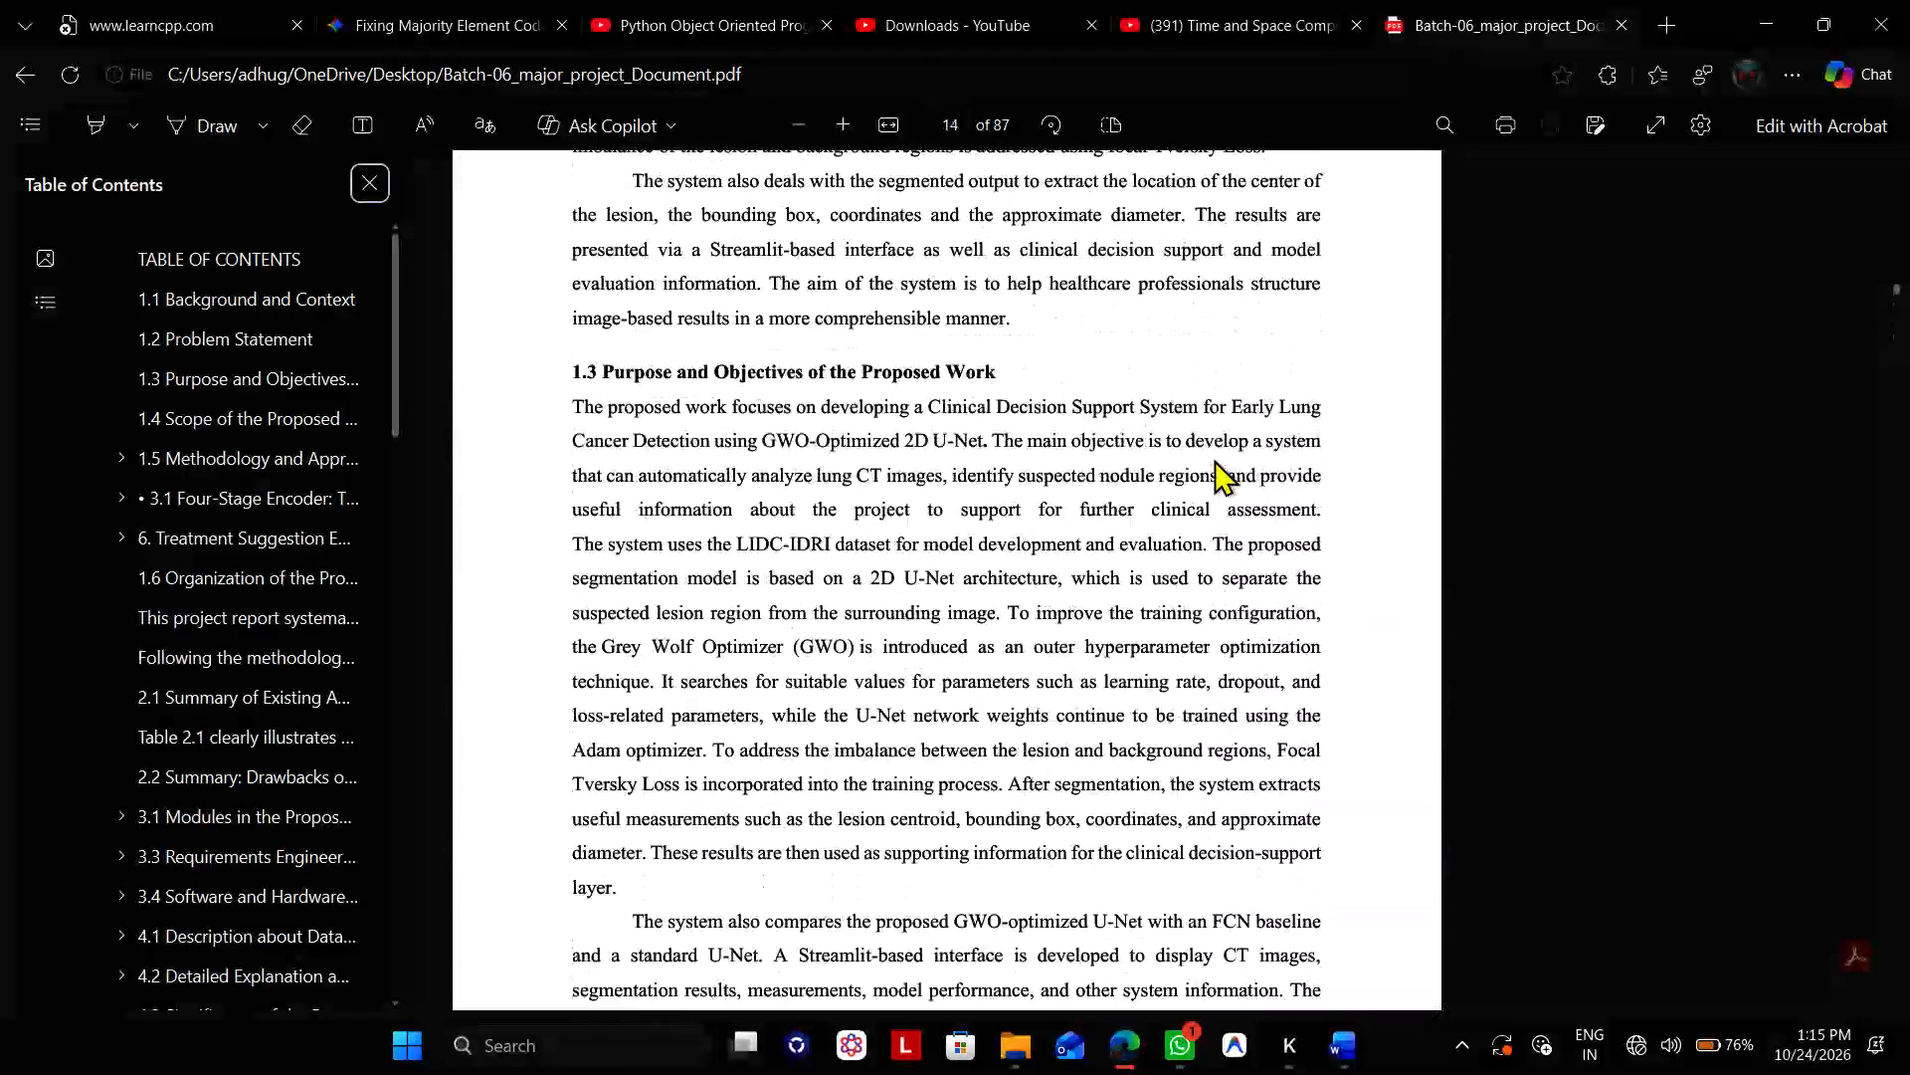
scroll(1214, 459, up, 18)
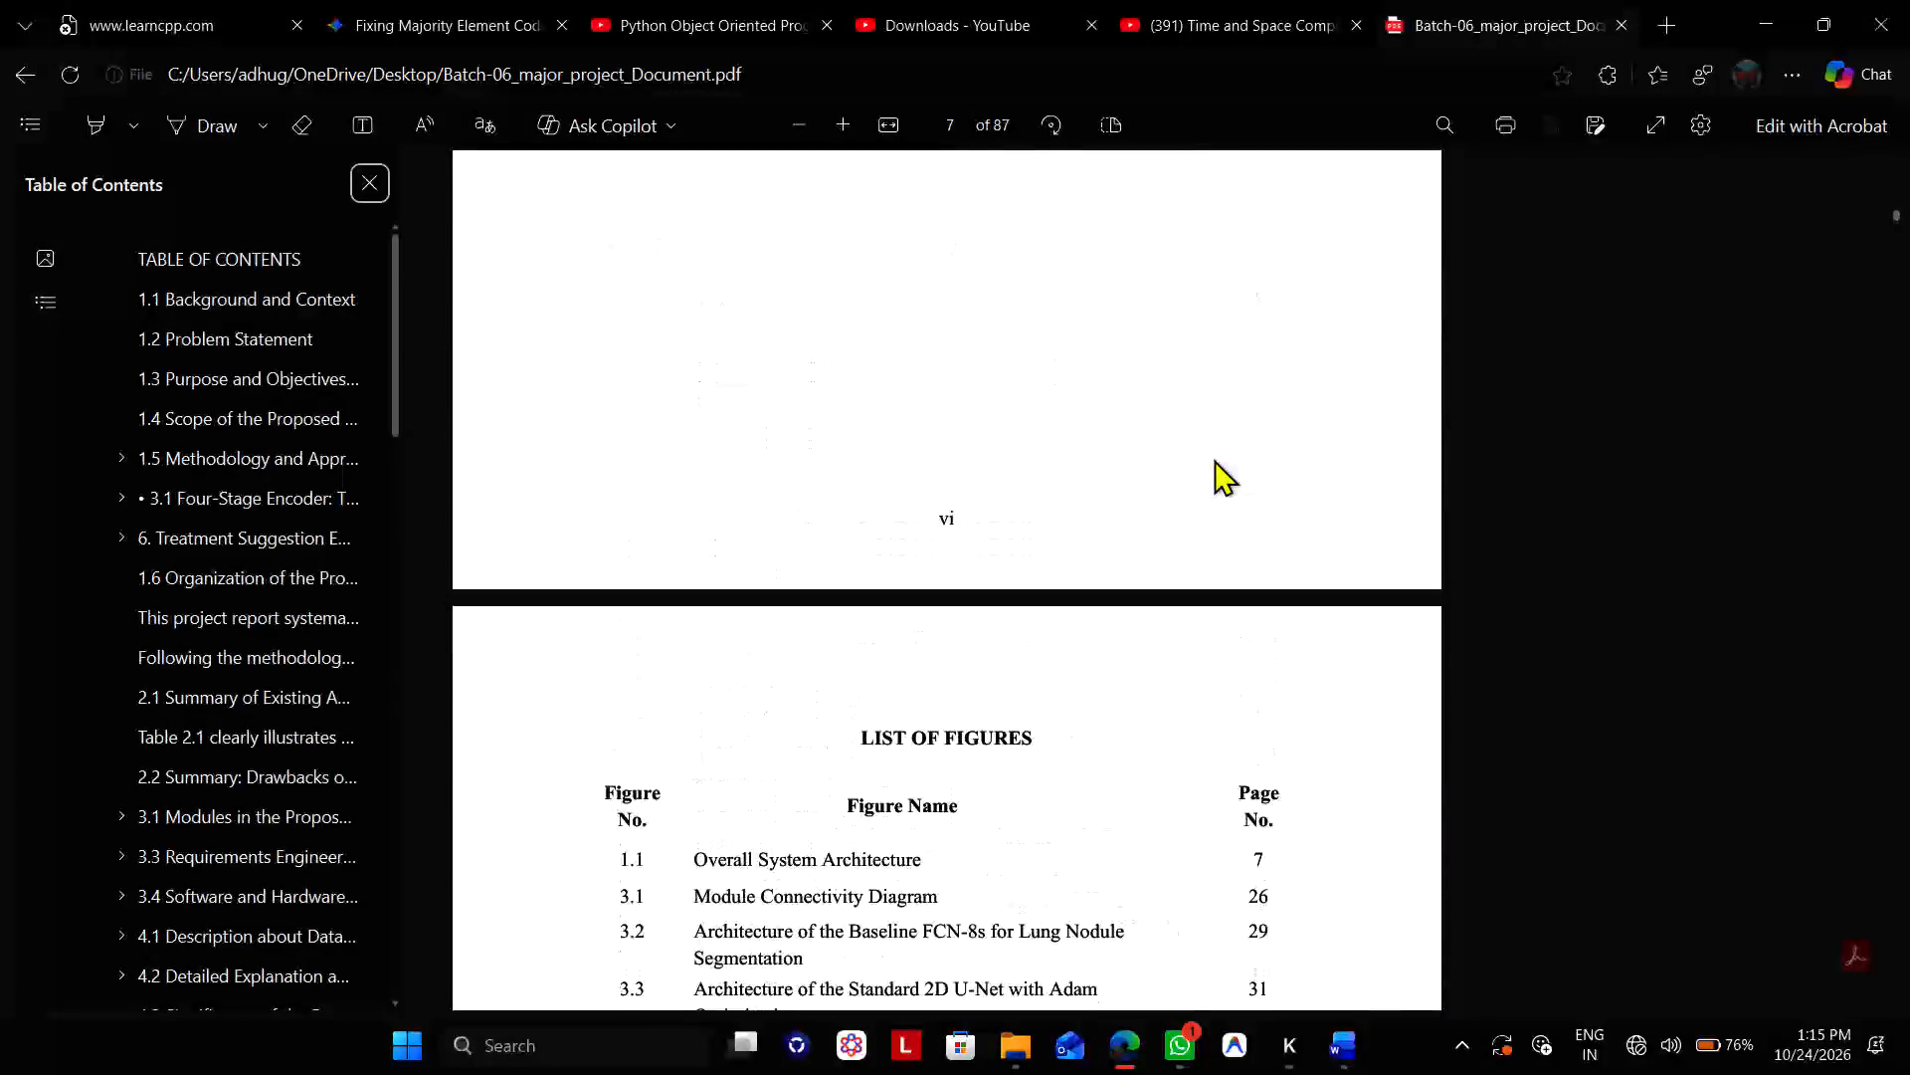
Examine the List of Tables and List of Figures entries and their page numbers in the PDF.
scroll(1214, 459, up, 1)
scroll(1214, 459, down, 7)
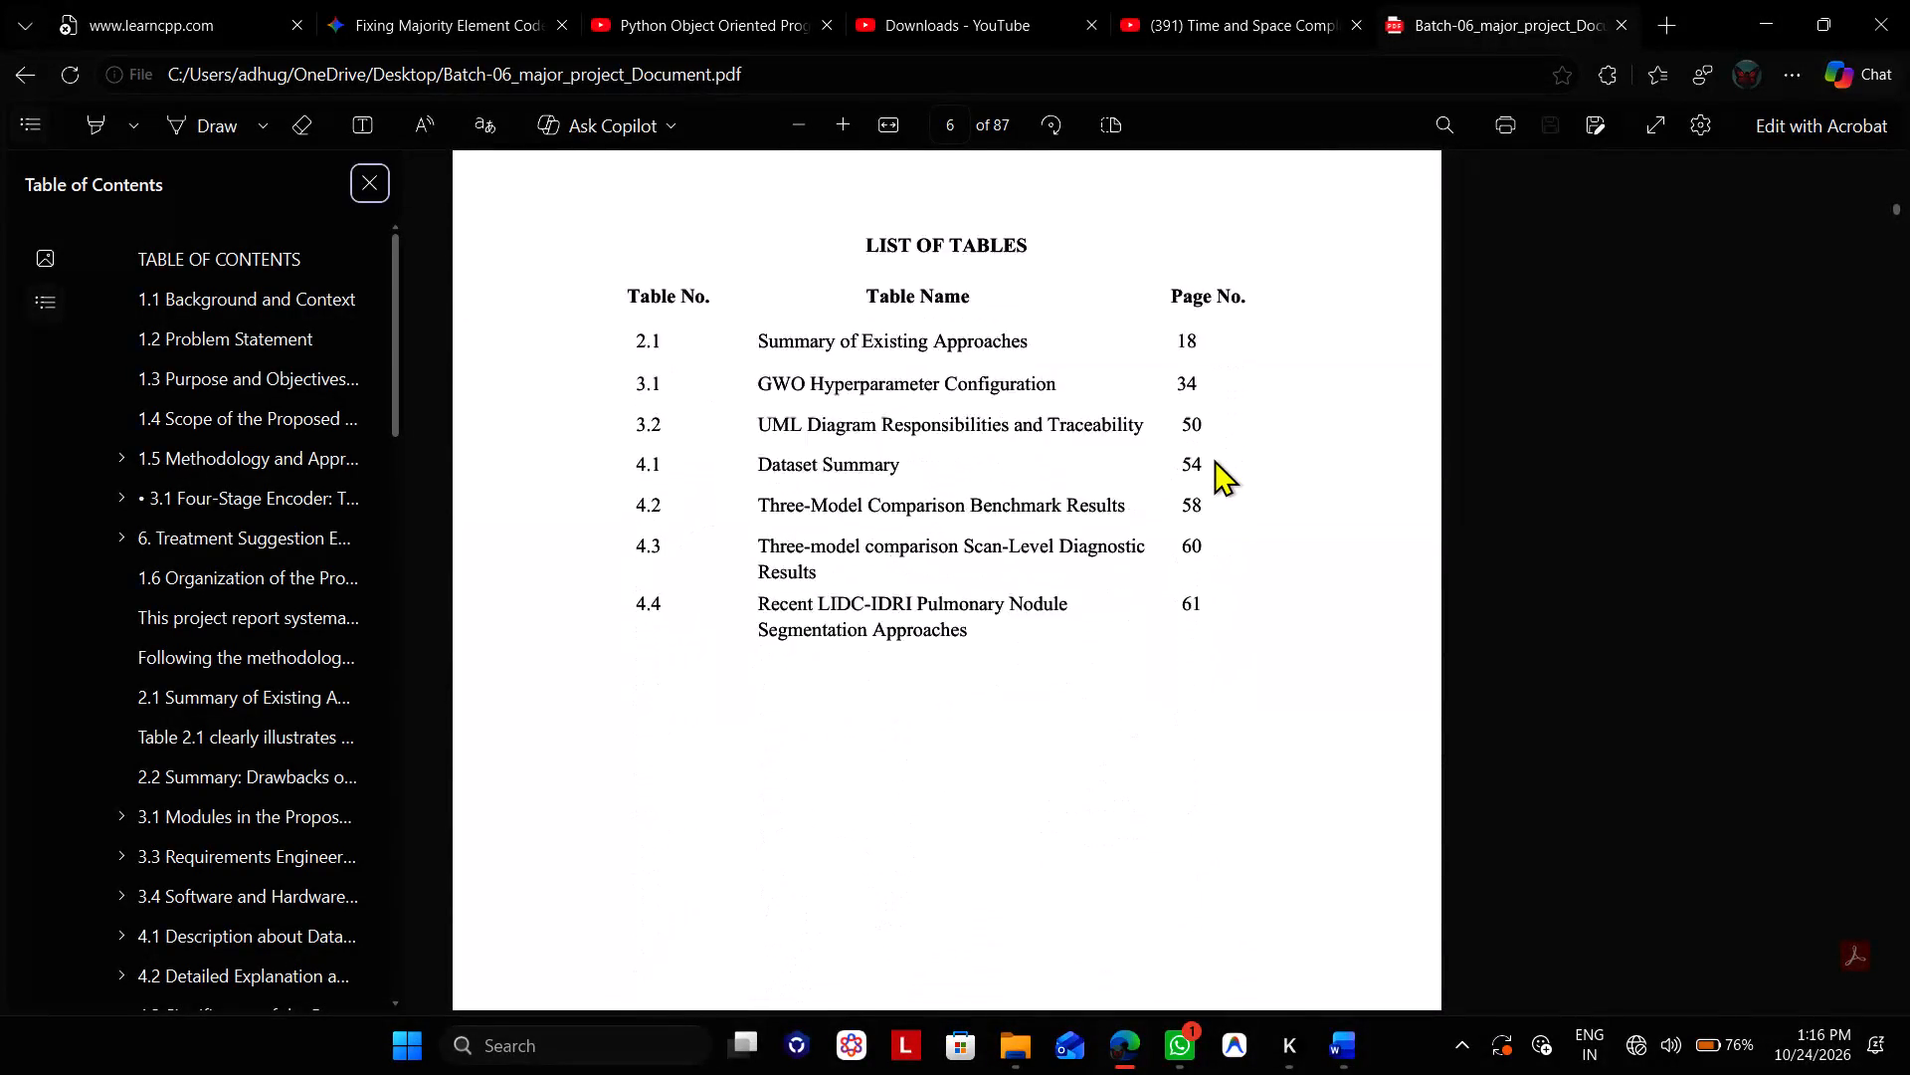
scroll(1214, 459, down, 2)
scroll(1214, 459, up, 3)
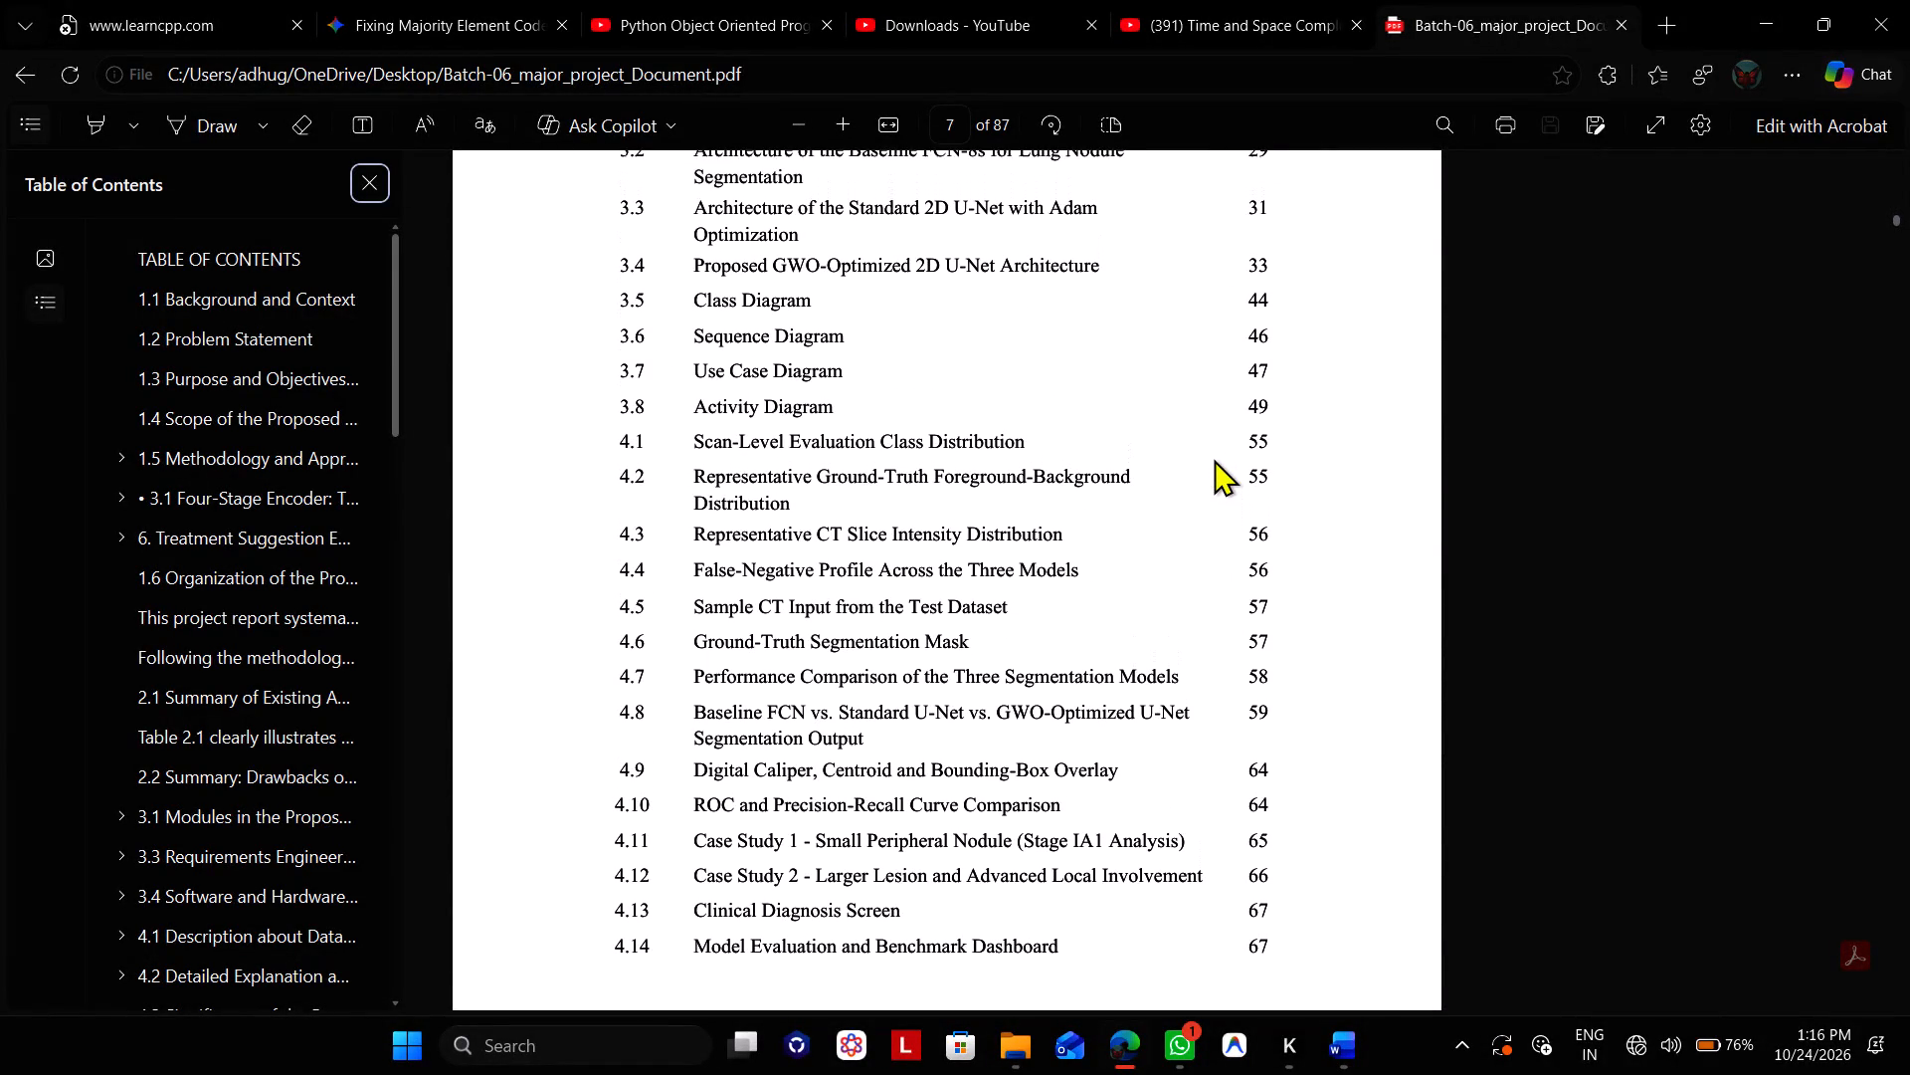
Review the PDF forwards from the List of Figures through the introduction, Figure 3.4 and the Figure 4.12 case study to the Chapter 6 appendices.
scroll(1247, 505, down, 17)
scroll(1247, 505, down, 10)
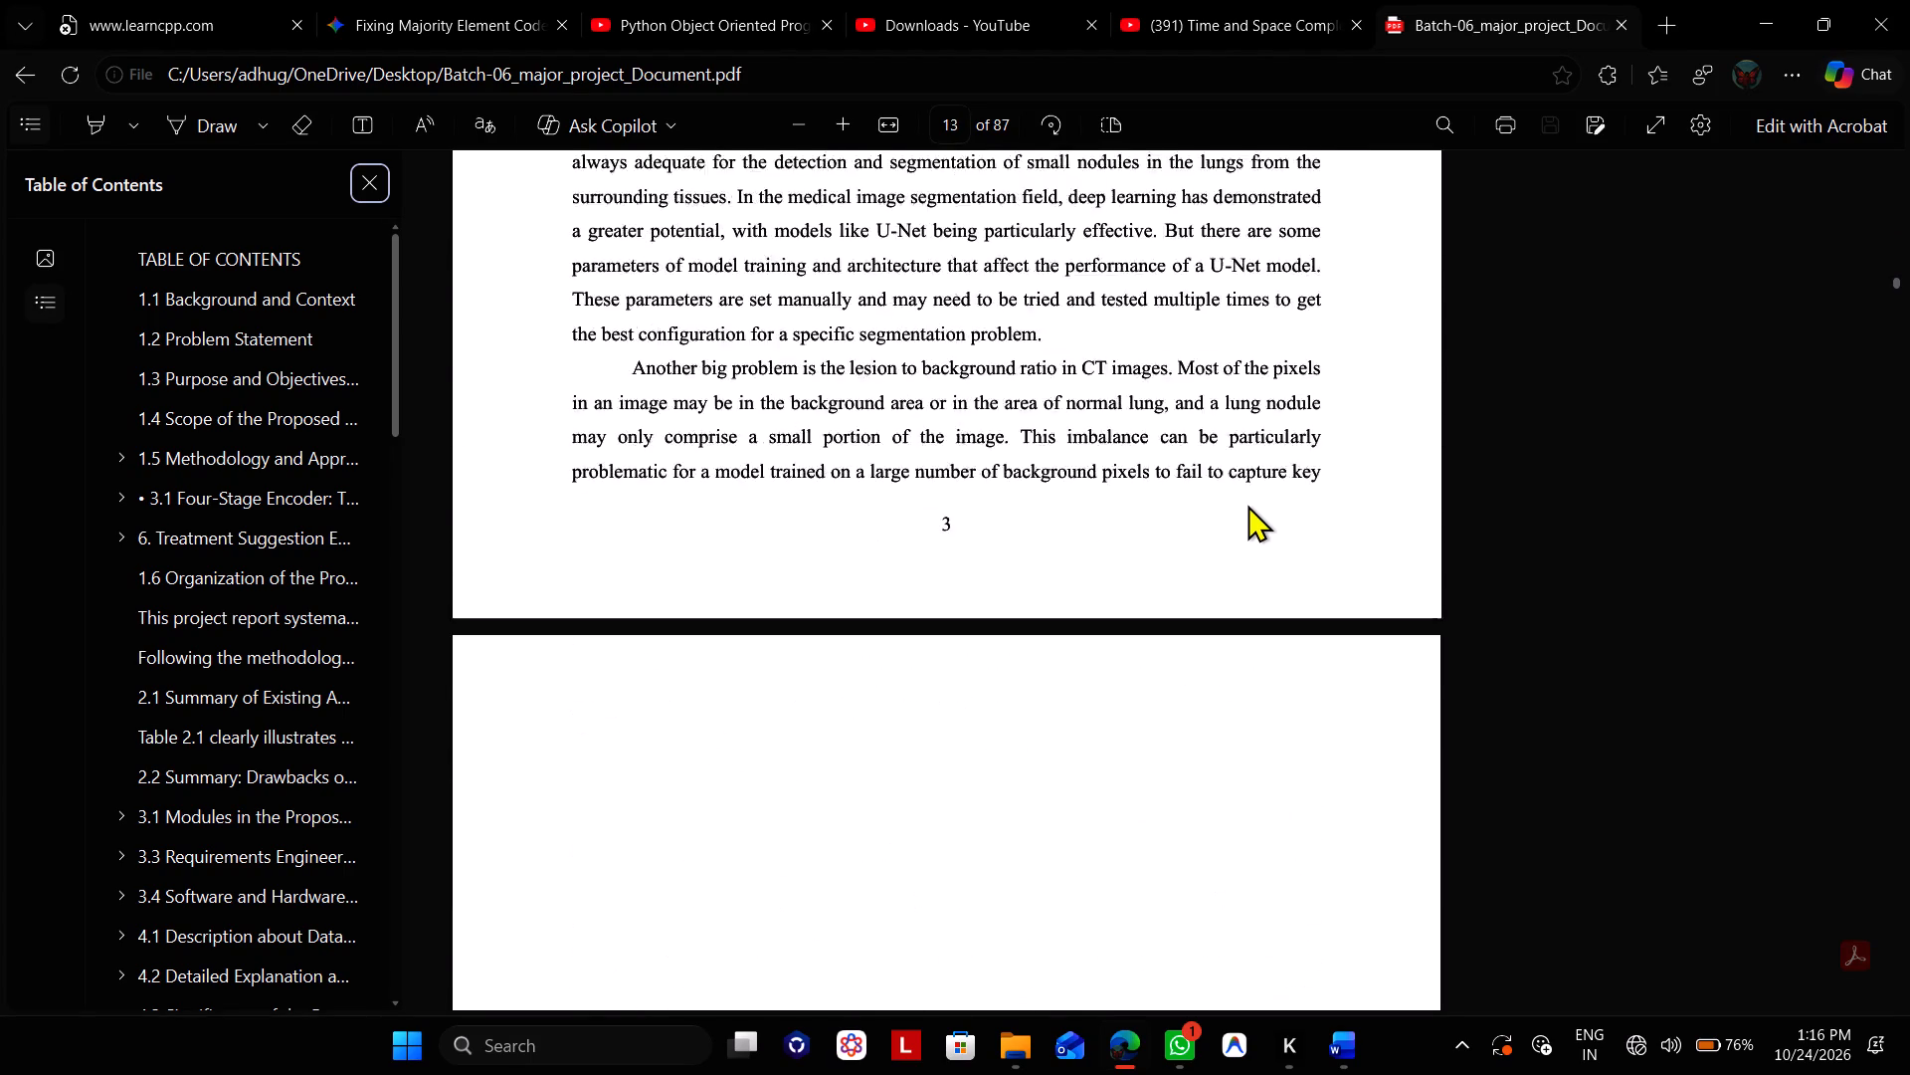
scroll(1247, 505, down, 12)
scroll(1247, 505, down, 12)
scroll(1247, 505, down, 13)
scroll(1247, 505, down, 12)
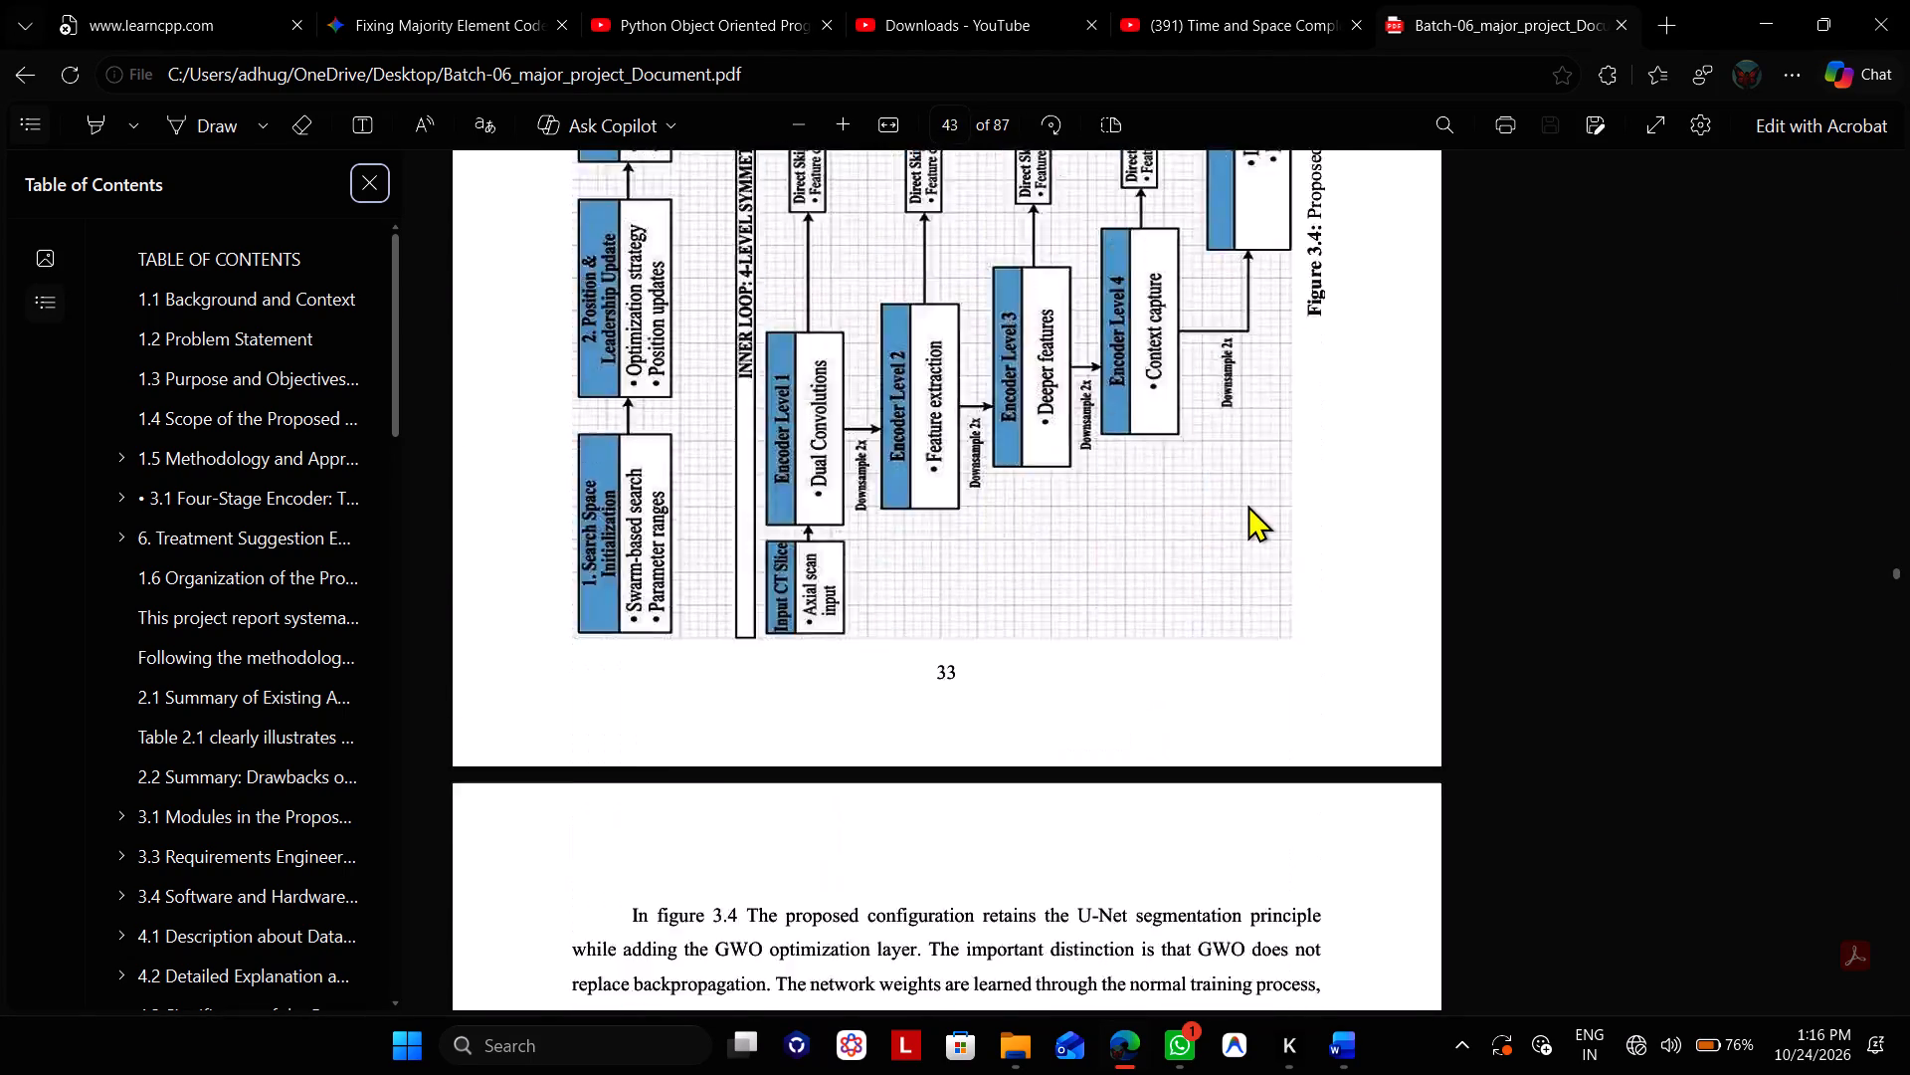
scroll(1247, 505, down, 12)
scroll(1247, 505, down, 12)
scroll(1247, 505, down, 20)
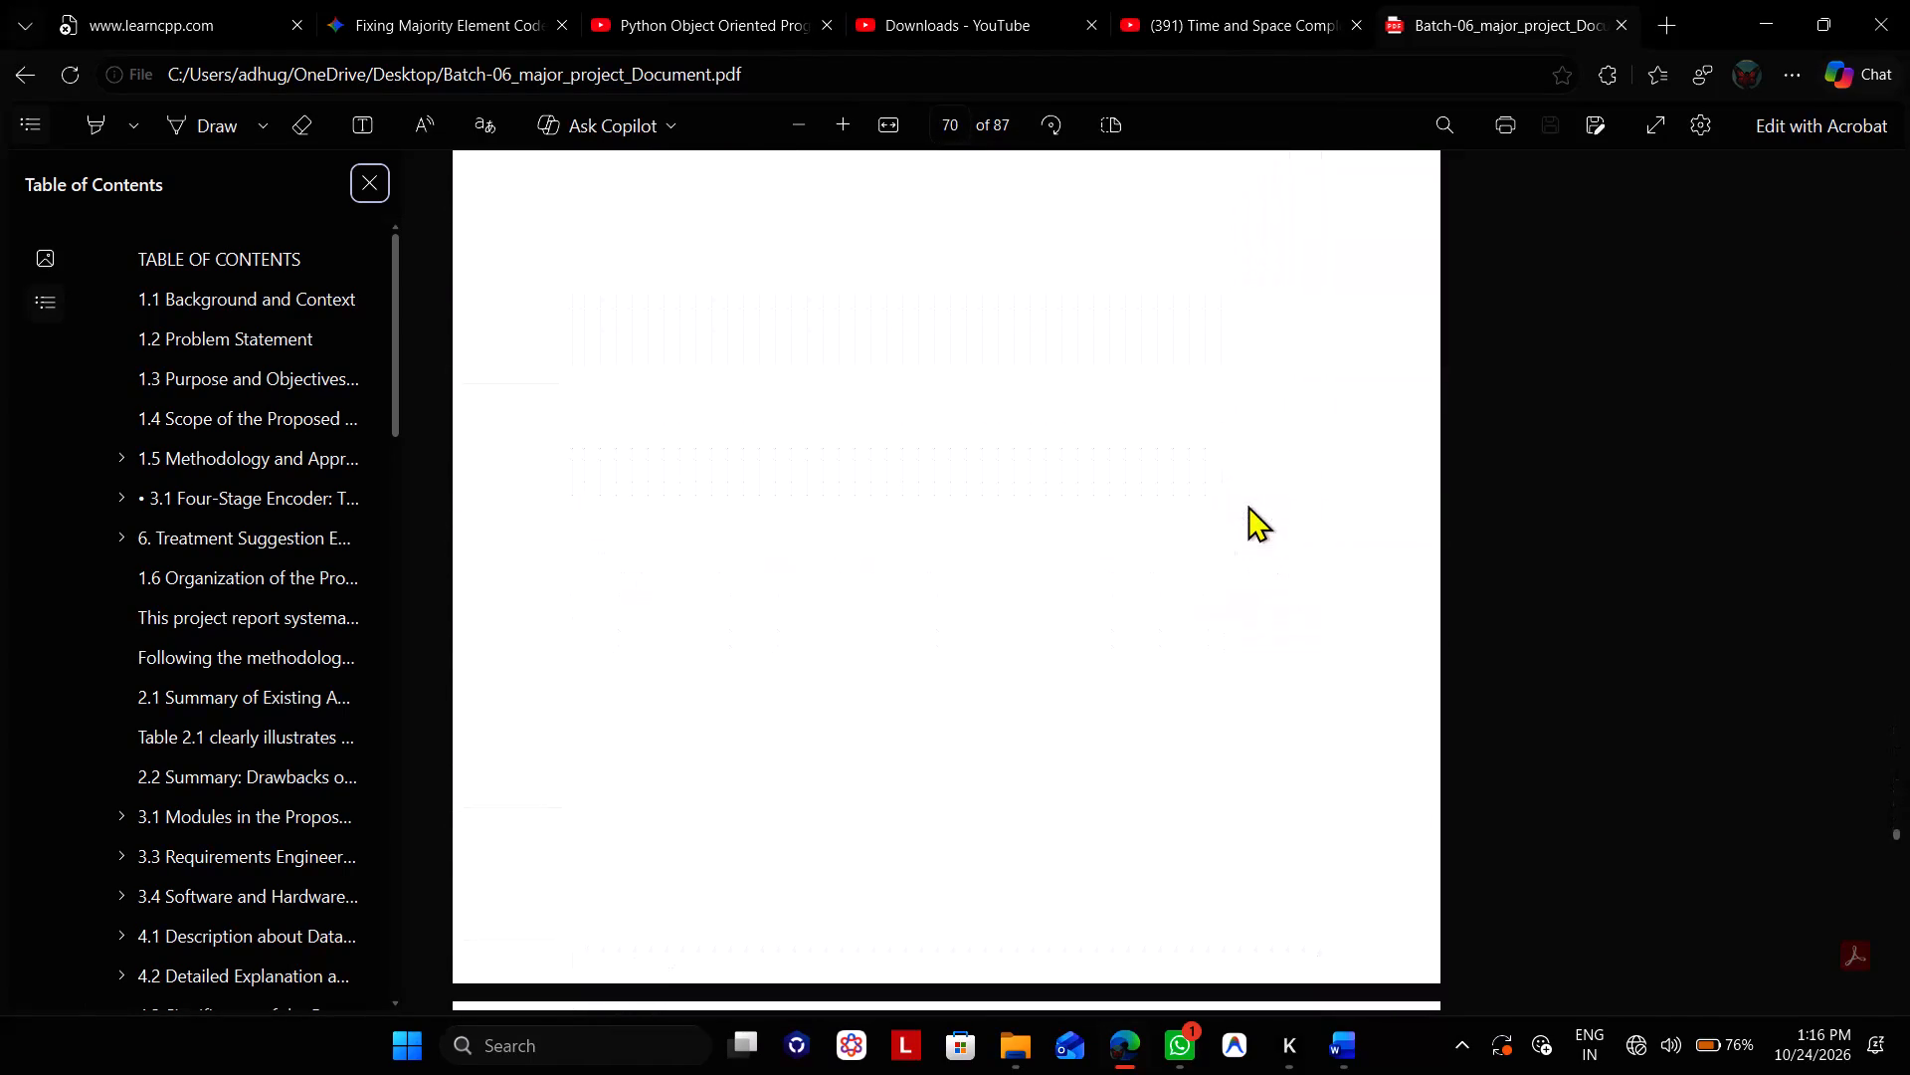
scroll(1232, 381, down, 16)
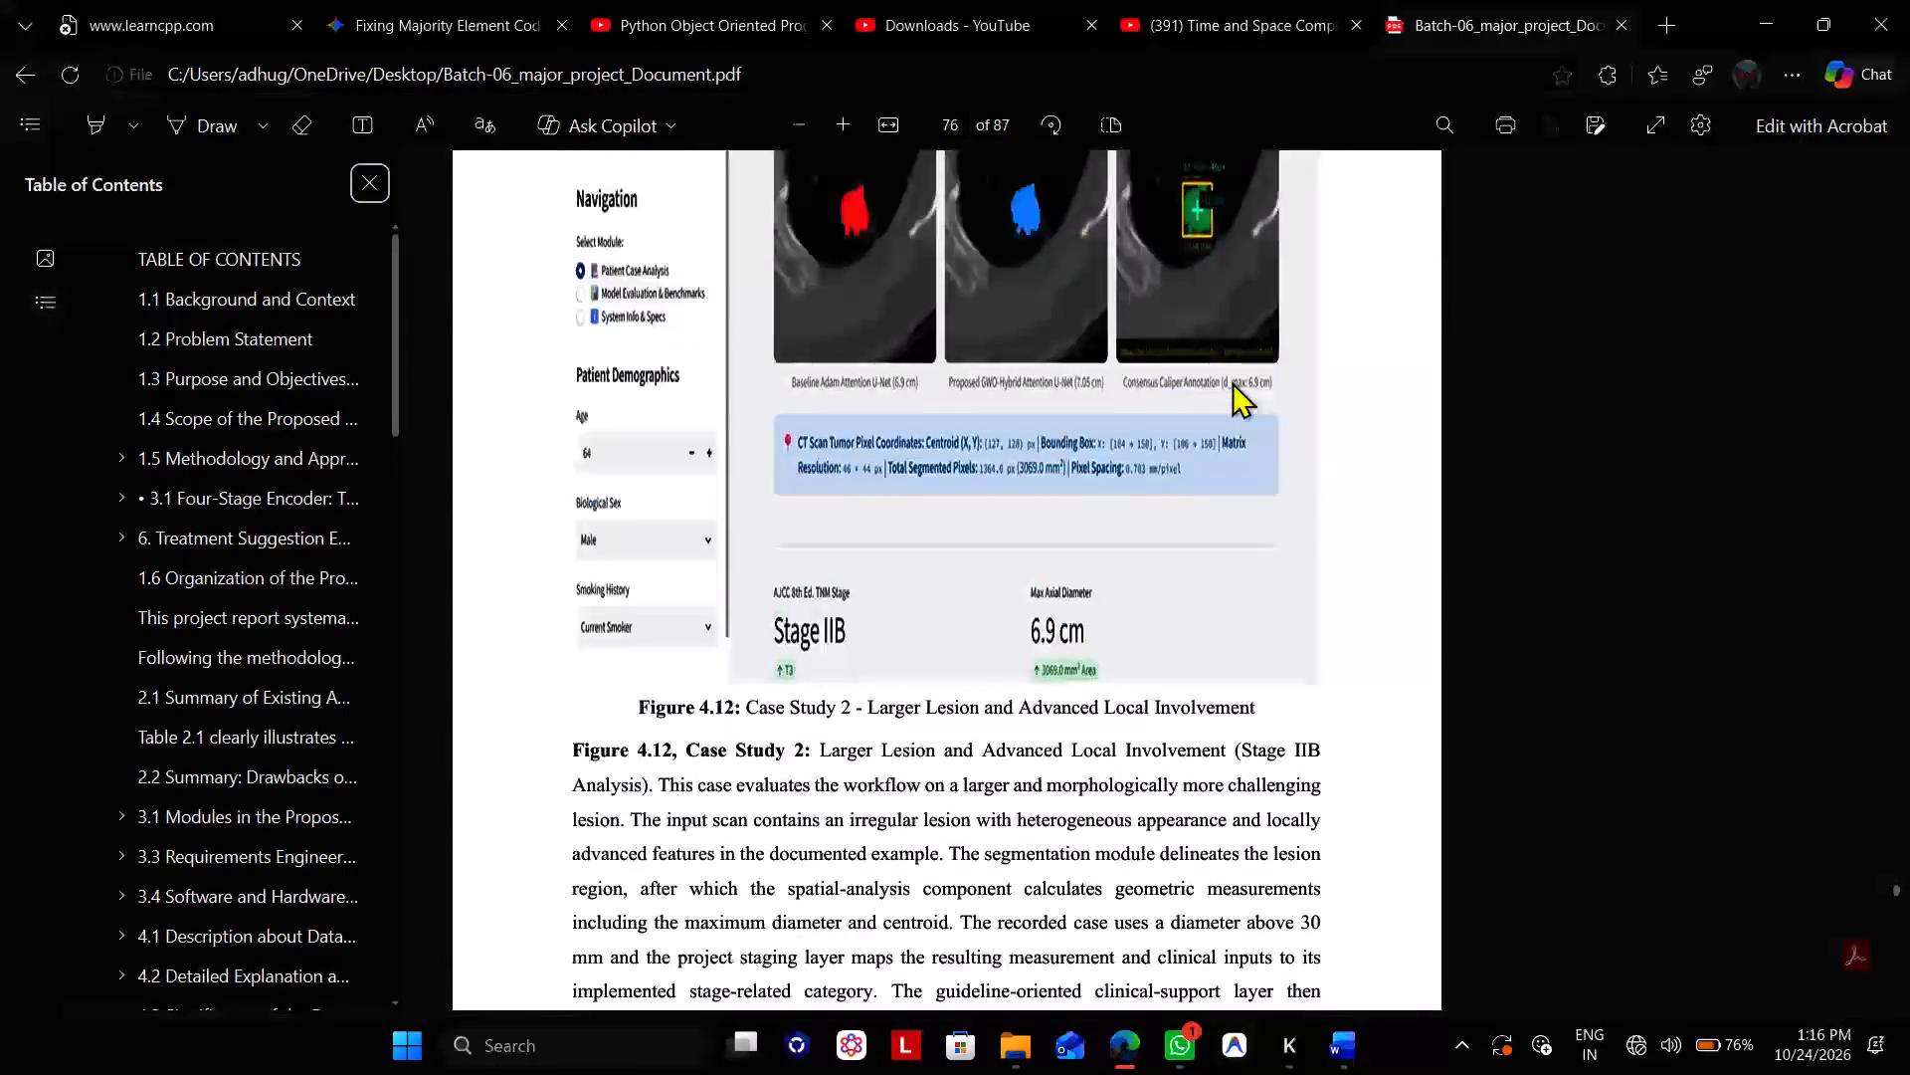